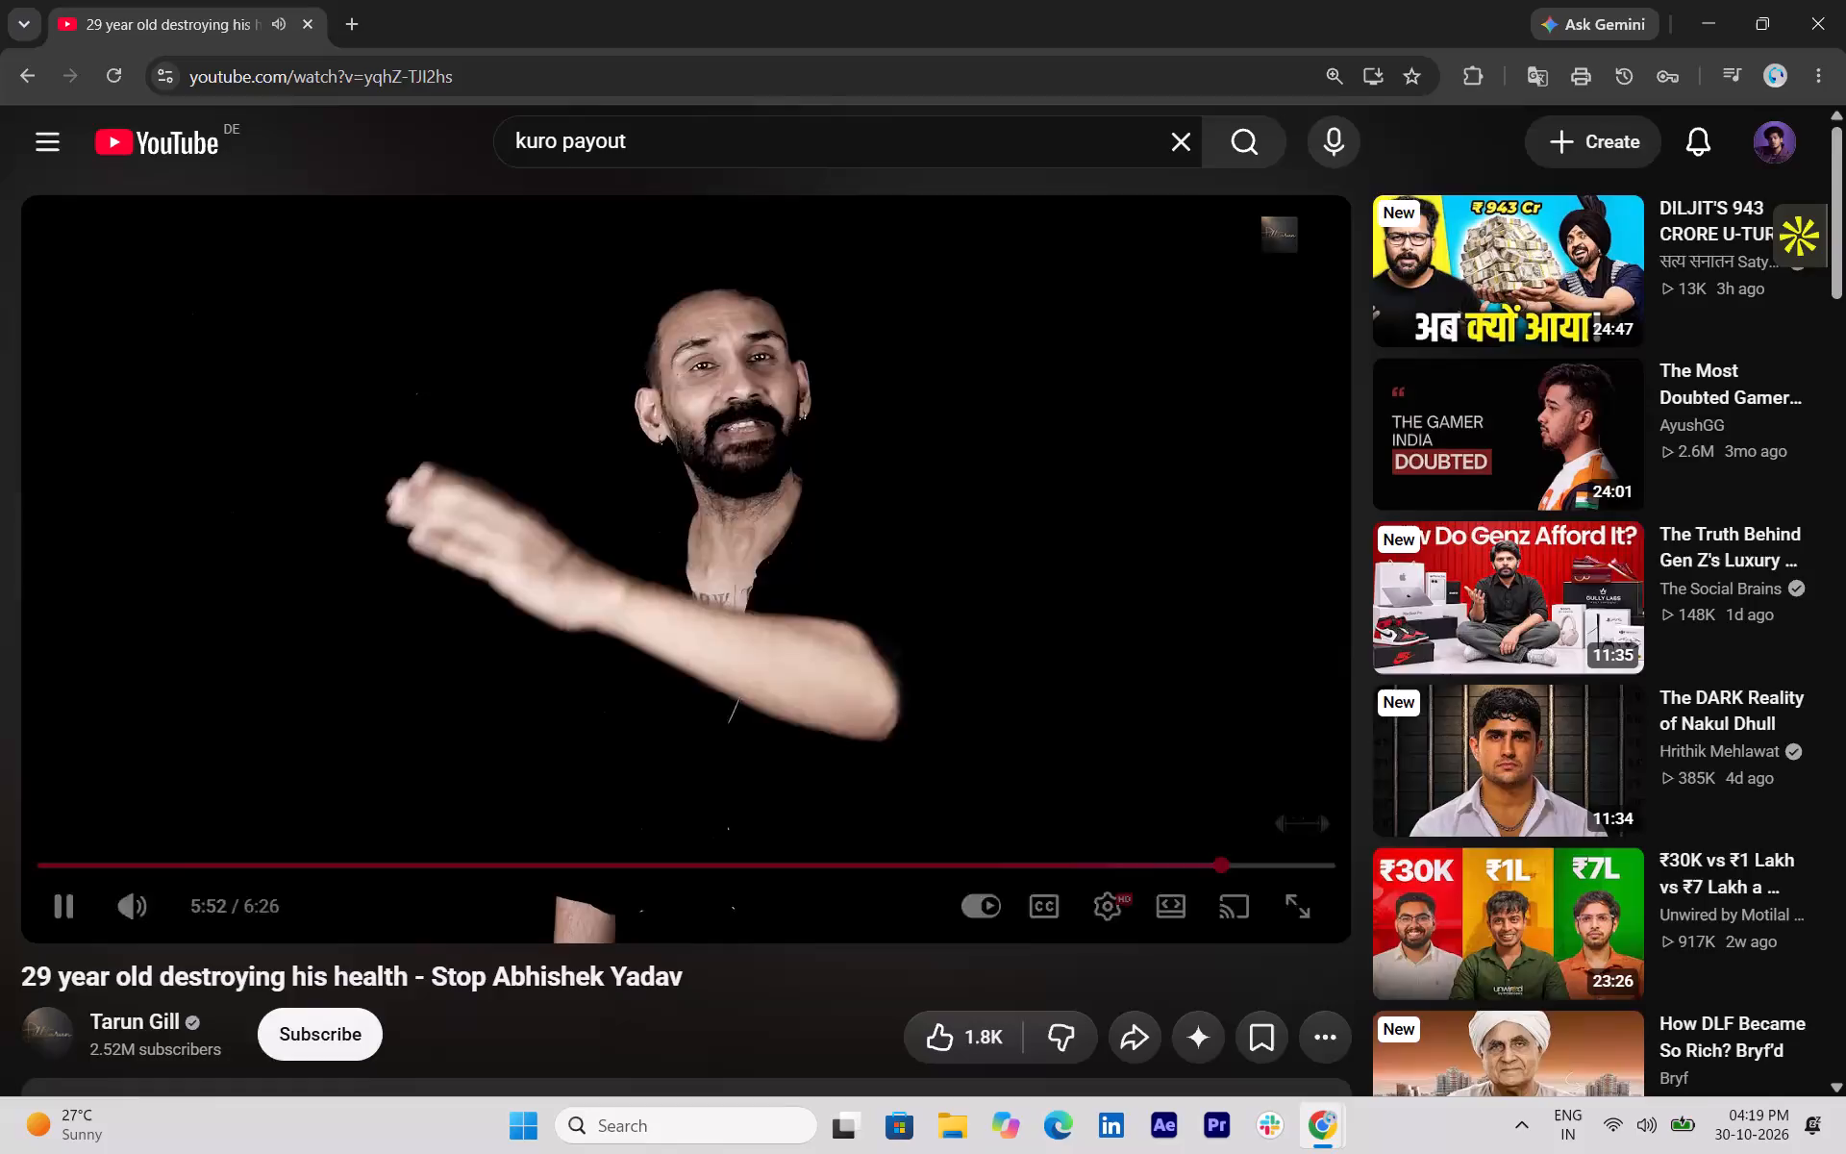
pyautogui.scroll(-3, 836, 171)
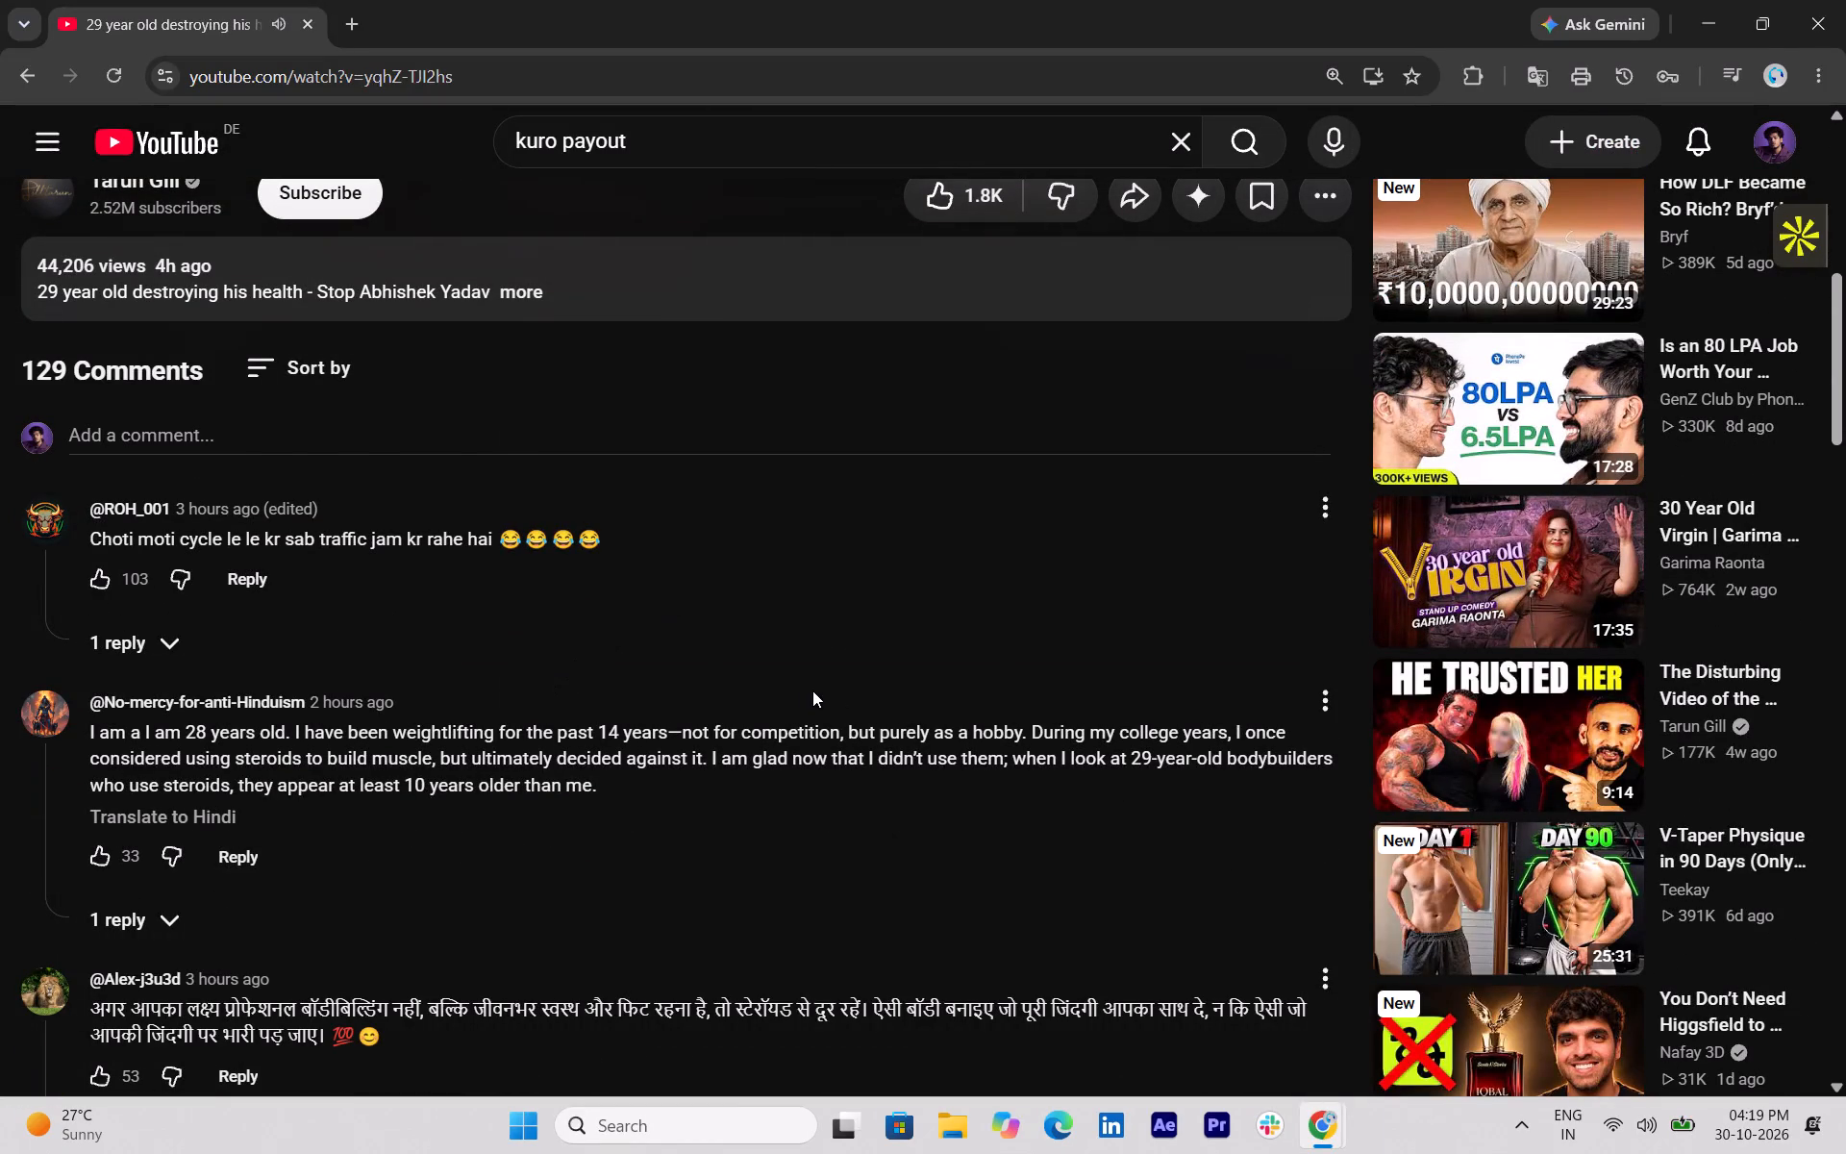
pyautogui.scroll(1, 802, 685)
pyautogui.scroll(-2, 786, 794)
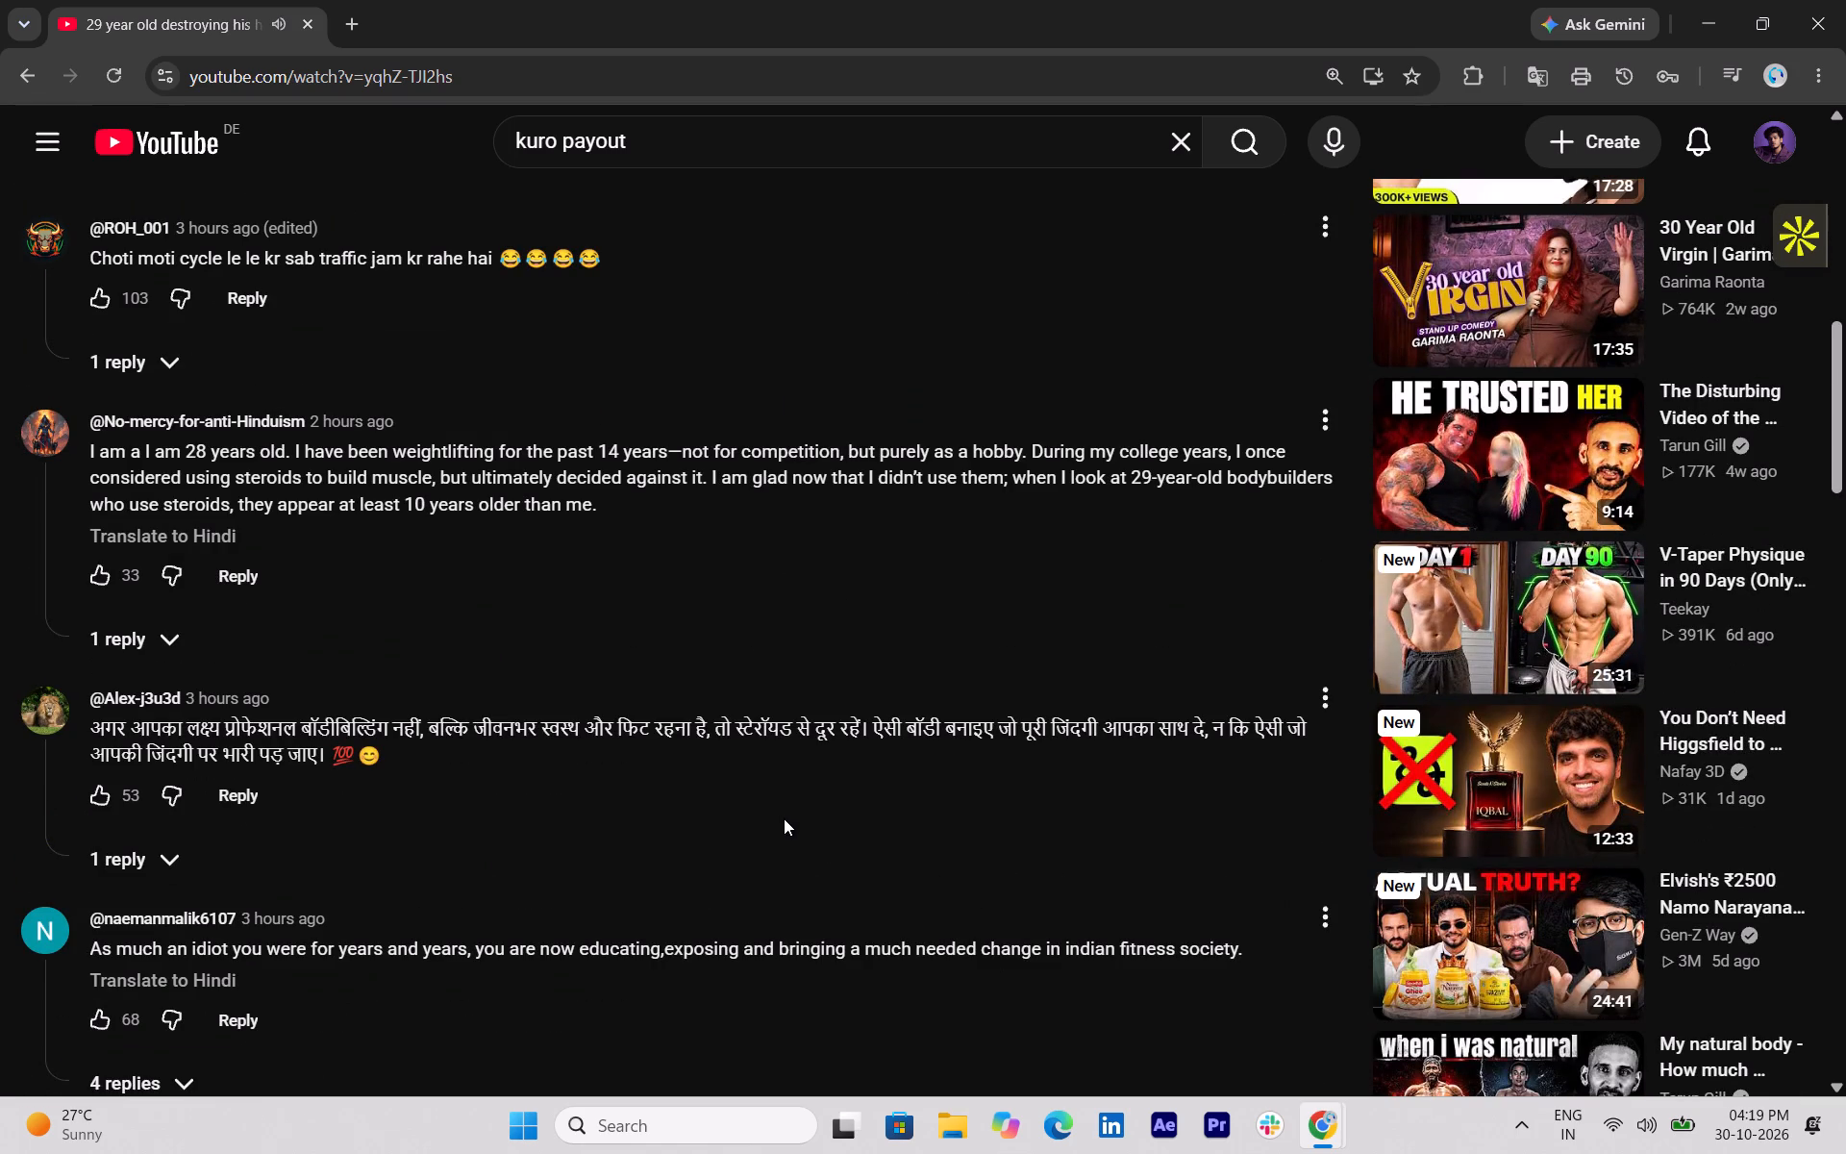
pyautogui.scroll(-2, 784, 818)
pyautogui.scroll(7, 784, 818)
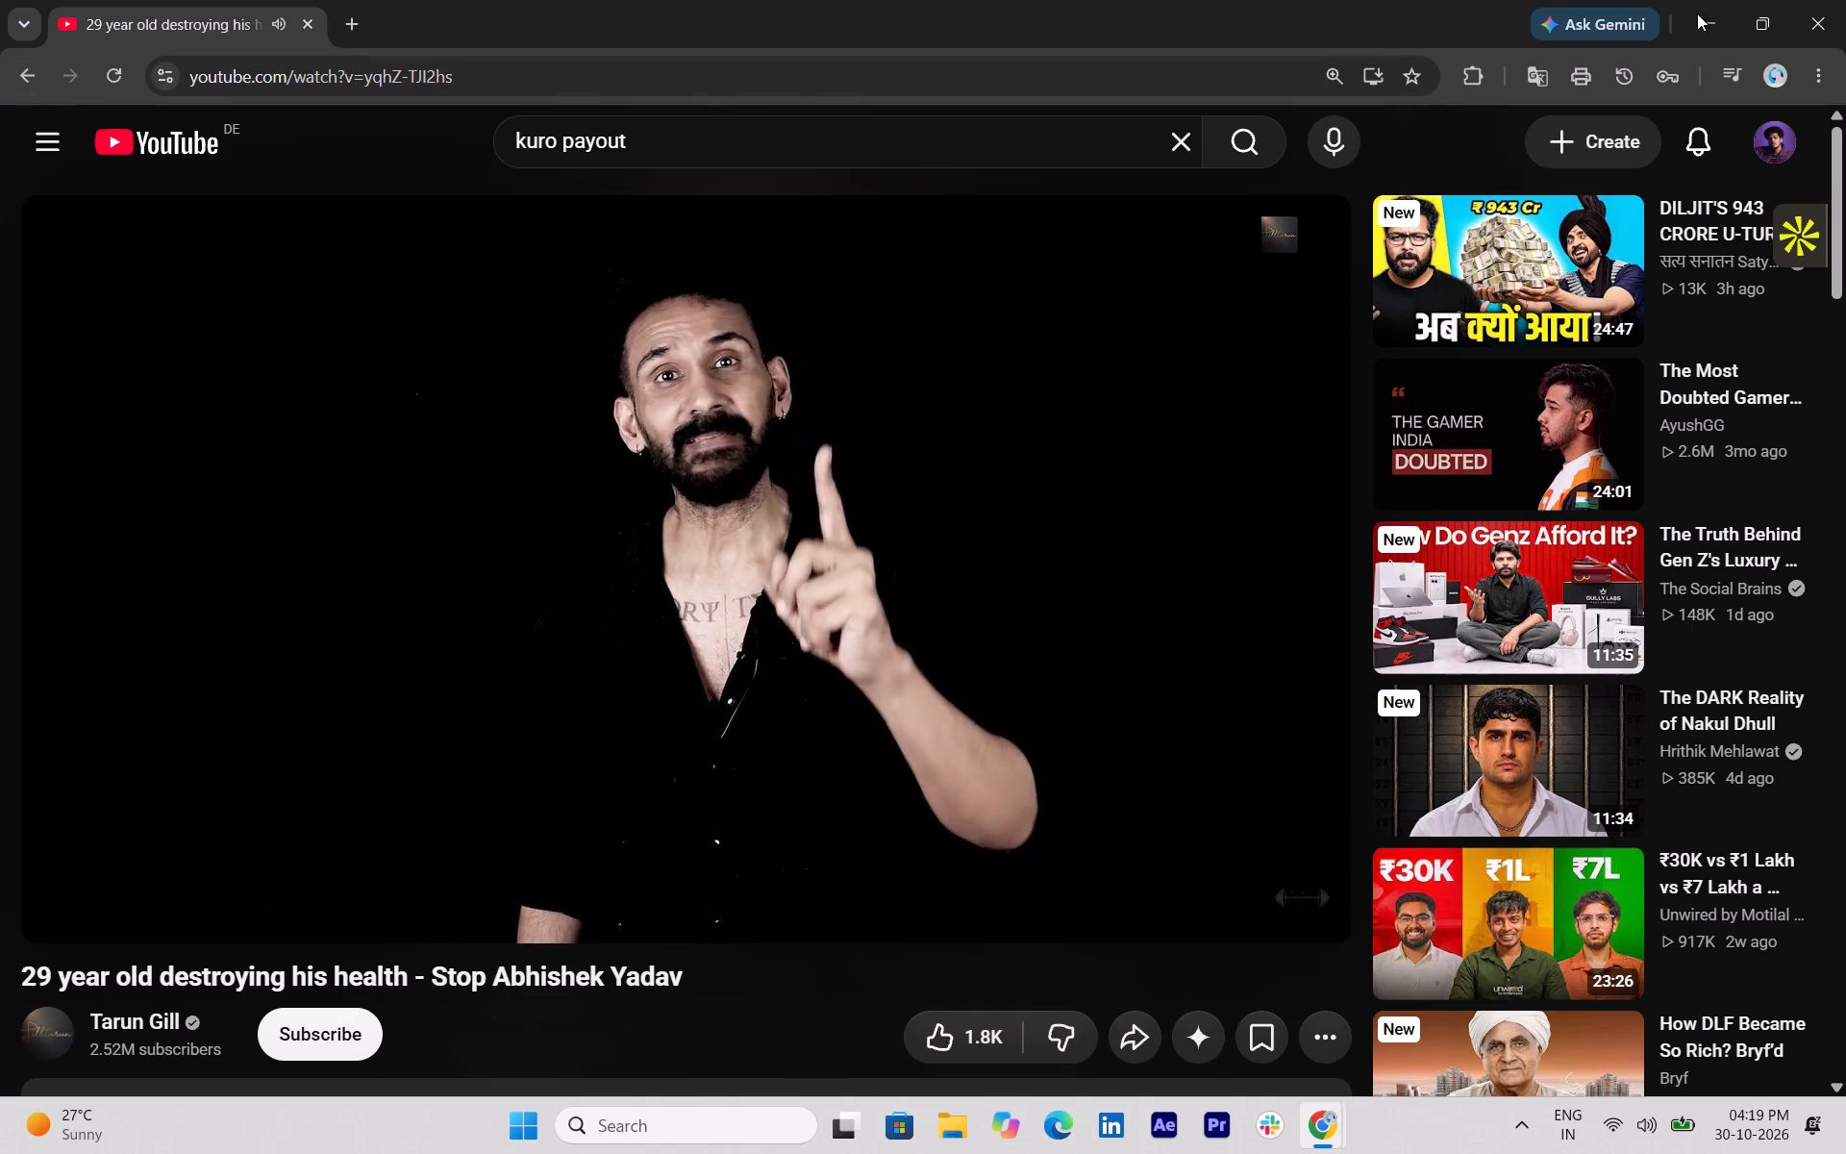
# Close the video window, launch After Effects 2025, continue past its startup warnings, and start a new project.
pyautogui.click(1825, 20)
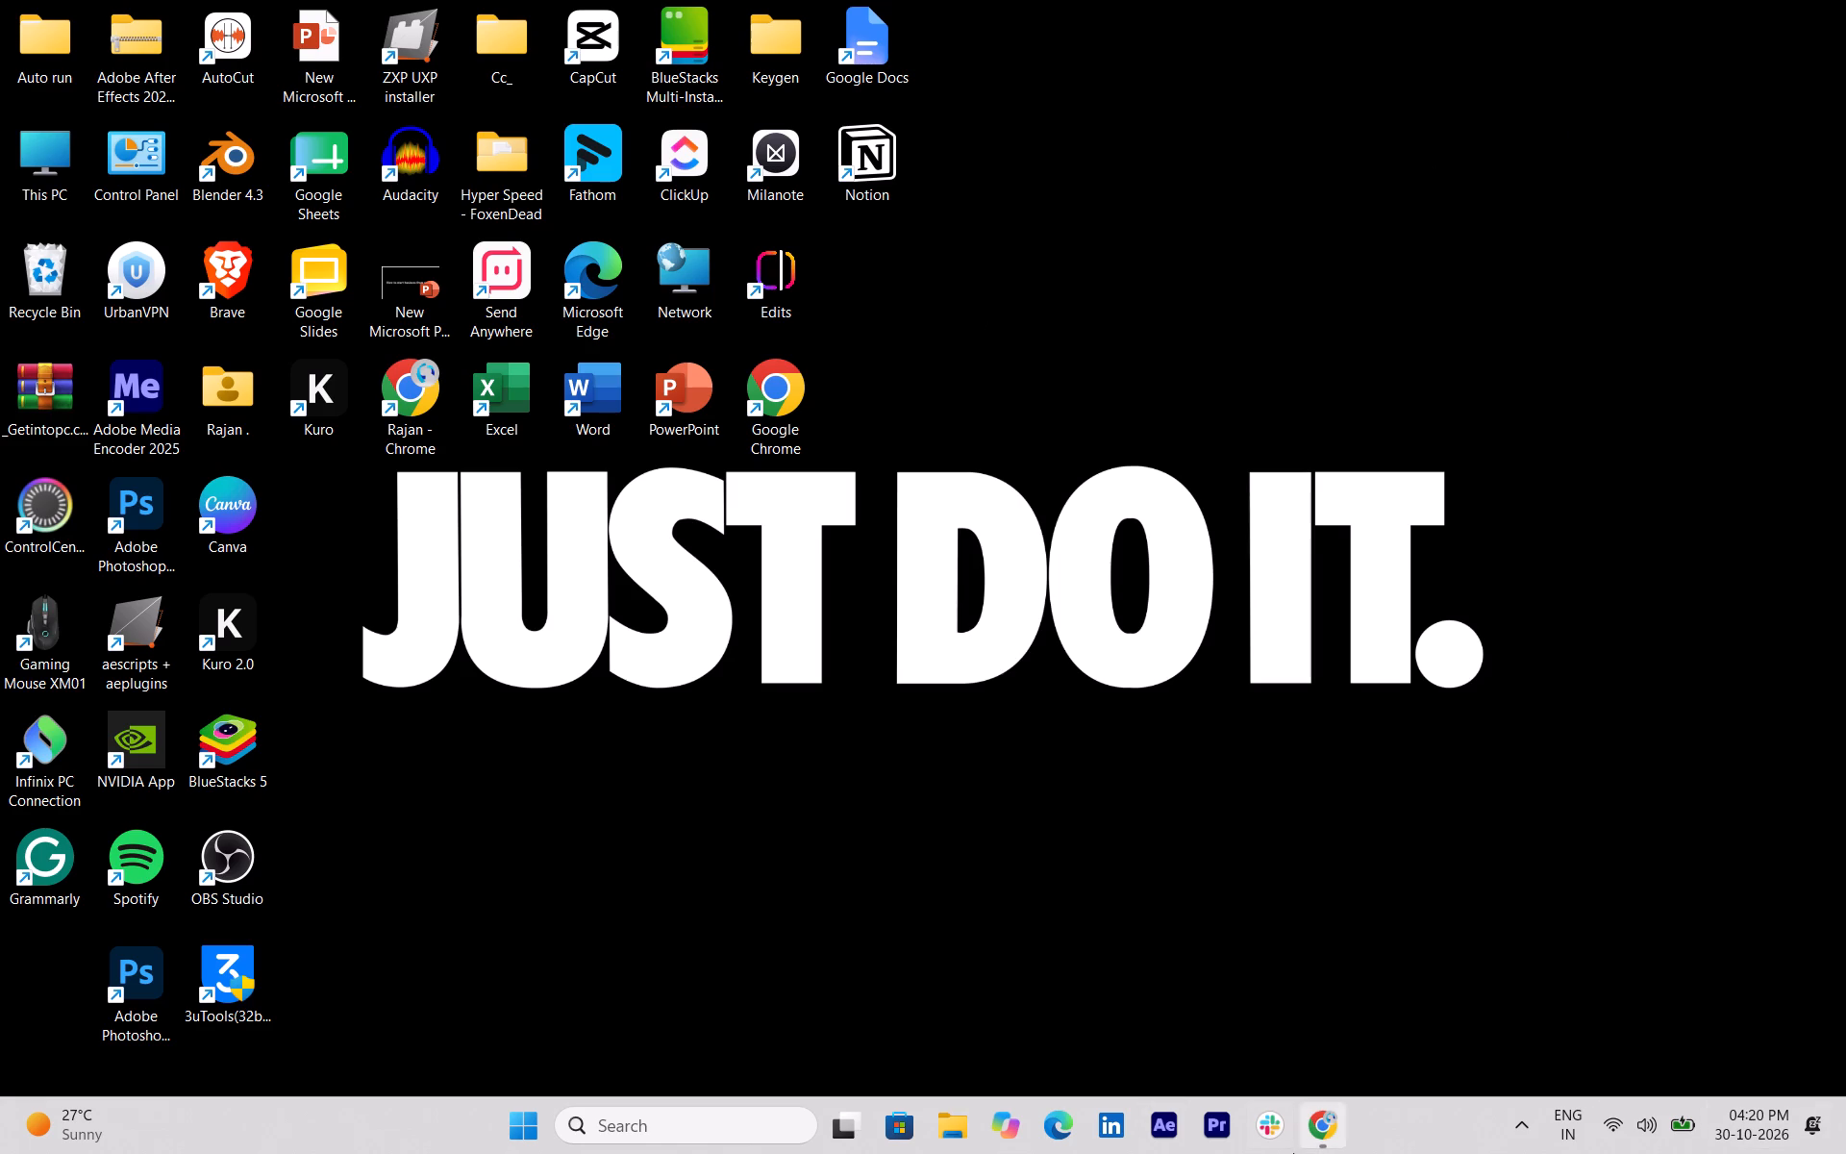
pyautogui.click(1152, 1141)
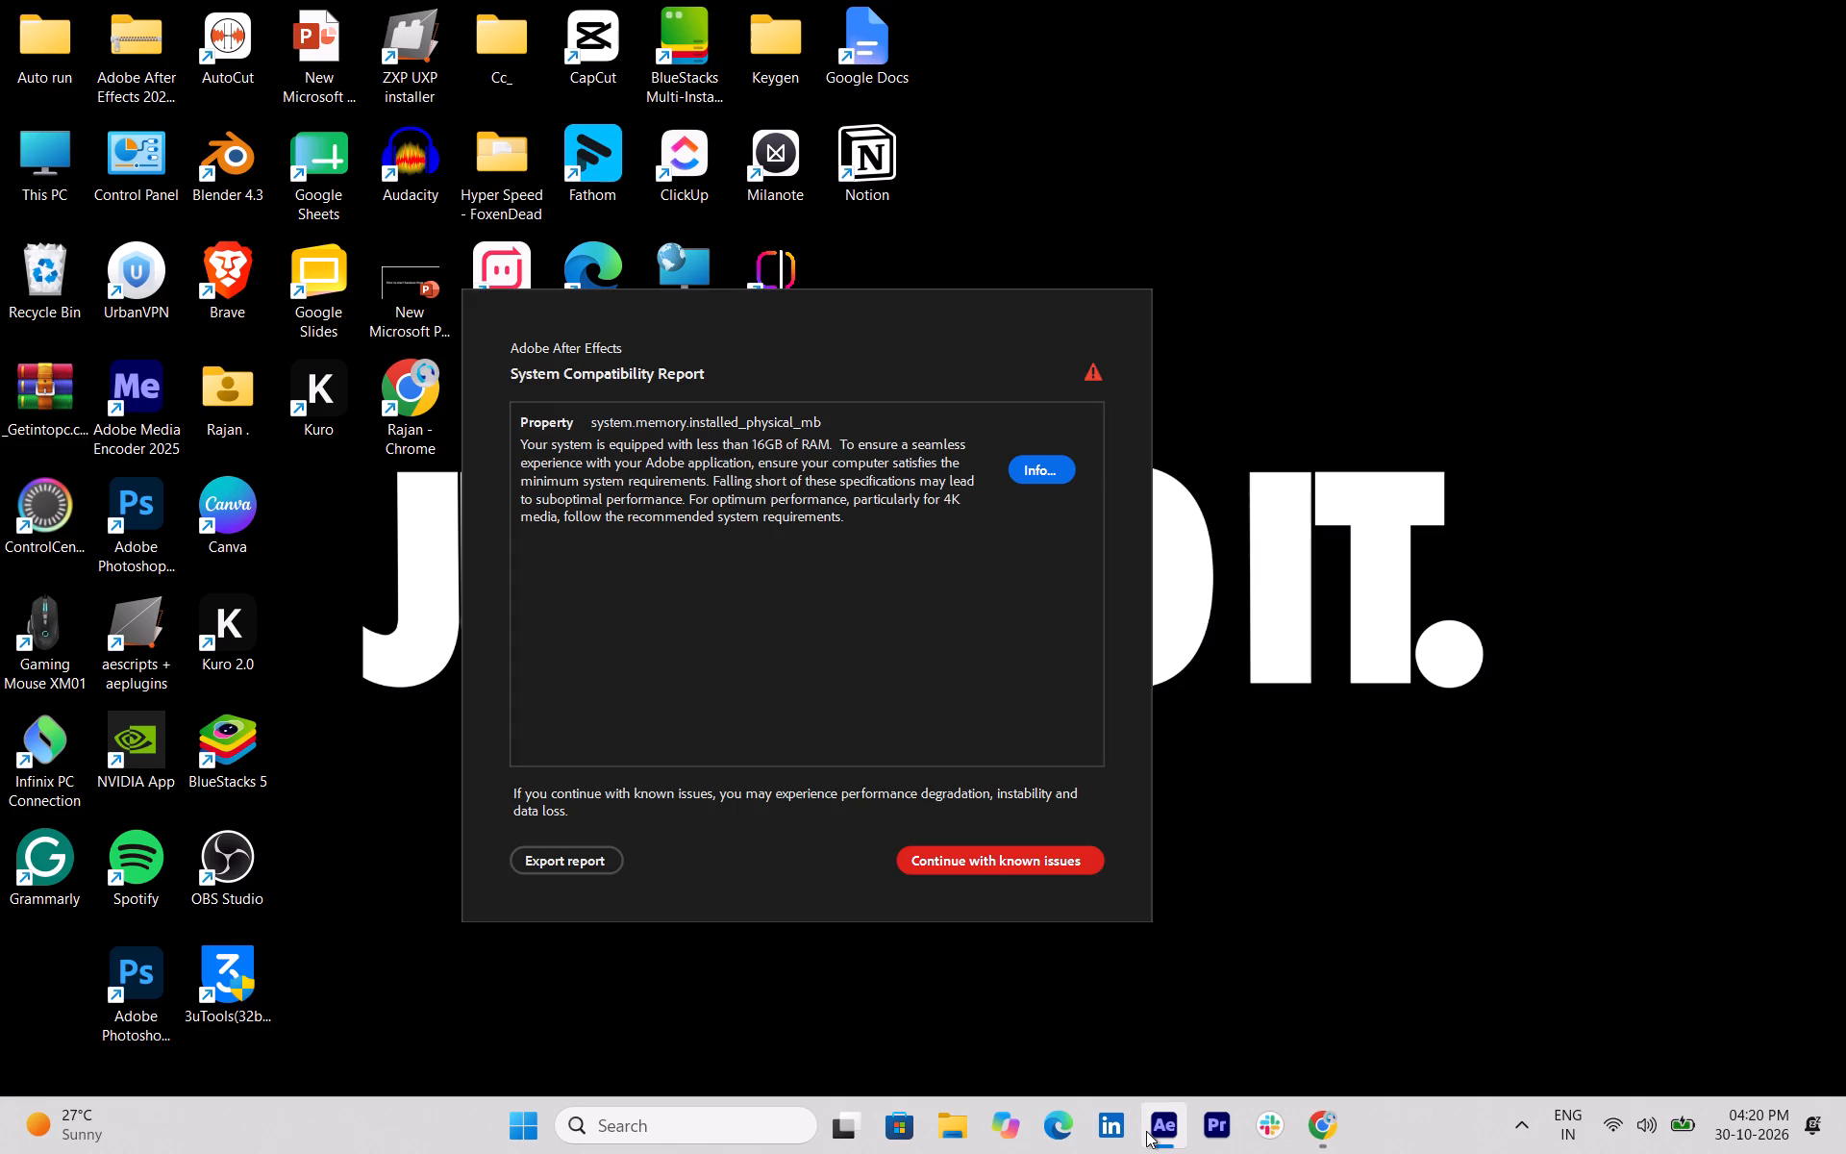
pyautogui.click(991, 849)
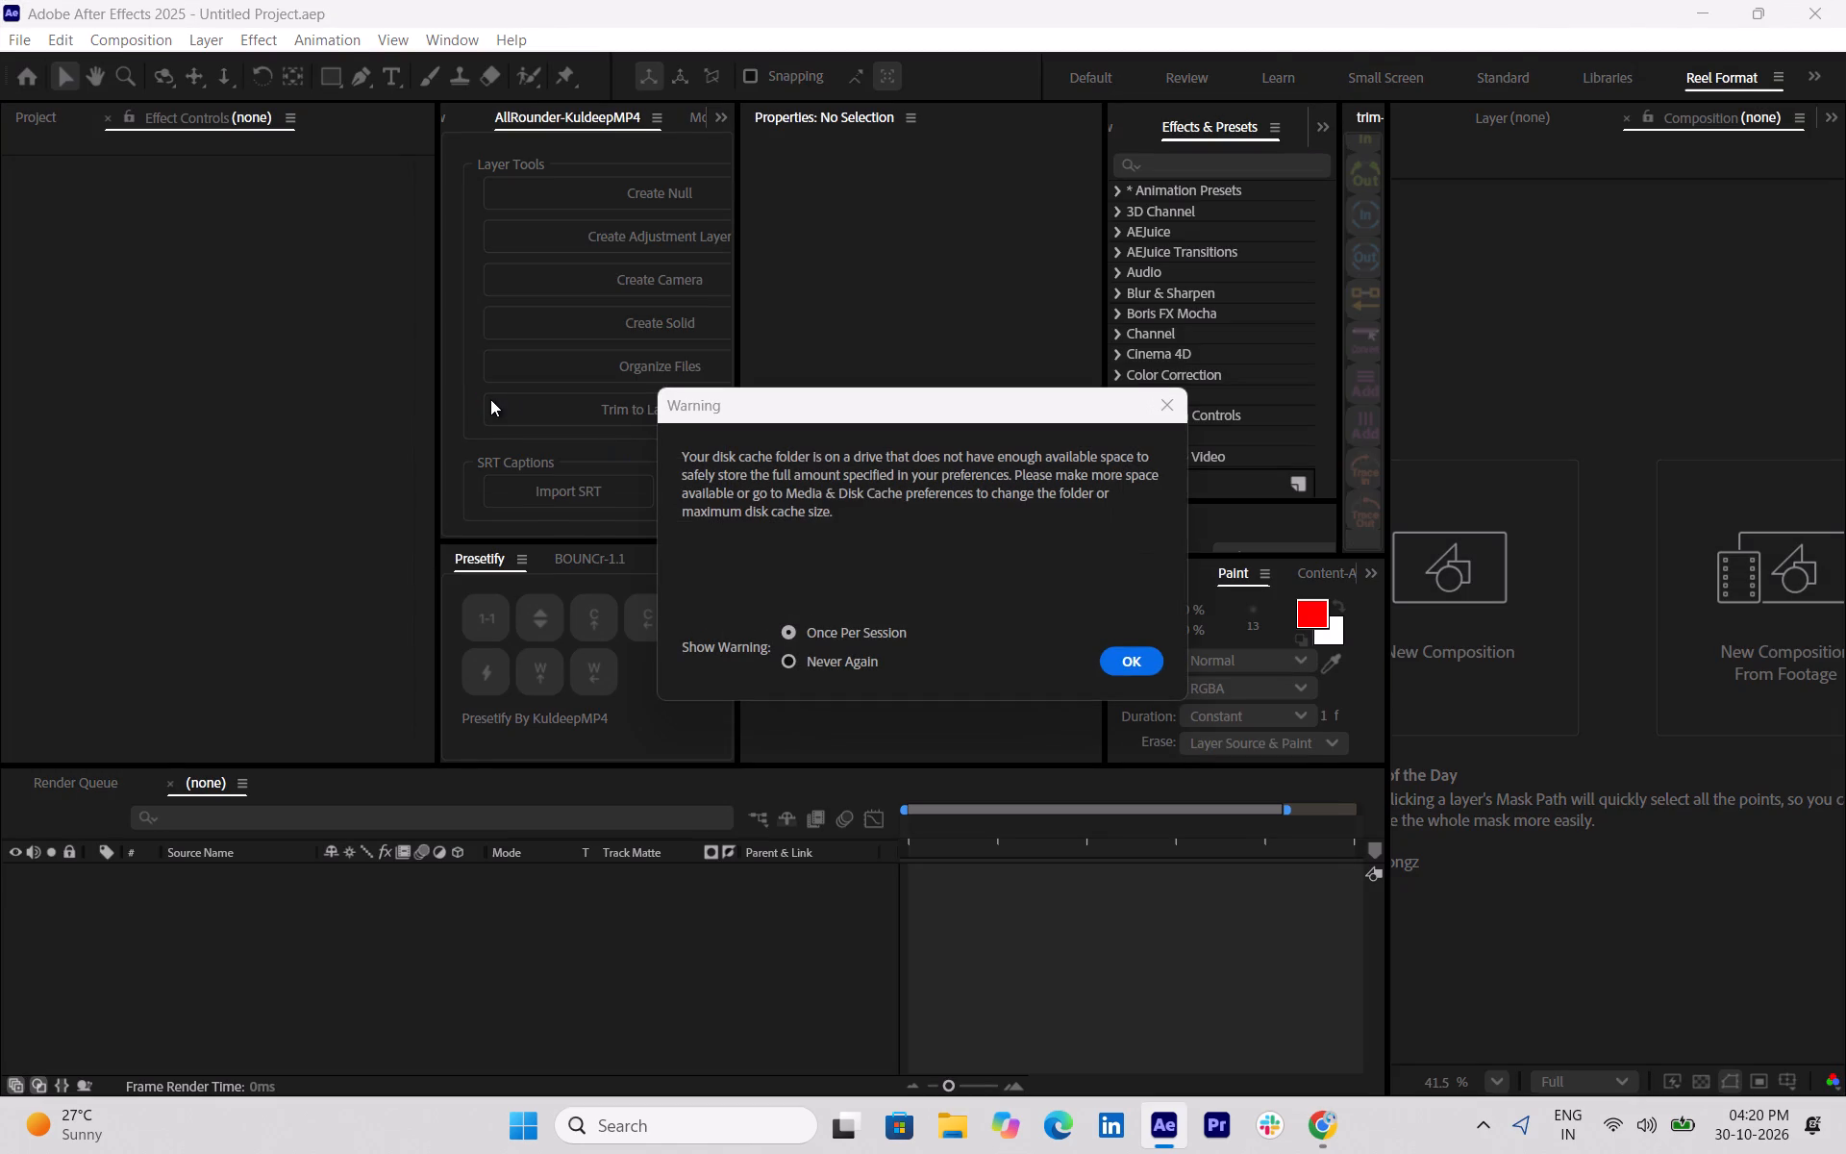
pyautogui.click(1137, 654)
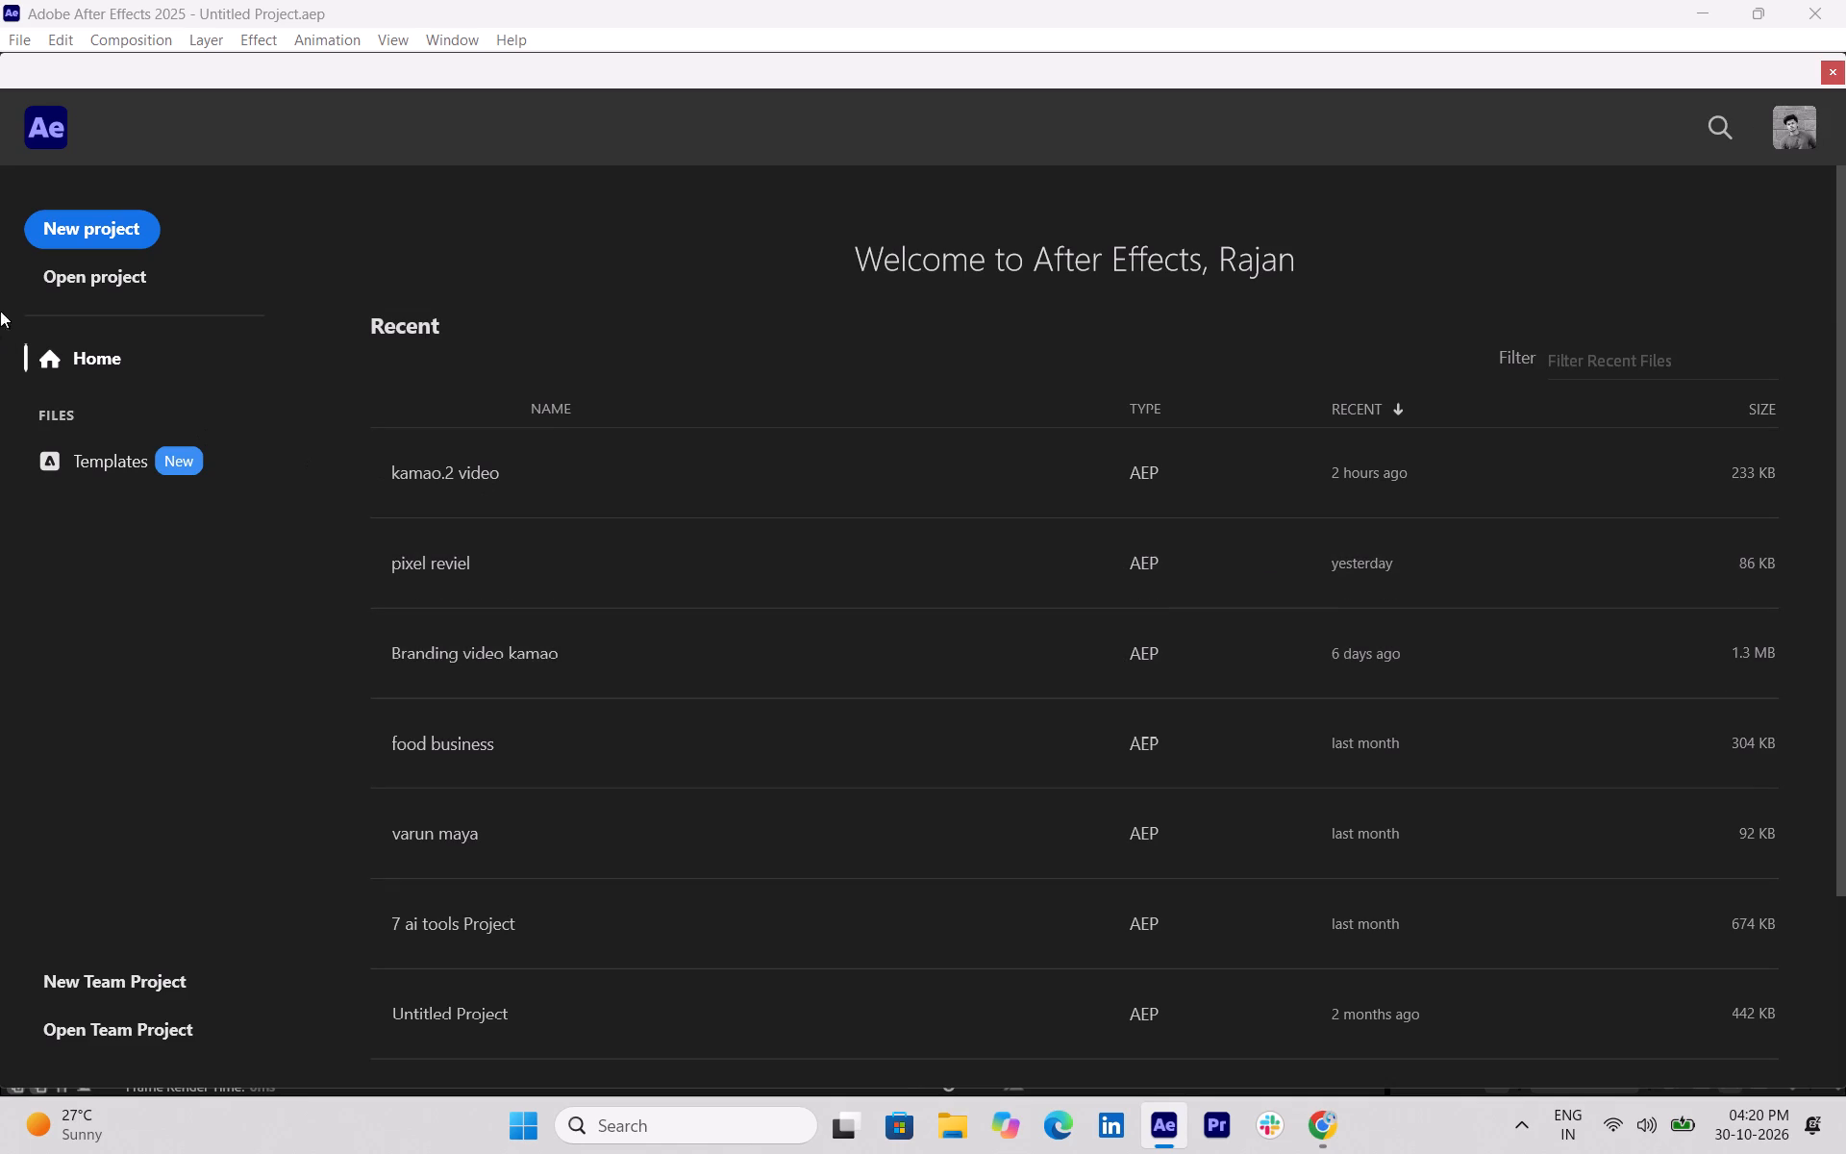
pyautogui.click(66, 243)
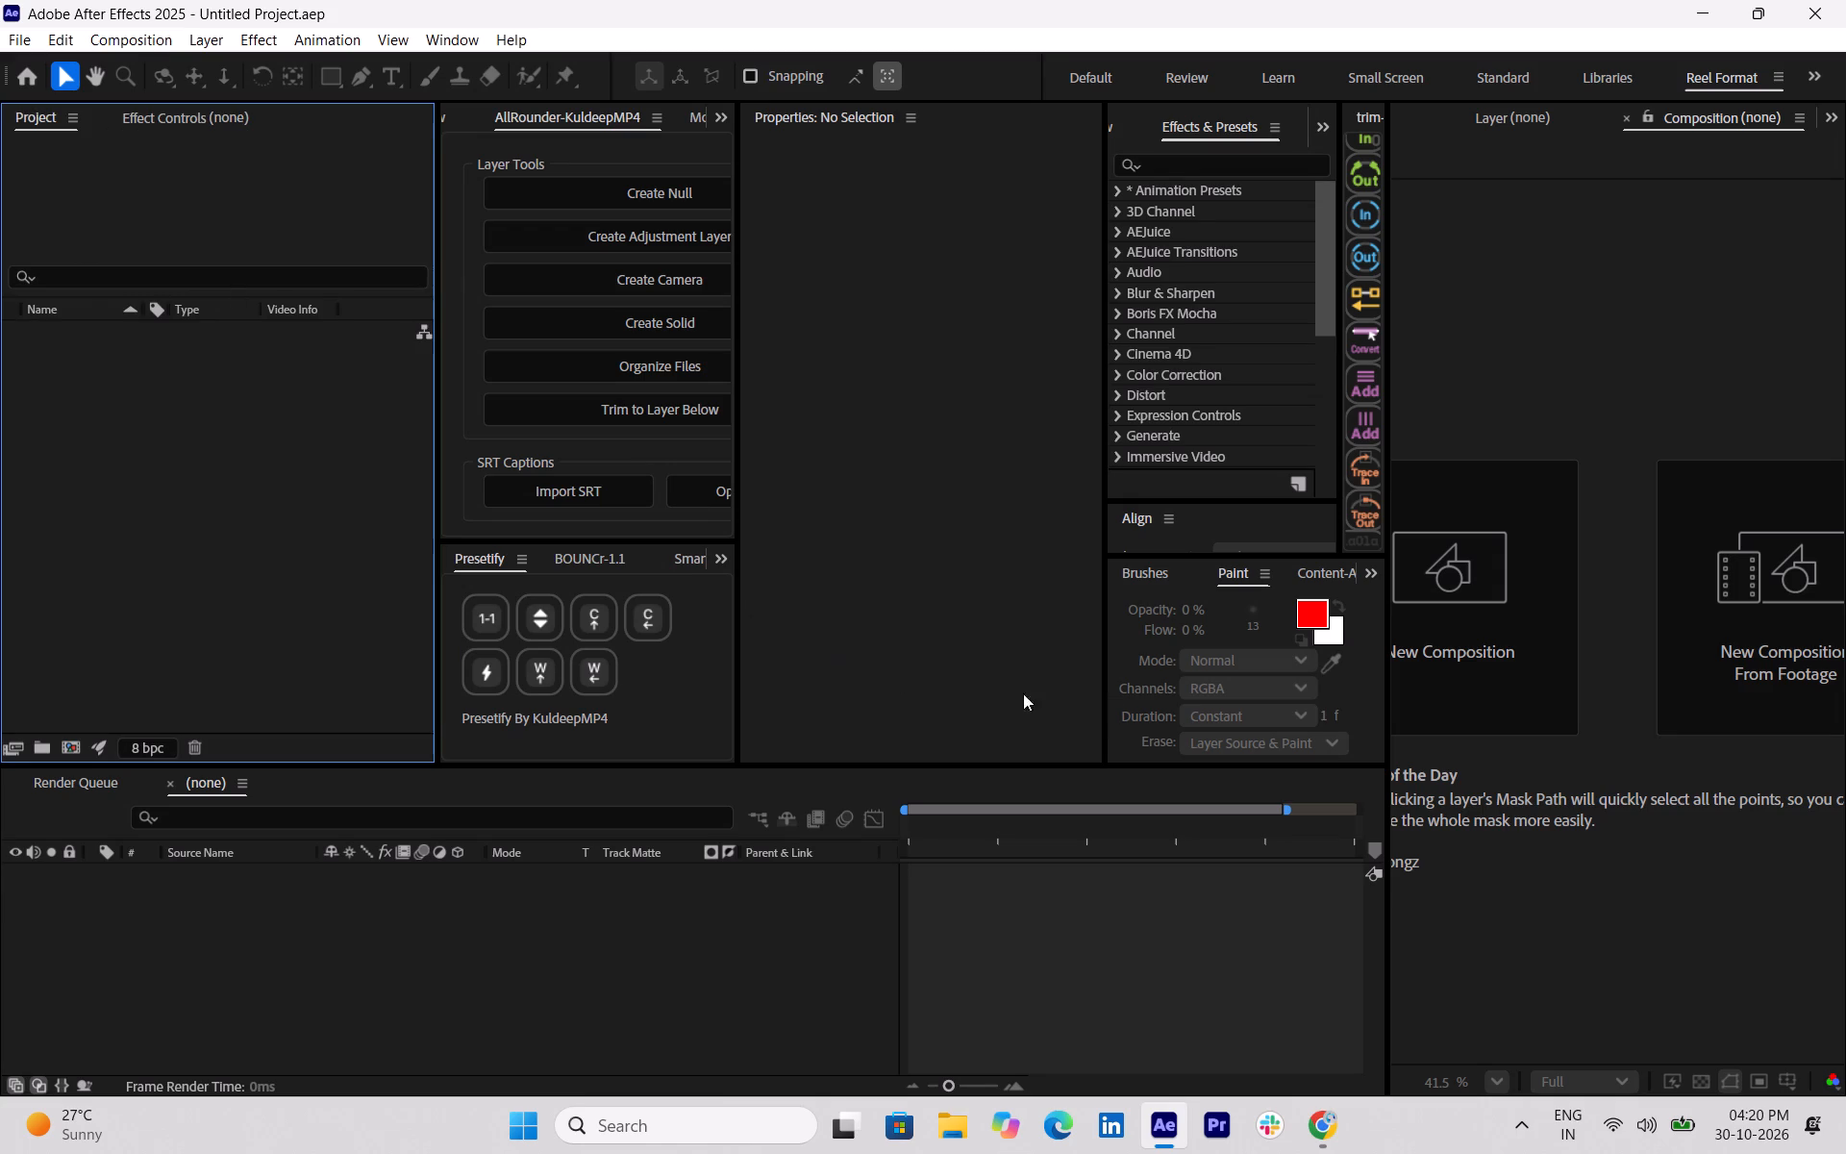
# Begin a new composition in the empty project and clear its default name.
pyautogui.click(1562, 671)
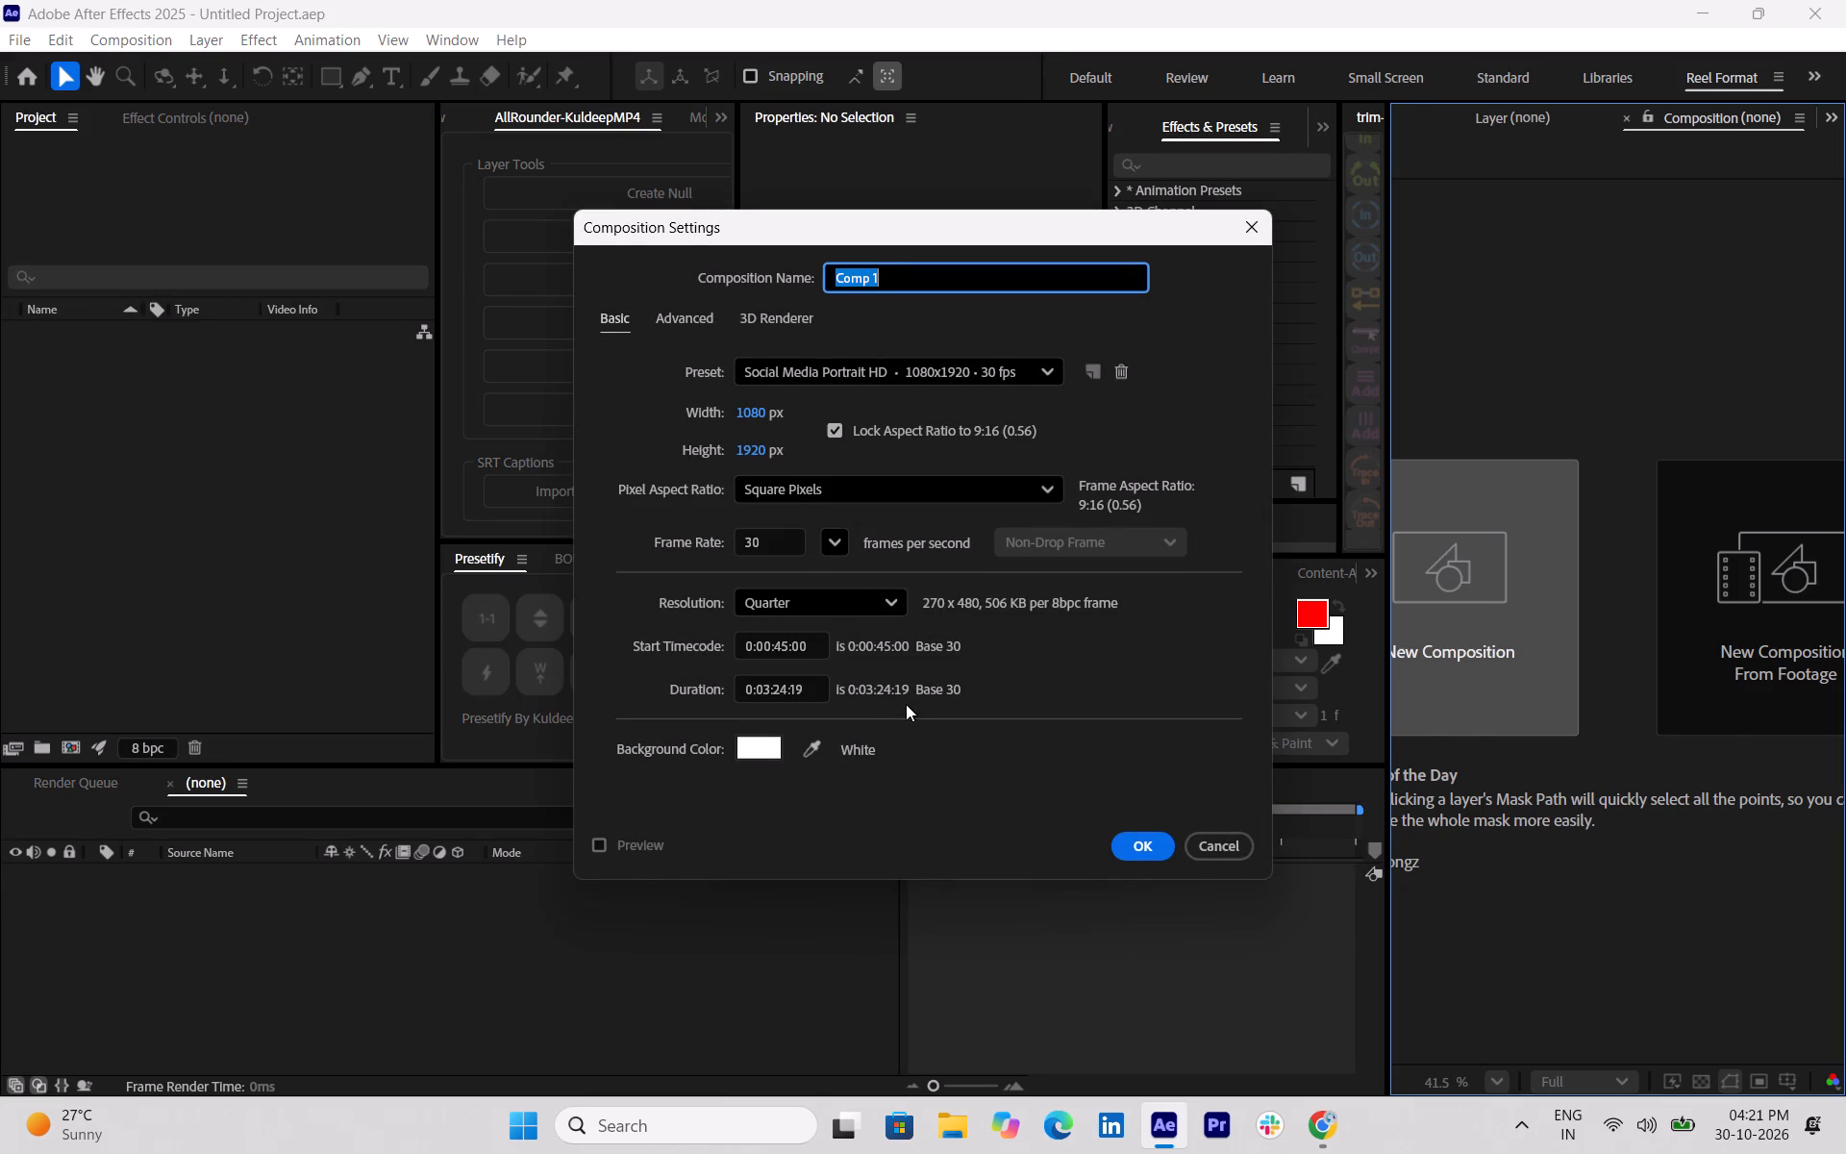
pyautogui.click(882, 285)
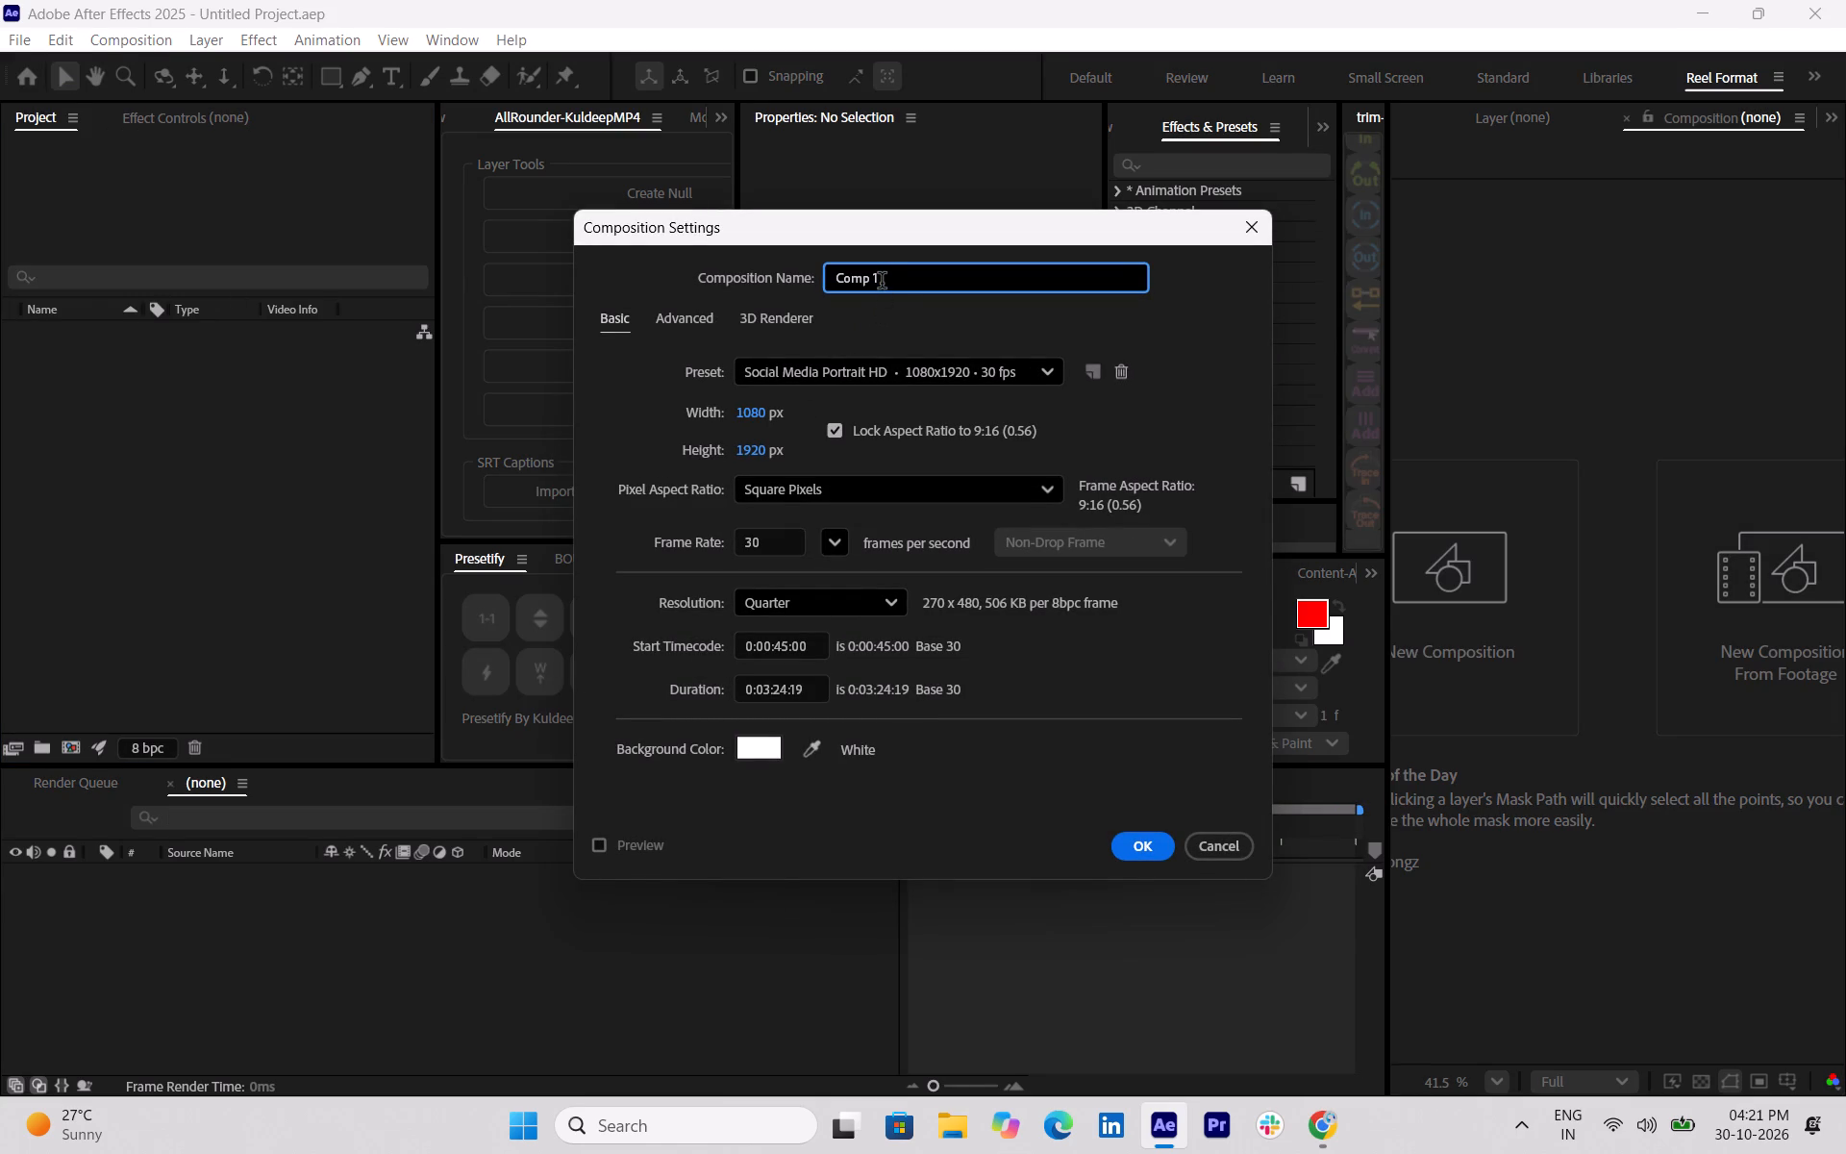
pyautogui.press('BackSpace')
pyautogui.press('BackSpace')
pyautogui.press('BackSpace')
pyautogui.press('BackSpace')
pyautogui.press('BackSpace')
pyautogui.press('BackSpace')
pyautogui.press('BackSpace')
pyautogui.press('BackSpace')
pyautogui.press('BackSpace')
pyautogui.press('BackSpace')
pyautogui.press('BackSpace')
pyautogui.press('BackSpace')
# In File Explorer's Downloads folder, copy "Three Principles for a Sustainable Busines" from the name of yesterday's captioned MP4 video.
pyautogui.click(935, 1128)
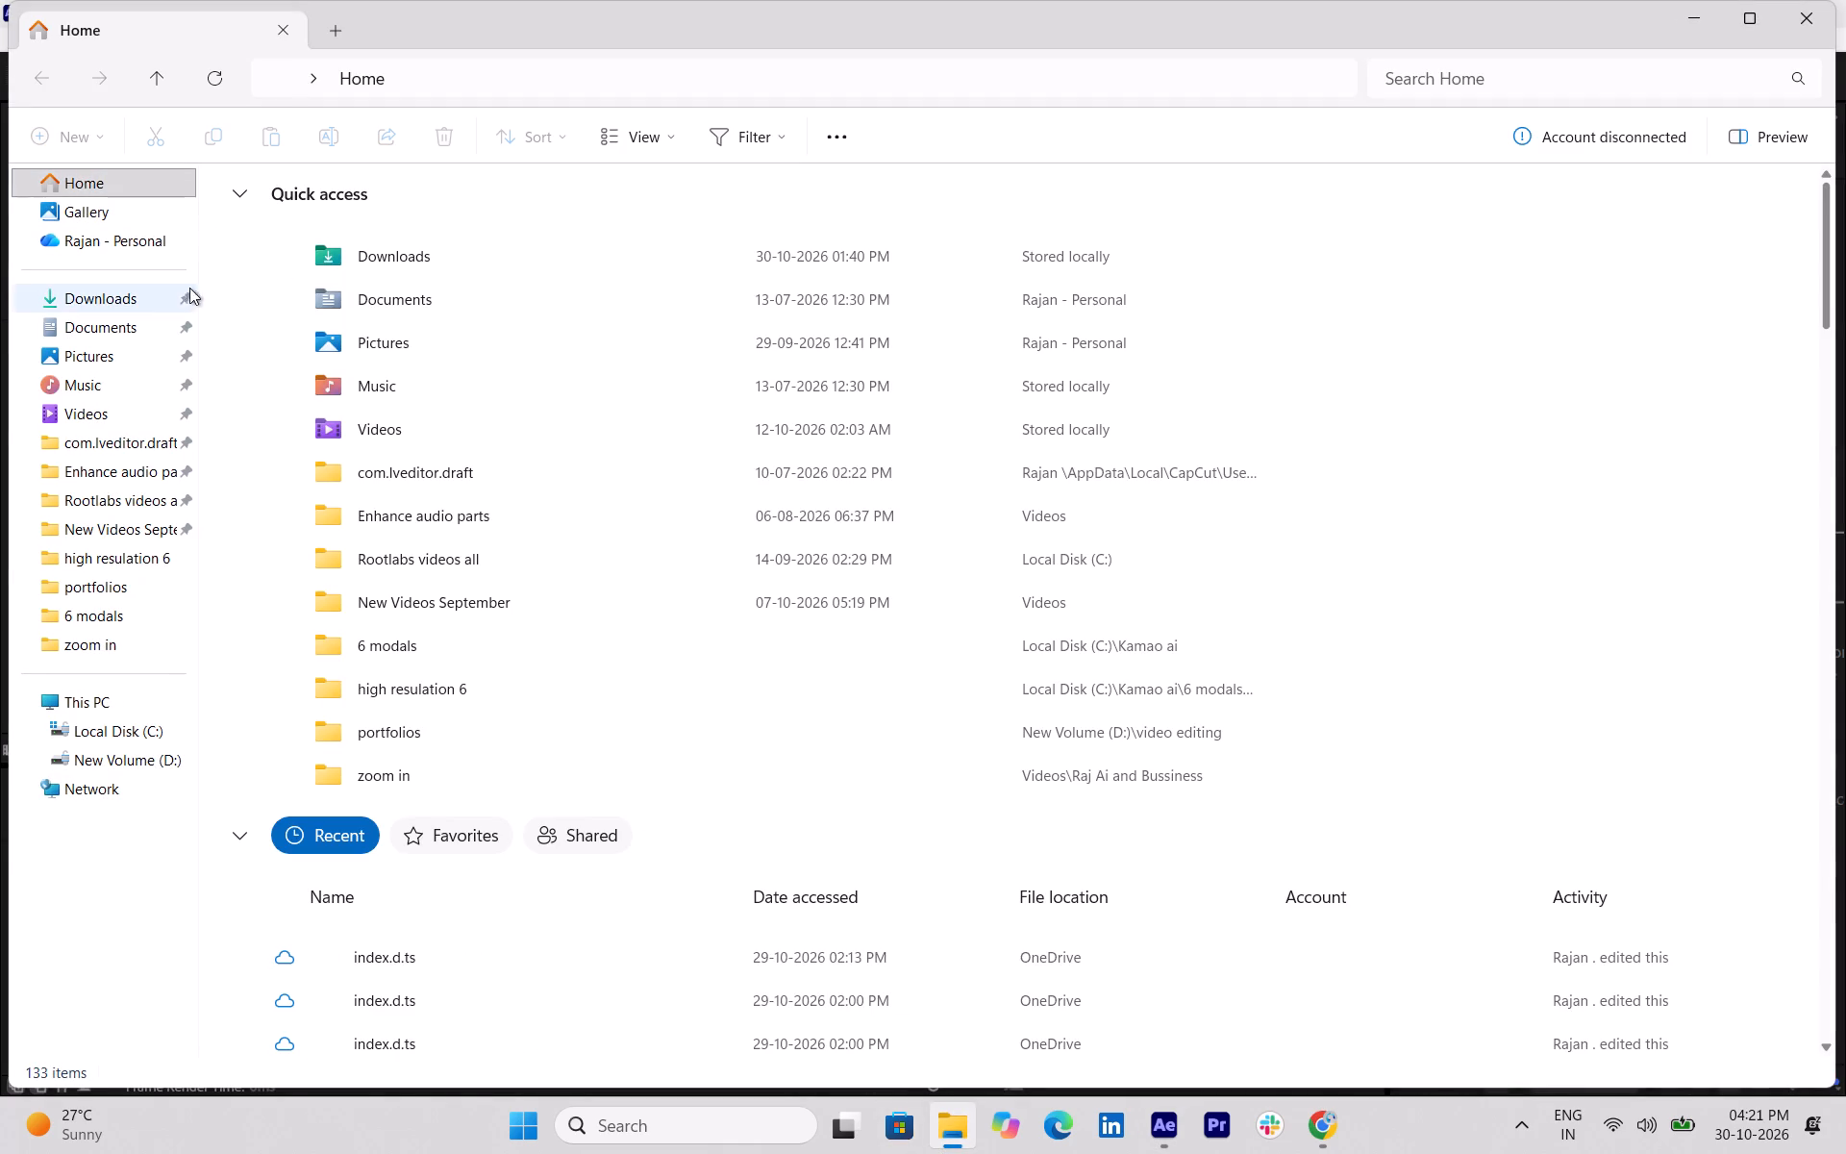
pyautogui.click(163, 291)
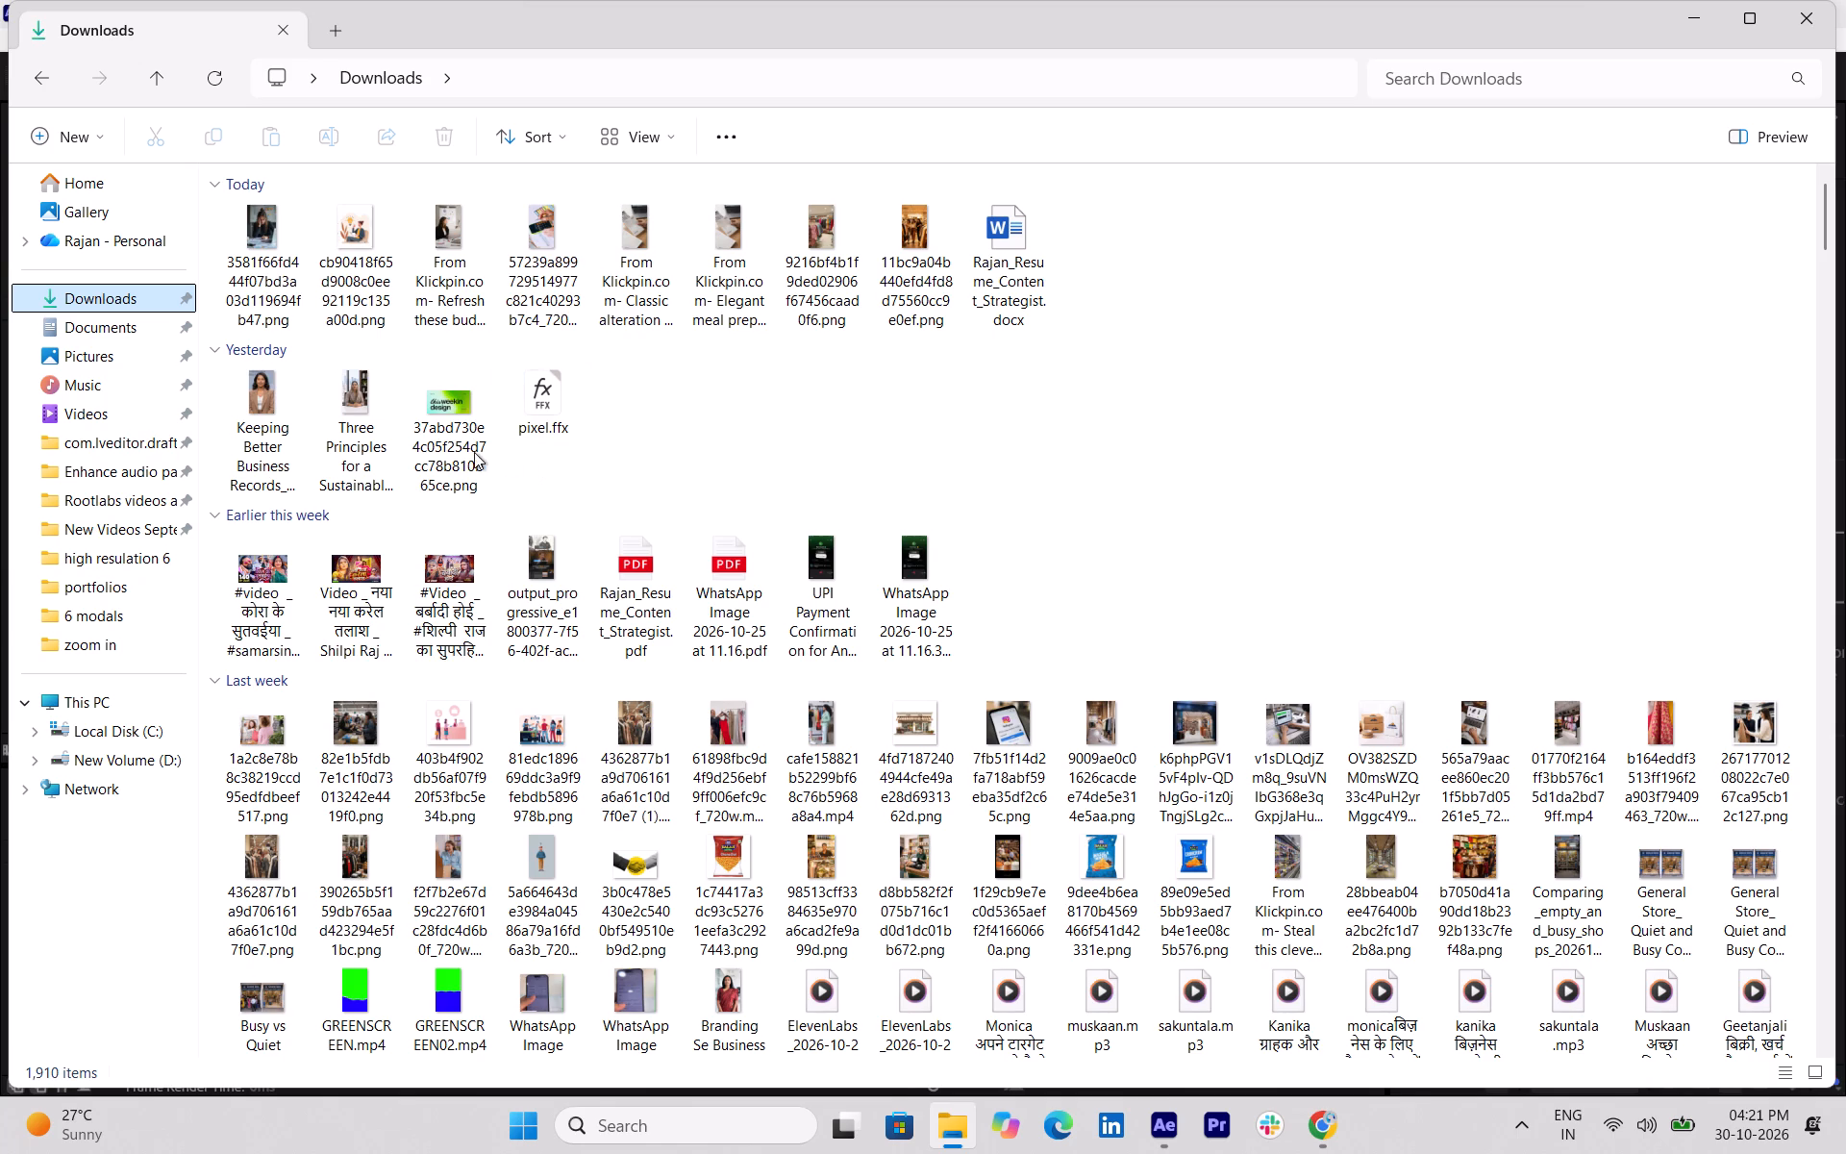
pyautogui.click(359, 433)
pyautogui.rightClick(359, 433)
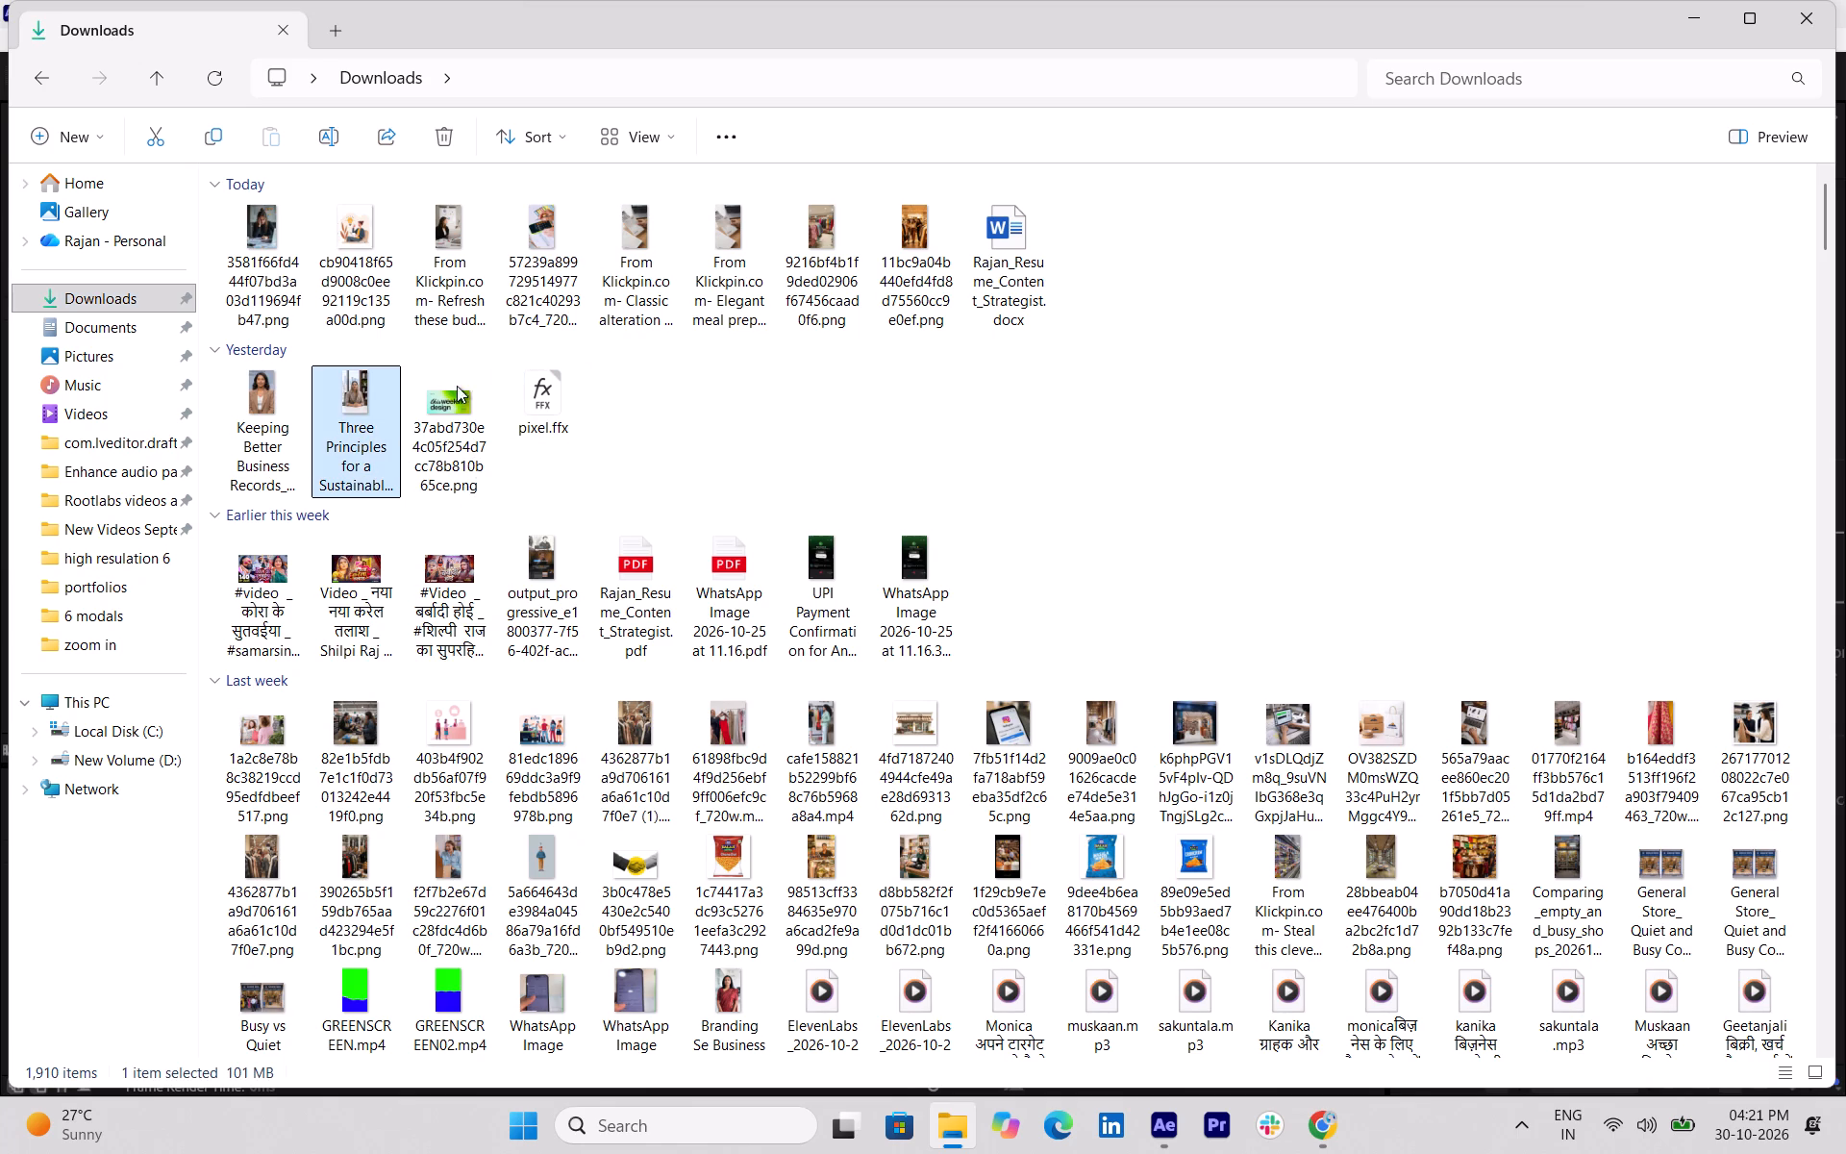
pyautogui.click(534, 428)
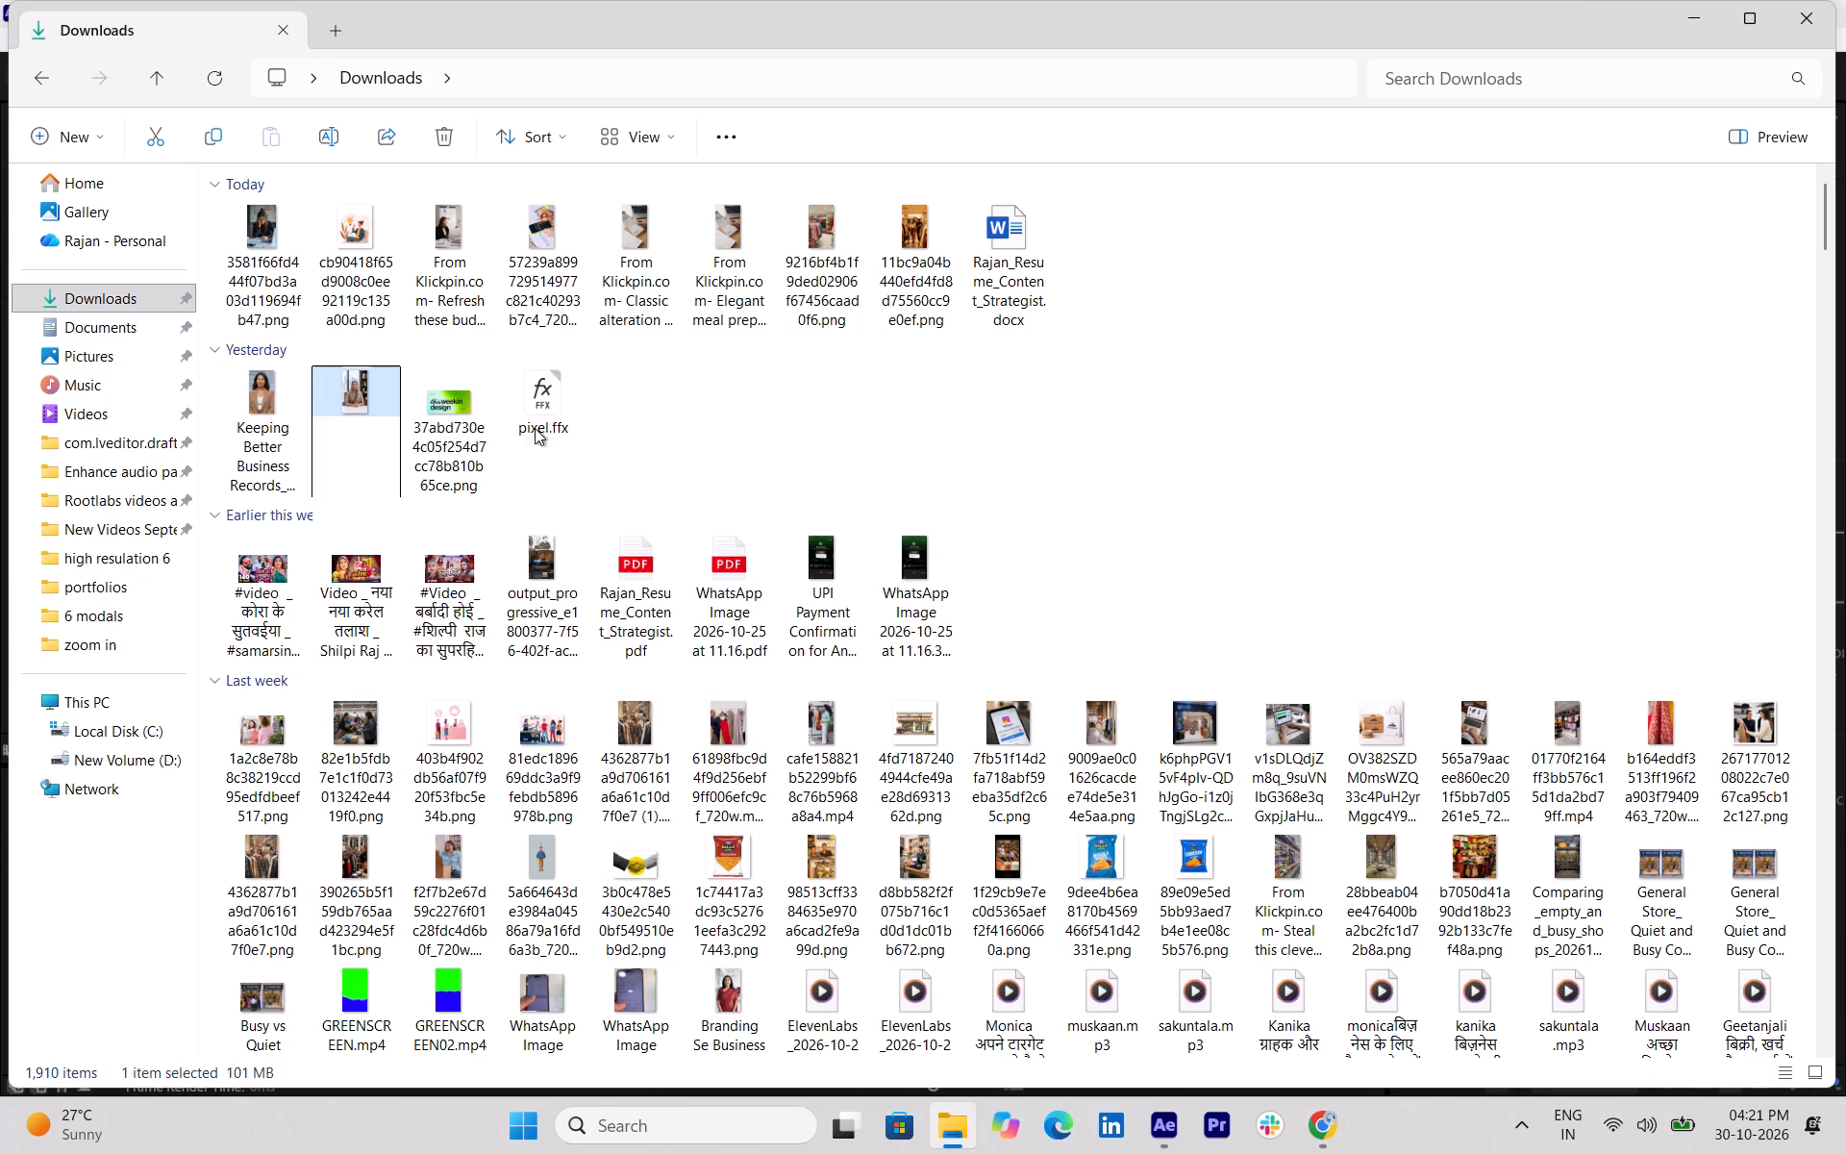
pyautogui.click(354, 512)
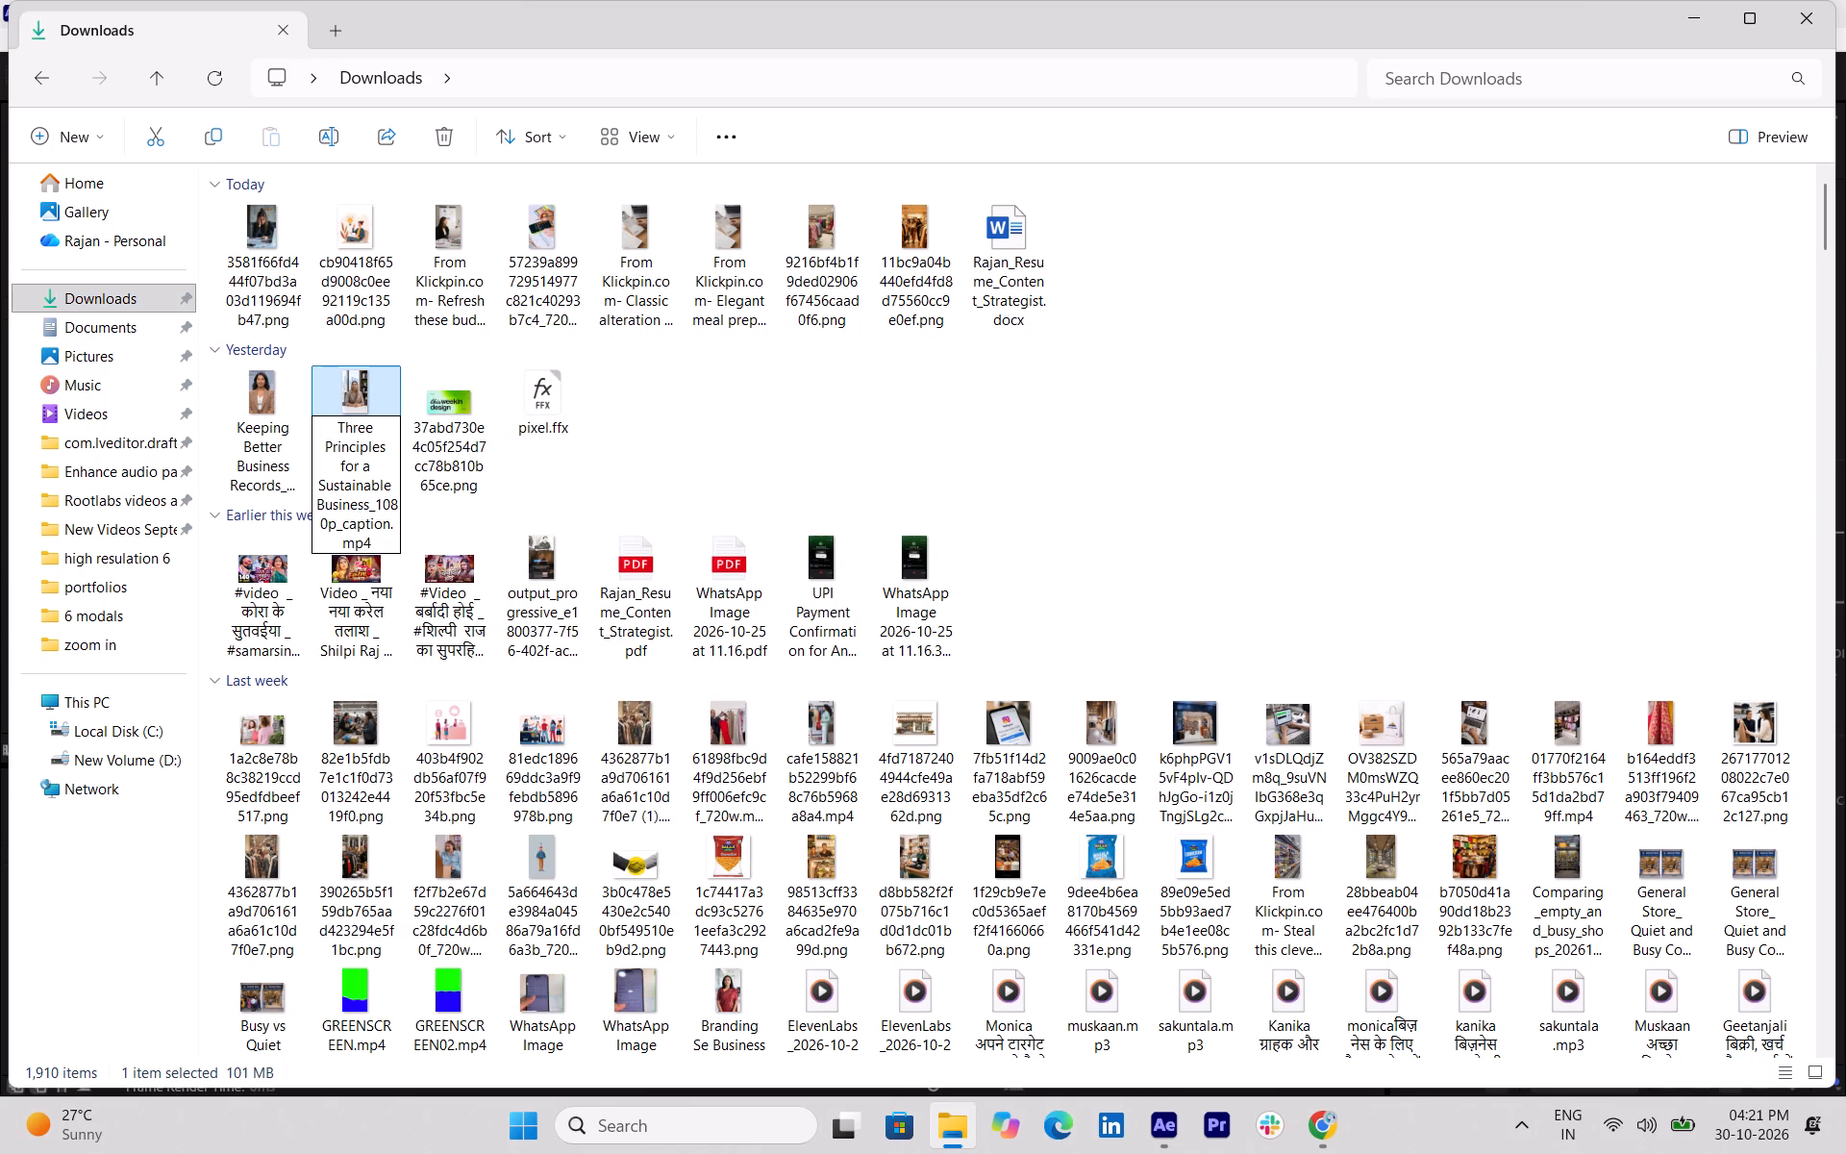
pyautogui.moveTo(365, 504); pyautogui.dragTo(315, 429)
pyautogui.rightClick(337, 458)
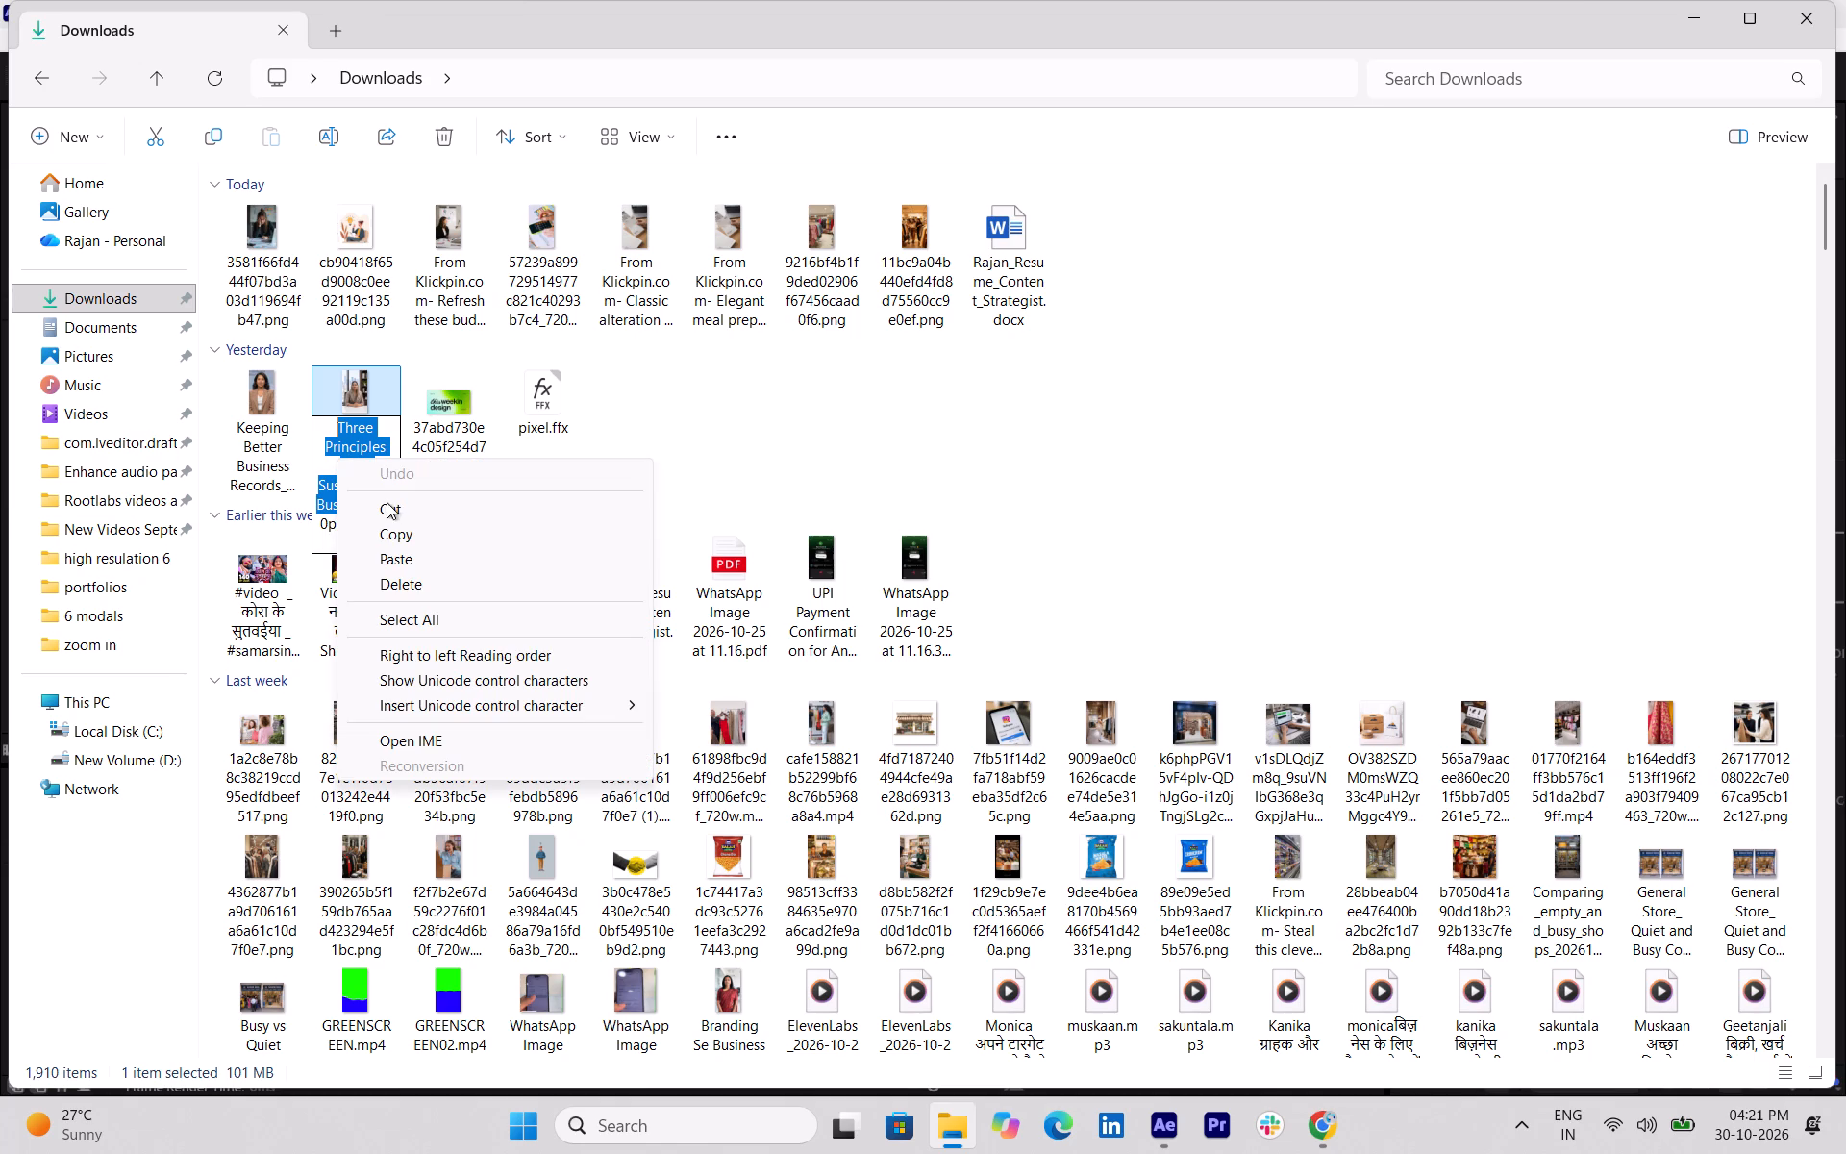
pyautogui.click(406, 543)
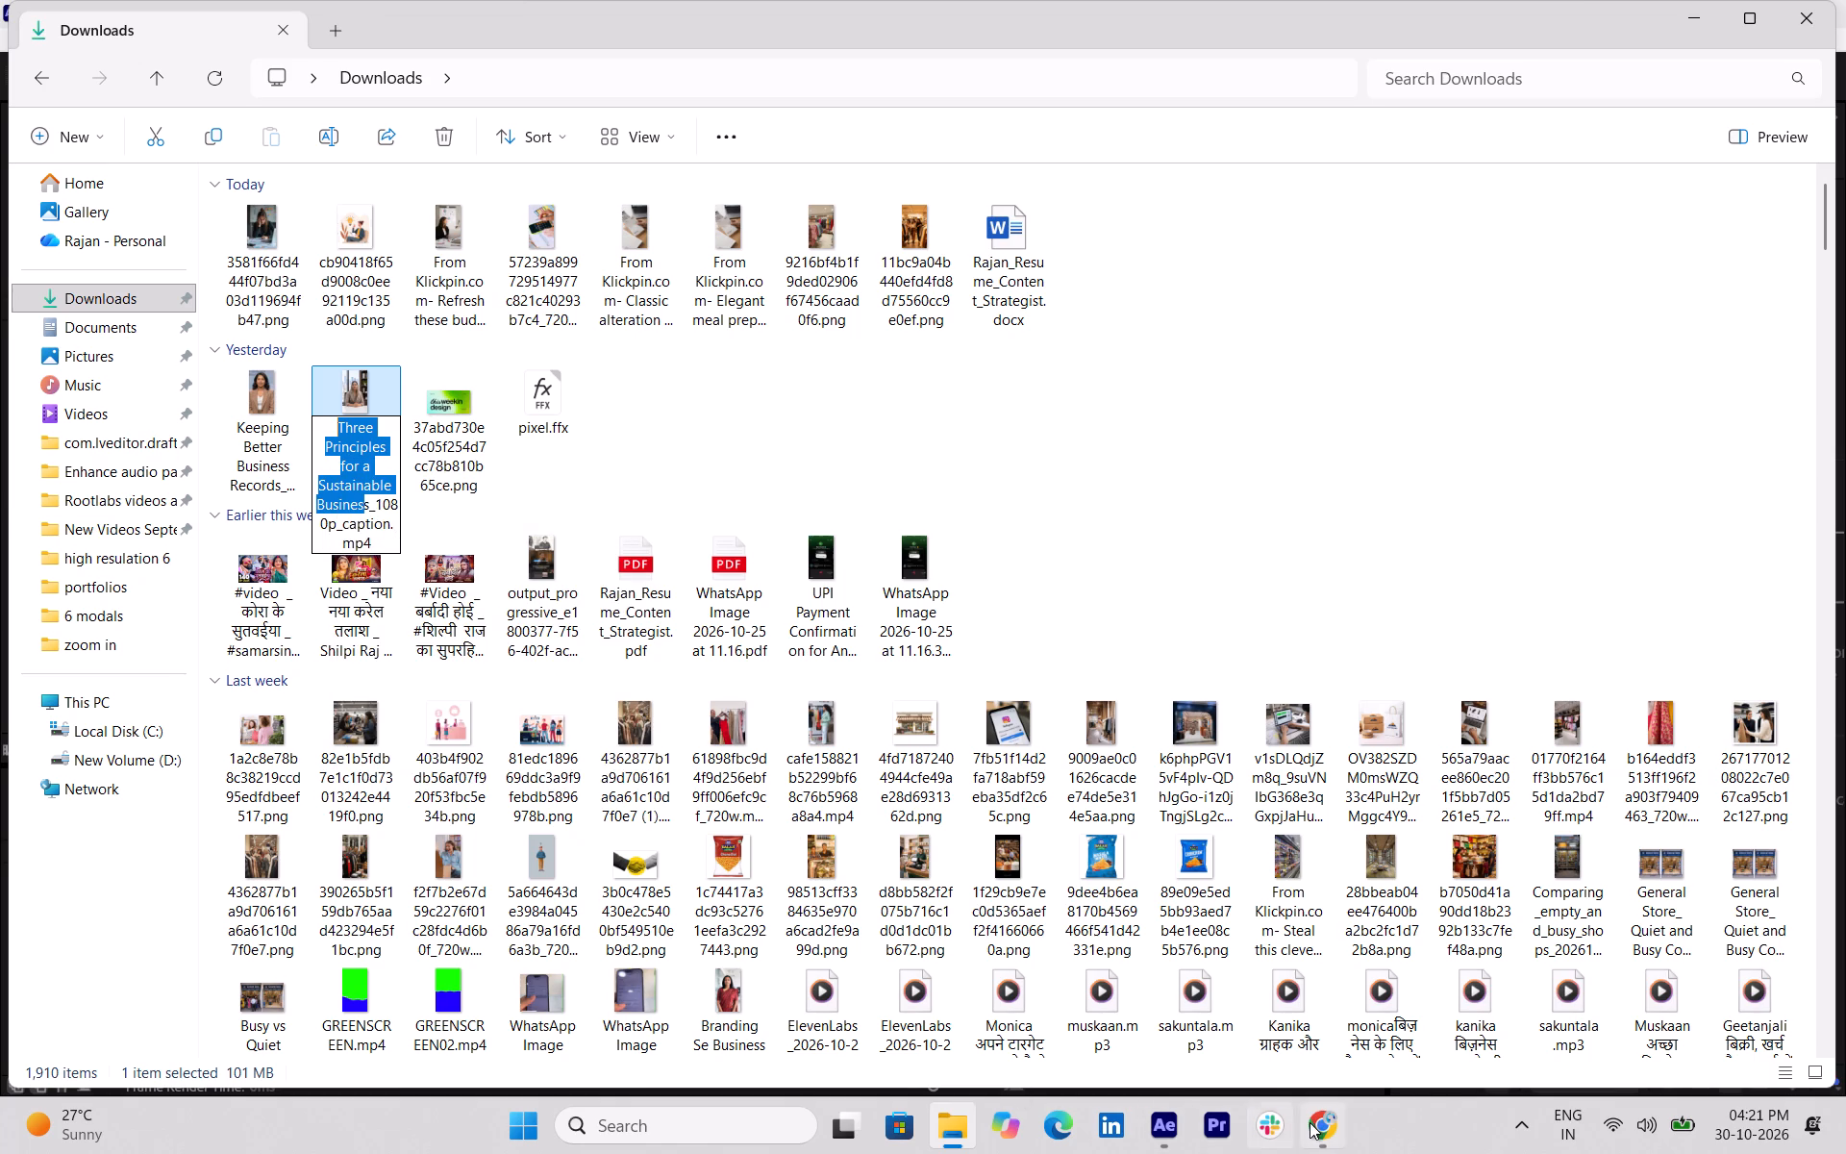
# Back in After Effects, name the composition "Three Principles for a Sustainable Busines" and create it with the existing settings.
pyautogui.click(1152, 1118)
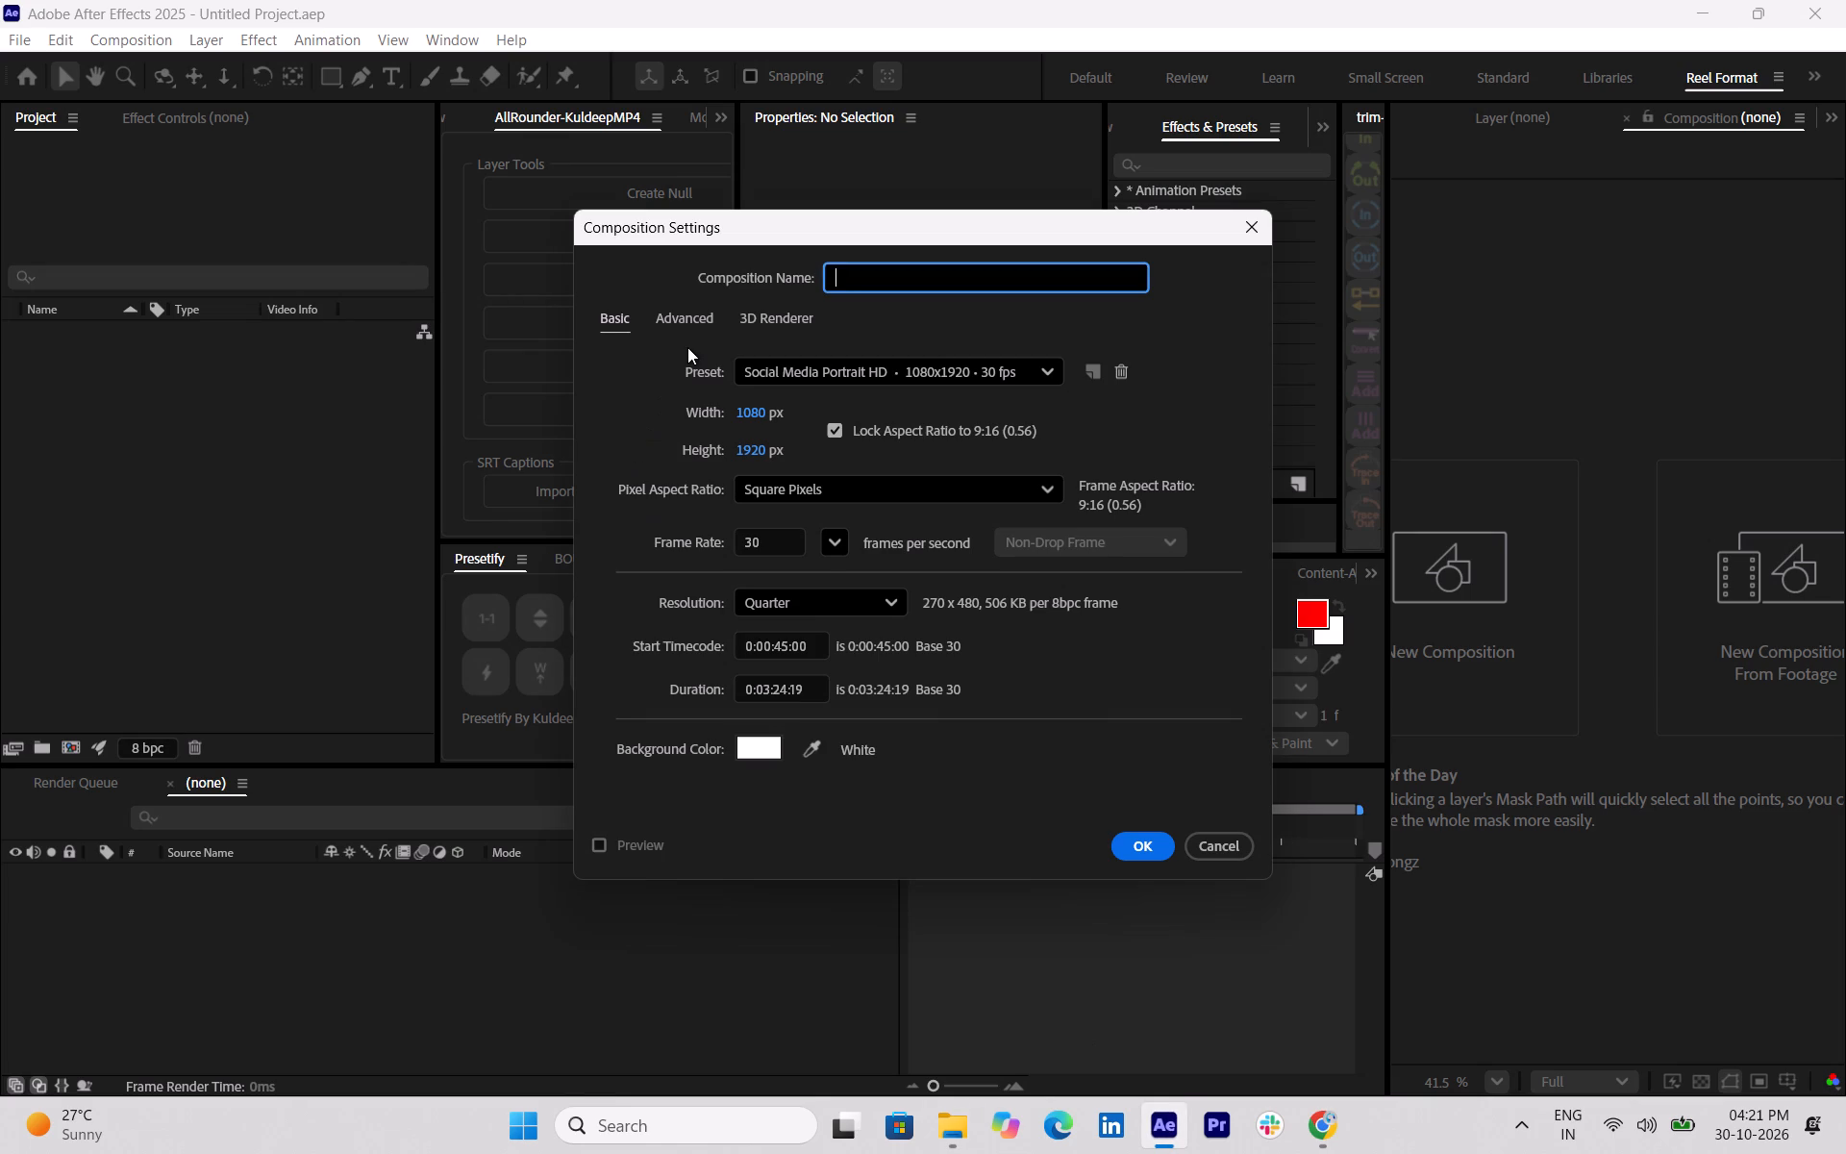
pyautogui.hotkey('ctrl', 'v')
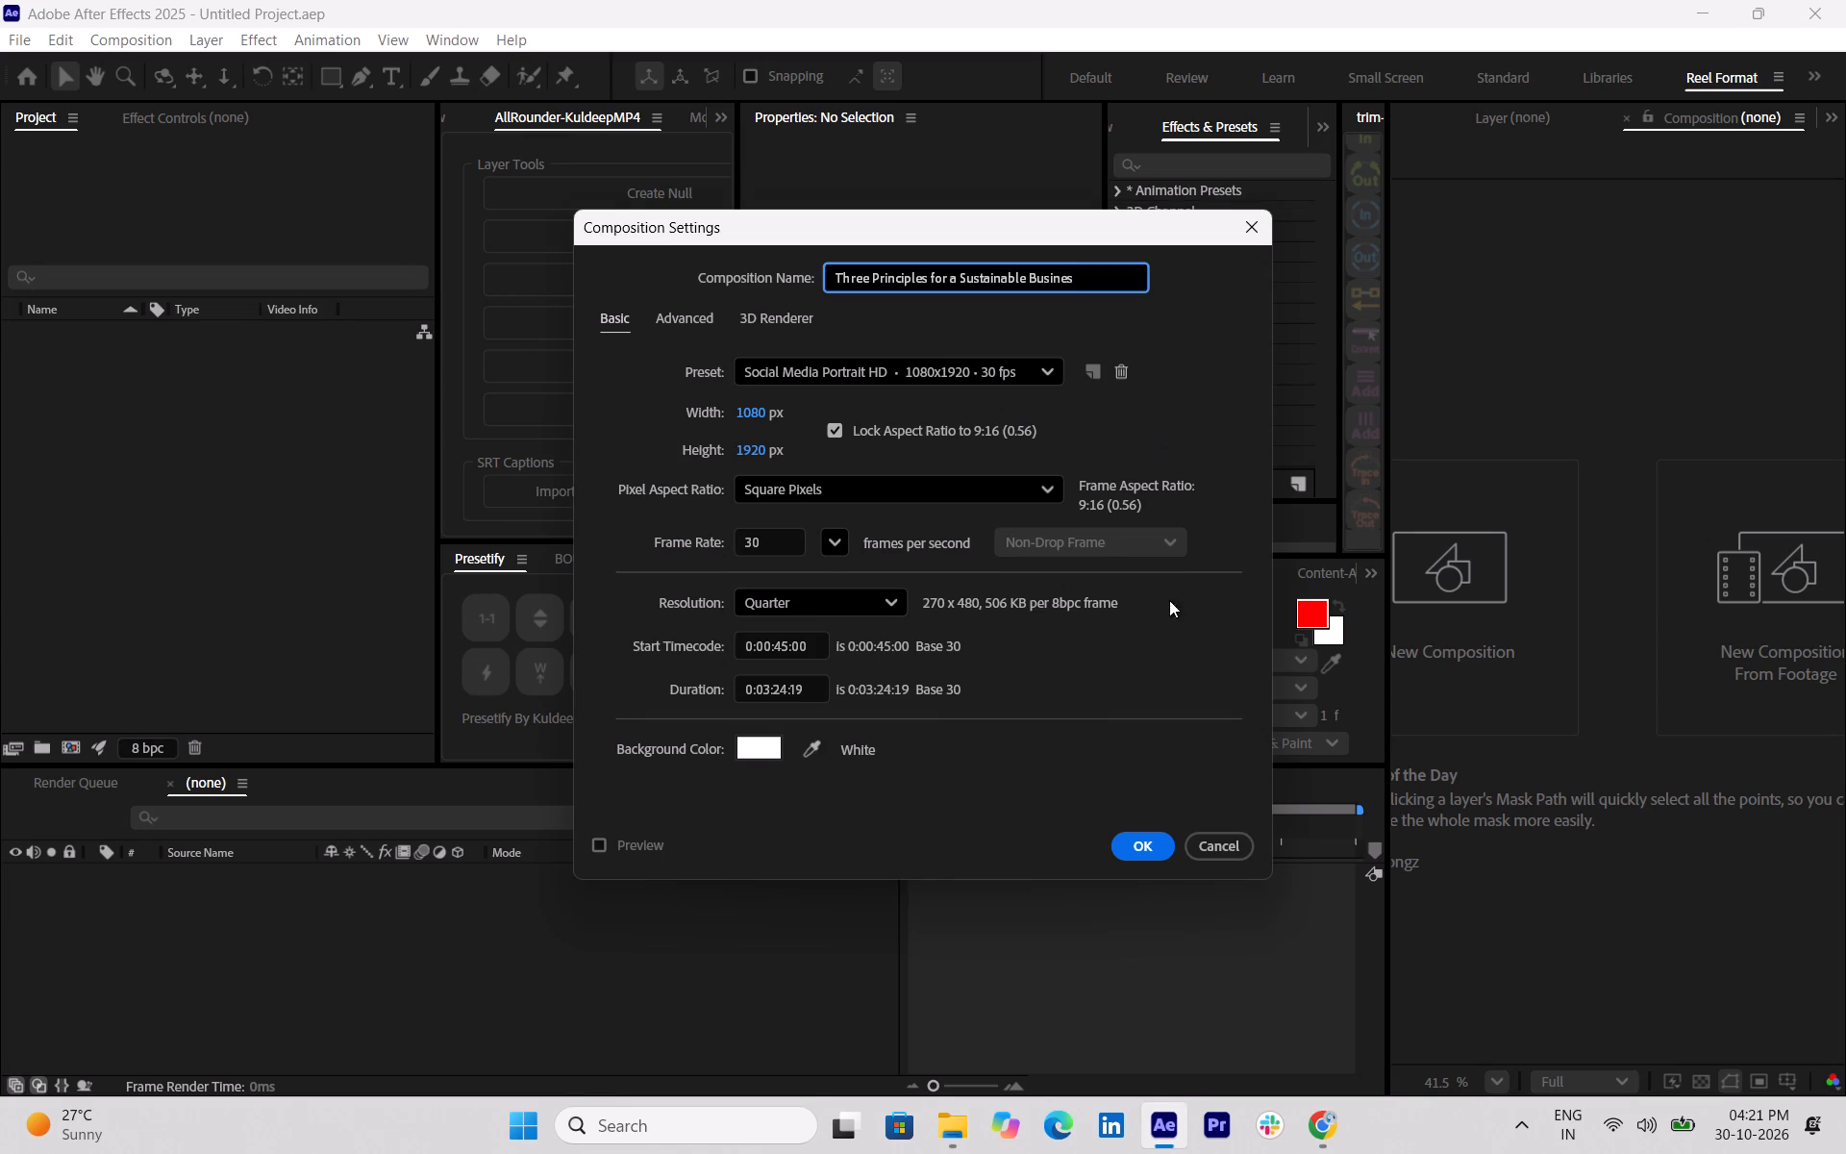
pyautogui.click(1151, 836)
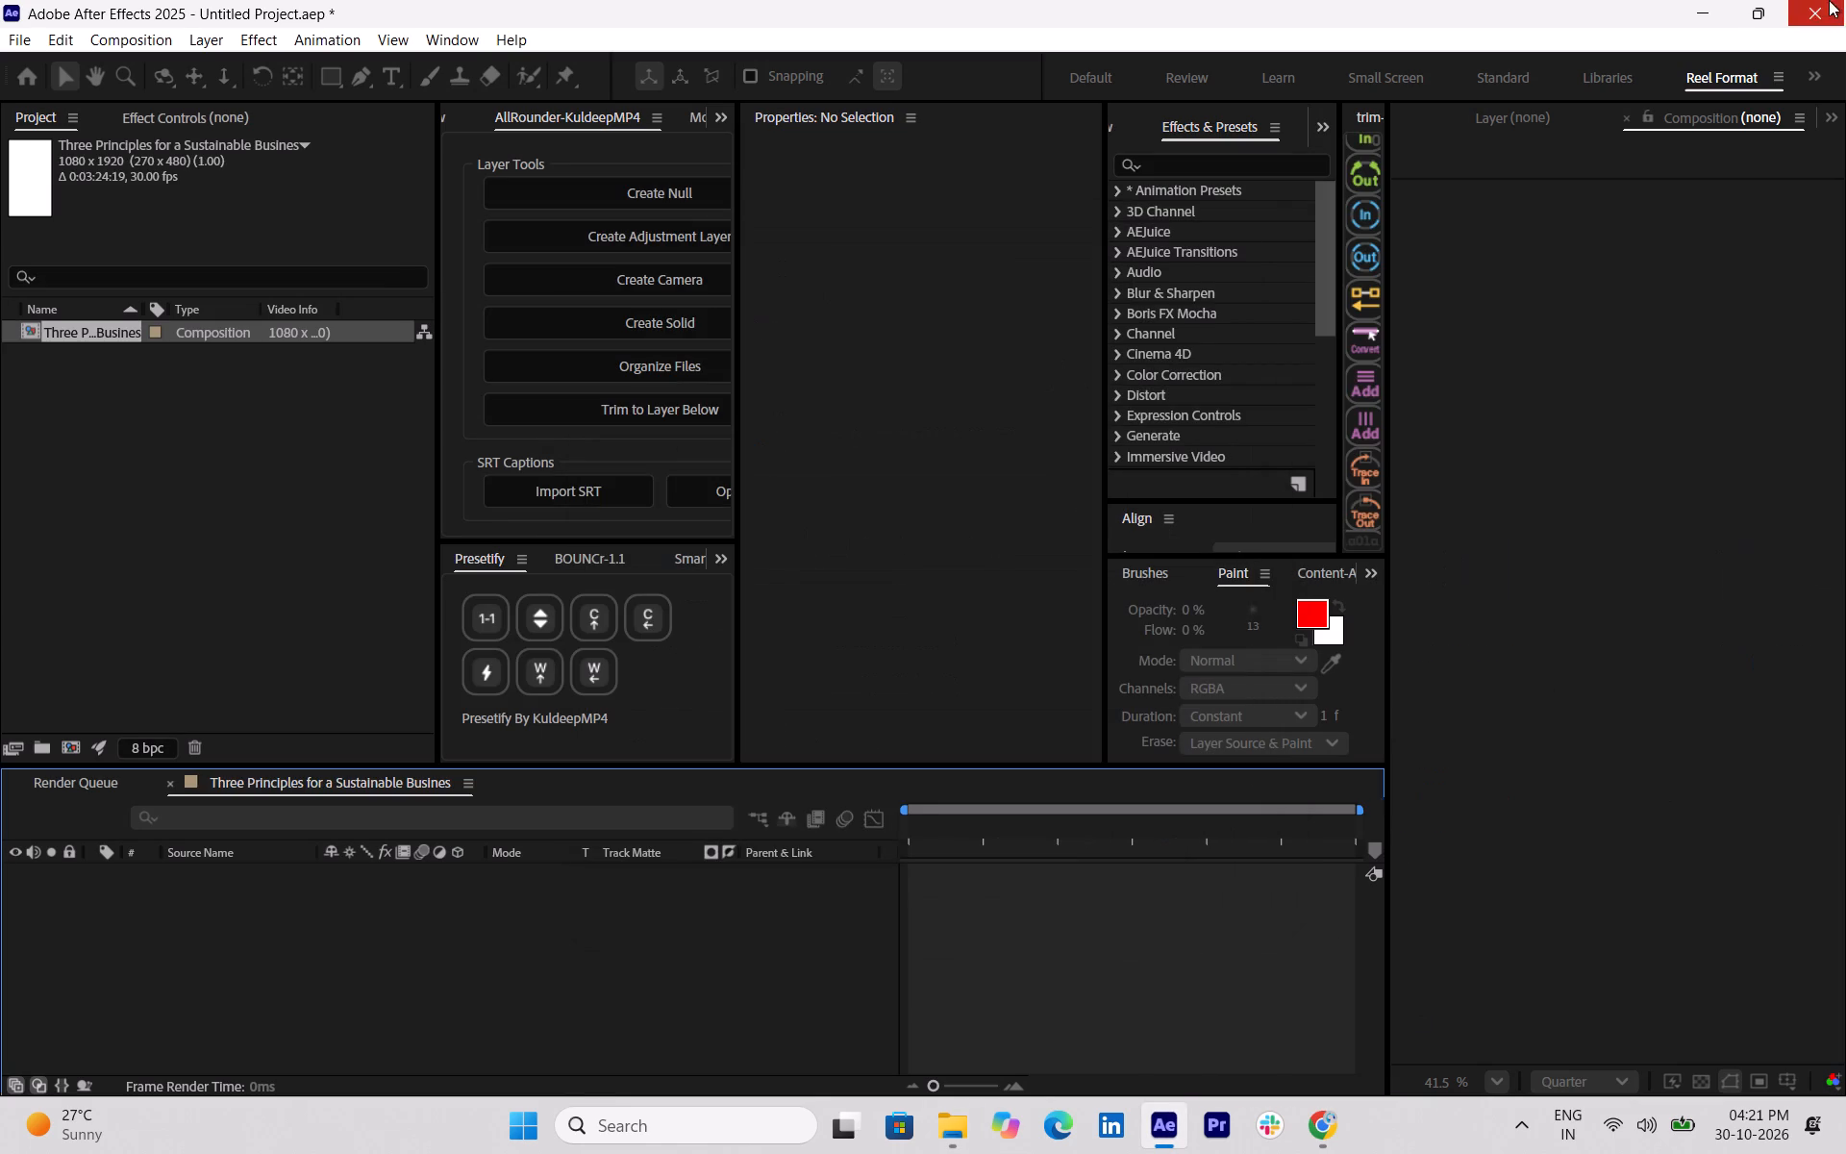
# Minimize After Effects and close the Downloads folder window.
pyautogui.click(1718, 0)
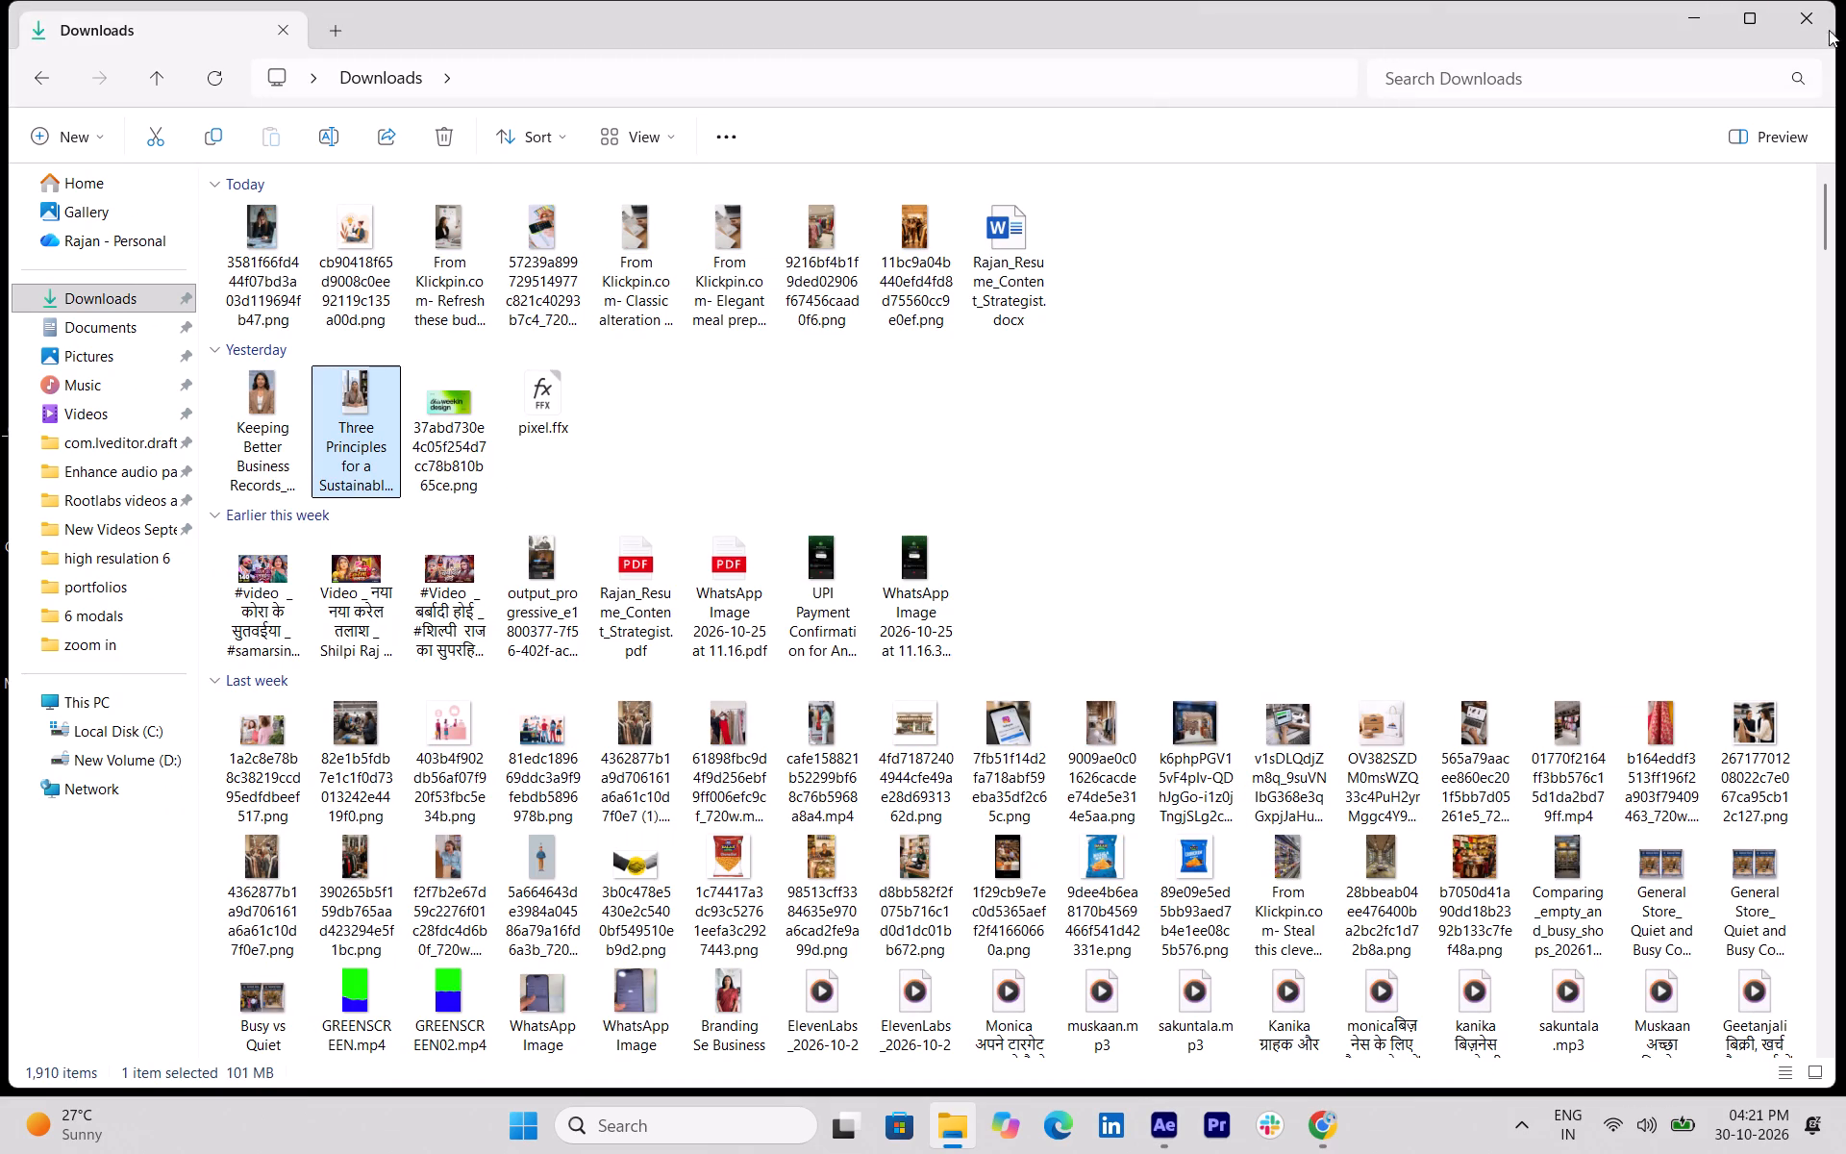
pyautogui.click(1818, 20)
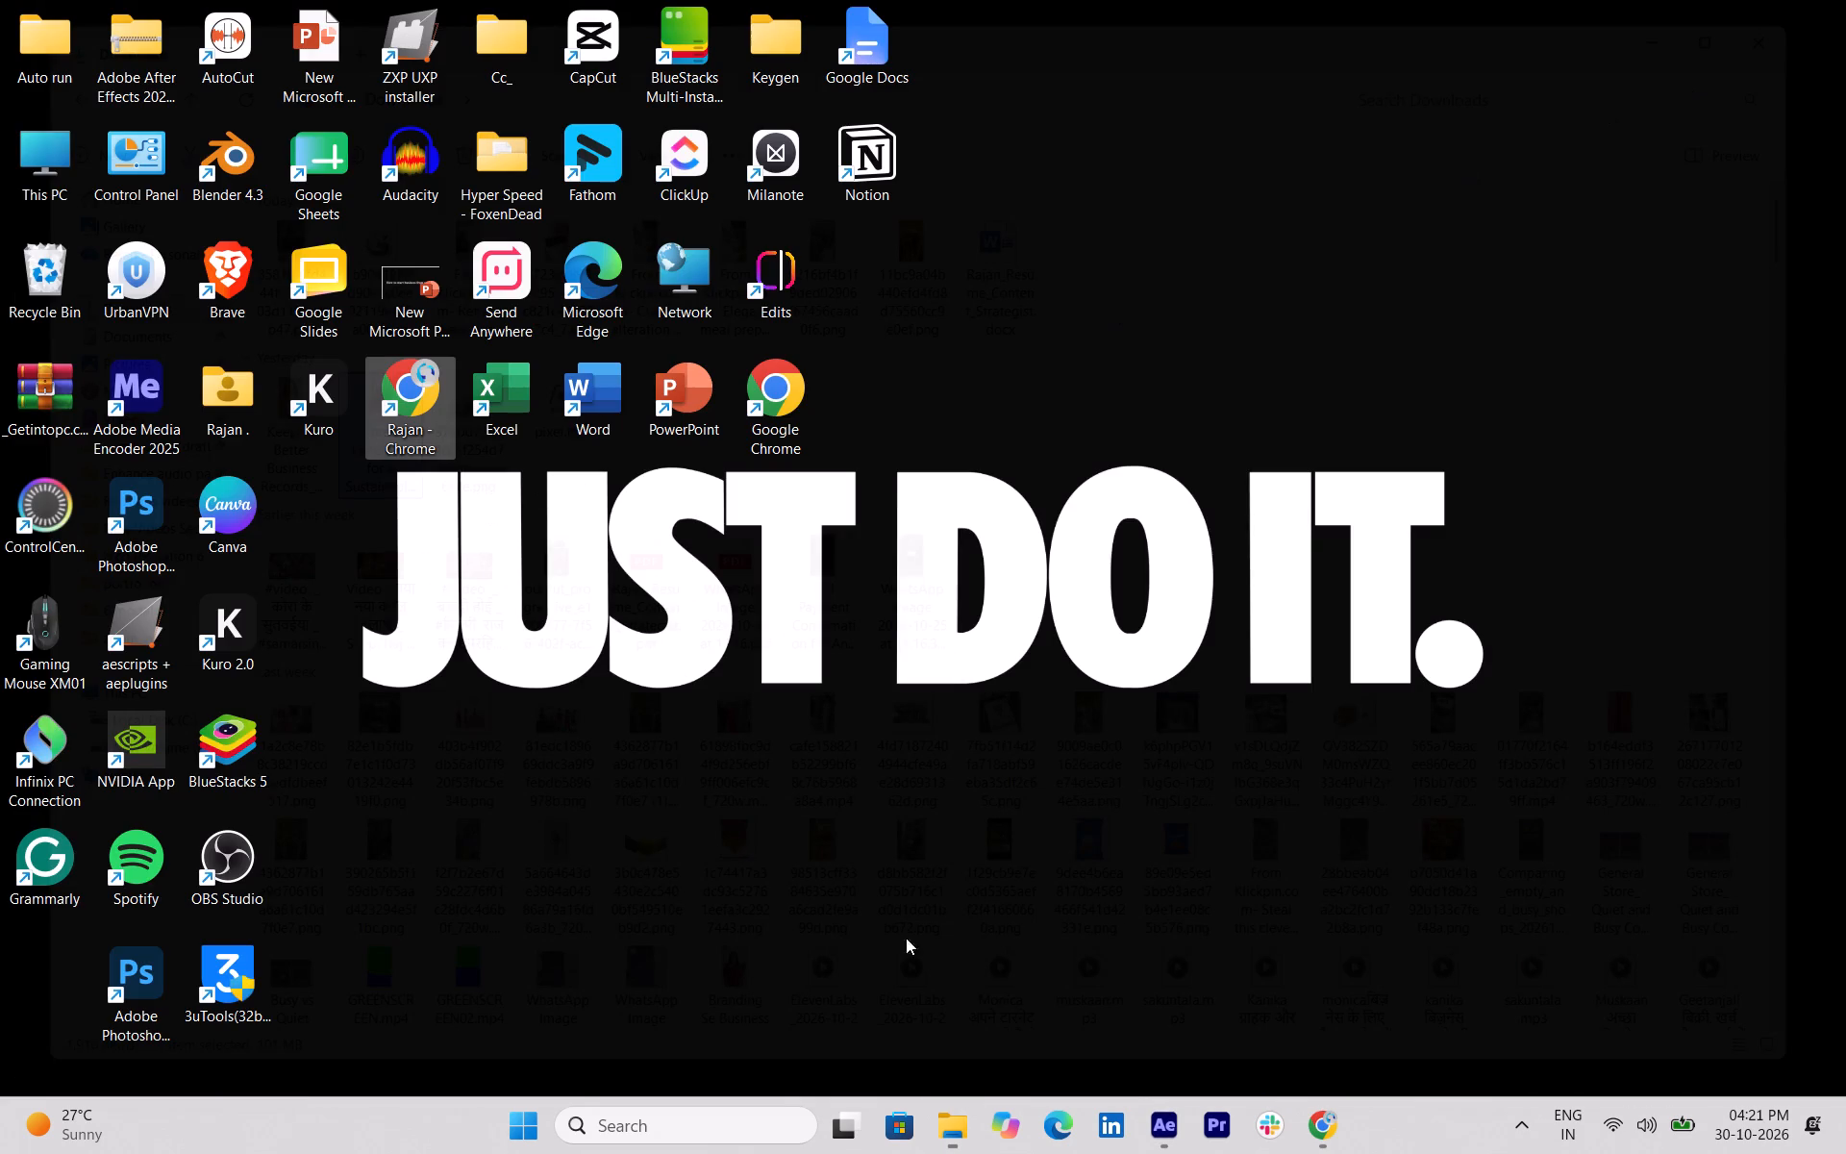
# Switch to Chrome, open YouTube in a new tab, and play the "Tu Akhan Naal Gallan Kardi" mix from the home feed.
pyautogui.click(1322, 1145)
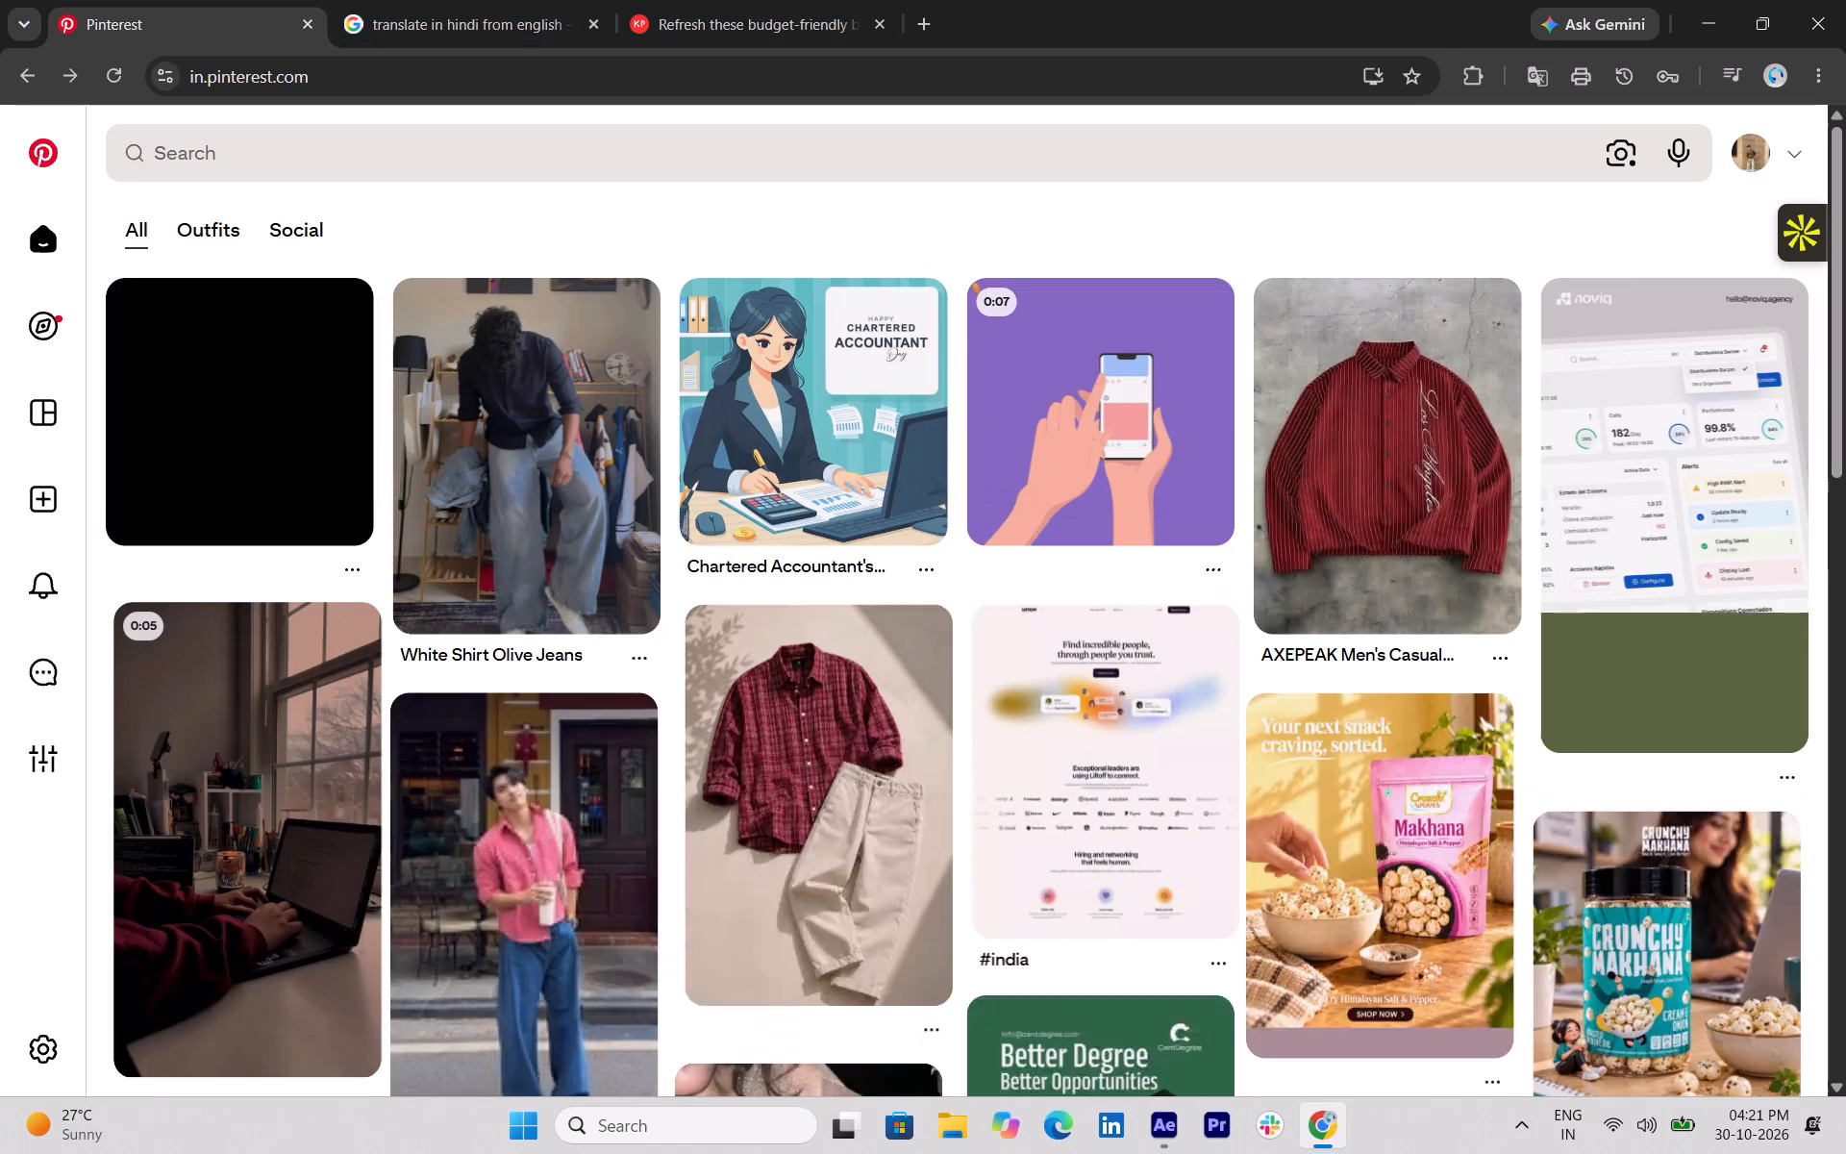
pyautogui.click(912, 19)
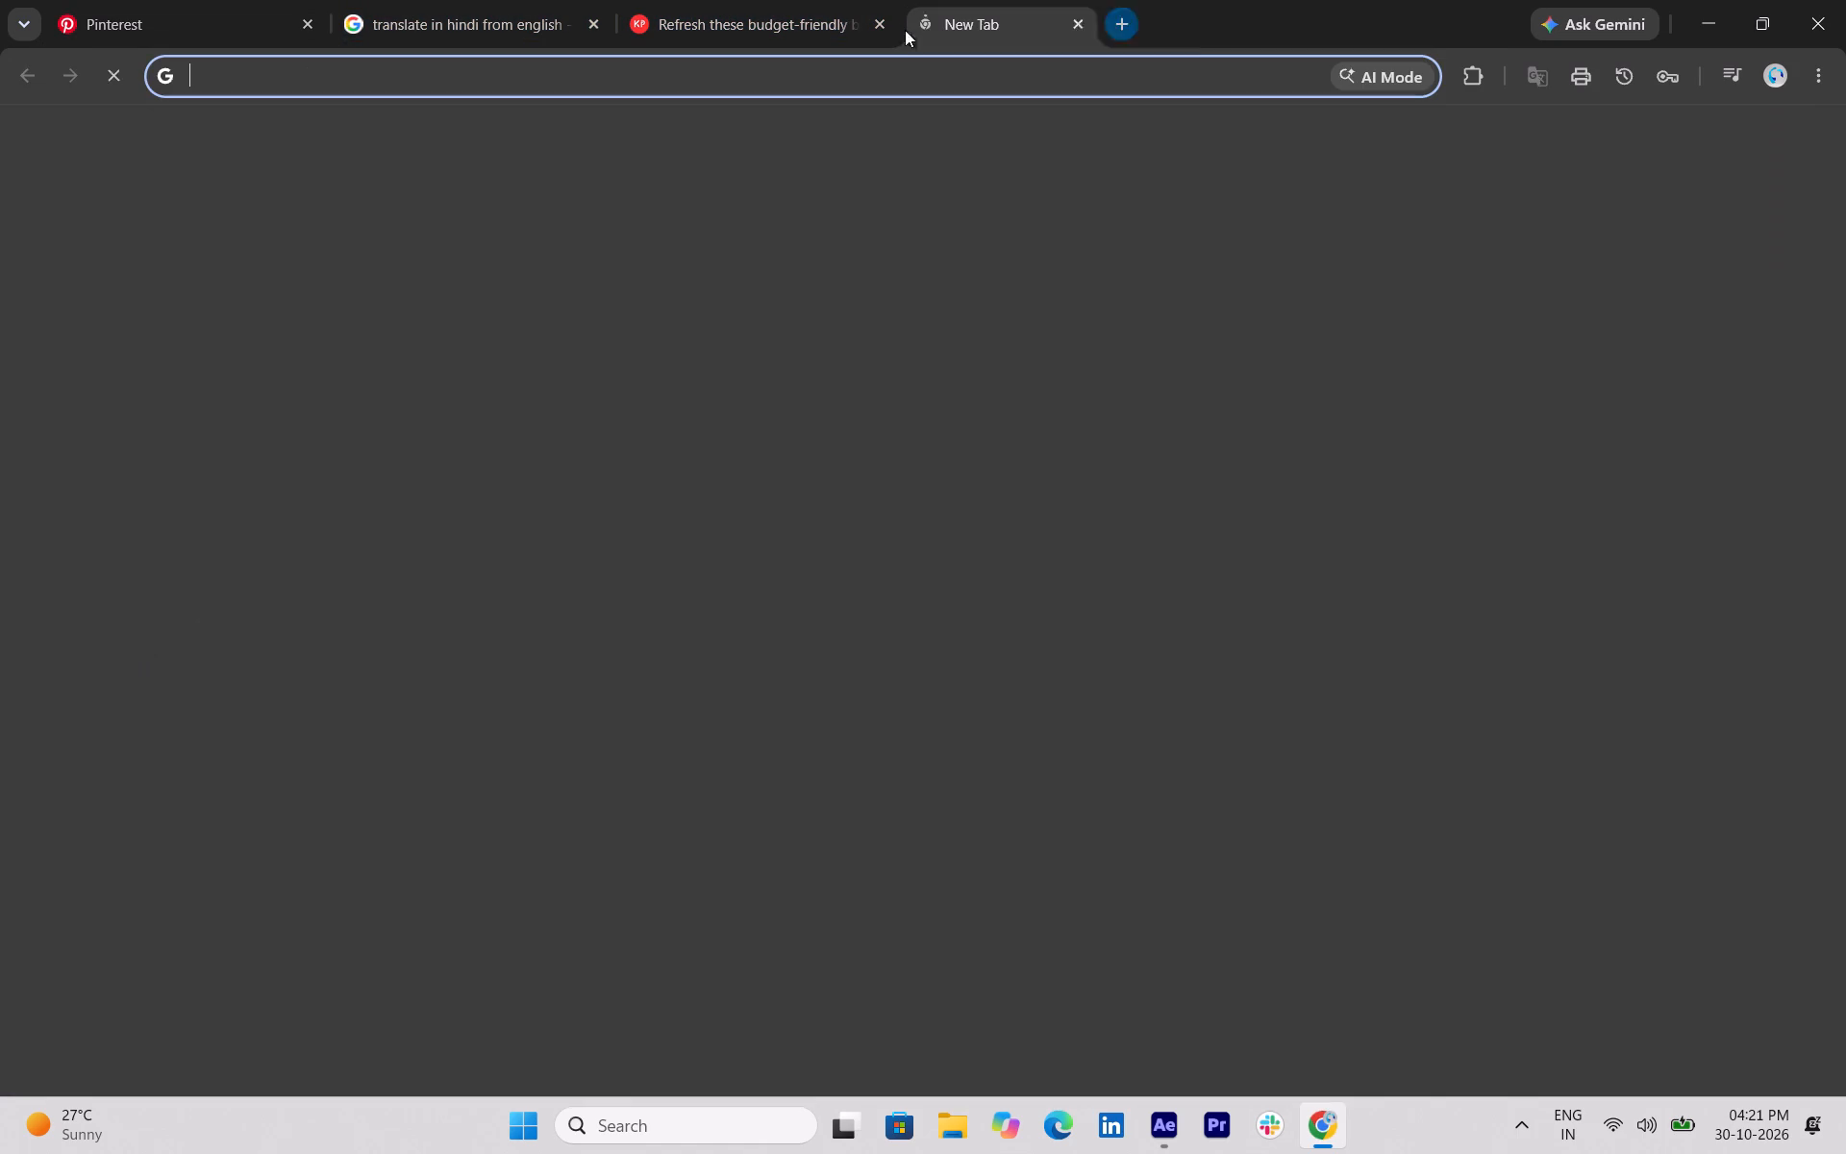
pyautogui.click(875, 684)
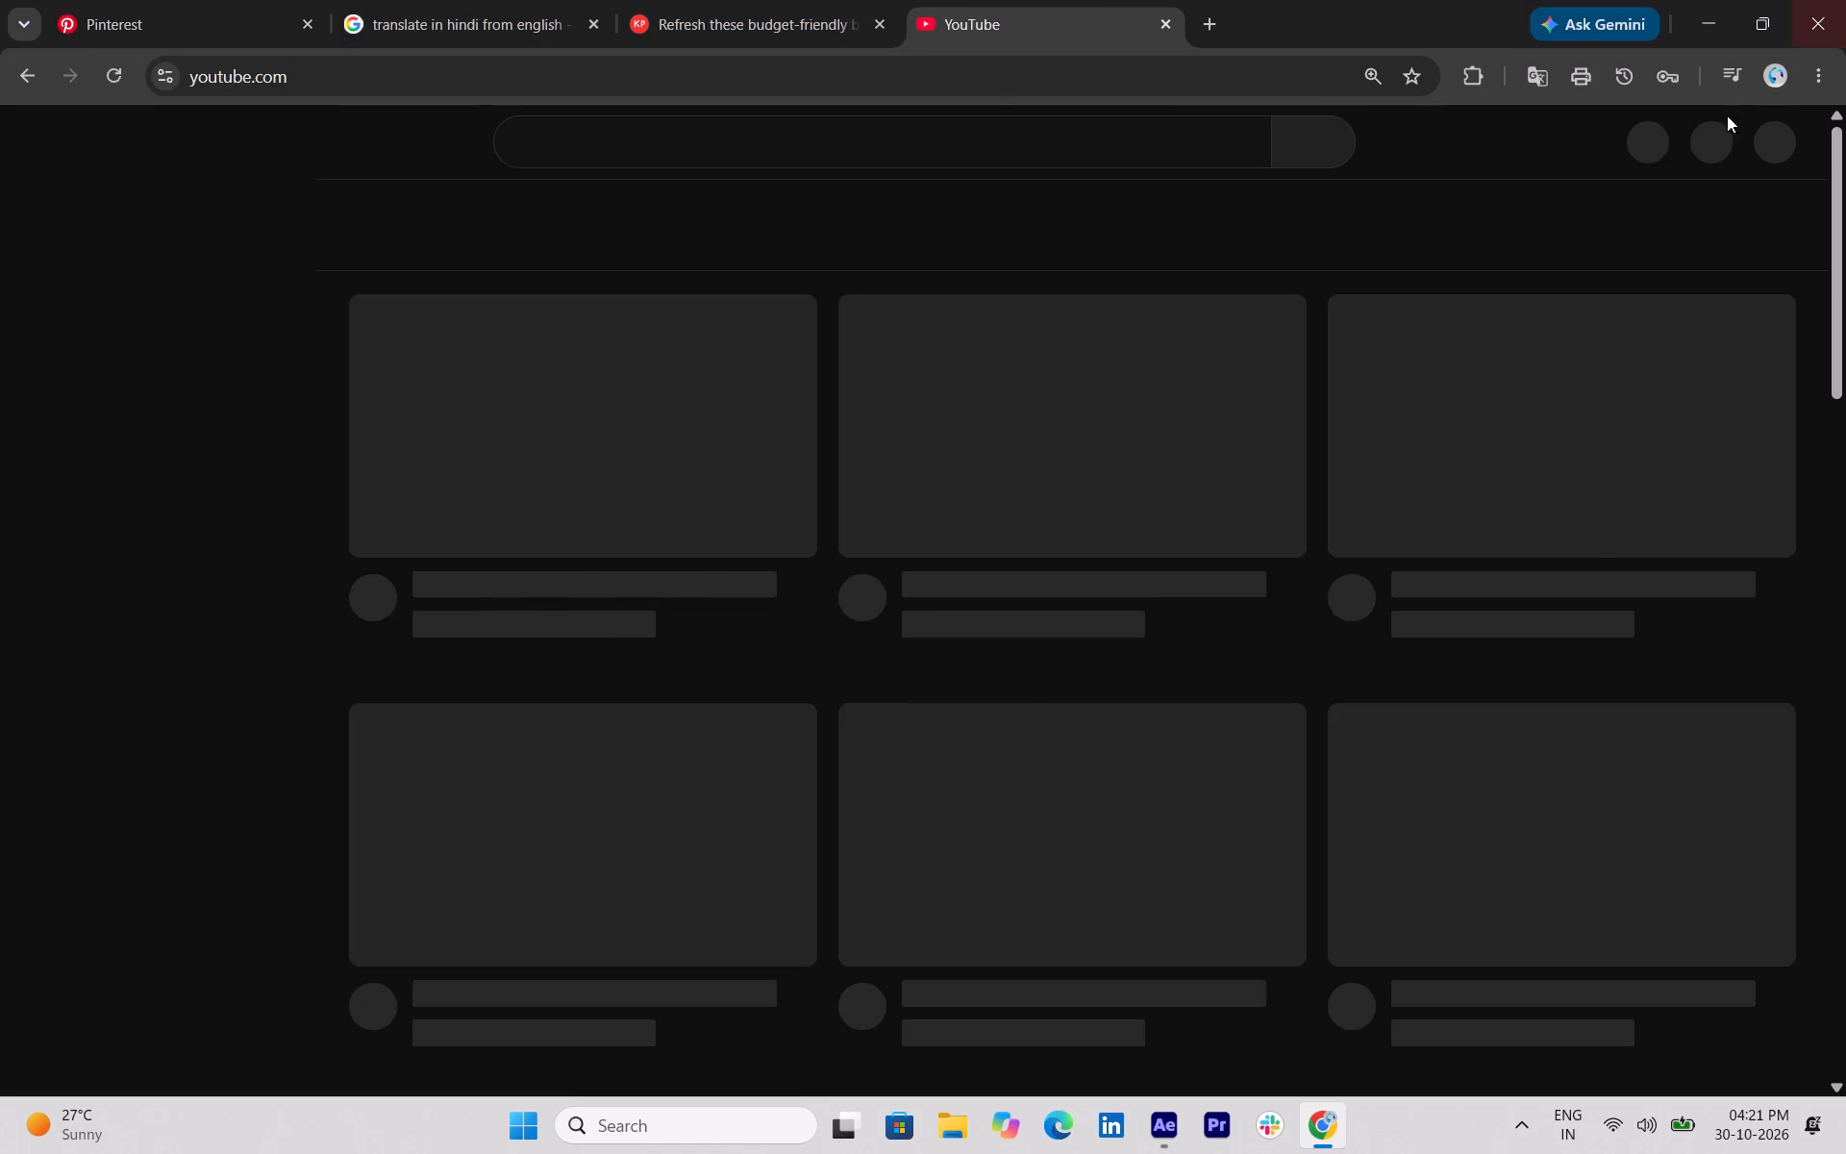
pyautogui.scroll(-2, 1089, 421)
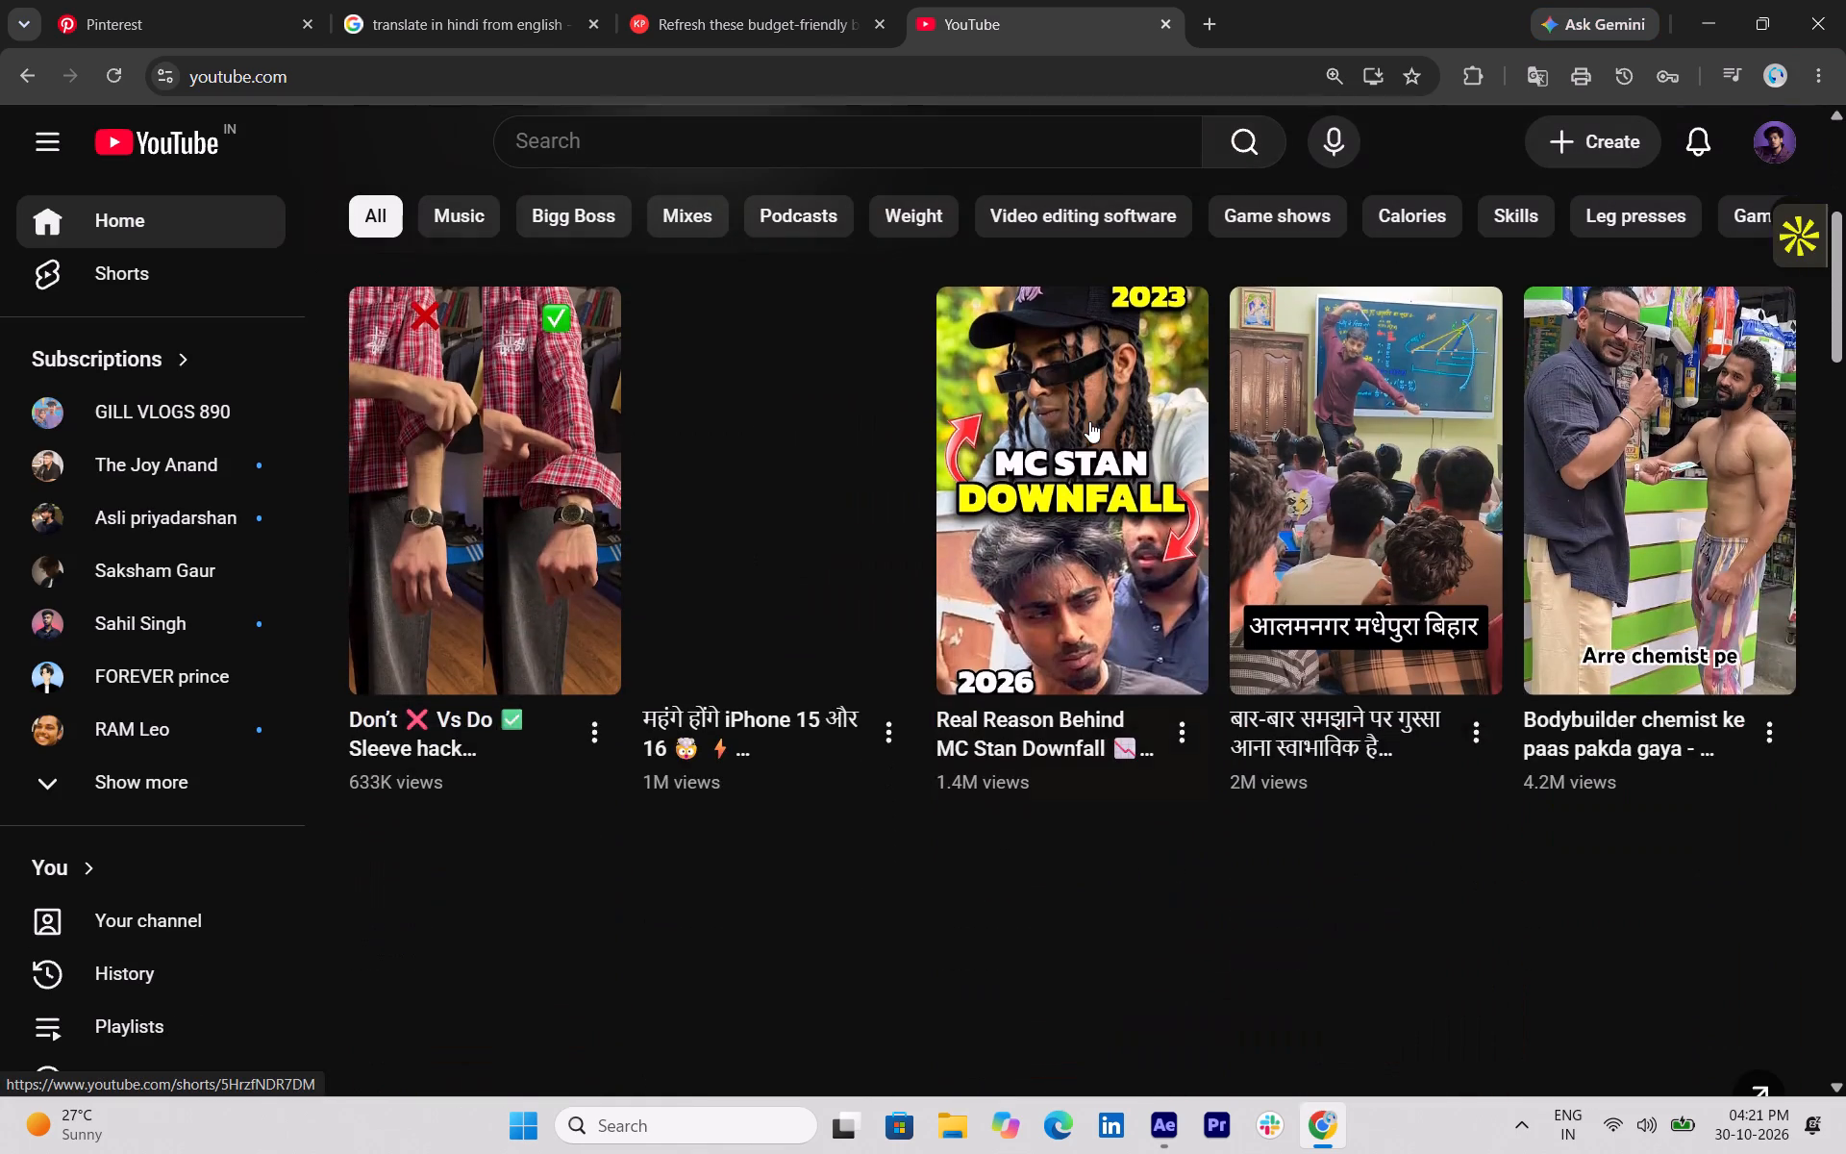
pyautogui.scroll(-4, 1089, 421)
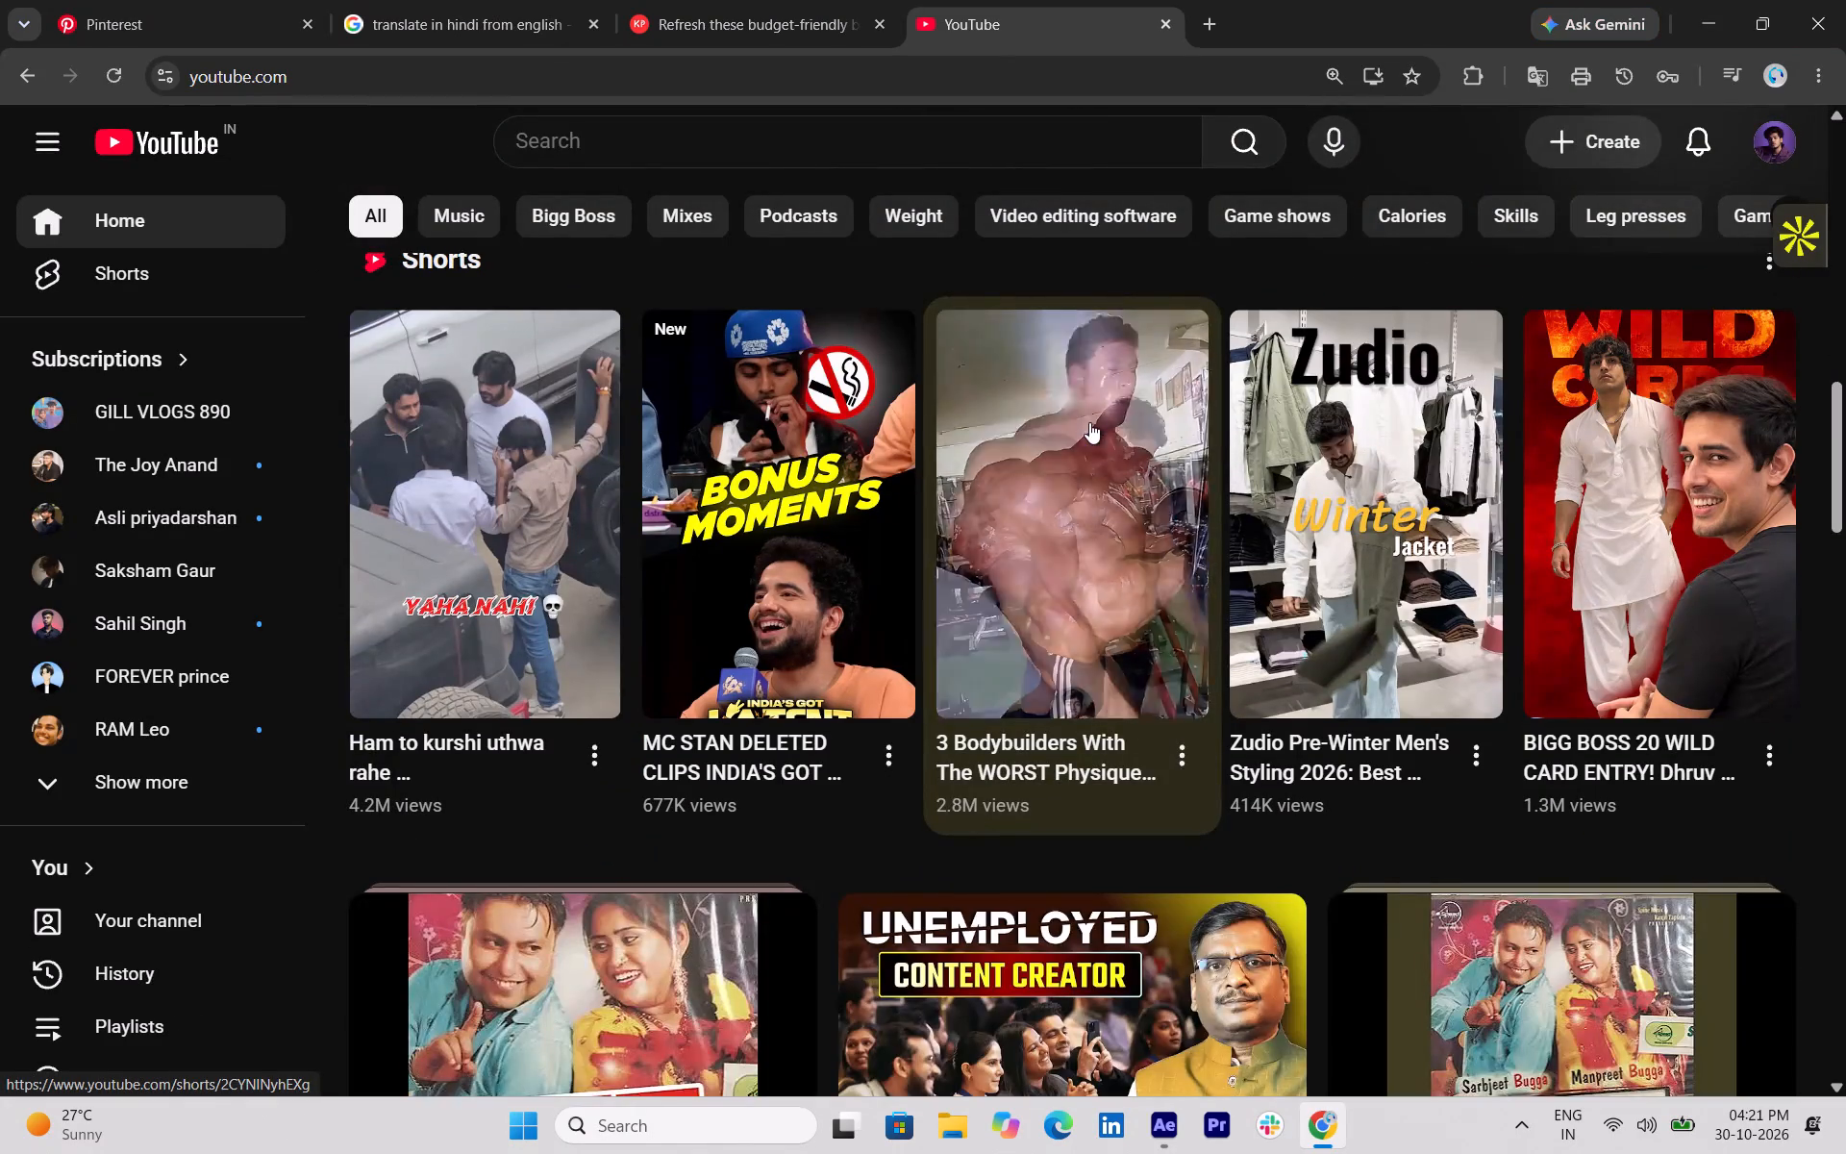
pyautogui.scroll(-1, 1089, 422)
pyautogui.click(586, 779)
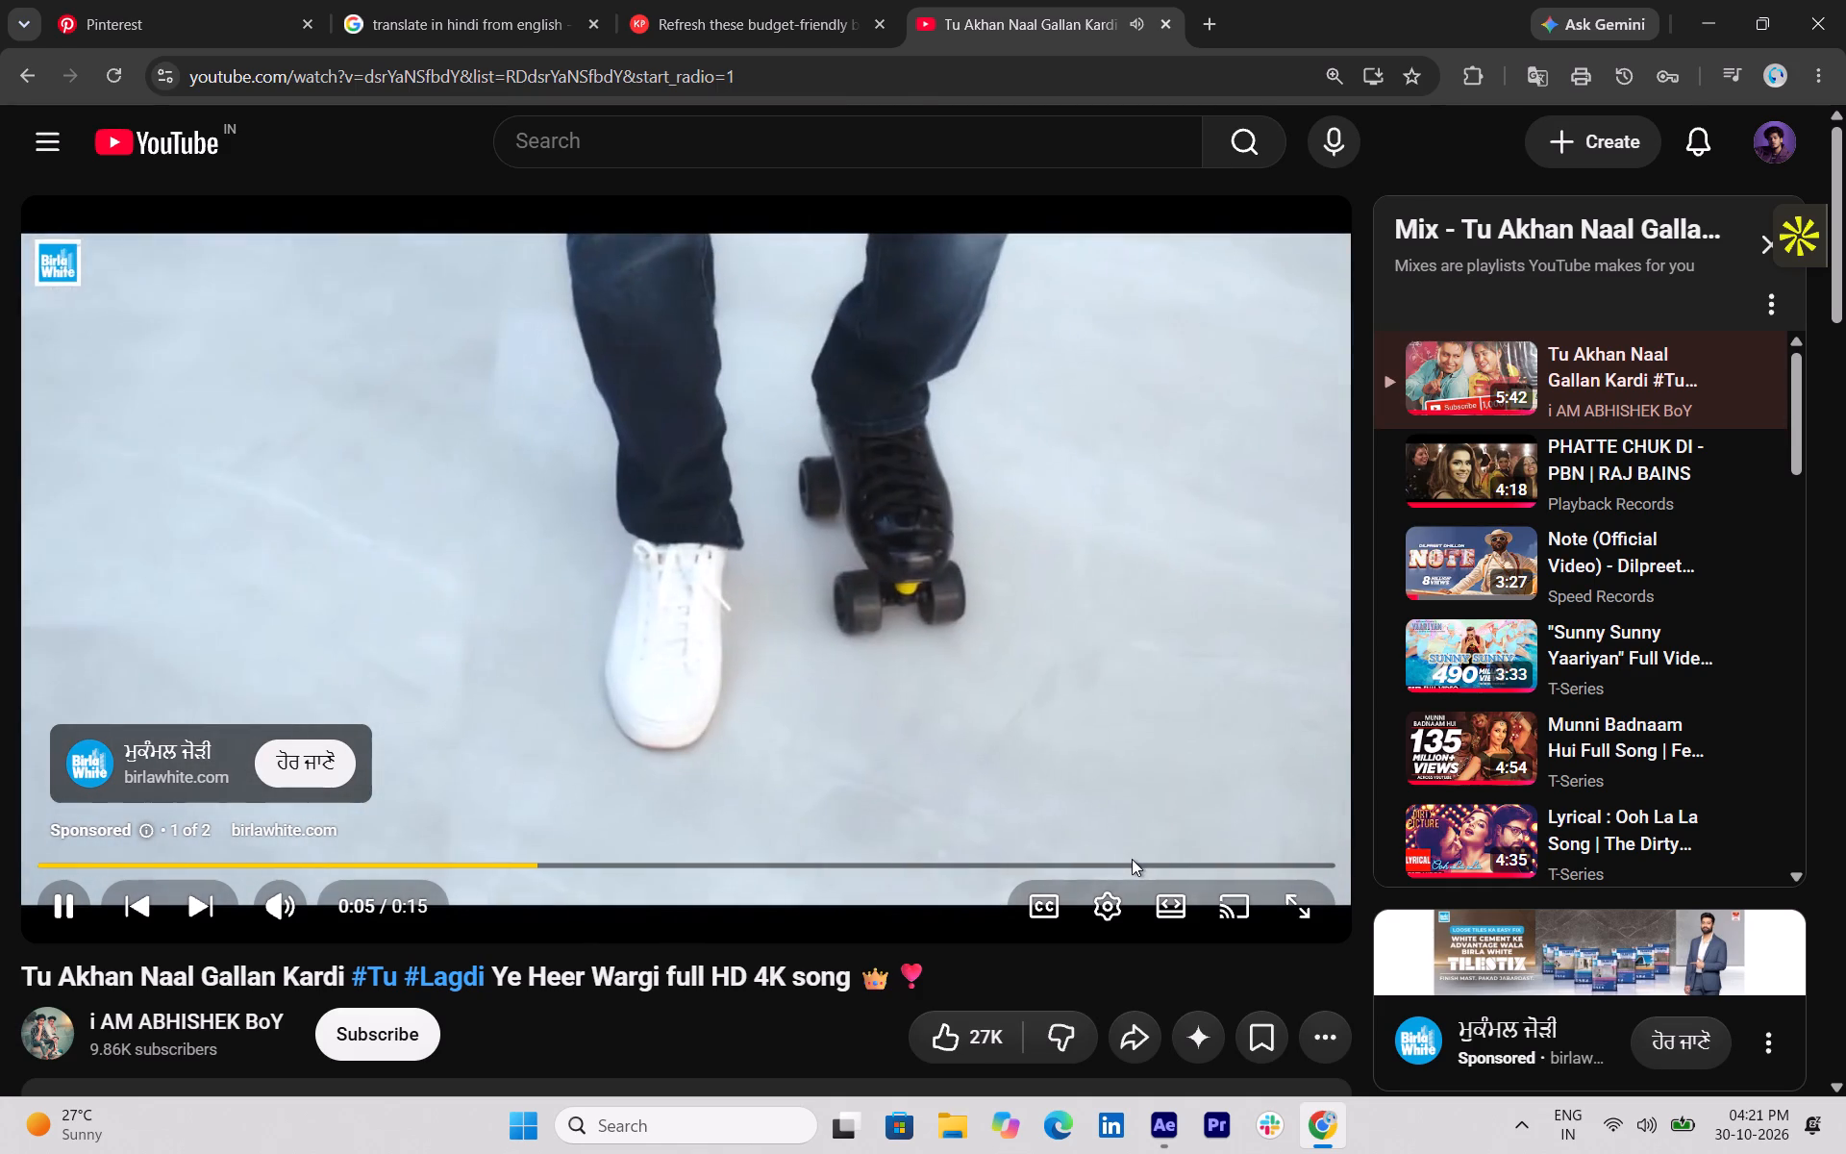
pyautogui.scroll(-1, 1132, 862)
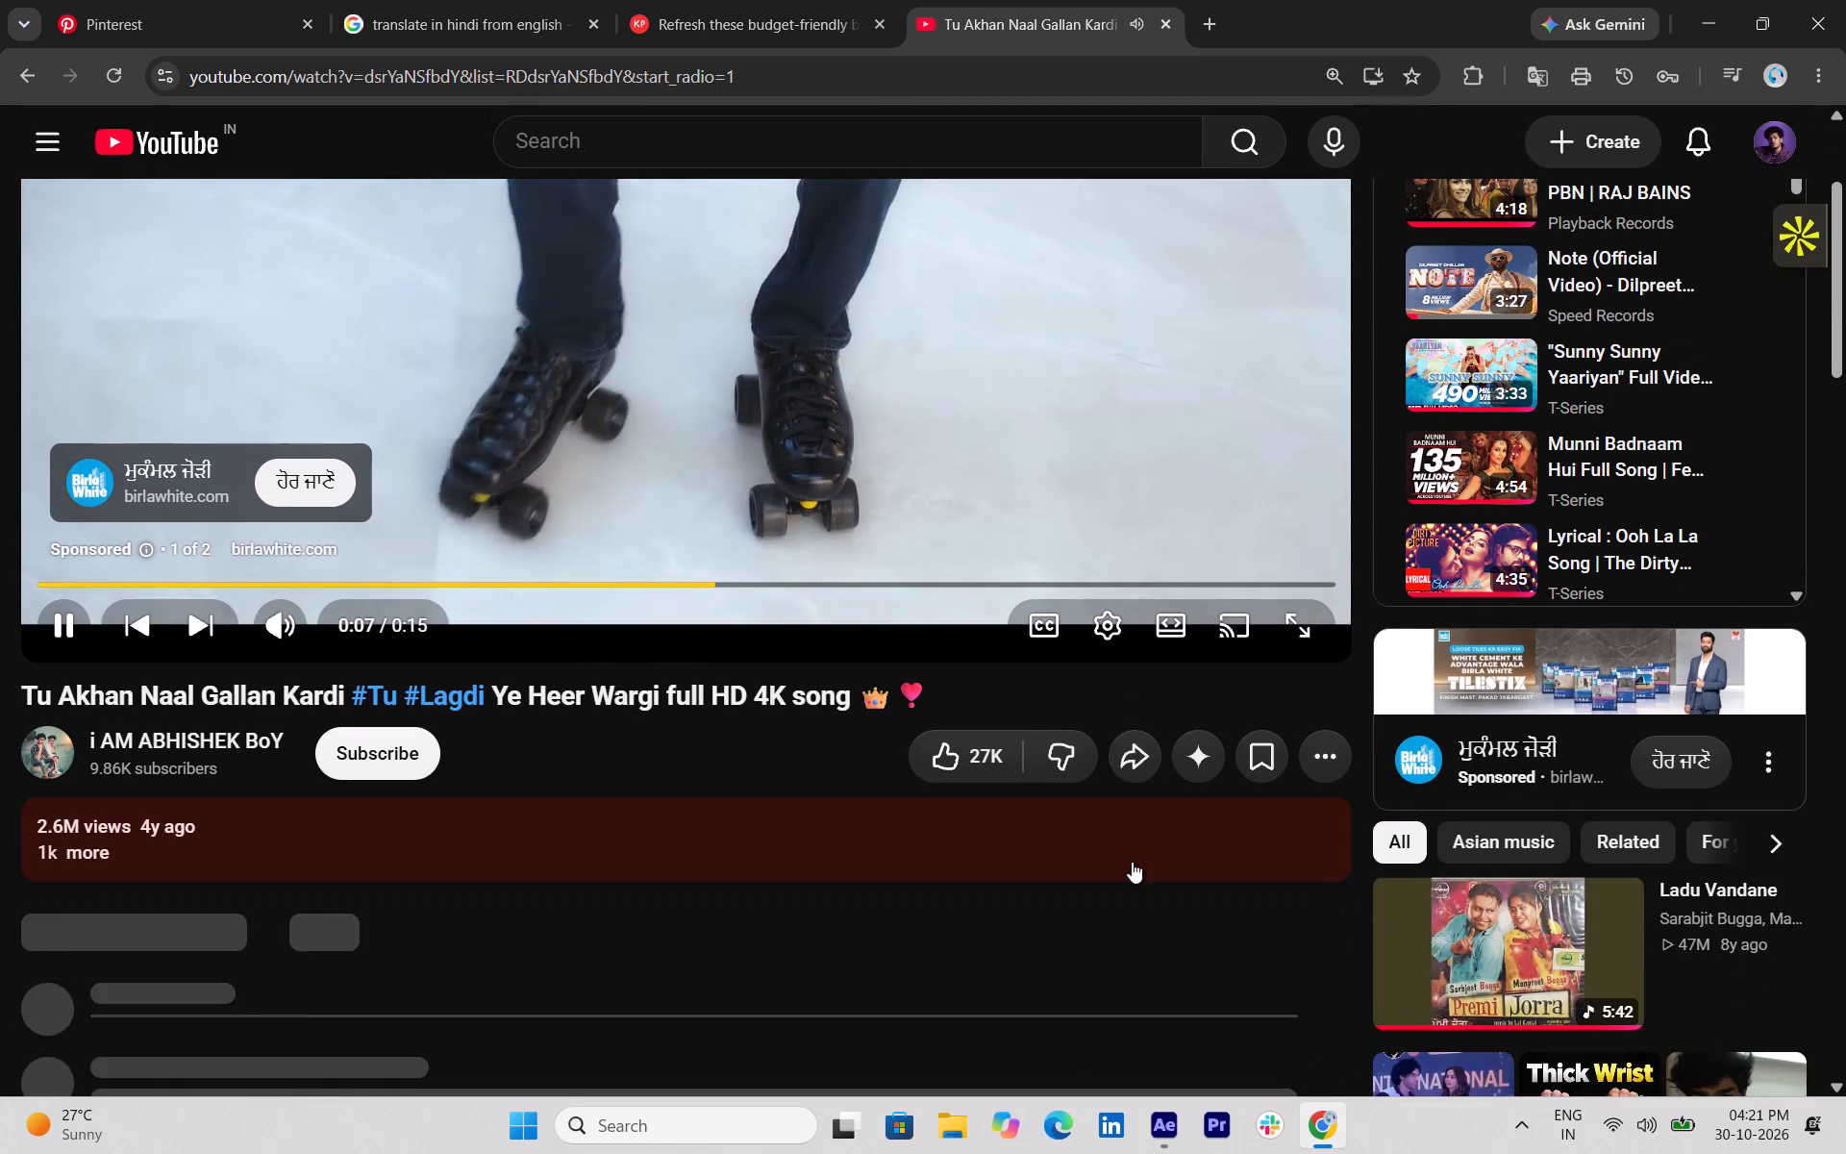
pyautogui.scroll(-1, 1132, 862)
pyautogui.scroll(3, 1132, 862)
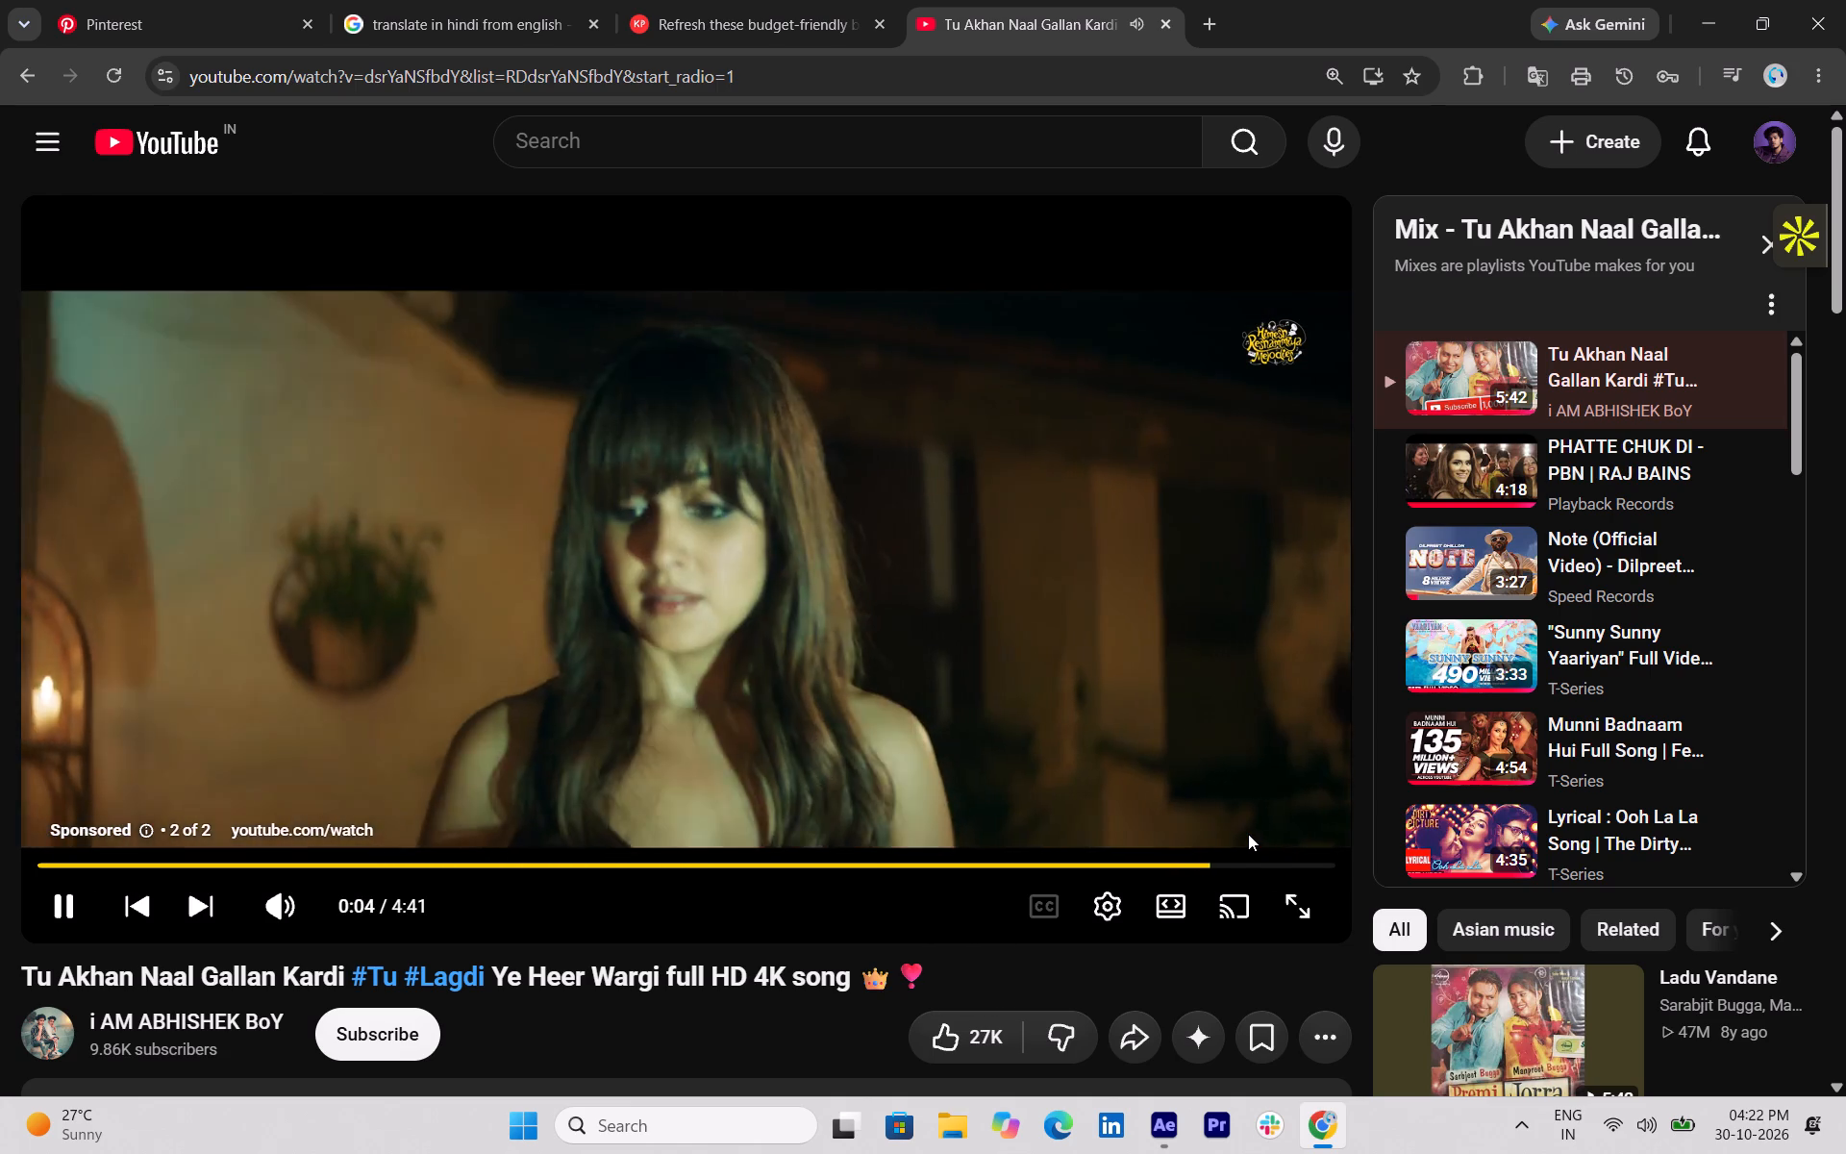
# Skip the sponsored ad so that the song itself plays.
pyautogui.click(1274, 824)
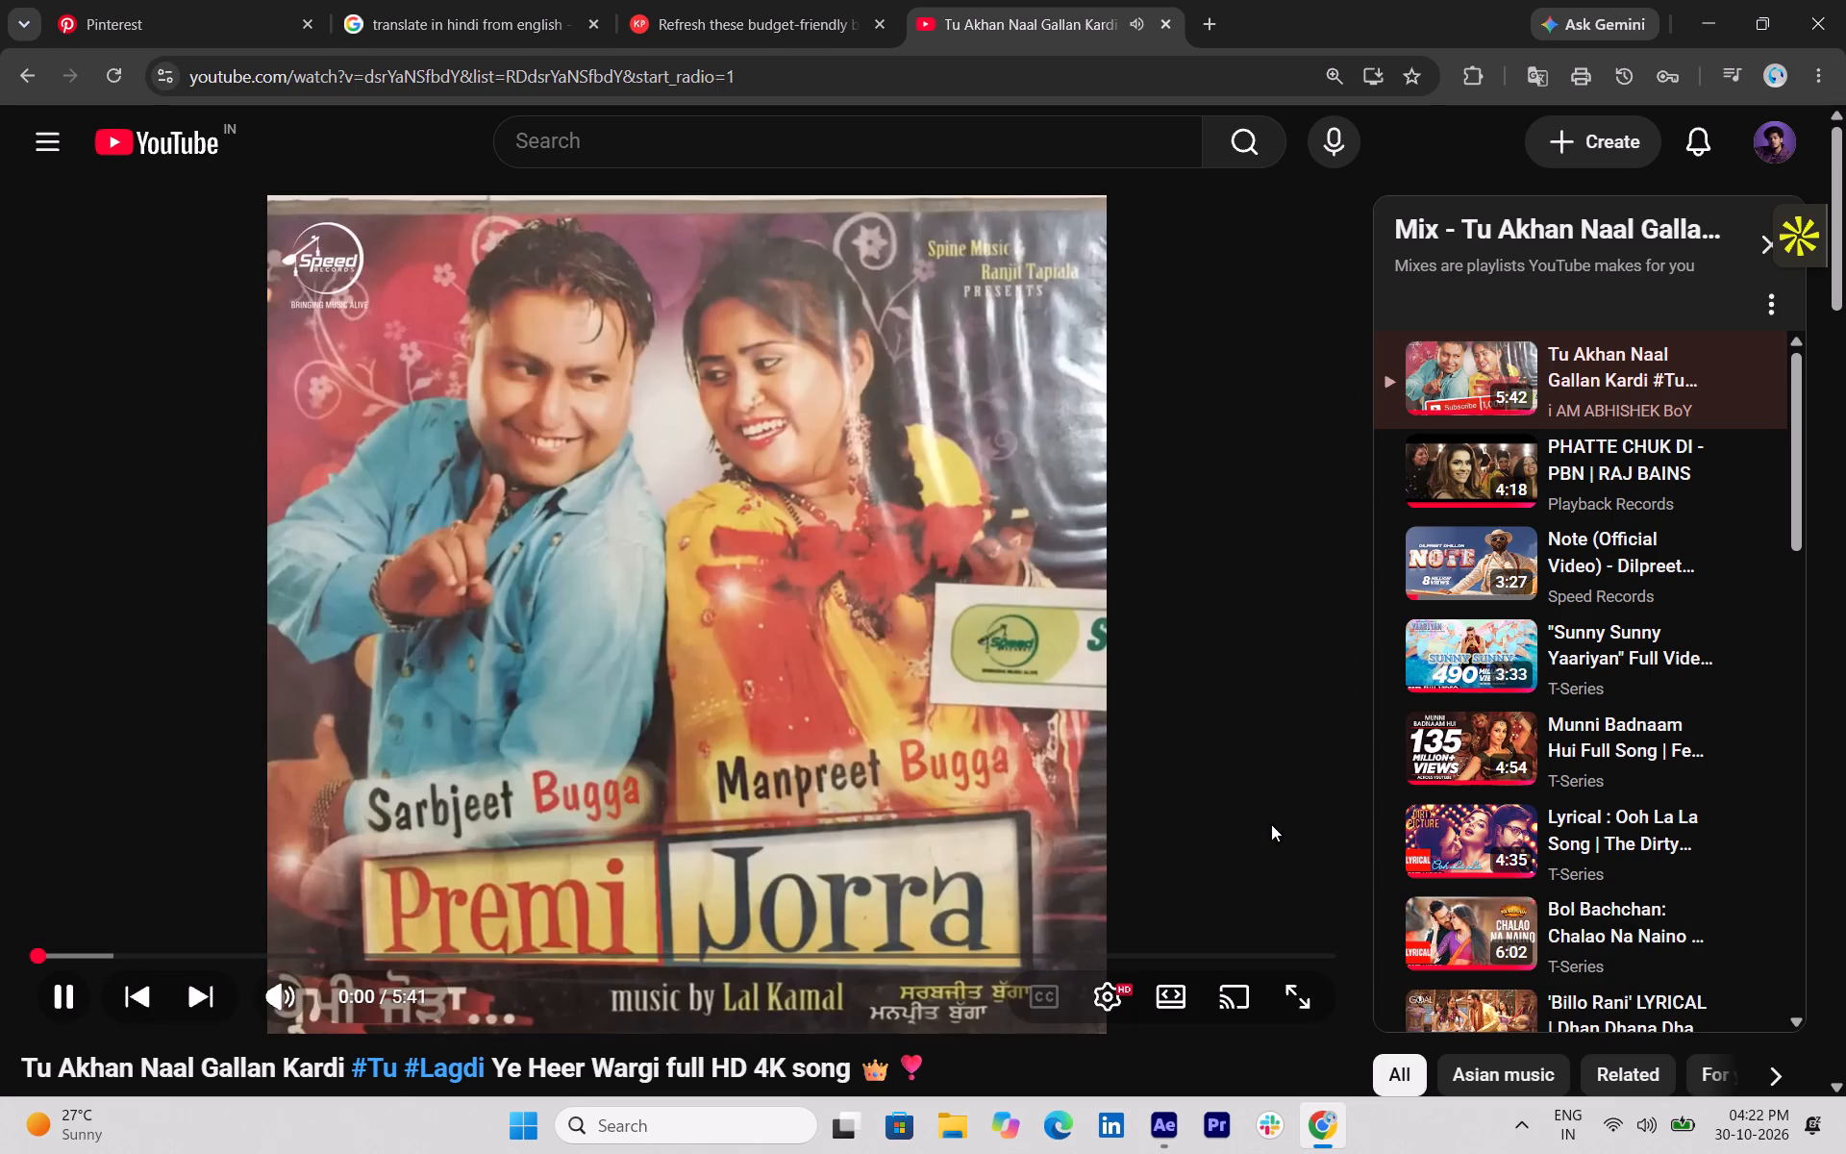
# Lower the computer's system volume to somewhat below half while the song plays.
pyautogui.click(1671, 1139)
pyautogui.click(1611, 988)
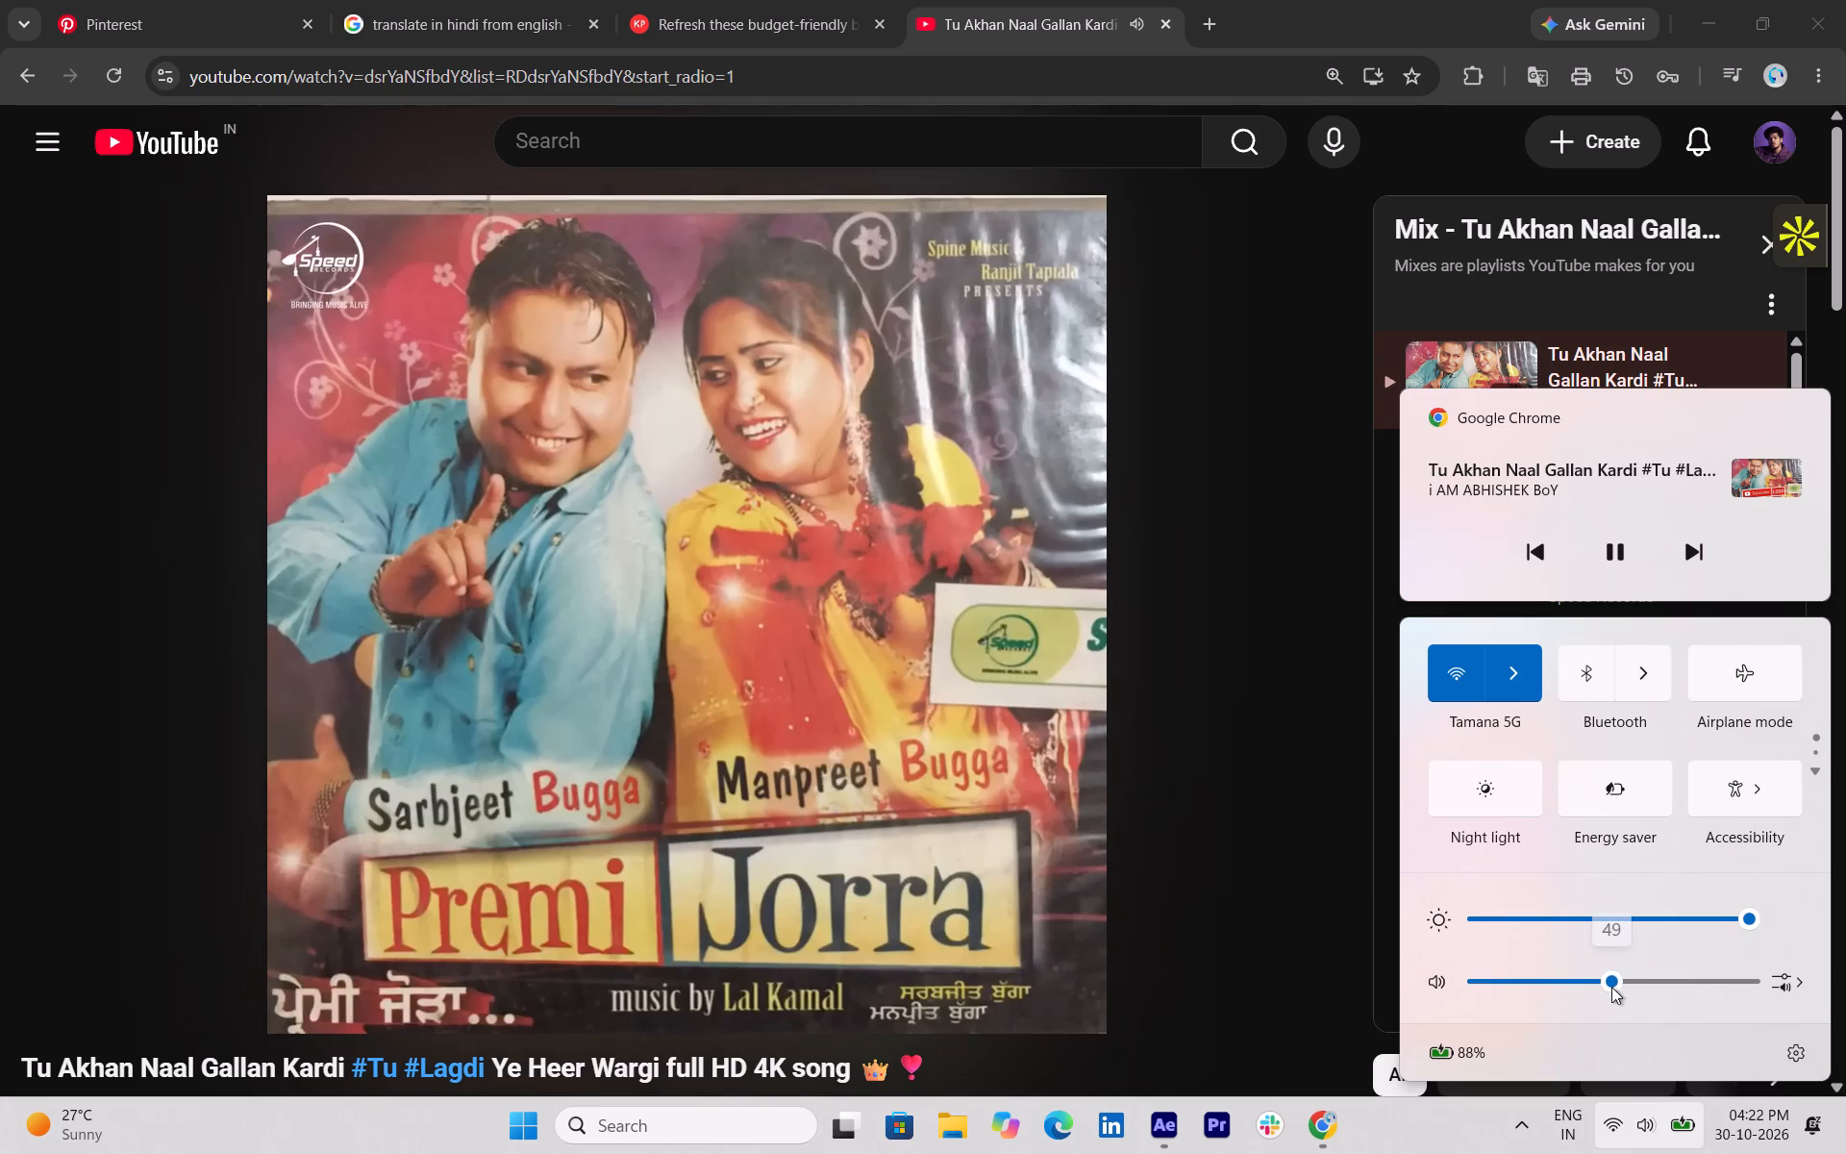
pyautogui.moveTo(1611, 987); pyautogui.dragTo(1572, 989)
pyautogui.click(1631, 1153)
pyautogui.click(1666, 1117)
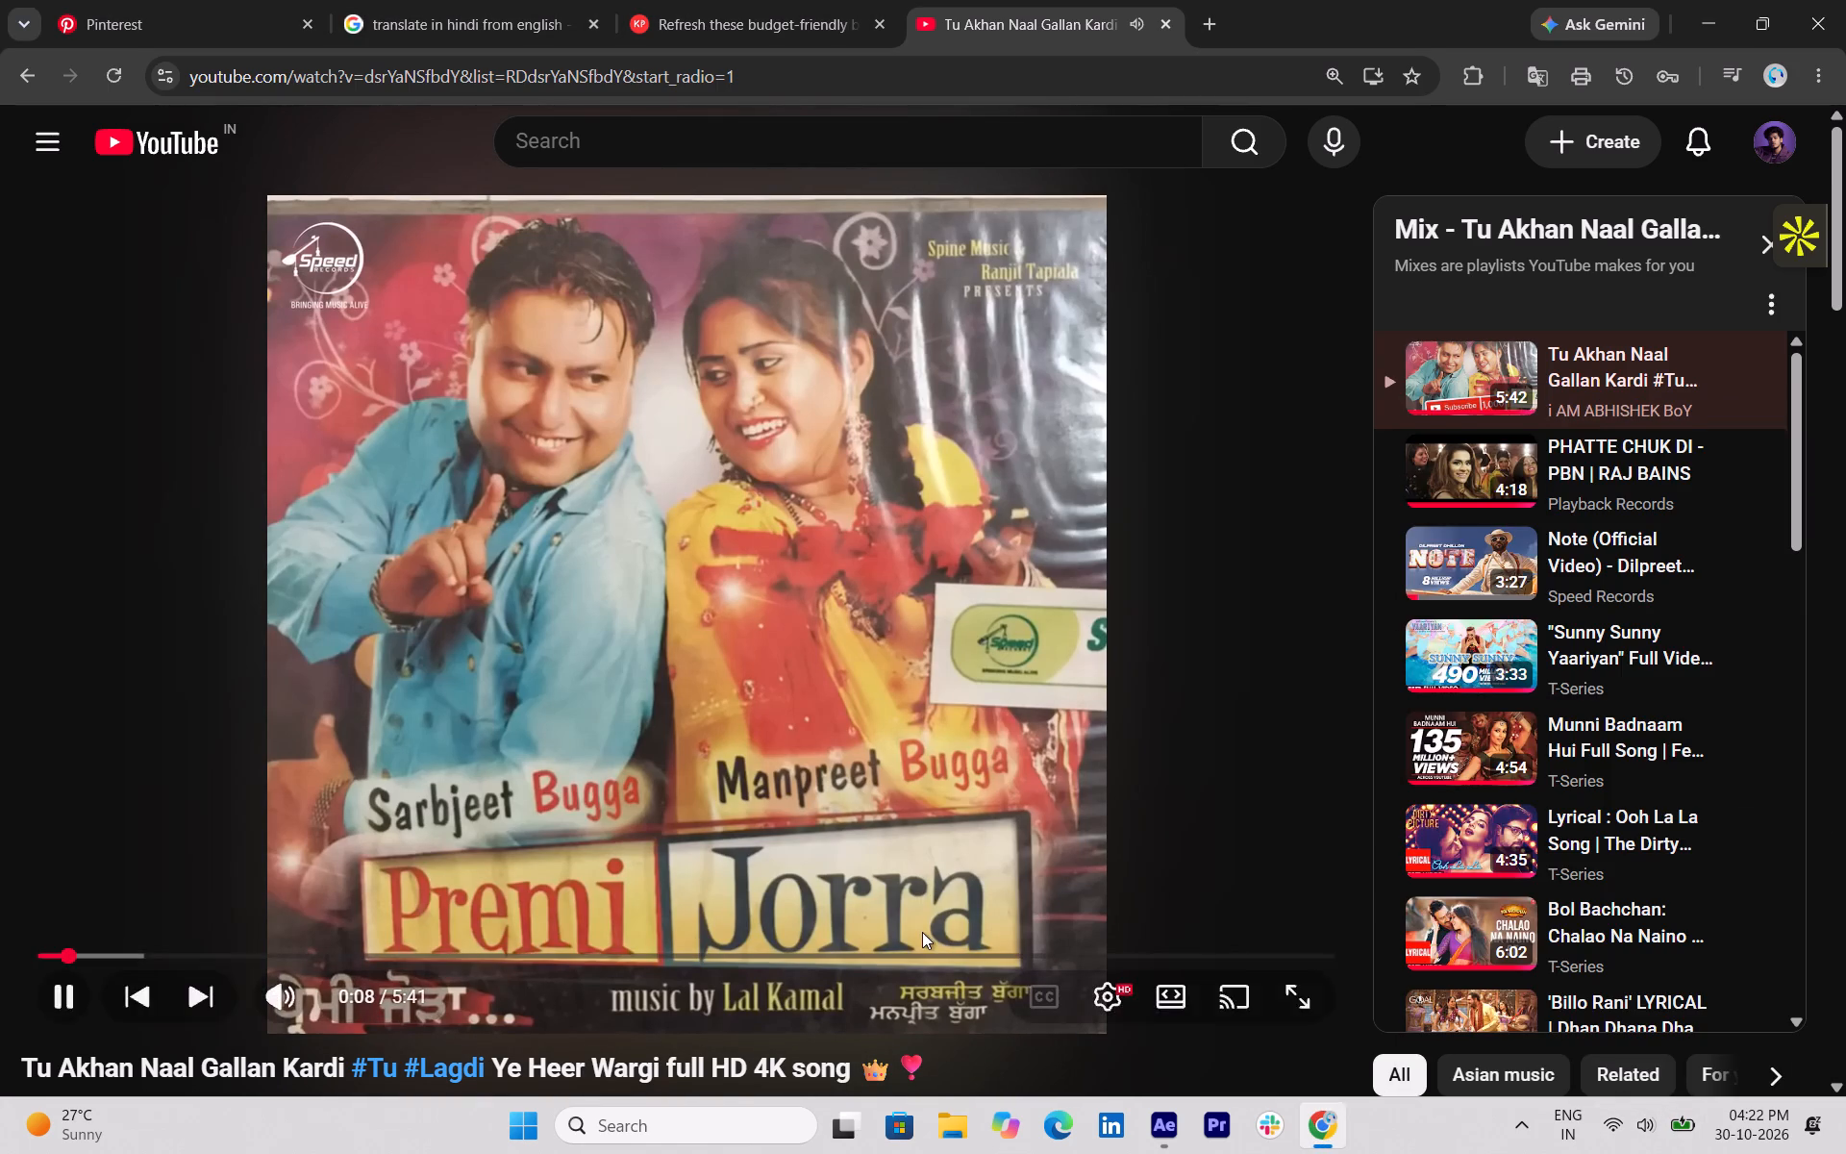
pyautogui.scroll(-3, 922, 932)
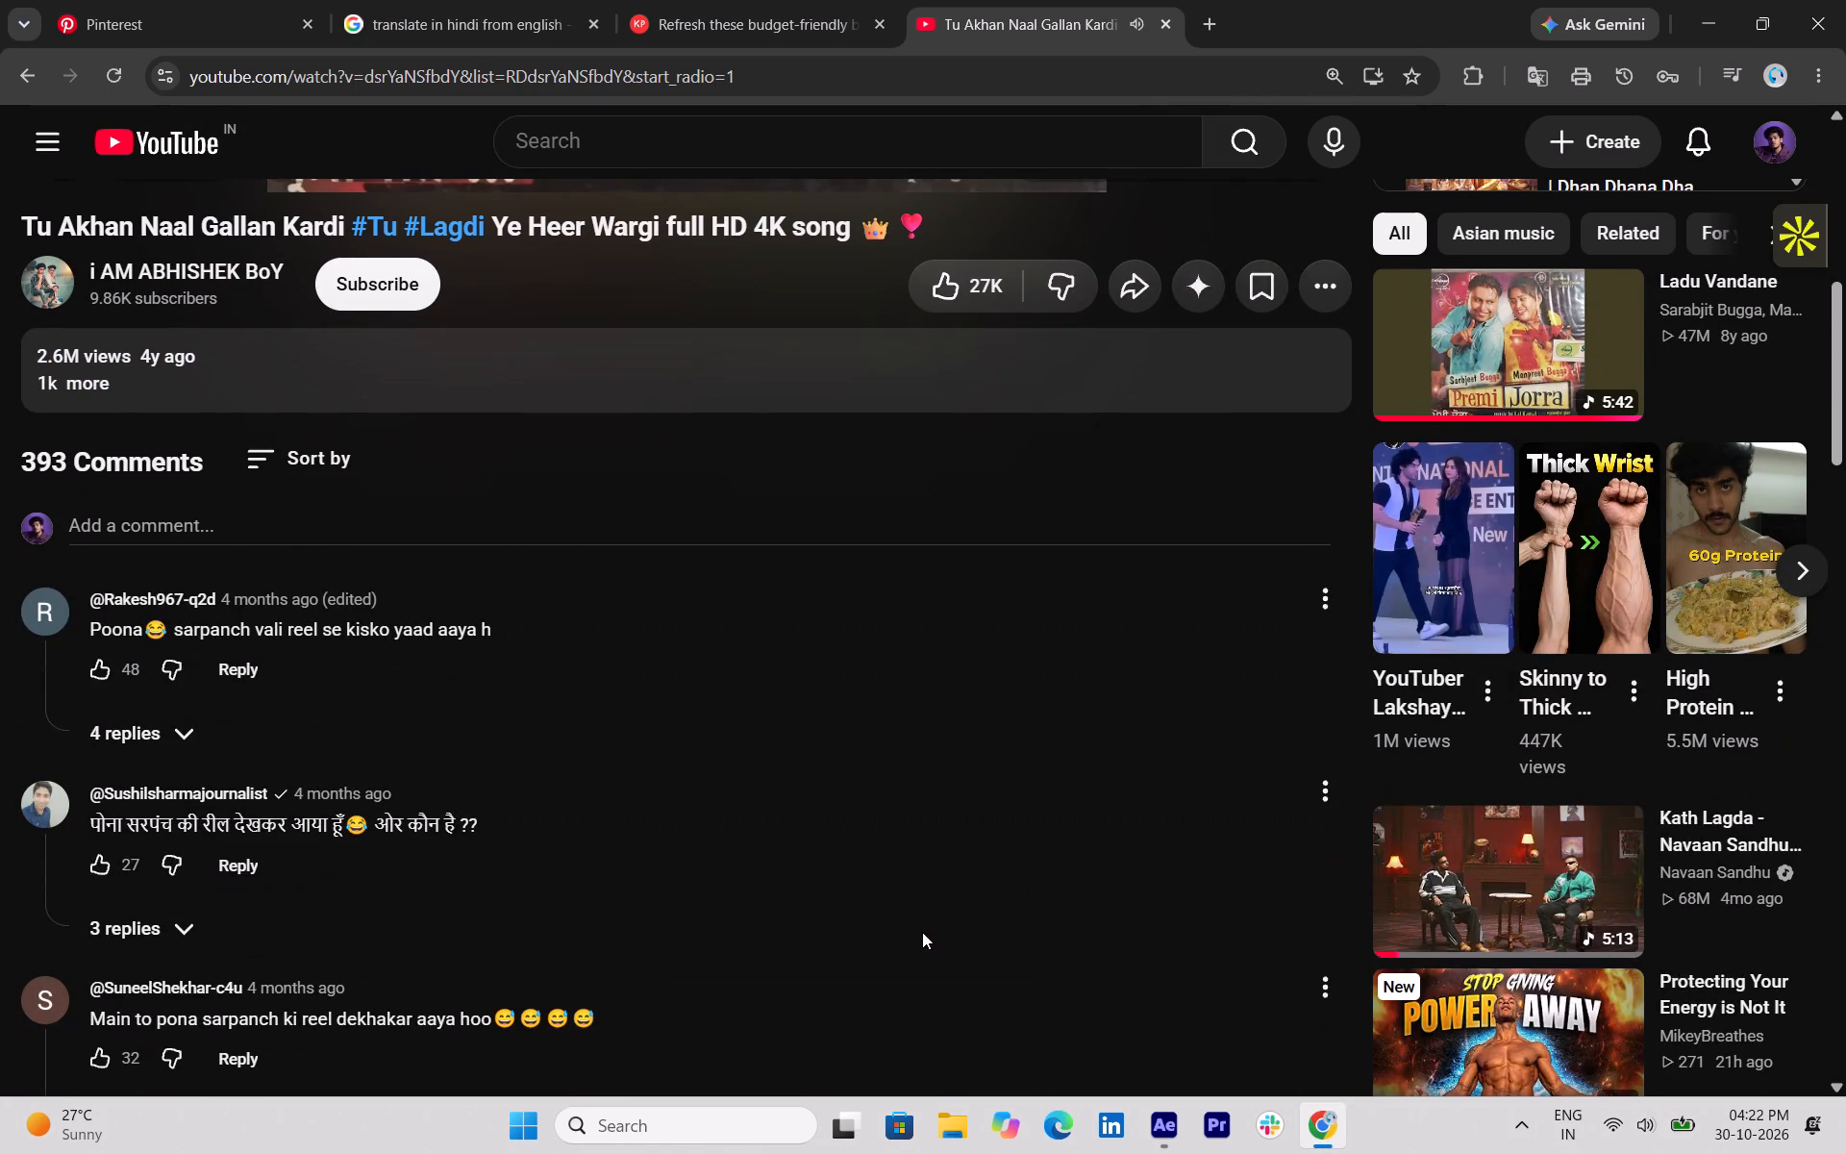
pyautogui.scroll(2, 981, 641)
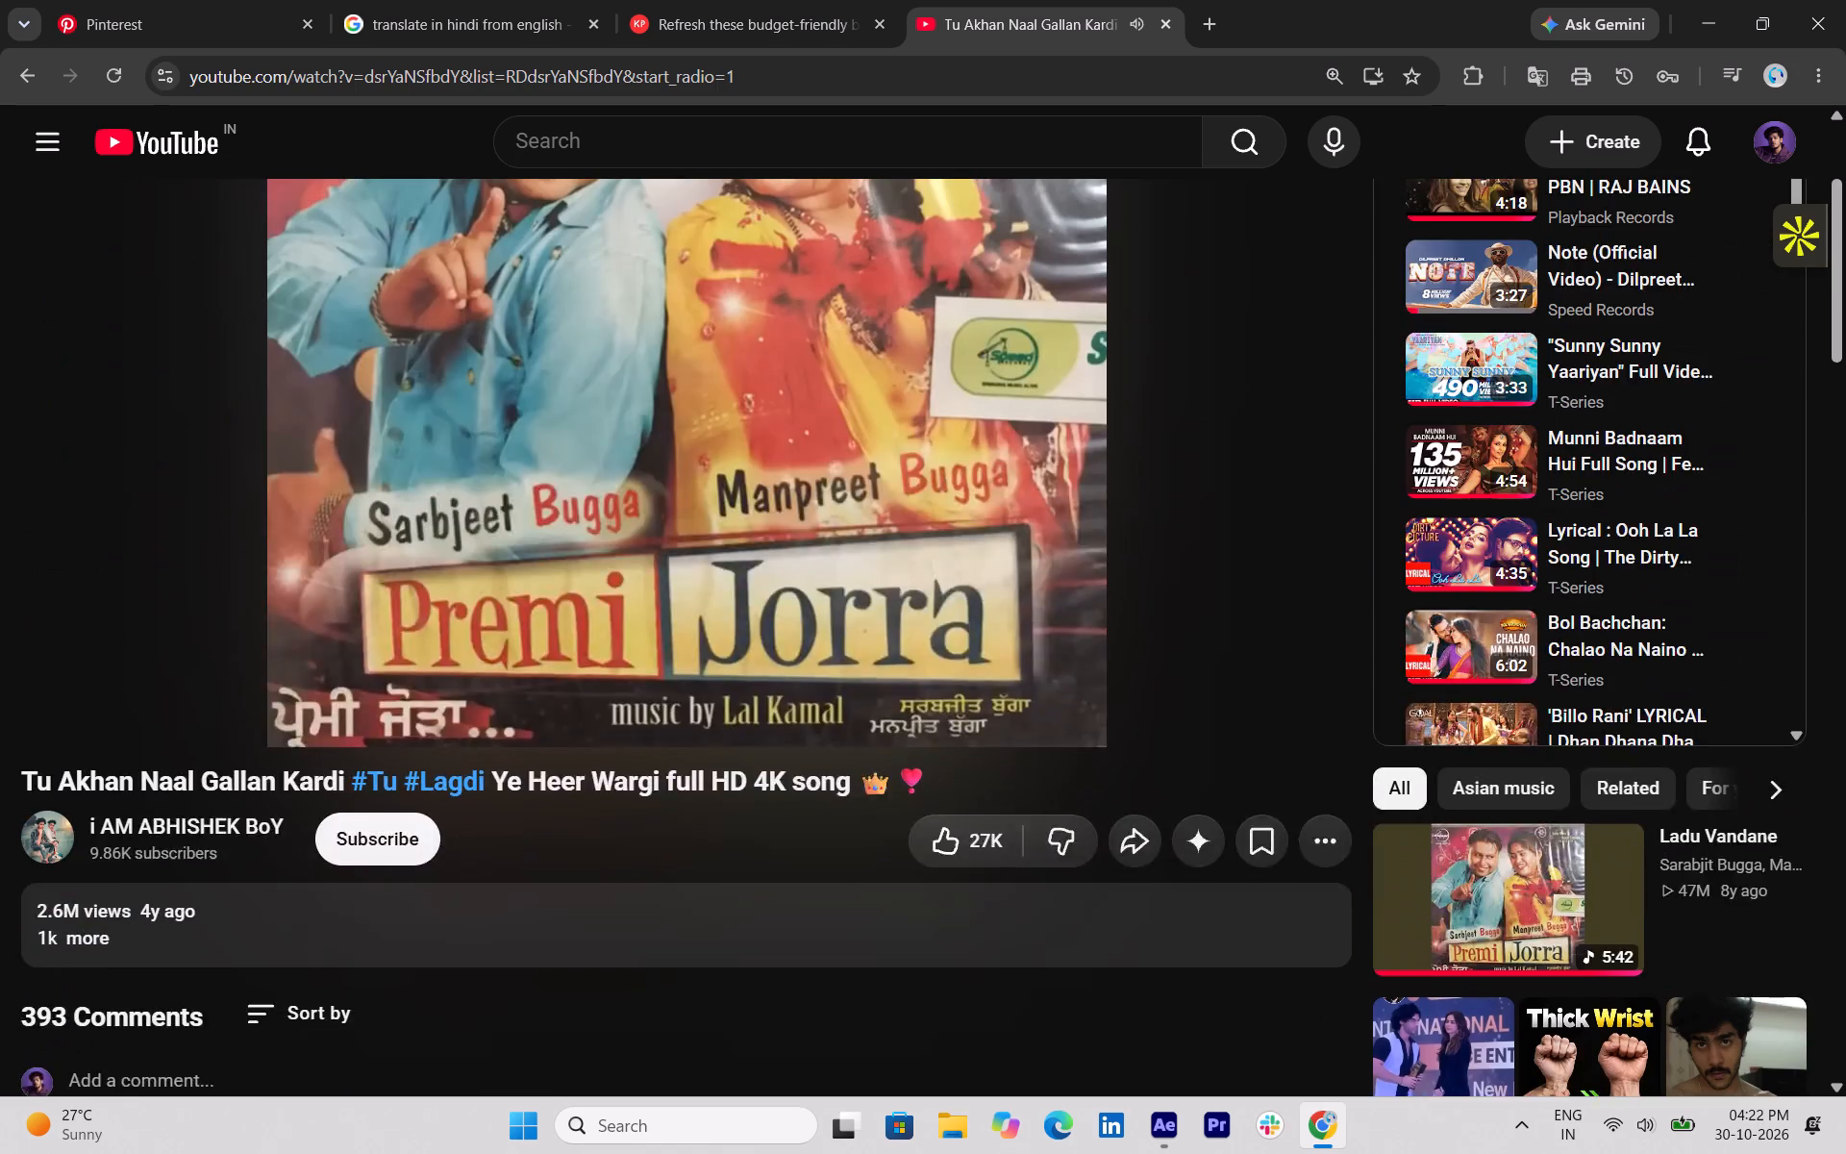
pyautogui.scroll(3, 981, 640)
# Minimize the Chrome window to get back to the desktop, leaving the song playing.
pyautogui.click(1723, 25)
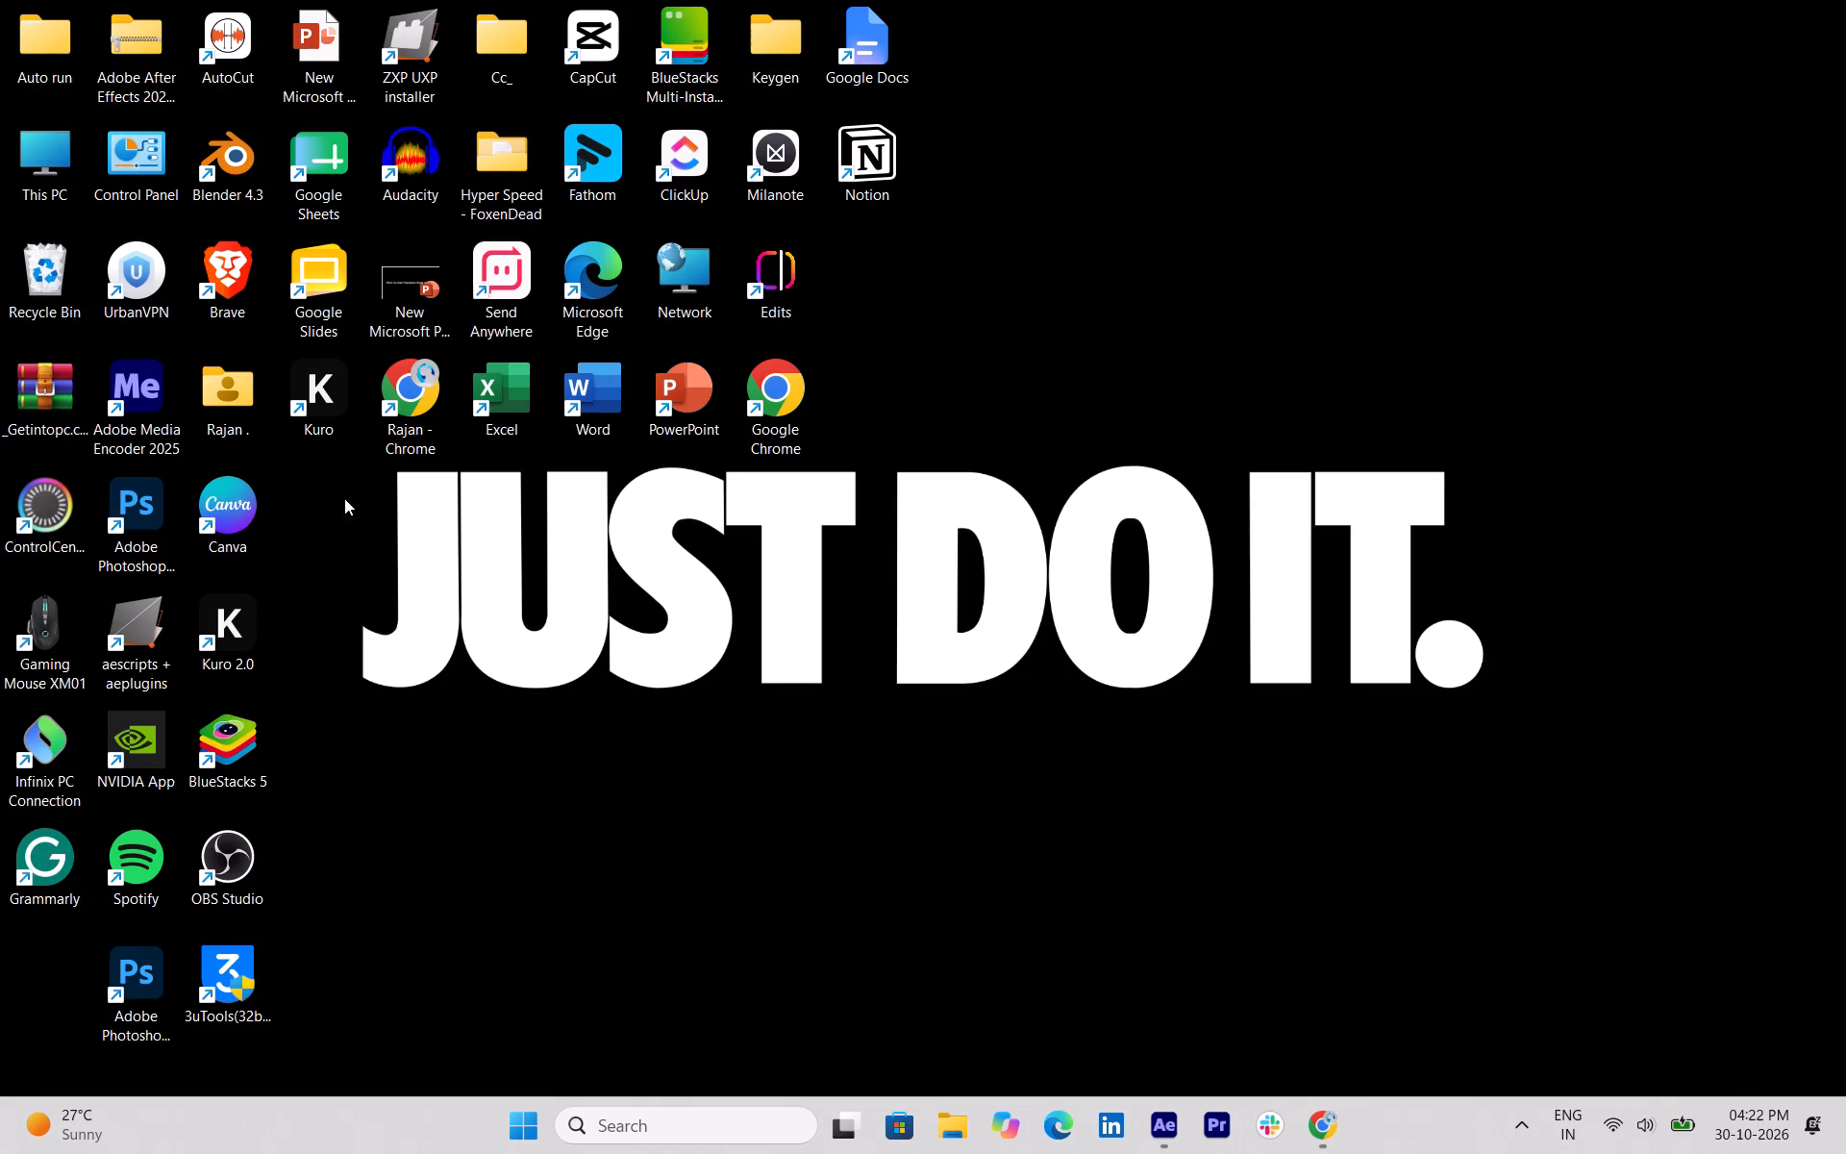
# Launch Kuro from the desktop.
pyautogui.doubleClick(338, 382)
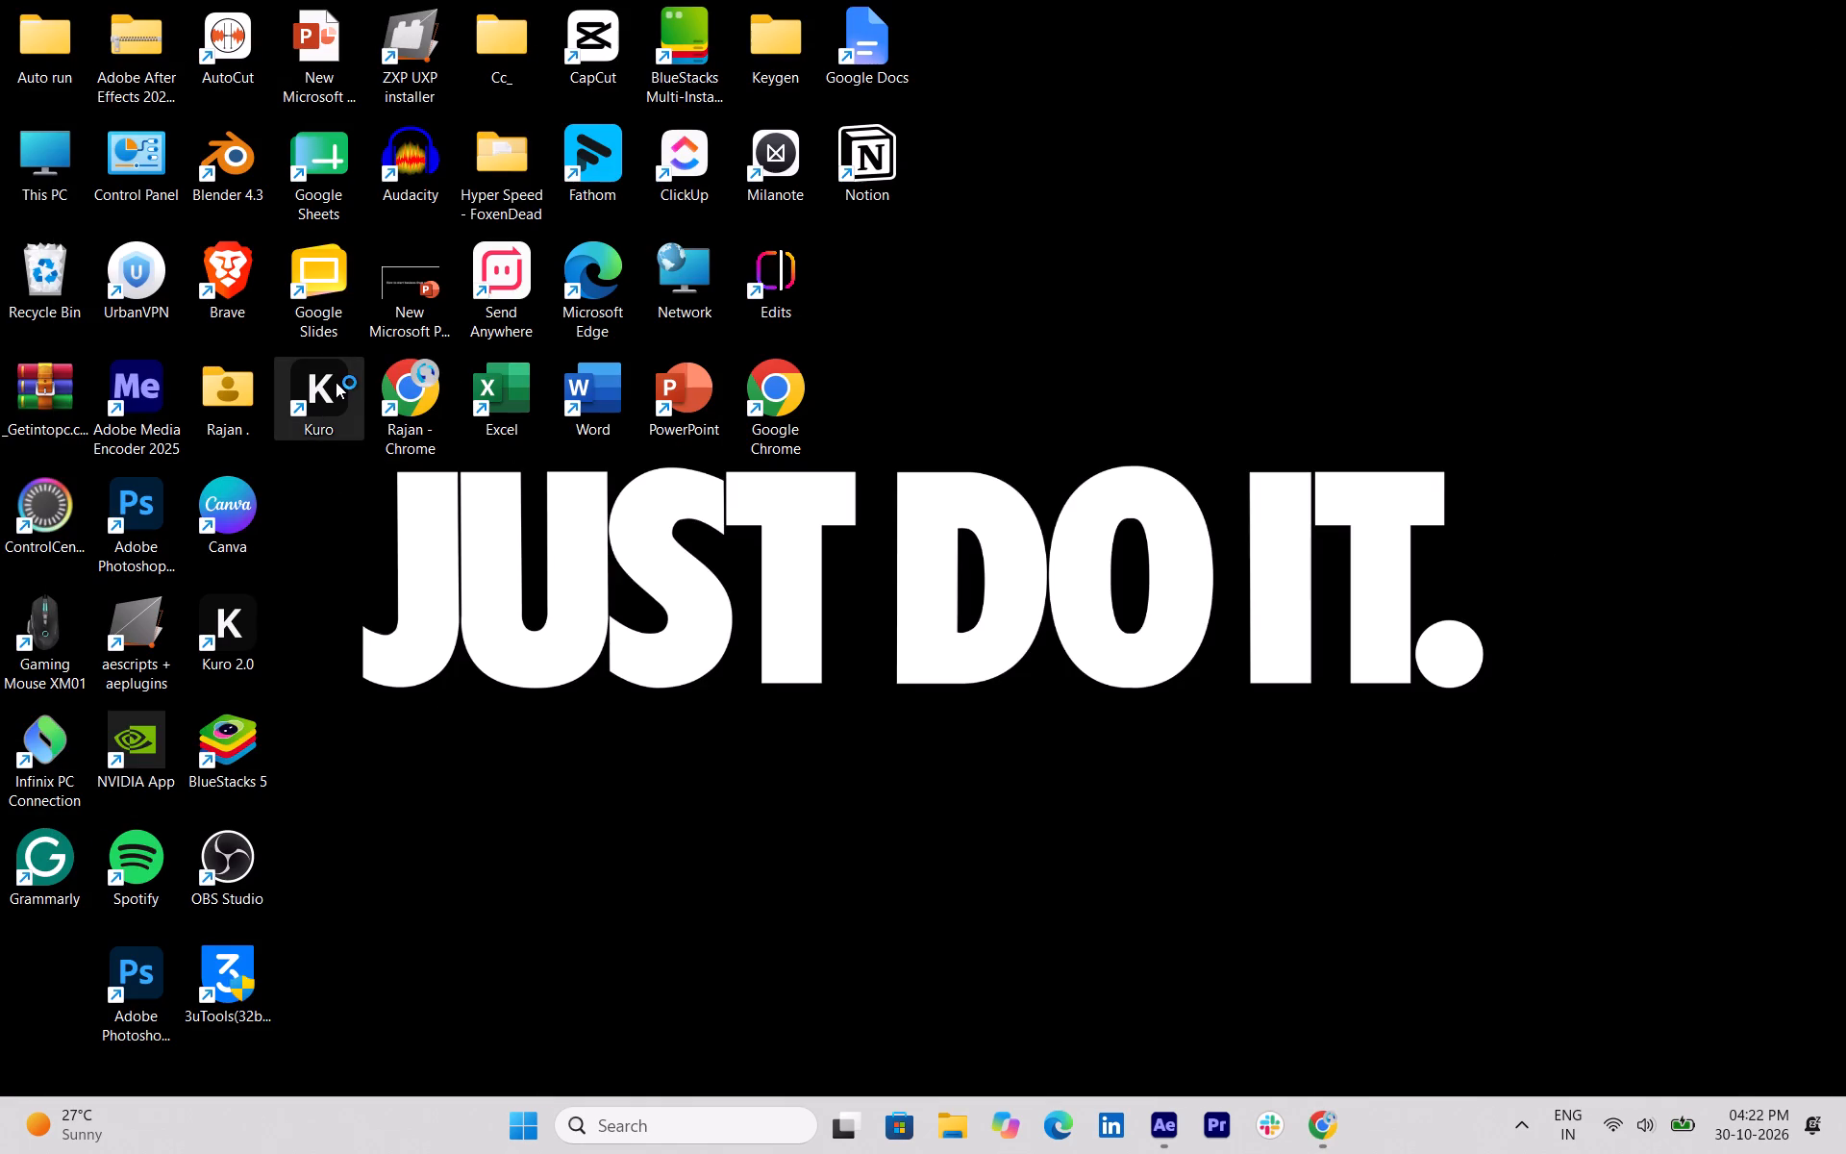
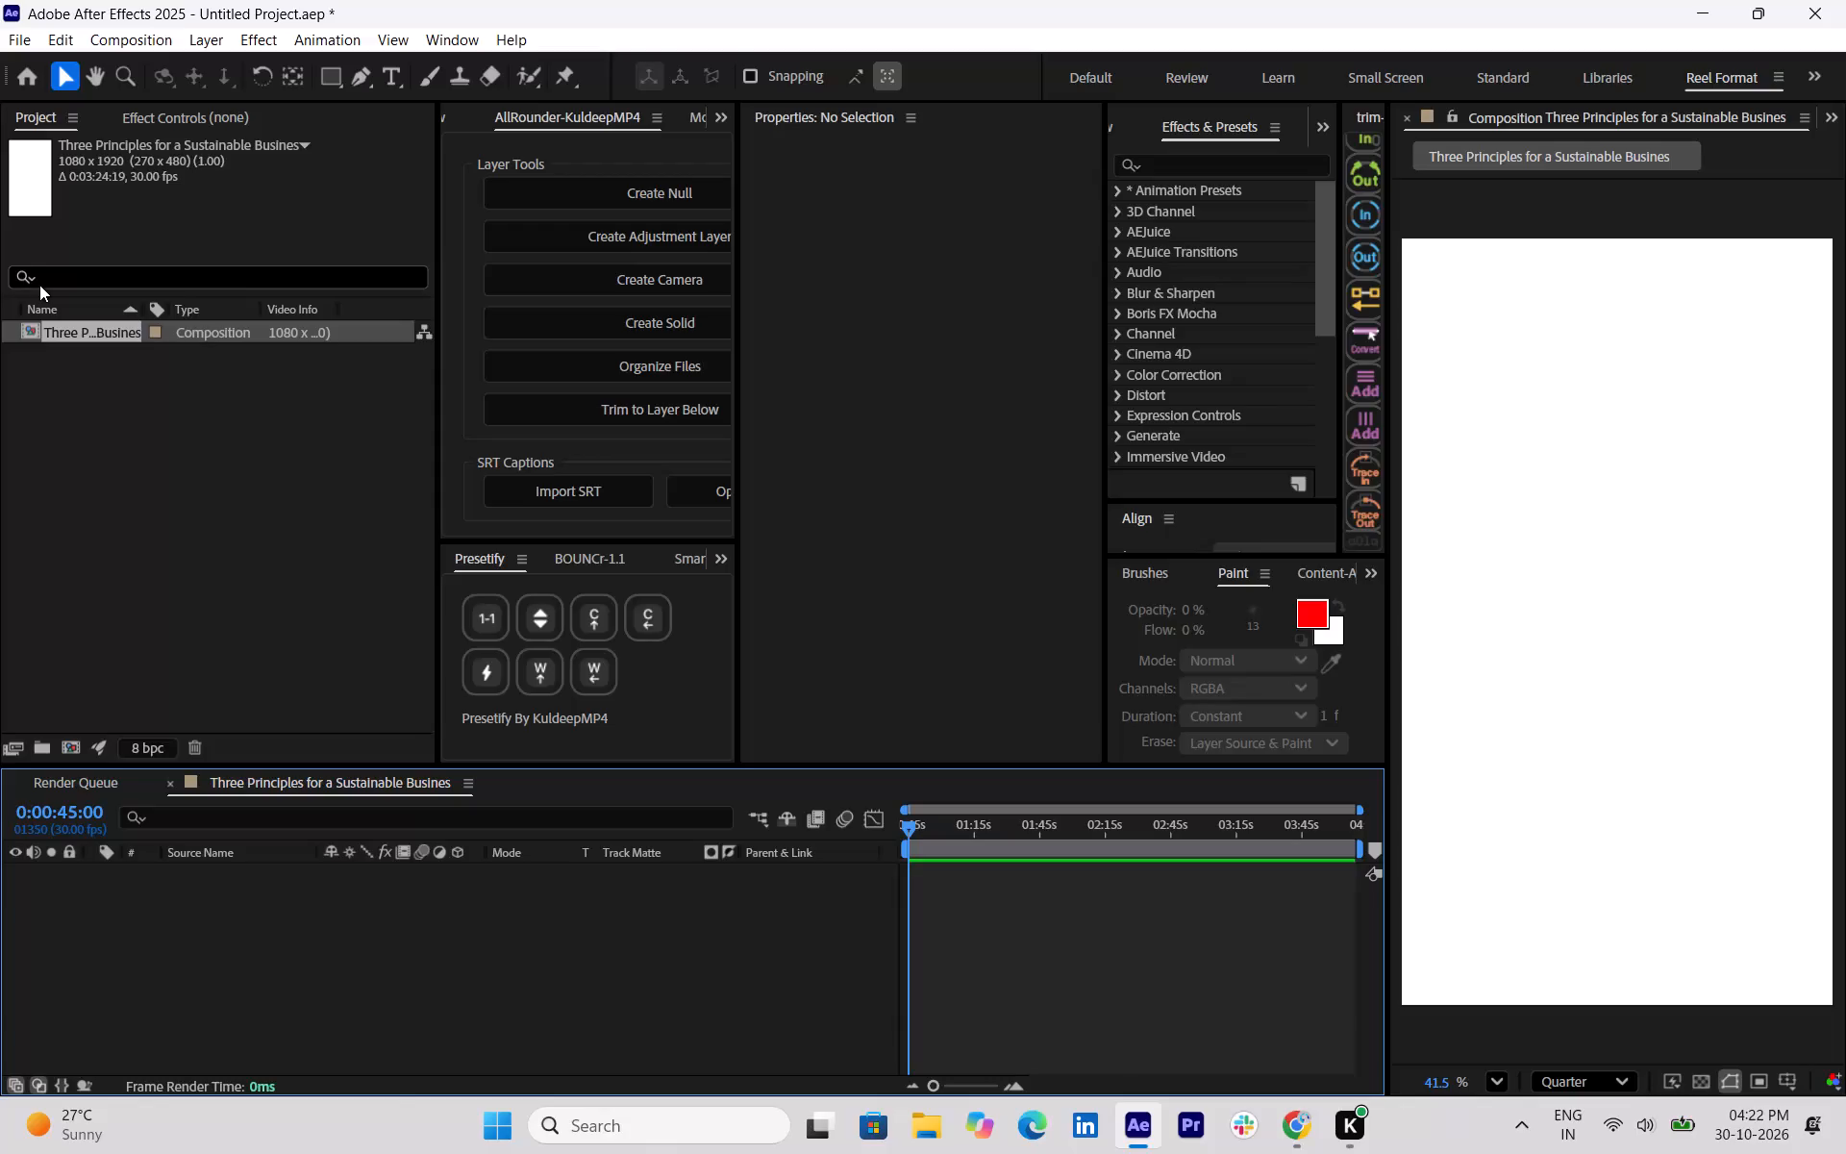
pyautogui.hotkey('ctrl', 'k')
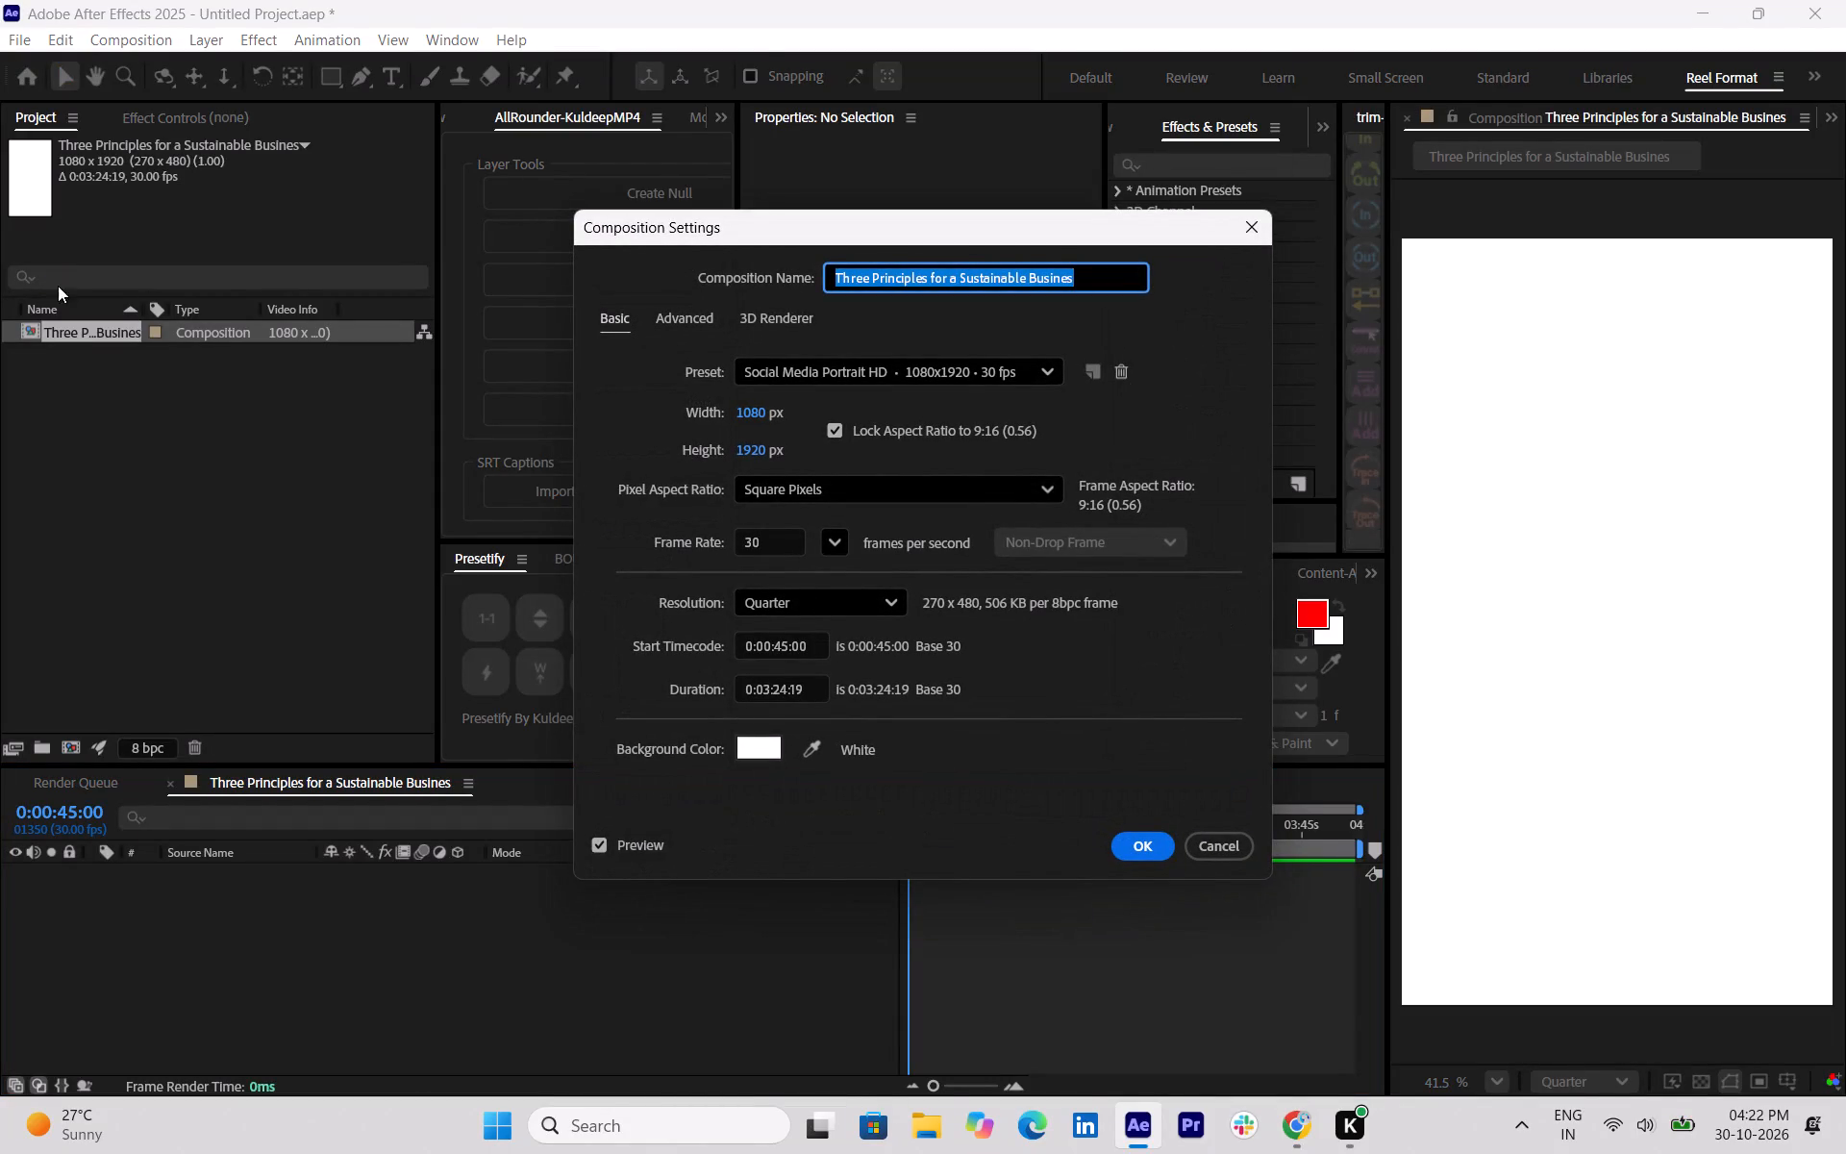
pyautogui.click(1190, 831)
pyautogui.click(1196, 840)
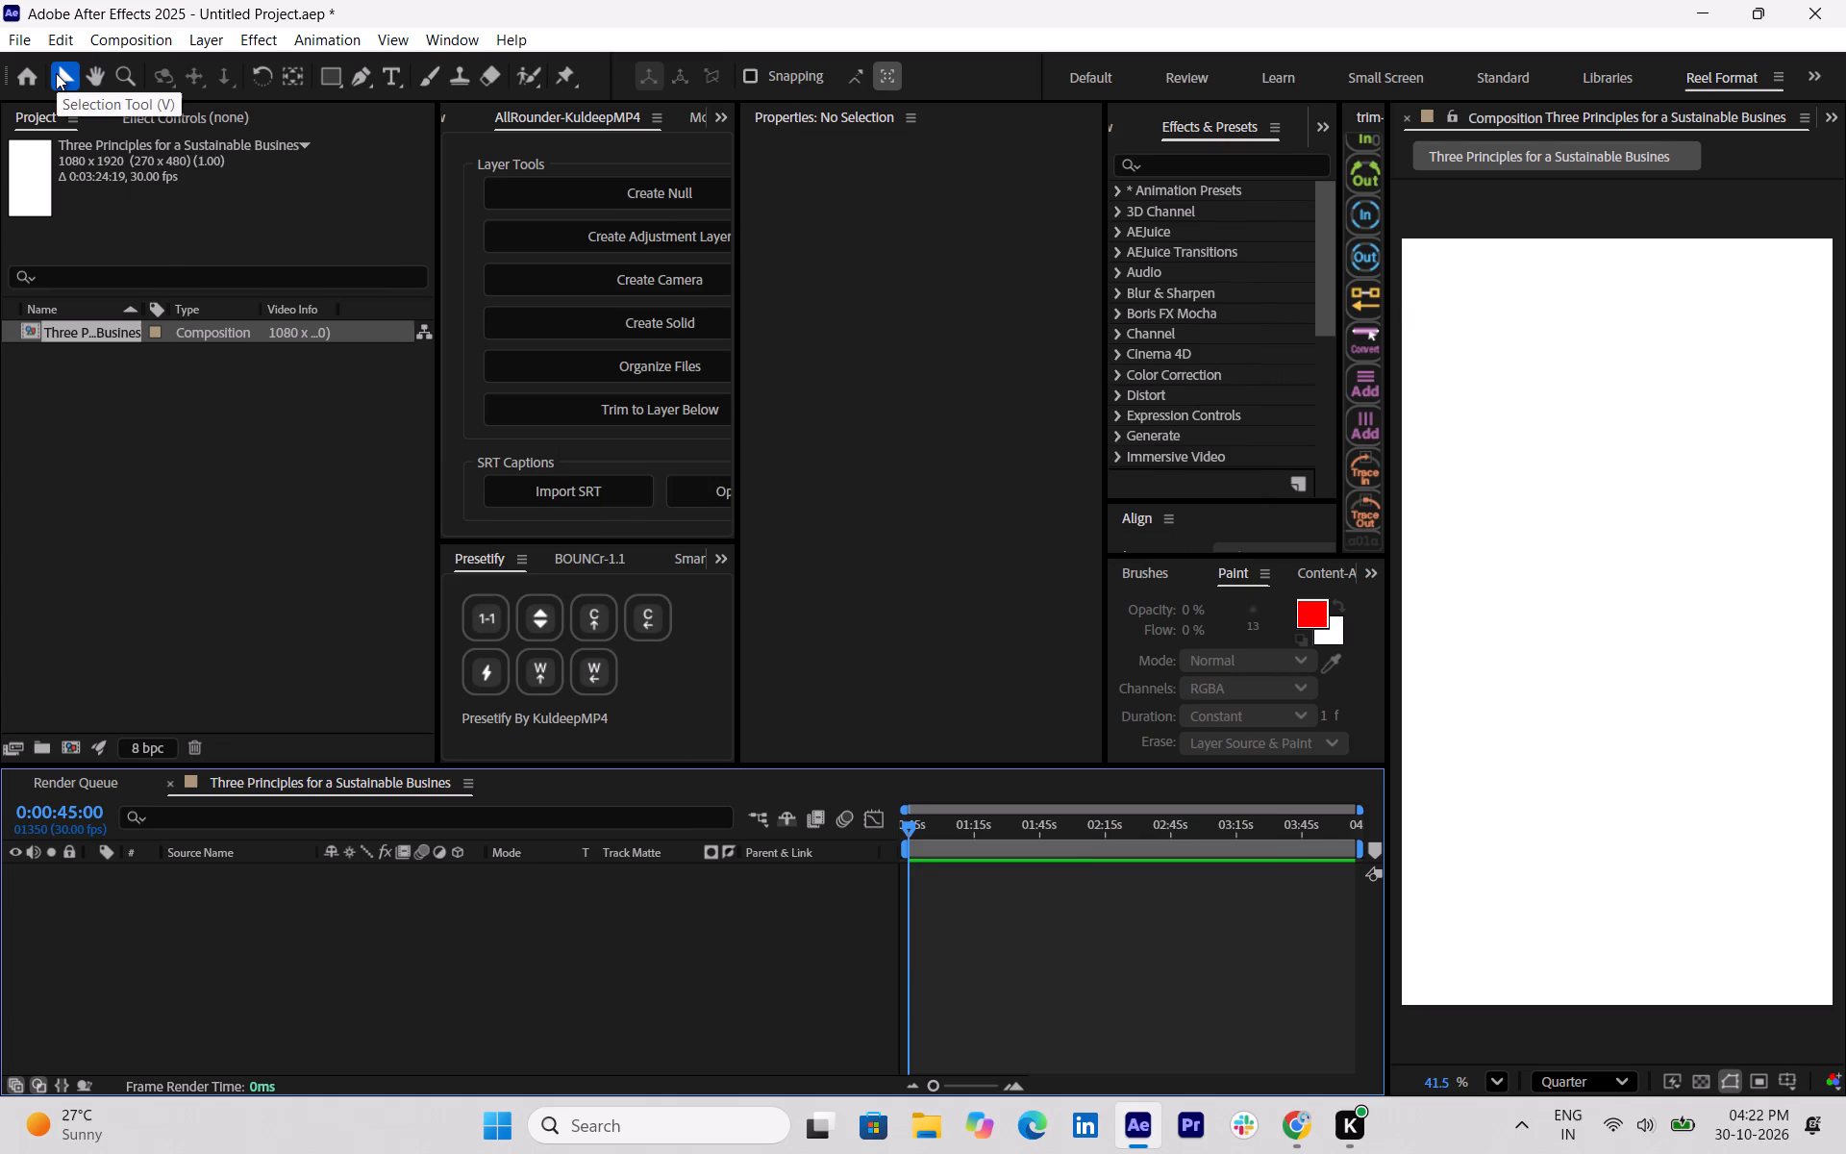
# Import "Three Principles for a Sustainable Business_1080p_caption.mp4" from the Downloads folder as footage.
pyautogui.hotkey('ctrl', 'i')
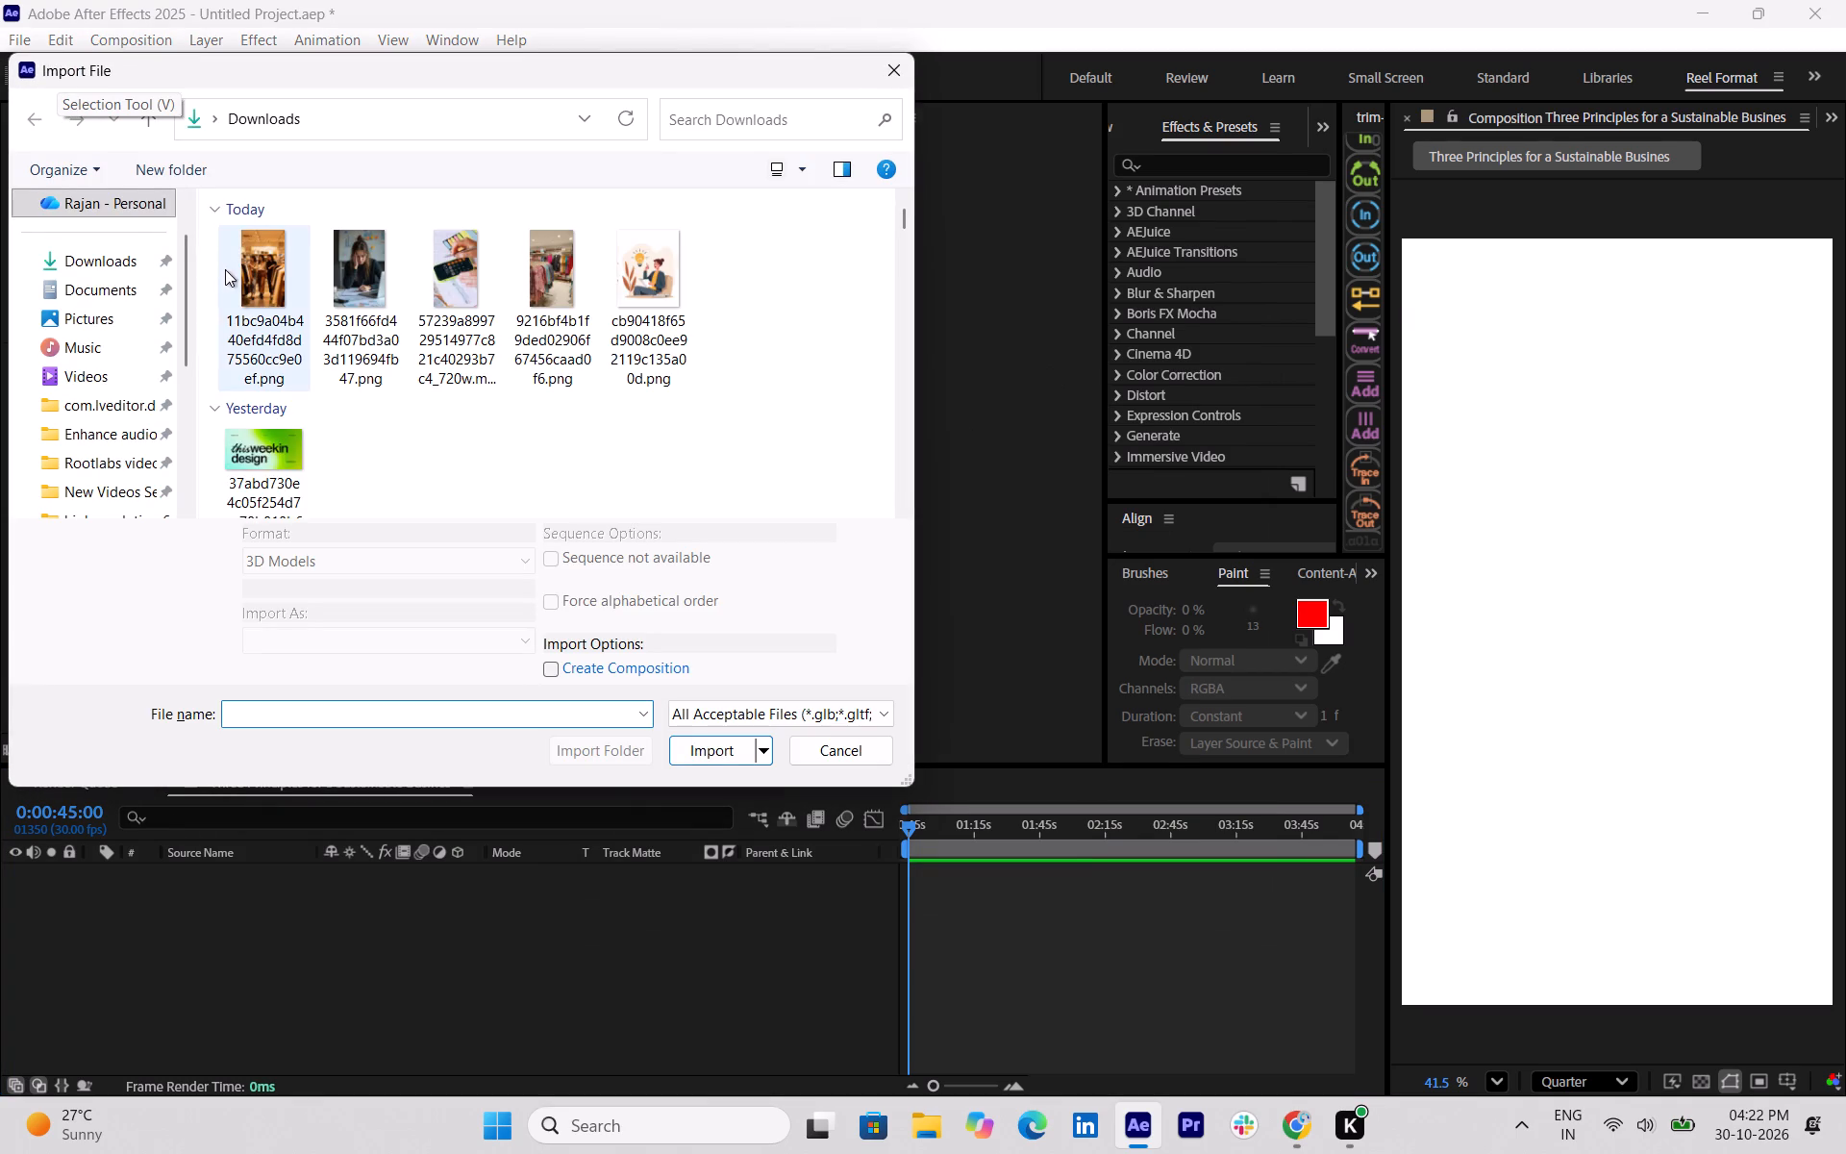
pyautogui.scroll(-3, 313, 391)
pyautogui.click(358, 381)
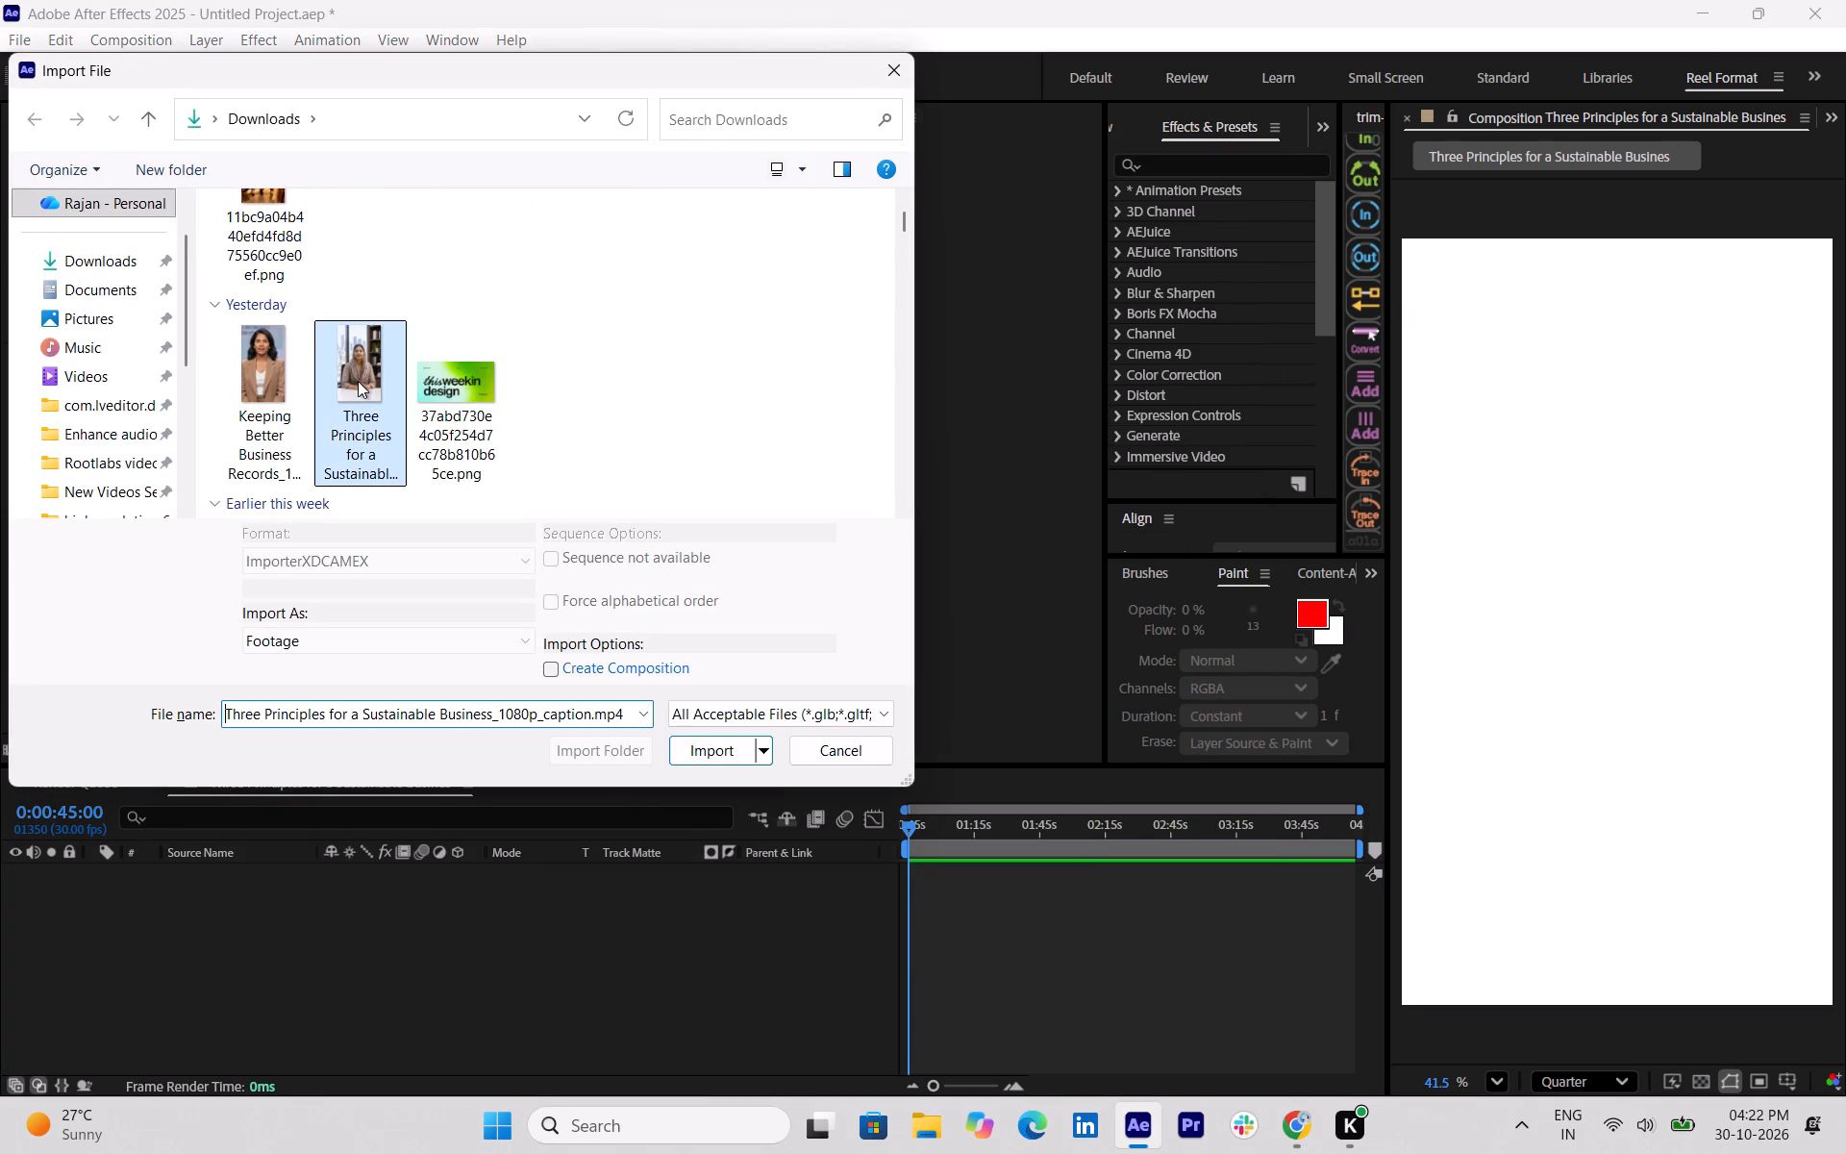
pyautogui.click(734, 764)
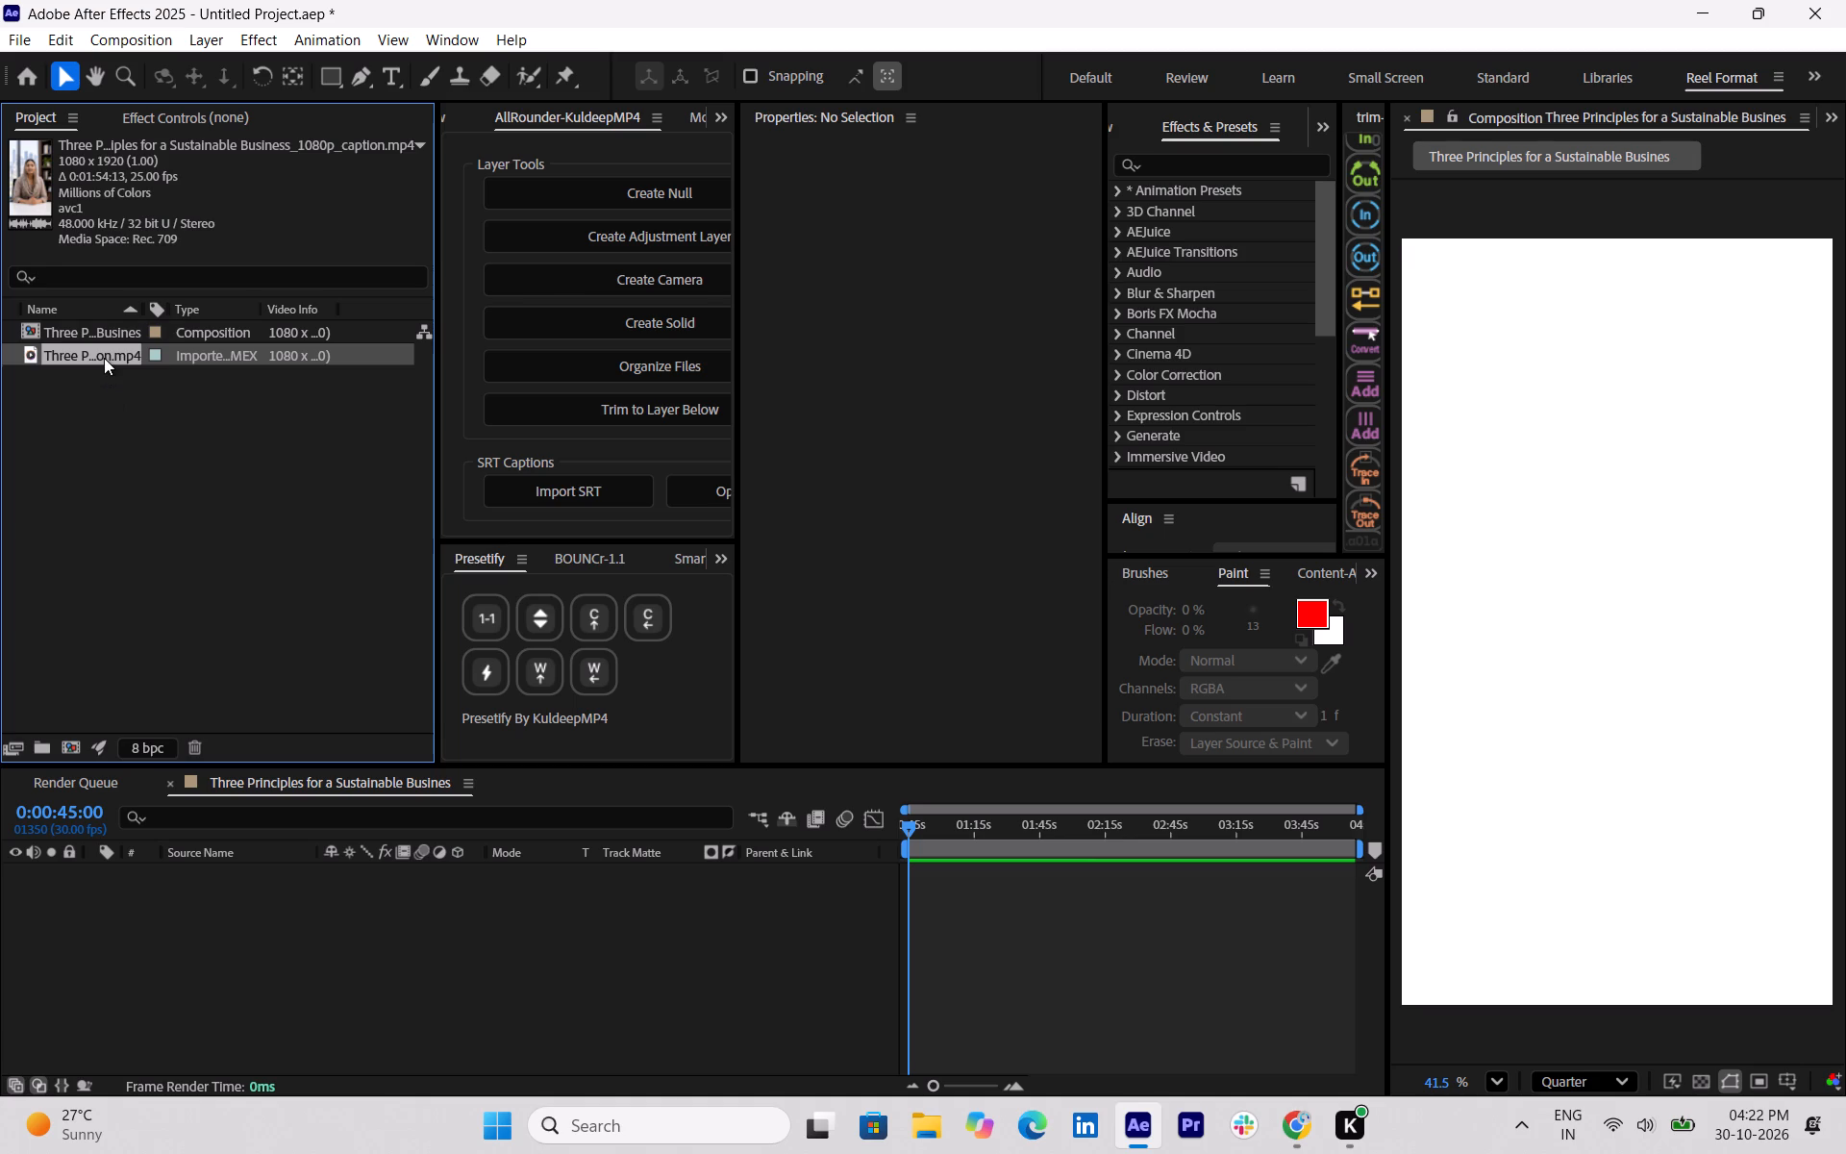
# Add the imported caption video to the "Three Principles for a Sustainable Busines" composition's timeline as a layer.
pyautogui.moveTo(104, 358); pyautogui.dragTo(311, 958)
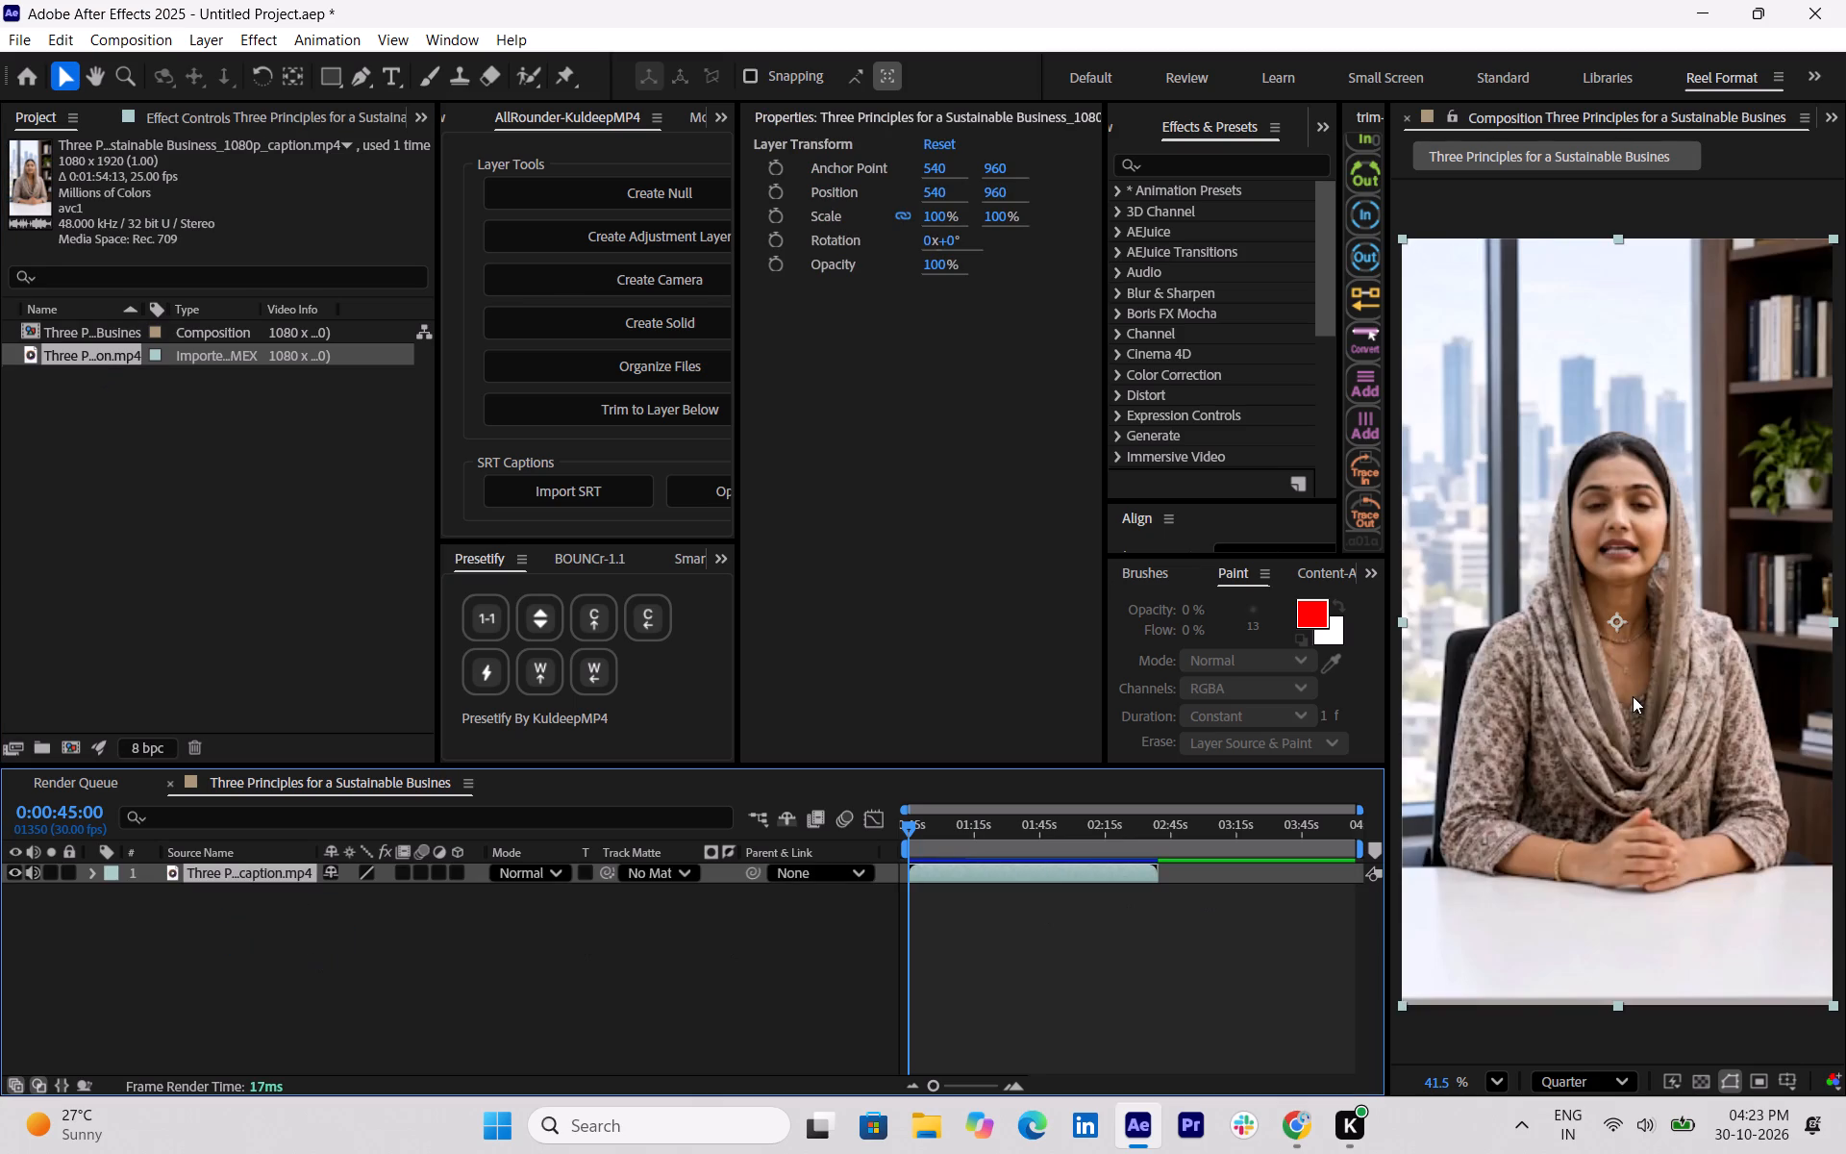
pyautogui.scroll(-2, 1631, 696)
pyautogui.scroll(2, 1628, 697)
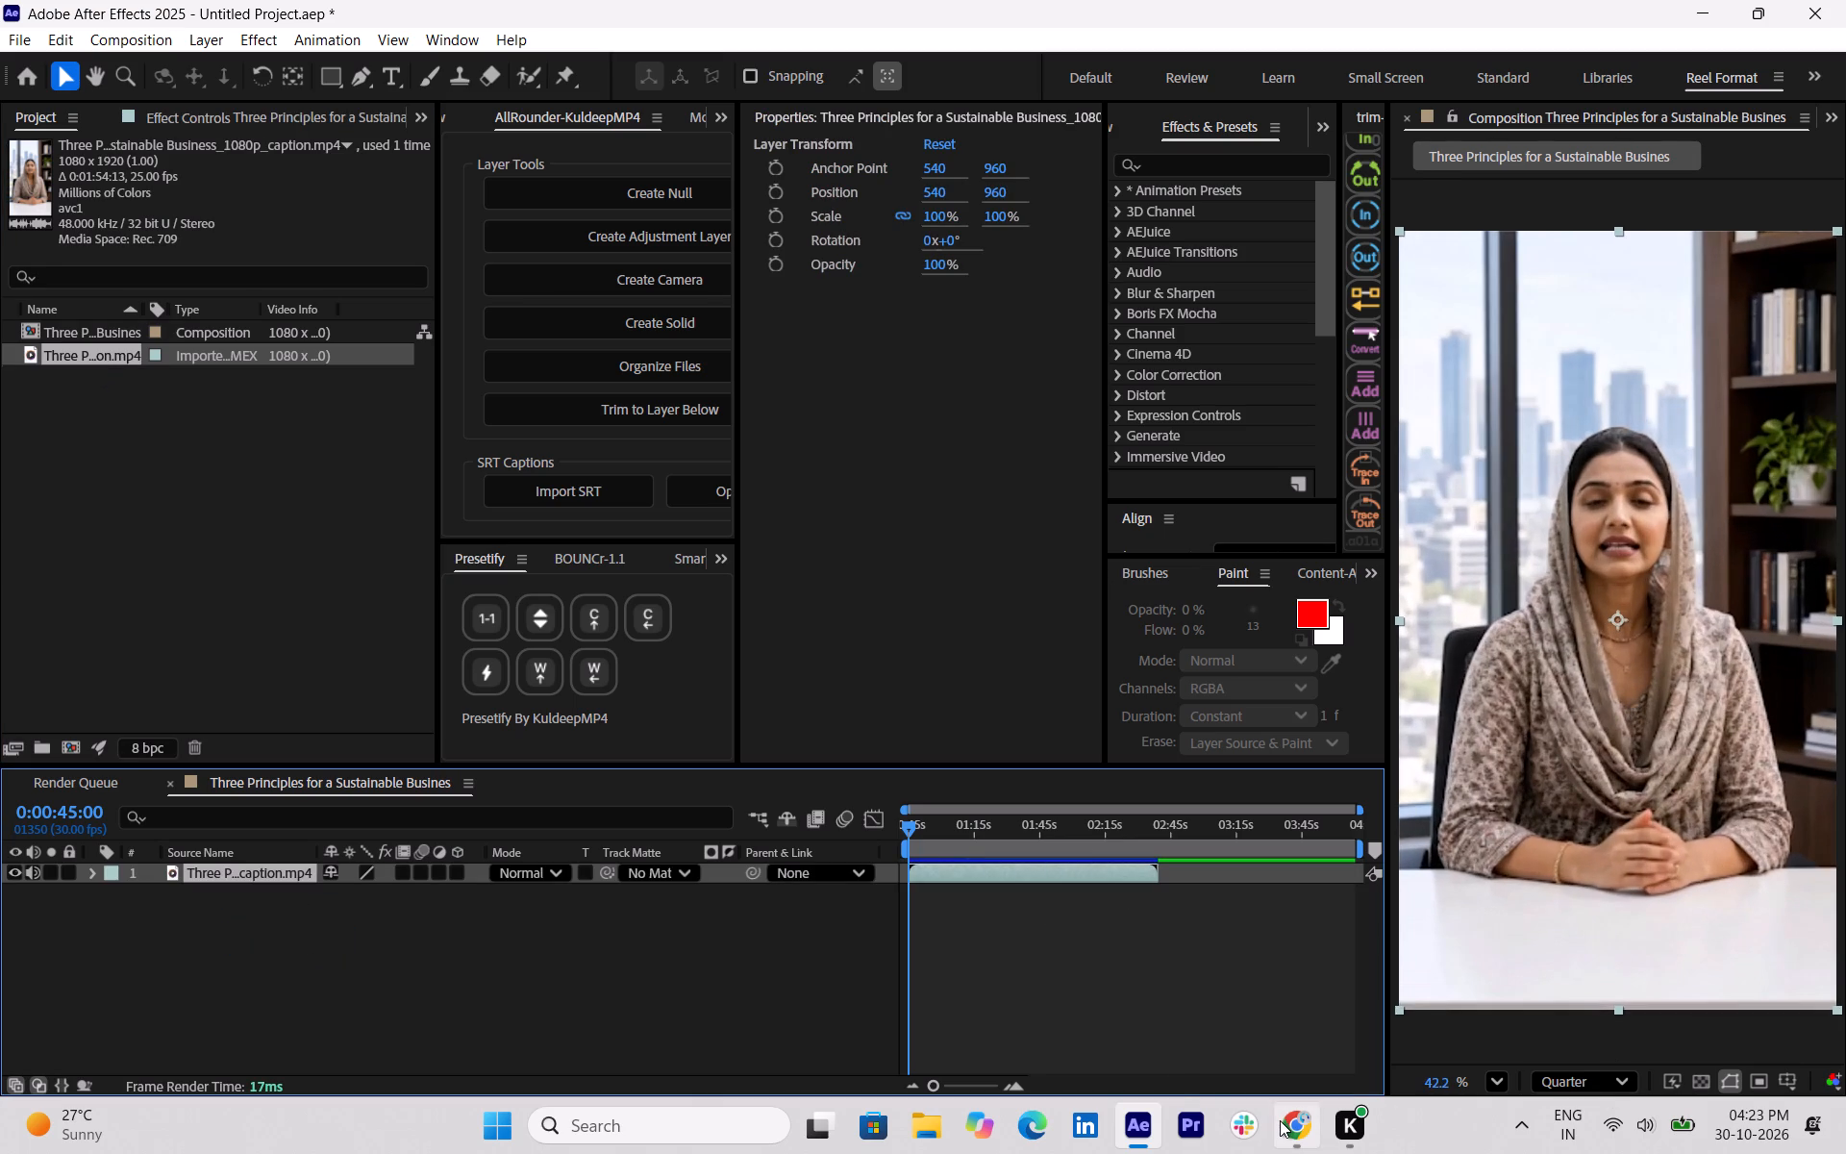
# Switch to Chrome and close the YouTube tab playing the "Tu Akhan Naal Gallan Kardi" mix.
pyautogui.click(1280, 1120)
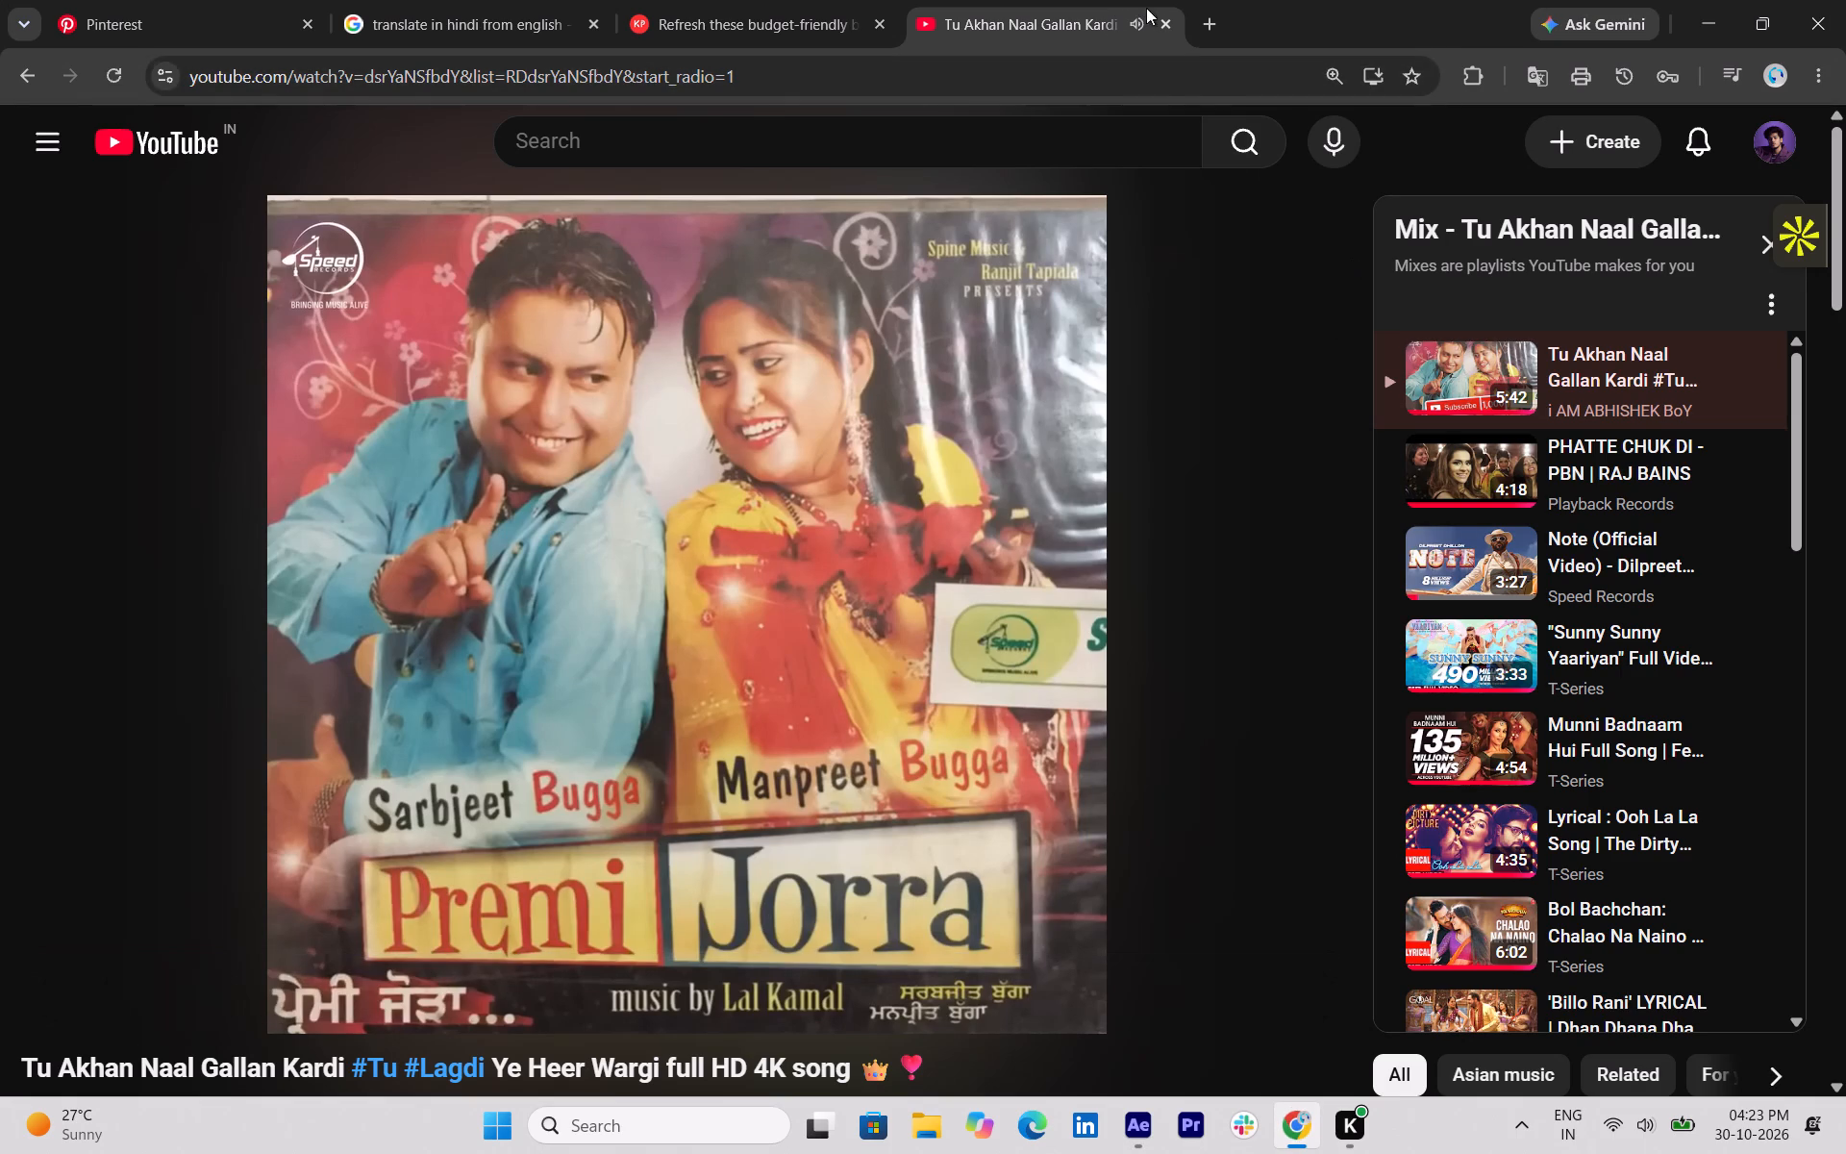
pyautogui.click(1171, 35)
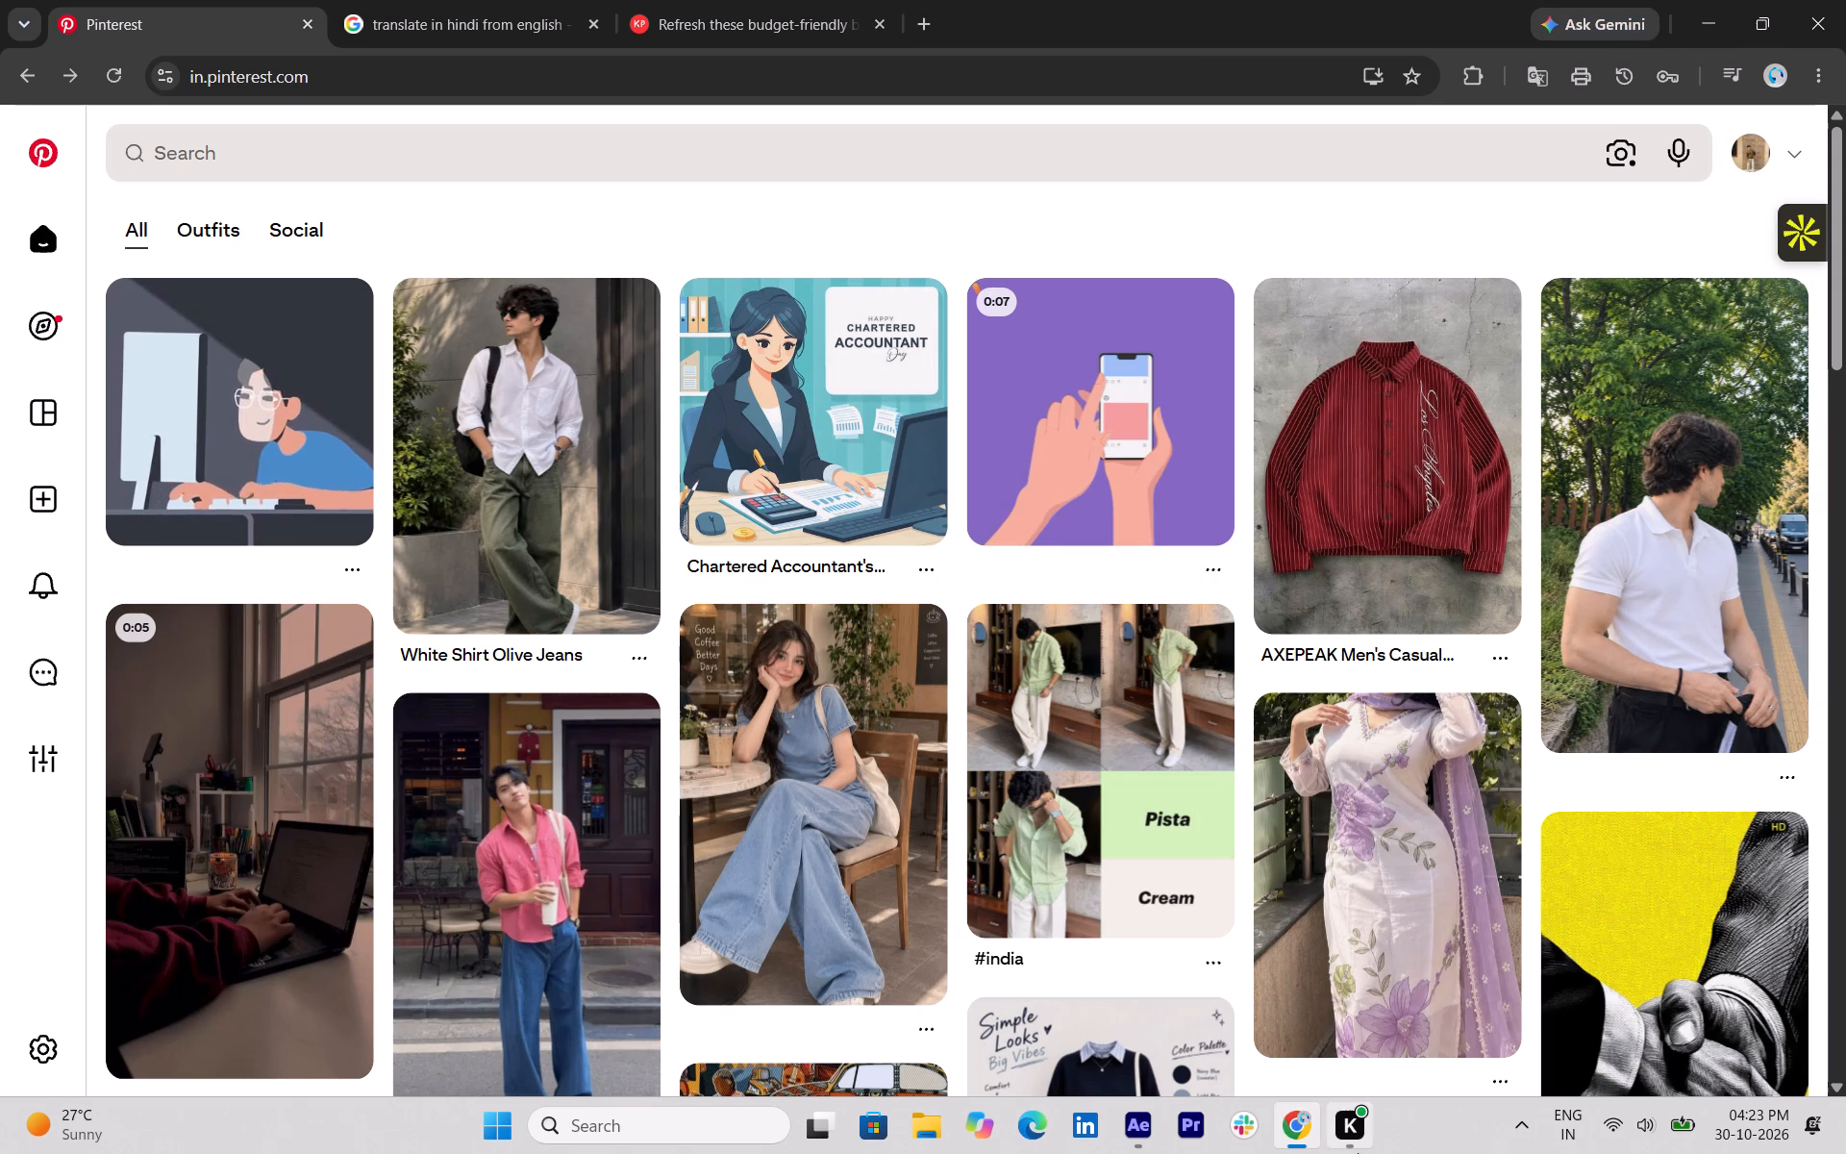
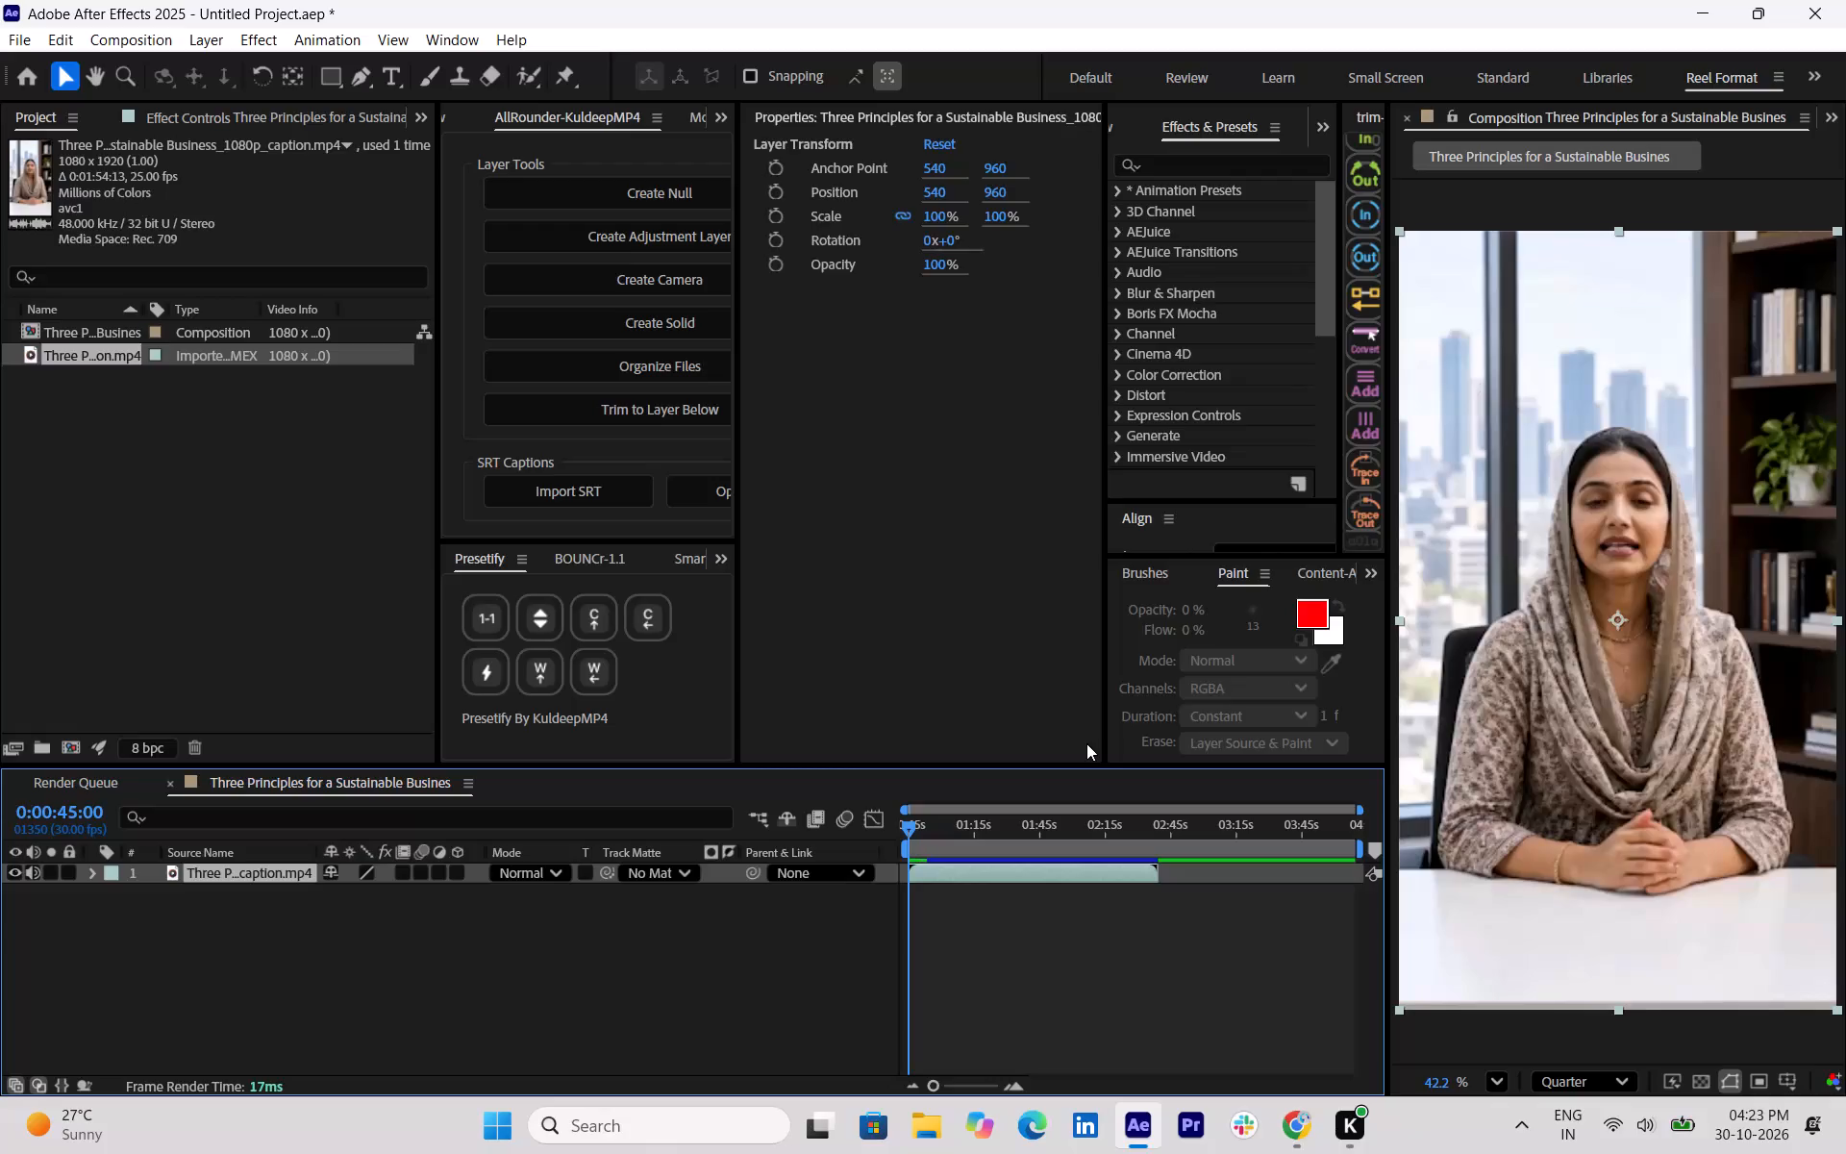
# Preview the composition from 0:00:45:00 with the system volume raised, and stop playback at 0:01:13:10.
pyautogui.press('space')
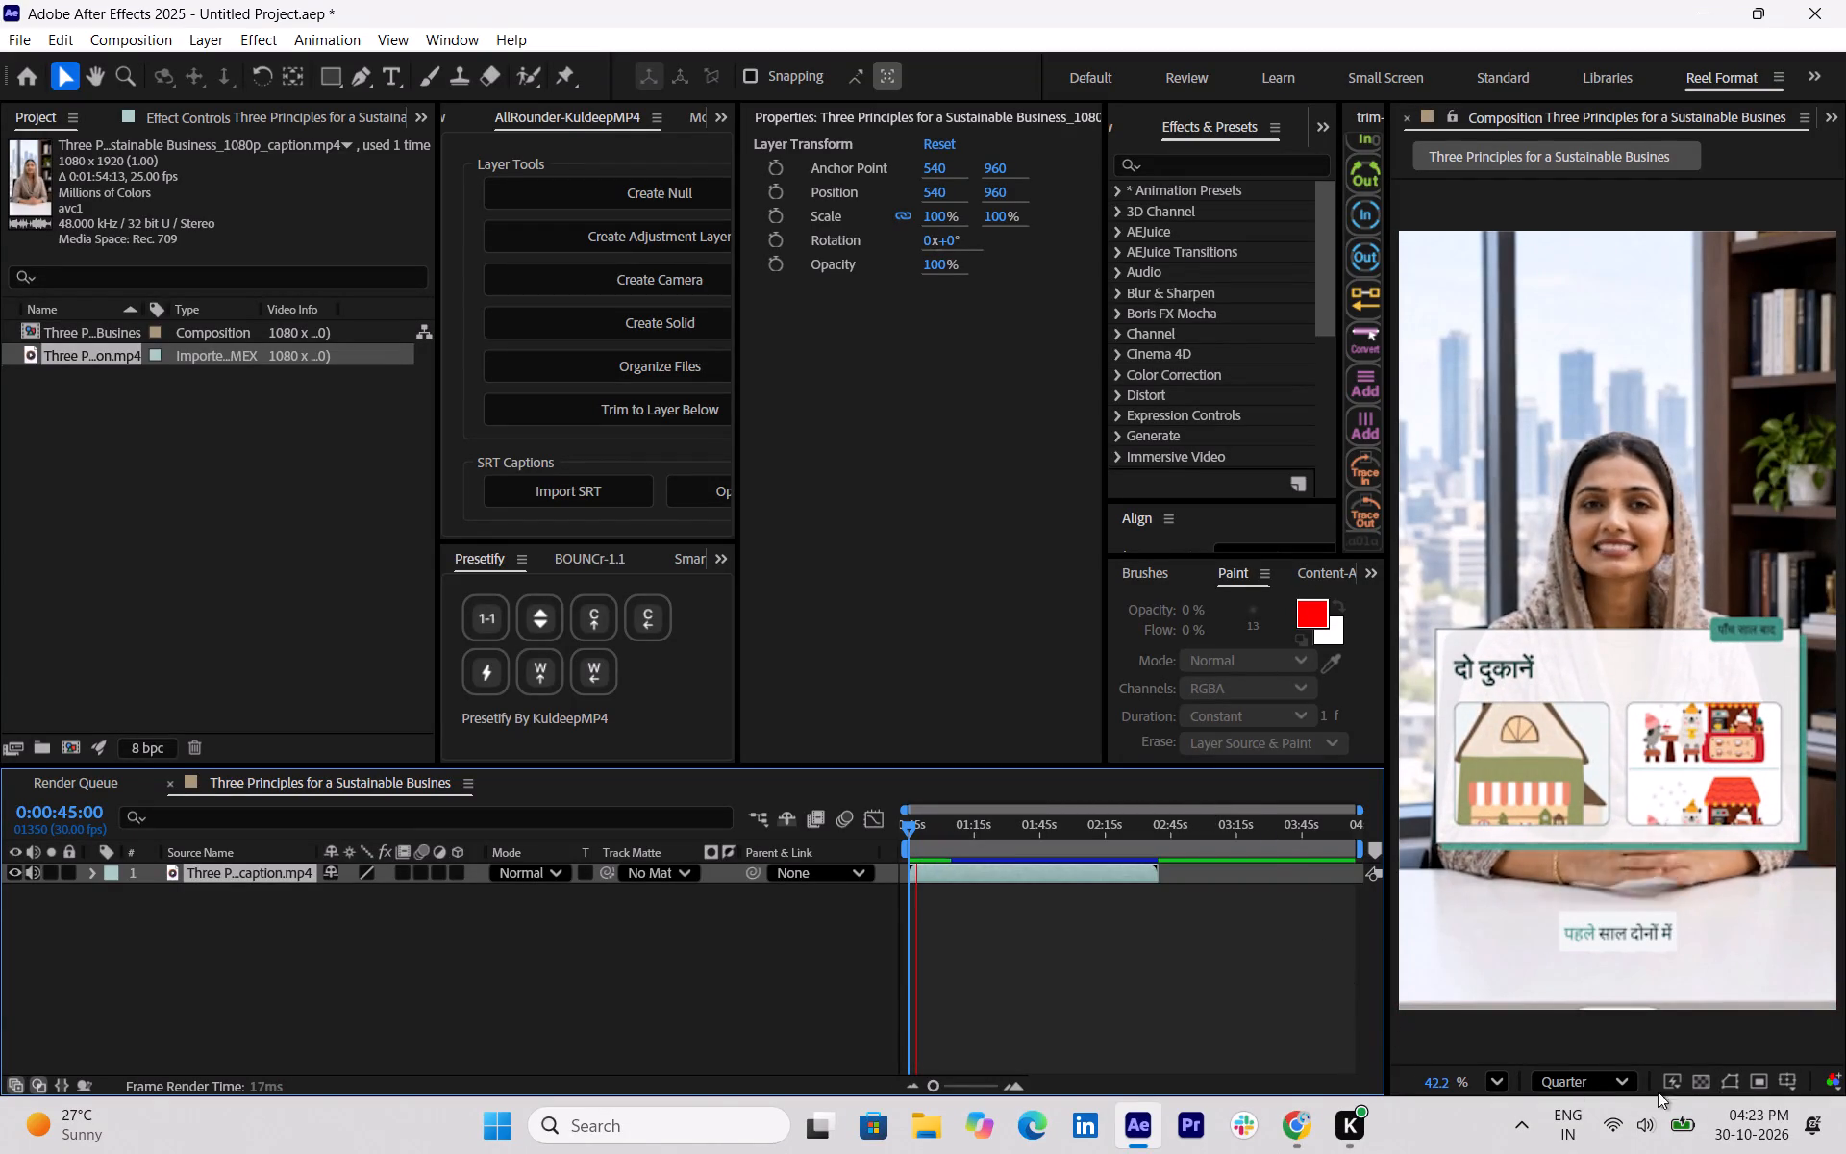
pyautogui.click(1639, 1133)
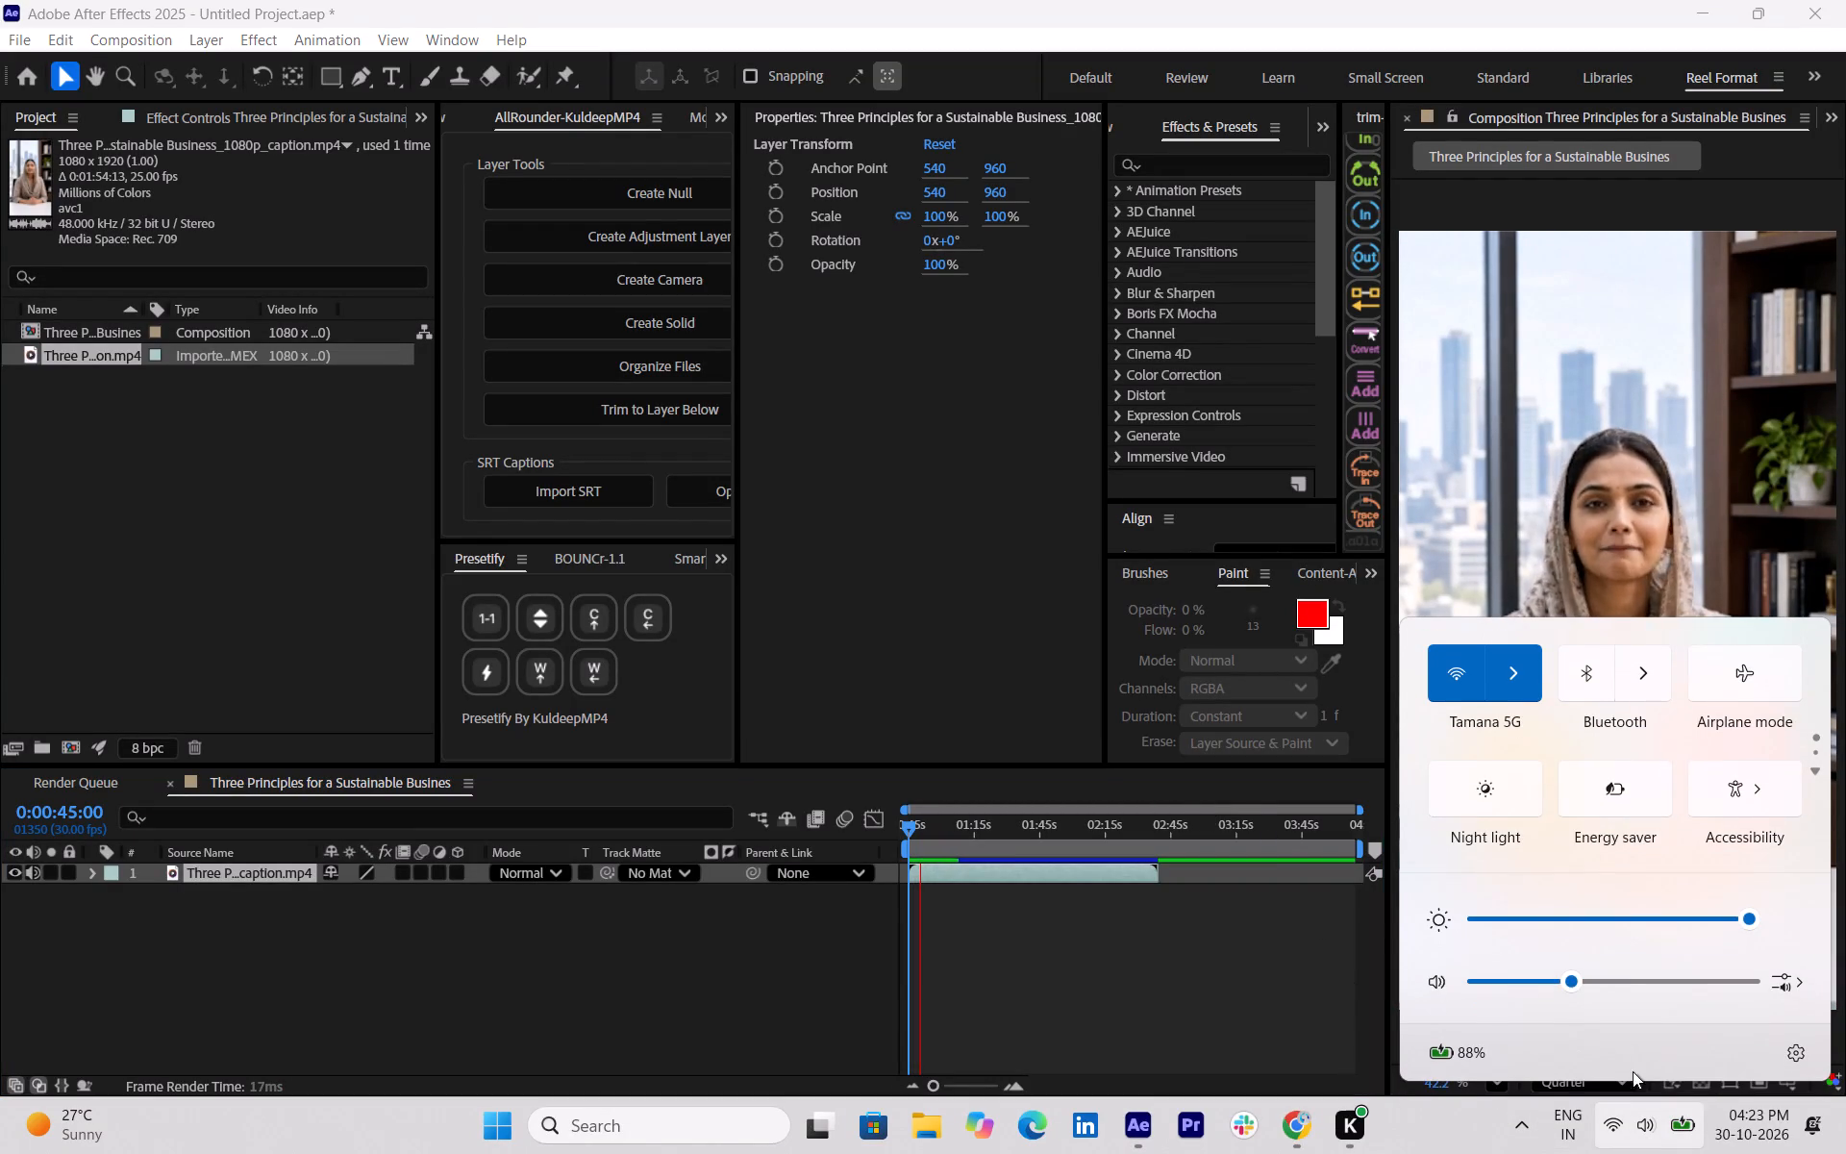
pyautogui.moveTo(1599, 974); pyautogui.dragTo(1680, 986)
pyautogui.click(1656, 1144)
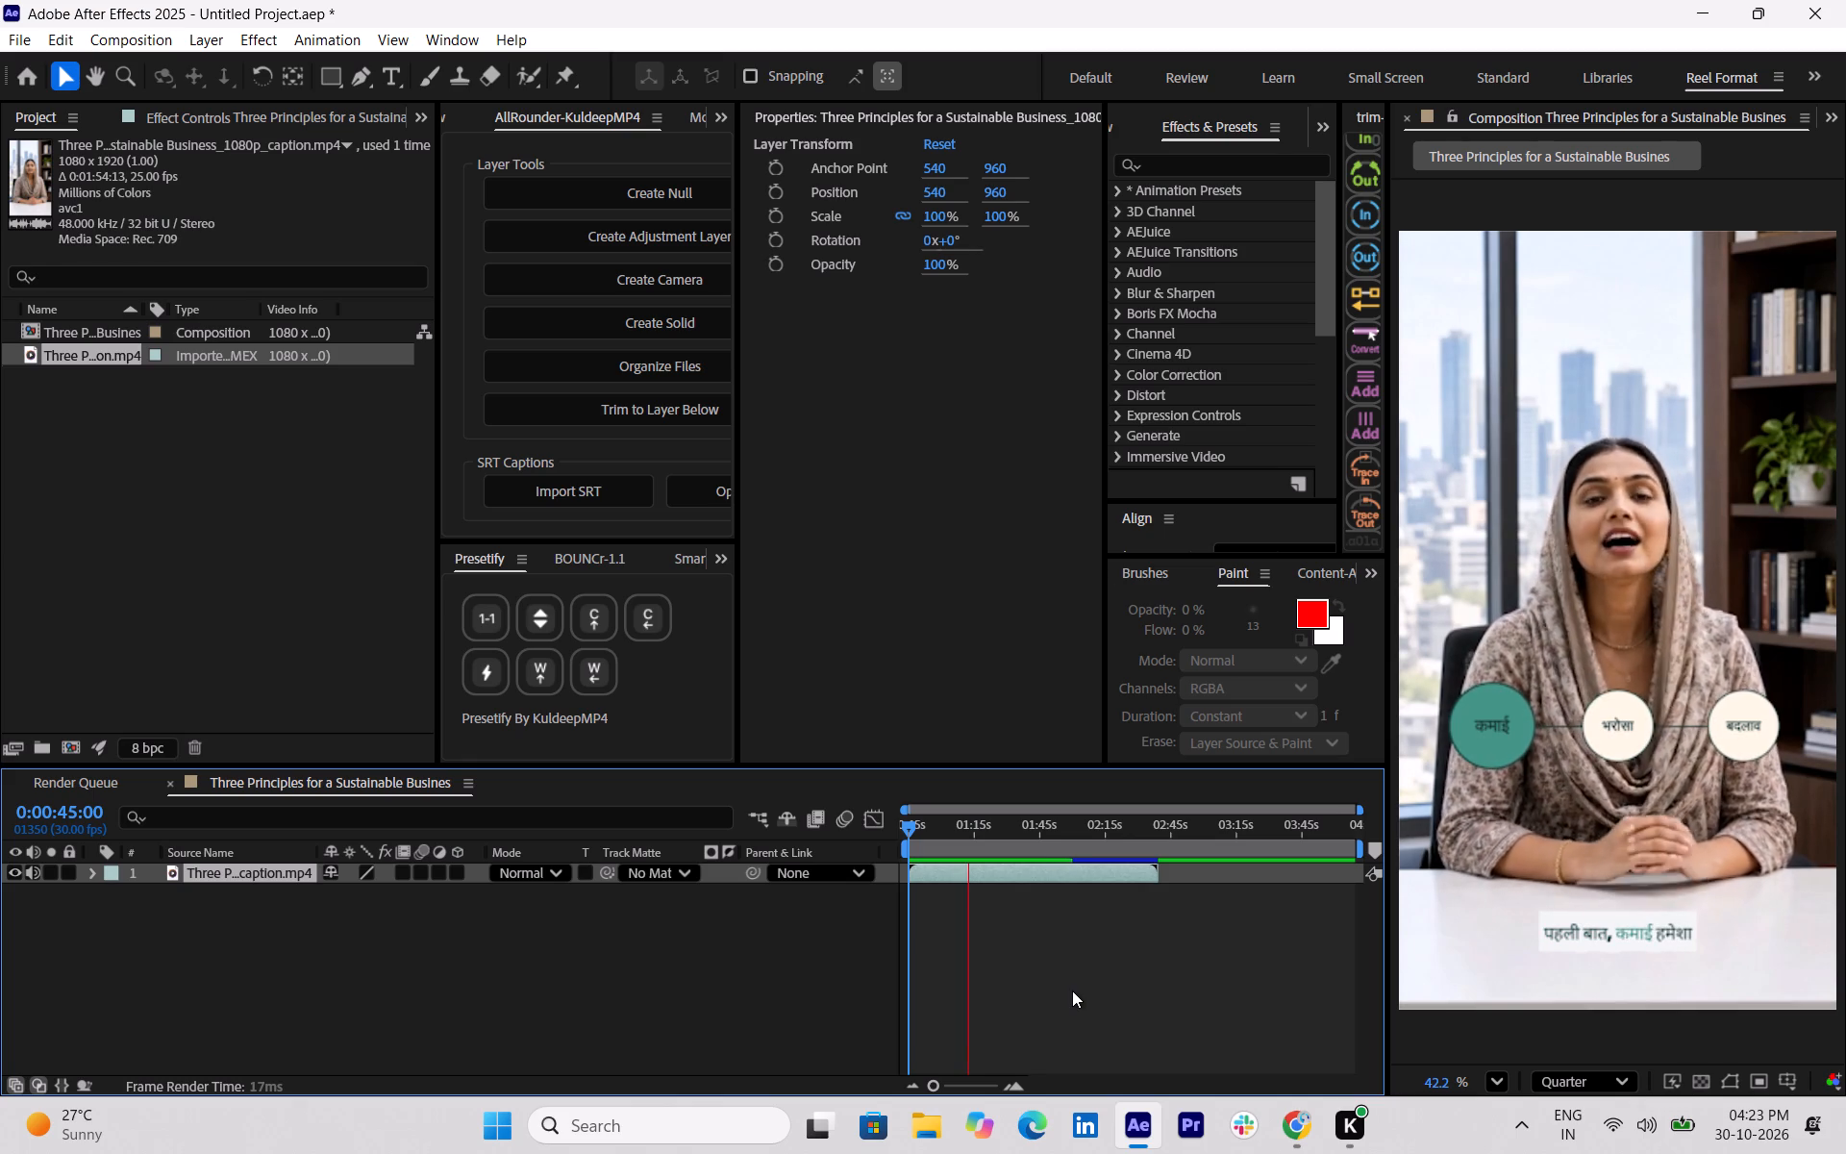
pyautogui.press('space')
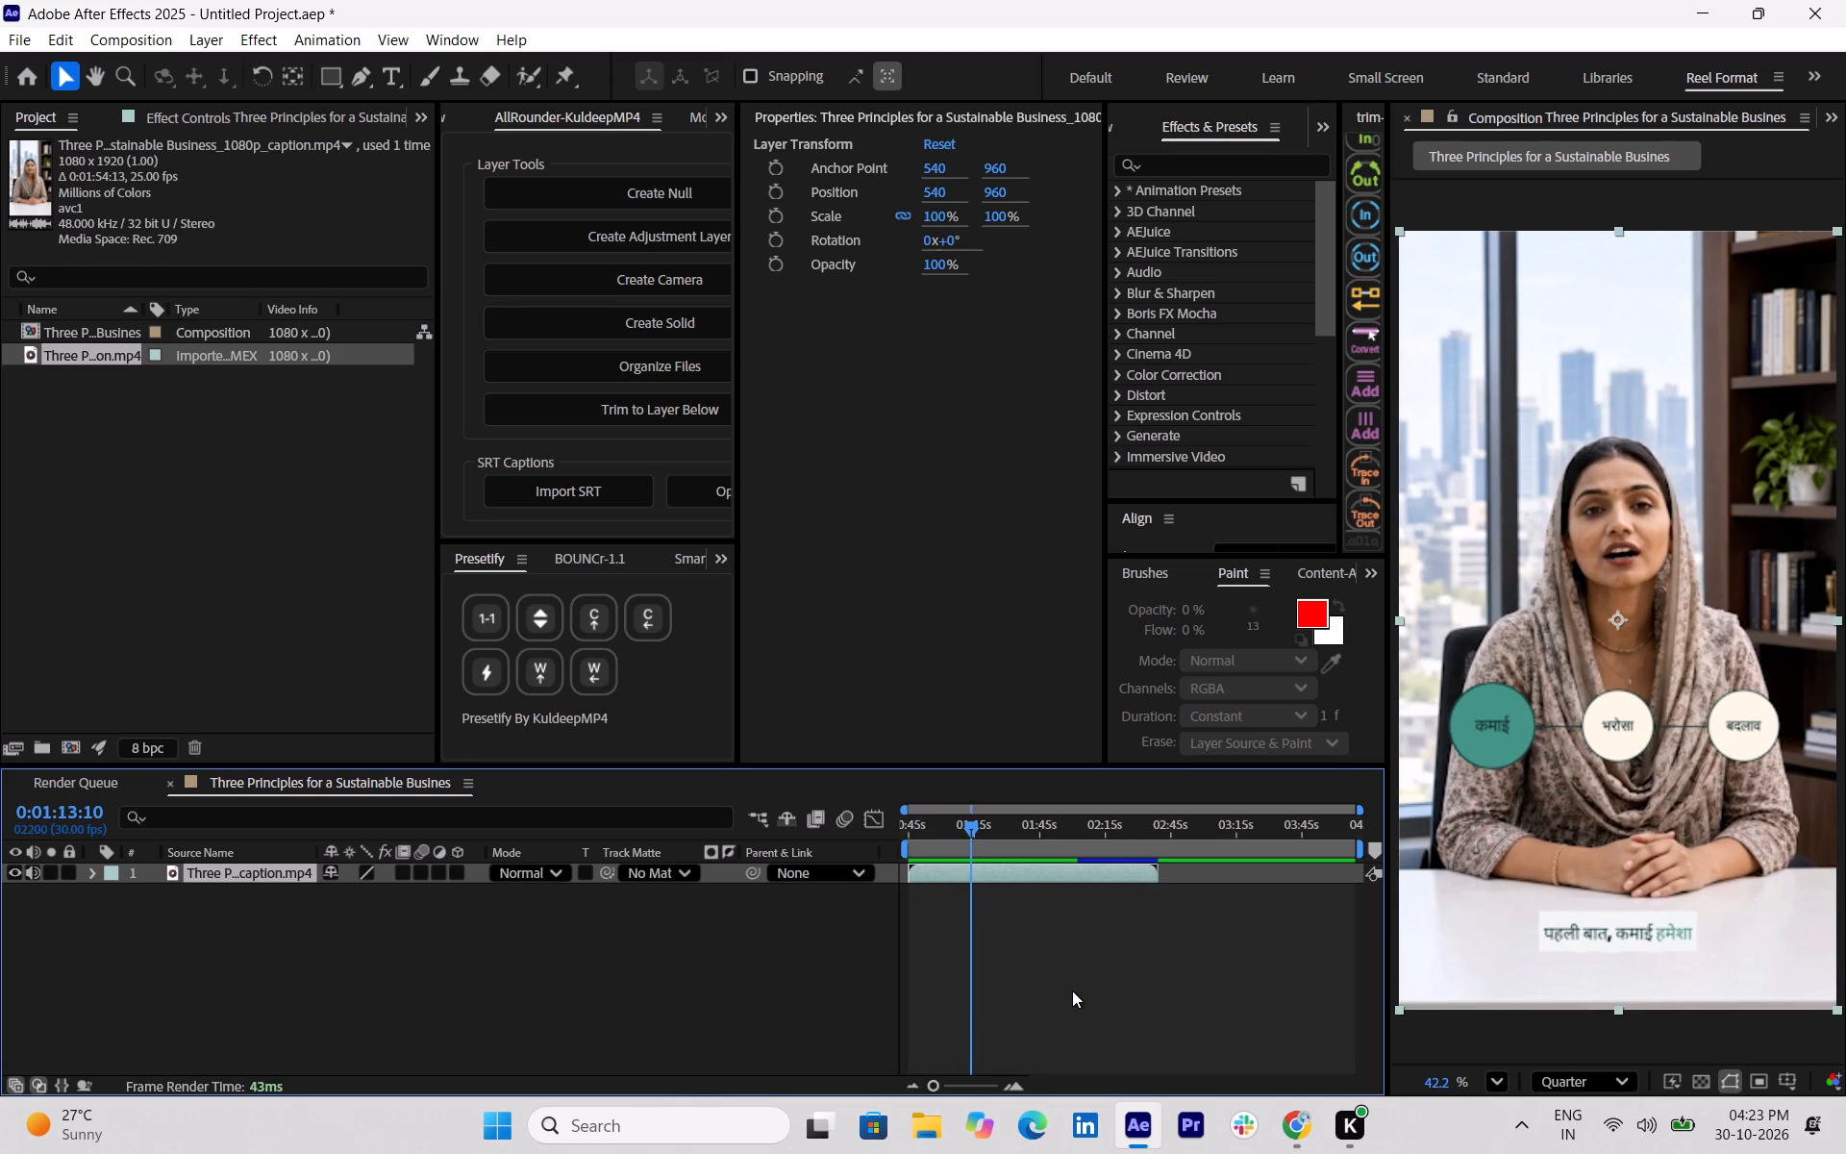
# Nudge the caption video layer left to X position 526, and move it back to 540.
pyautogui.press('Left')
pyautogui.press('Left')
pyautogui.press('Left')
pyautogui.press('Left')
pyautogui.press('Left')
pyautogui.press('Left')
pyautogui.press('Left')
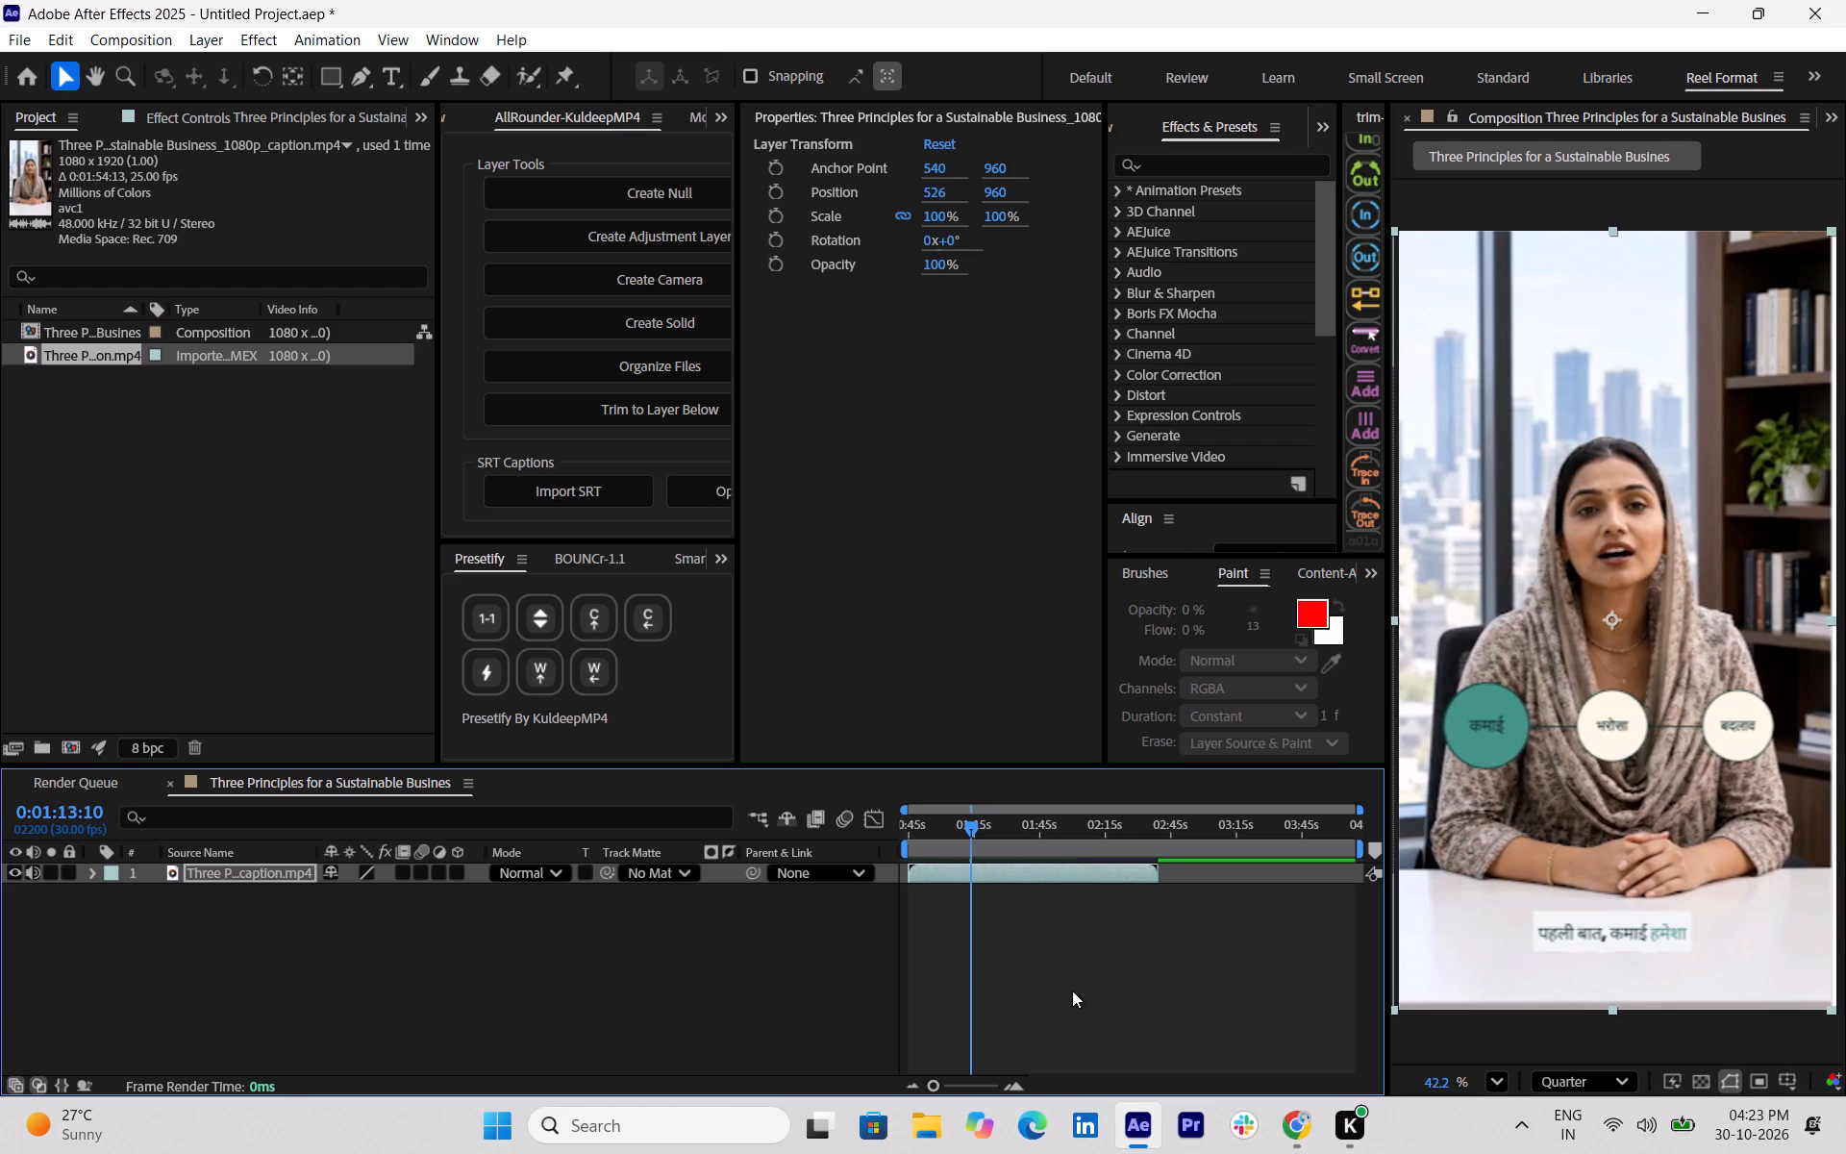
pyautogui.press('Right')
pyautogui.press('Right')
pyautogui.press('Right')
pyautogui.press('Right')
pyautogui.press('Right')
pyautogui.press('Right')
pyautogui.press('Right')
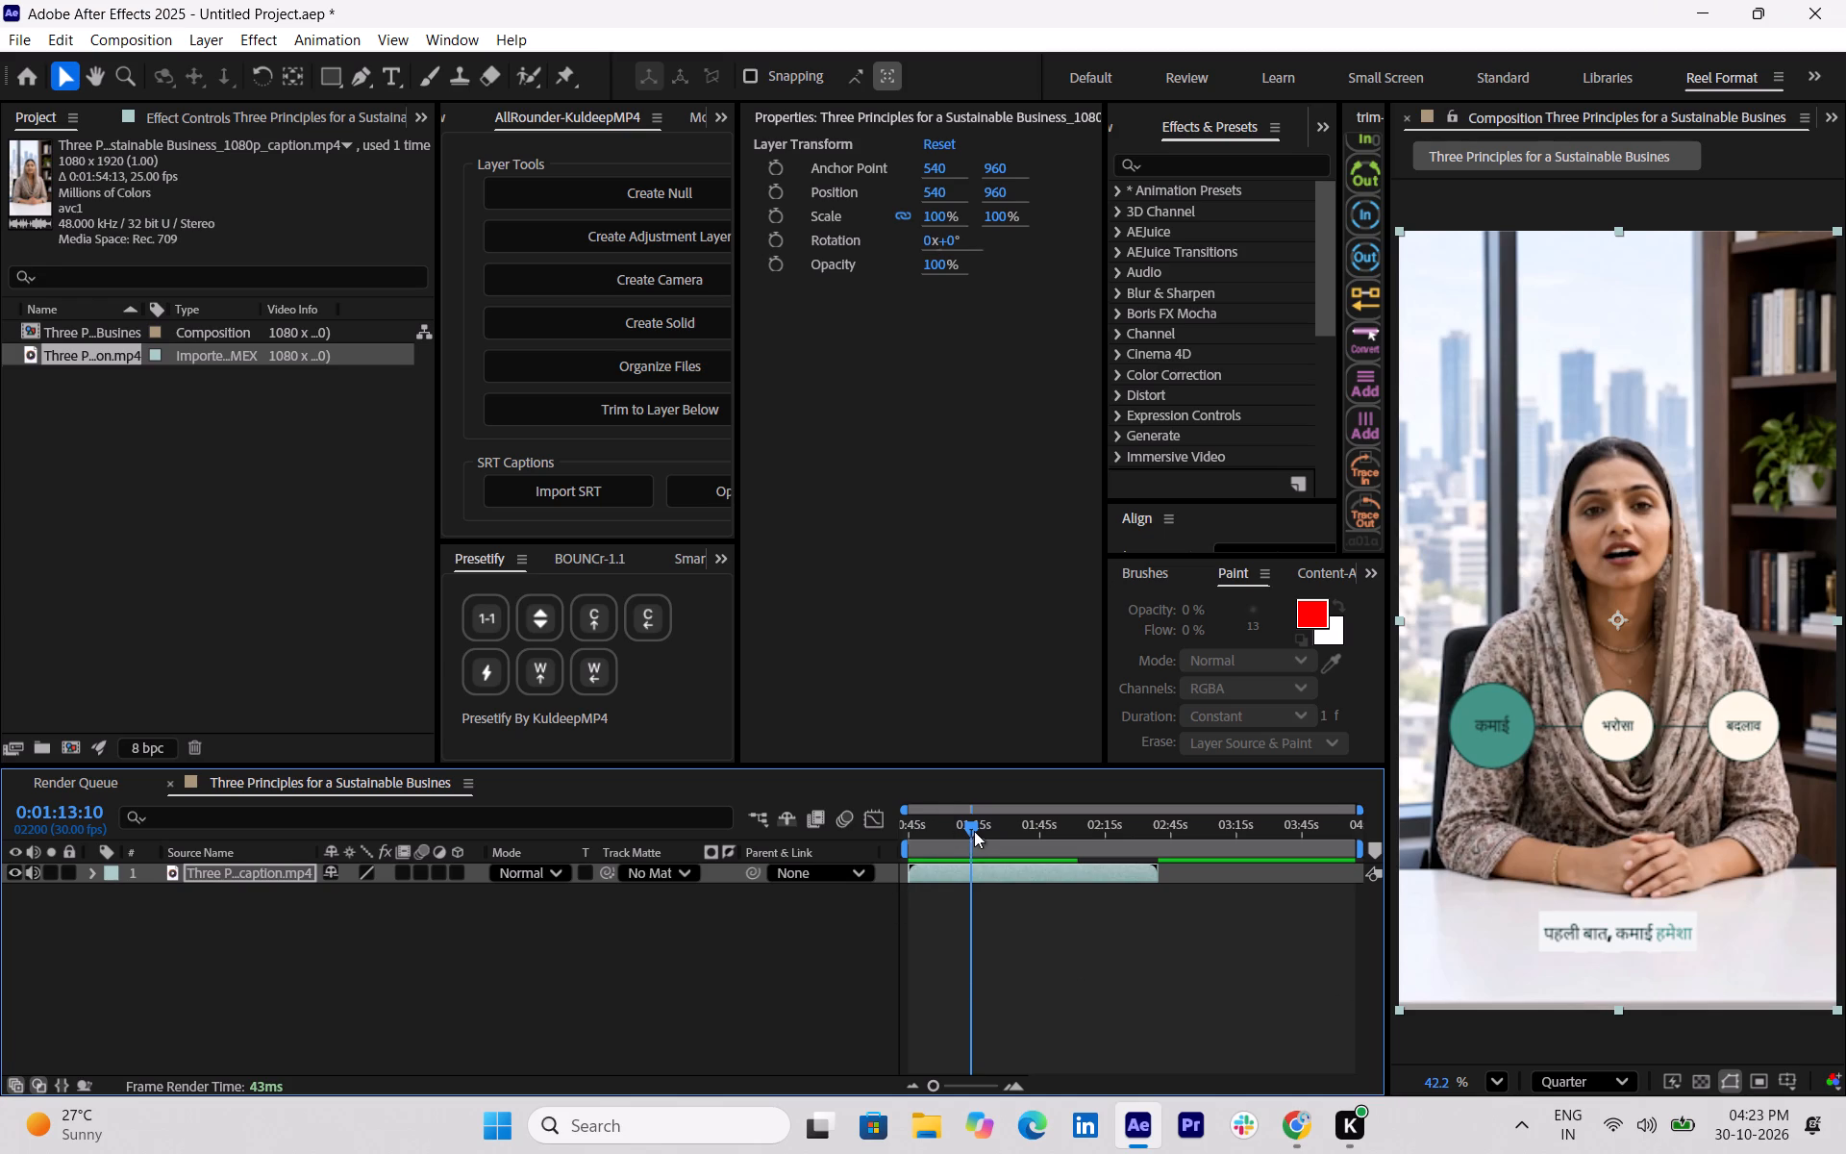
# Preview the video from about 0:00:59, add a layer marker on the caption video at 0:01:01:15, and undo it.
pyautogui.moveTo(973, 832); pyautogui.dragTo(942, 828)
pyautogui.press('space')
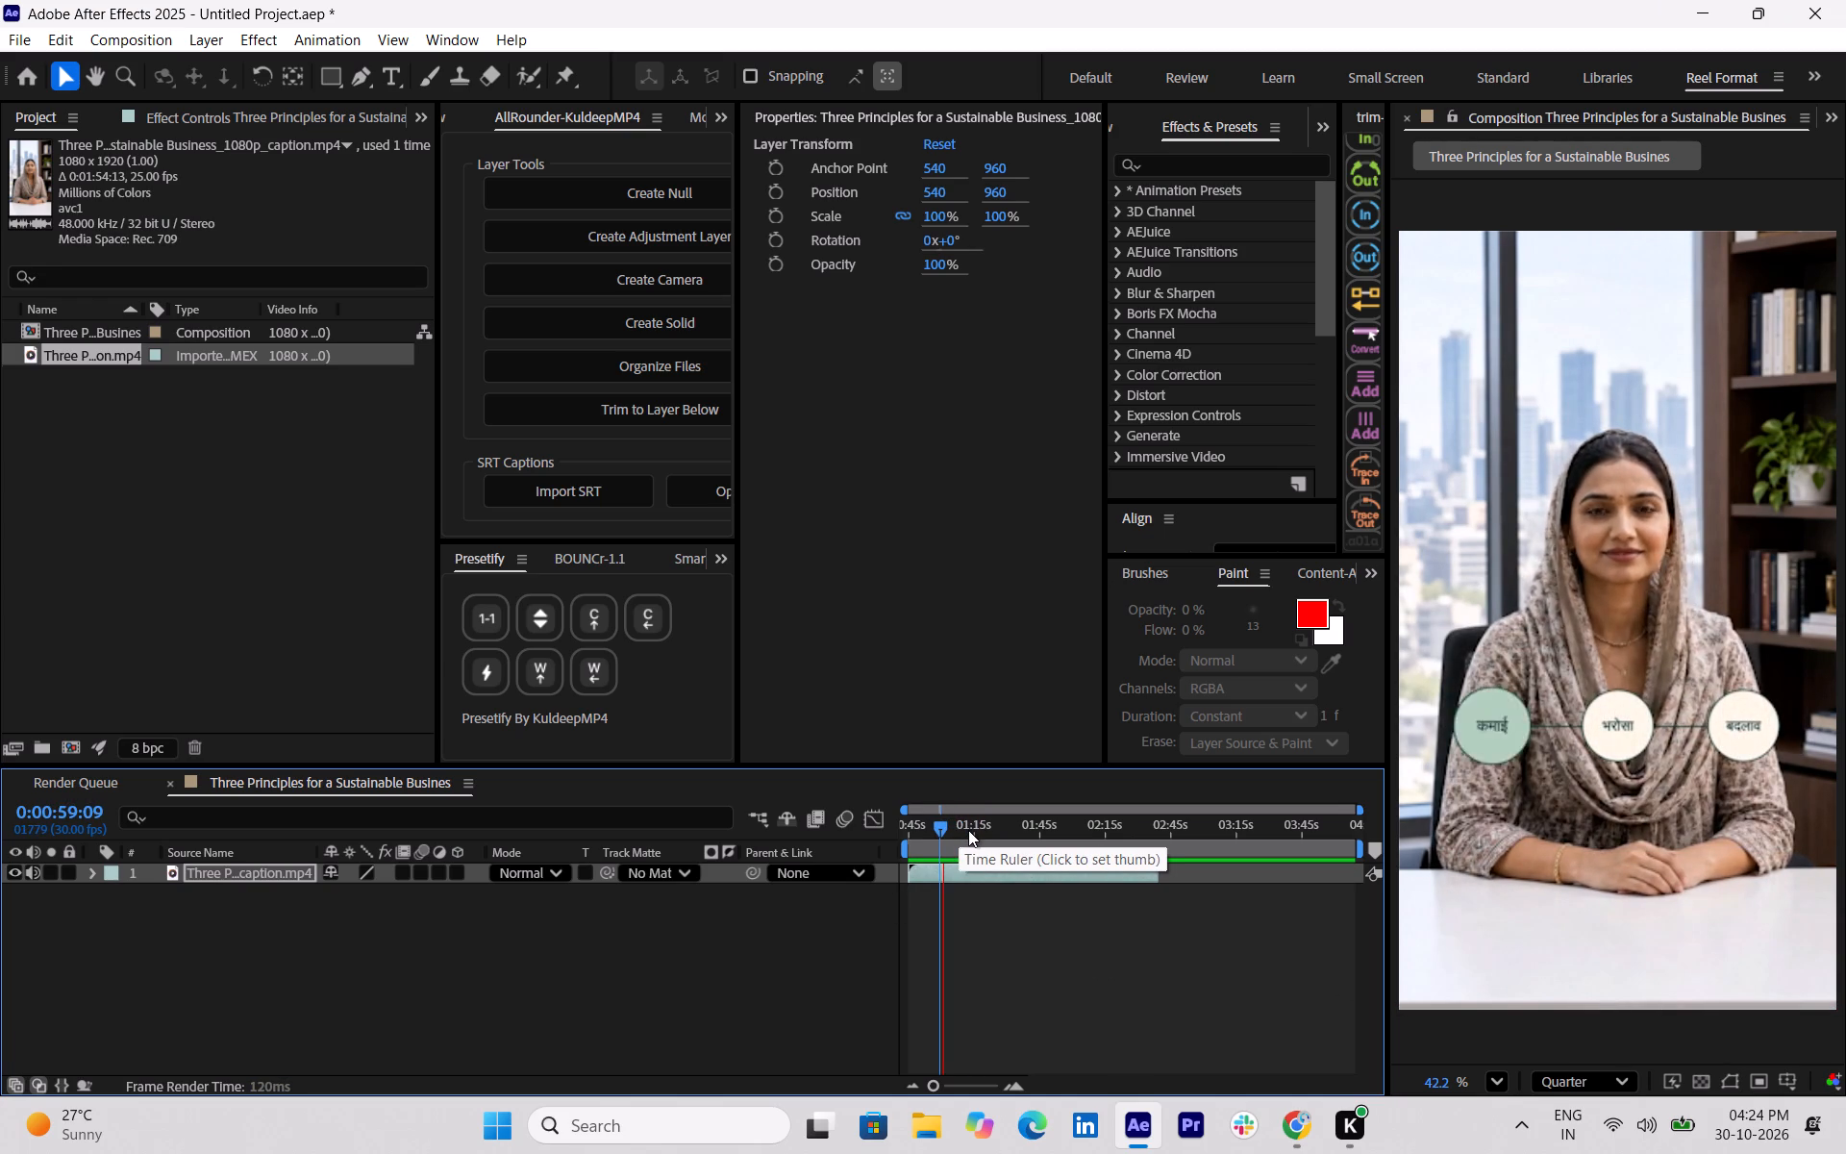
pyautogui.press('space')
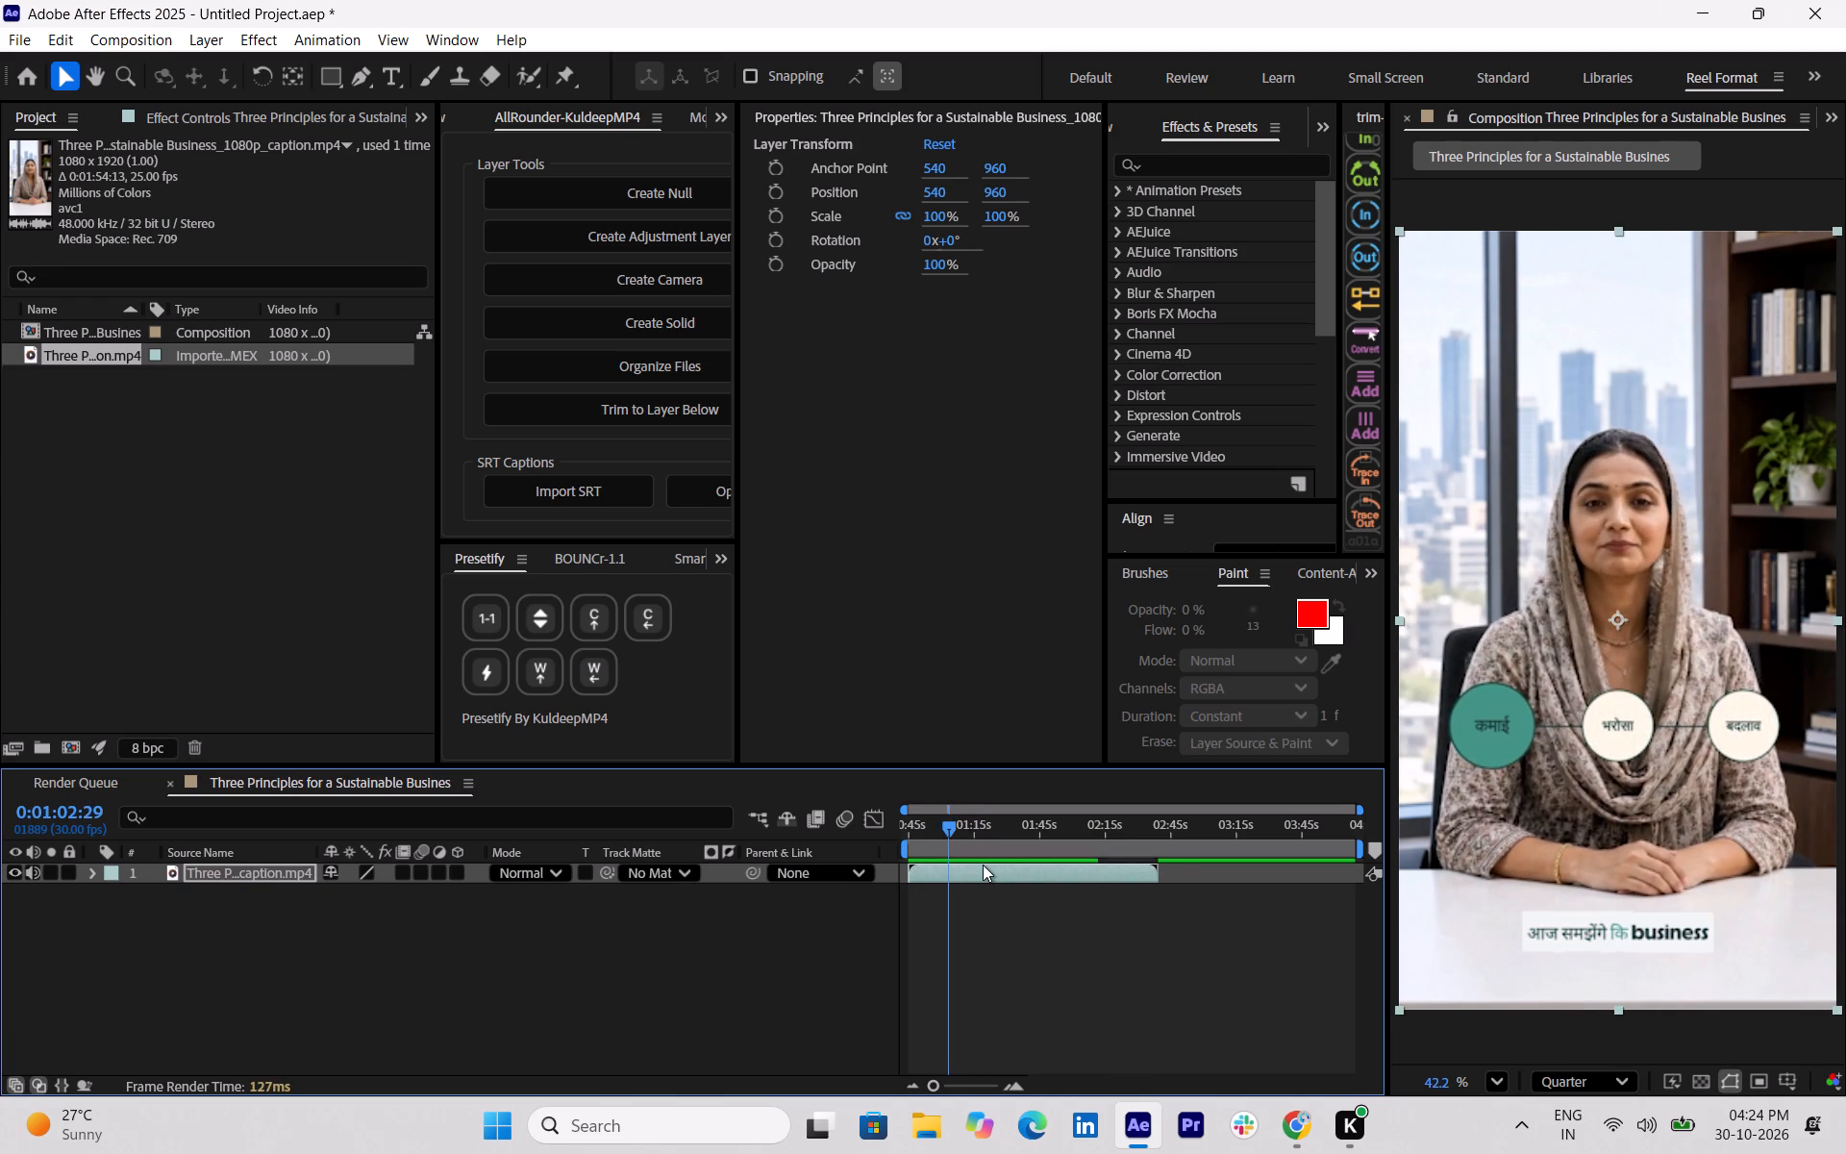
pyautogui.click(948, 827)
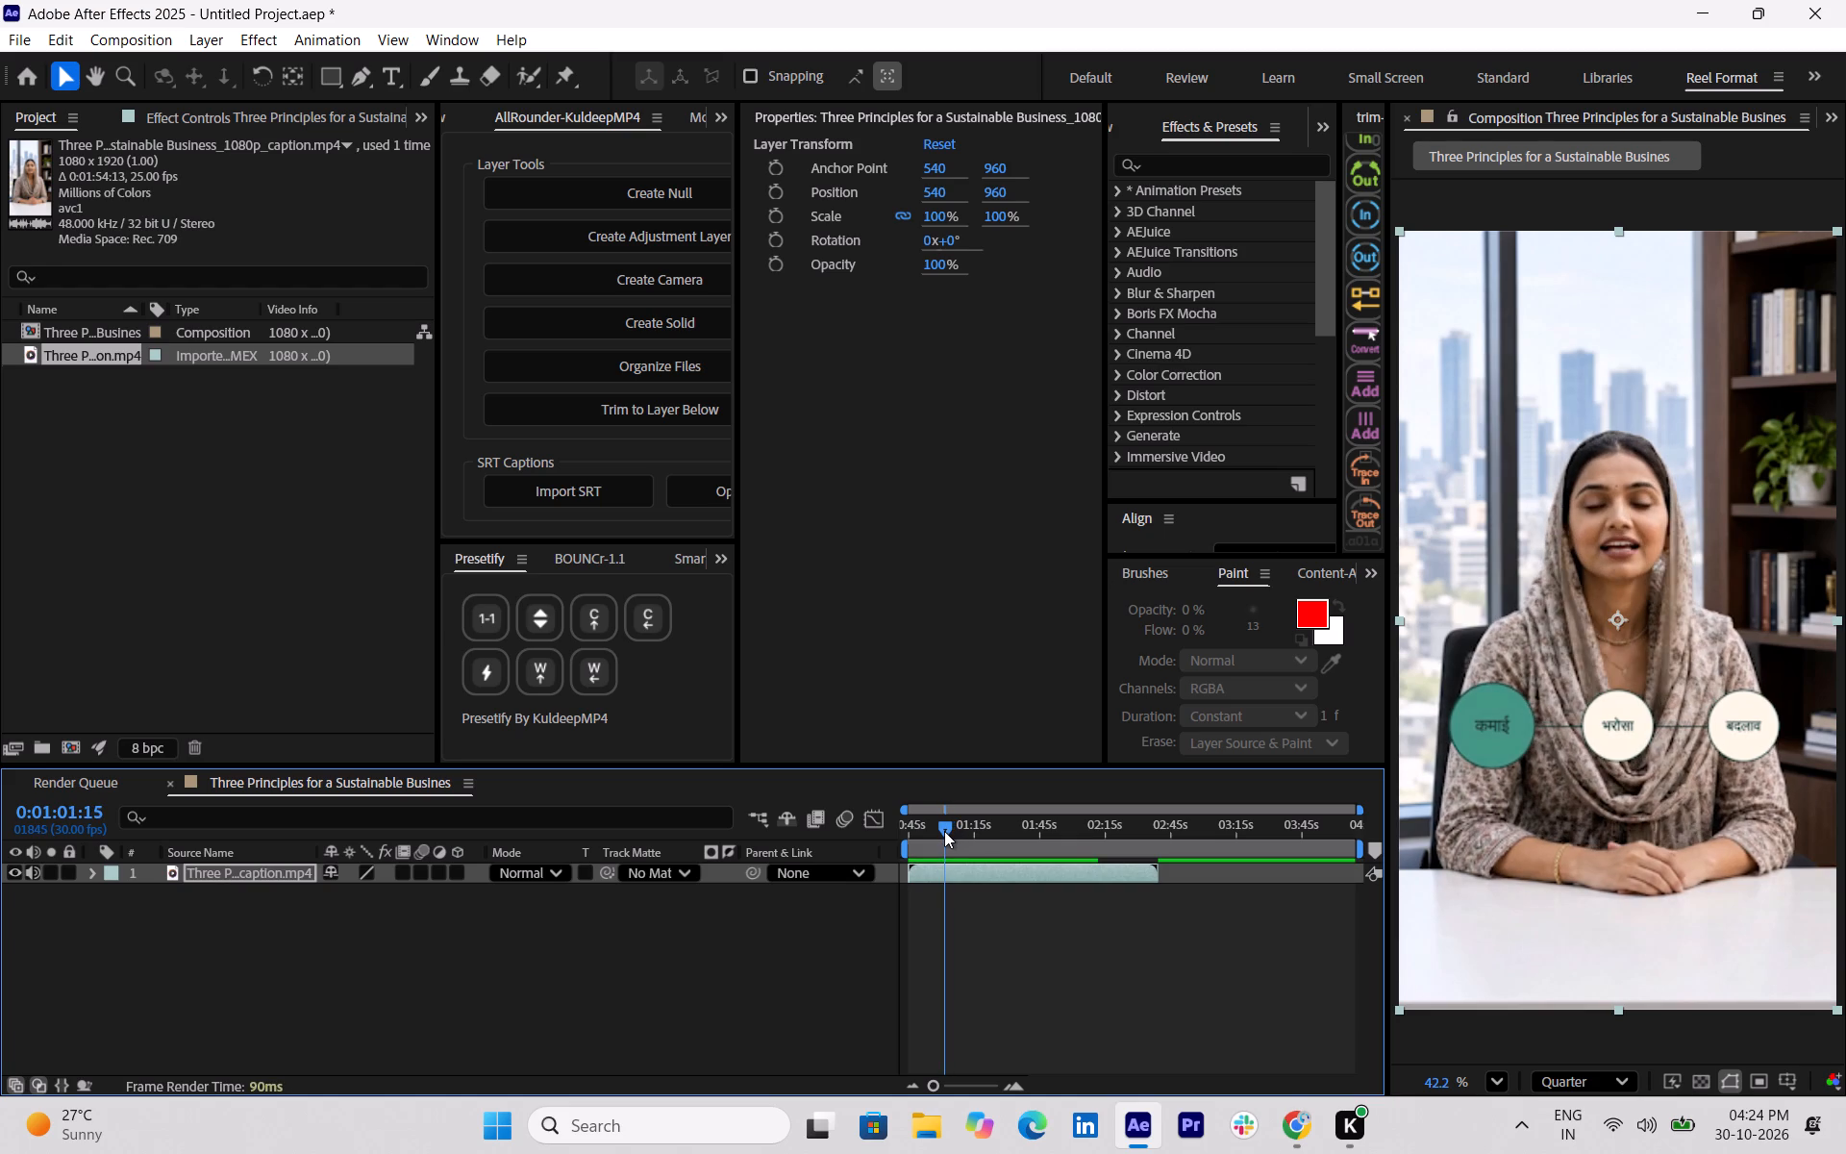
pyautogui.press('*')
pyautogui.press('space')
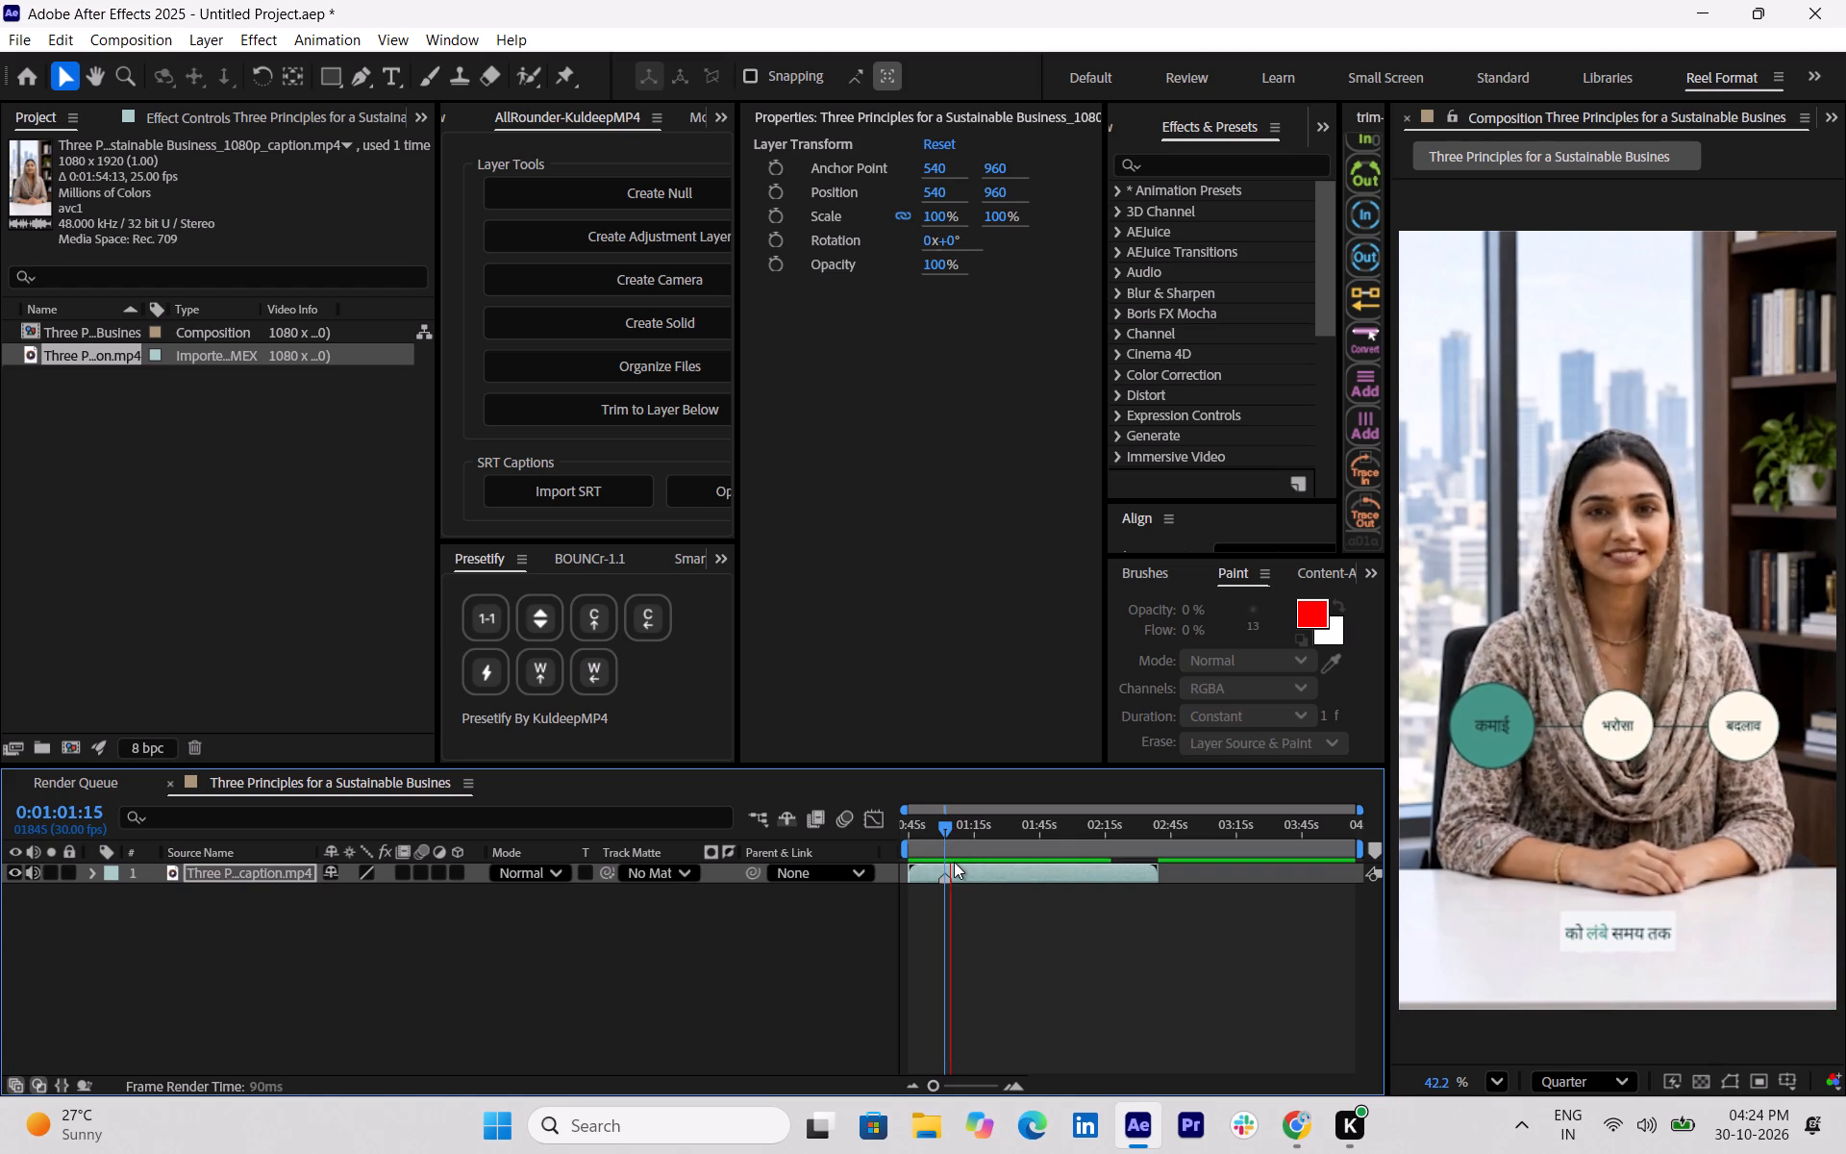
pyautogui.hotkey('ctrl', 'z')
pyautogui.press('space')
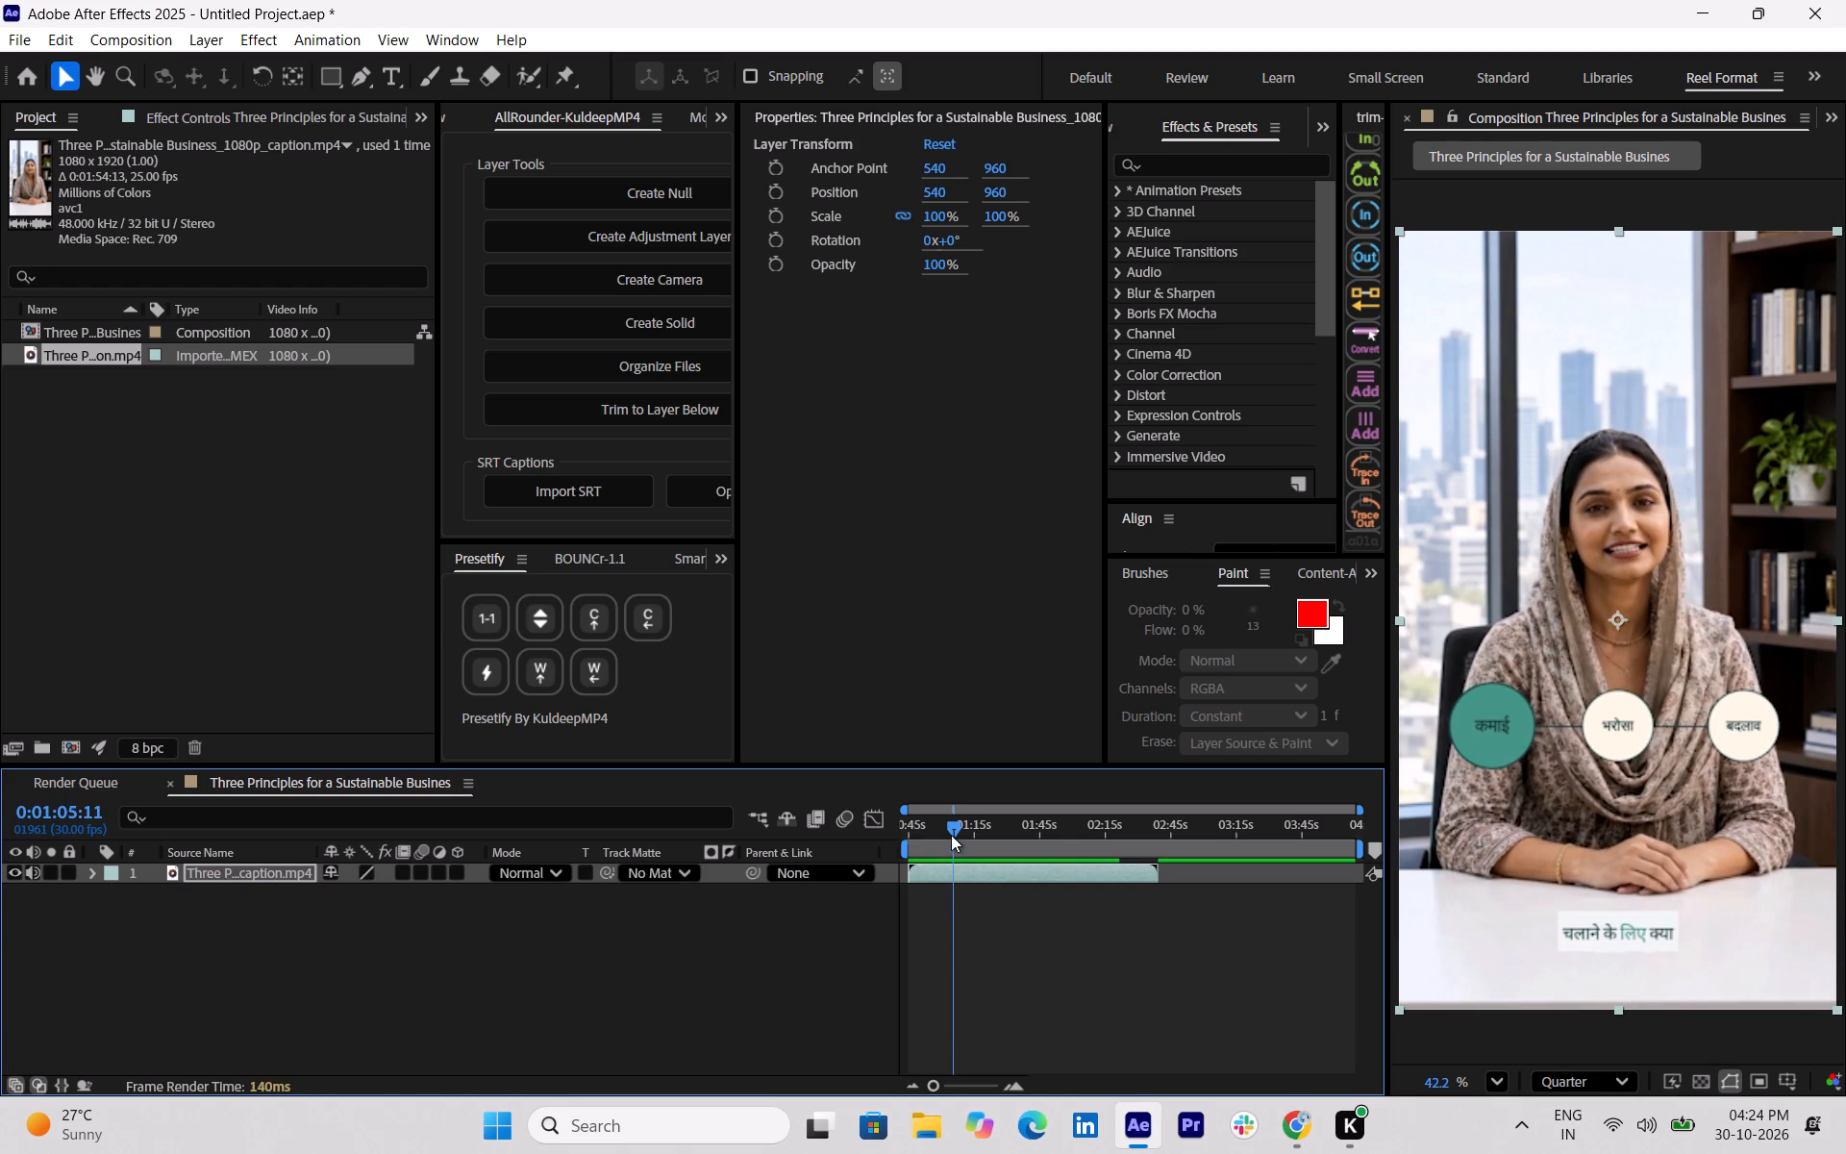
# Locate the start of the "फिर फर्क कहाँ पड़ा?" transition and, with no layer selected, add a composition marker at 0:01:00:08.
pyautogui.moveTo(951, 832); pyautogui.dragTo(942, 832)
pyautogui.press('space')
pyautogui.press('space')
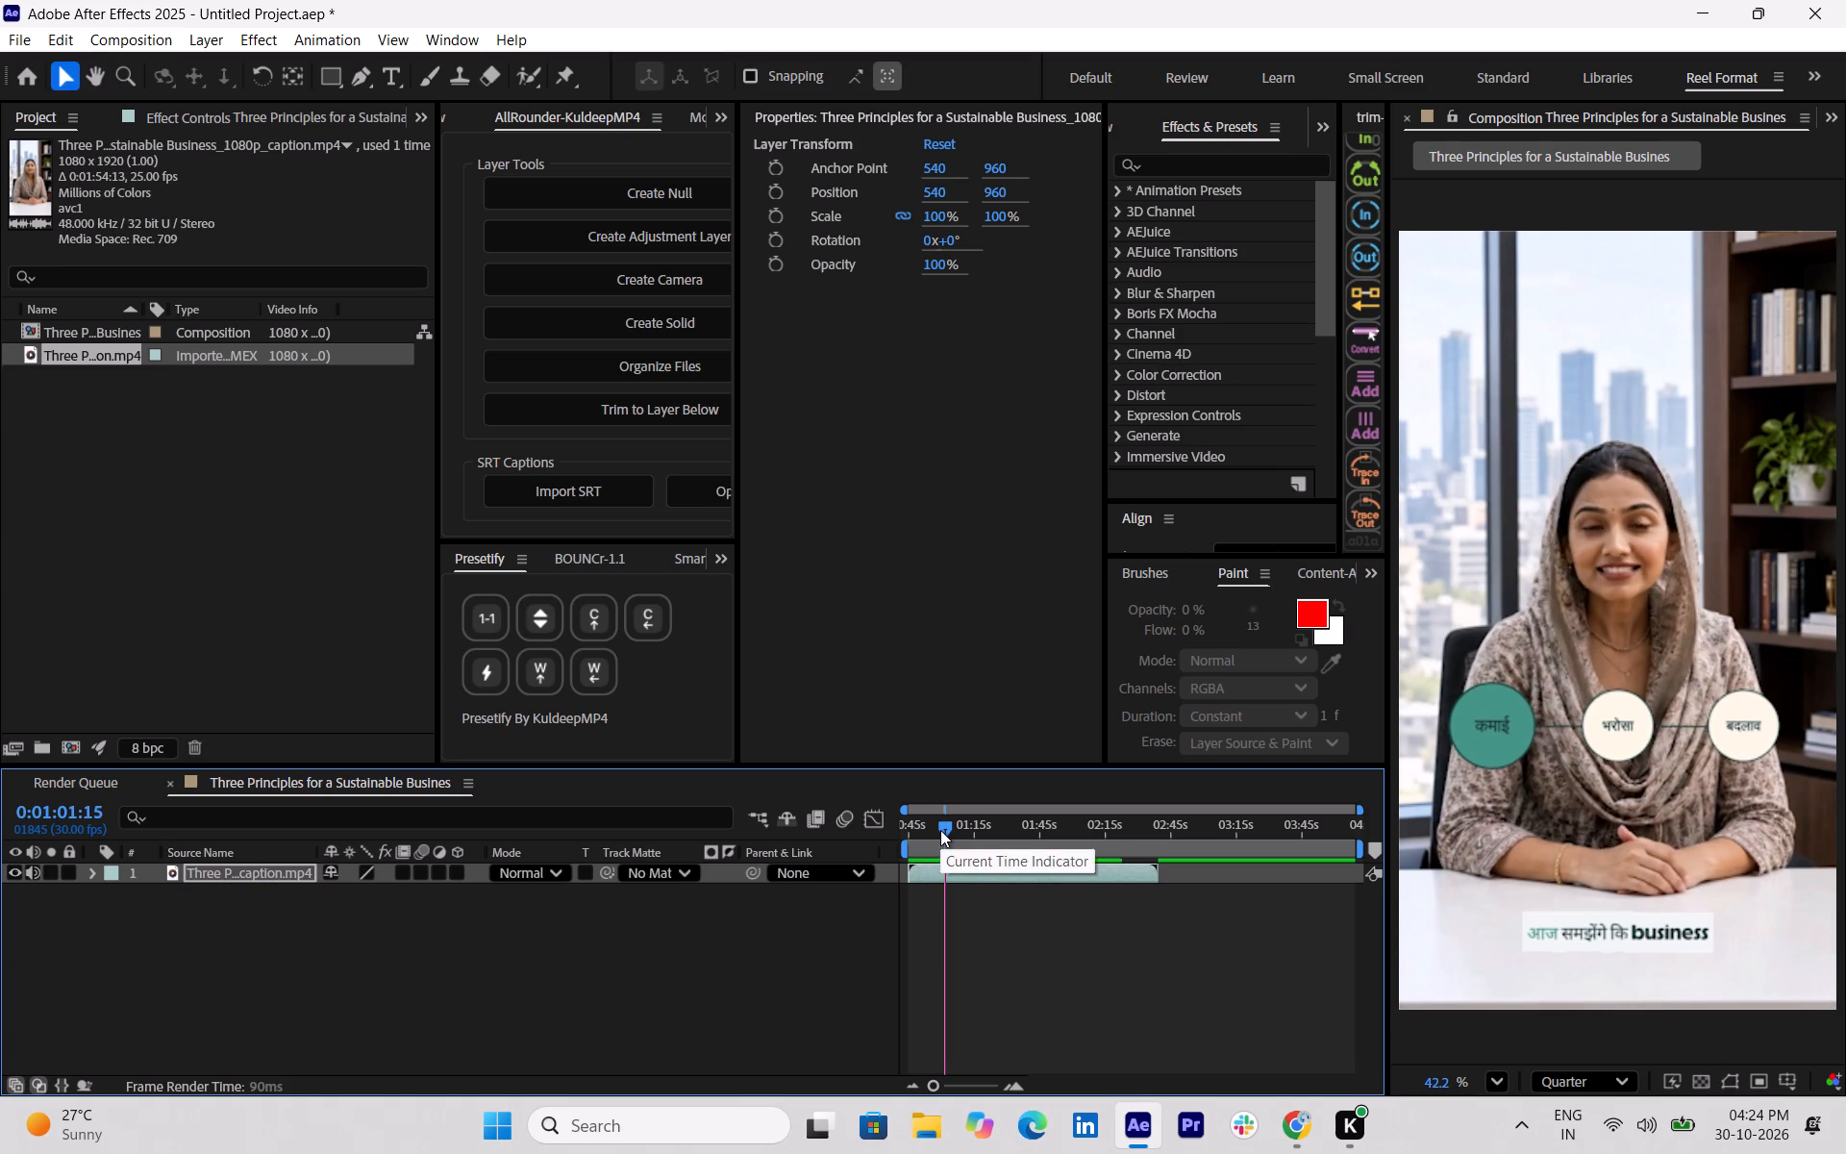
pyautogui.click(940, 830)
pyautogui.press('space')
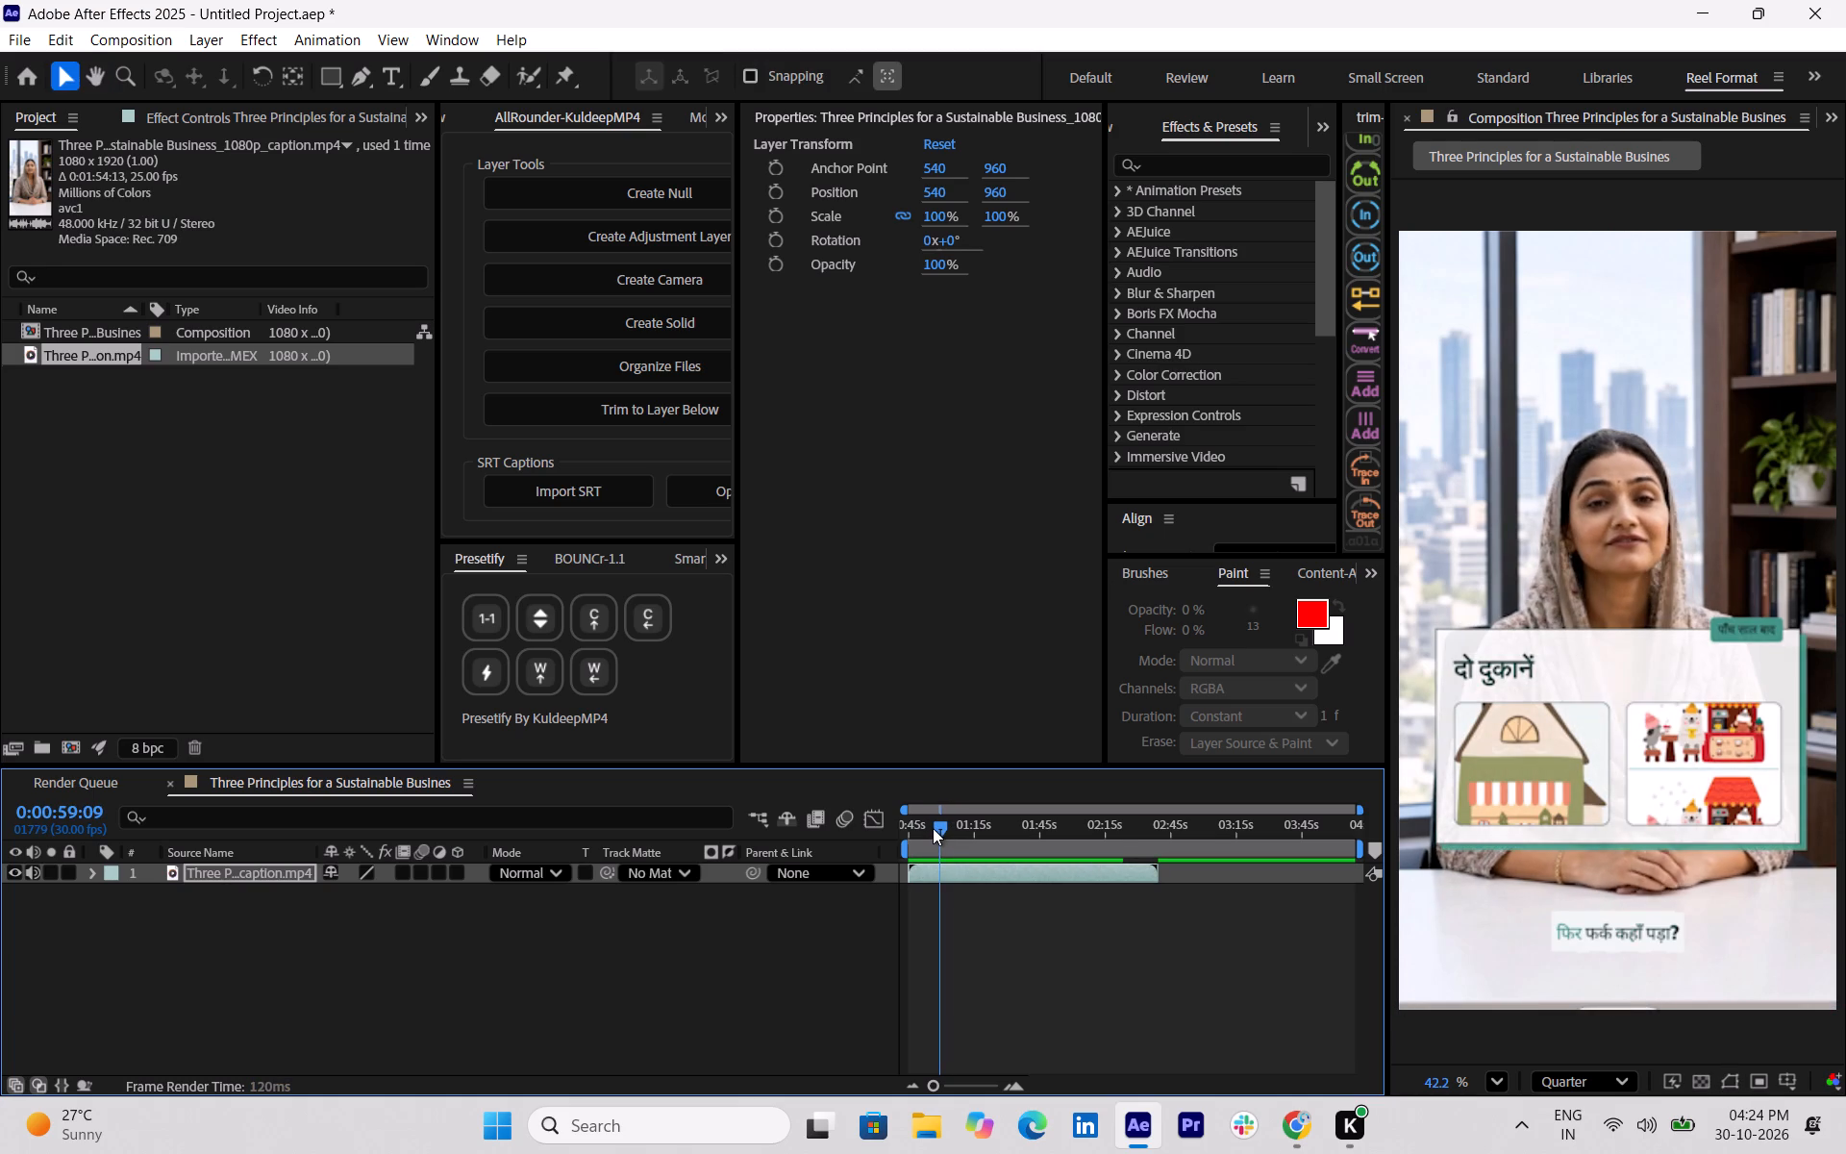
pyautogui.press('space')
pyautogui.press('space')
pyautogui.press('space')
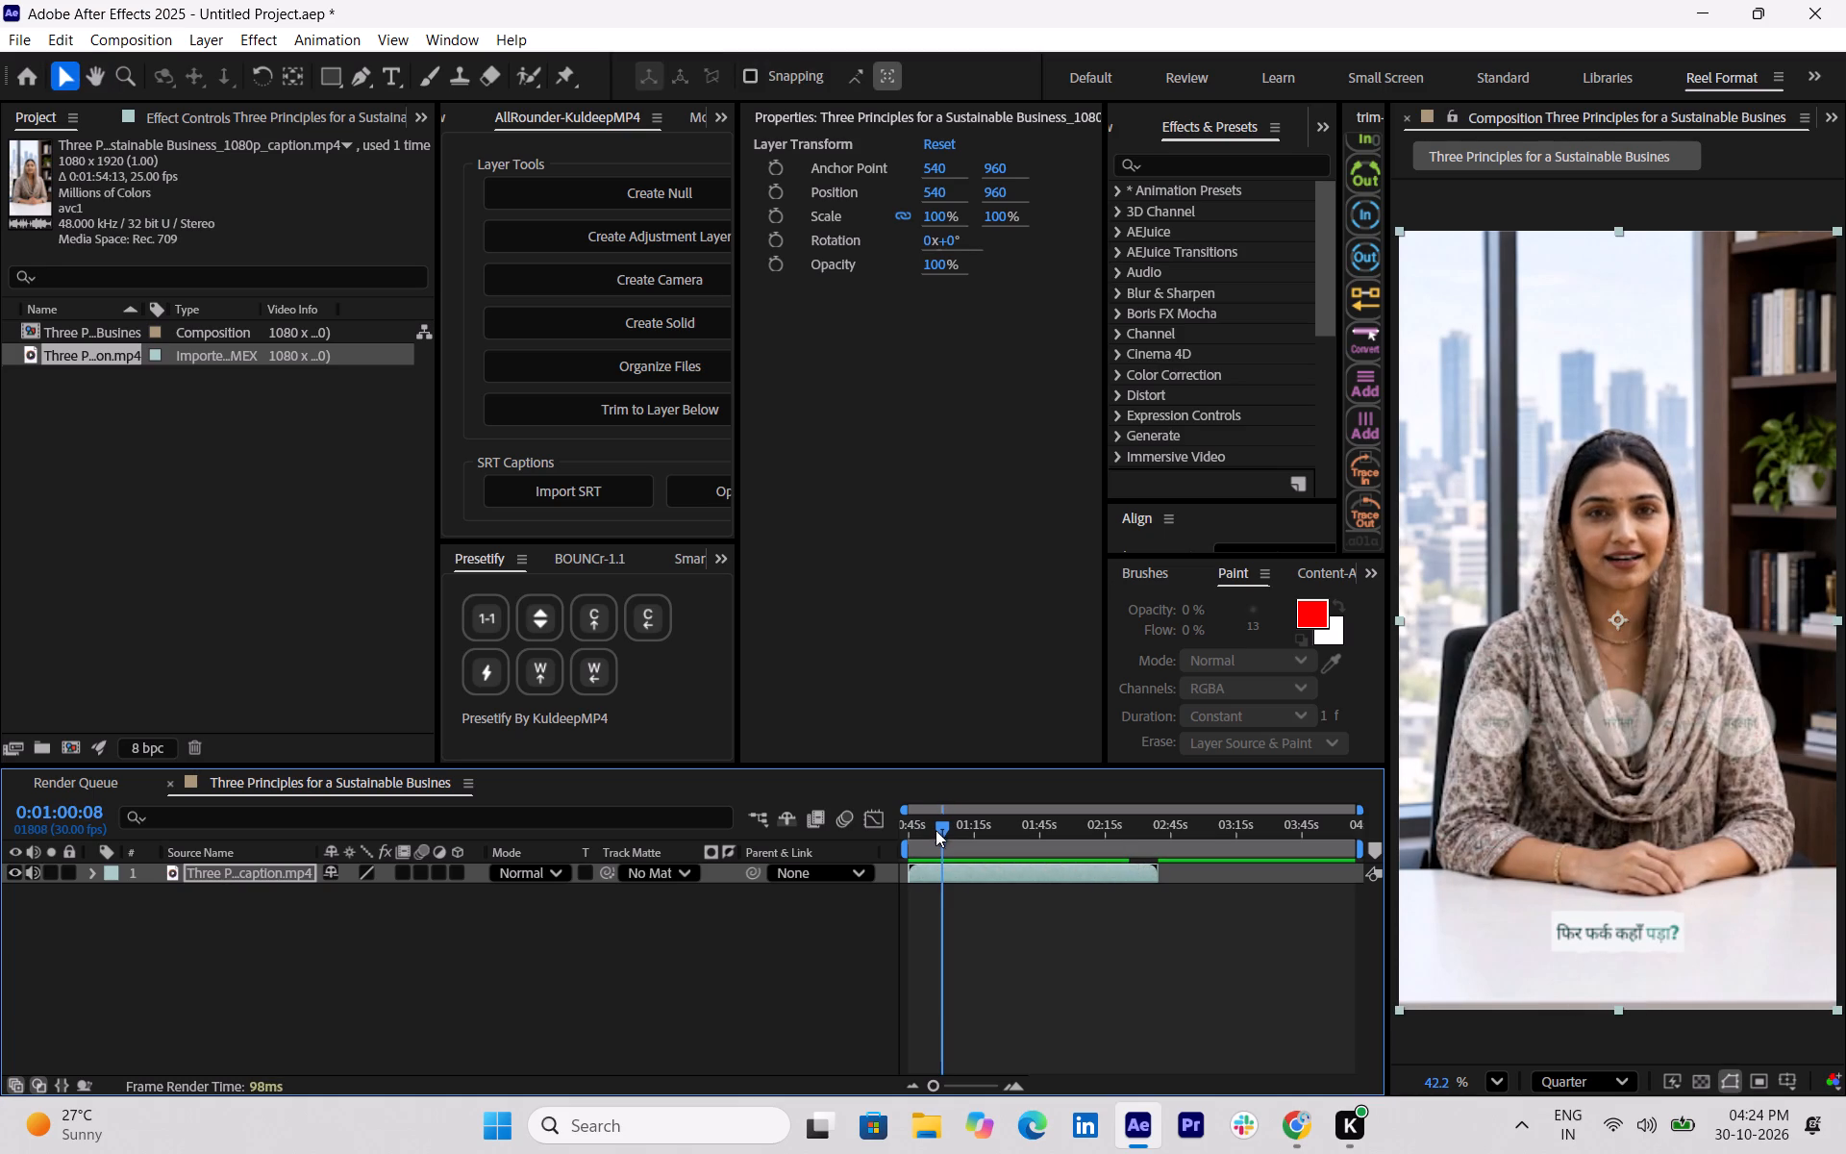
pyautogui.click(1163, 1029)
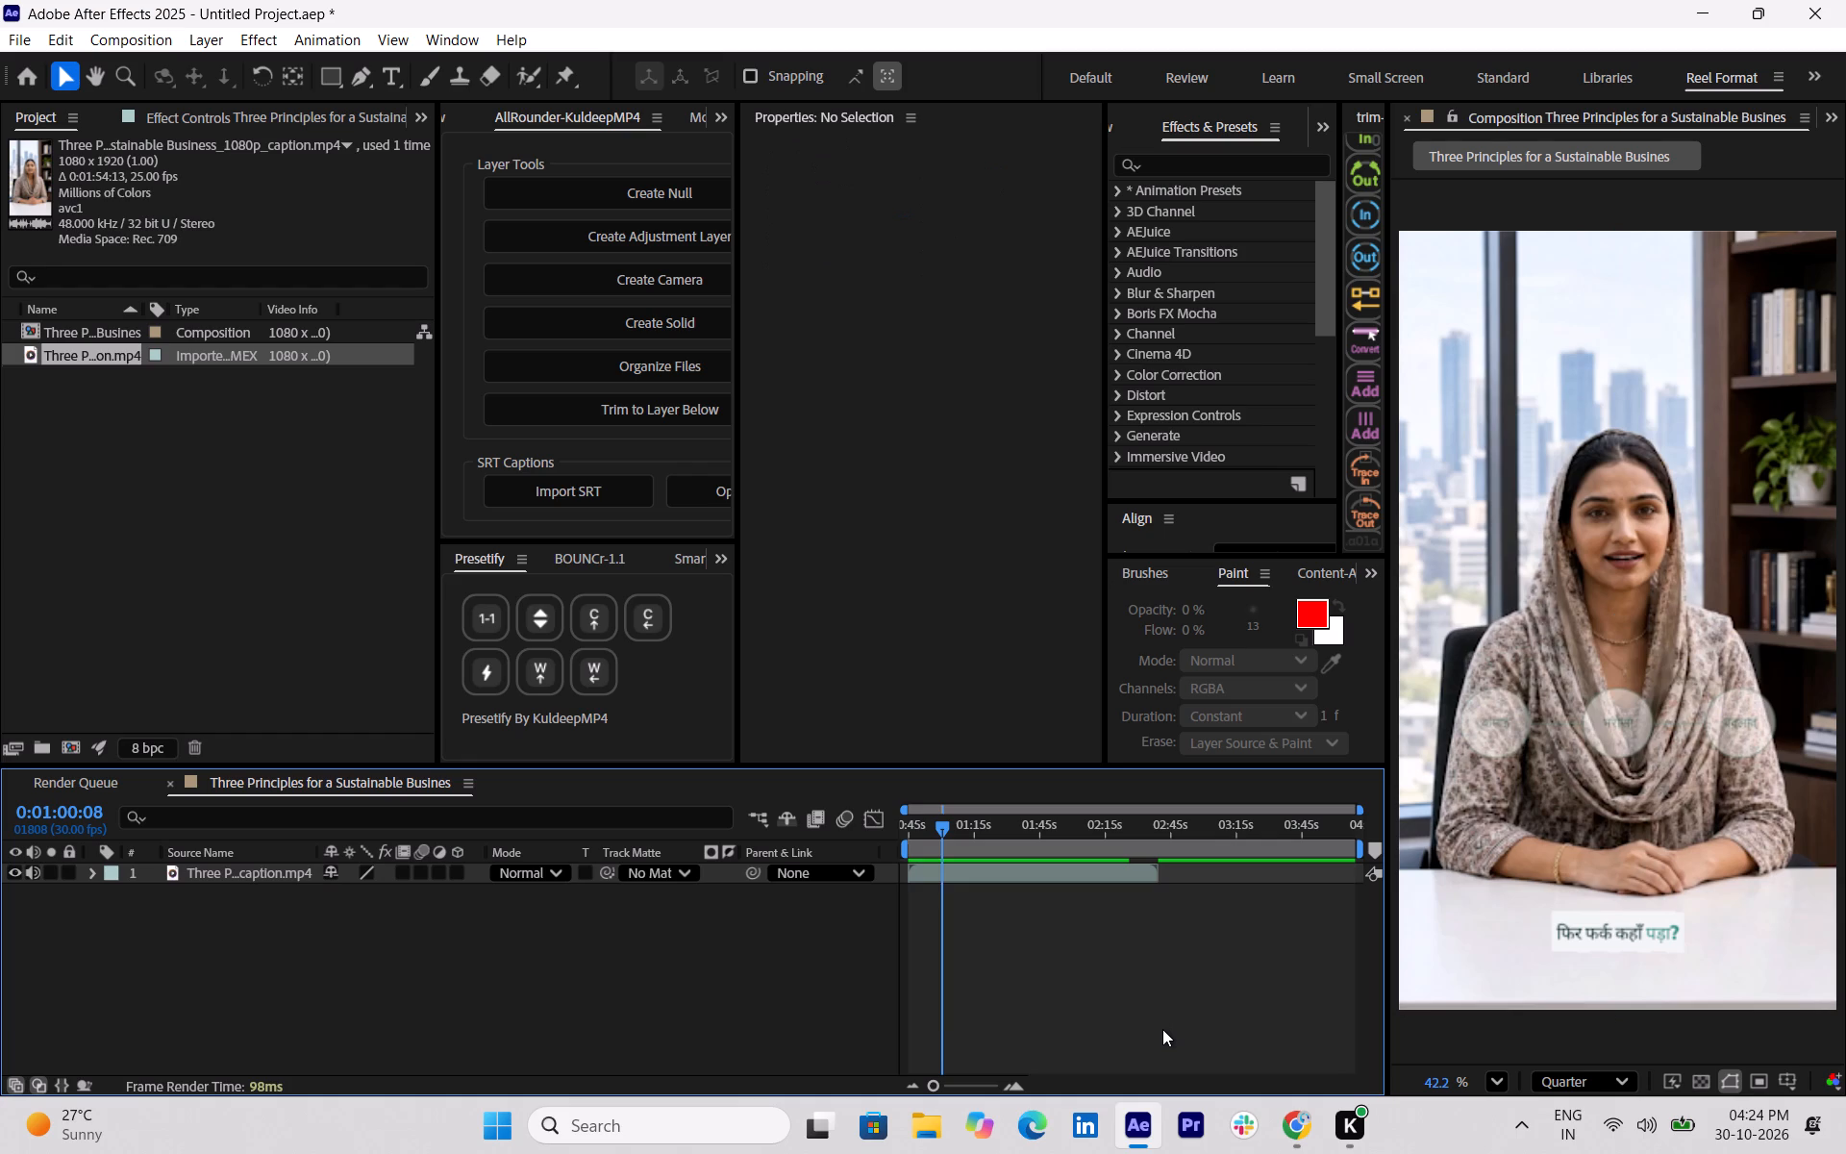
pyautogui.write('*')
# Review the three-principles segment between about 0:01:00 and 0:01:15, zooming in the timeline, and return to 0:00:59:13.
pyautogui.press('space')
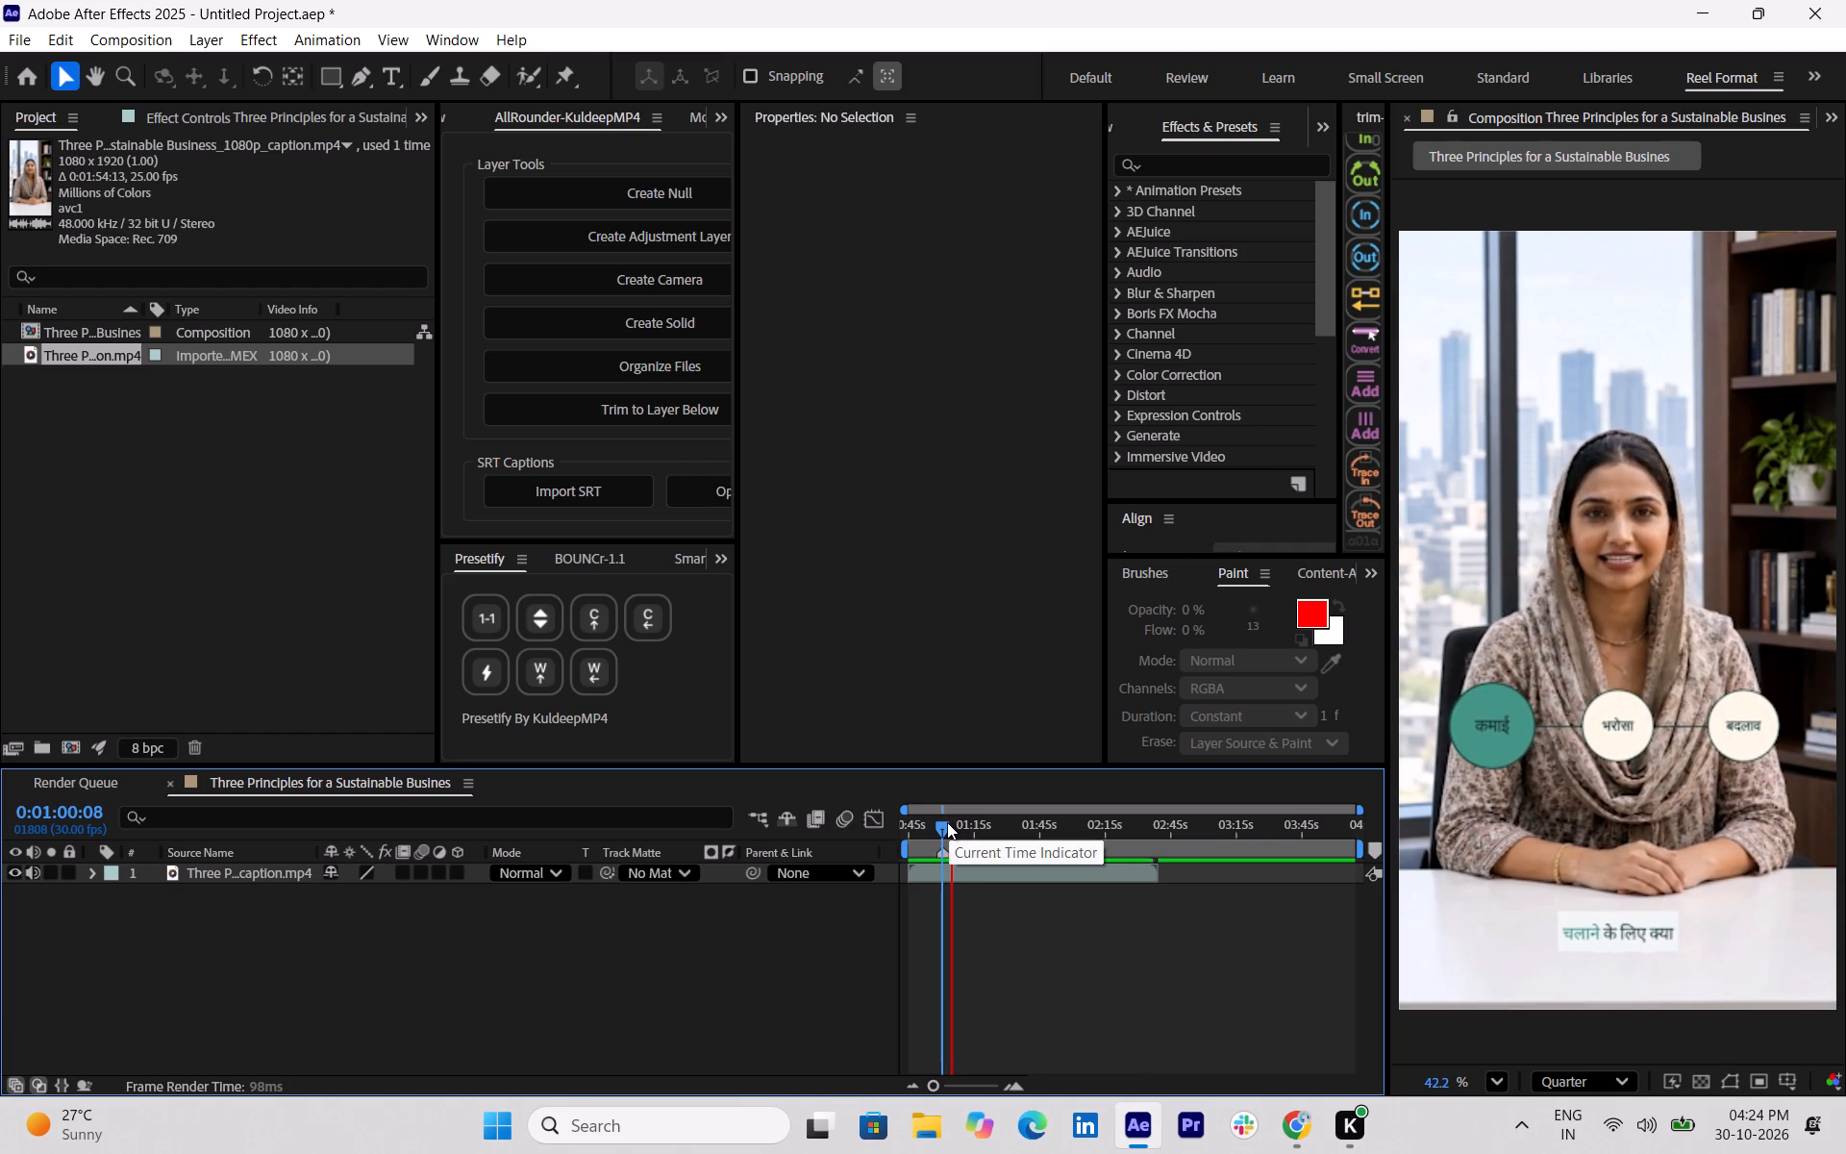
pyautogui.moveTo(942, 823); pyautogui.dragTo(956, 823)
pyautogui.press('space')
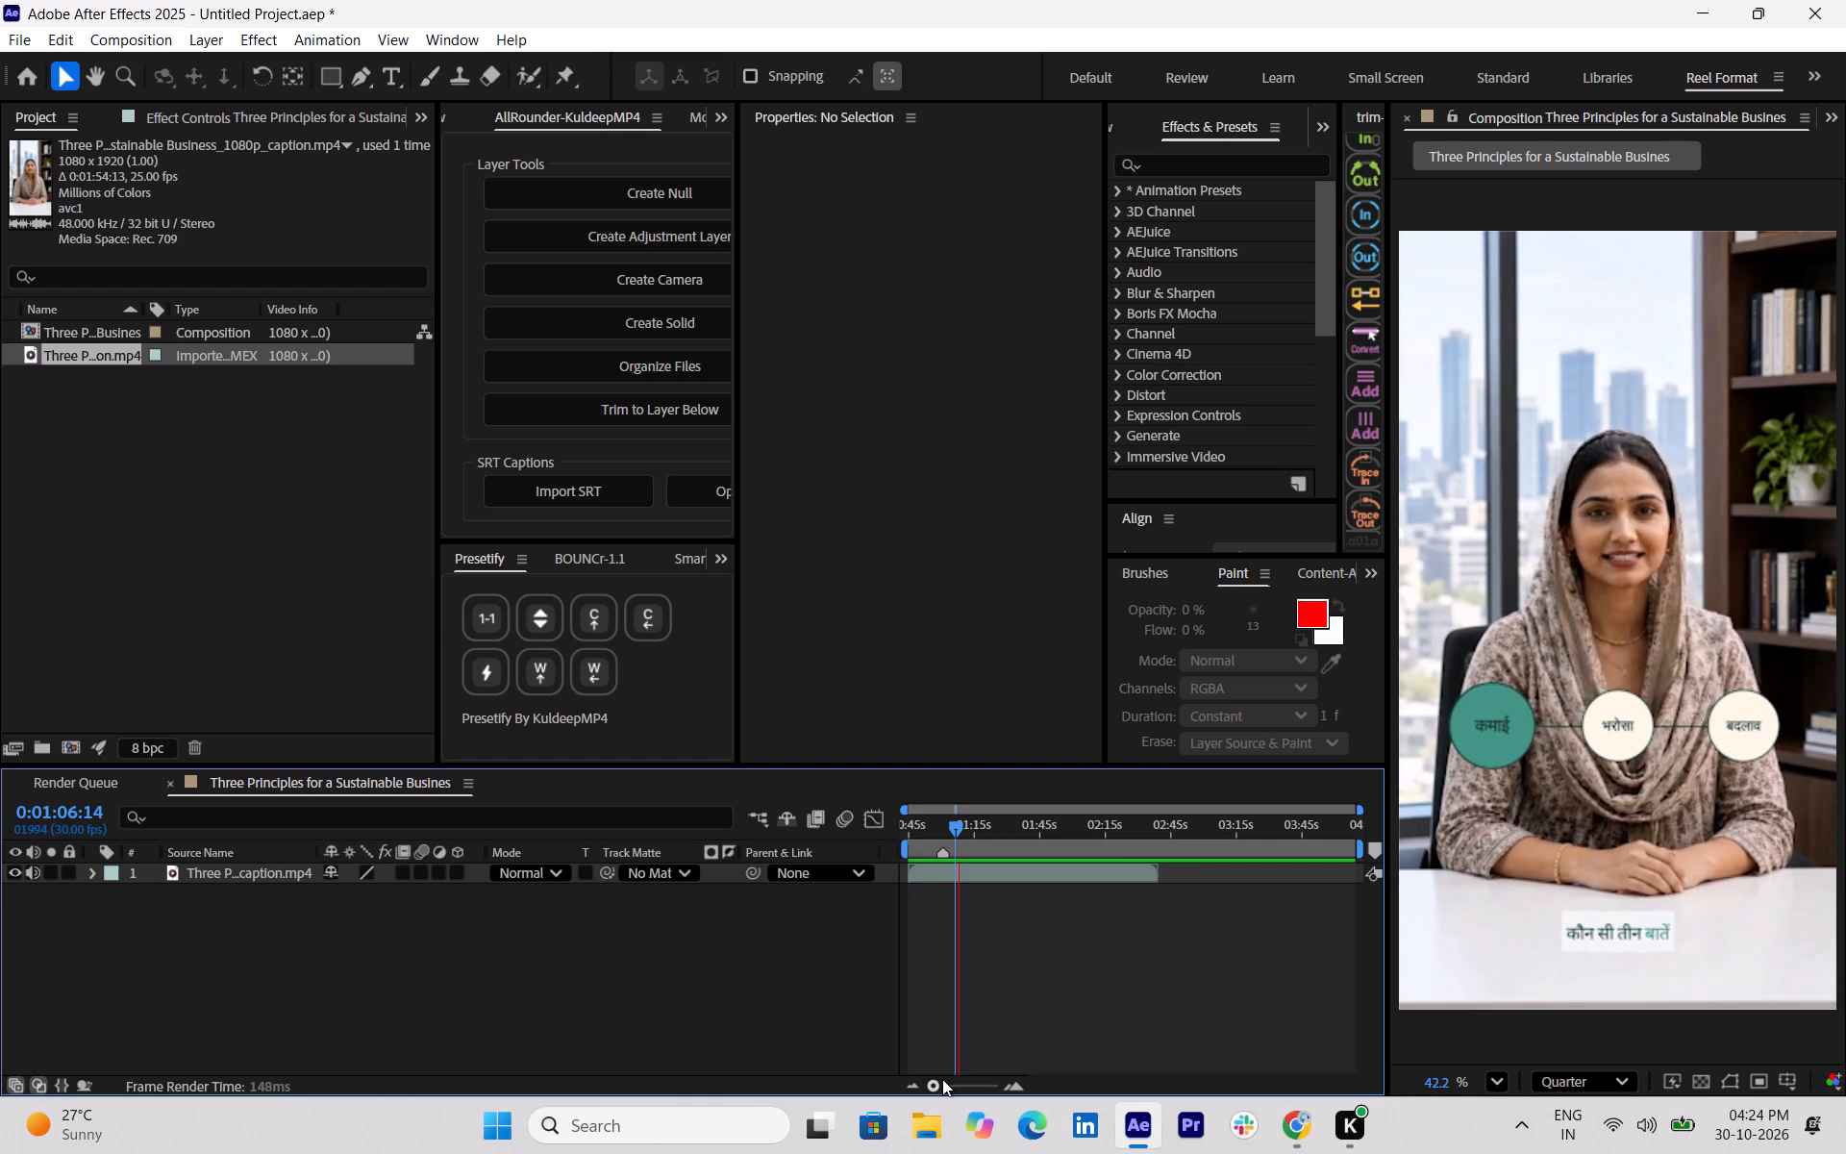
pyautogui.moveTo(936, 1081); pyautogui.dragTo(941, 1081)
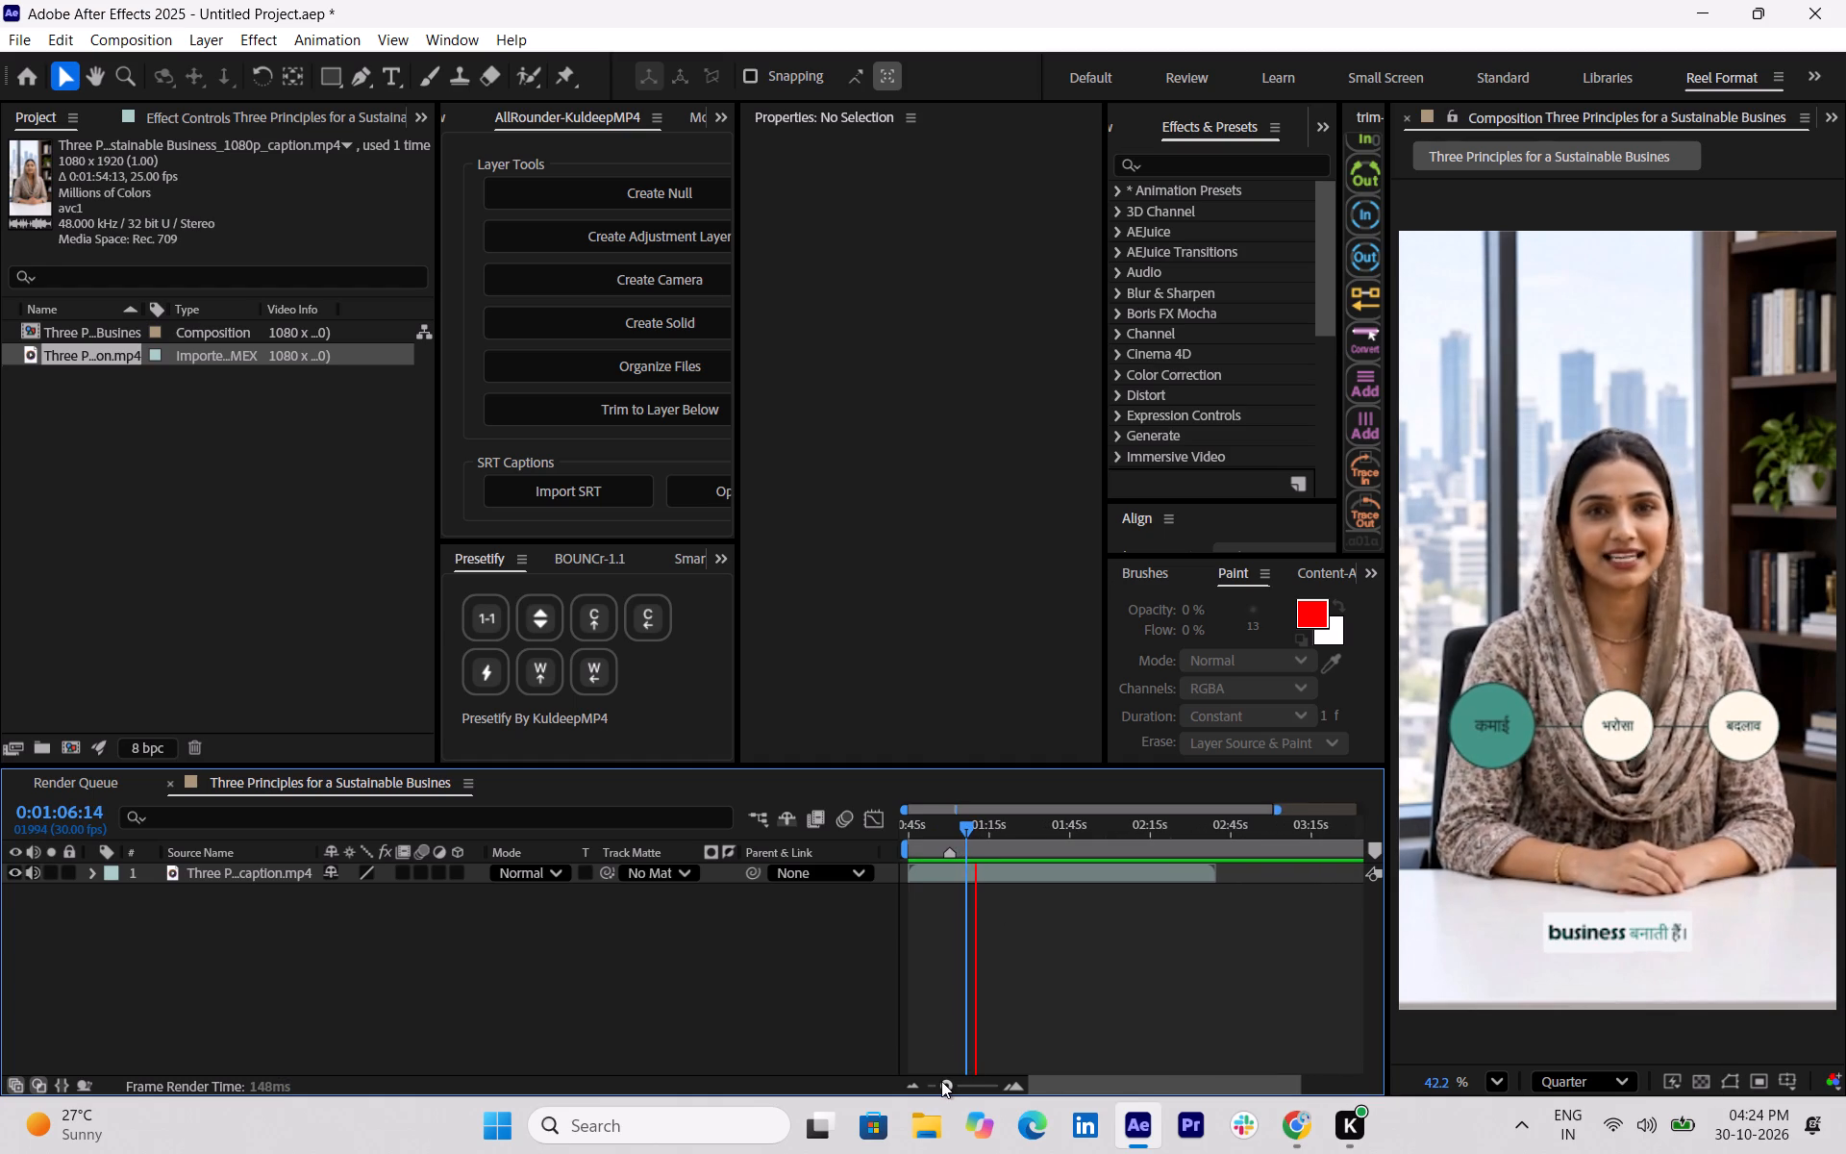
pyautogui.moveTo(941, 1081); pyautogui.dragTo(947, 1081)
pyautogui.press('space')
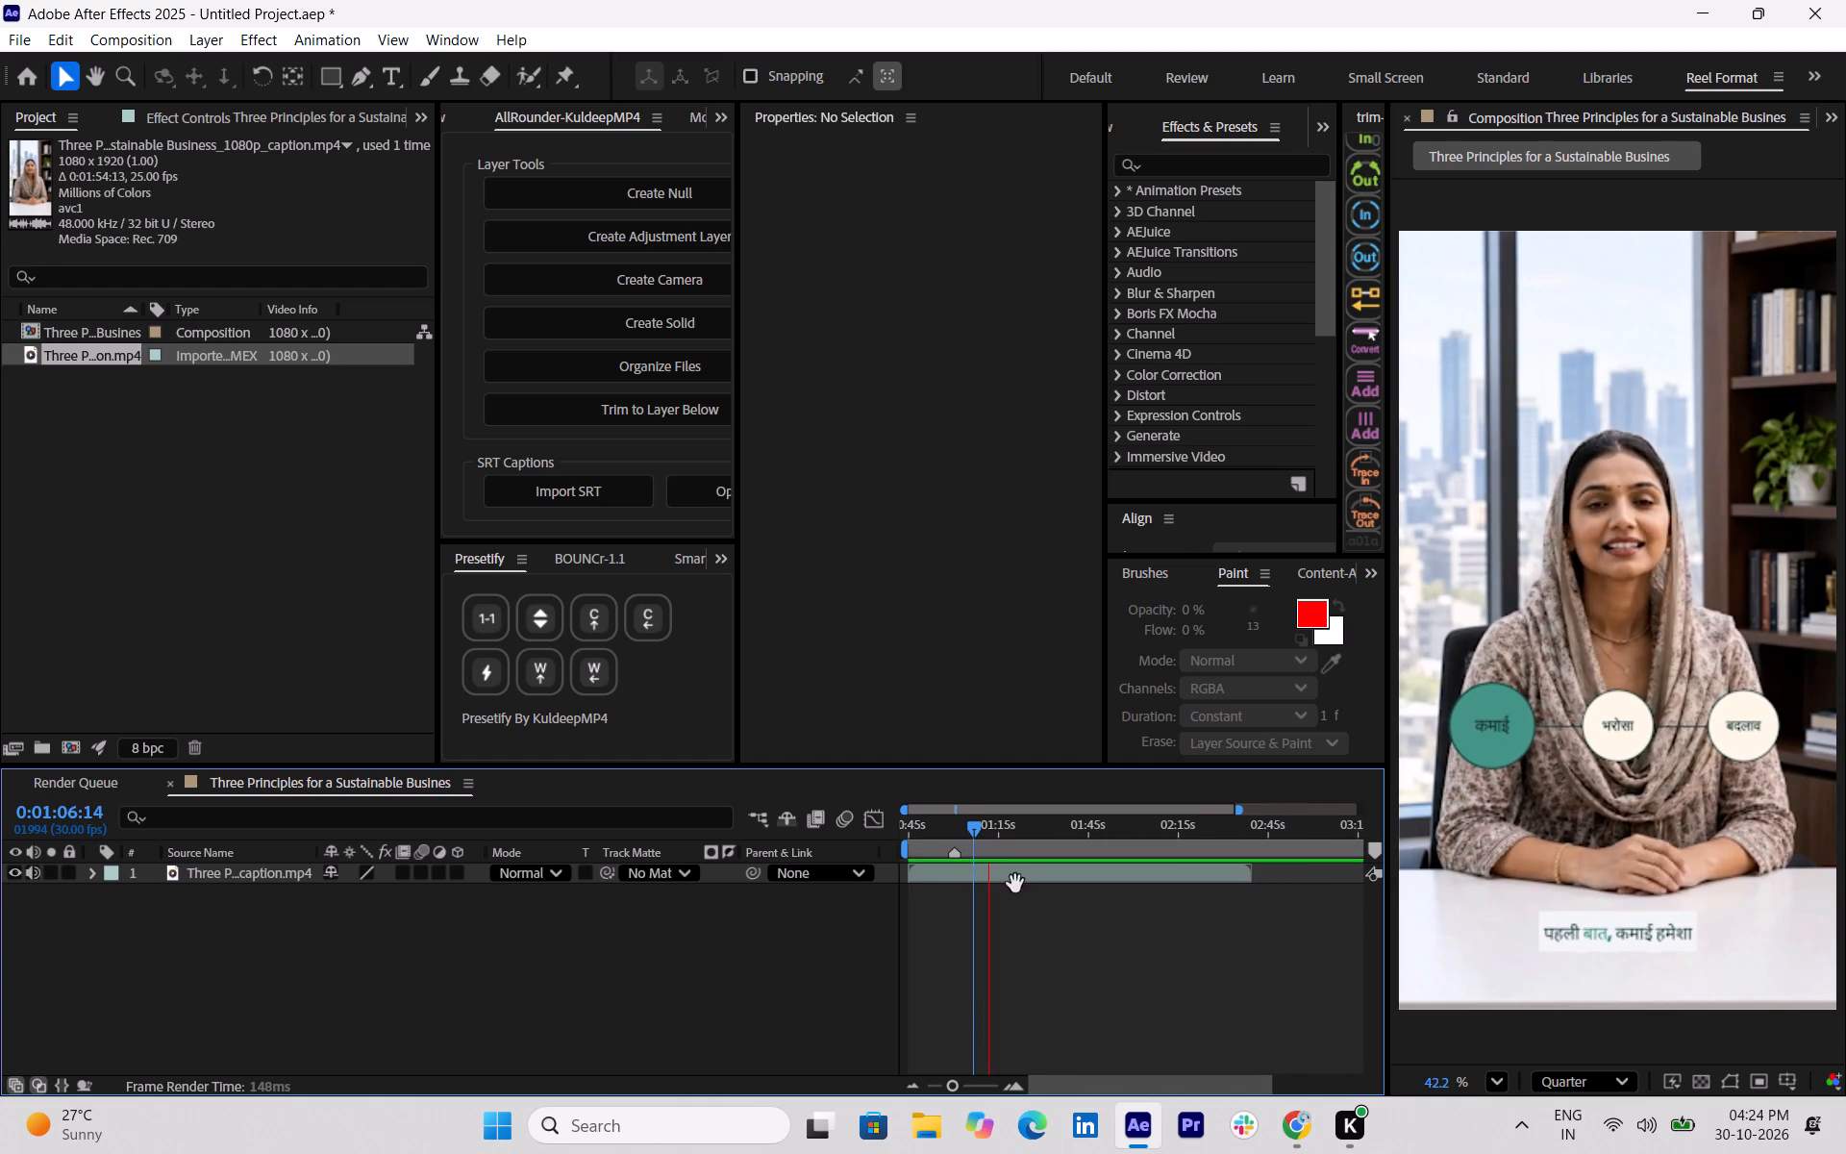
pyautogui.press('space')
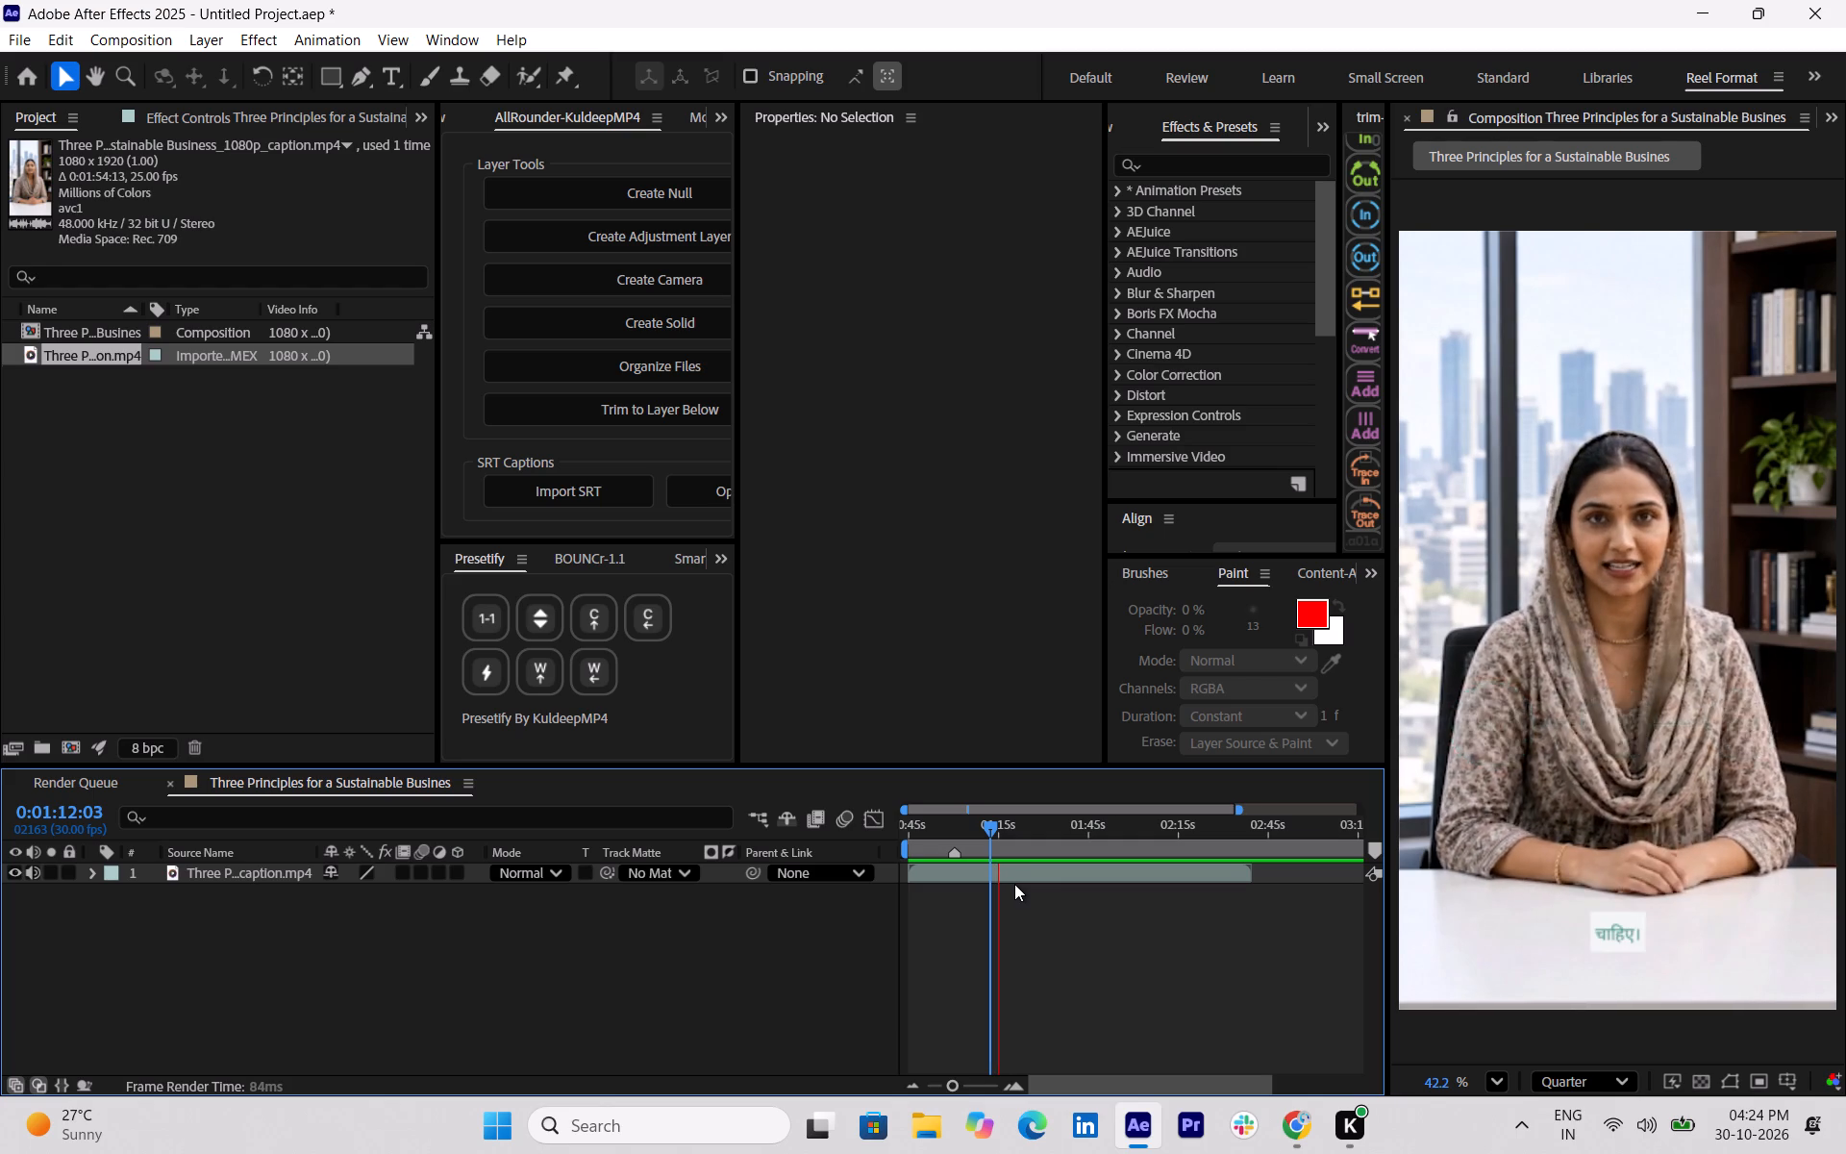
pyautogui.press('space')
pyautogui.moveTo(998, 830); pyautogui.dragTo(992, 833)
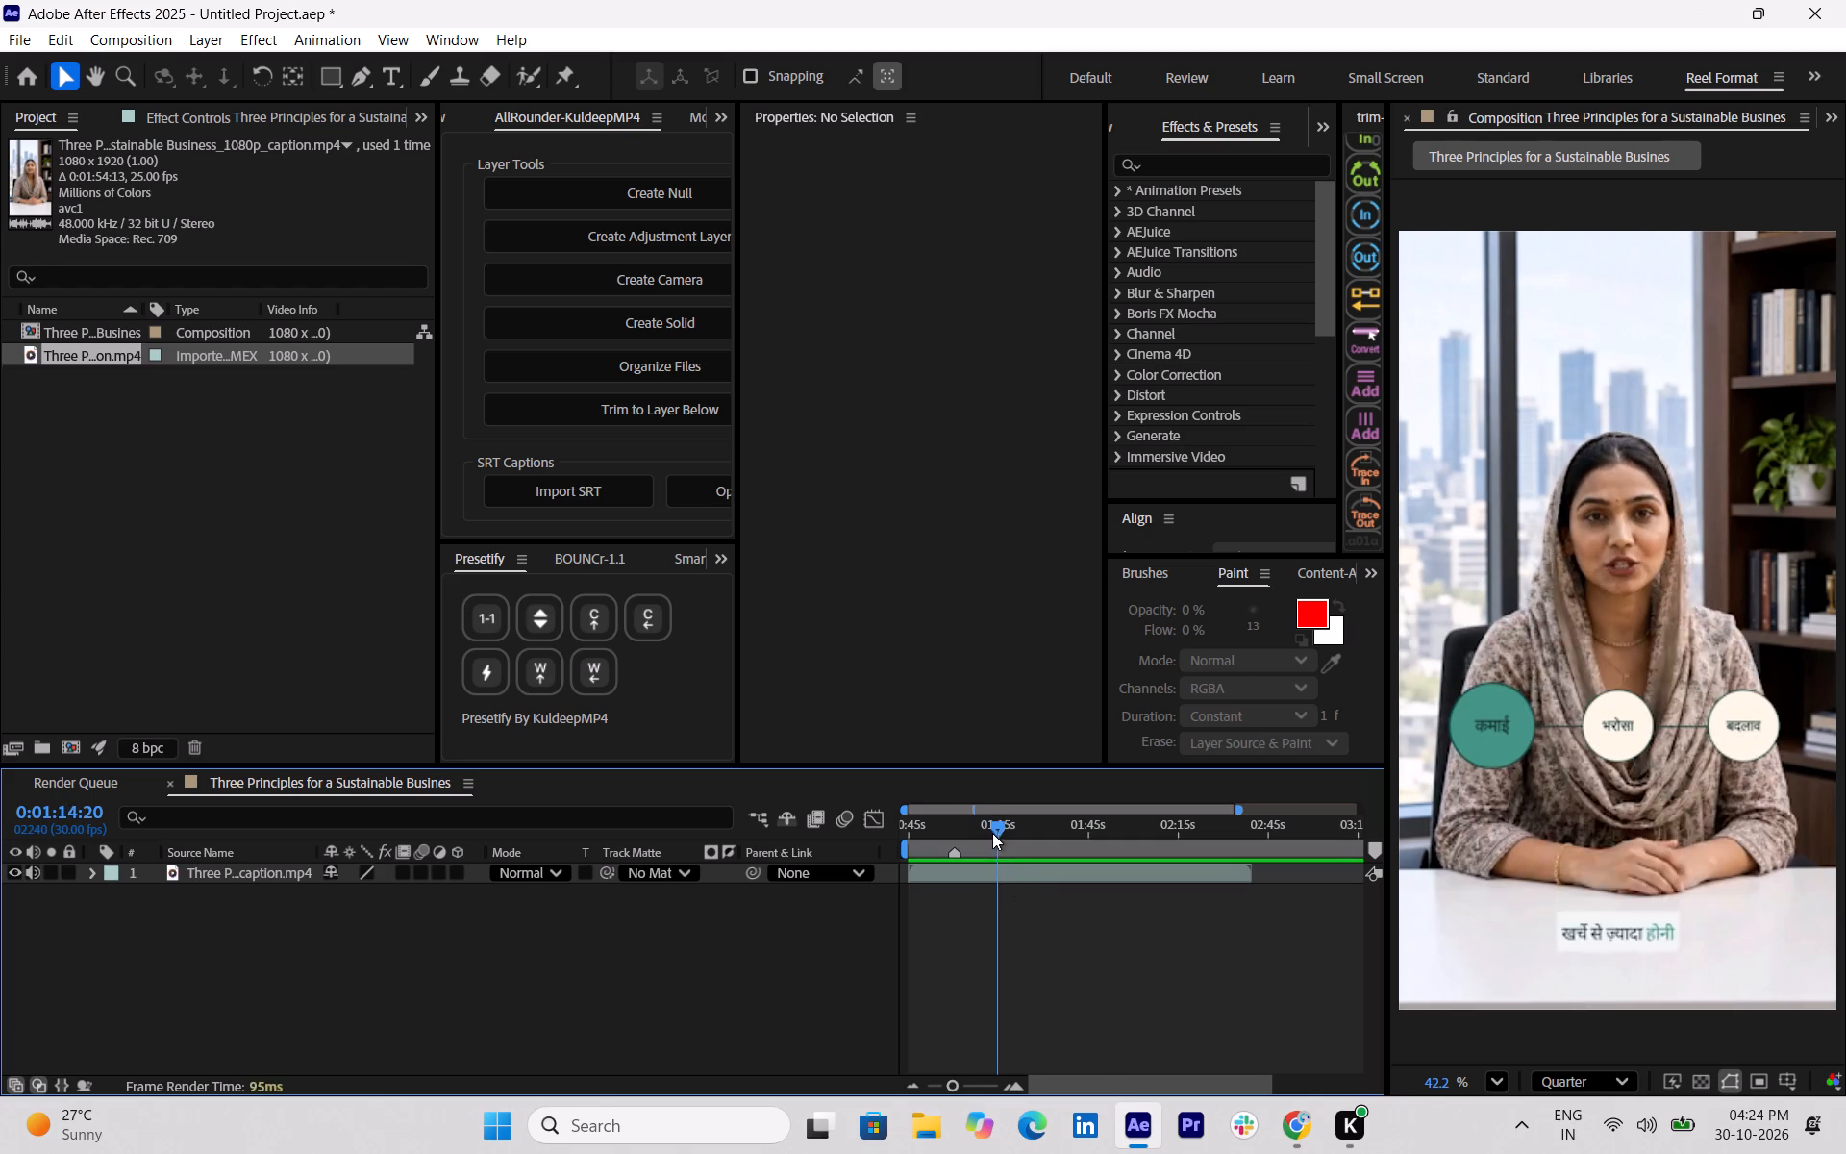
pyautogui.moveTo(992, 833); pyautogui.dragTo(985, 833)
pyautogui.moveTo(985, 833); pyautogui.dragTo(973, 829)
pyautogui.press('space')
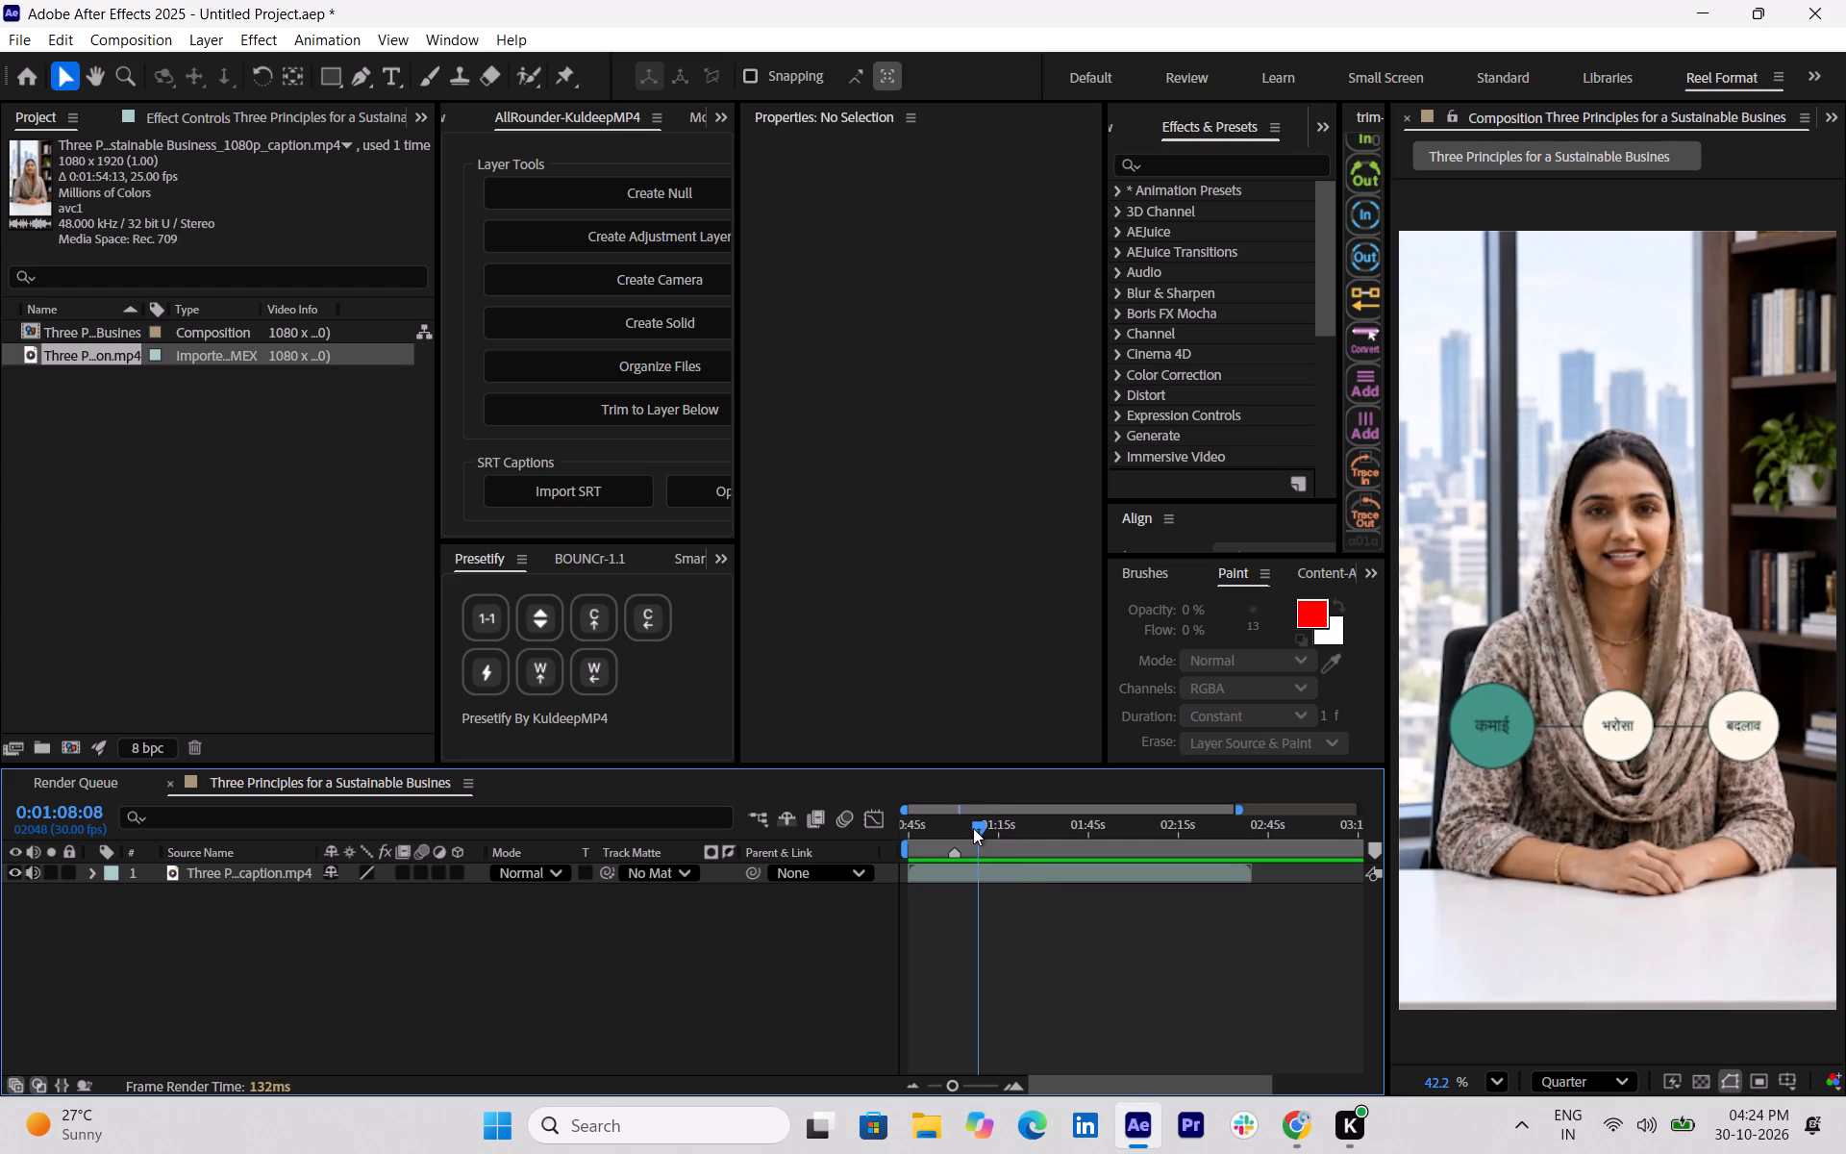
pyautogui.press('space')
pyautogui.moveTo(974, 827); pyautogui.dragTo(945, 829)
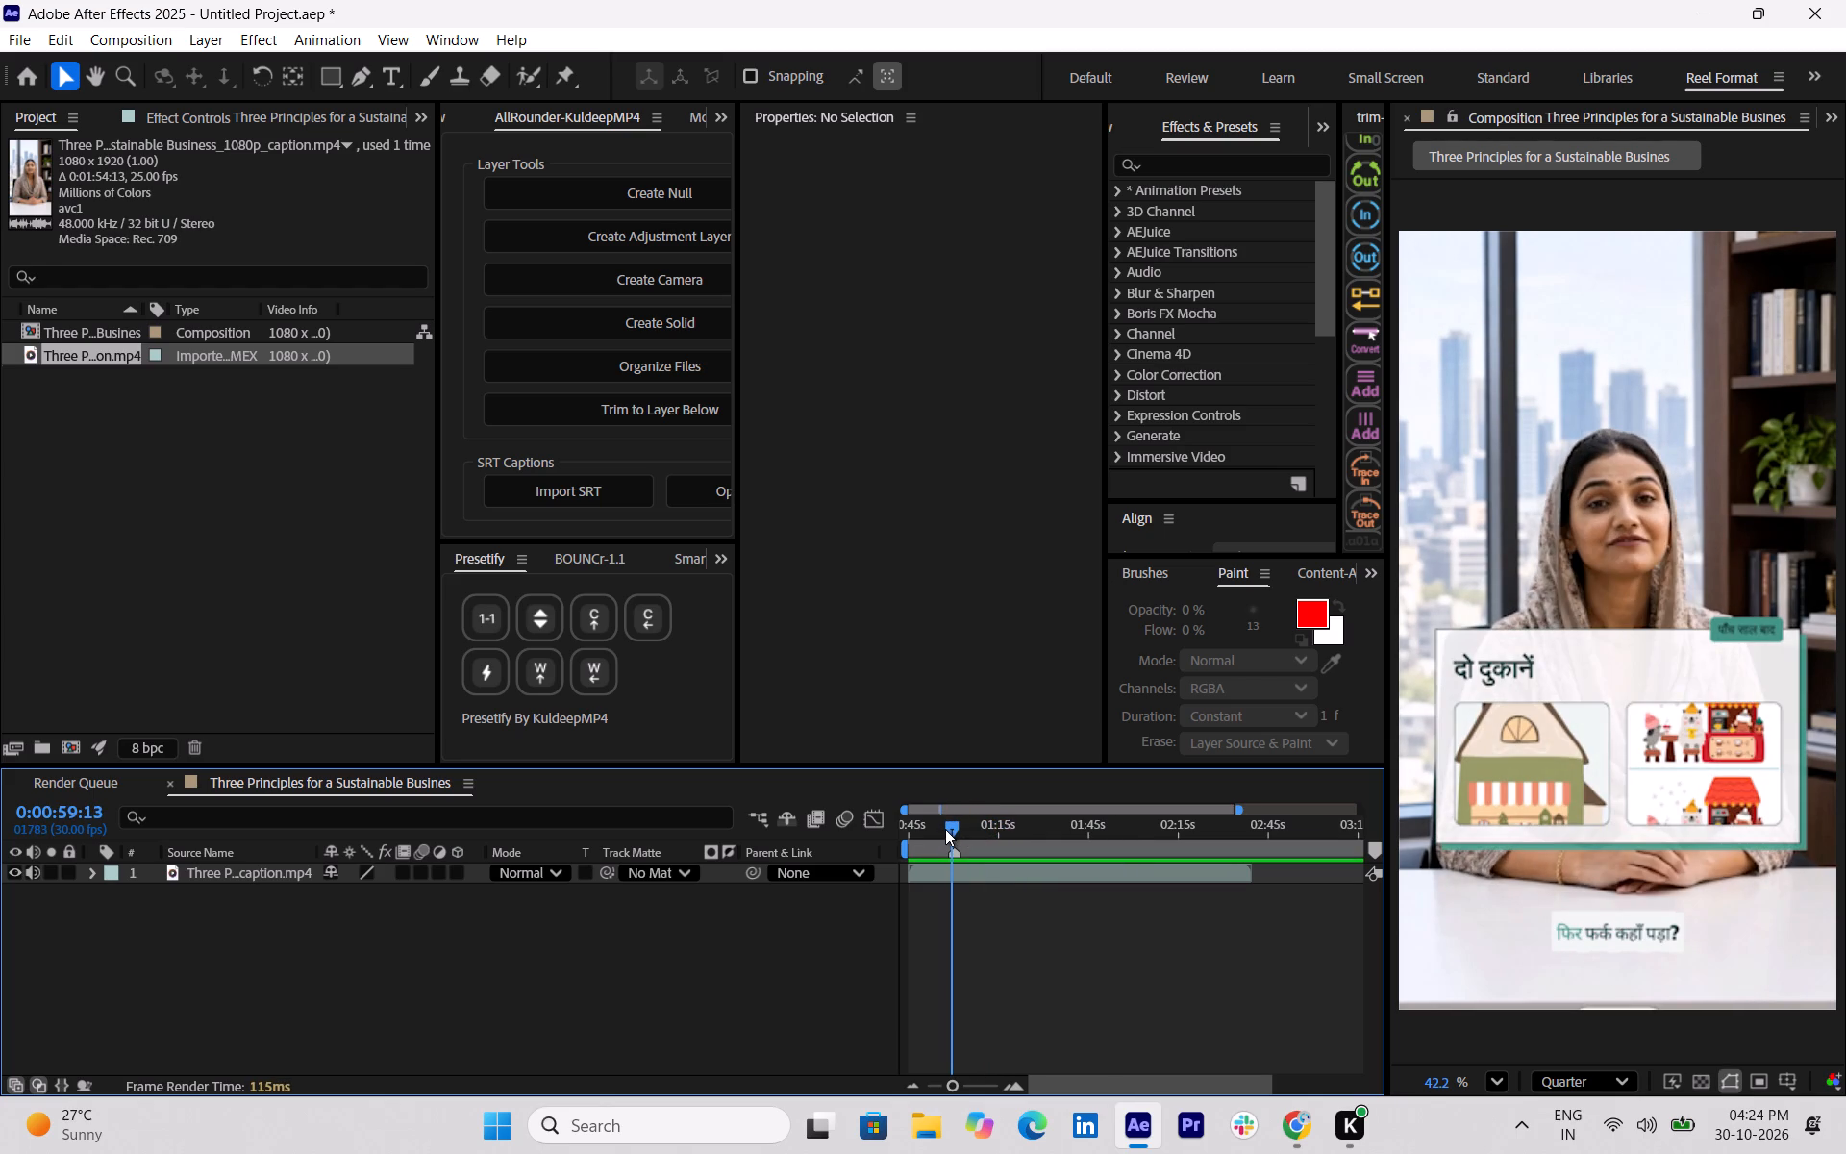
# Import the clothing-store image "11bc9a04b440efd4fd8d75560cc9e0ef.png" from the Downloads folder.
pyautogui.hotkey('ctrl', 'i')
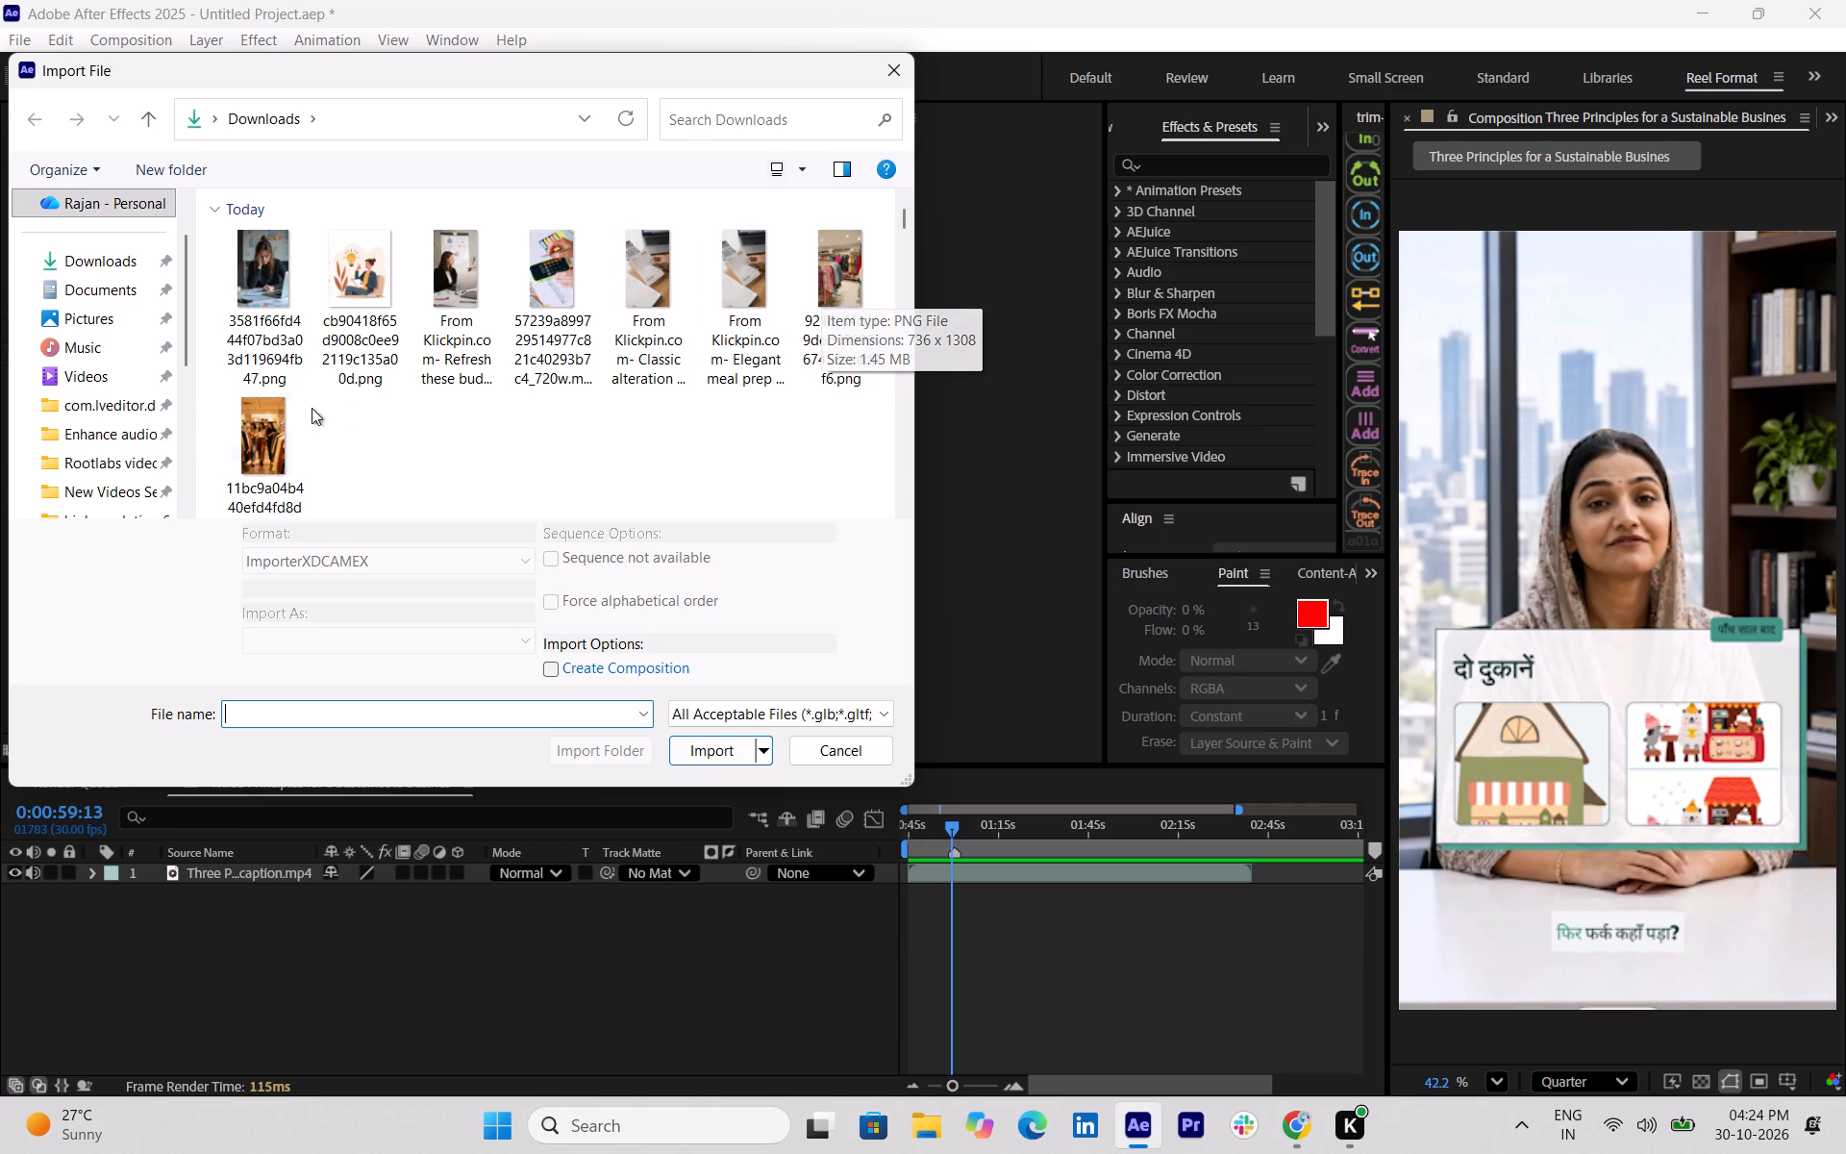
pyautogui.click(248, 437)
pyautogui.click(701, 734)
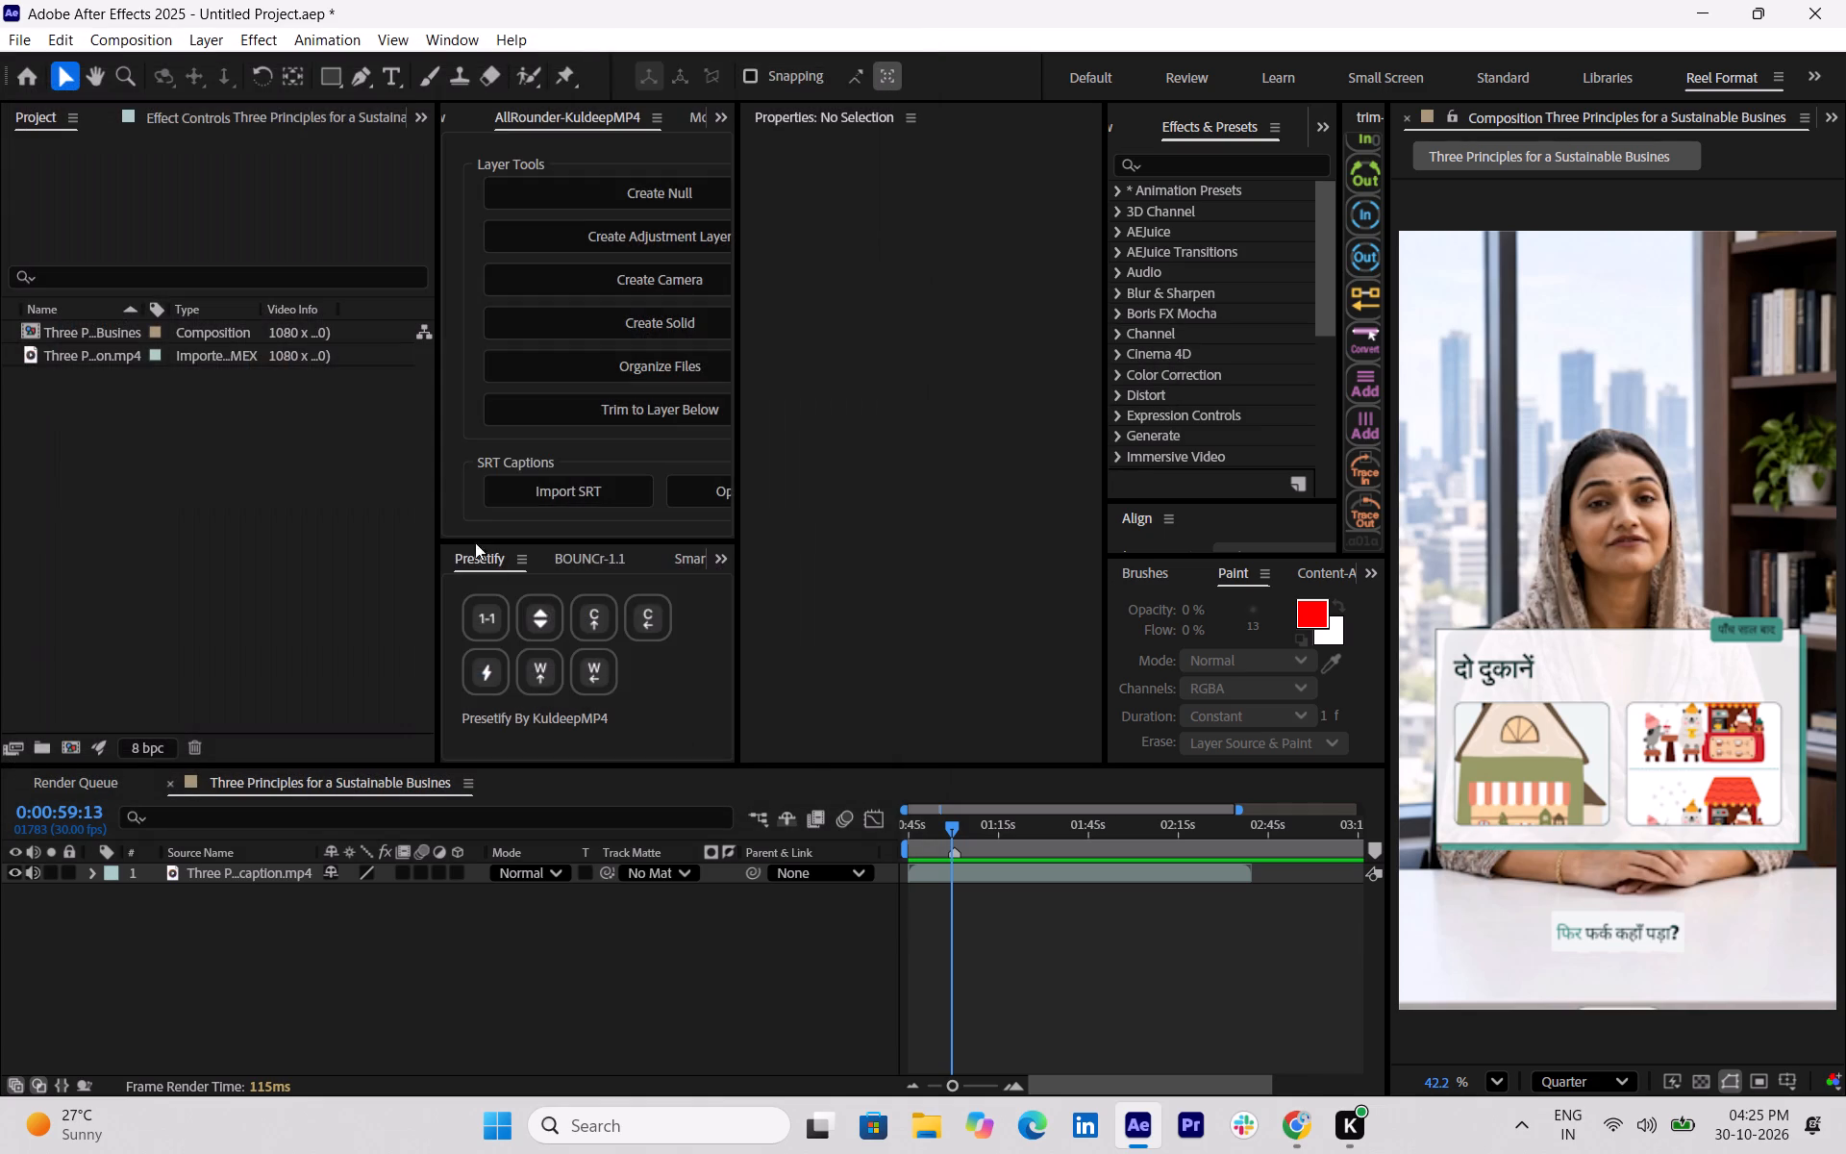
# Place the clothing-store image in the timeline above the caption video, starting at about 0:00:59.
pyautogui.moveTo(102, 336); pyautogui.dragTo(576, 604)
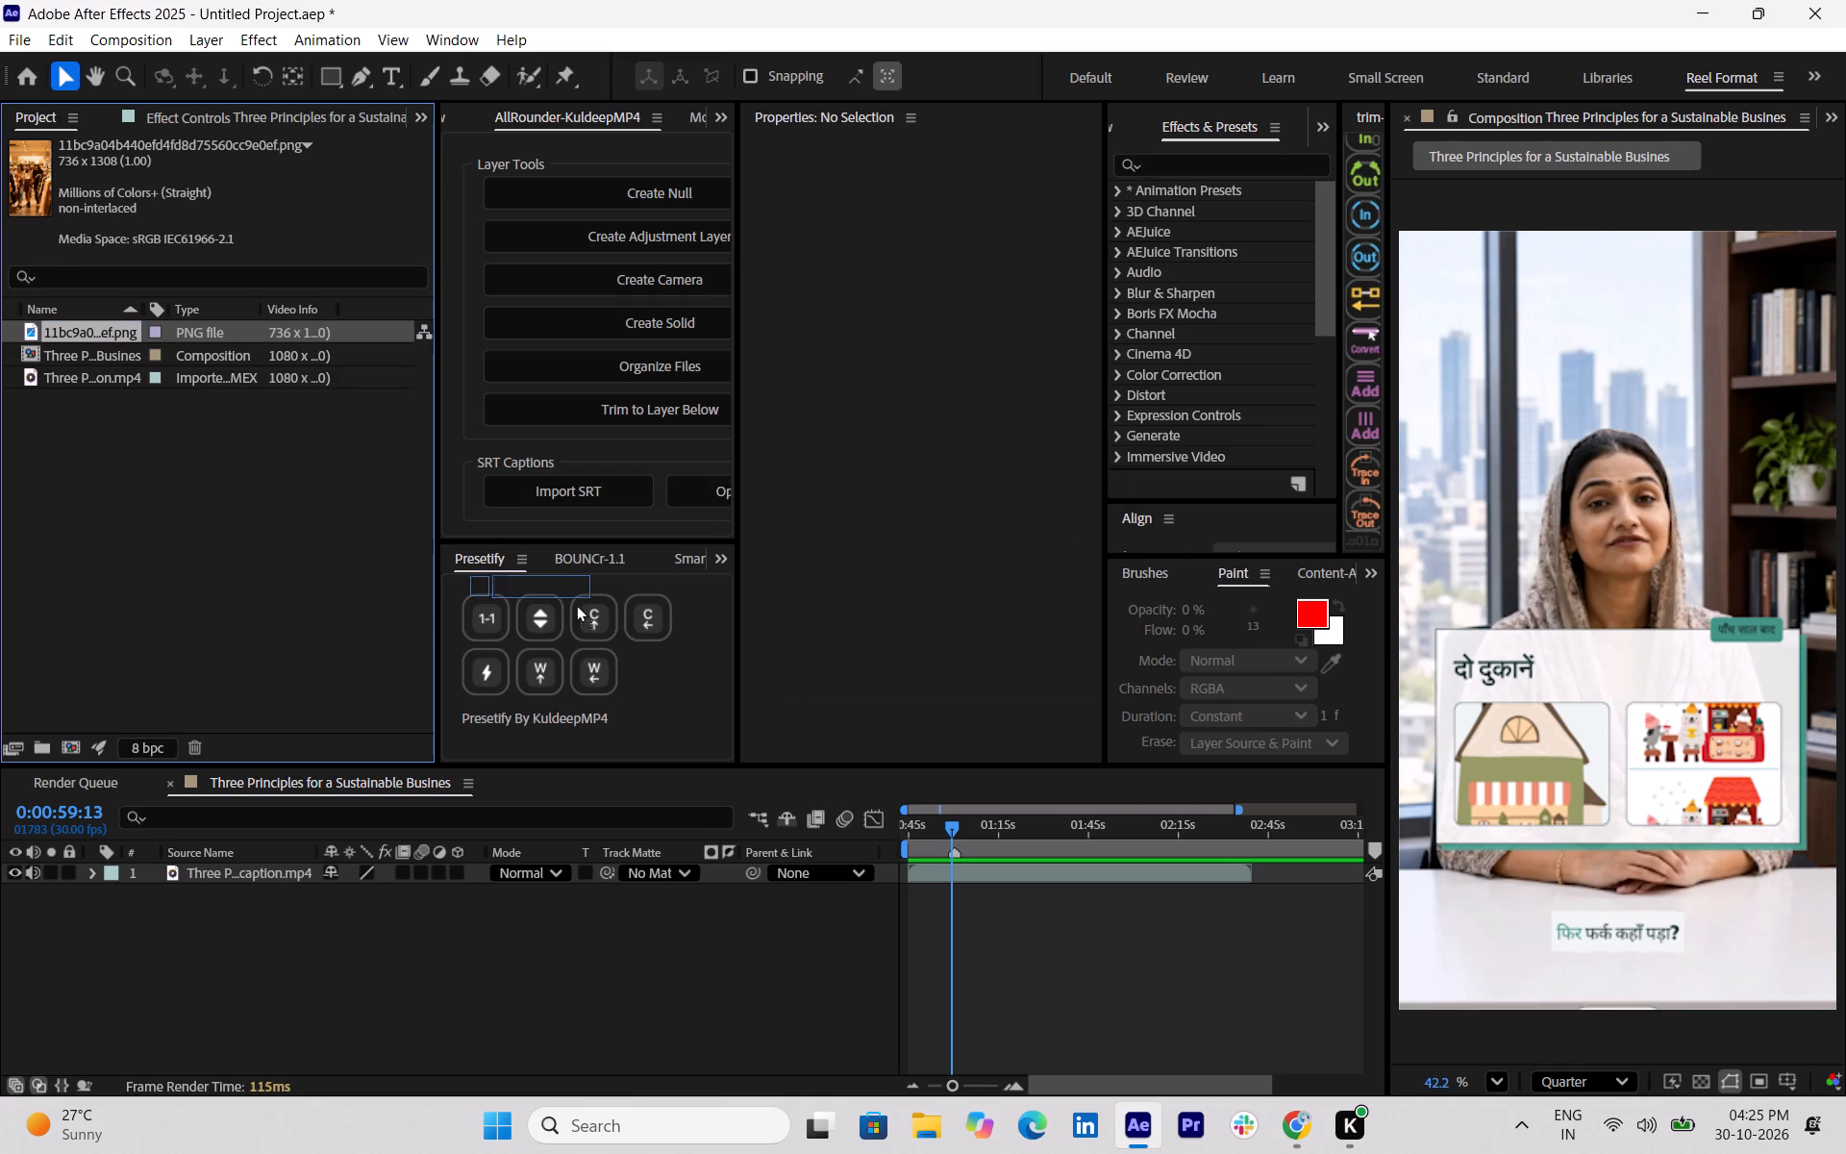
pyautogui.moveTo(576, 604); pyautogui.dragTo(975, 929)
pyautogui.moveTo(1014, 894); pyautogui.dragTo(979, 891)
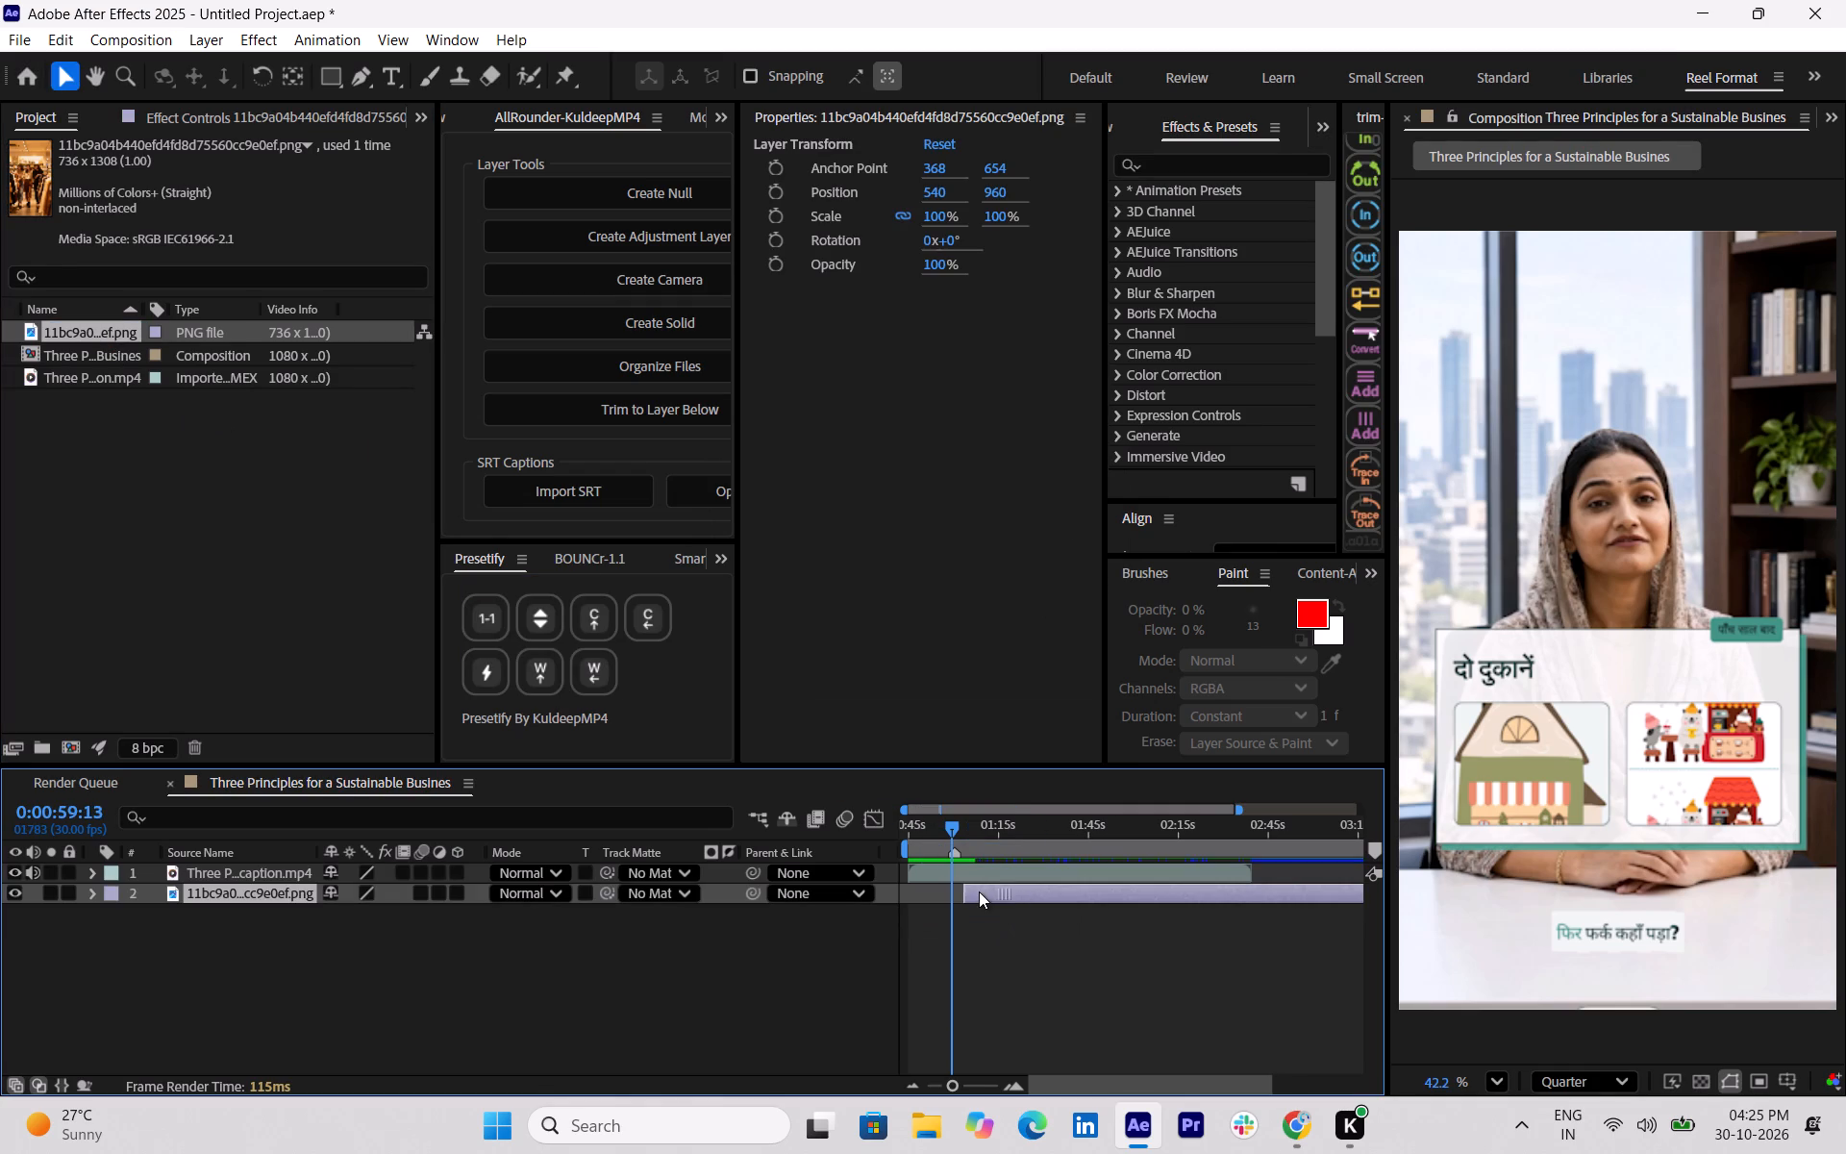
pyautogui.moveTo(979, 891); pyautogui.dragTo(987, 891)
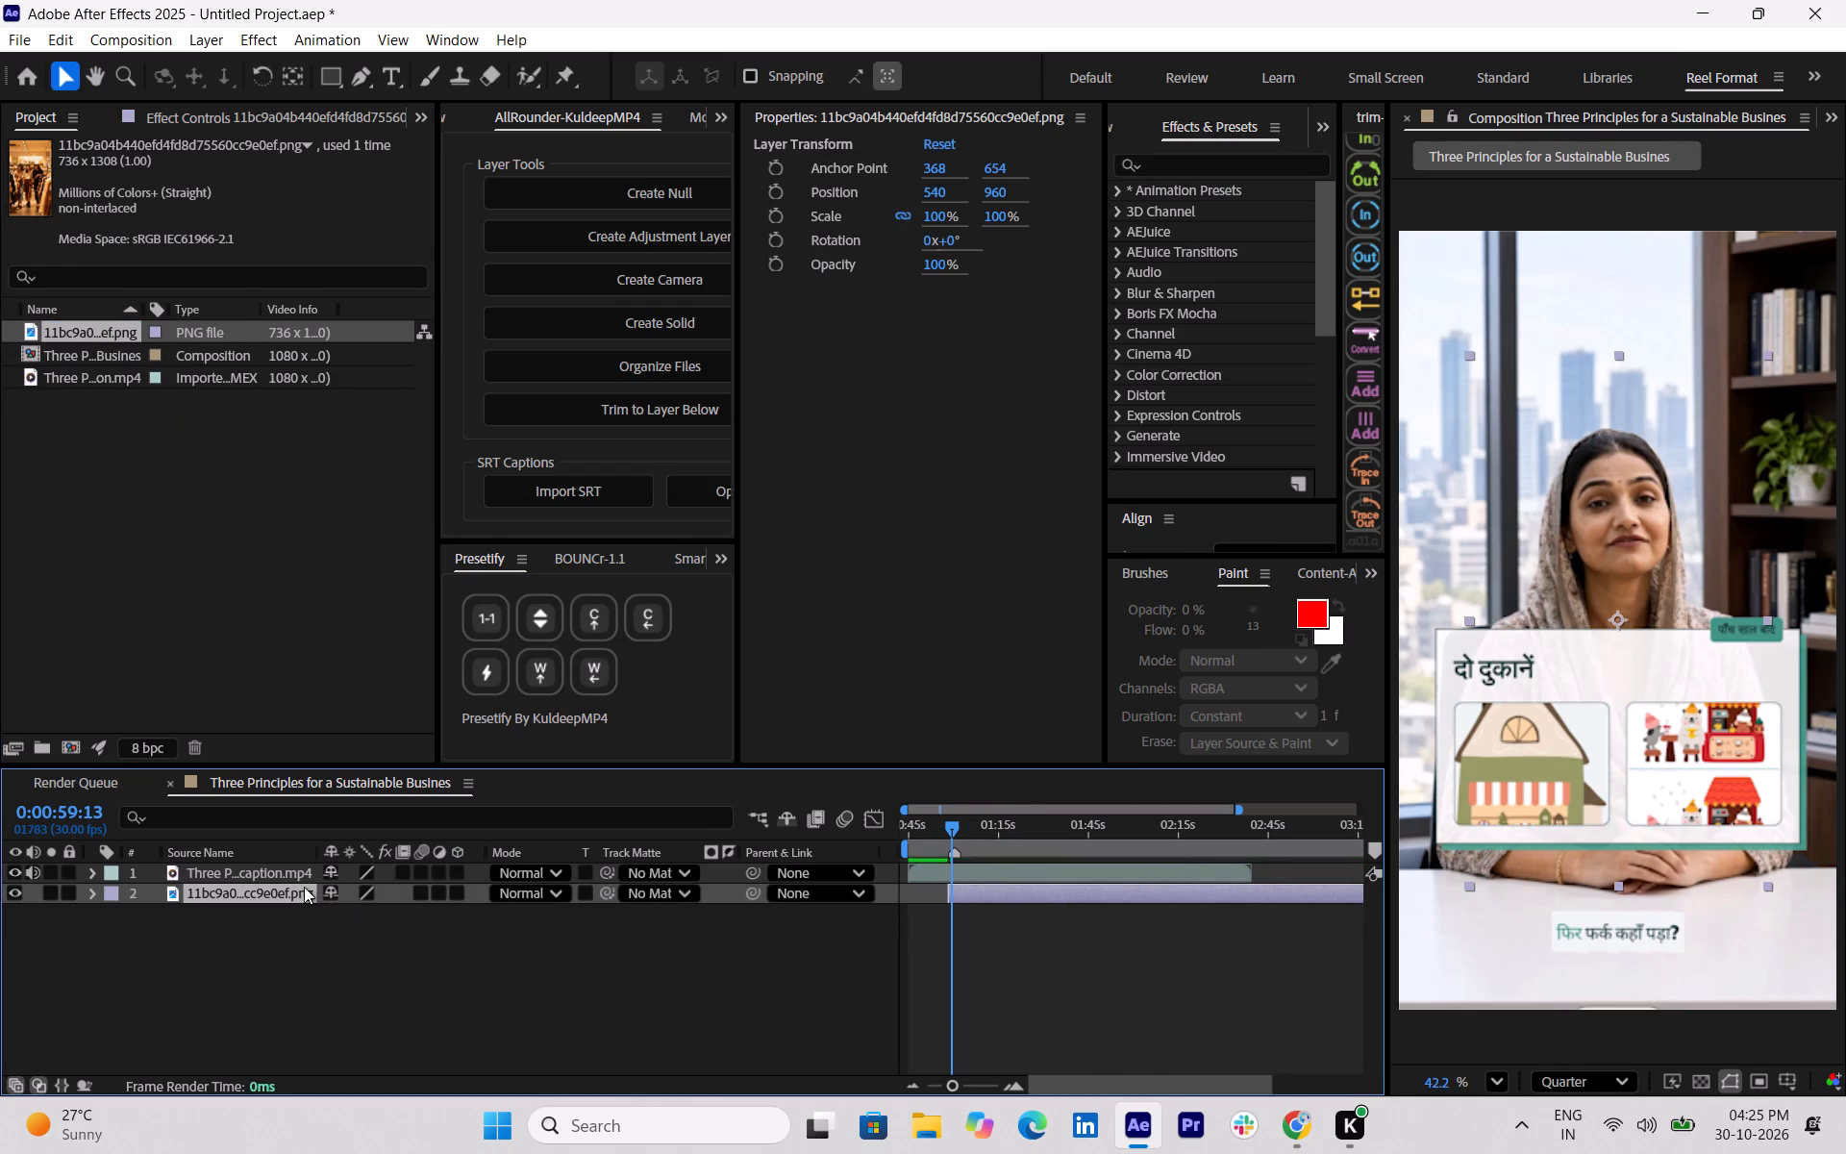
pyautogui.moveTo(306, 892); pyautogui.dragTo(304, 868)
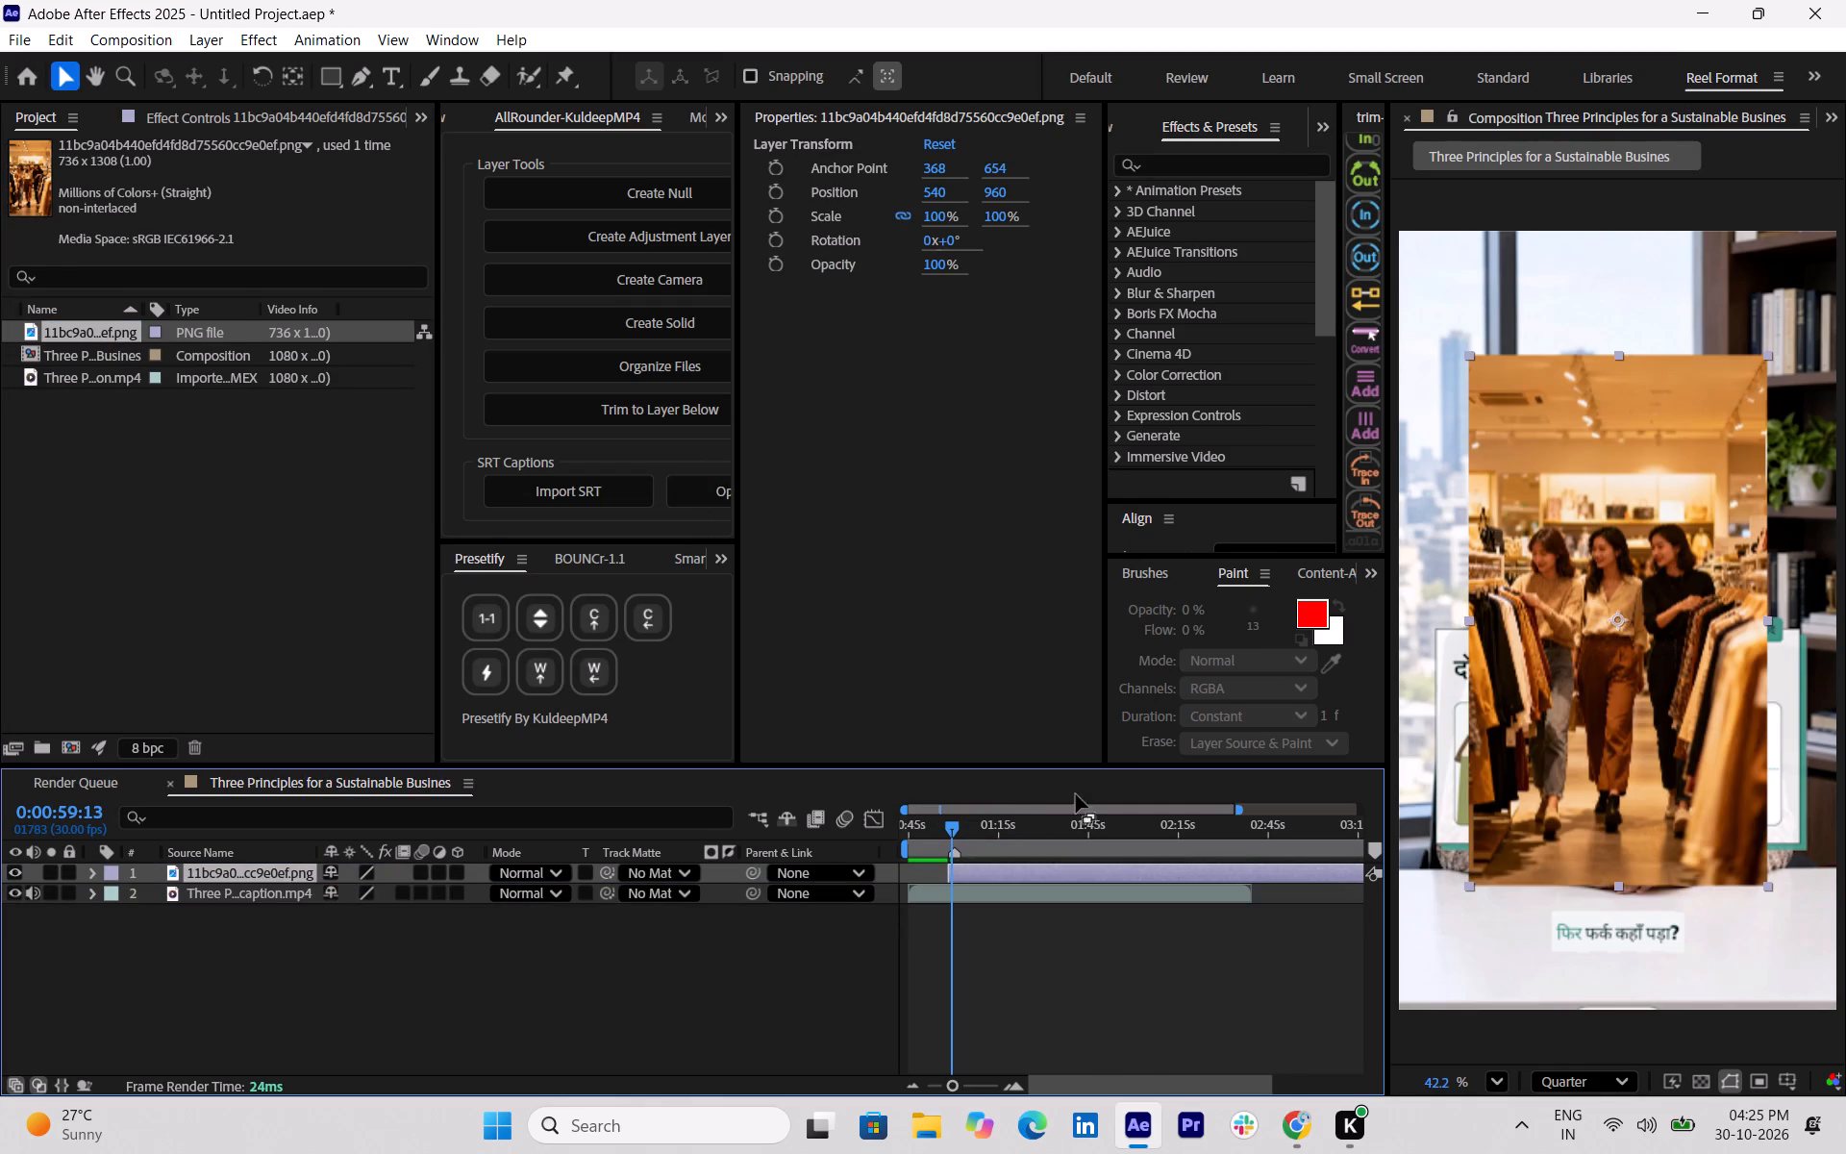
# Scale the clothing-store image layer to 147% so it fills the portrait frame.
pyautogui.press('s')
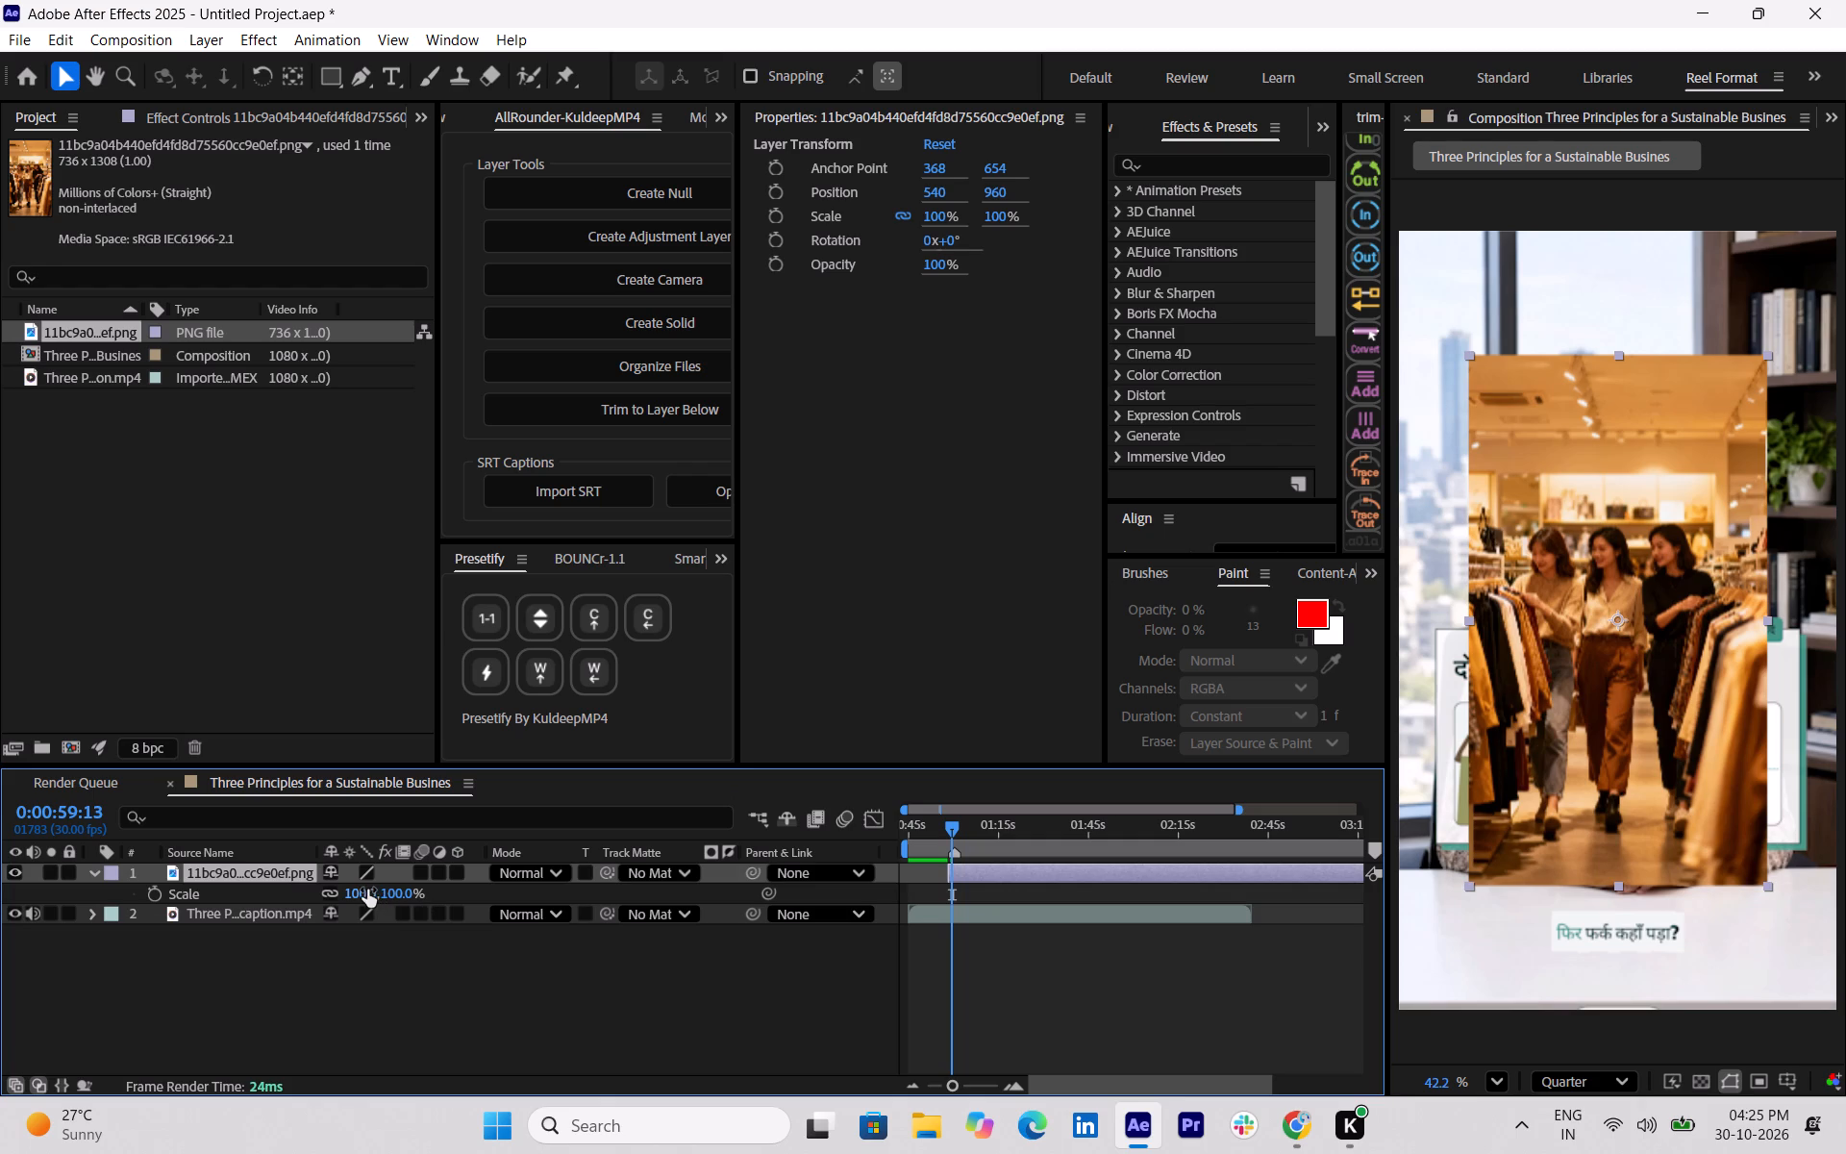
pyautogui.moveTo(362, 890); pyautogui.dragTo(415, 886)
pyautogui.click(1003, 864)
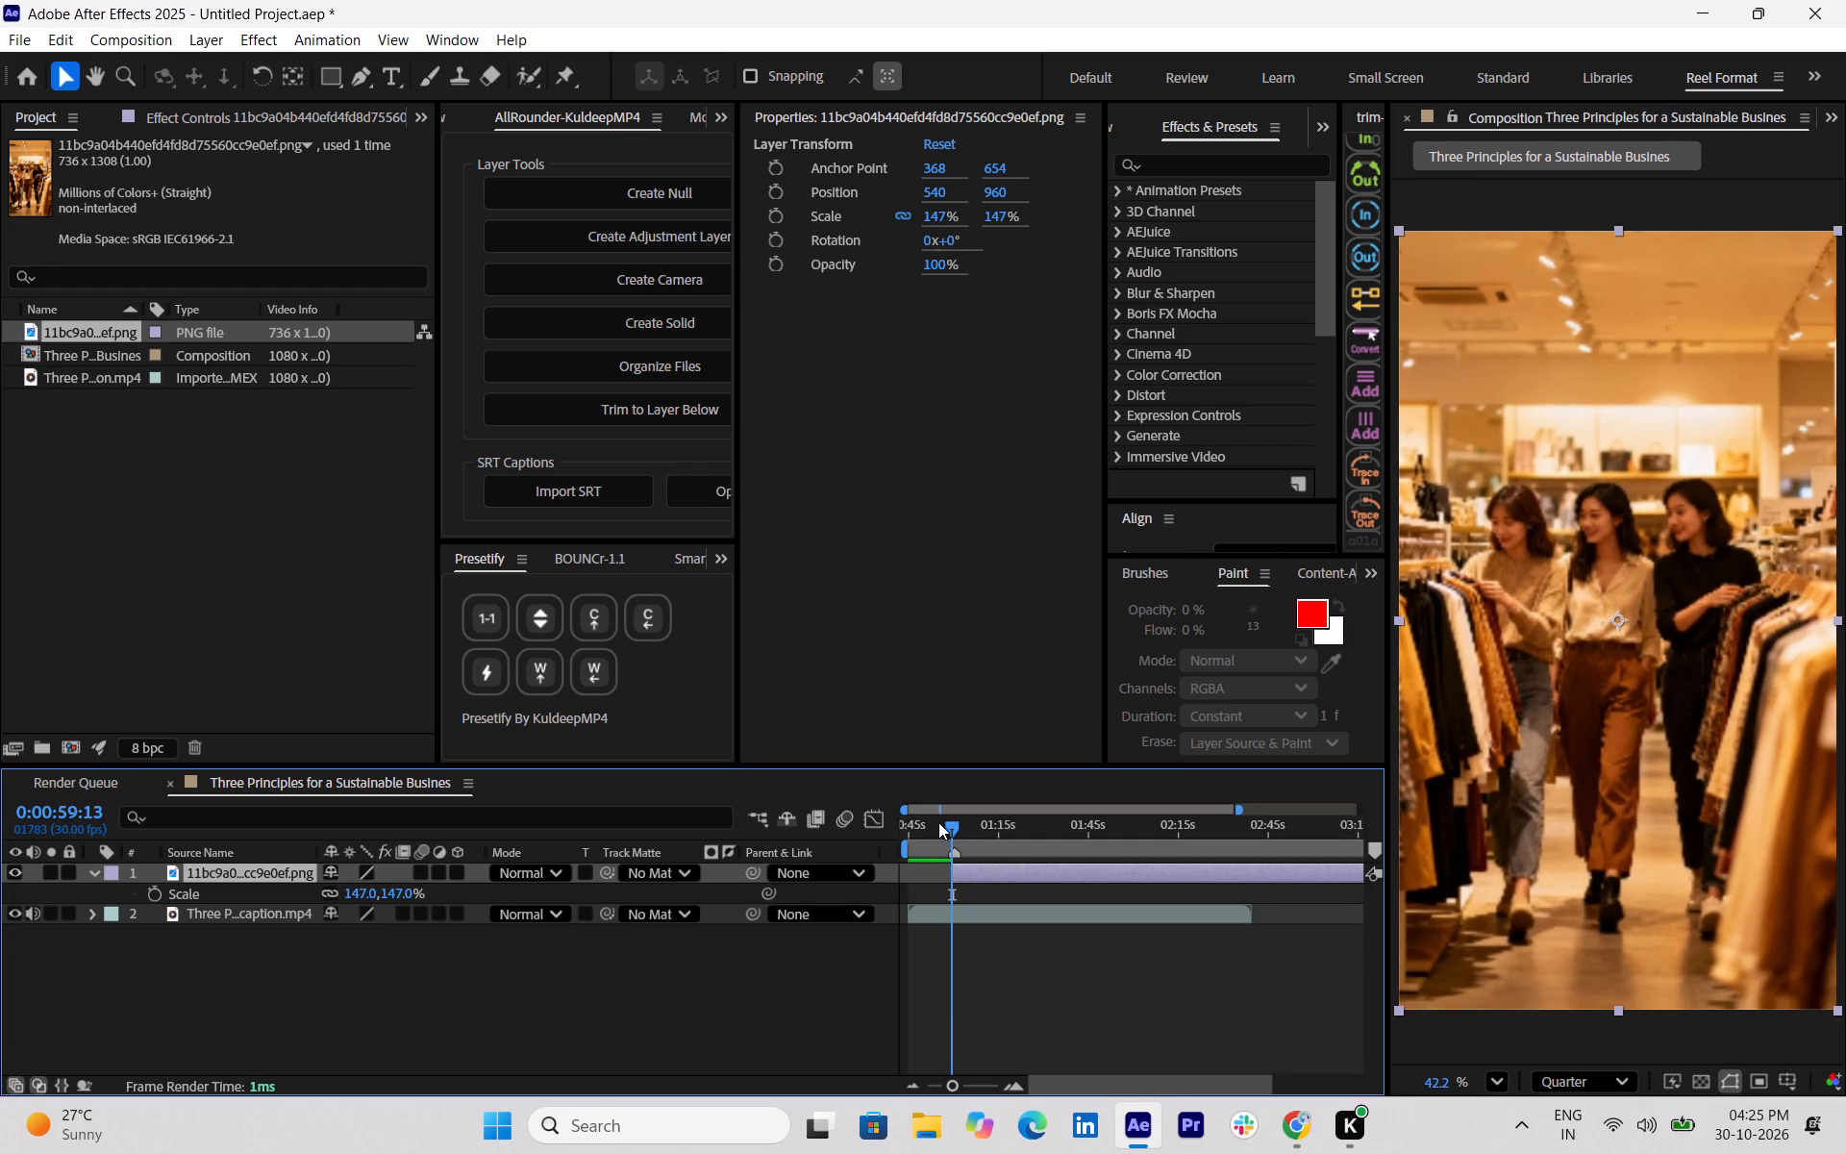
# Preview the image's entrance from 0:00:57:01 and shift its layer to start at about 0:01:01.
pyautogui.click(944, 823)
pyautogui.press('space')
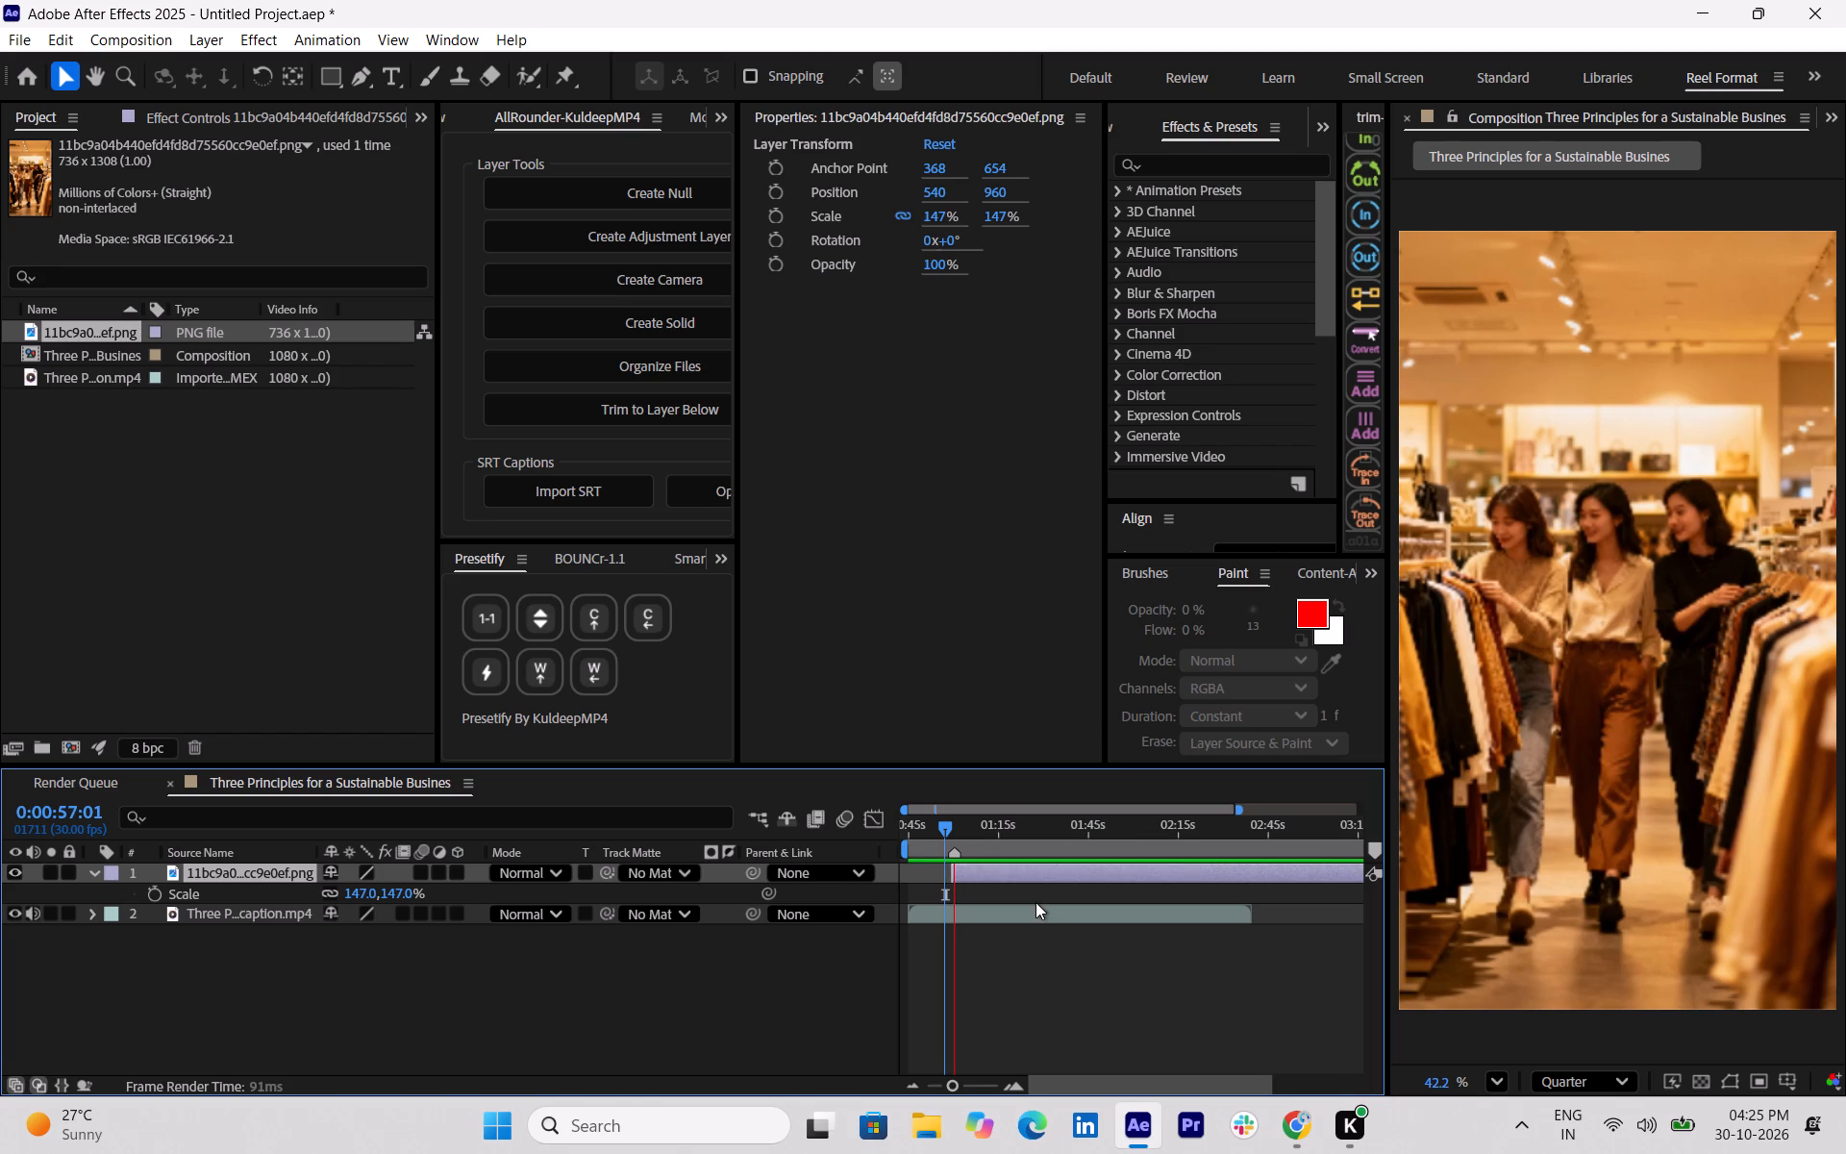
pyautogui.press('space')
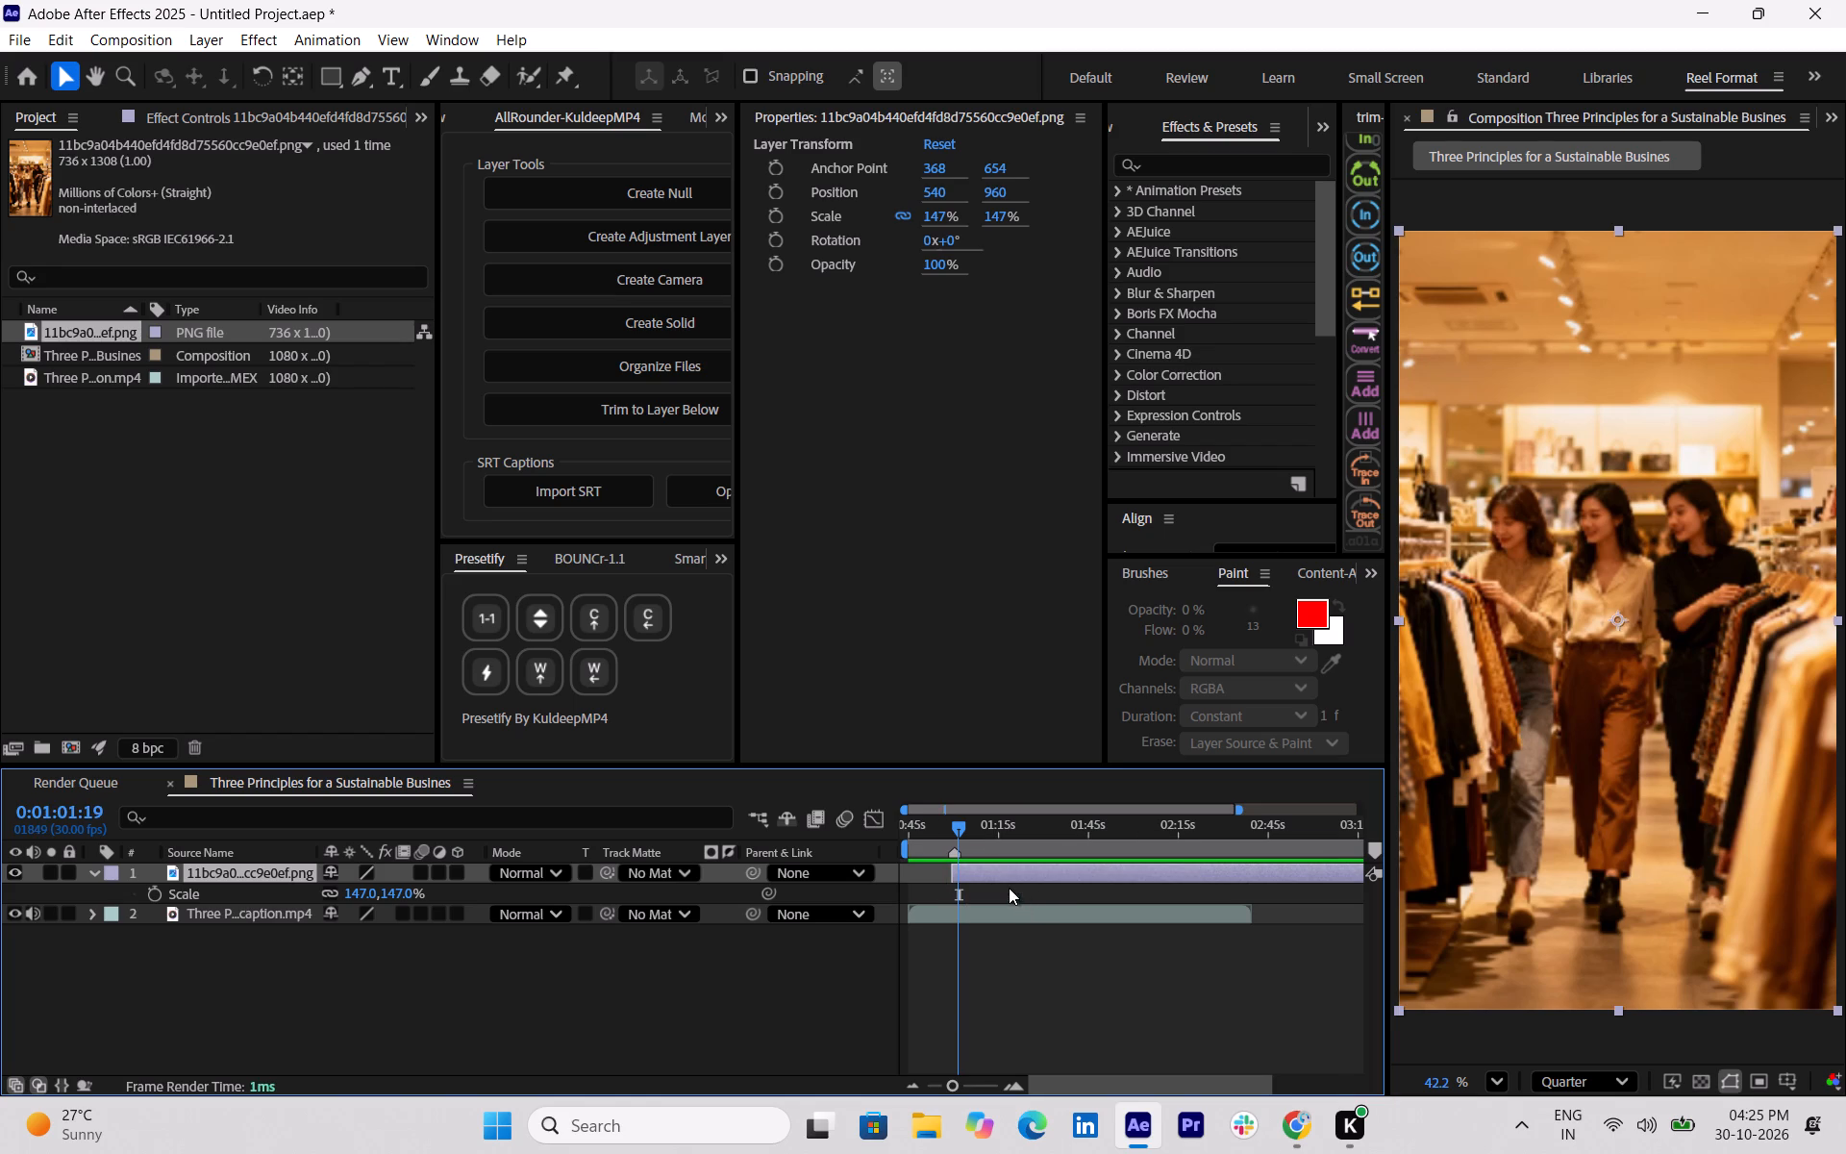
pyautogui.moveTo(1007, 881); pyautogui.dragTo(1013, 881)
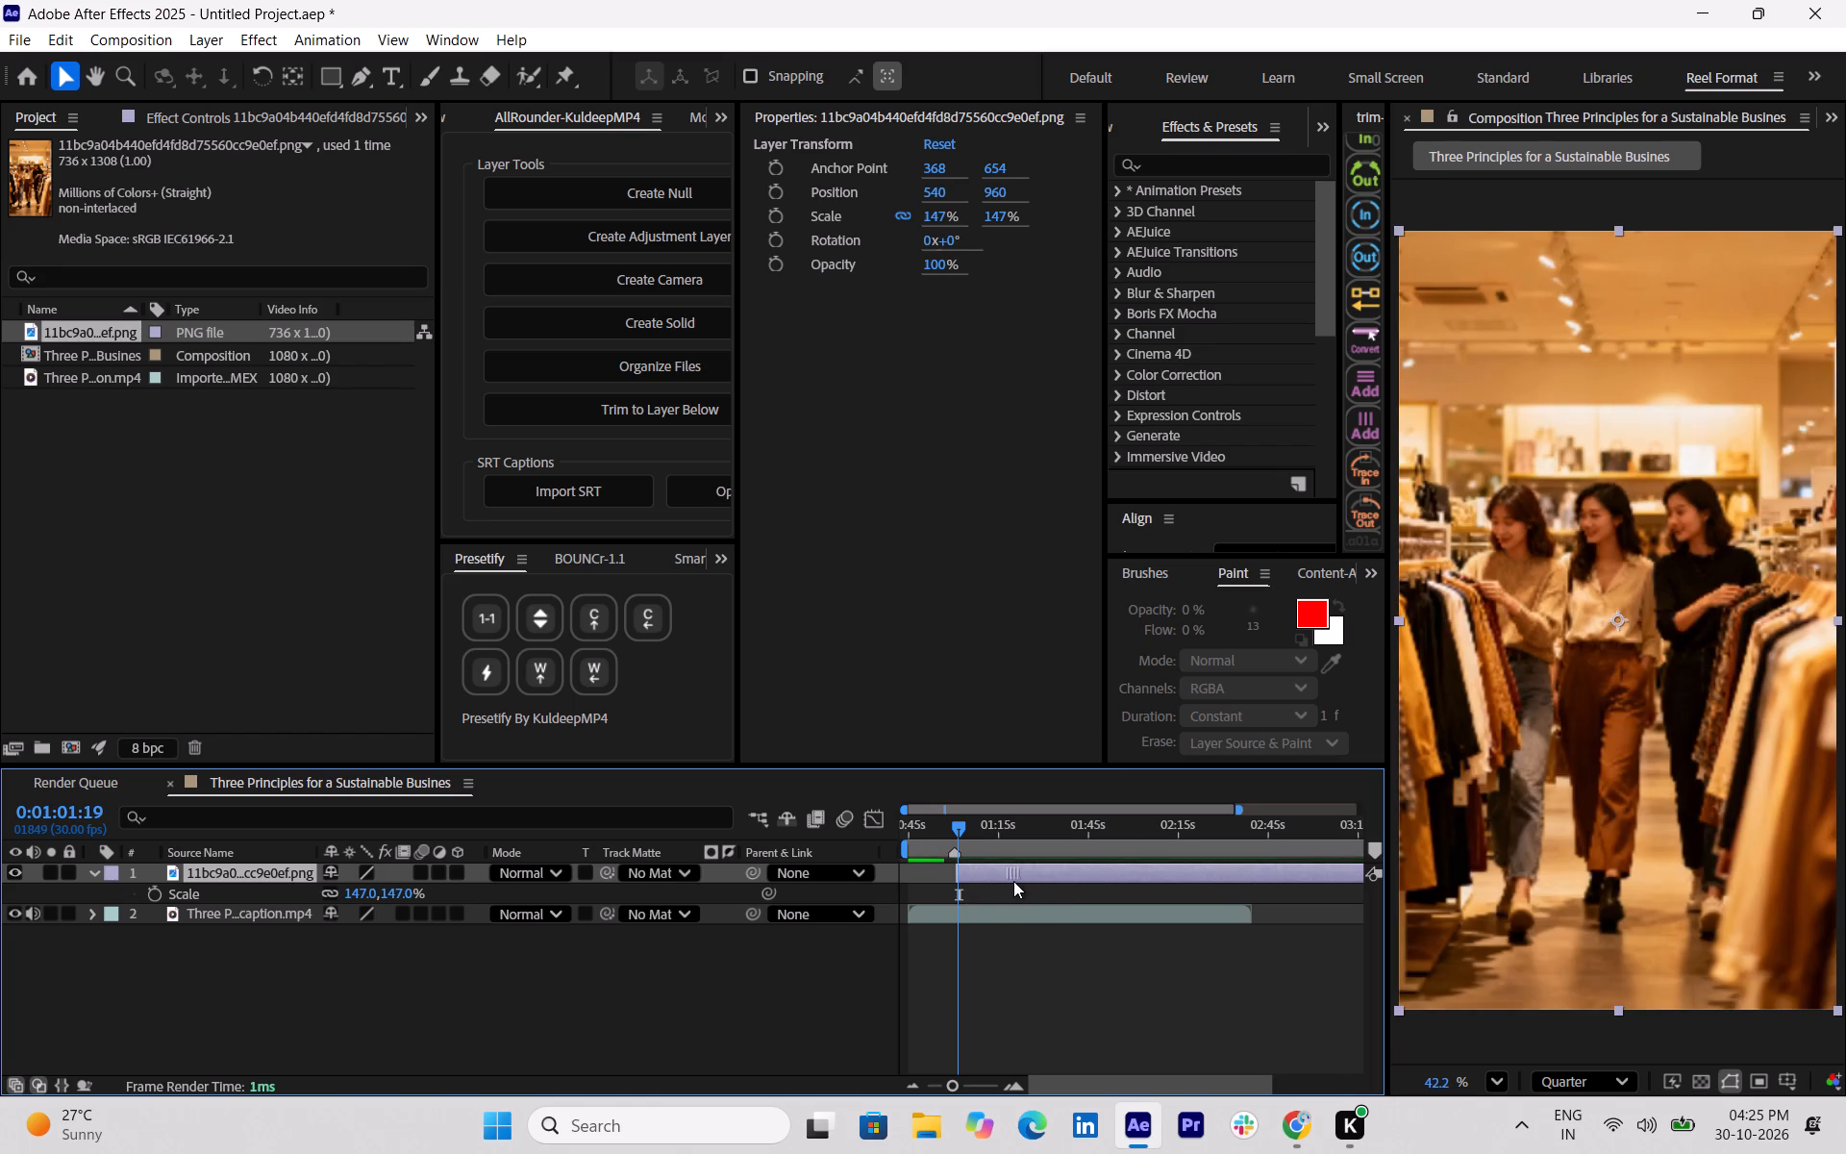
pyautogui.moveTo(1013, 881); pyautogui.dragTo(1015, 881)
pyautogui.click(1014, 877)
# Play on from 0:01:01:19 to about 0:01:10, and import the women's-wear shop image "9216bf4b1f9ded02906f67456caad0f6.png" from the Downloads folder.
pyautogui.press('space')
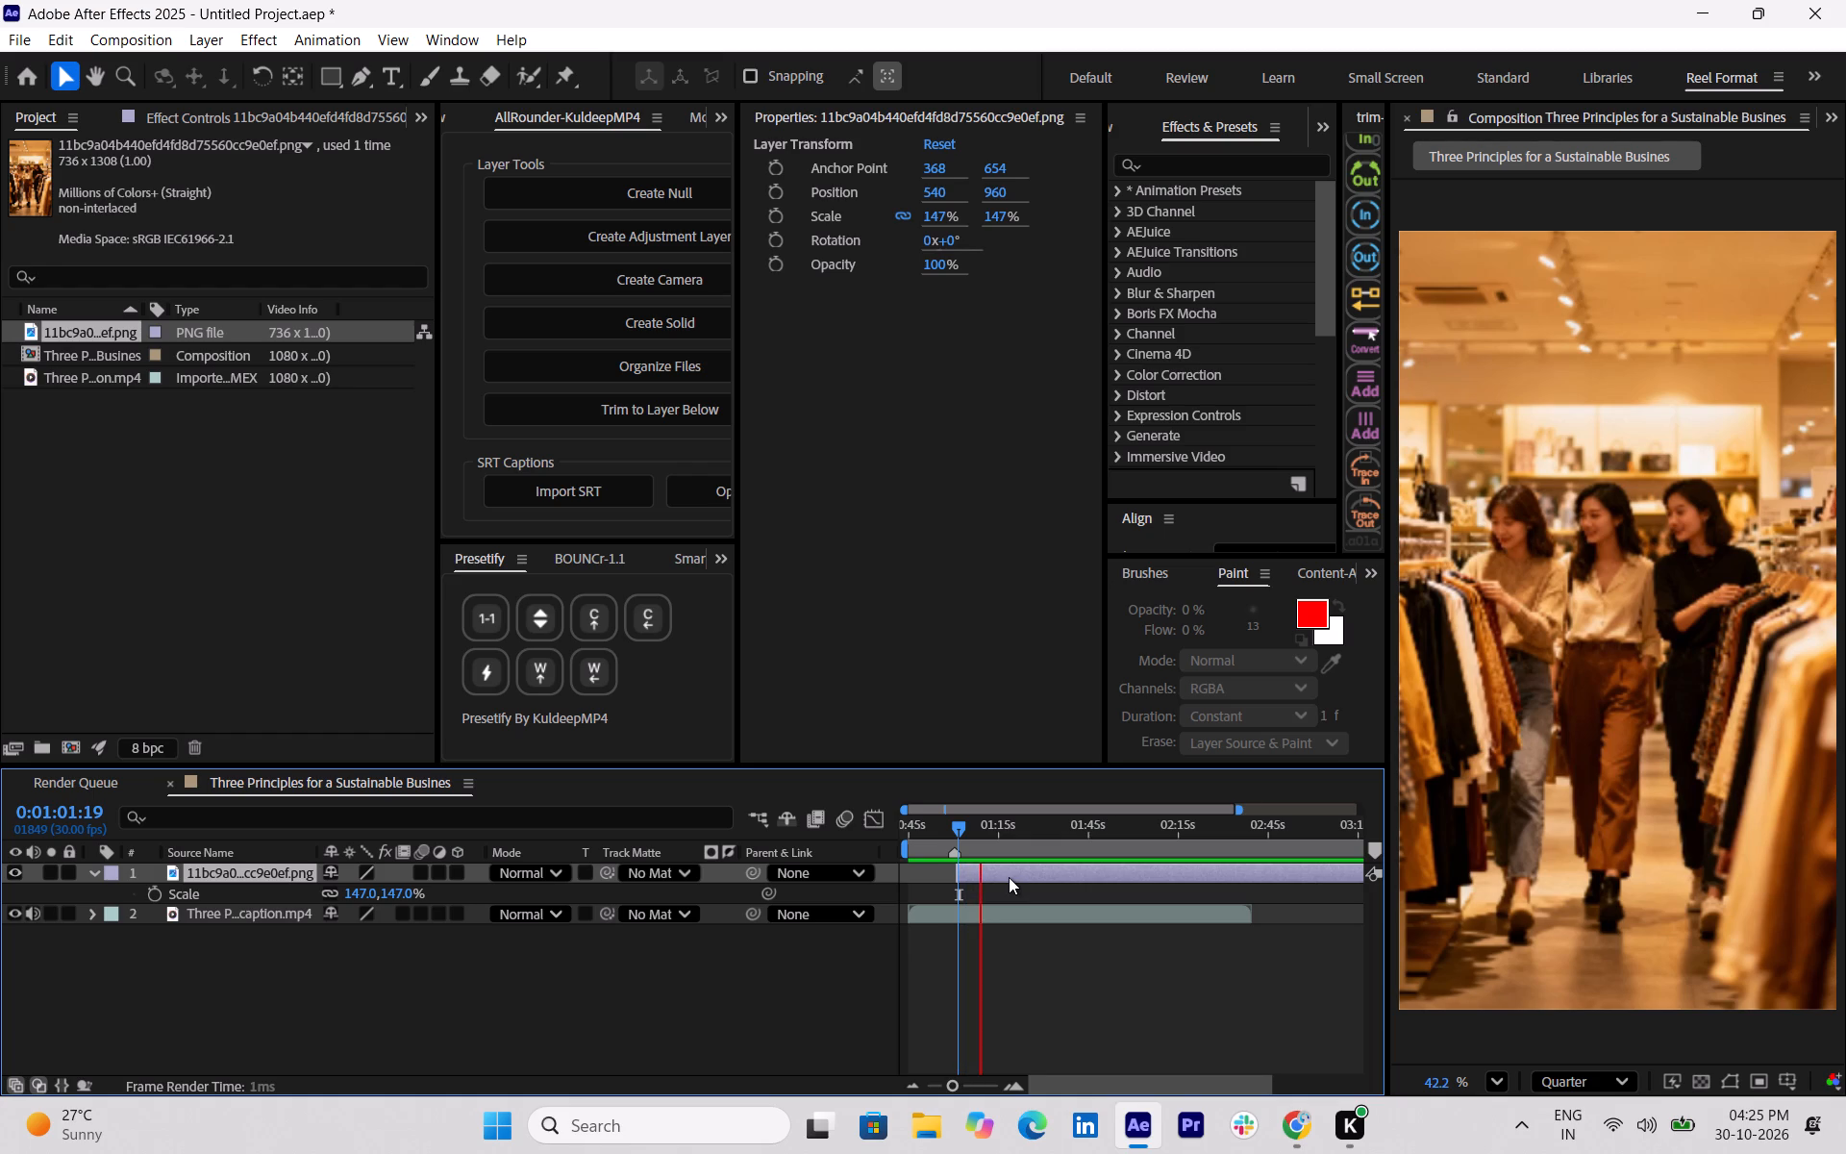
pyautogui.press('space')
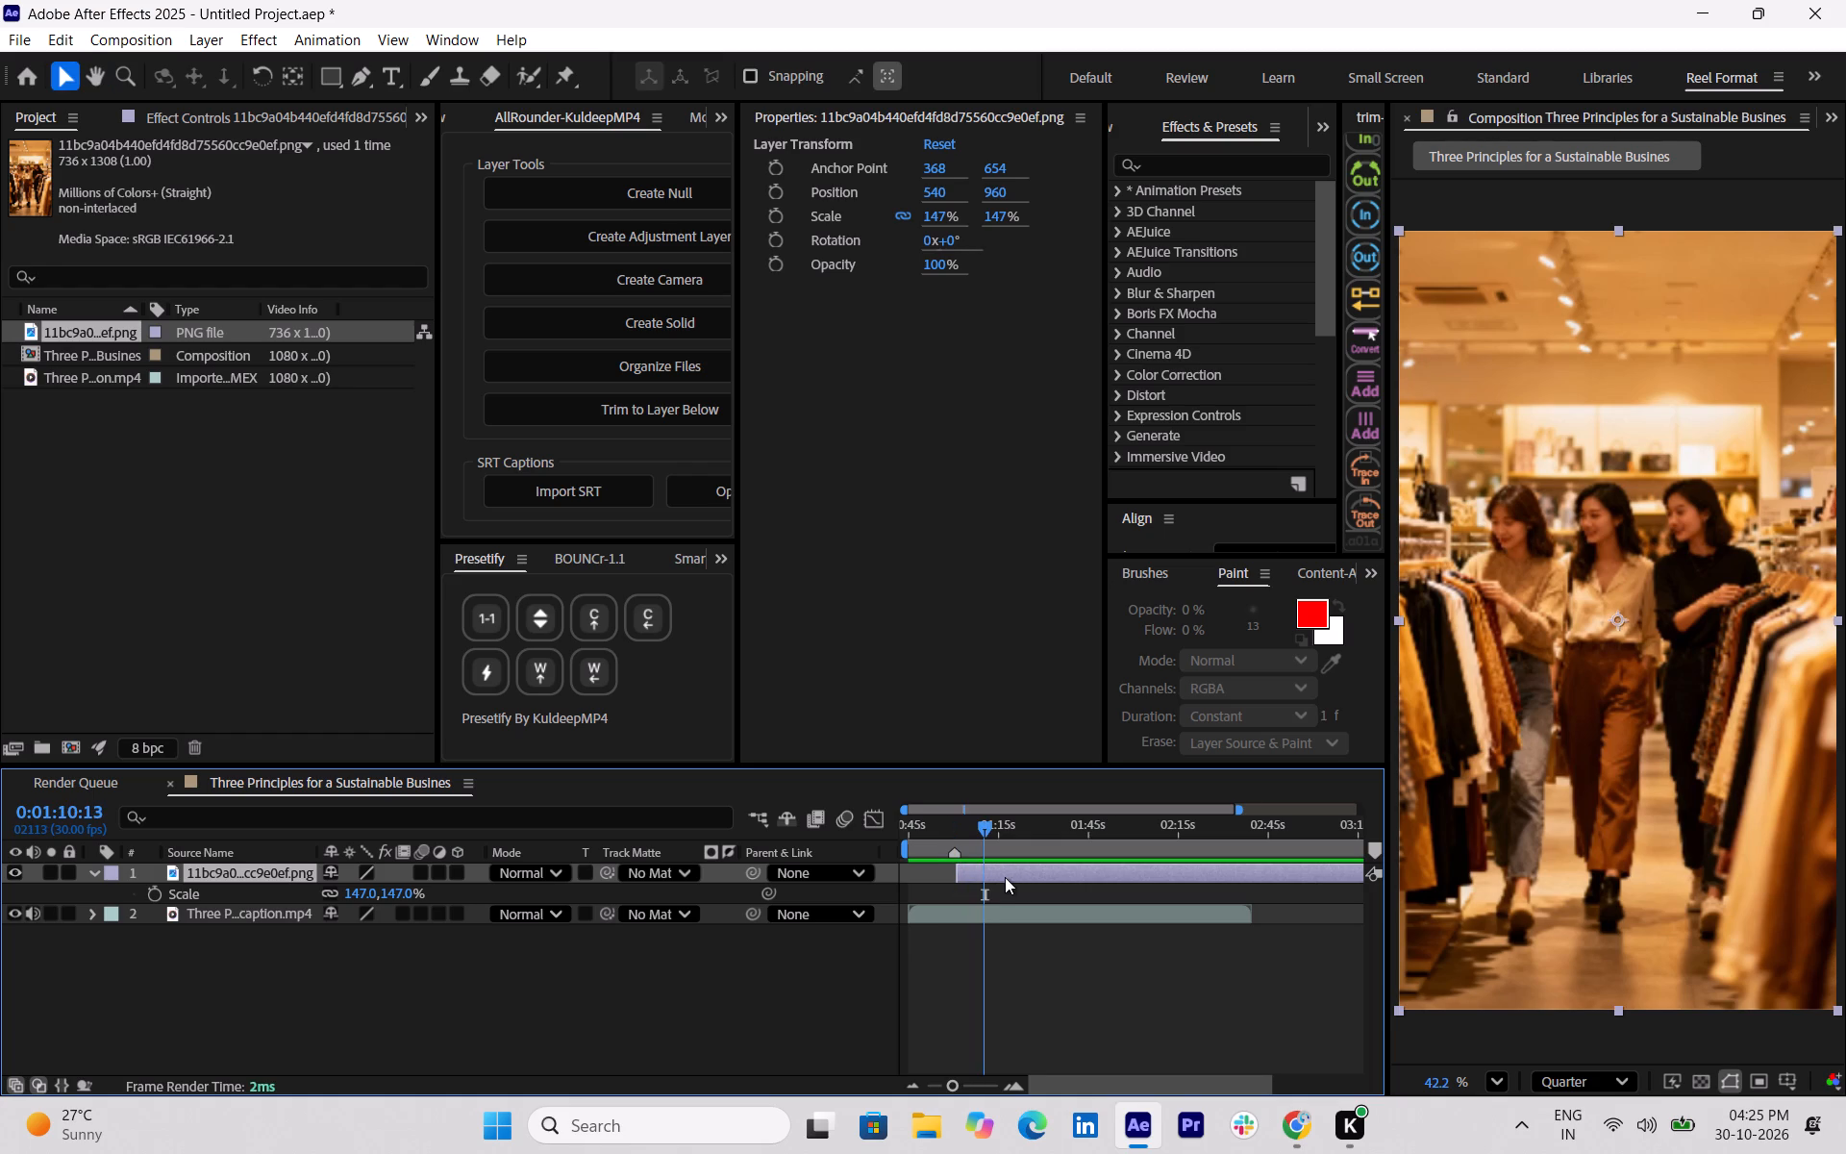
pyautogui.hotkey('ctrl', 'i')
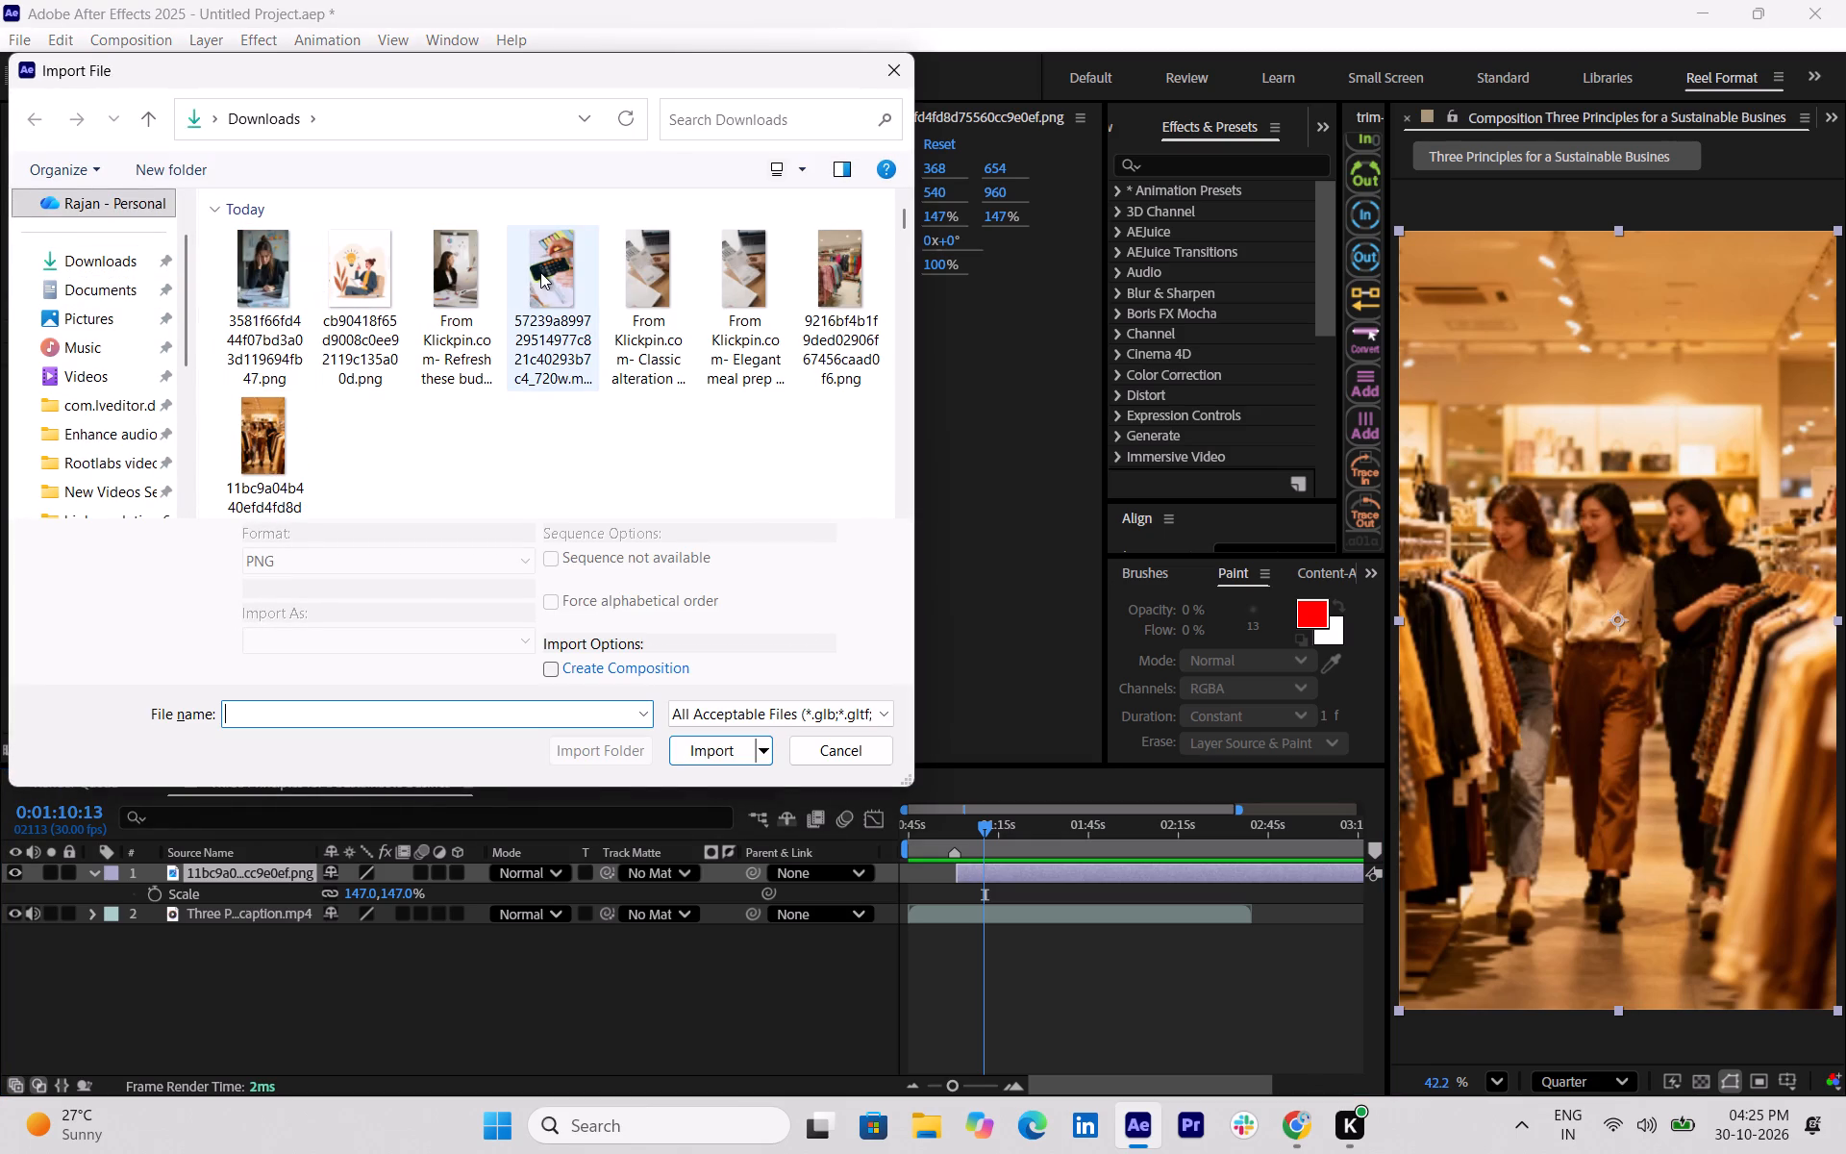
pyautogui.scroll(-1, 800, 336)
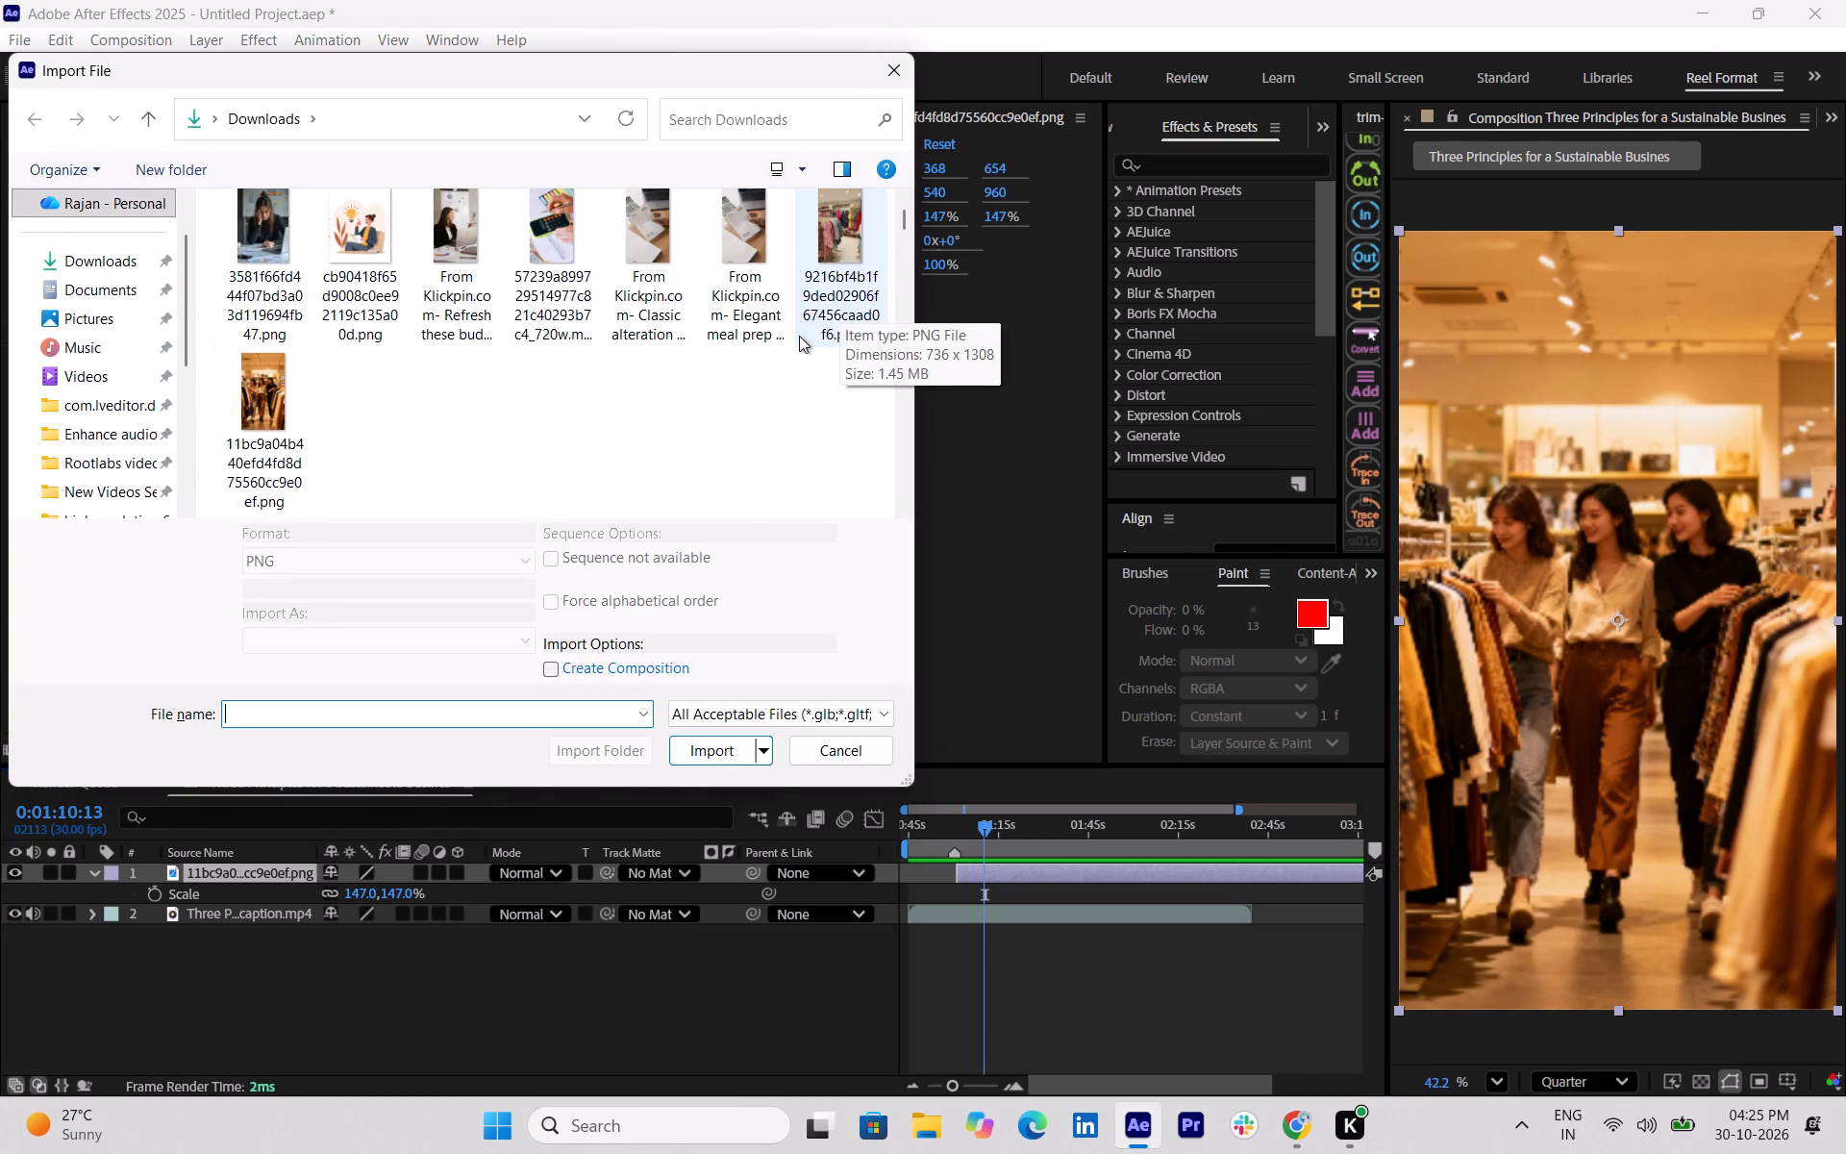
pyautogui.scroll(-4, 799, 336)
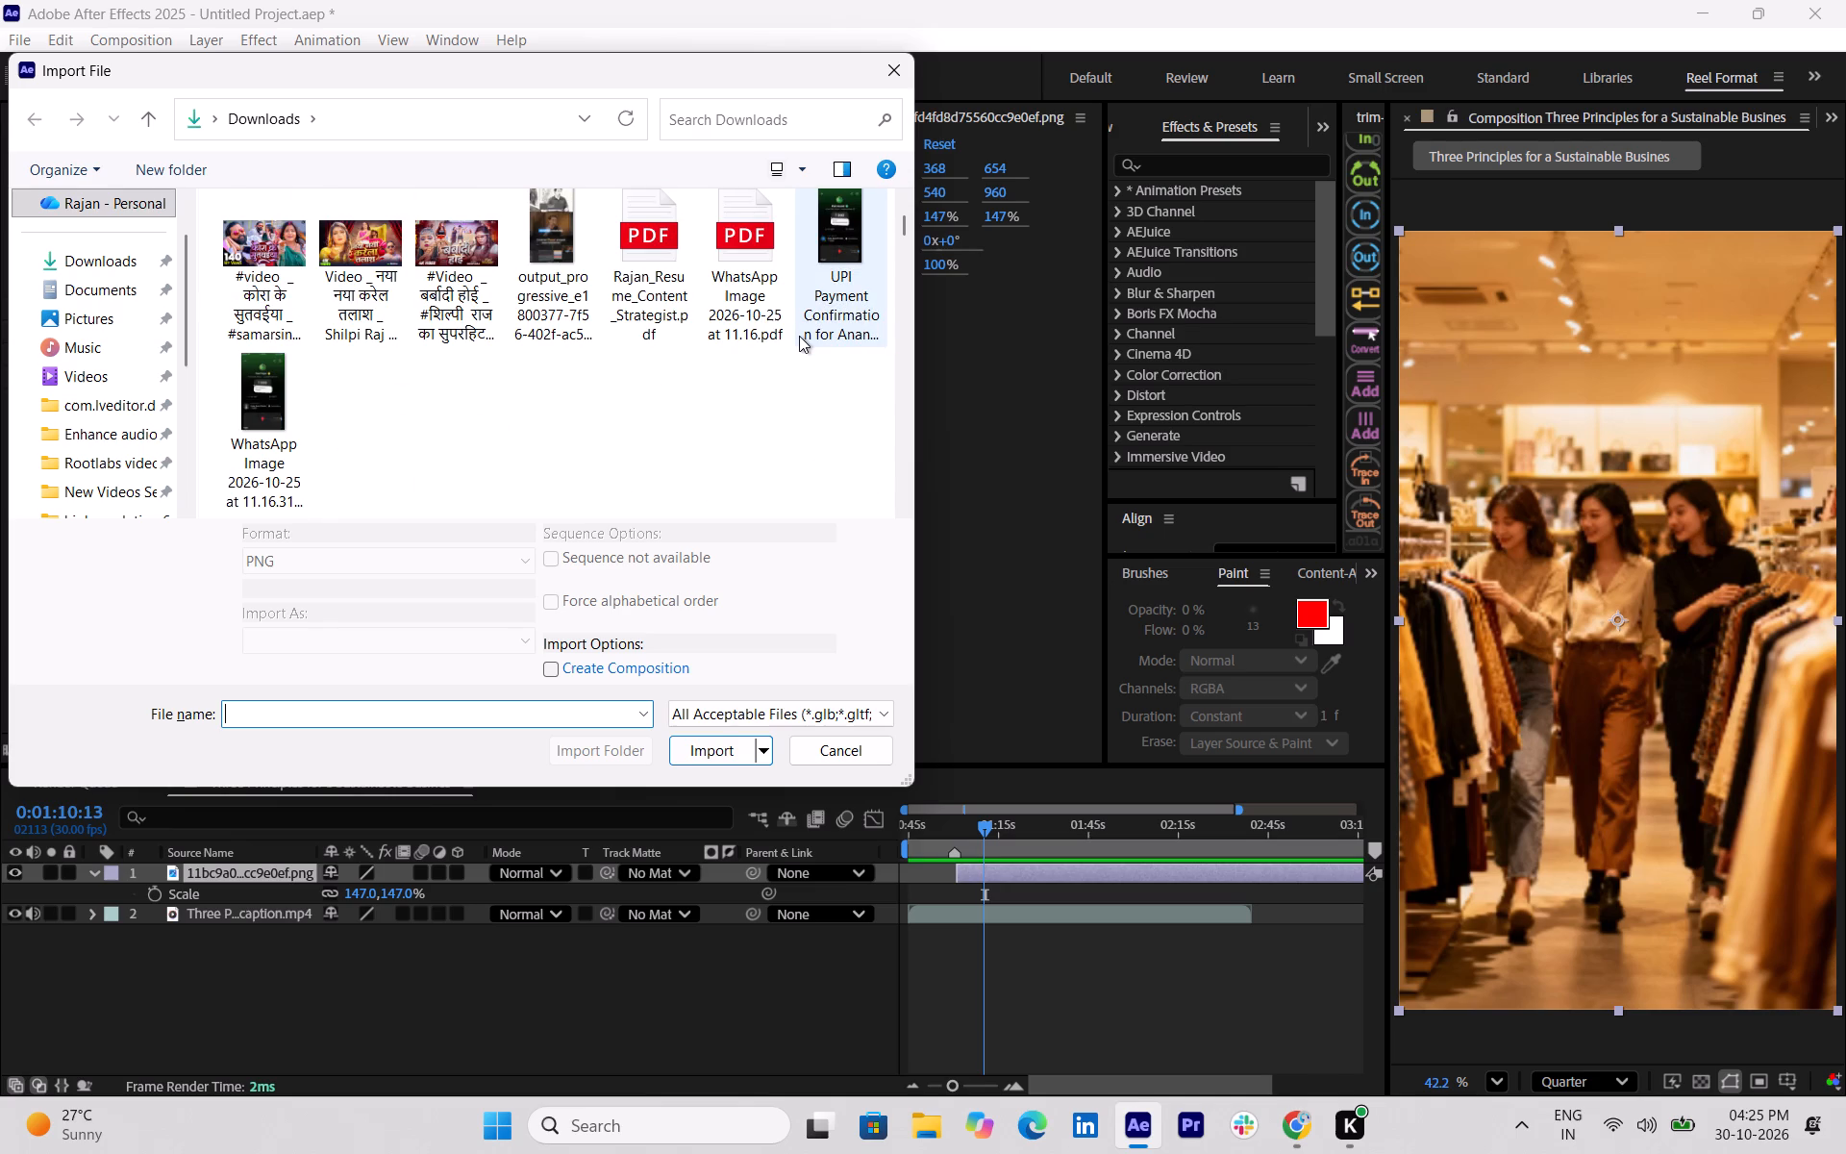
pyautogui.scroll(3, 799, 336)
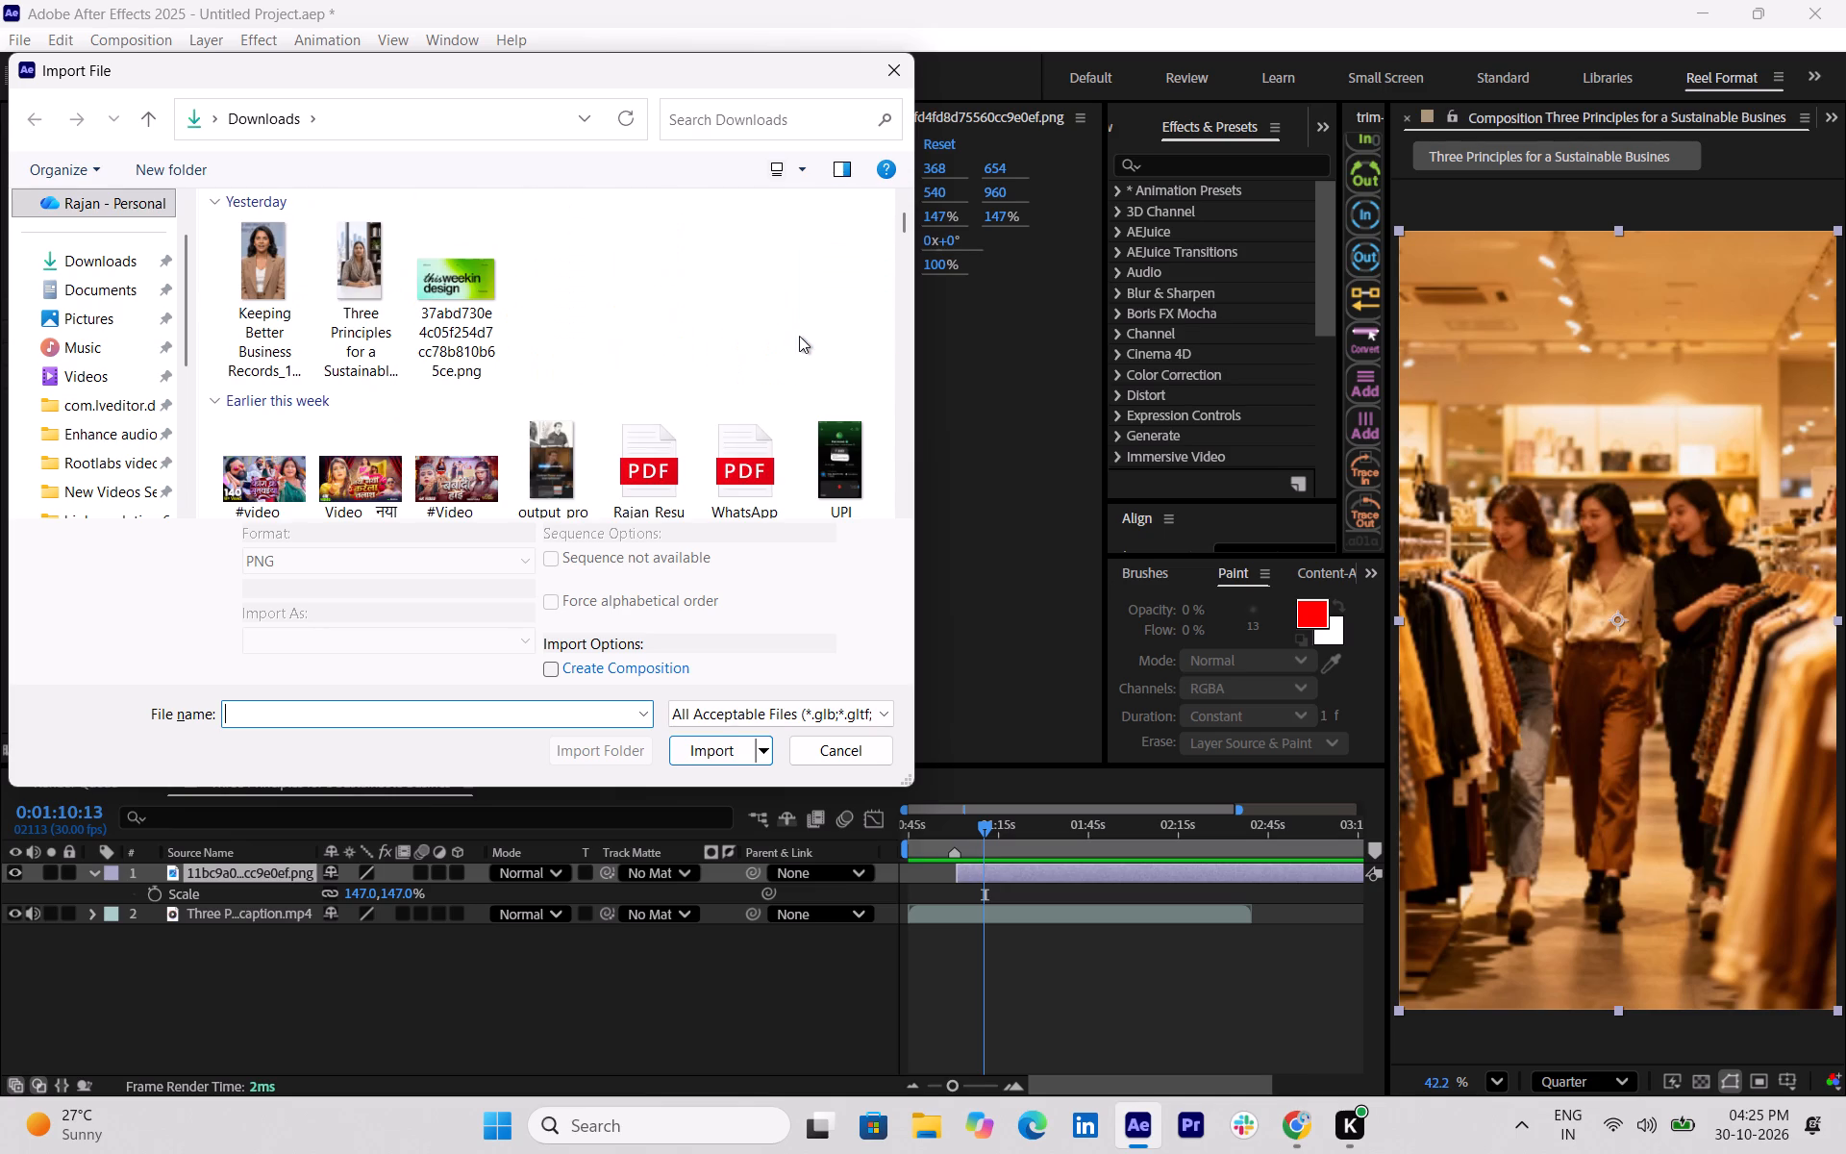
pyautogui.scroll(1, 799, 336)
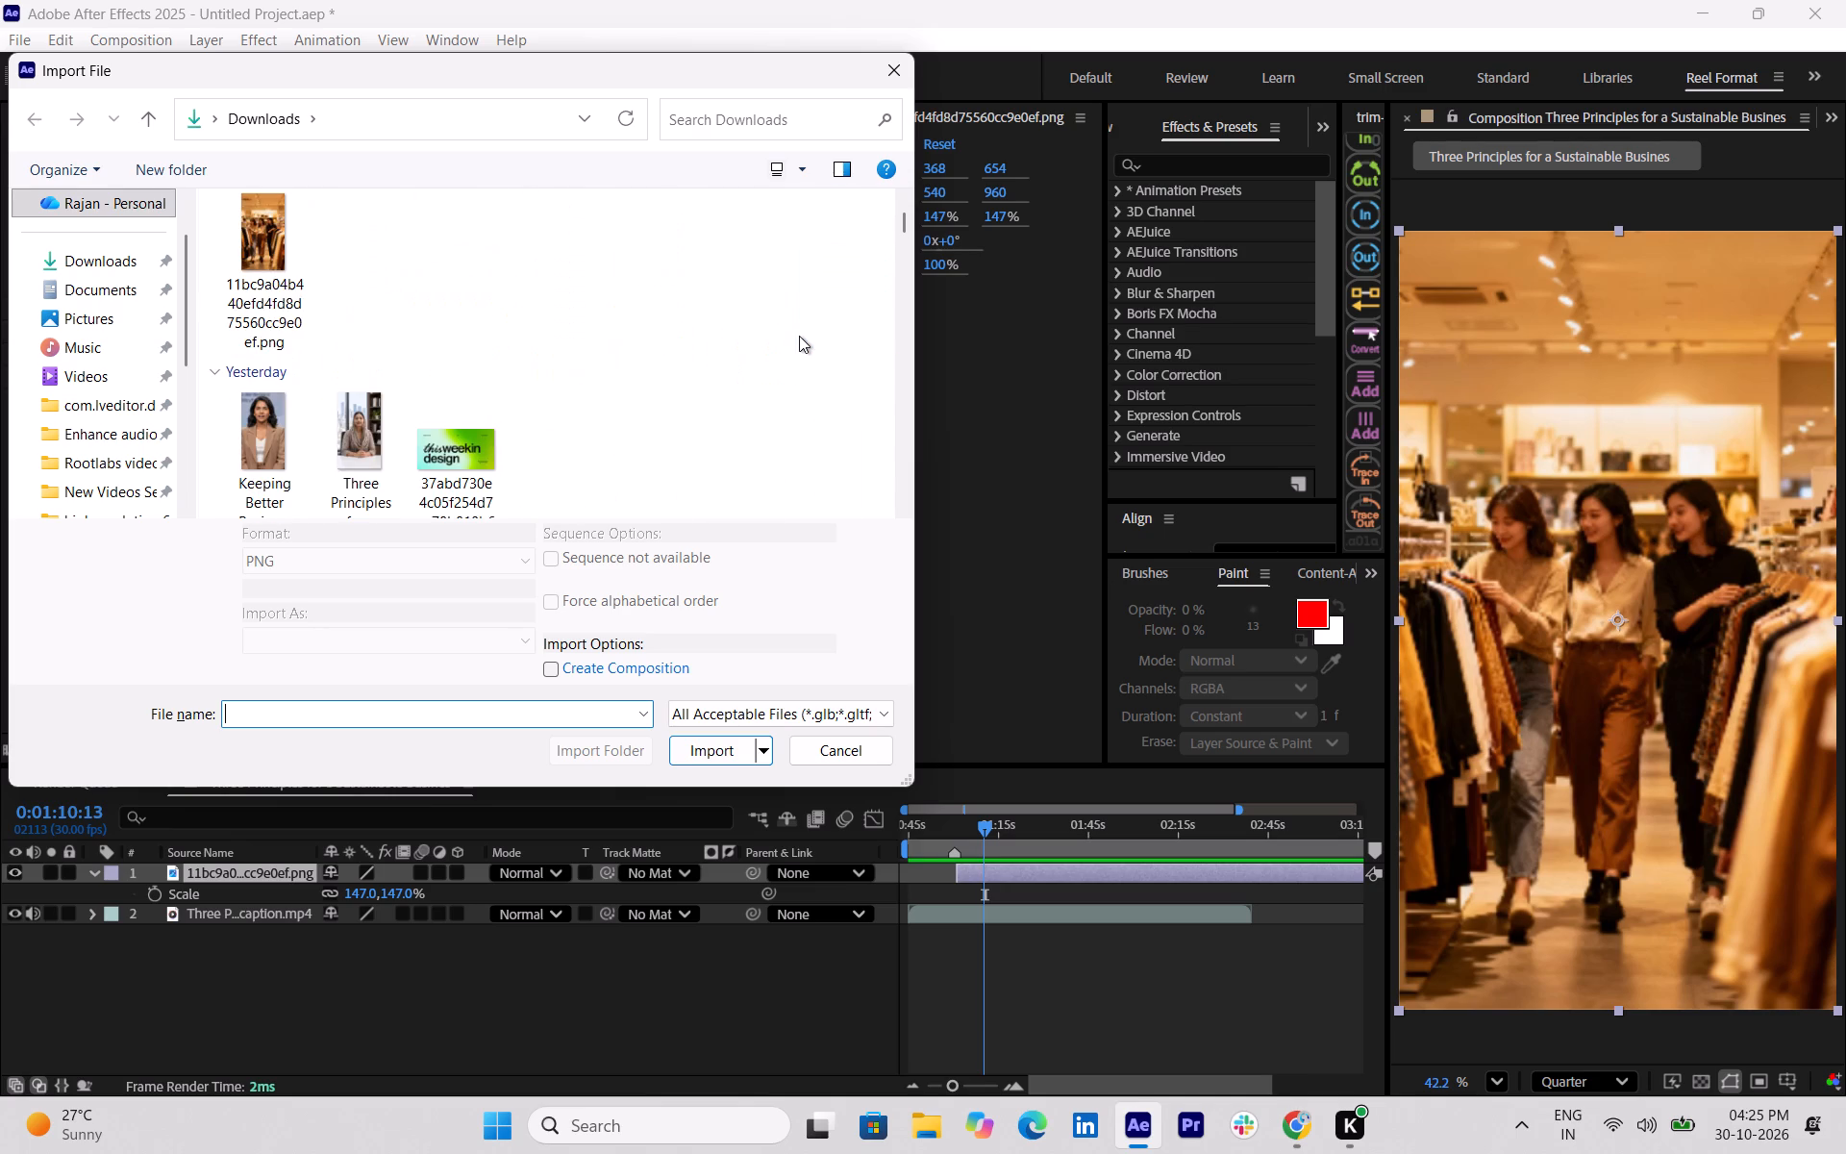
pyautogui.scroll(1, 799, 336)
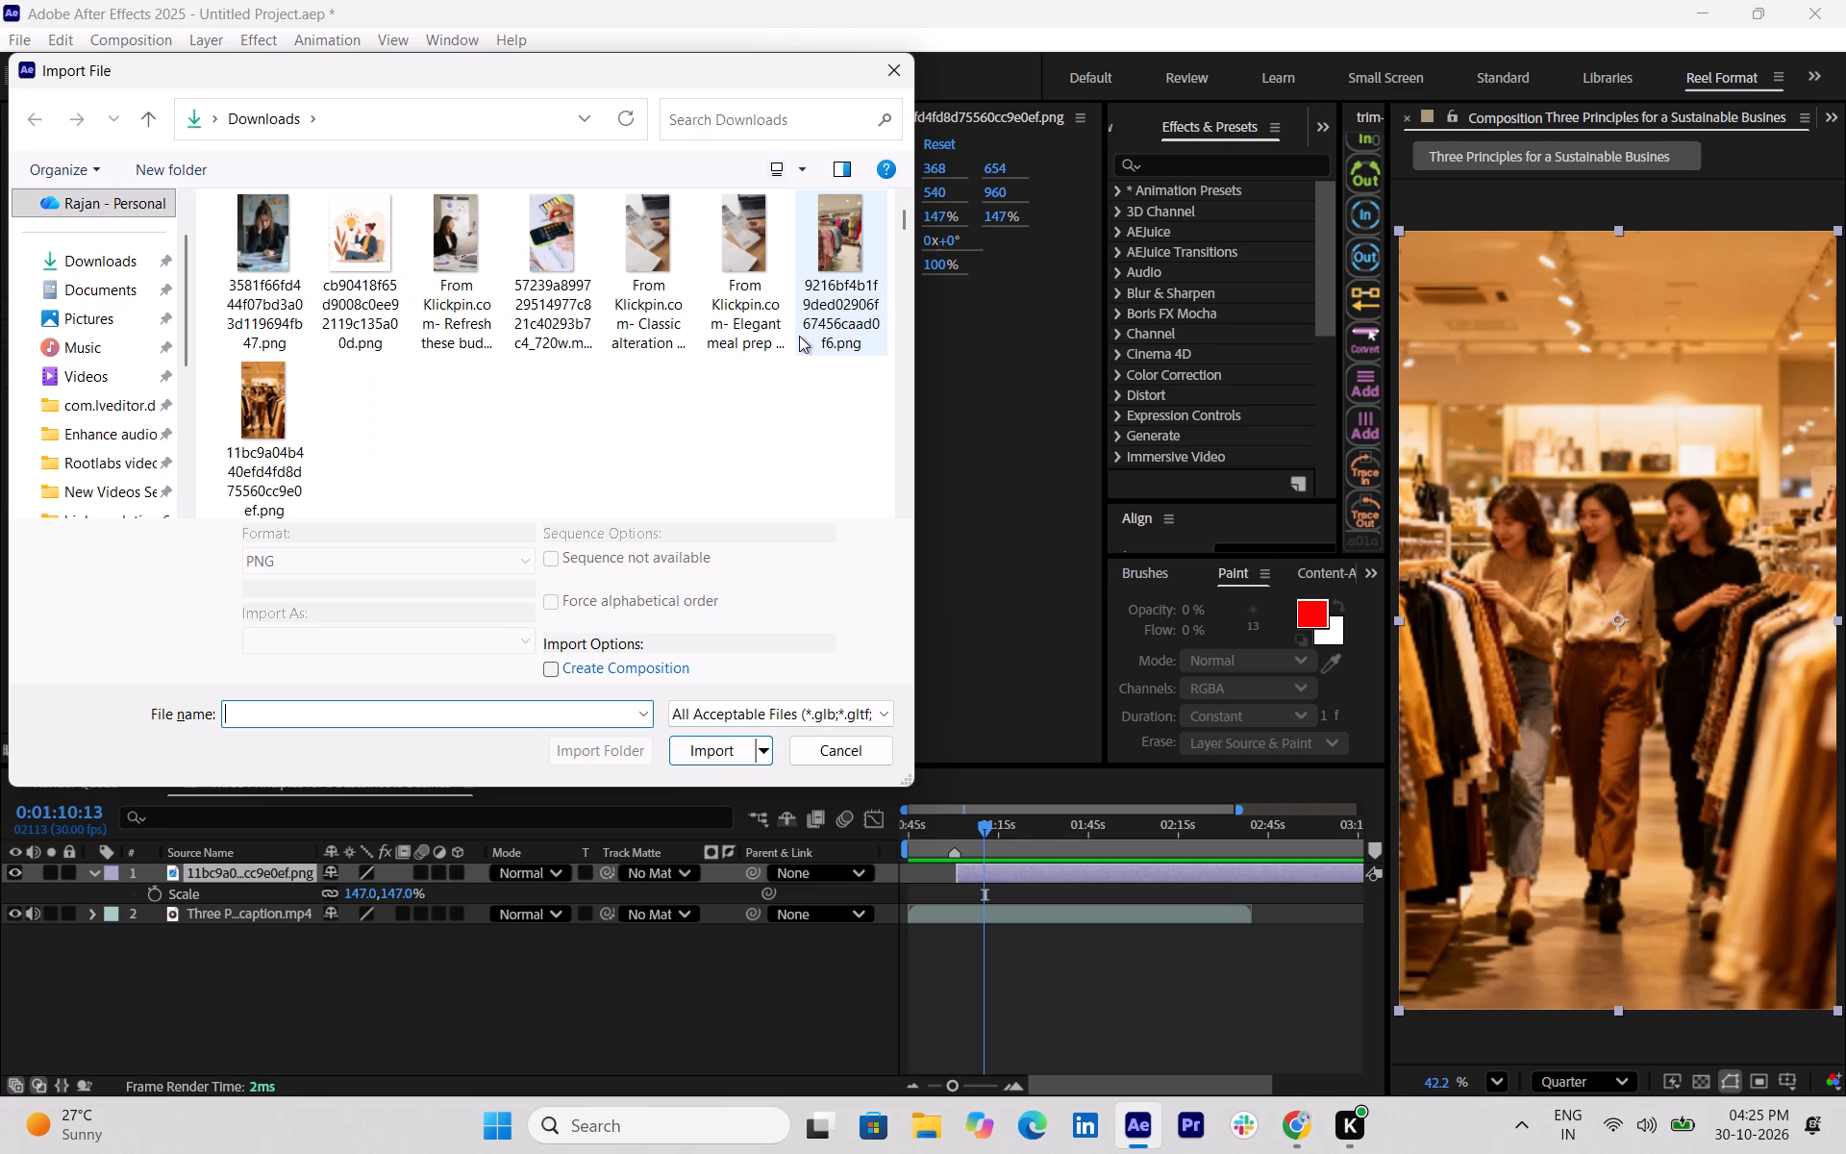
pyautogui.click(805, 255)
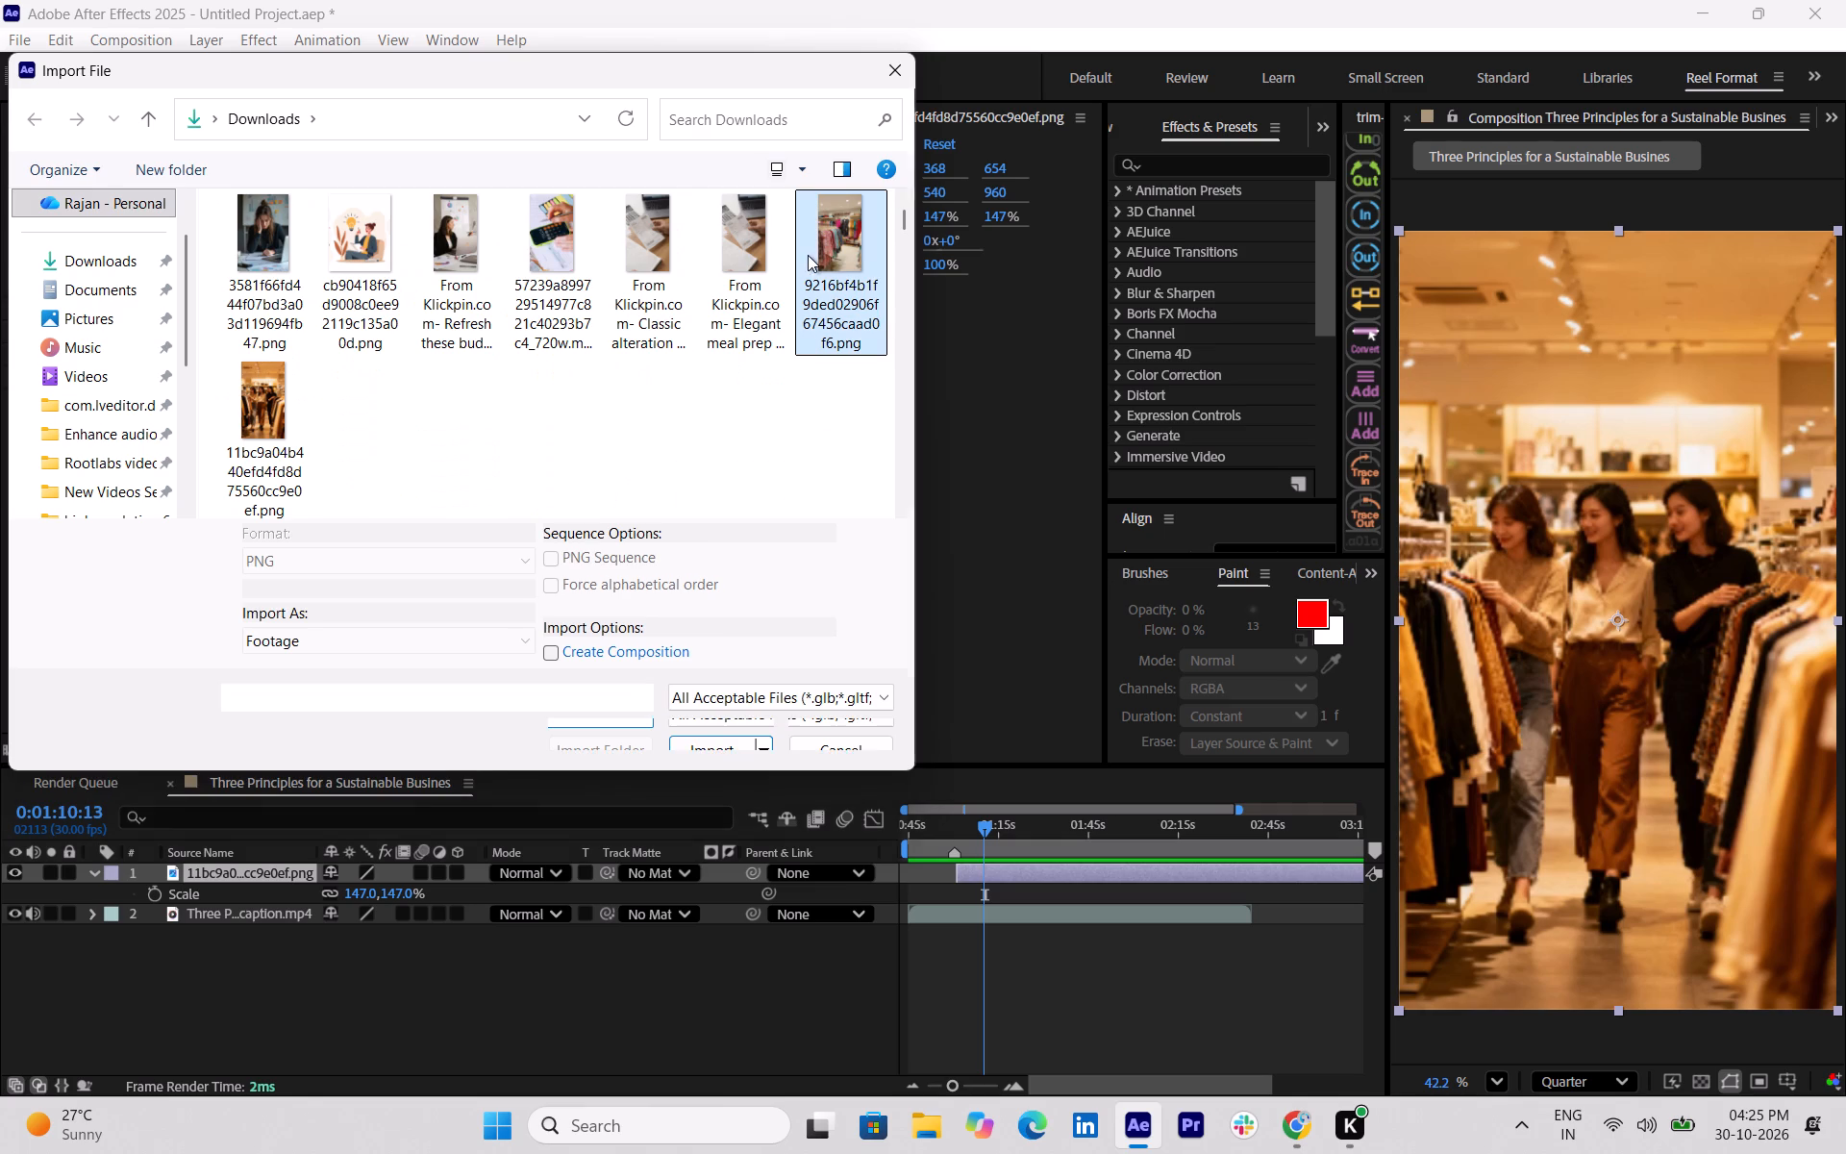
pyautogui.click(726, 737)
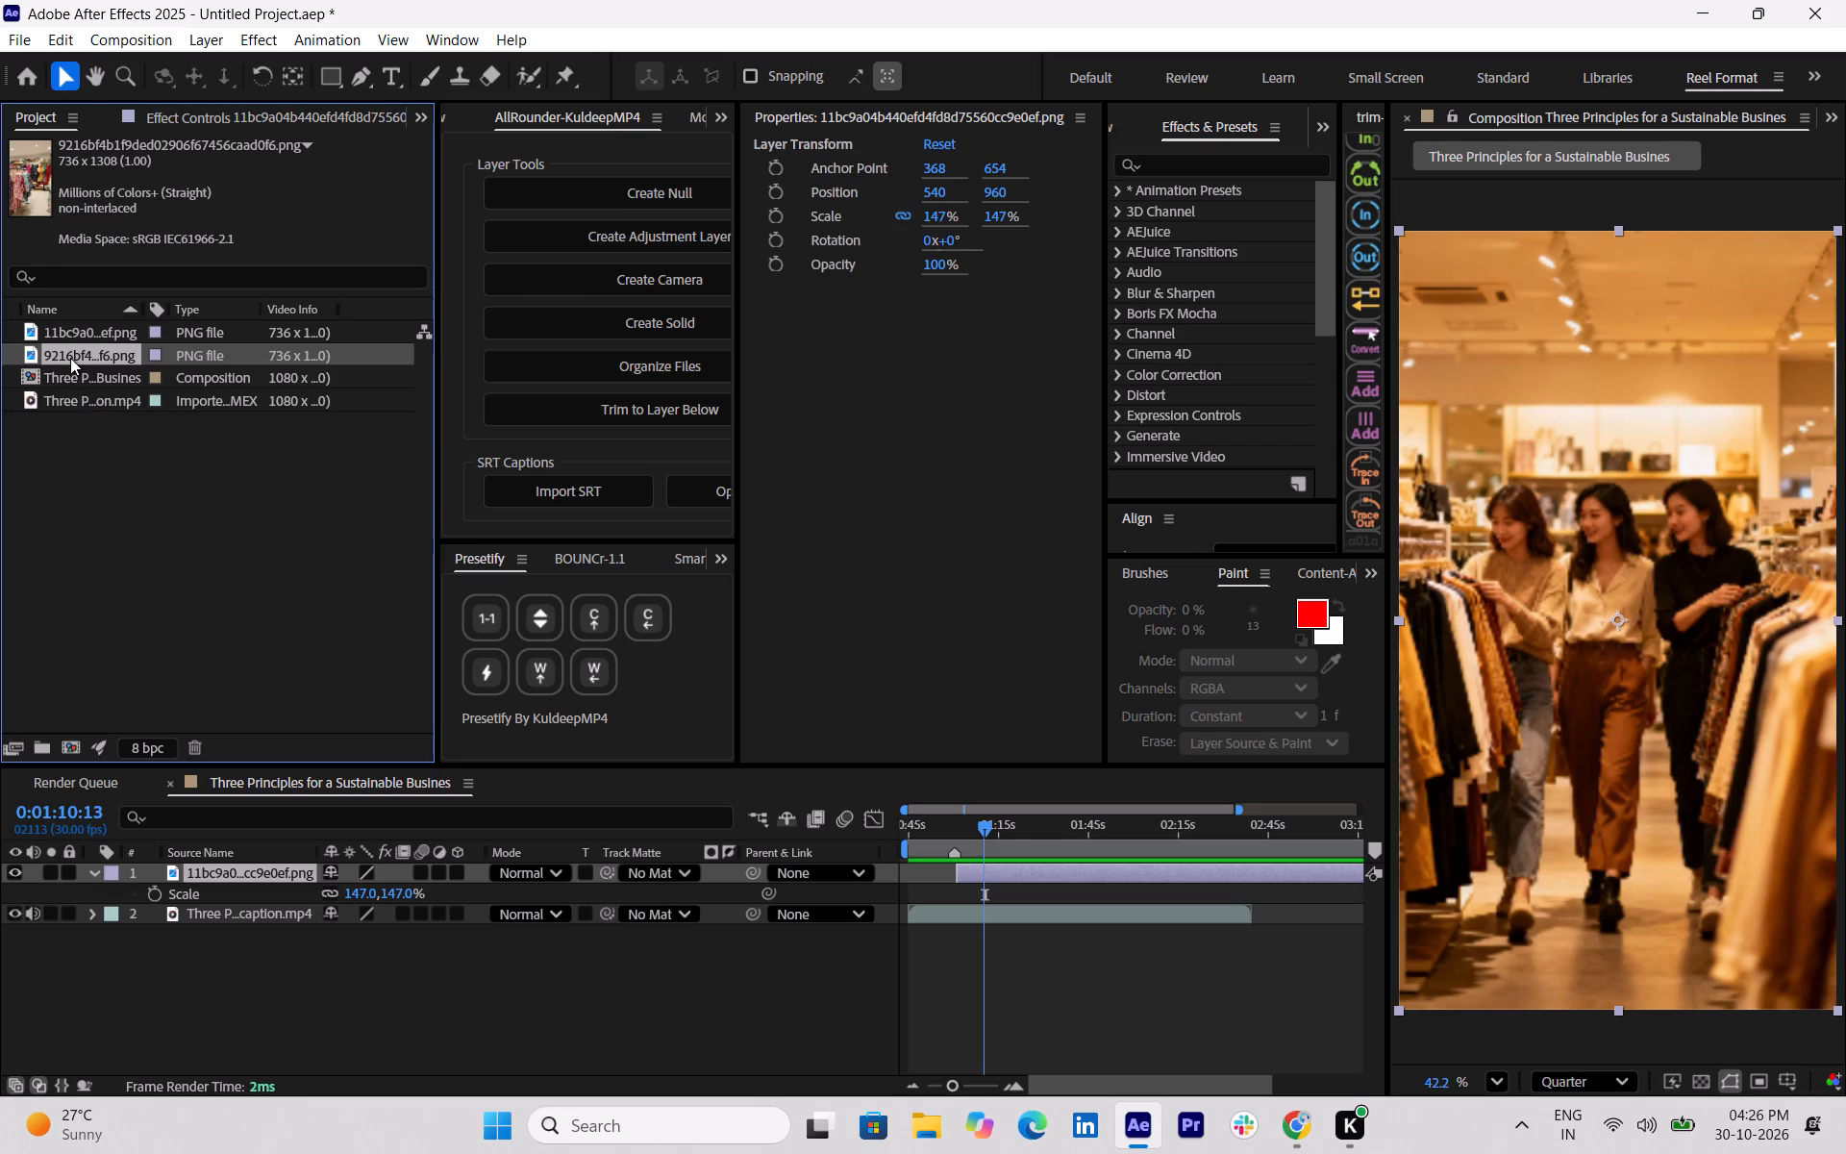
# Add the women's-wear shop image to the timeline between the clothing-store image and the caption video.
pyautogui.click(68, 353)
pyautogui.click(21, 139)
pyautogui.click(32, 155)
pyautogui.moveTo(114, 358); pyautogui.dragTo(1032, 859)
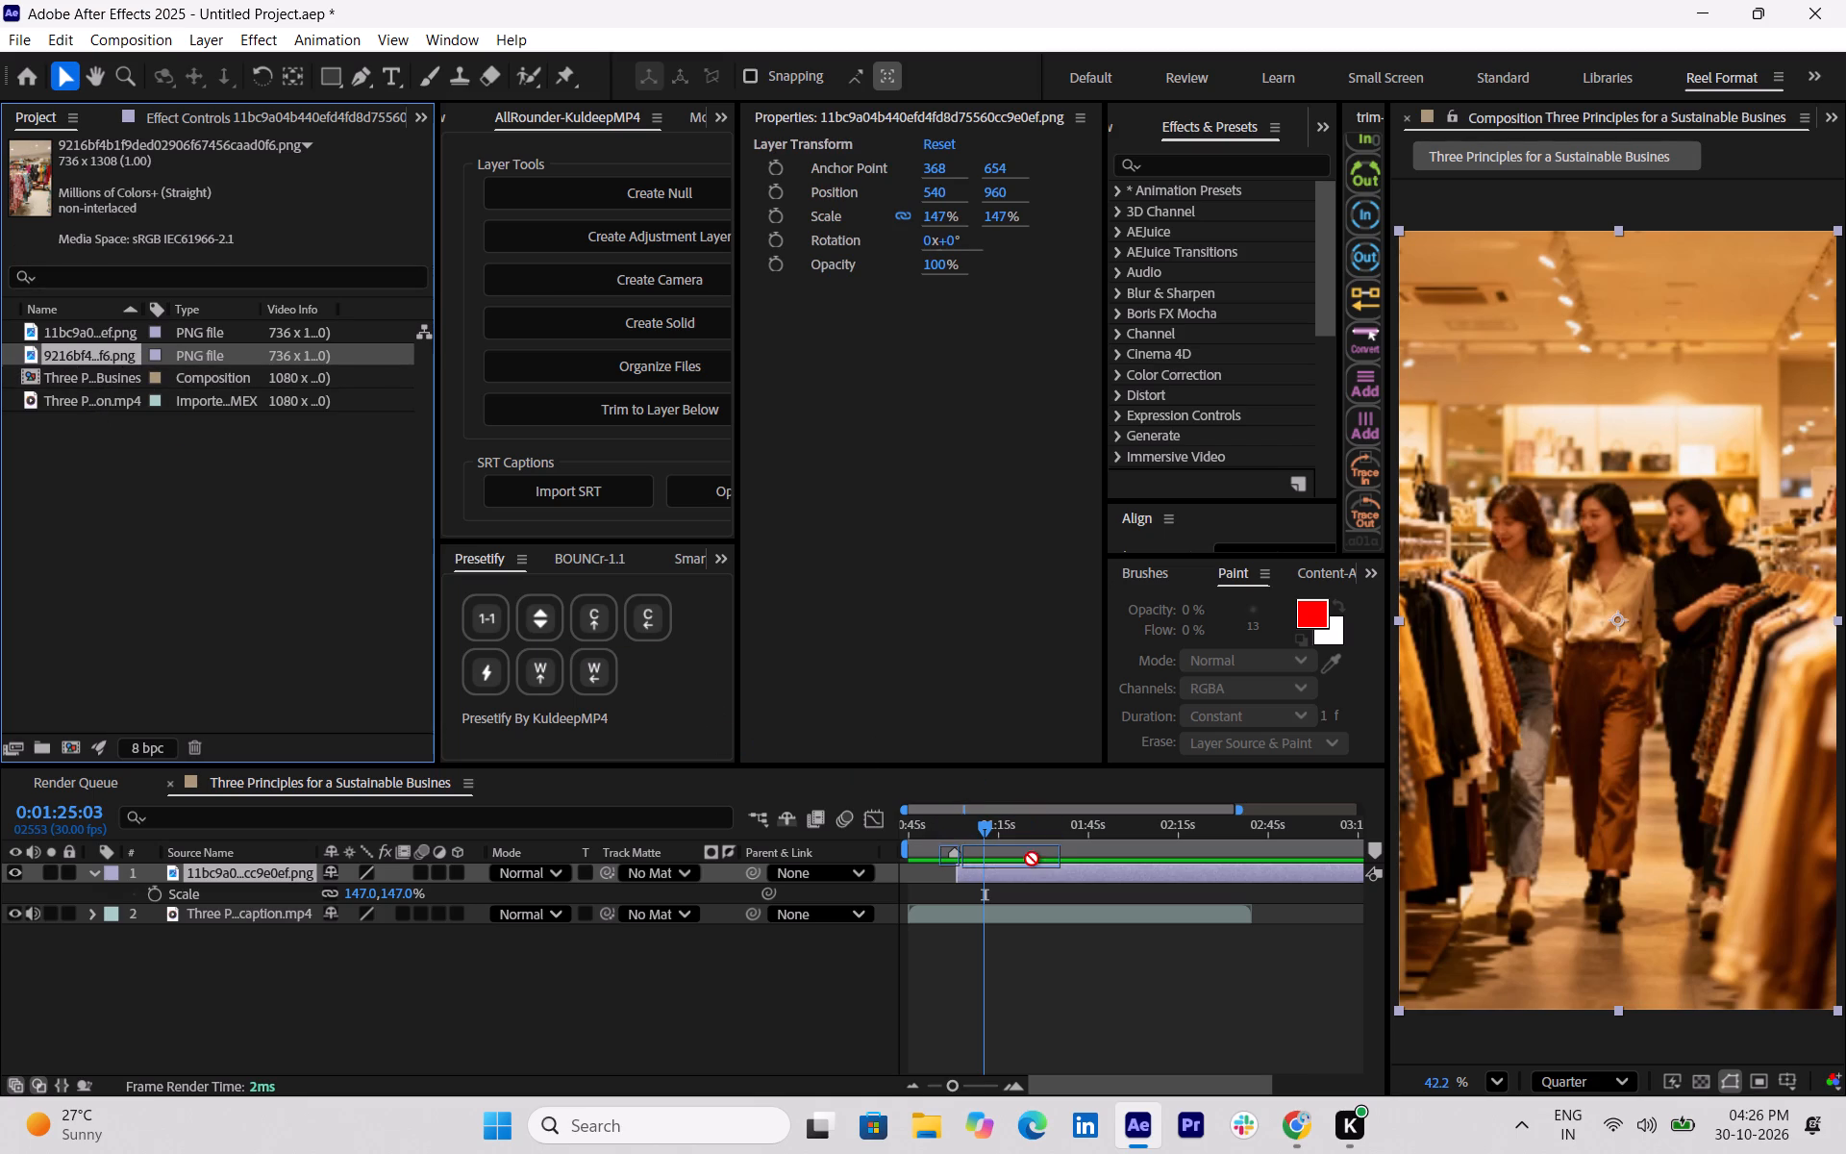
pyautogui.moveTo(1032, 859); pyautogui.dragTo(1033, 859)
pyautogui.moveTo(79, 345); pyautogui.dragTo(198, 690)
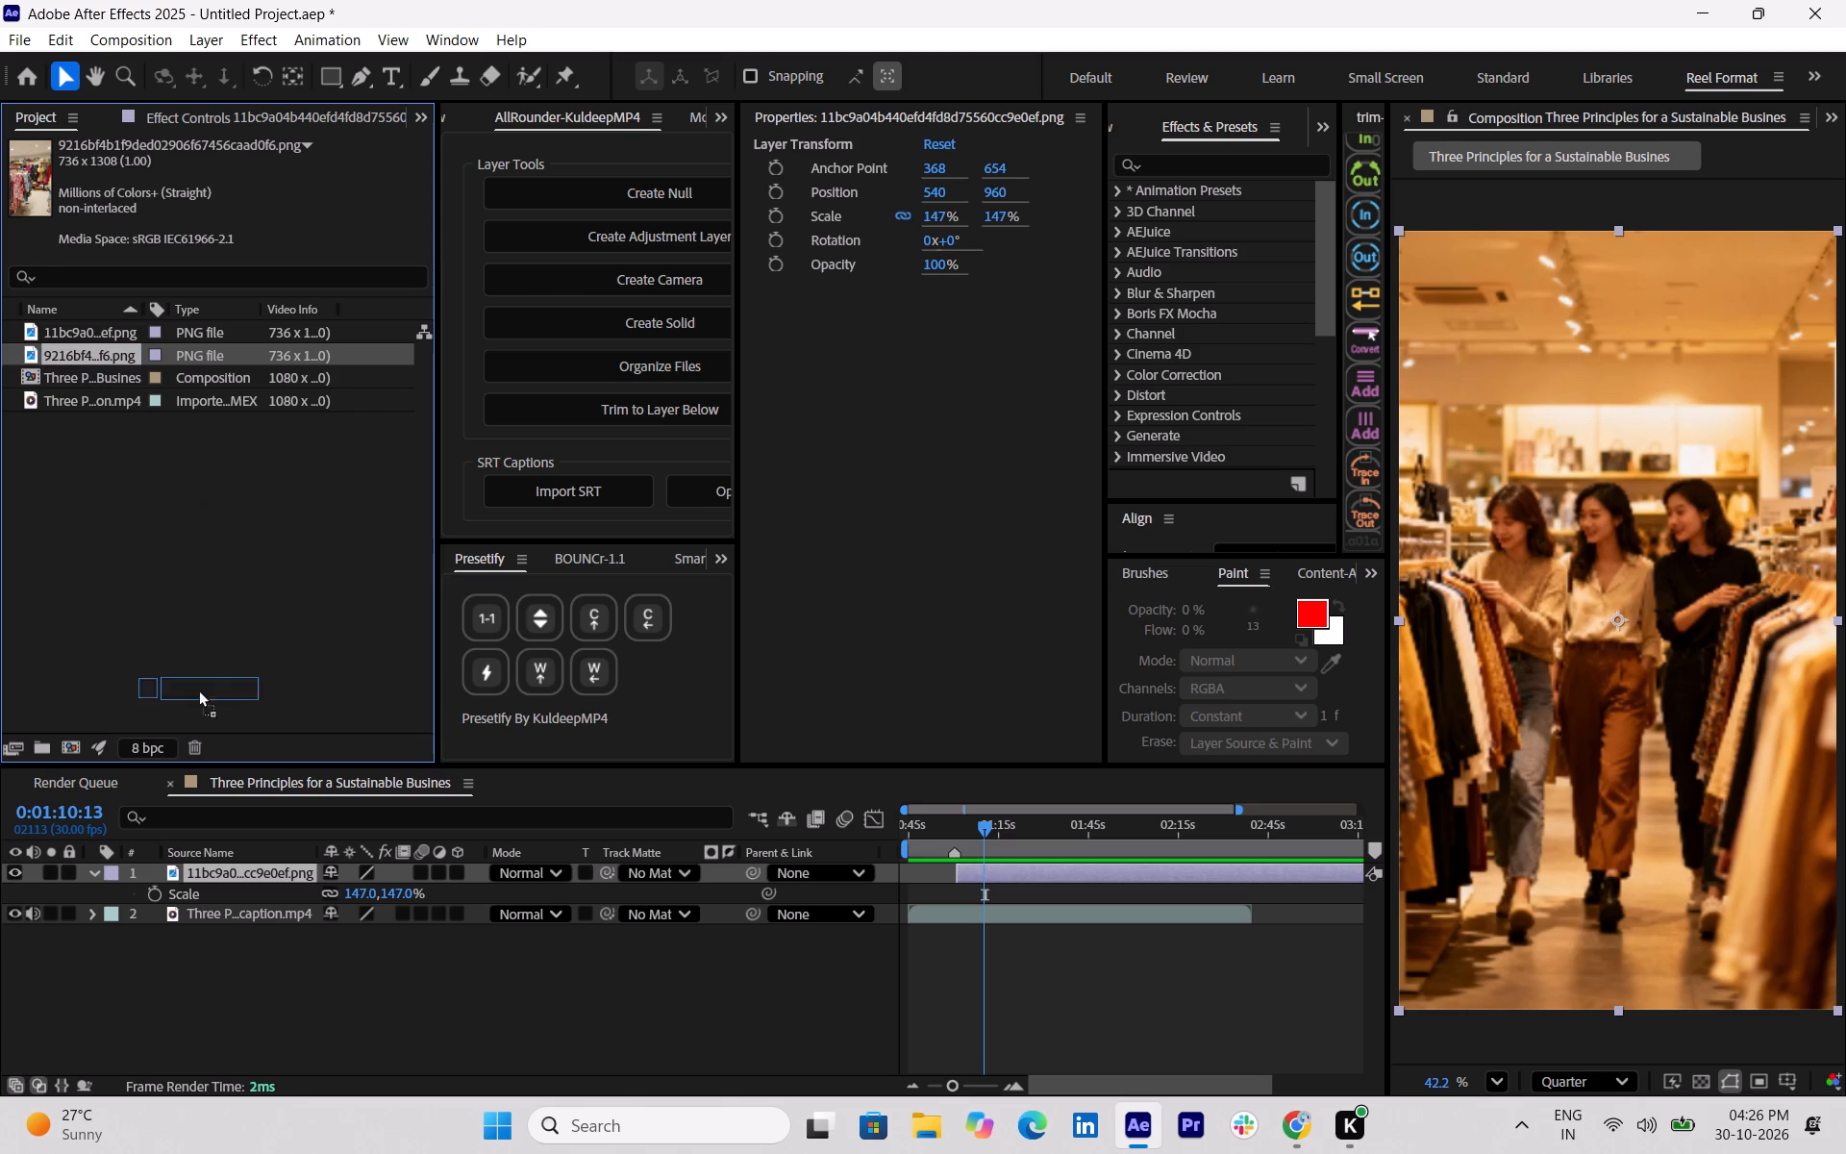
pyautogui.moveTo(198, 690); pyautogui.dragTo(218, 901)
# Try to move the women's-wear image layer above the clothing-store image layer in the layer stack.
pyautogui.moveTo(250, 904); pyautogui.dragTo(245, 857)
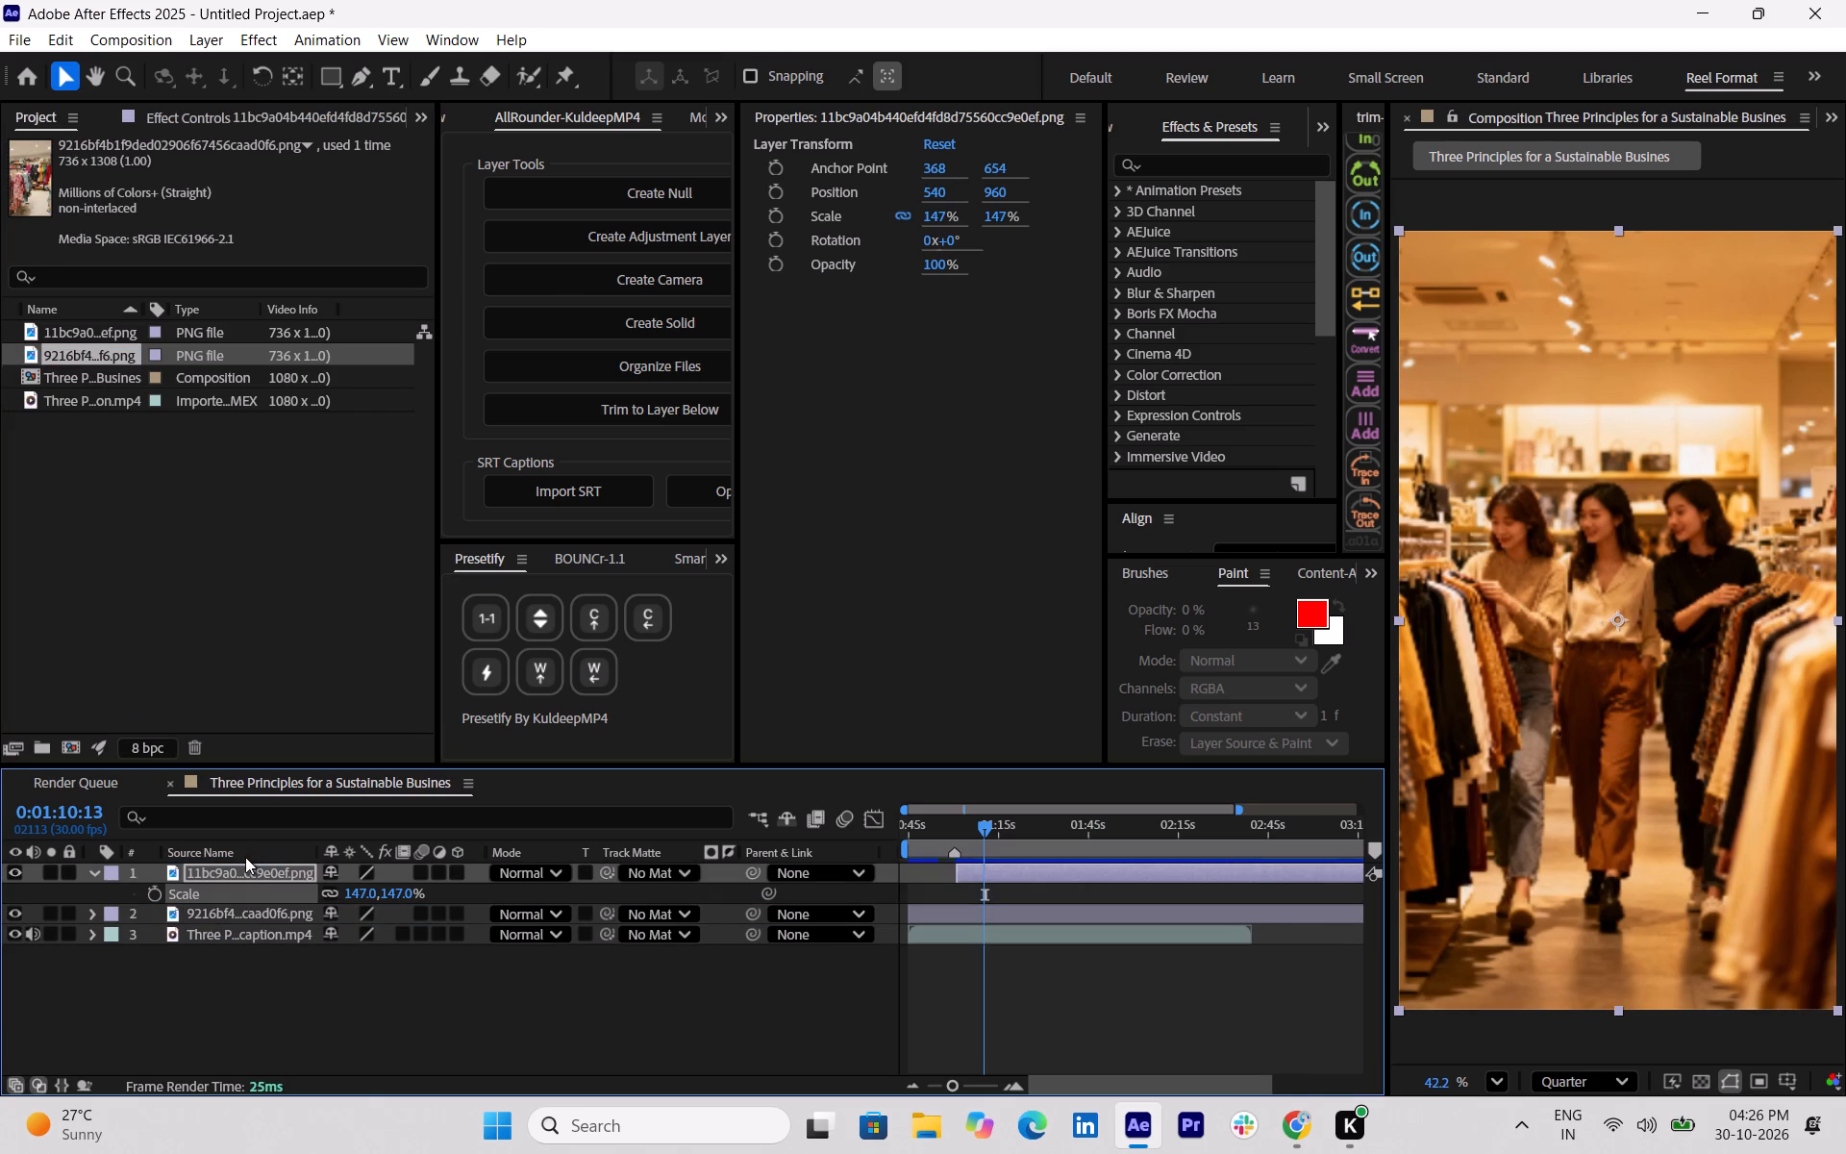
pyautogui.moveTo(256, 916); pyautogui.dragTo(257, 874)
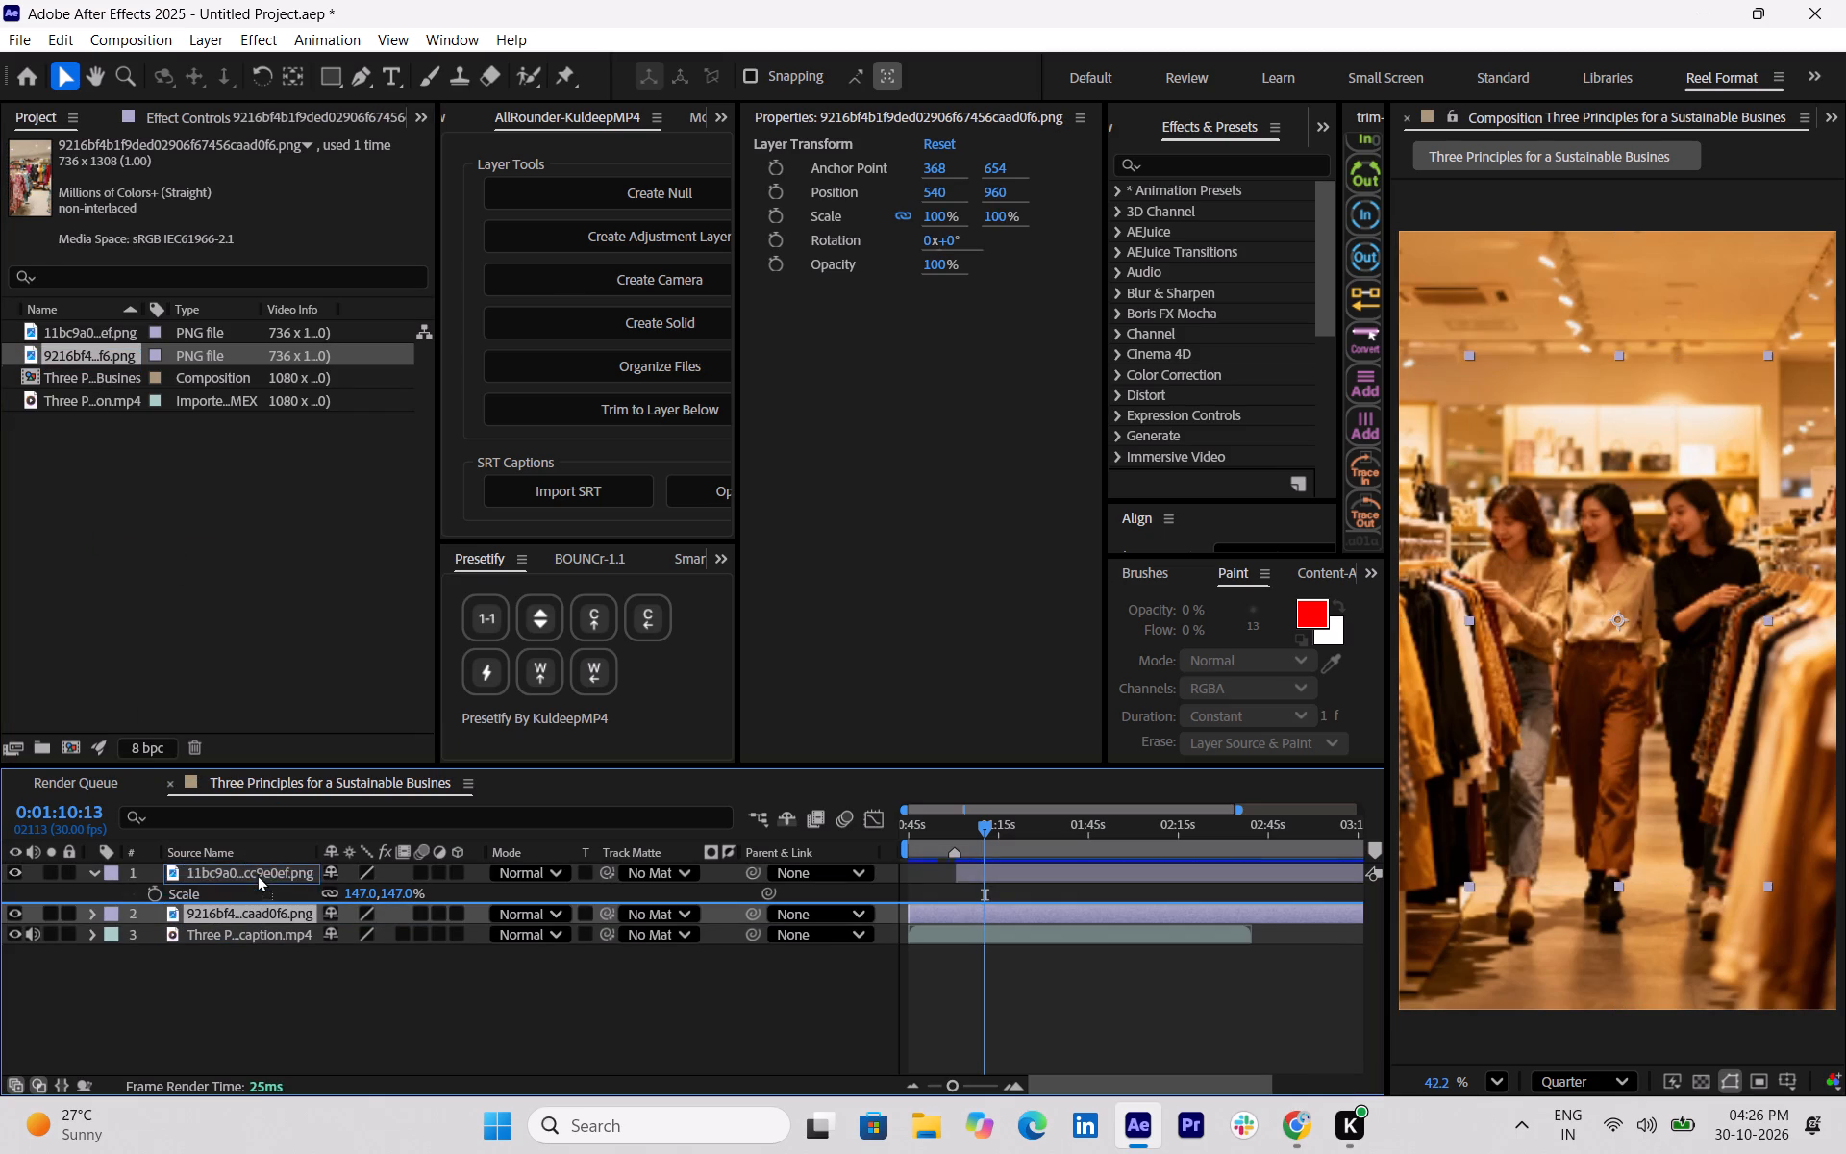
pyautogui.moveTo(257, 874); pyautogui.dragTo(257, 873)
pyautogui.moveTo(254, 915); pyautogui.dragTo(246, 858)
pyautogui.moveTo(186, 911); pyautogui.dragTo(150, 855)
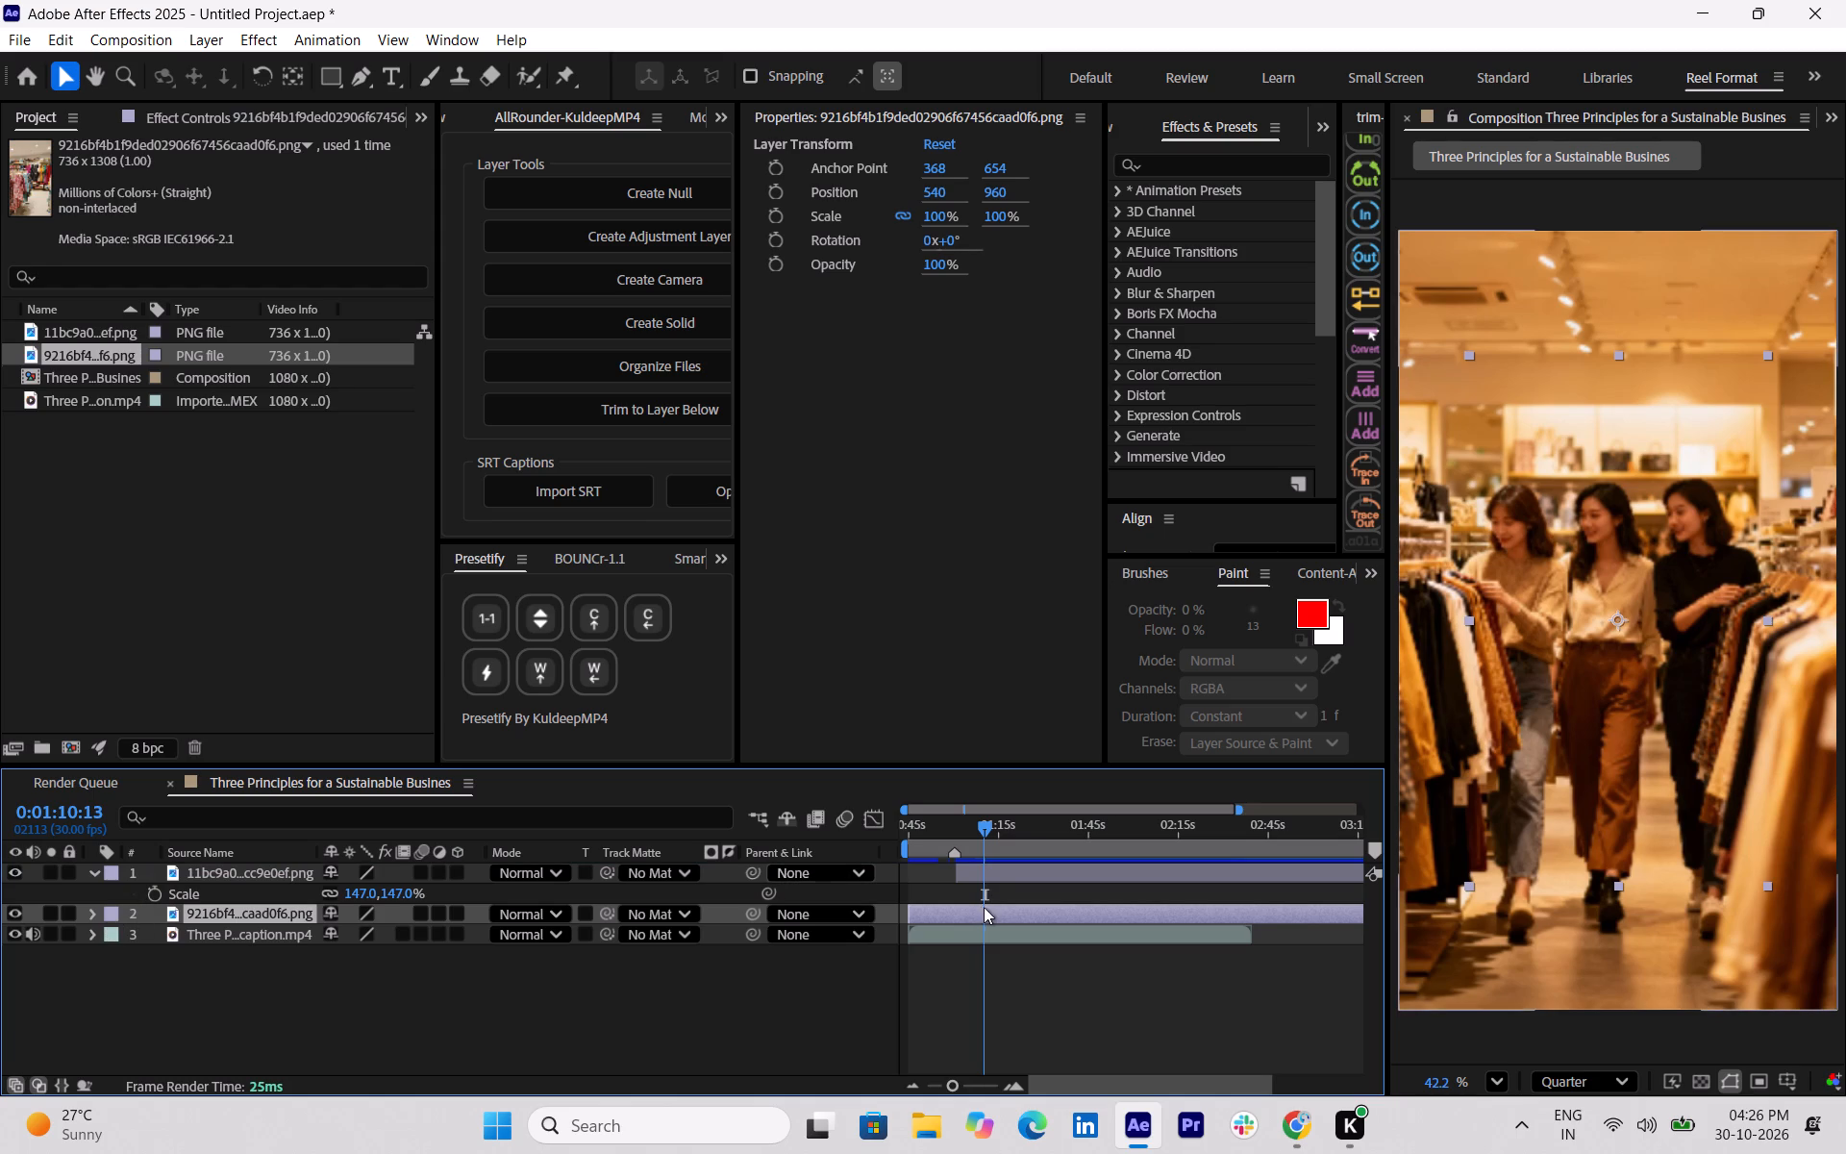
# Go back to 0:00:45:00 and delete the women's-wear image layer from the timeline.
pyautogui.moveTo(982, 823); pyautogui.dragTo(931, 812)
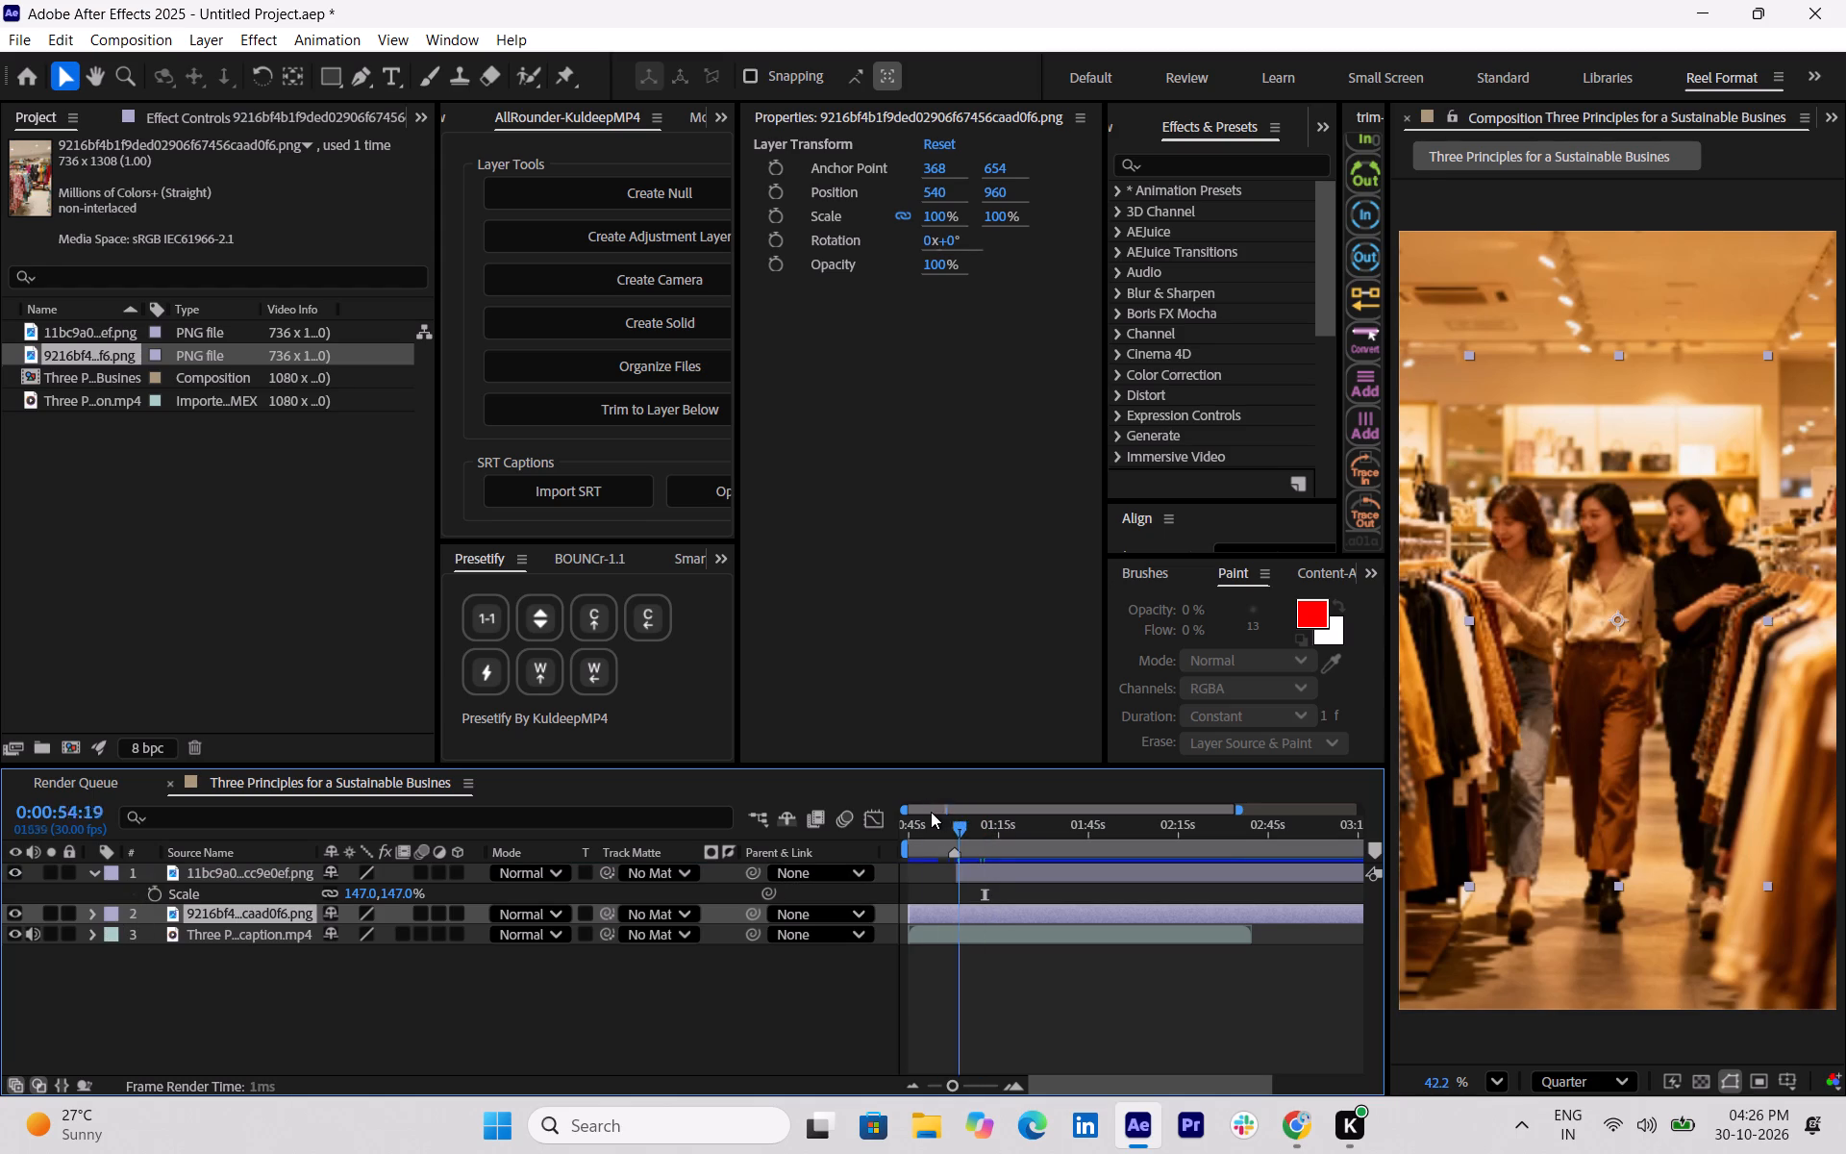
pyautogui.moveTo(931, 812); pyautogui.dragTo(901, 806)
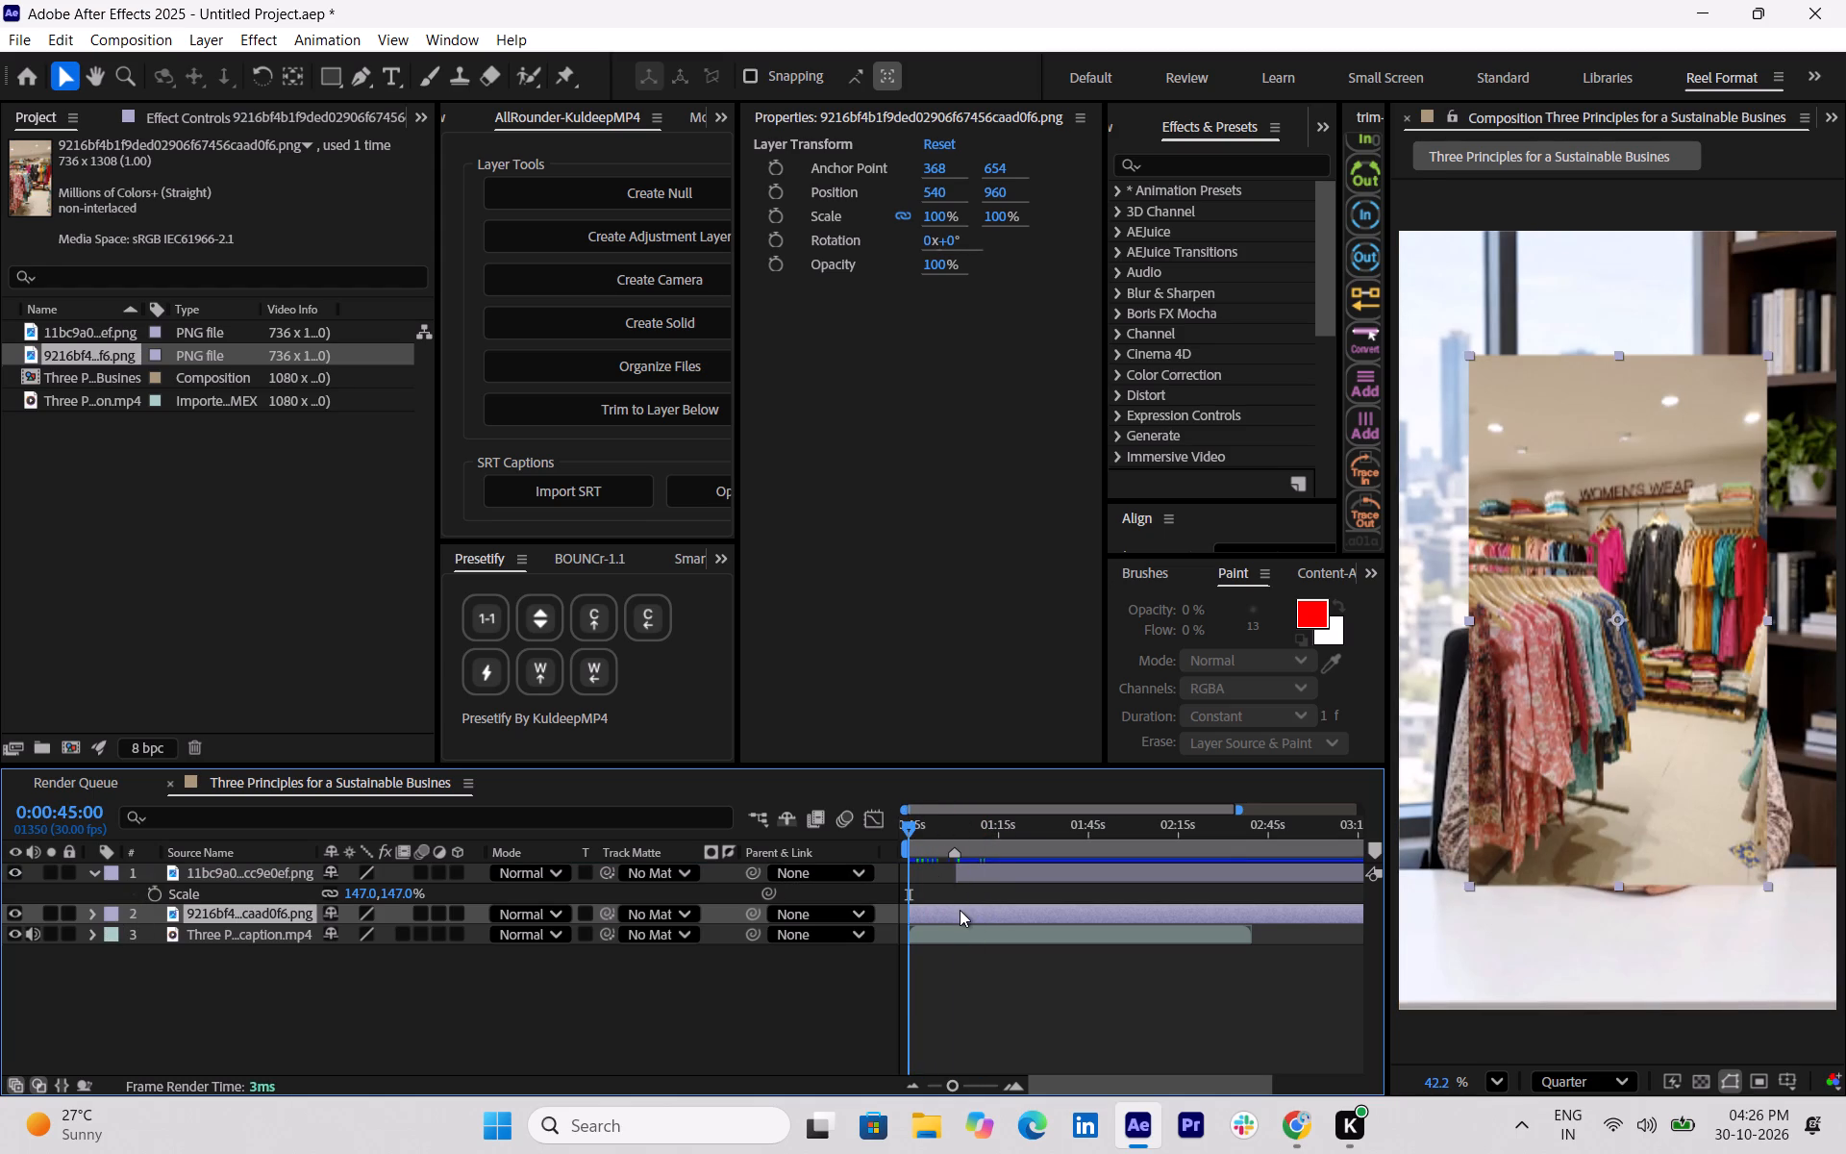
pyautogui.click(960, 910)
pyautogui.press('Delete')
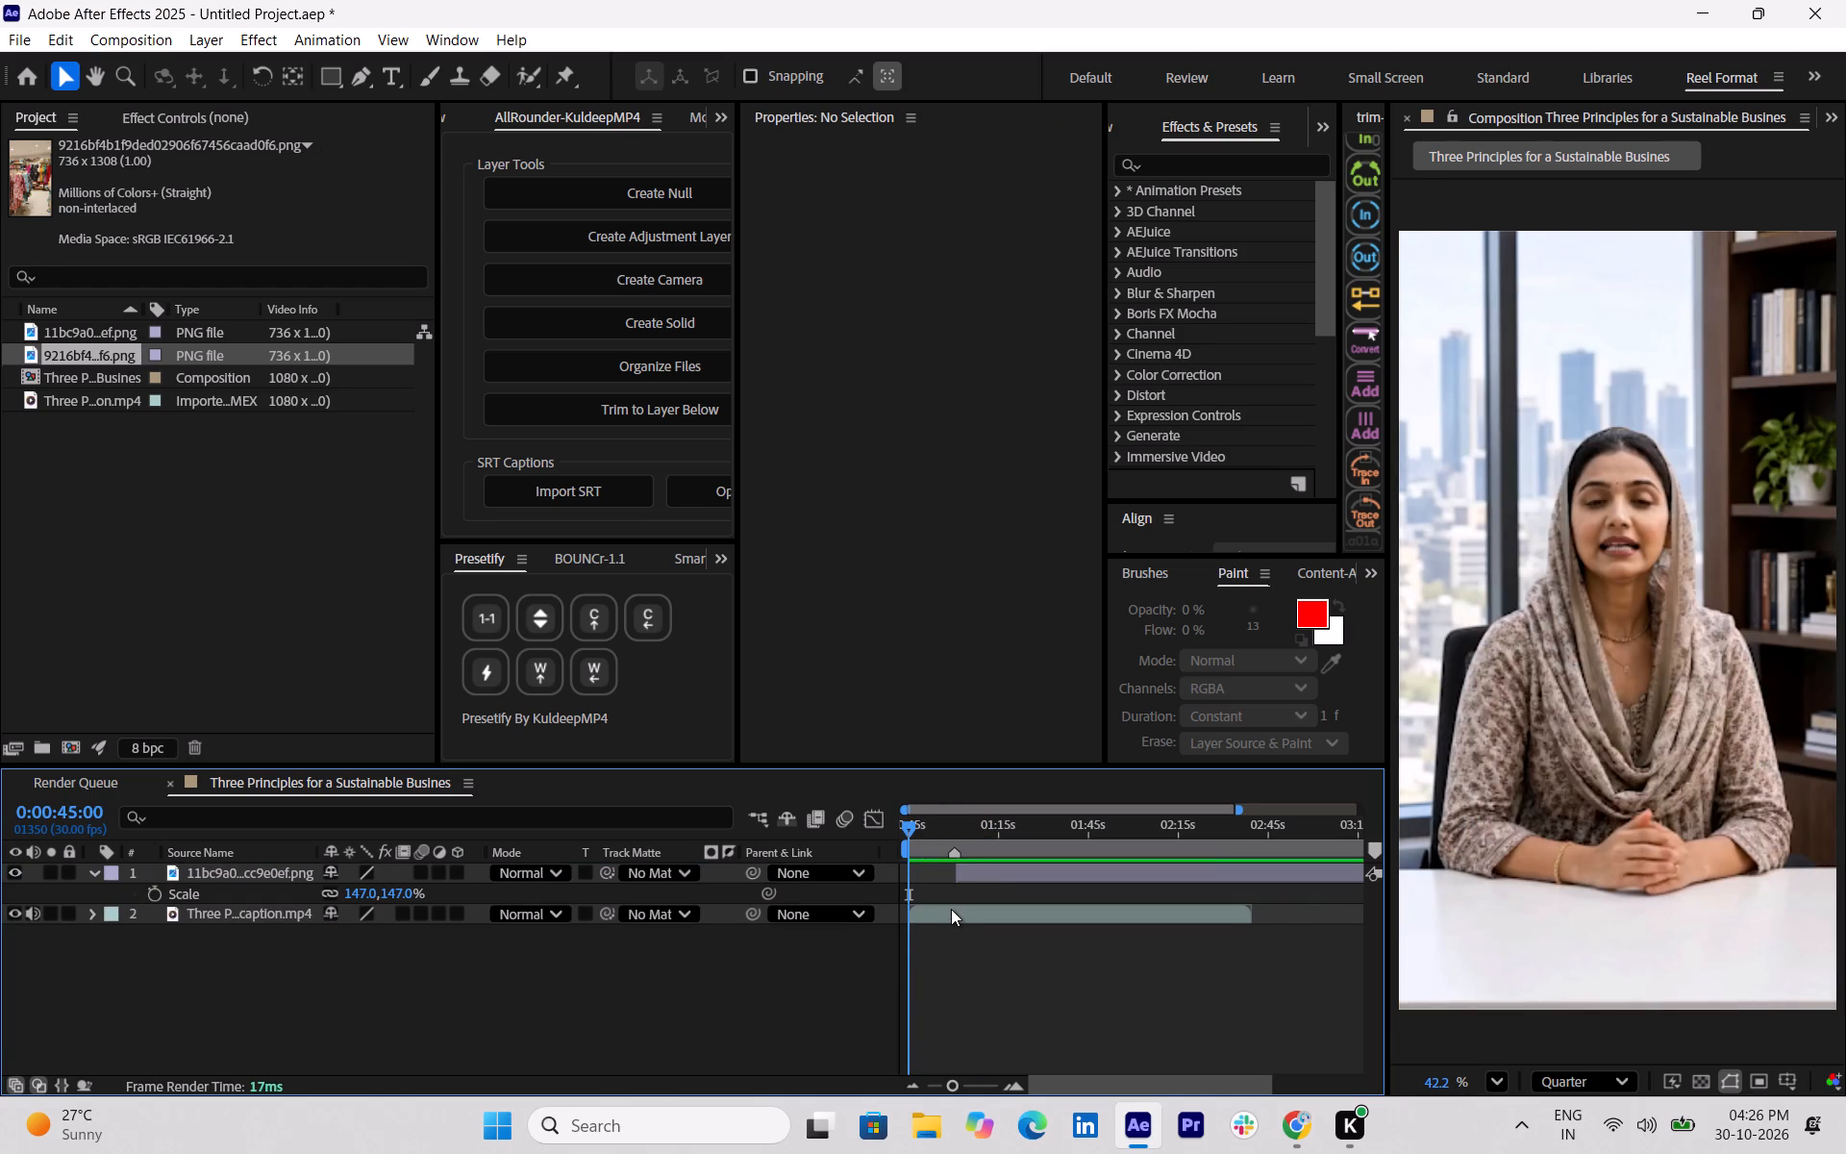
# Preview the narration from 0:00:45:00 through the entrance of the clothing-store image.
pyautogui.press('space')
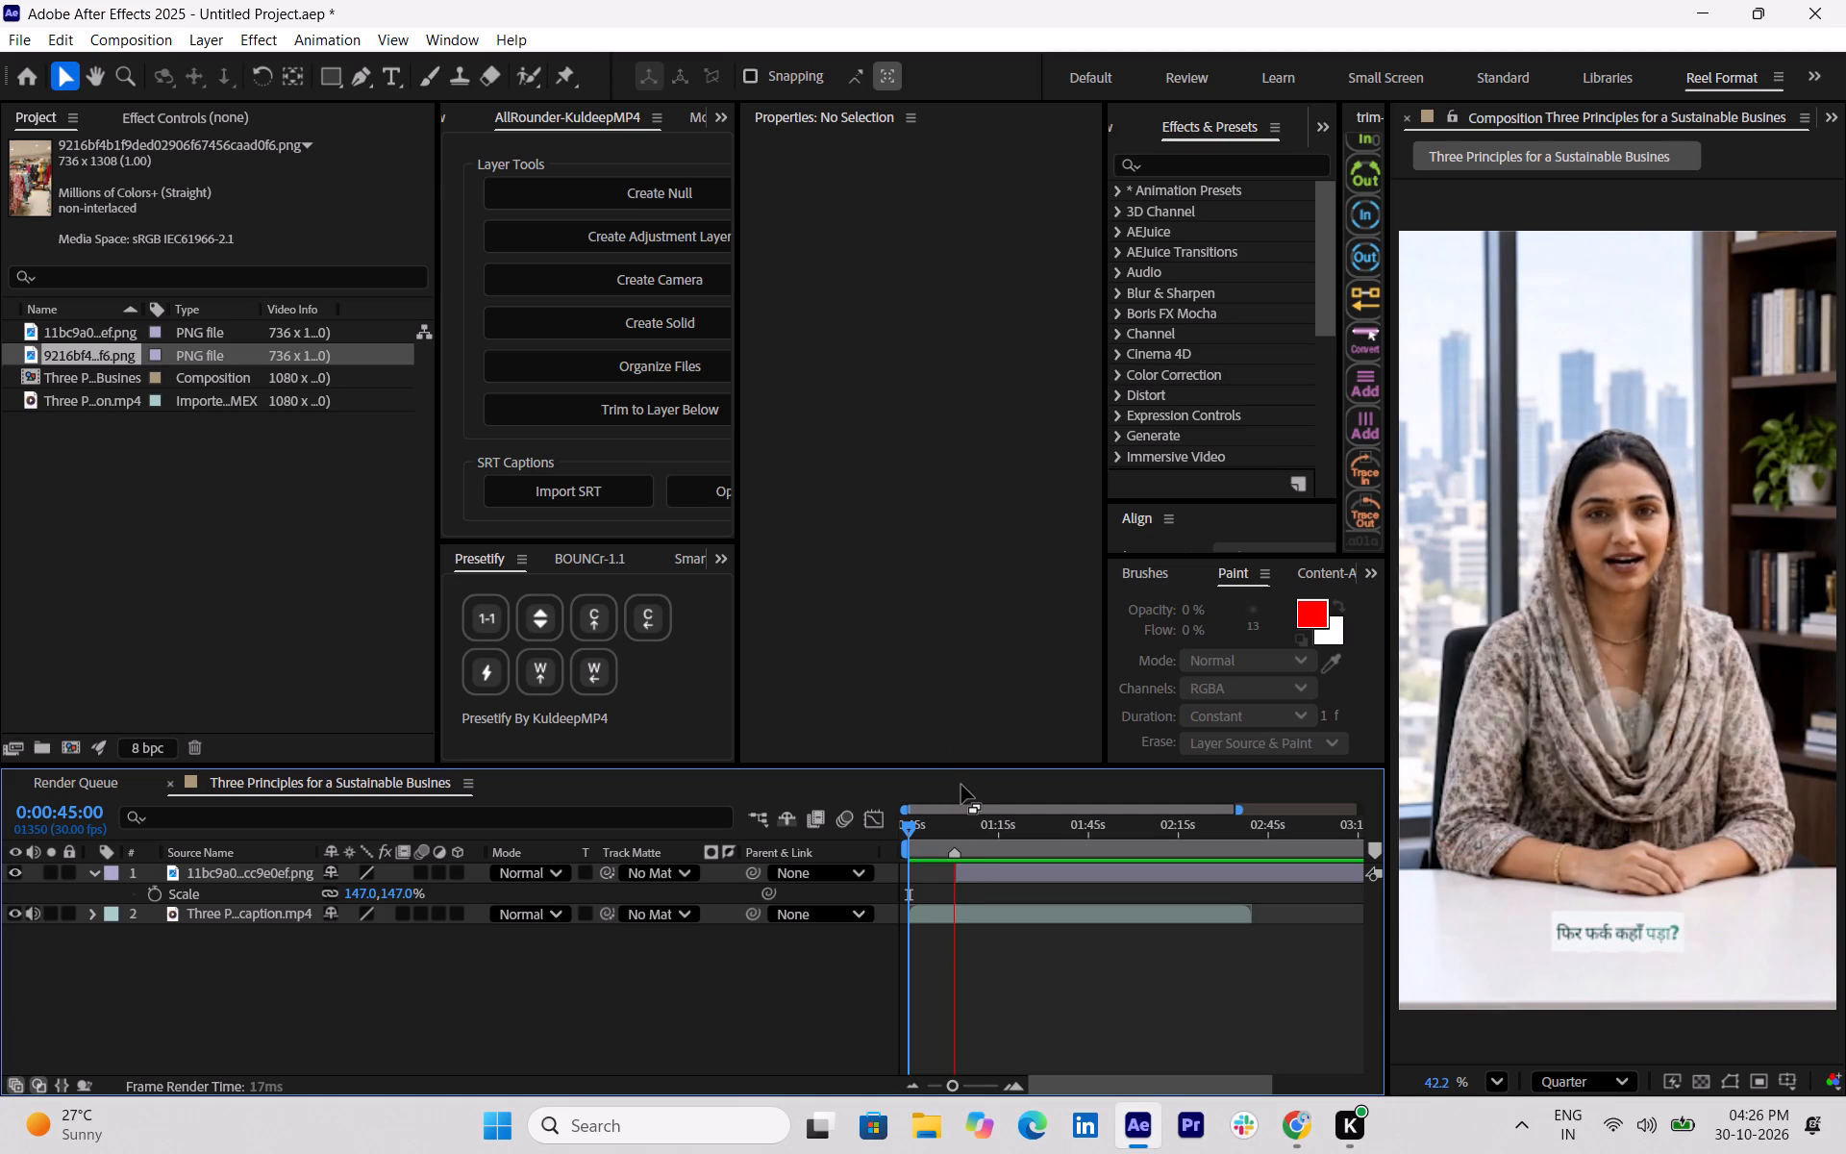
pyautogui.press('space')
pyautogui.press('space')
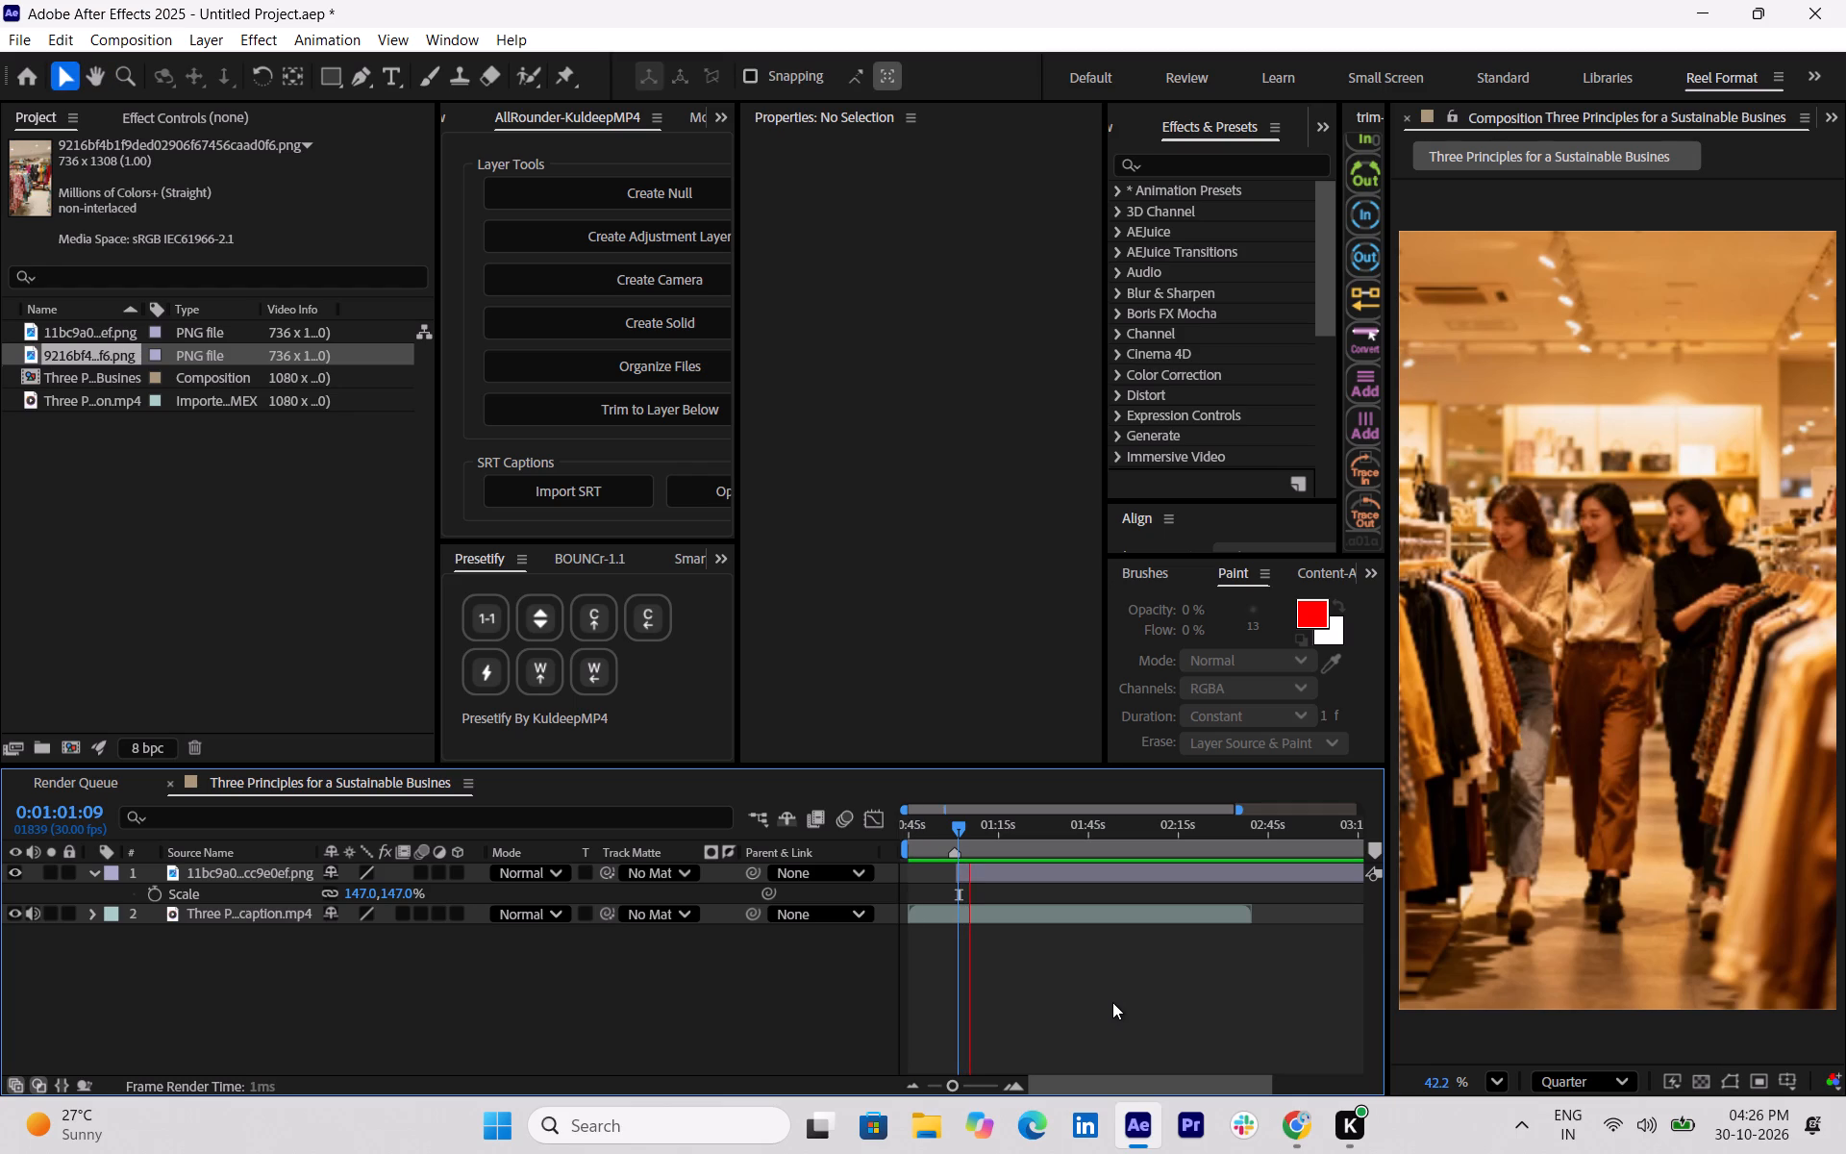
pyautogui.press('space')
# Switch to Pinterest in Chrome and search for "business long term".
pyautogui.click(1306, 1153)
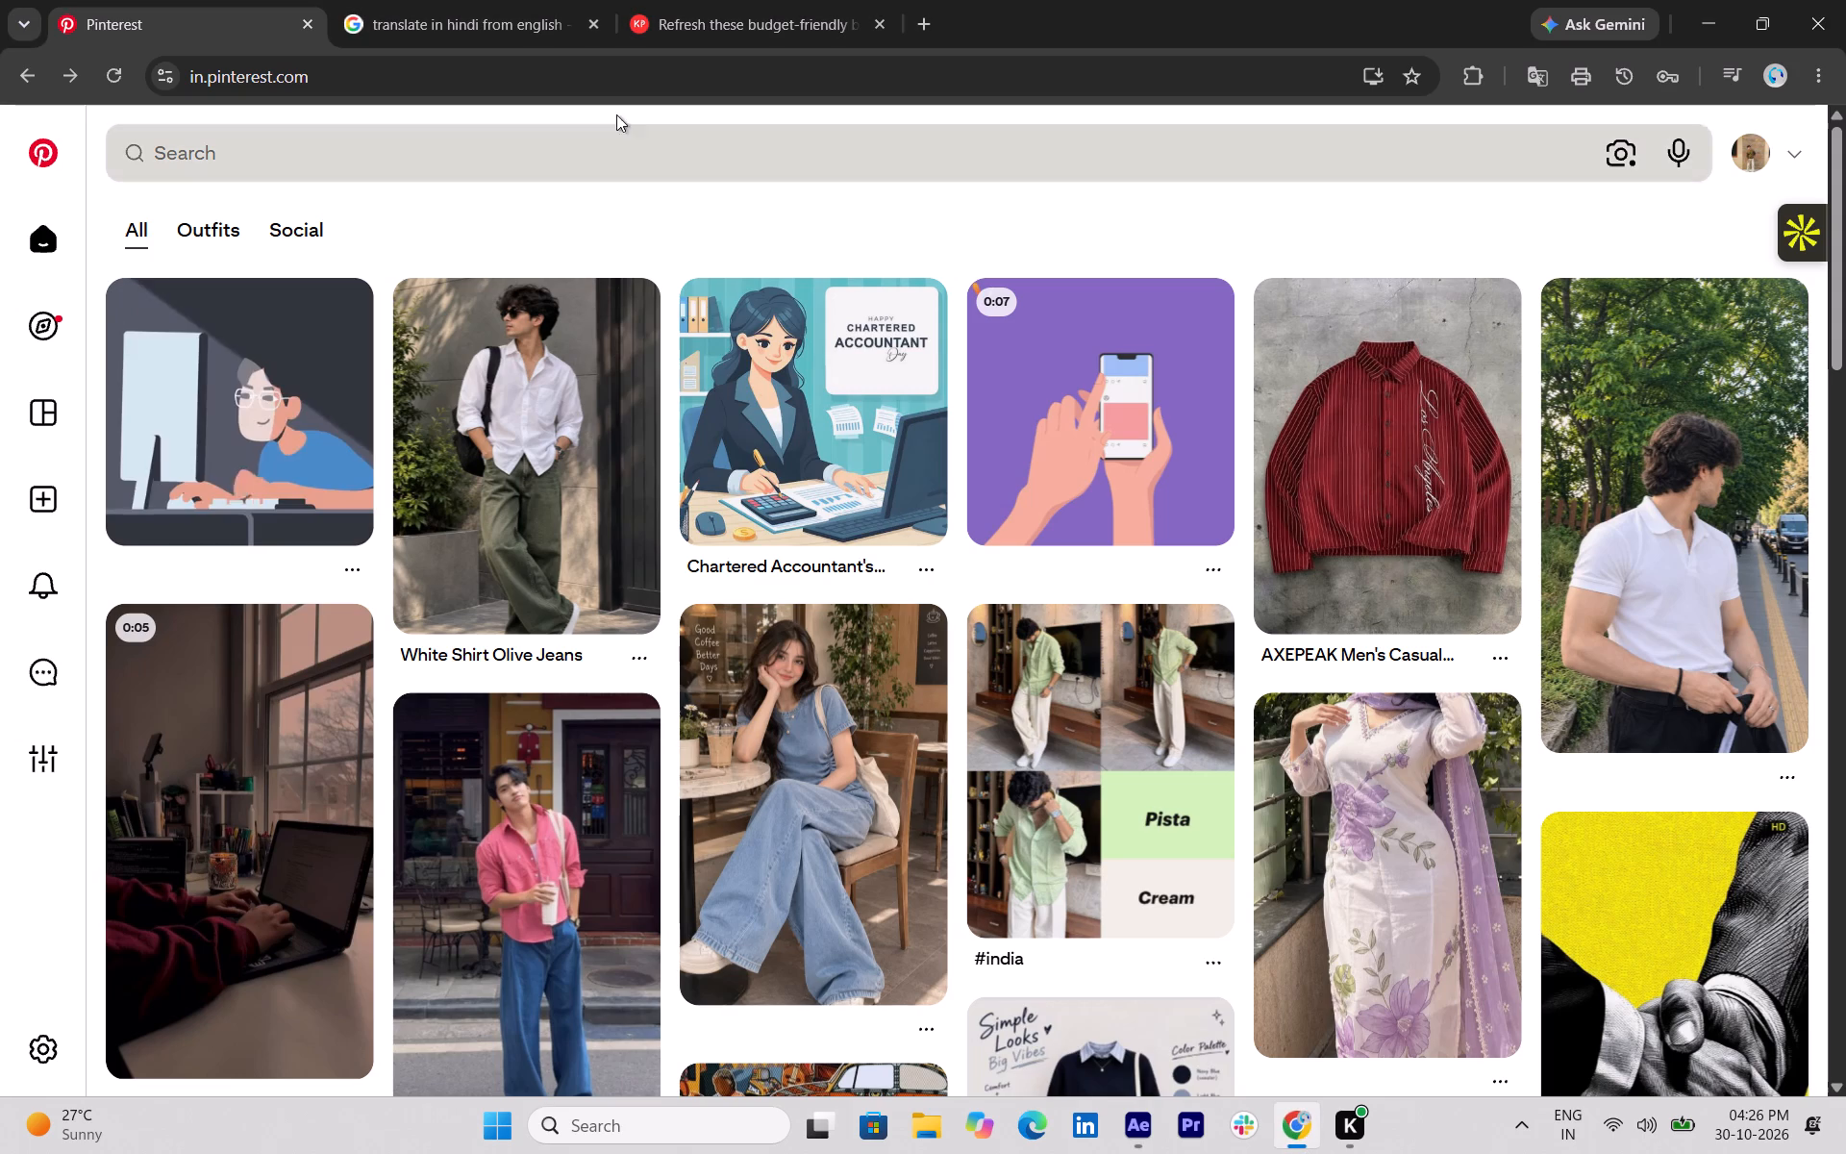
pyautogui.click(596, 147)
pyautogui.write('business lom')
pyautogui.press('BackSpace')
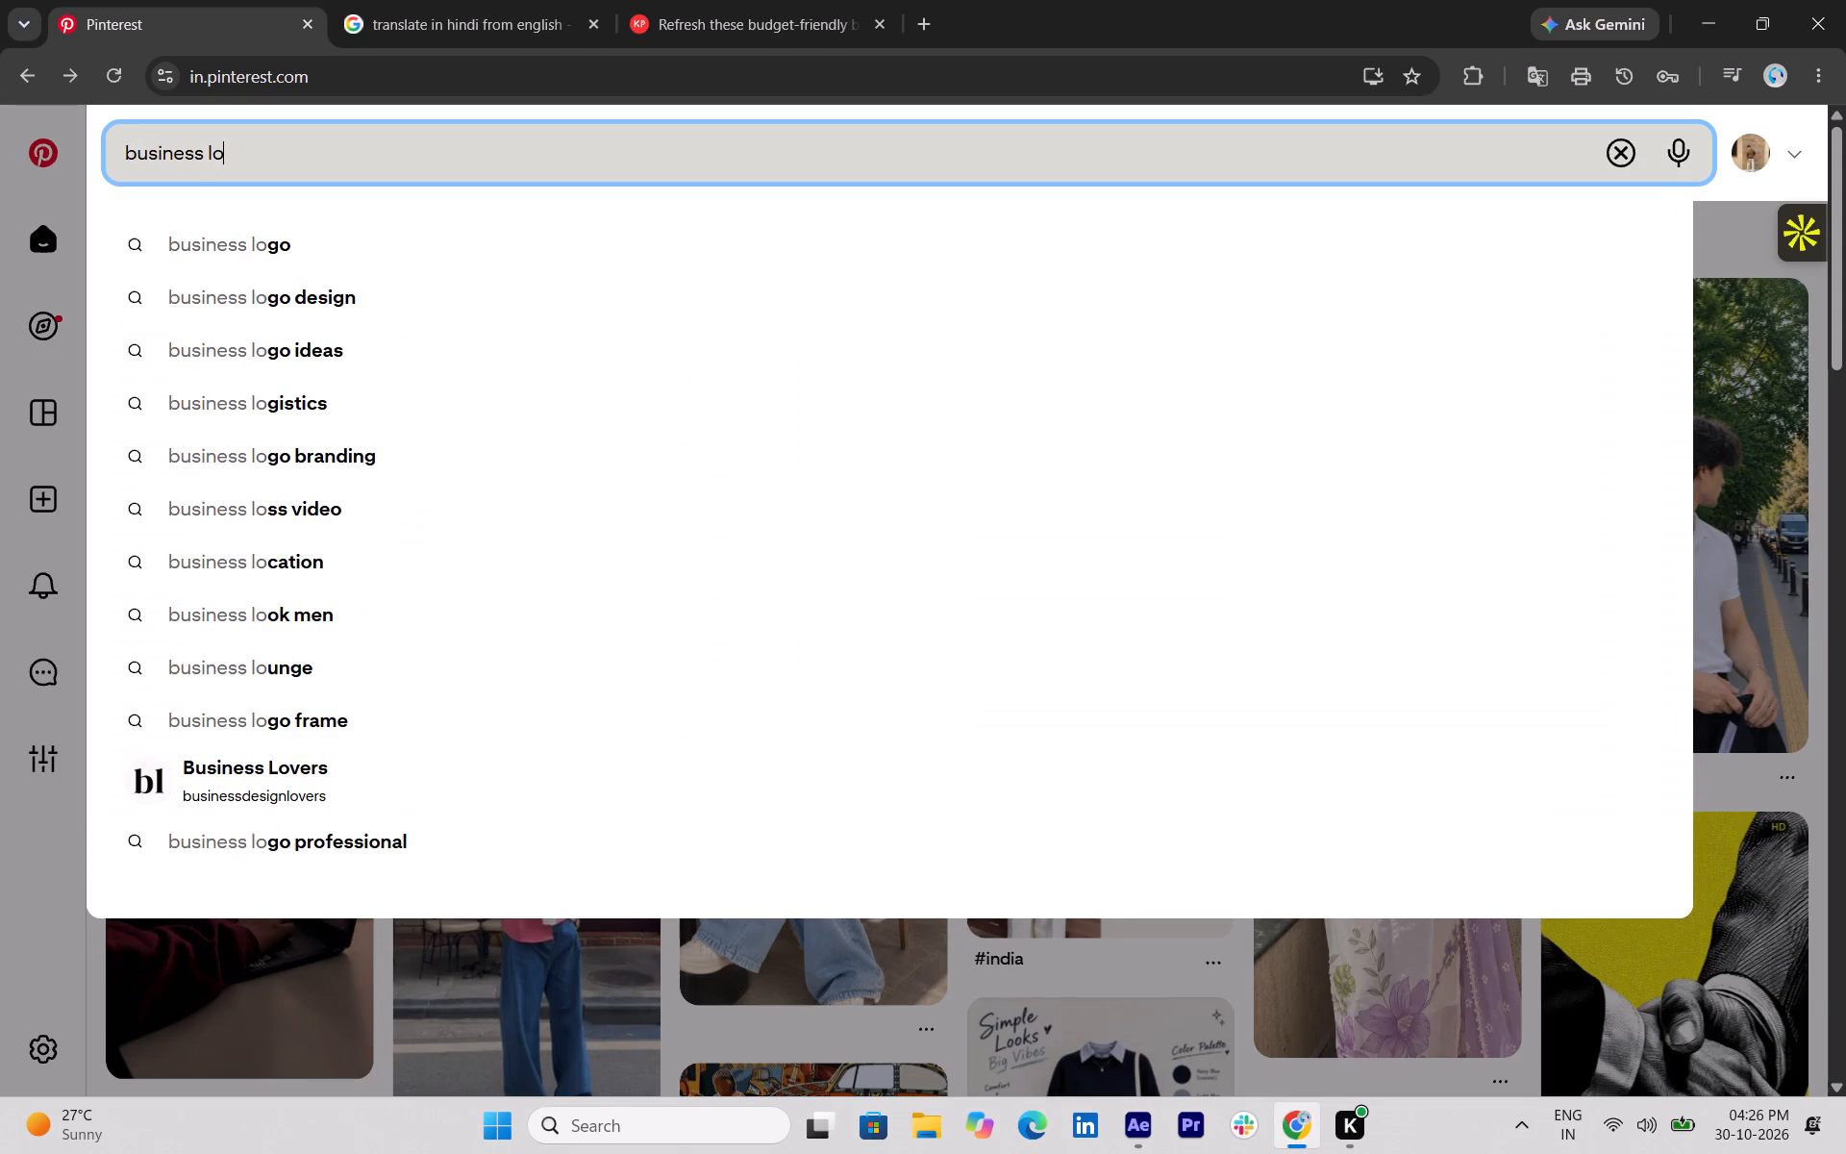
pyautogui.write('ng term')
pyautogui.press('Return')
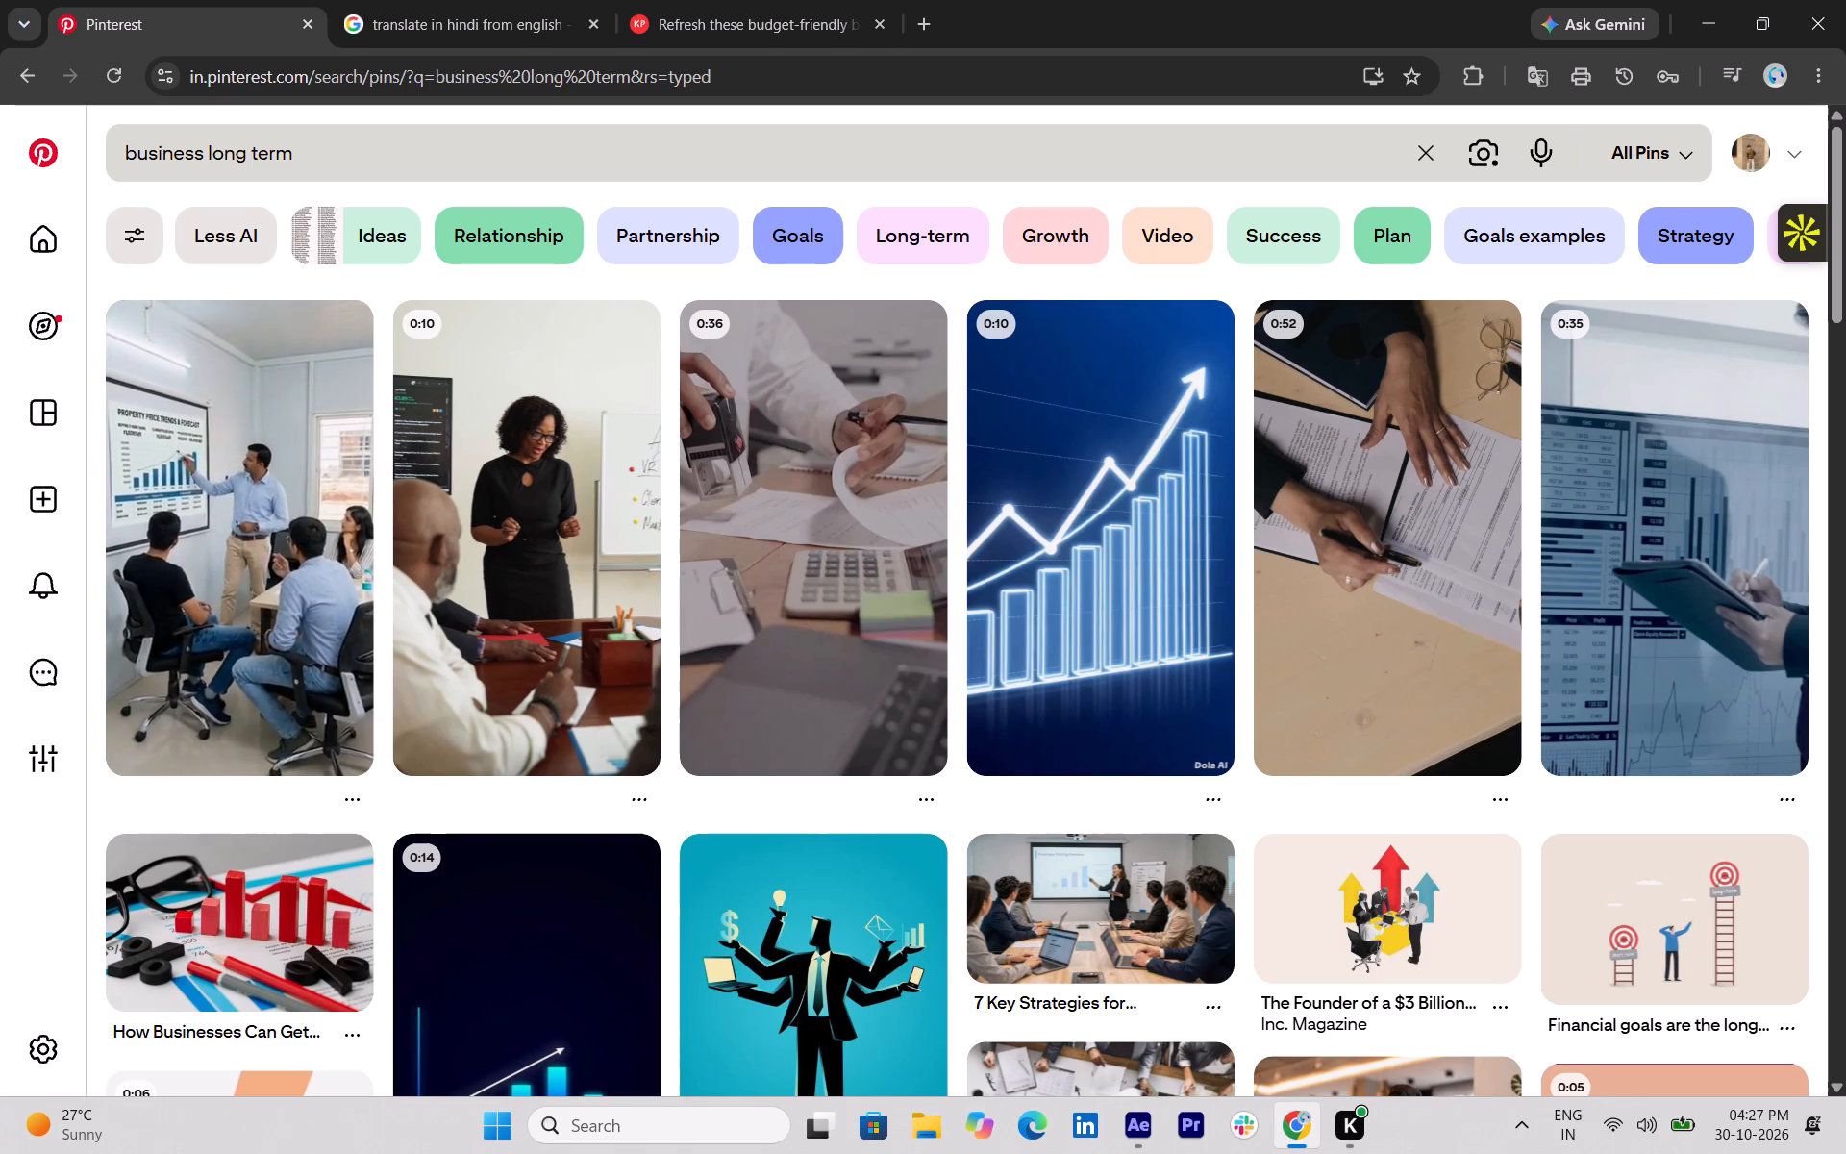
# Browse the search results and open the pin of a man presenting a property price trends chart to an office group.
pyautogui.scroll(-1, 521, 483)
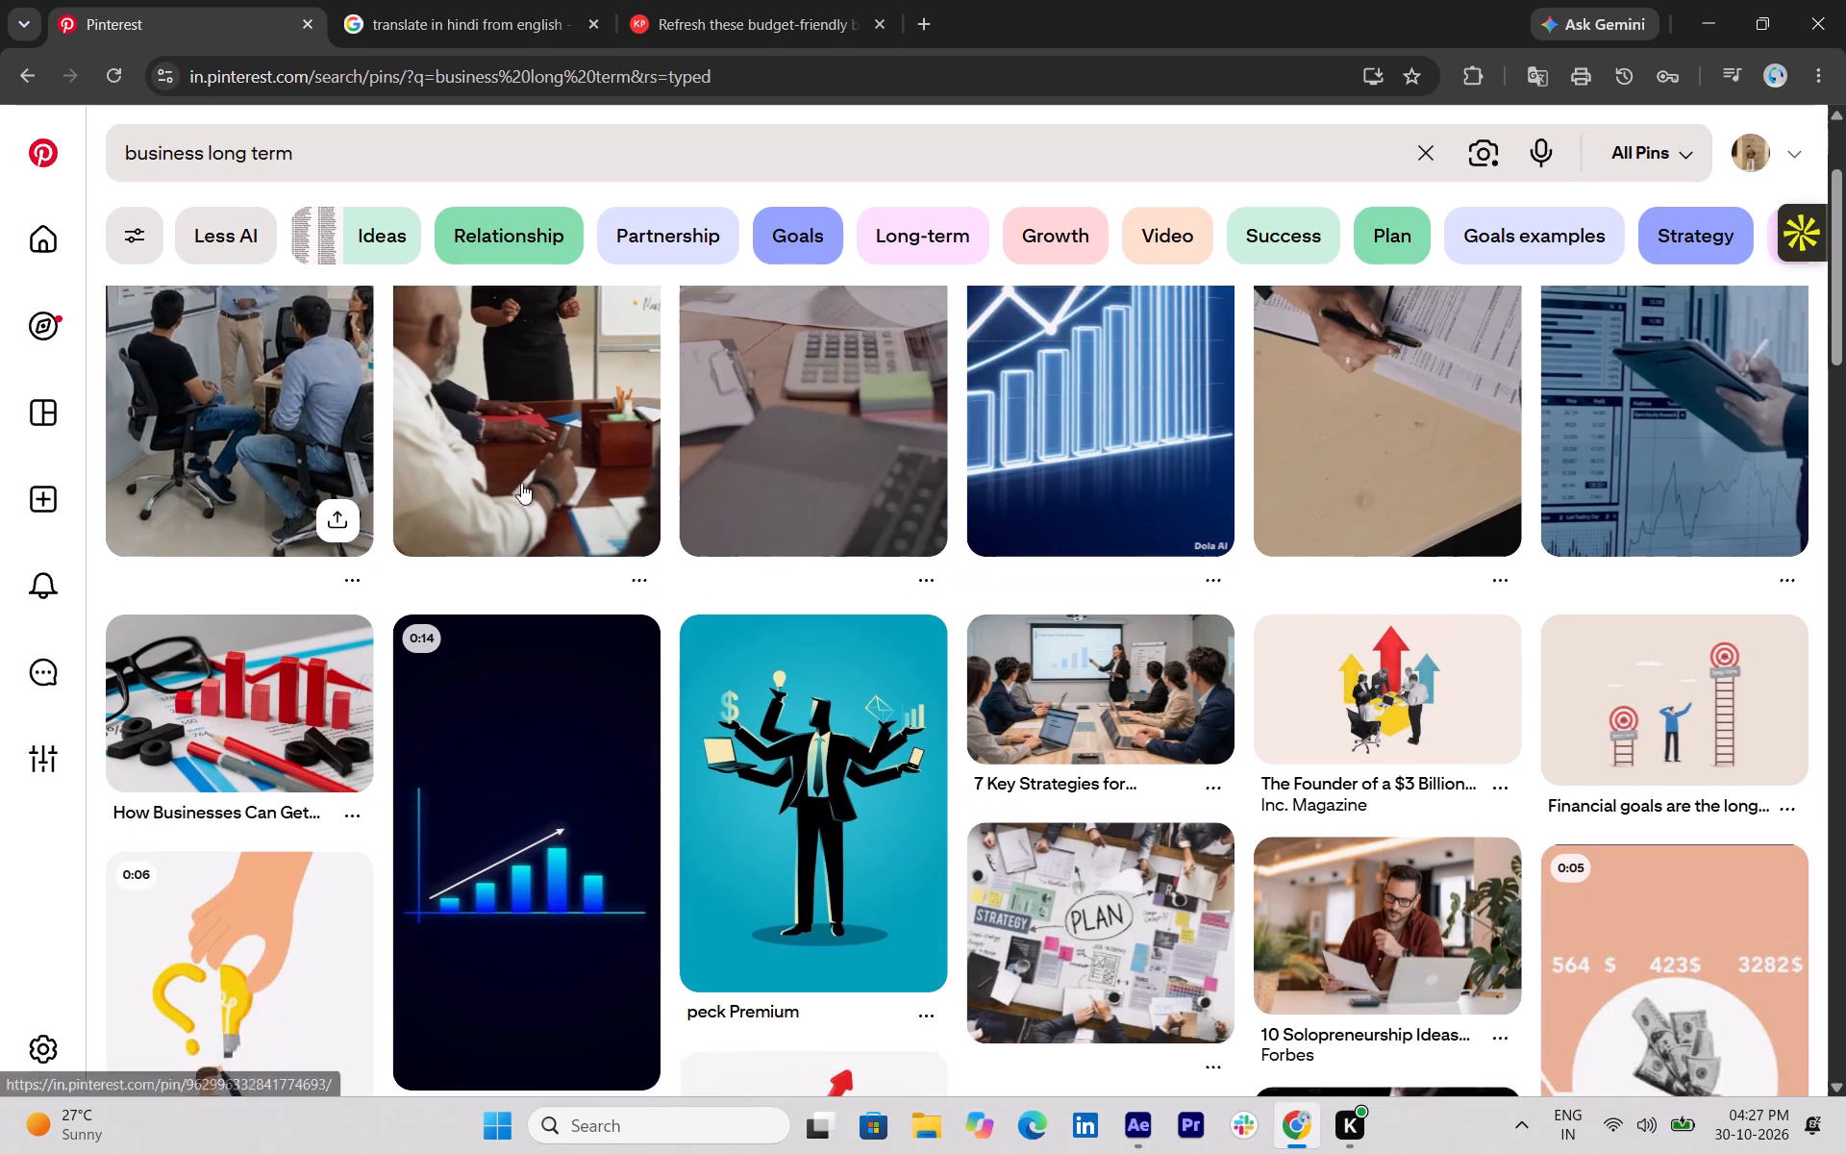
pyautogui.scroll(1, 766, 813)
pyautogui.scroll(-1, 766, 813)
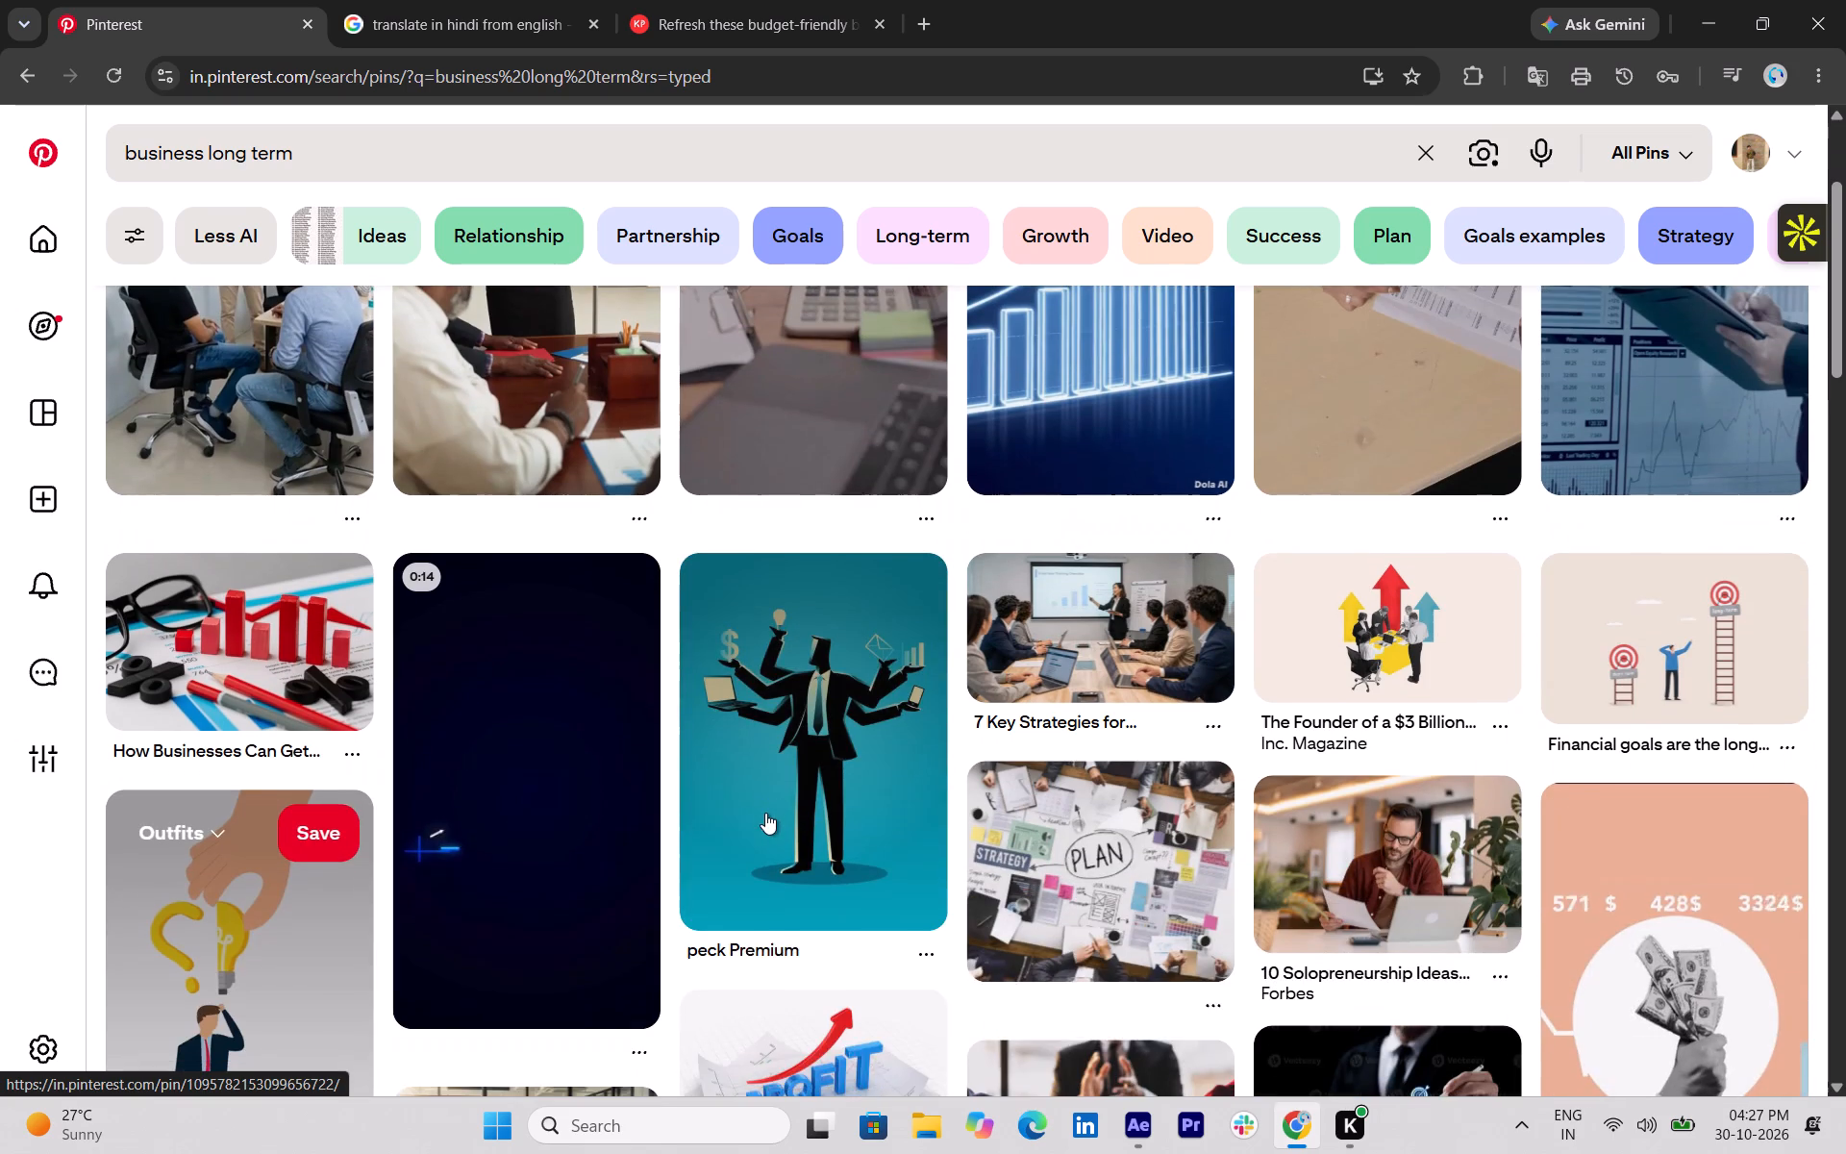
pyautogui.scroll(1, 761, 813)
pyautogui.scroll(1, 780, 663)
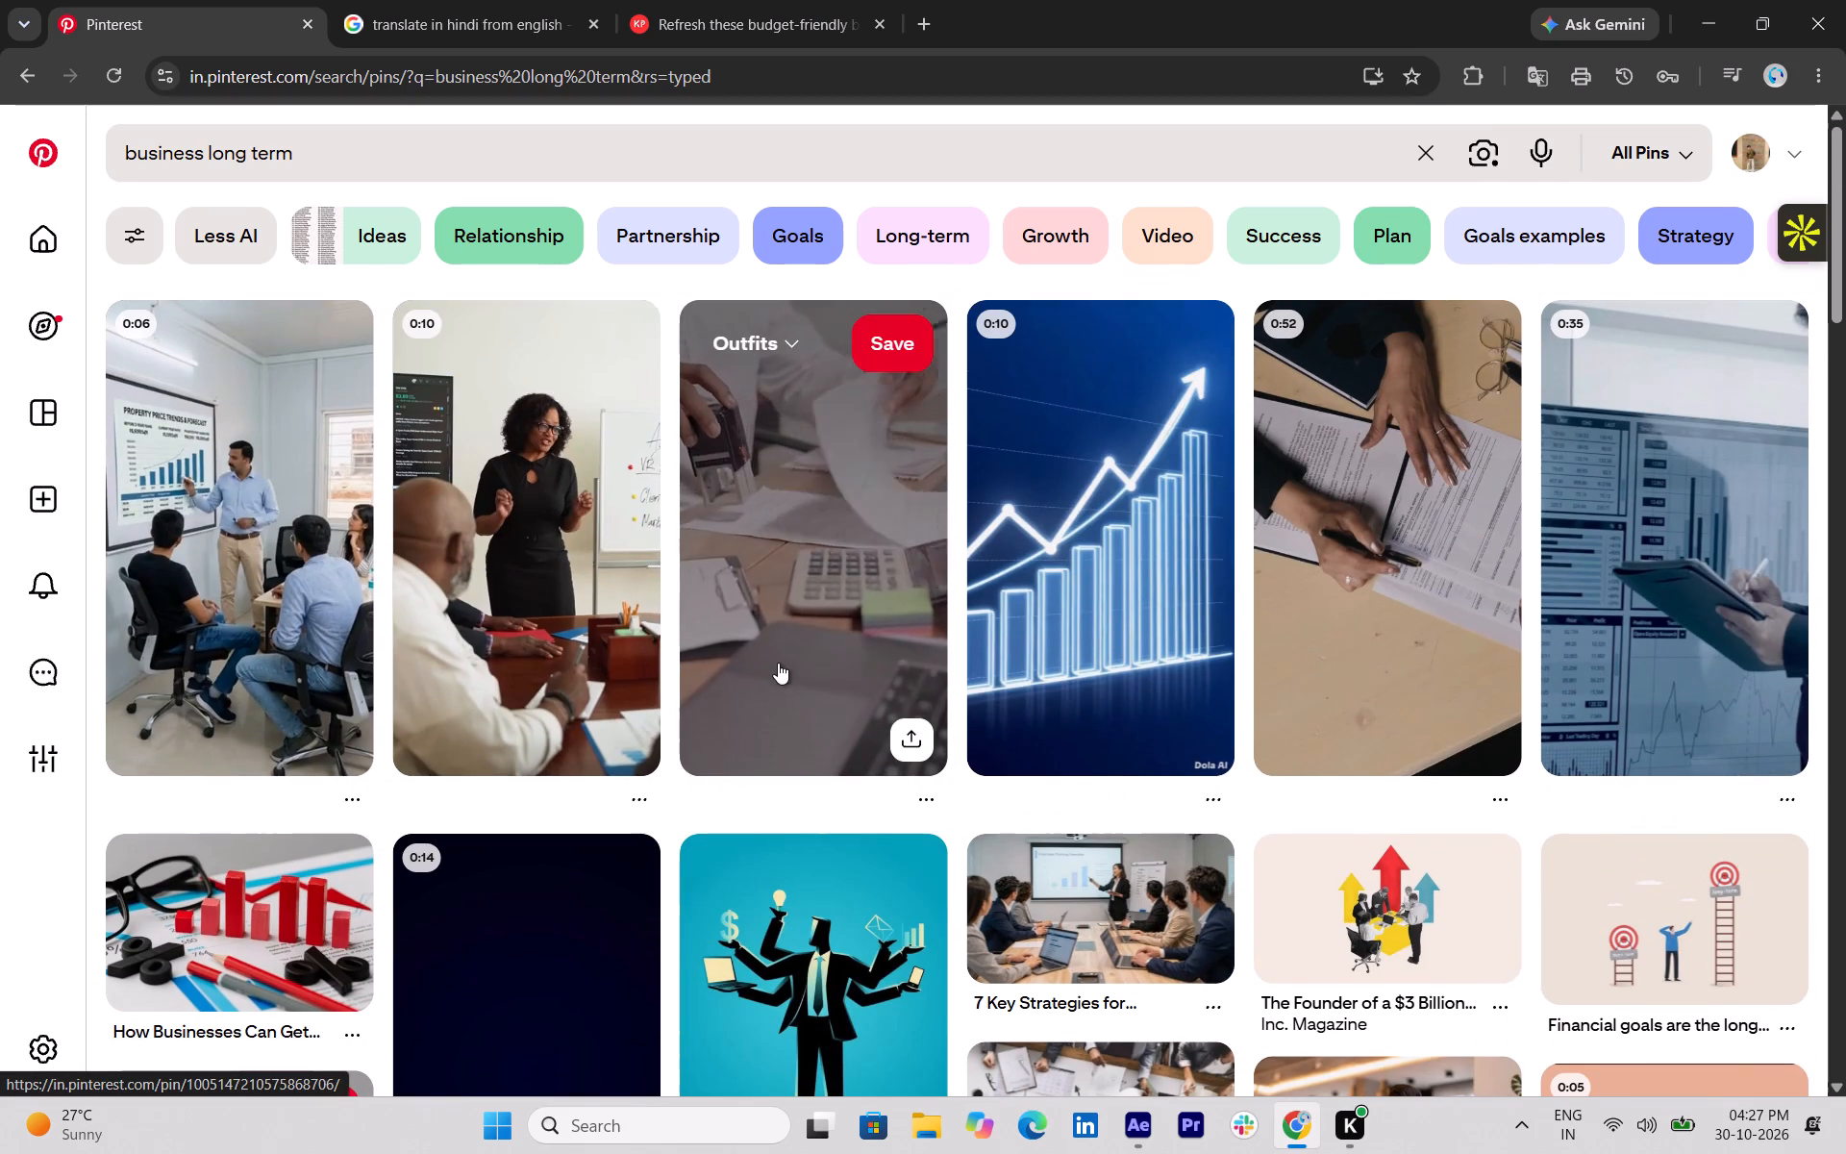
pyautogui.scroll(2, 556, 611)
pyautogui.click(208, 545)
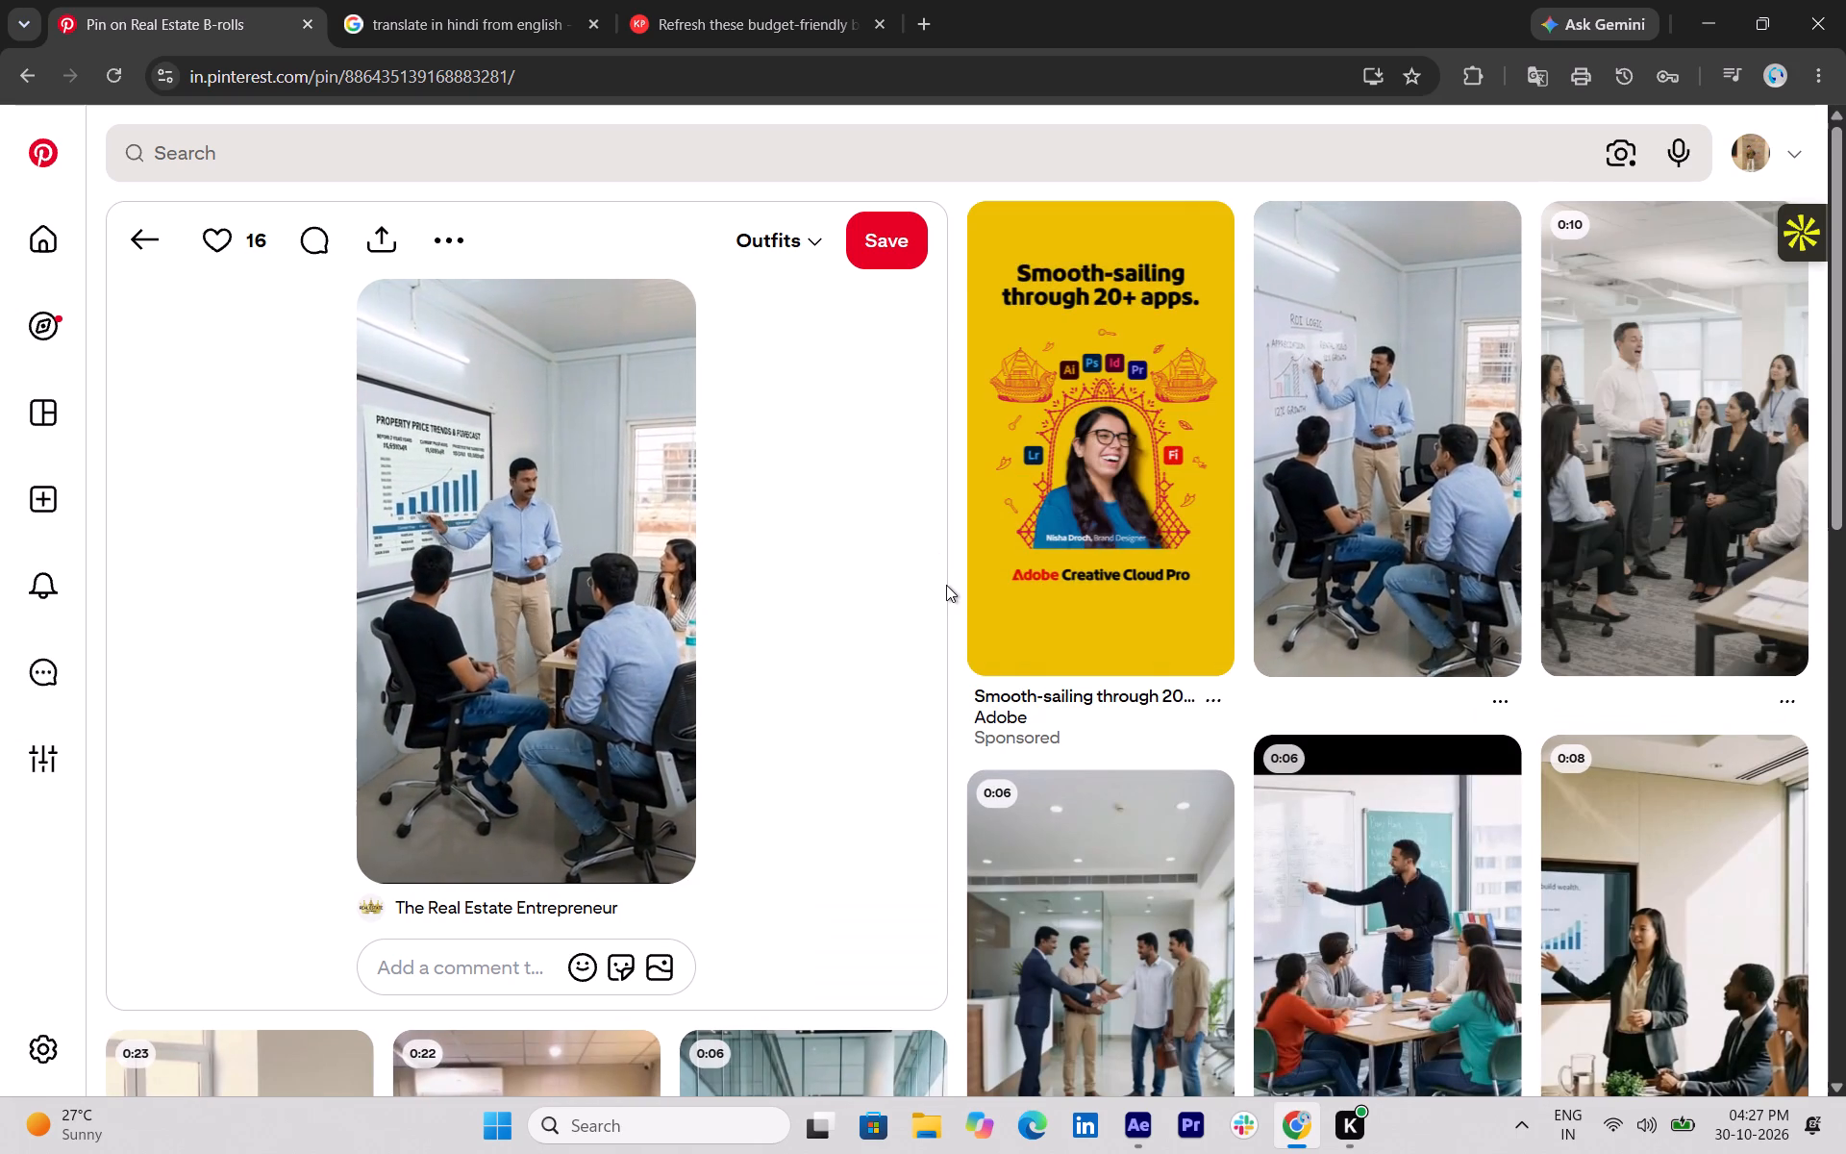
# Look through the related pins below the property price trends pin for suitable business meeting footage.
pyautogui.scroll(-1, 946, 586)
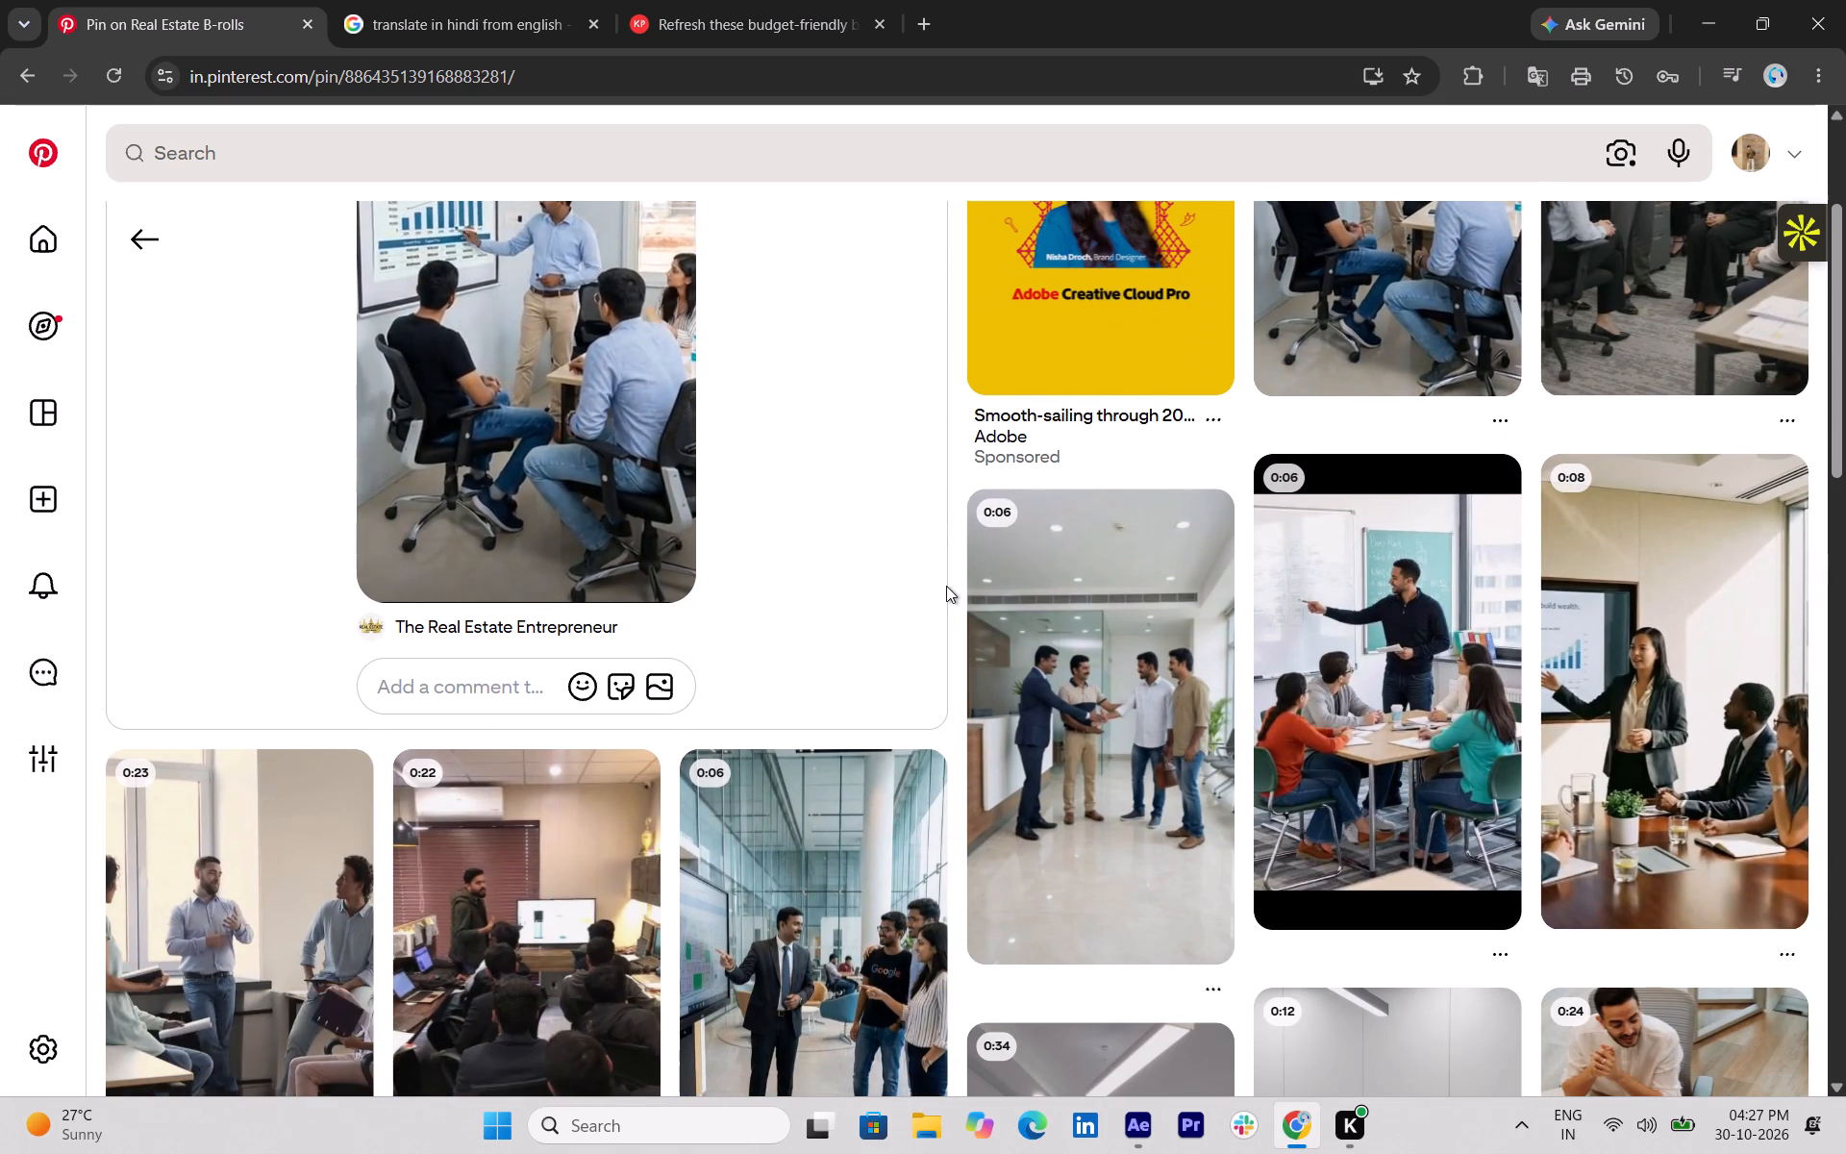
pyautogui.scroll(-2, 946, 586)
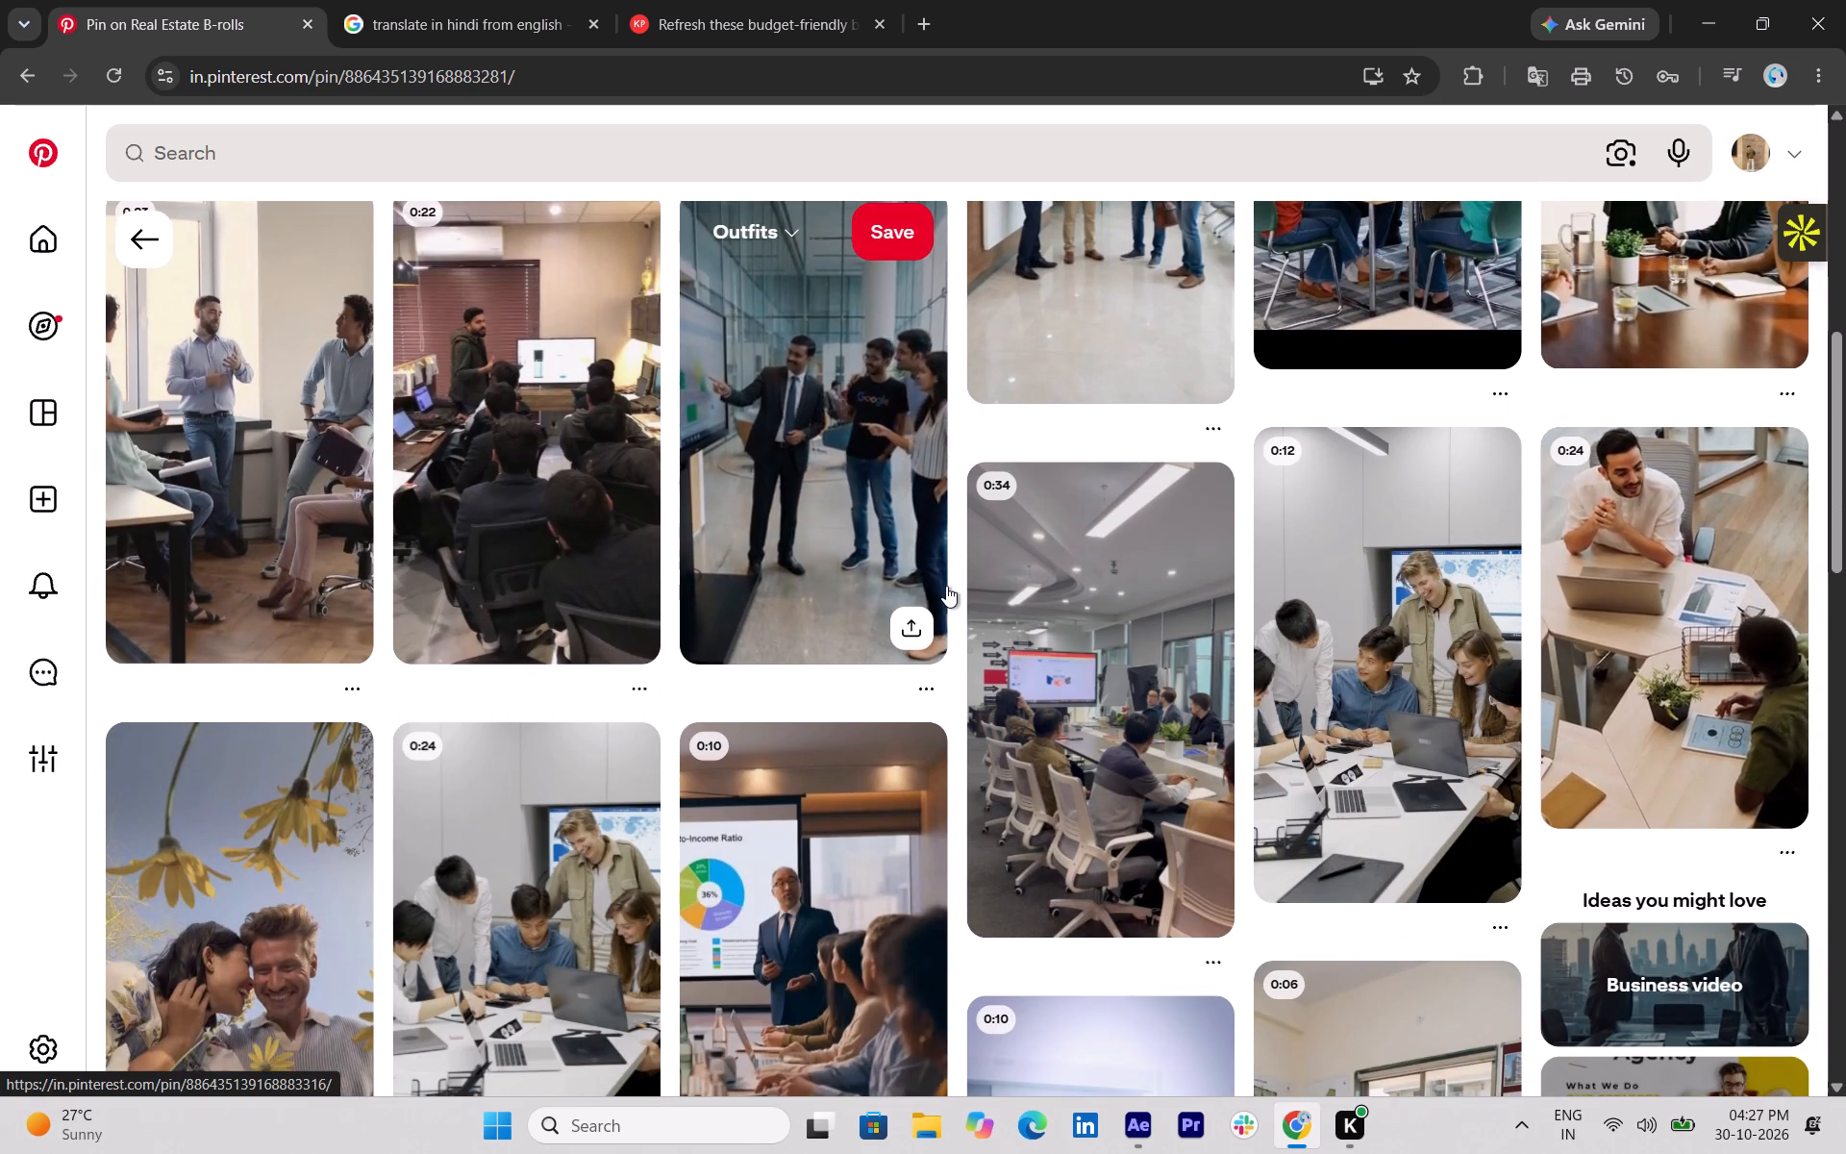
pyautogui.scroll(-2, 946, 586)
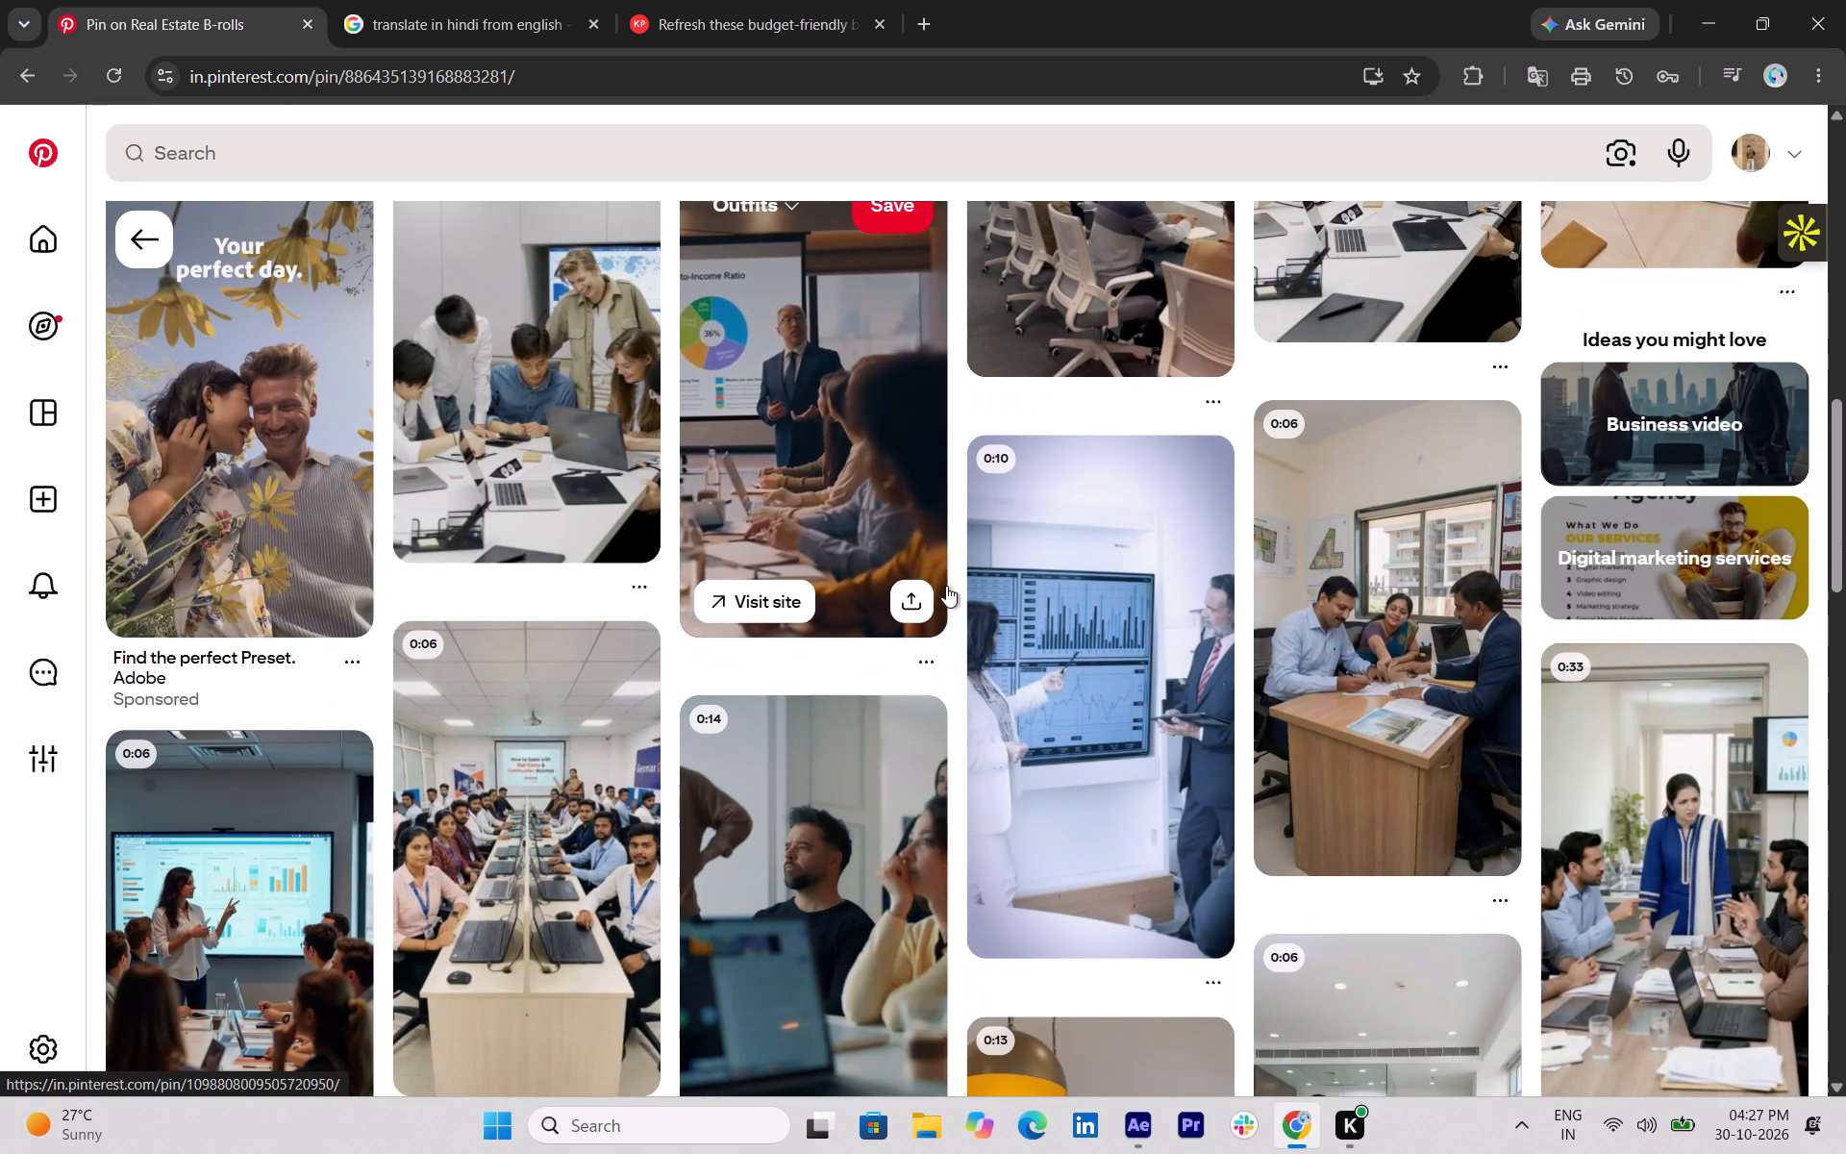
pyautogui.scroll(-1, 946, 586)
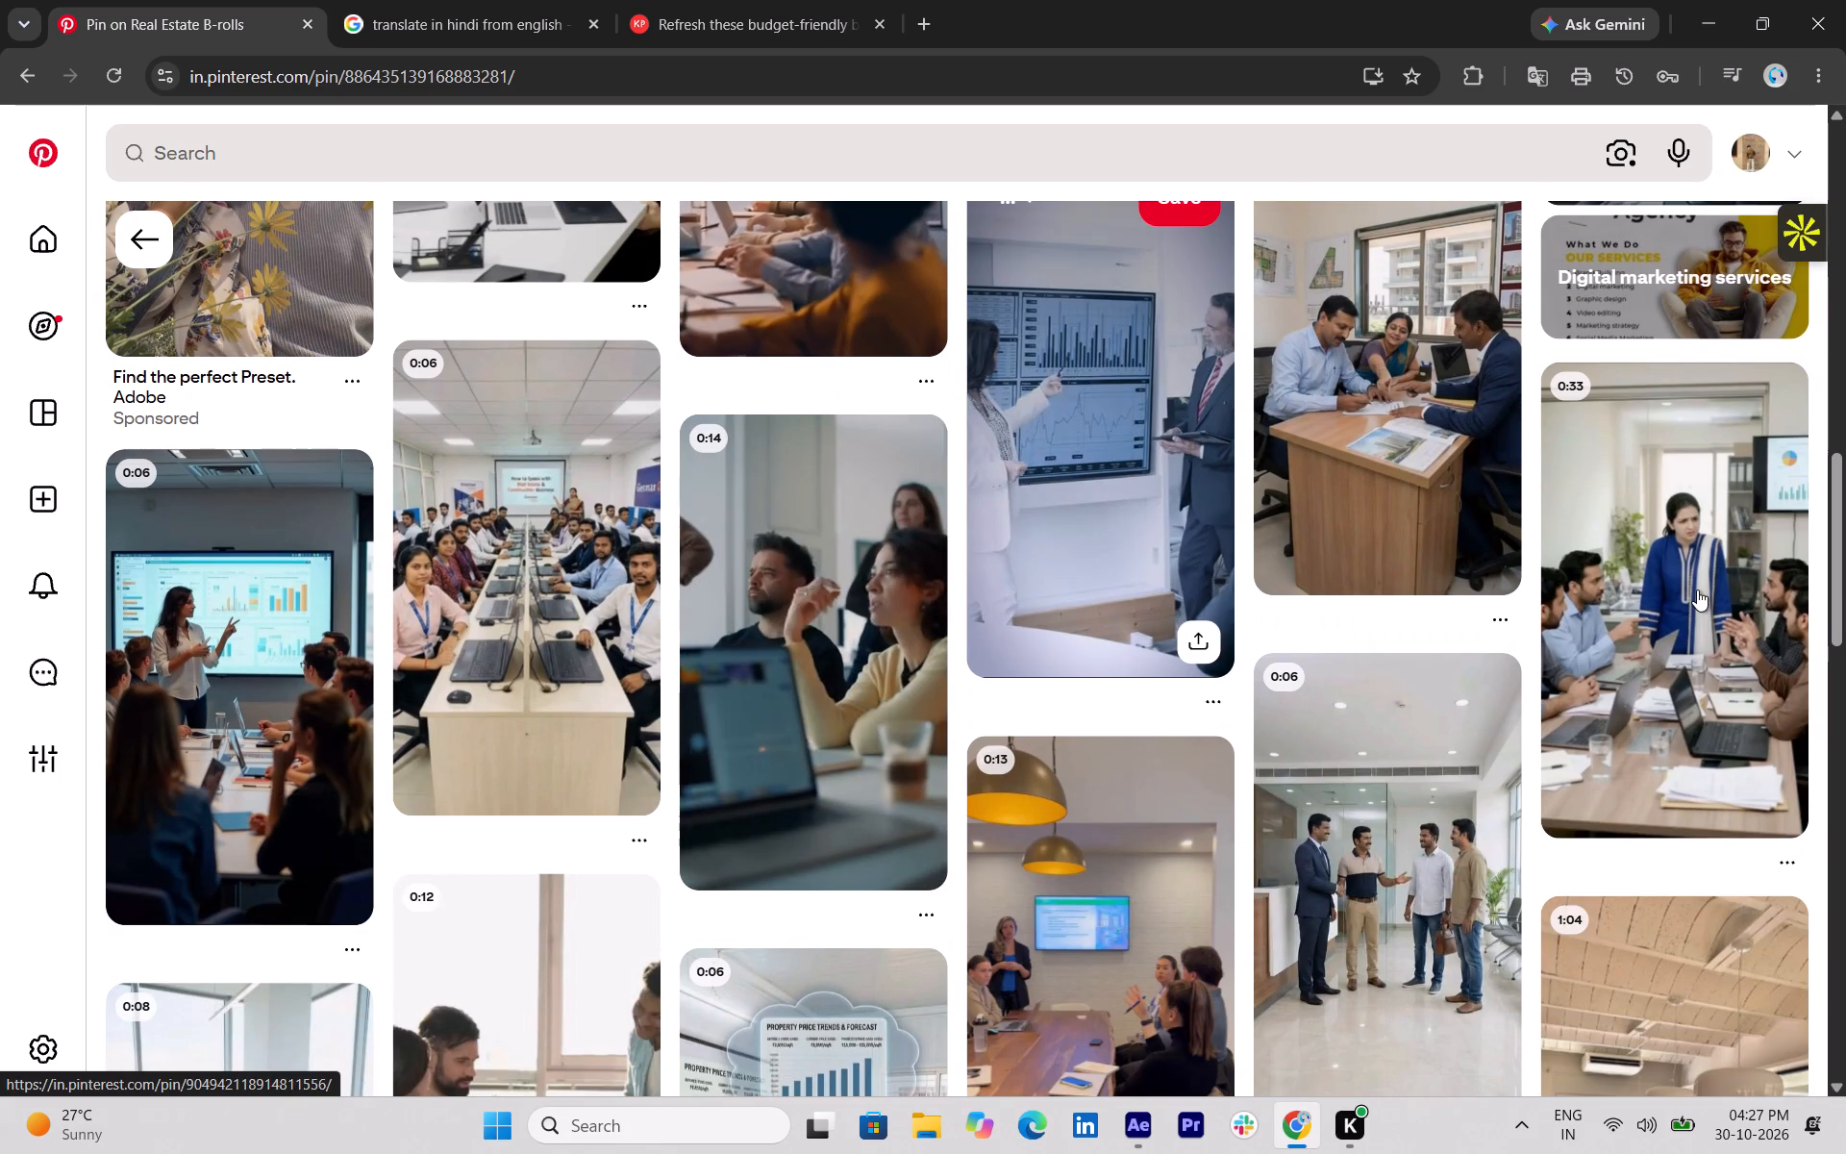
pyautogui.scroll(-2, 1642, 601)
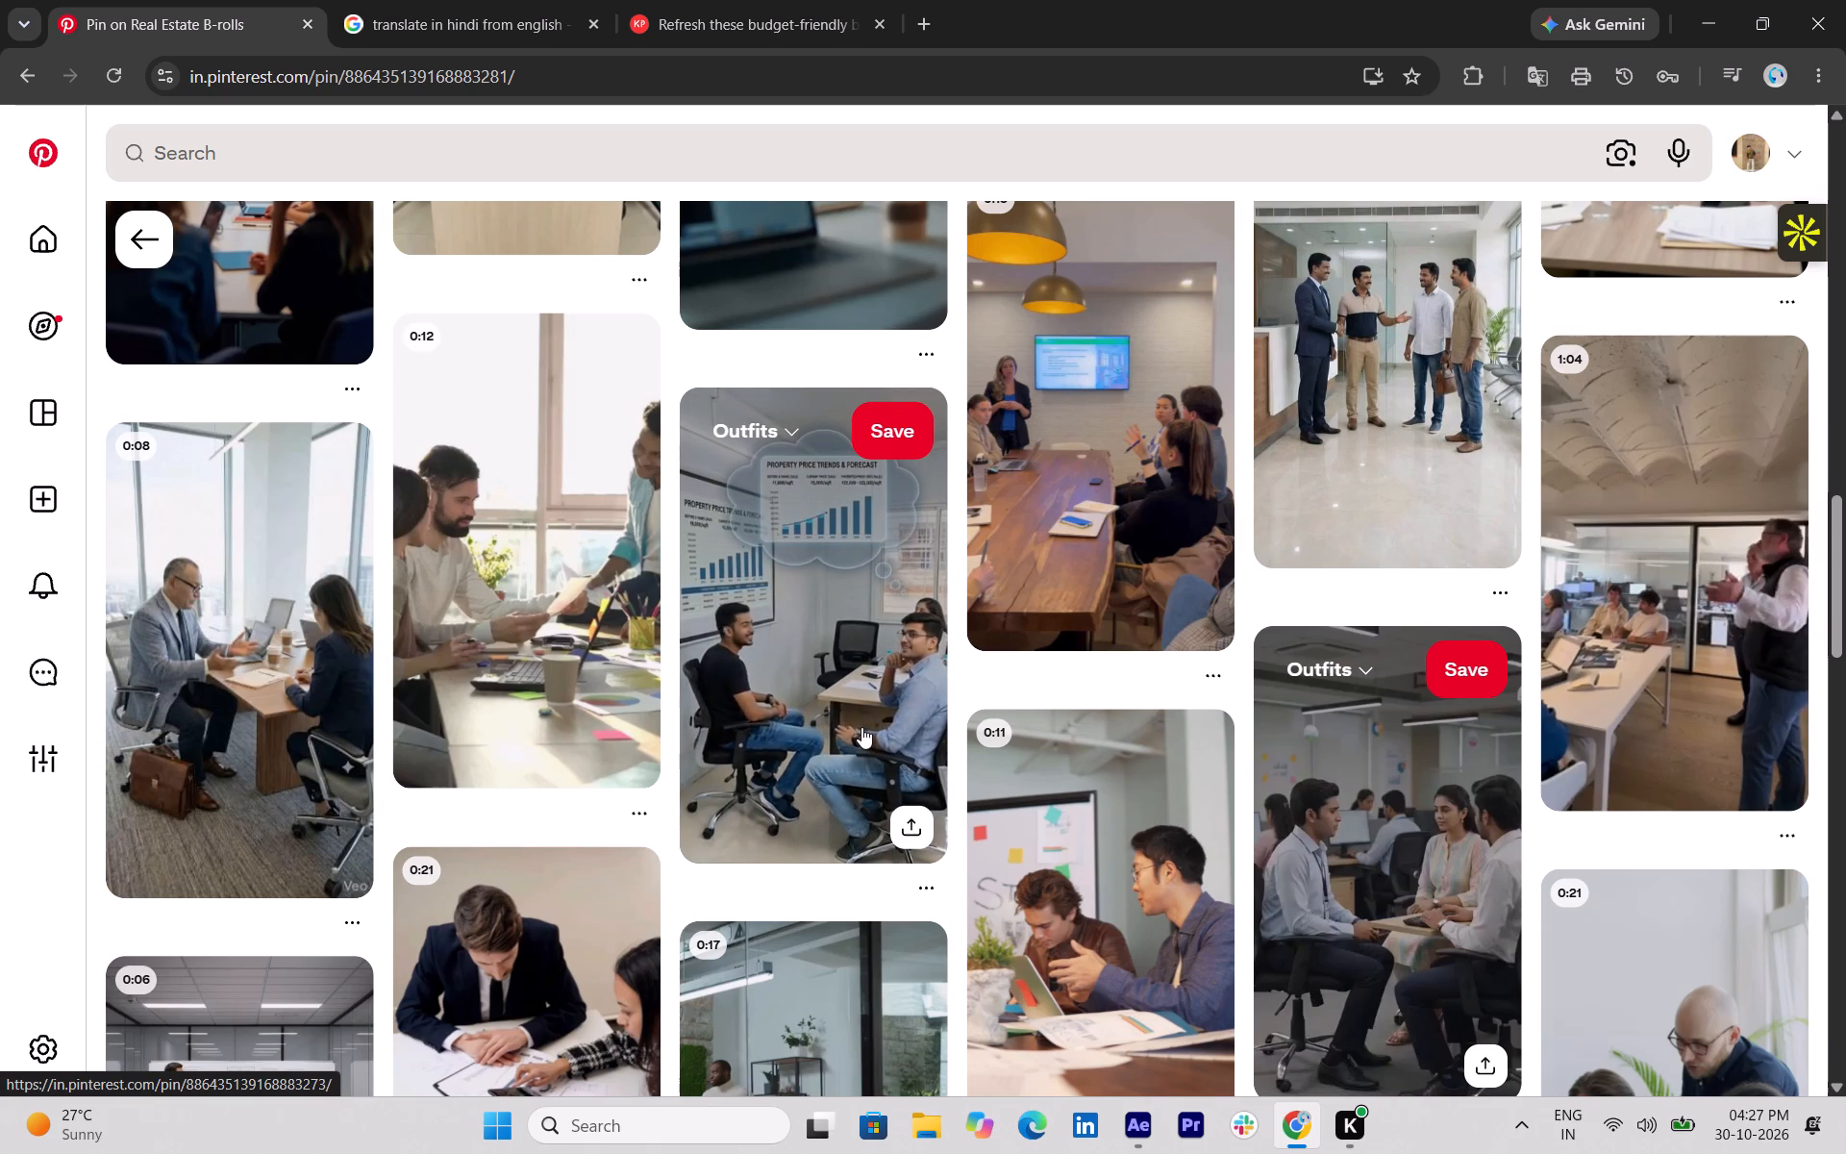
pyautogui.scroll(-1, 861, 727)
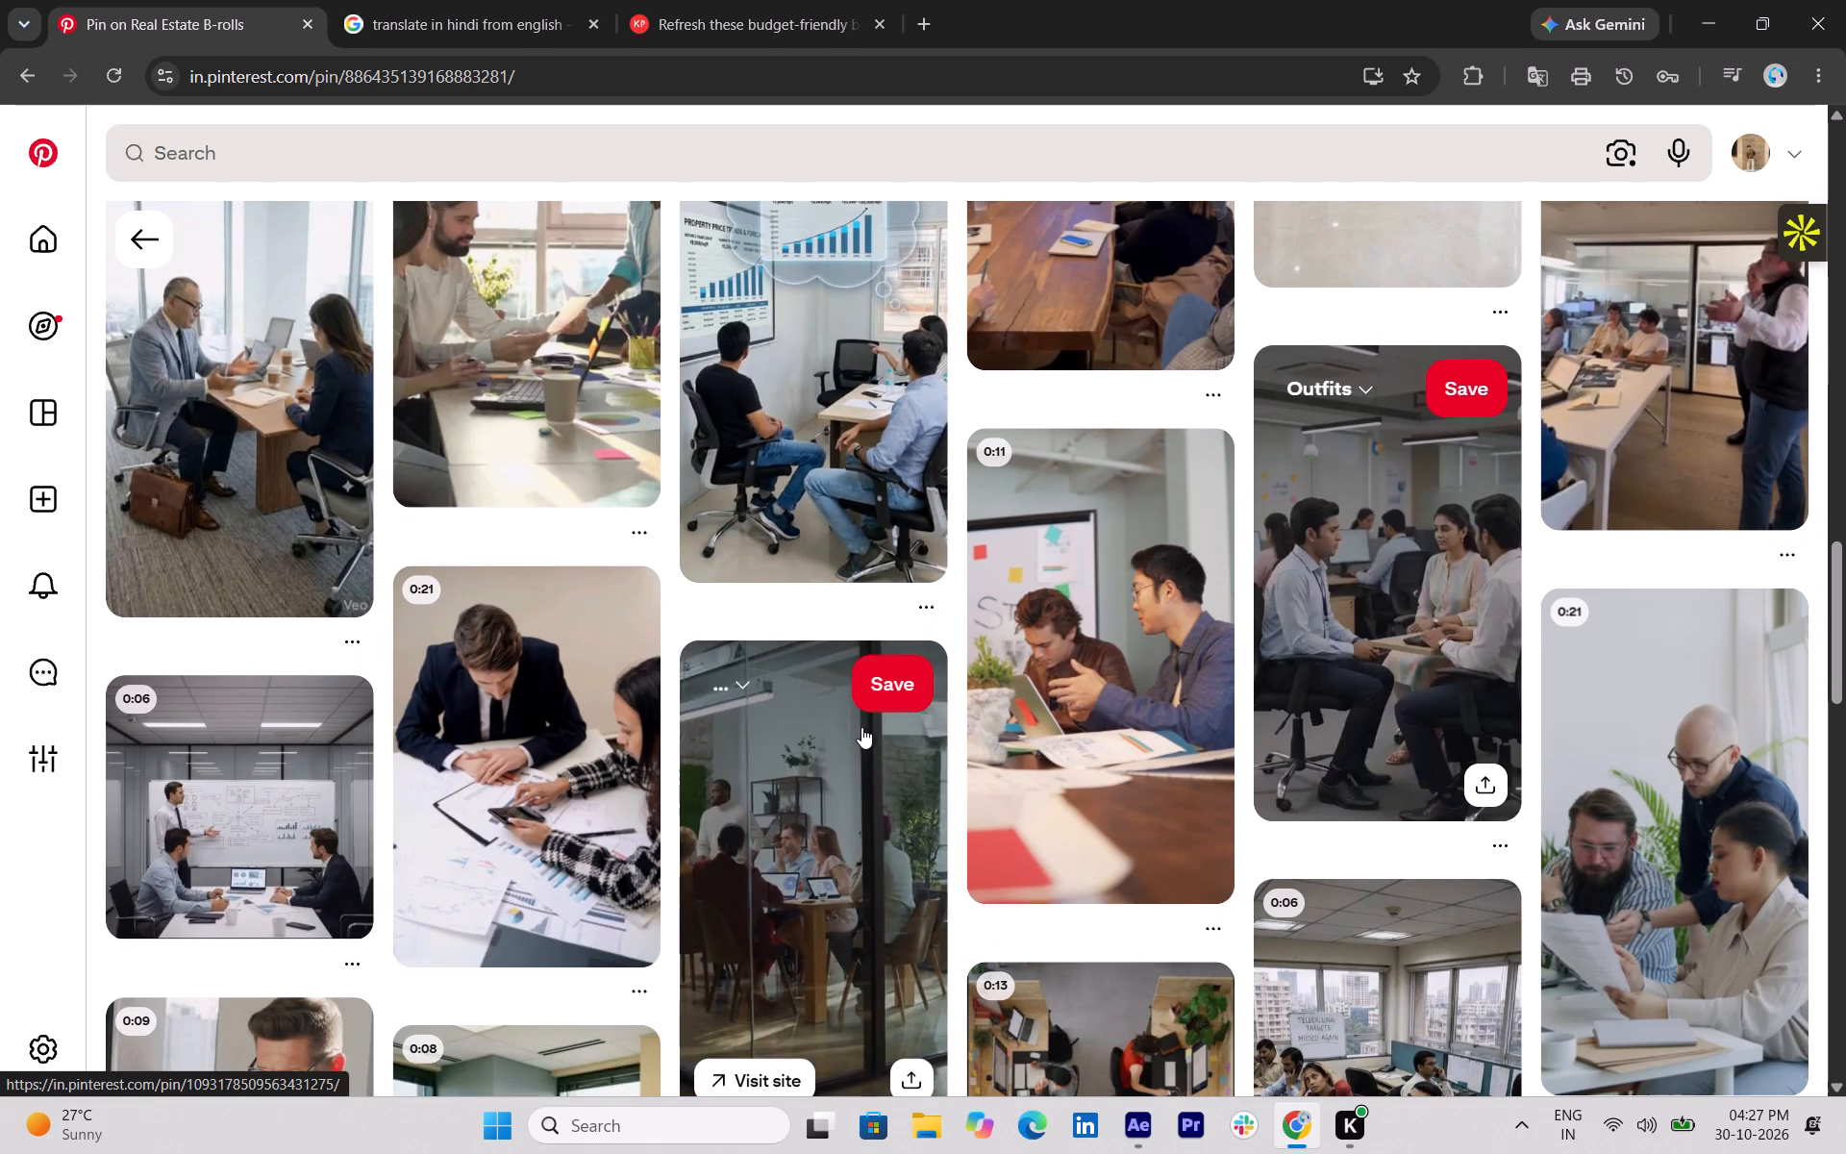
pyautogui.scroll(-1, 861, 727)
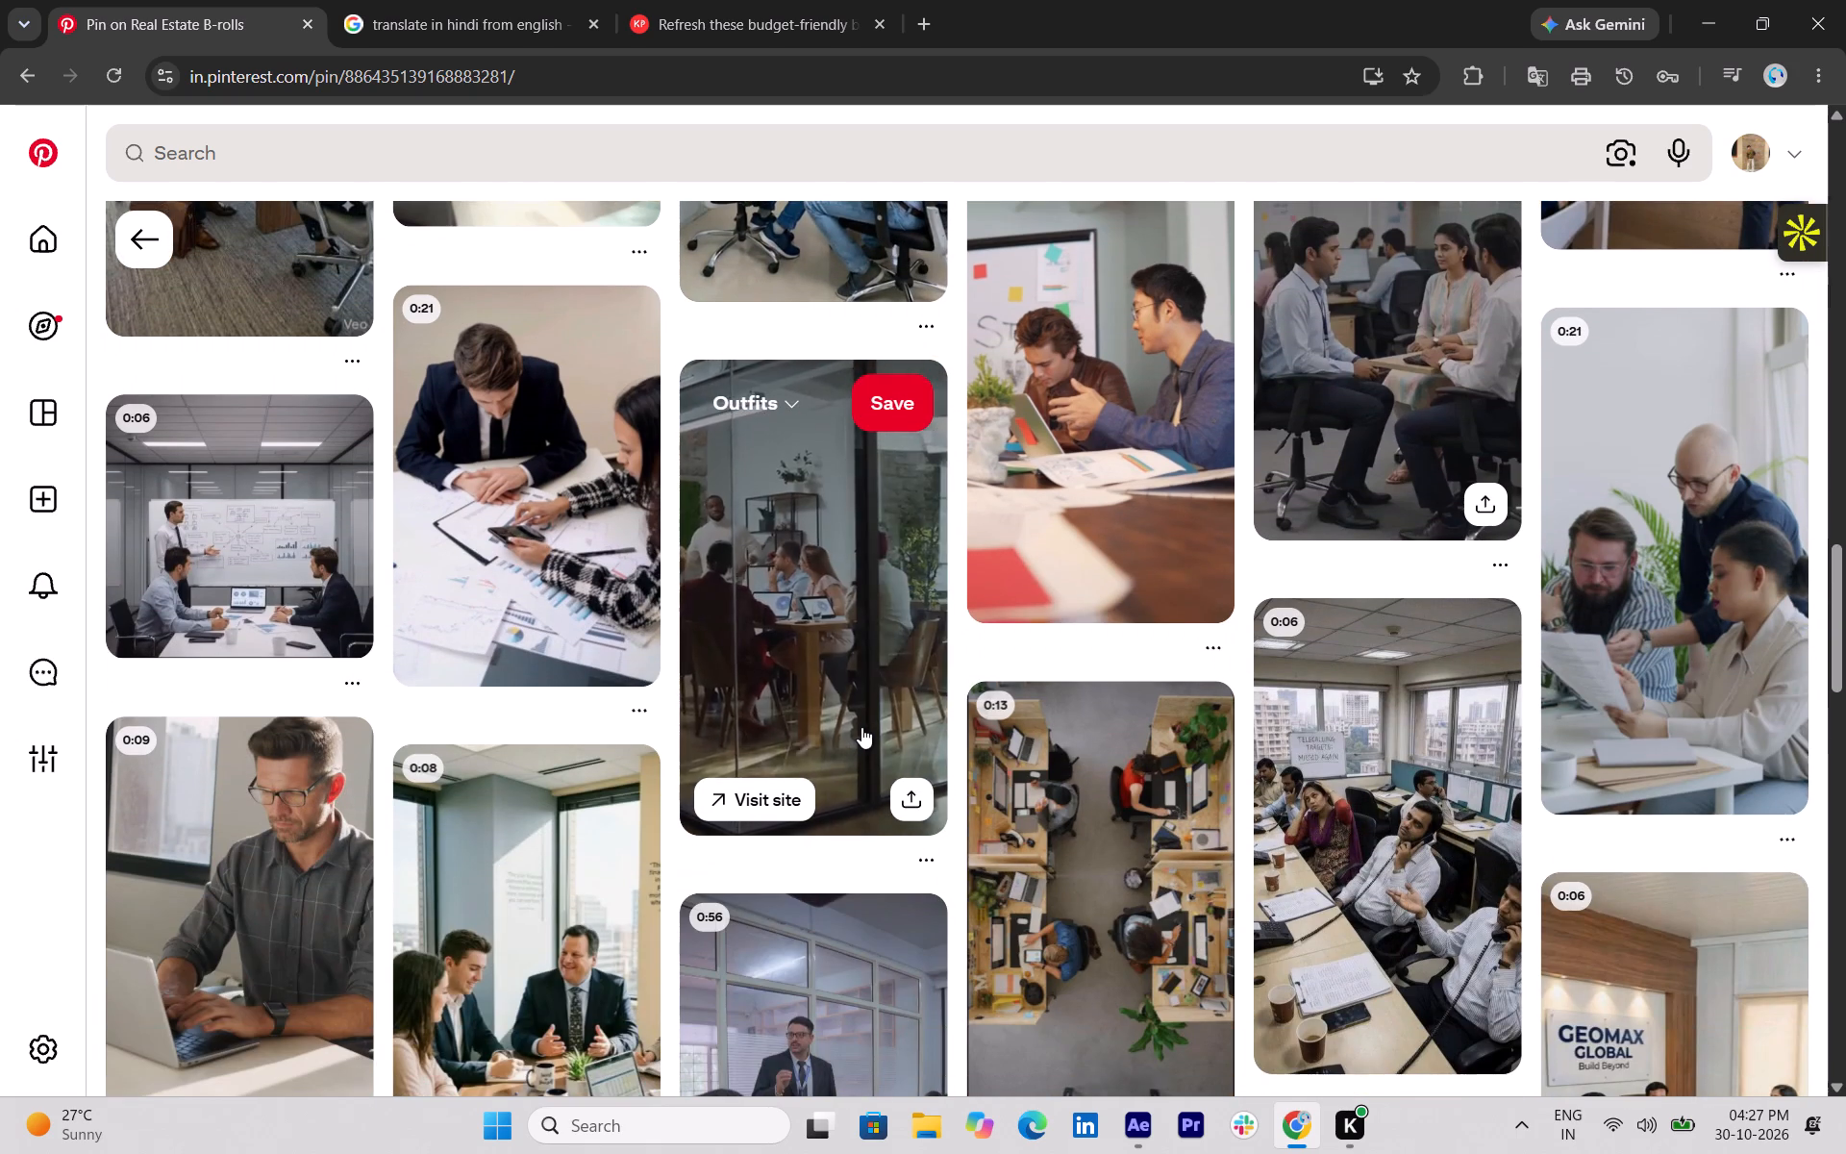
pyautogui.scroll(-1, 861, 727)
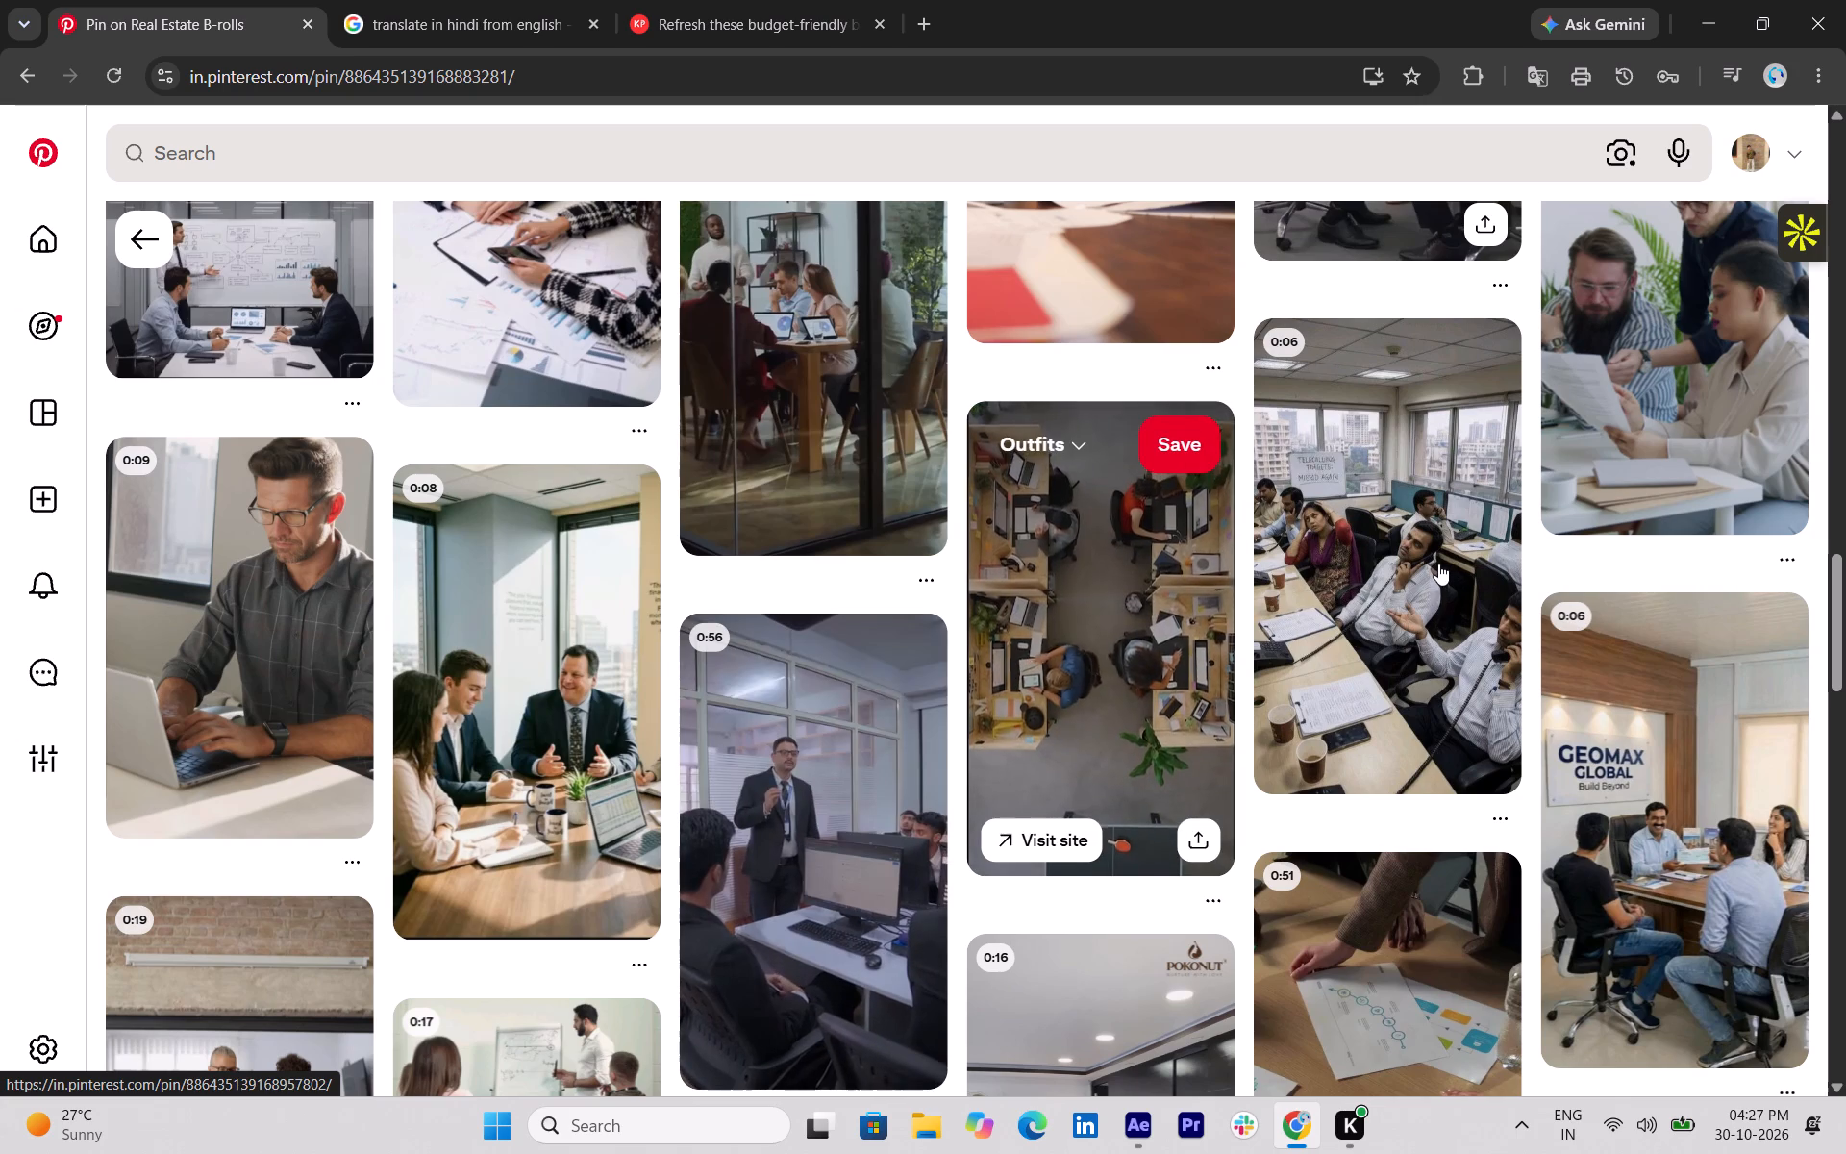
pyautogui.scroll(-2, 1433, 567)
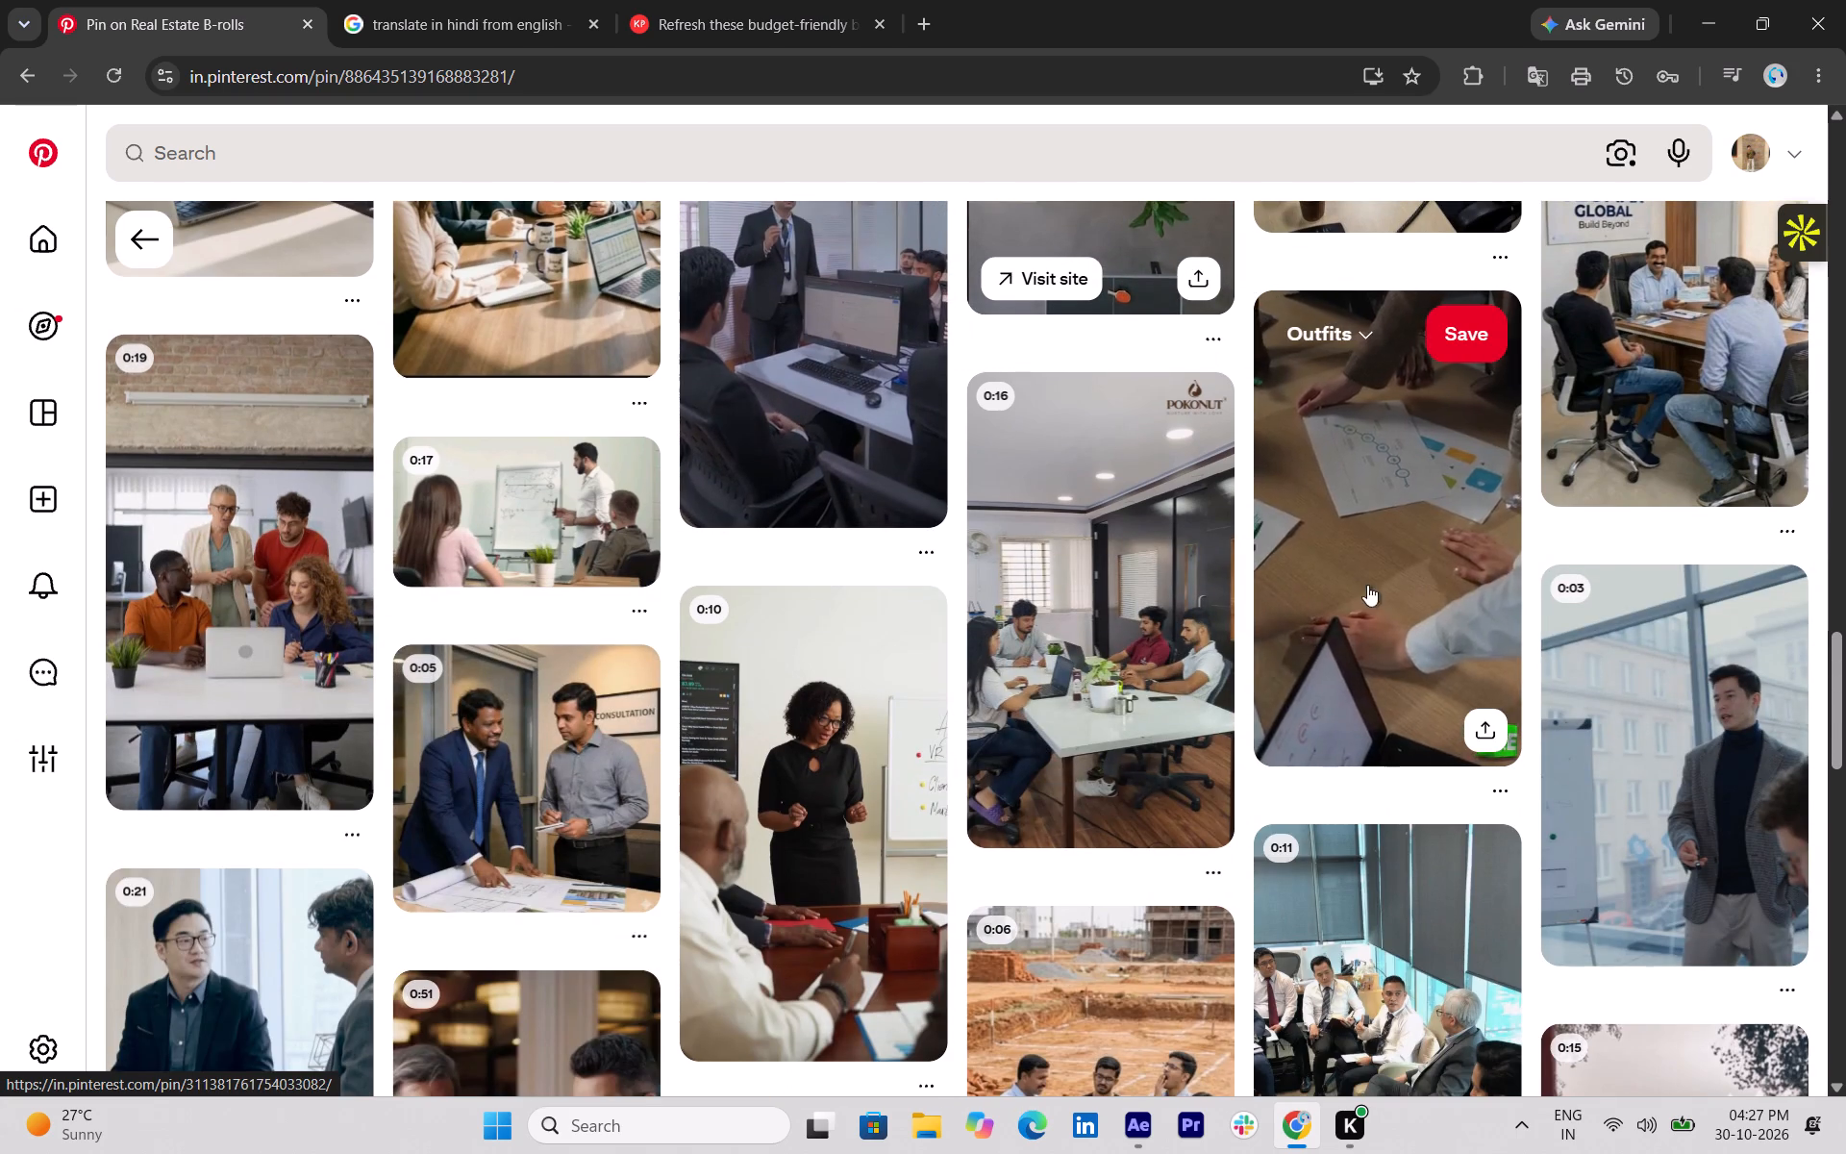
pyautogui.scroll(3, 547, 765)
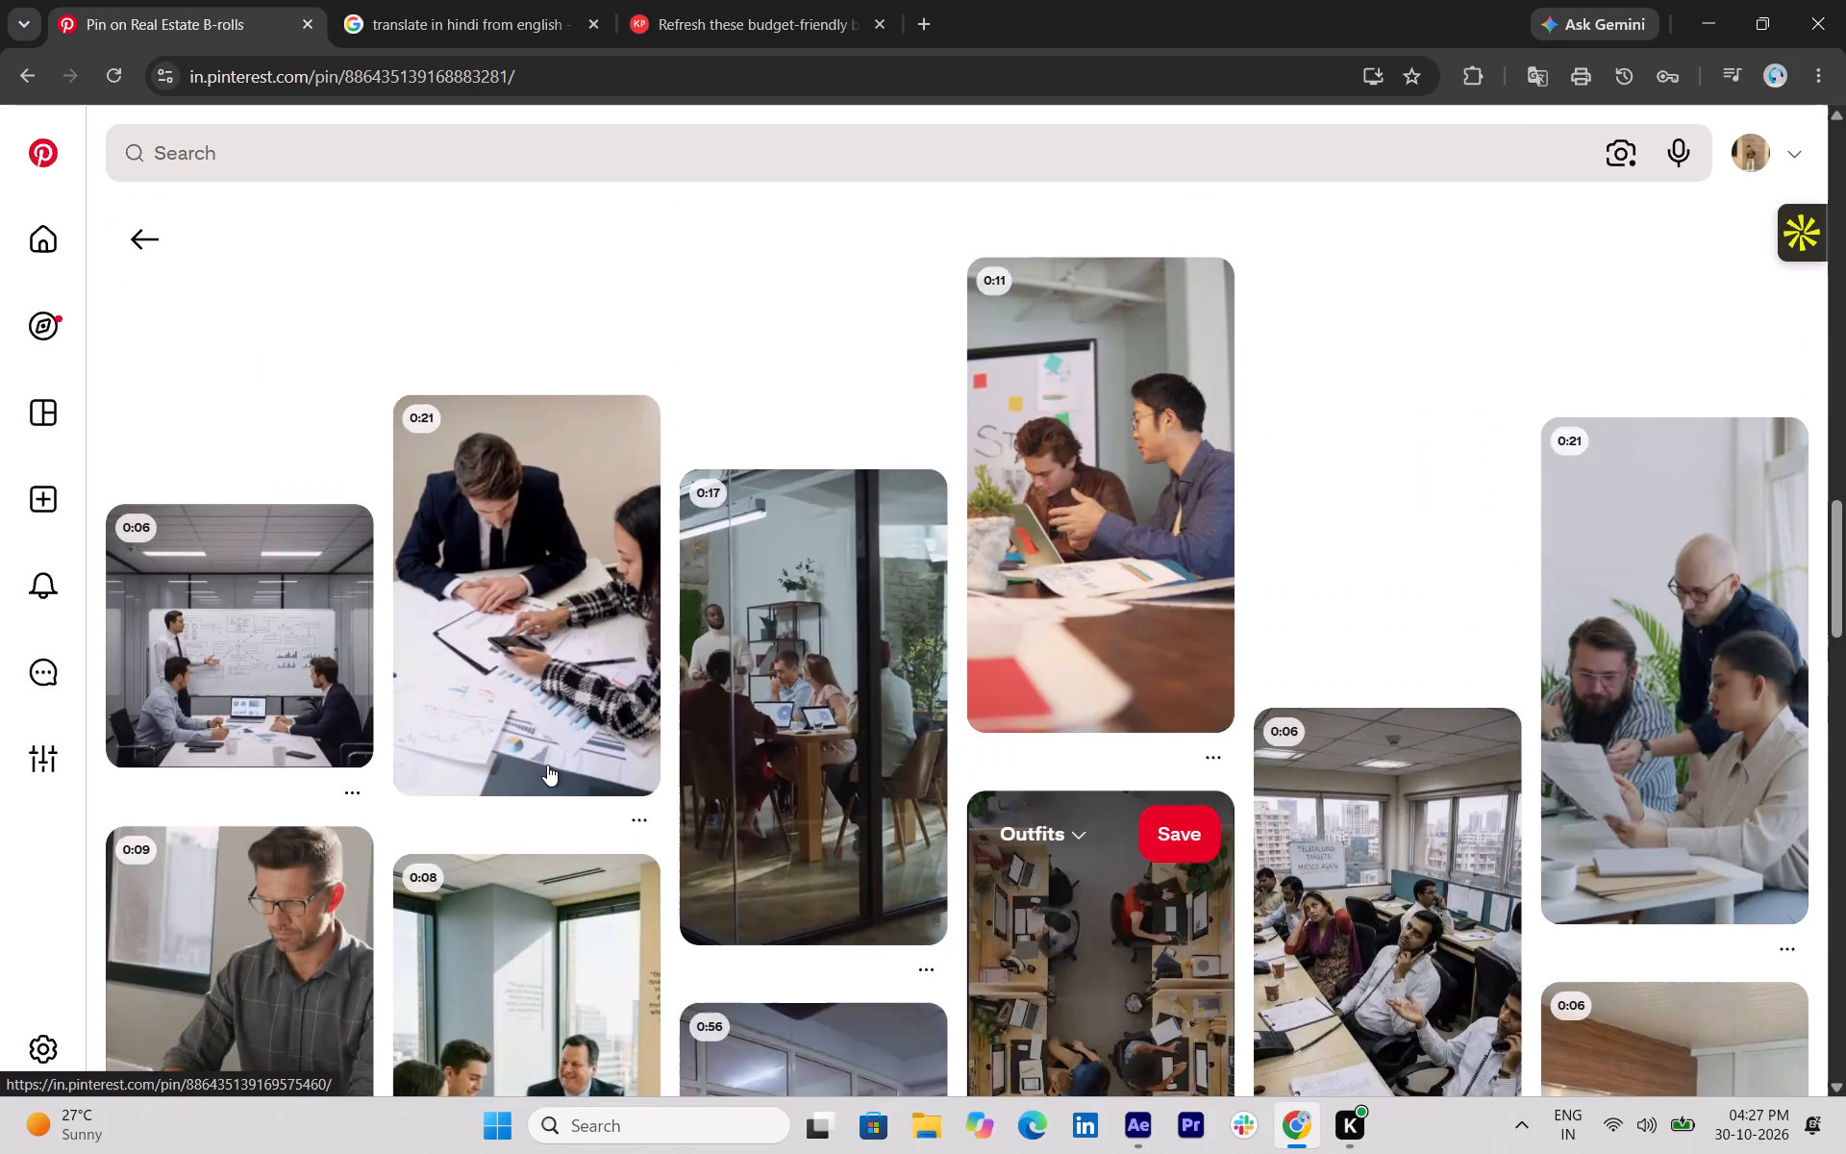
pyautogui.scroll(10, 547, 765)
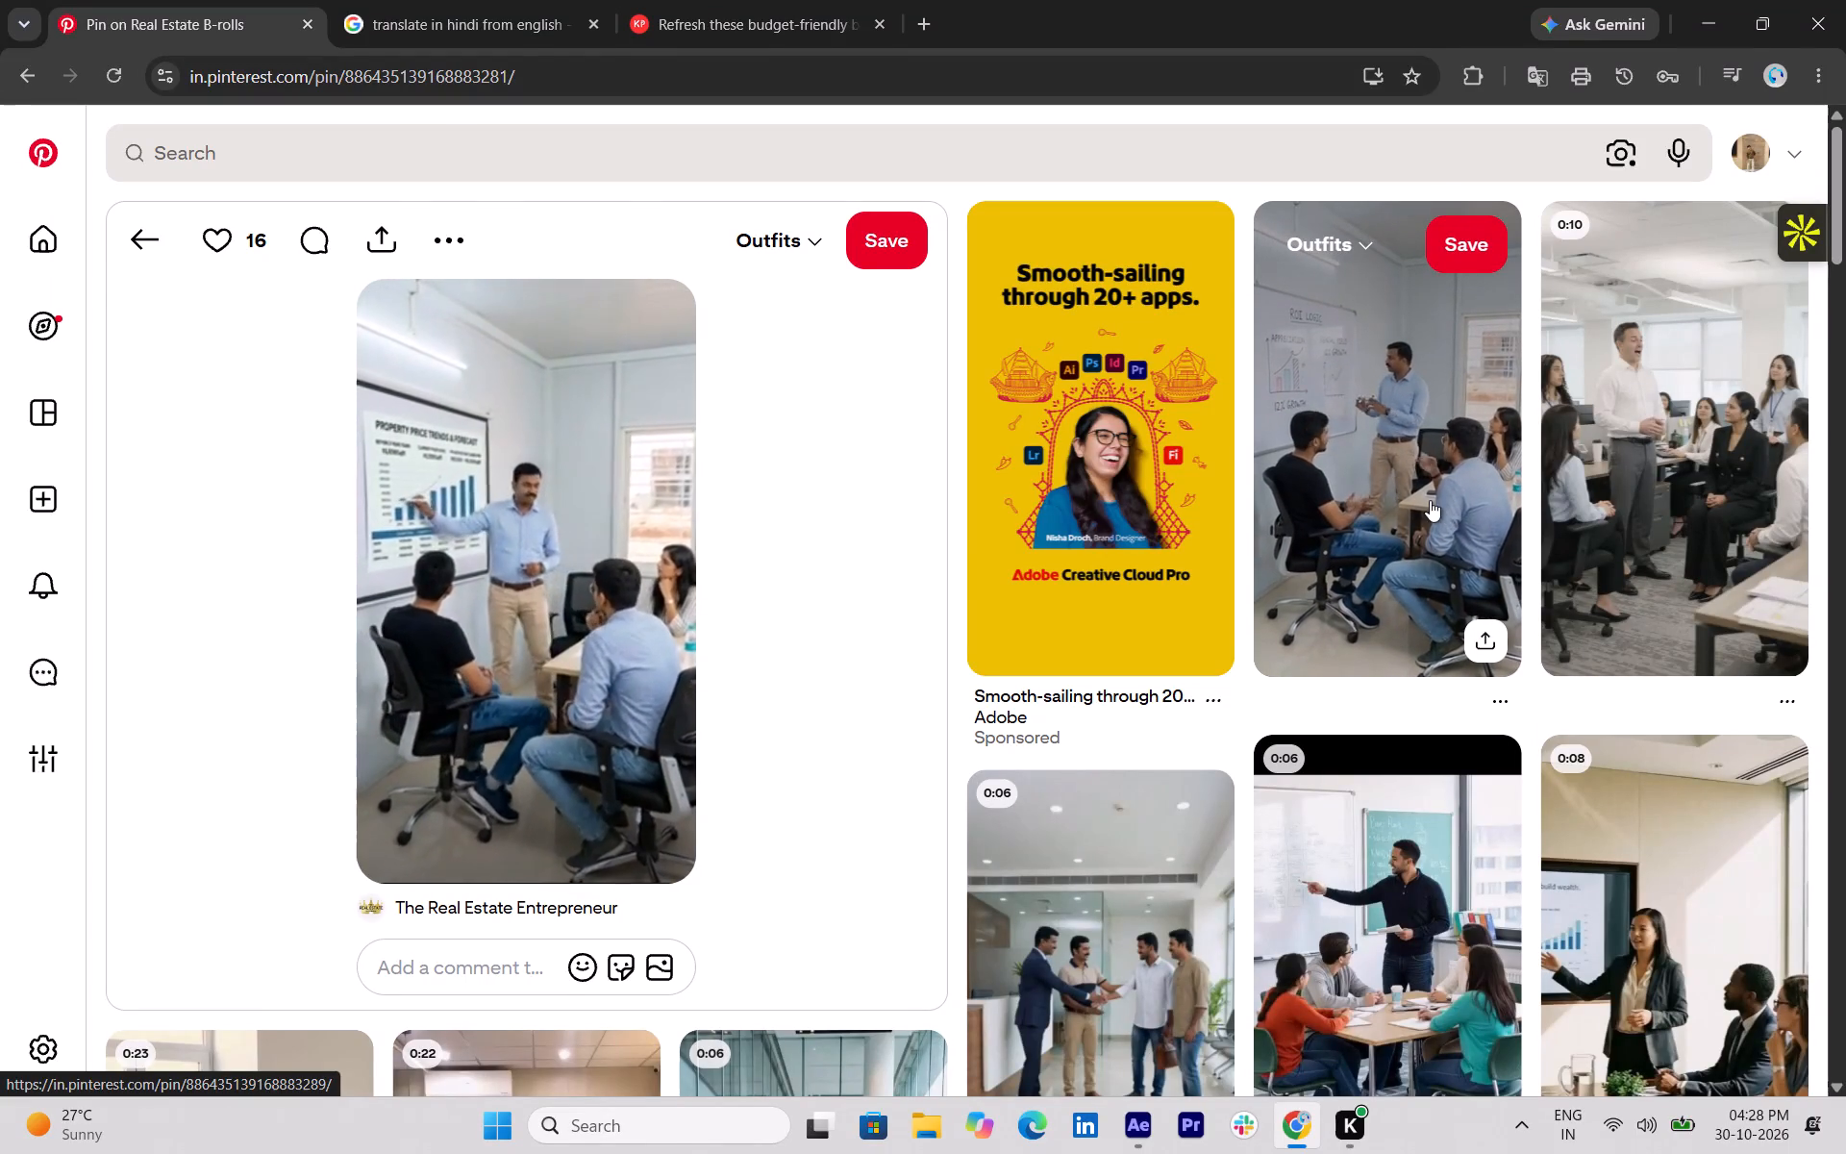
# Open the pin of a woman presenting a "build wealth" chart to a meeting and copy its share link.
pyautogui.scroll(-1, 1845, 854)
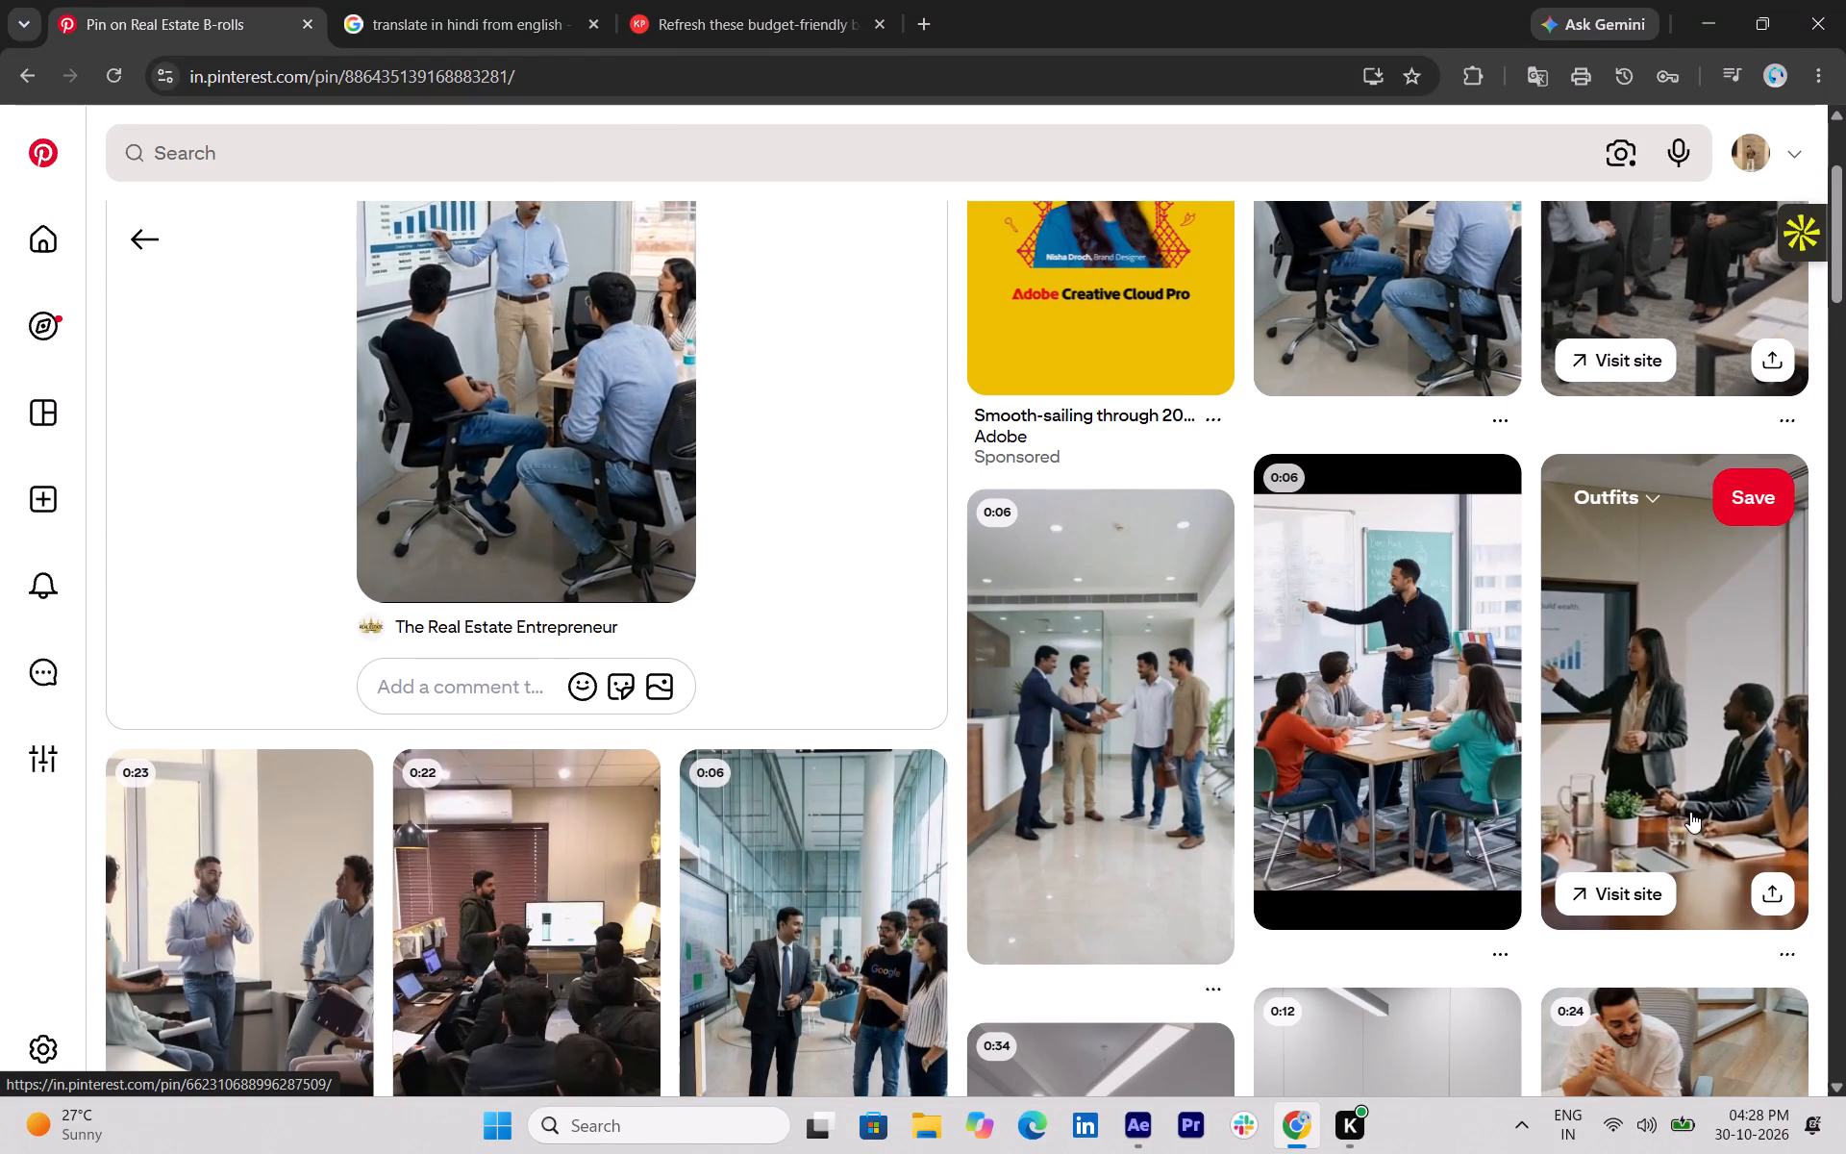
pyautogui.click(1690, 812)
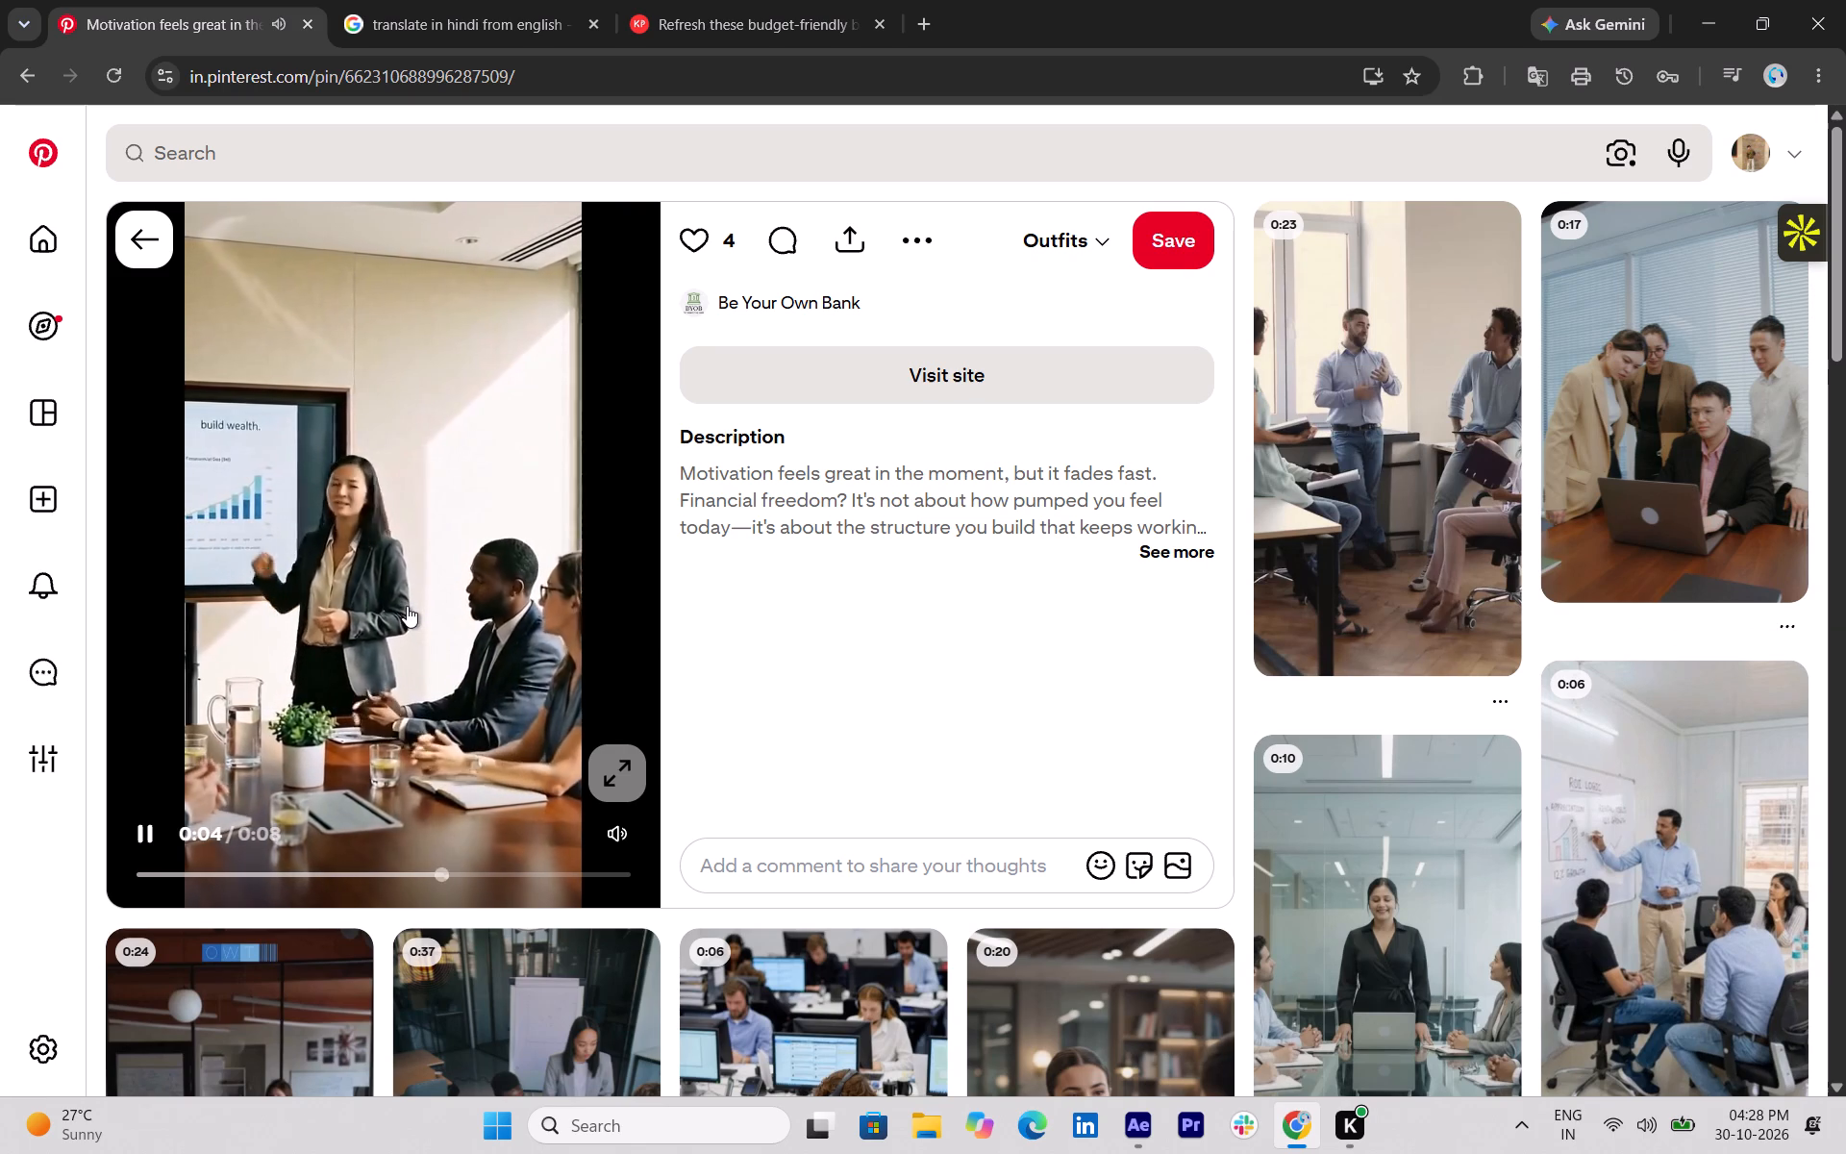
pyautogui.click(407, 606)
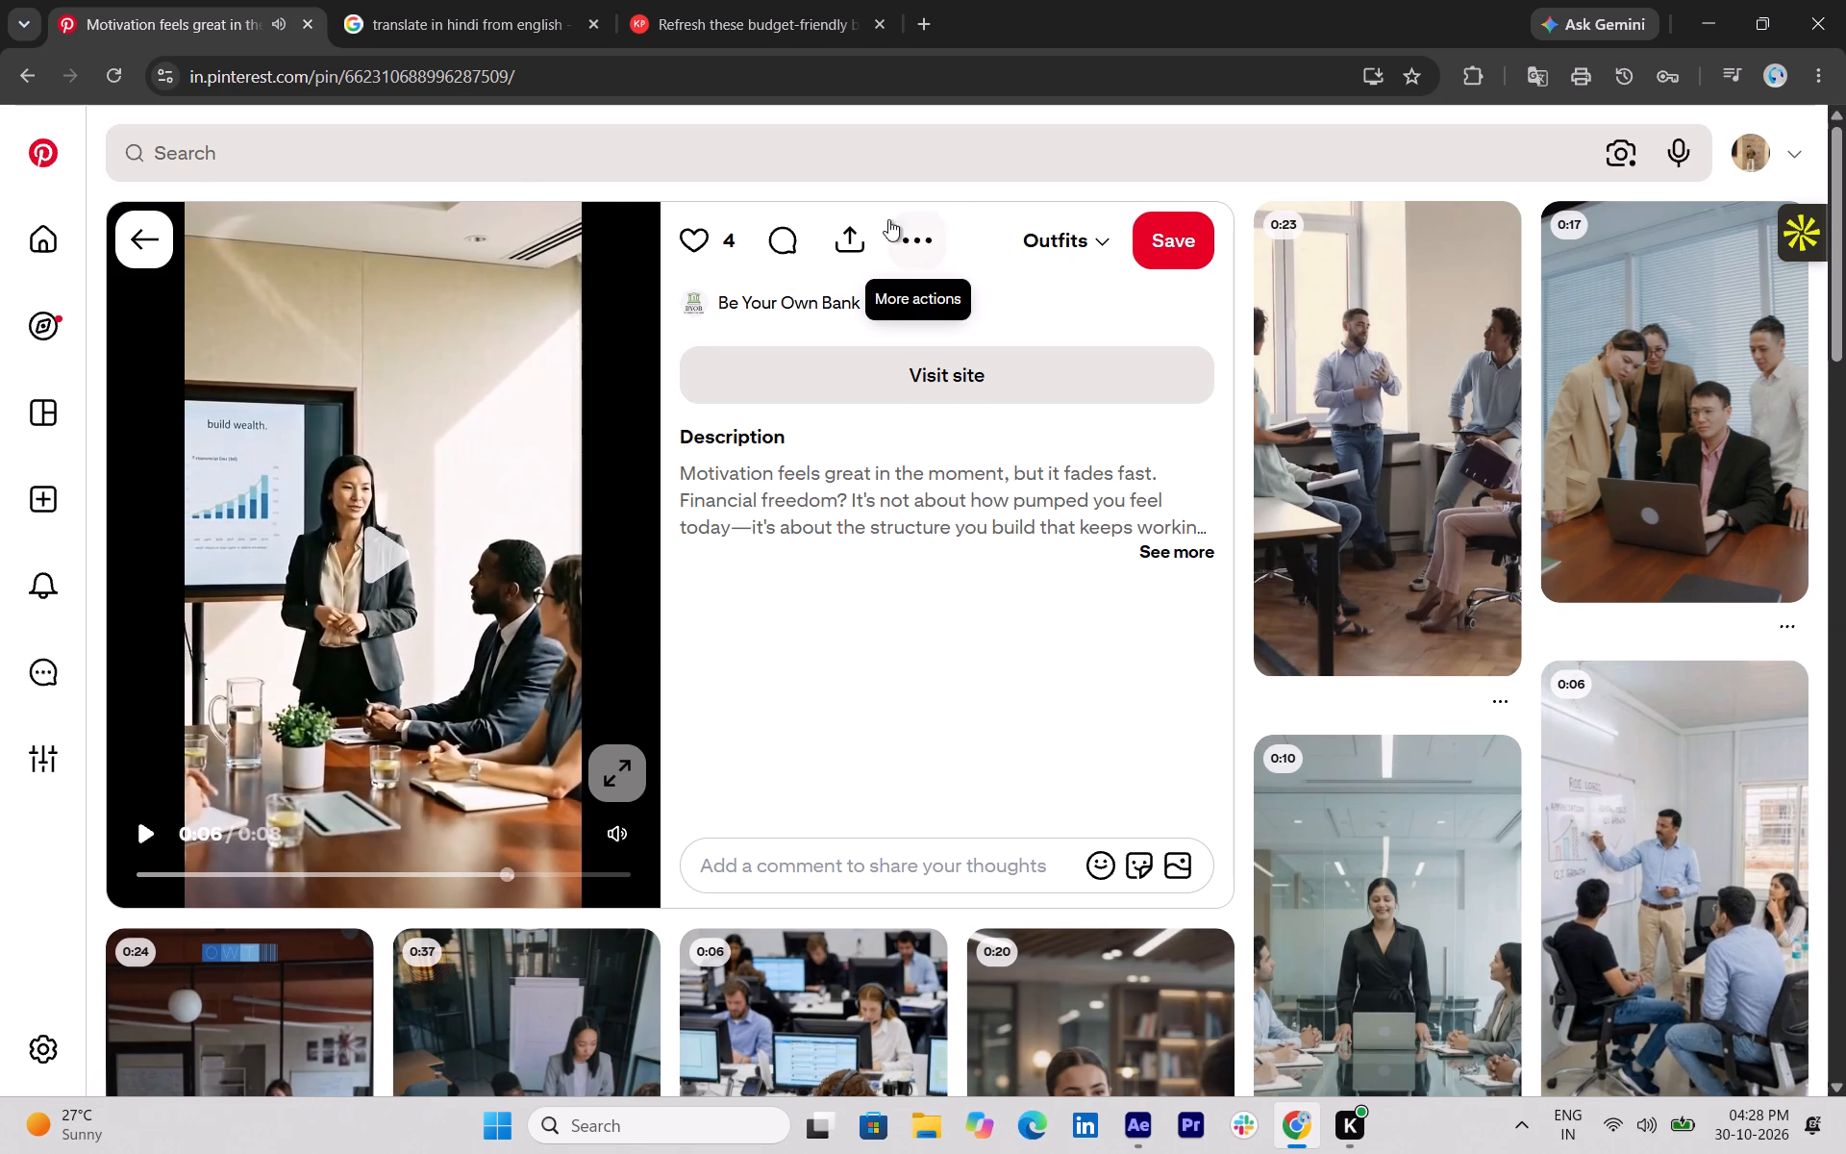
pyautogui.click(857, 230)
pyautogui.click(650, 381)
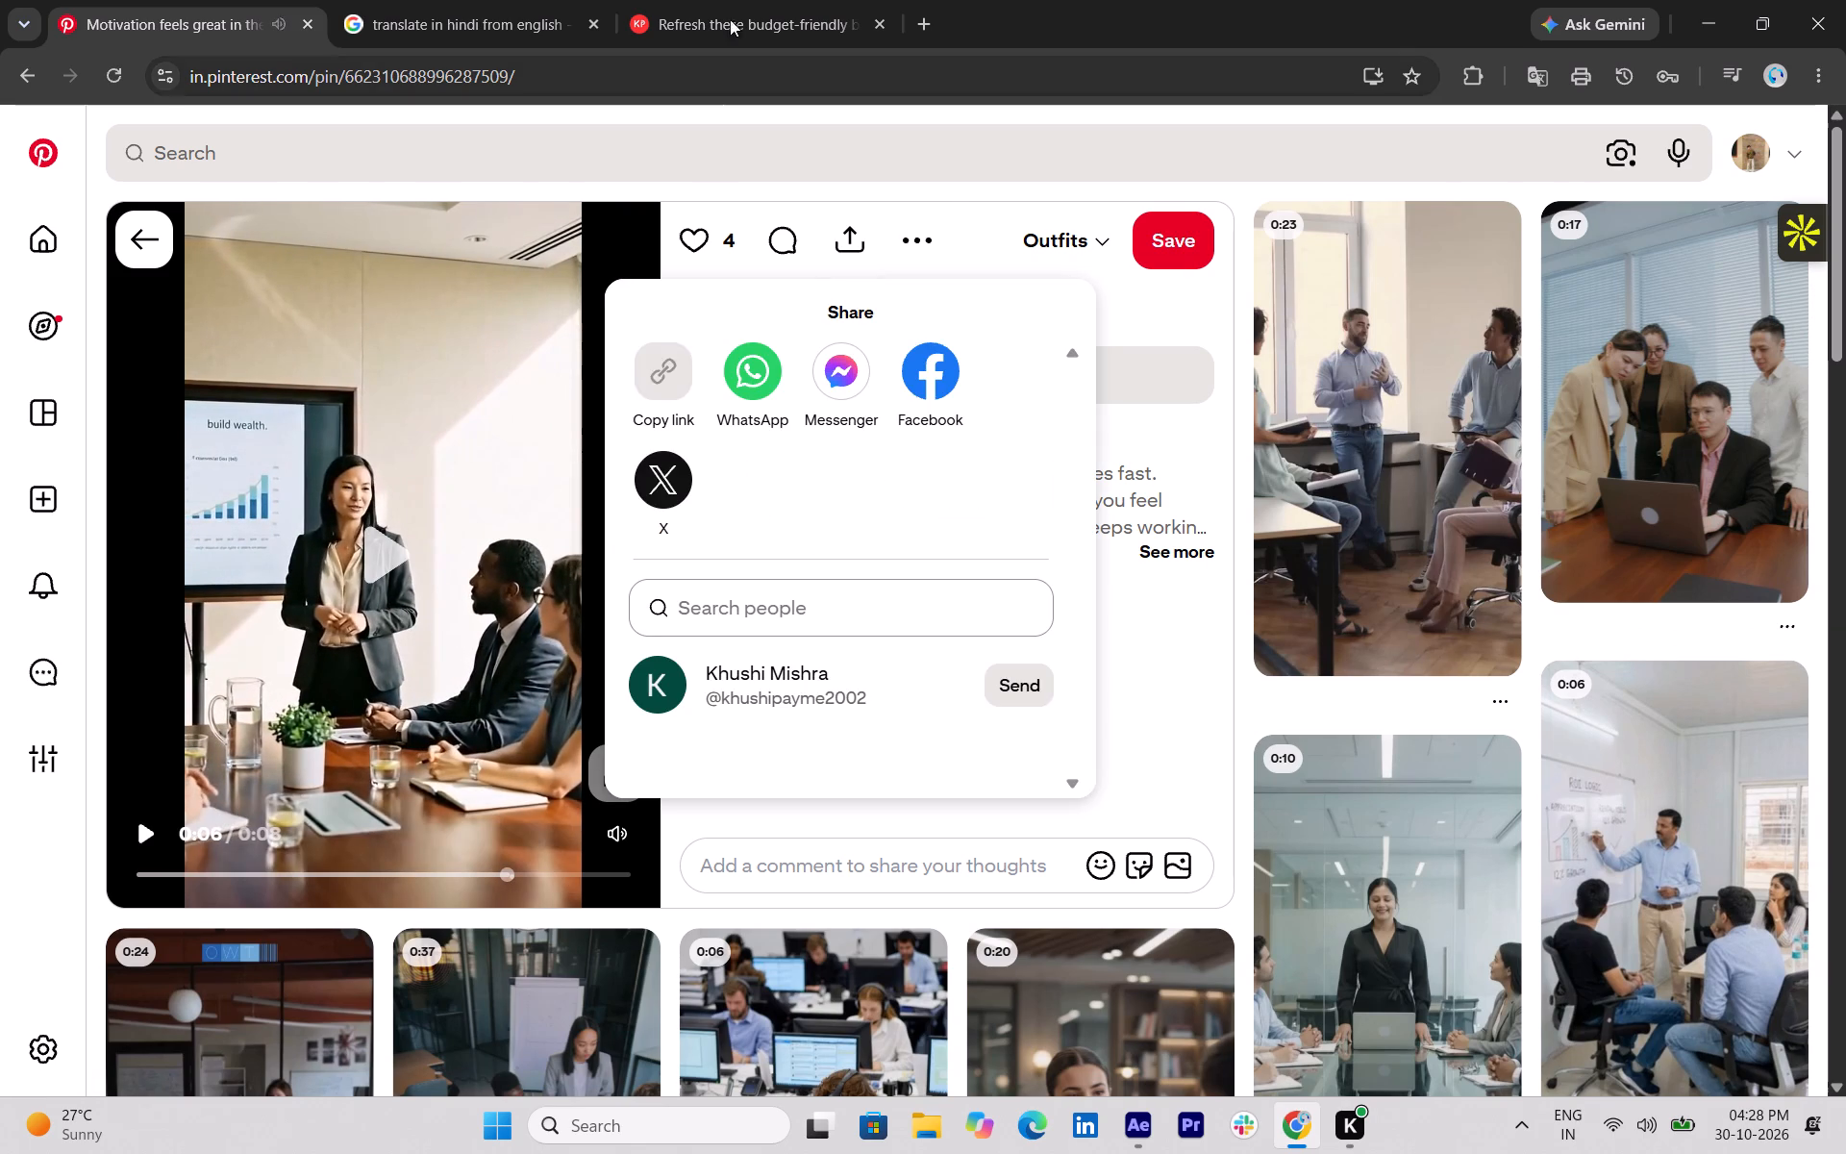
# Reload the KlickPin downloader, submit the copied pin link and download the meeting video.
pyautogui.click(734, 5)
pyautogui.click(114, 83)
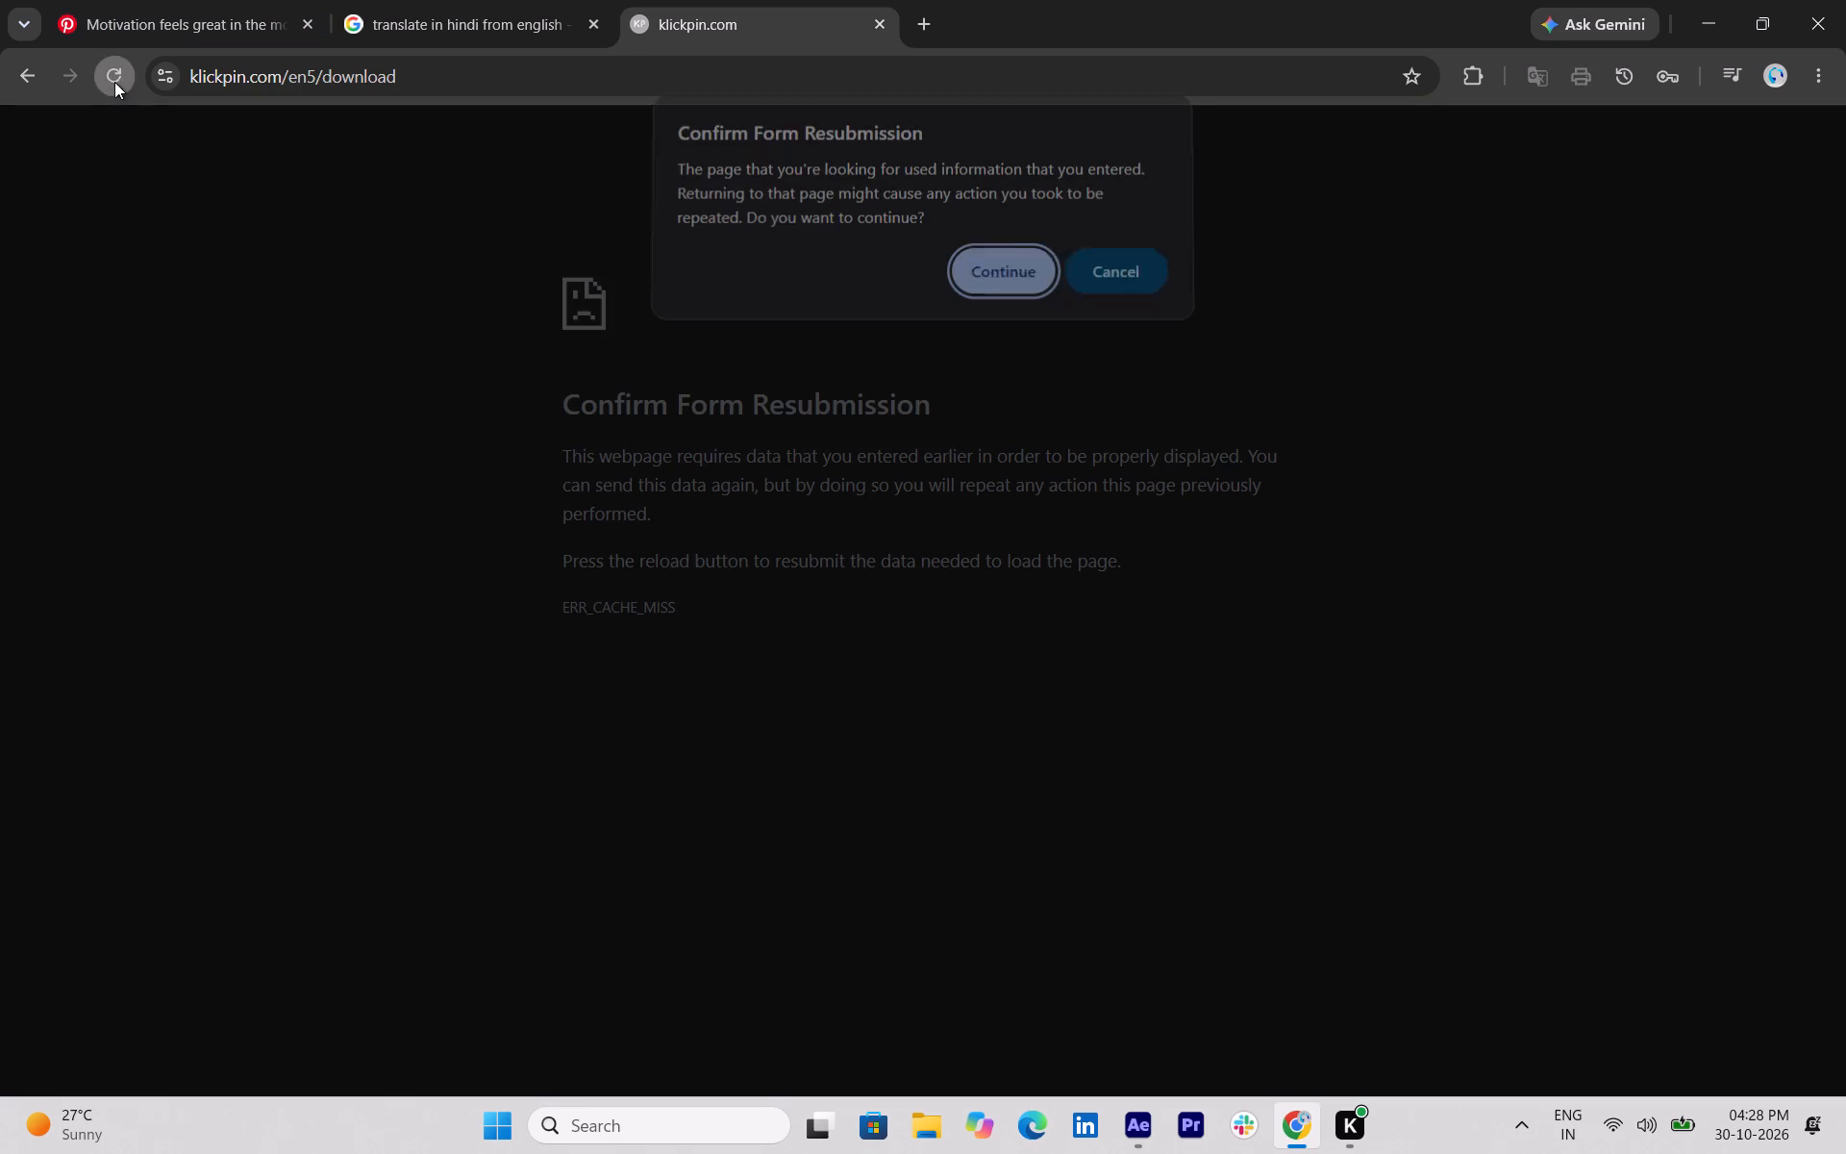
pyautogui.click(1015, 294)
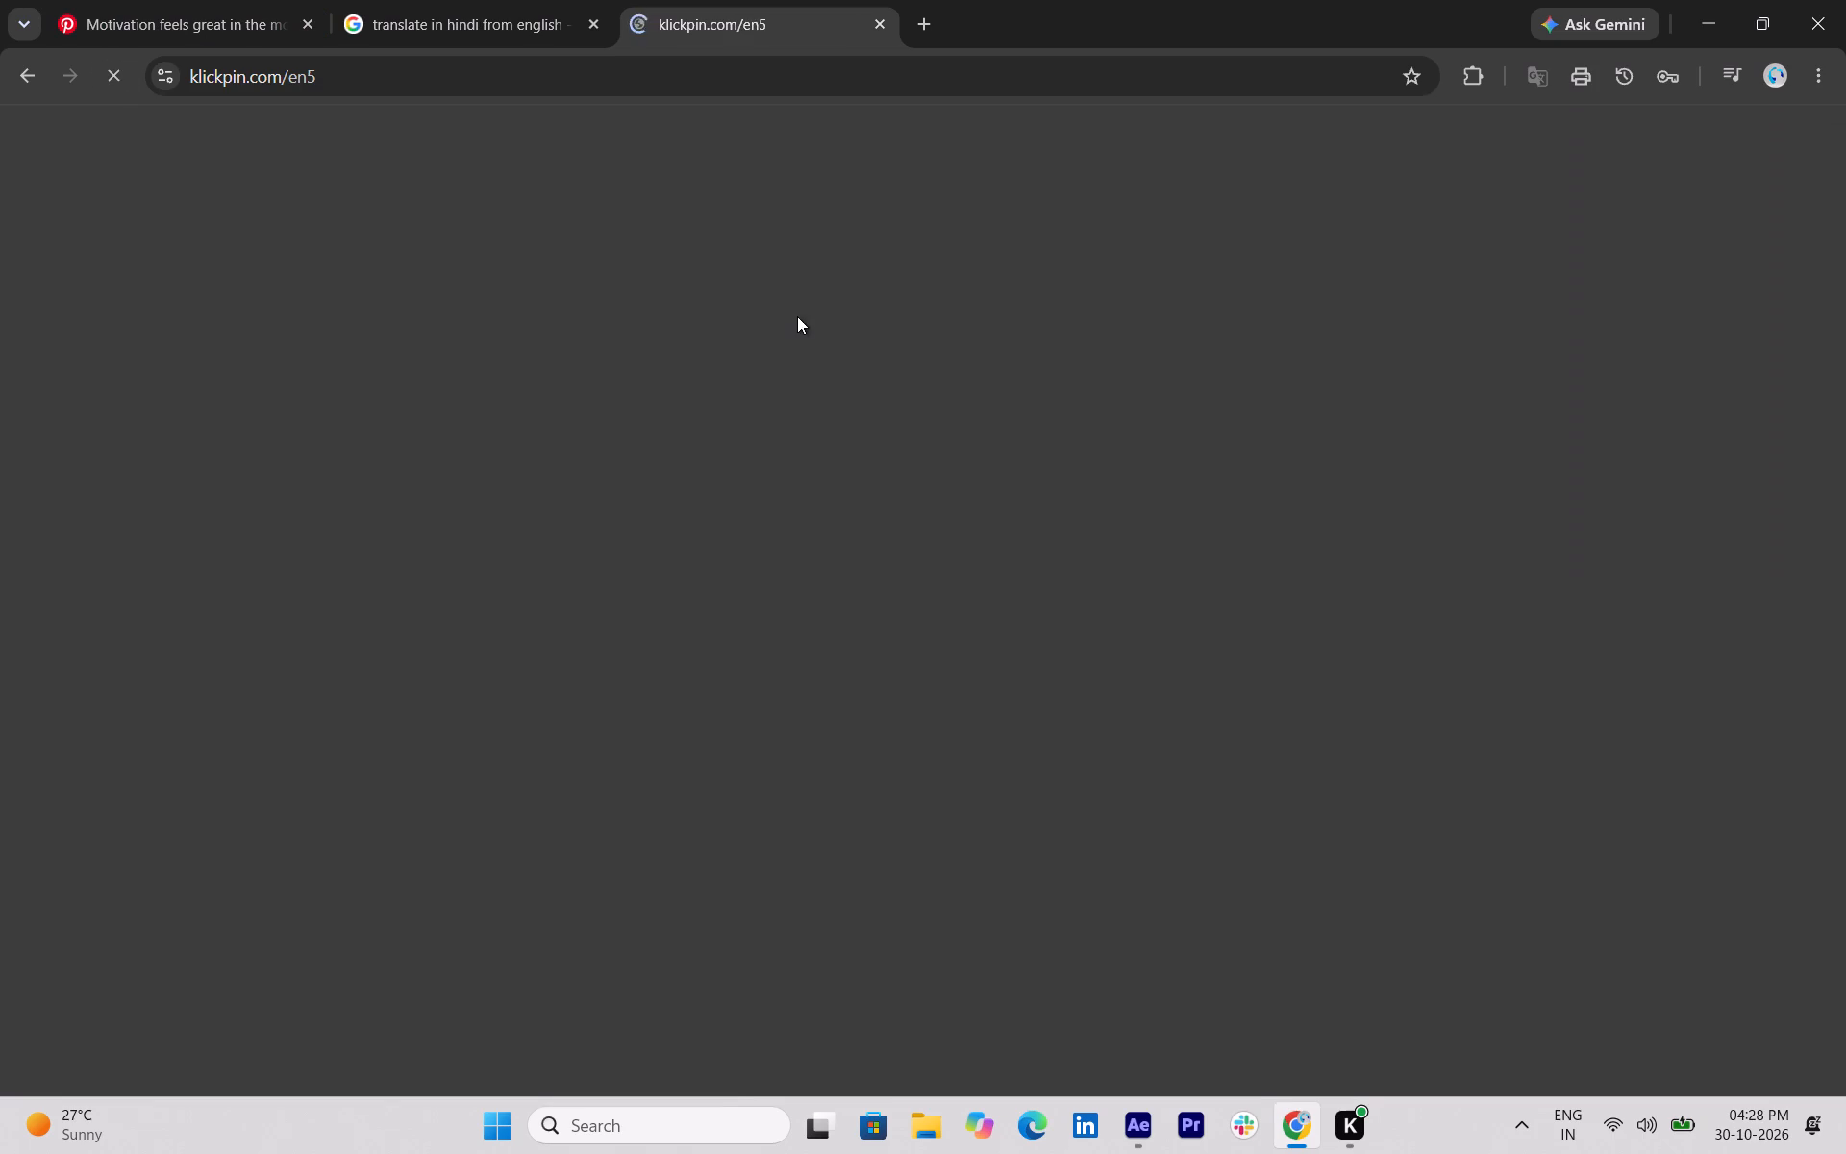
pyautogui.click(606, 484)
pyautogui.click(606, 477)
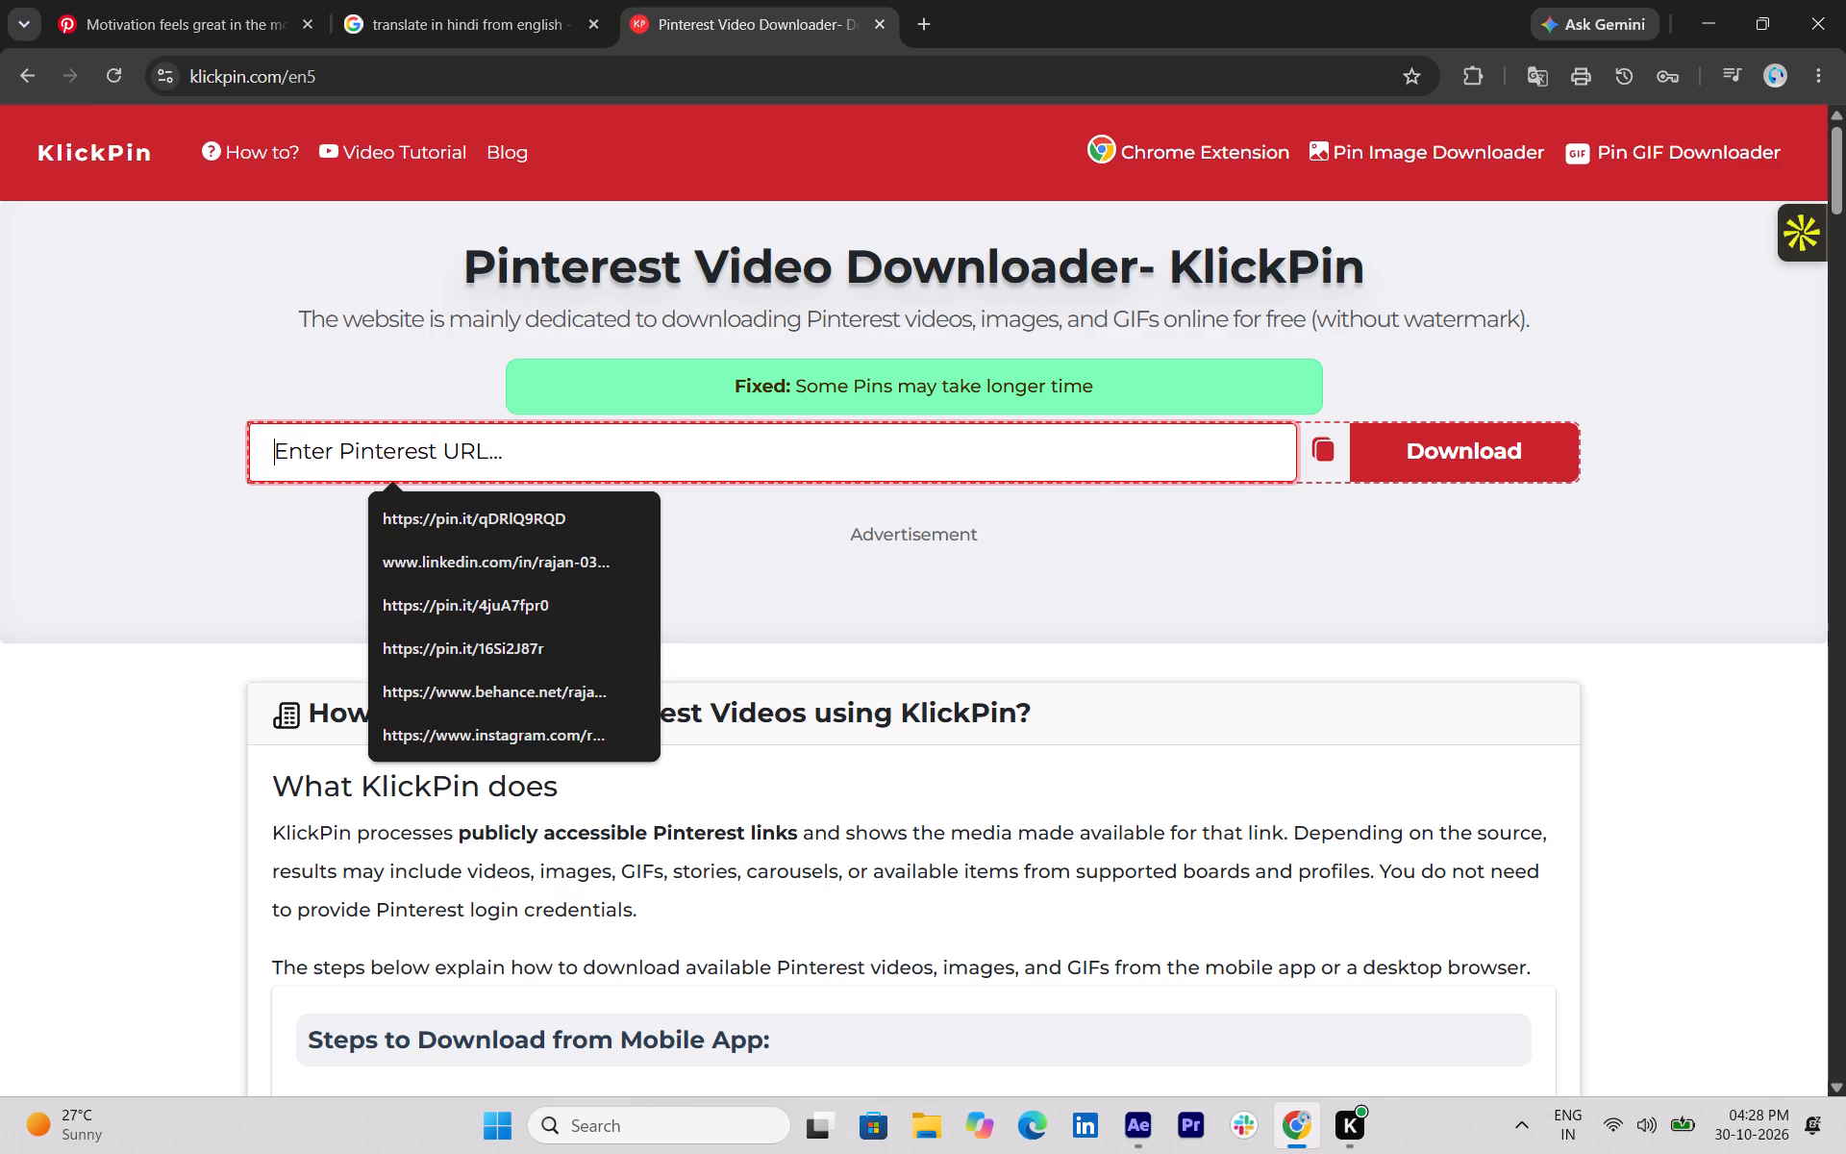
pyautogui.hotkey('ctrl', 'v')
pyautogui.click(1452, 467)
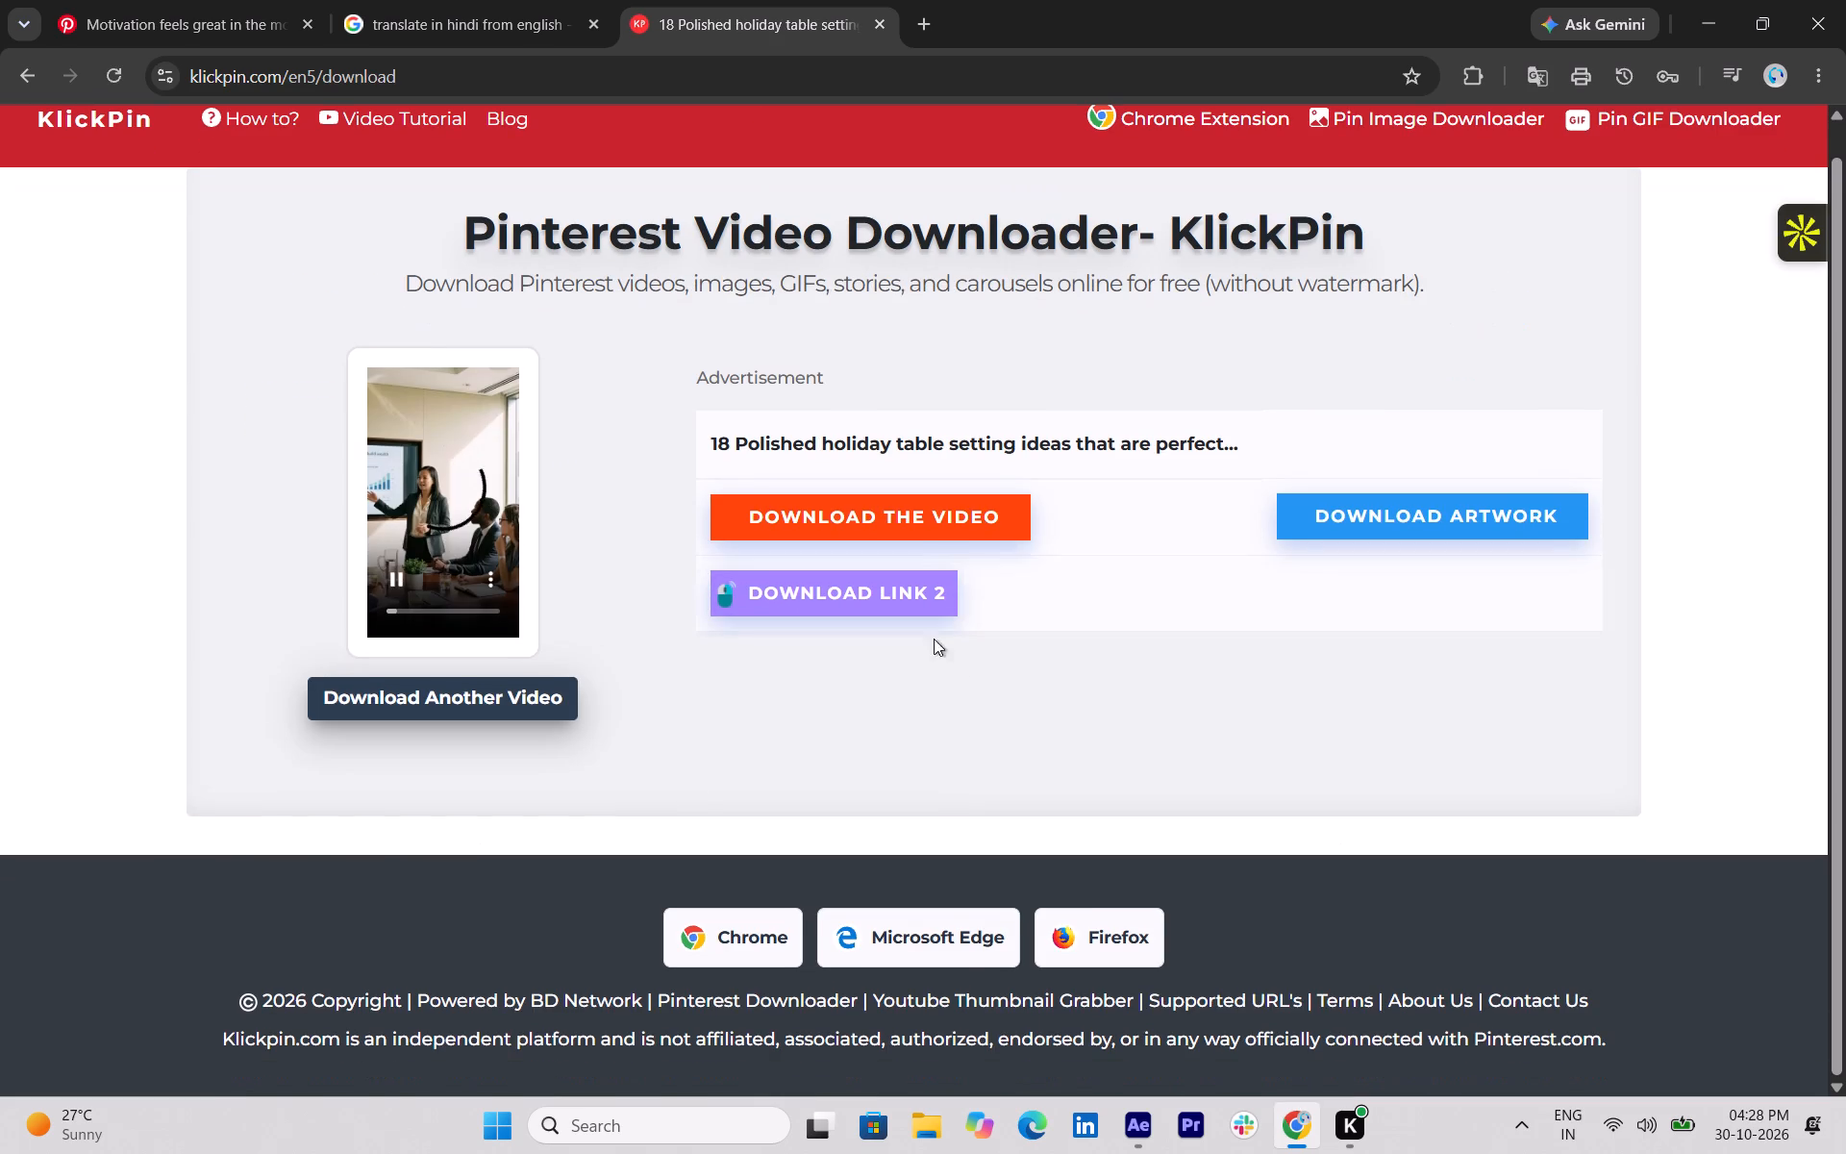
pyautogui.click(911, 535)
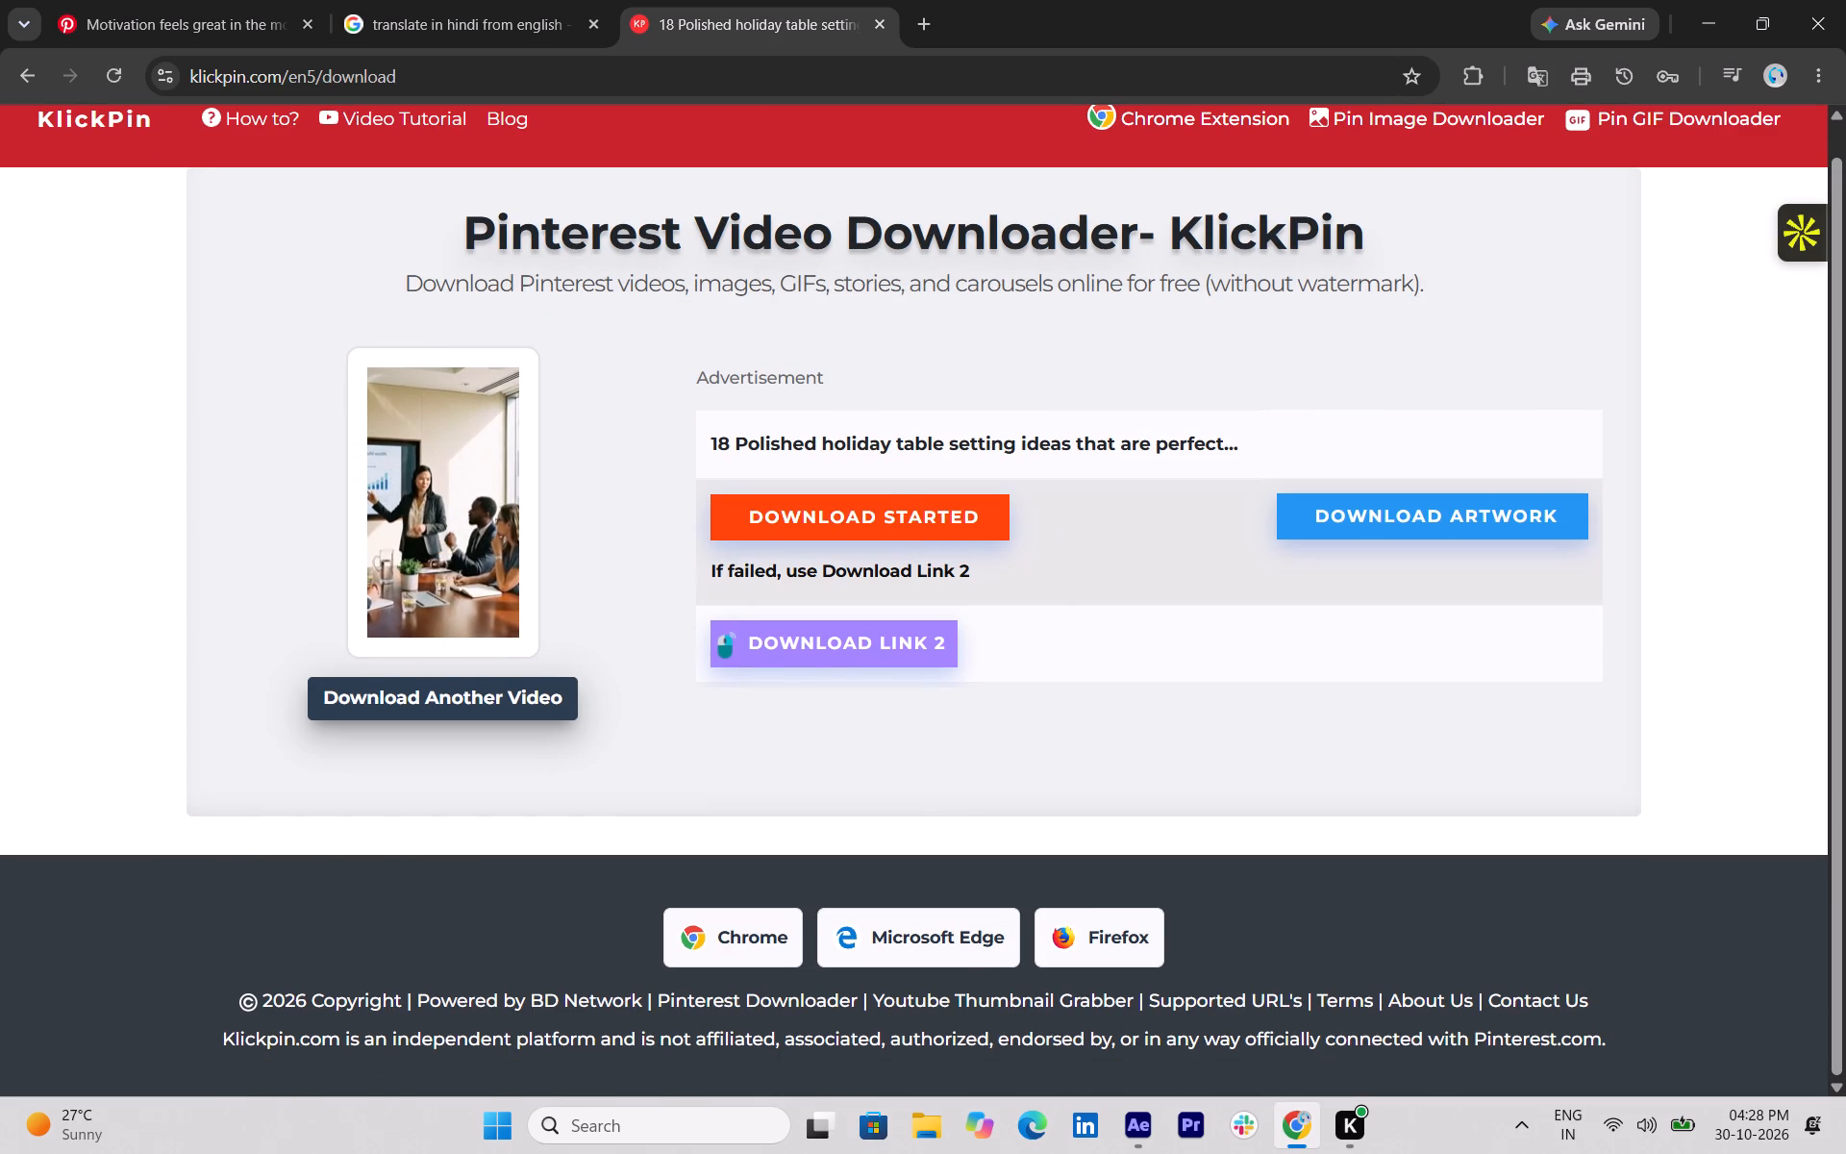
# Bring the downloaded meeting video into the After Effects timeline as the top layer, starting at about 0:01:00 with the clothing-store image.
pyautogui.moveTo(1481, 188); pyautogui.dragTo(1525, 708)
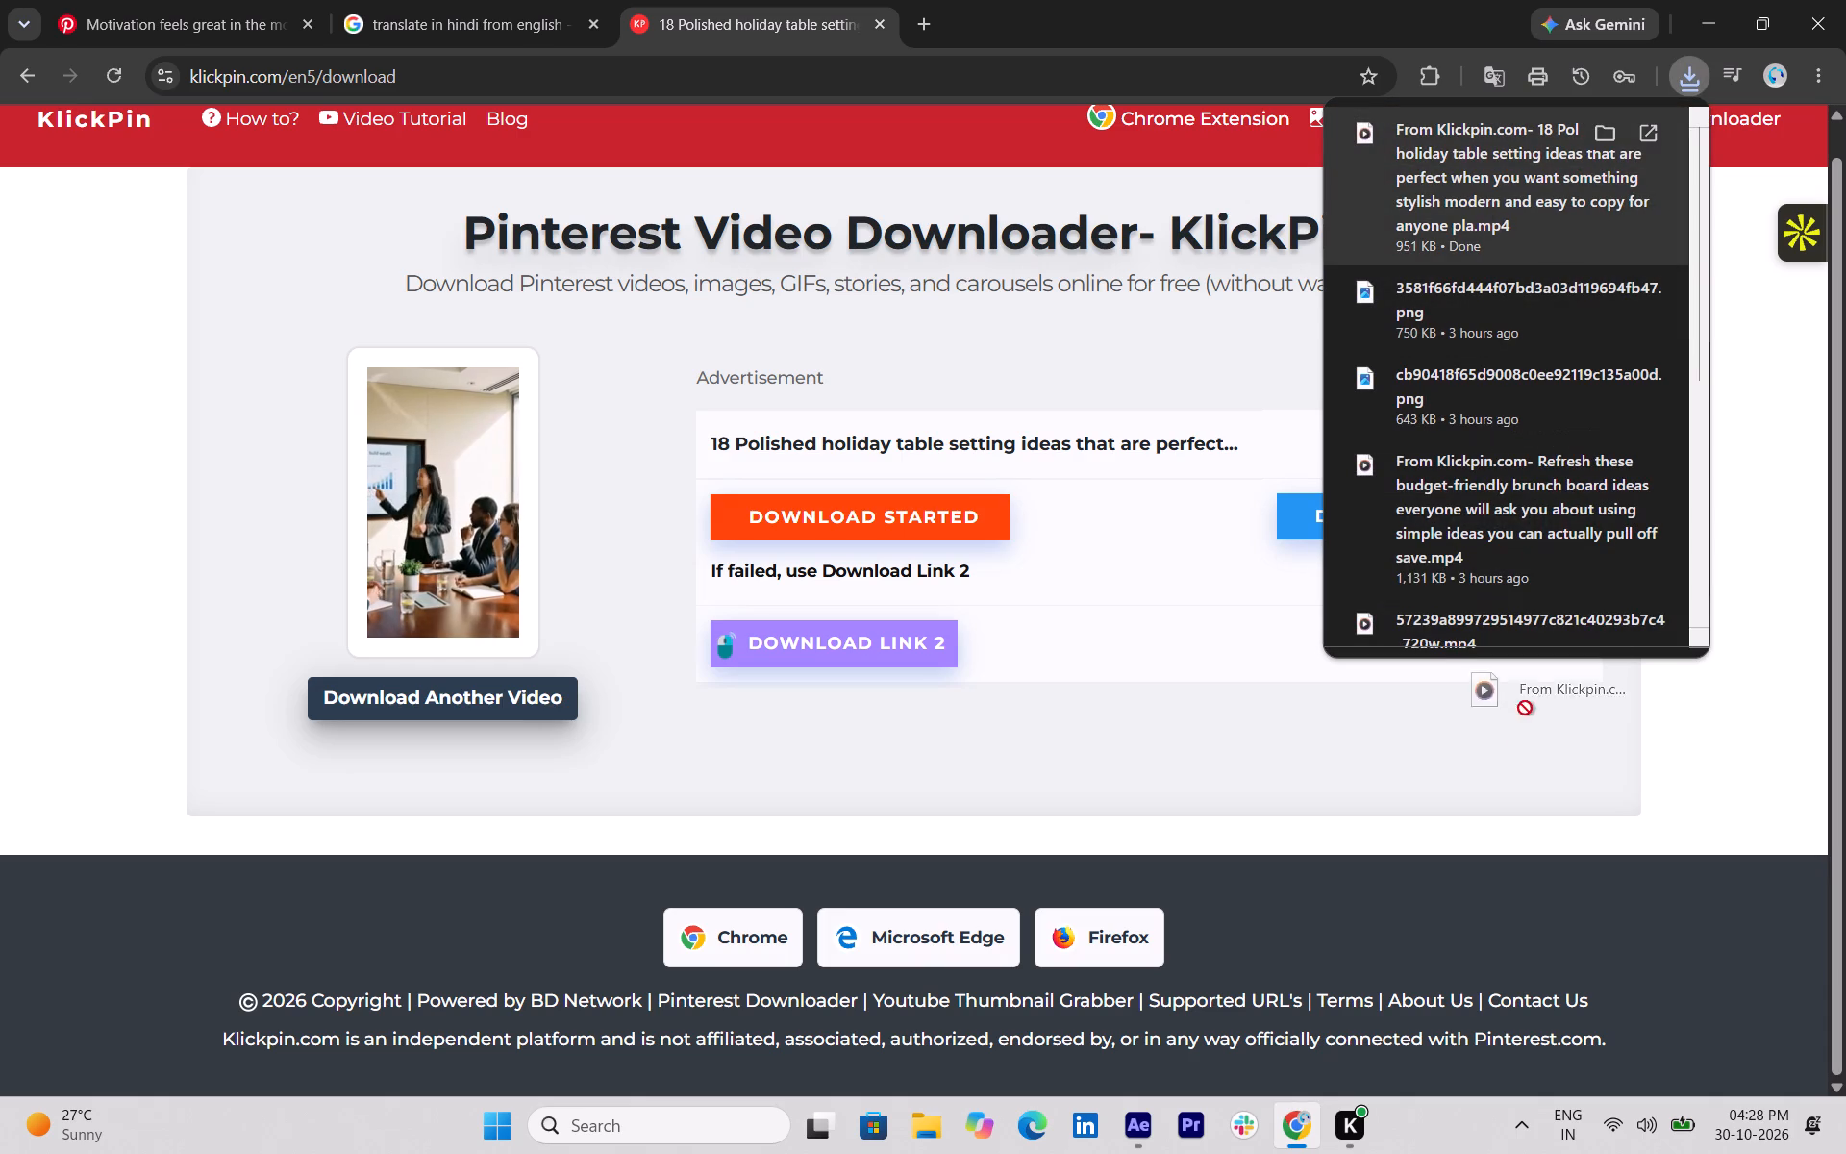
pyautogui.moveTo(1525, 708); pyautogui.dragTo(1084, 992)
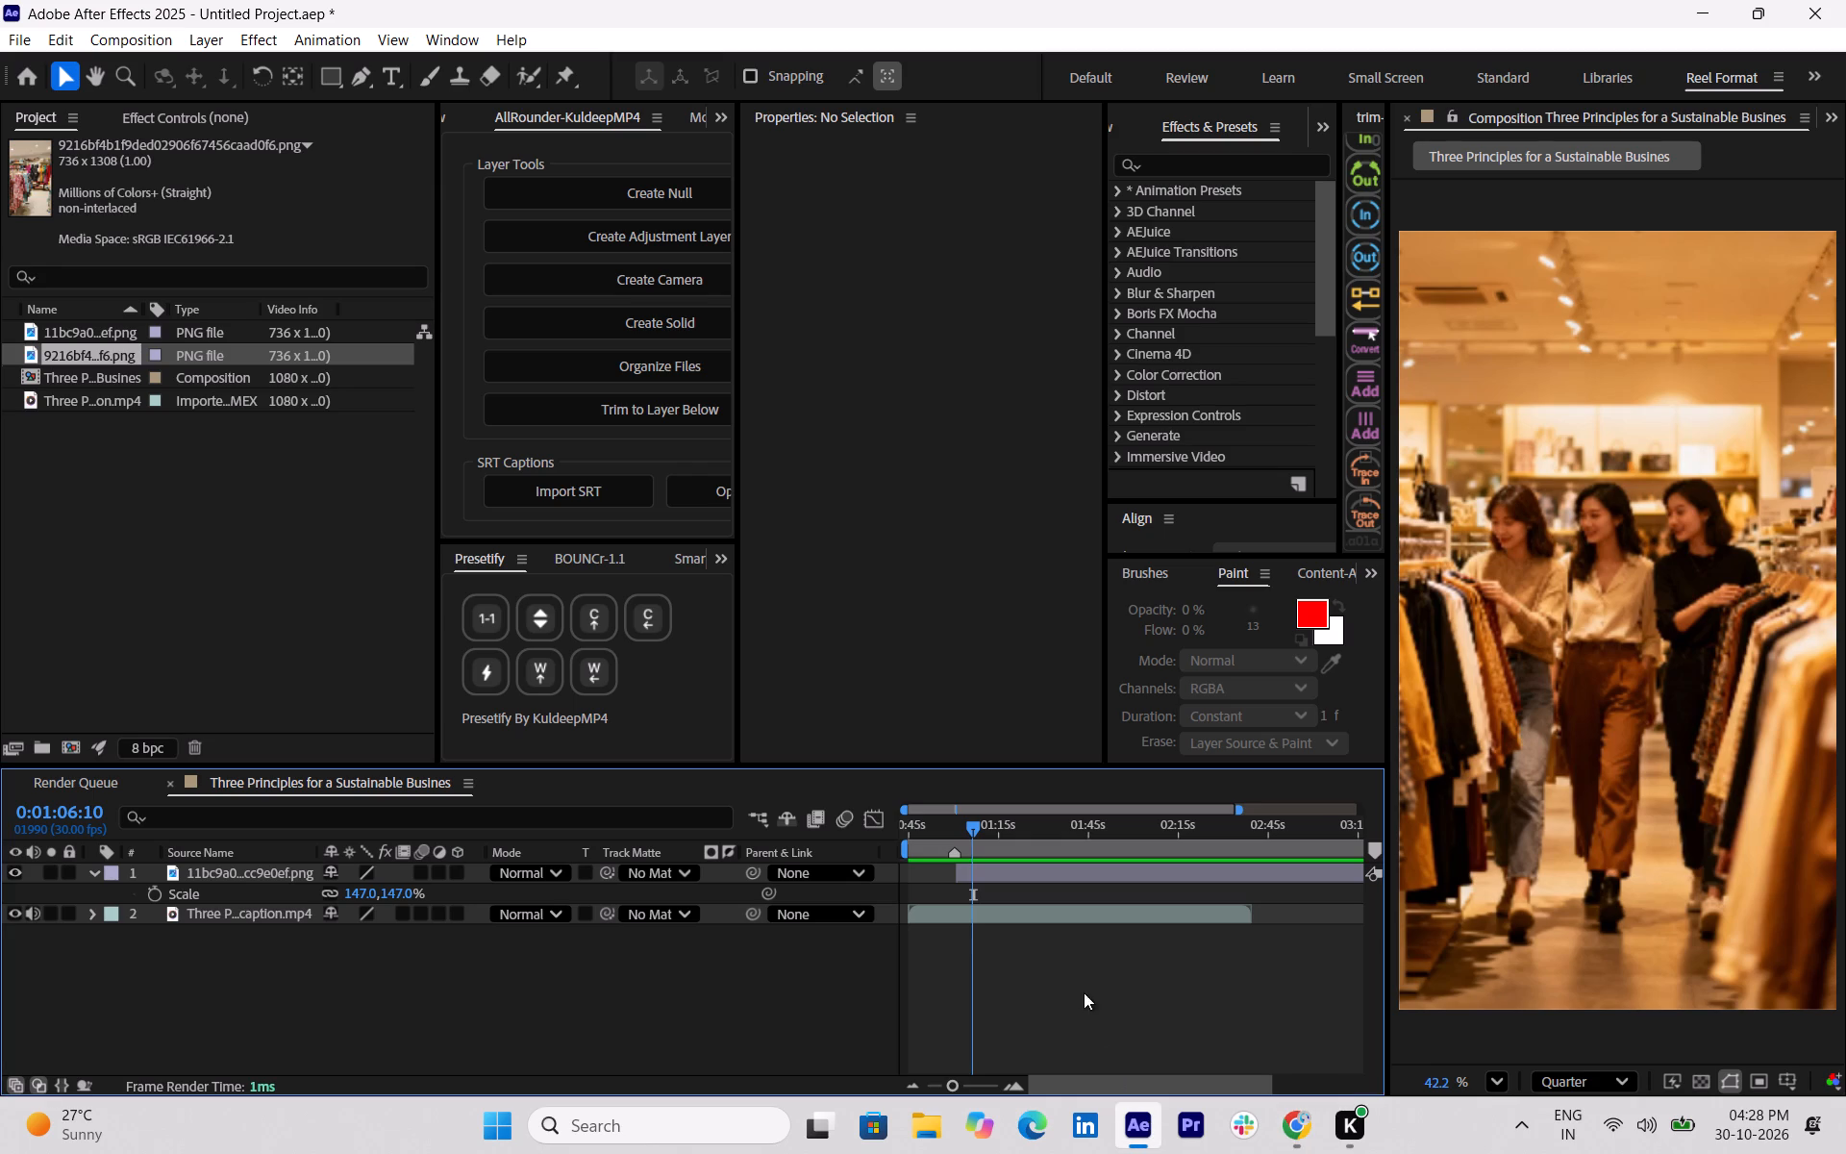
pyautogui.moveTo(1084, 992); pyautogui.dragTo(1009, 880)
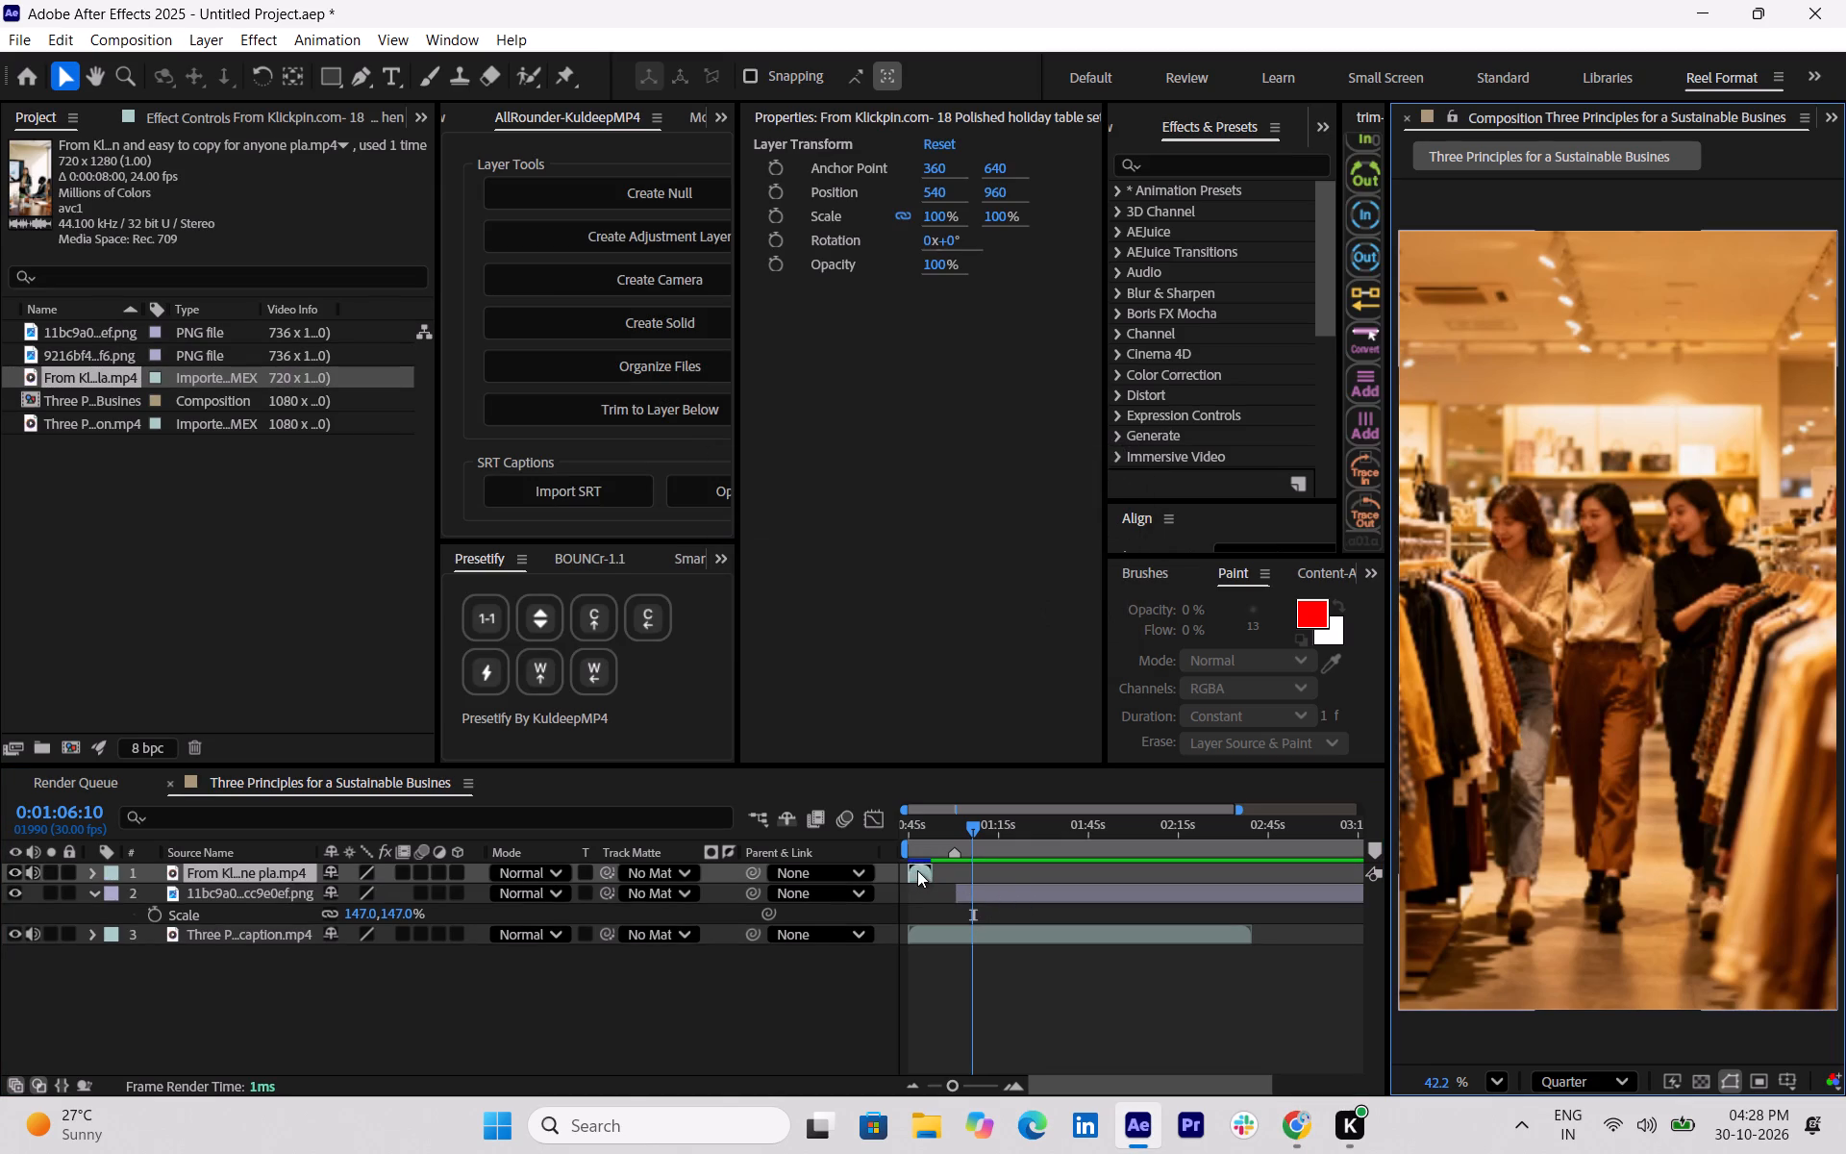
pyautogui.moveTo(917, 870); pyautogui.dragTo(964, 878)
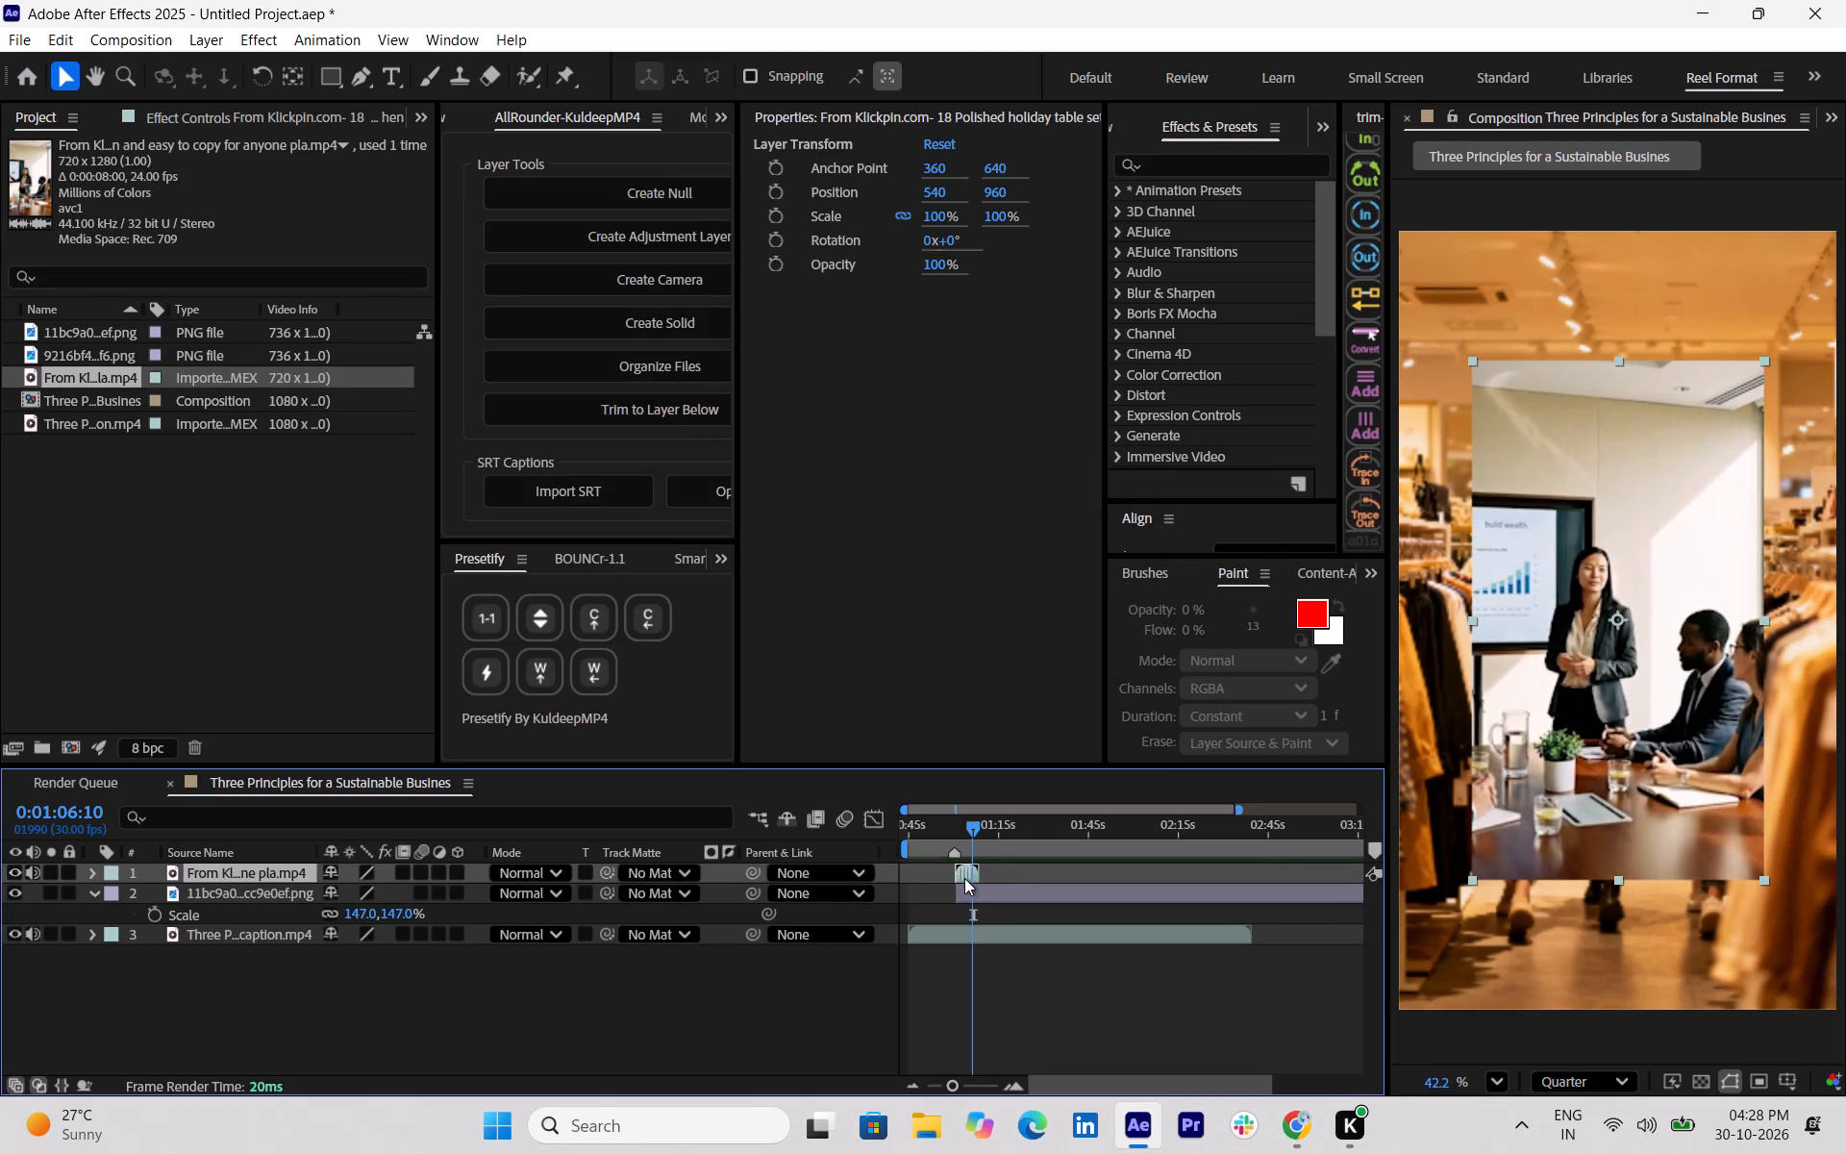
pyautogui.moveTo(964, 878); pyautogui.dragTo(963, 878)
# Preview the narration from 0:00:59:25 through the entrance of the meeting video.
pyautogui.moveTo(969, 828); pyautogui.dragTo(955, 828)
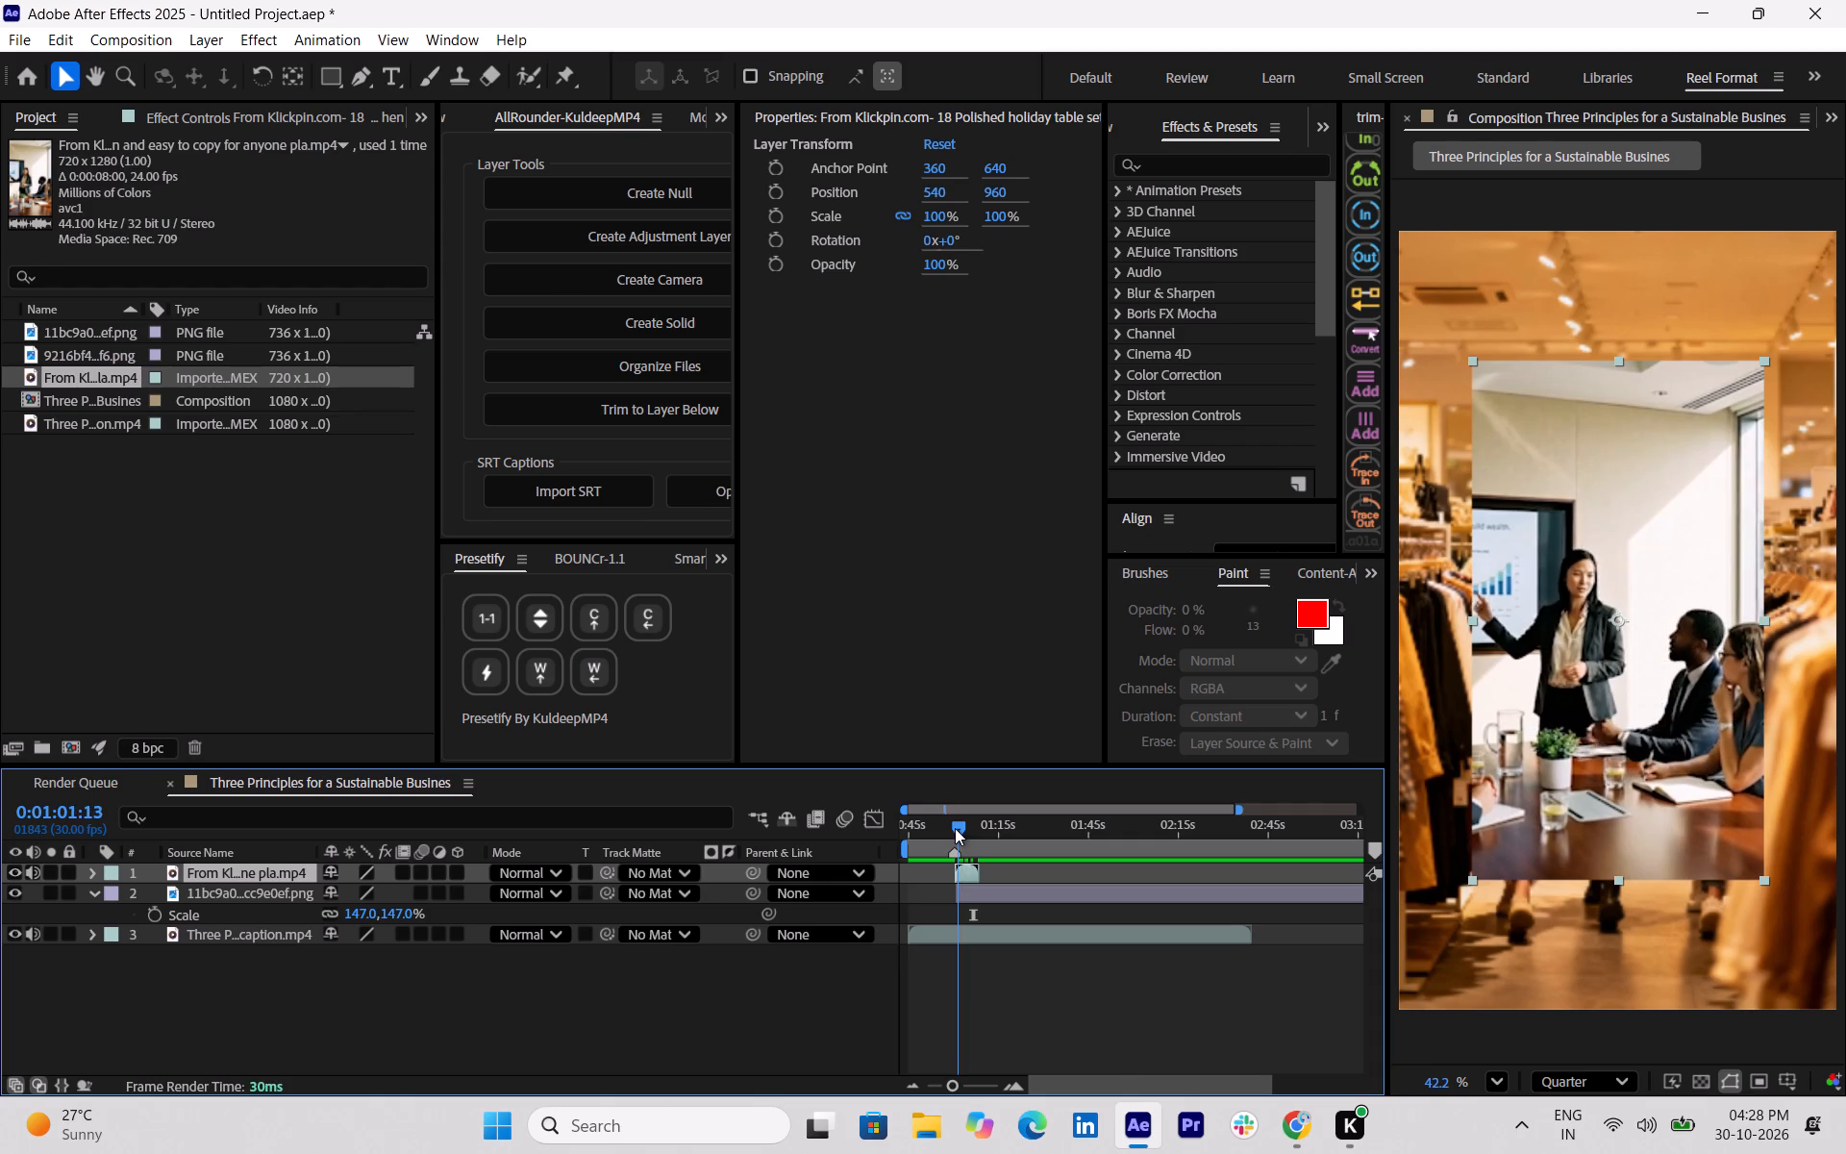
pyautogui.moveTo(955, 828); pyautogui.dragTo(950, 828)
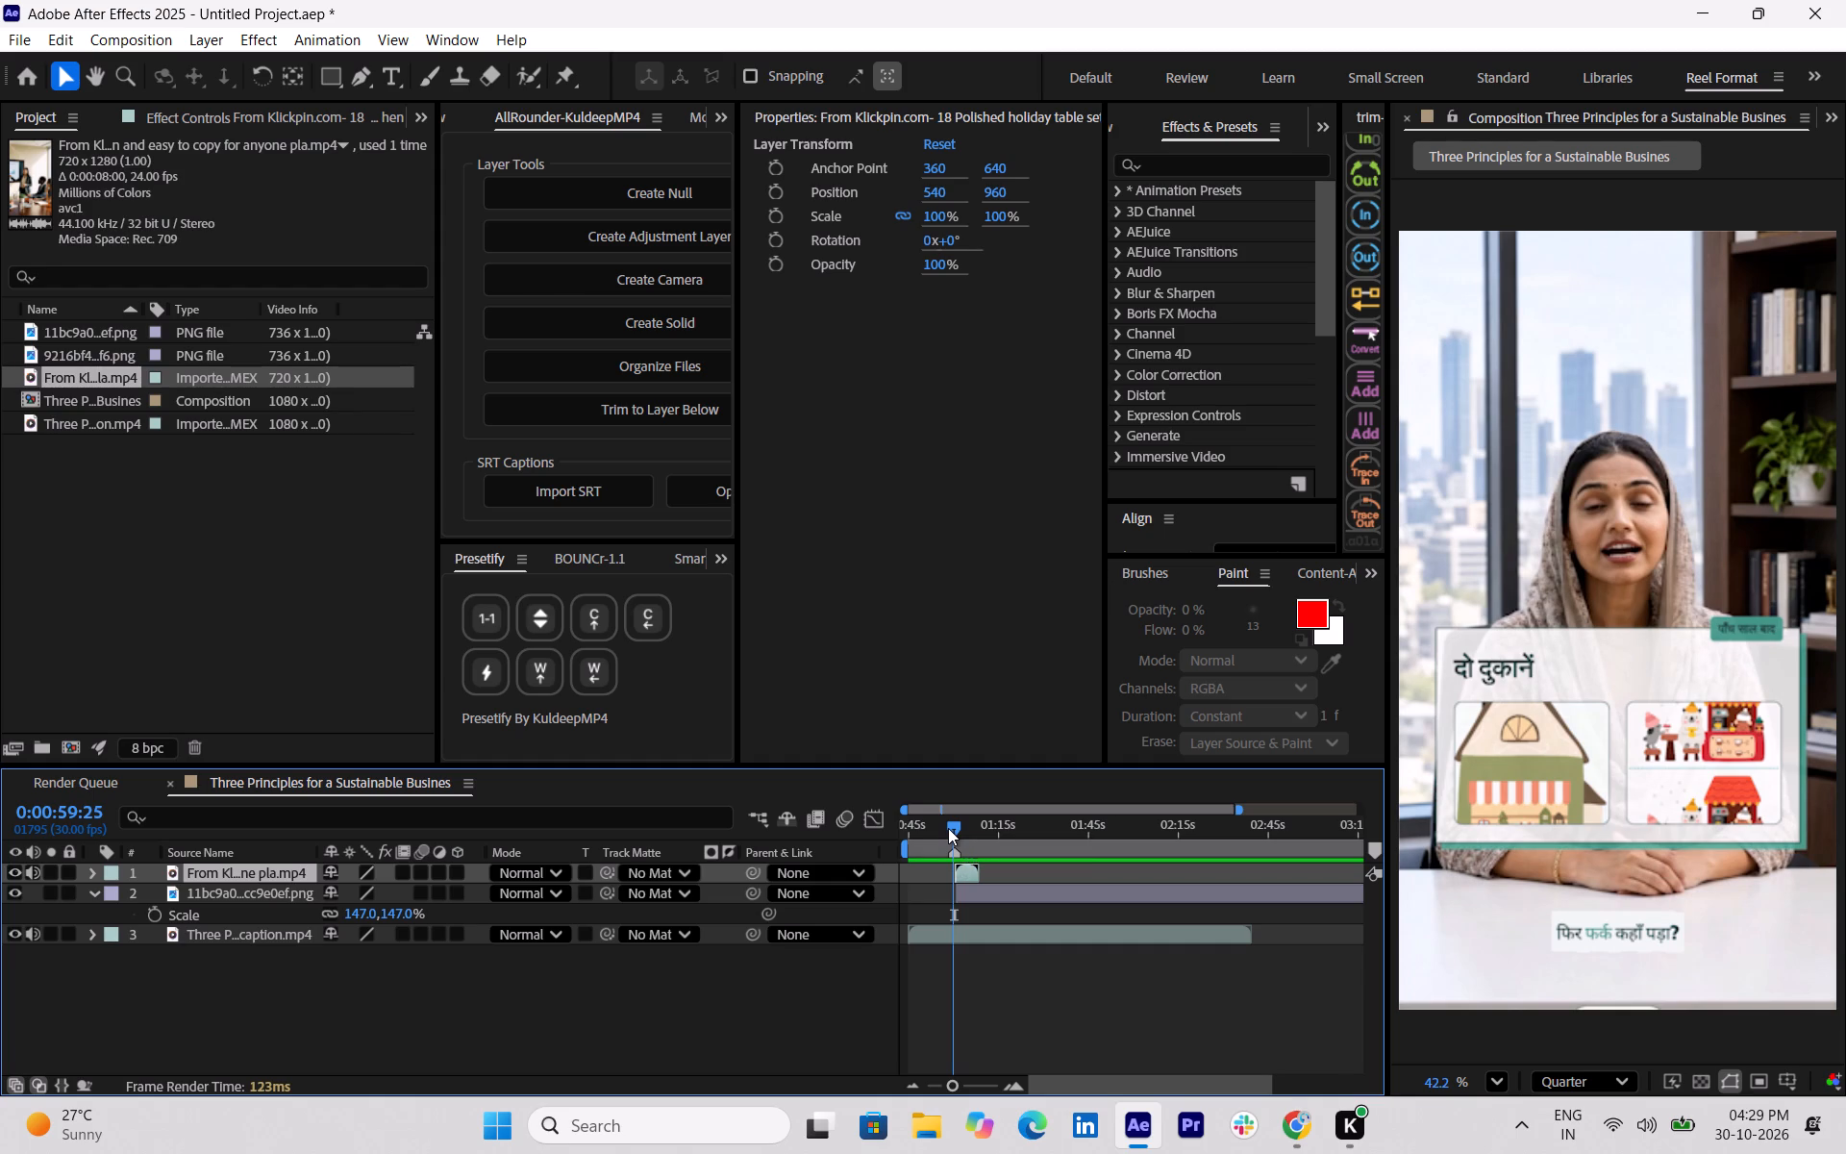
pyautogui.press('space')
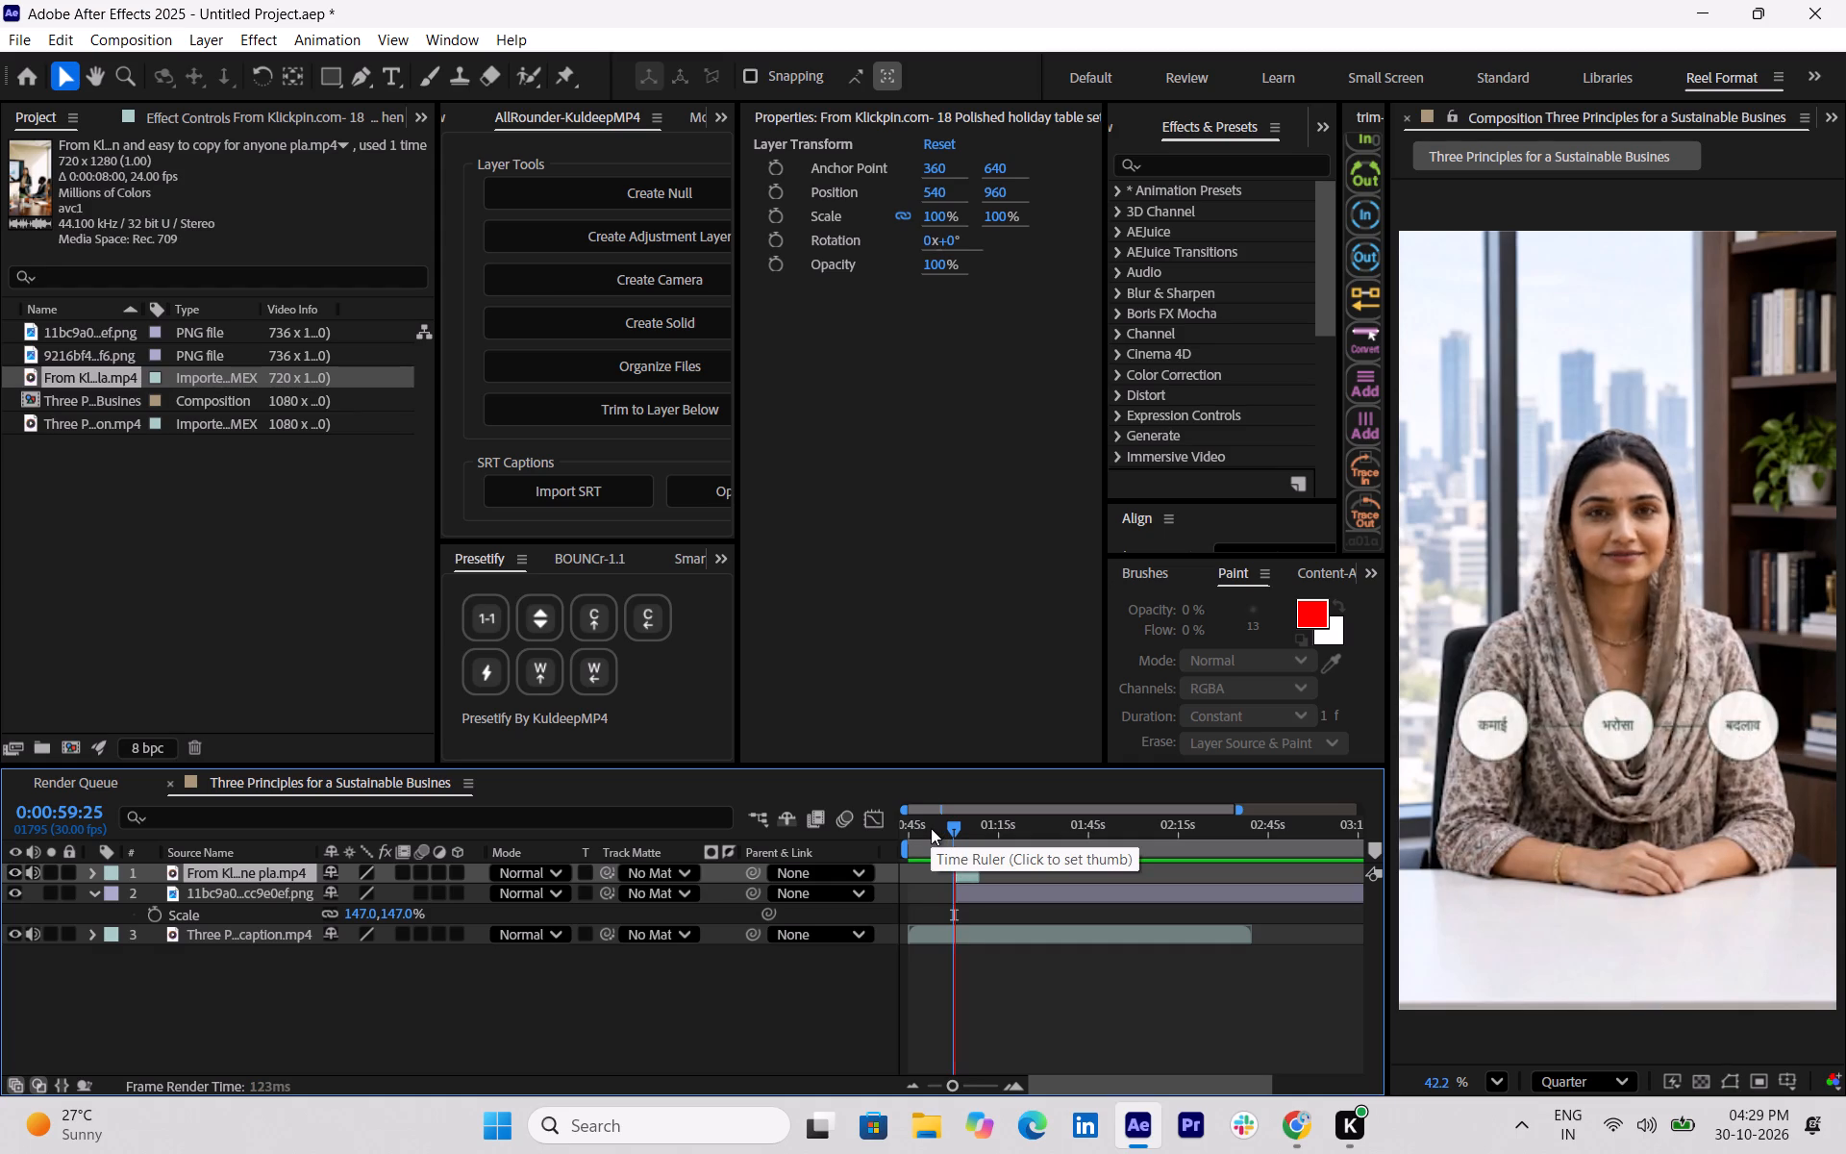
pyautogui.press('space')
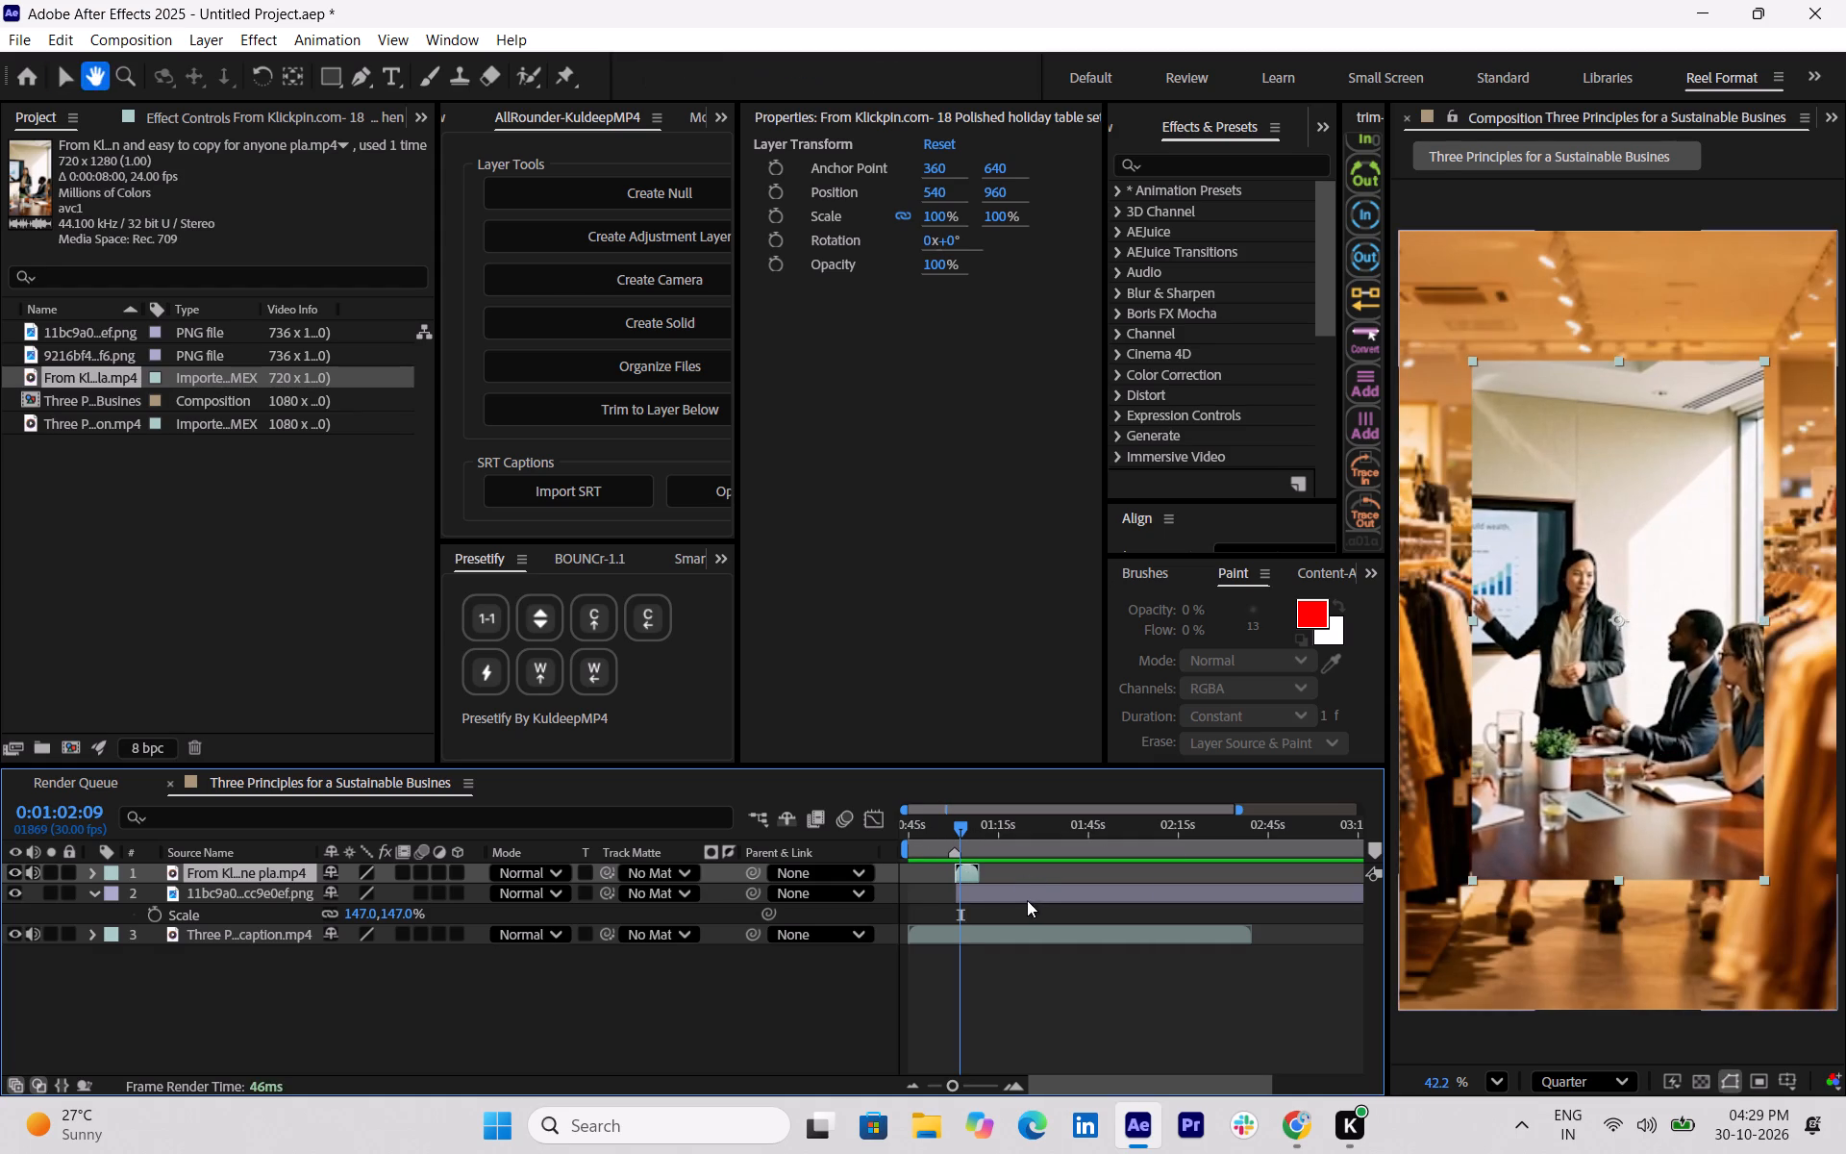
# Mute the meeting video layer's audio during playback and stop at 0:01:10:19.
pyautogui.press('space')
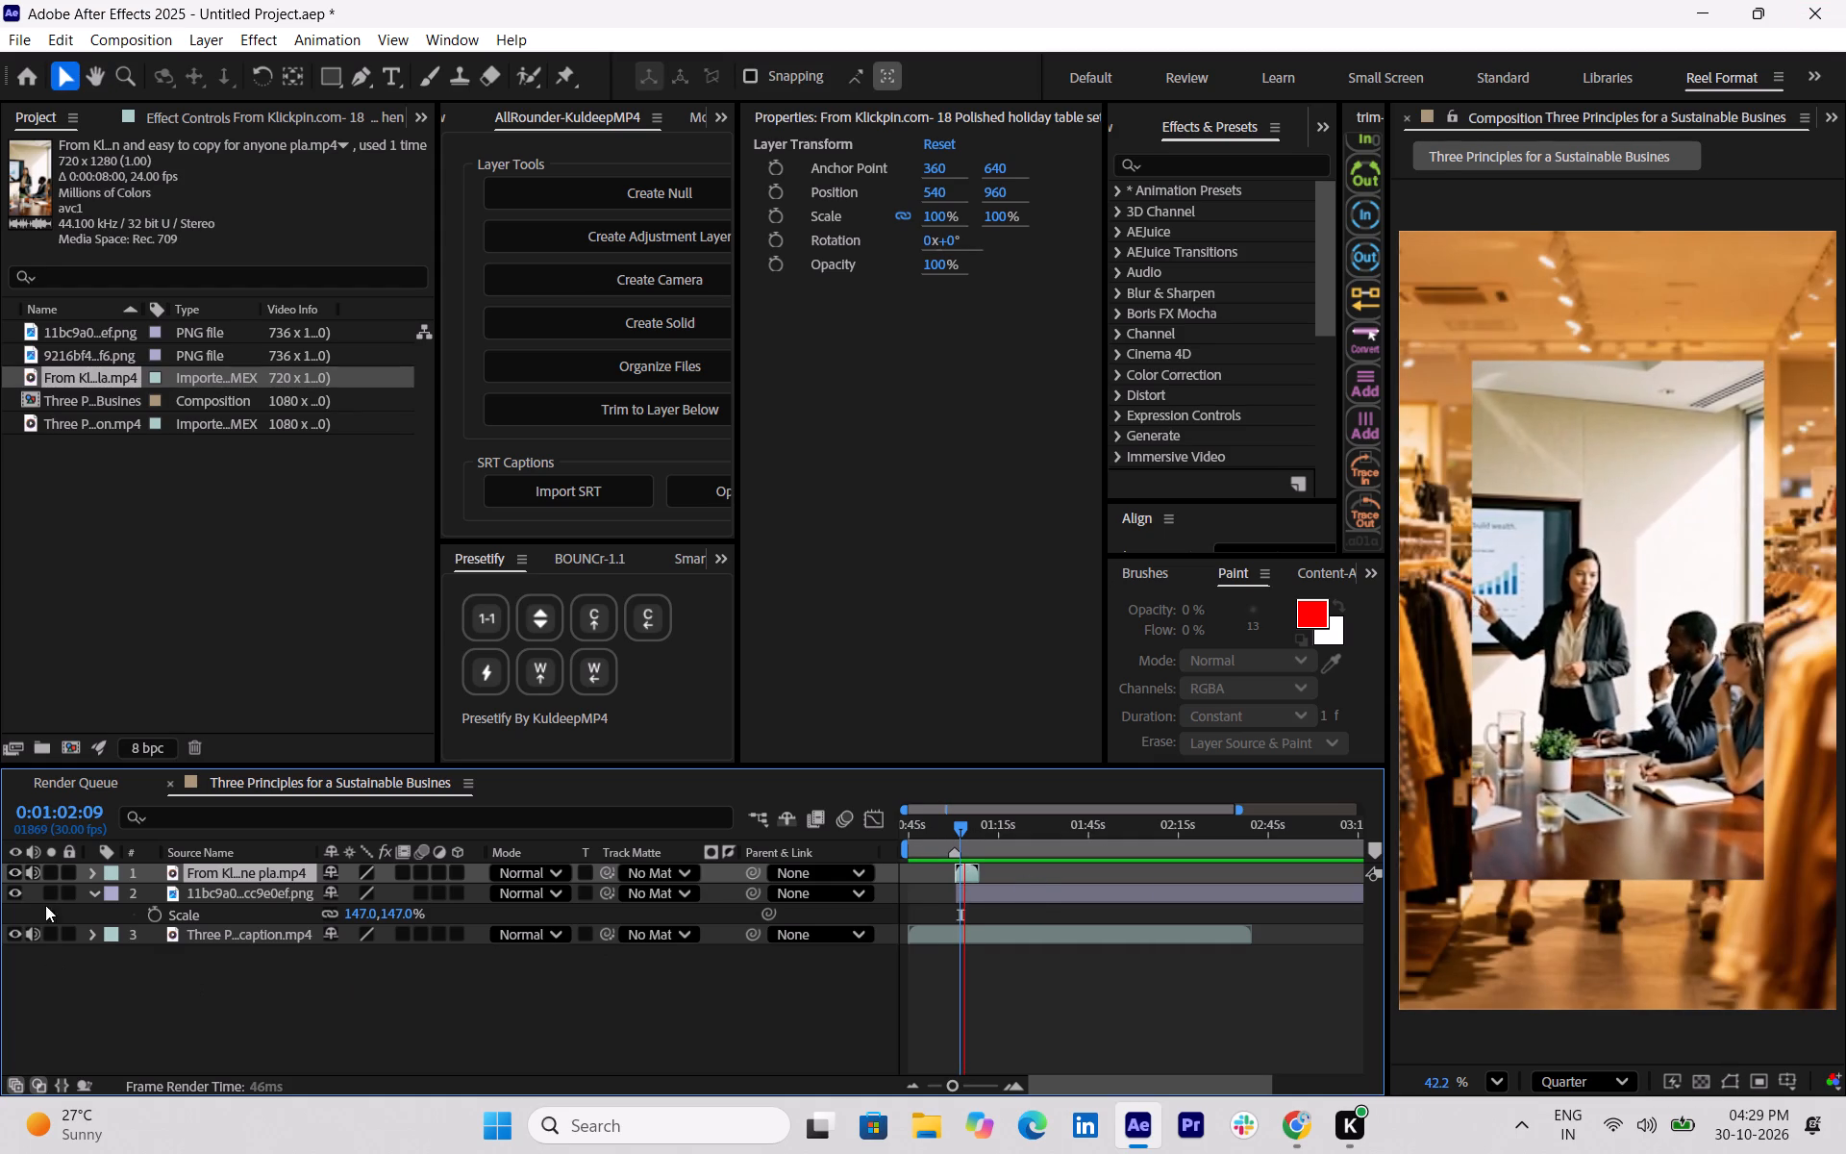
pyautogui.click(30, 878)
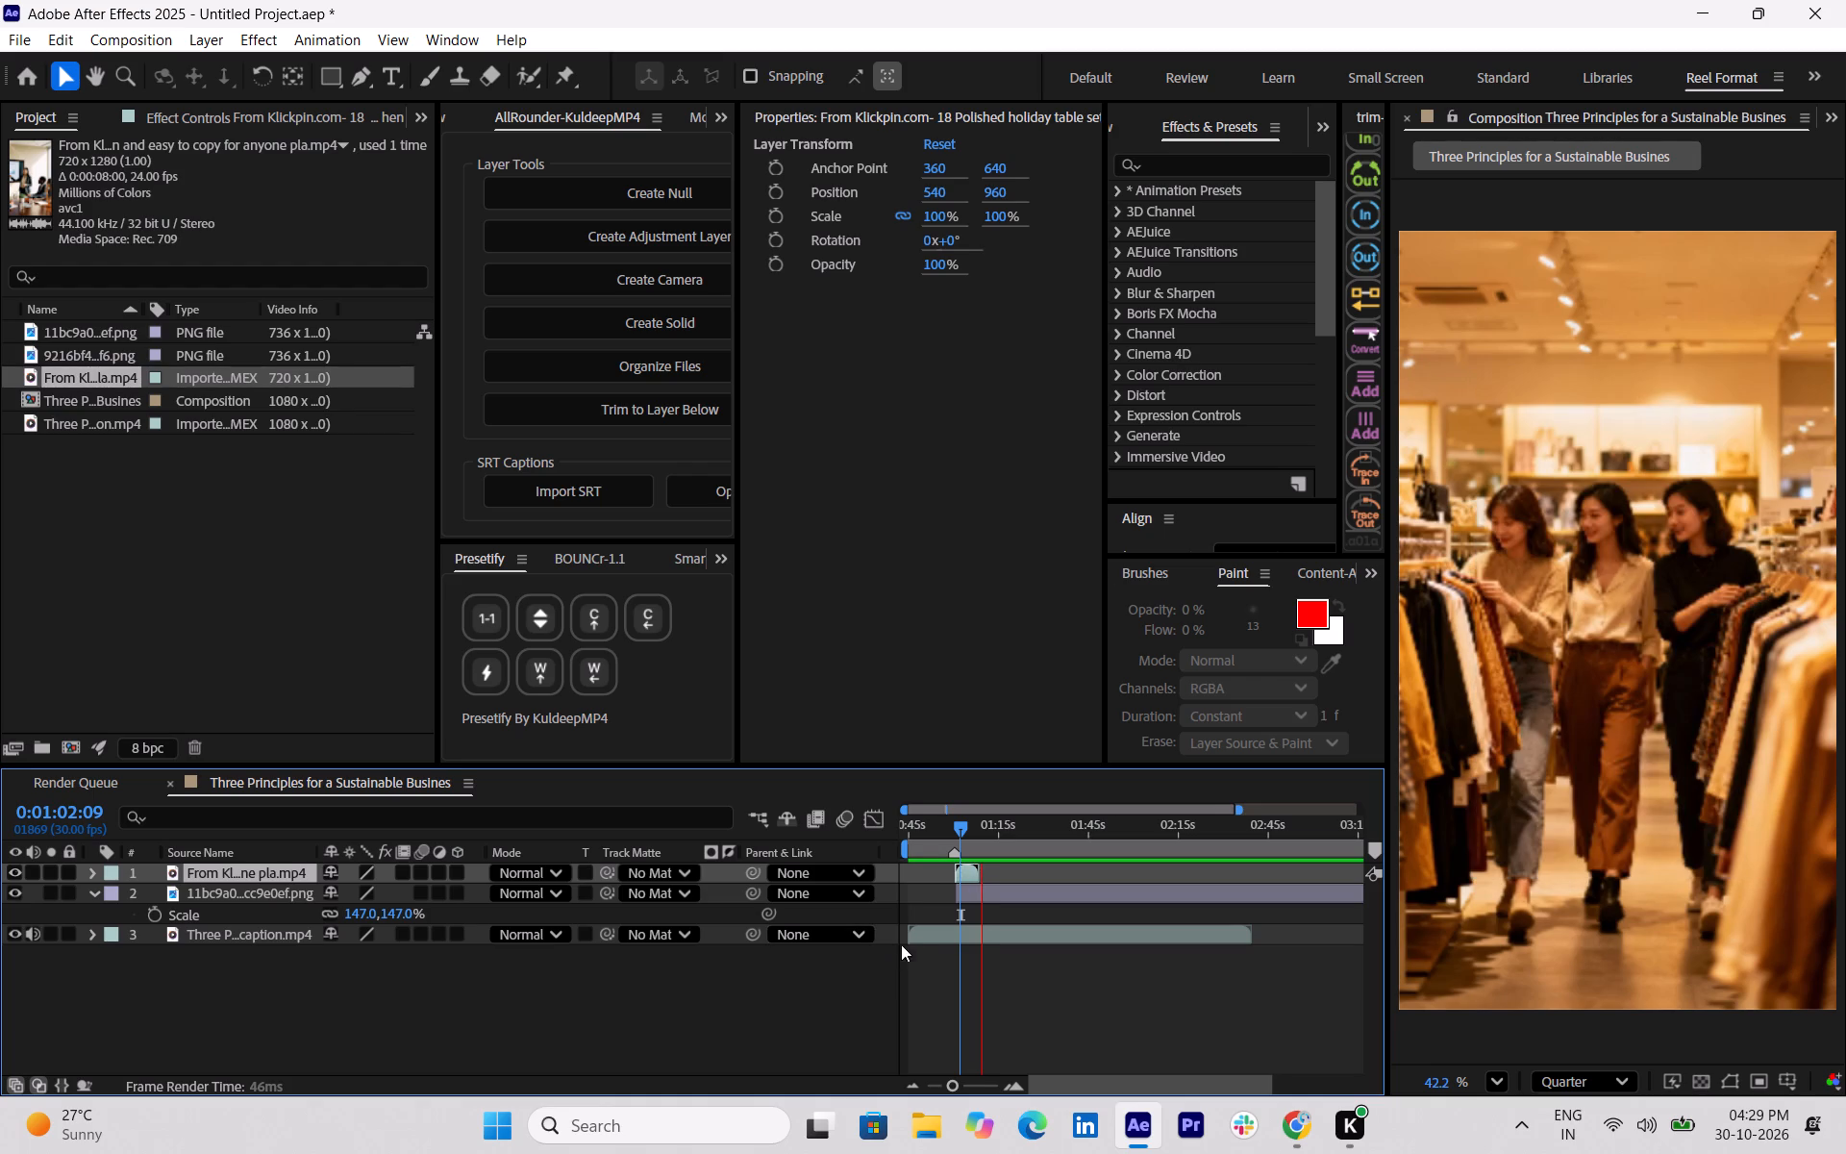
pyautogui.press('space')
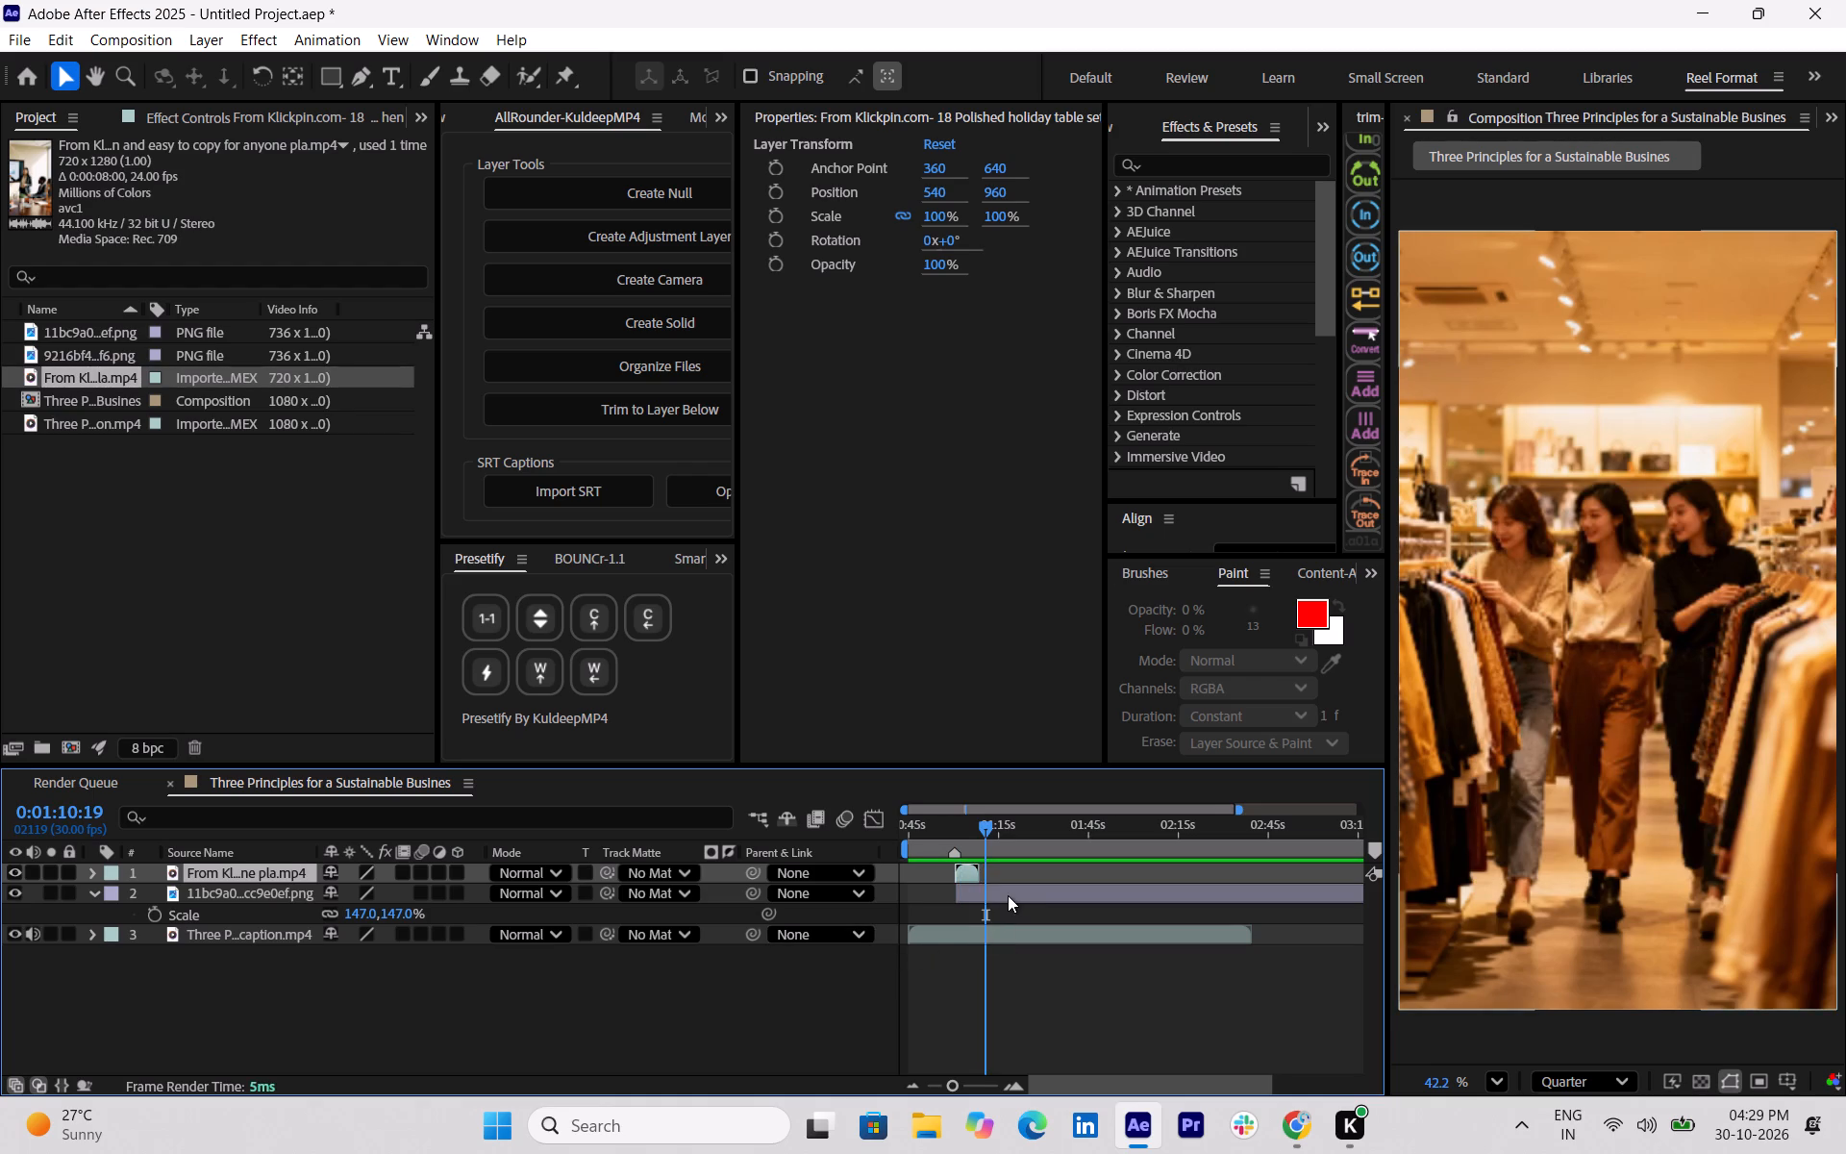
# Move the clothing-store image layer later so it starts where the meeting video ends.
pyautogui.moveTo(1008, 895); pyautogui.dragTo(1030, 894)
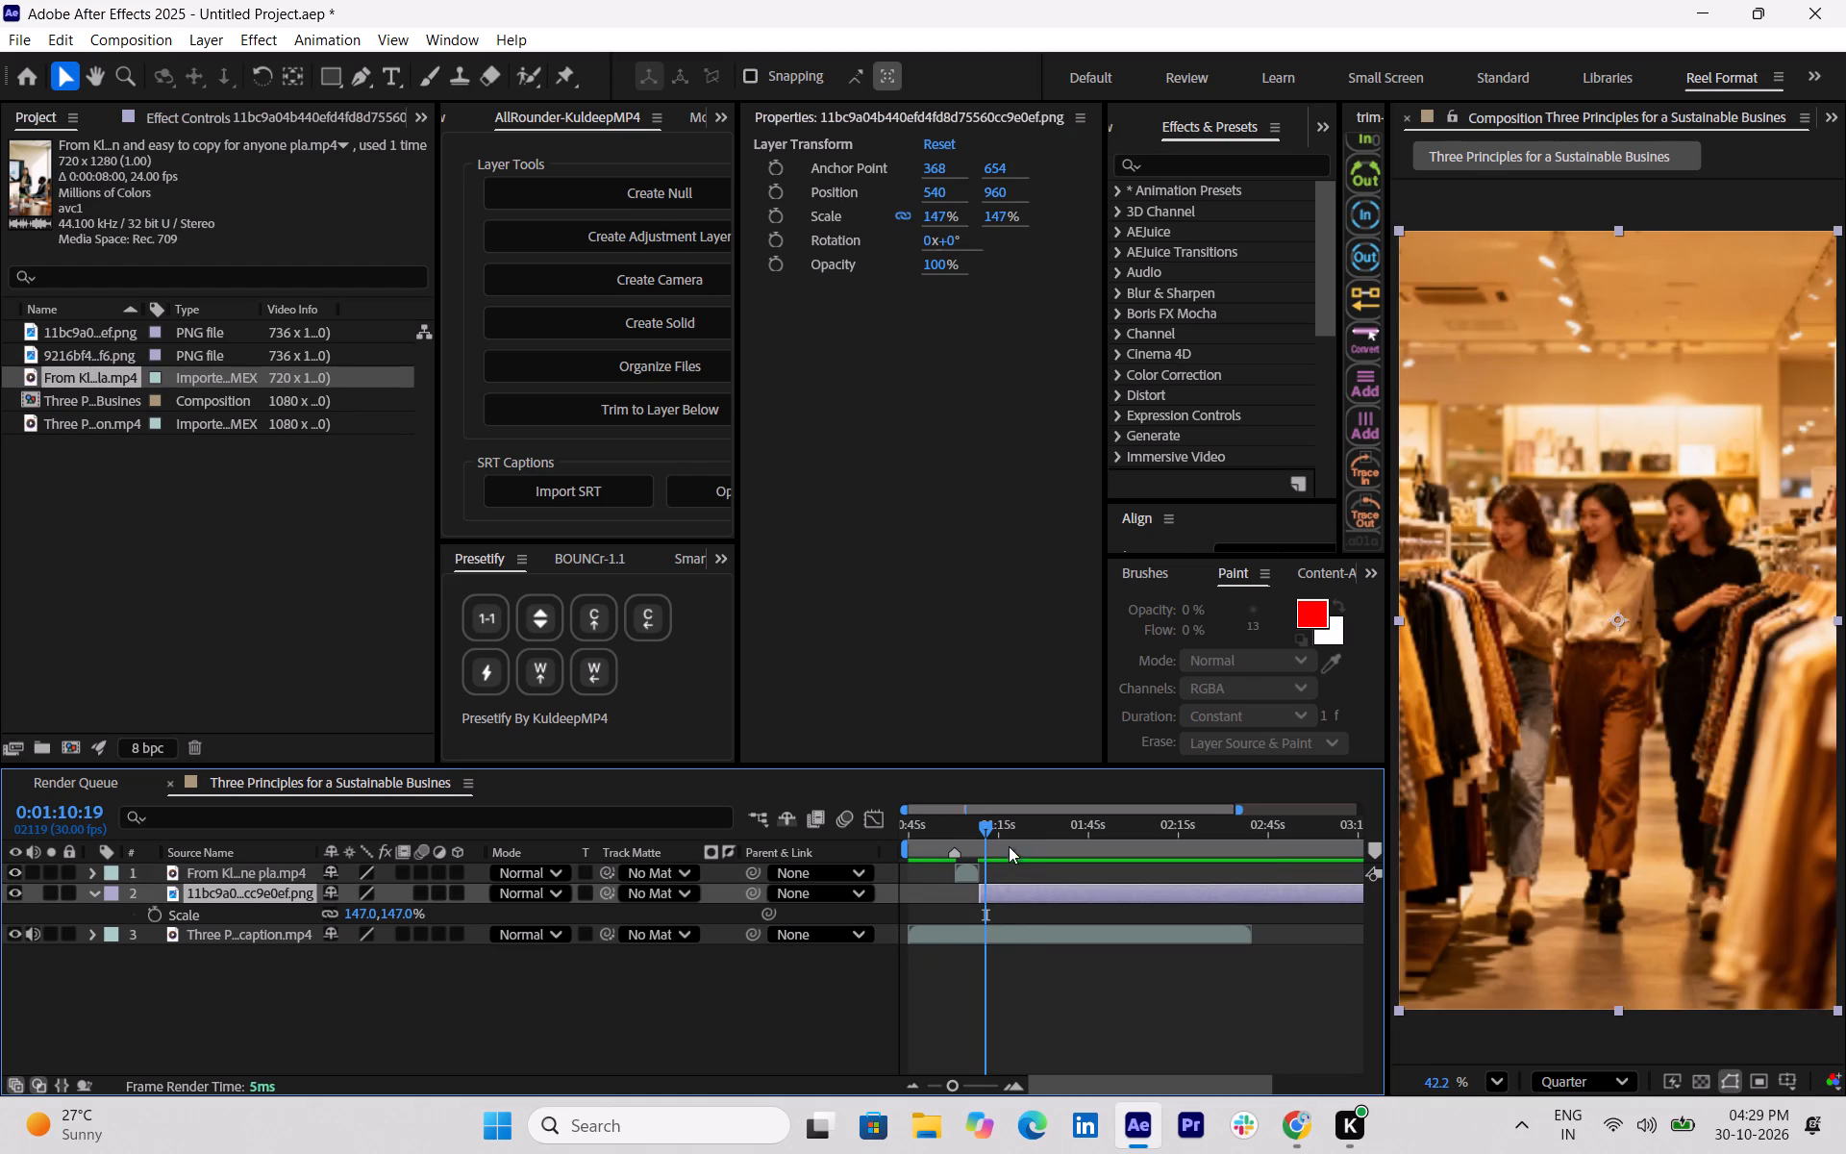
# Move the meeting video layer later so it starts at about 0:01:02, checking the narration from 0:01:00:07.
pyautogui.moveTo(985, 827); pyautogui.dragTo(953, 827)
pyautogui.press('space')
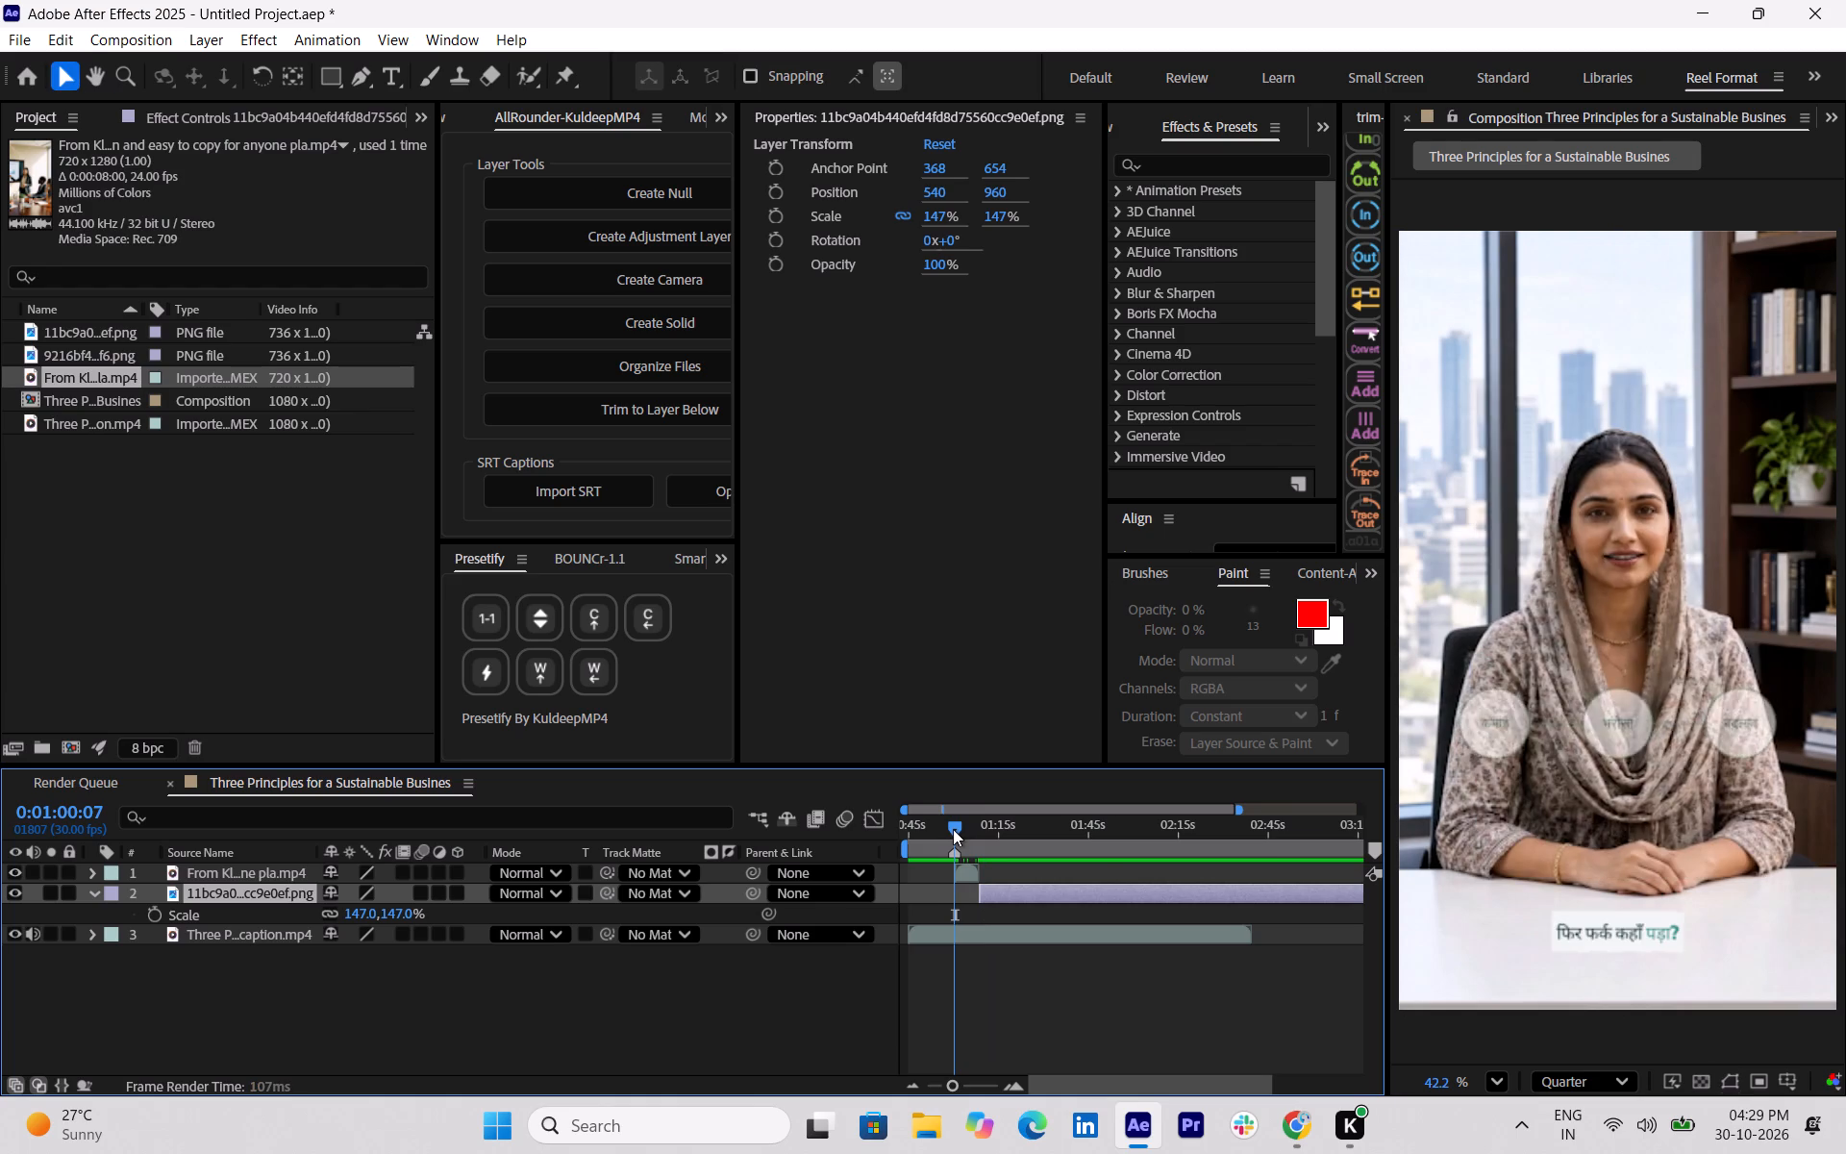
pyautogui.press('space')
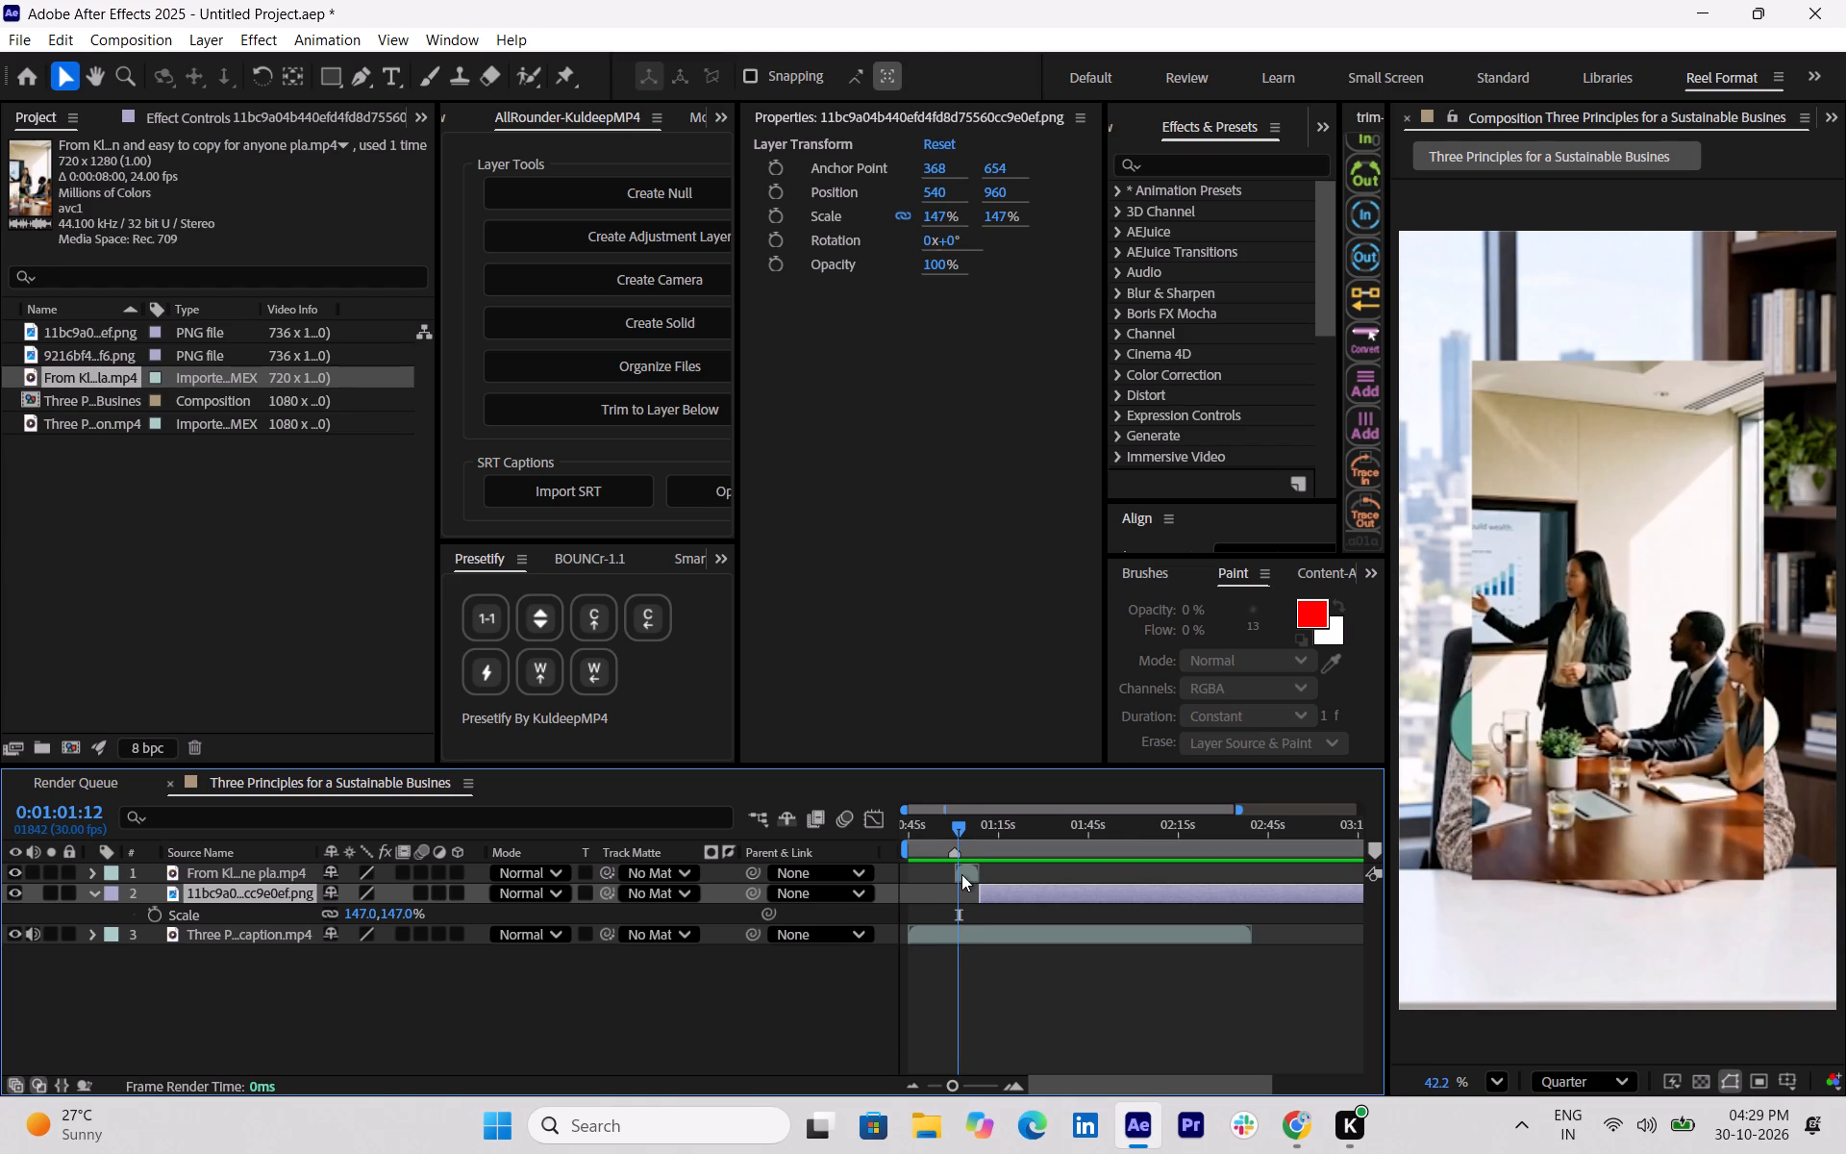
pyautogui.click(961, 874)
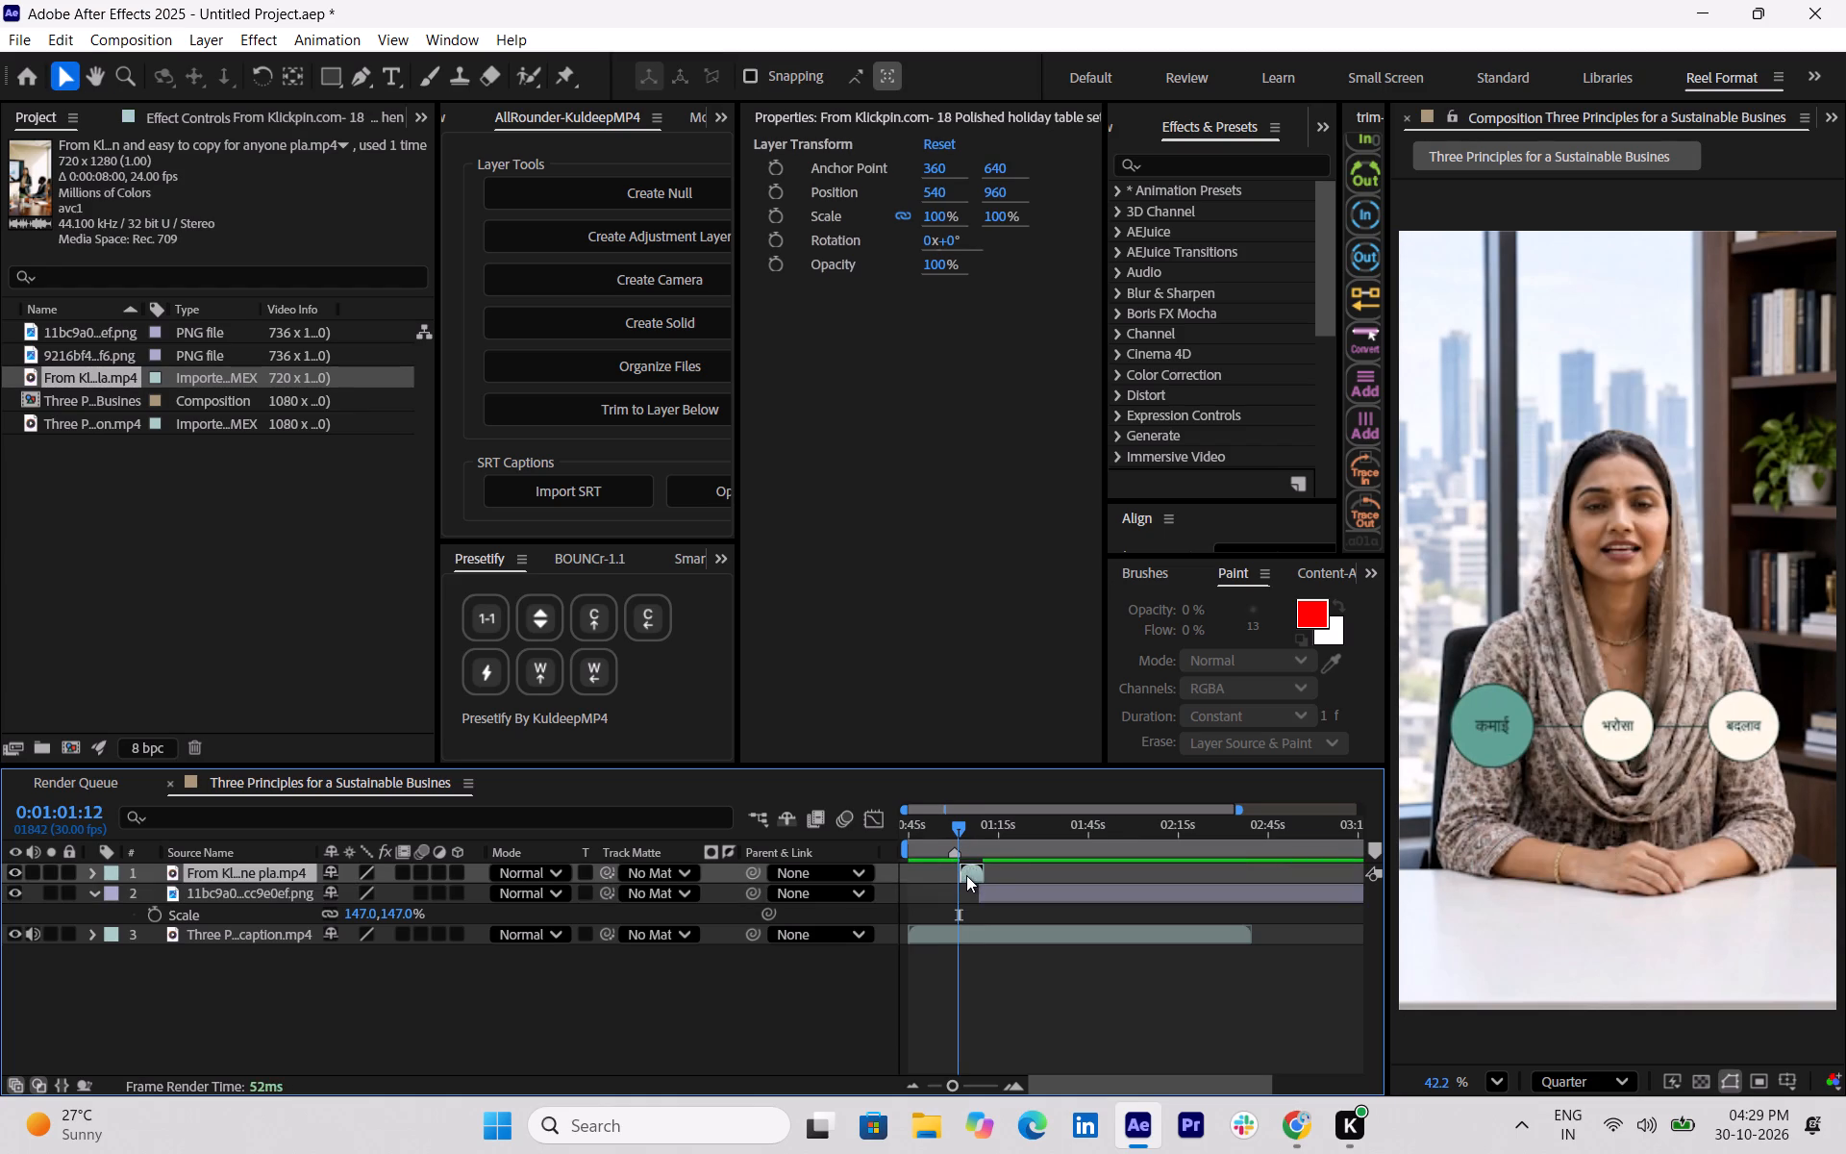
pyautogui.press('space')
pyautogui.press('space')
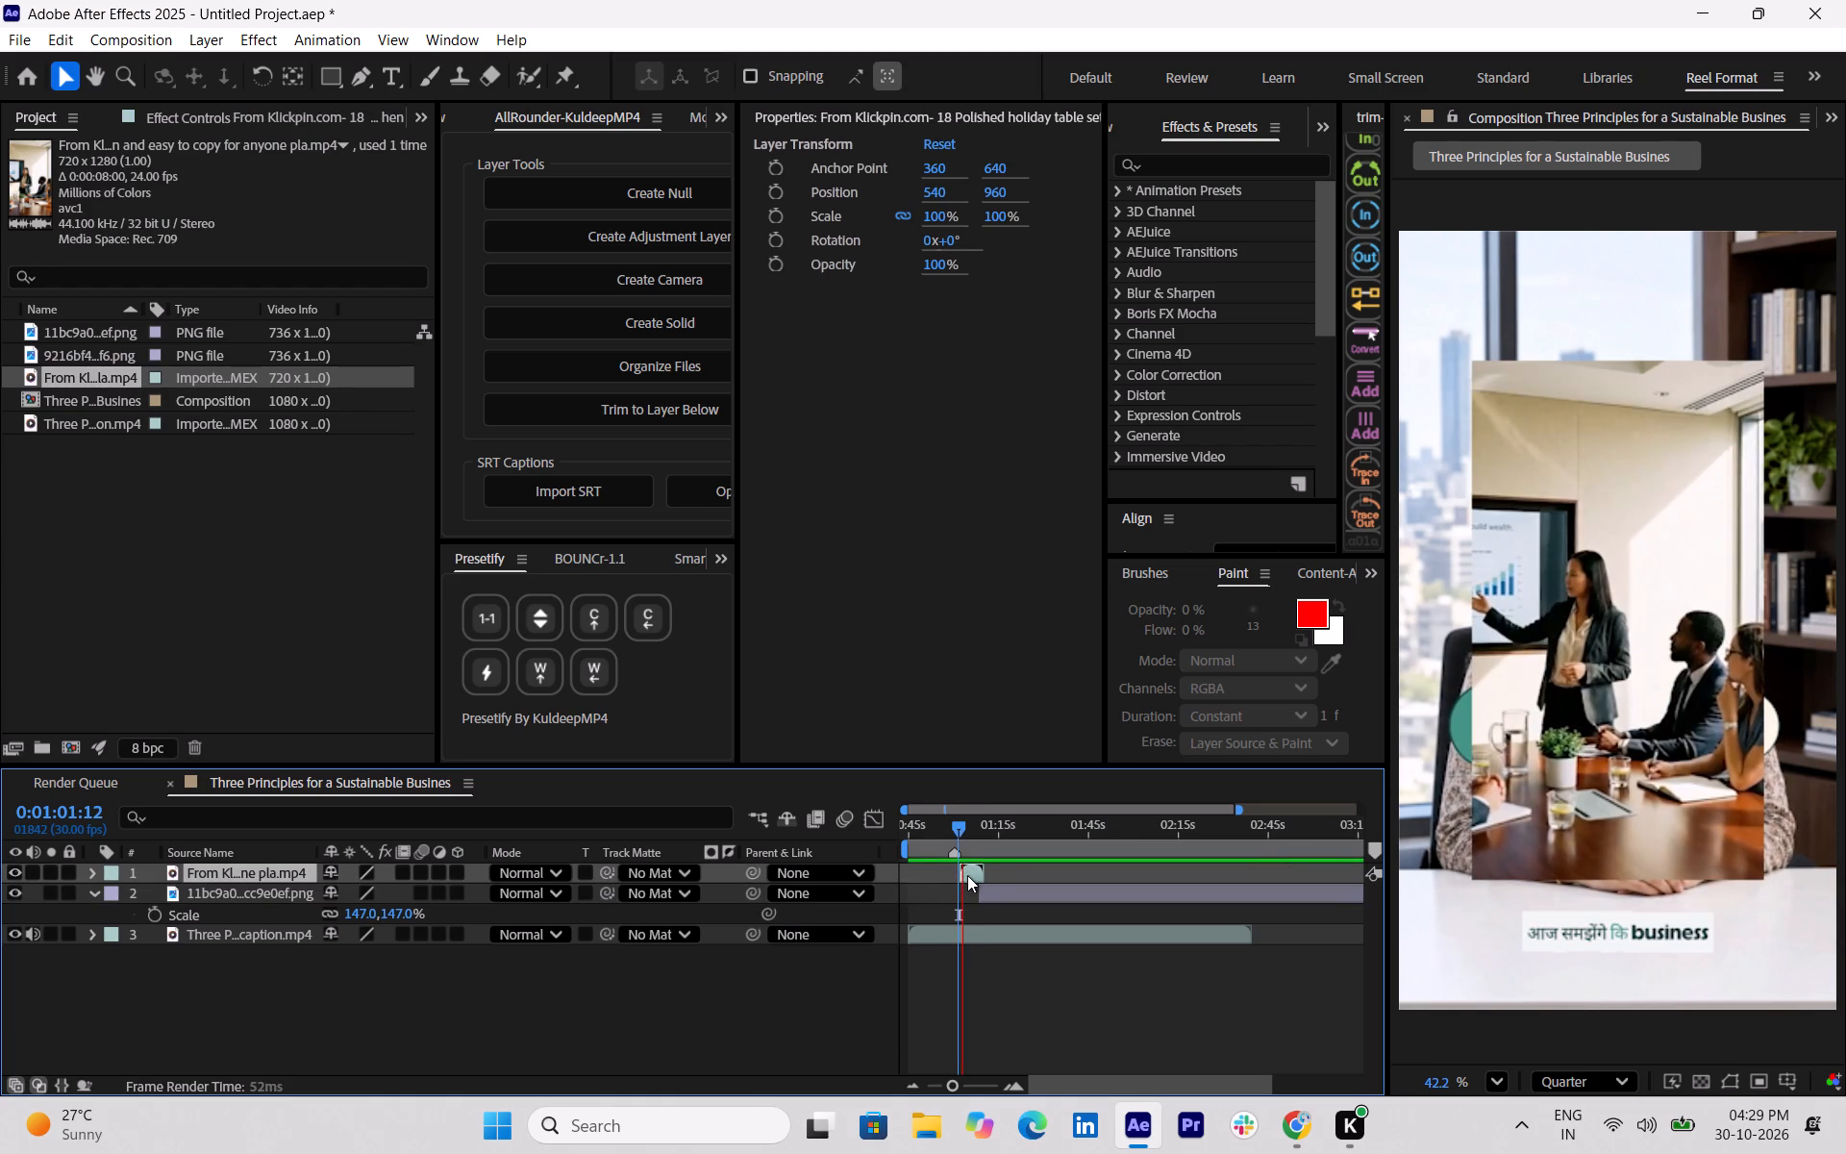
# Scale the meeting video up to 153% so it fills the portrait frame.
pyautogui.click(976, 879)
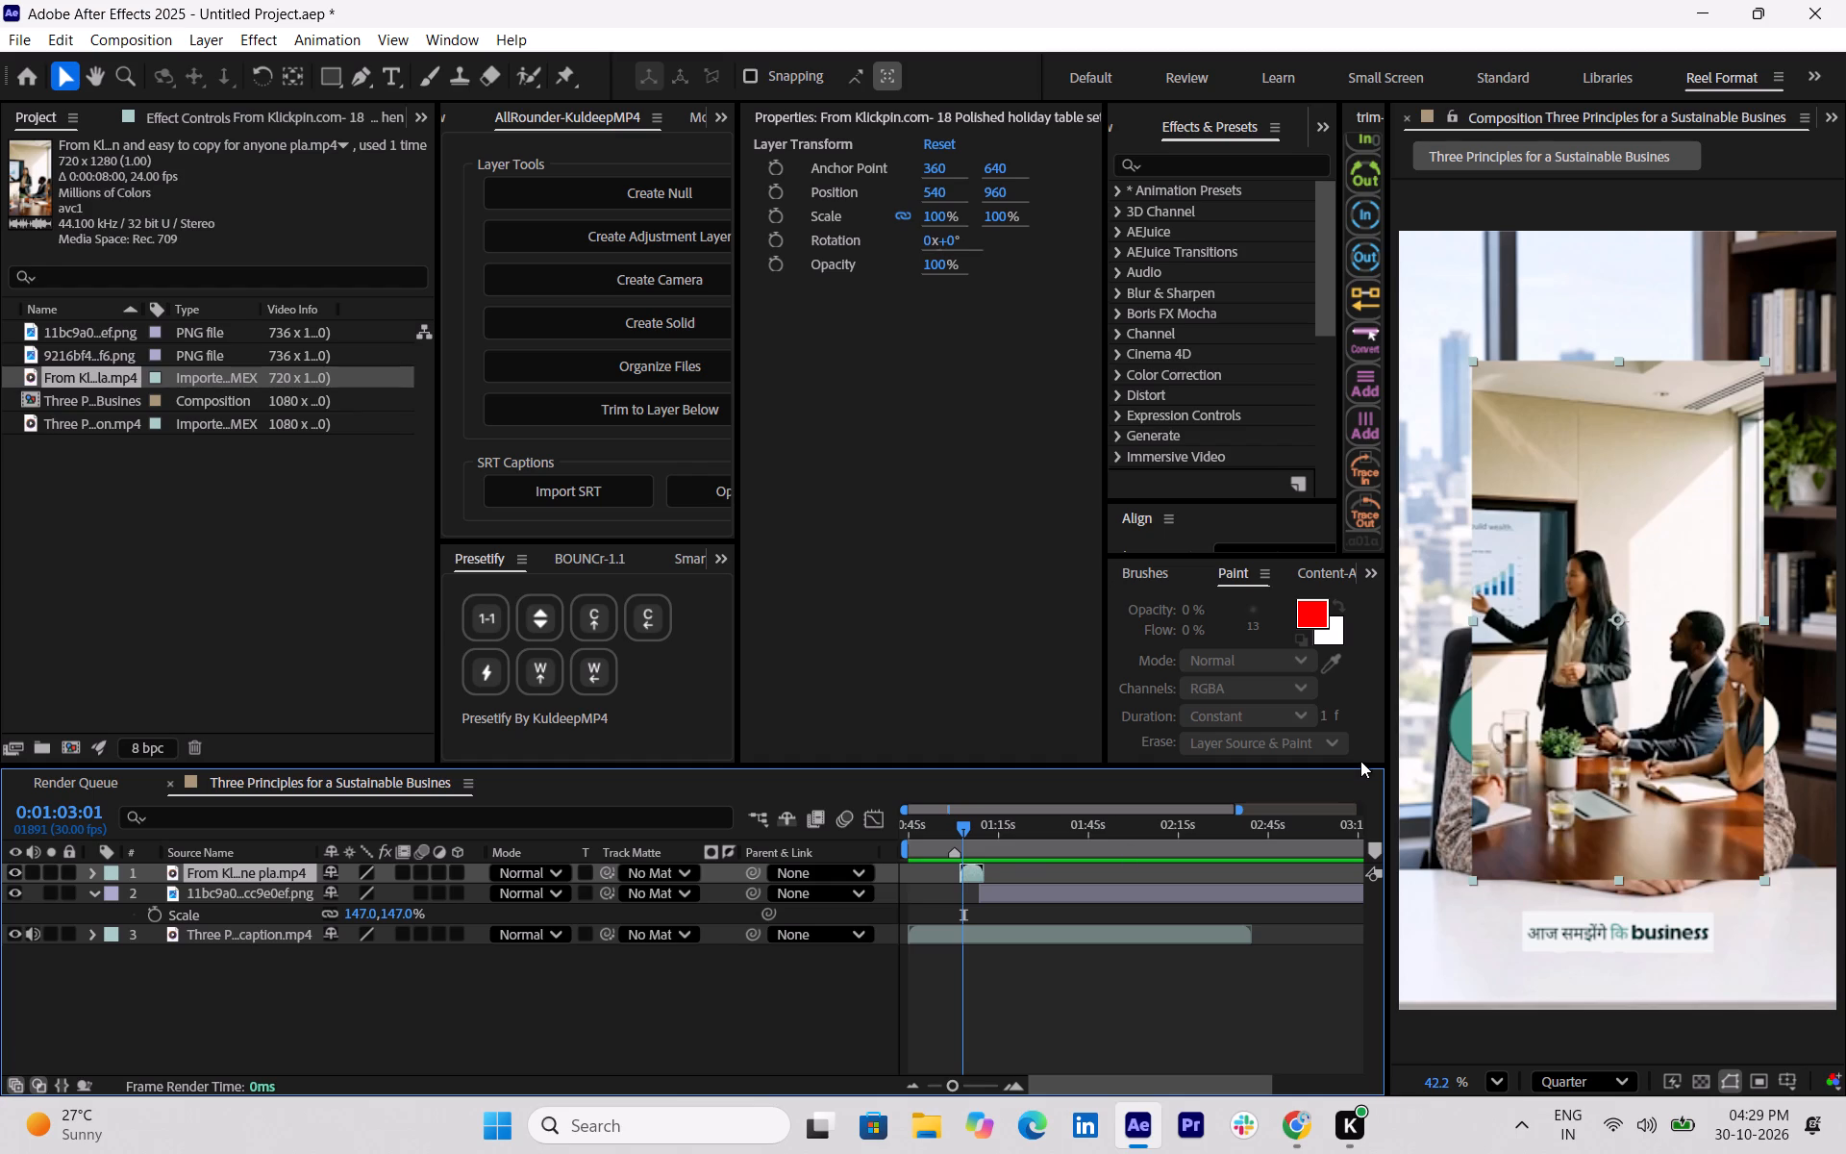
pyautogui.press('s')
pyautogui.moveTo(357, 891); pyautogui.dragTo(385, 891)
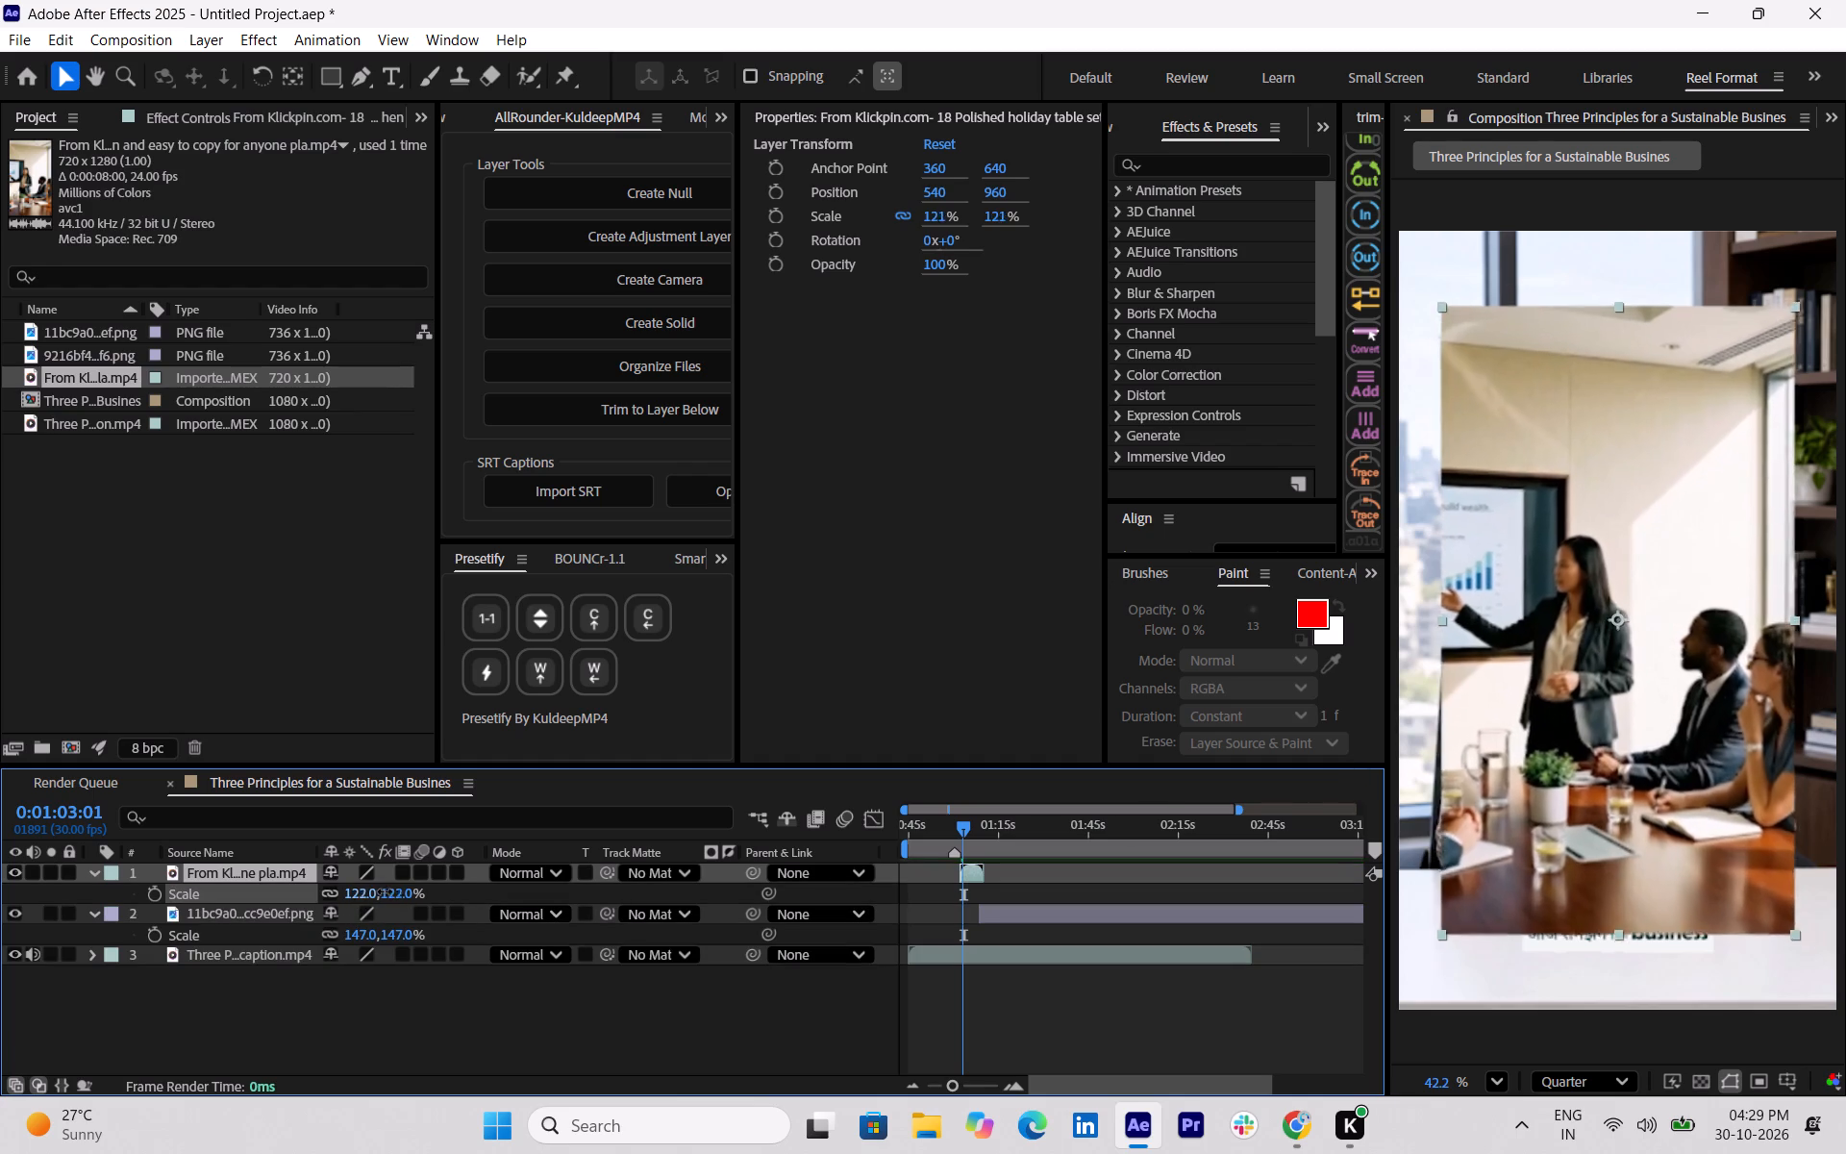
pyautogui.moveTo(385, 891); pyautogui.dragTo(427, 897)
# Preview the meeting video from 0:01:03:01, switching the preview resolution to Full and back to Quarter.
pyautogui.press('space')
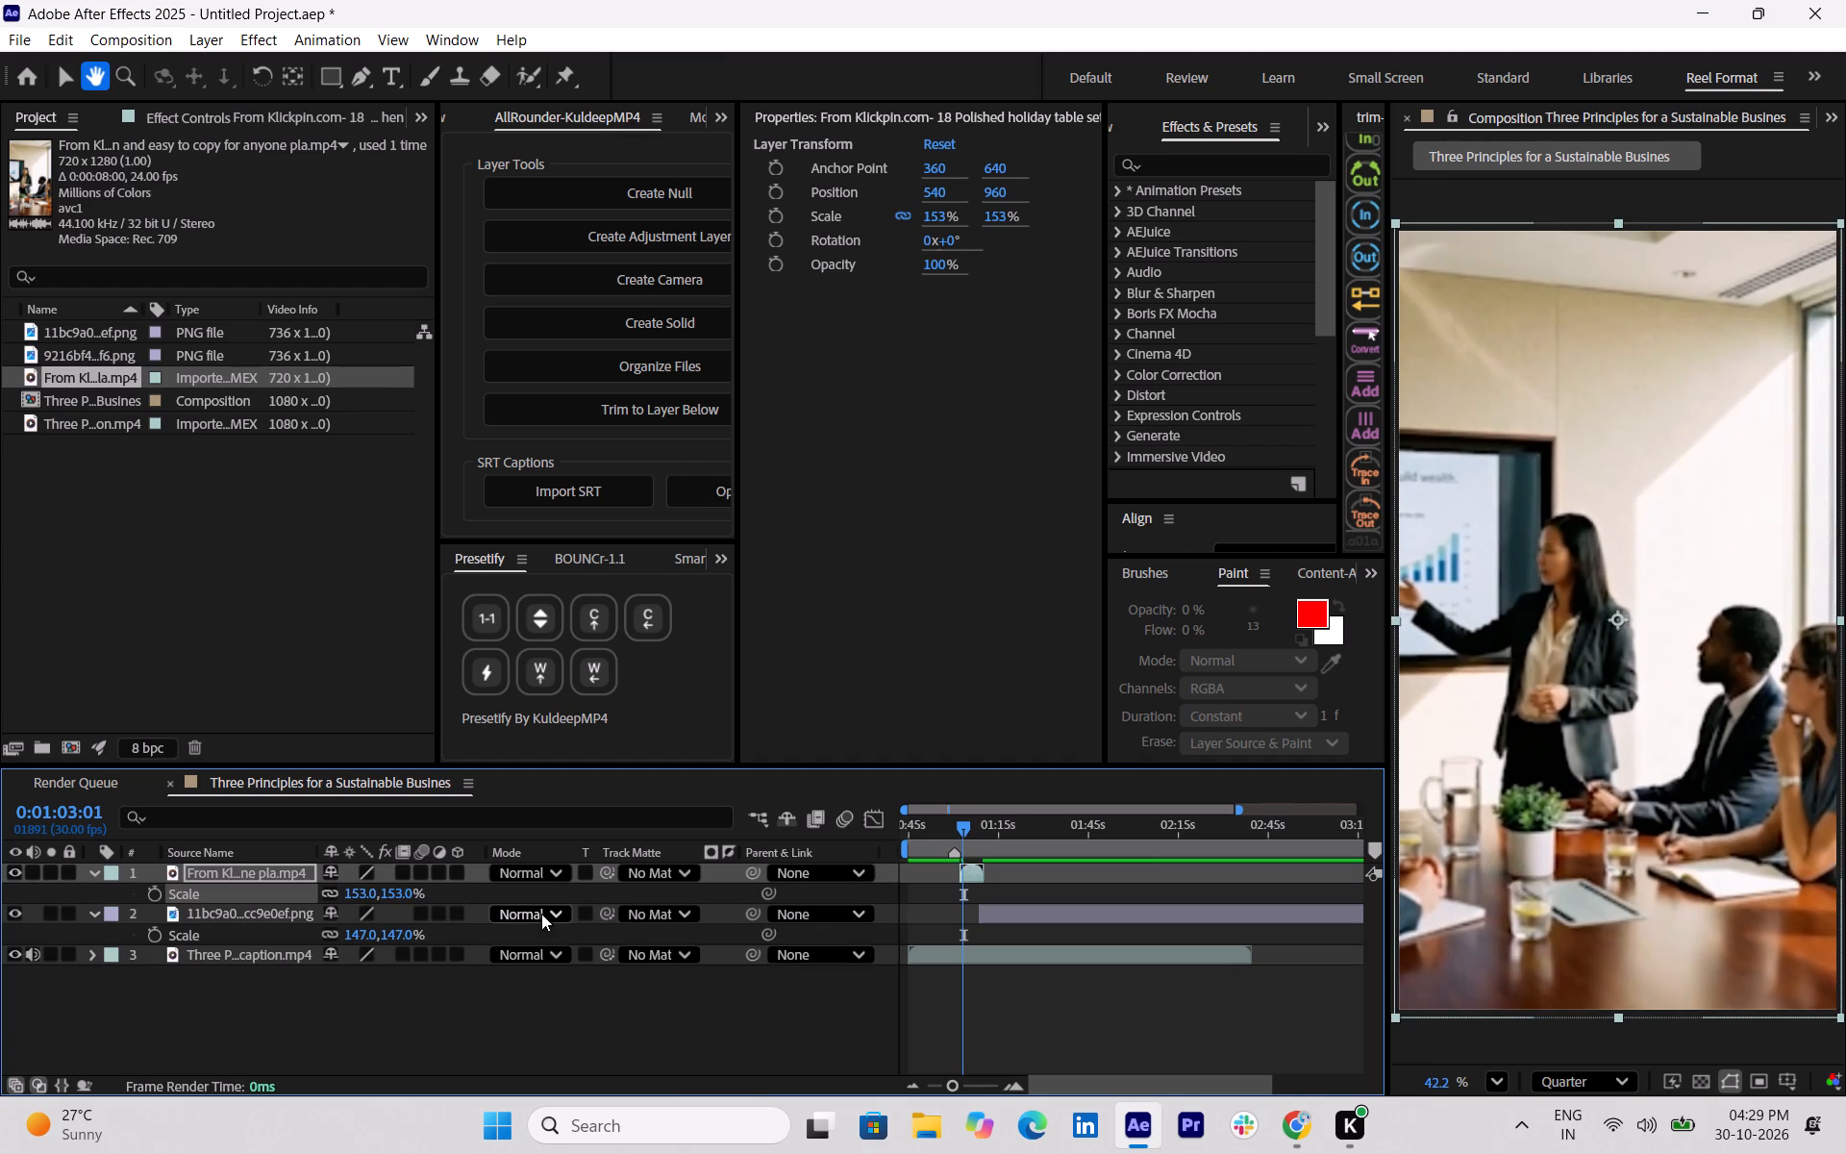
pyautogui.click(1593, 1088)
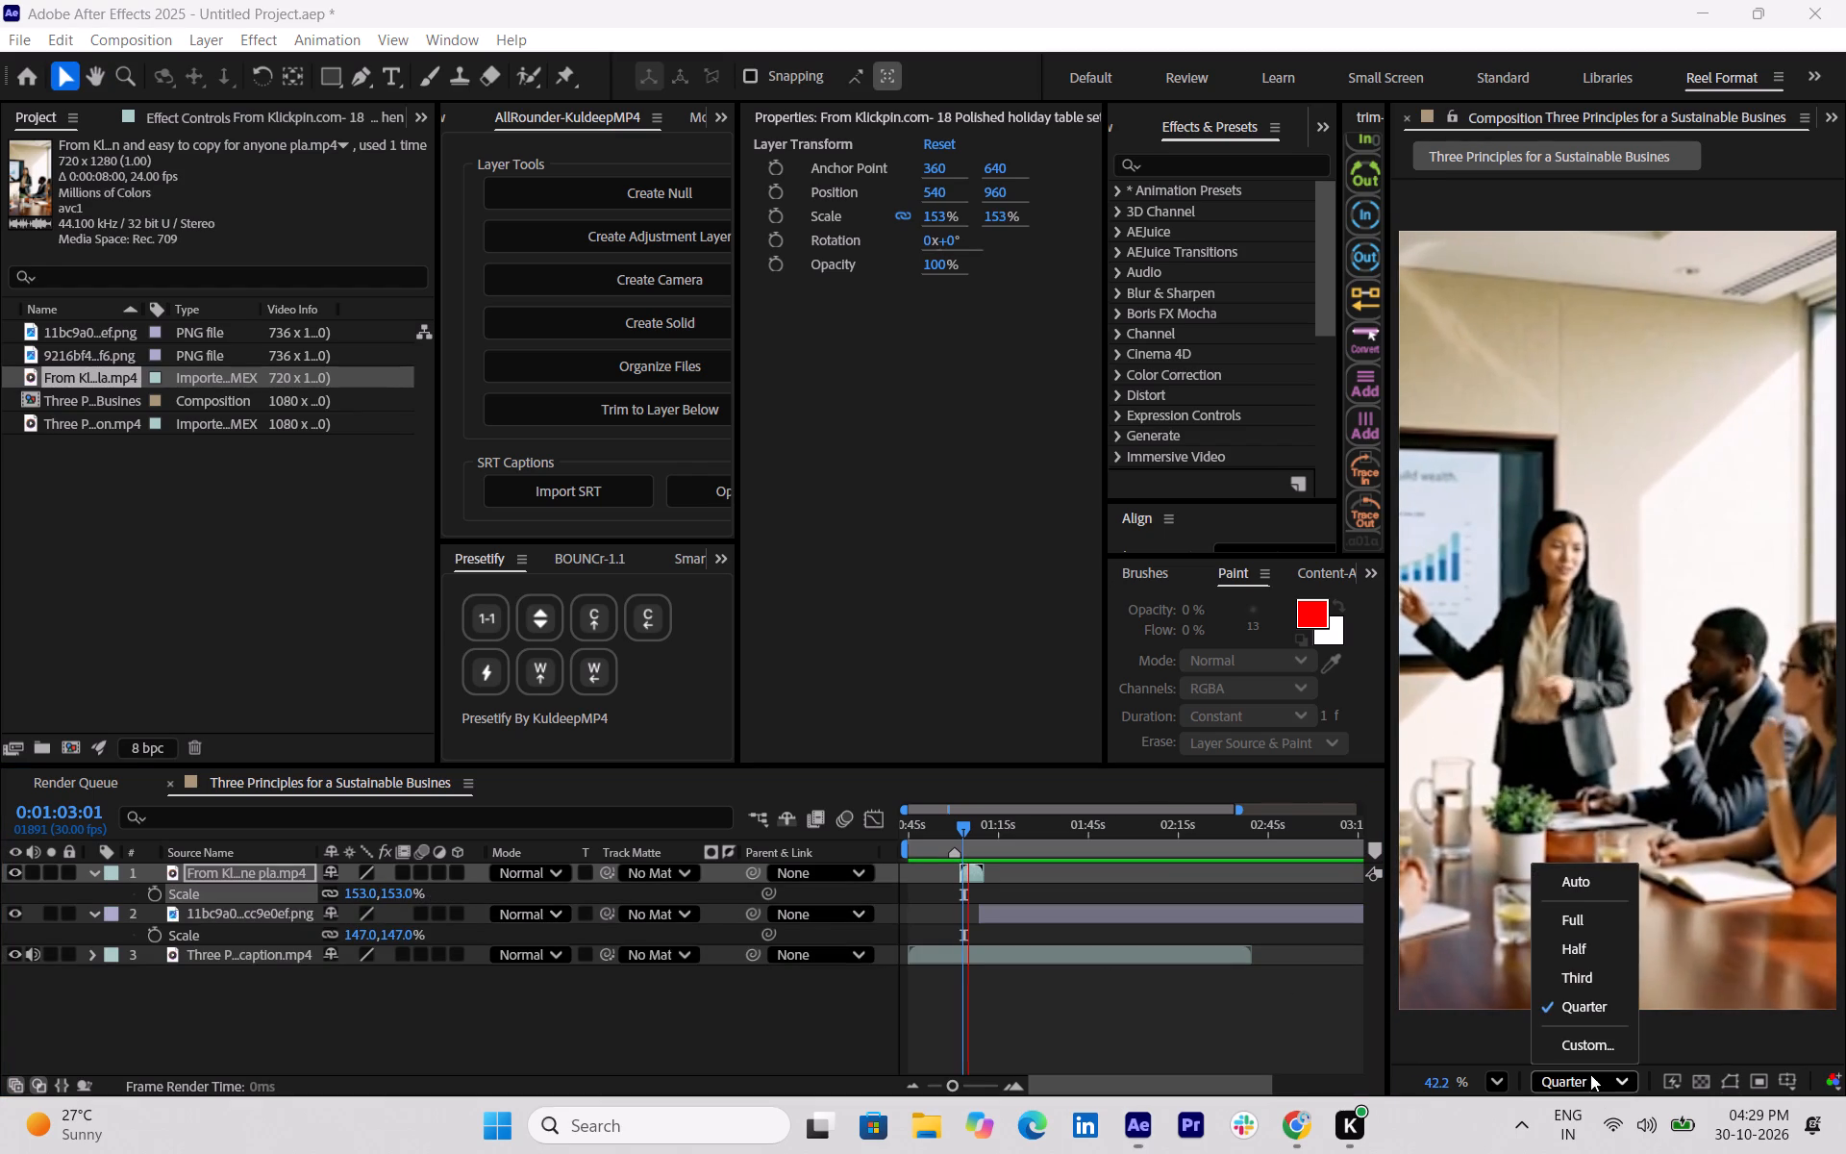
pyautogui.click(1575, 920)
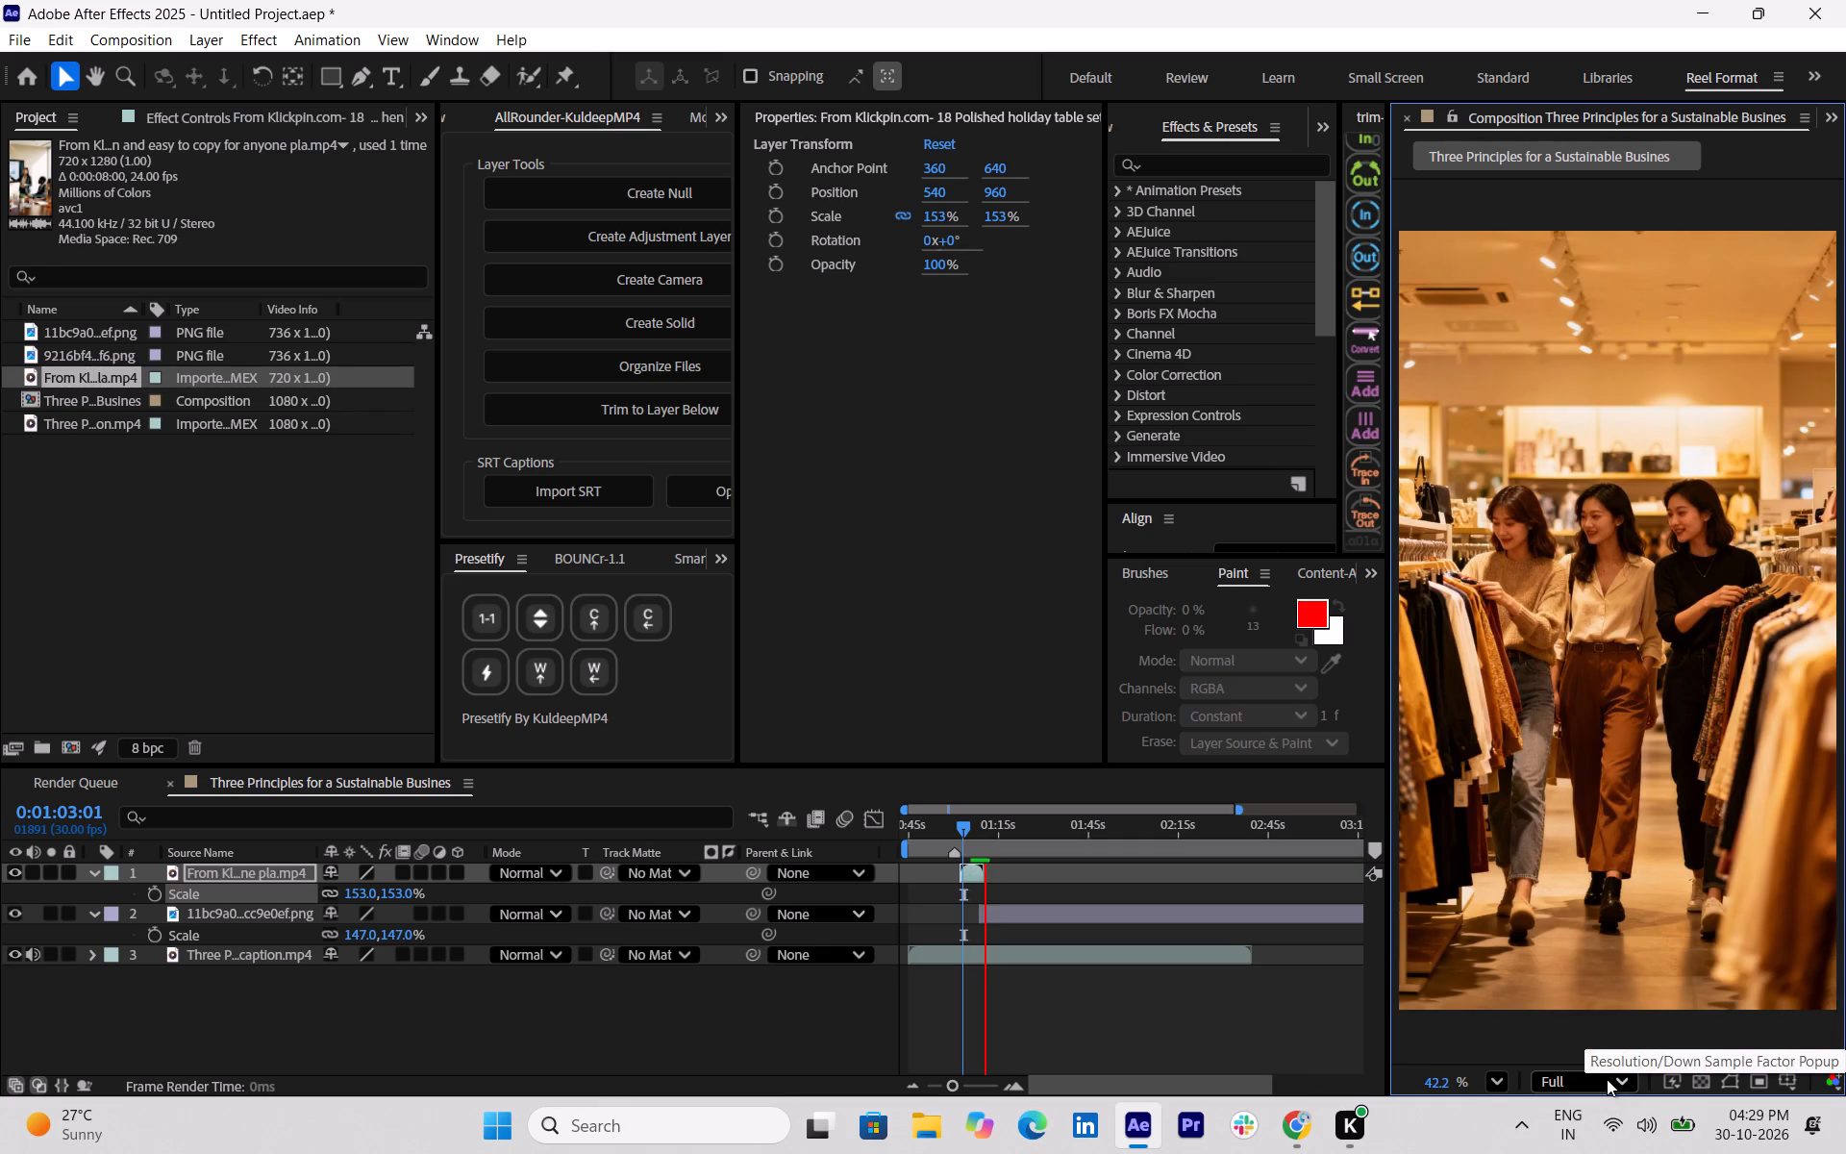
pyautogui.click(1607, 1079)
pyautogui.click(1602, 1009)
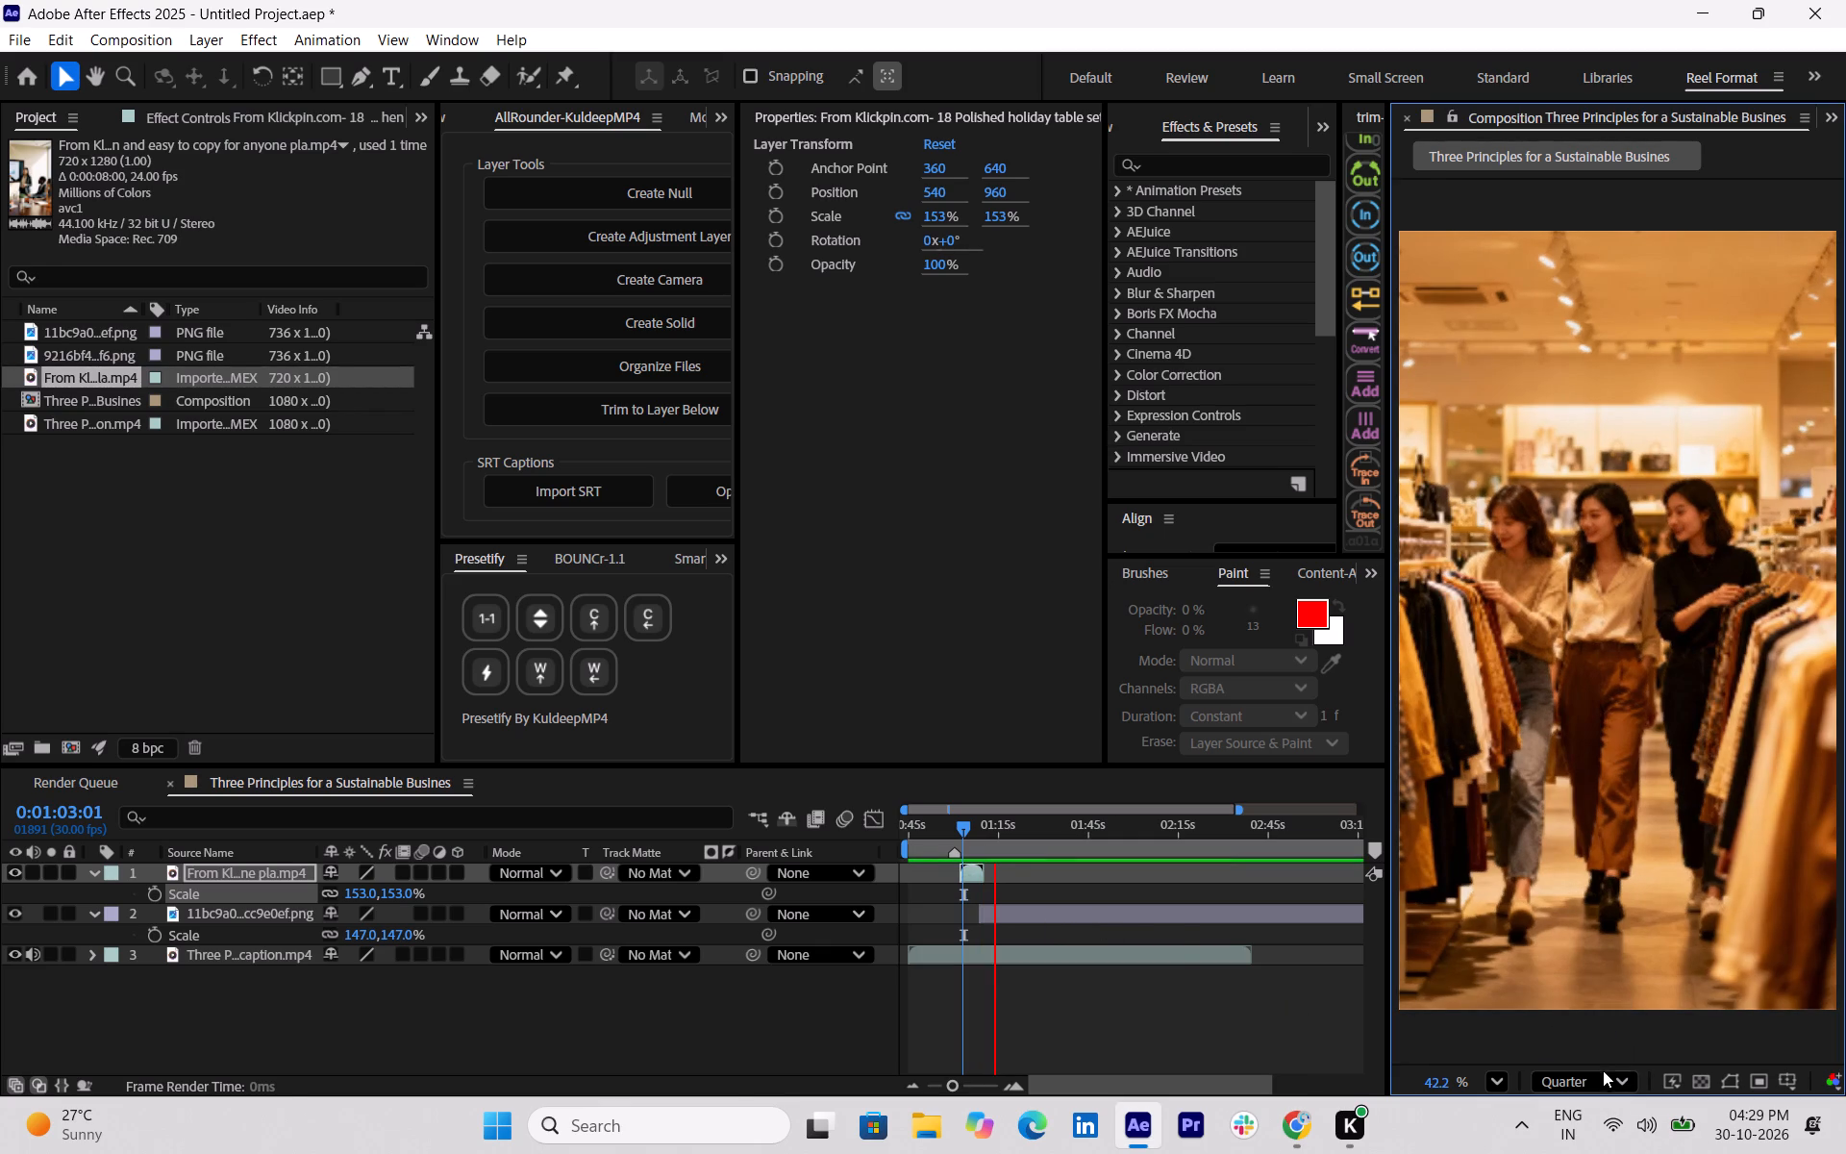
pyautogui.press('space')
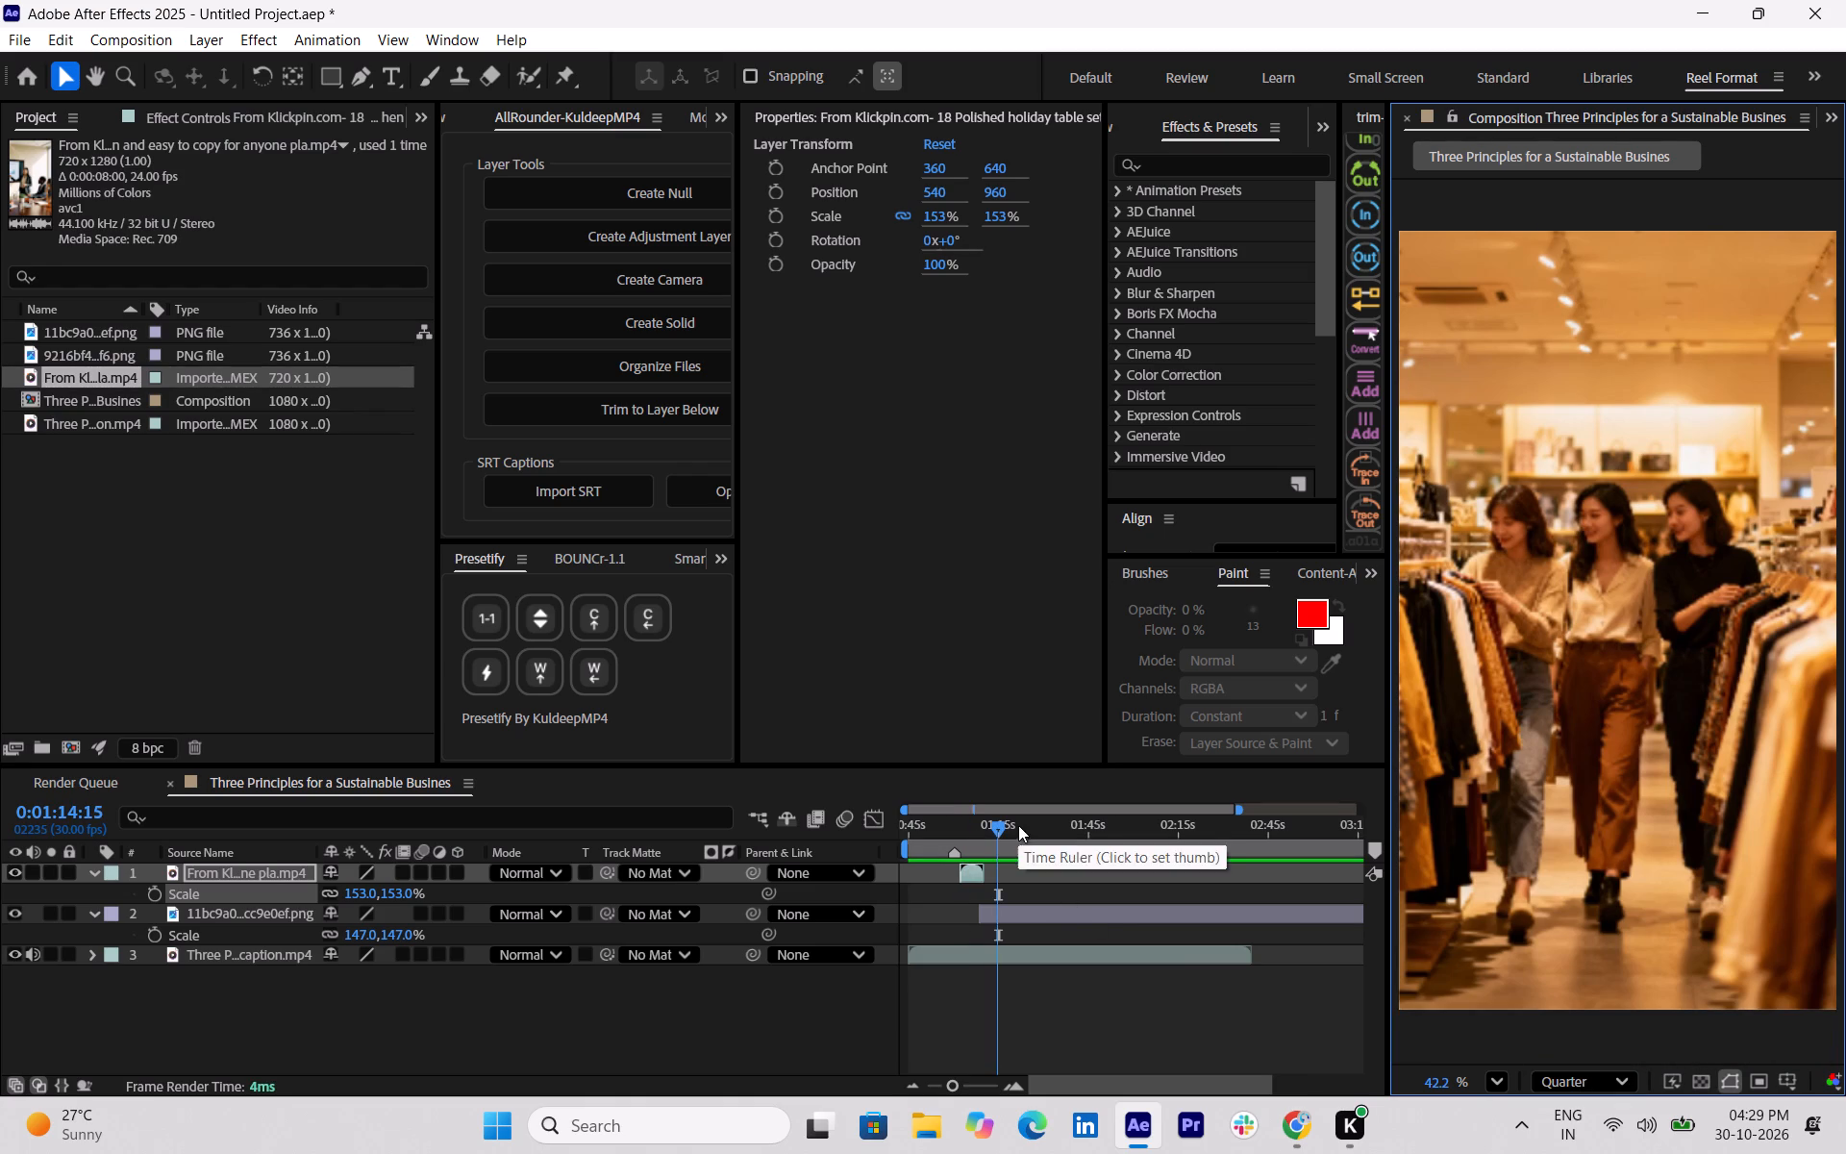
# Trim the end of the meeting video layer back towards the start of the clothing-store image, near 0:01:08.
pyautogui.moveTo(1001, 824); pyautogui.dragTo(978, 825)
pyautogui.press('space')
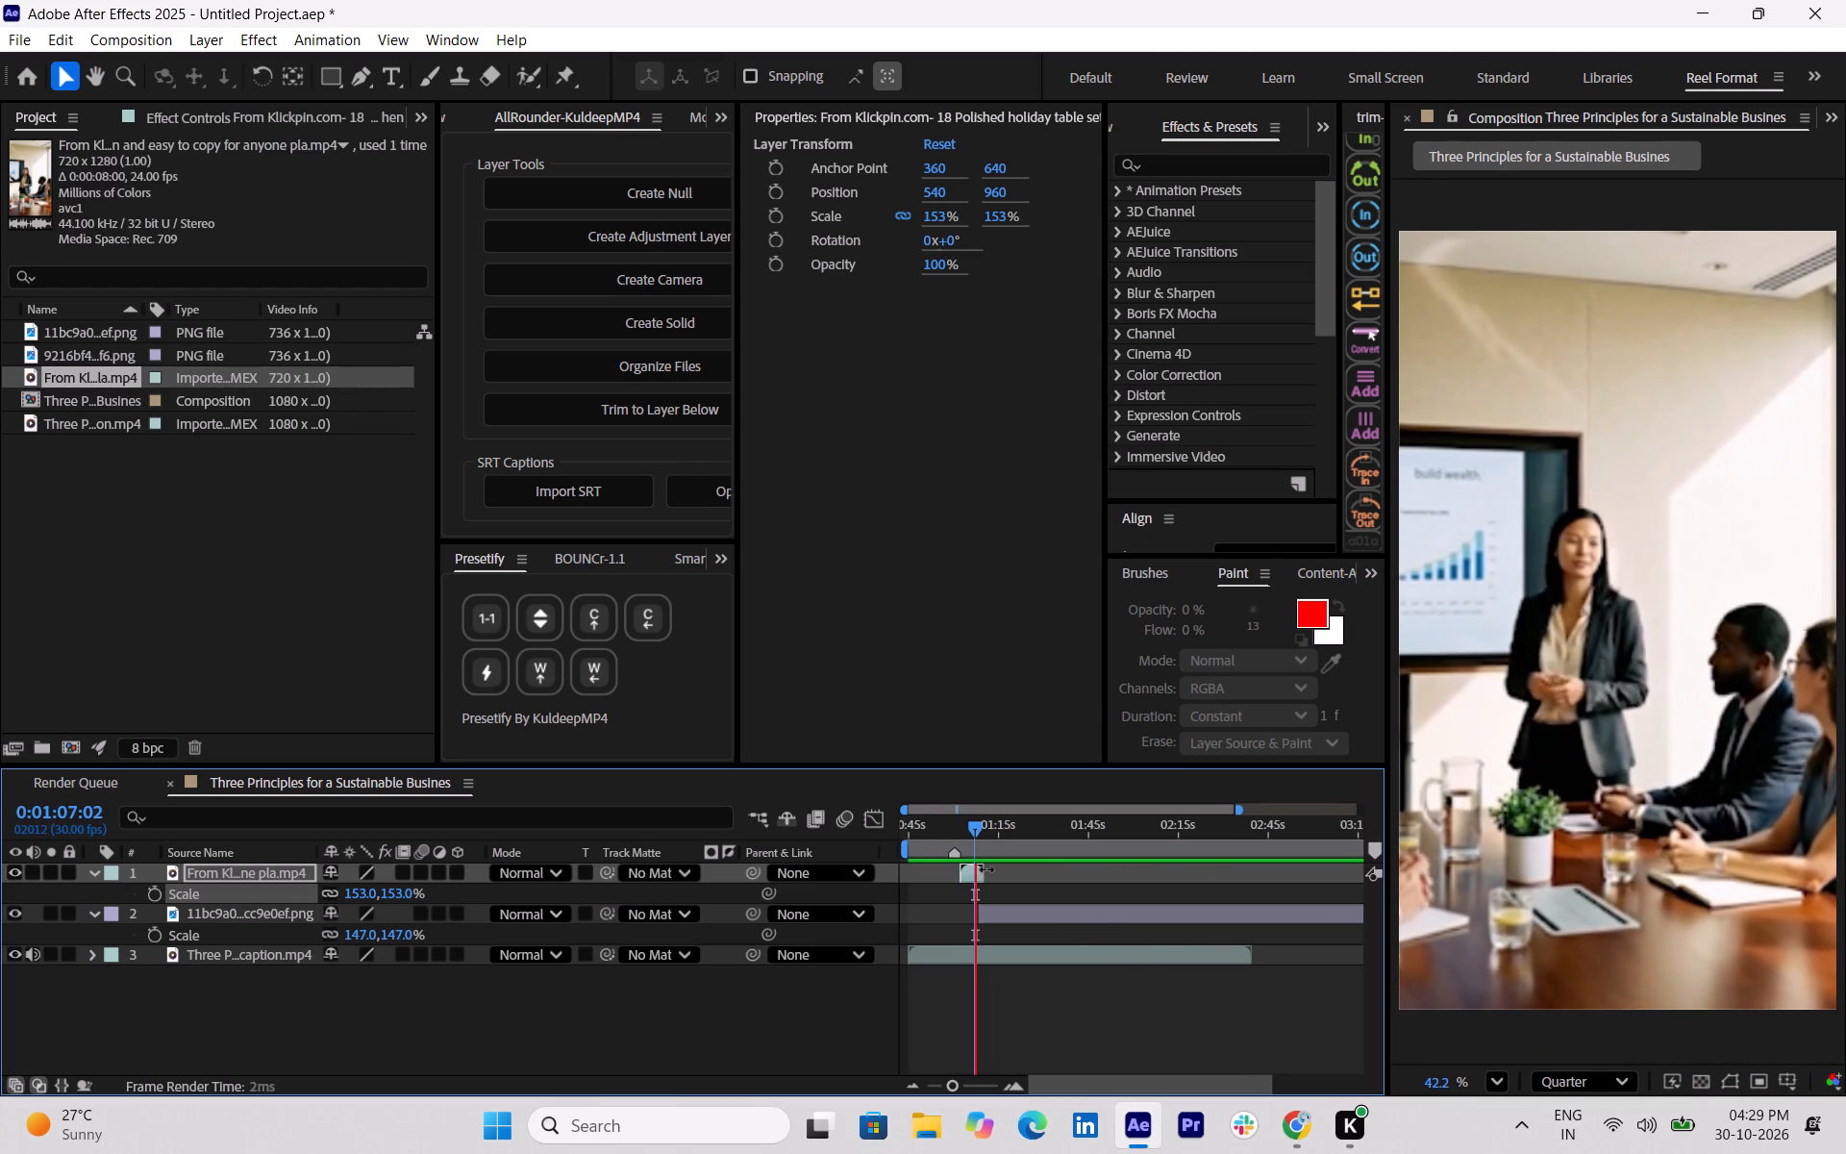
pyautogui.press('space')
pyautogui.click(985, 871)
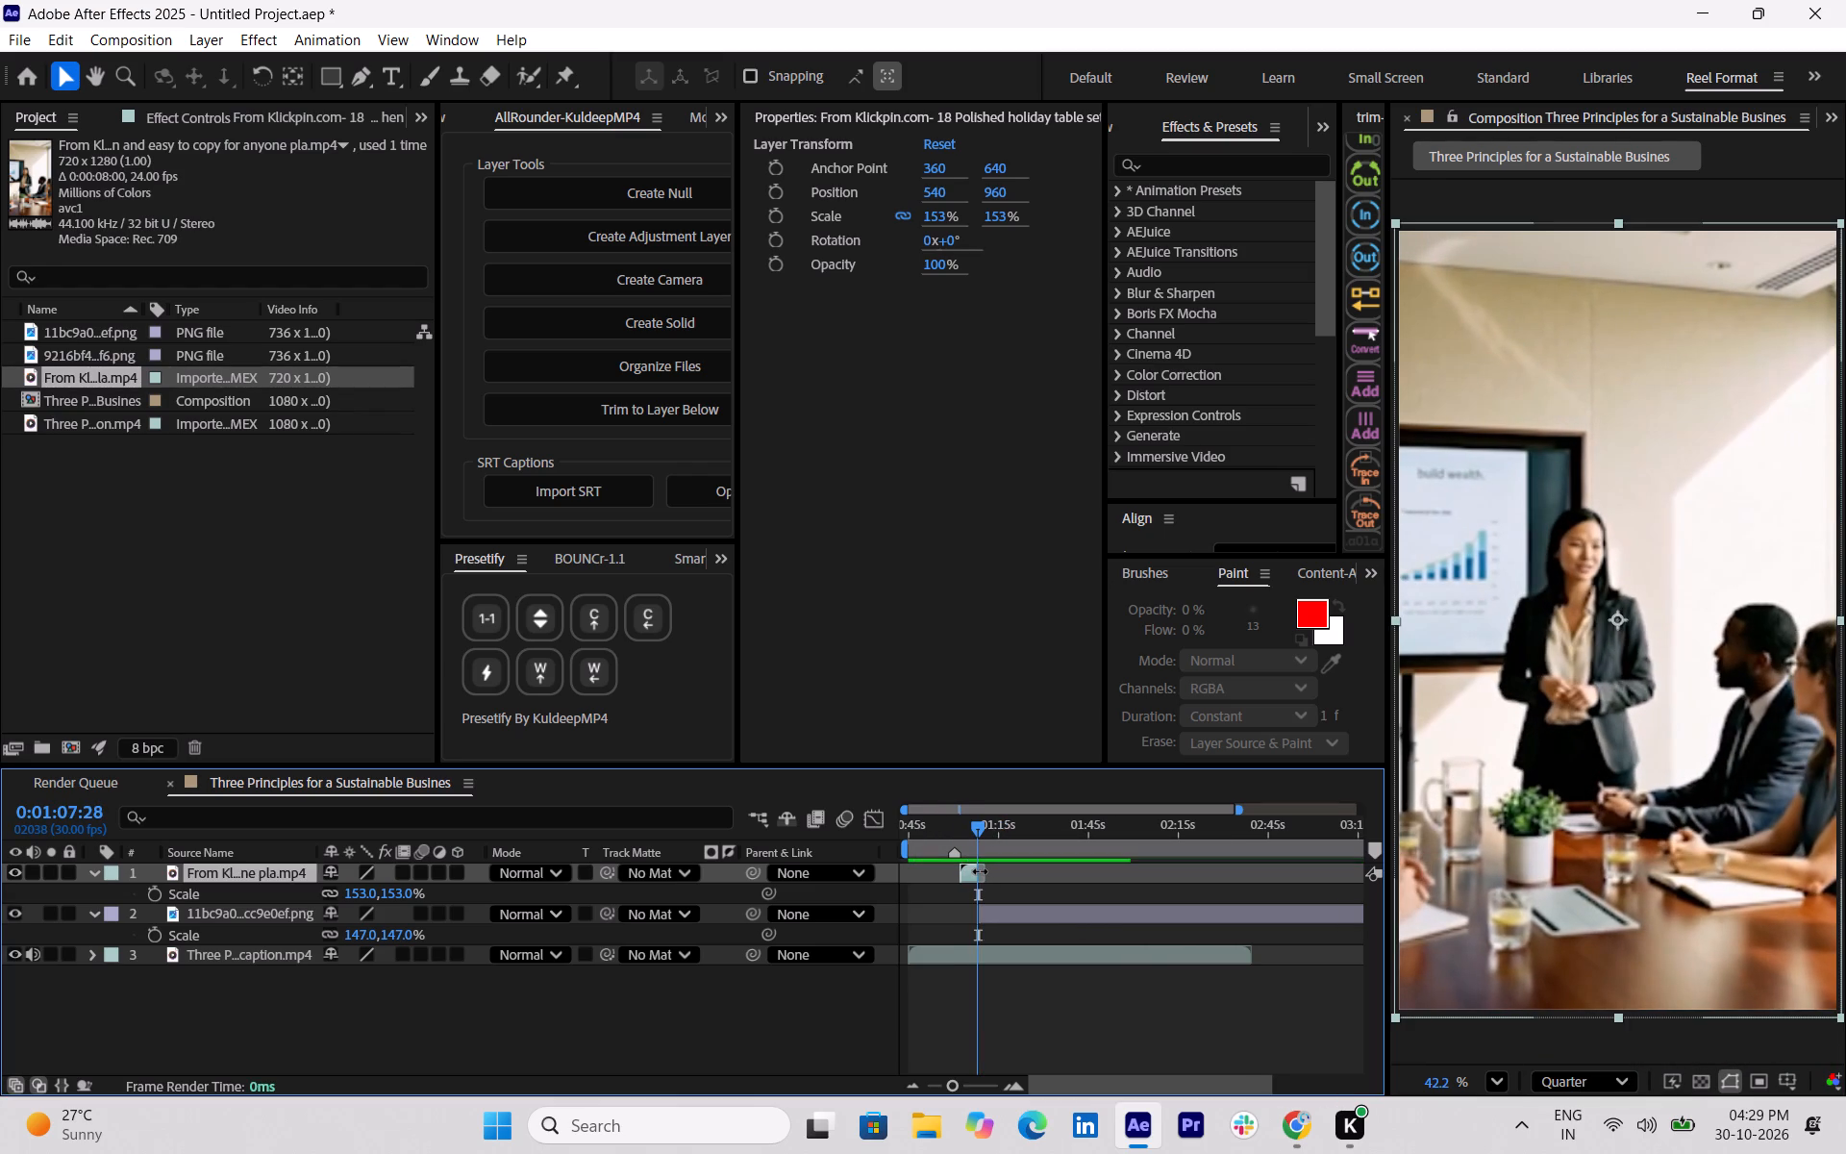
pyautogui.press('space')
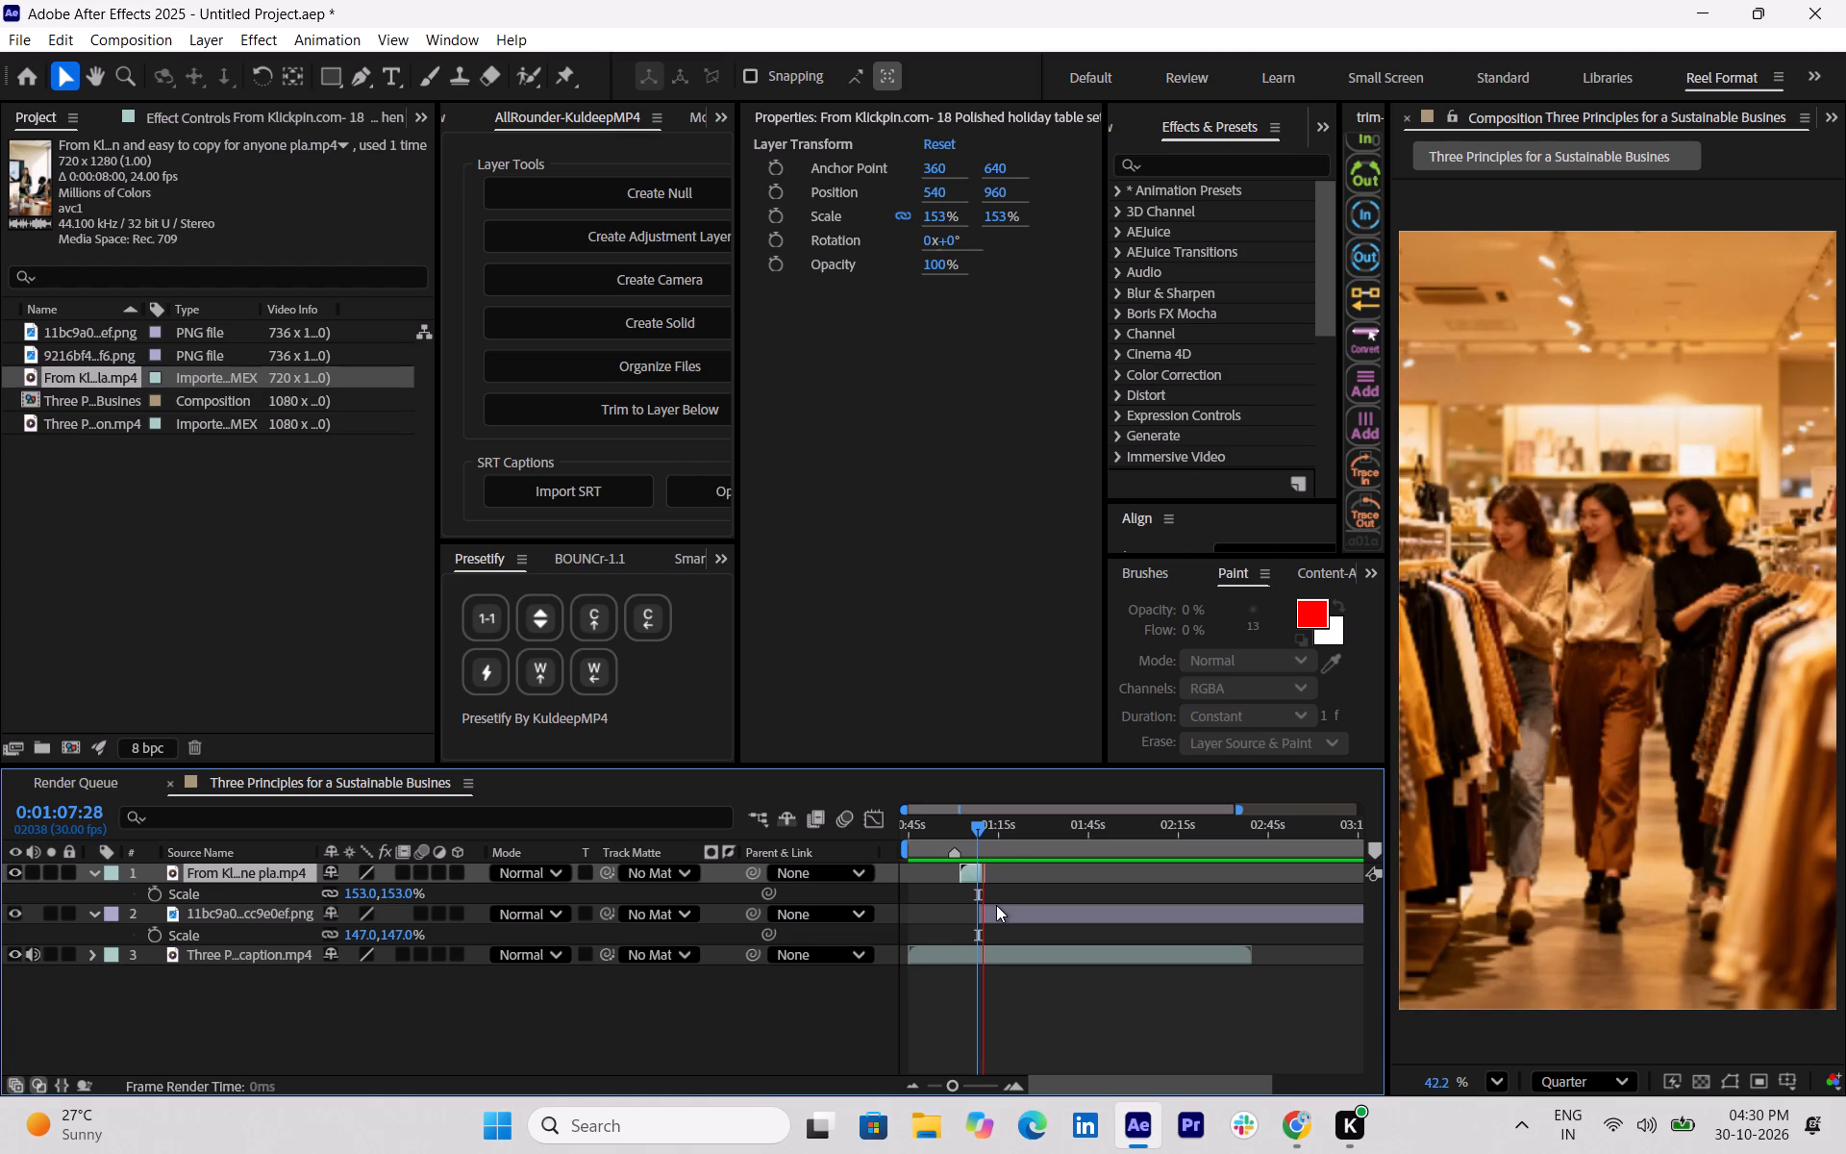
pyautogui.press('space')
pyautogui.click(983, 872)
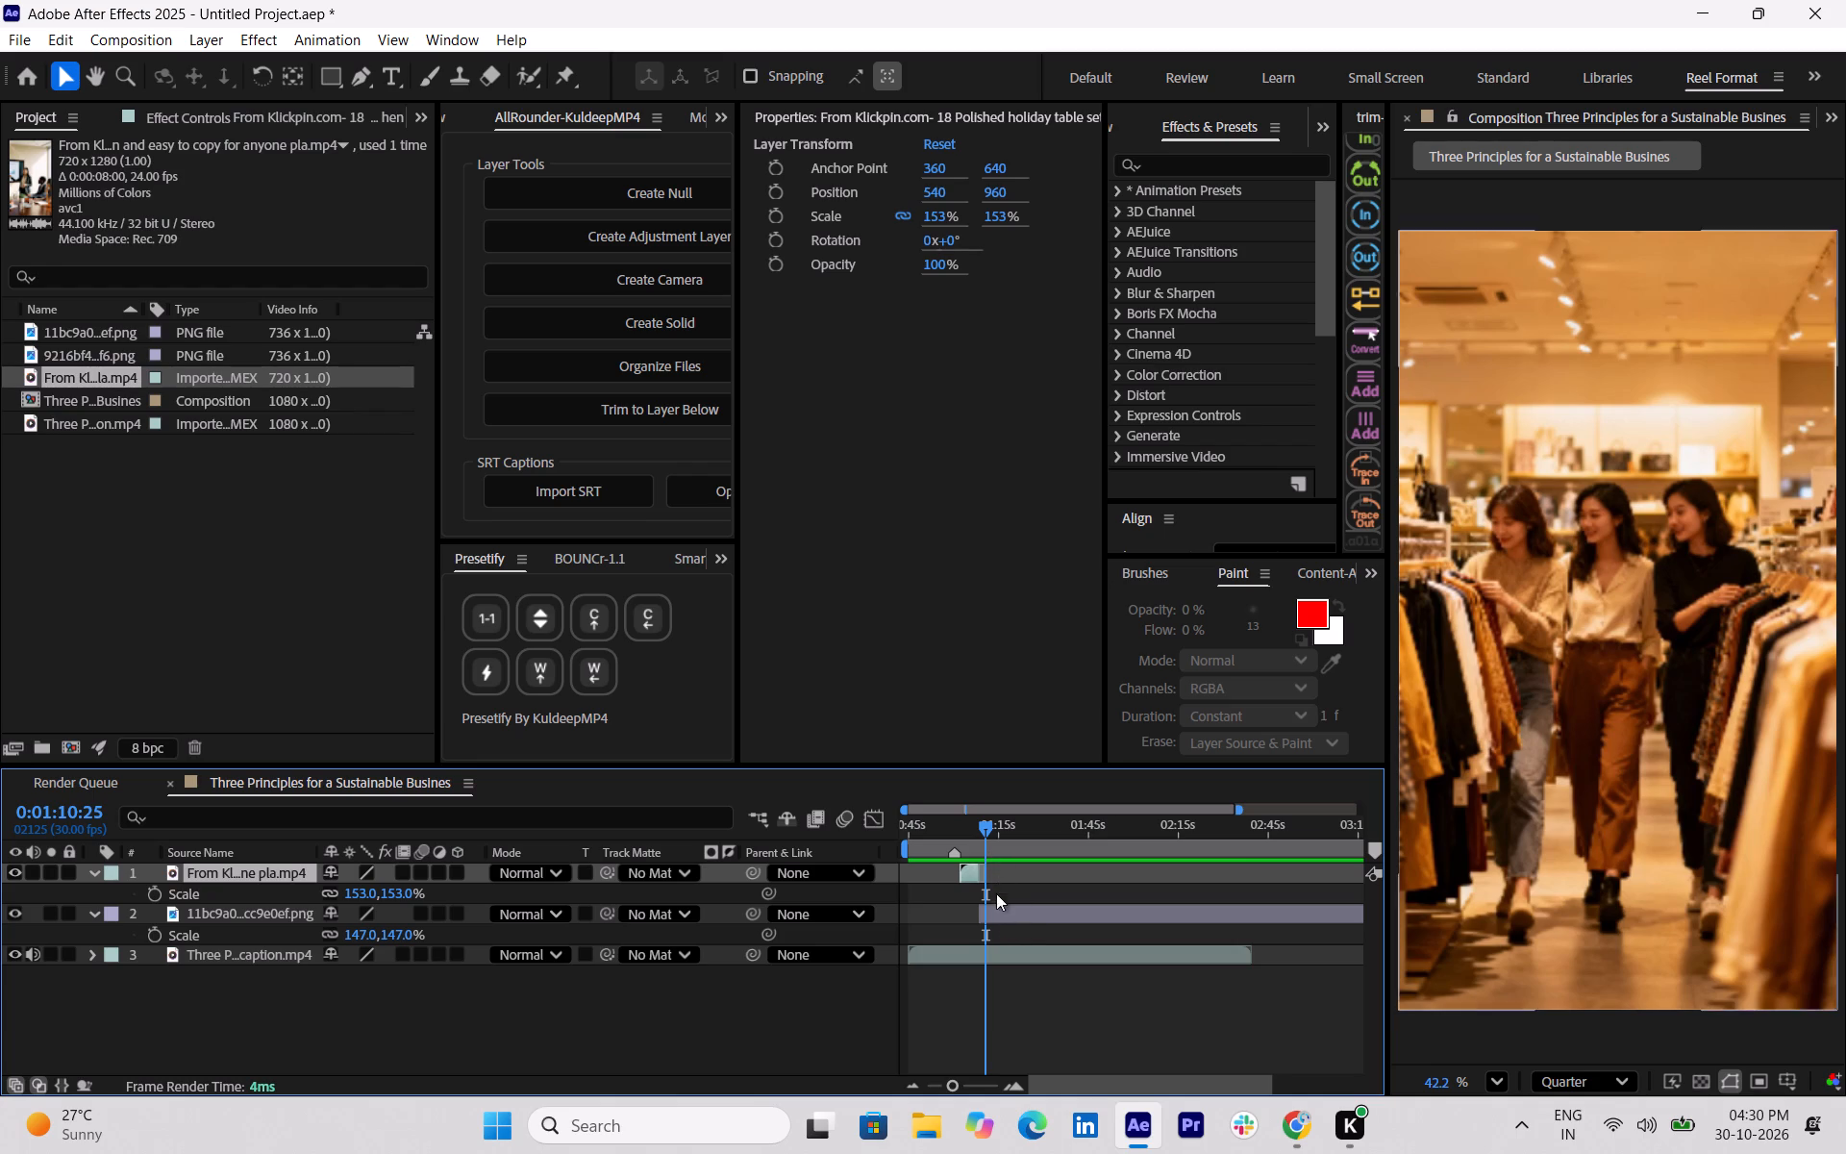
# Preview the cut from 0:01:06:08 and adjust the start of the clothing-store image layer near 0:01:08:08.
pyautogui.moveTo(986, 833); pyautogui.dragTo(973, 833)
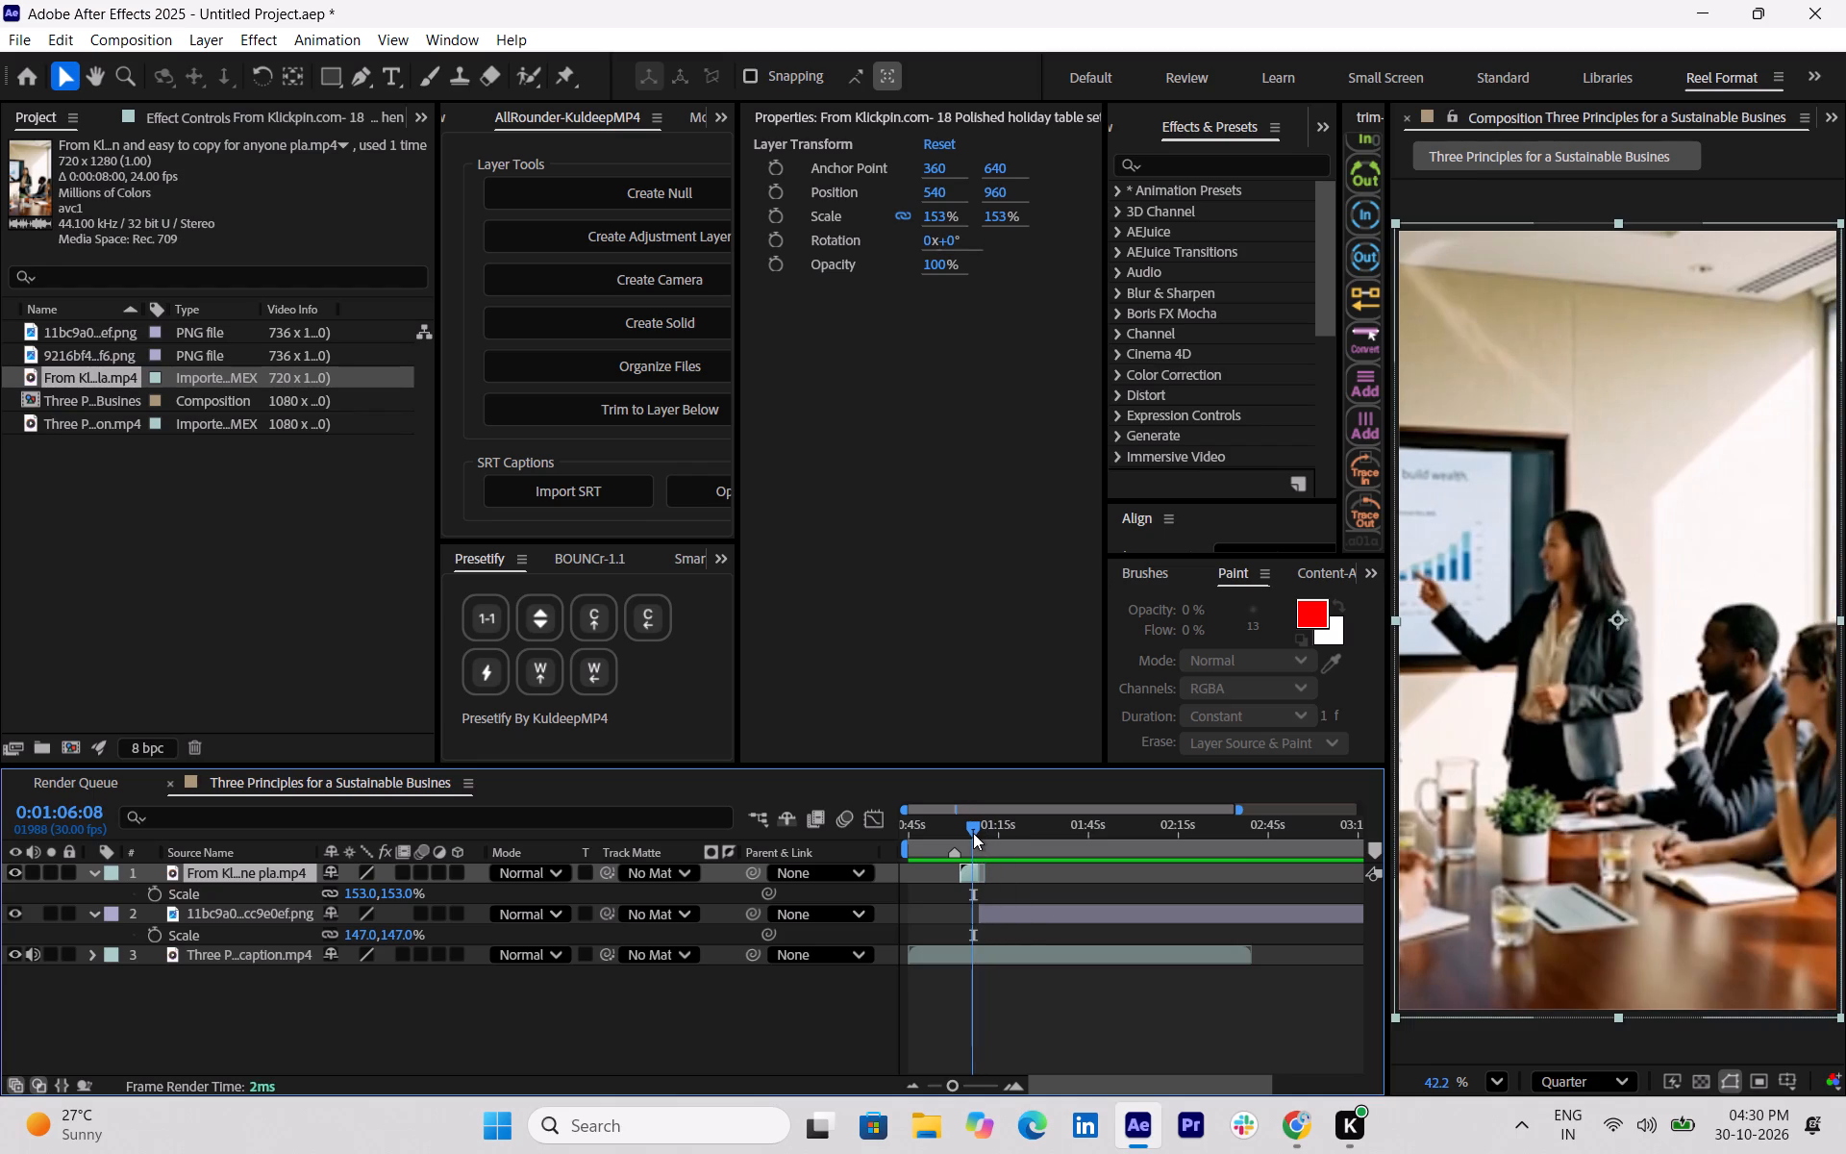
pyautogui.press('space')
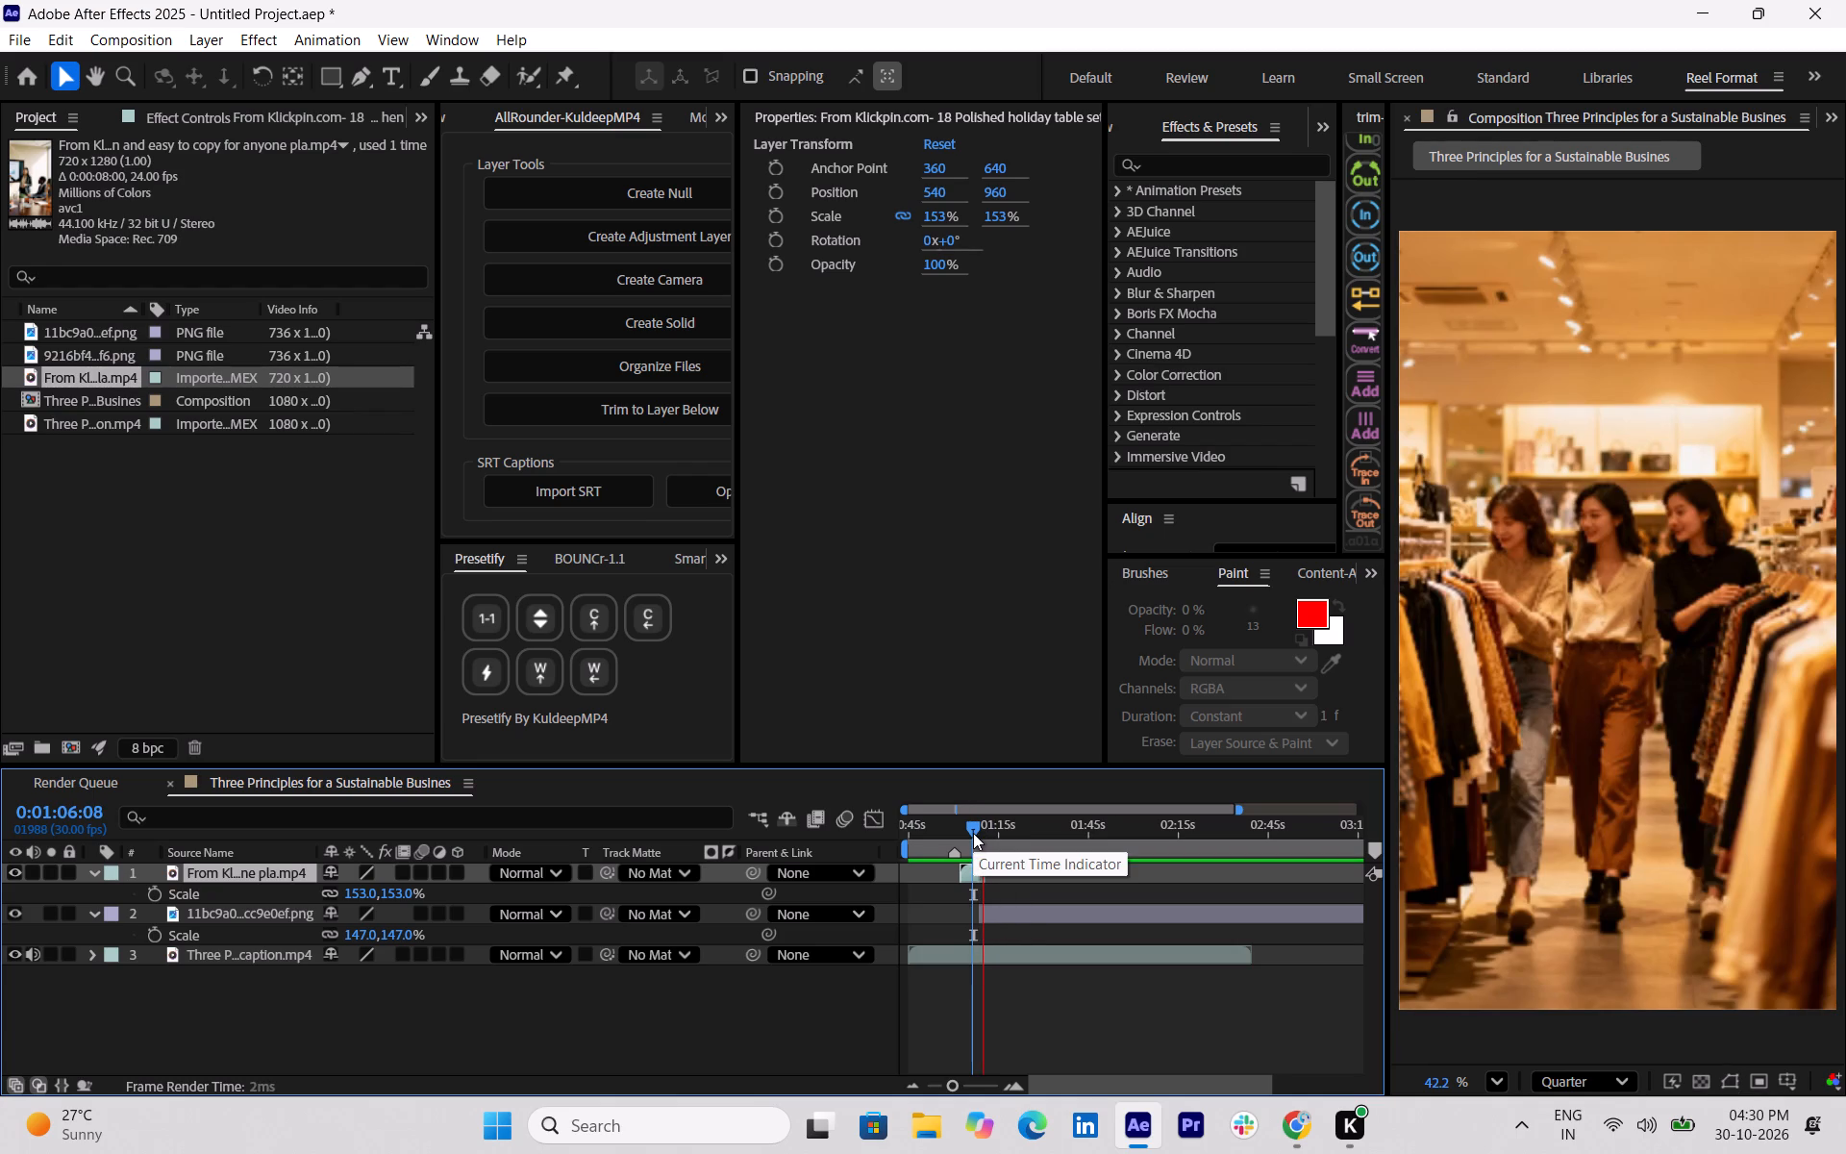
pyautogui.press('space')
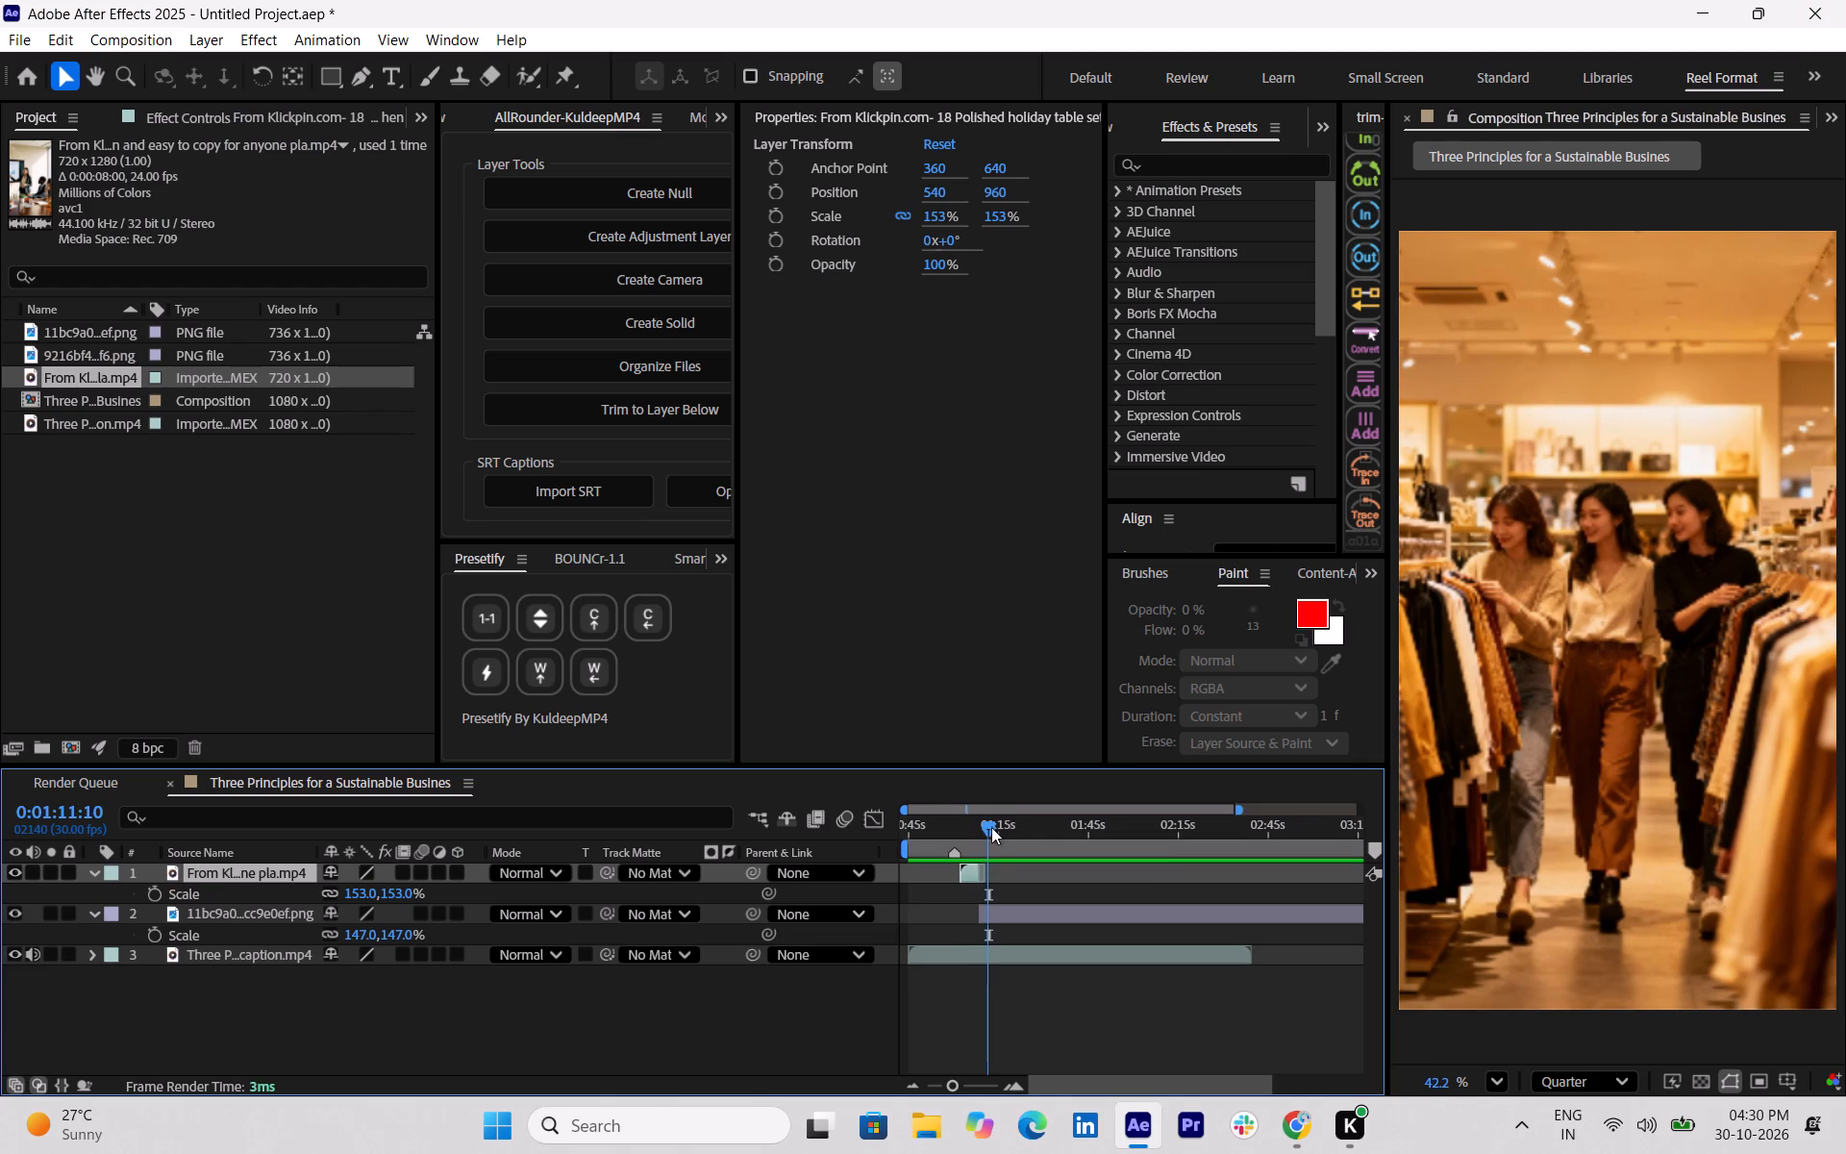
pyautogui.moveTo(990, 832); pyautogui.dragTo(978, 832)
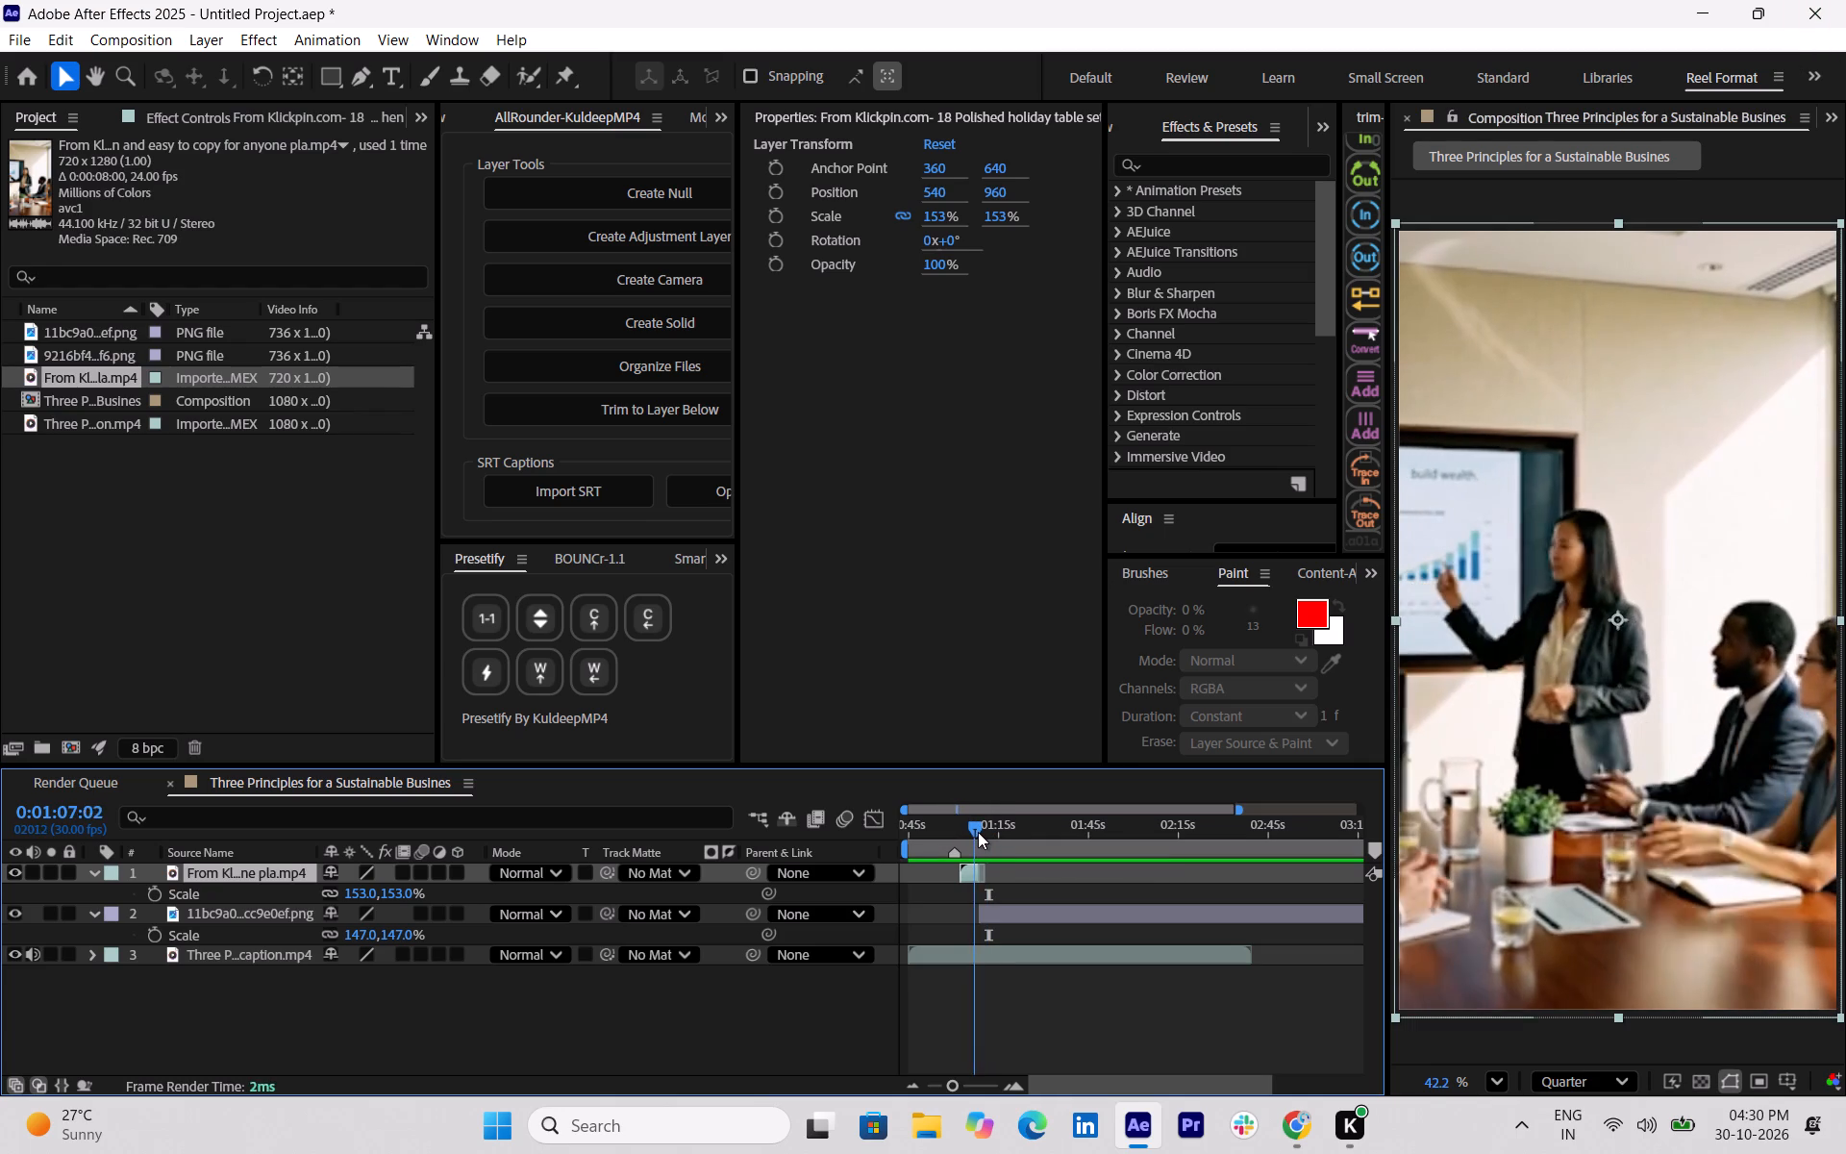
pyautogui.moveTo(978, 832); pyautogui.dragTo(981, 832)
pyautogui.click(978, 911)
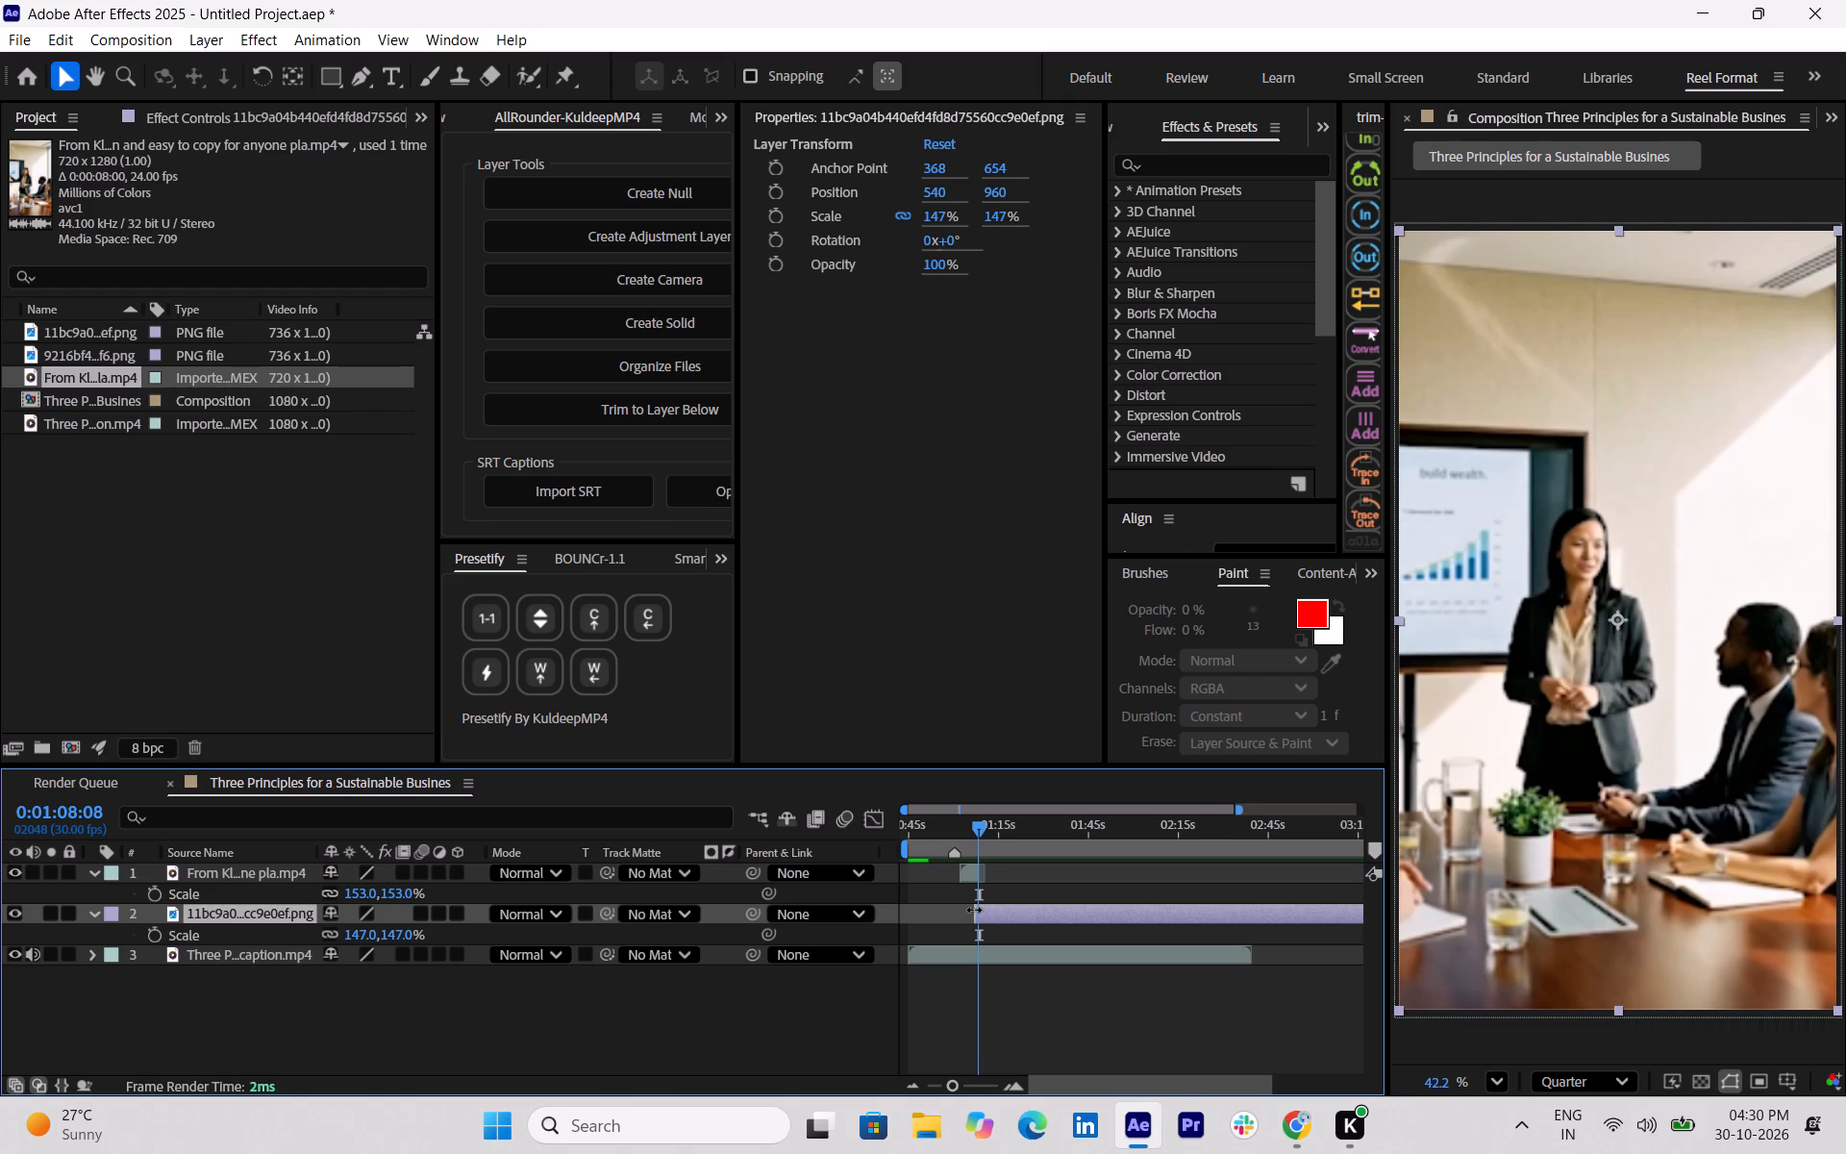
pyautogui.press('space')
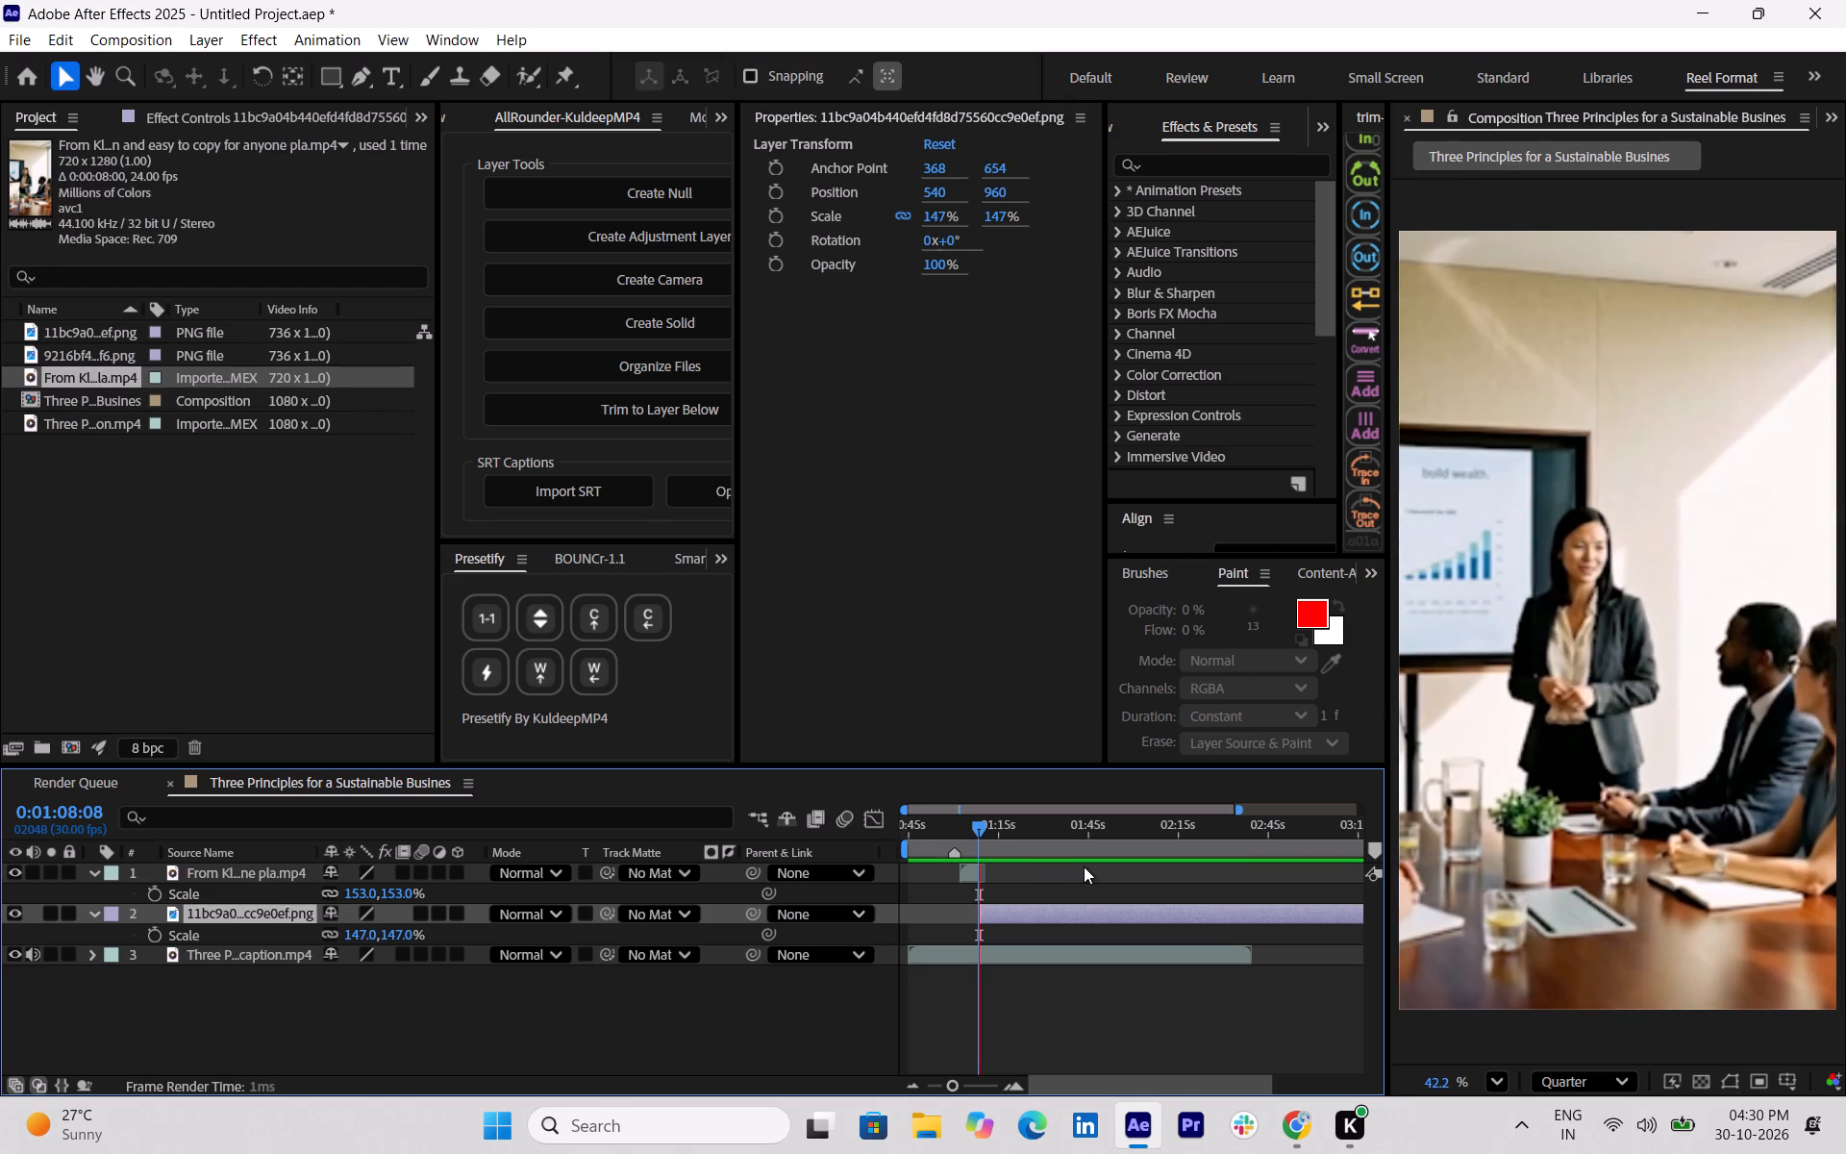
pyautogui.press('space')
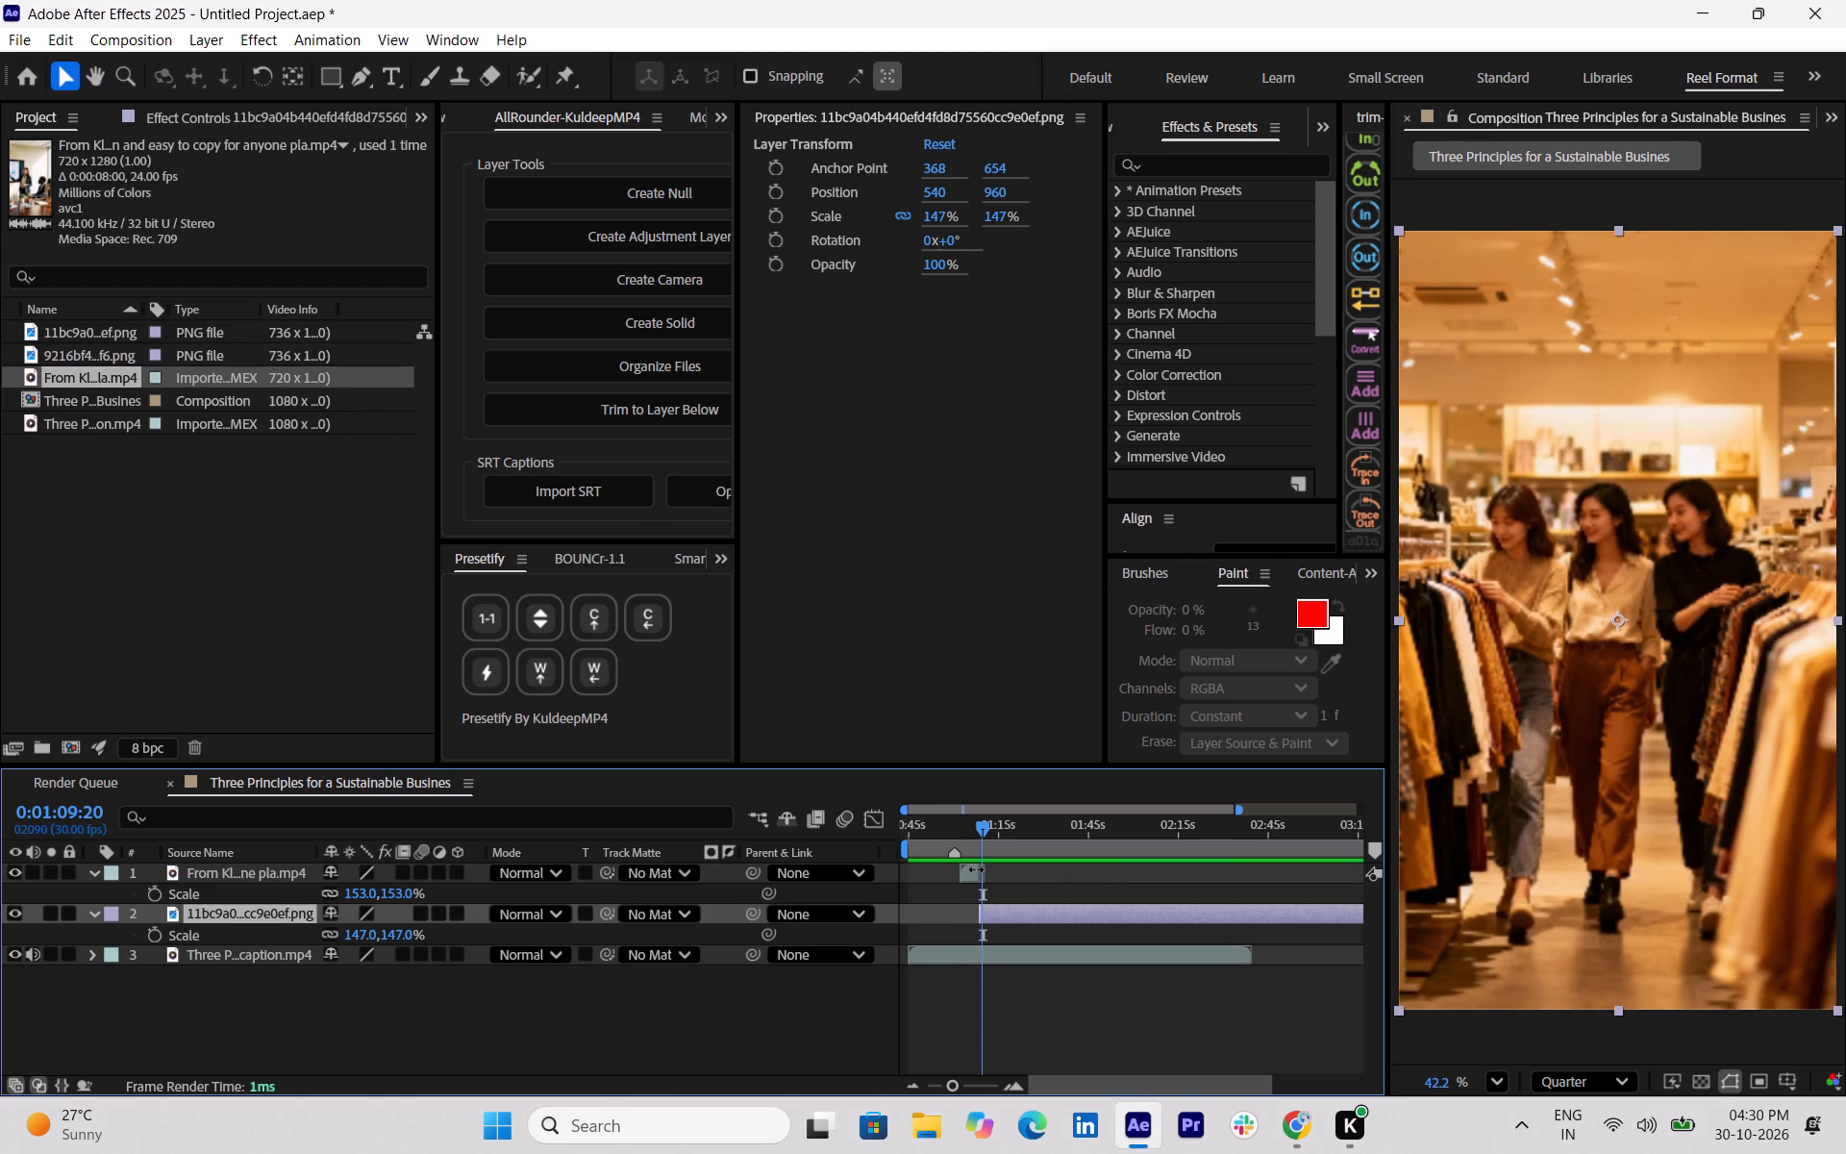
# Trim the meeting video's end to meet the clothing-store image's start at about 0:01:08:15, and preview the cut.
pyautogui.click(976, 869)
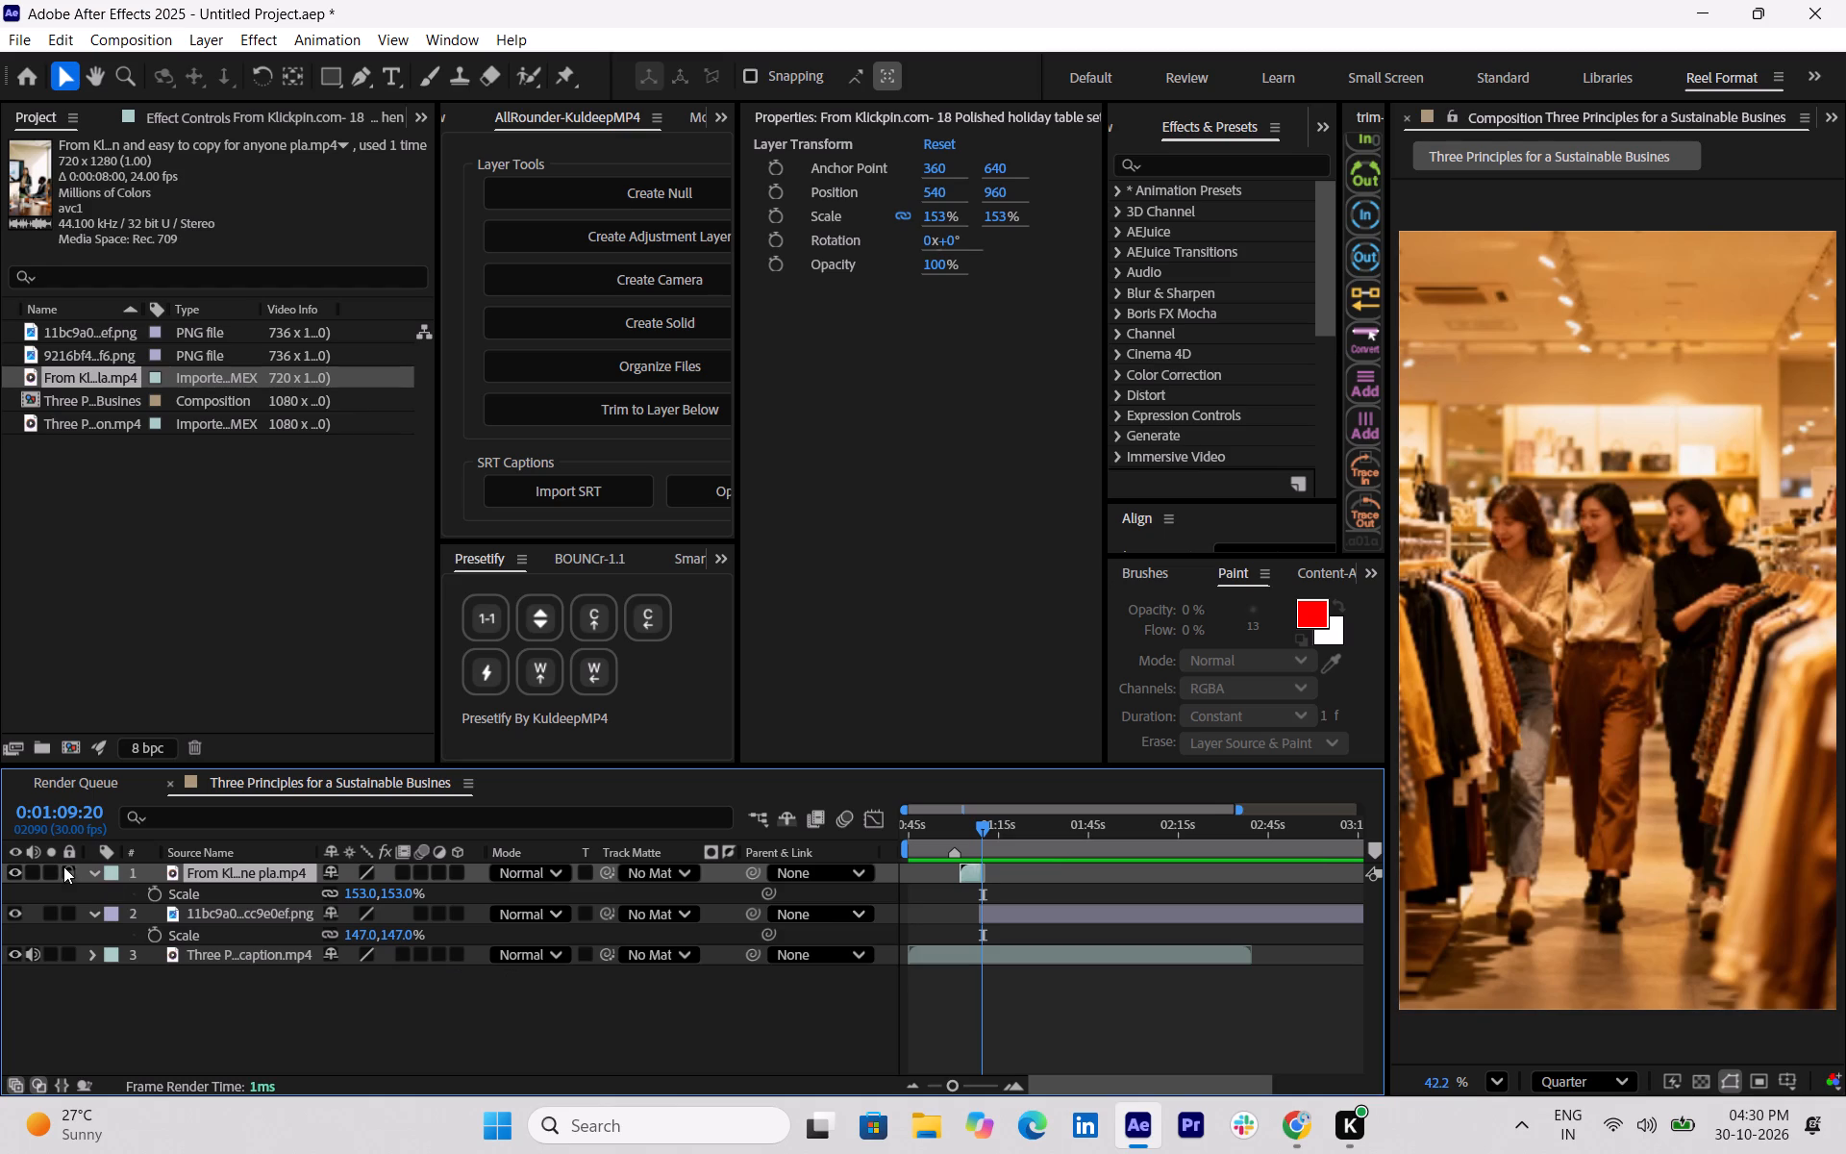
pyautogui.click(90, 873)
pyautogui.click(97, 887)
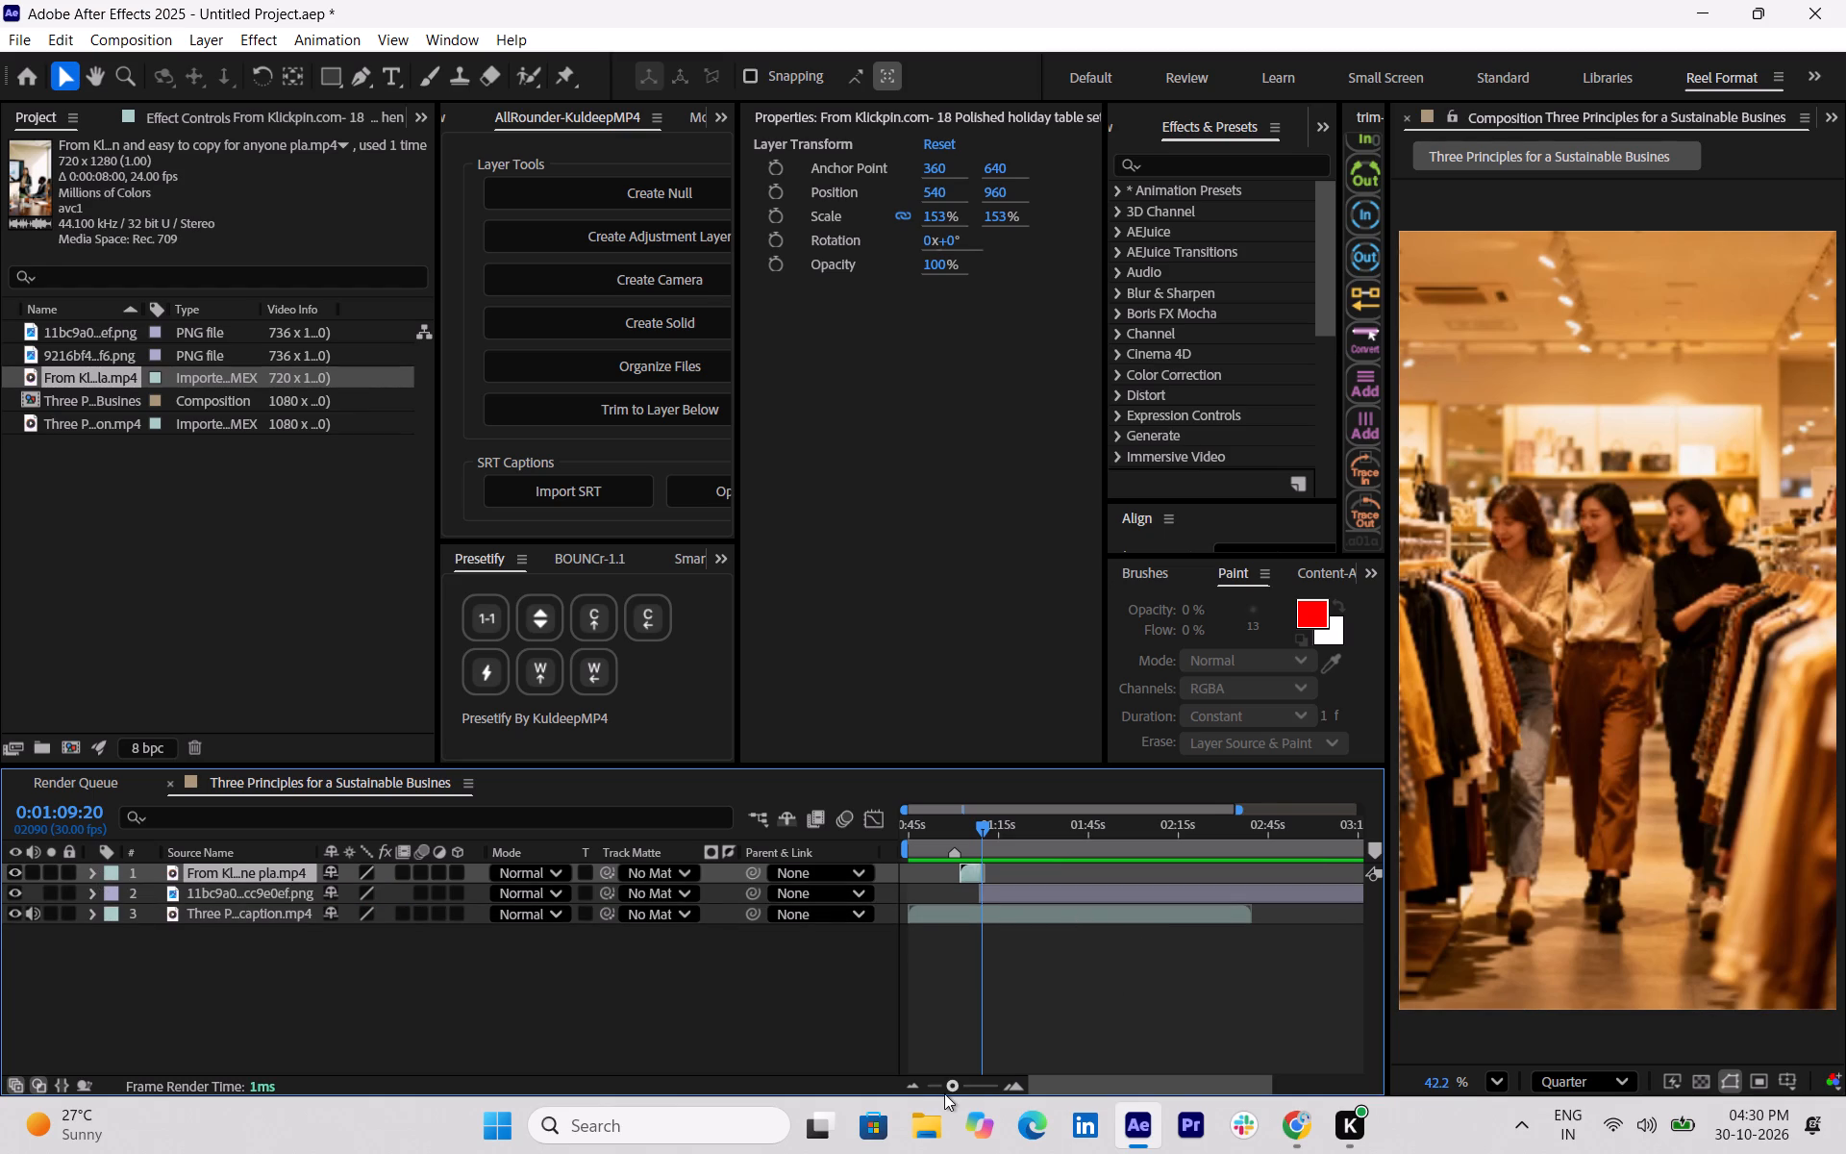
pyautogui.moveTo(944, 1090); pyautogui.dragTo(982, 1089)
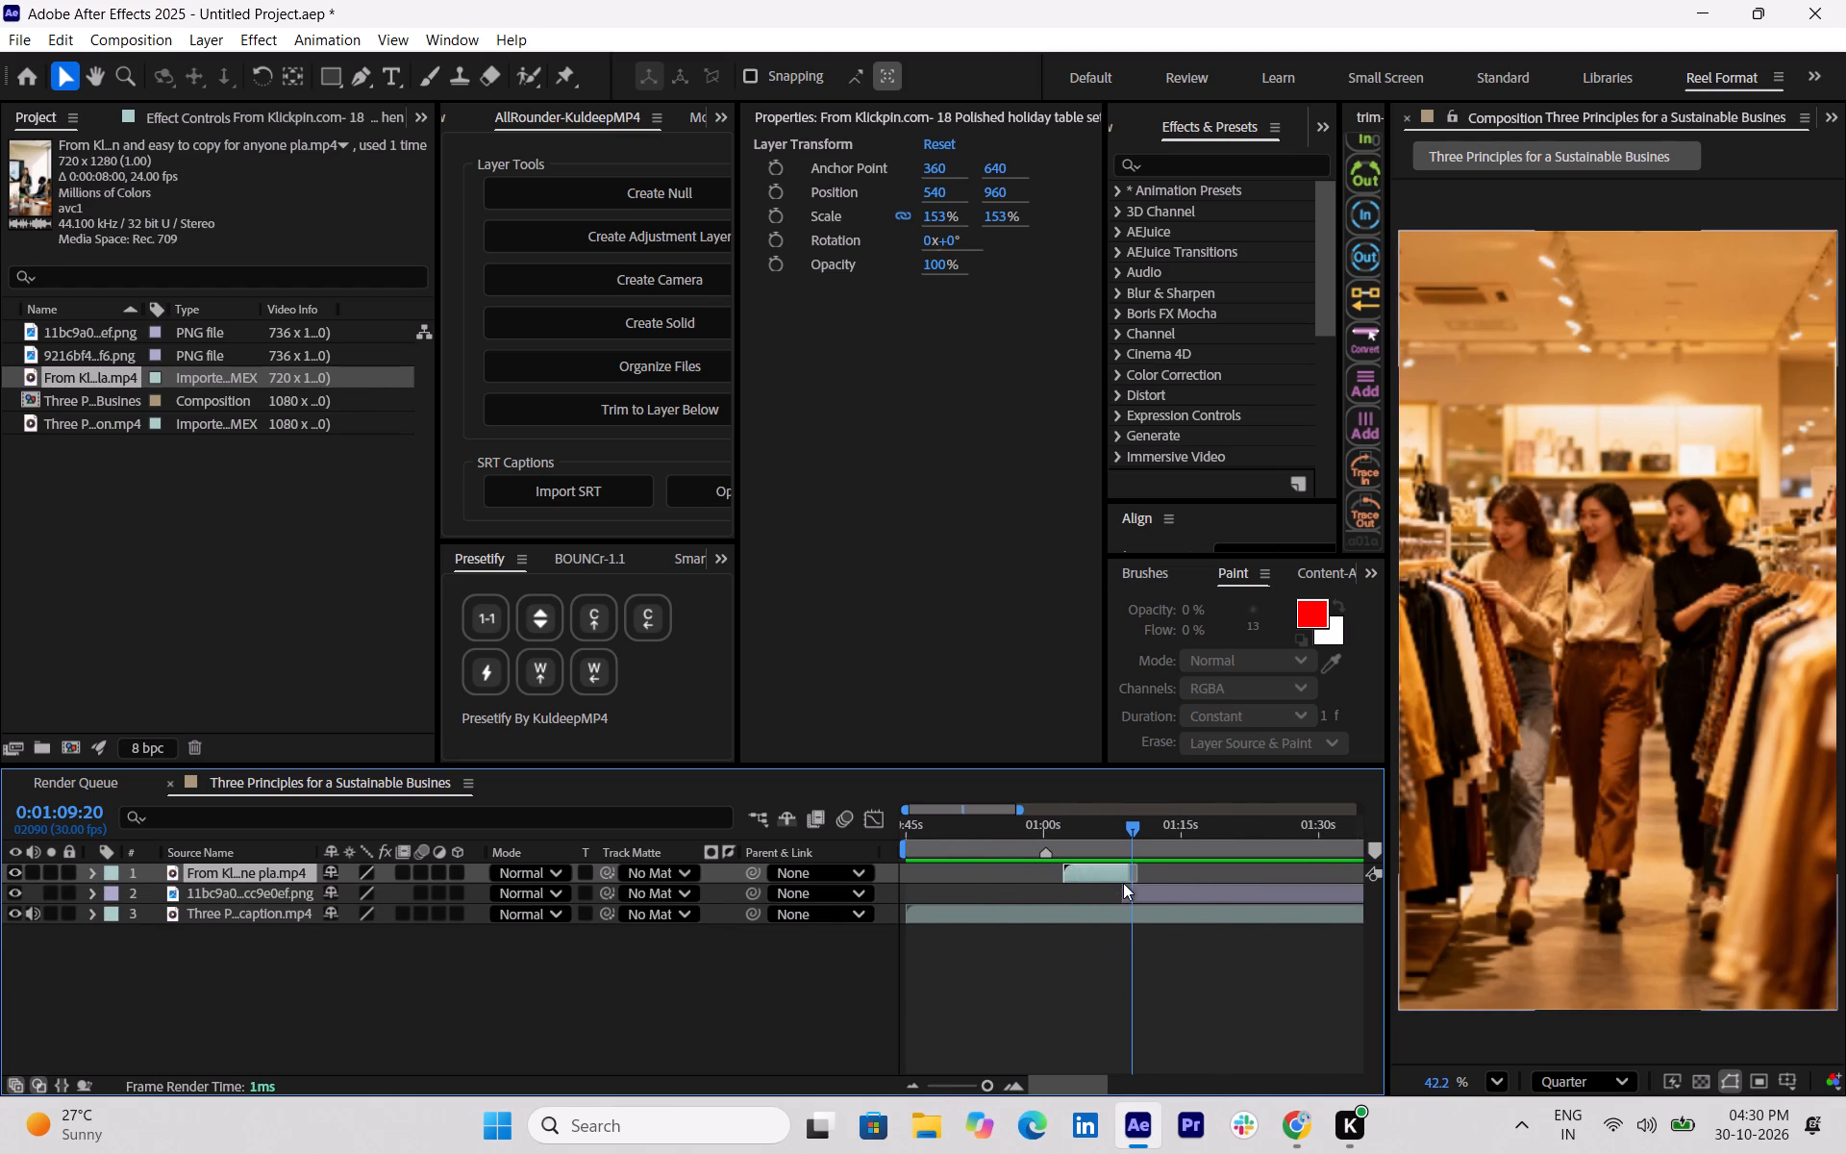
pyautogui.click(1126, 874)
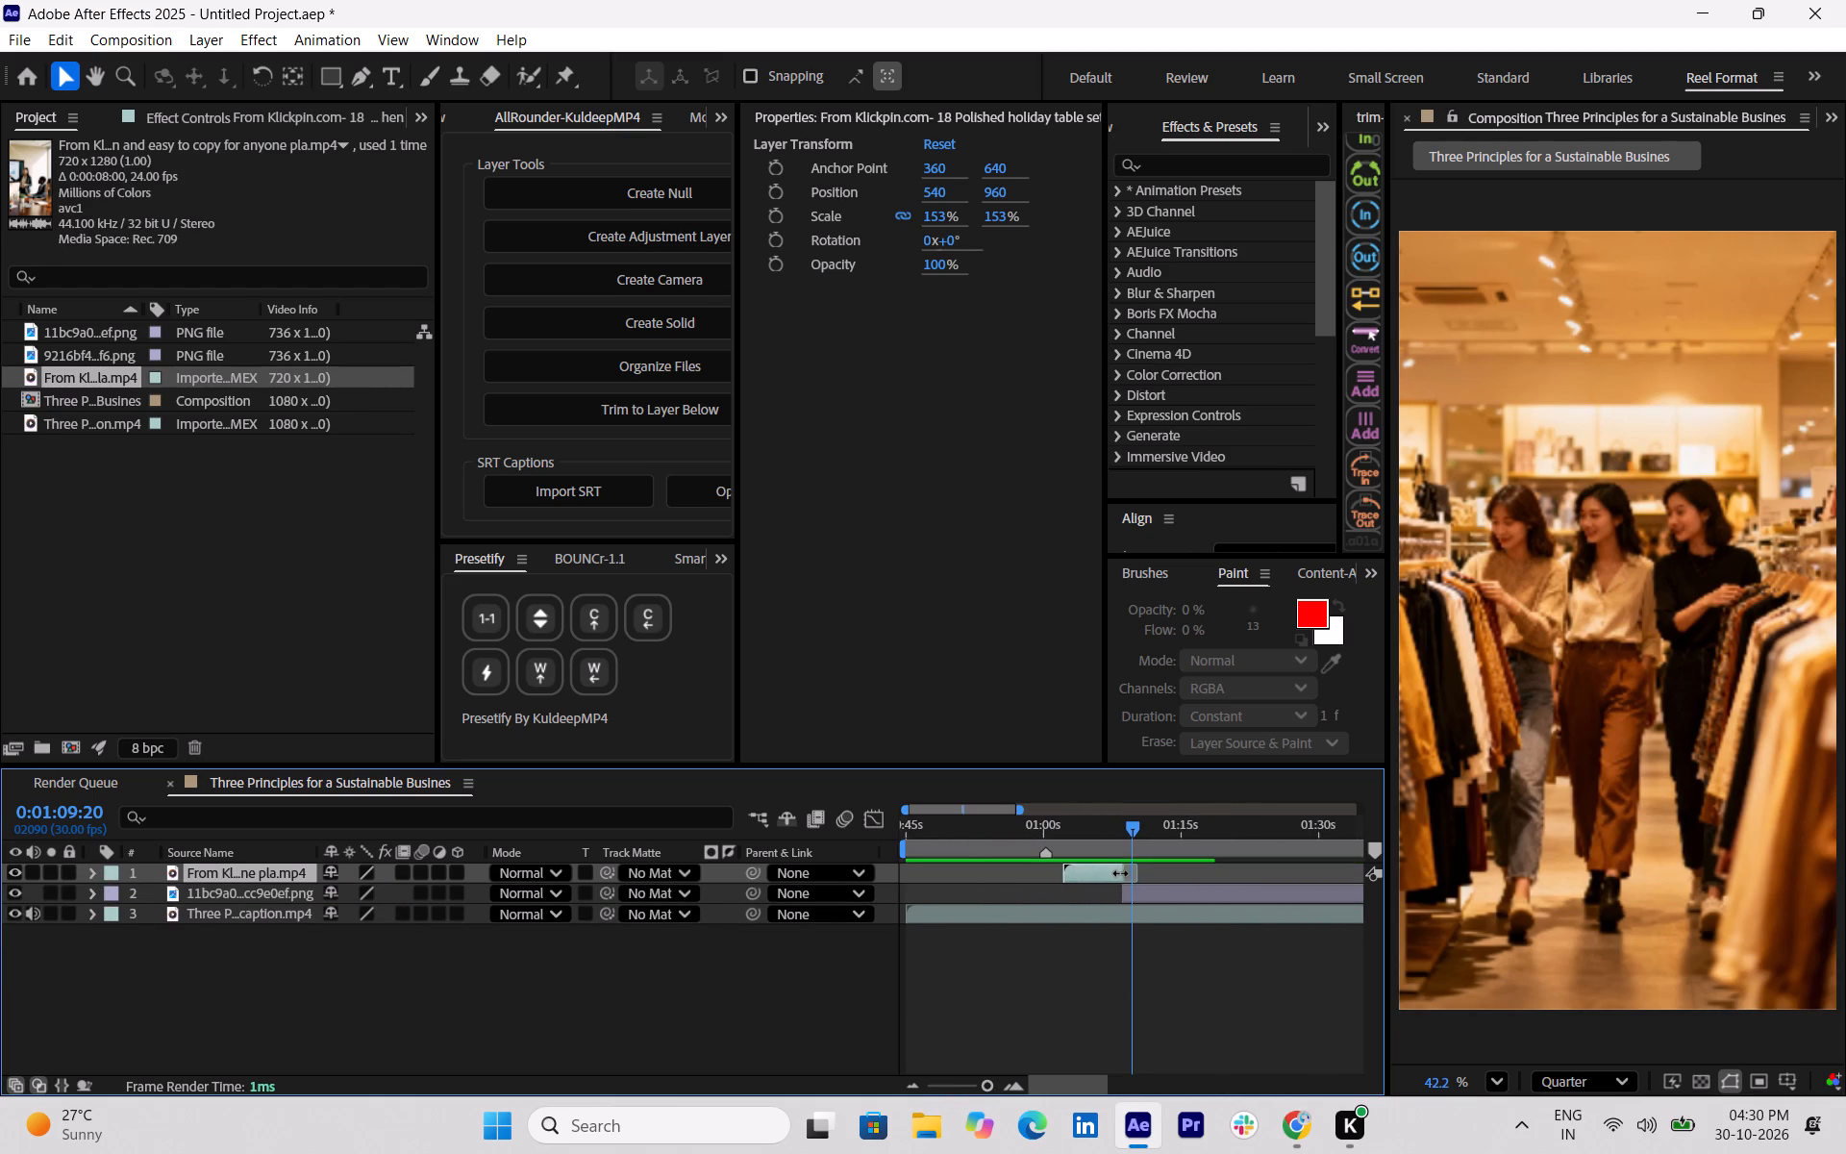
pyautogui.moveTo(1128, 827); pyautogui.dragTo(1120, 827)
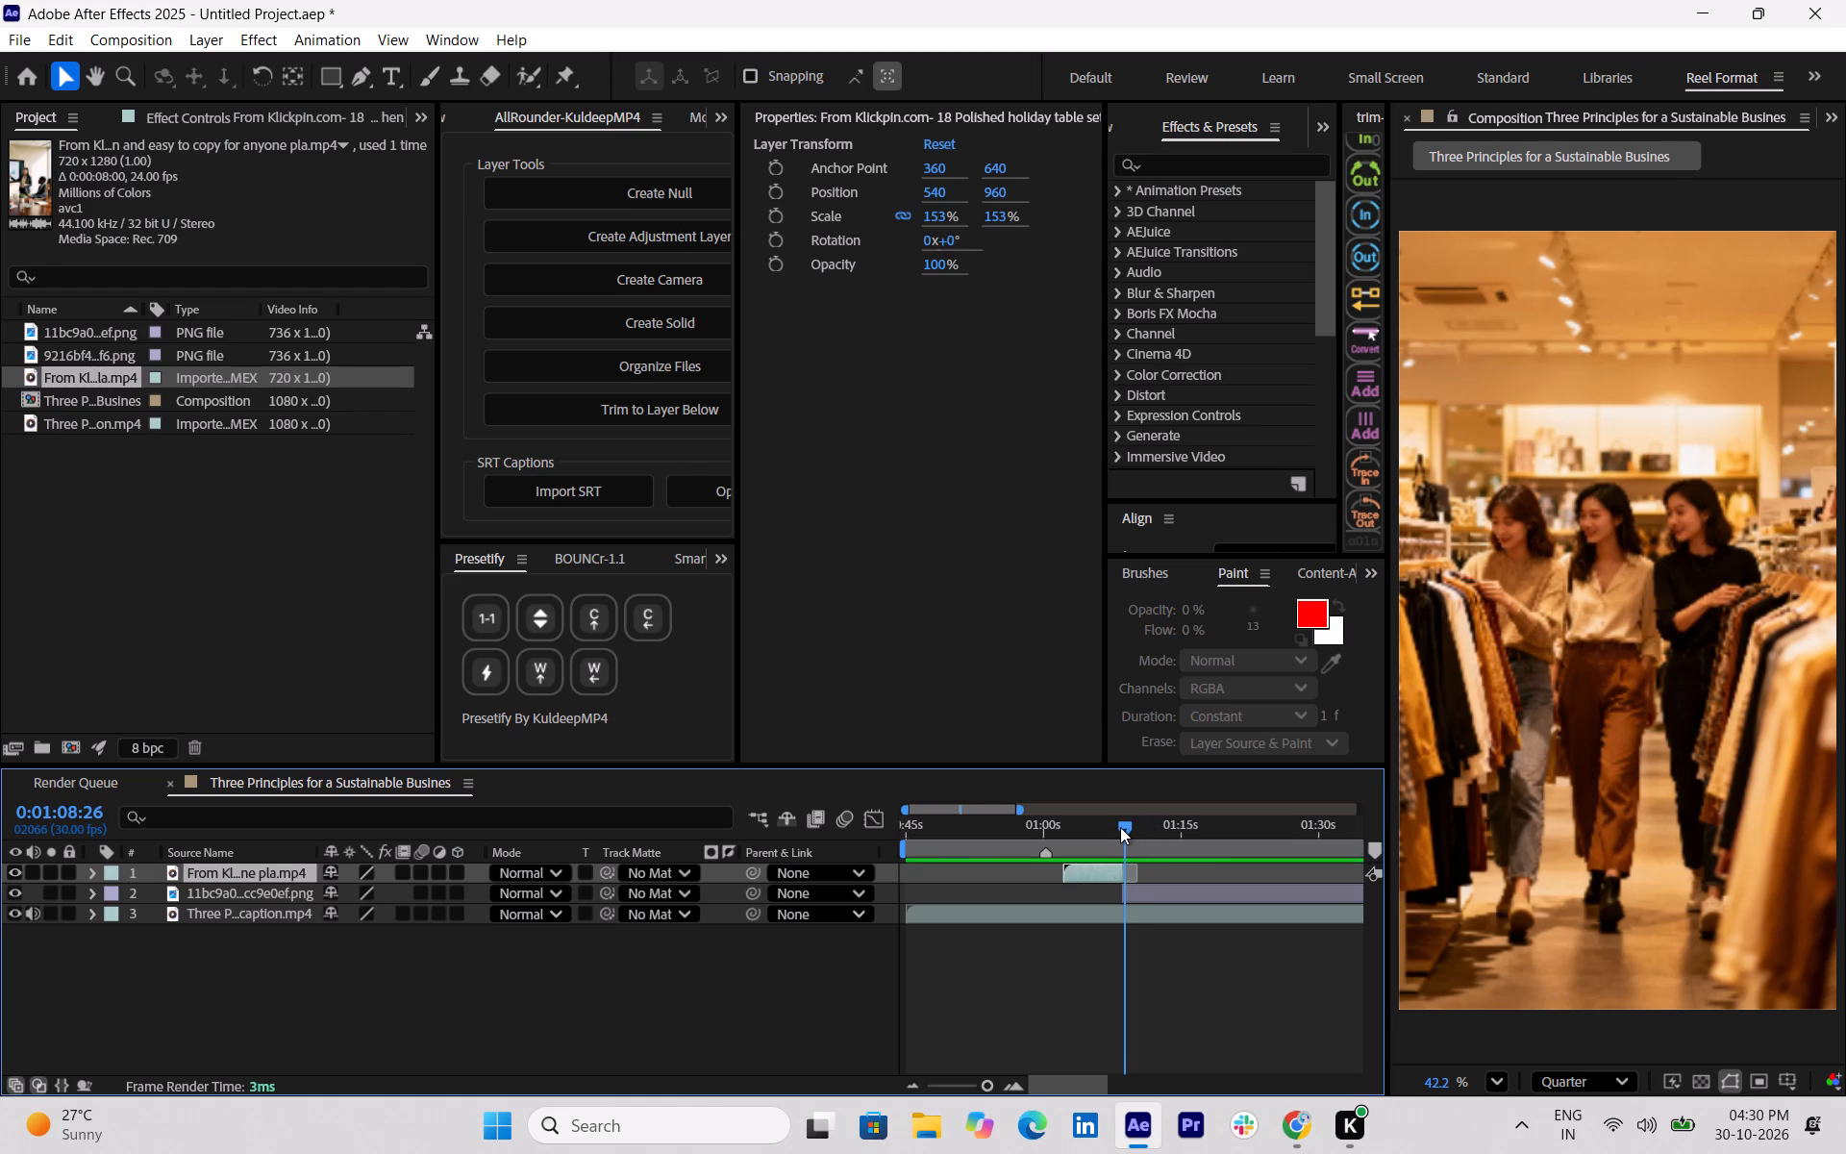
pyautogui.moveTo(1120, 827); pyautogui.dragTo(1117, 827)
pyautogui.press('space')
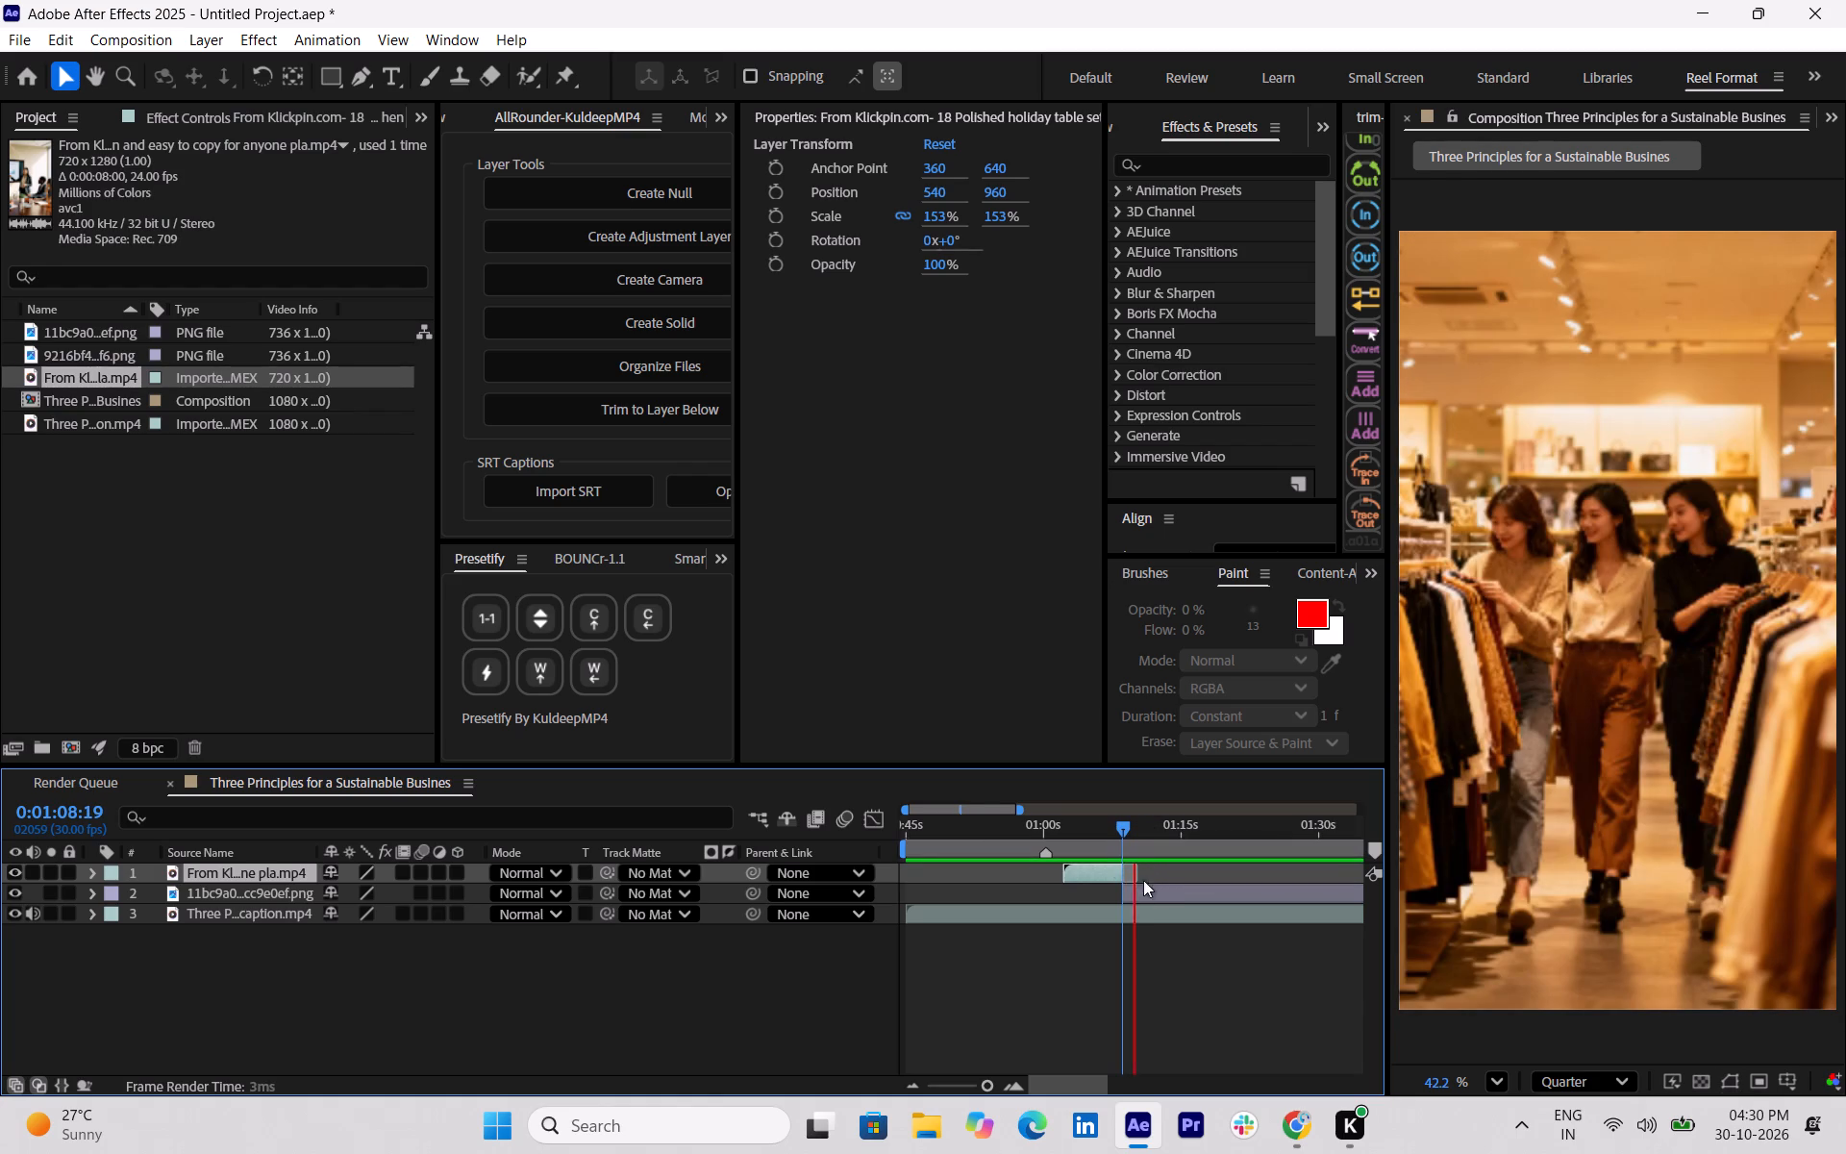
pyautogui.press('space')
# Create an adjustment layer directly above the clothing-store image and parent the image to it.
pyautogui.click(1147, 890)
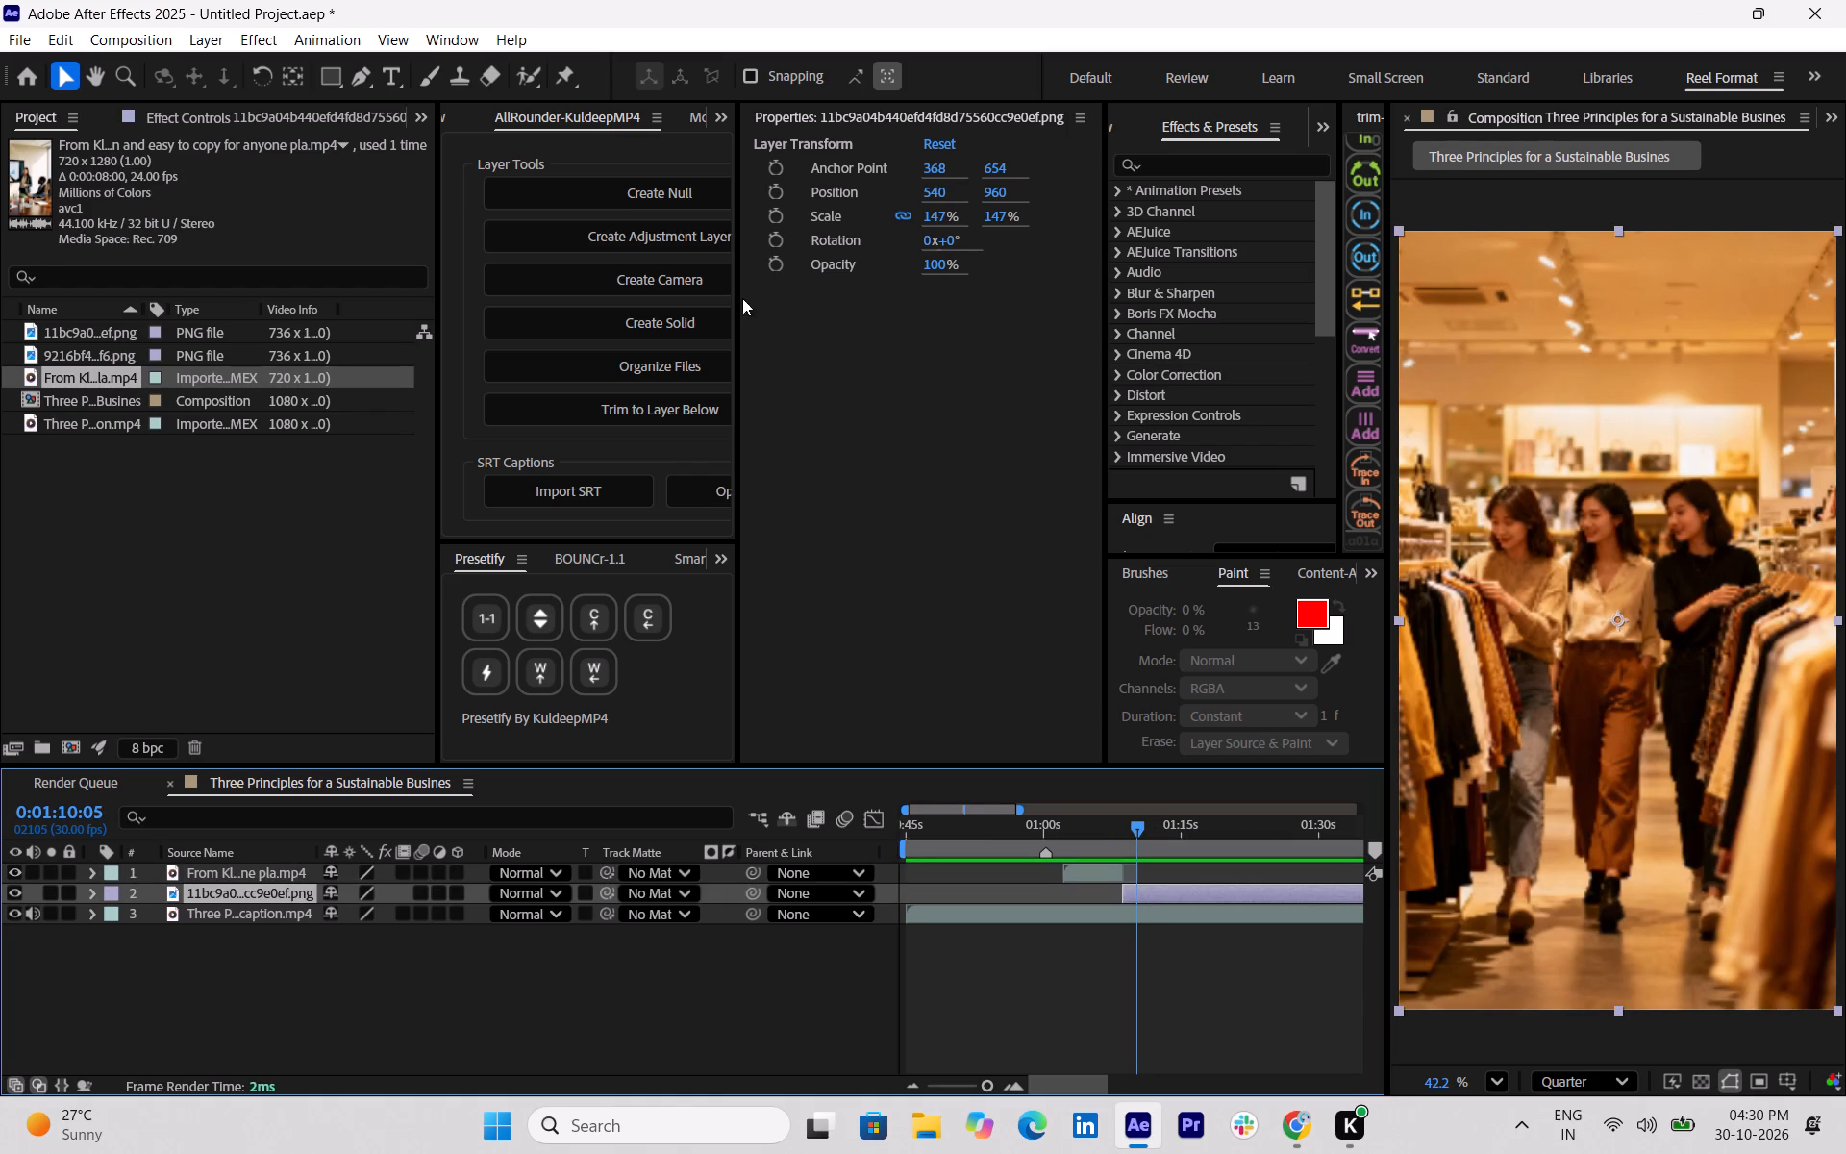
pyautogui.click(661, 227)
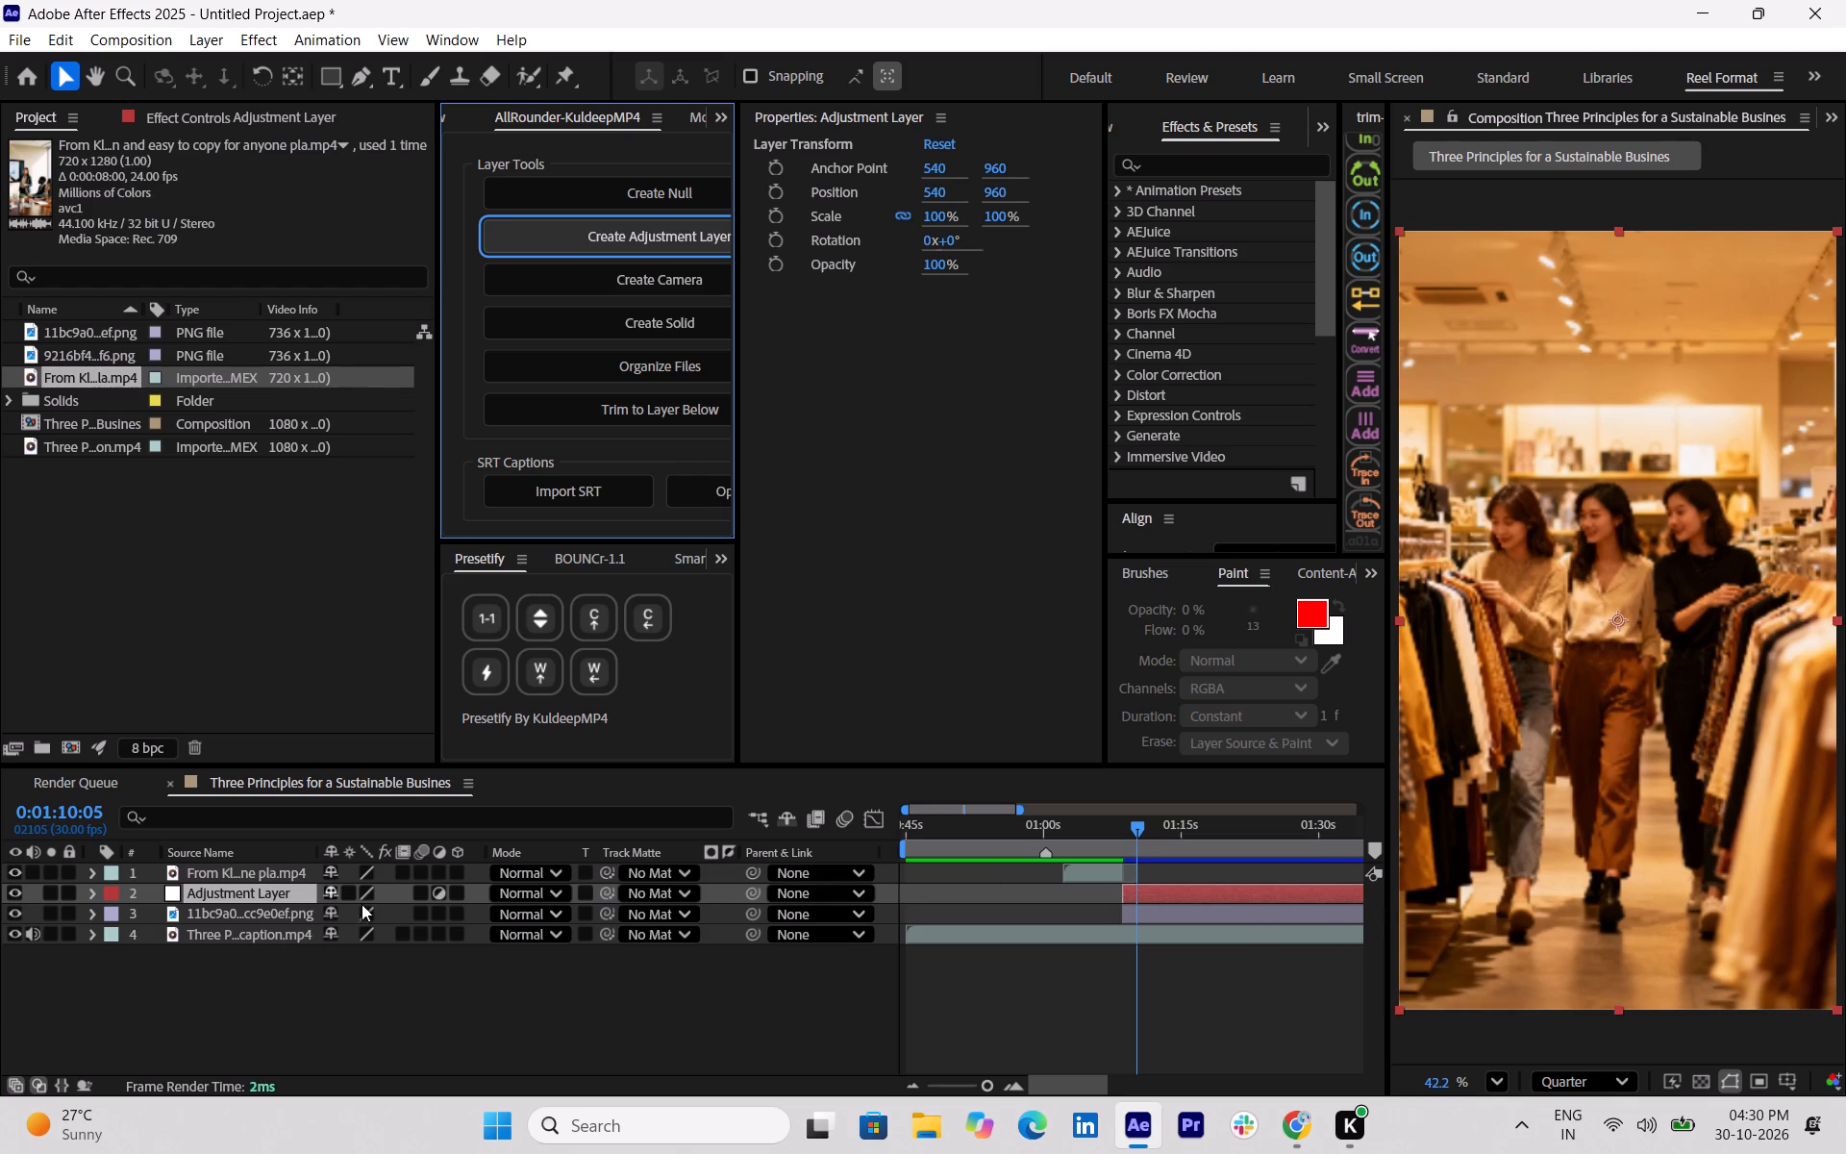
pyautogui.moveTo(754, 911); pyautogui.dragTo(441, 910)
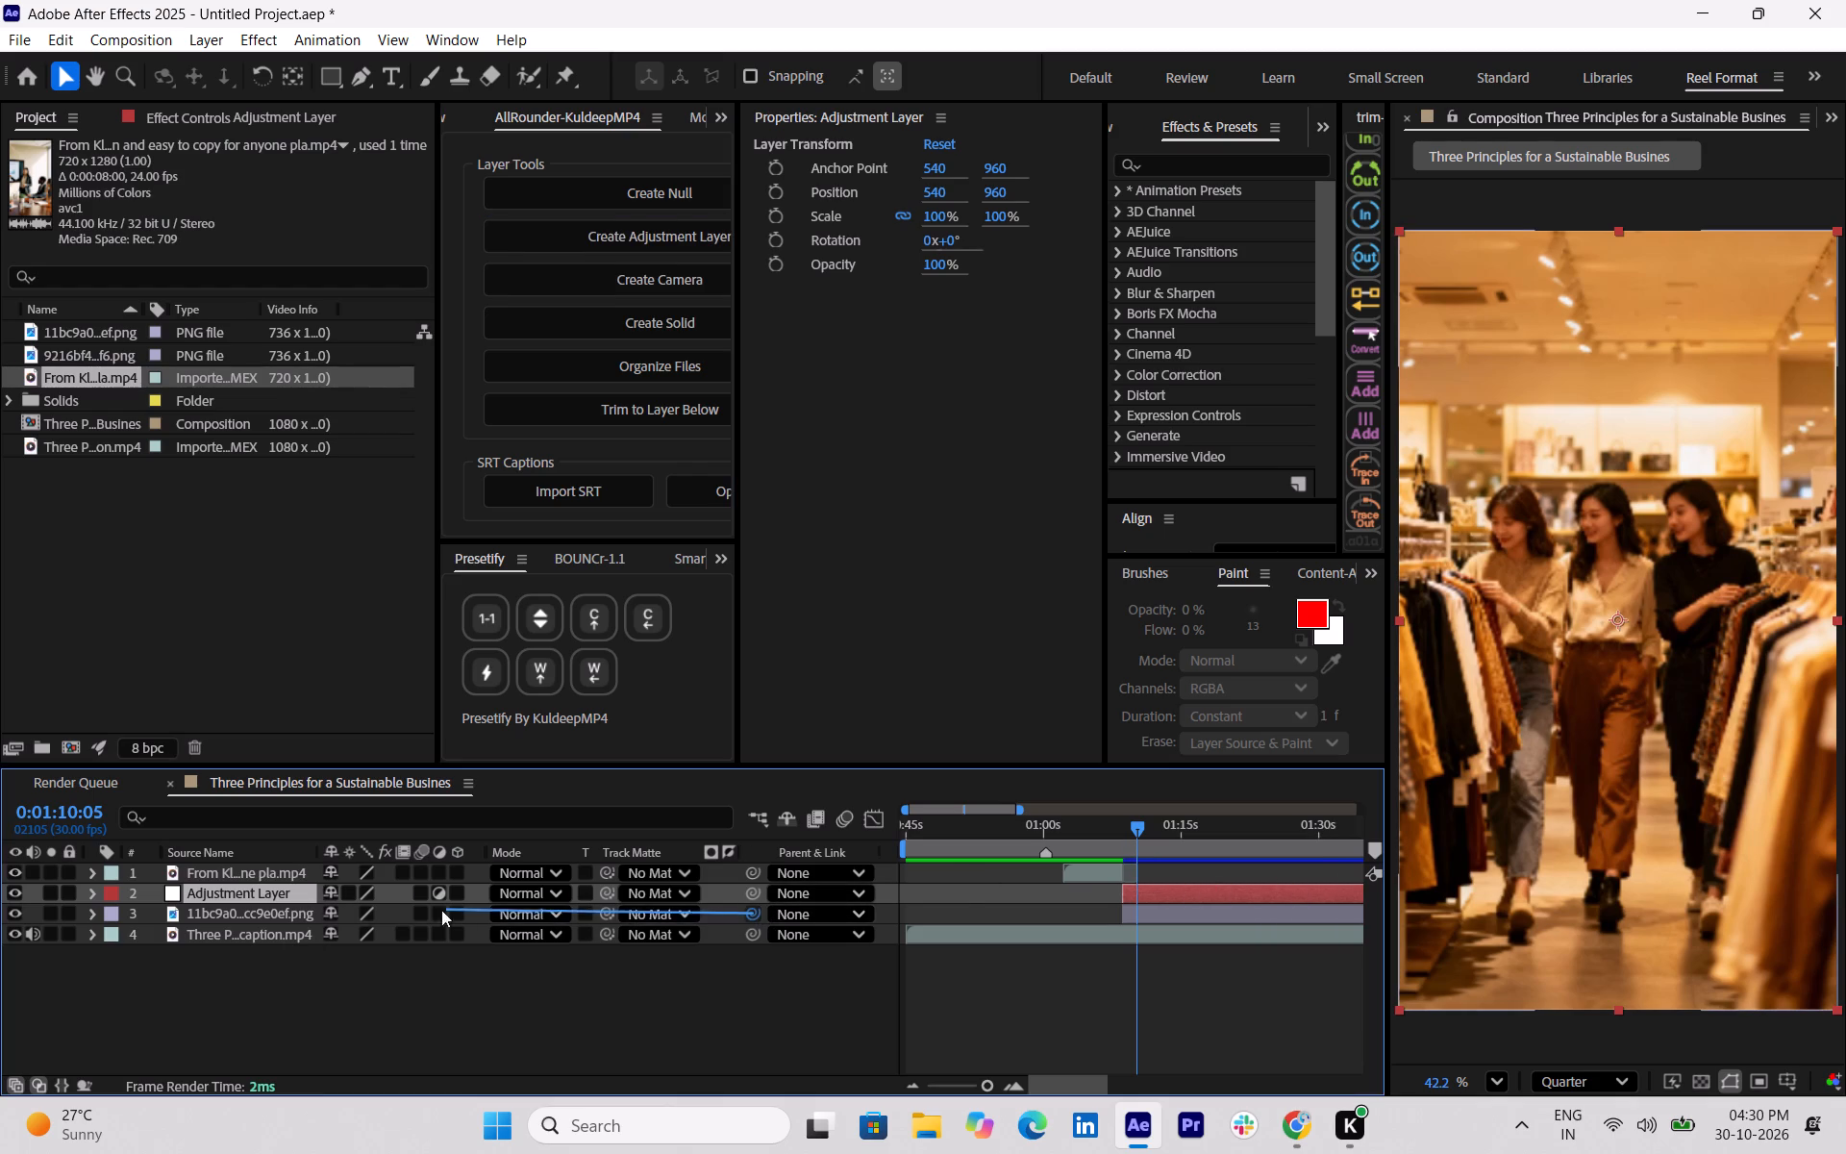
pyautogui.moveTo(441, 910); pyautogui.dragTo(287, 891)
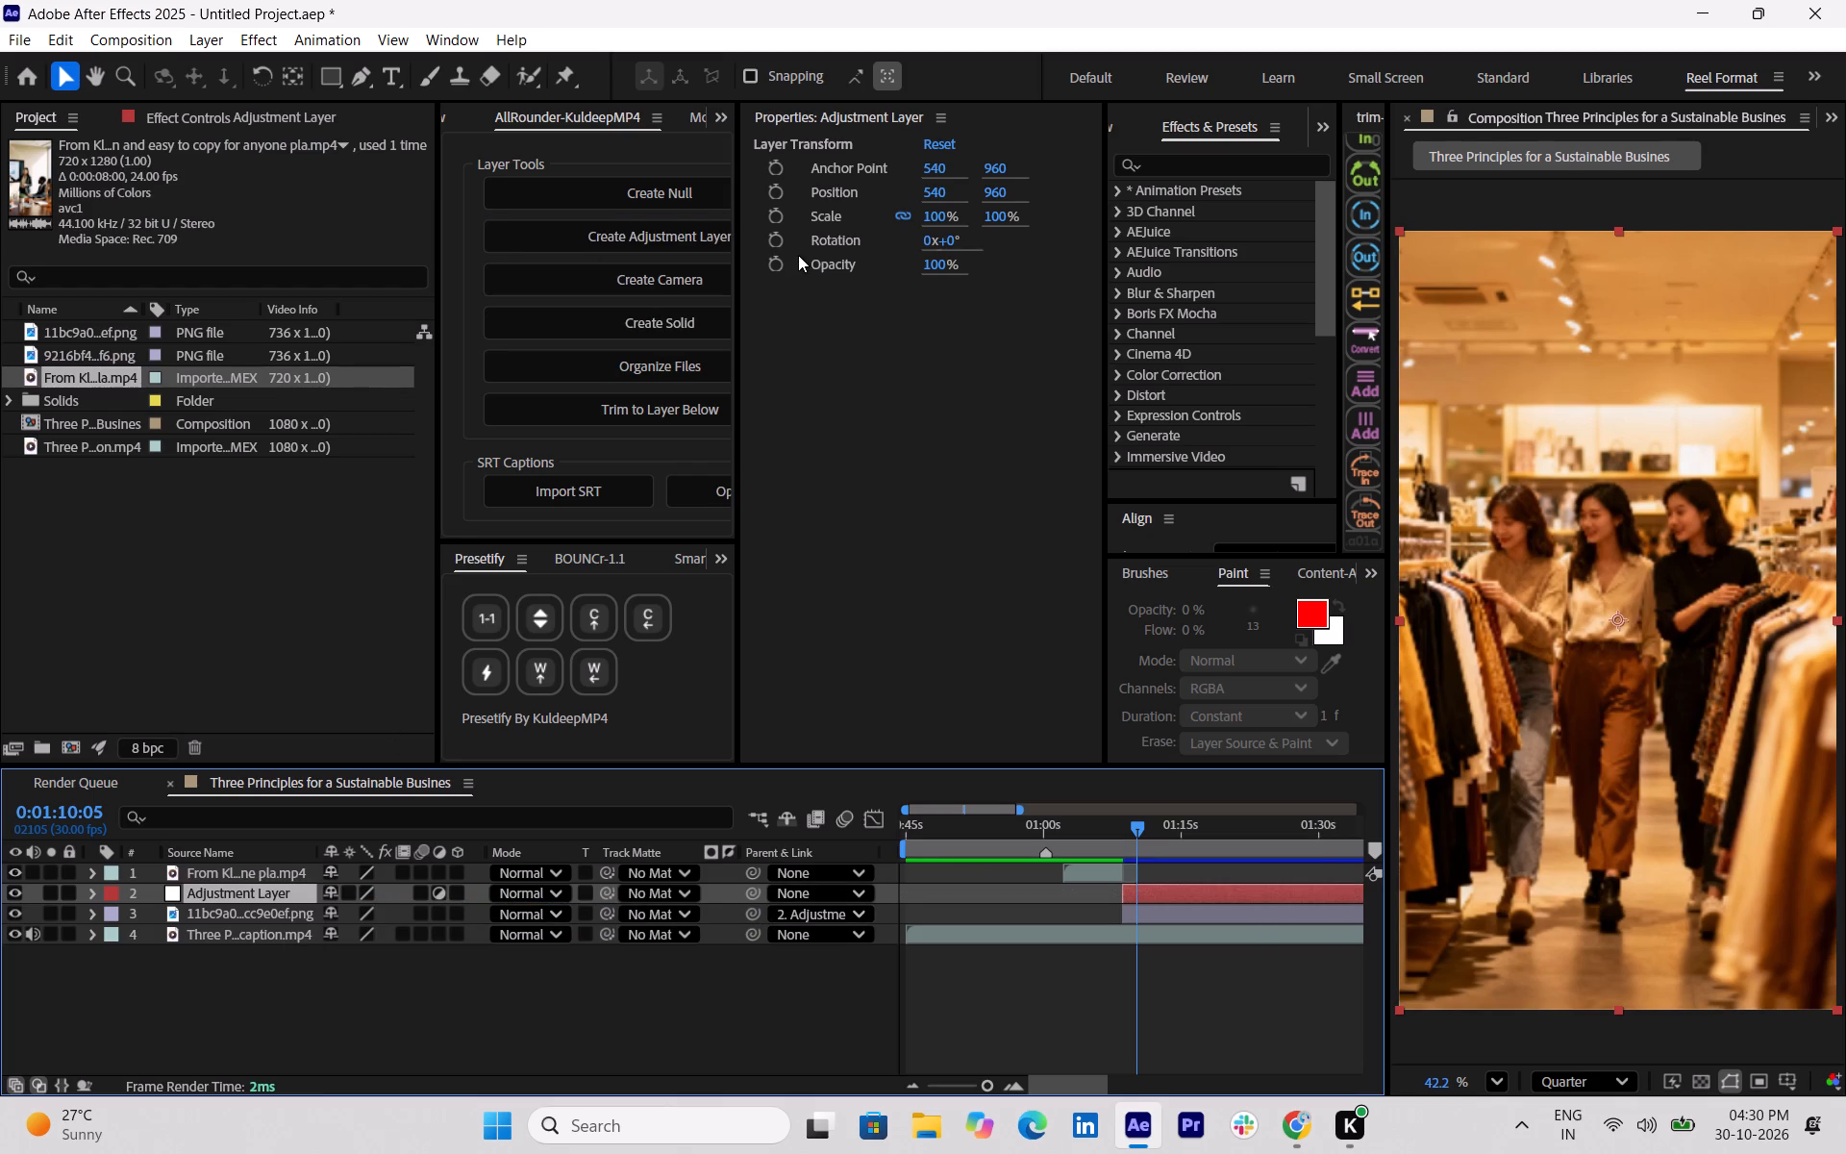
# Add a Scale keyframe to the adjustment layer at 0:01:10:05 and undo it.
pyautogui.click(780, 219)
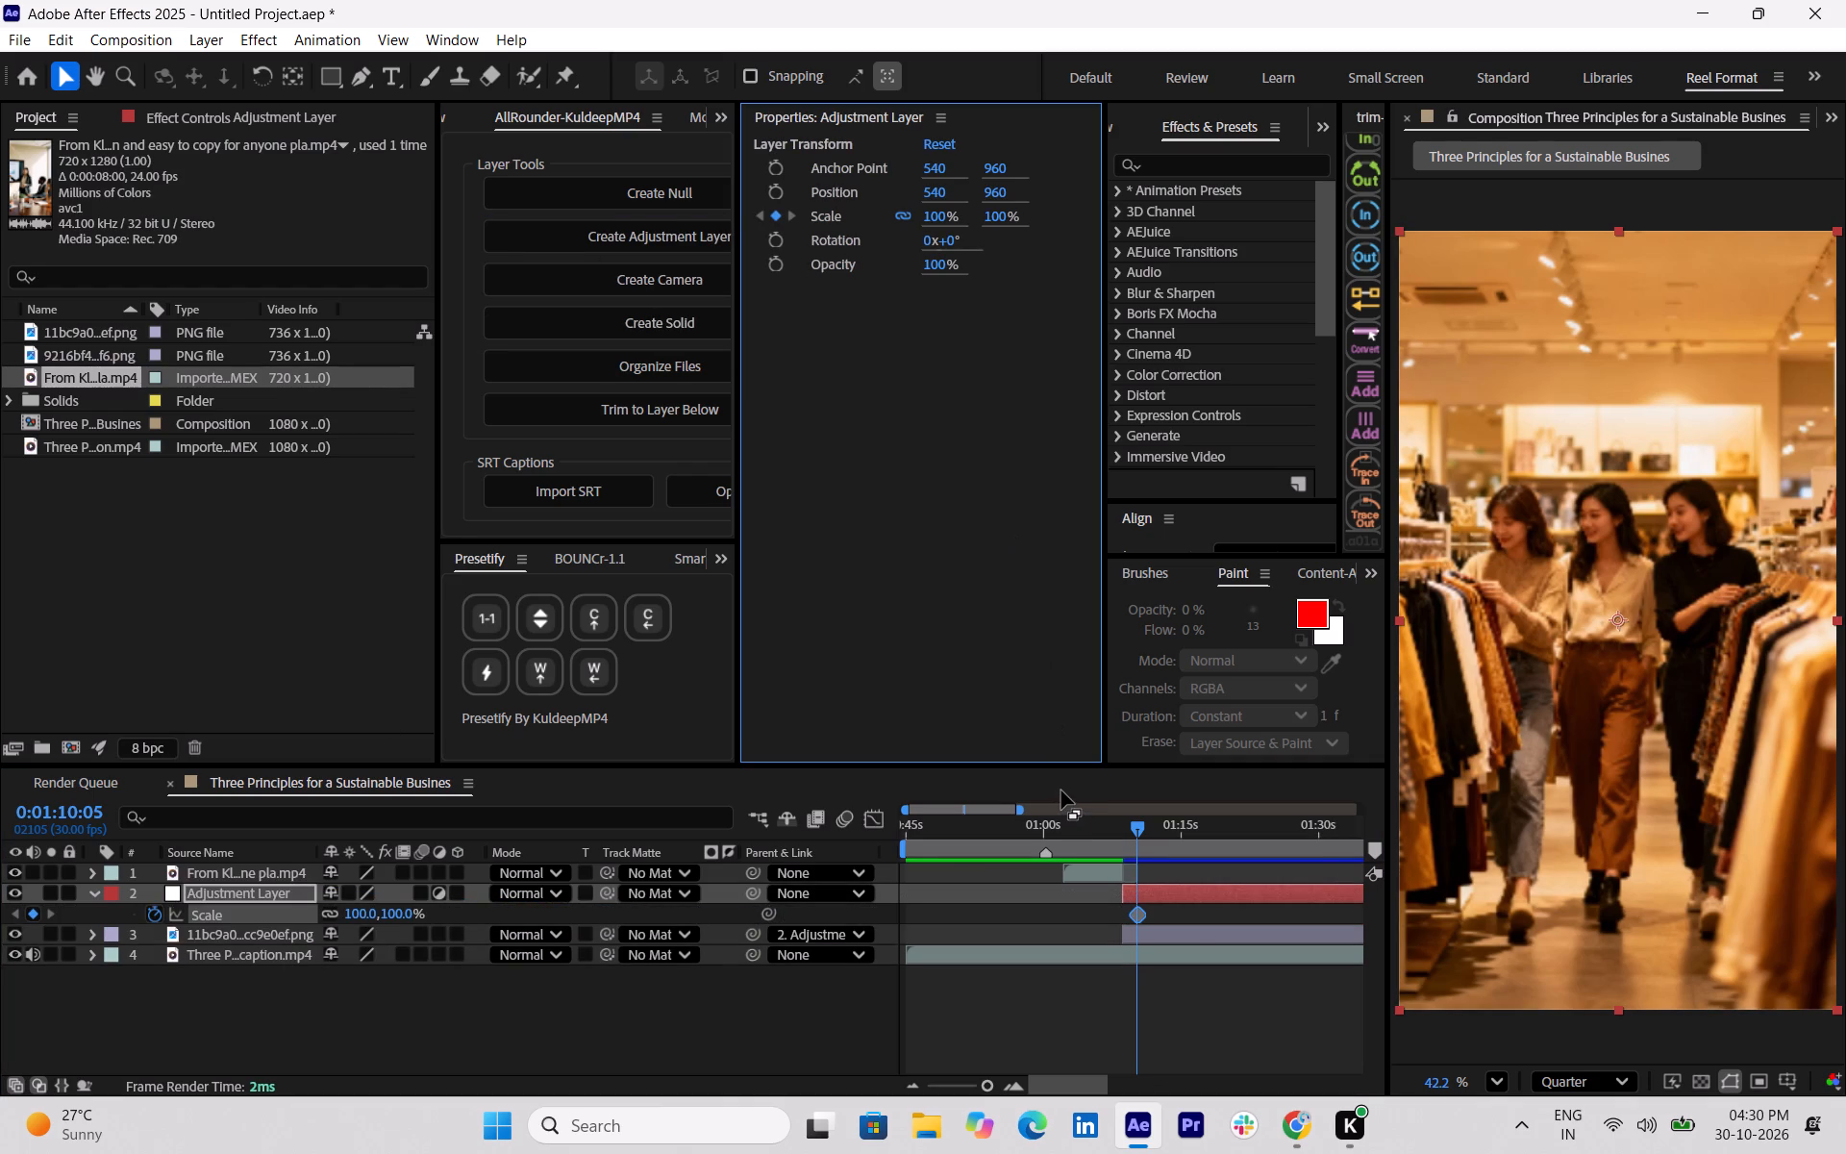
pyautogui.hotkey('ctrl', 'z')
# Add a 100% Scale keyframe to the adjustment layer at its start, 0:01:08:15.
pyautogui.moveTo(1144, 831); pyautogui.dragTo(1129, 829)
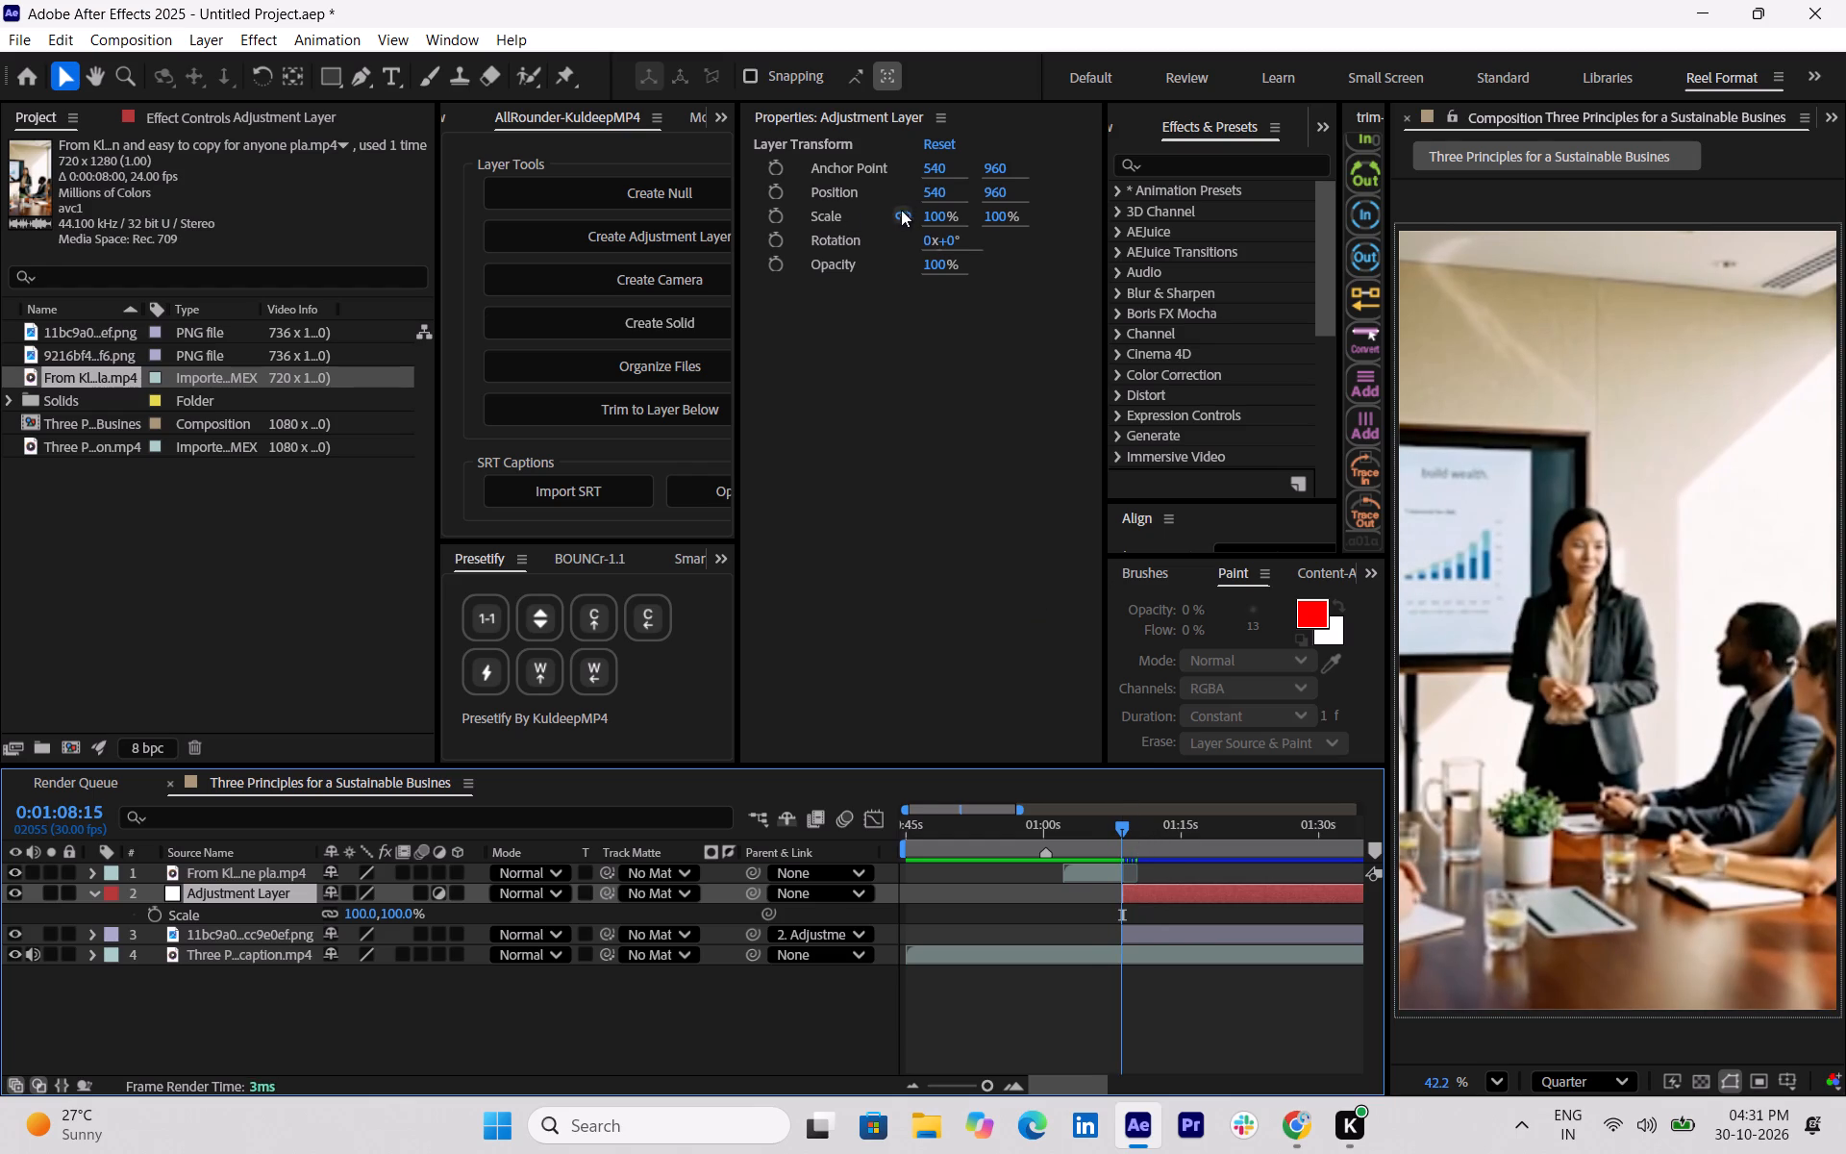
pyautogui.click(780, 208)
# Preview the clothing-store section between about 0:01:08 and 0:01:16 against the narration to judge where the image should end.
pyautogui.moveTo(1123, 823); pyautogui.dragTo(1198, 833)
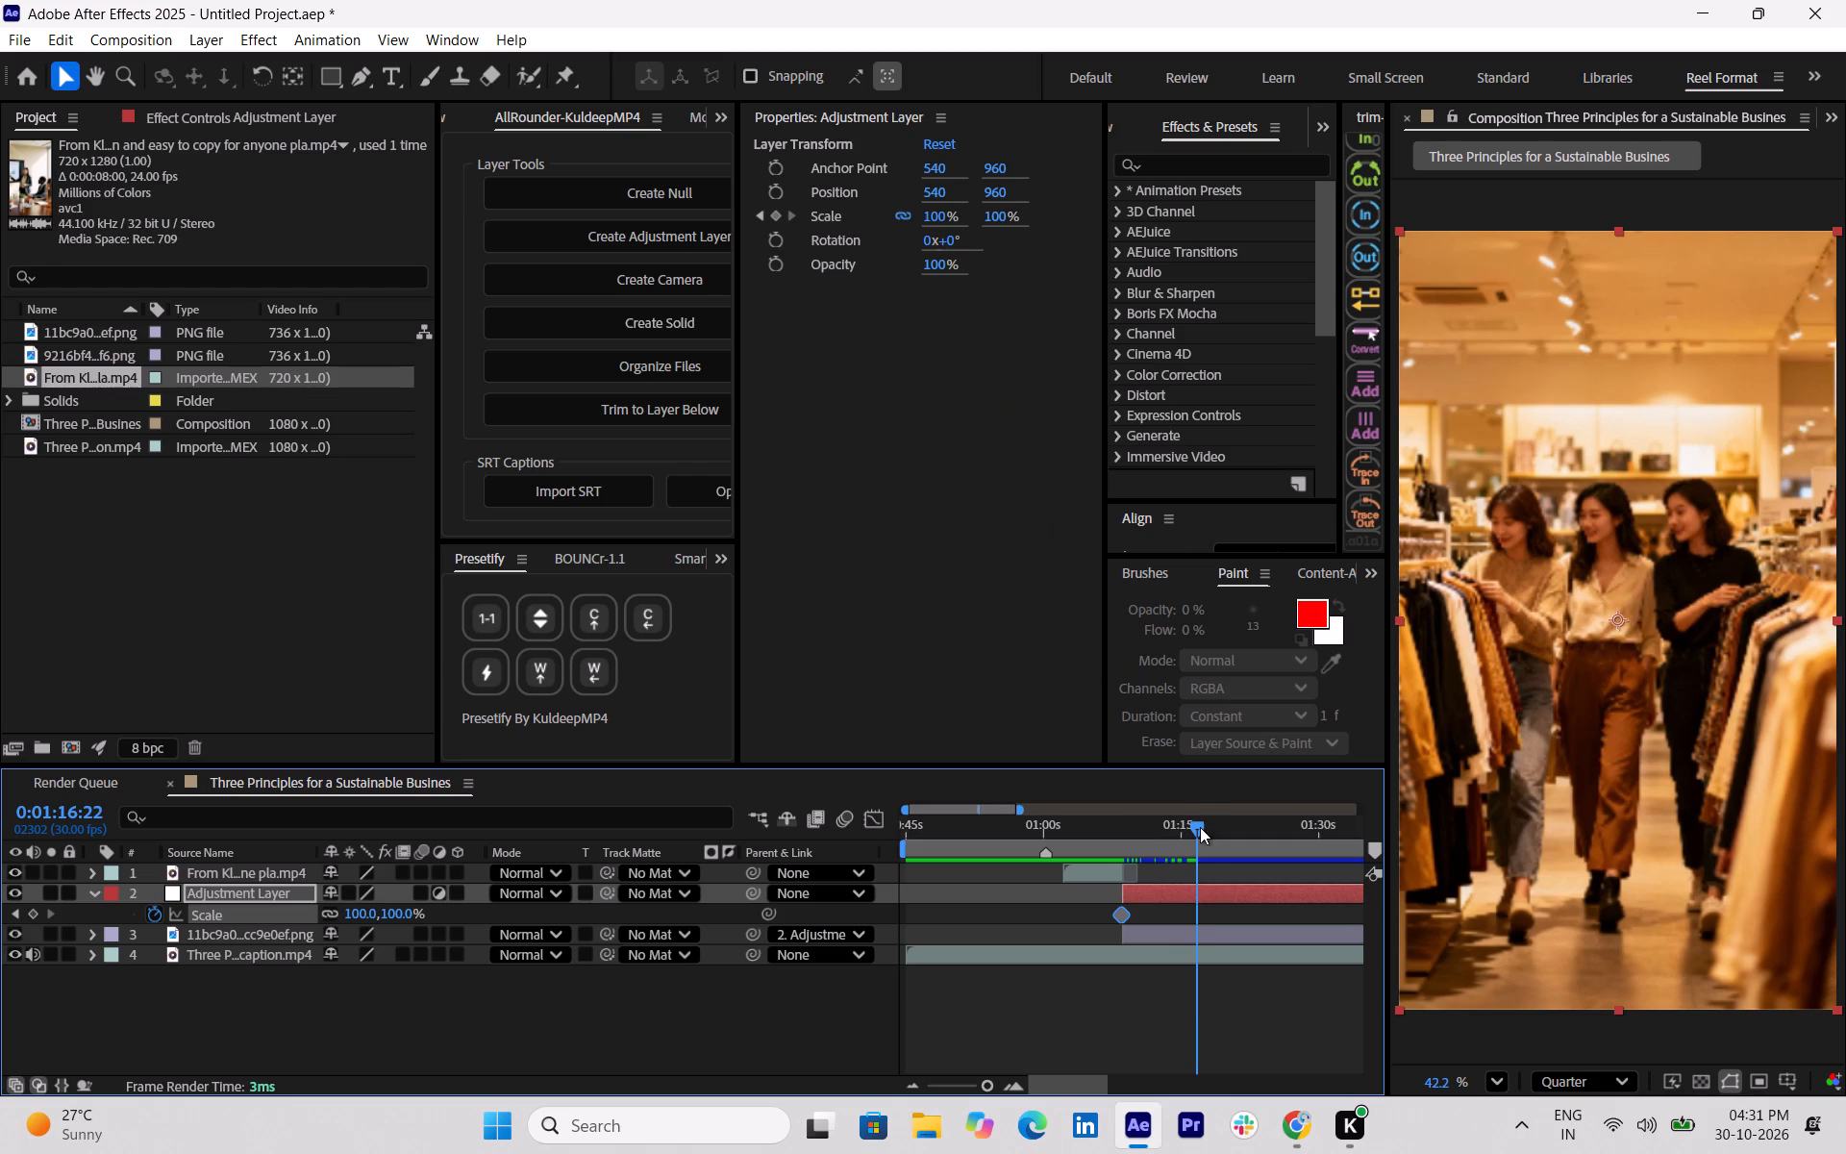
pyautogui.moveTo(1197, 827); pyautogui.dragTo(1159, 831)
pyautogui.press('space')
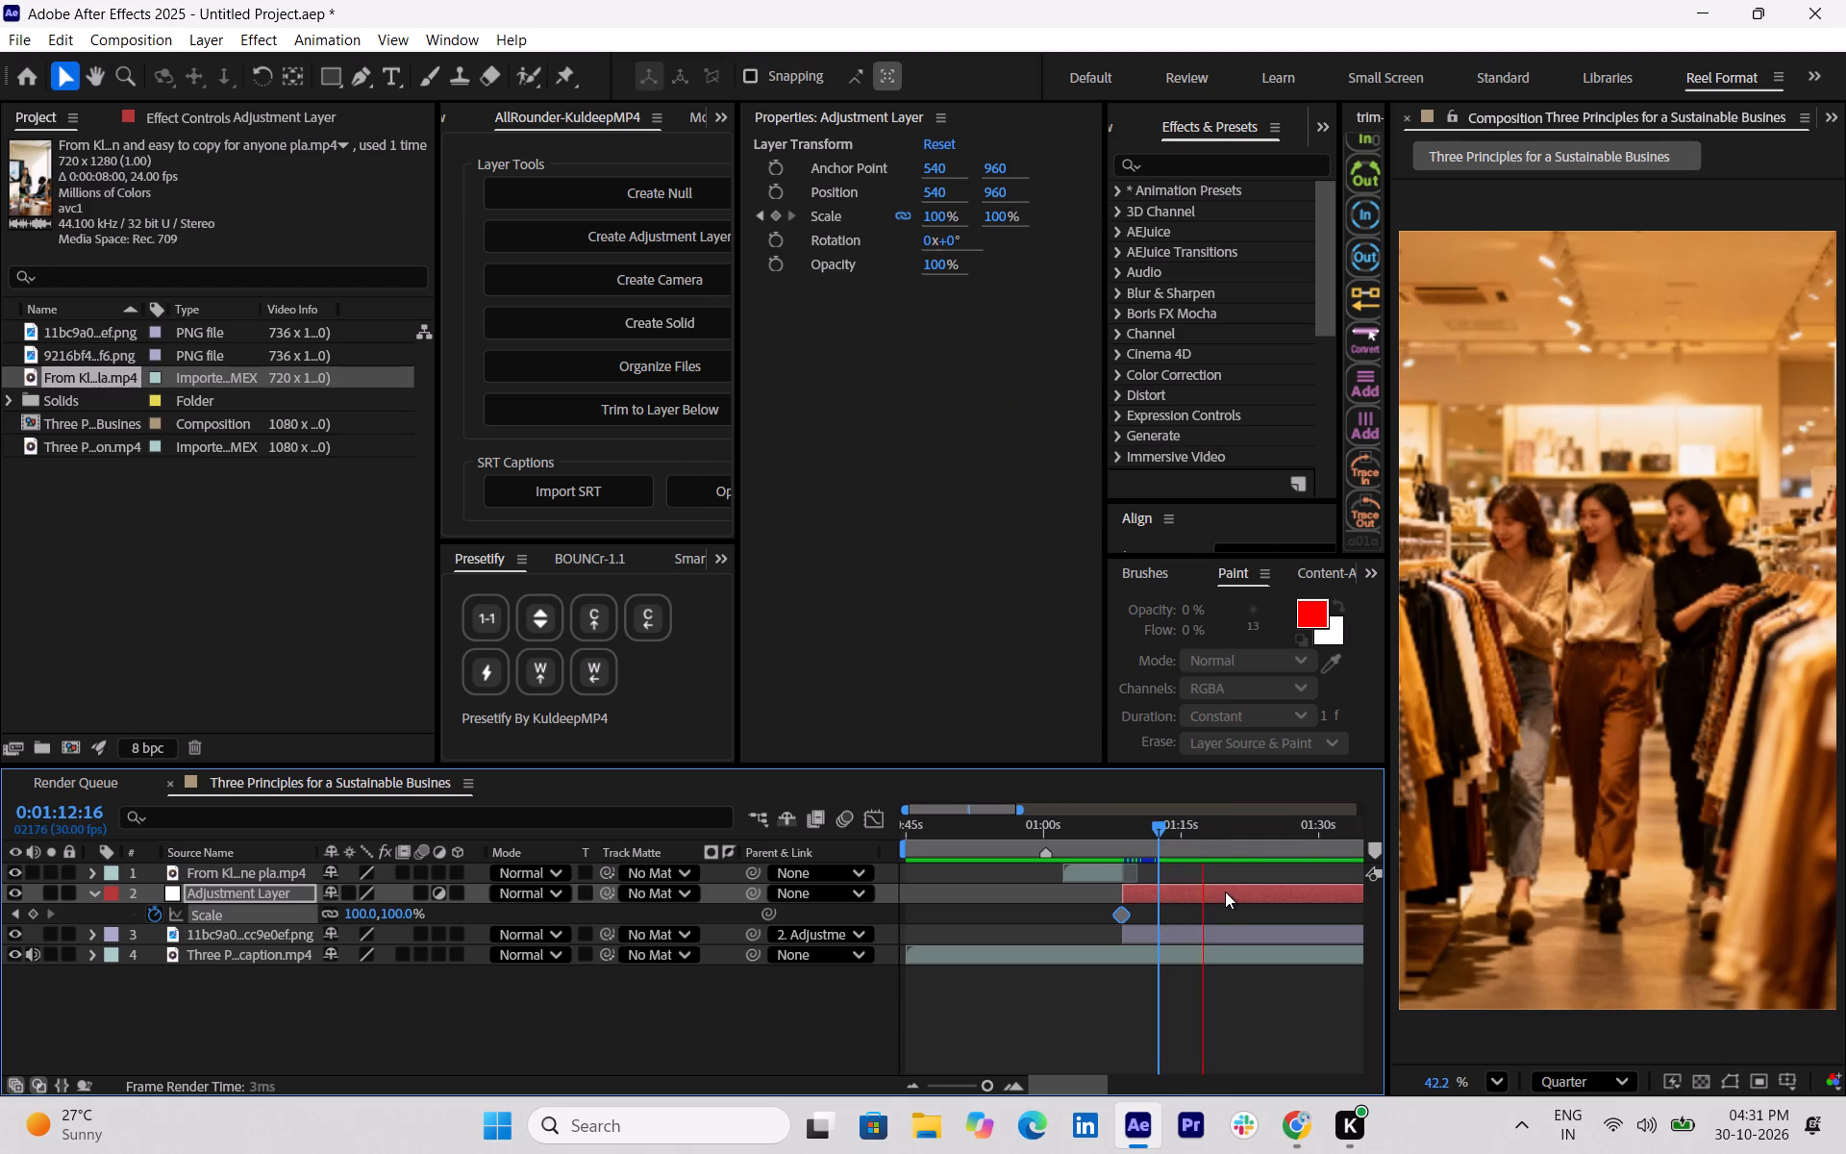
pyautogui.press('space')
pyautogui.moveTo(1203, 826); pyautogui.dragTo(1122, 828)
pyautogui.press('space')
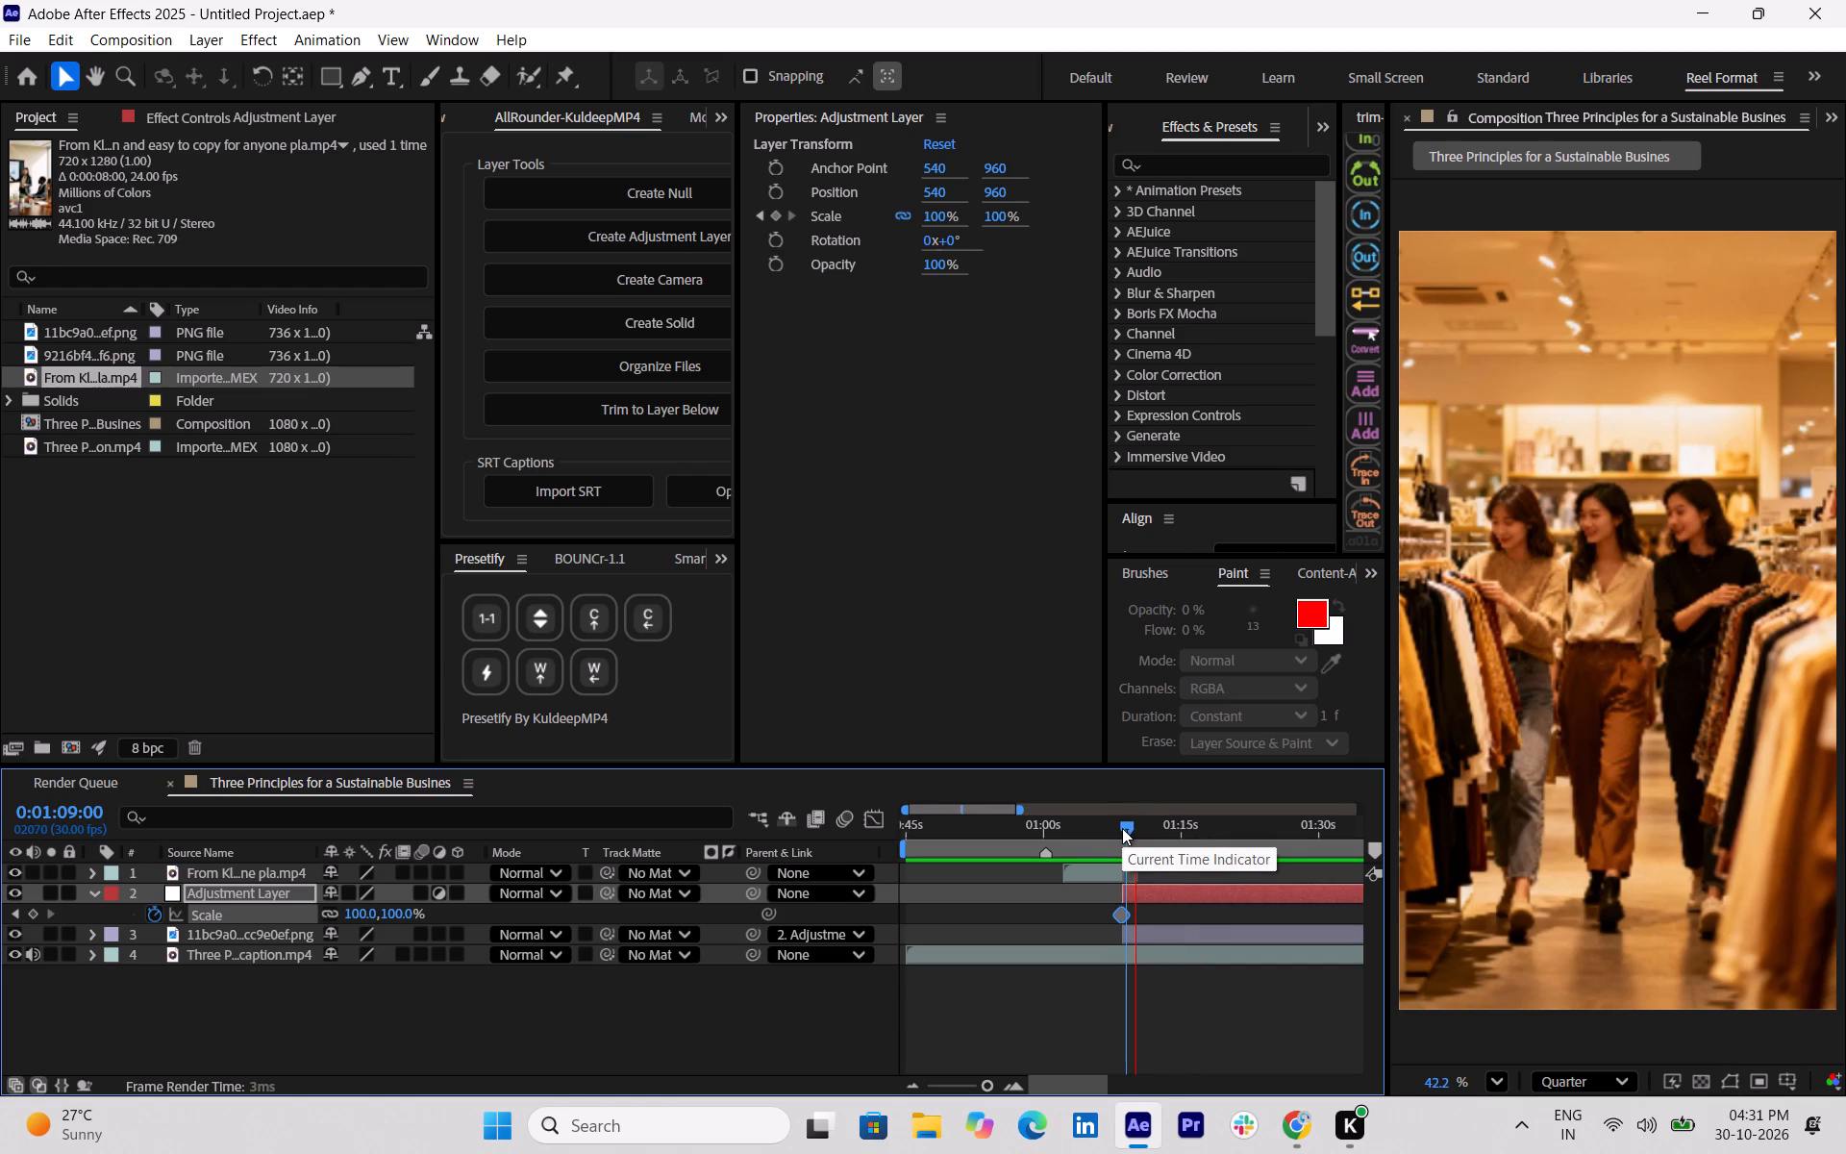
pyautogui.press('space')
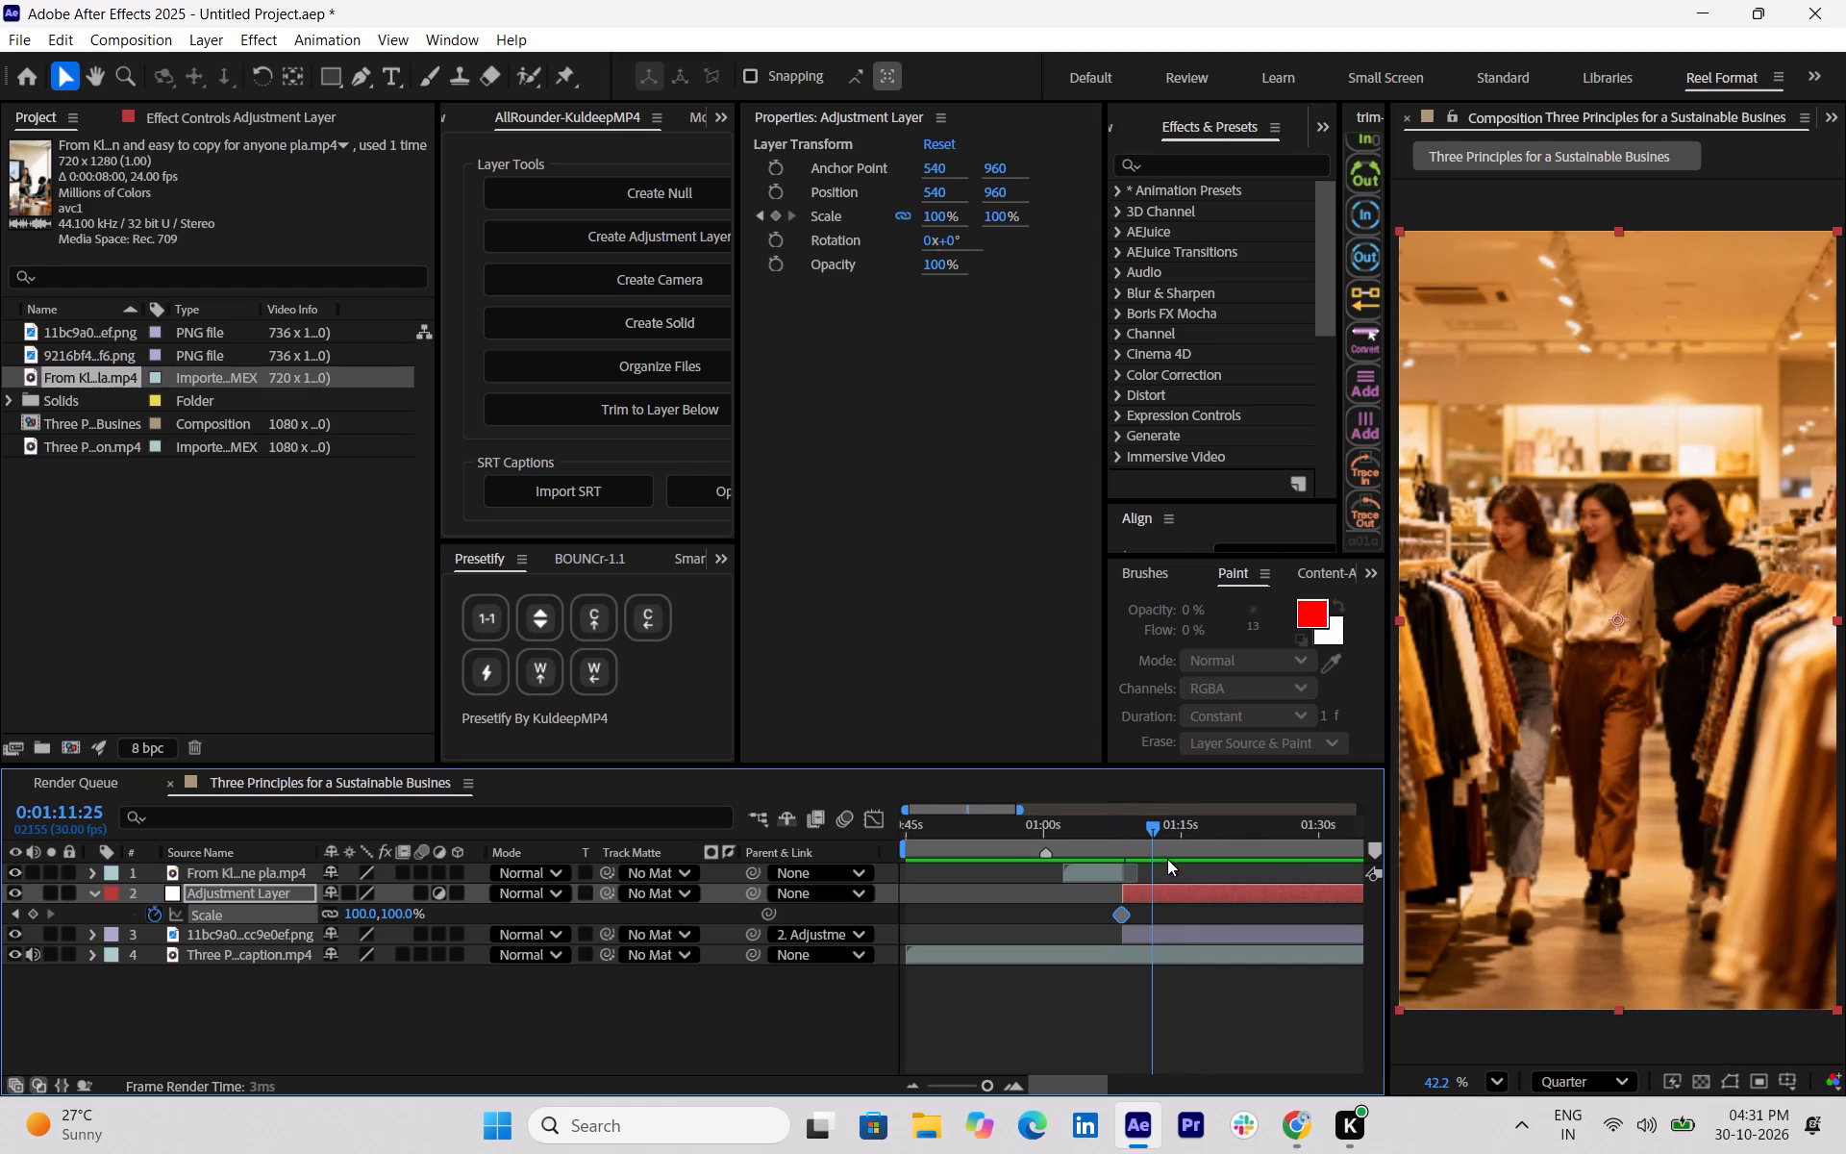
pyautogui.press('space')
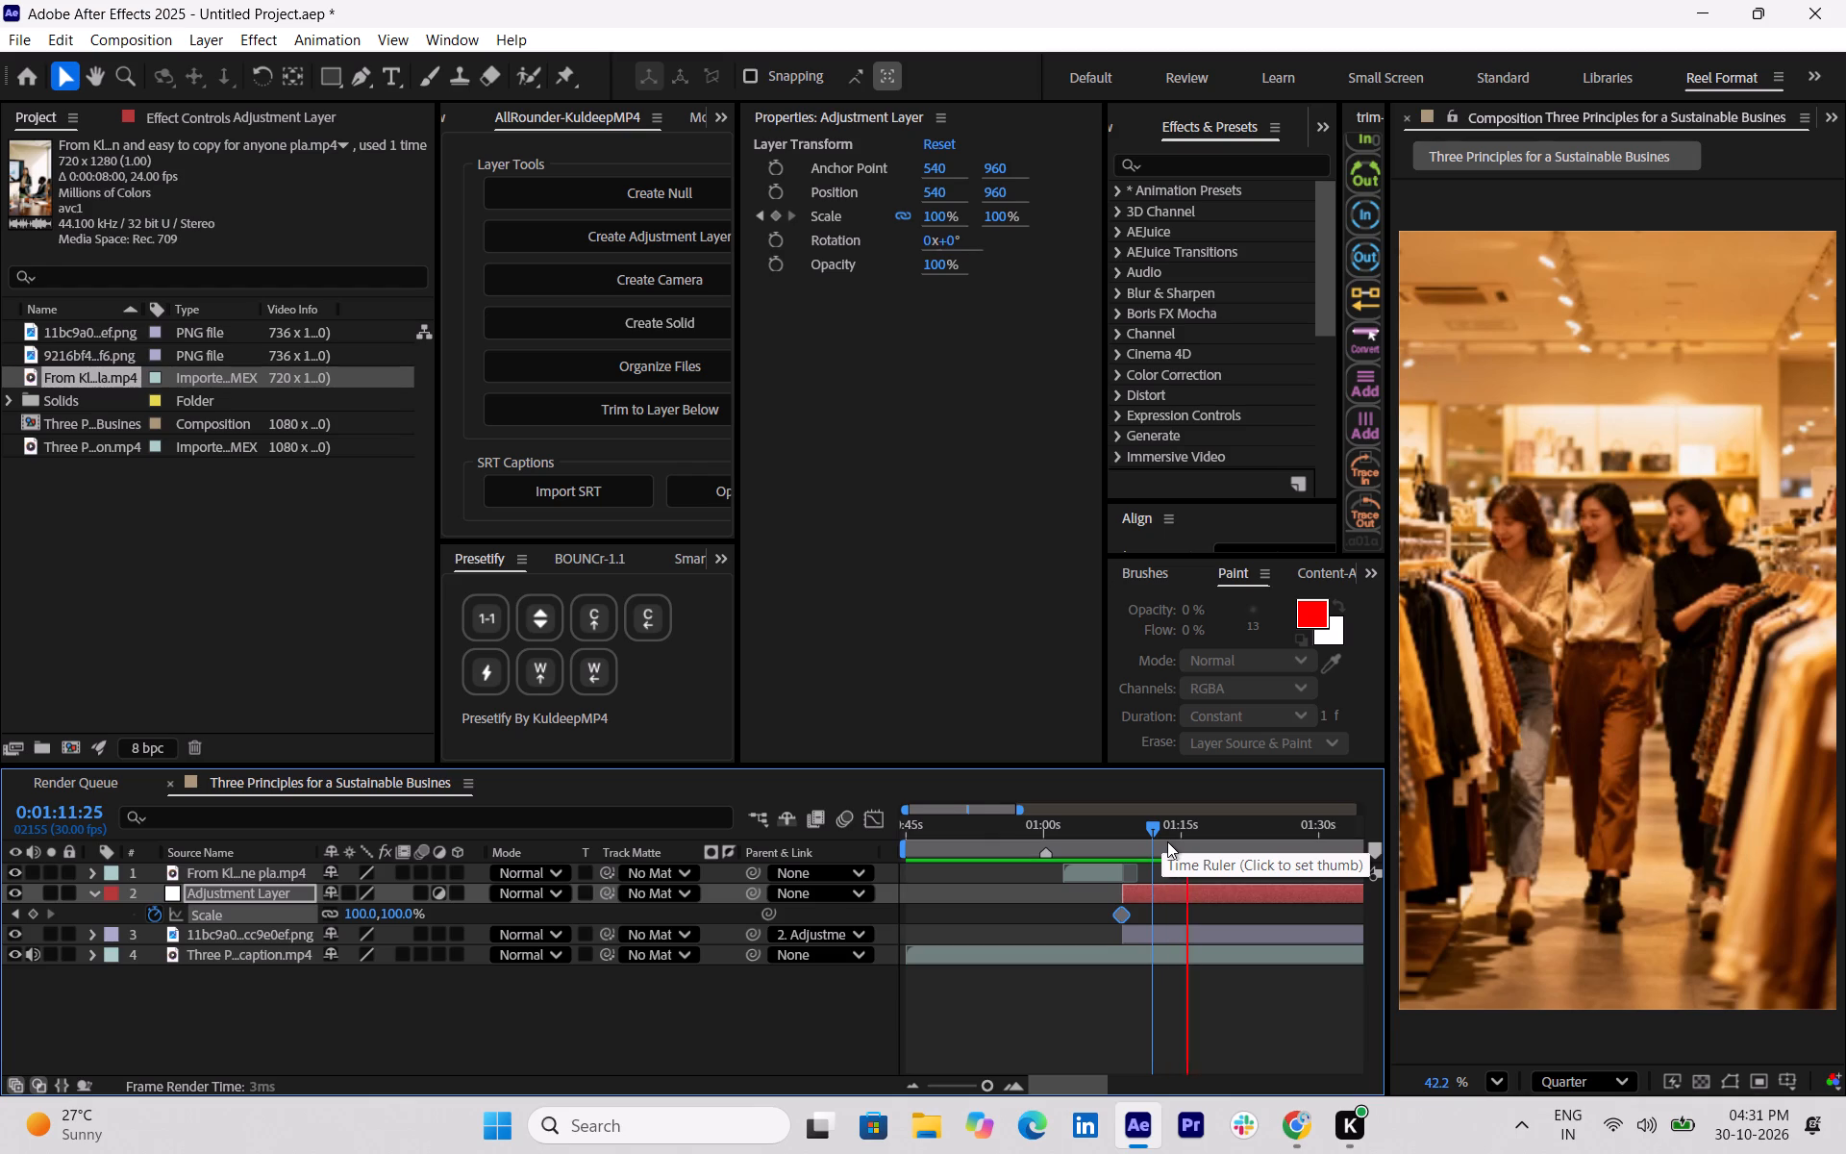
pyautogui.press('space')
pyautogui.moveTo(1189, 836); pyautogui.dragTo(1180, 837)
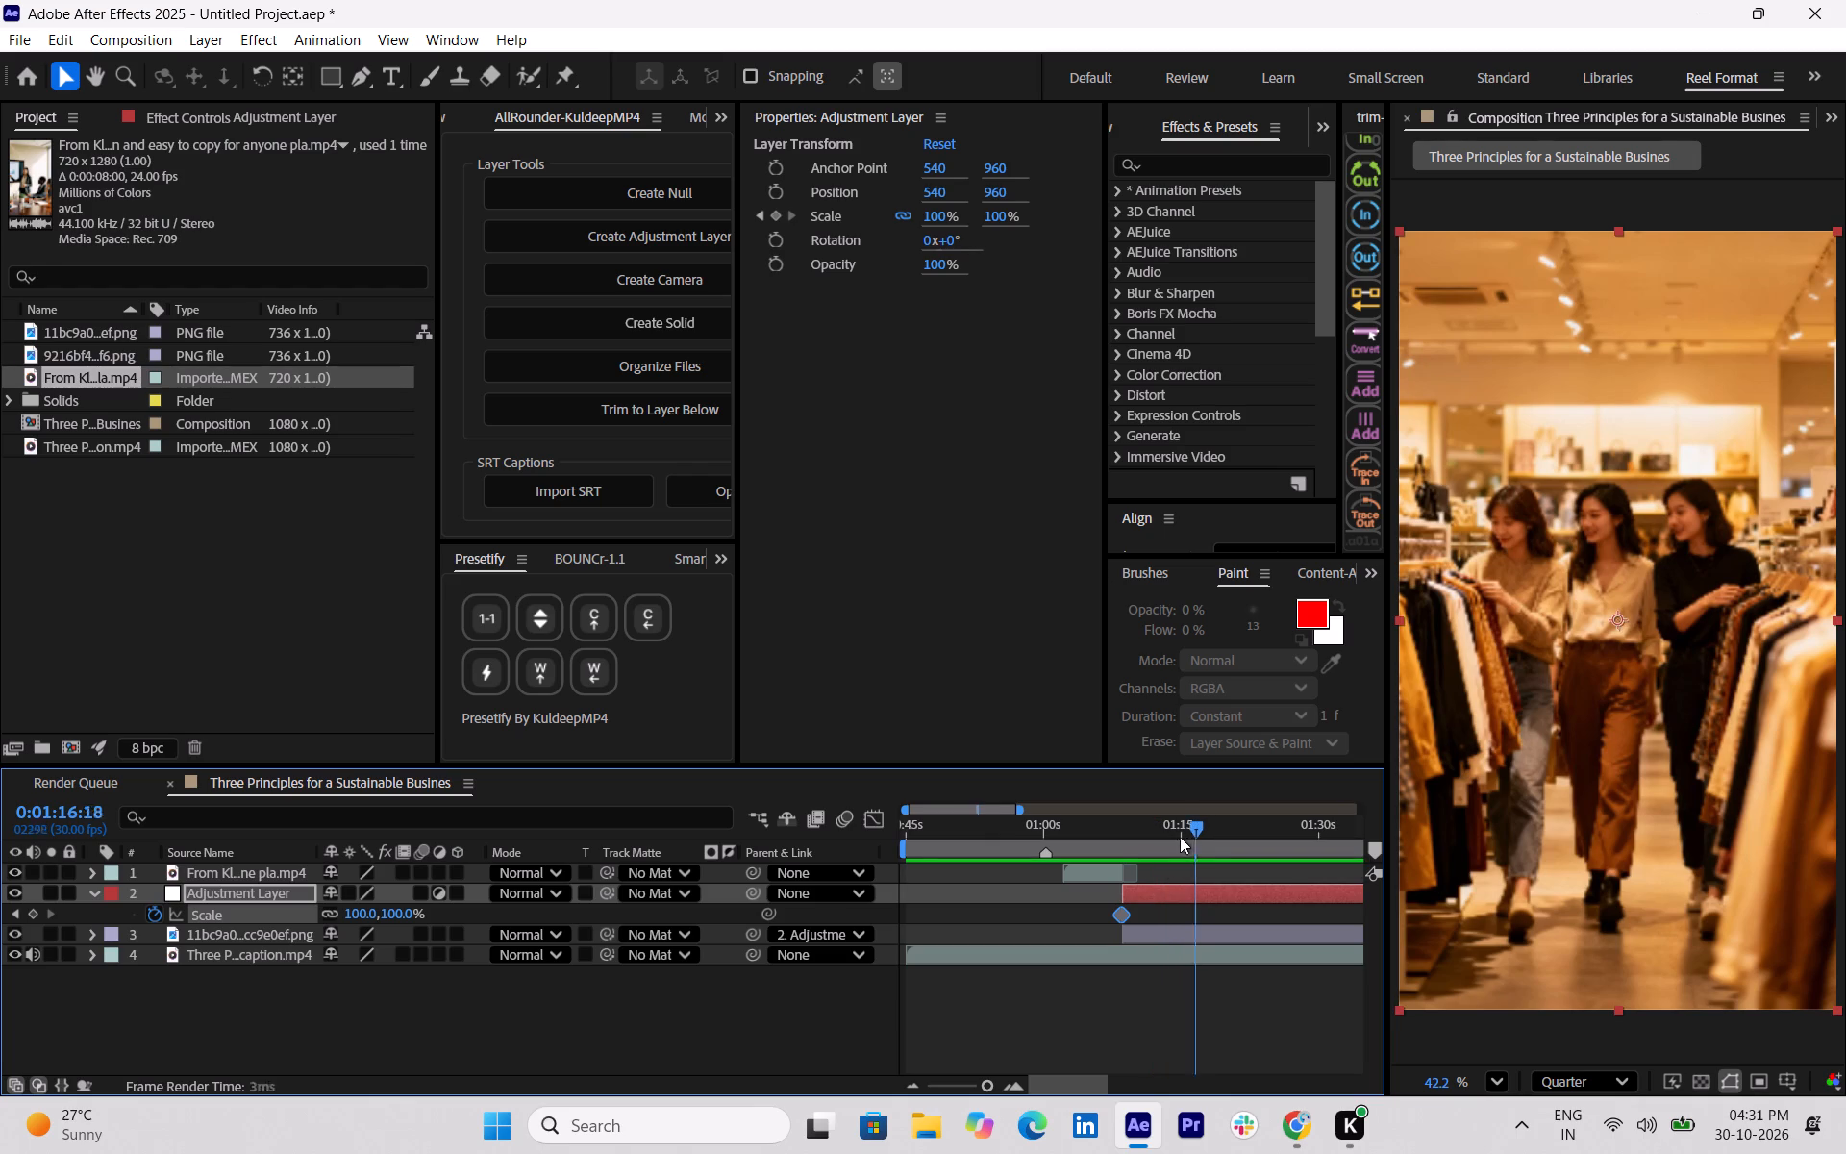
# Replay from 0:01:08:19, stop at 0:01:10:18, and set the adjustment layer's Scale to 127% there.
pyautogui.moveTo(1180, 837); pyautogui.dragTo(1115, 839)
pyautogui.press('space')
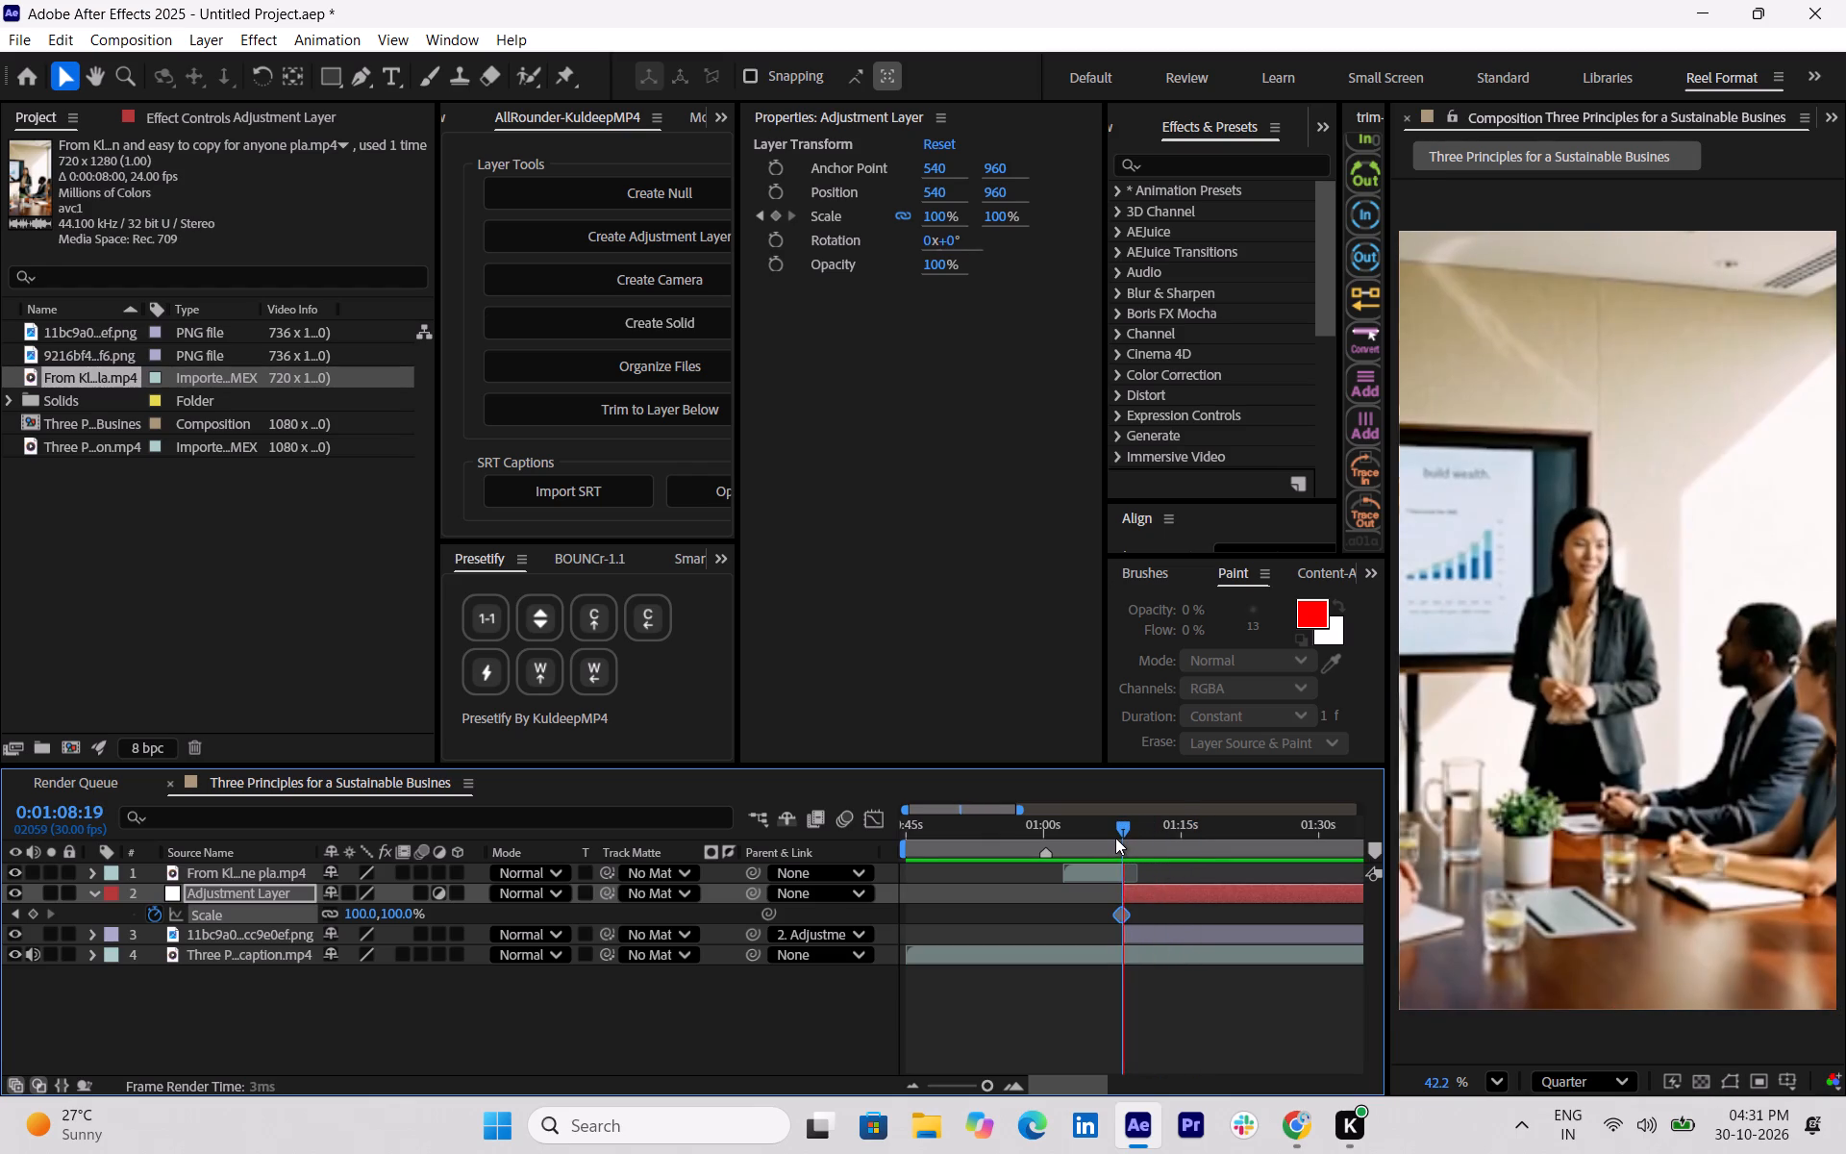
pyautogui.press('space')
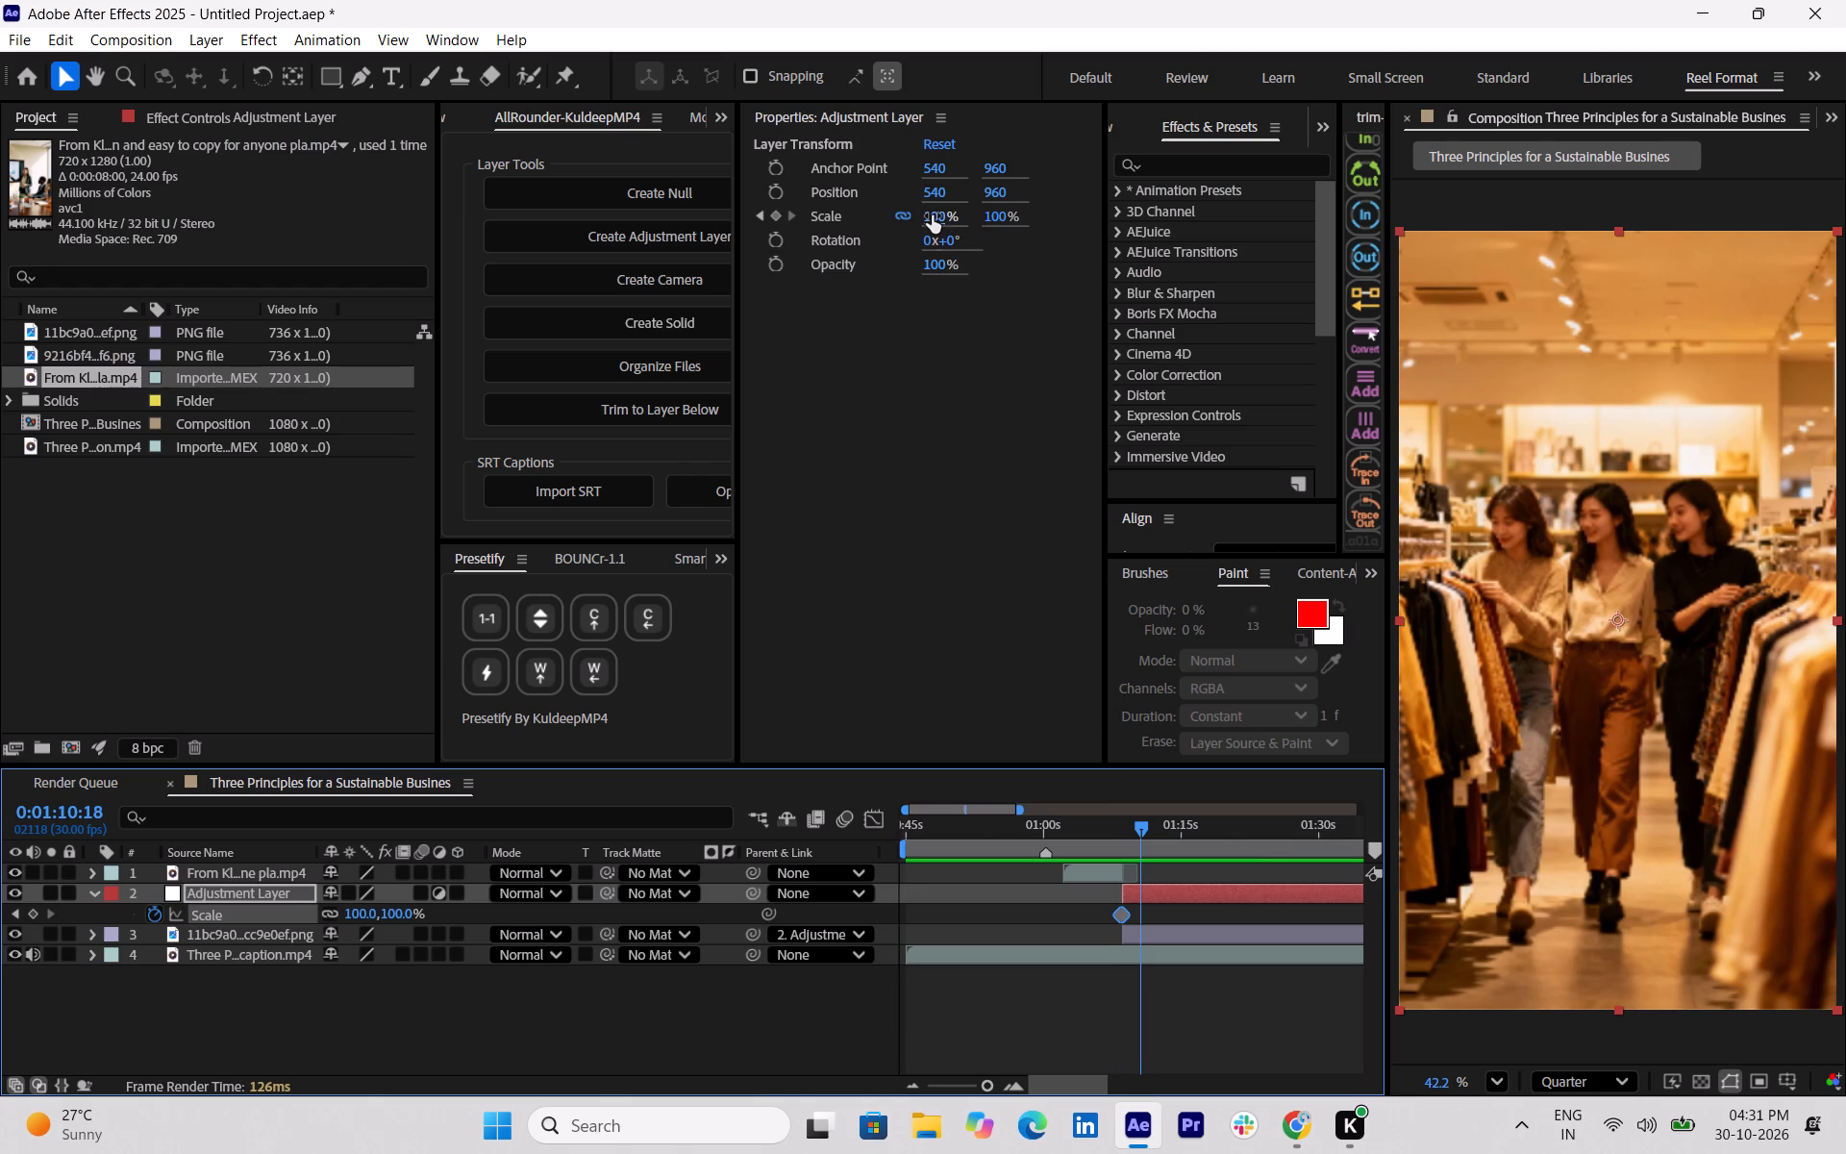
pyautogui.moveTo(933, 216); pyautogui.dragTo(938, 216)
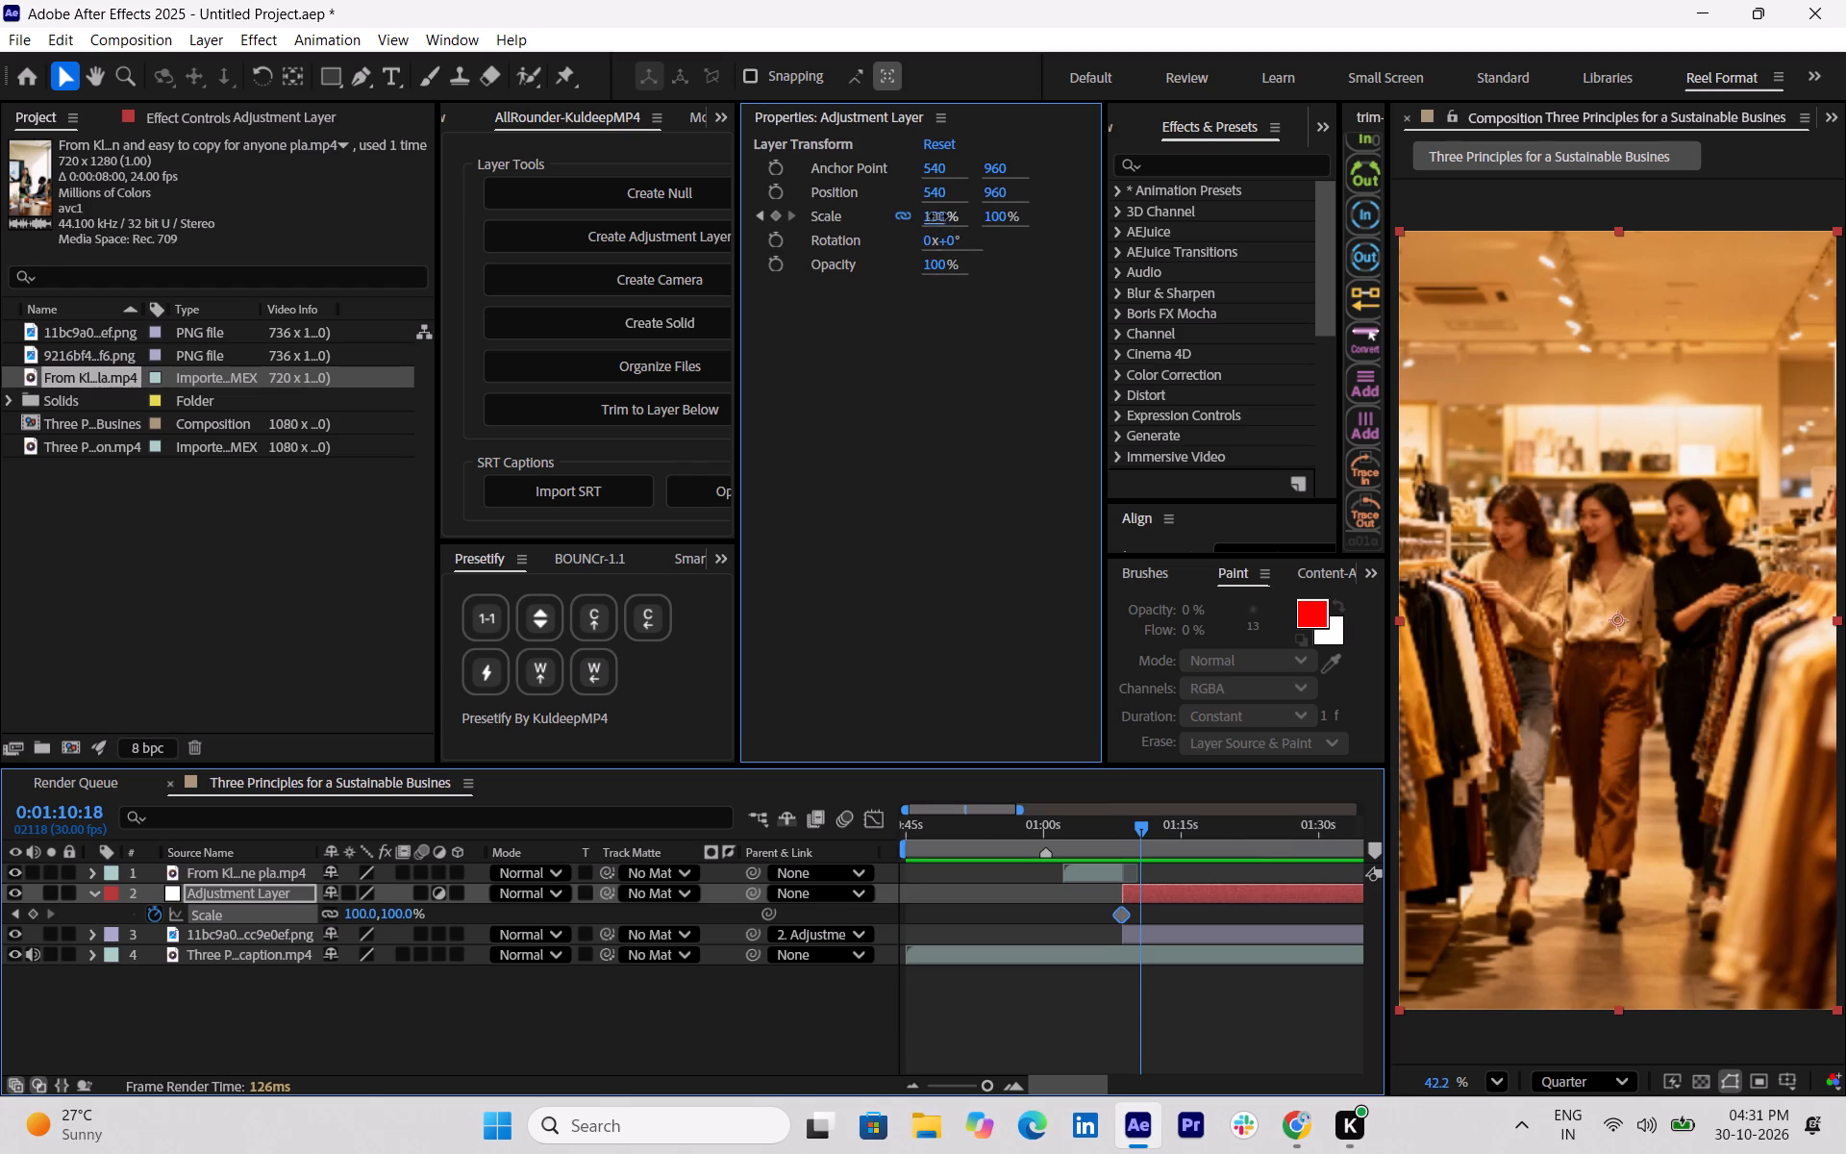
pyautogui.moveTo(938, 216); pyautogui.dragTo(976, 223)
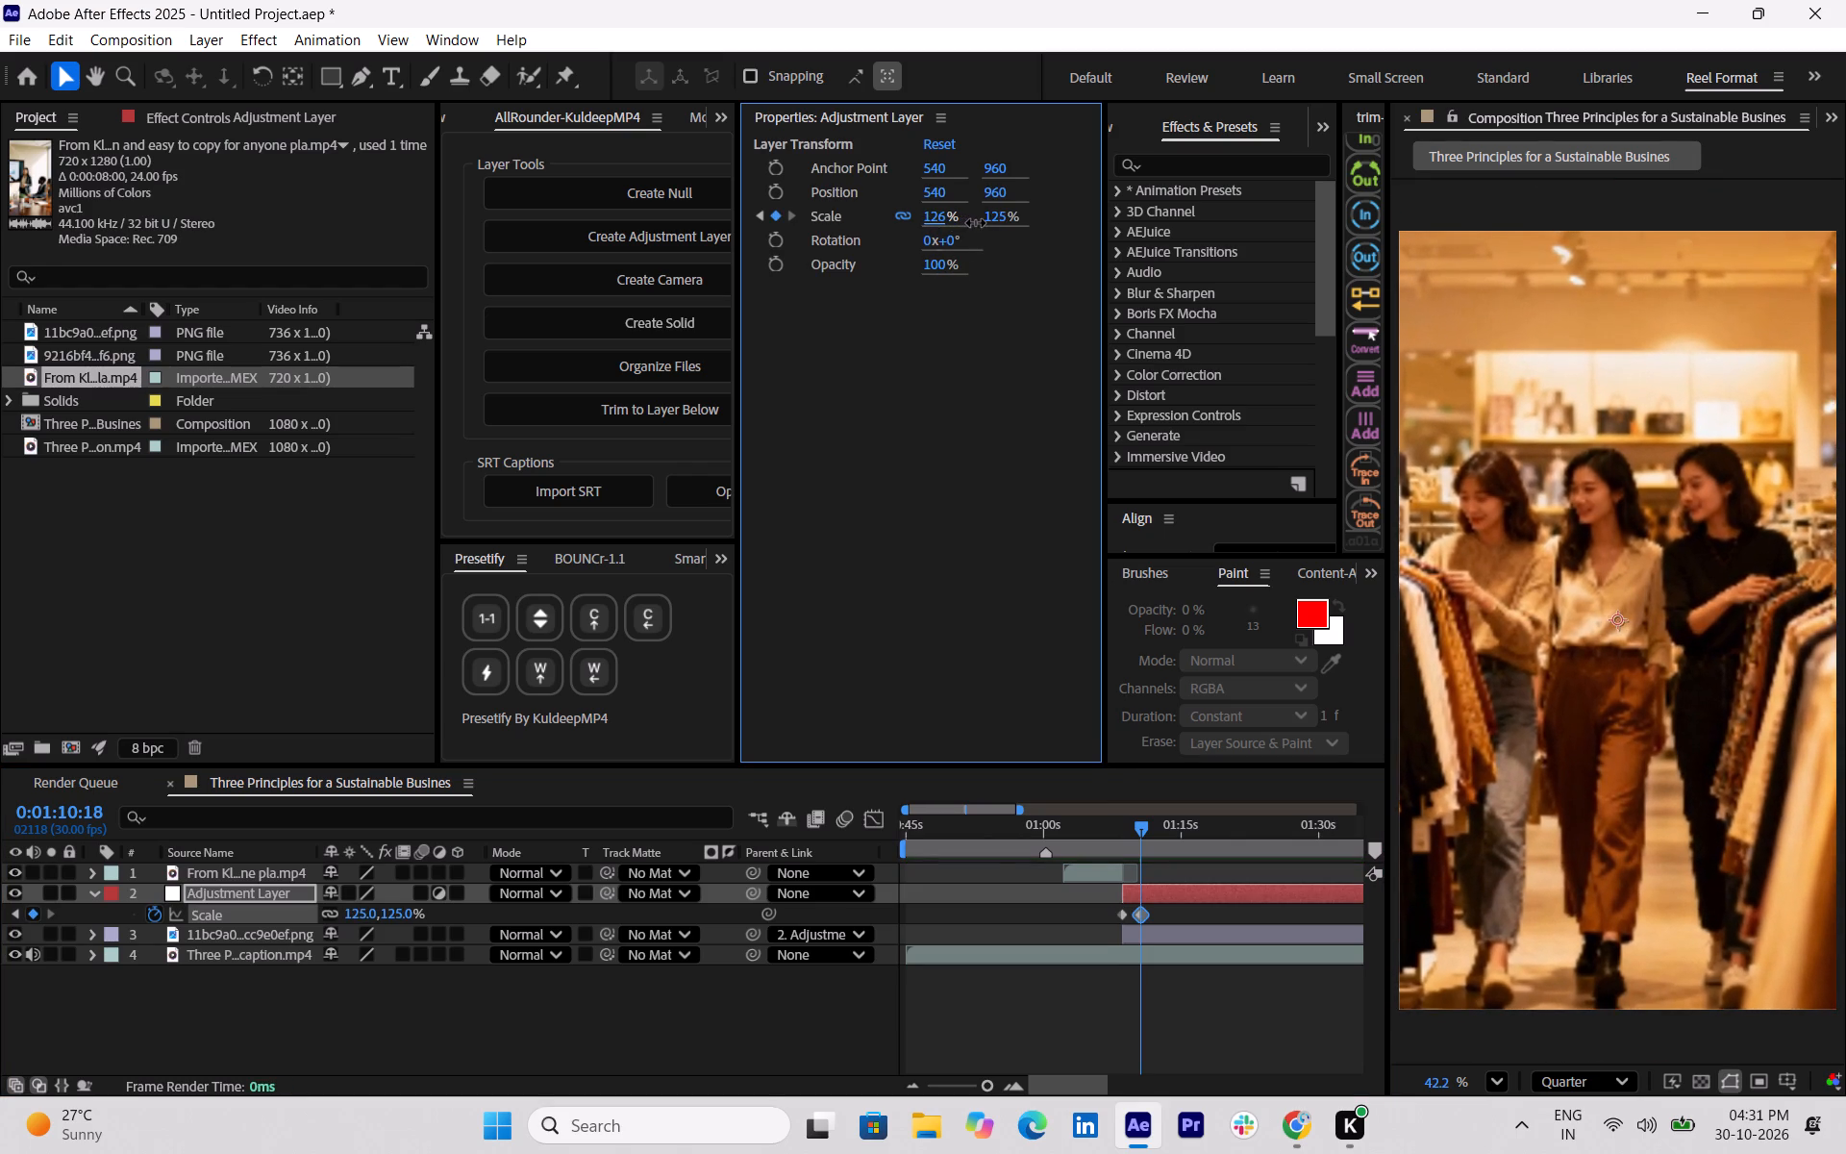
pyautogui.moveTo(976, 223); pyautogui.dragTo(977, 223)
# Trim the ends of the clothing-store image layer and the adjustment layer to 0:01:10:18.
pyautogui.click(1190, 935)
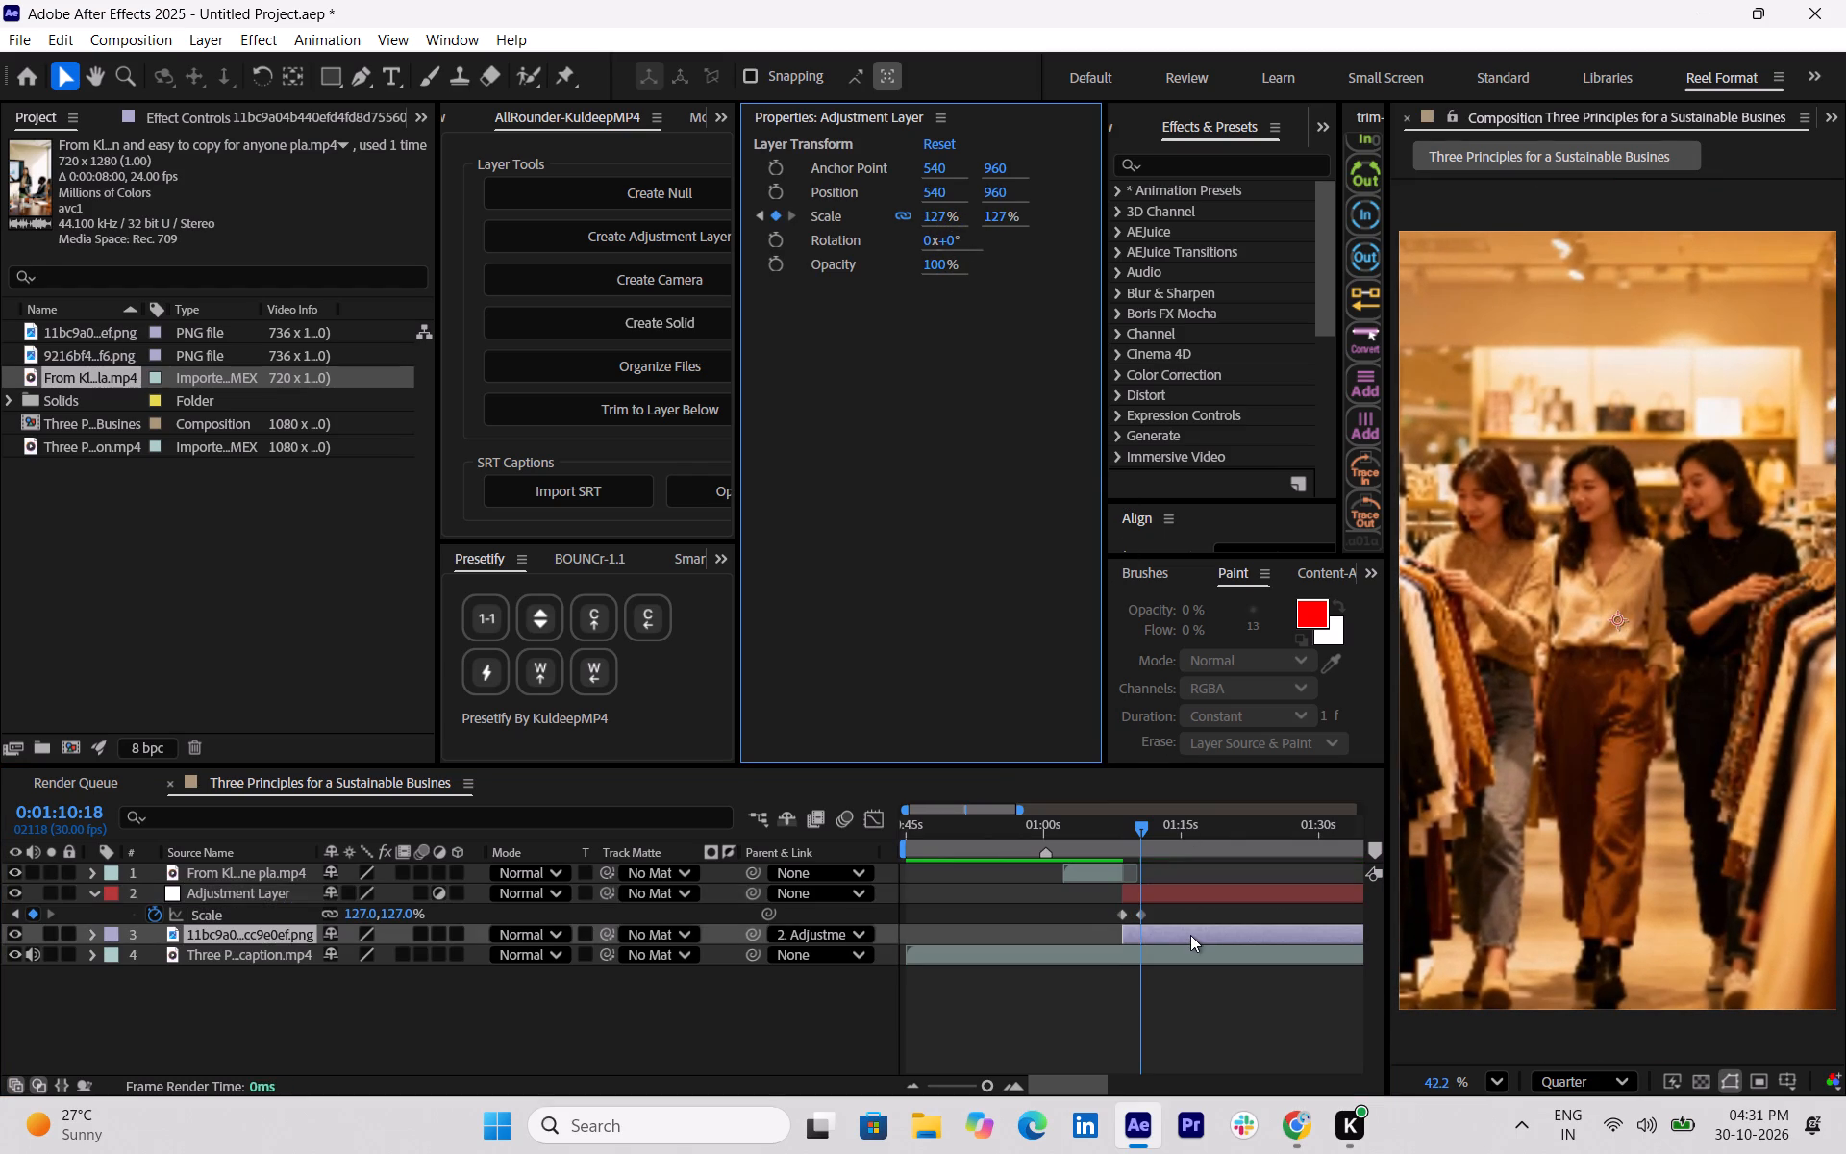
pyautogui.hotkey('alt', ']')
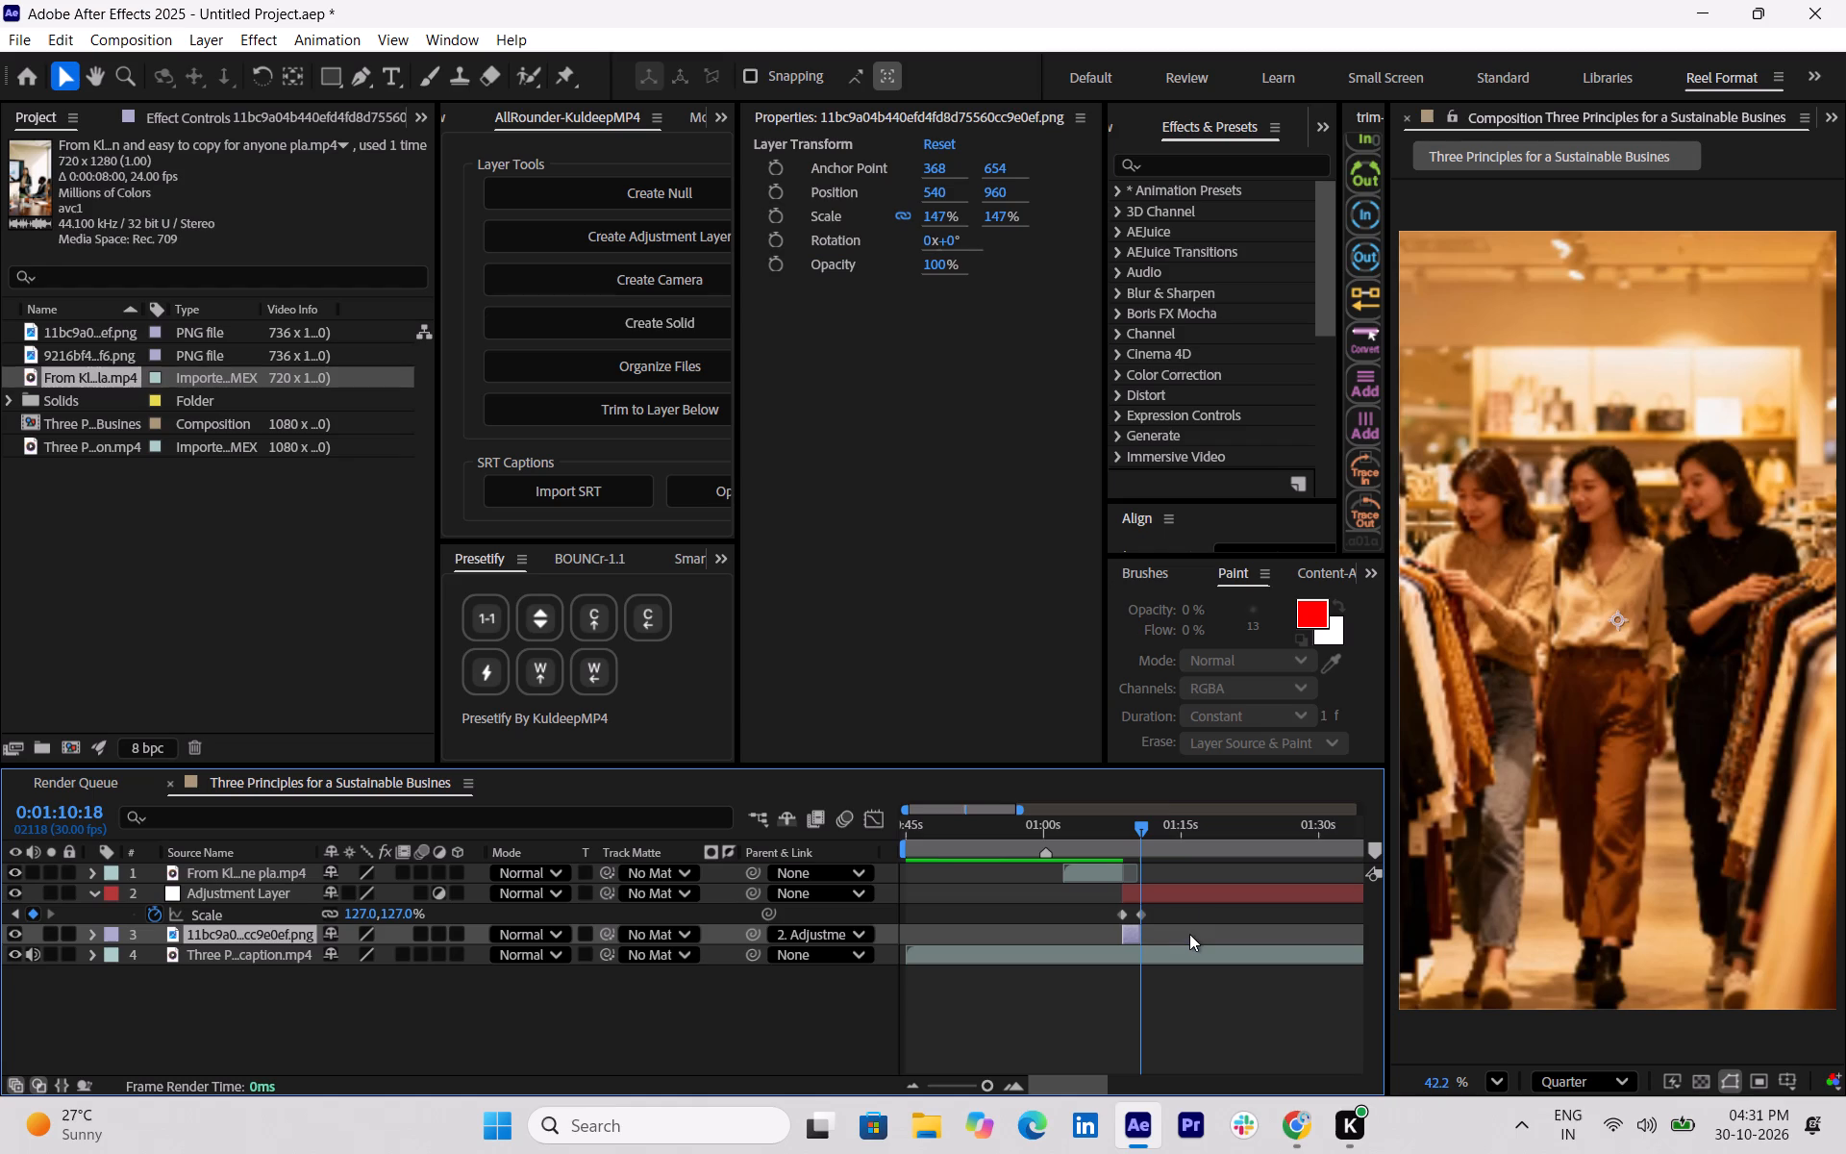
pyautogui.click(1162, 893)
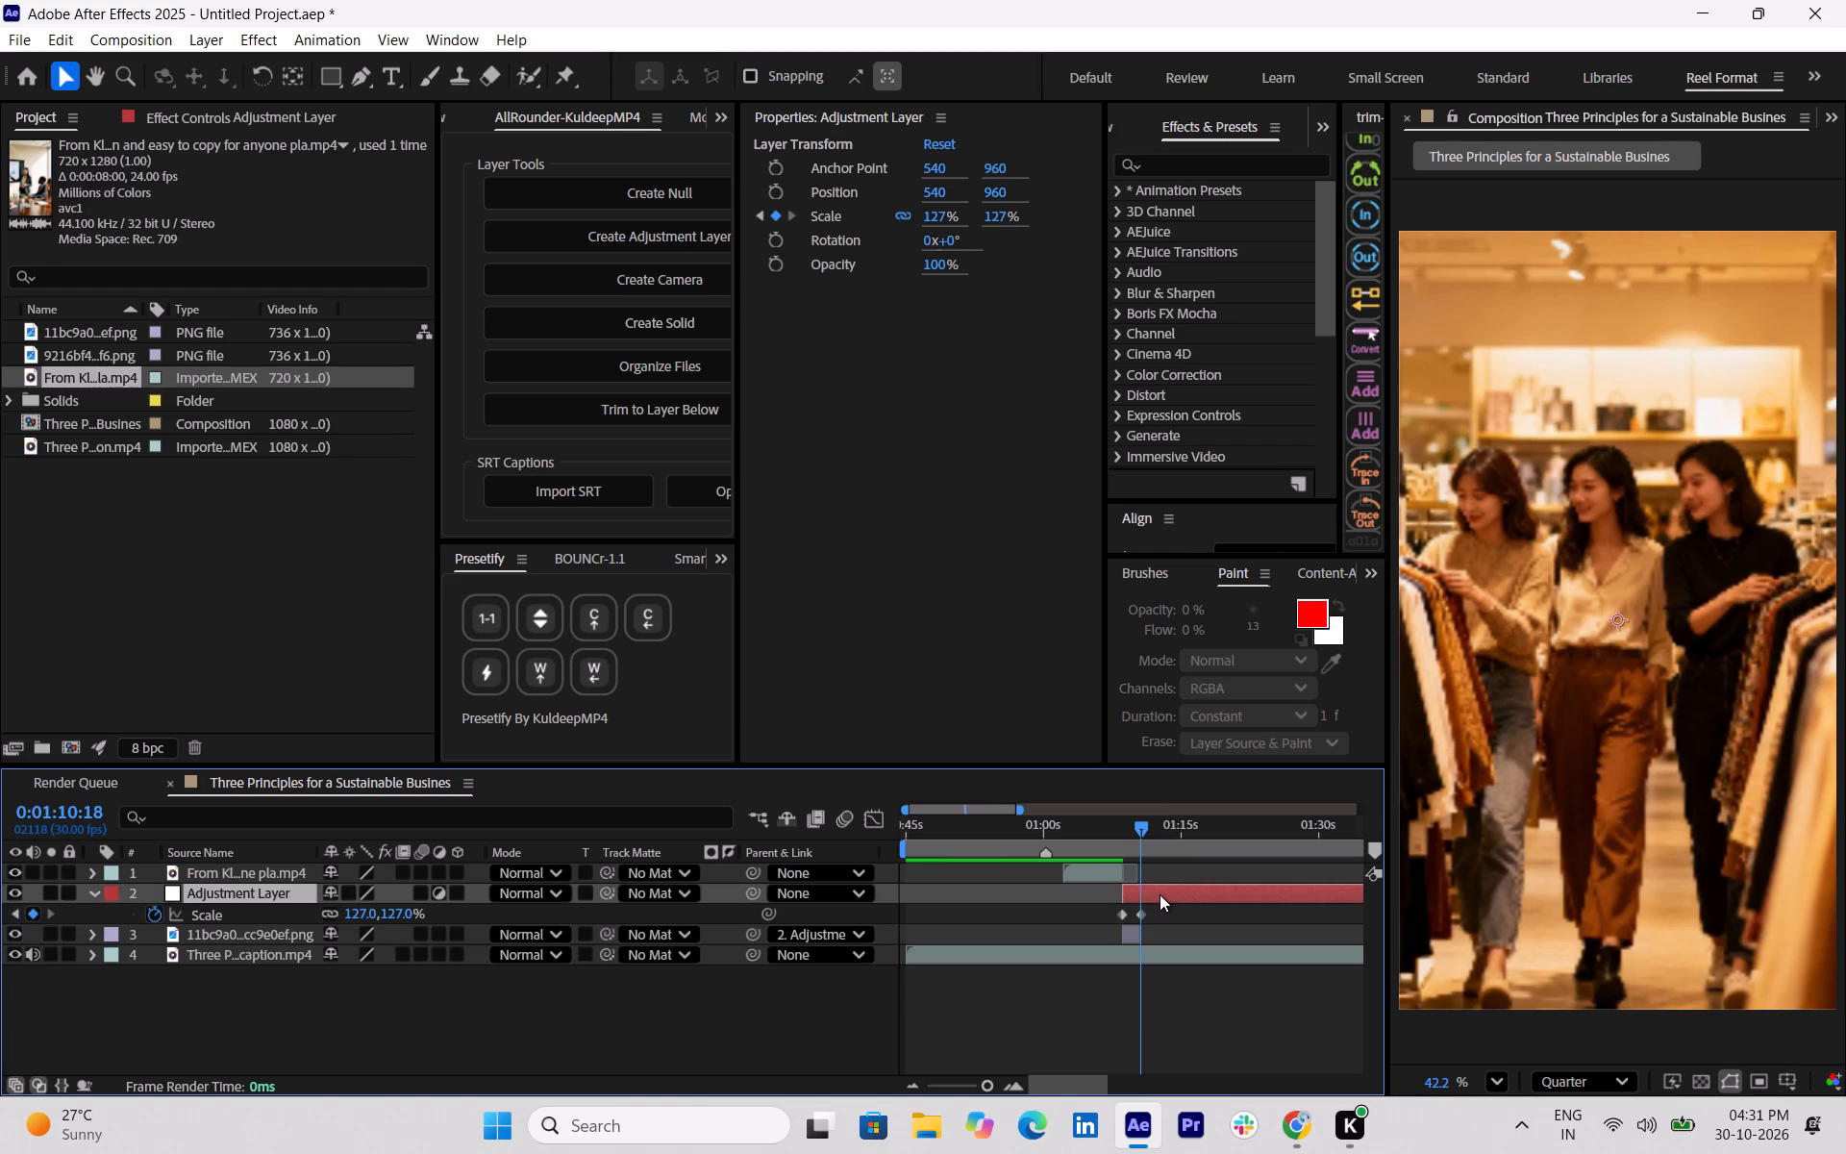
pyautogui.hotkey('alt', ']')
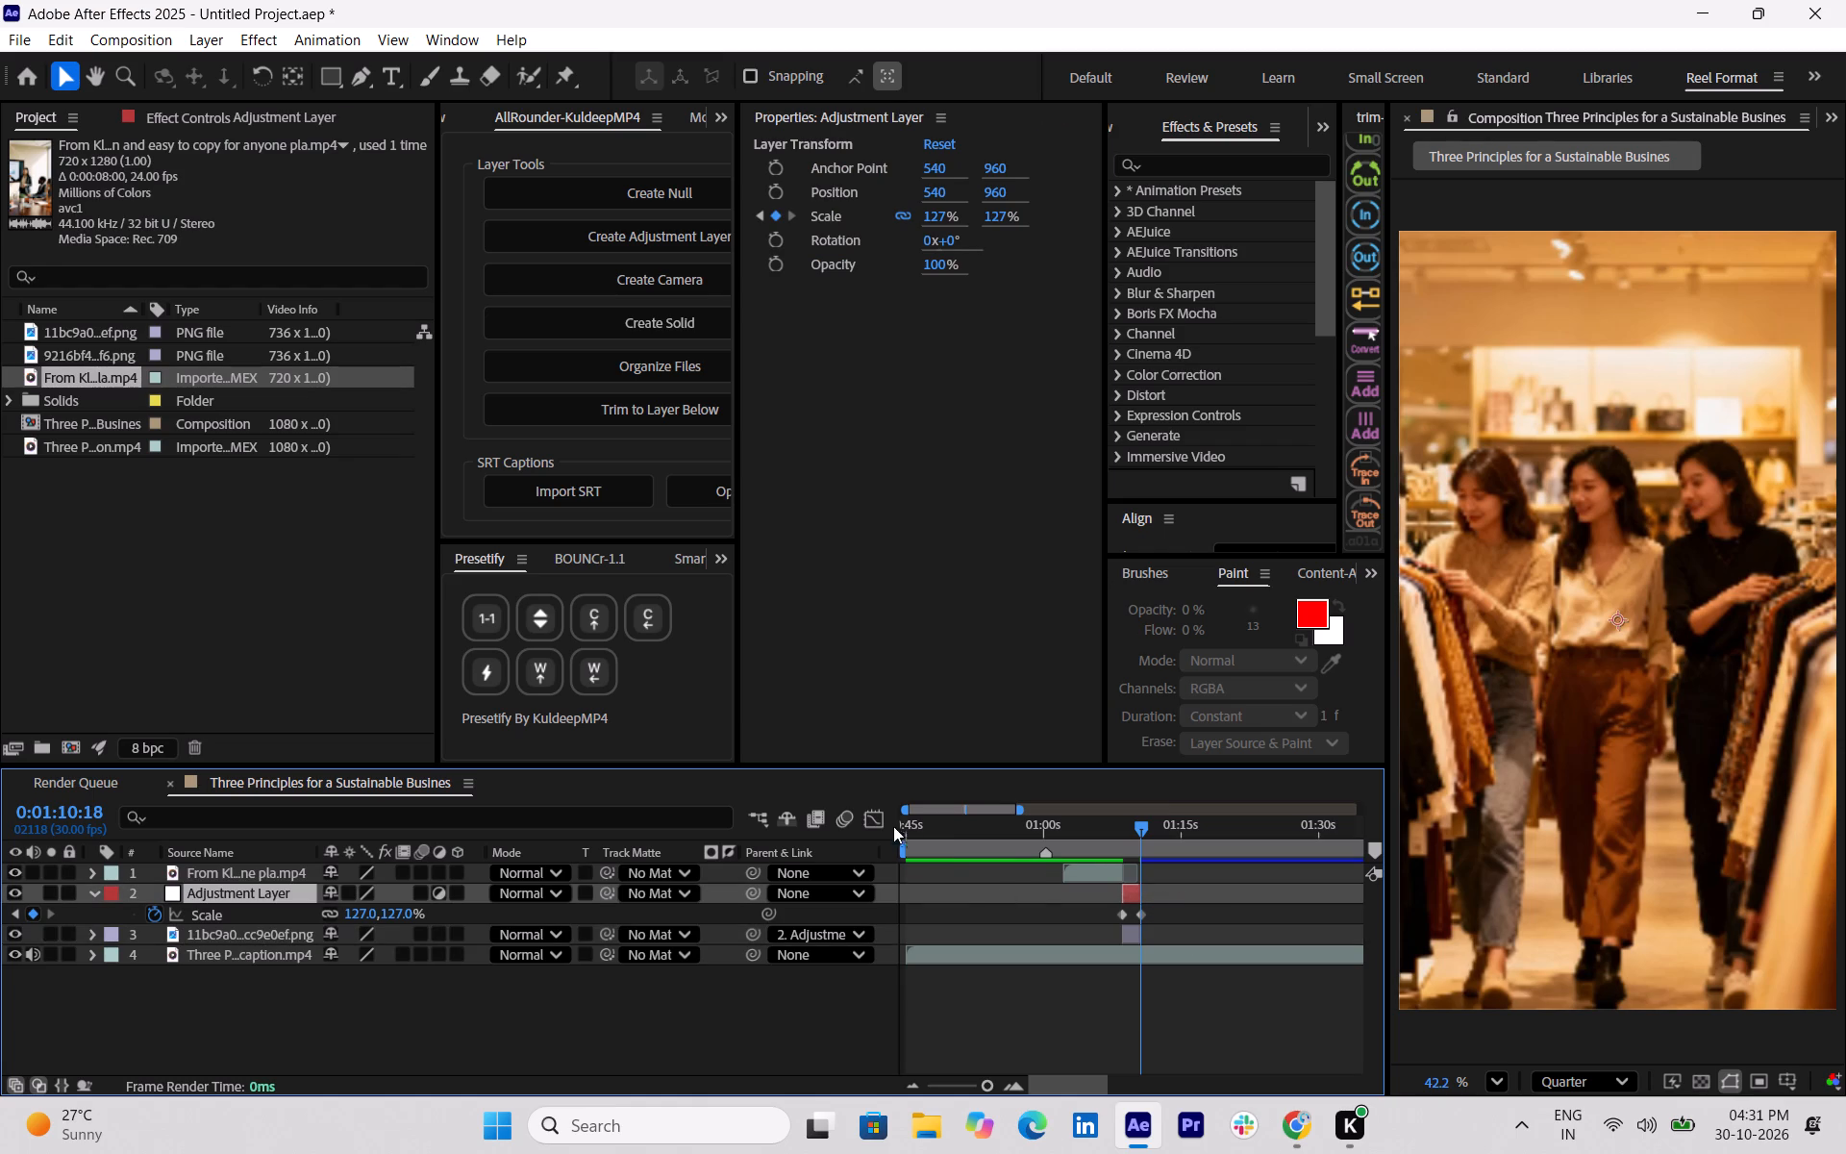
# Apply Easy Ease to both Scale keyframes and move the ending keyframe to about 0:01:15 in the speed graph.
pyautogui.moveTo(1107, 913); pyautogui.dragTo(1179, 925)
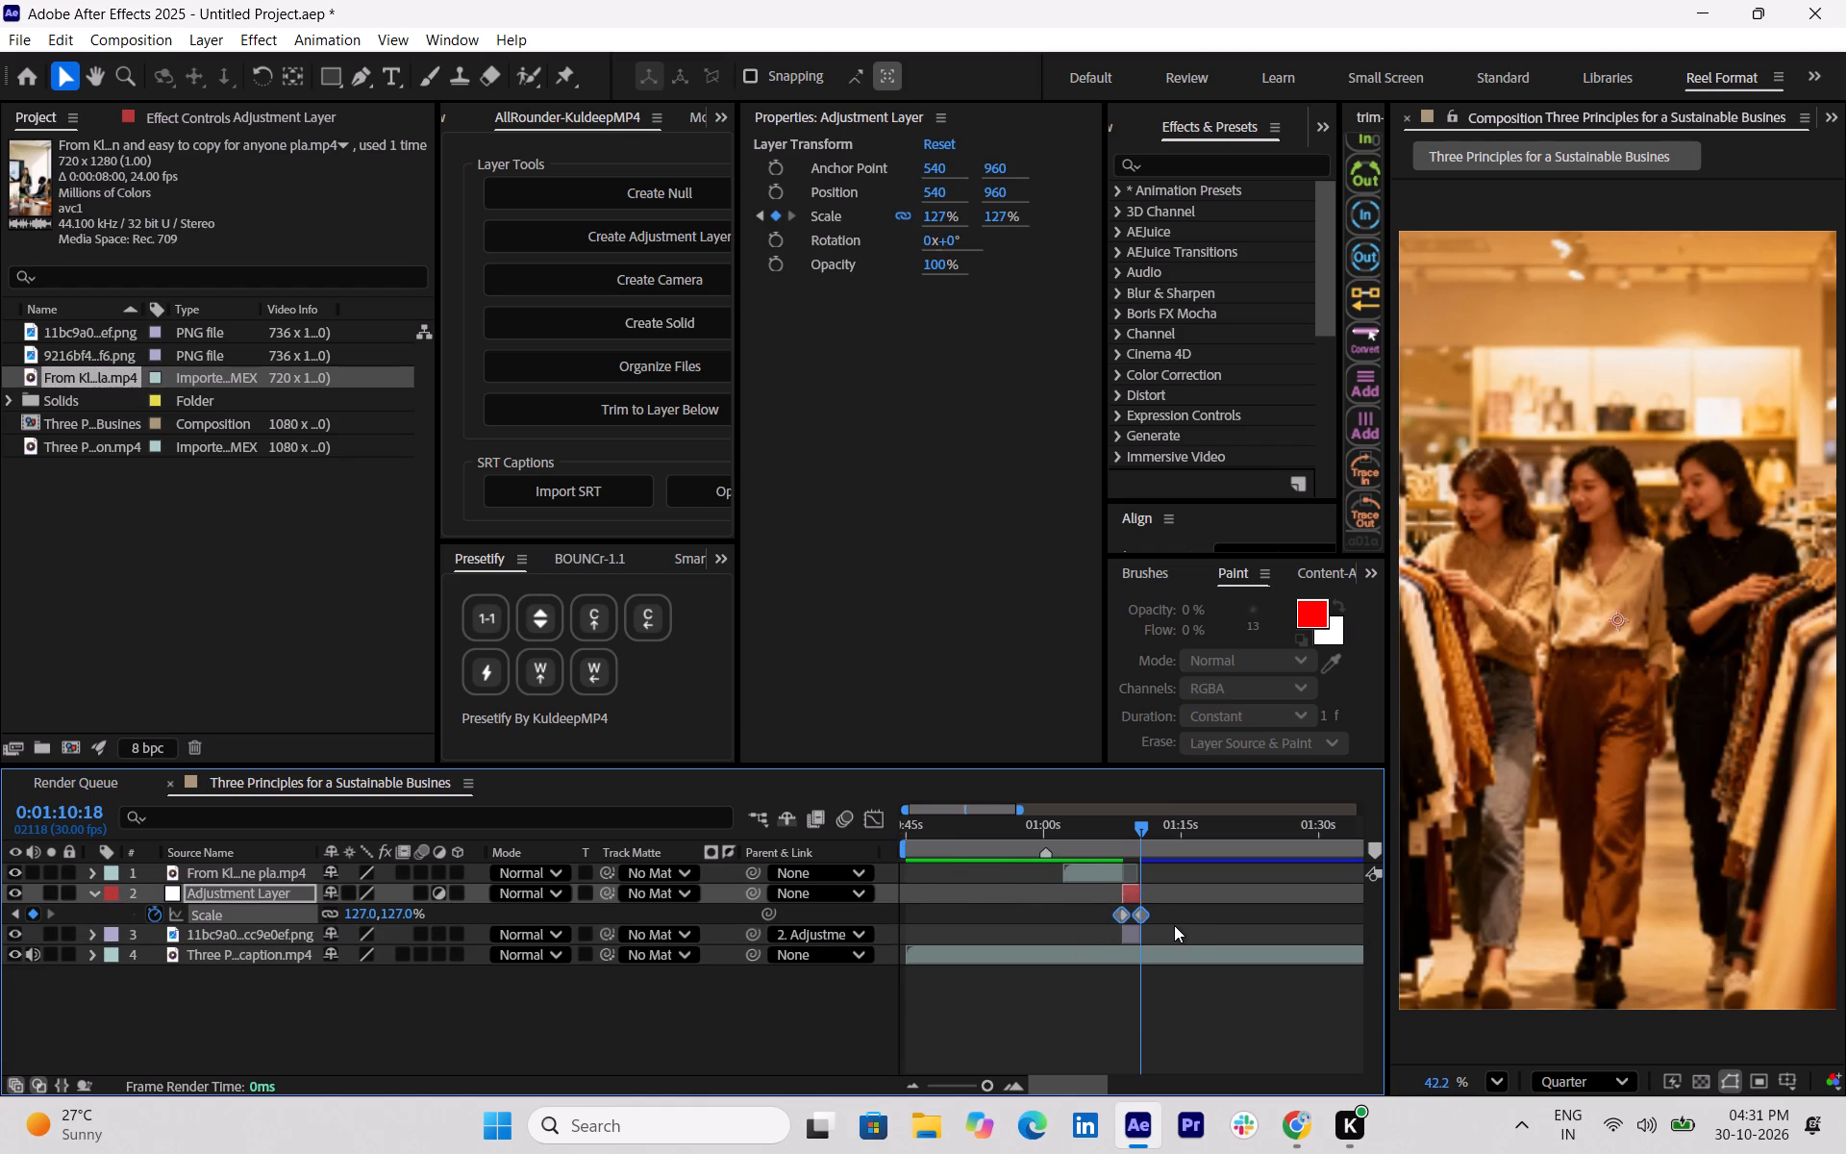
pyautogui.press('F9')
pyautogui.click(882, 807)
pyautogui.moveTo(1175, 1005); pyautogui.dragTo(1096, 1036)
pyautogui.moveTo(1142, 1010); pyautogui.dragTo(1163, 1010)
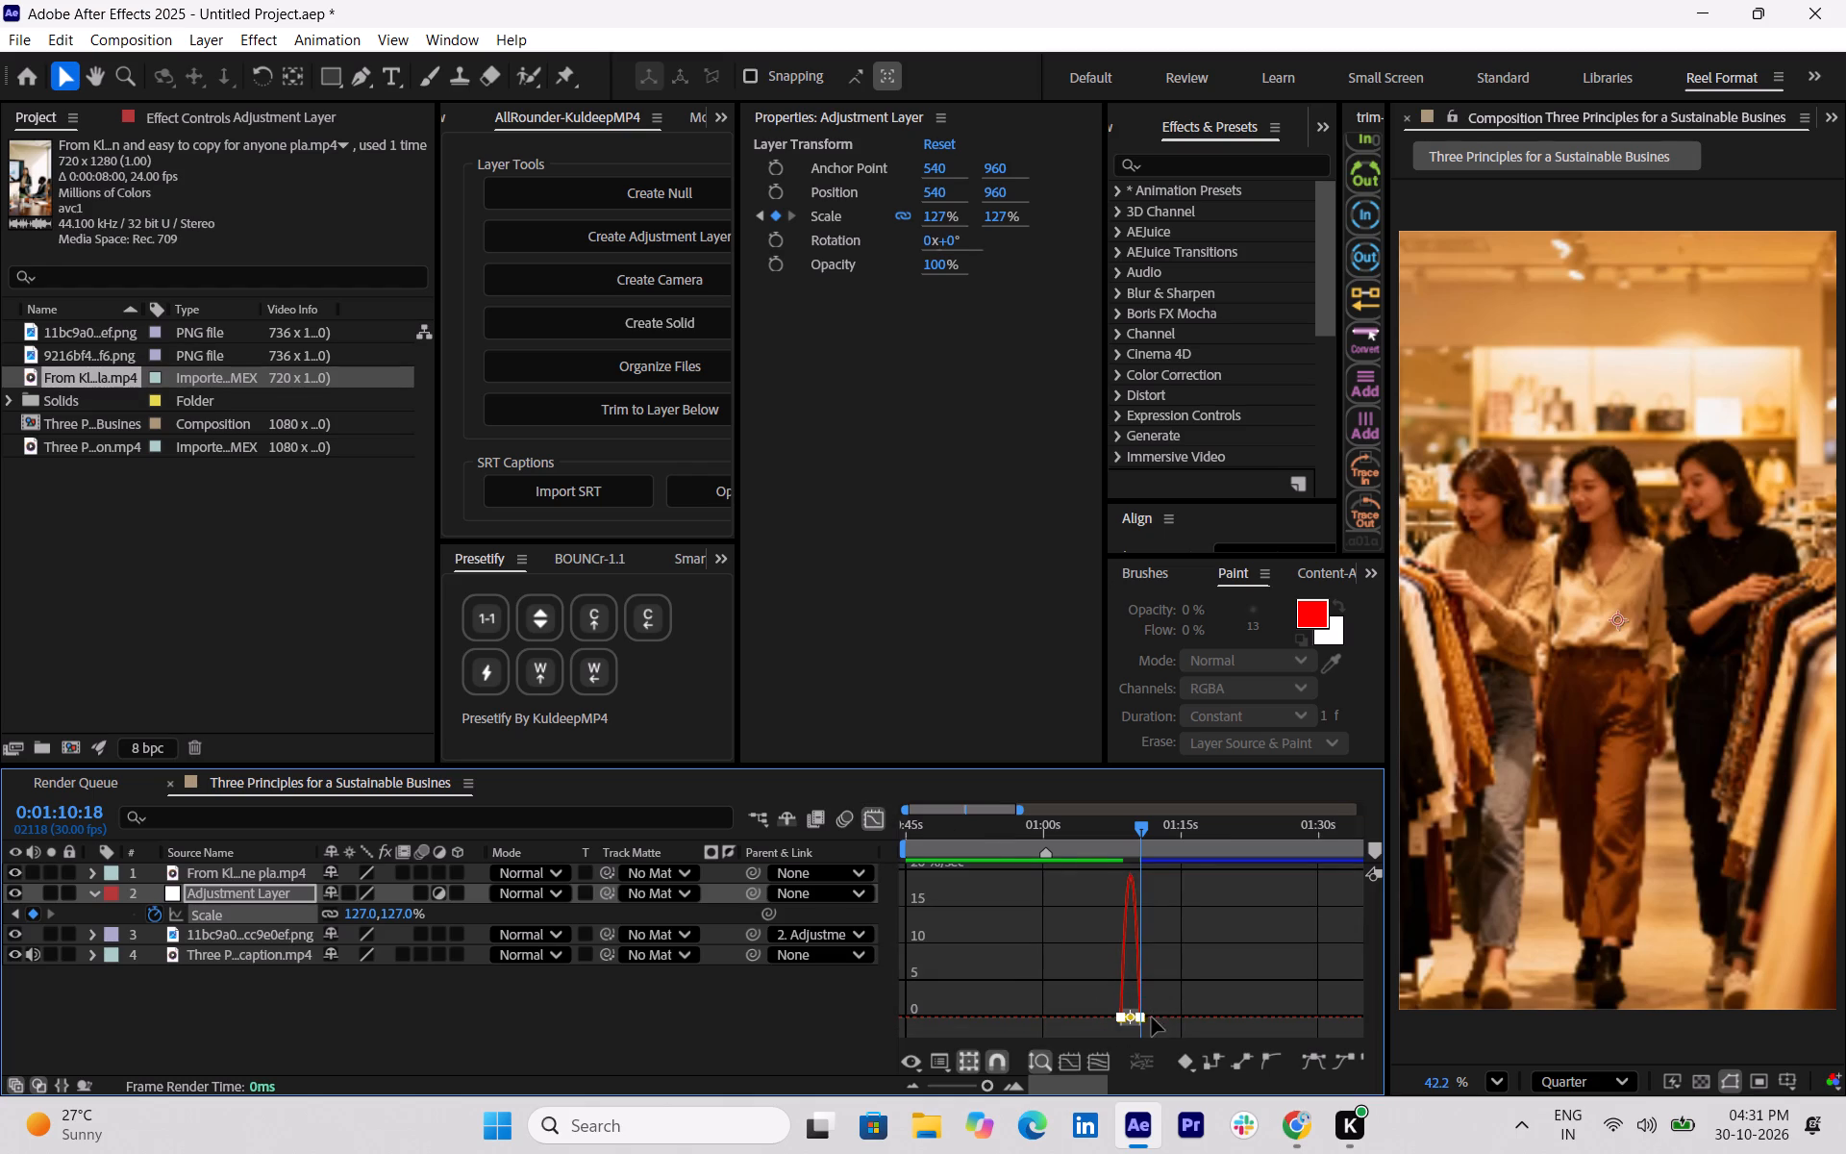
pyautogui.moveTo(1145, 1019); pyautogui.dragTo(1189, 1015)
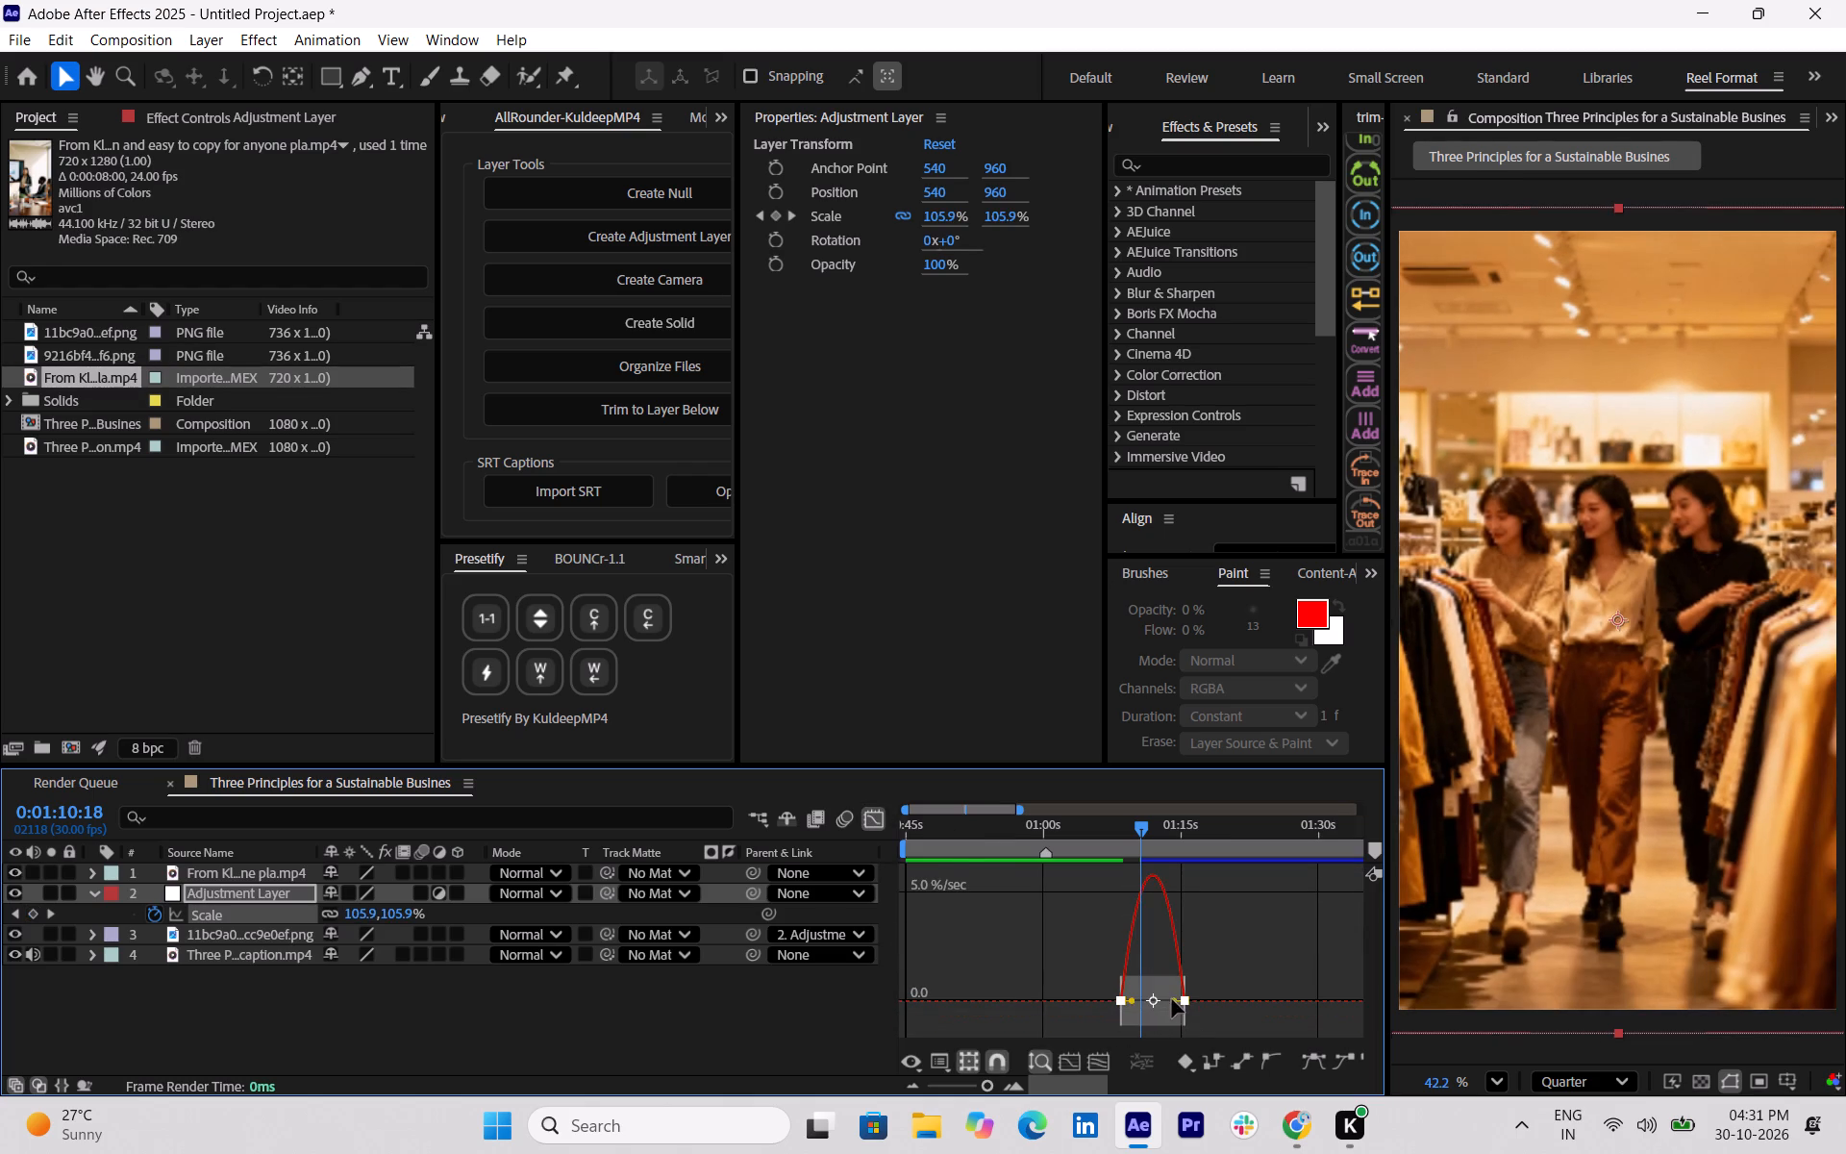
# Extend the ending keyframe's incoming ease so the Scale speed curve peaks early, preview the zoom, and leave the Graph Editor.
pyautogui.moveTo(1172, 1000); pyautogui.dragTo(1154, 1012)
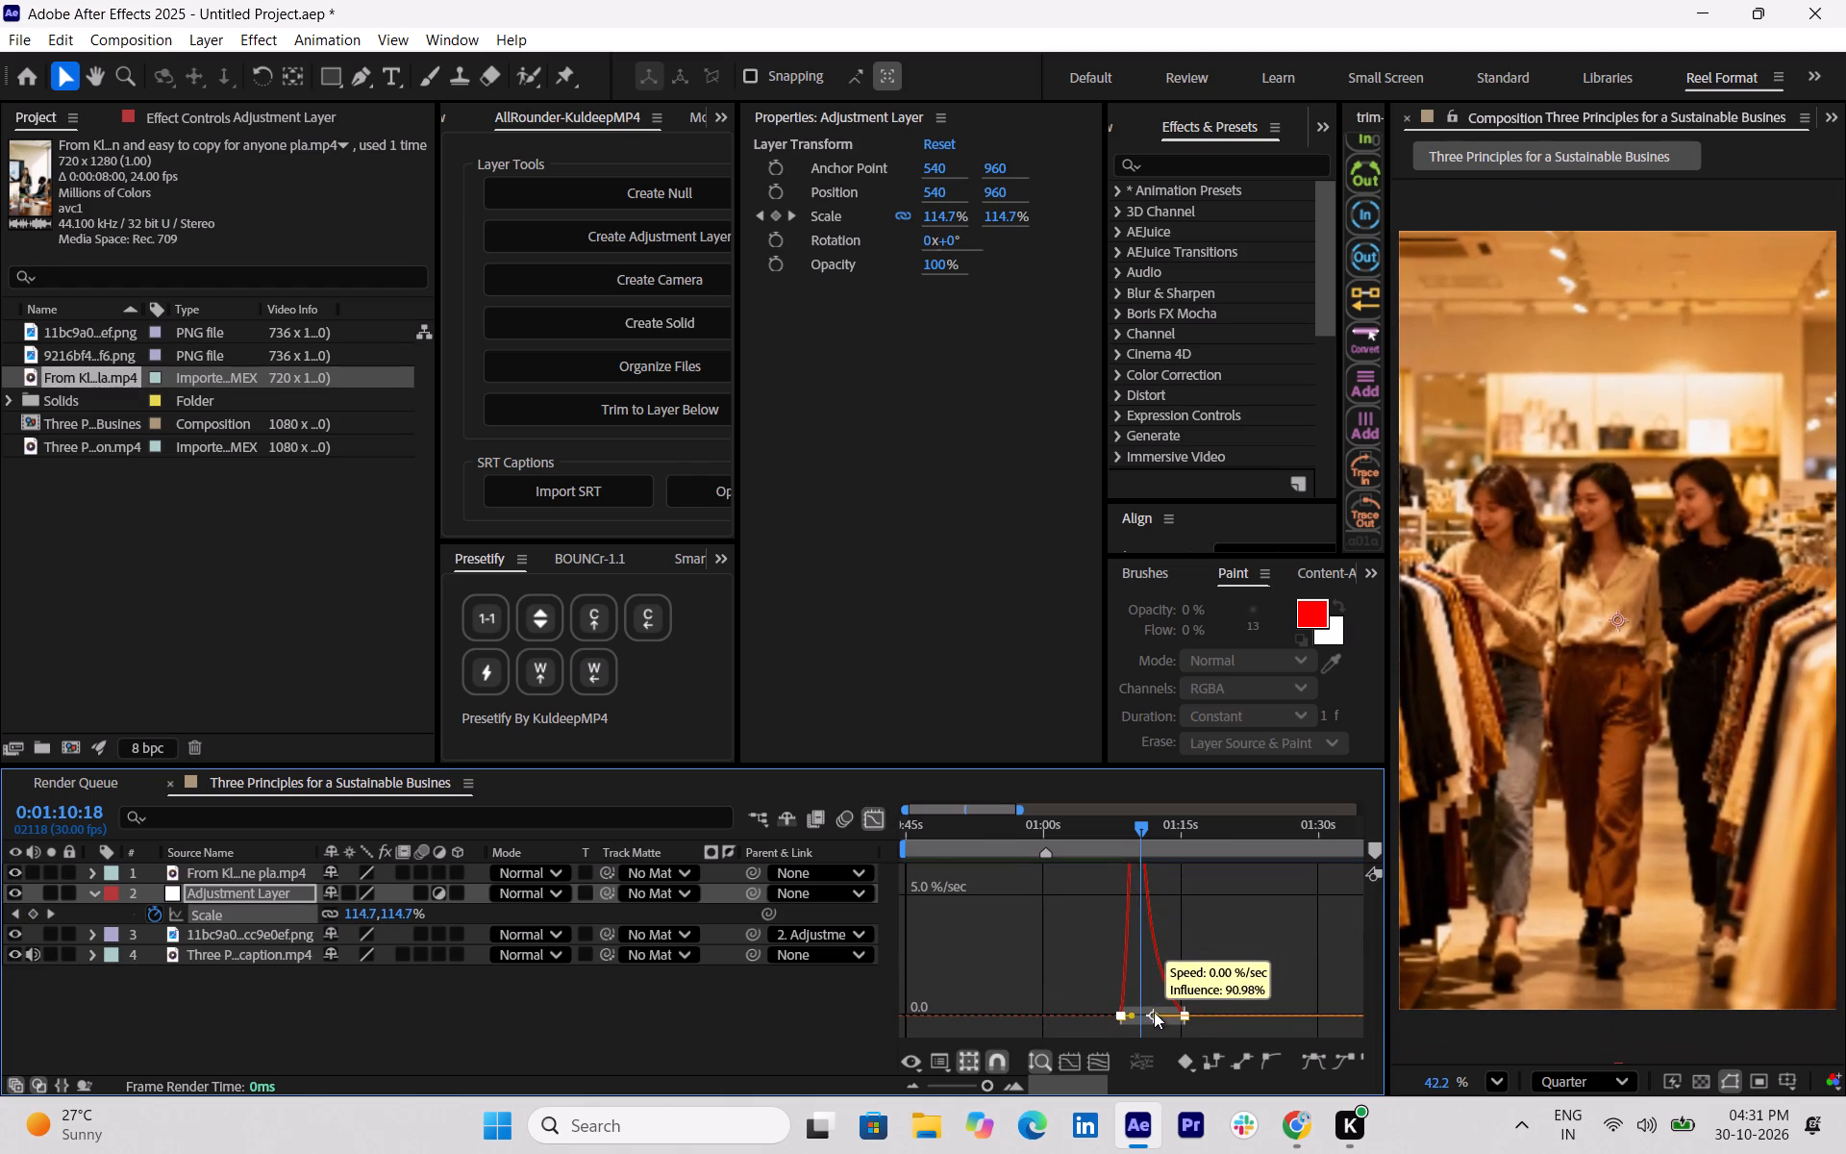
pyautogui.moveTo(1154, 1012); pyautogui.dragTo(1146, 1013)
pyautogui.moveTo(1138, 823); pyautogui.dragTo(1111, 823)
pyautogui.press('space')
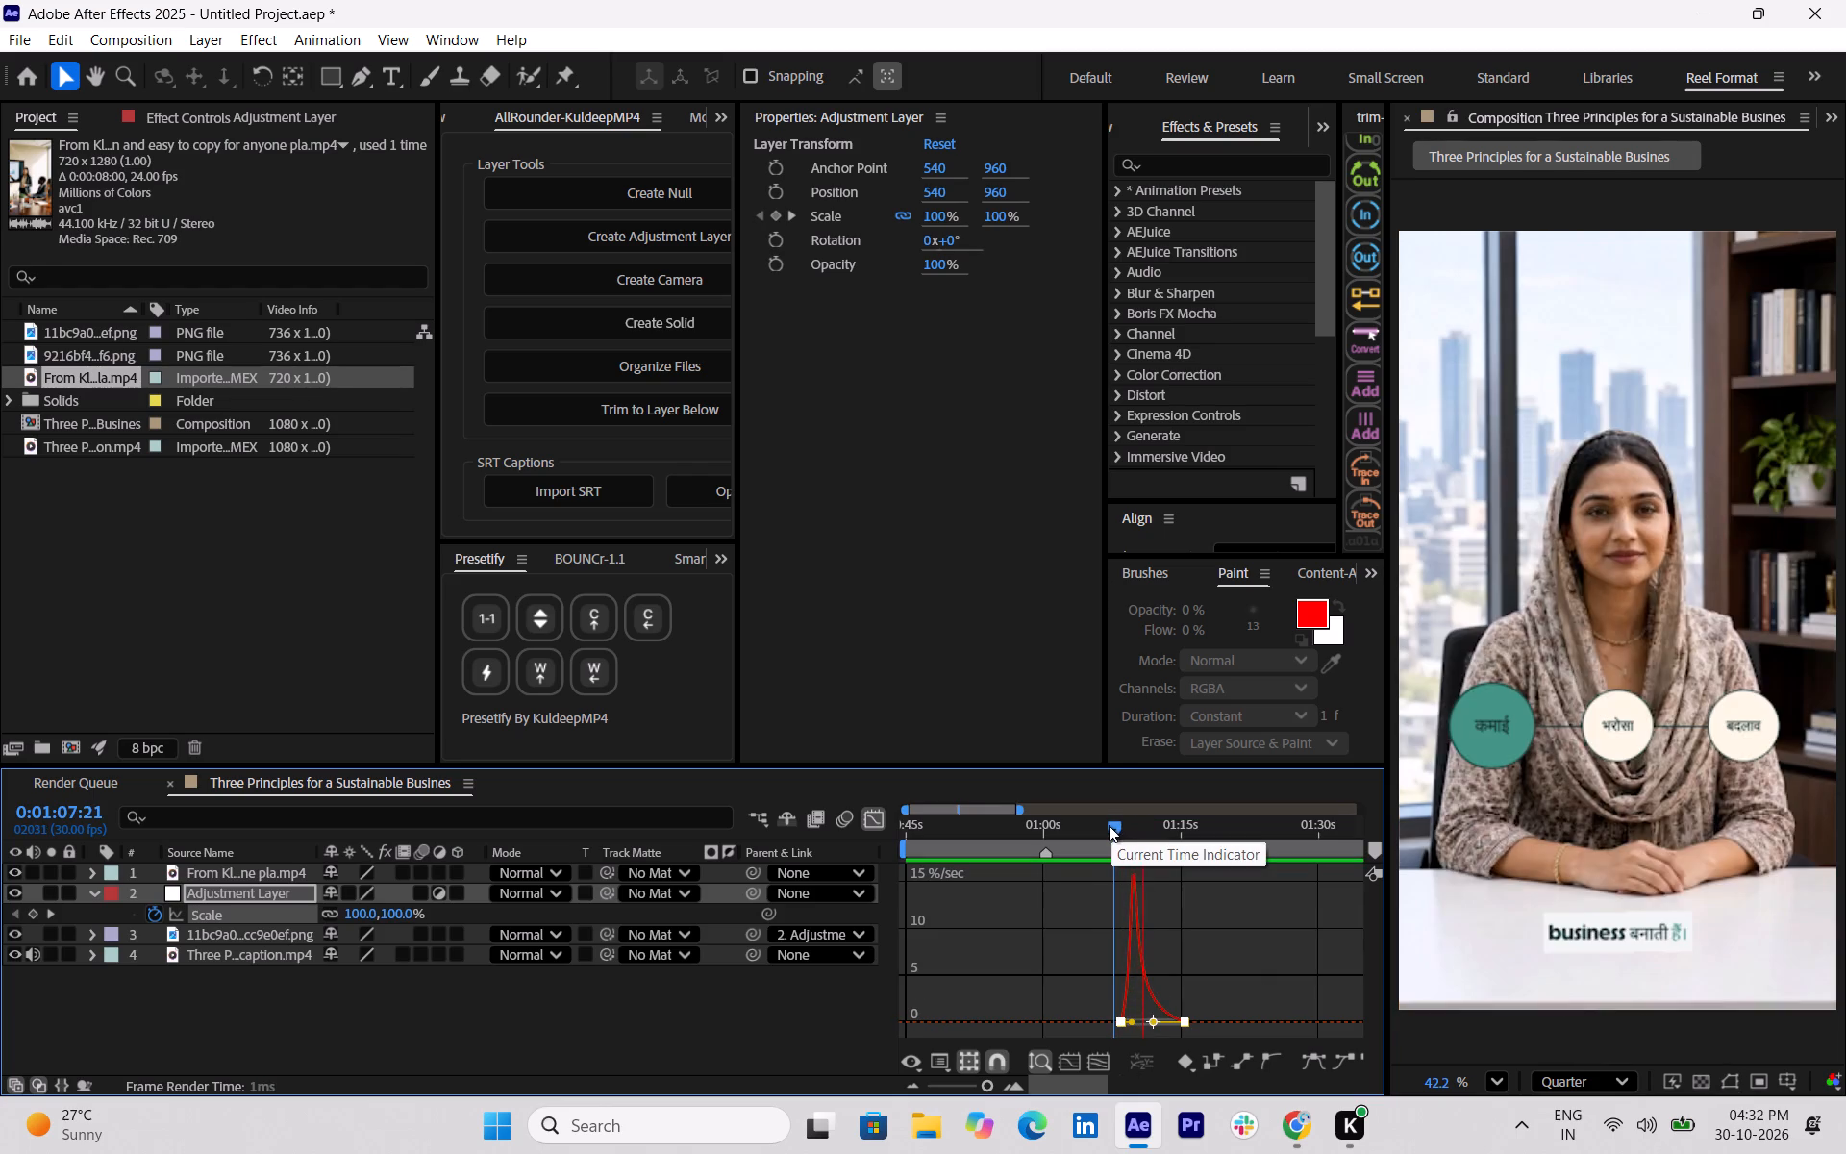
pyautogui.press('space')
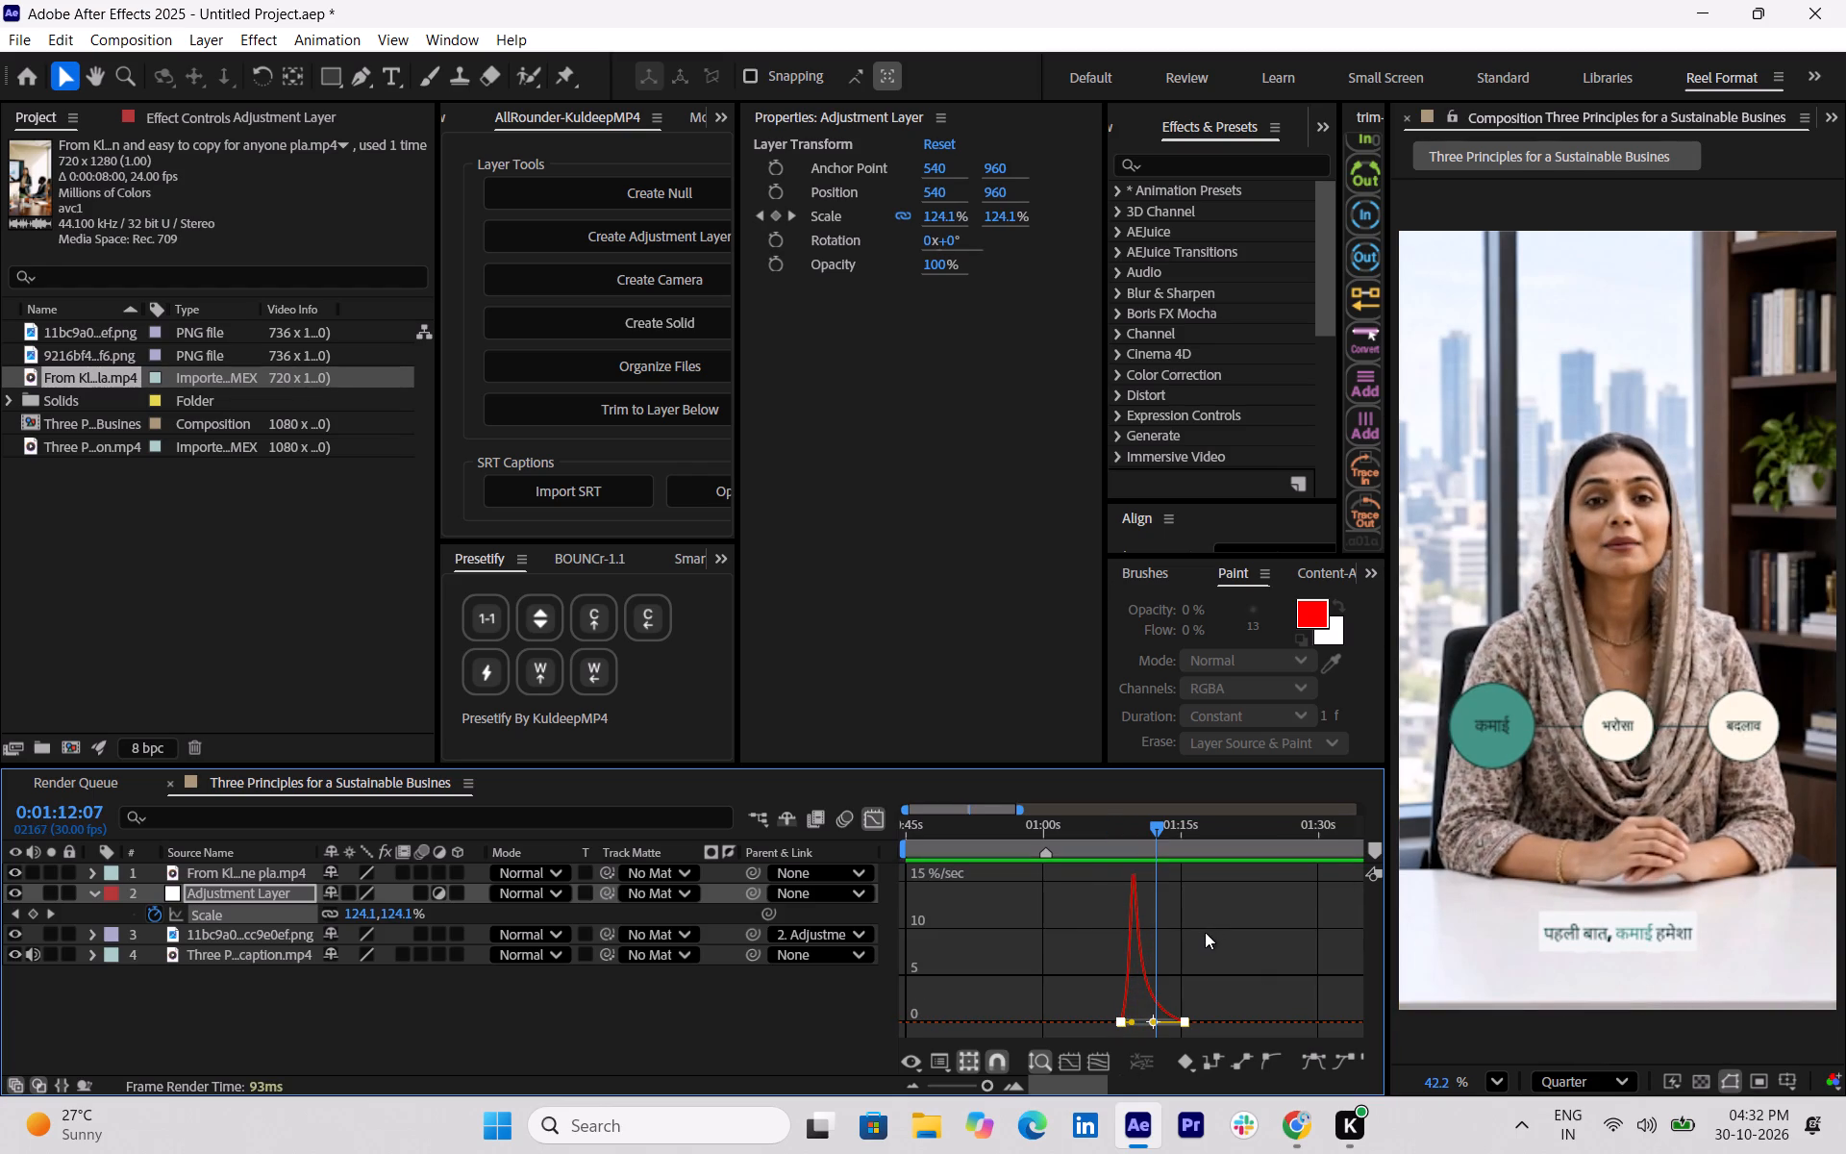
pyautogui.click(884, 812)
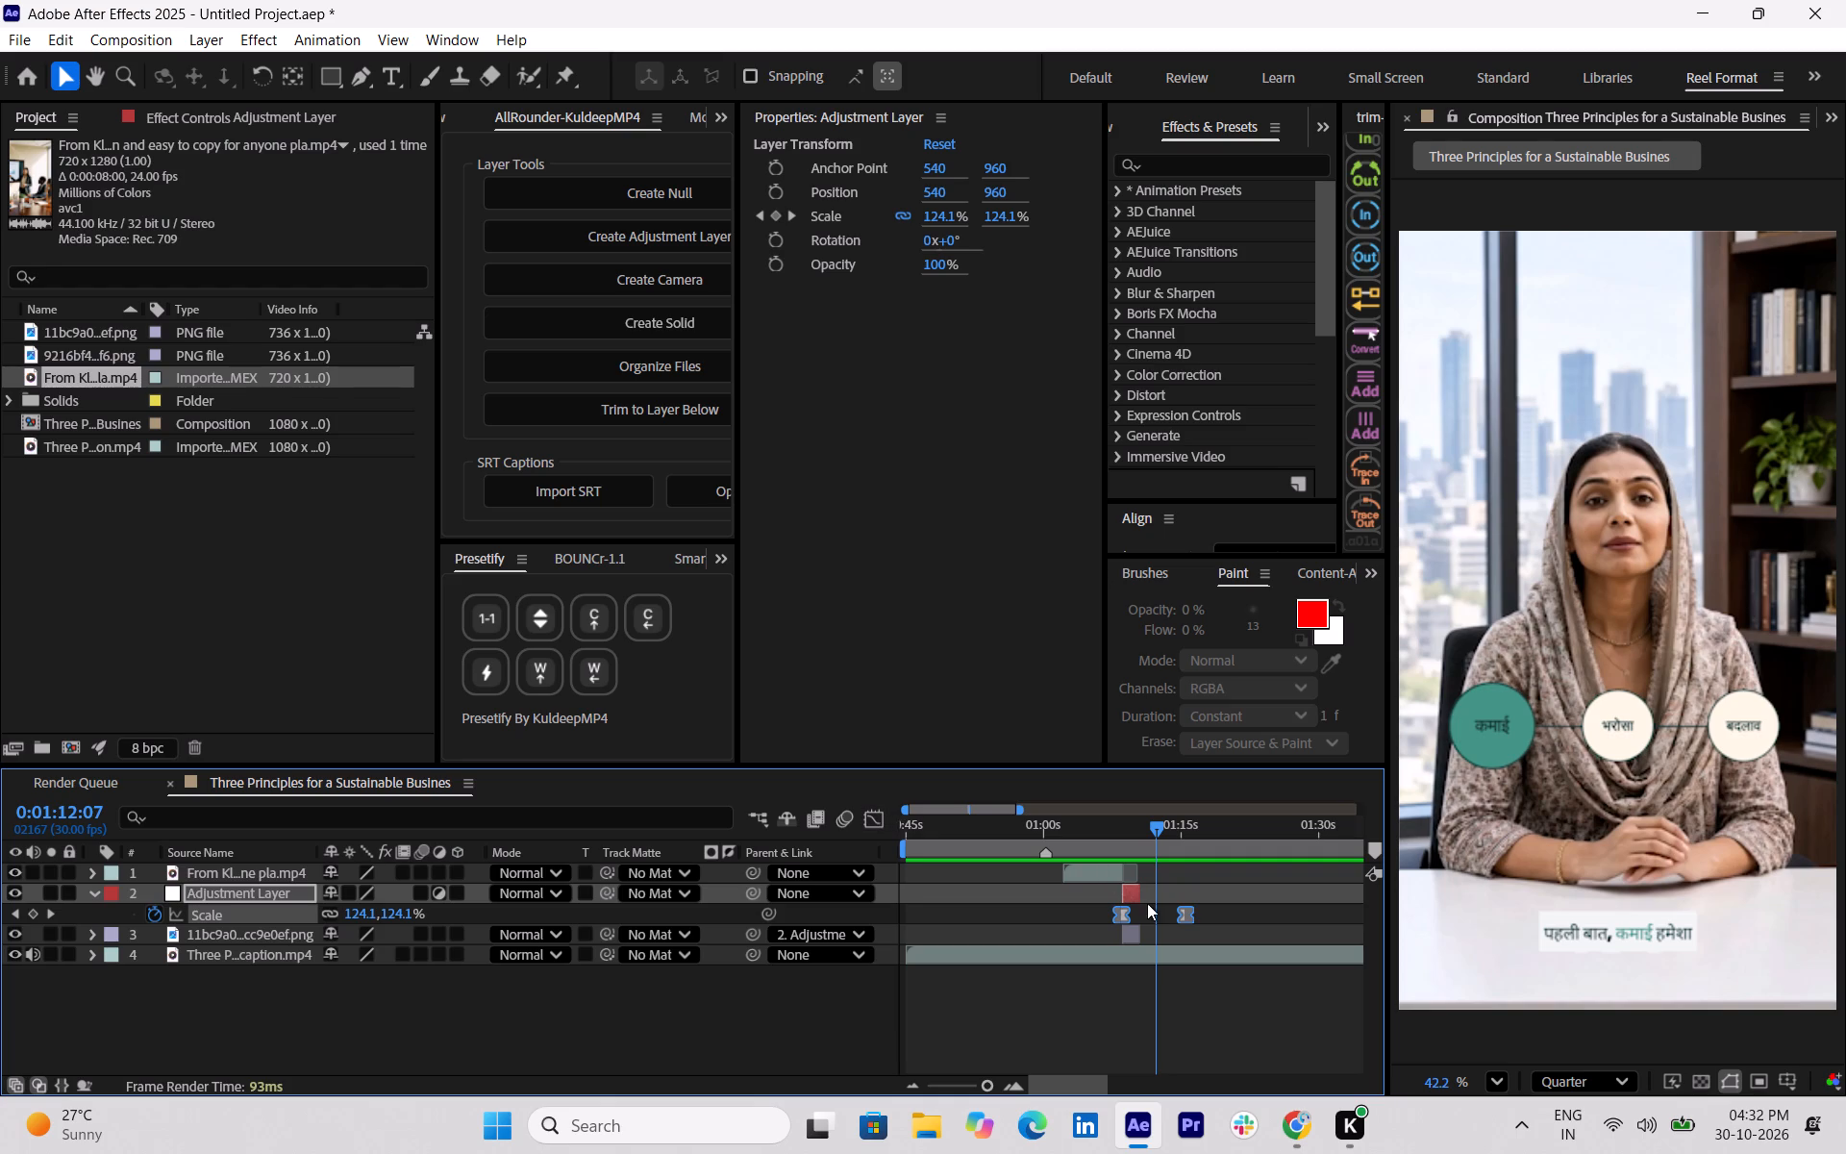
# Apply the CC Vignette effect to the clothing-store image layer.
pyautogui.click(1131, 933)
pyautogui.moveTo(1160, 824); pyautogui.dragTo(1124, 829)
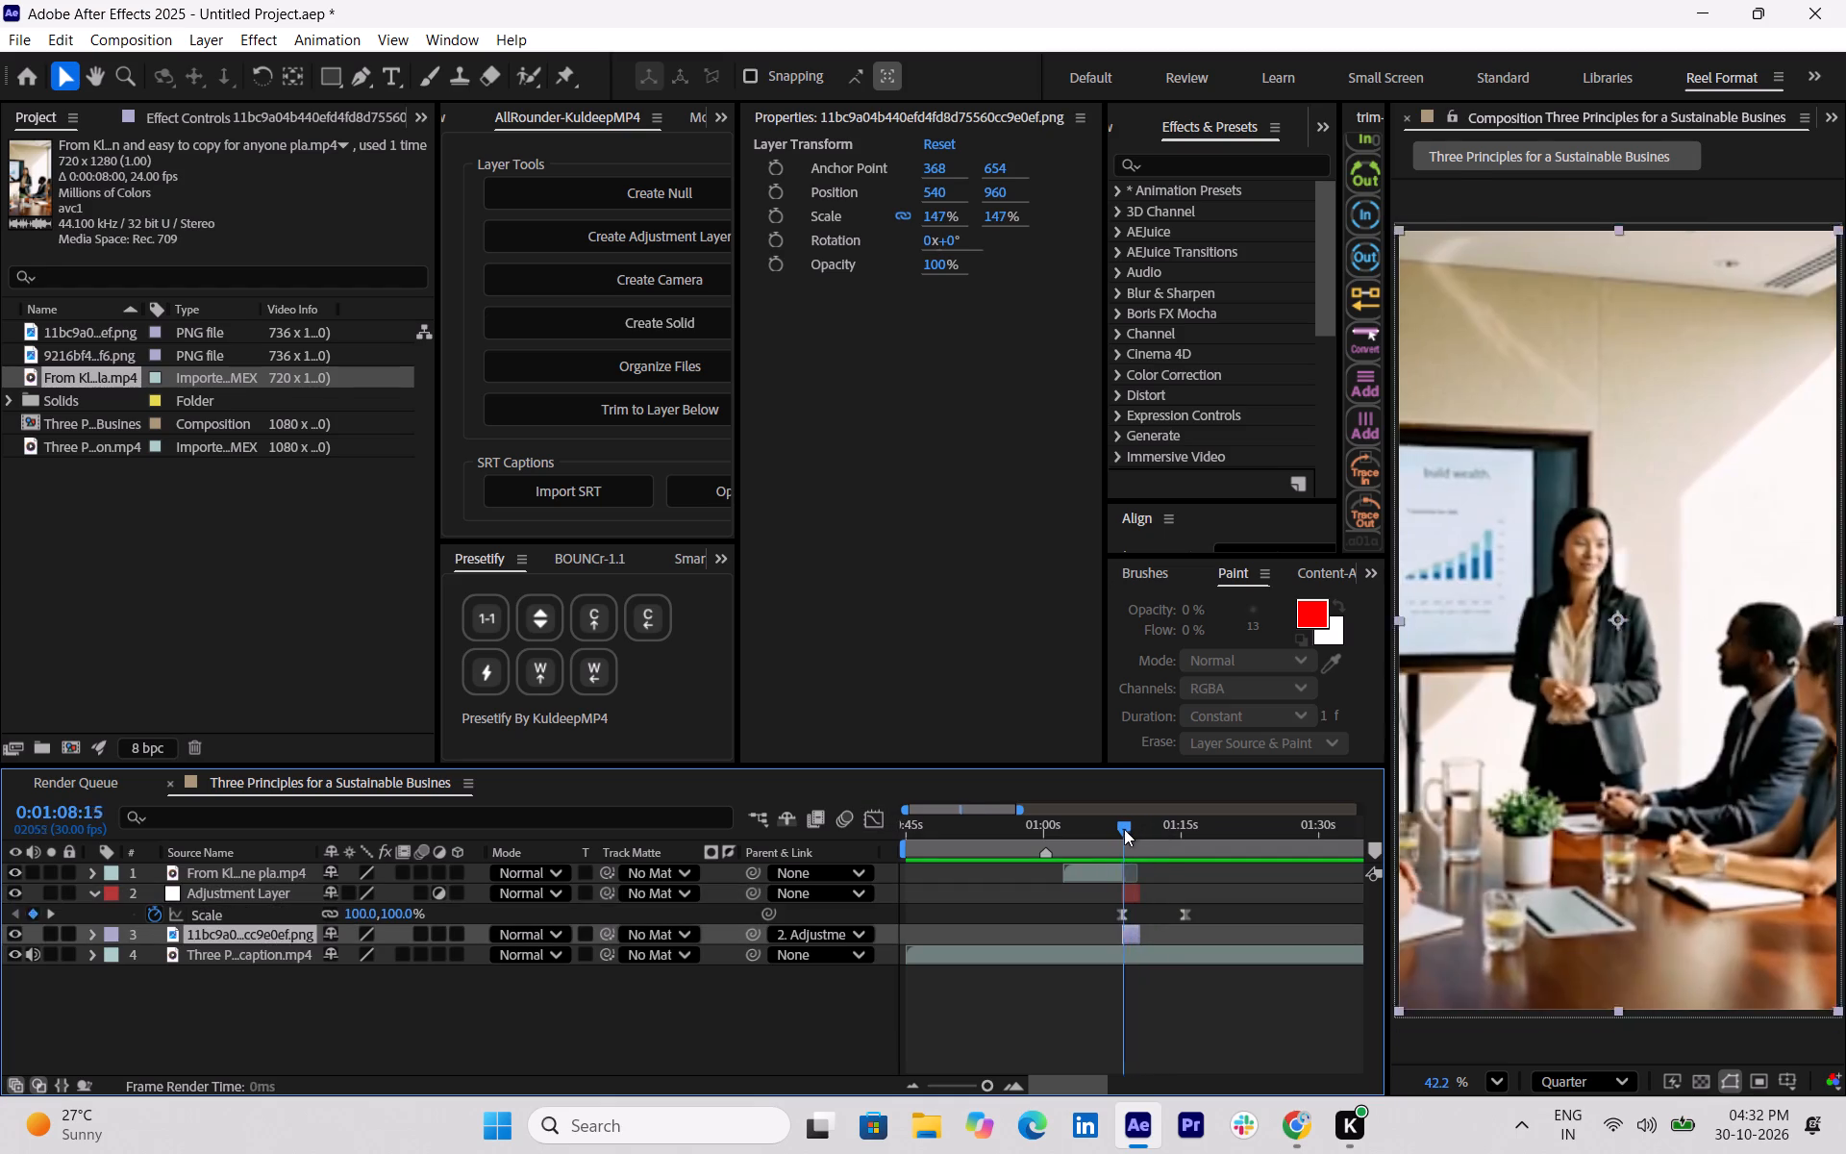
pyautogui.moveTo(1124, 829); pyautogui.dragTo(1129, 834)
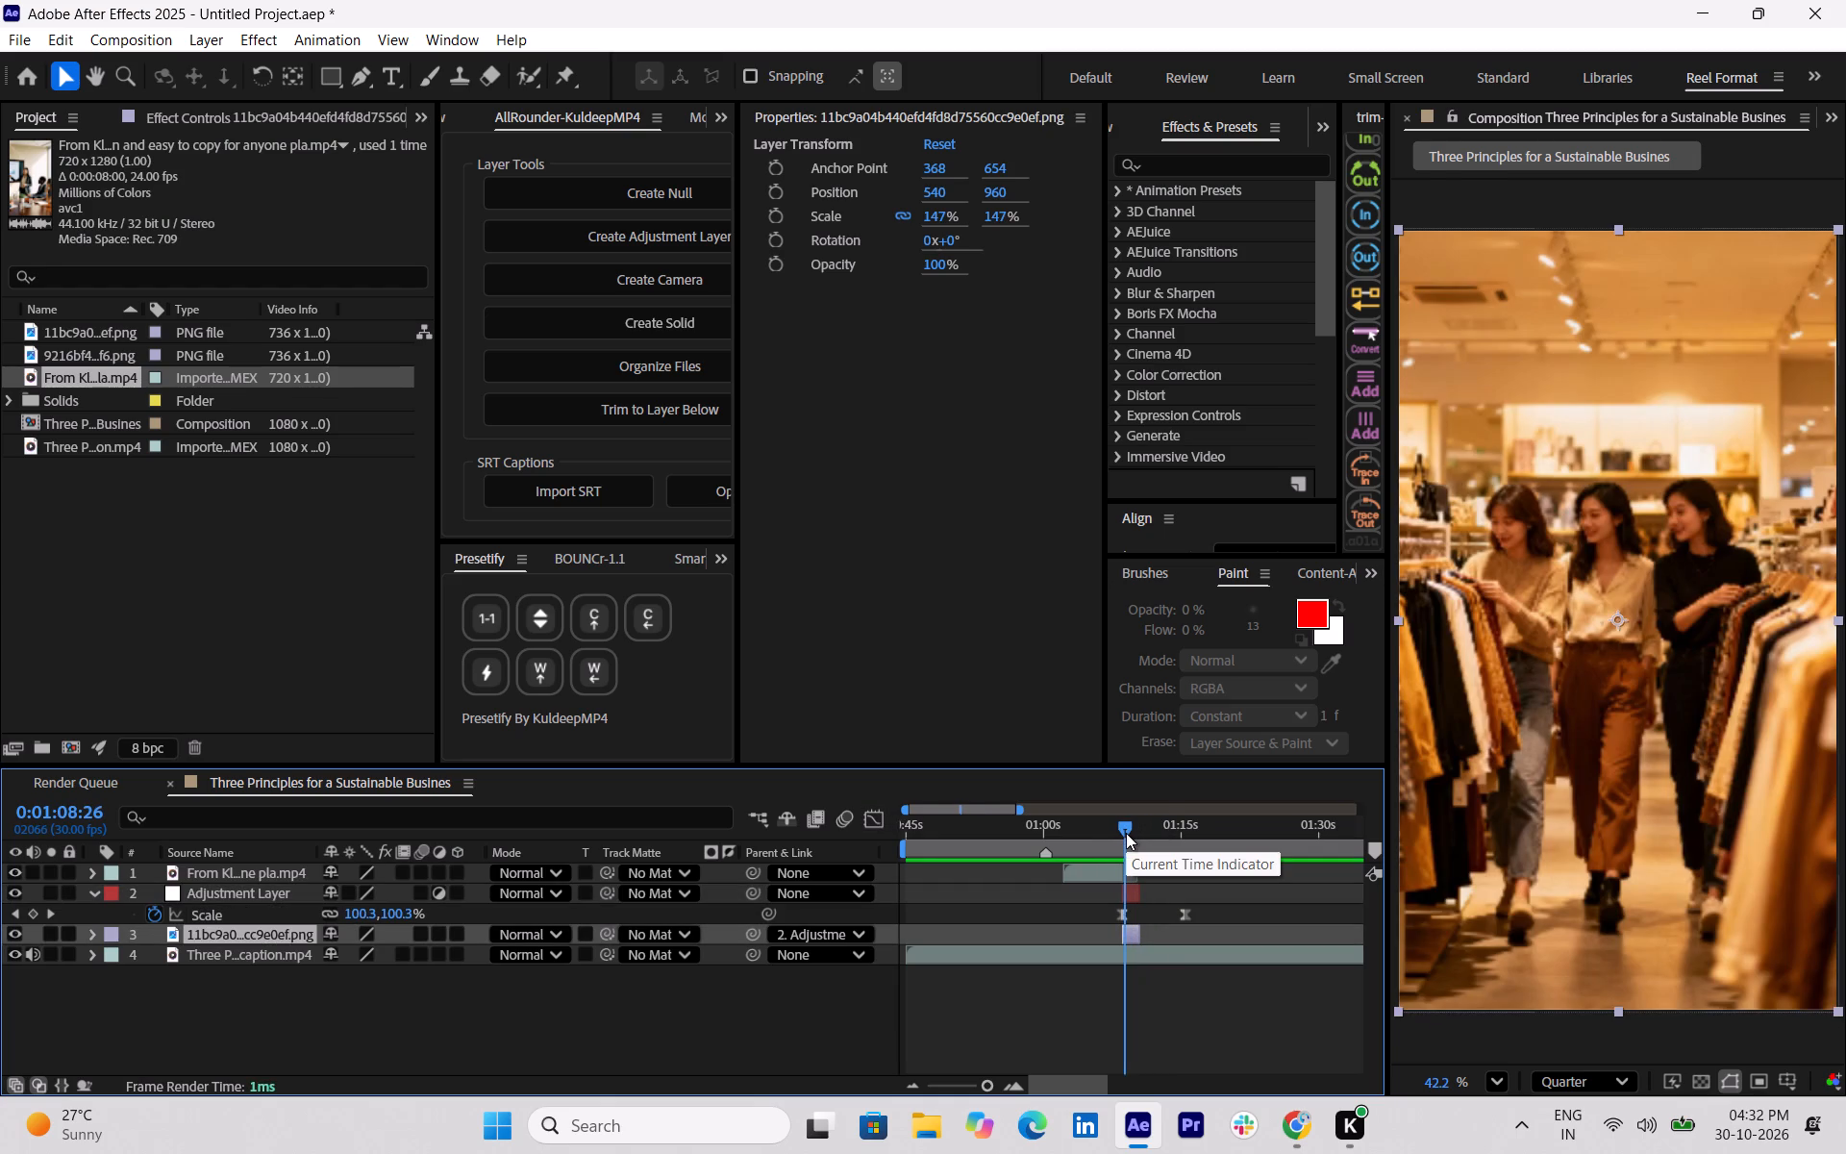
pyautogui.hotkey('ctrl', 'space')
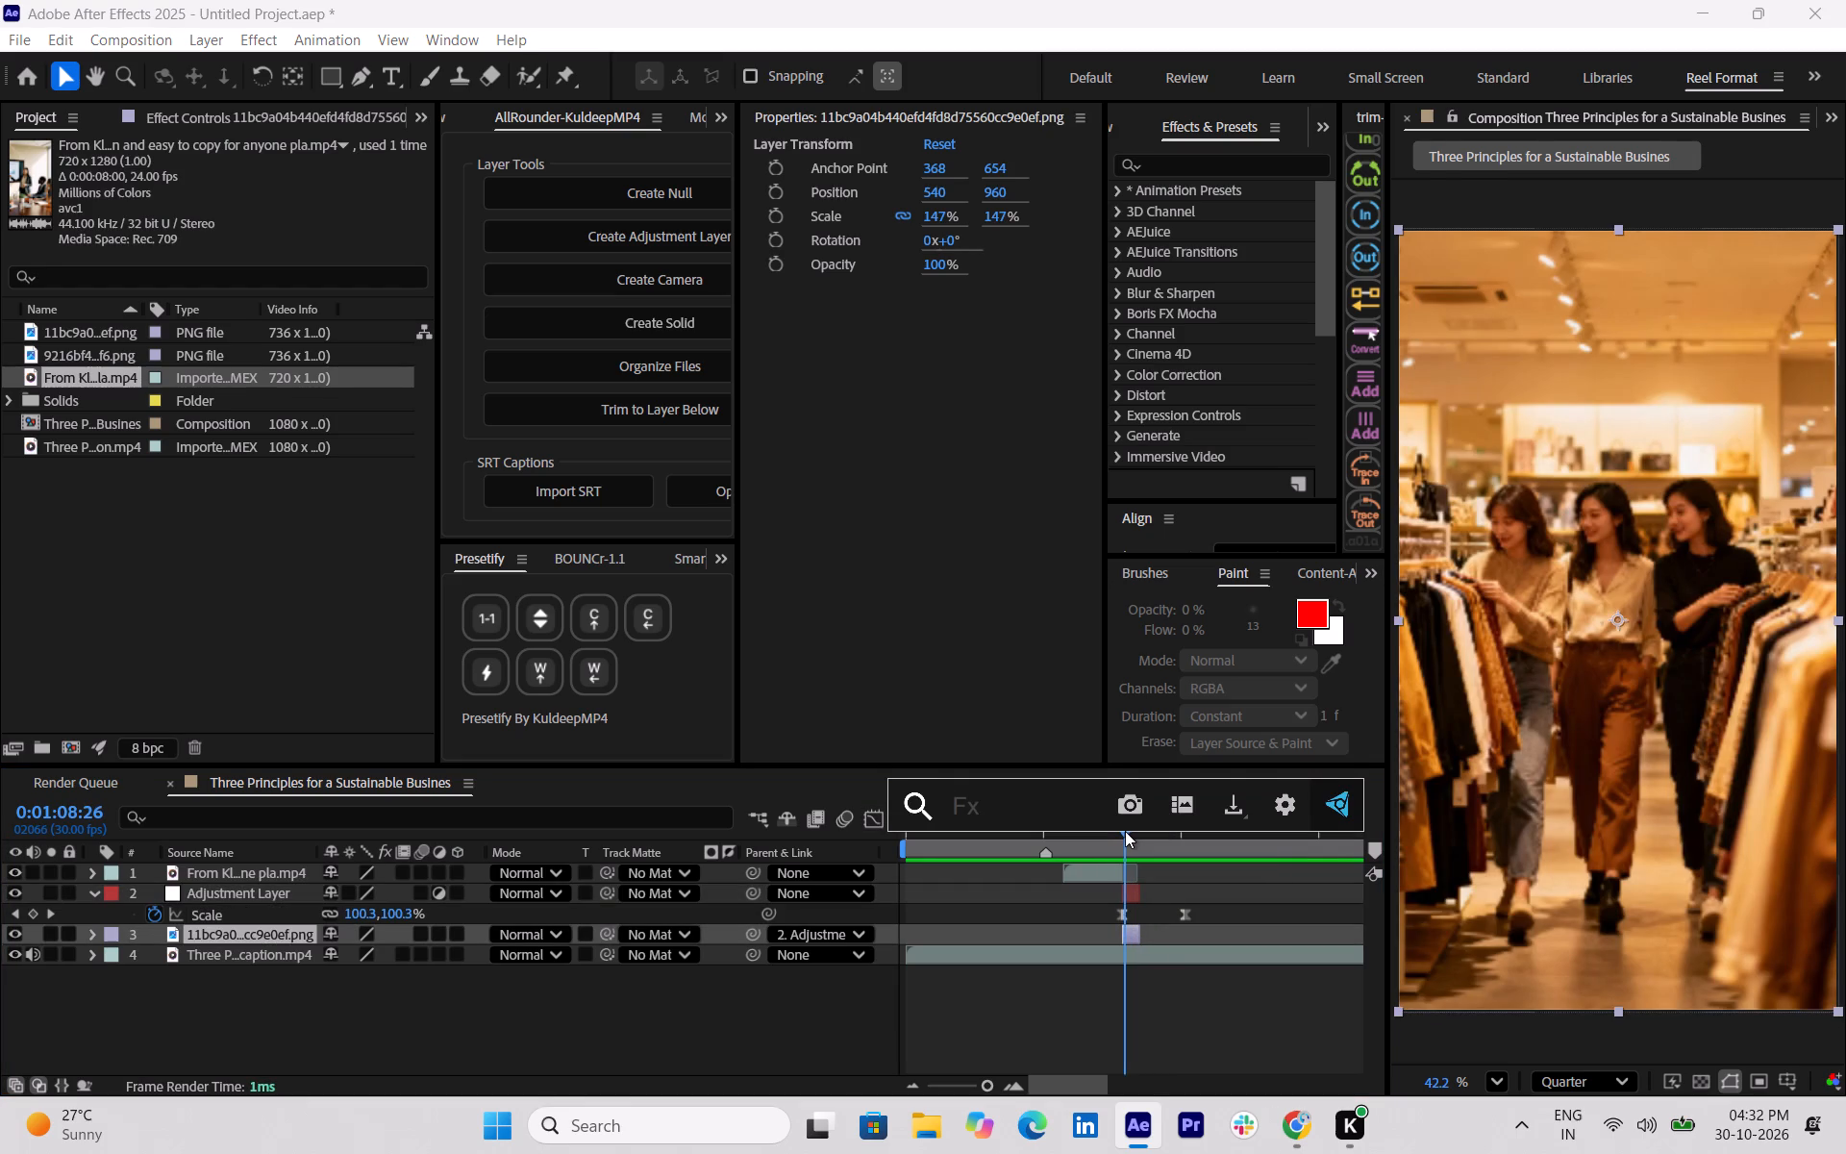
pyautogui.write('vi')
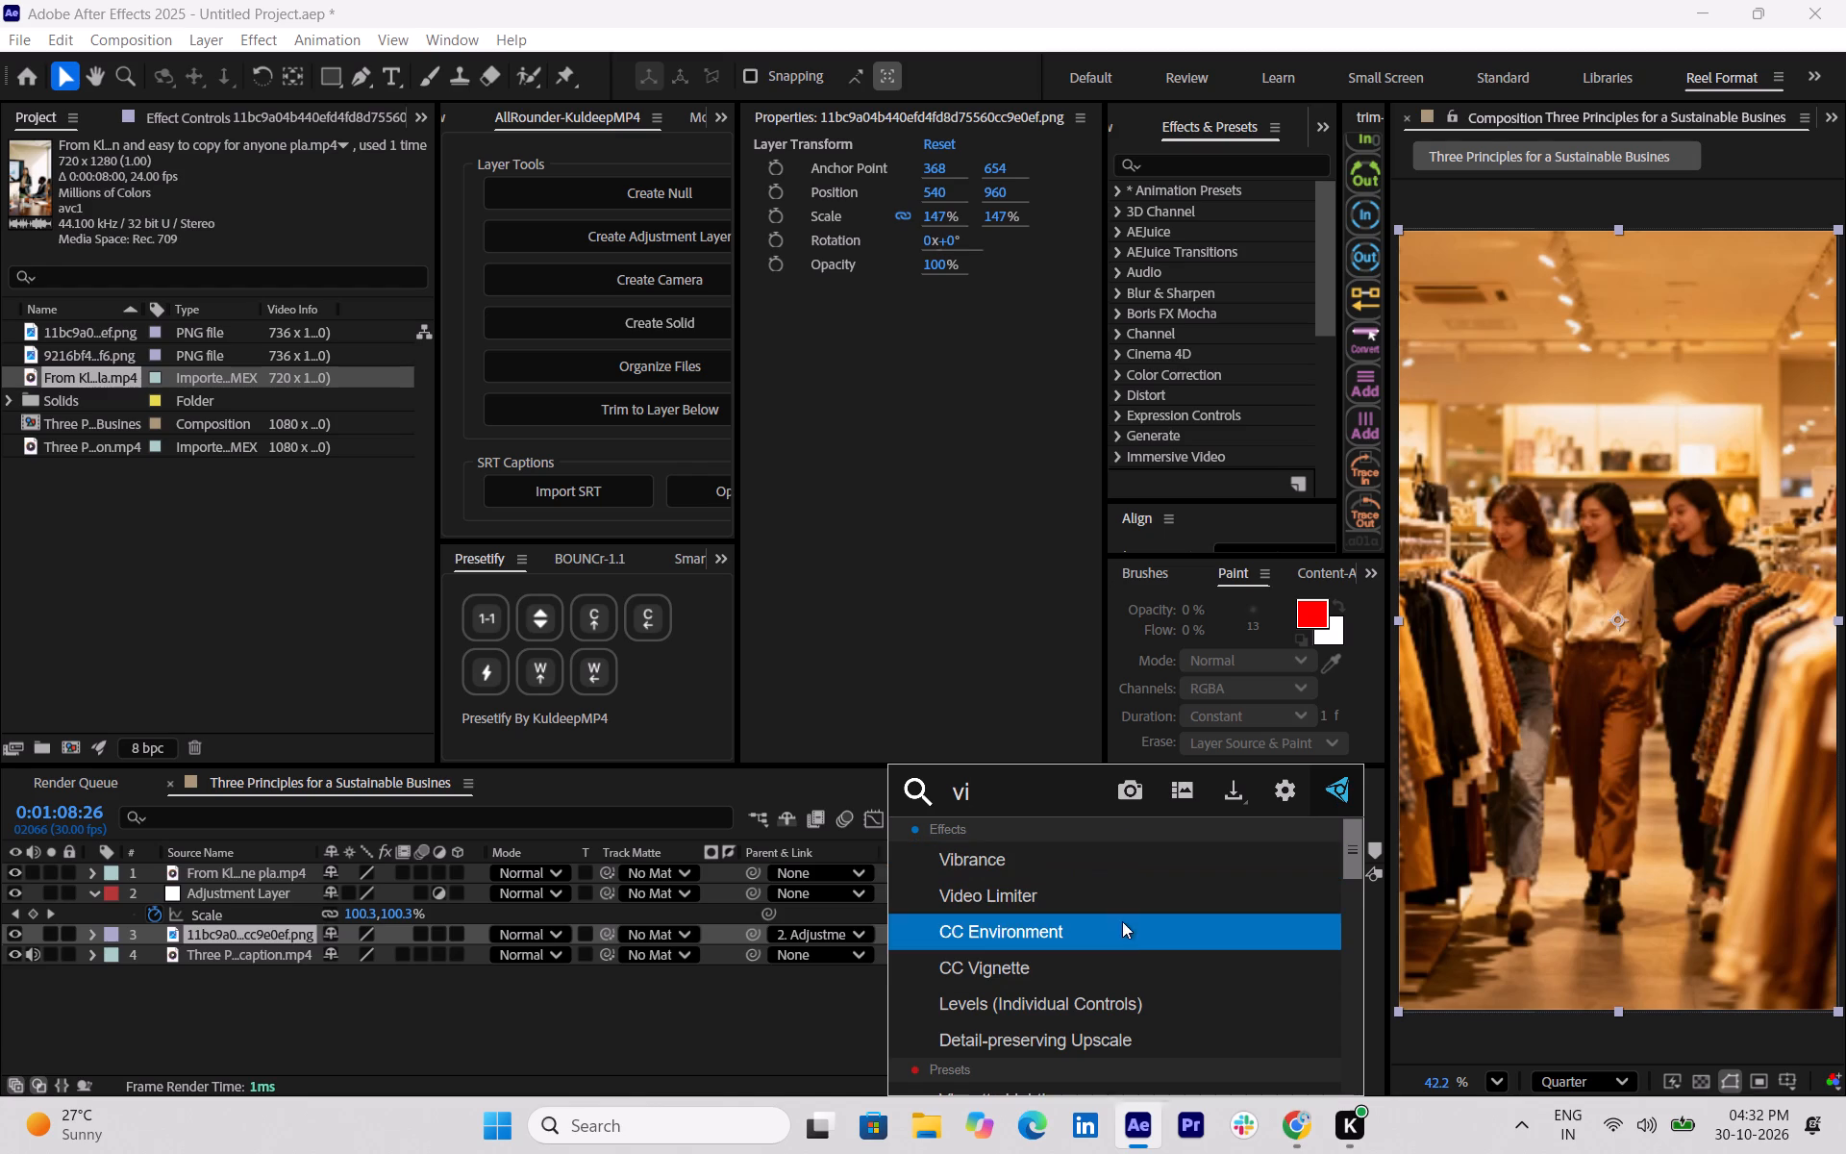
pyautogui.click(1123, 962)
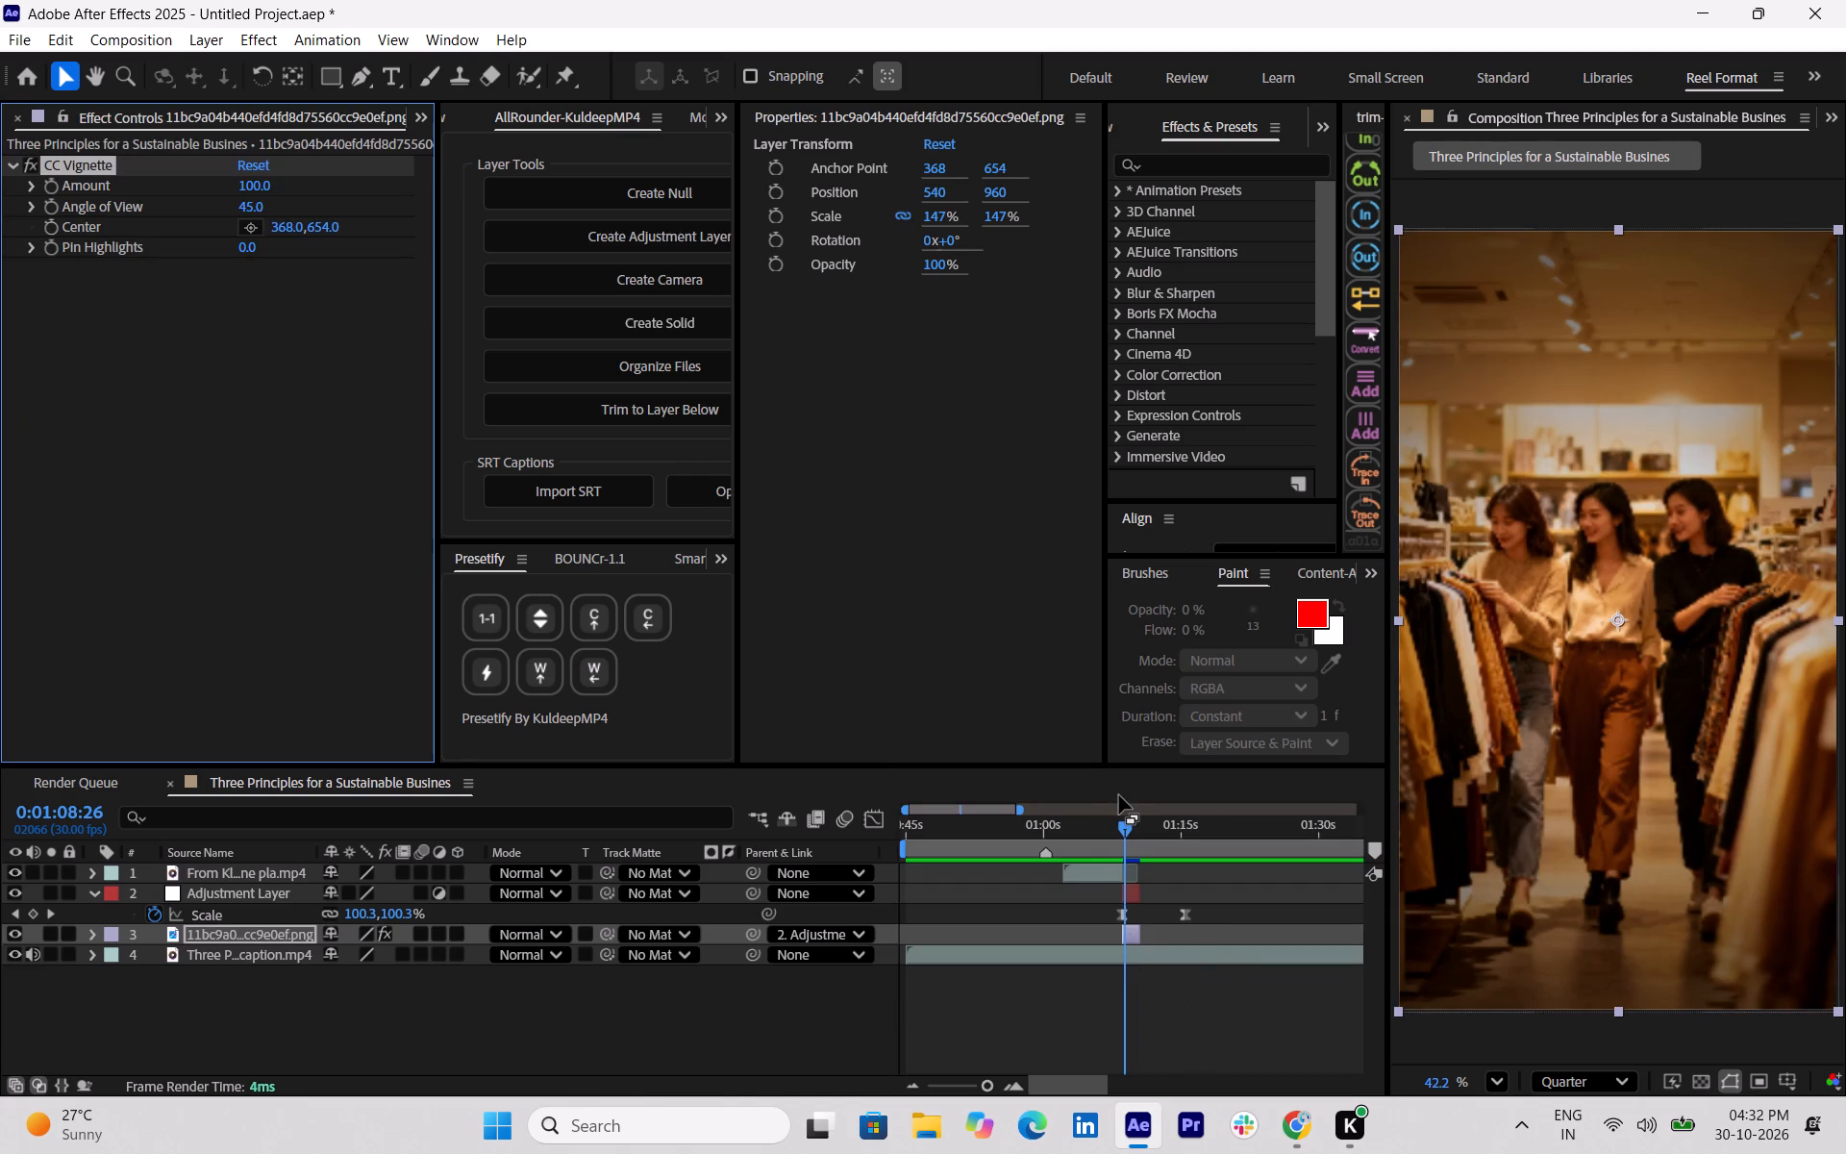
# Preview from 0:01:08:26 through the vignetted image and the narration that follows, with the whole composition fitted in the timeline.
pyautogui.click(1149, 970)
pyautogui.press('space')
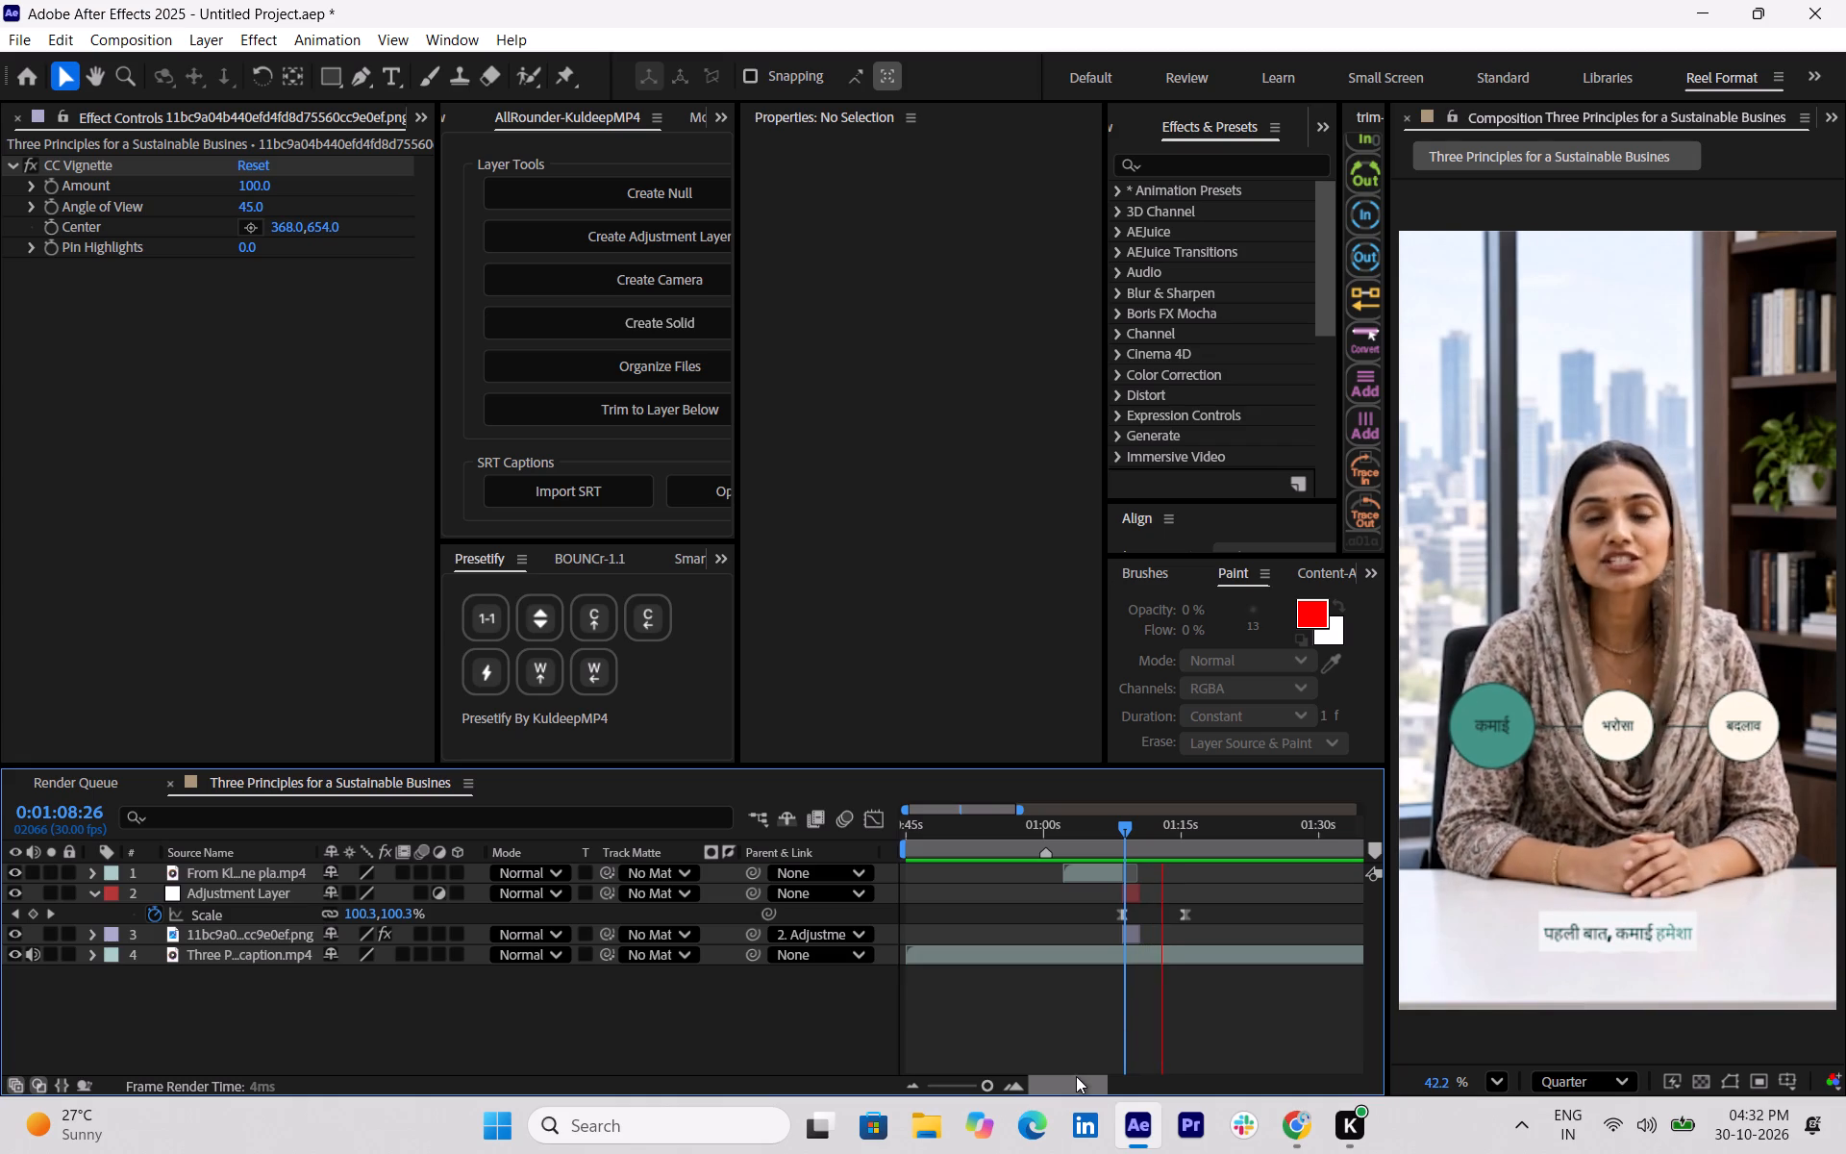
pyautogui.press('space')
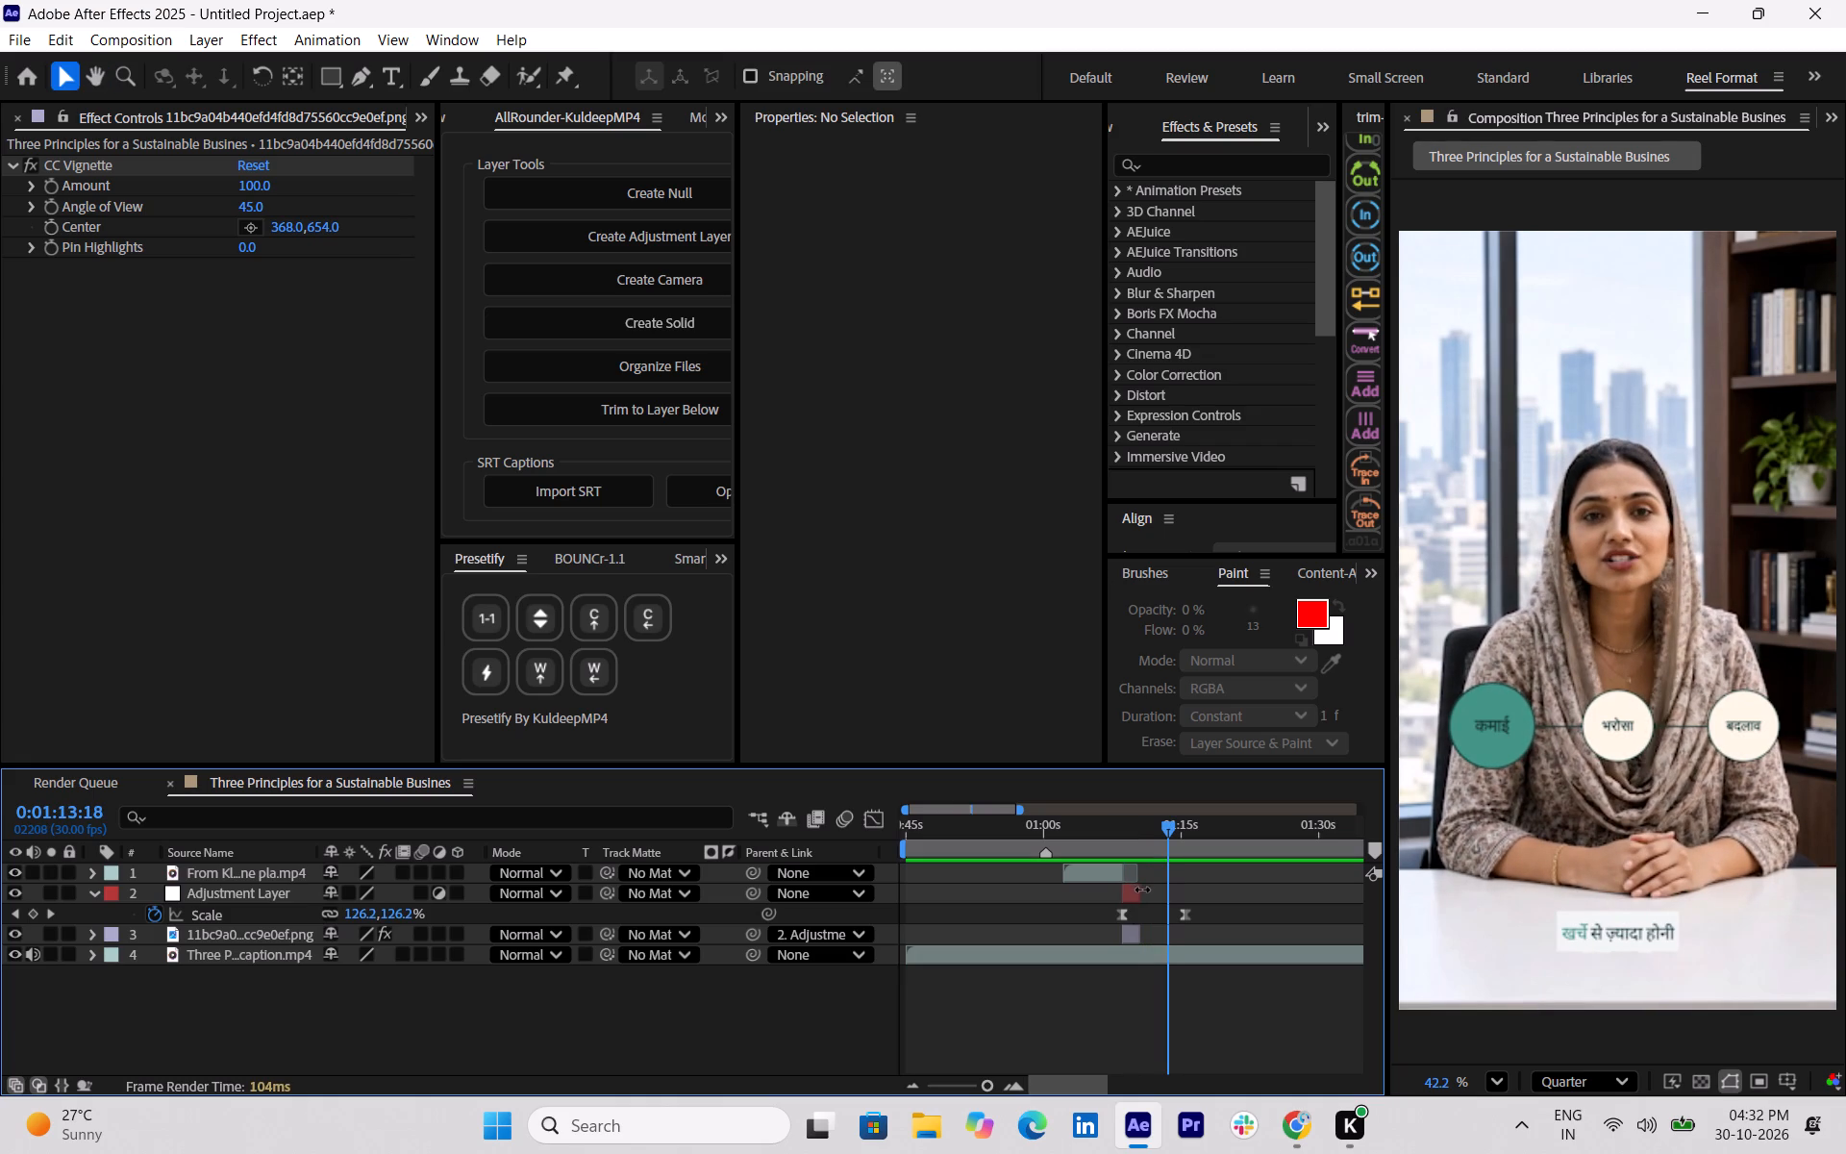
pyautogui.press('space')
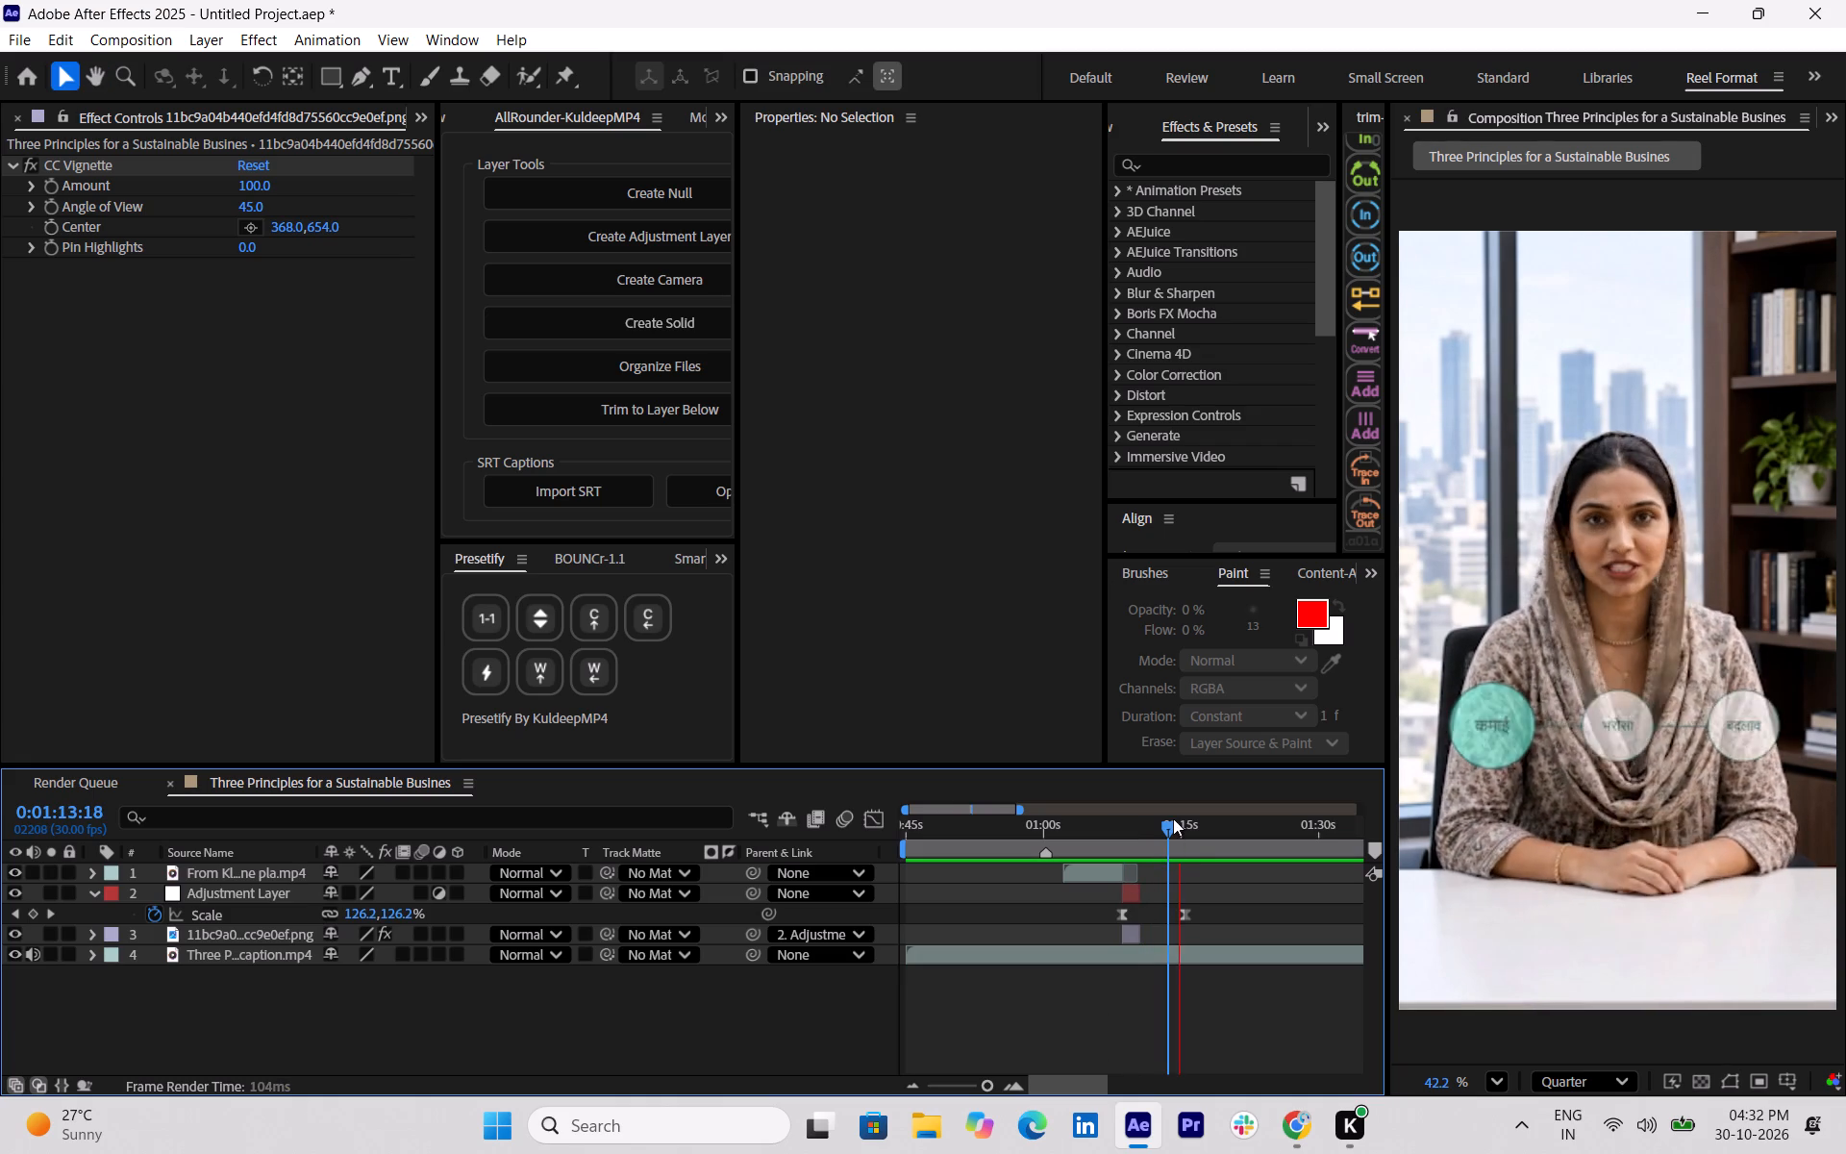
pyautogui.moveTo(1080, 1085); pyautogui.dragTo(1102, 1082)
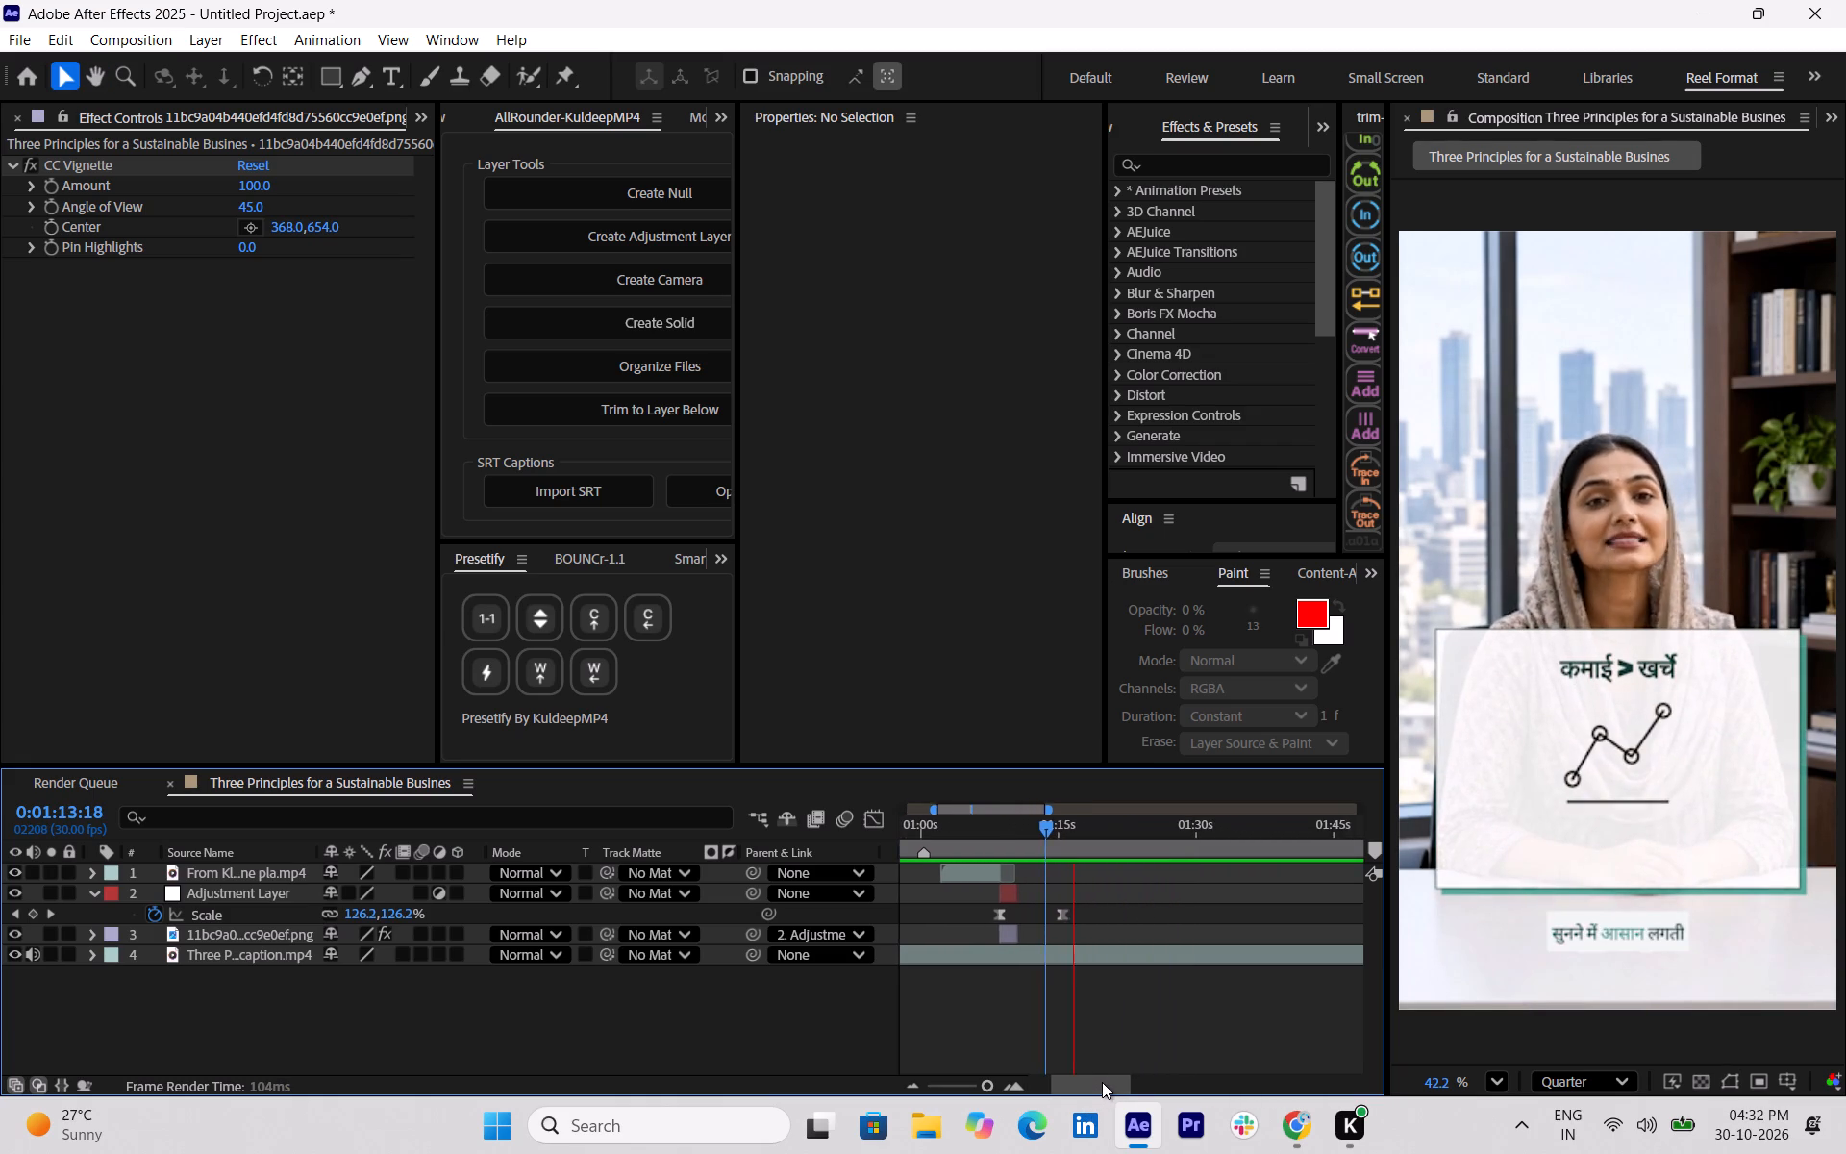
pyautogui.moveTo(1102, 1082); pyautogui.dragTo(1128, 1082)
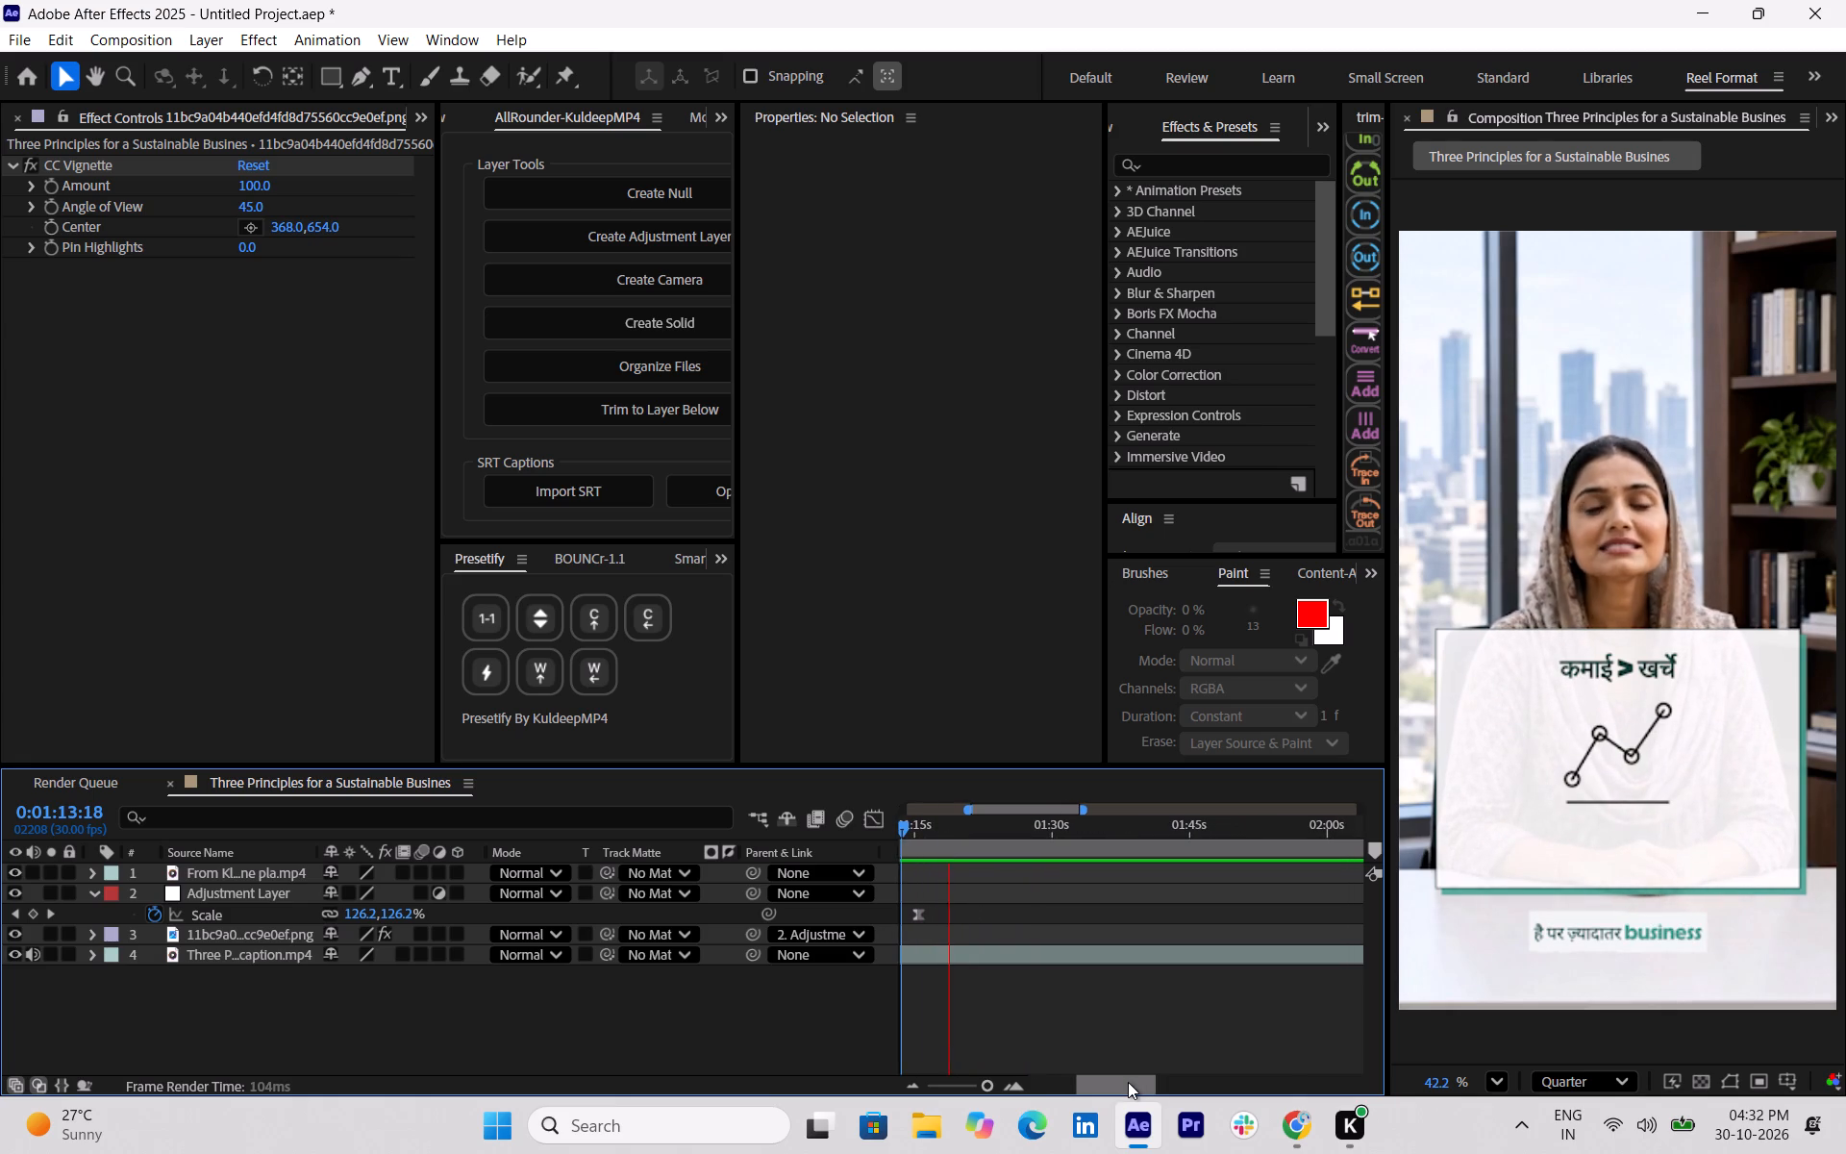
pyautogui.moveTo(985, 1087); pyautogui.dragTo(978, 1087)
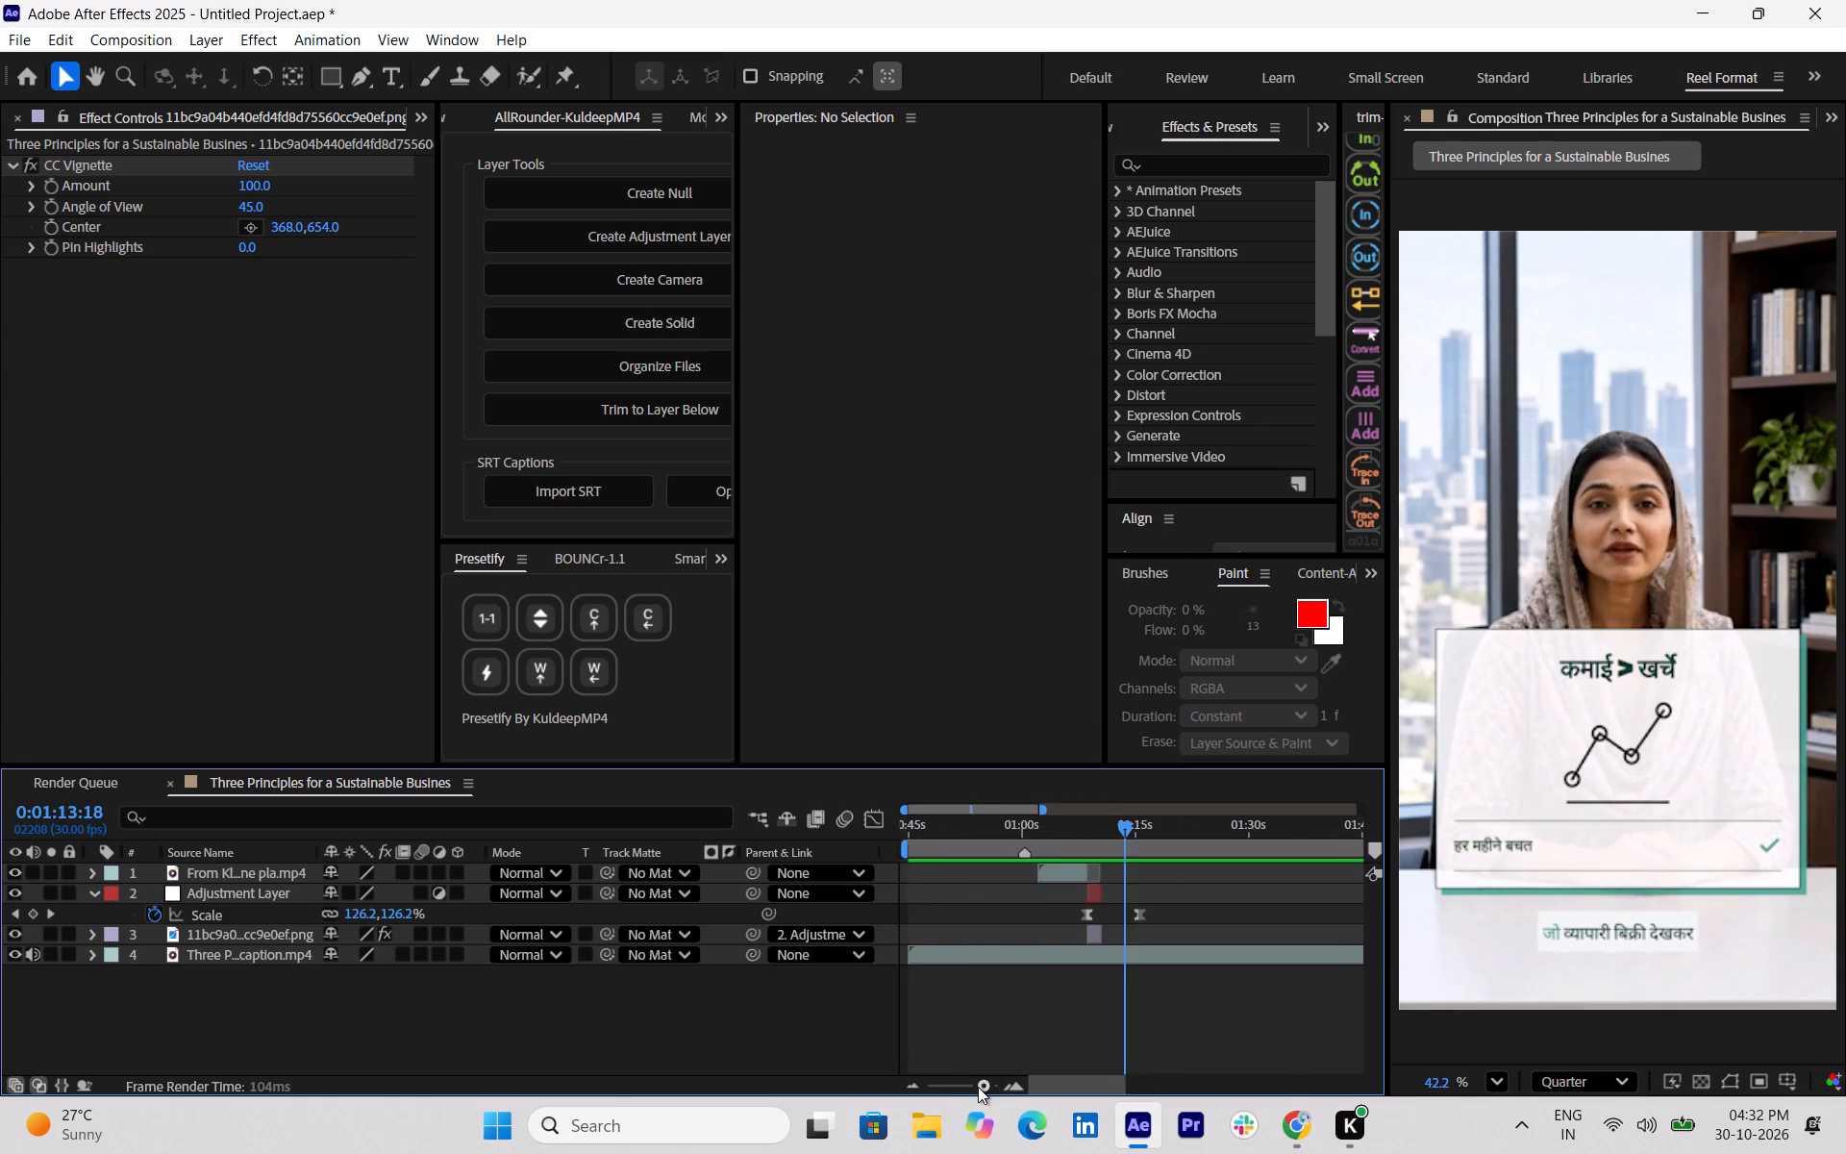
pyautogui.moveTo(978, 1087); pyautogui.dragTo(934, 1088)
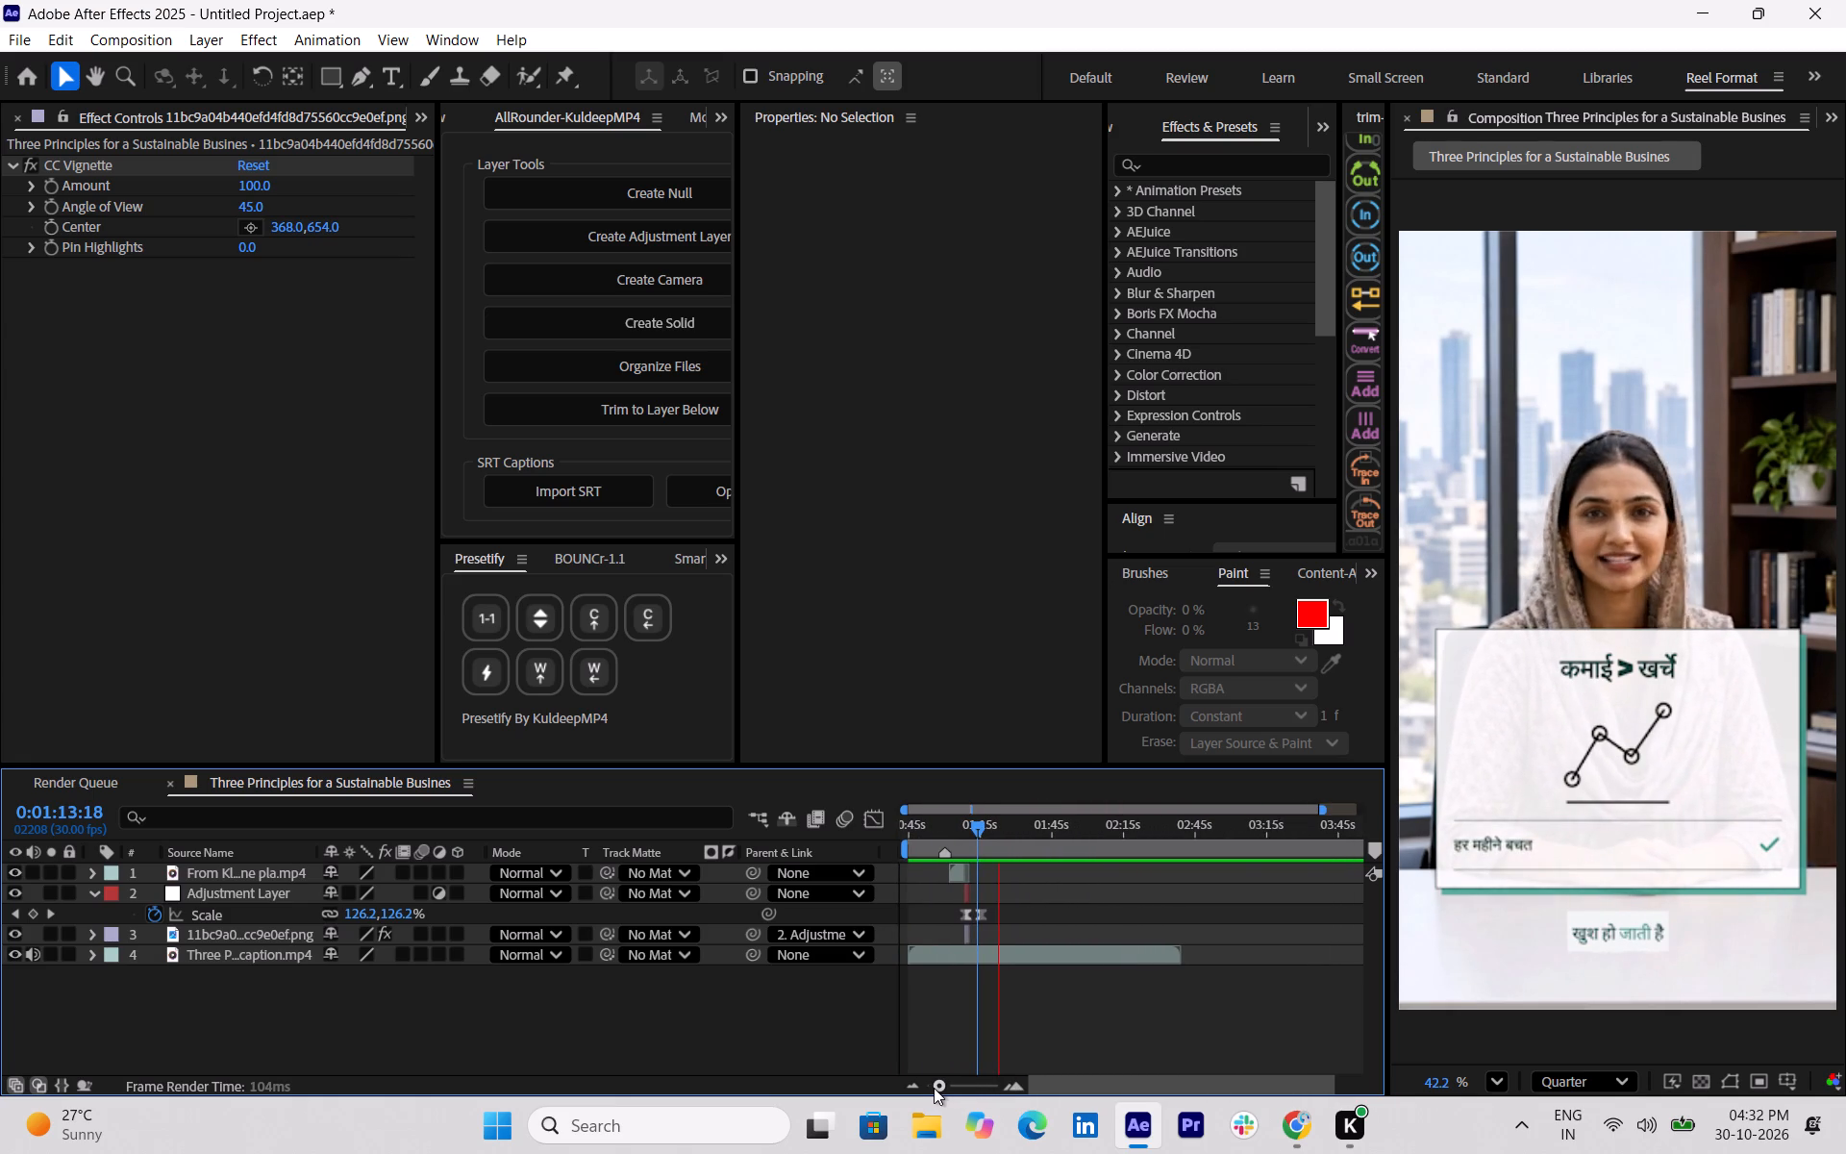
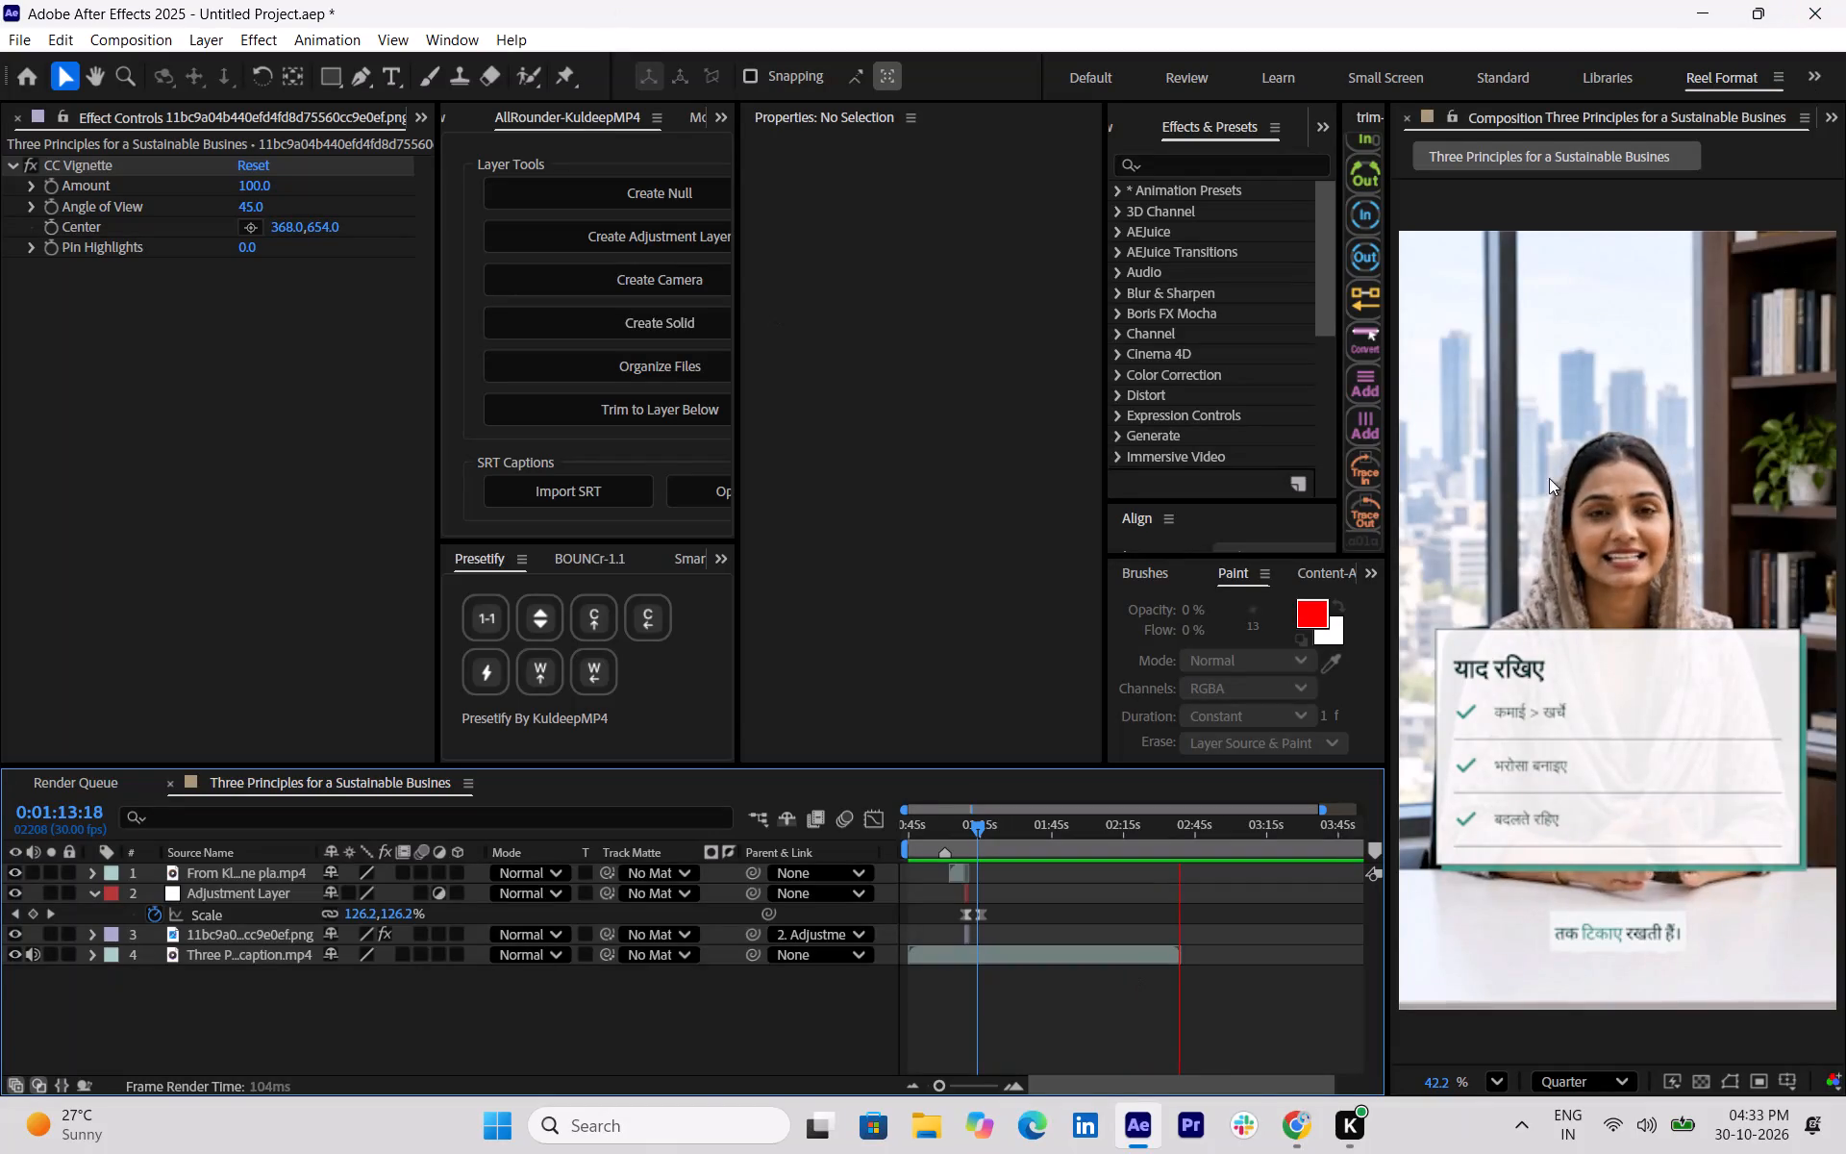
# Preview the composition from 0:00:45:00 until the meeting clip plays.
pyautogui.press('space')
pyautogui.moveTo(1188, 833); pyautogui.dragTo(1125, 836)
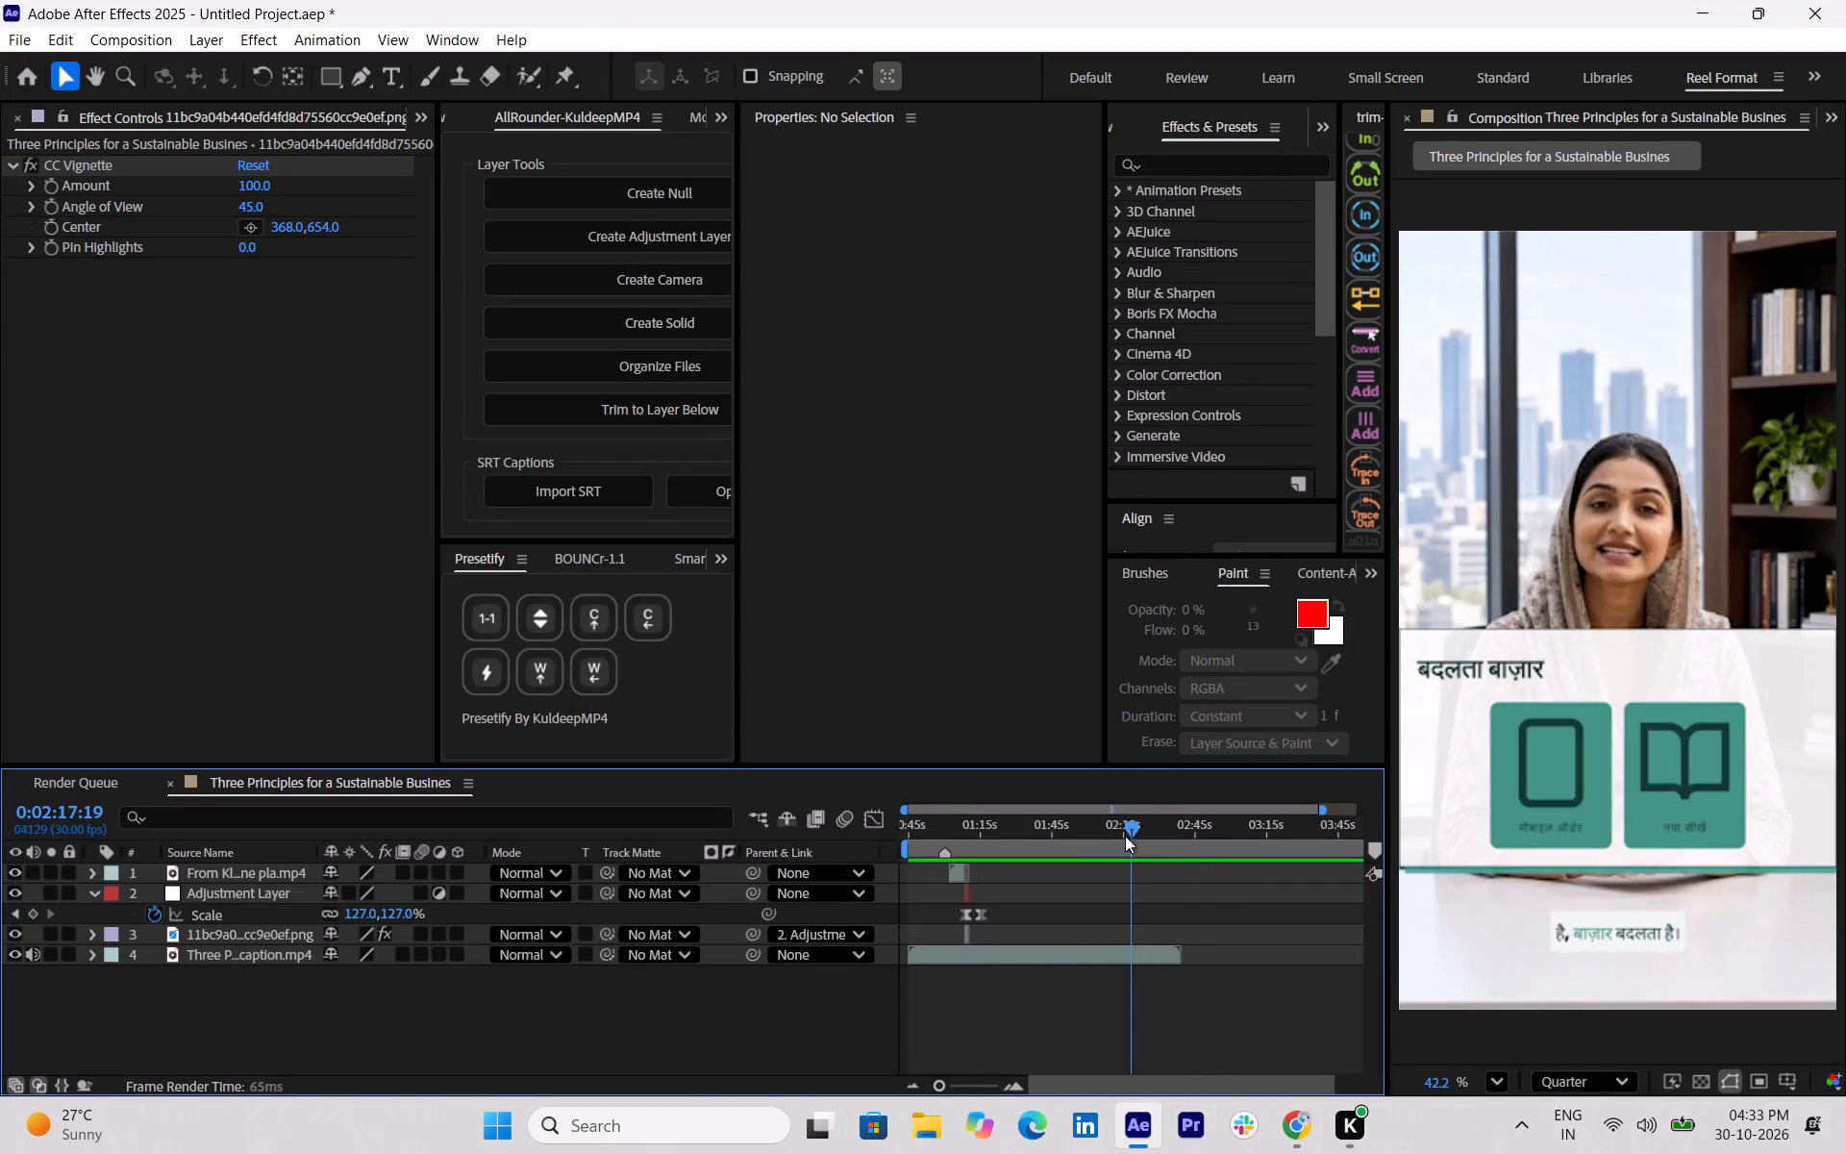
pyautogui.moveTo(1125, 836); pyautogui.dragTo(890, 844)
pyautogui.press('space')
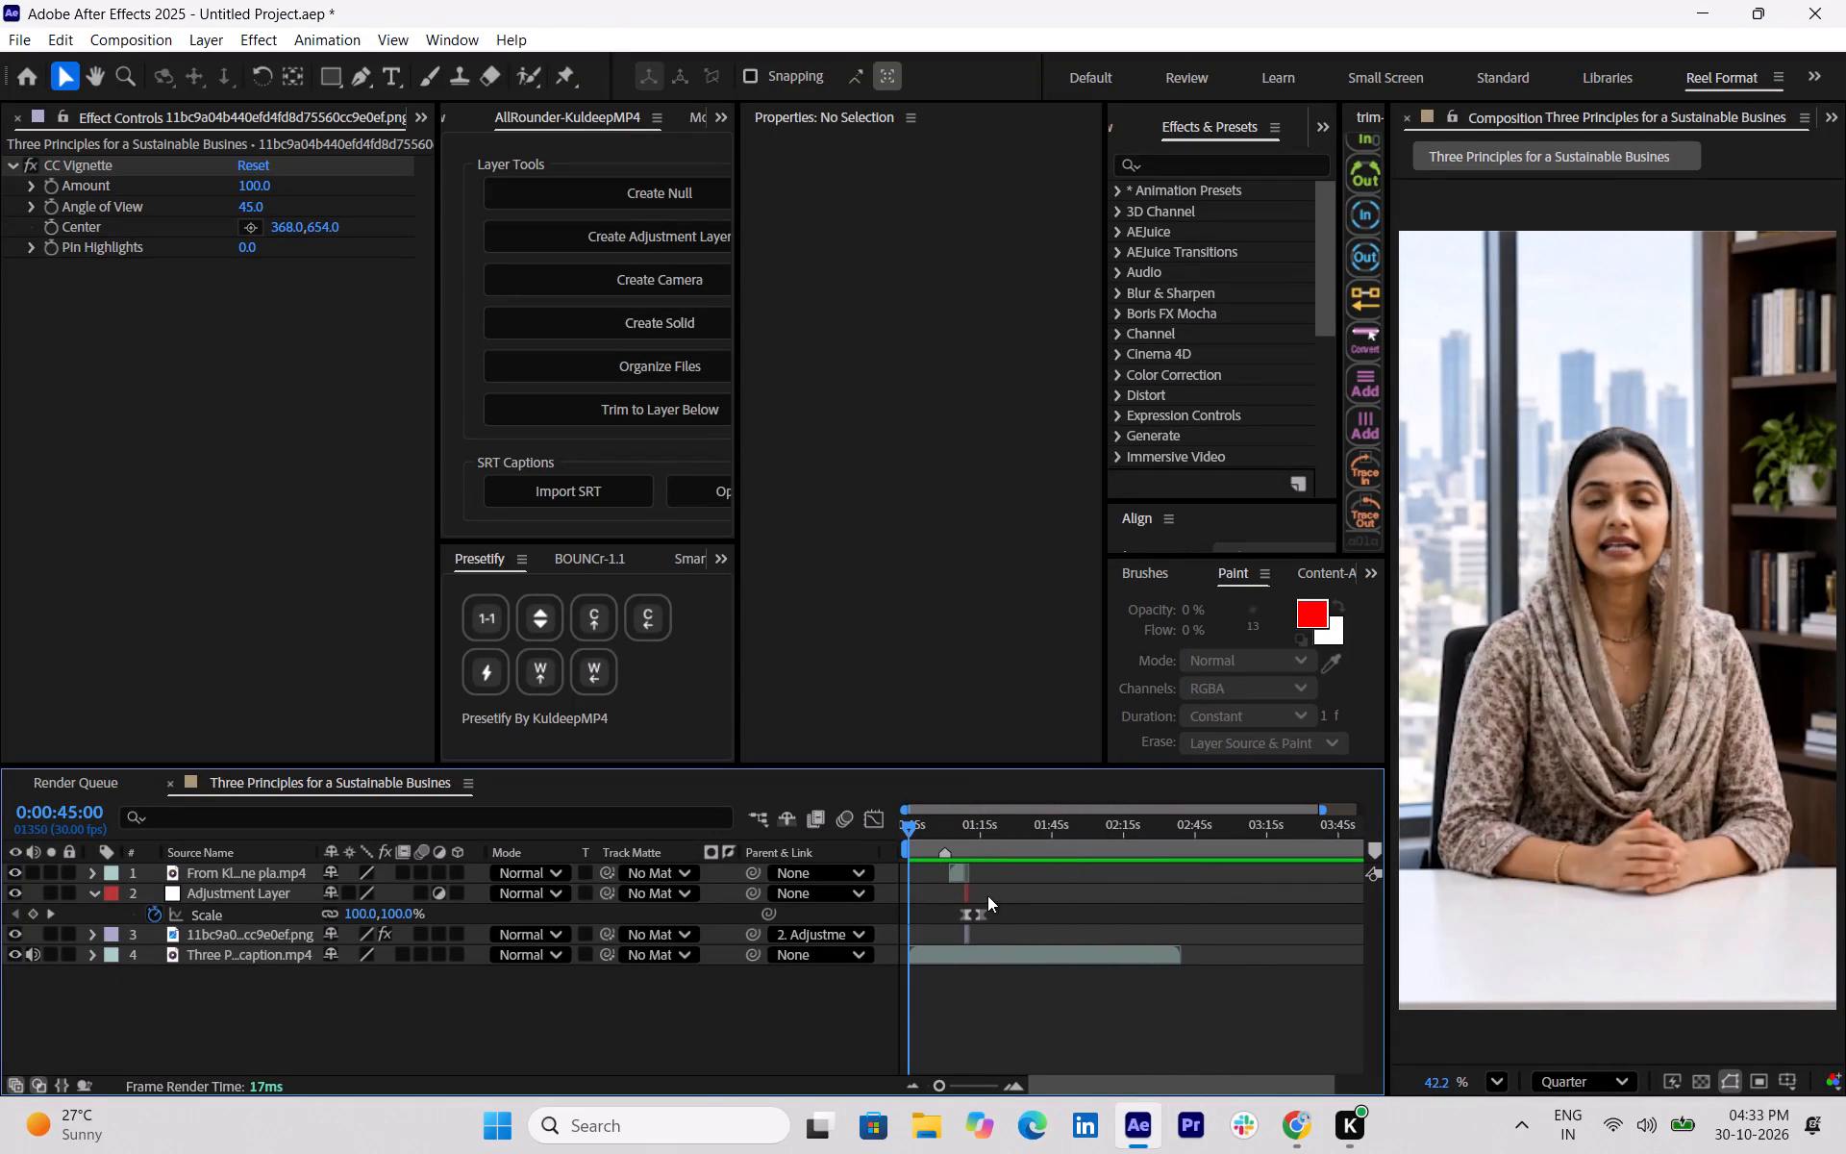
pyautogui.press('space')
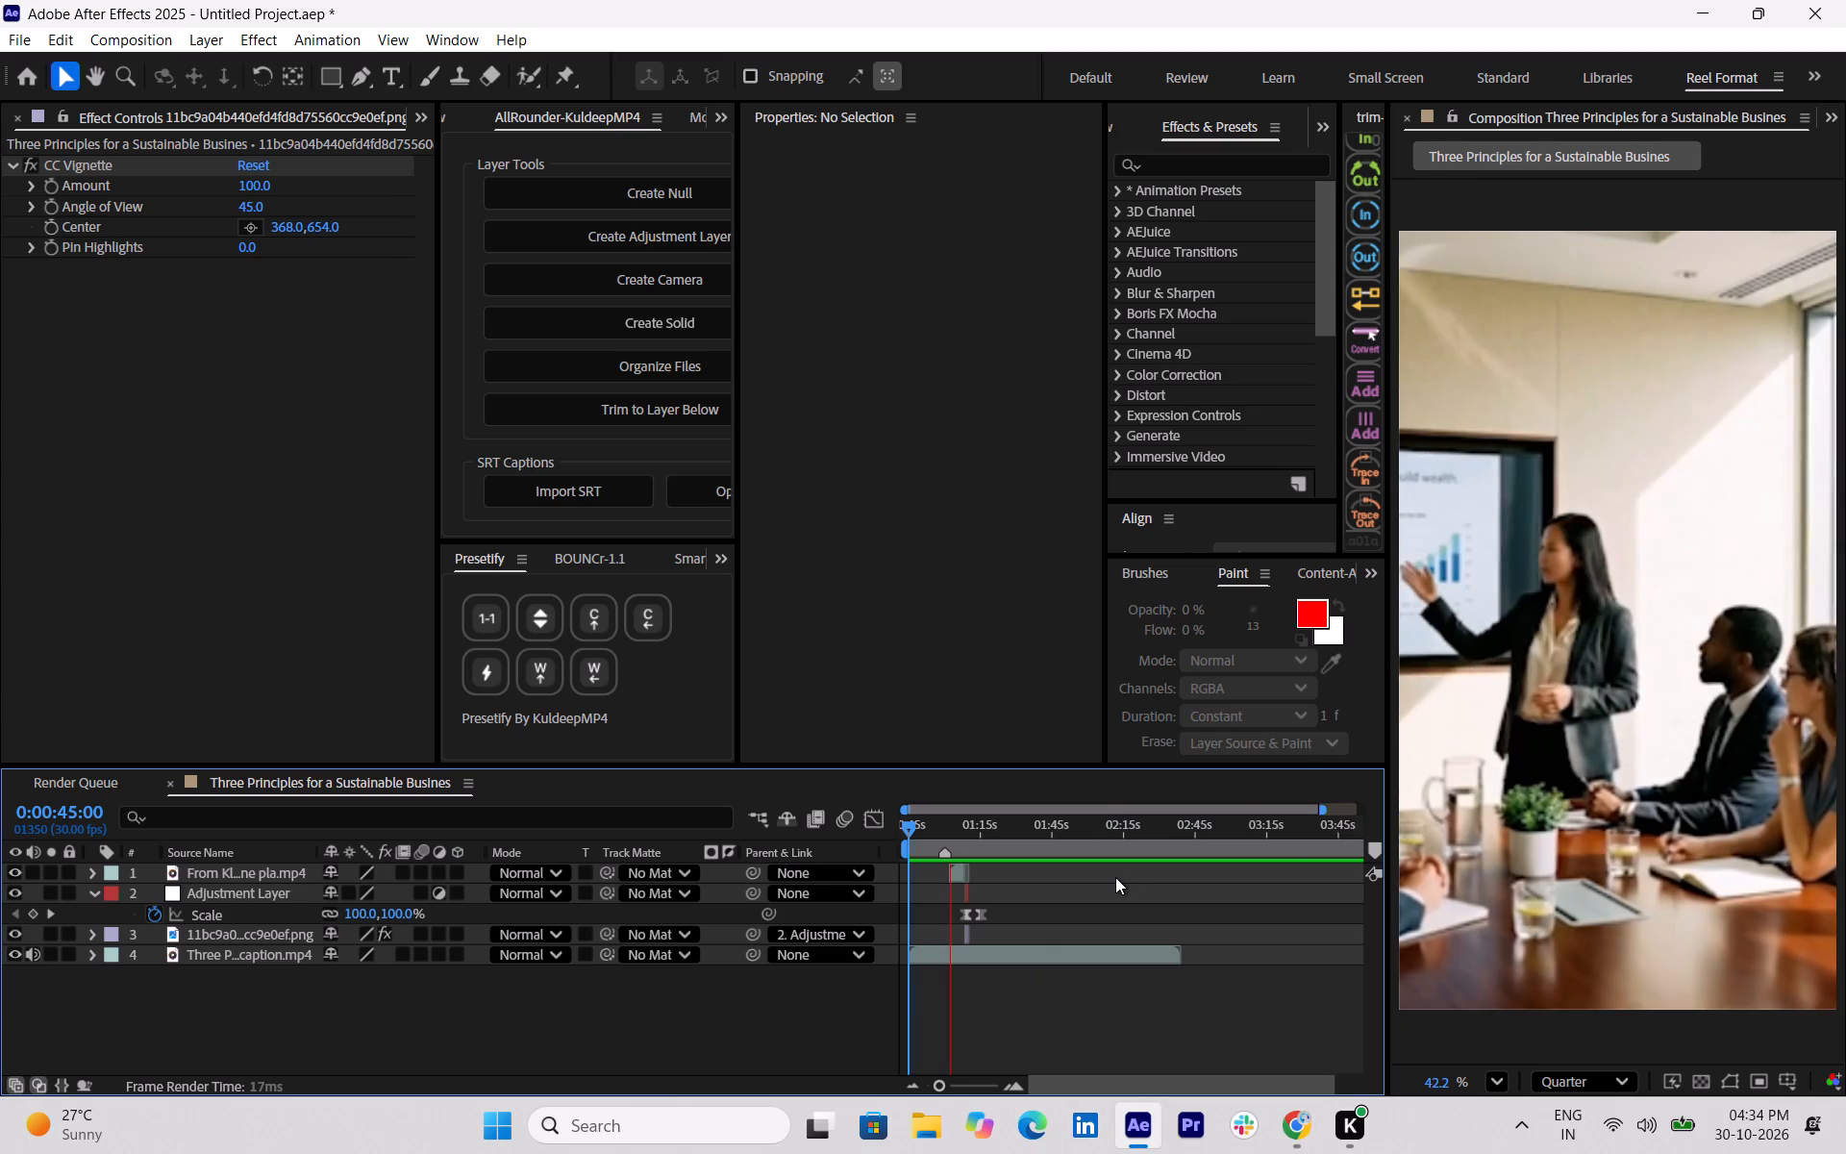
pyautogui.press('space')
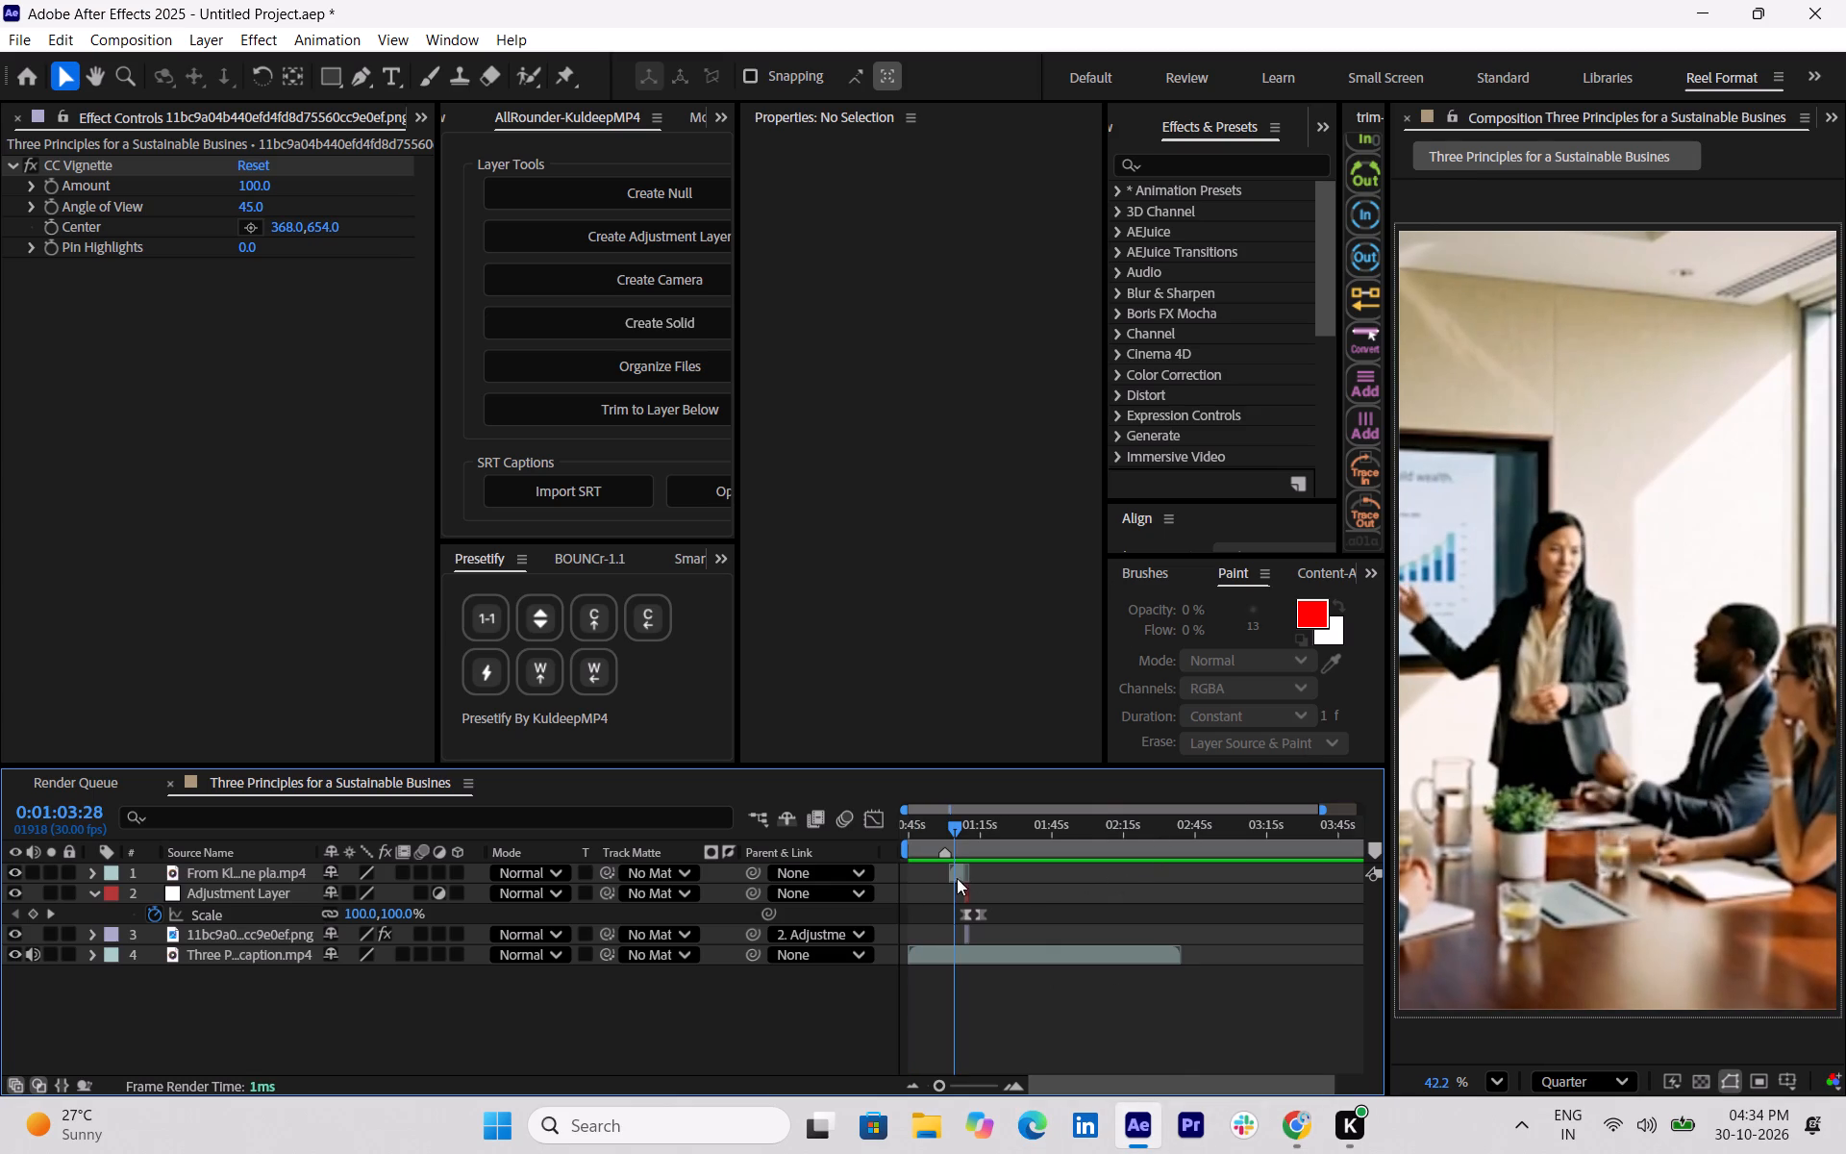
# Move the meeting video layer slightly earlier so it starts at about 0:01:01, and preview it from 0:01:00:03.
pyautogui.click(955, 878)
pyautogui.moveTo(954, 878); pyautogui.dragTo(935, 878)
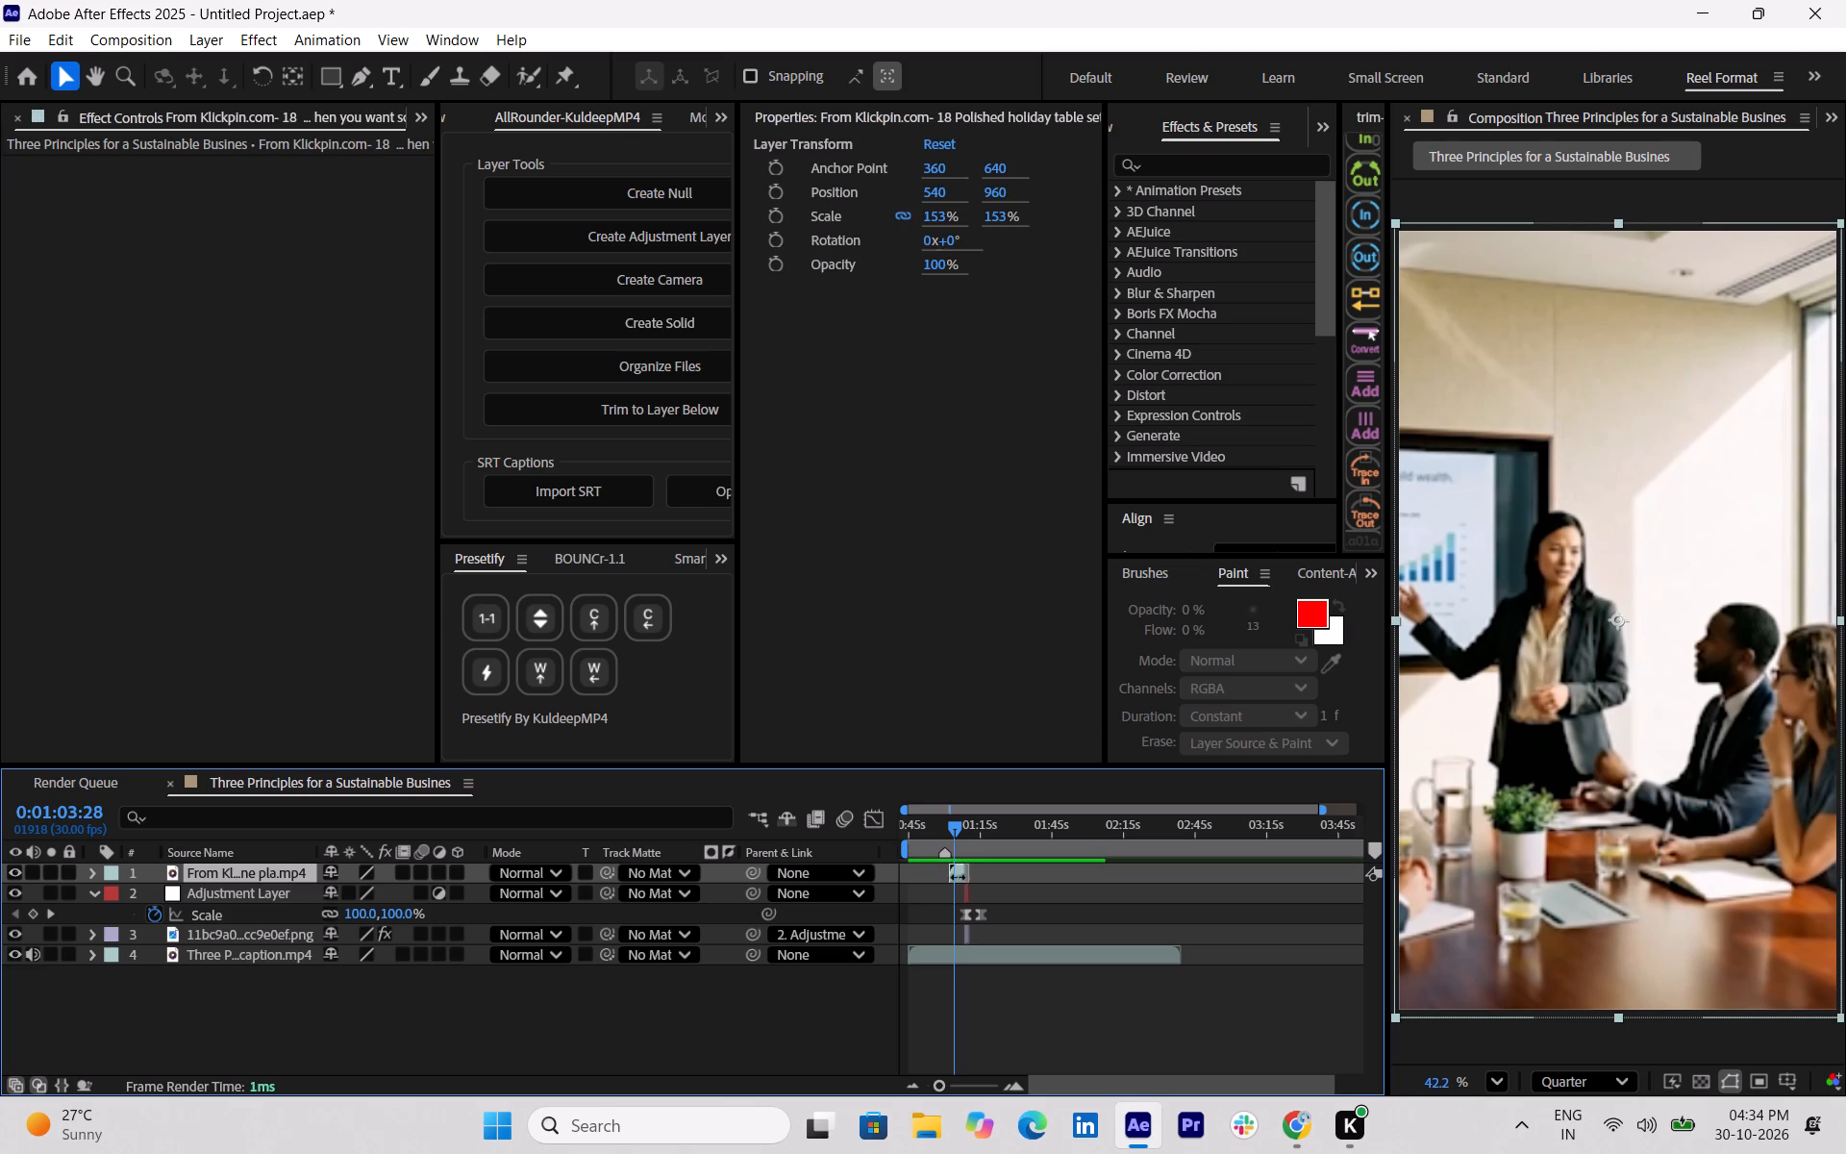
pyautogui.click(957, 875)
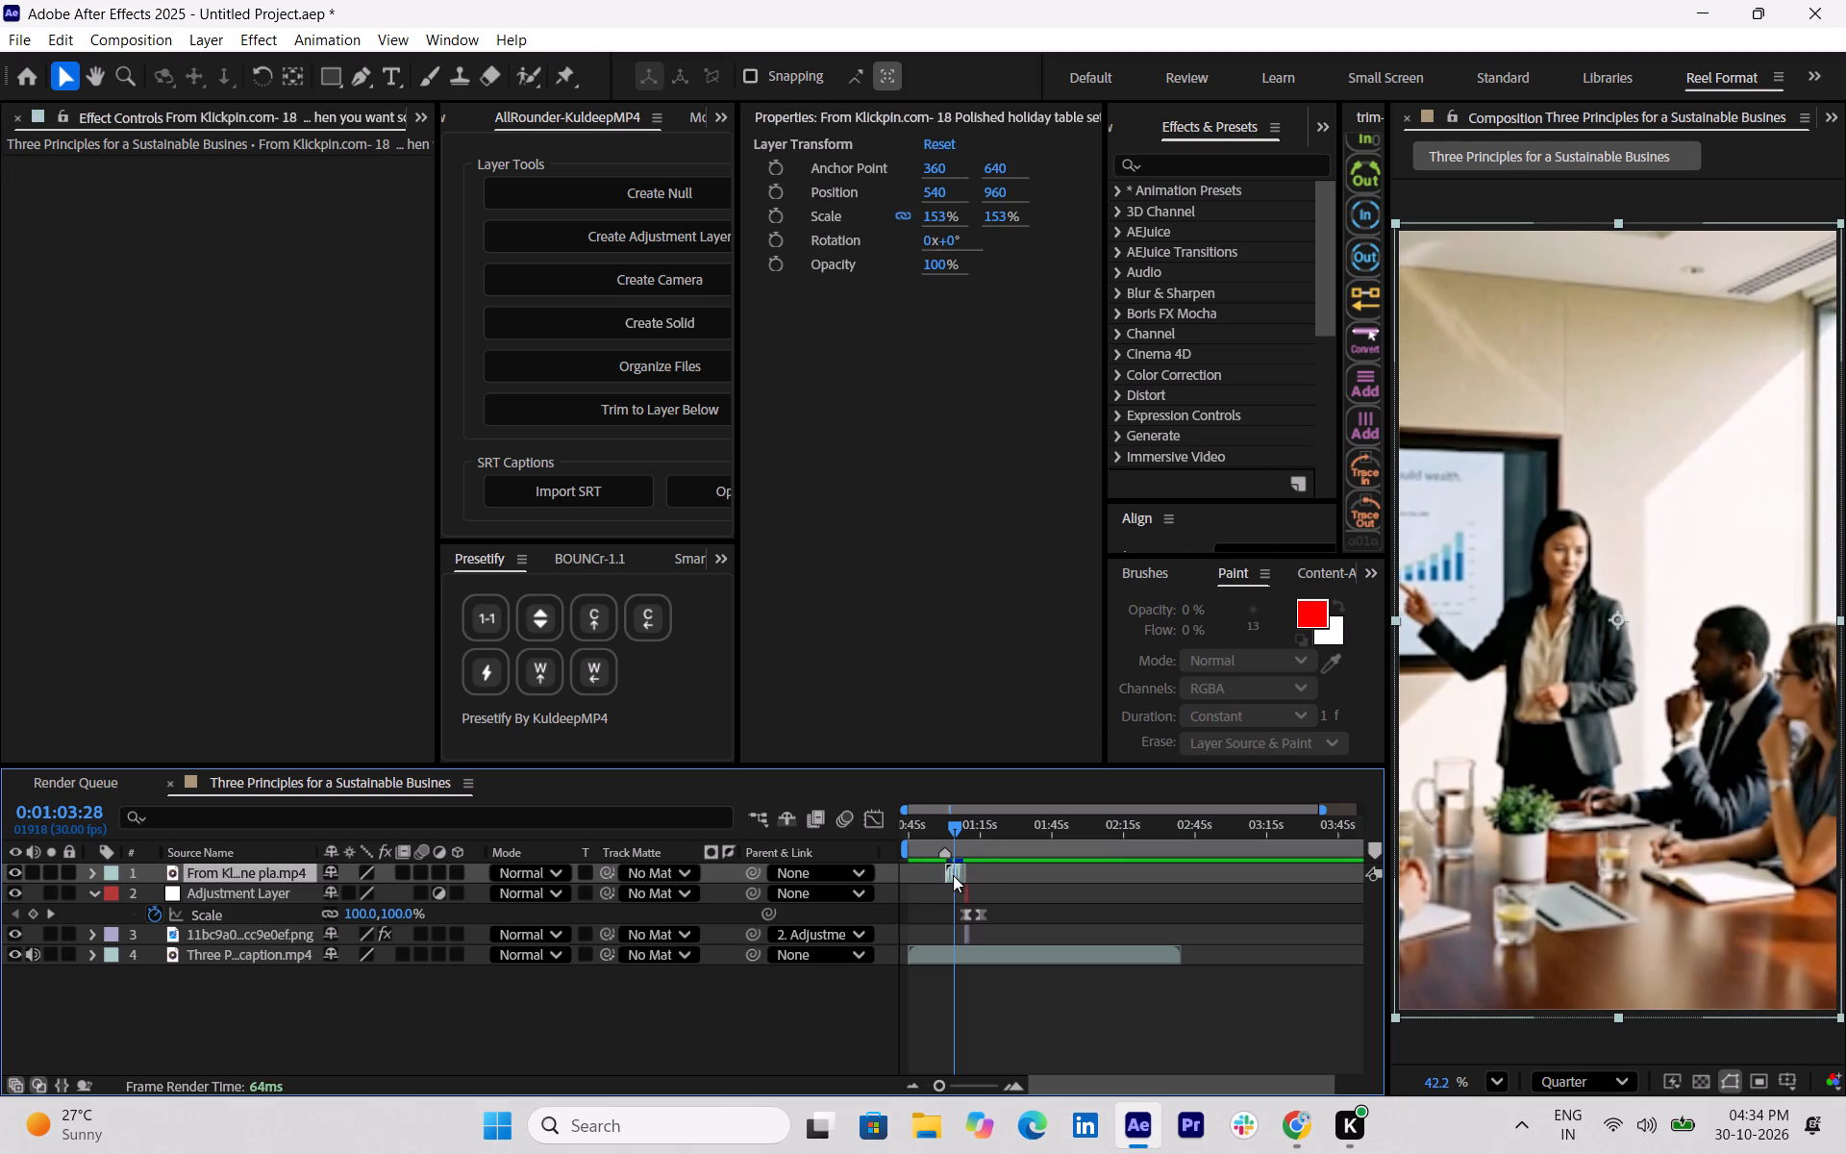
pyautogui.moveTo(955, 828); pyautogui.dragTo(945, 827)
pyautogui.press('space')
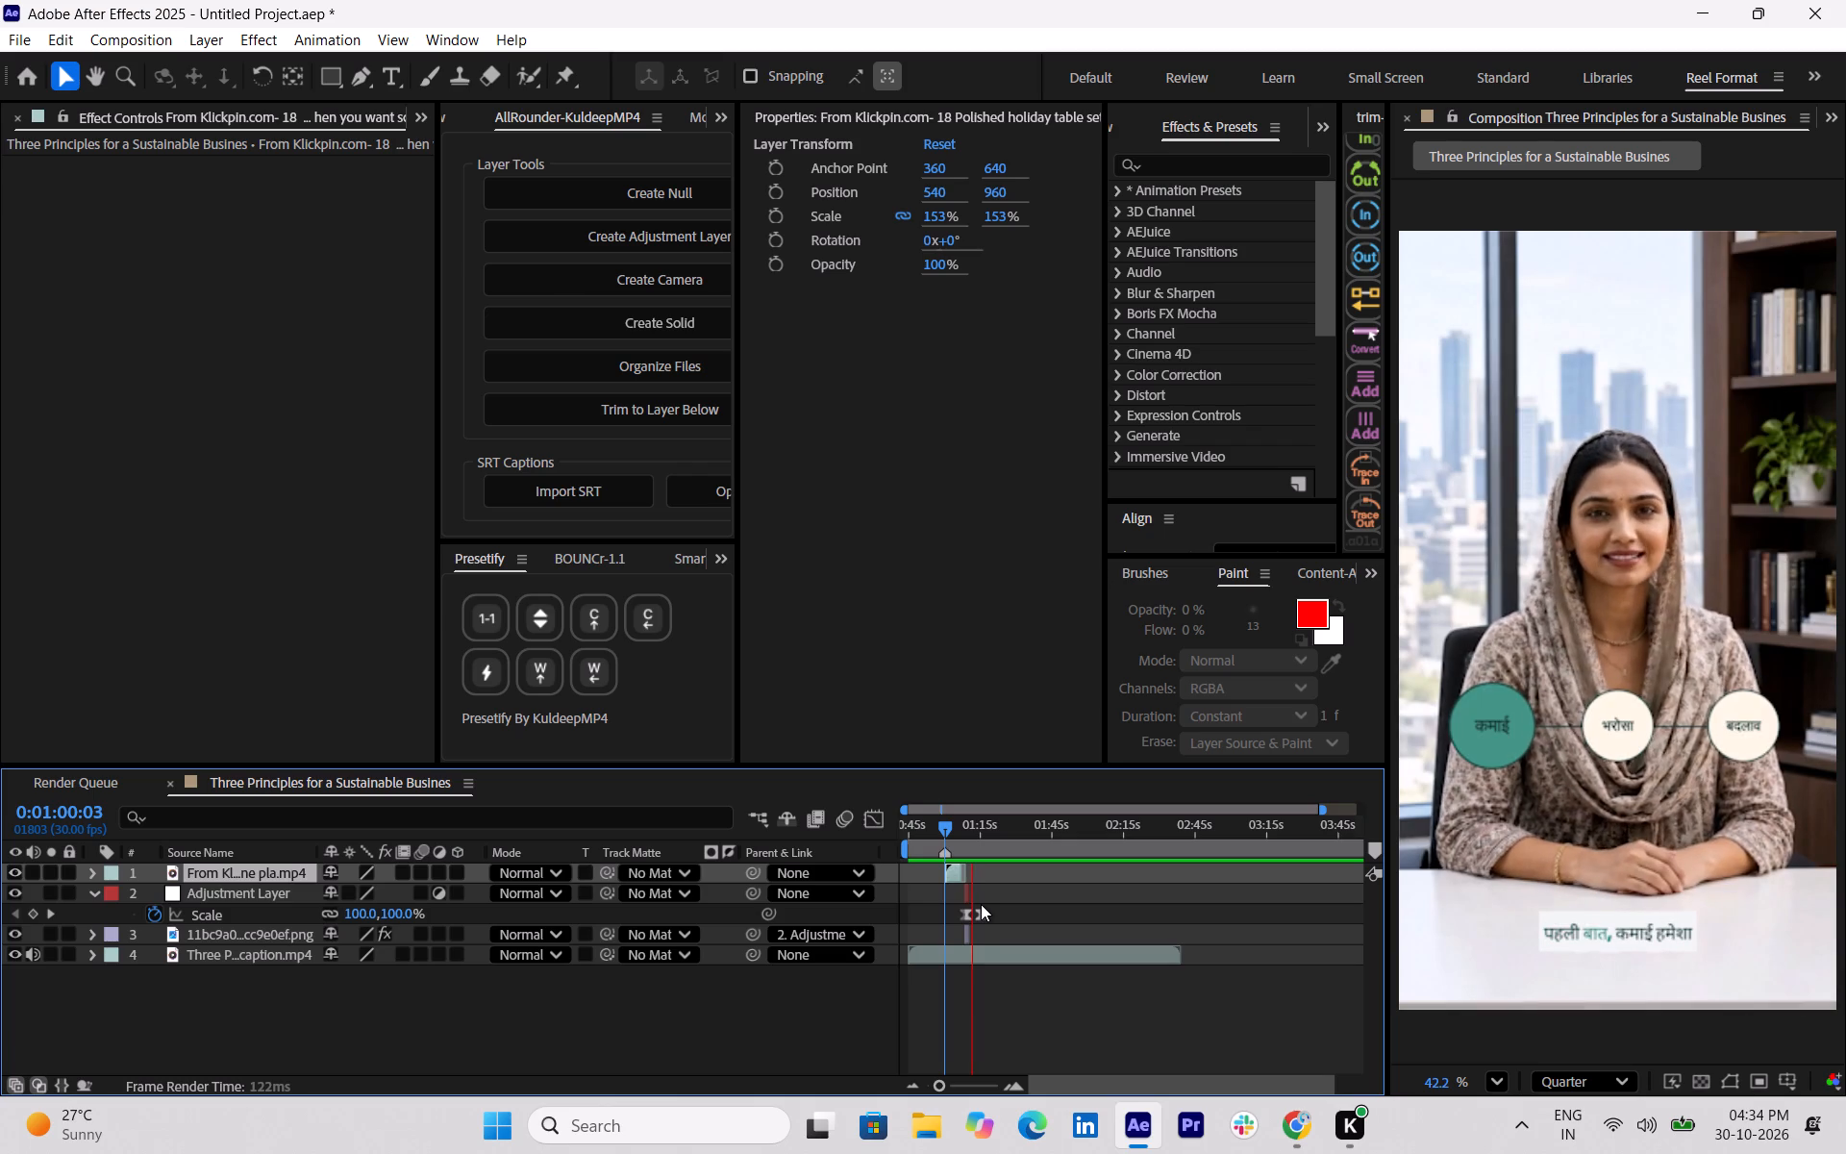
pyautogui.press('space')
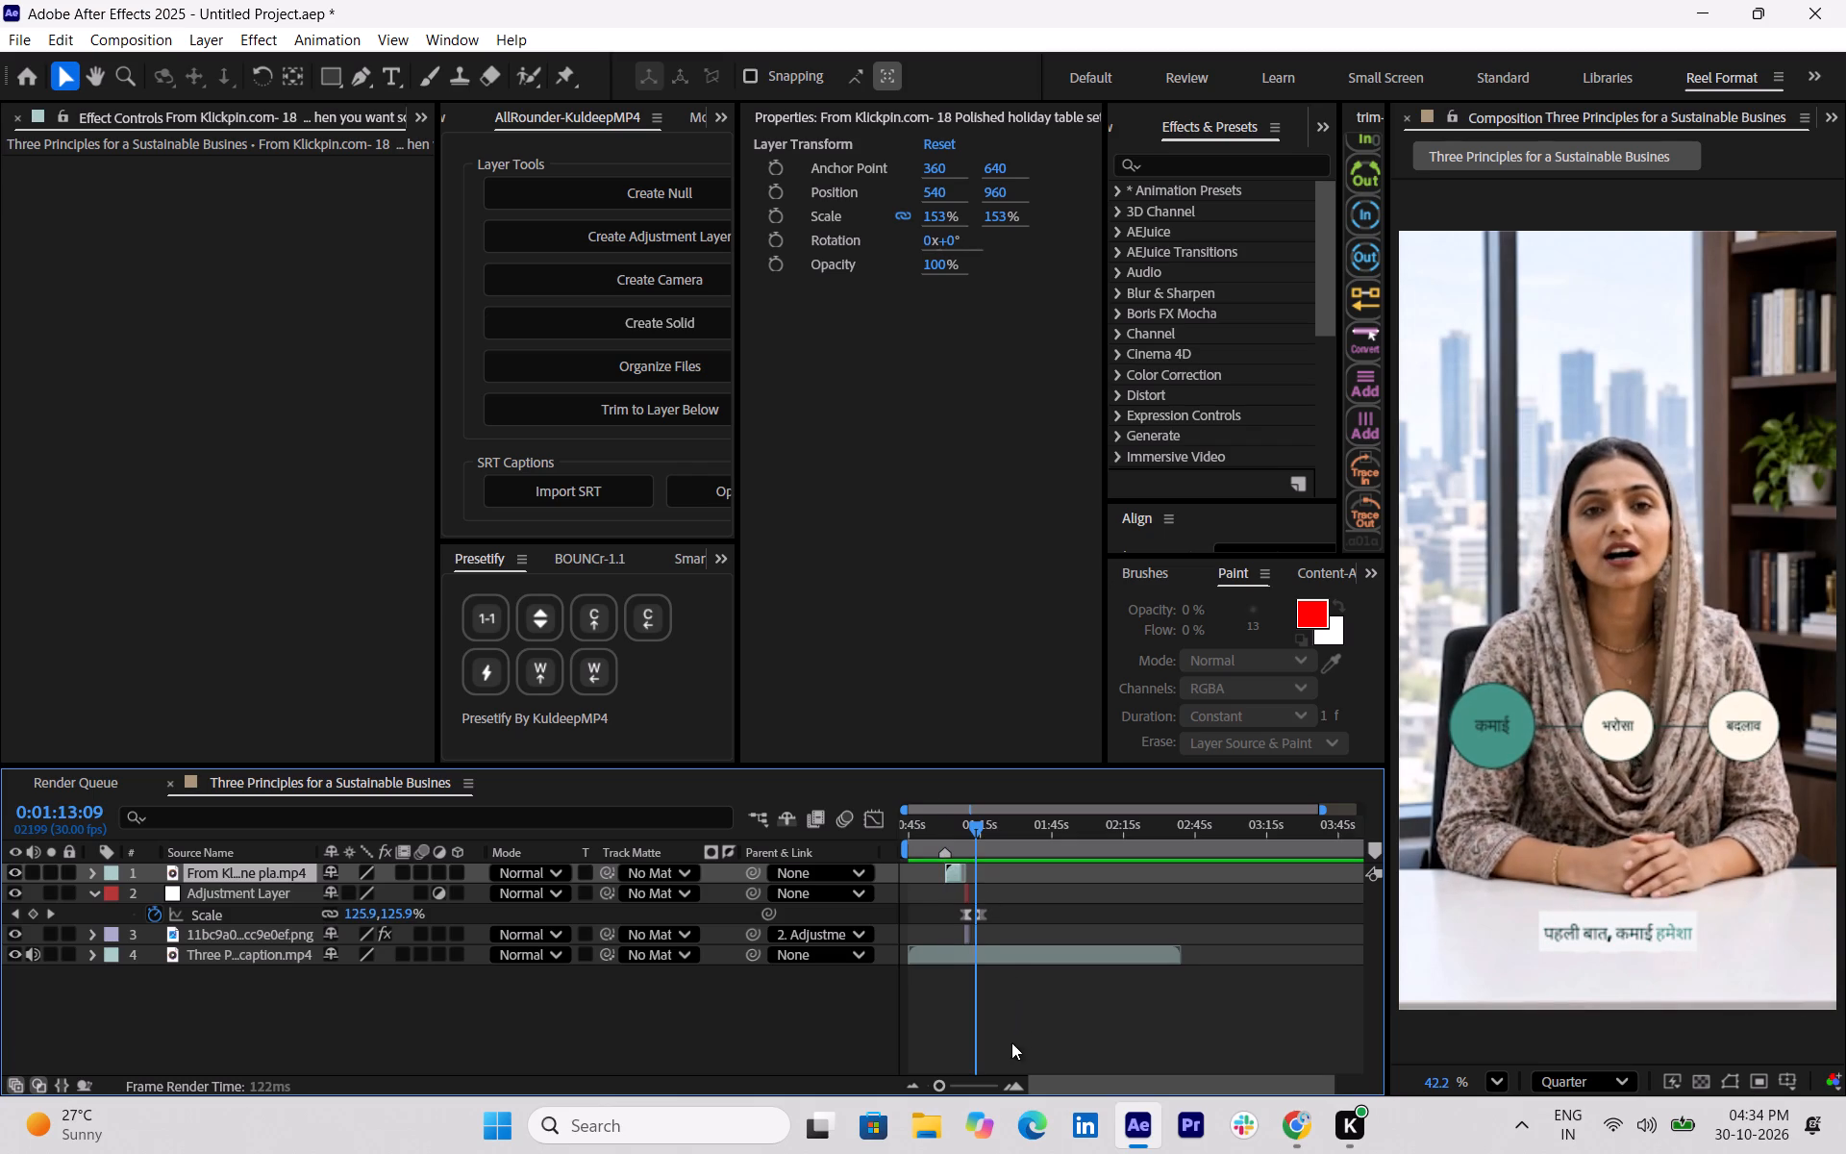
# Extend the starts of the adjustment layer and clothing-store image layer back to the meeting clip's end at about 0:01:07.
pyautogui.moveTo(951, 1086); pyautogui.dragTo(1001, 1096)
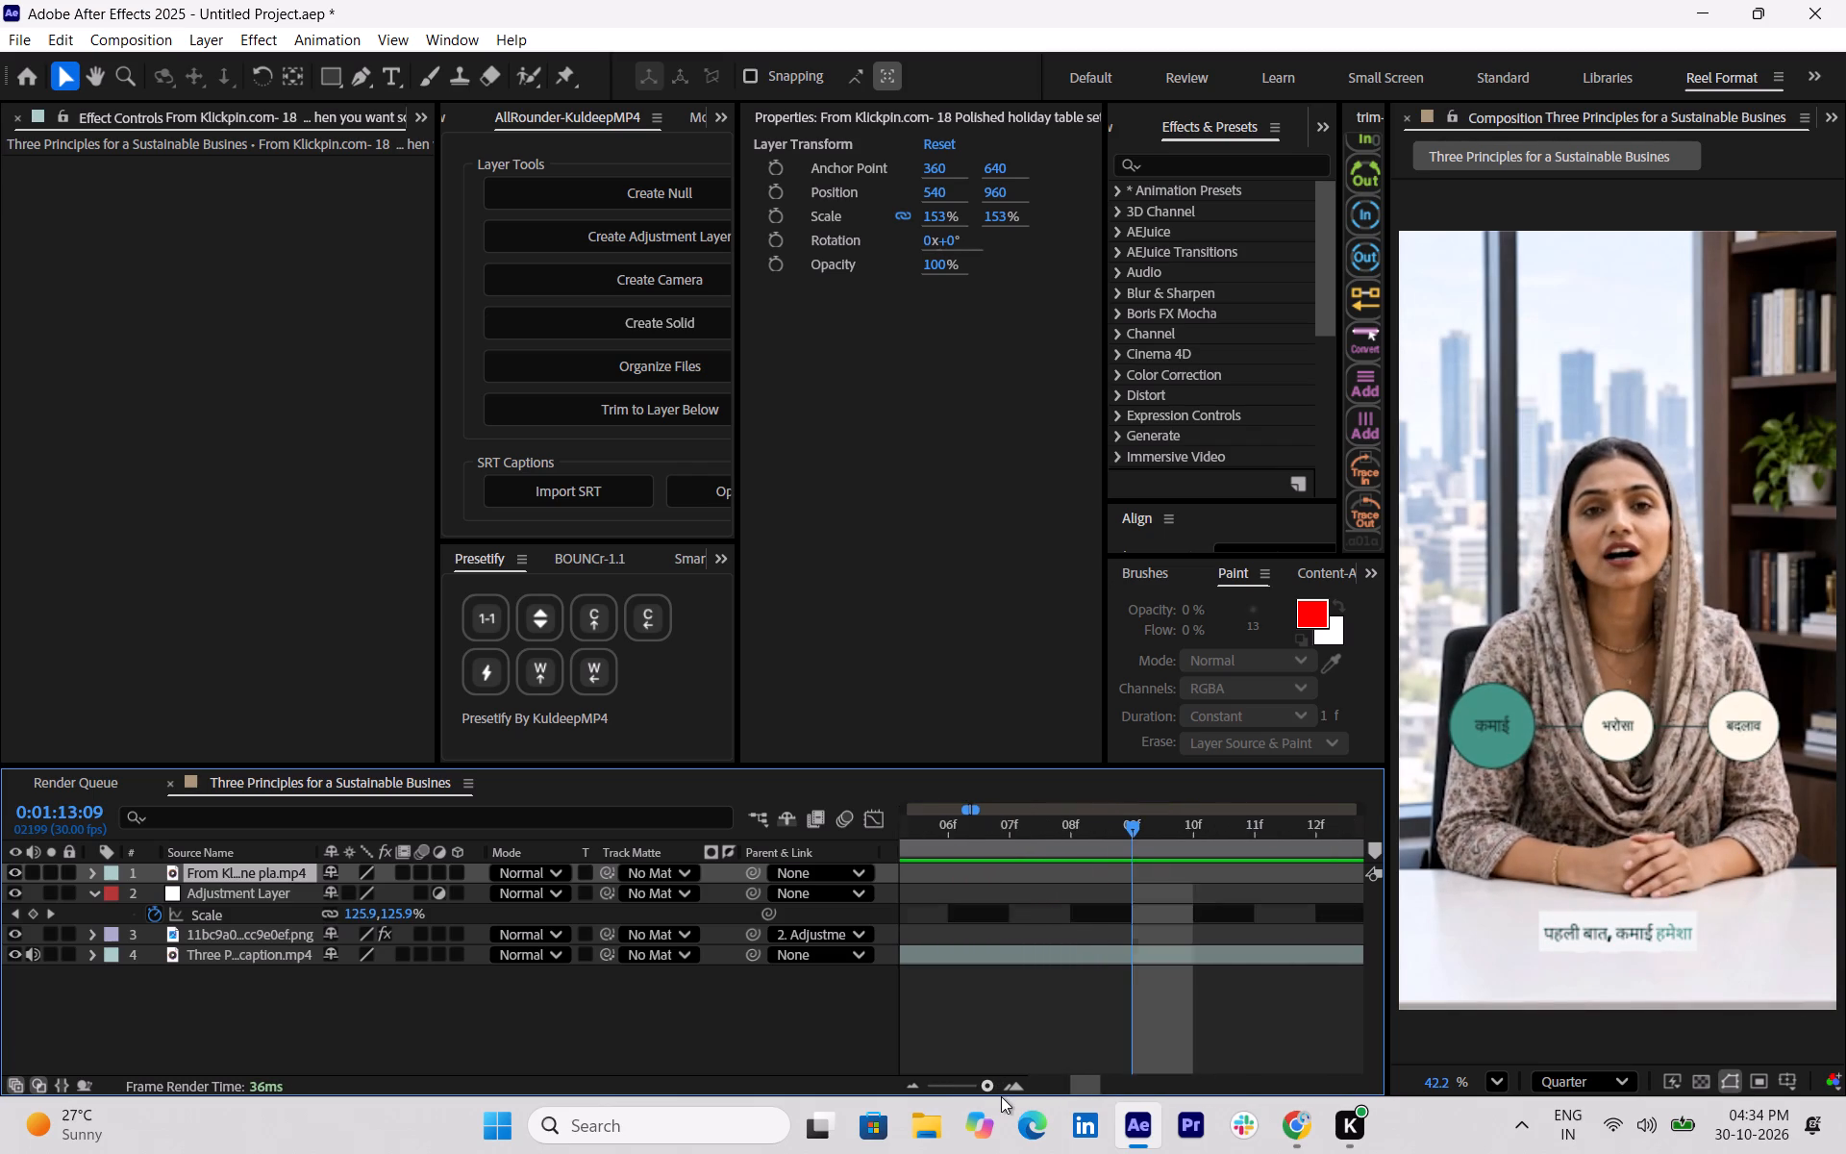
pyautogui.moveTo(1001, 1096); pyautogui.dragTo(988, 1097)
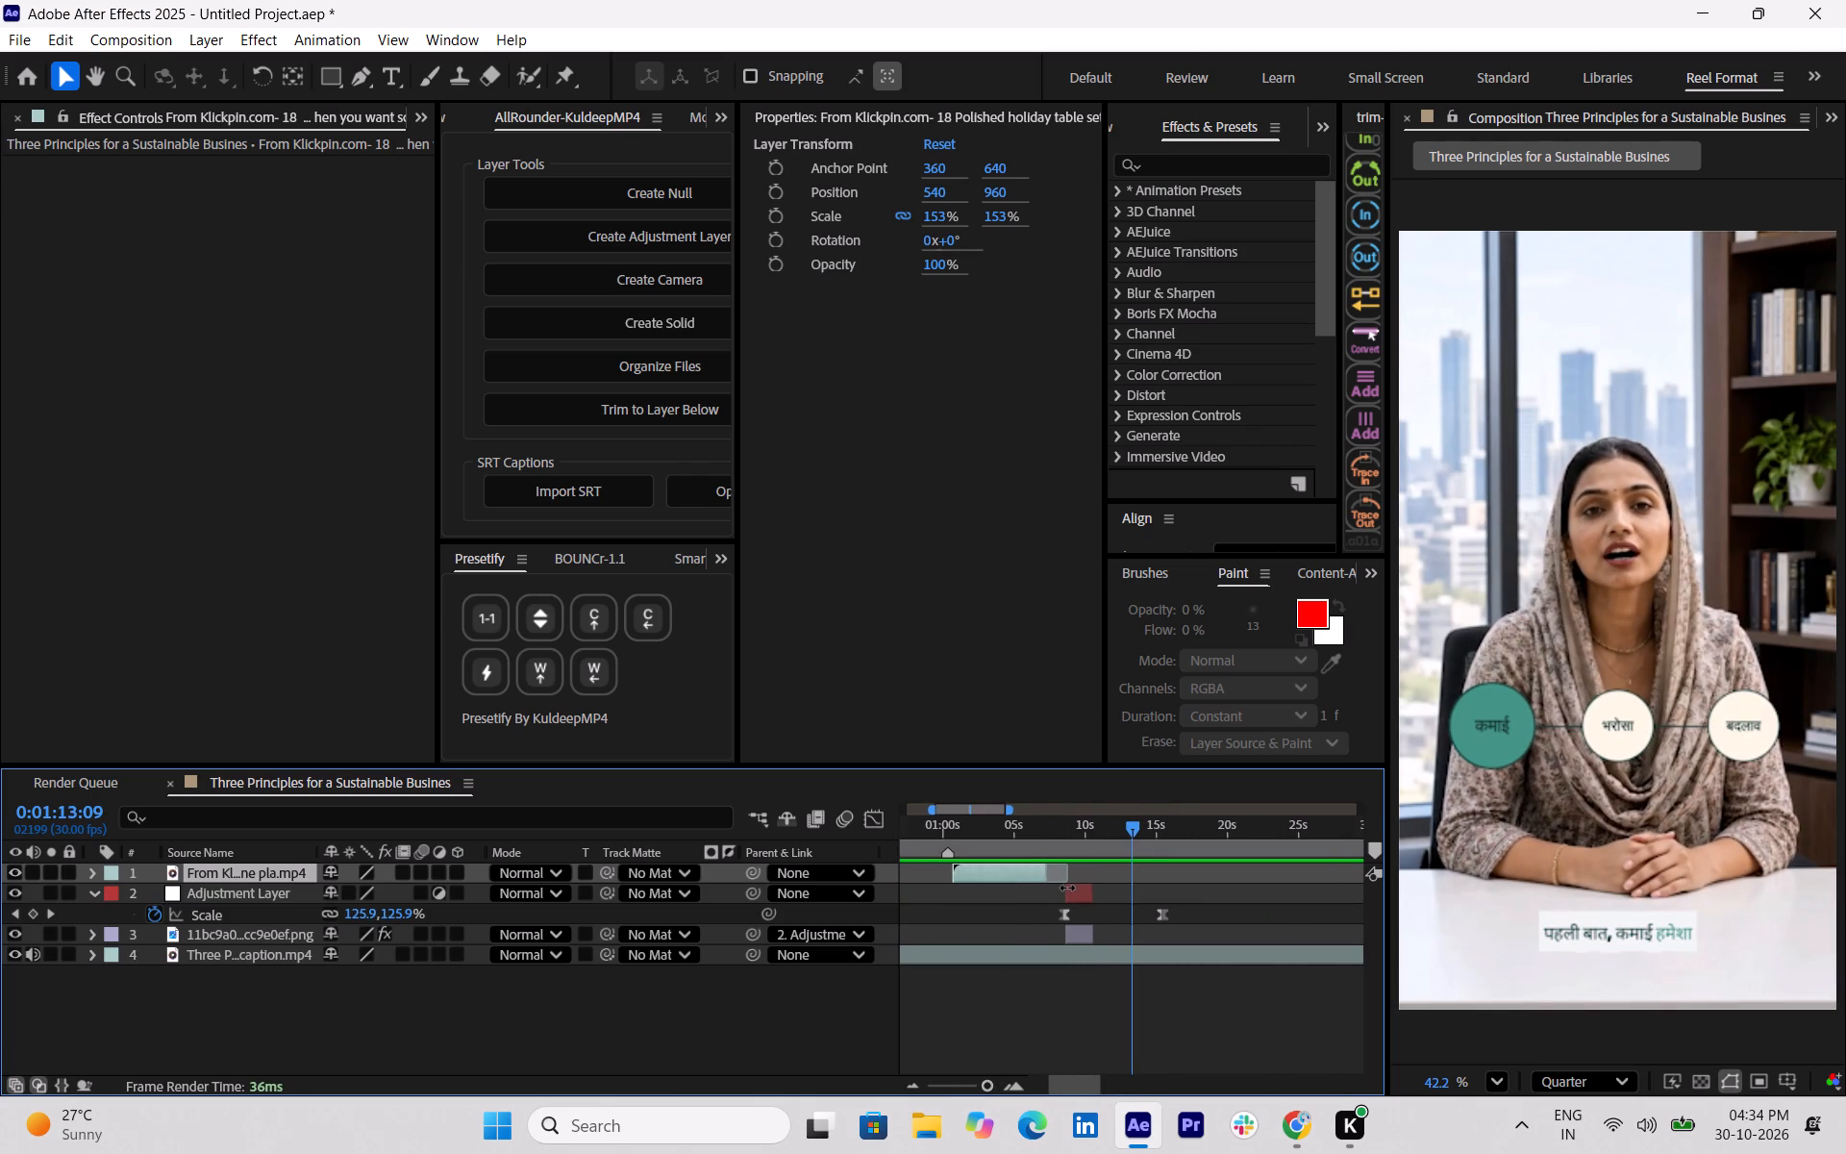
pyautogui.moveTo(1067, 888); pyautogui.dragTo(1048, 889)
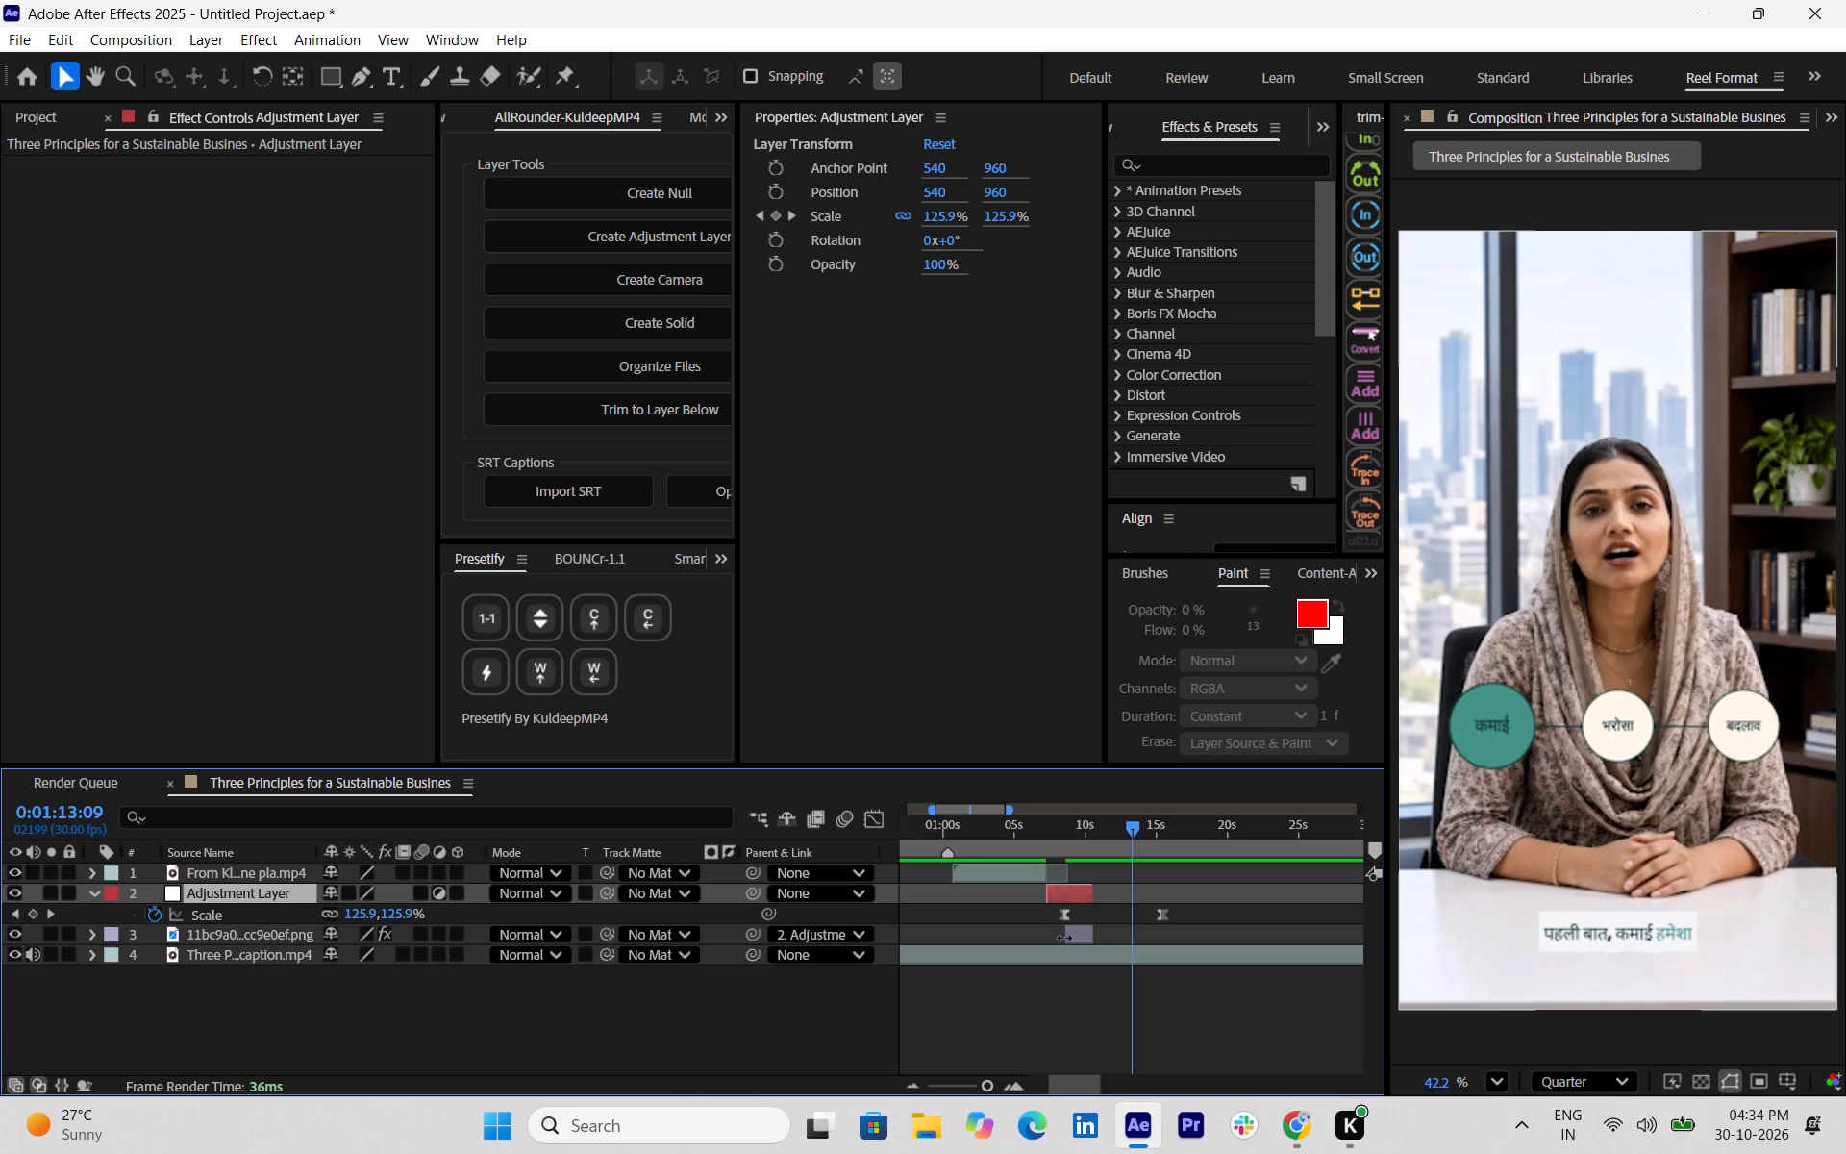
pyautogui.moveTo(1064, 938); pyautogui.dragTo(1045, 936)
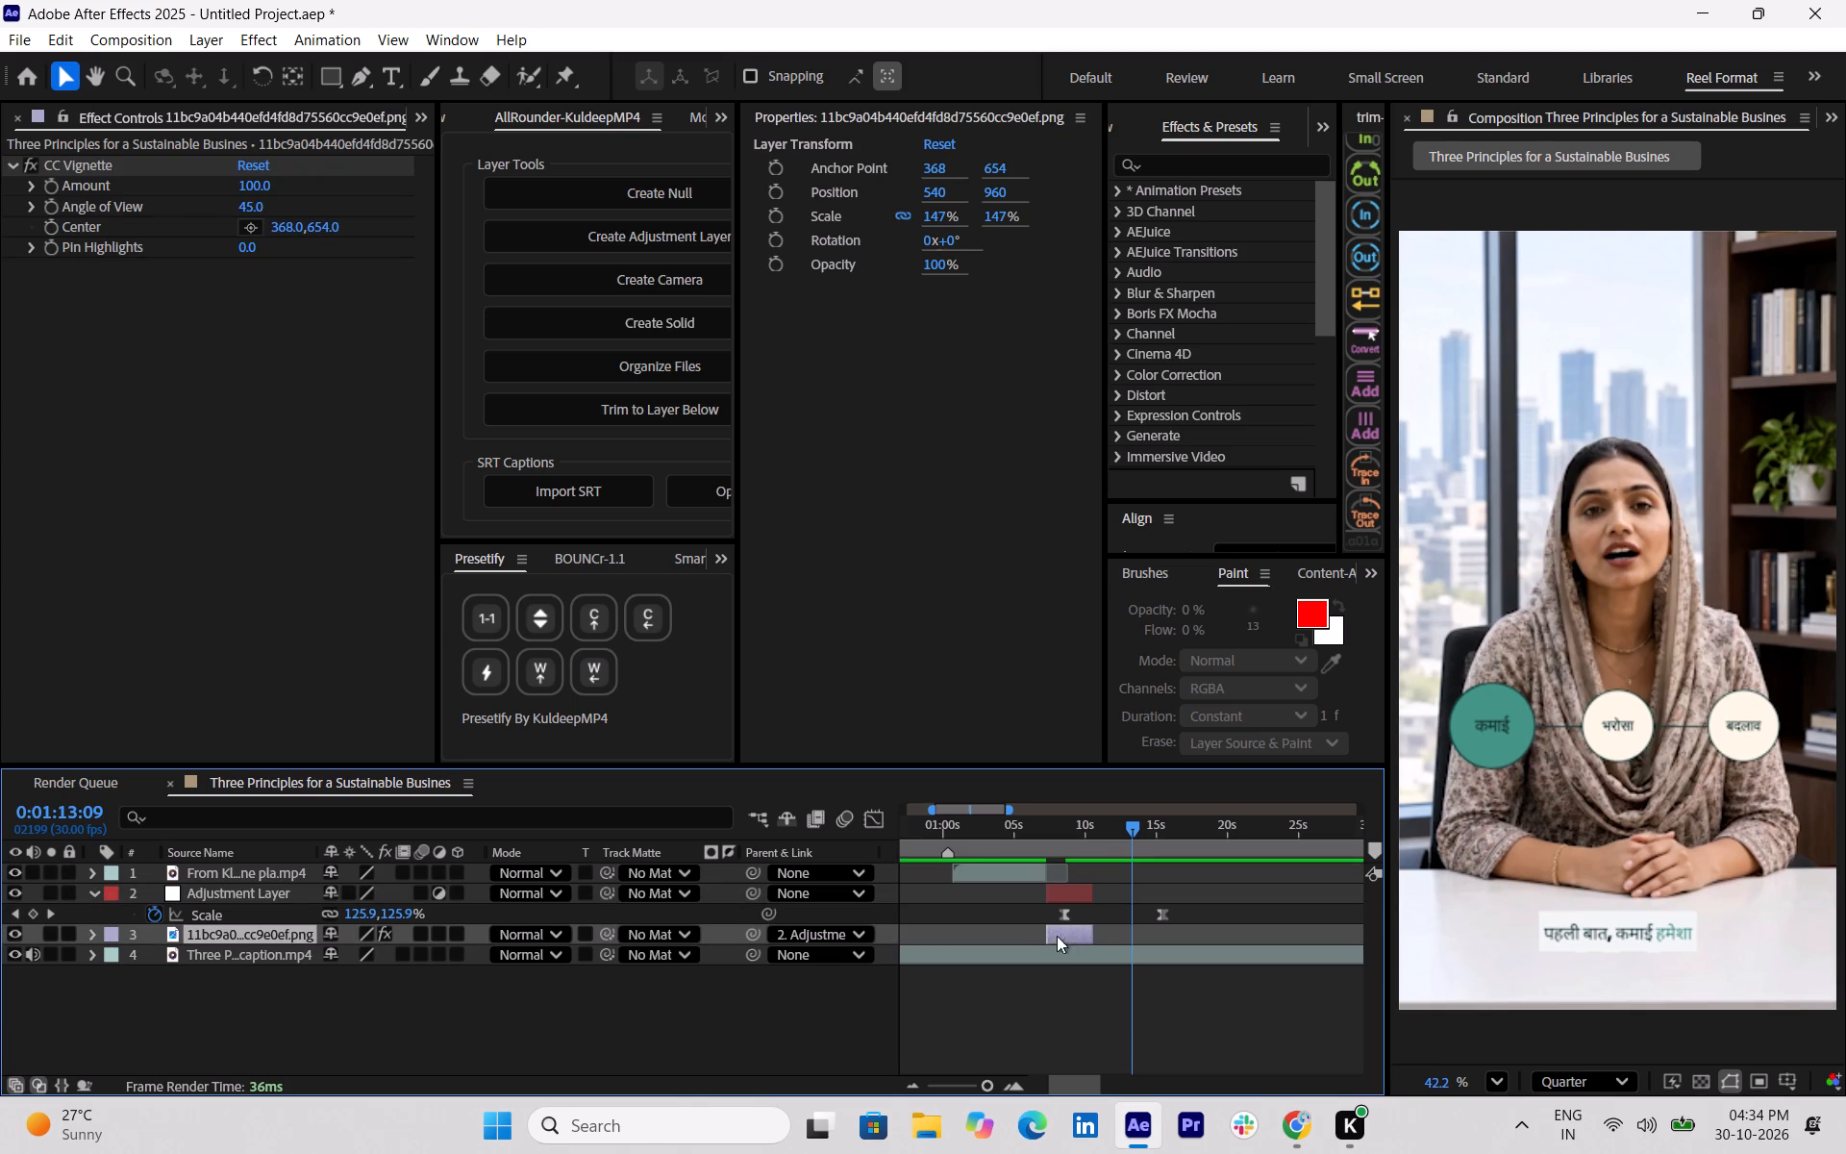
# Move the adjustment layer's ending Scale keyframe to about 0:01:13 and its starting Scale keyframe to the layer's start.
pyautogui.moveTo(1153, 896); pyautogui.dragTo(1176, 915)
pyautogui.moveTo(1160, 915); pyautogui.dragTo(1148, 915)
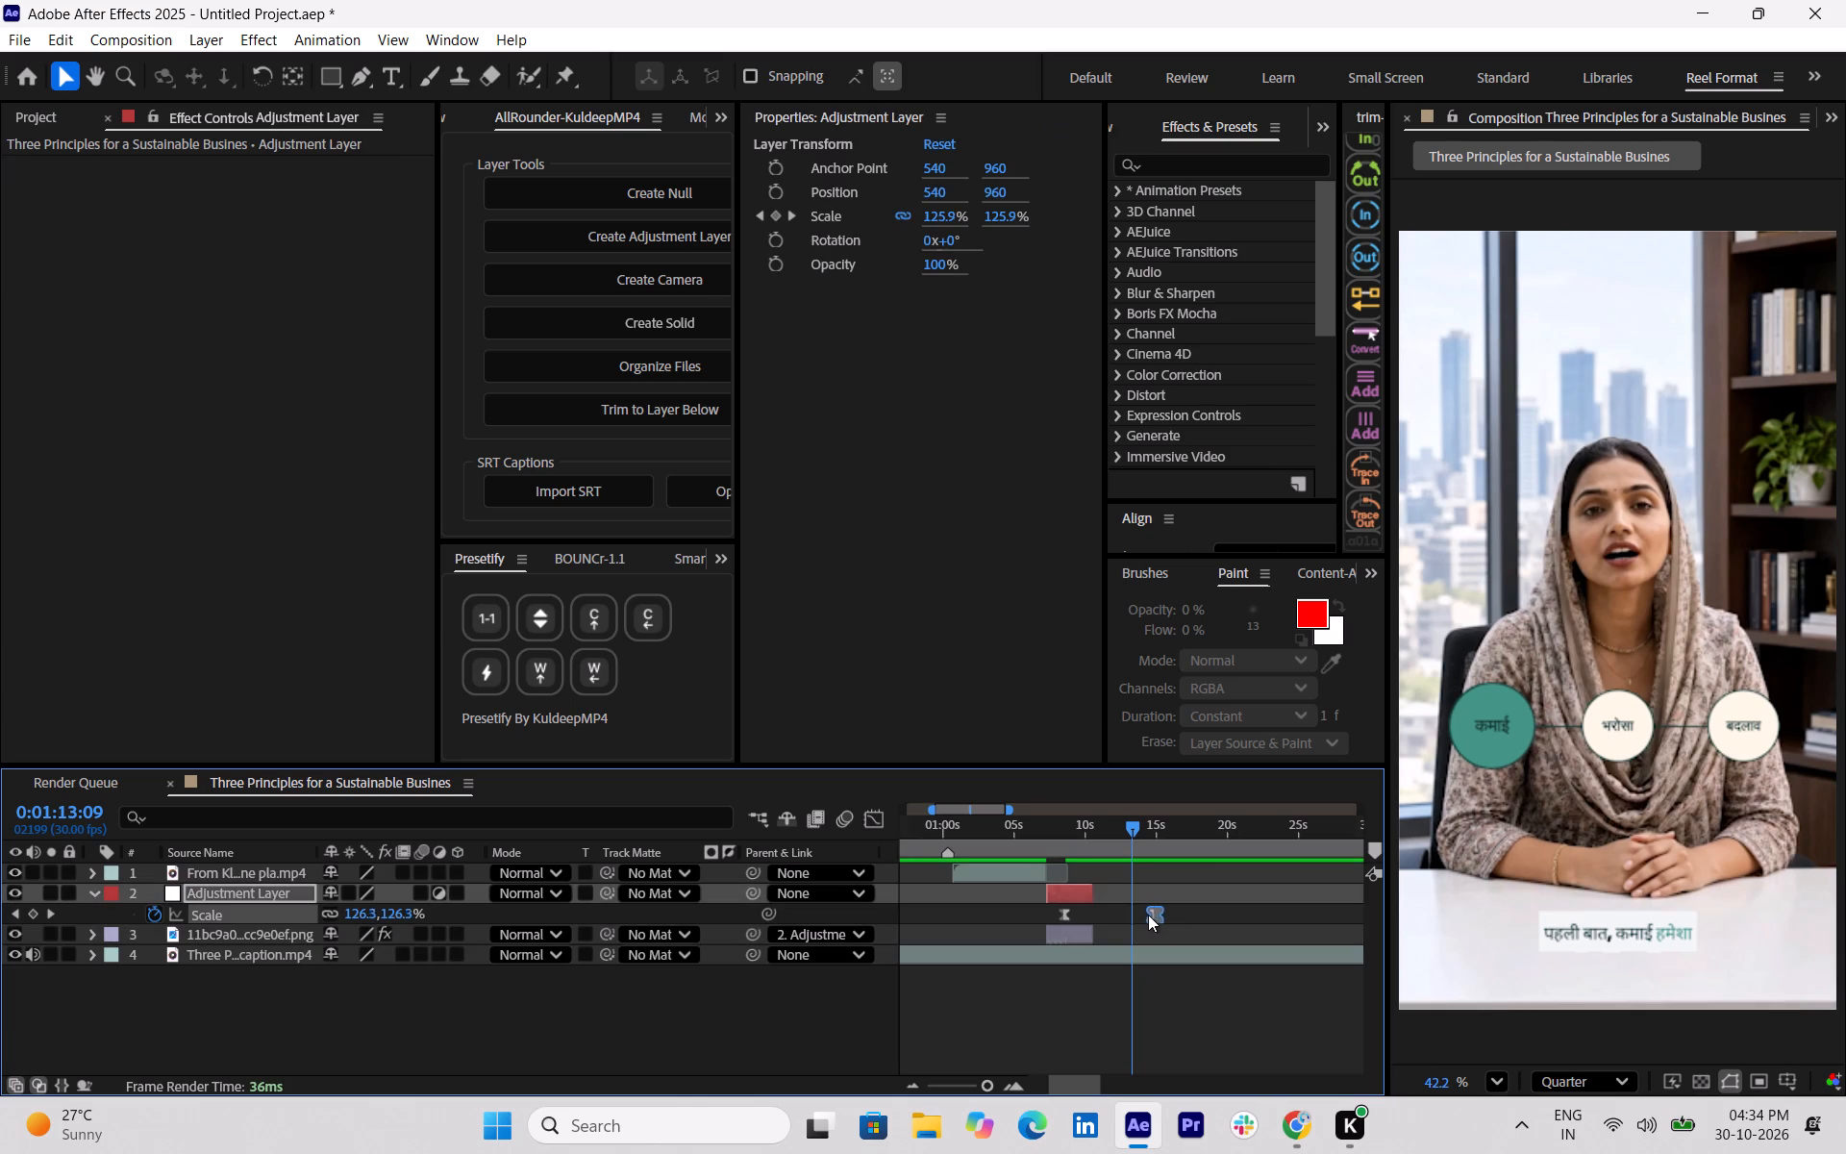
pyautogui.moveTo(1148, 915); pyautogui.dragTo(1134, 915)
pyautogui.click(1071, 916)
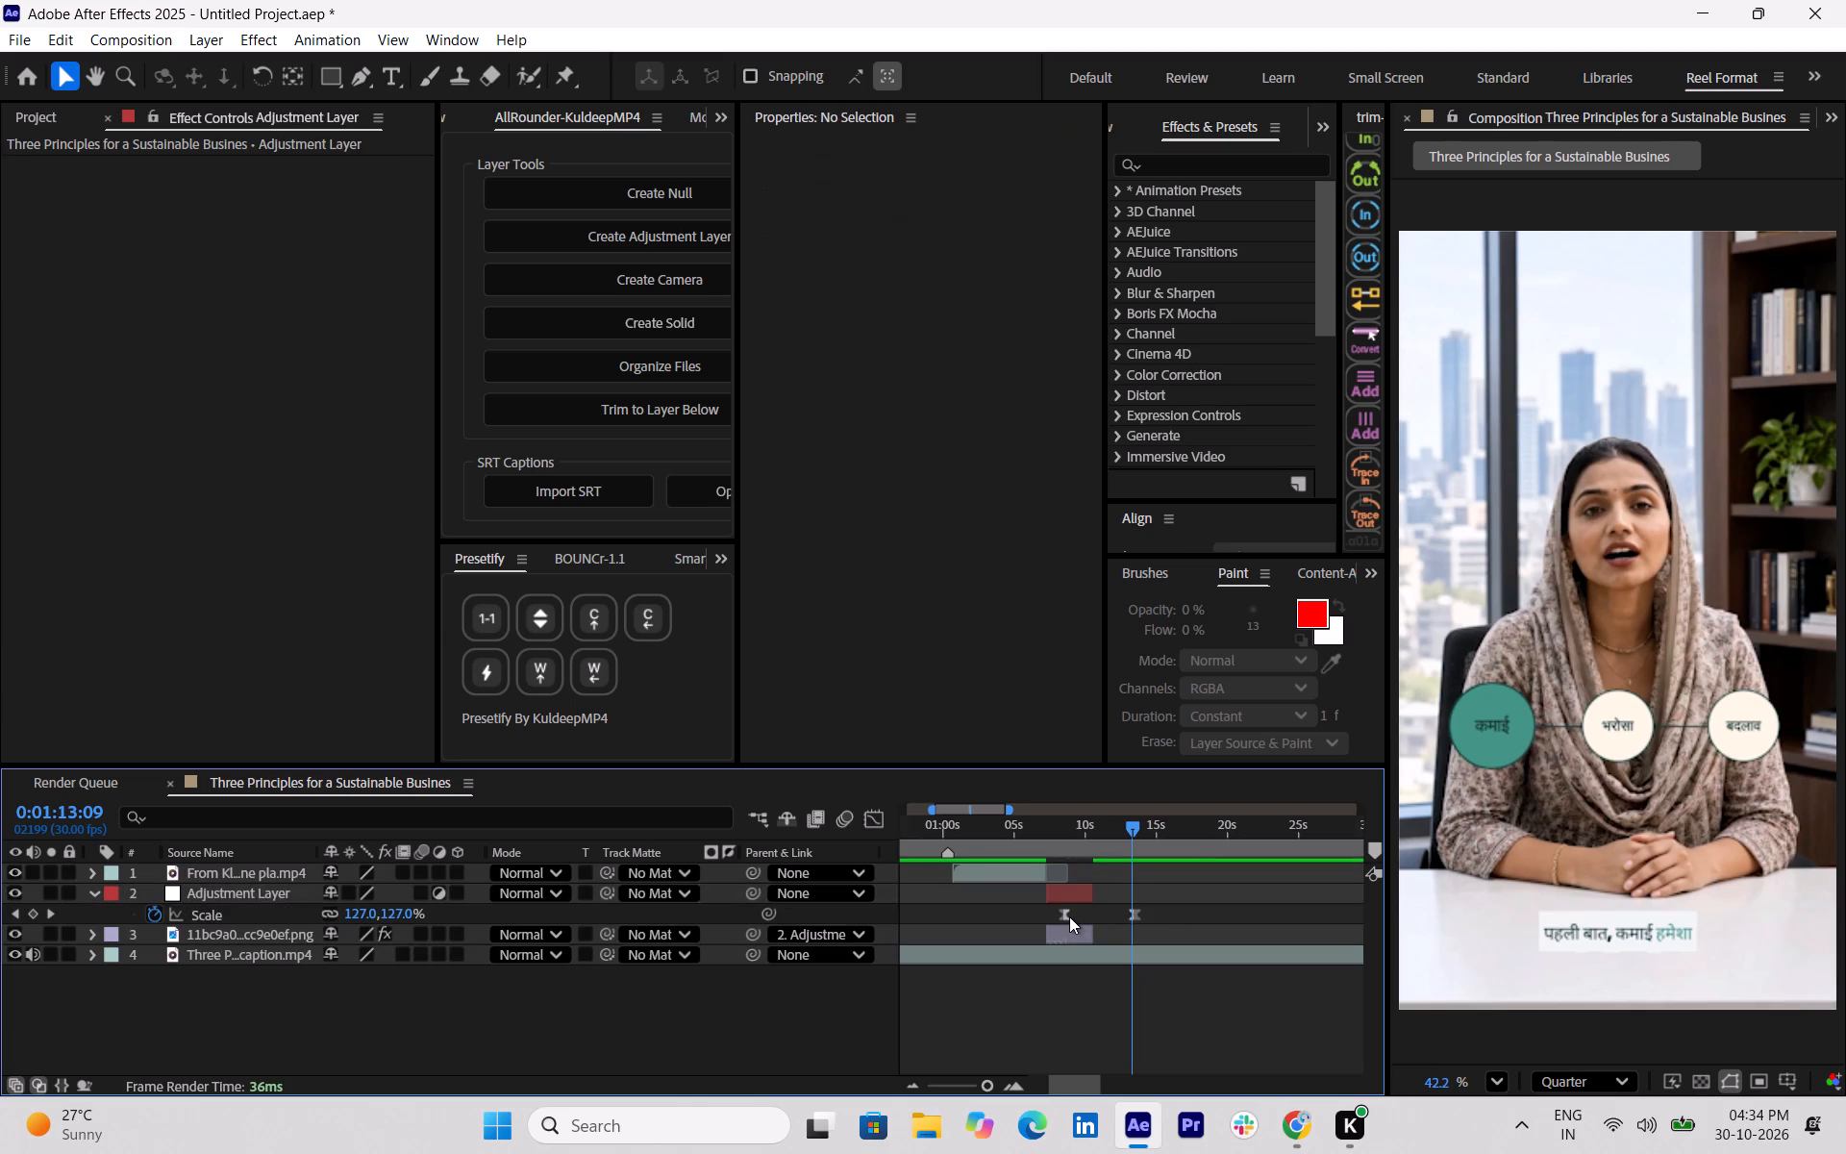
pyautogui.click(1068, 915)
pyautogui.moveTo(1061, 915); pyautogui.dragTo(1047, 912)
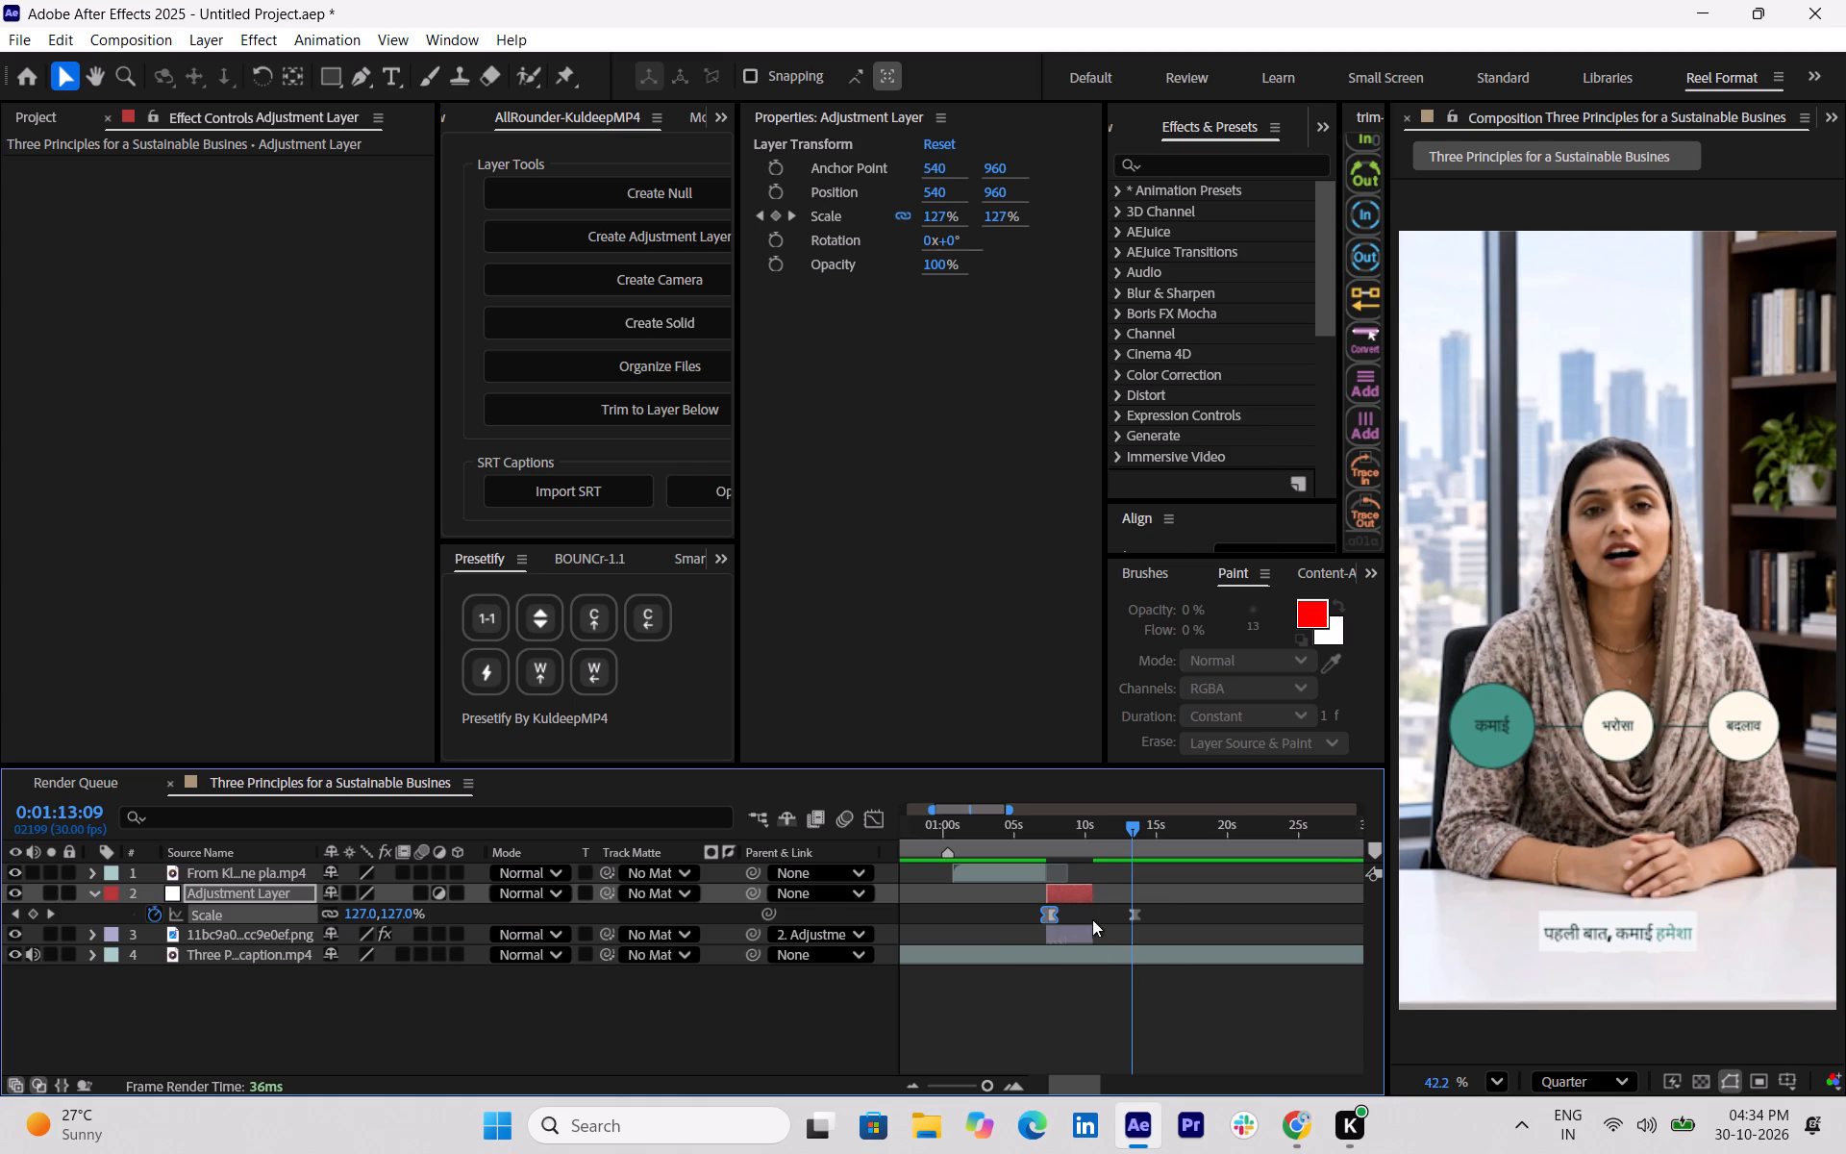
pyautogui.click(1128, 916)
# Preview the retimed image from 0:01:07:09 through the following narration, and replay the section starting at 0:01:14:28.
pyautogui.moveTo(1135, 820); pyautogui.dragTo(1131, 819)
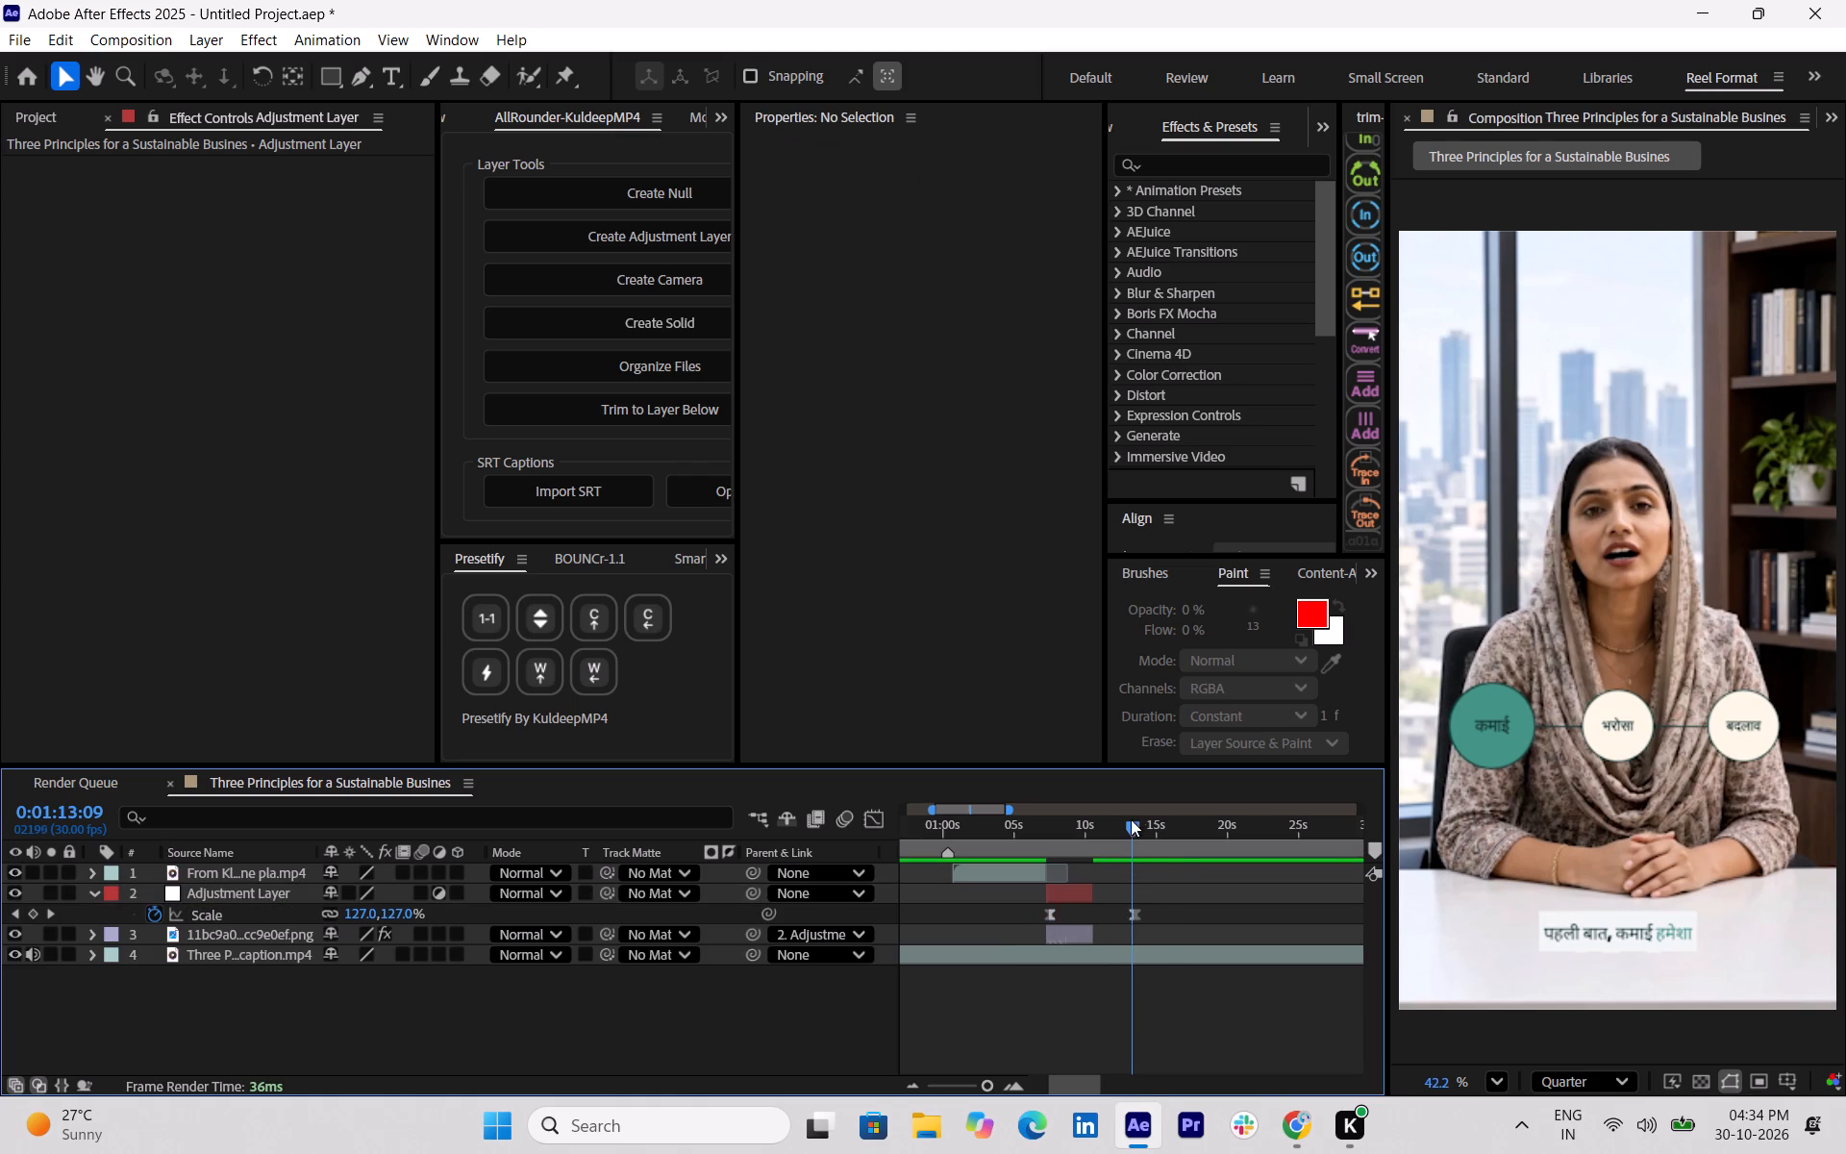
pyautogui.moveTo(1131, 819); pyautogui.dragTo(1050, 814)
pyautogui.press('space')
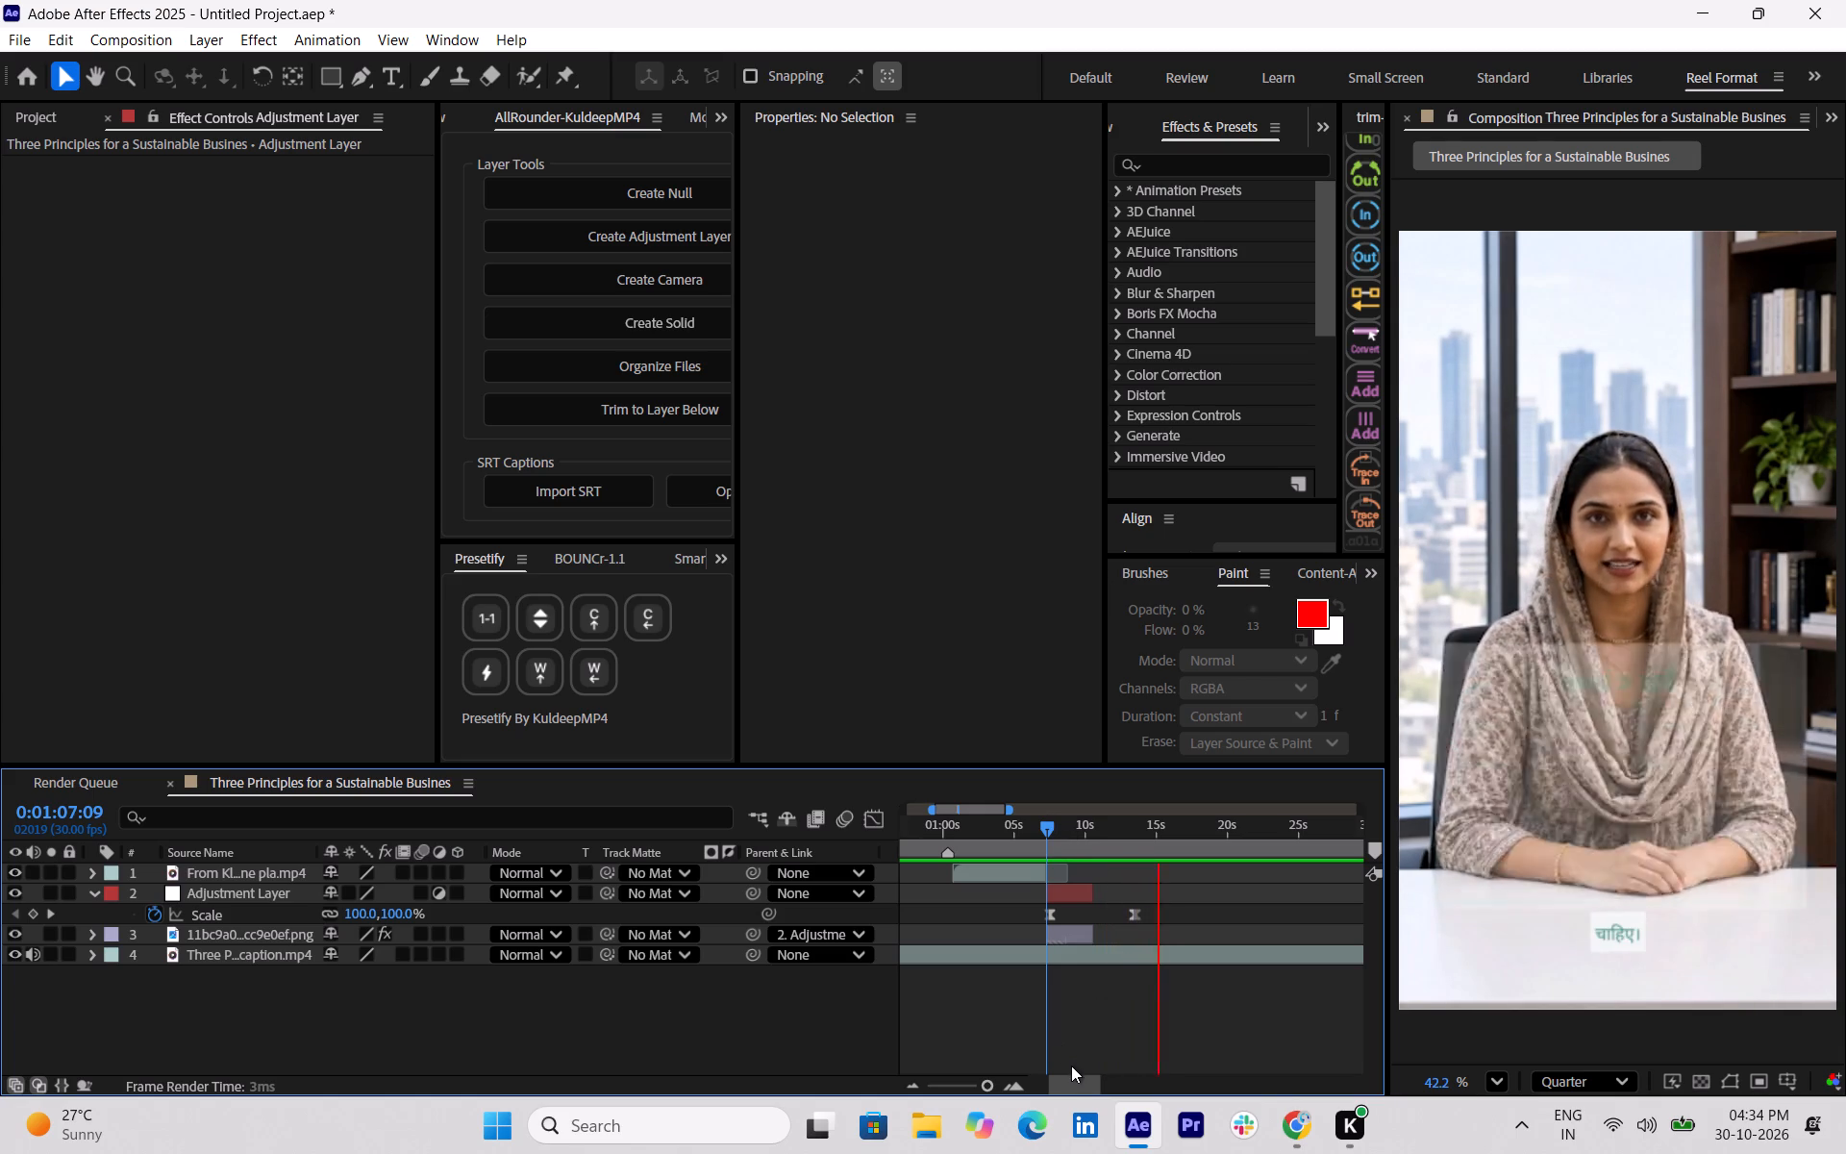
pyautogui.moveTo(1080, 1084); pyautogui.dragTo(1126, 1101)
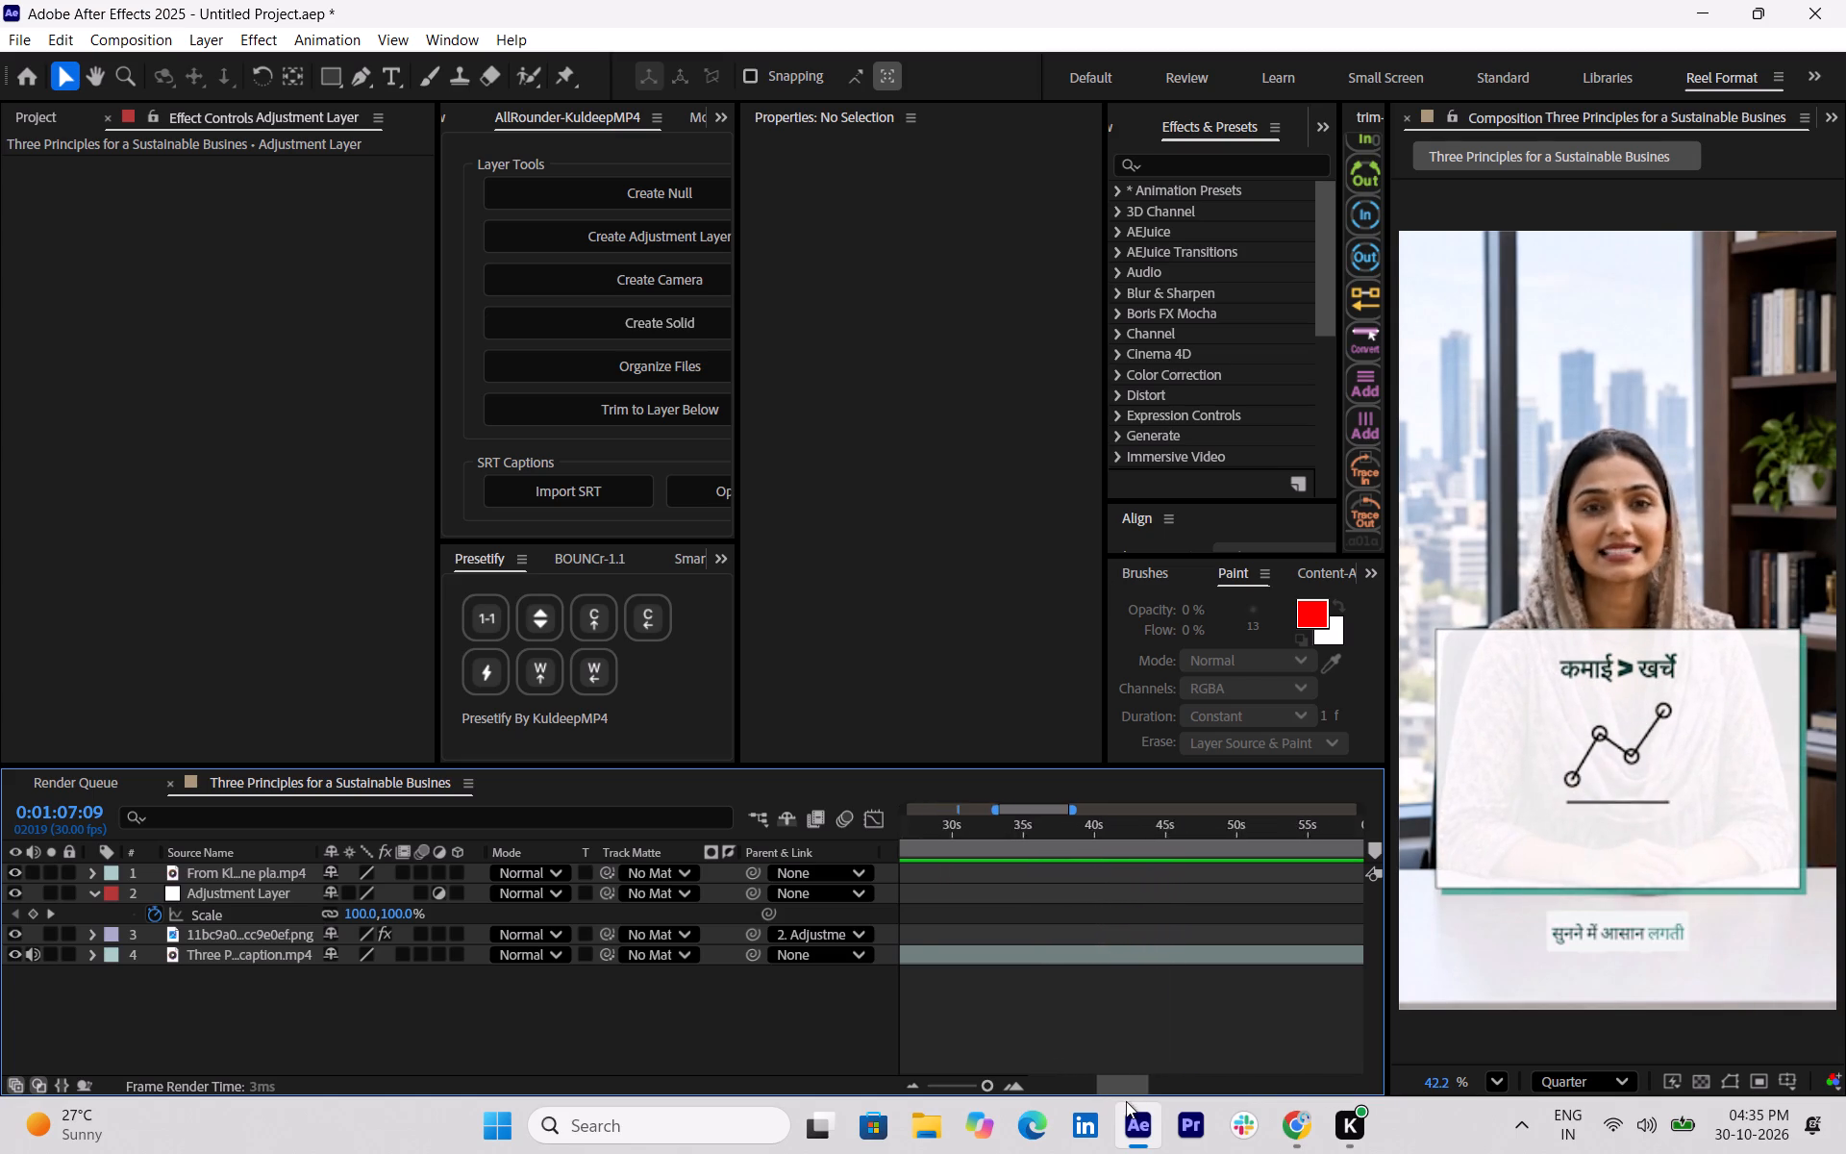
pyautogui.moveTo(1126, 1101); pyautogui.dragTo(1099, 1107)
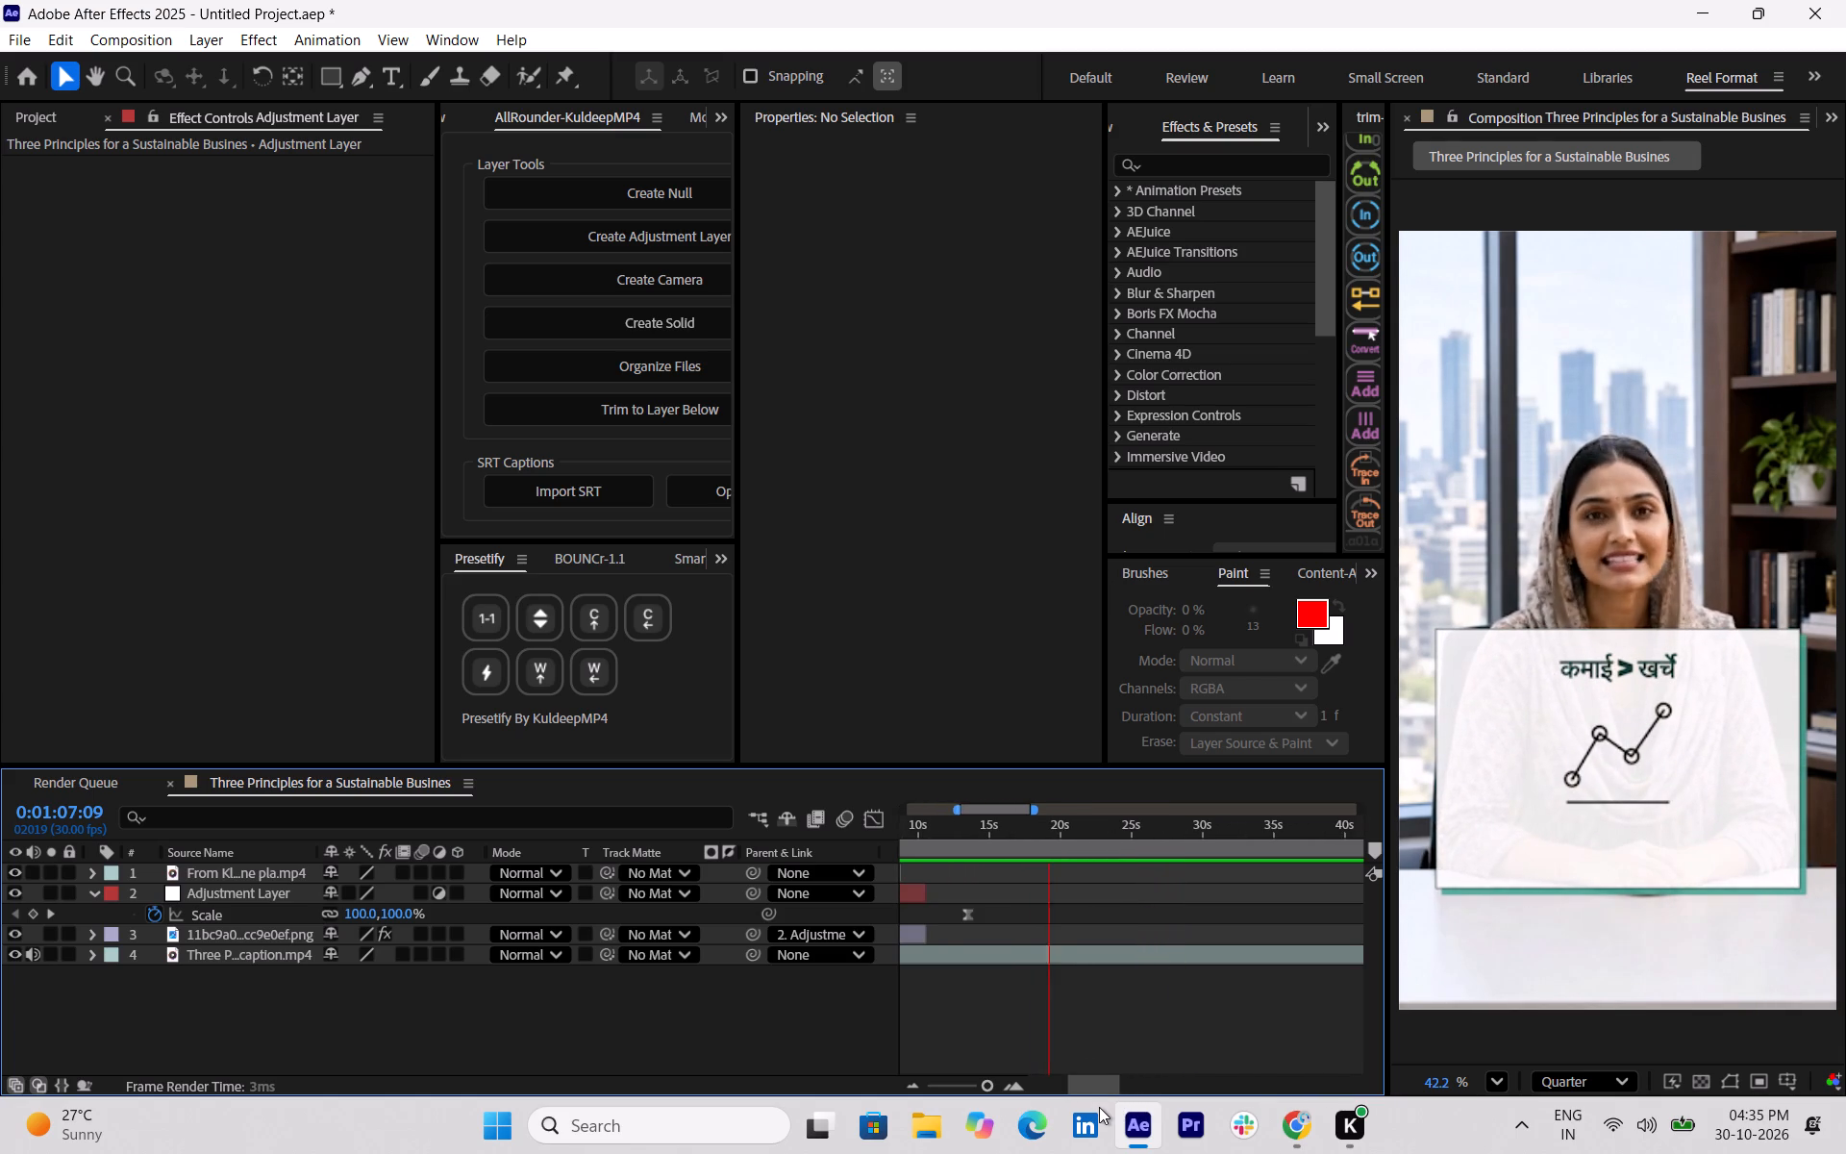
pyautogui.moveTo(1101, 1087); pyautogui.dragTo(1111, 1087)
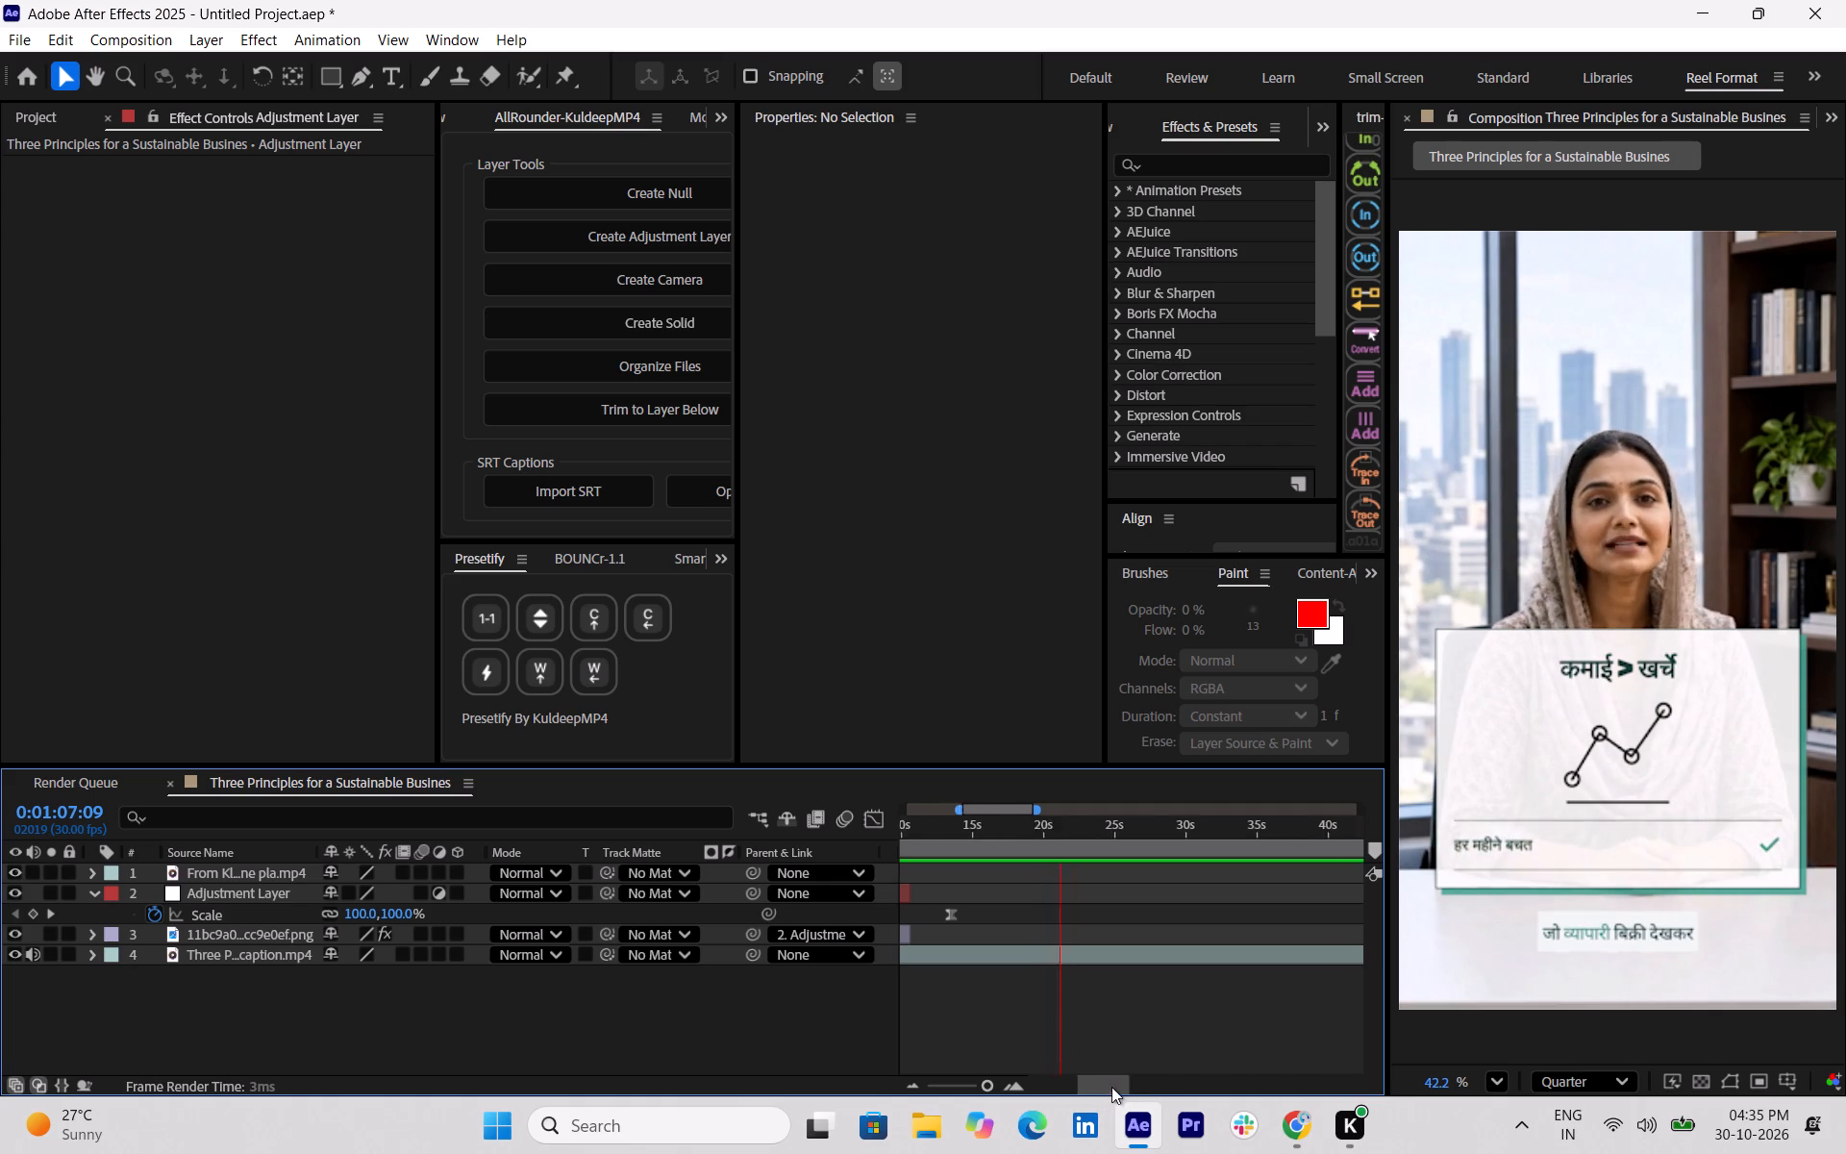
pyautogui.moveTo(1111, 1087); pyautogui.dragTo(1118, 1088)
pyautogui.moveTo(1118, 1087); pyautogui.dragTo(1110, 1088)
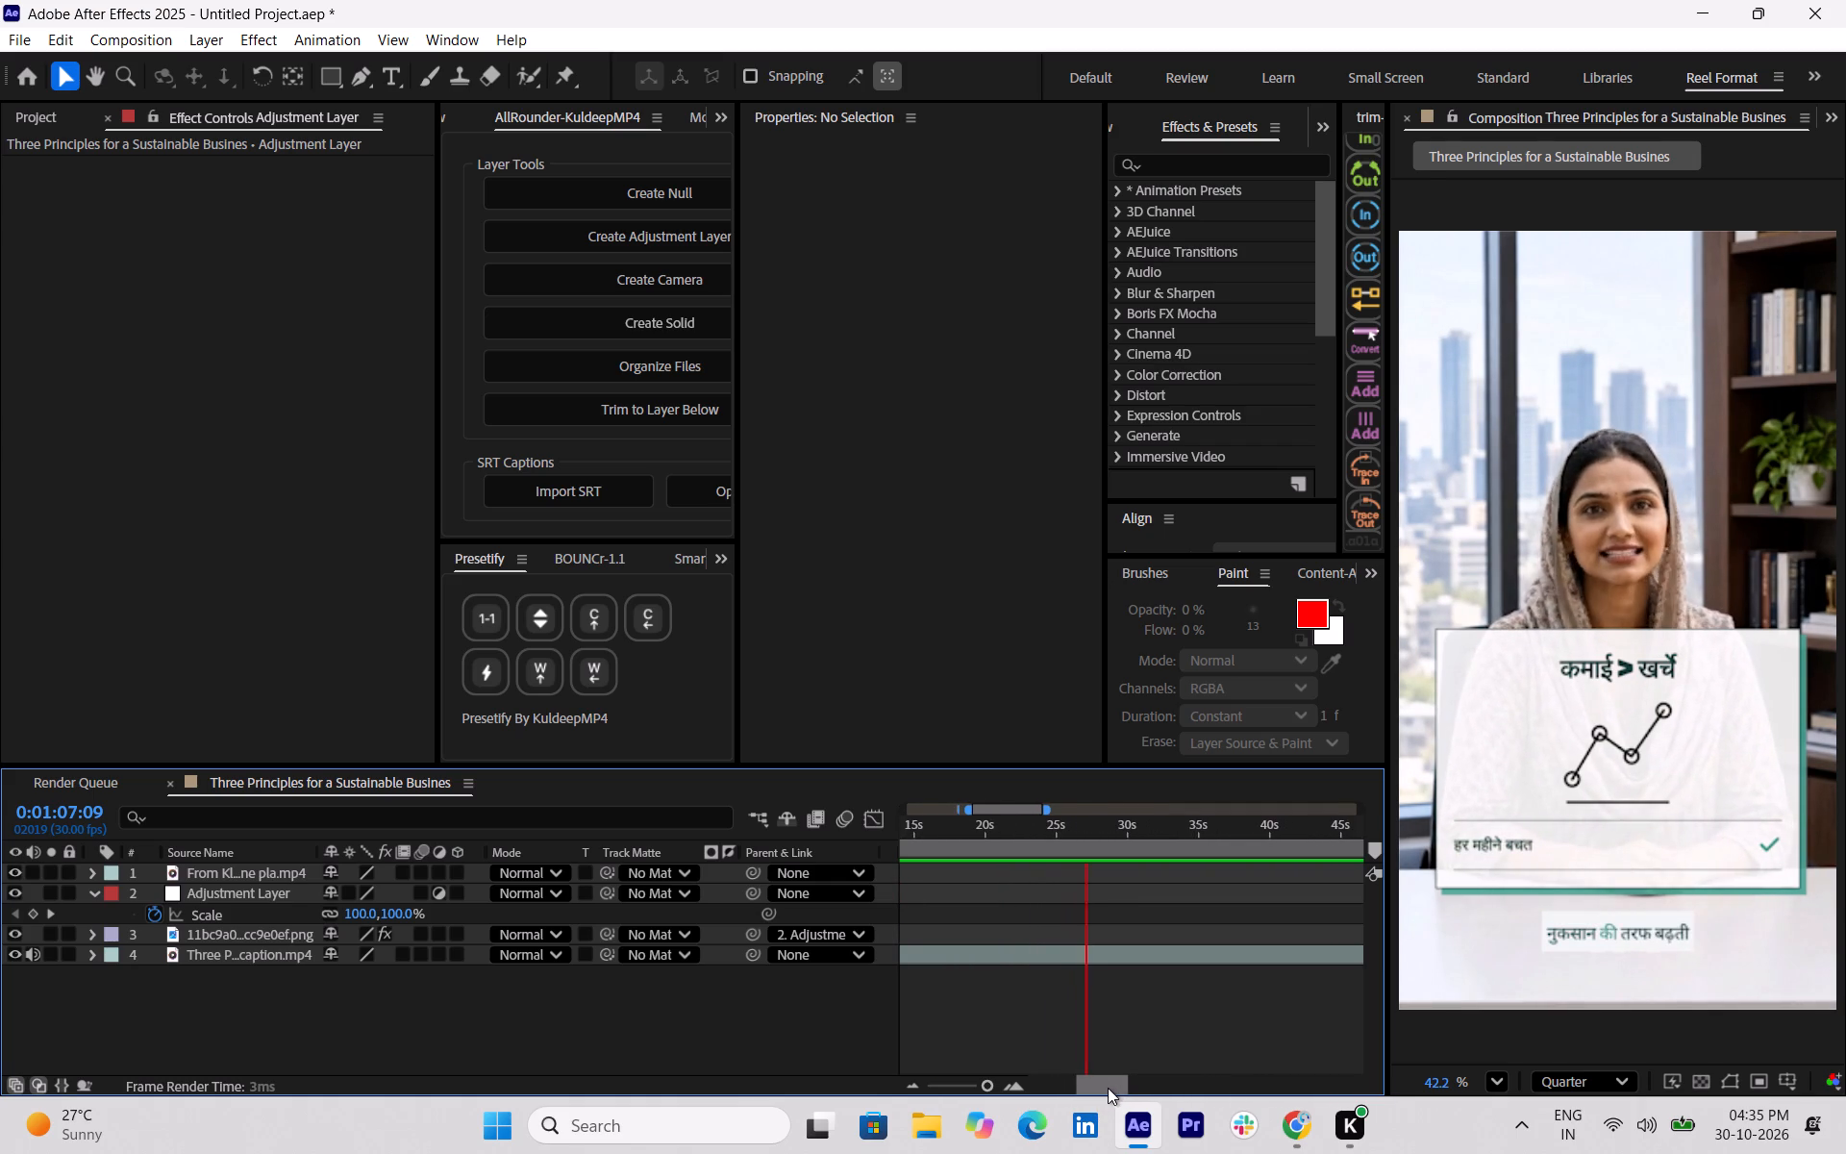
pyautogui.press('space')
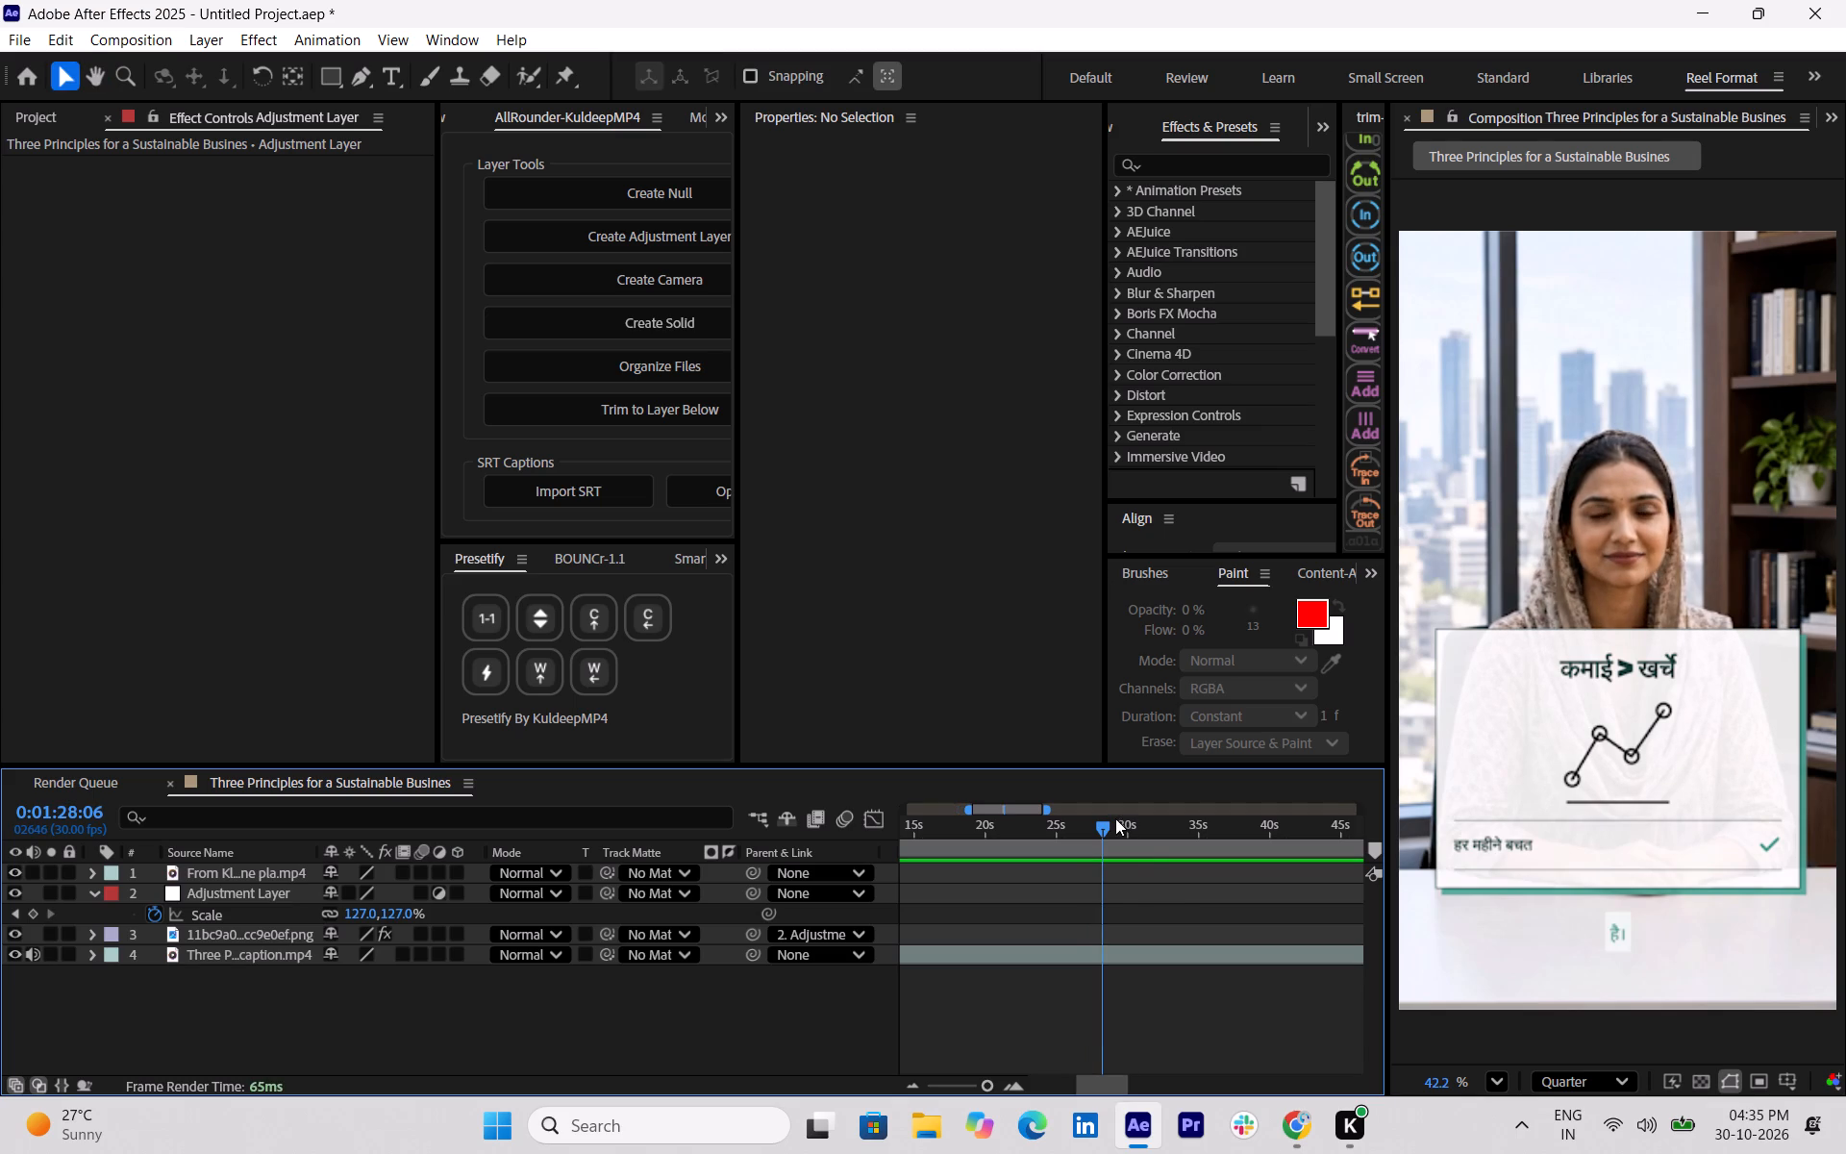
pyautogui.moveTo(1110, 820); pyautogui.dragTo(923, 865)
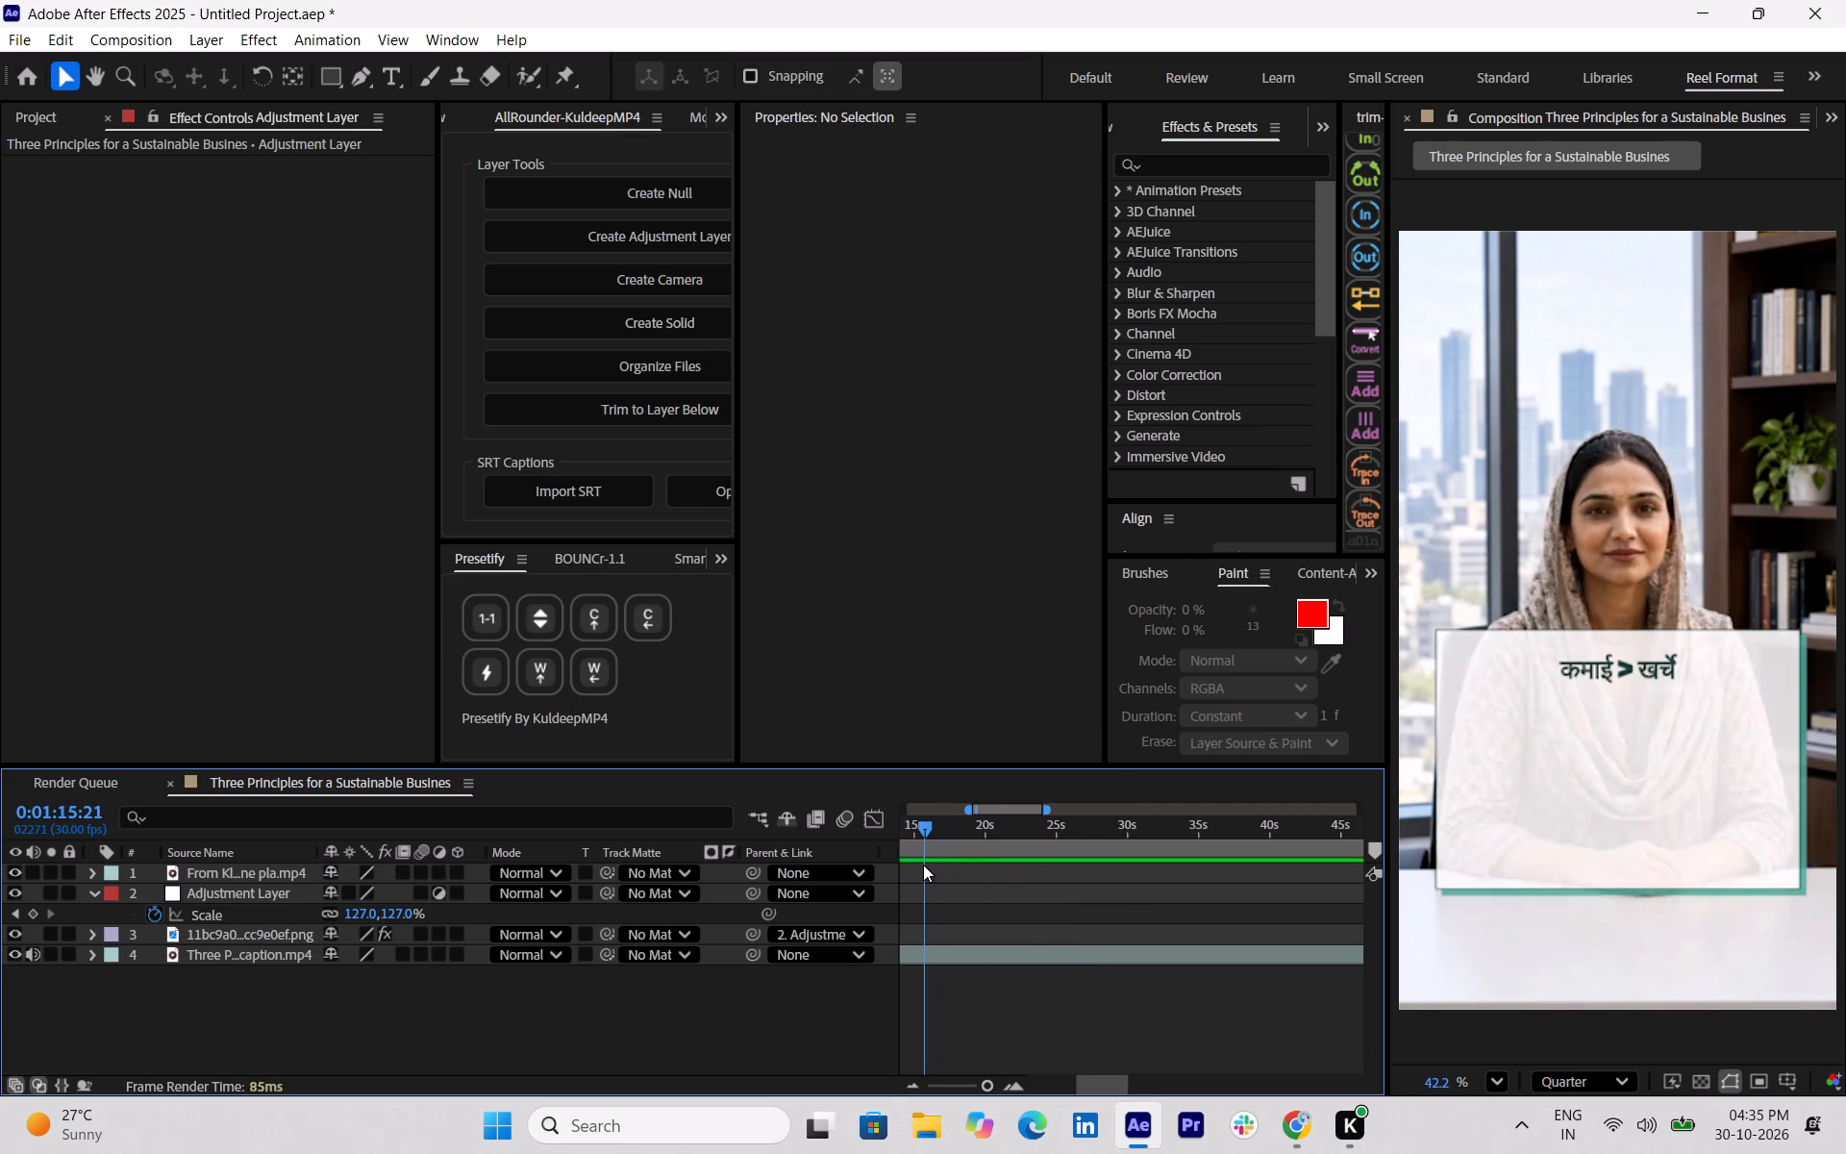
pyautogui.moveTo(923, 865); pyautogui.dragTo(913, 865)
pyautogui.press('space')
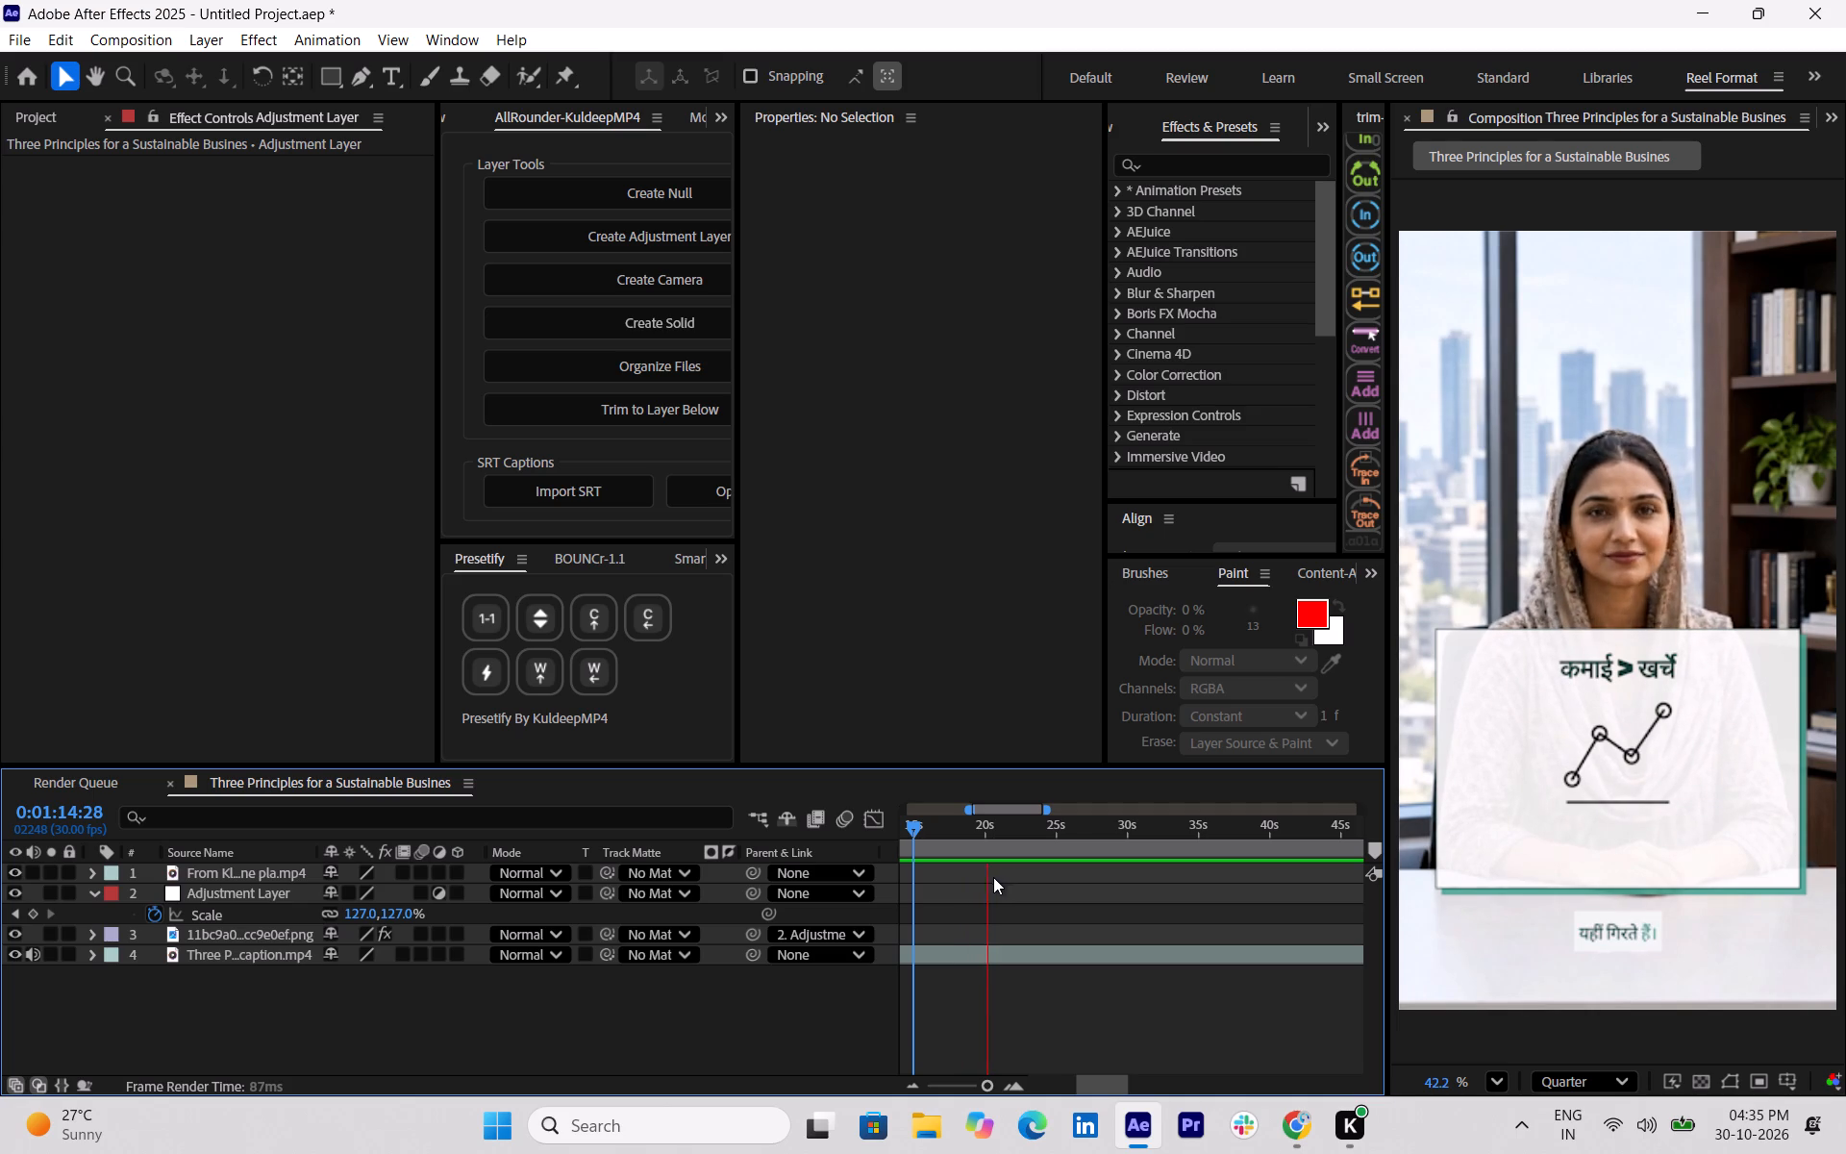
pyautogui.press('space')
# Switch to Pinterest in Chrome and search for "business loss".
pyautogui.click(1290, 1131)
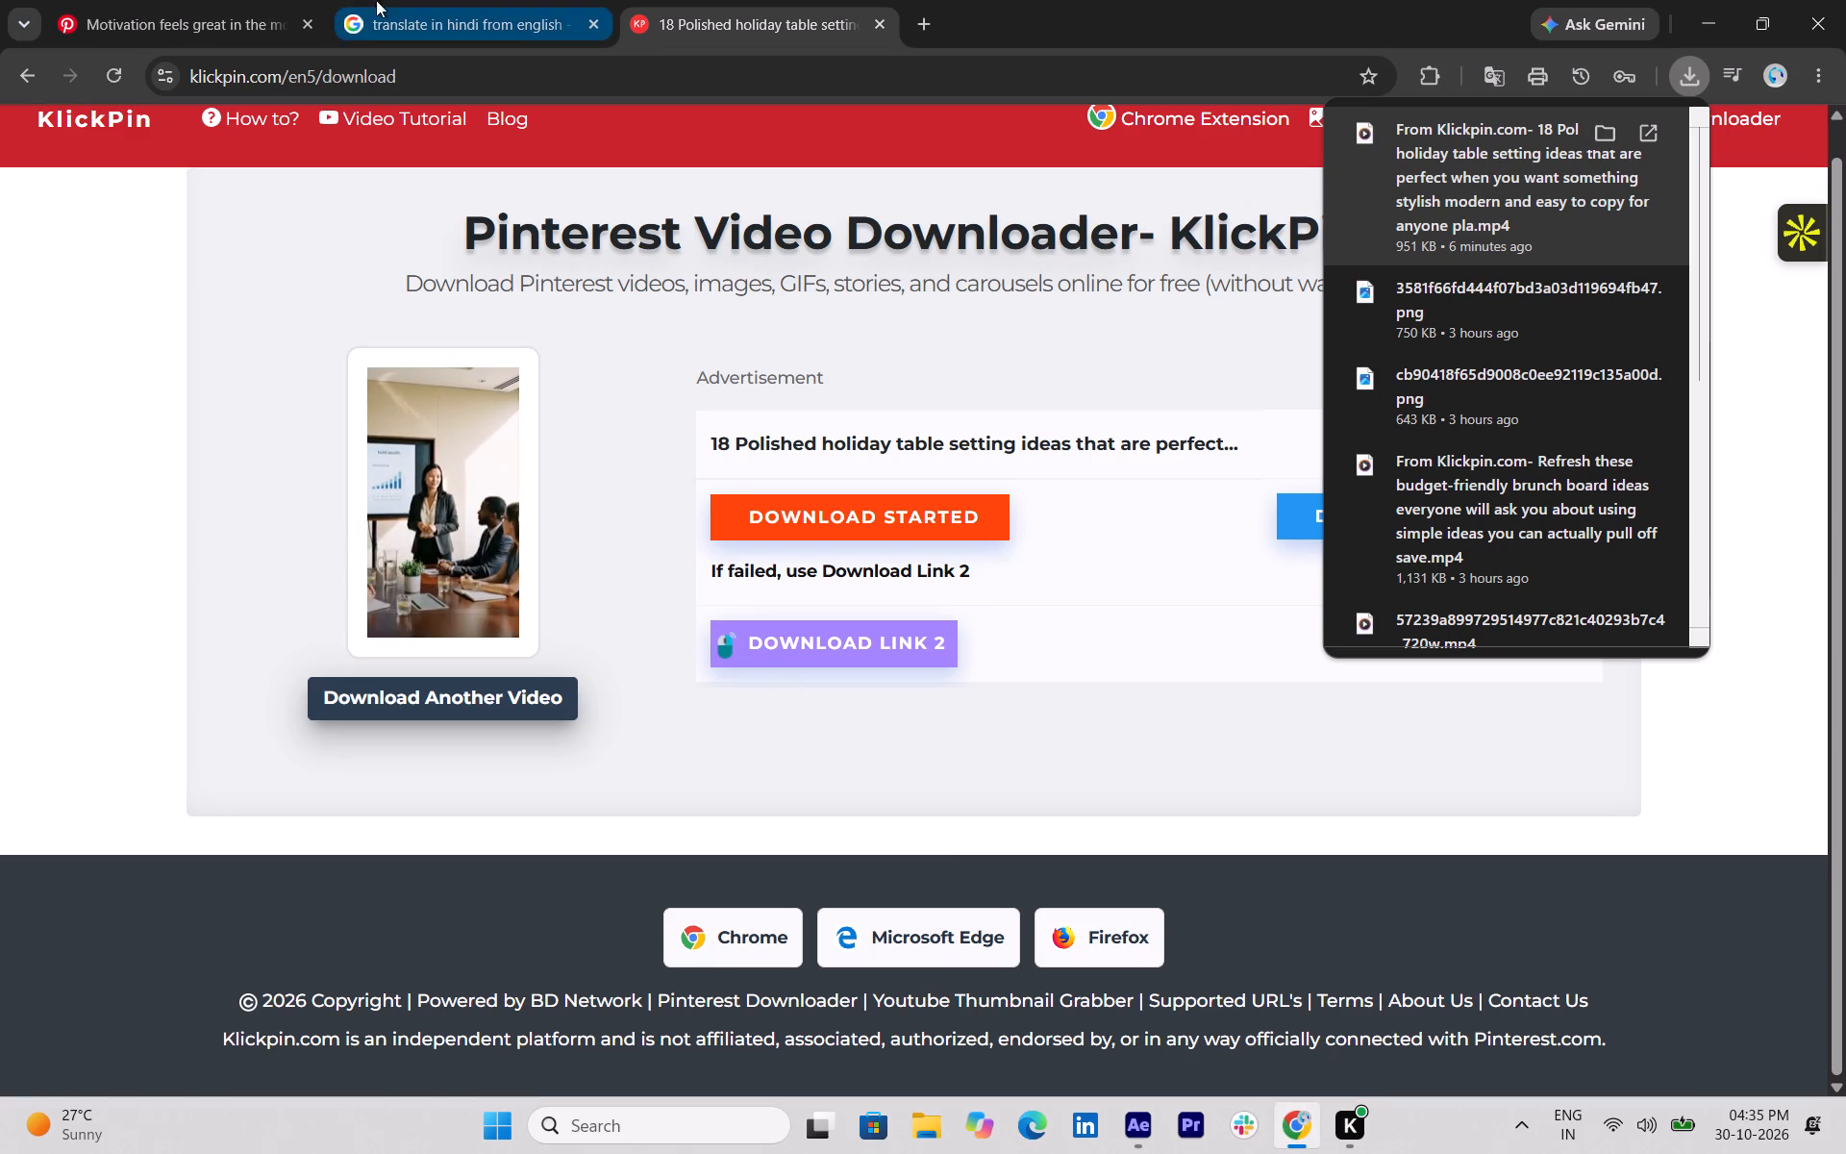
pyautogui.click(206, 0)
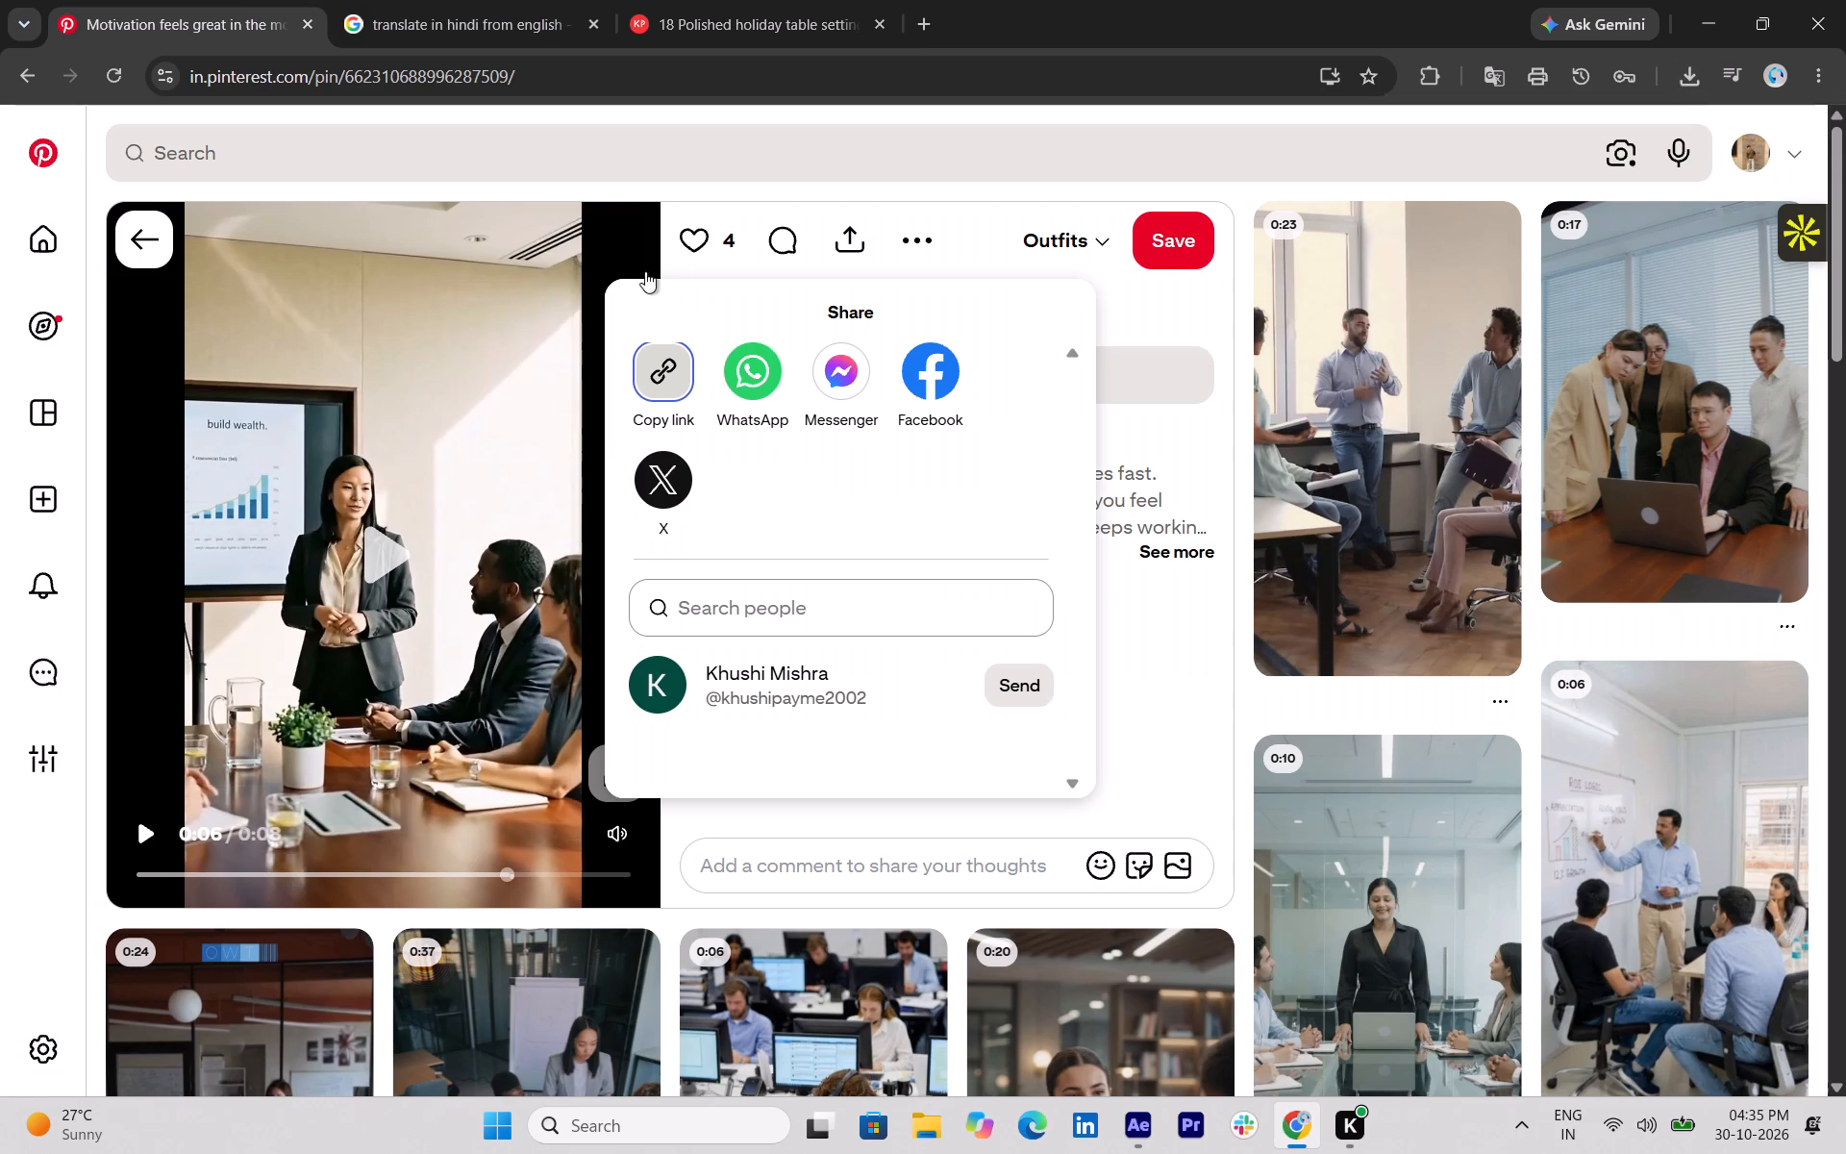
pyautogui.click(678, 152)
pyautogui.press('b')
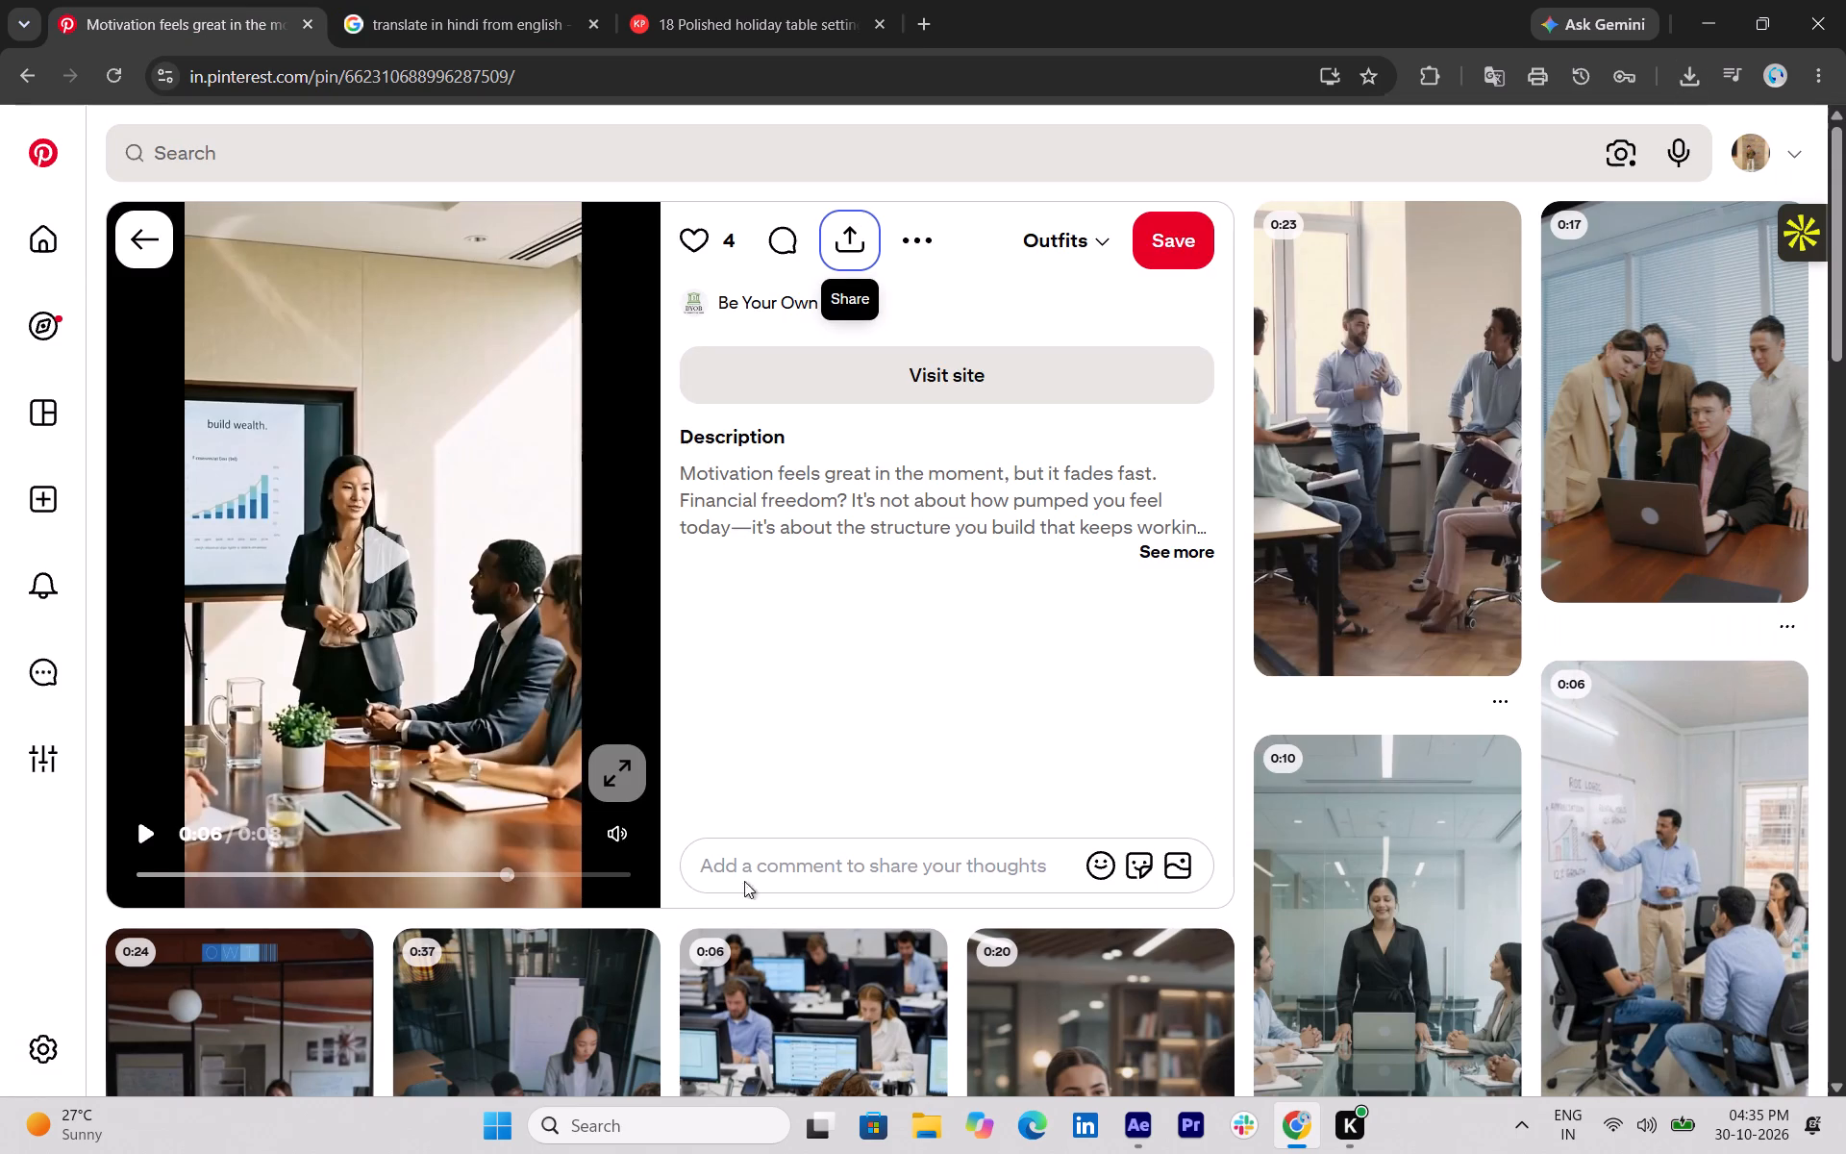
pyautogui.scroll(-1, 1171, 650)
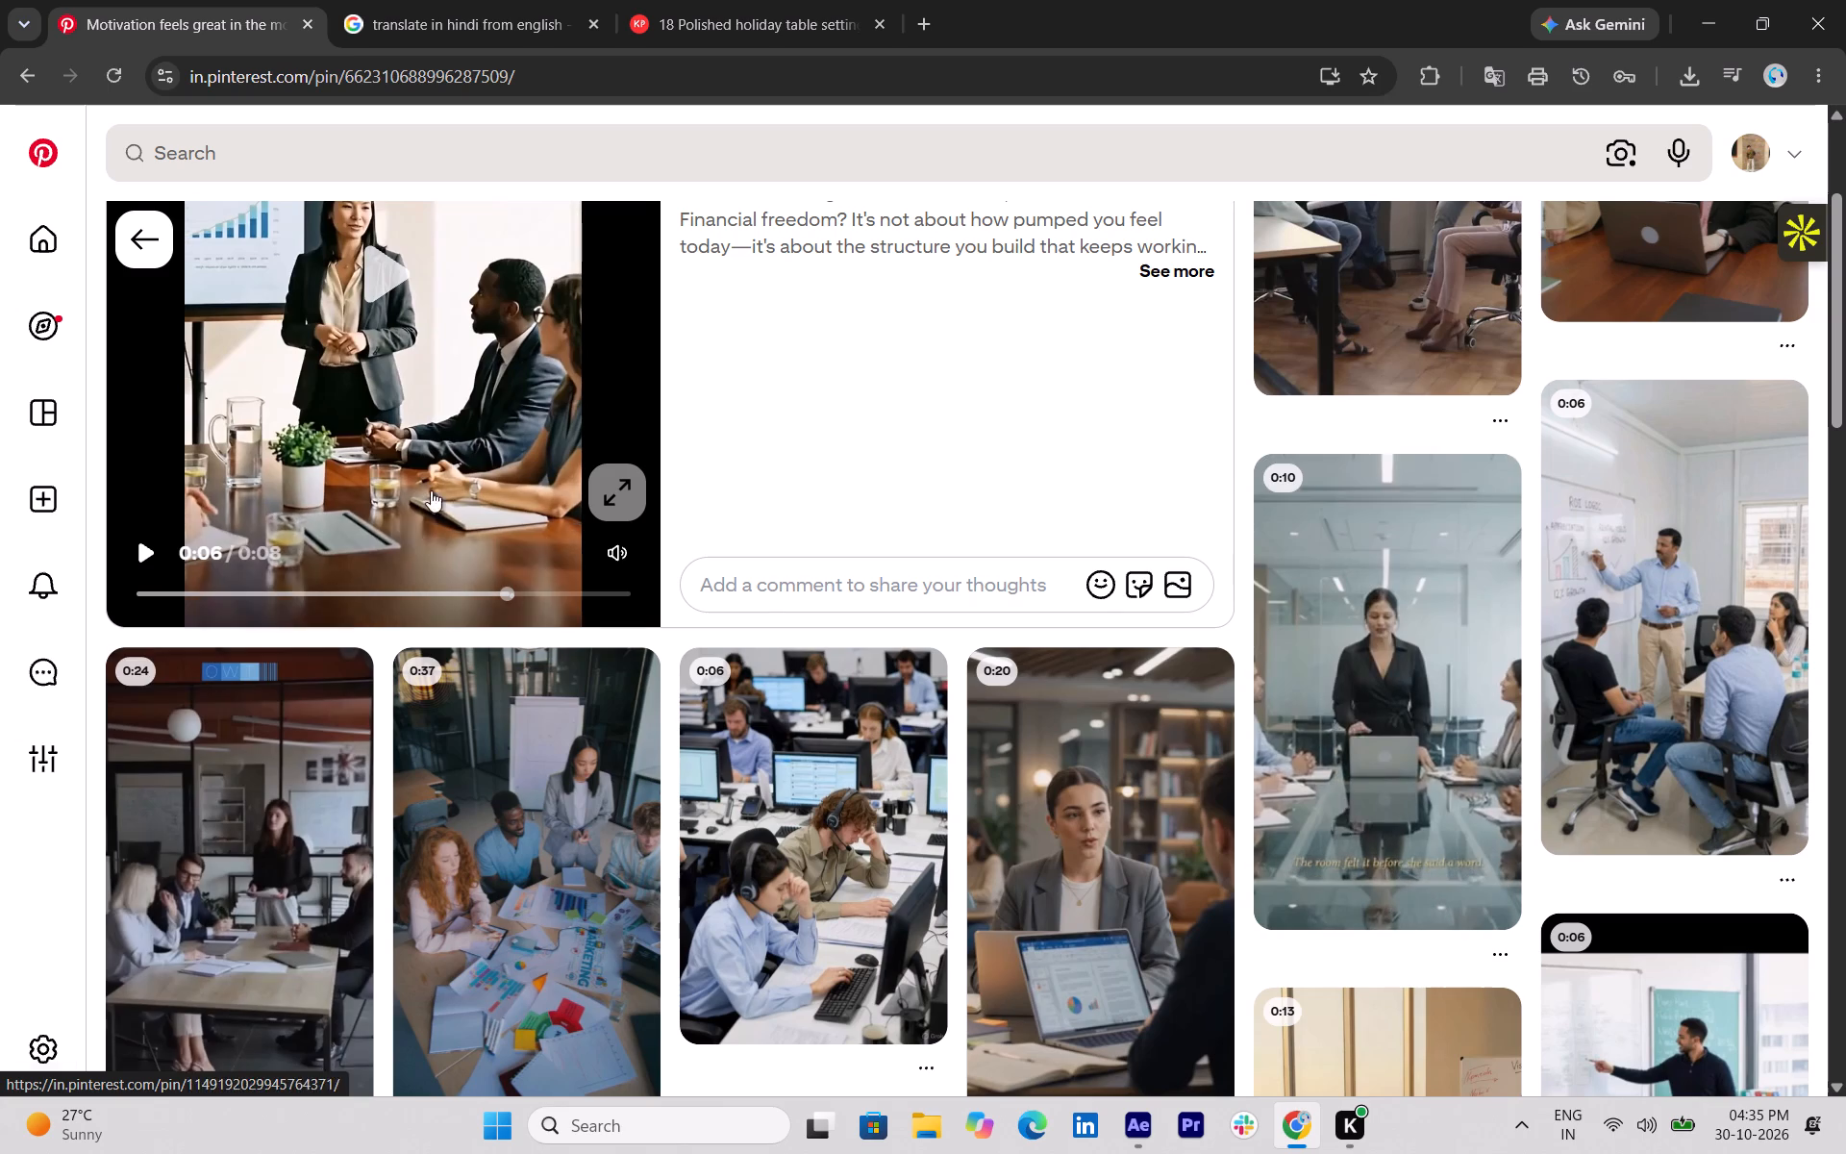
pyautogui.scroll(3, 861, 858)
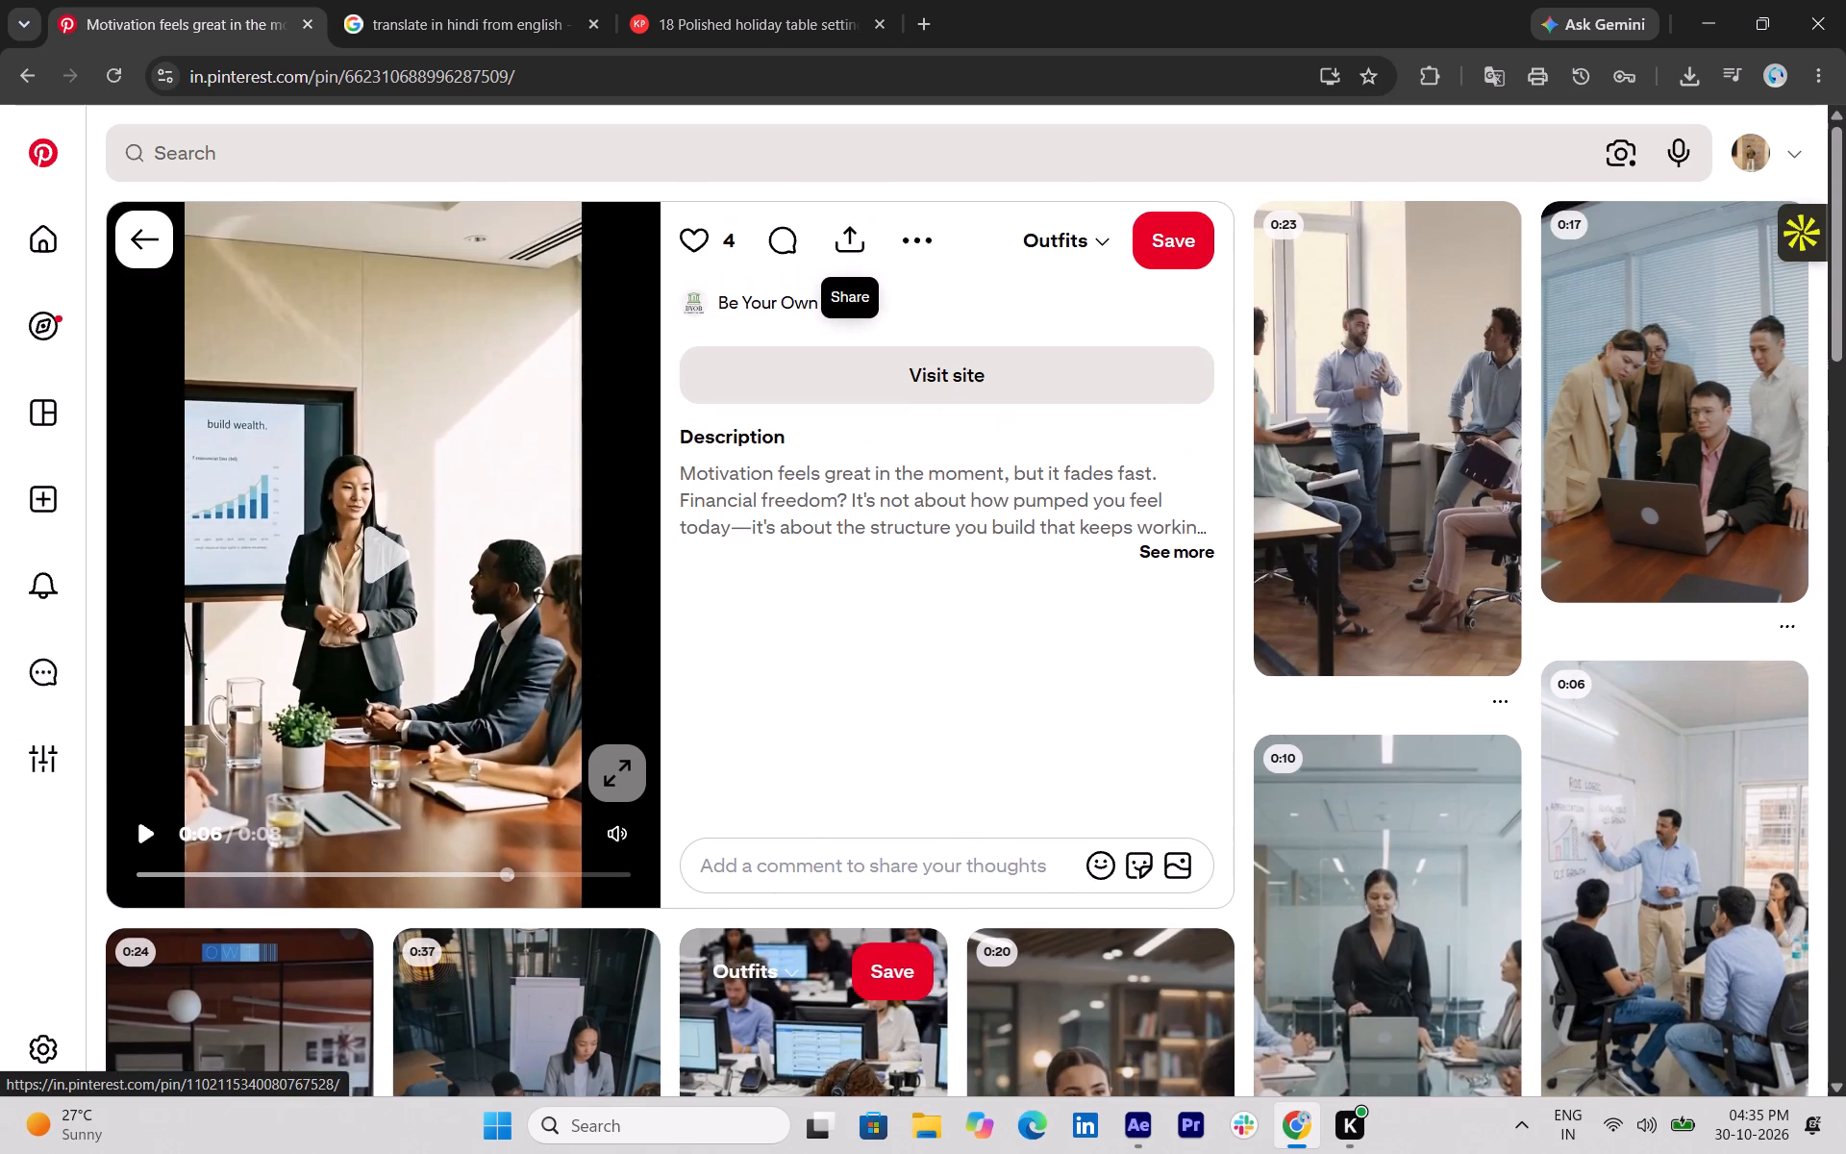
pyautogui.scroll(3, 858, 853)
pyautogui.click(338, 140)
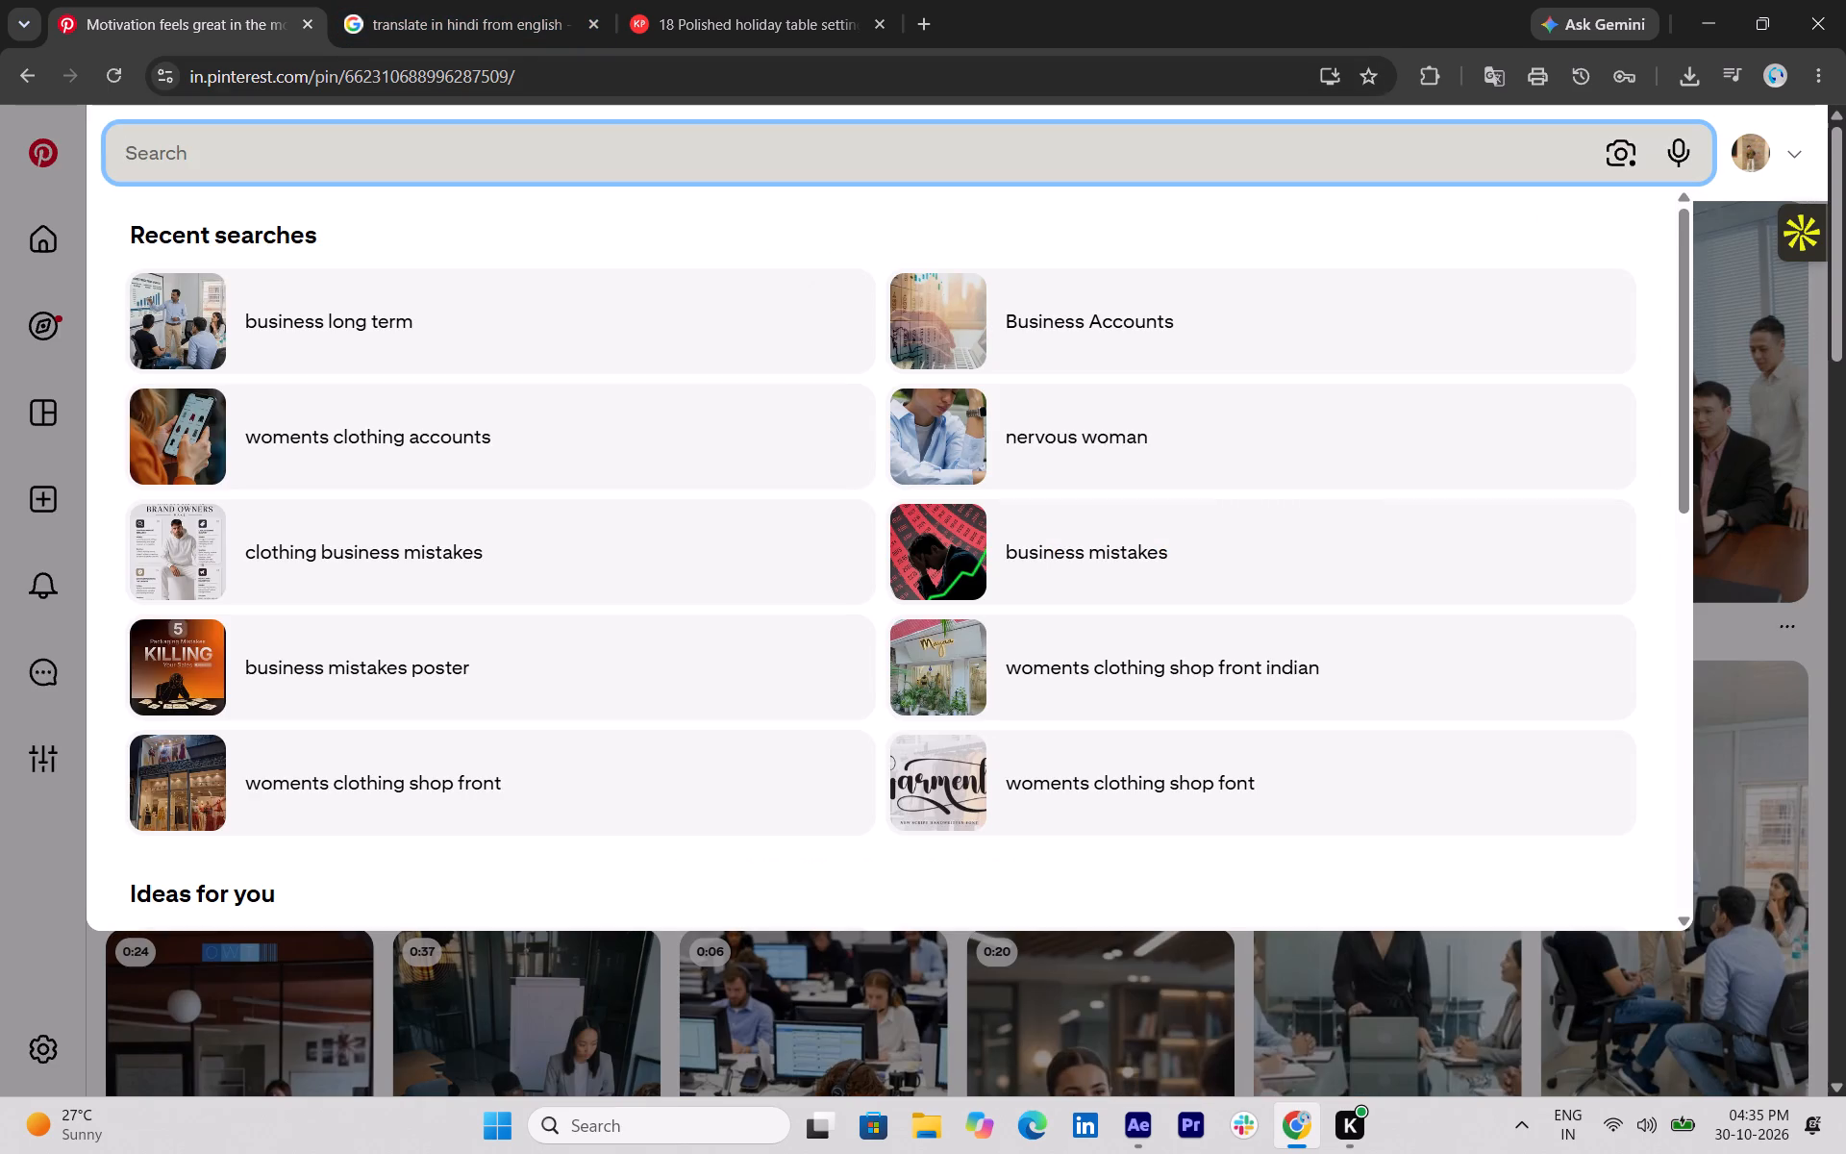
pyautogui.write('buis')
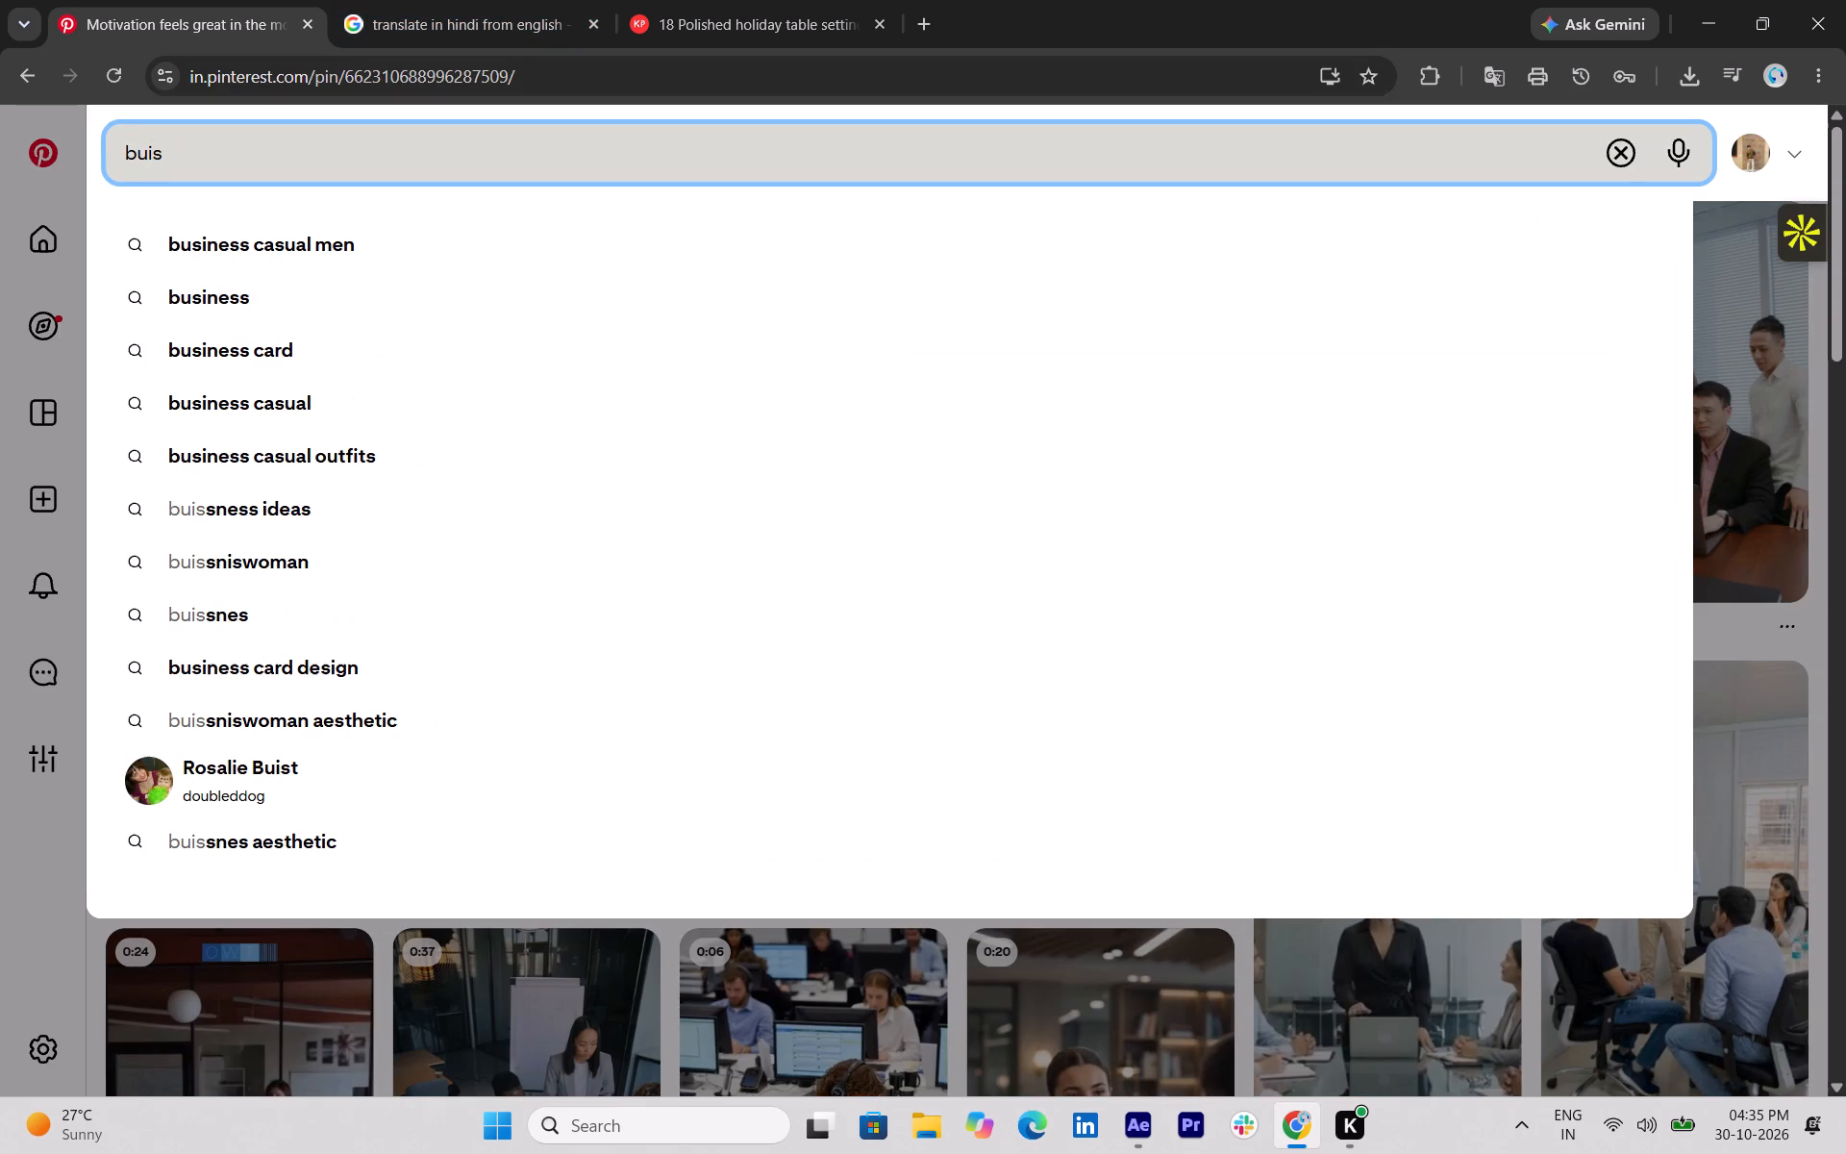
pyautogui.press('BackSpace')
pyautogui.press('BackSpace')
pyautogui.write('siness ;')
pyautogui.press('BackSpace')
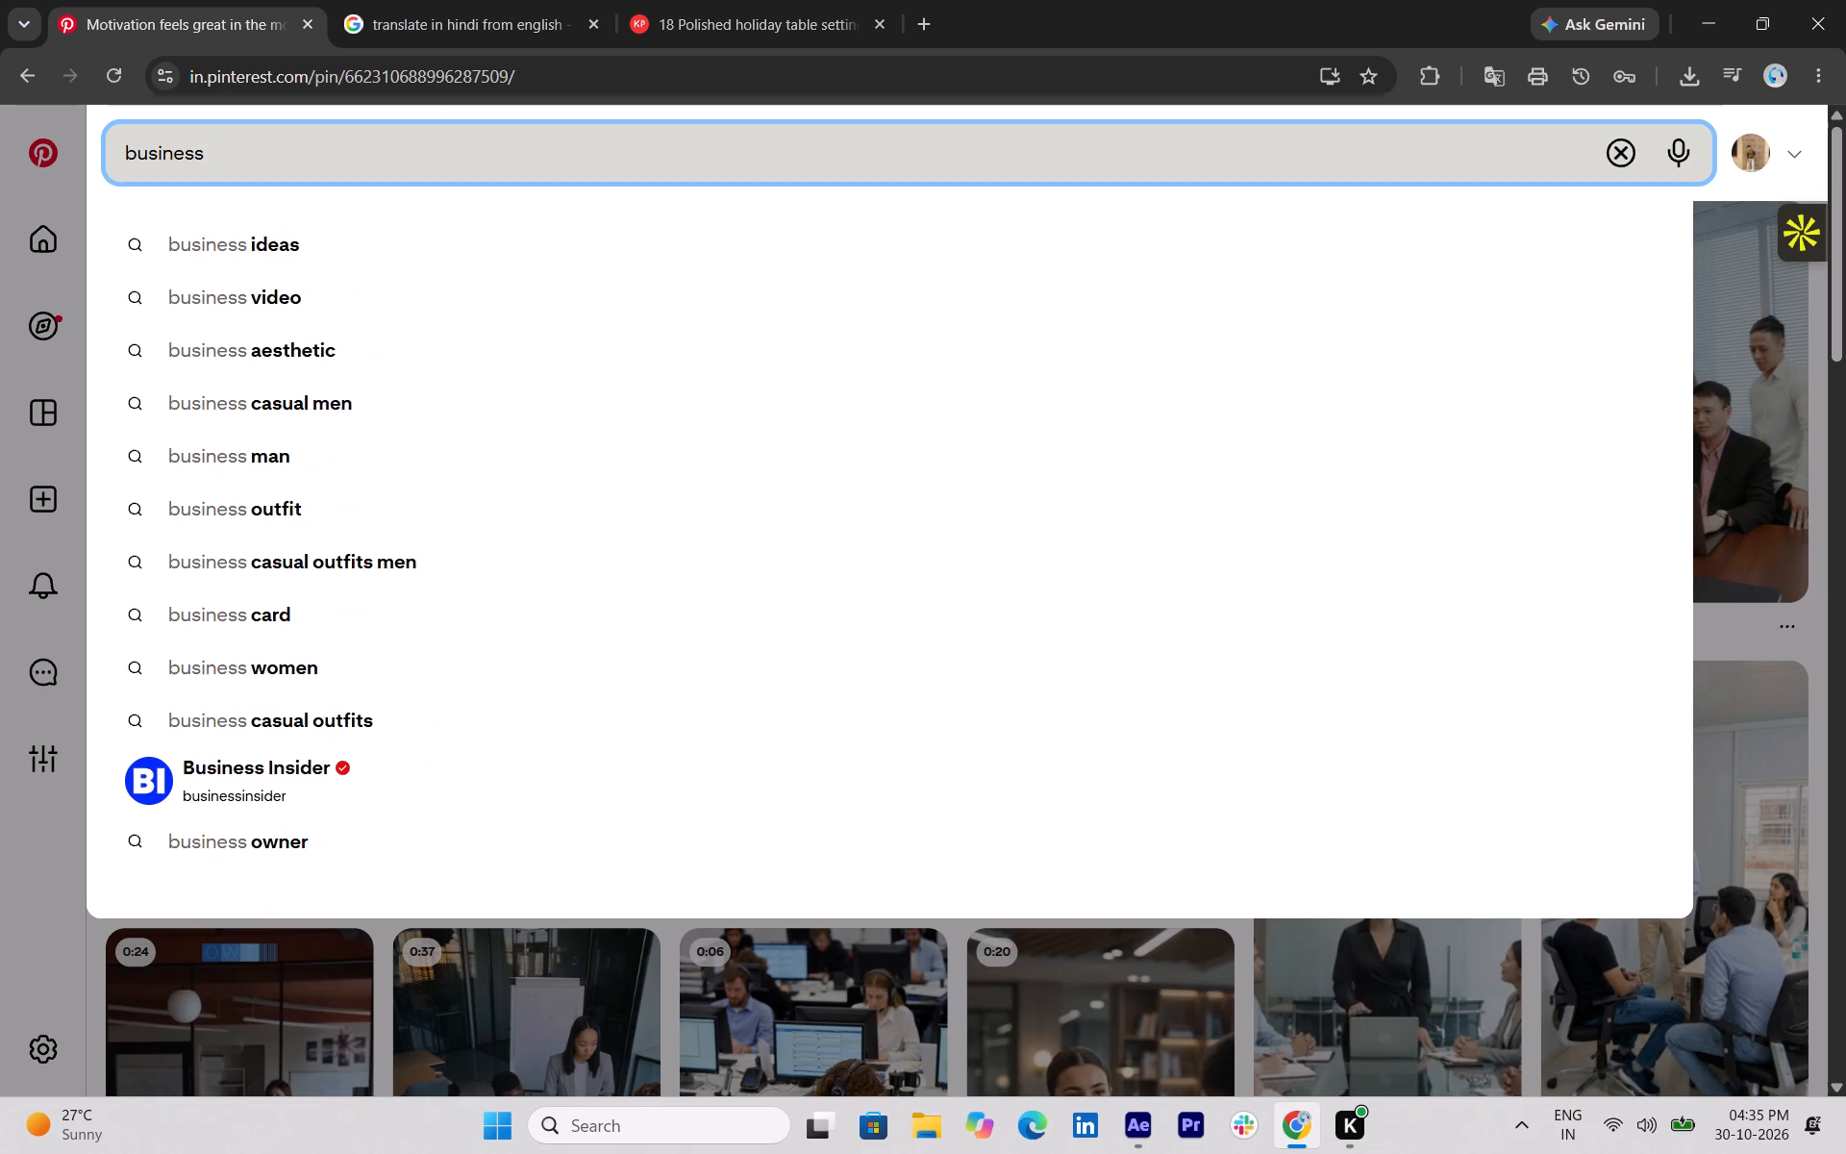
pyautogui.write('loss')
pyautogui.press('Return')
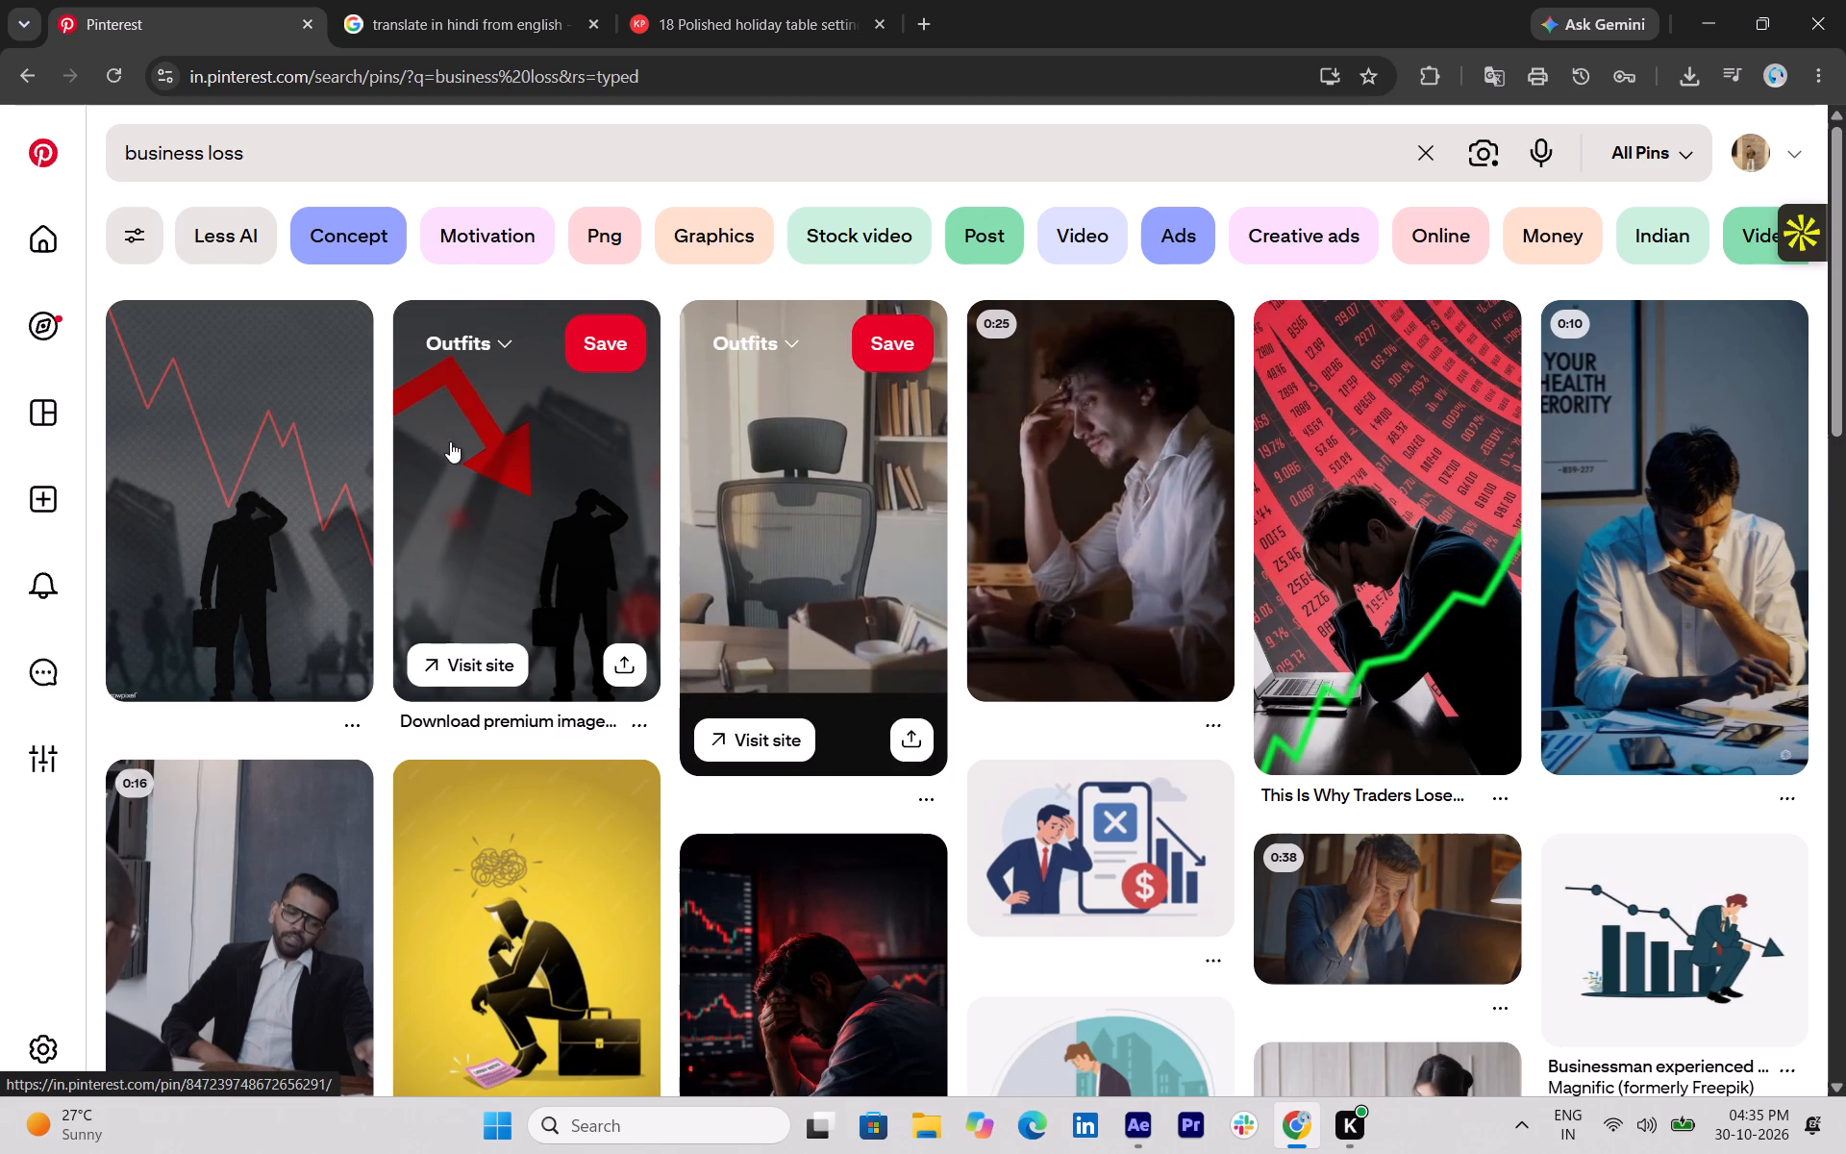
# Look through the "business loss" results for portrait images or clips that could serve as B-roll.
pyautogui.scroll(-2, 450, 441)
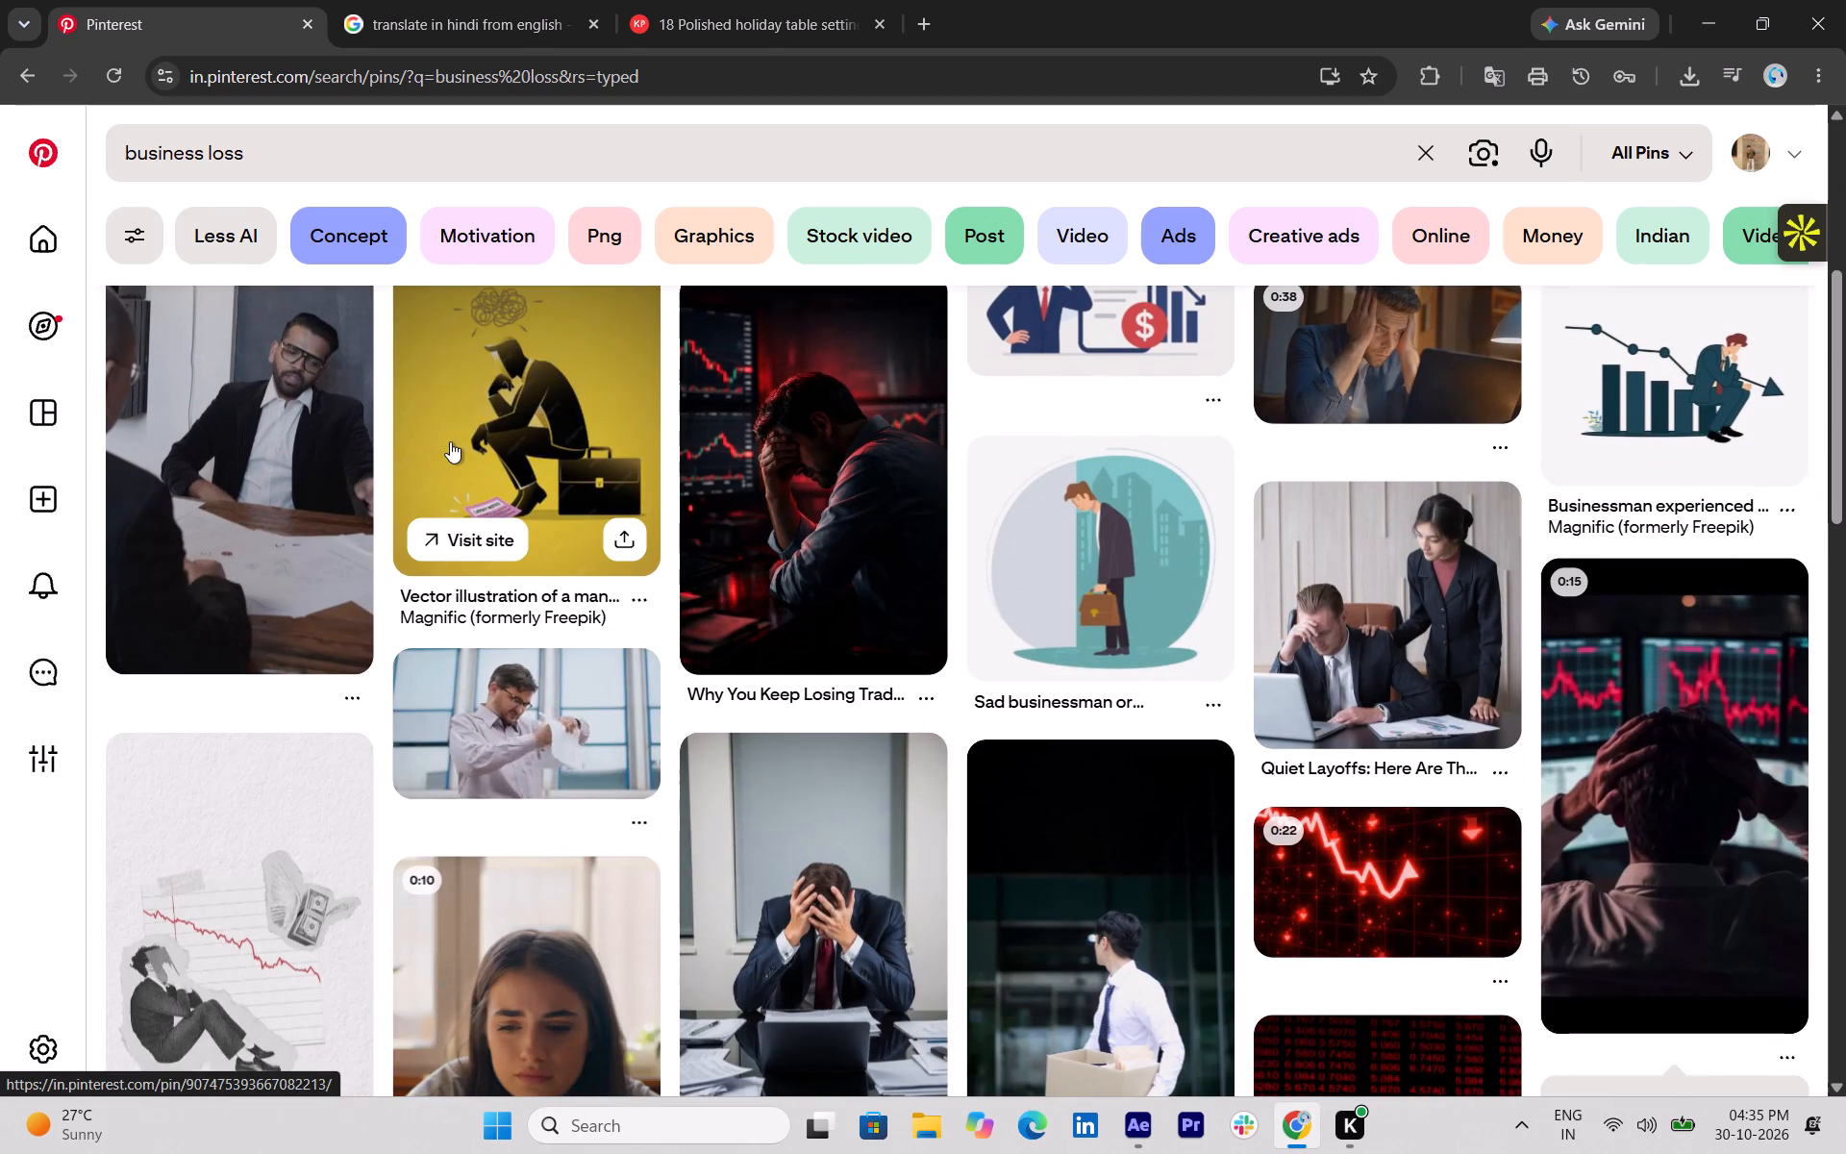
pyautogui.scroll(-1, 450, 441)
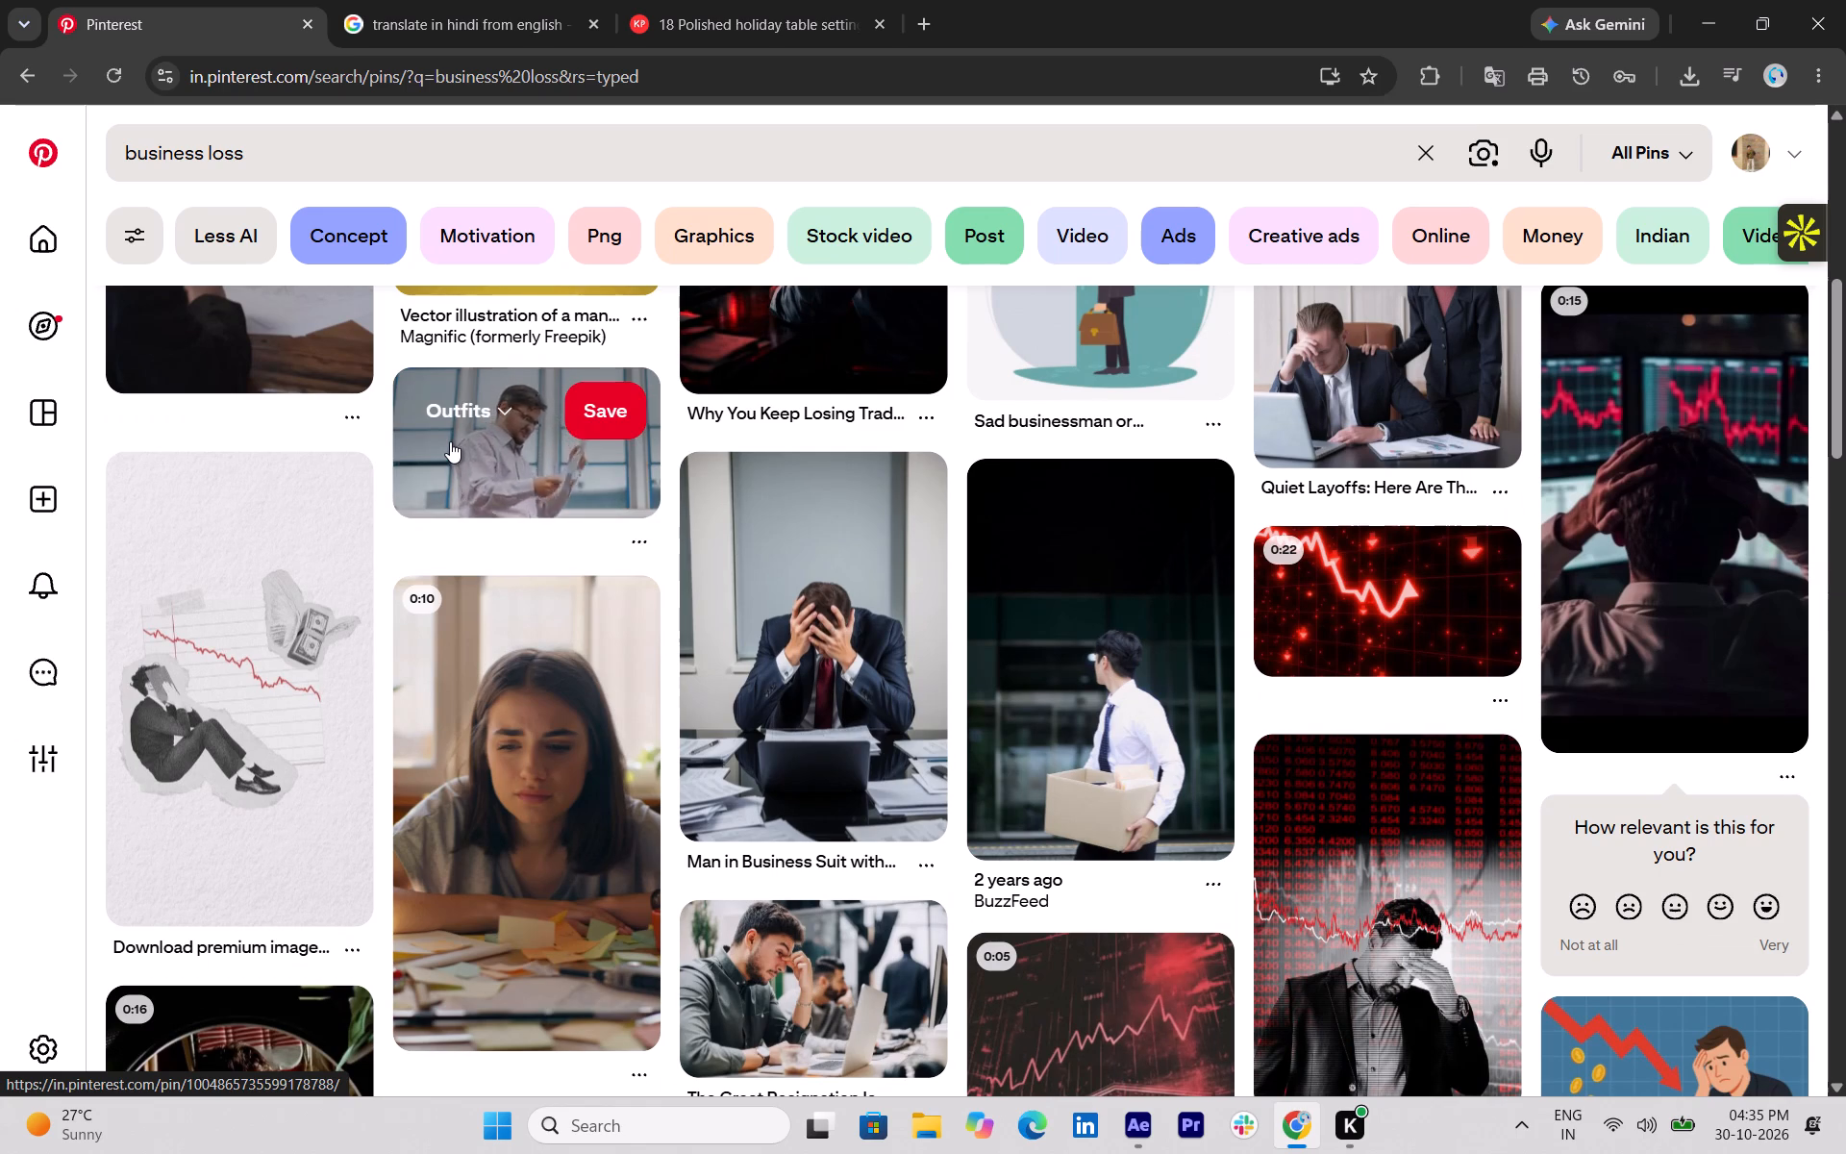
pyautogui.scroll(-1, 811, 640)
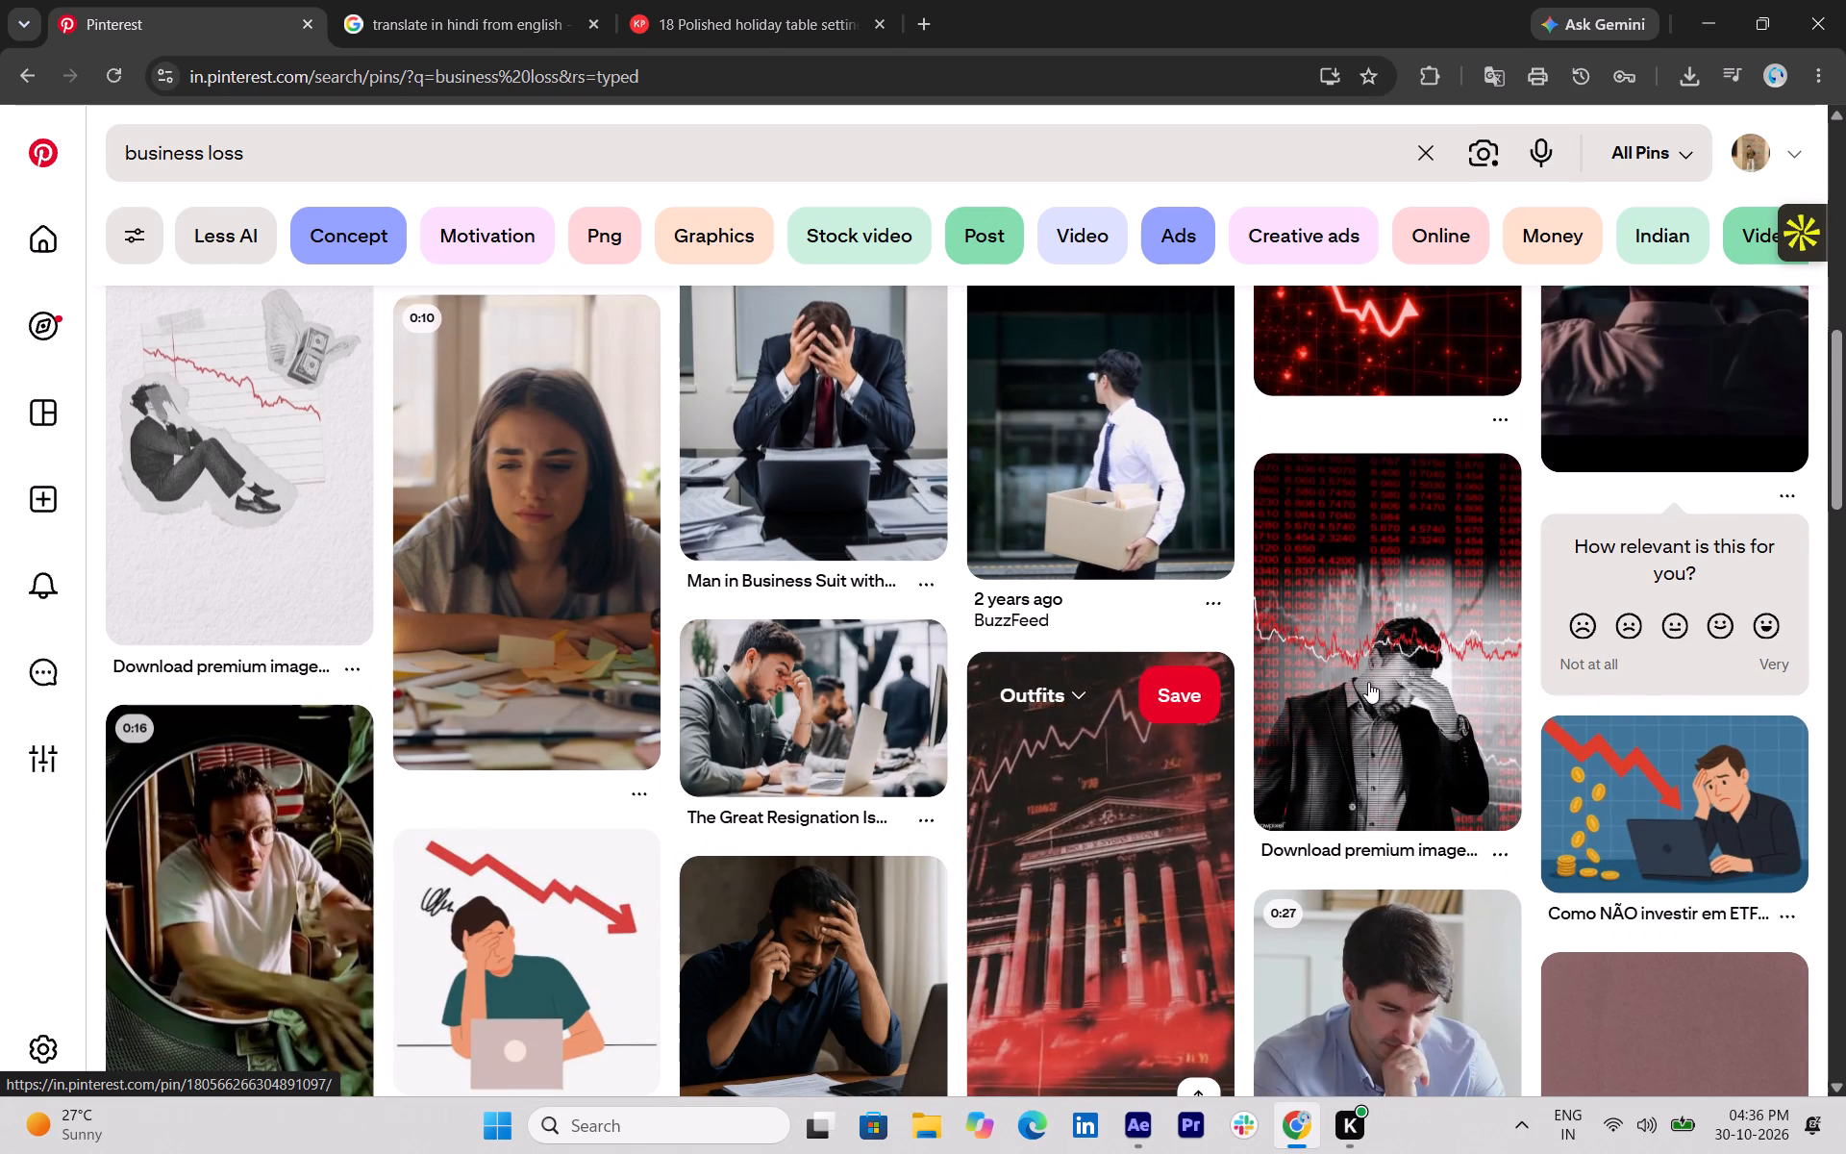
pyautogui.scroll(1, 1366, 636)
pyautogui.scroll(-3, 1360, 603)
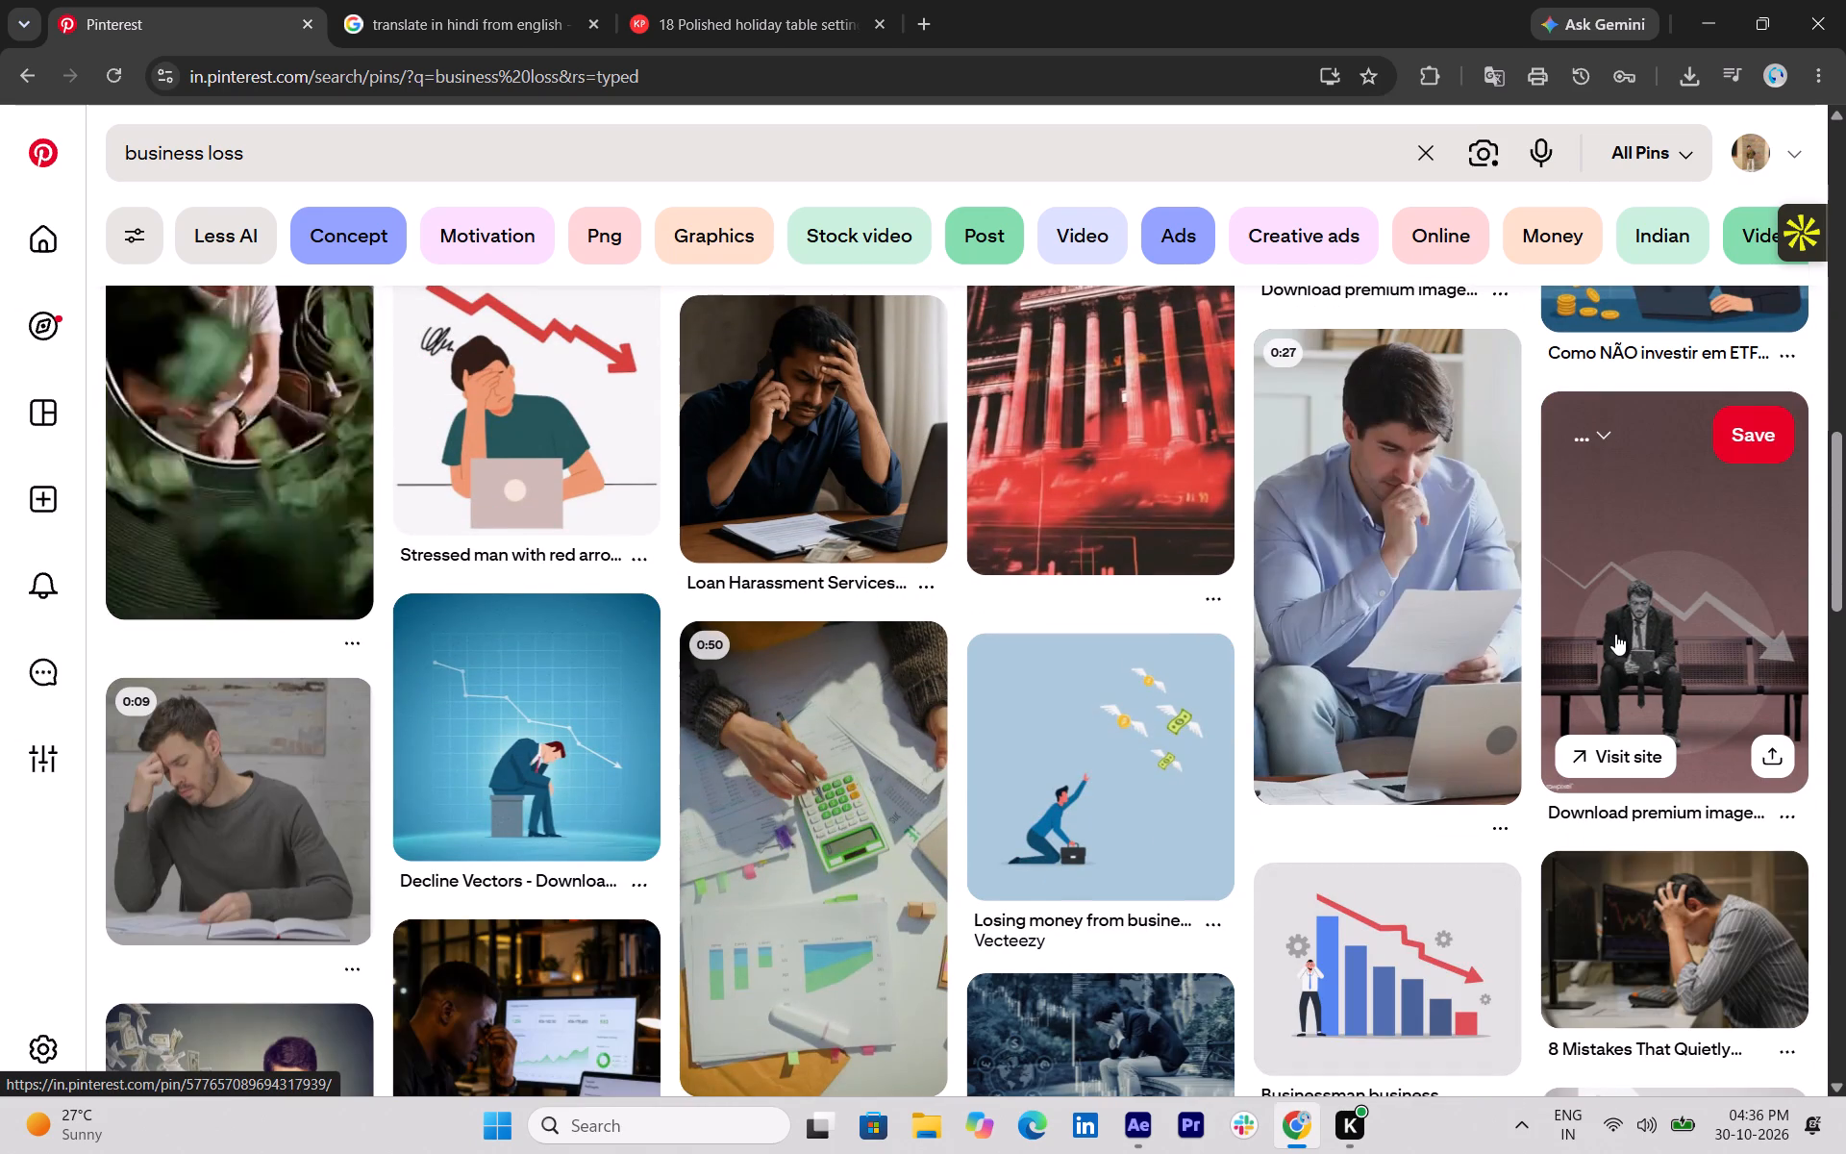
pyautogui.scroll(-2, 849, 831)
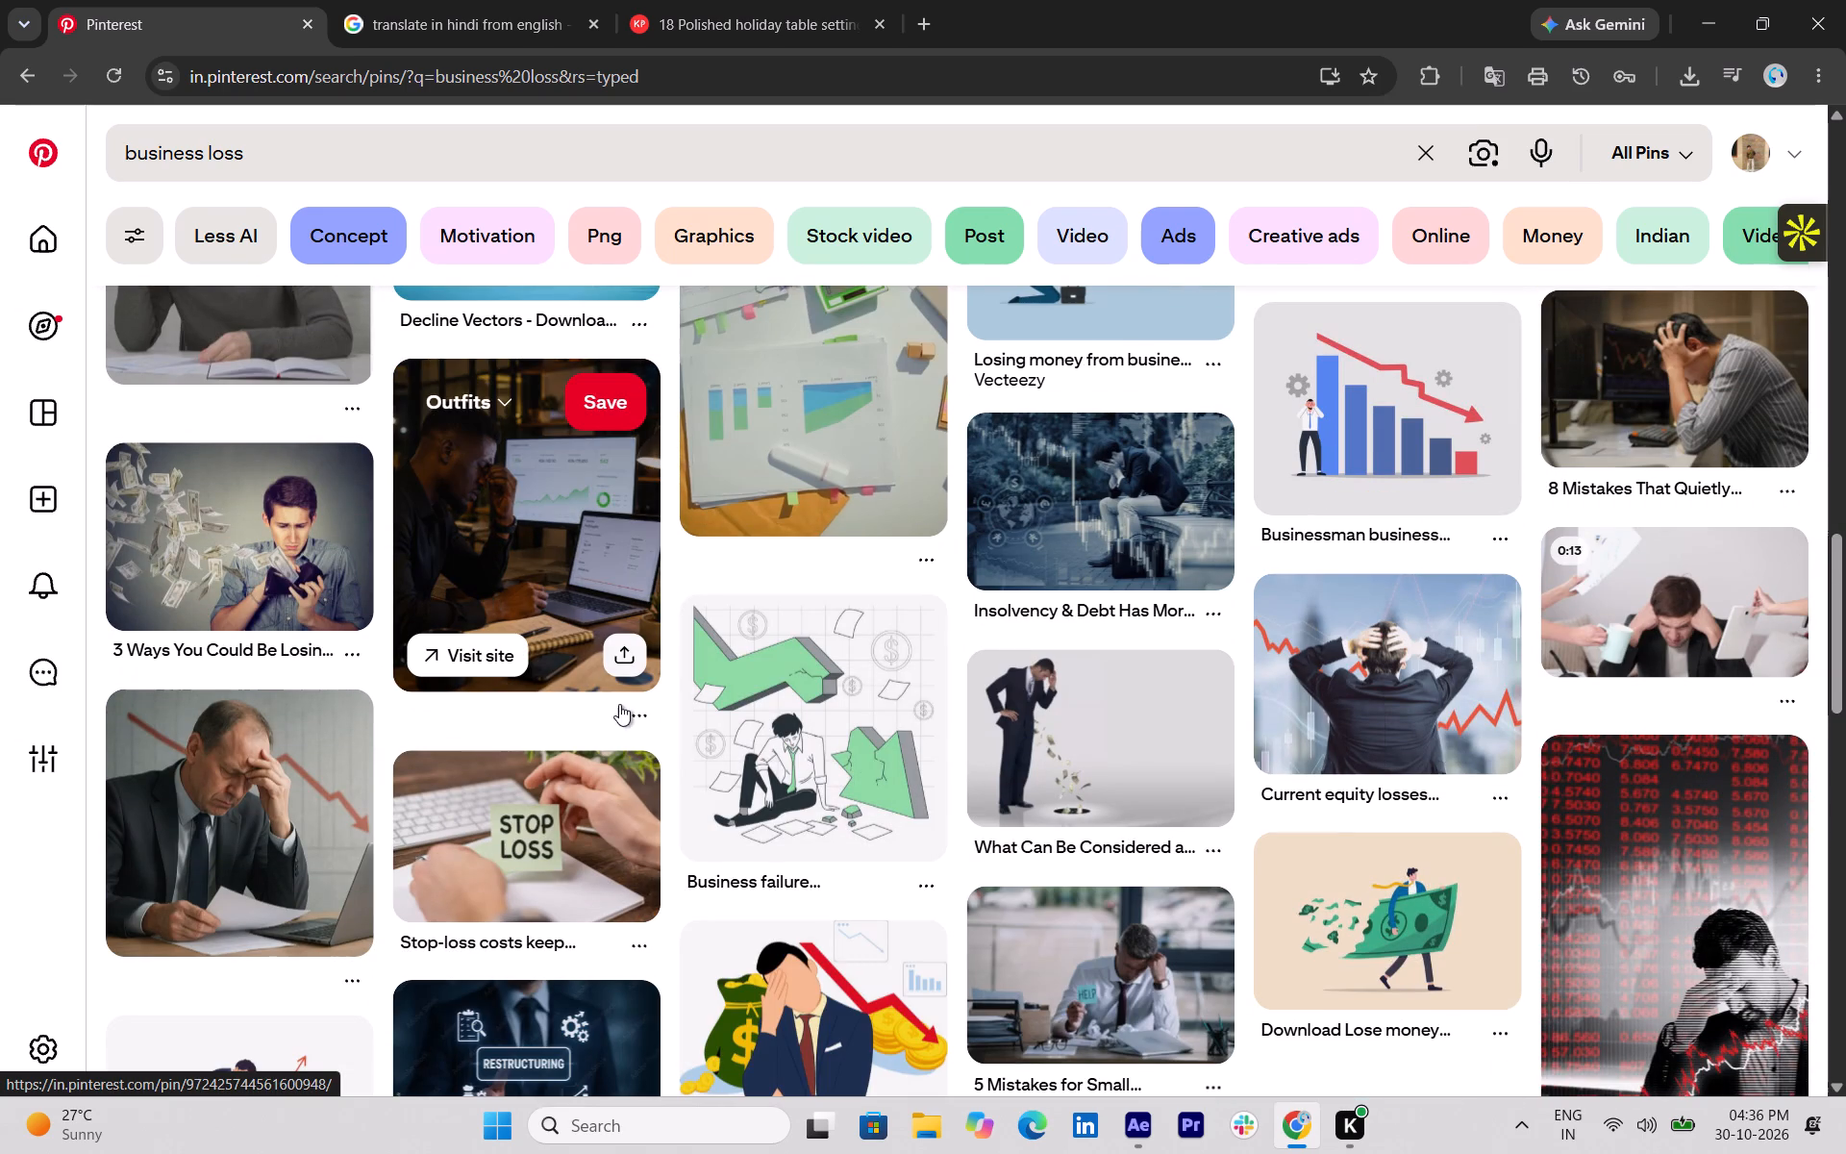
pyautogui.scroll(-1, 1324, 811)
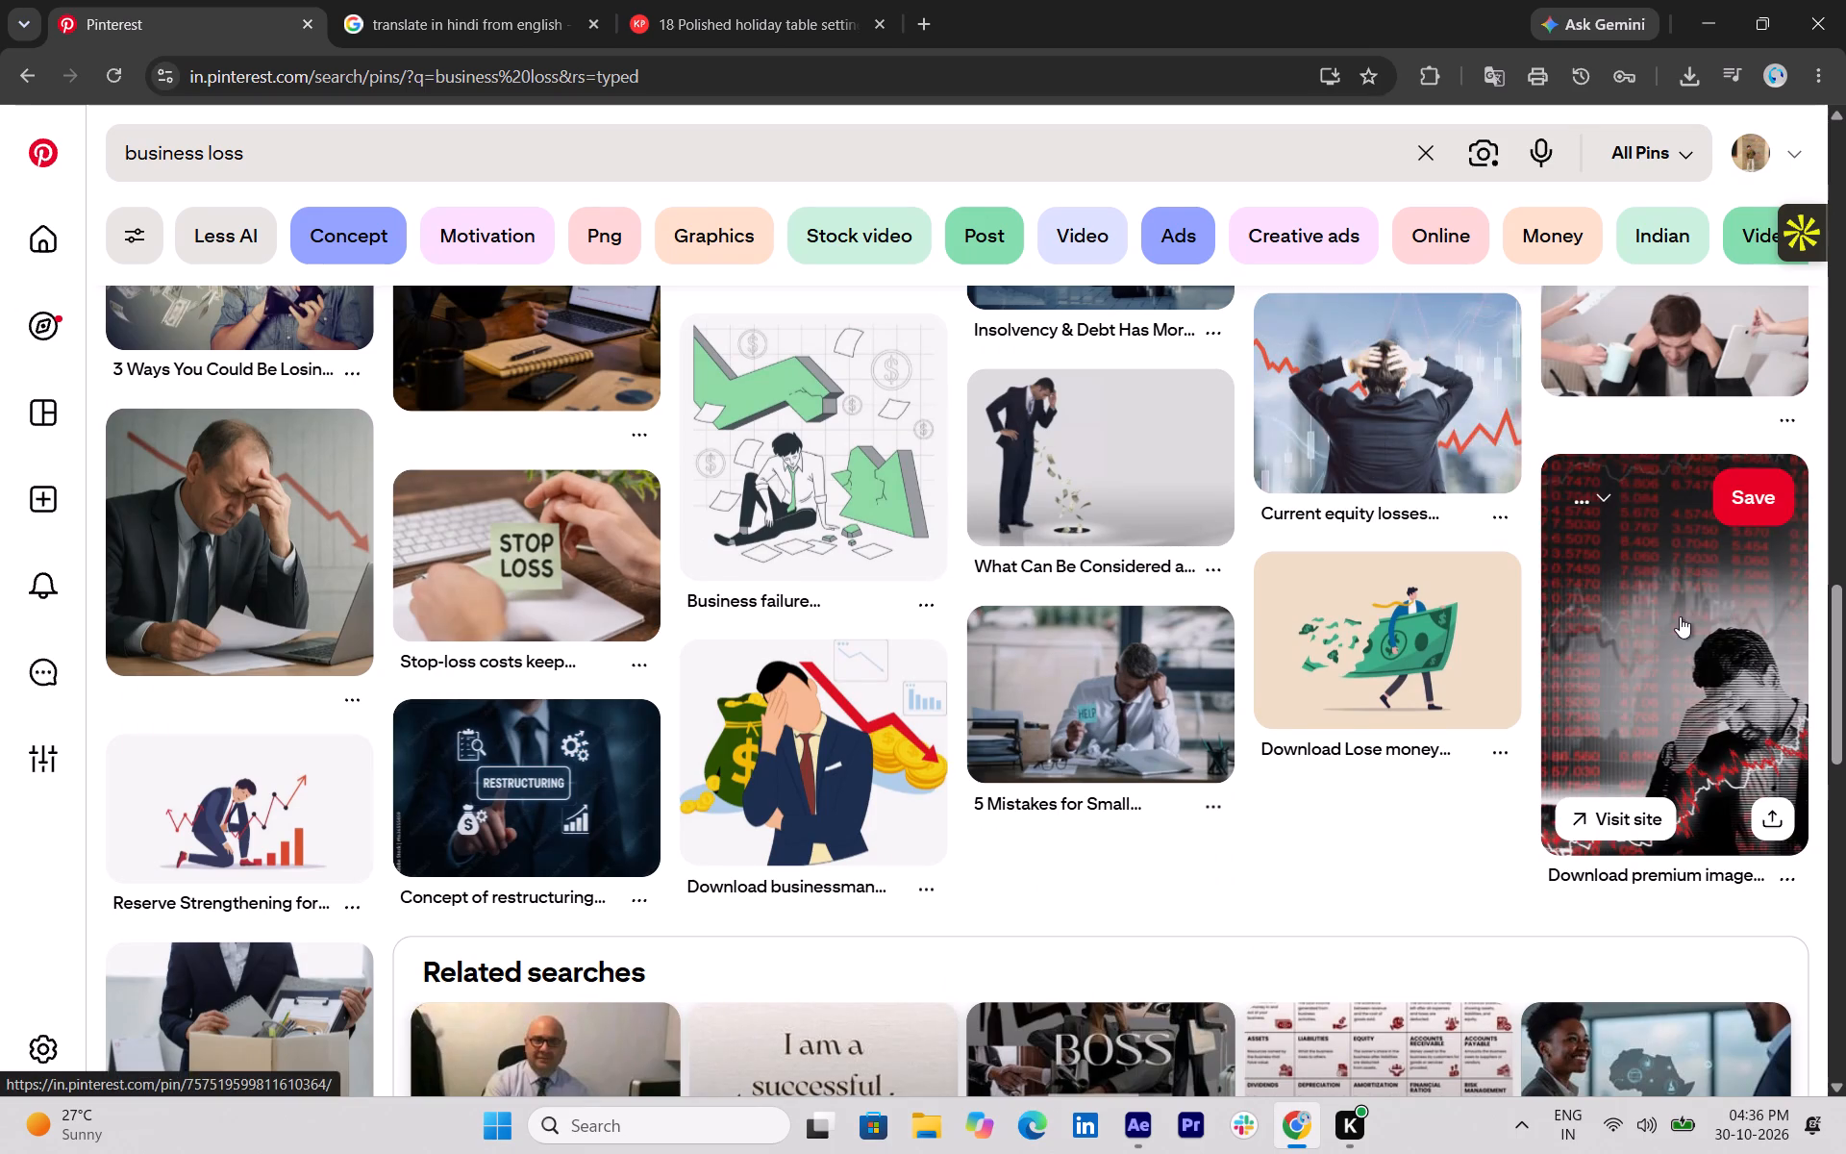
pyautogui.scroll(-2, 1667, 623)
pyautogui.scroll(-1, 1509, 667)
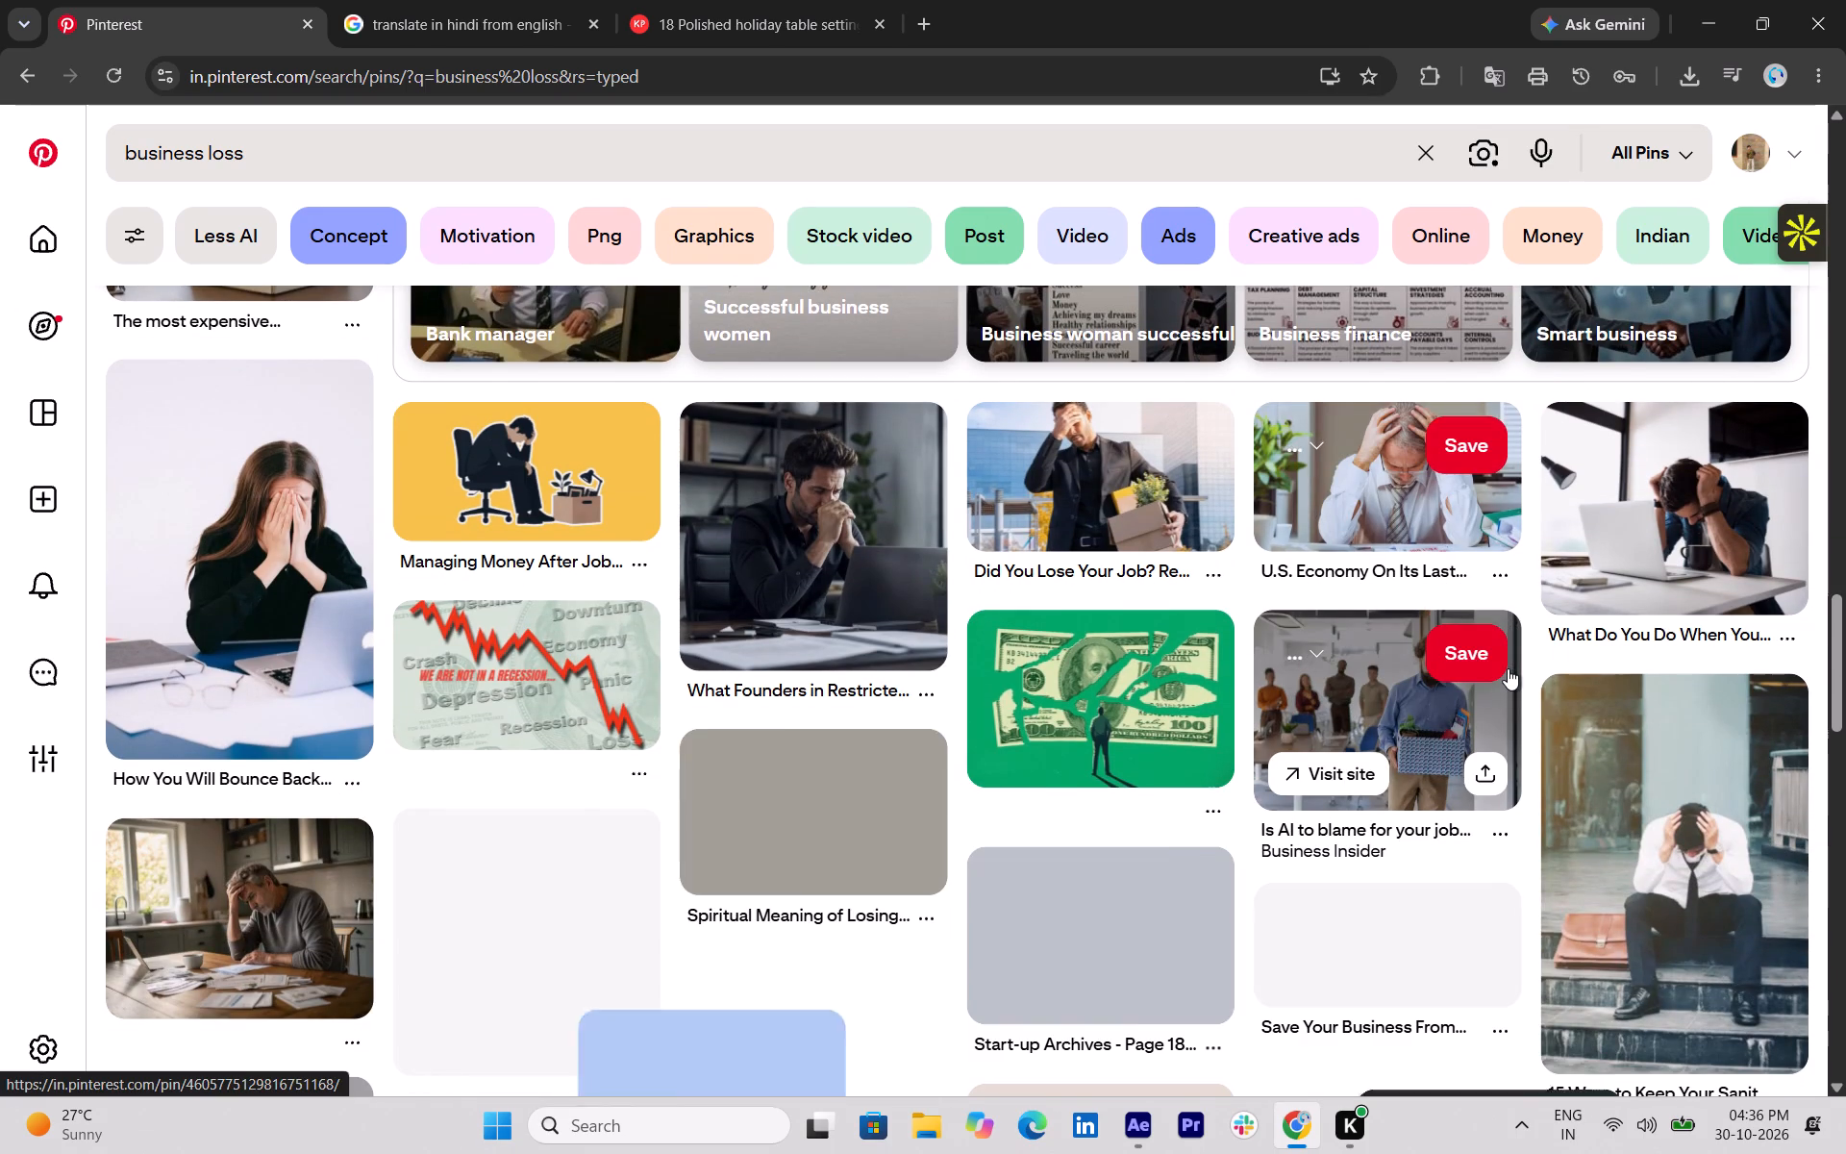
pyautogui.scroll(-3, 1508, 668)
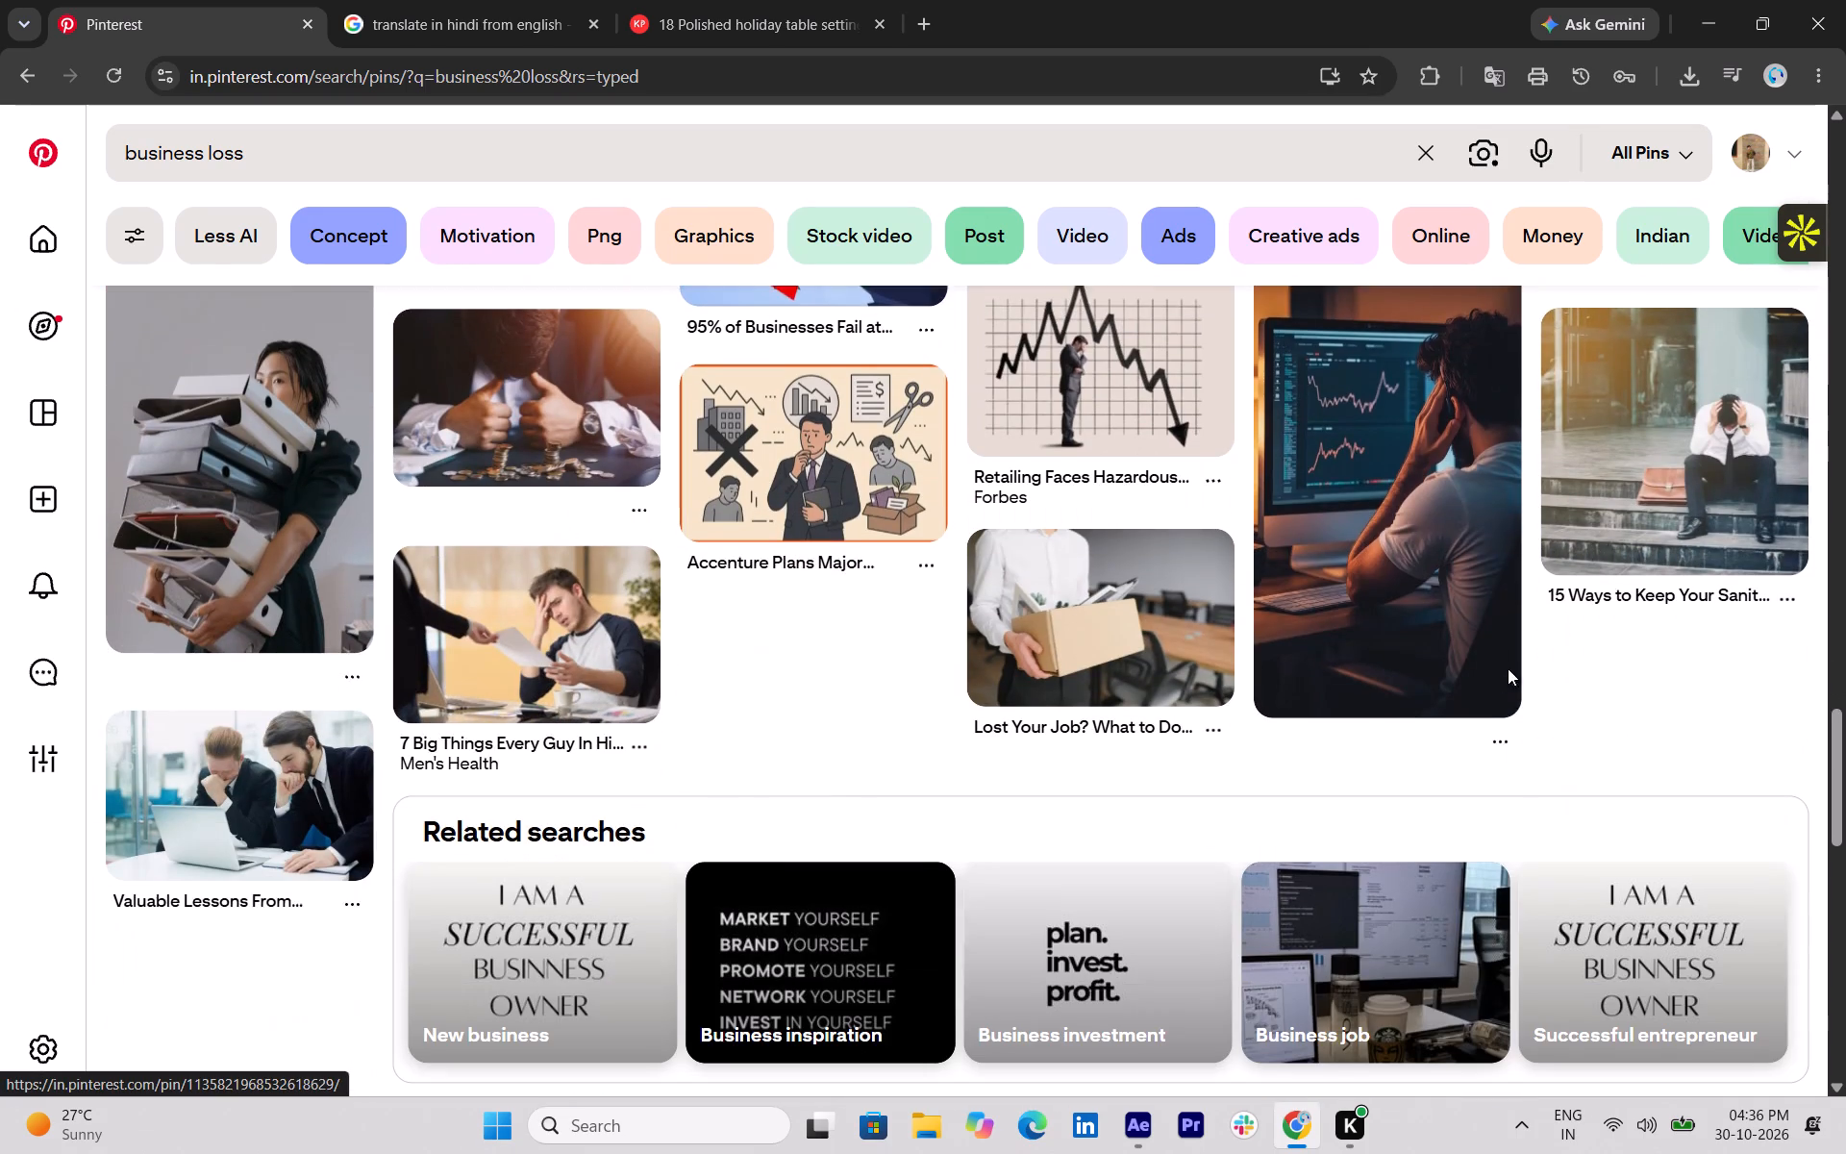
pyautogui.scroll(2, 1070, 708)
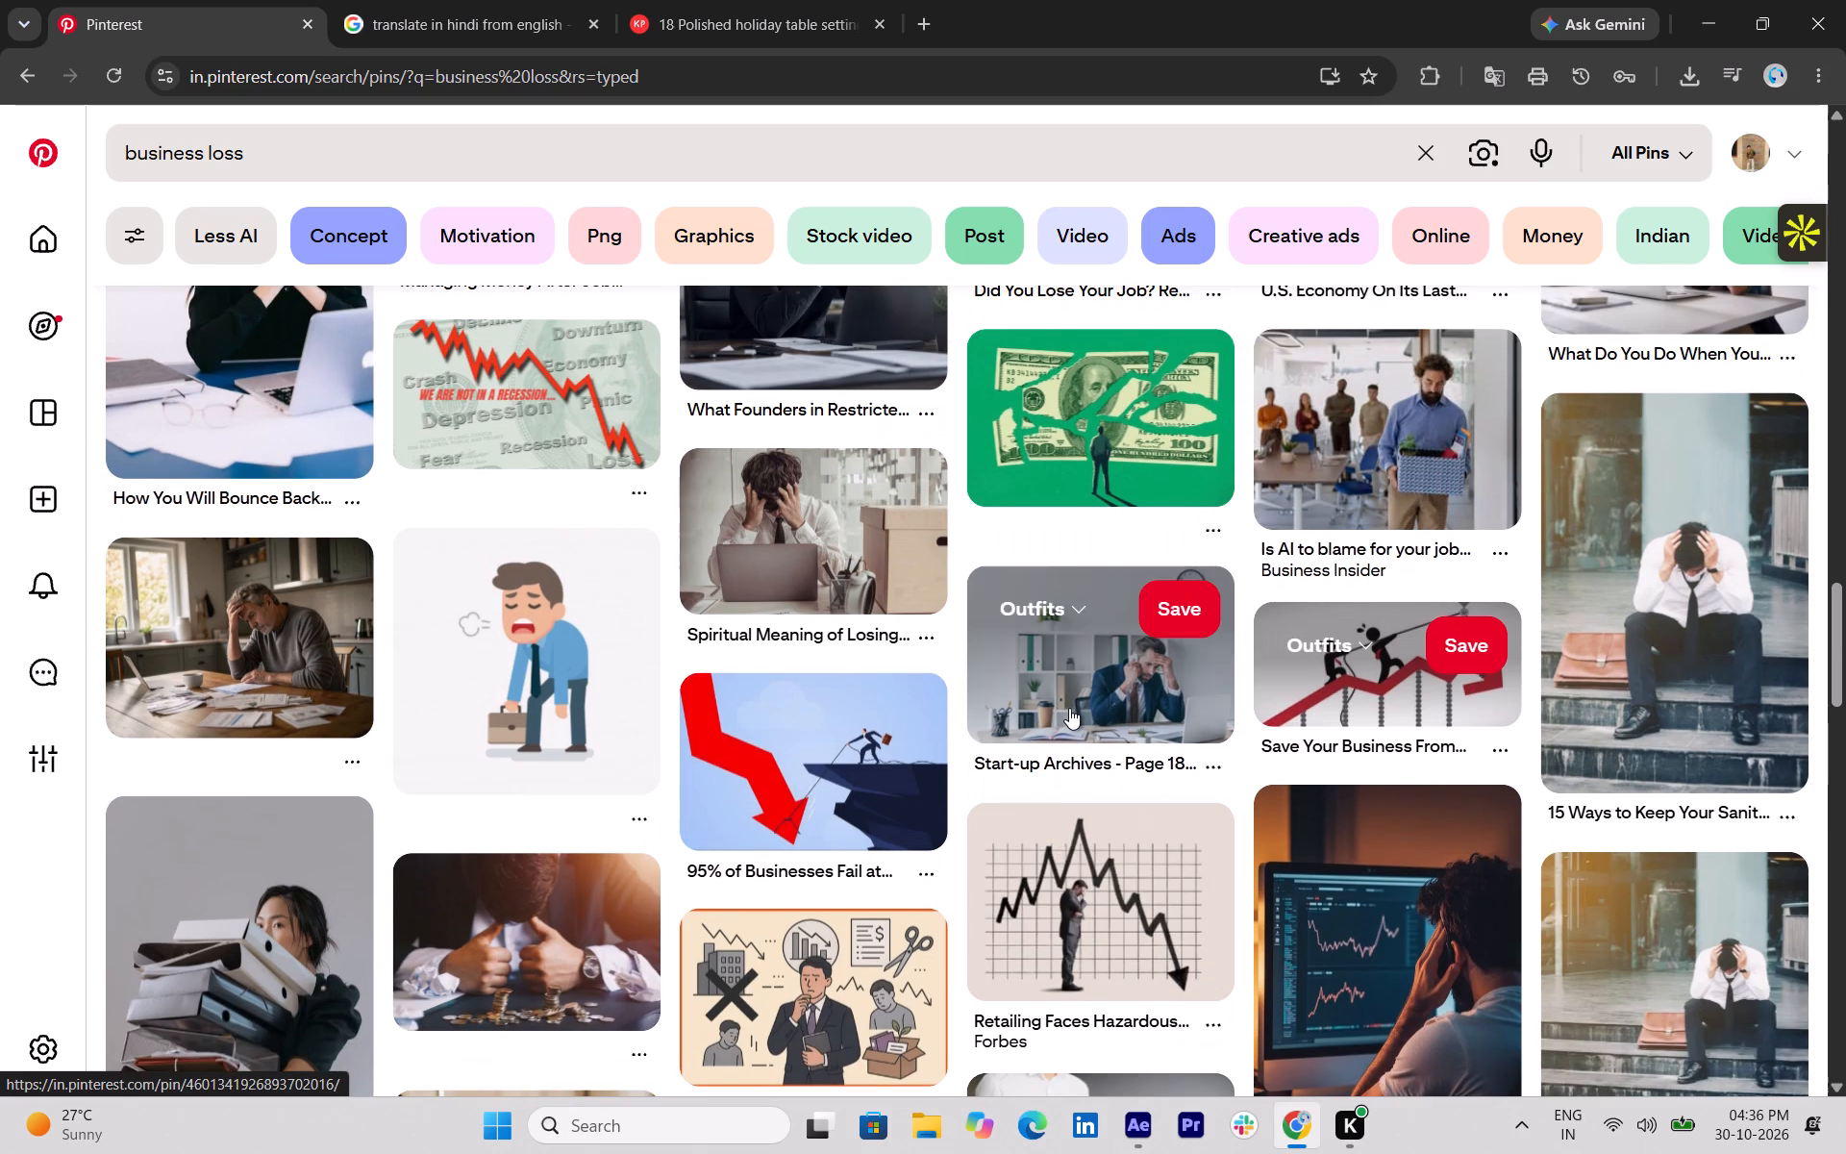
pyautogui.scroll(-3, 1323, 993)
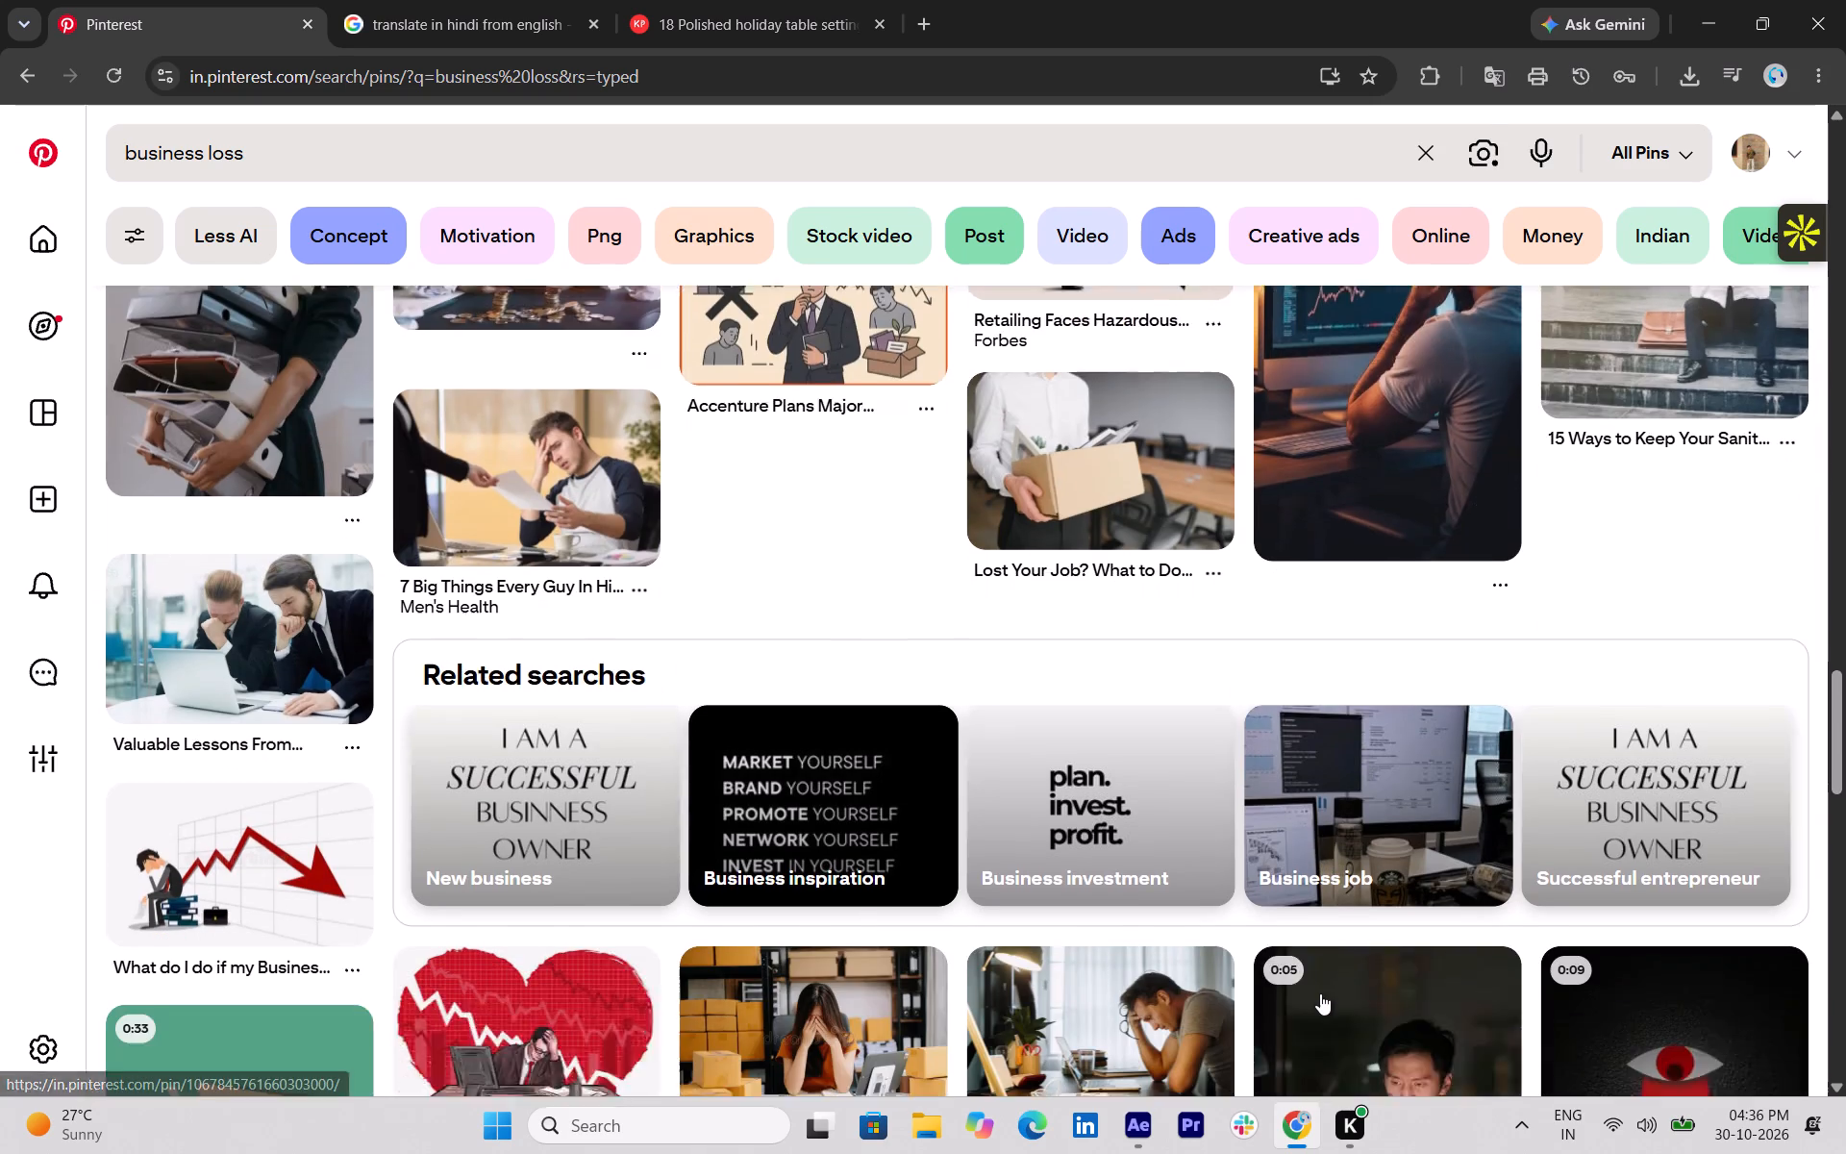
pyautogui.scroll(-1, 1315, 993)
pyautogui.scroll(-1, 1317, 682)
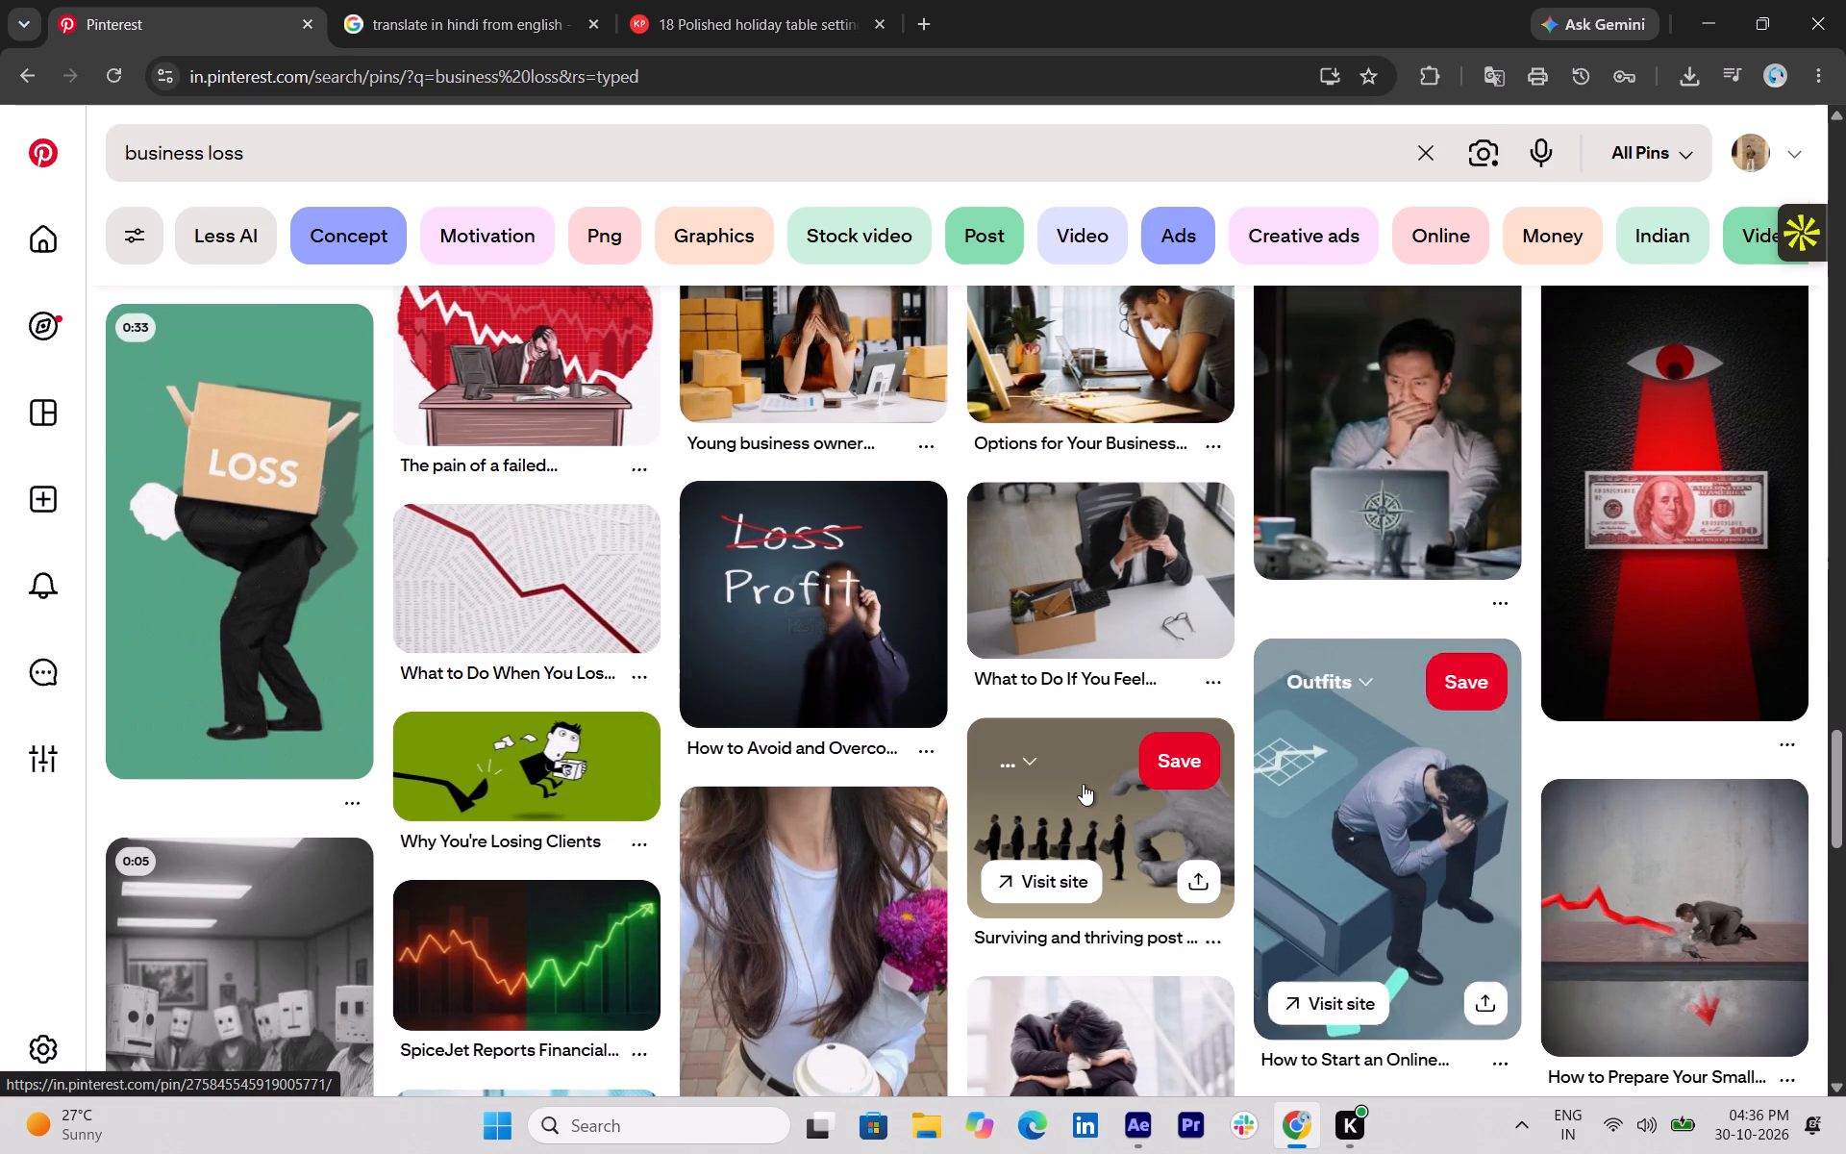
pyautogui.scroll(-1, 1083, 784)
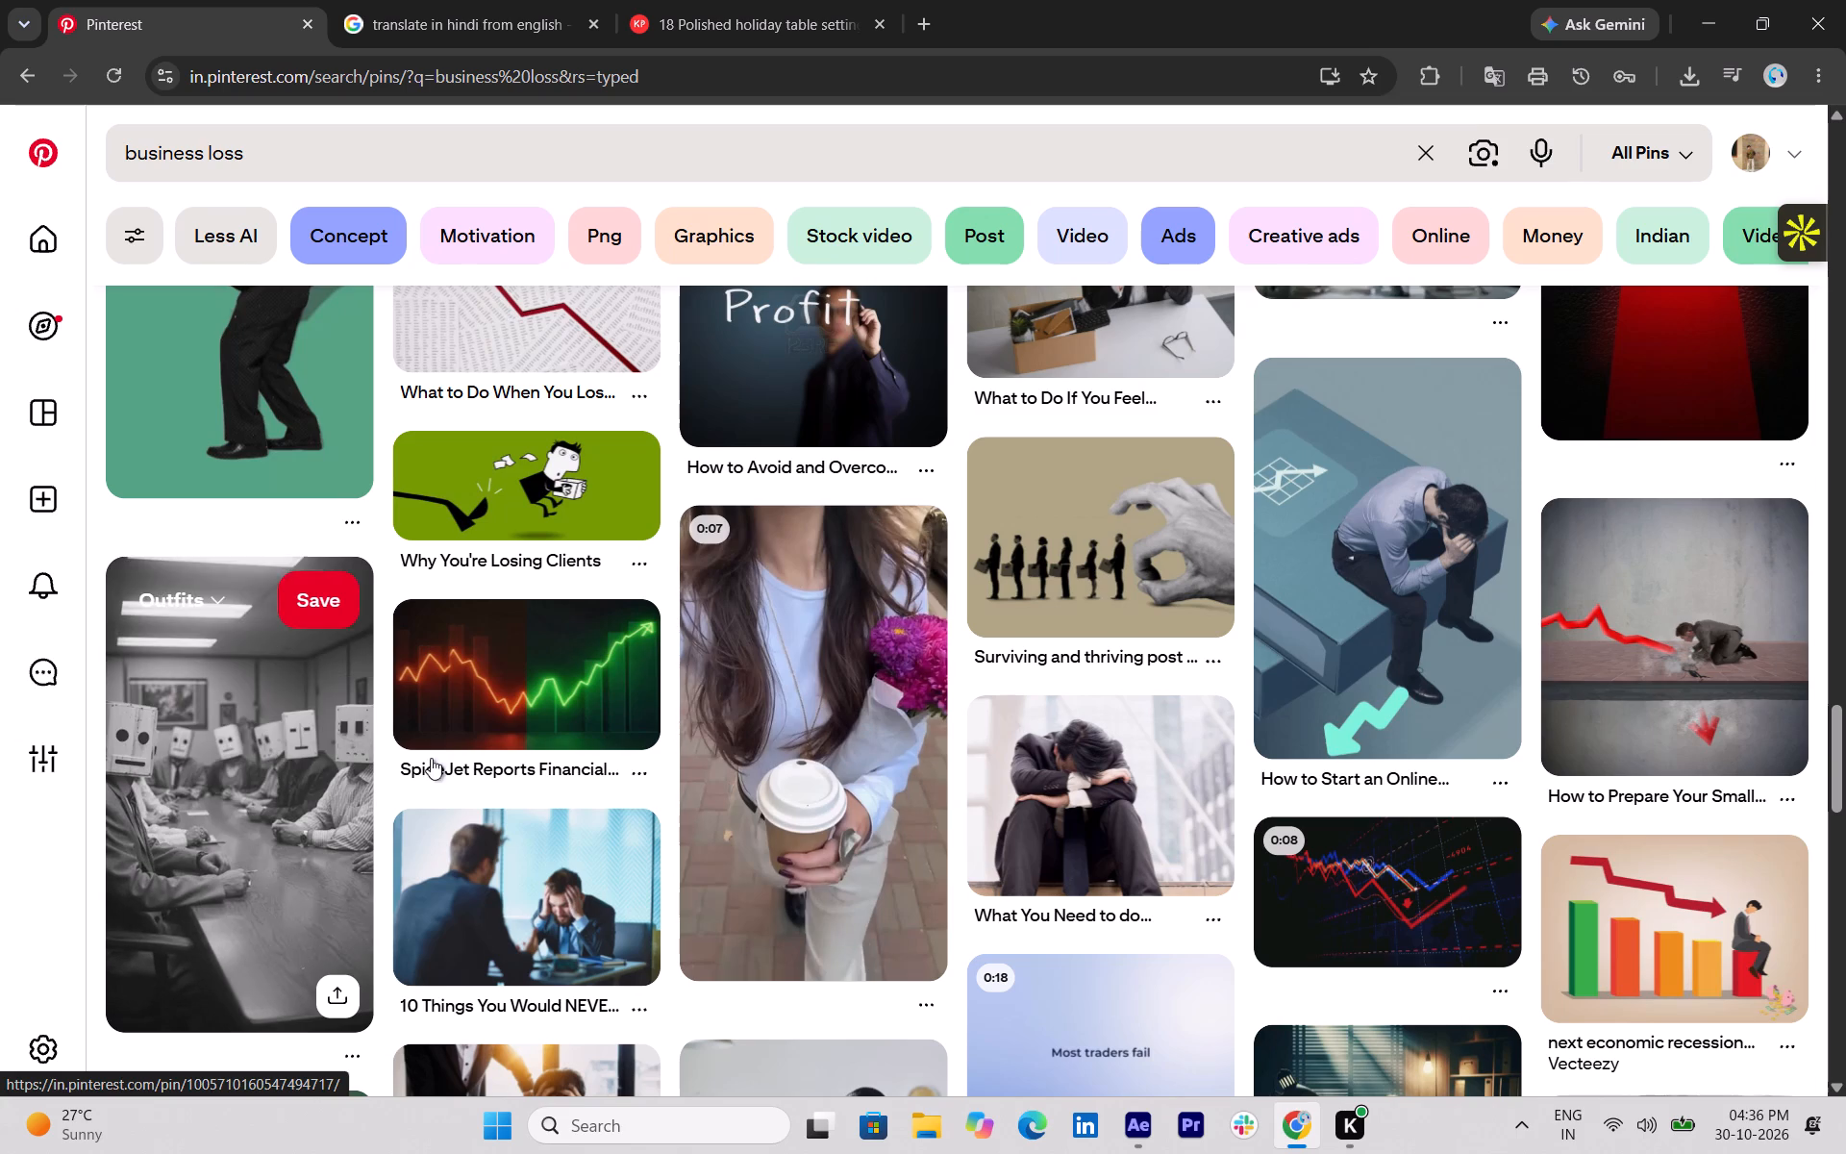
pyautogui.scroll(-2, 628, 790)
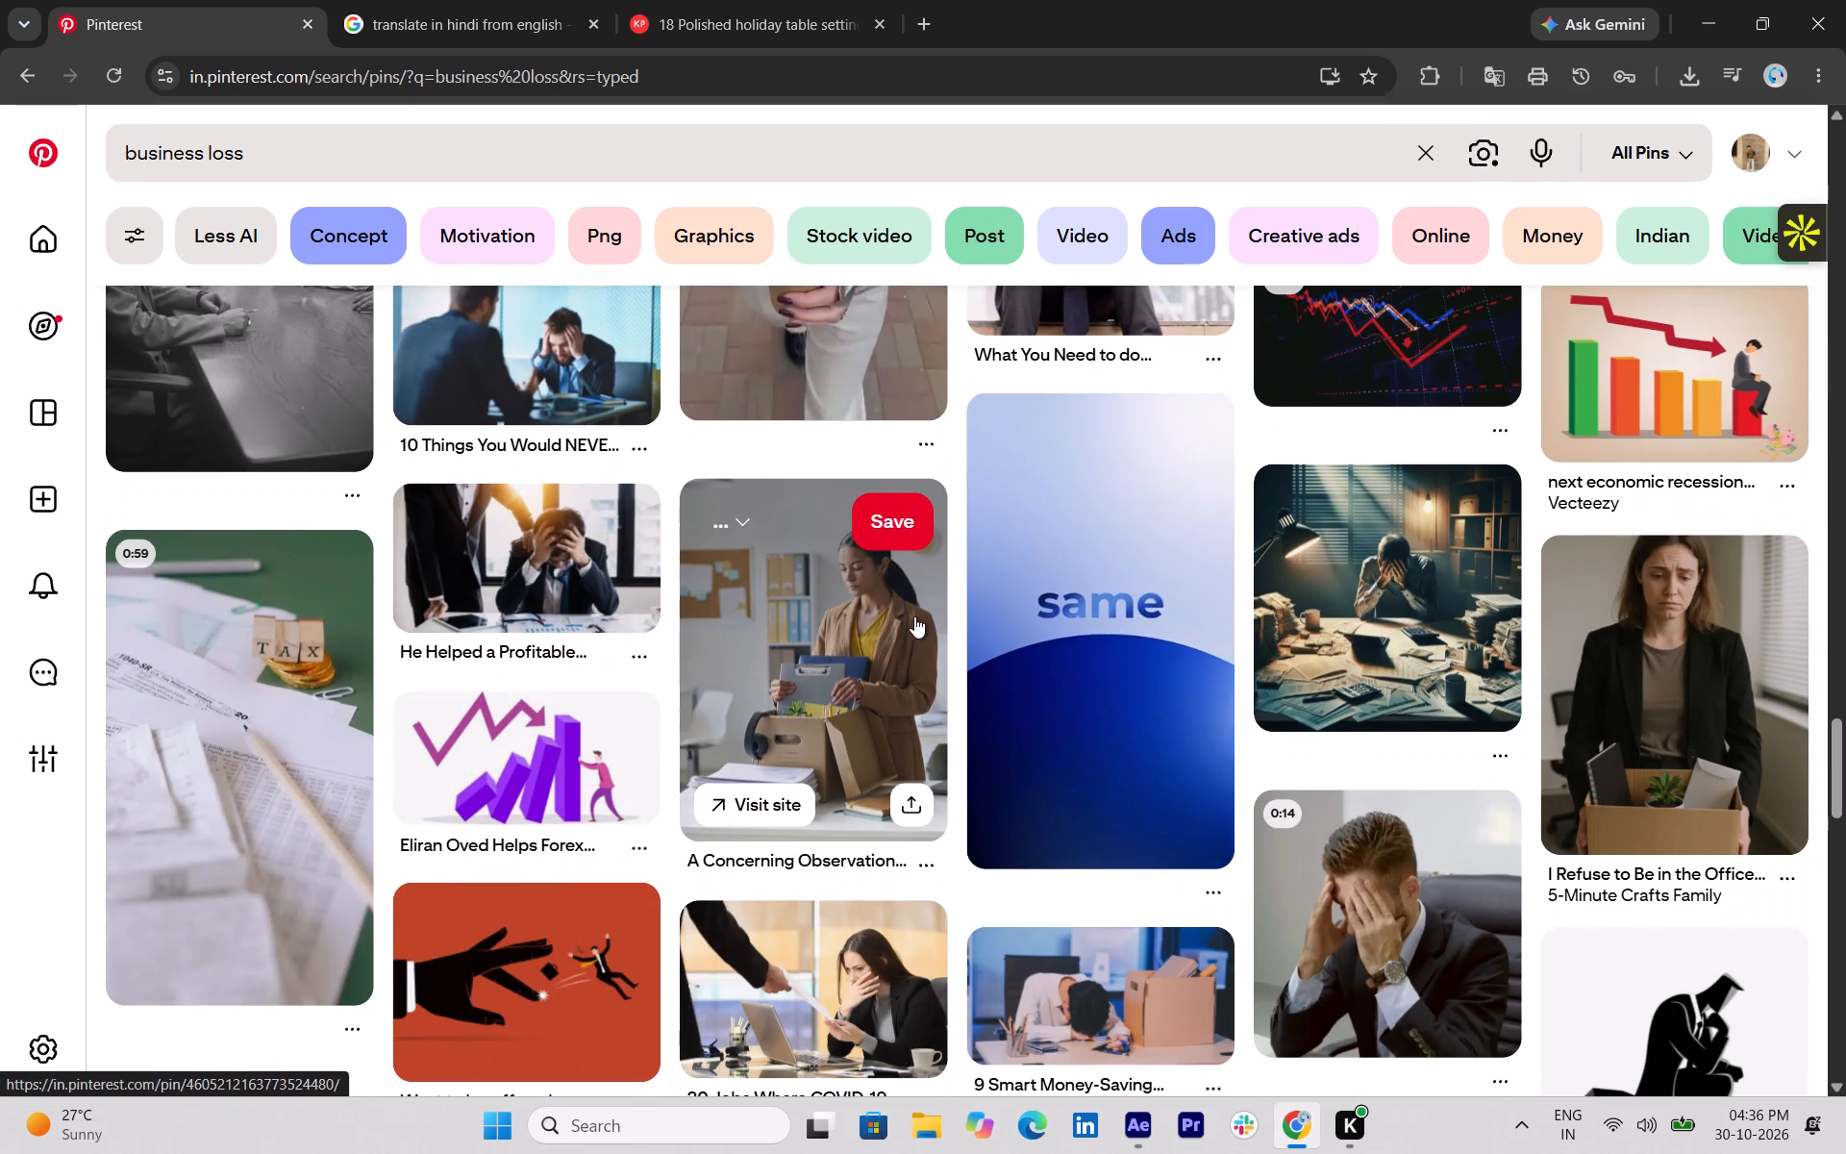
pyautogui.scroll(-2, 892, 620)
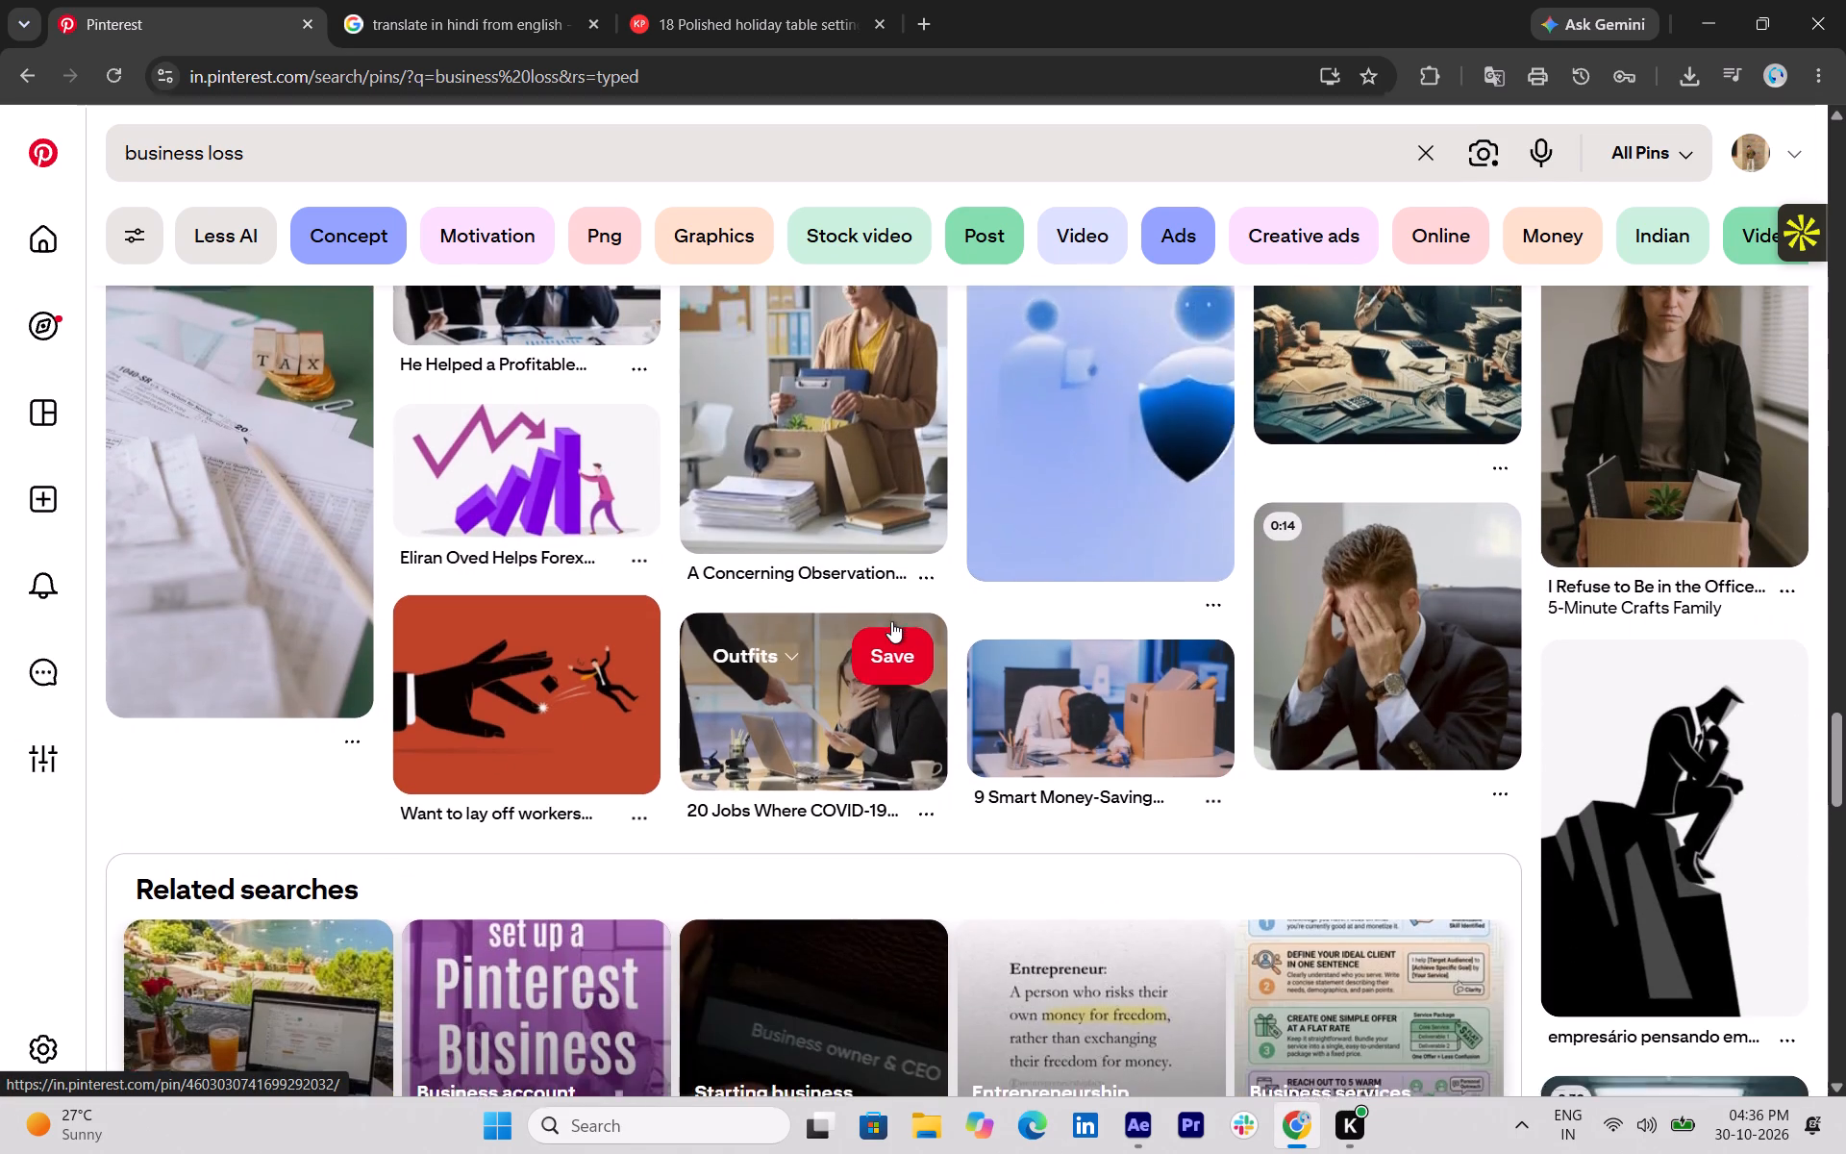
pyautogui.scroll(-2, 891, 621)
pyautogui.scroll(1, 891, 621)
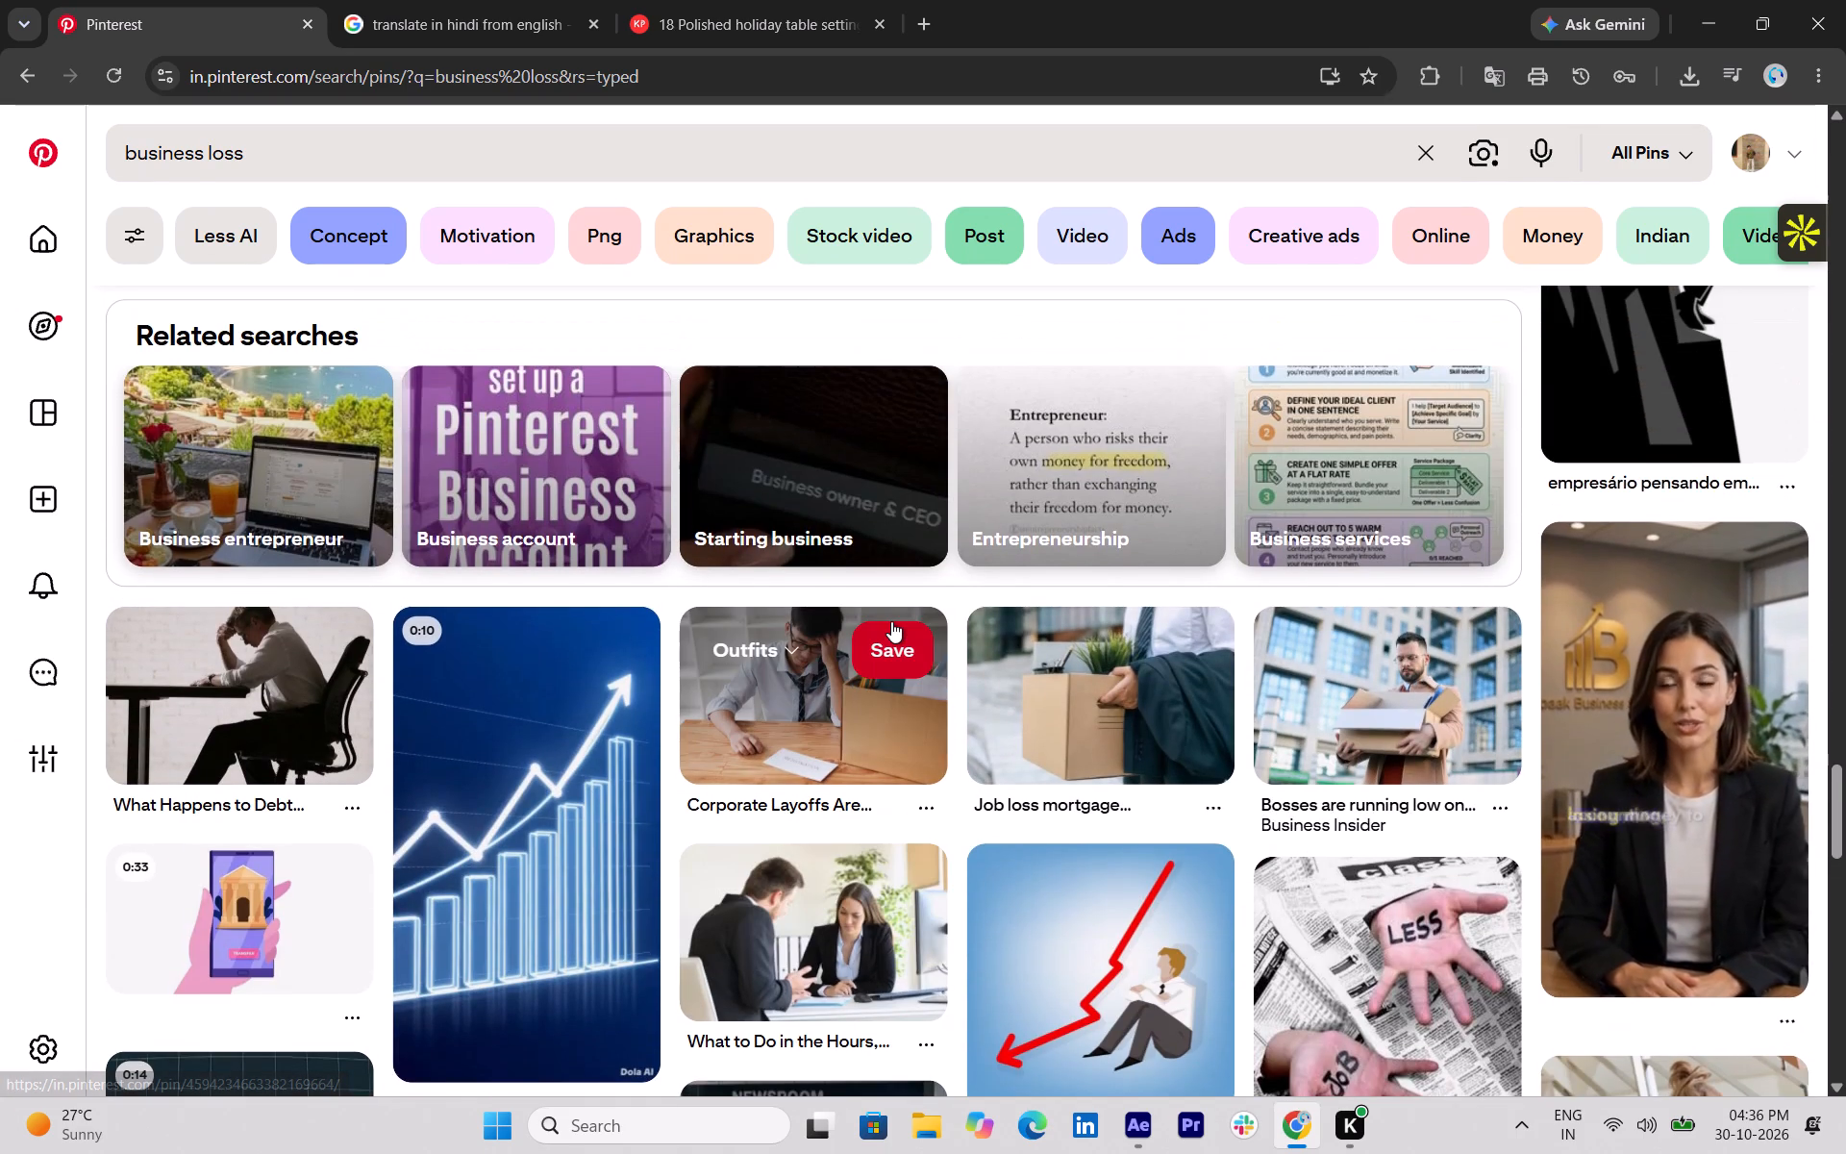
pyautogui.scroll(-1, 891, 621)
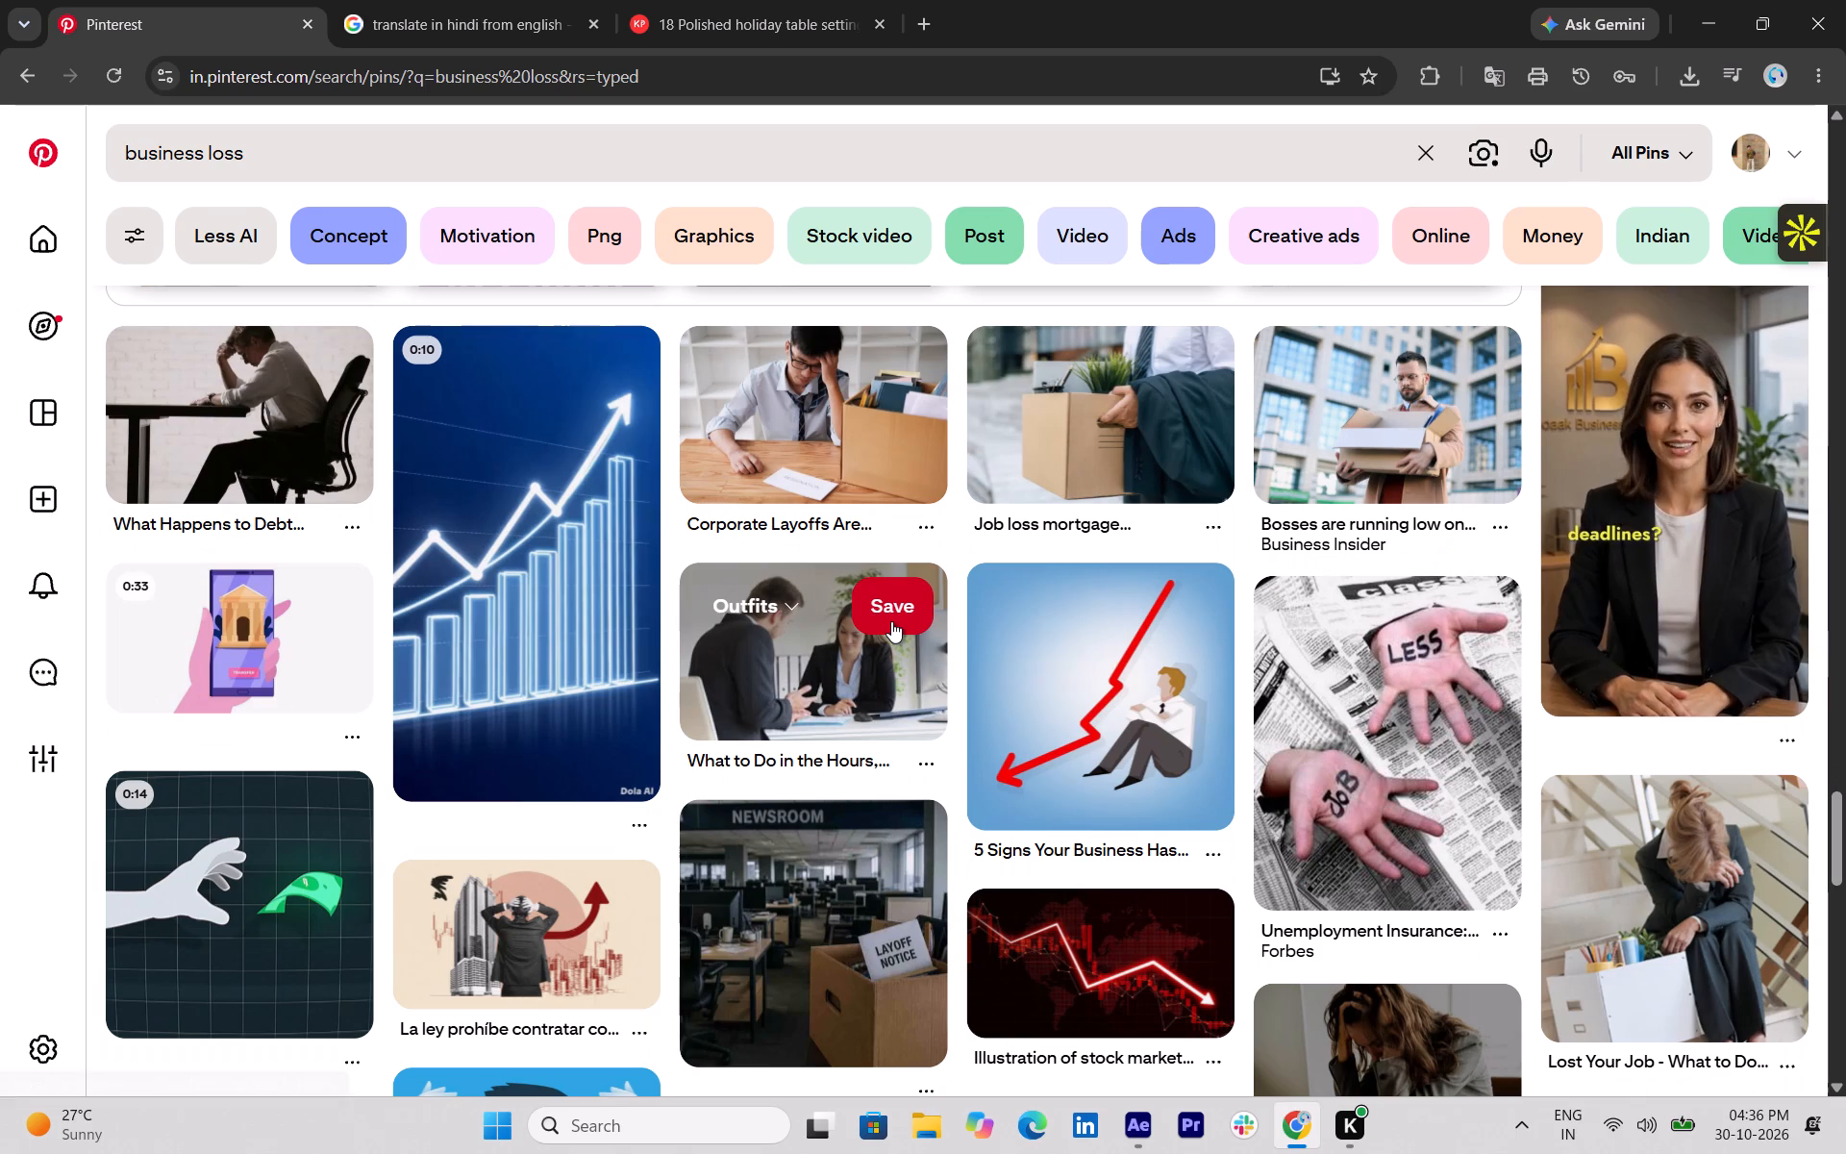
pyautogui.scroll(-1, 891, 621)
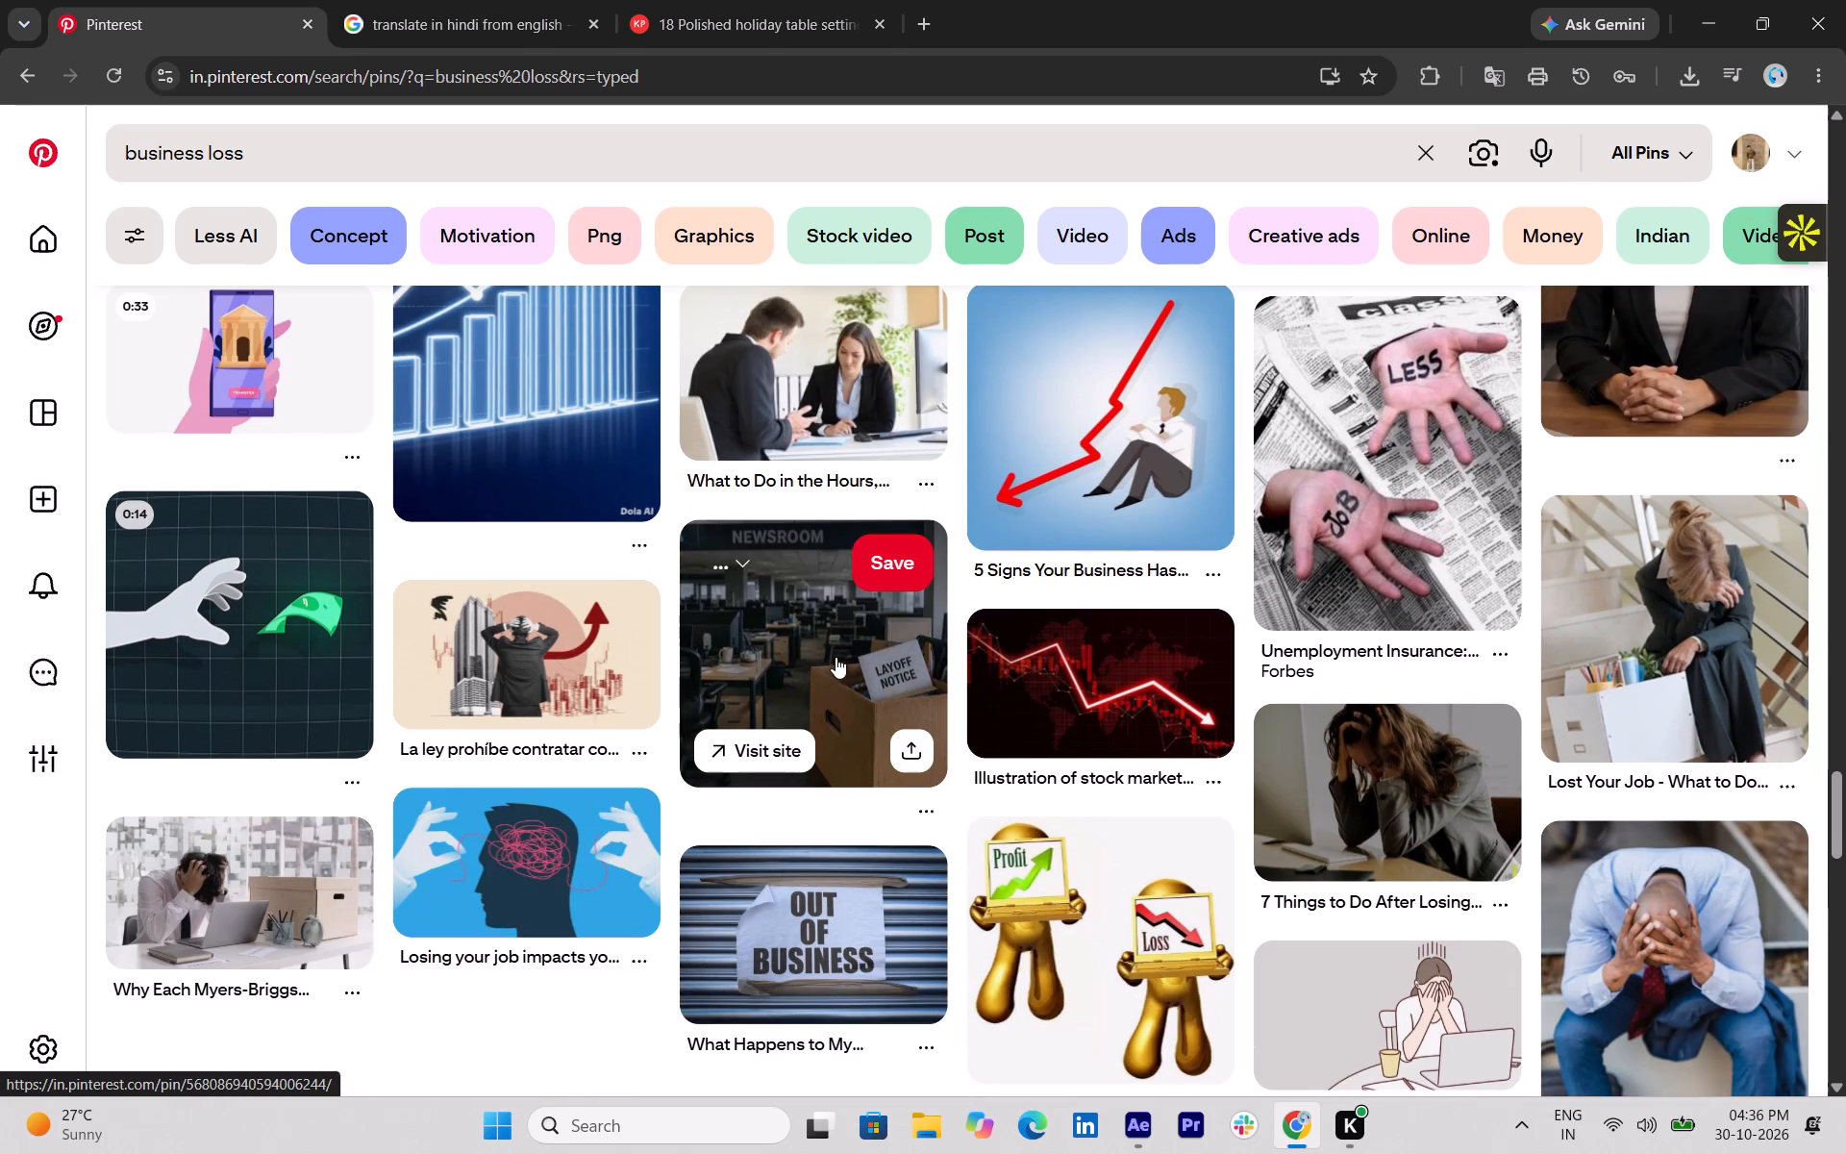
pyautogui.scroll(-4, 819, 669)
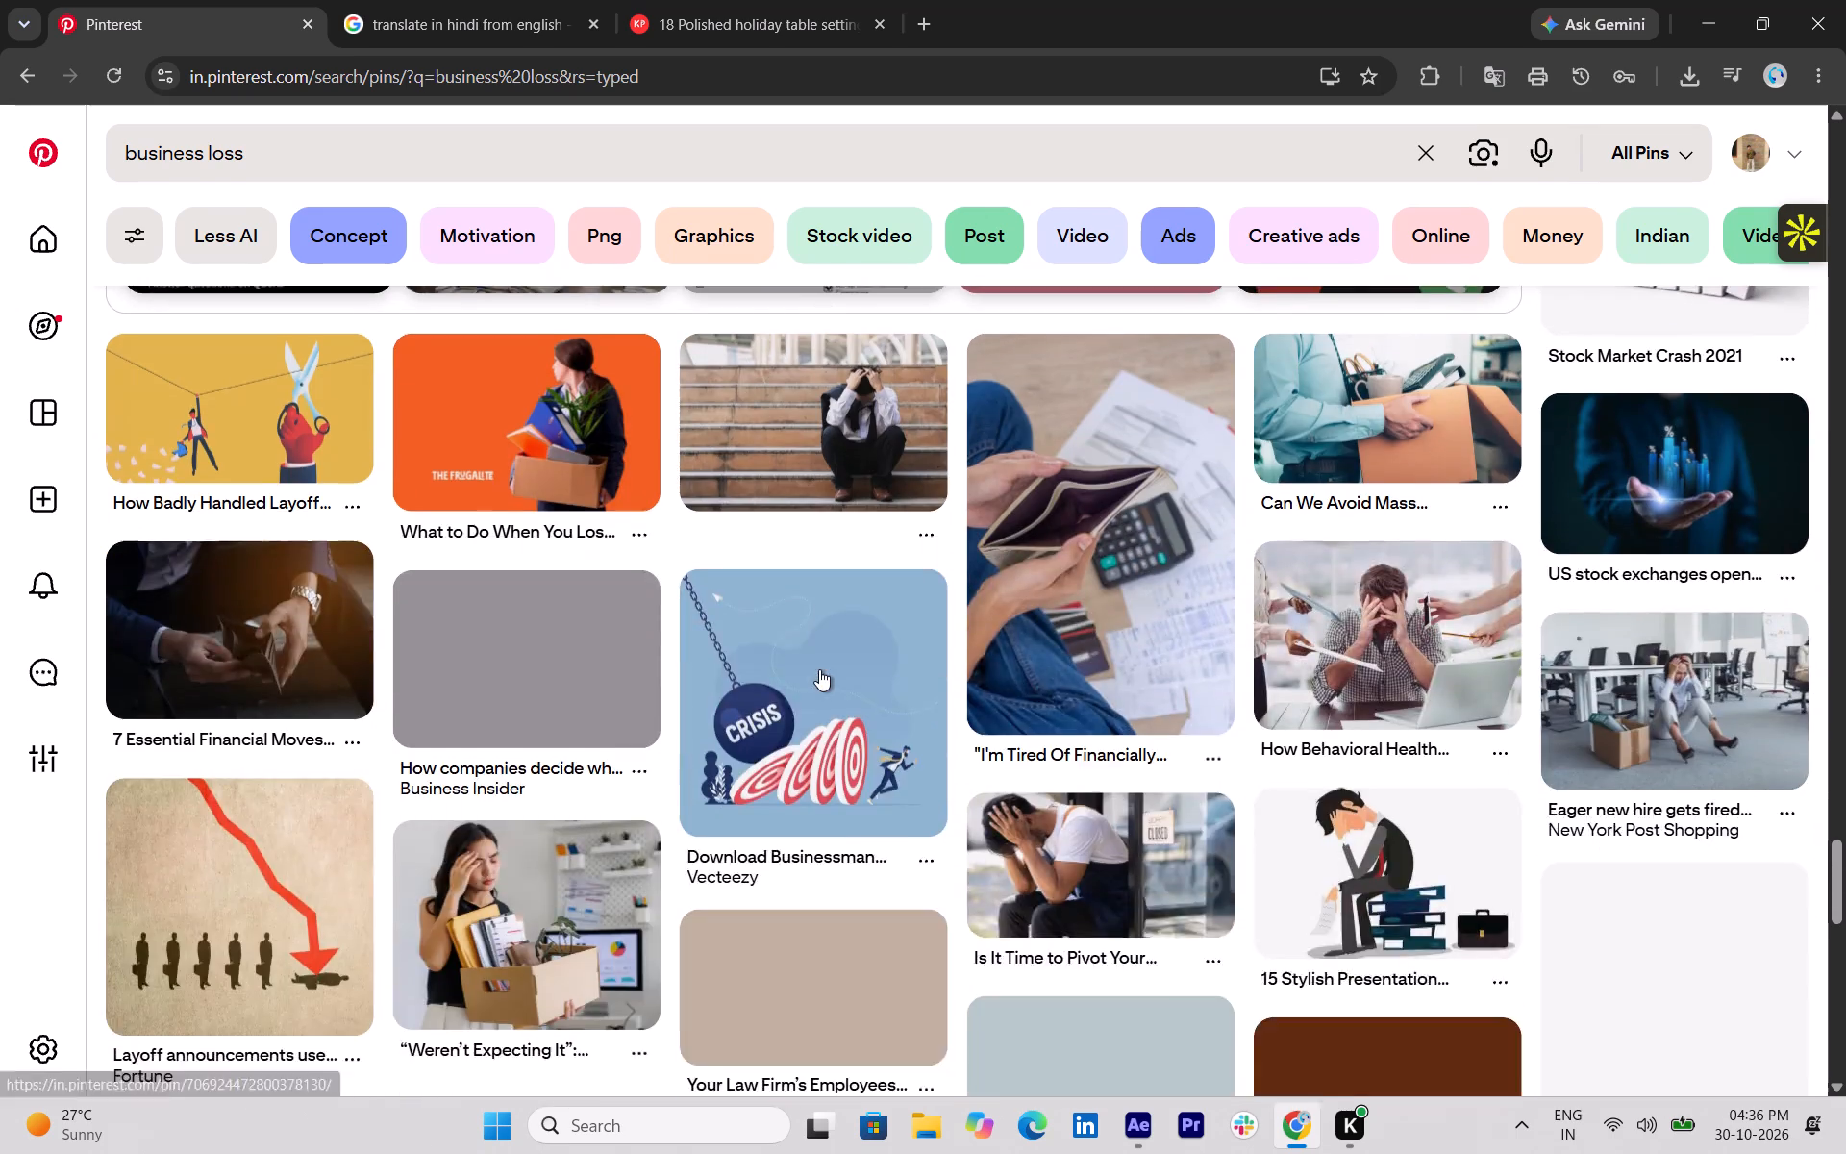
pyautogui.scroll(1, 819, 669)
pyautogui.scroll(-1, 819, 669)
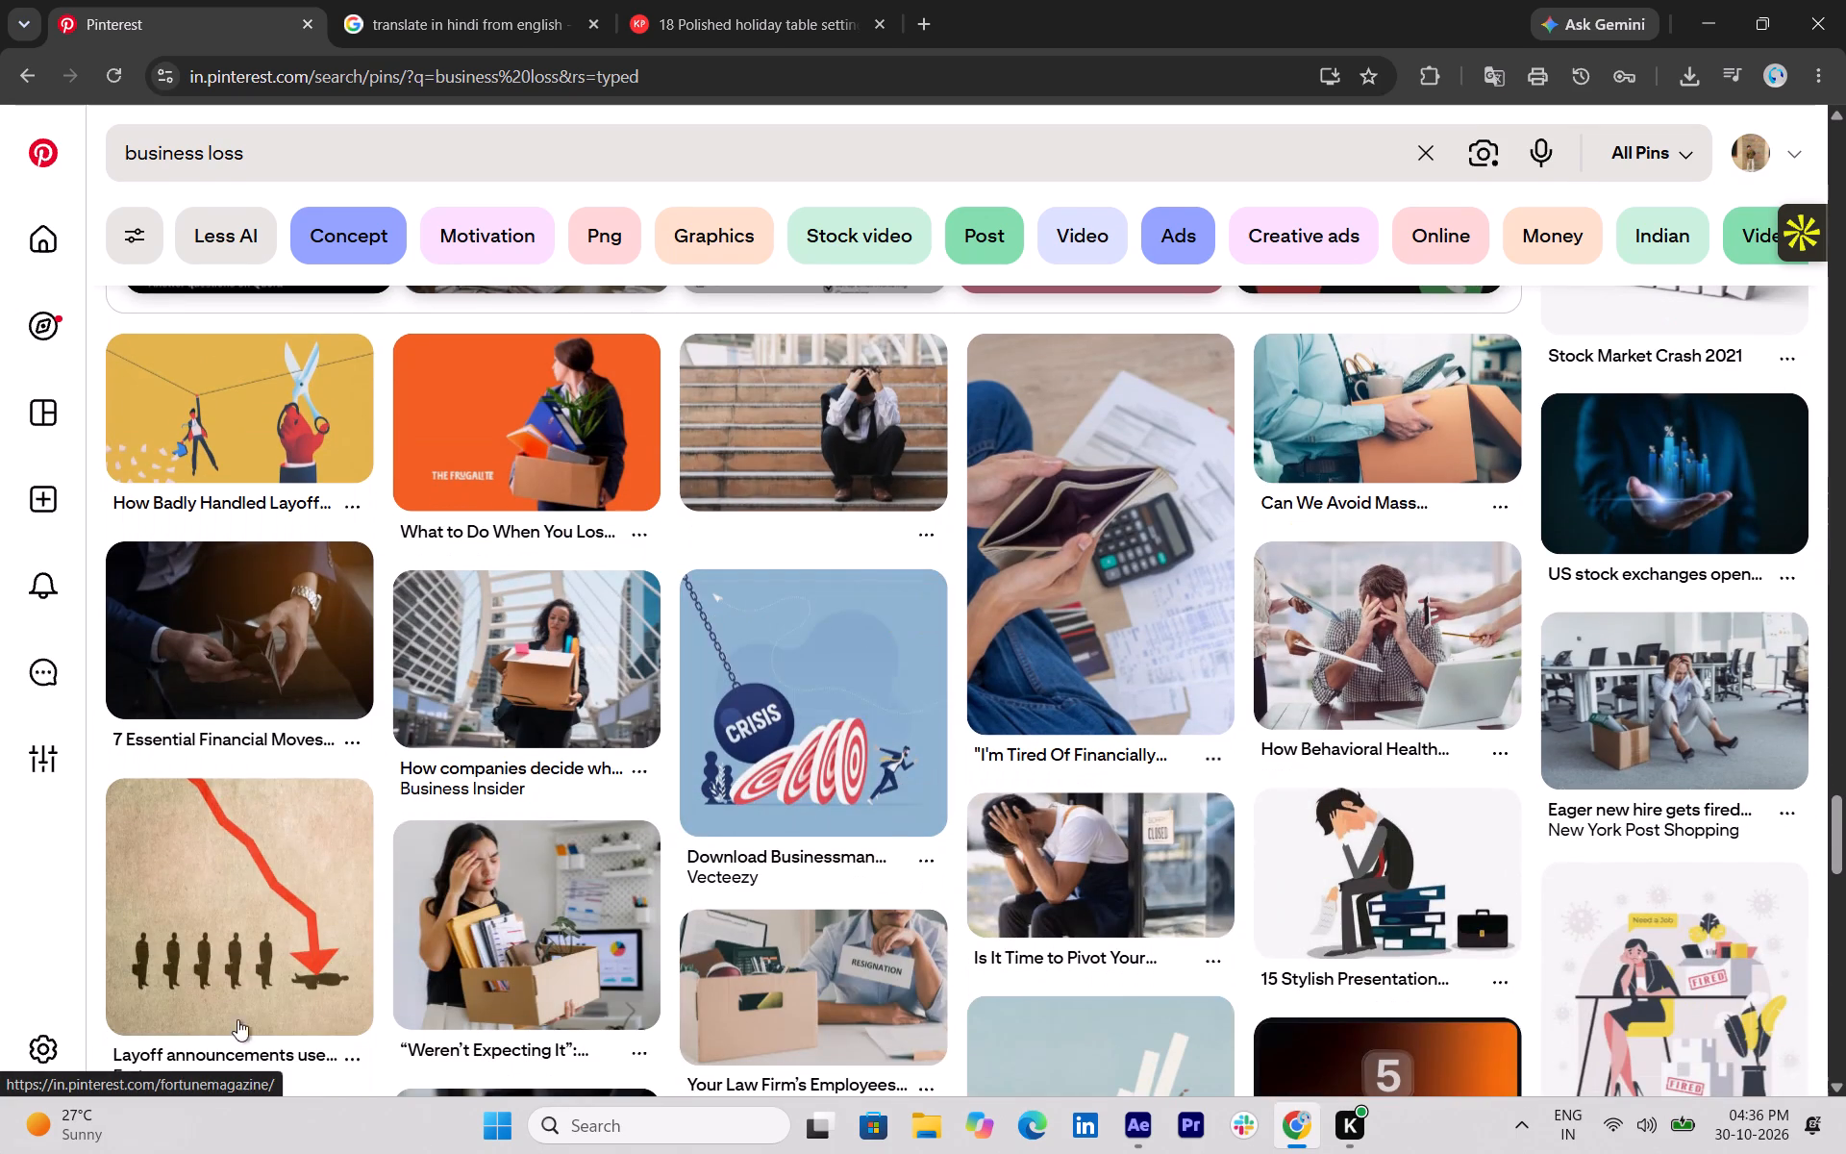
pyautogui.scroll(-2, 1178, 704)
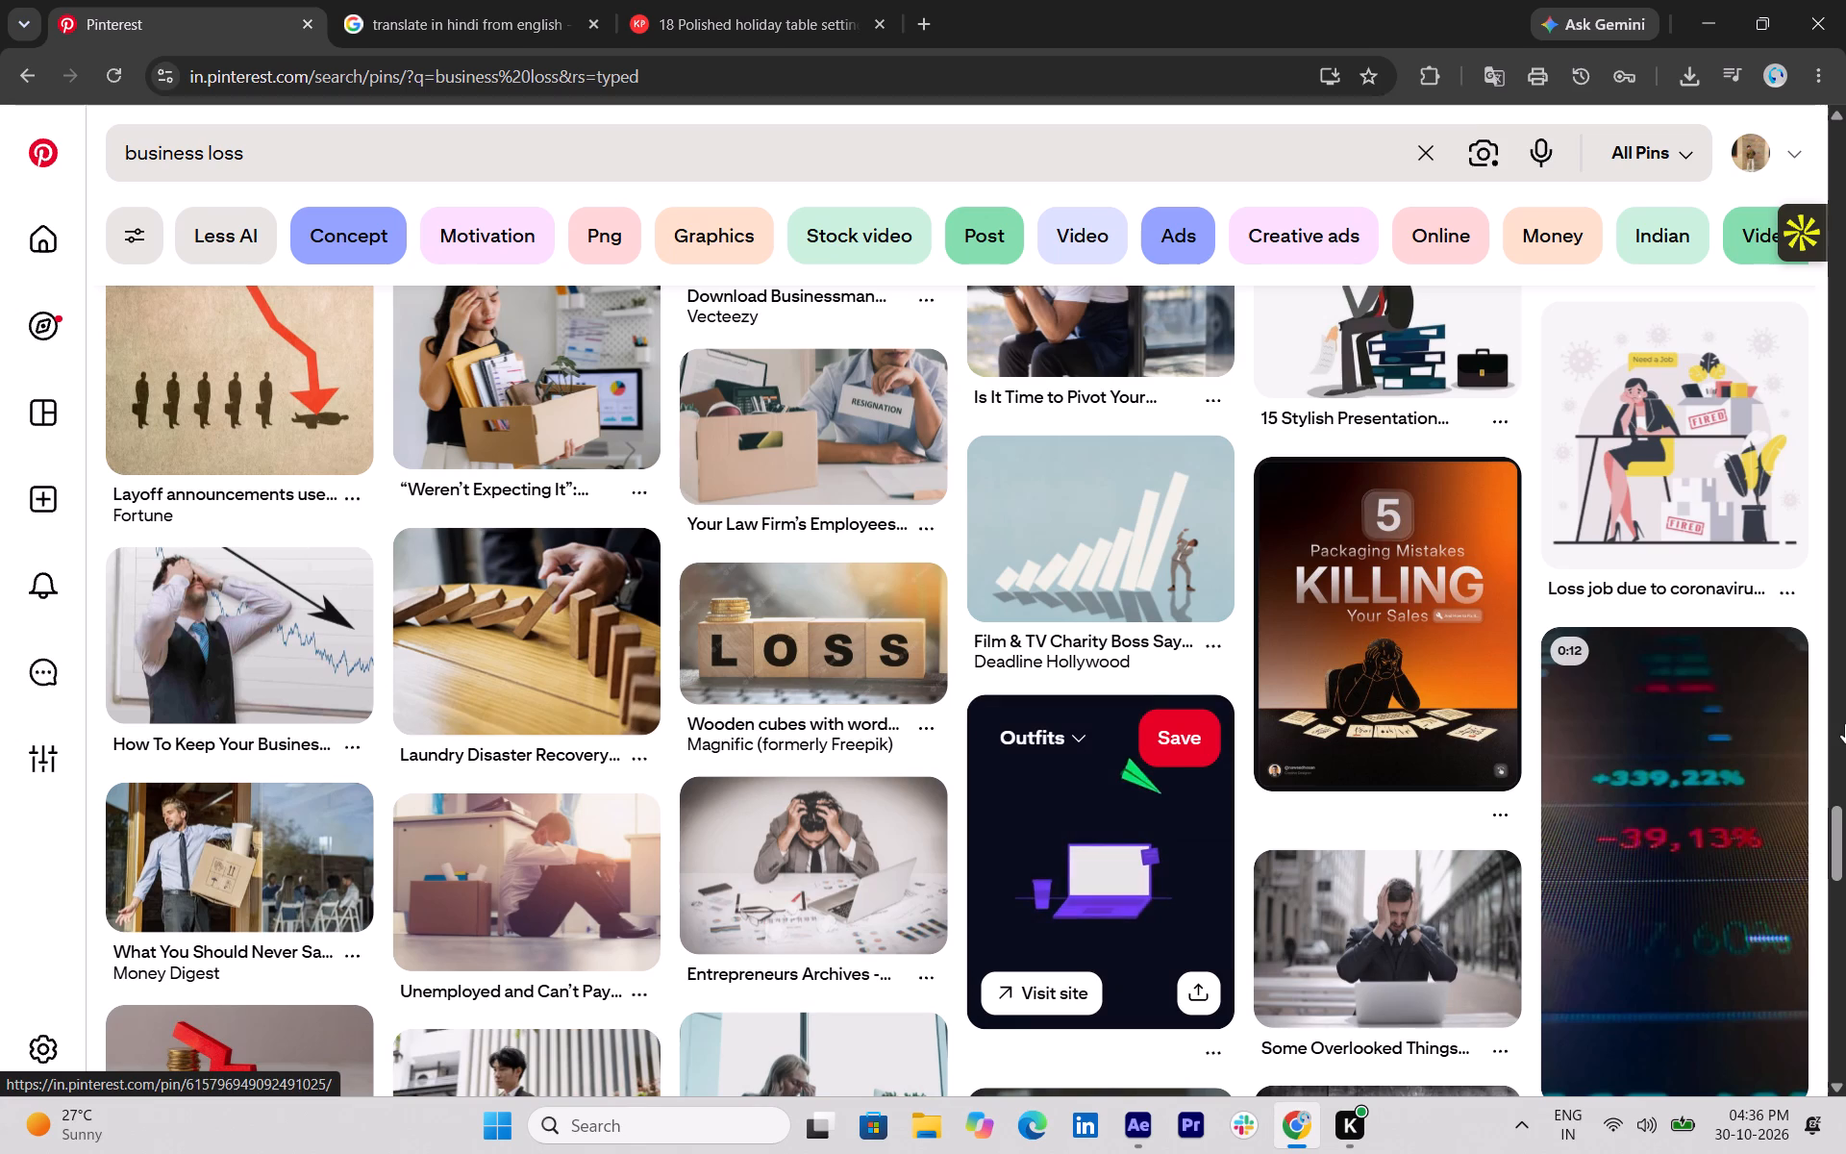
pyautogui.scroll(-2, 1054, 774)
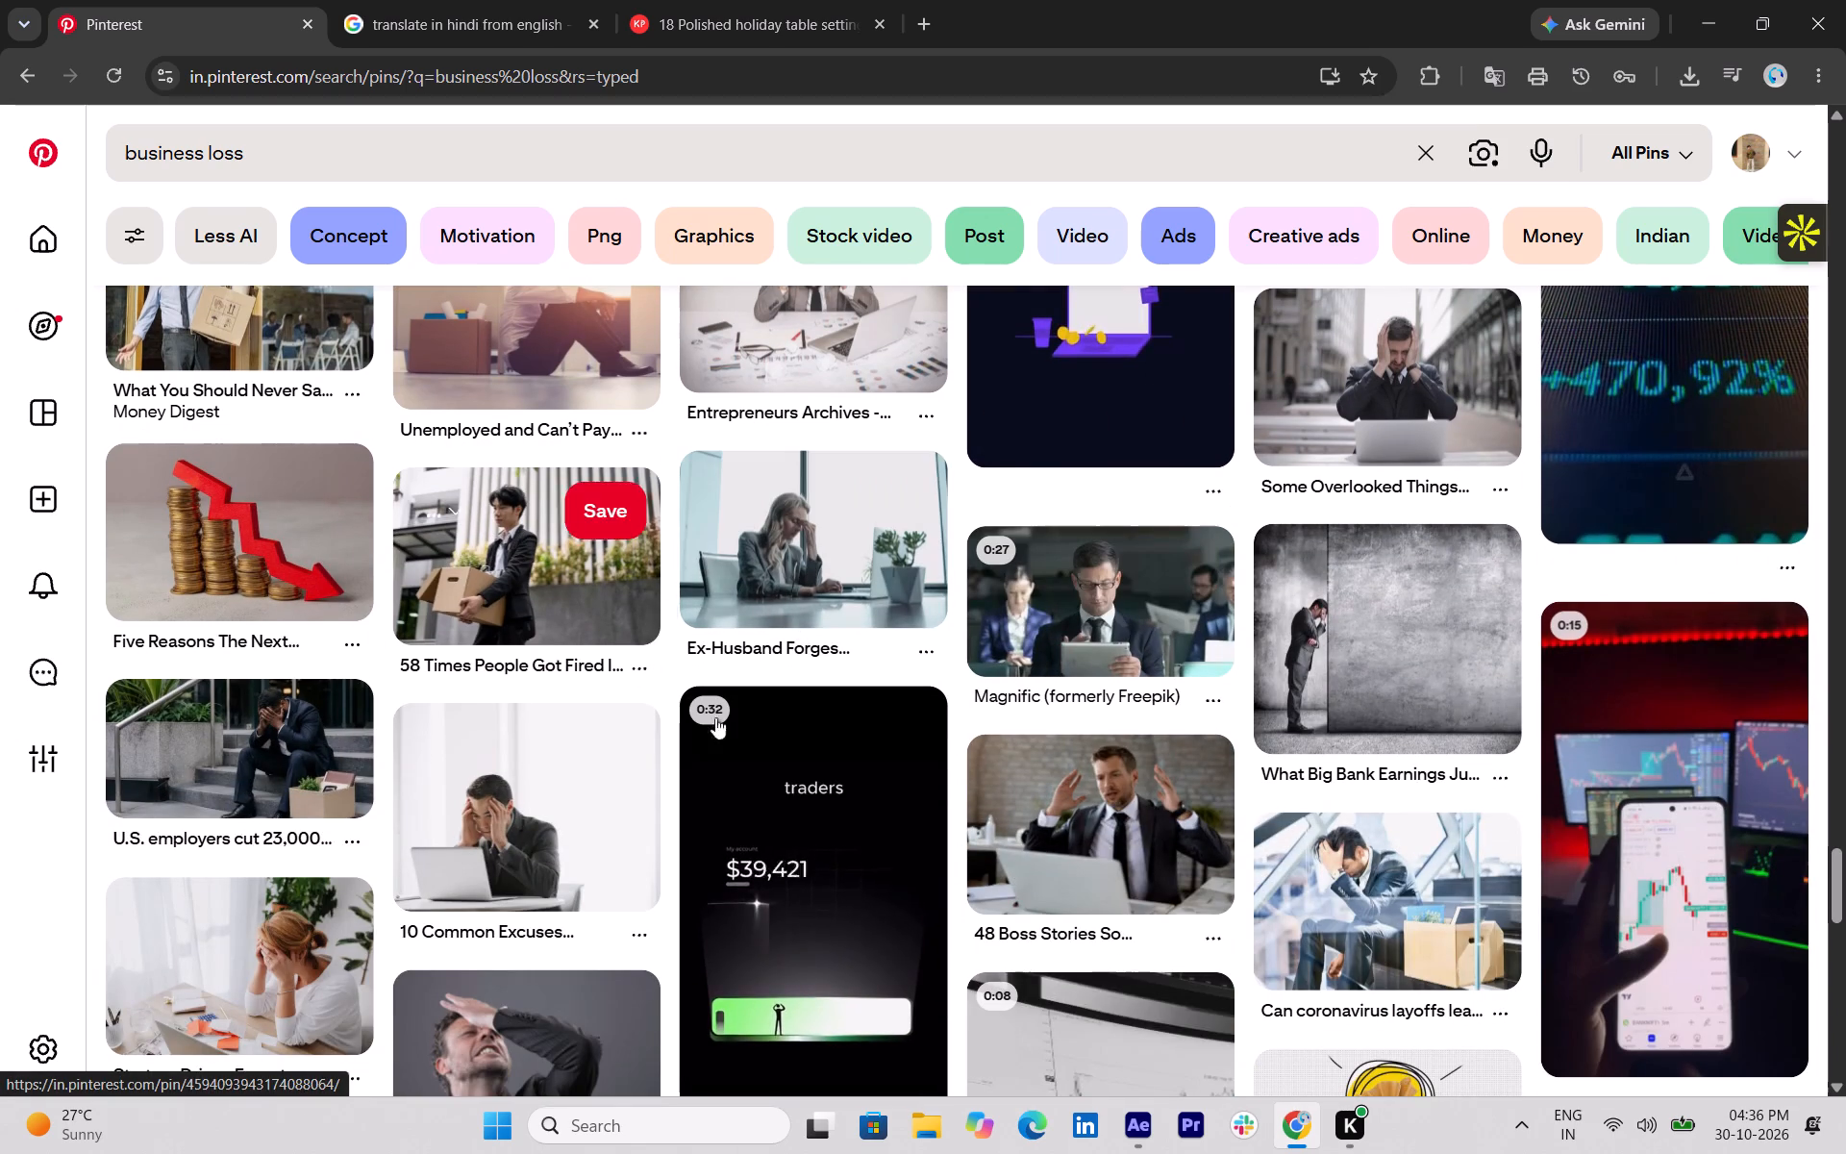
pyautogui.scroll(-1, 756, 885)
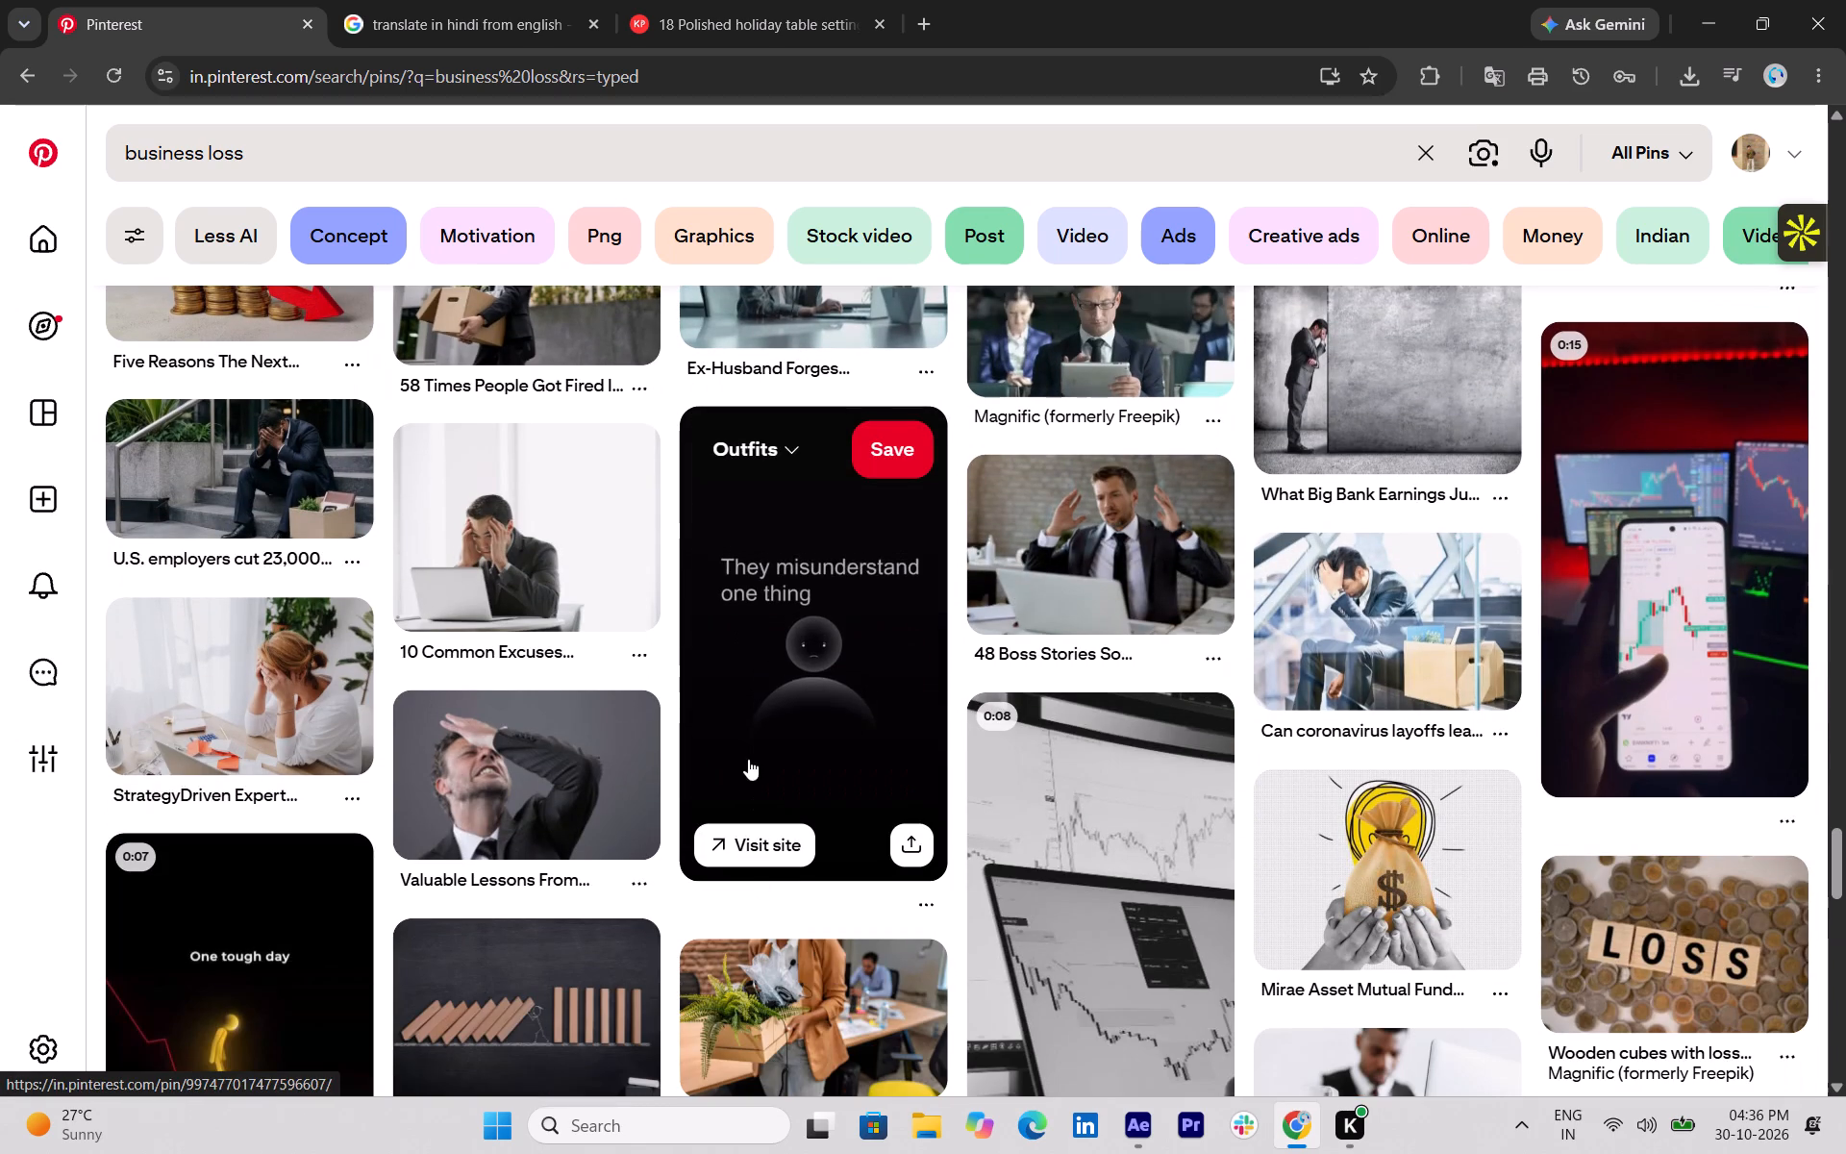
pyautogui.scroll(-1, 748, 724)
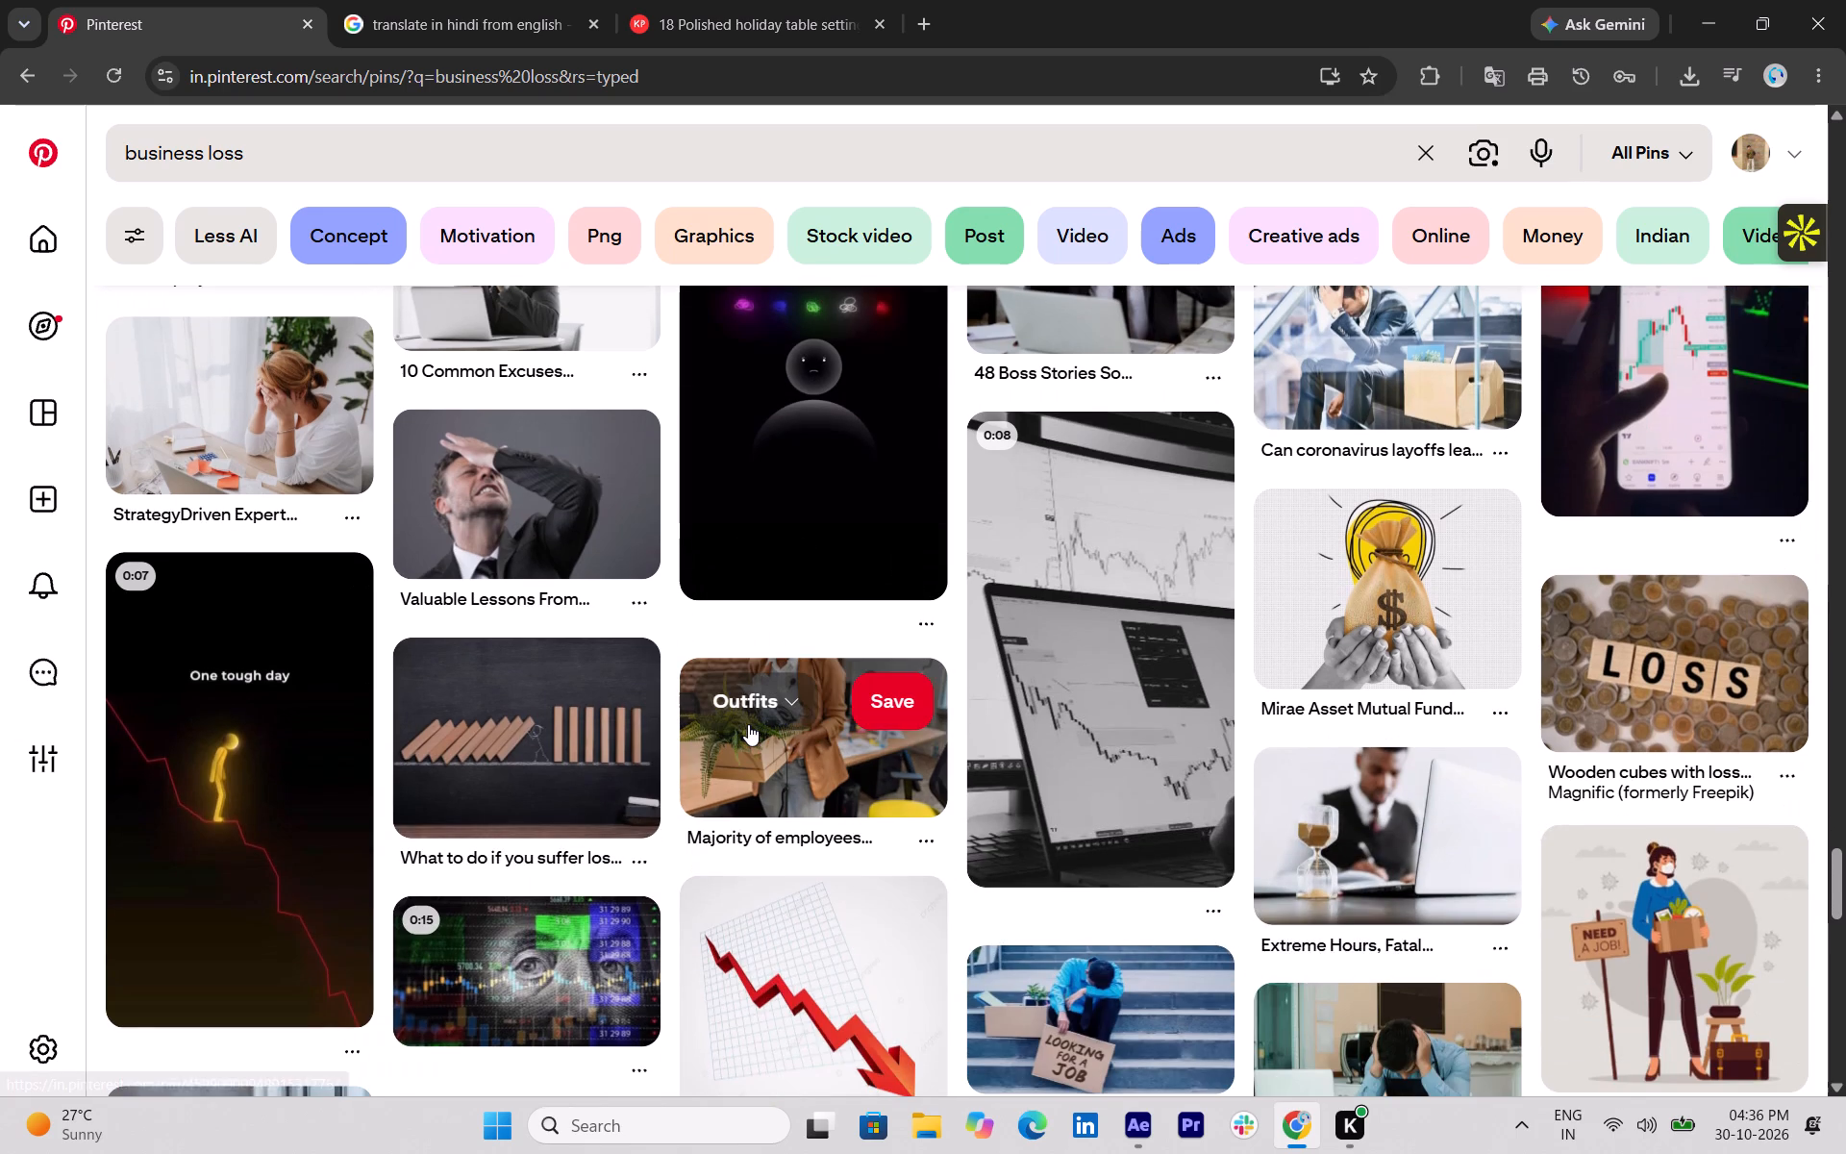
pyautogui.scroll(-1, 748, 724)
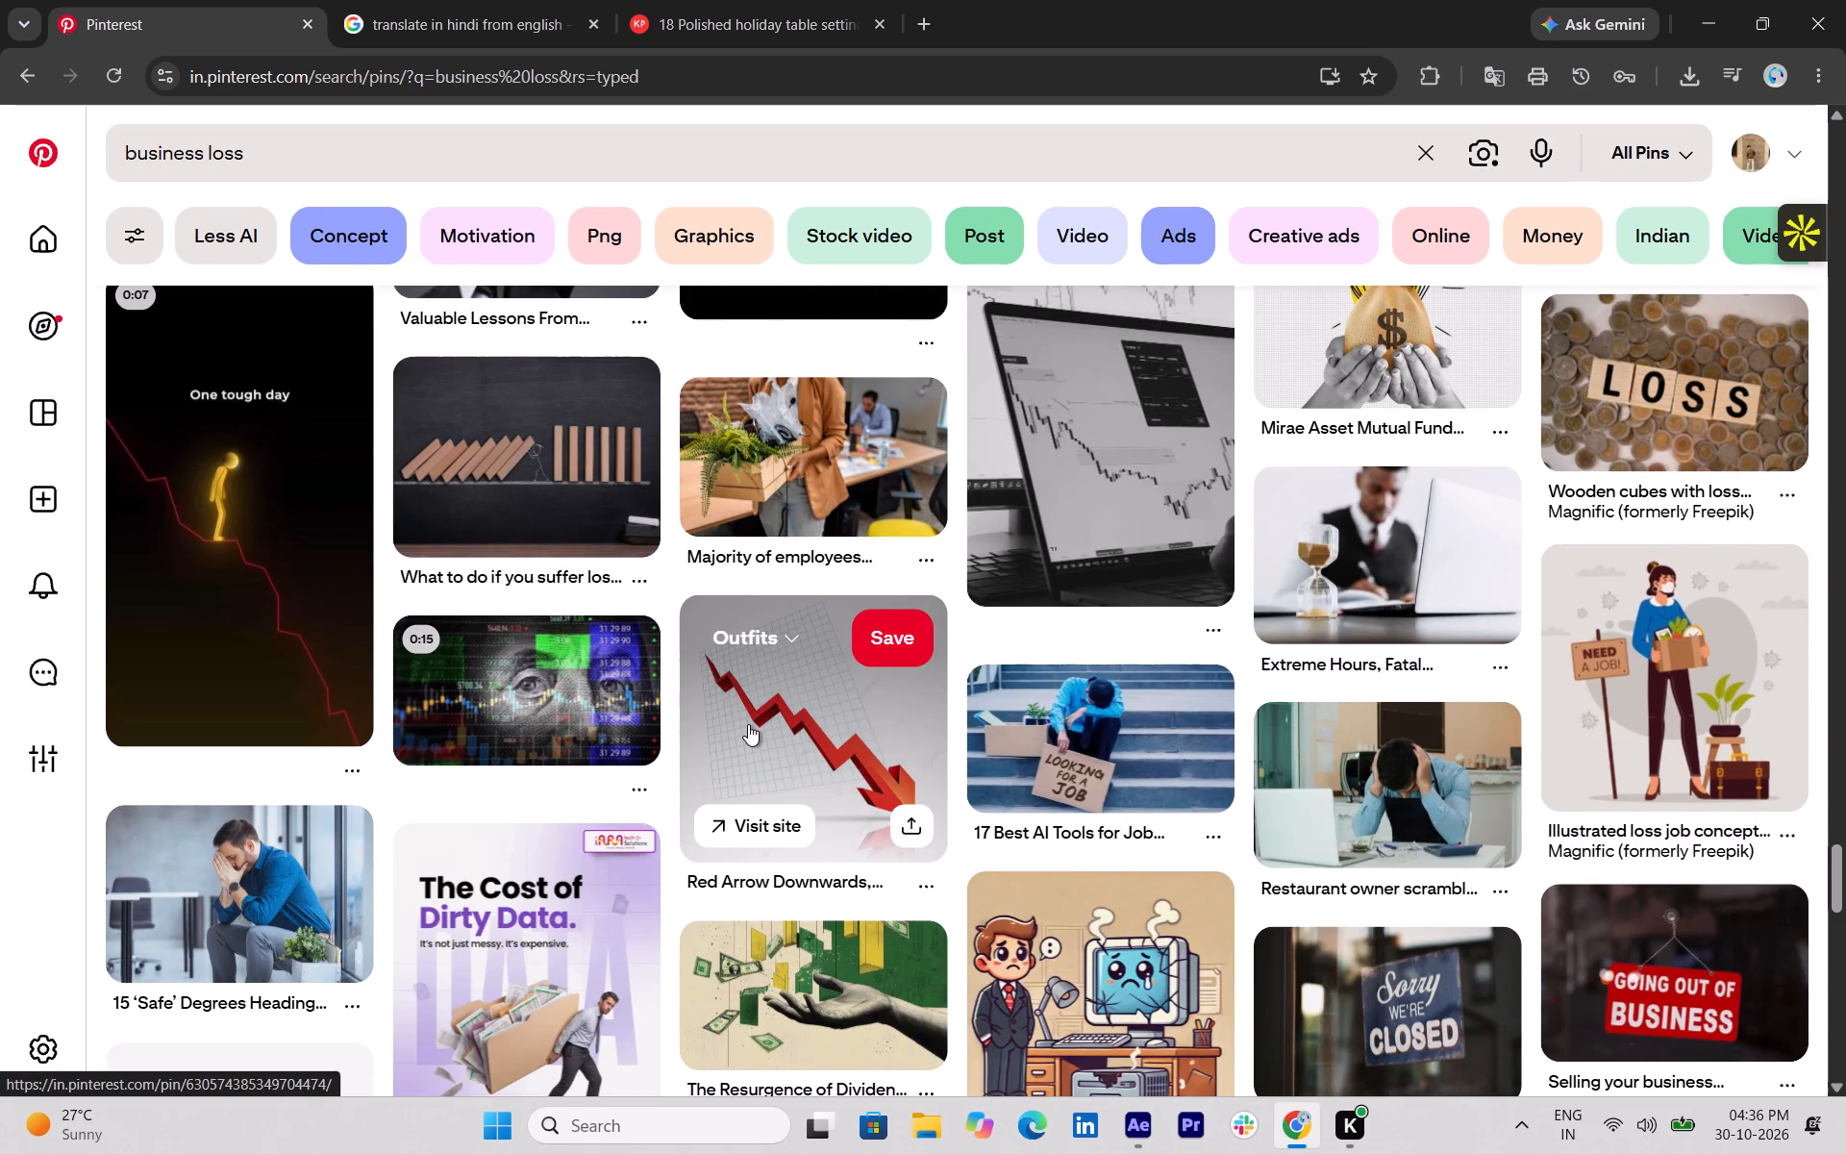
# Go back to the first results, inspect the pin of a silhouetted businessman under a falling red line, and return to the results.
pyautogui.scroll(10, 748, 724)
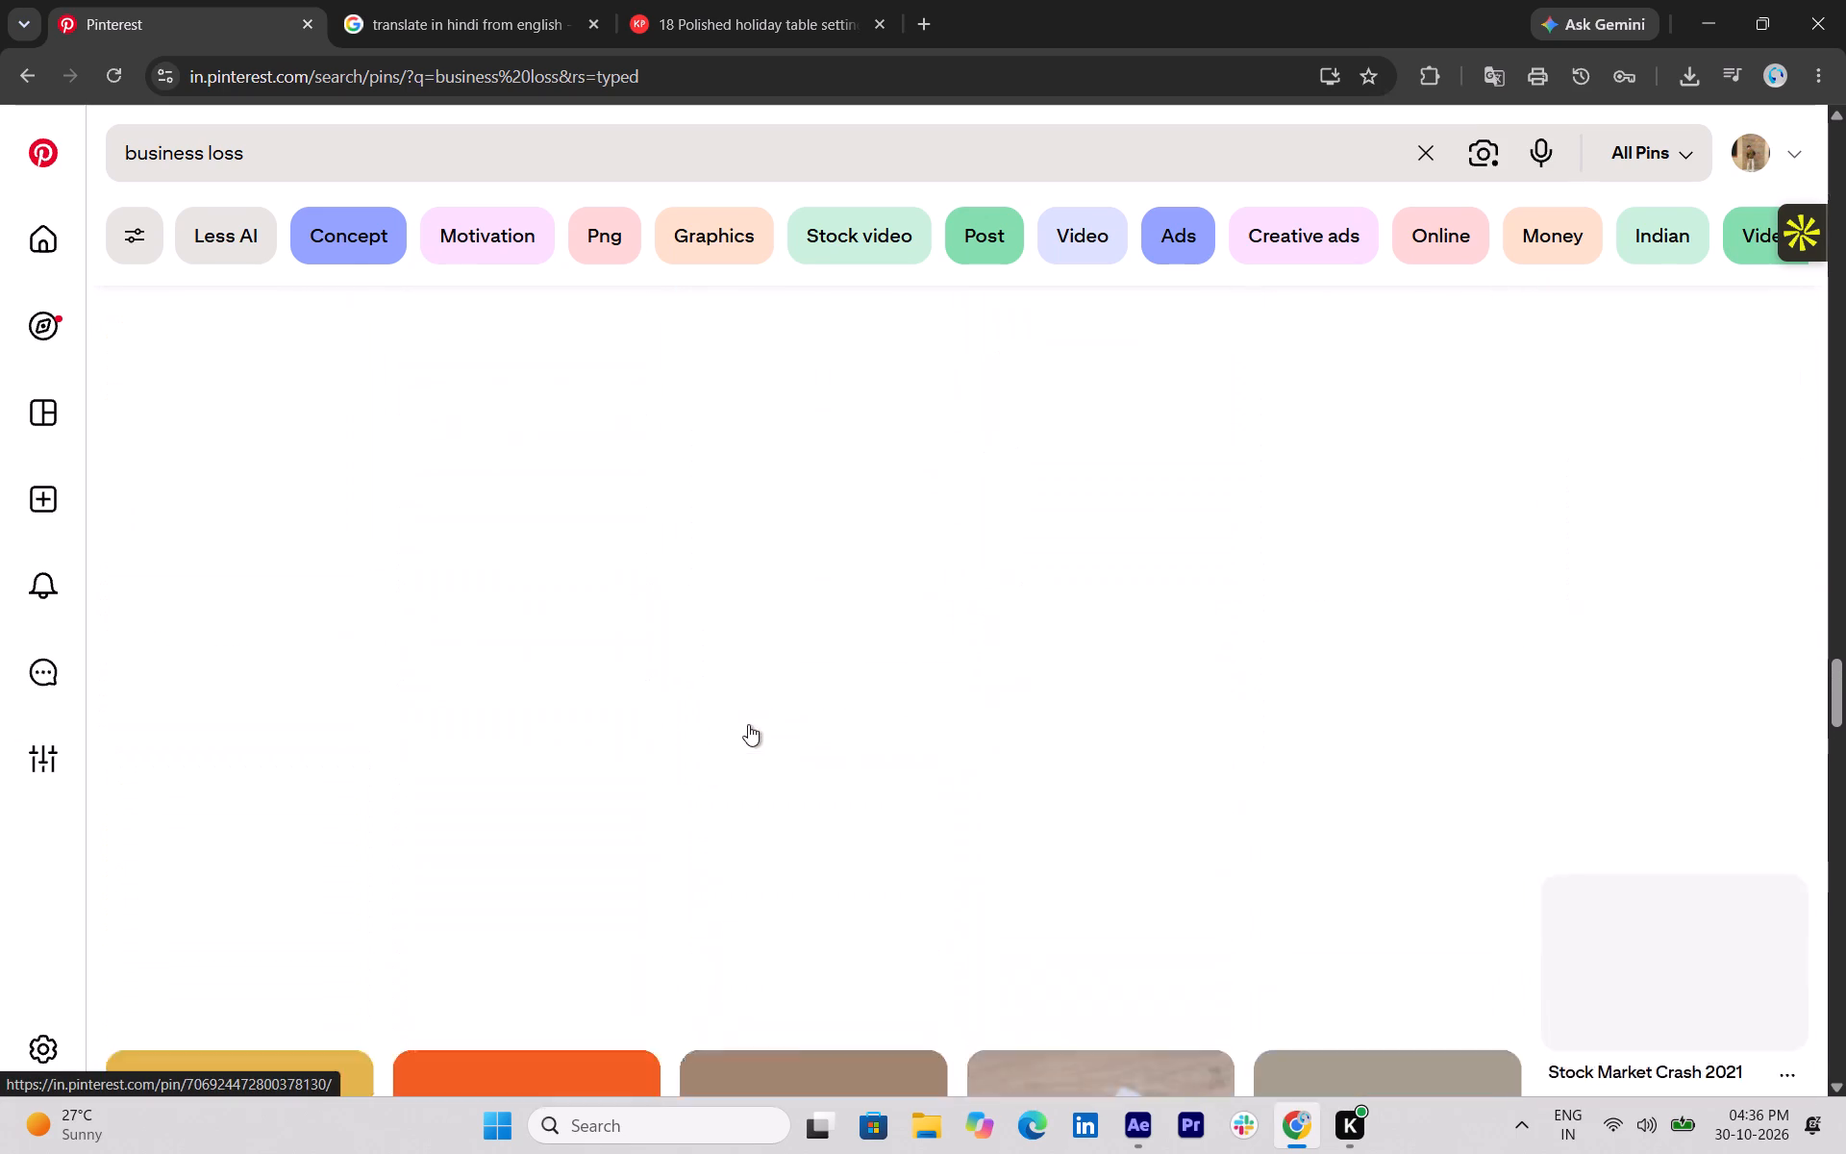
pyautogui.scroll(8, 748, 724)
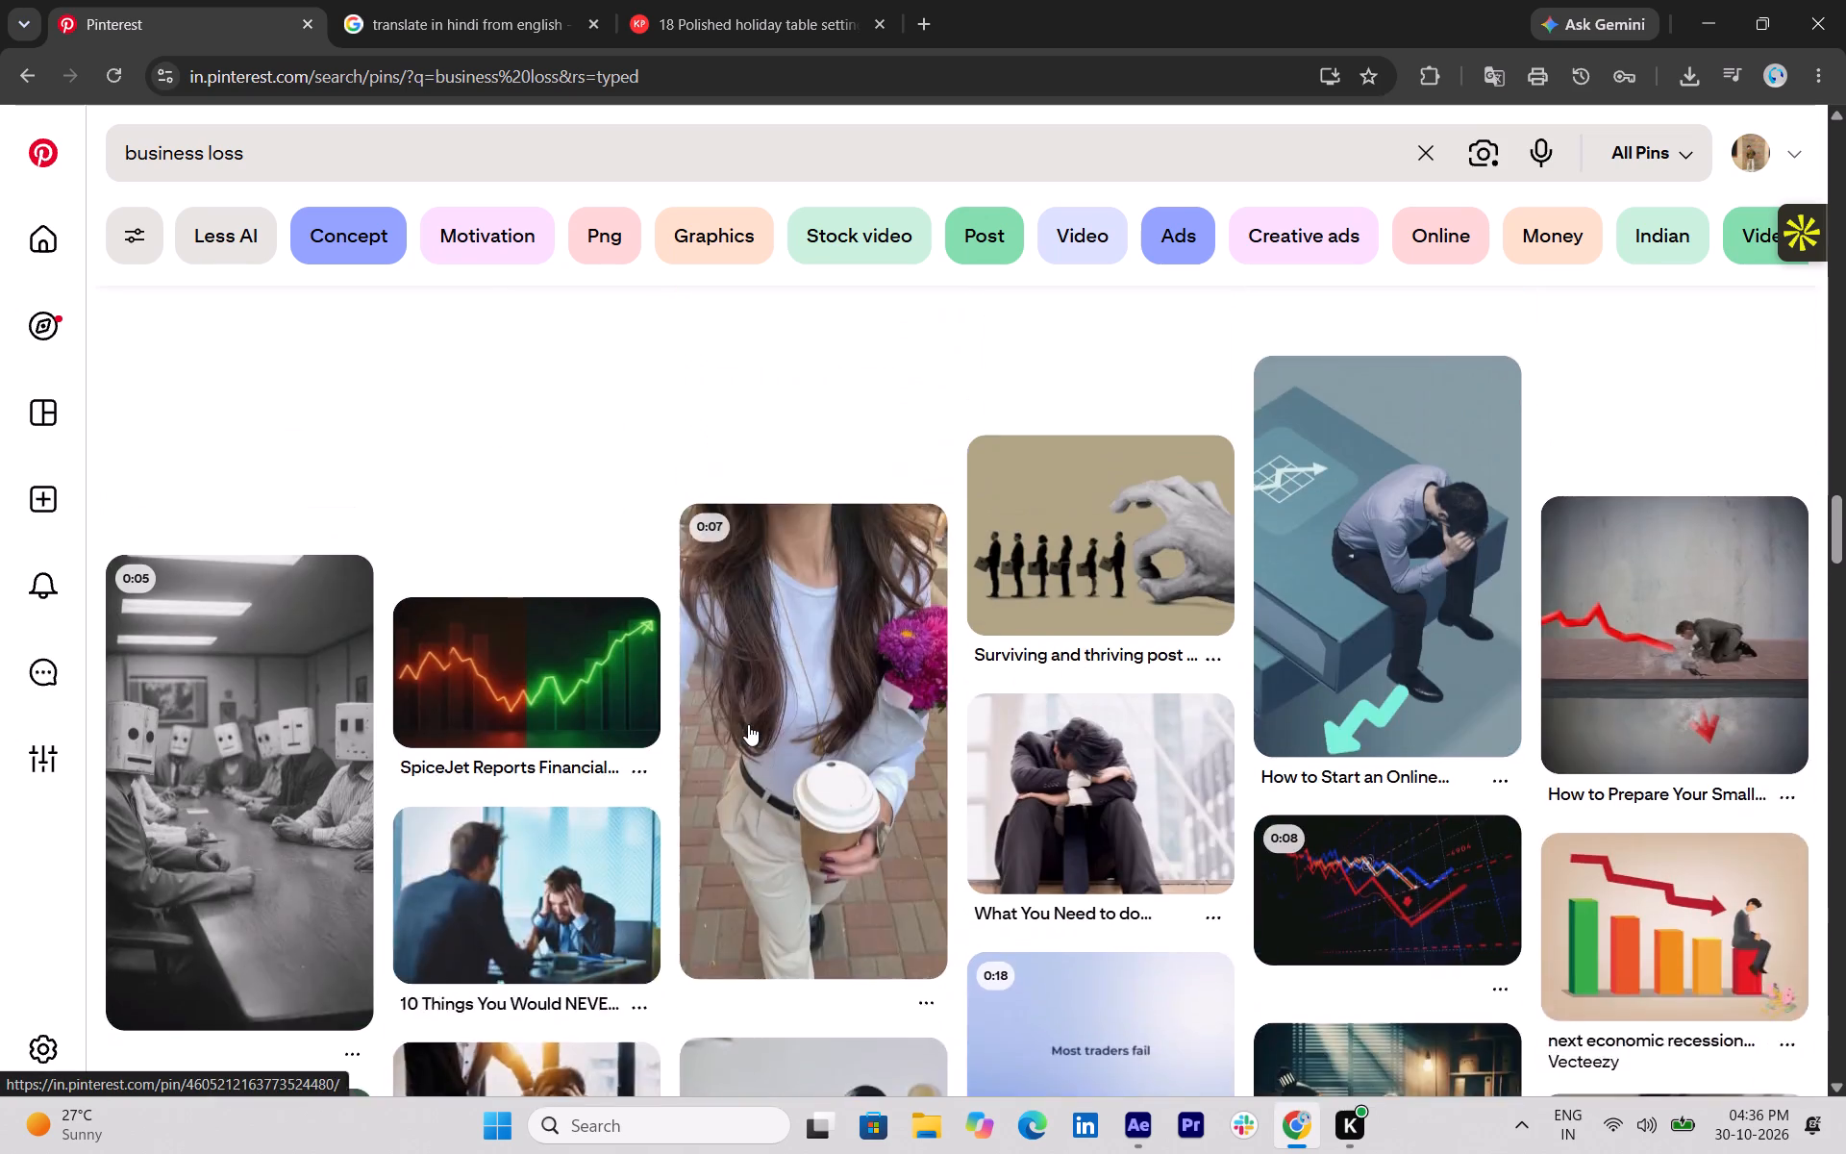
pyautogui.scroll(9, 748, 724)
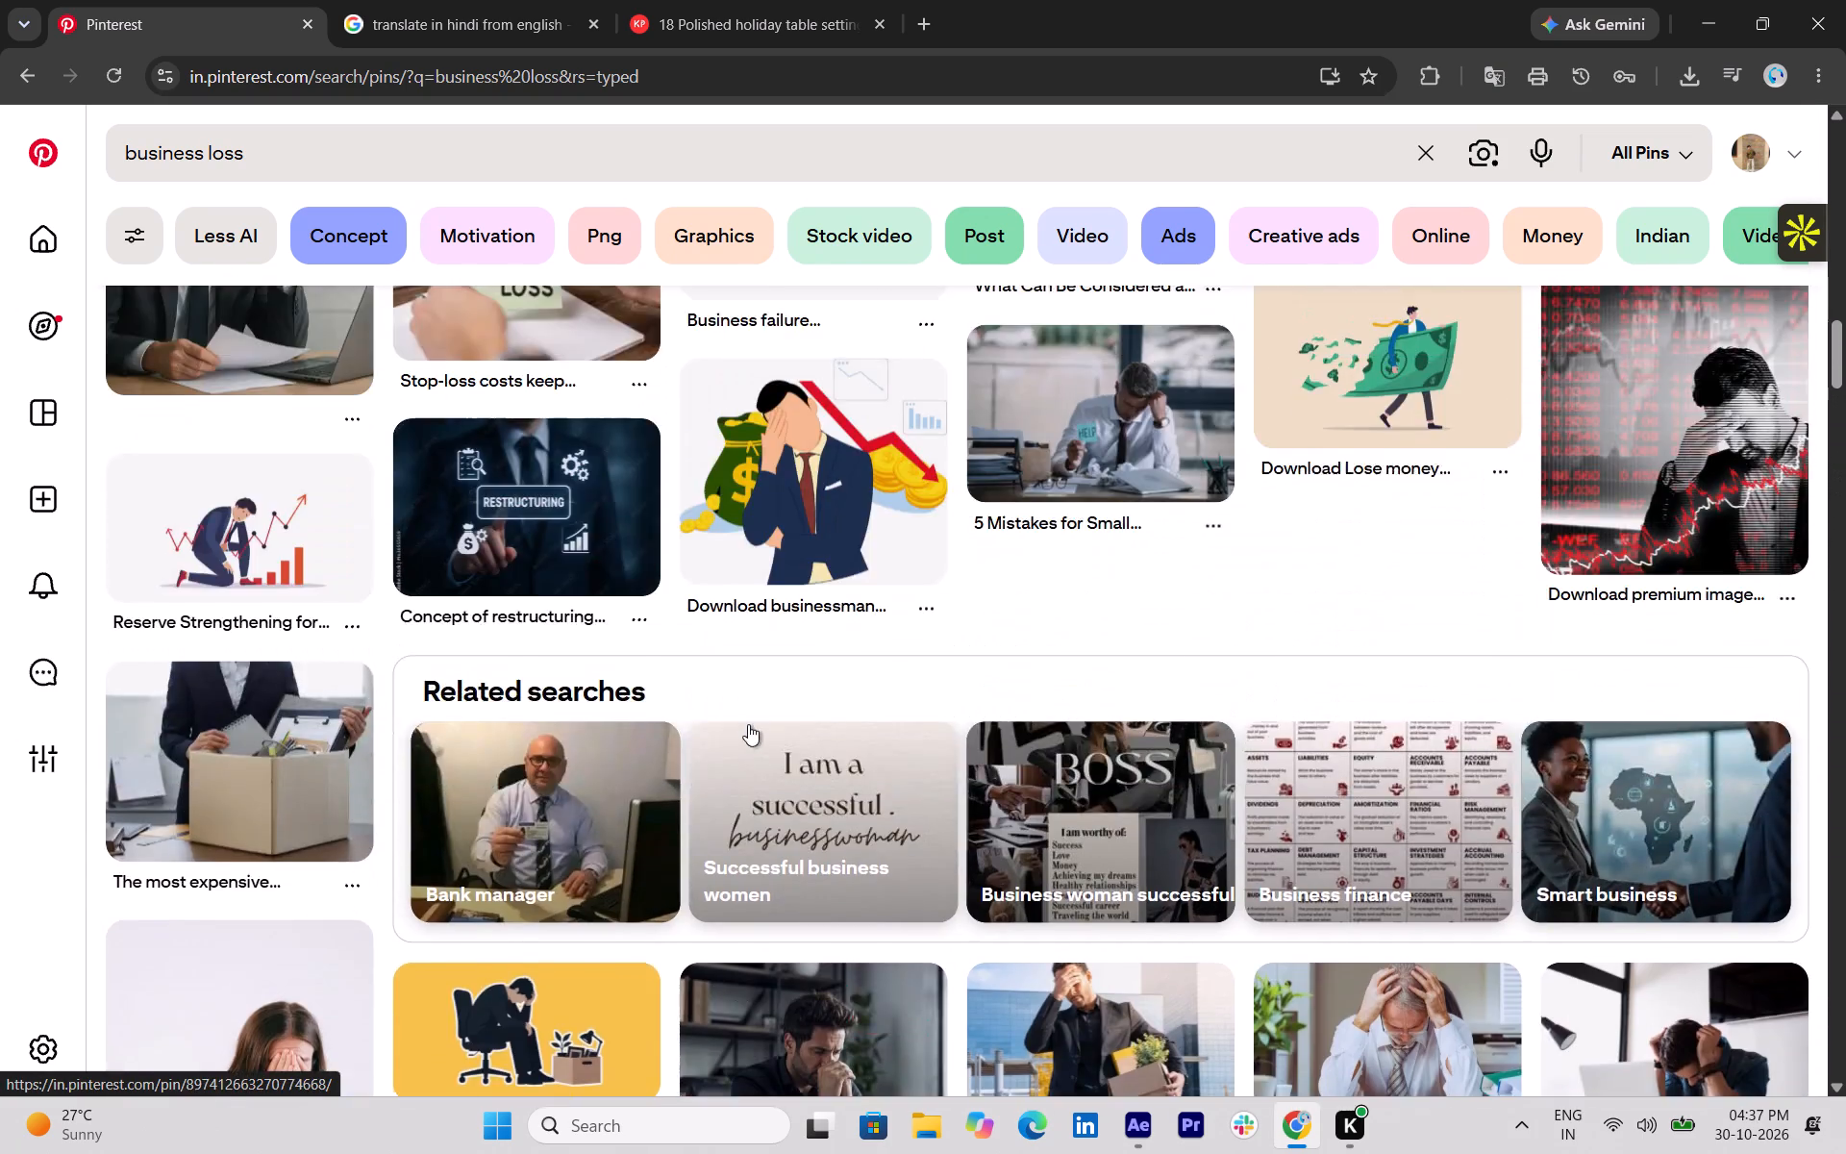
pyautogui.scroll(8, 748, 724)
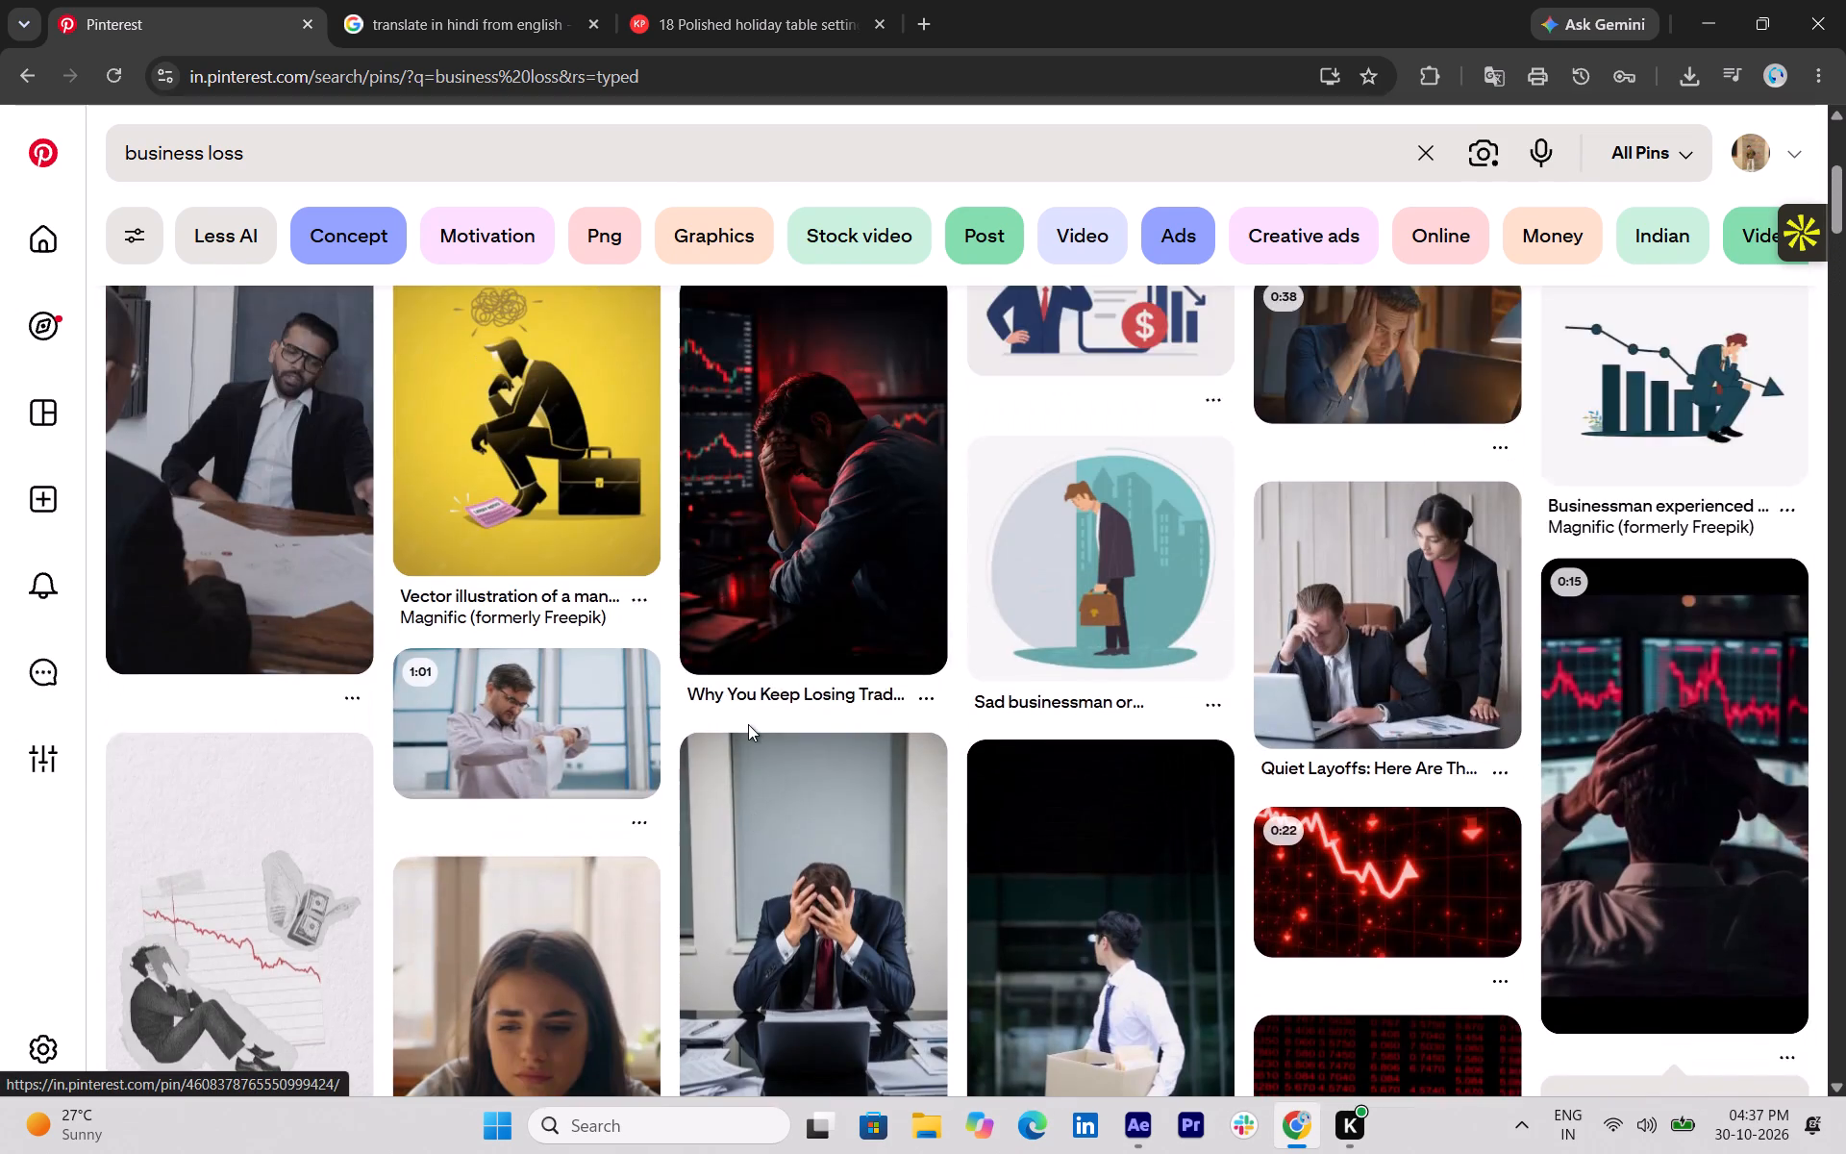
pyautogui.scroll(3, 748, 724)
pyautogui.scroll(1, 670, 733)
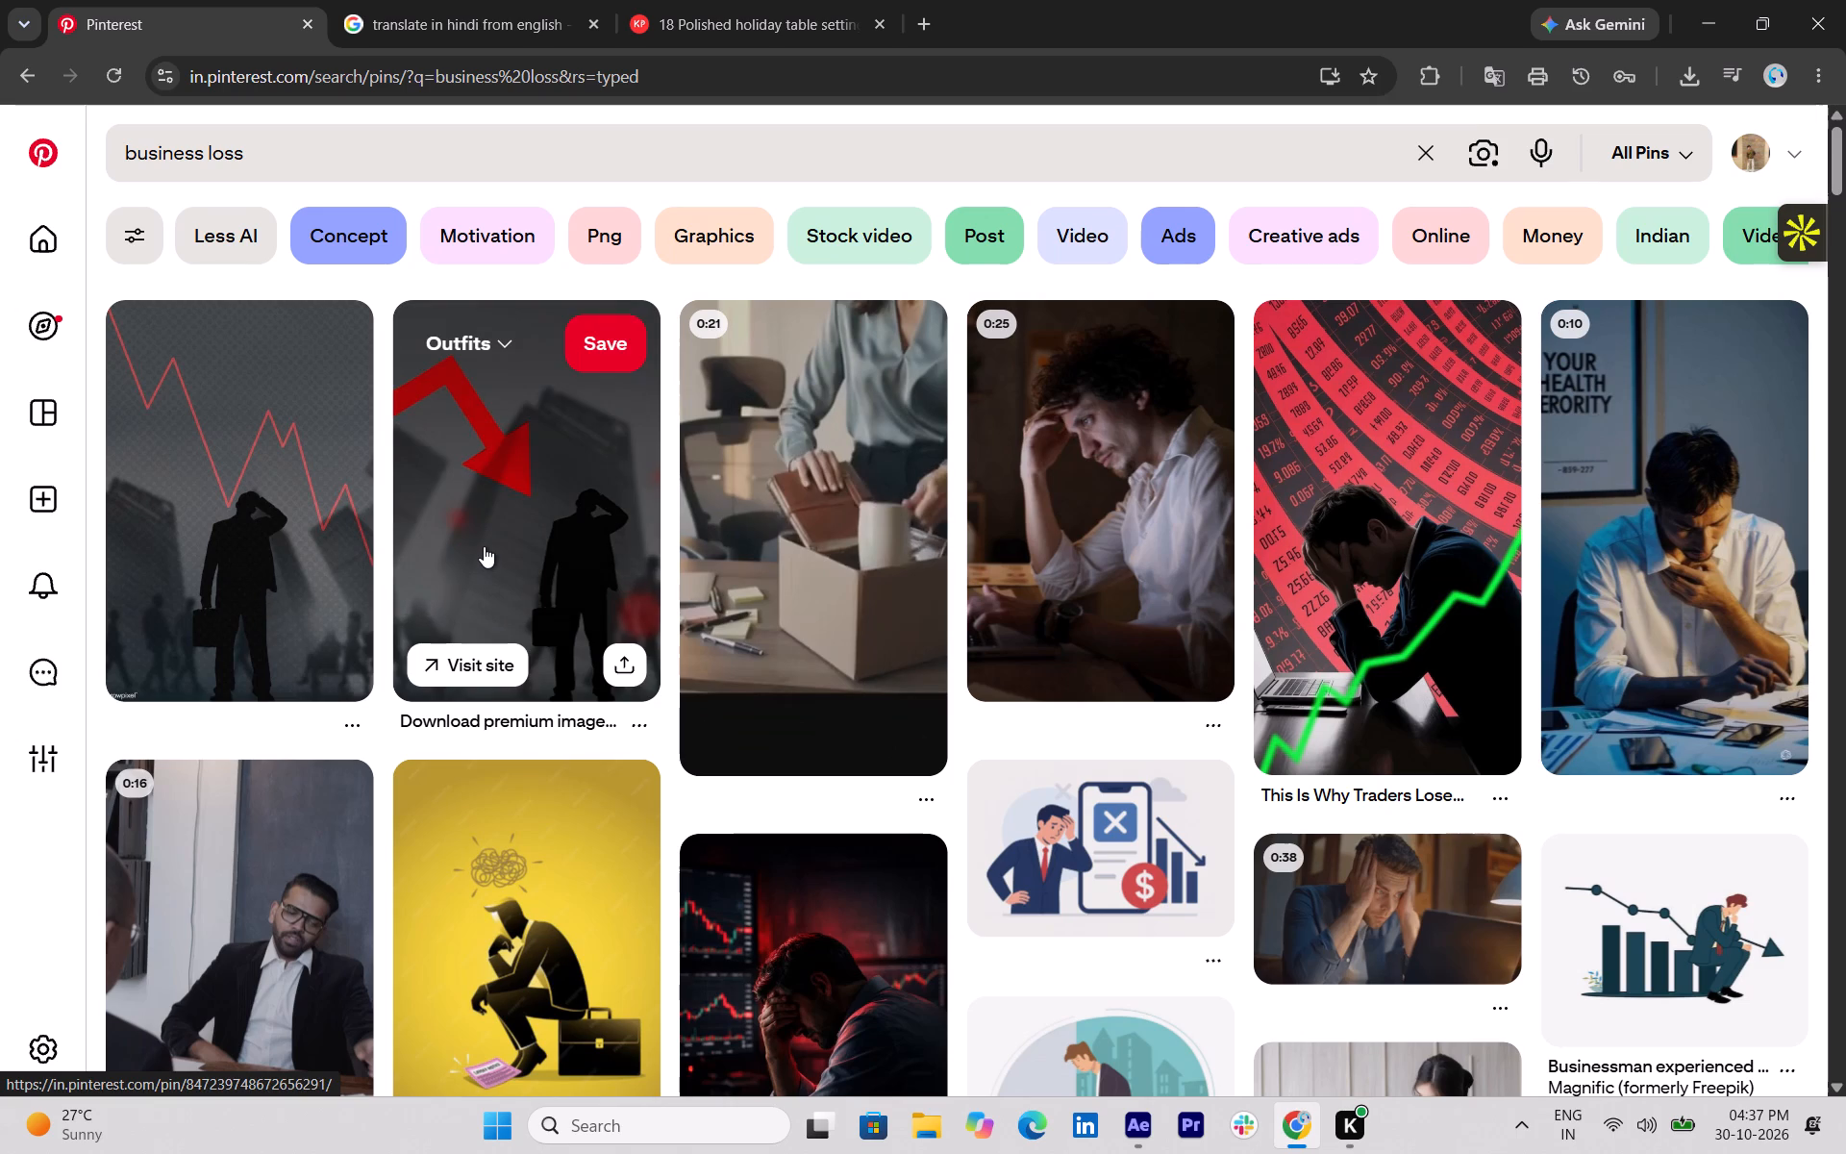
pyautogui.click(260, 533)
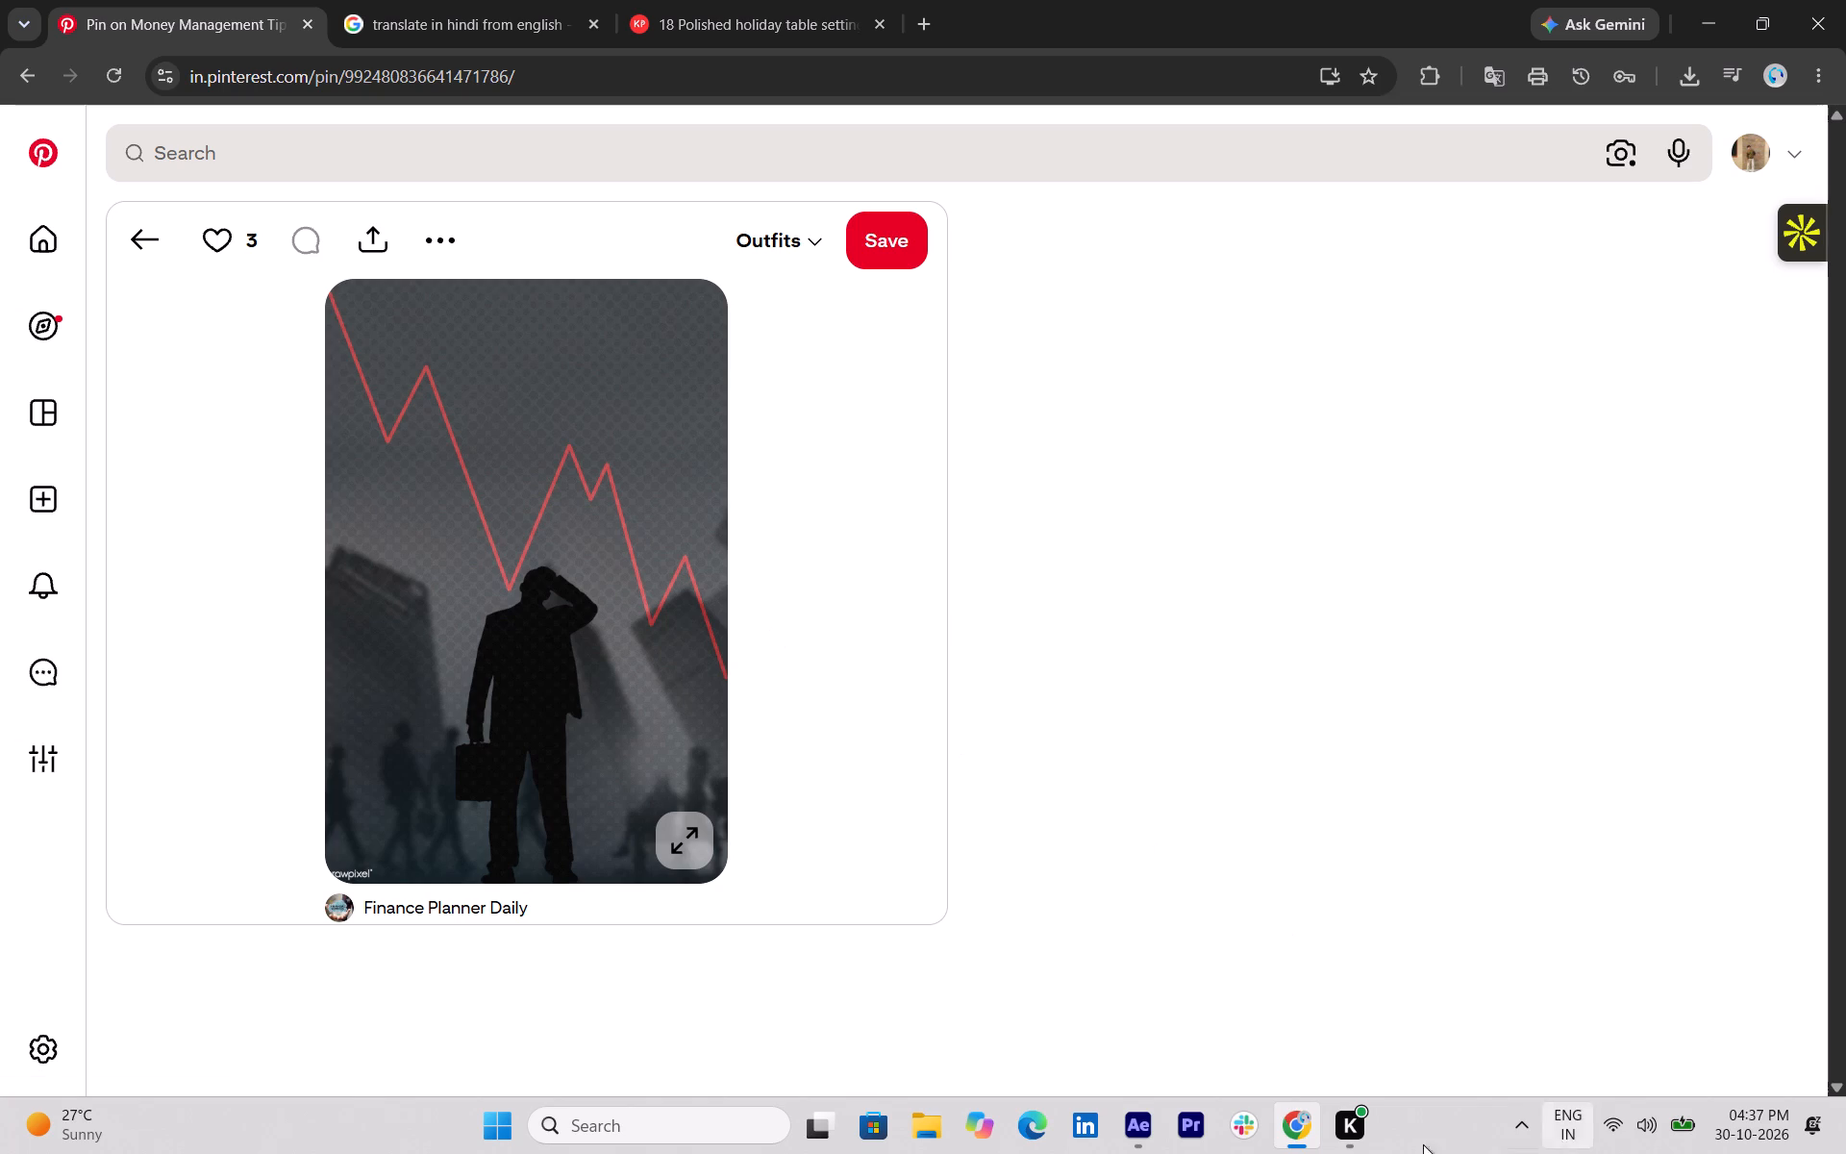
pyautogui.scroll(-3, 1043, 588)
pyautogui.scroll(3, 1040, 590)
pyautogui.click(134, 239)
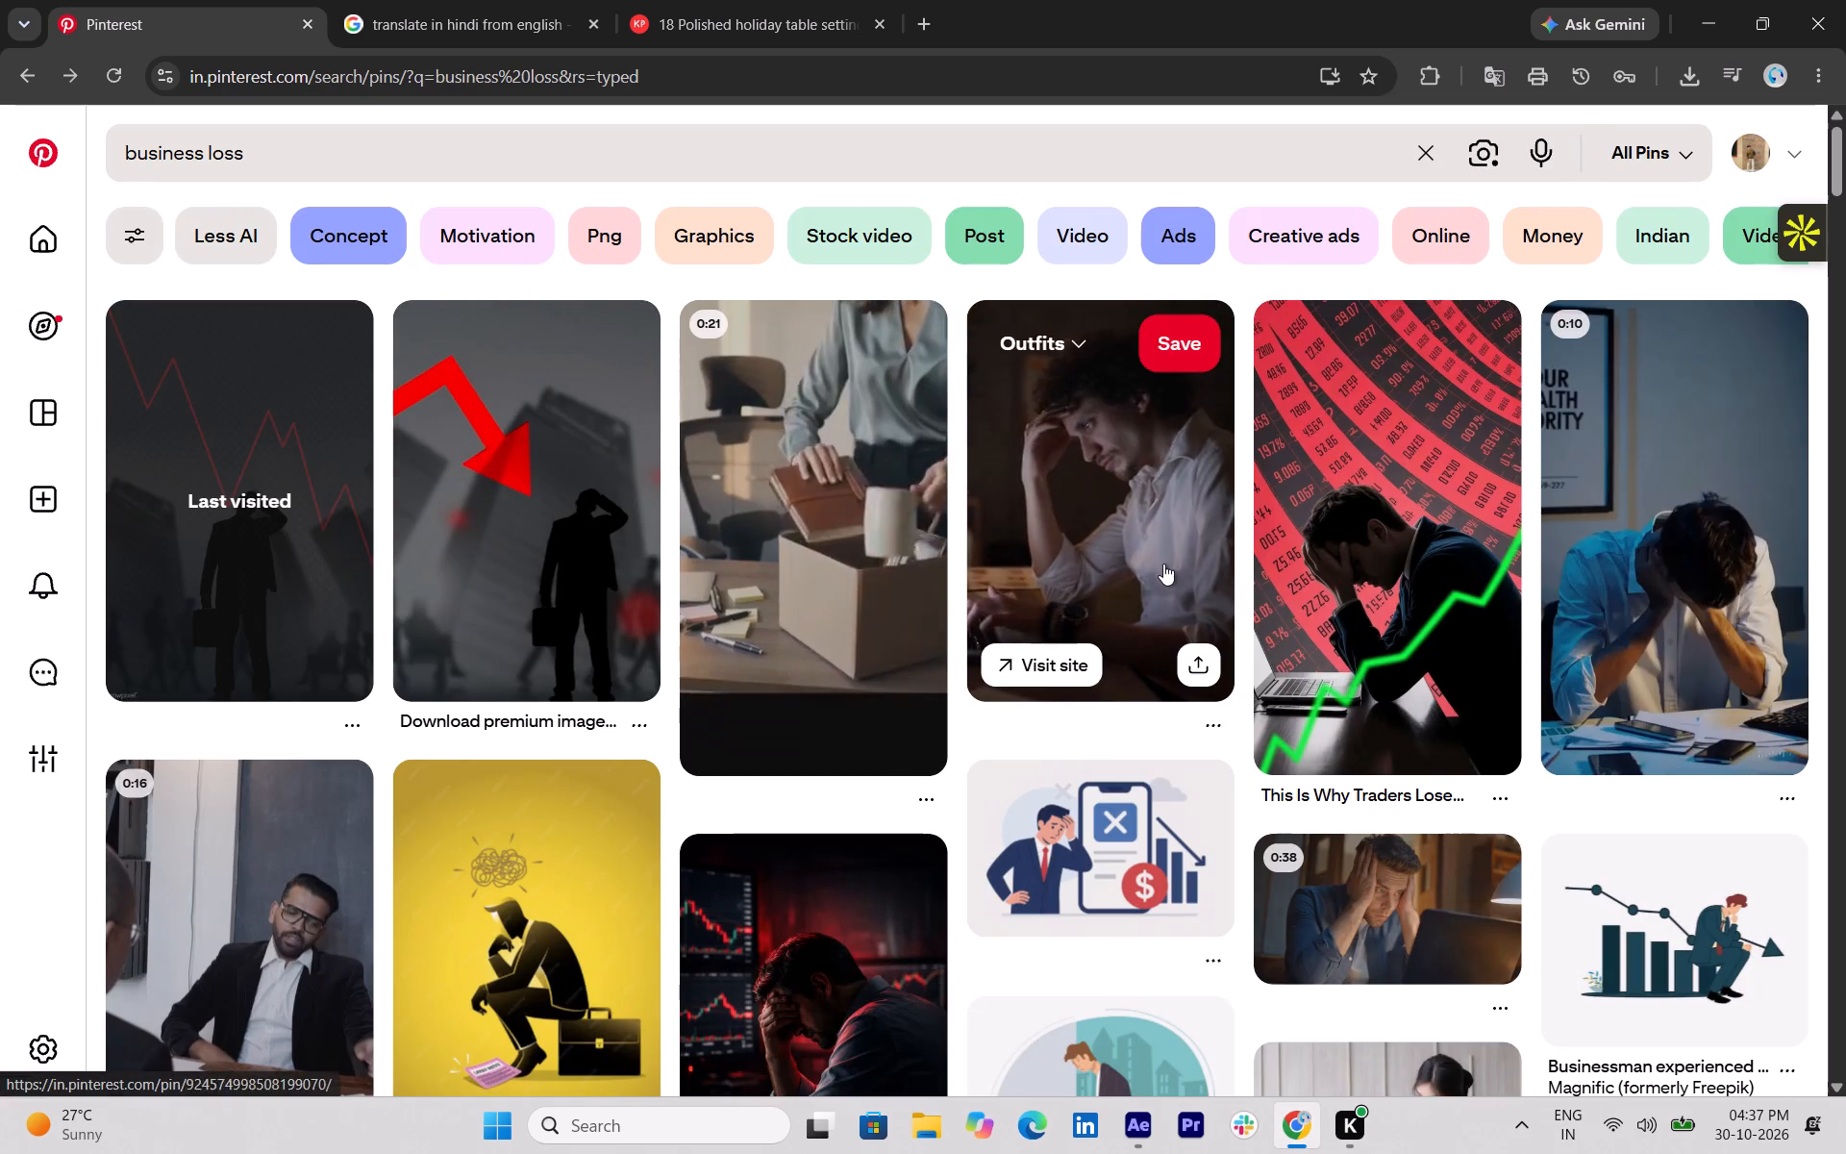
# Open the "This Is Why Traders Lose Money" pin and look through its related pins for portrait business-loss B-roll.
pyautogui.click(1352, 569)
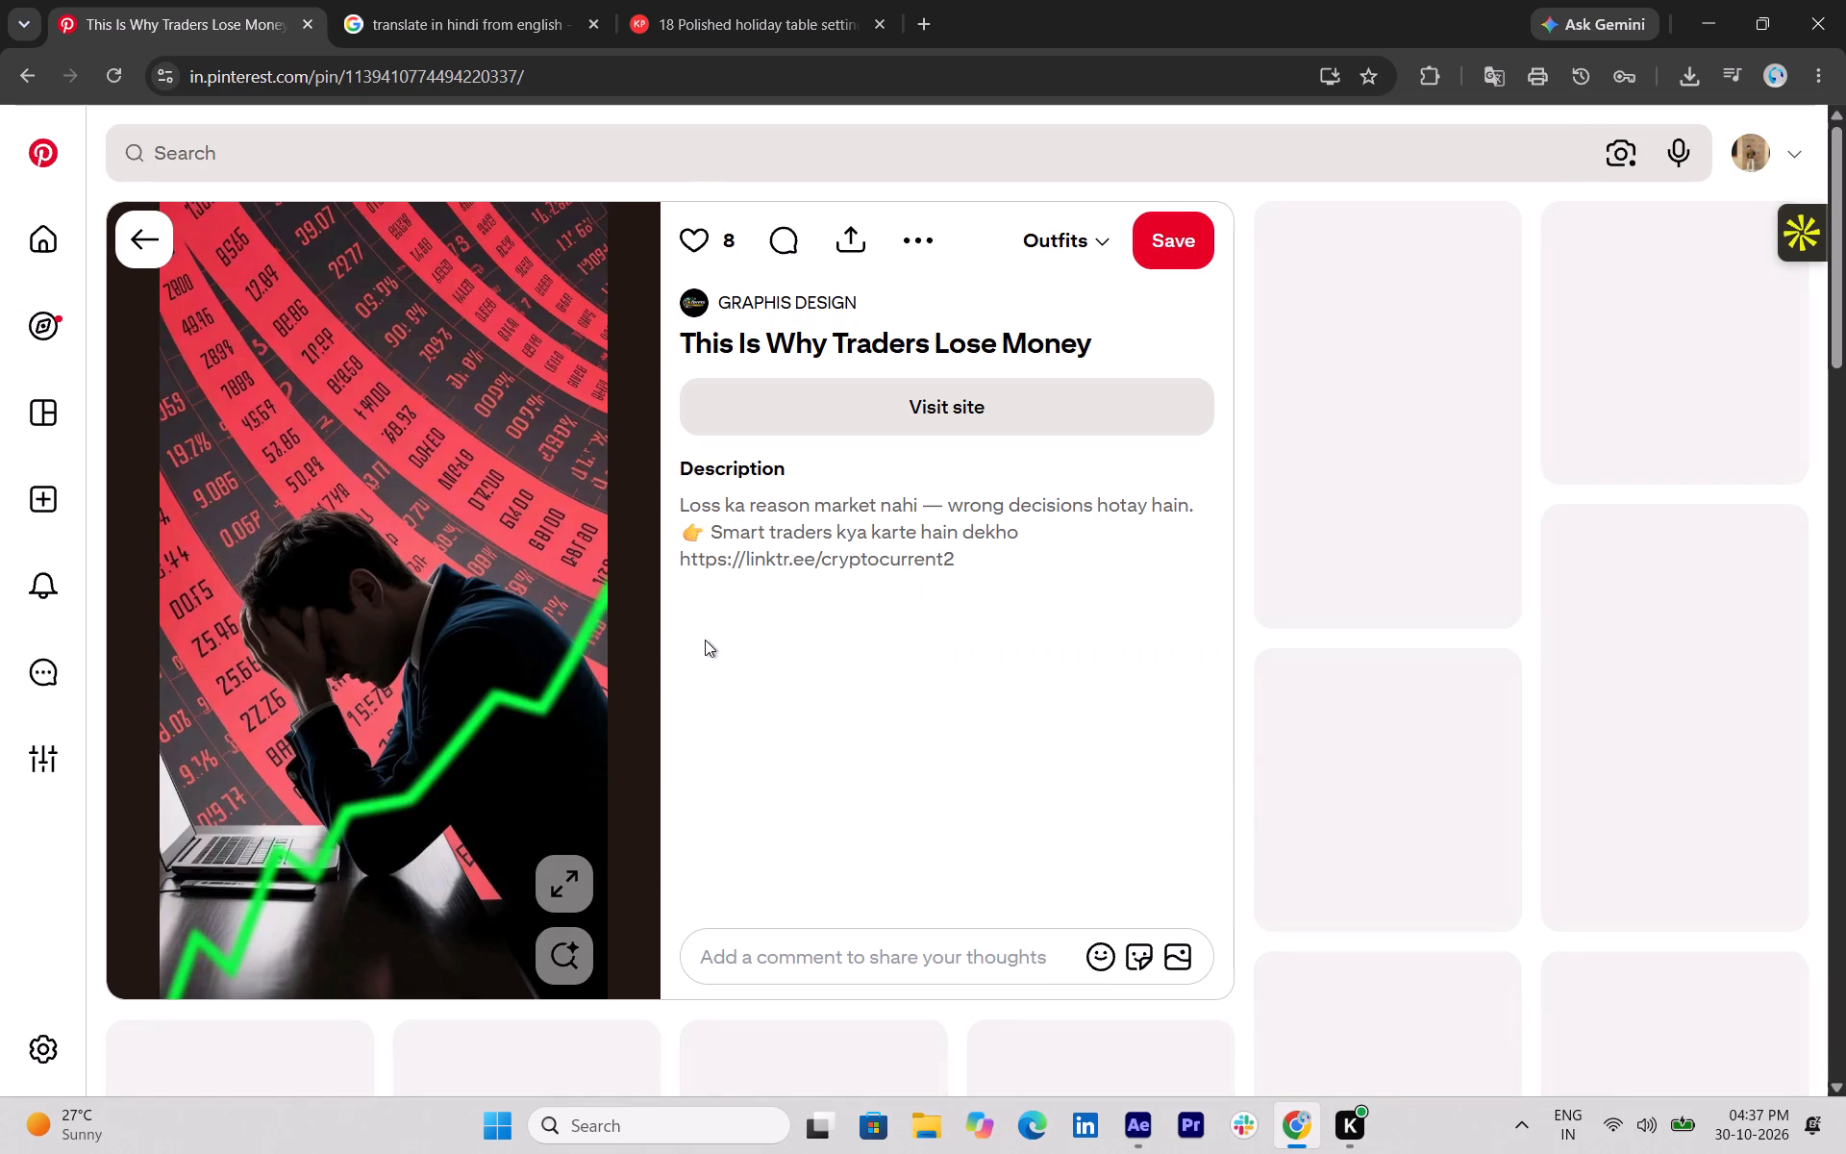
pyautogui.scroll(-1, 1467, 604)
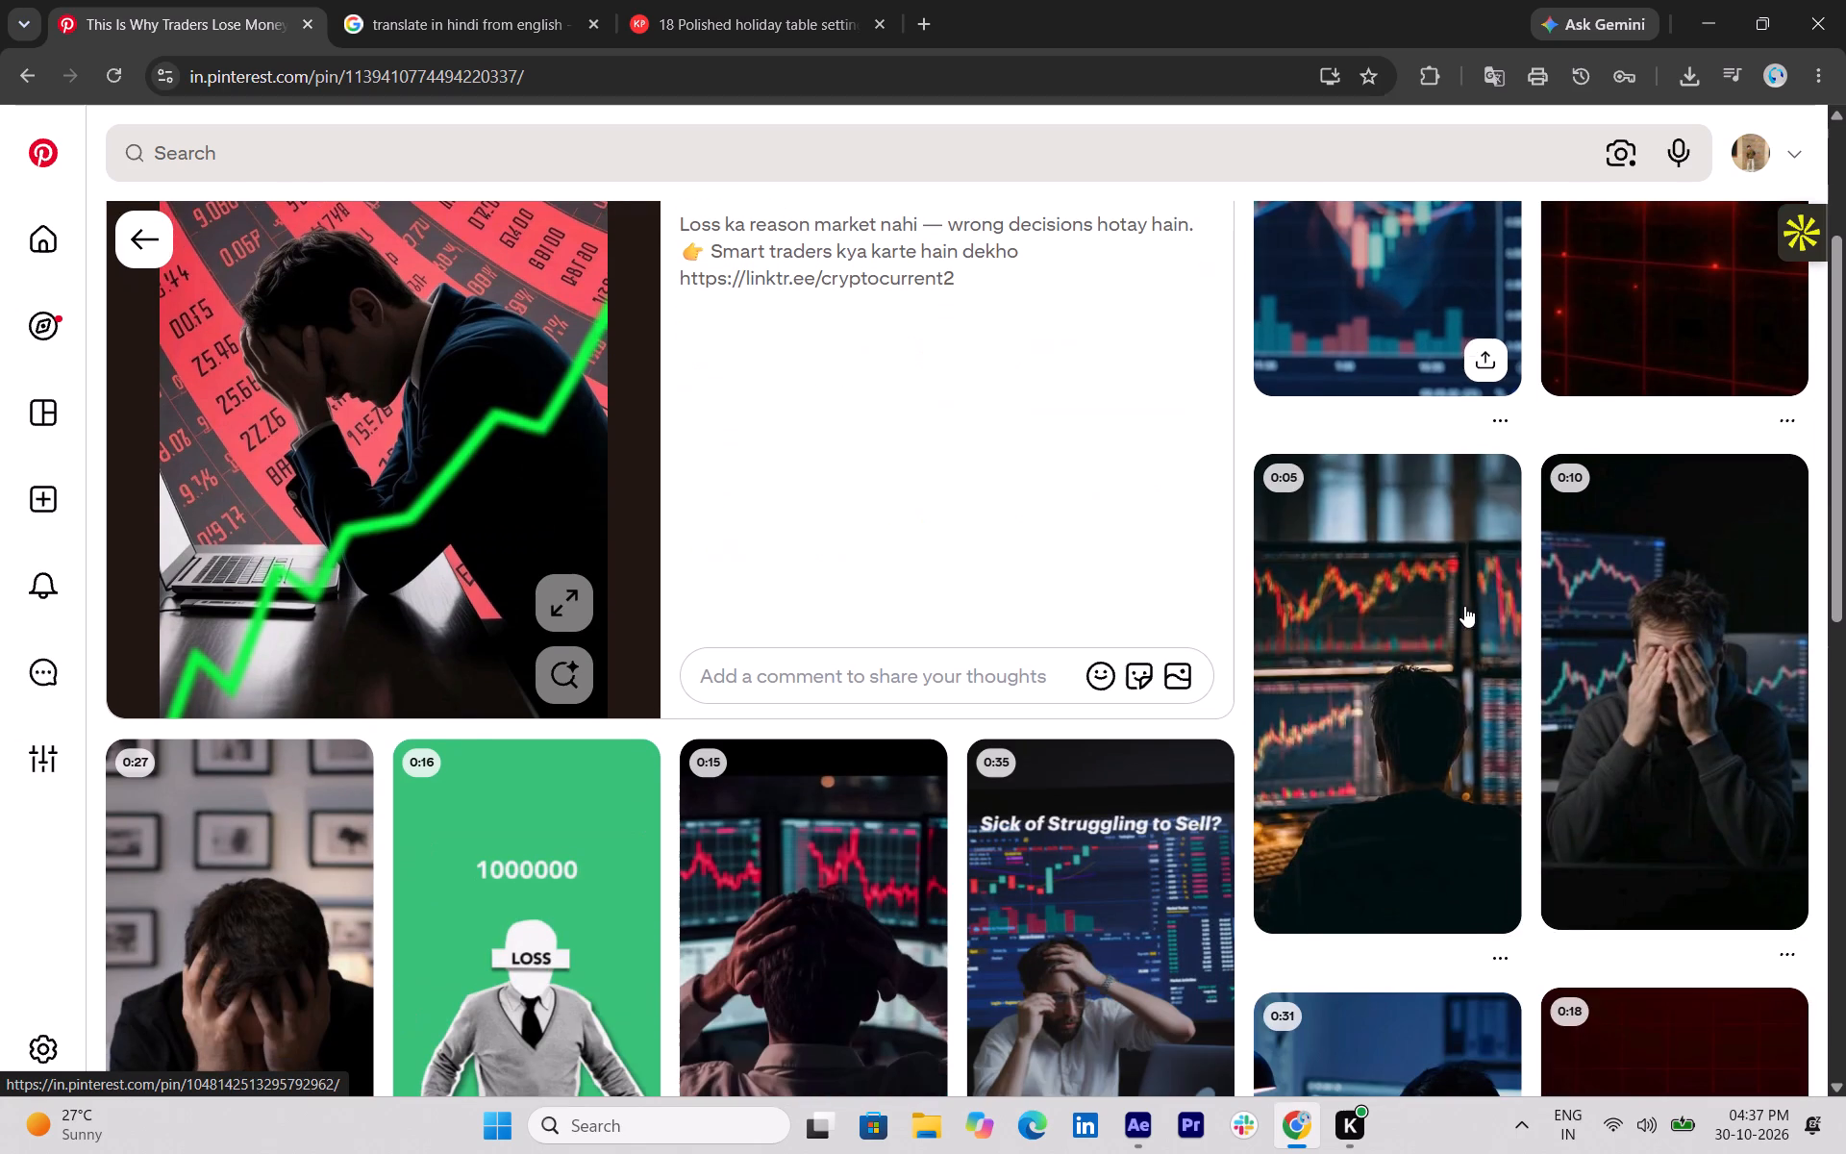
pyautogui.scroll(-1, 1427, 697)
pyautogui.scroll(1, 836, 749)
pyautogui.scroll(-4, 836, 749)
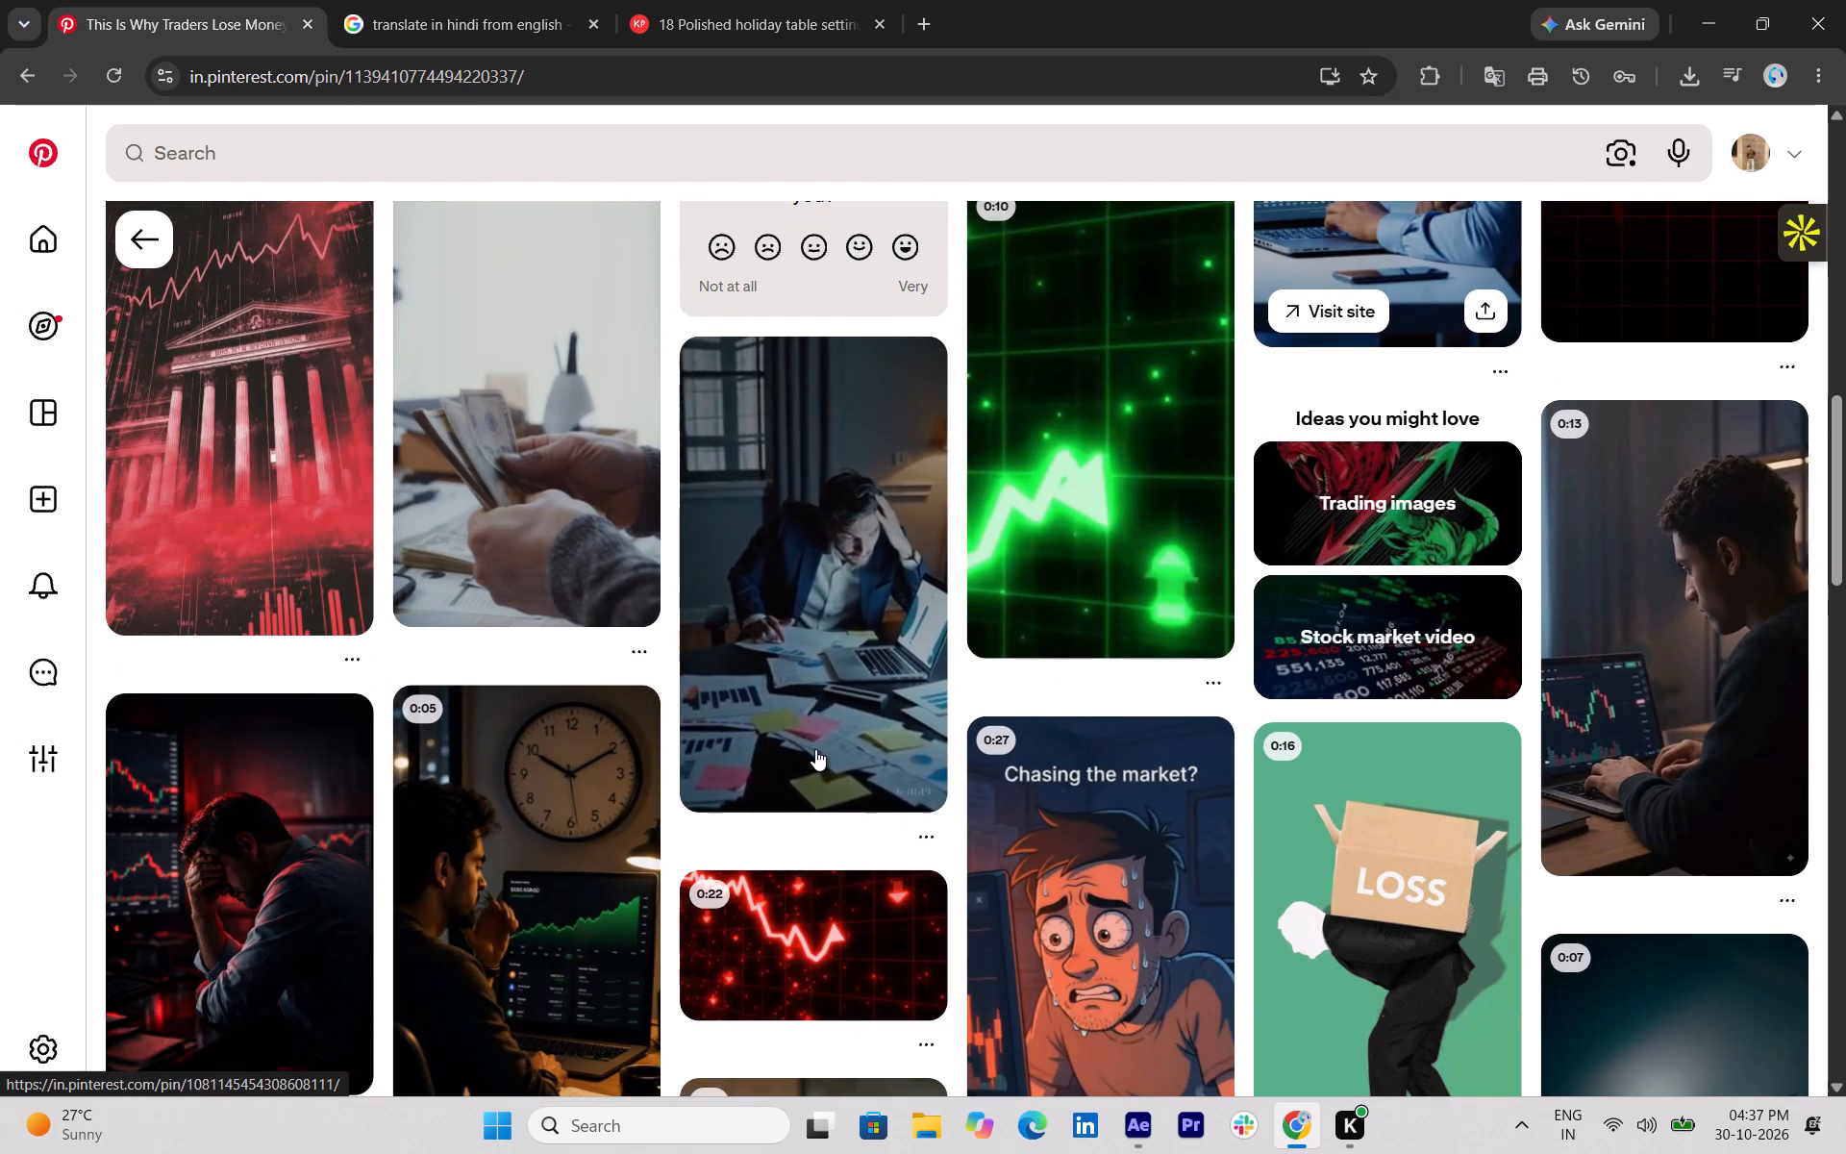
pyautogui.scroll(-2, 815, 749)
pyautogui.scroll(1, 815, 749)
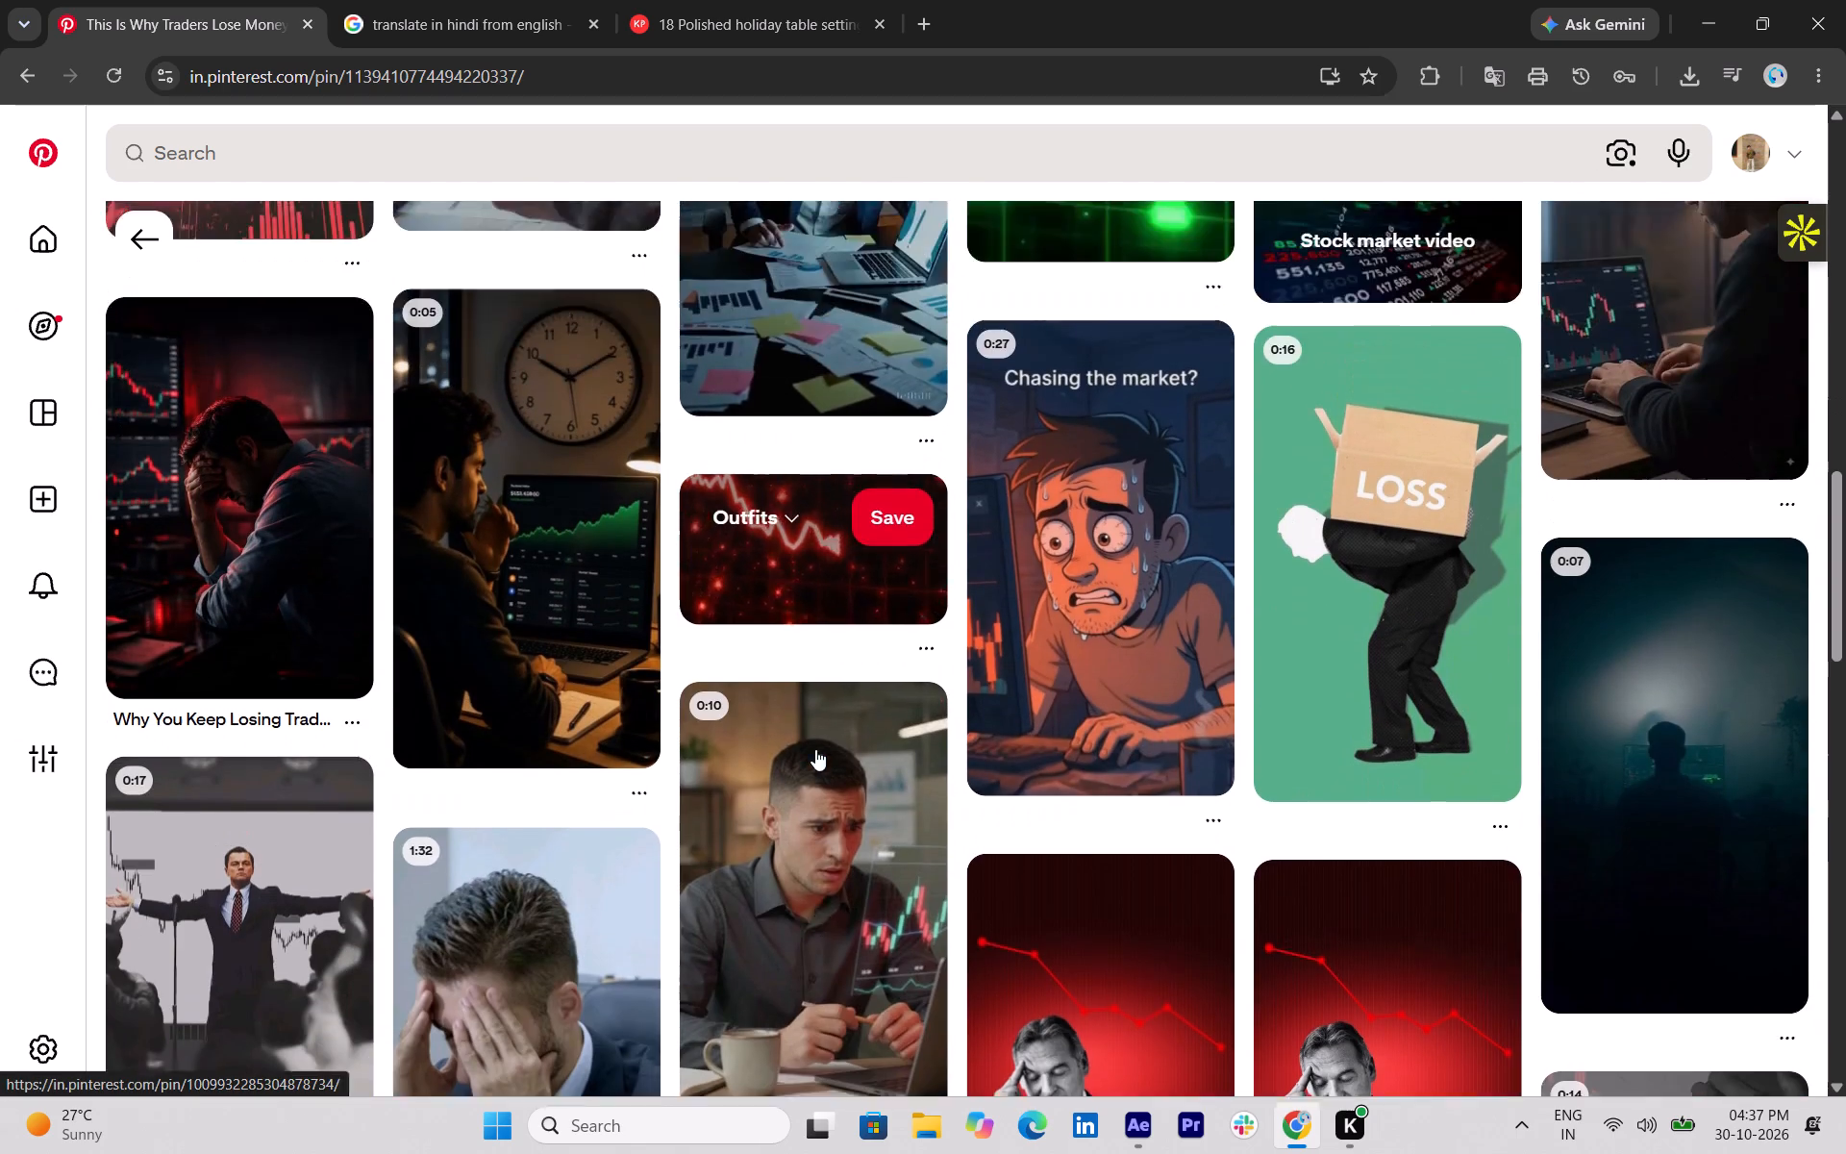
pyautogui.scroll(-4, 815, 749)
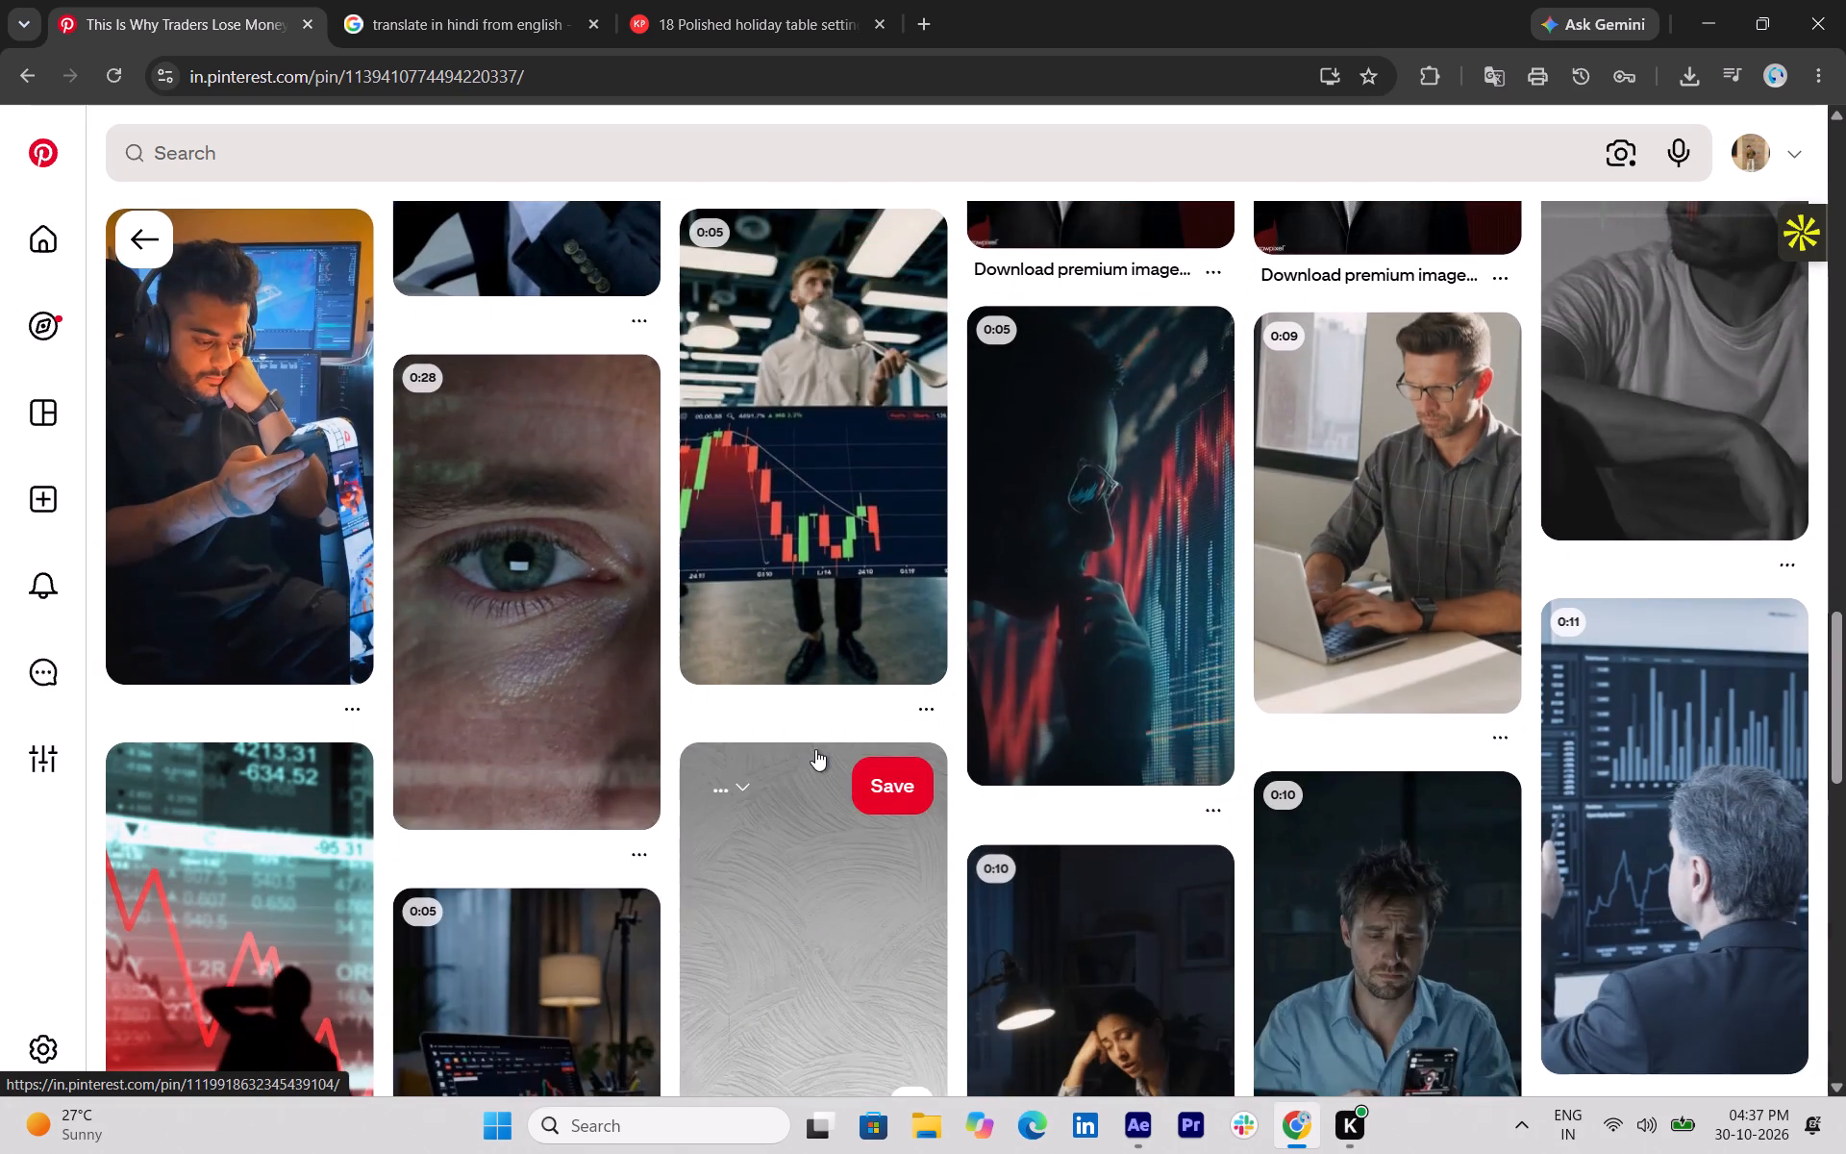
pyautogui.scroll(-1, 815, 749)
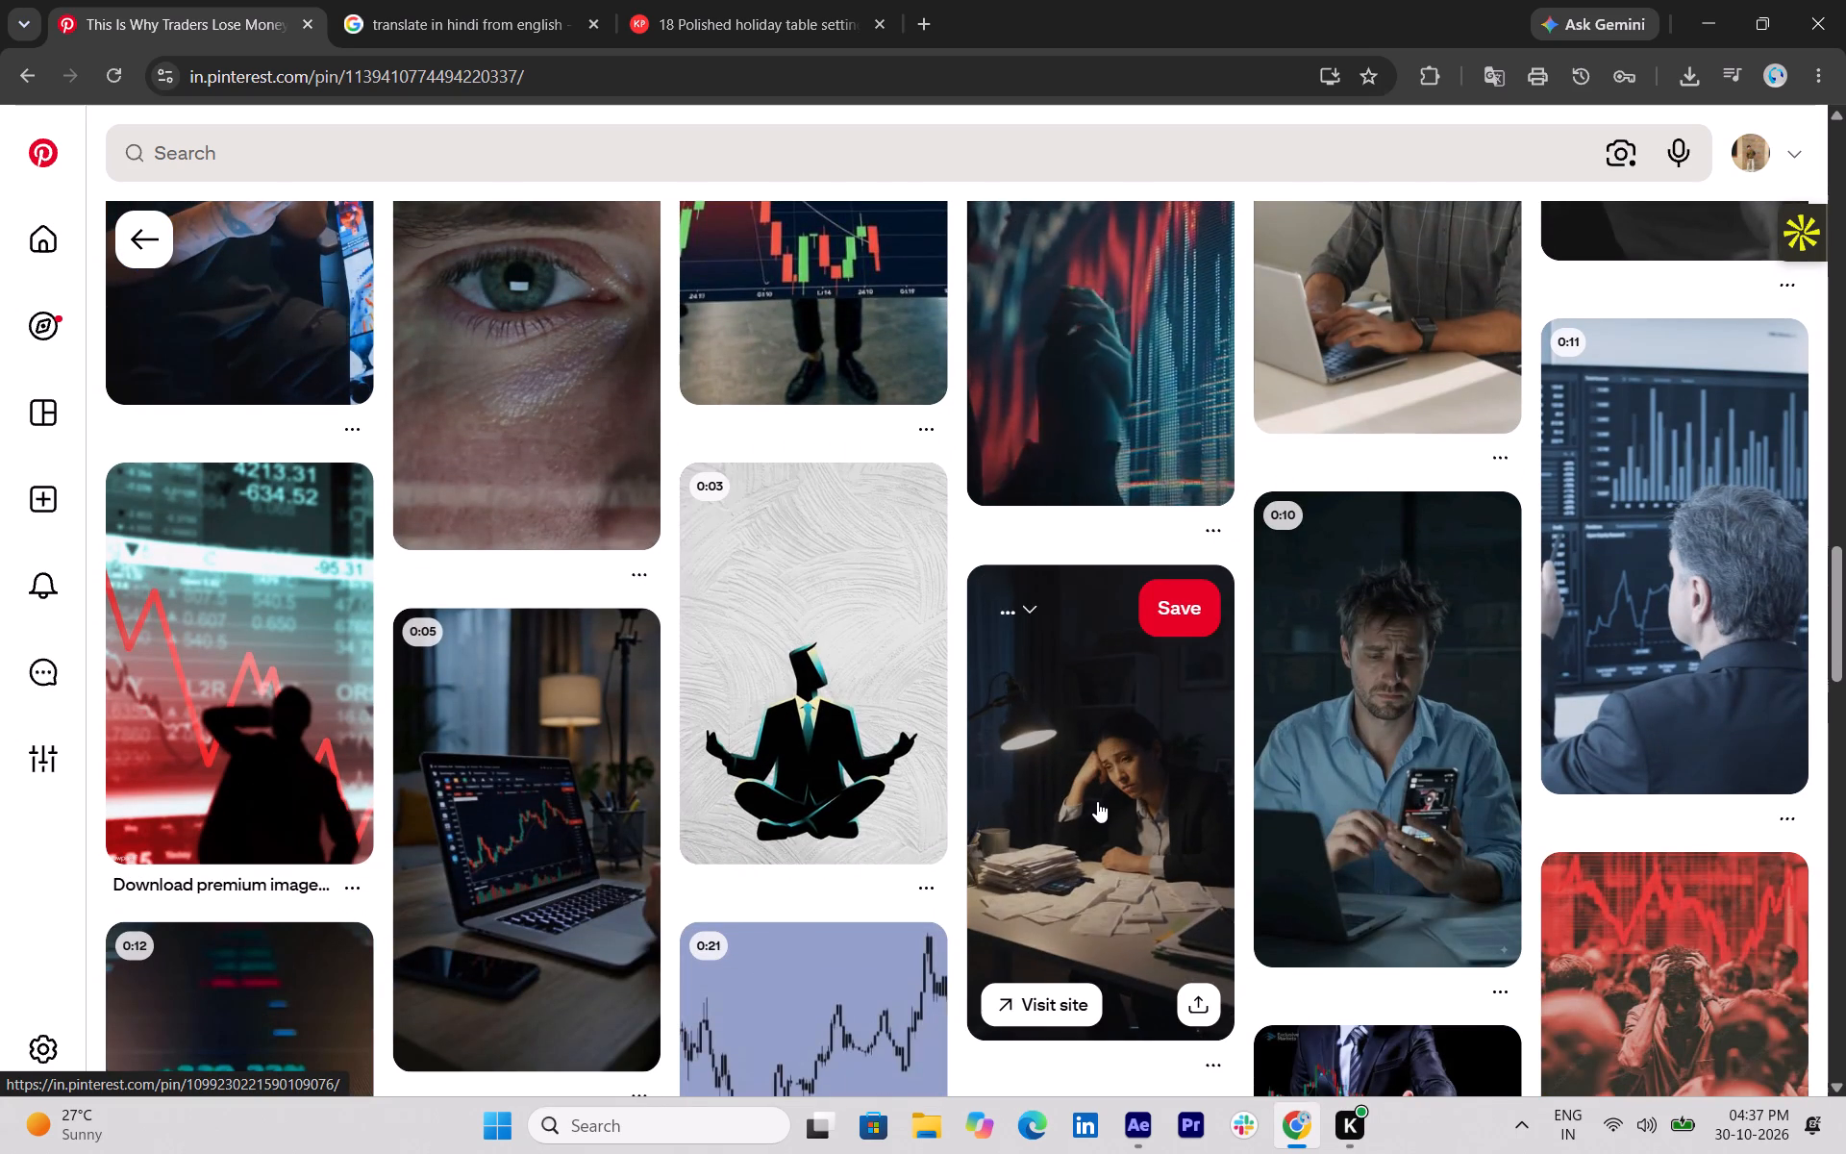
pyautogui.scroll(-2, 1096, 802)
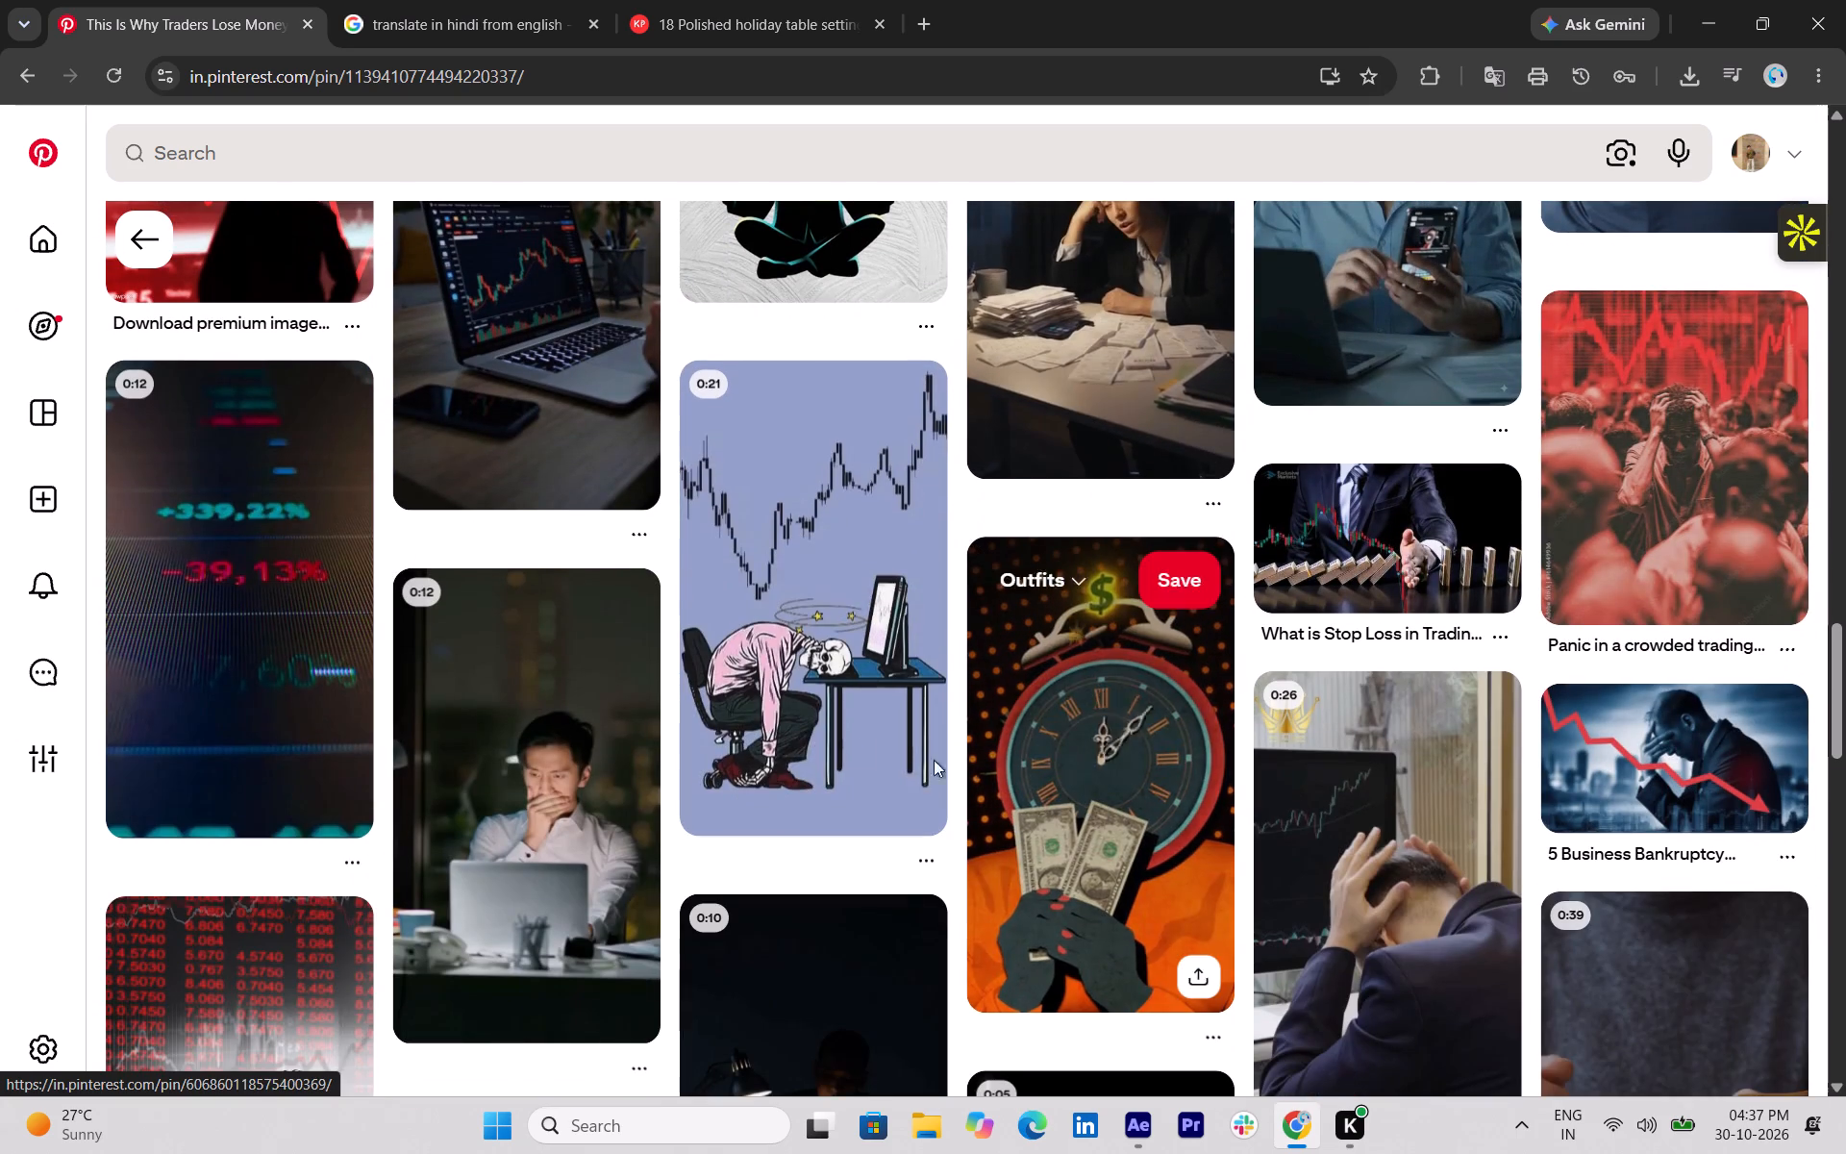
pyautogui.scroll(-3, 777, 719)
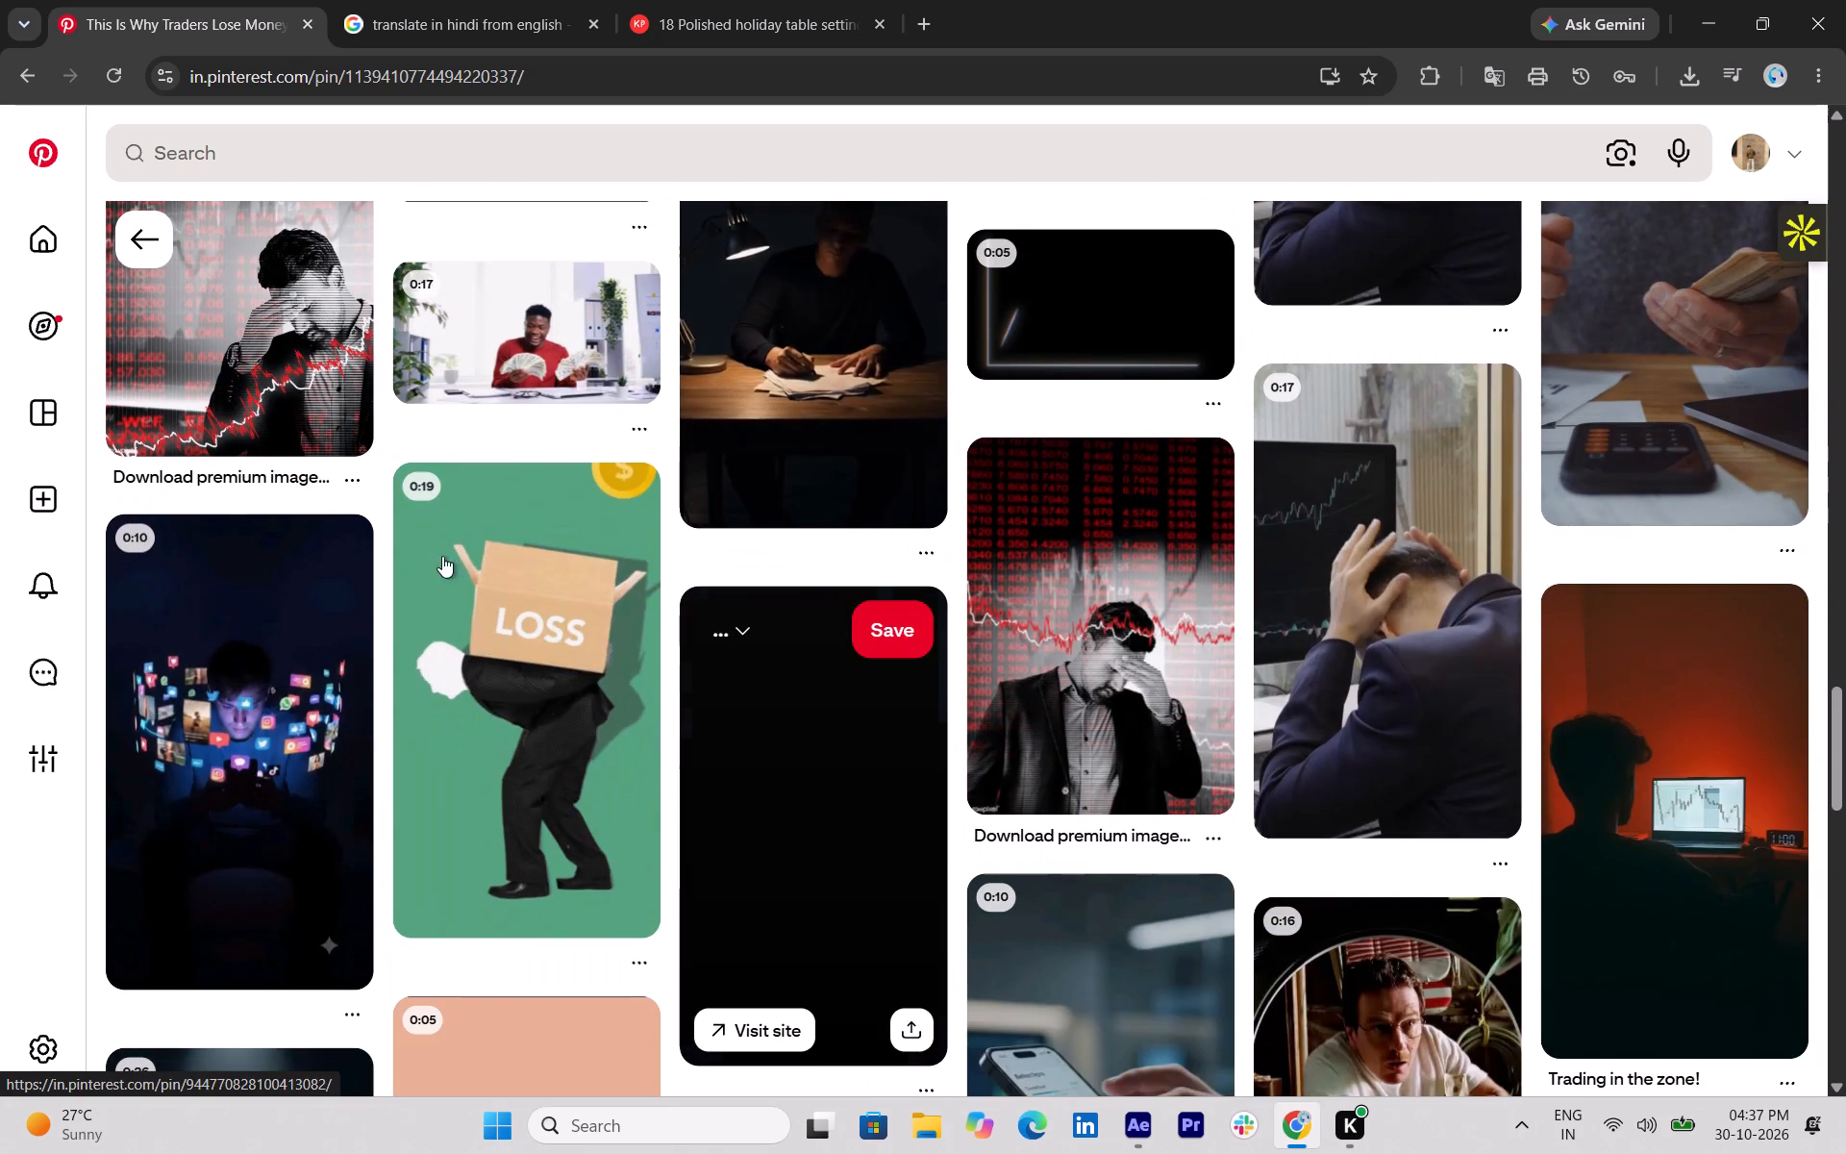
pyautogui.scroll(2, 430, 534)
pyautogui.scroll(2, 202, 793)
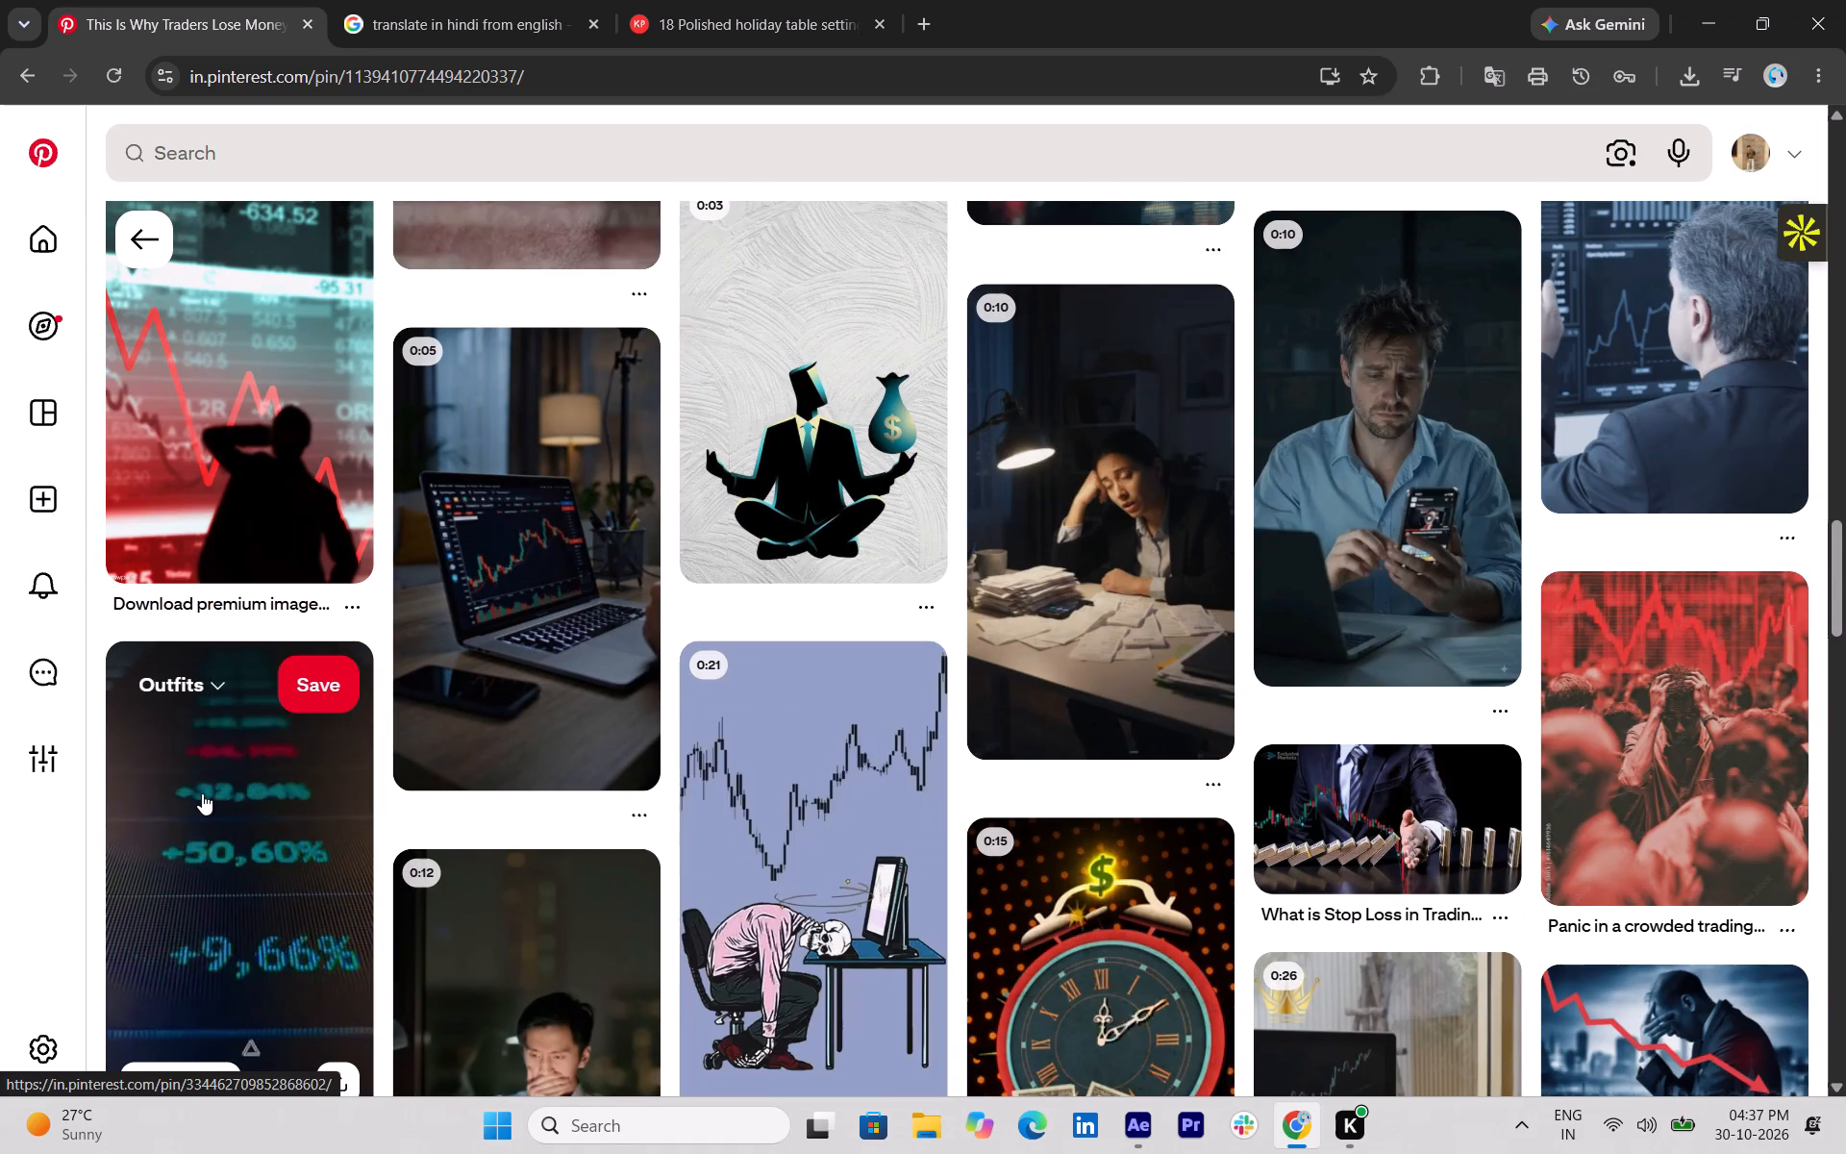
pyautogui.scroll(-4, 202, 793)
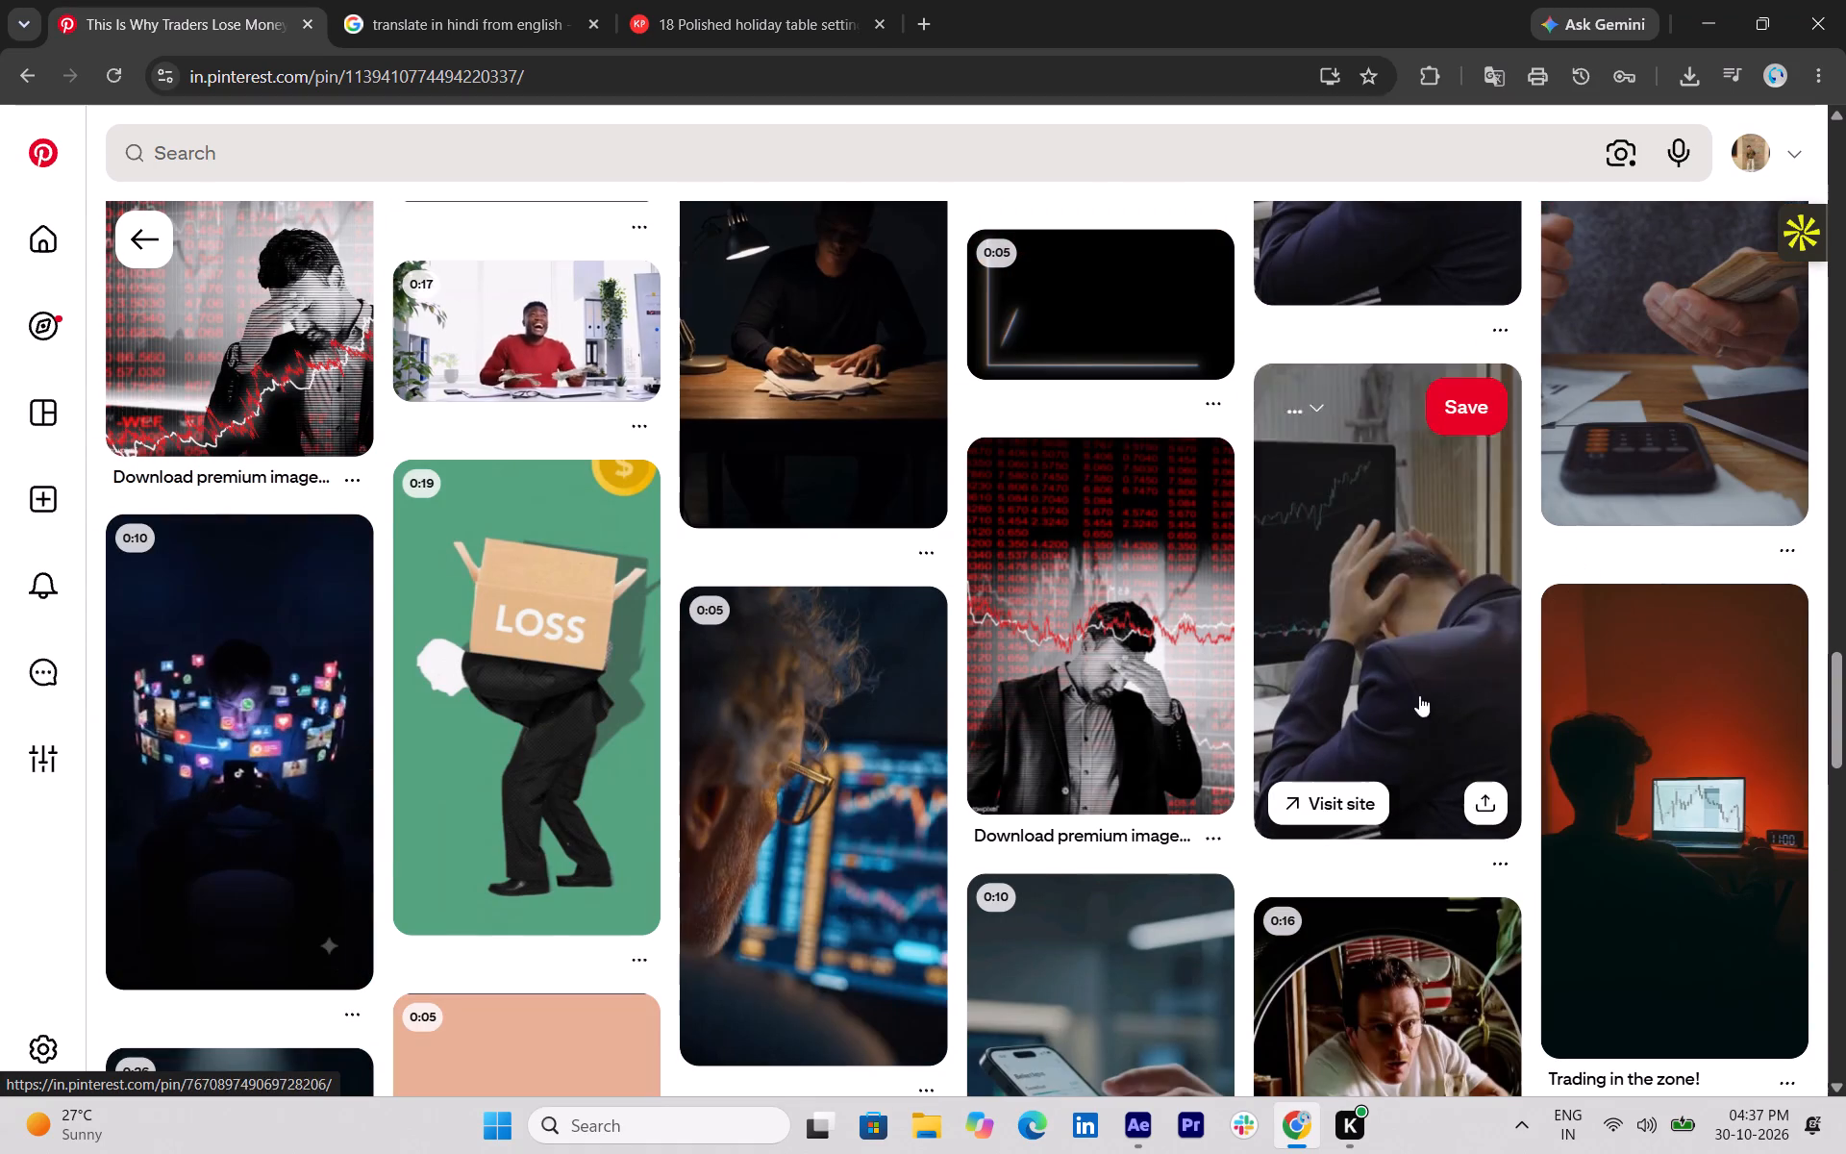
pyautogui.scroll(-2, 461, 802)
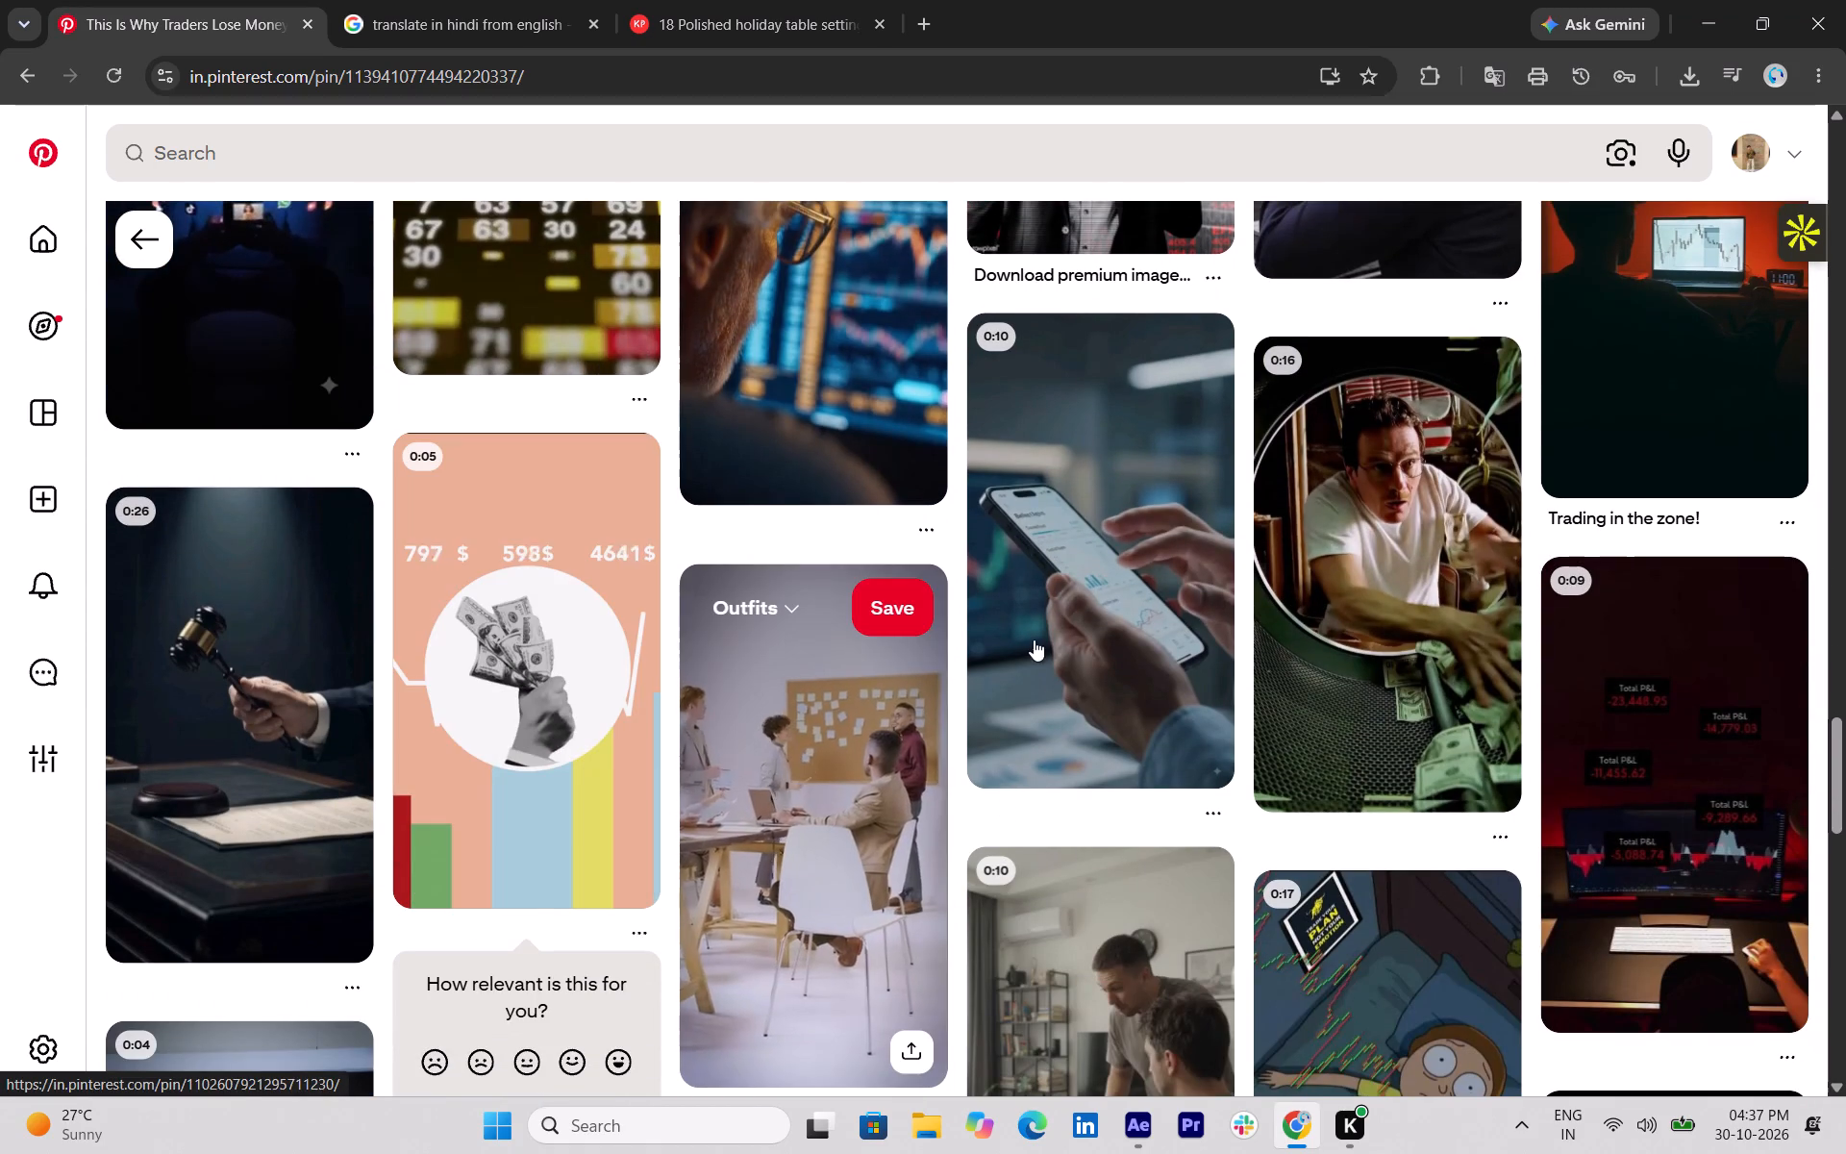
pyautogui.scroll(-2, 1468, 615)
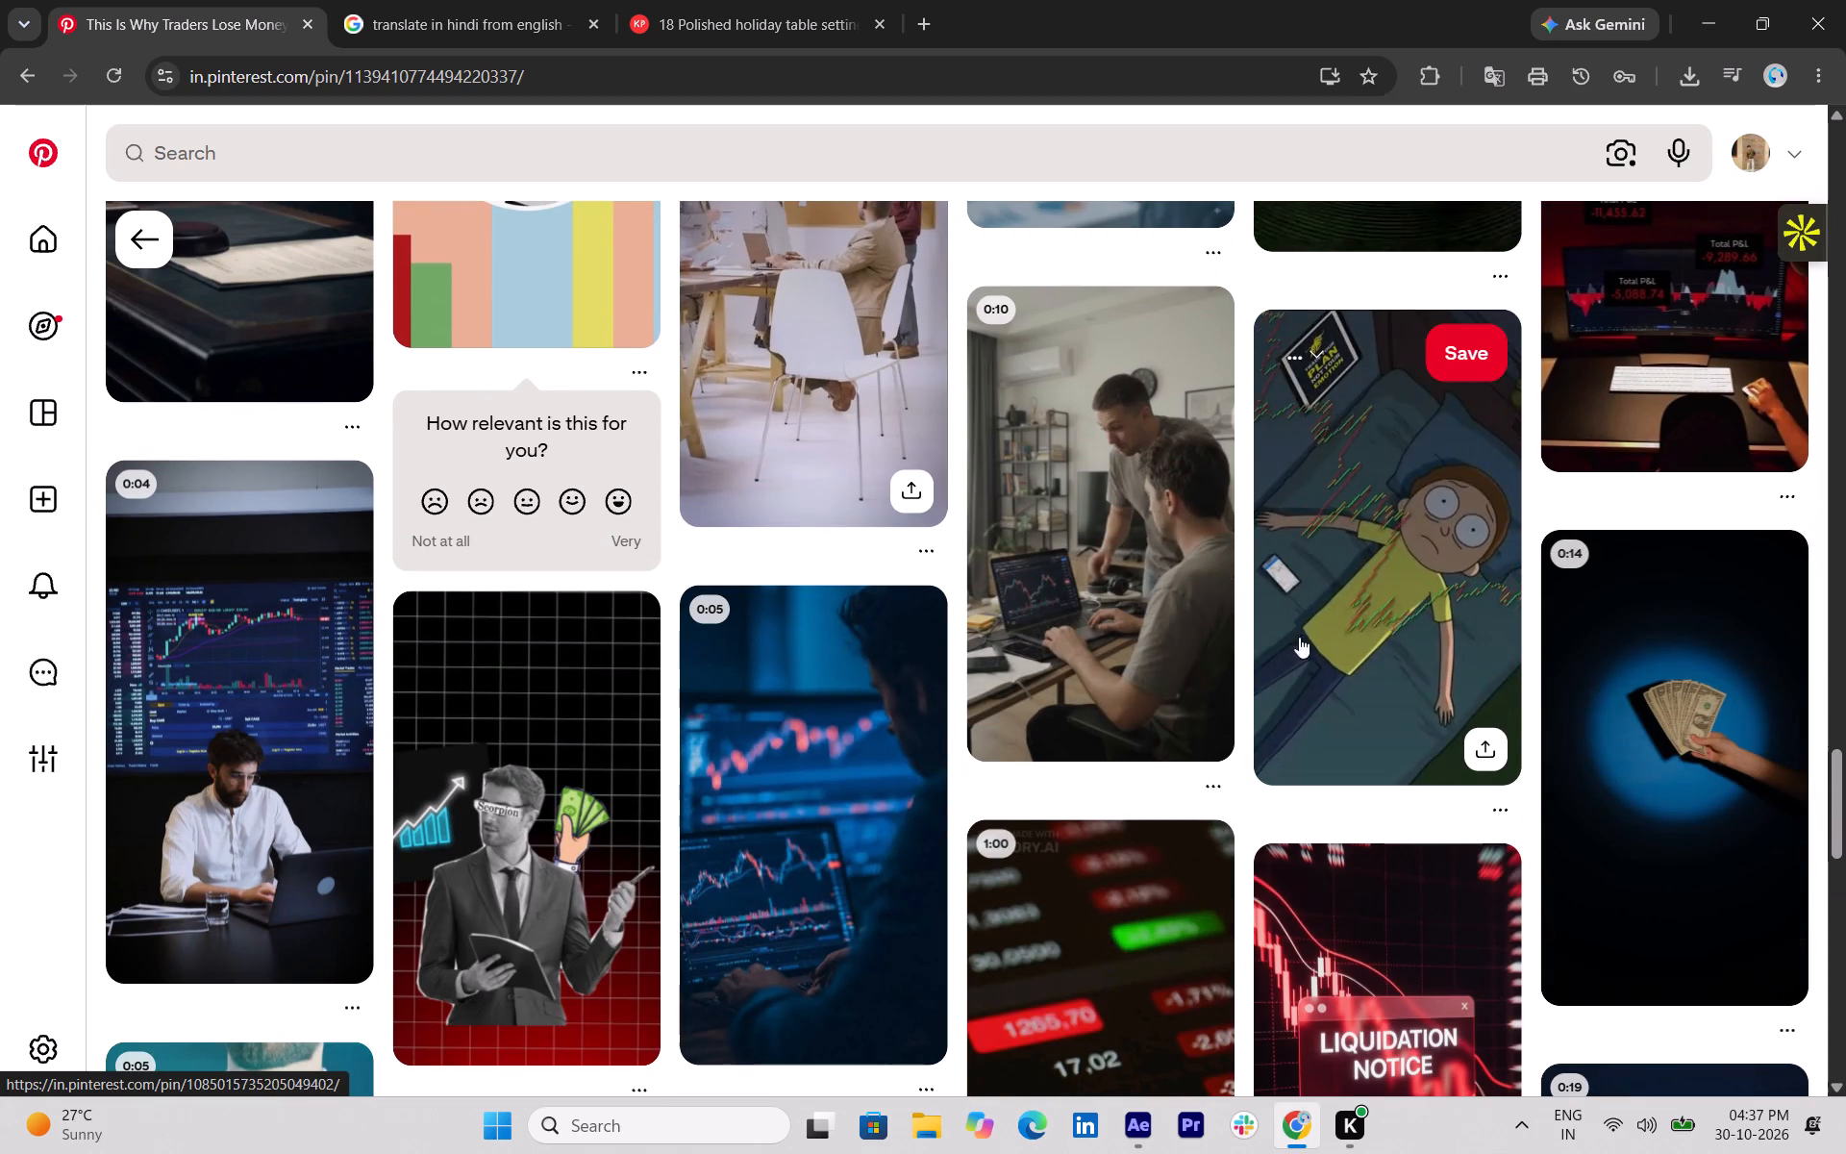
pyautogui.scroll(-1, 969, 688)
pyautogui.scroll(-1, 759, 733)
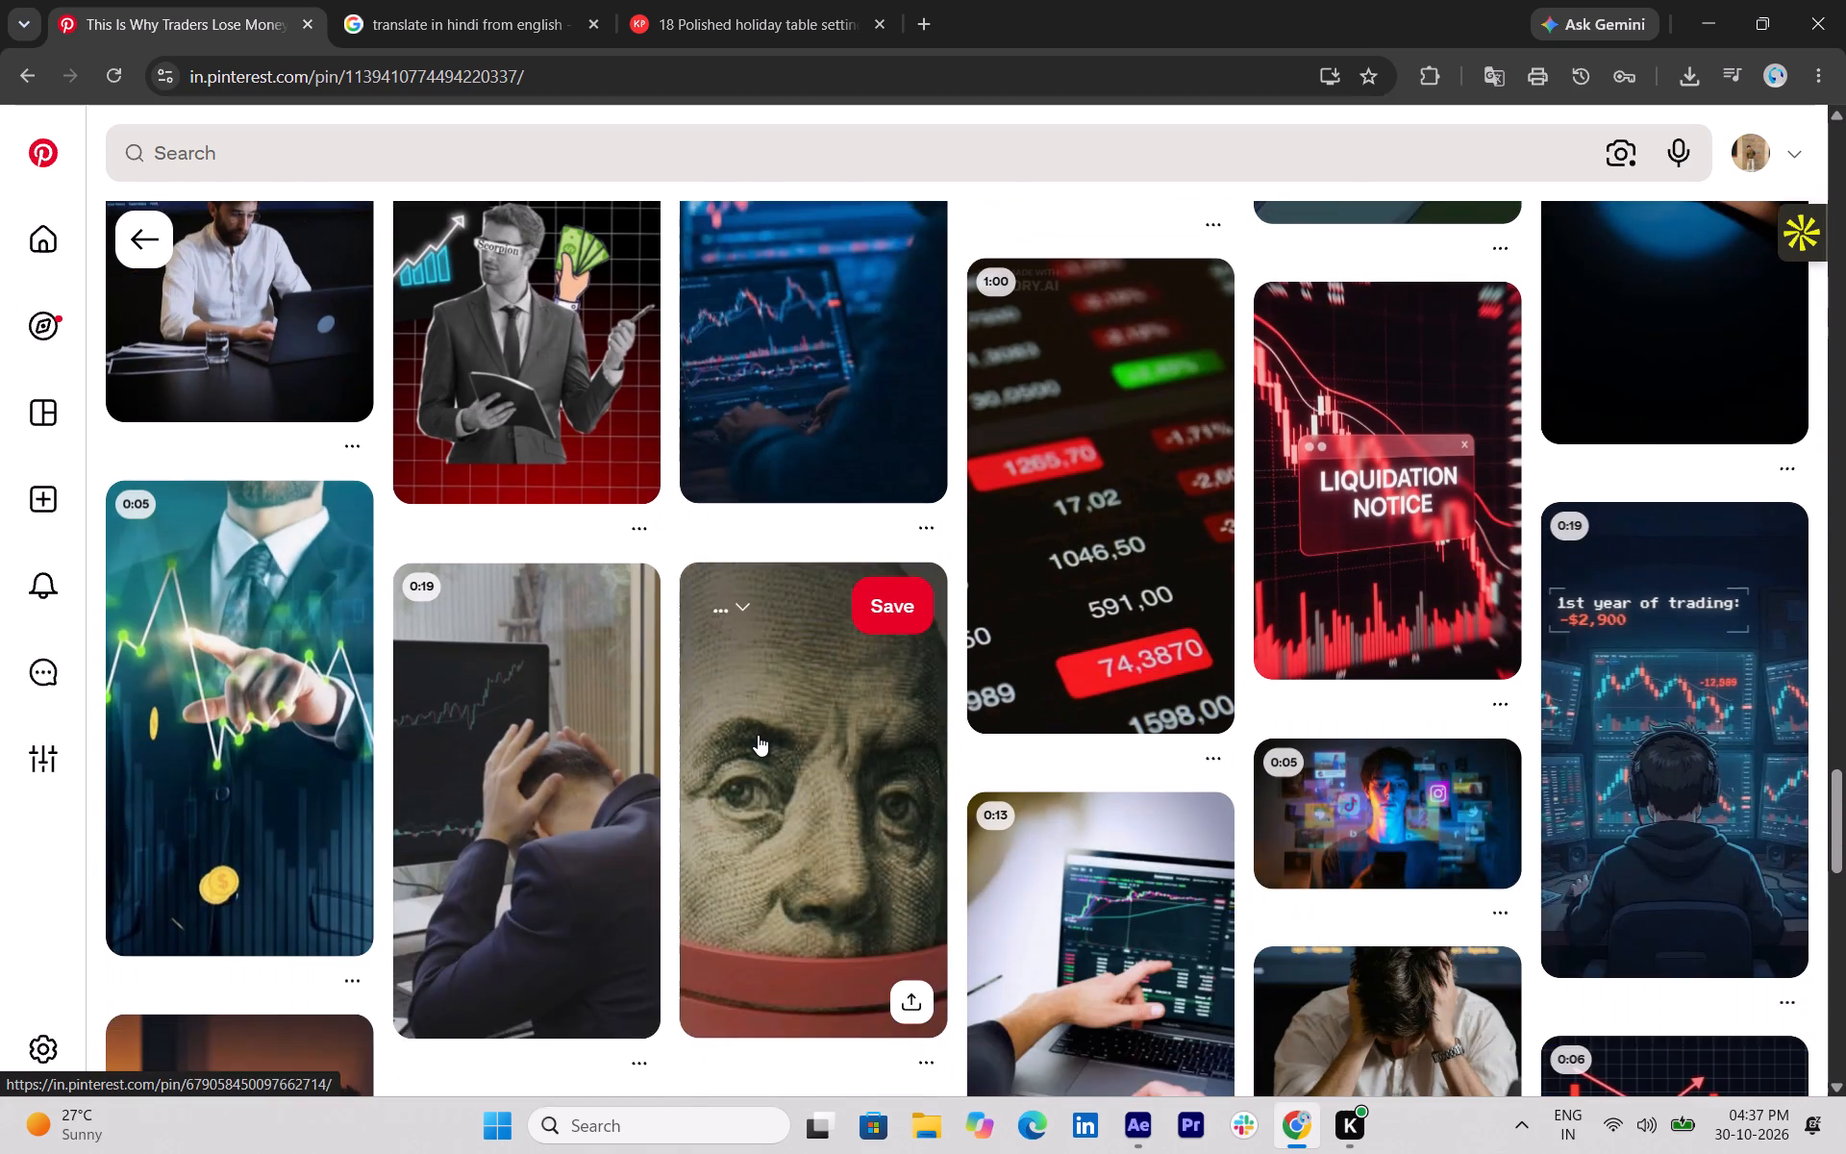
pyautogui.scroll(-1, 757, 735)
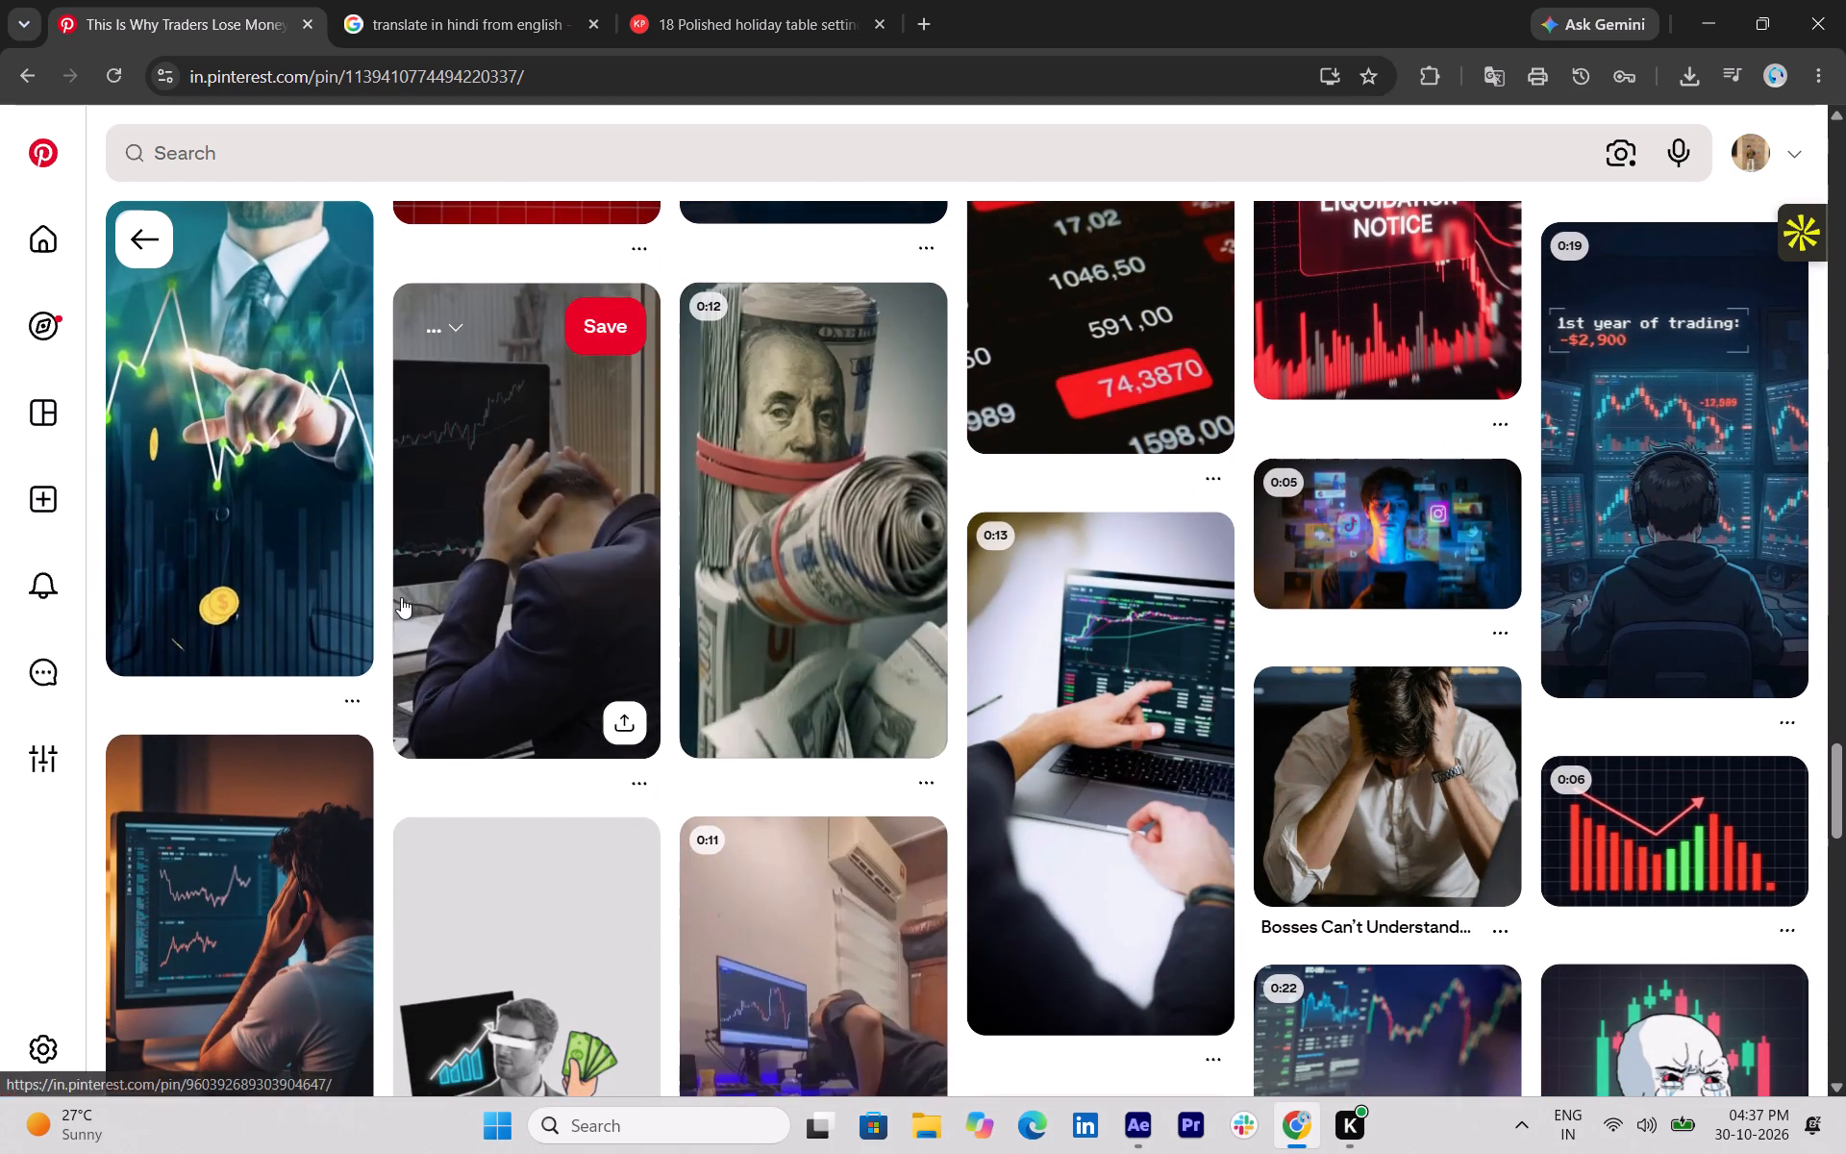
pyautogui.scroll(-1, 352, 575)
# Review the related pins again on the way back up to the "This Is Why Traders Lose Money" pin.
pyautogui.scroll(4, 489, 679)
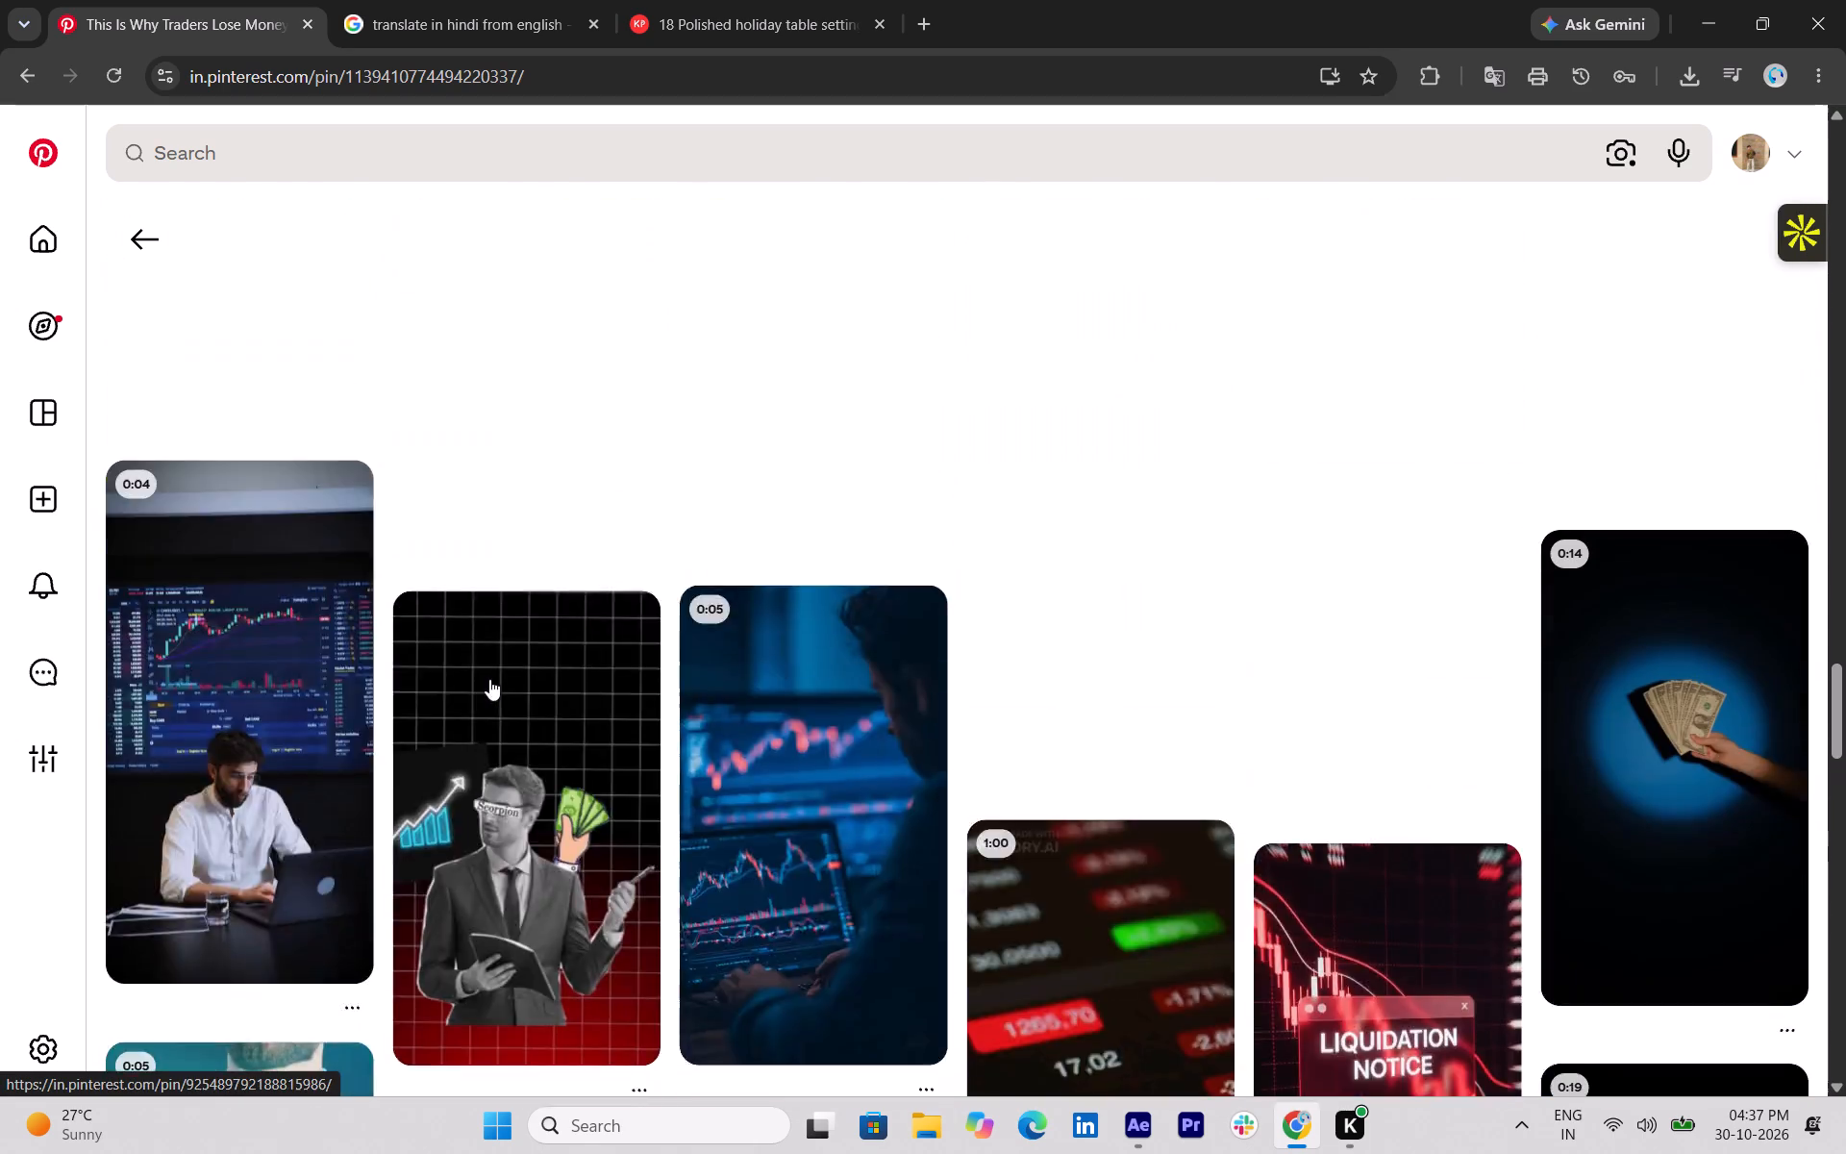
pyautogui.scroll(7, 489, 679)
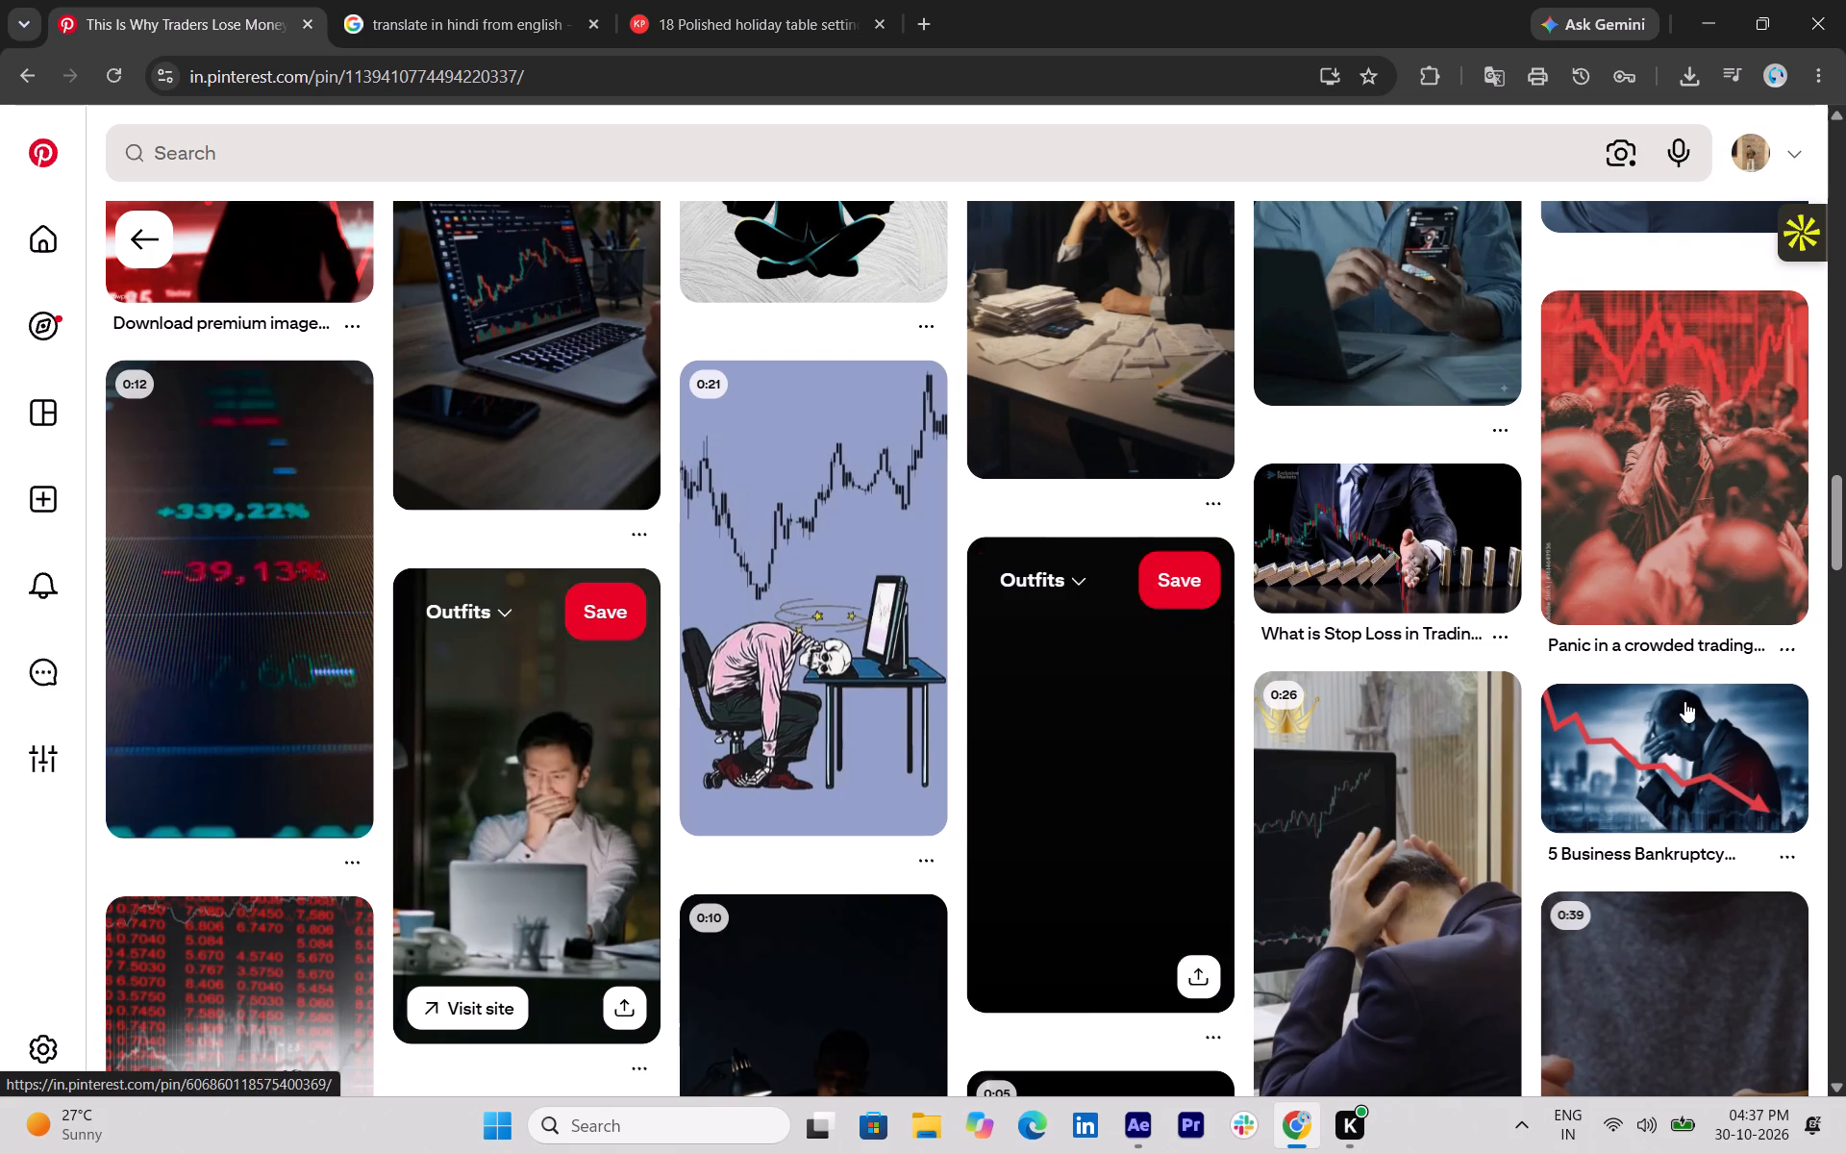
pyautogui.scroll(4, 1672, 705)
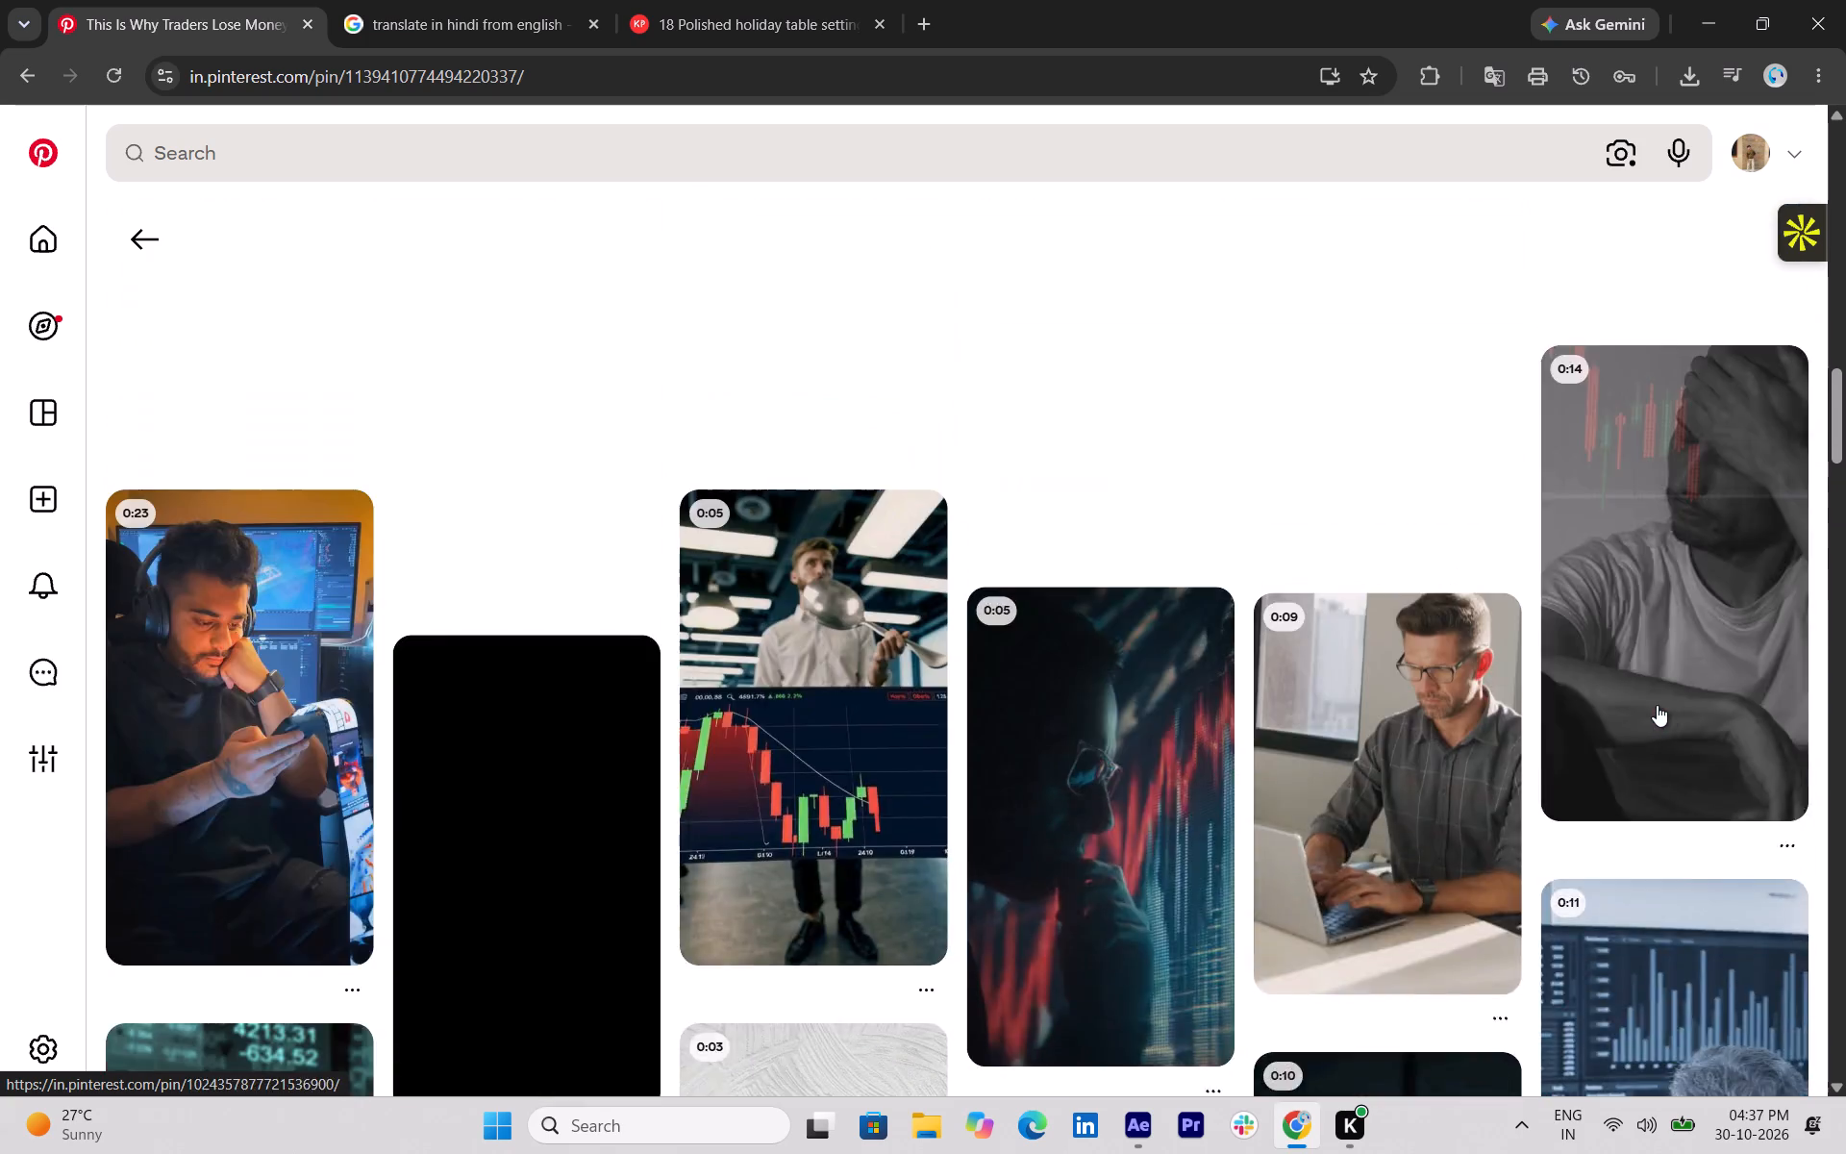
pyautogui.scroll(4, 1608, 707)
pyautogui.scroll(3, 1372, 703)
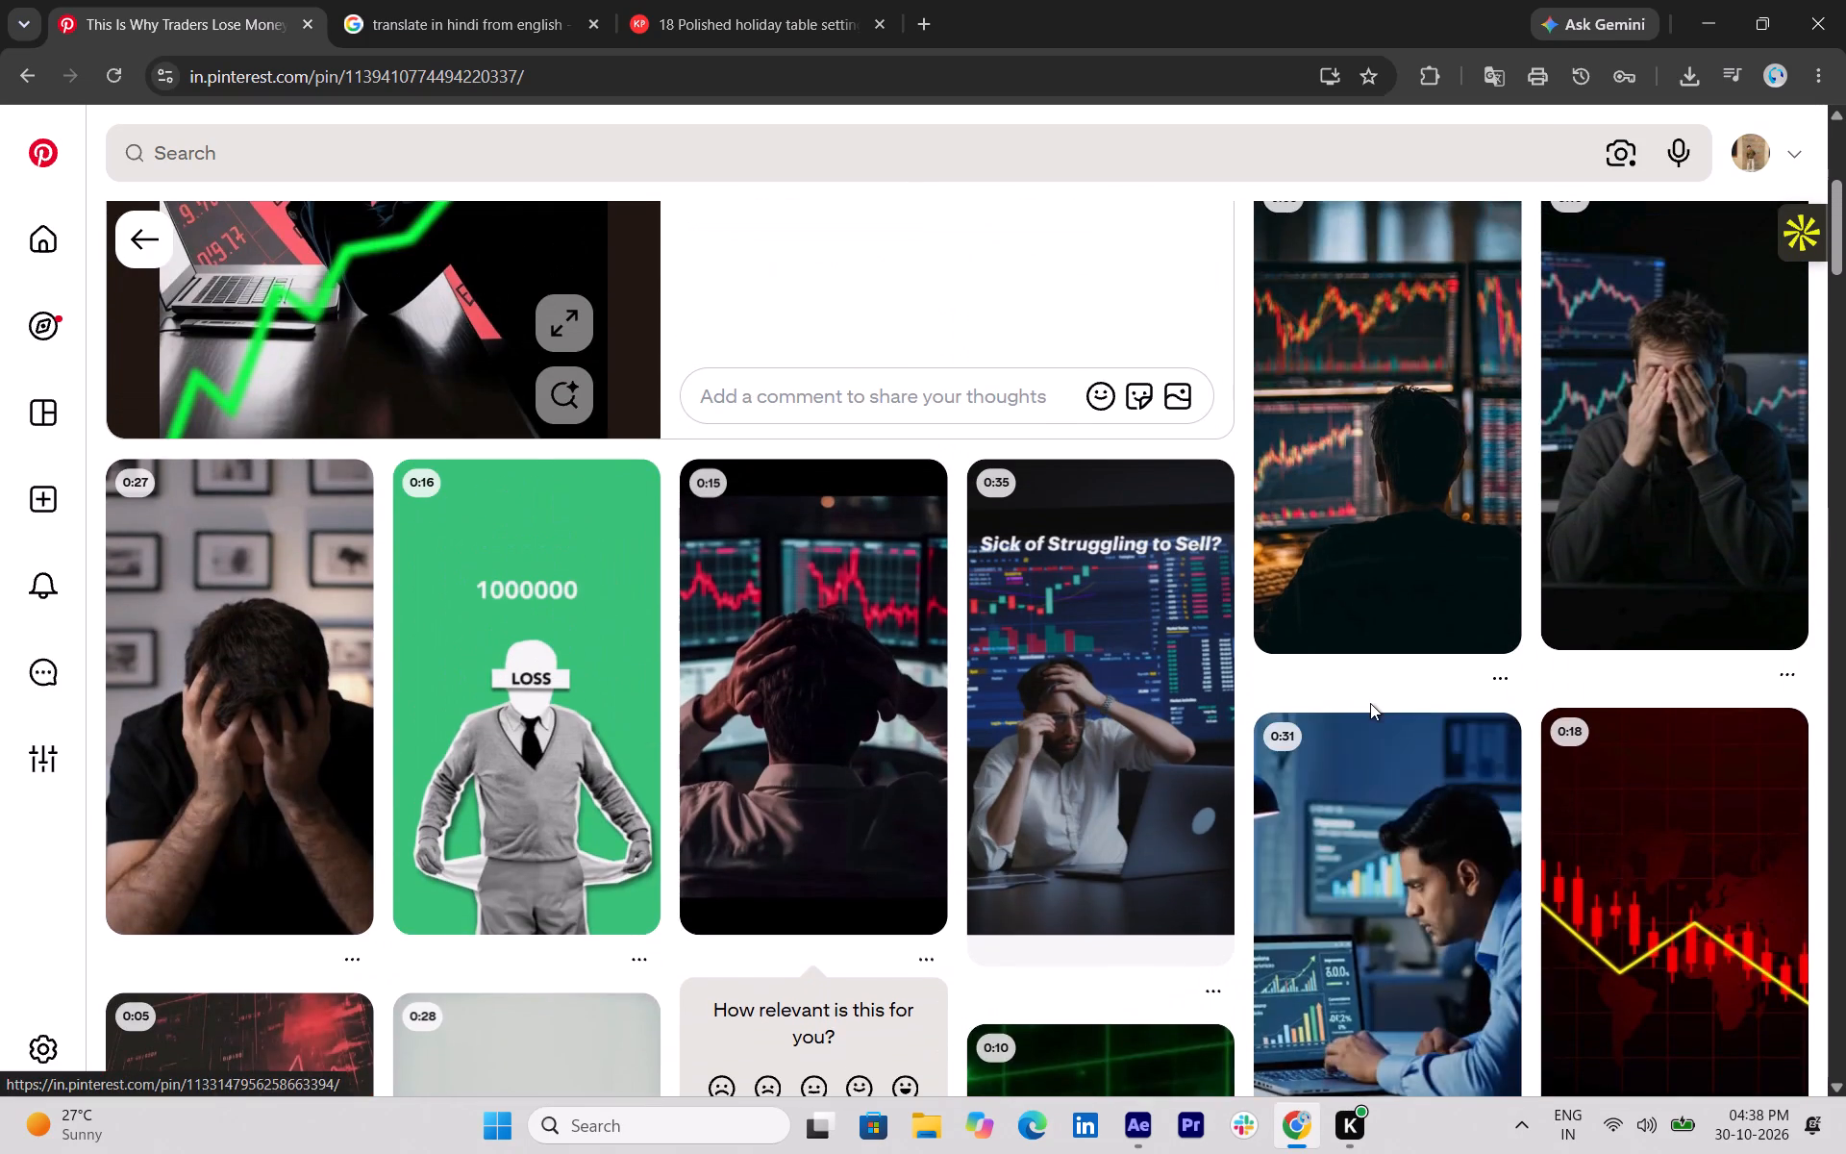
pyautogui.scroll(3, 1370, 703)
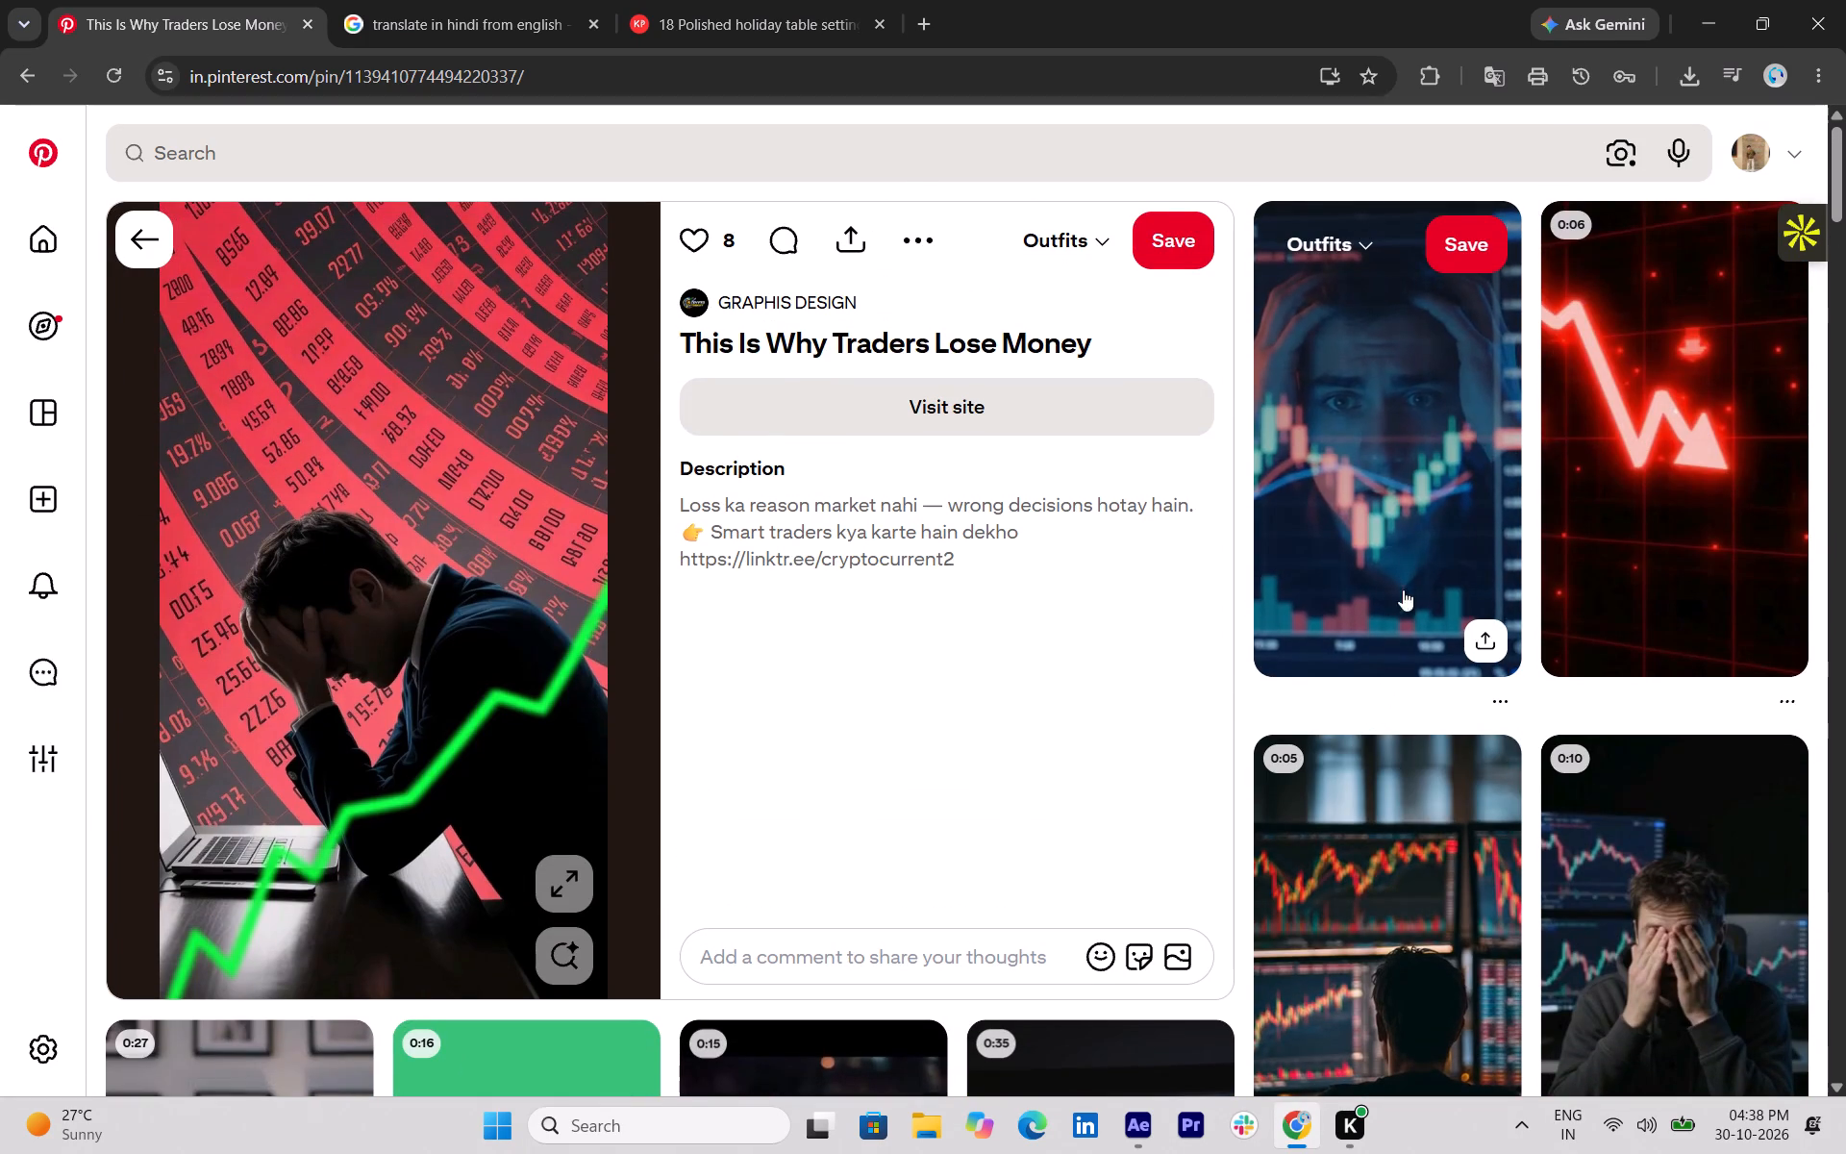
# Inspect the red falling-arrow clip and its related pins, and return to the "business loss" results.
pyautogui.click(1603, 518)
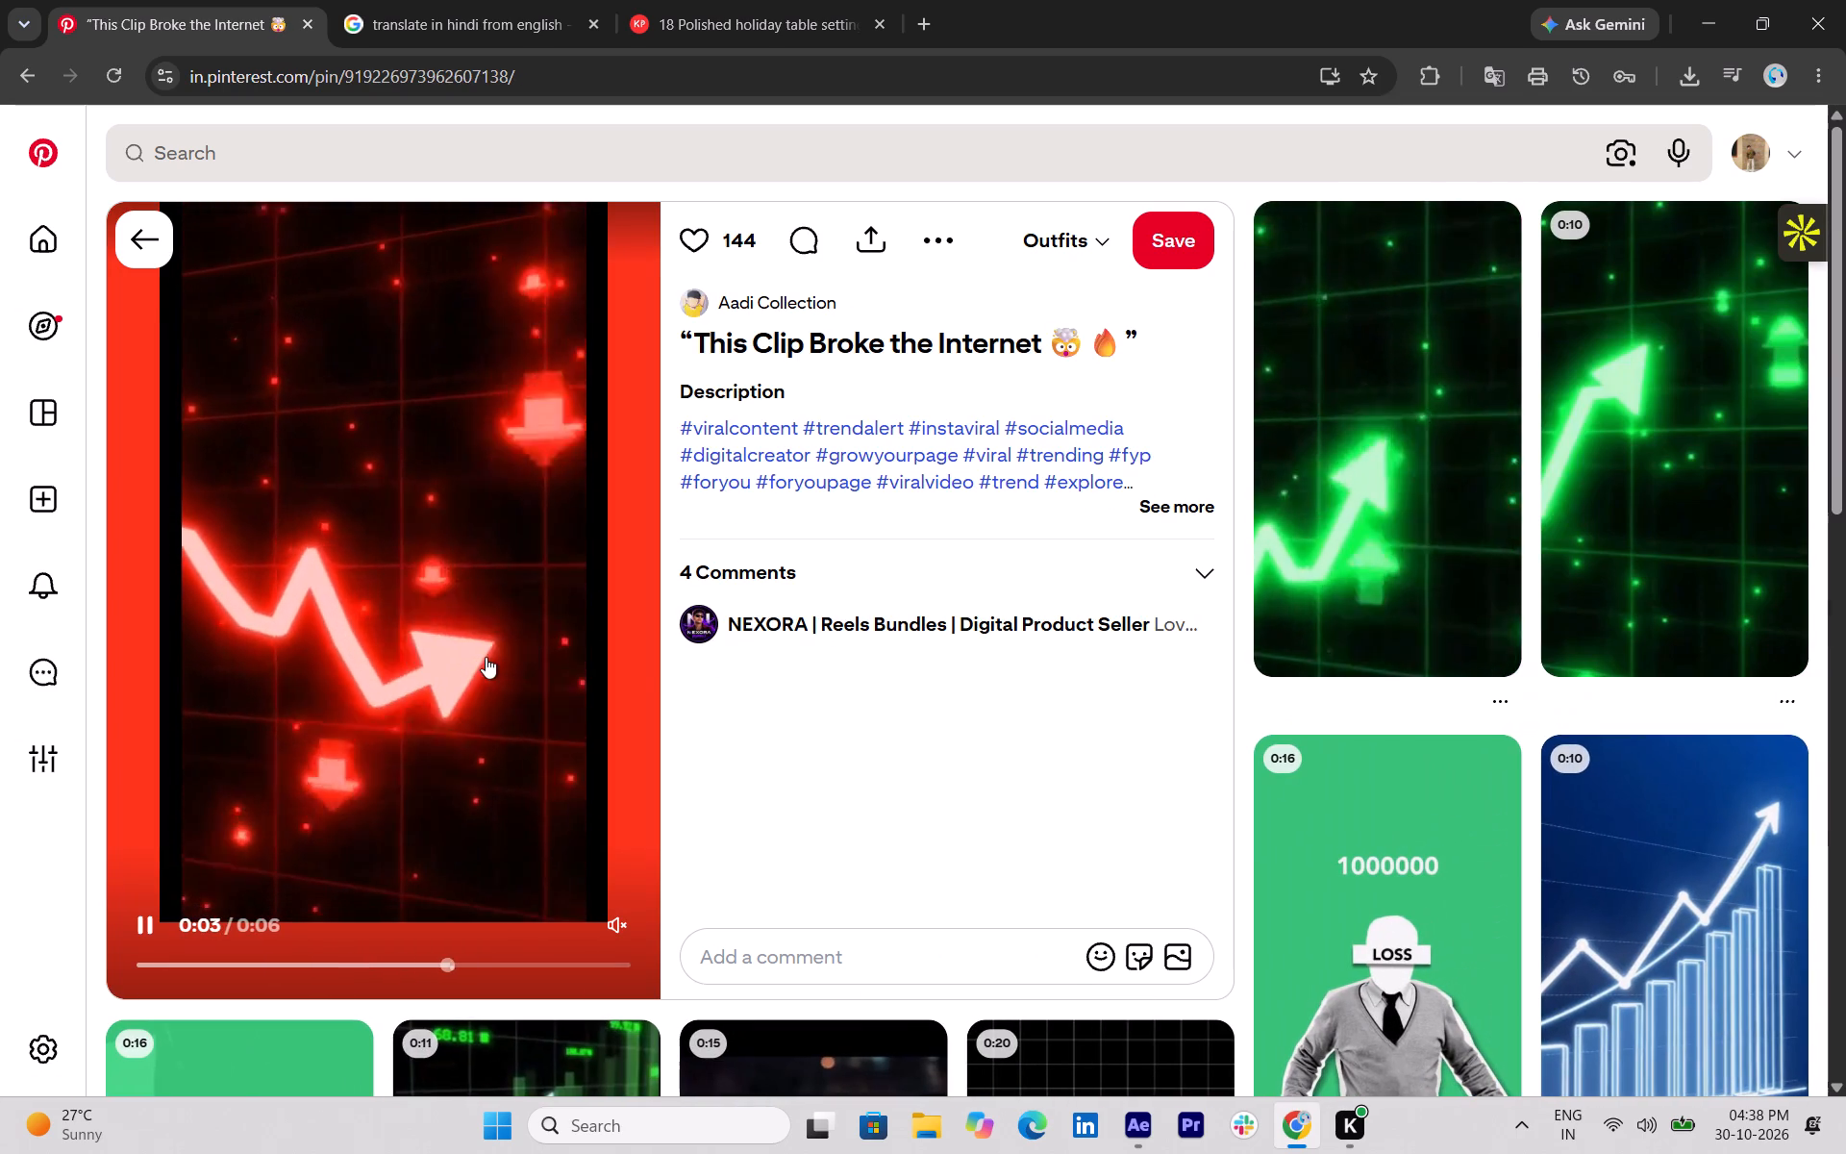
pyautogui.scroll(-1, 486, 657)
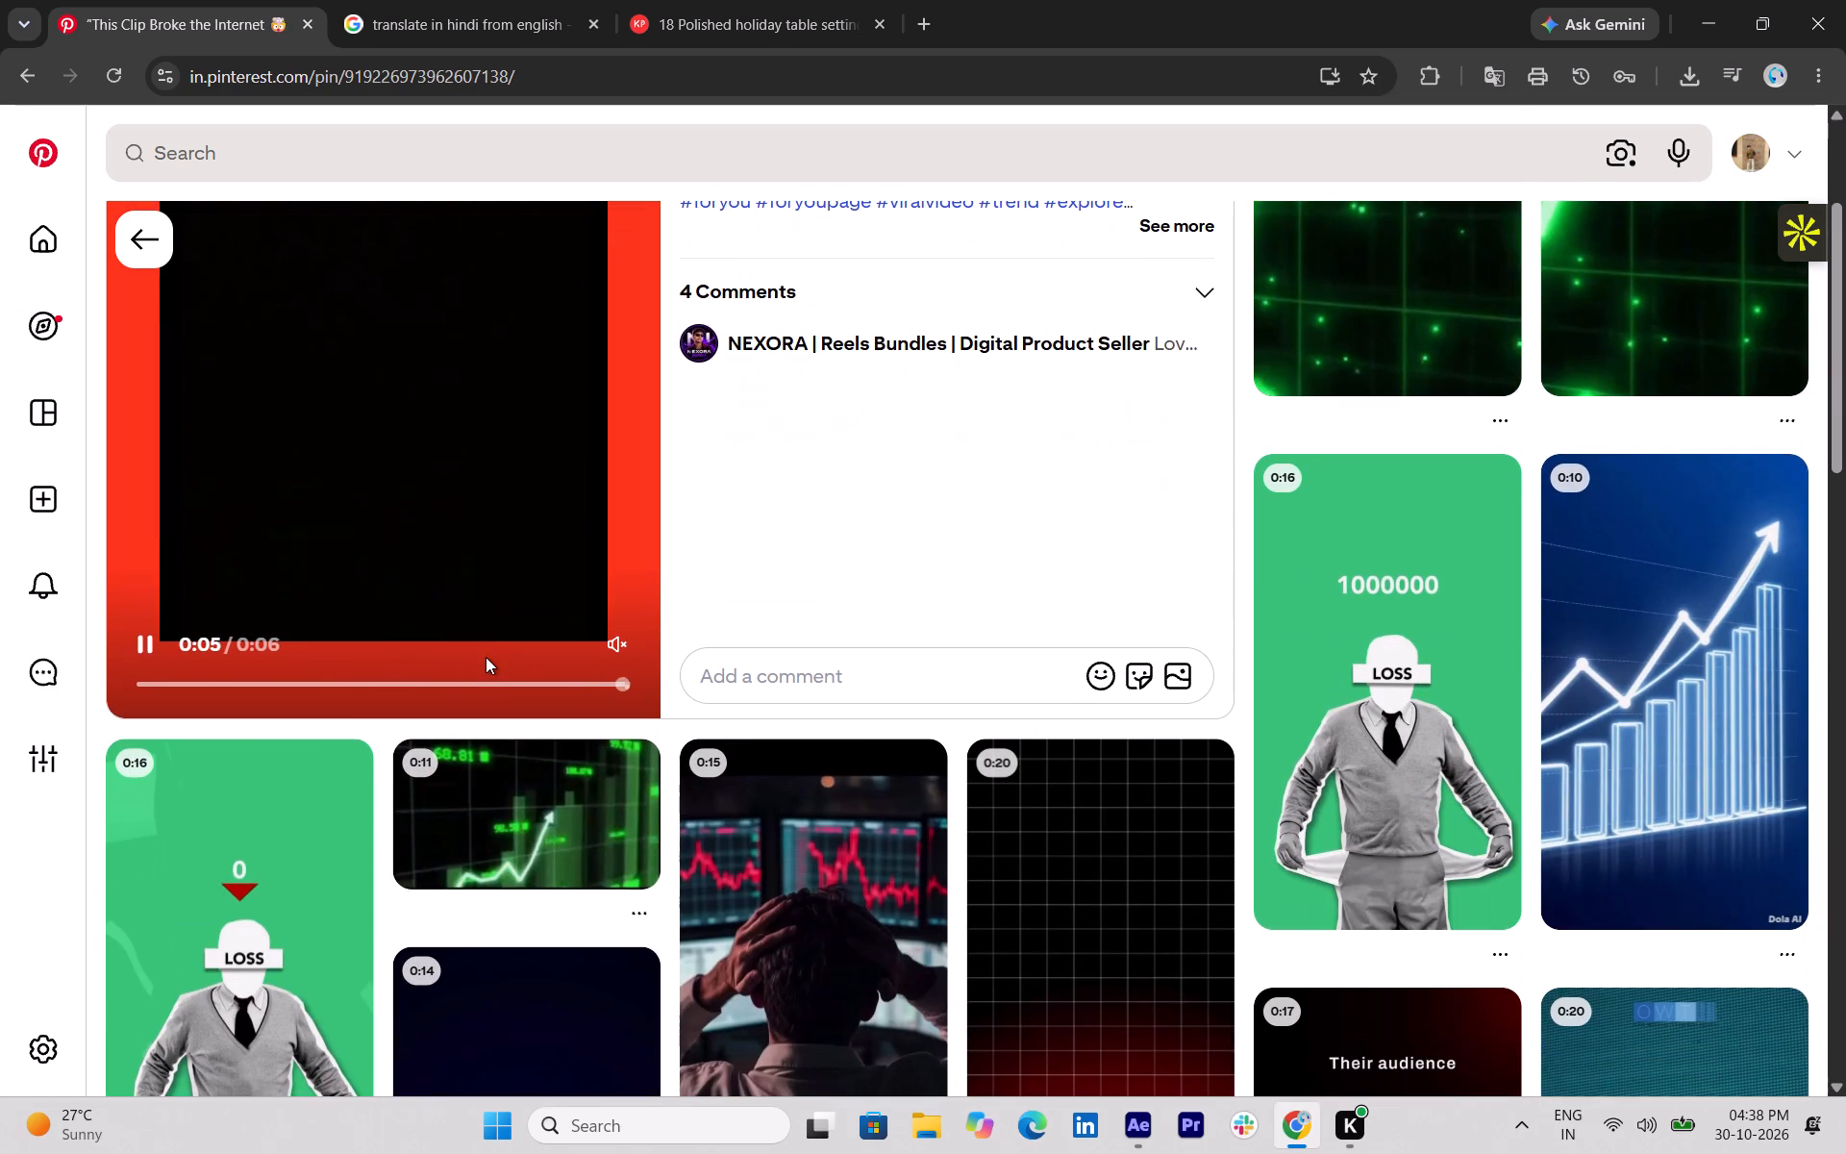
pyautogui.scroll(-2, 486, 657)
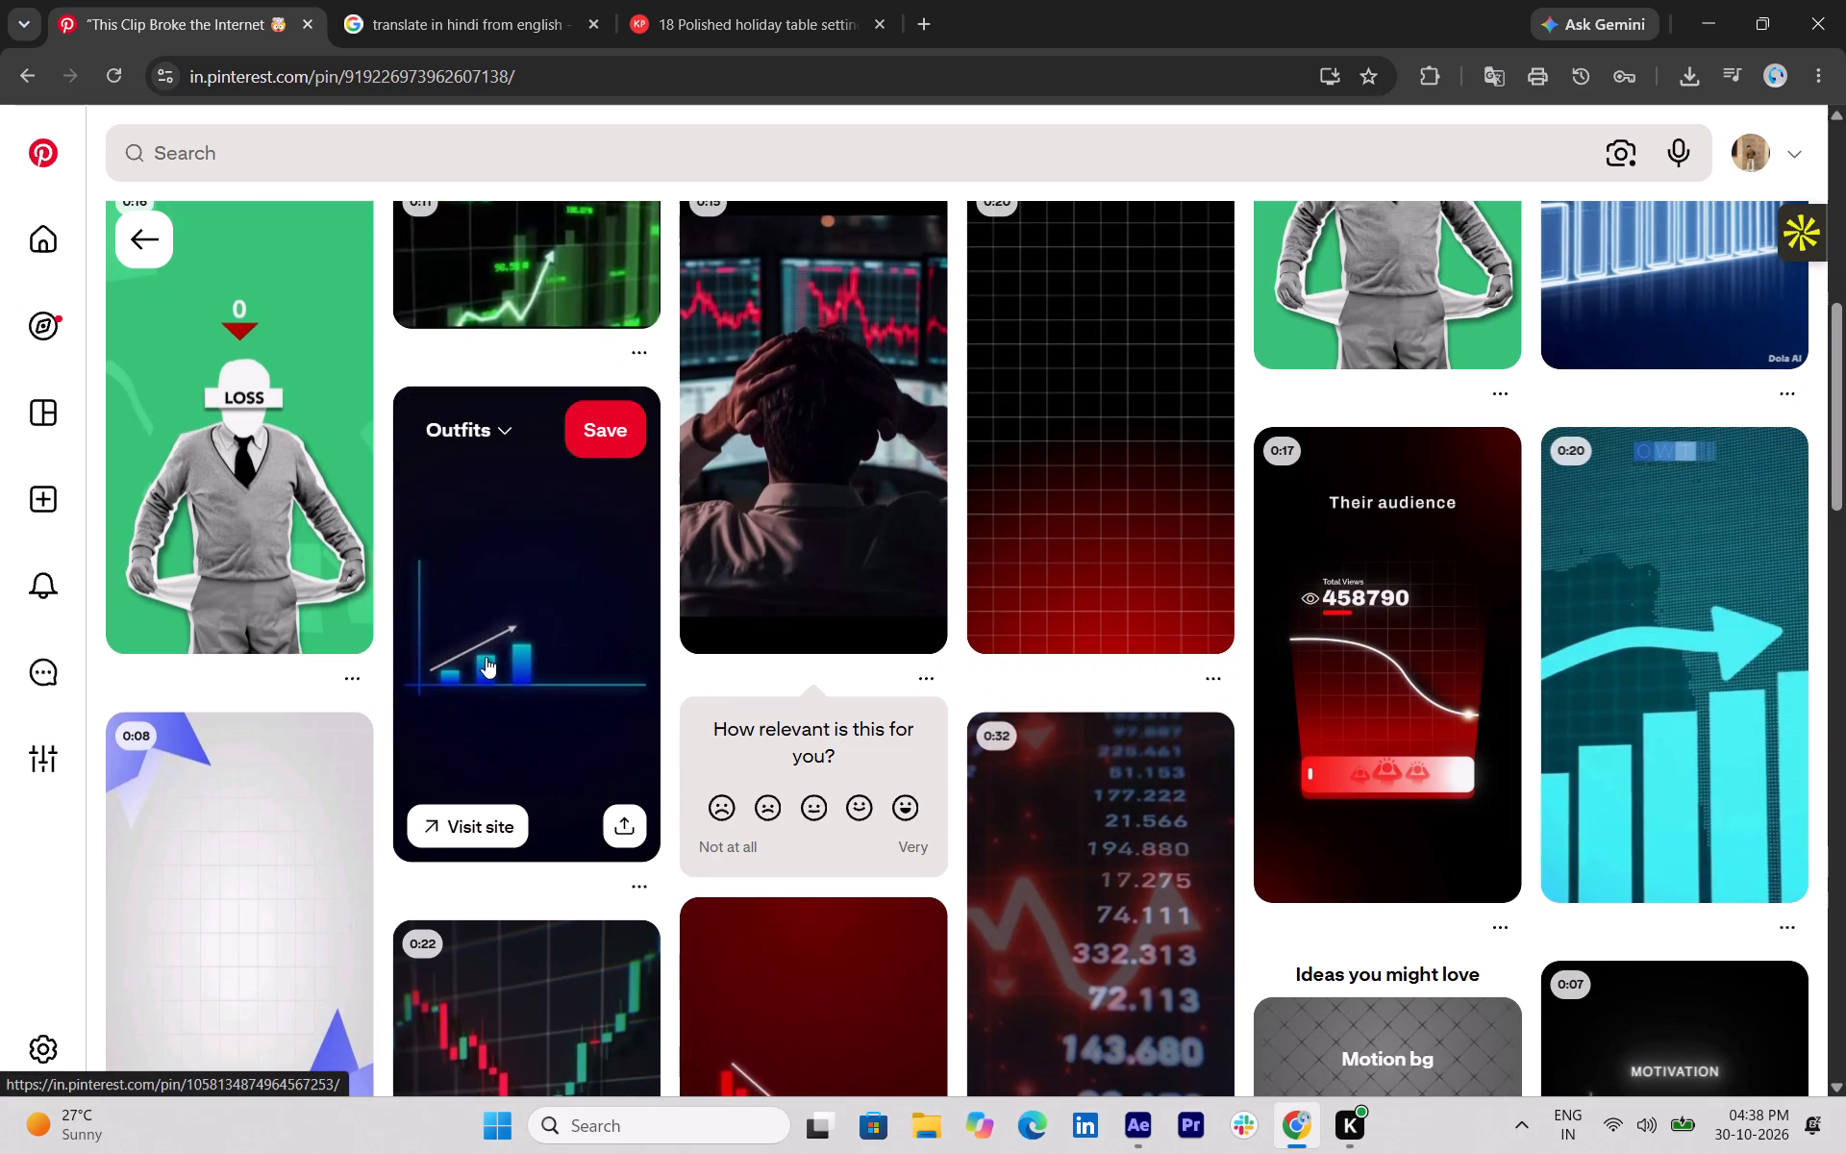
pyautogui.scroll(-2, 486, 657)
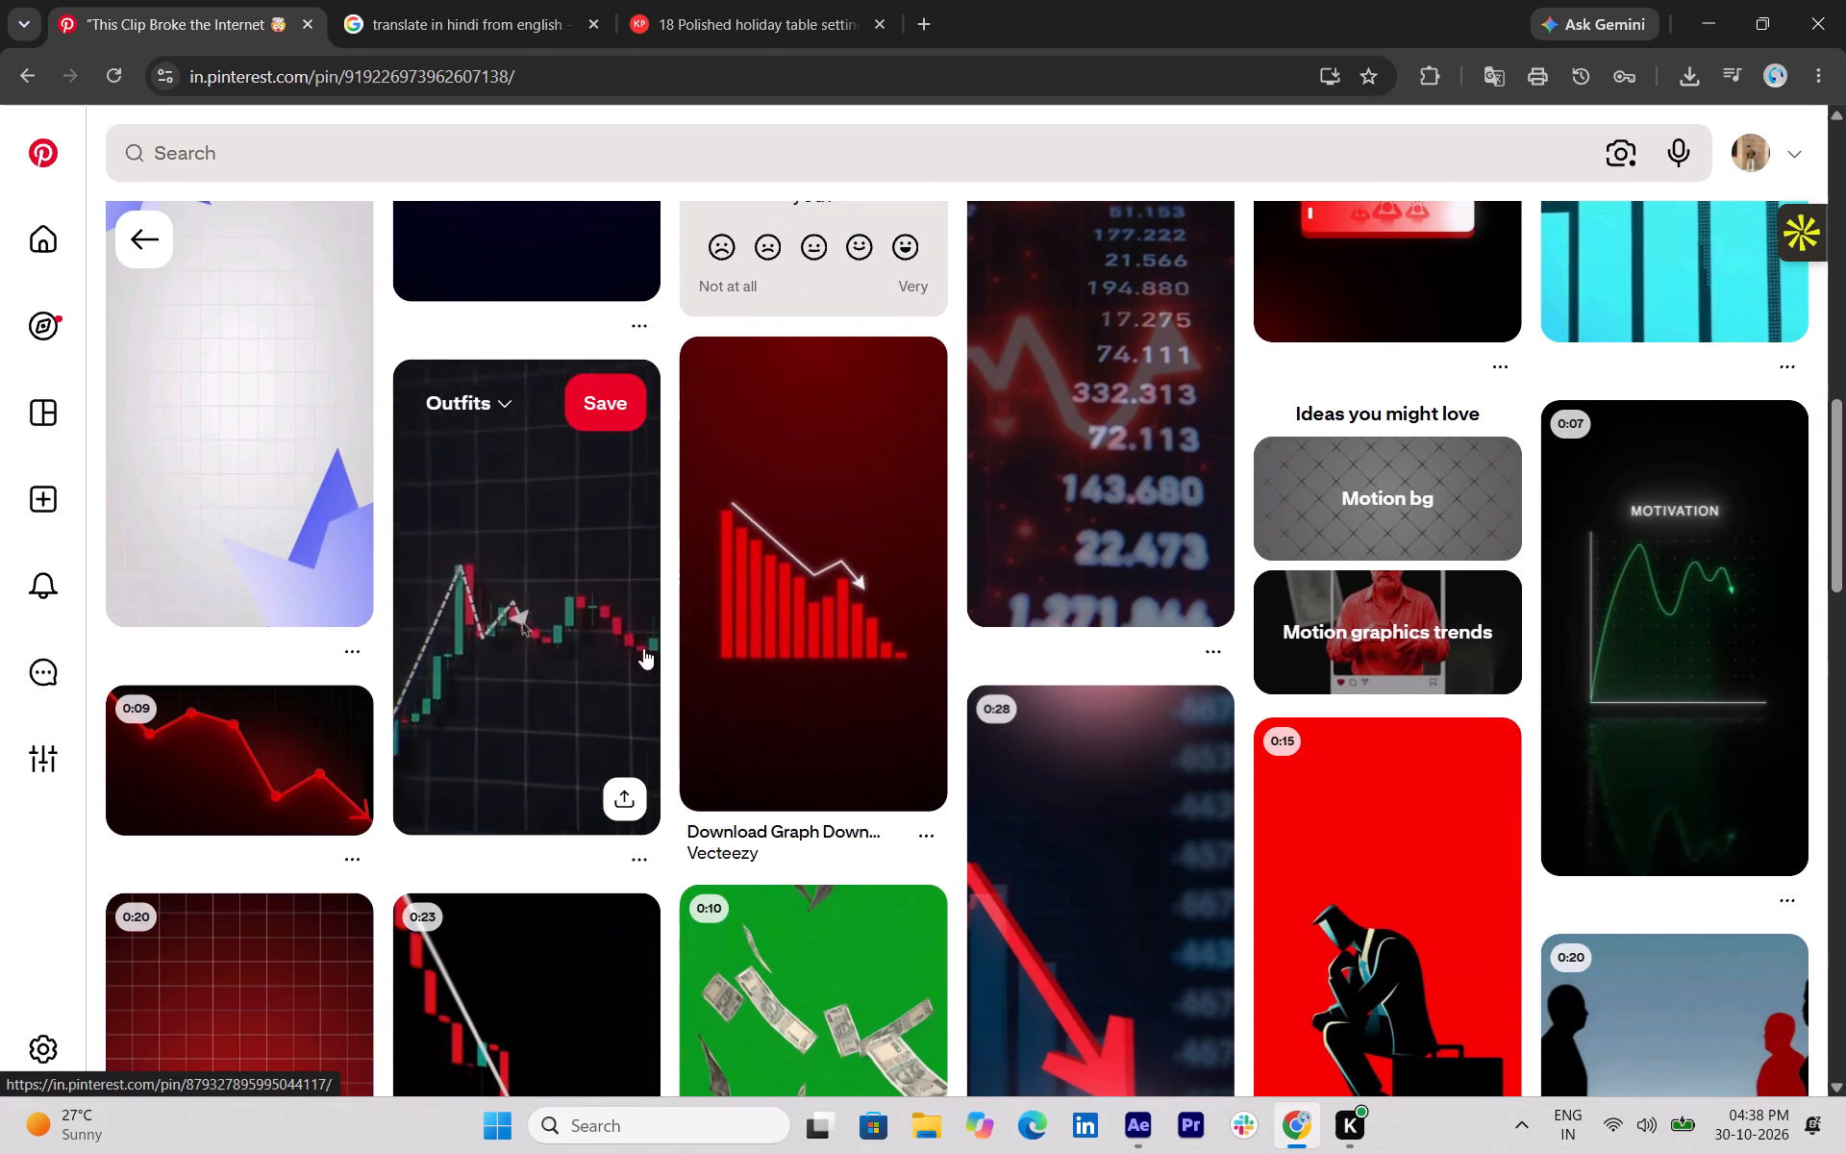
pyautogui.scroll(-2, 890, 625)
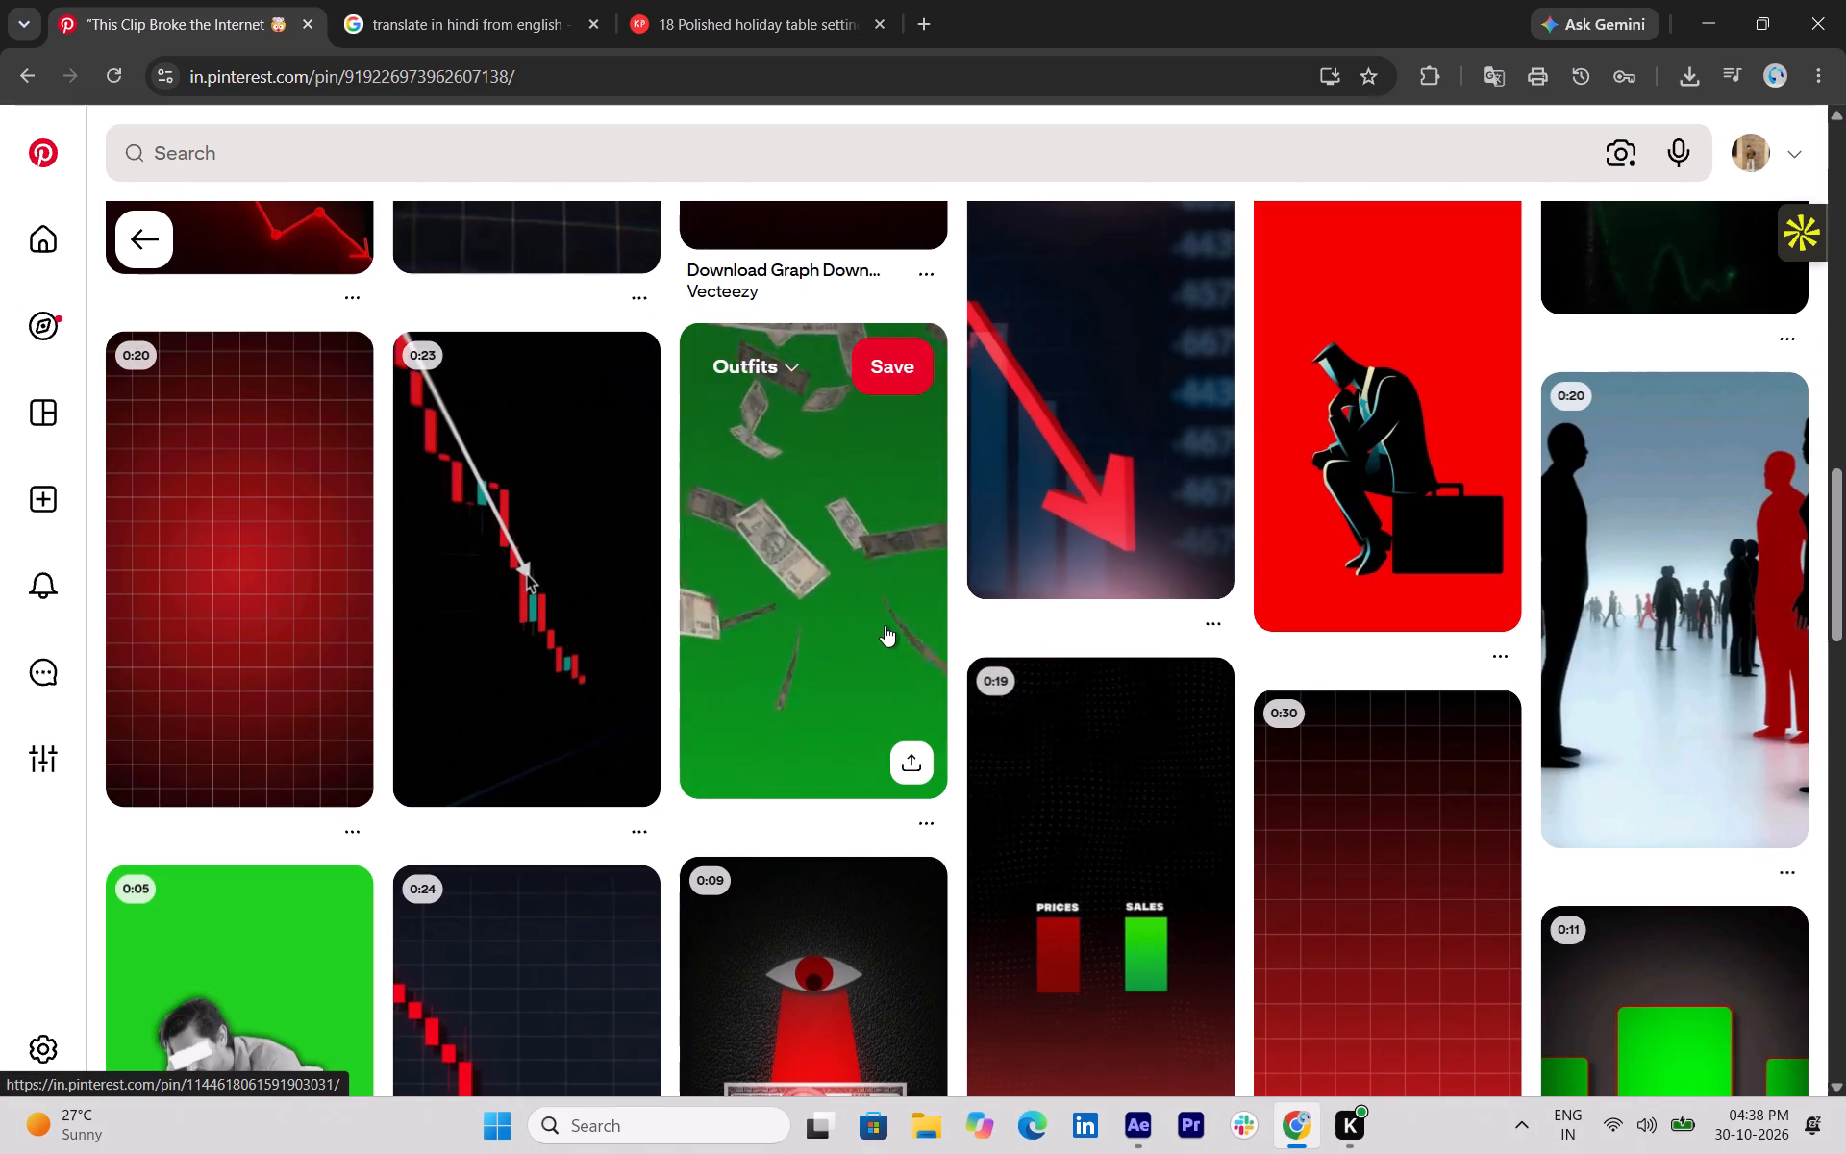
pyautogui.scroll(-1, 885, 625)
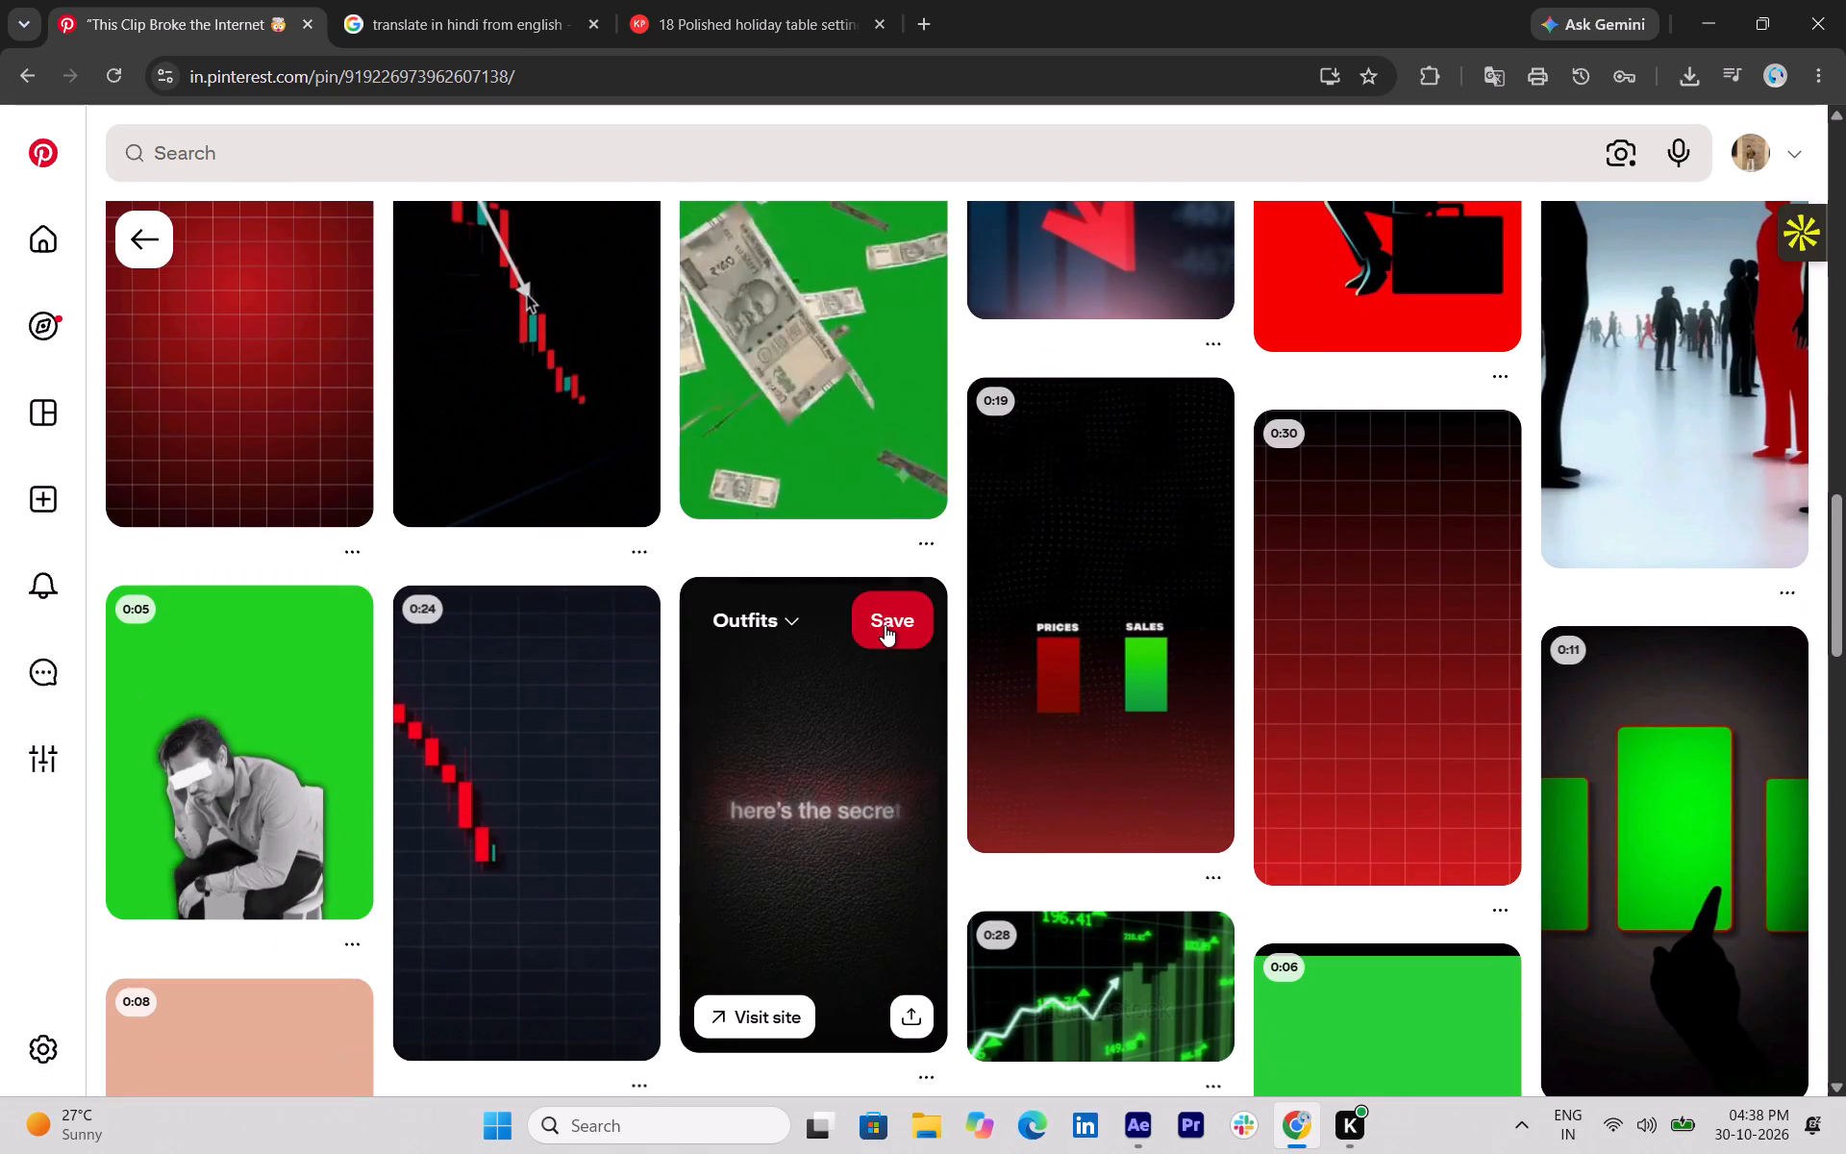
pyautogui.scroll(-2, 885, 625)
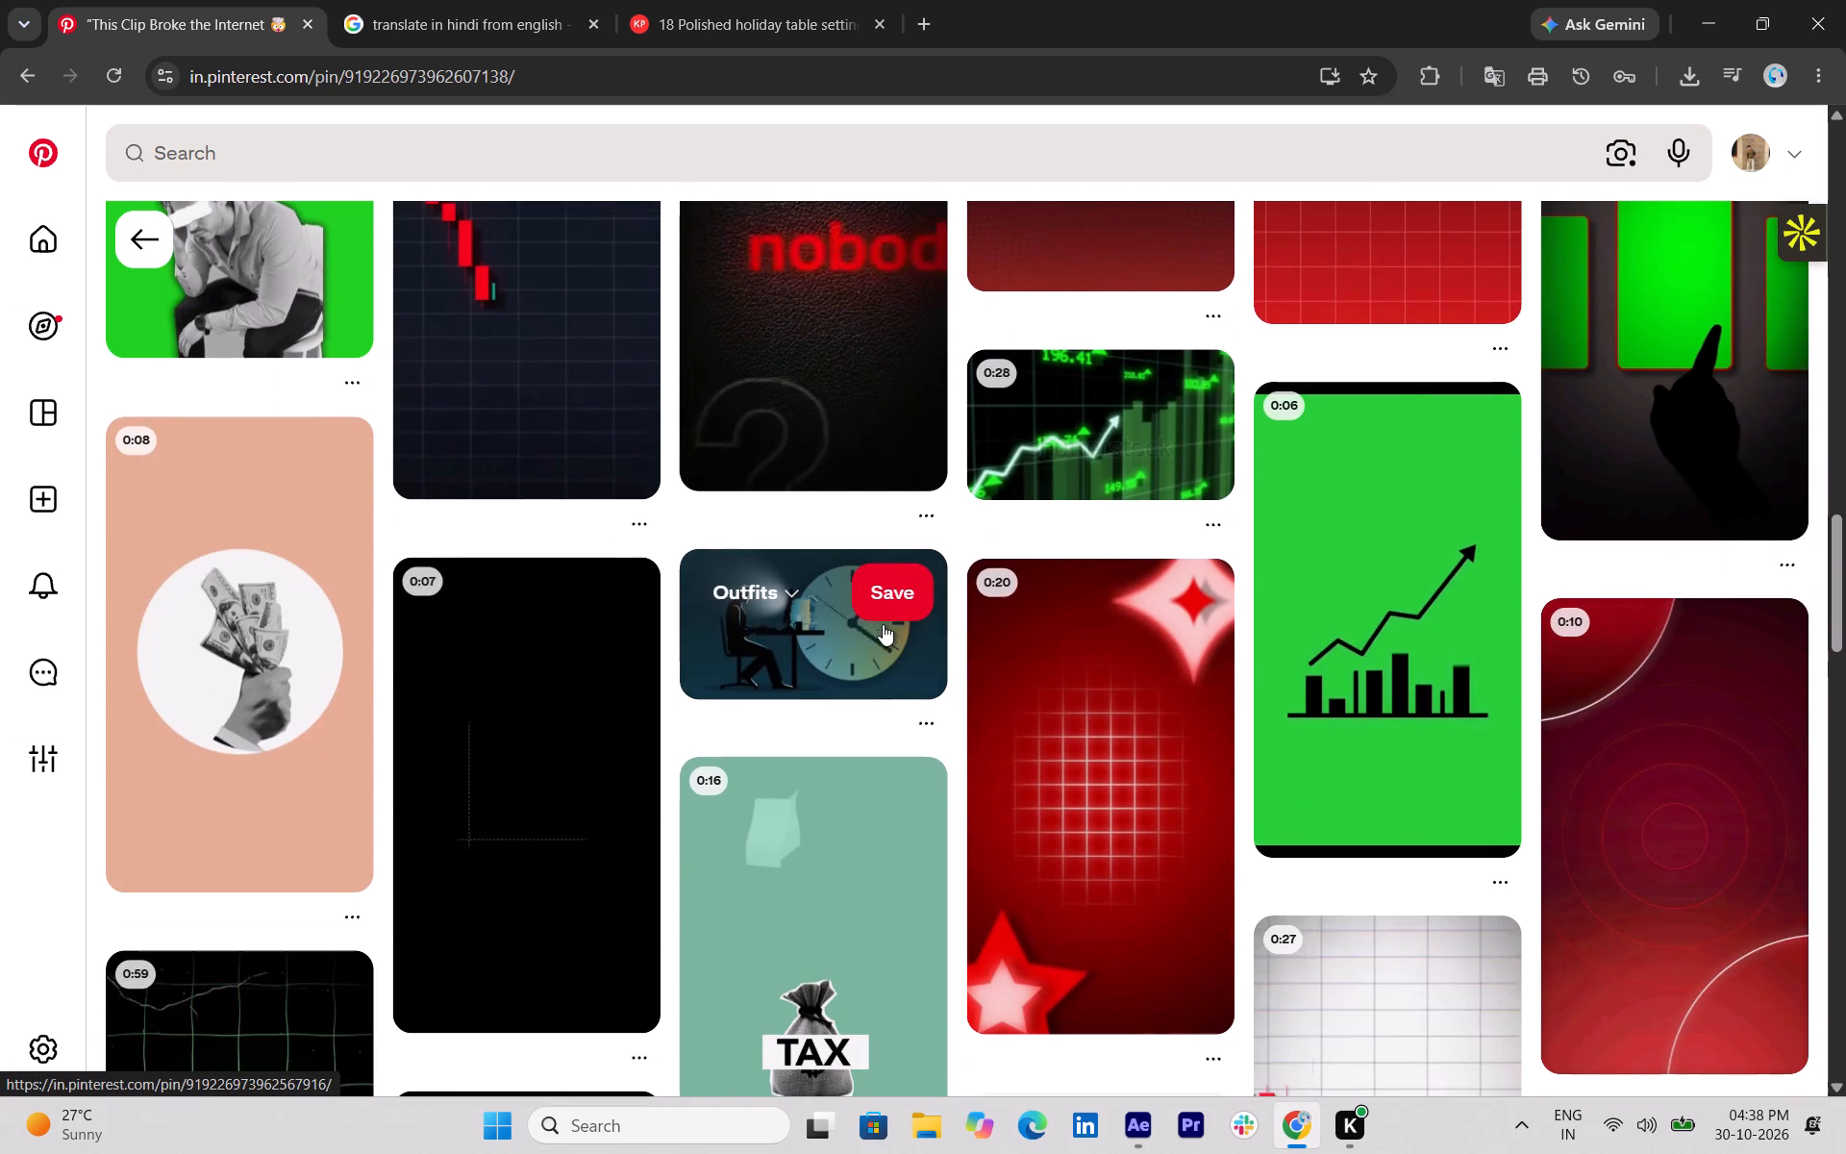
pyautogui.scroll(7, 883, 624)
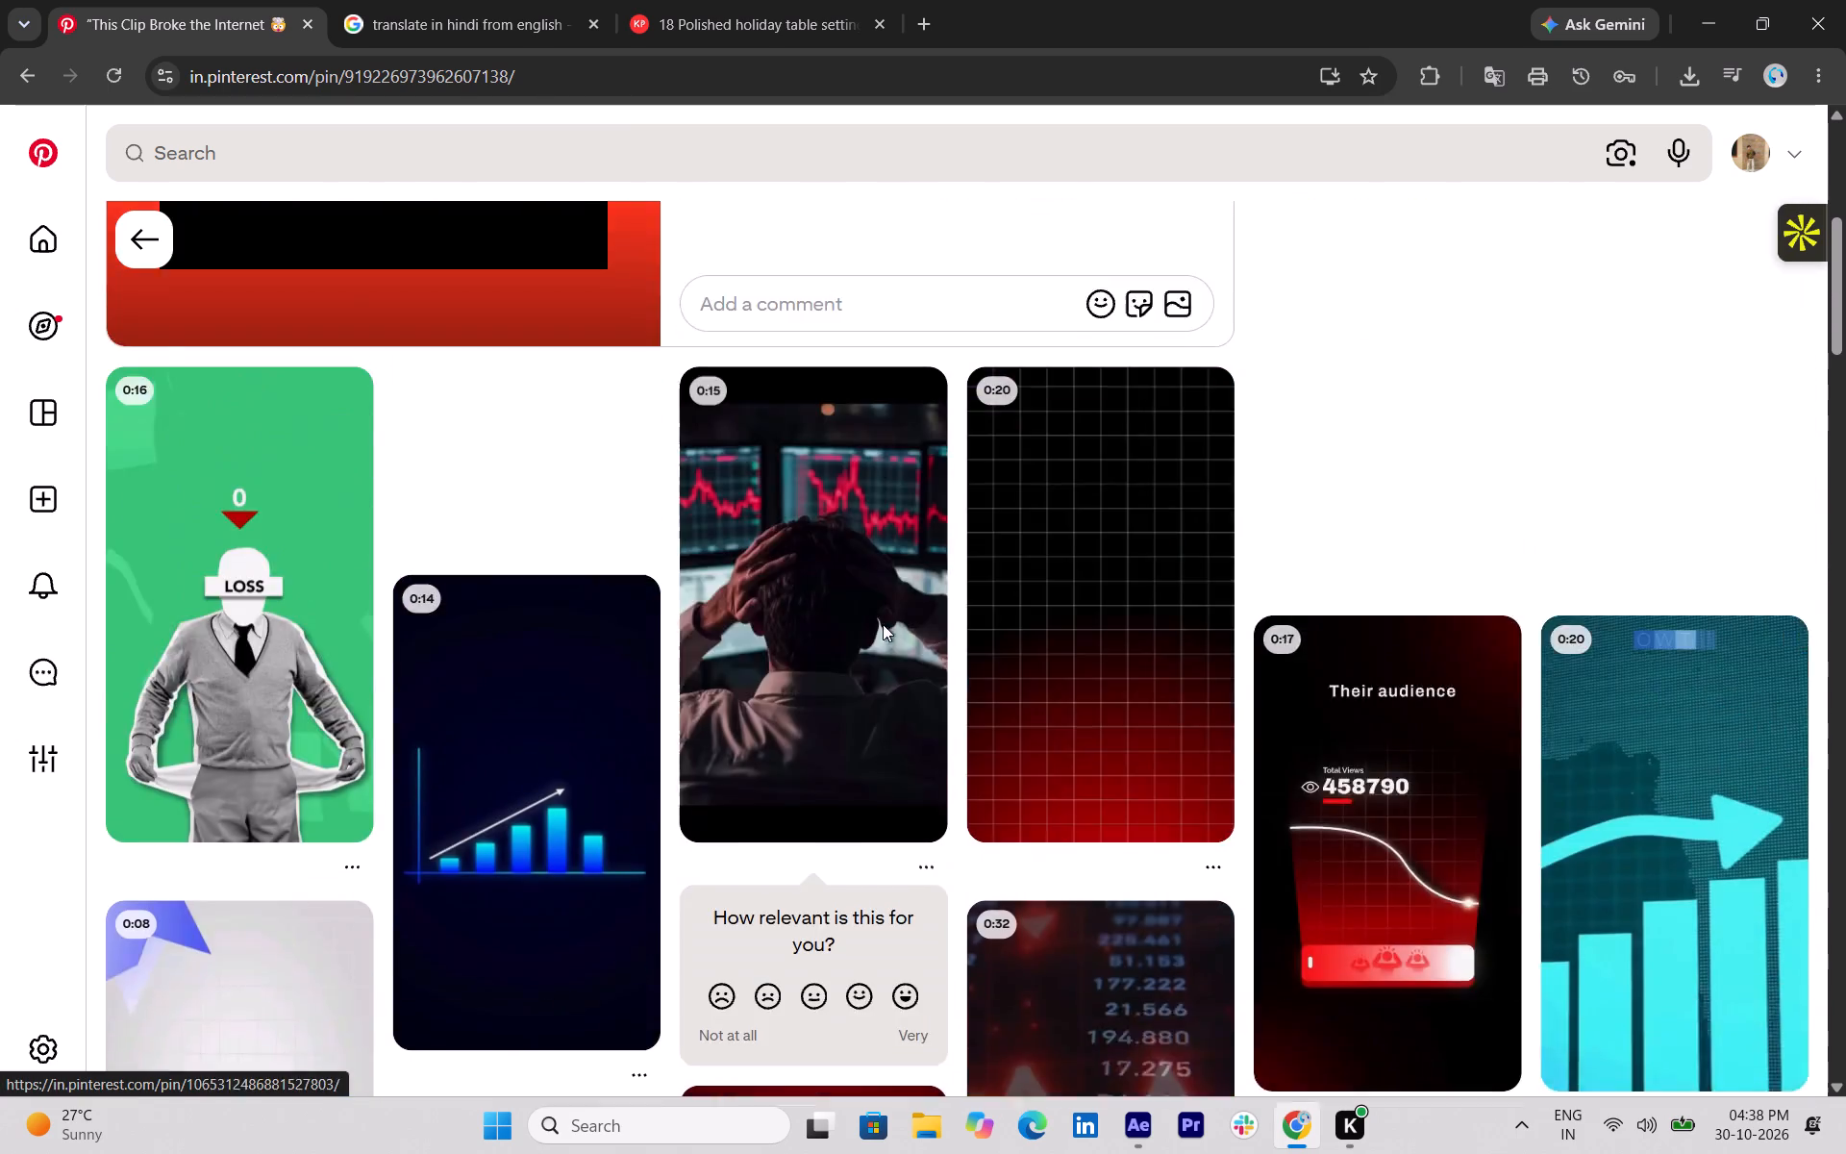
pyautogui.scroll(8, 883, 624)
pyautogui.click(147, 248)
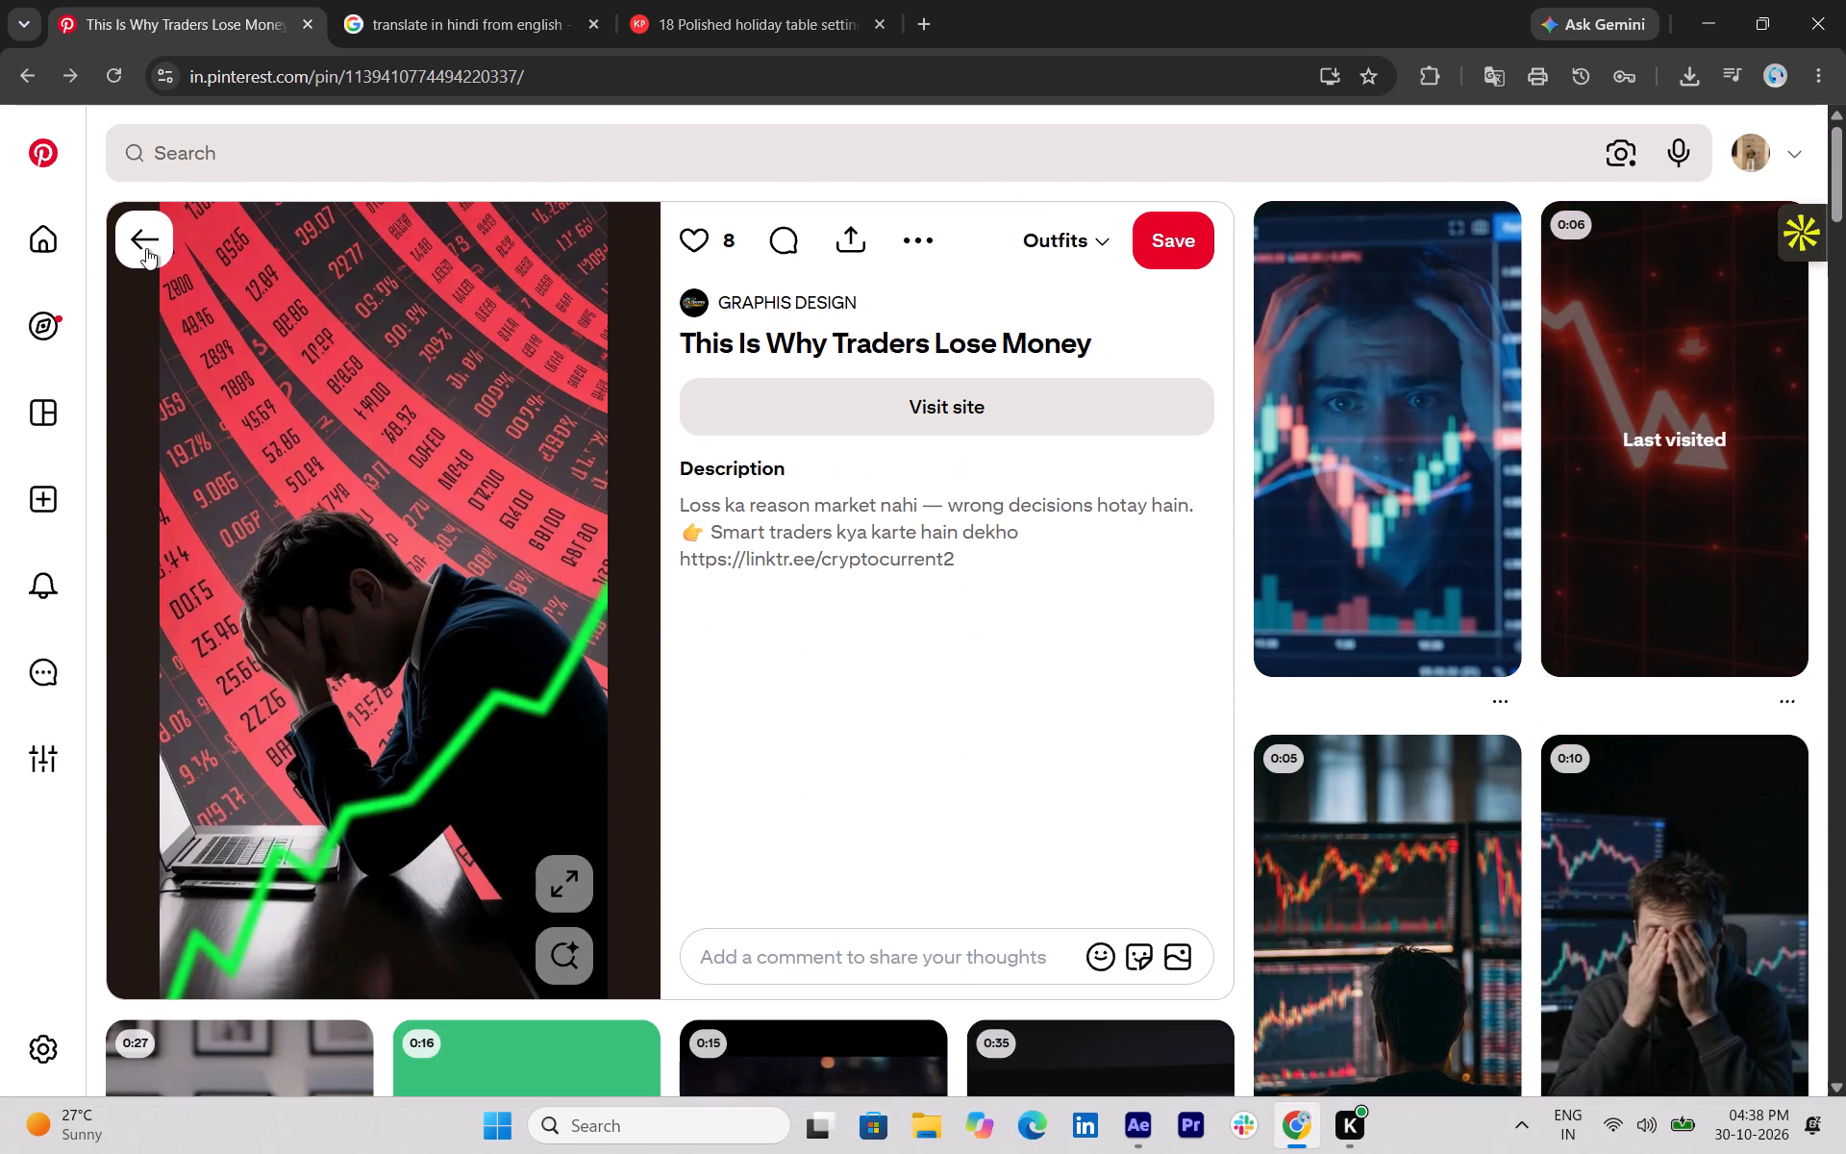
pyautogui.click(146, 248)
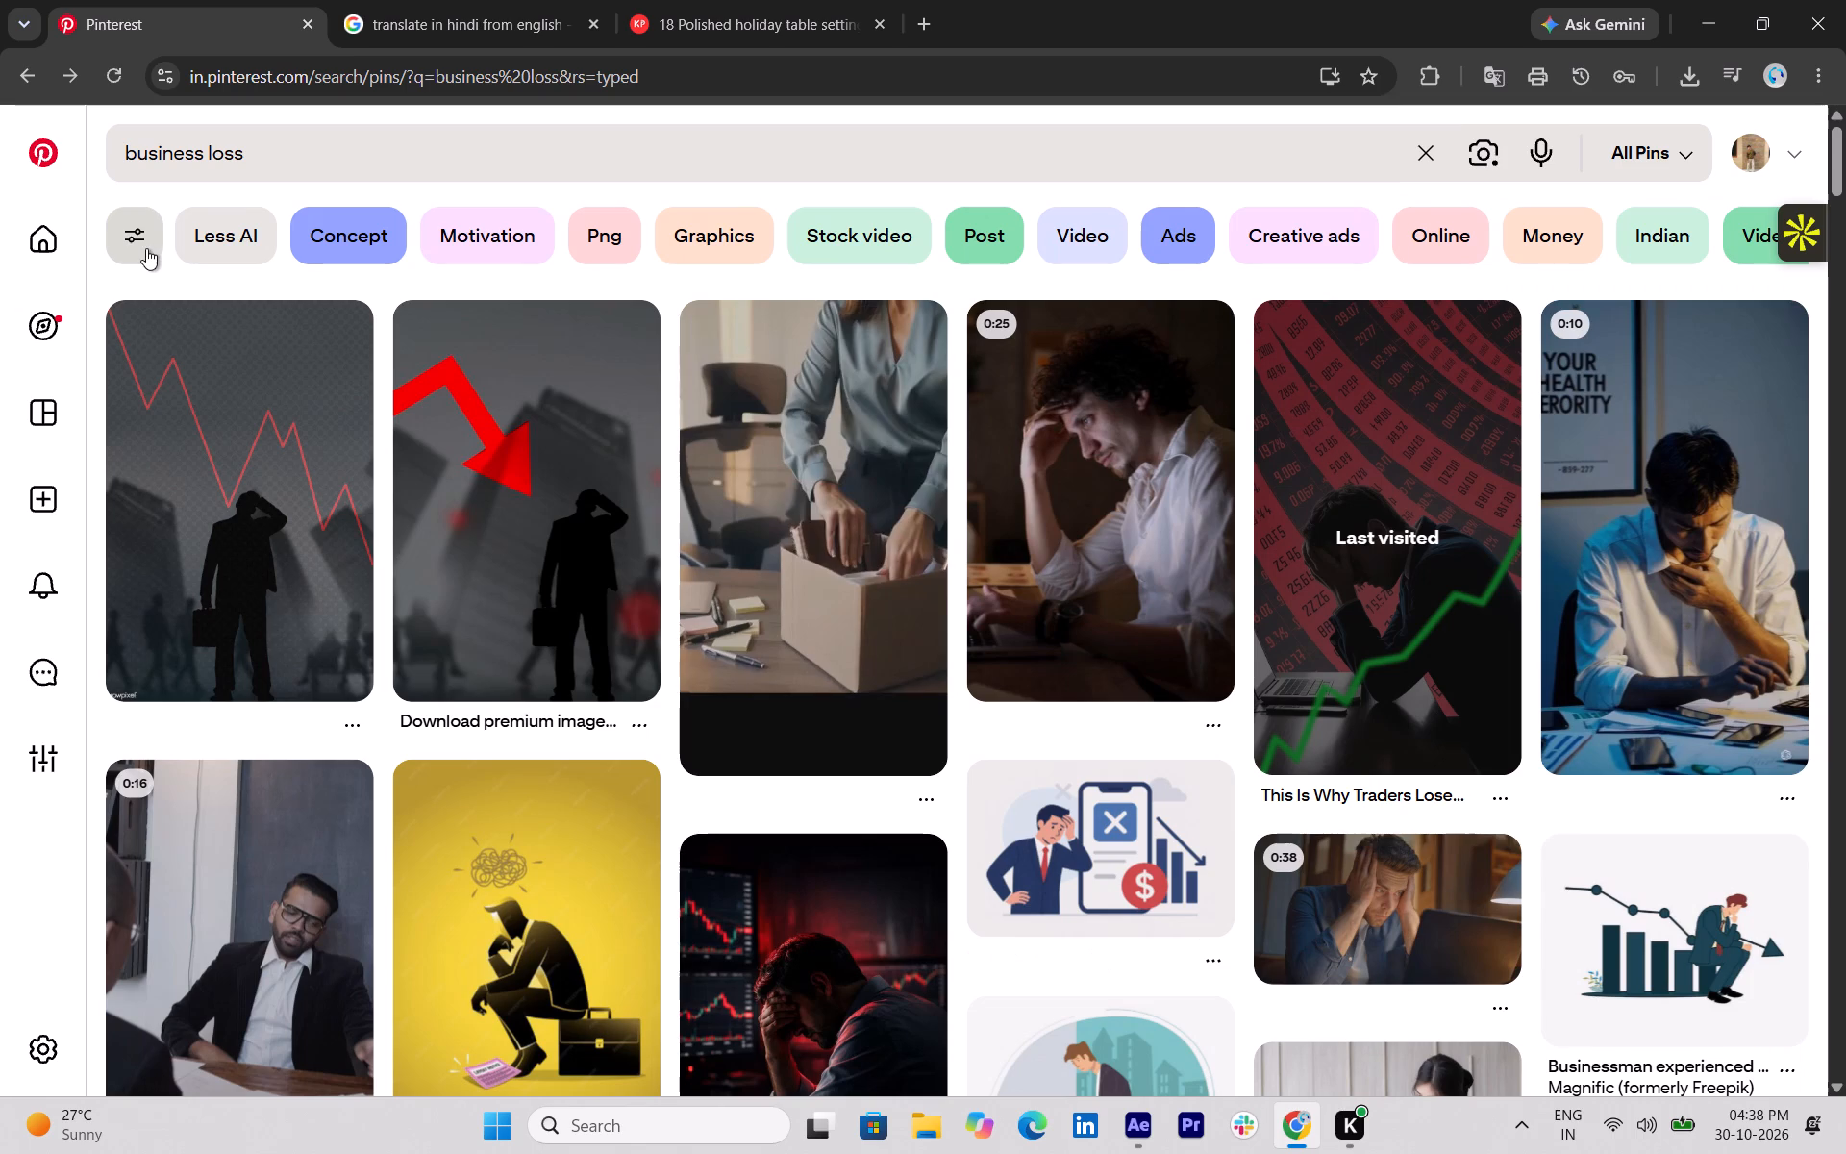
# Open the paper-collage pin of a seated businessman beneath a declining graph and look through its related pins for business-loss B-roll.
pyautogui.scroll(-1, 518, 698)
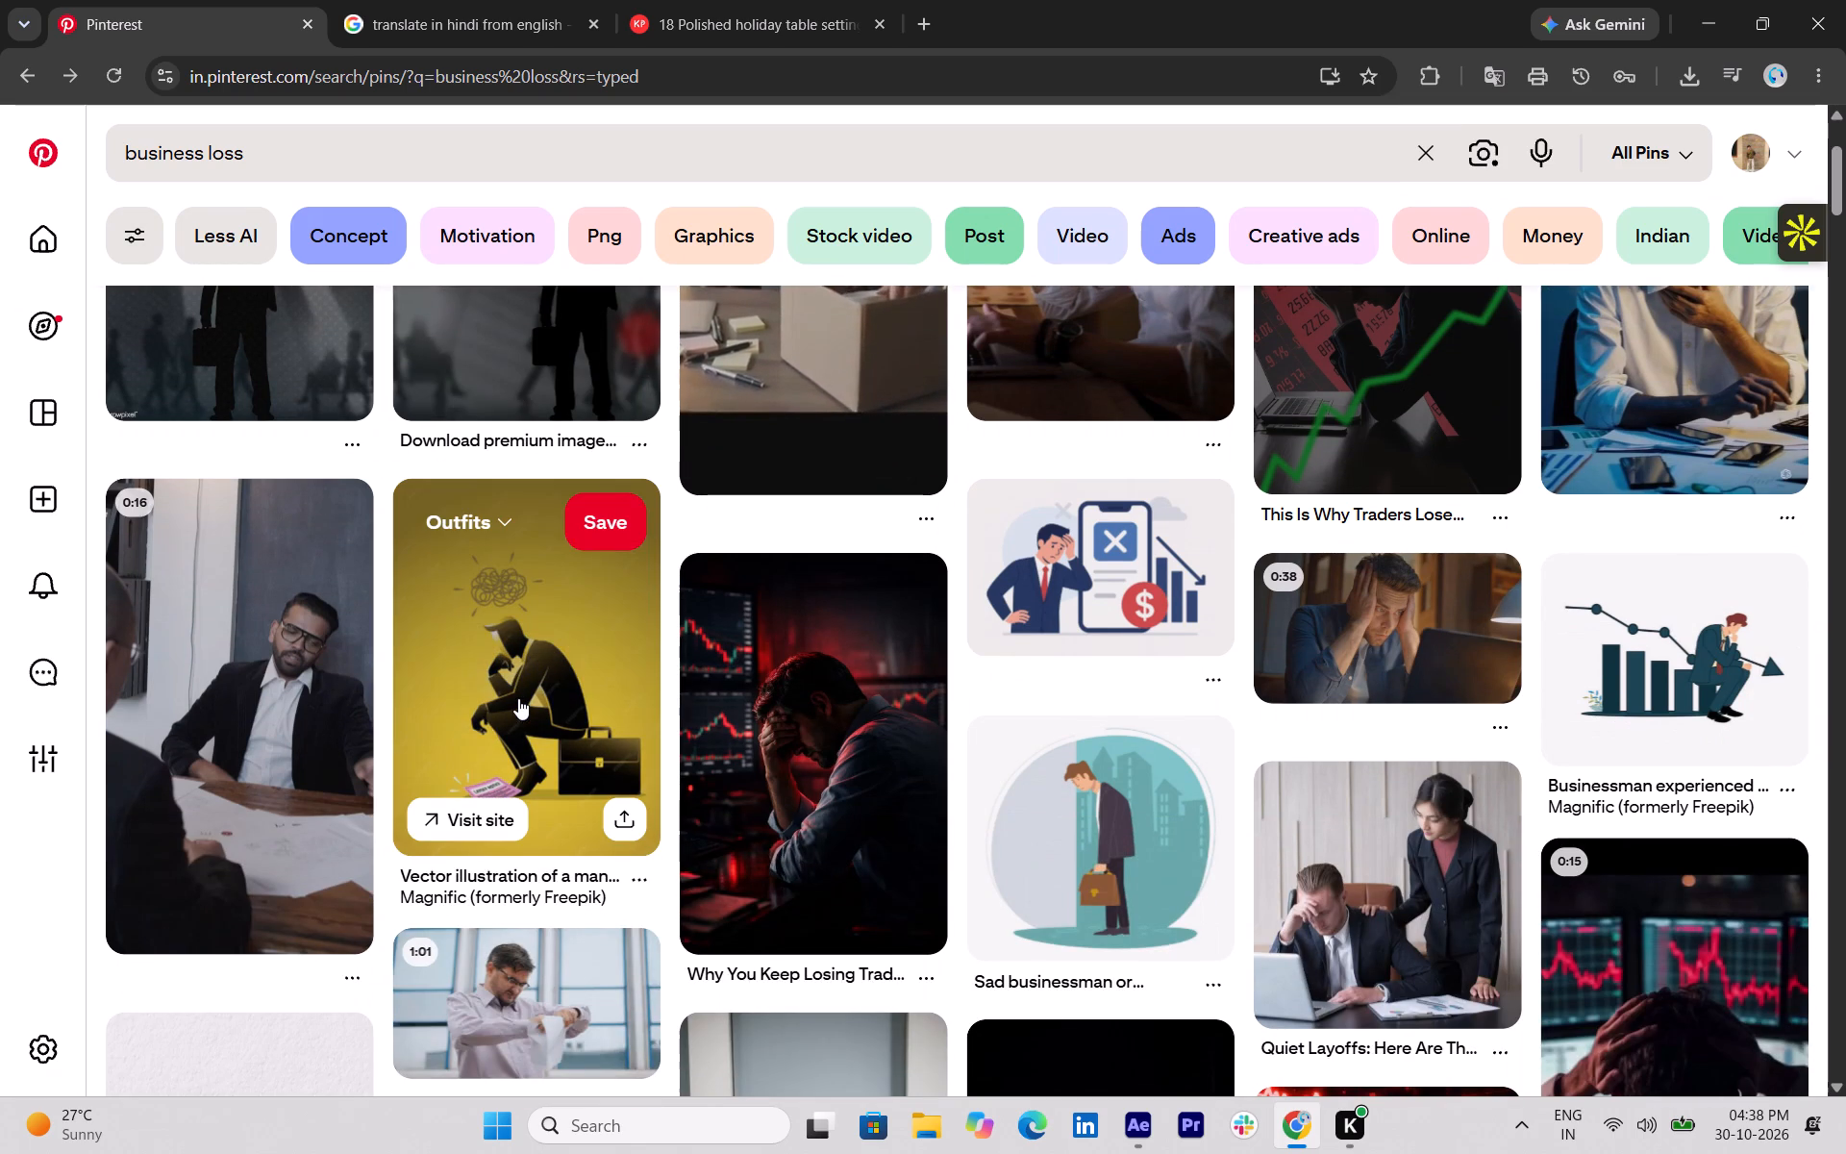
pyautogui.scroll(-2, 518, 698)
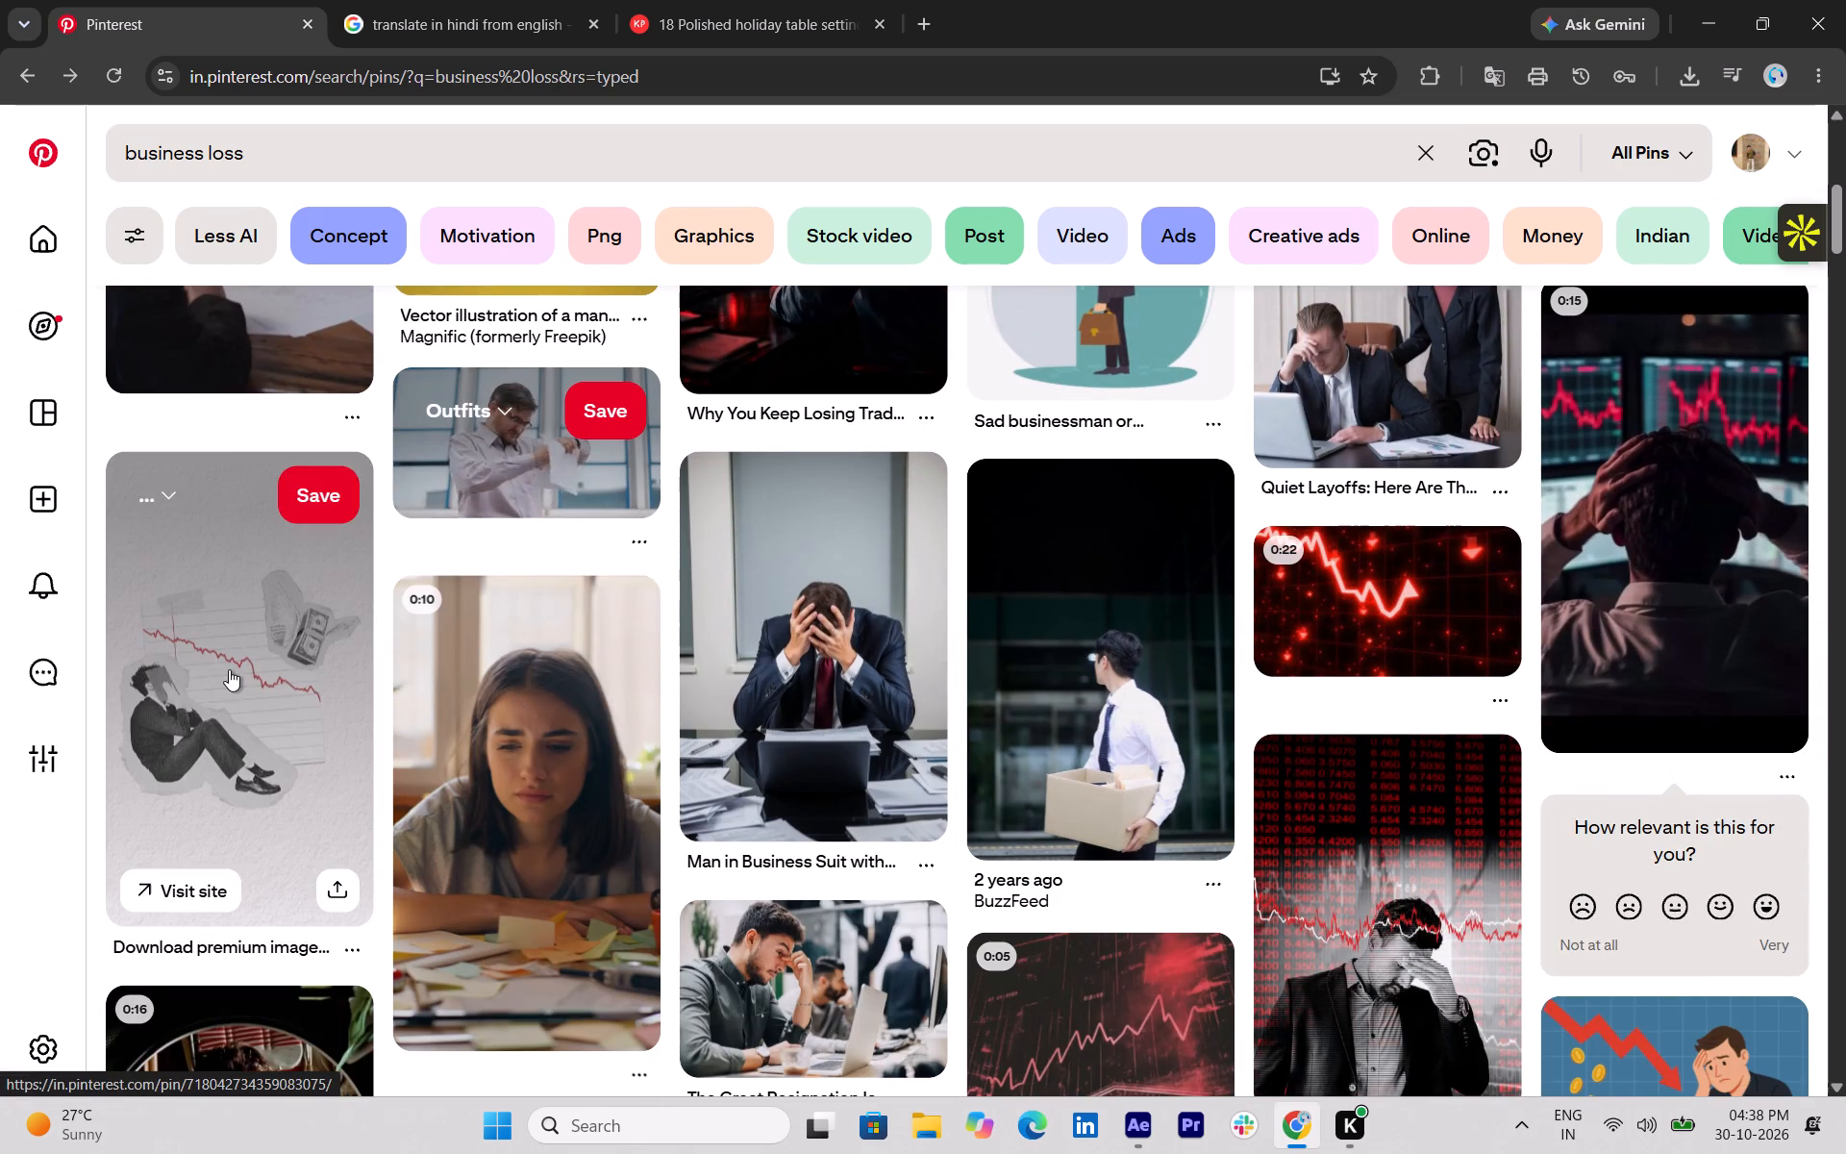
pyautogui.click(229, 669)
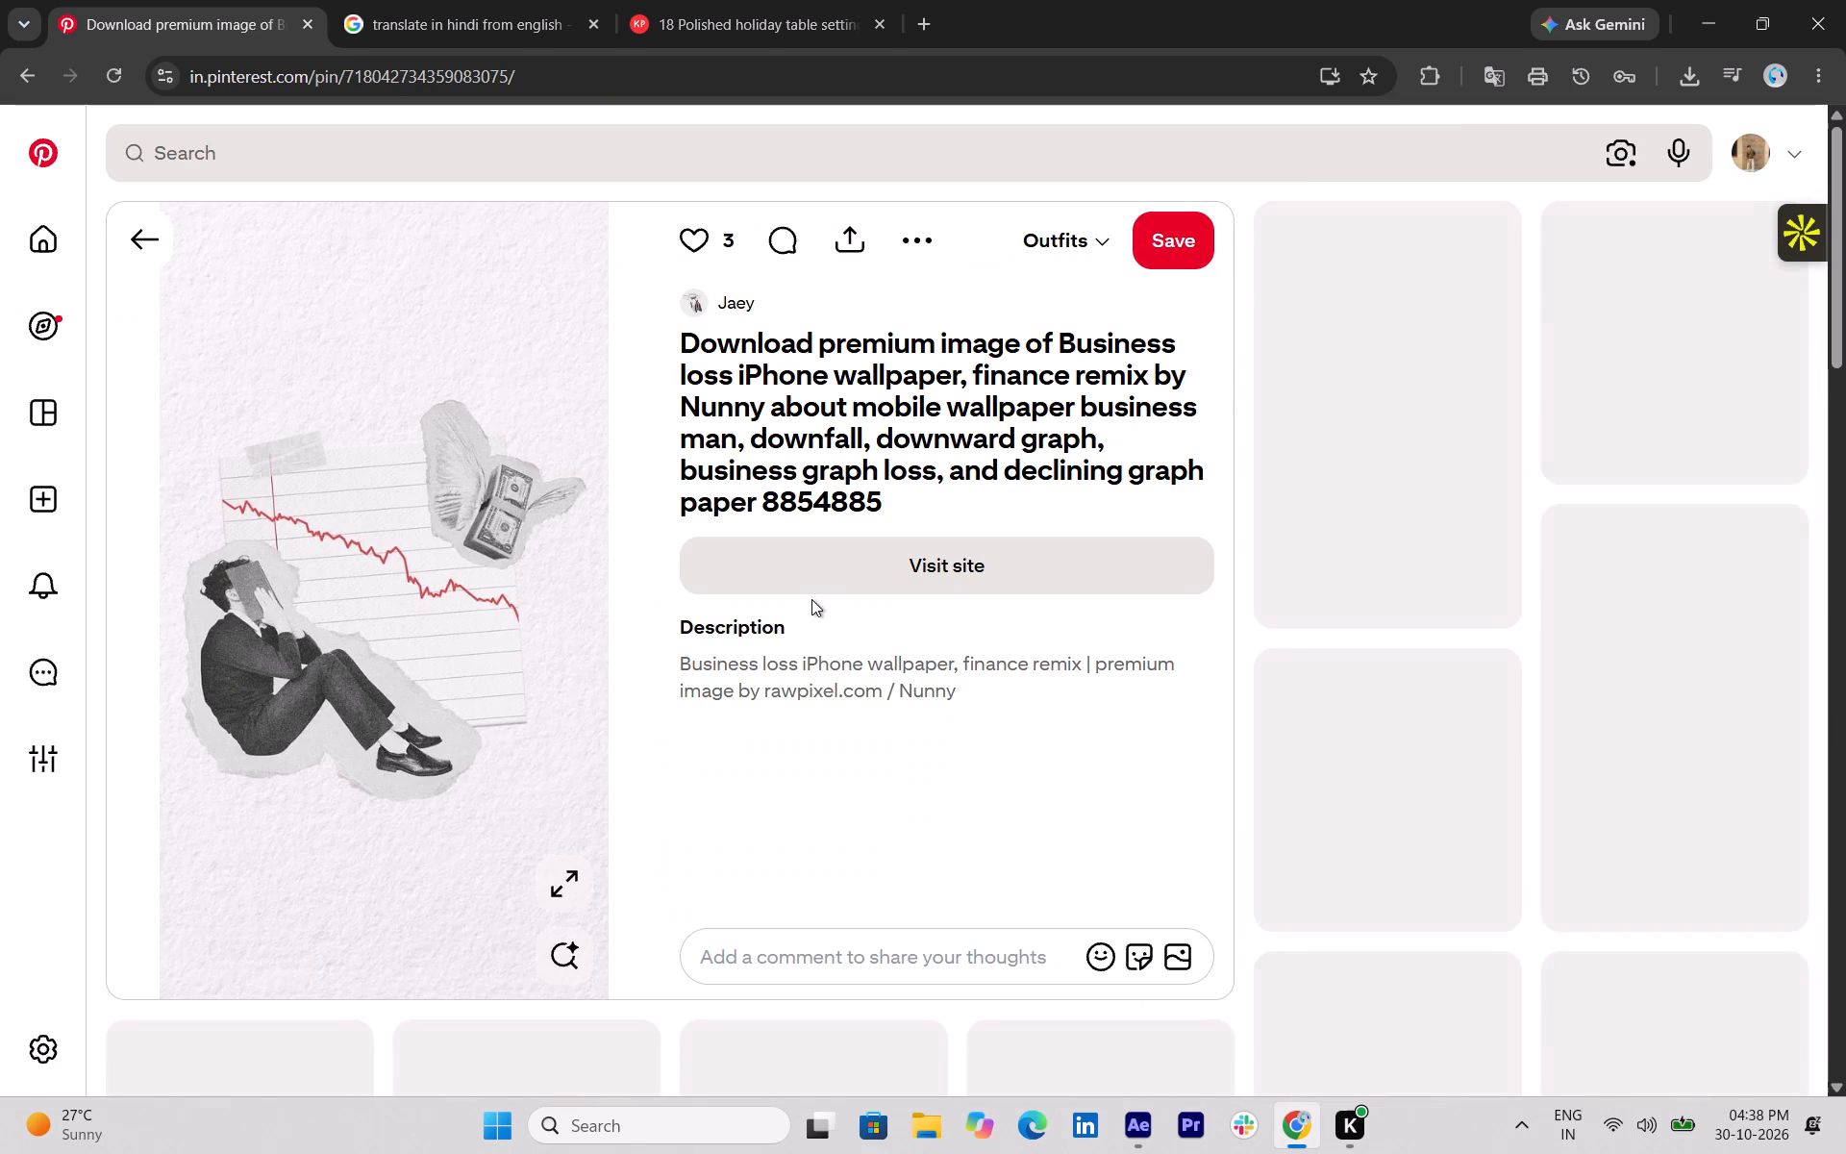
pyautogui.scroll(-1, 1381, 703)
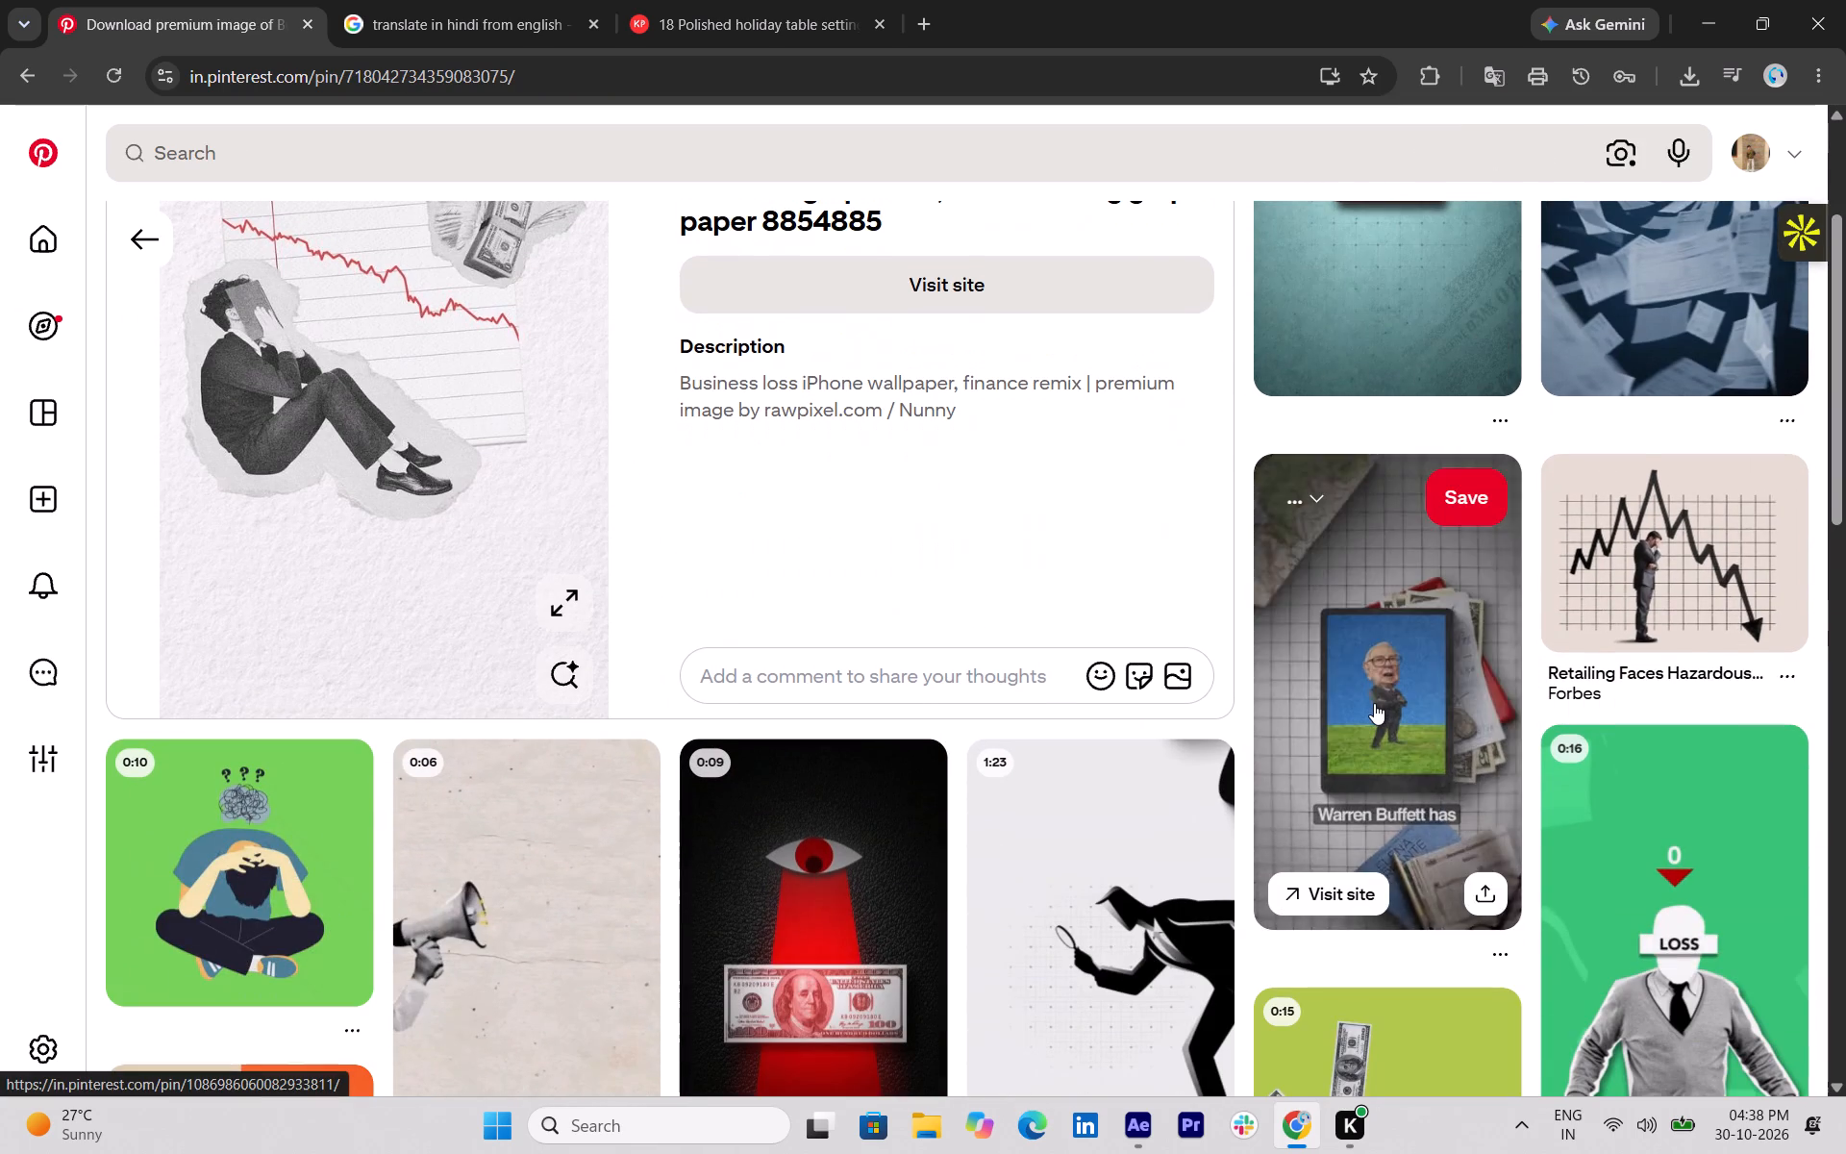
pyautogui.scroll(-1, 1370, 705)
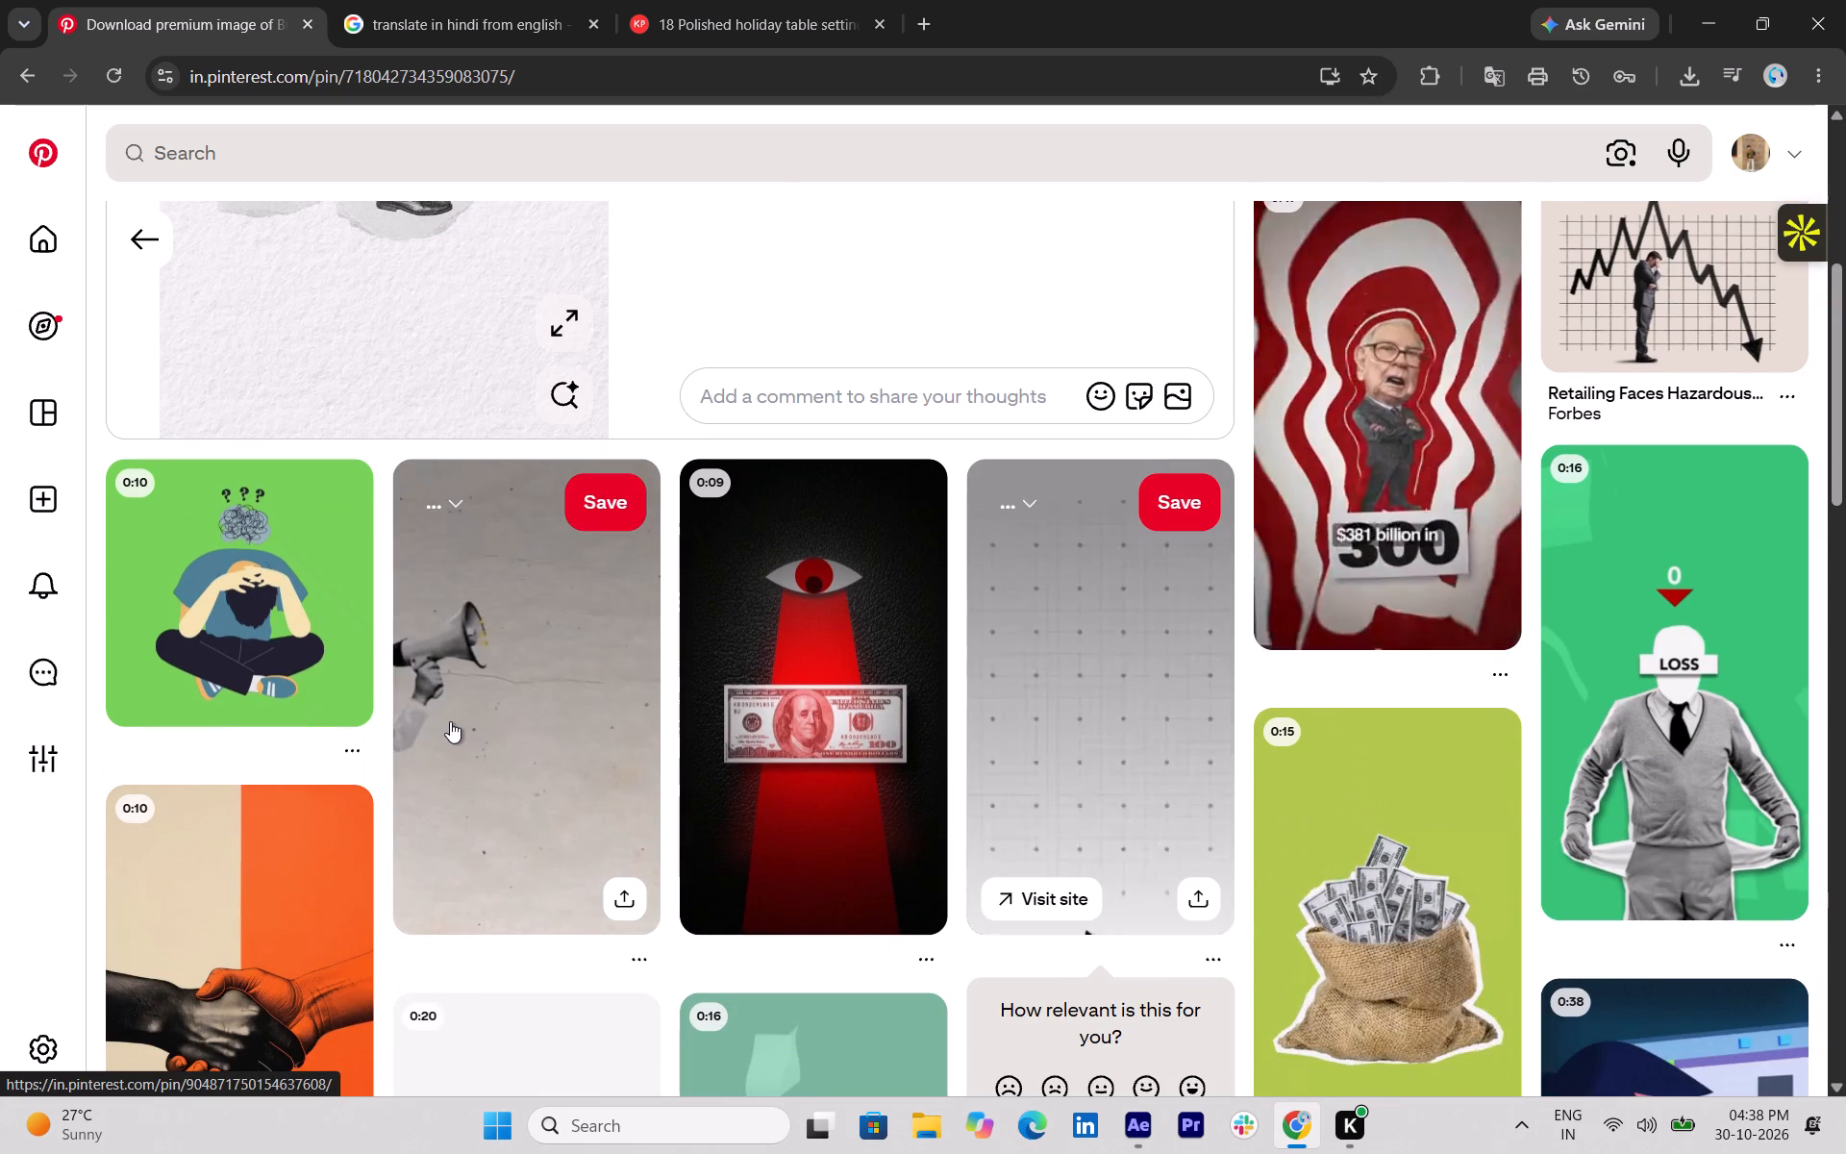
pyautogui.scroll(-2, 451, 720)
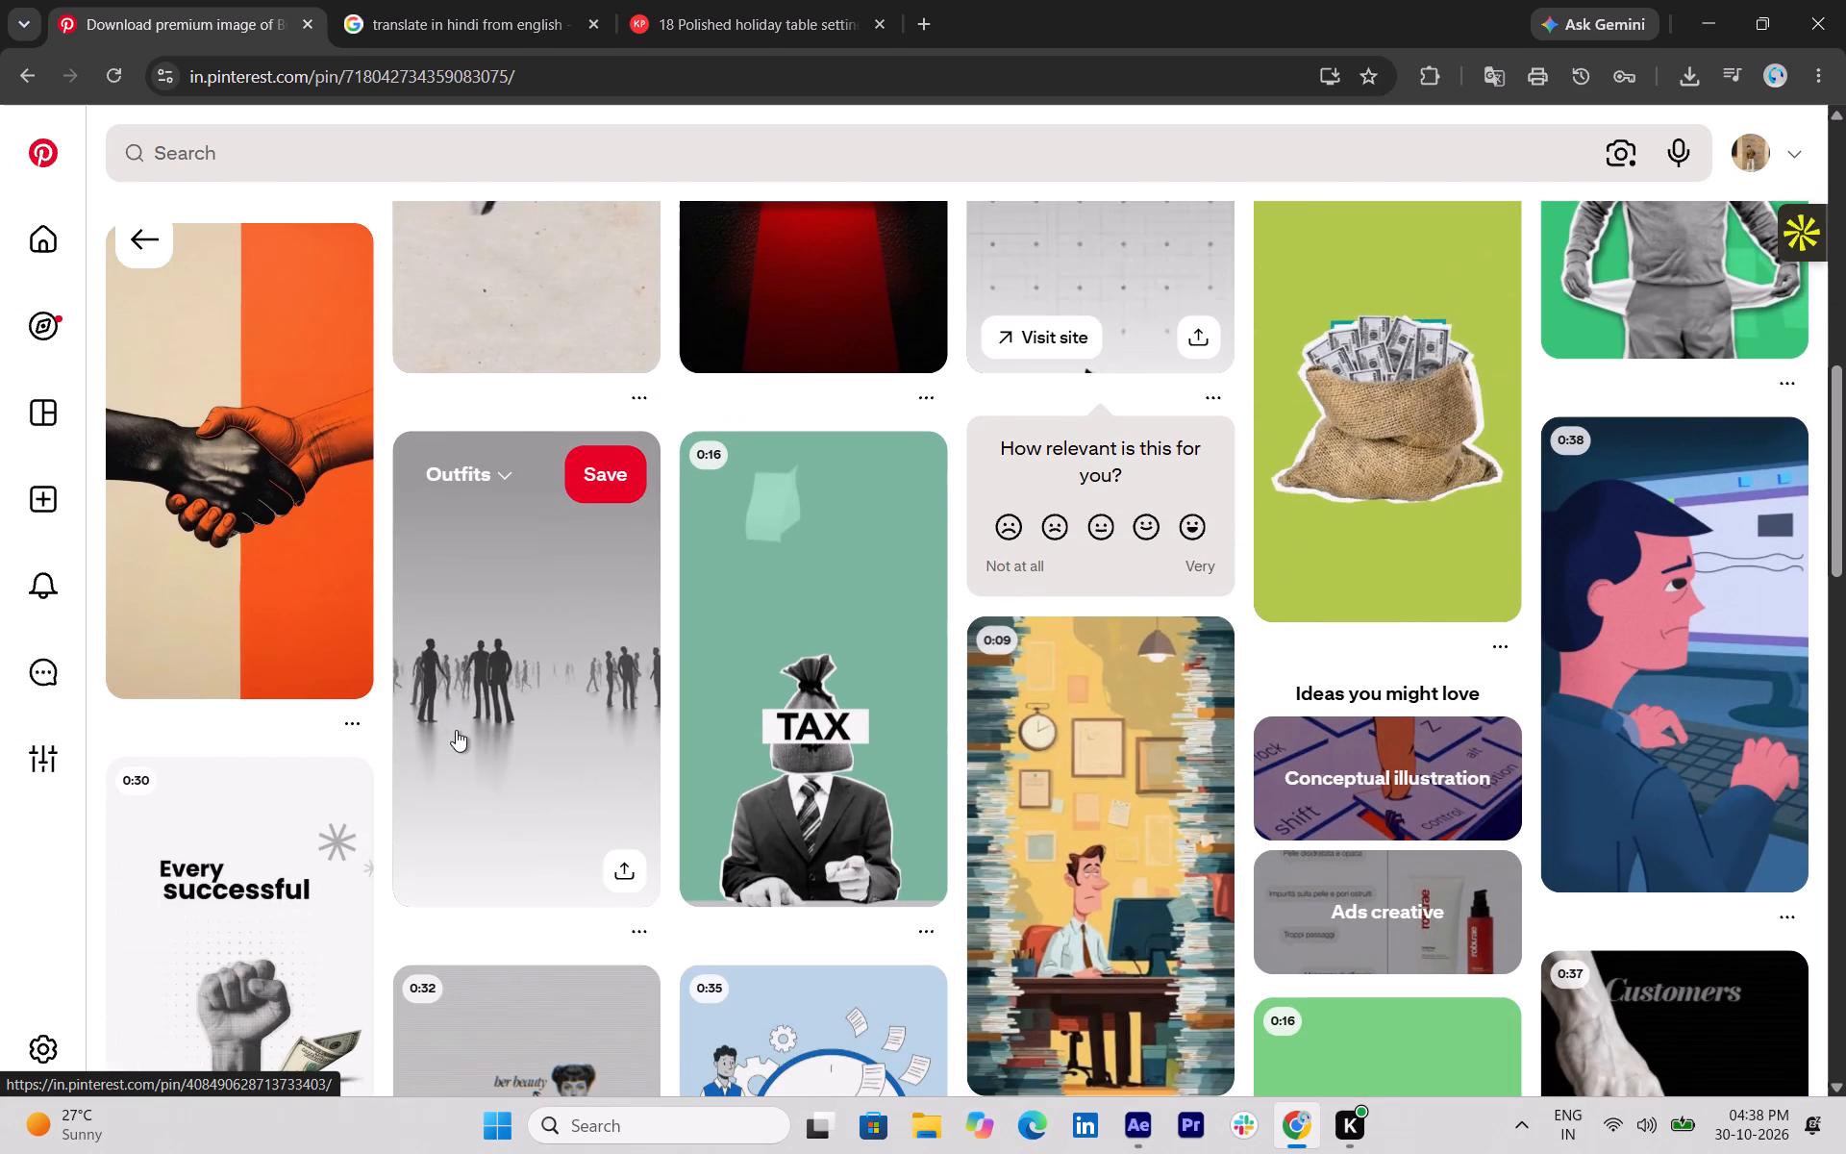
pyautogui.scroll(-1, 456, 729)
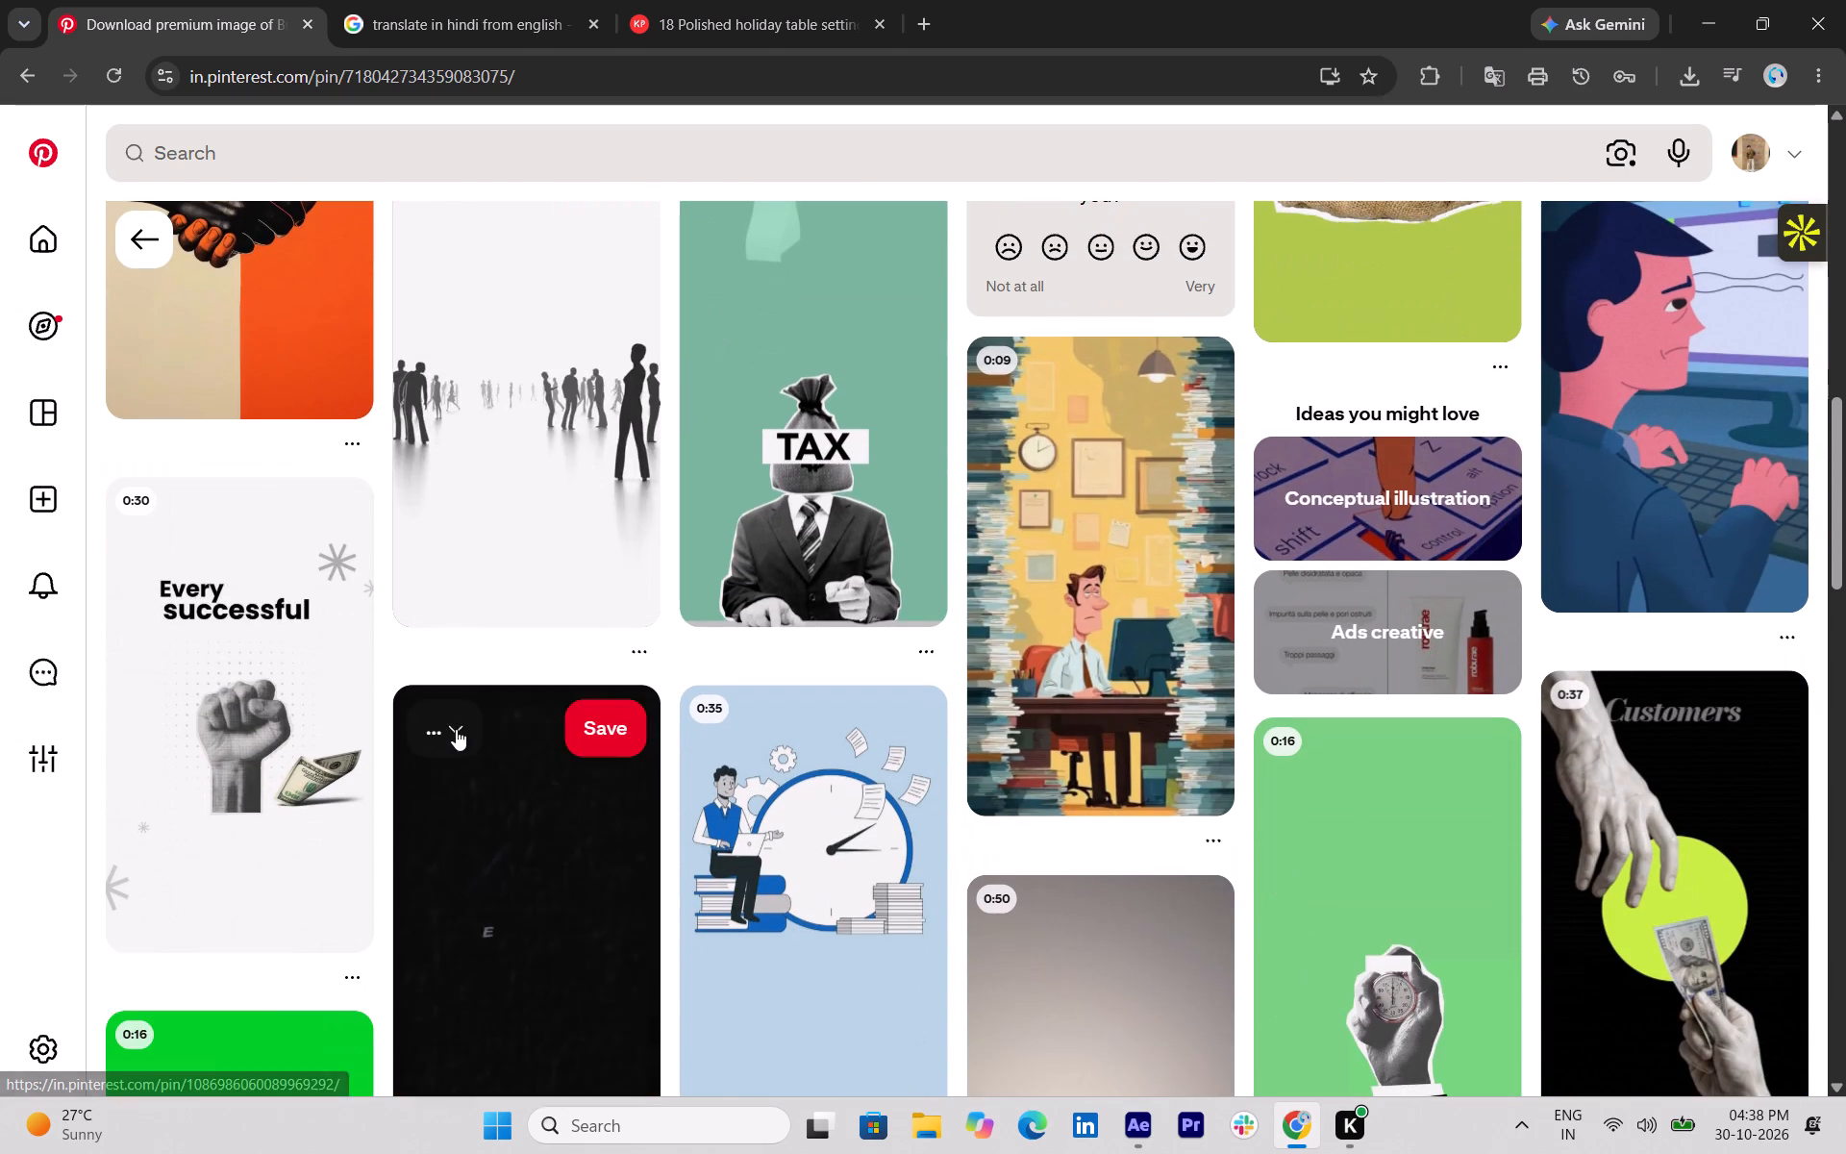
pyautogui.scroll(-1, 456, 729)
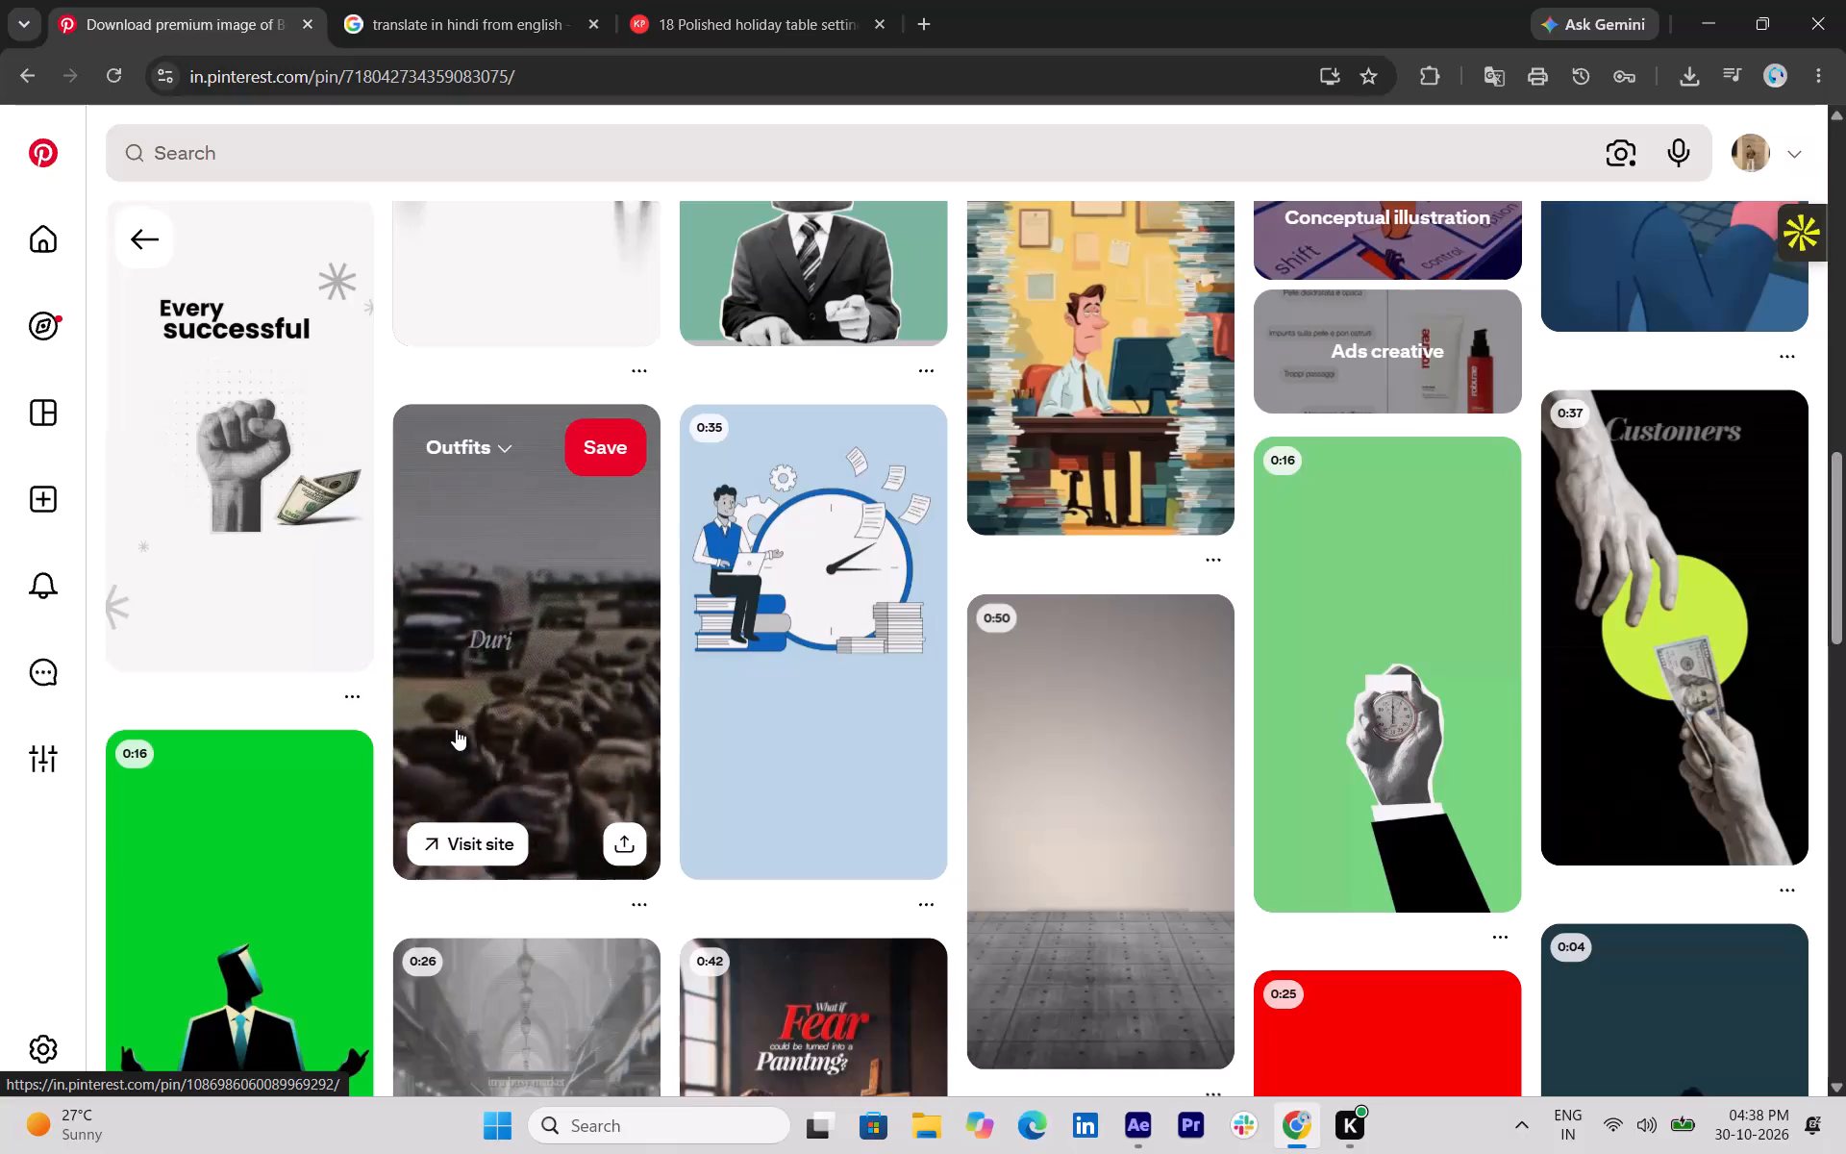
pyautogui.scroll(-2, 456, 729)
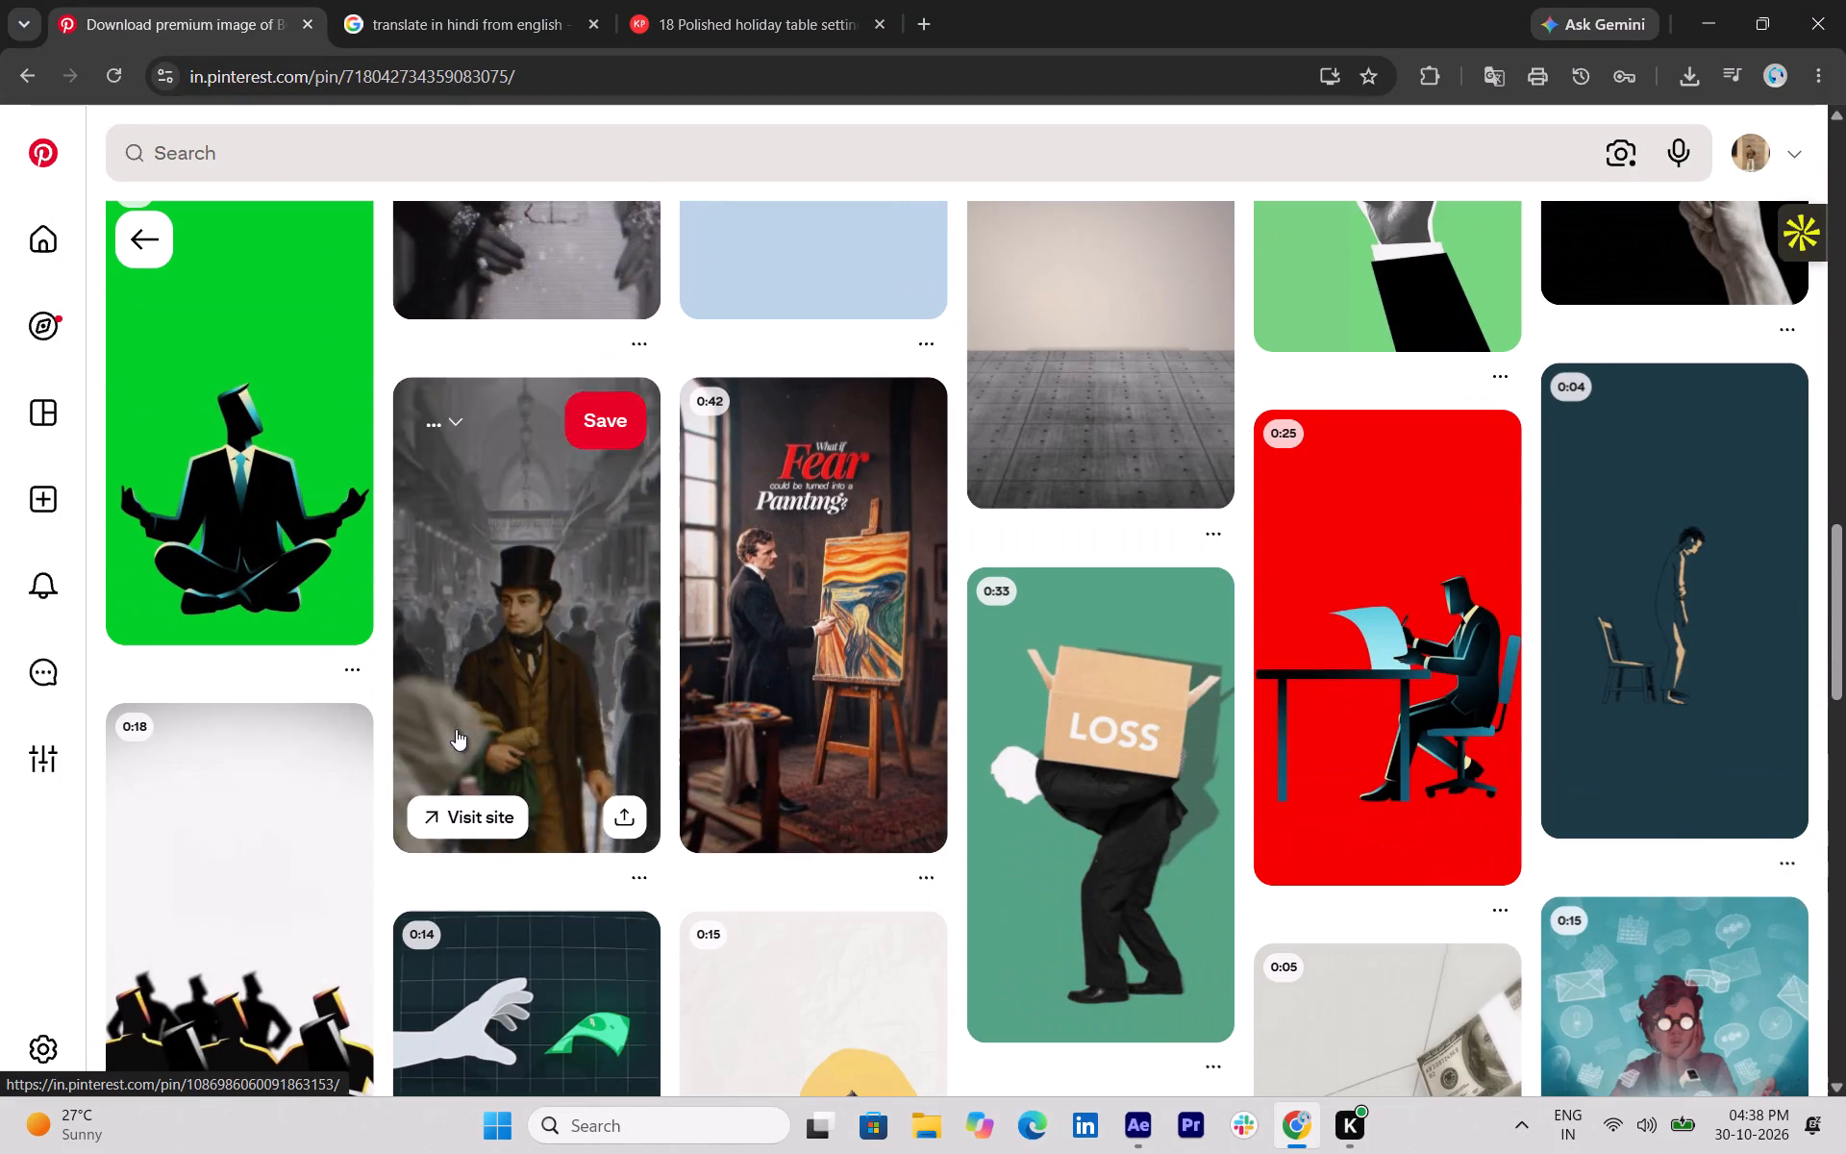
pyautogui.scroll(-3, 456, 729)
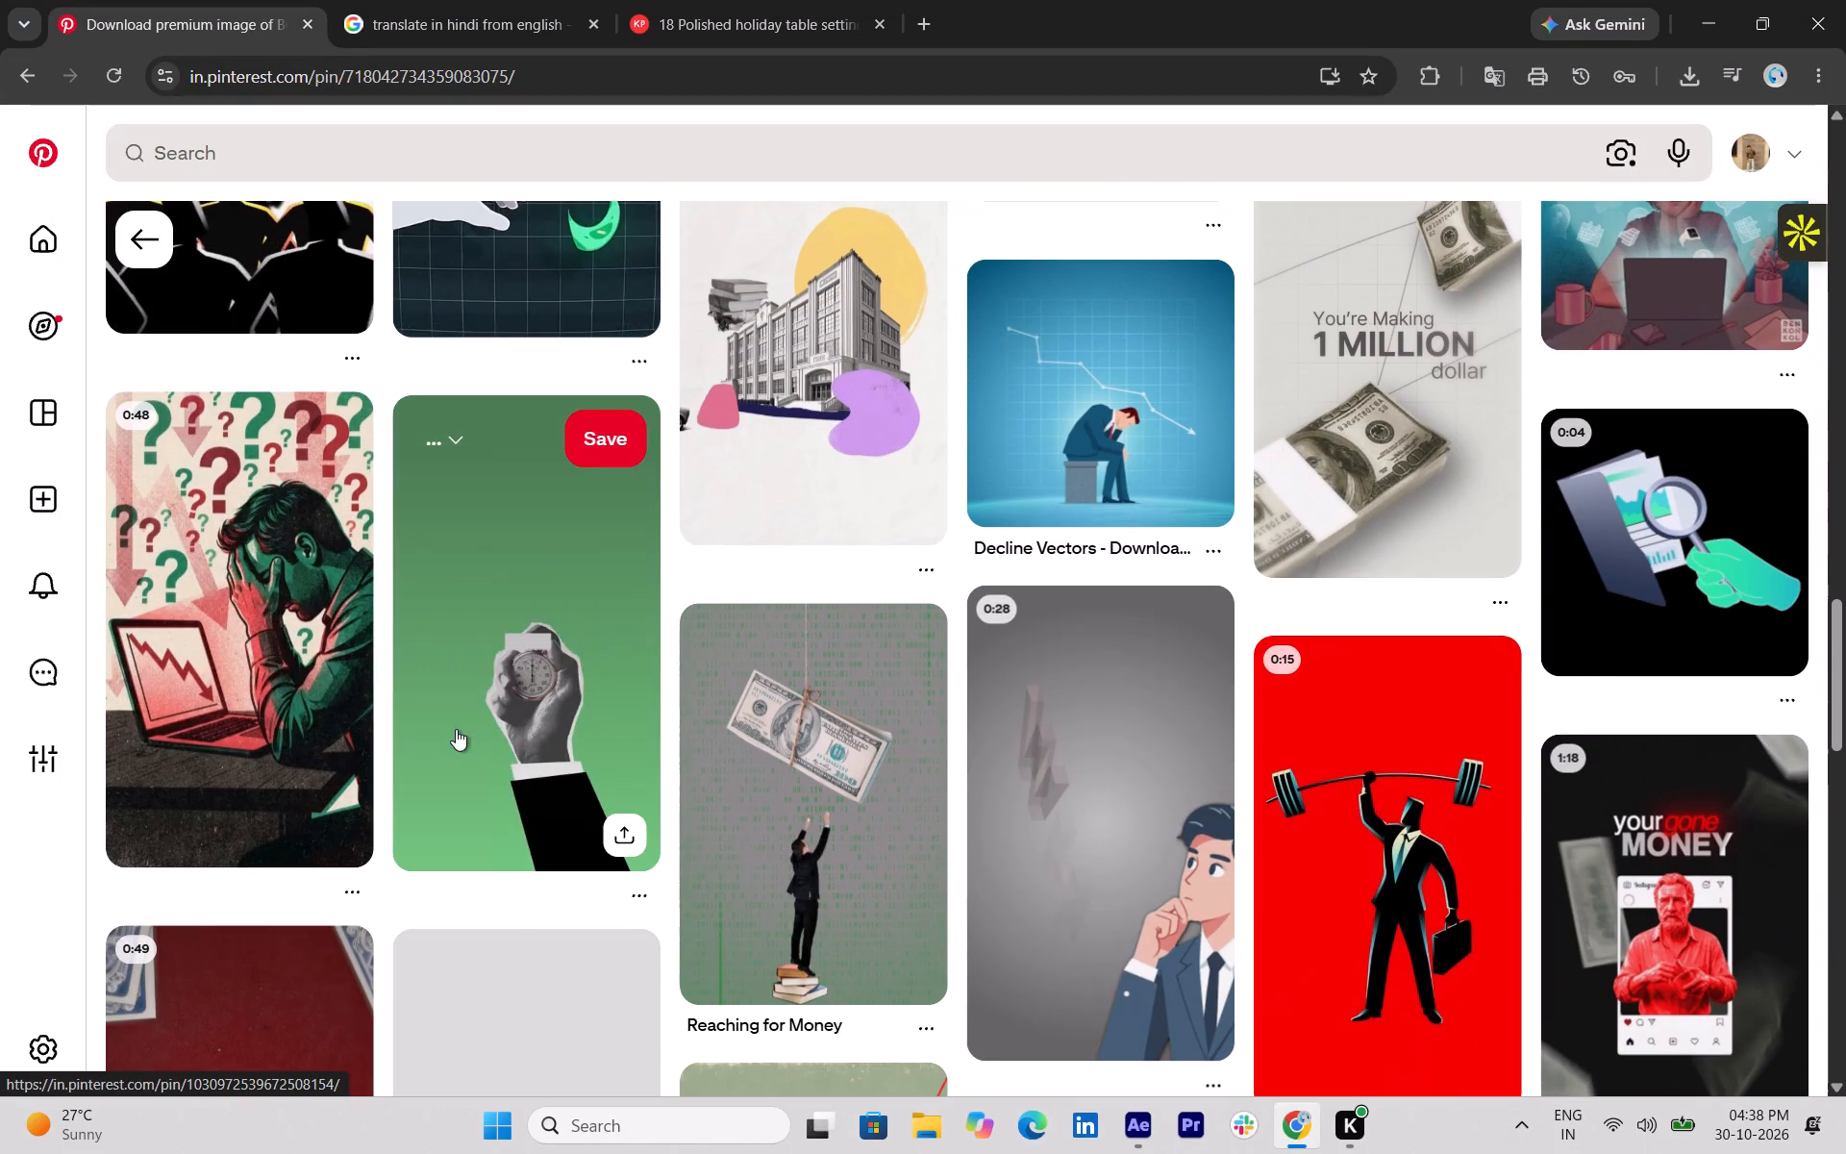
# Review more of the collage pin's related pins, and return to the first "business loss" results.
pyautogui.scroll(1, 456, 729)
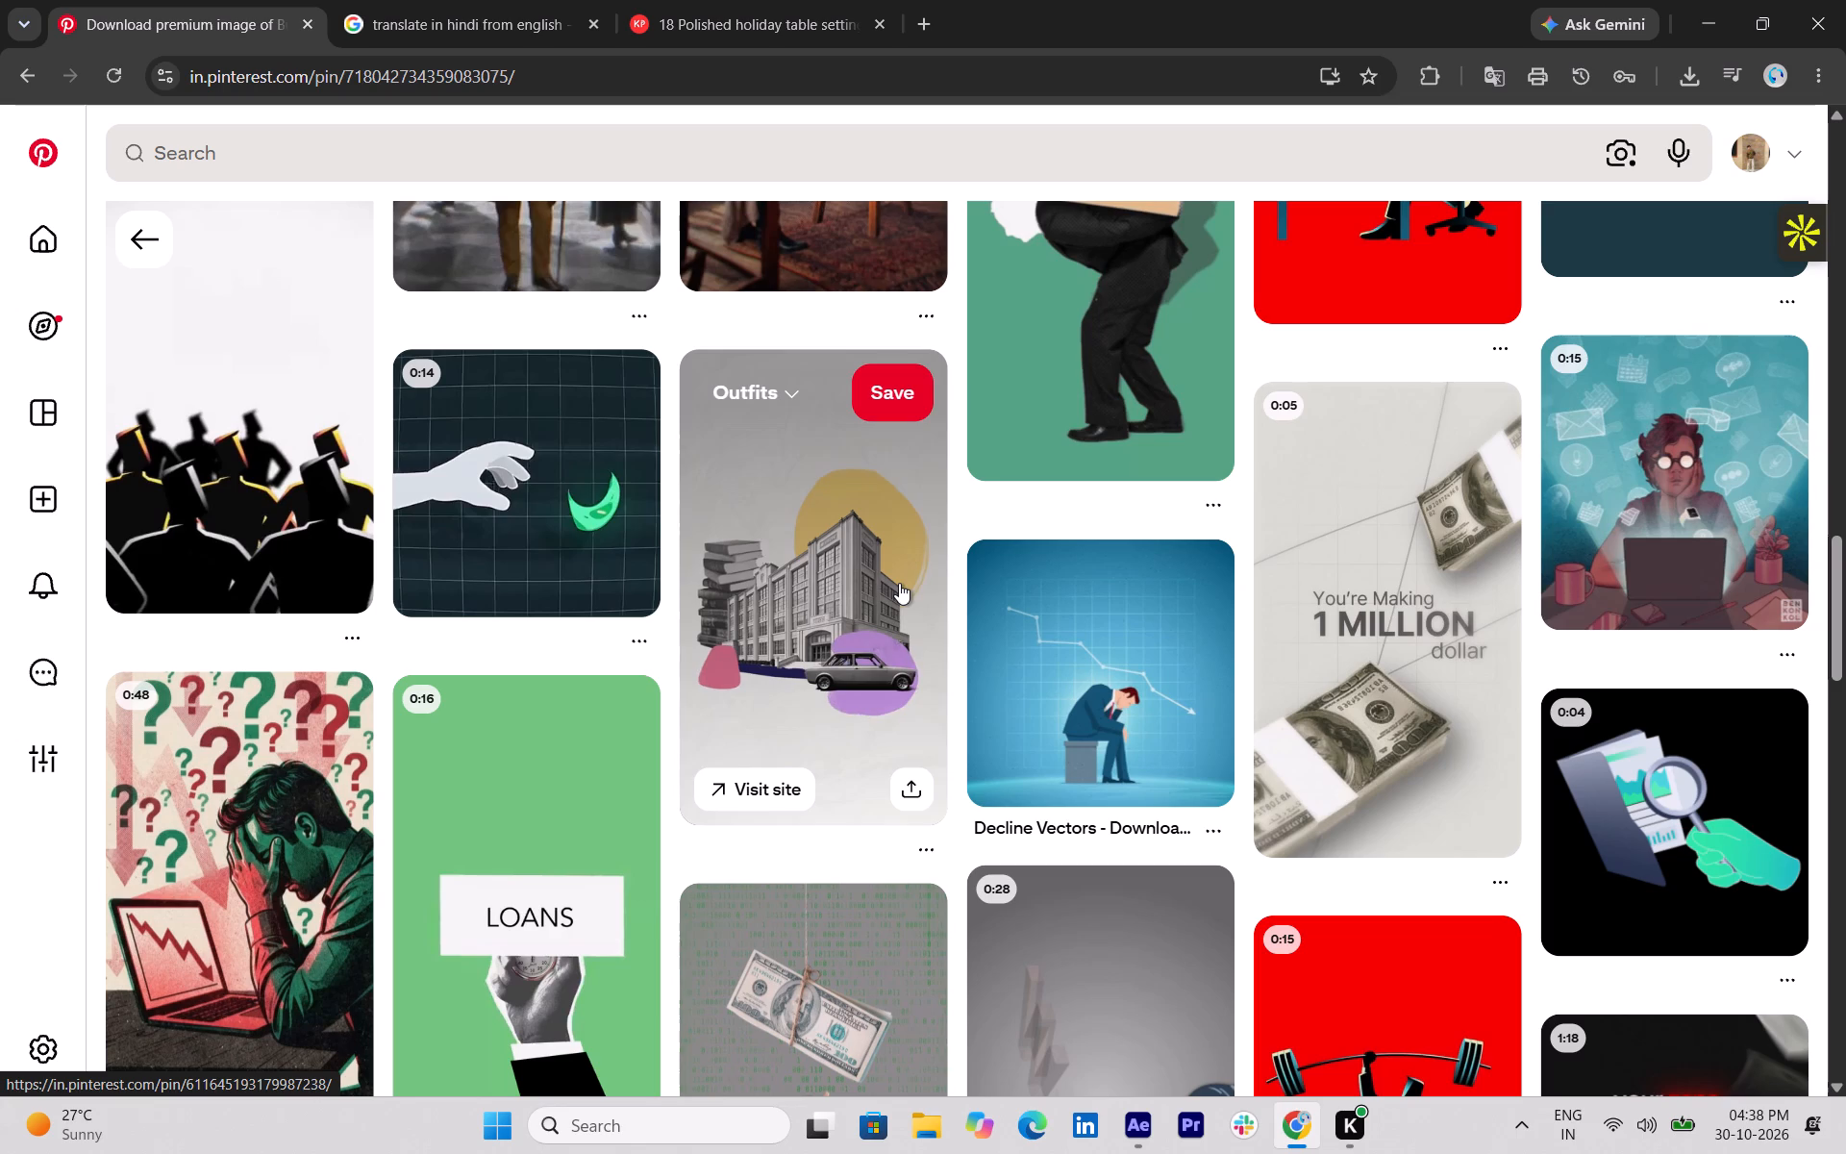
pyautogui.scroll(-2, 899, 583)
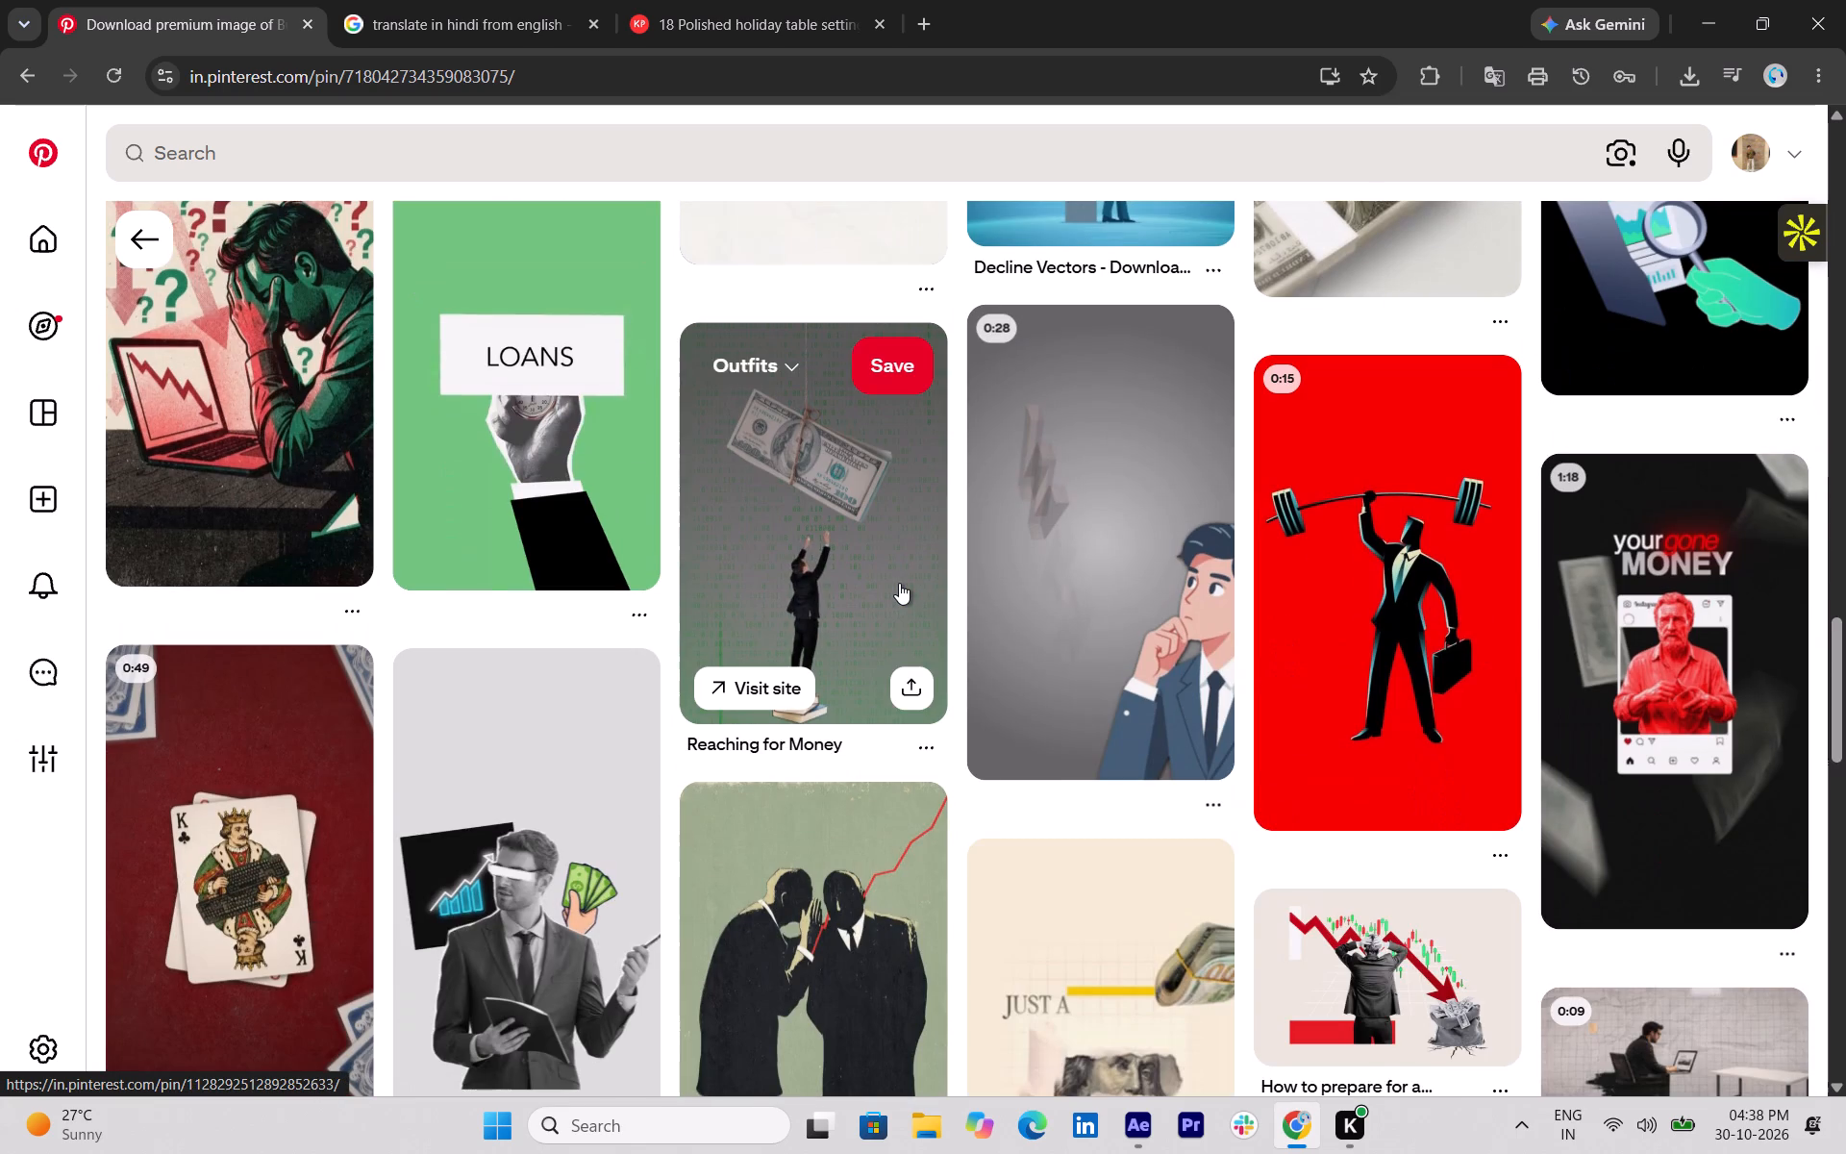
pyautogui.scroll(-1, 899, 583)
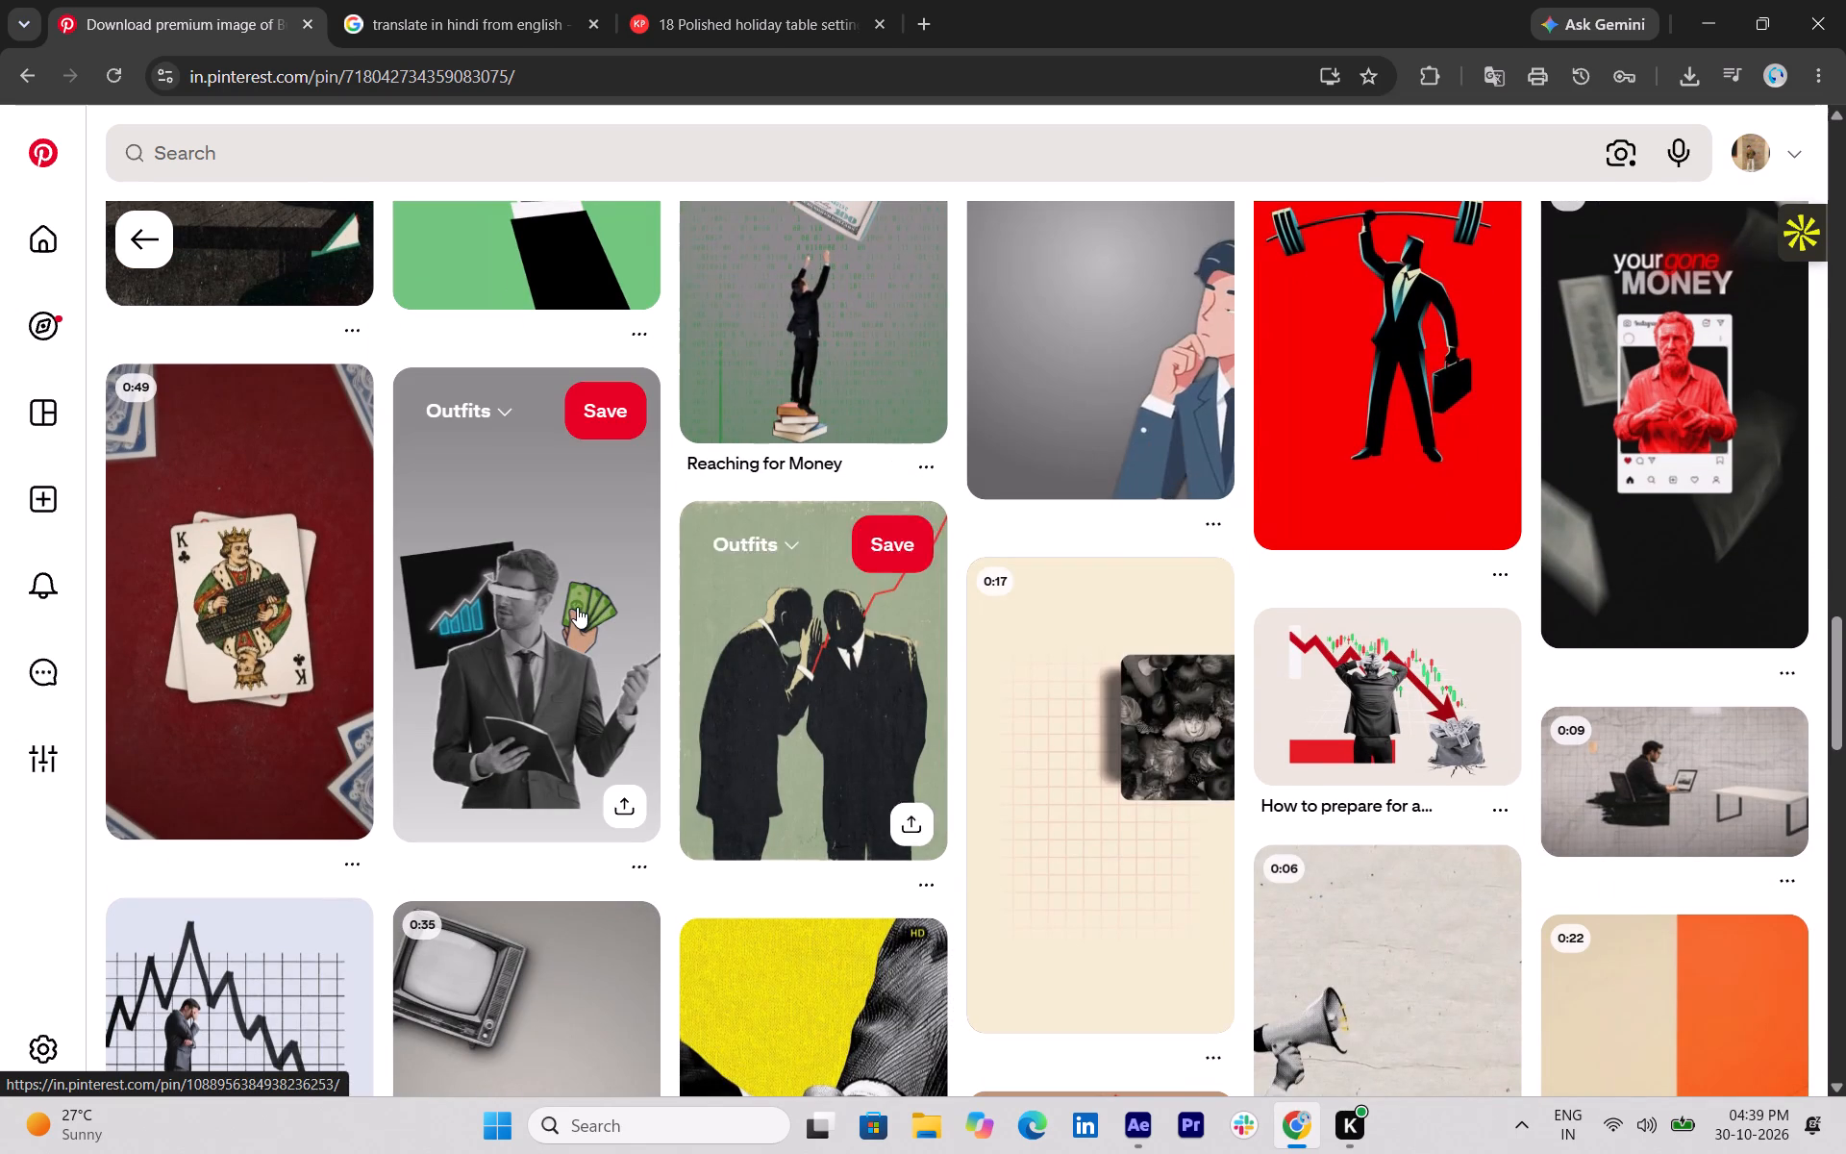
pyautogui.scroll(13, 576, 608)
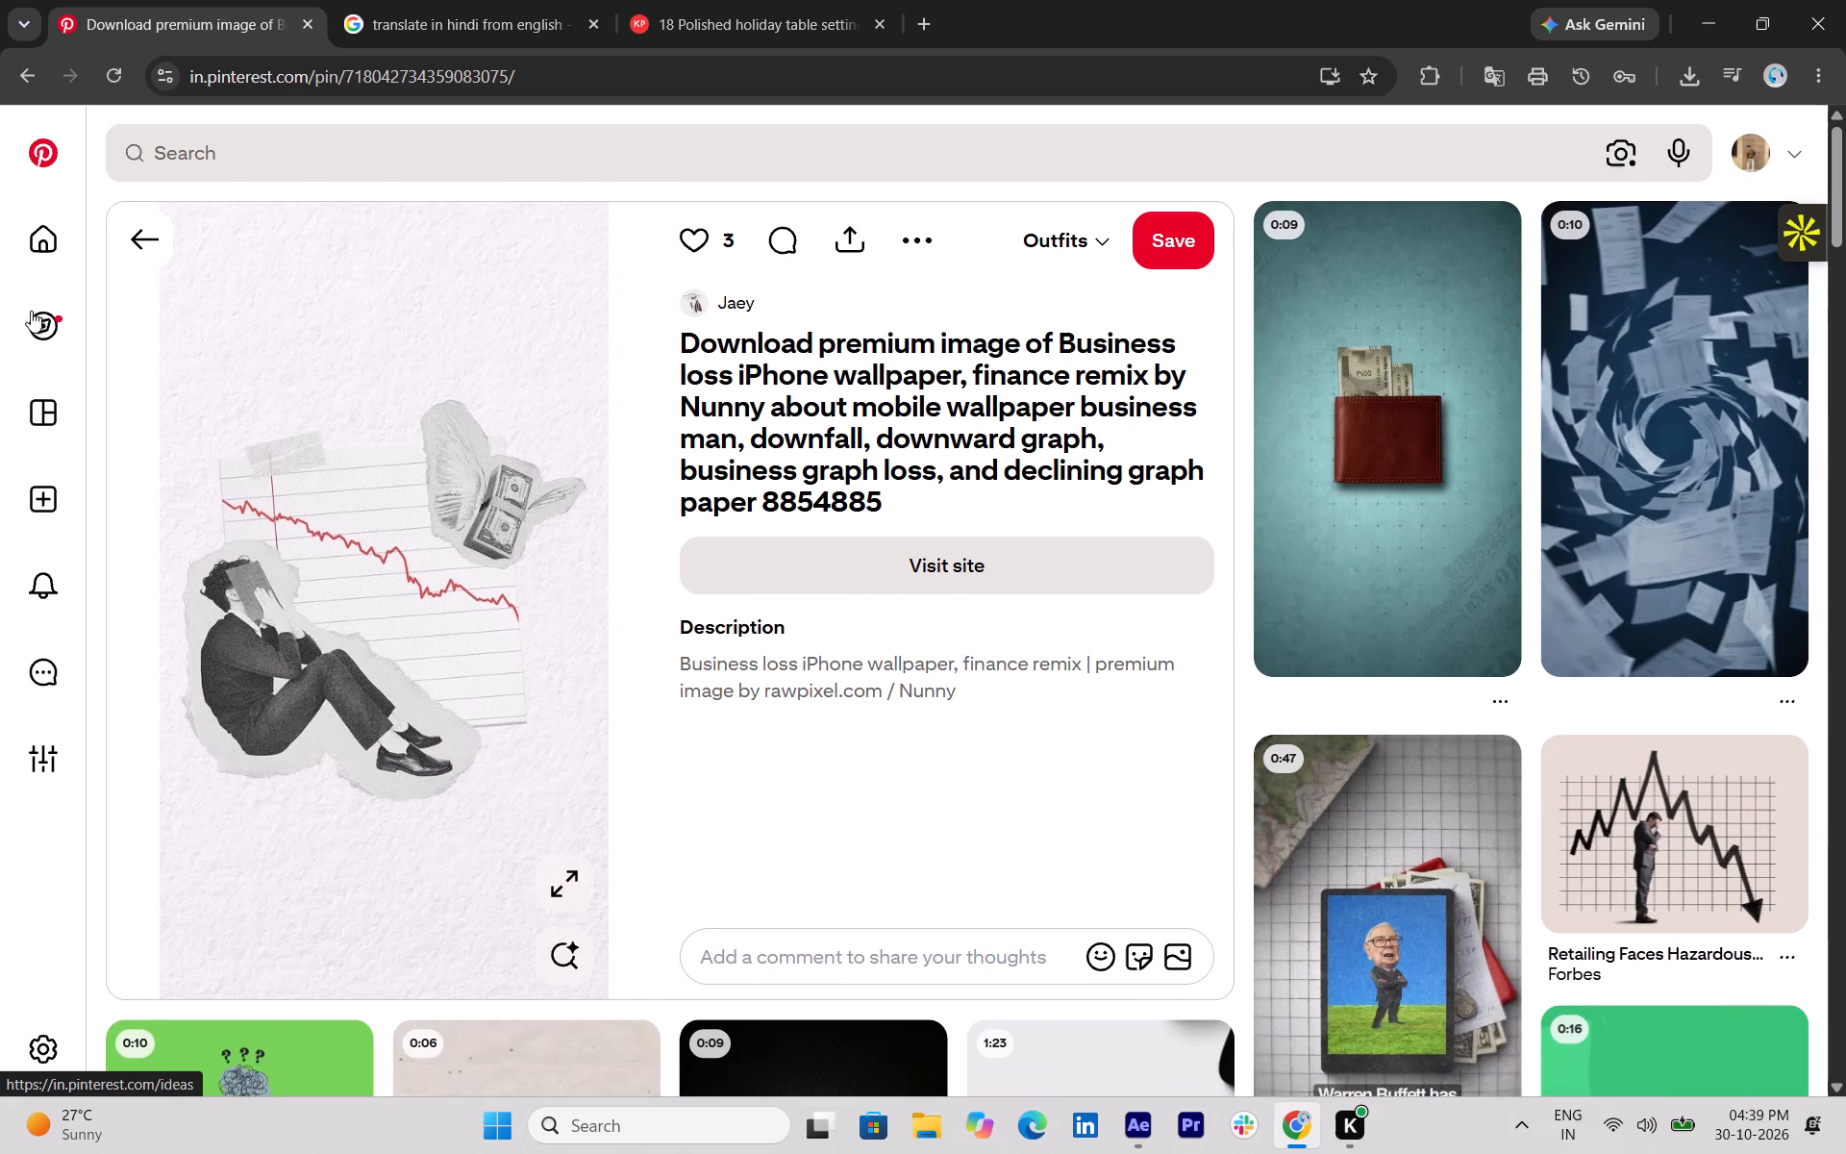
pyautogui.click(127, 238)
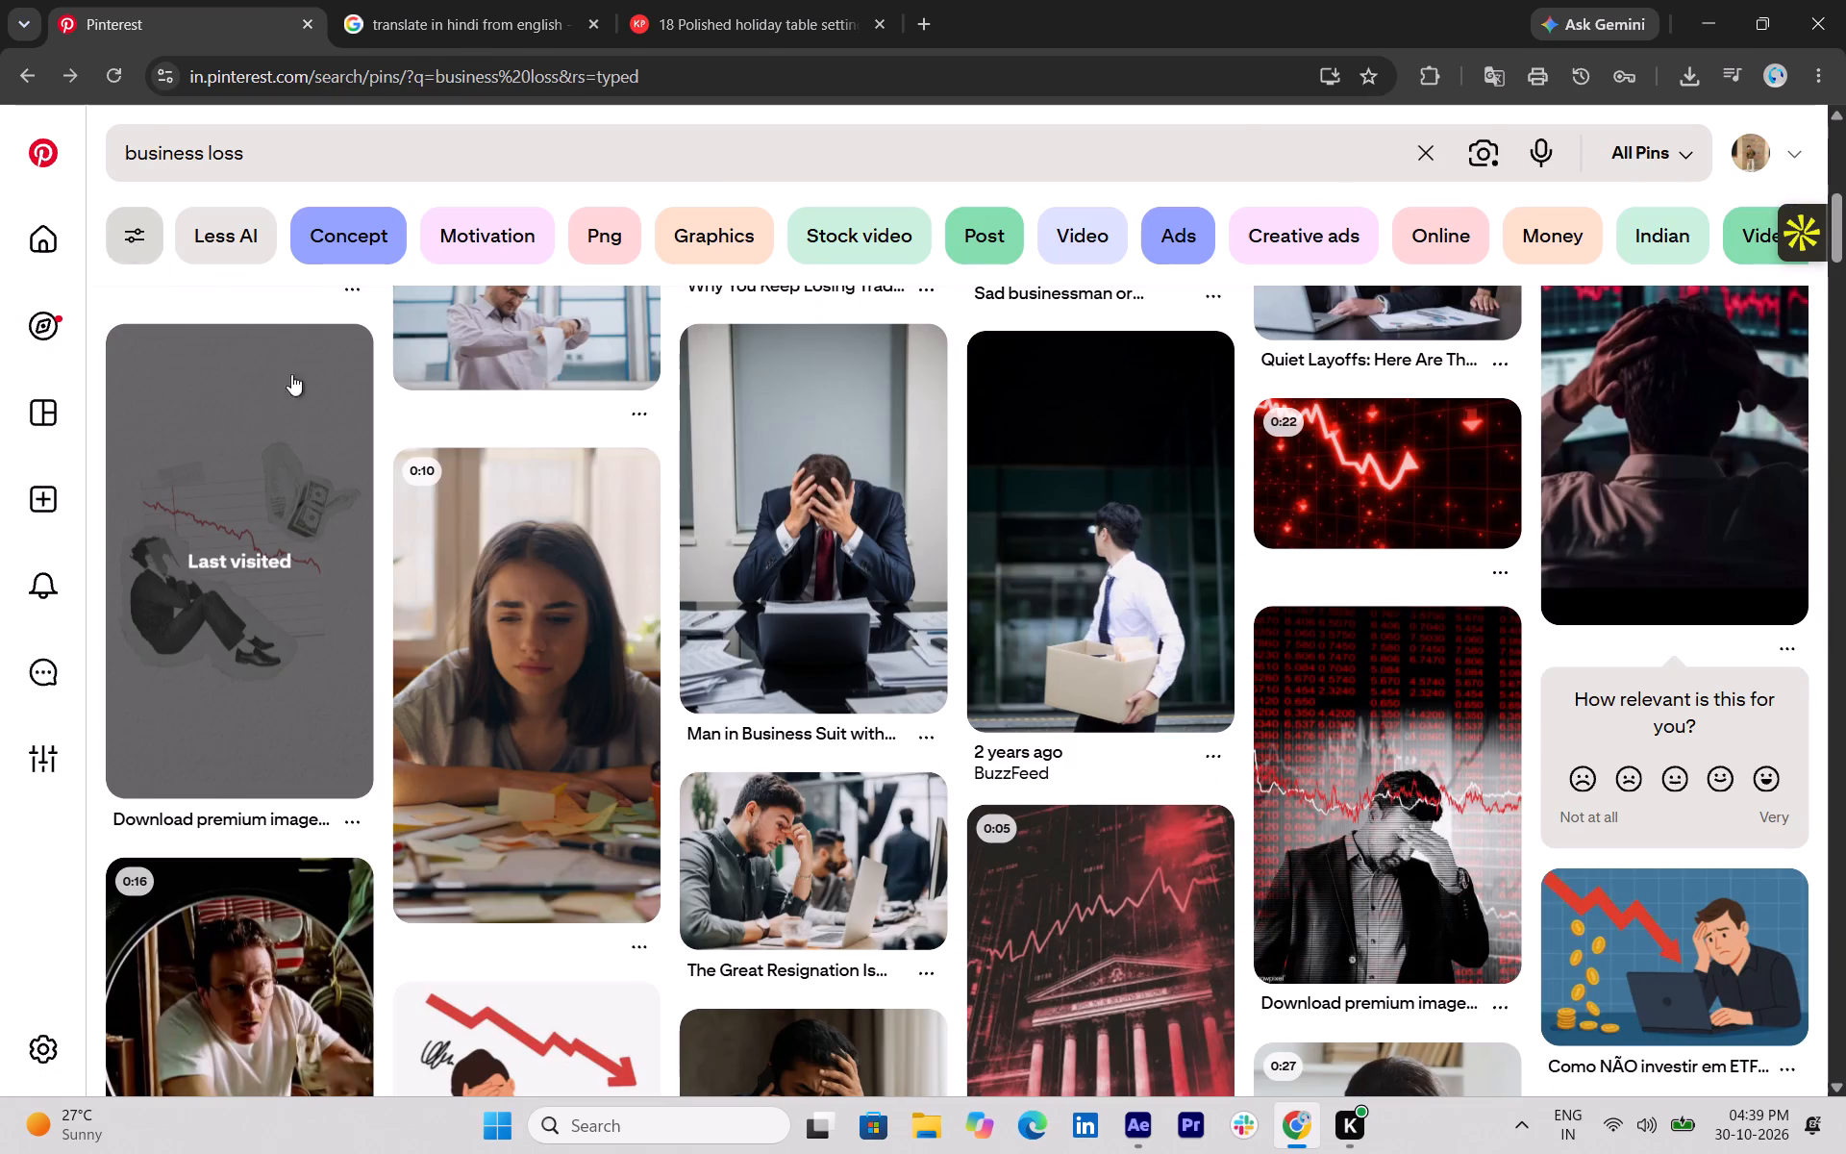
pyautogui.scroll(8, 565, 665)
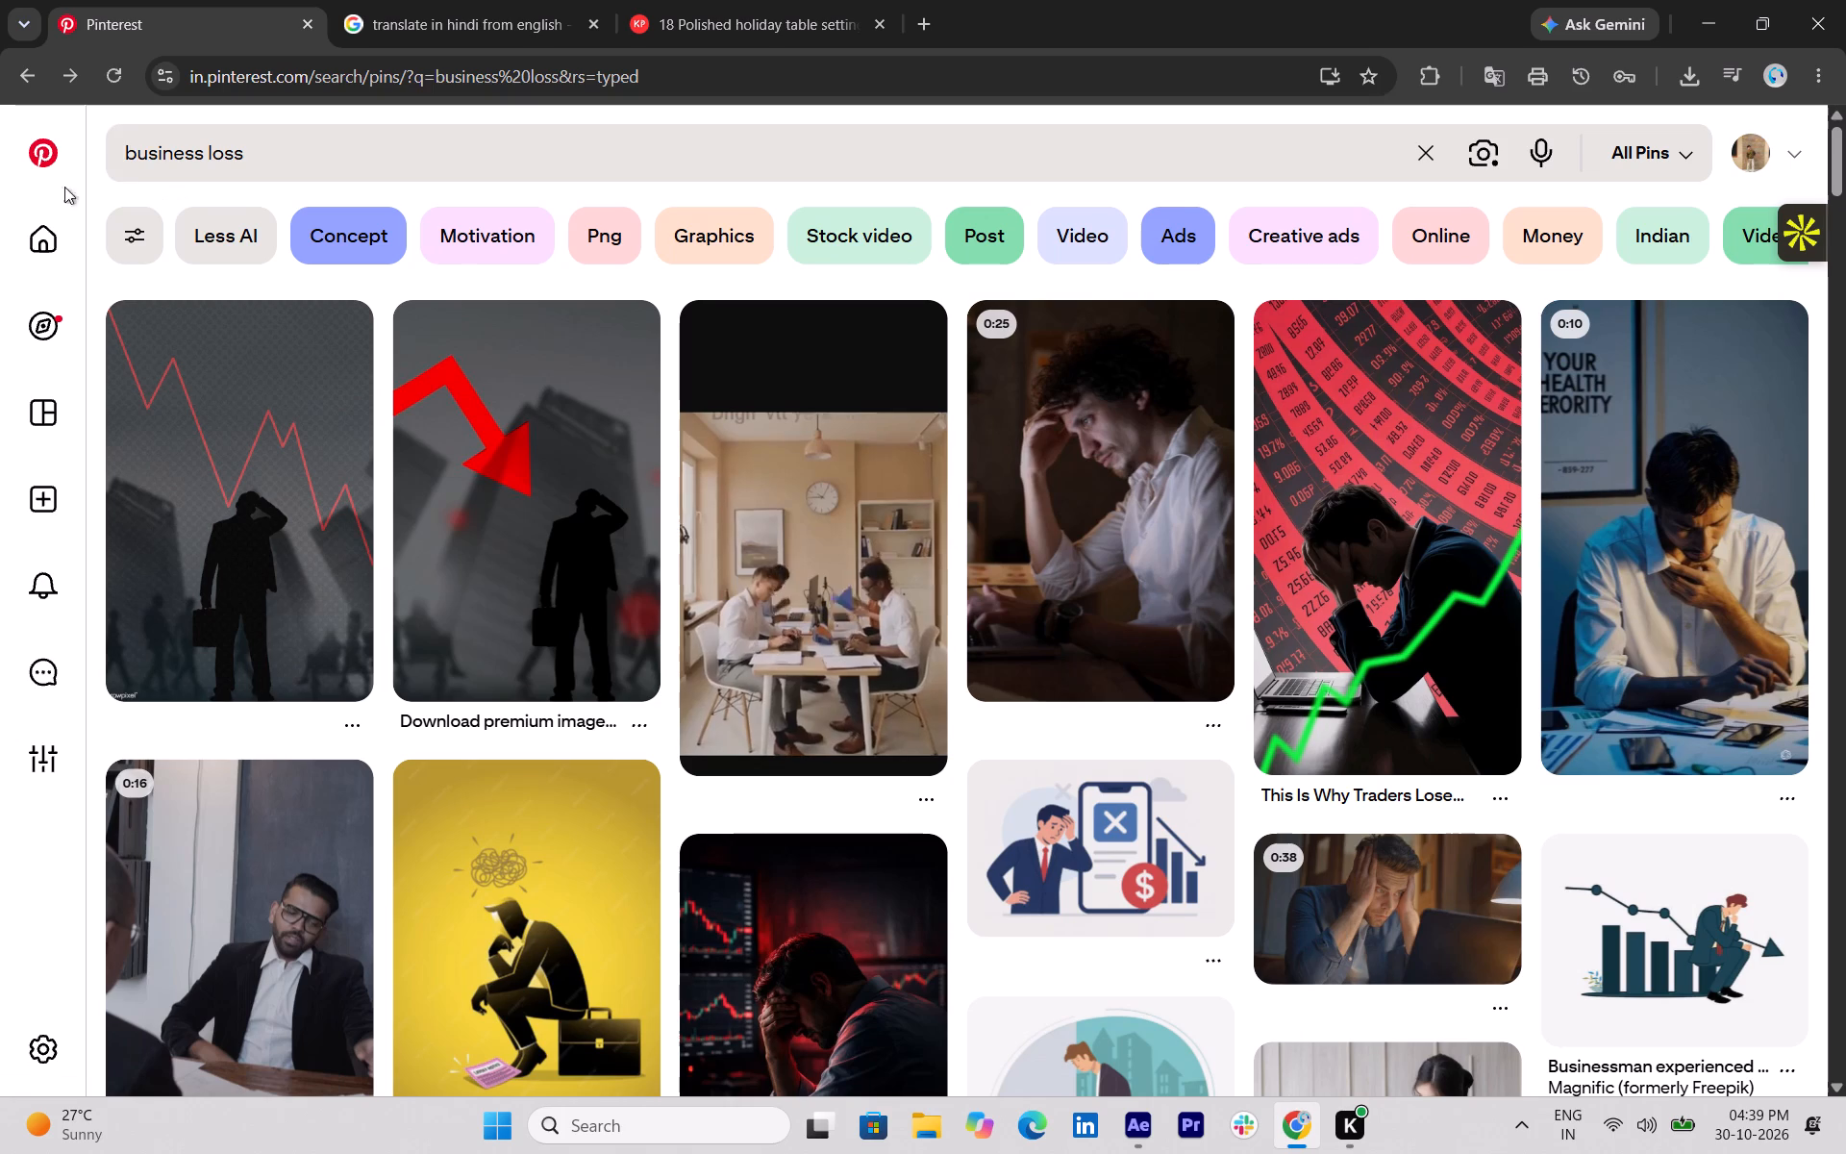
# Go back through the browsing history to the "business long term" search results.
pyautogui.click(1, 75)
pyautogui.click(9, 80)
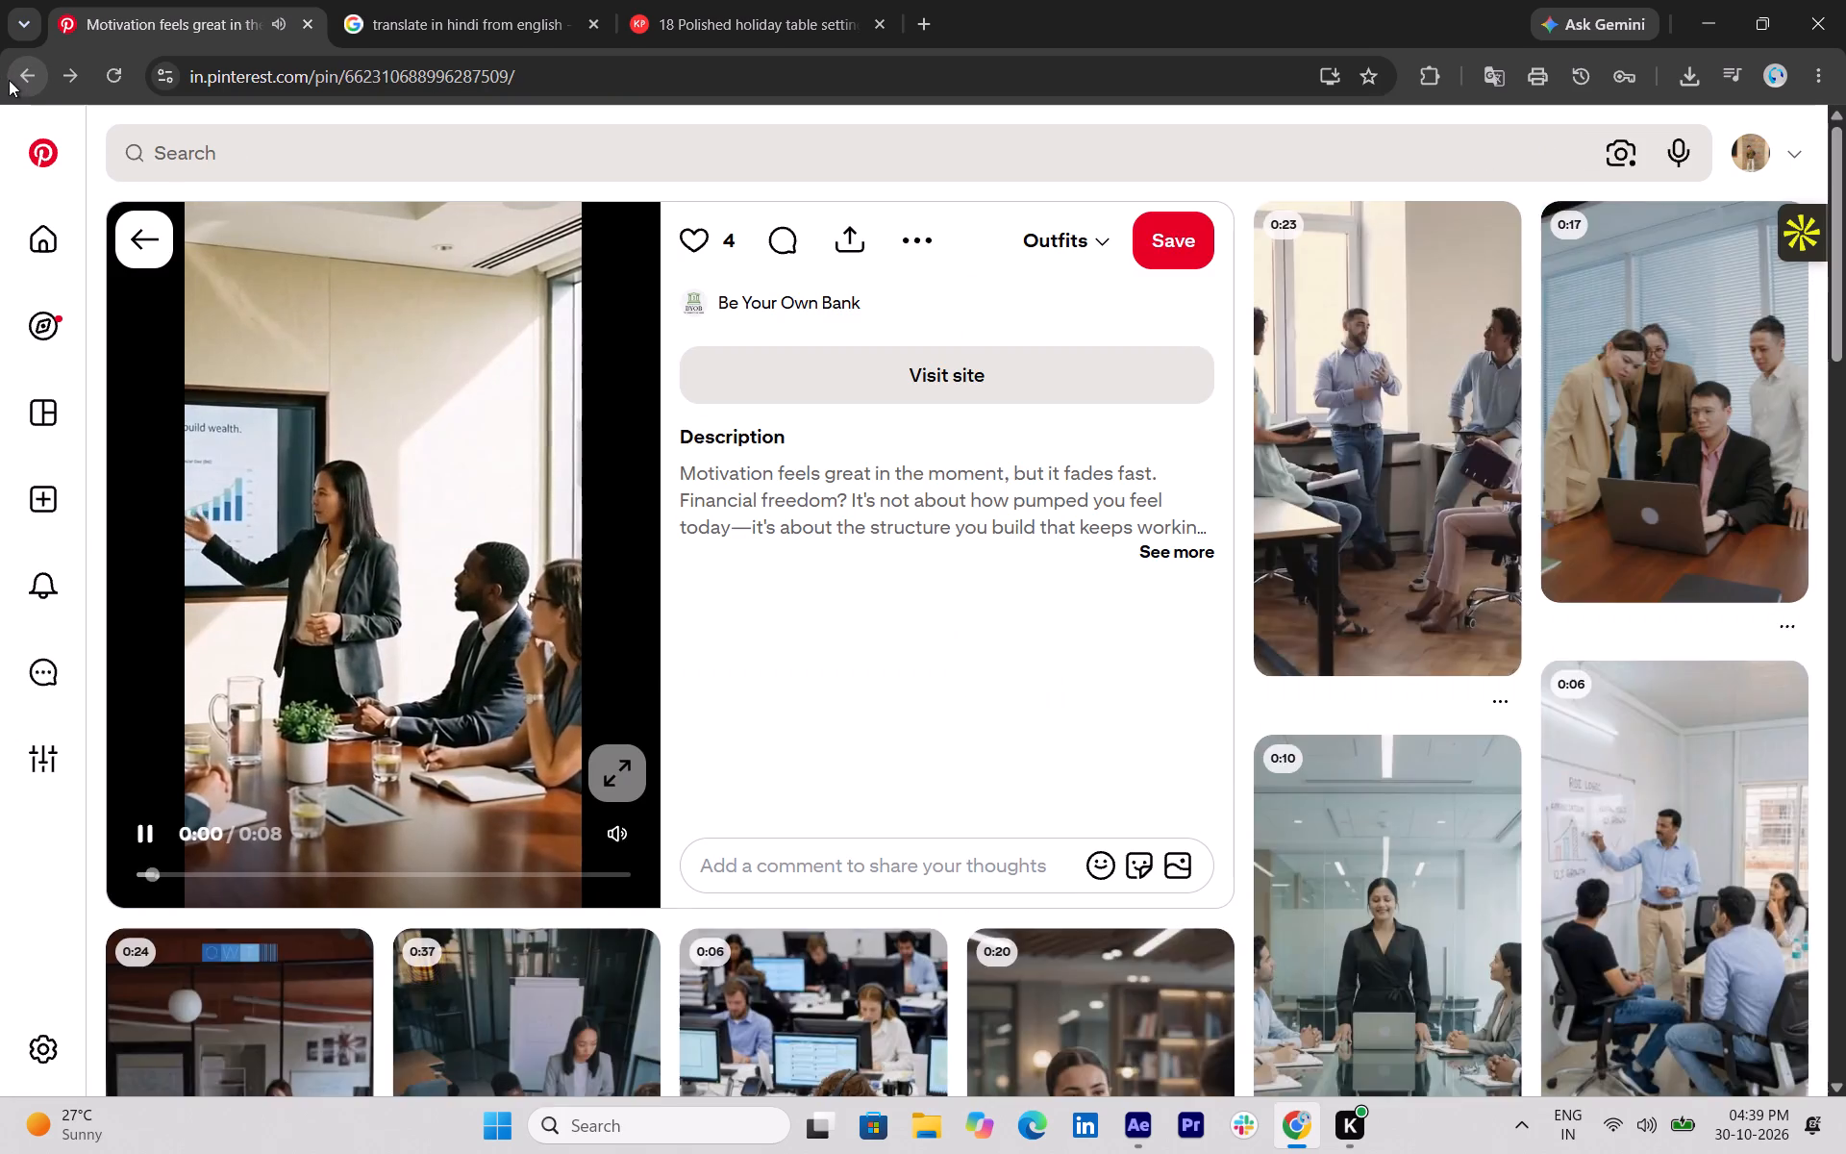
pyautogui.click(9, 80)
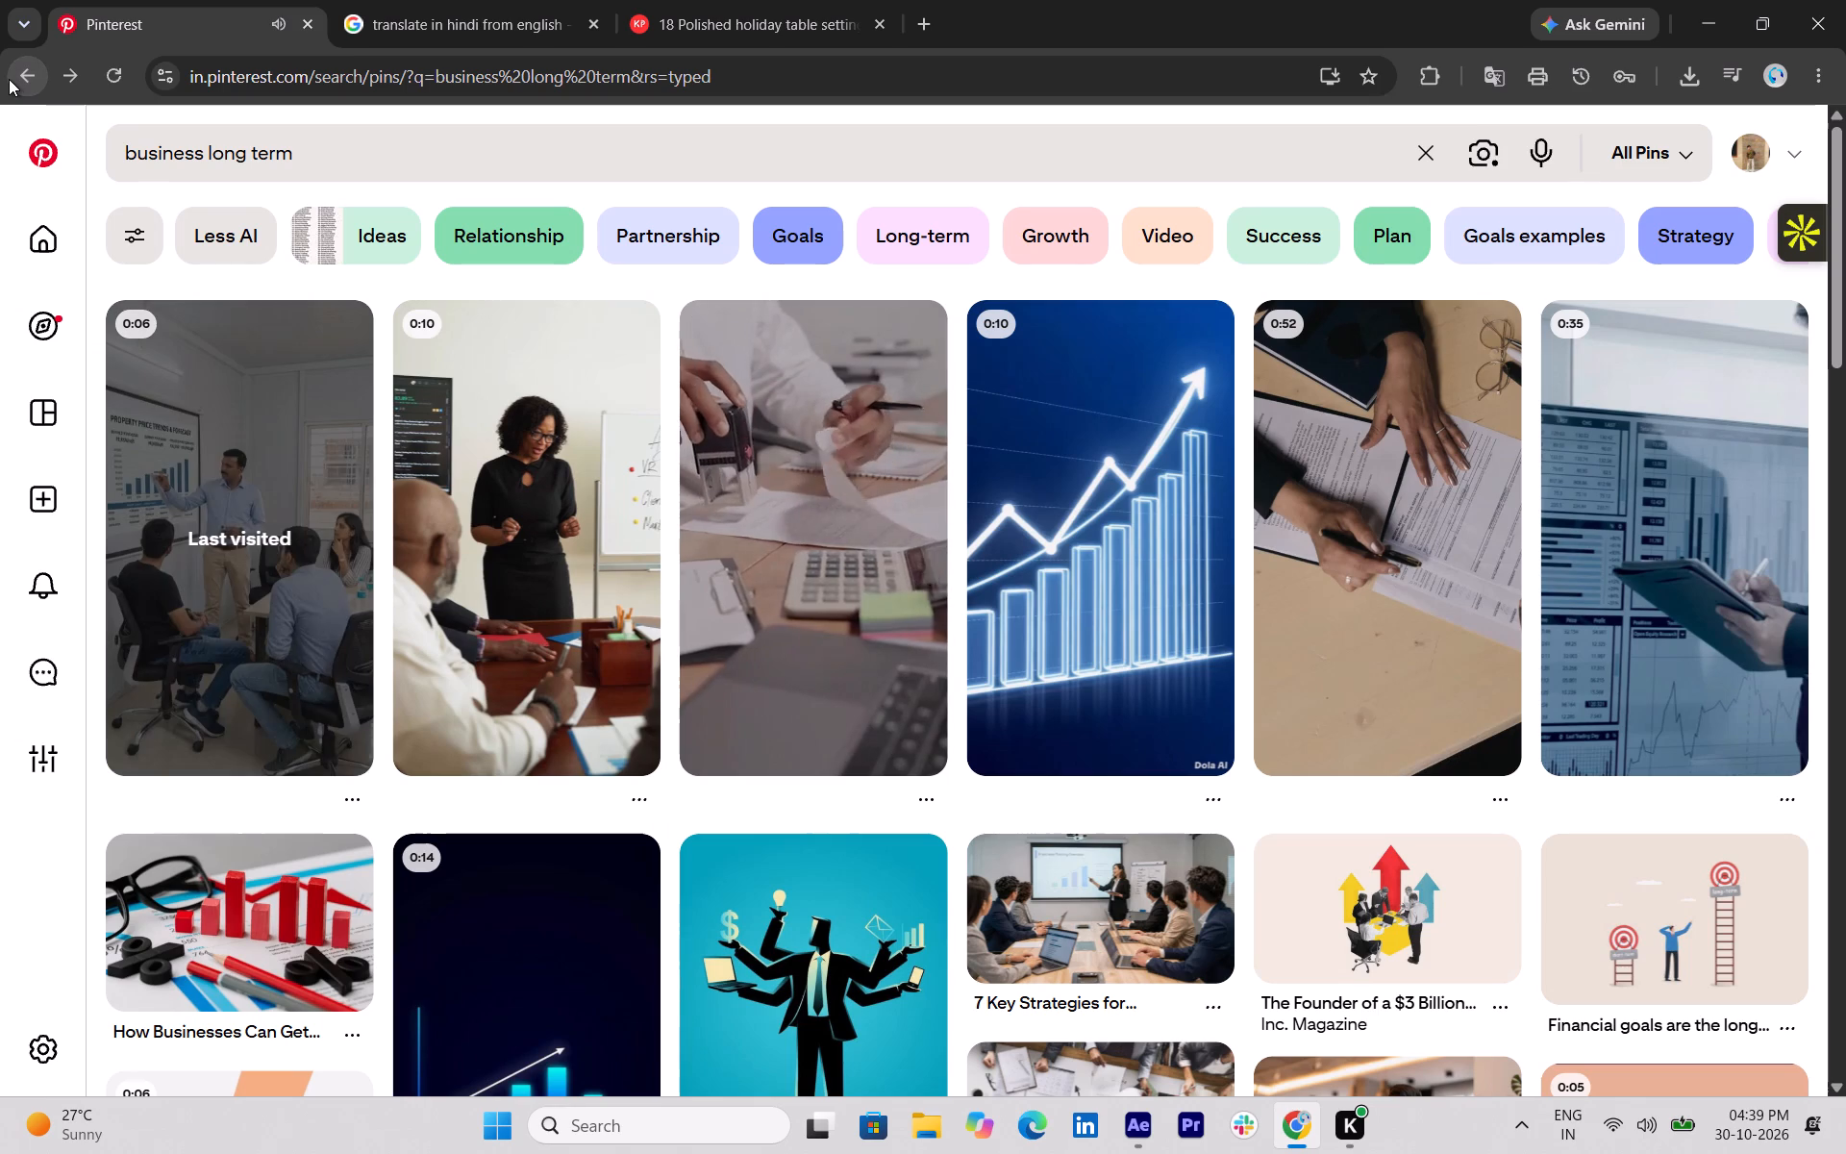
# Switch to After Effects and play the composition's narration from 0:01:20:09 to hear which visual it needs.
pyautogui.click(1135, 1118)
pyautogui.press('space')
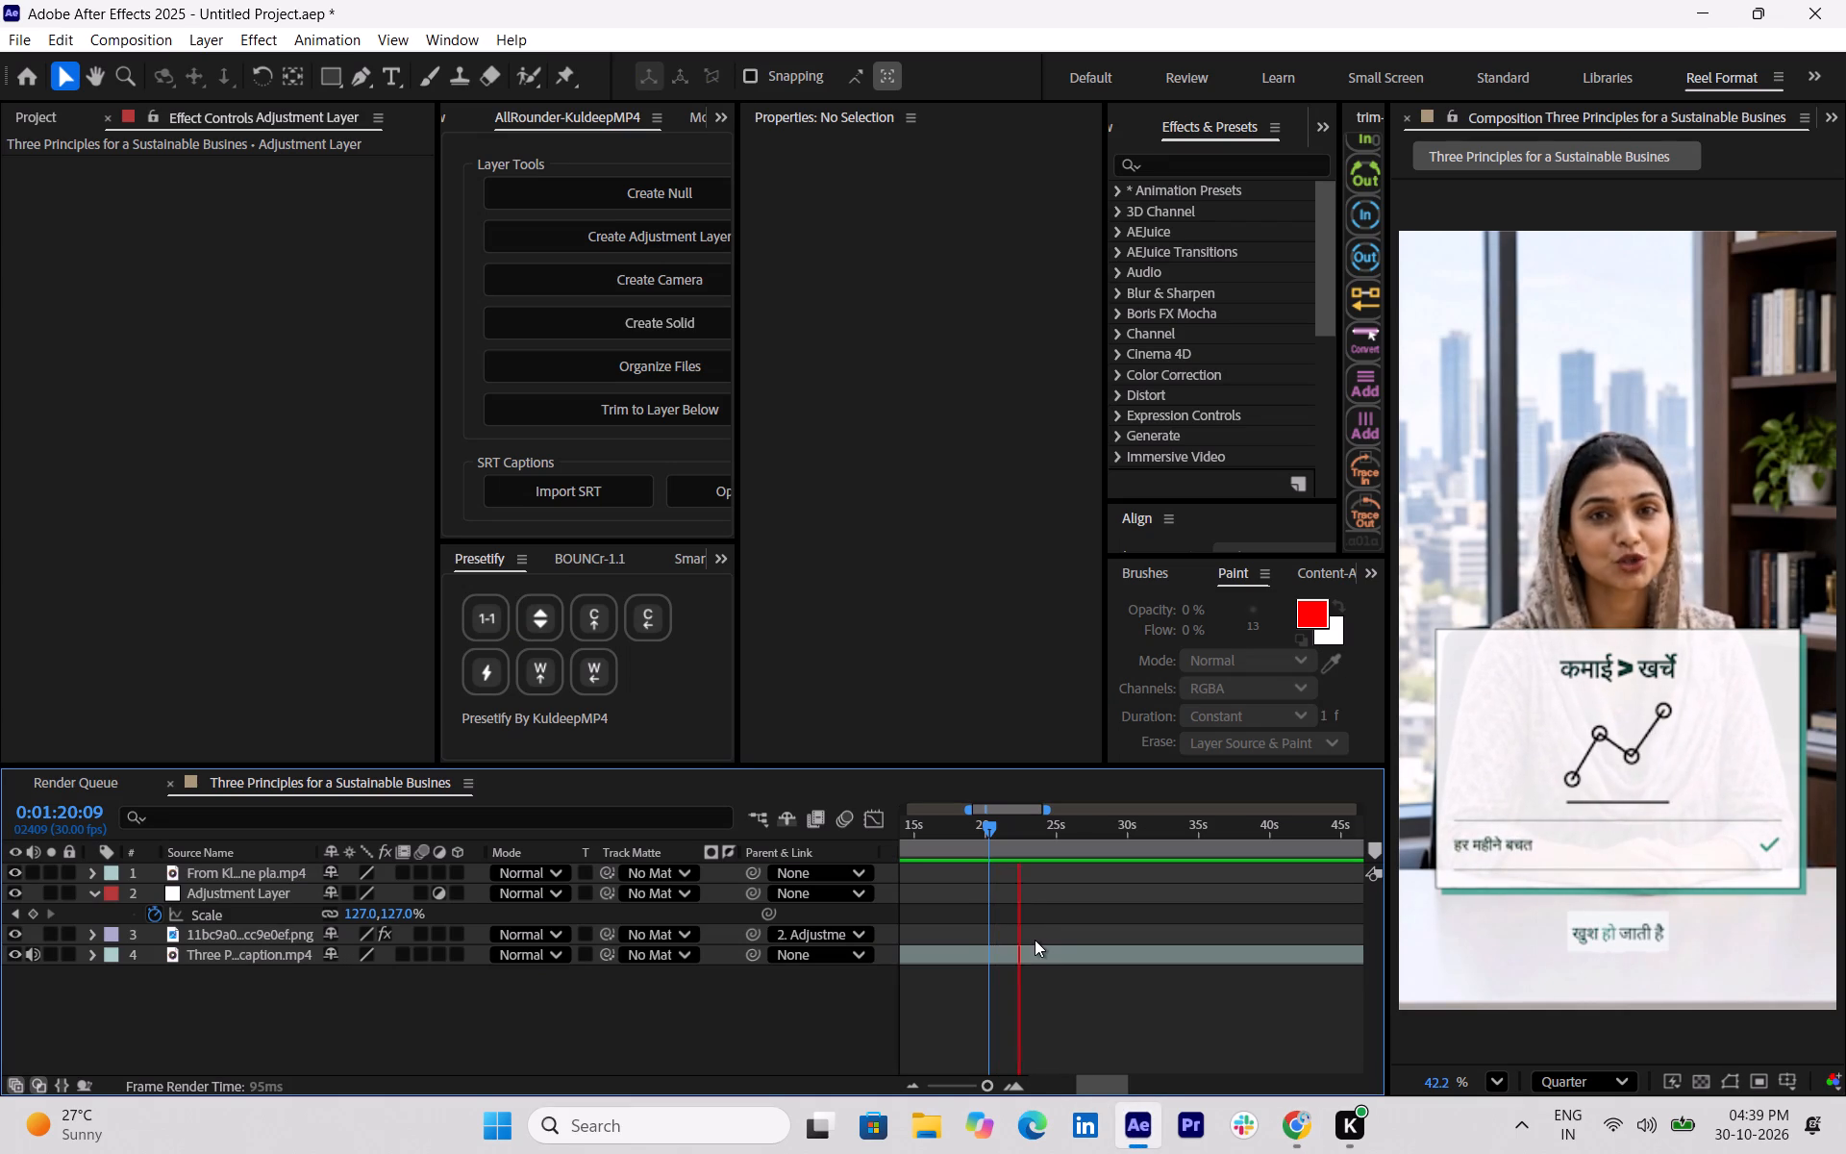
pyautogui.press('space')
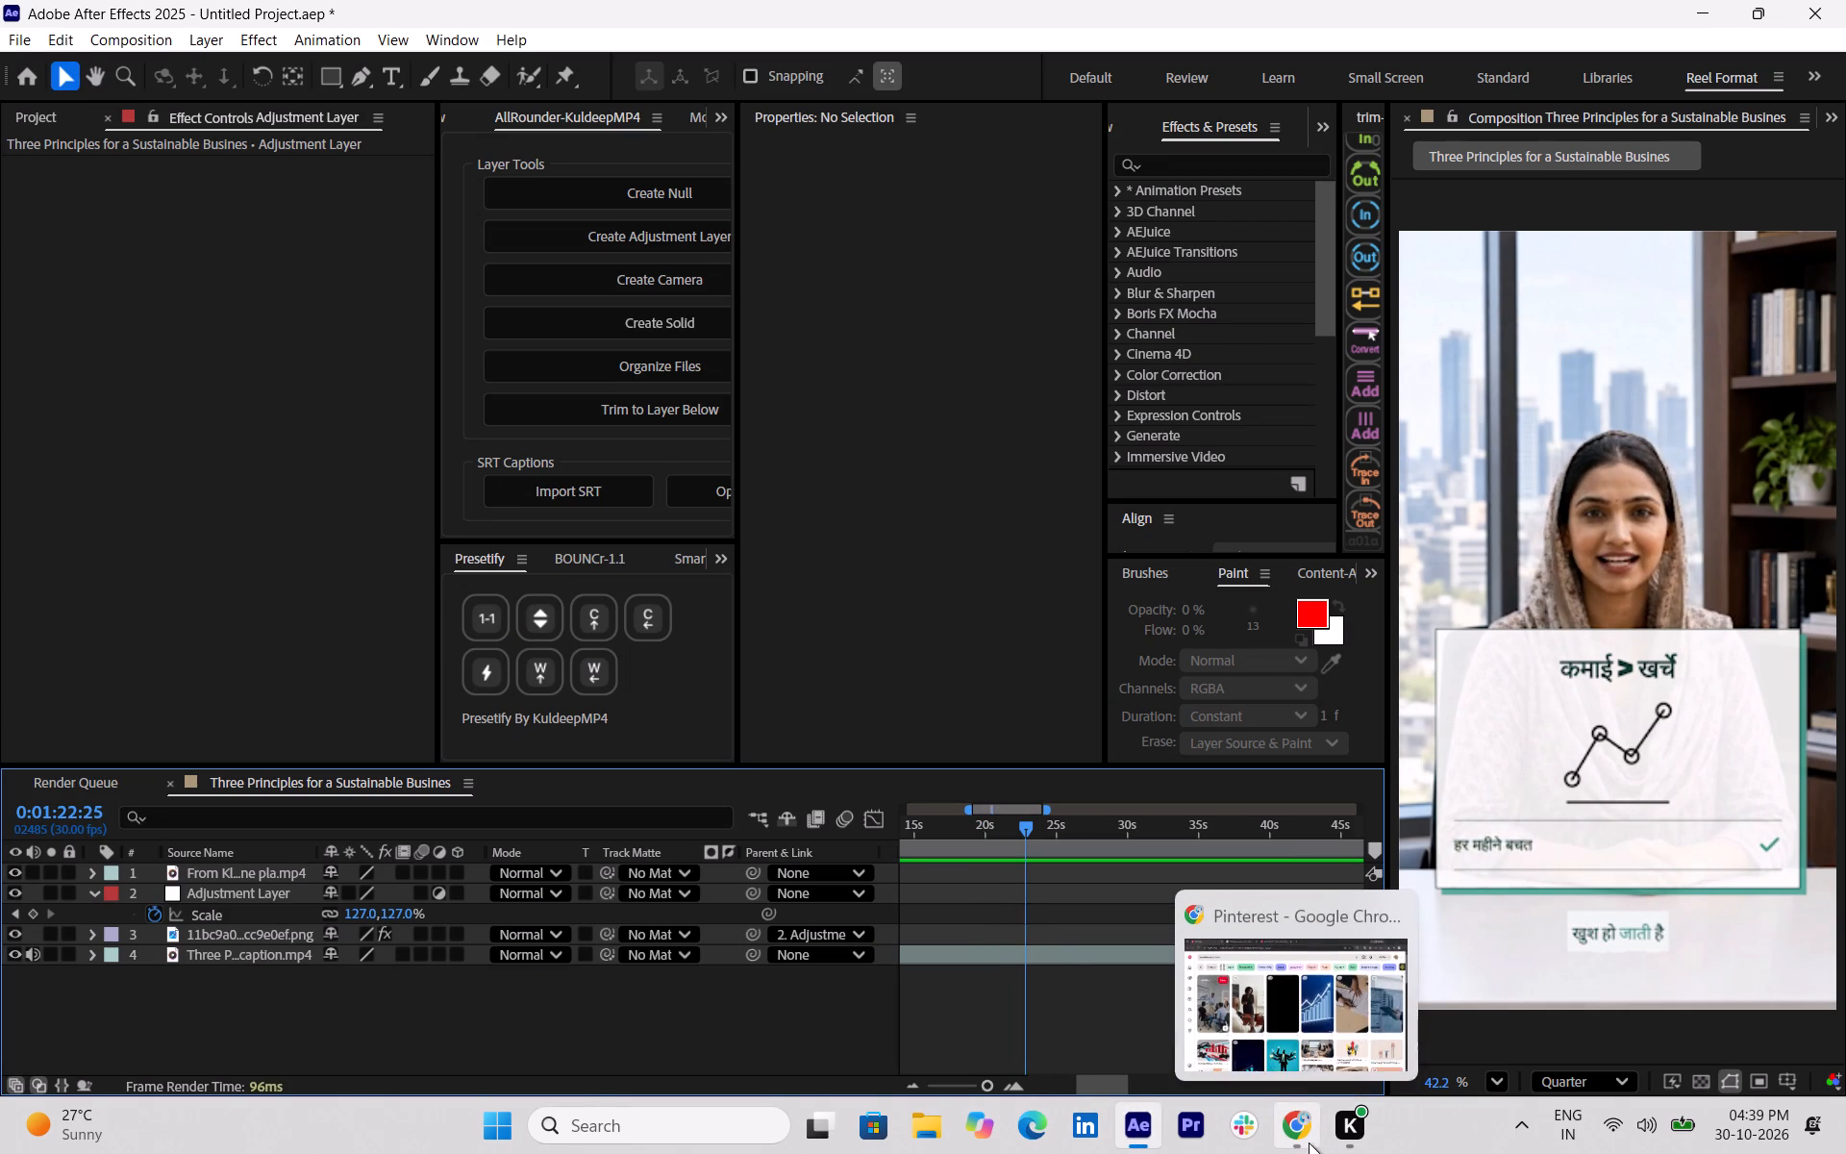
# Switch back to Pinterest in Chrome and replace the search with "happy women".
pyautogui.click(1308, 1142)
pyautogui.click(482, 138)
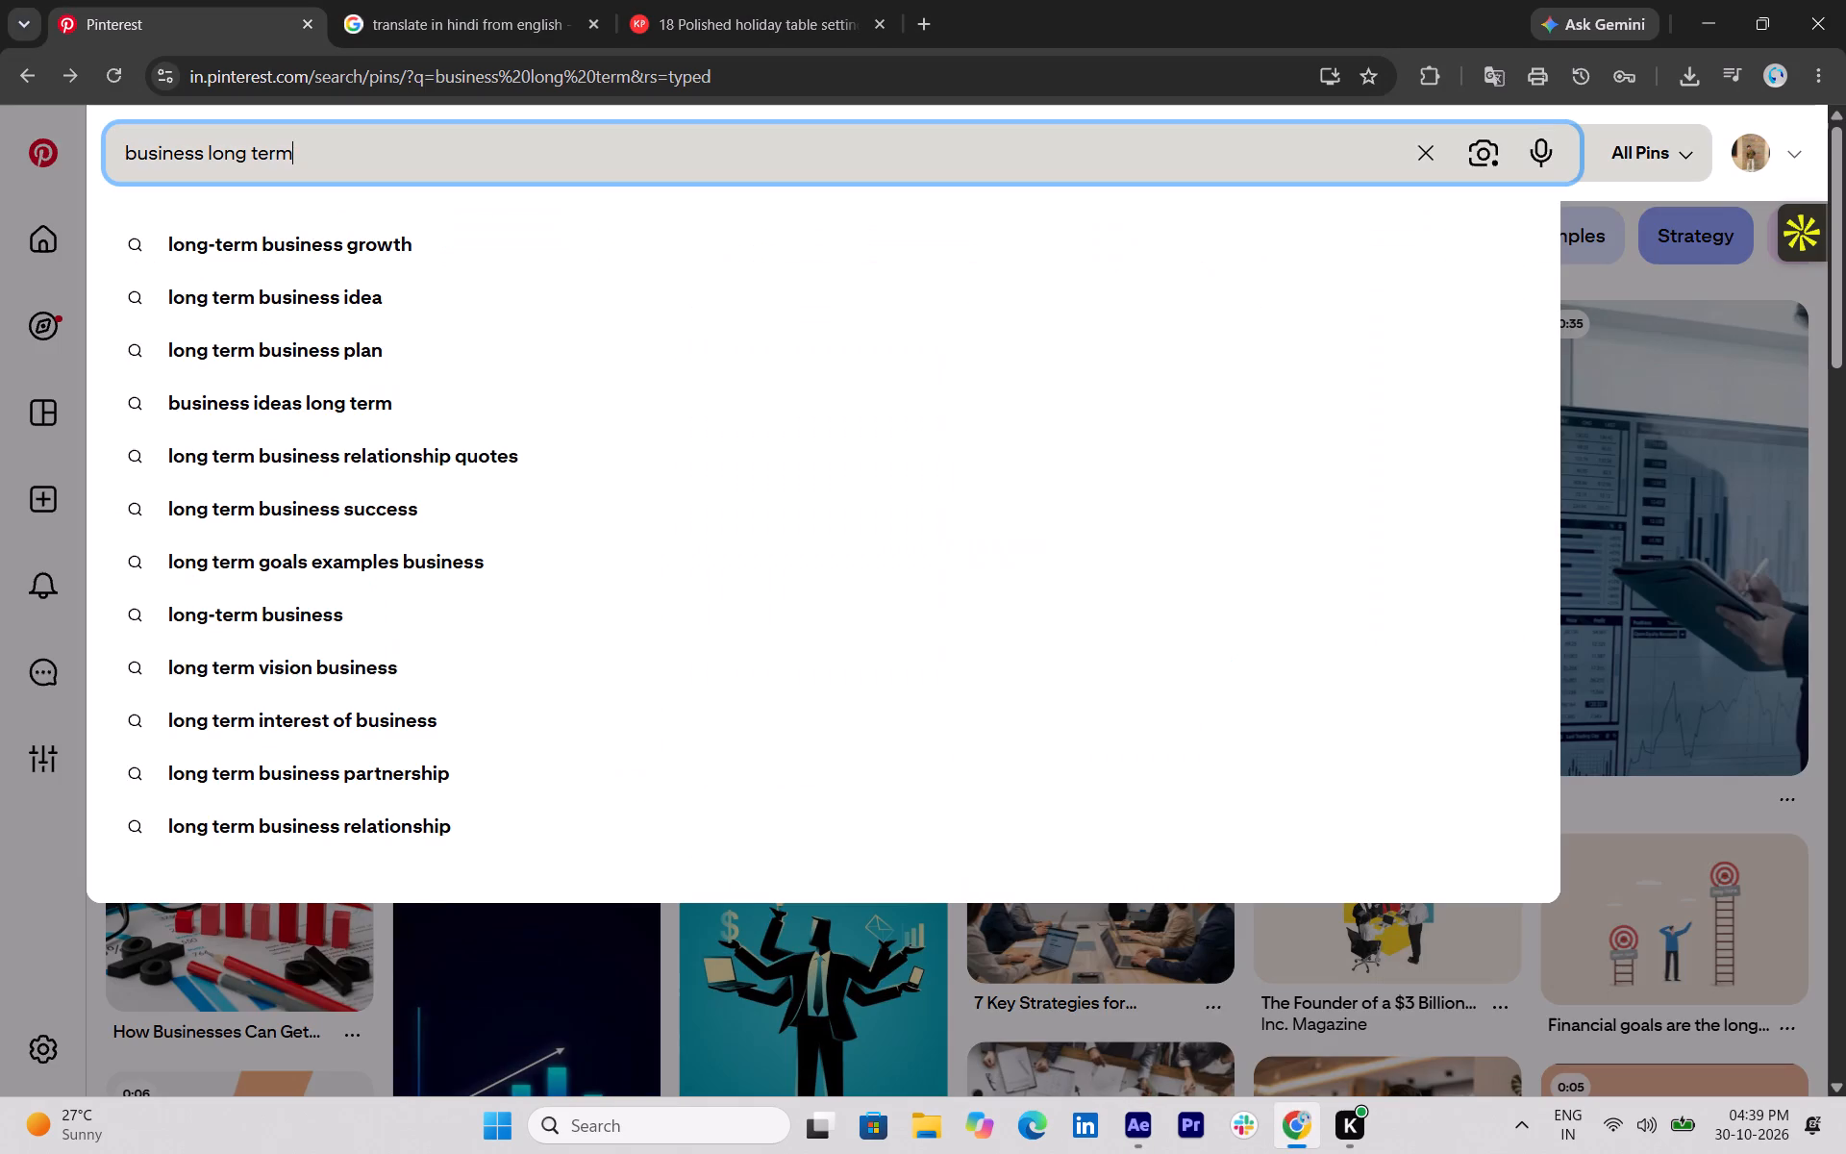
pyautogui.press('BackSpace')
pyautogui.press('BackSpace')
pyautogui.press('BackSpace')
pyautogui.press('BackSpace')
pyautogui.press('BackSpace')
pyautogui.press('BackSpace')
pyautogui.press('BackSpace')
pyautogui.press('BackSpace')
pyautogui.press('BackSpace')
pyautogui.press('BackSpace')
pyautogui.press('BackSpace')
pyautogui.press('BackSpace')
pyautogui.press('BackSpace')
pyautogui.press('BackSpace')
pyautogui.press('BackSpace')
pyautogui.press('BackSpace')
pyautogui.press('BackSpace')
pyautogui.press('BackSpace')
pyautogui.press('BackSpace')
pyautogui.press('BackSpace')
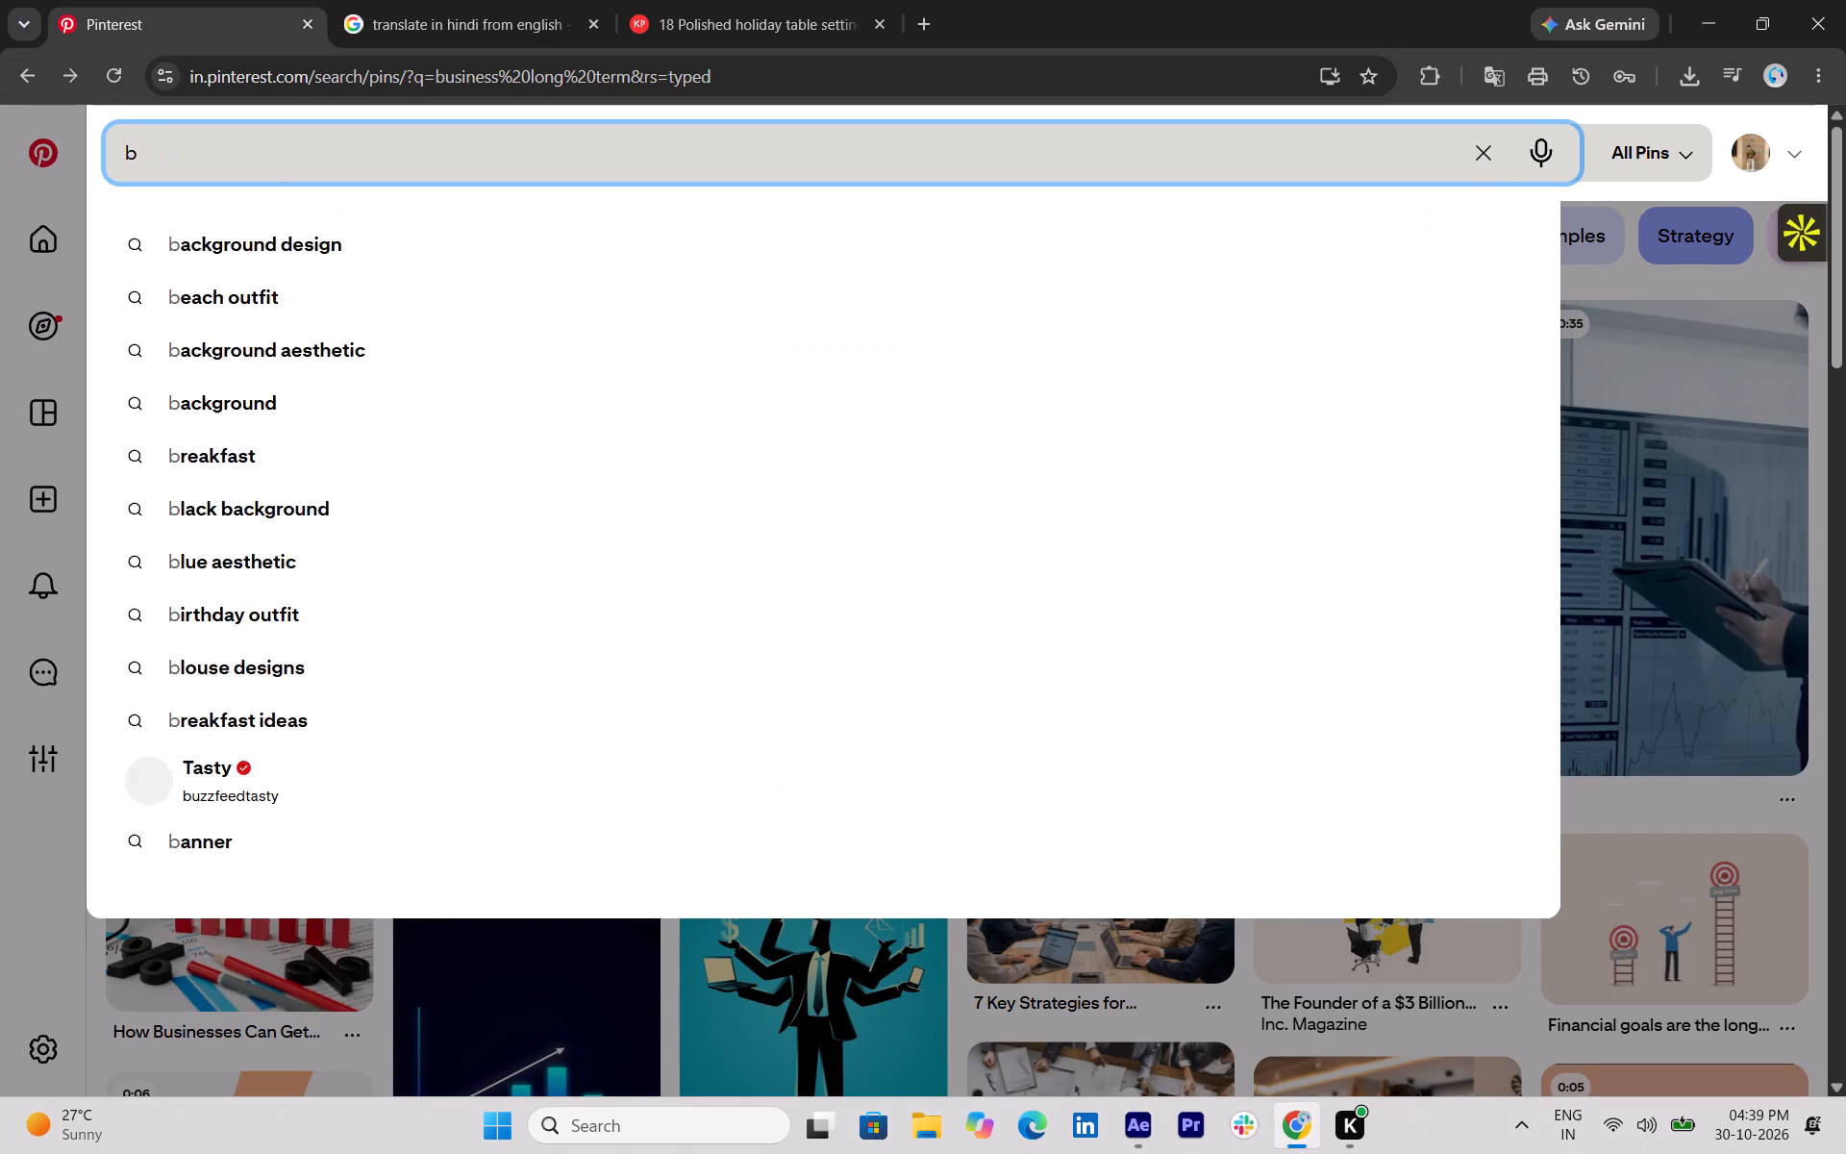
pyautogui.write('happy women')
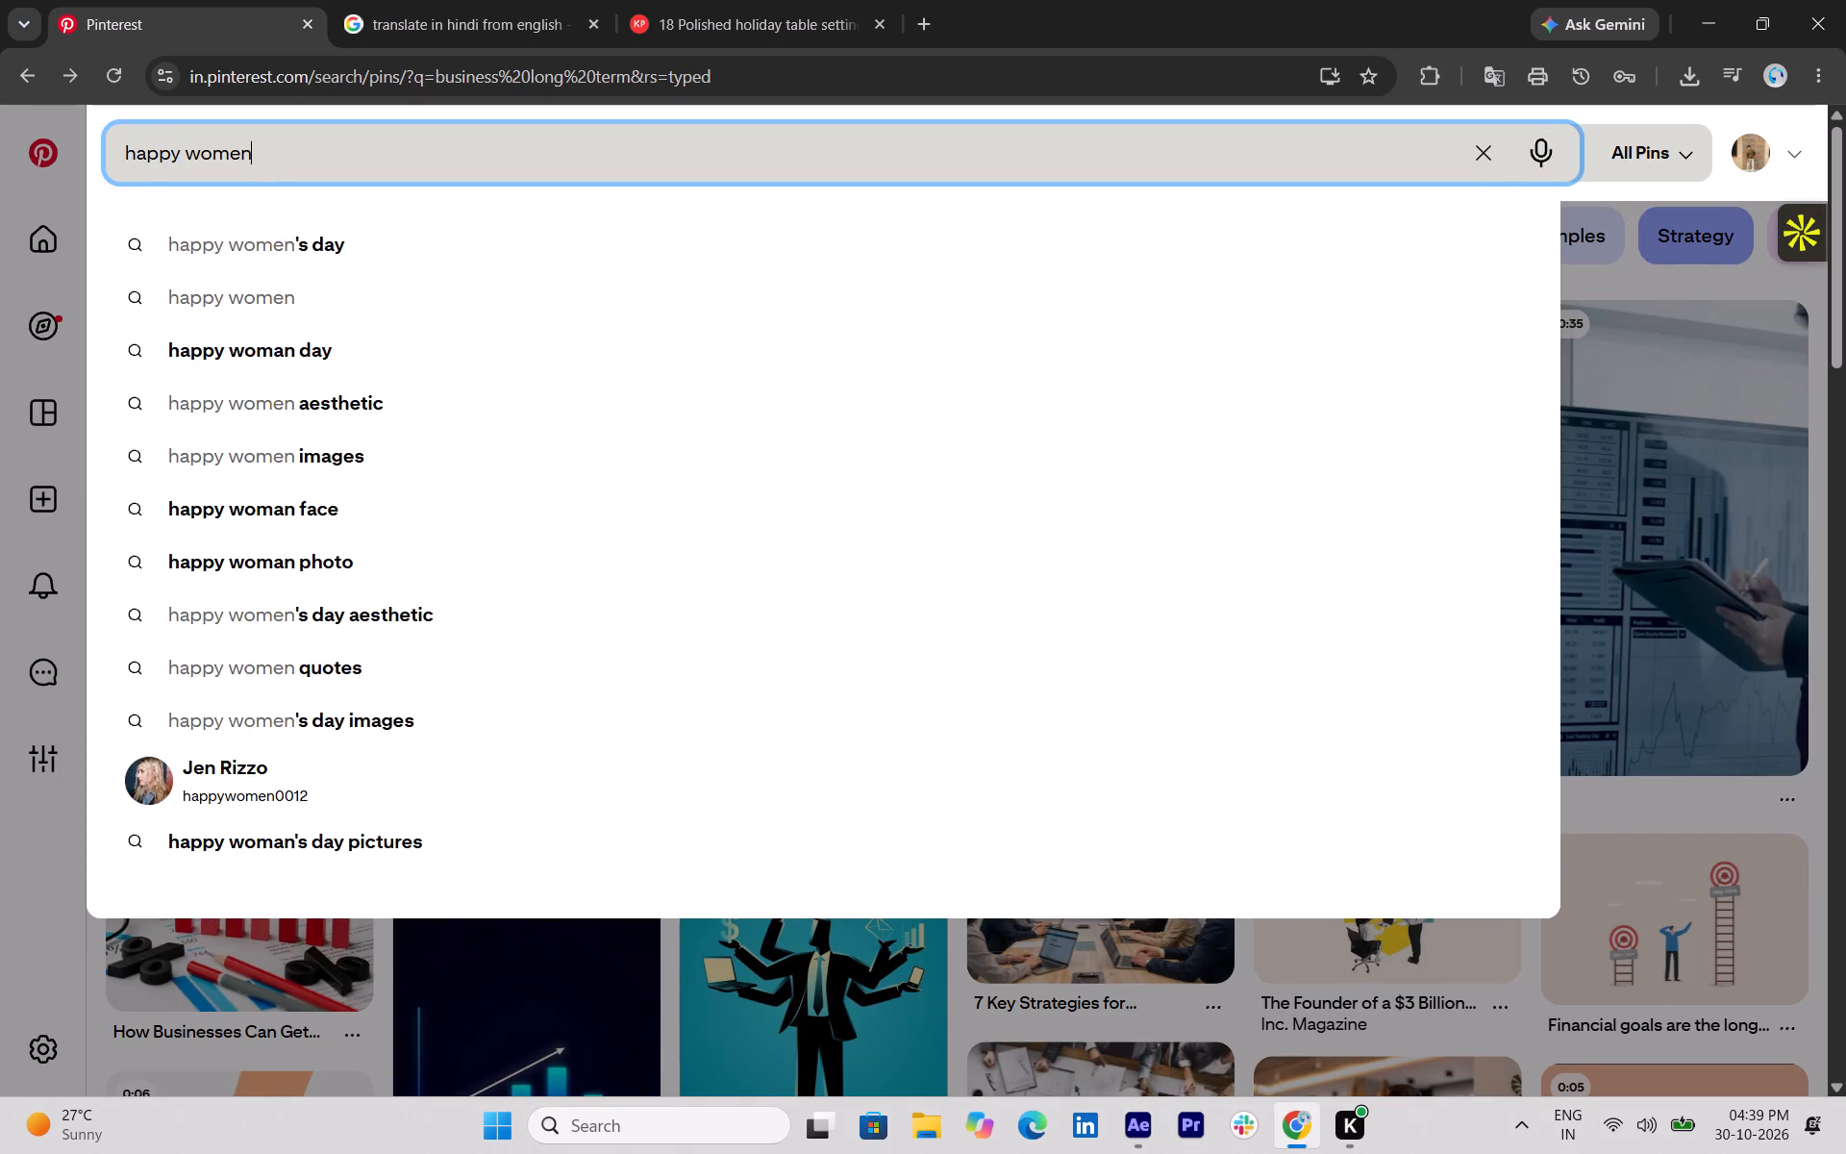
pyautogui.press('Return')
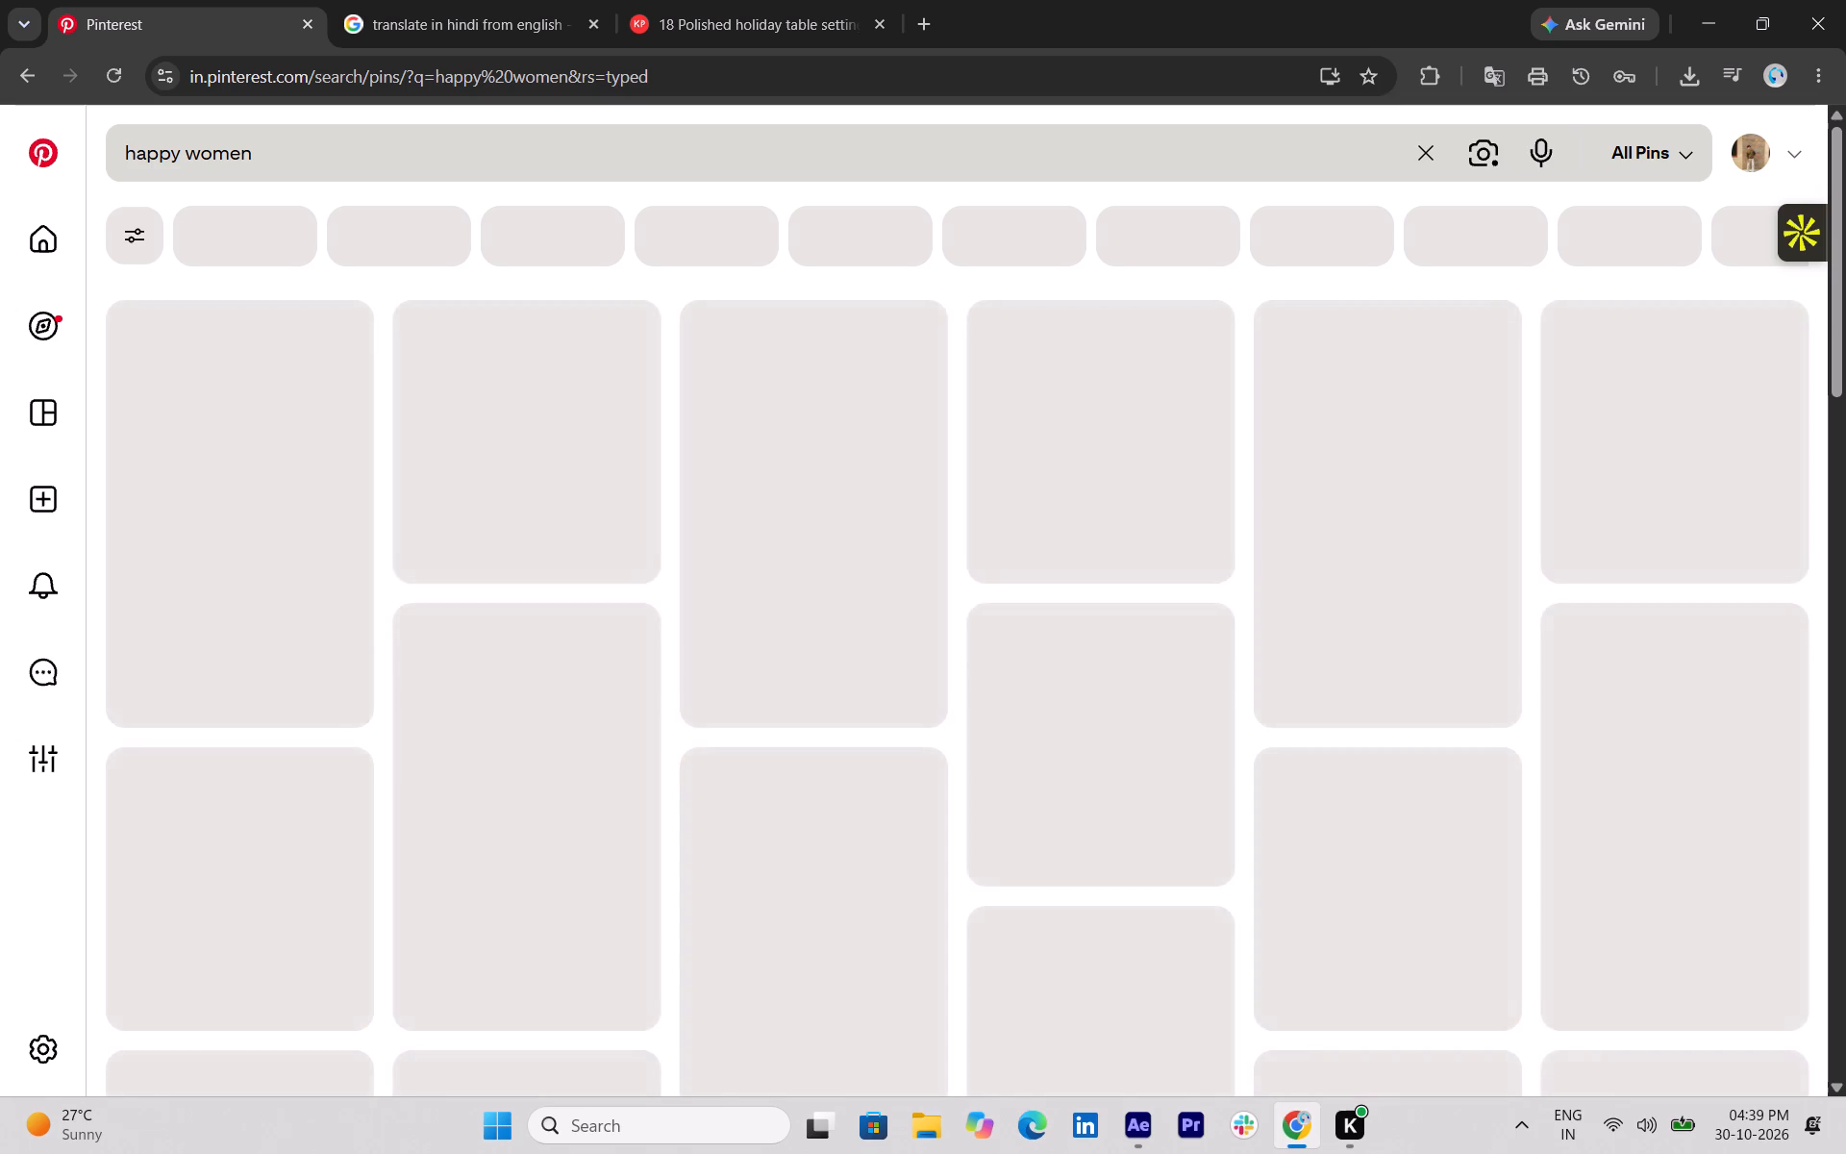
# Look through the "happy women" results for a portrait visual that suits the narration.
pyautogui.scroll(-2, 883, 786)
pyautogui.scroll(1, 487, 575)
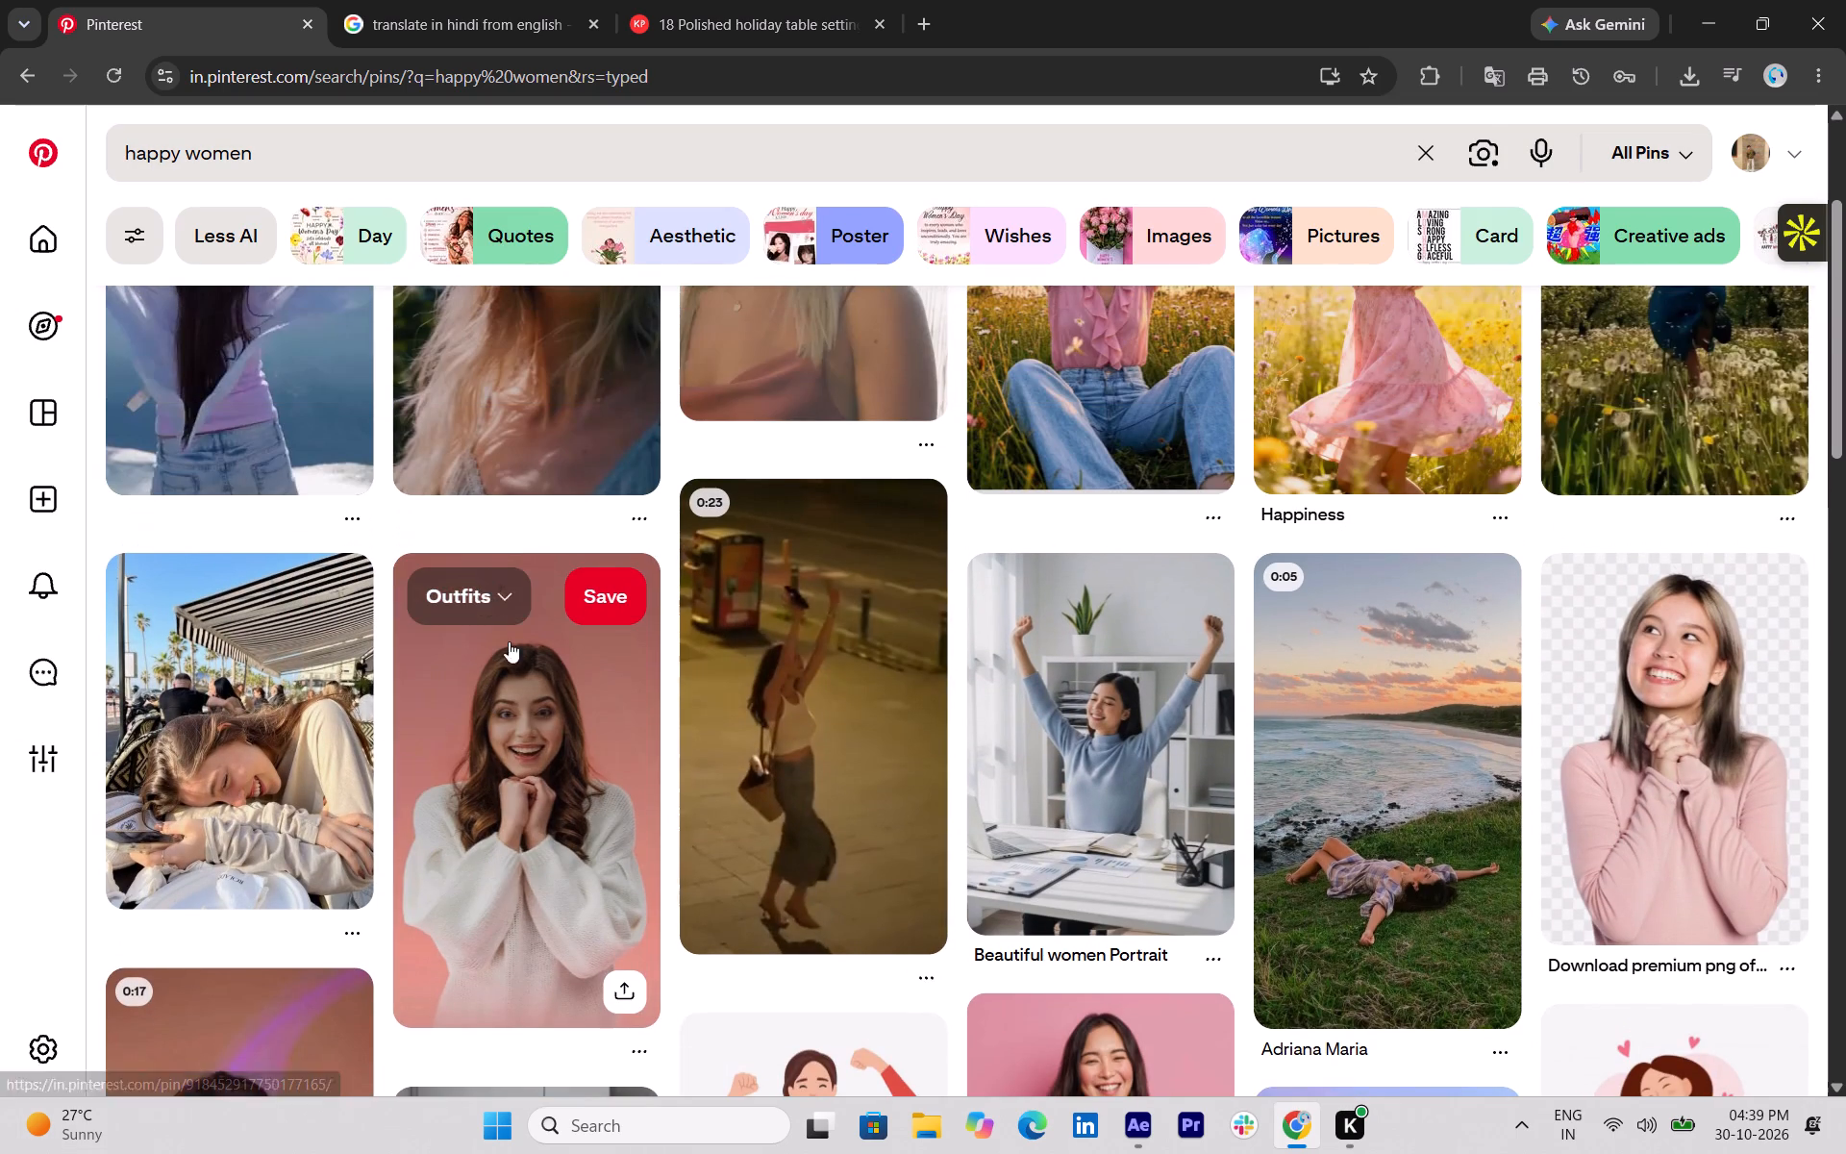
pyautogui.scroll(-3, 528, 753)
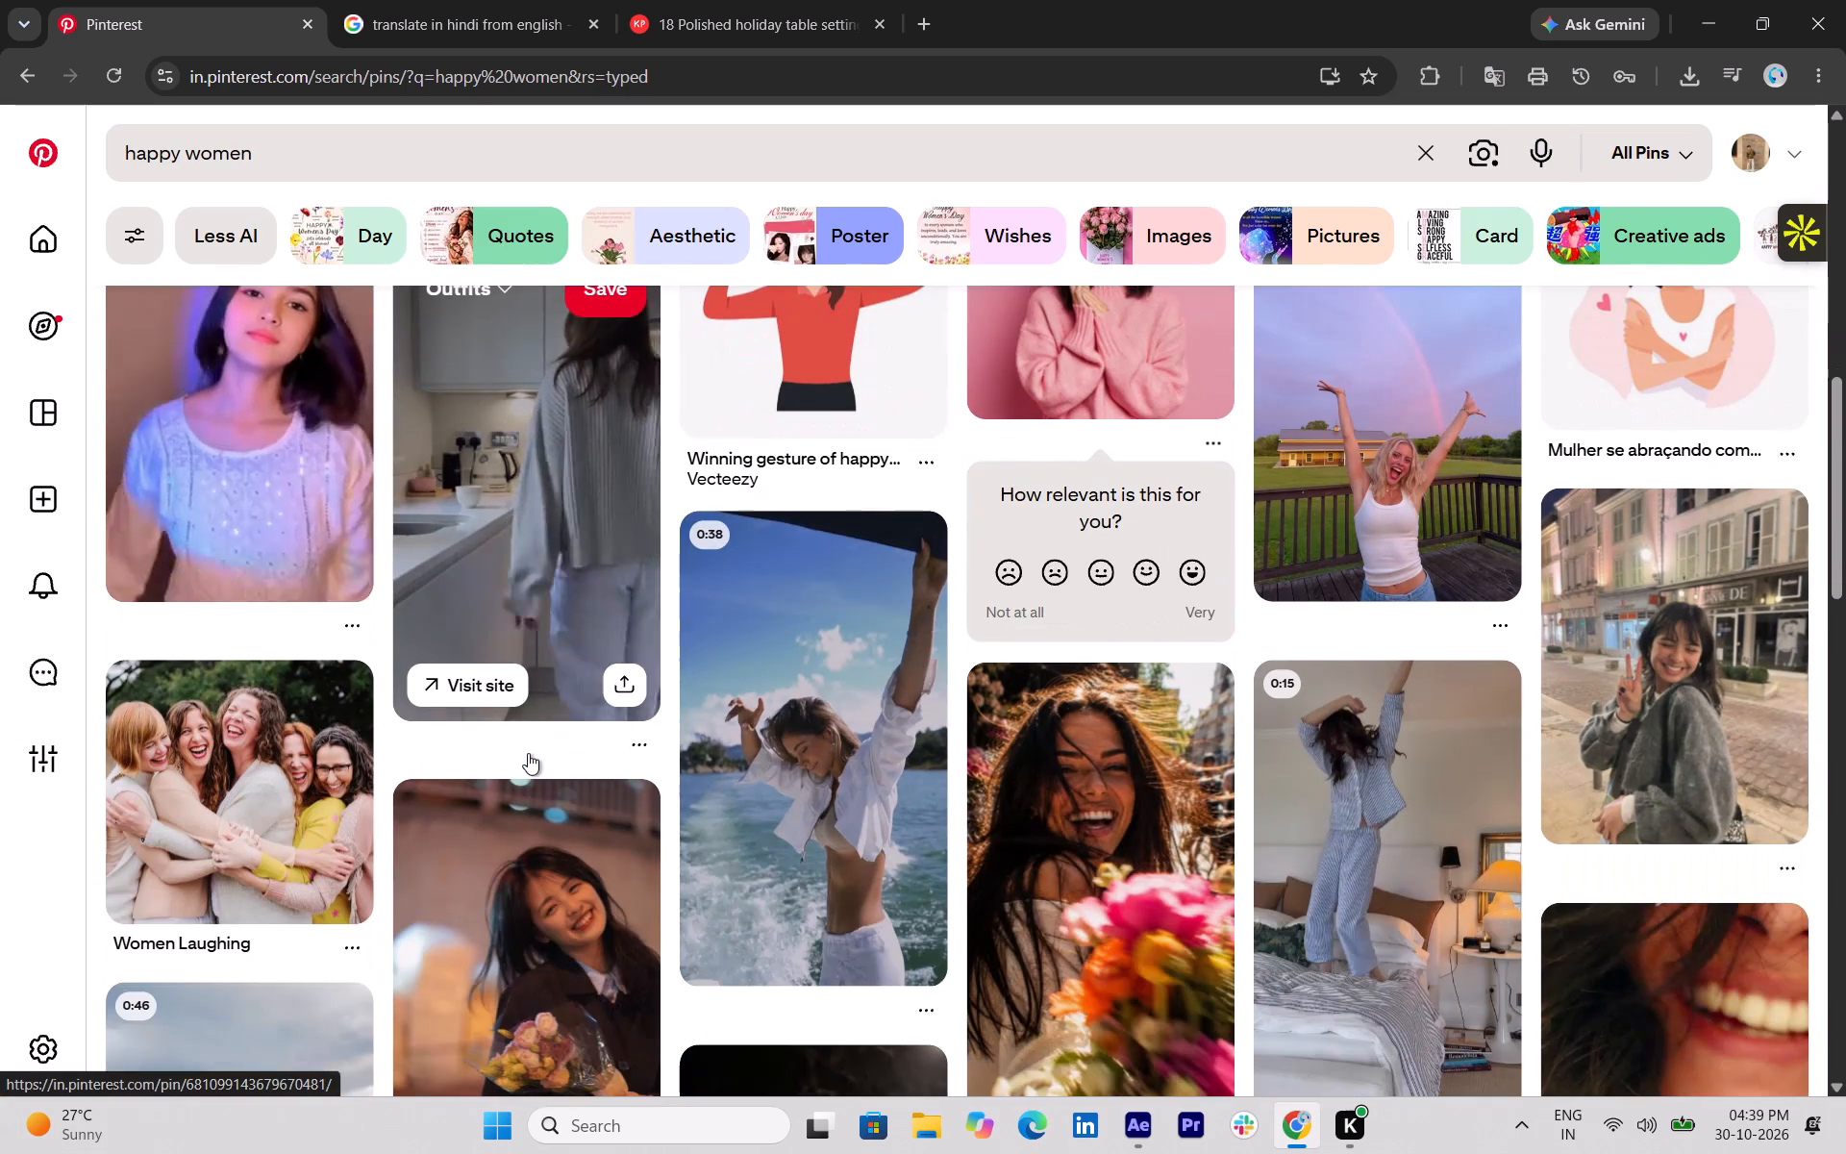
pyautogui.scroll(-2, 528, 753)
pyautogui.scroll(1, 511, 731)
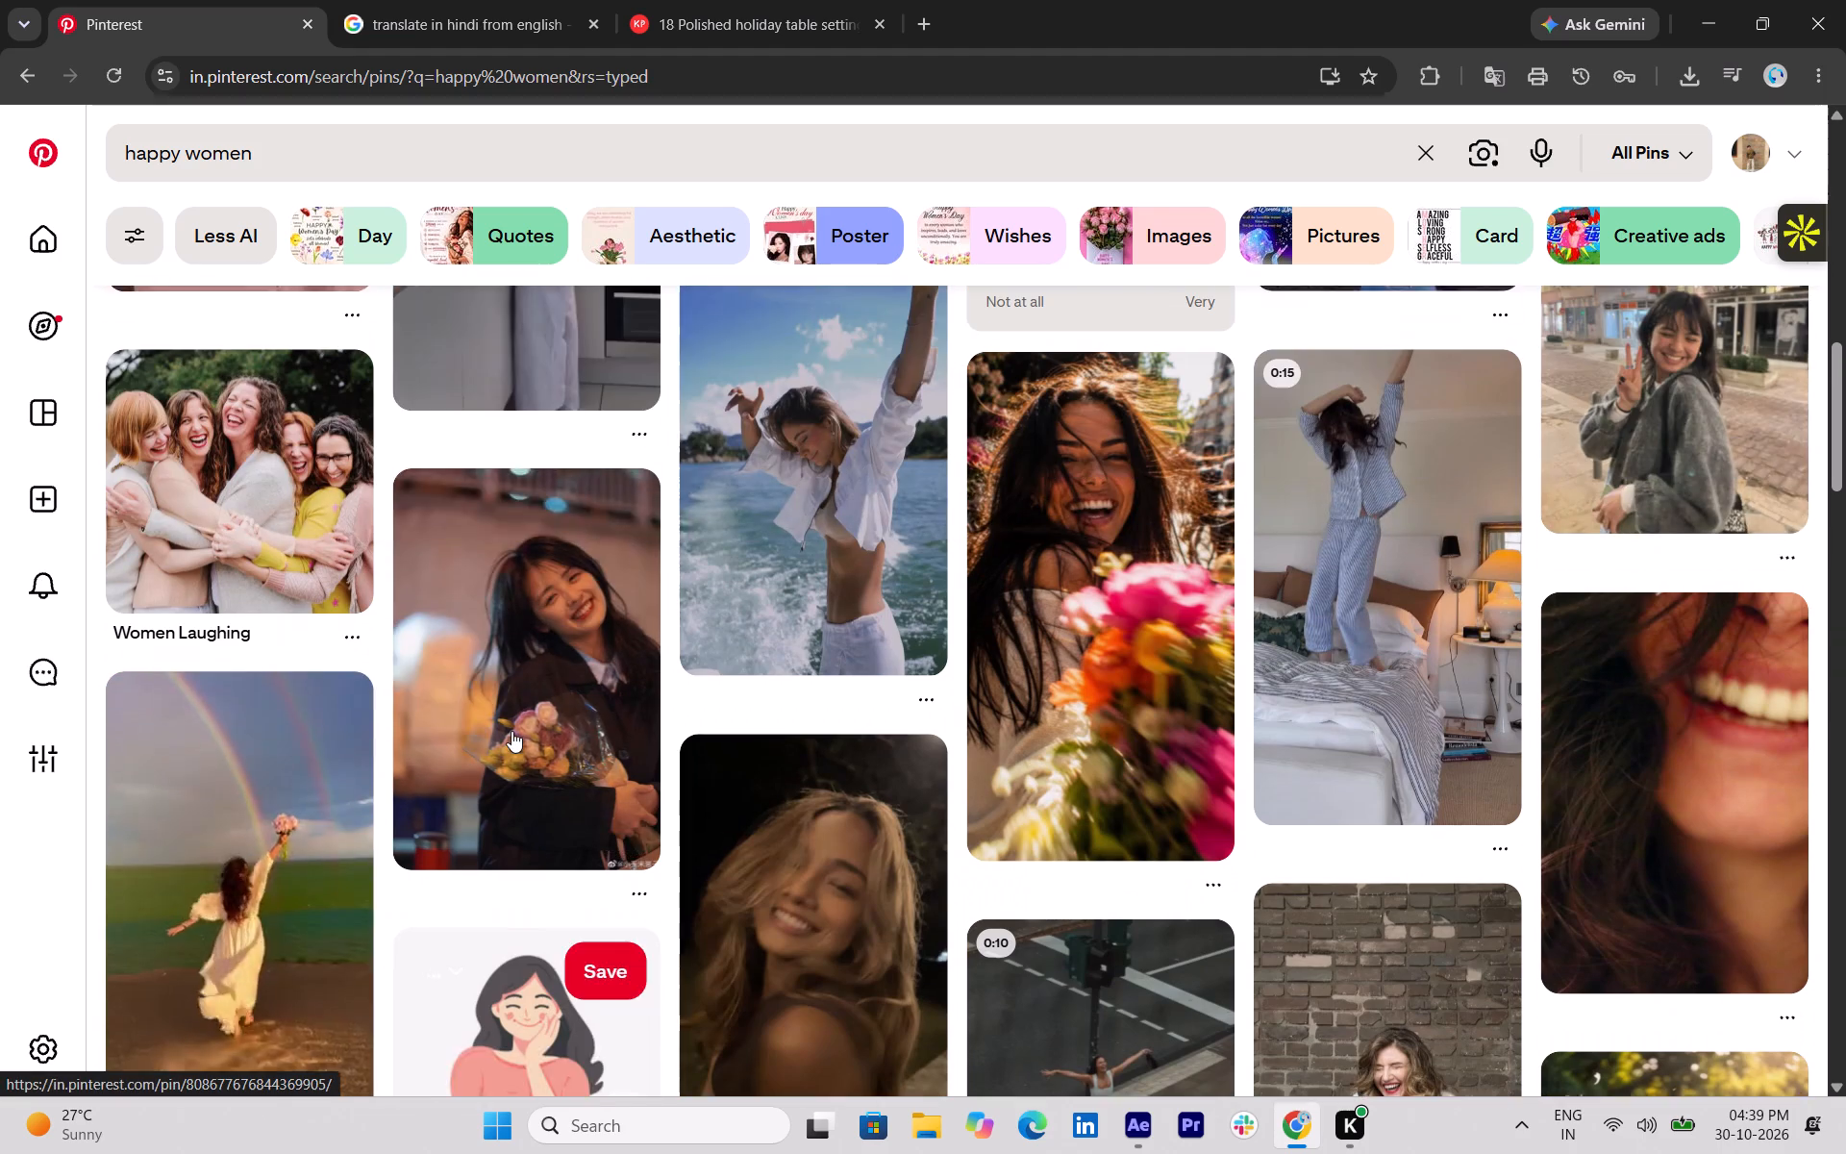
pyautogui.scroll(-4, 511, 731)
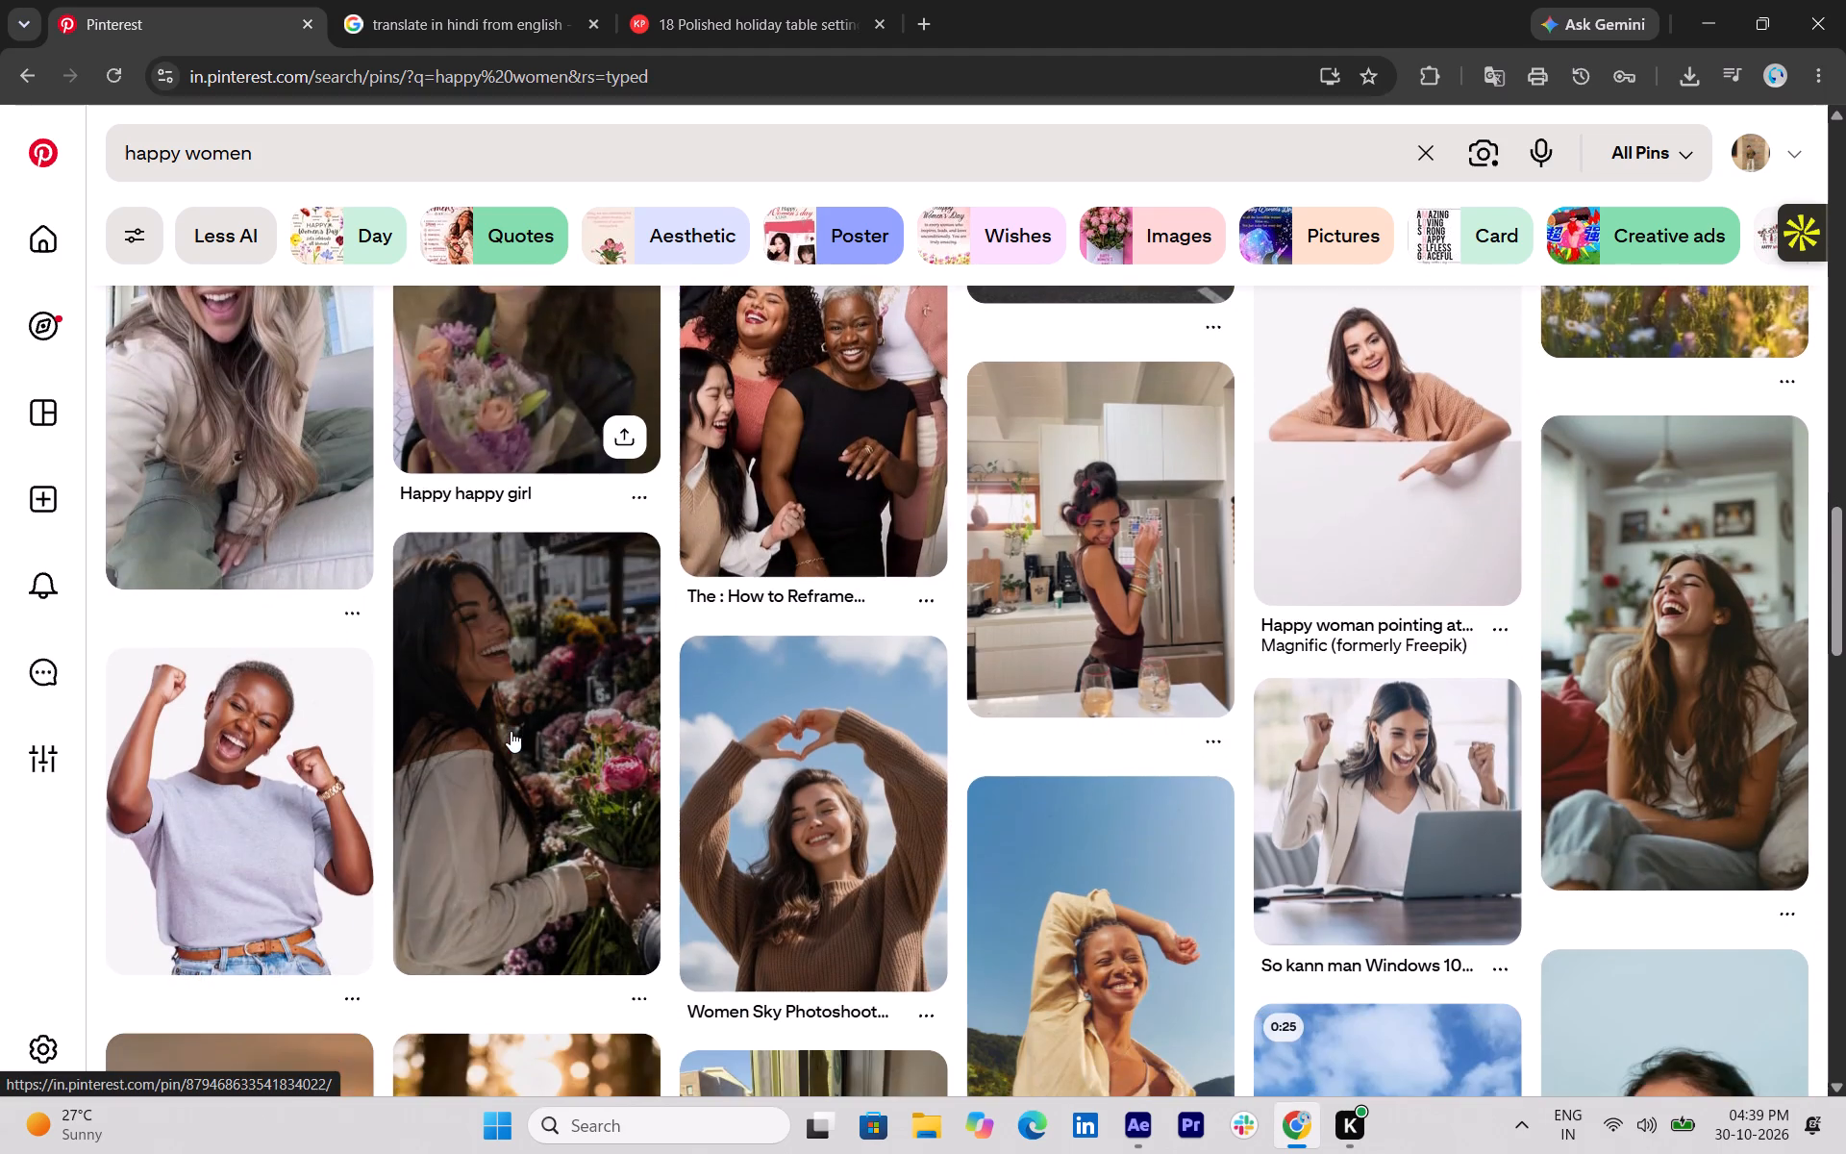
pyautogui.scroll(-3, 511, 731)
pyautogui.scroll(-3, 913, 525)
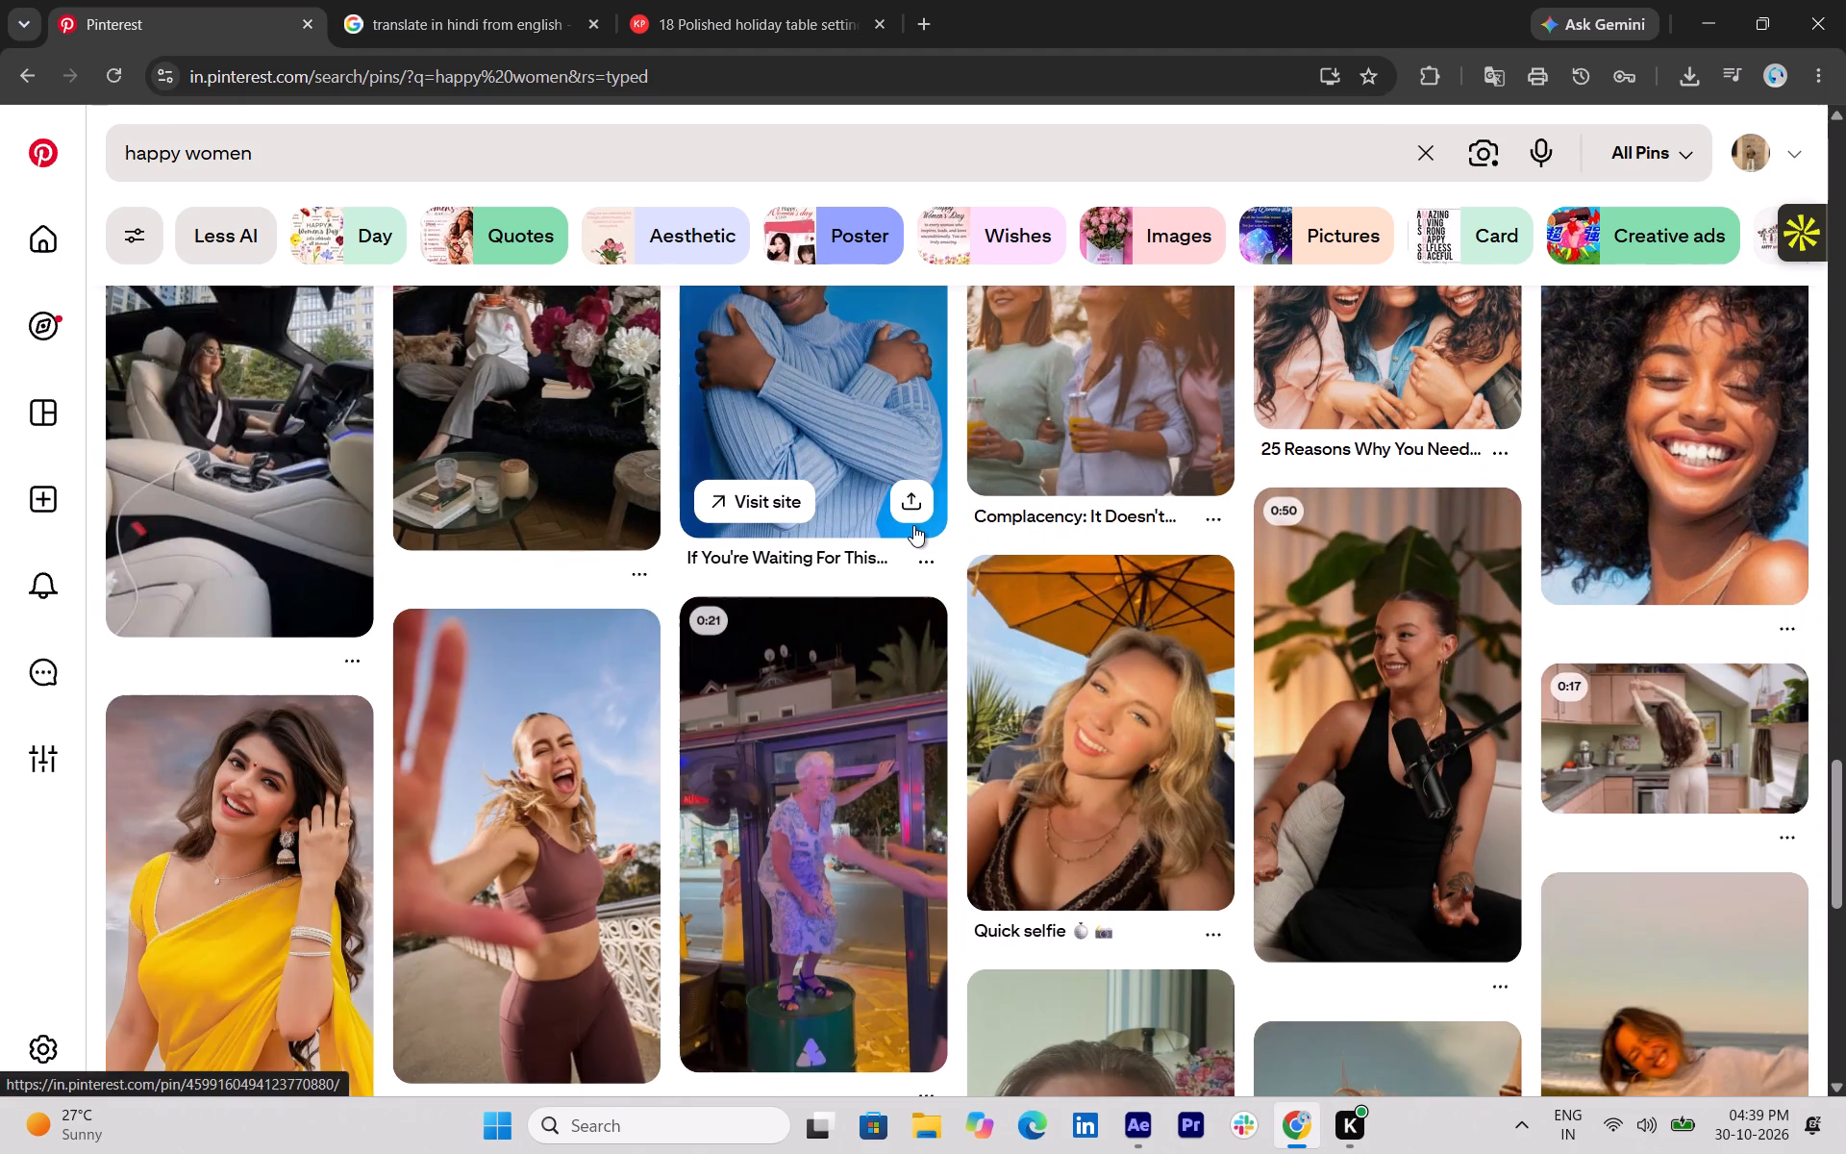
pyautogui.scroll(6, 912, 525)
# Extend the Pinterest search to "happy women in business" and look over the results for a fitting portrait visual.
pyautogui.click(371, 137)
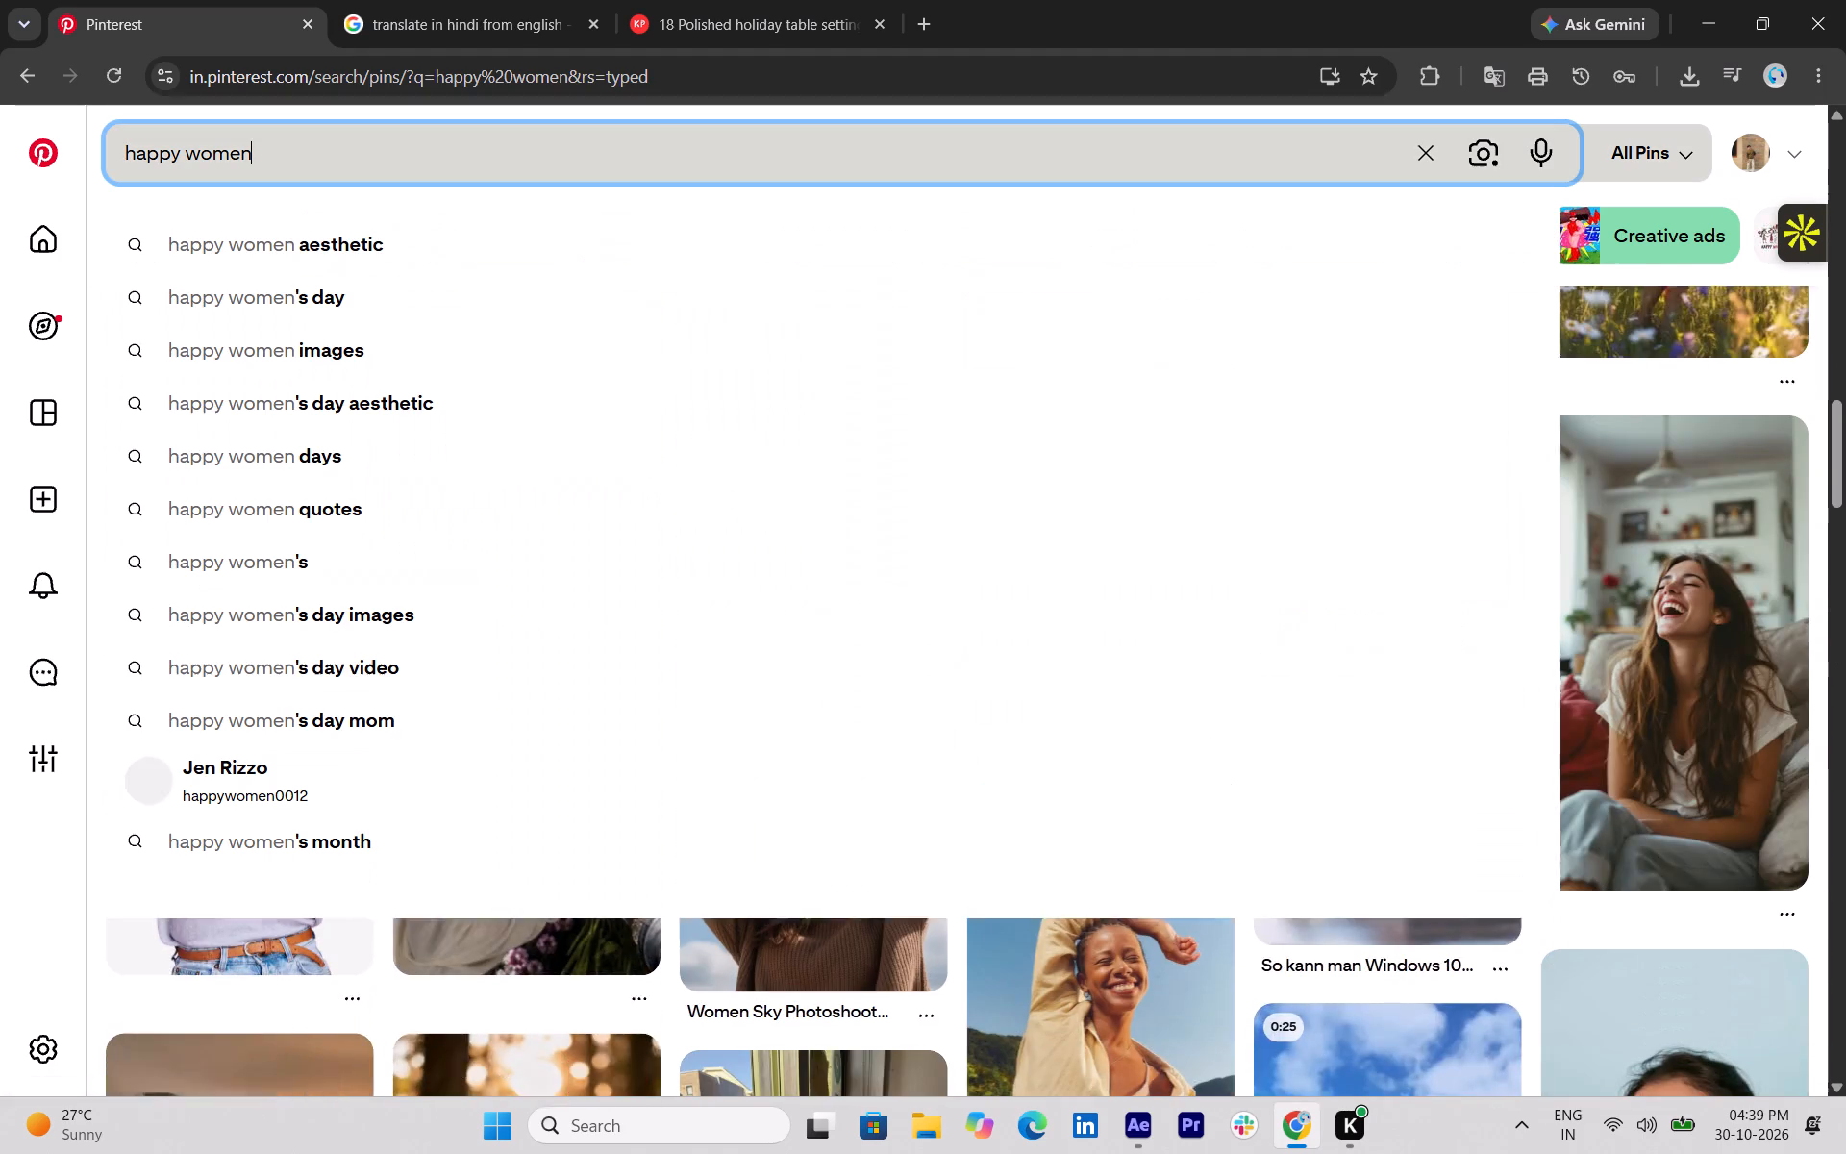
pyautogui.press('space')
pyautogui.write('in s')
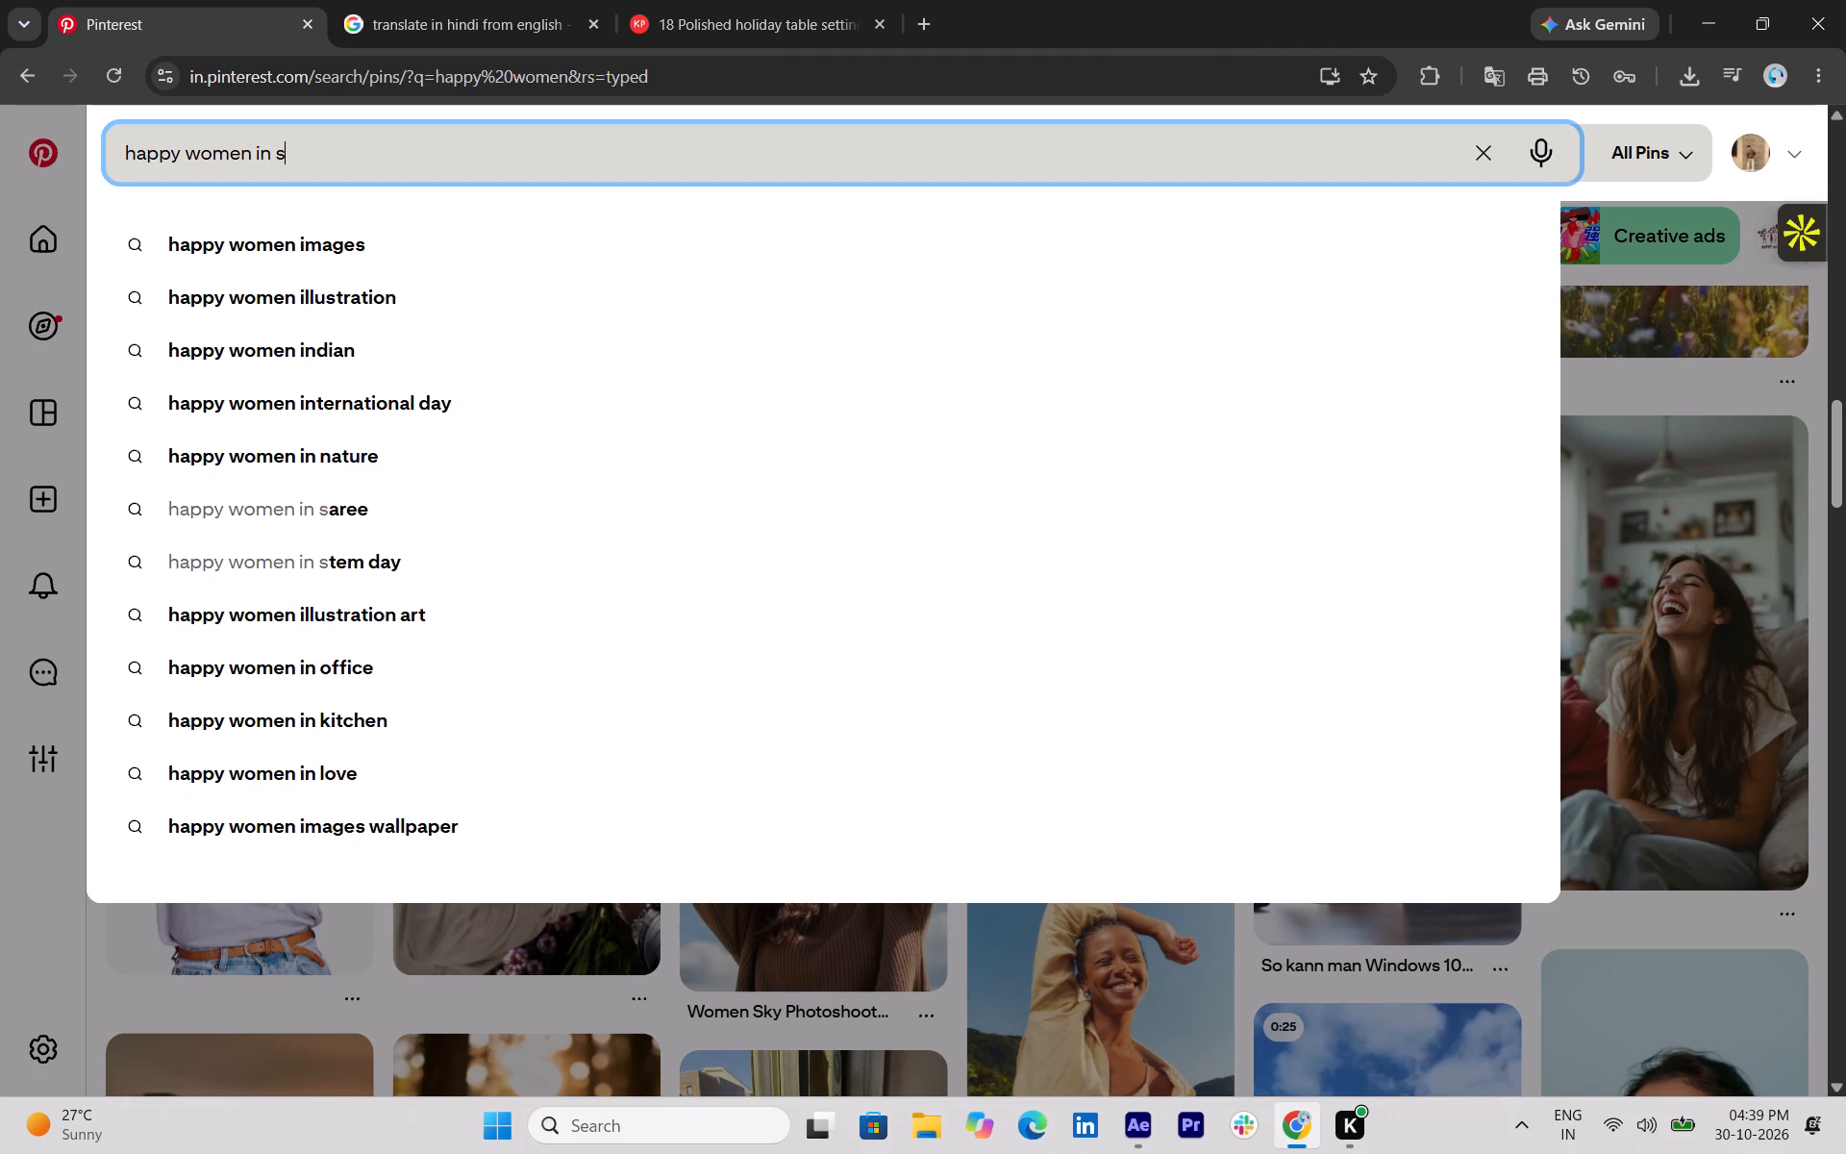
pyautogui.press('BackSpace')
pyautogui.write('business')
pyautogui.press('Return')
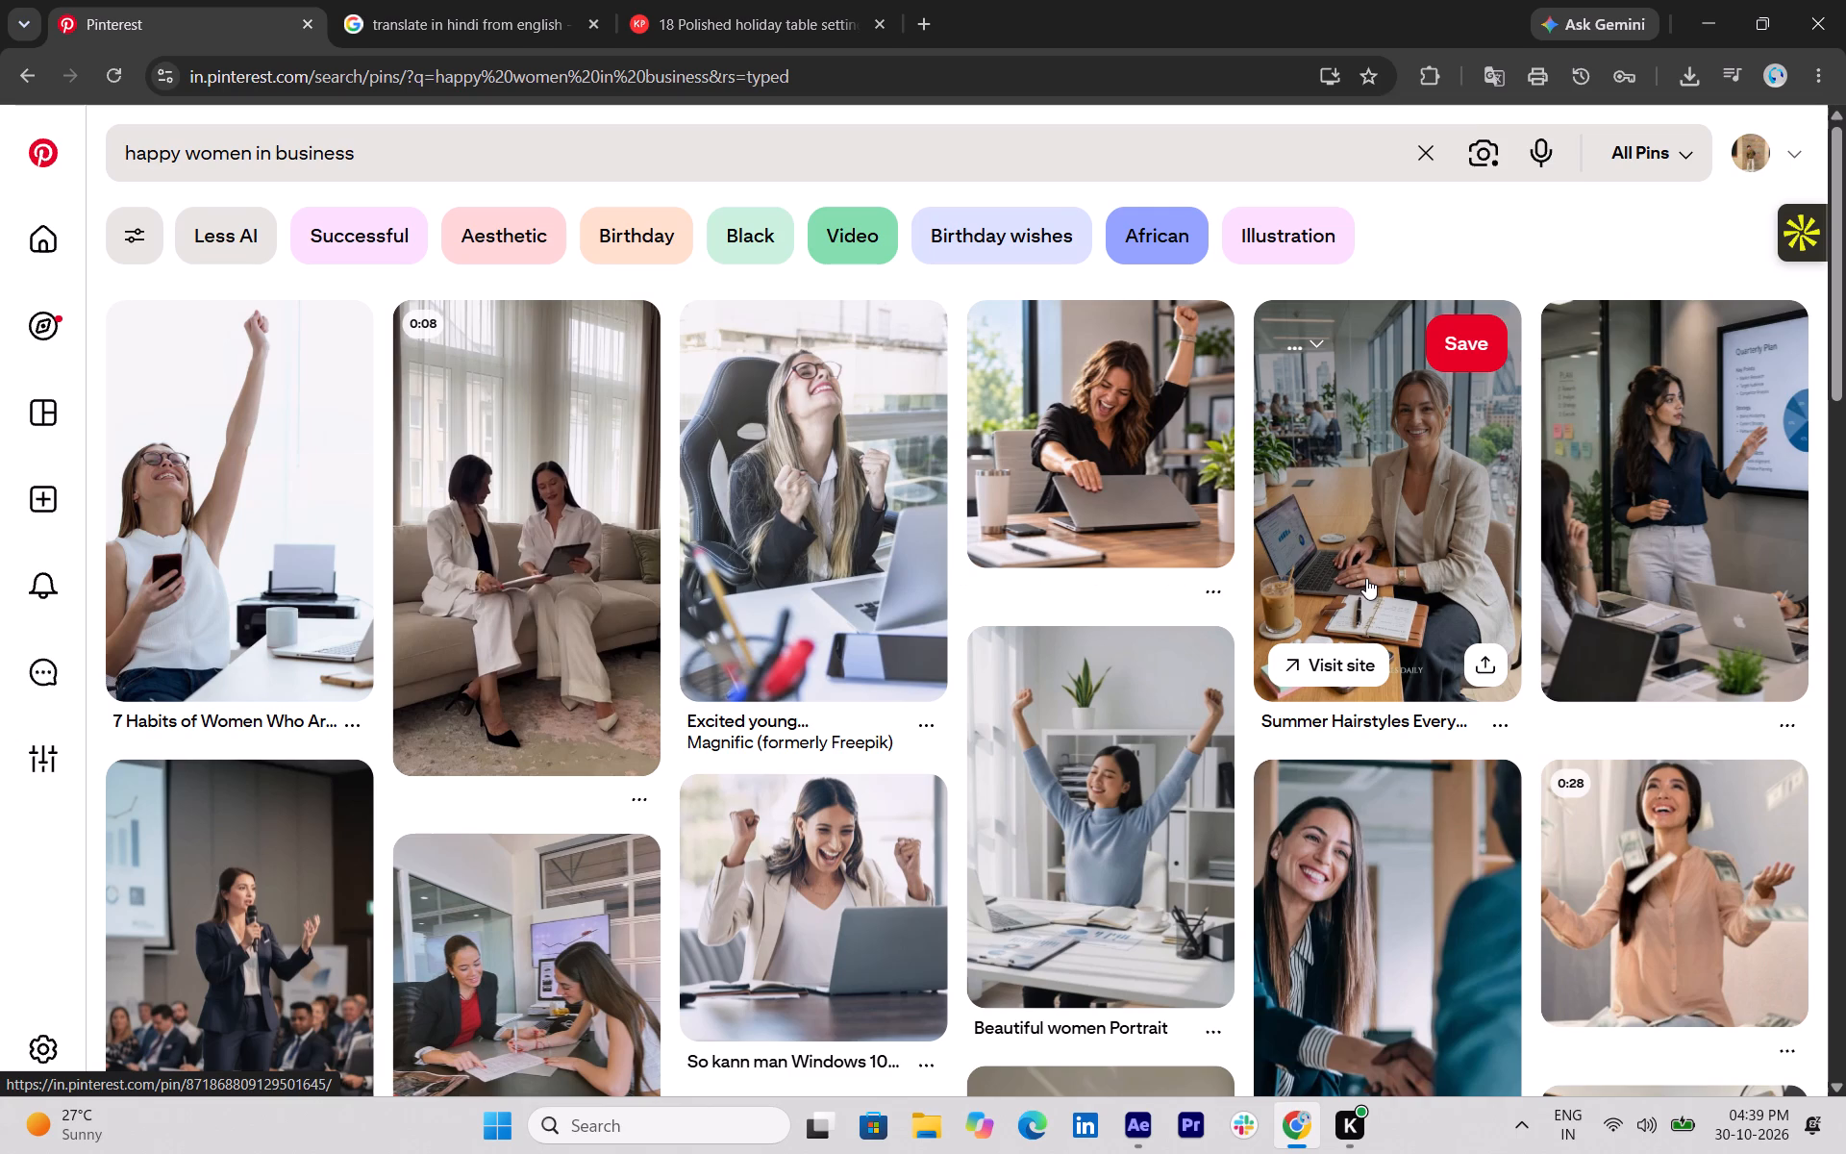
pyautogui.scroll(-1, 1364, 578)
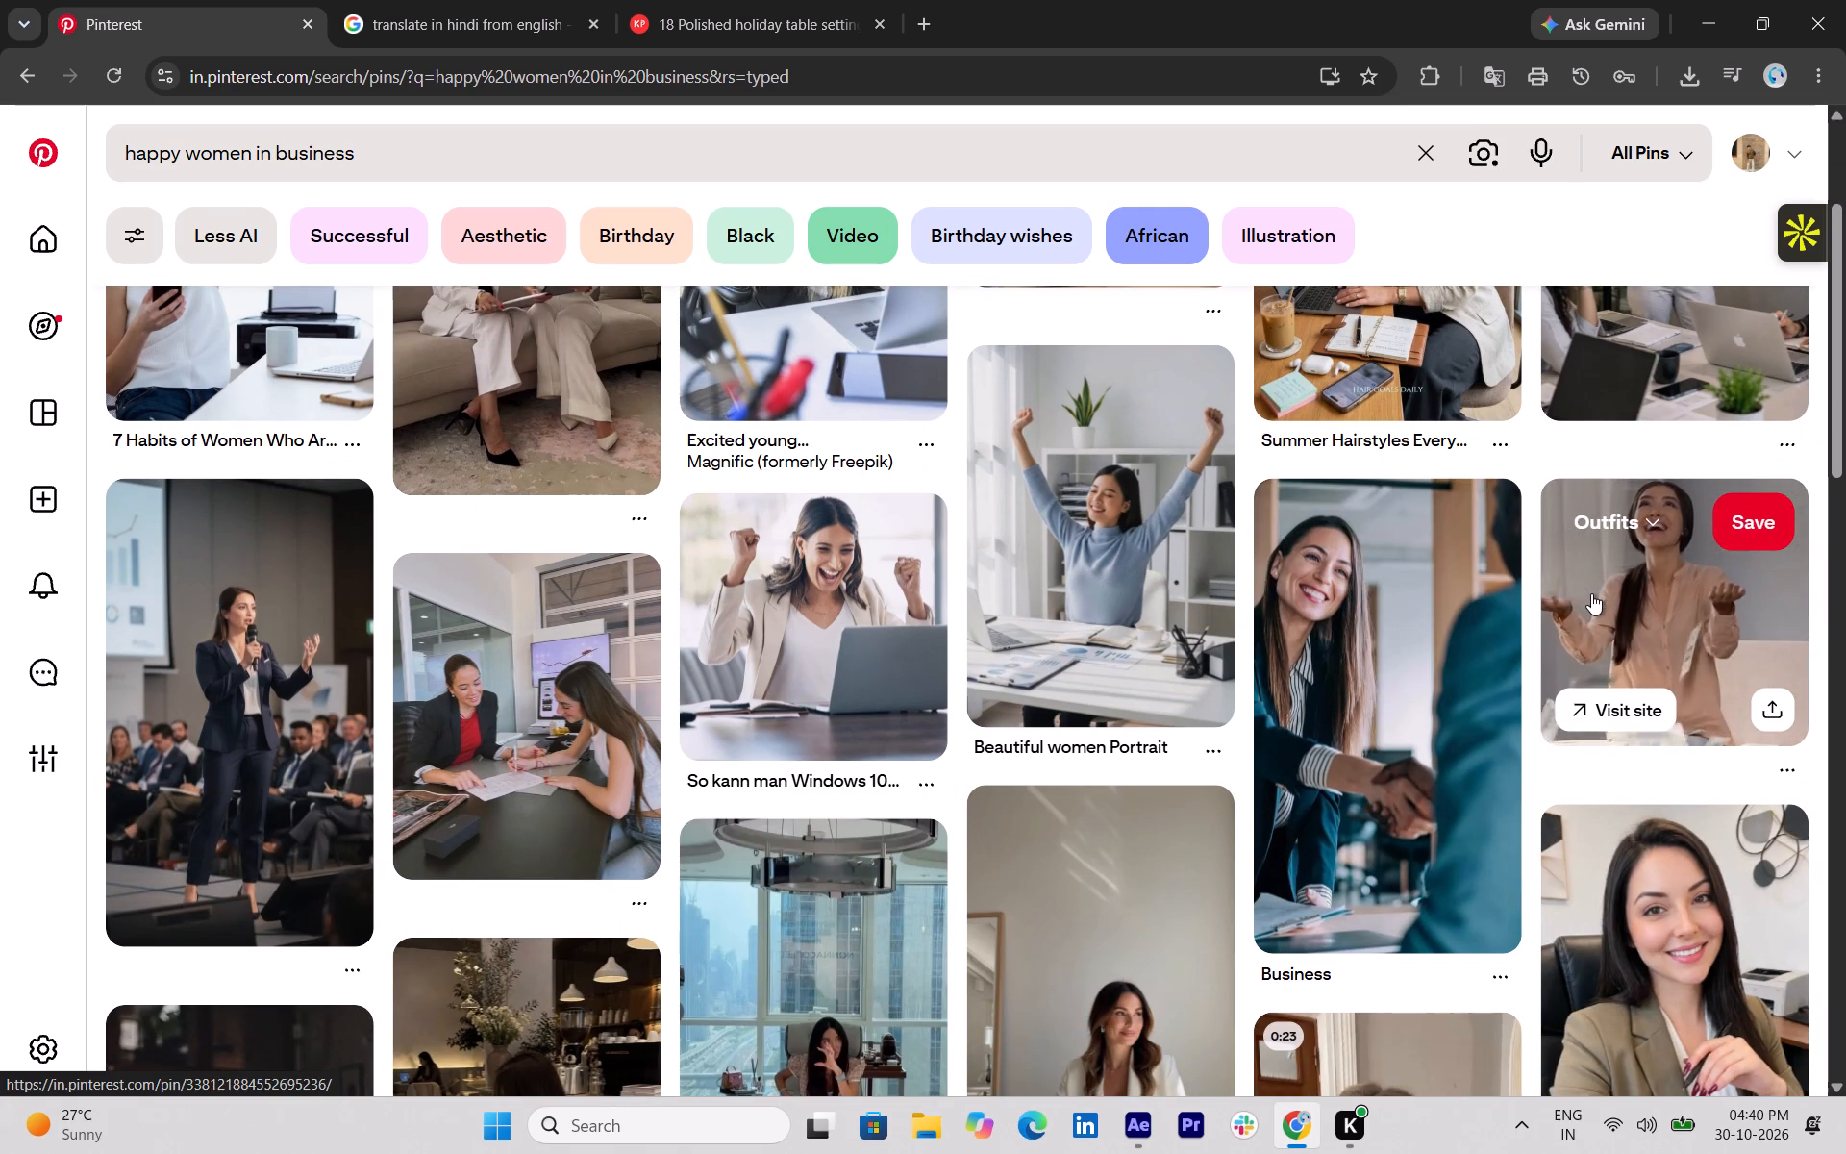
pyautogui.scroll(-1, 1030, 619)
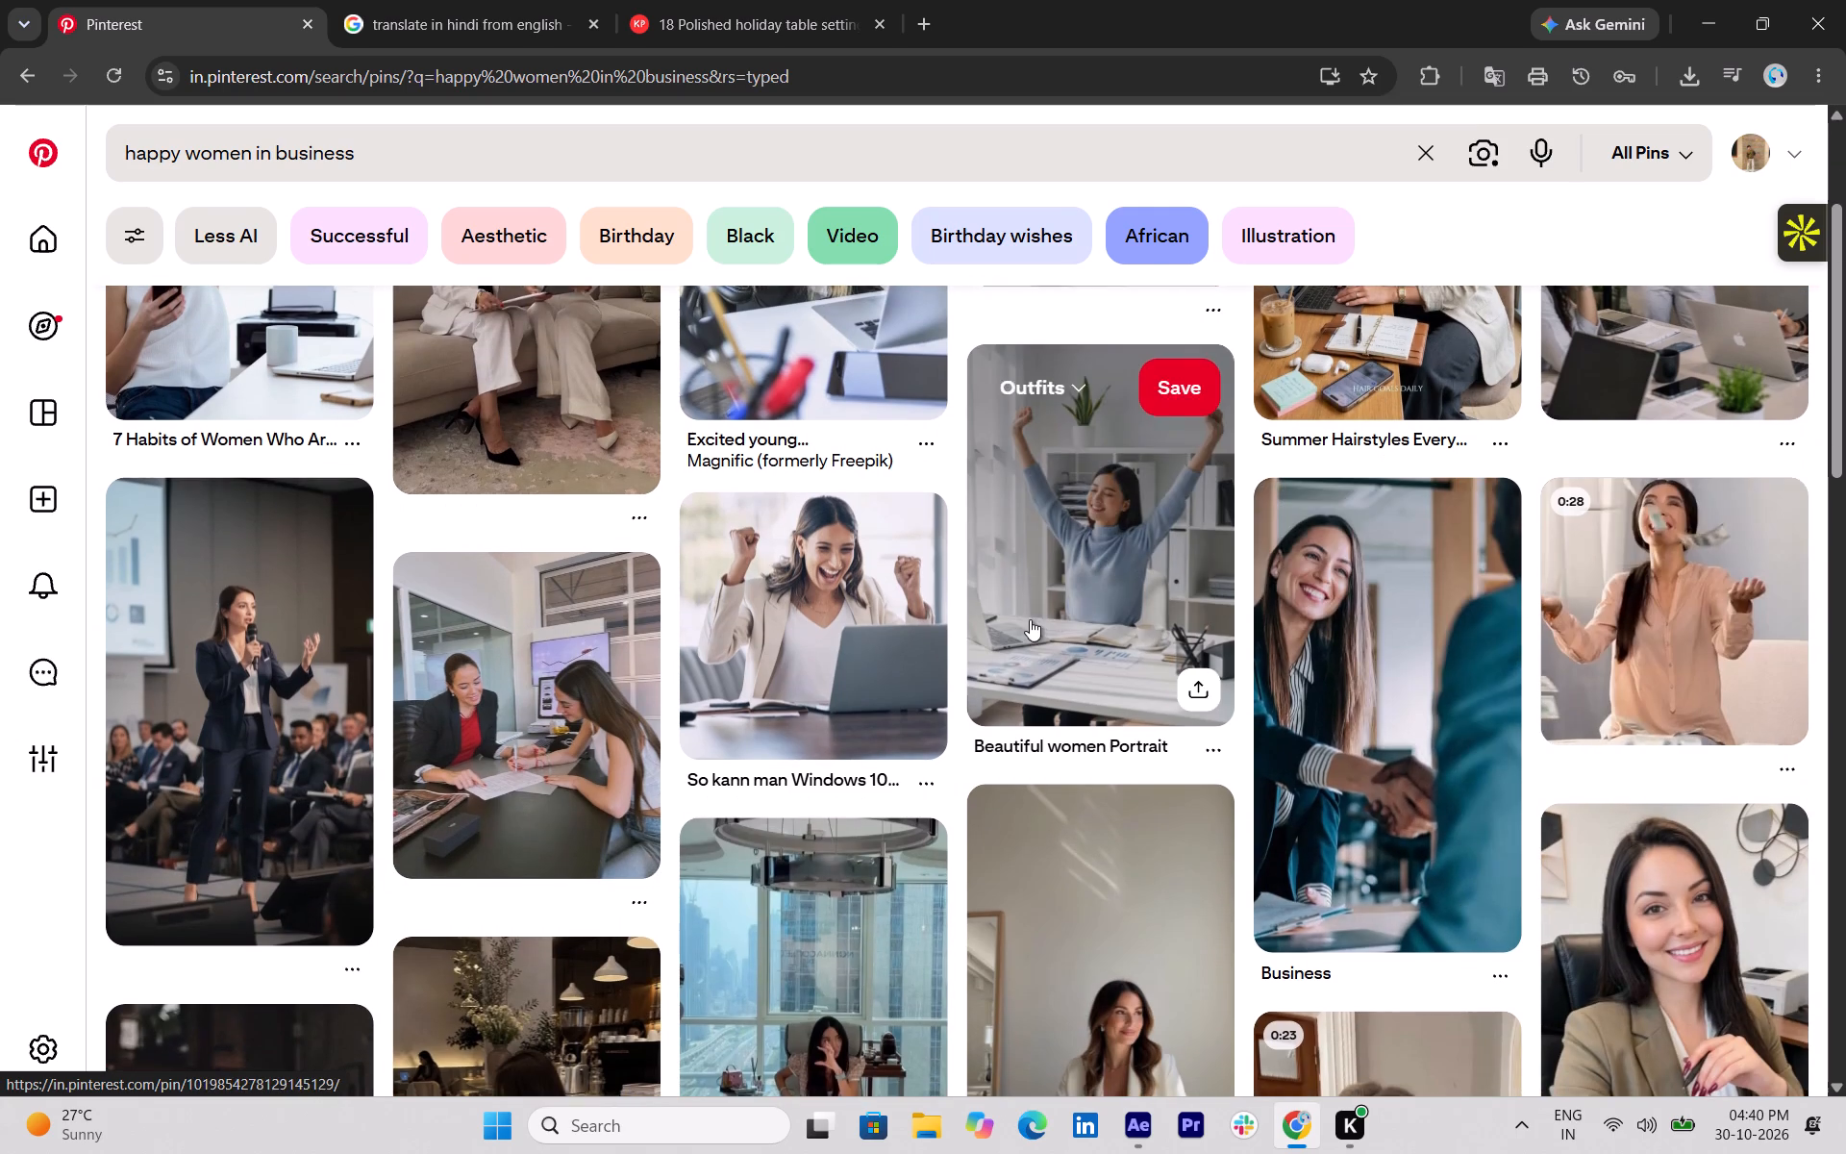
pyautogui.scroll(-1, 1030, 619)
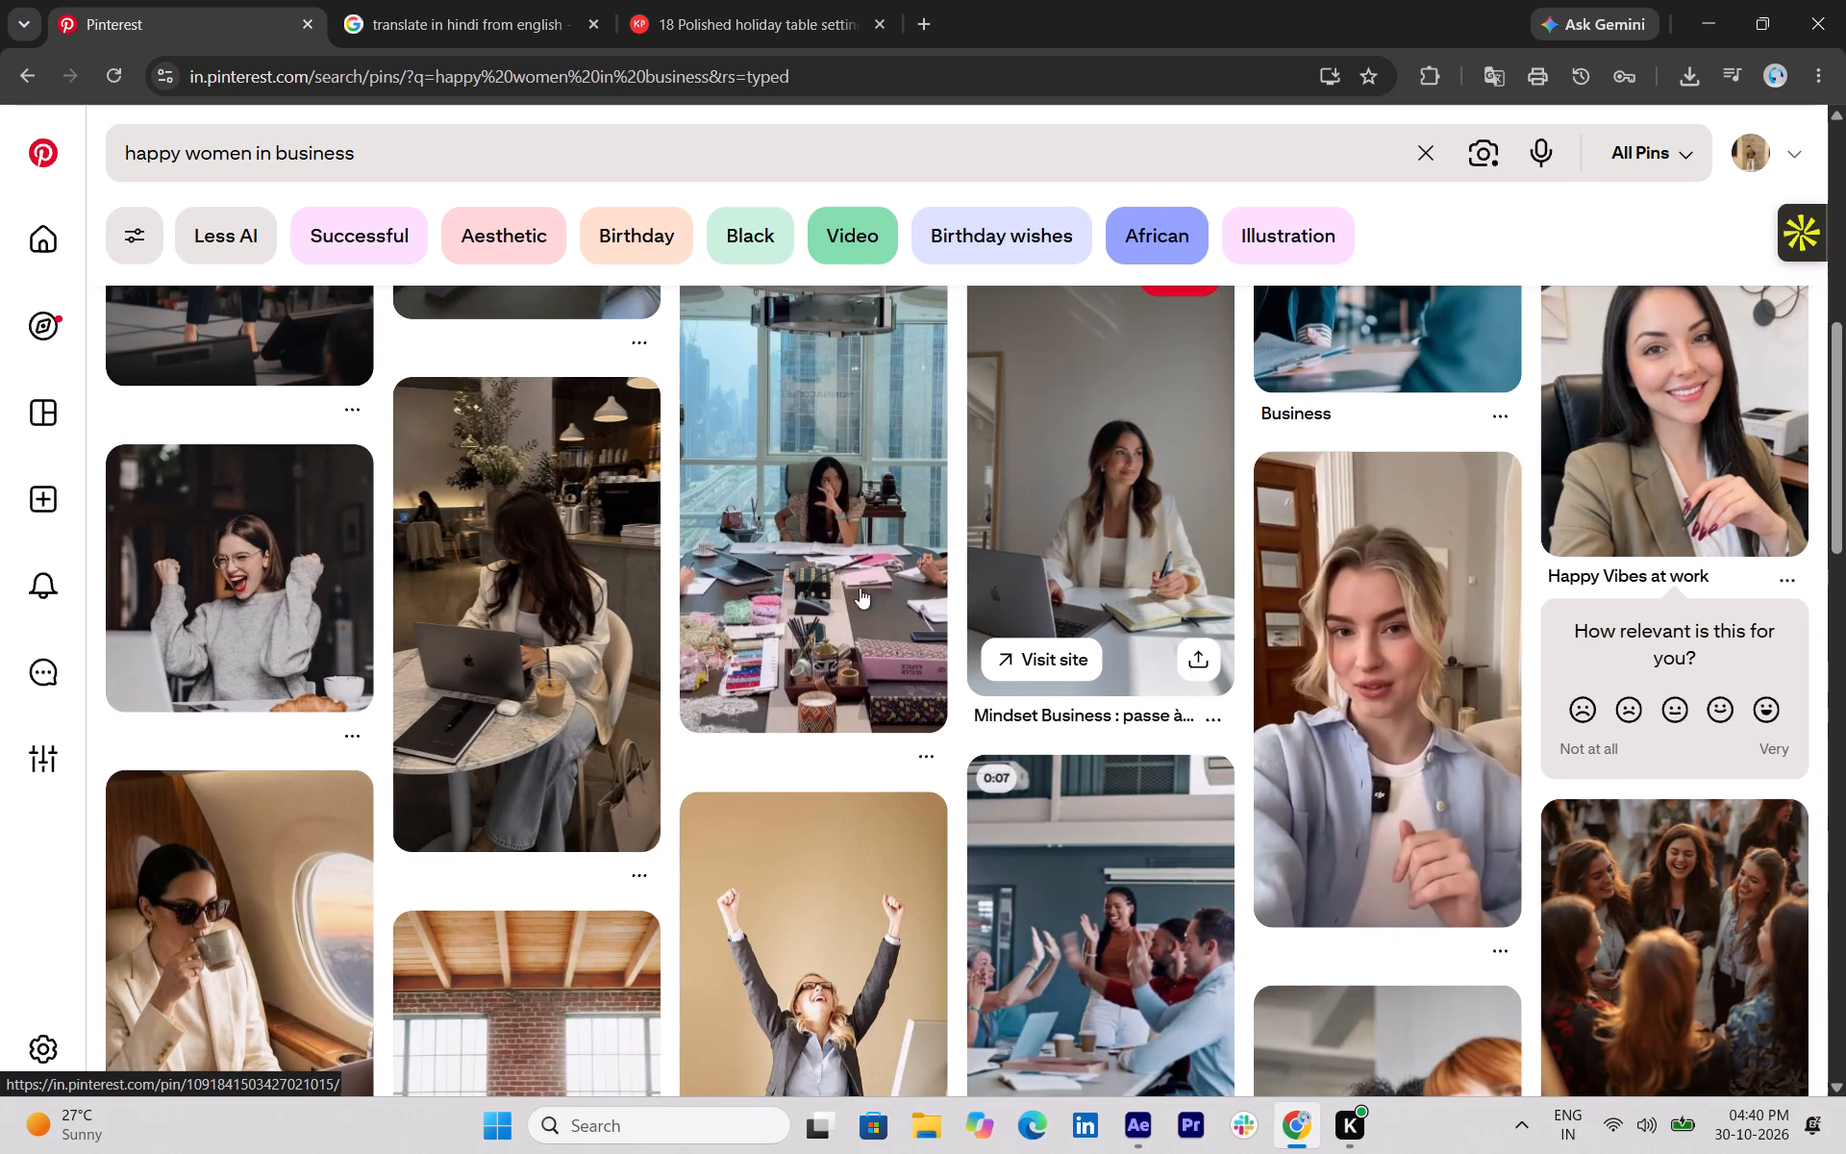
pyautogui.scroll(-1, 736, 582)
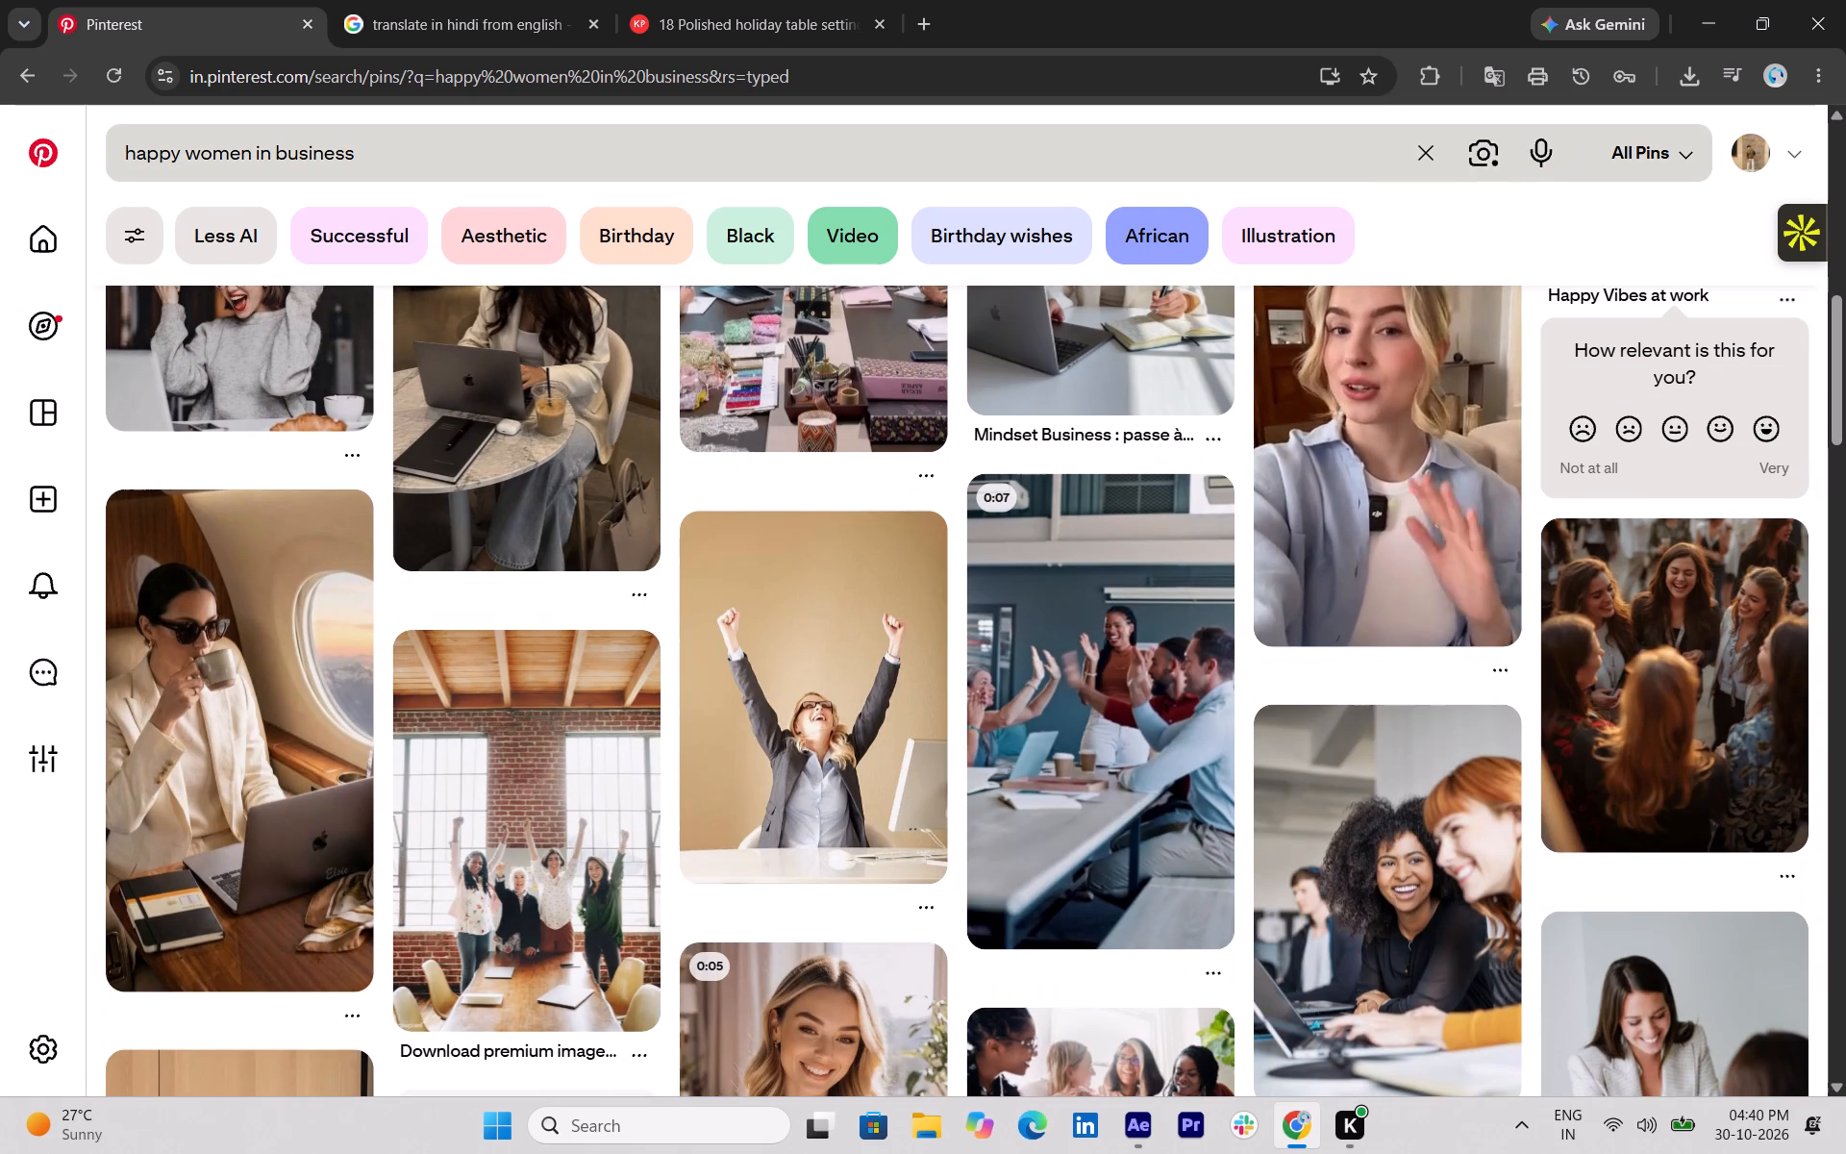
# Narrow the Pinterest search to "happy indian women in business".
pyautogui.click(187, 150)
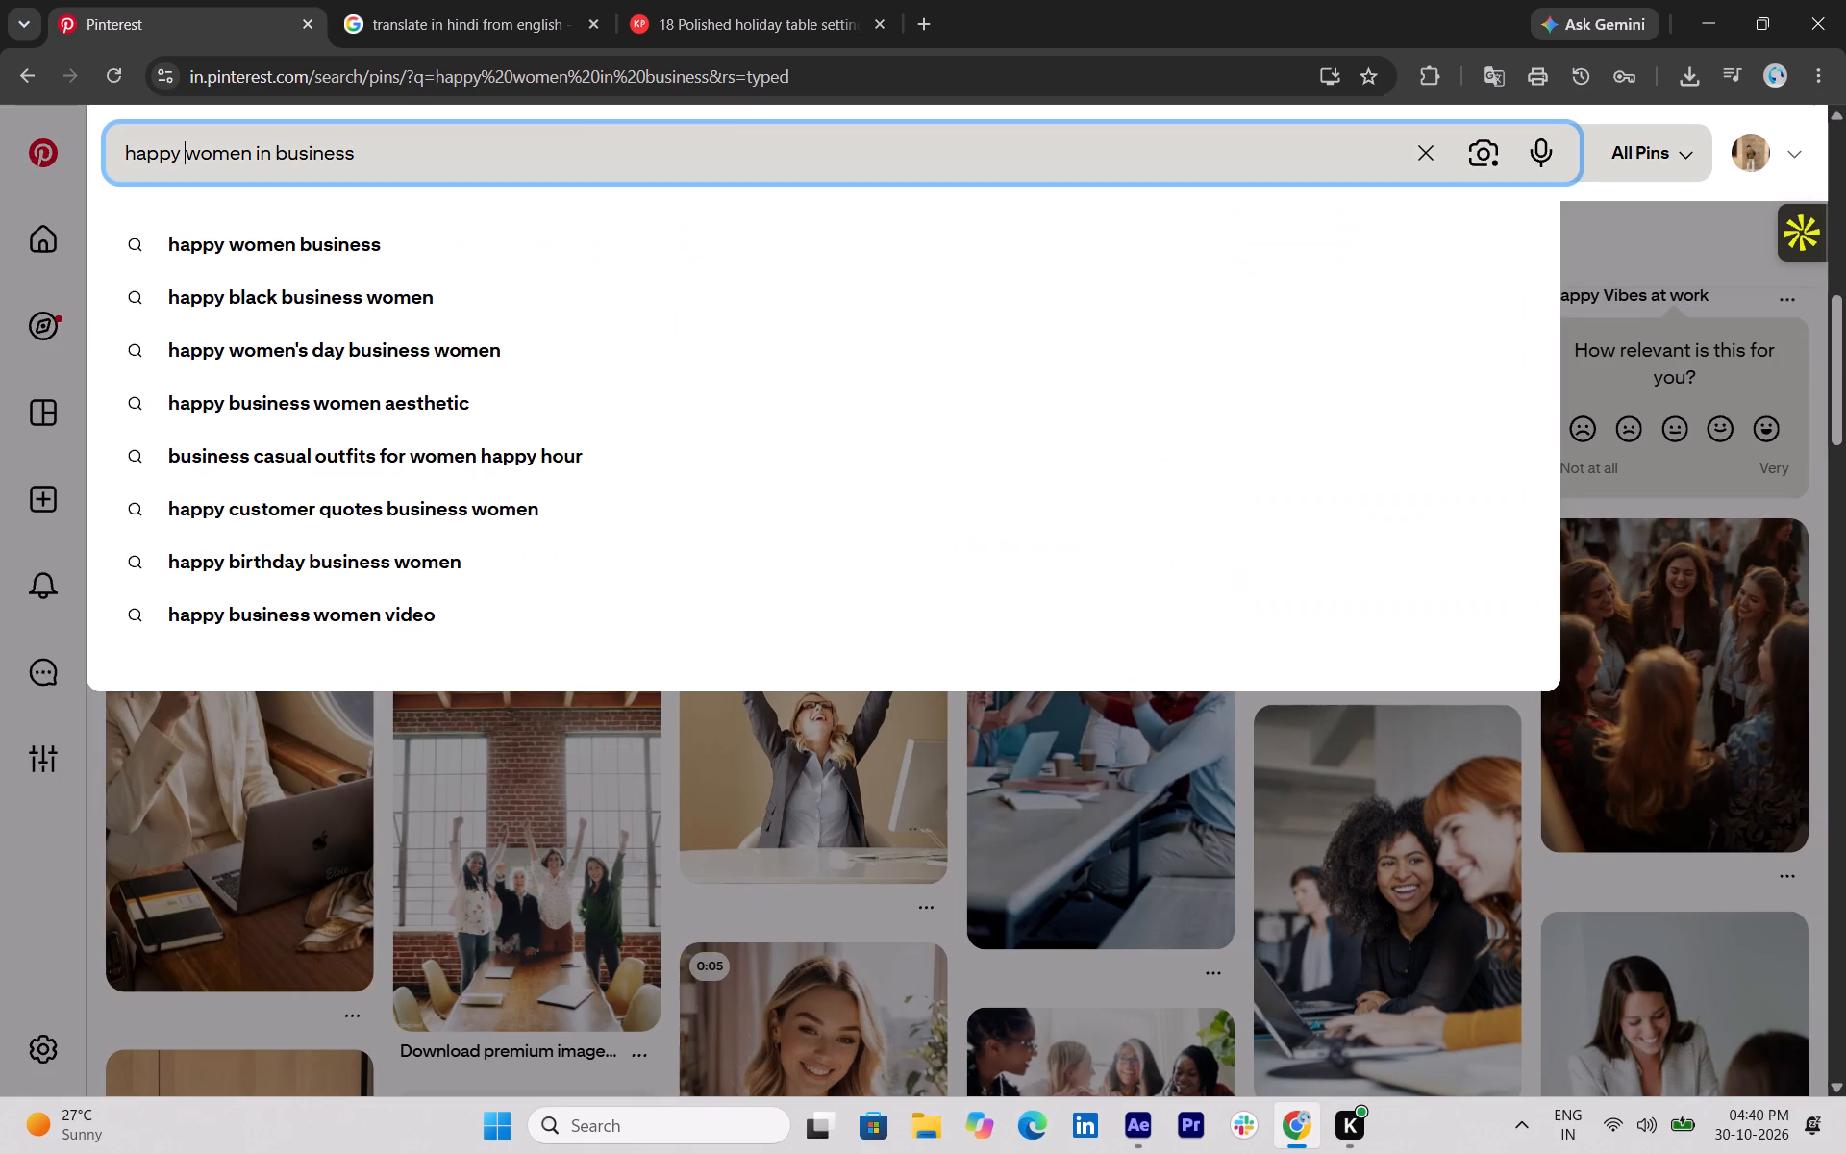
pyautogui.write('ns=')
pyautogui.press('BackSpace')
pyautogui.press('BackSpace')
pyautogui.press('BackSpace')
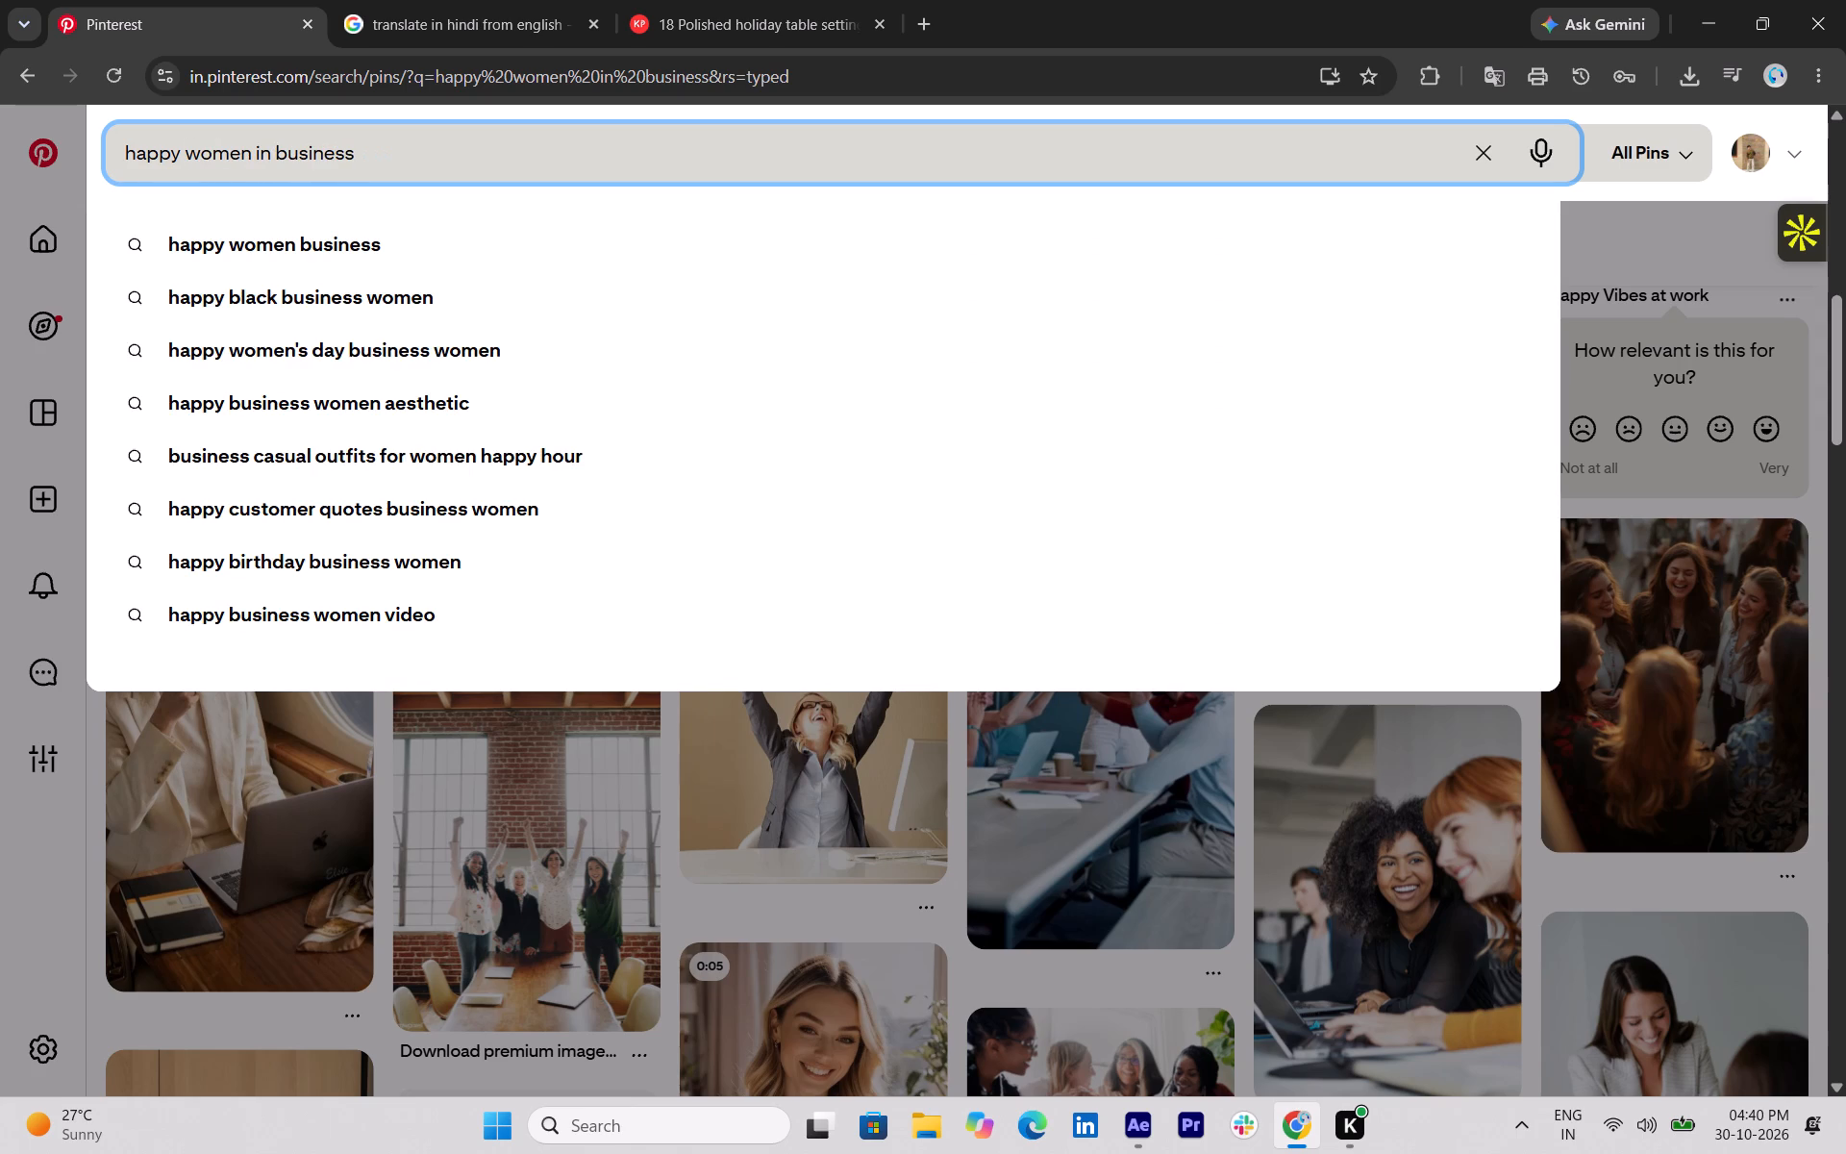
pyautogui.write('indian')
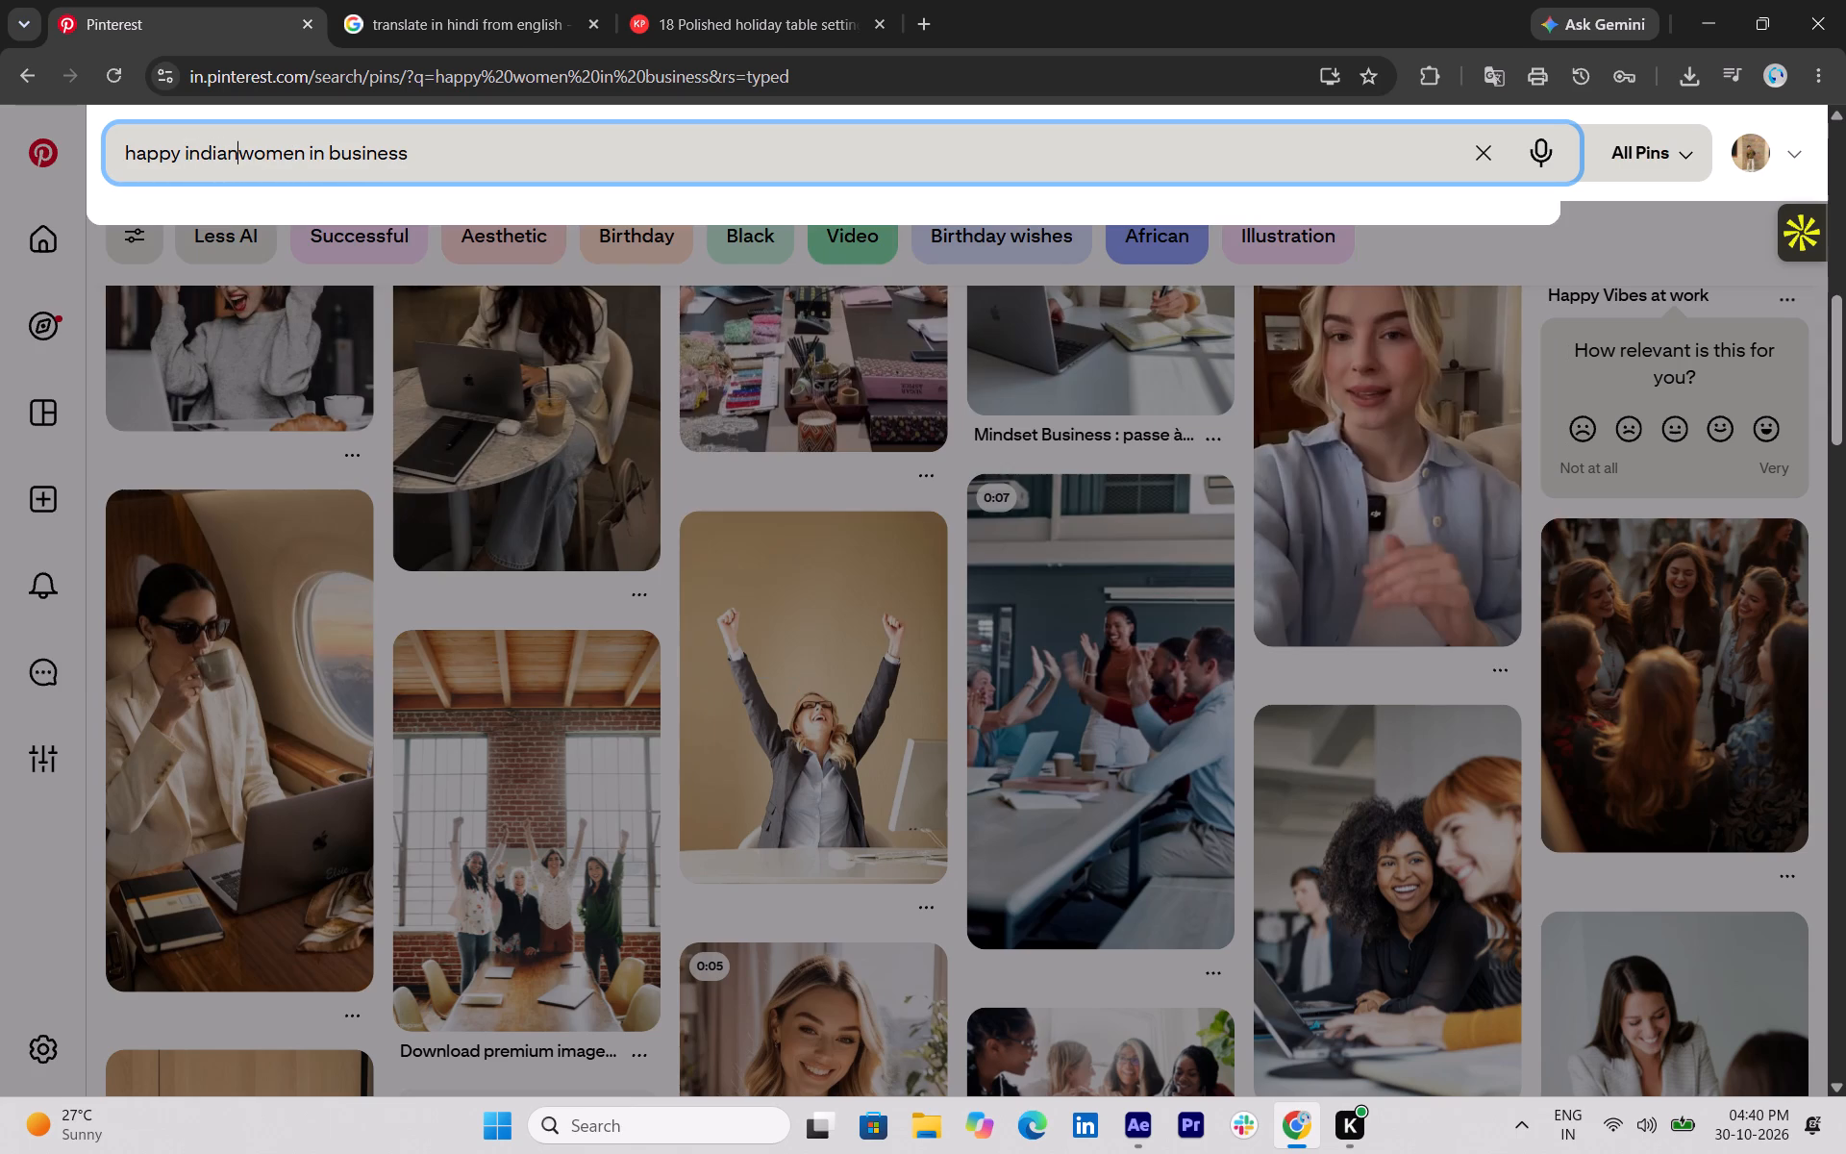
pyautogui.press('space')
pyautogui.press('Return')
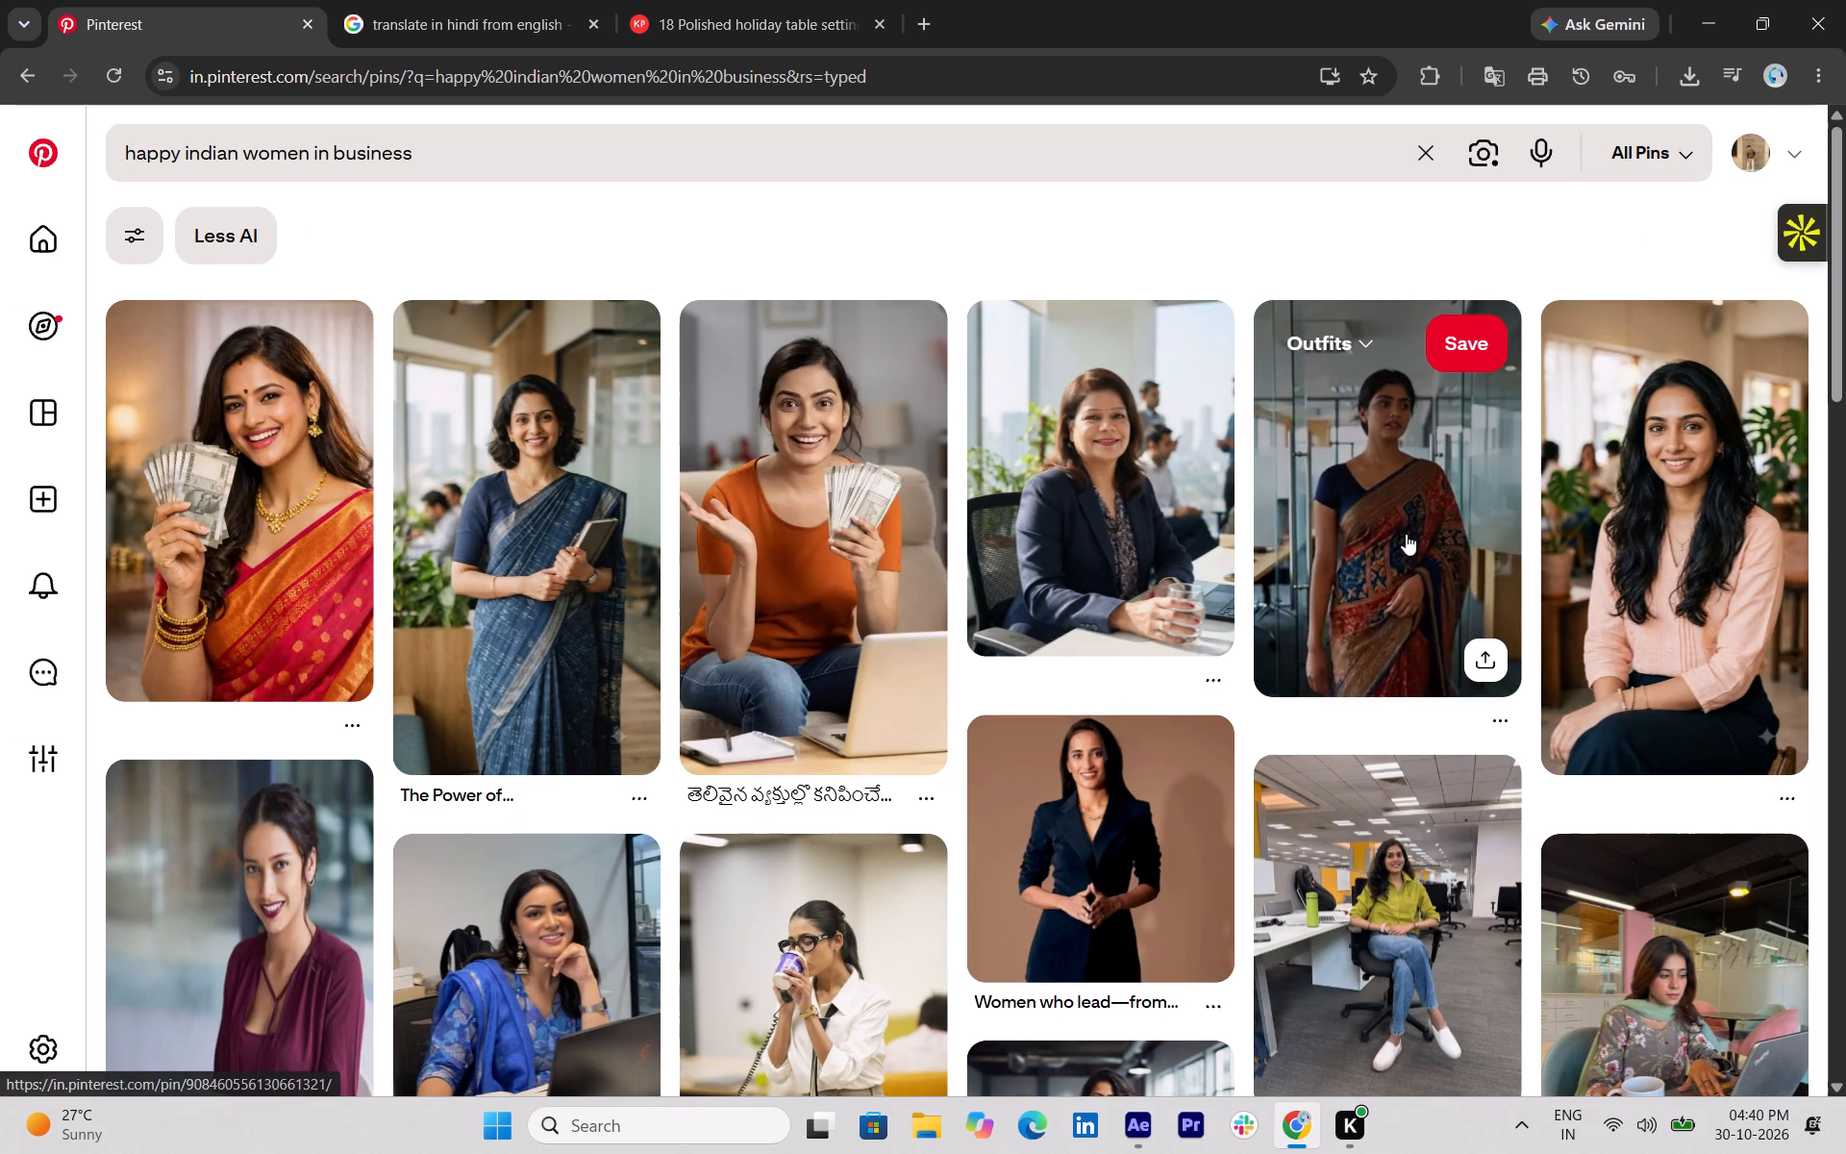
# Look through the "happy indian women in business" results for a cheerful businesswoman visual that suits the narration.
pyautogui.scroll(-1, 1406, 534)
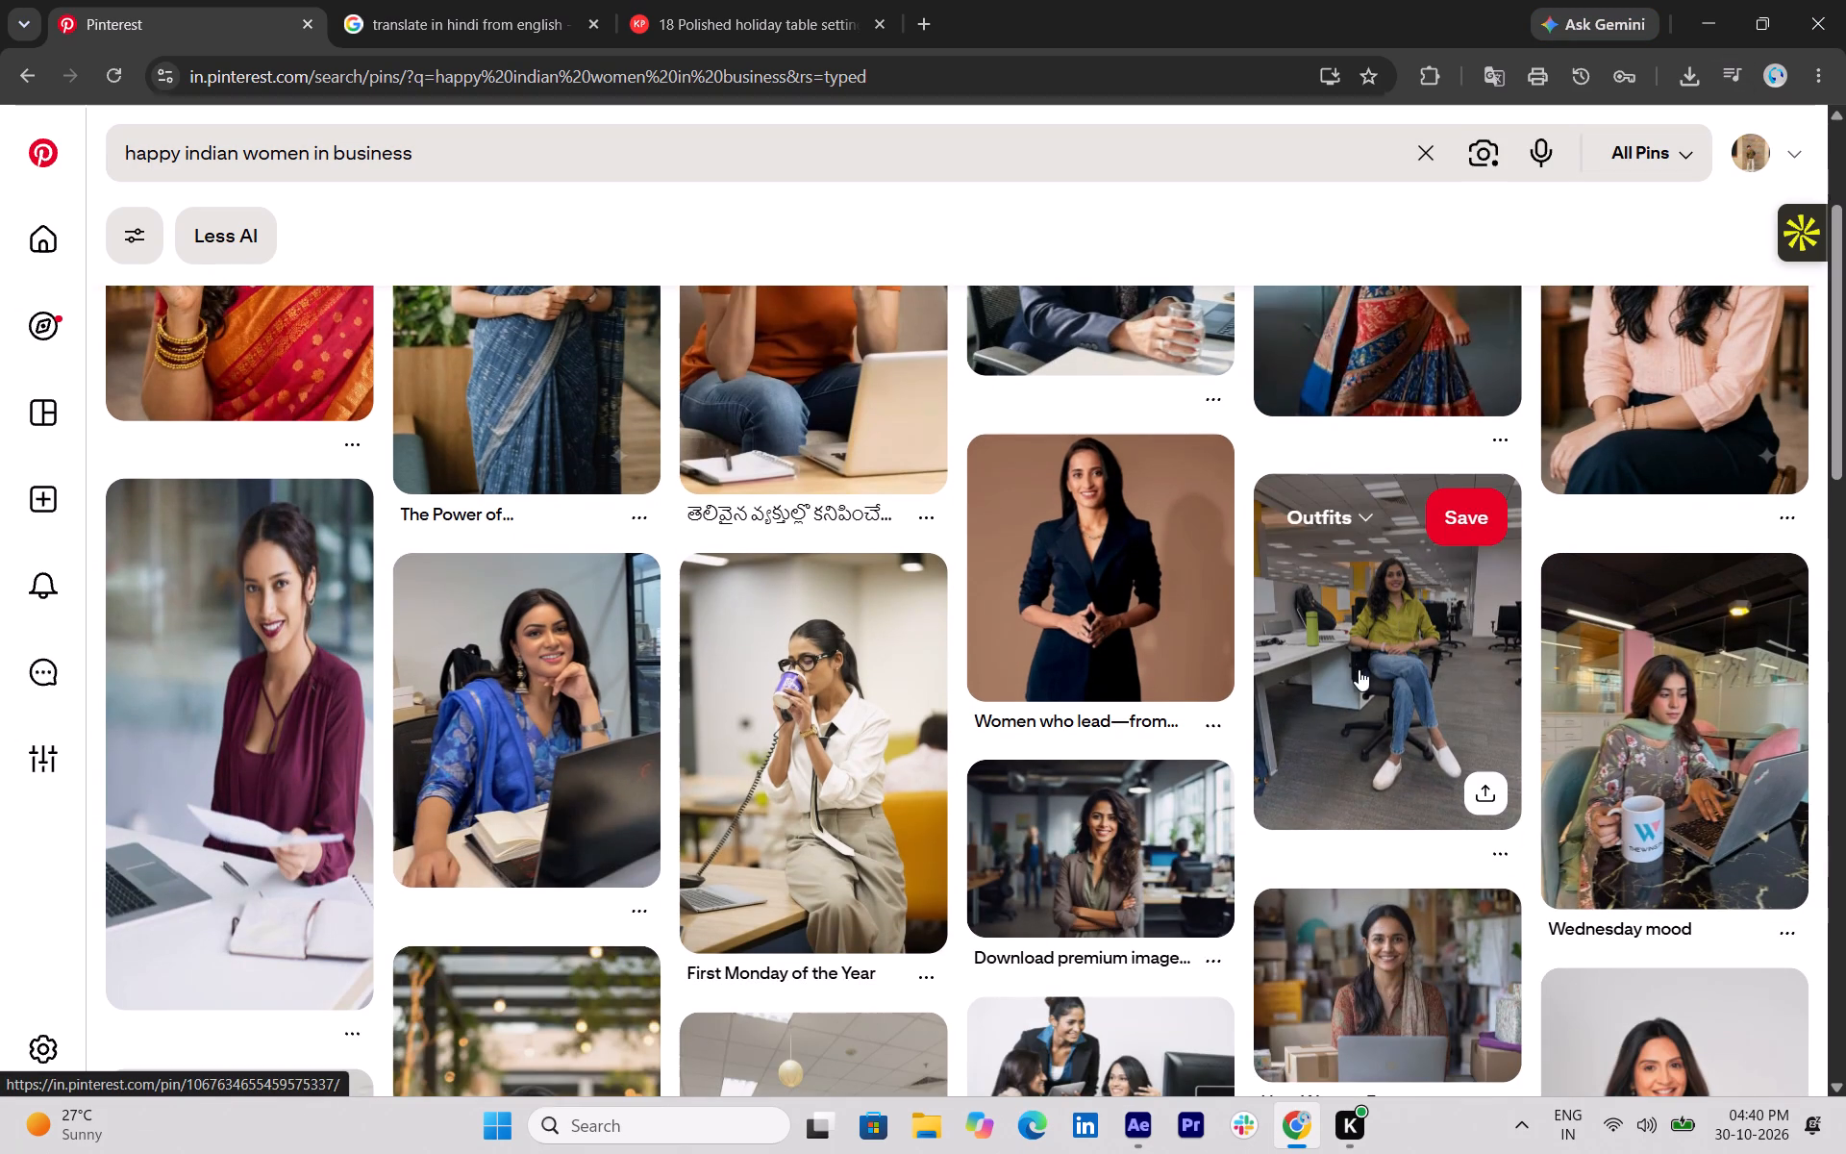
pyautogui.scroll(-2, 699, 634)
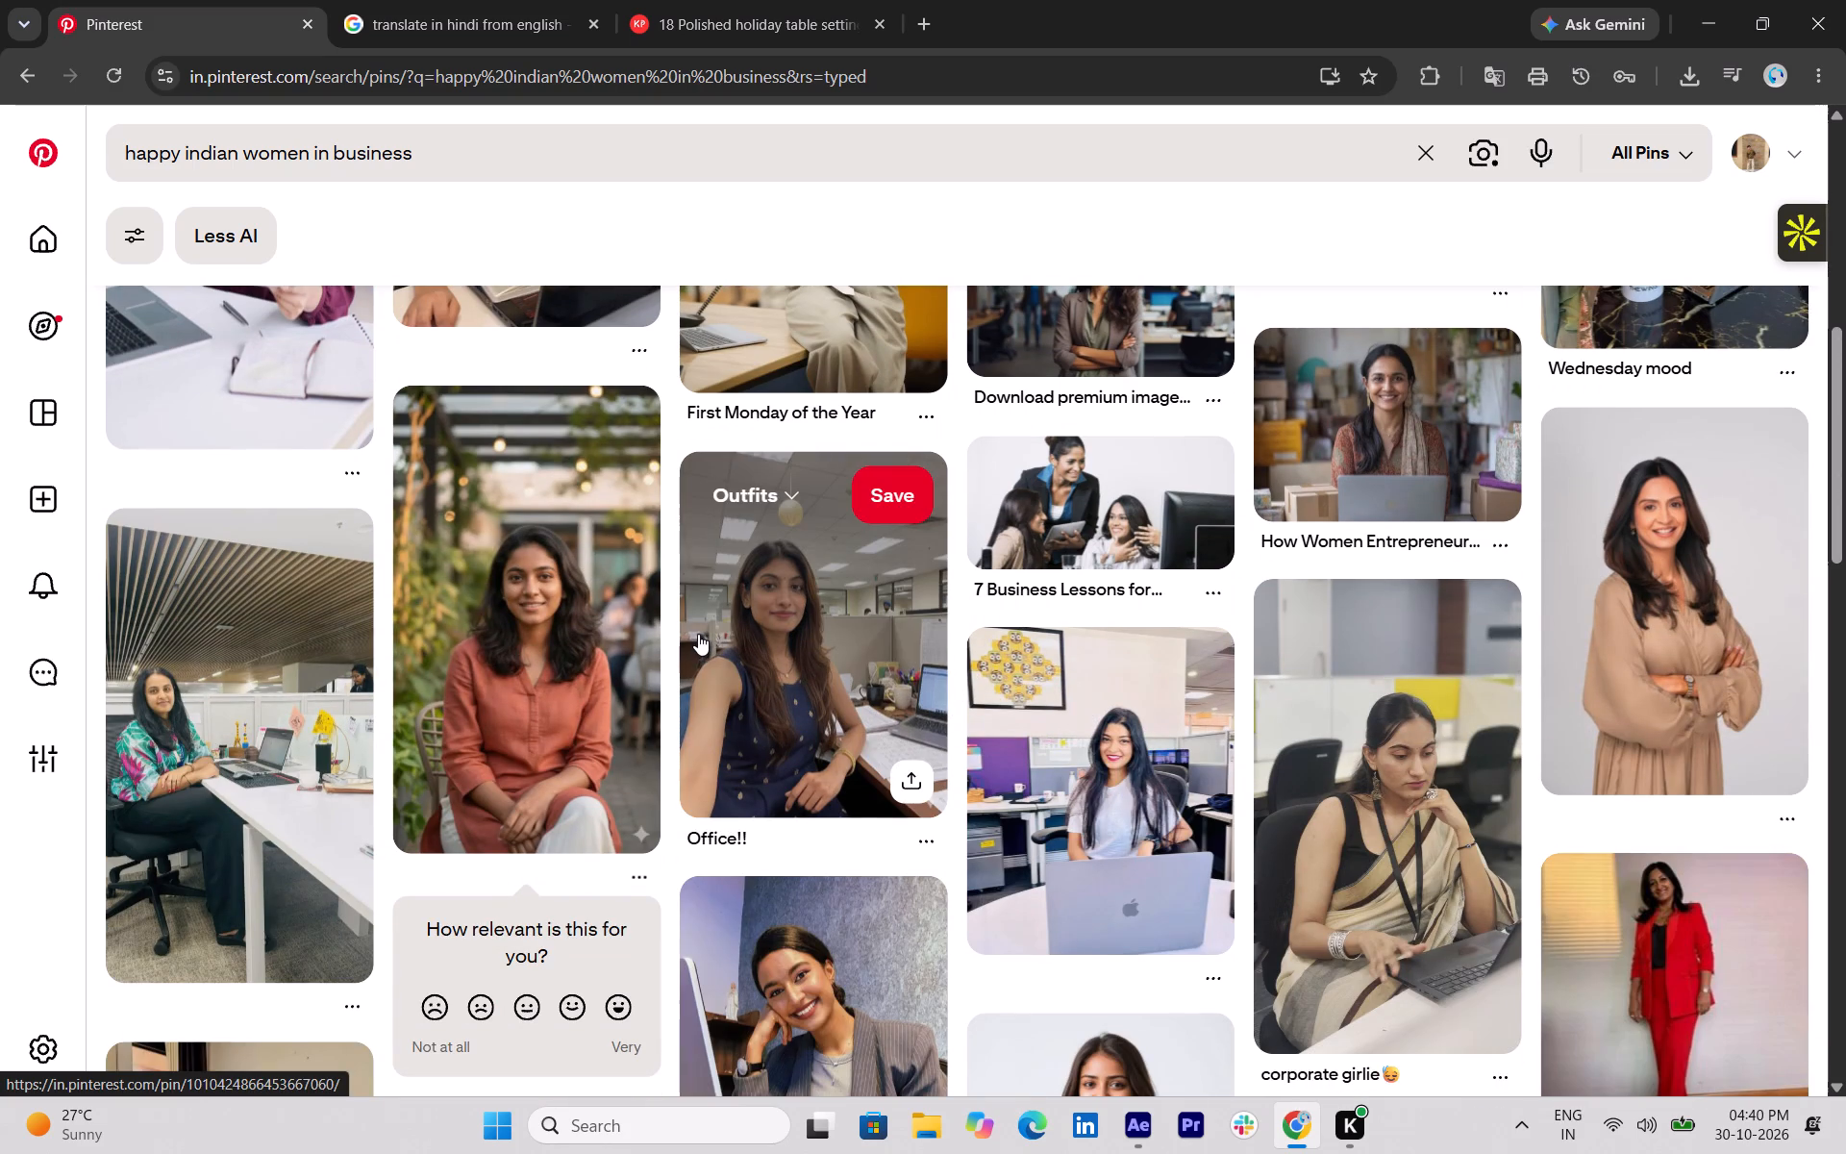
pyautogui.scroll(-2, 825, 708)
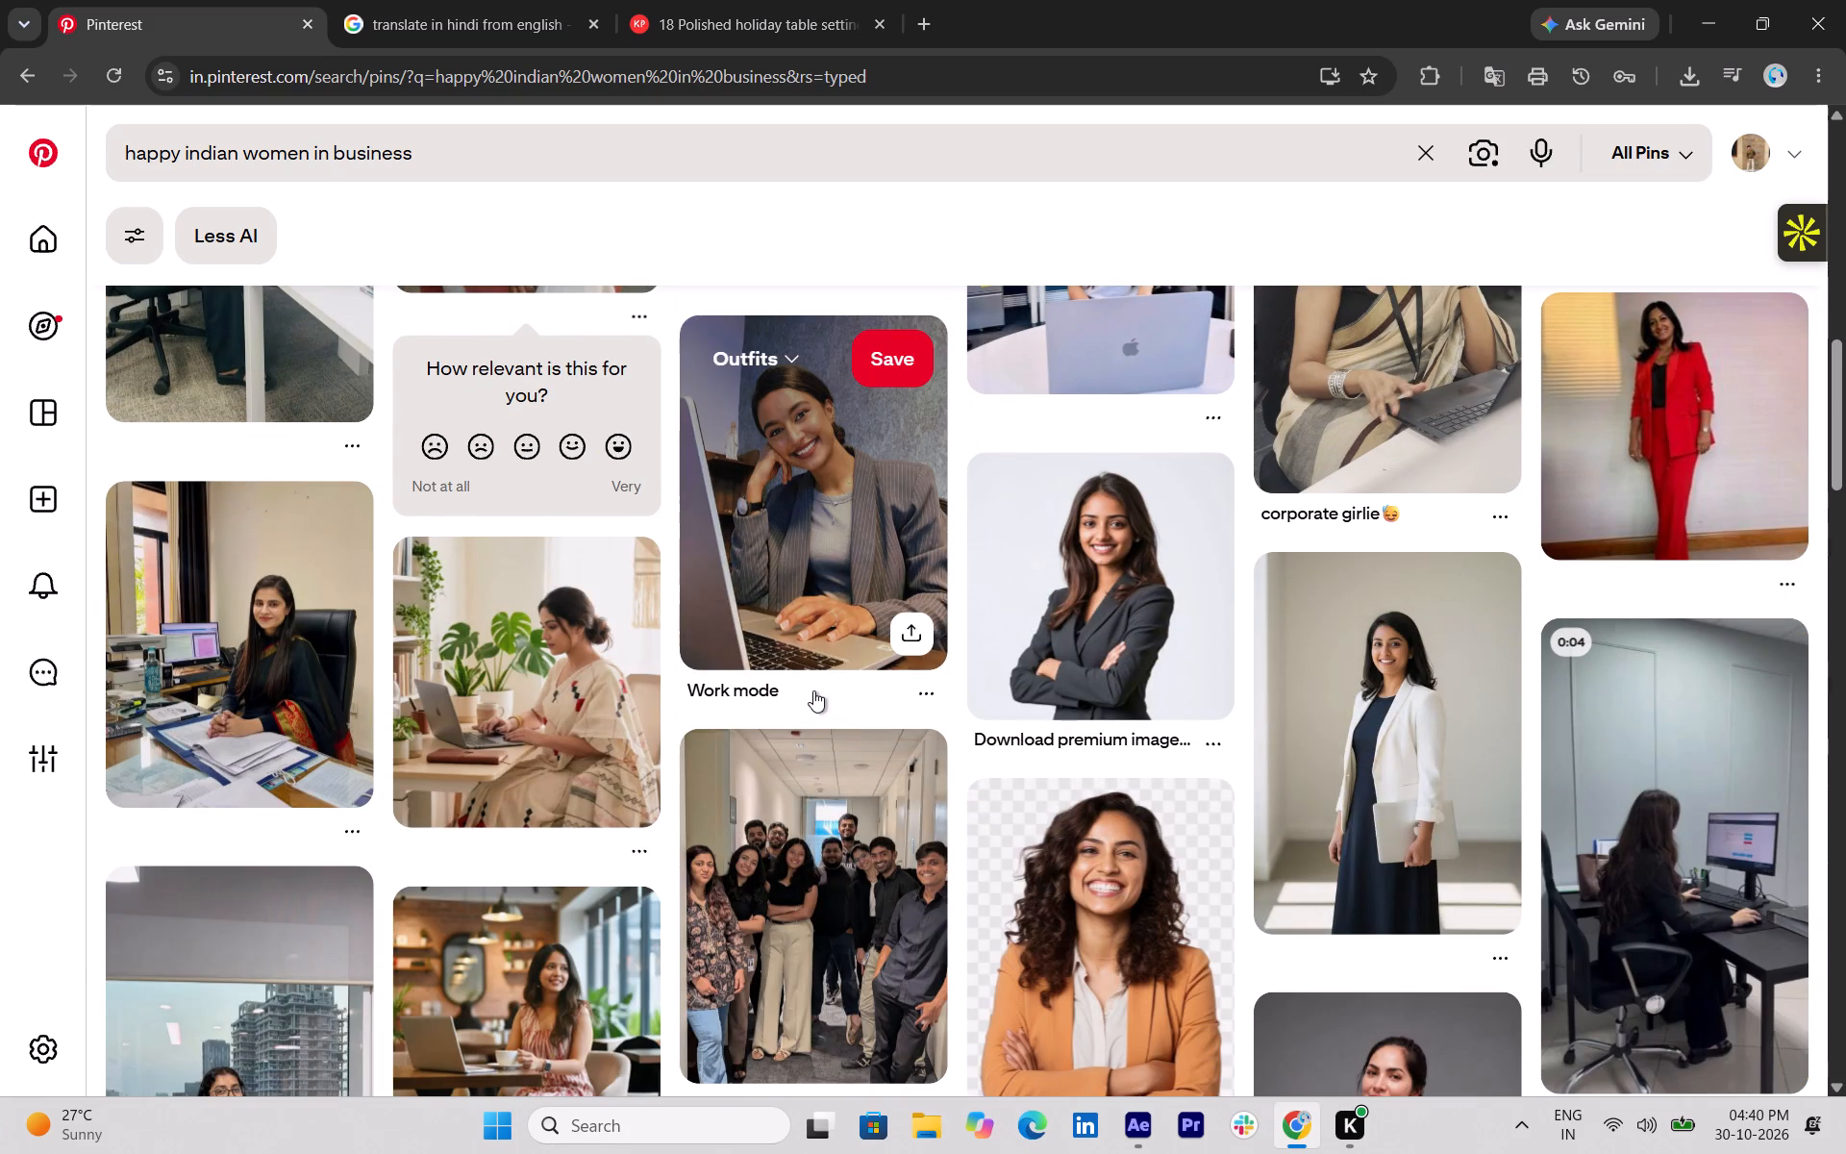
pyautogui.scroll(-2, 813, 690)
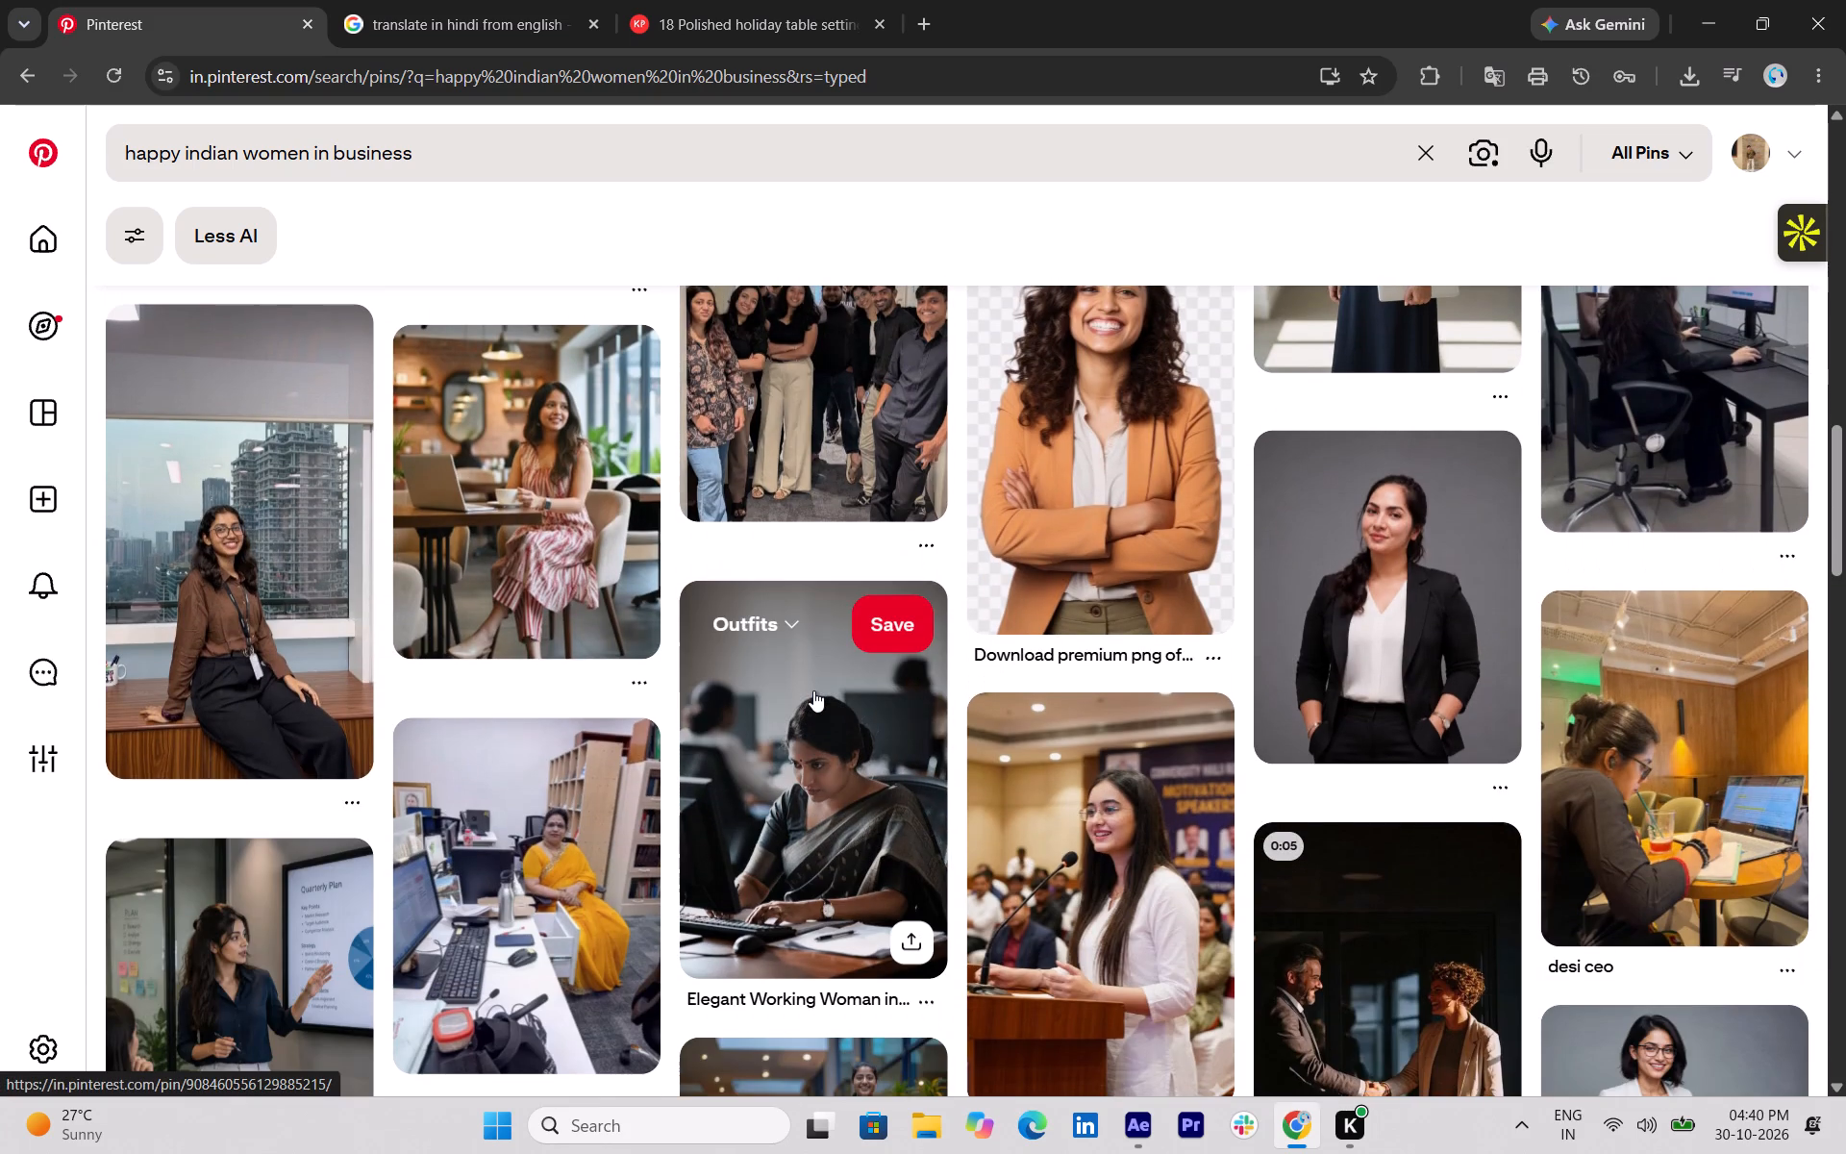
pyautogui.scroll(-1, 813, 690)
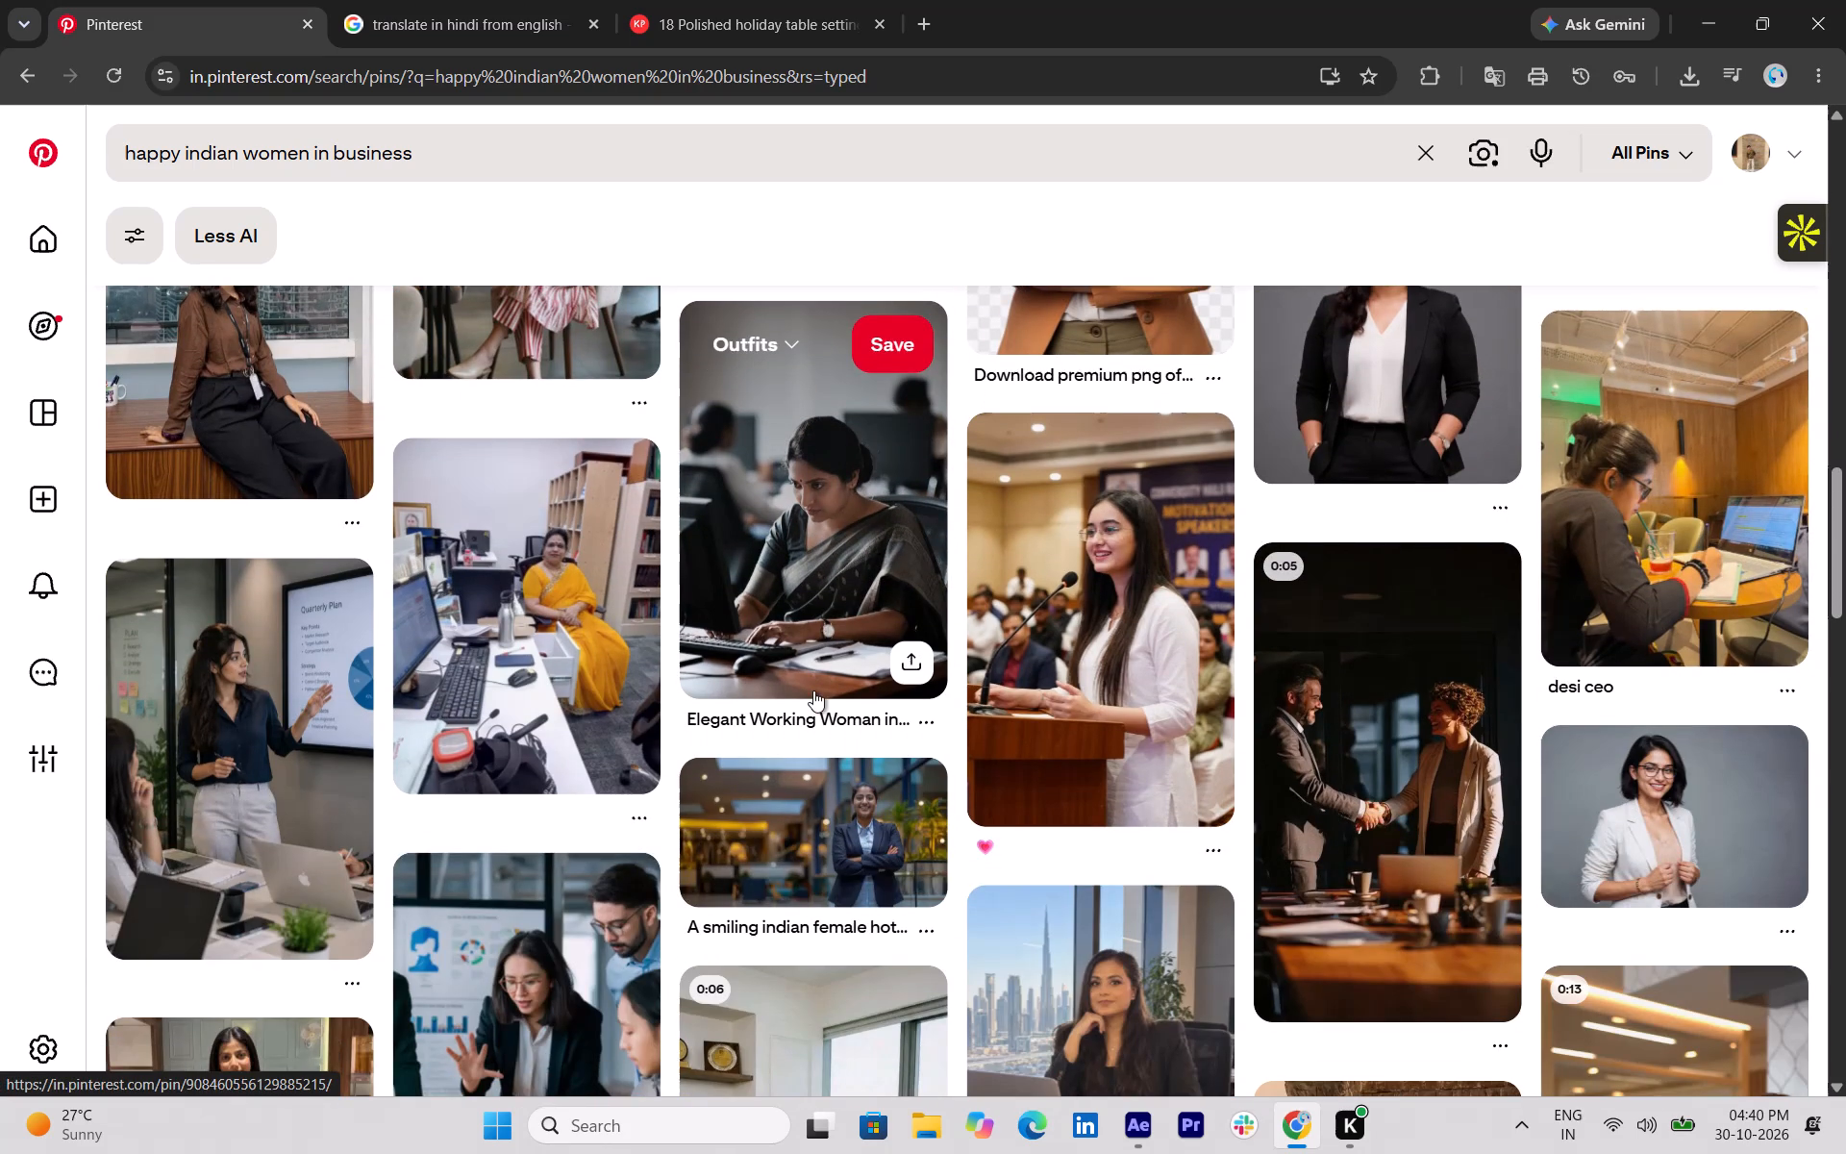
pyautogui.scroll(-2, 813, 690)
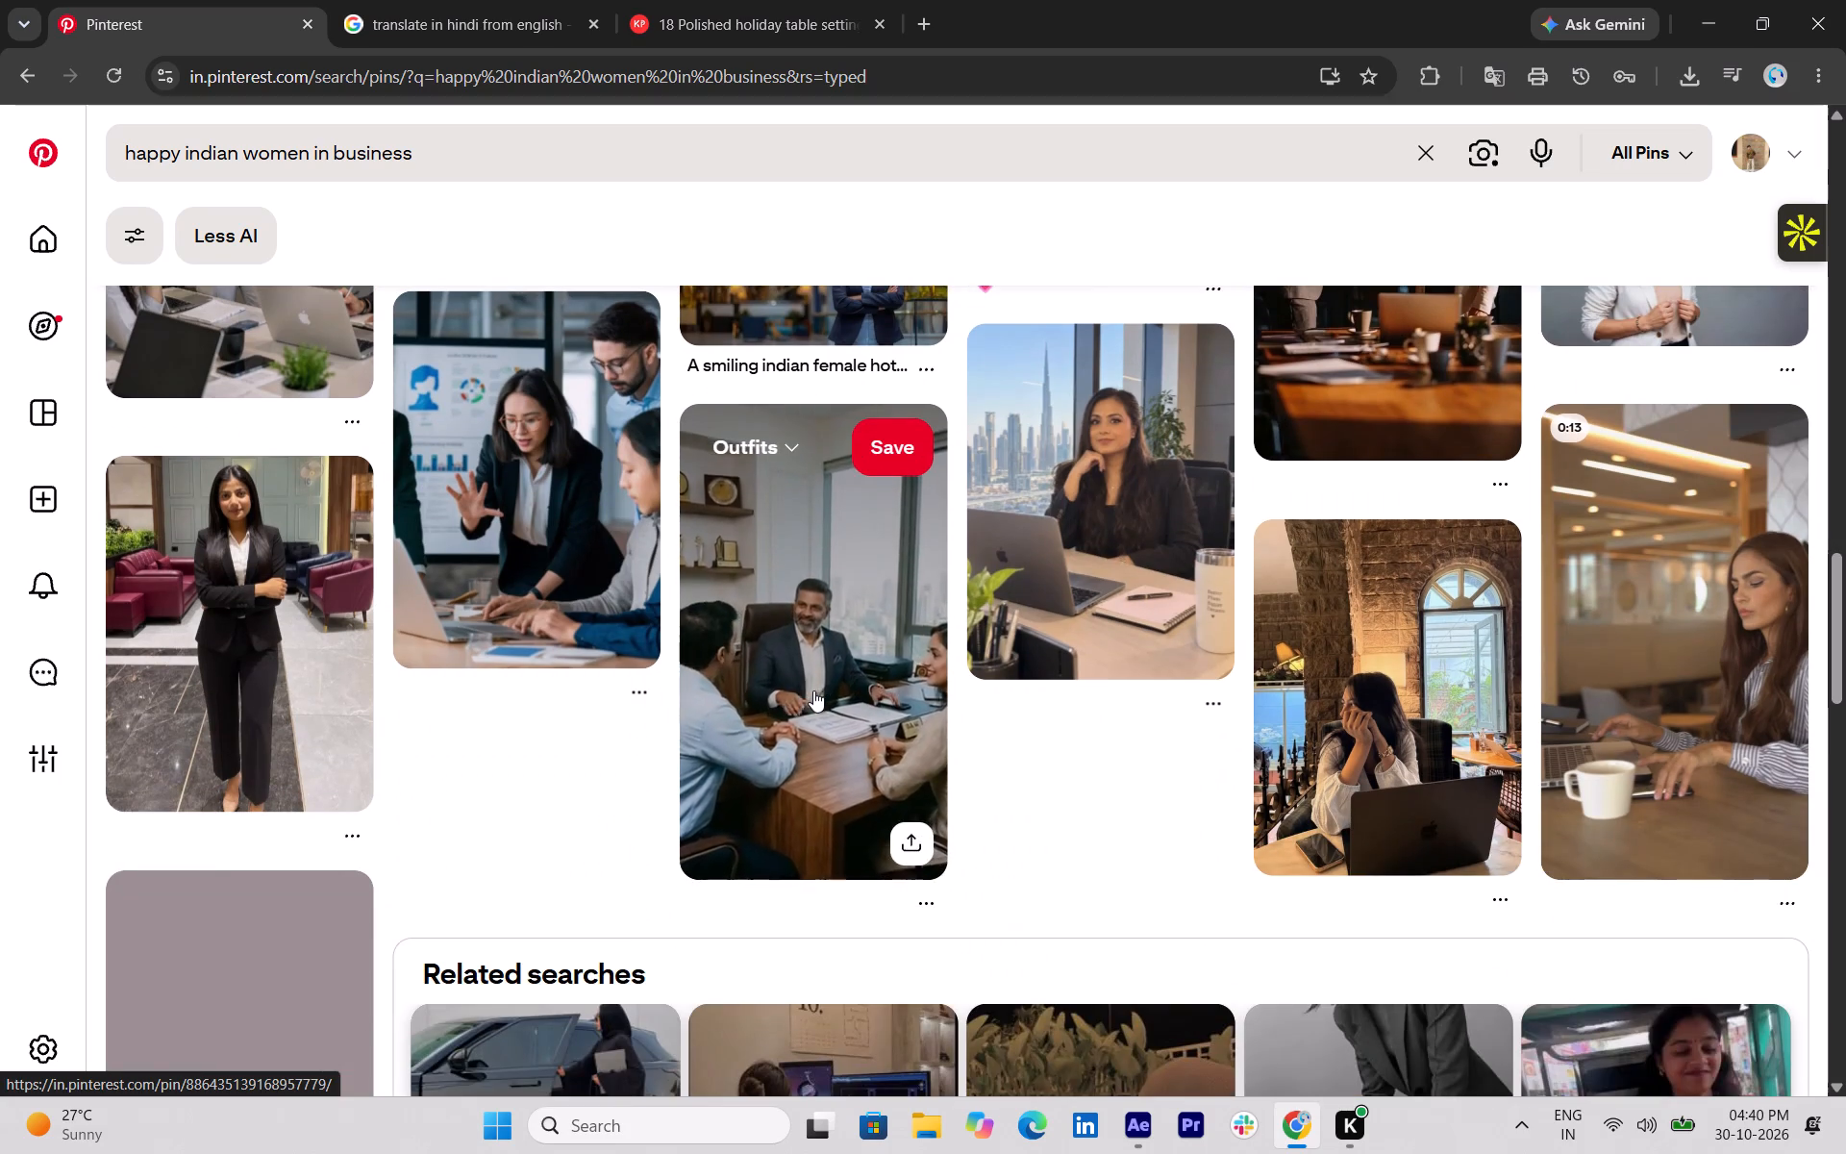
pyautogui.scroll(-3, 813, 690)
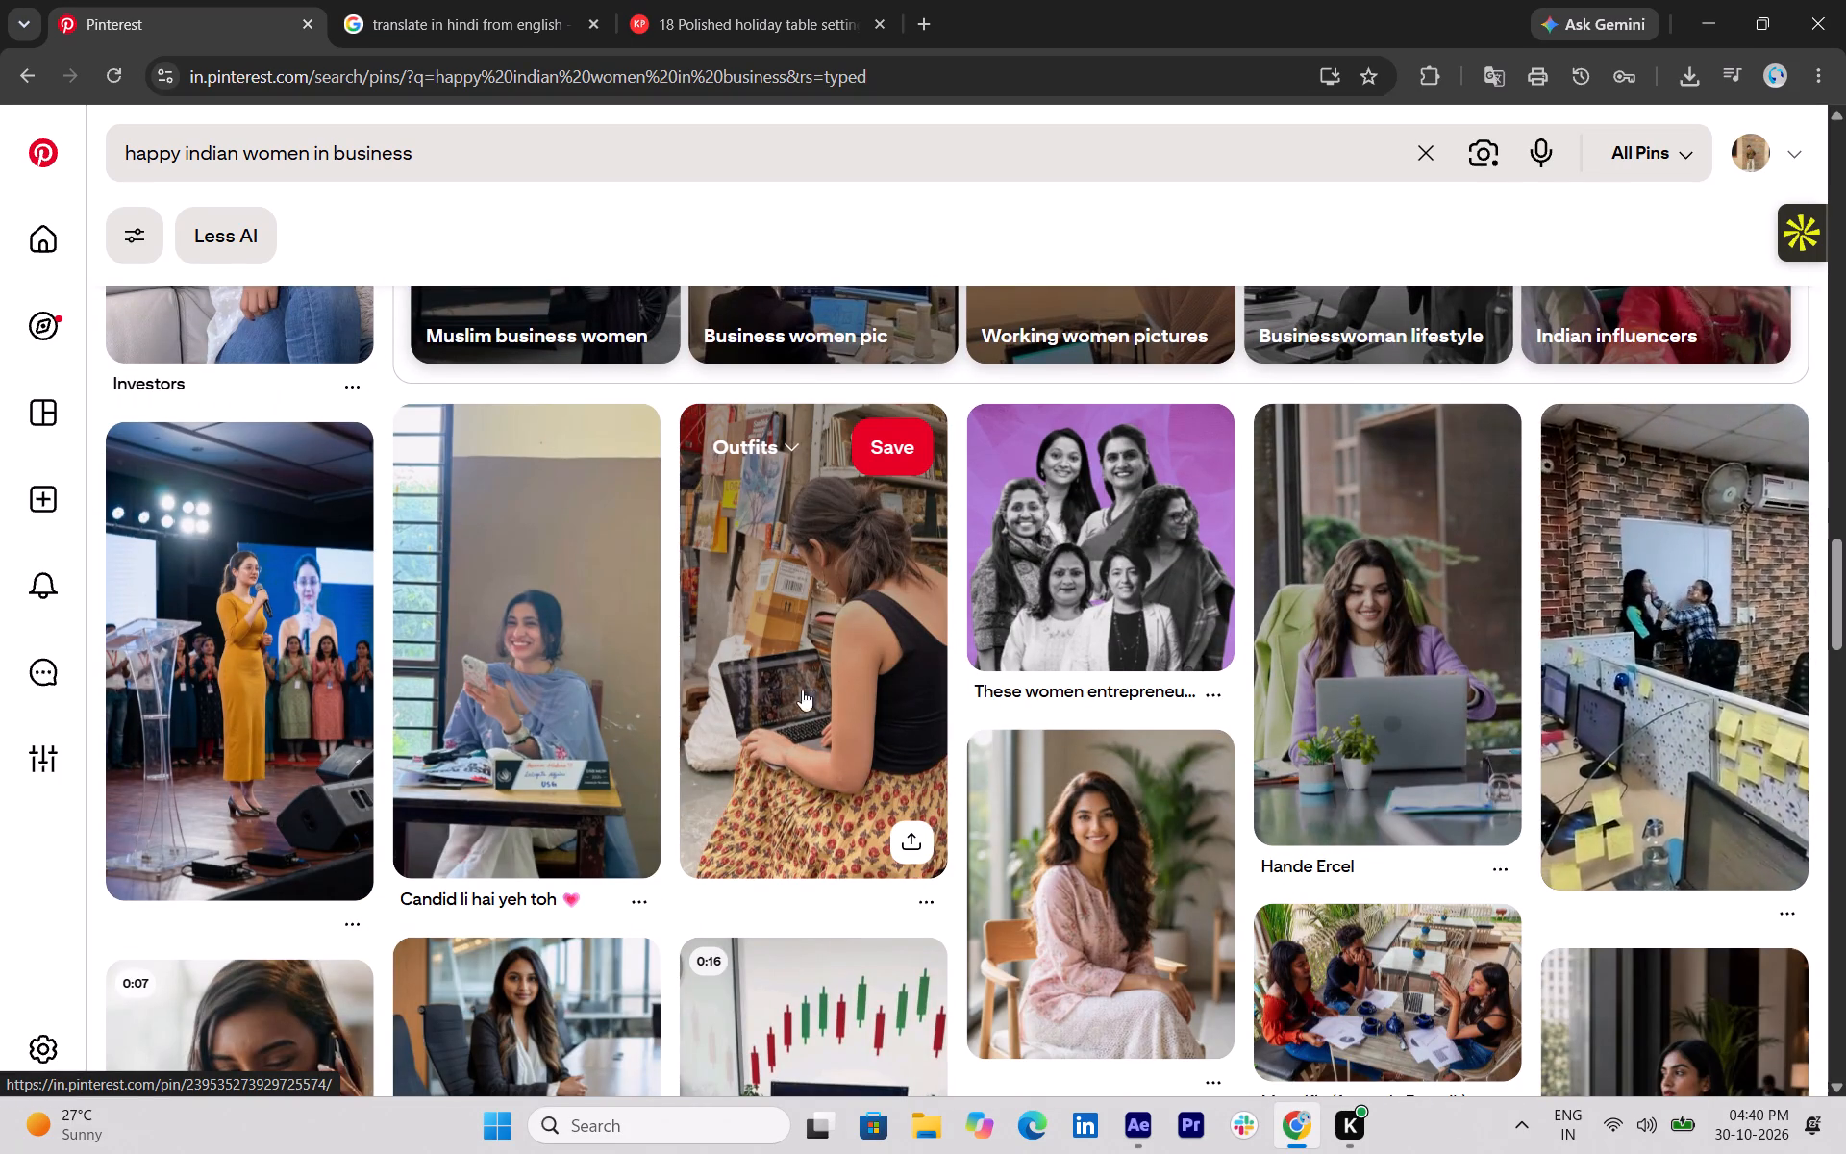
pyautogui.scroll(-2, 764, 685)
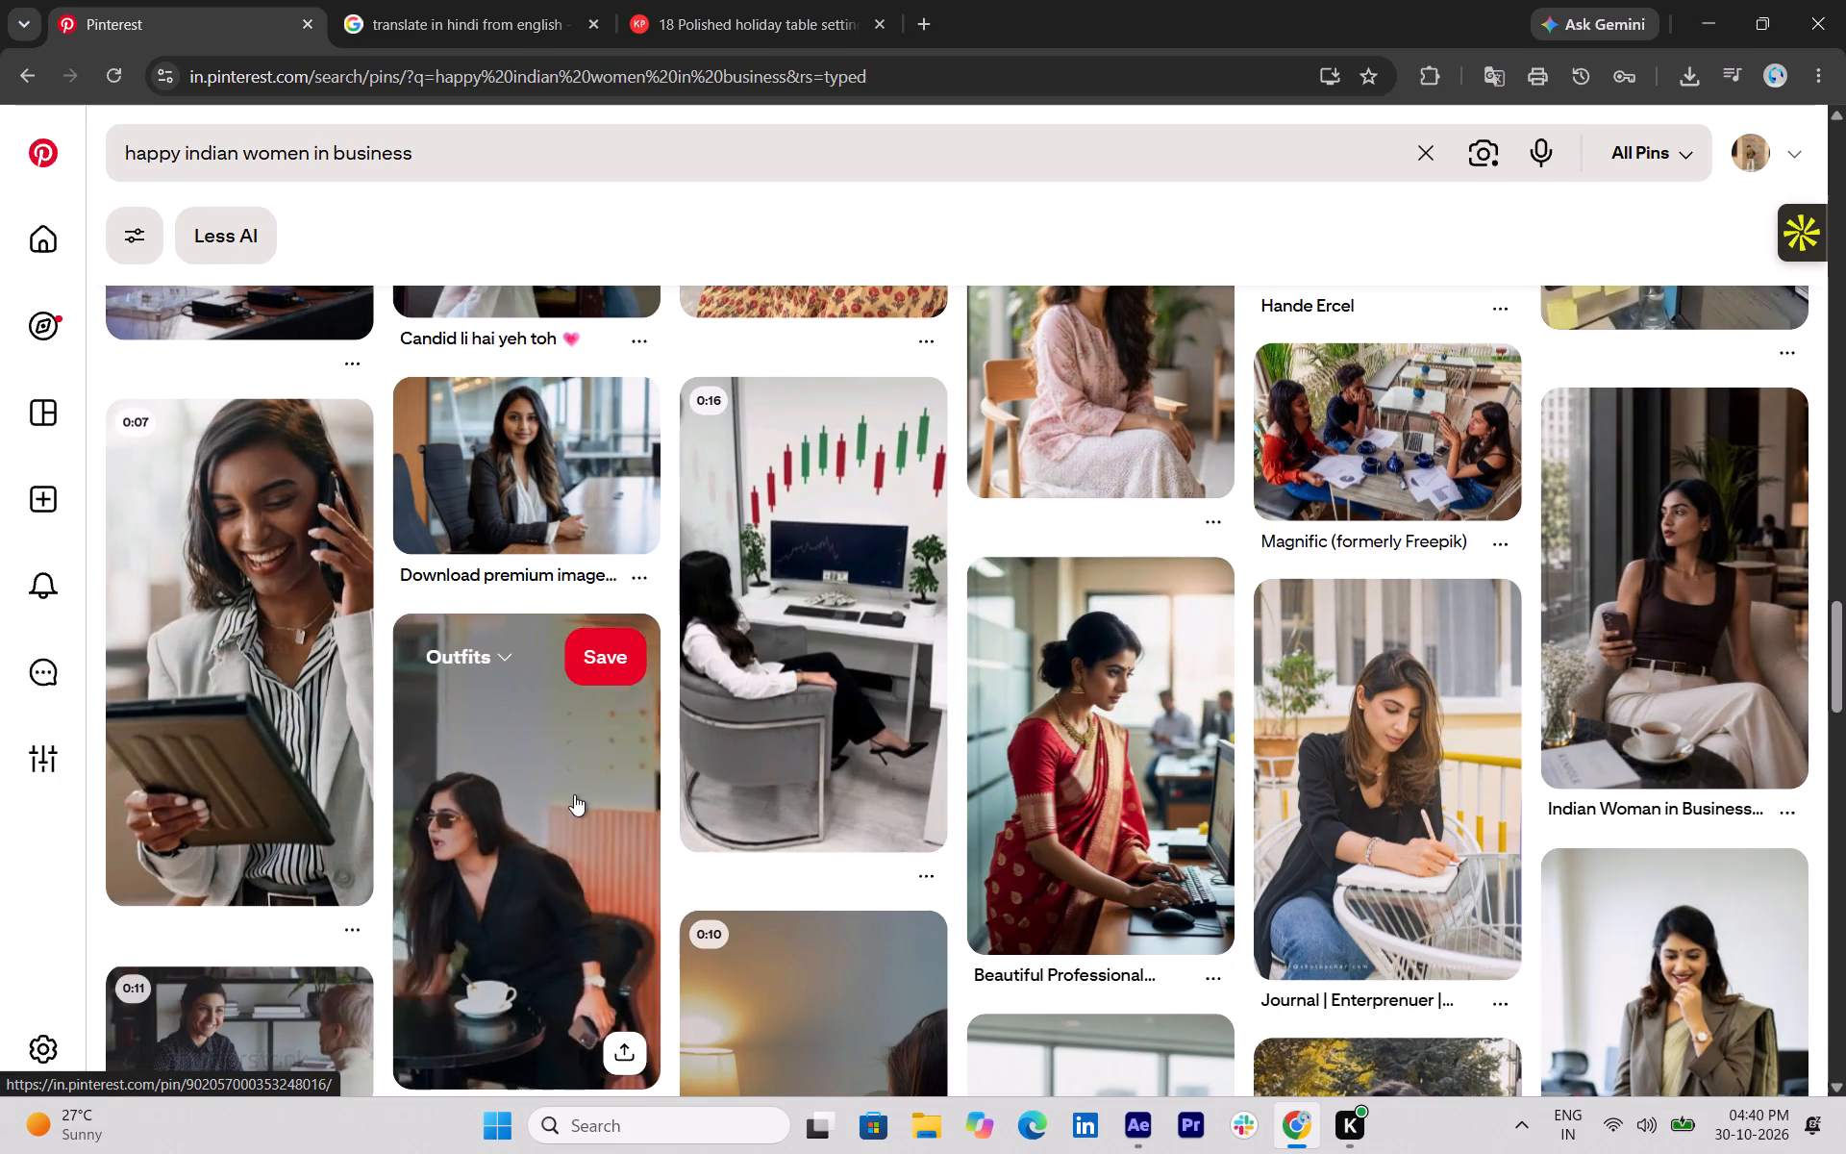
pyautogui.scroll(-2, 828, 661)
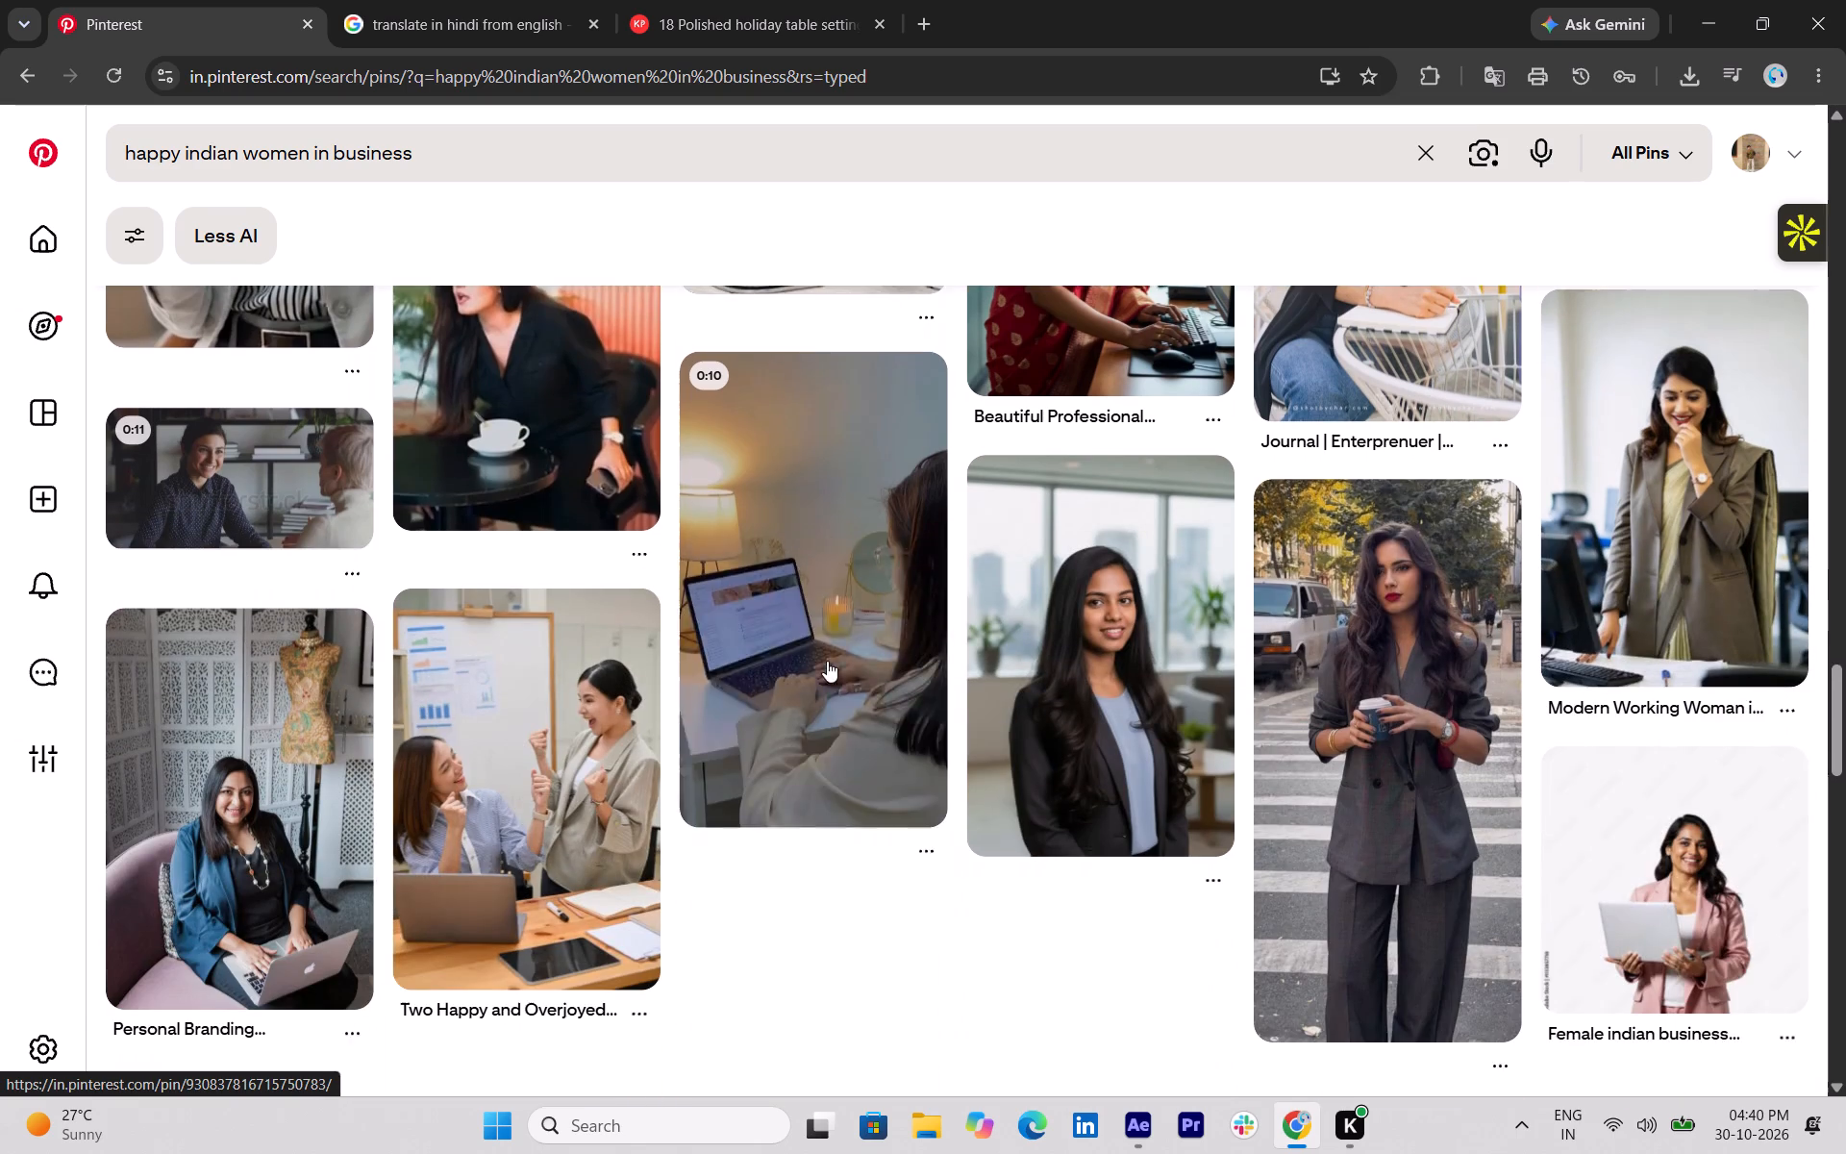
pyautogui.scroll(-1, 824, 660)
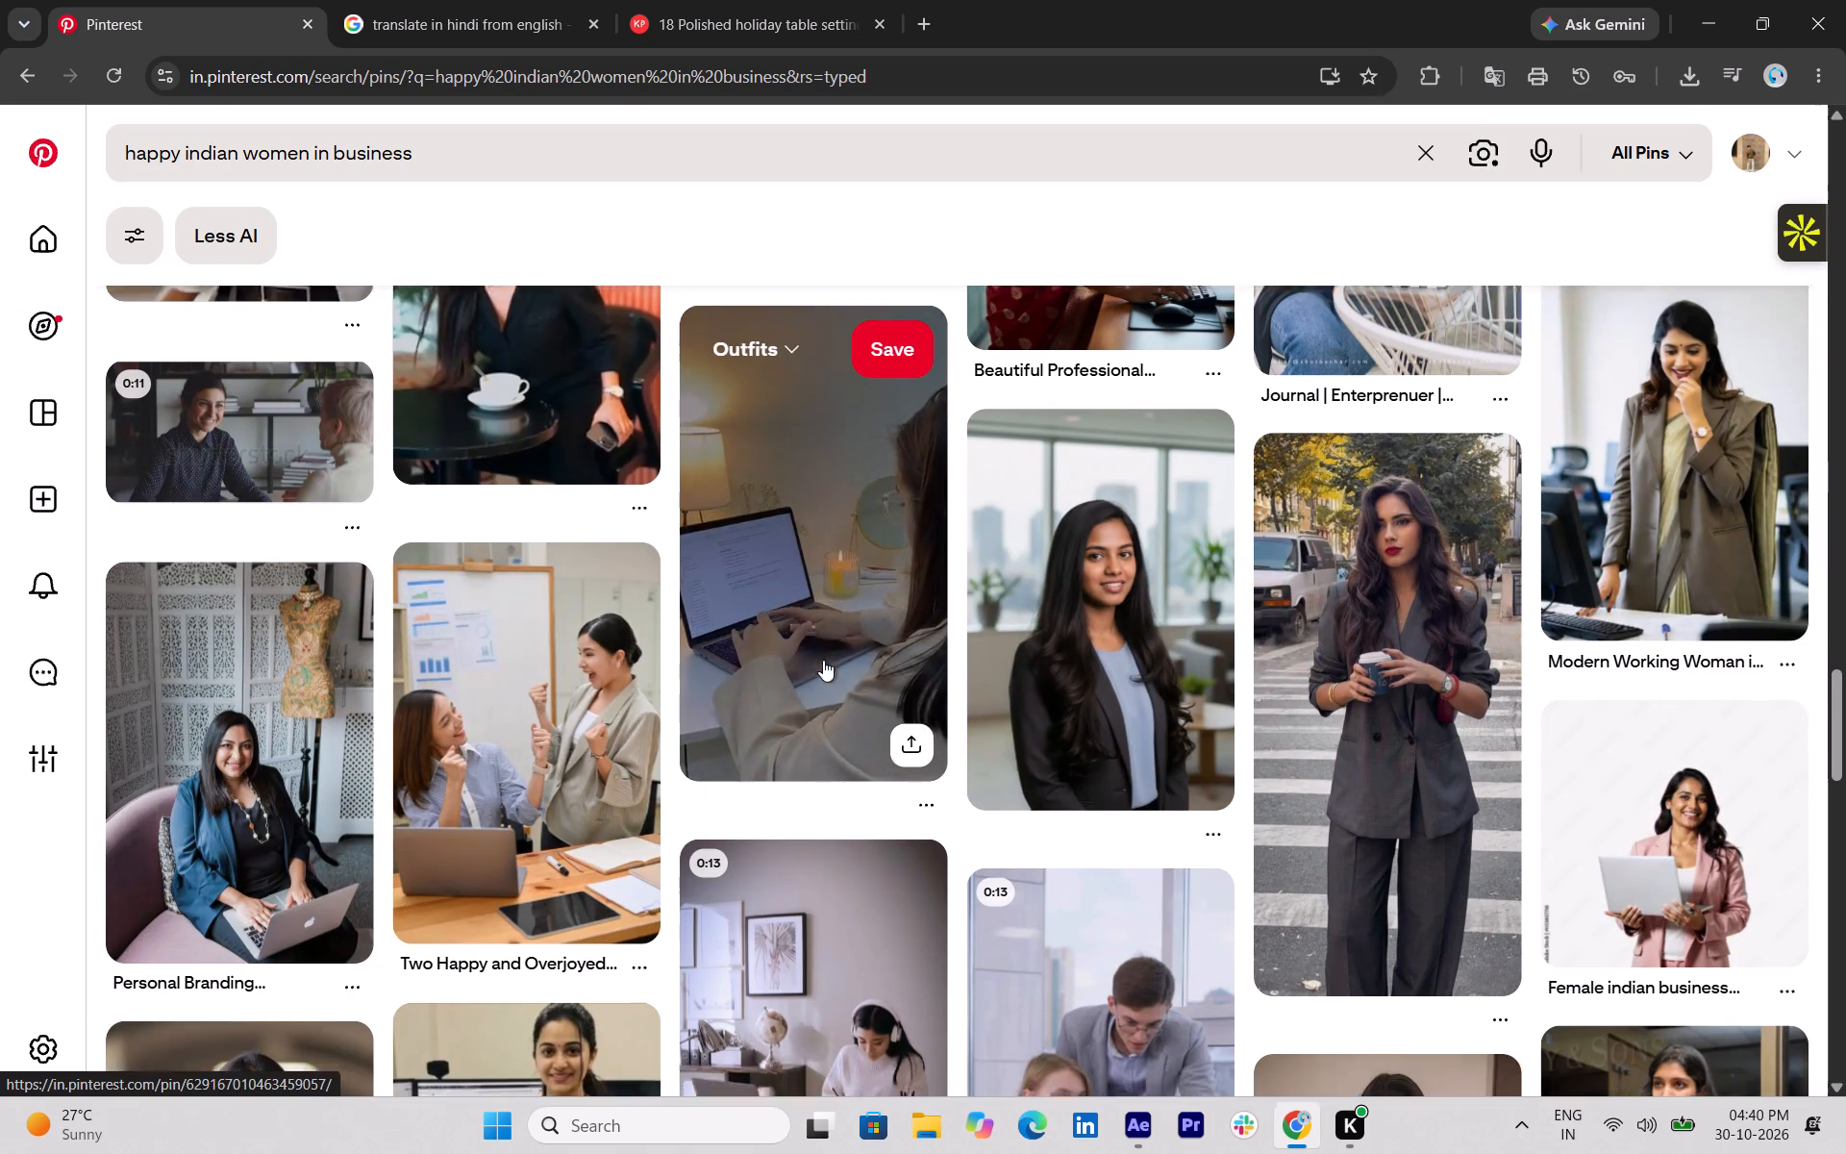
pyautogui.scroll(-1, 822, 660)
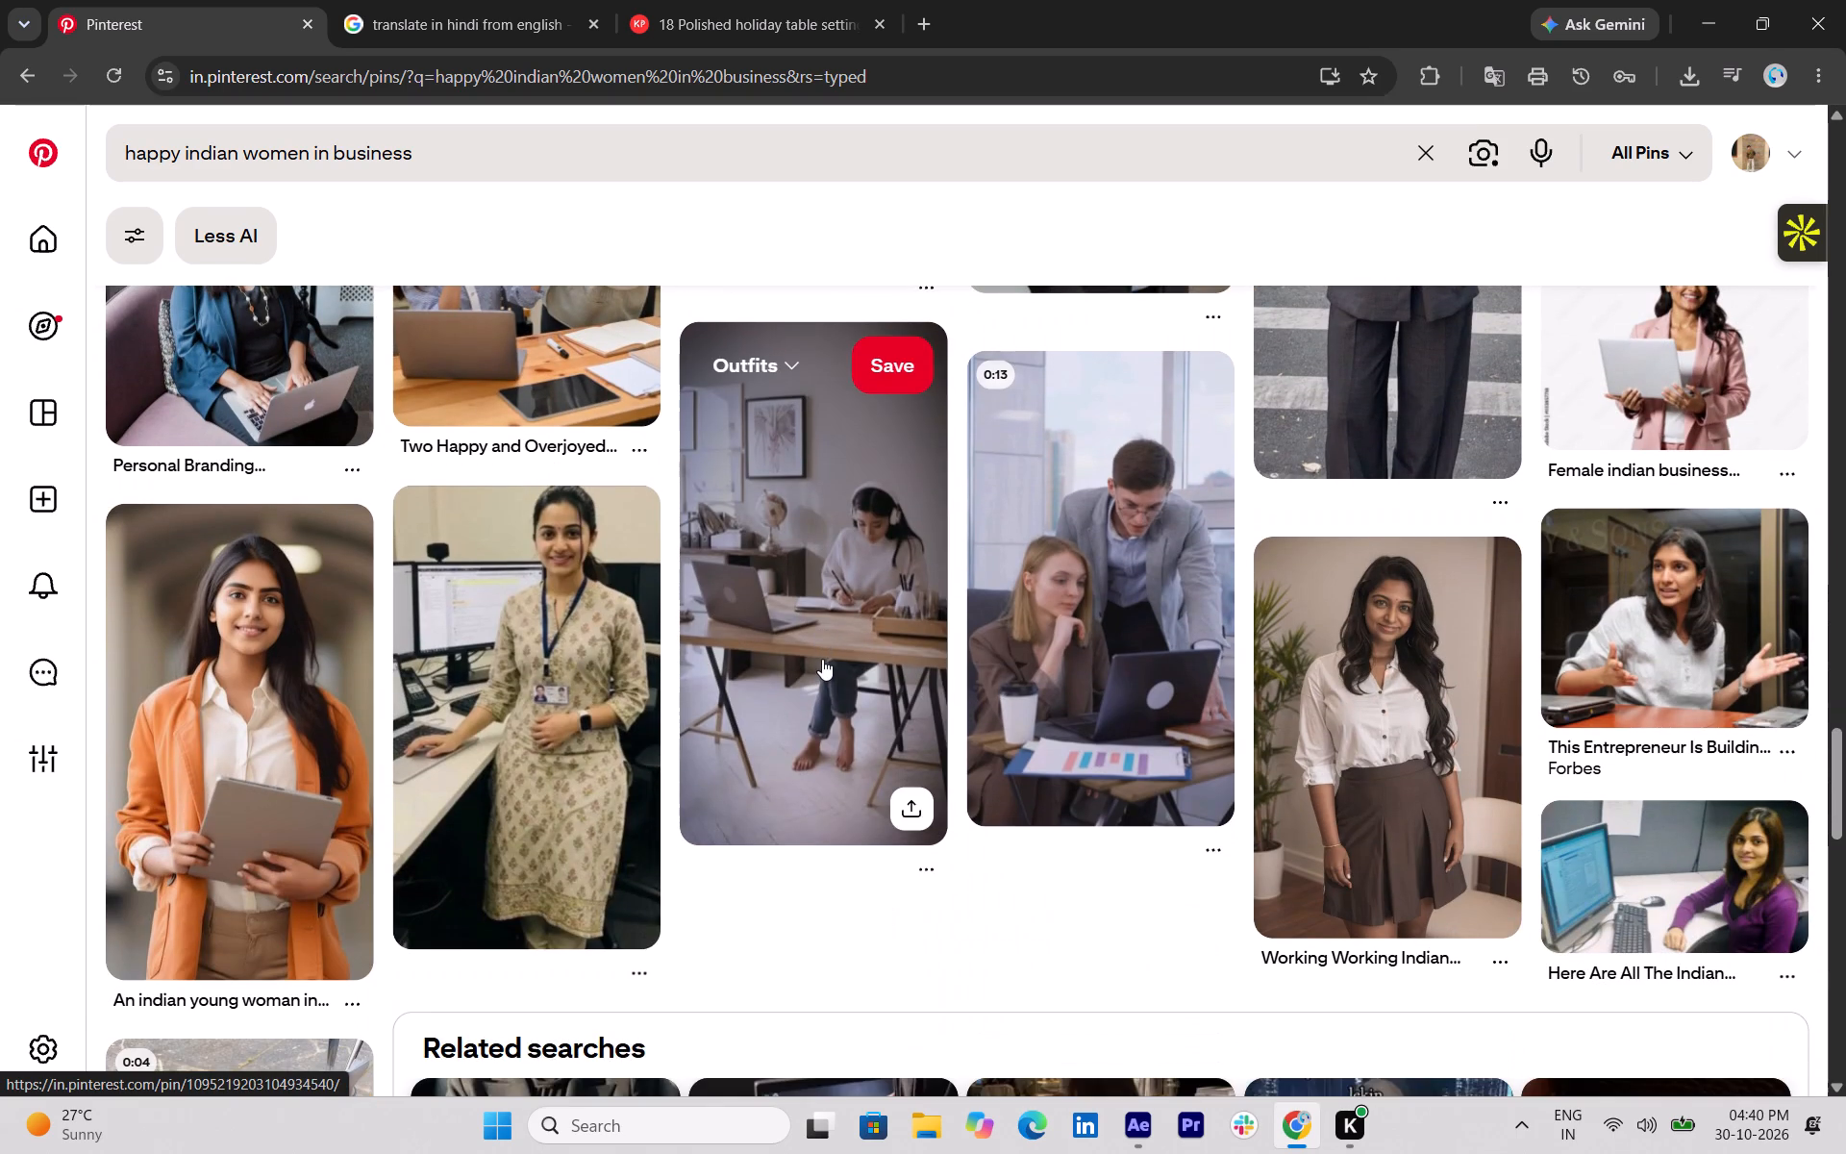
pyautogui.scroll(-3, 822, 659)
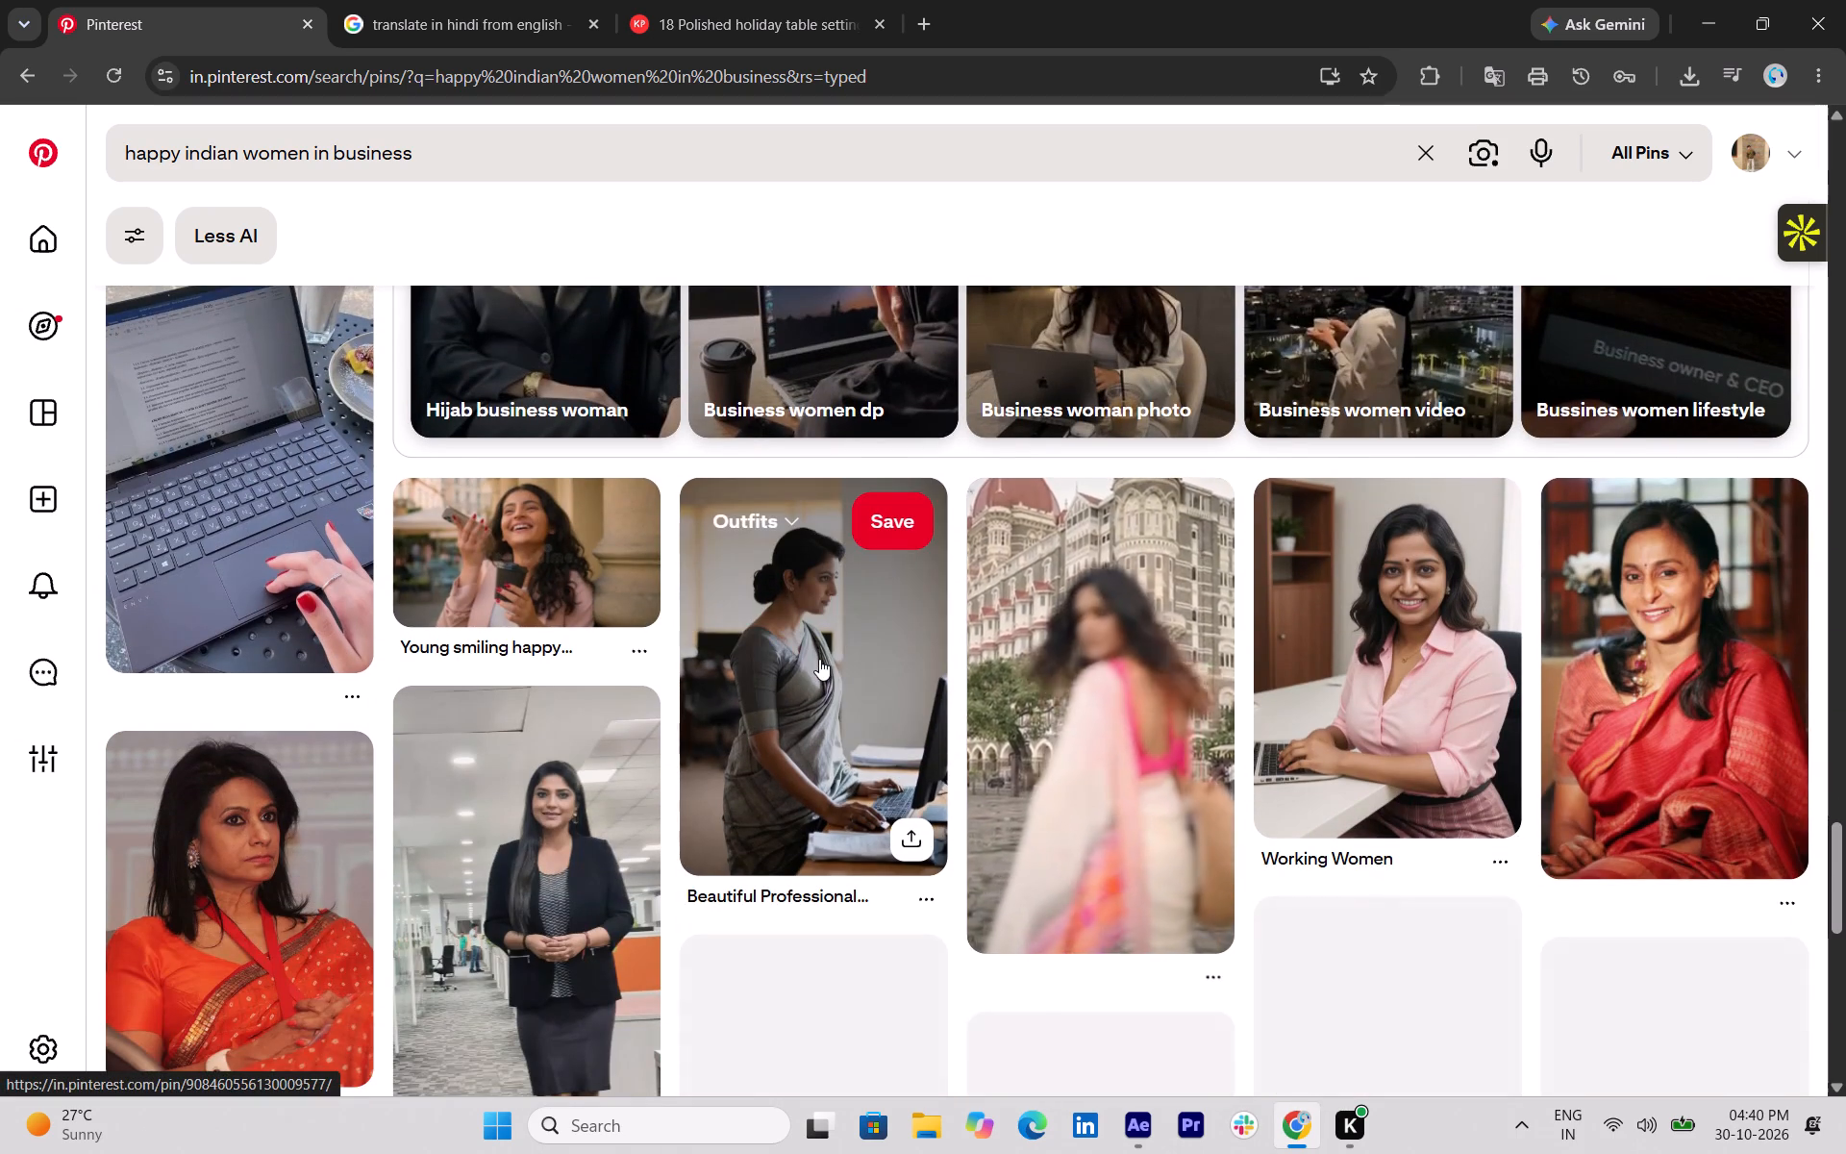
pyautogui.scroll(-3, 819, 657)
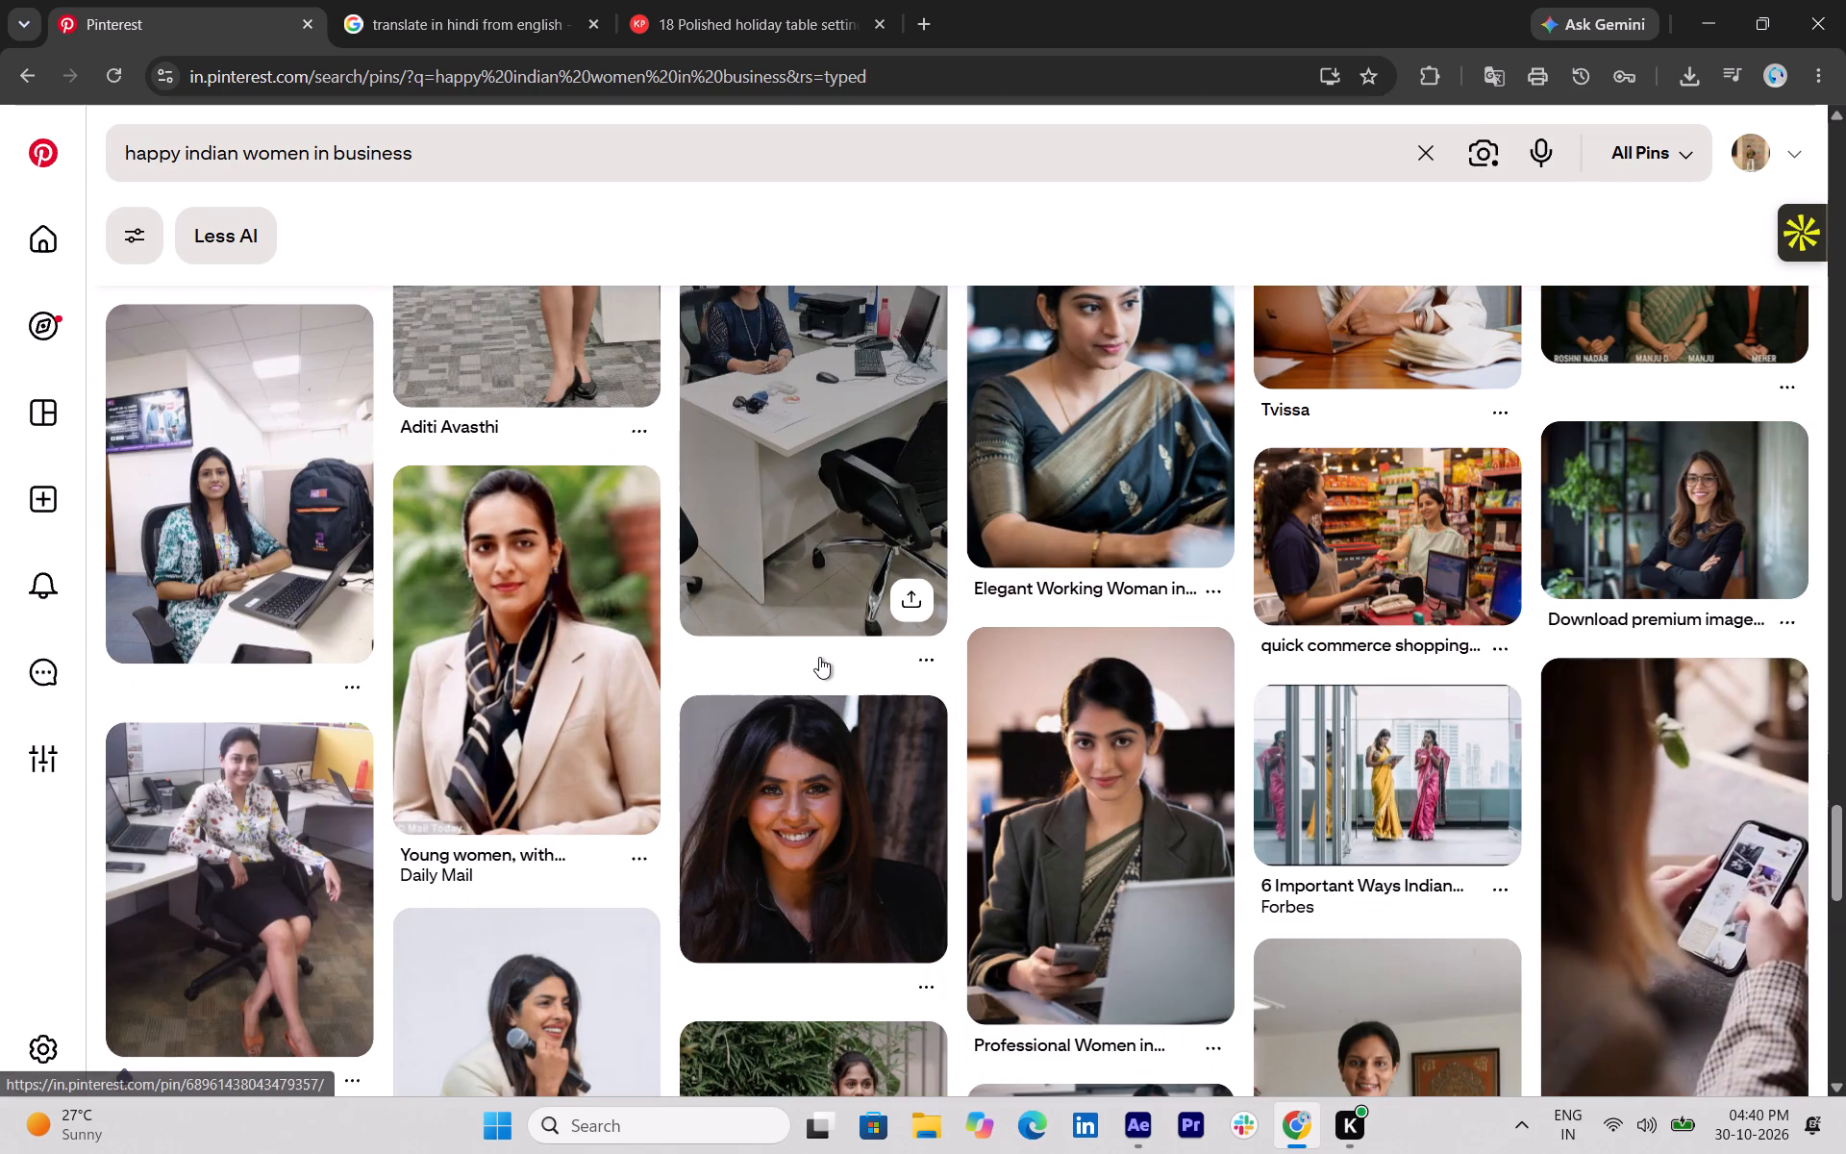
pyautogui.scroll(12, 819, 657)
pyautogui.scroll(9, 819, 657)
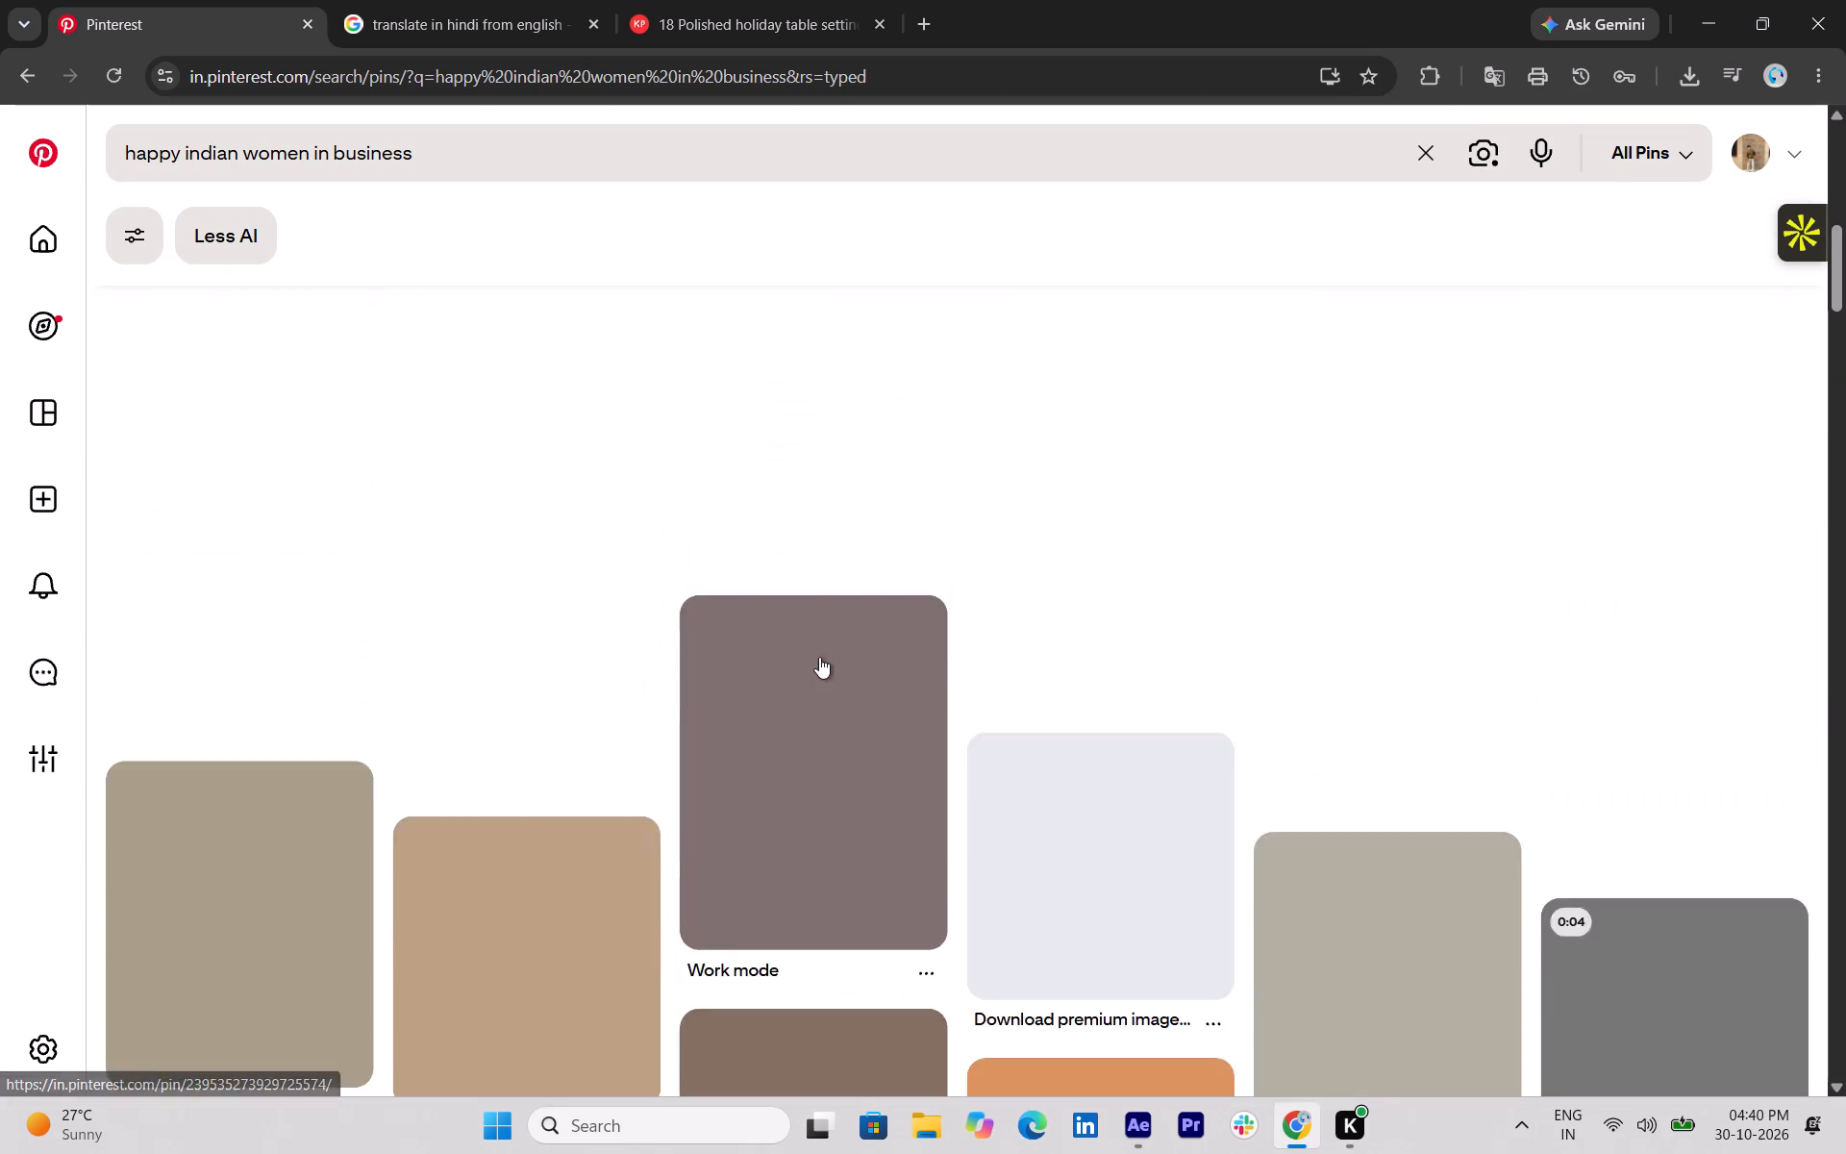
pyautogui.scroll(8, 819, 657)
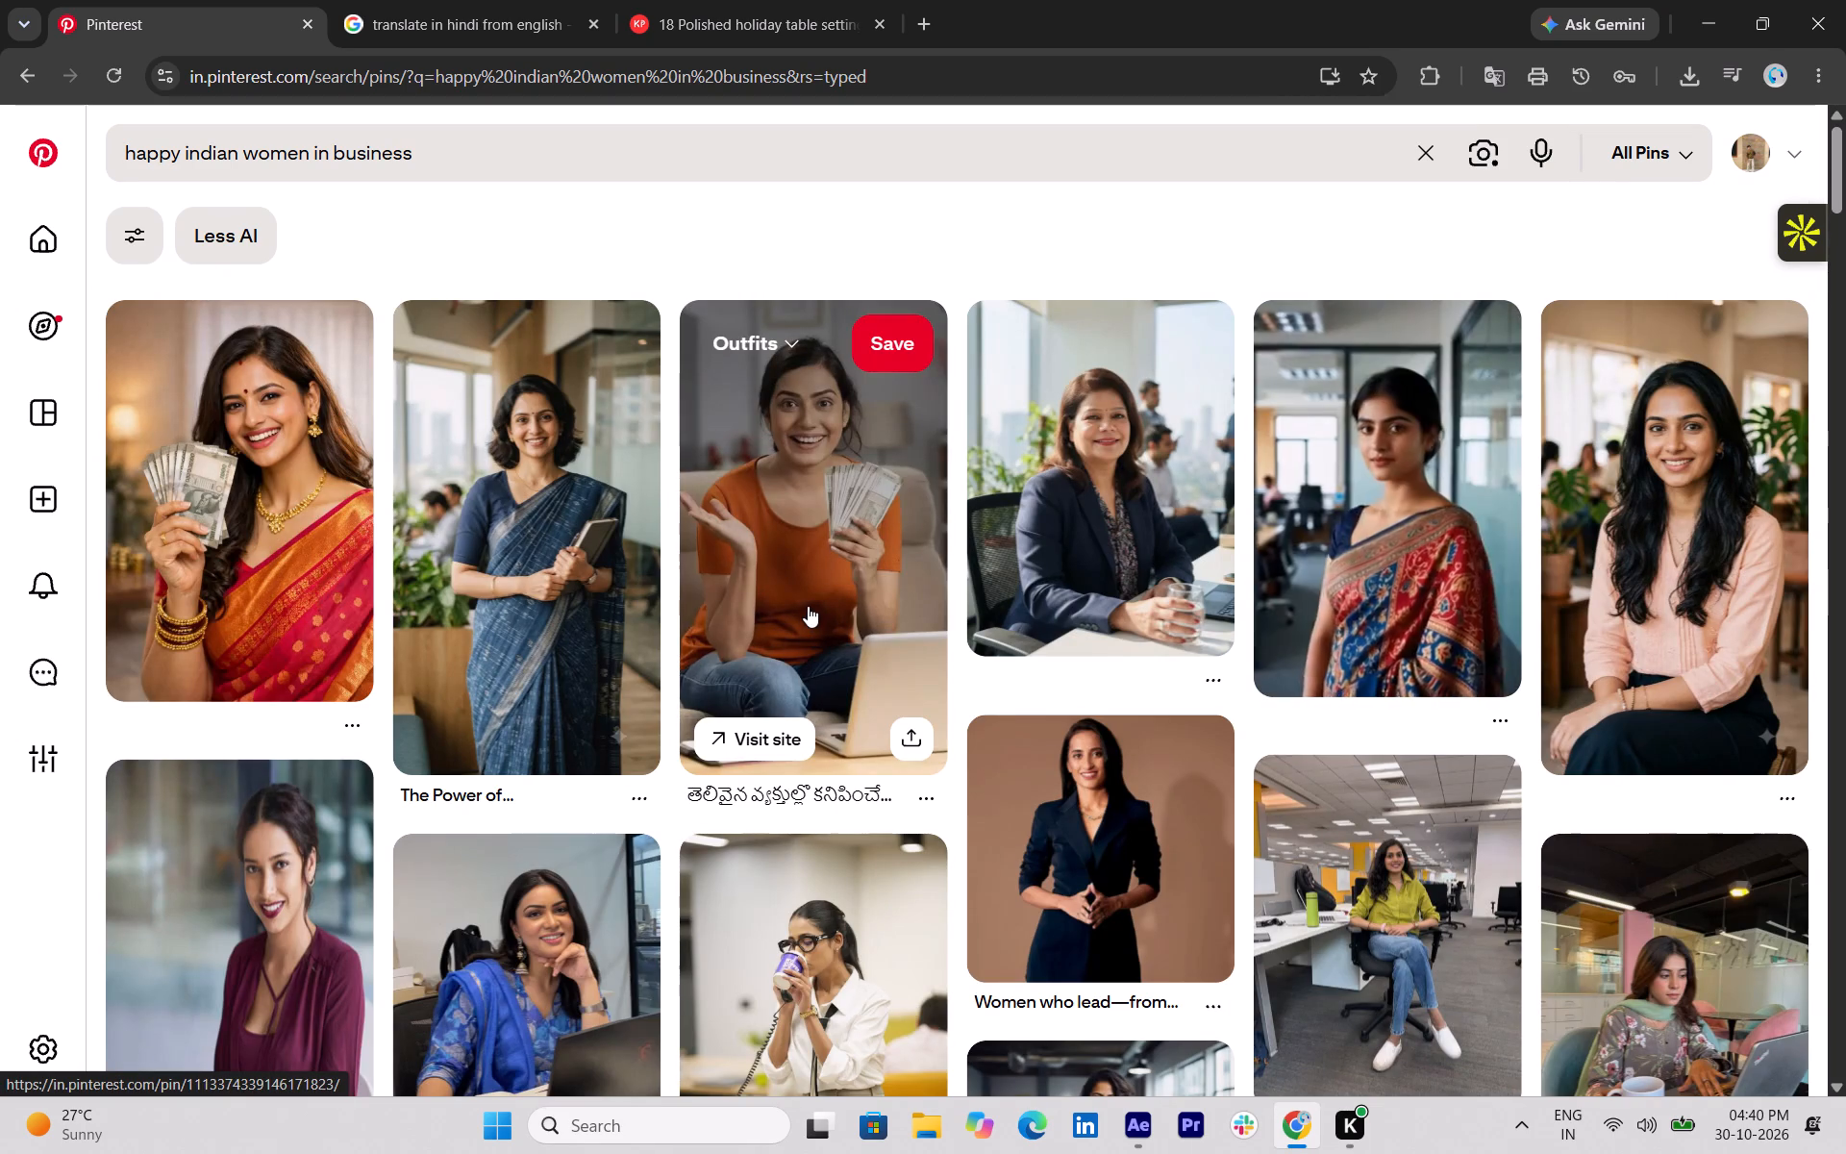
# Open the pin of the smiling woman in orange holding banknotes and examine its related pins for a fitting visual.
pyautogui.click(808, 606)
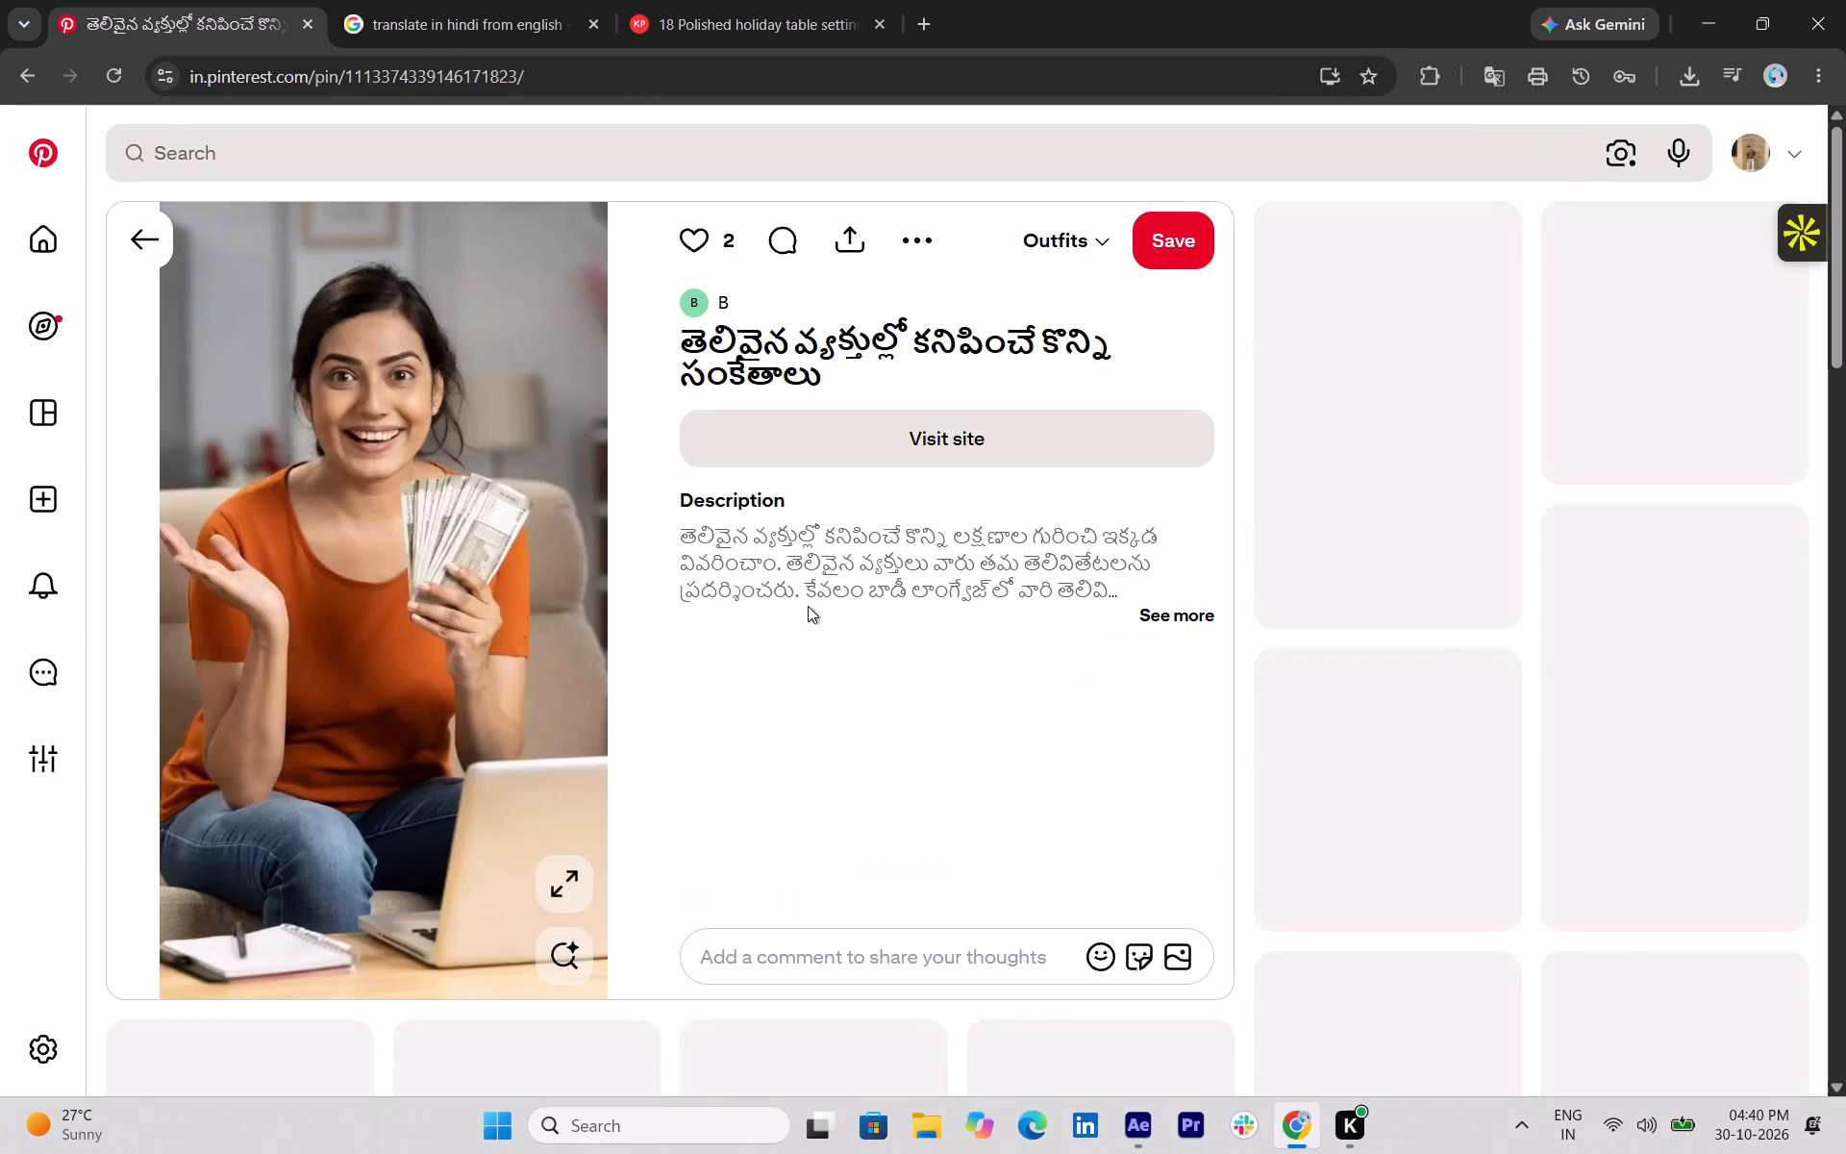
pyautogui.scroll(-1, 1650, 645)
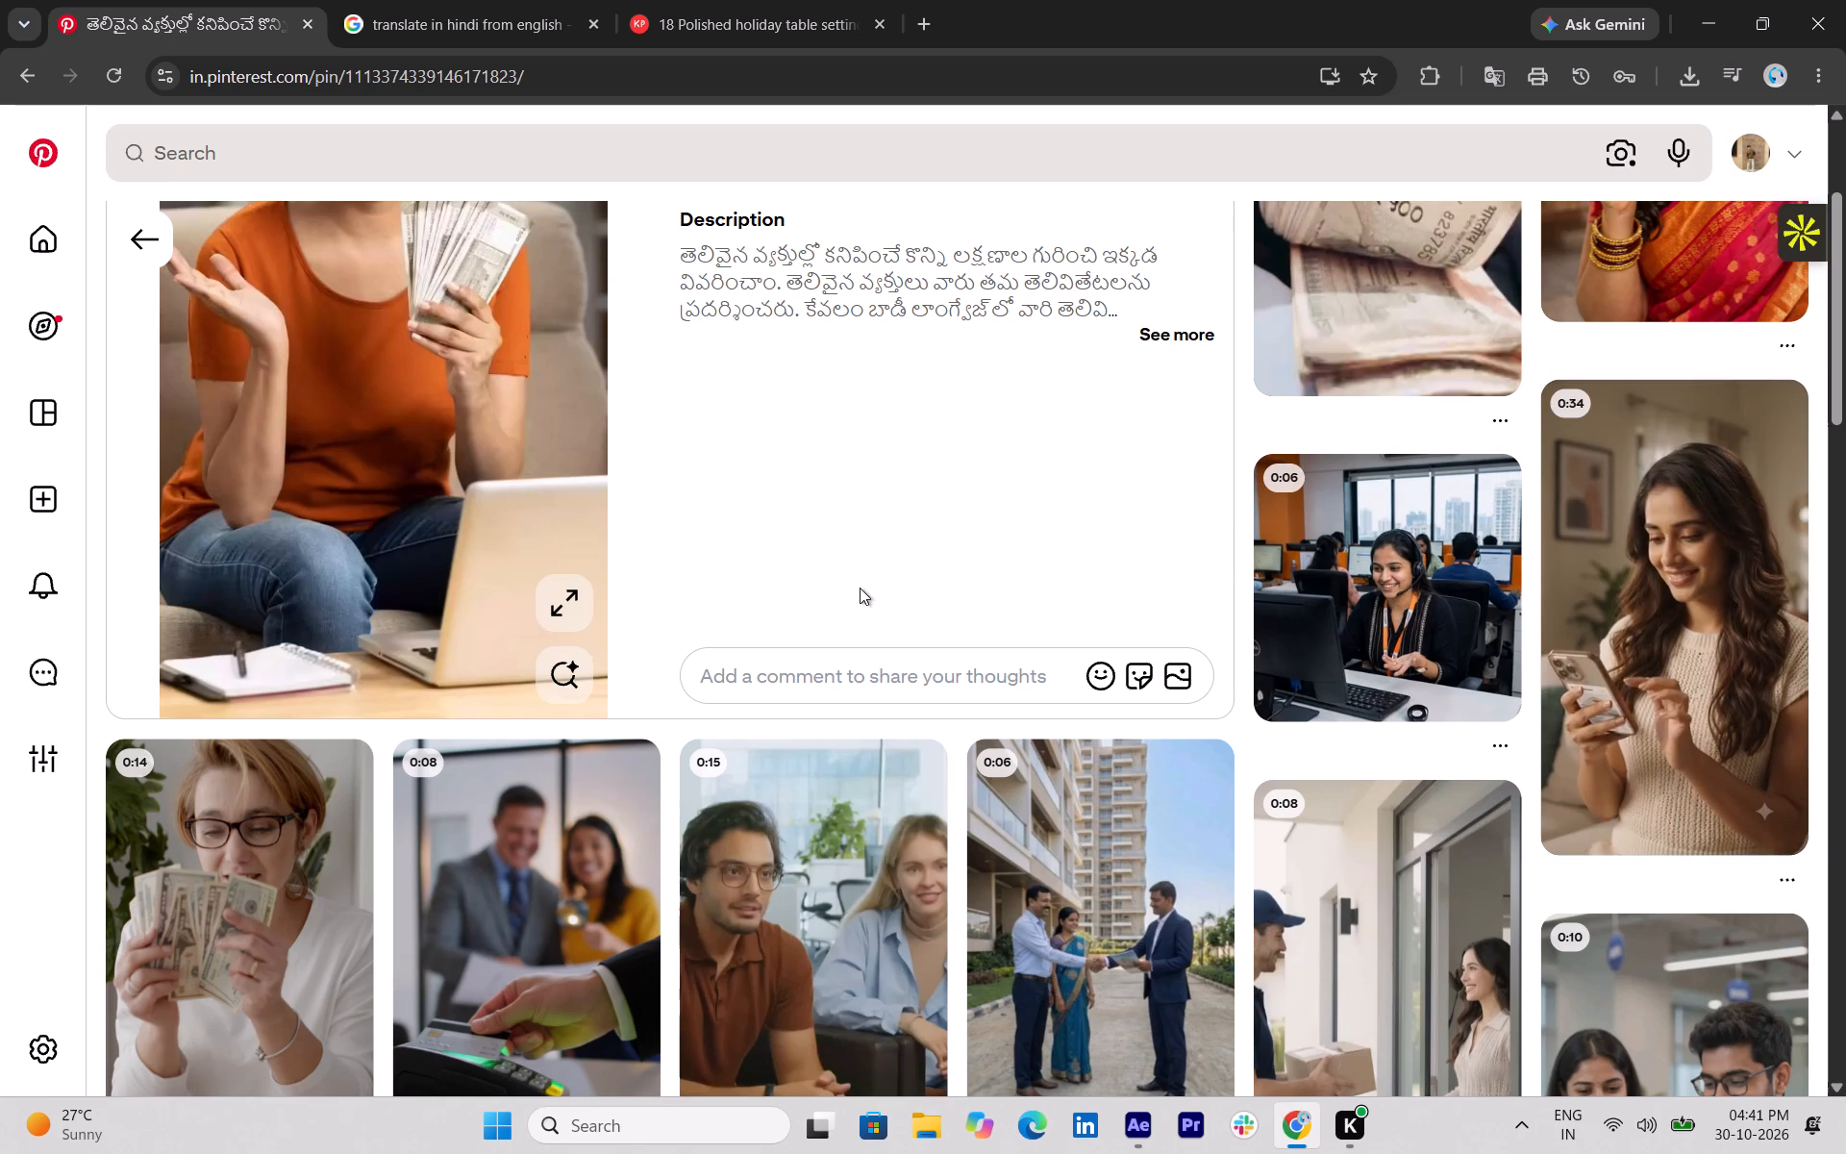
pyautogui.scroll(2, 1263, 846)
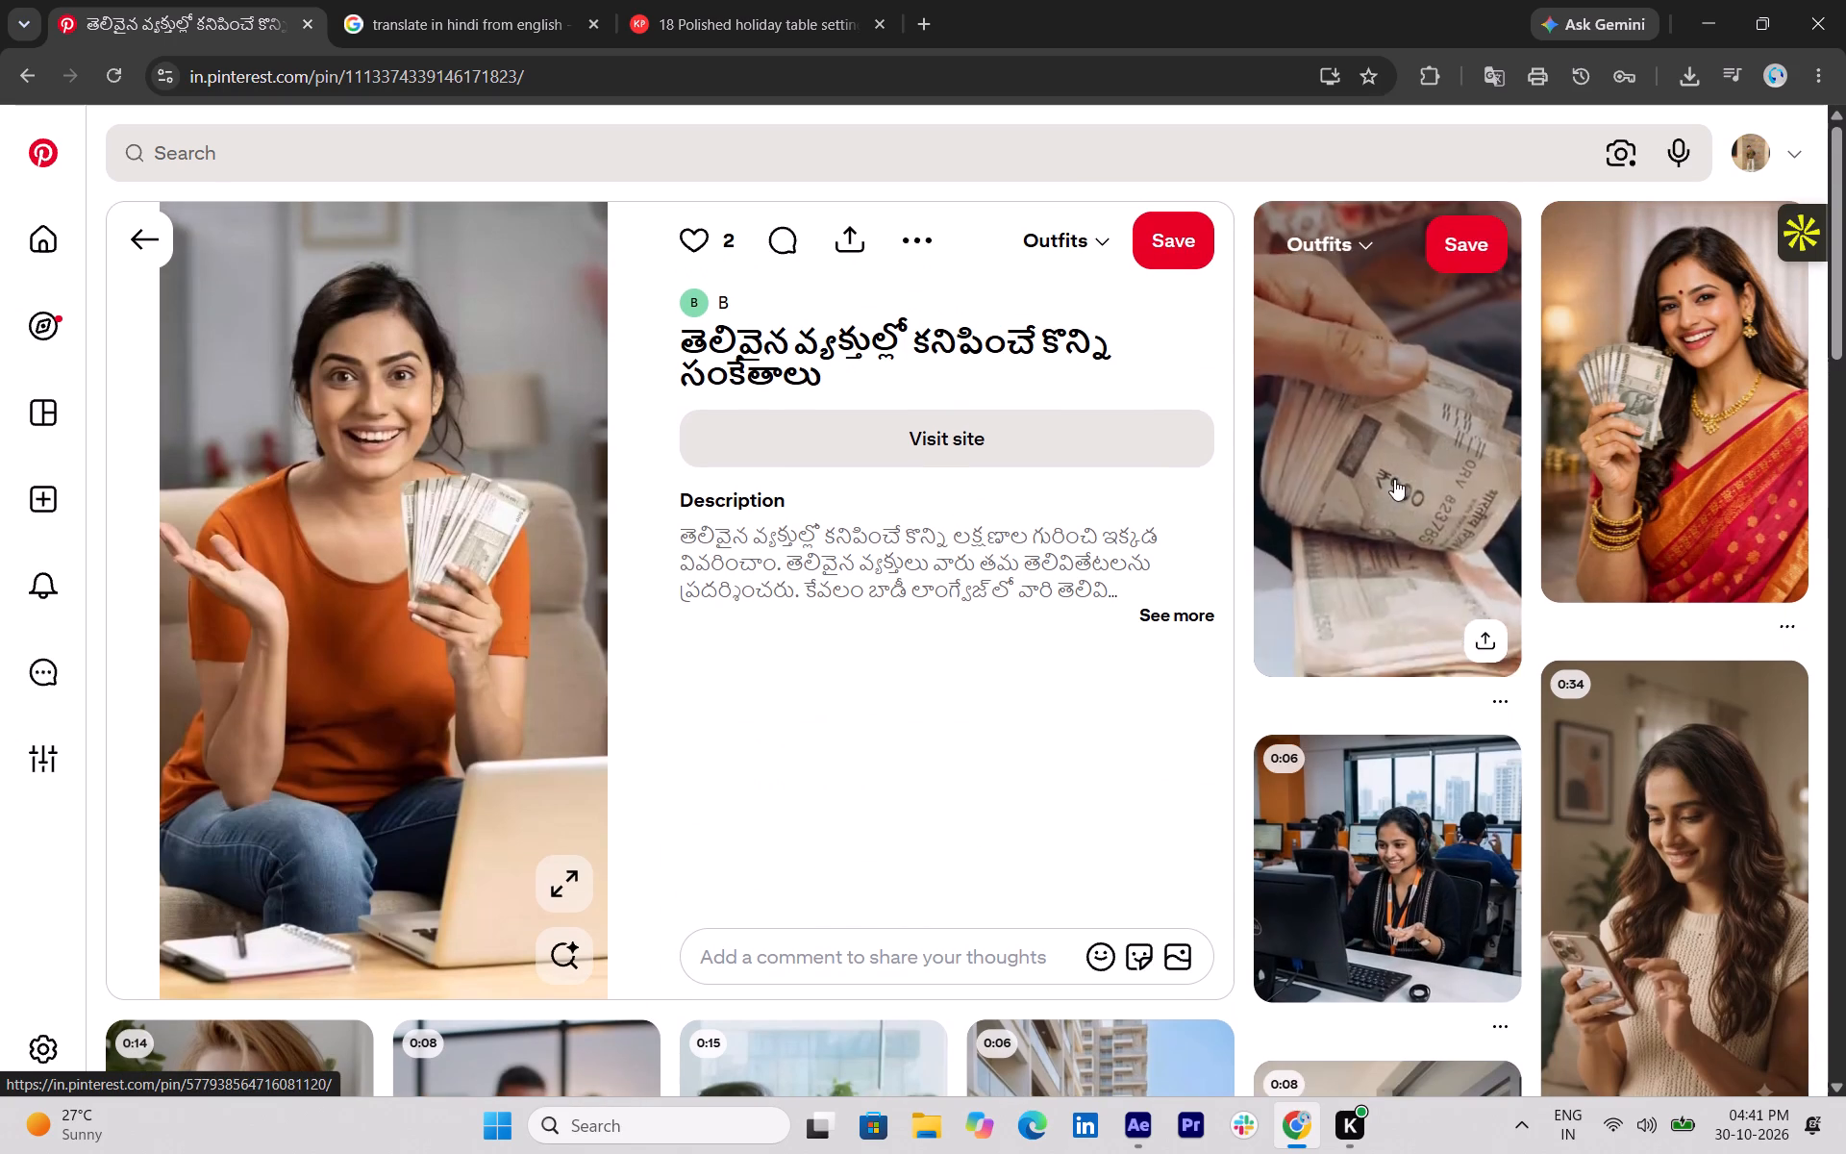
pyautogui.scroll(-3, 1611, 301)
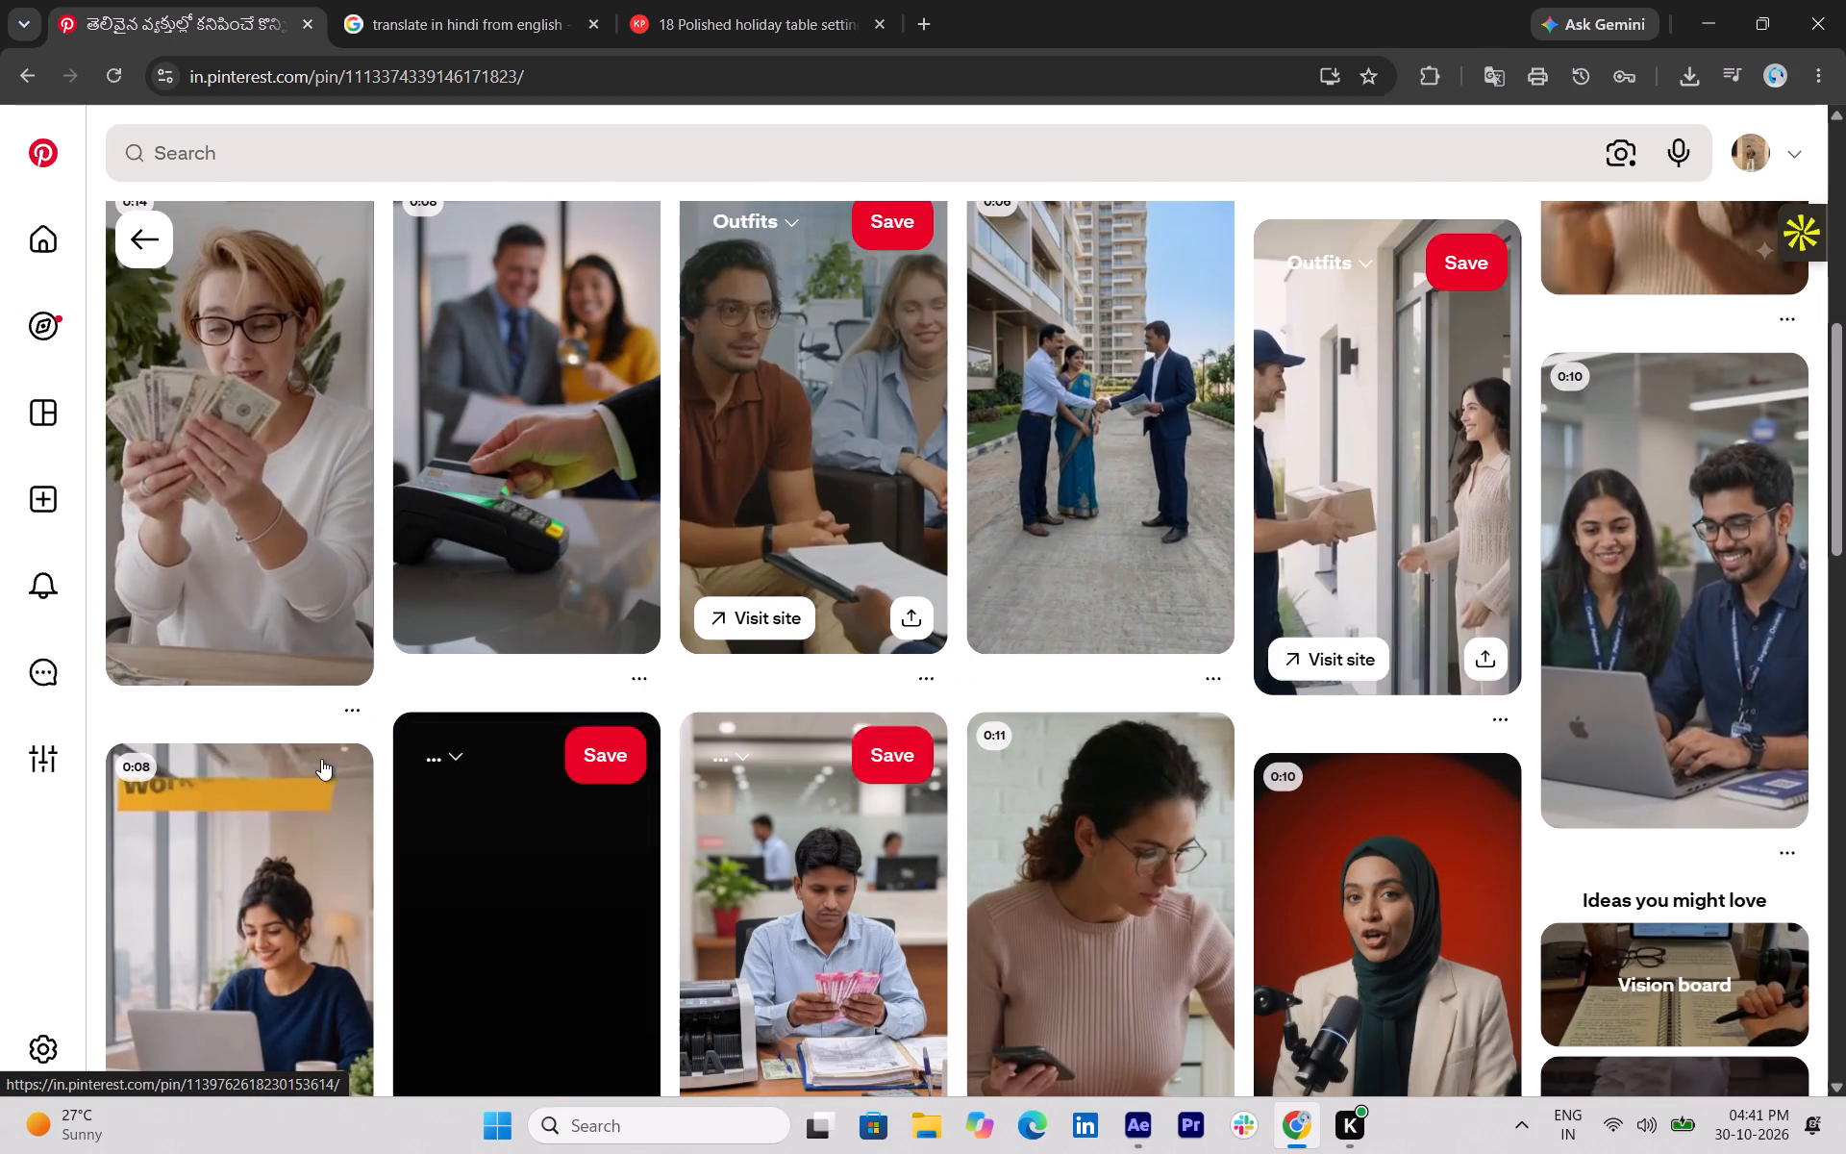
pyautogui.scroll(-1, 256, 816)
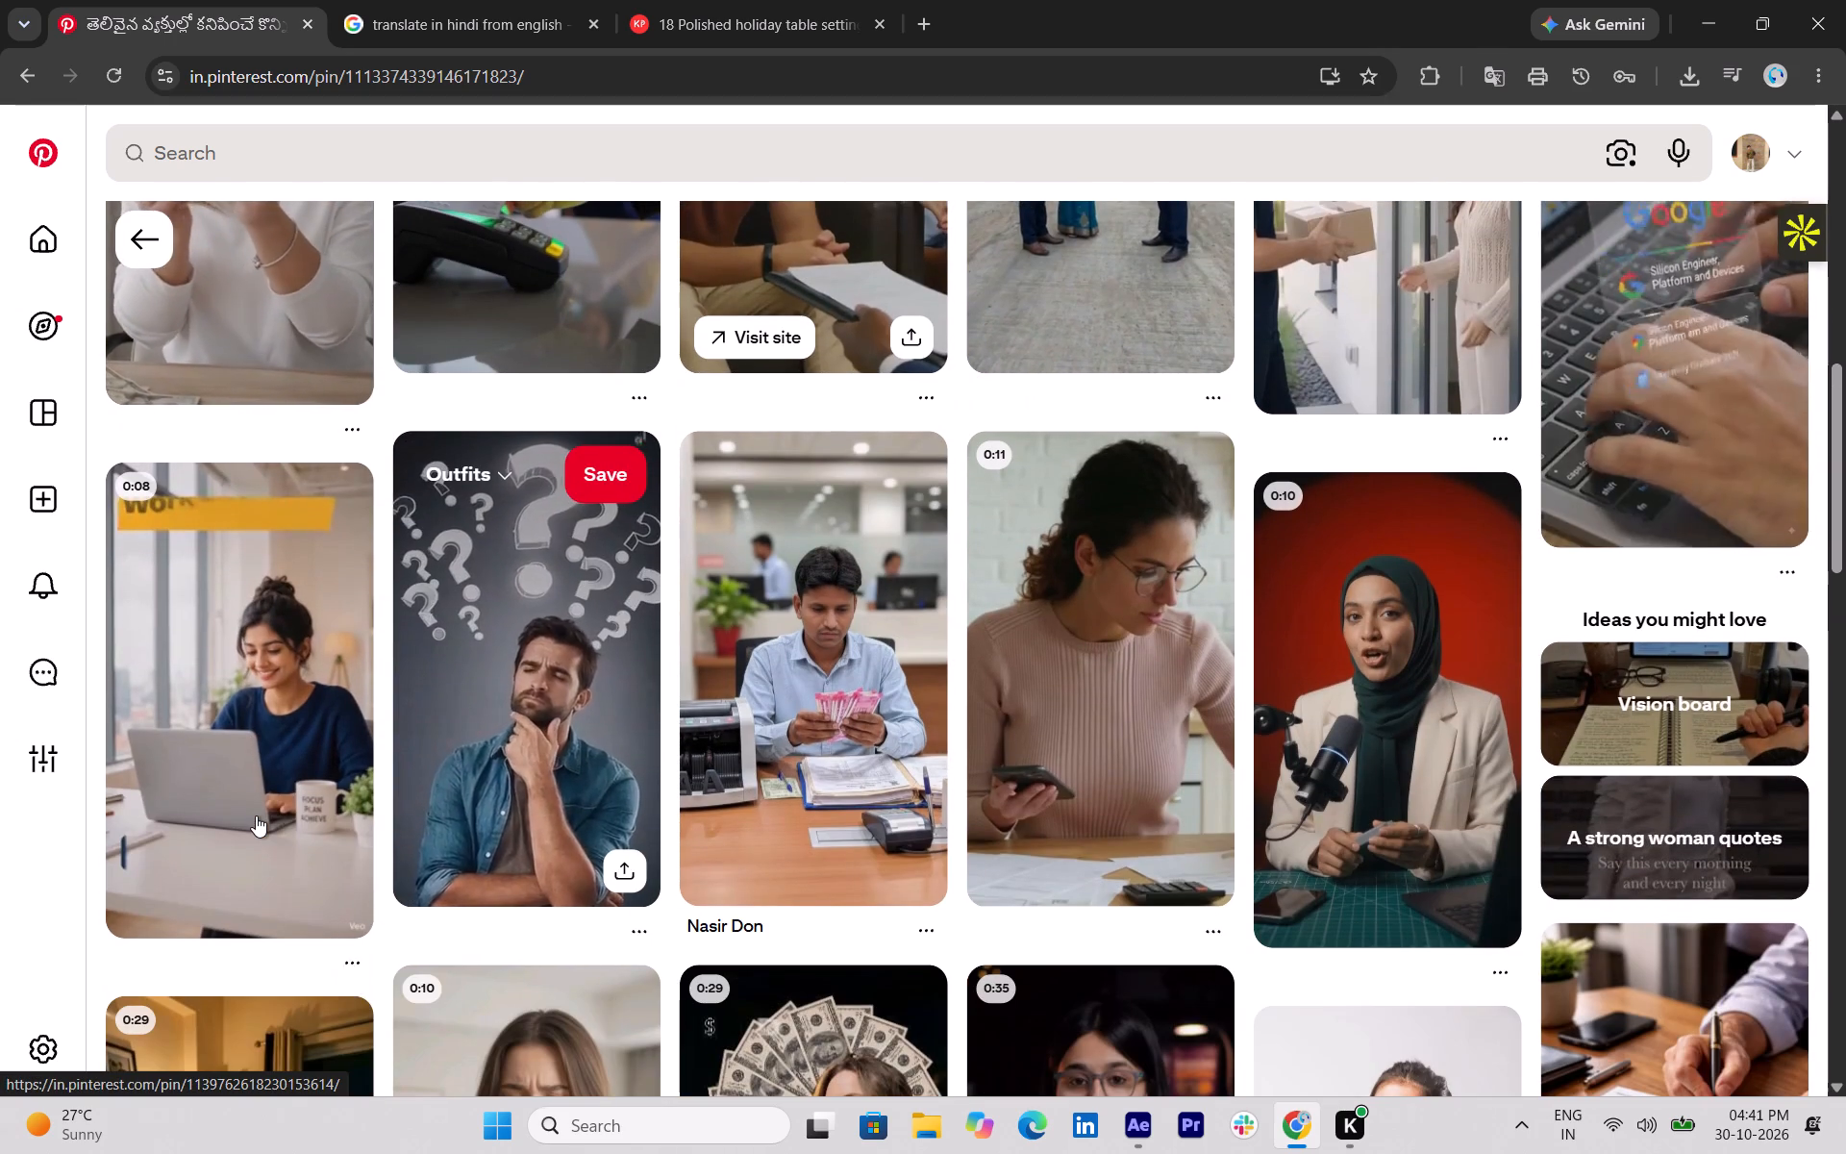
pyautogui.scroll(-3, 255, 775)
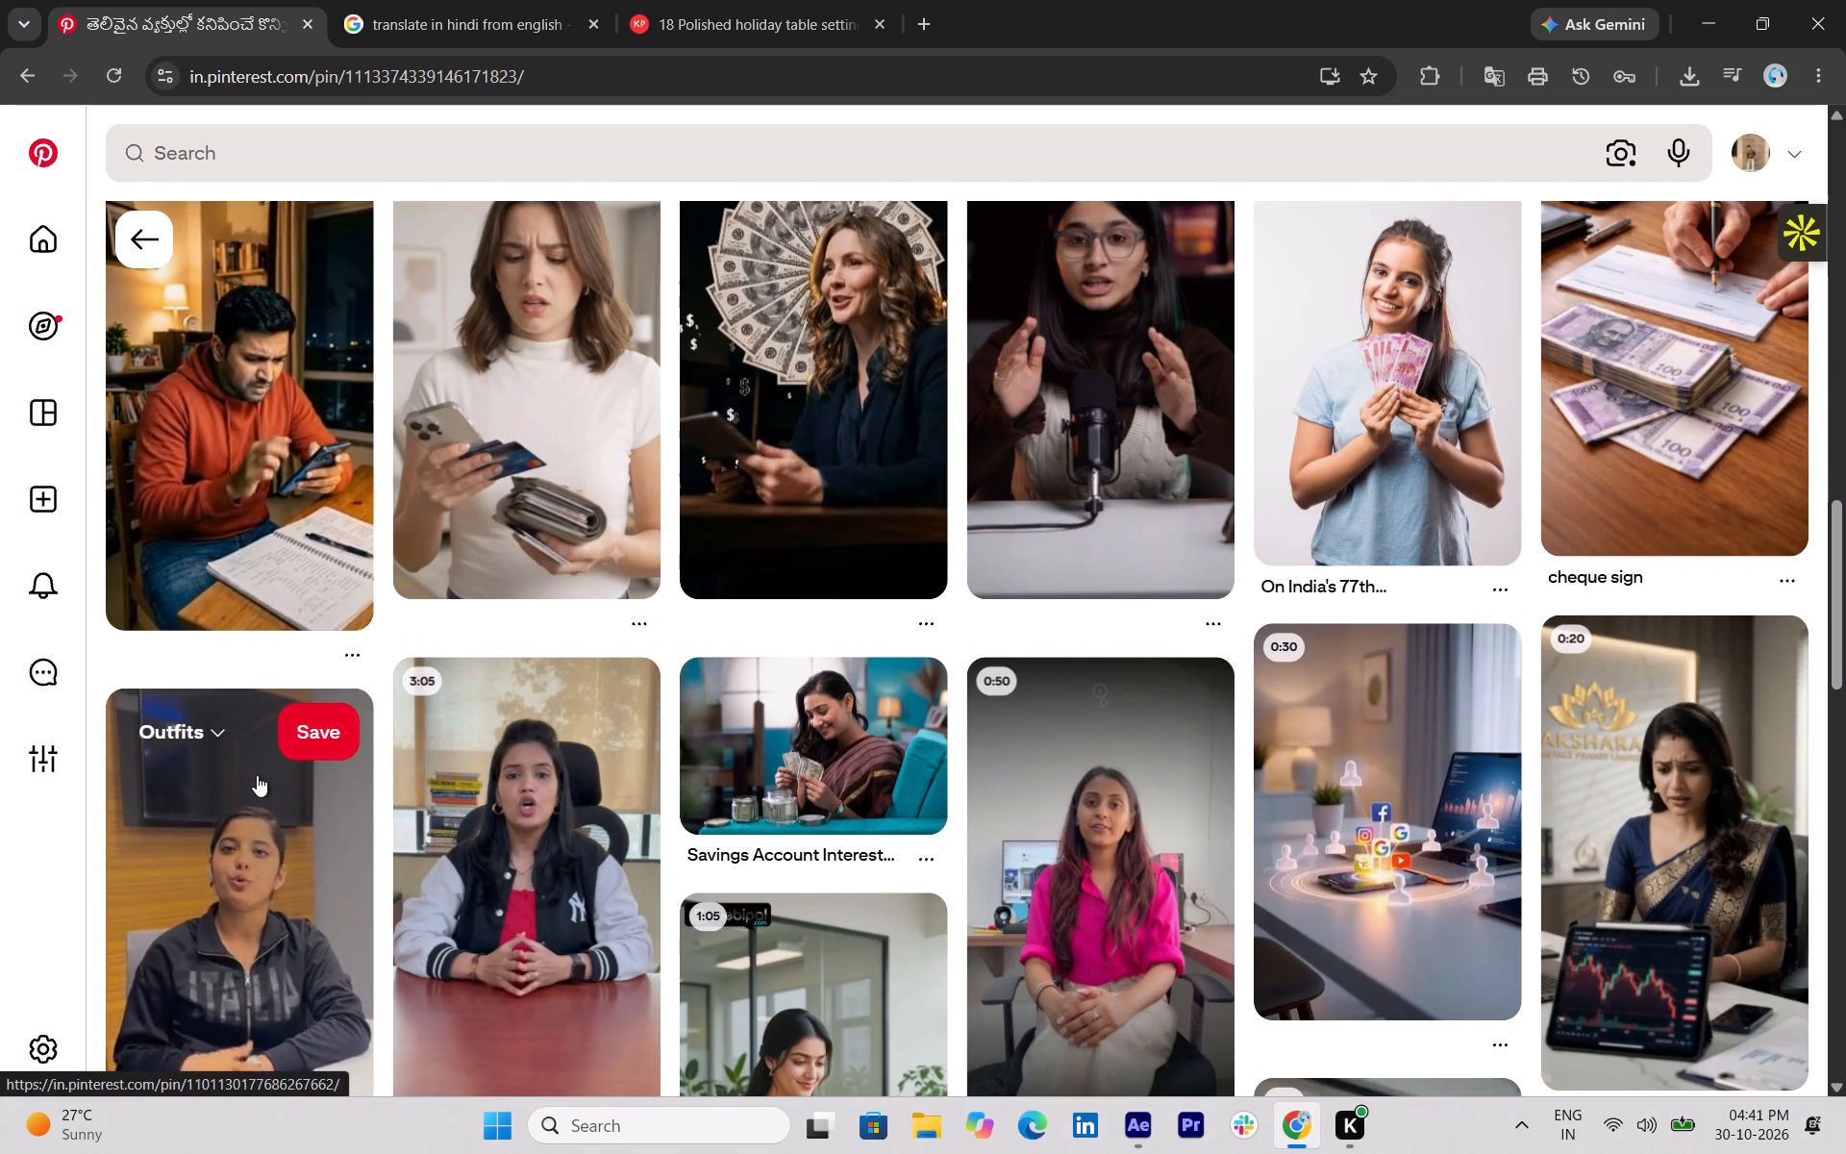
pyautogui.scroll(2, 257, 775)
pyautogui.scroll(-6, 323, 794)
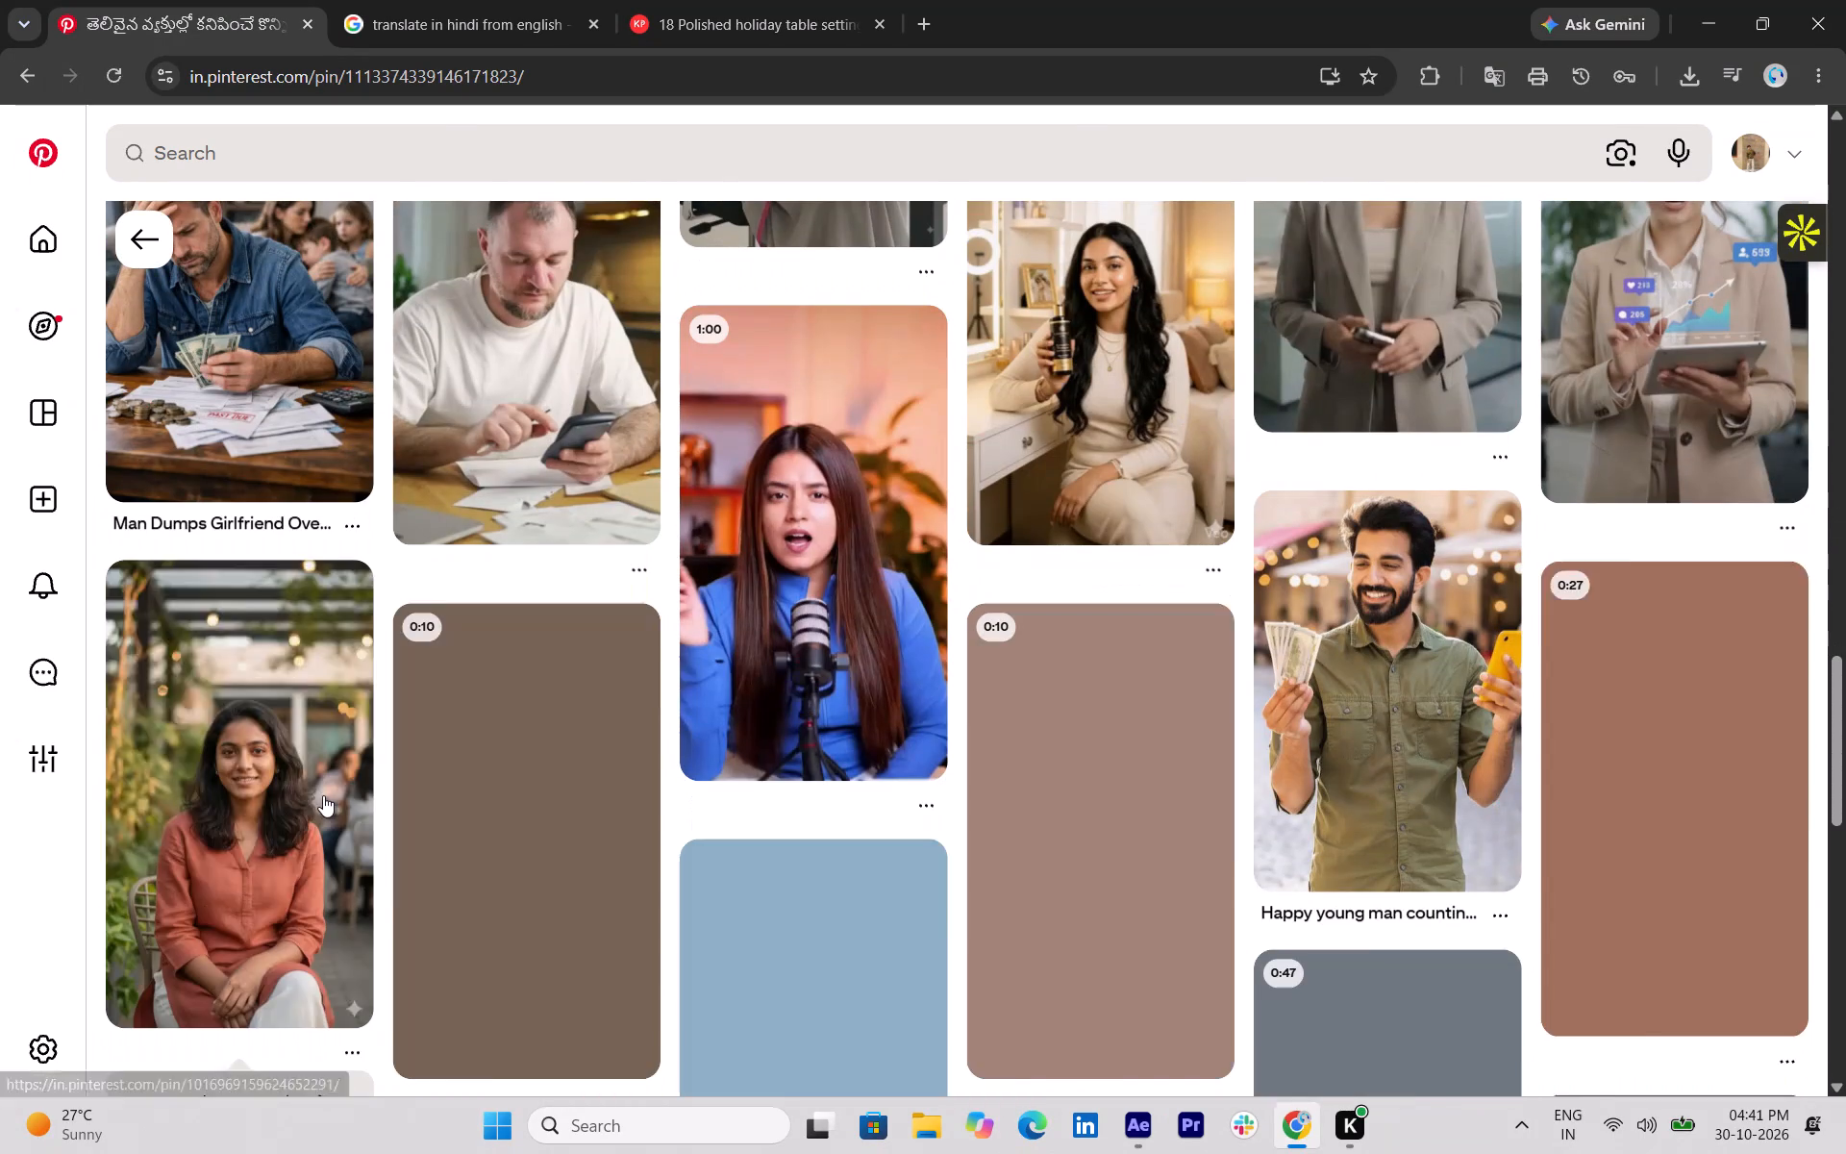
pyautogui.scroll(1, 320, 795)
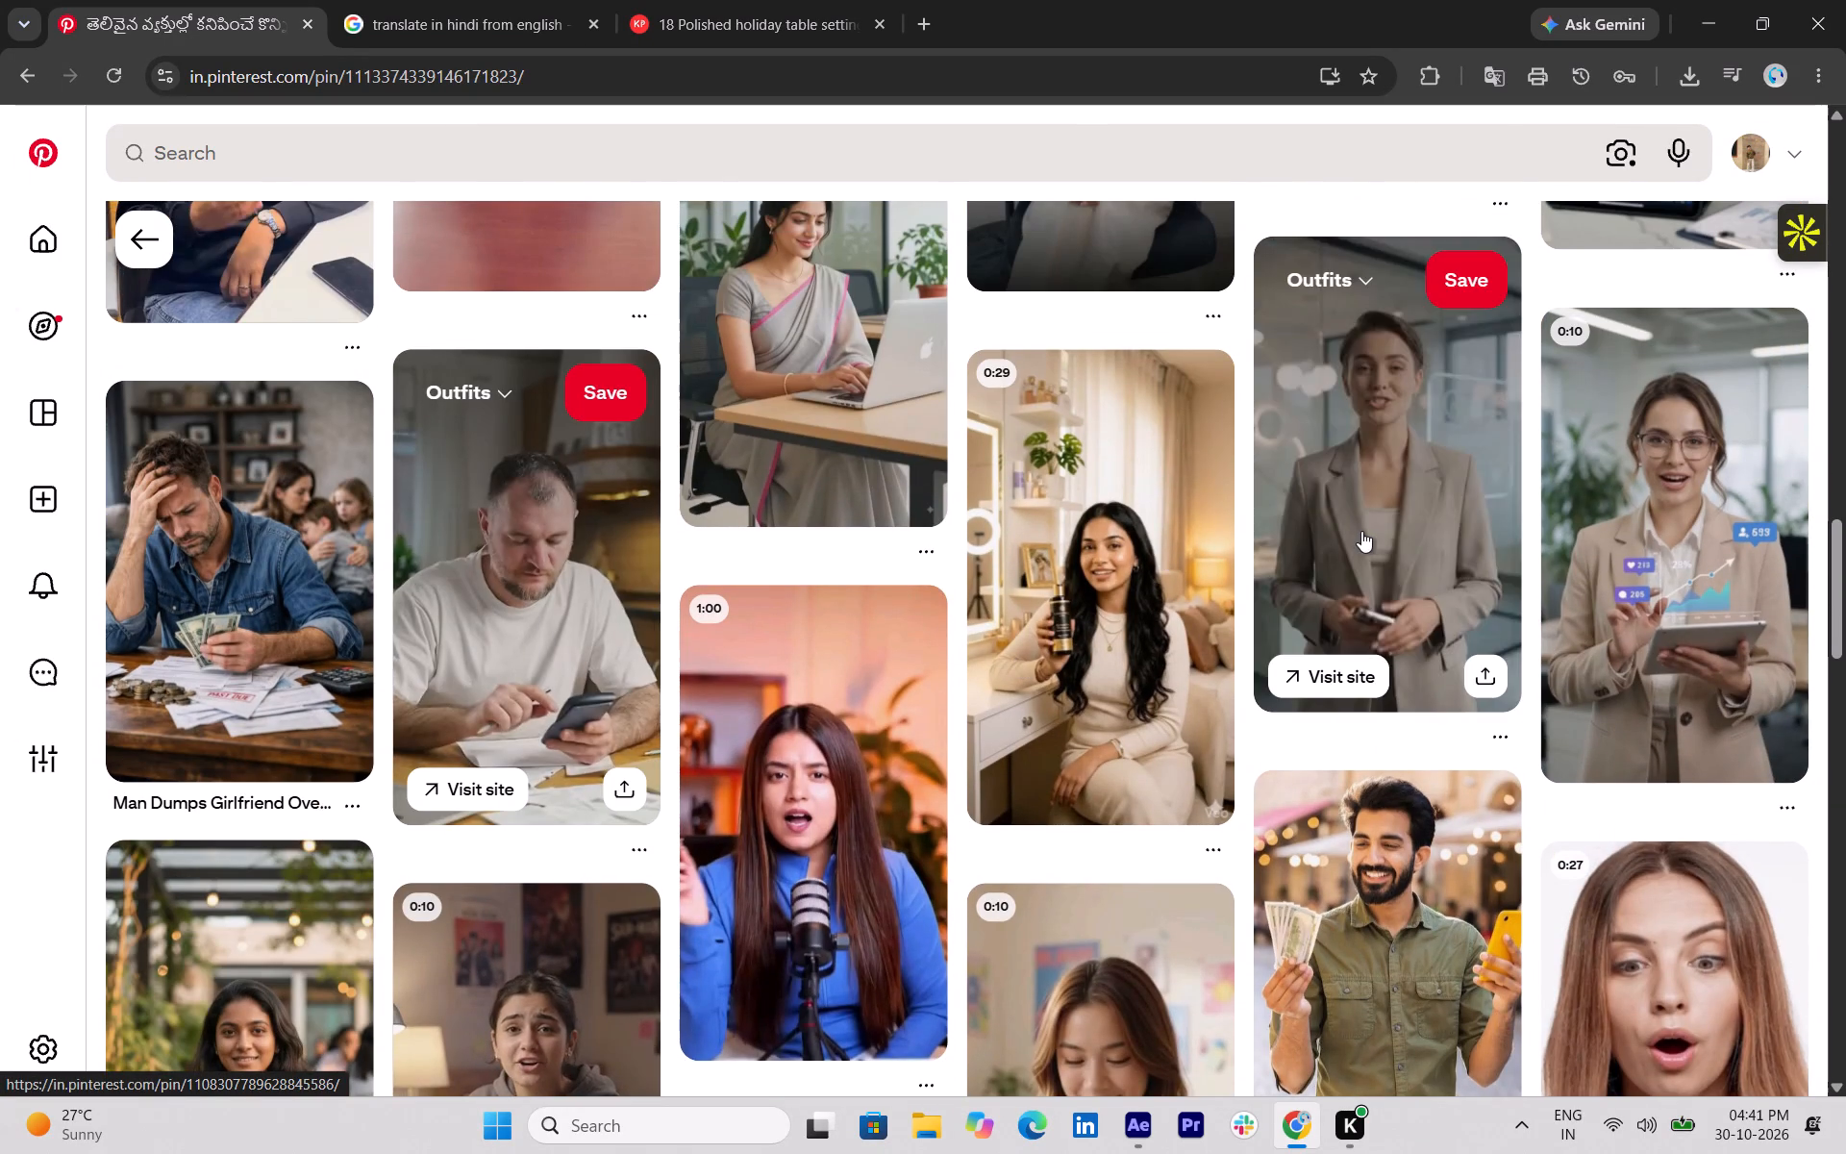
pyautogui.scroll(-2, 1361, 531)
pyautogui.scroll(1, 1359, 532)
pyautogui.scroll(-3, 1359, 532)
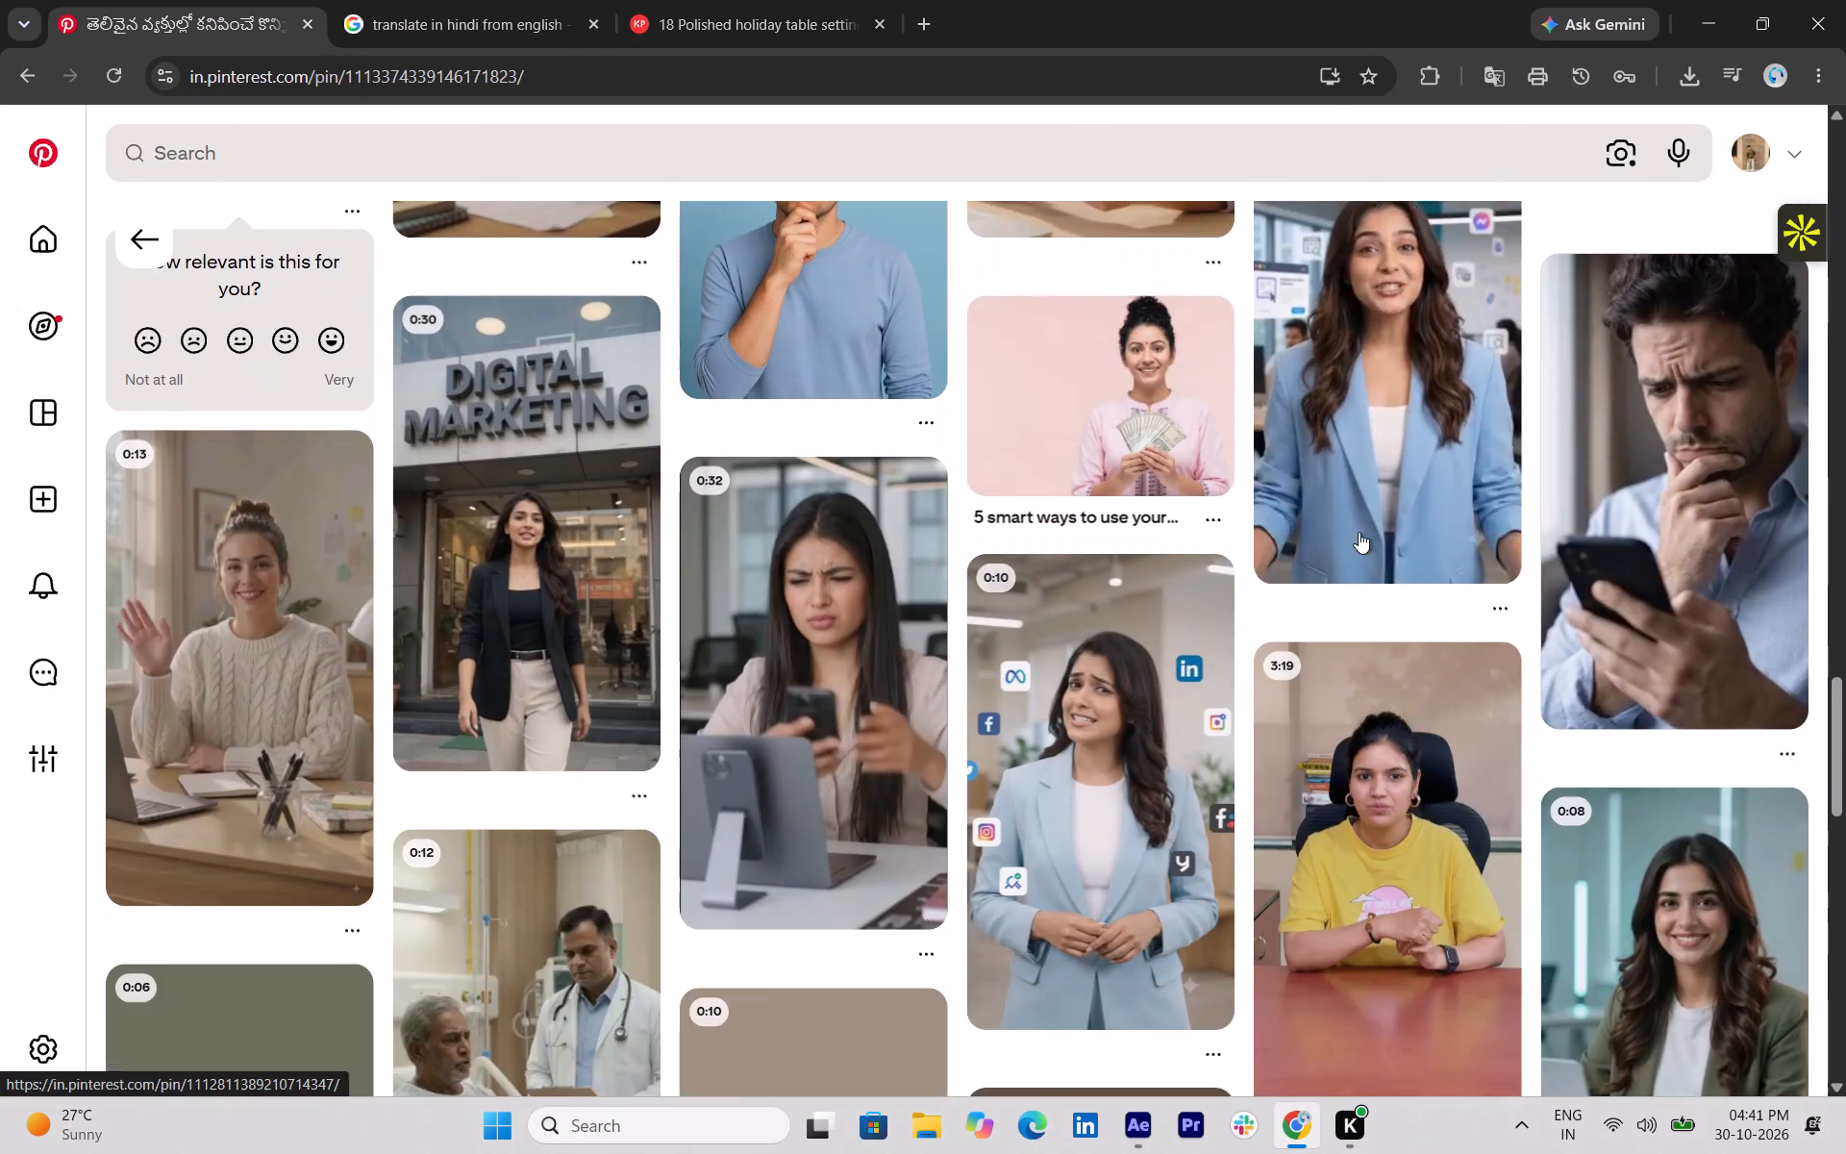
pyautogui.scroll(-1, 1358, 532)
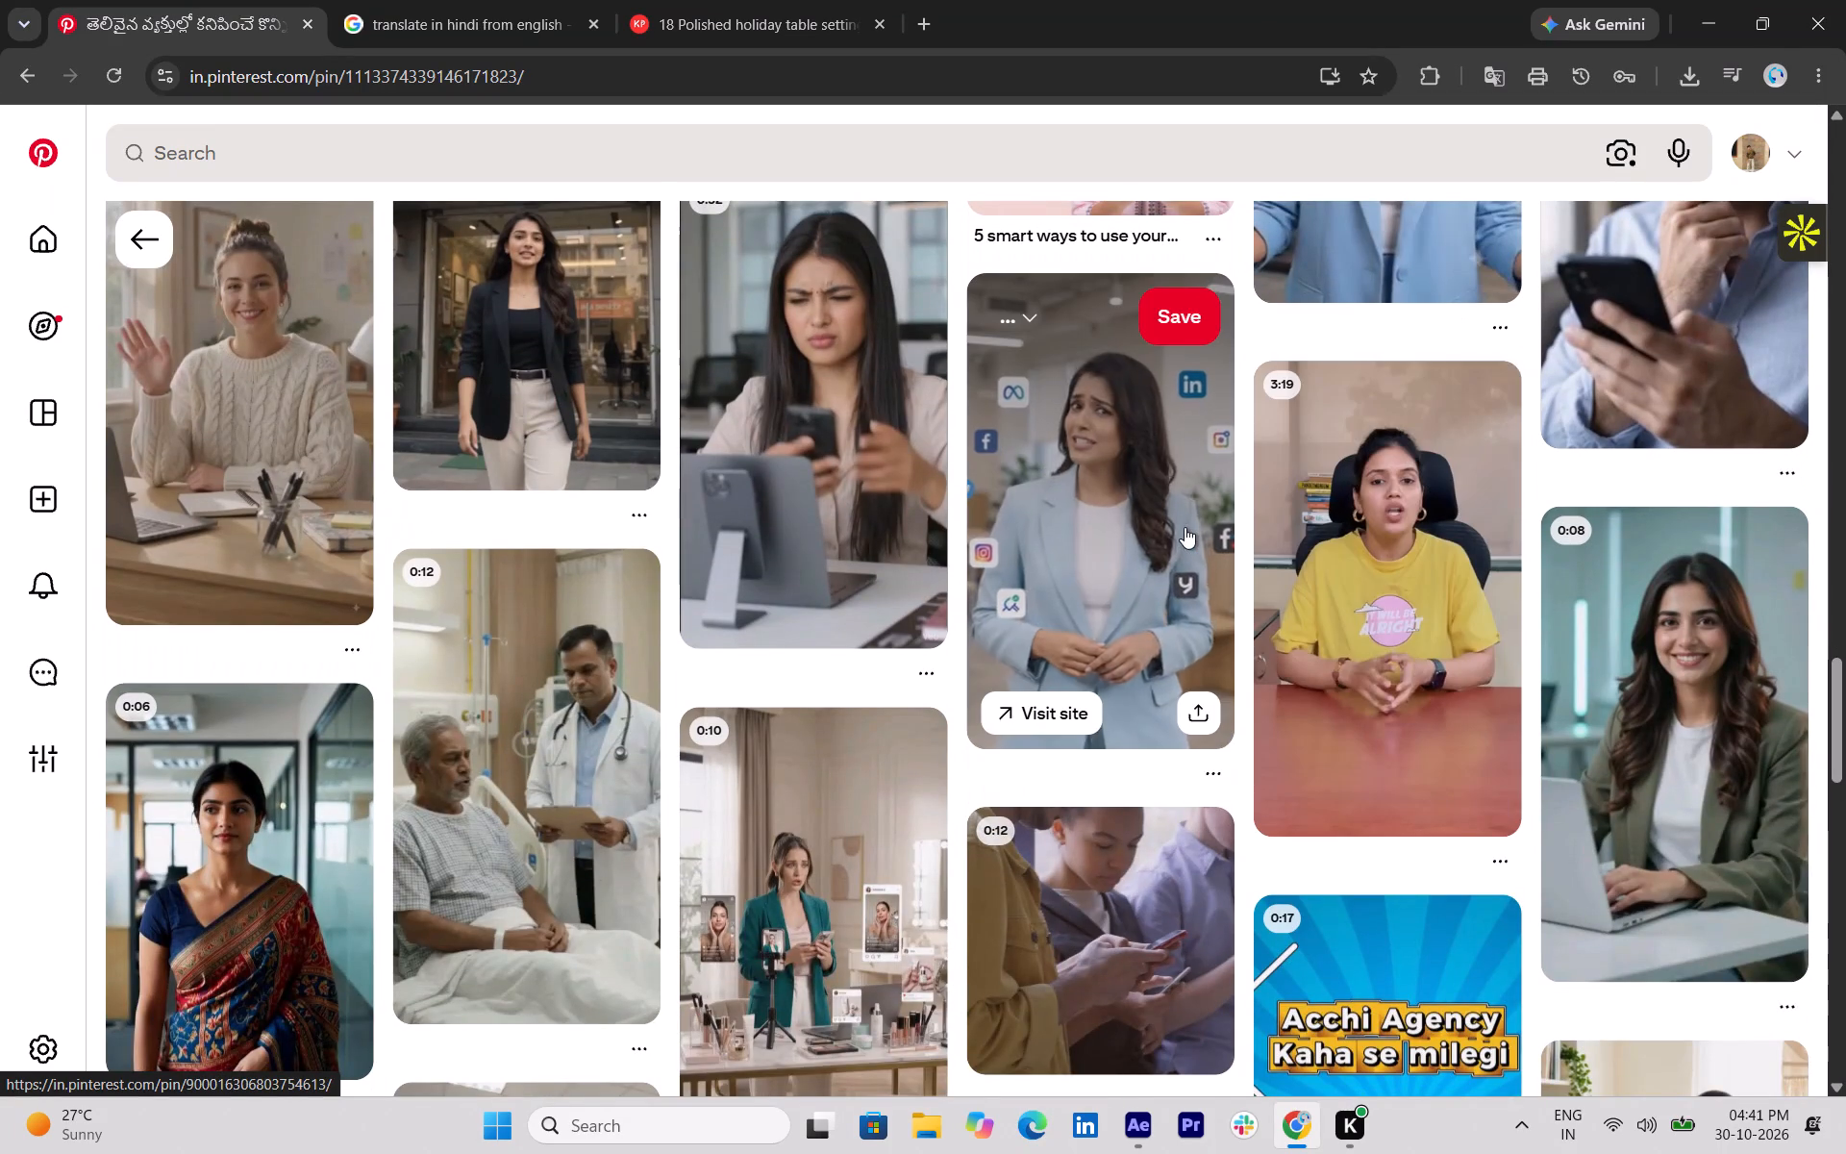
# Look back over the related pins and return to the "happy indian women in business" results.
pyautogui.scroll(5, 1184, 527)
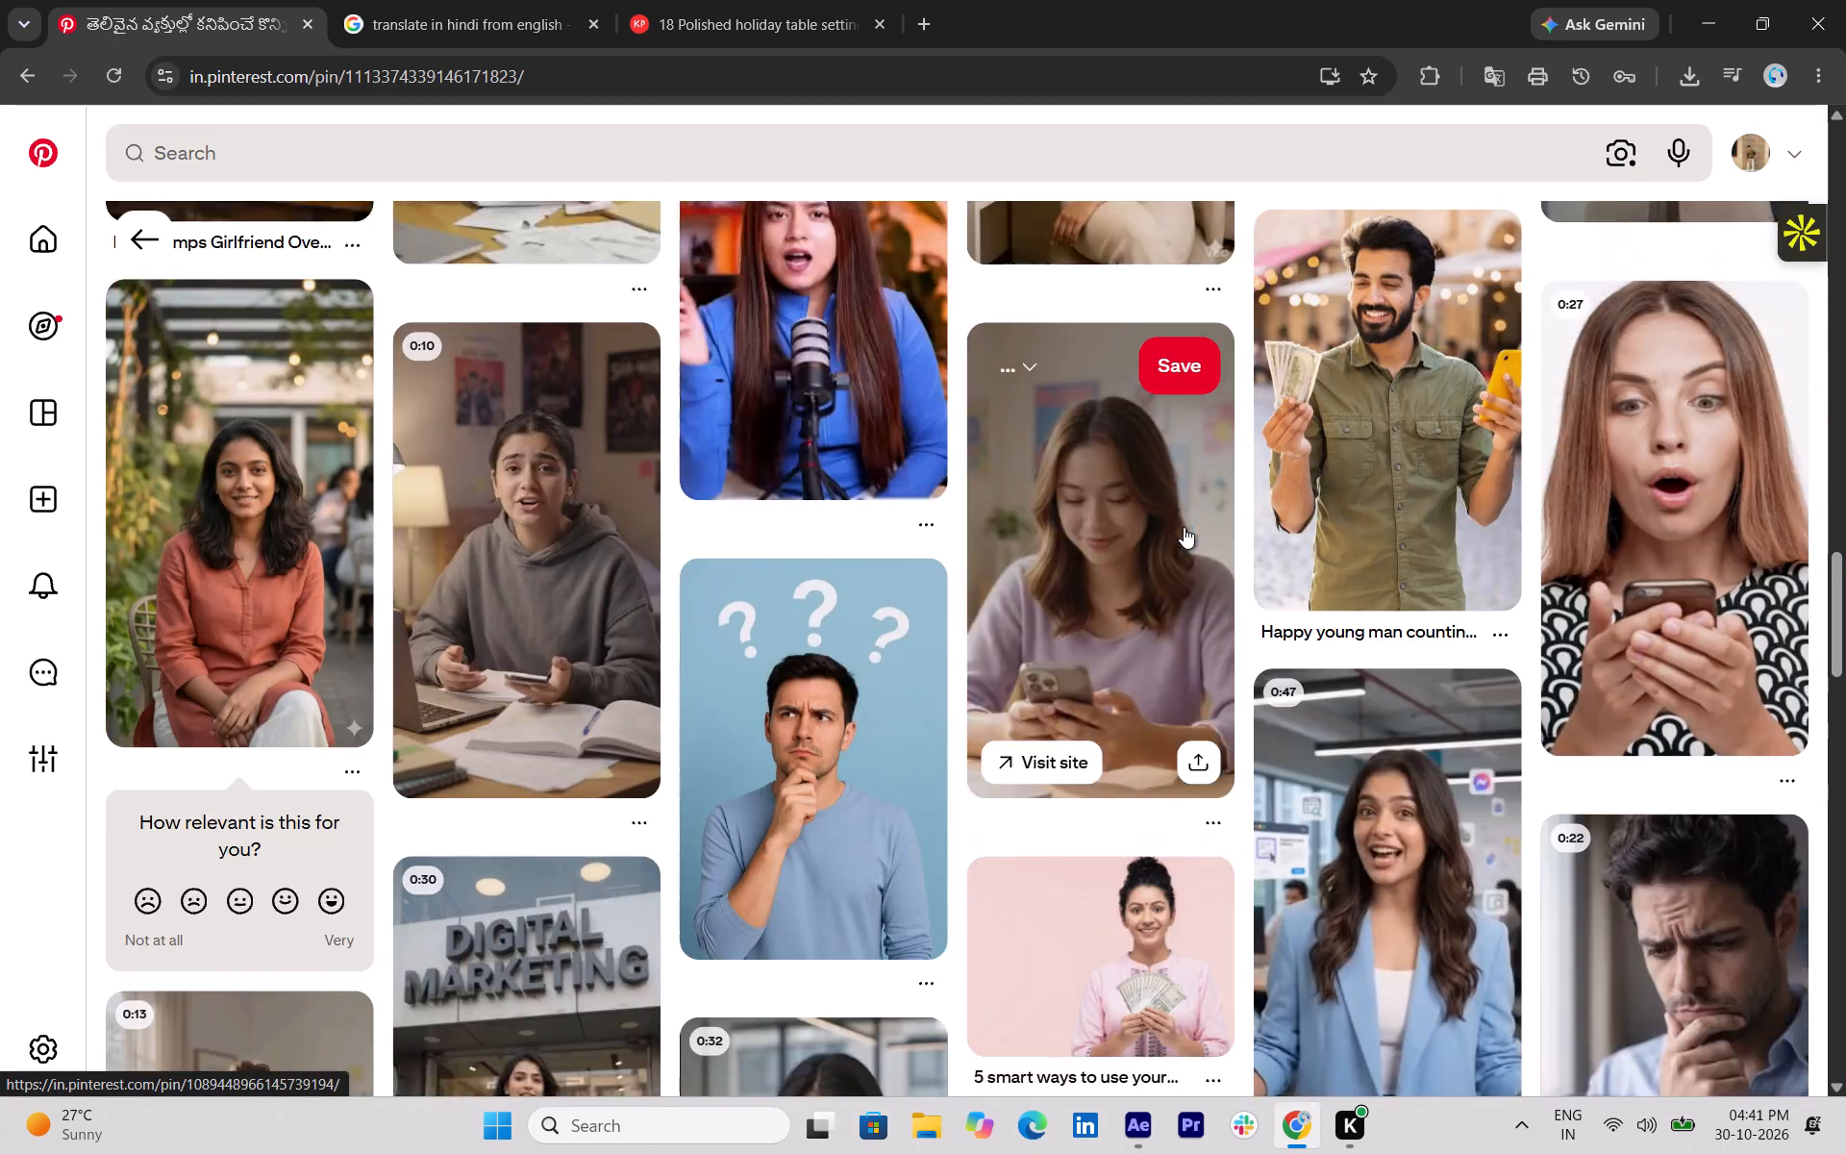
pyautogui.scroll(6, 1184, 527)
pyautogui.scroll(2, 1649, 0)
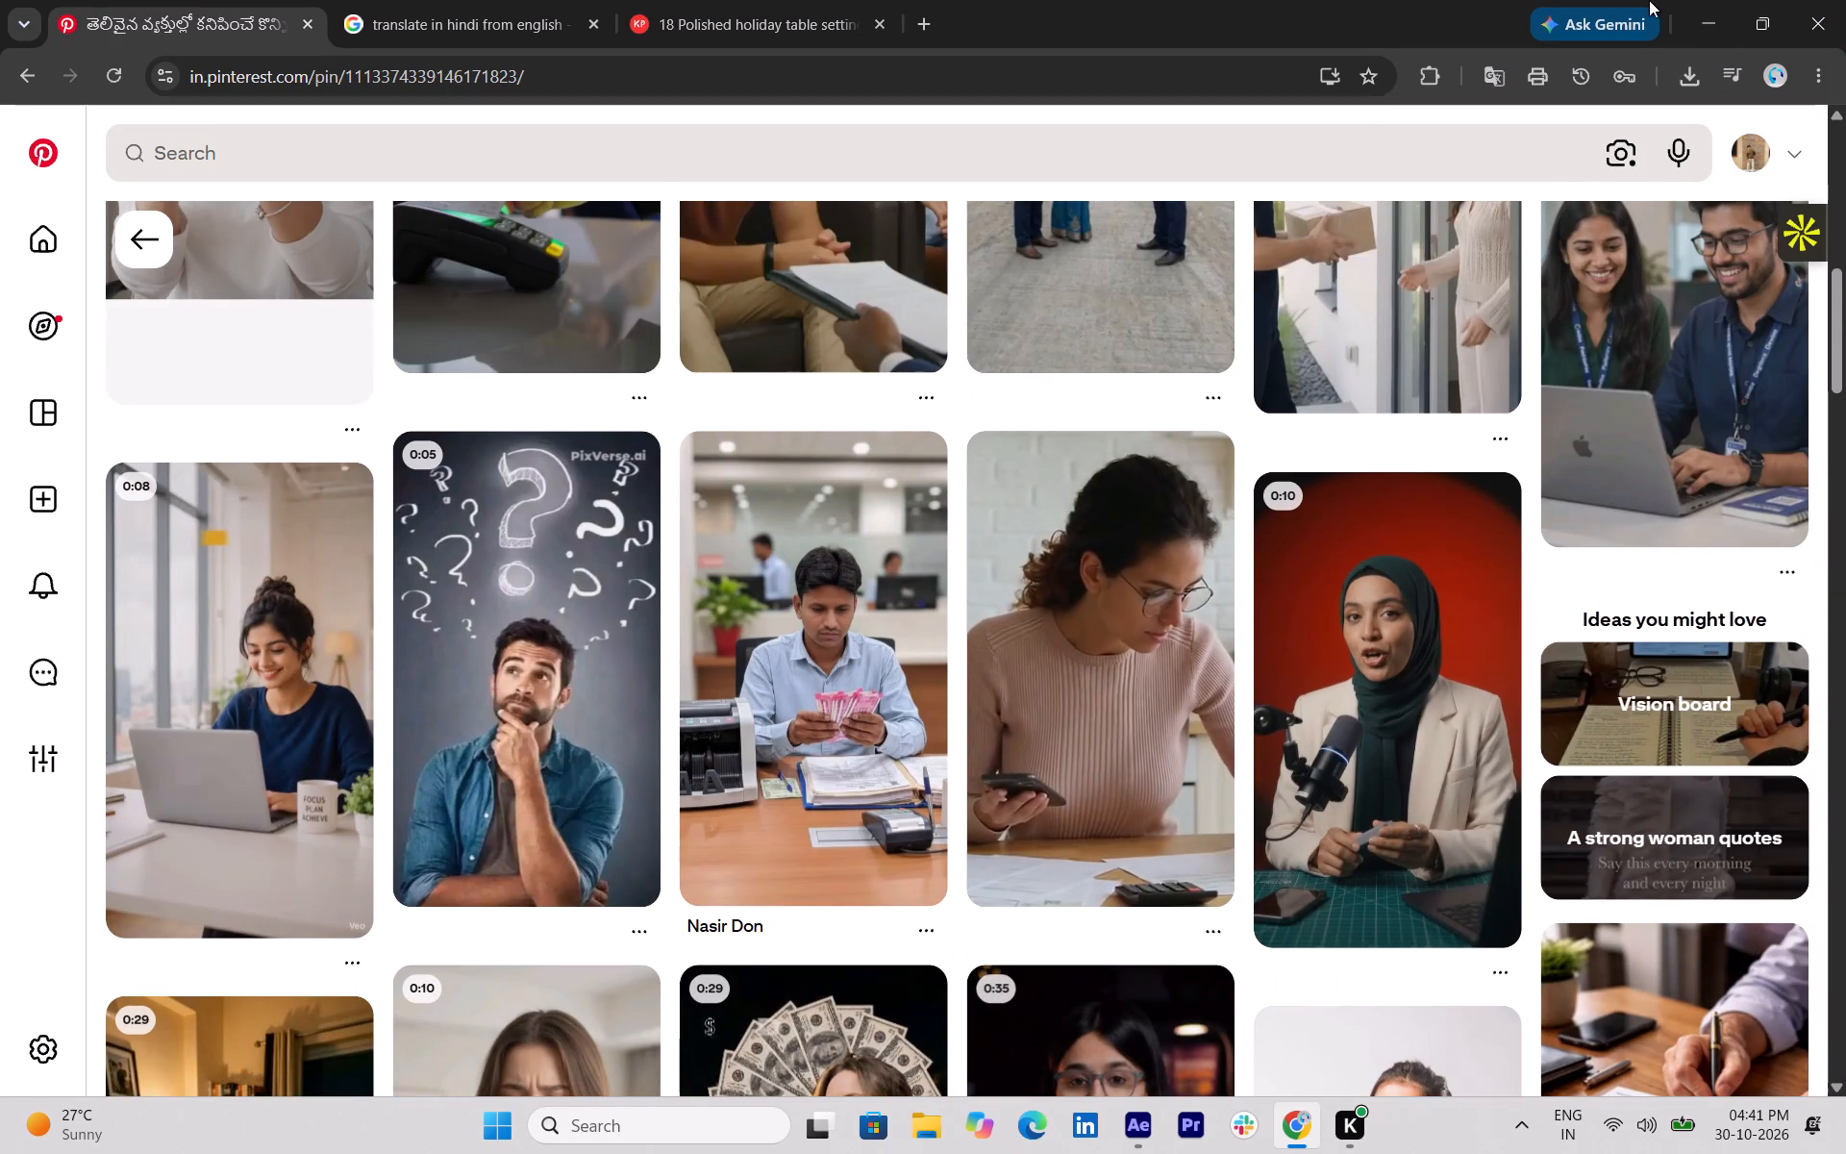
pyautogui.scroll(1, 1649, 0)
pyautogui.scroll(3, 976, 295)
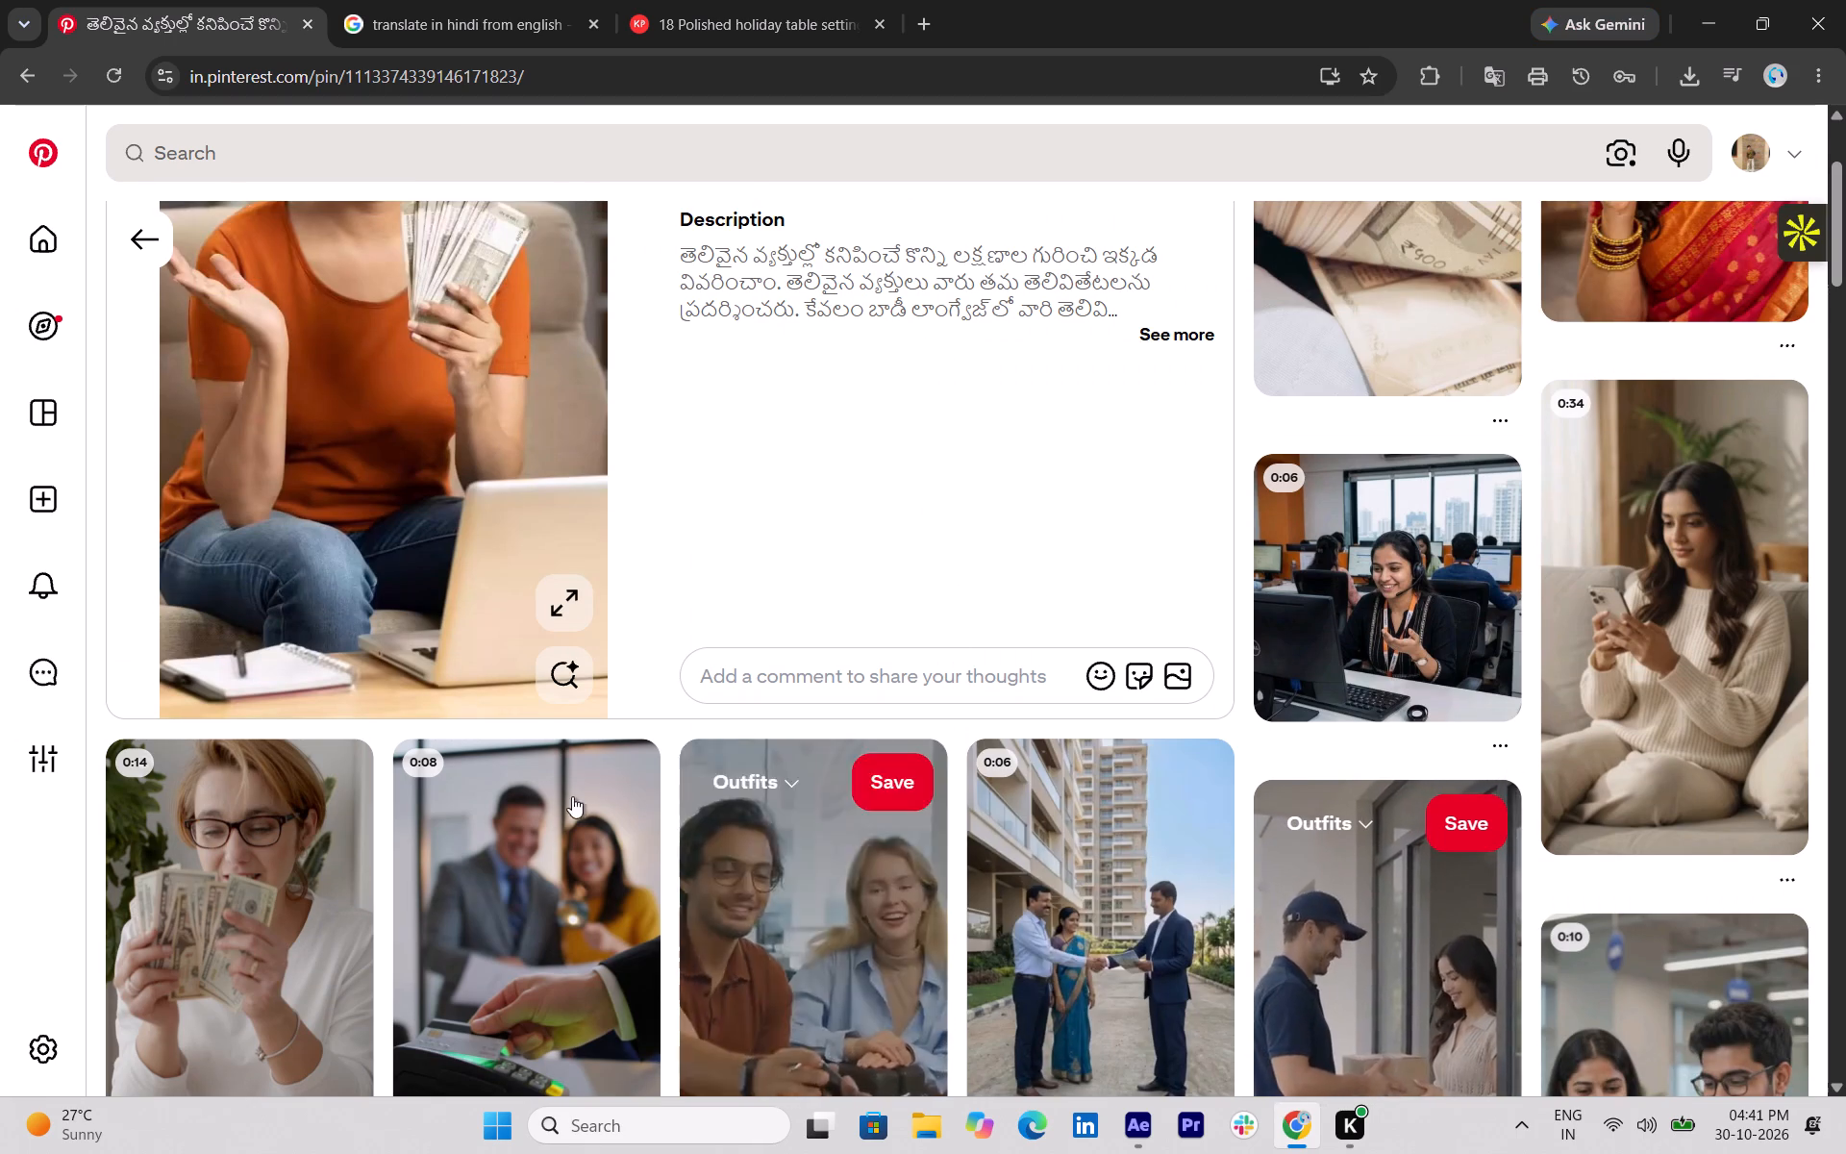
pyautogui.scroll(1, 552, 927)
pyautogui.scroll(-1, 552, 927)
pyautogui.scroll(3, 552, 927)
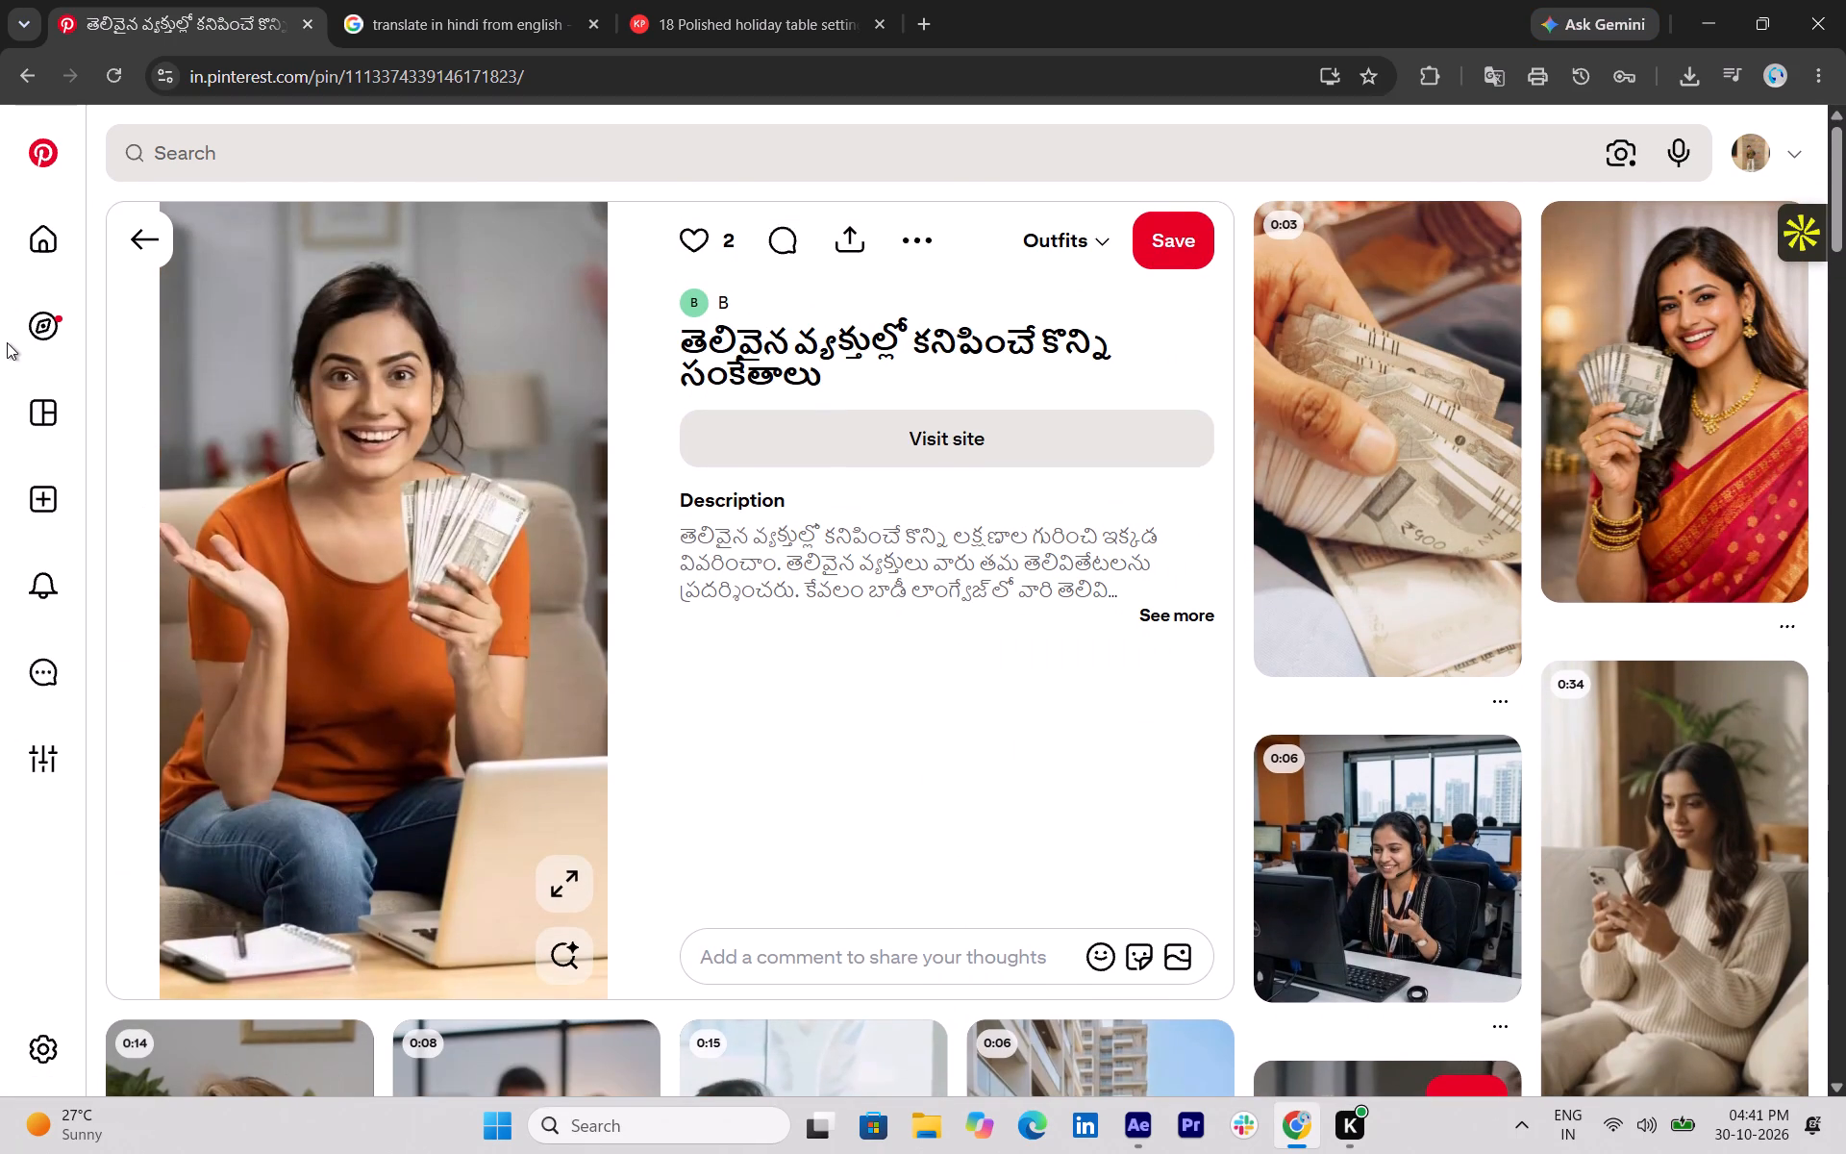
pyautogui.click(159, 235)
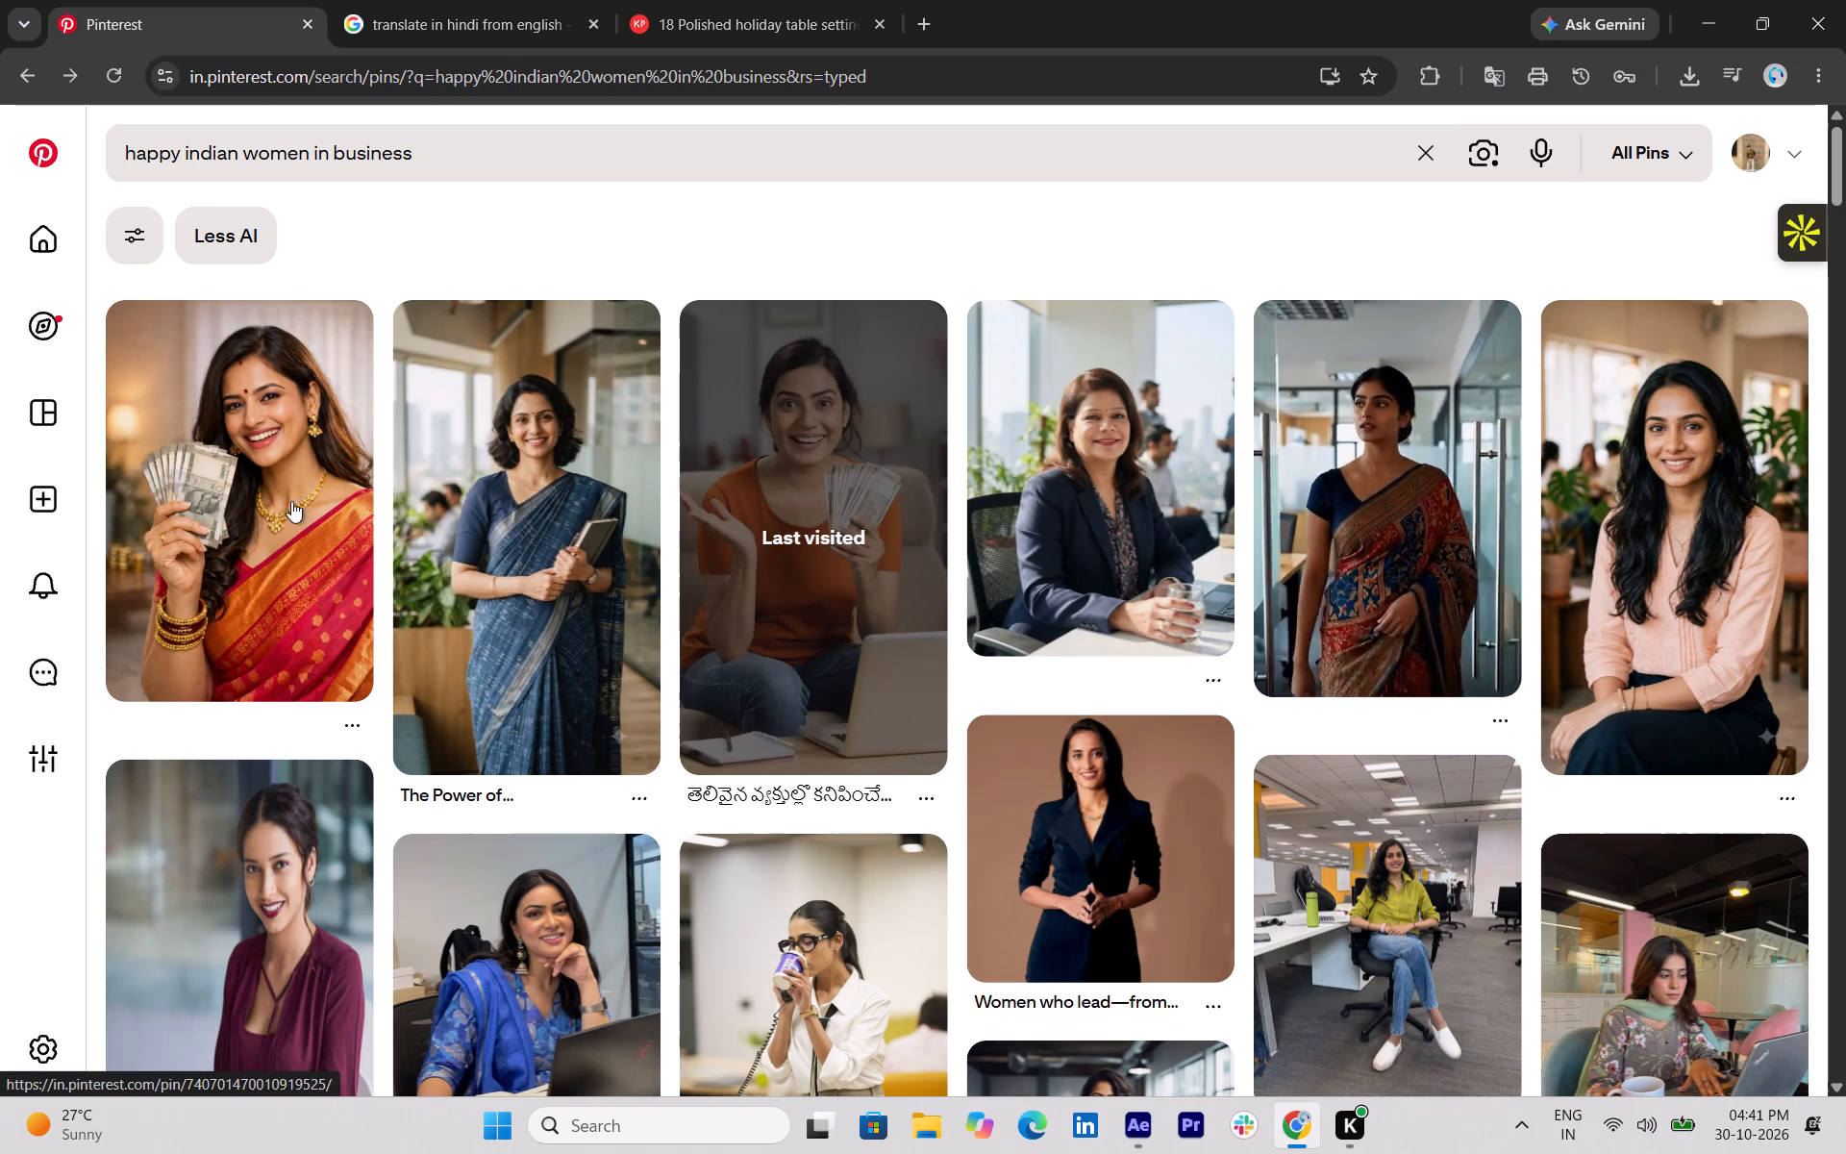
# Look further through the search results, checking the pin of the seated woman in a coral shirt and its related pins.
pyautogui.scroll(-1, 251, 502)
pyautogui.scroll(-1, 262, 661)
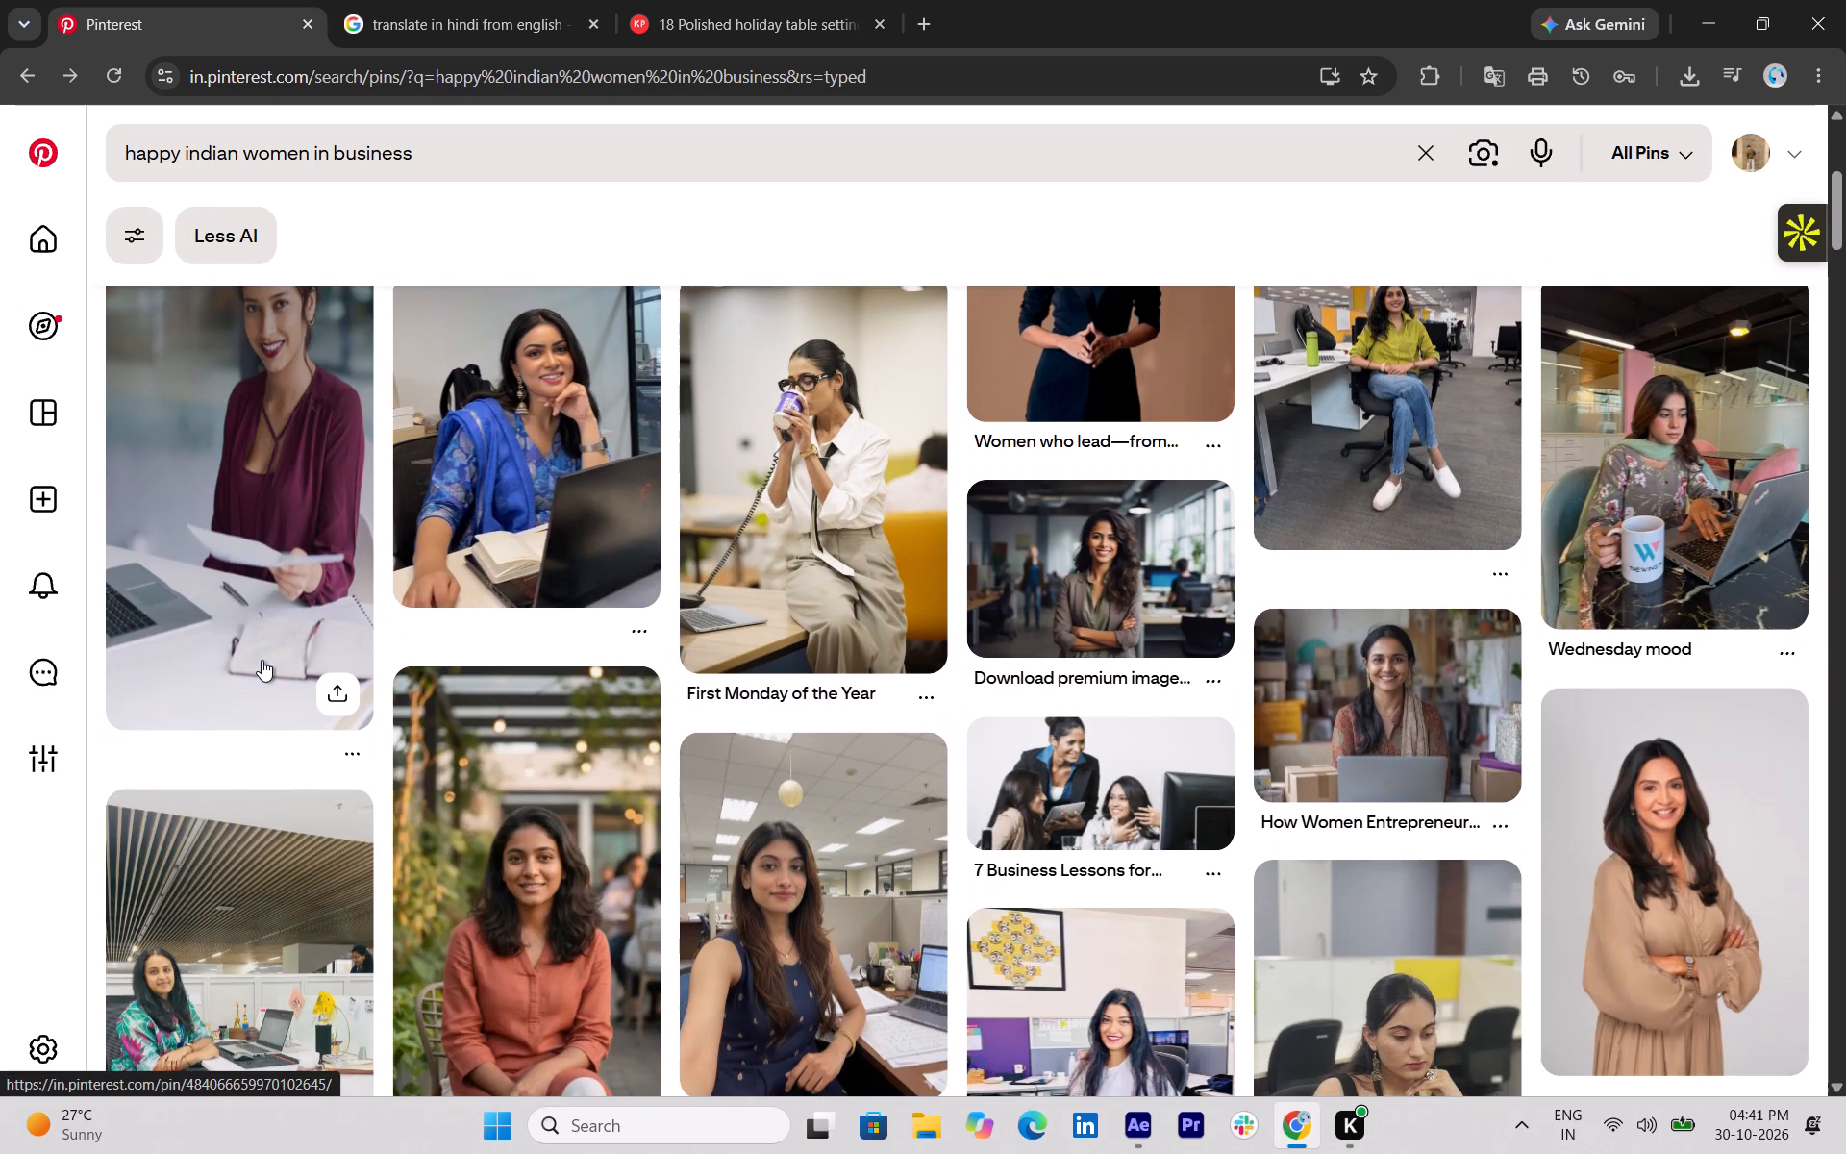
pyautogui.scroll(-2, 260, 659)
pyautogui.scroll(1, 462, 466)
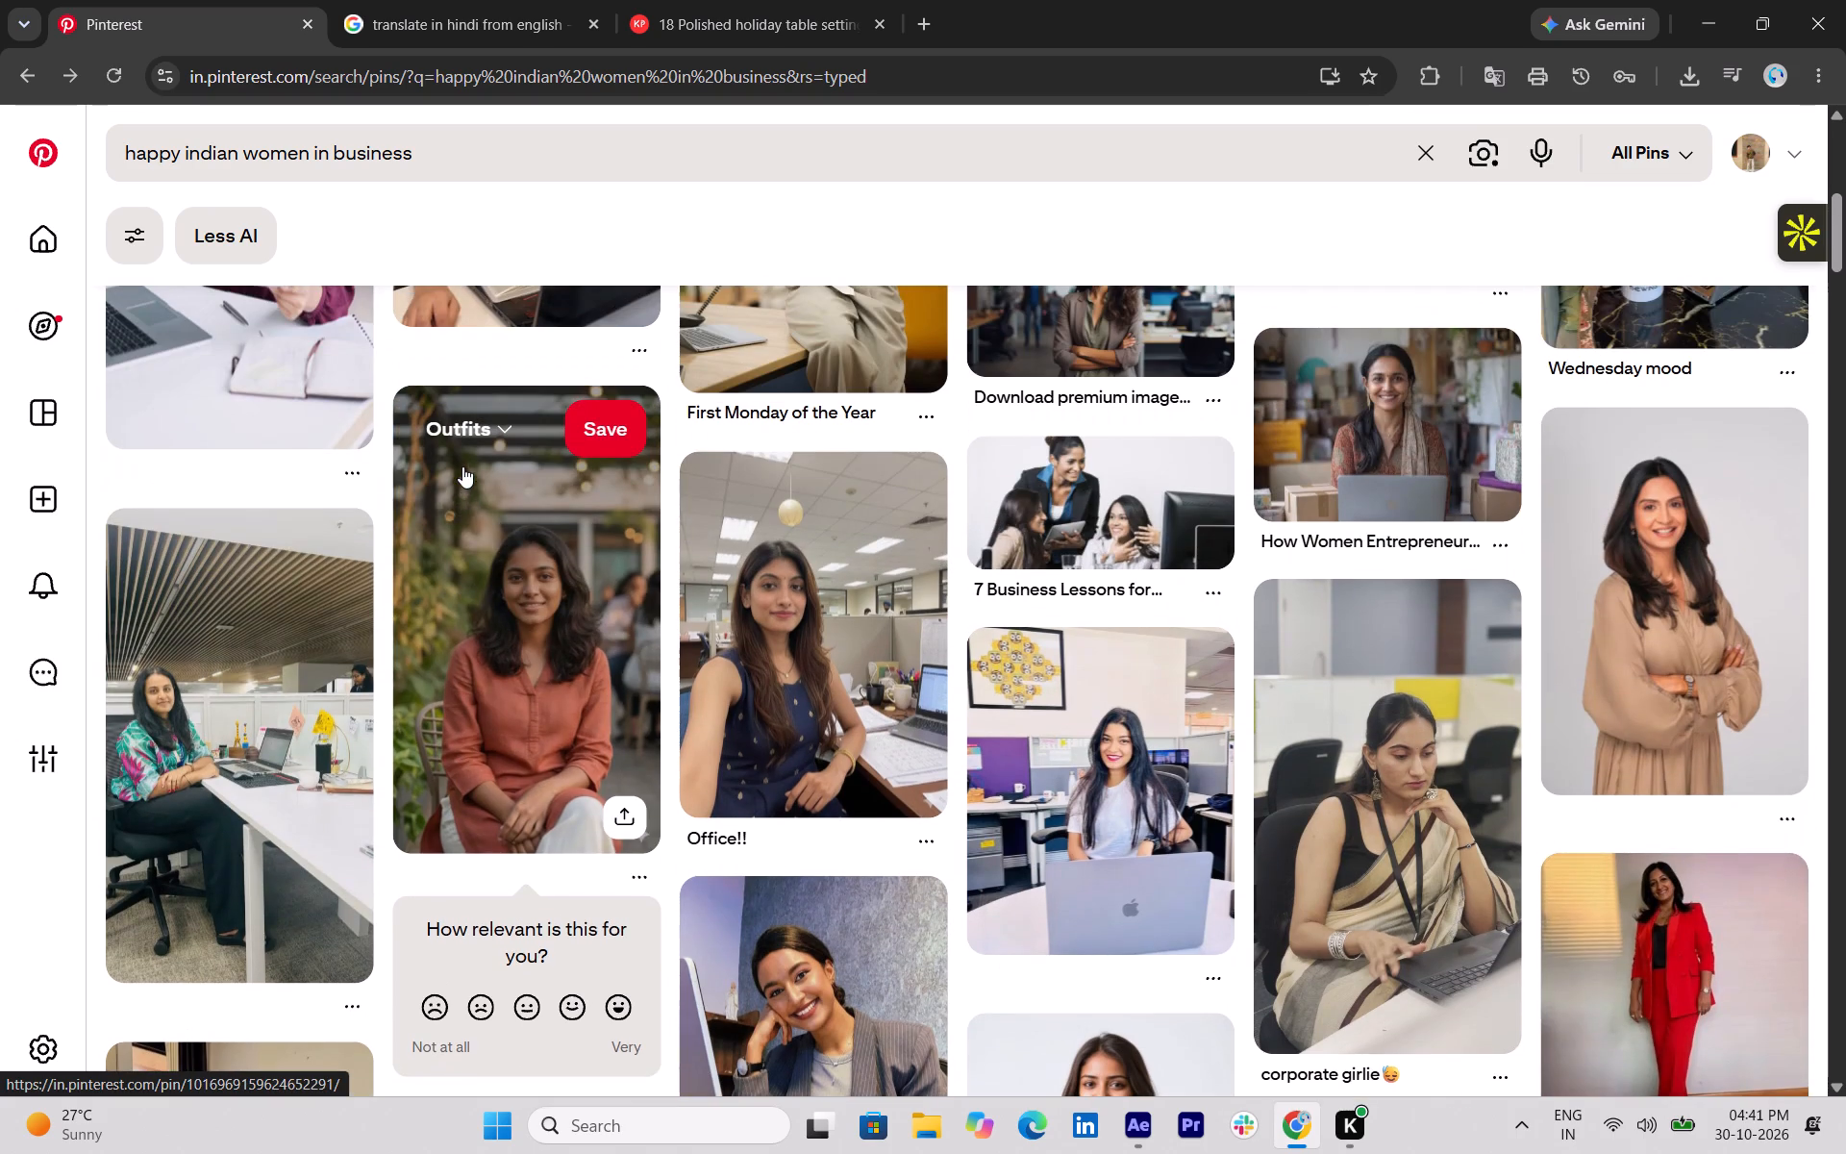
pyautogui.click(490, 650)
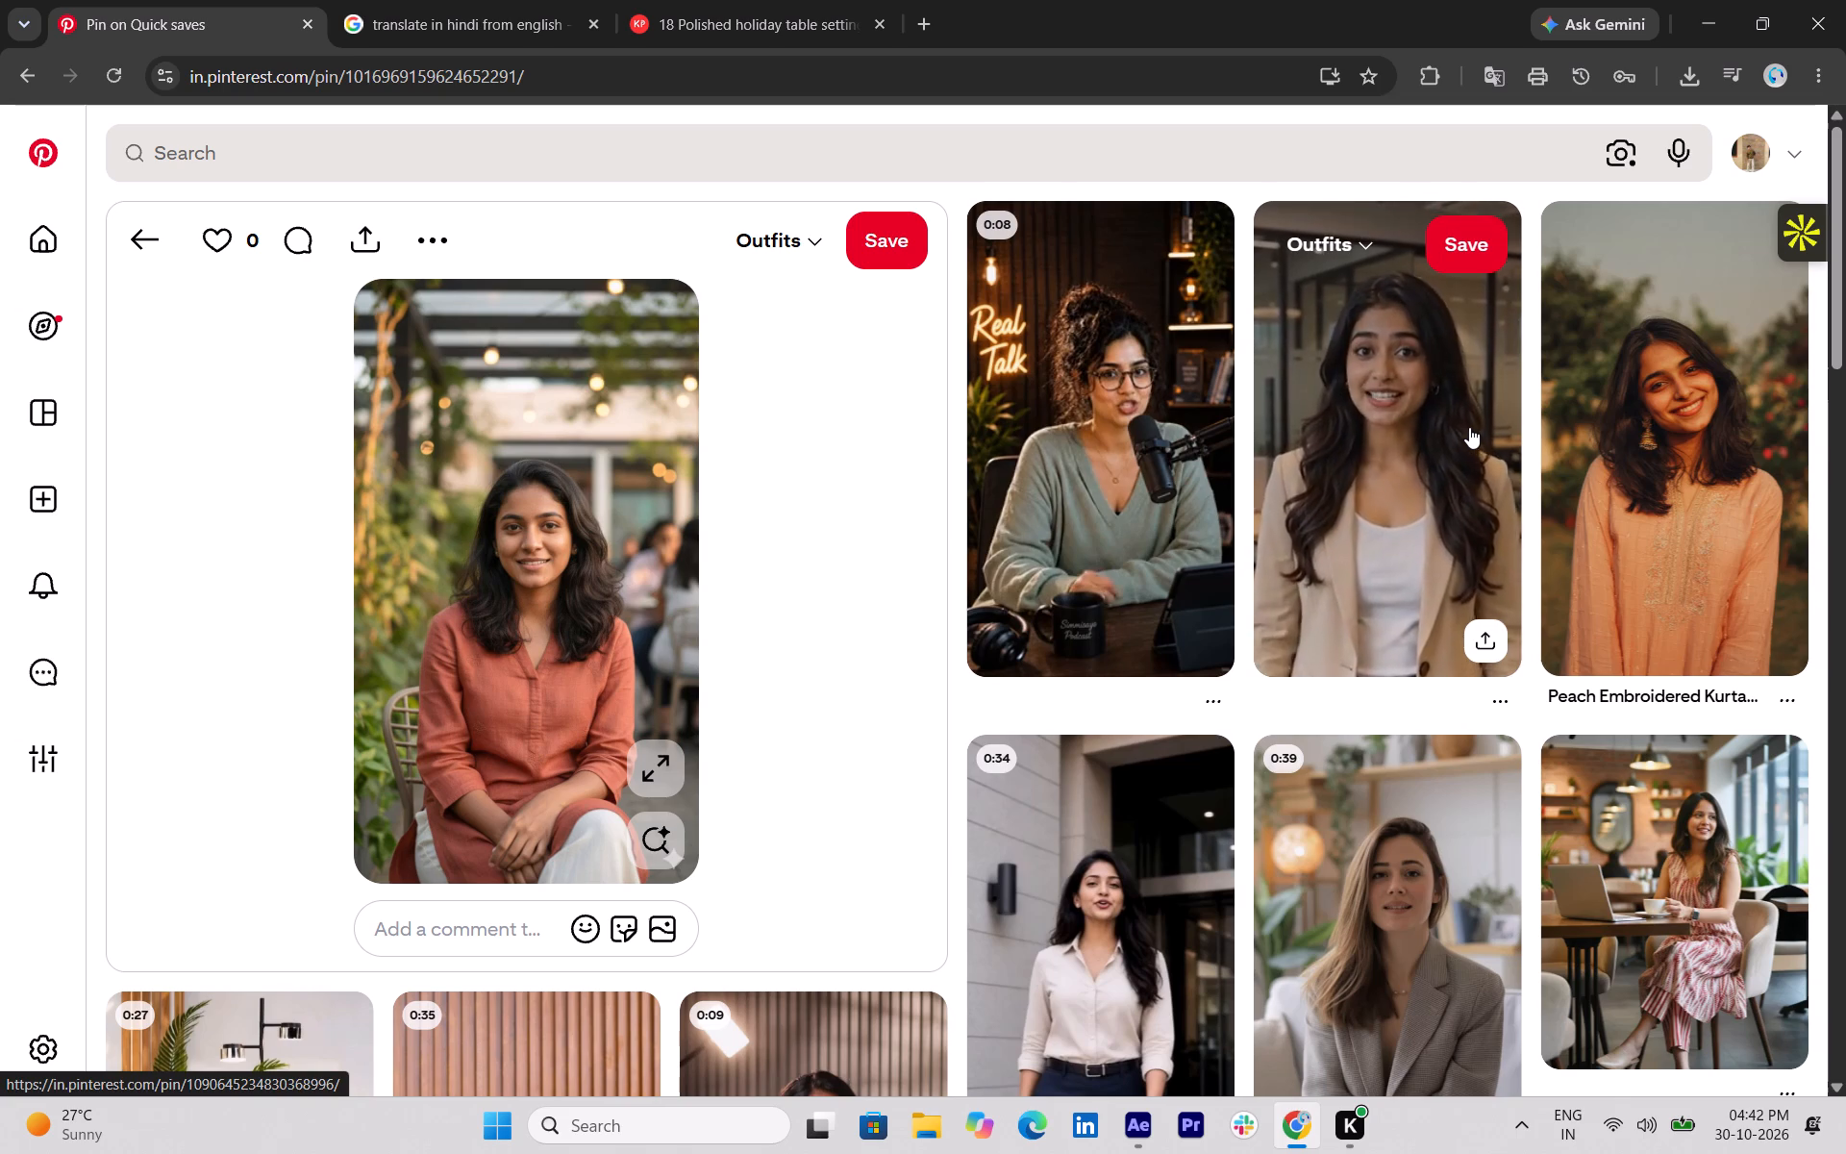
pyautogui.scroll(-1, 1469, 427)
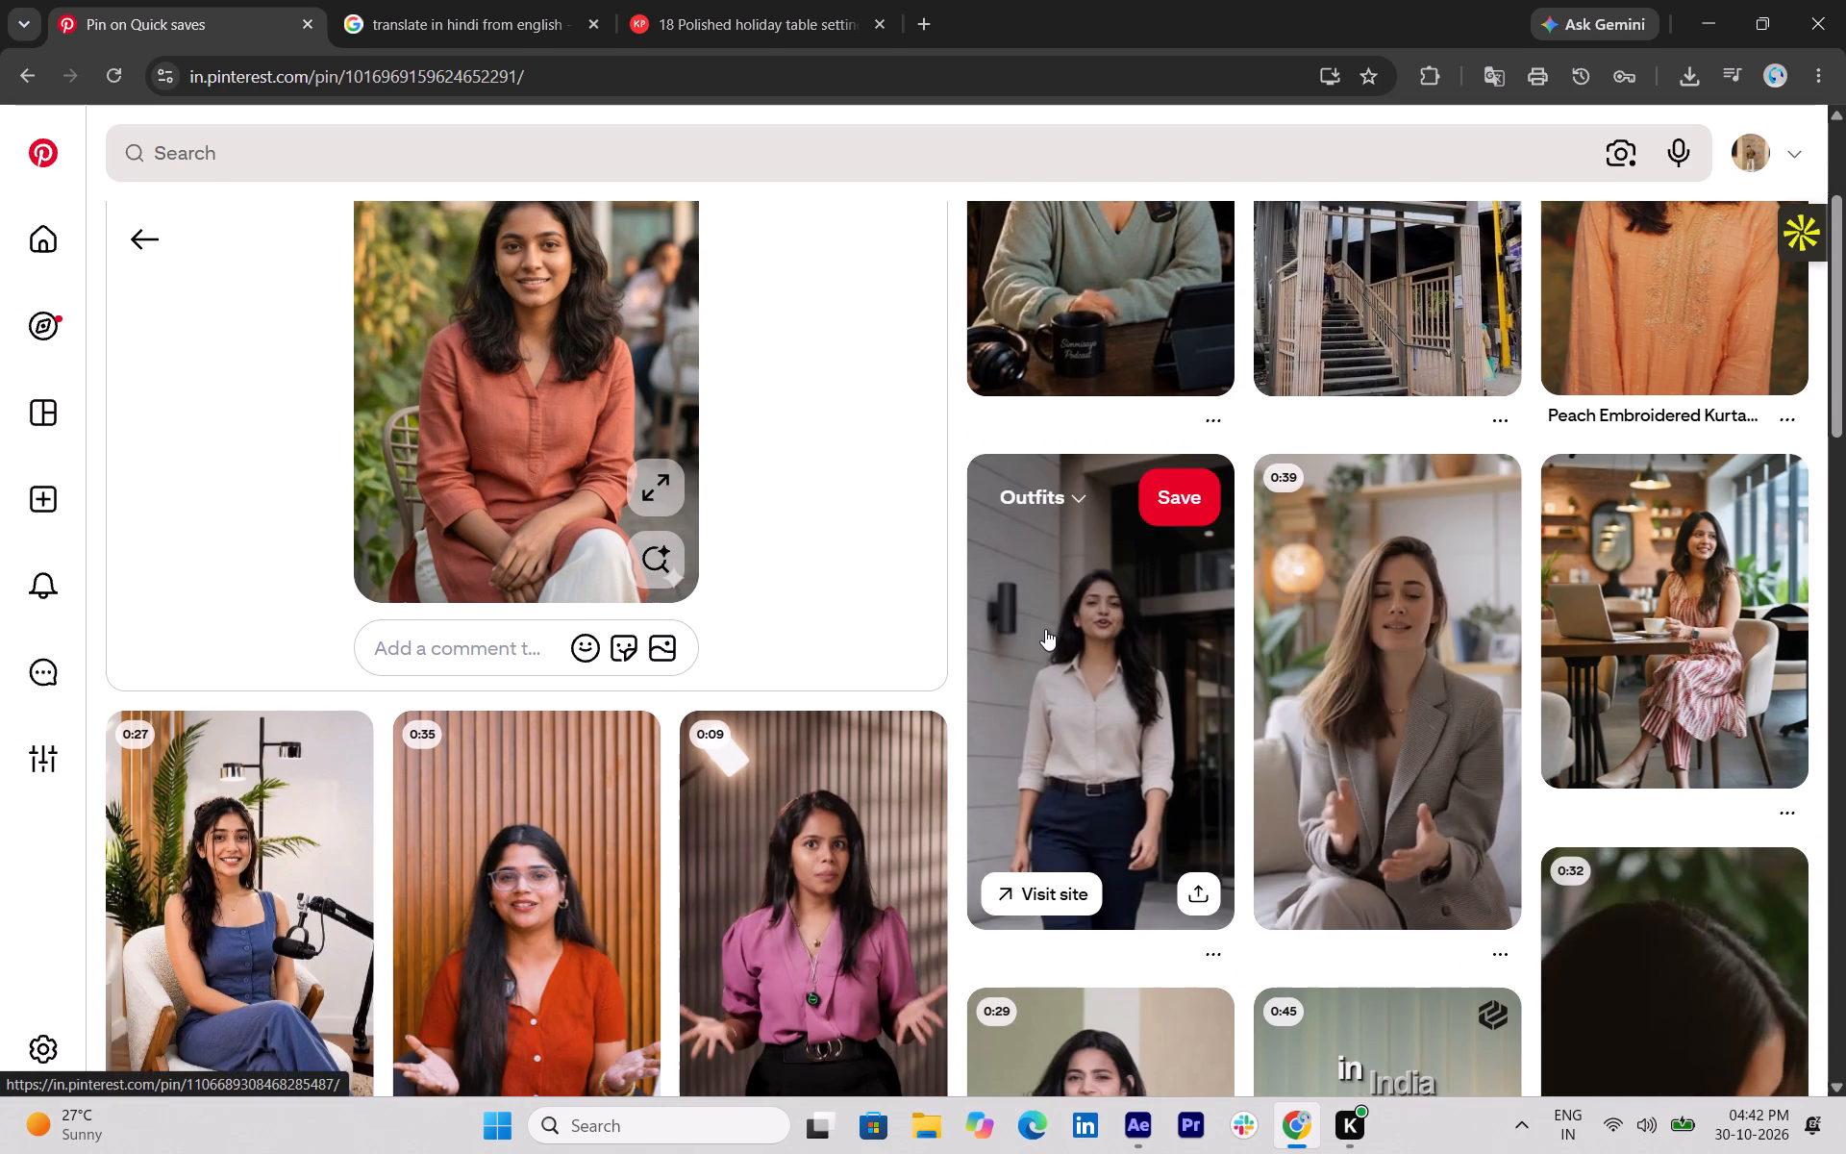
pyautogui.scroll(3, 1045, 629)
pyautogui.click(144, 259)
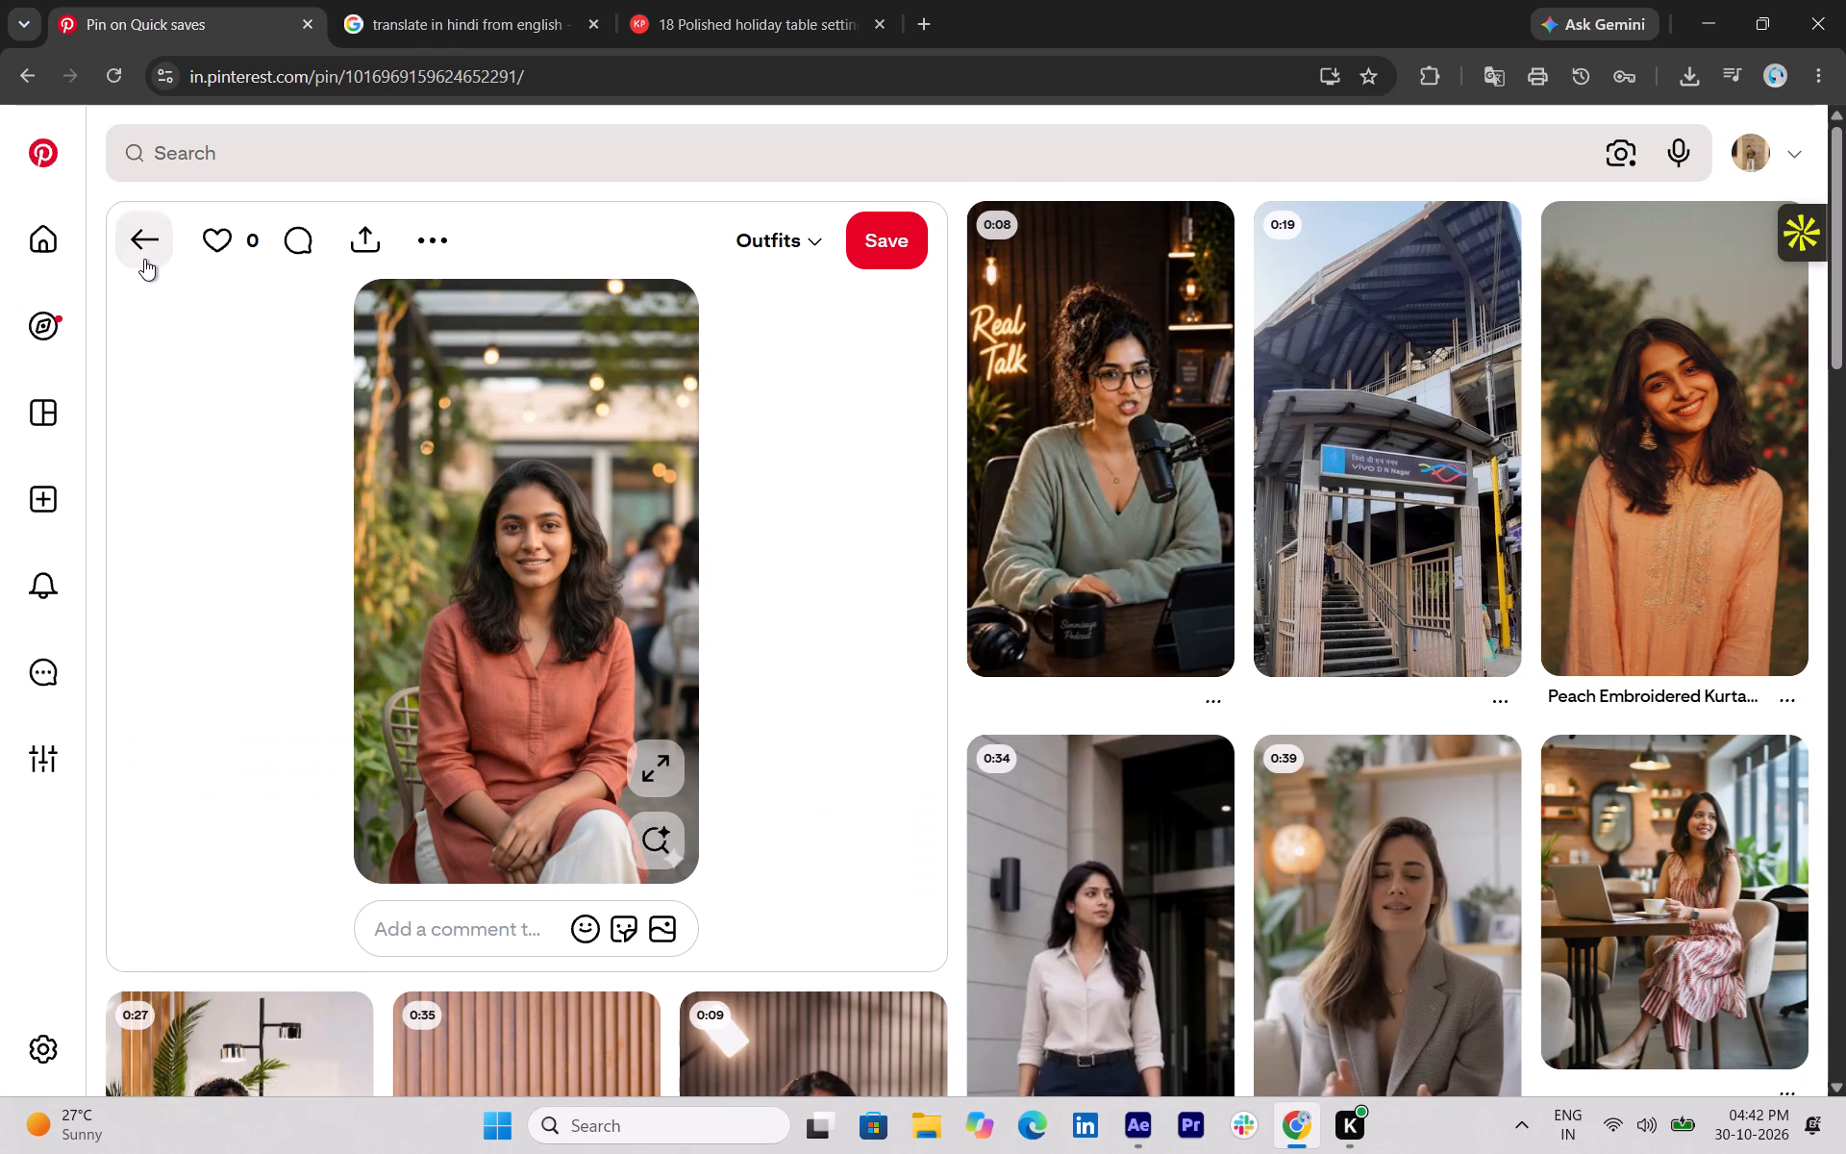
pyautogui.scroll(-2, 619, 691)
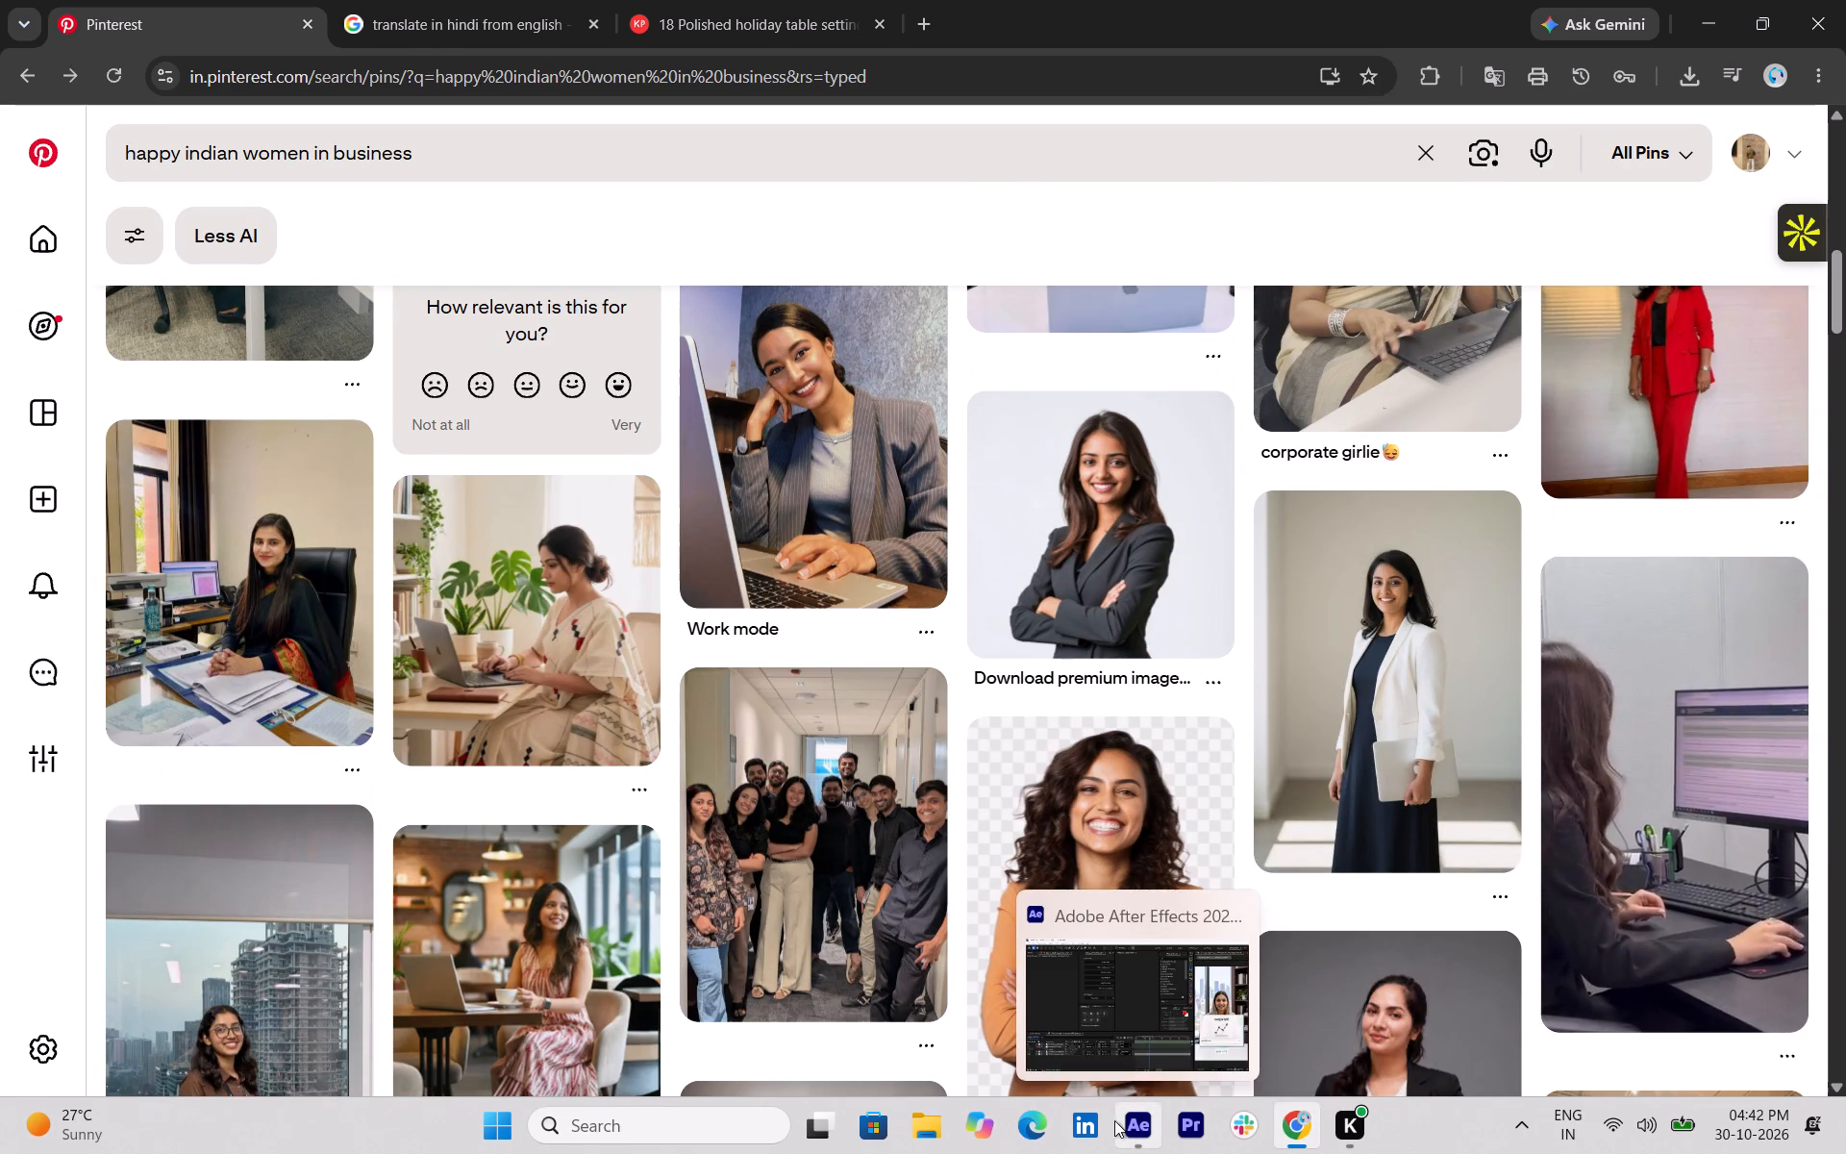
# Switch to After Effects and play back the composition between about 1:14 and 1:28 to review the narration and captions.
pyautogui.click(1122, 1124)
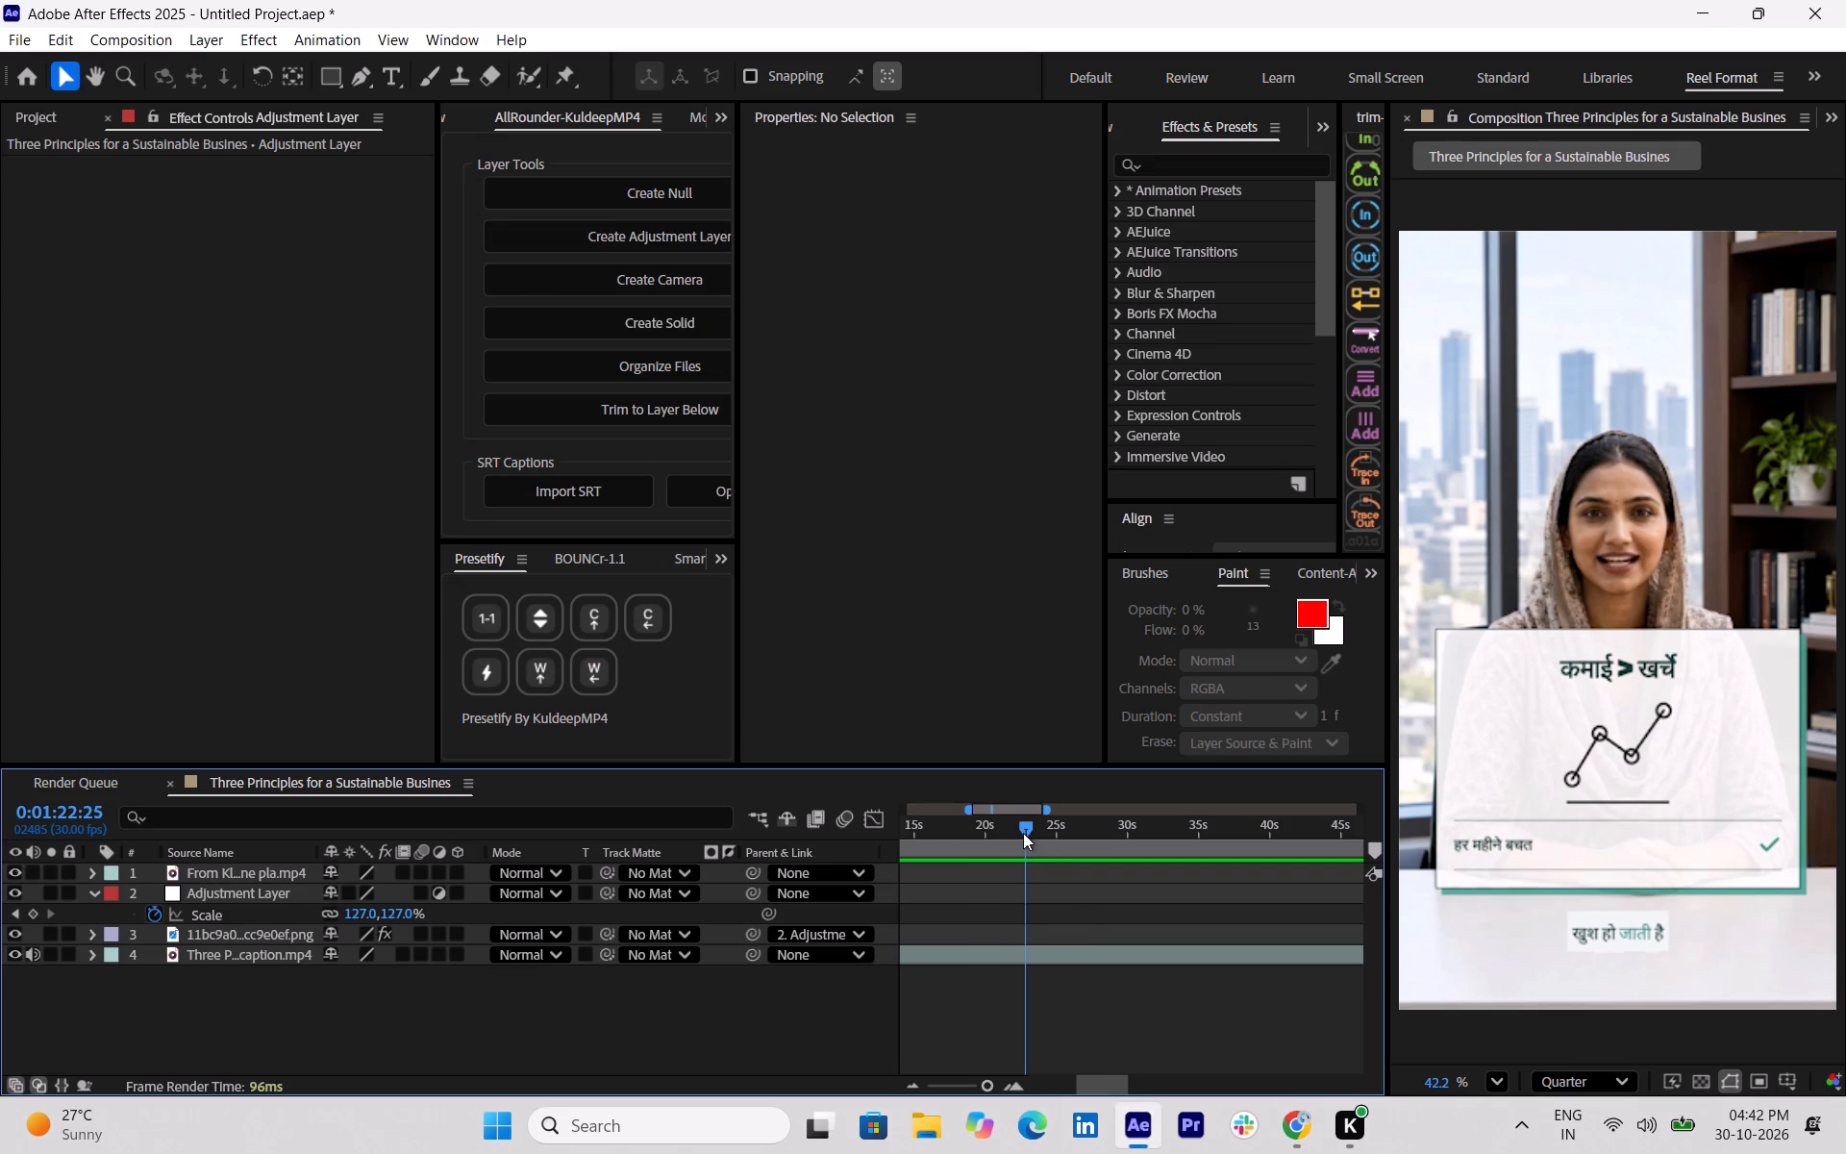
pyautogui.moveTo(1023, 833); pyautogui.dragTo(948, 828)
pyautogui.press('space')
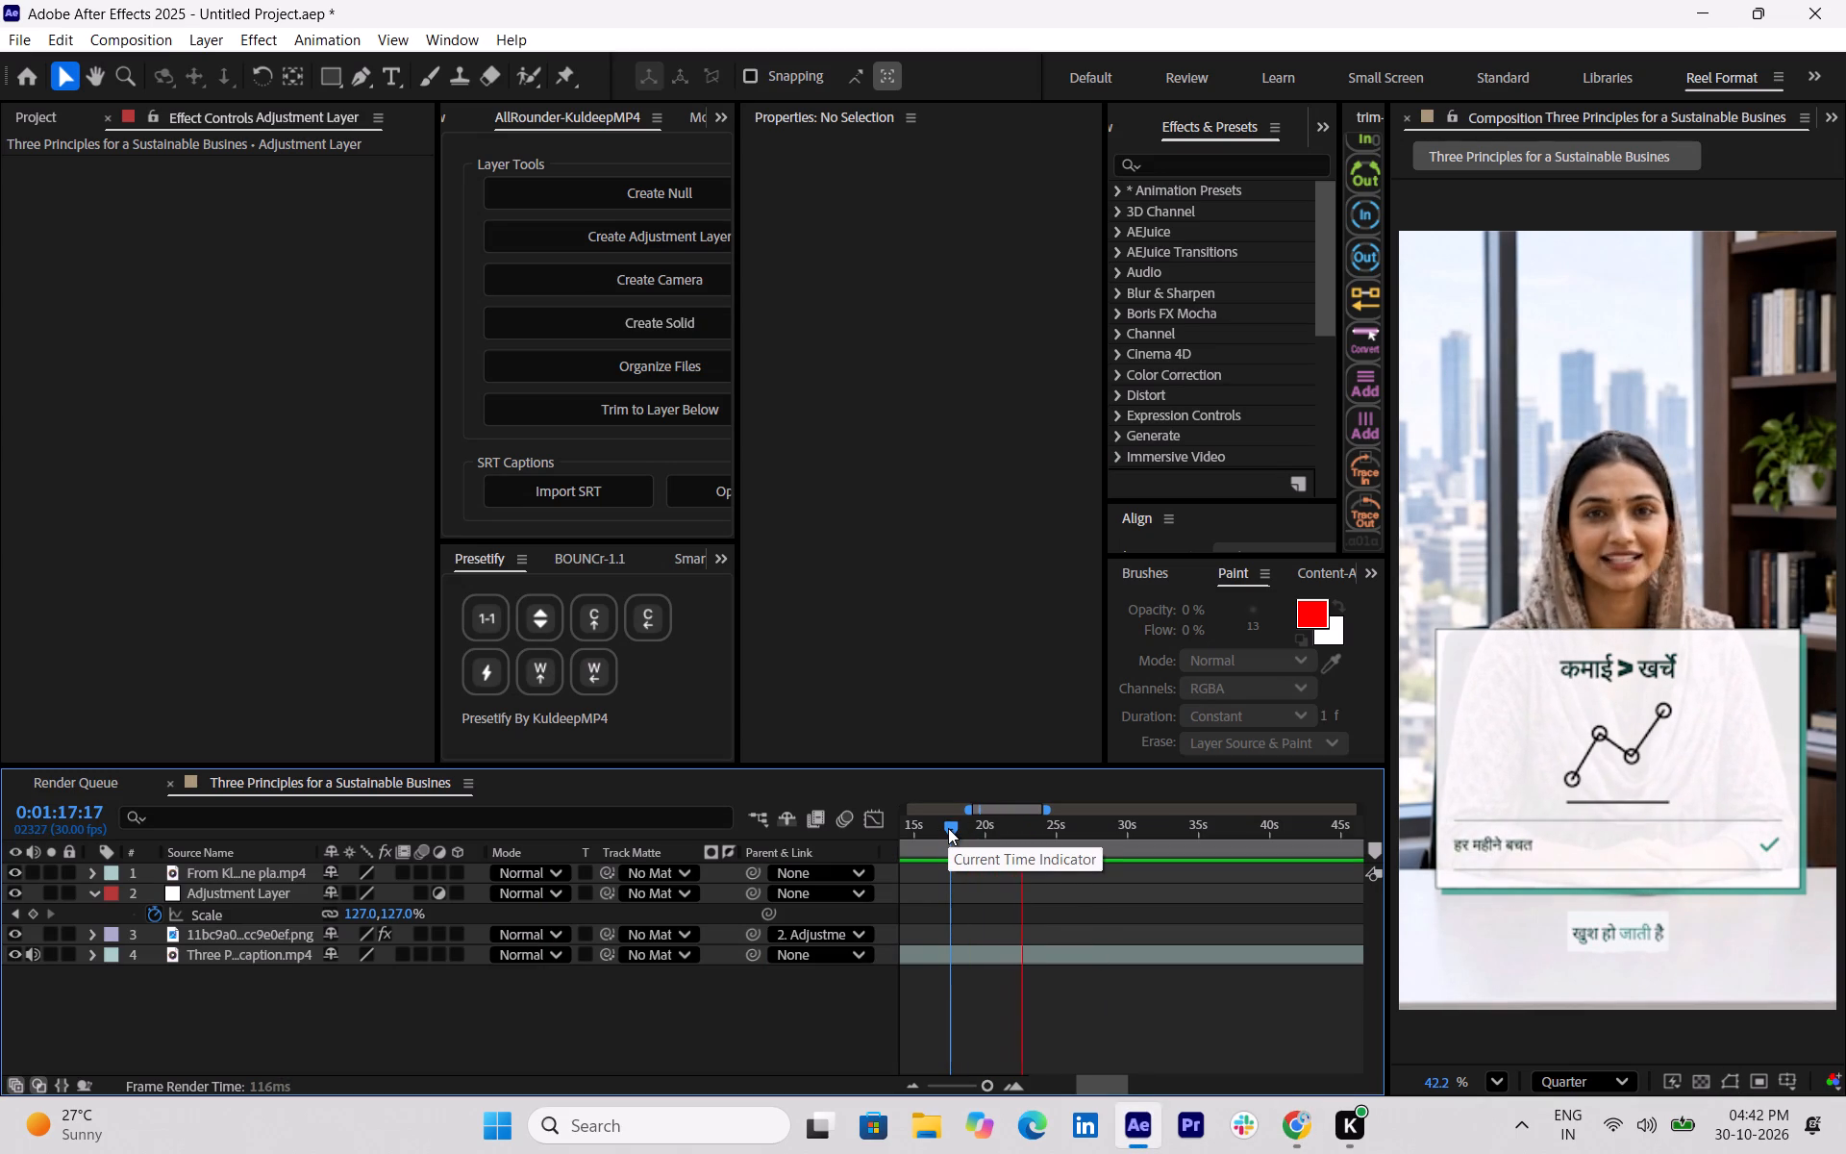
pyautogui.press('space')
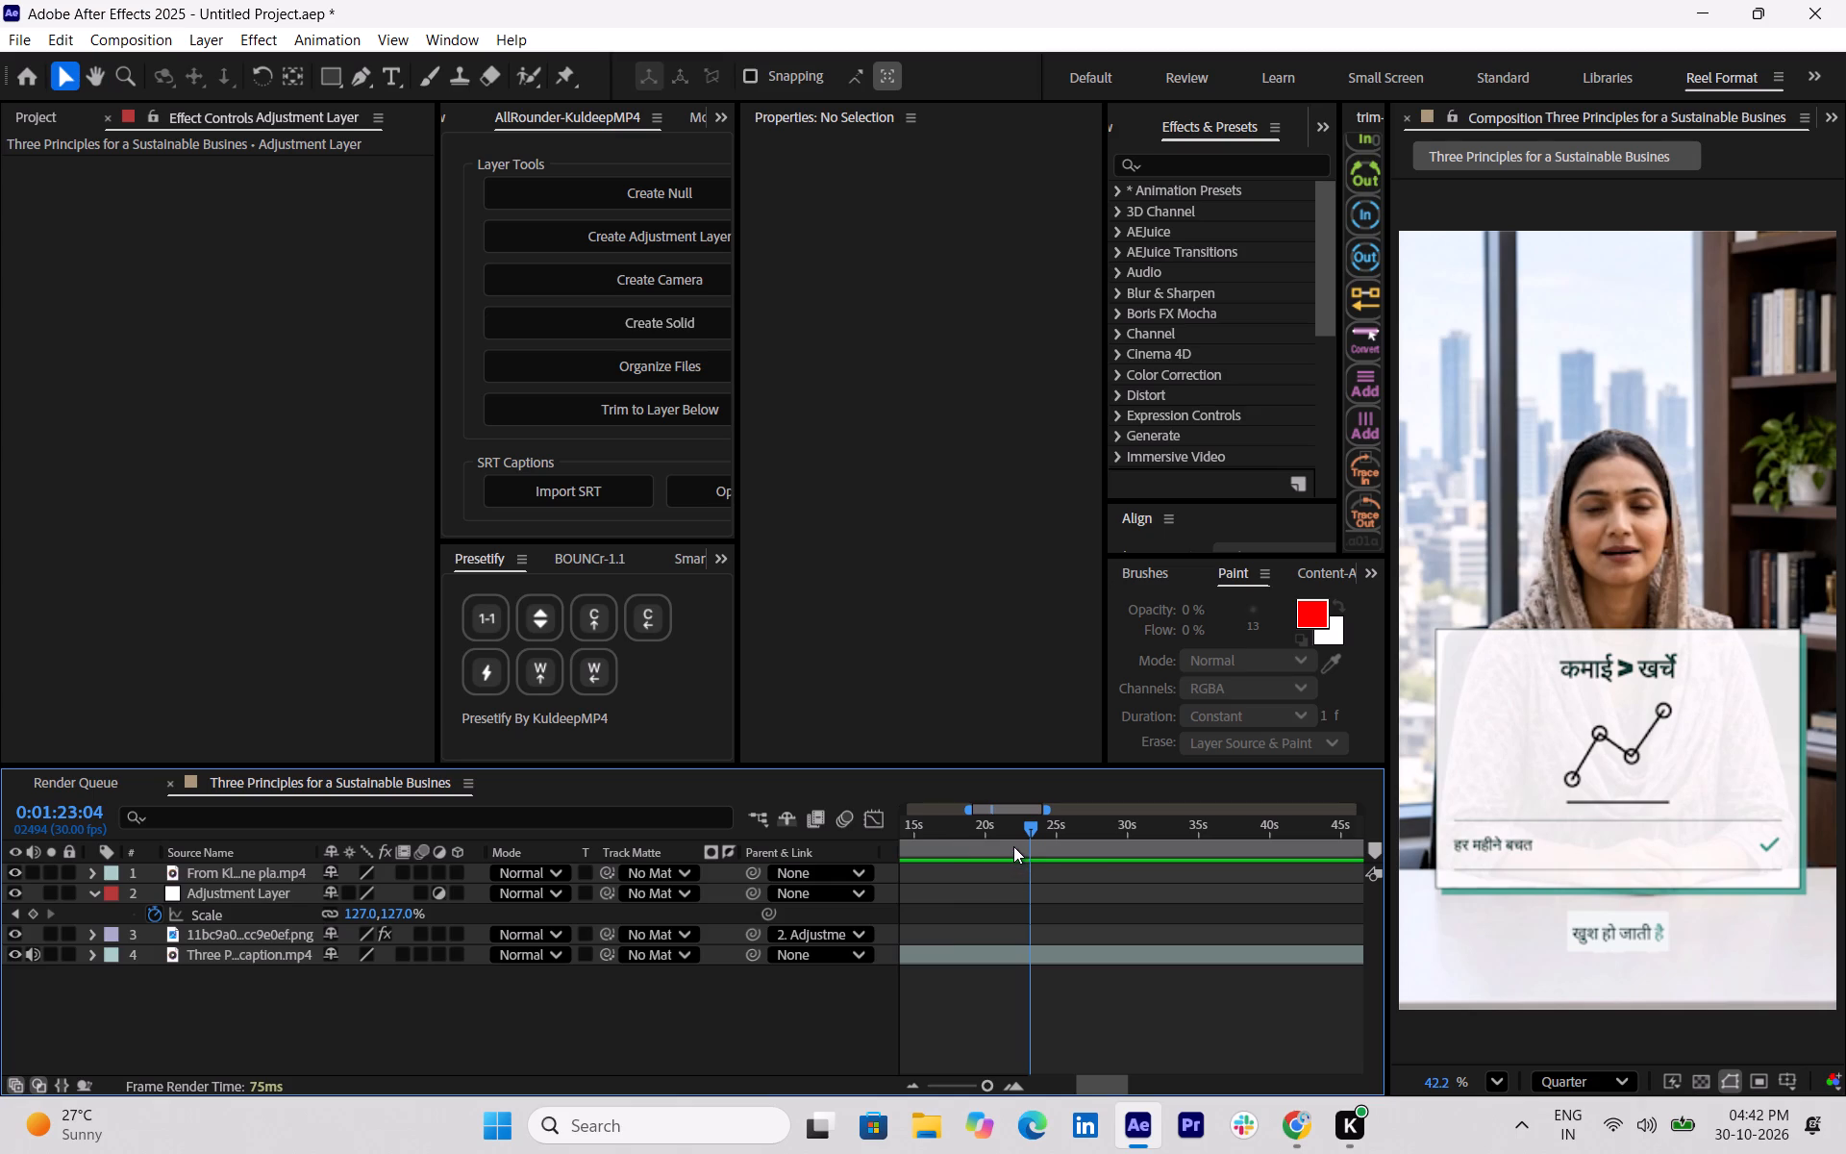
pyautogui.press('space')
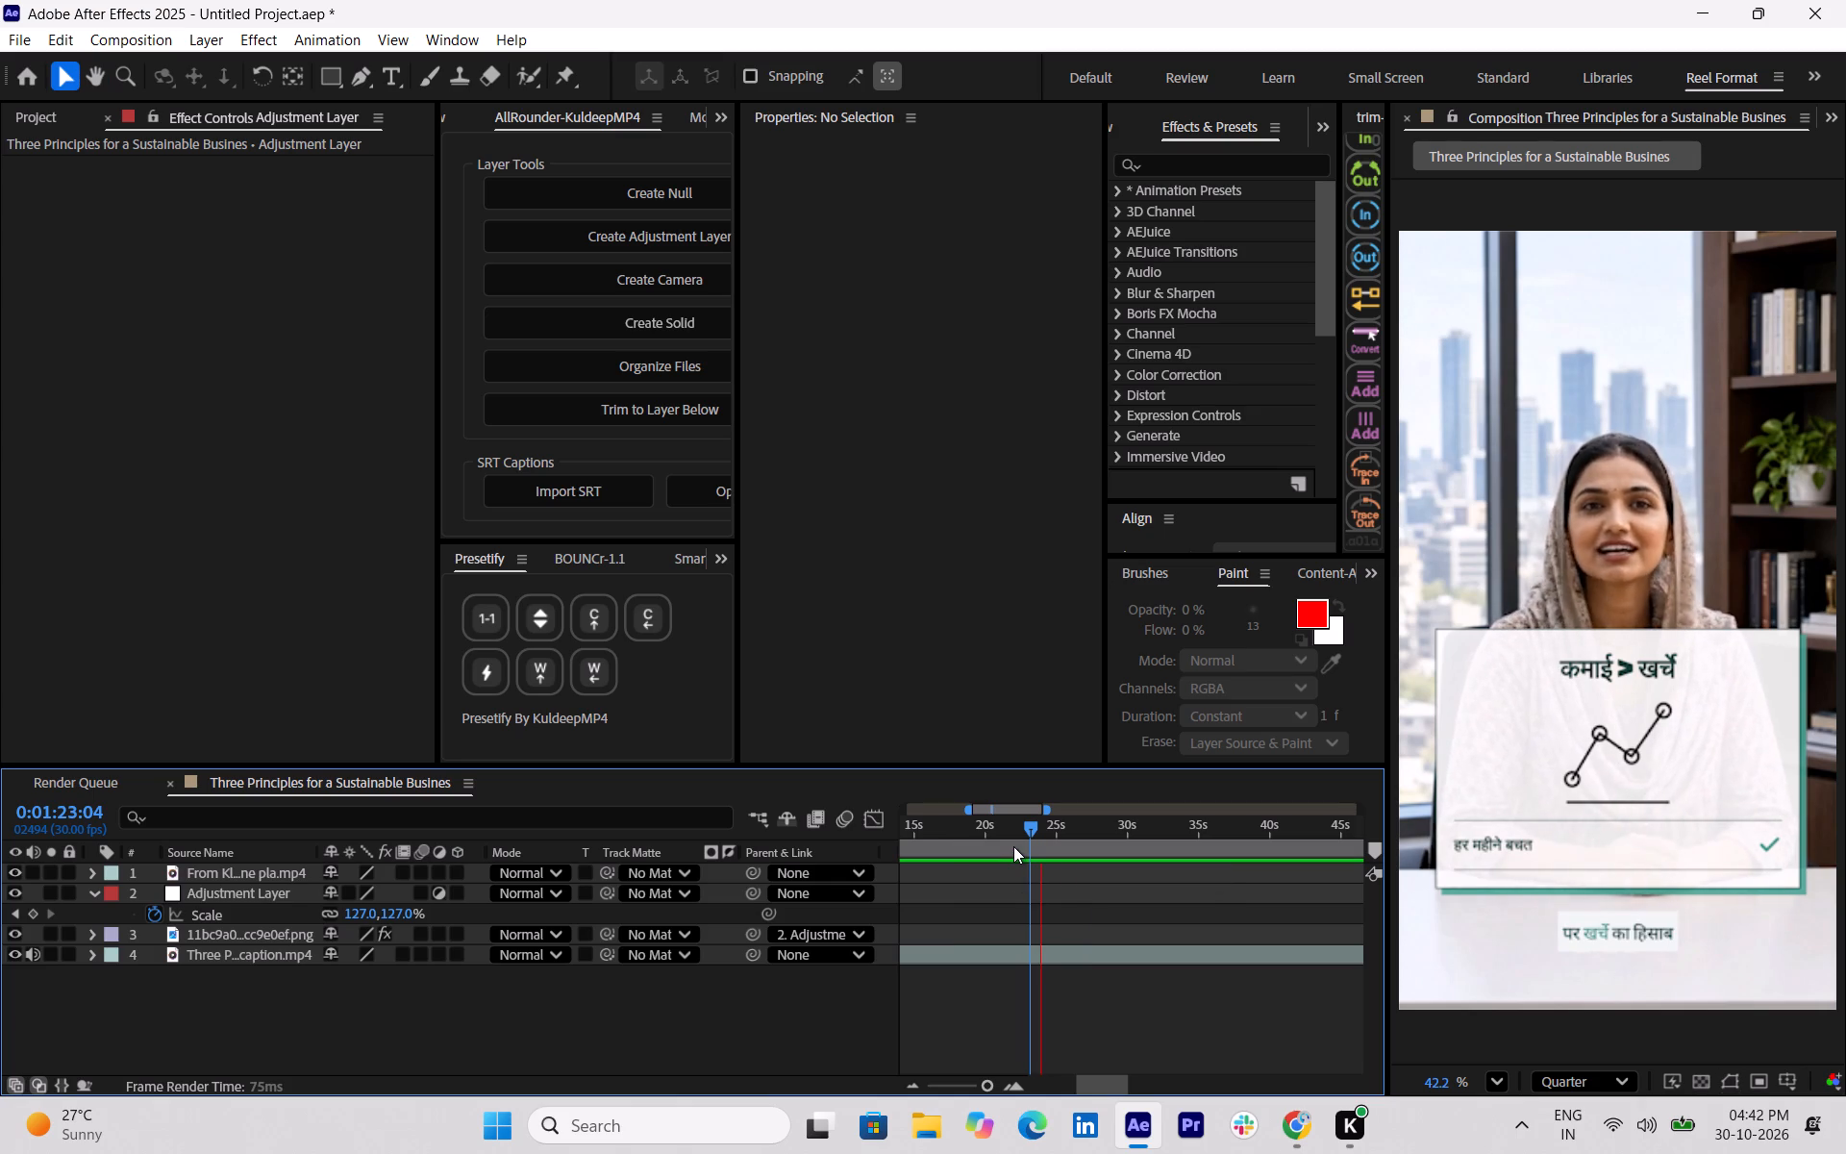
pyautogui.press('space')
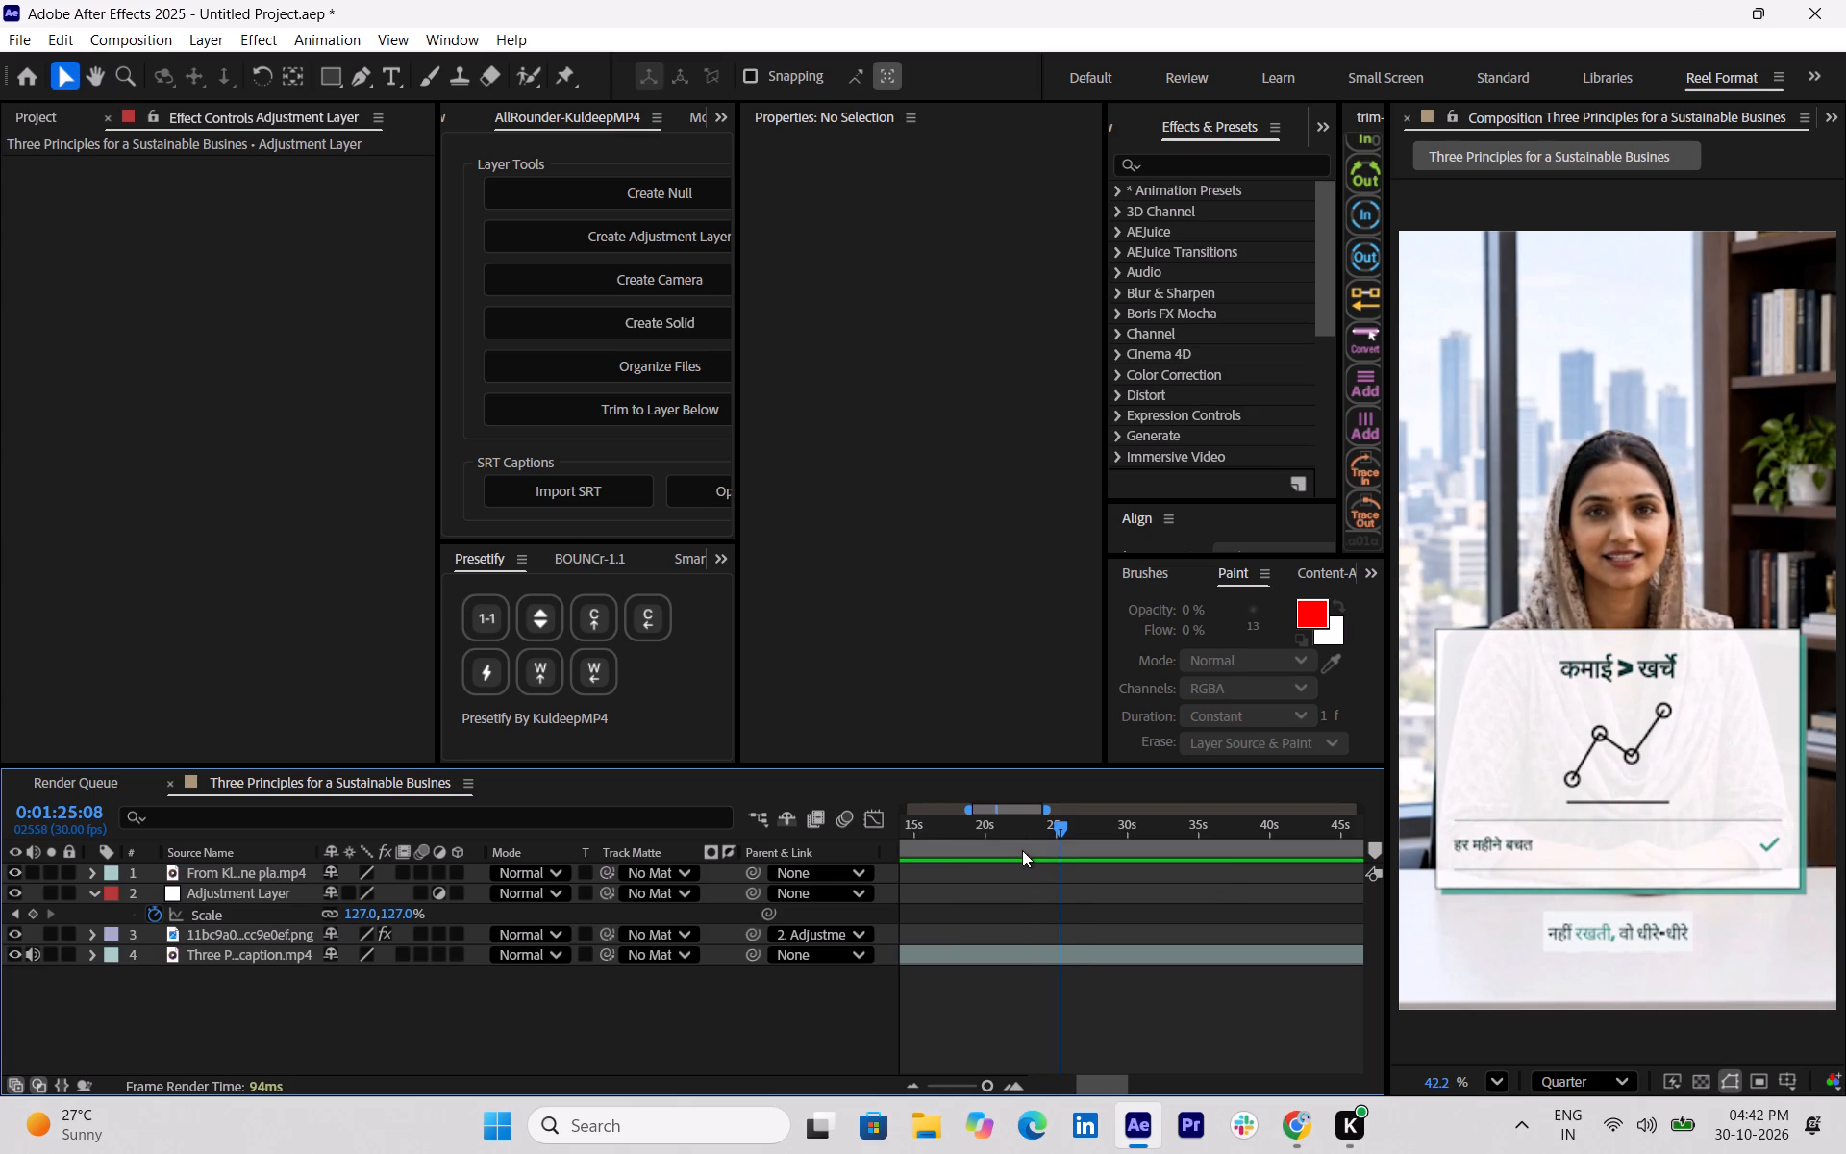
pyautogui.press('space')
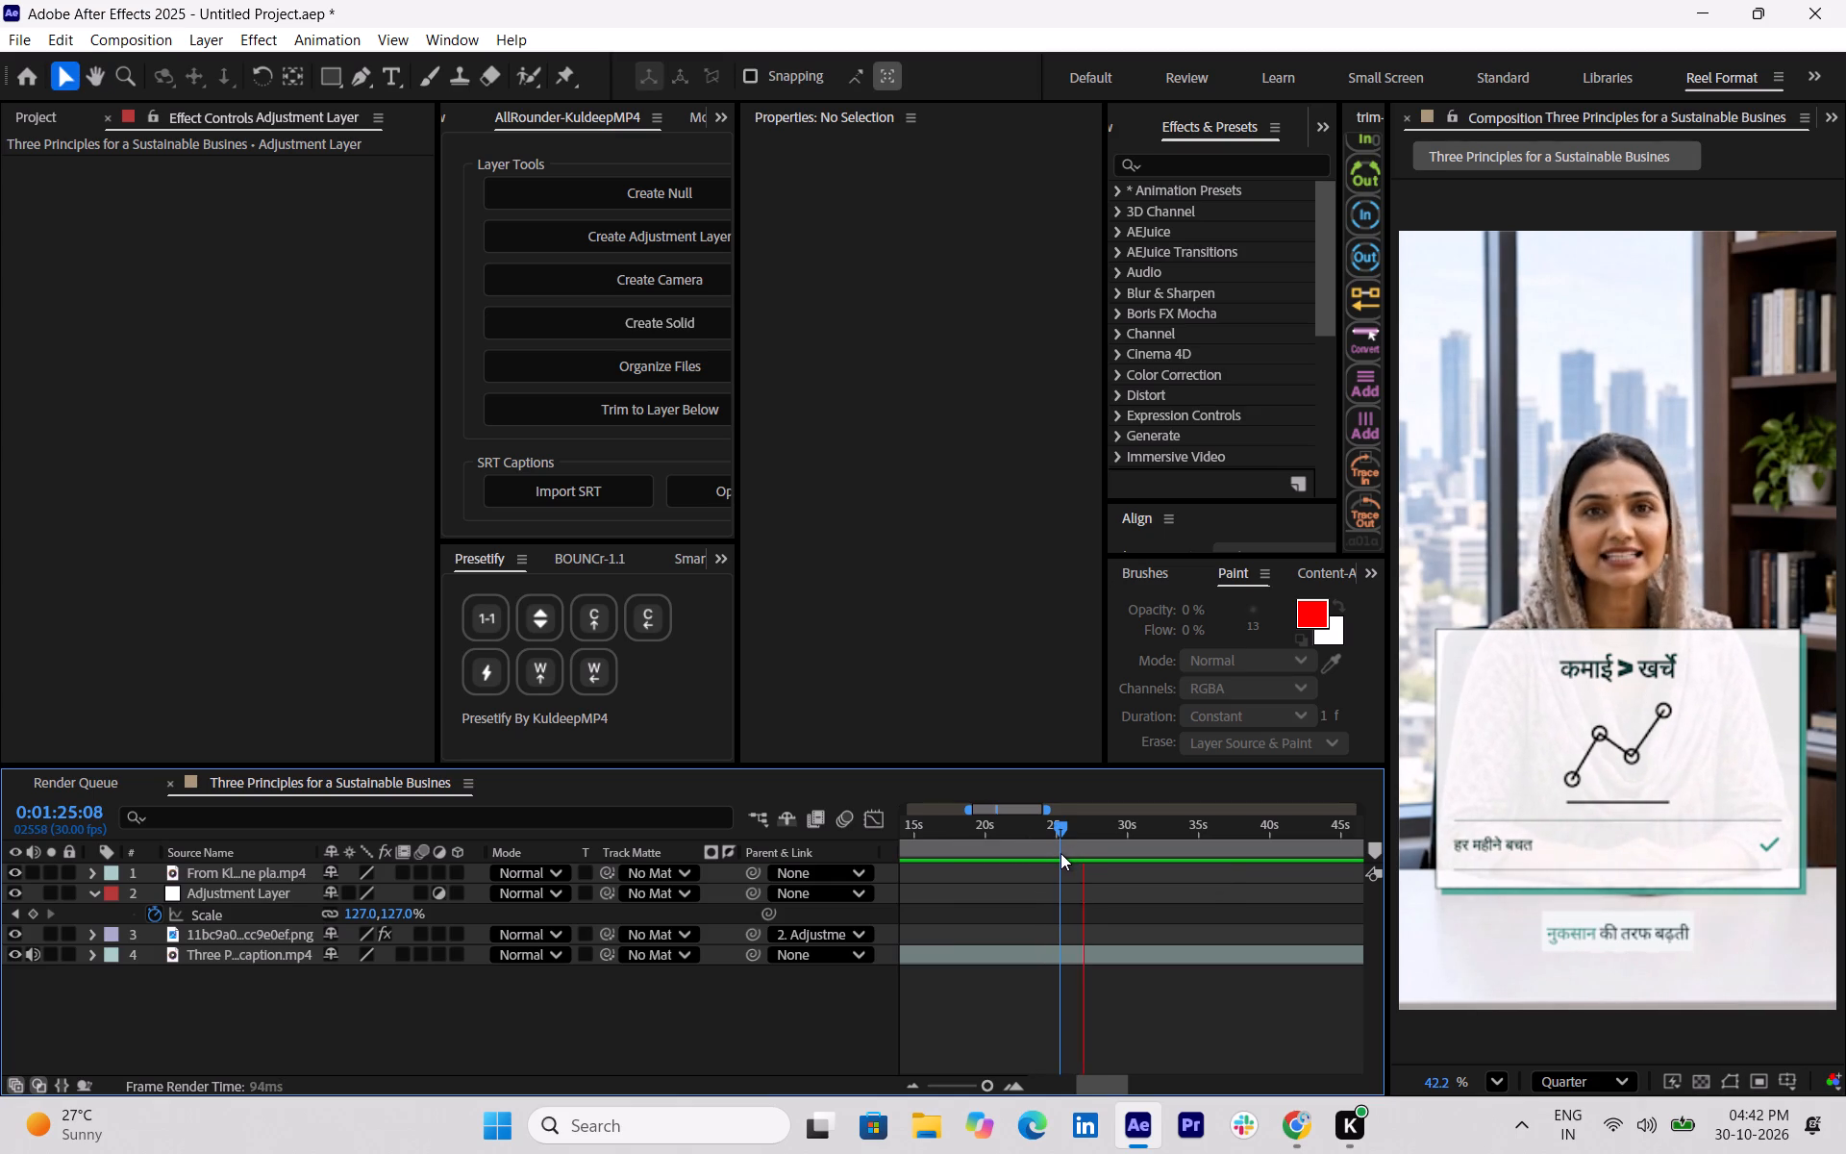
pyautogui.press('space')
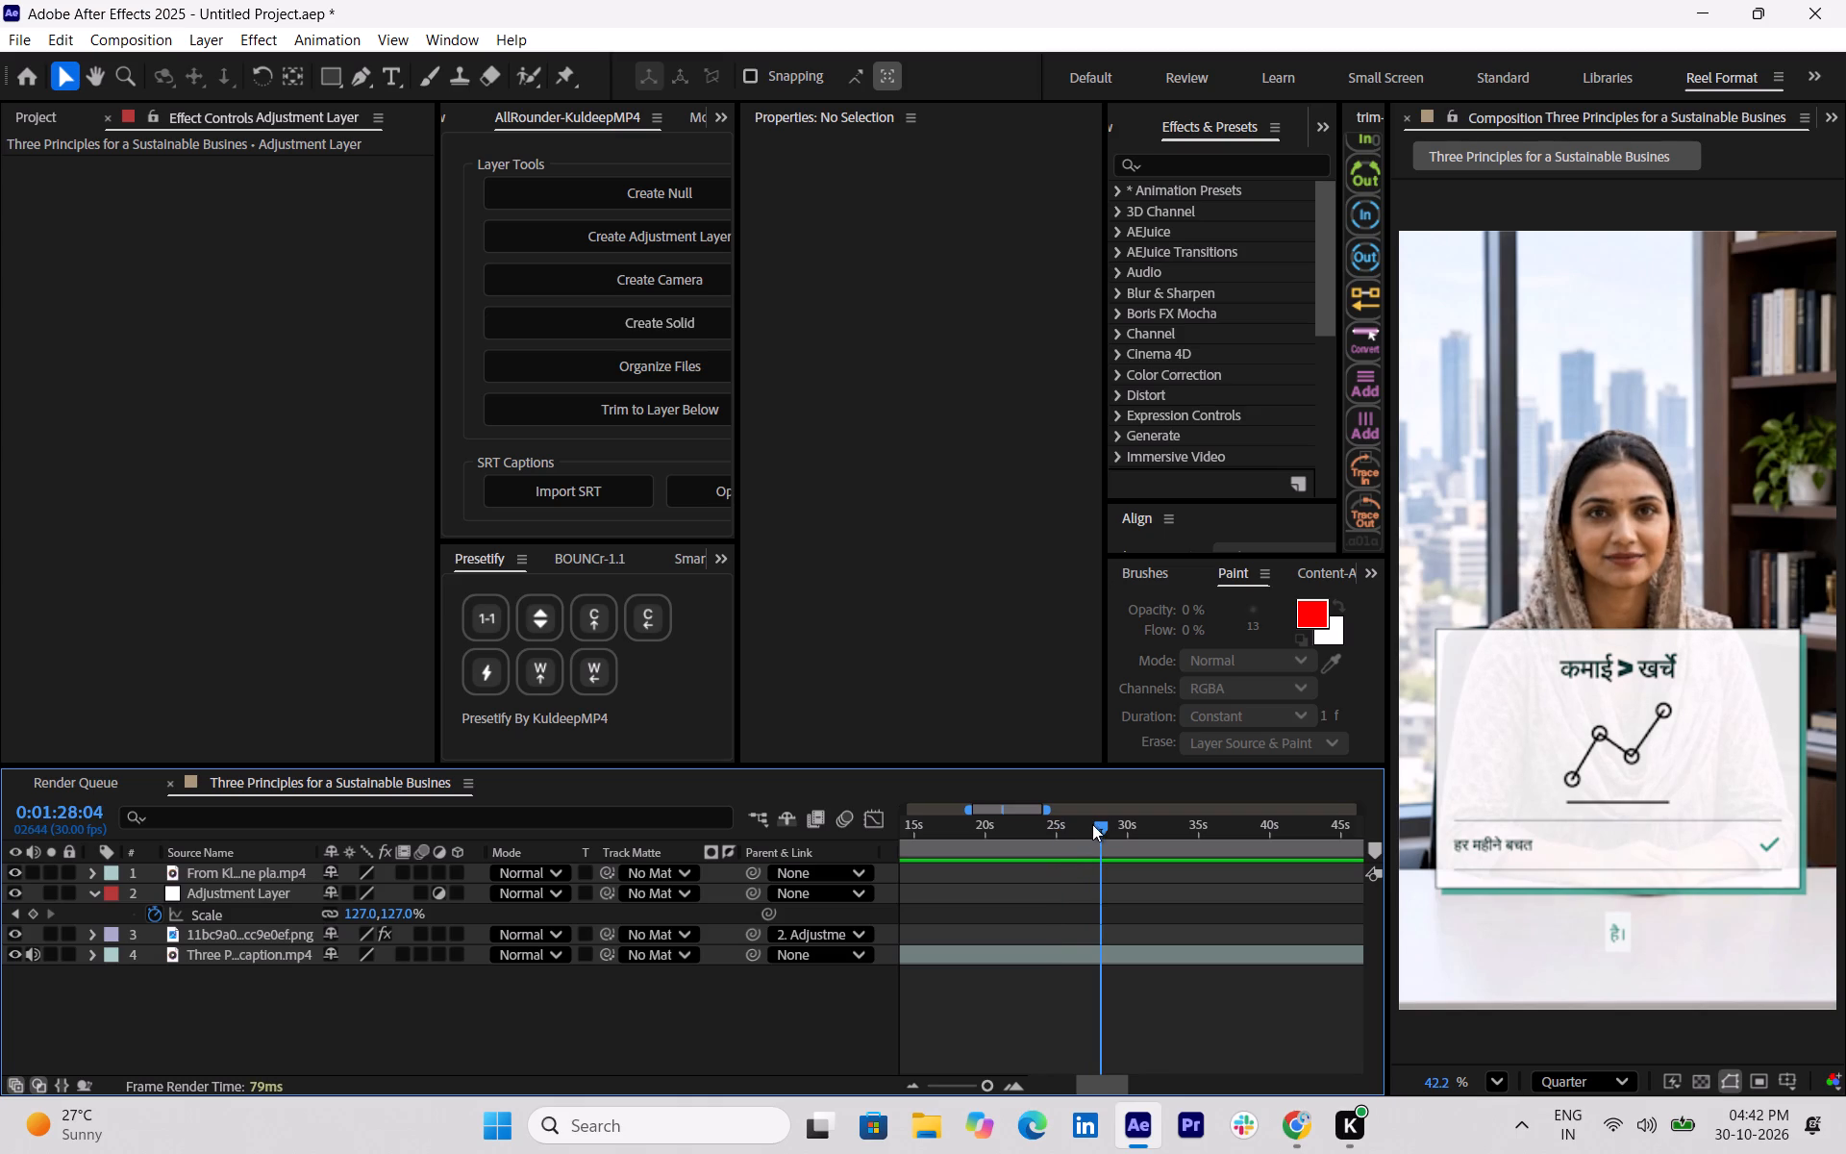
pyautogui.moveTo(1092, 823); pyautogui.dragTo(909, 834)
pyautogui.press('space')
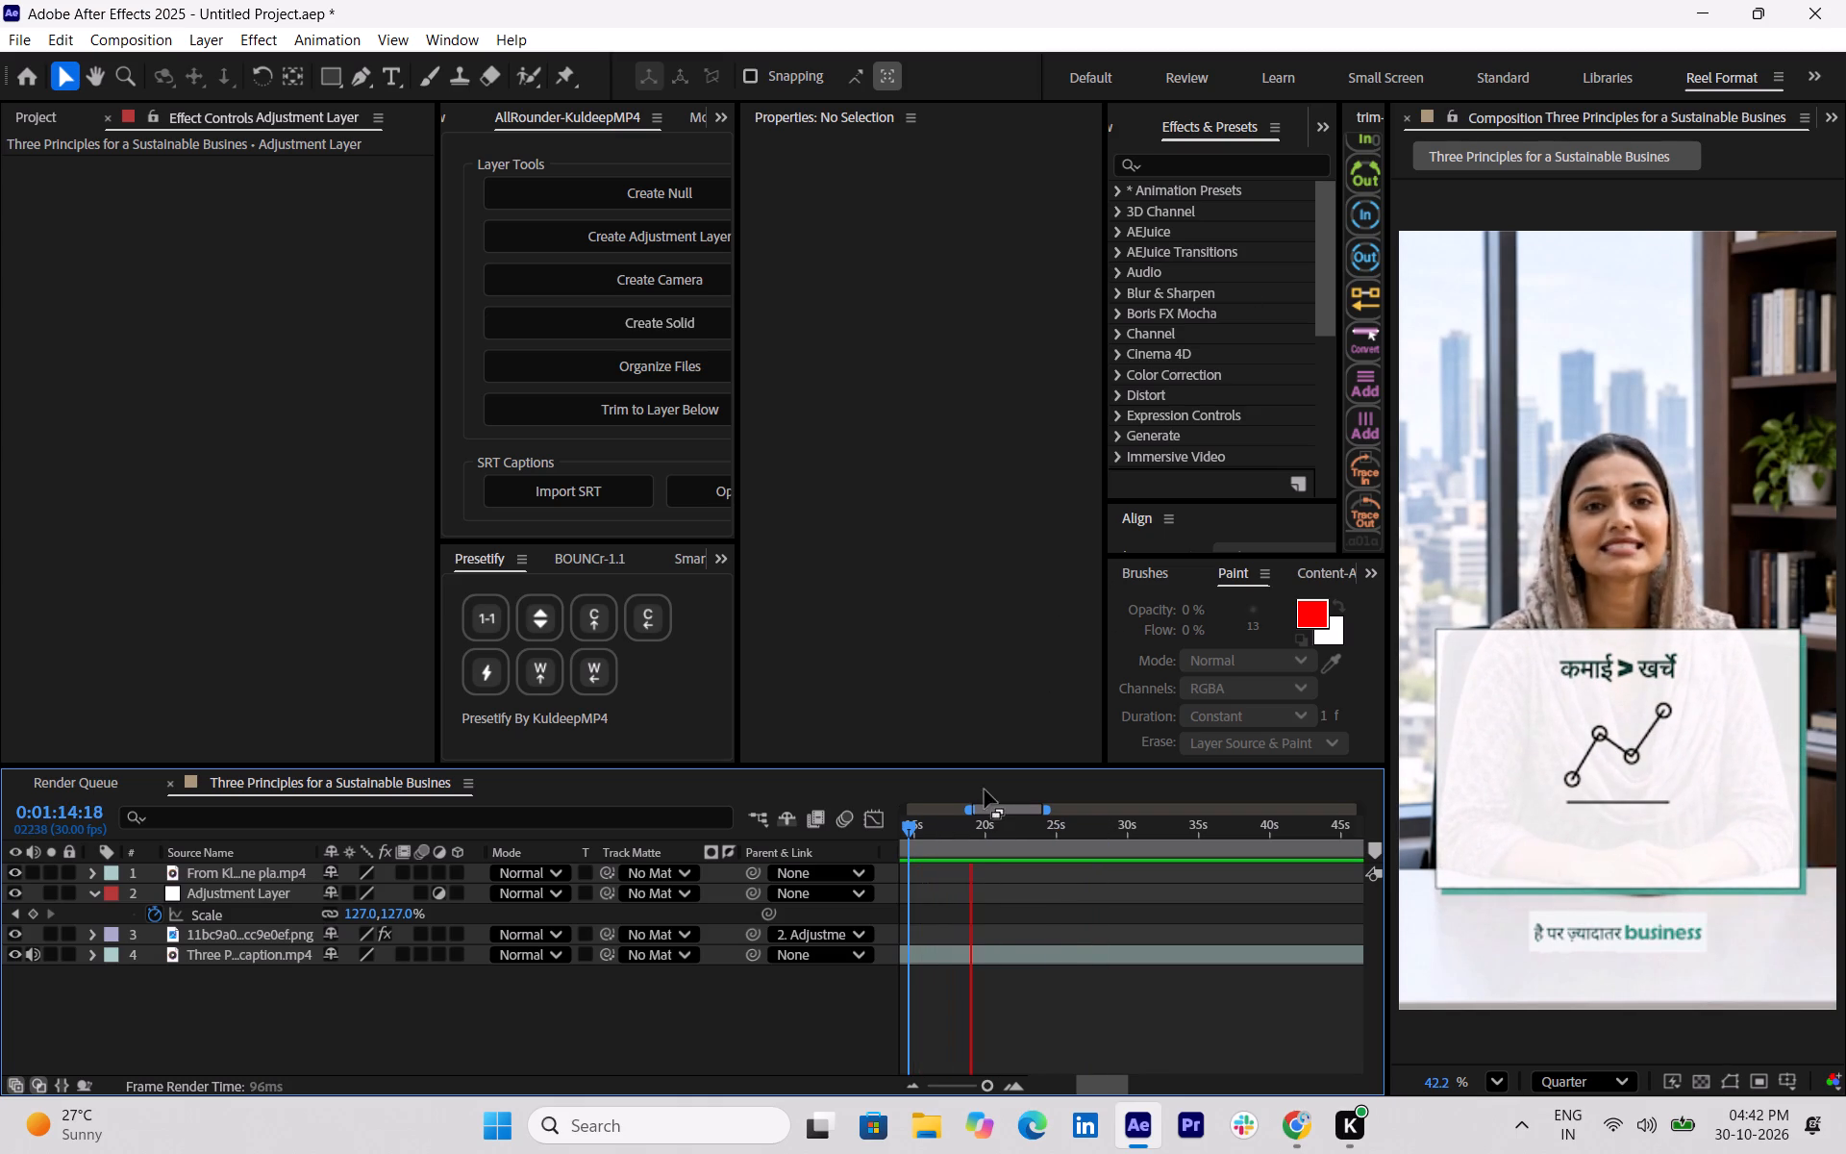
pyautogui.press('space')
# Switch to Chrome and go back through the earlier searches to the Pinterest home feed.
pyautogui.click(1292, 1115)
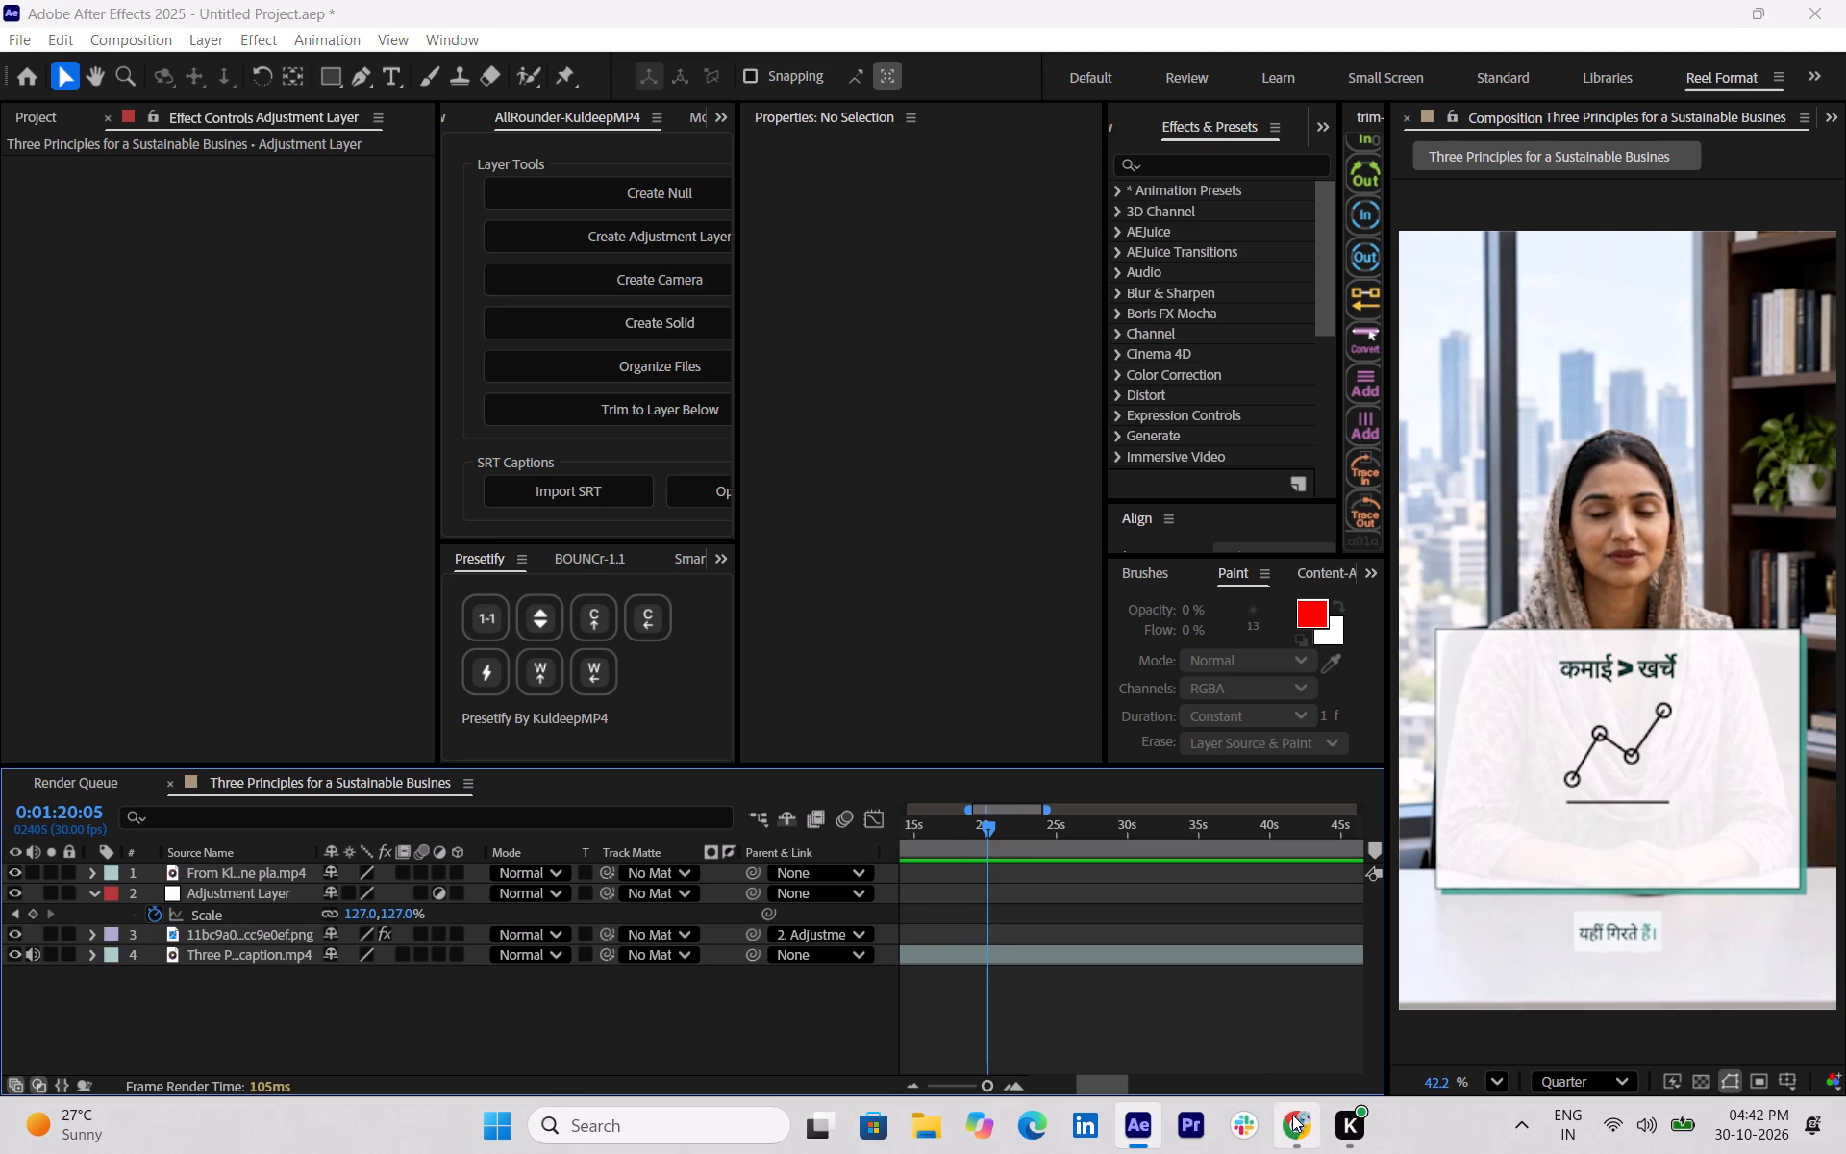
pyautogui.scroll(13, 525, 684)
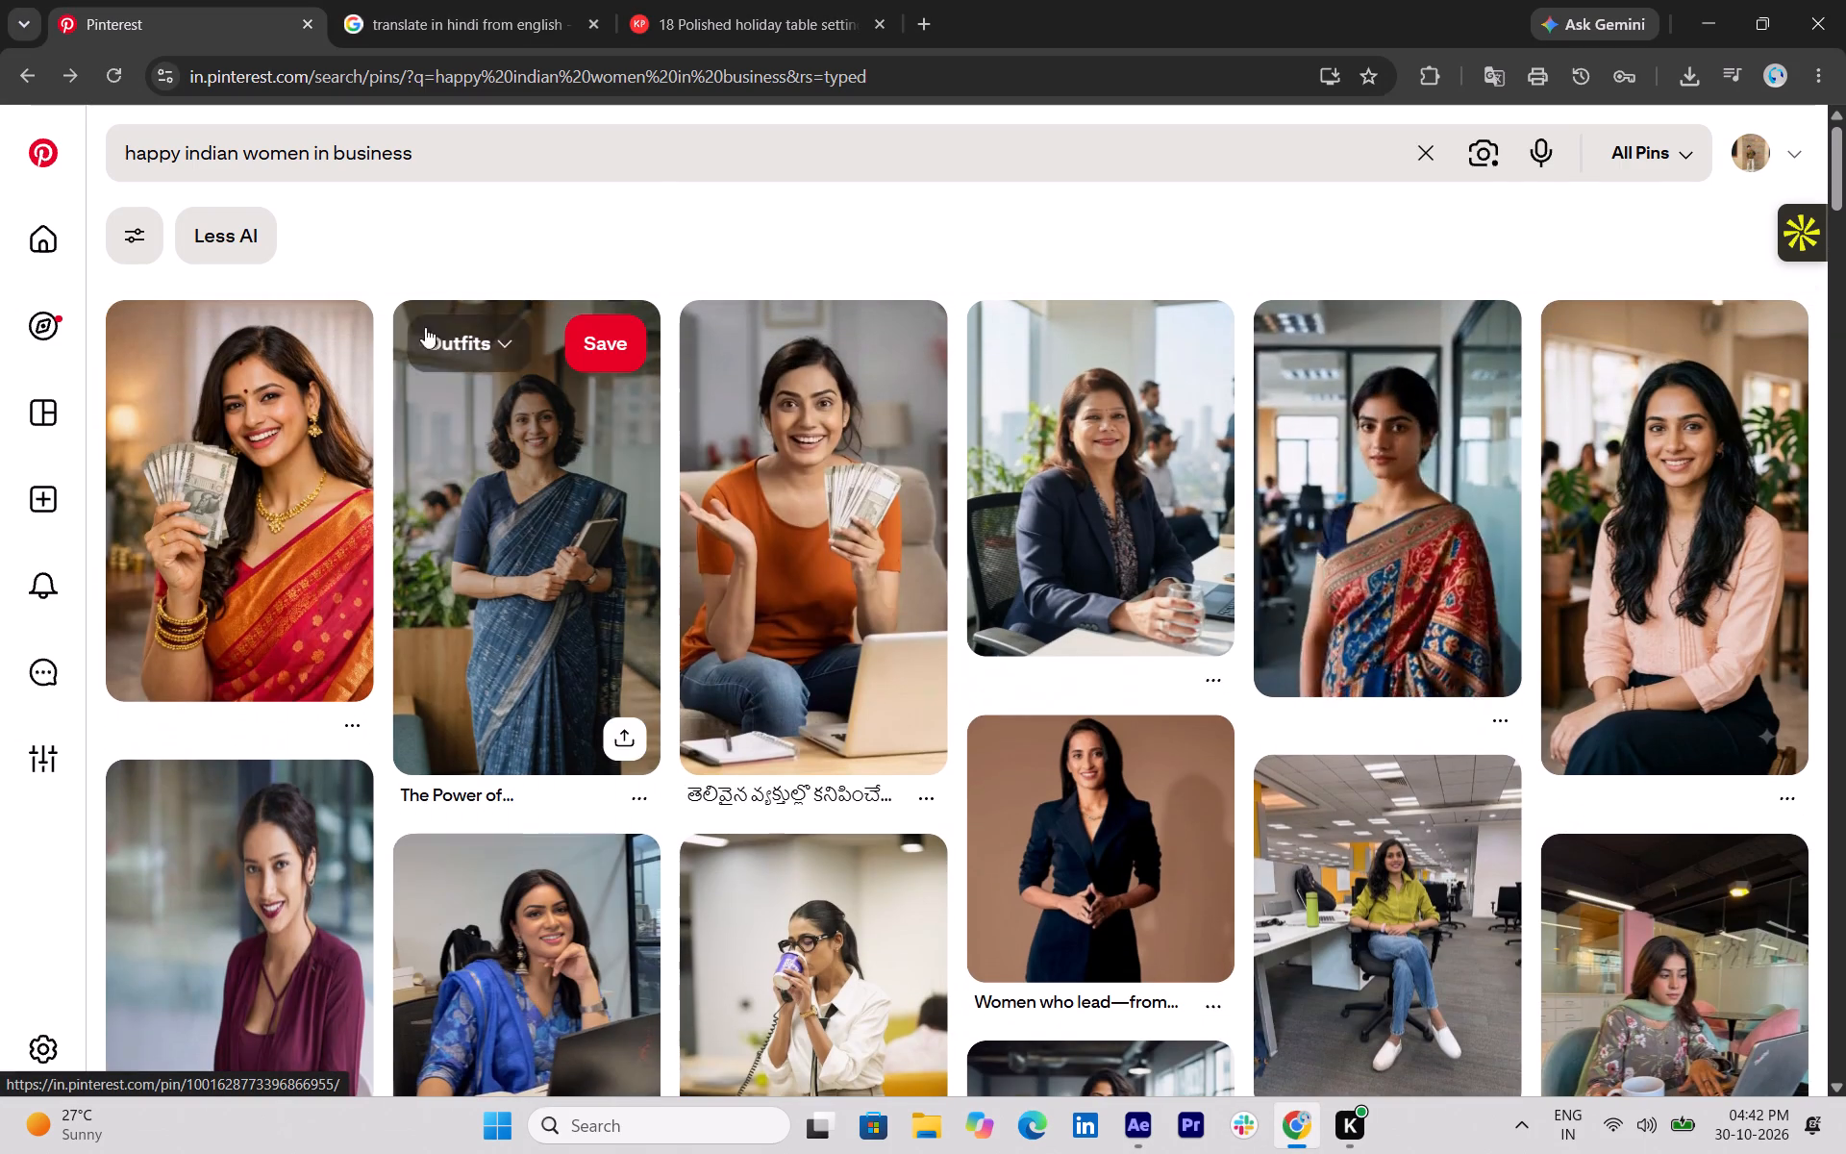
pyautogui.click(3, 81)
pyautogui.click(3, 81)
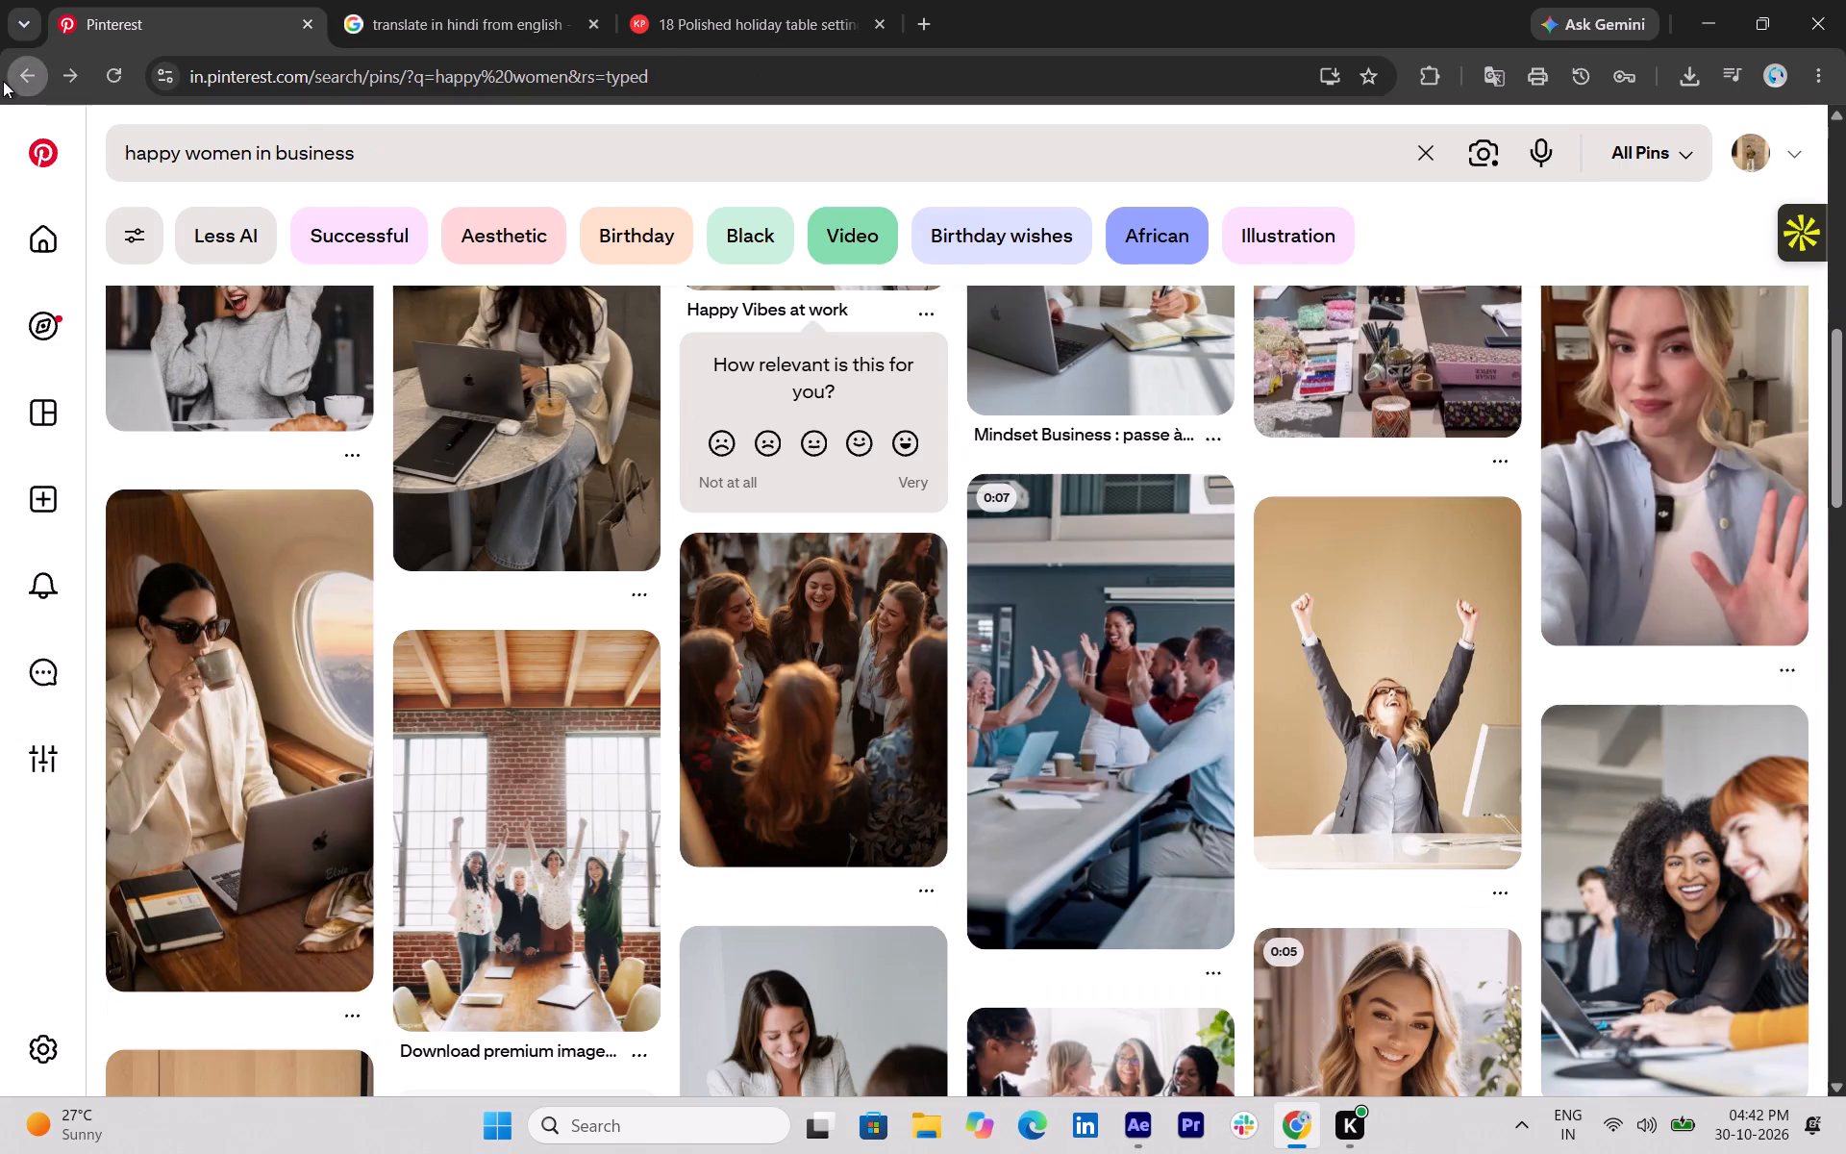
pyautogui.click(3, 81)
pyautogui.click(0, 81)
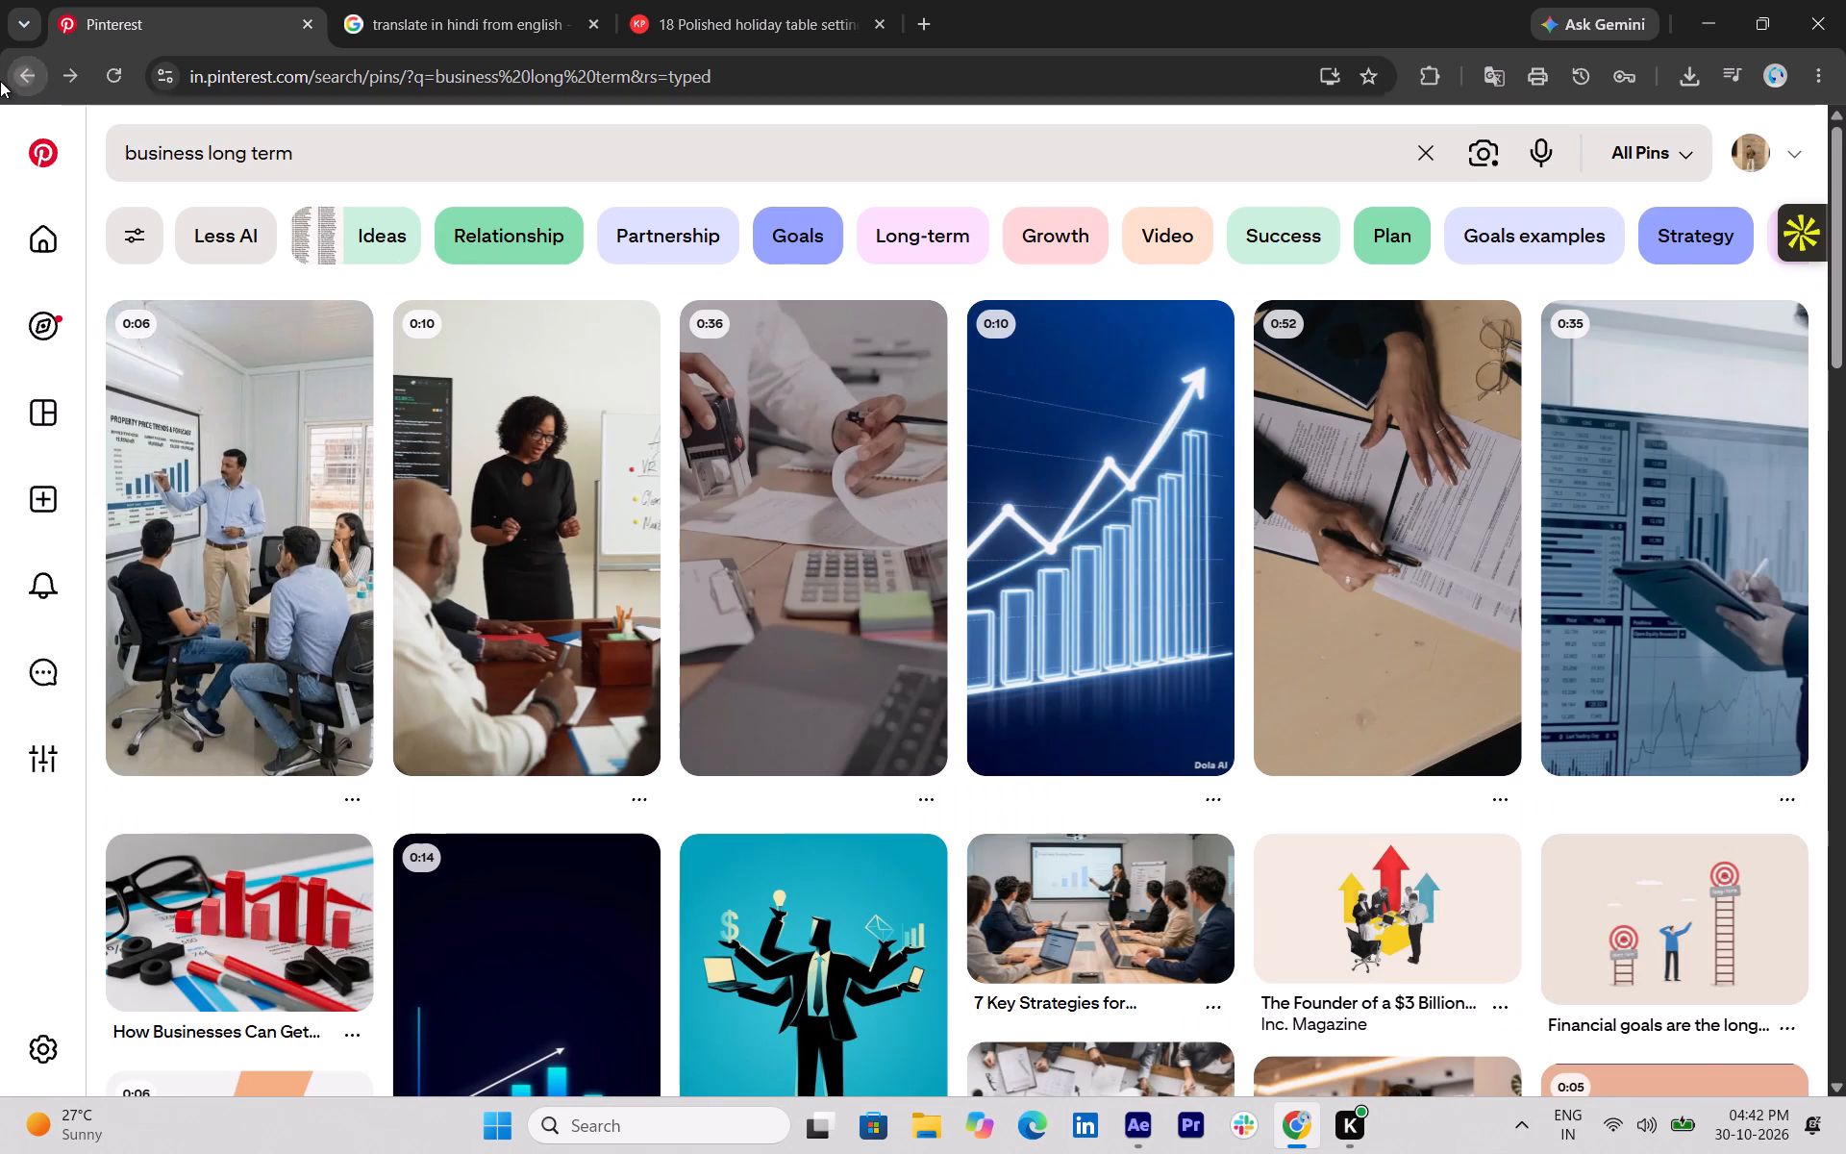
pyautogui.click(0, 81)
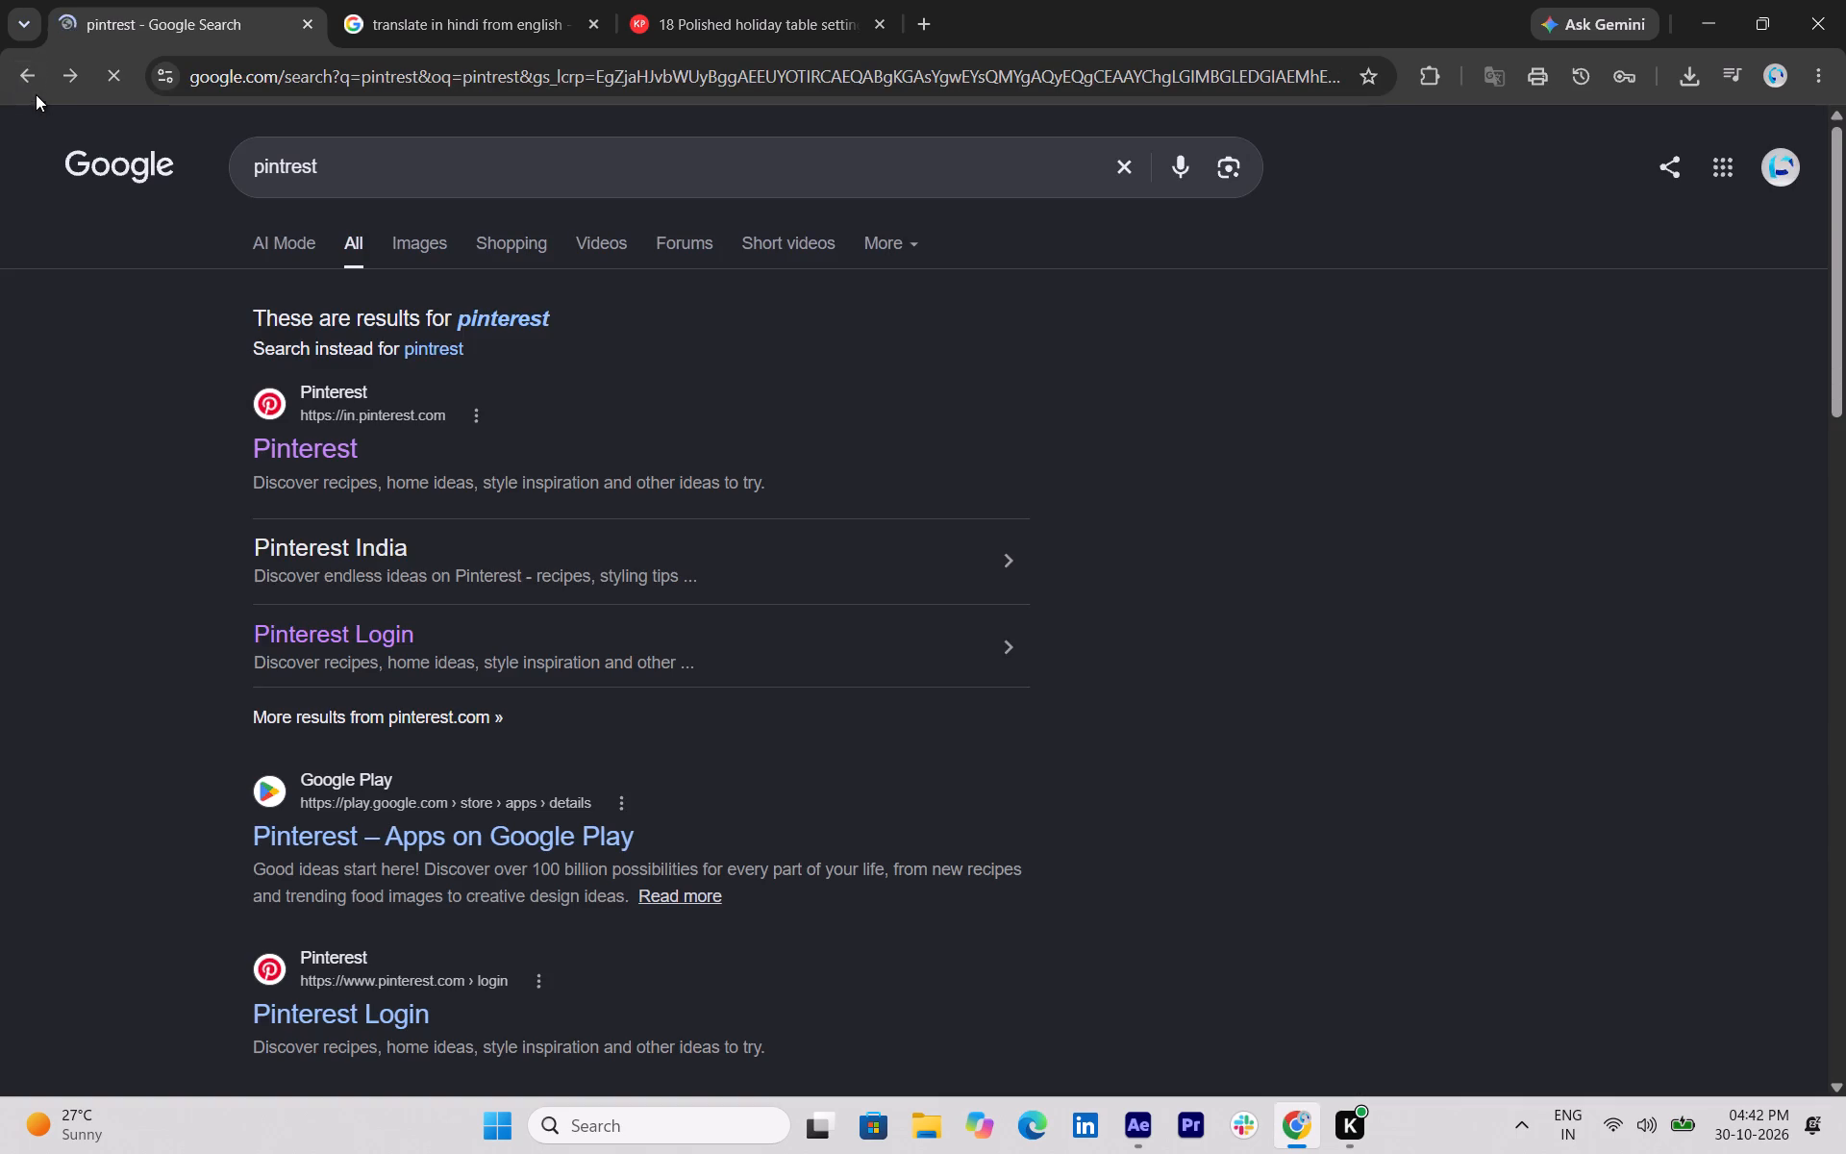
pyautogui.click(62, 86)
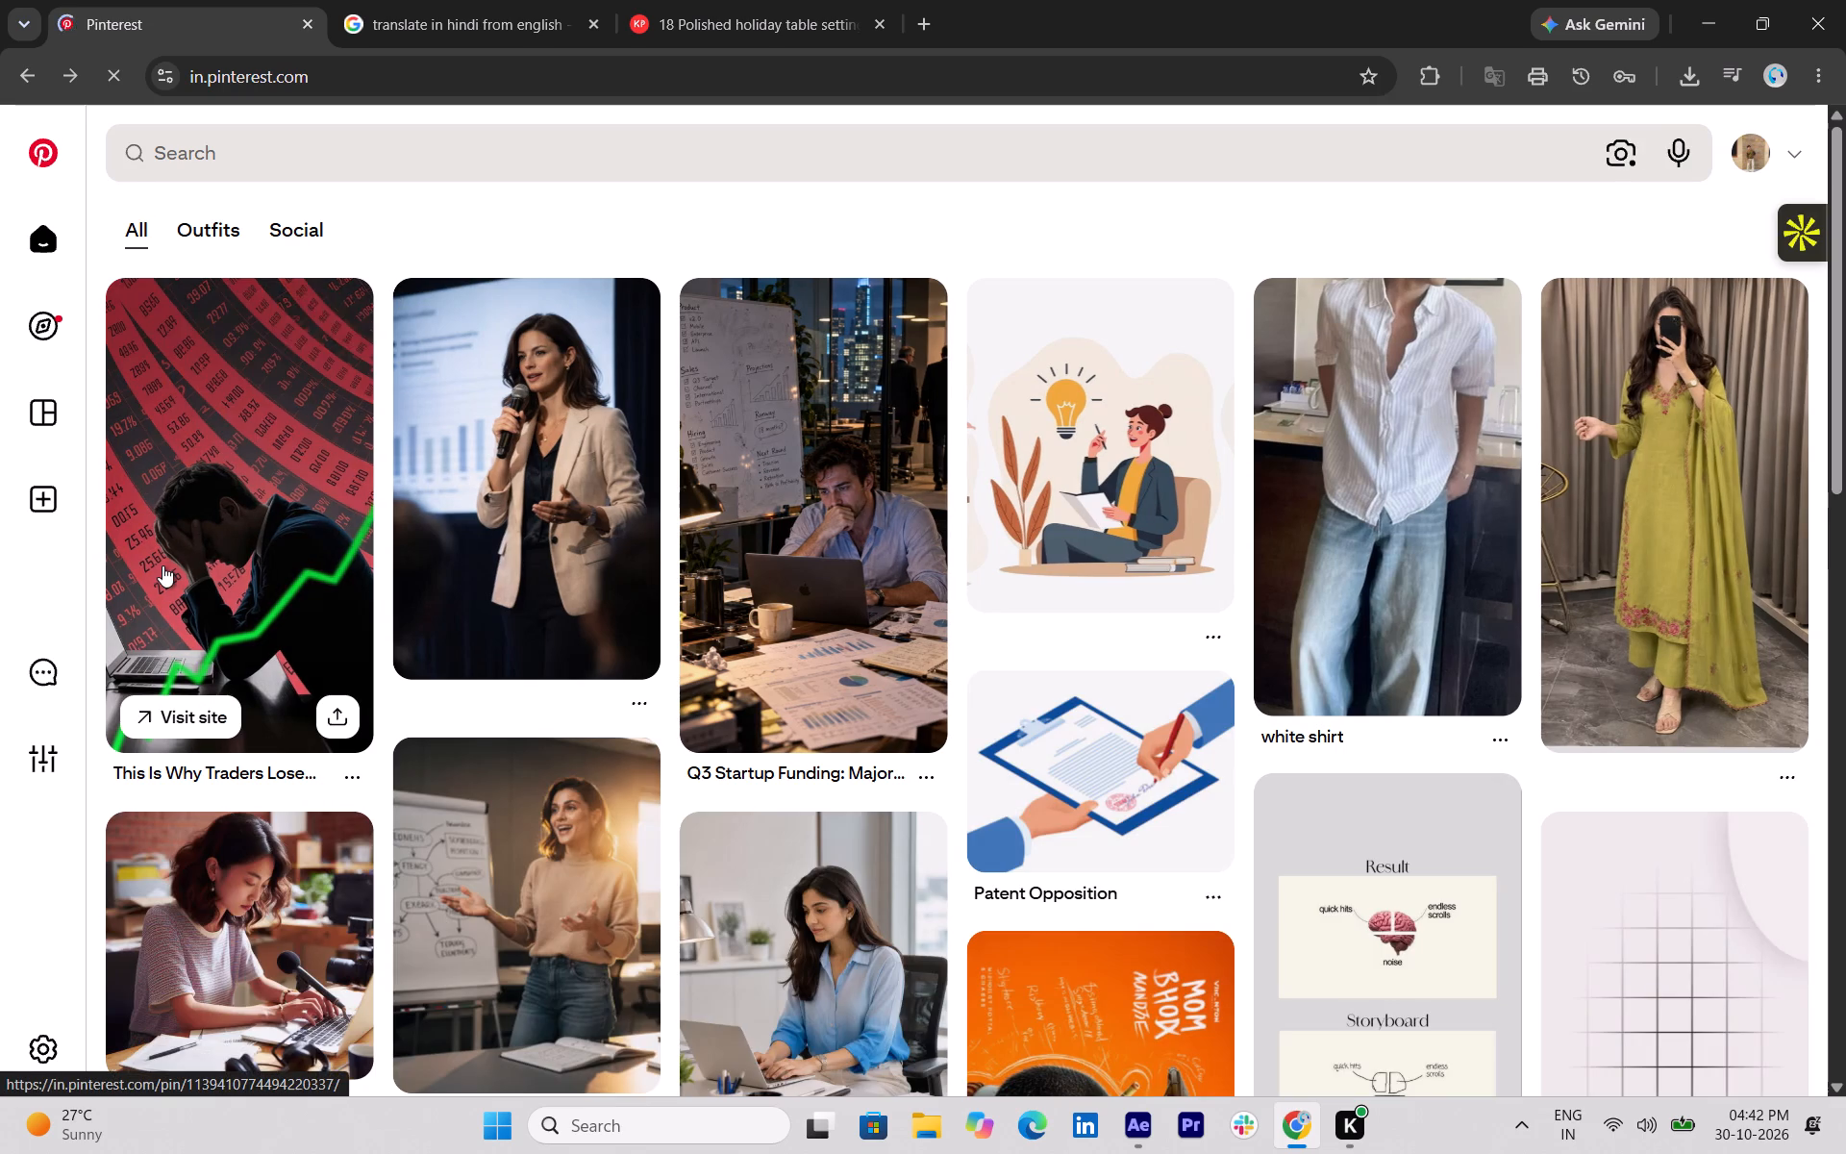
# Open the "This Is Why Traders Lose Money" pin, go to the related red falling-arrow video and copy its link.
pyautogui.click(164, 554)
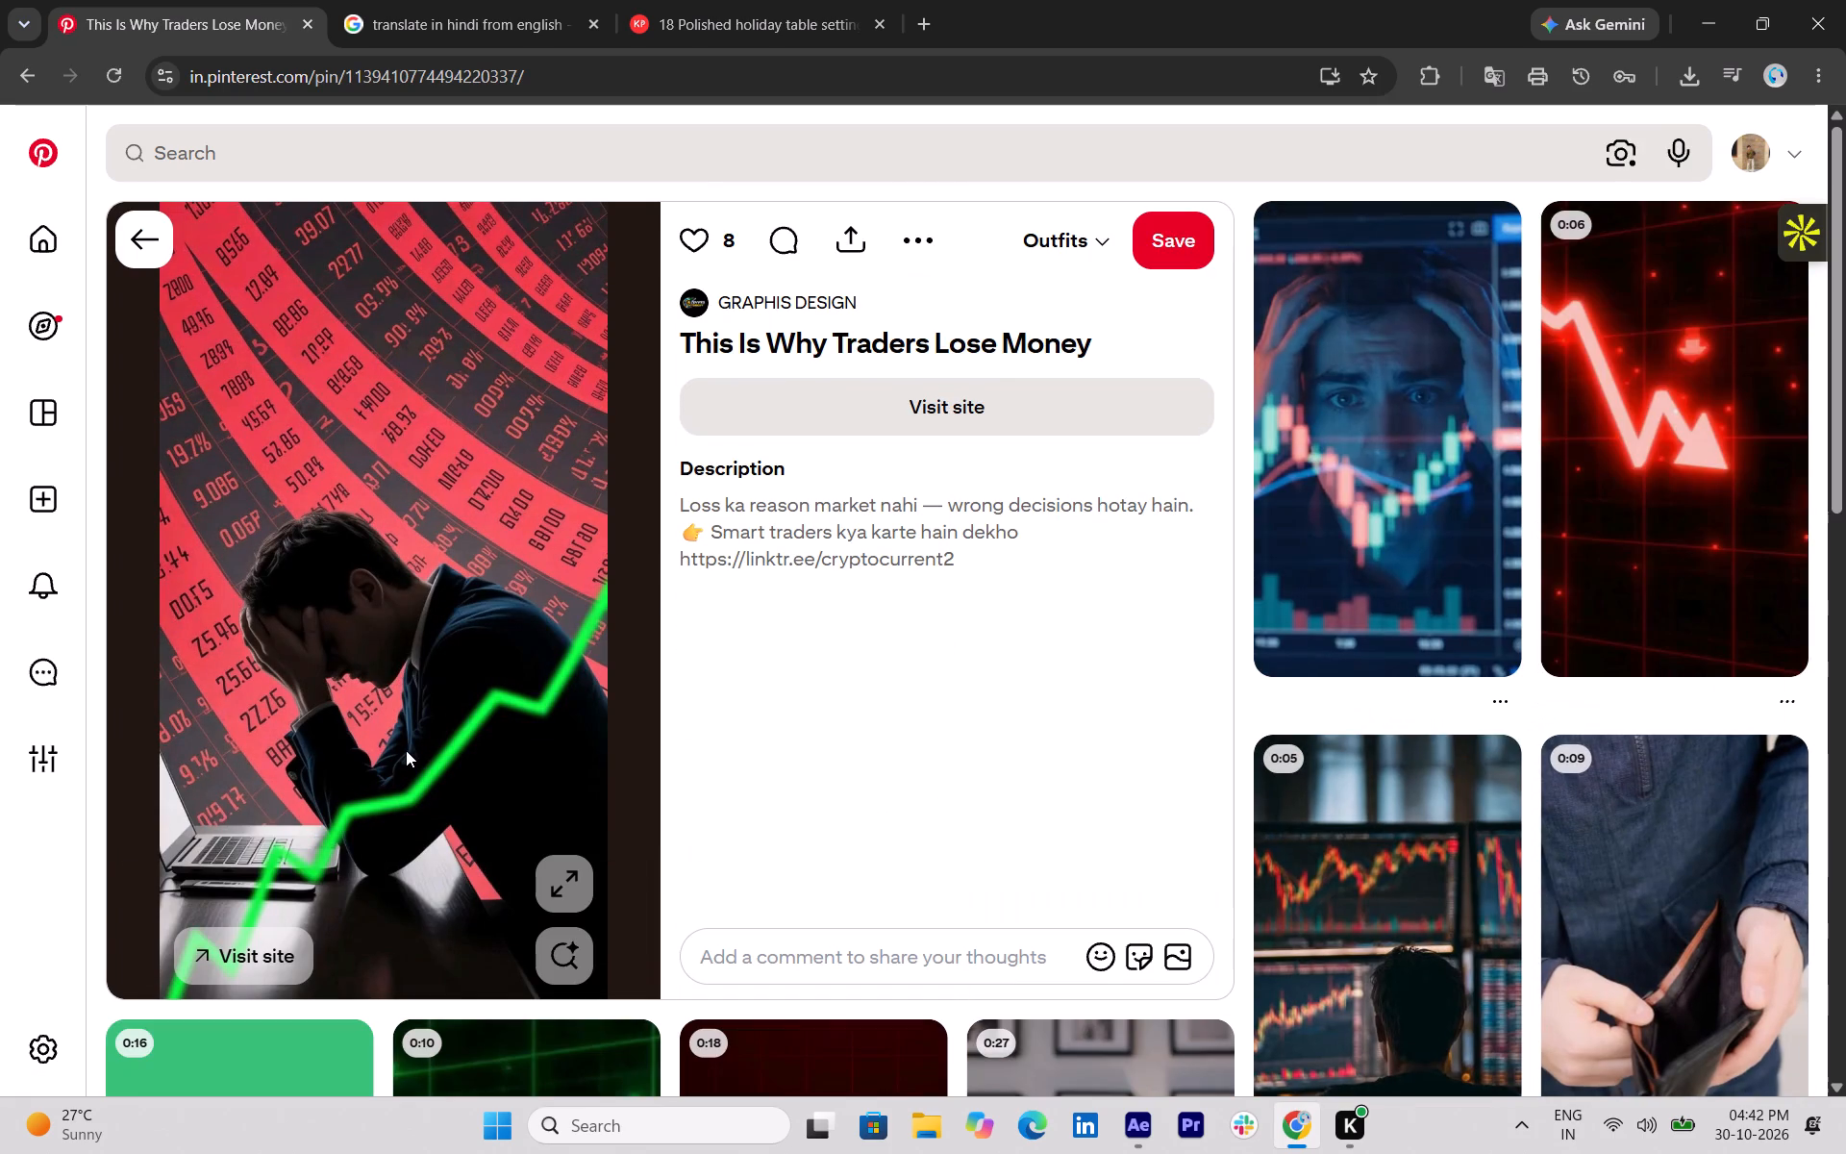
pyautogui.click(1688, 539)
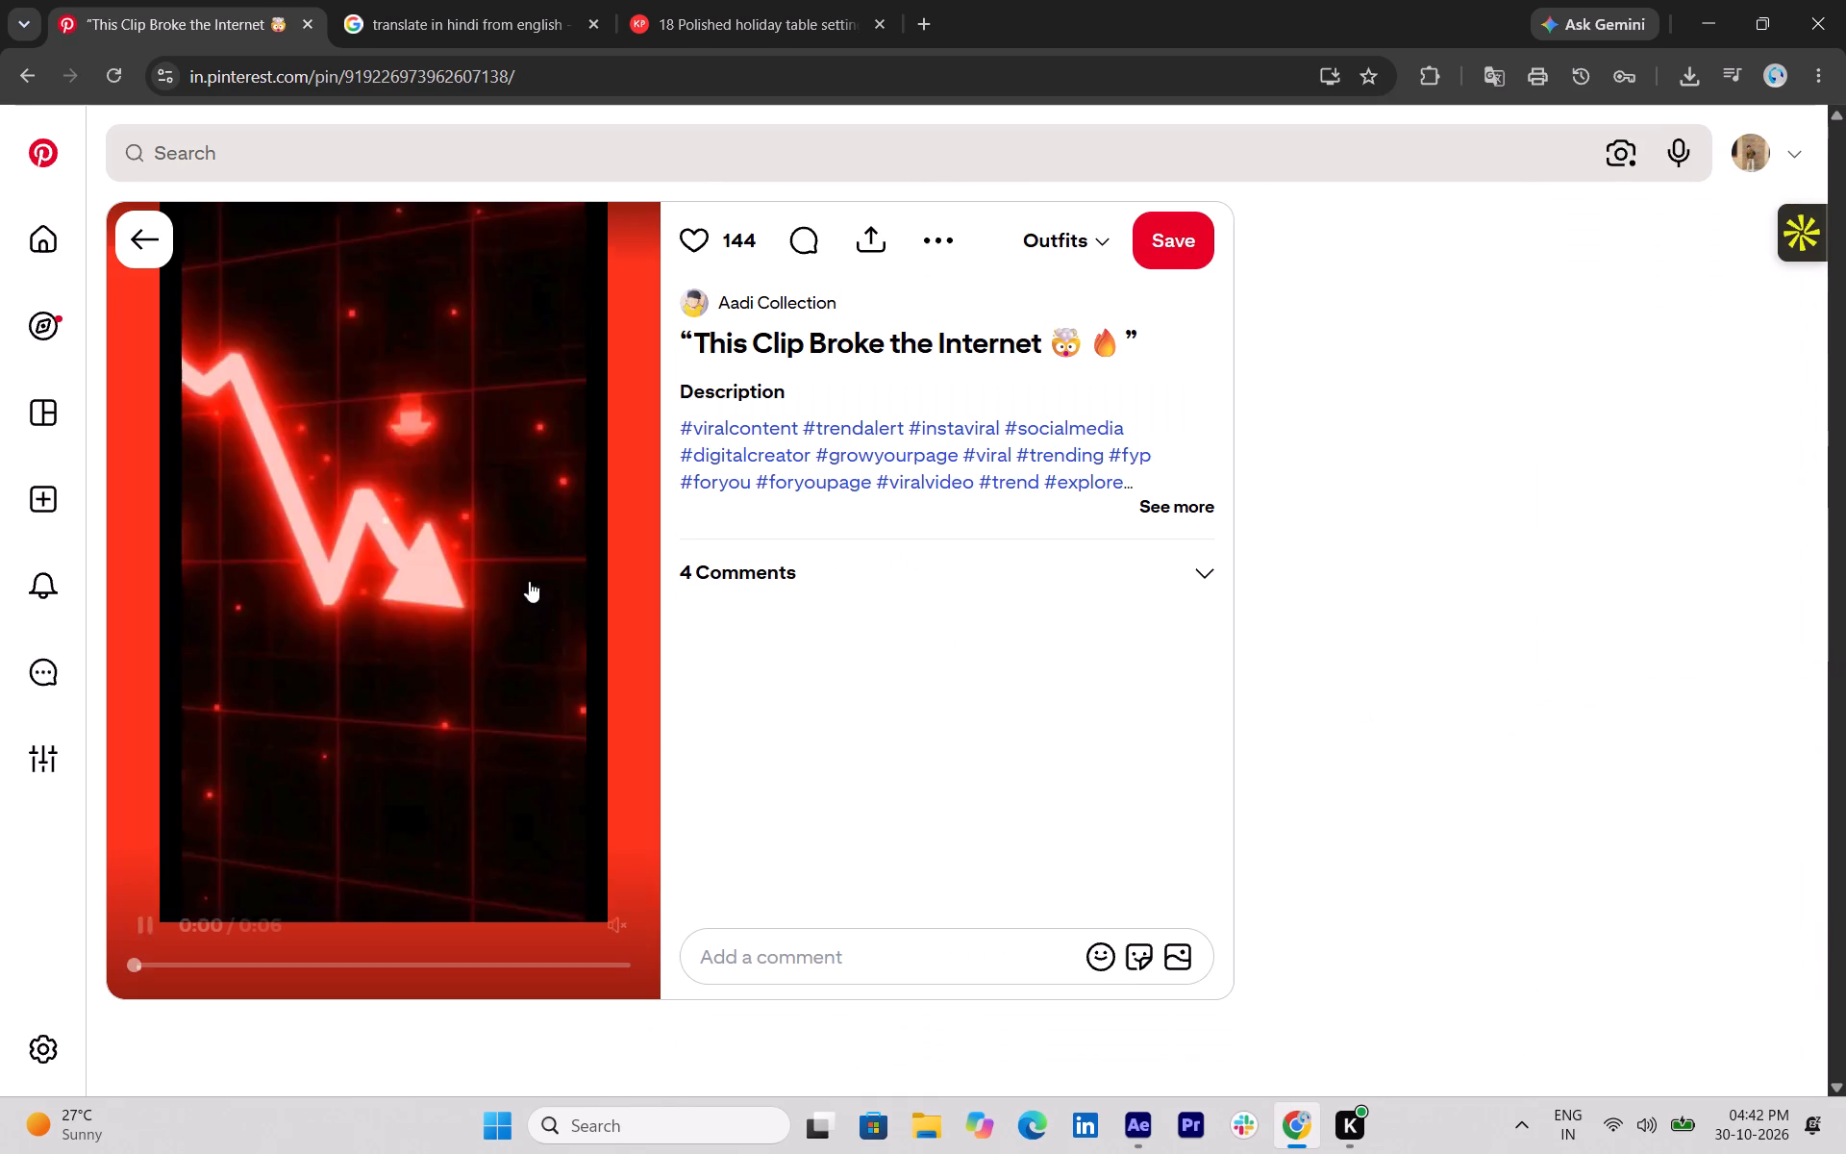
pyautogui.click(514, 528)
pyautogui.click(855, 238)
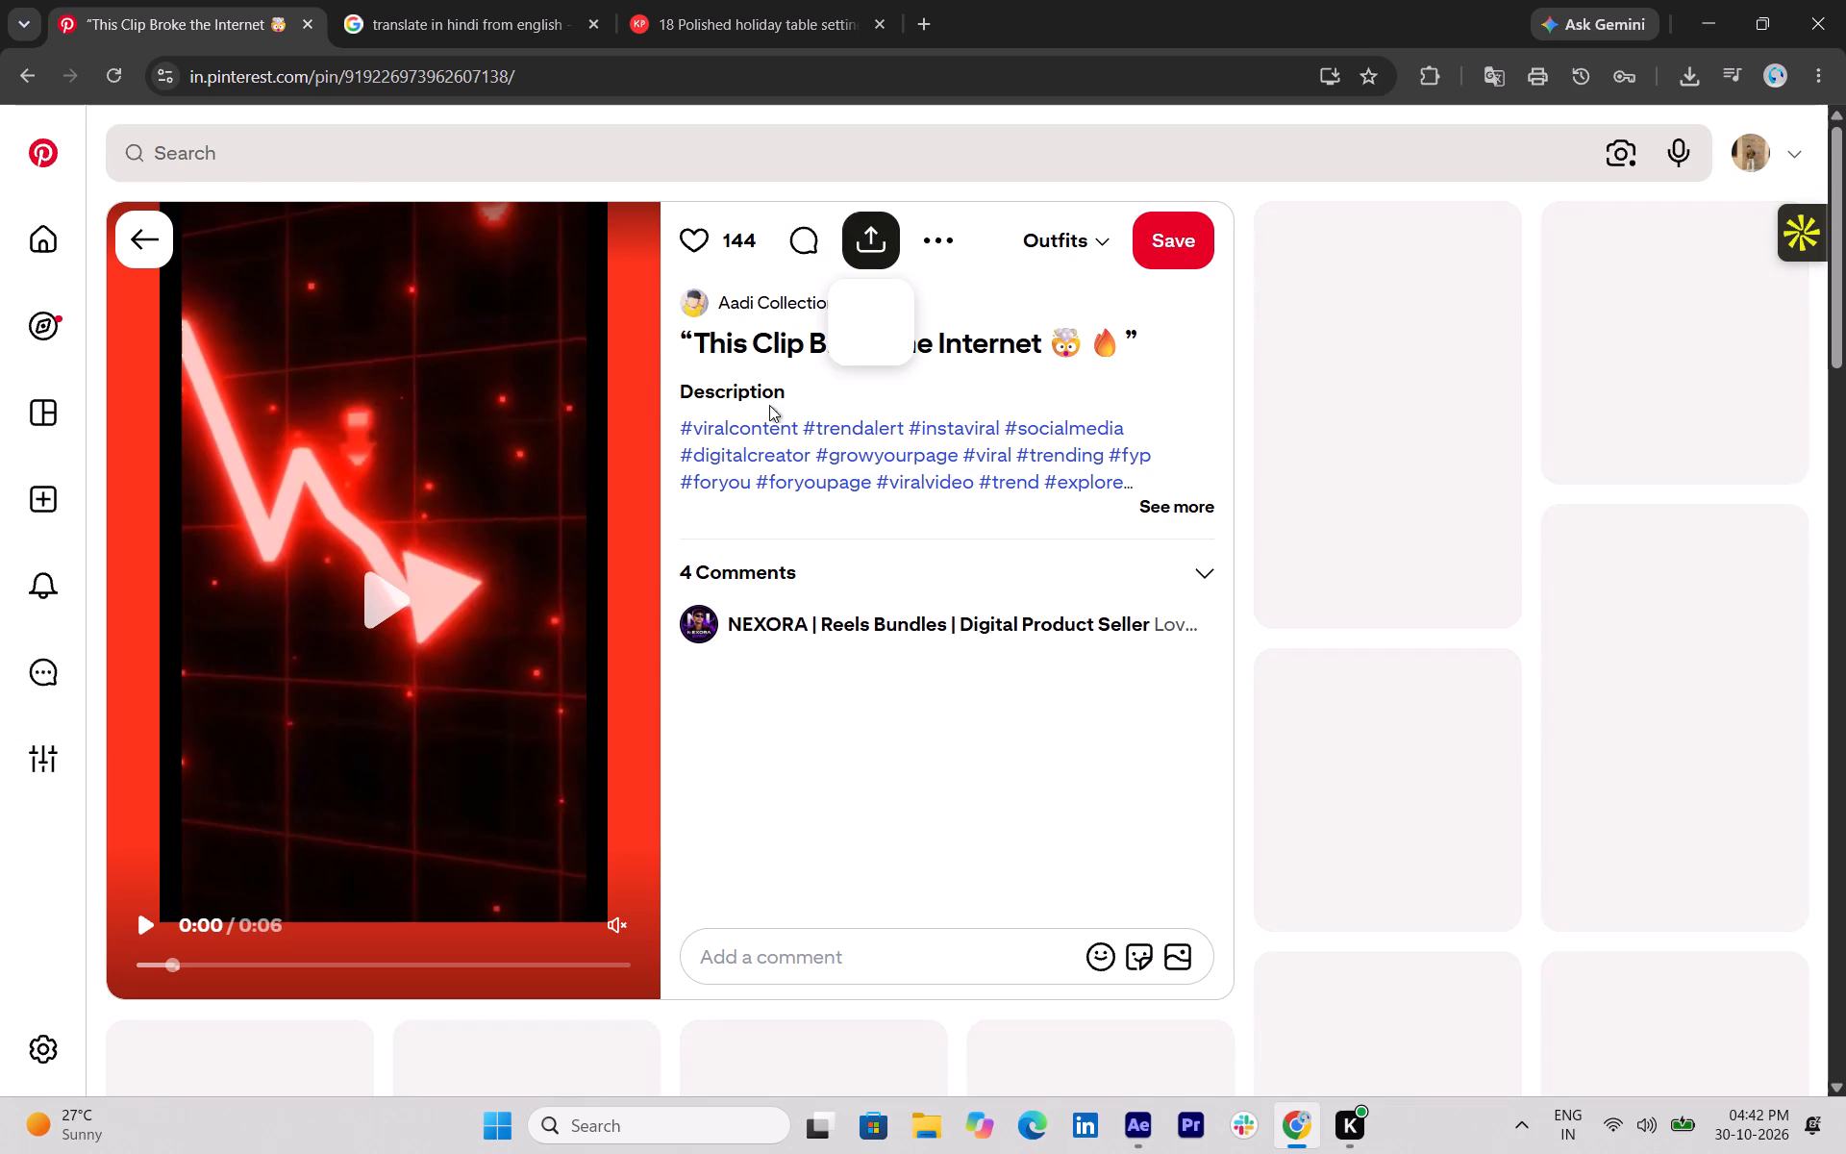
pyautogui.click(678, 388)
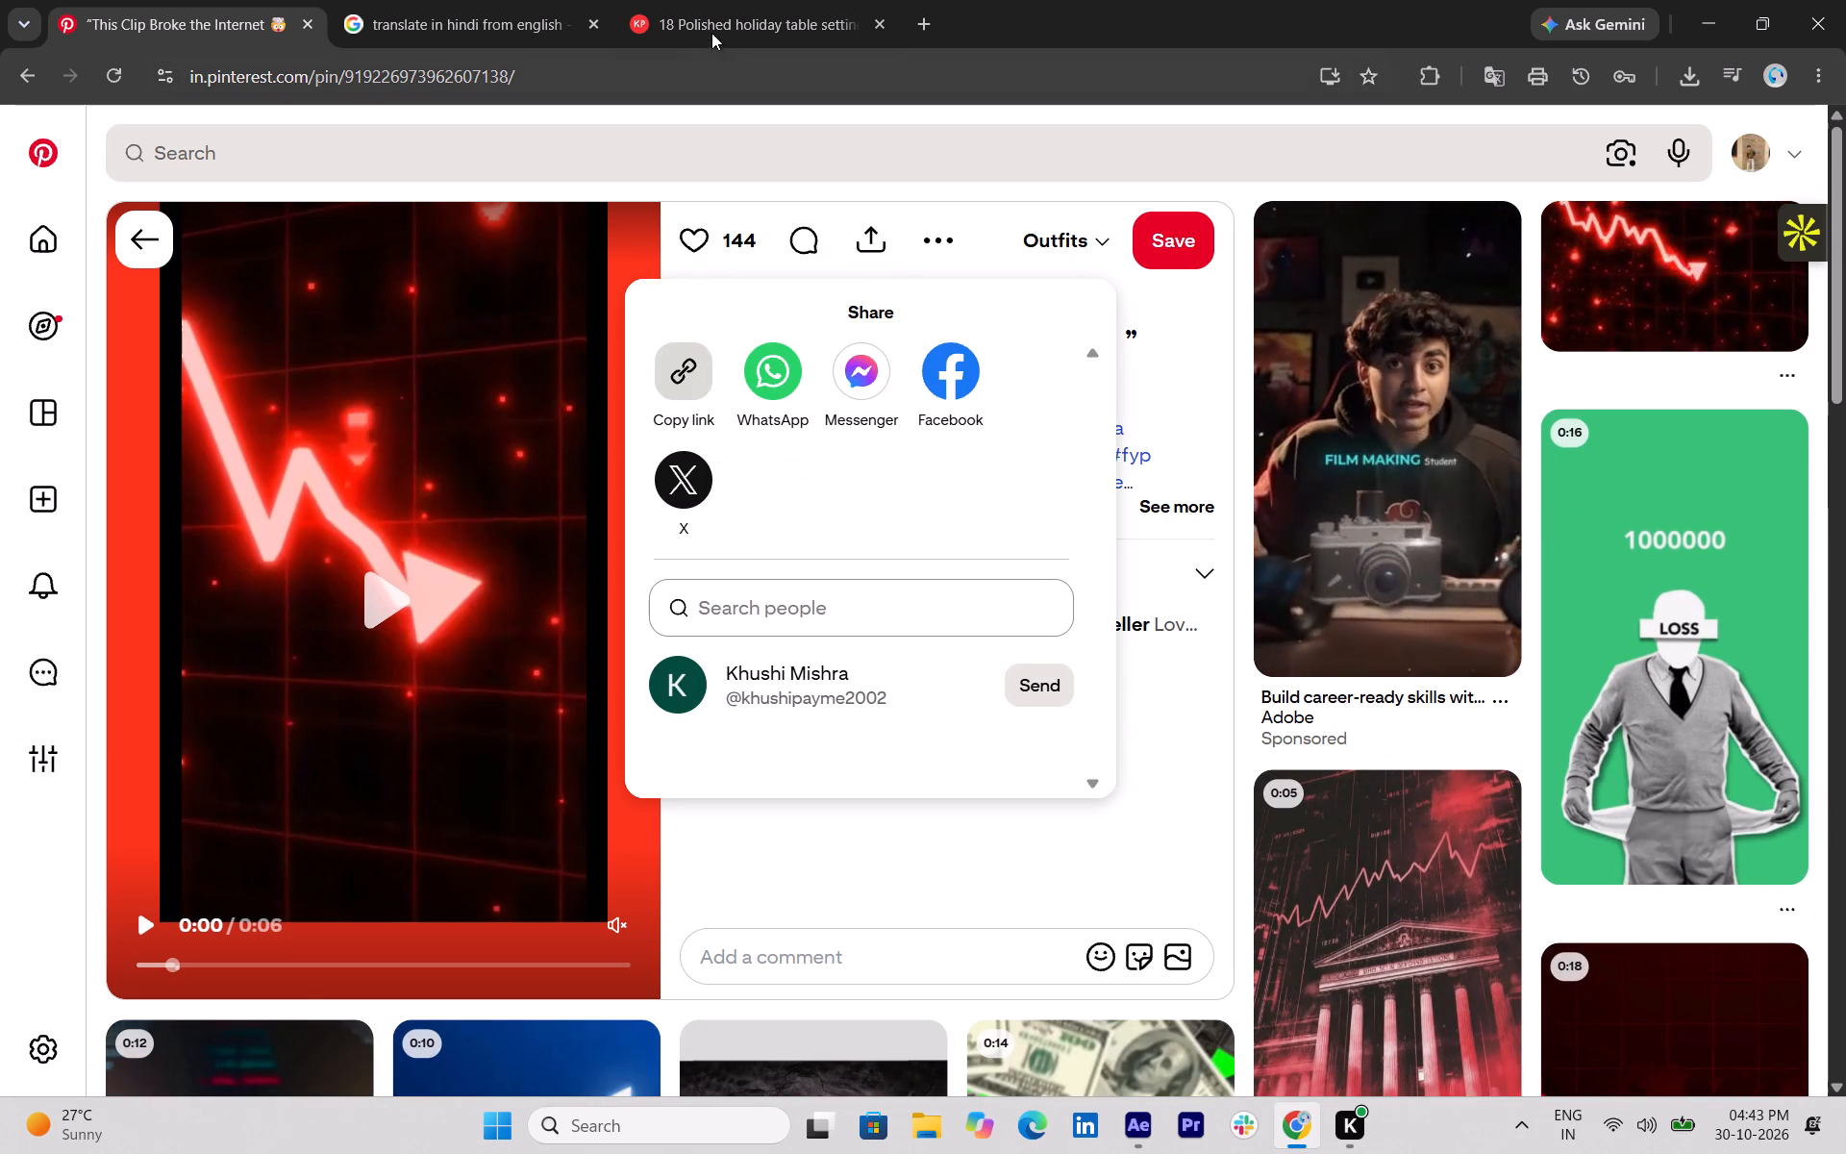
# Load the copied pin link in KlickPin and download the red falling-arrow video.
pyautogui.click(715, 15)
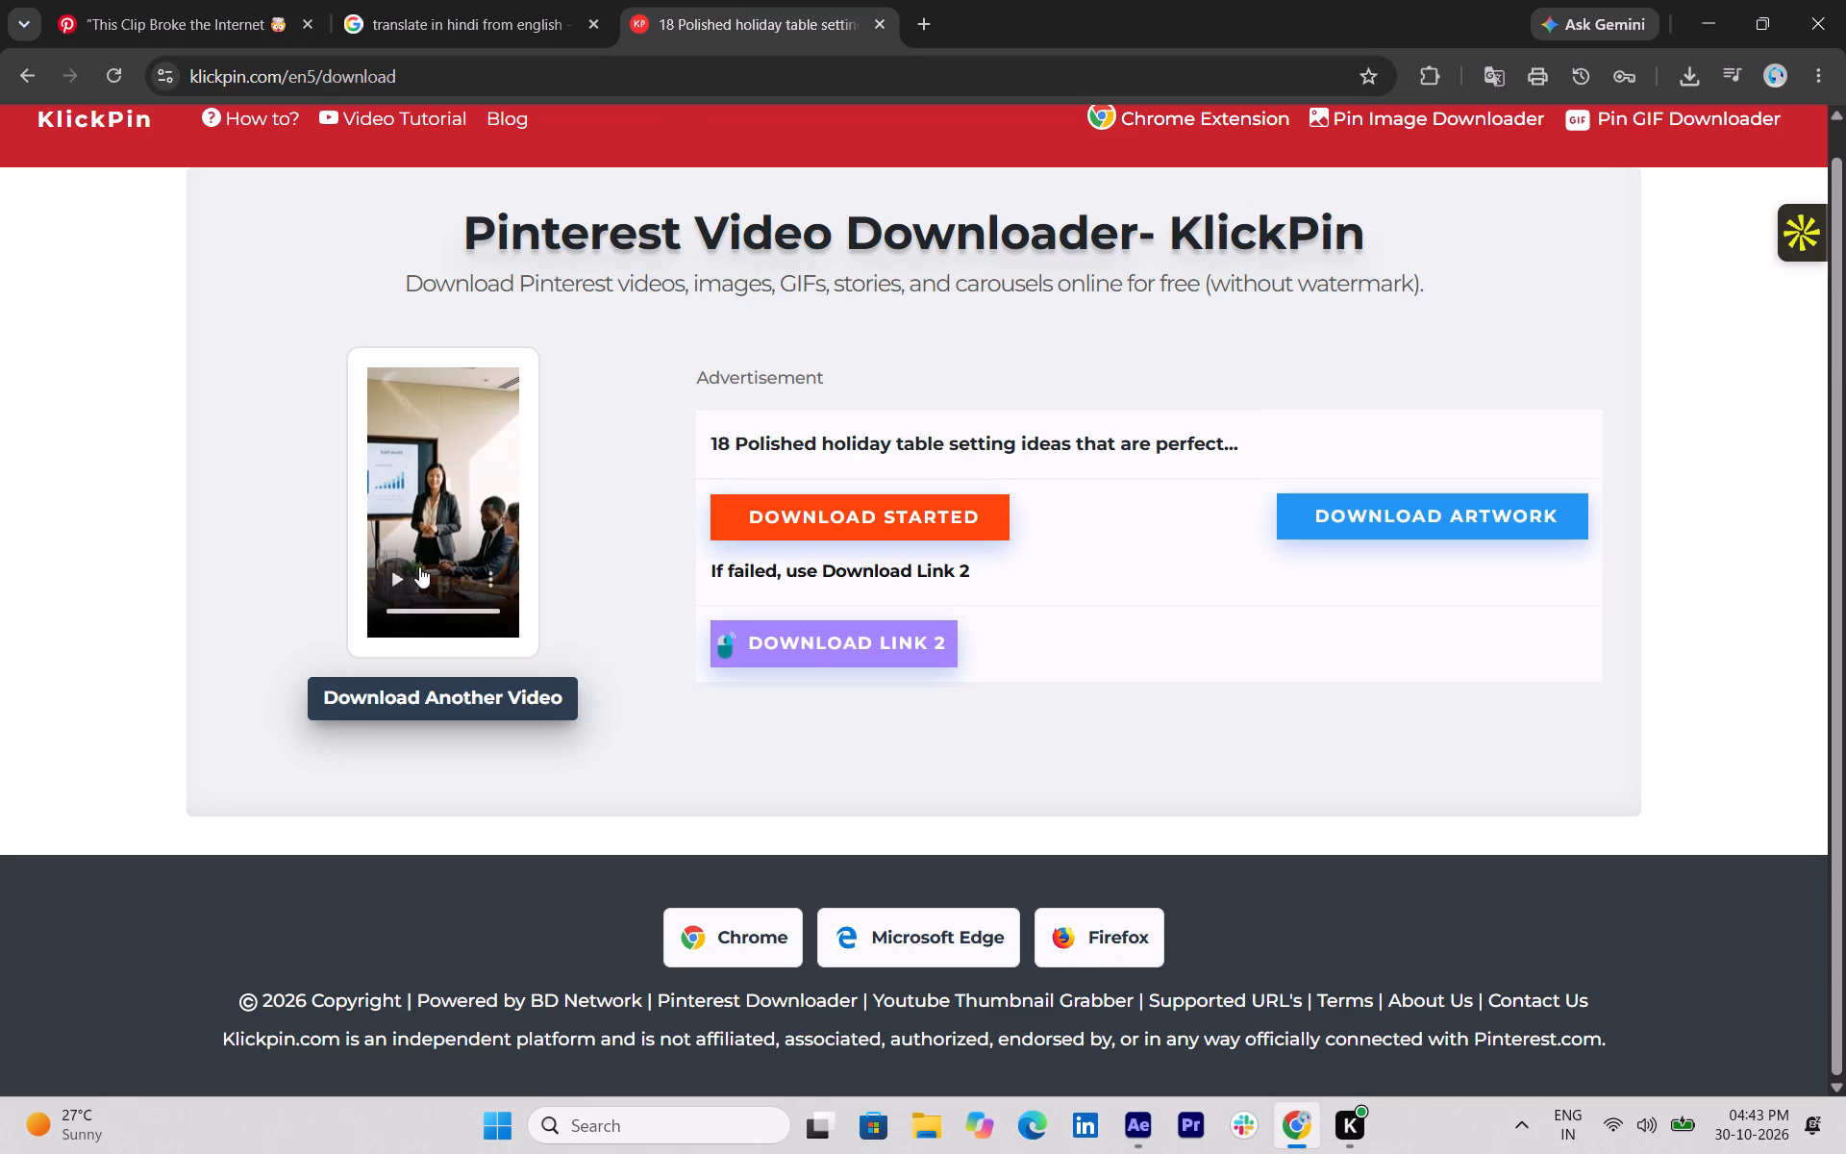
pyautogui.click(495, 691)
pyautogui.click(525, 441)
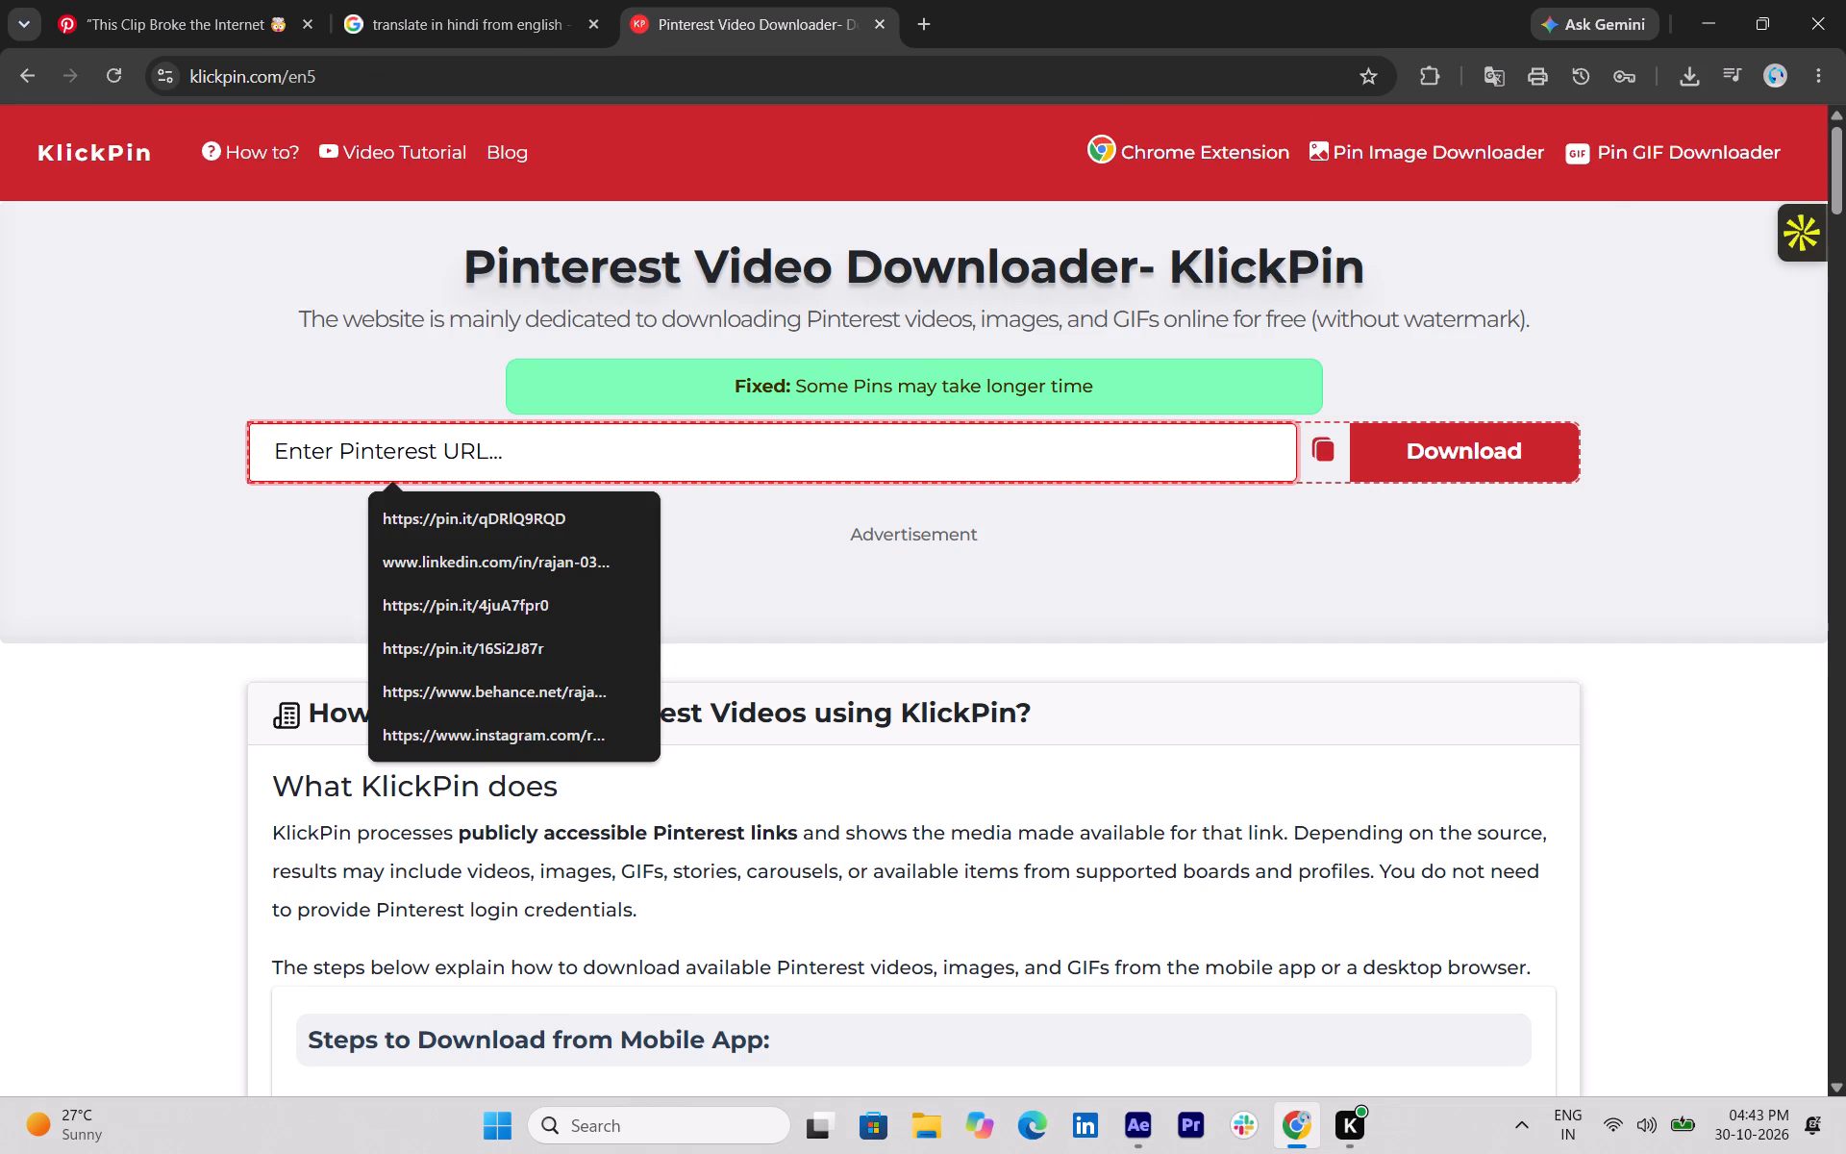
pyautogui.hotkey('ctrl', 'v')
pyautogui.moveTo(983, 541); pyautogui.dragTo(1294, 521)
pyautogui.click(1393, 457)
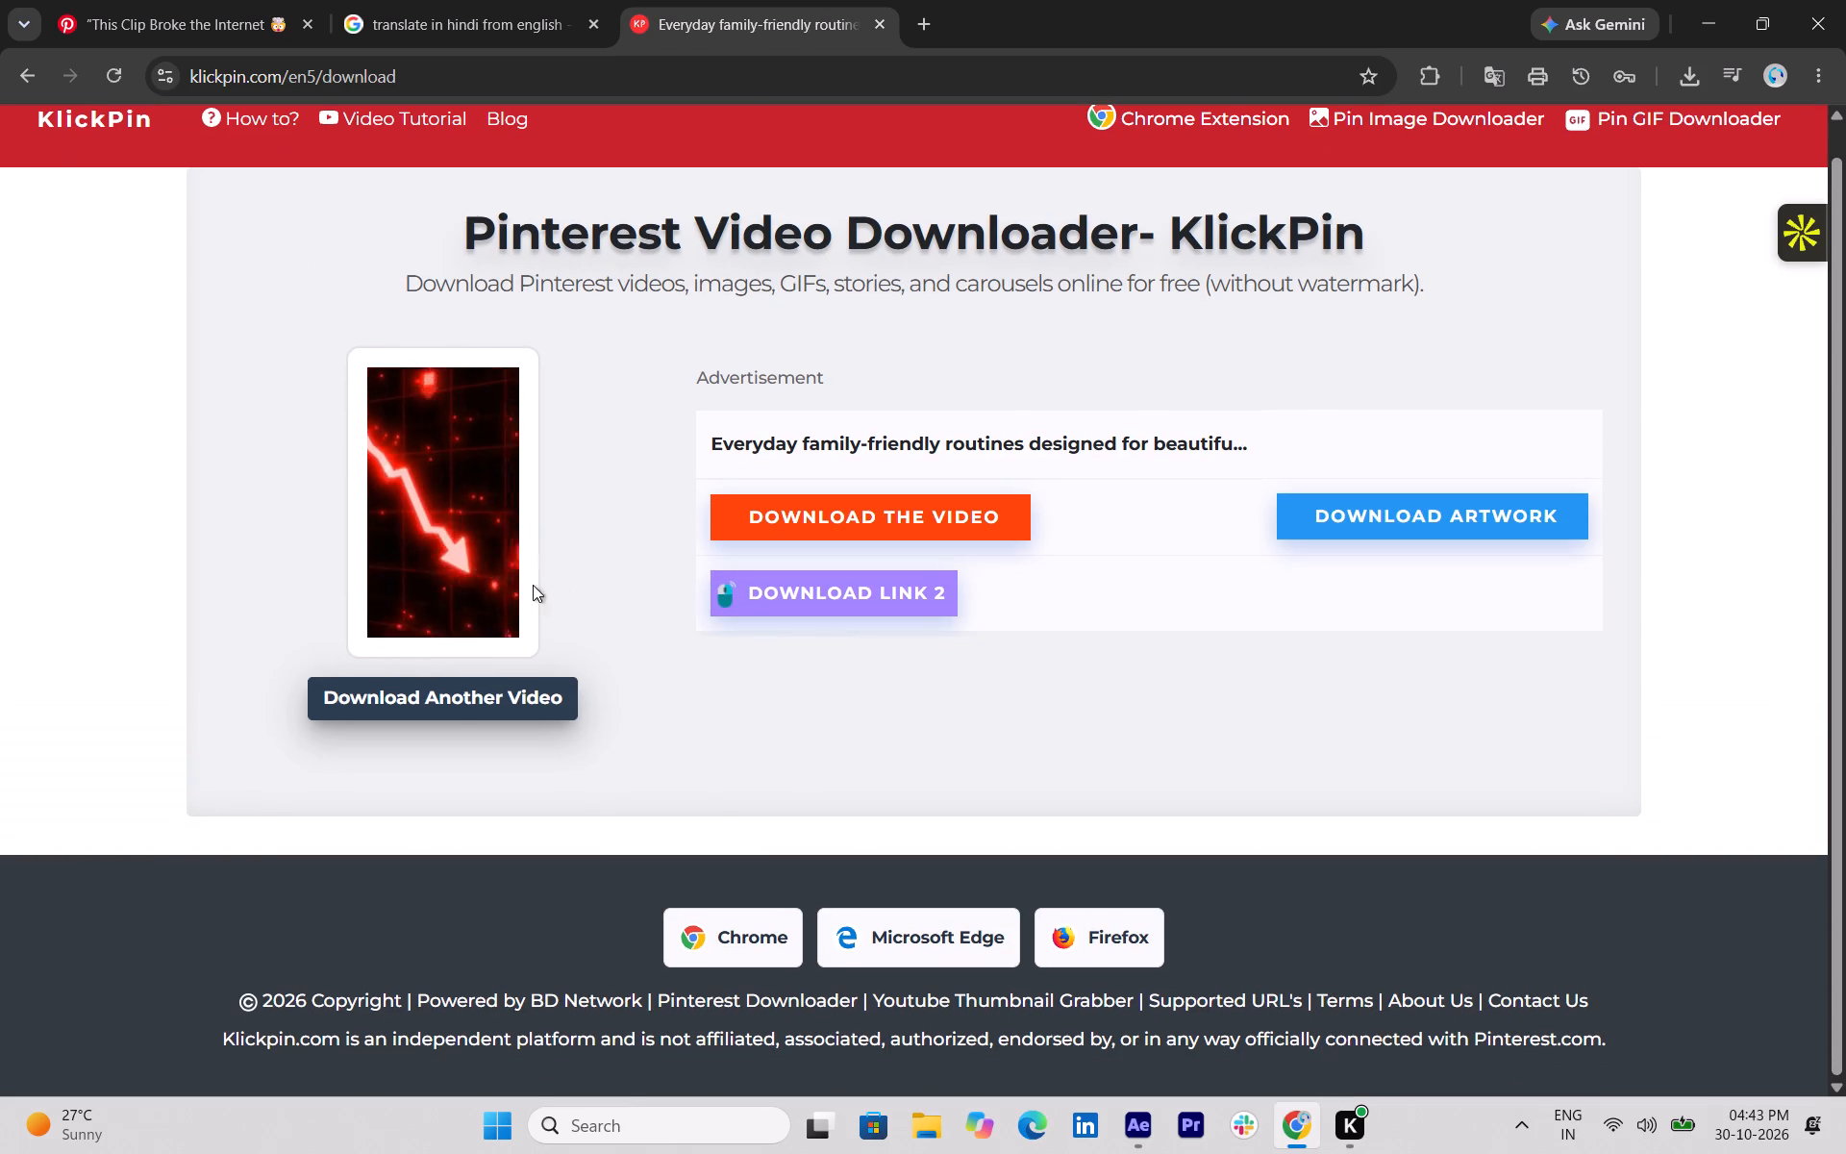
pyautogui.click(492, 589)
pyautogui.click(424, 415)
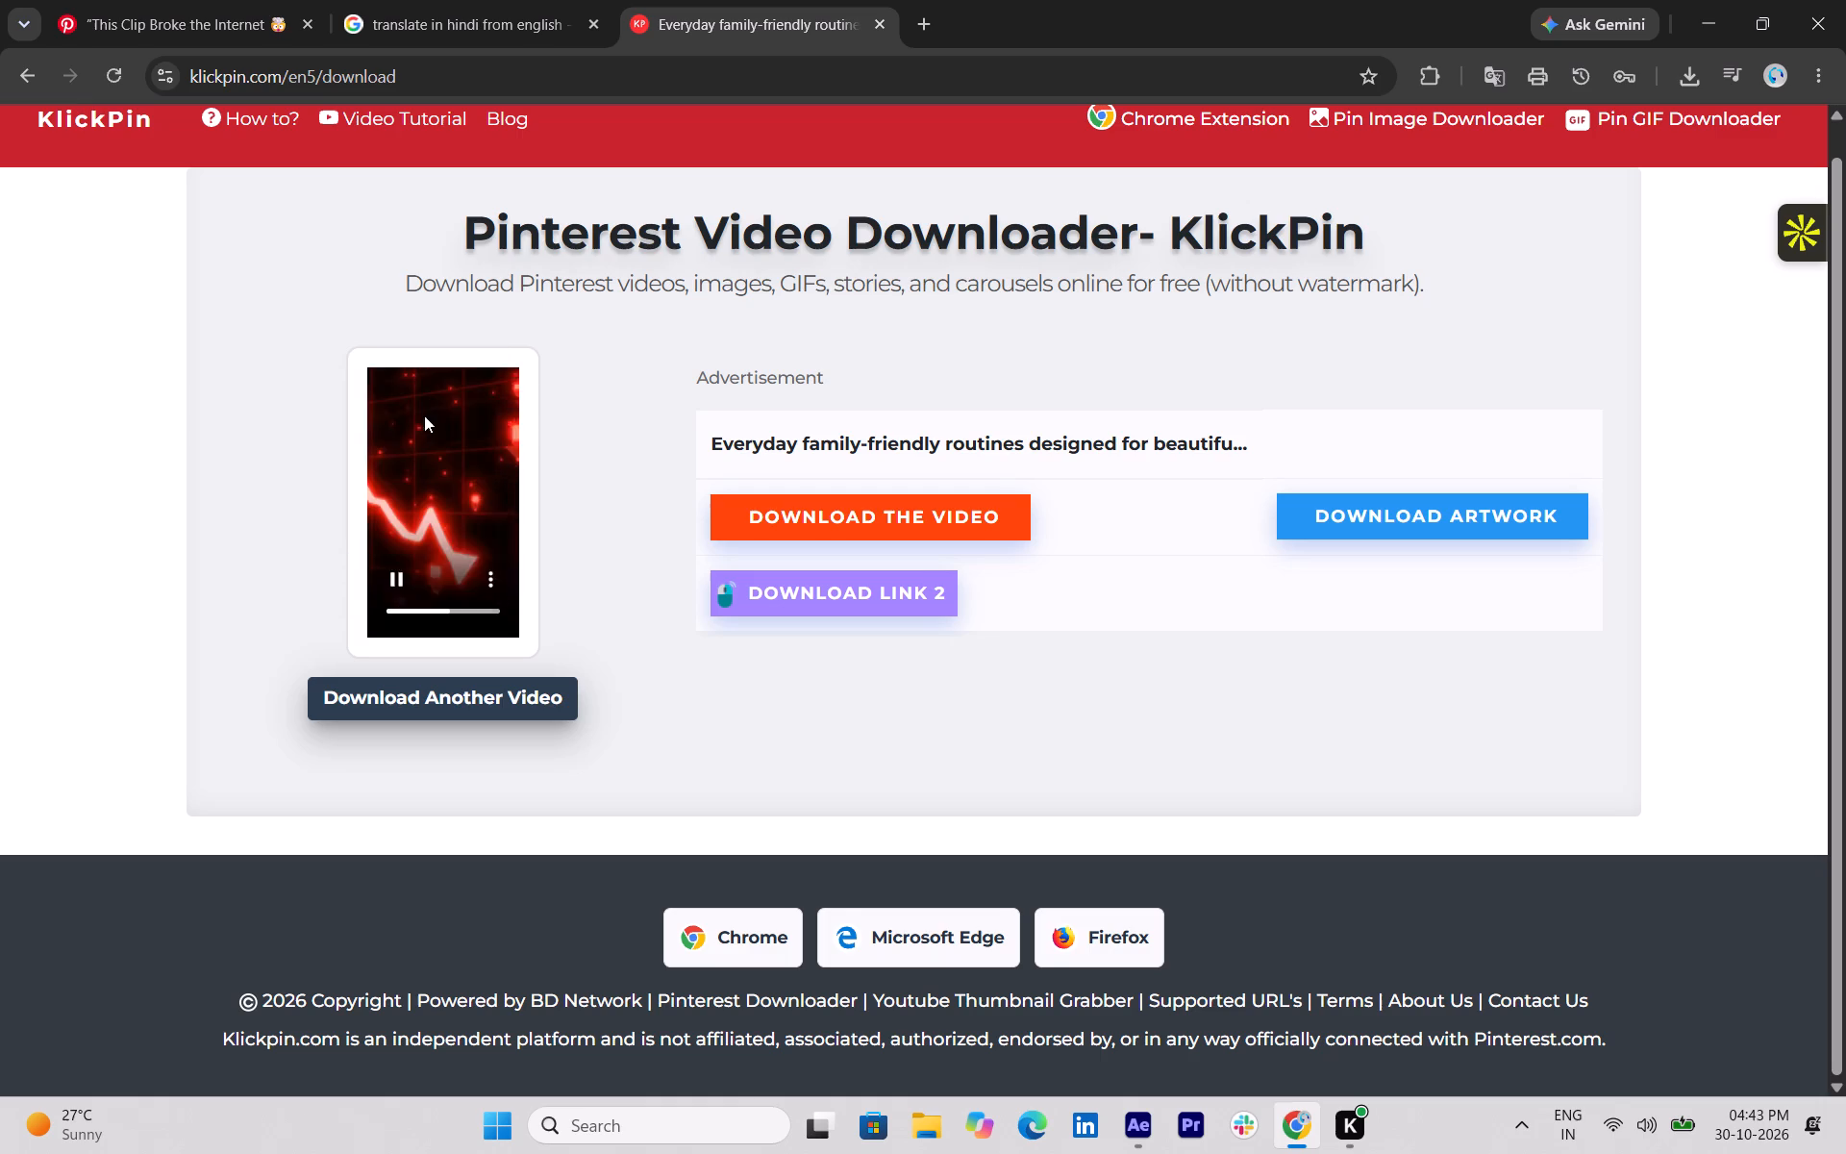
# Bring the downloaded falling-arrow clip into the After Effects composition as the top layer, starting at about 1:20.
pyautogui.moveTo(1466, 161); pyautogui.dragTo(1306, 785)
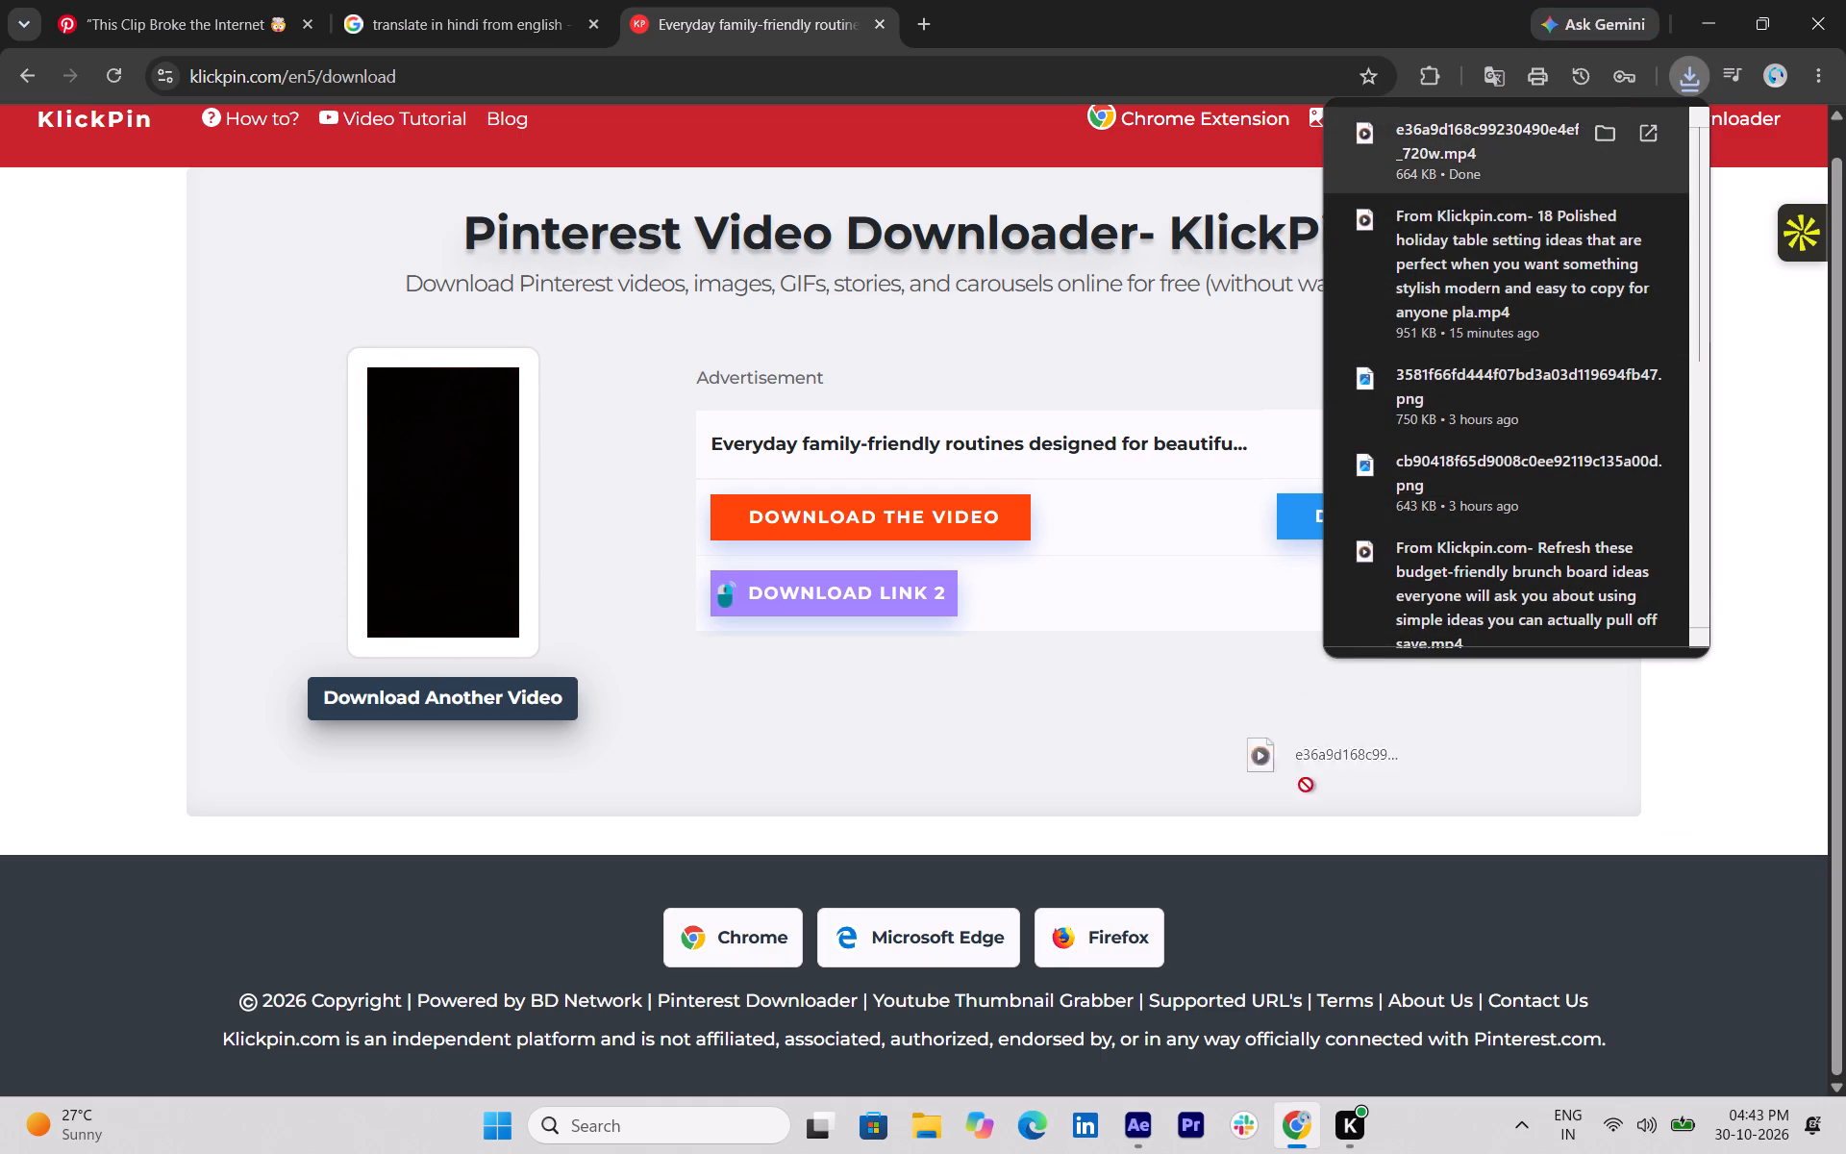
pyautogui.moveTo(1306, 785); pyautogui.dragTo(973, 900)
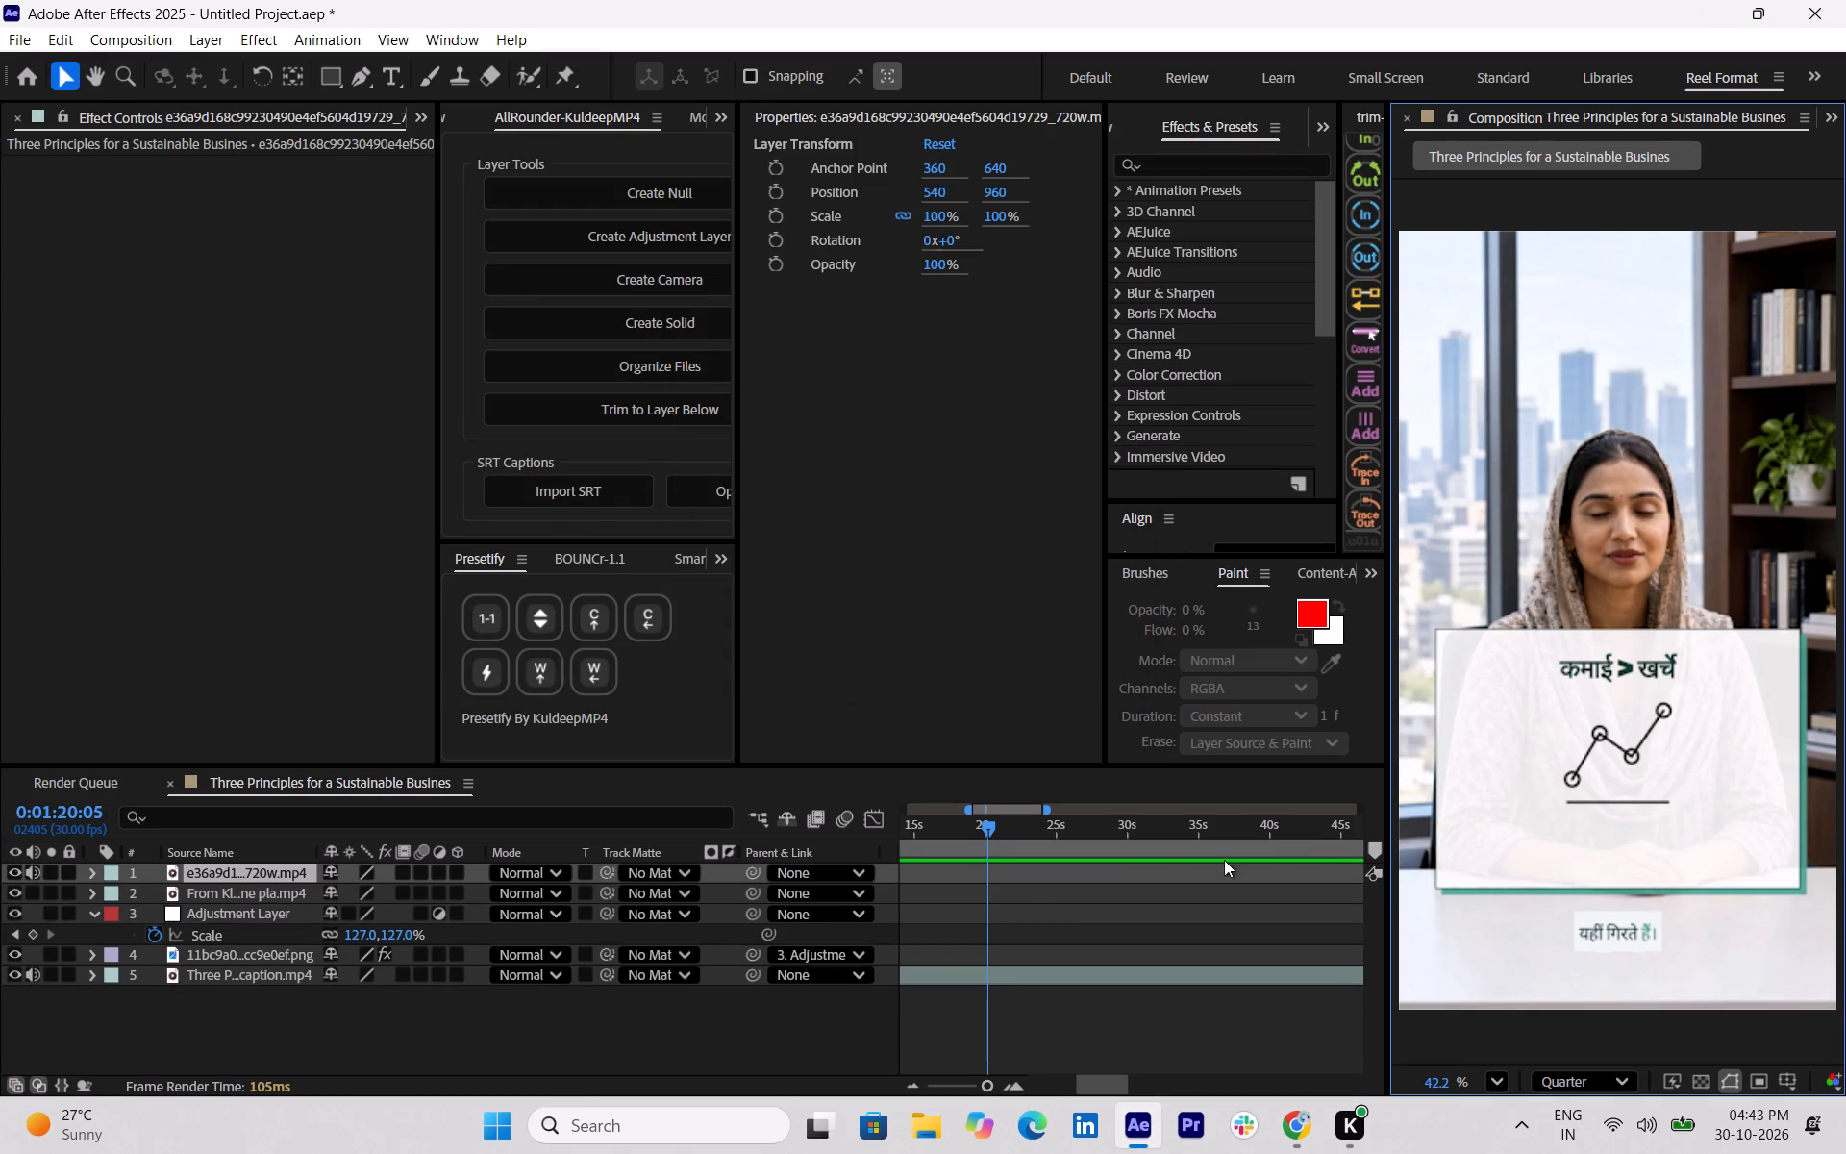
pyautogui.scroll(3, 1021, 881)
pyautogui.moveTo(995, 812); pyautogui.dragTo(929, 811)
pyautogui.moveTo(947, 867); pyautogui.dragTo(953, 867)
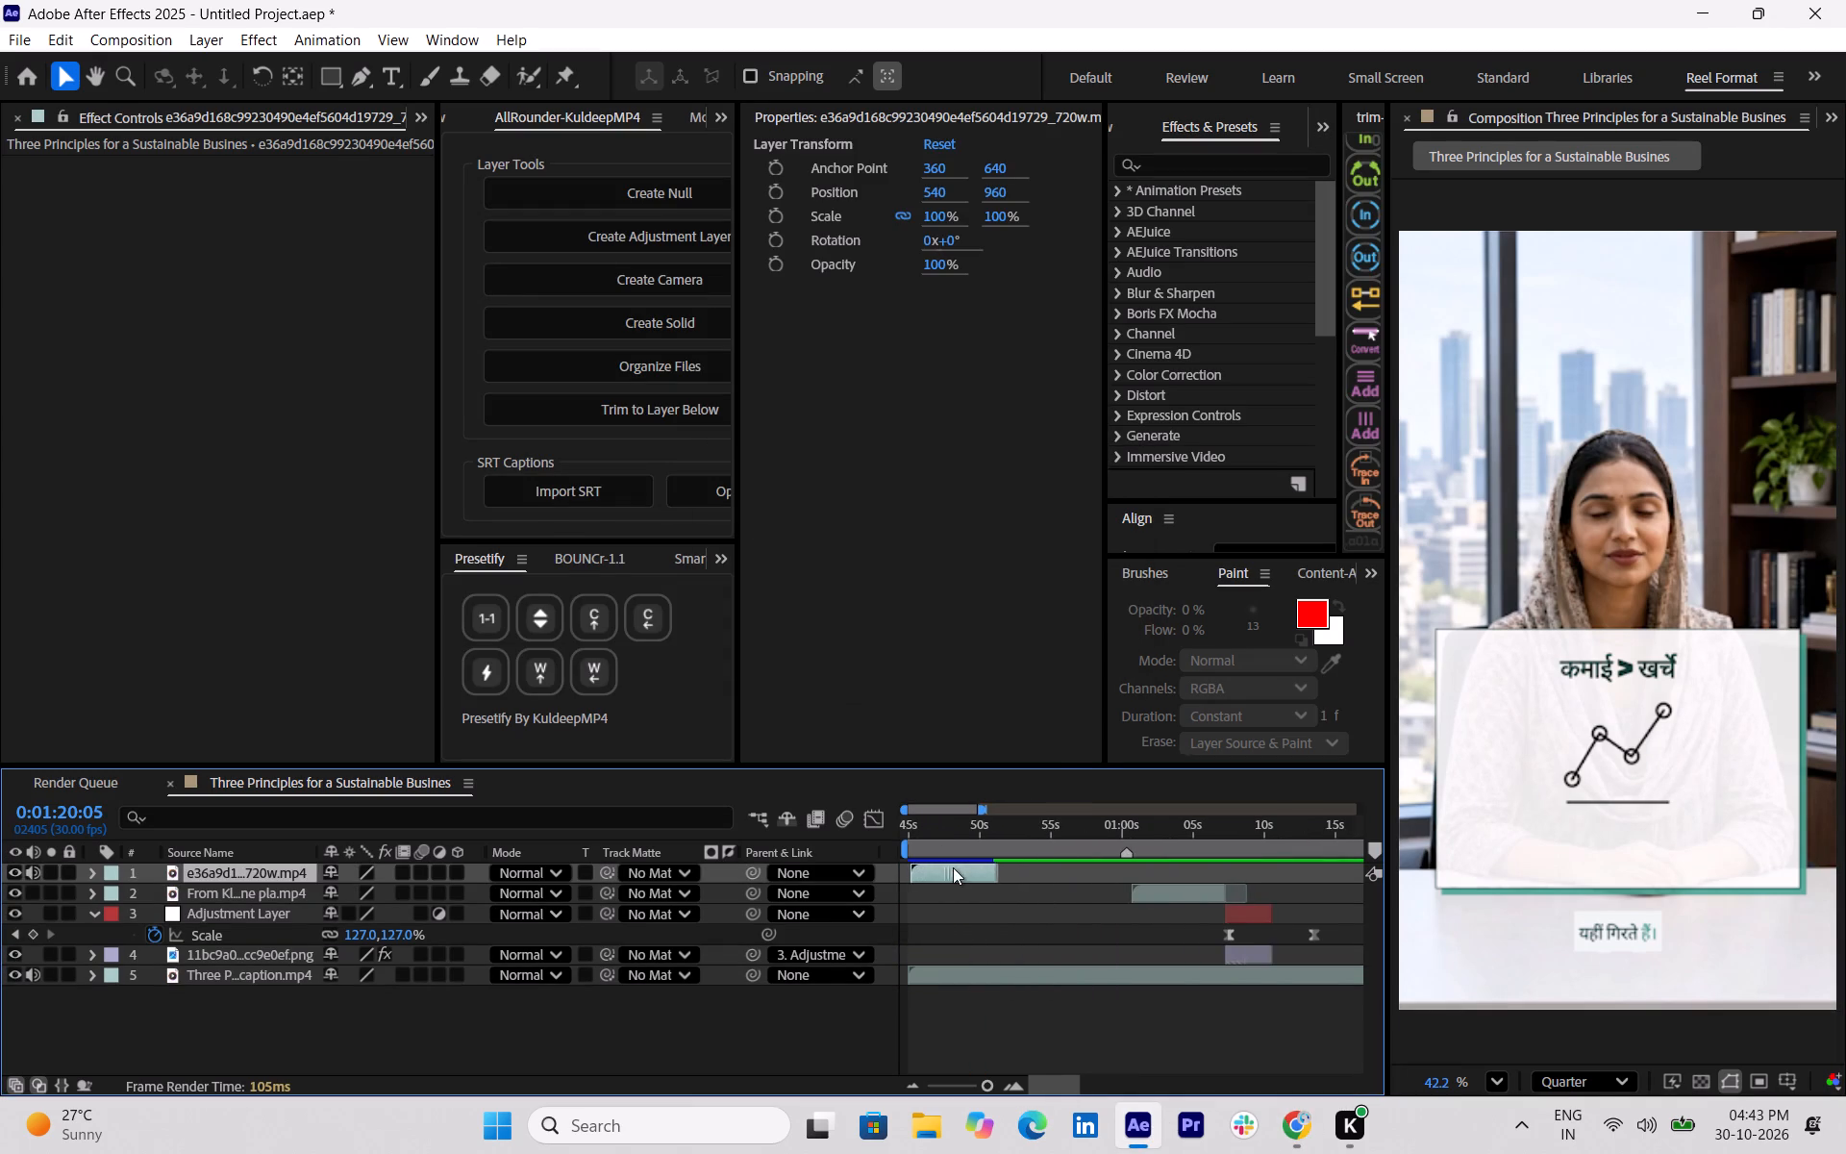
pyautogui.moveTo(953, 867); pyautogui.dragTo(1340, 872)
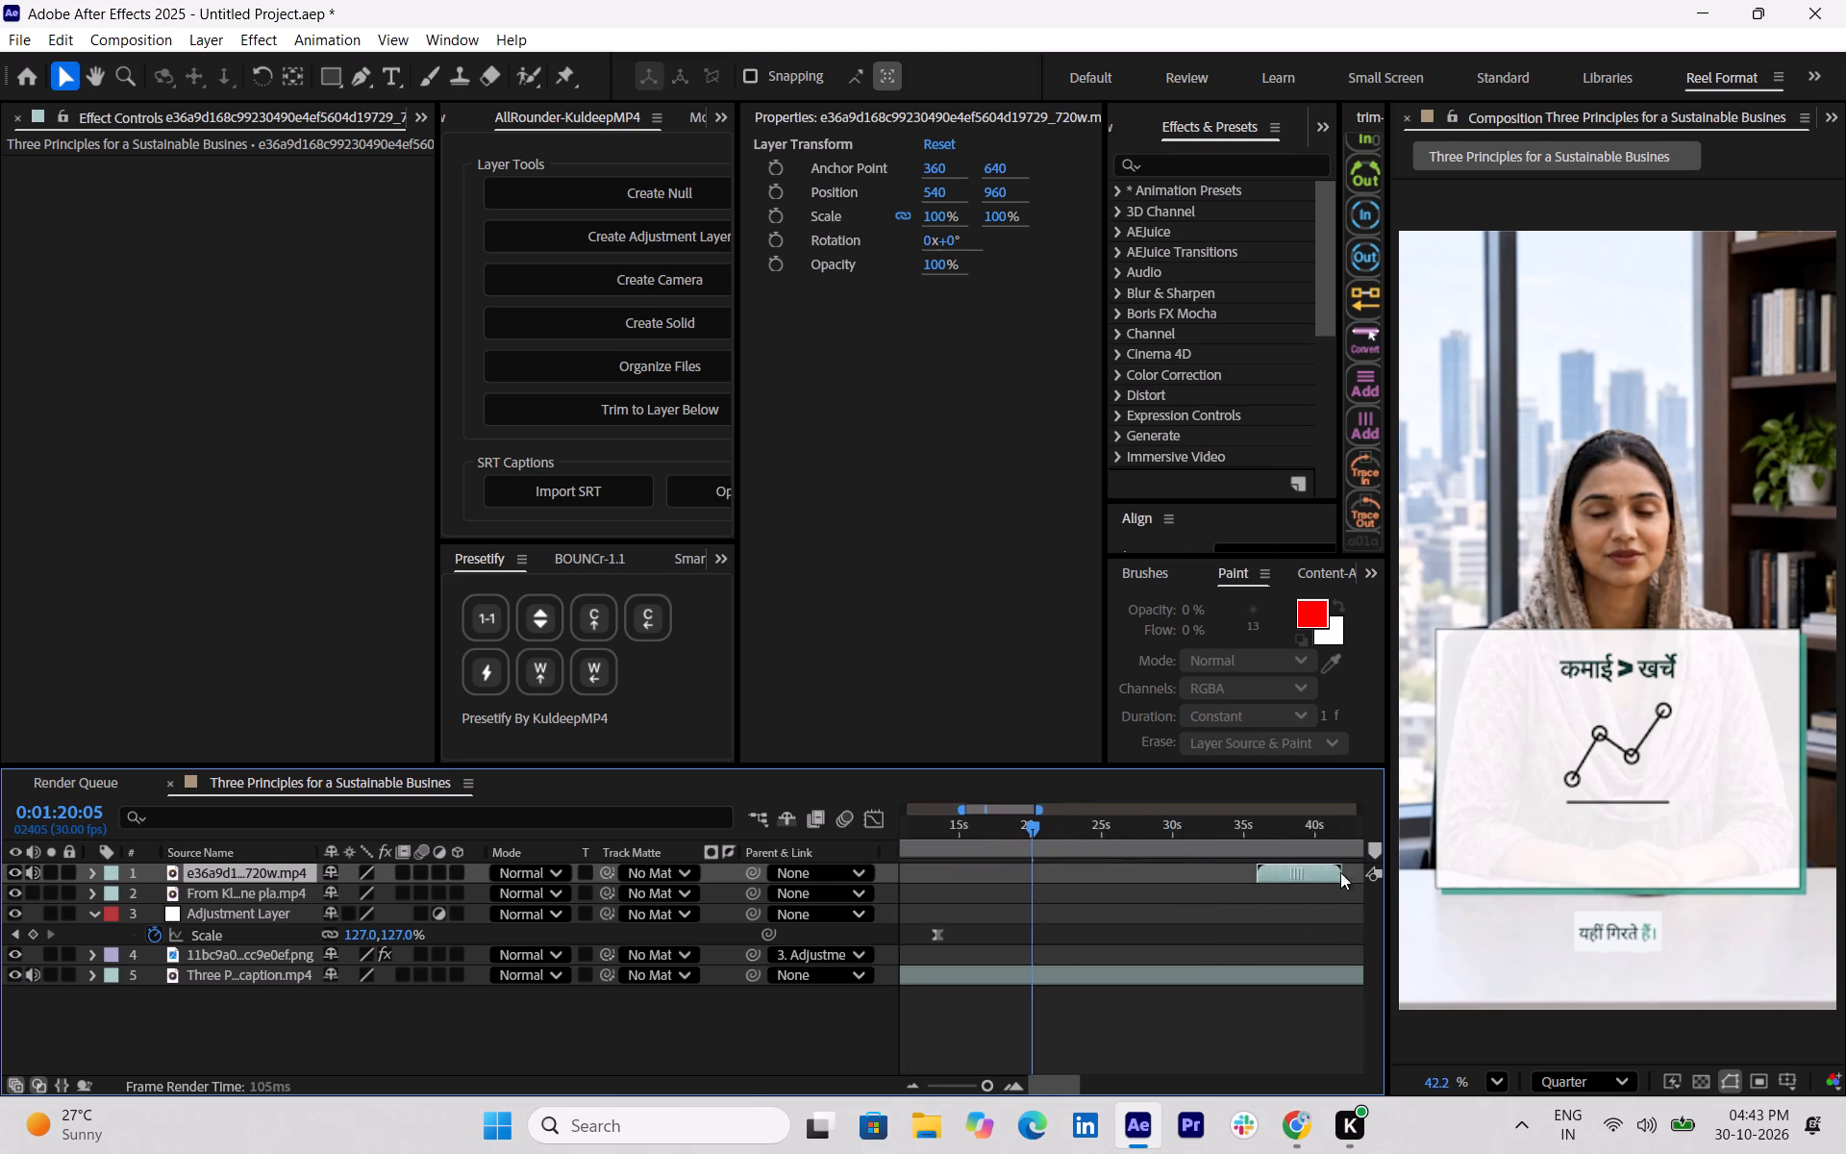
pyautogui.moveTo(1340, 872); pyautogui.dragTo(927, 891)
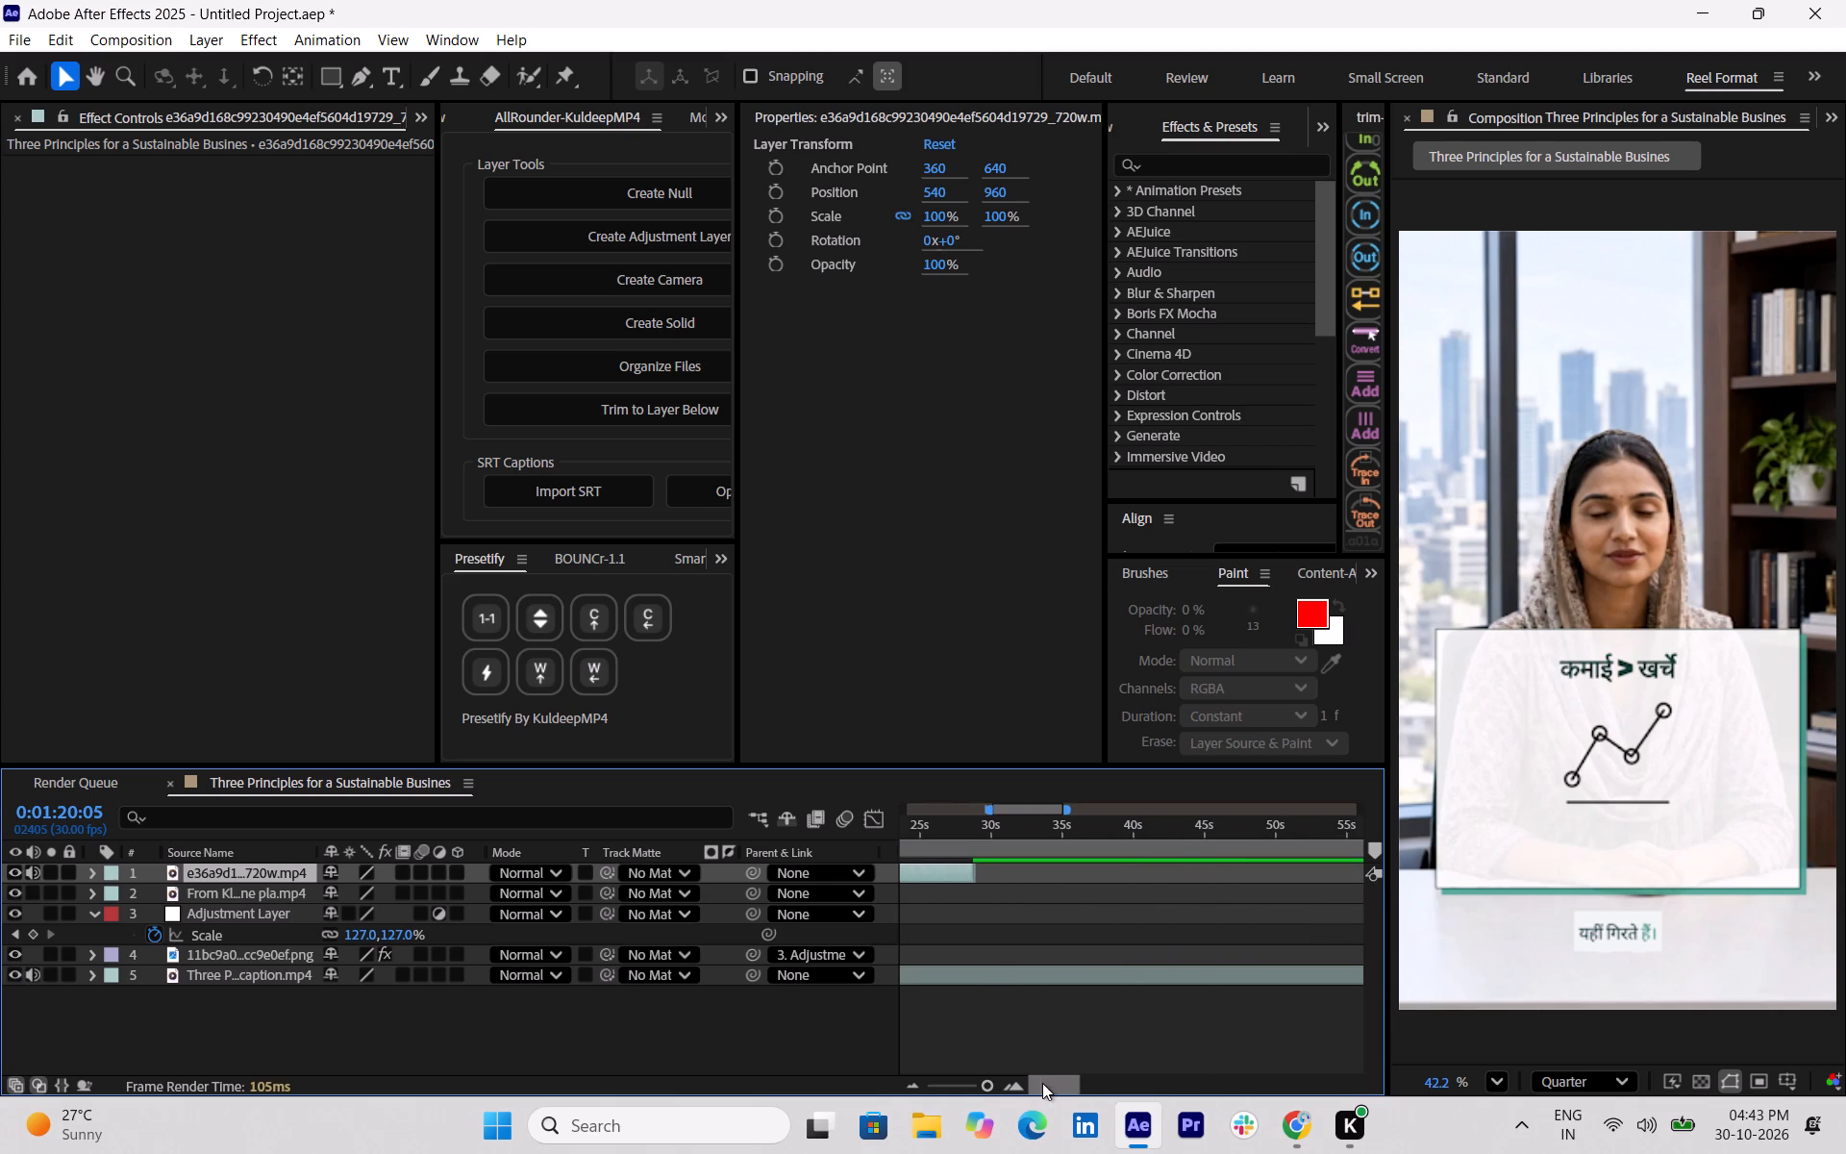
pyautogui.moveTo(1043, 1083); pyautogui.dragTo(1002, 1078)
pyautogui.moveTo(1056, 1078); pyautogui.dragTo(1028, 1072)
pyautogui.moveTo(1027, 810); pyautogui.dragTo(982, 808)
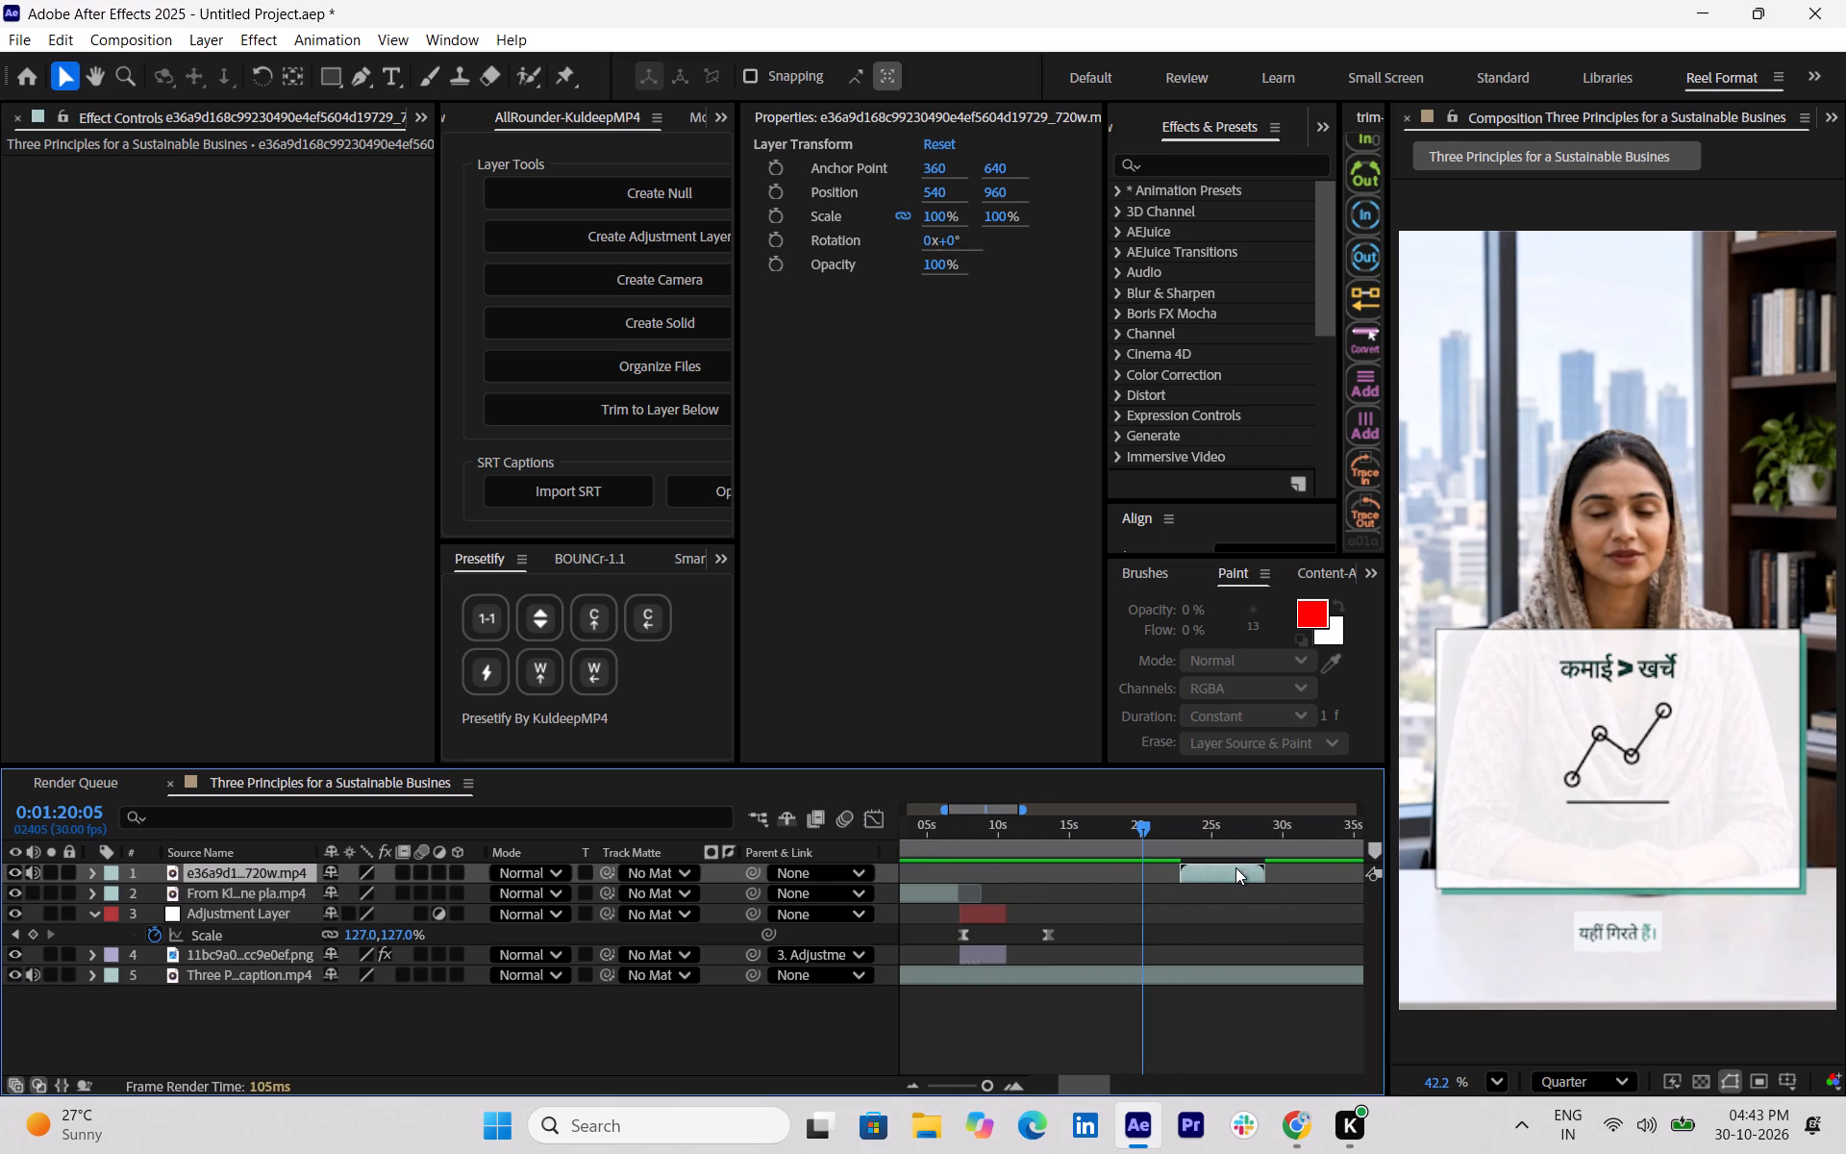
pyautogui.moveTo(1235, 867); pyautogui.dragTo(1192, 869)
# Scale the falling-arrow clip to 150% so it fills the portrait frame.
pyautogui.press('s')
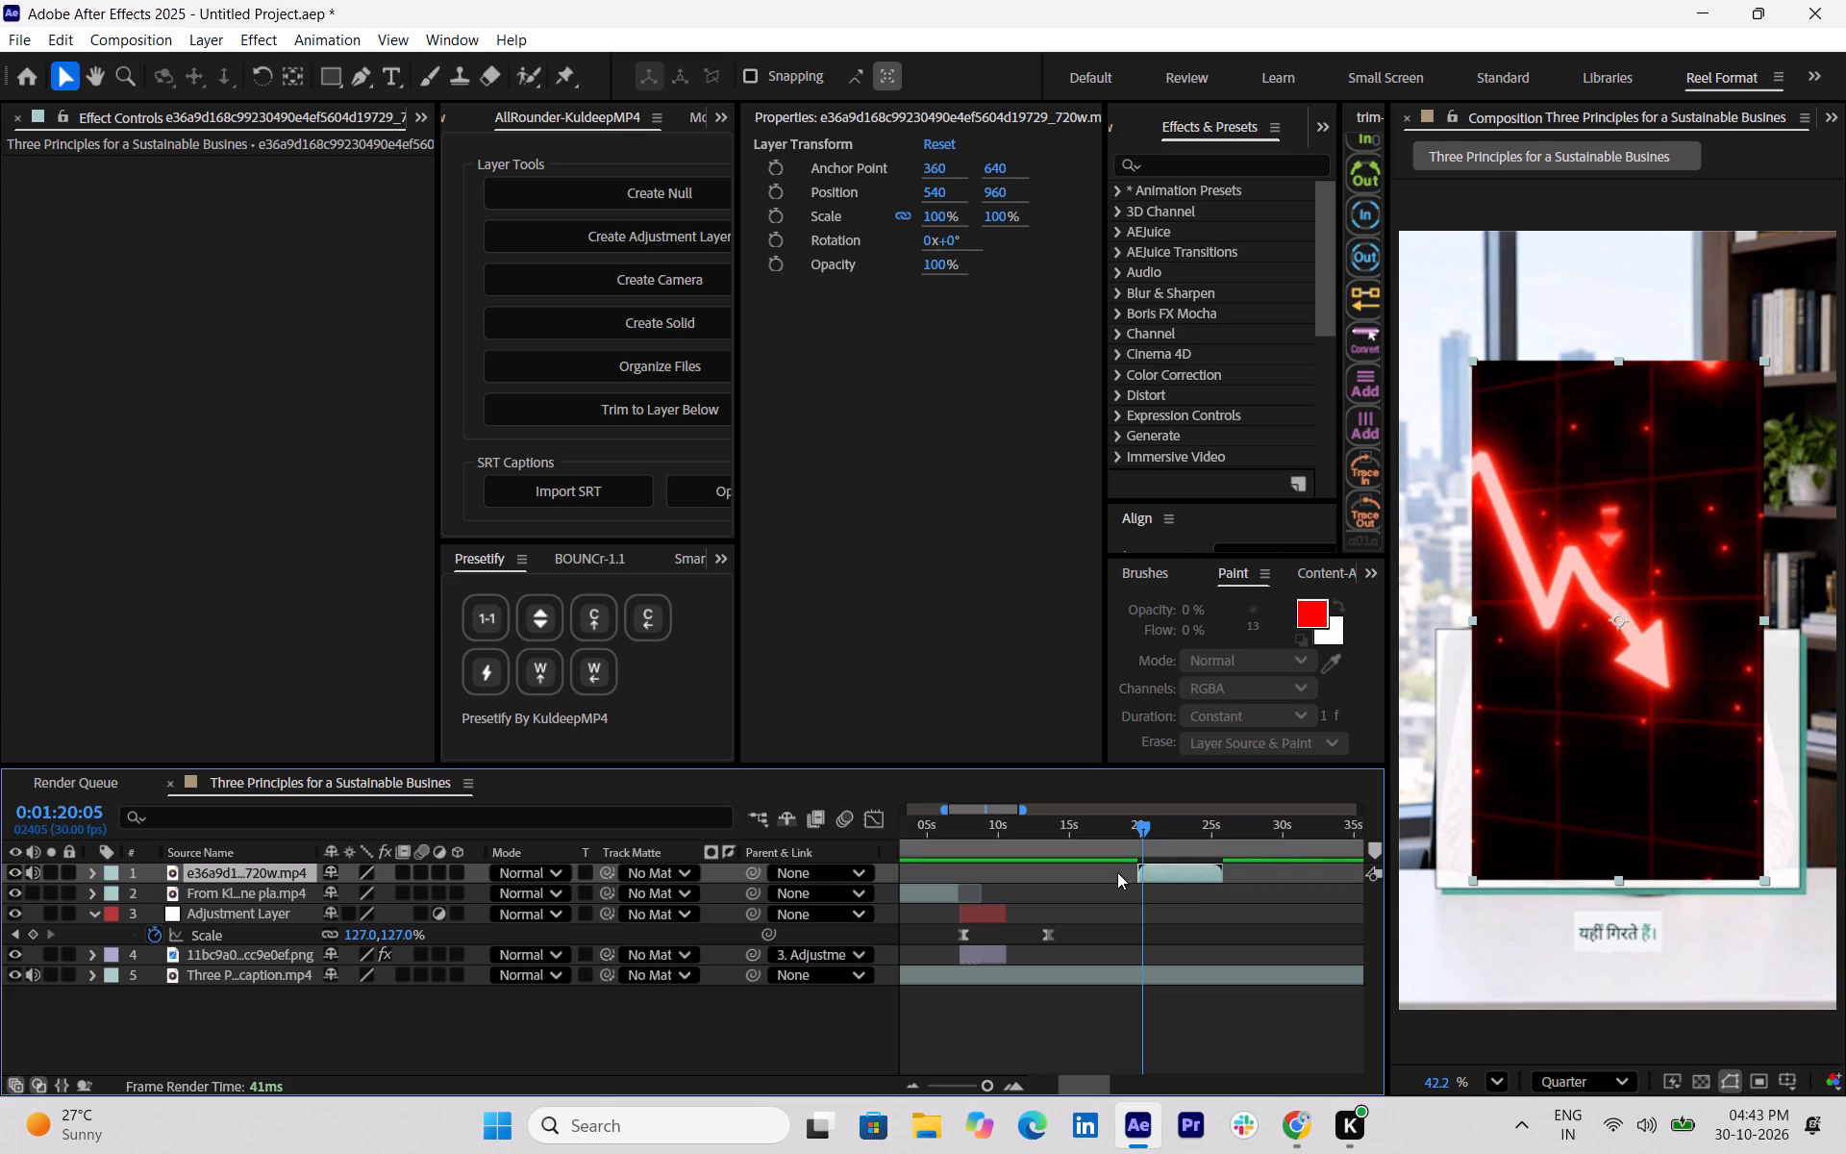
pyautogui.moveTo(357, 889); pyautogui.dragTo(393, 890)
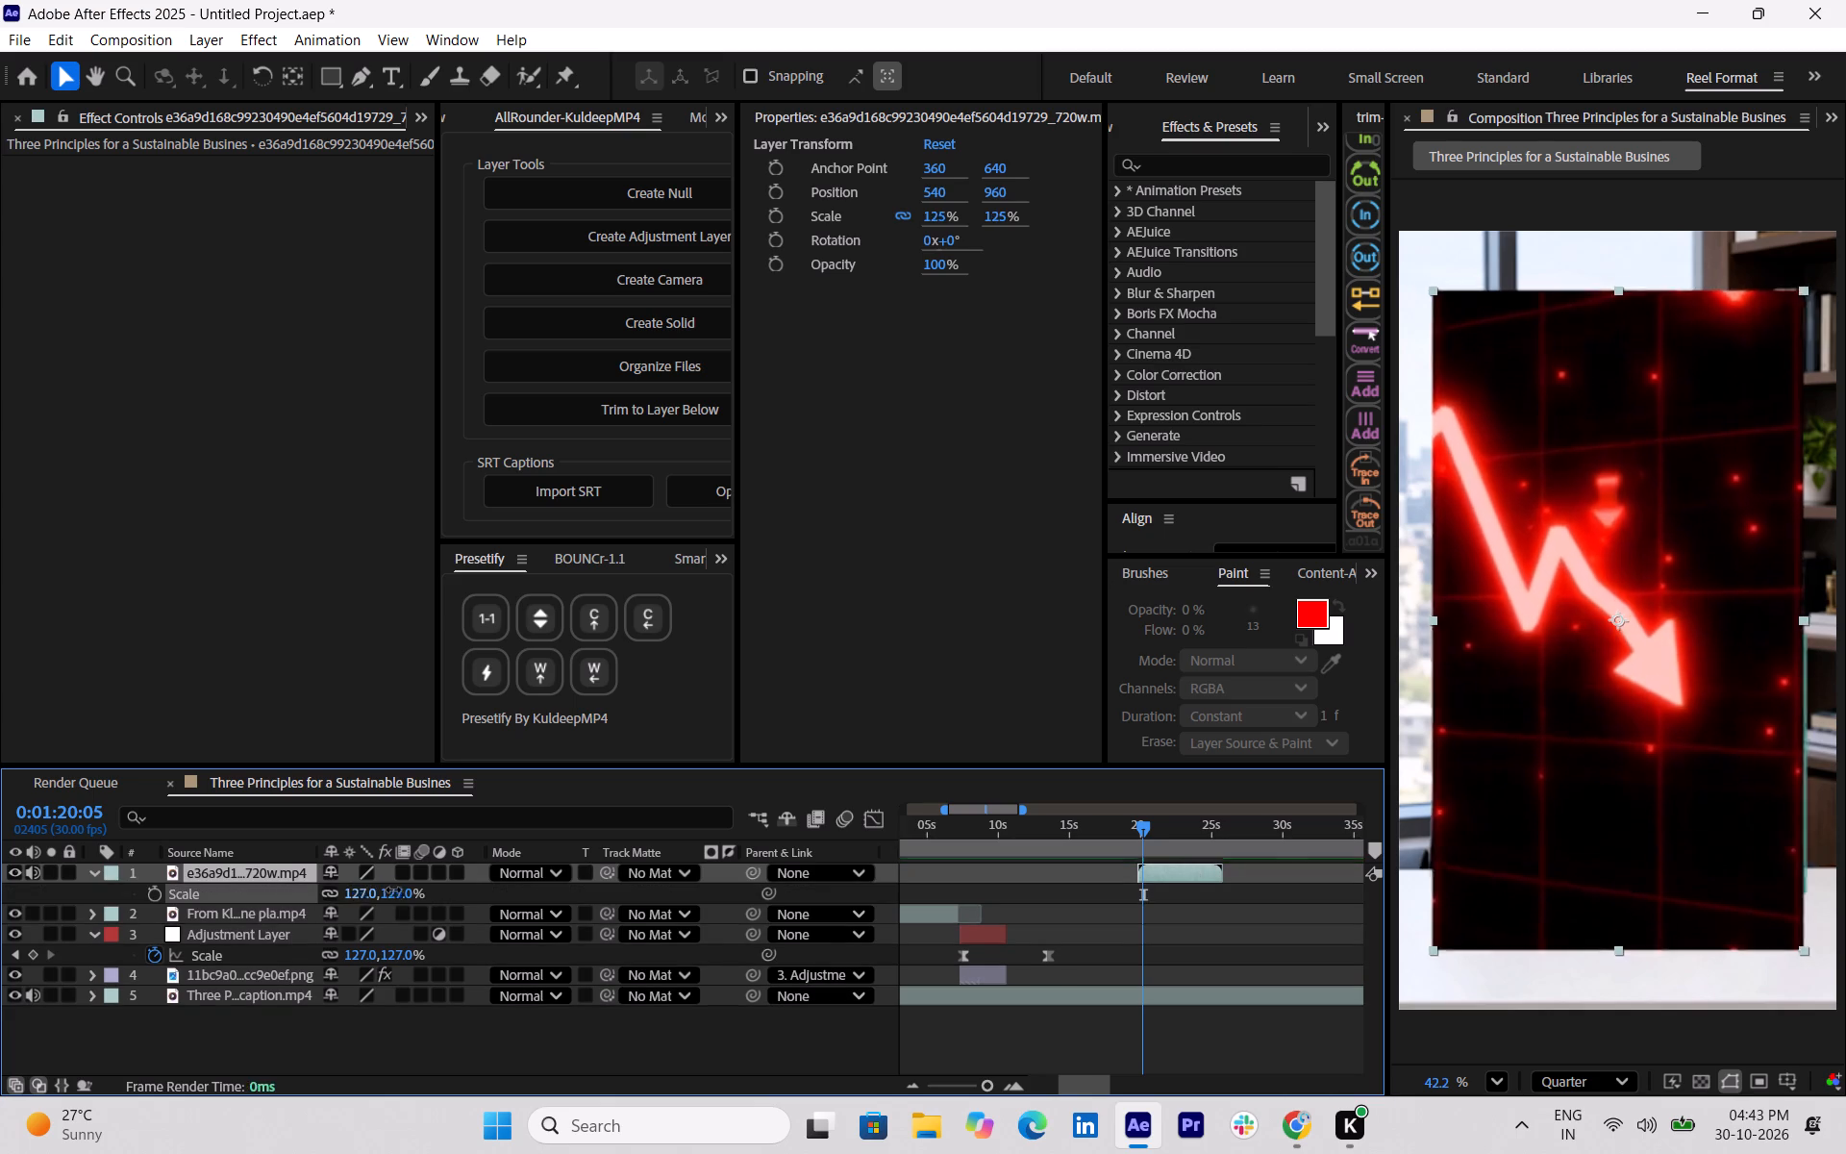
pyautogui.moveTo(393, 890); pyautogui.dragTo(419, 891)
# Shift the falling-arrow clip earlier to start at about 1:19, matching it to the narration through playback.
pyautogui.moveTo(1147, 821); pyautogui.dragTo(1038, 831)
pyautogui.press('space')
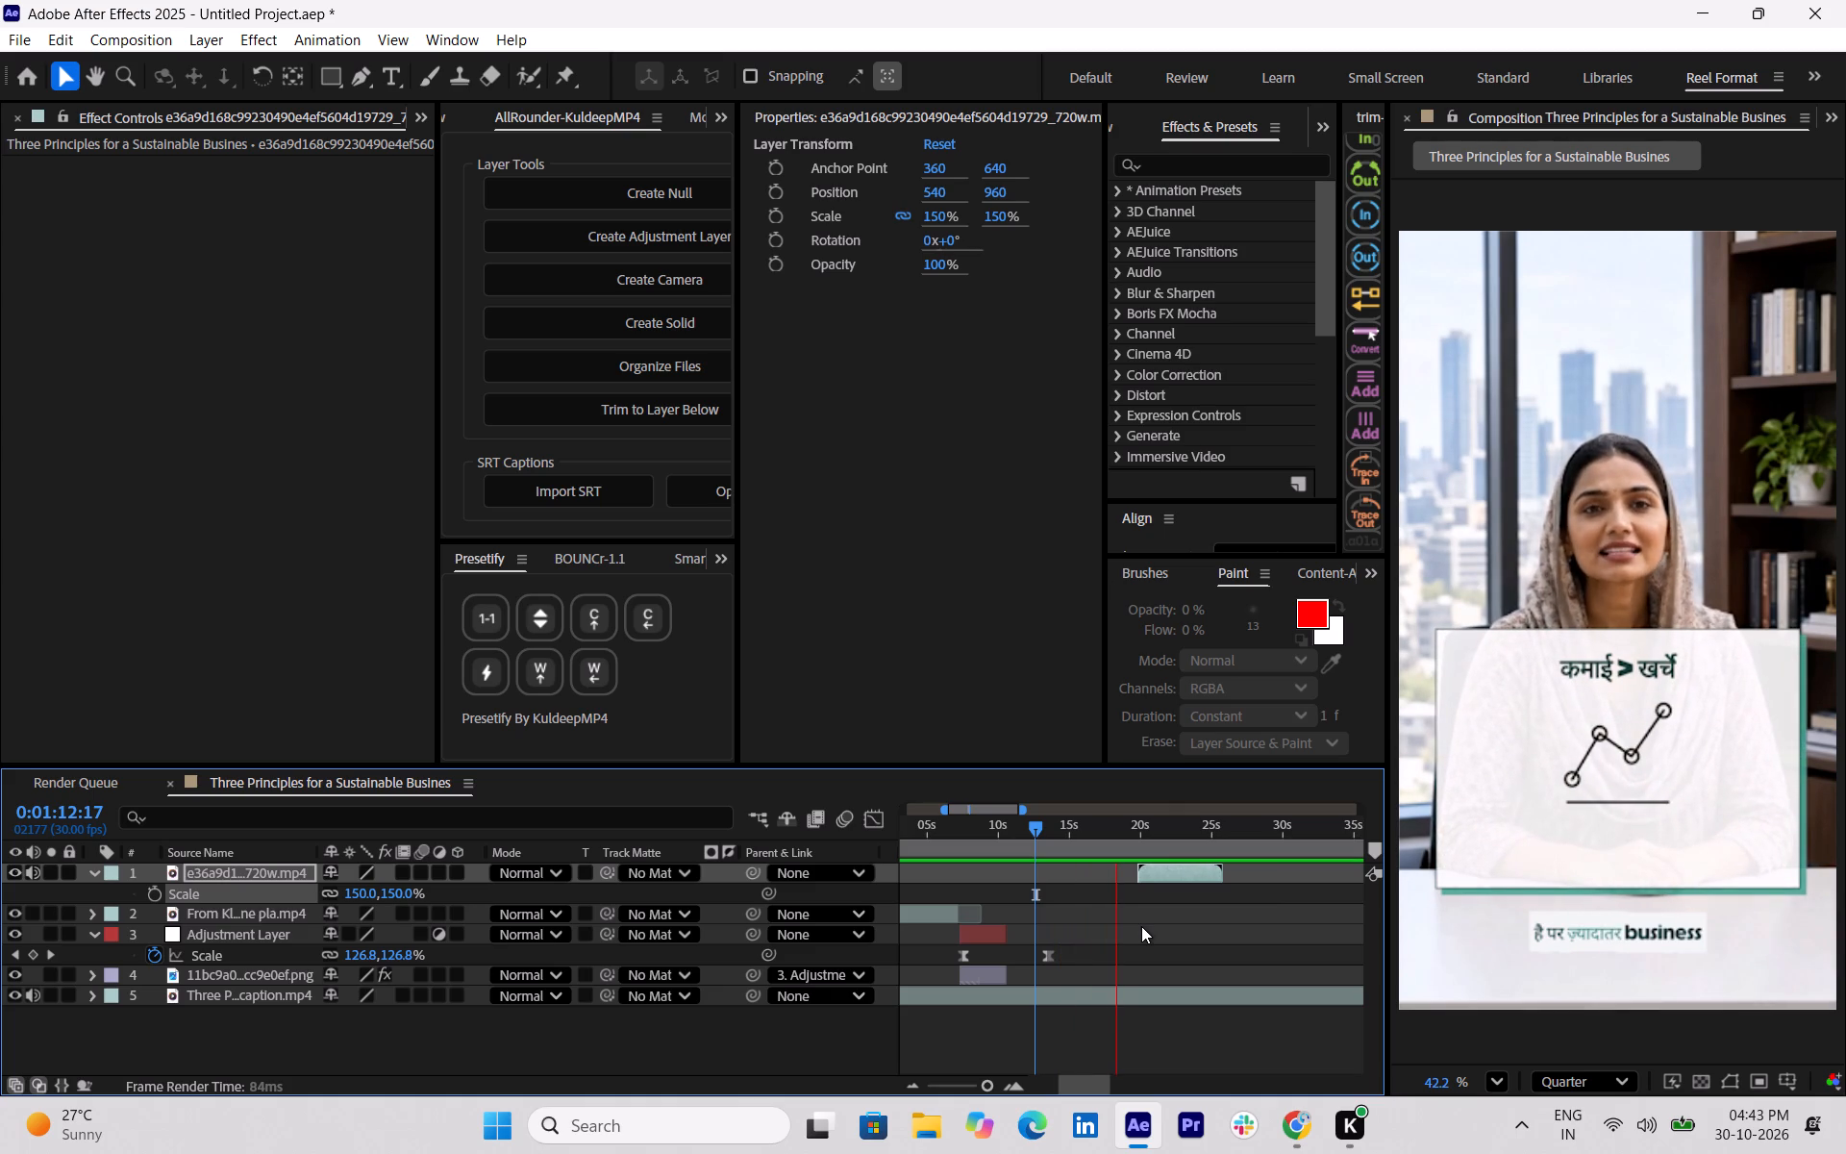
pyautogui.press('space')
pyautogui.moveTo(1155, 877); pyautogui.dragTo(1141, 877)
pyautogui.moveTo(1125, 828); pyautogui.dragTo(1094, 823)
pyautogui.press('space')
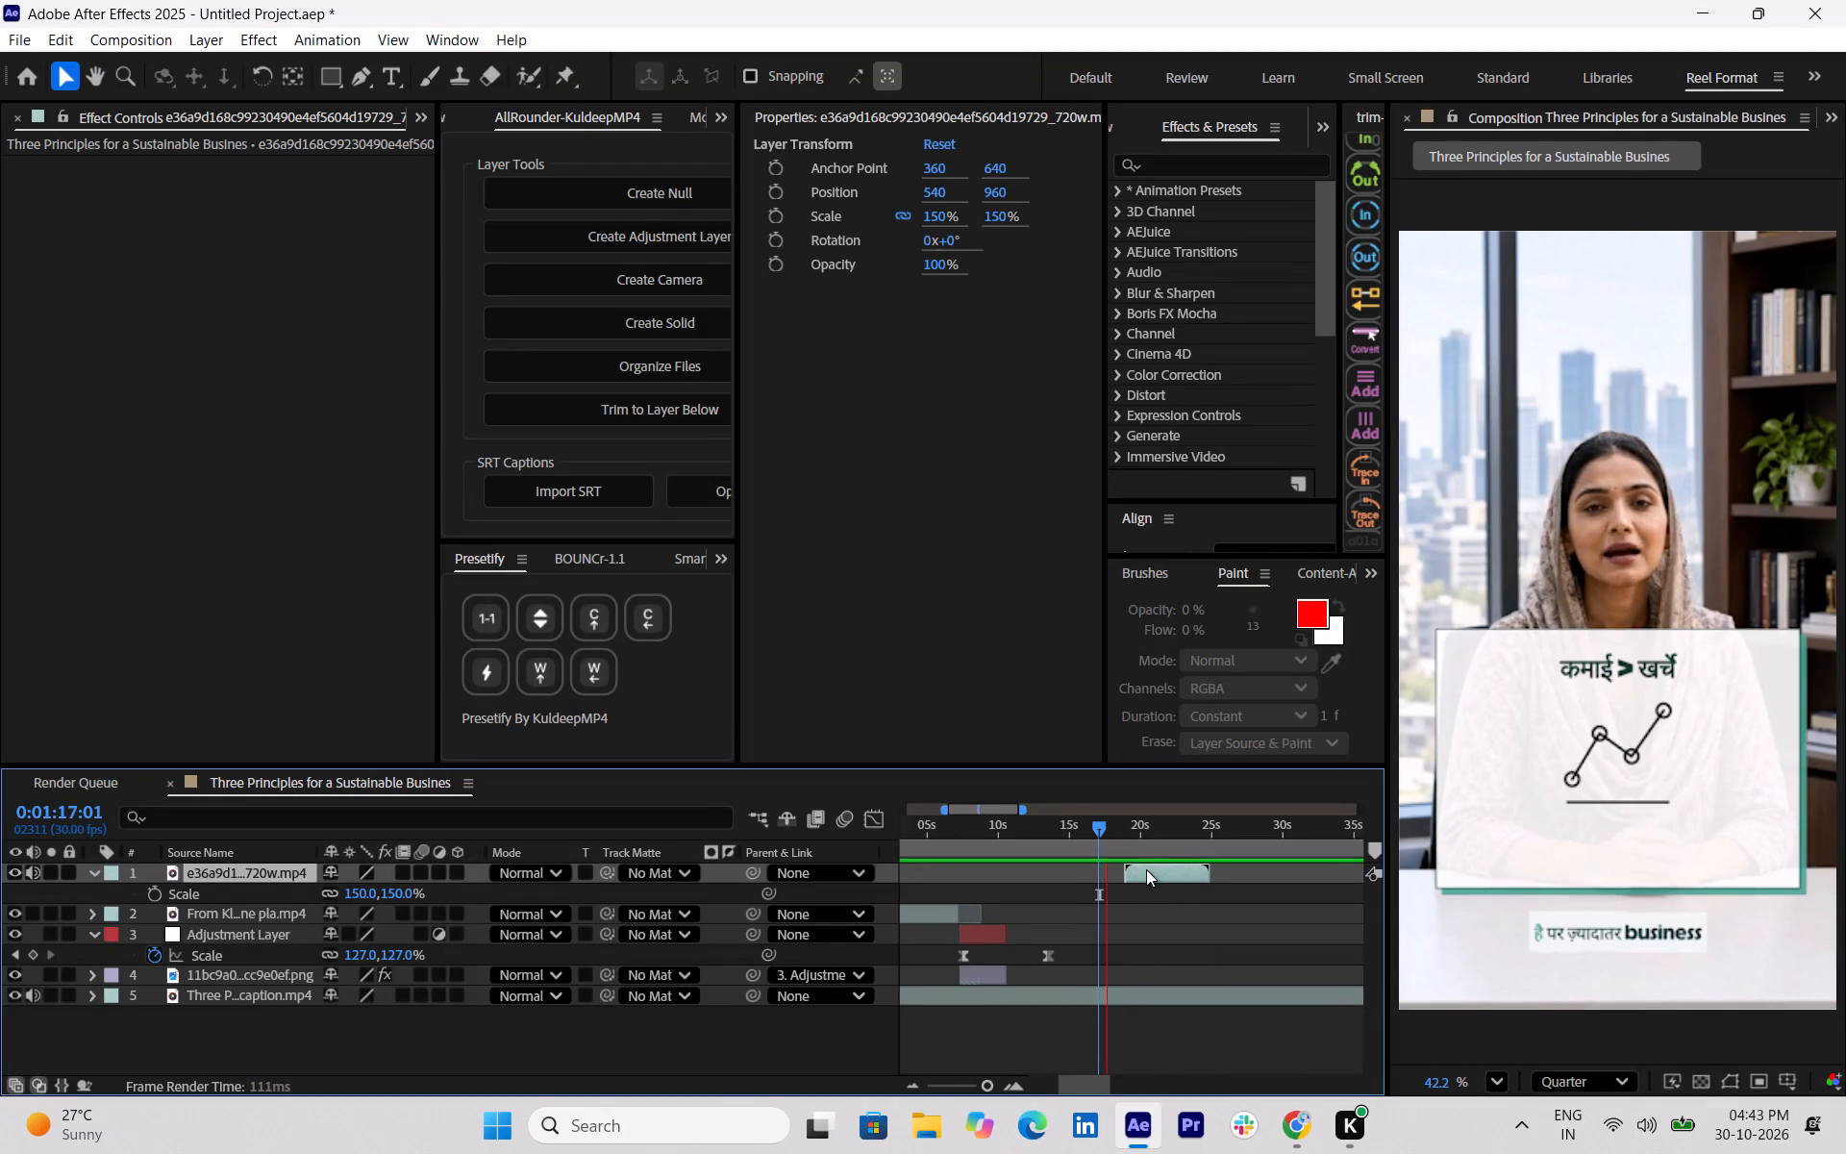
pyautogui.press('space')
pyautogui.moveTo(1146, 869); pyautogui.dragTo(1137, 869)
pyautogui.press('space')
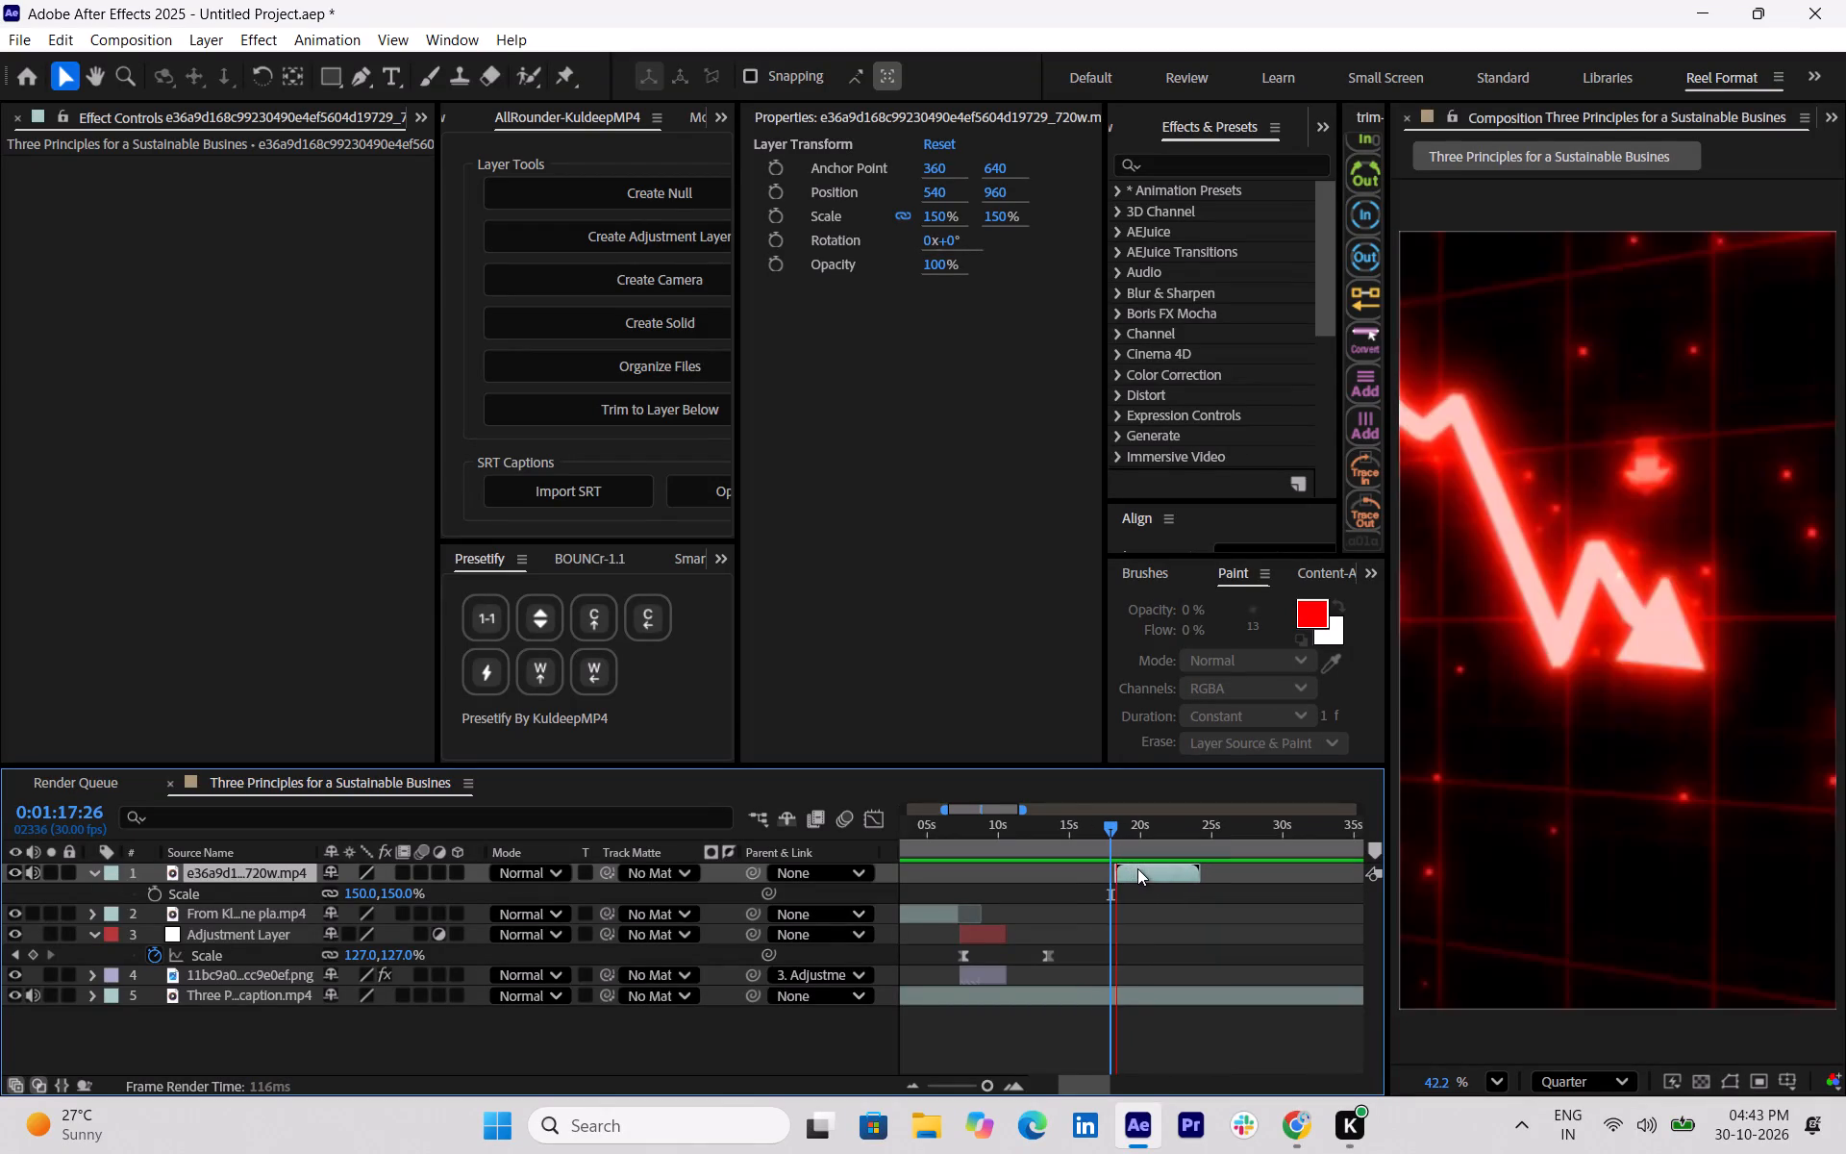
pyautogui.press('space')
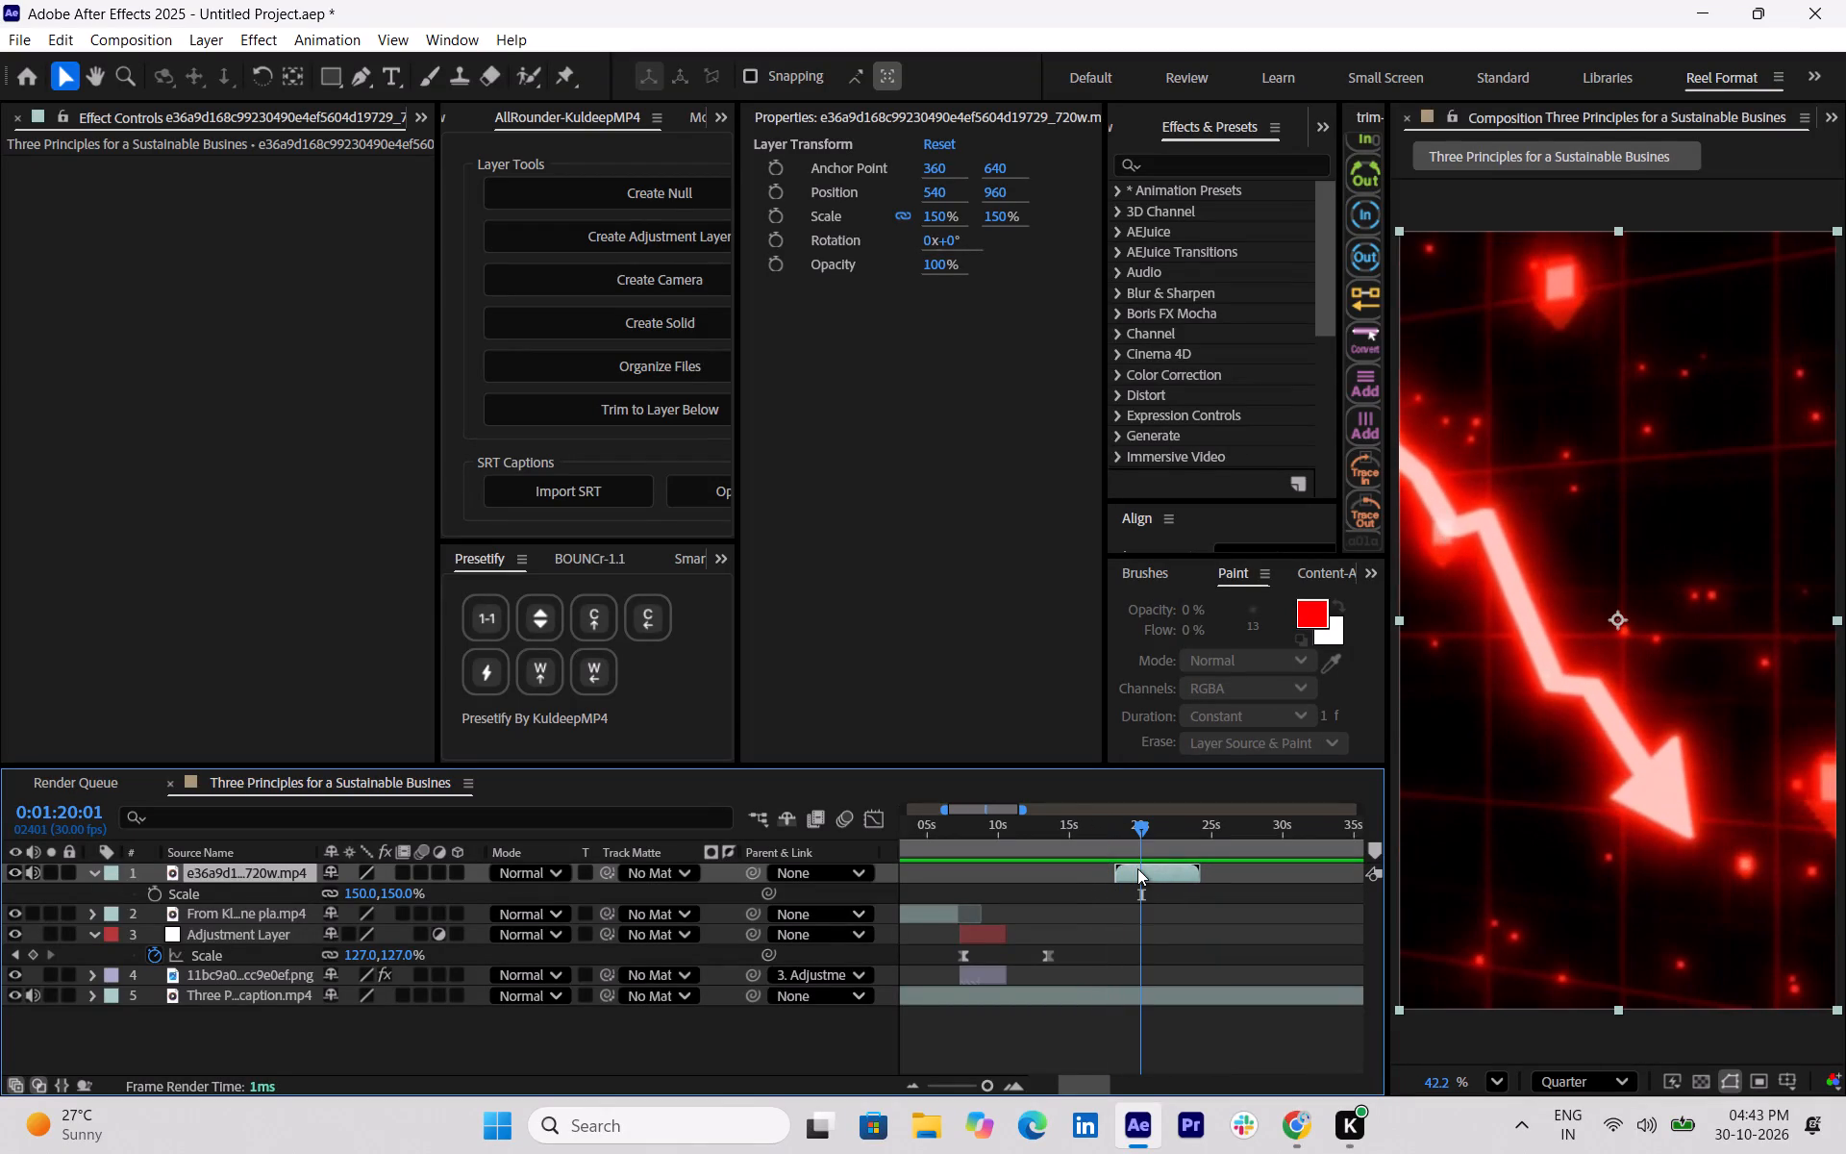
pyautogui.moveTo(1137, 868); pyautogui.dragTo(1146, 867)
pyautogui.moveTo(1141, 837); pyautogui.dragTo(1105, 833)
pyautogui.press('space')
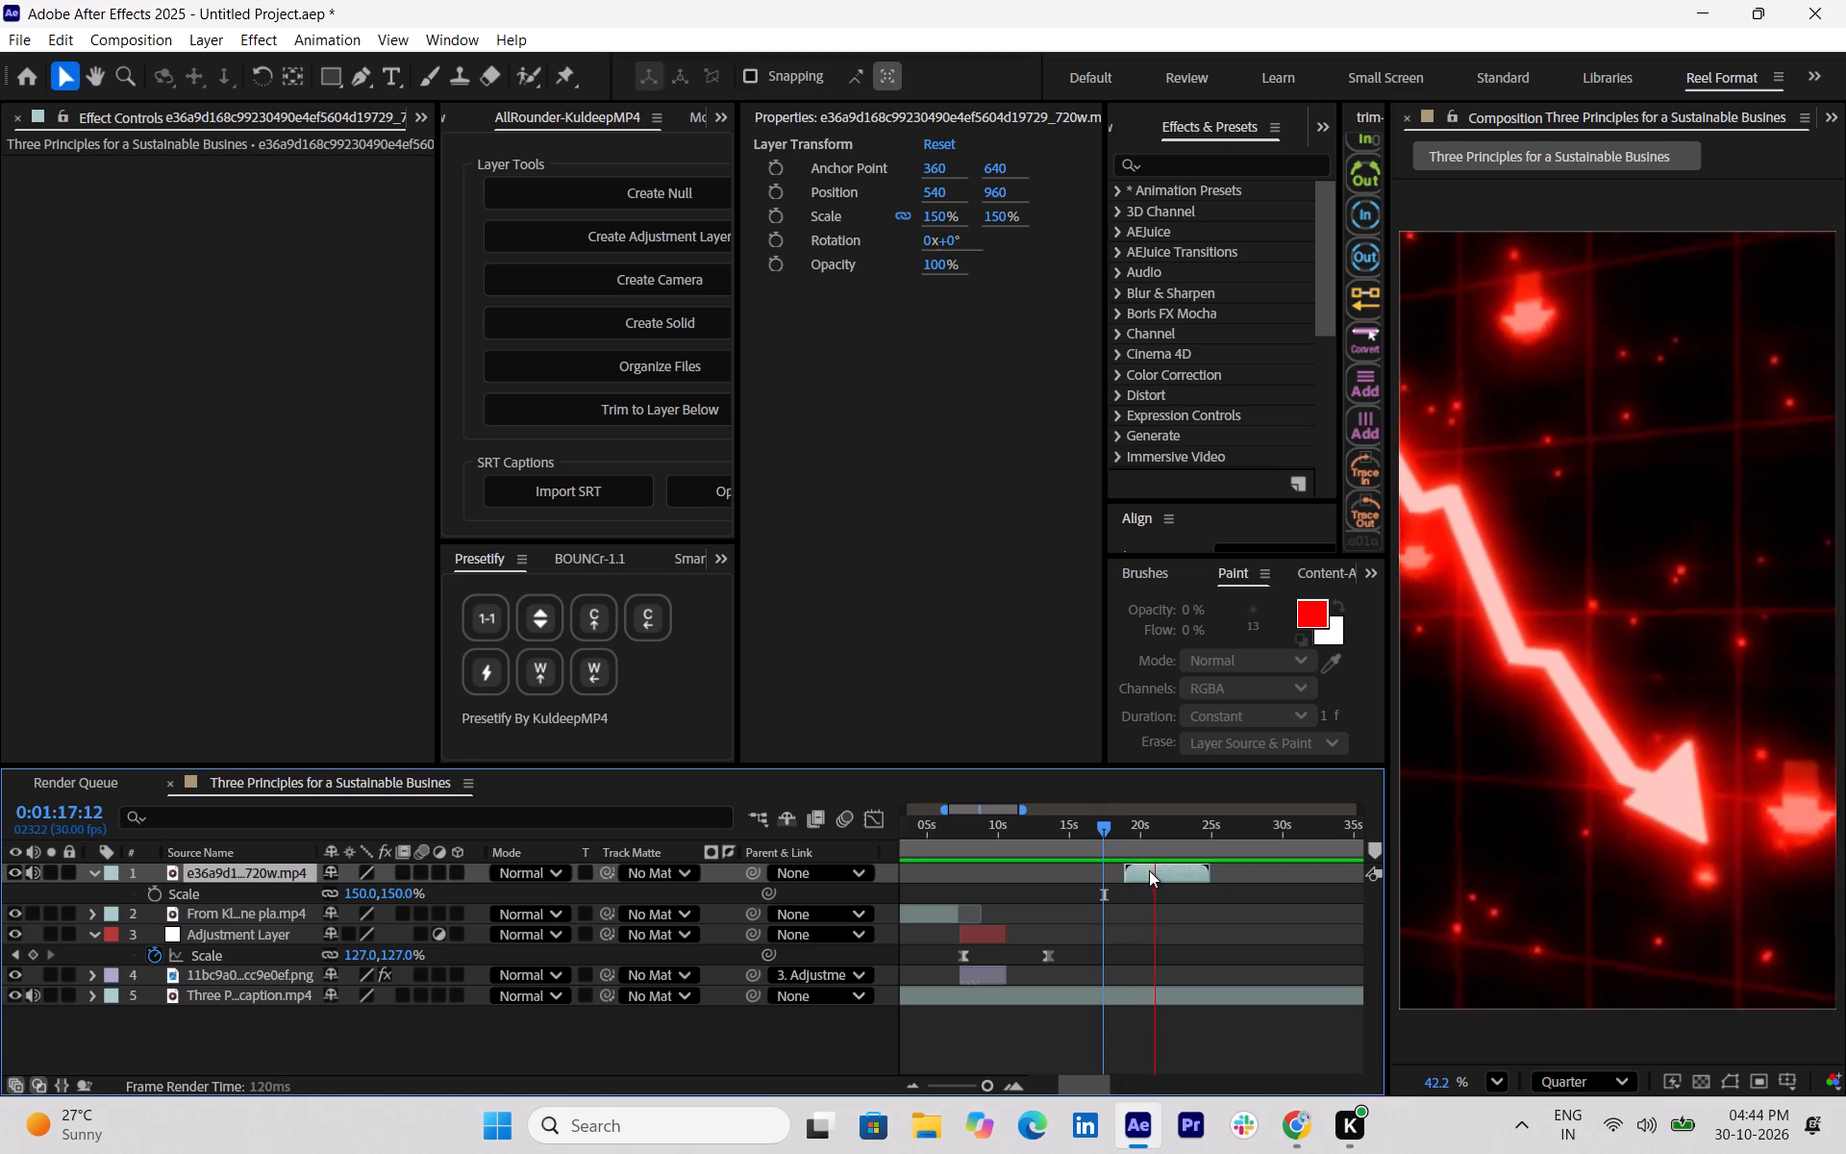
pyautogui.press('space')
pyautogui.press('space')
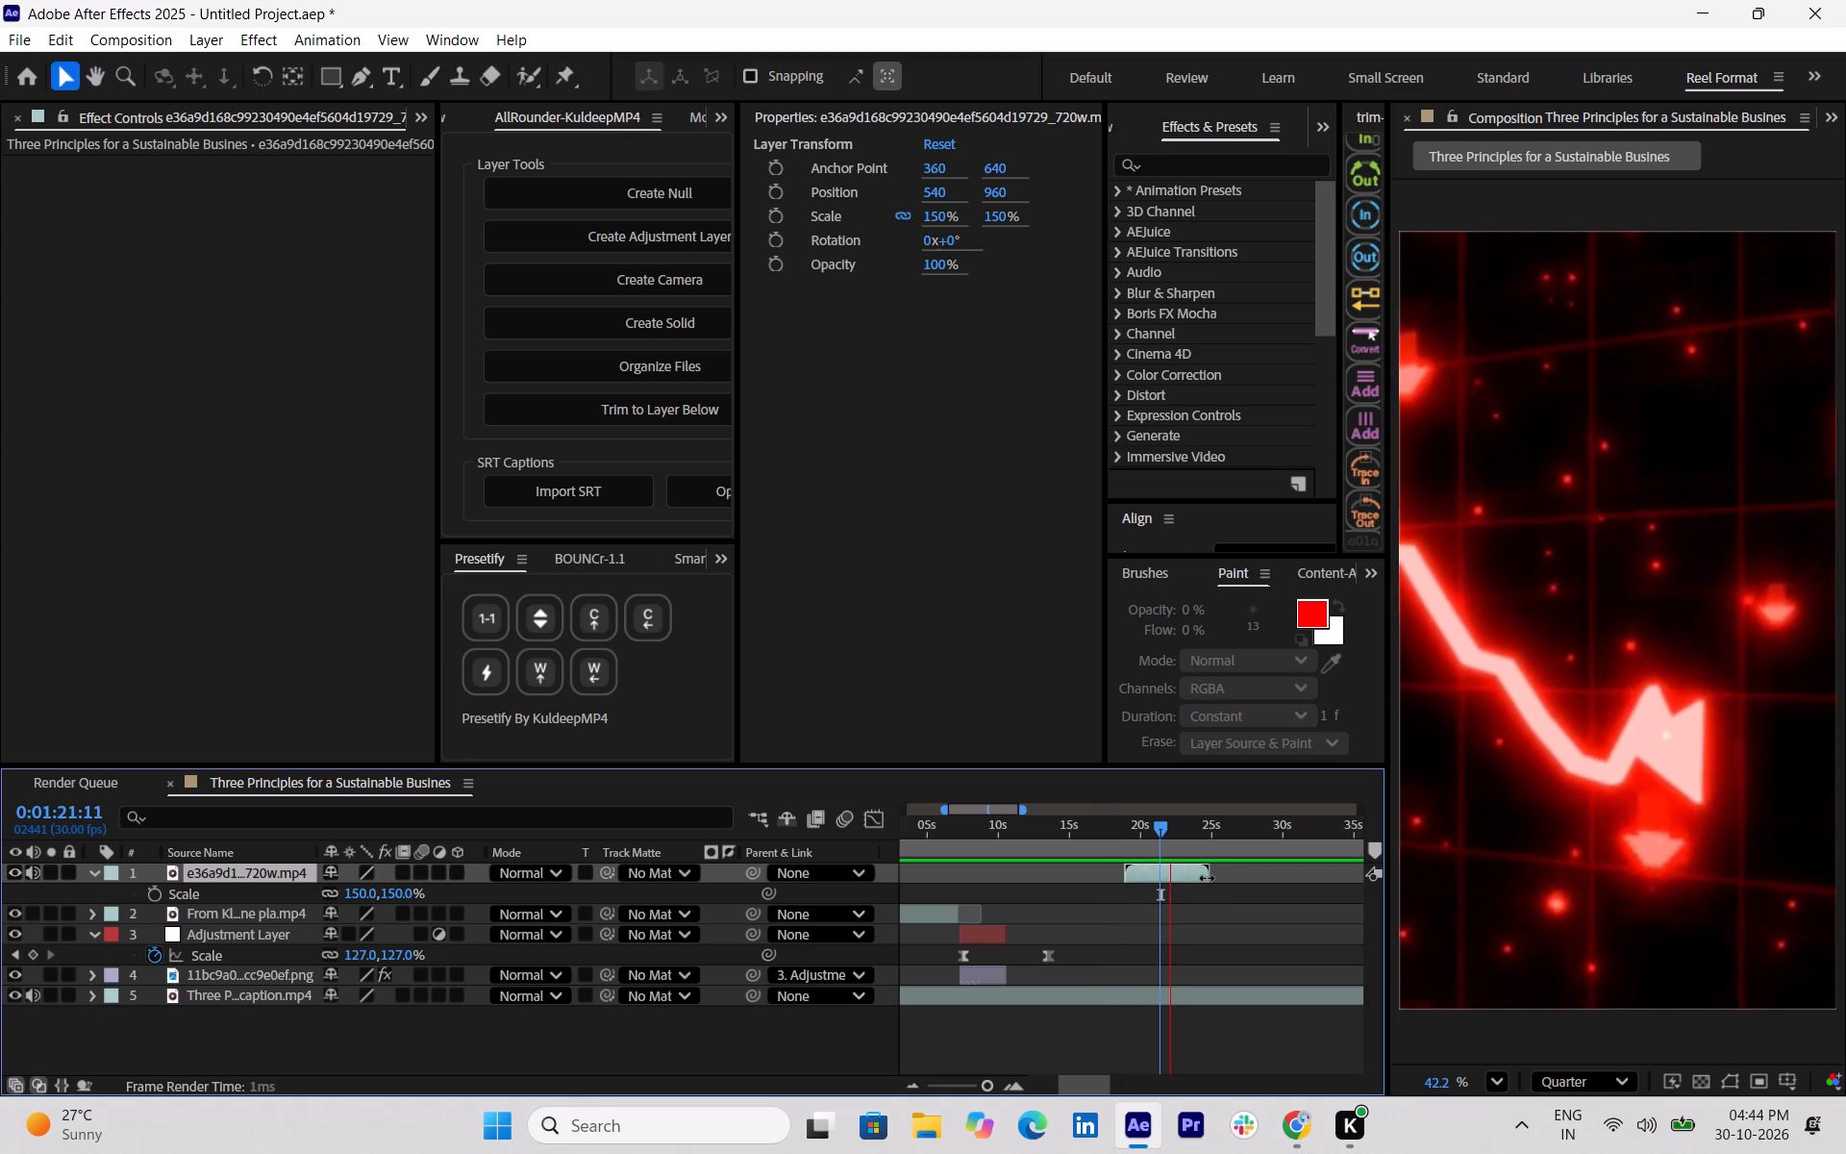
pyautogui.press('space')
# Trim the end of the falling-arrow clip back to about 1:20, playing back the section to check the cut.
pyautogui.moveTo(1208, 878); pyautogui.dragTo(1163, 881)
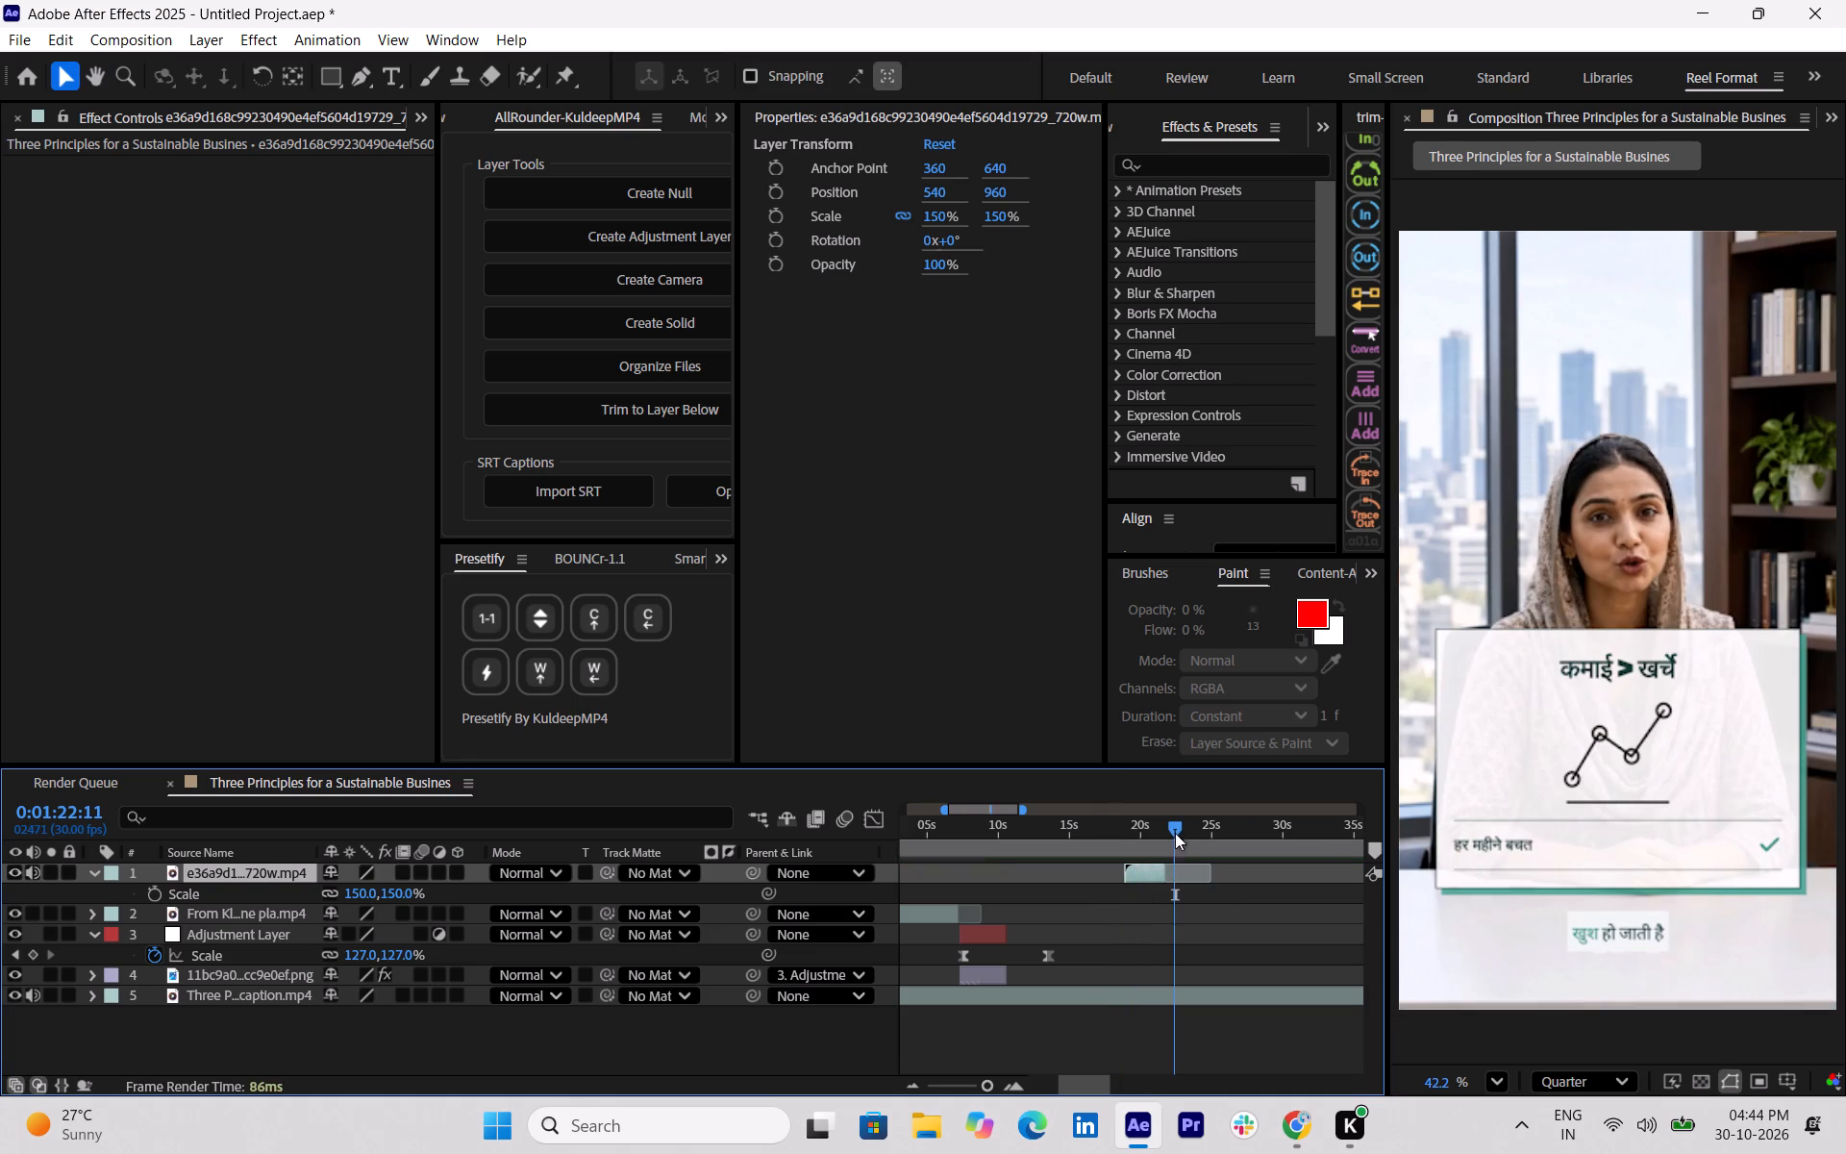
pyautogui.moveTo(1176, 831); pyautogui.dragTo(1144, 831)
pyautogui.press('space')
pyautogui.press('space')
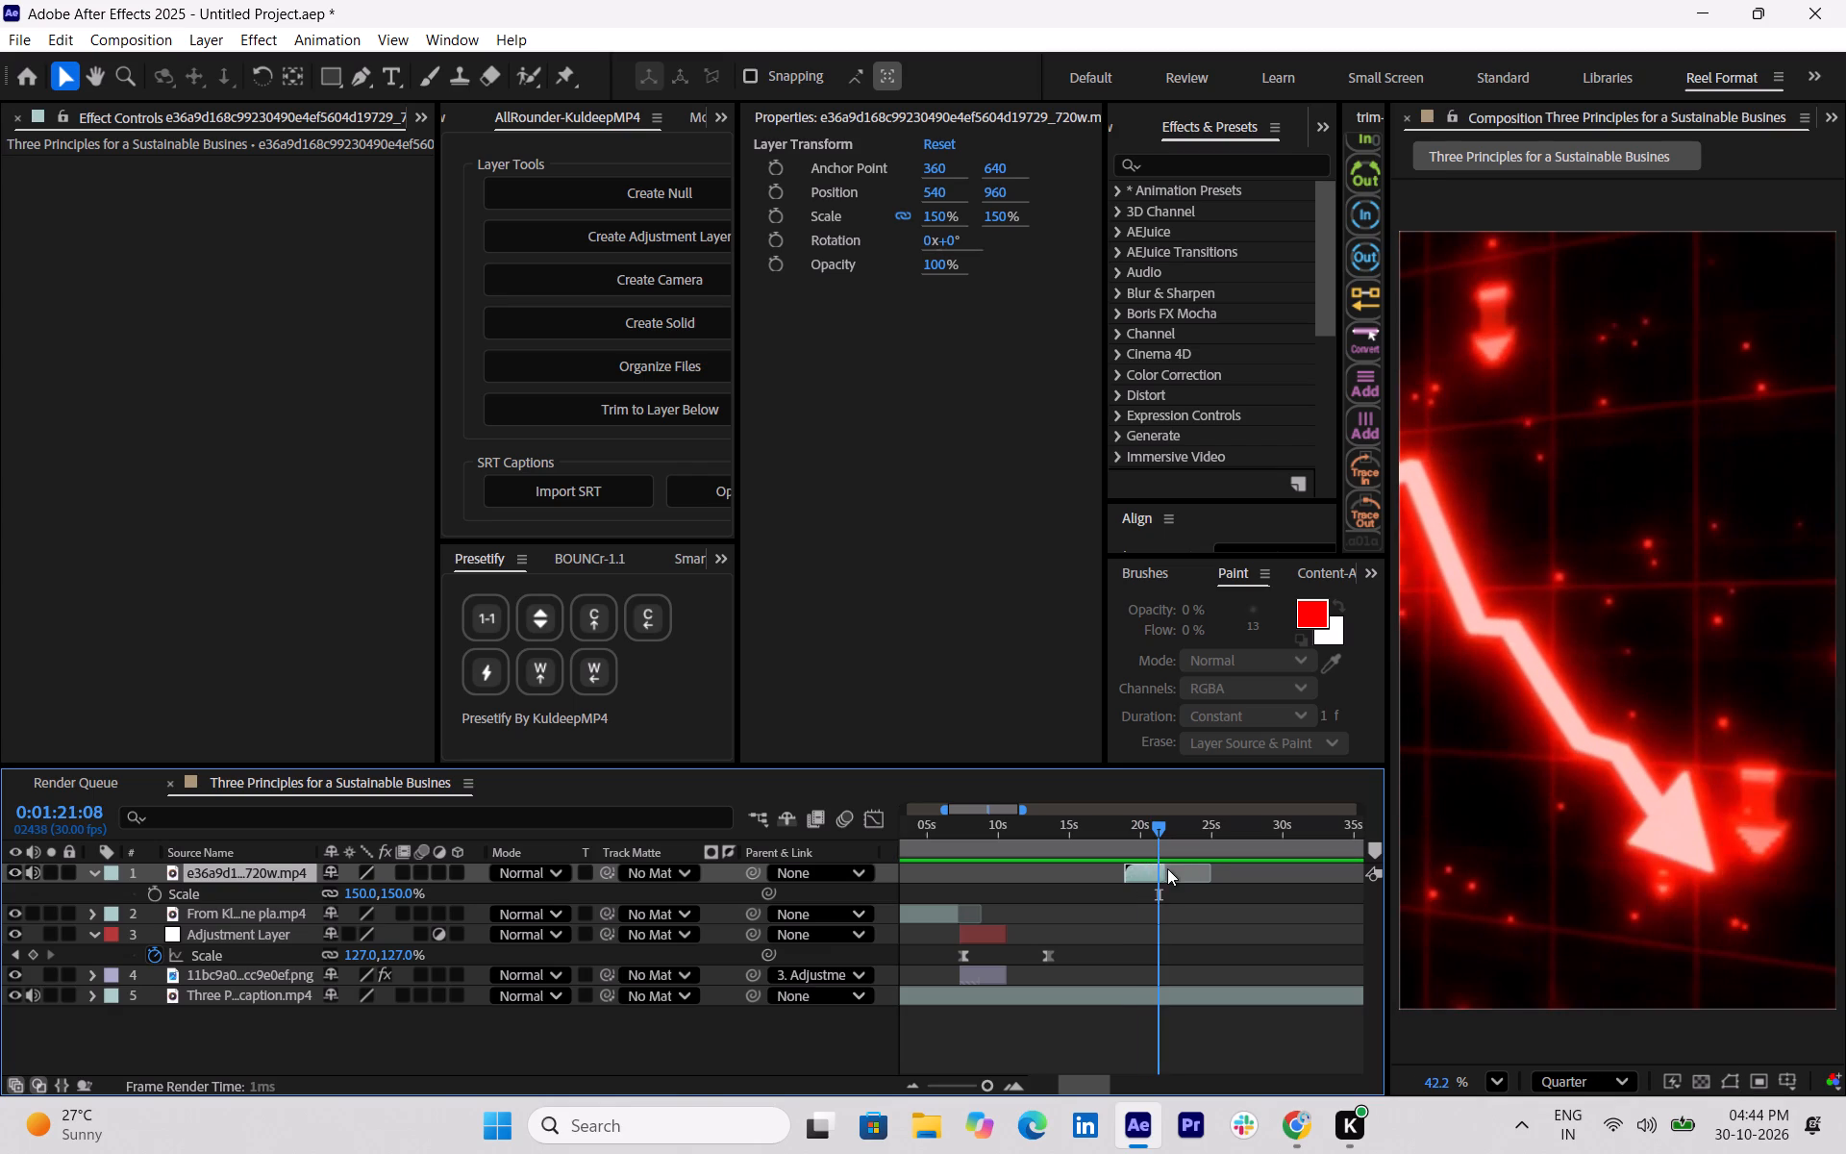
pyautogui.moveTo(1164, 873); pyautogui.dragTo(1153, 875)
pyautogui.moveTo(1160, 832); pyautogui.dragTo(1143, 830)
pyautogui.press('space')
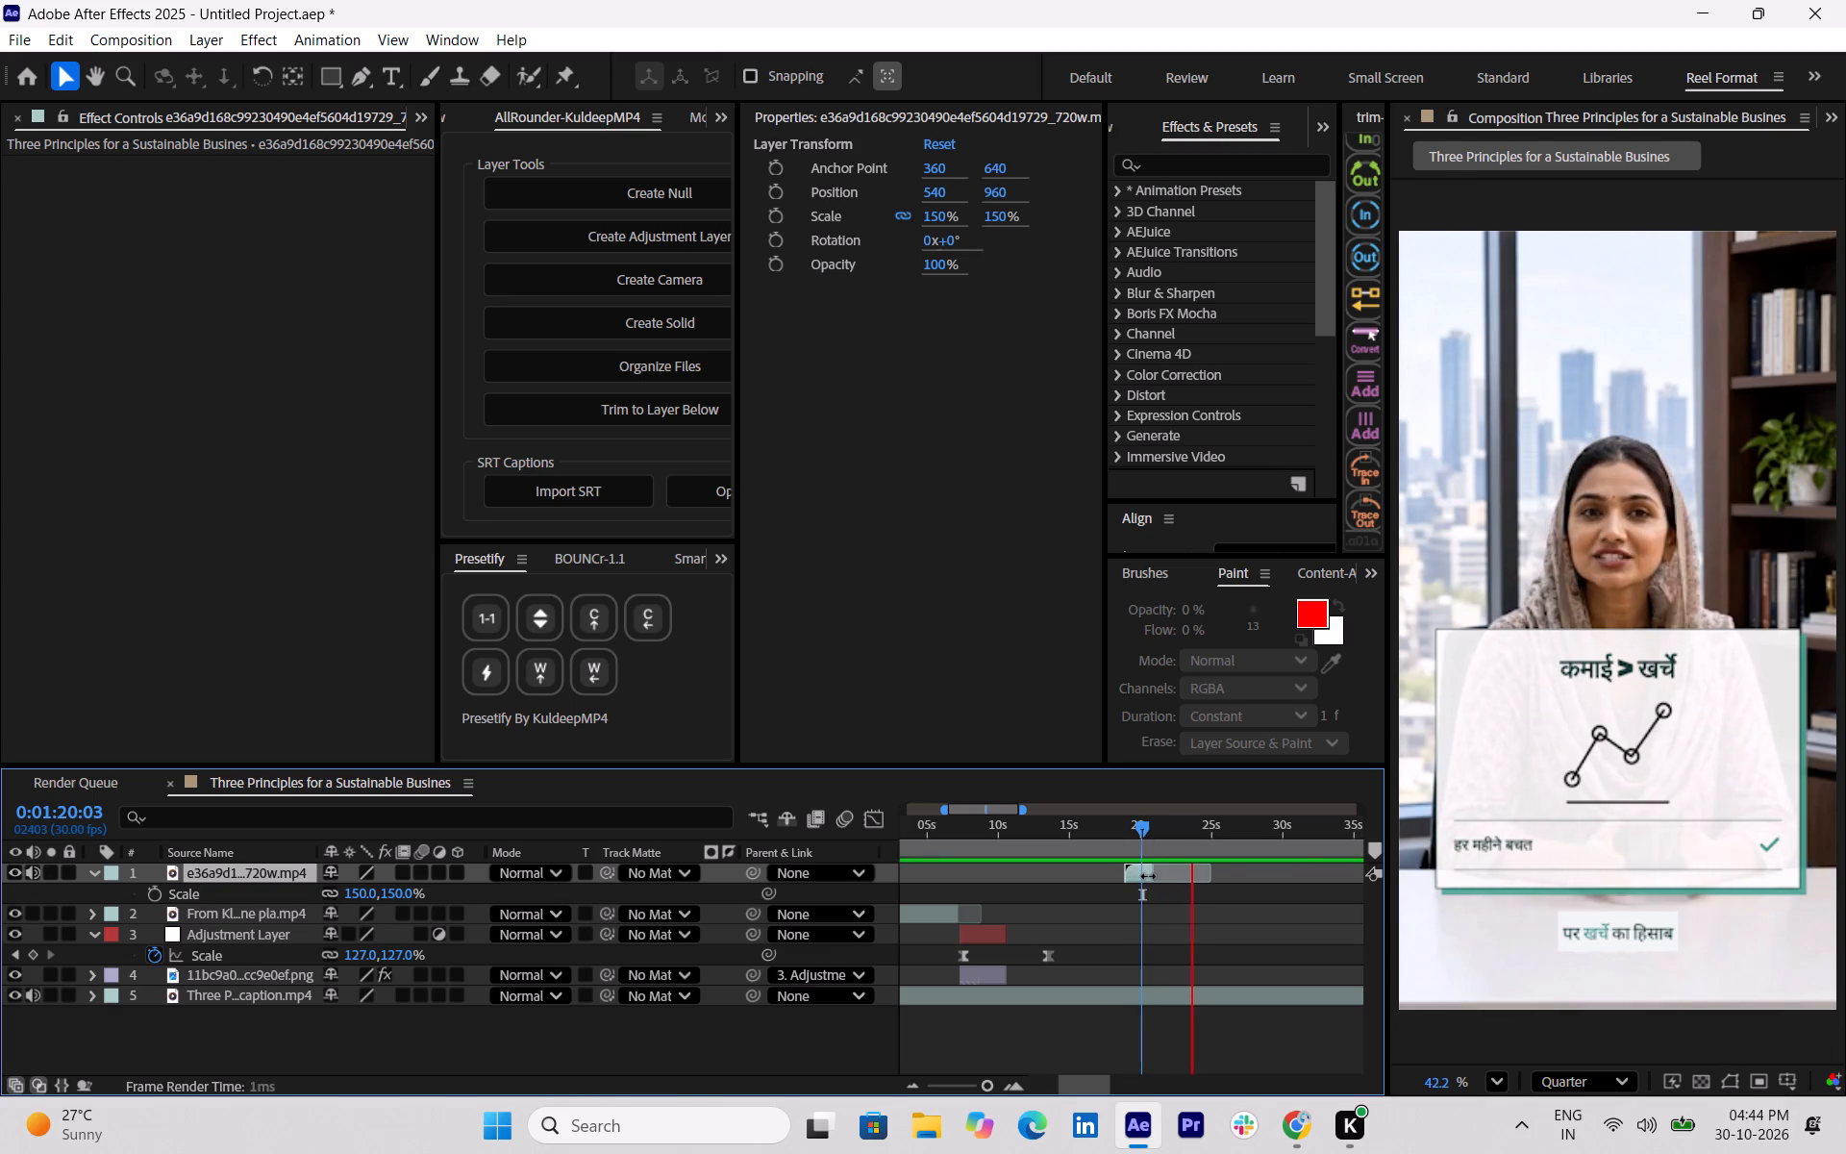
pyautogui.press('space')
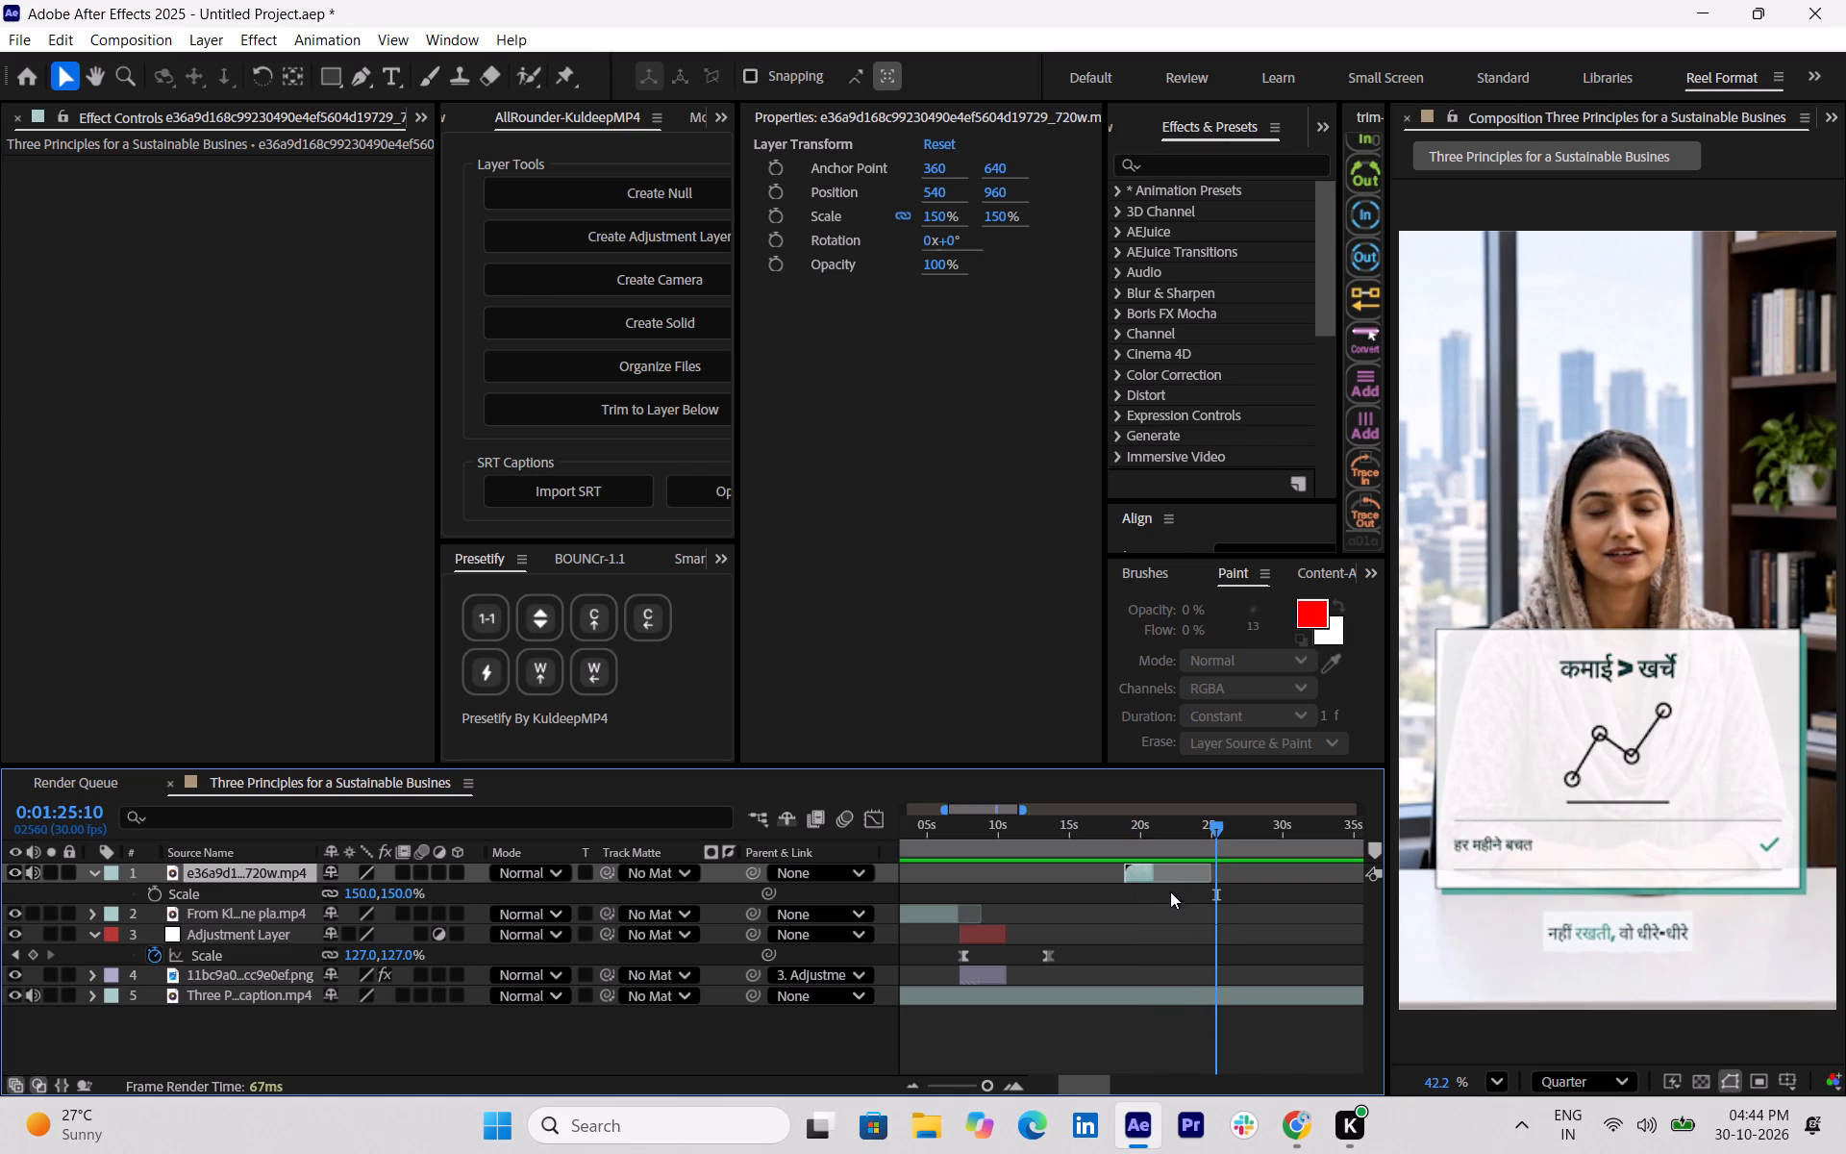
pyautogui.click(1155, 878)
pyautogui.moveTo(1216, 826); pyautogui.dragTo(1129, 826)
pyautogui.press('space')
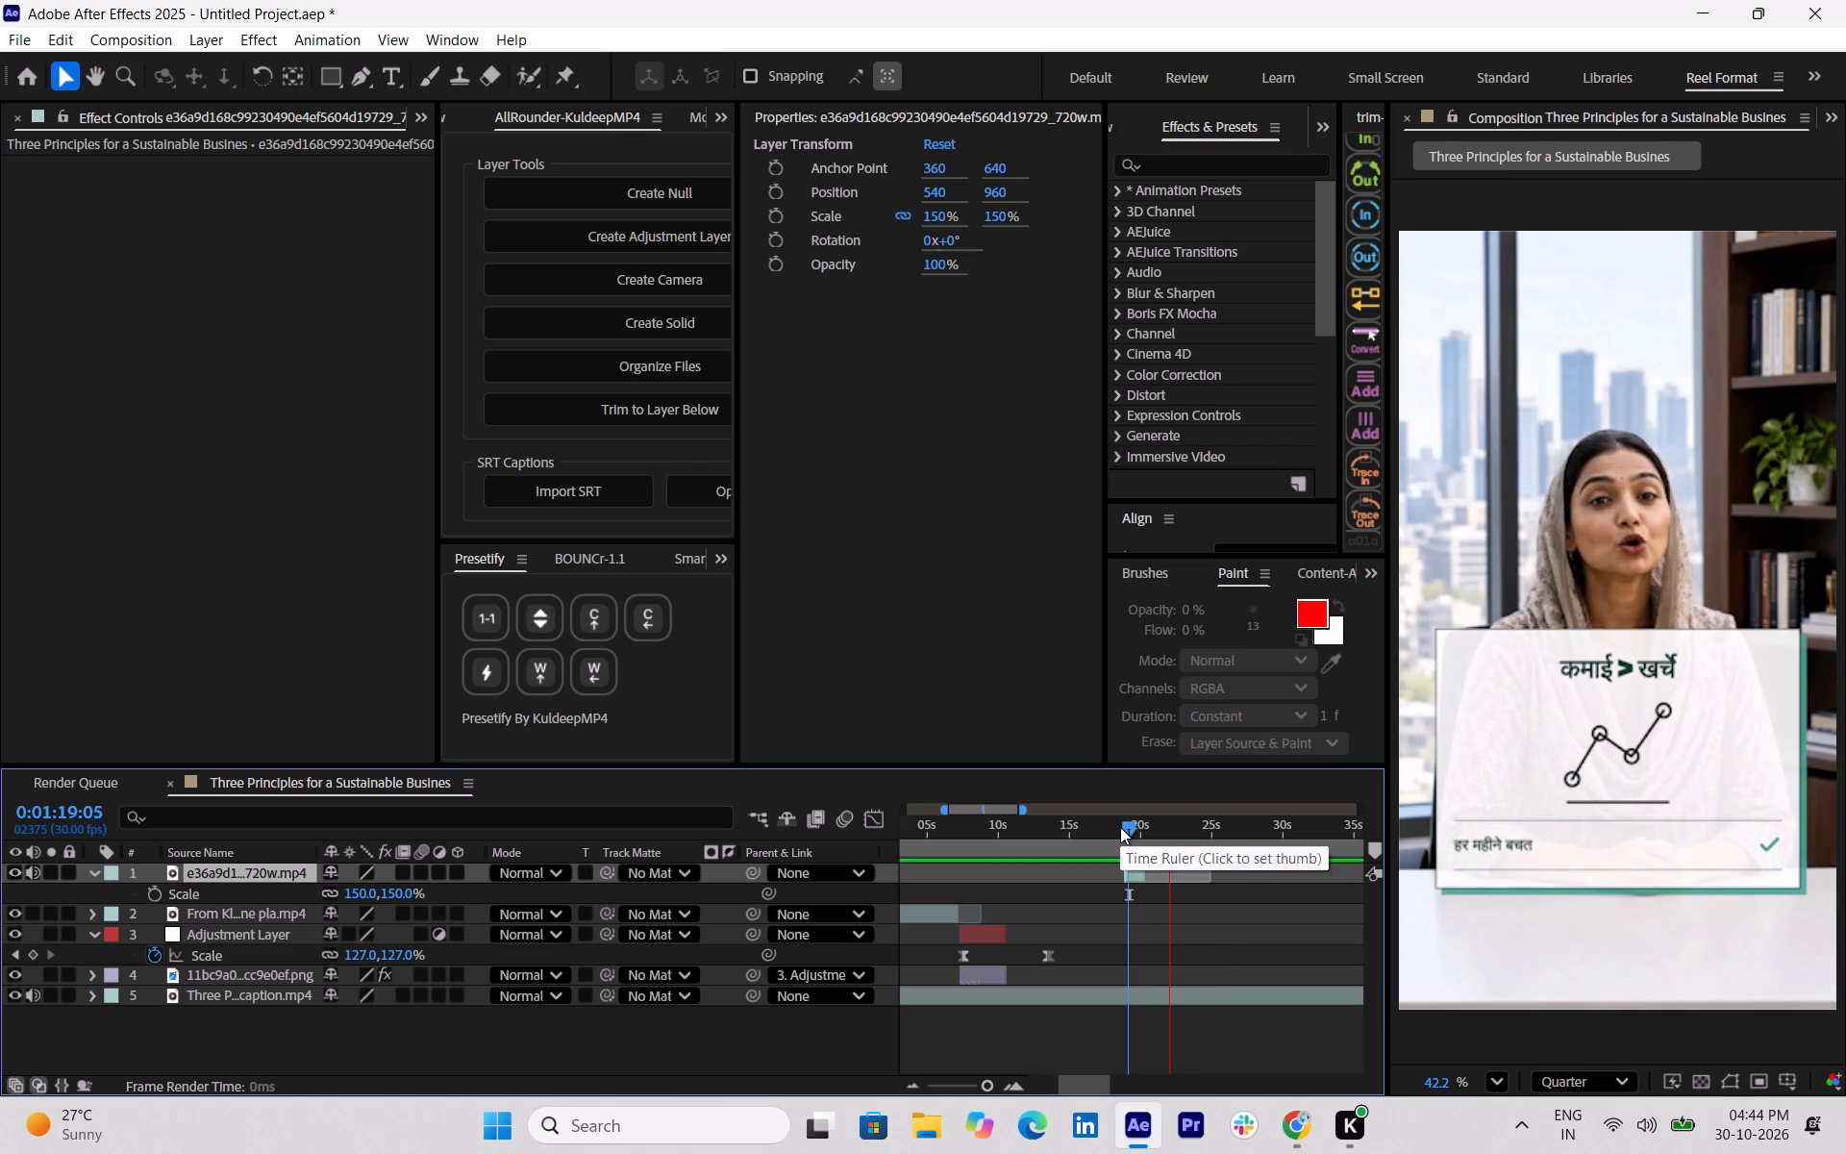
pyautogui.press('space')
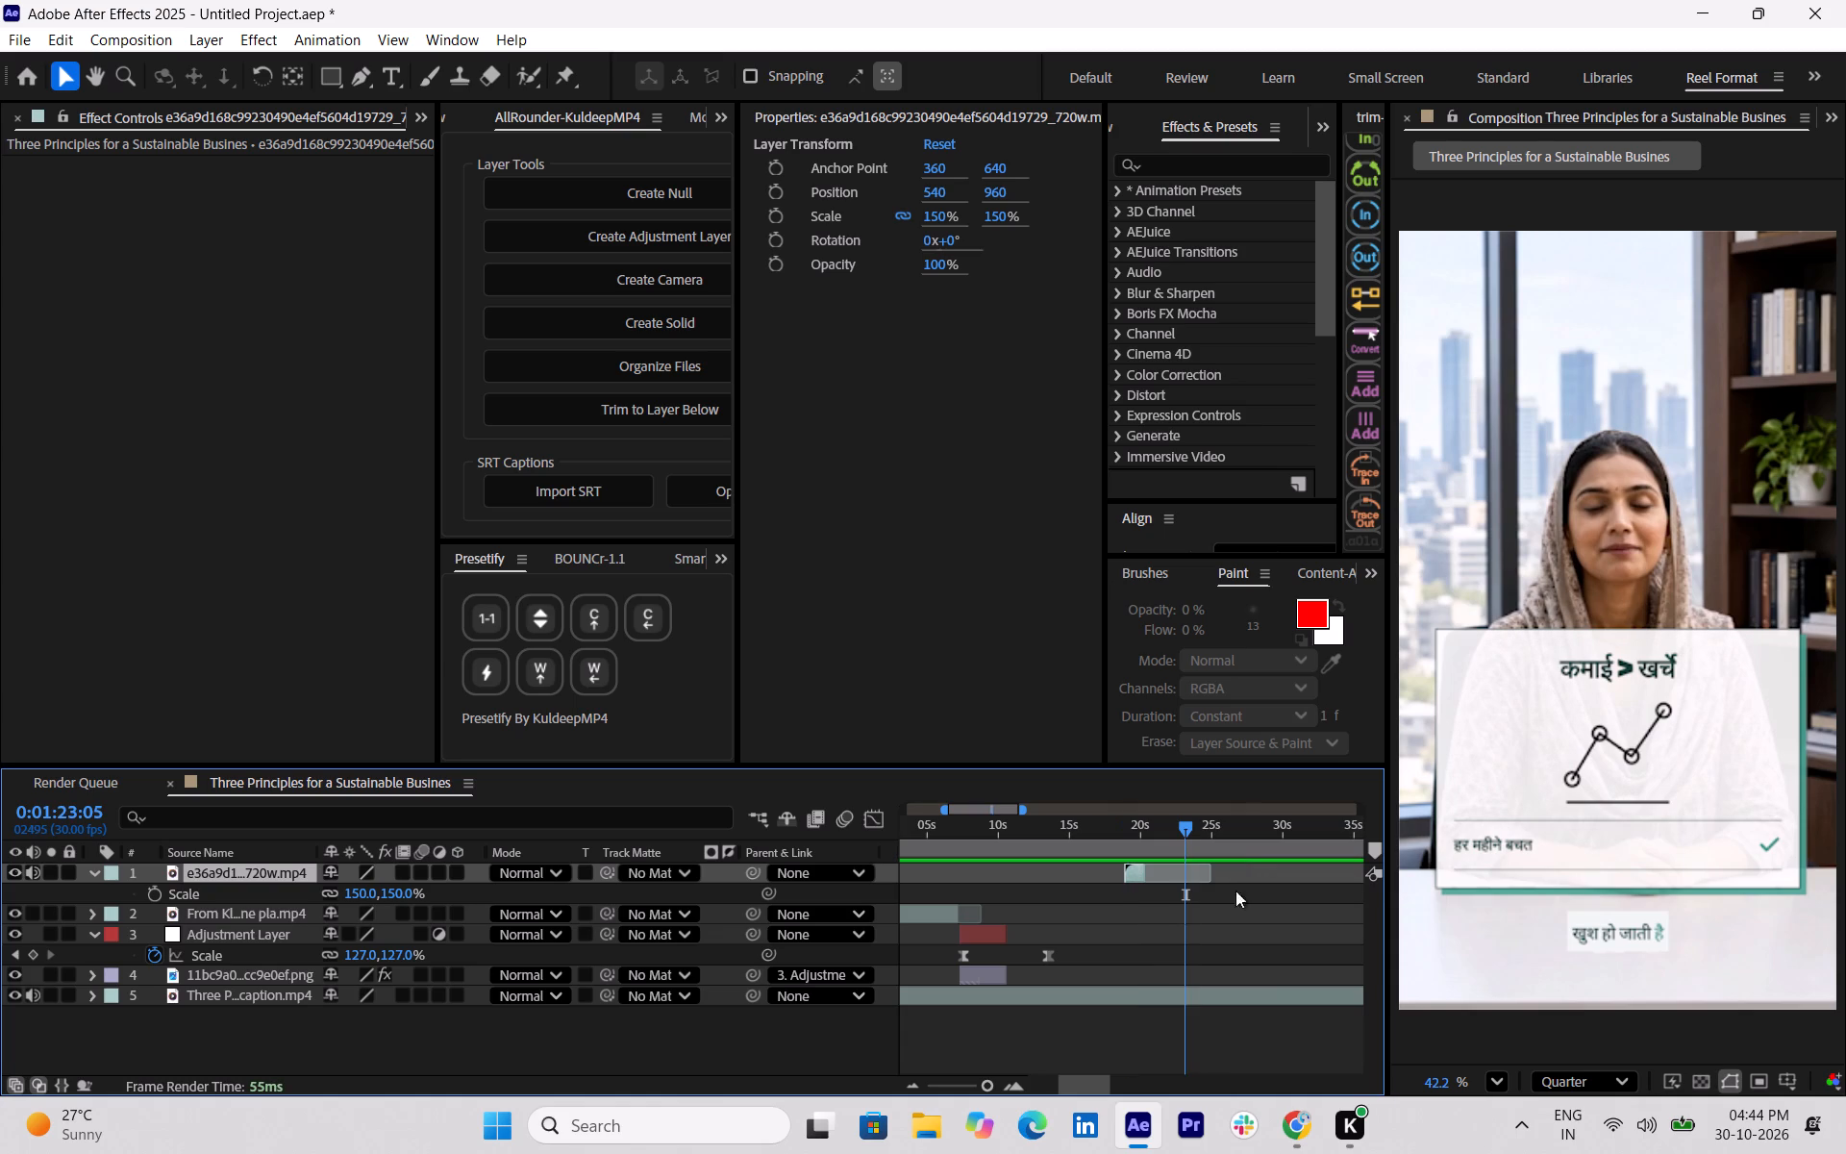
pyautogui.press('space')
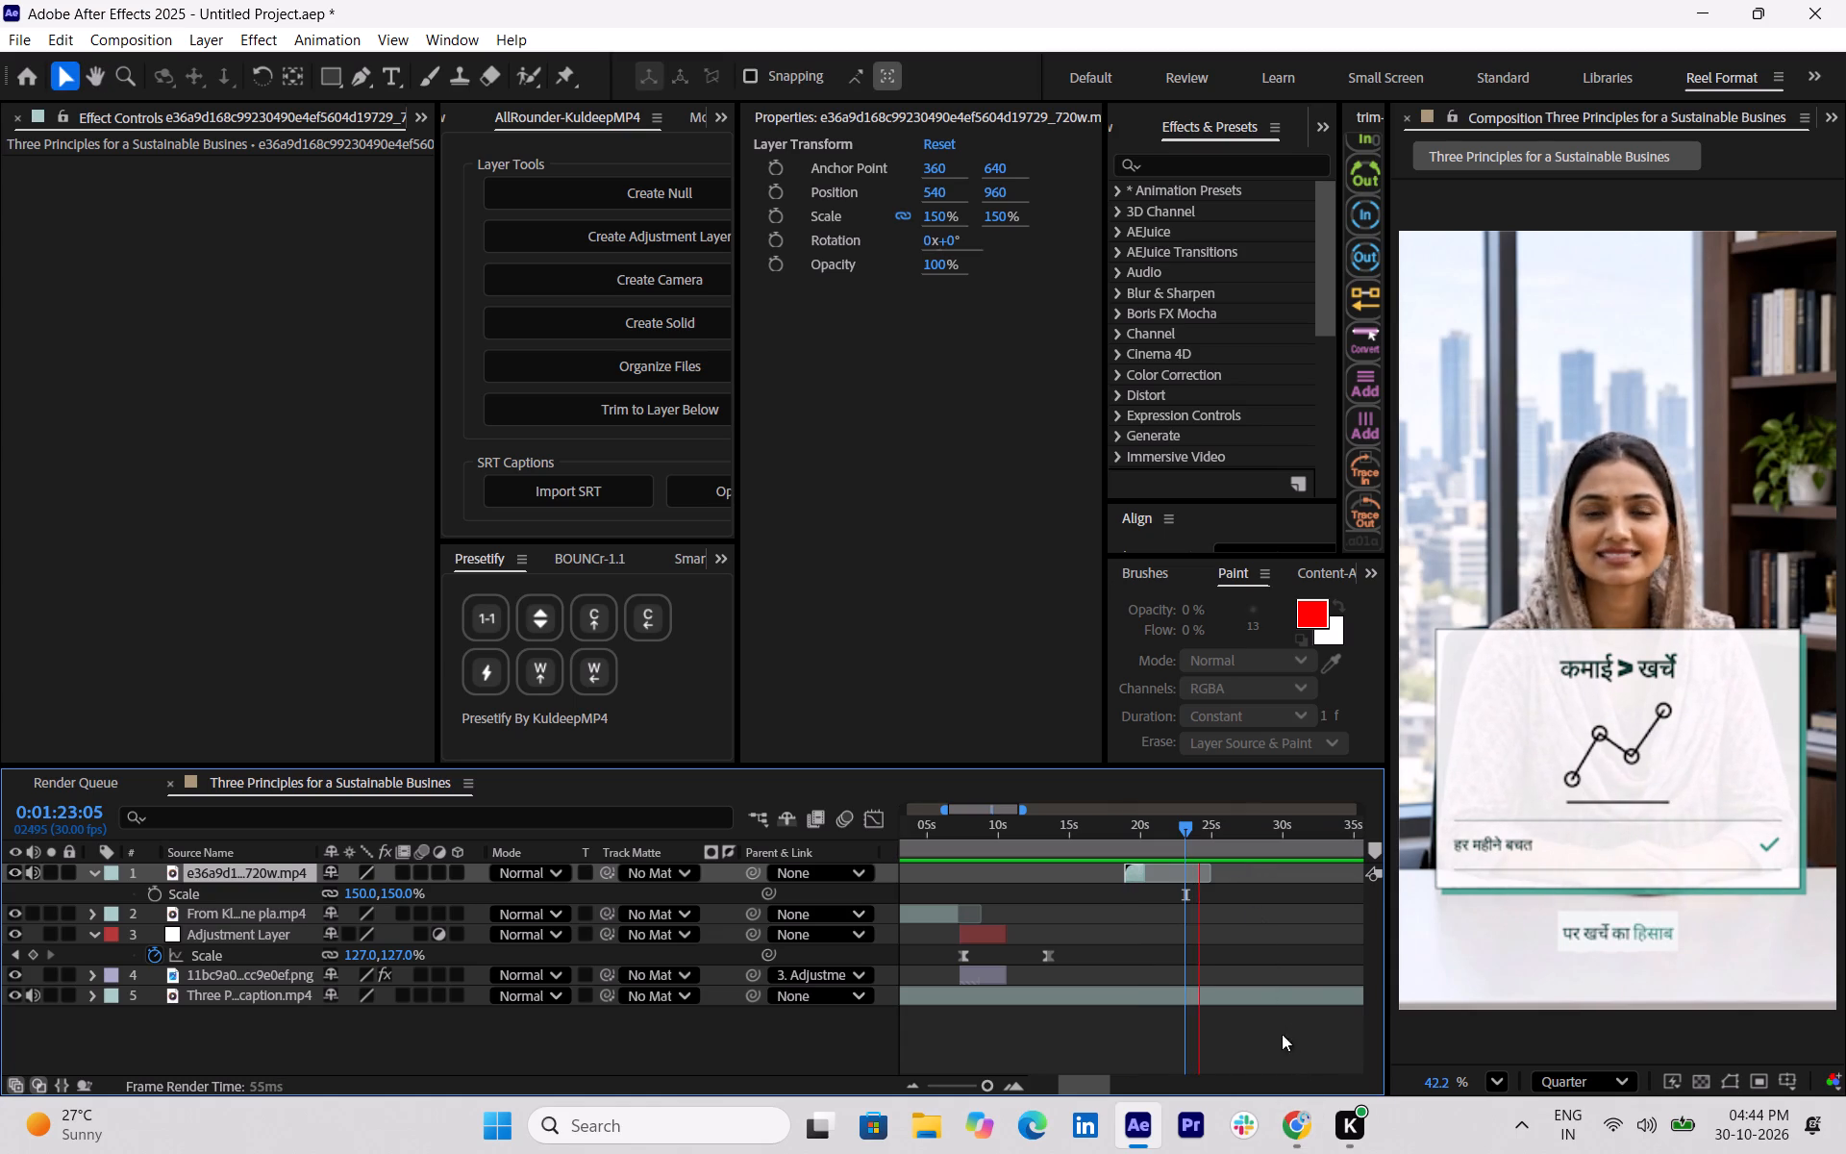
pyautogui.press('space')
# Switch to Pinterest in Chrome and search for "business", choosing the suggested query Business Accounts.
pyautogui.click(1290, 1114)
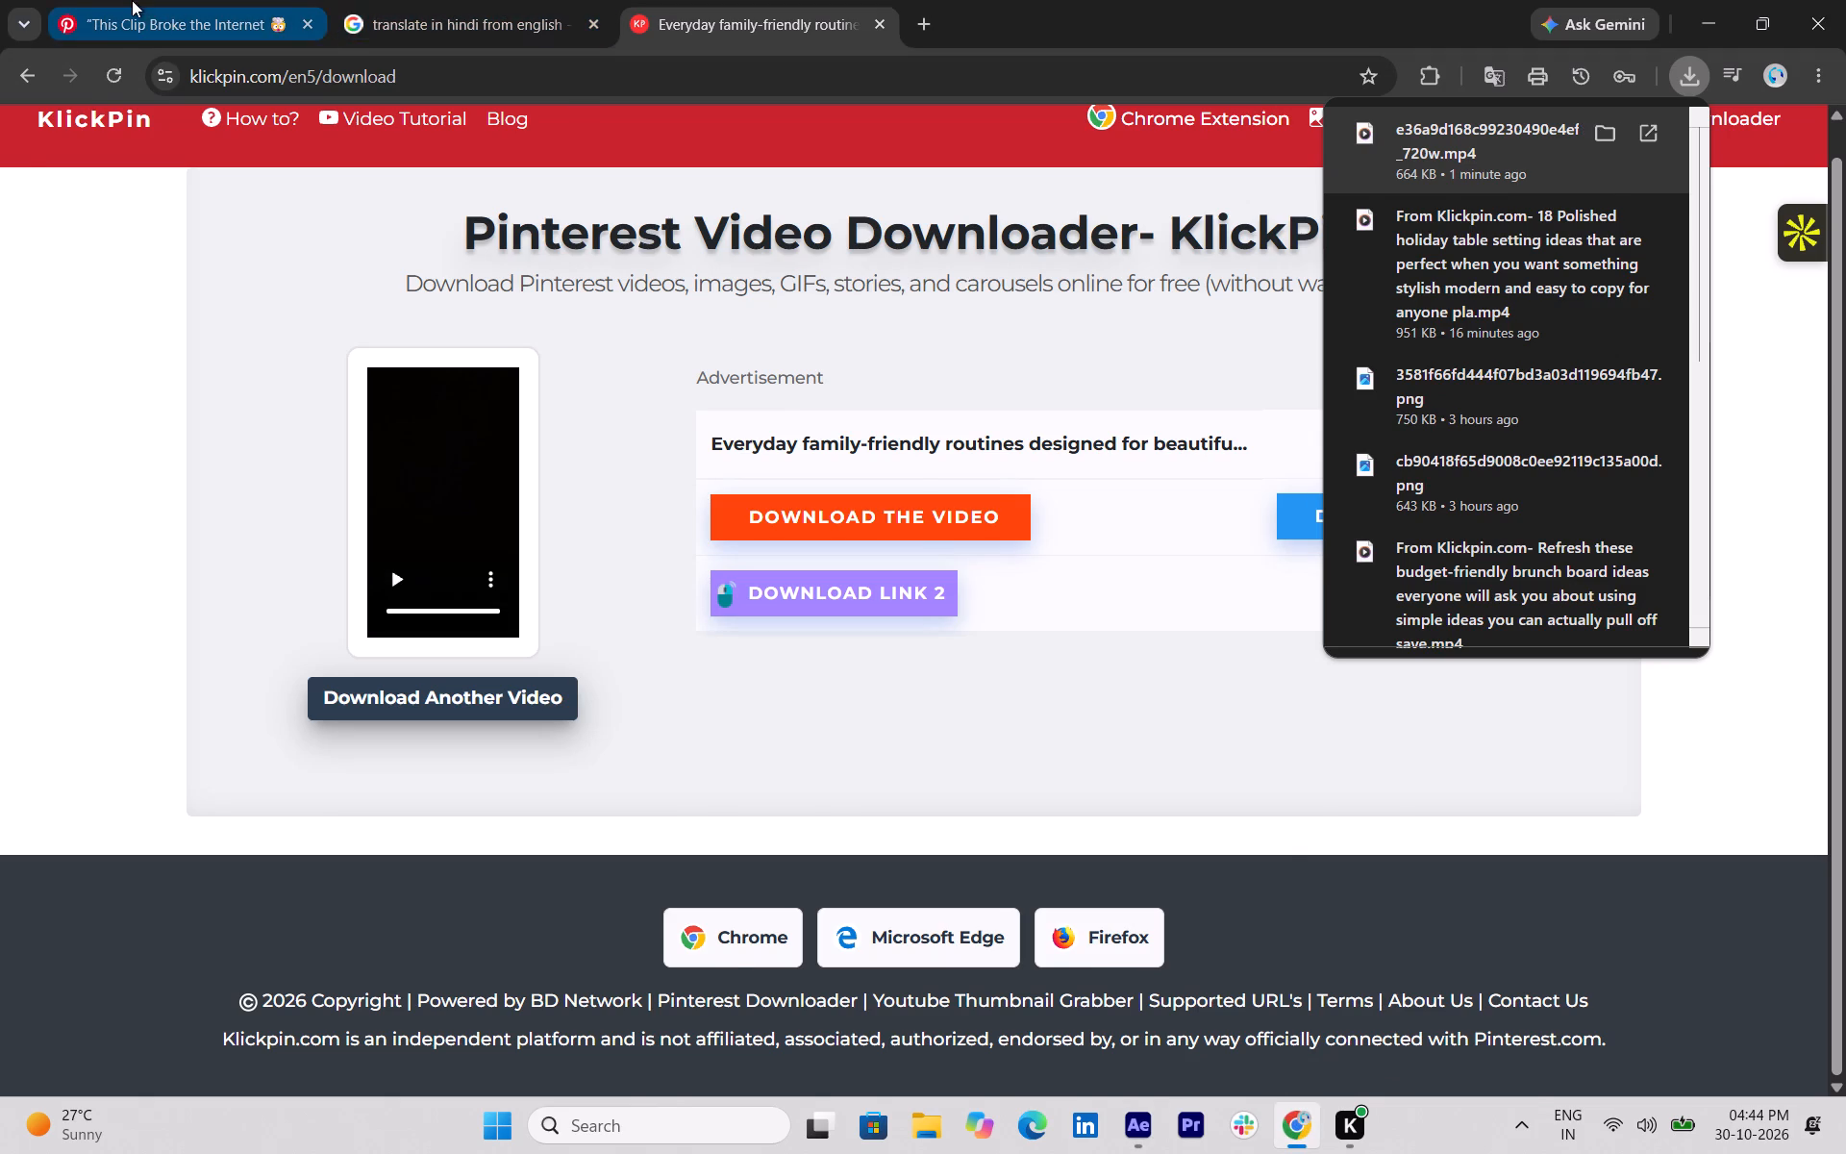
pyautogui.click(133, 0)
pyautogui.click(424, 171)
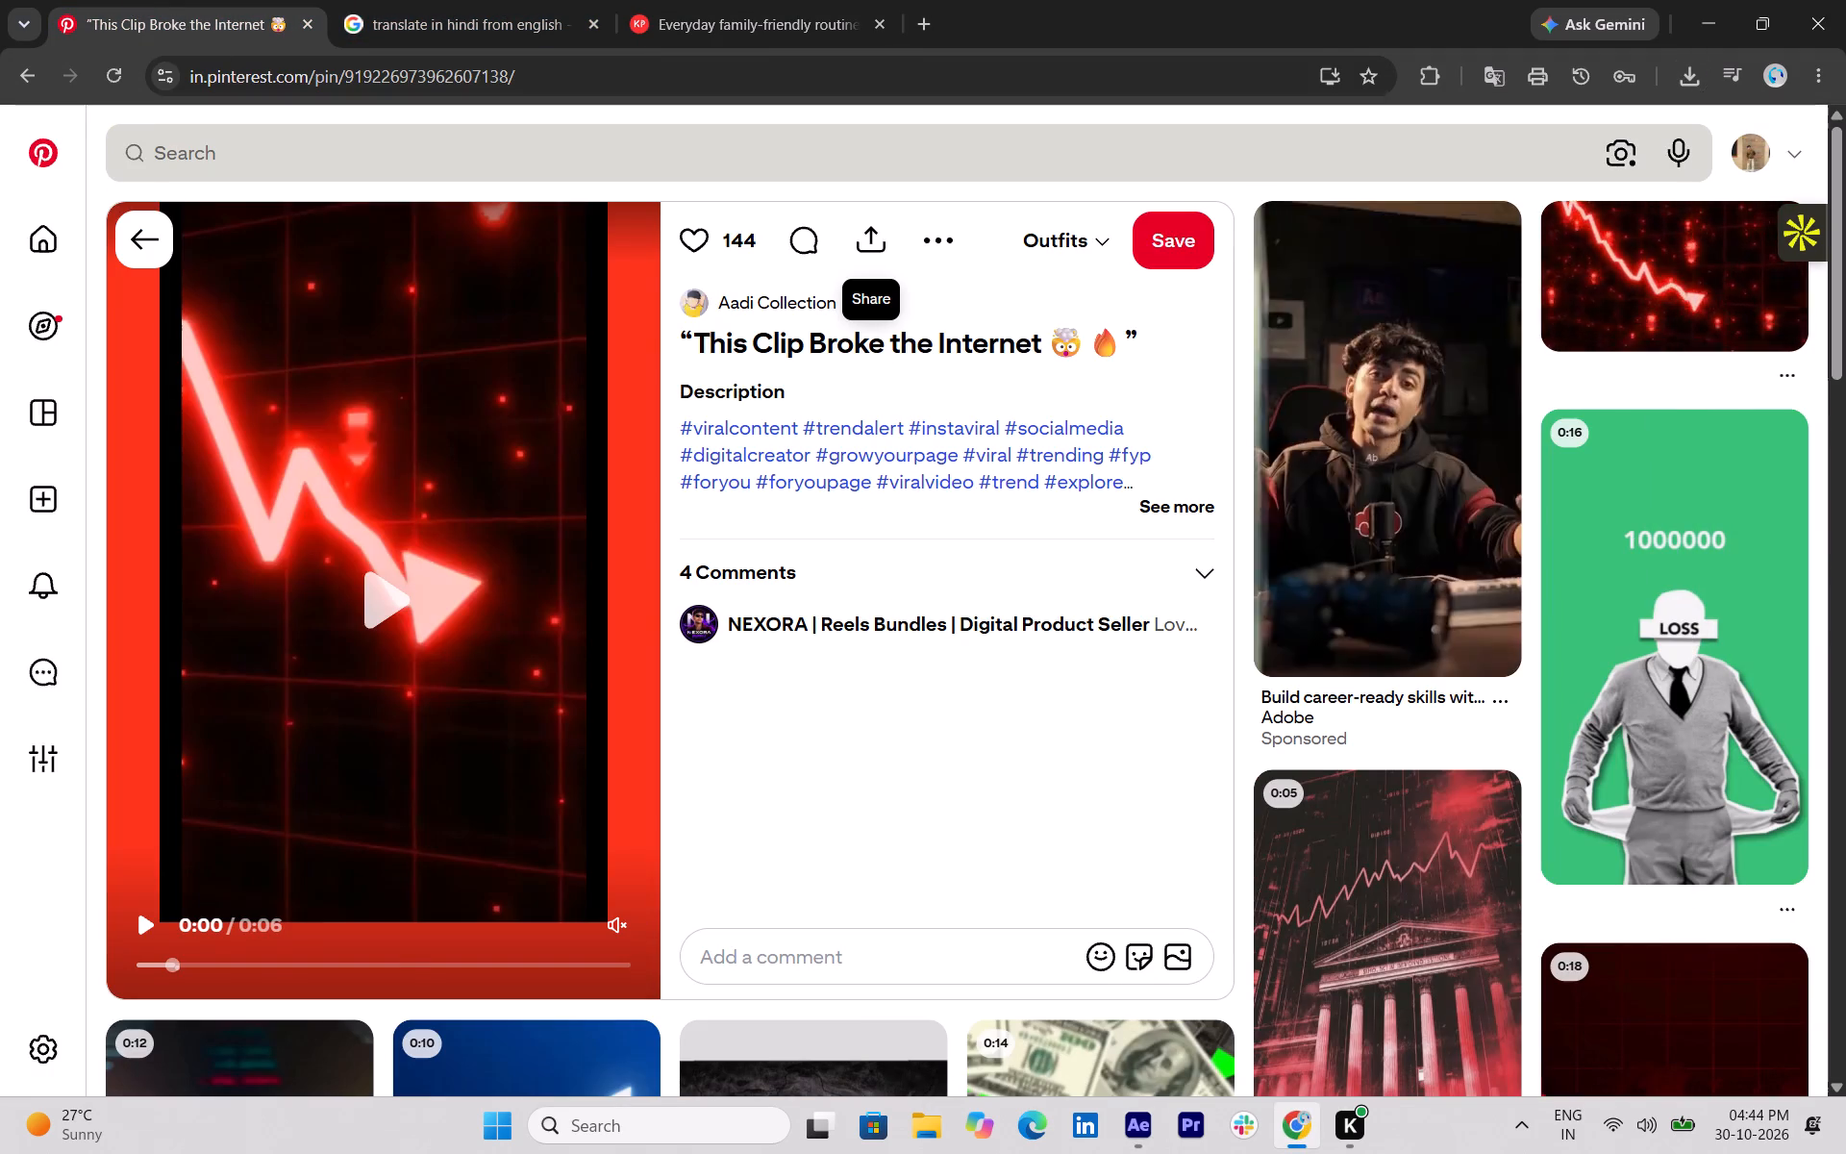
pyautogui.click(421, 163)
pyautogui.press('b')
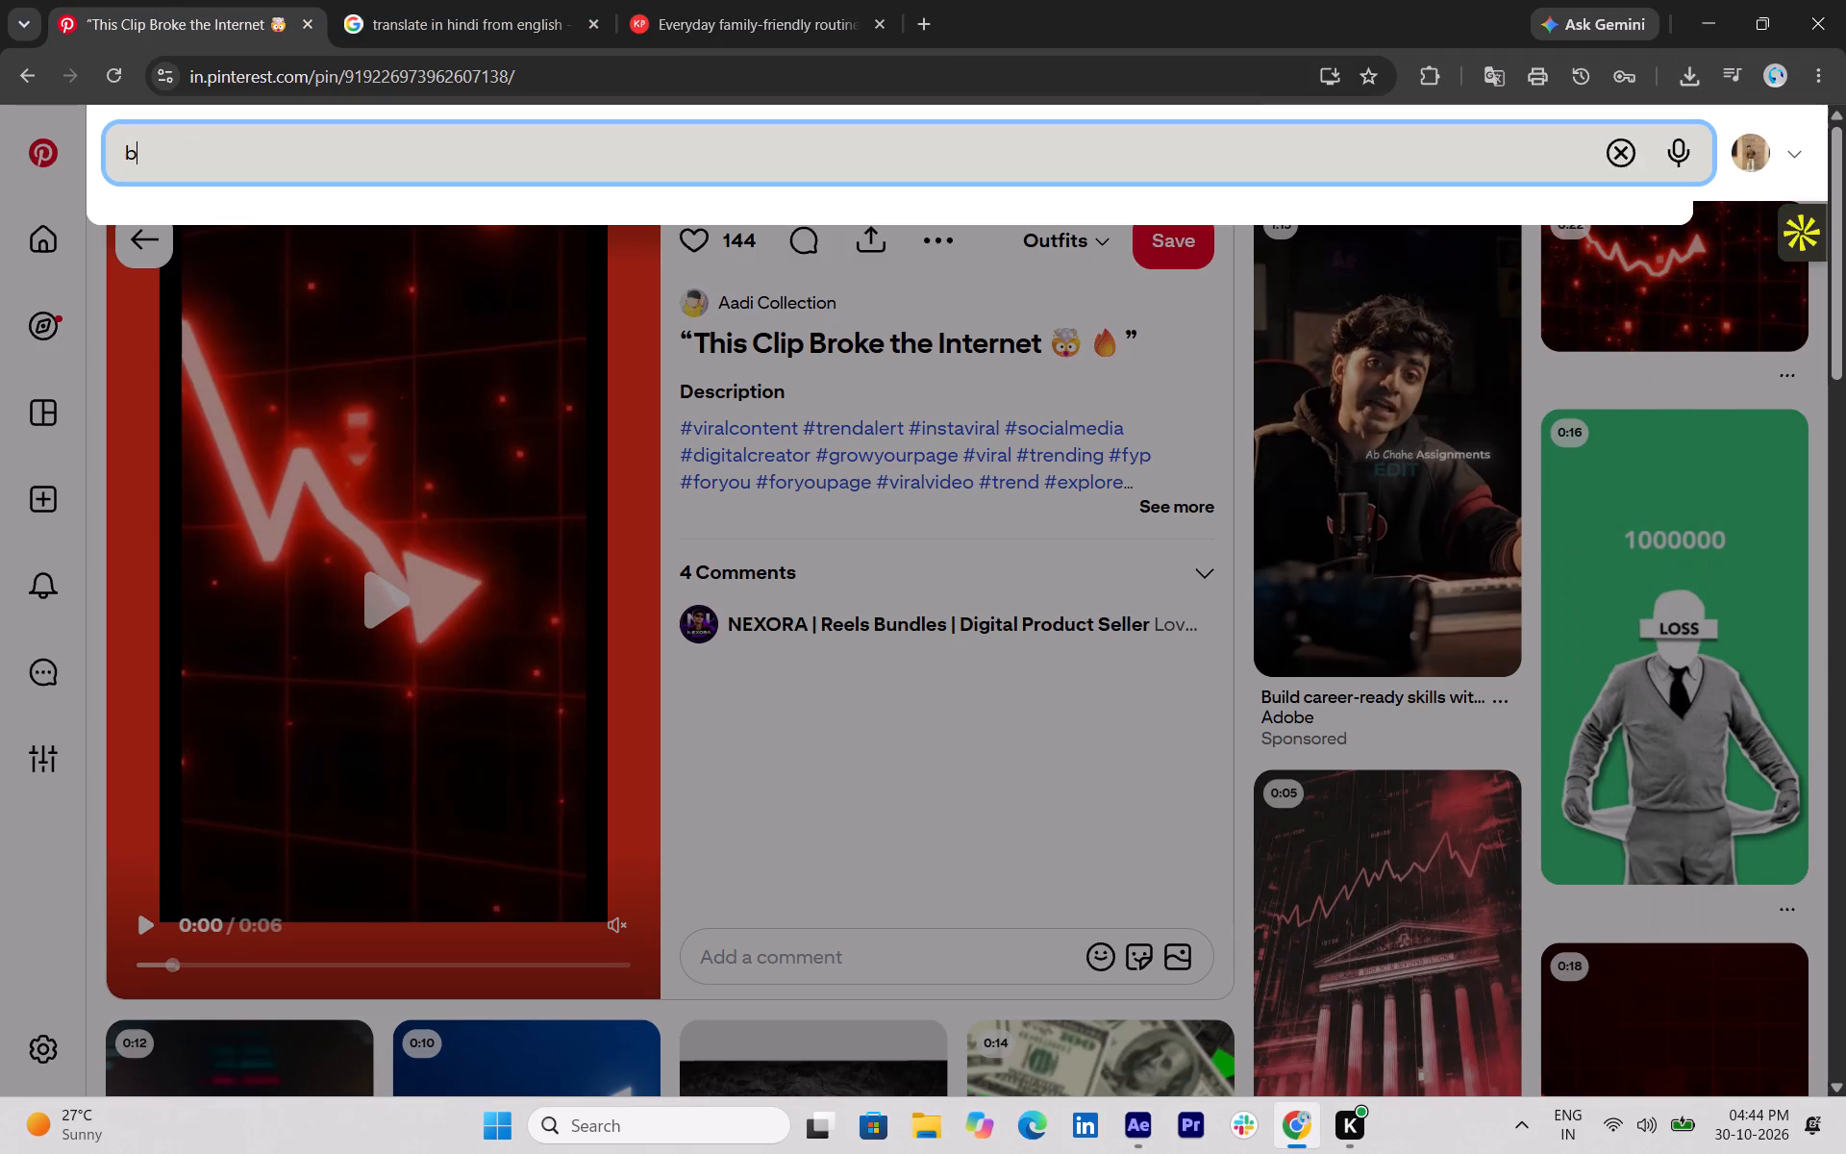
pyautogui.write('us')
pyautogui.press('i')
pyautogui.press('n')
pyautogui.write('ess')
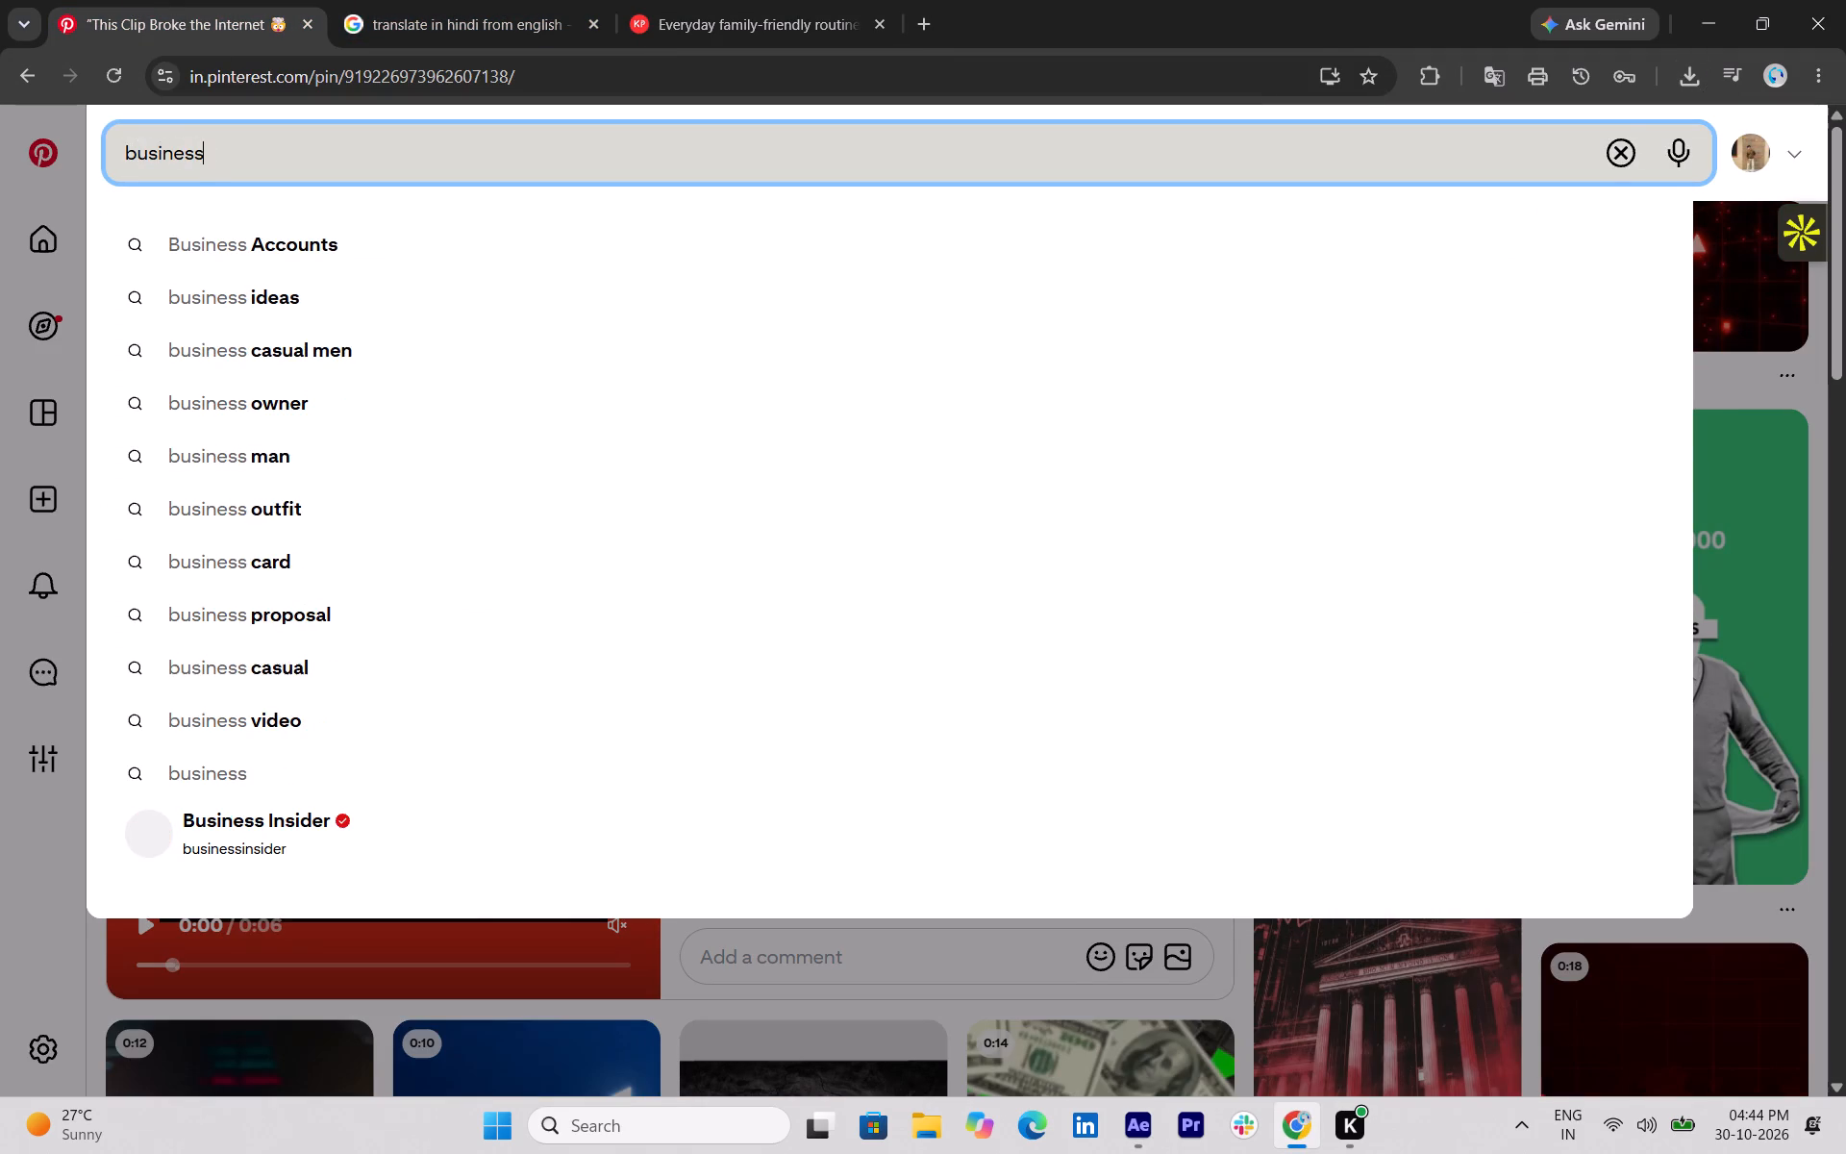
pyautogui.click(337, 244)
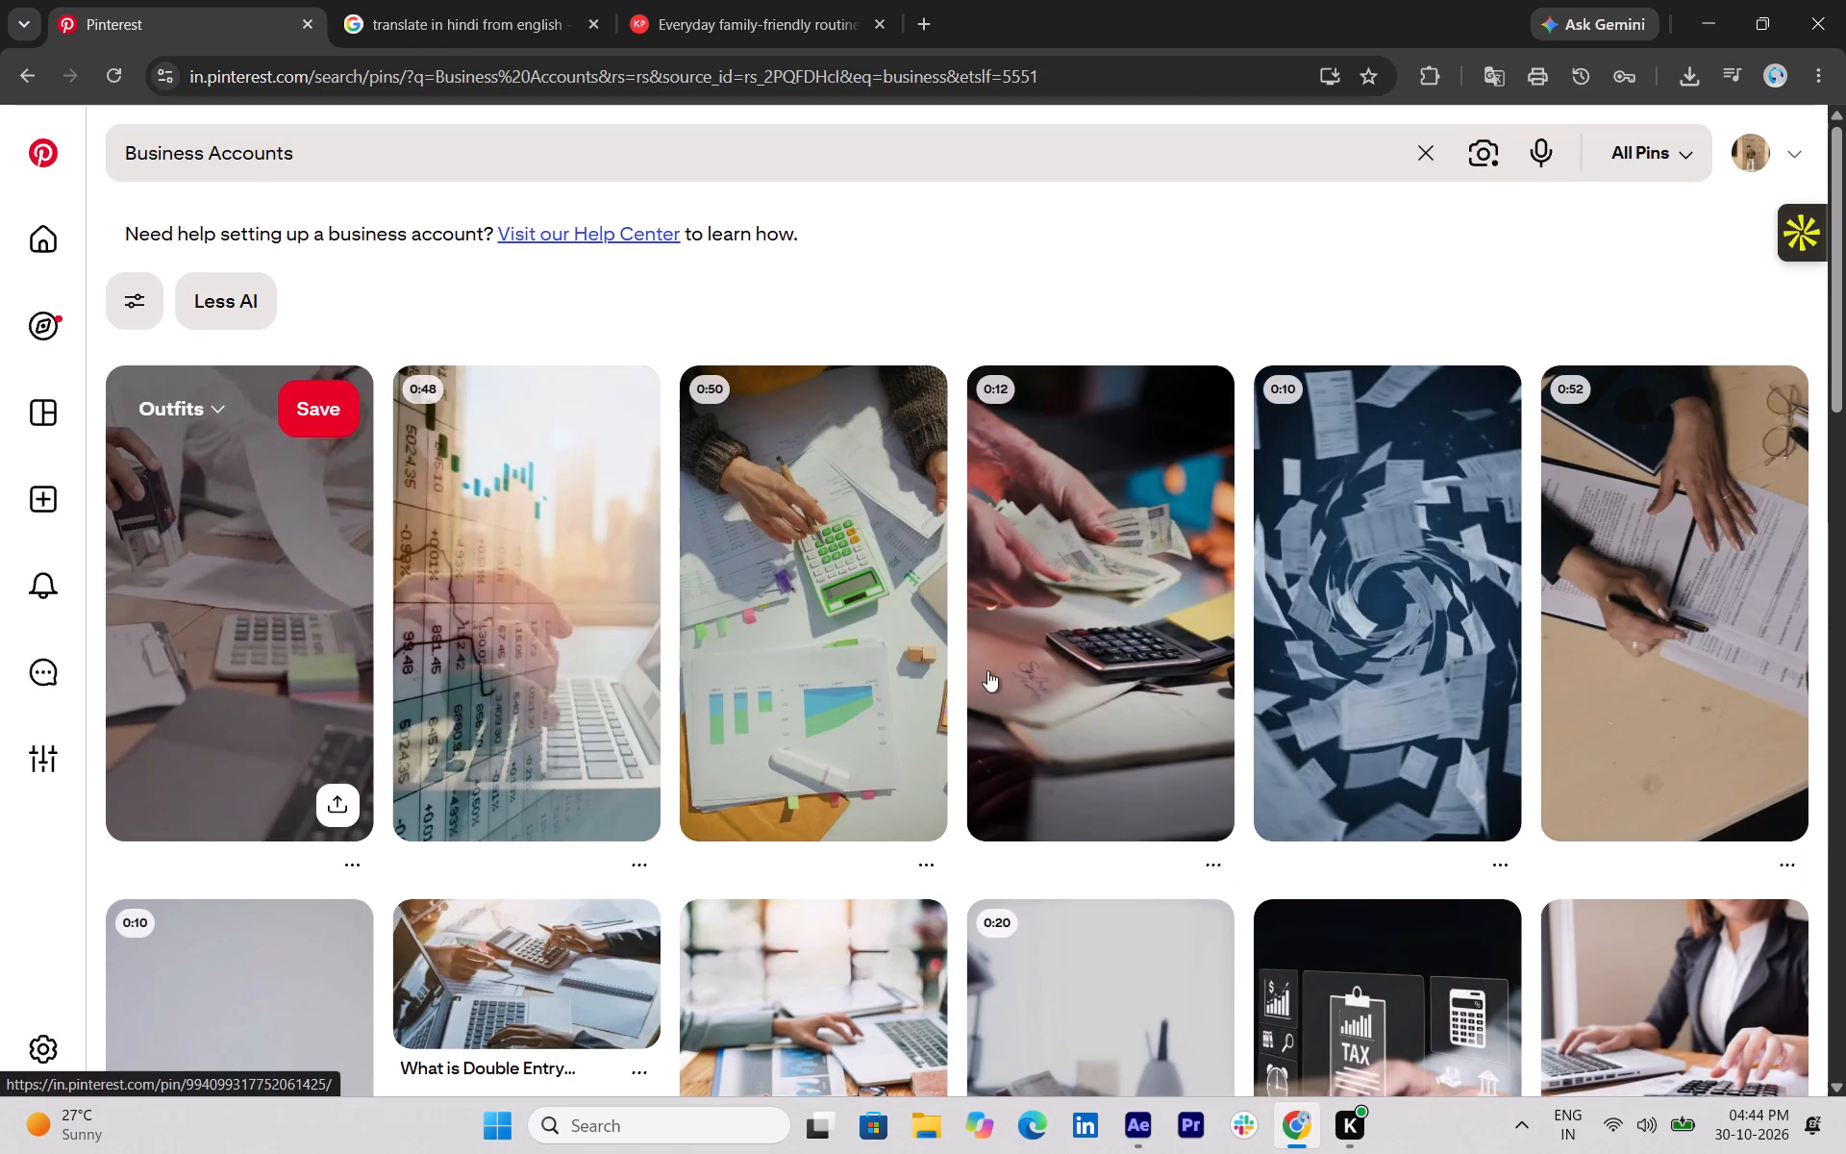
# Look through the Business Accounts results for a B-roll clip that fits the narration on earnings and expenses.
pyautogui.scroll(-3, 1539, 663)
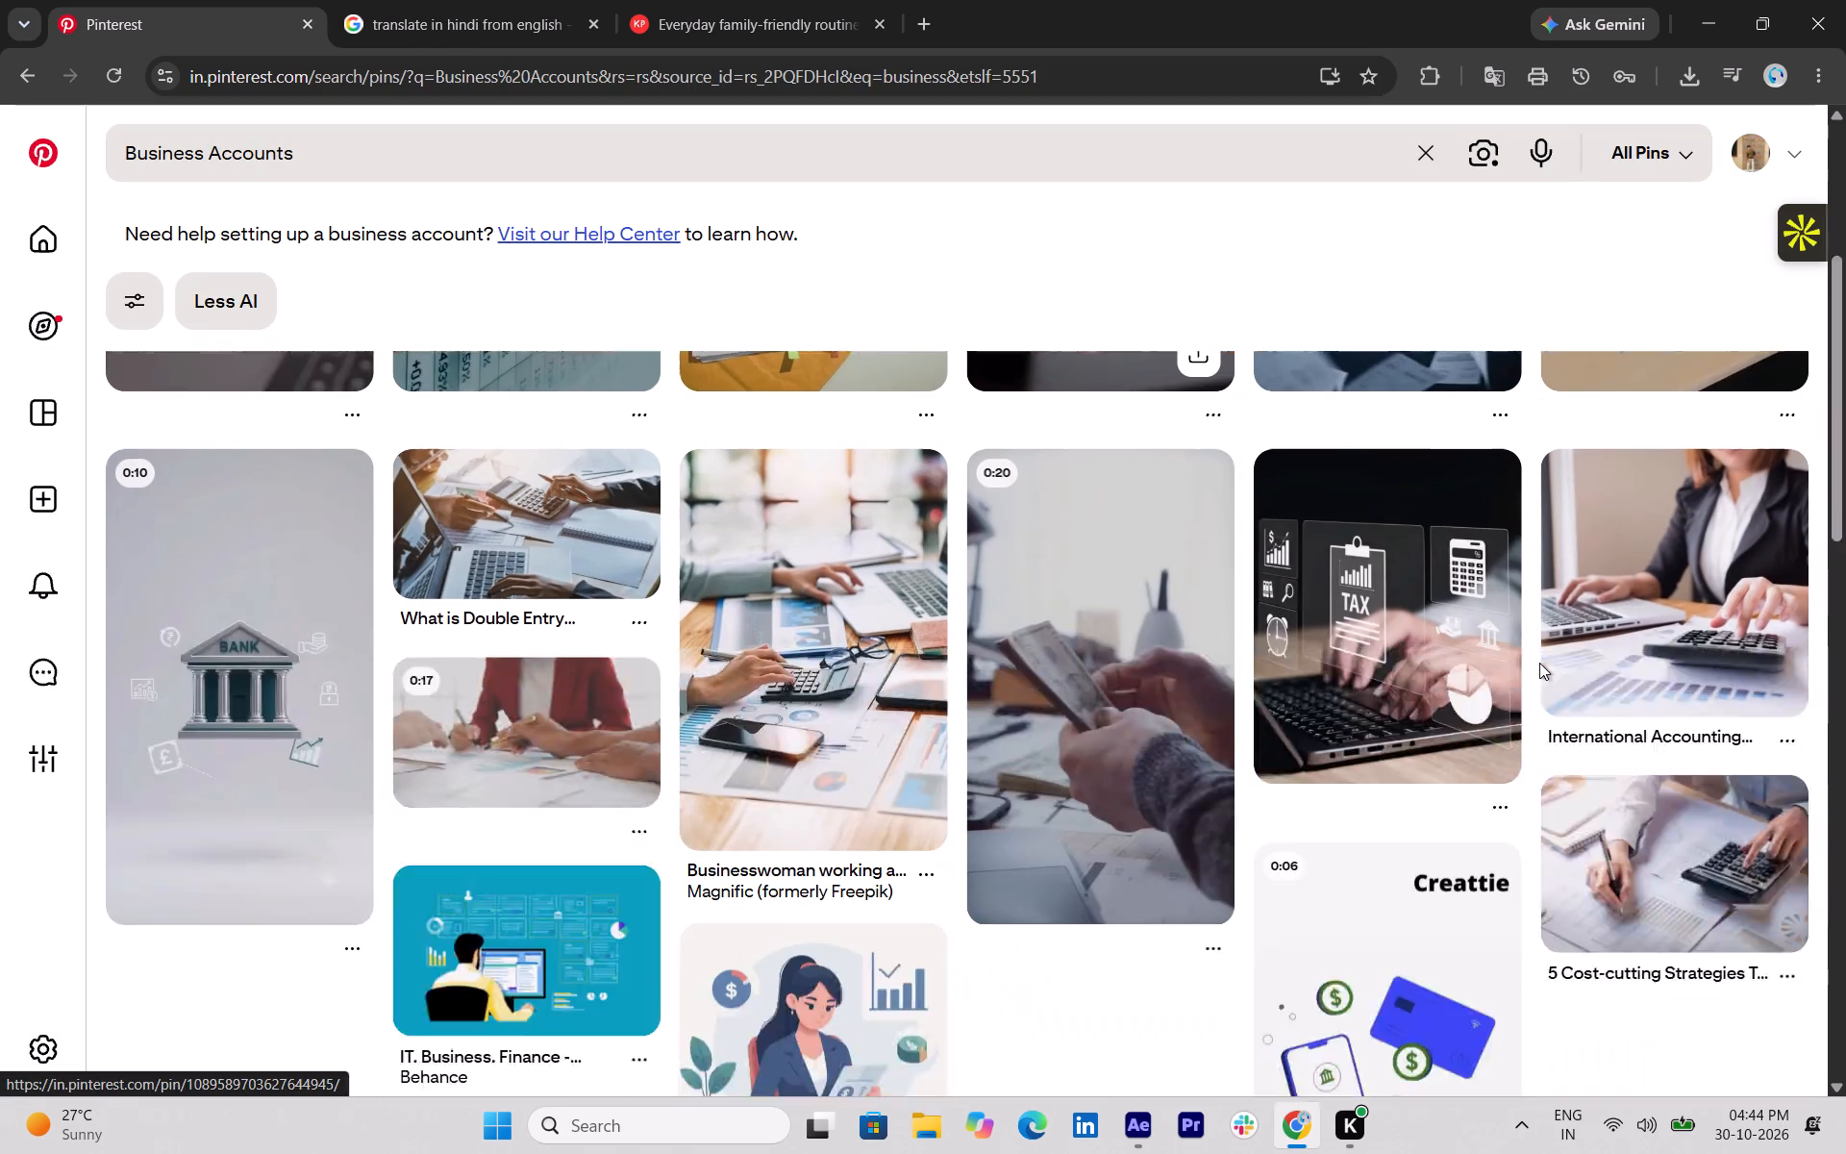
pyautogui.scroll(2, 1534, 661)
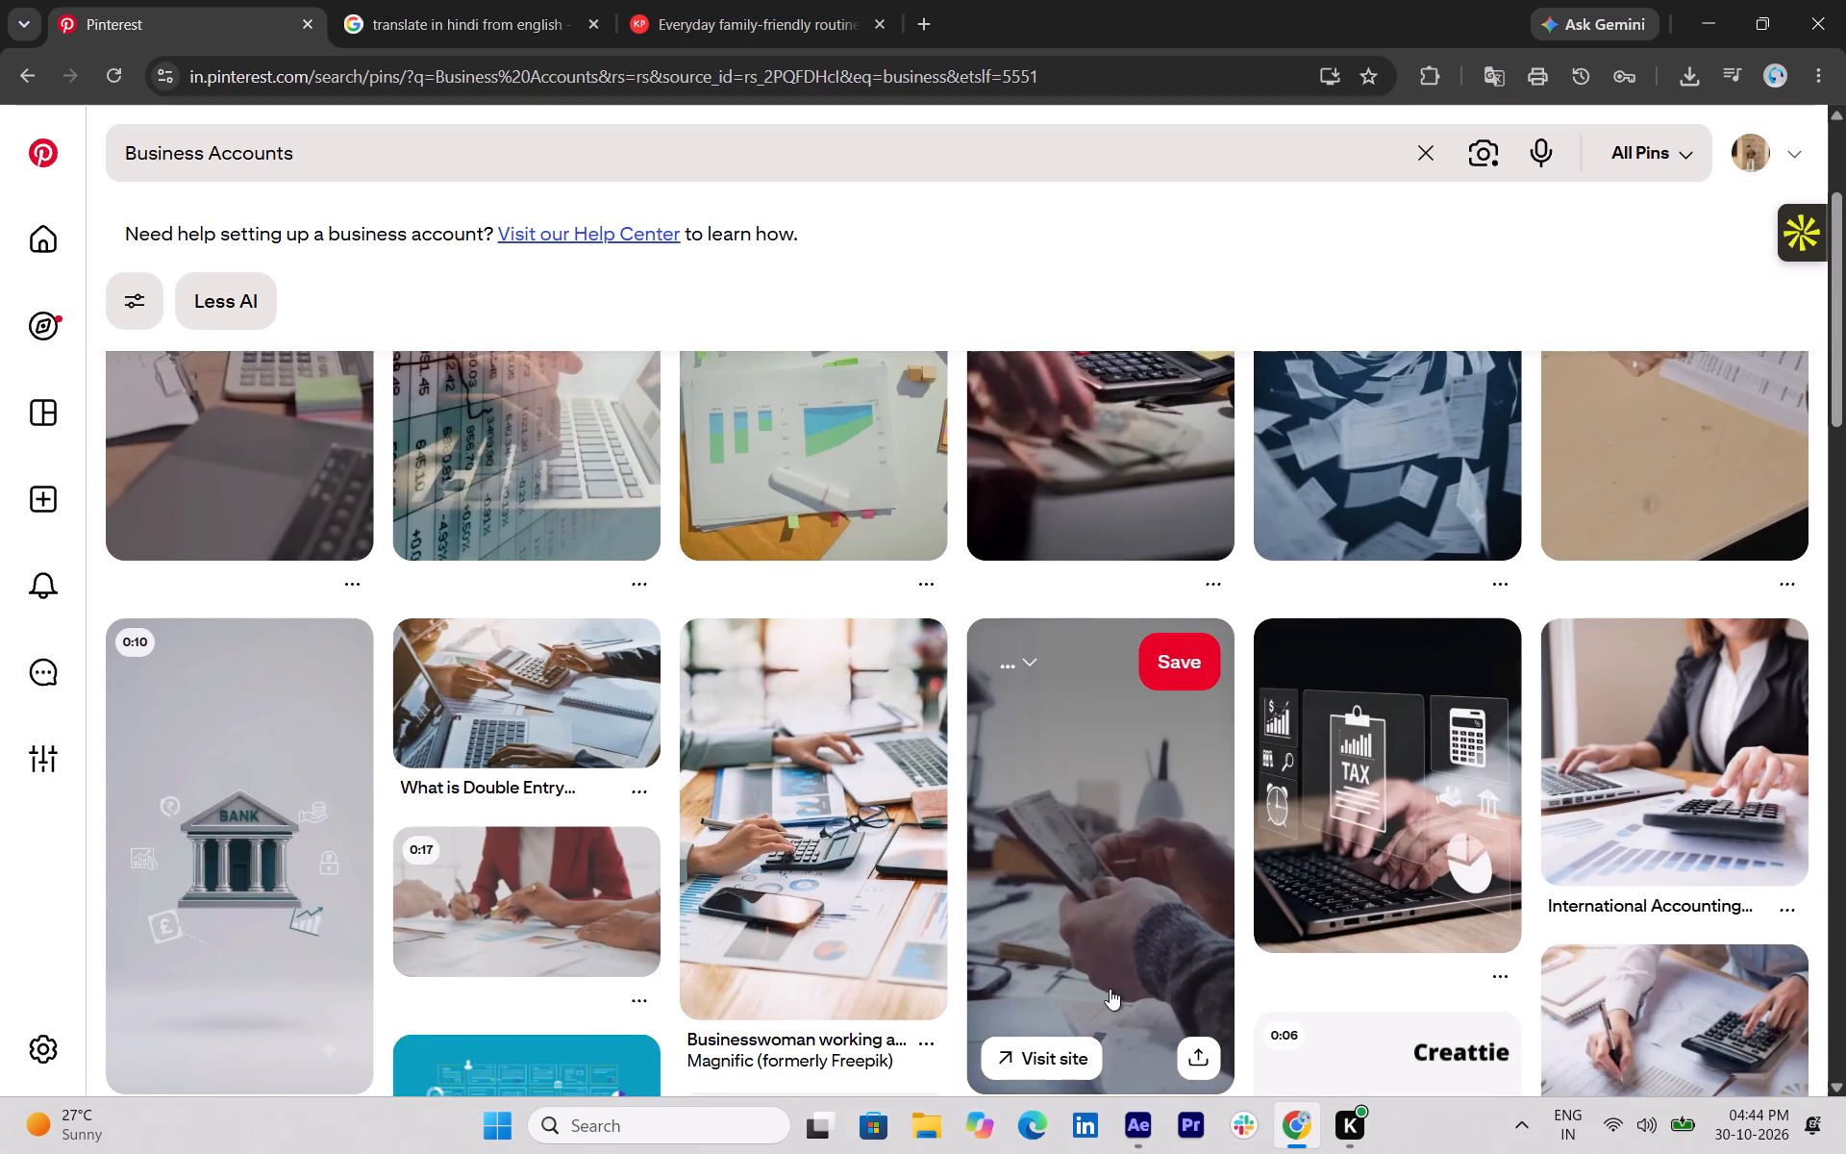
pyautogui.scroll(-3, 612, 910)
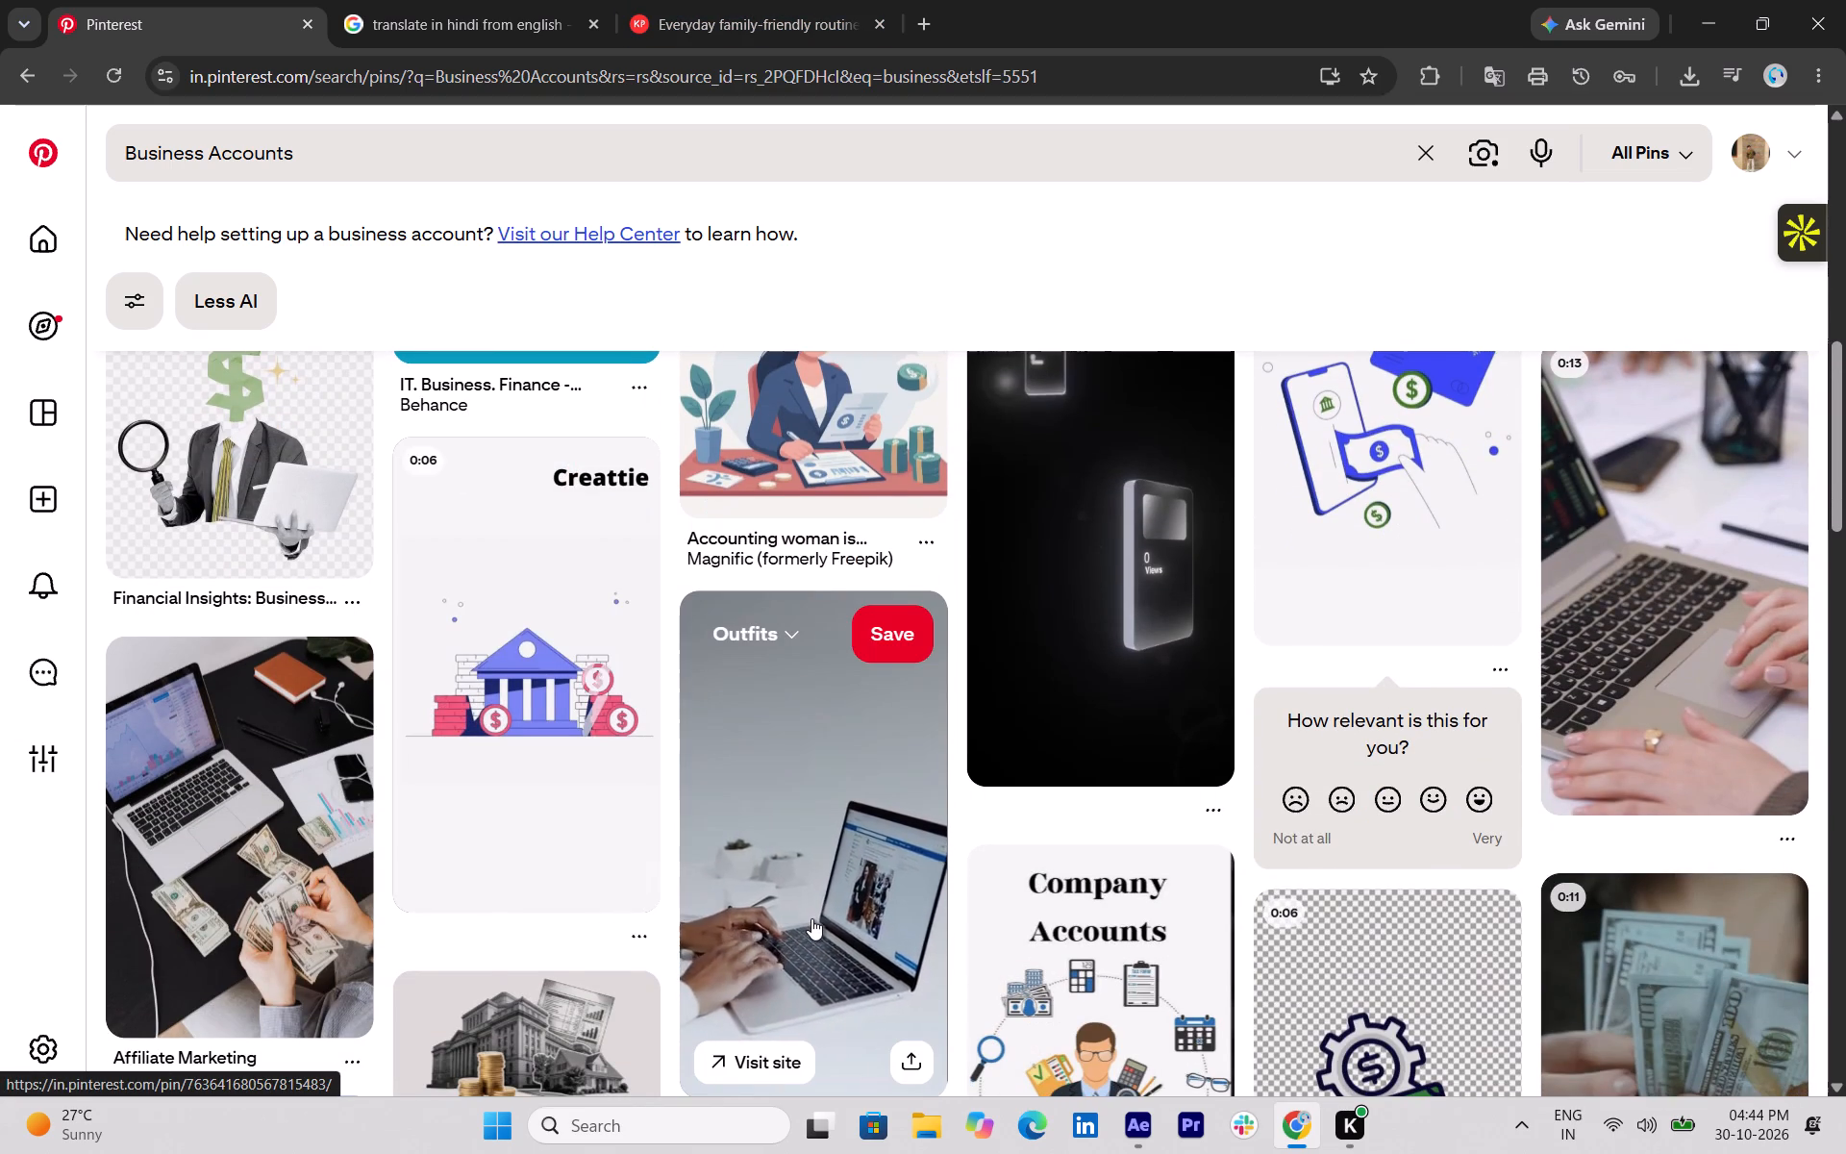
pyautogui.scroll(-2, 811, 918)
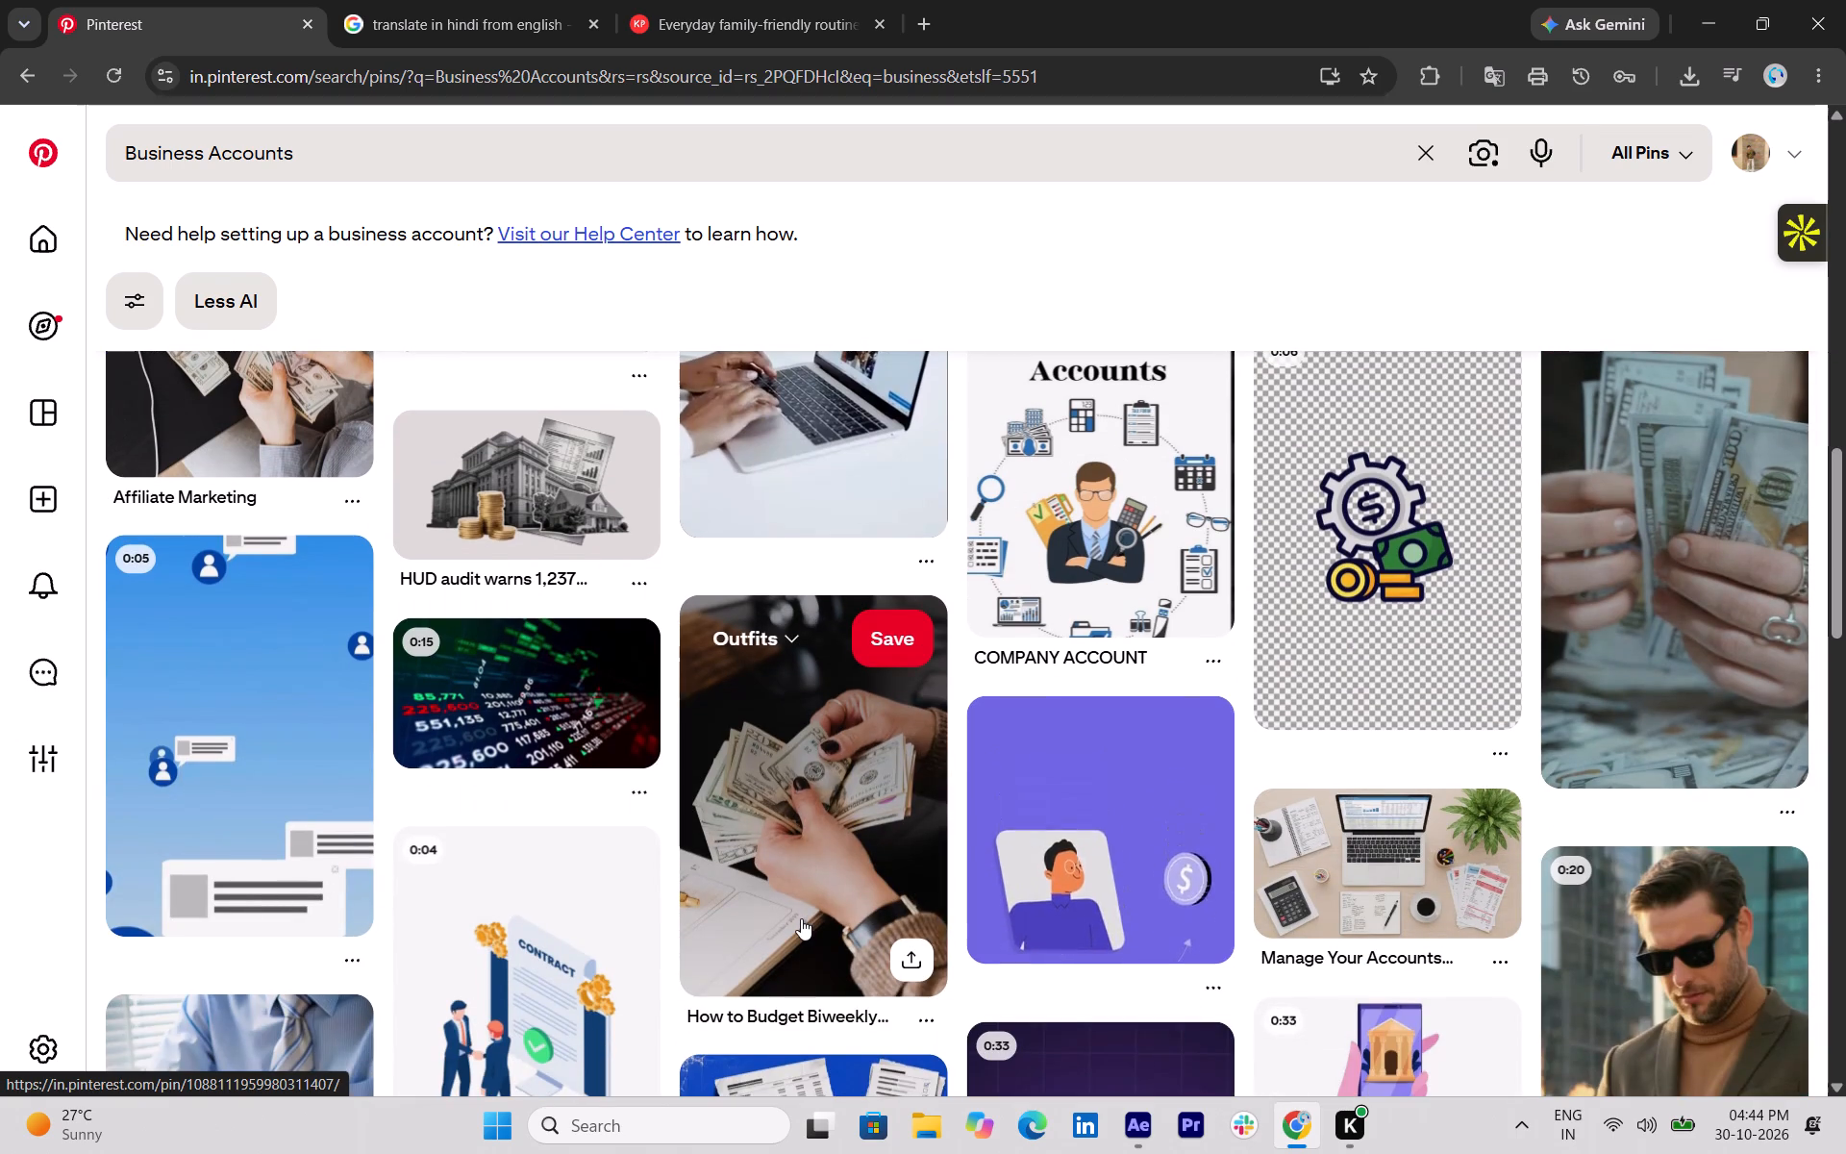
pyautogui.scroll(-1, 801, 918)
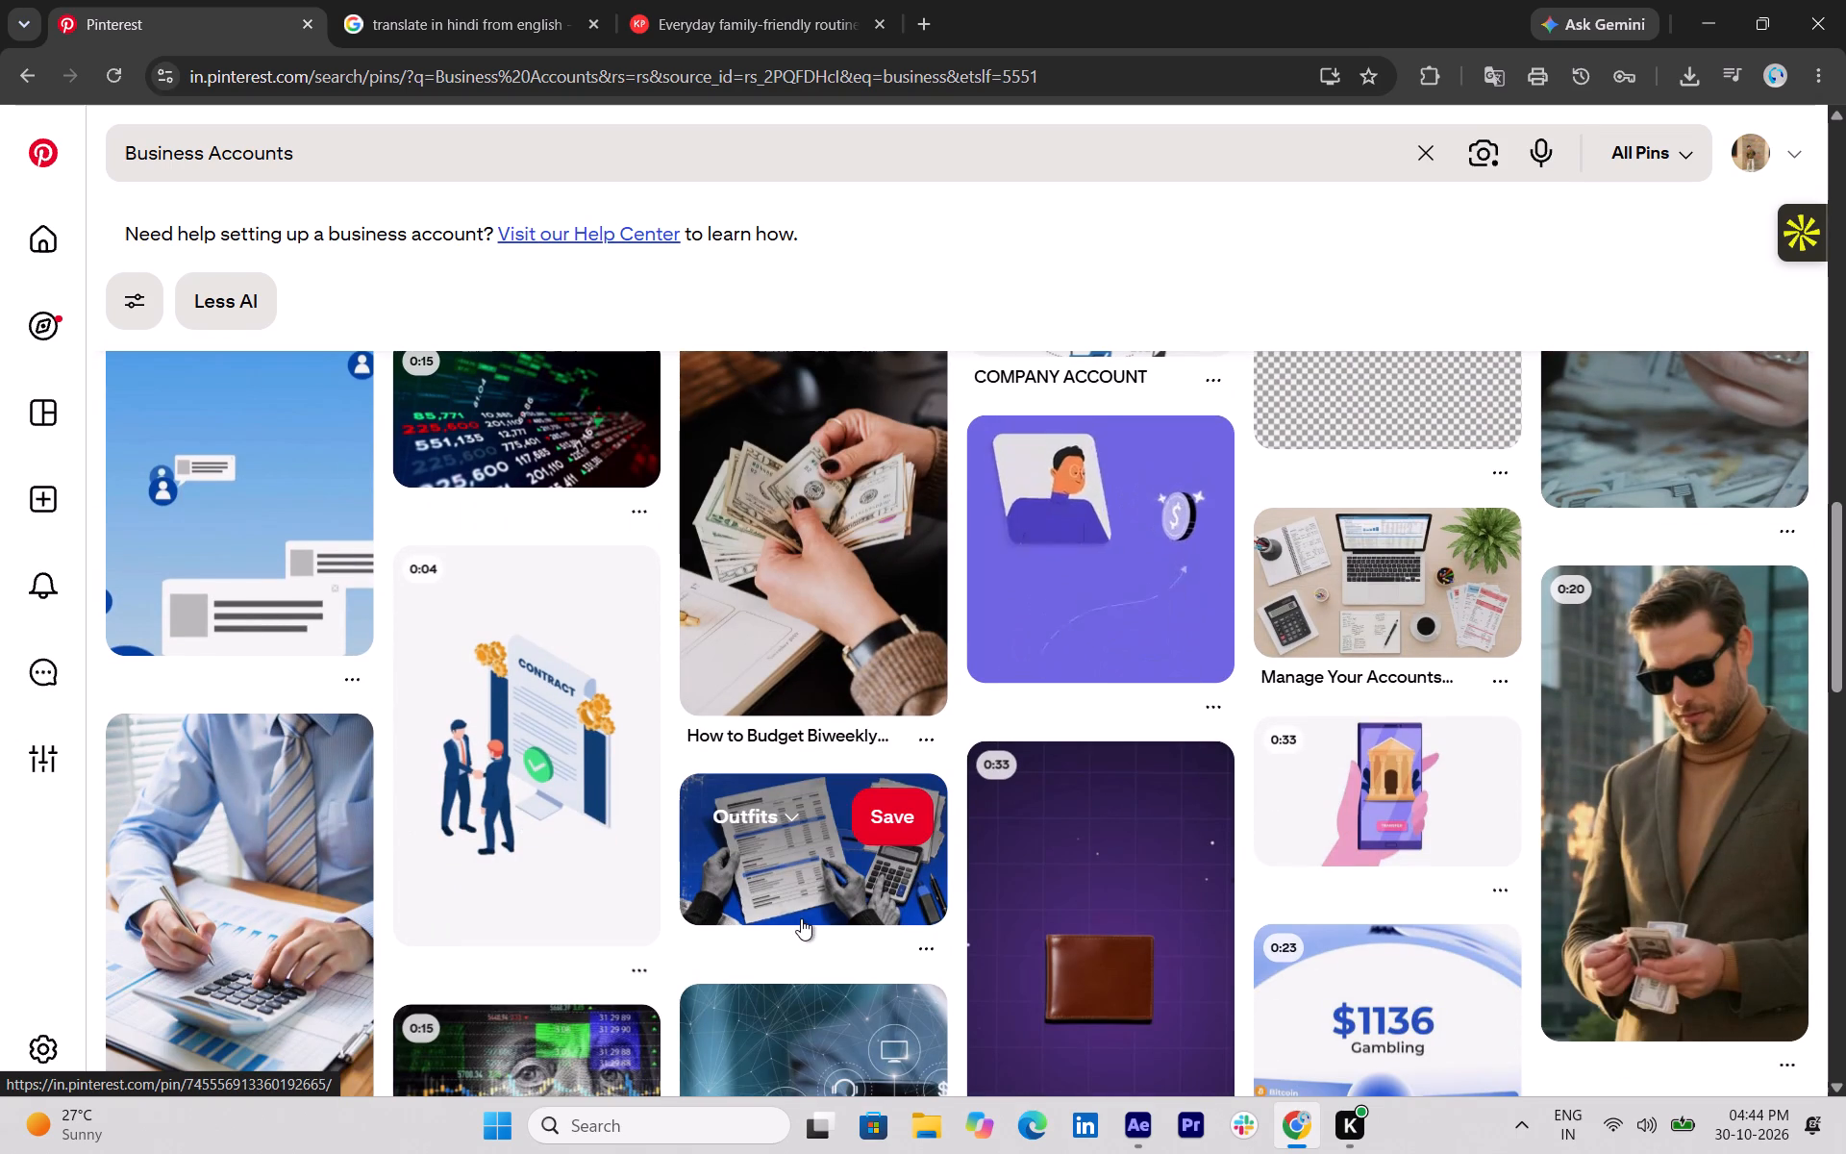
pyautogui.scroll(-4, 801, 918)
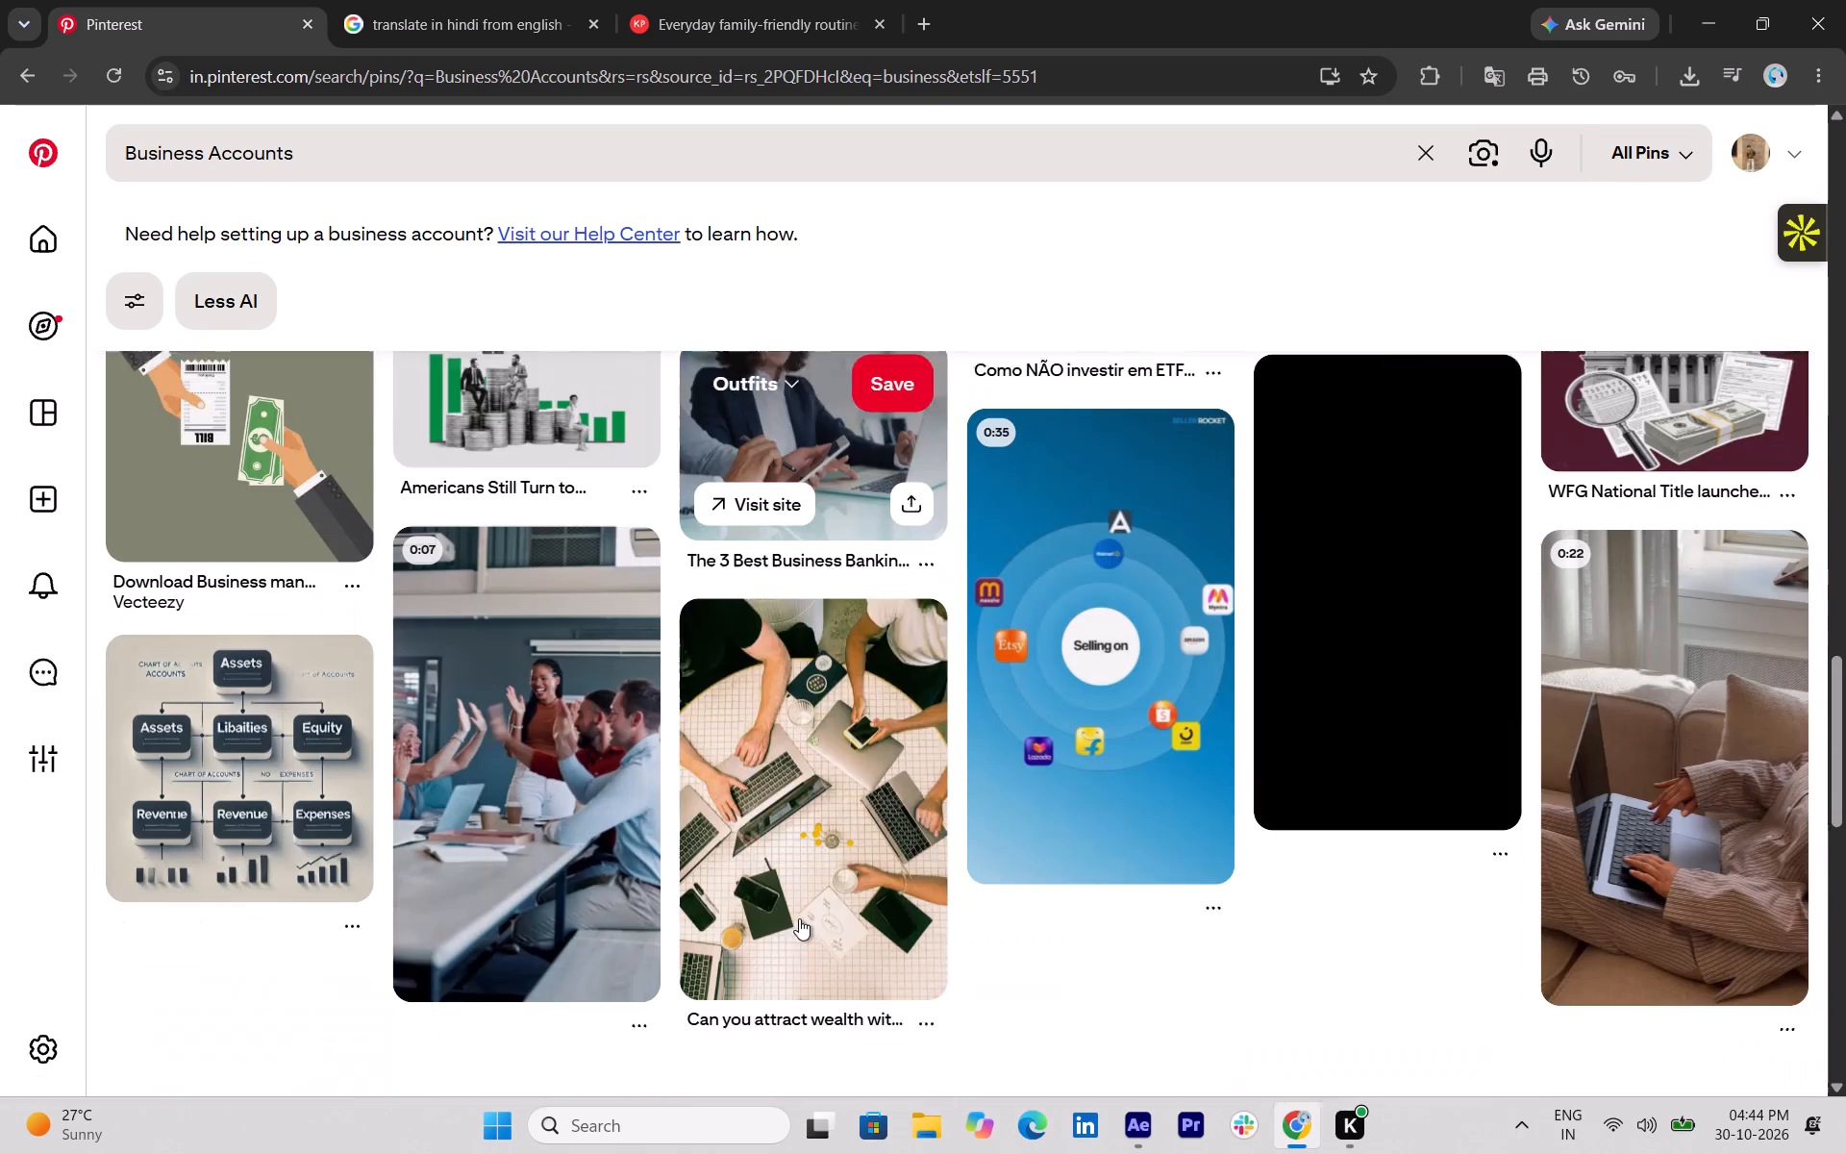
pyautogui.scroll(-1, 799, 918)
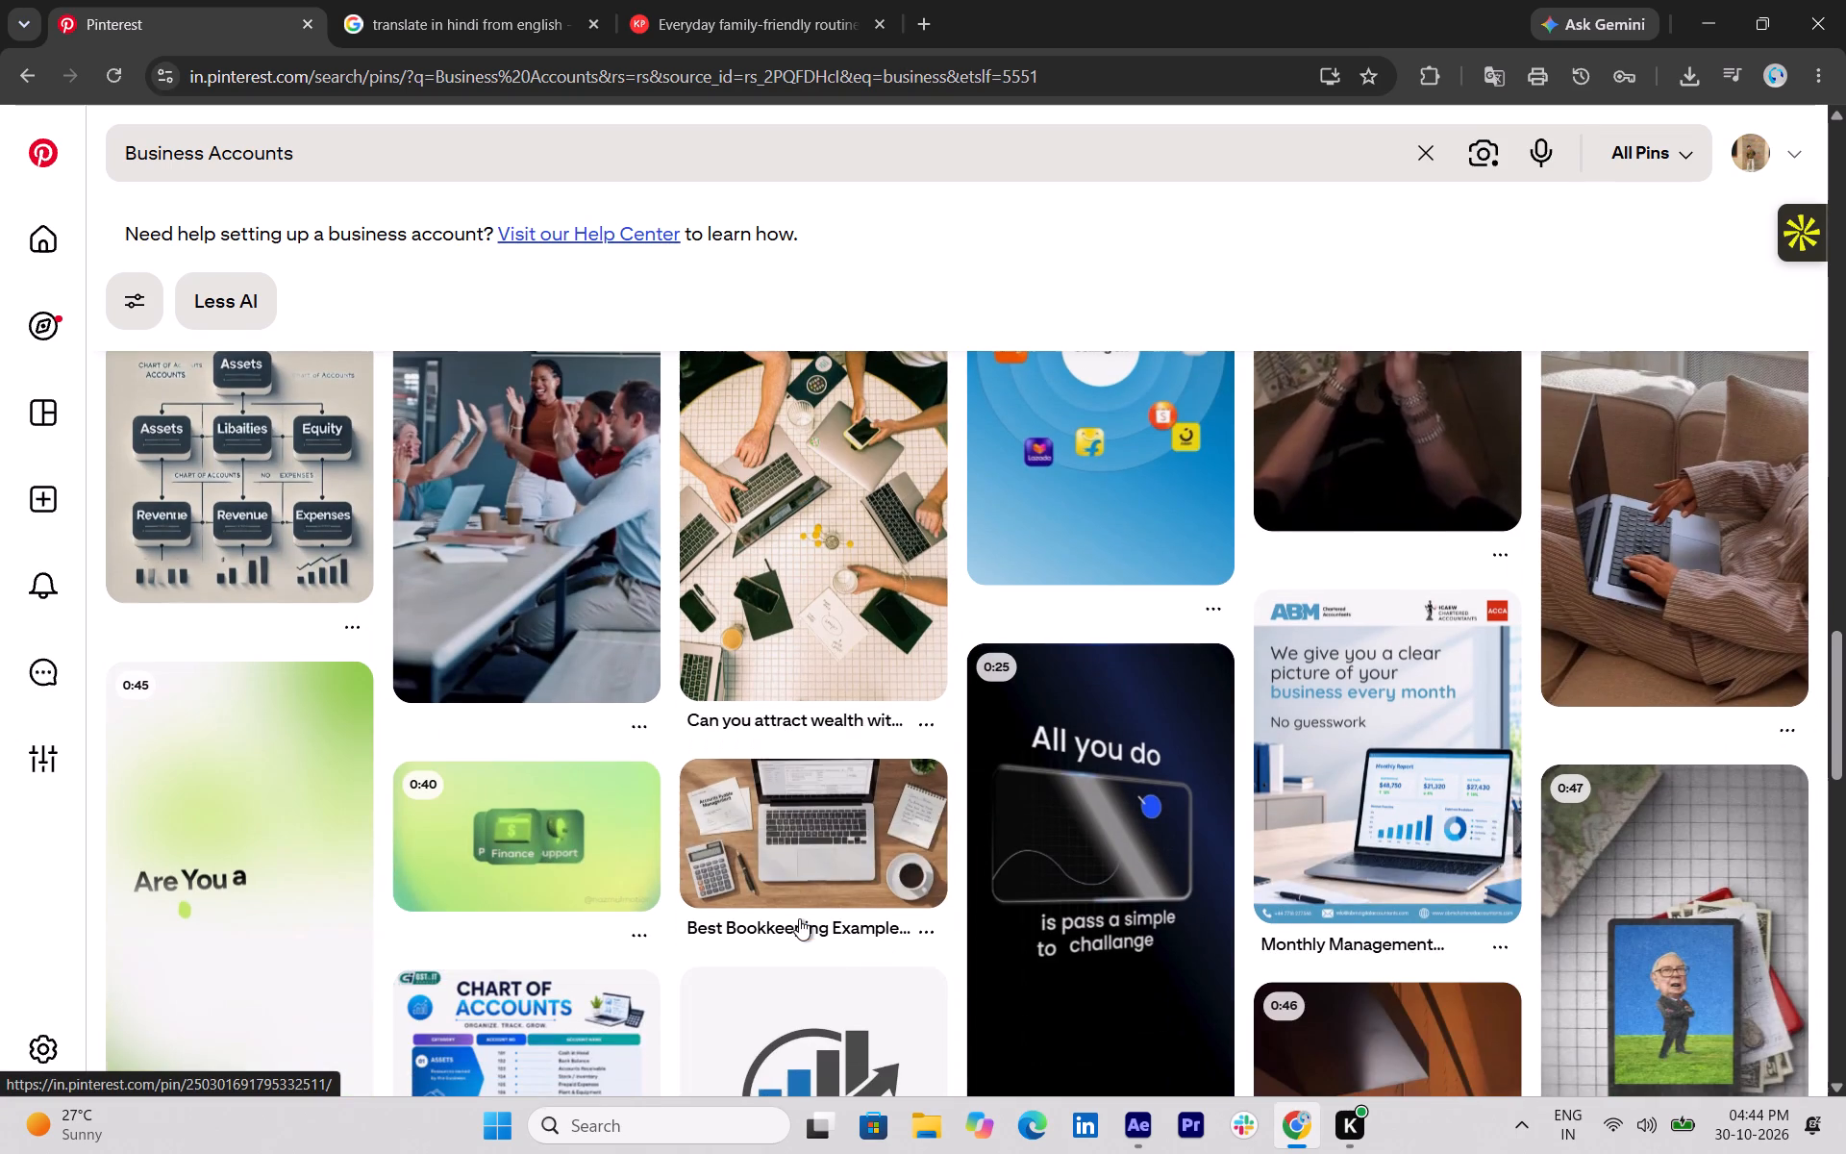
pyautogui.scroll(-1, 799, 918)
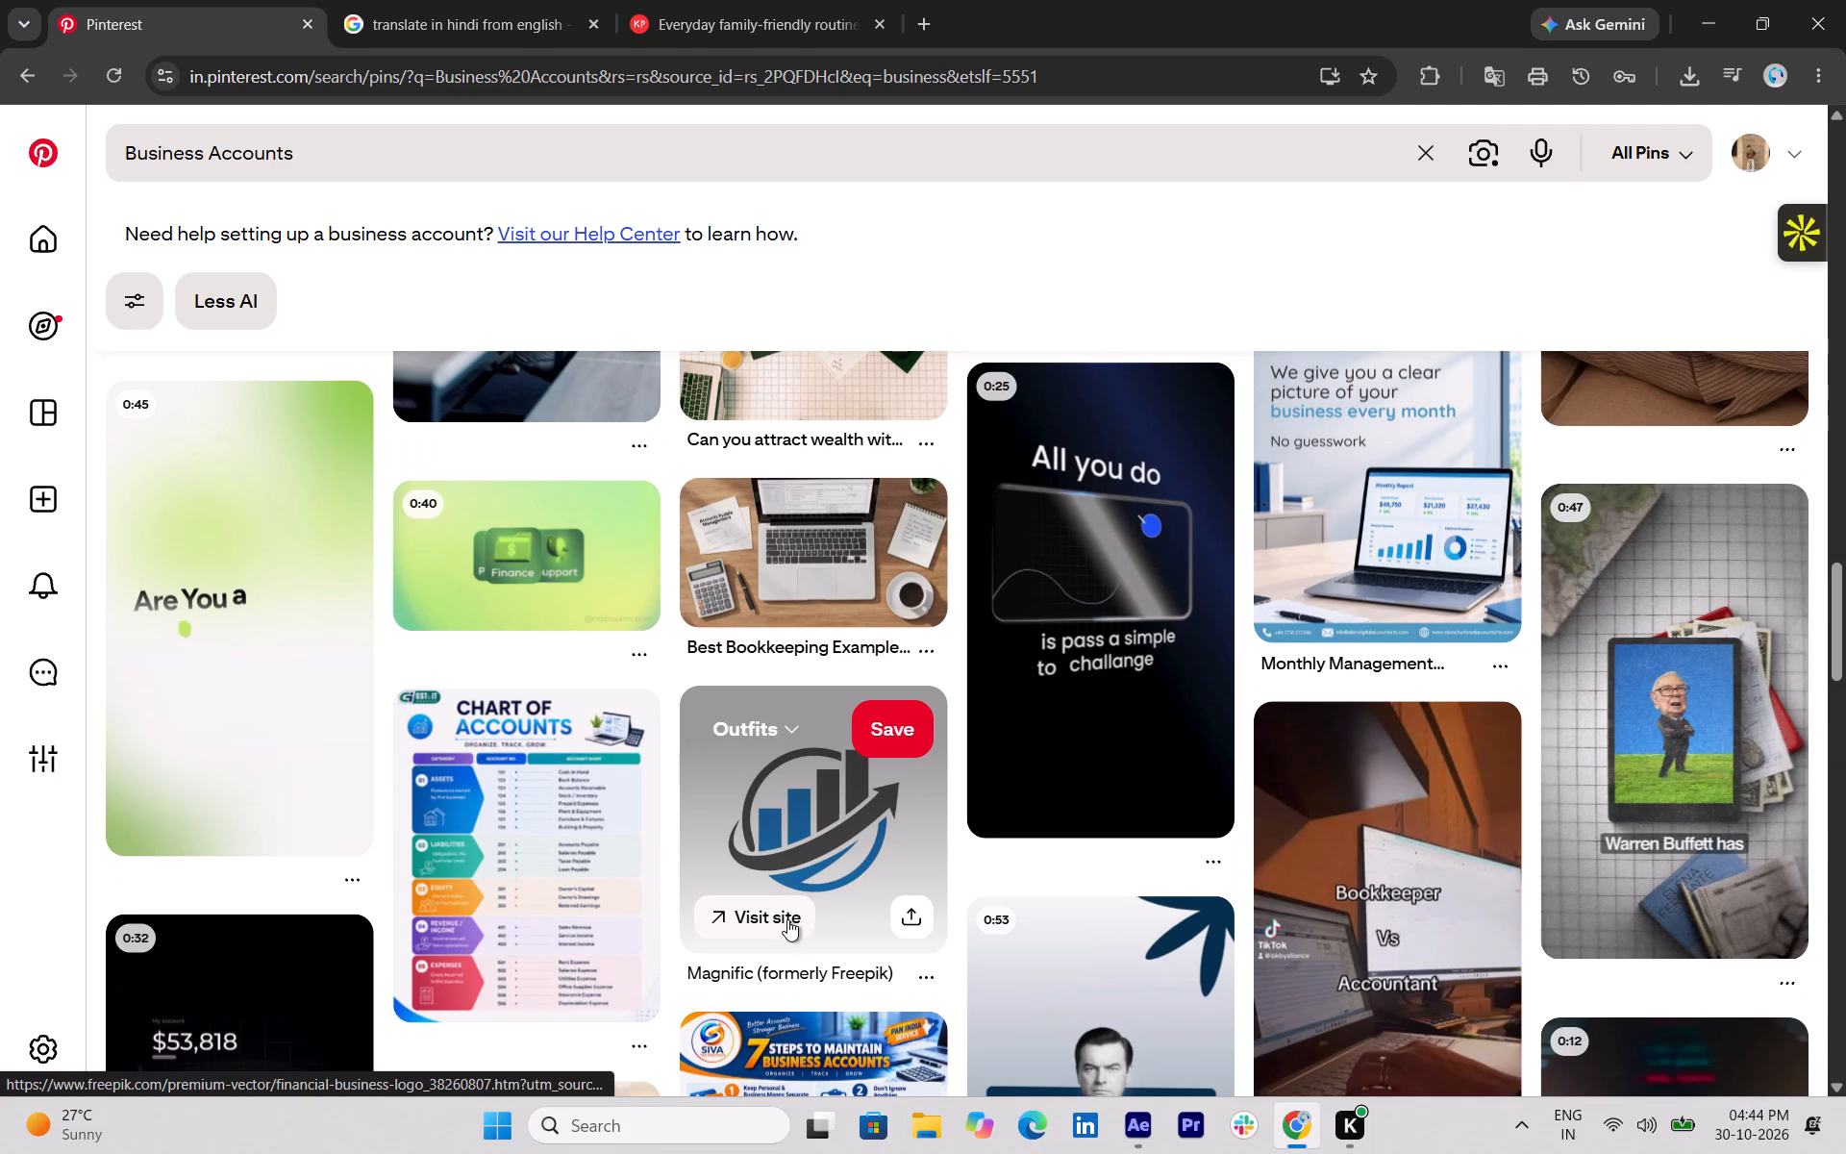
pyautogui.scroll(-2, 787, 919)
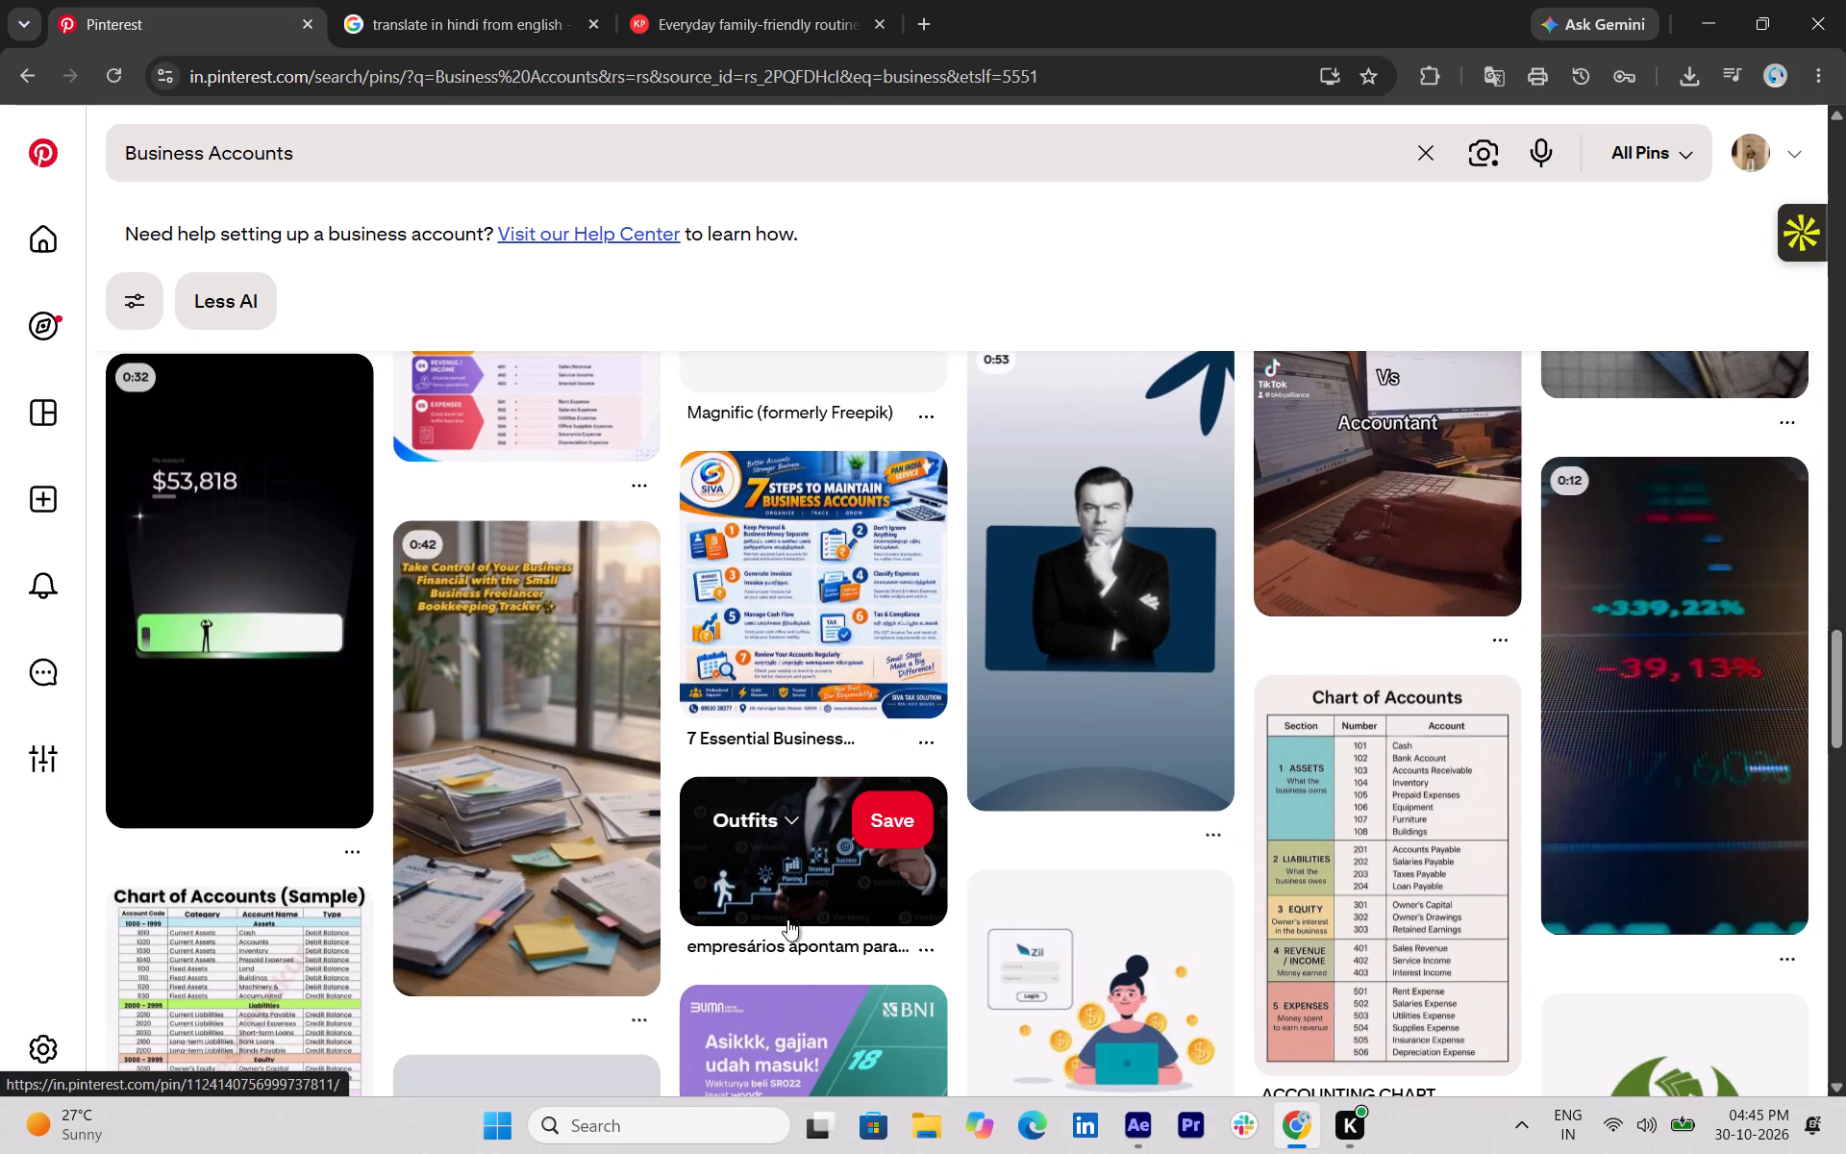
pyautogui.scroll(-2, 787, 919)
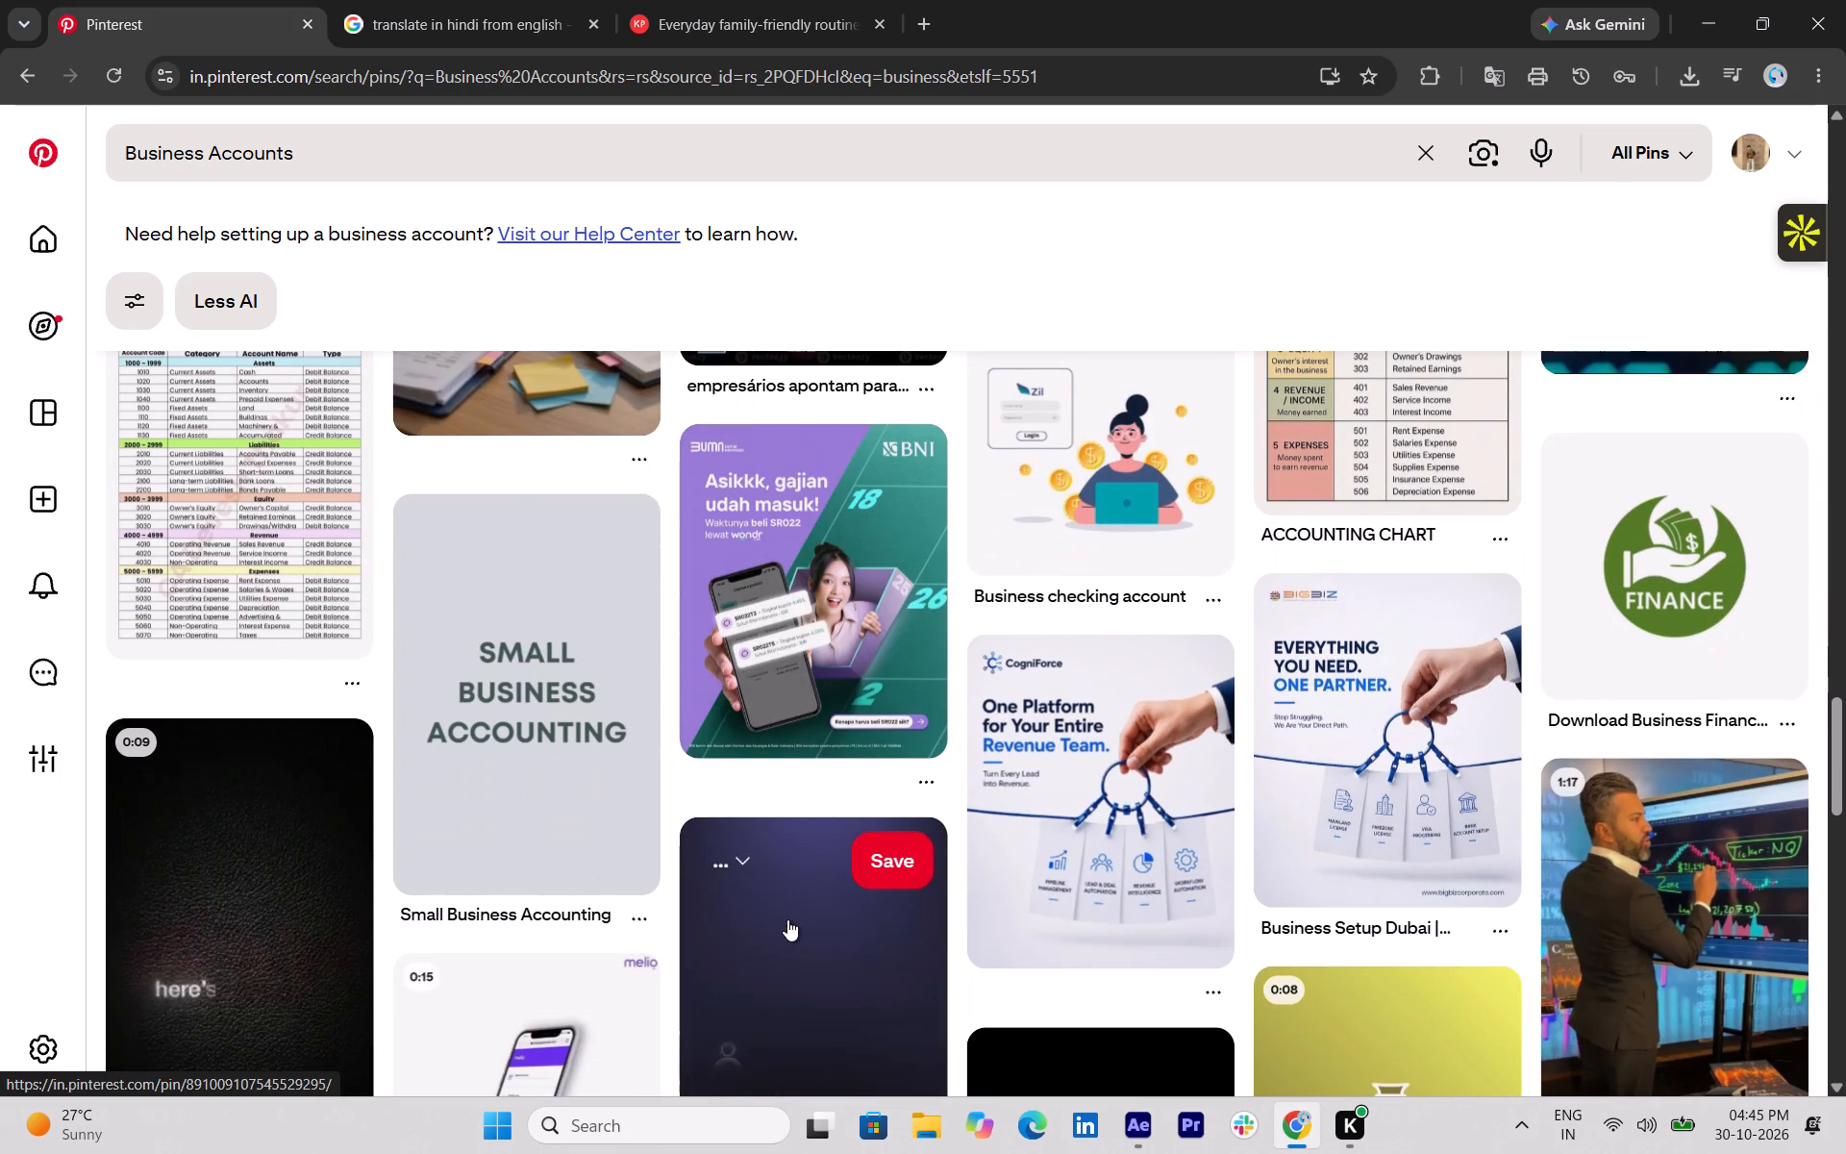
pyautogui.scroll(-1, 787, 919)
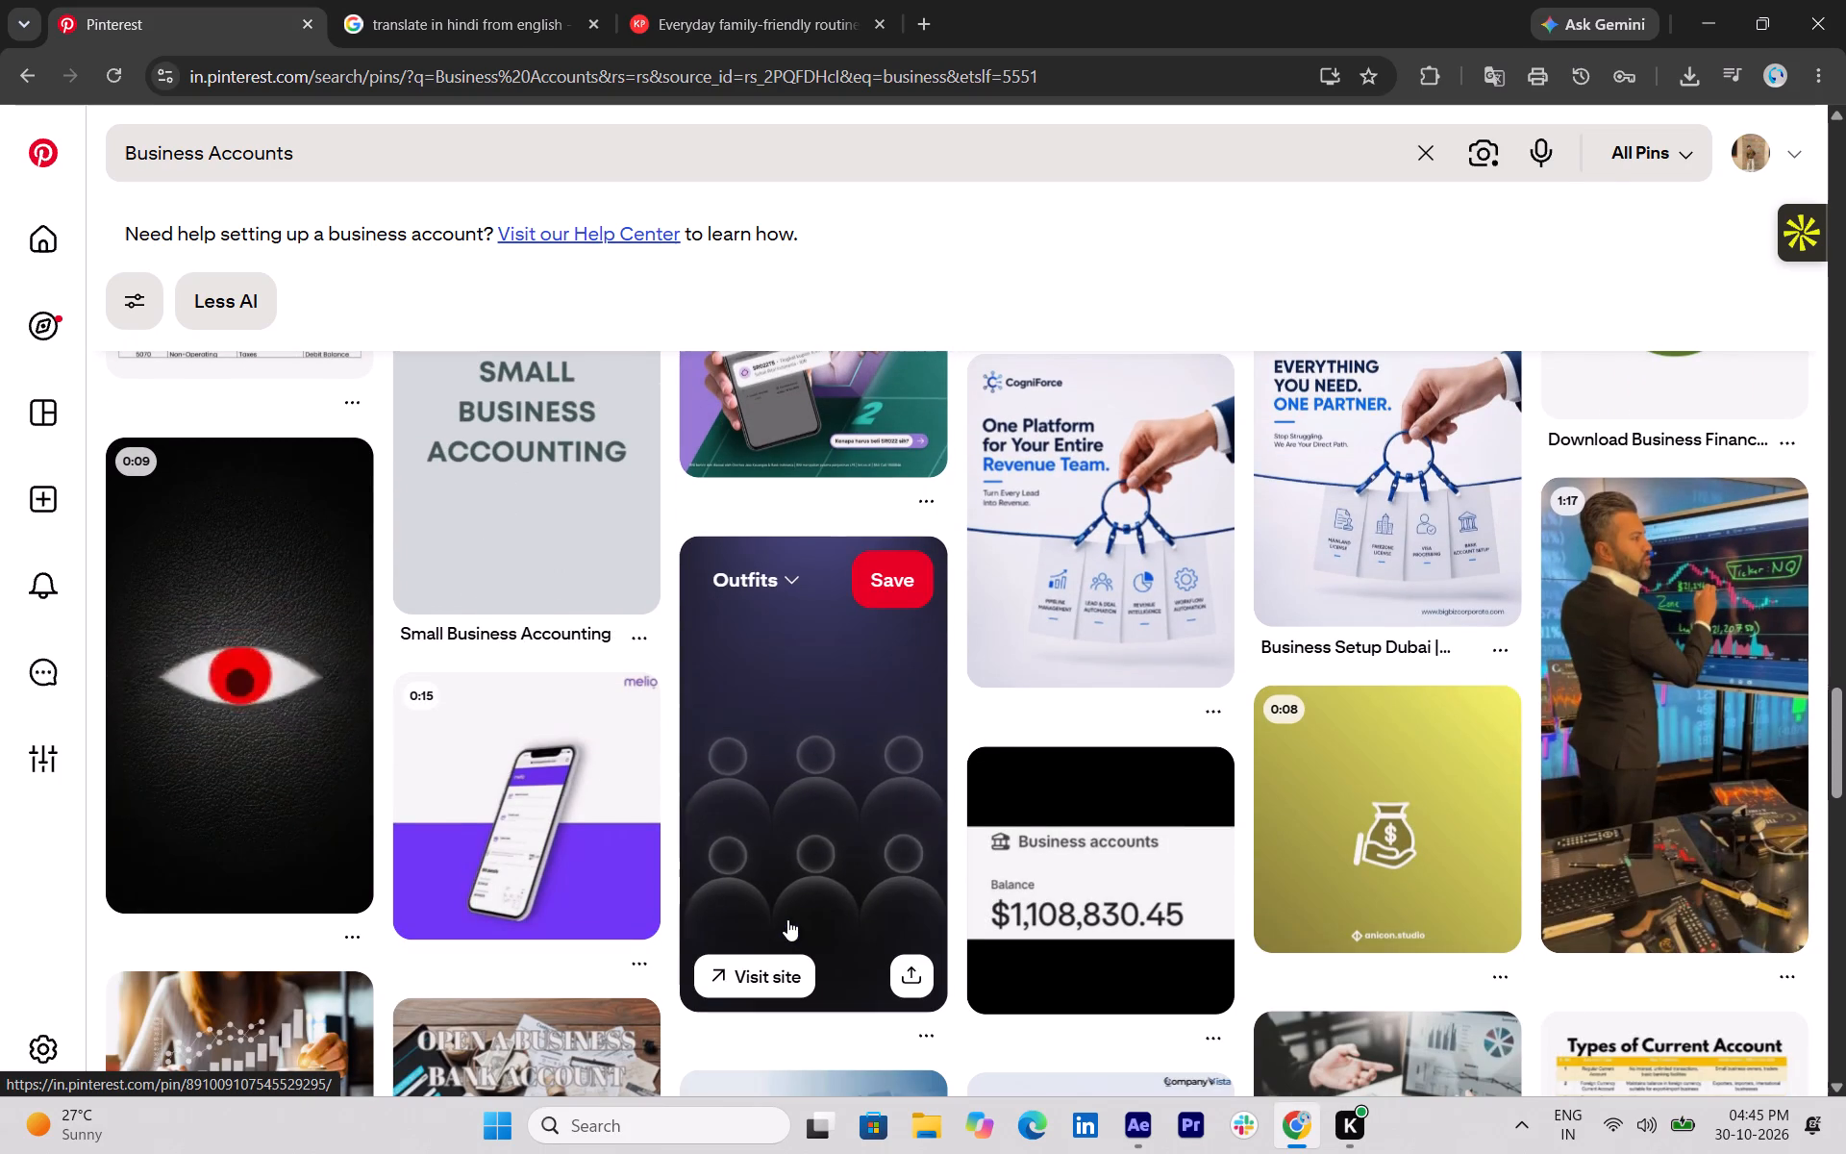
pyautogui.scroll(-2, 787, 919)
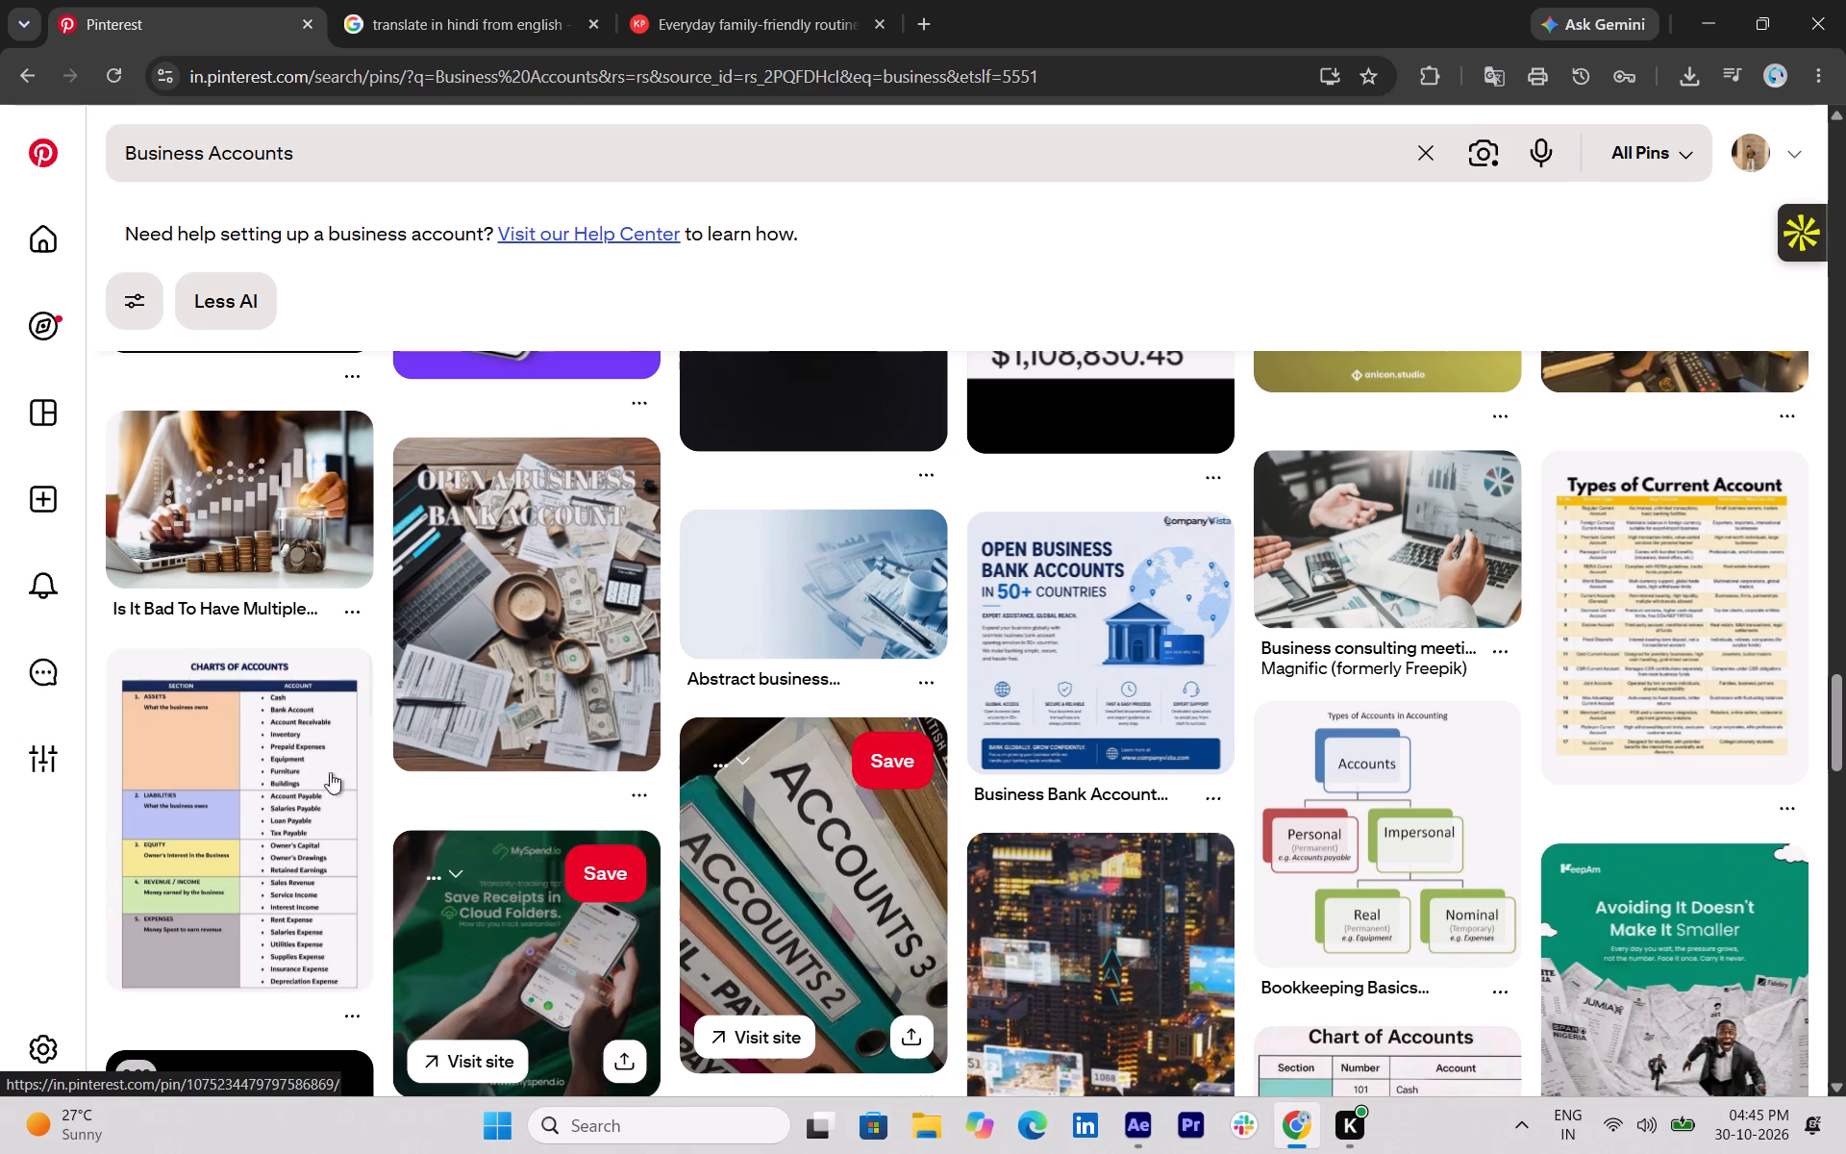
pyautogui.scroll(12, 1223, 767)
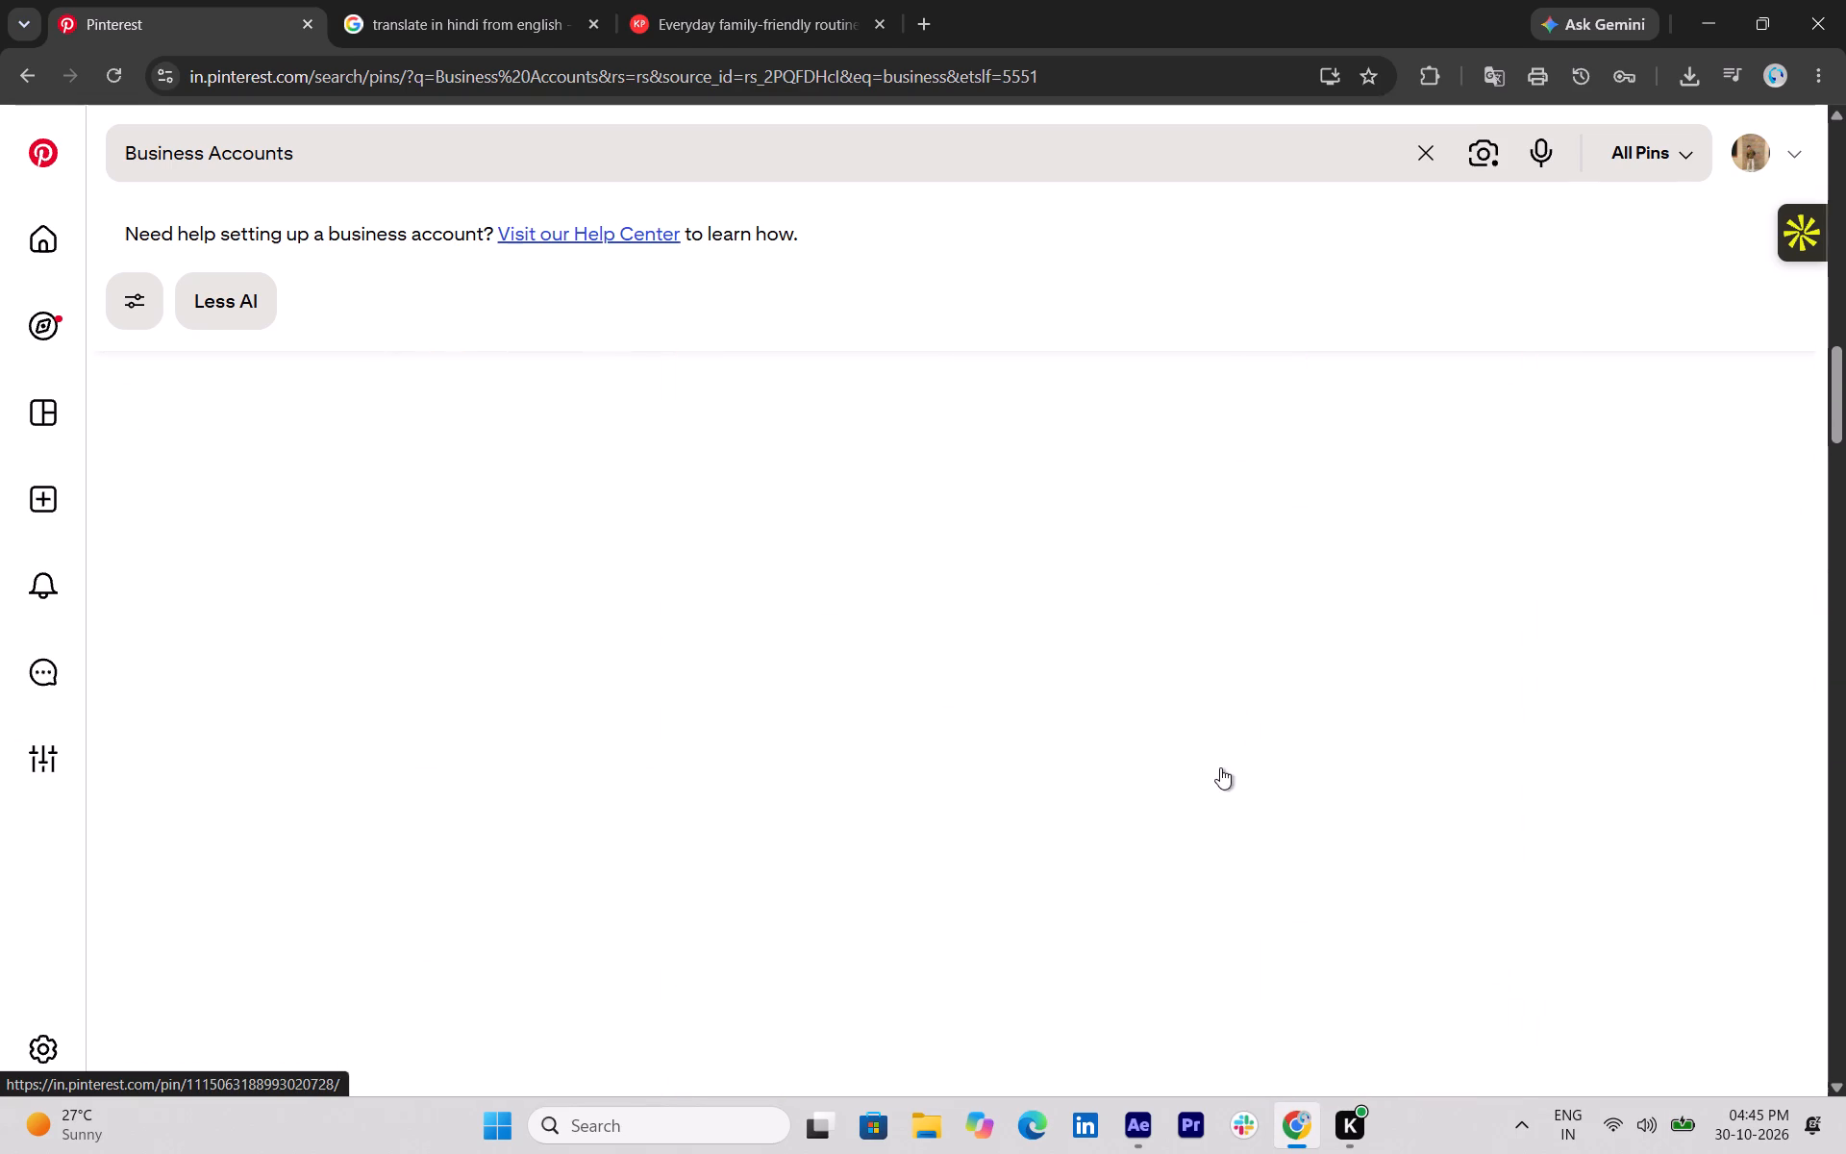
pyautogui.scroll(7, 1220, 767)
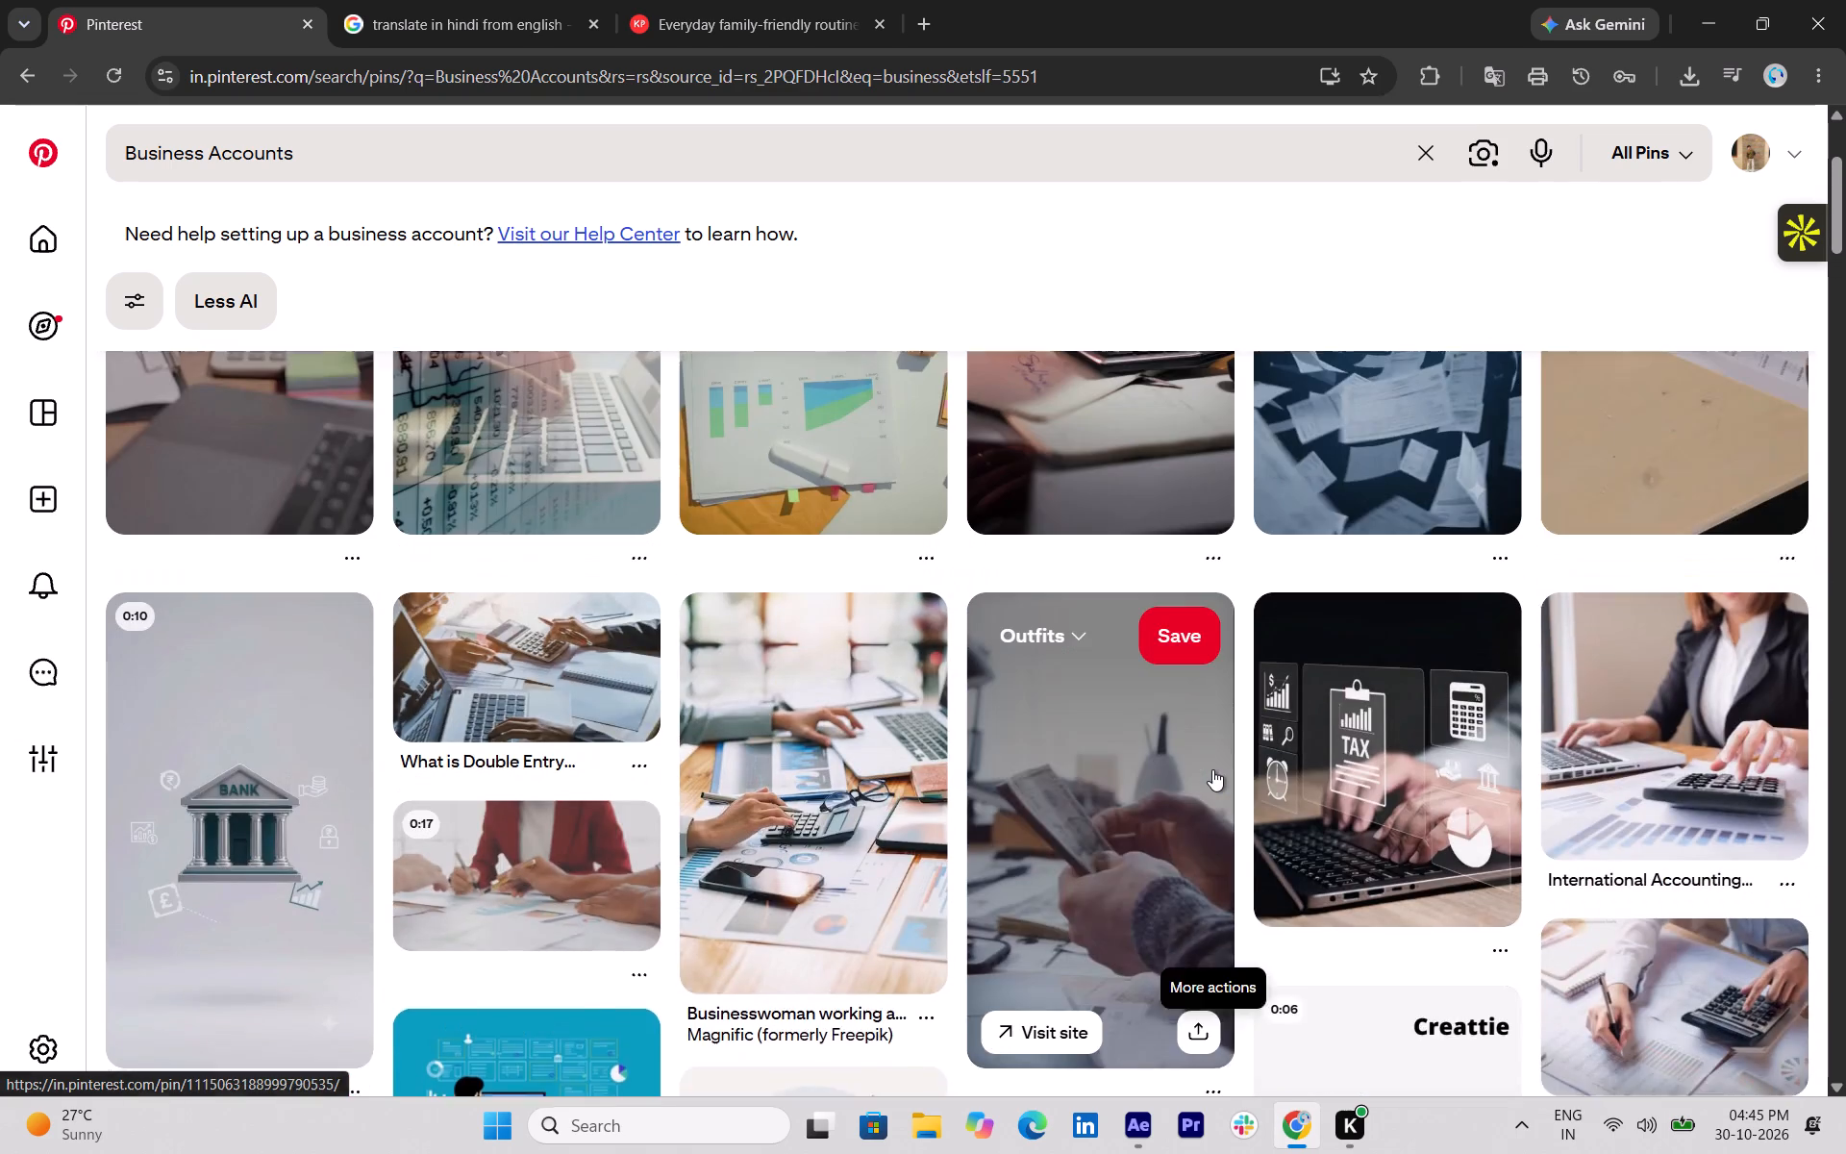
pyautogui.scroll(2, 1212, 769)
pyautogui.scroll(2, 630, 817)
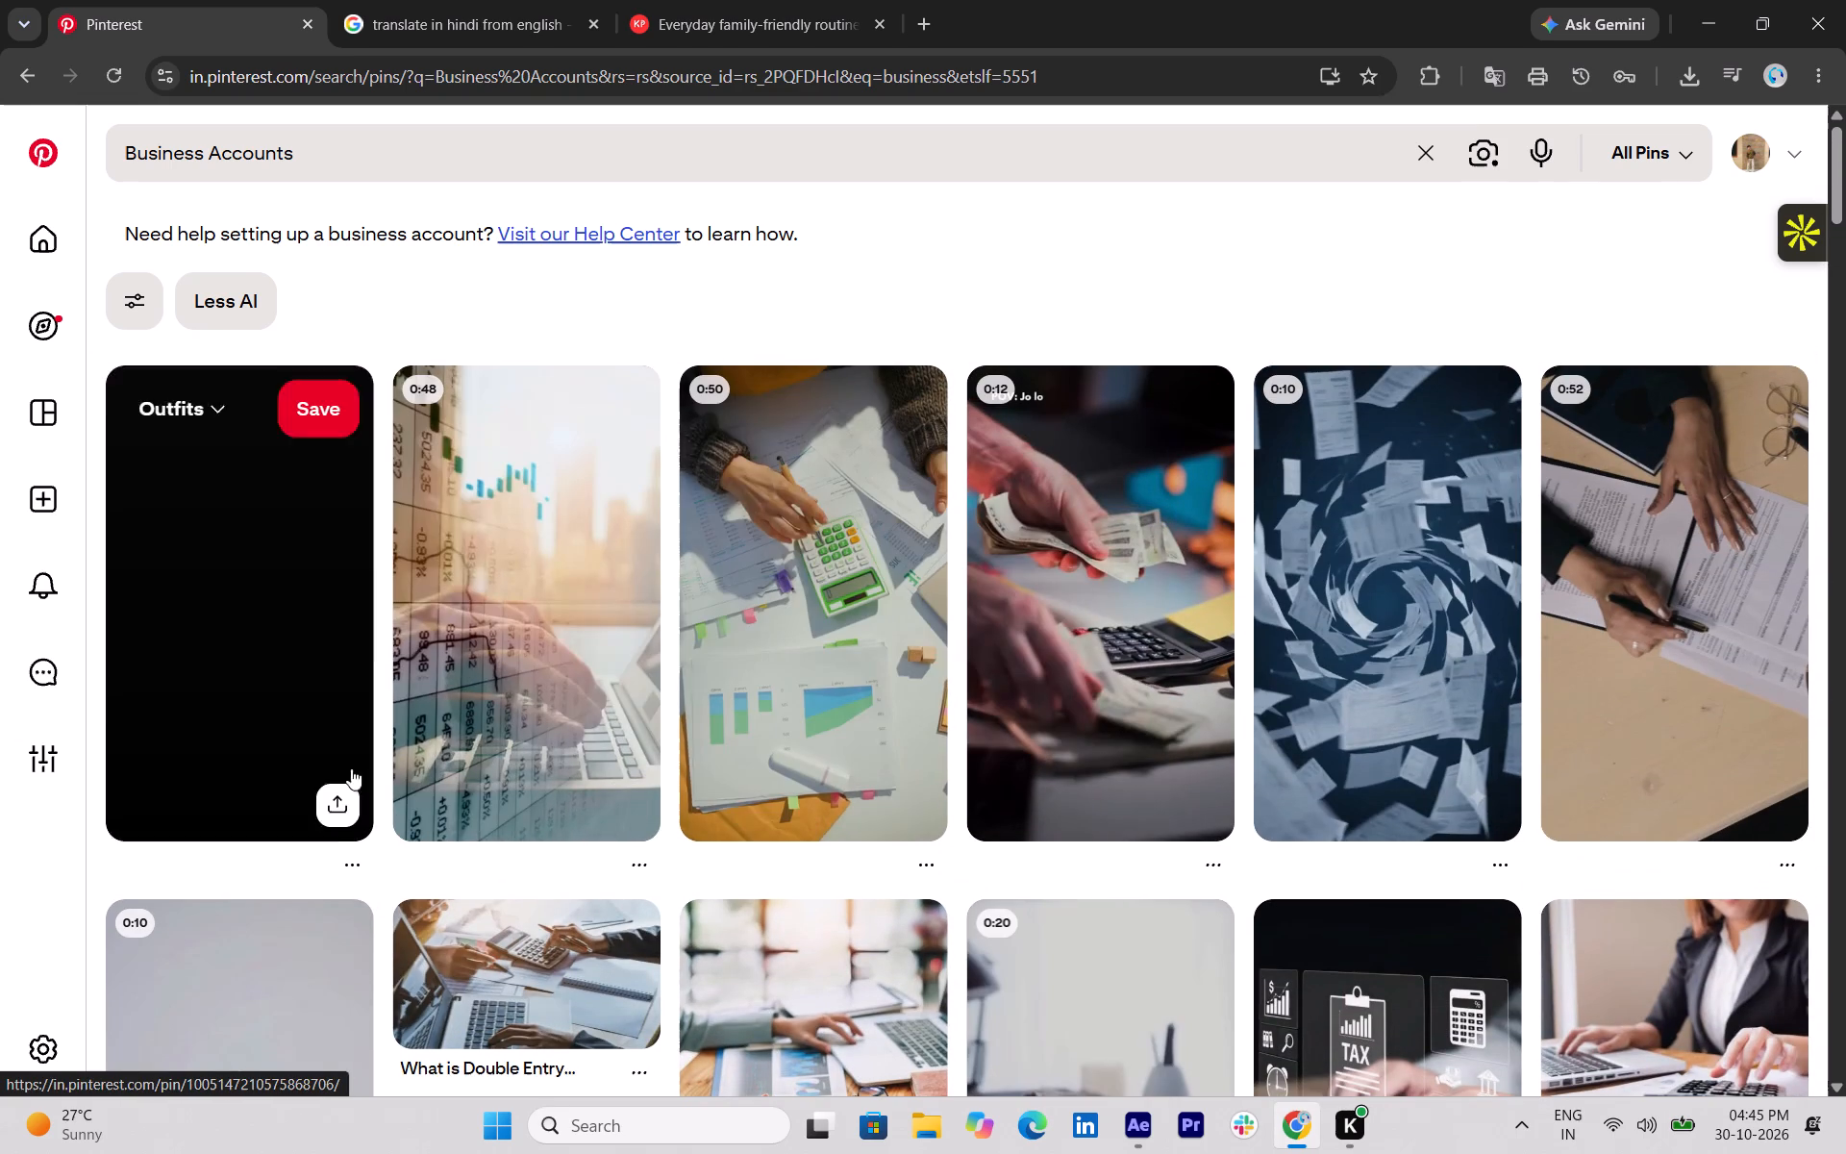
# Preview the video pin of a person stamping papers beside a calculator, and return to the search results.
pyautogui.click(322, 682)
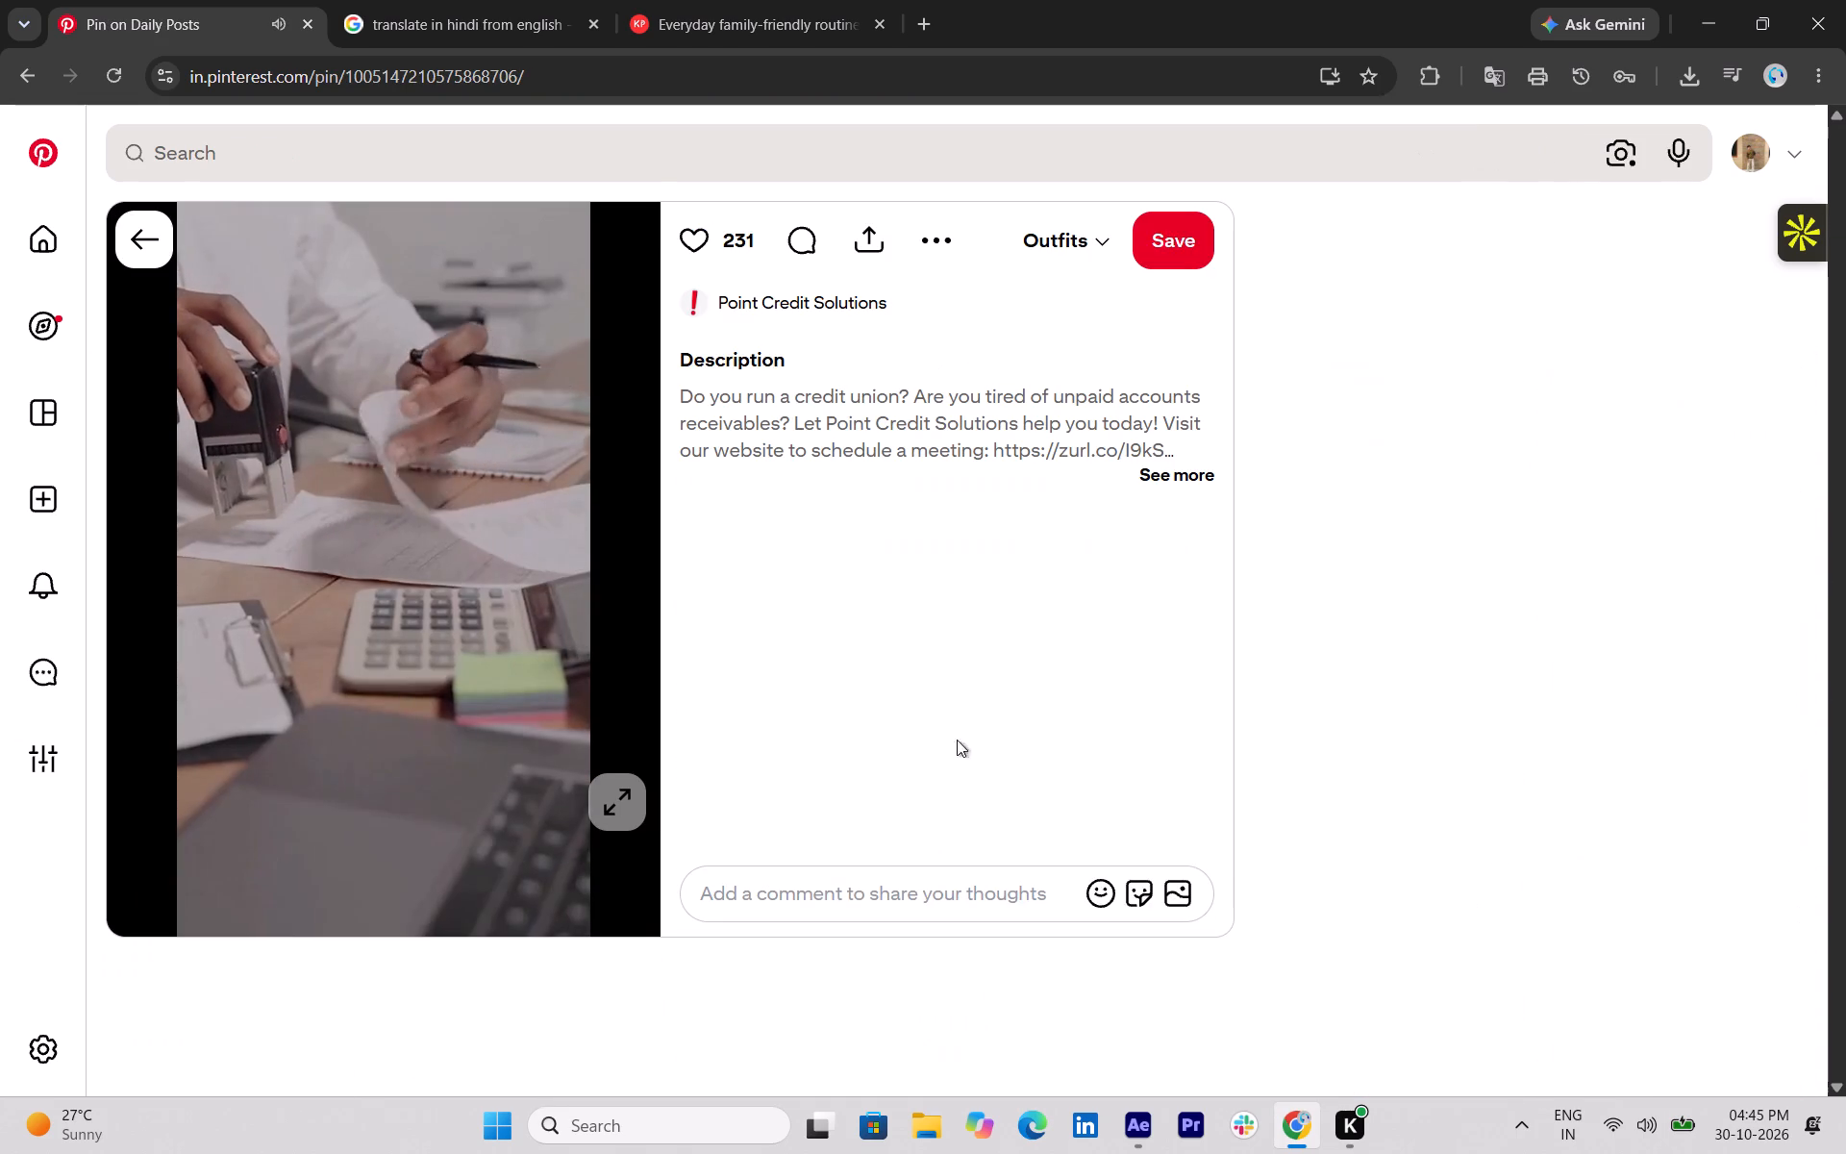
pyautogui.click(152, 248)
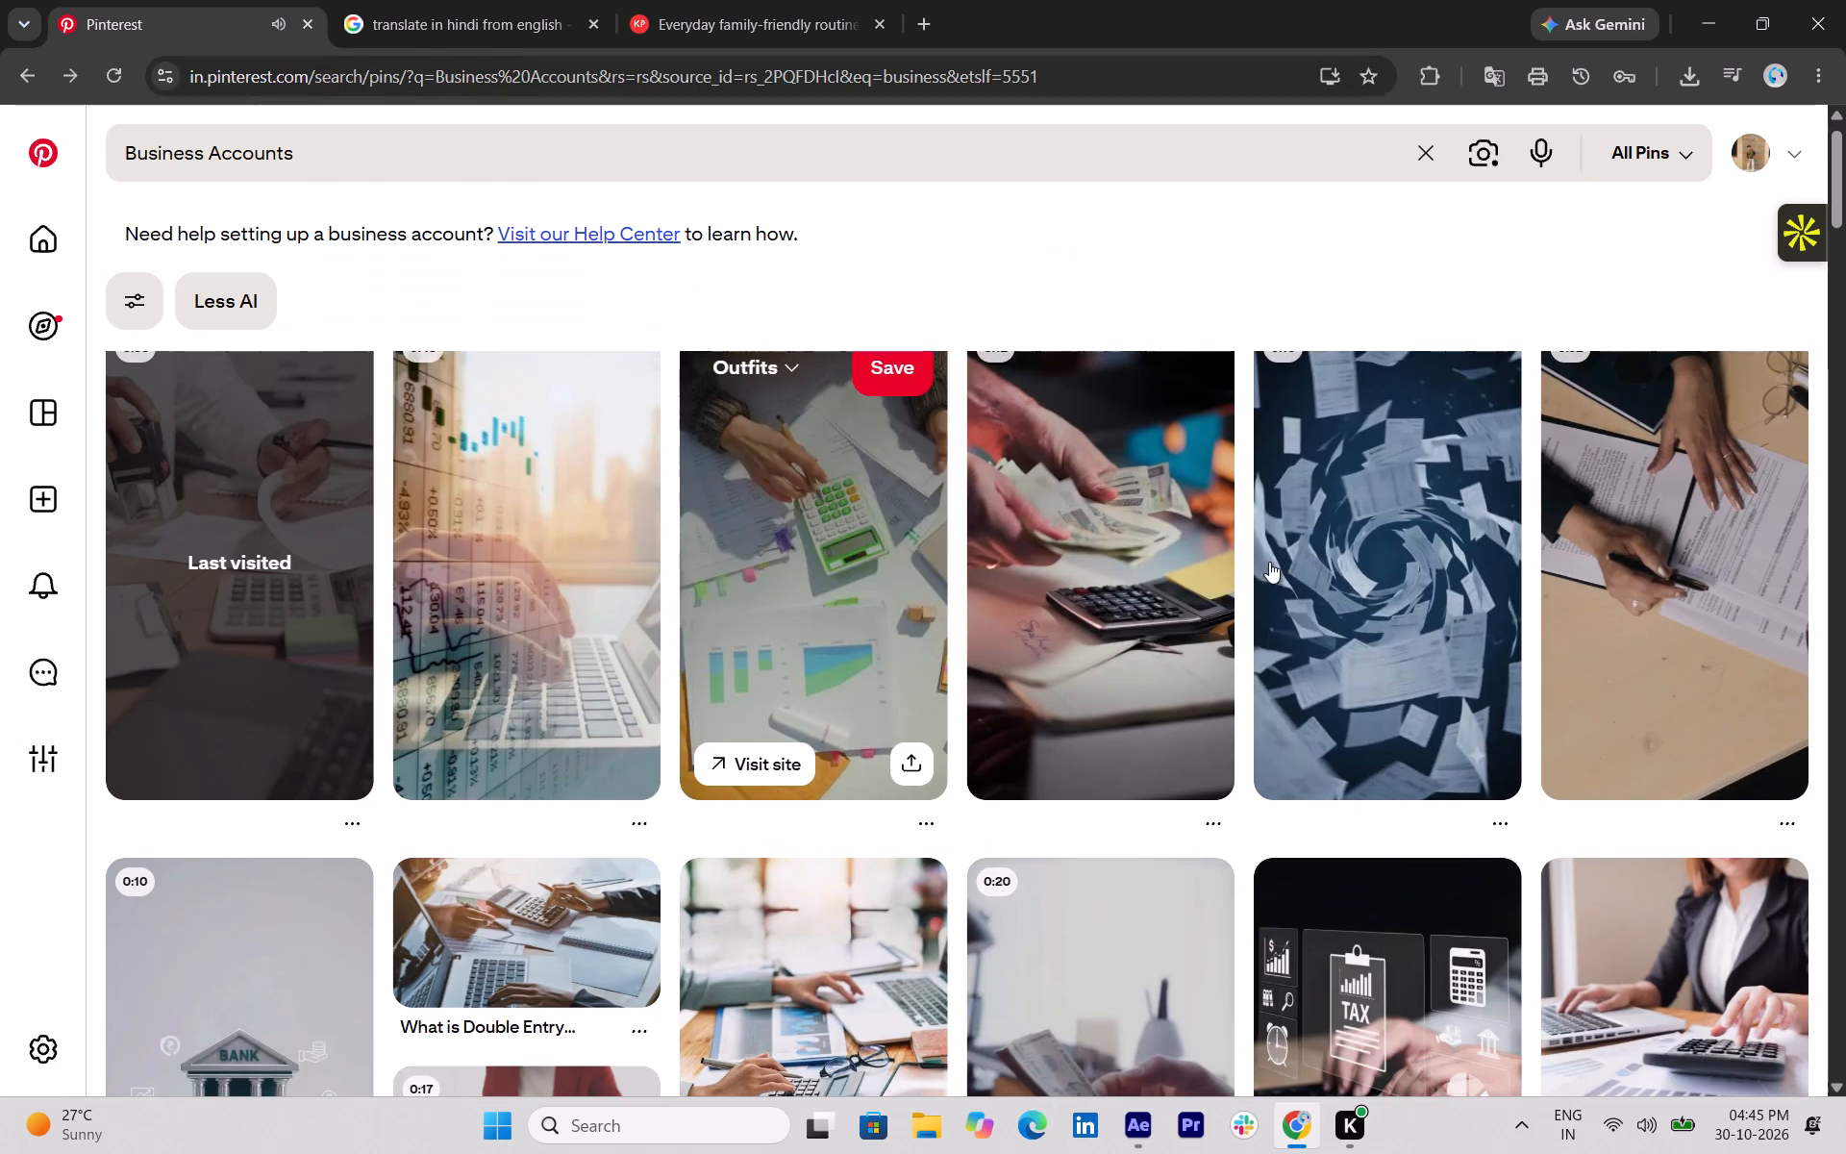
# Open the pin of hands counting cash over a calculator and look through its related pins for a fitting accounting B-roll clip.
pyautogui.click(1055, 628)
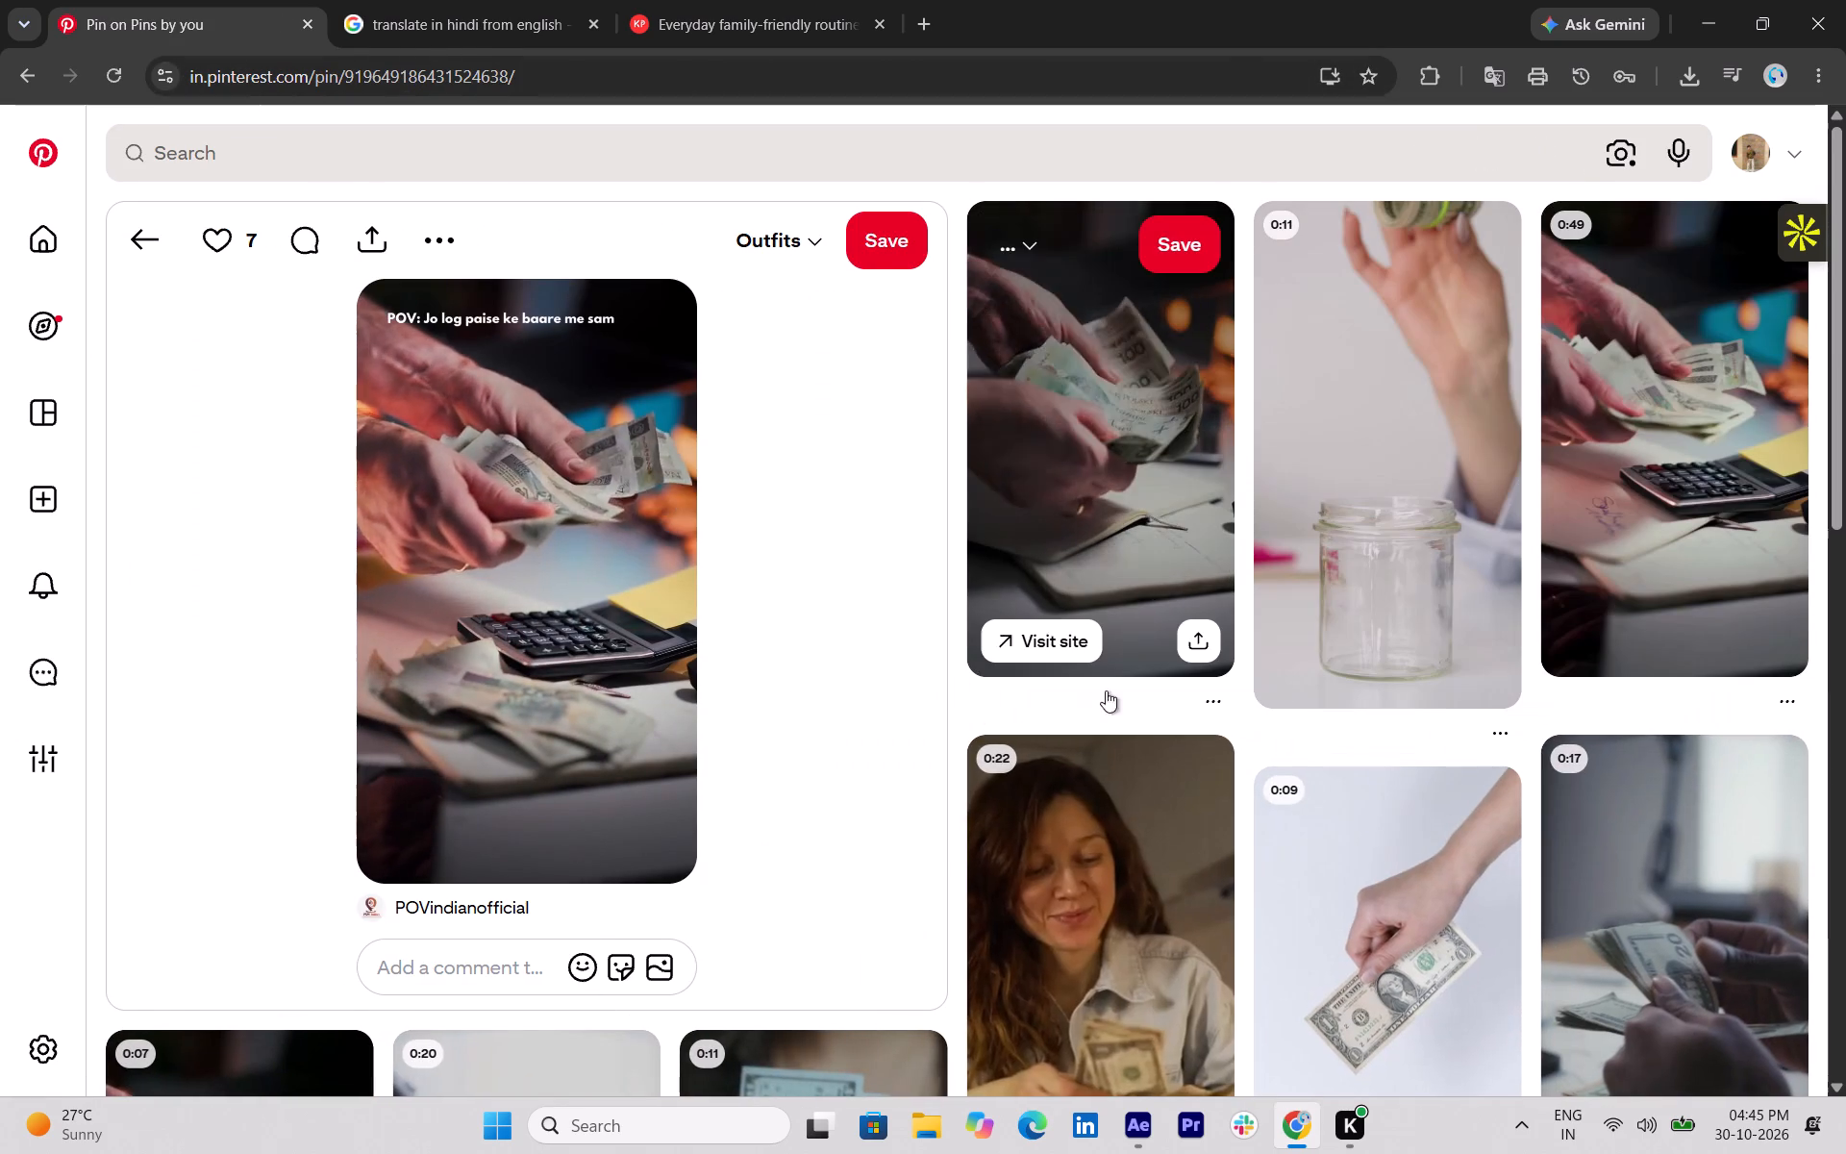
pyautogui.scroll(-1, 1139, 686)
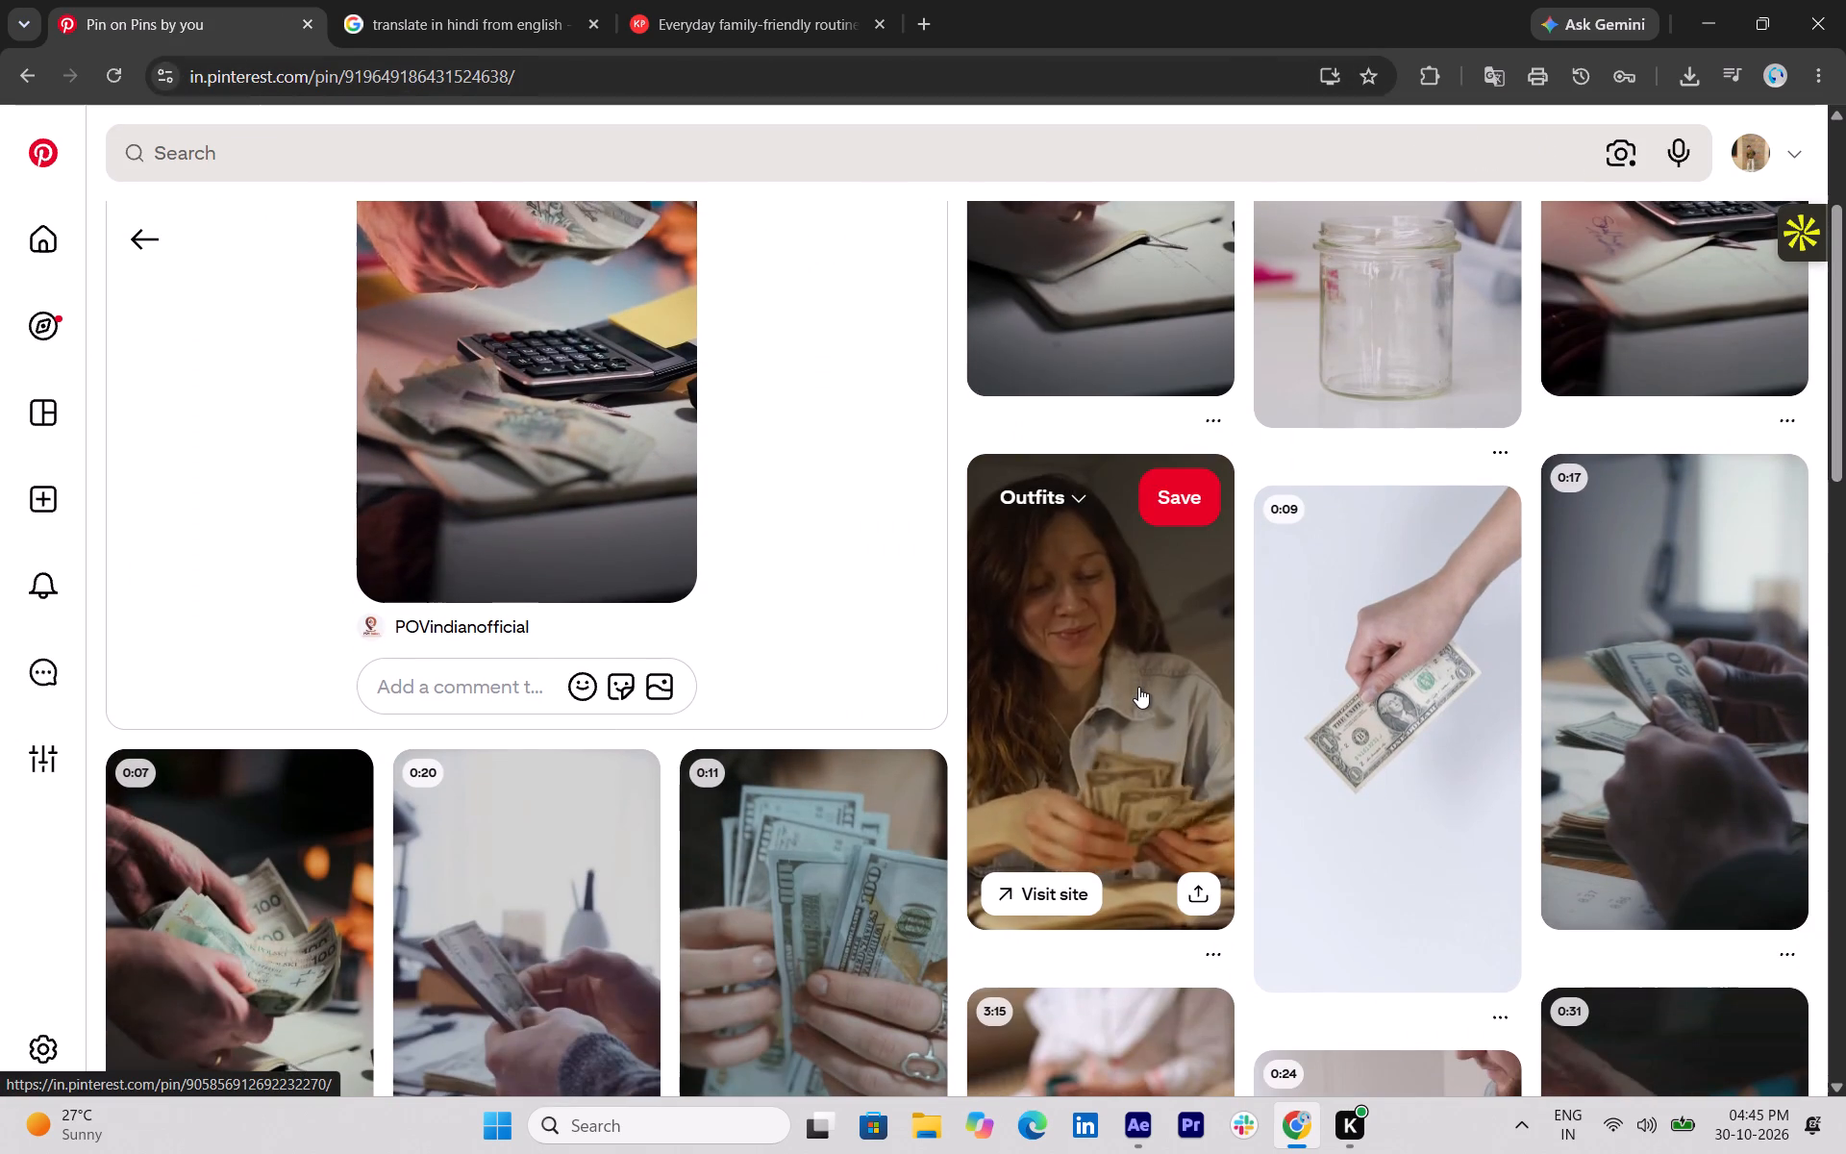
pyautogui.scroll(-1, 1138, 687)
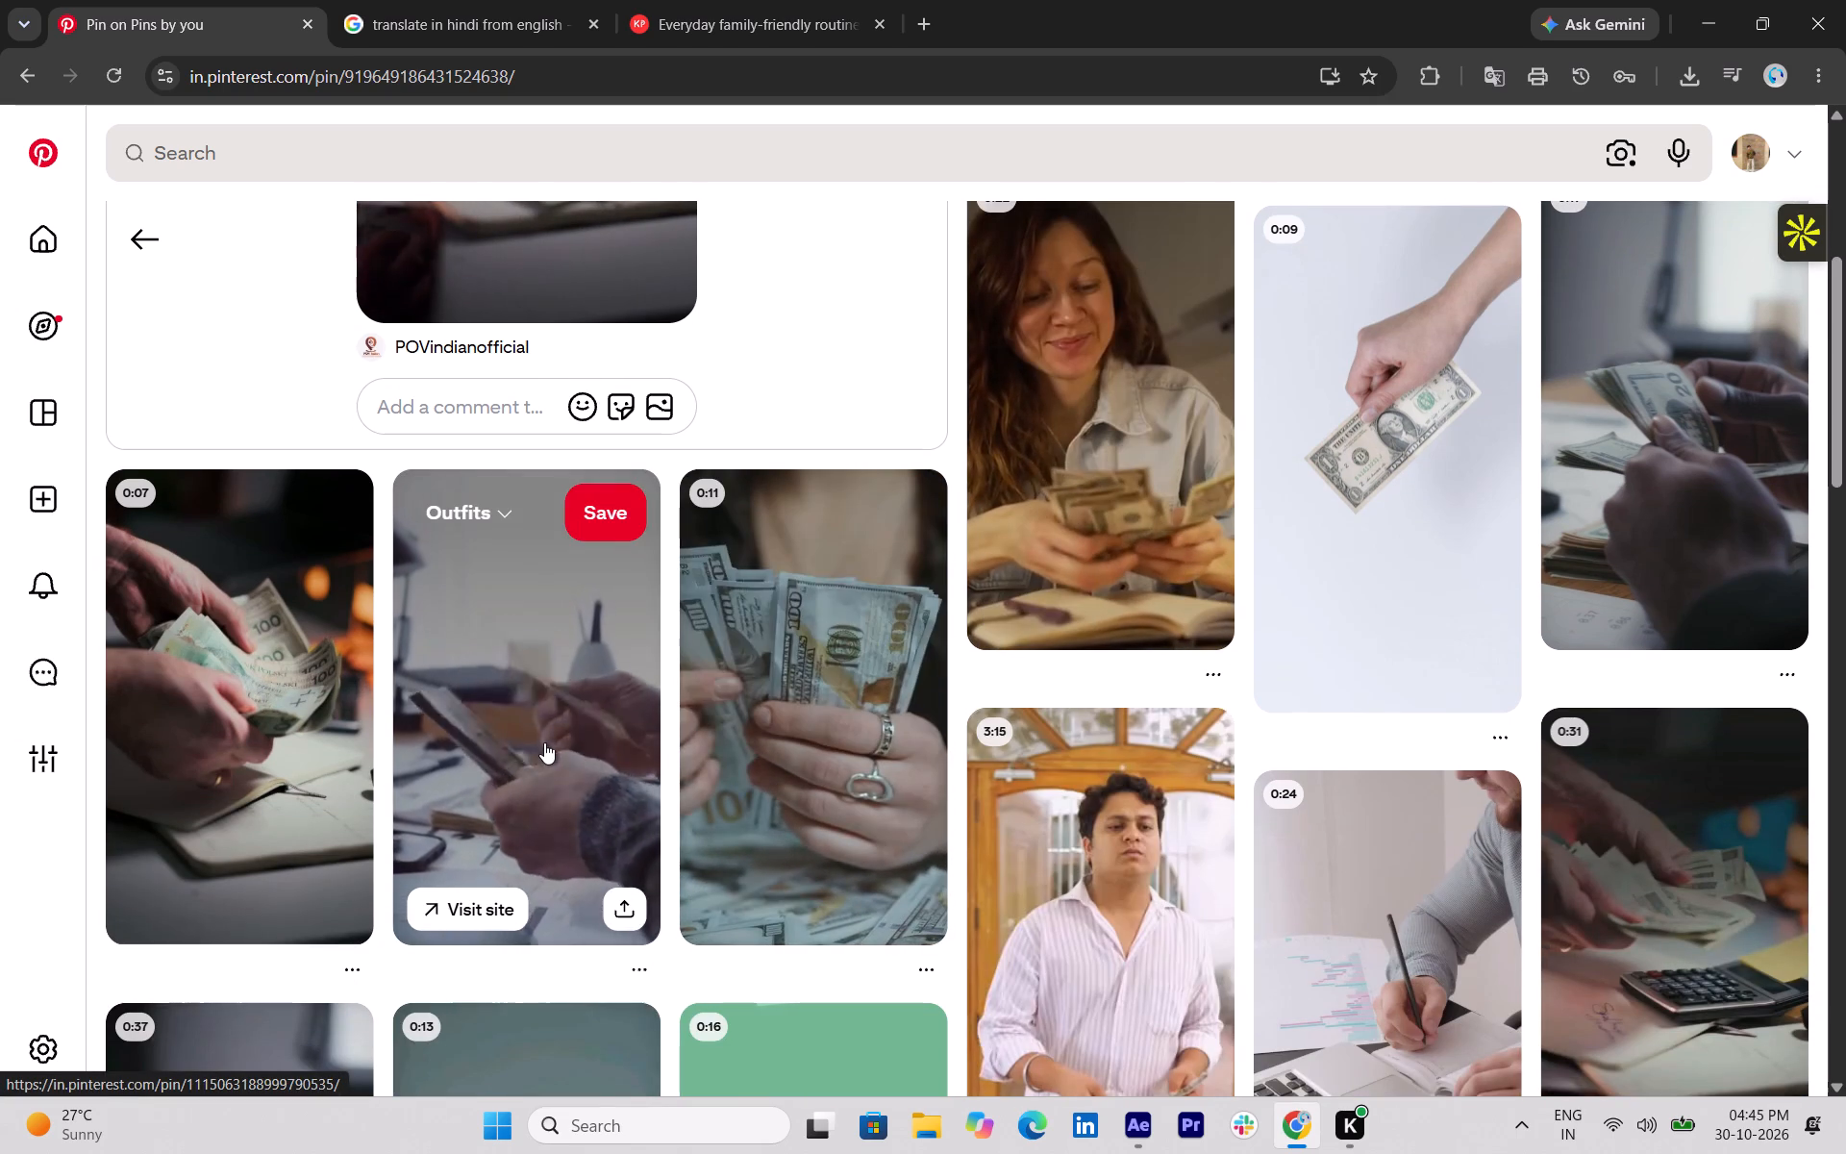
pyautogui.scroll(-1, 544, 742)
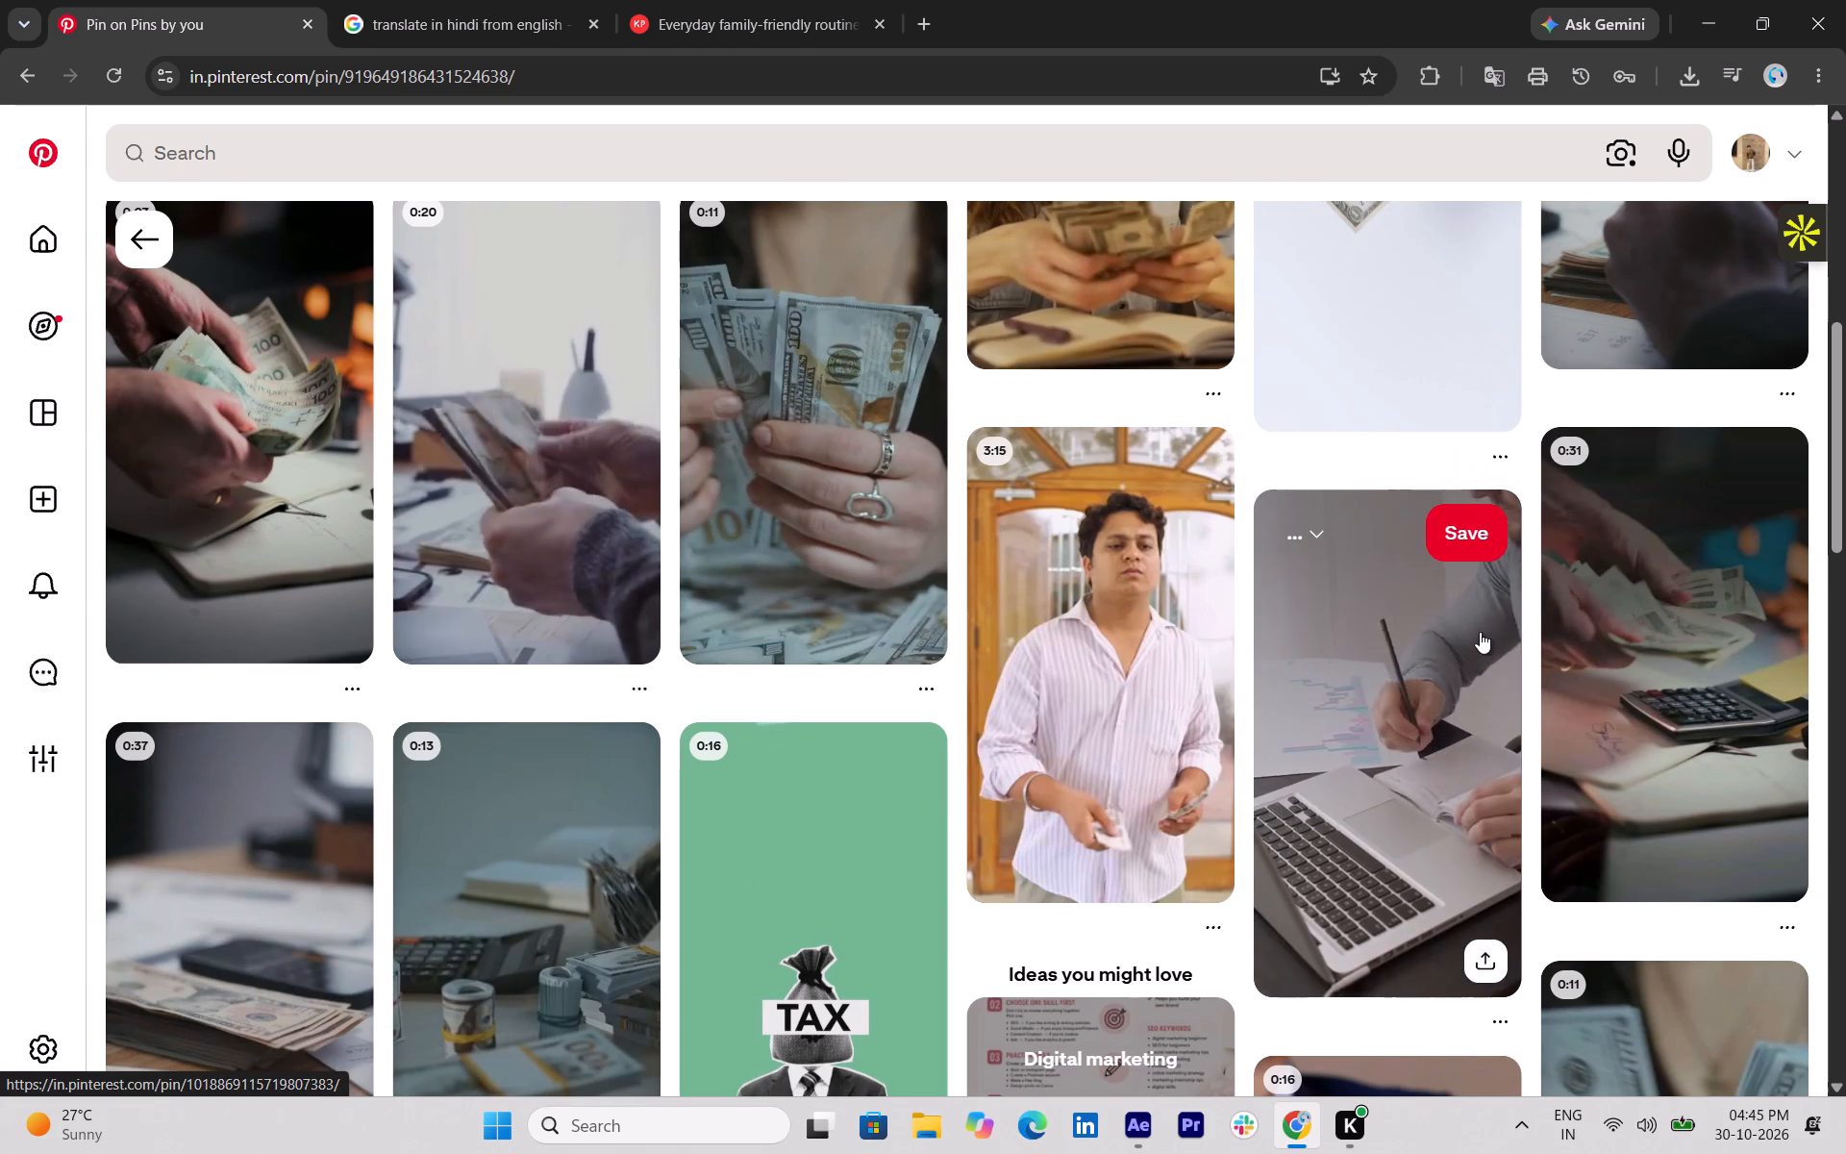
pyautogui.scroll(1, 1724, 640)
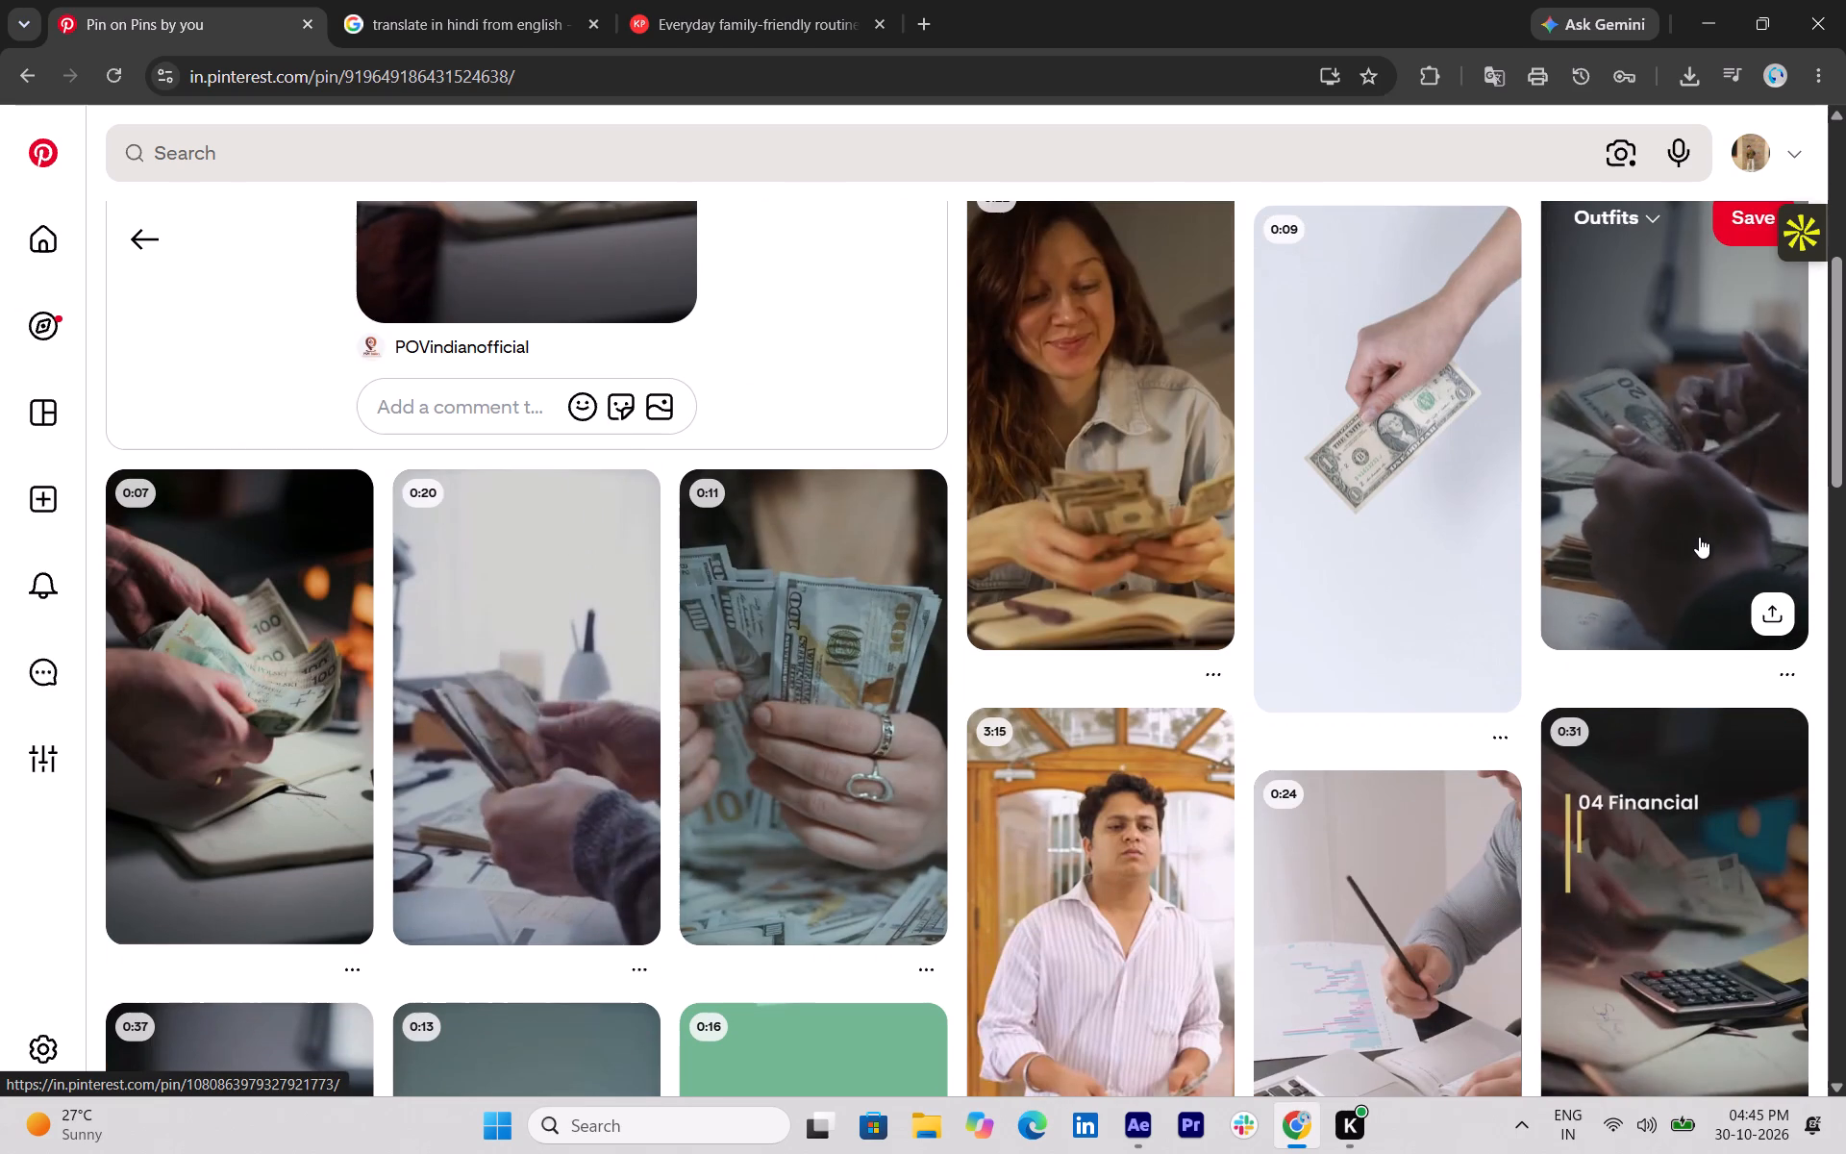
pyautogui.scroll(-1, 225, 708)
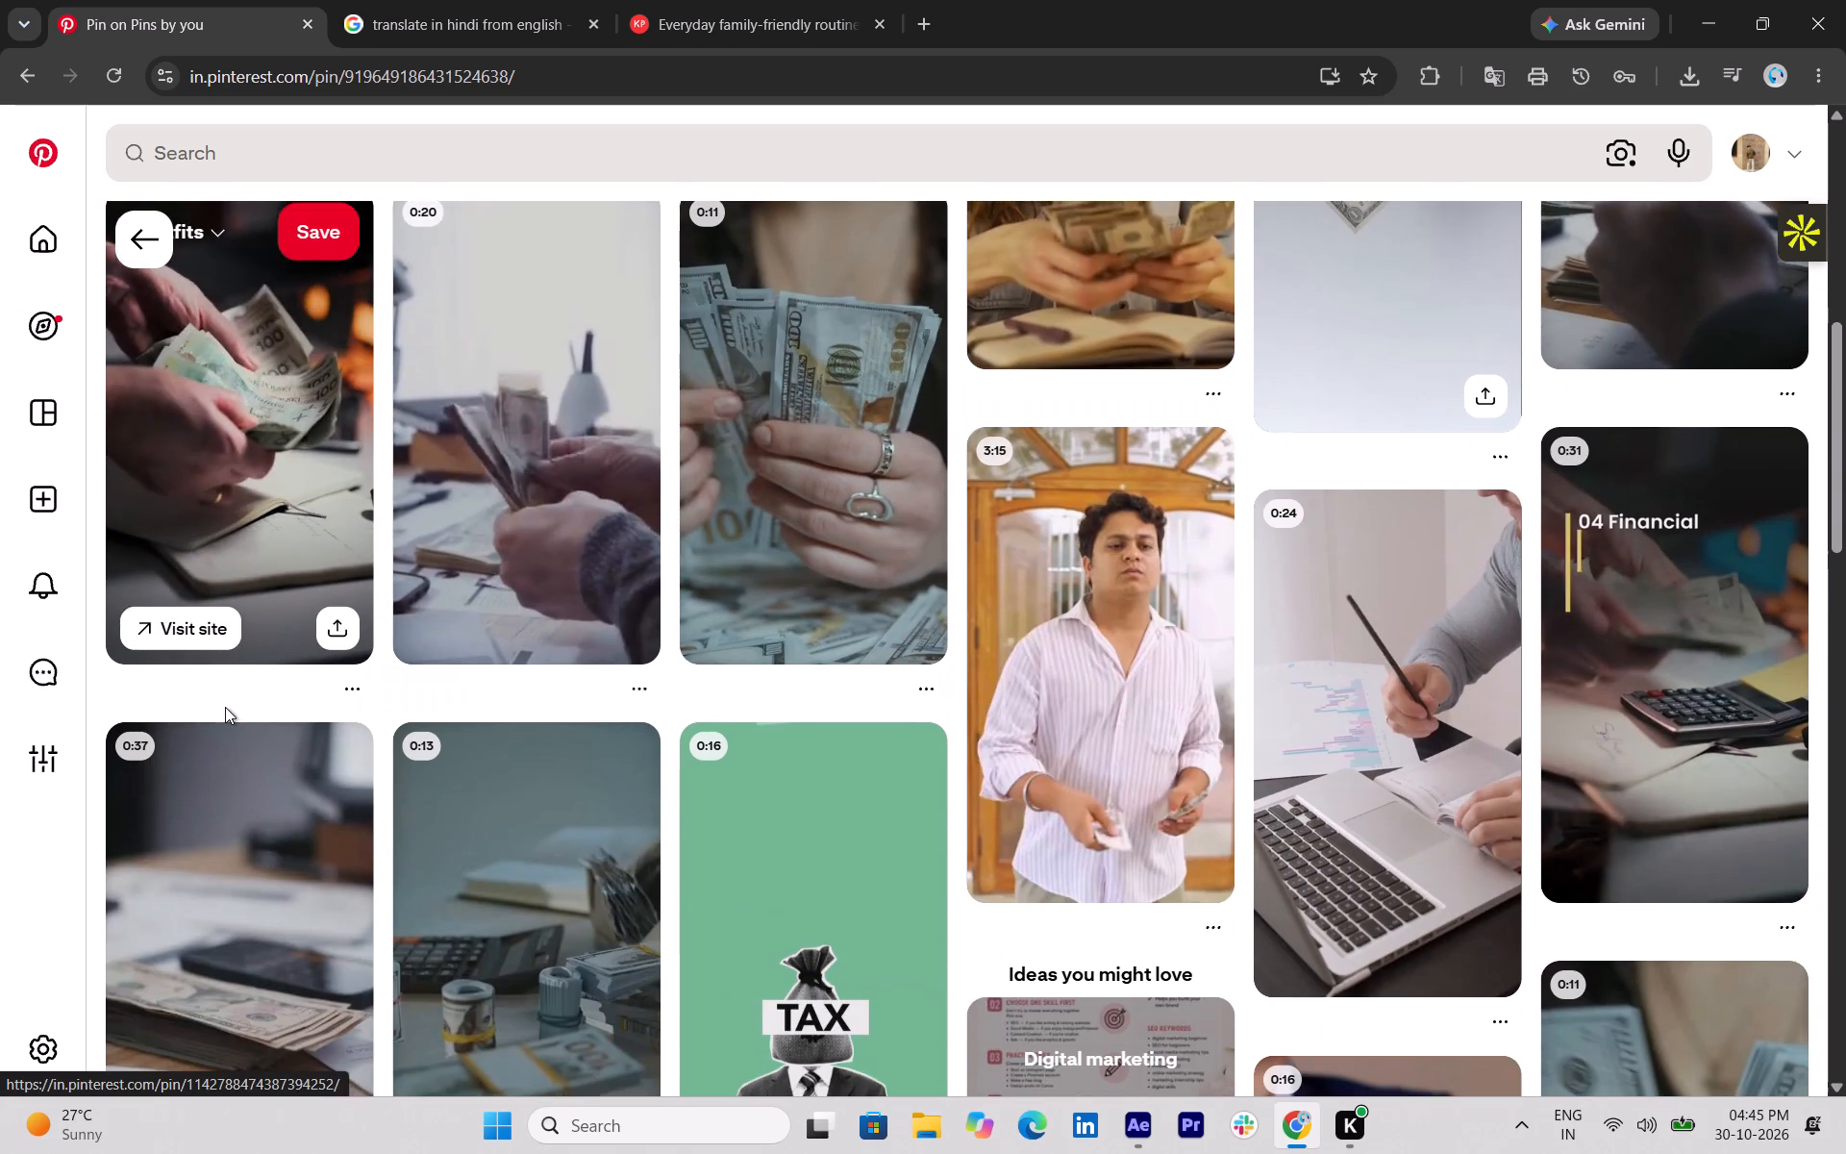
pyautogui.scroll(-2, 224, 707)
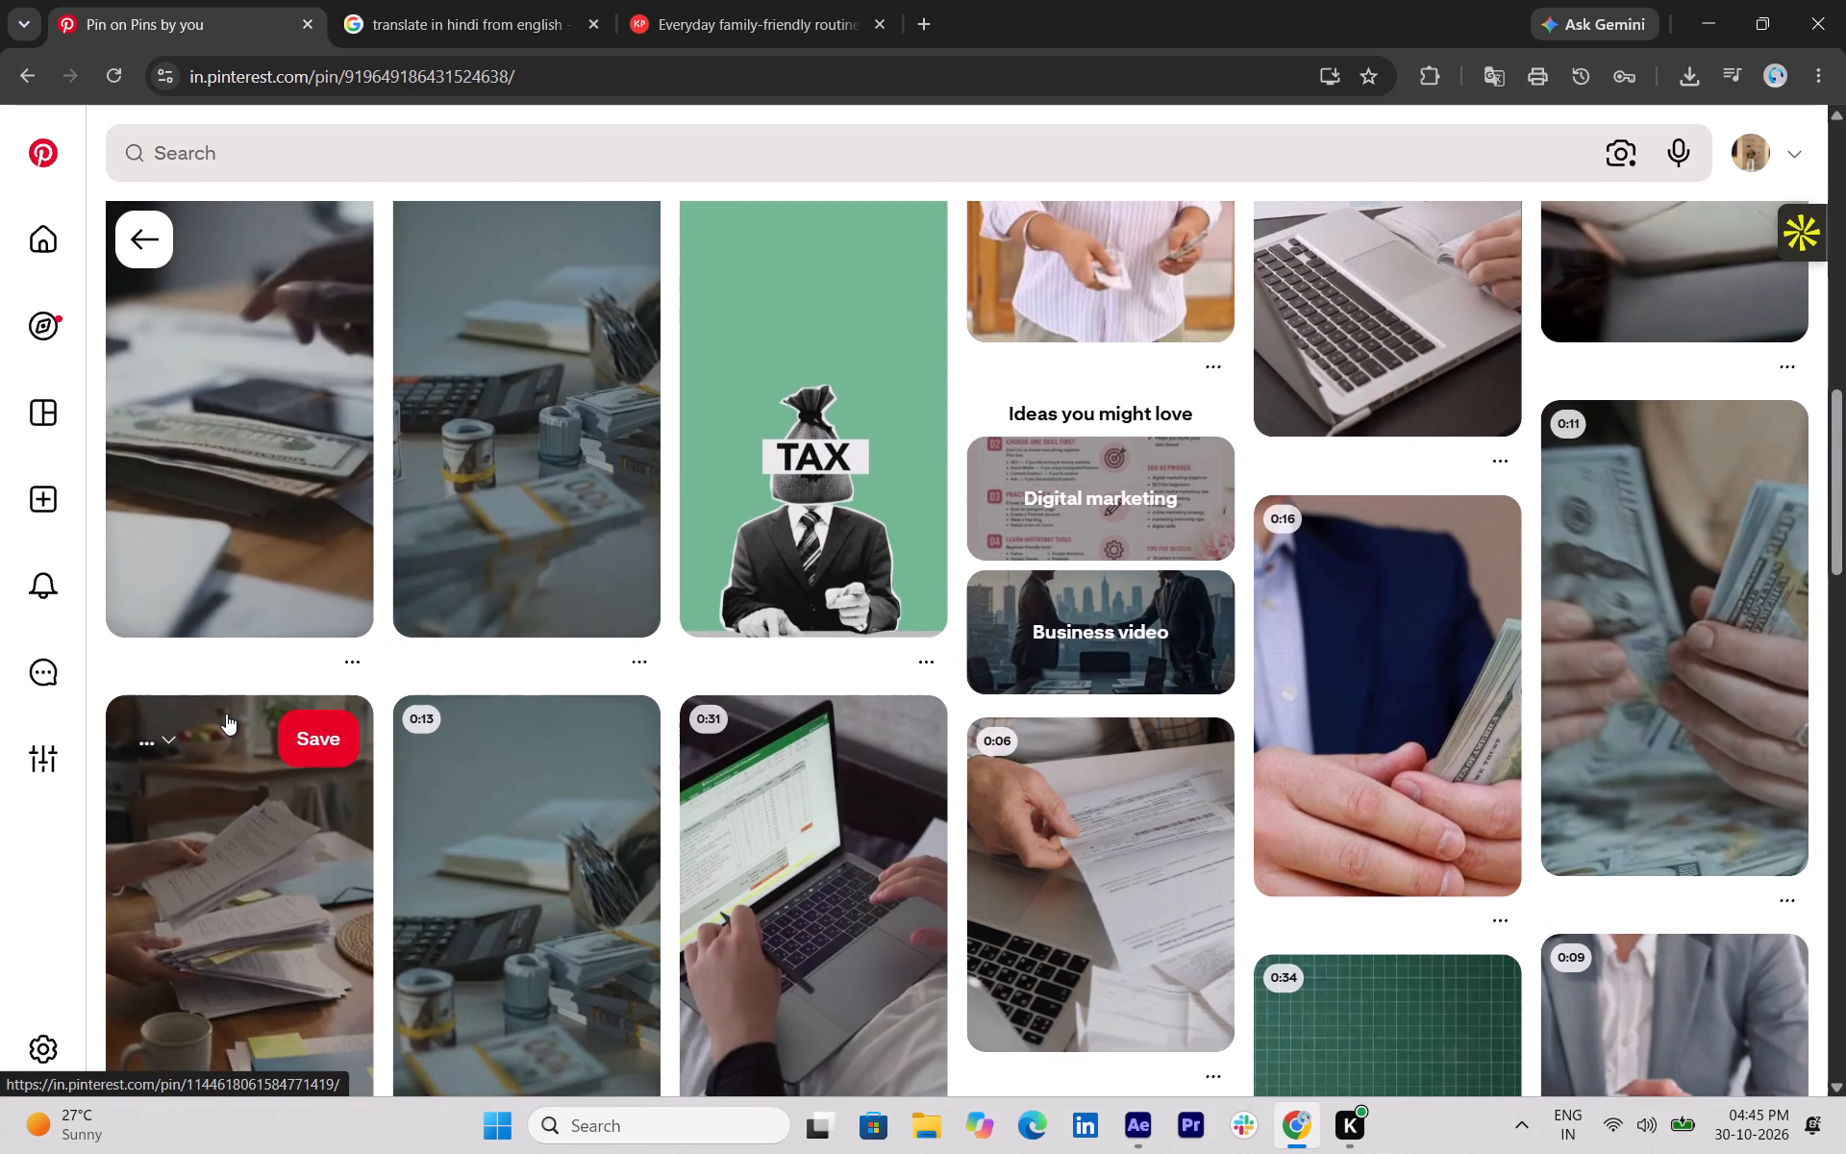
pyautogui.scroll(-2, 226, 714)
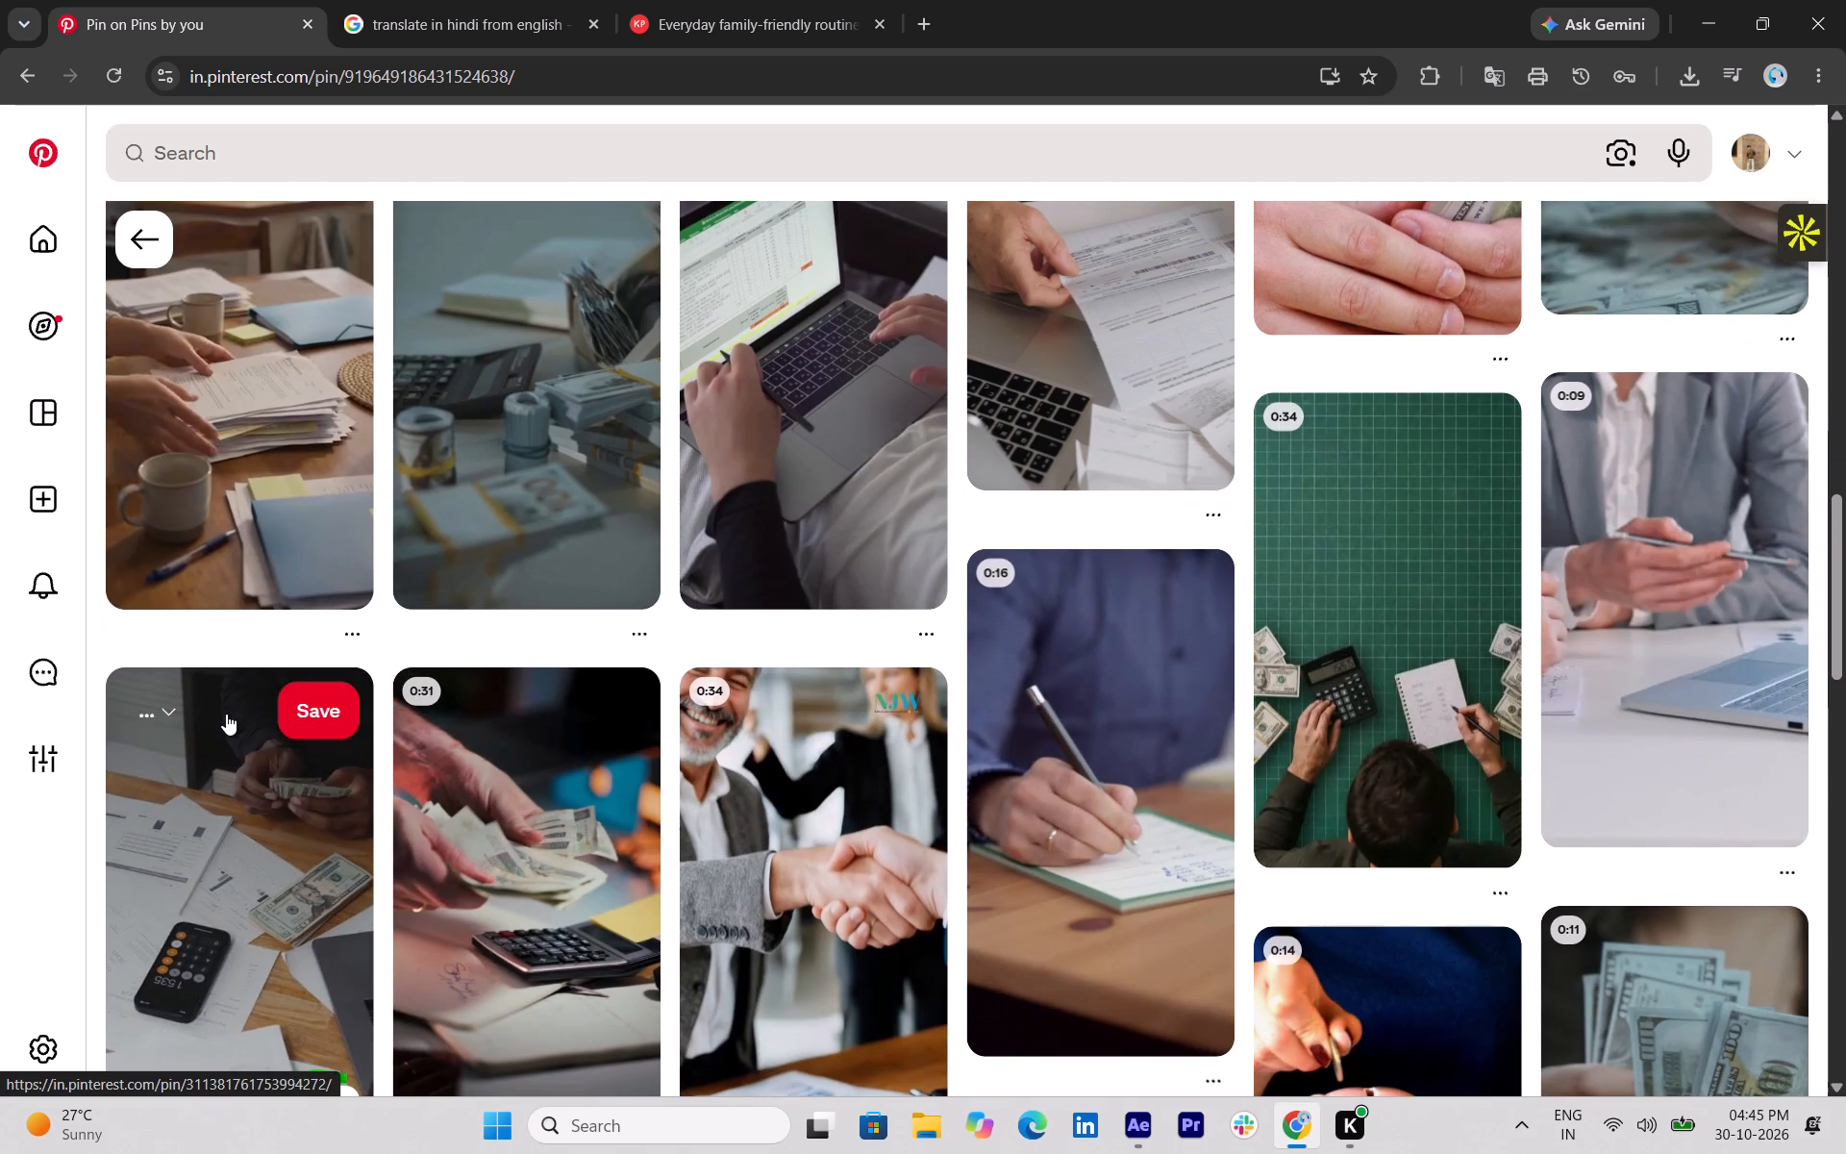
pyautogui.scroll(1, 226, 714)
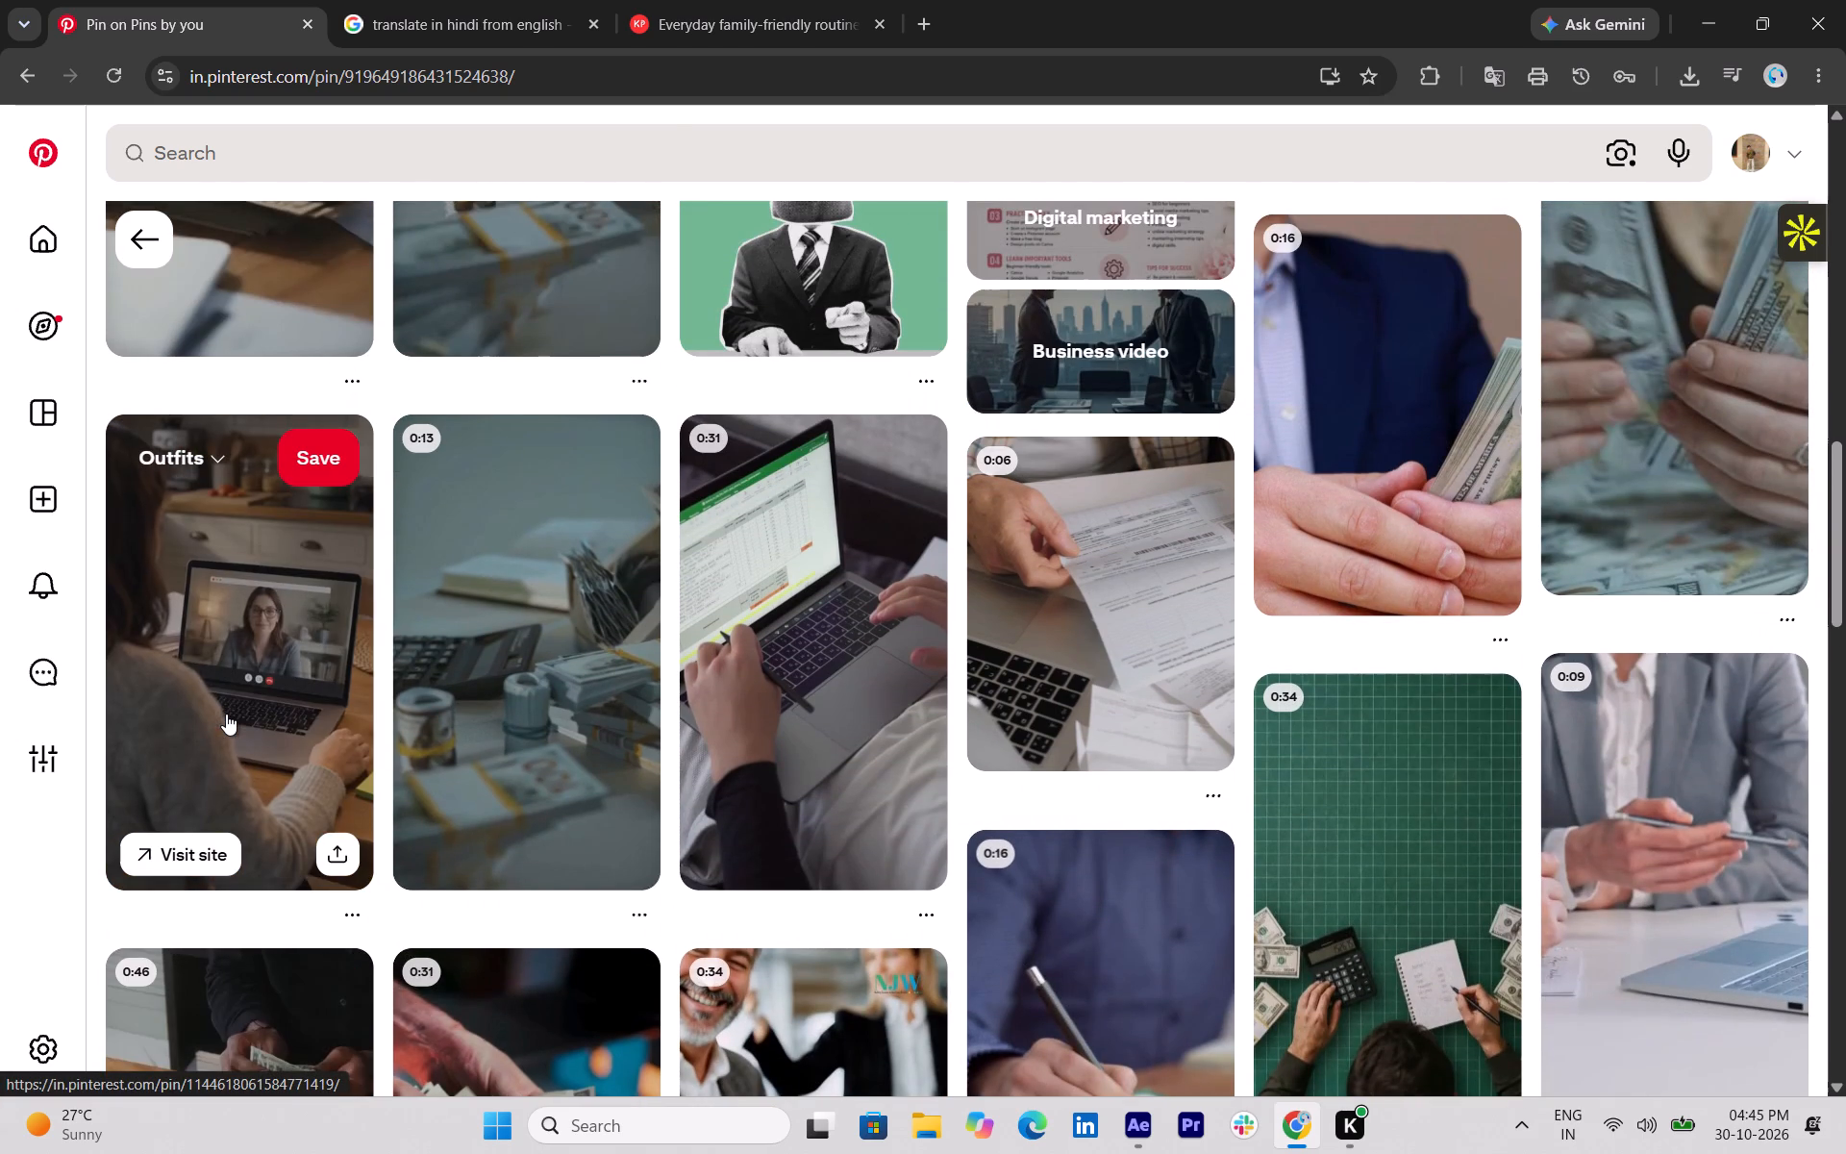
pyautogui.scroll(-1, 560, 687)
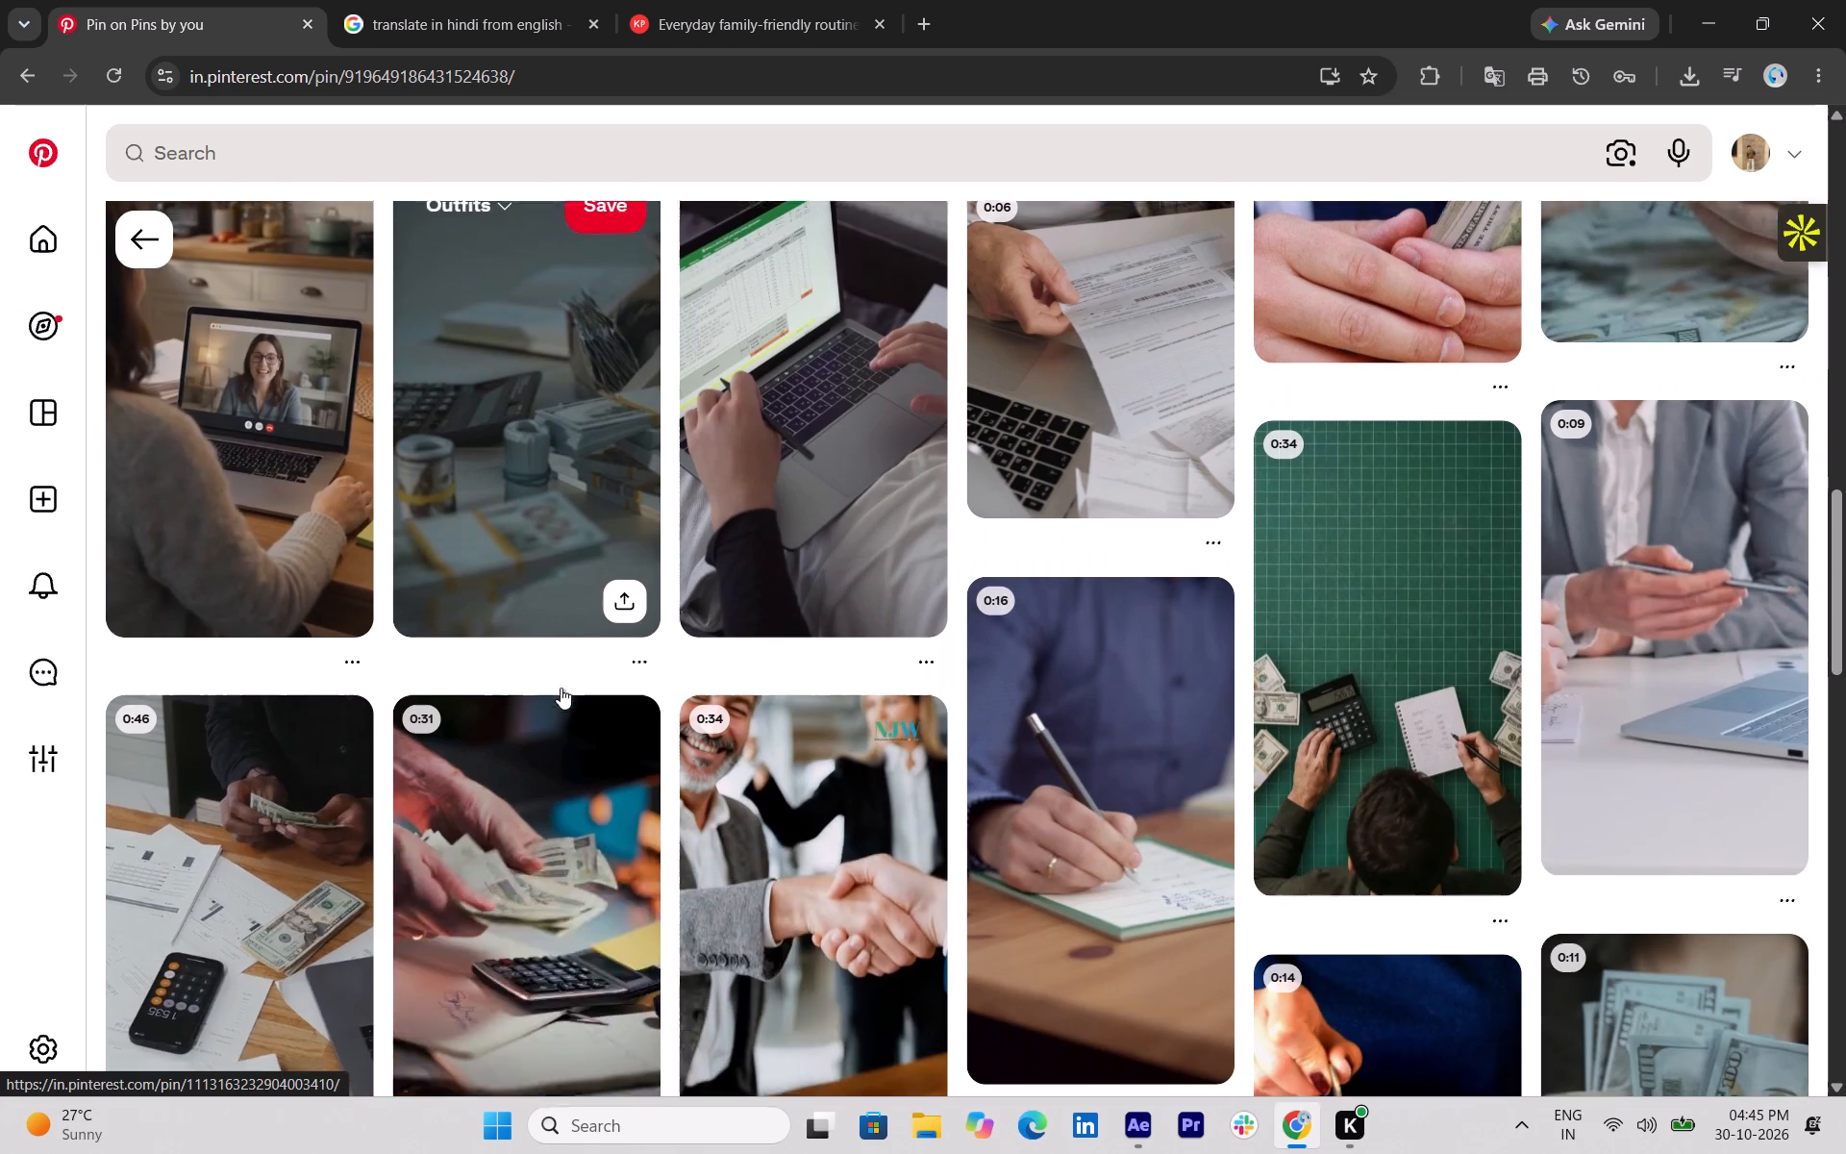
pyautogui.scroll(-1, 999, 765)
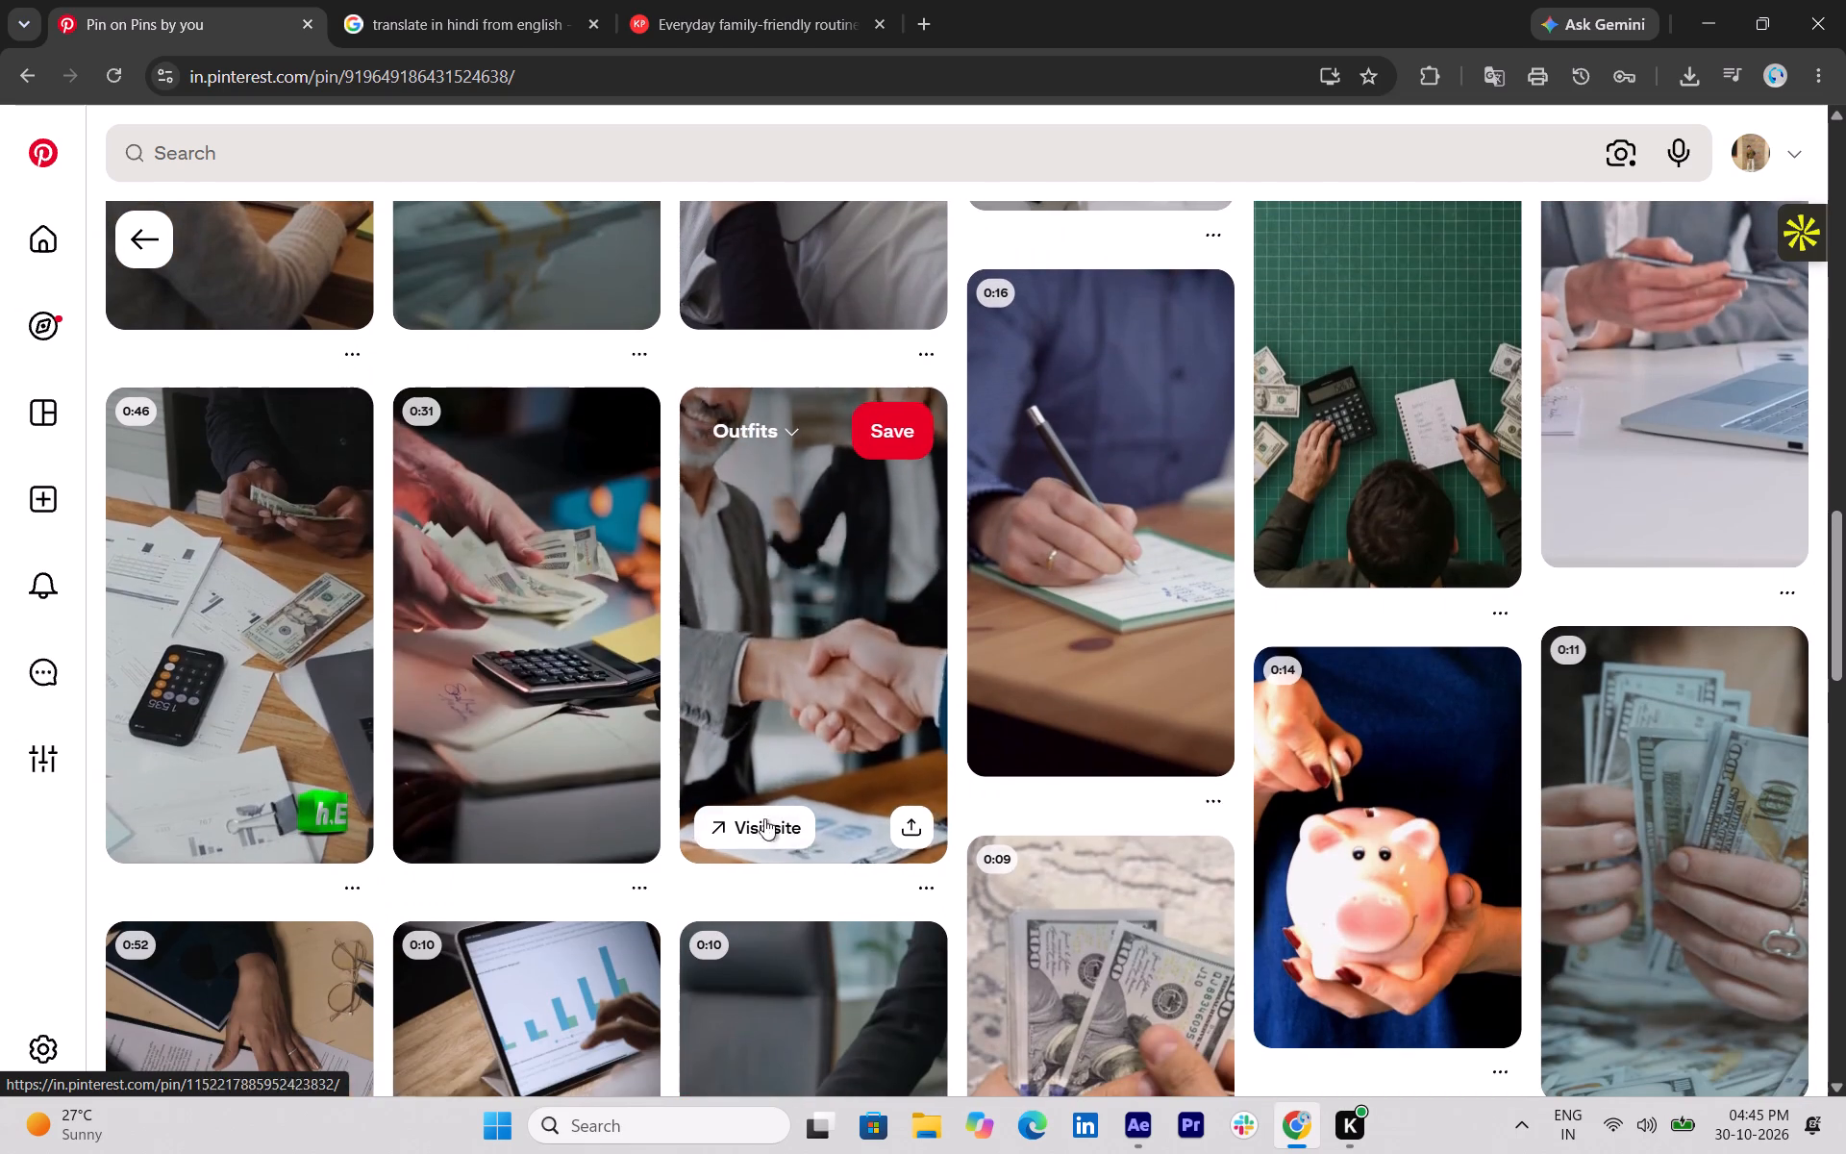
pyautogui.scroll(-1, 536, 787)
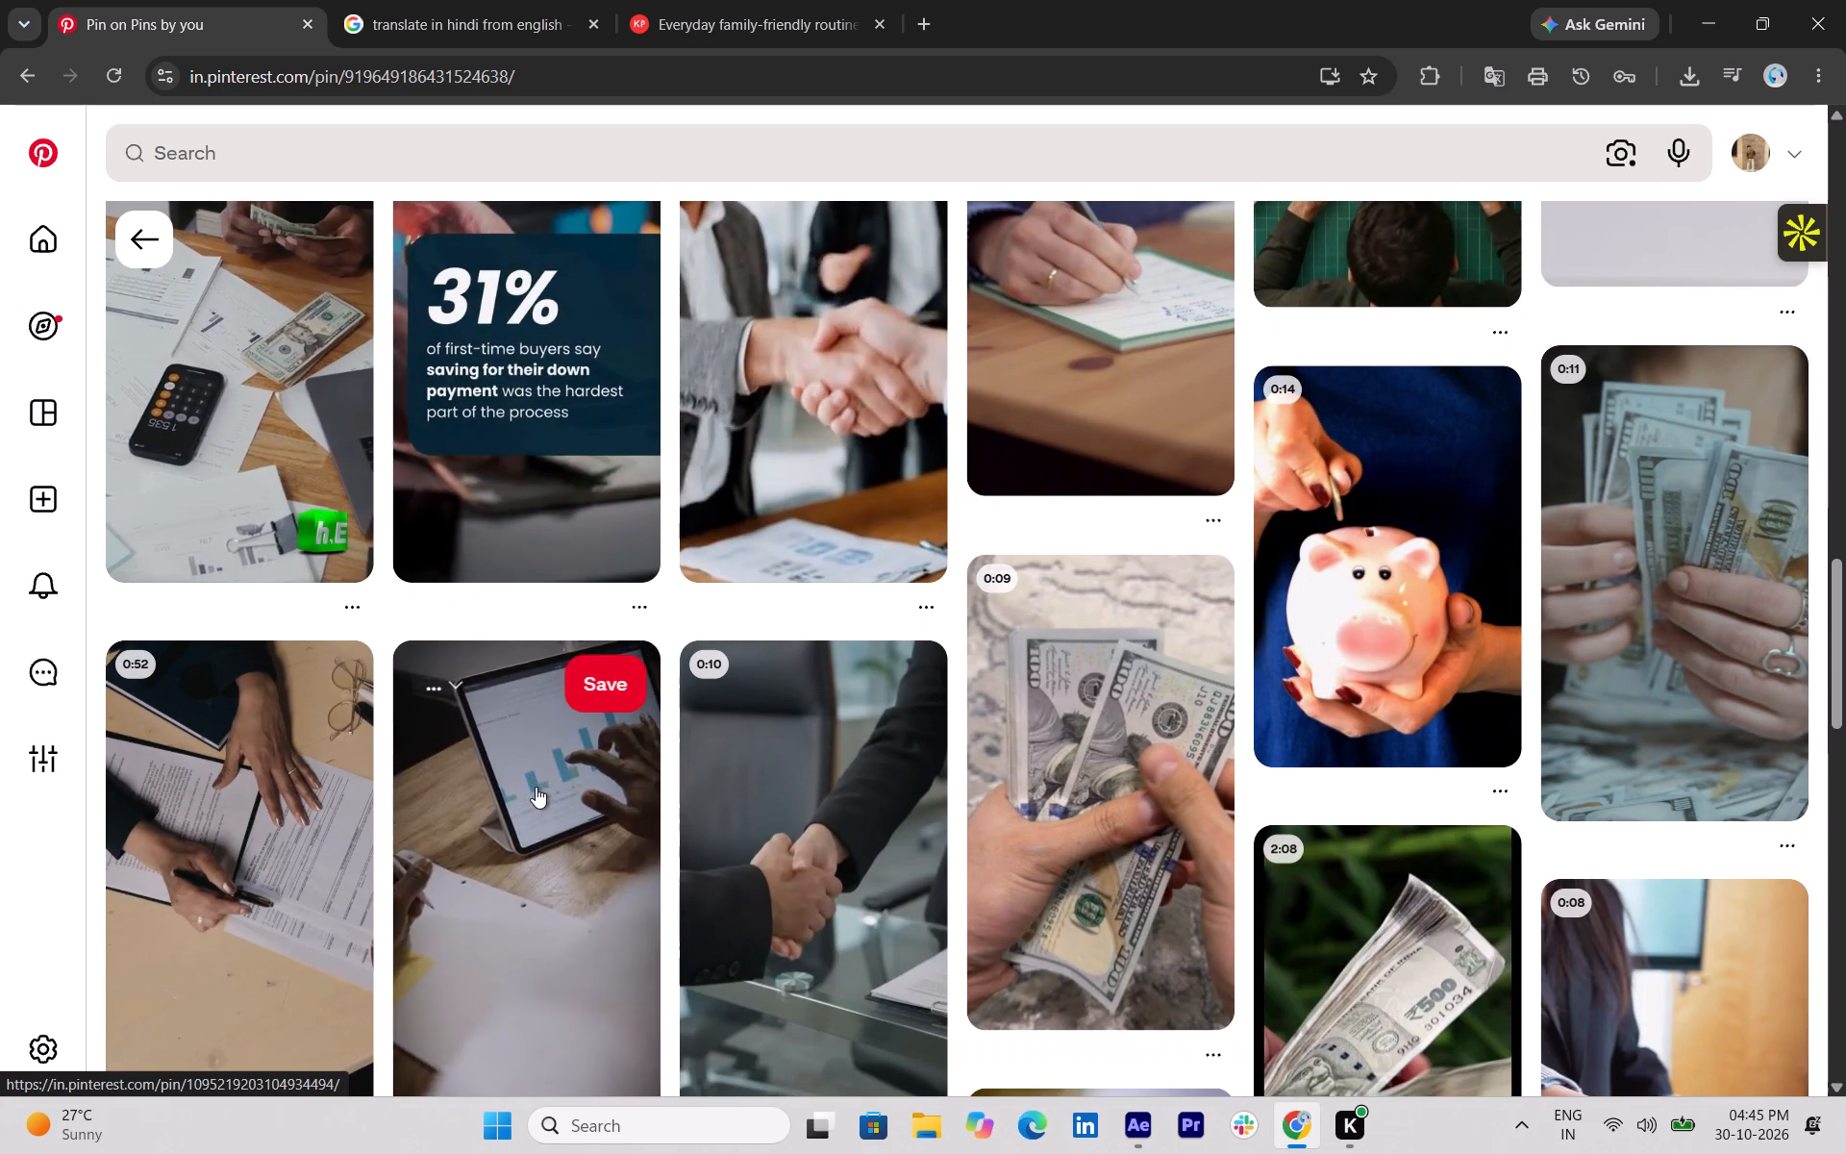
pyautogui.scroll(-3, 536, 787)
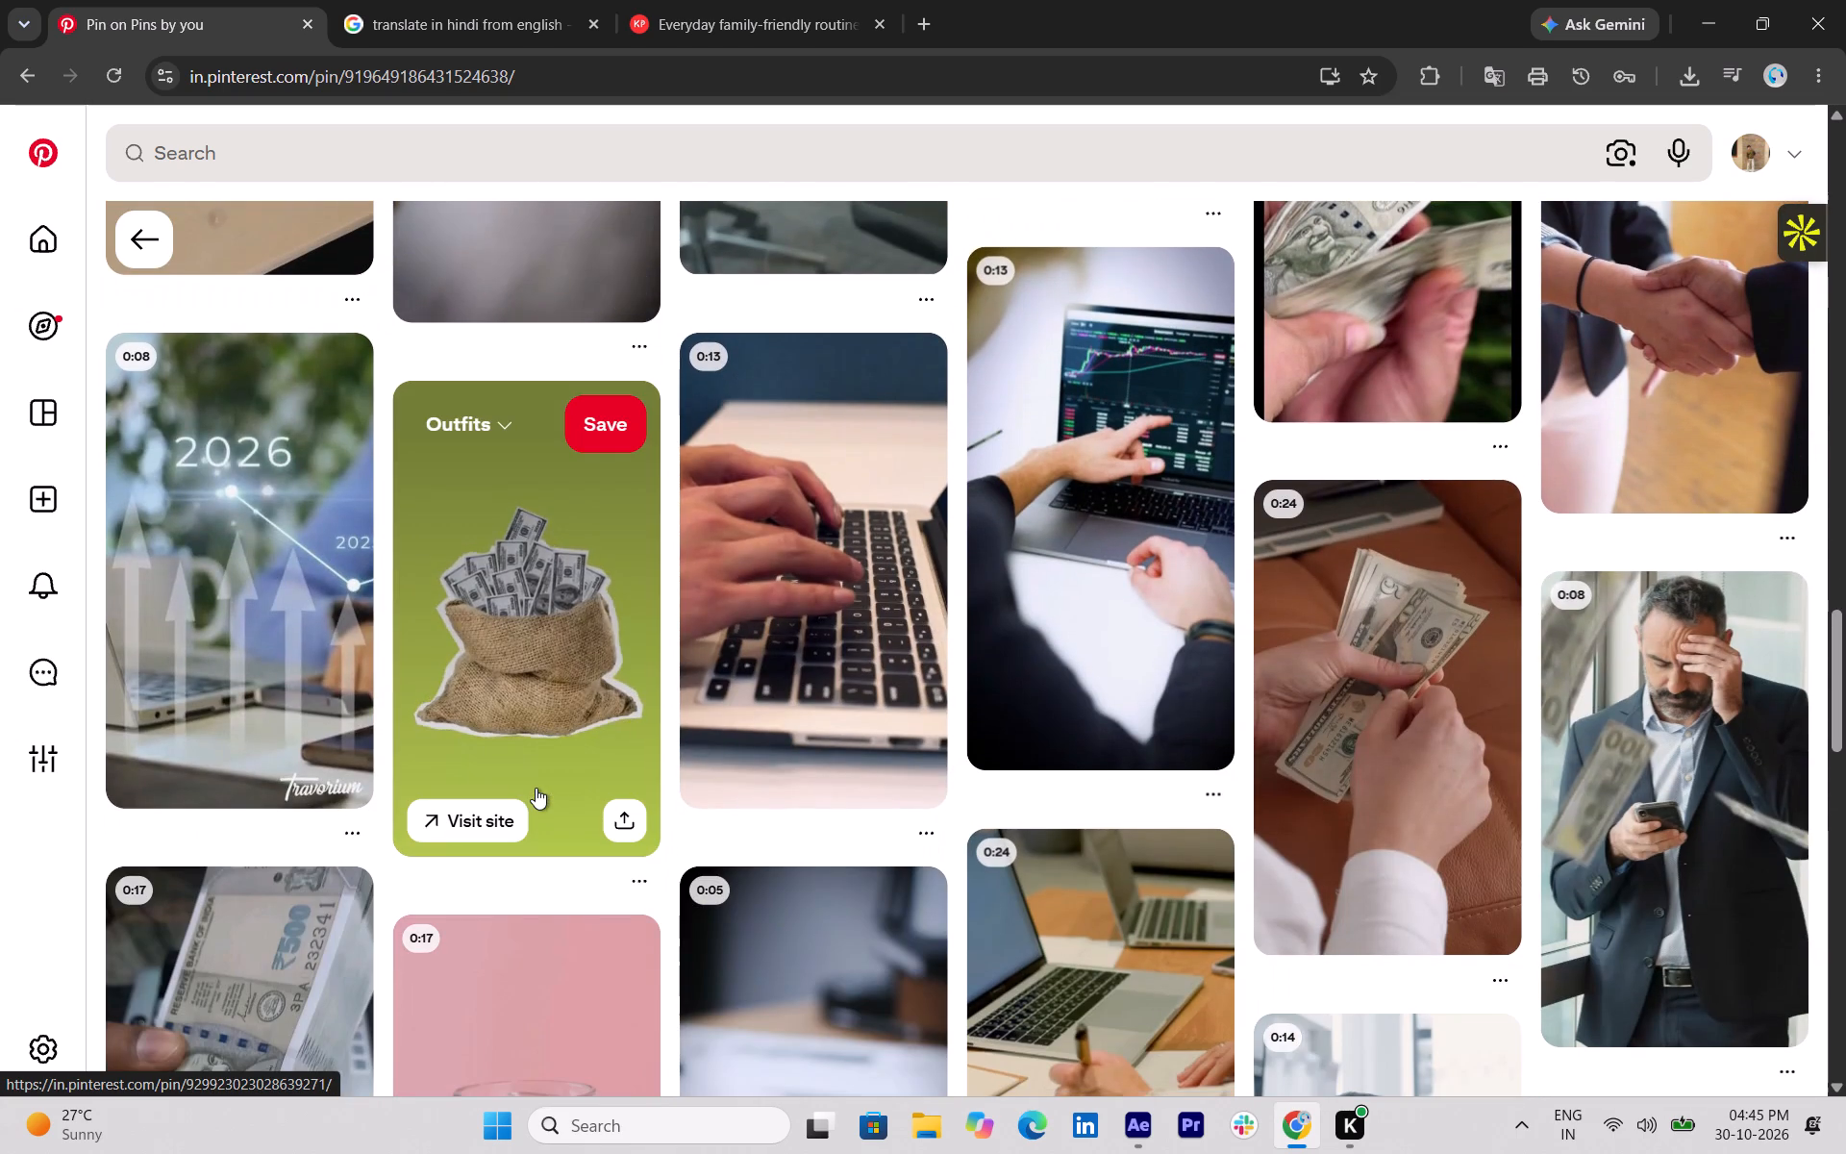
pyautogui.scroll(-2, 1154, 546)
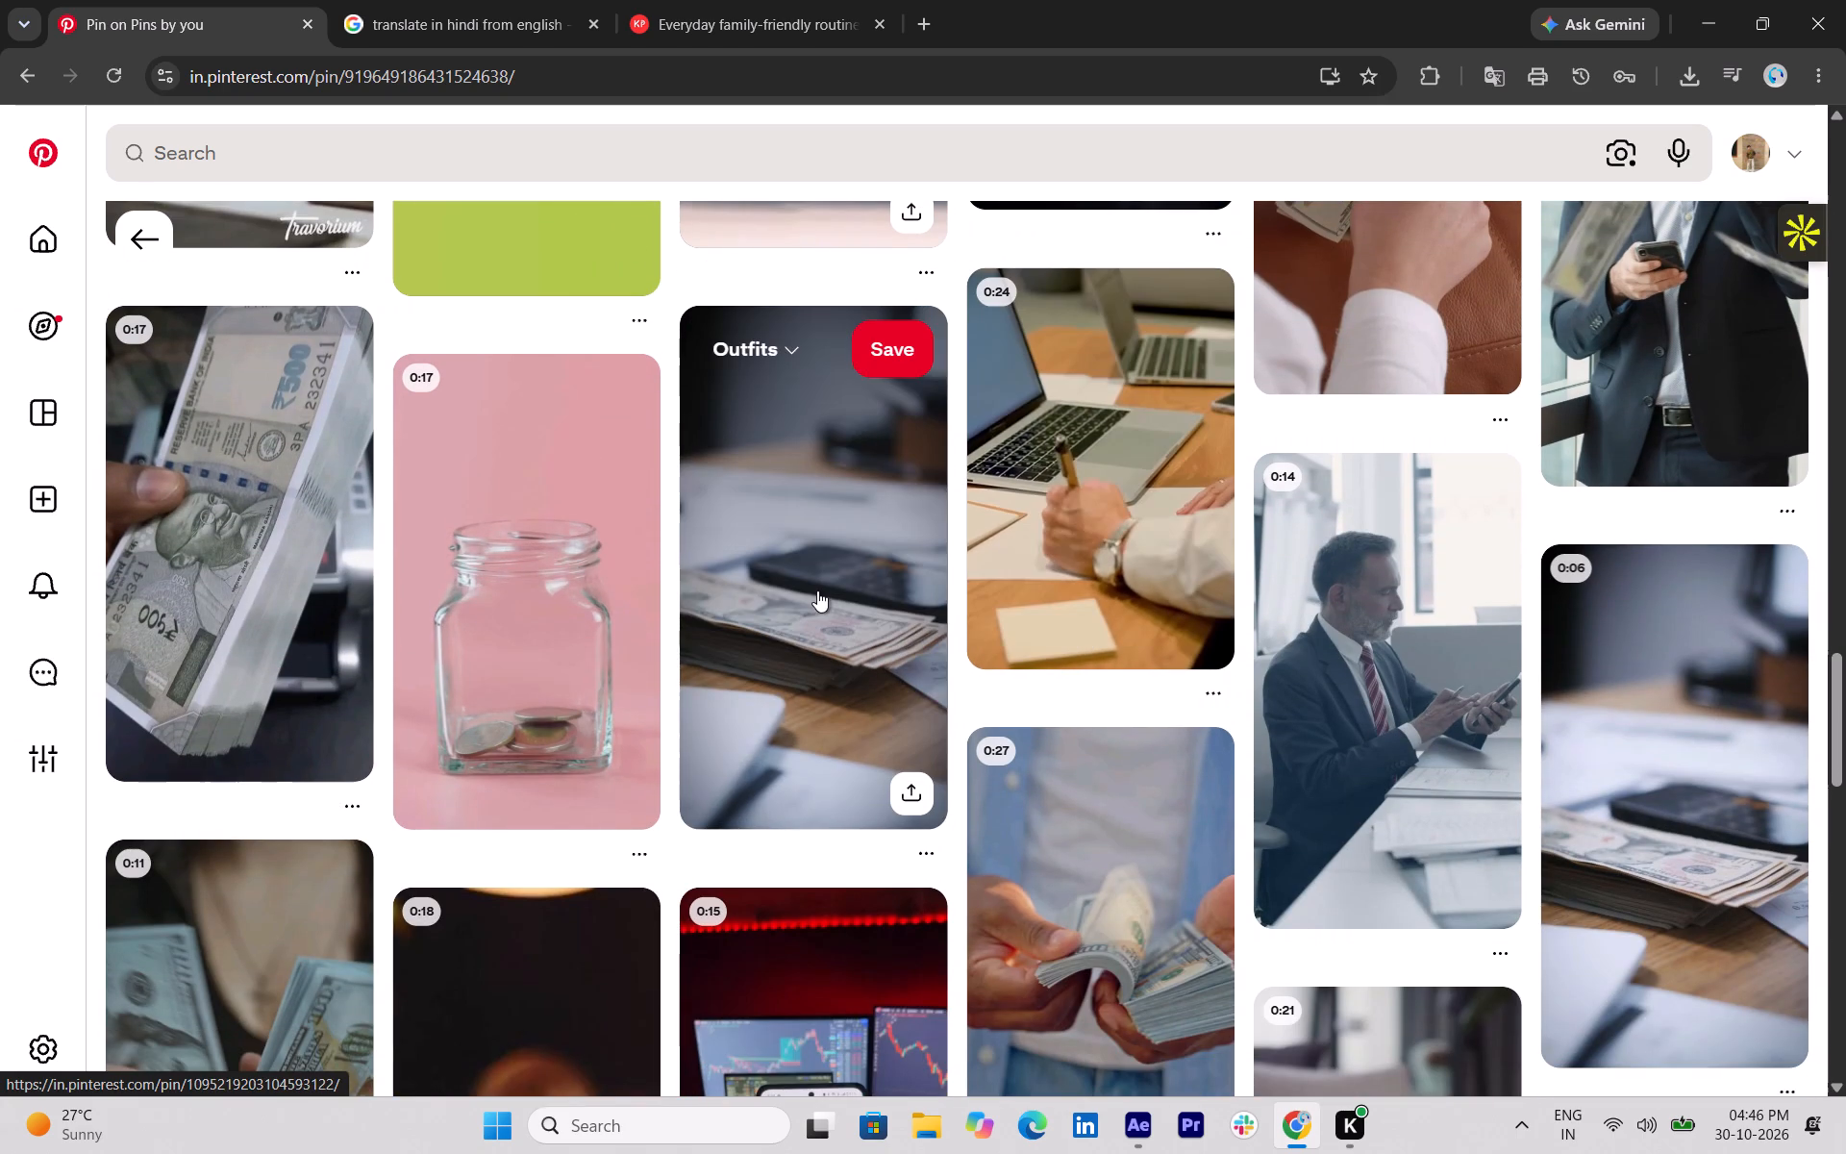
pyautogui.scroll(-3, 817, 590)
pyautogui.scroll(1, 817, 590)
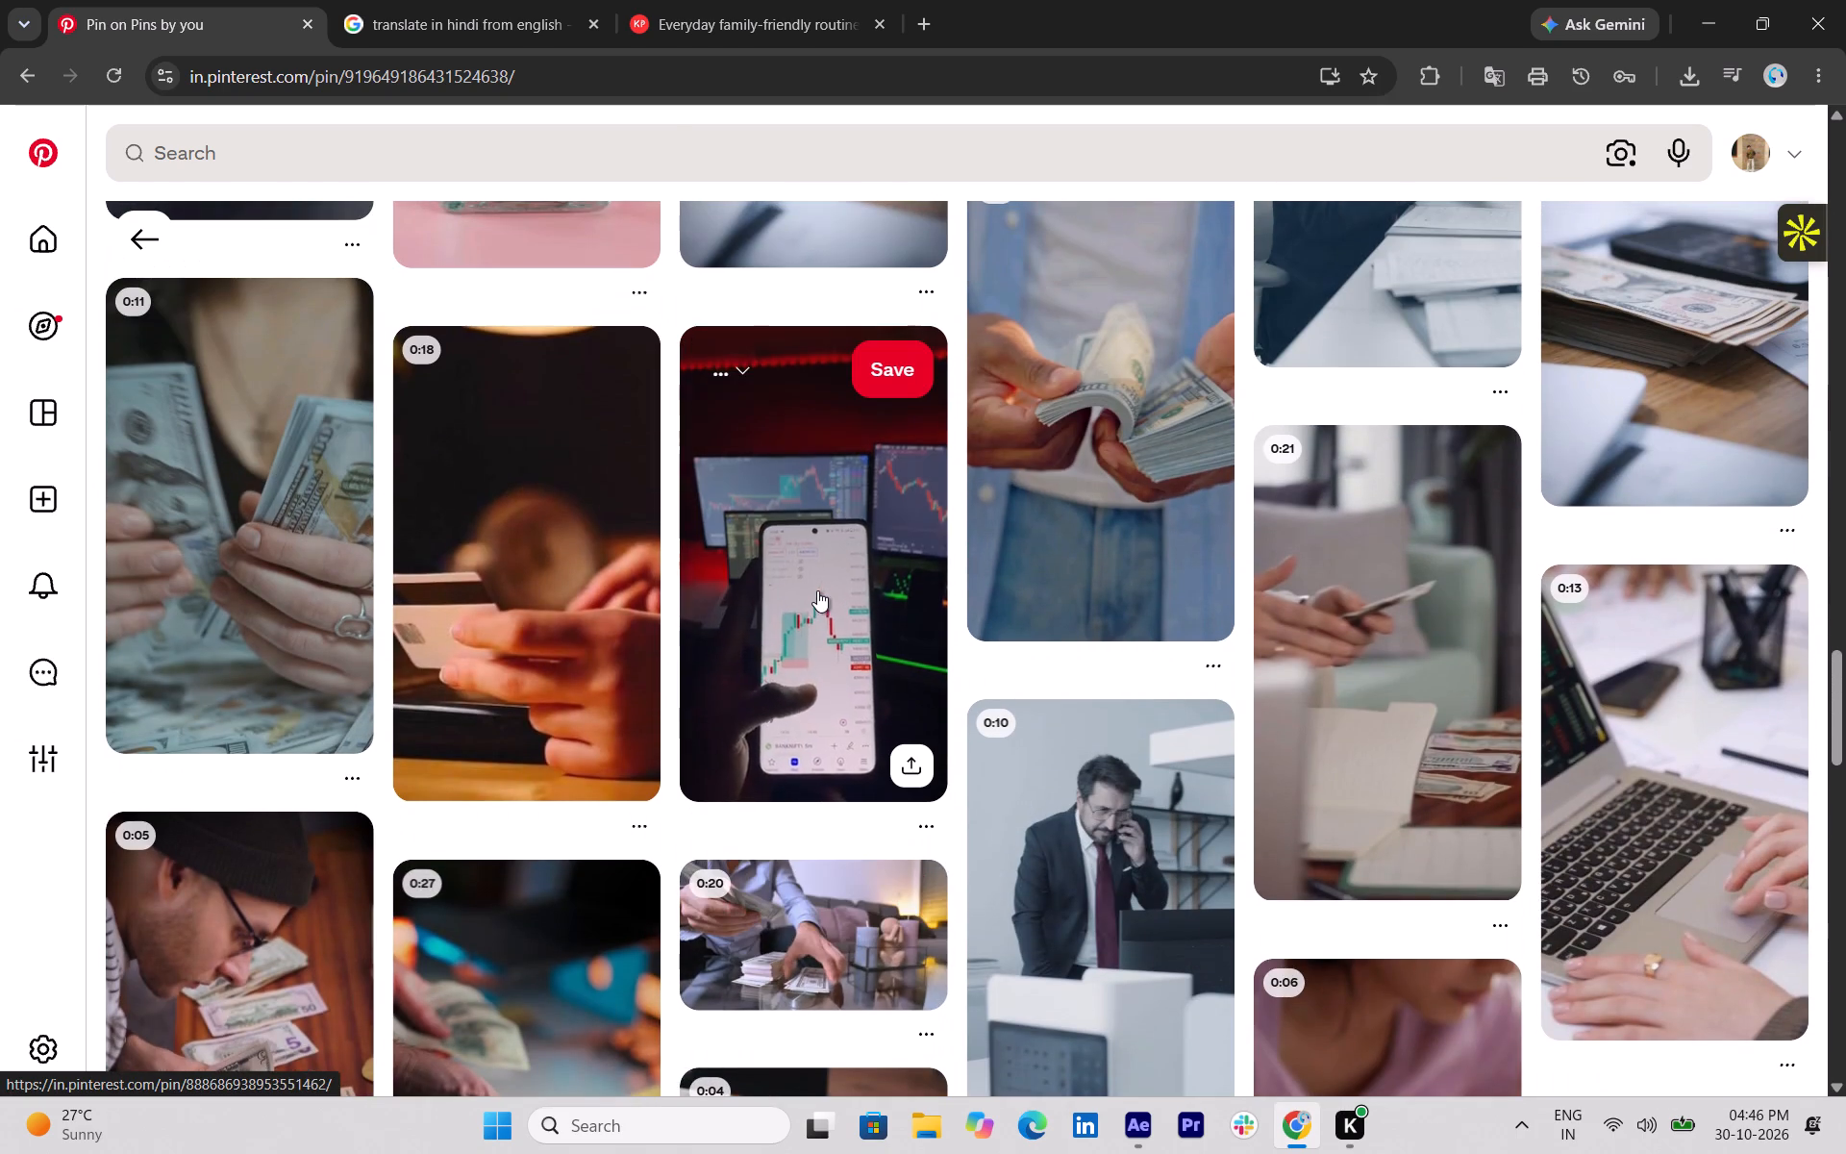
pyautogui.scroll(-2, 817, 590)
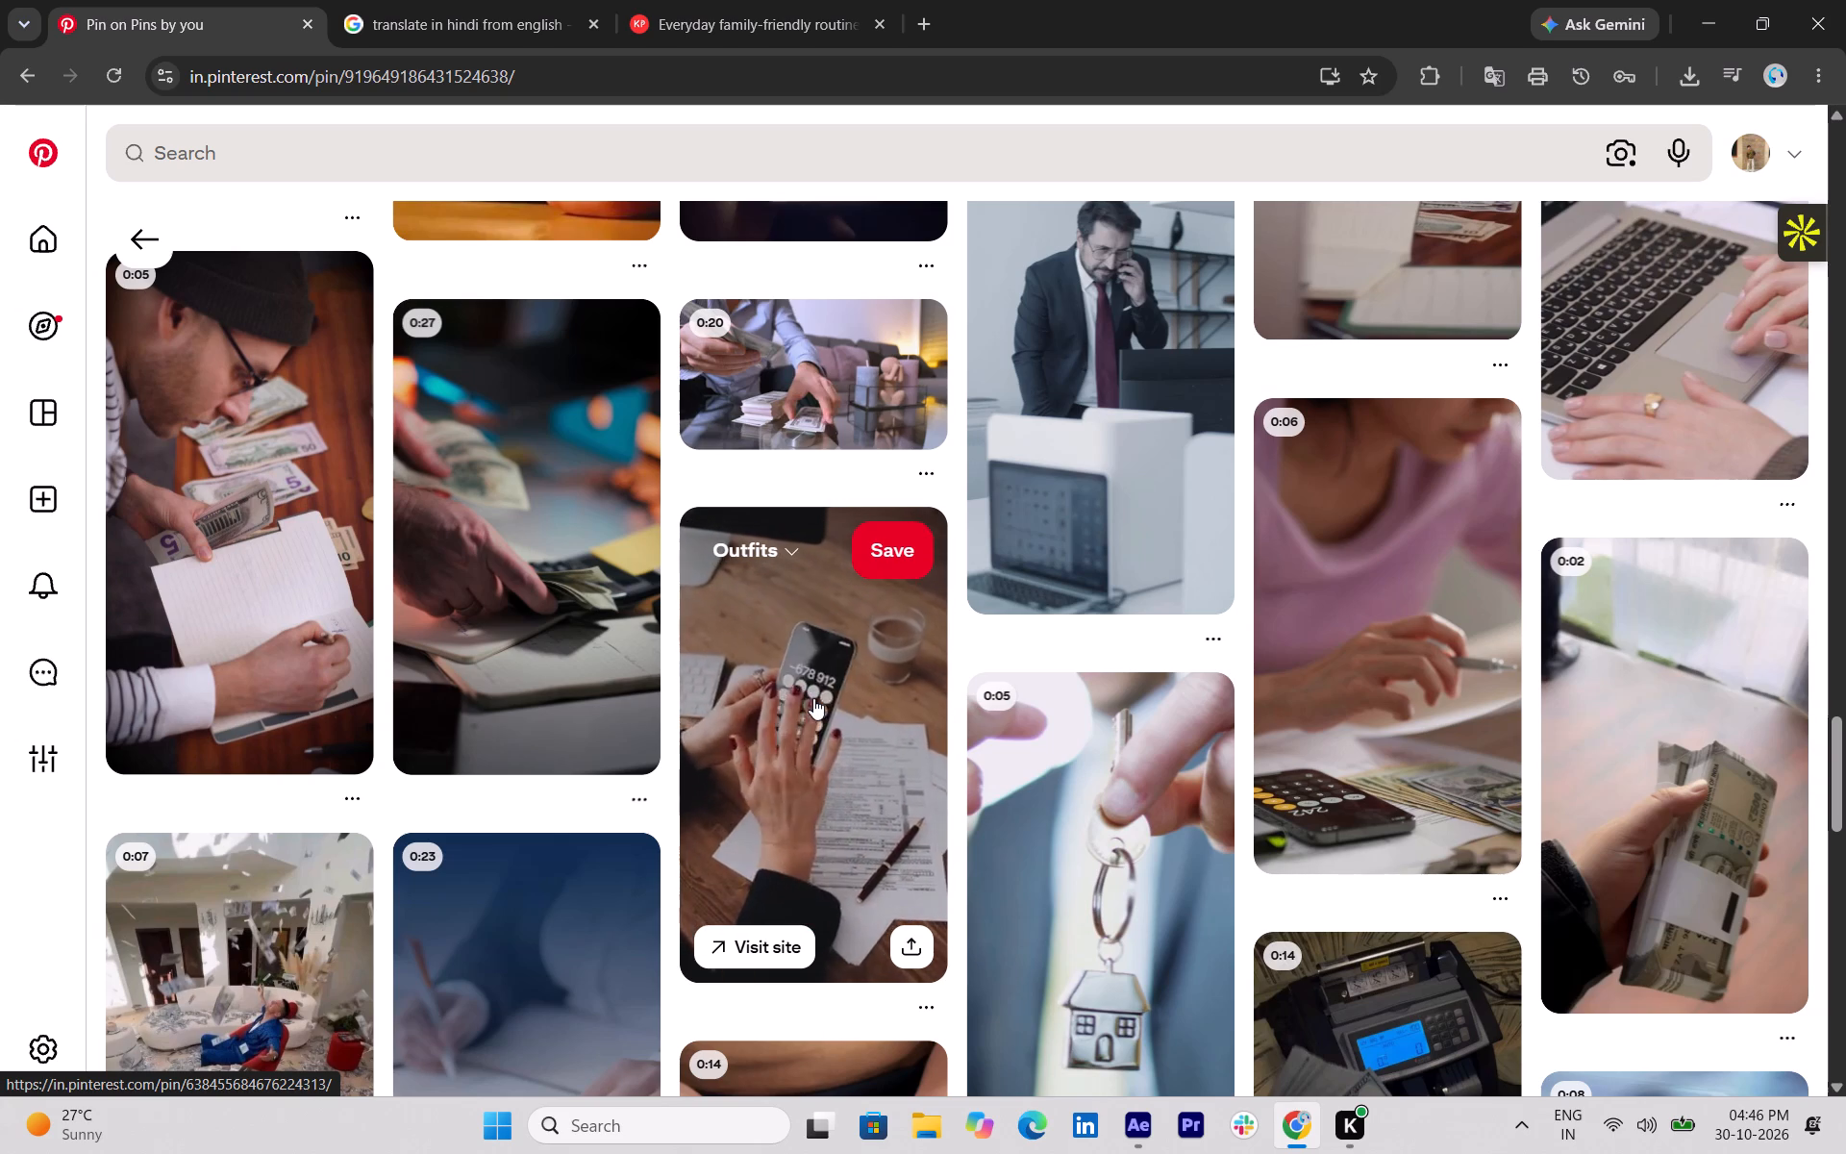
pyautogui.scroll(1, 813, 698)
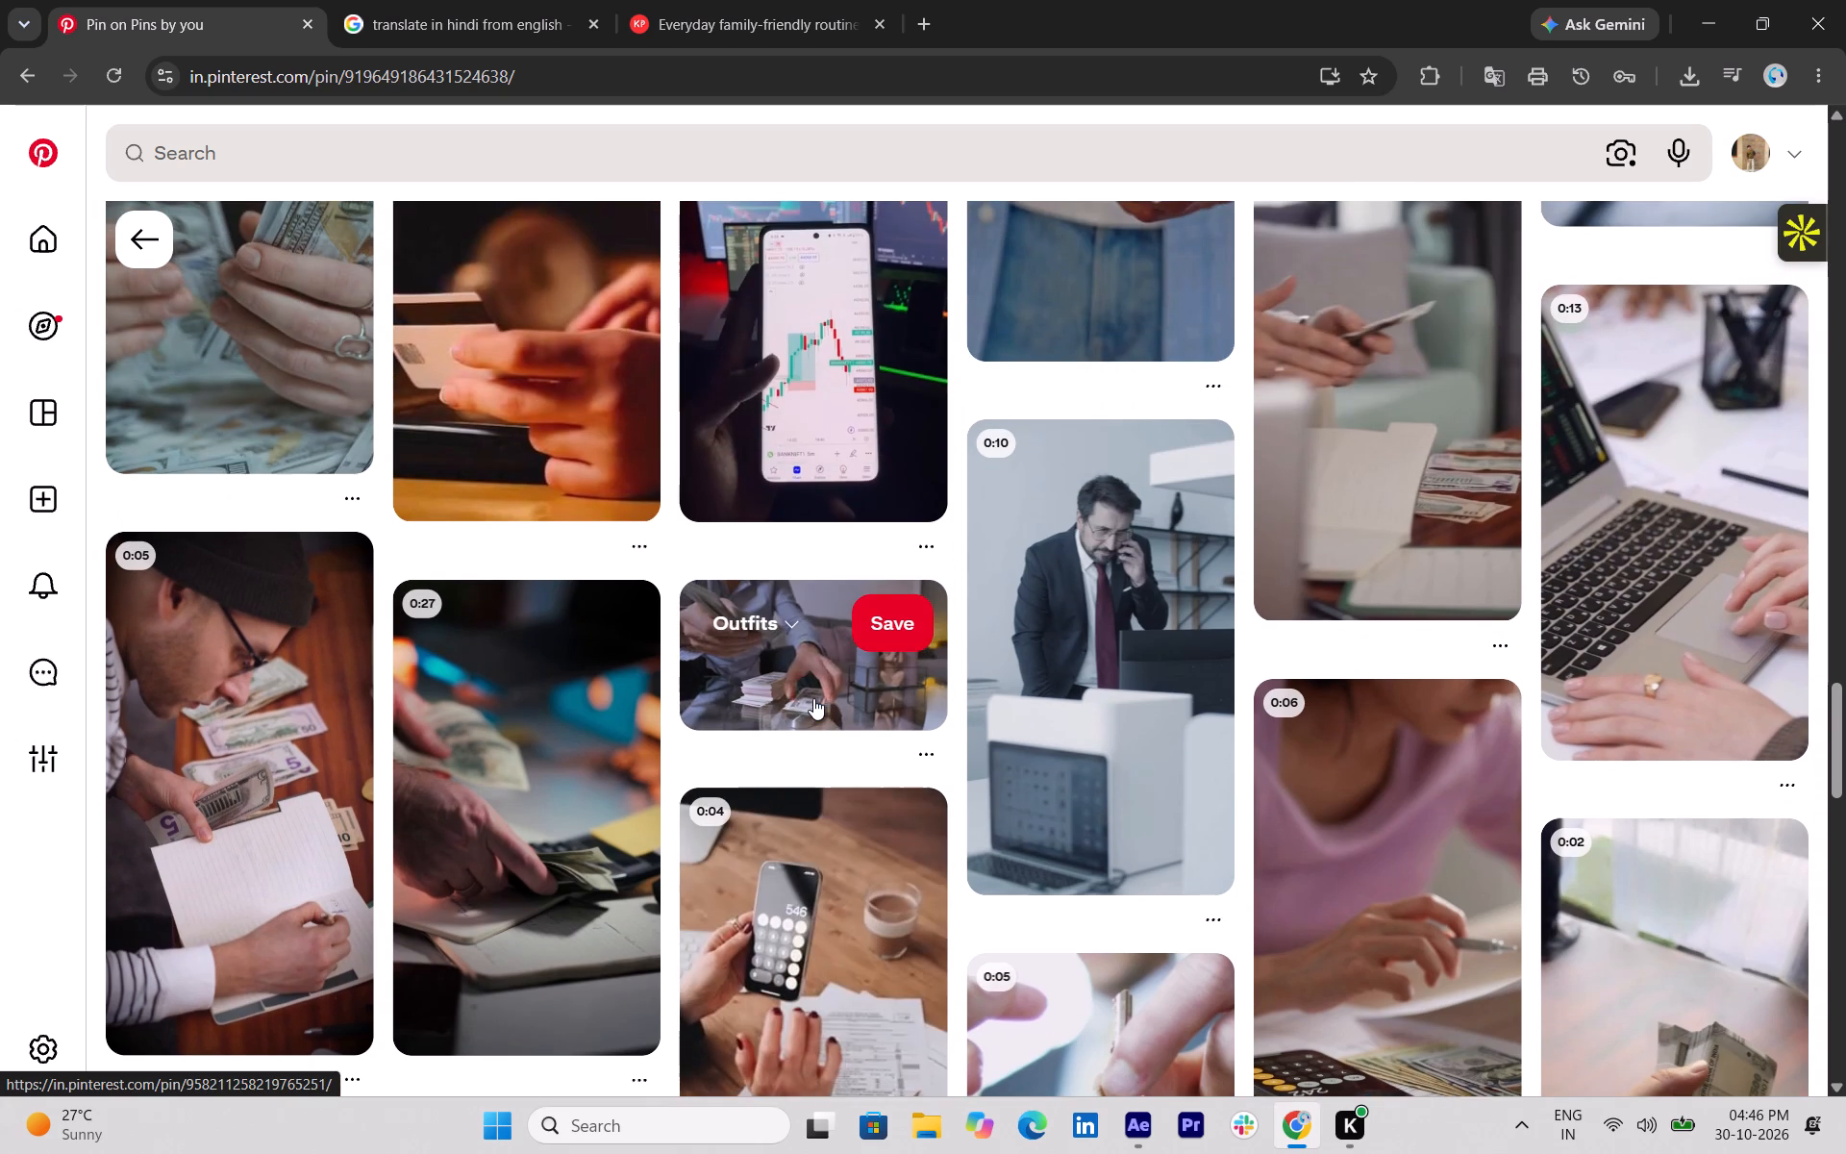
pyautogui.scroll(-1, 813, 698)
# Open the 0:04 video pin of hands using a phone calculator over paperwork and copy its share link.
pyautogui.click(814, 717)
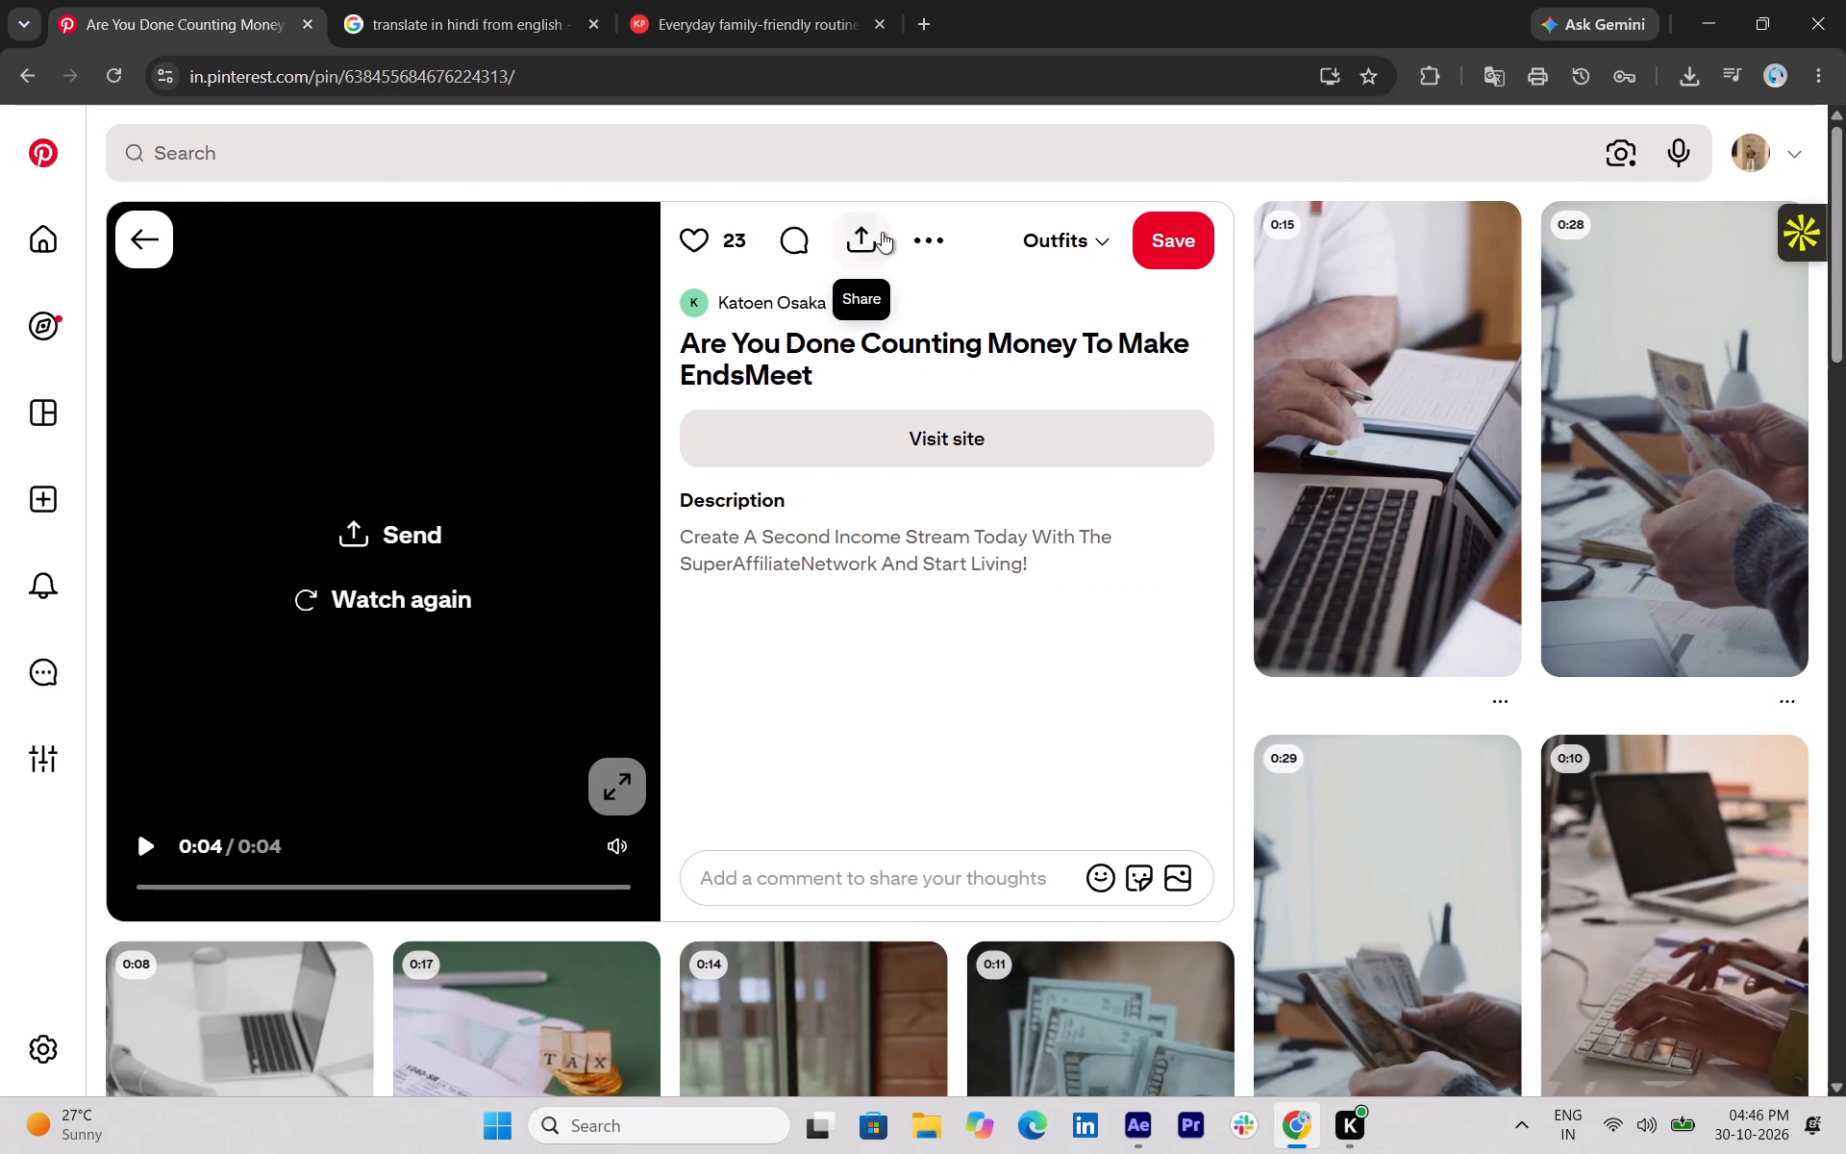
pyautogui.click(882, 232)
pyautogui.click(671, 389)
# Switch to the KlickPin downloader, submit the copied pin link and download the phone-calculator video.
pyautogui.click(771, 0)
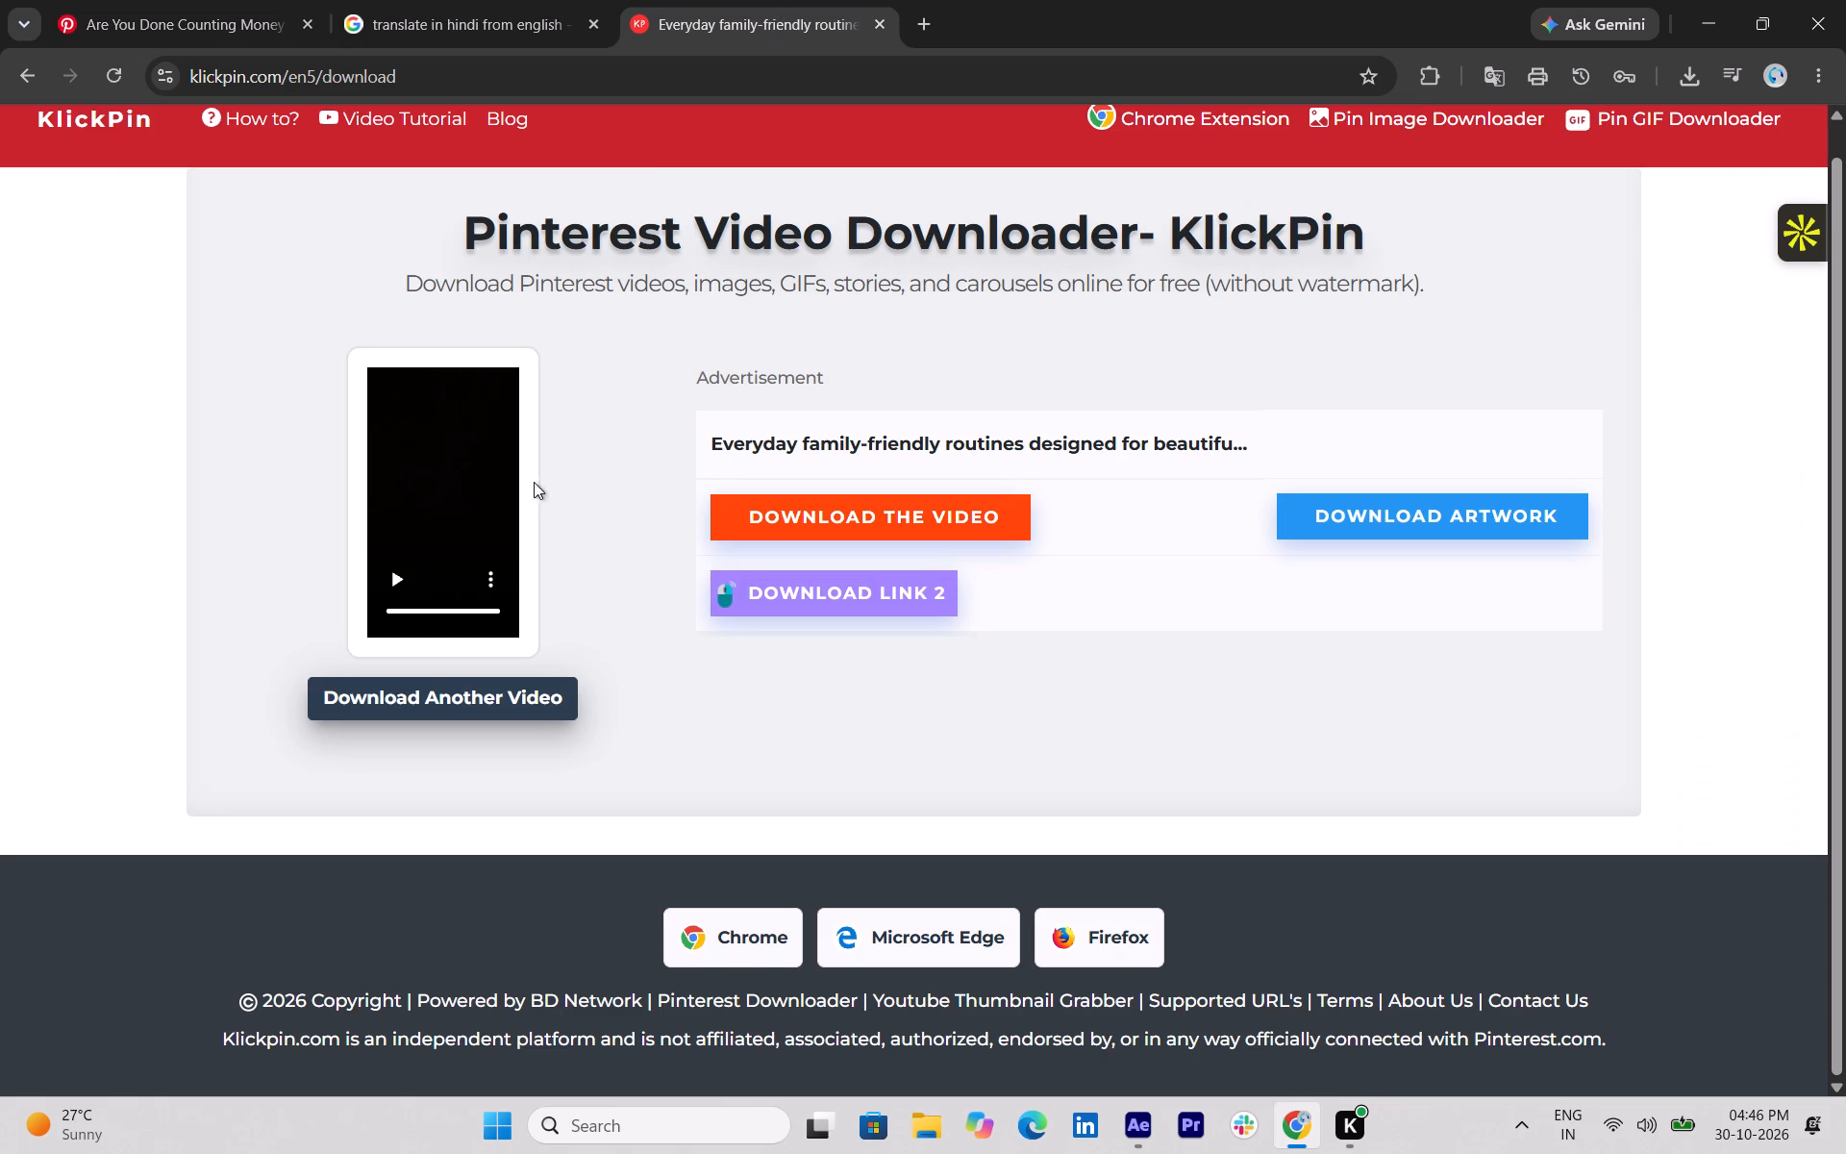
pyautogui.click(455, 691)
pyautogui.click(619, 439)
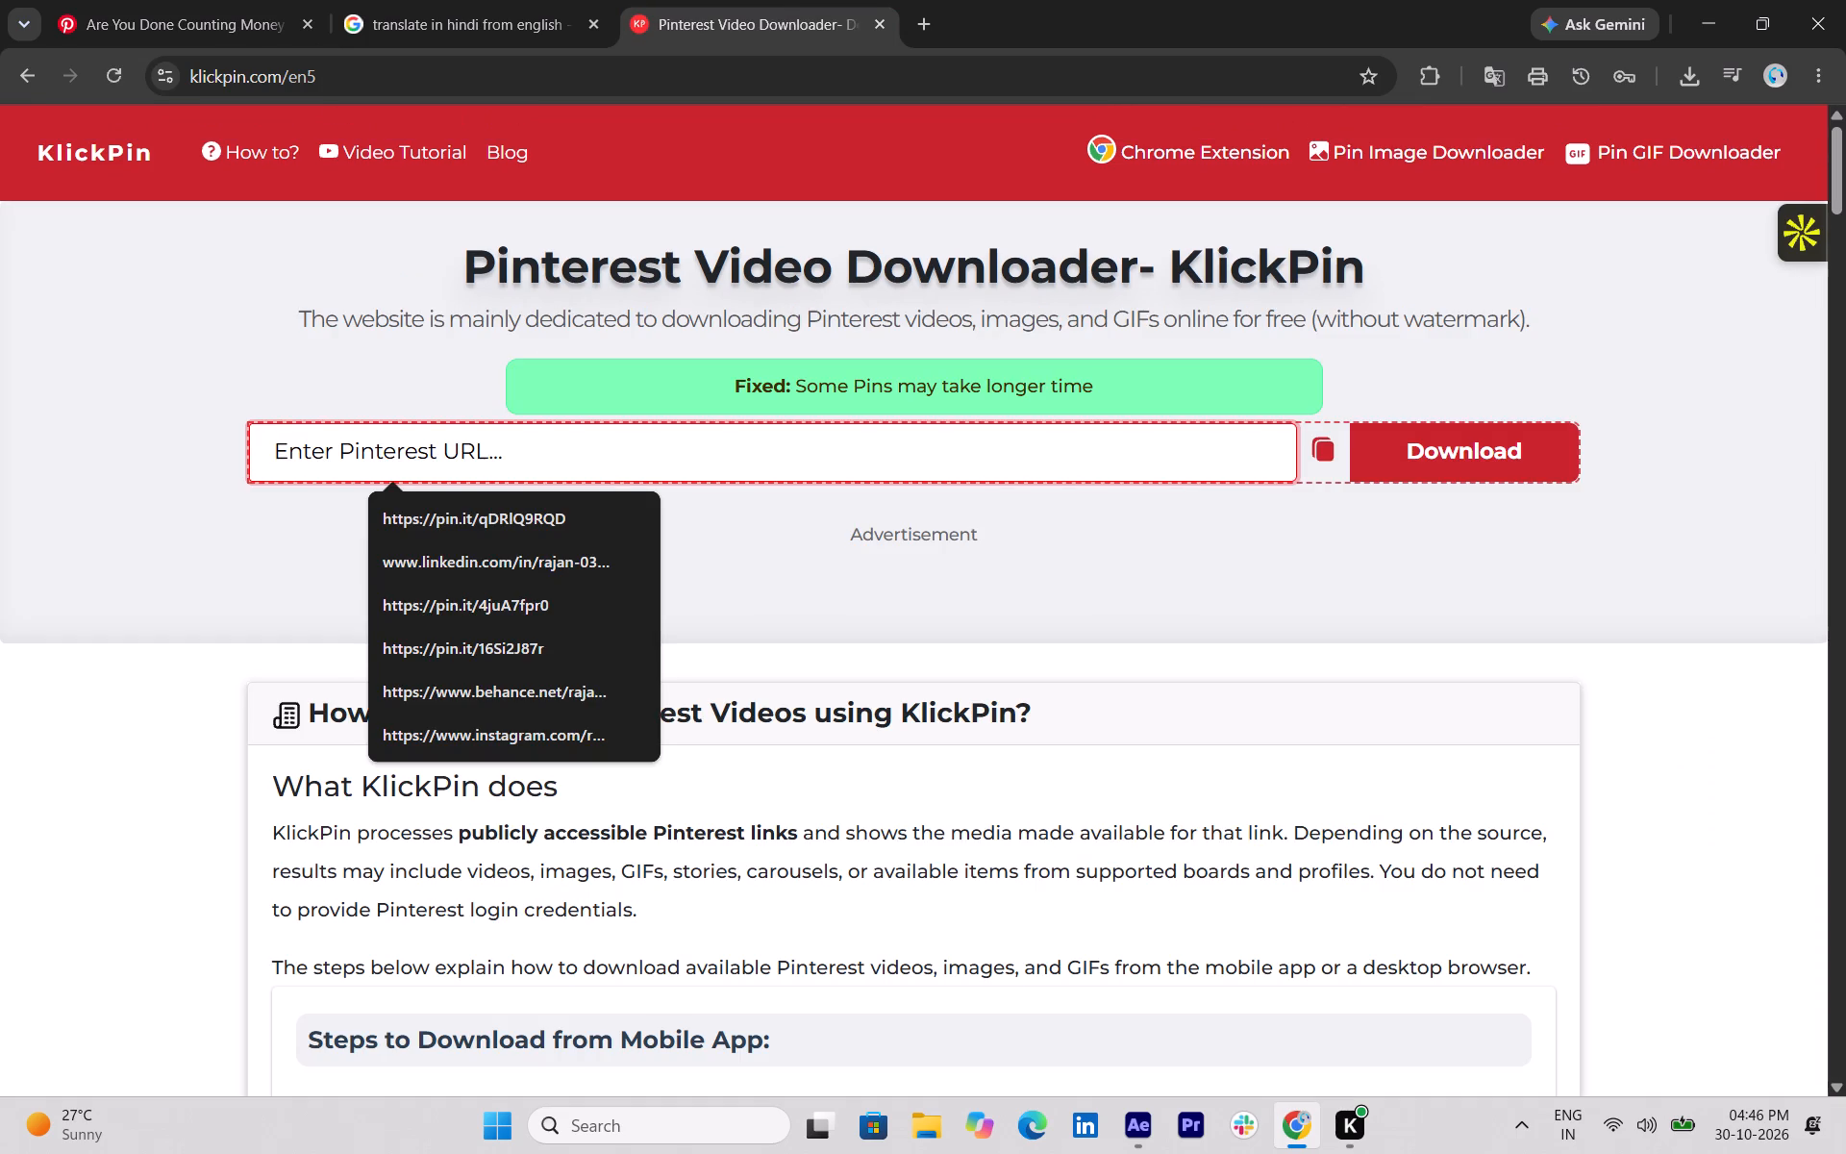
pyautogui.hotkey('ctrl', 'v')
pyautogui.click(1559, 465)
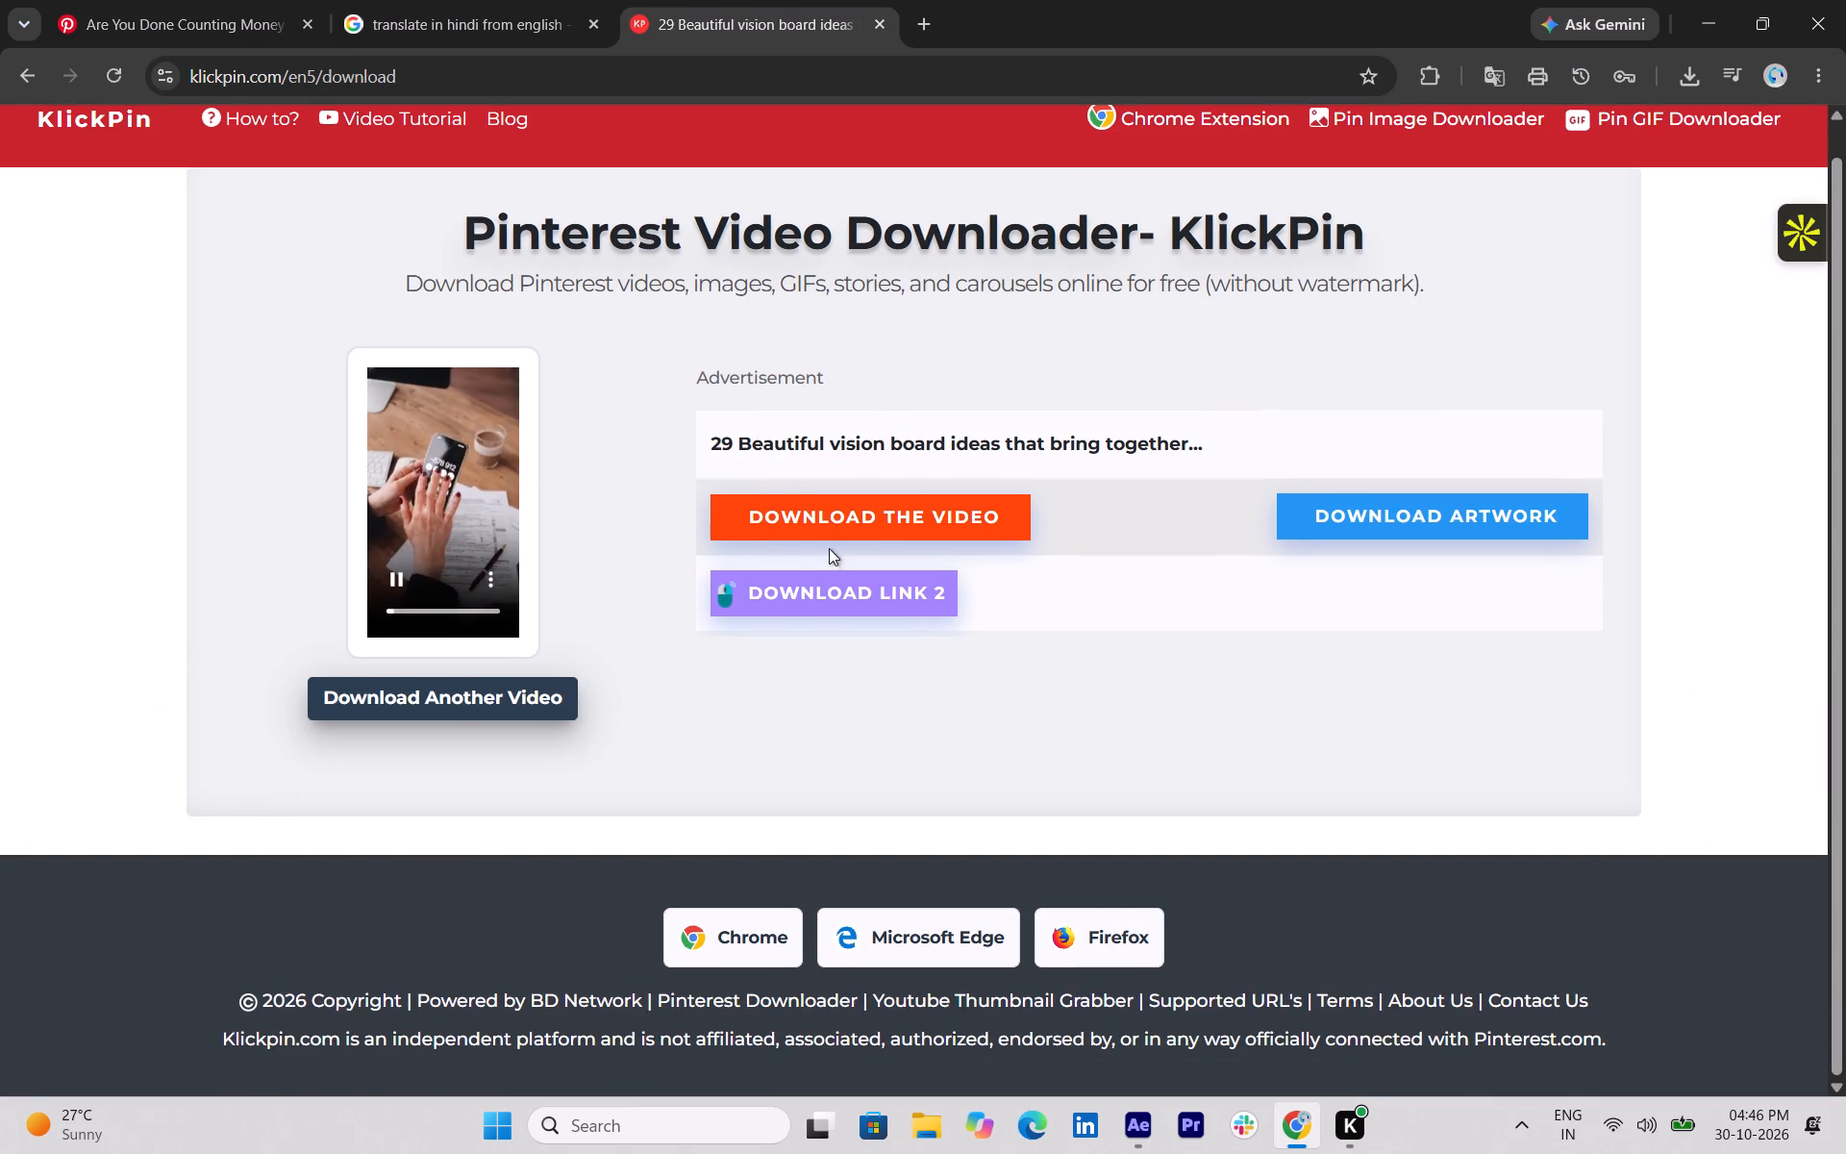
pyautogui.click(817, 528)
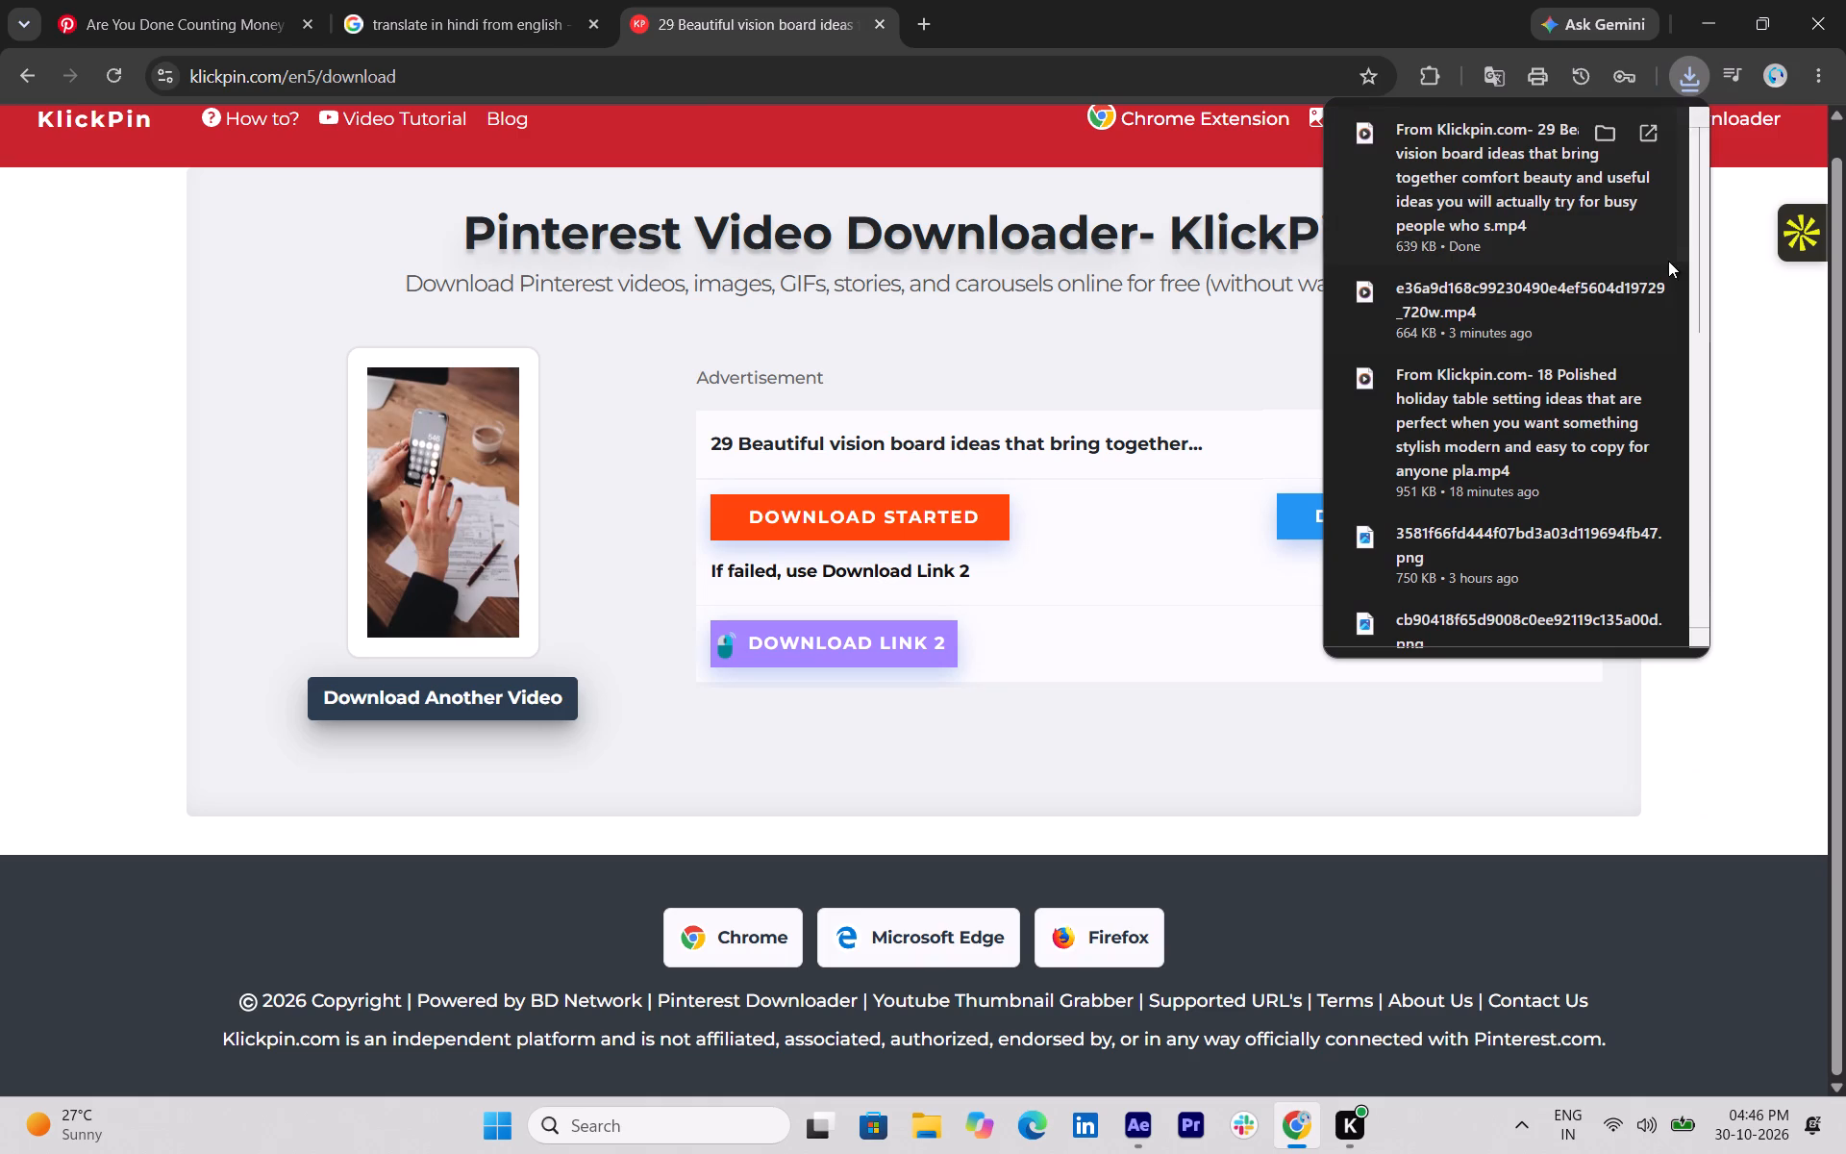
# Bring the newly downloaded phone-calculator clip from the browser's recent downloads into After Effects.
pyautogui.click(1481, 180)
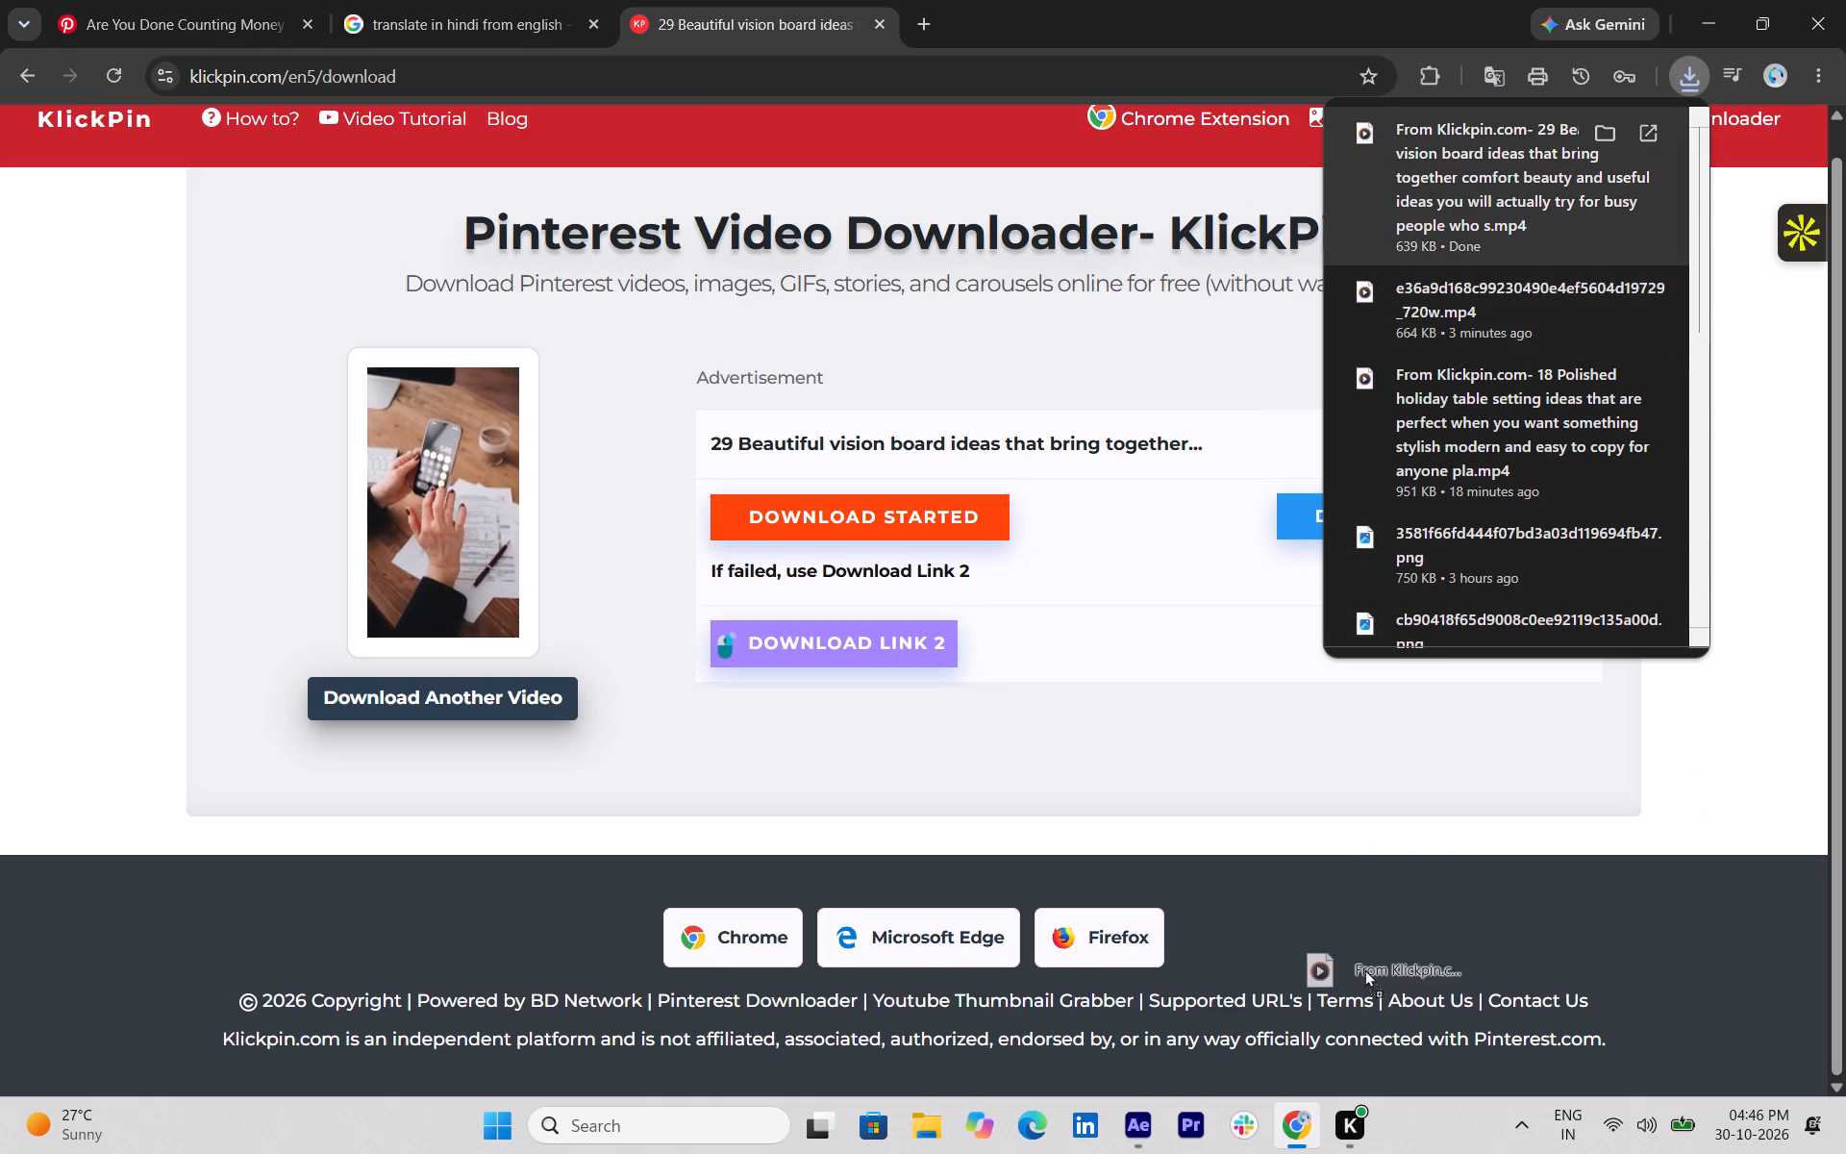
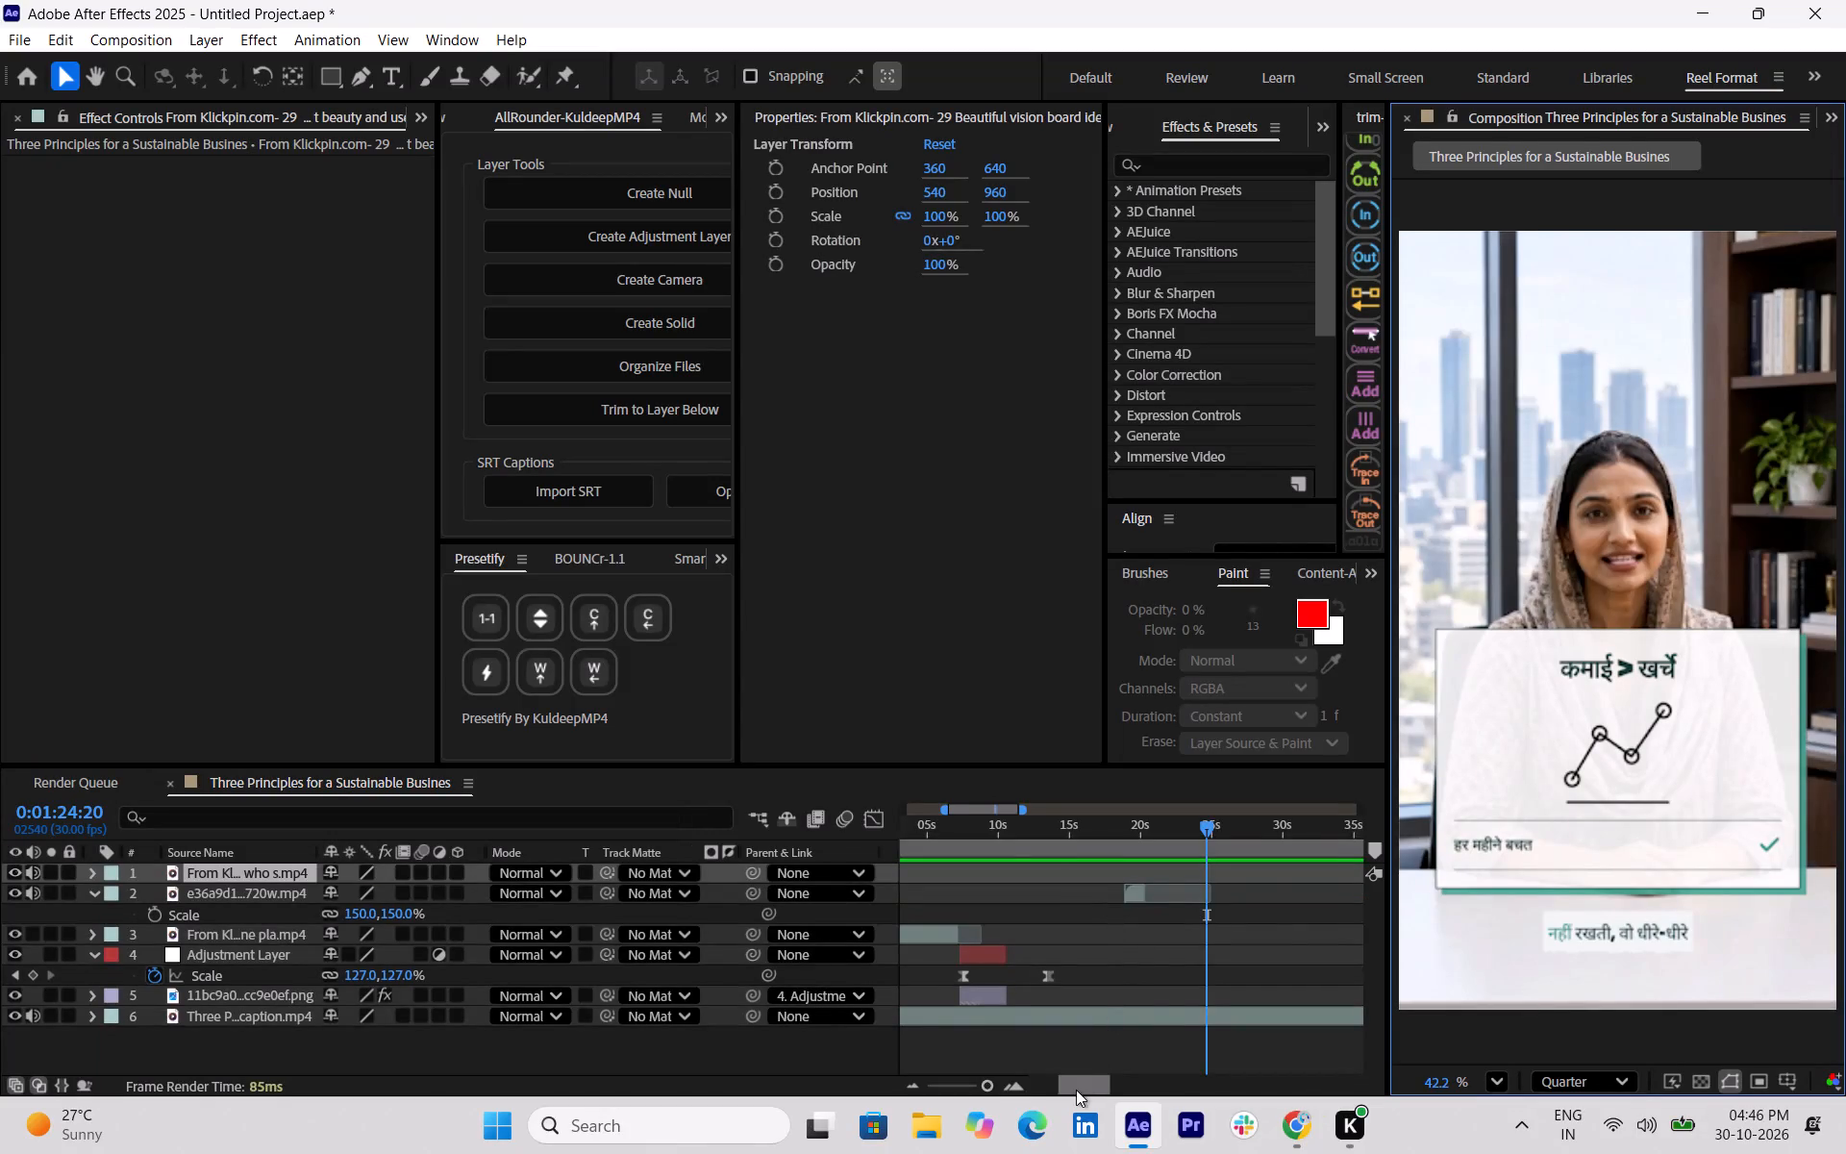
# Move the phone-calculator clip along the timeline so that it starts at 0:01:24:20.
pyautogui.moveTo(1076, 1090); pyautogui.dragTo(1002, 1101)
pyautogui.moveTo(921, 873); pyautogui.dragTo(1275, 860)
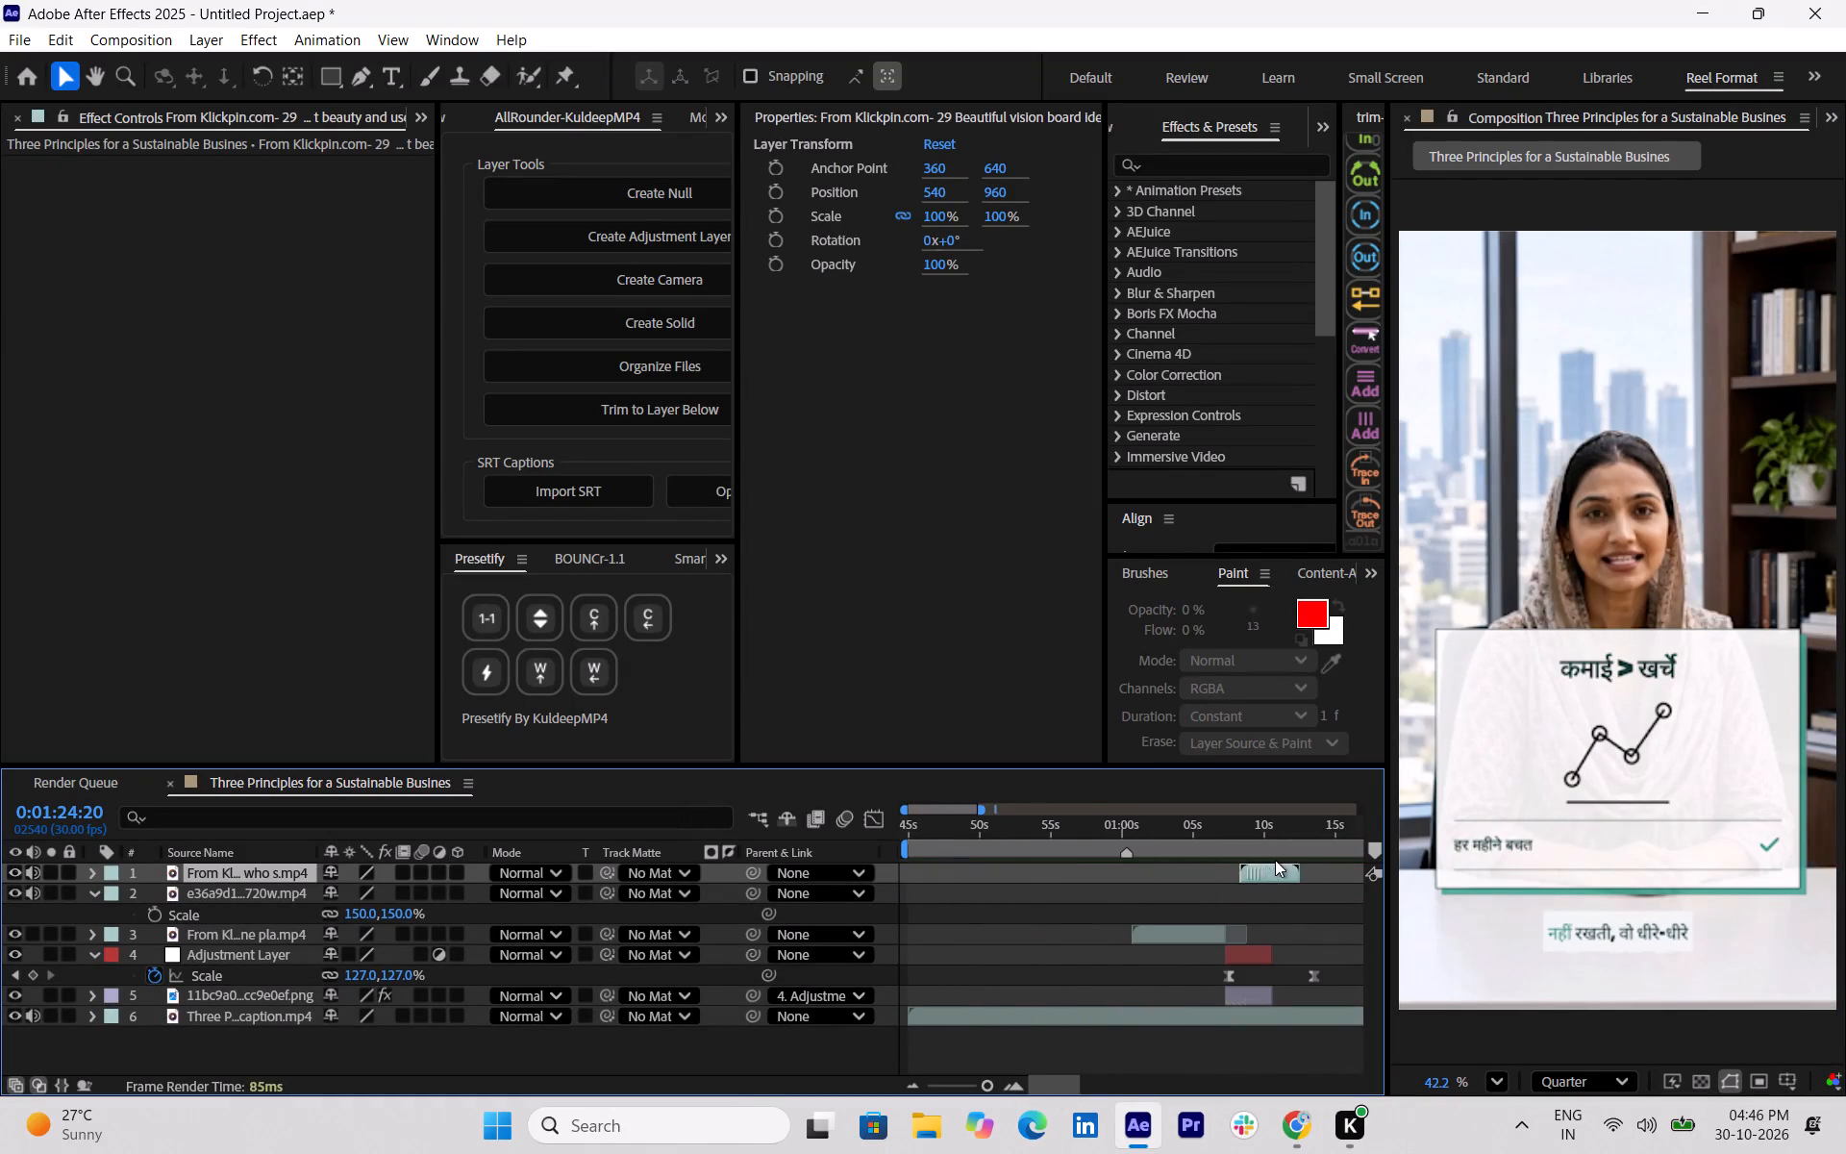
pyautogui.moveTo(1275, 860); pyautogui.dragTo(1214, 913)
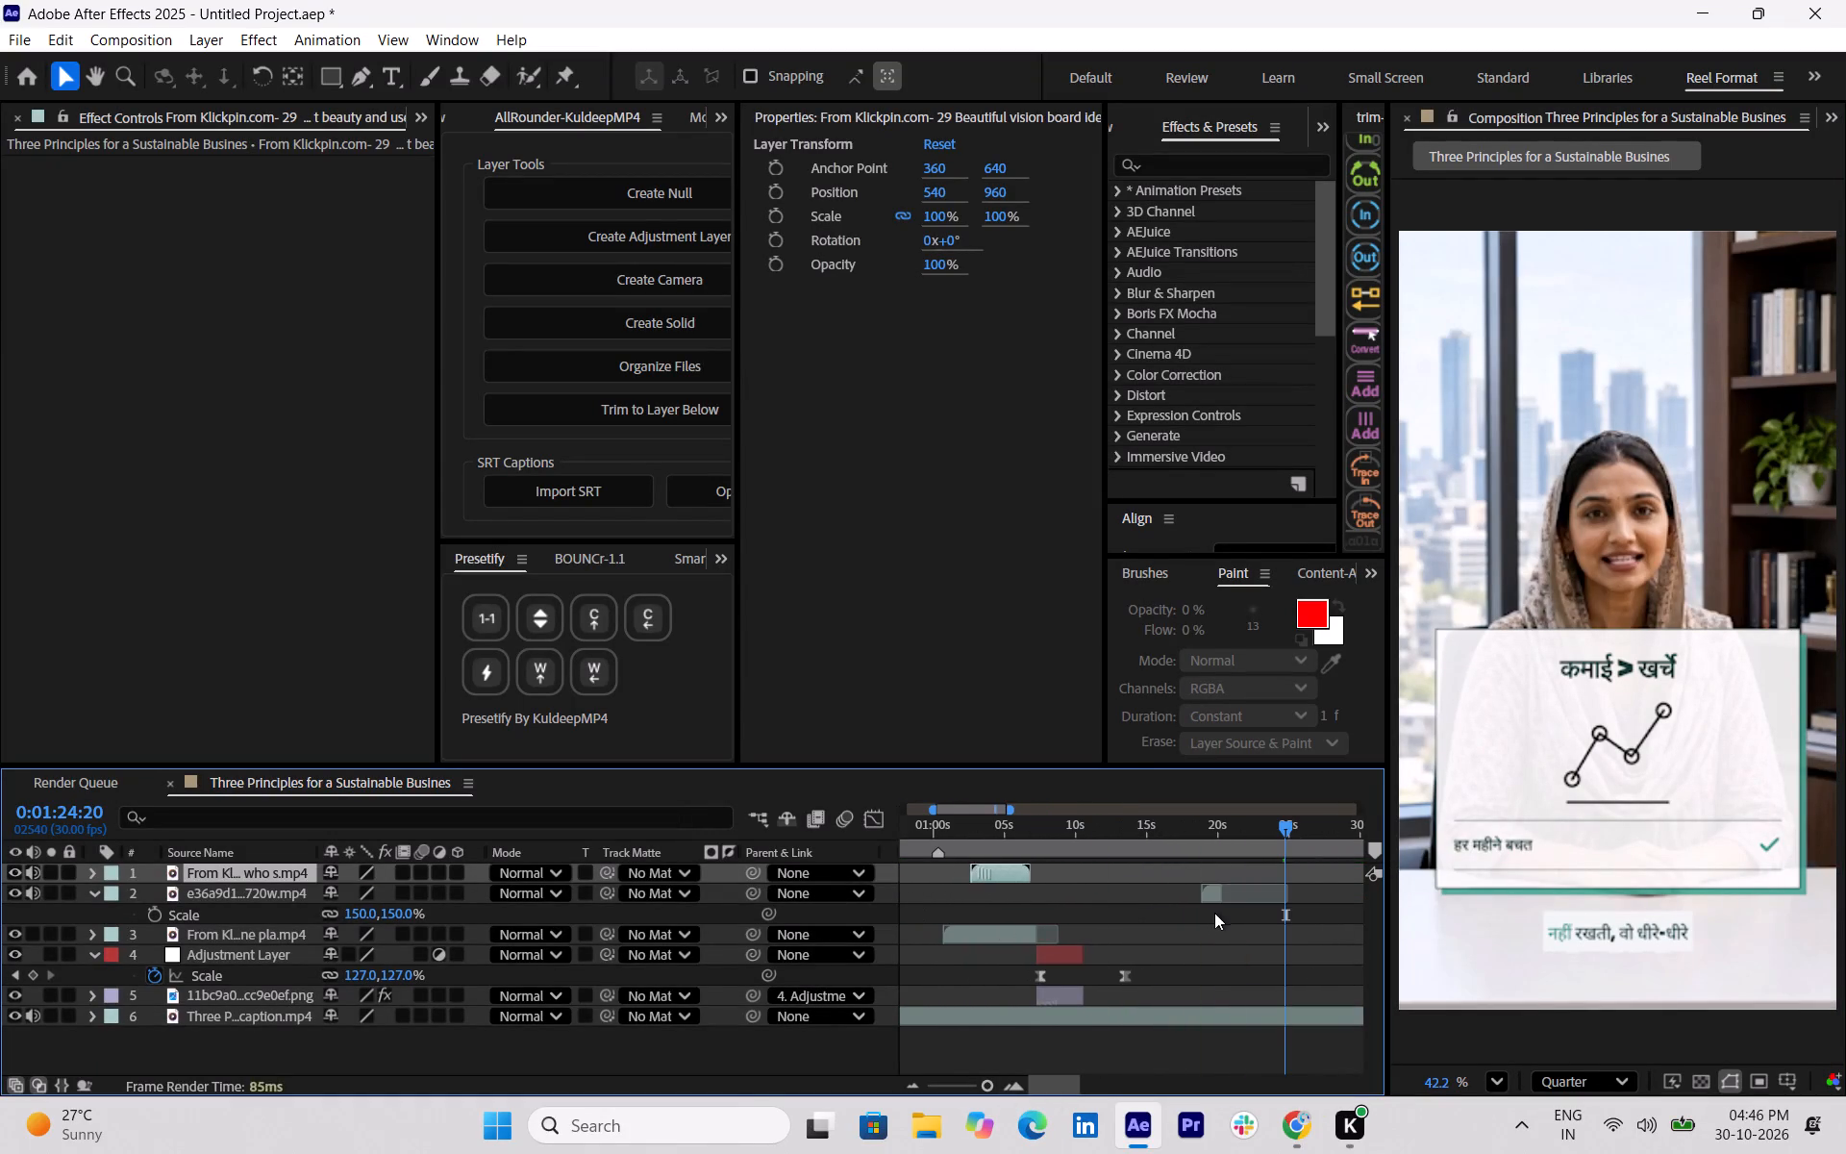
pyautogui.moveTo(1214, 913); pyautogui.dragTo(1293, 911)
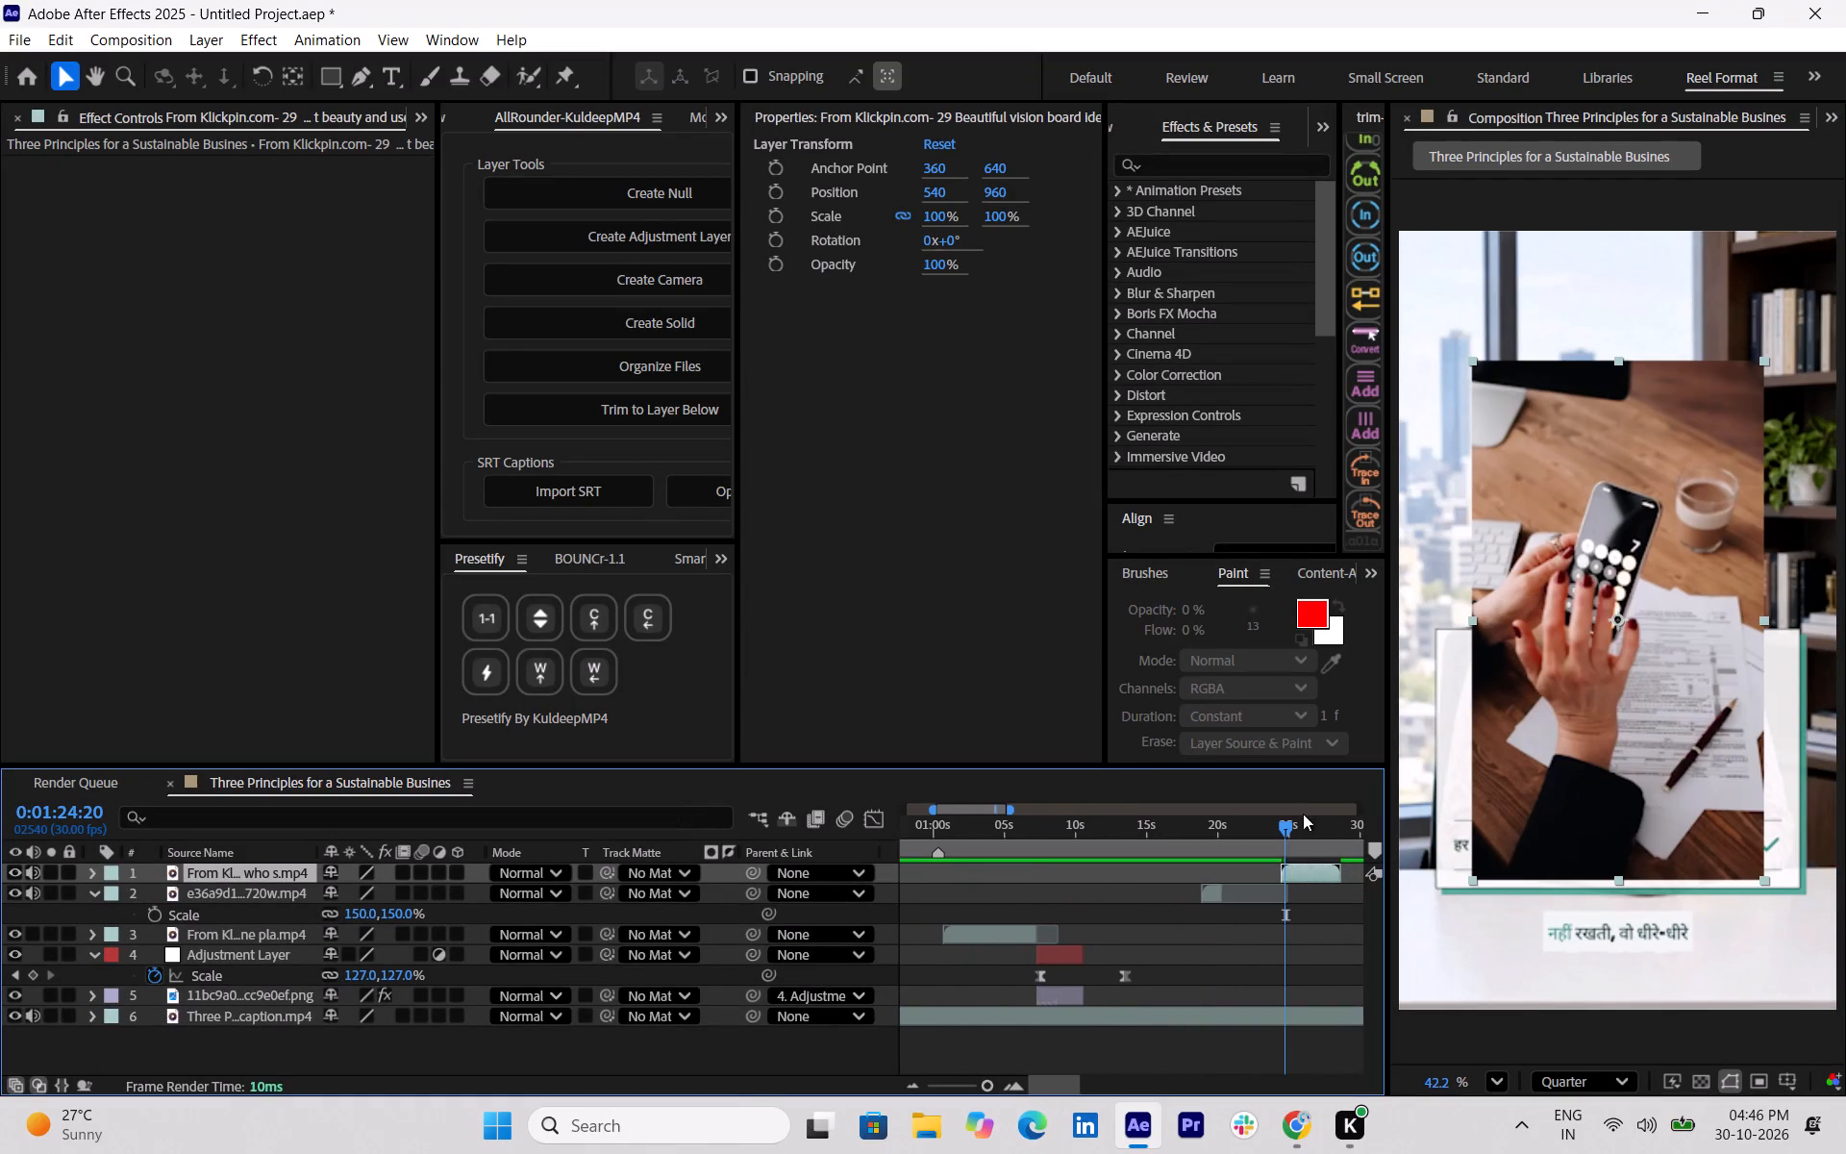
# Play the stretch from about 0:01:21 past the phone-calculator clip to check the B-roll timing against the narration.
pyautogui.moveTo(1282, 822); pyautogui.dragTo(1259, 829)
pyautogui.press('space')
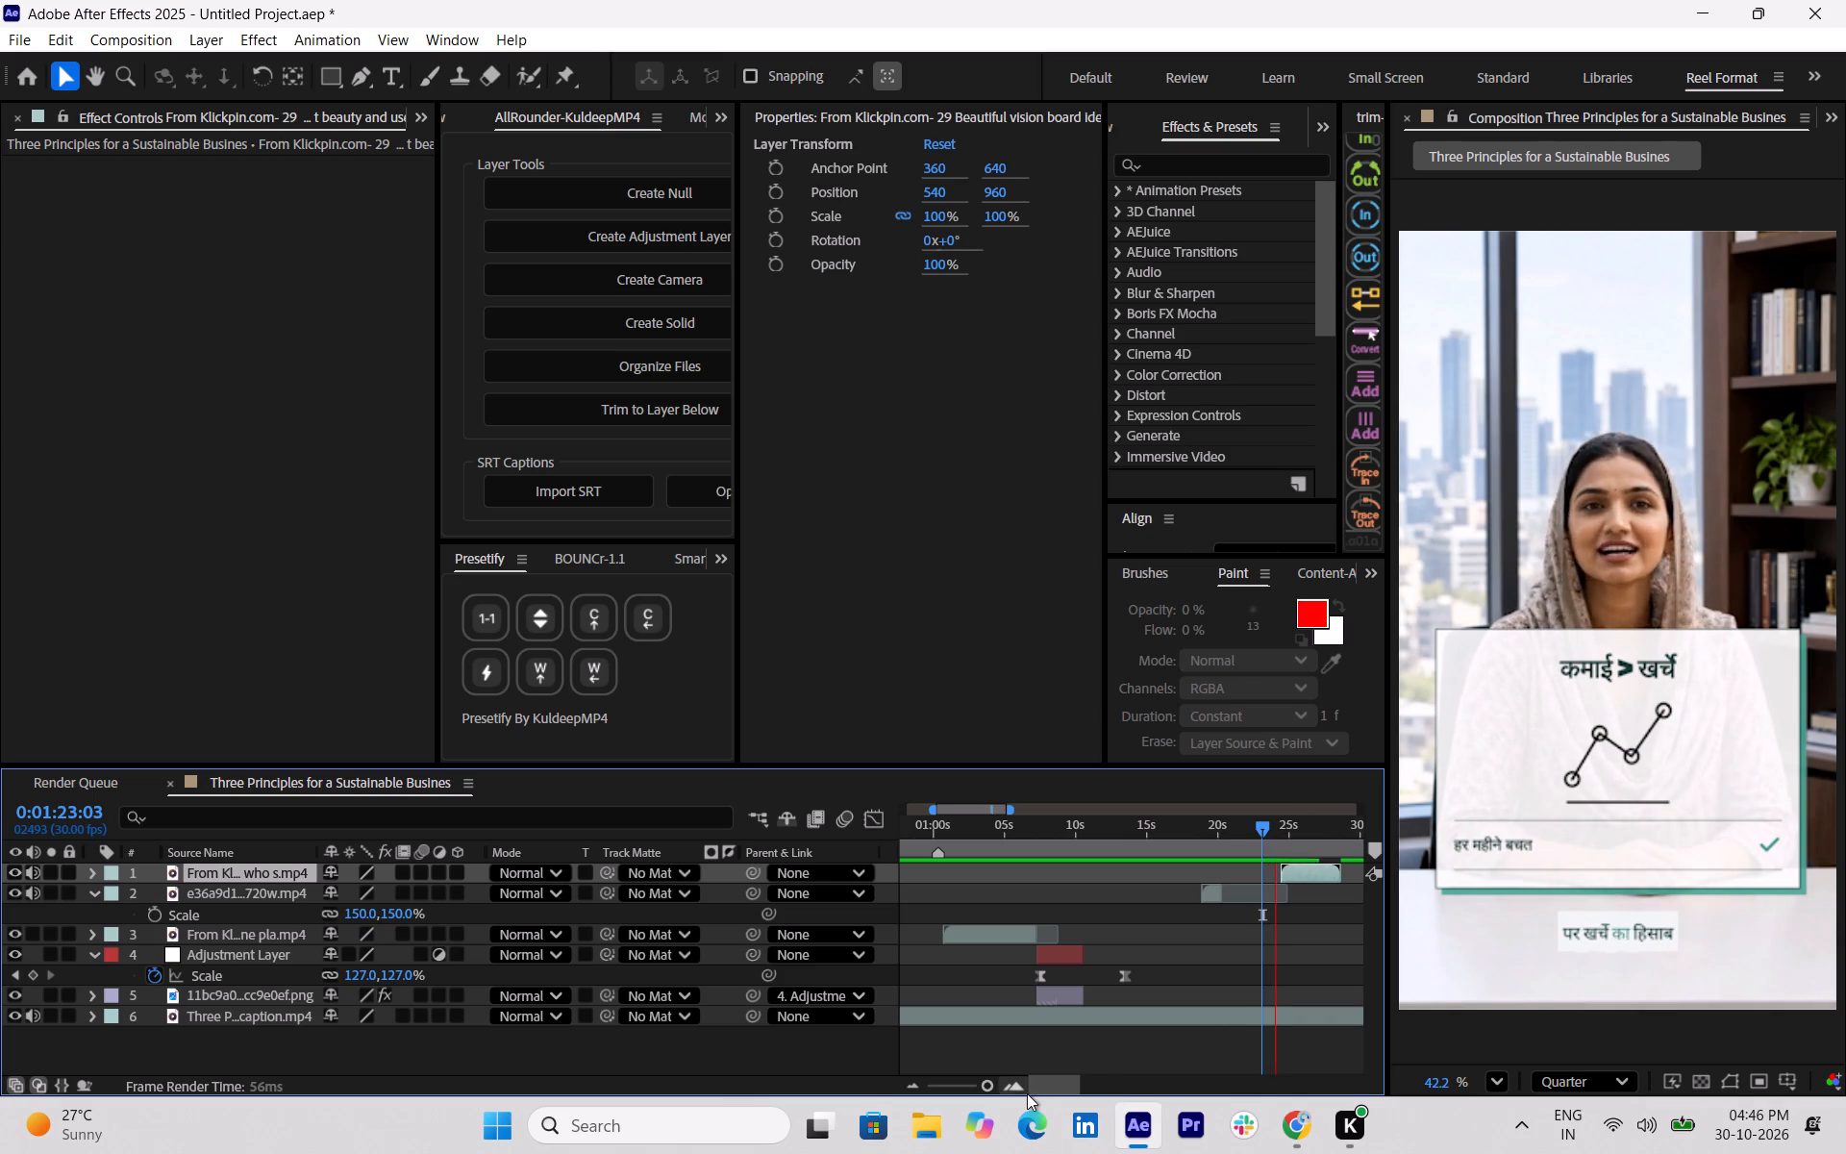
pyautogui.moveTo(1048, 1082); pyautogui.dragTo(1062, 1081)
pyautogui.press('space')
pyautogui.press('space')
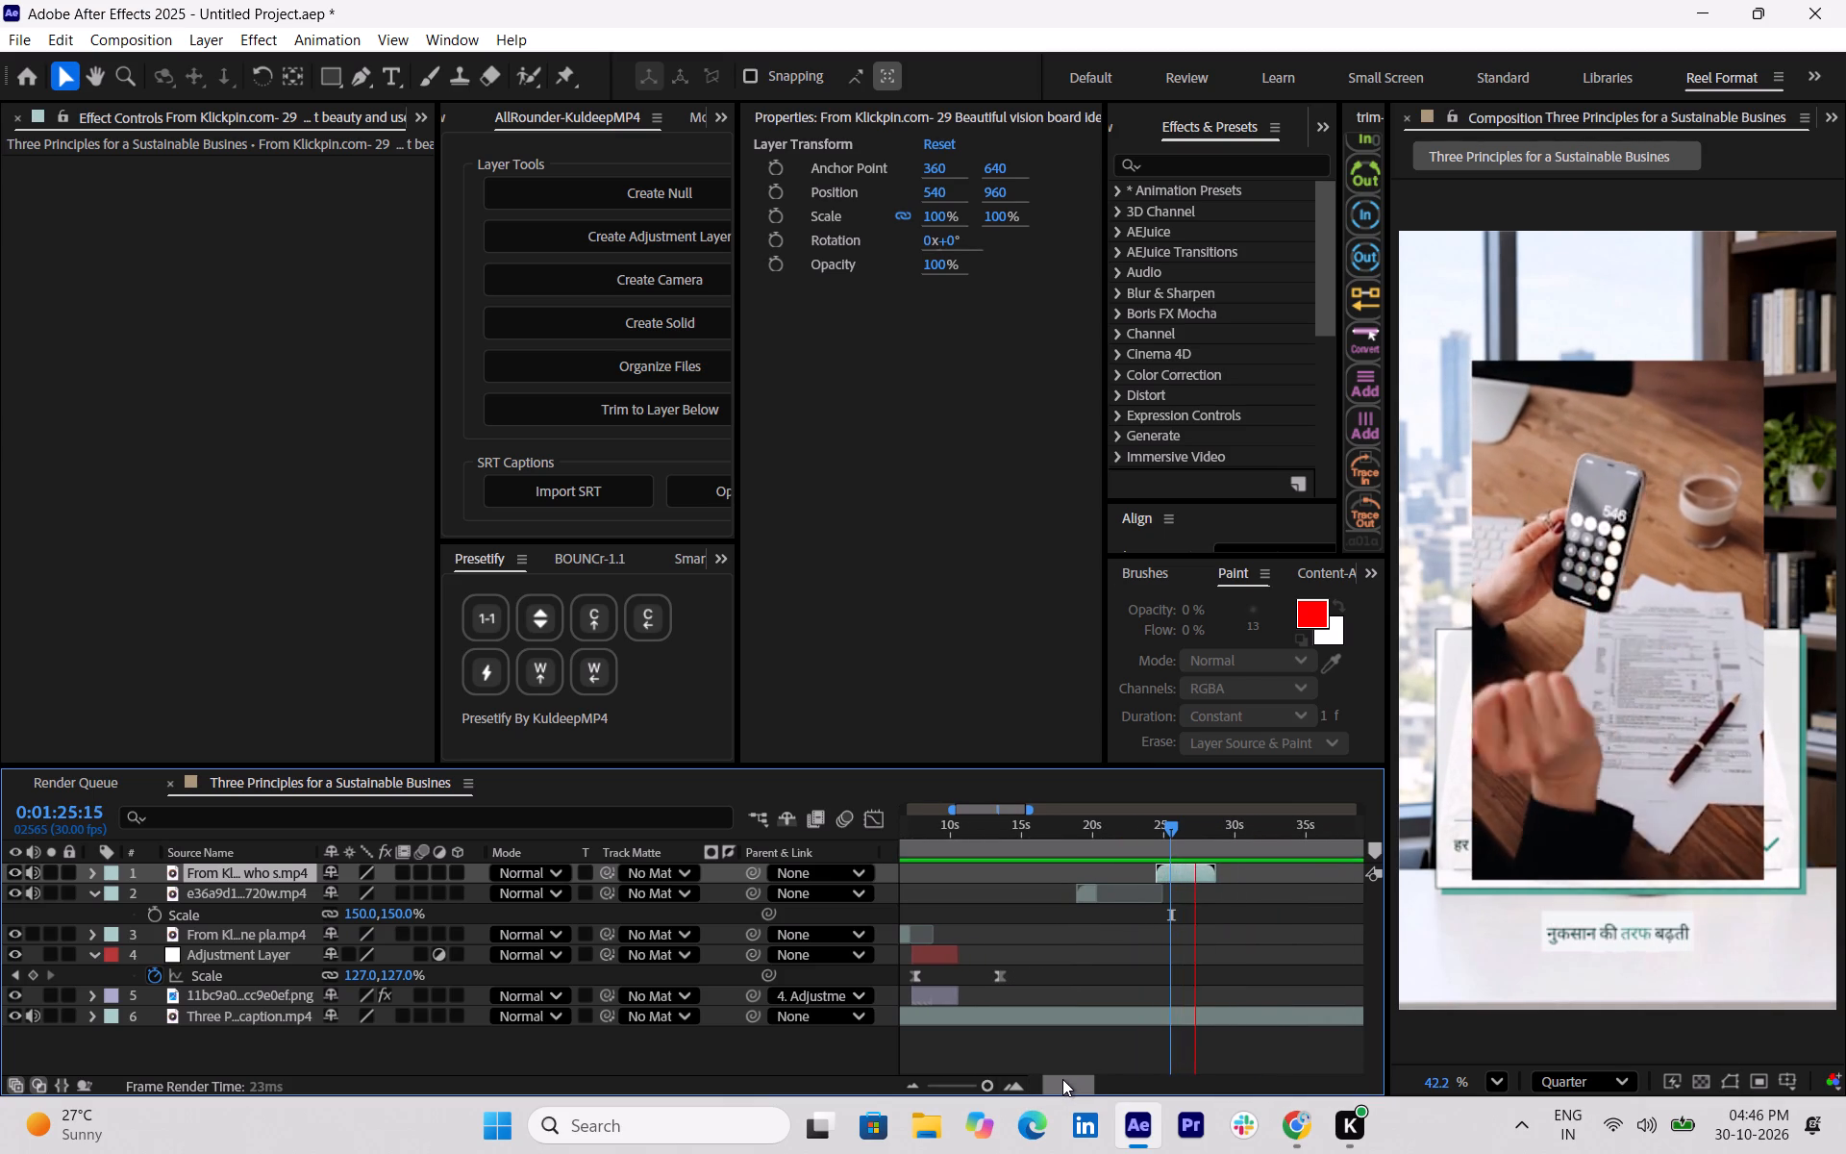
pyautogui.press('space')
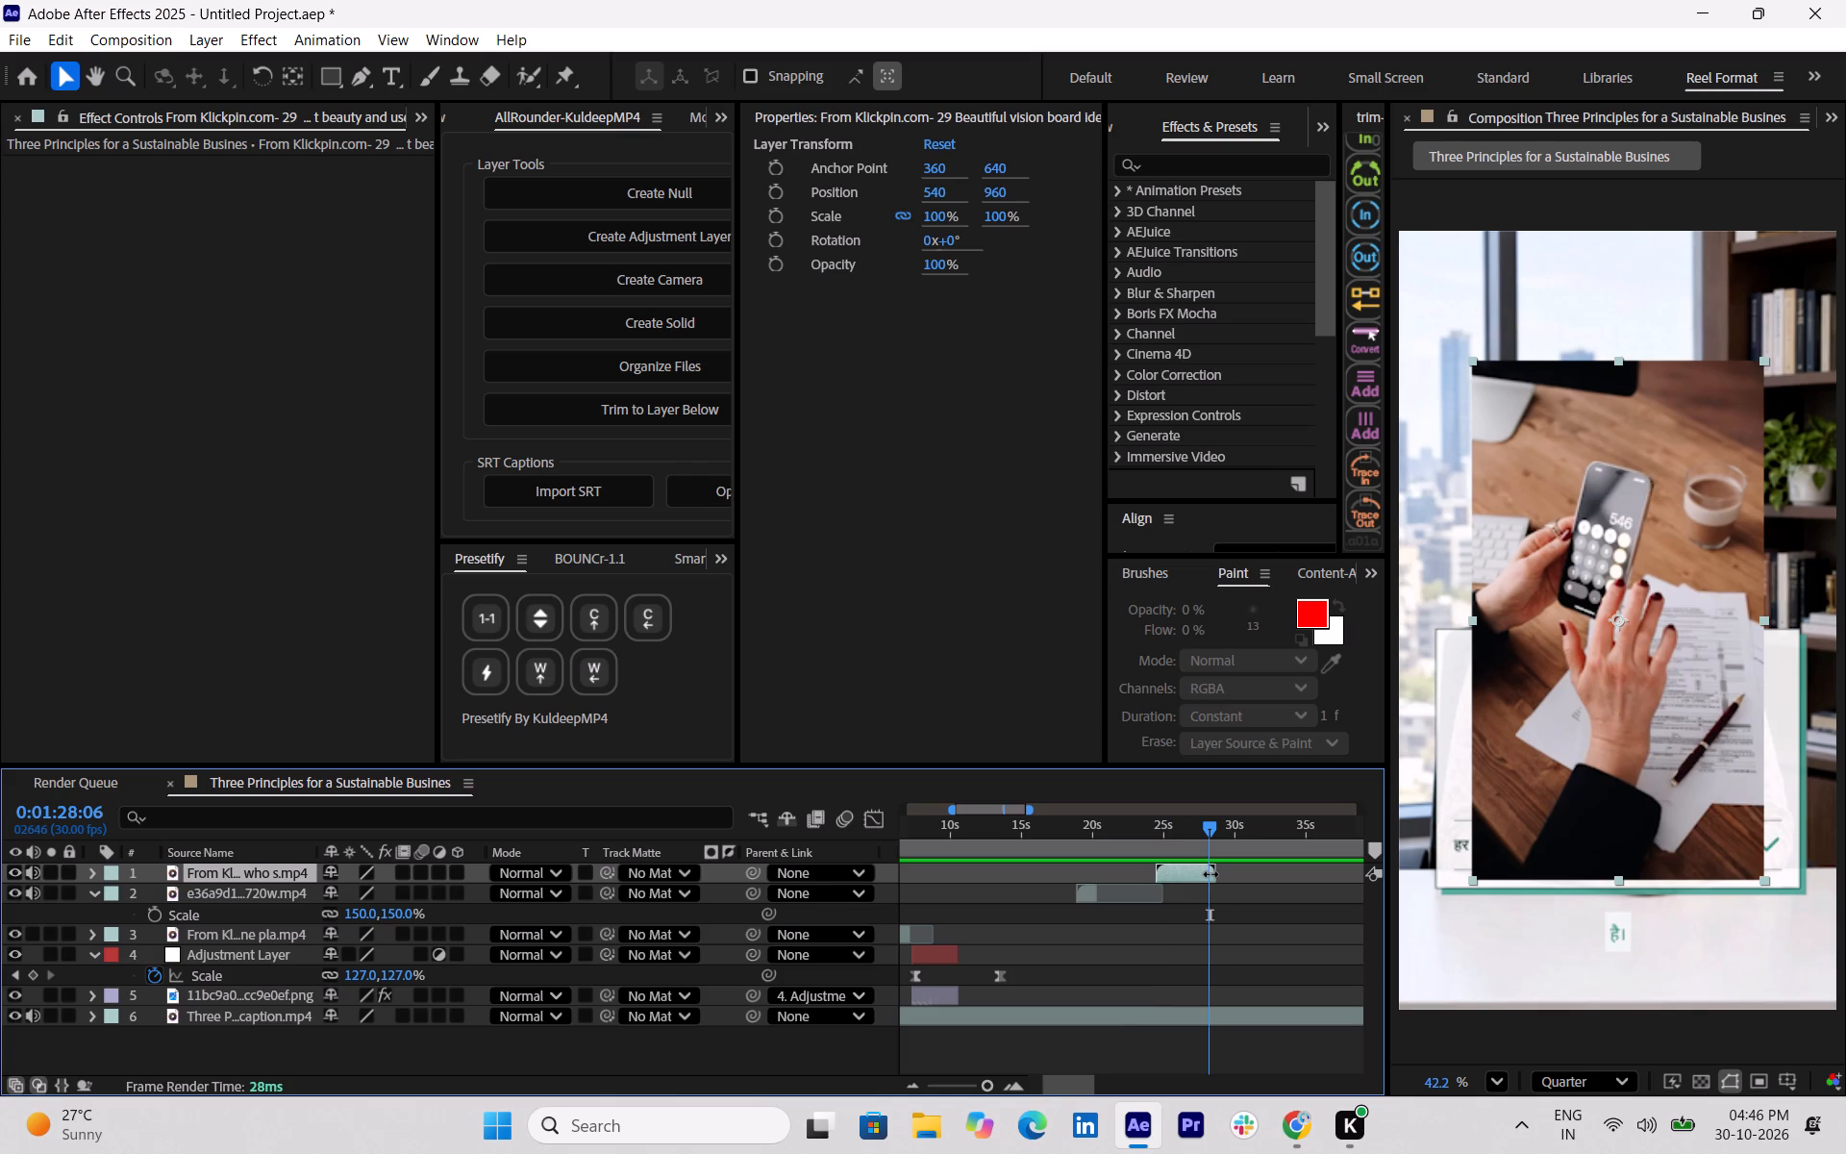
pyautogui.press('space')
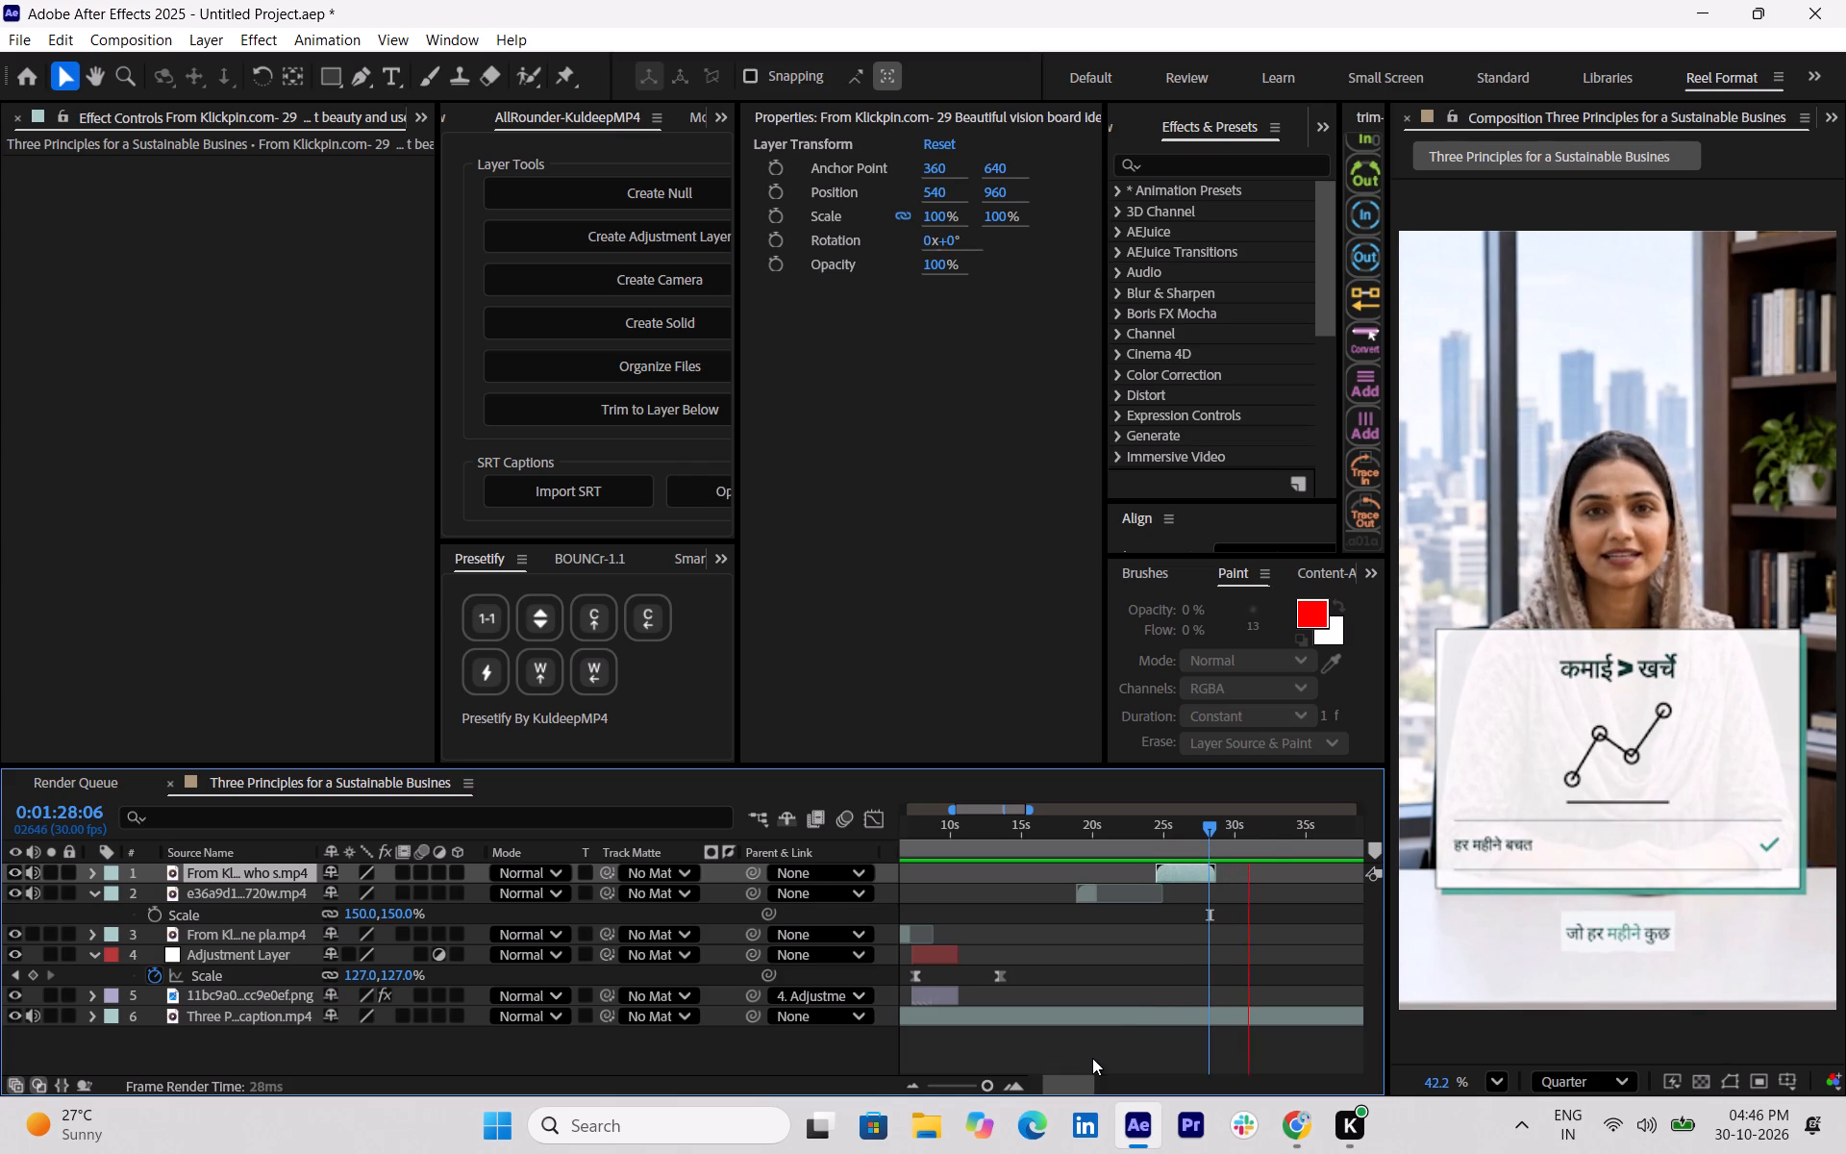
pyautogui.press('space')
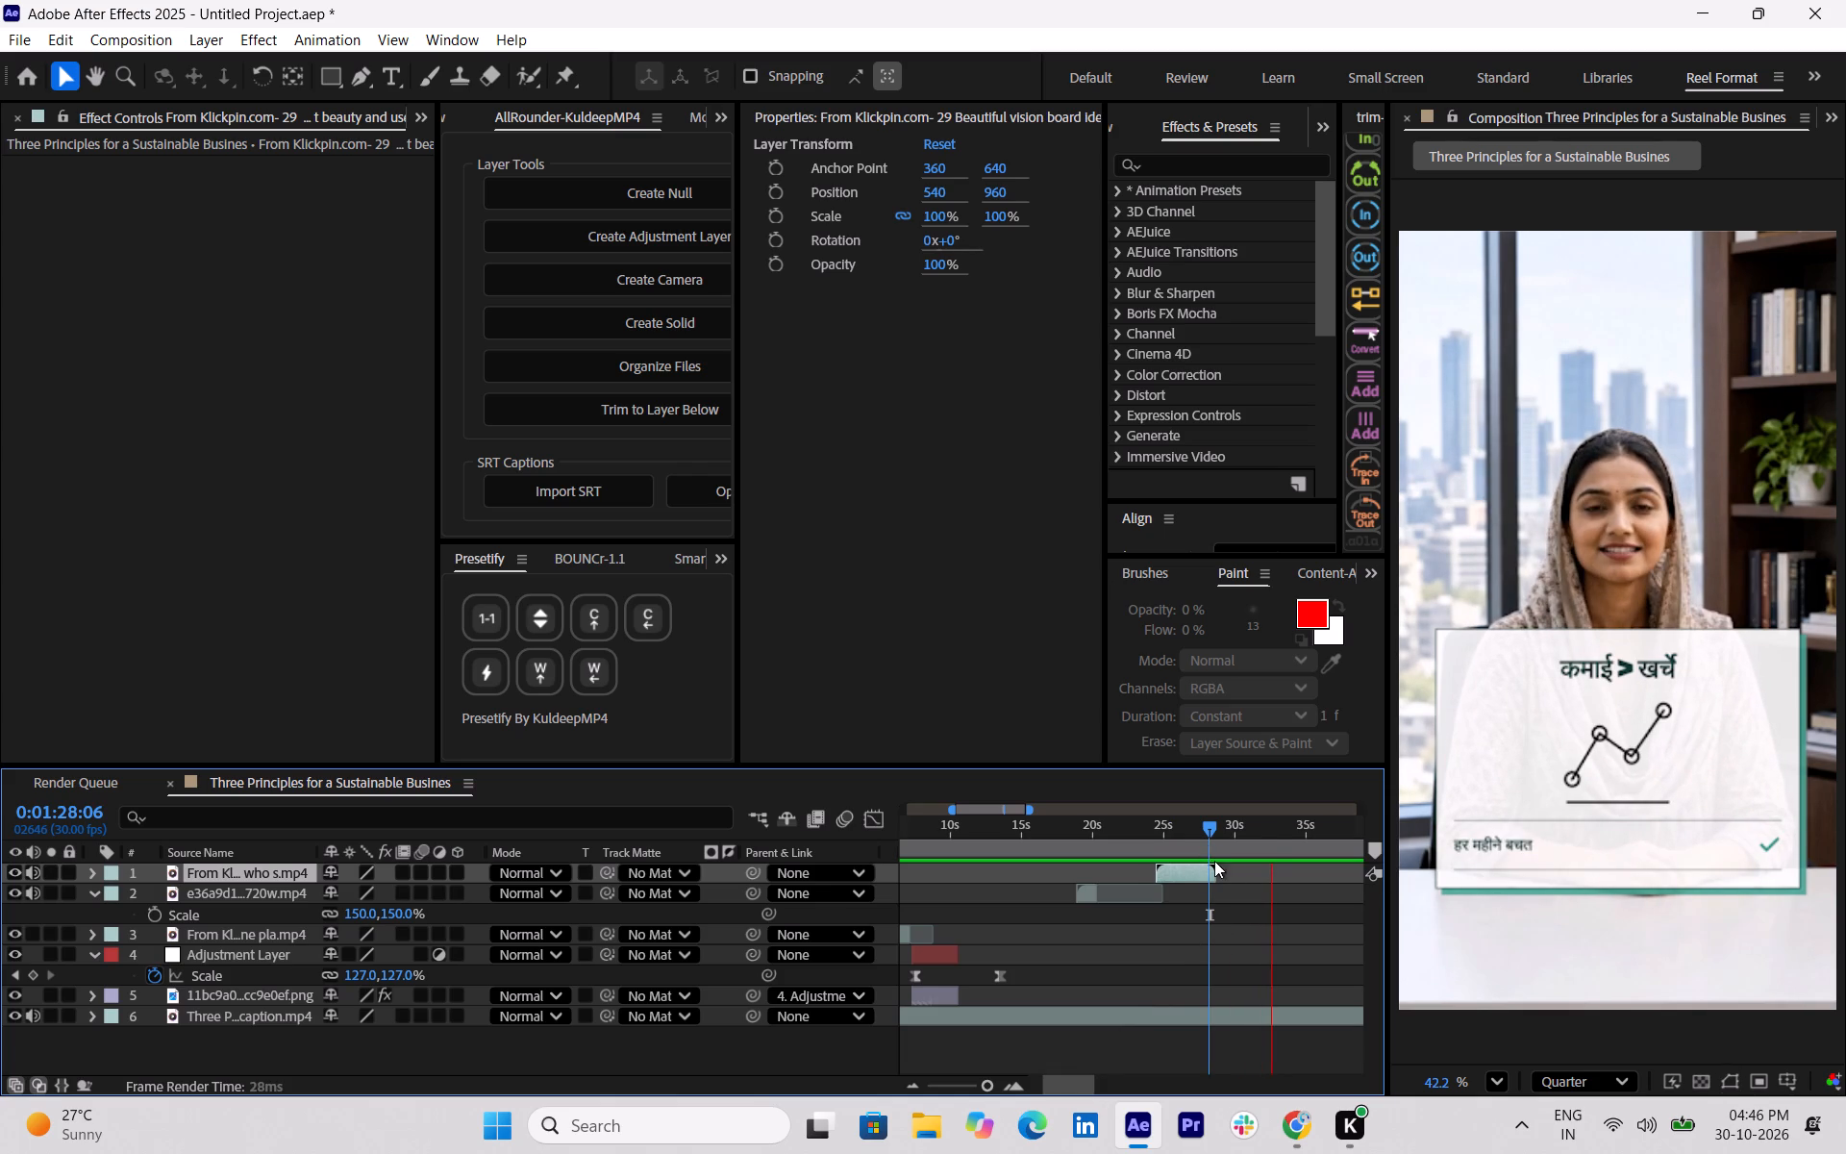
pyautogui.moveTo(1277, 823); pyautogui.dragTo(1116, 845)
pyautogui.press('space')
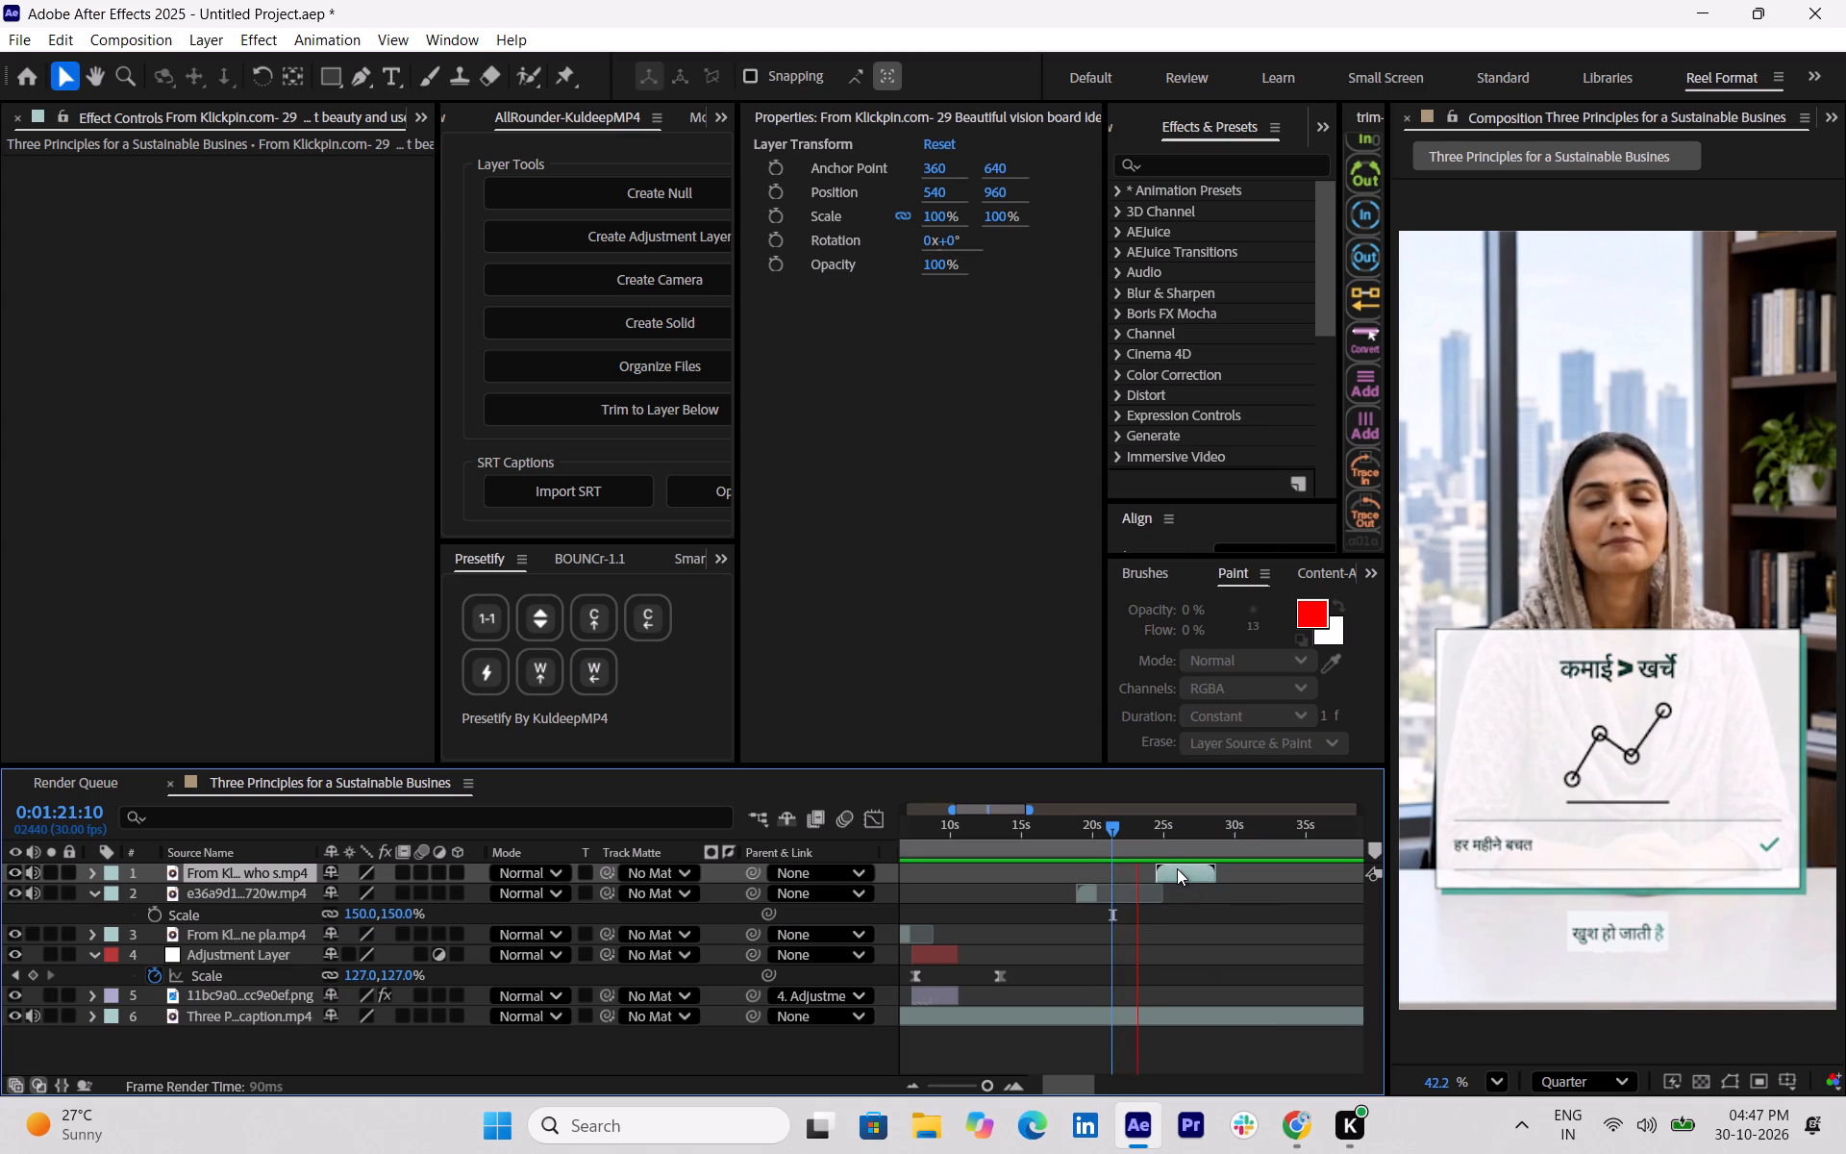
pyautogui.press('space')
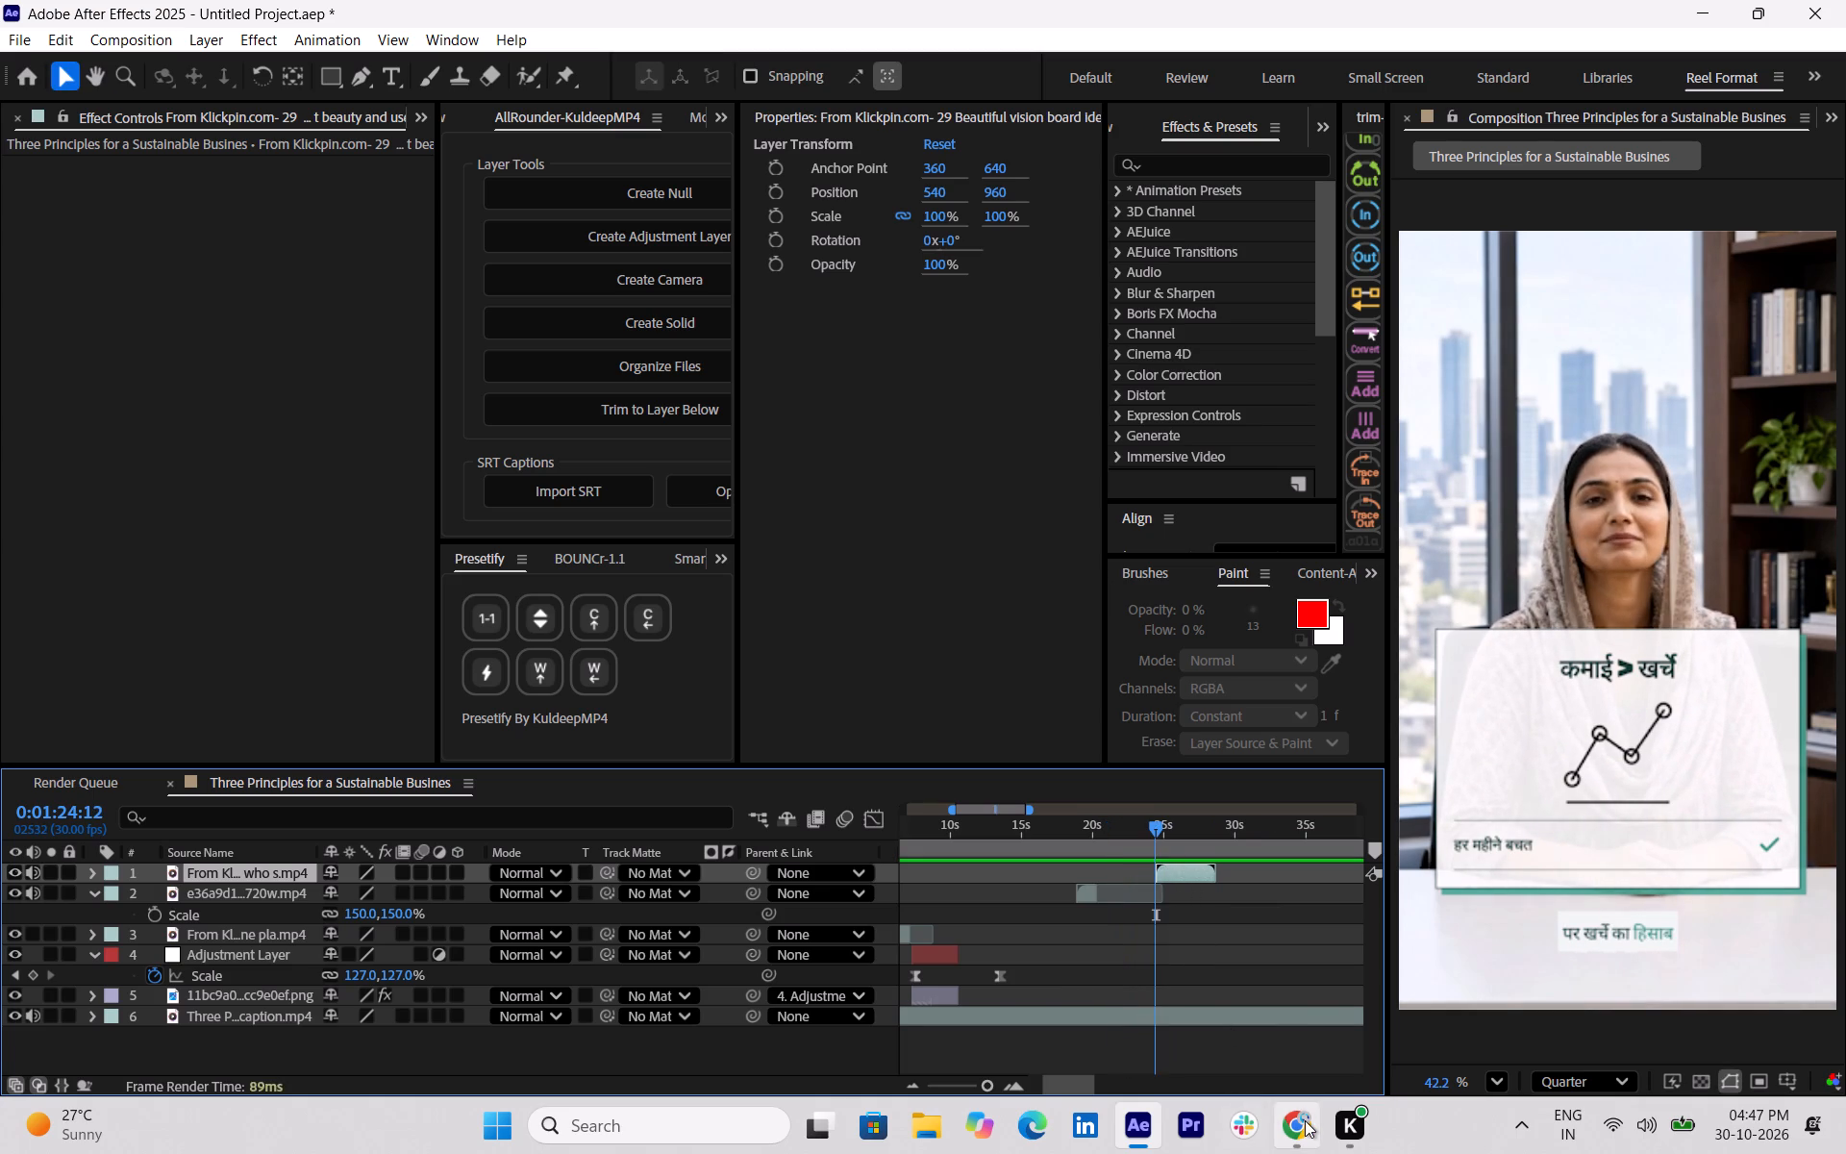
# Switch to the browser and return the KlickPin downloader to its empty link-entry page.
pyautogui.click(1305, 1120)
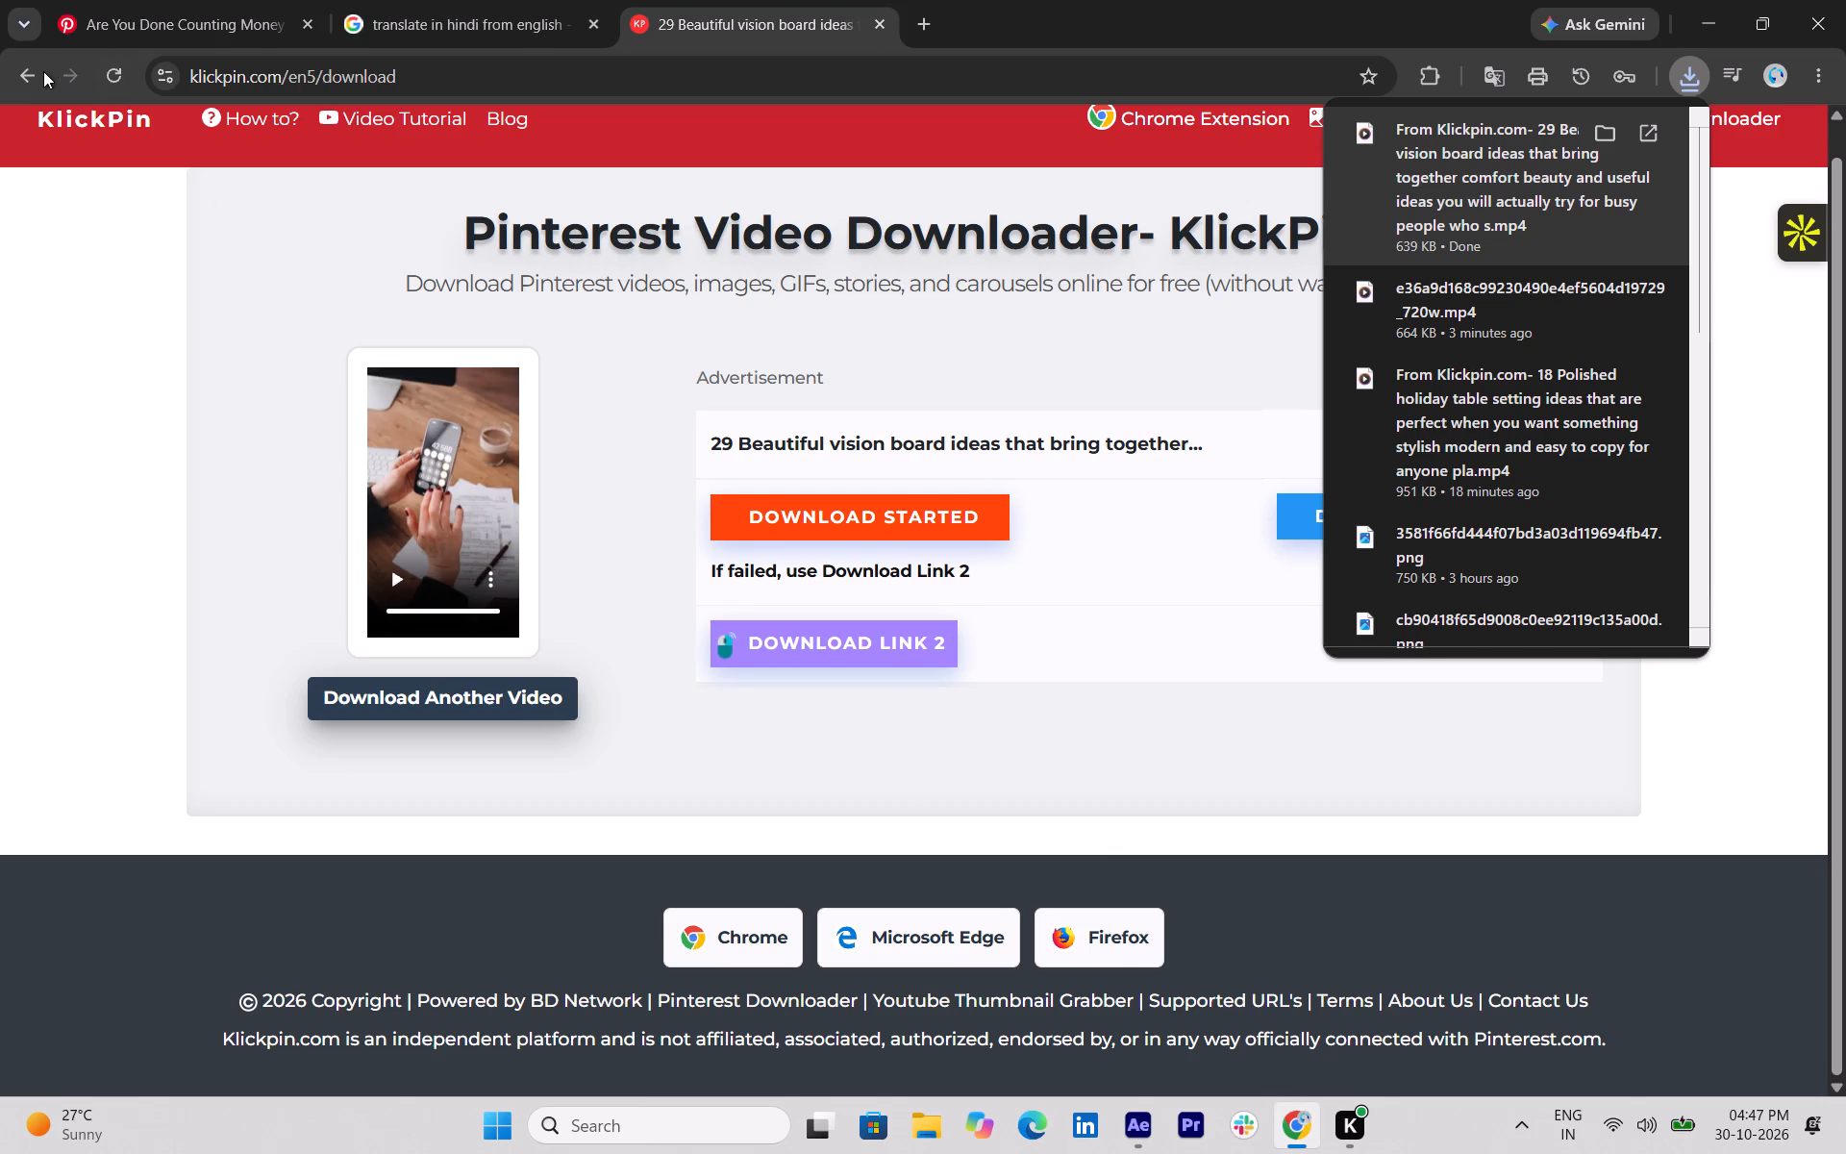
pyautogui.click(27, 70)
pyautogui.click(39, 72)
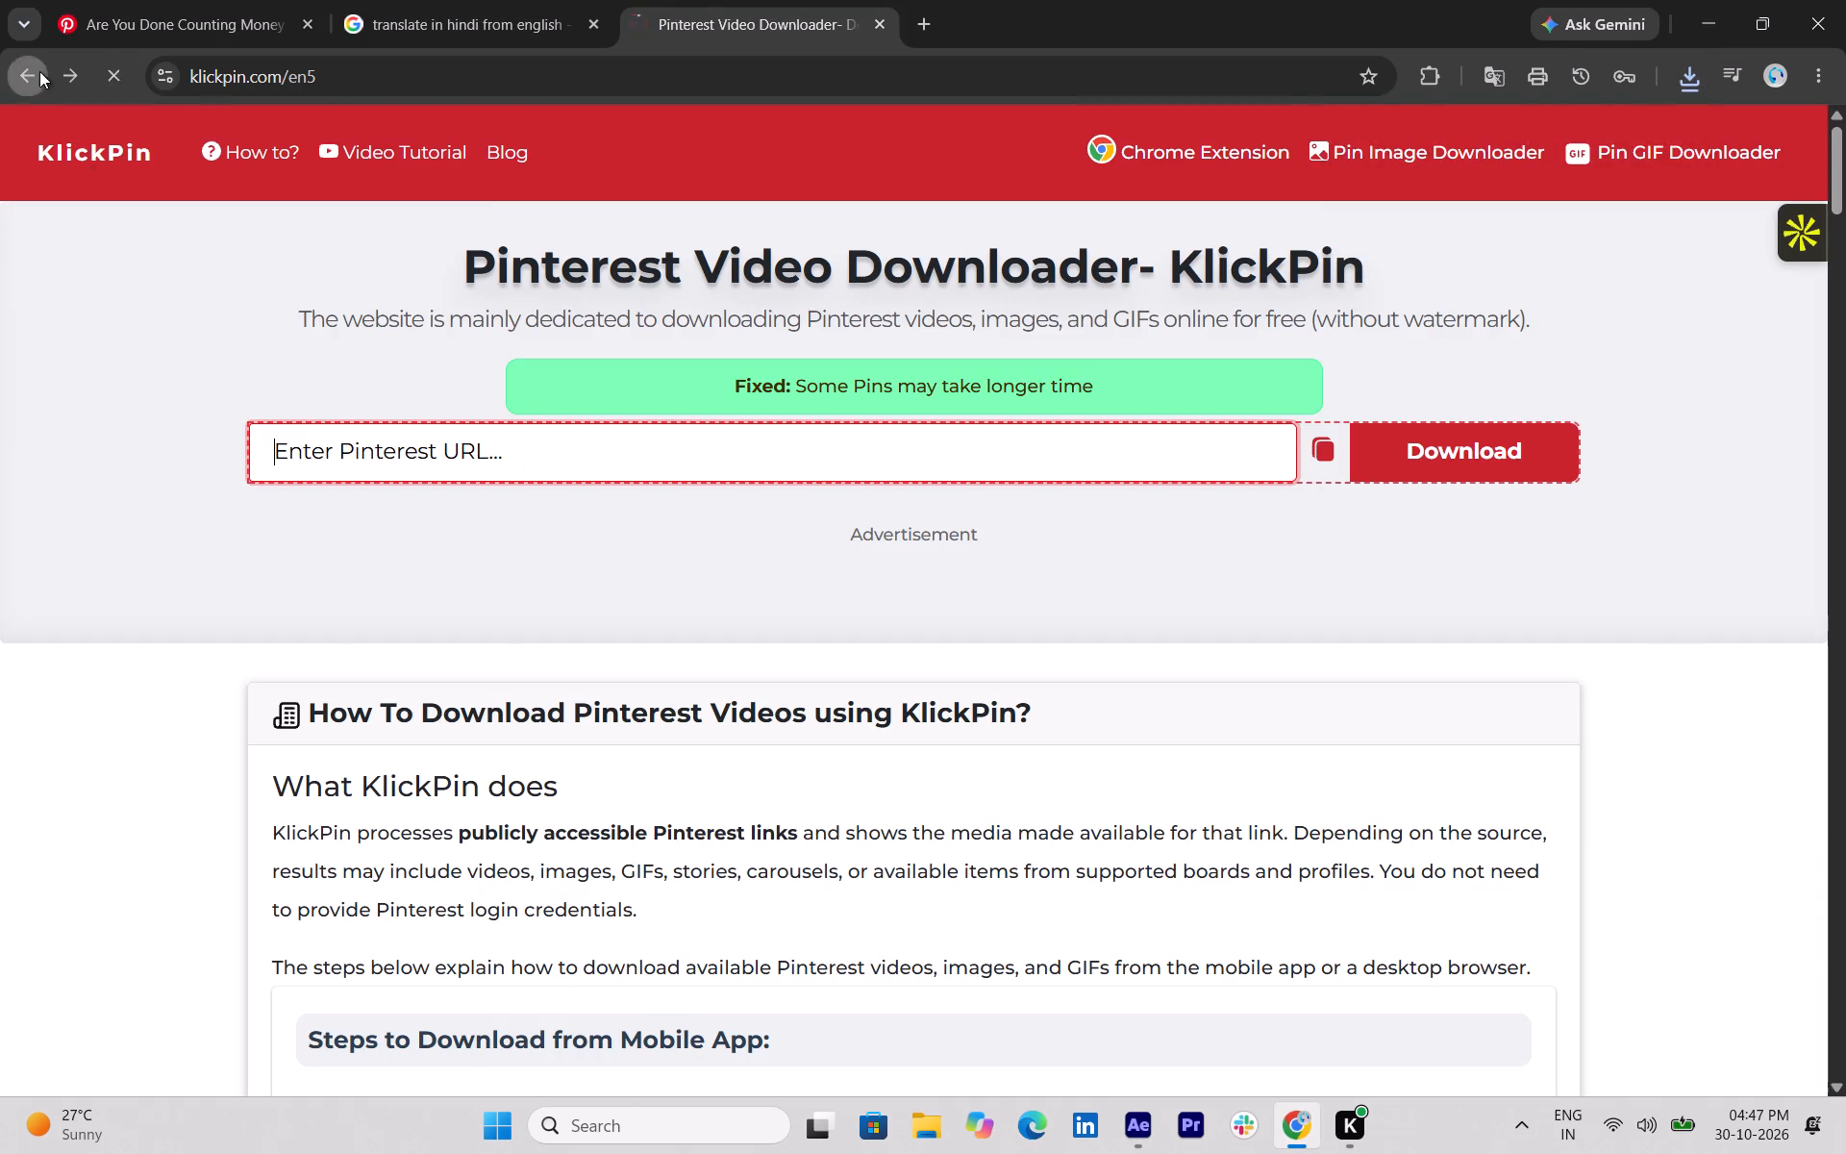
pyautogui.click(62, 83)
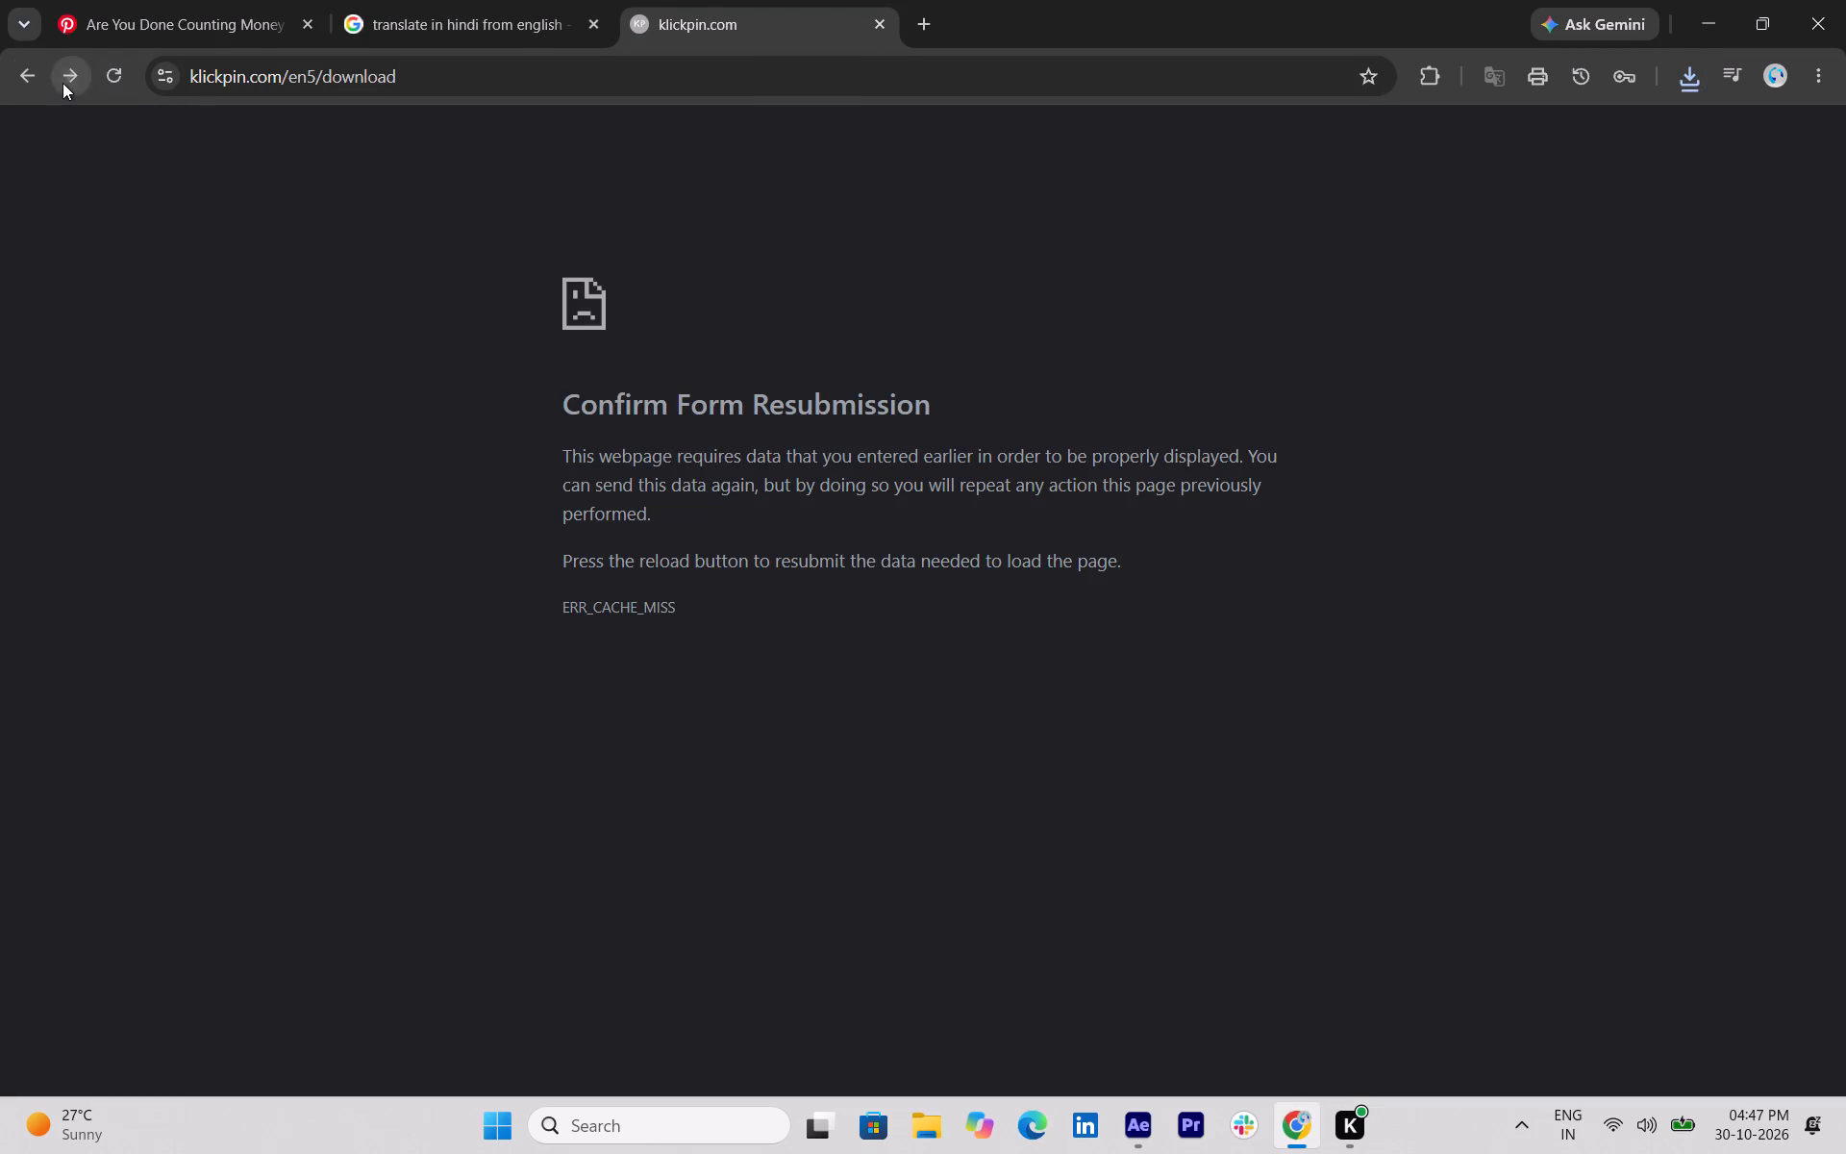
# On Pinterest, look through related pins of the cash-counting video and of the woman counting banknotes for a fitting finance B-roll clip.
pyautogui.click(253, 1)
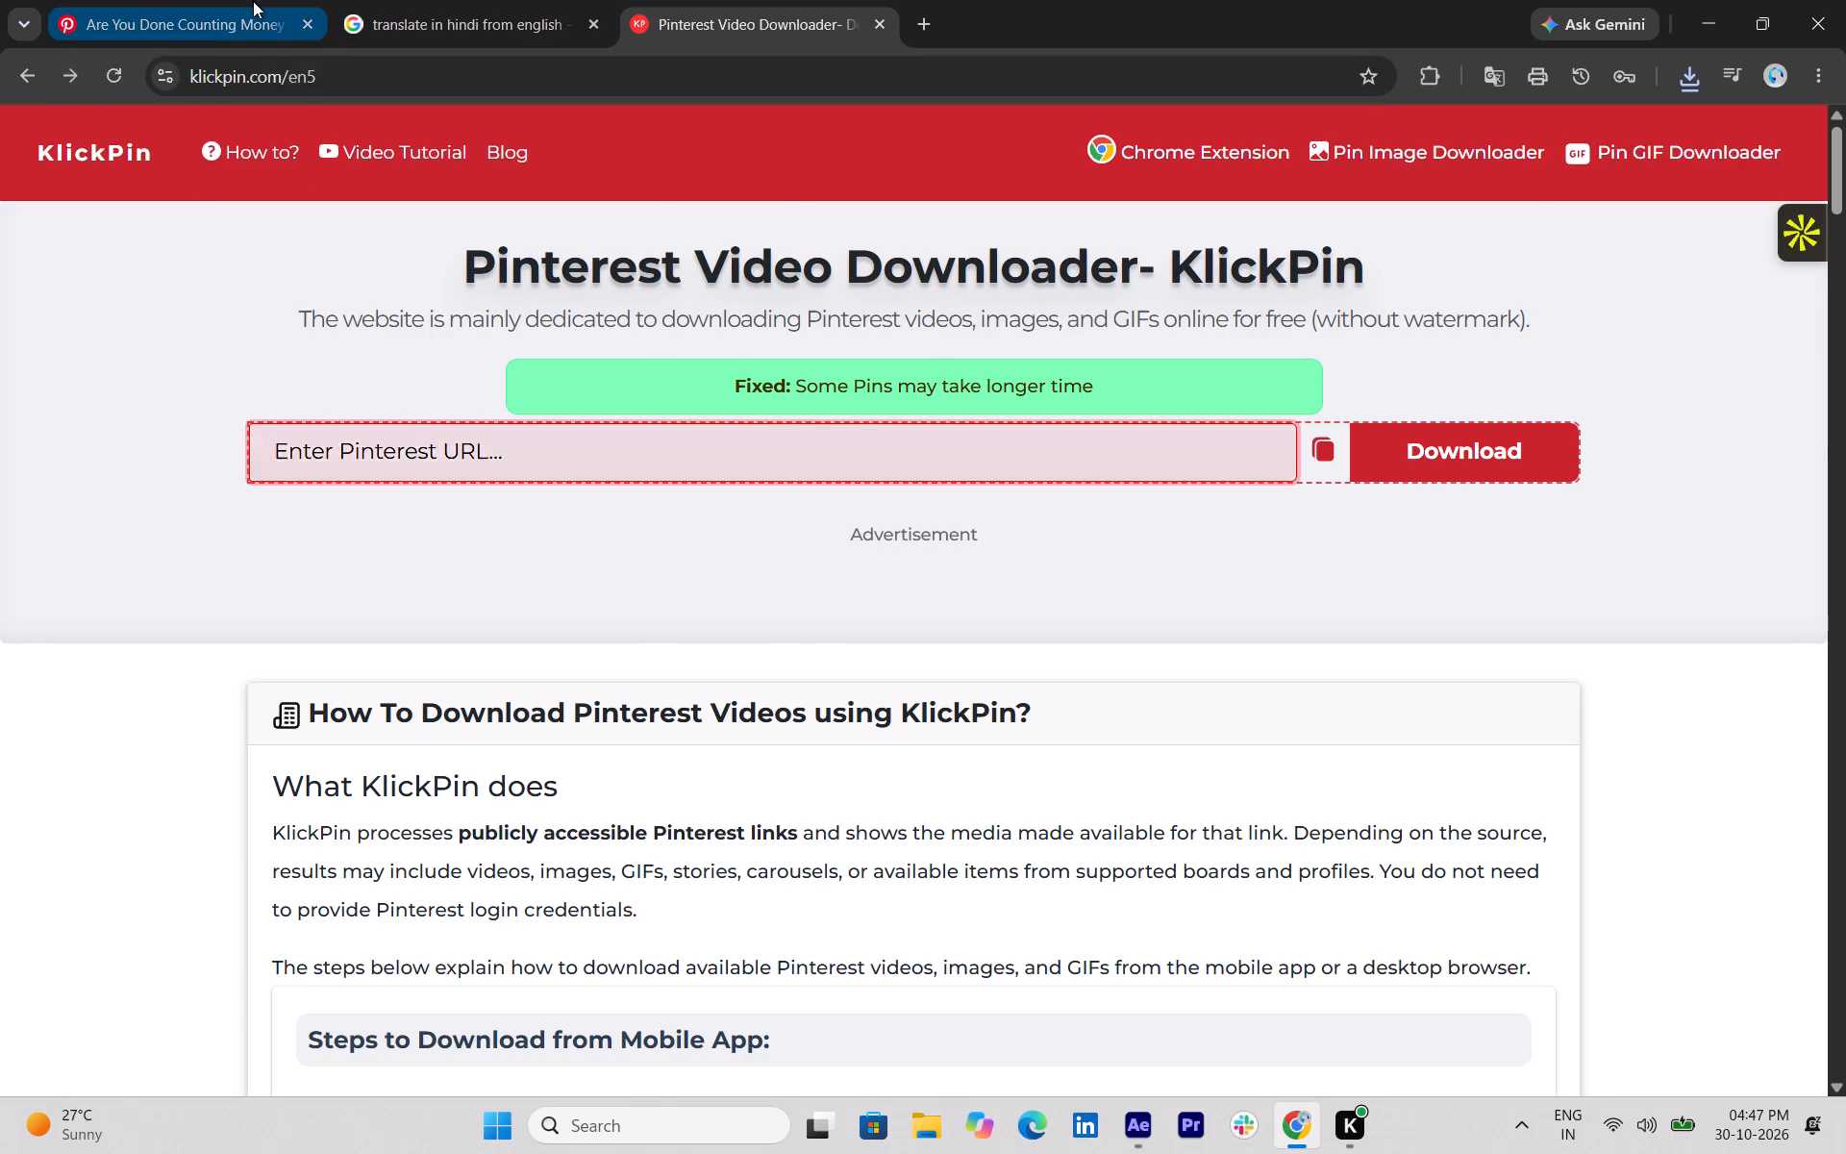
pyautogui.click(118, 239)
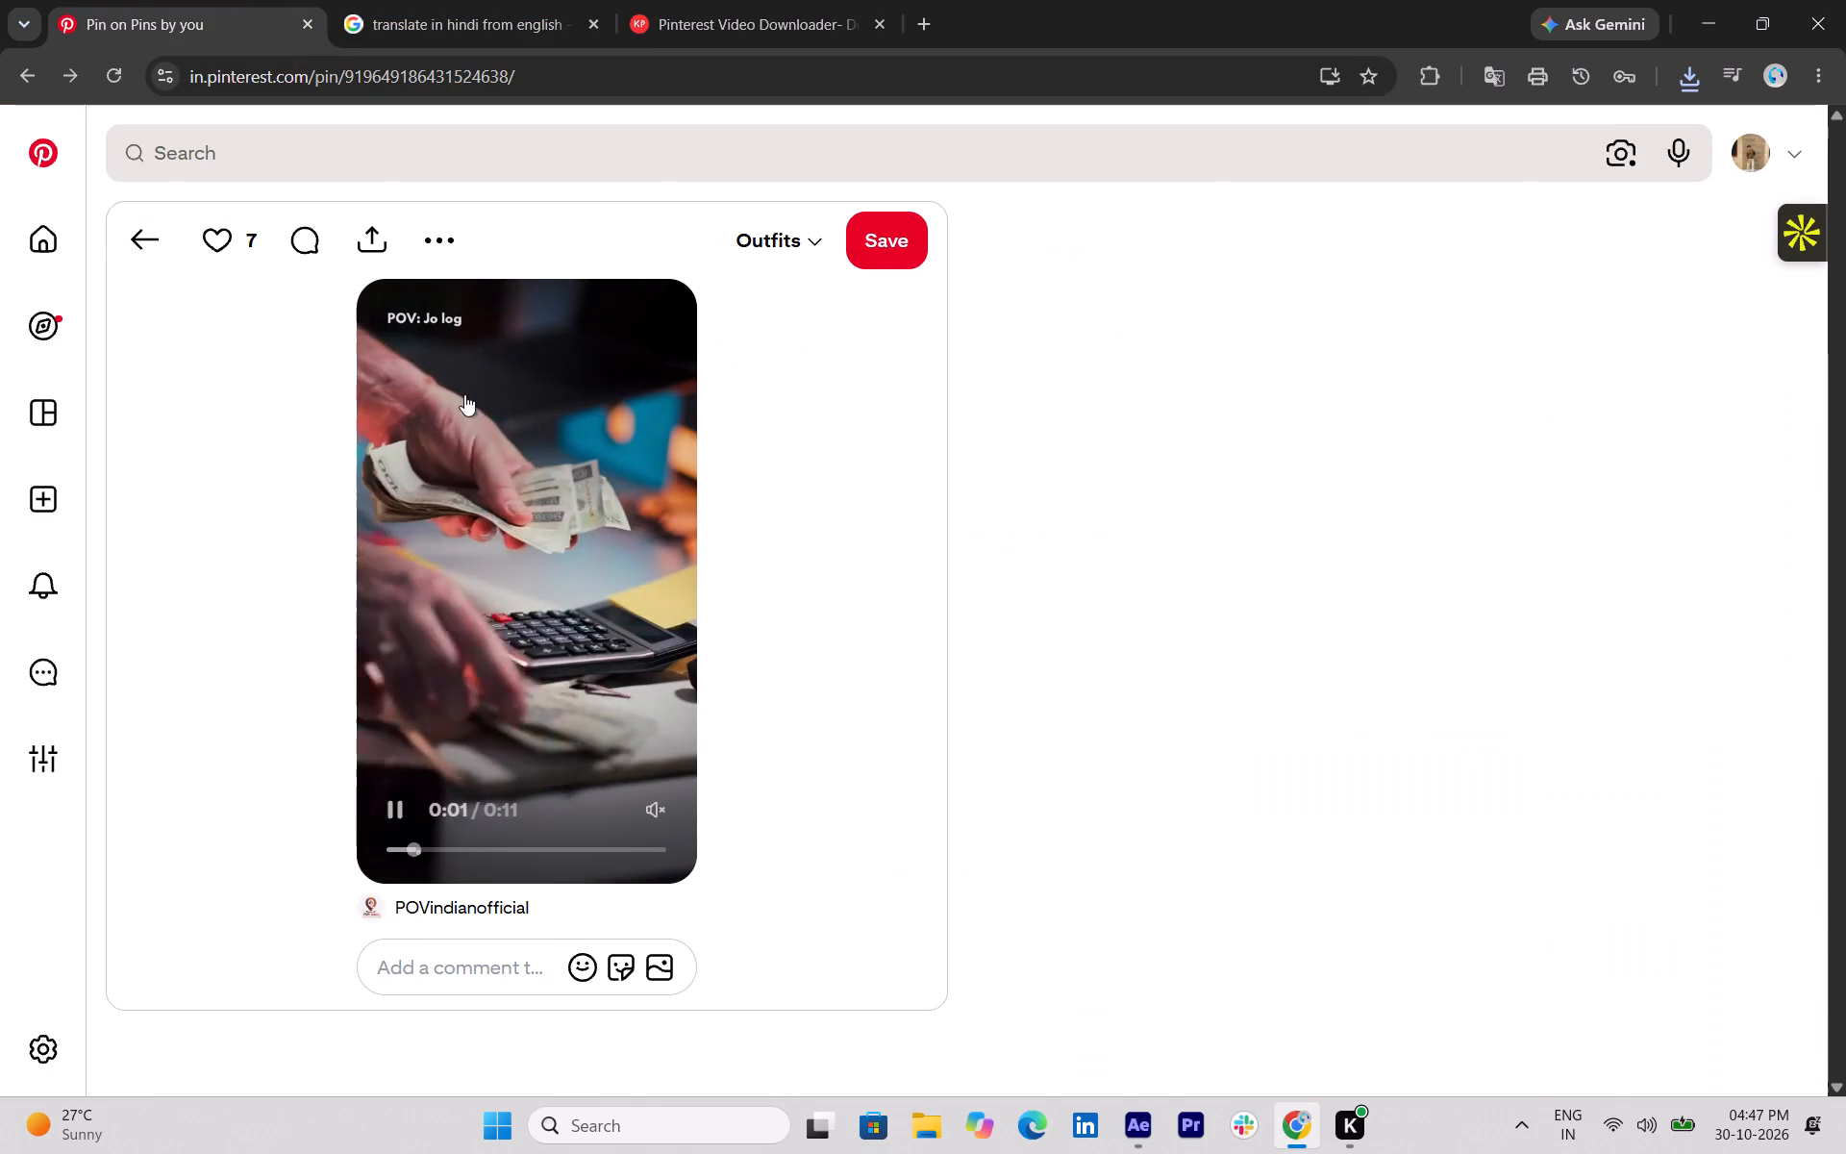
pyautogui.scroll(-1, 682, 556)
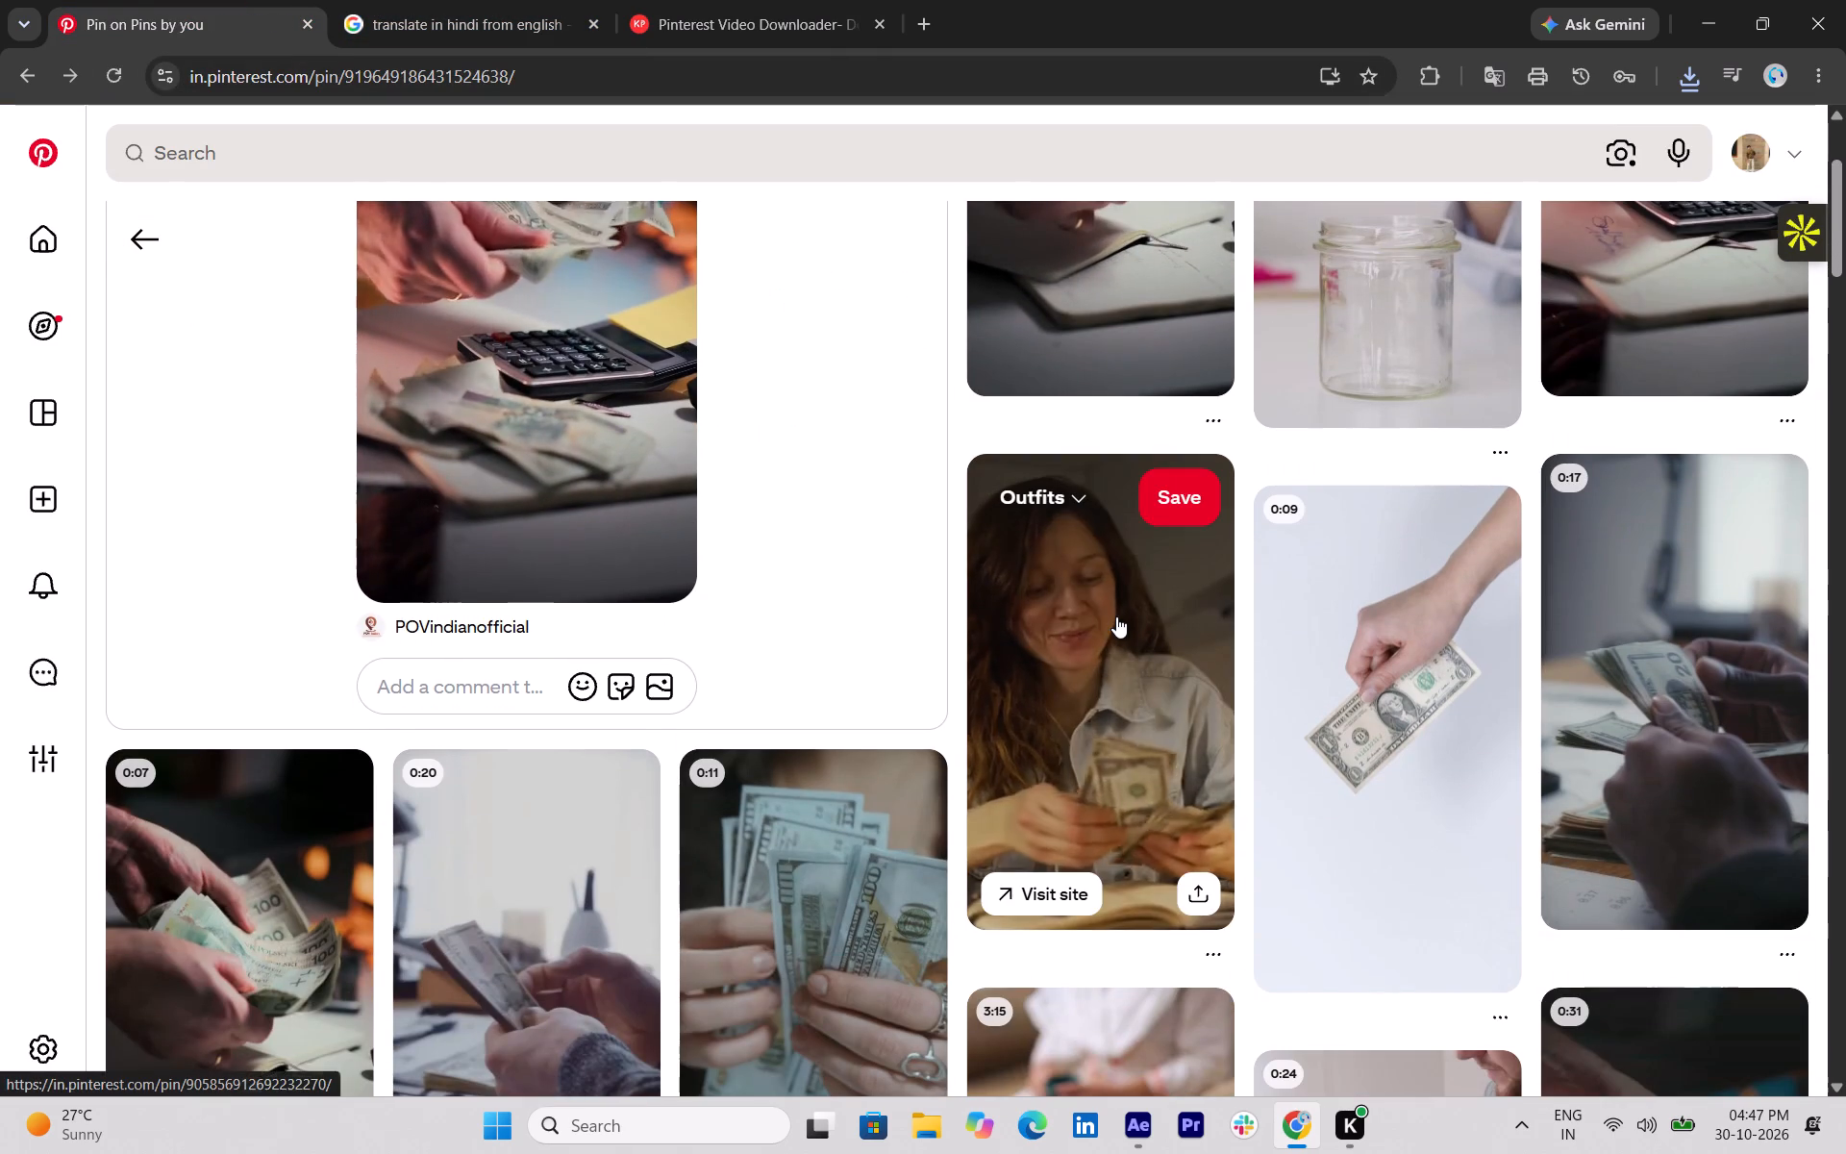
pyautogui.click(1116, 616)
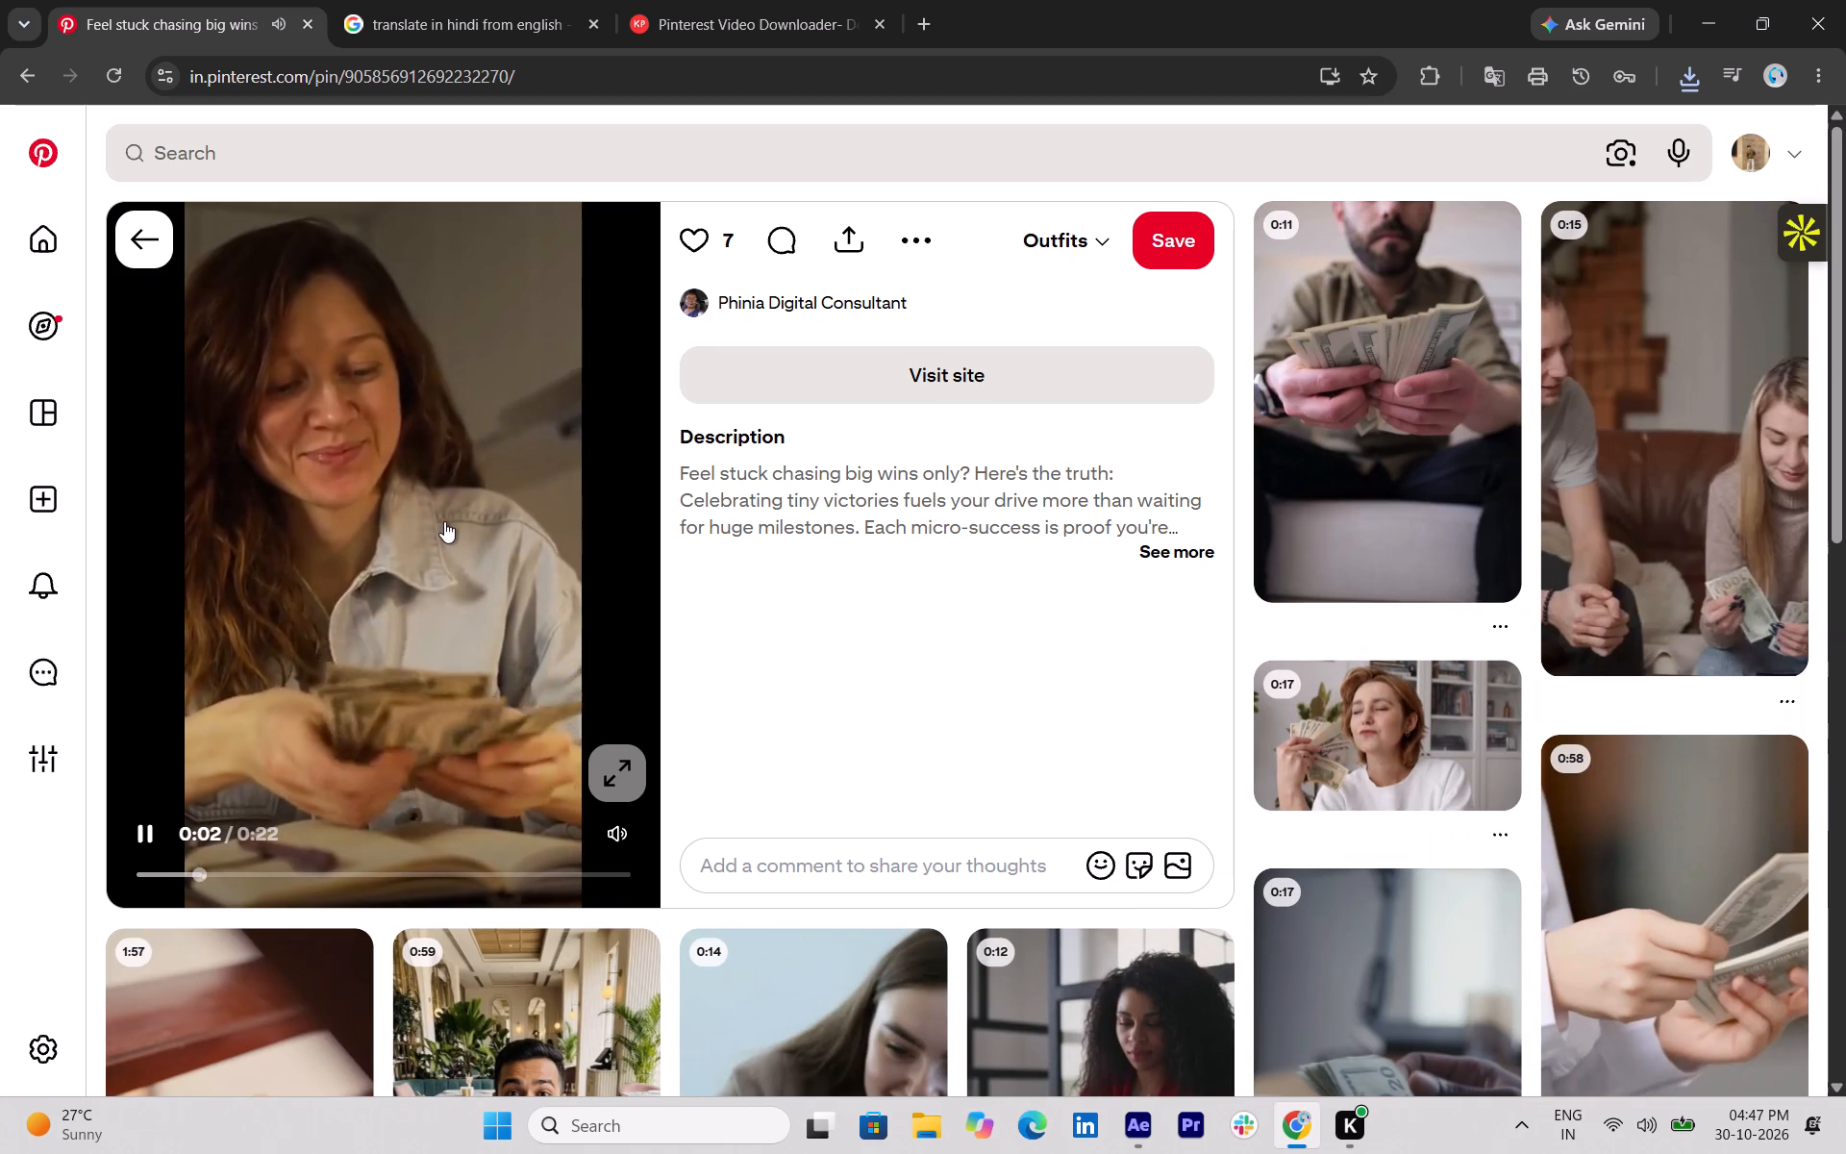
pyautogui.scroll(-2, 444, 521)
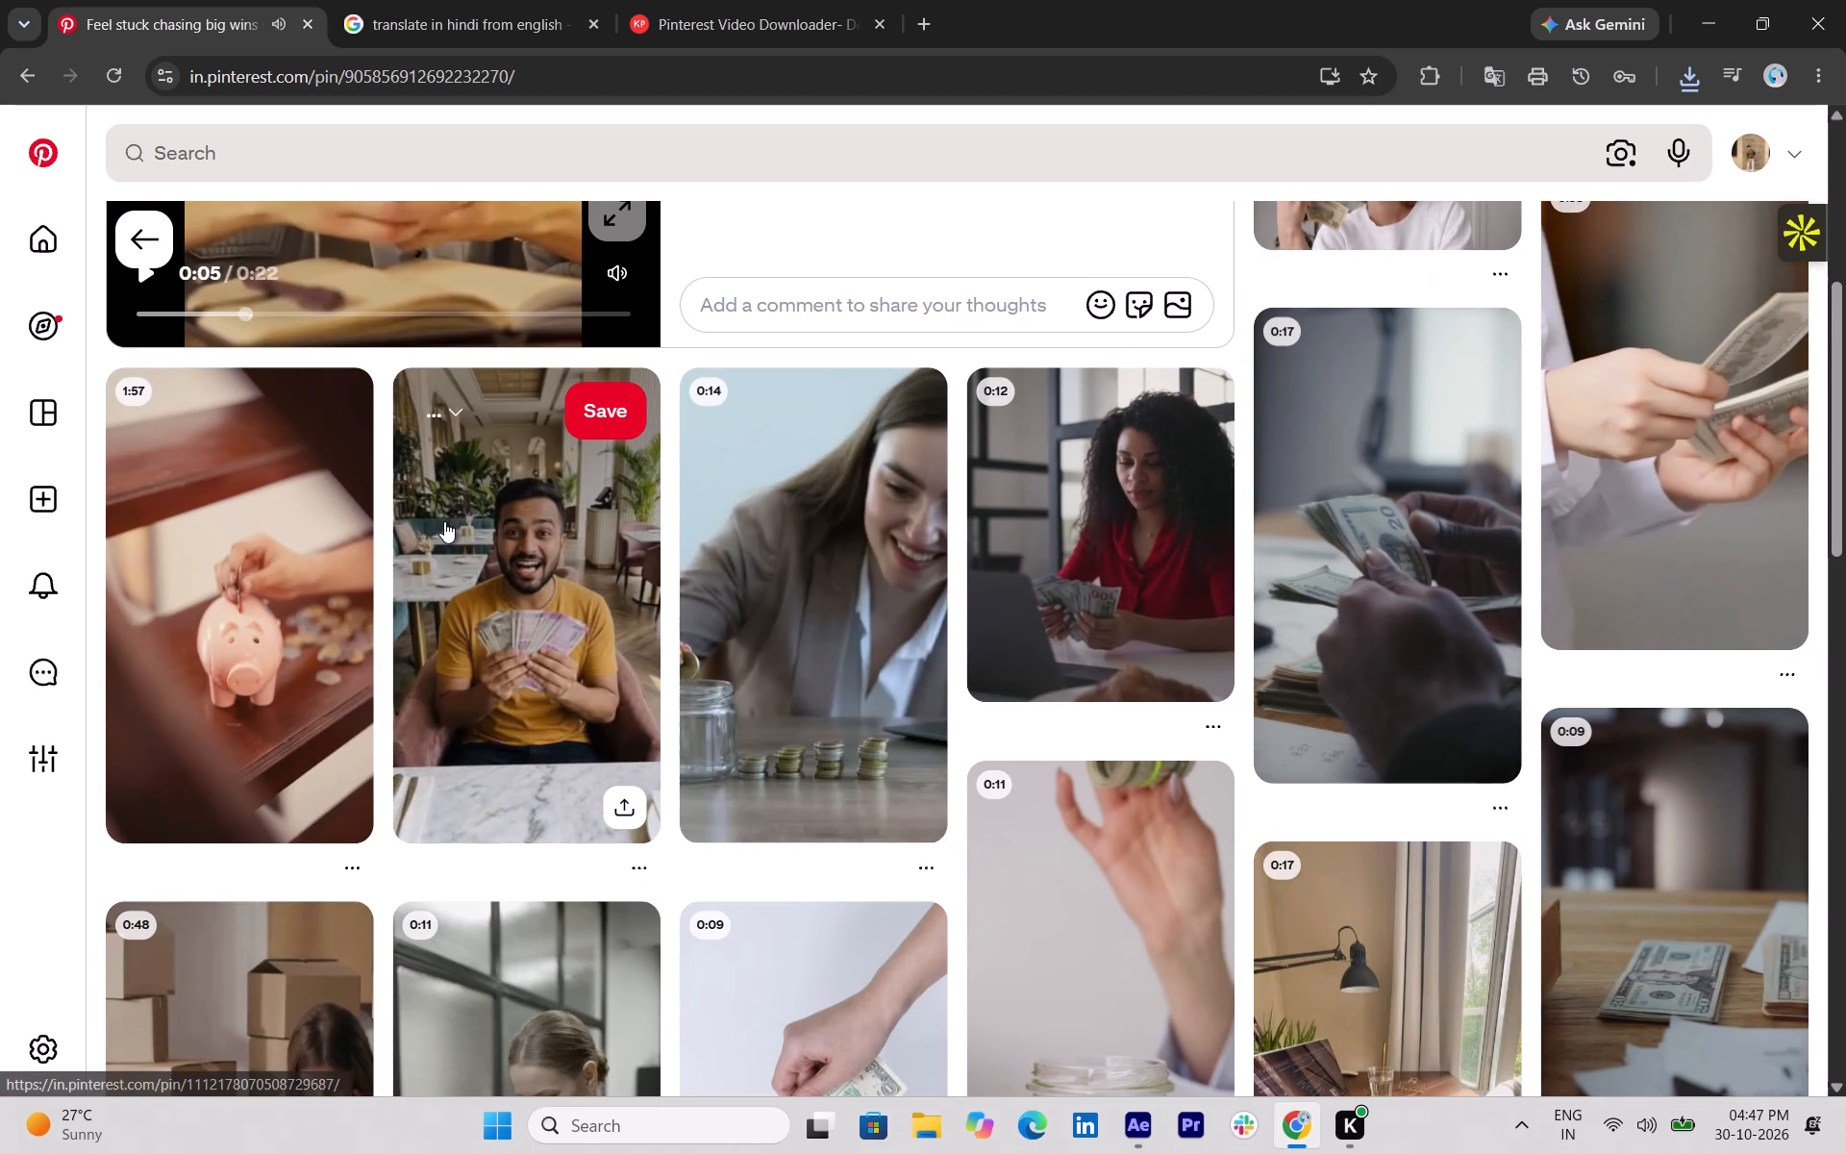
pyautogui.scroll(-1, 846, 567)
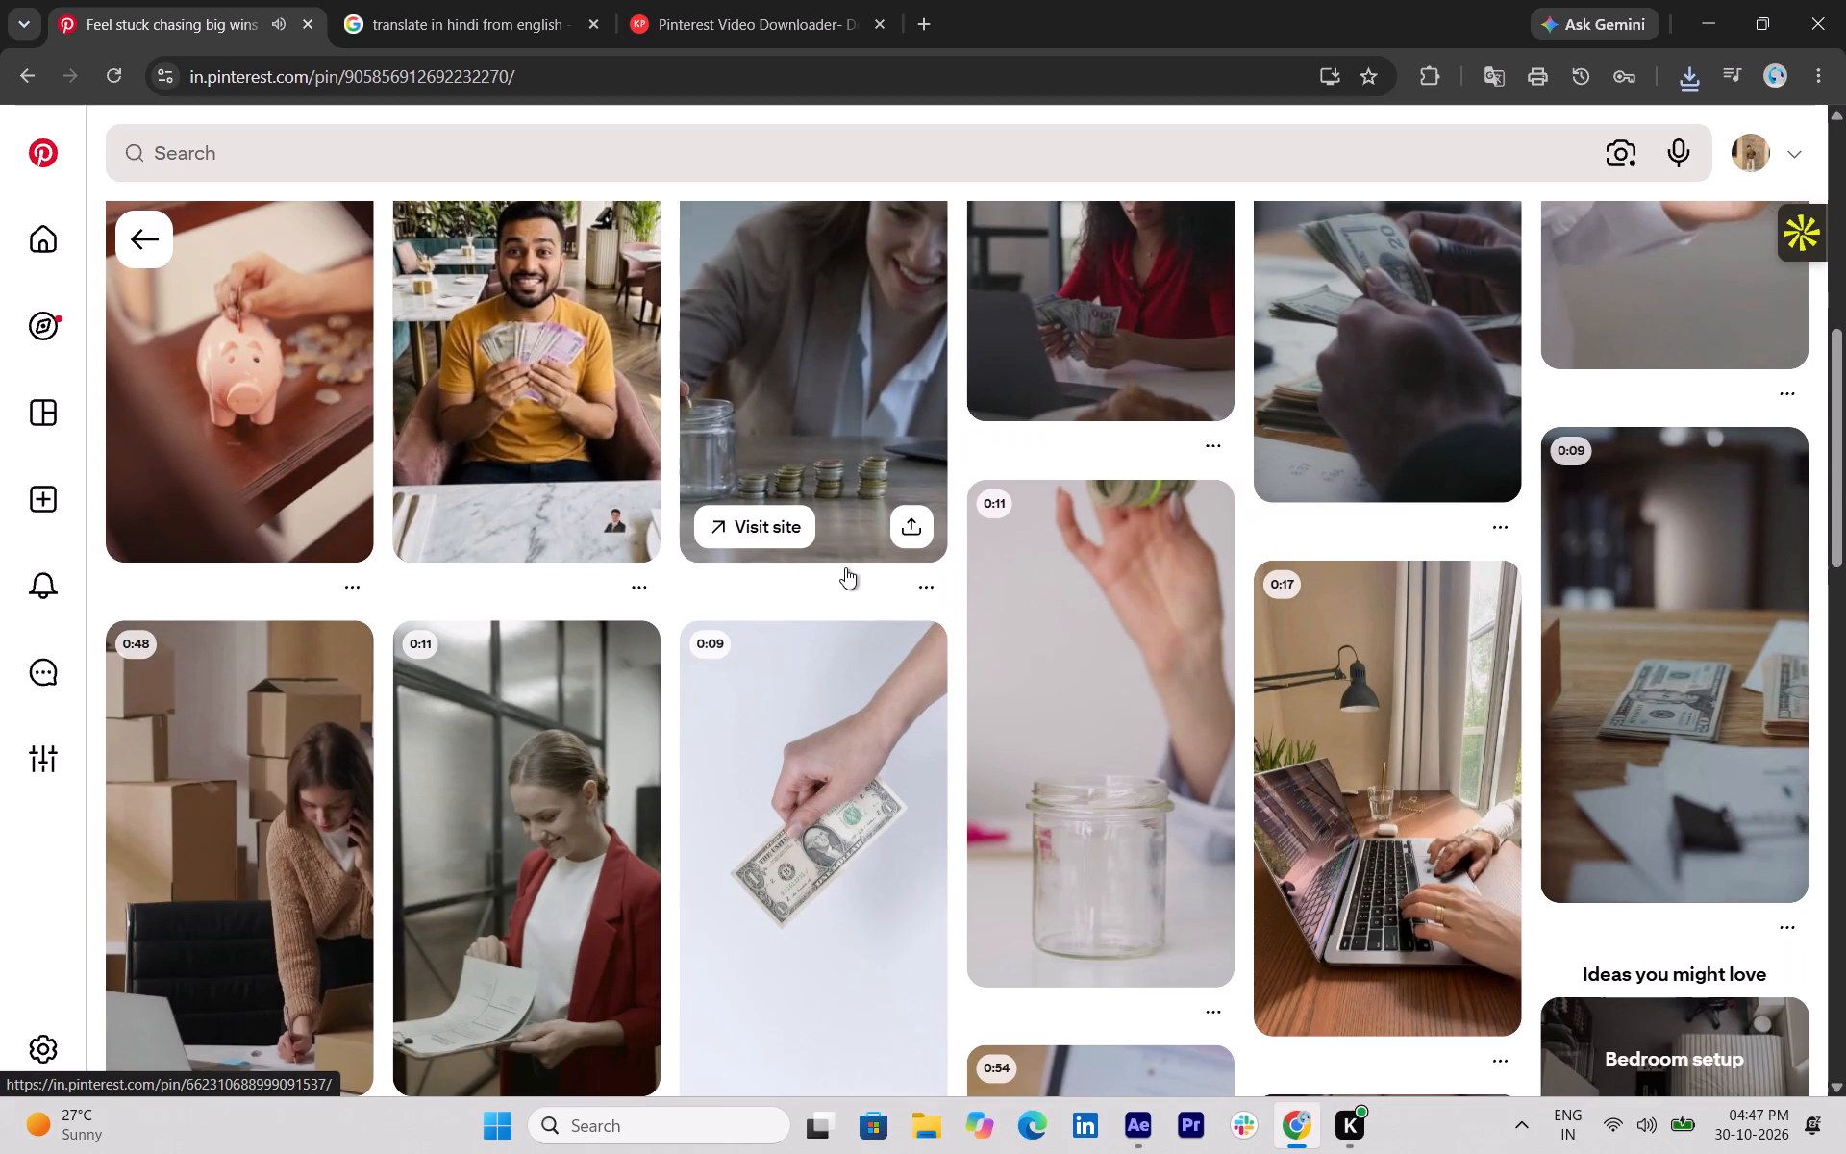
pyautogui.scroll(-1, 587, 864)
pyautogui.scroll(1, 586, 864)
pyautogui.scroll(-1, 586, 864)
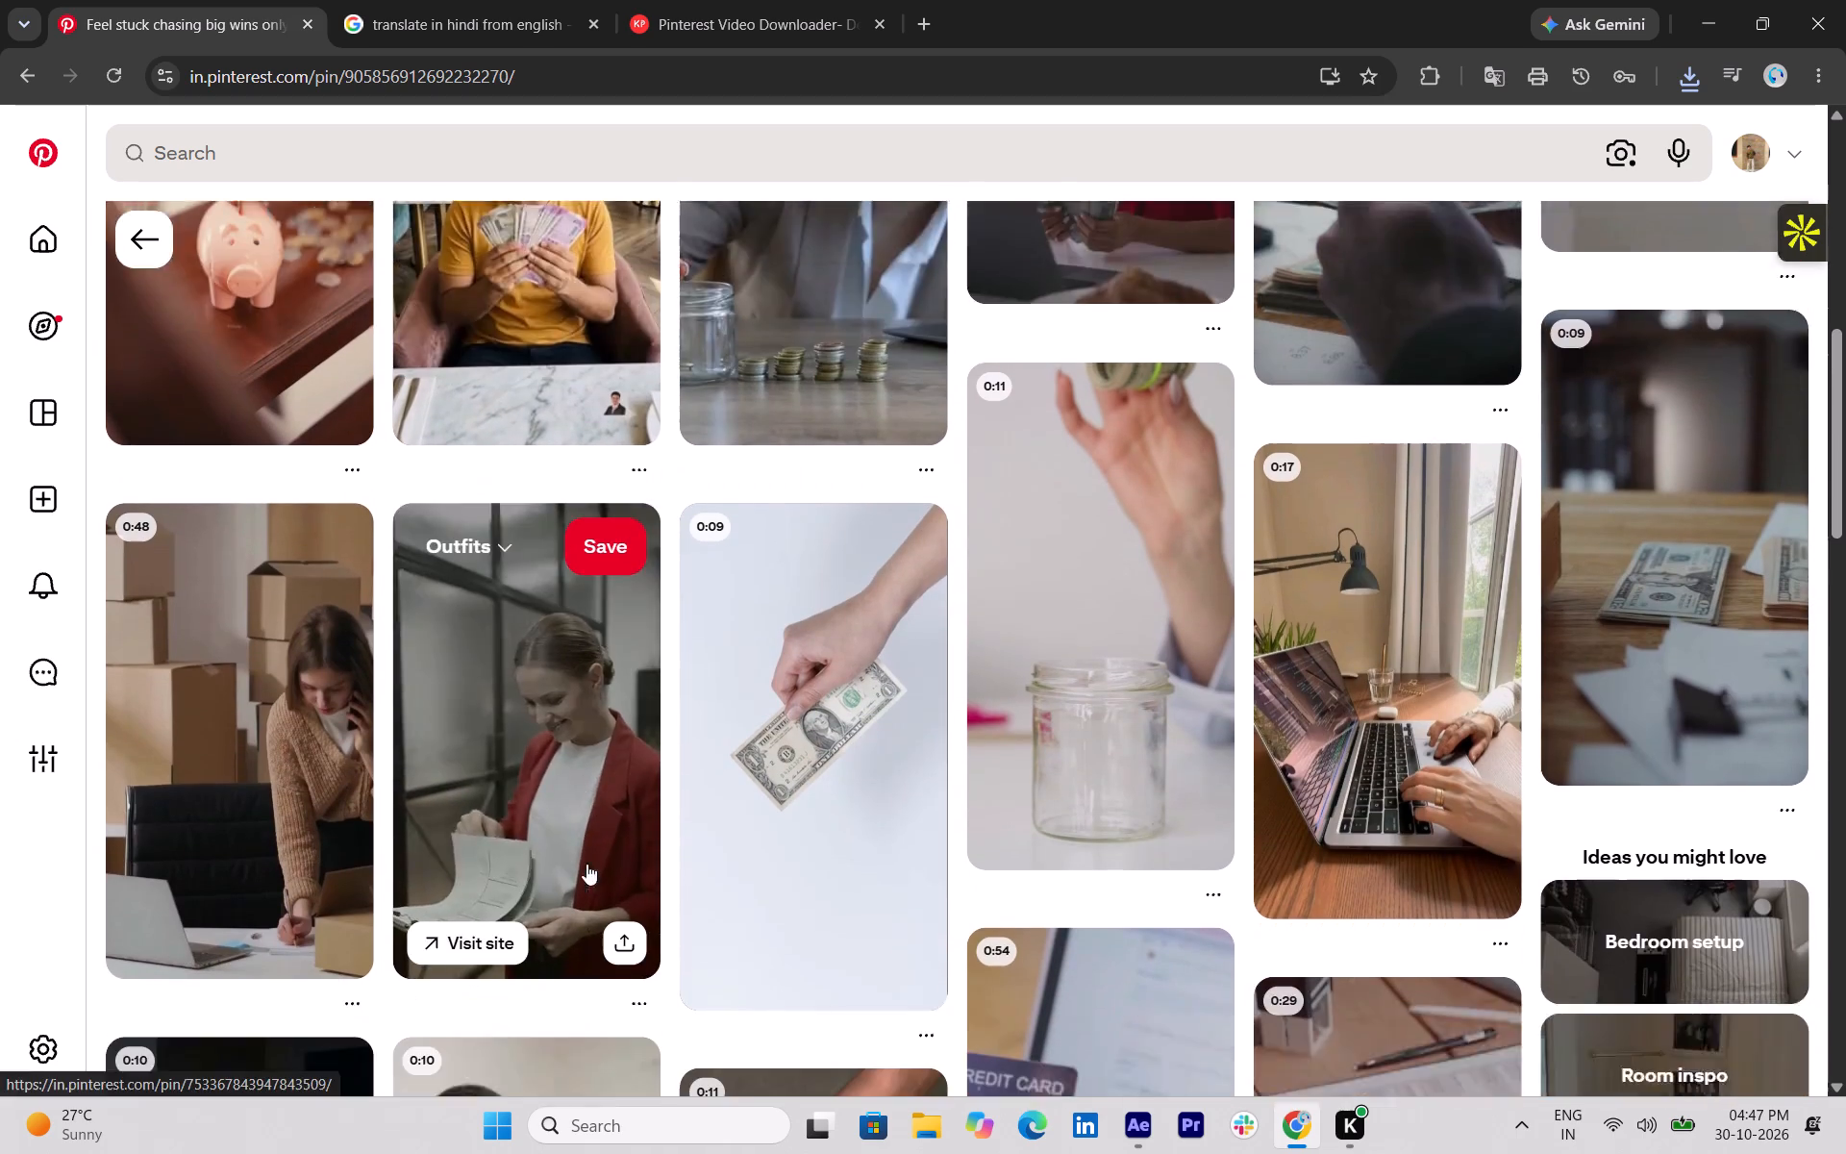
pyautogui.scroll(-1, 586, 864)
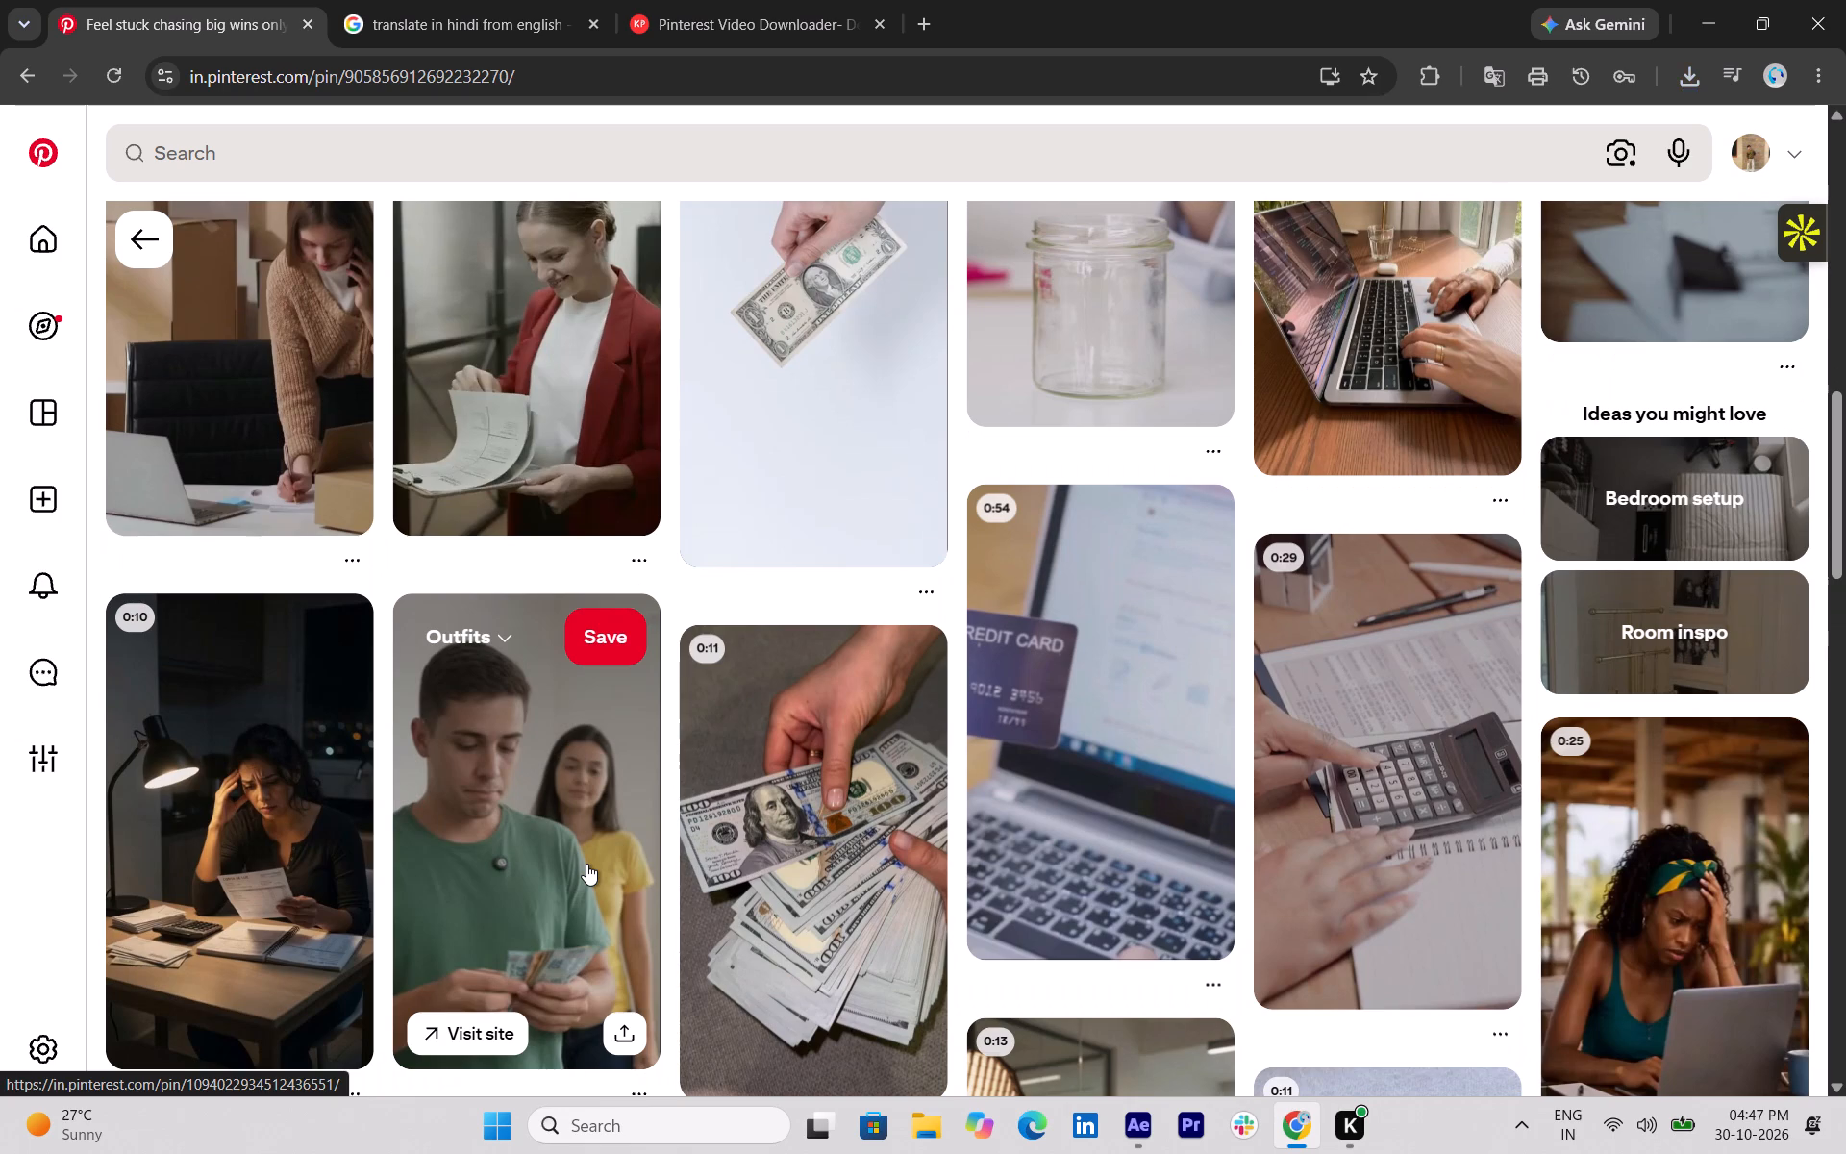
pyautogui.scroll(-1, 586, 864)
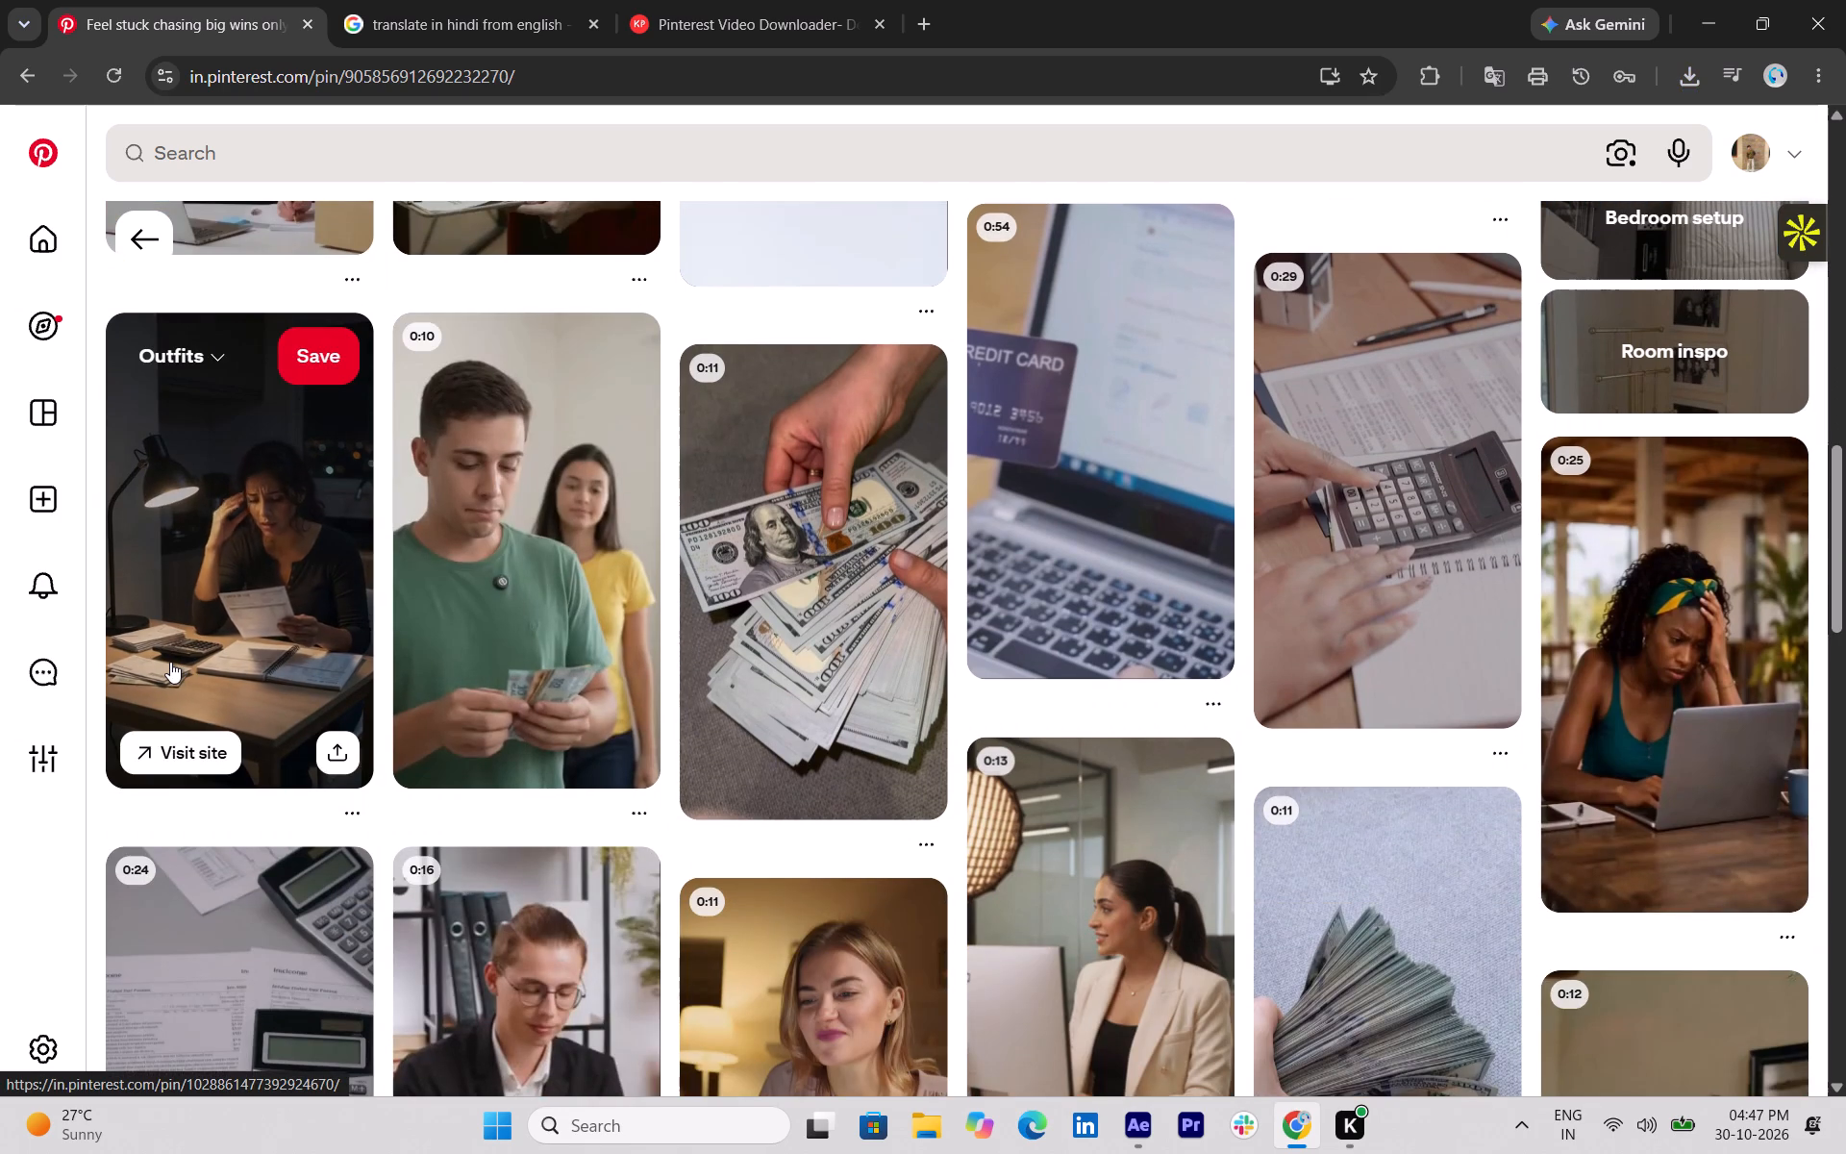
# Open and preview the 0:10 video pin of a woman doing her accounts under a desk lamp, and copy its share link.
pyautogui.click(217, 606)
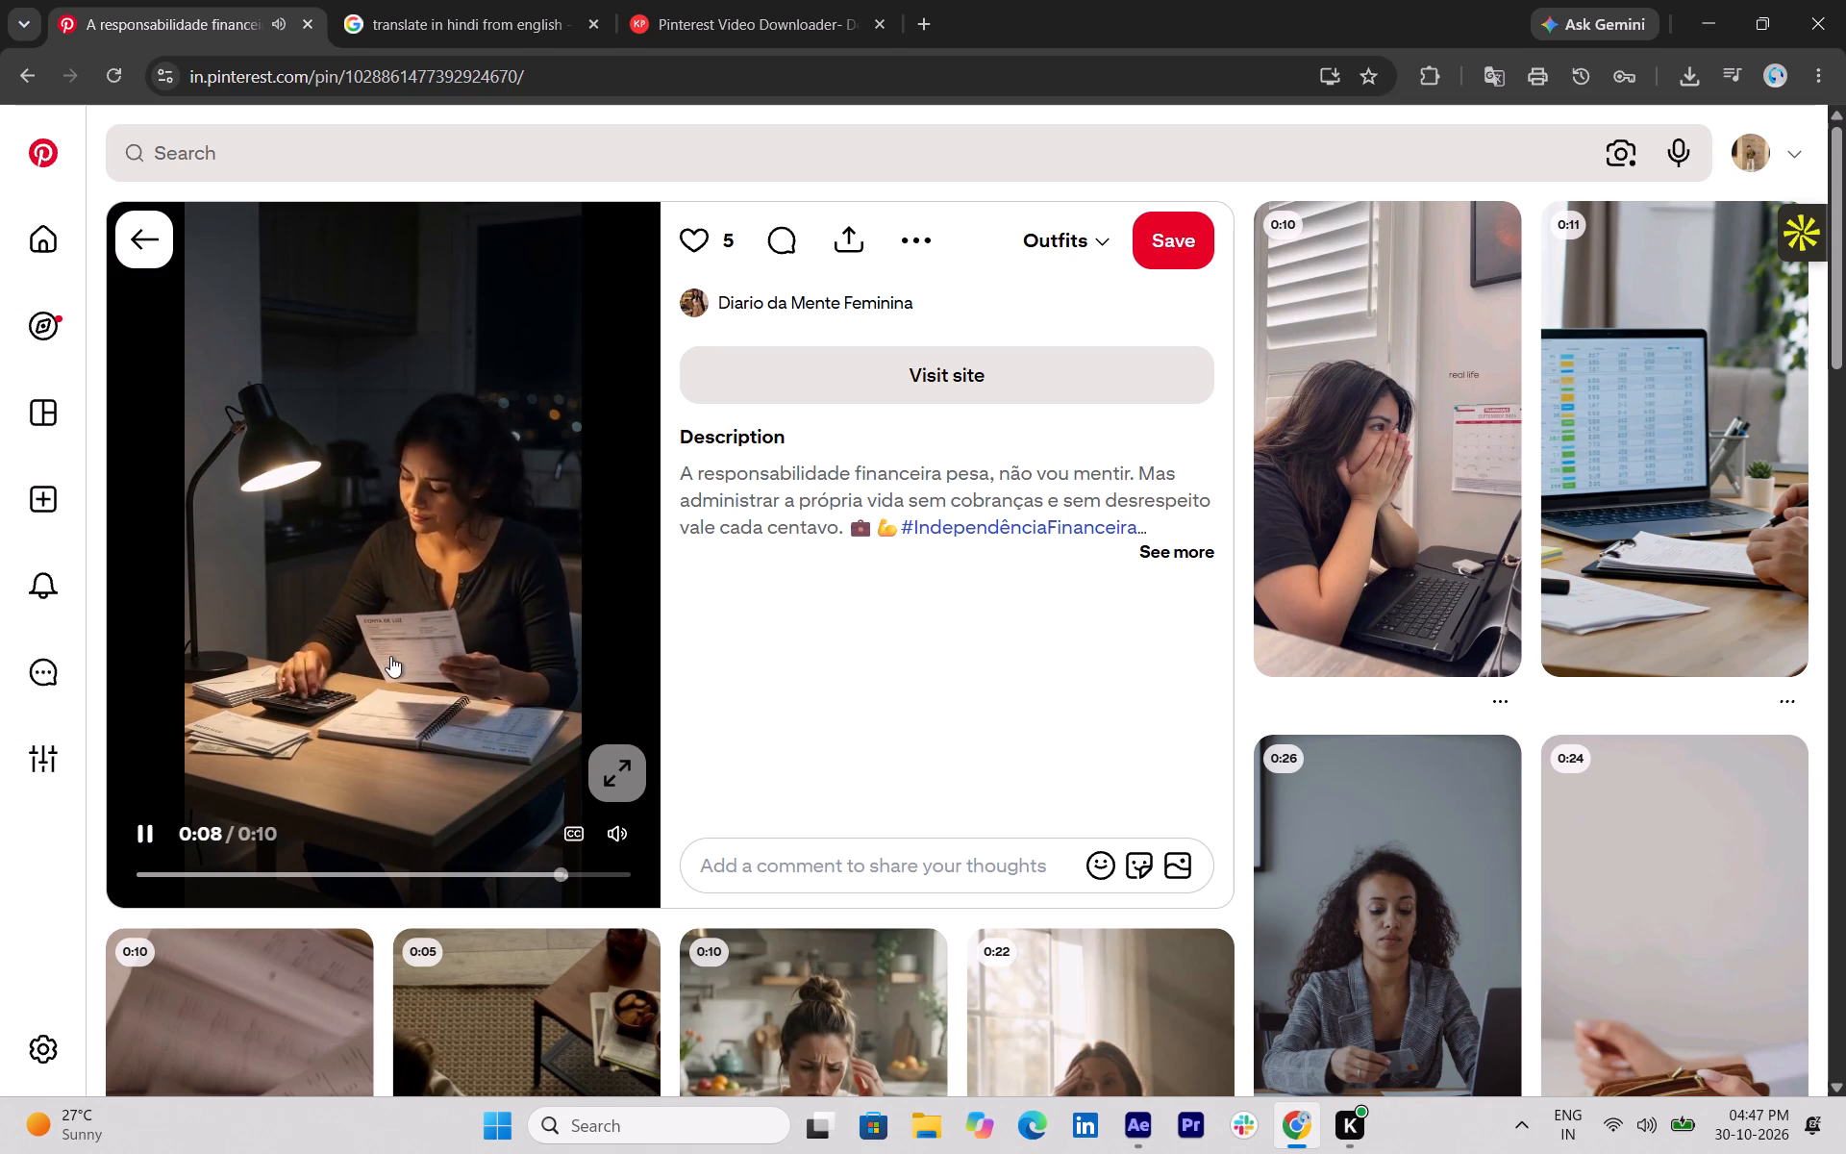
pyautogui.press('space')
pyautogui.scroll(4, 390, 655)
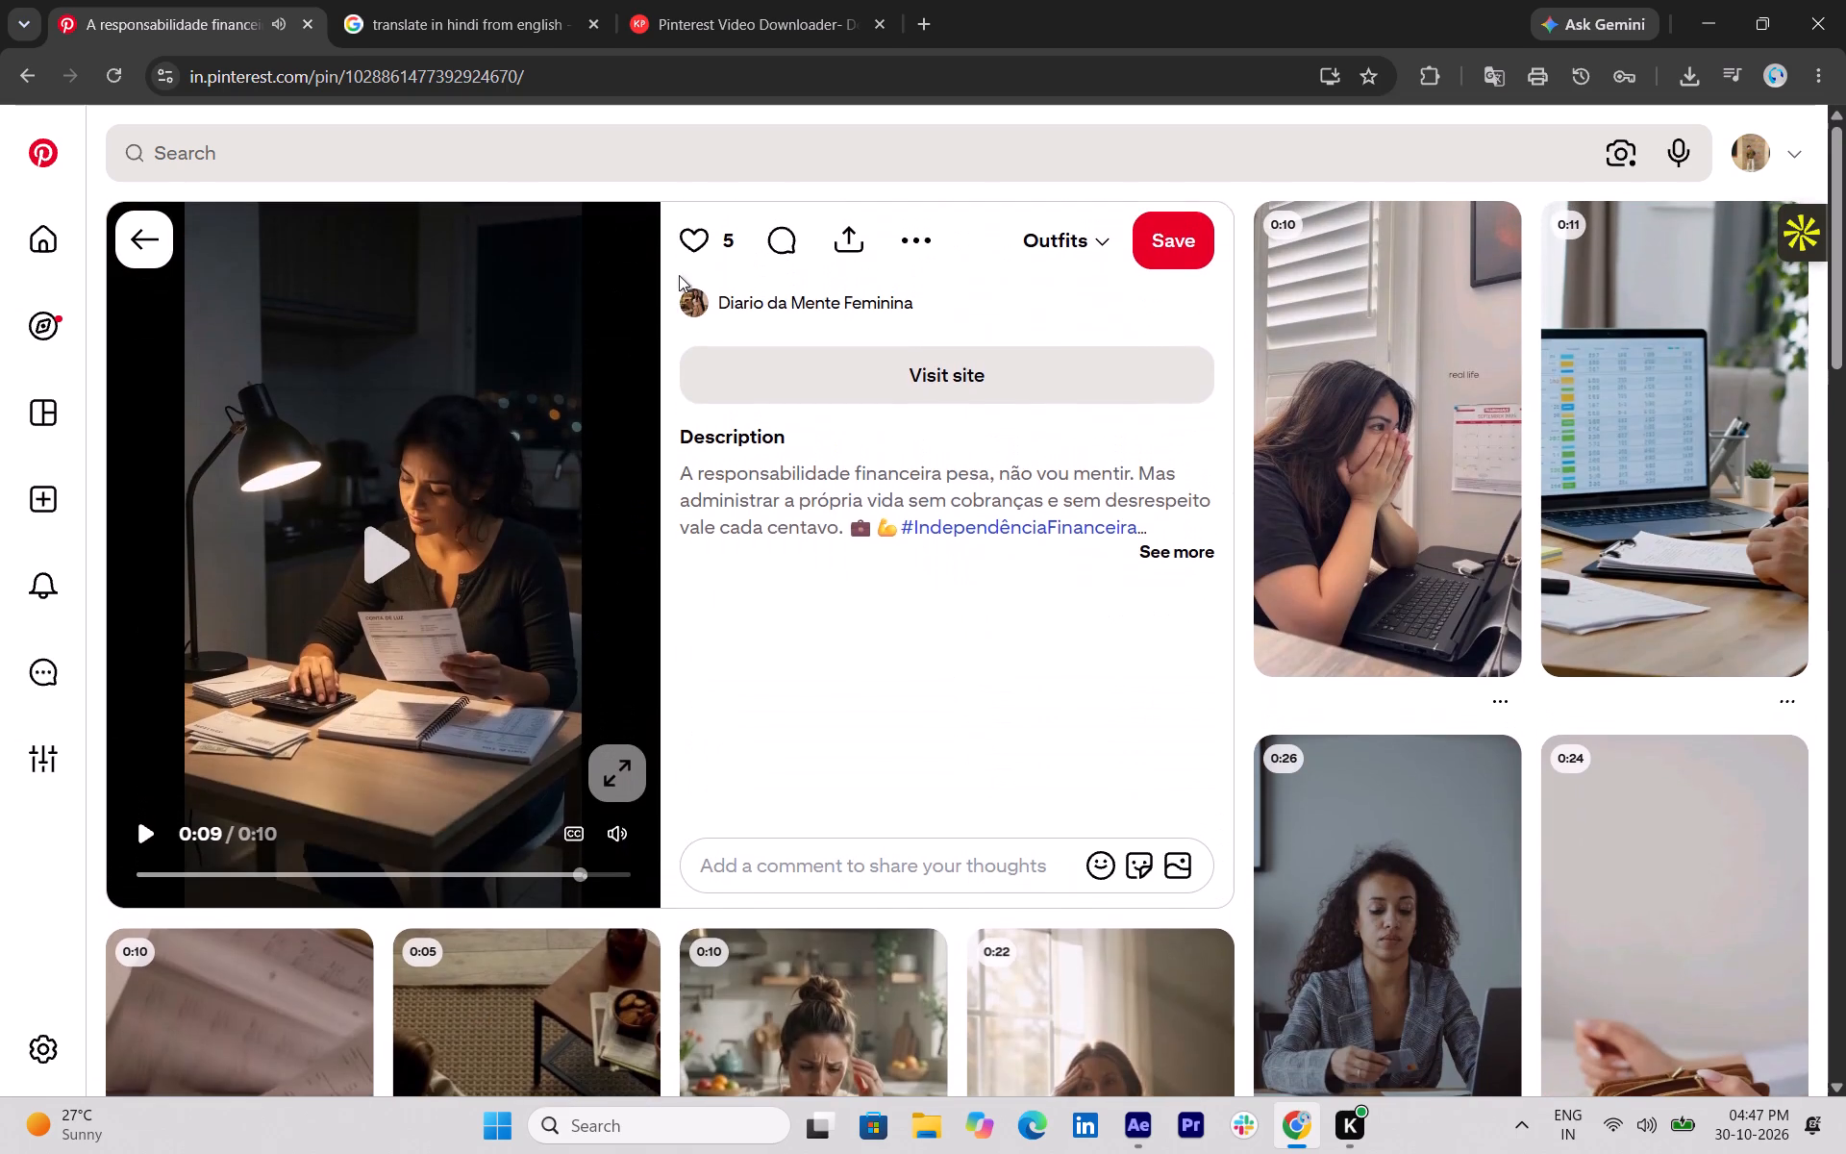
pyautogui.click(854, 219)
pyautogui.click(678, 376)
# Switch to the KlickPin downloader, submit the pin link from the clipboard and download the video it offers.
pyautogui.click(707, 0)
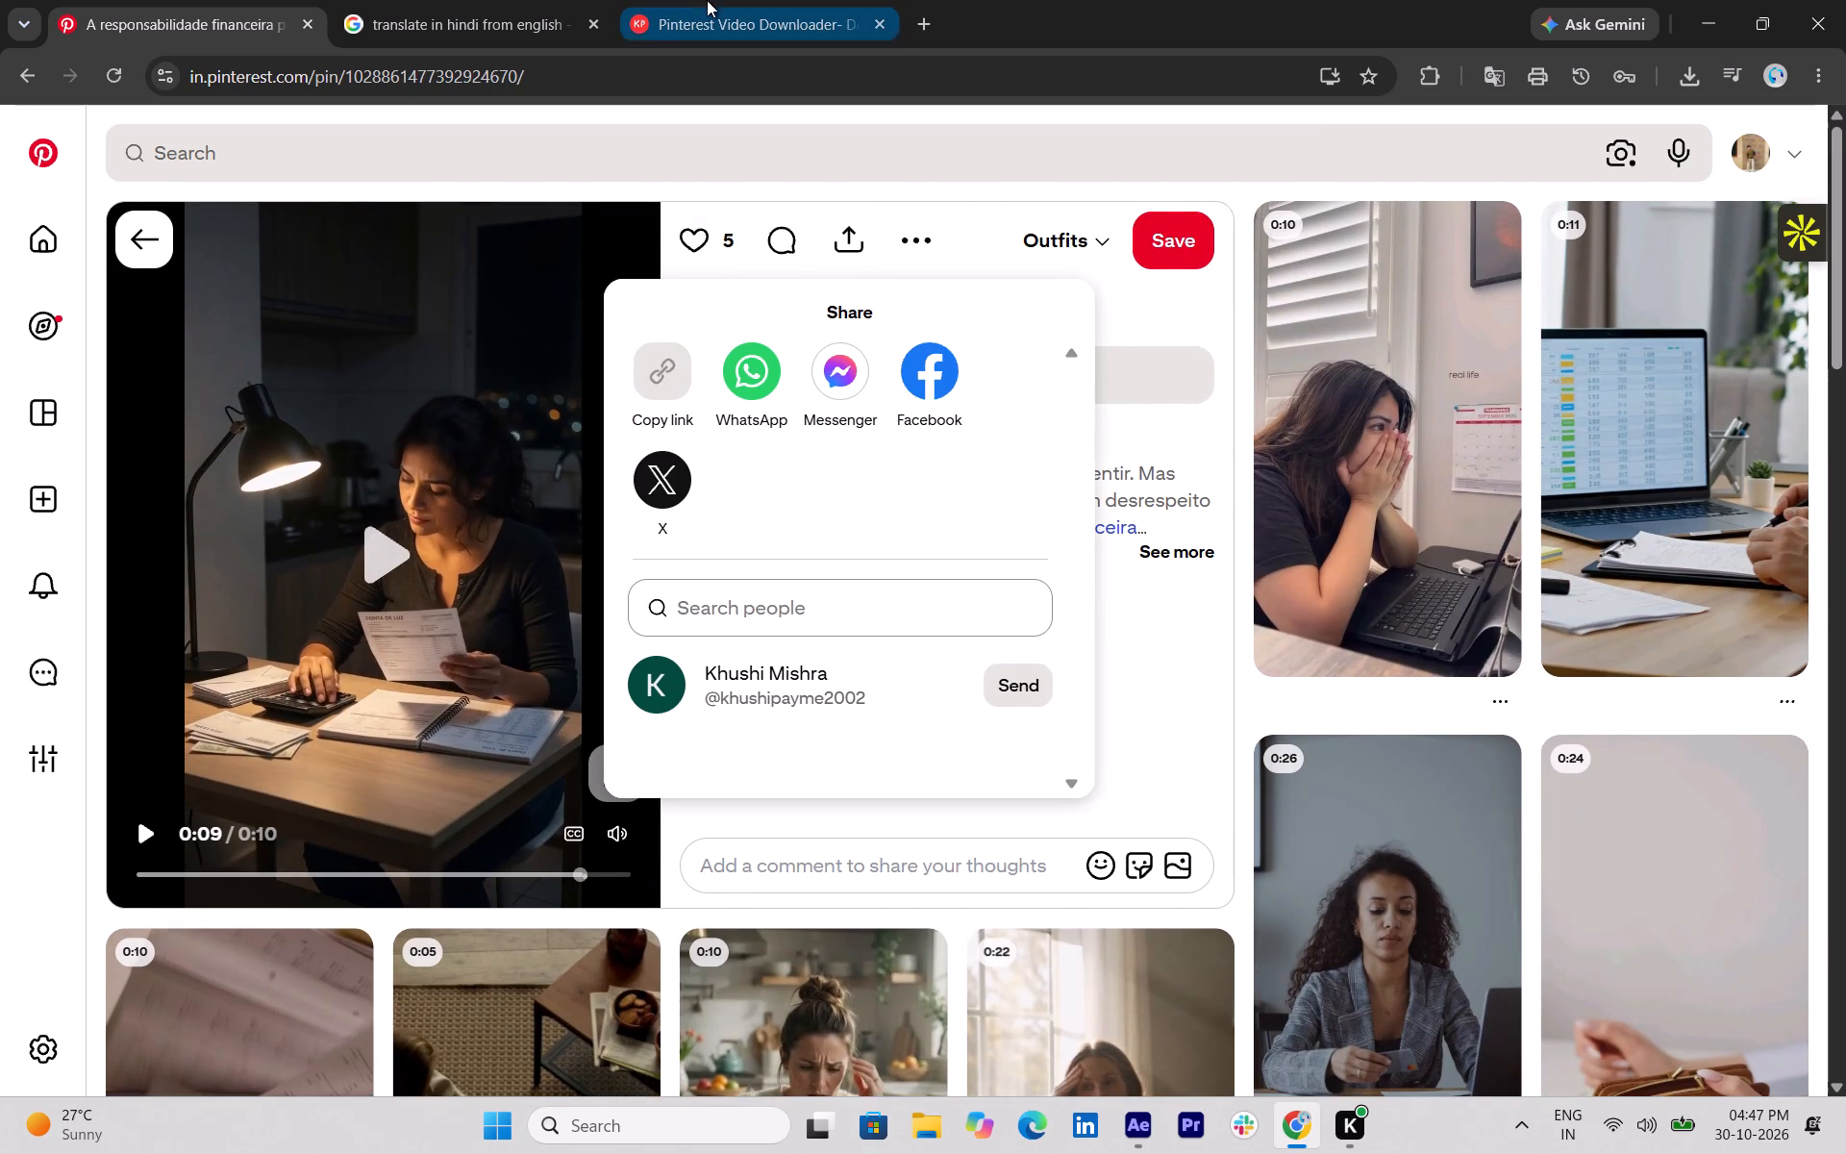
pyautogui.click(496, 447)
pyautogui.hotkey('ctrl', 'v')
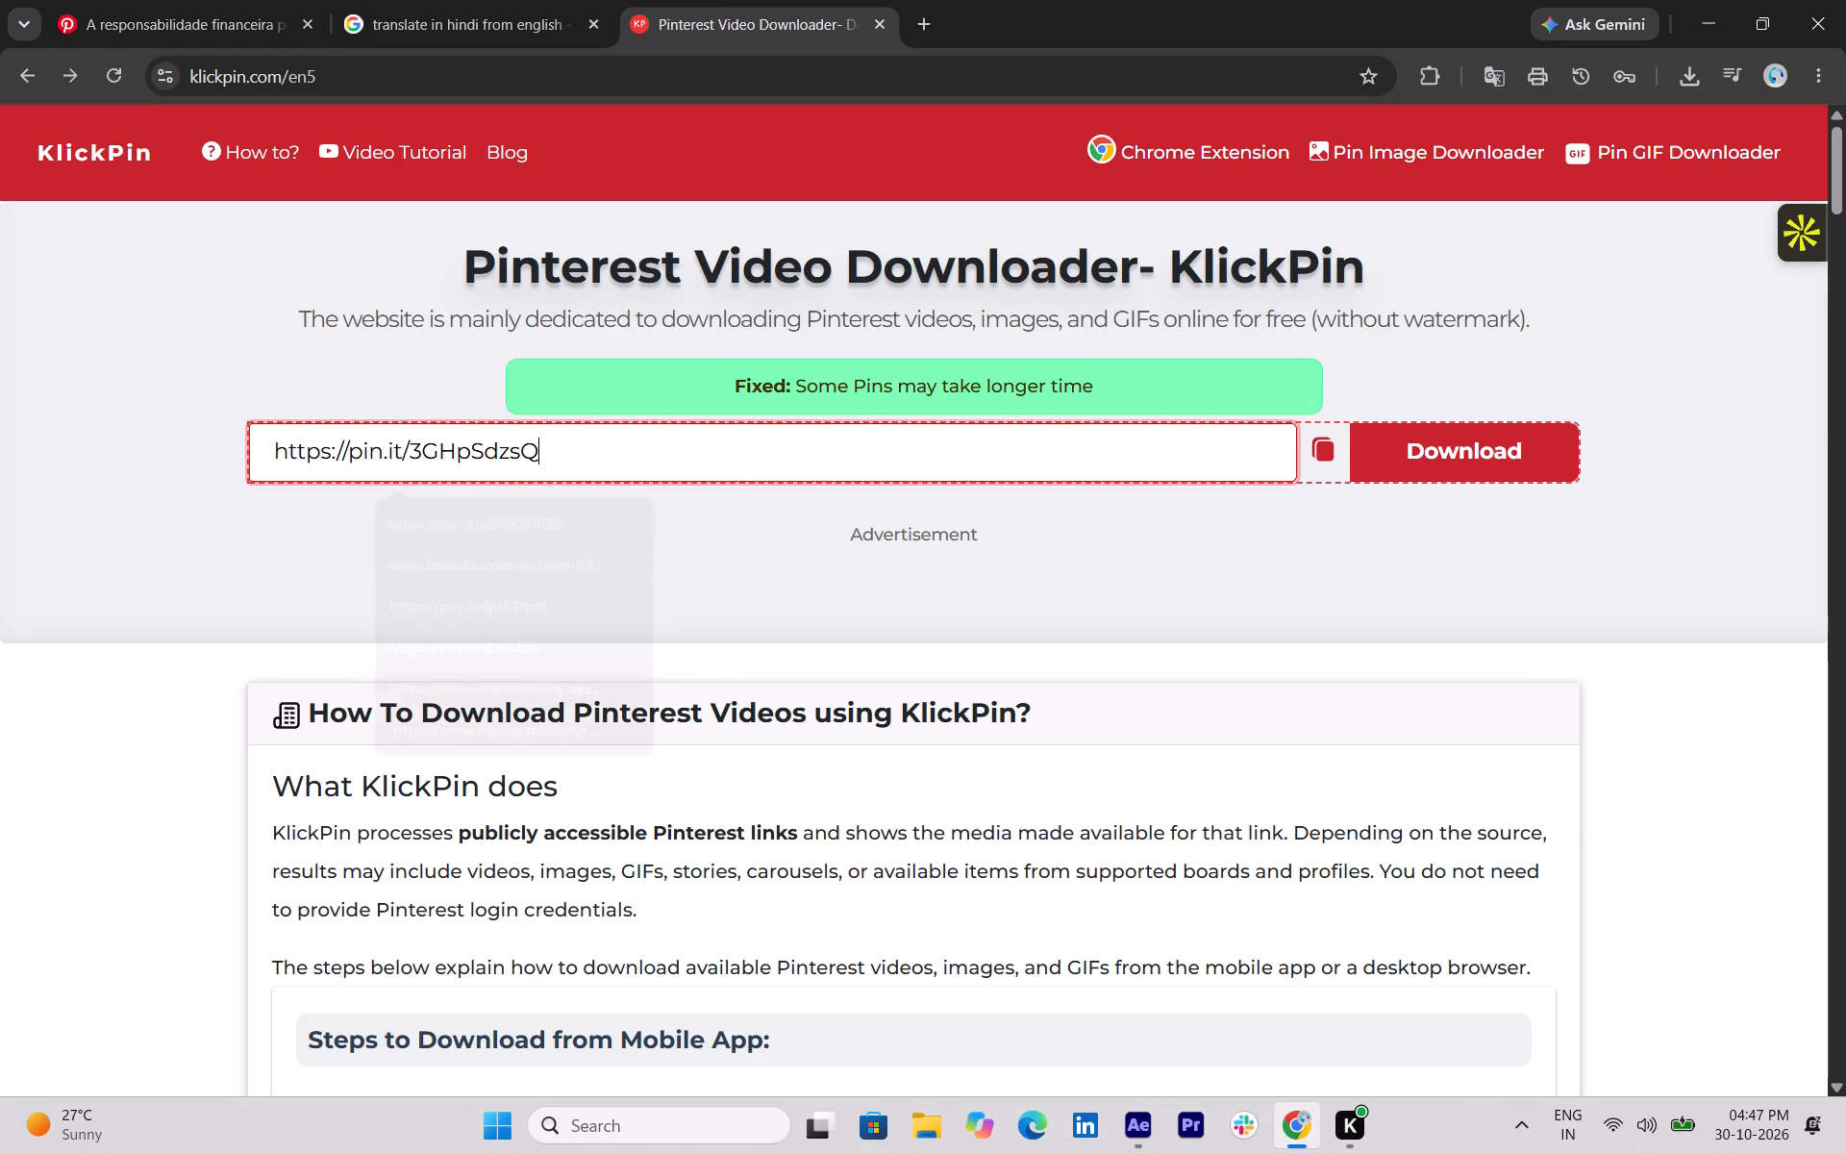
pyautogui.click(1433, 423)
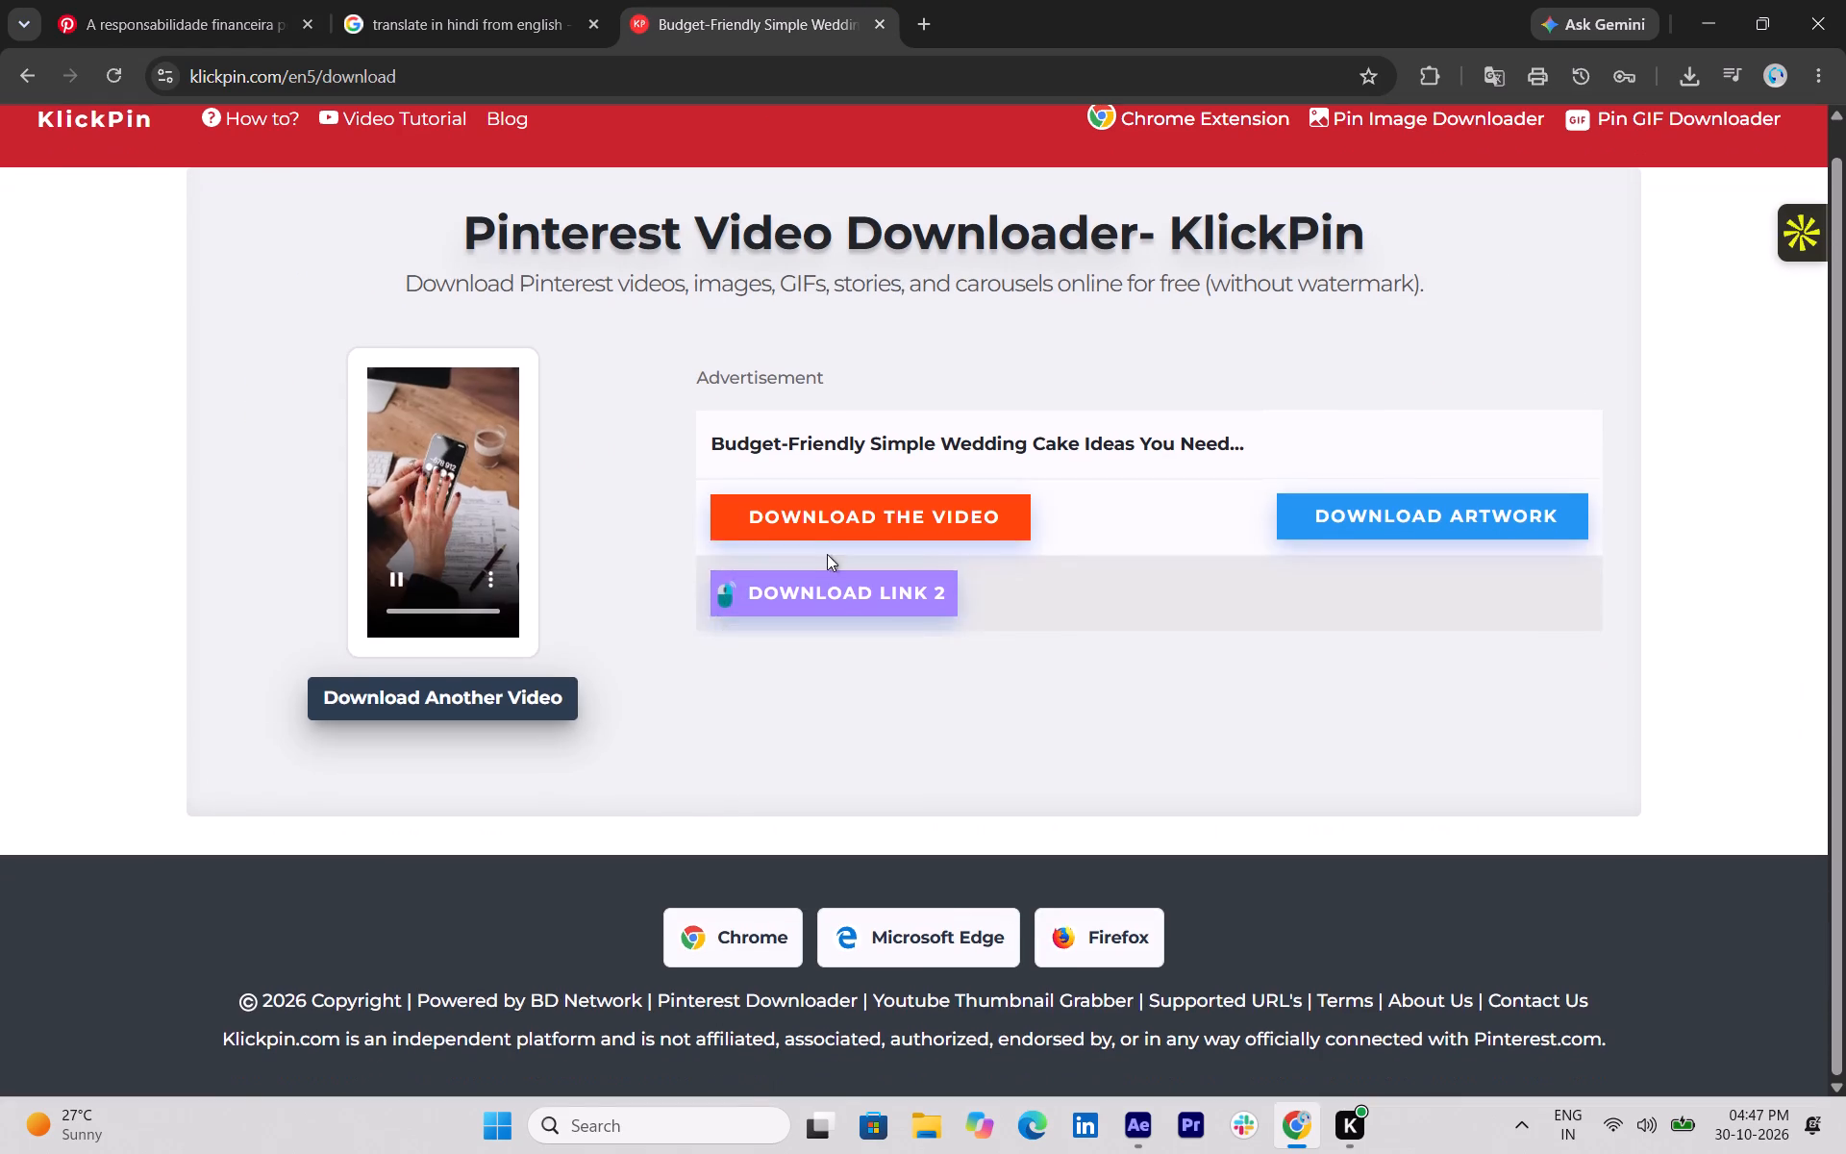
pyautogui.click(832, 525)
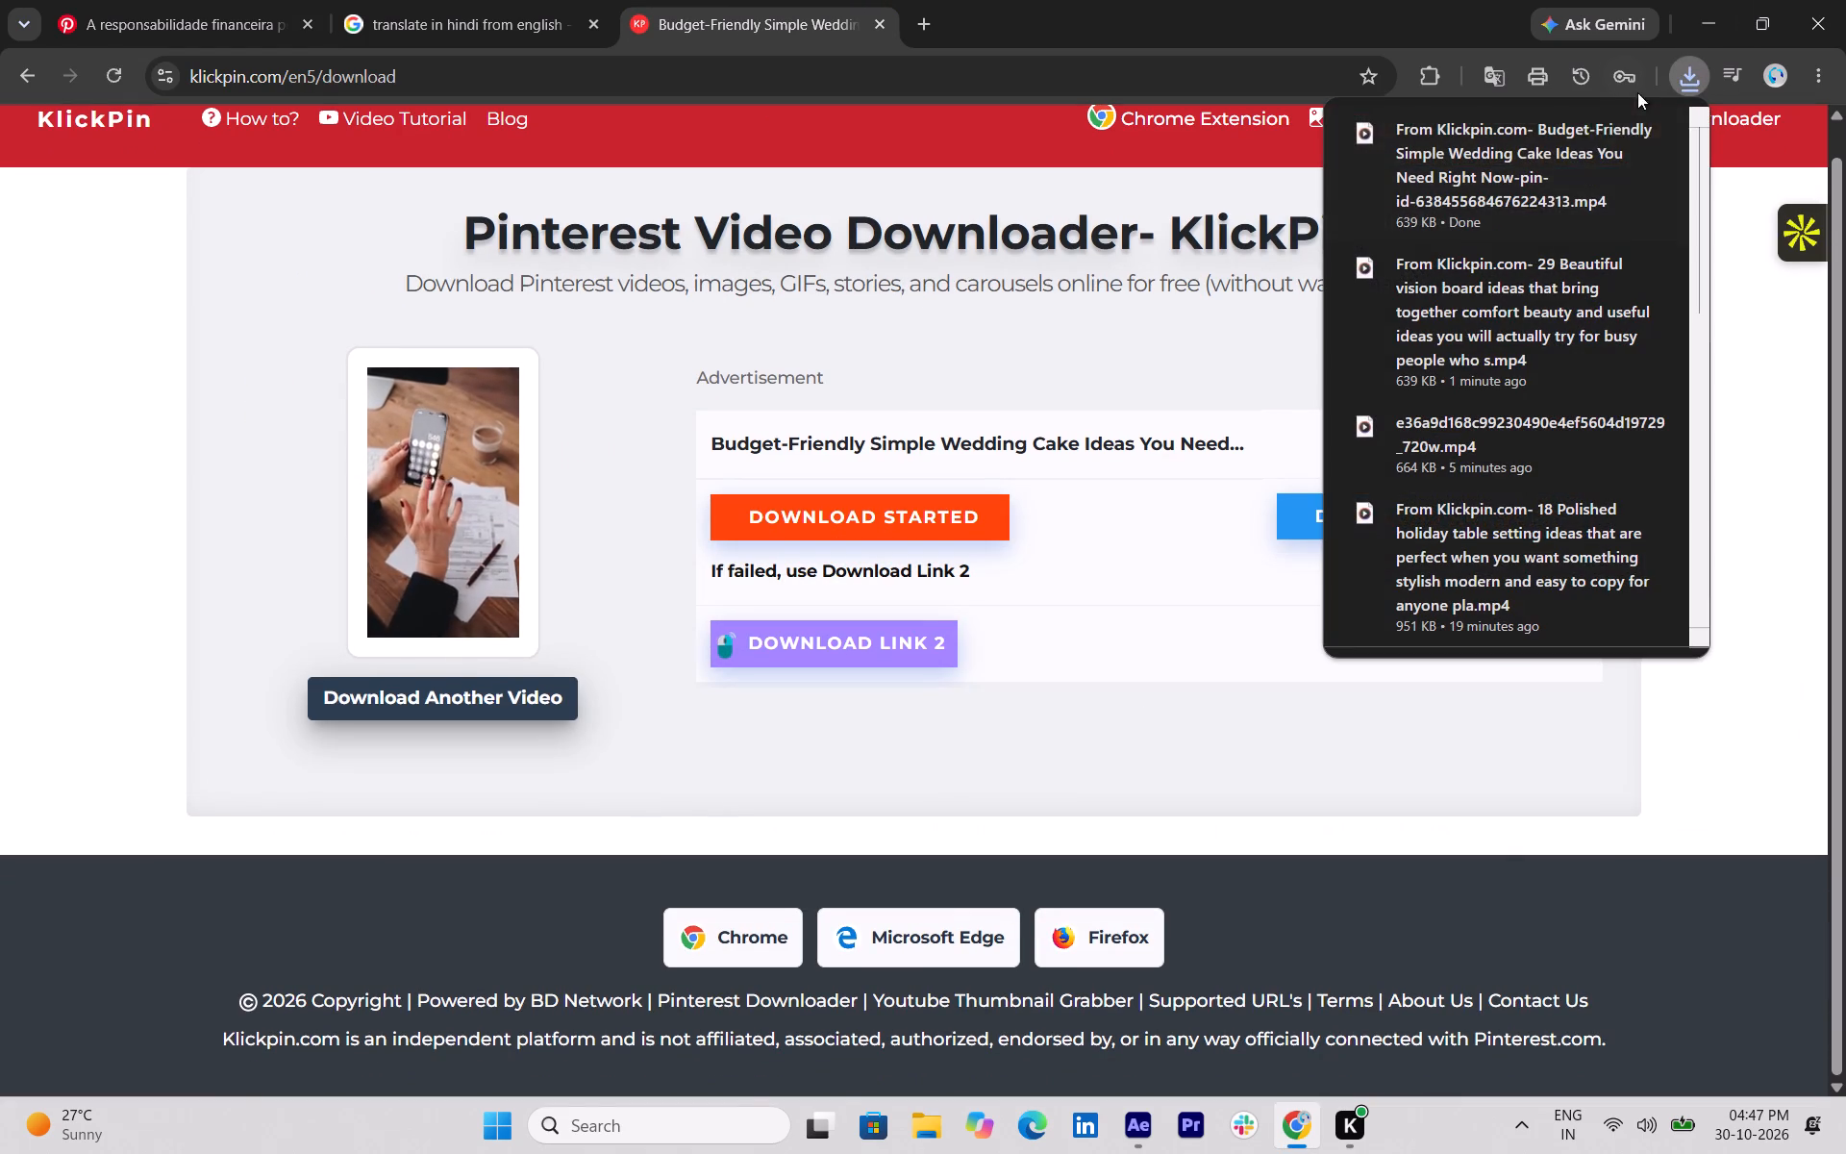
# Bring the newest downloaded clip from the browser's recent downloads into the After Effects composition.
pyautogui.moveTo(1532, 154); pyautogui.dragTo(1146, 1105)
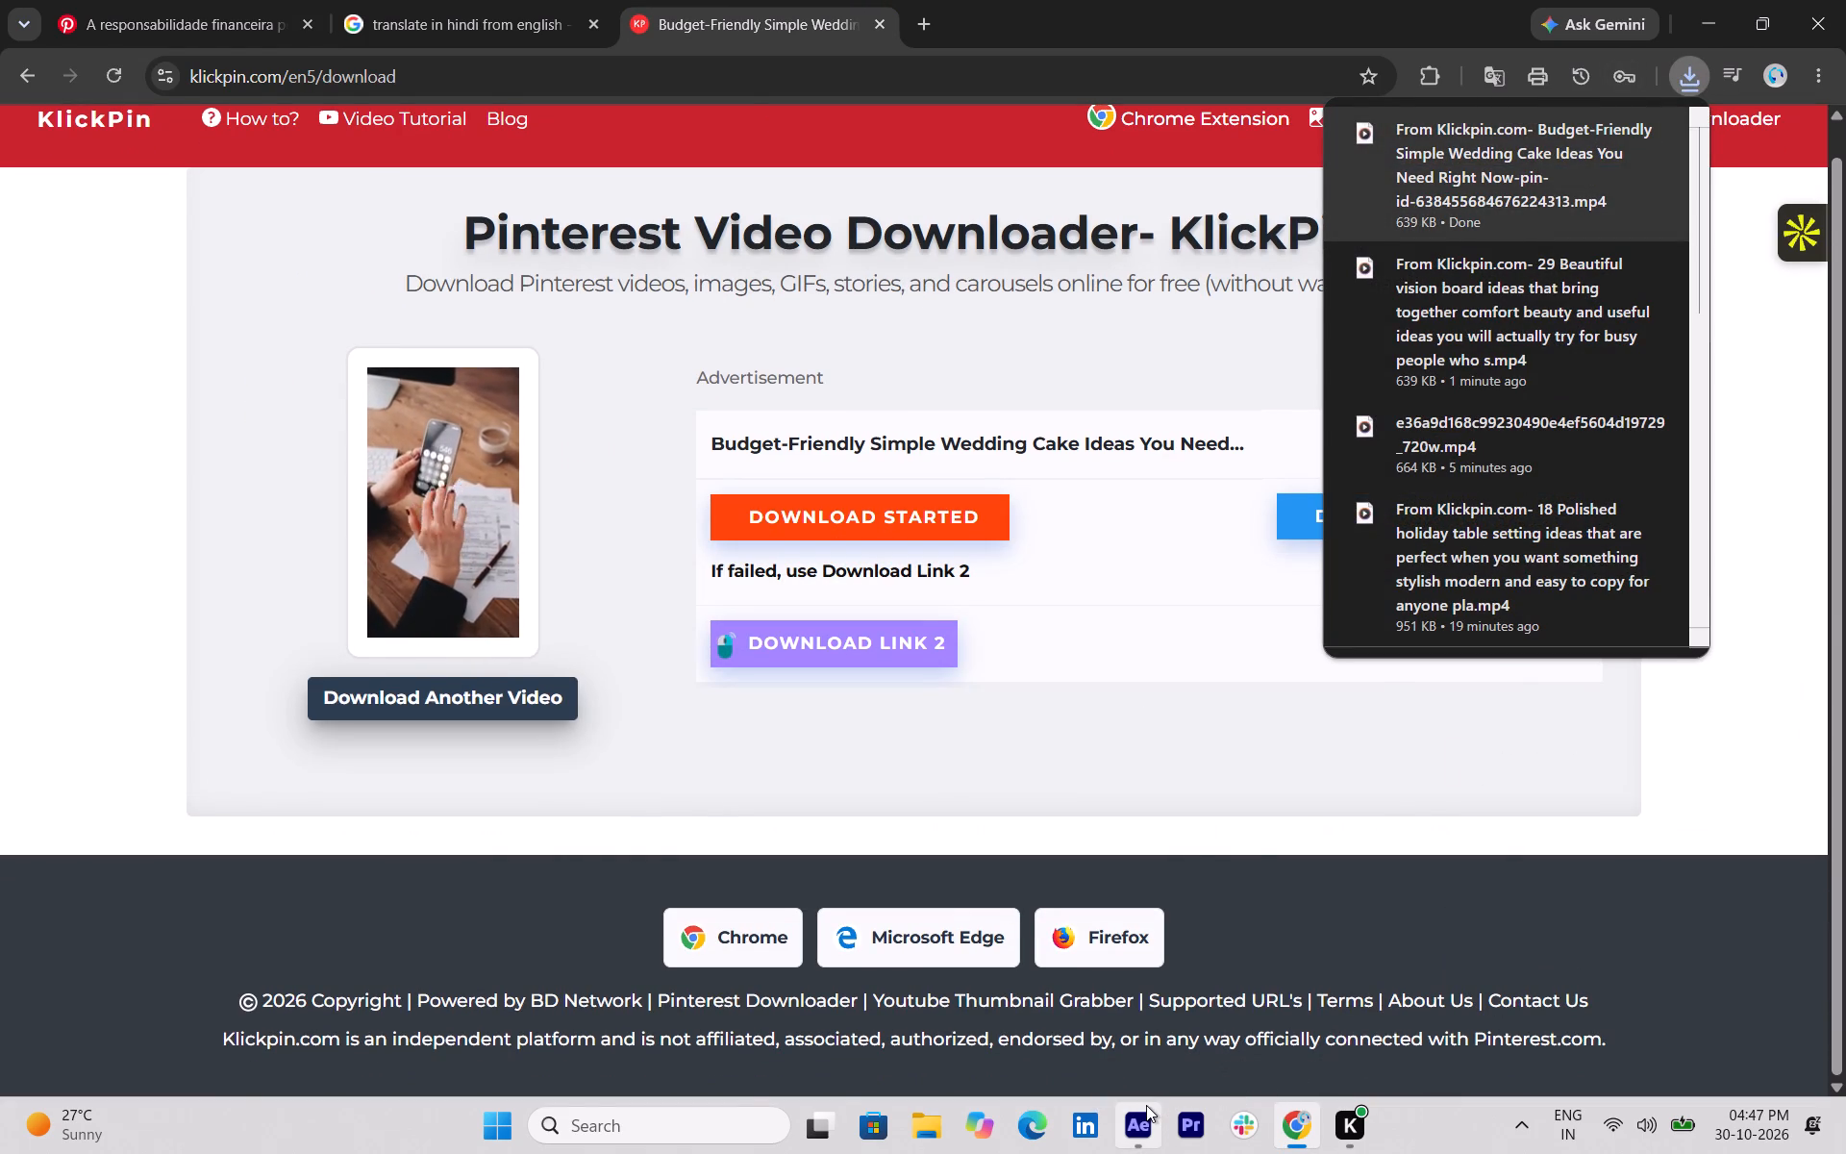
pyautogui.moveTo(1146, 1105); pyautogui.dragTo(1143, 891)
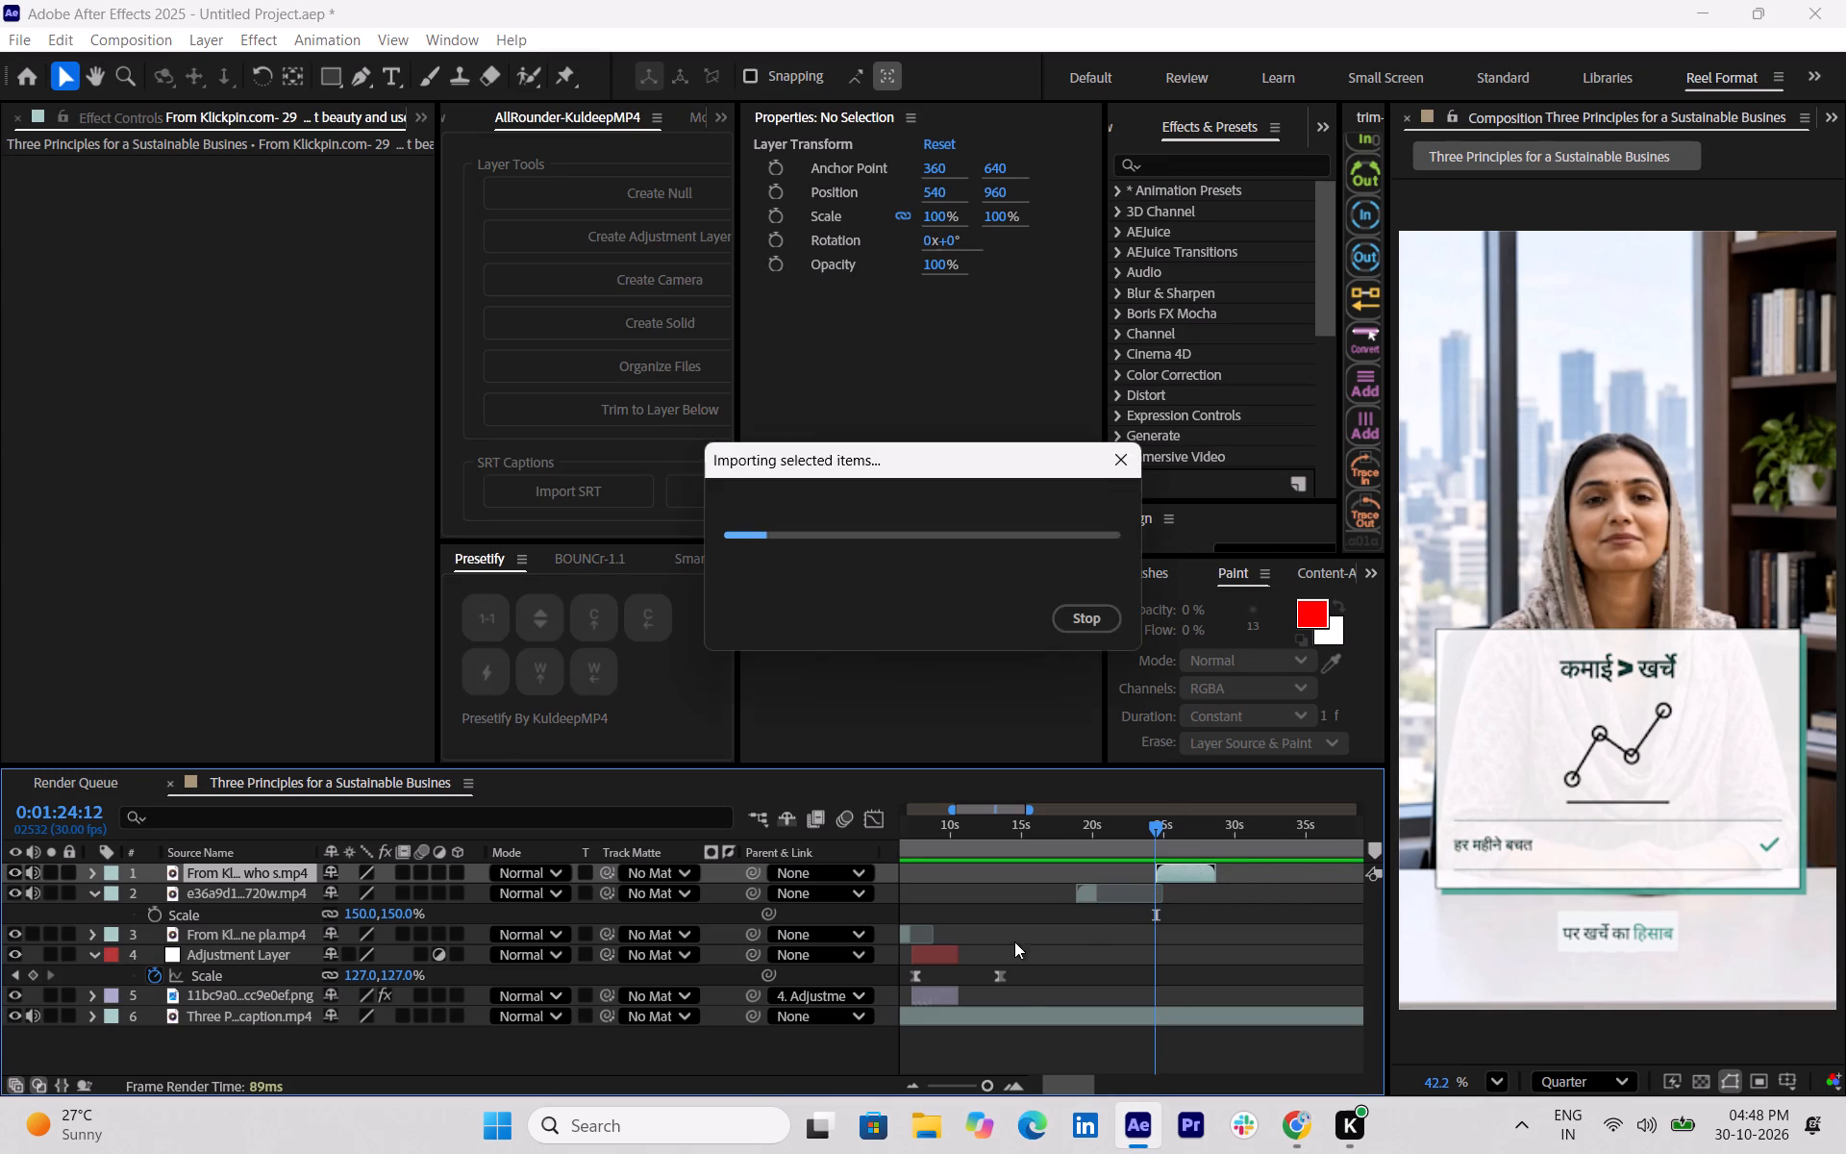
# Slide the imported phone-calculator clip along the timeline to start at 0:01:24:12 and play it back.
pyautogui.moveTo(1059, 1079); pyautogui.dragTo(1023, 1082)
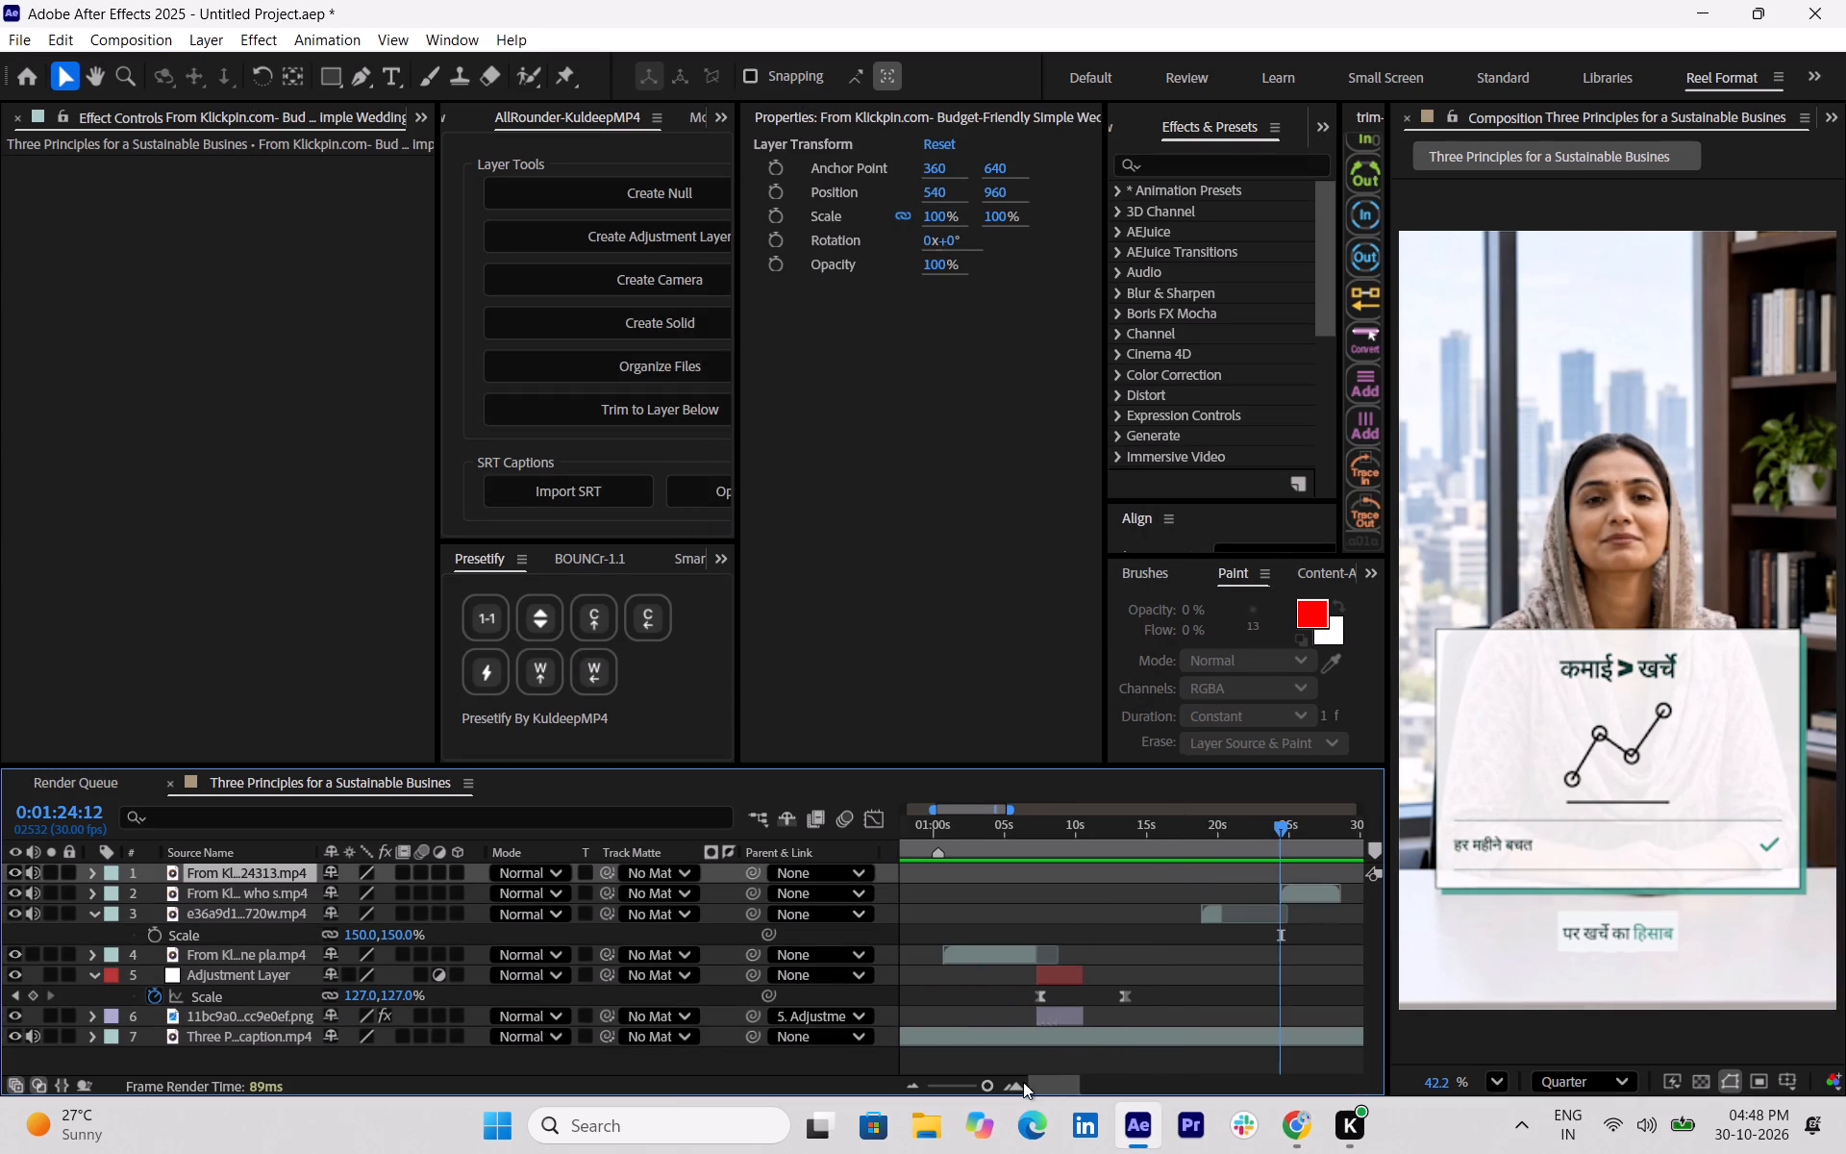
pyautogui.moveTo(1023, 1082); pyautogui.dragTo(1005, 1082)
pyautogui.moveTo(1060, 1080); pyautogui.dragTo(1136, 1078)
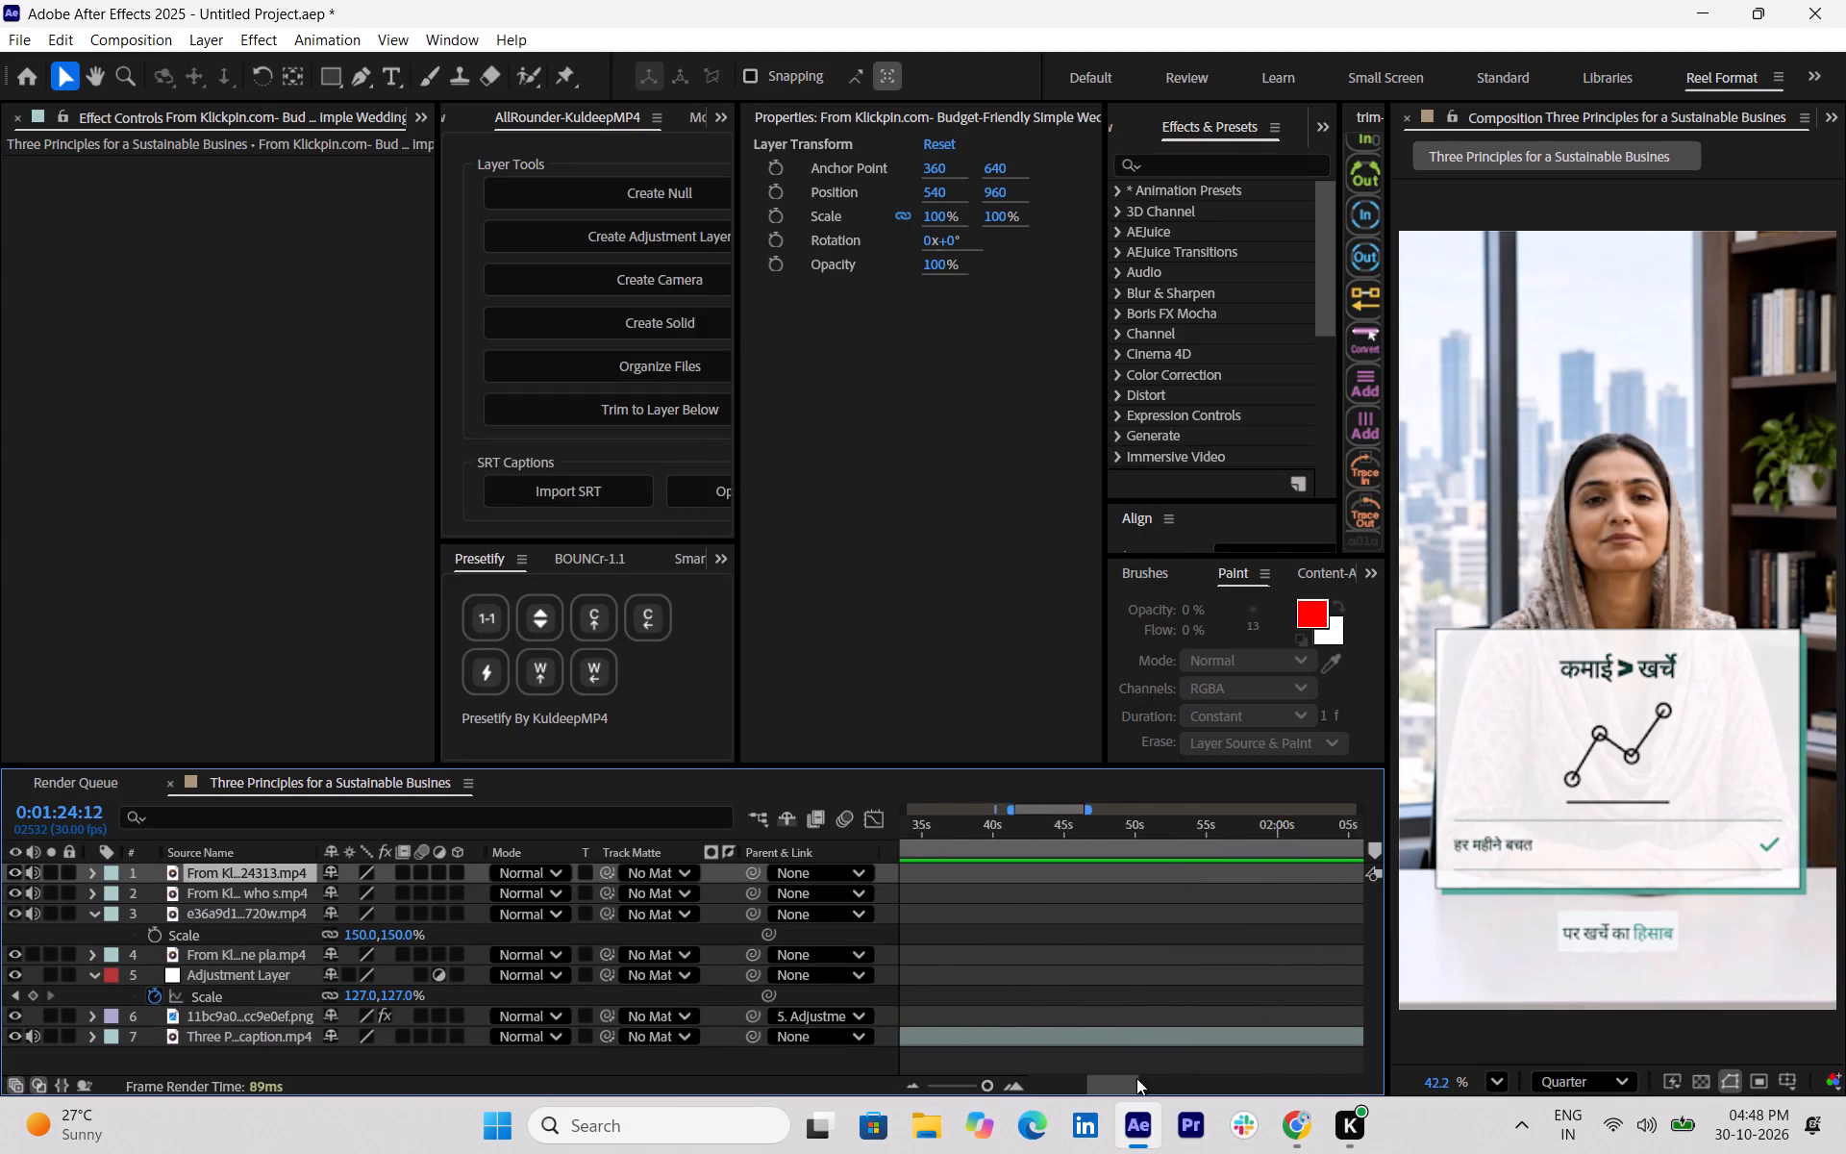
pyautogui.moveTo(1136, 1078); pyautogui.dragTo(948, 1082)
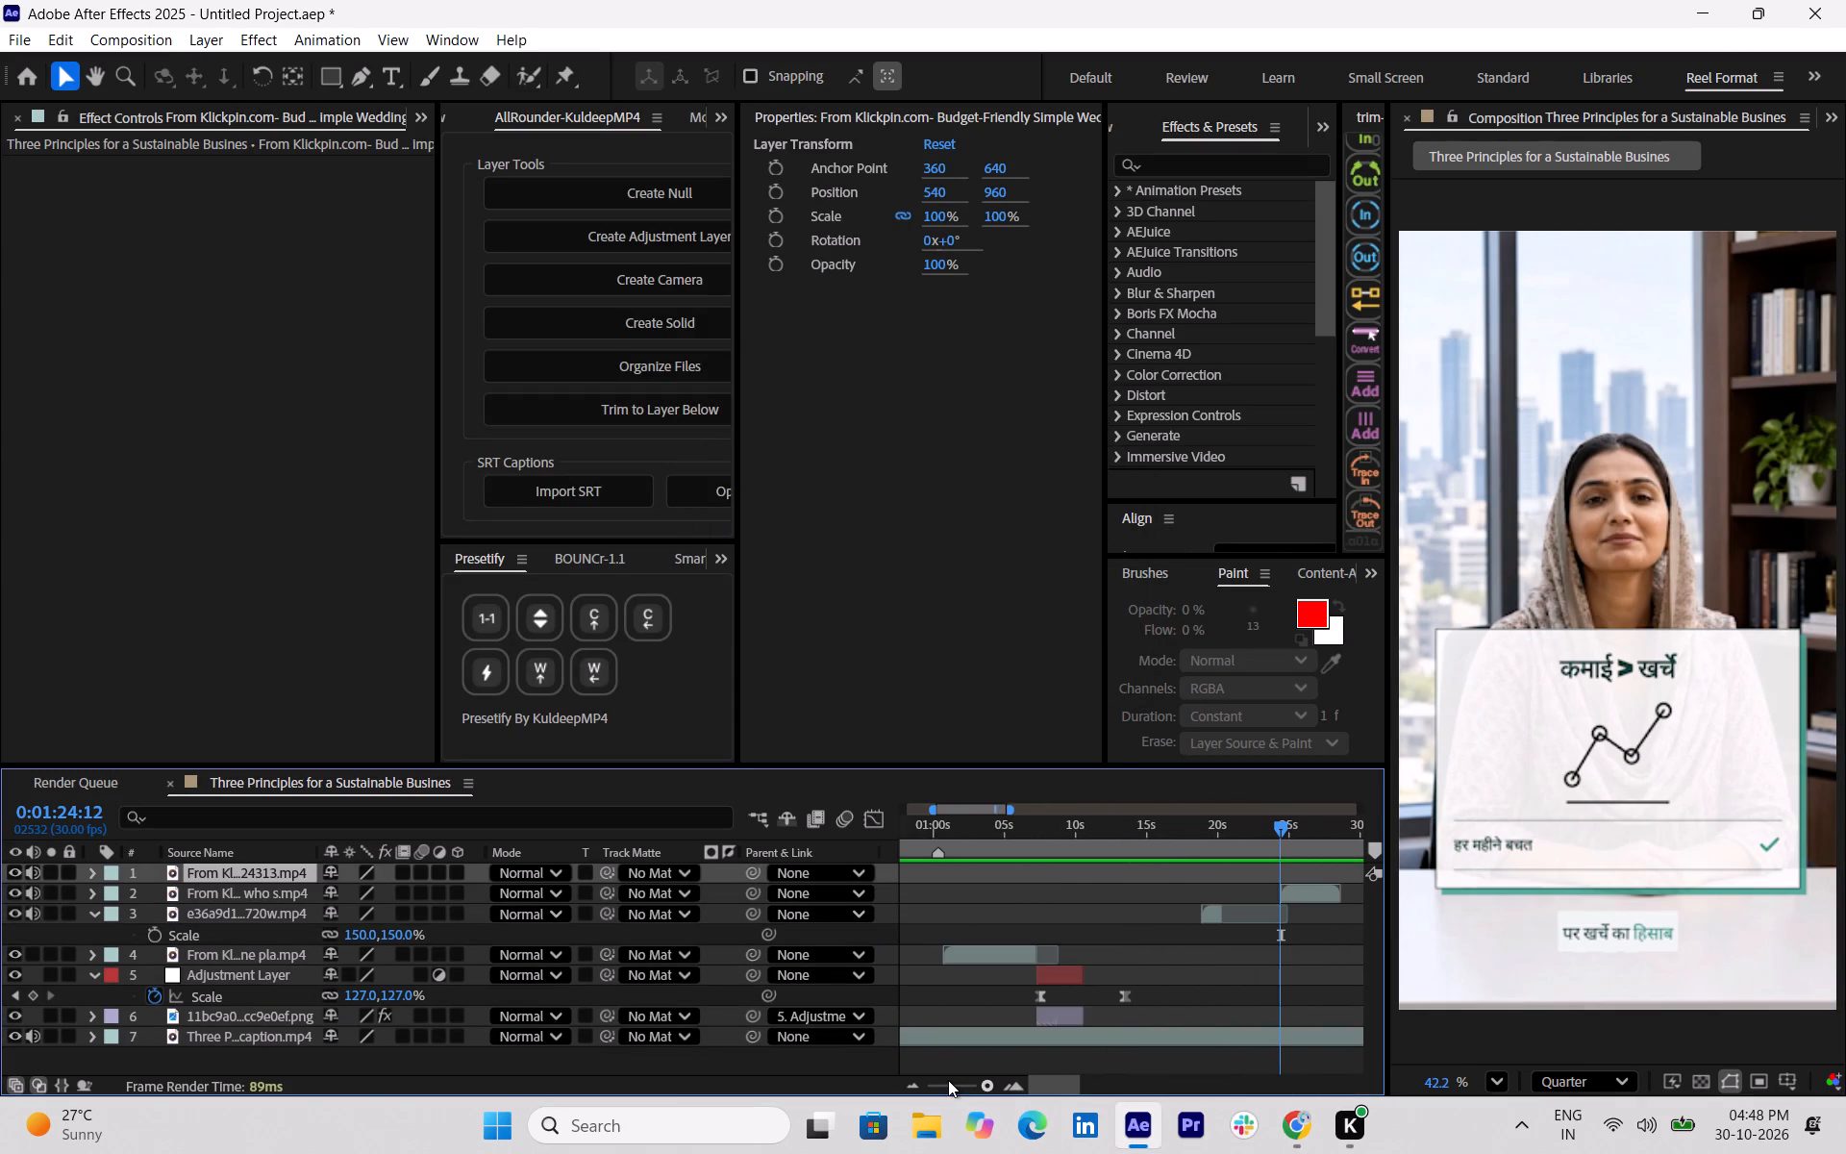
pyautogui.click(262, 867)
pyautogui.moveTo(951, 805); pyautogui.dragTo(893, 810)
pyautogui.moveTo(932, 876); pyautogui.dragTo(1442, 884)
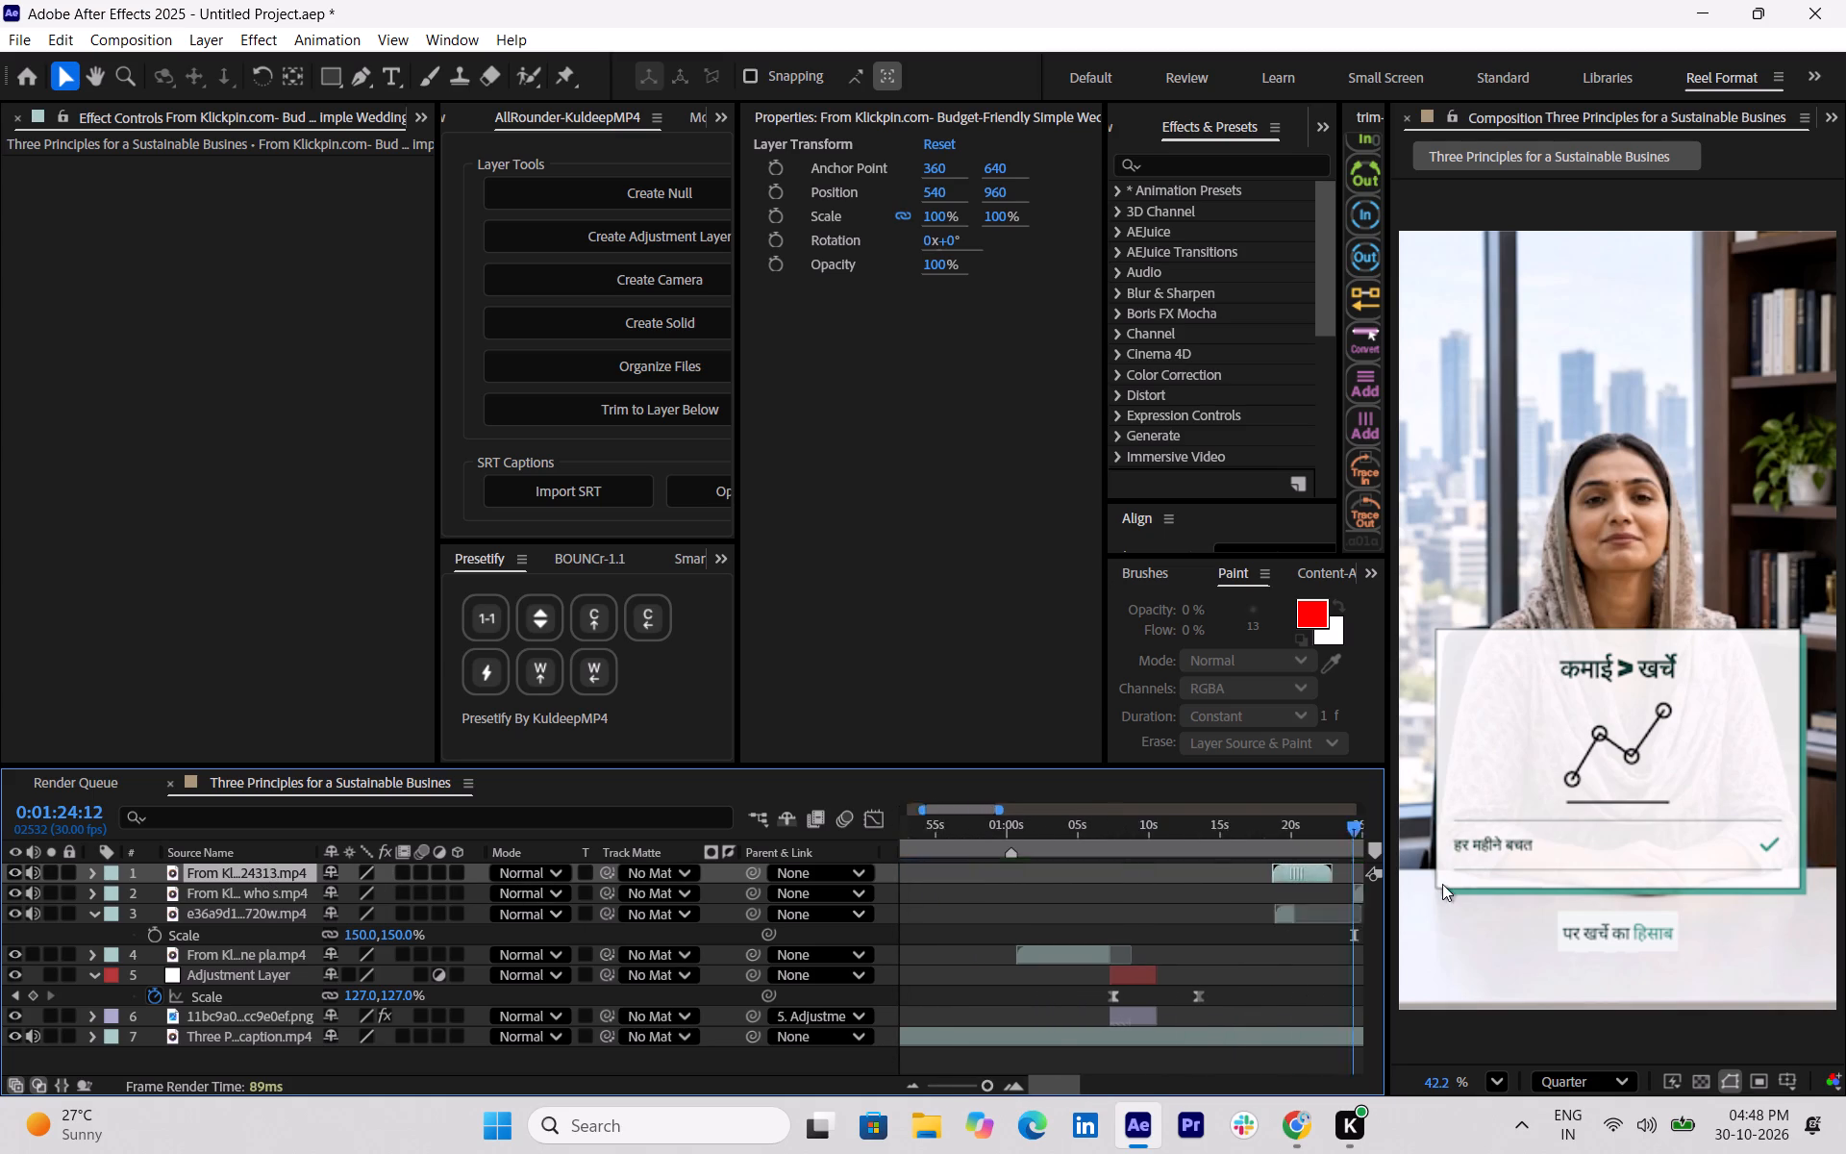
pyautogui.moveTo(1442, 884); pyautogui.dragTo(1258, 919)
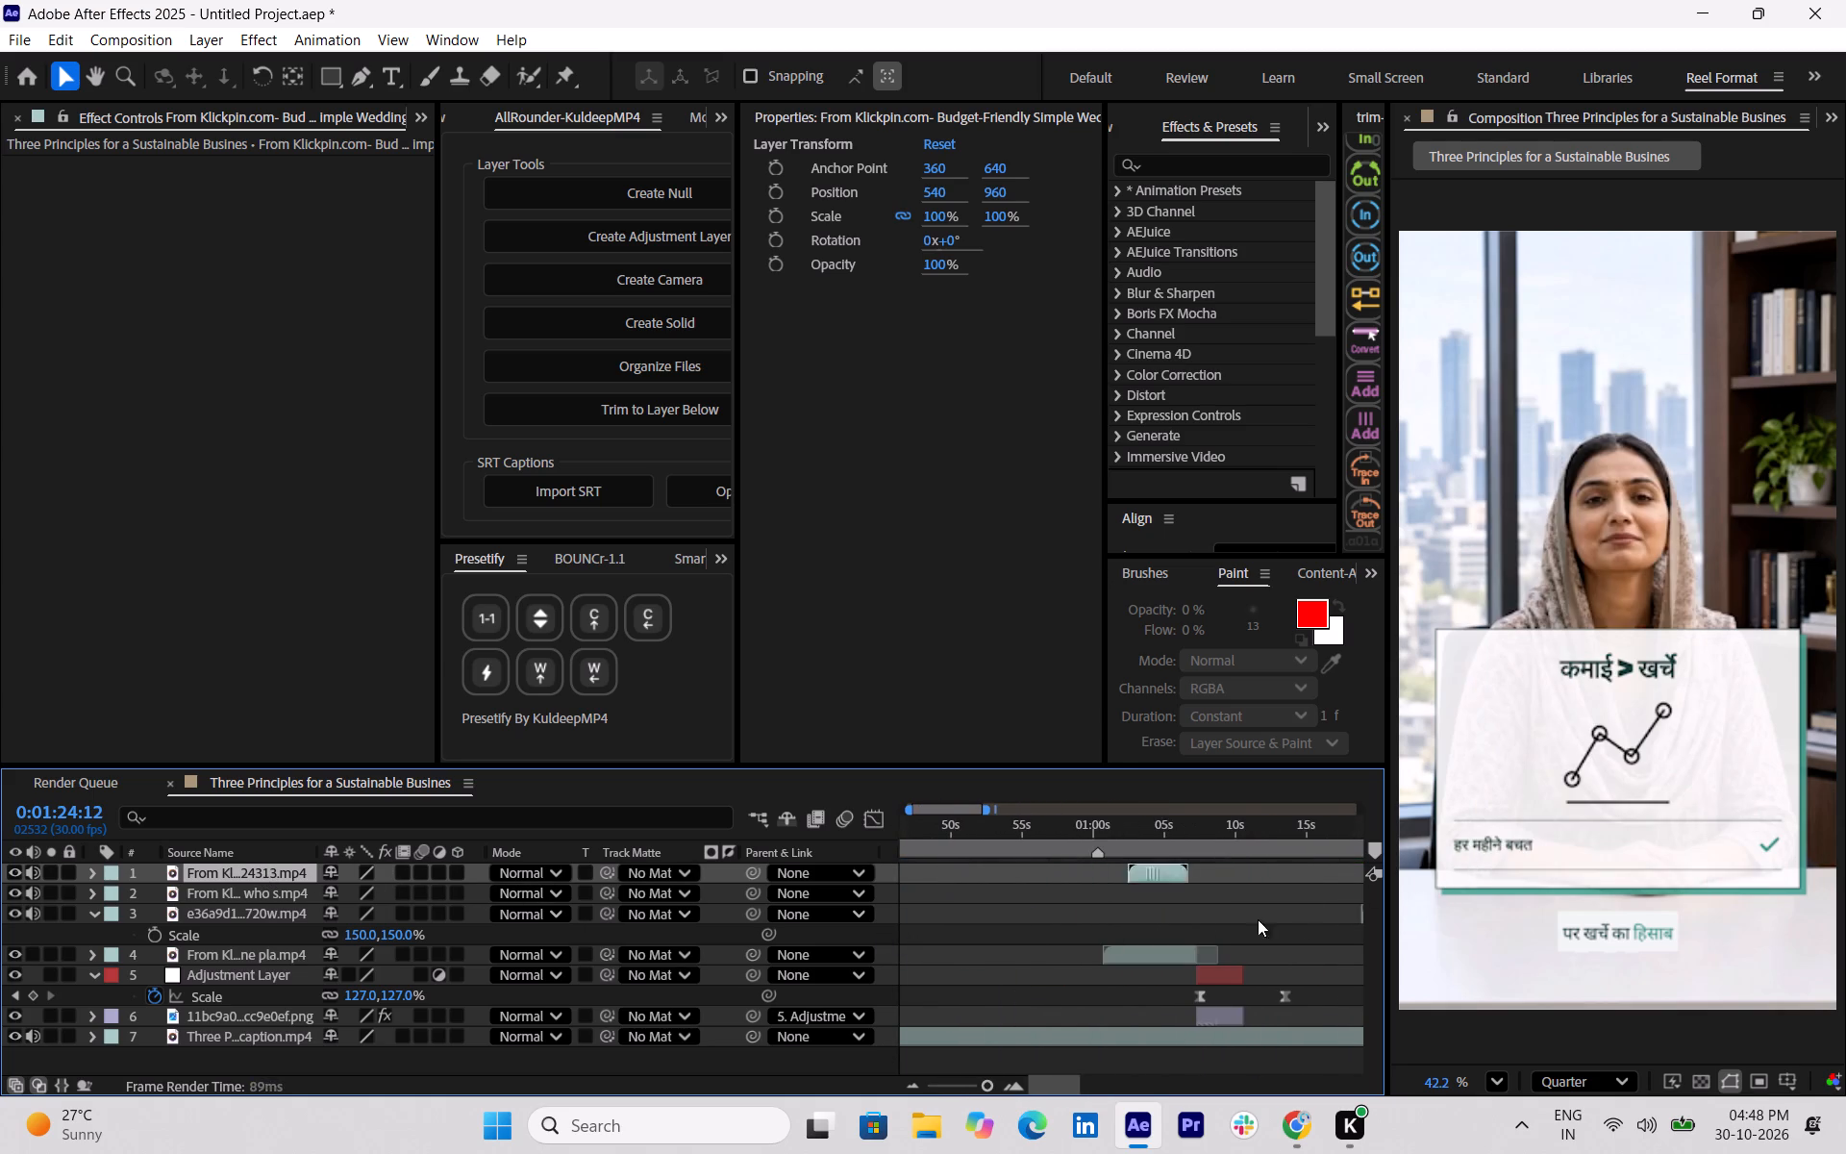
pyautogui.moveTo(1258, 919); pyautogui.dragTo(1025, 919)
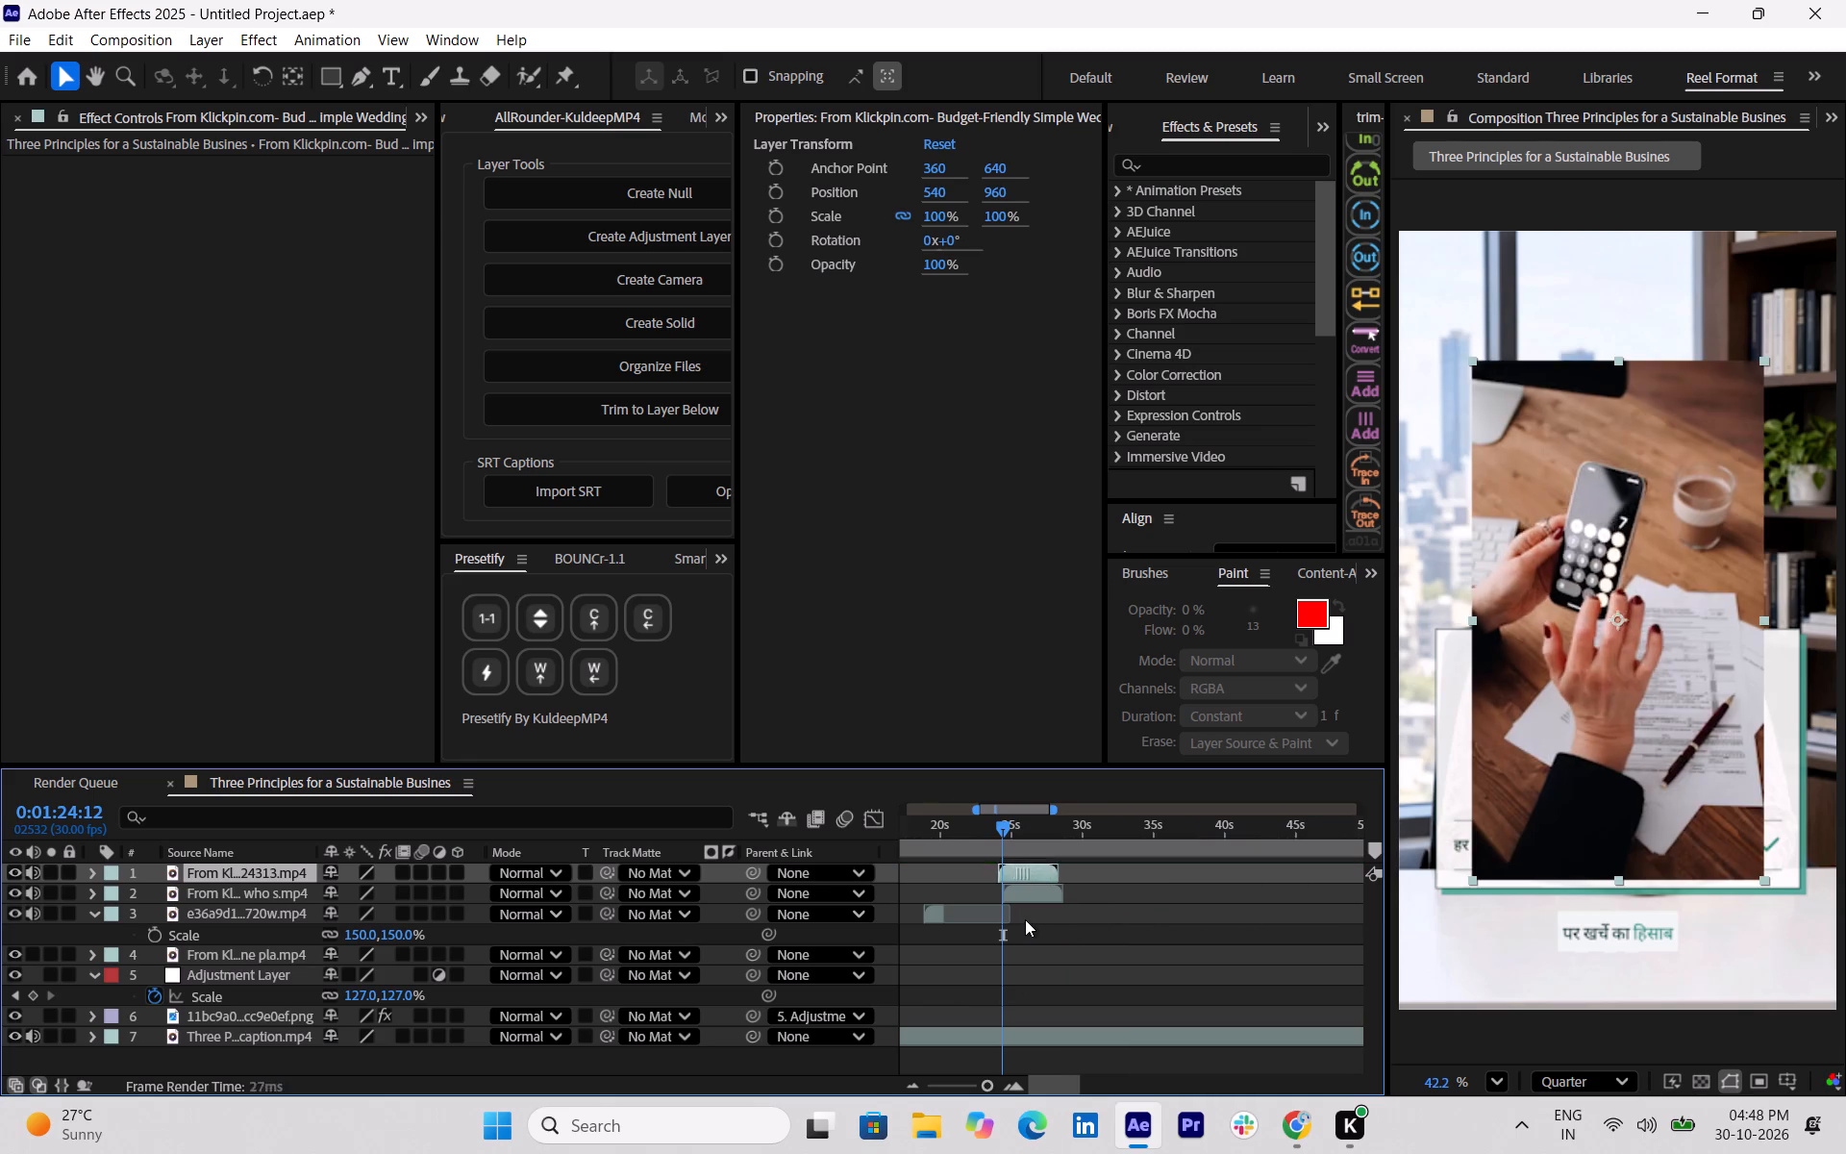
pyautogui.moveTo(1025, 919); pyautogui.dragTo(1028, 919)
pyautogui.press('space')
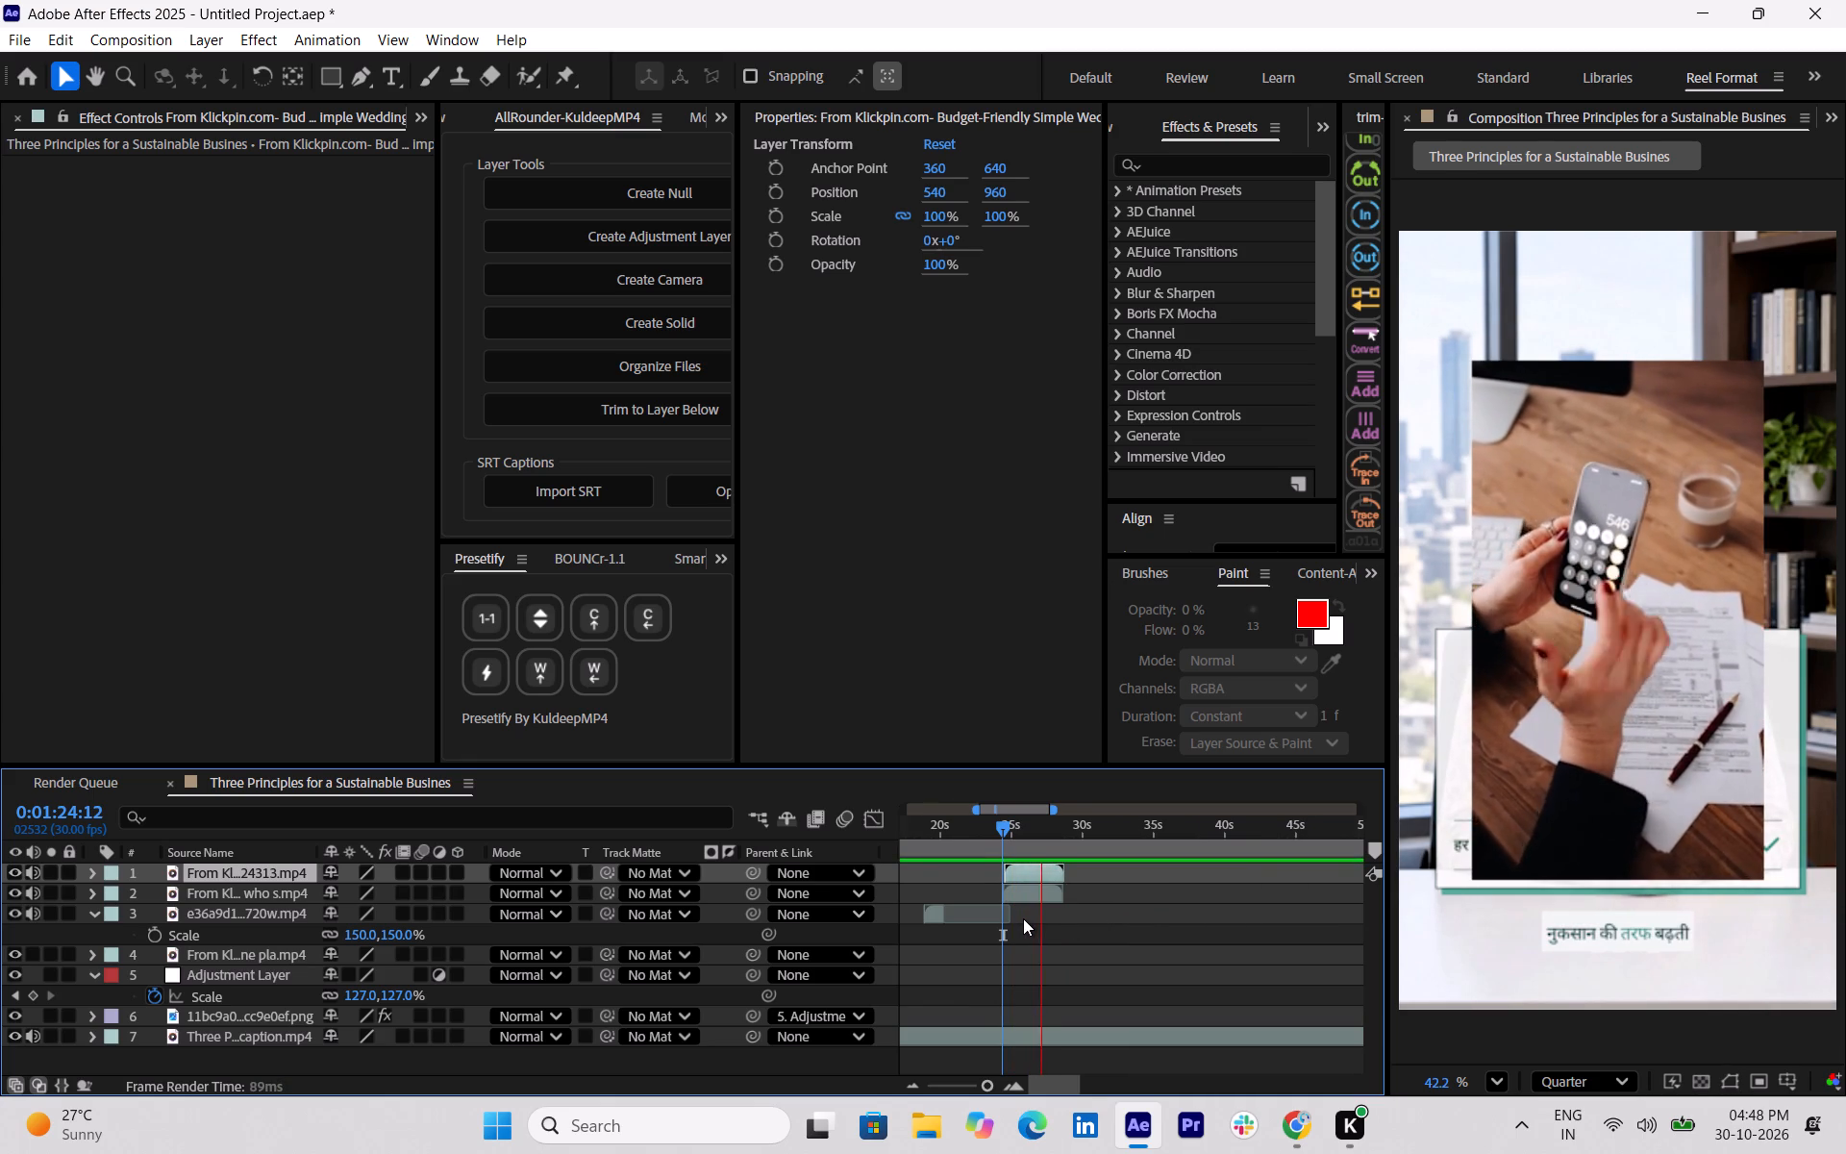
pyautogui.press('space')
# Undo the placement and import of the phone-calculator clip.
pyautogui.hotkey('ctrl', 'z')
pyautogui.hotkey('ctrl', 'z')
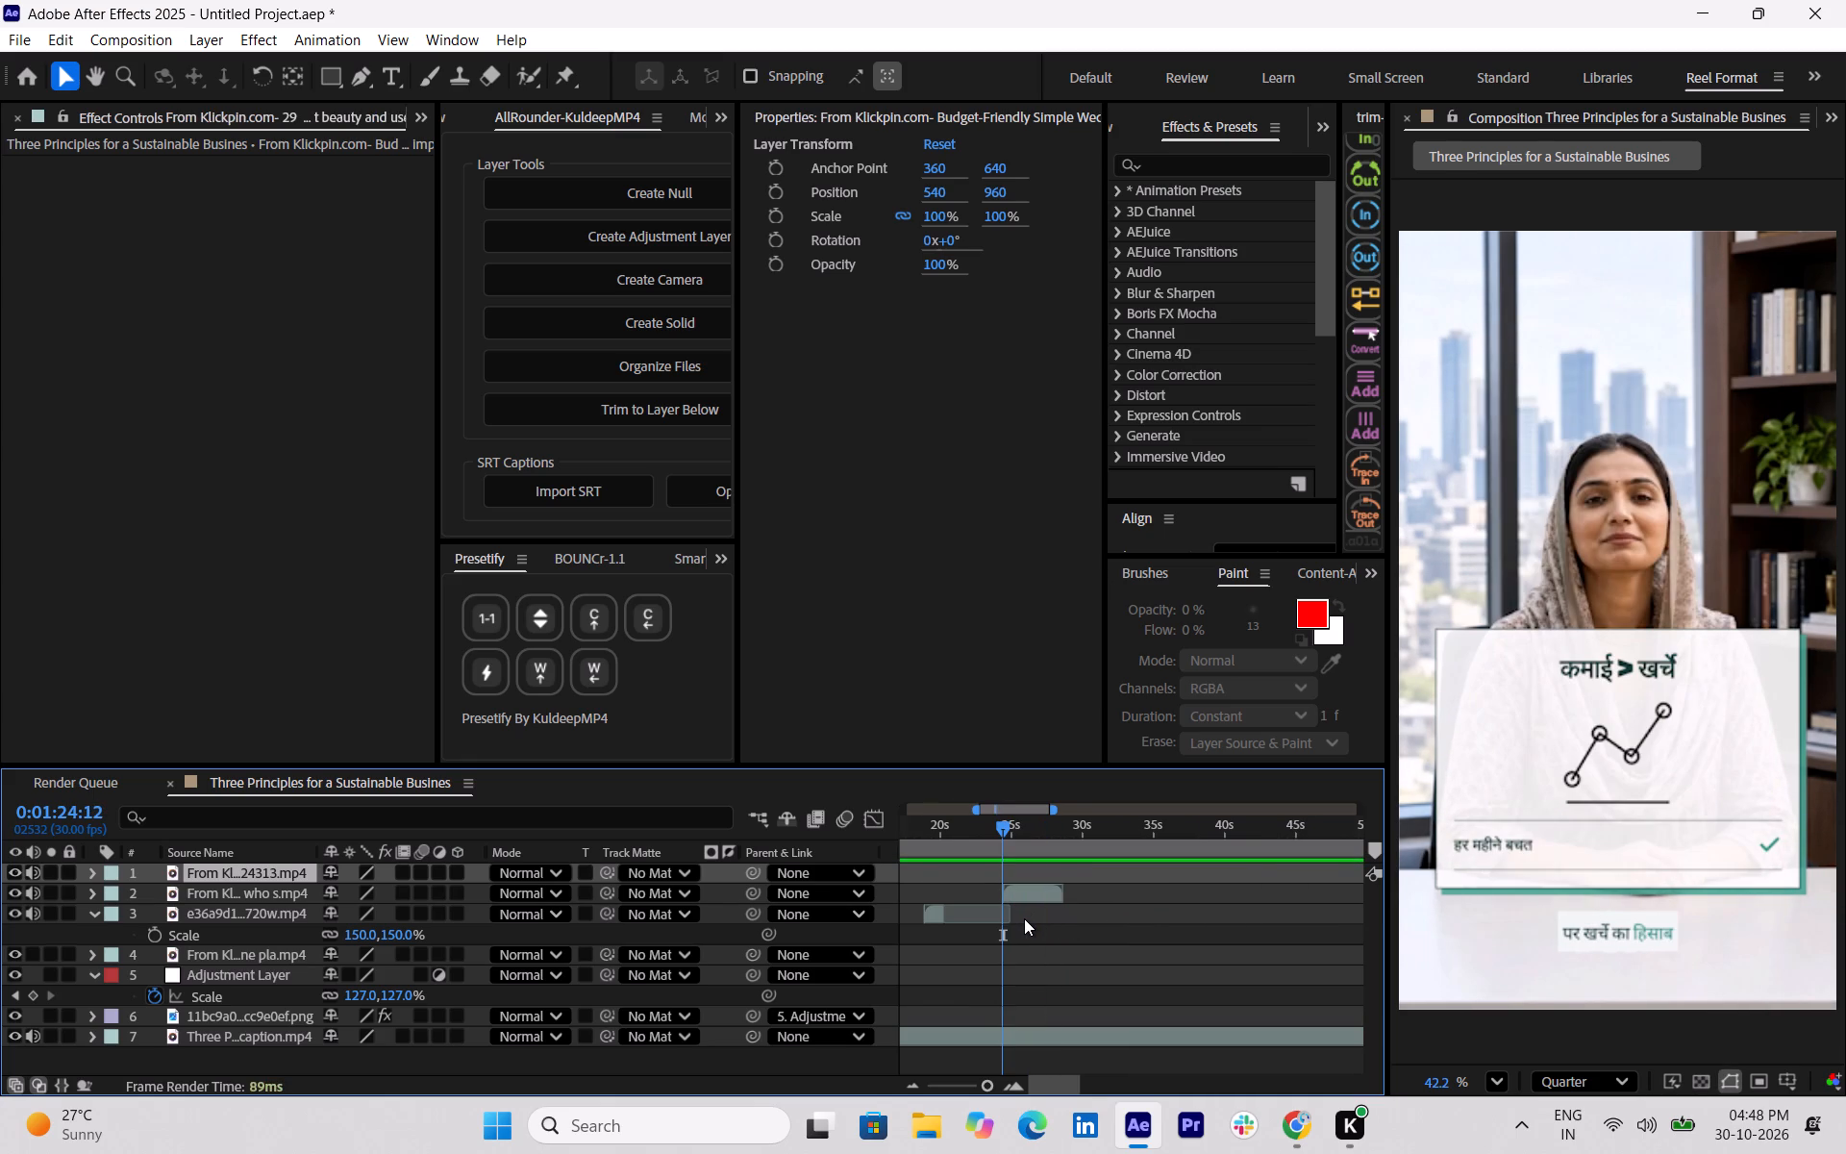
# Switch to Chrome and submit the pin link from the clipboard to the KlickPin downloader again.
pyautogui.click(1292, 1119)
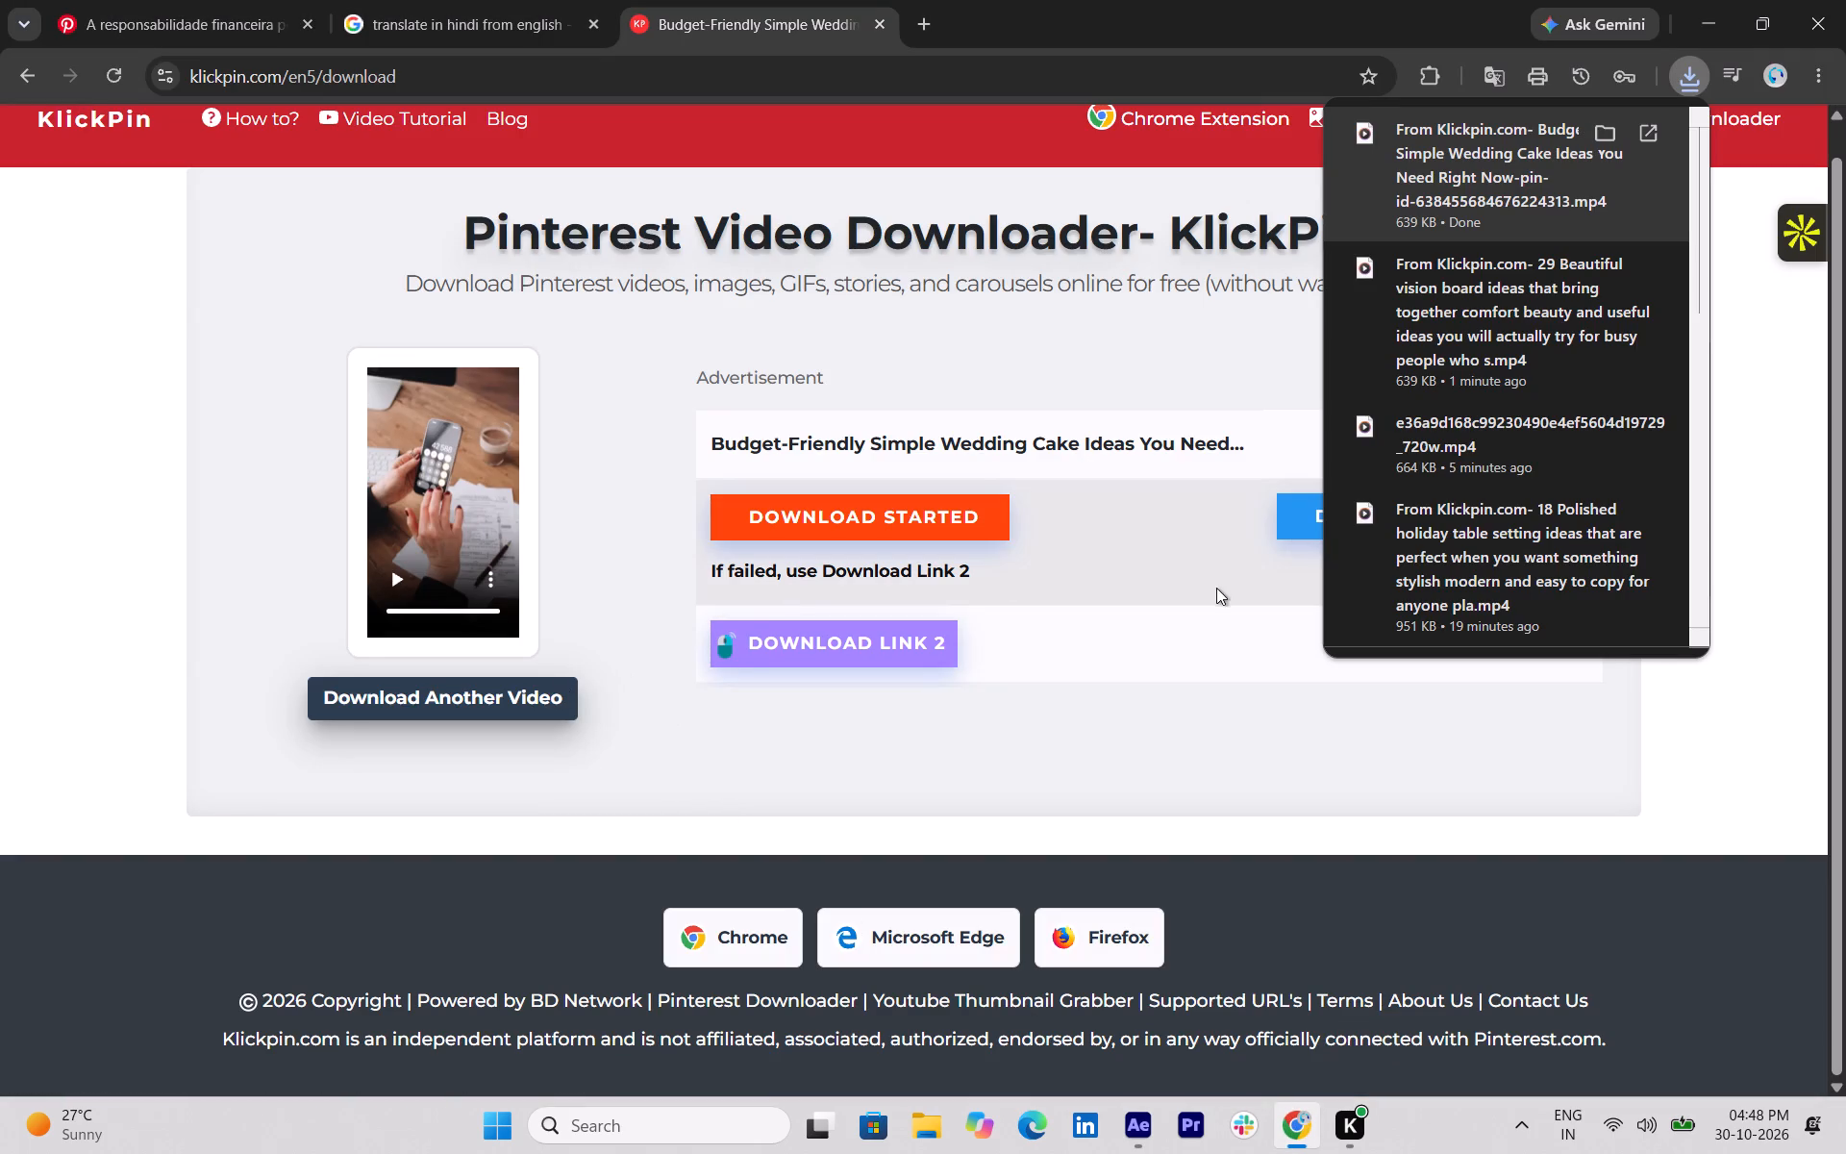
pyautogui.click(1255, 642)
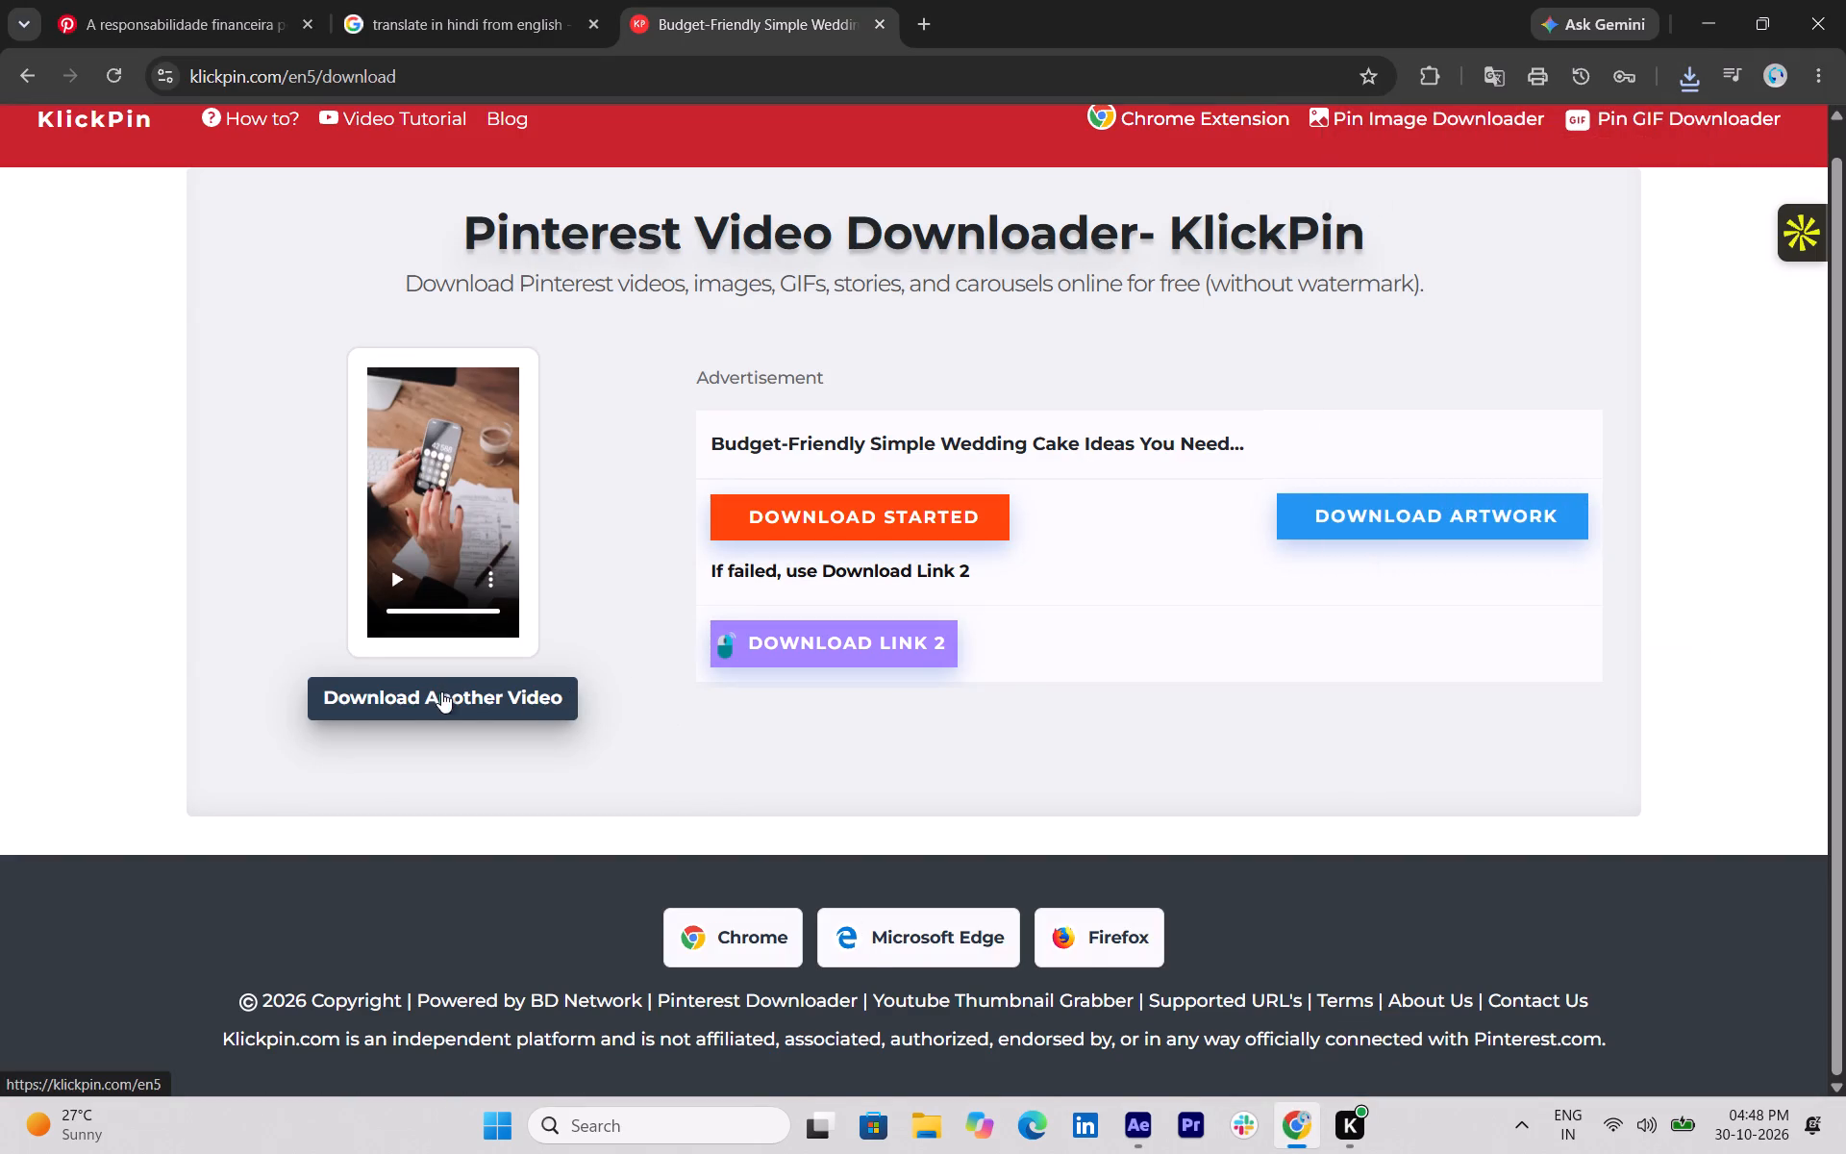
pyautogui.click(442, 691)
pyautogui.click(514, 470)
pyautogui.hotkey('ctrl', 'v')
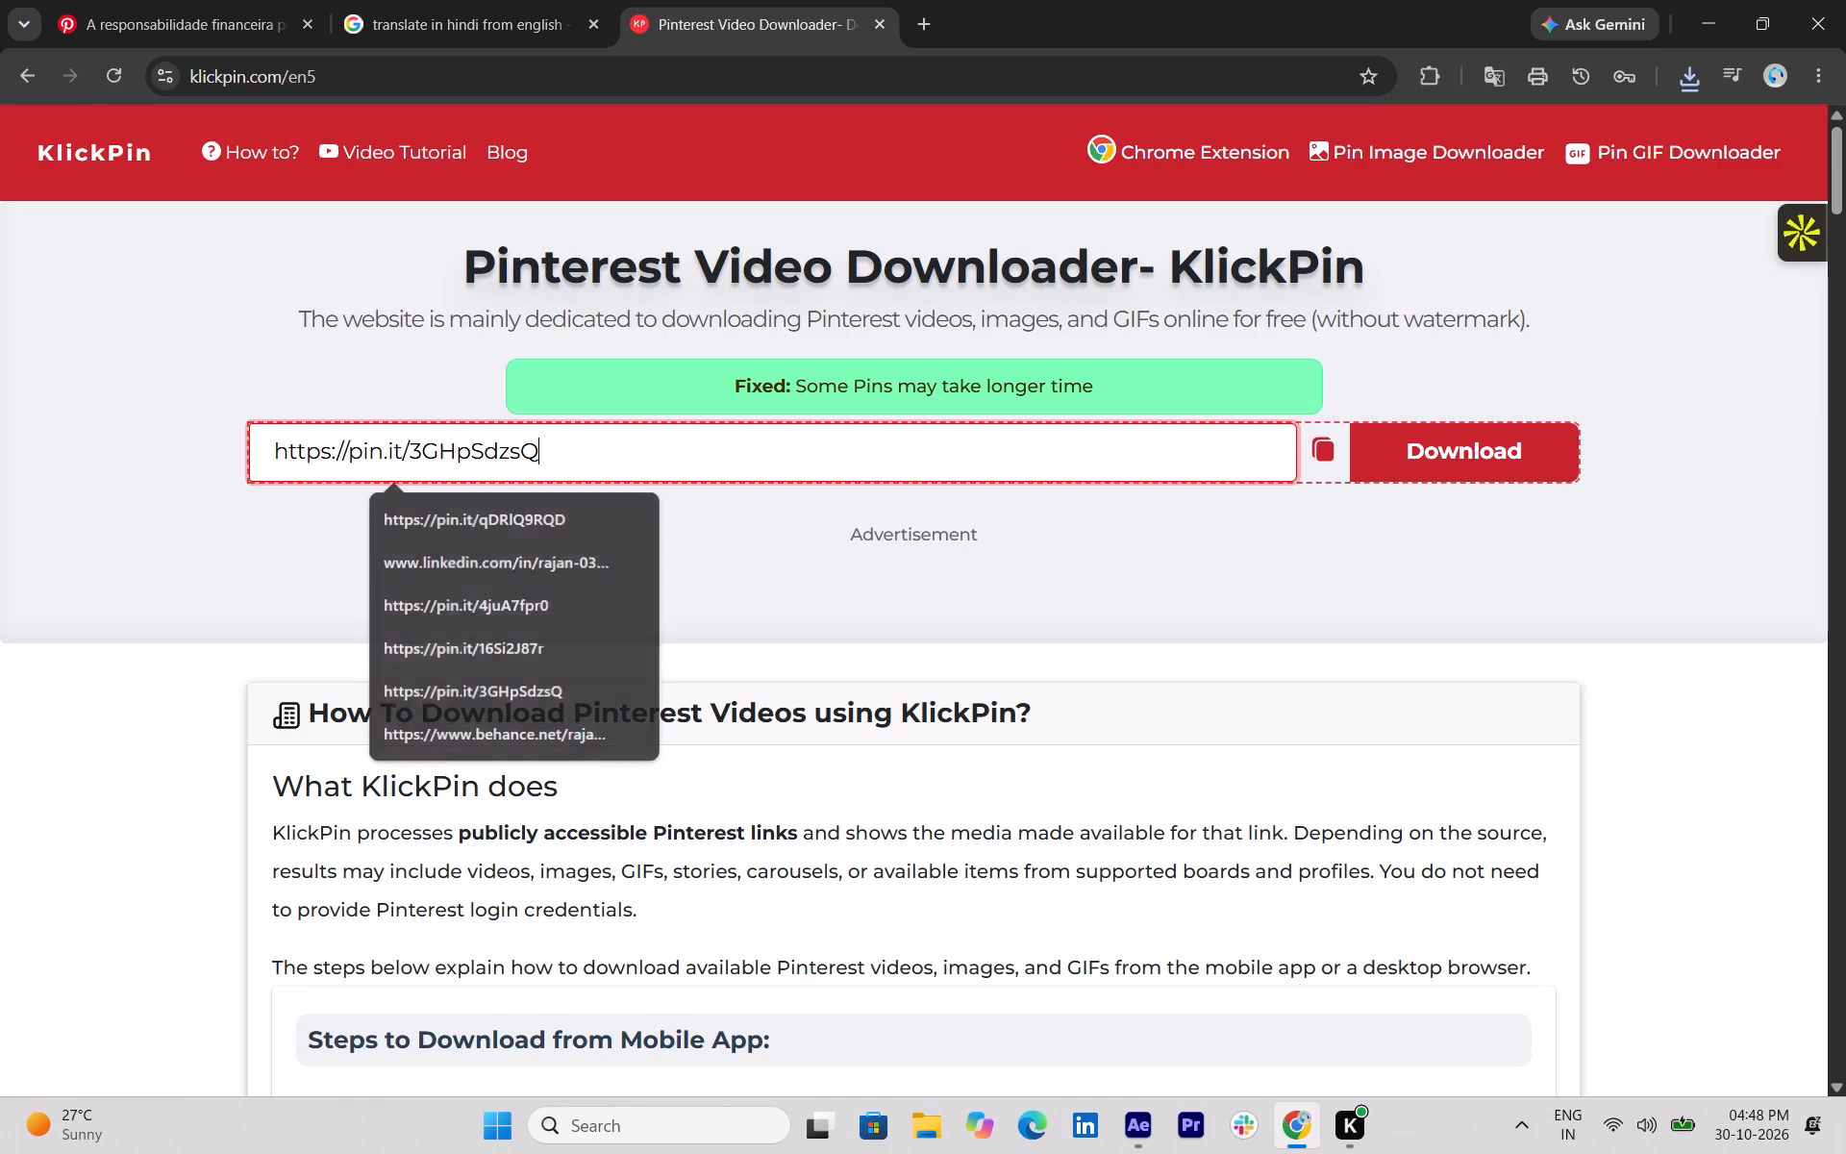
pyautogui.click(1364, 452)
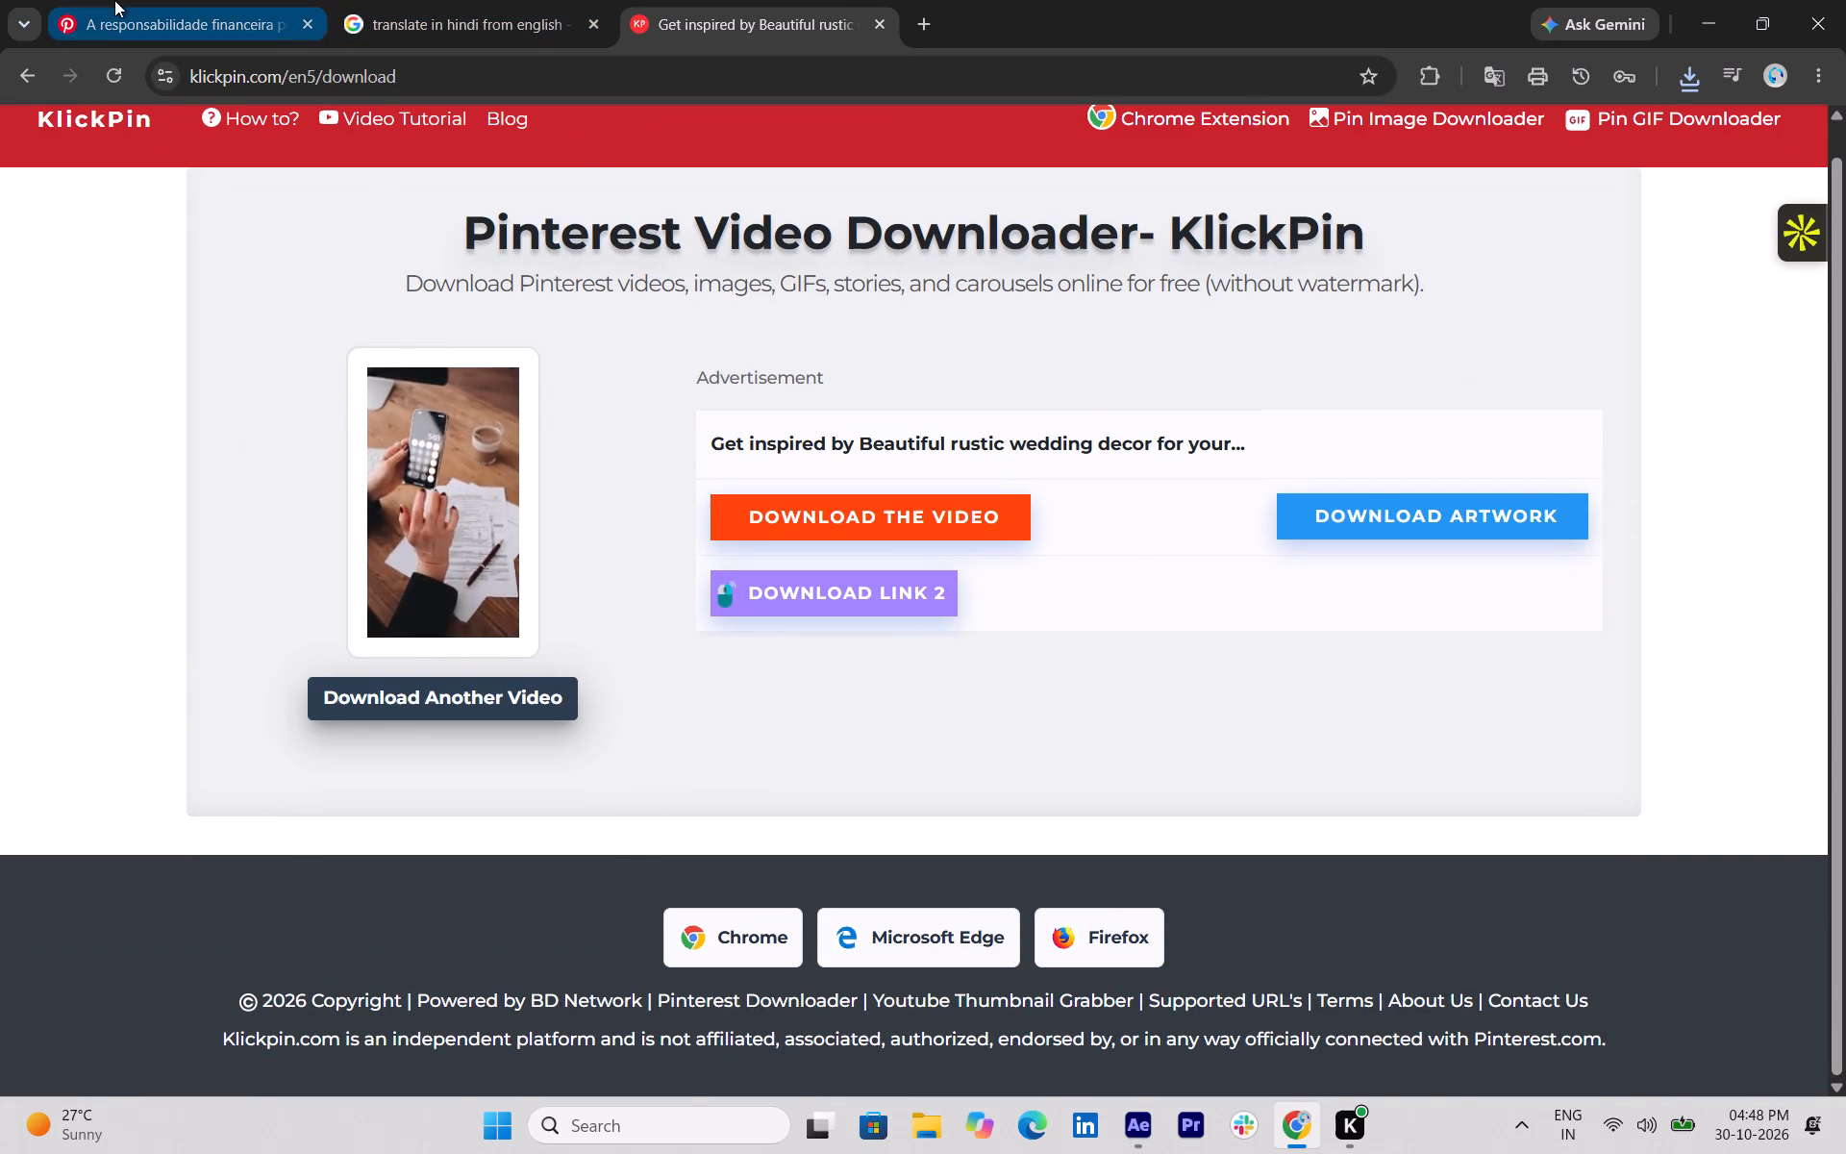
# Copy the share link of the Pinterest video of the woman doing accounts under a desk lamp.
pyautogui.click(114, 0)
pyautogui.click(675, 371)
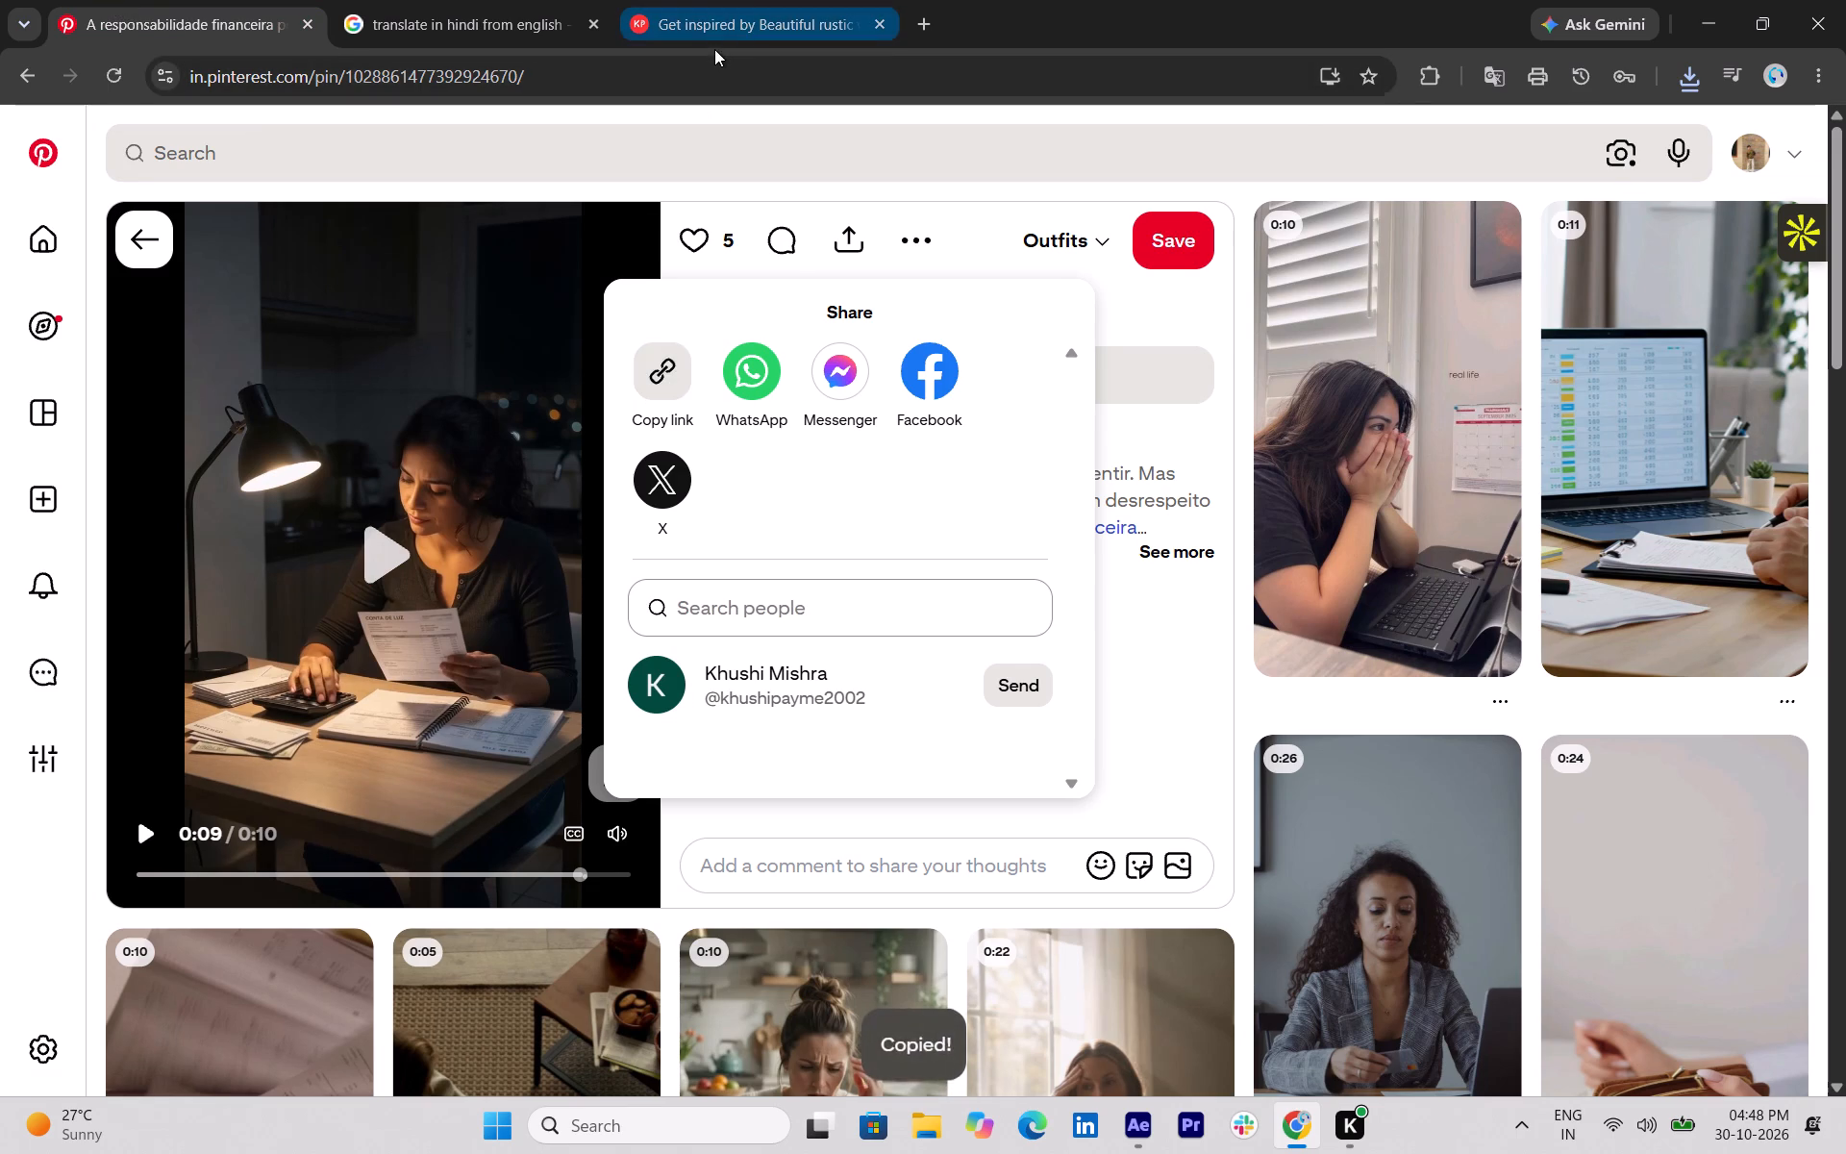
# Submit the copied desk-lamp pin link to KlickPin and download the clip from its video preview.
pyautogui.click(716, 44)
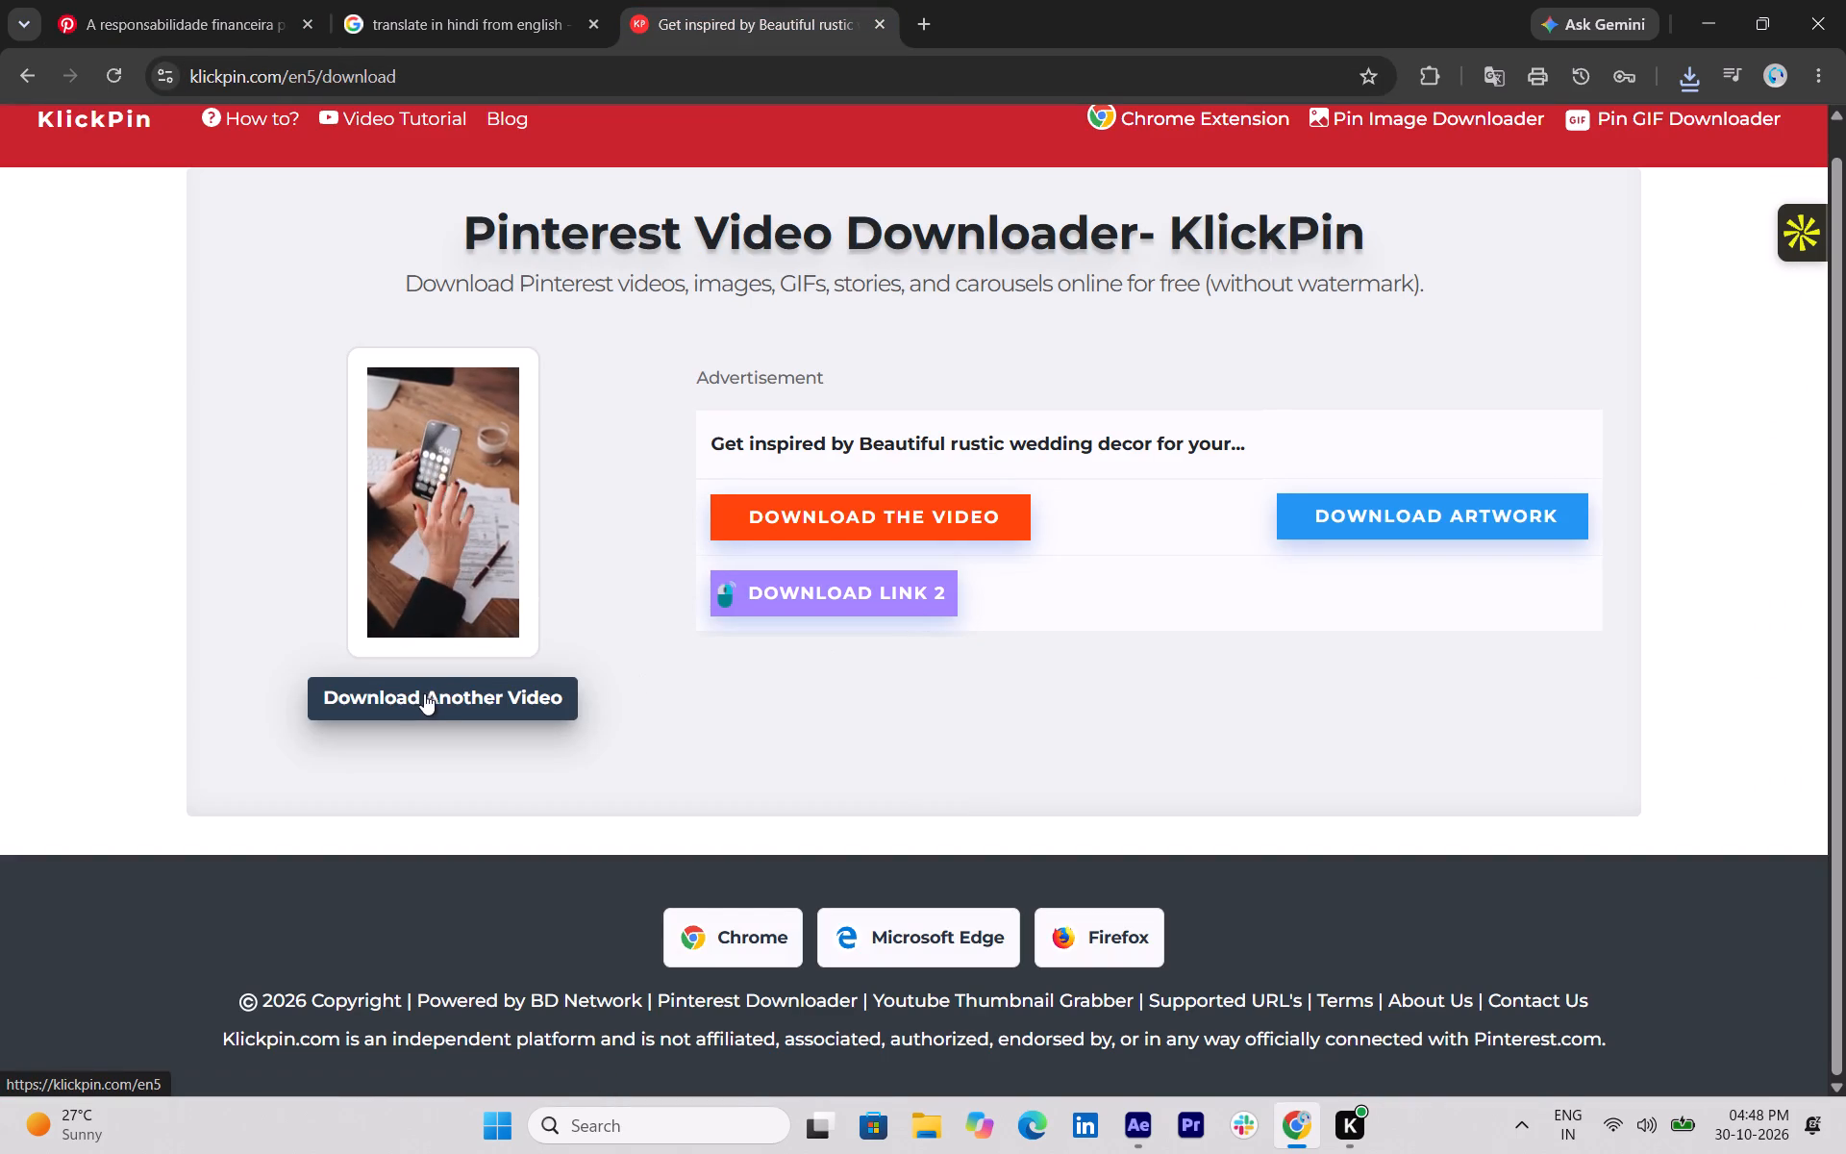
pyautogui.click(425, 693)
pyautogui.click(454, 445)
pyautogui.hotkey('ctrl', 'v')
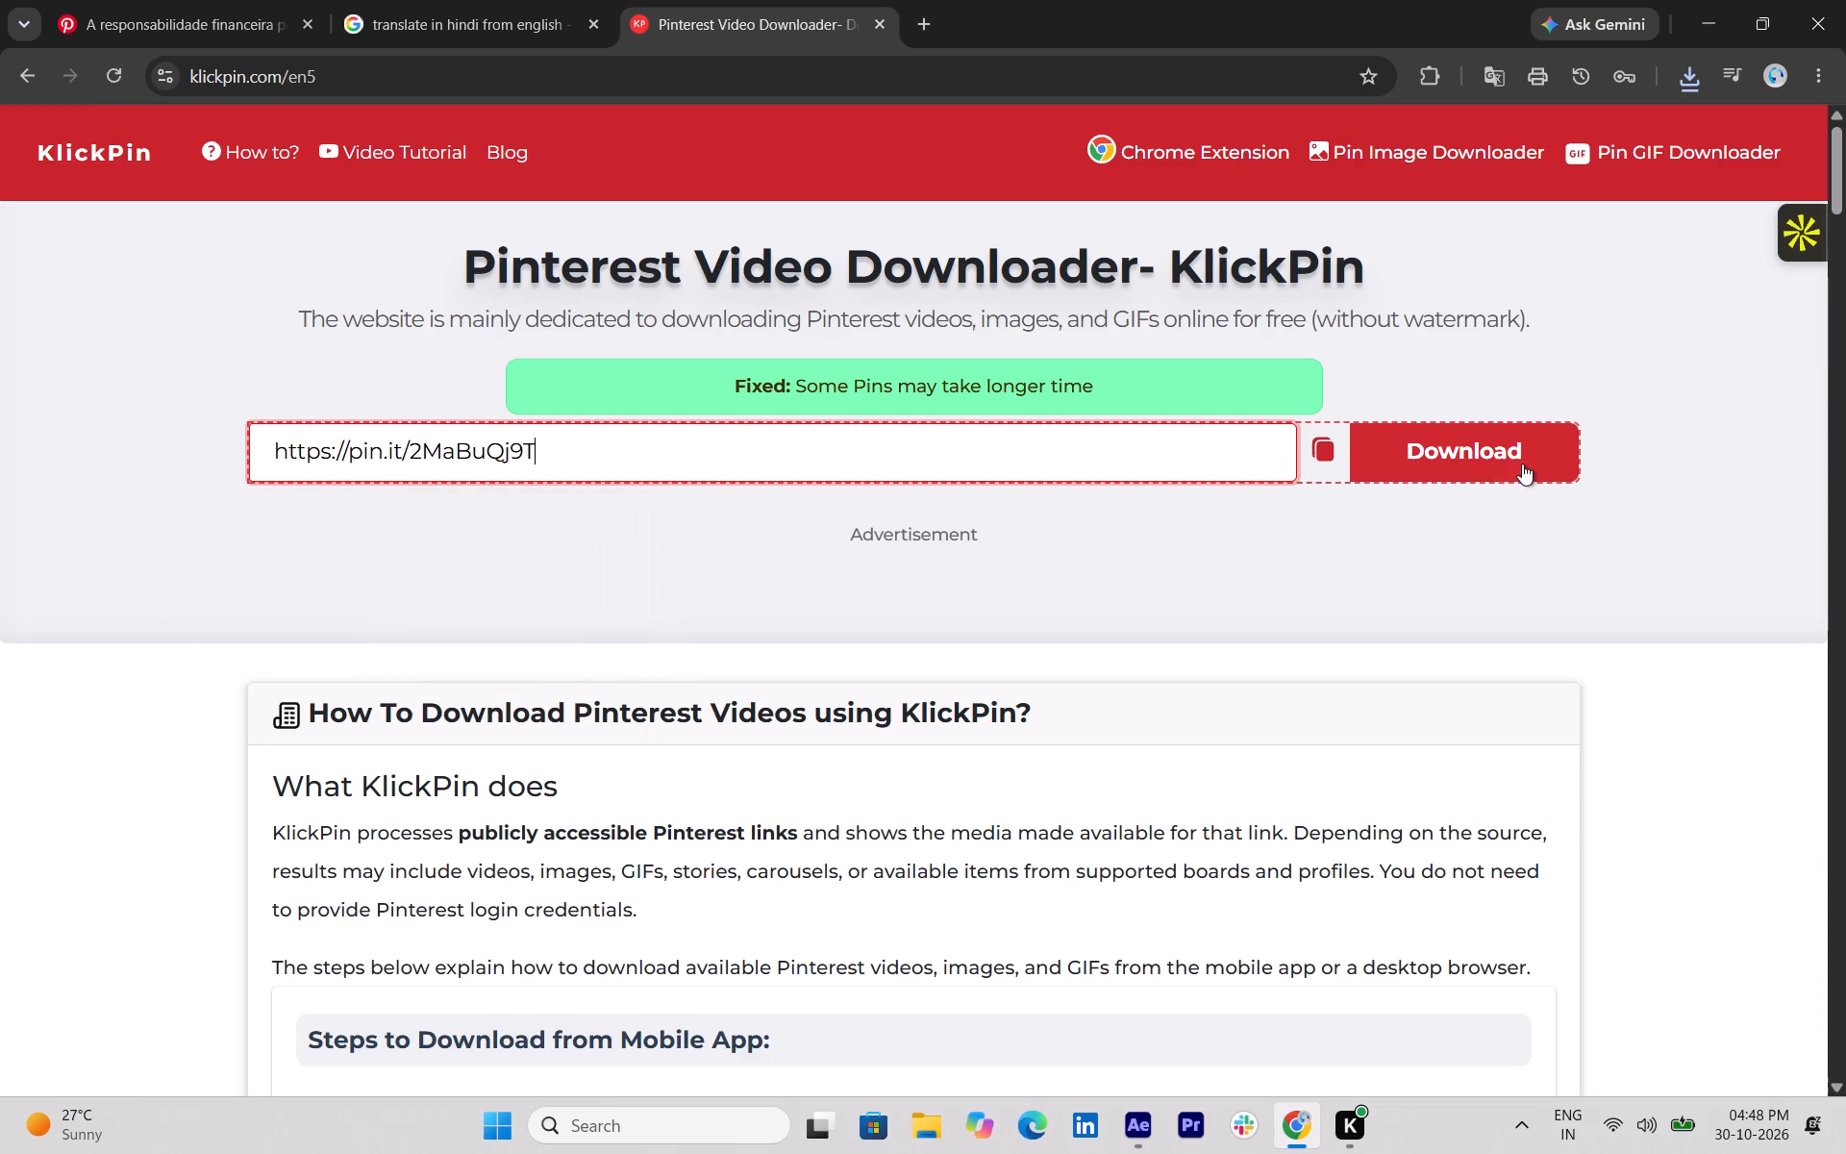
pyautogui.click(1520, 461)
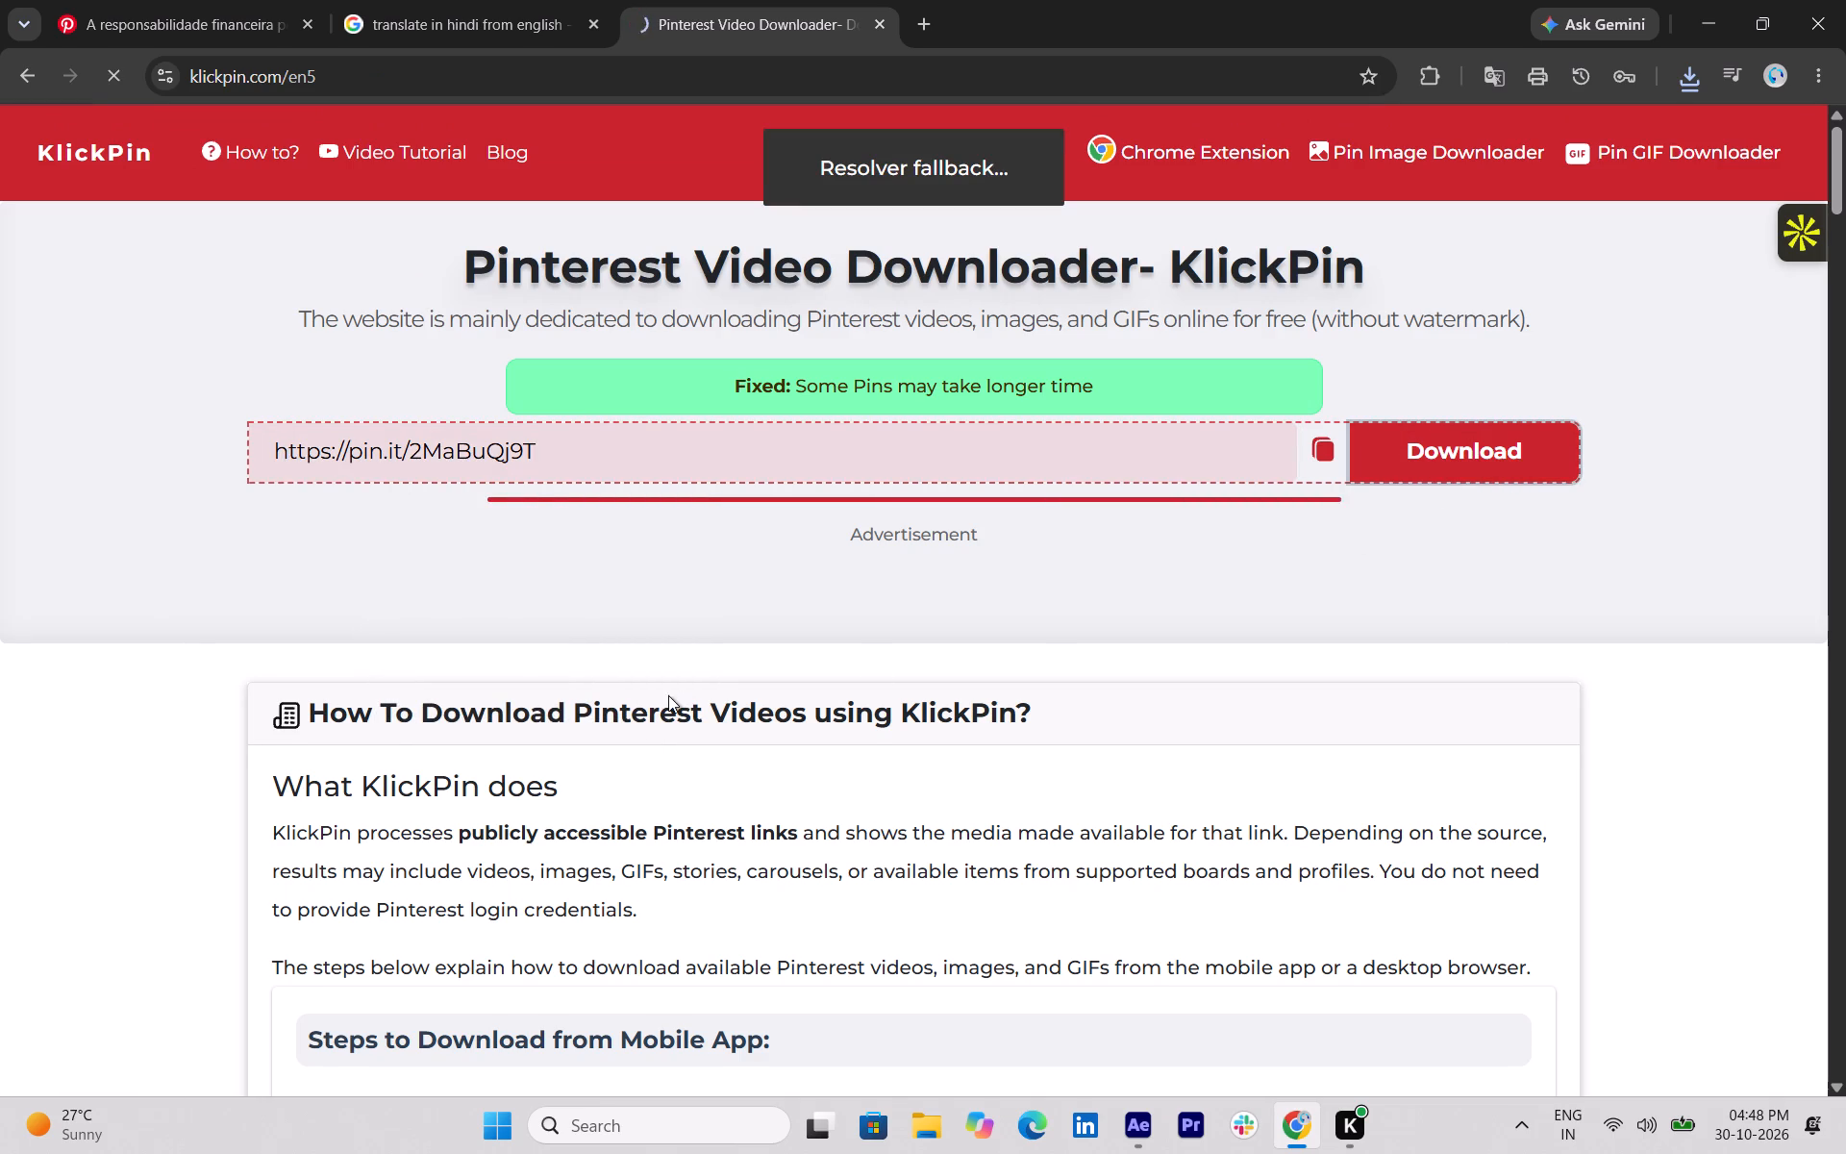
pyautogui.click(487, 565)
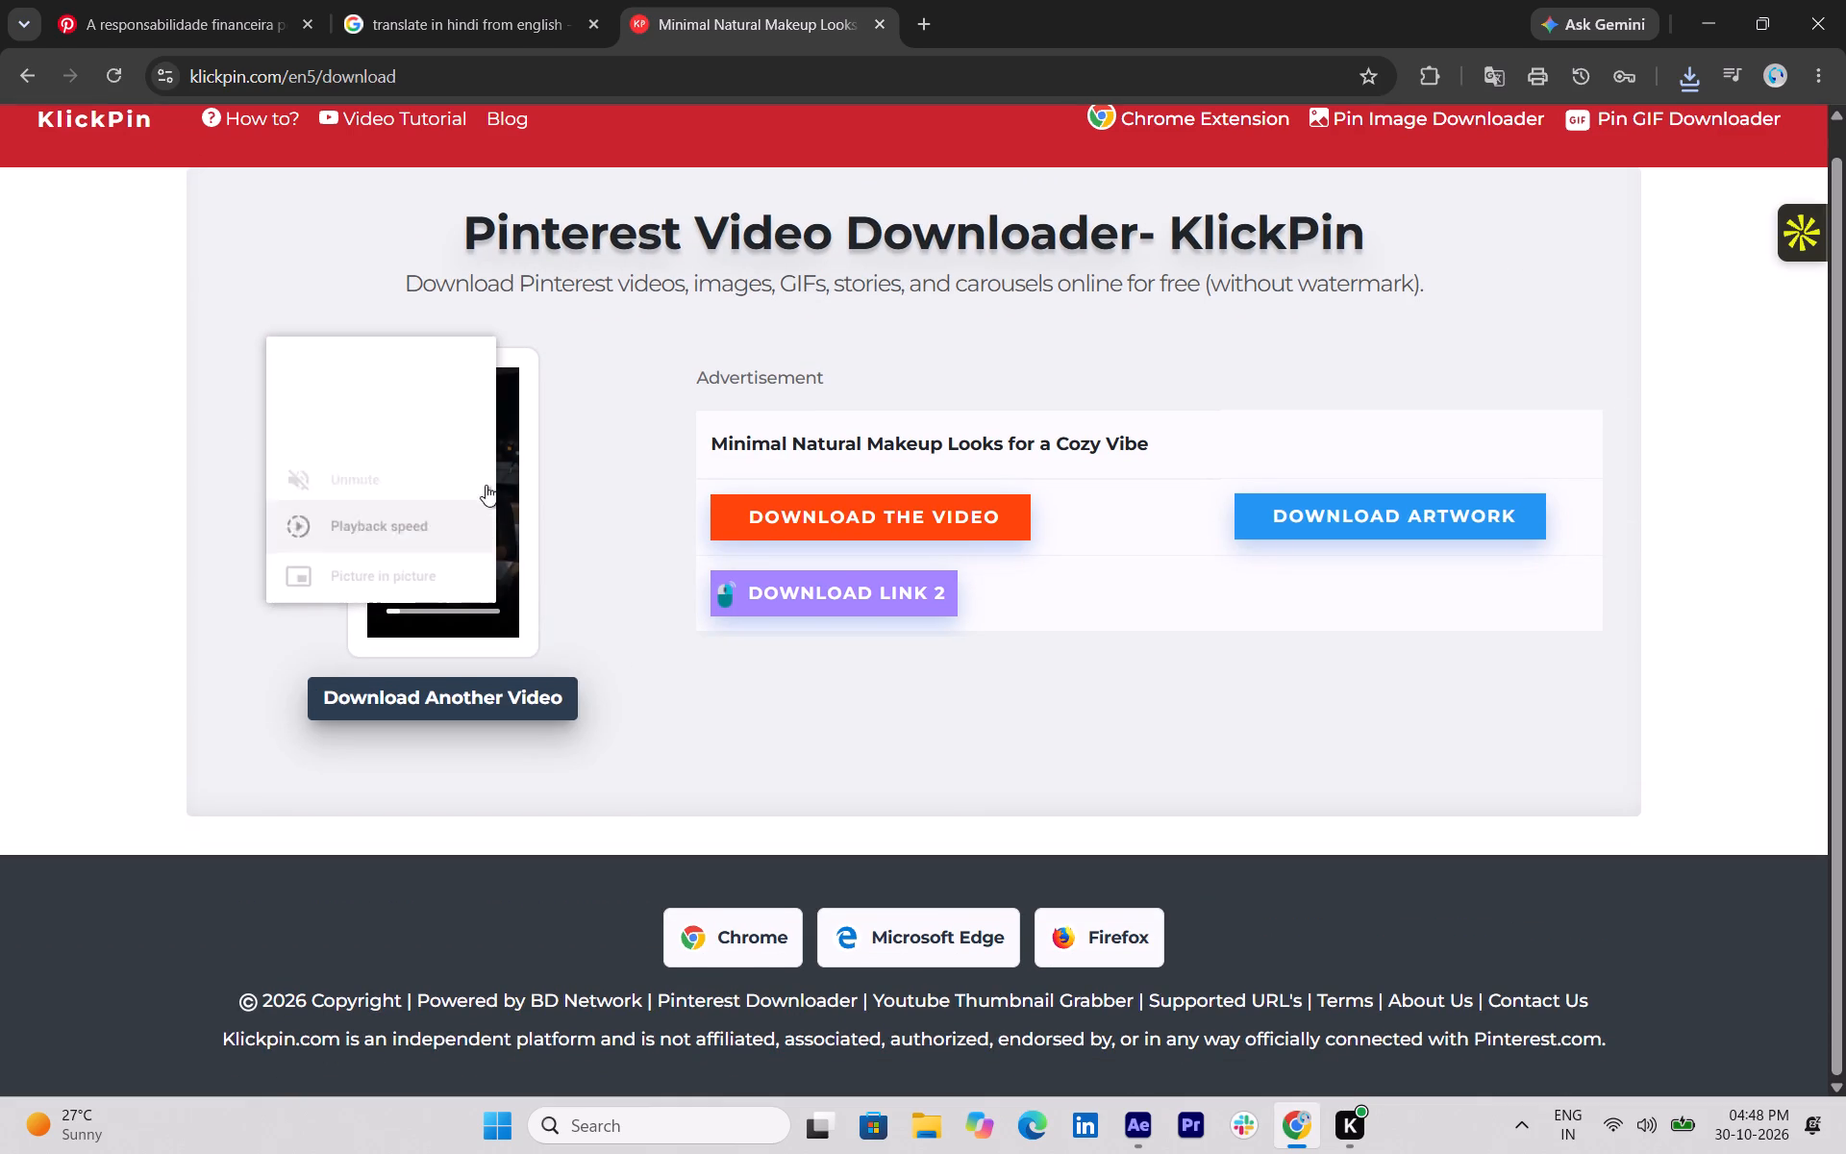
pyautogui.click(464, 429)
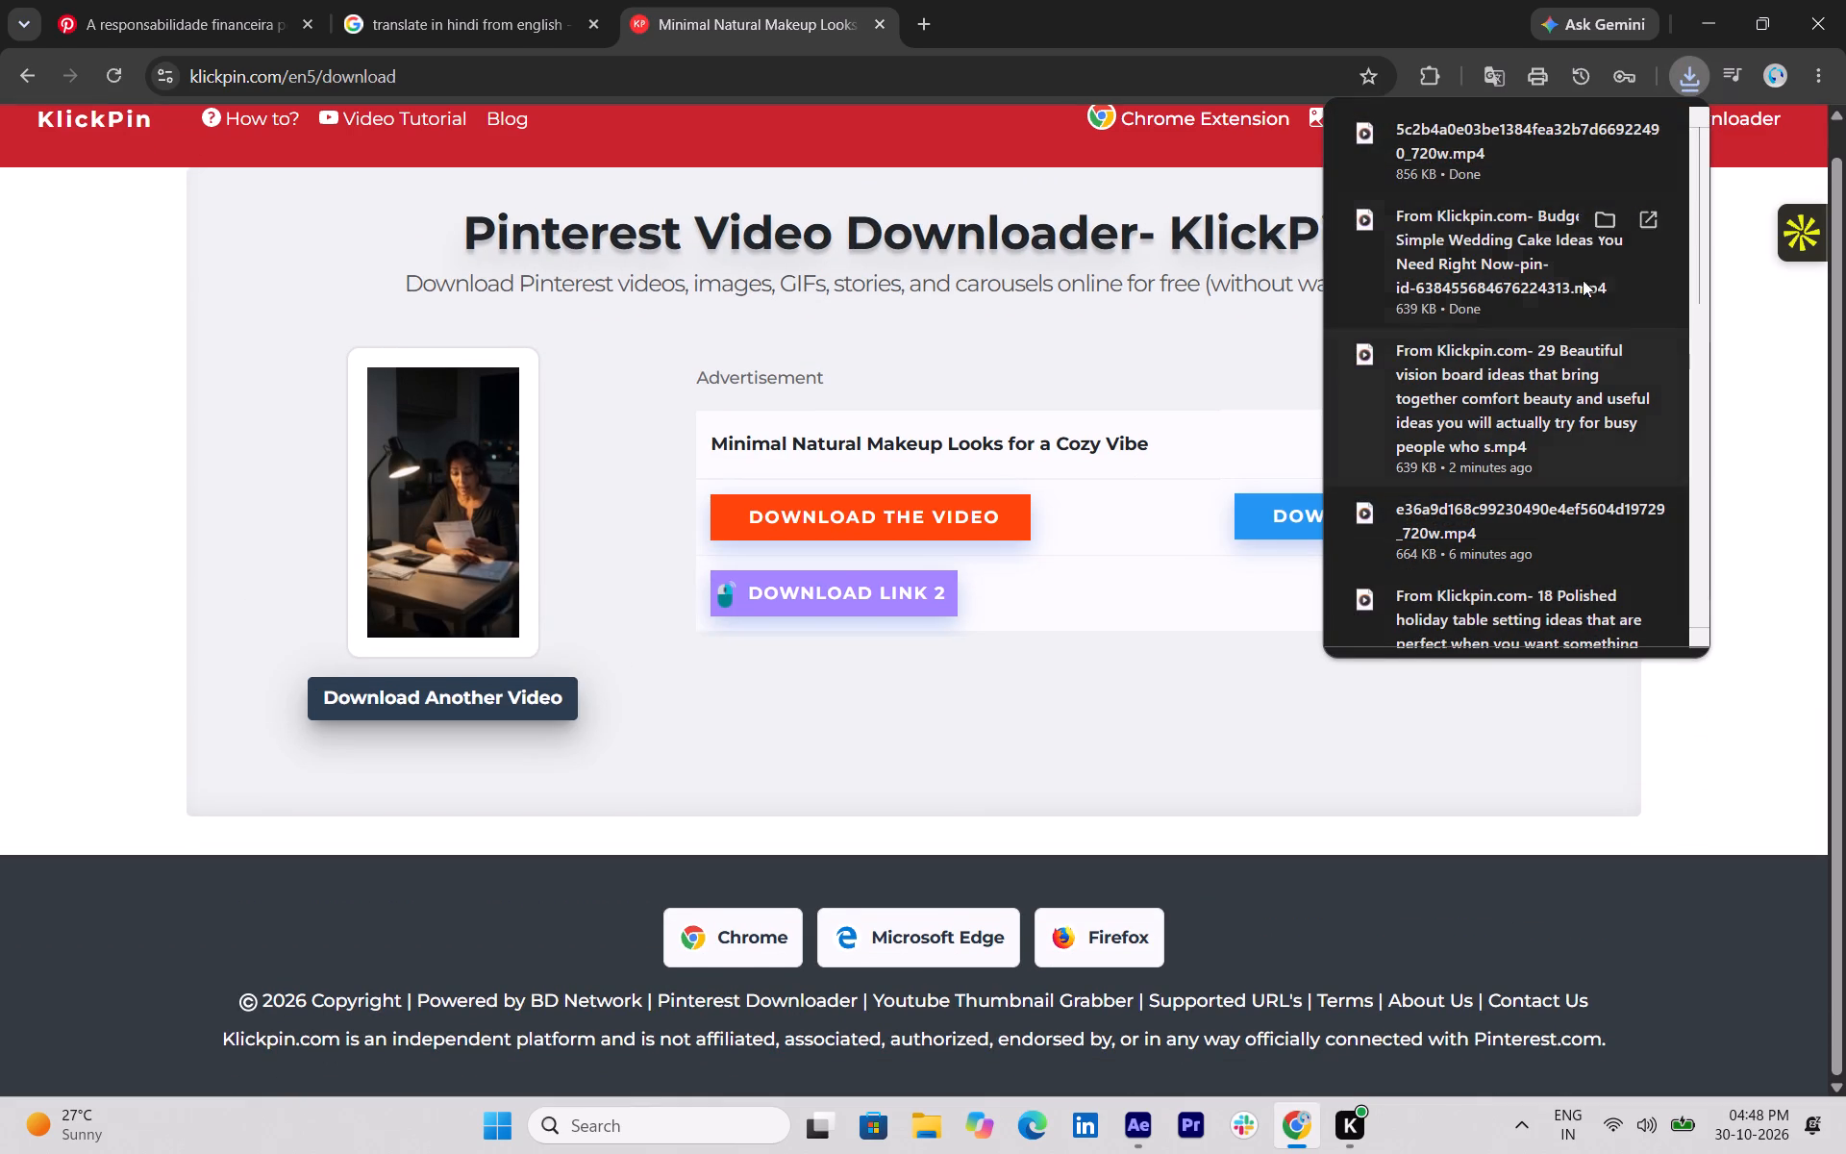
# Bring the newly downloaded desk-lamp clip into the After Effects composition and align its start with 0:01:24:12.
pyautogui.moveTo(1520, 155); pyautogui.dragTo(1122, 1071)
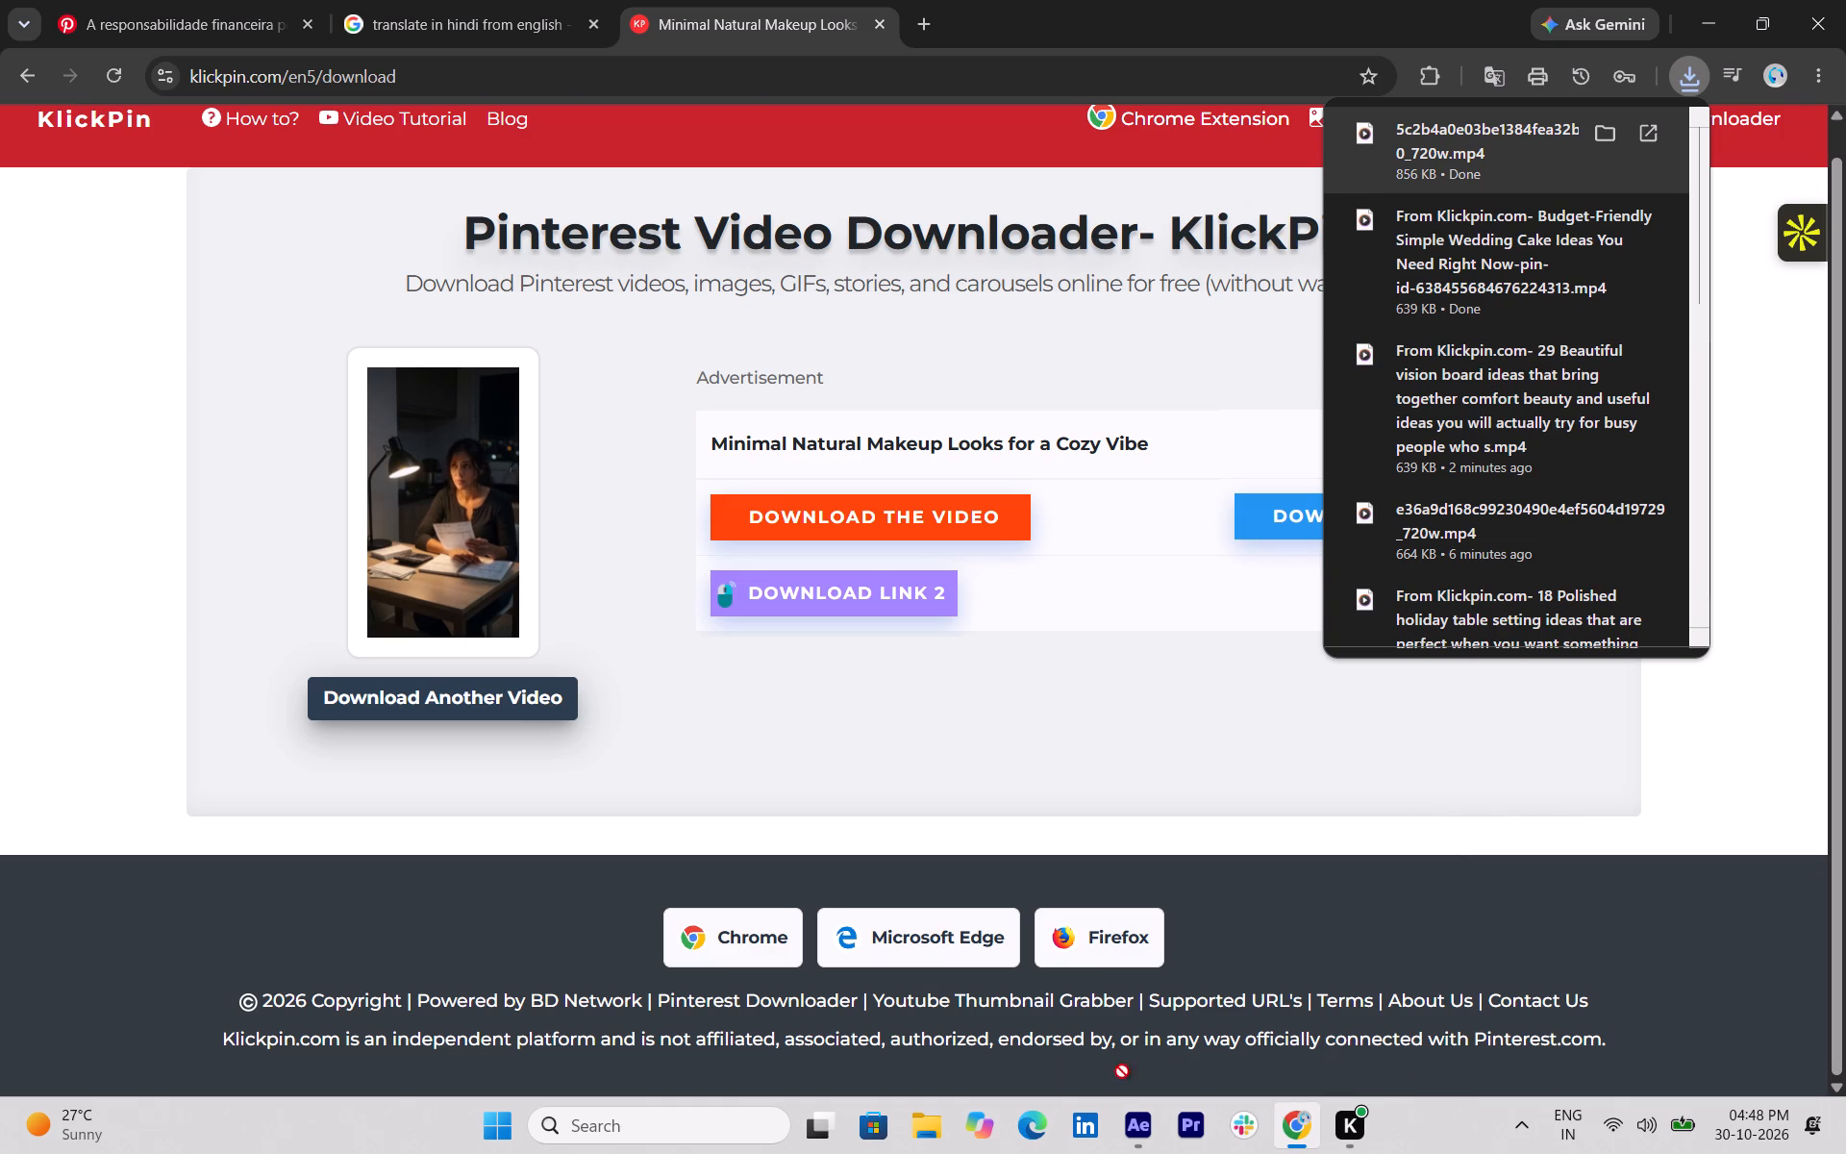
pyautogui.moveTo(1122, 1071); pyautogui.dragTo(1538, 704)
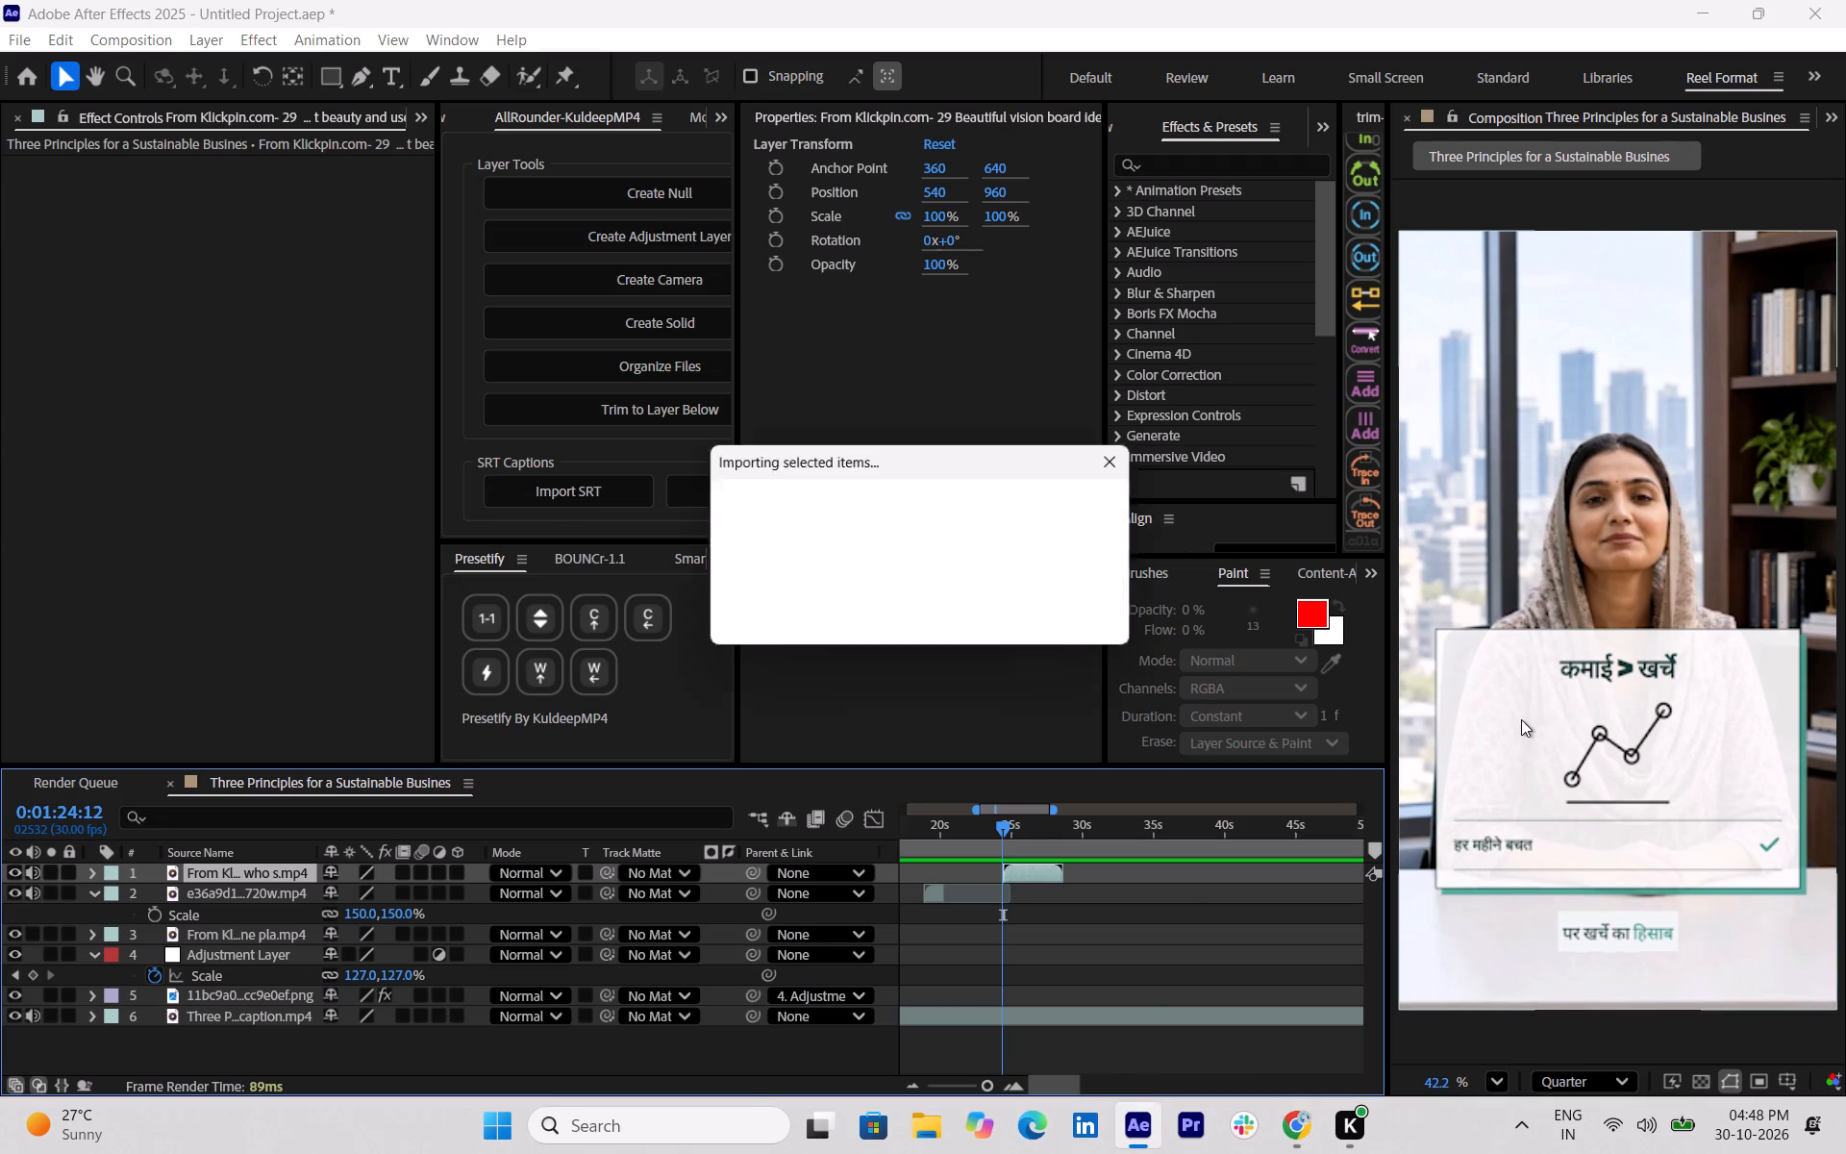
pyautogui.moveTo(1059, 1082); pyautogui.dragTo(972, 1096)
pyautogui.moveTo(1034, 806); pyautogui.dragTo(936, 817)
pyautogui.moveTo(968, 871); pyautogui.dragTo(1217, 879)
pyautogui.moveTo(1211, 870); pyautogui.dragTo(1235, 869)
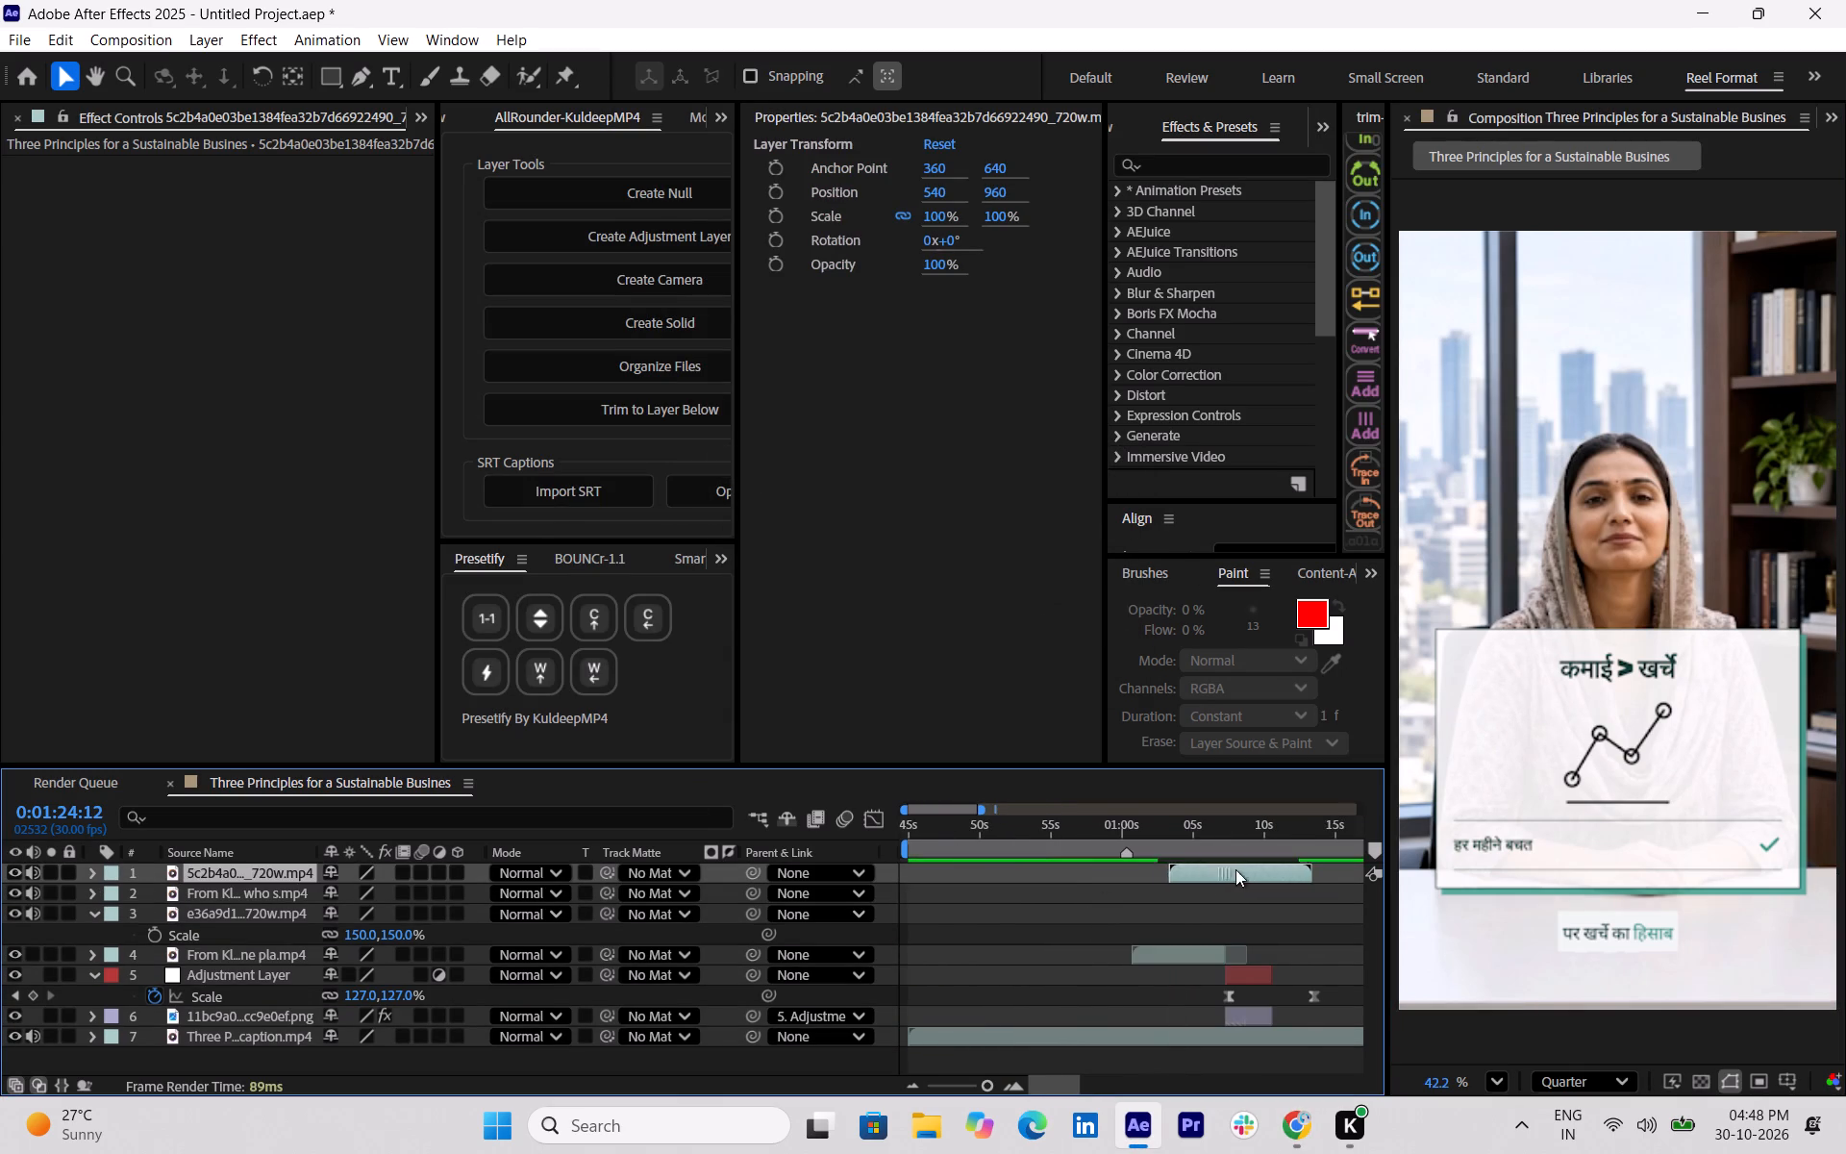
pyautogui.moveTo(1235, 869); pyautogui.dragTo(1258, 925)
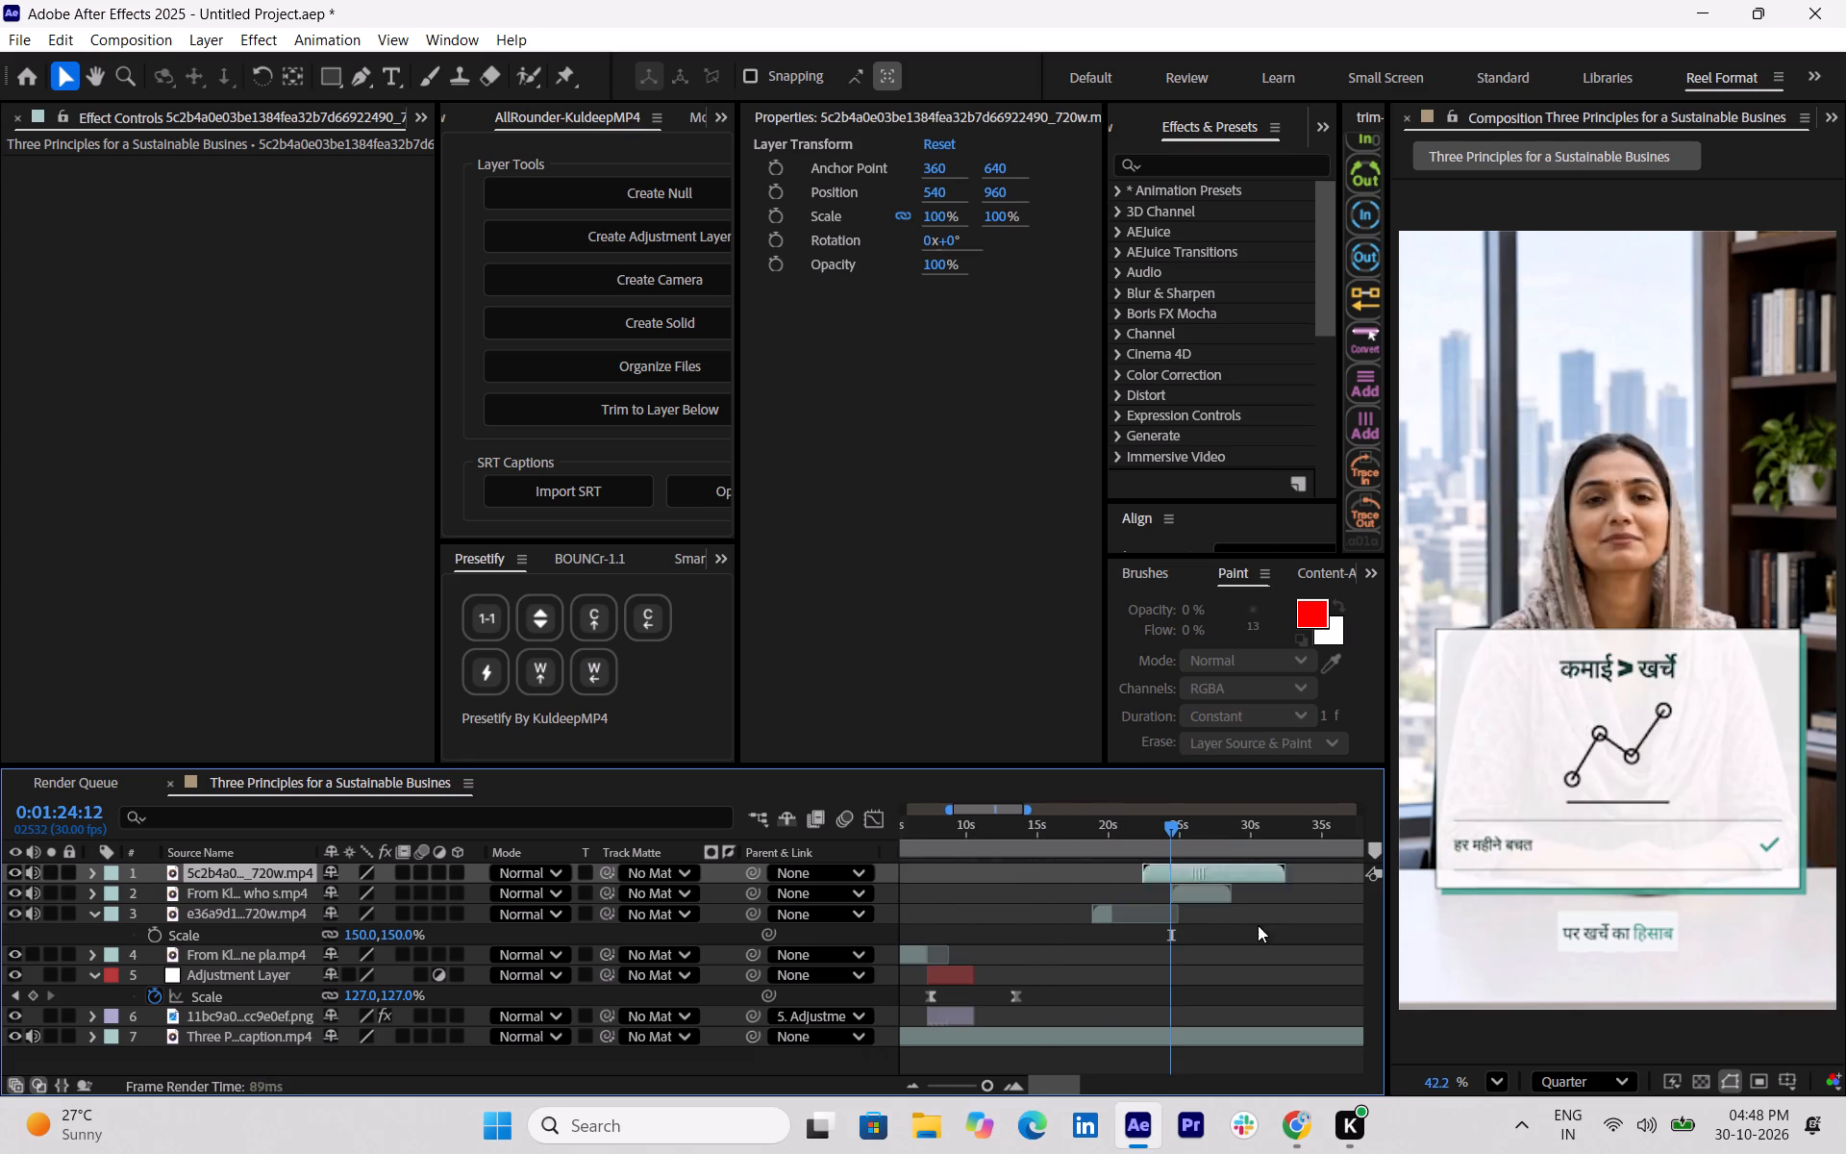
pyautogui.moveTo(1258, 925); pyautogui.dragTo(1229, 920)
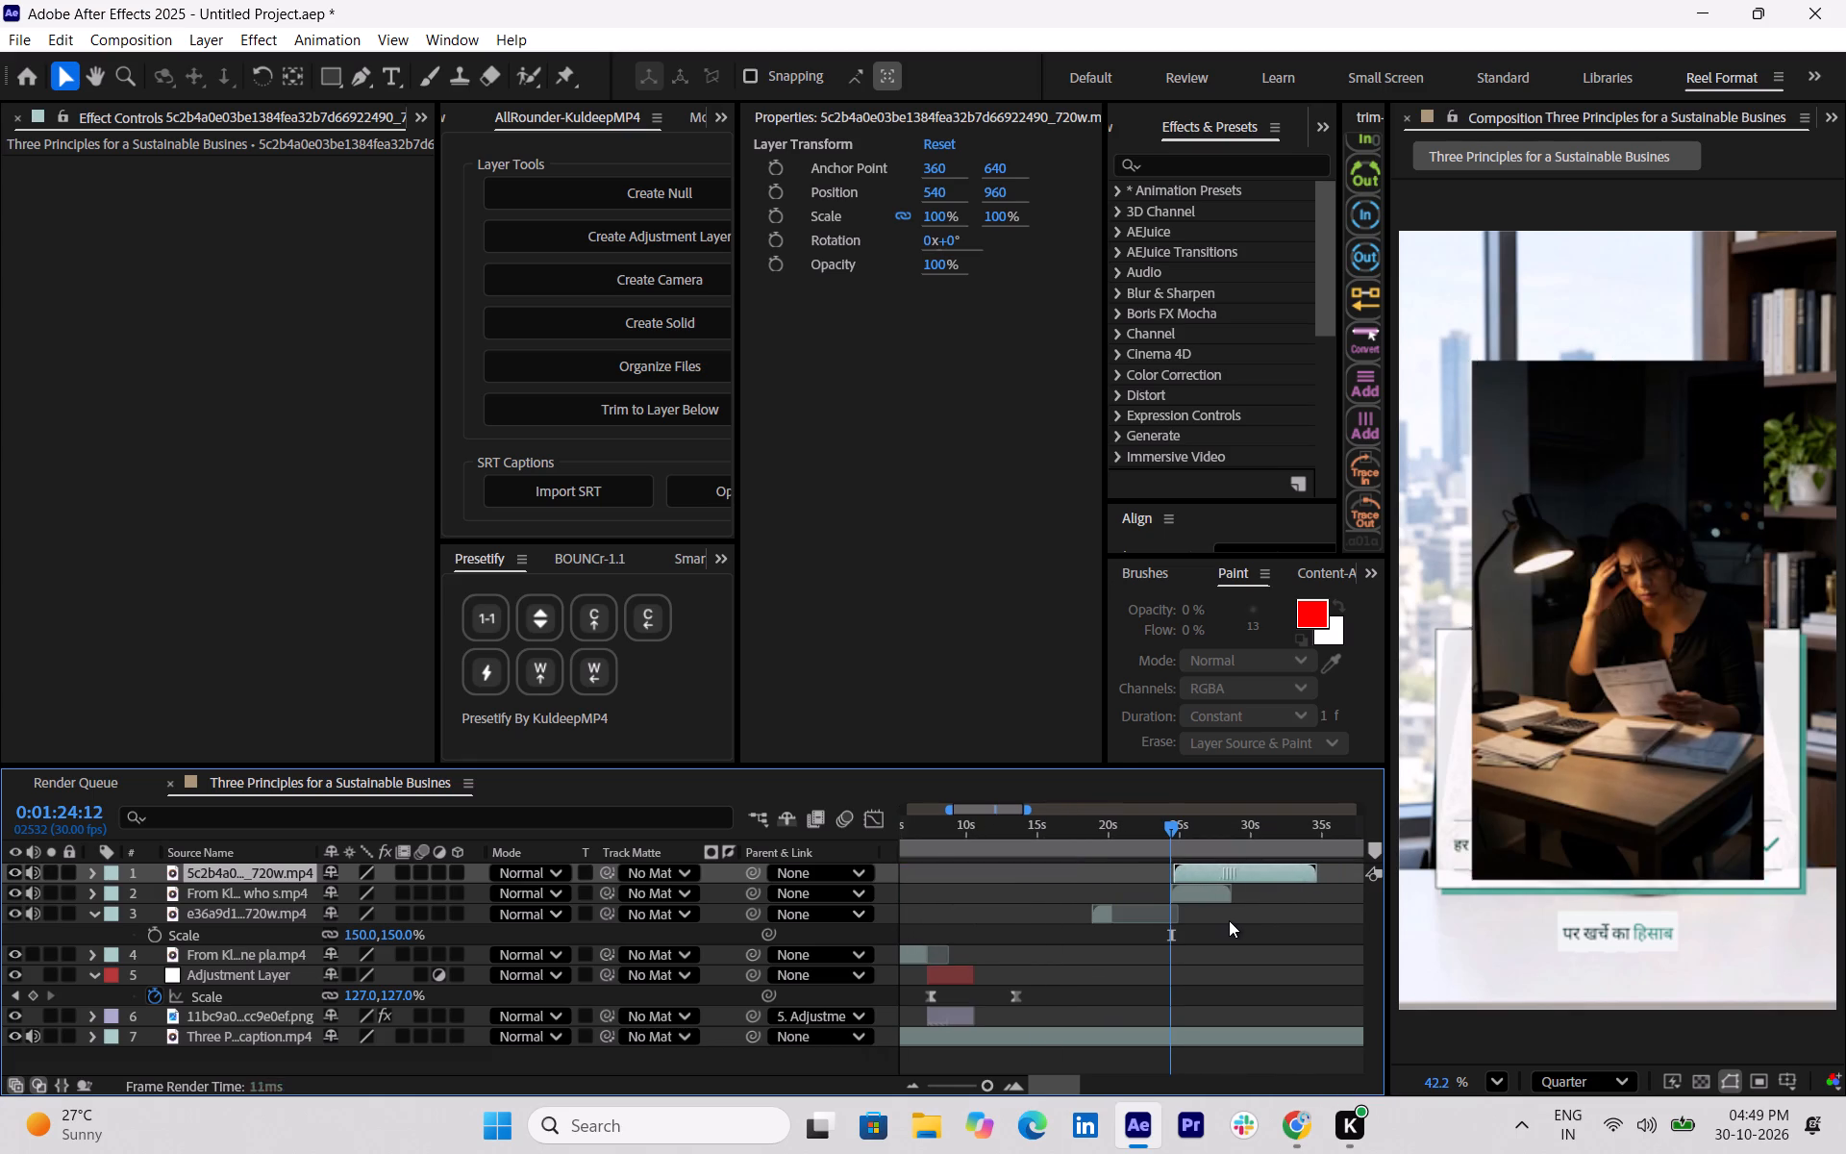
pyautogui.moveTo(1229, 920); pyautogui.dragTo(1225, 920)
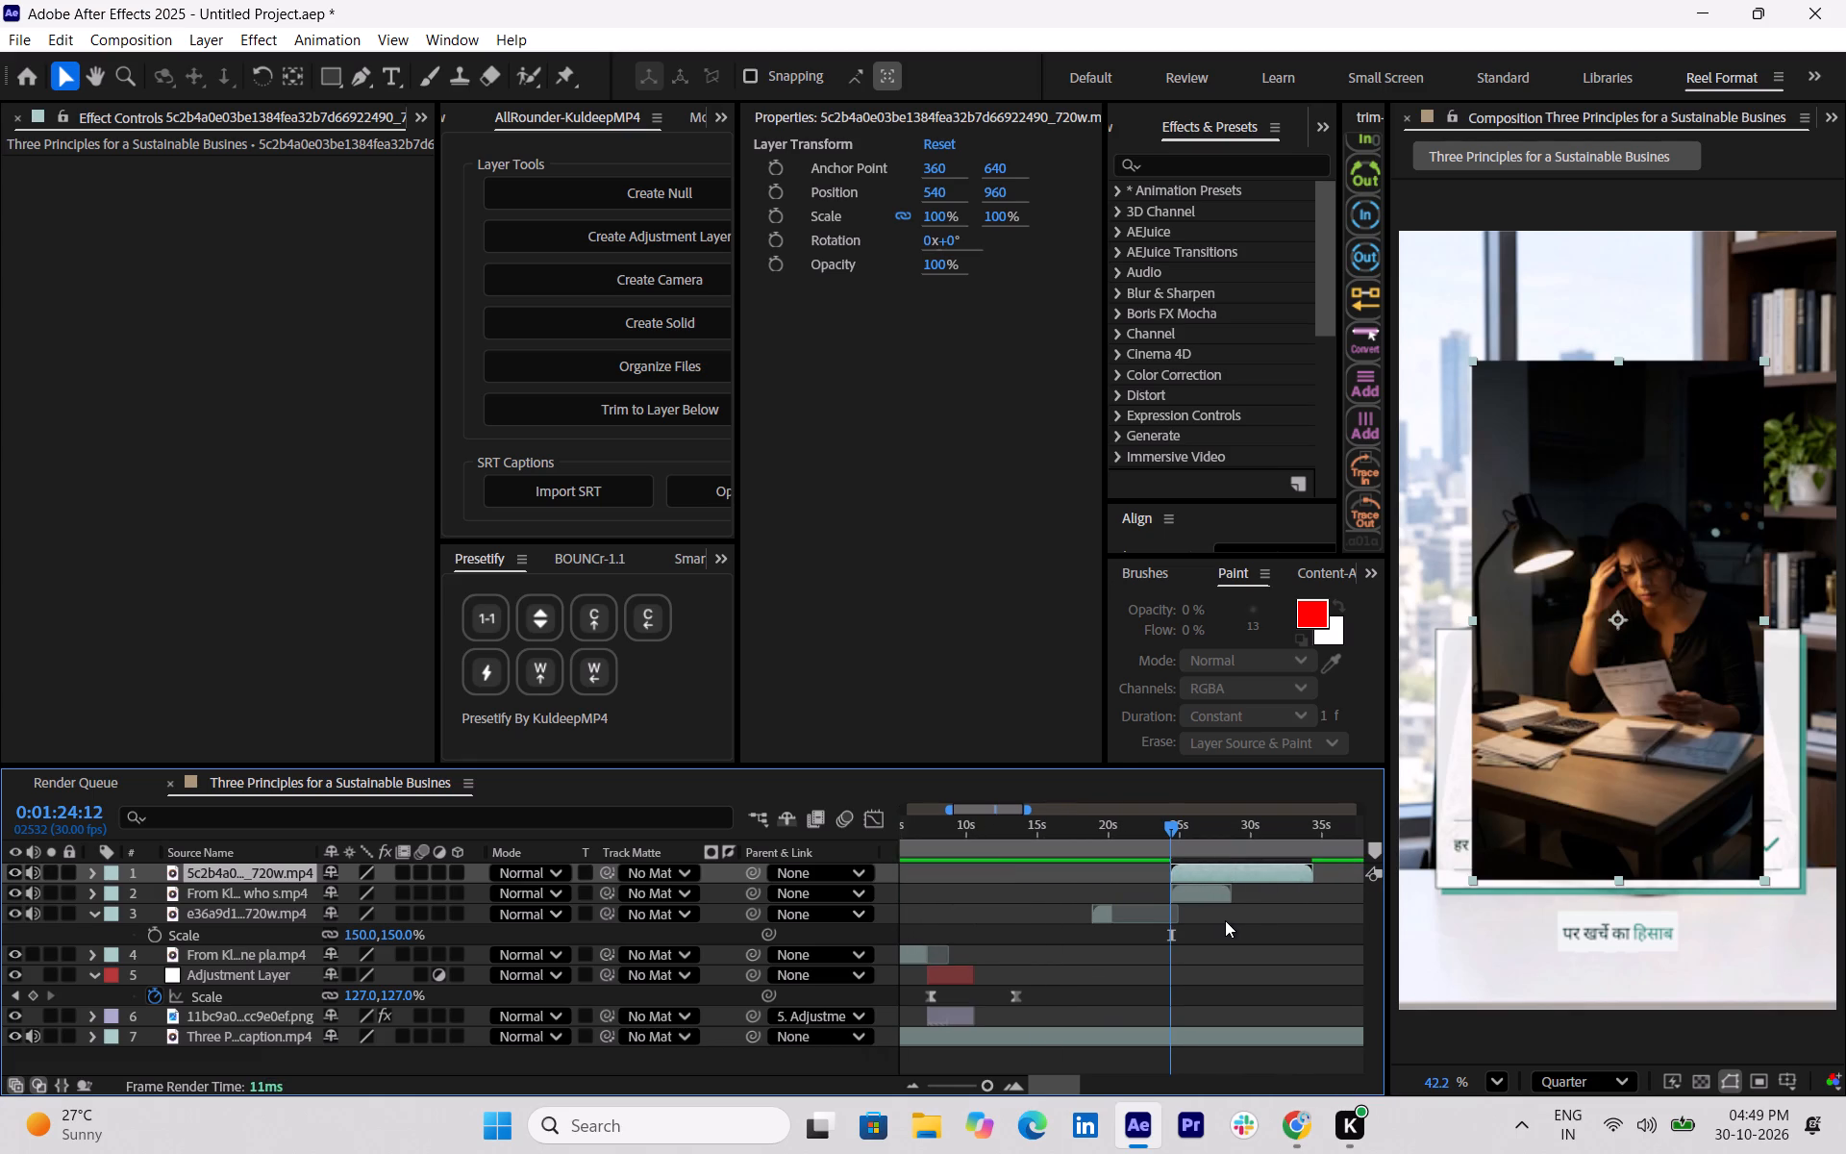
# Scale the desk-lamp clip to 154% so it fills the frame, and play it back.
pyautogui.press('a')
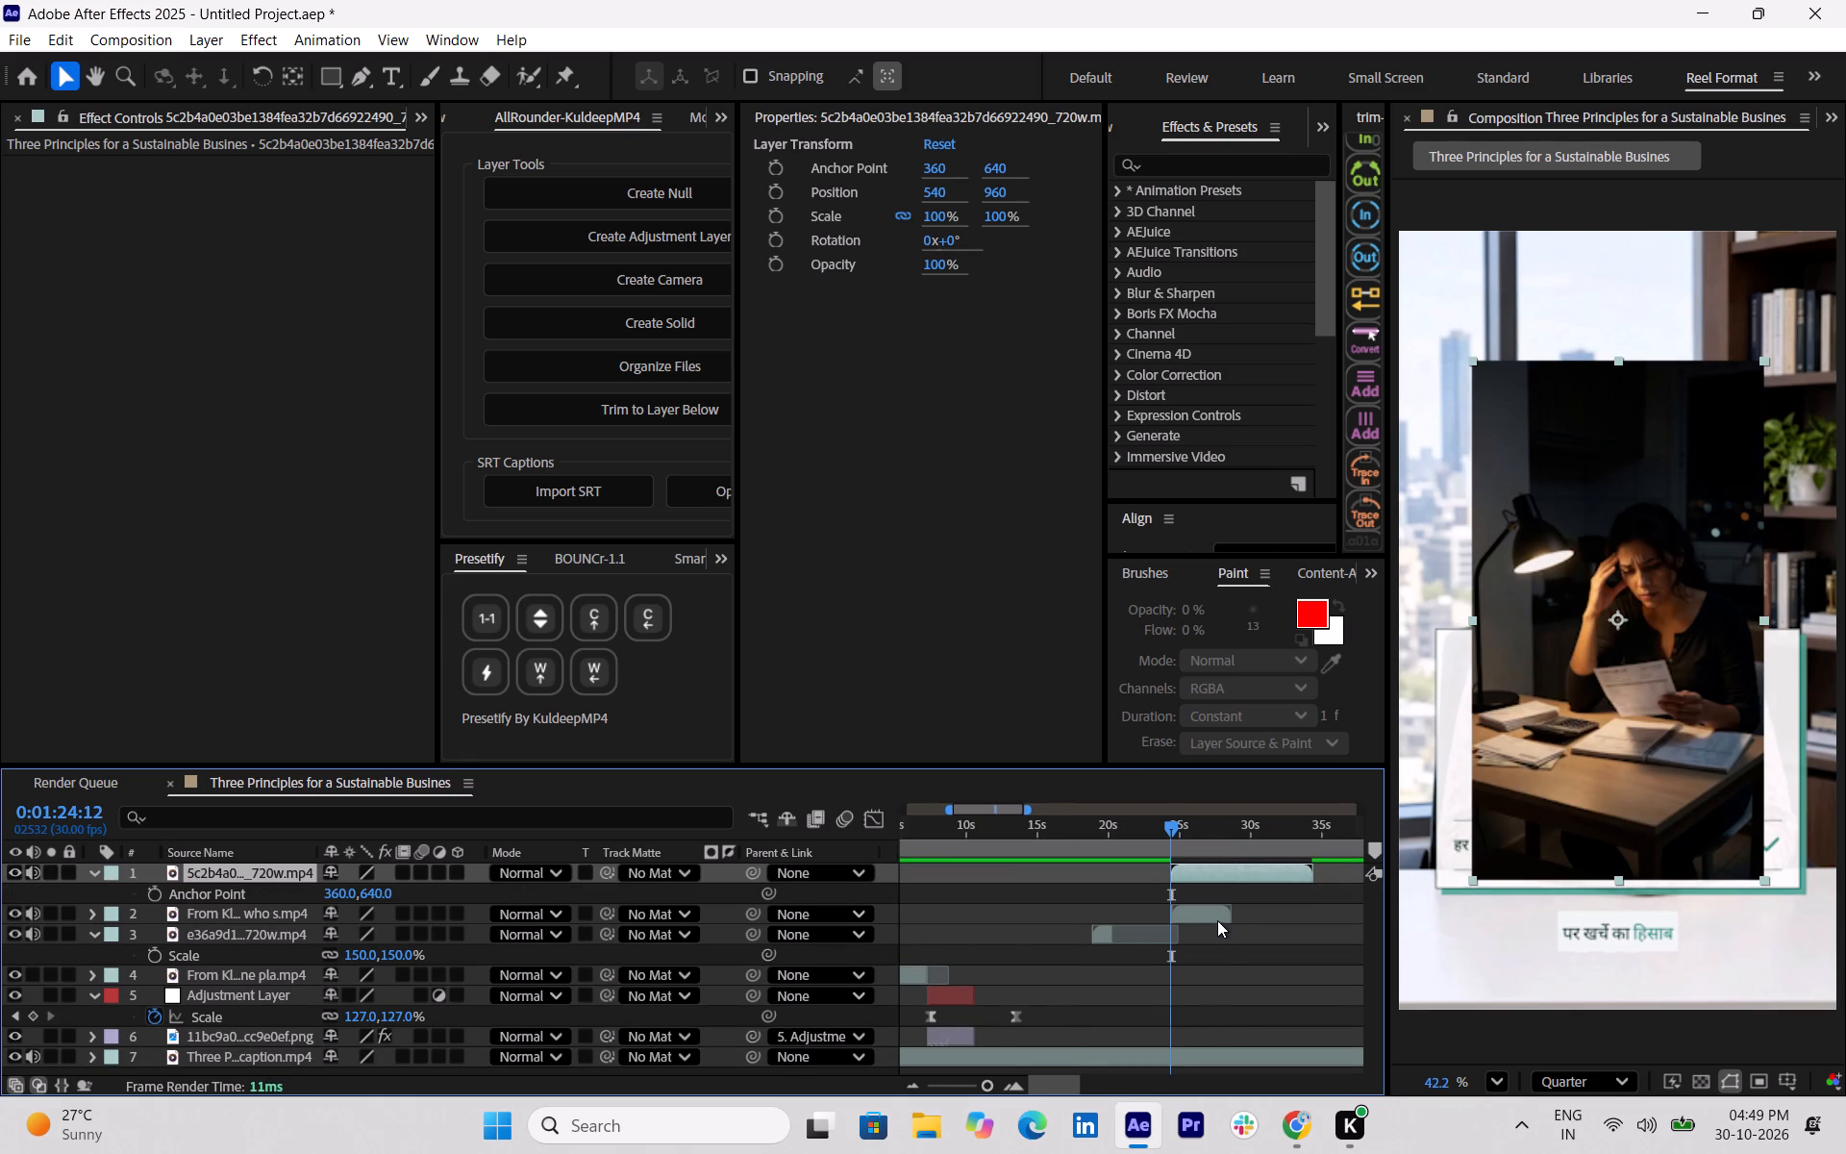
pyautogui.press('a')
pyautogui.press('s')
pyautogui.moveTo(349, 893); pyautogui.dragTo(409, 890)
pyautogui.press('space')
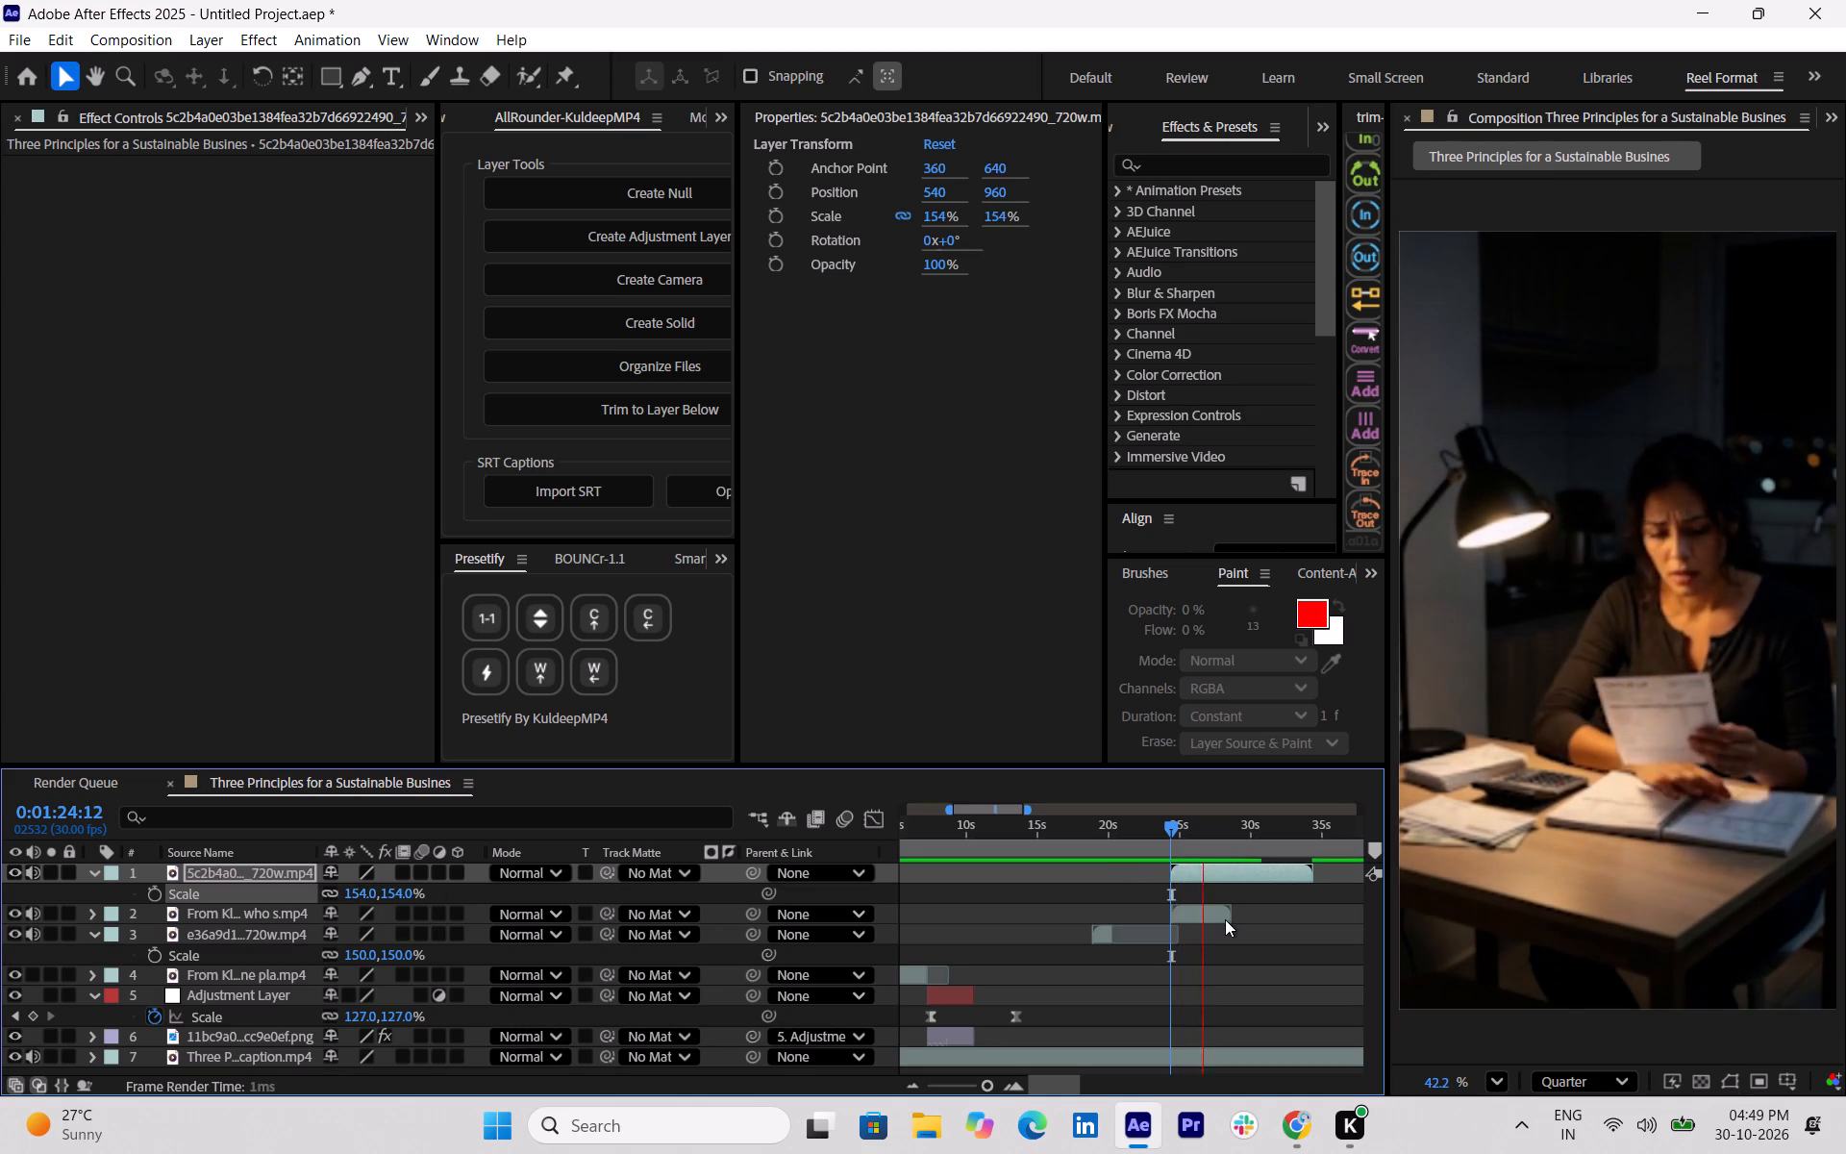
pyautogui.press('space')
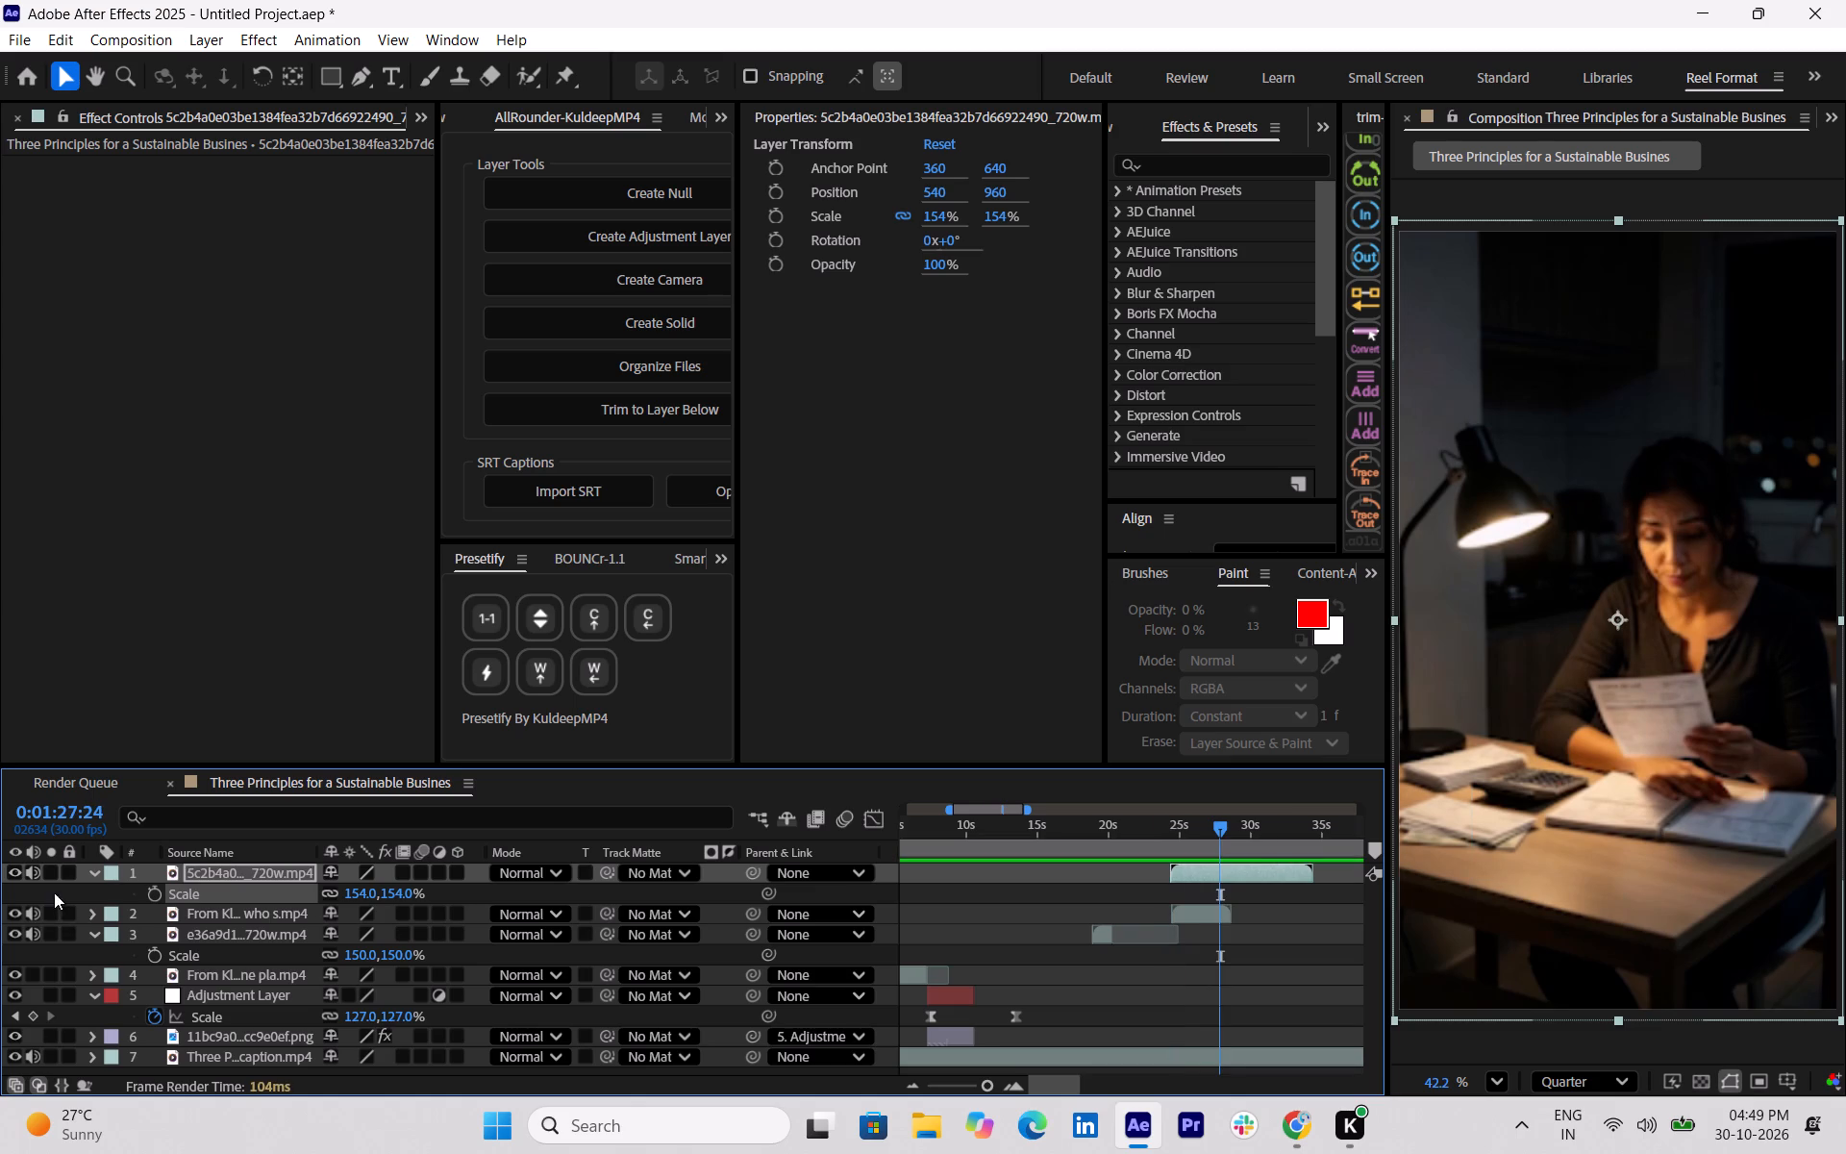
# Mute the desk-lamp clip's audio and play on from 0:01:27:24 to check it against the narration.
pyautogui.click(36, 873)
pyautogui.press('space')
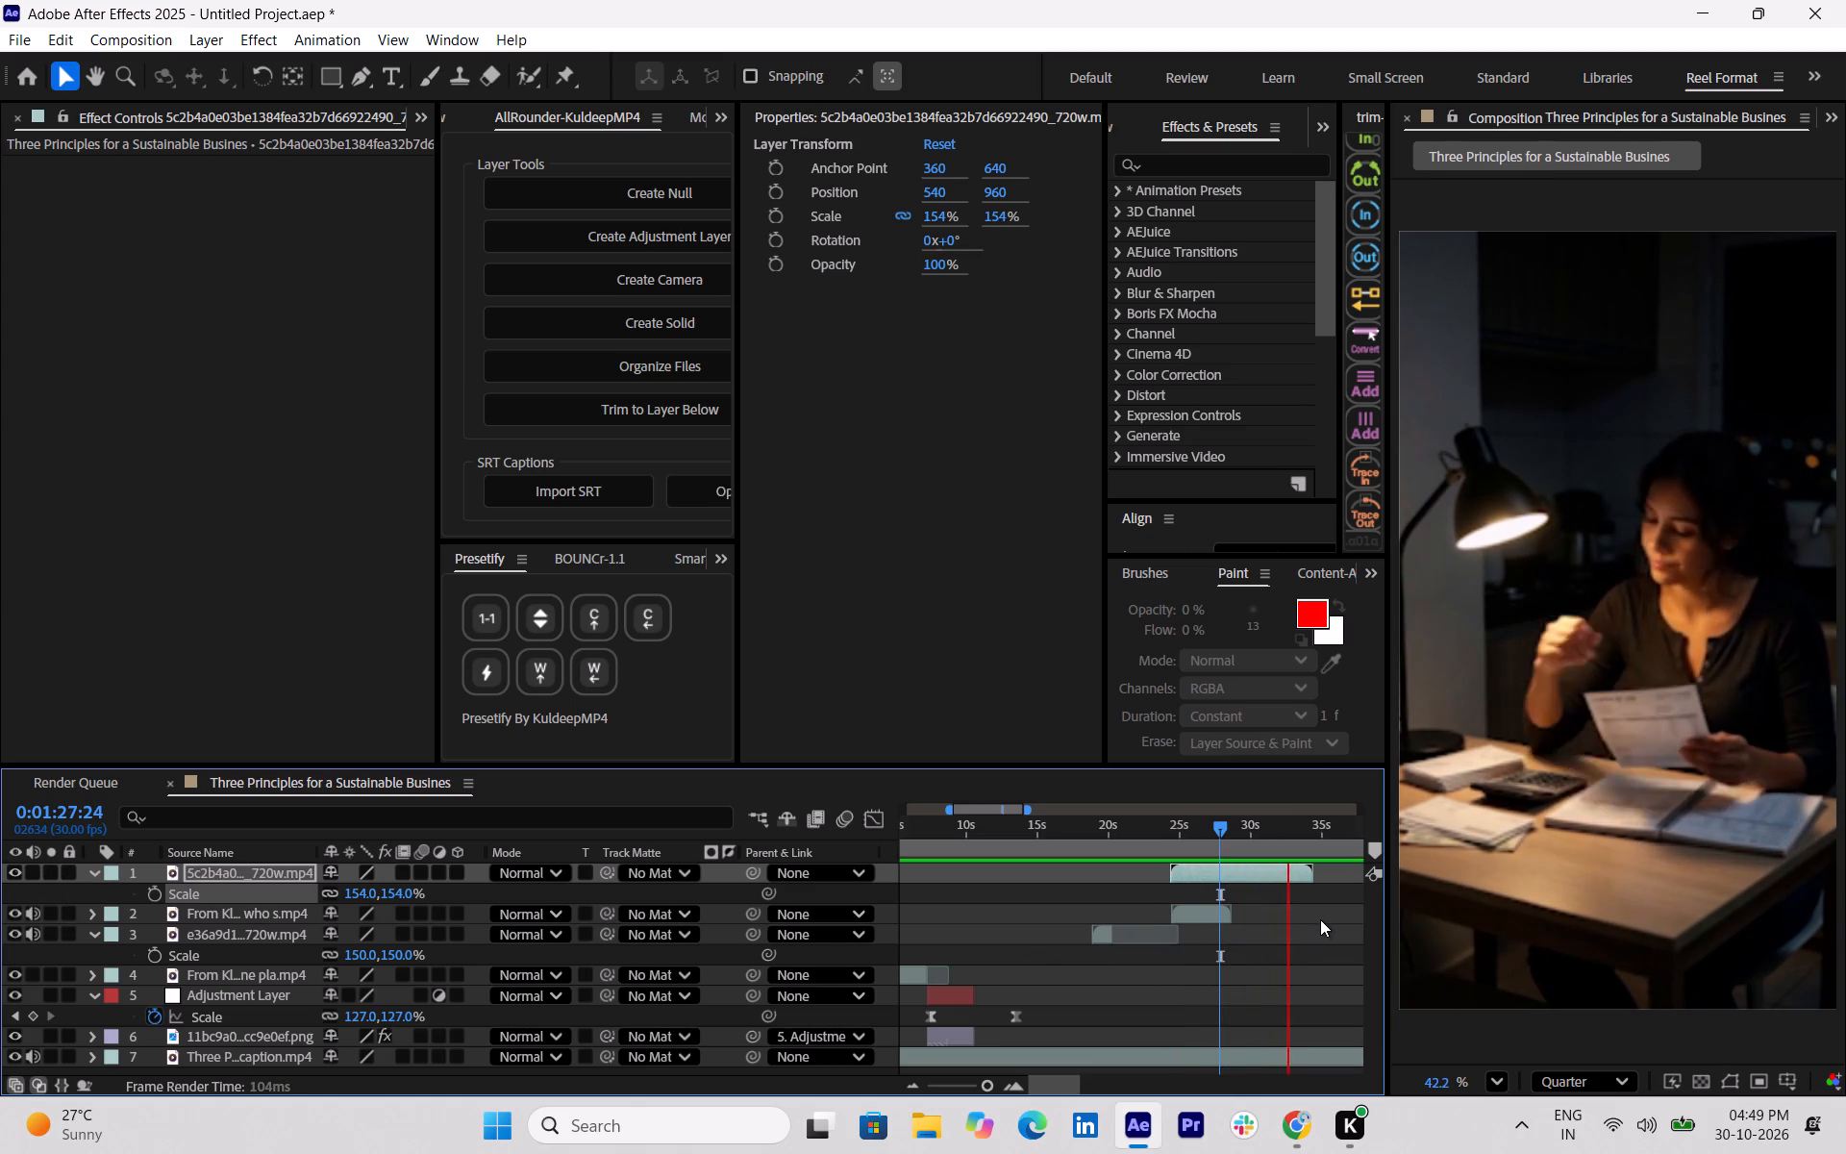
pyautogui.press('space')
# Play back from 0:01:18:19, deleting the unneeded "From Kl… who s.mp4" layer beneath the desk-lamp clip.
pyautogui.moveTo(1284, 822); pyautogui.dragTo(1063, 867)
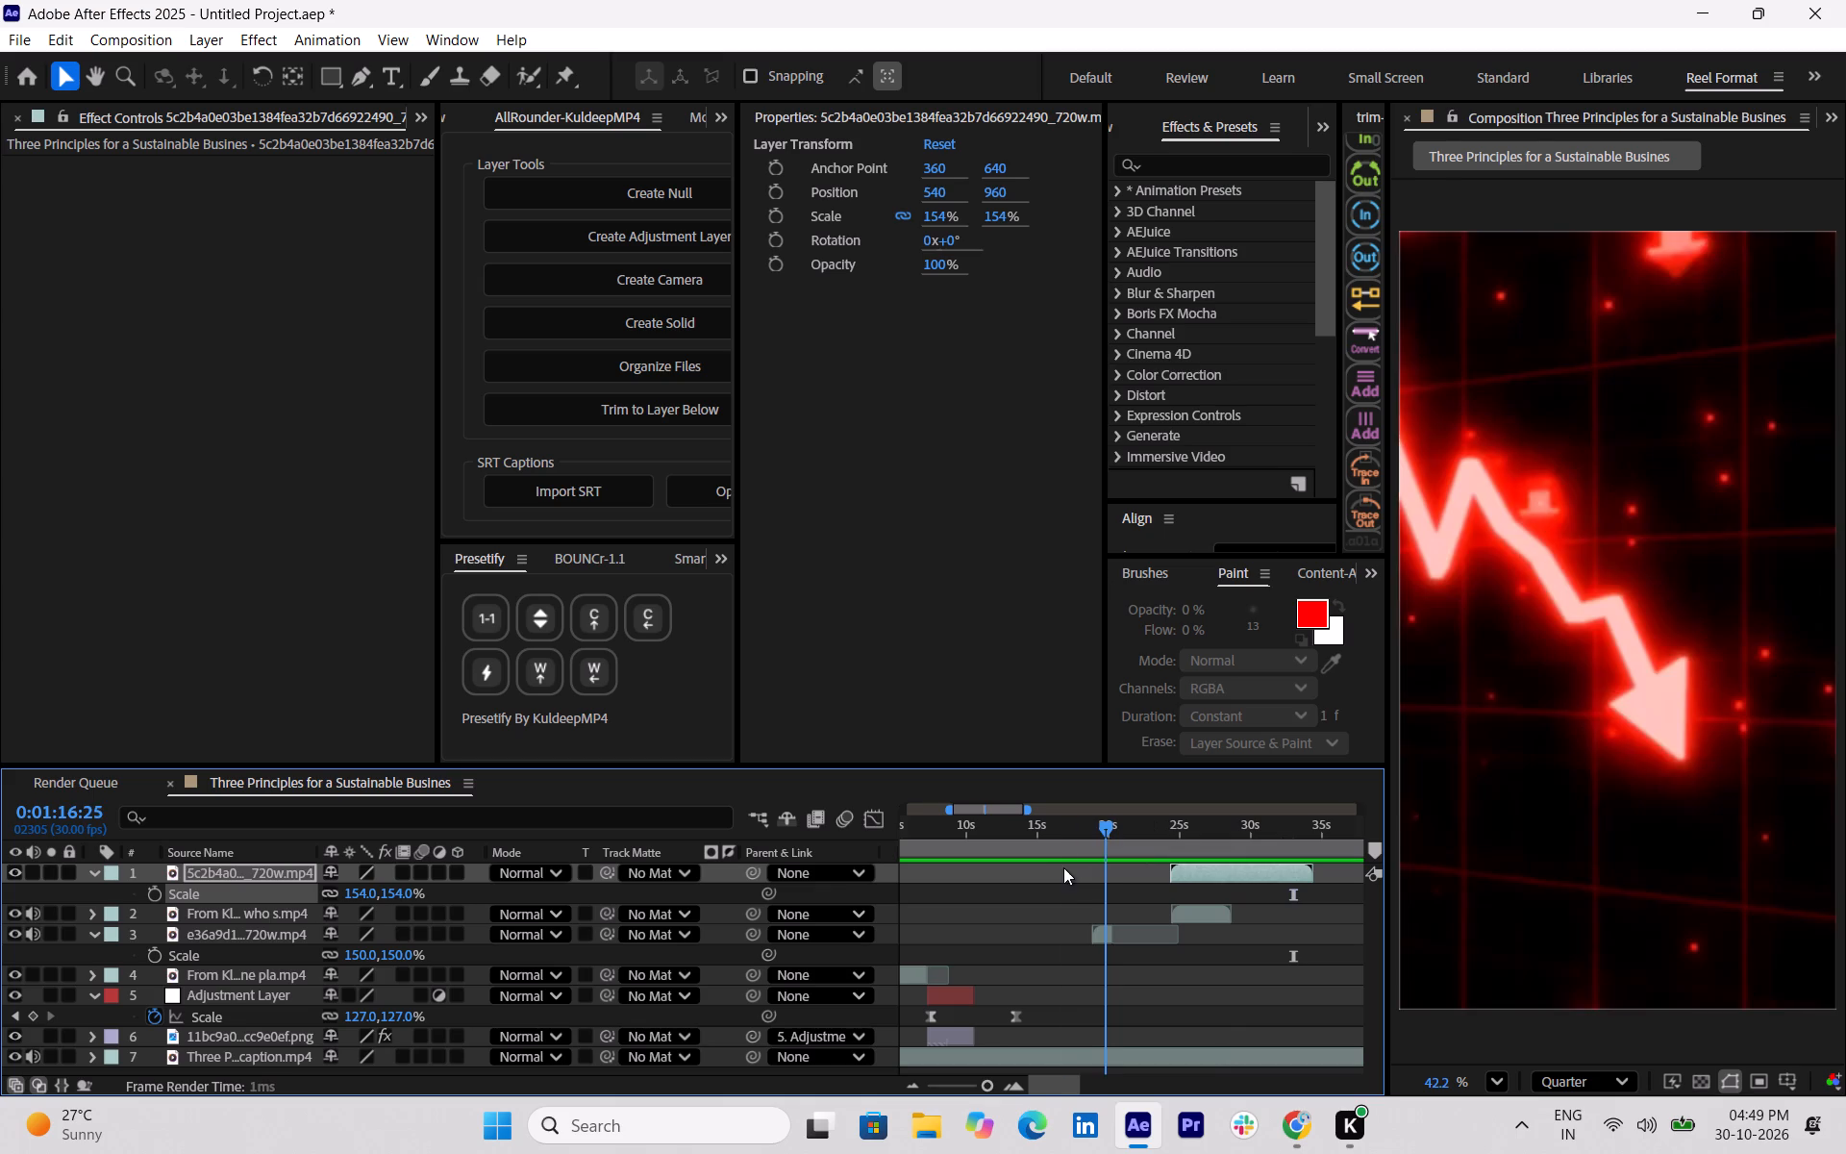
pyautogui.moveTo(1063, 867); pyautogui.dragTo(1089, 869)
pyautogui.press('space')
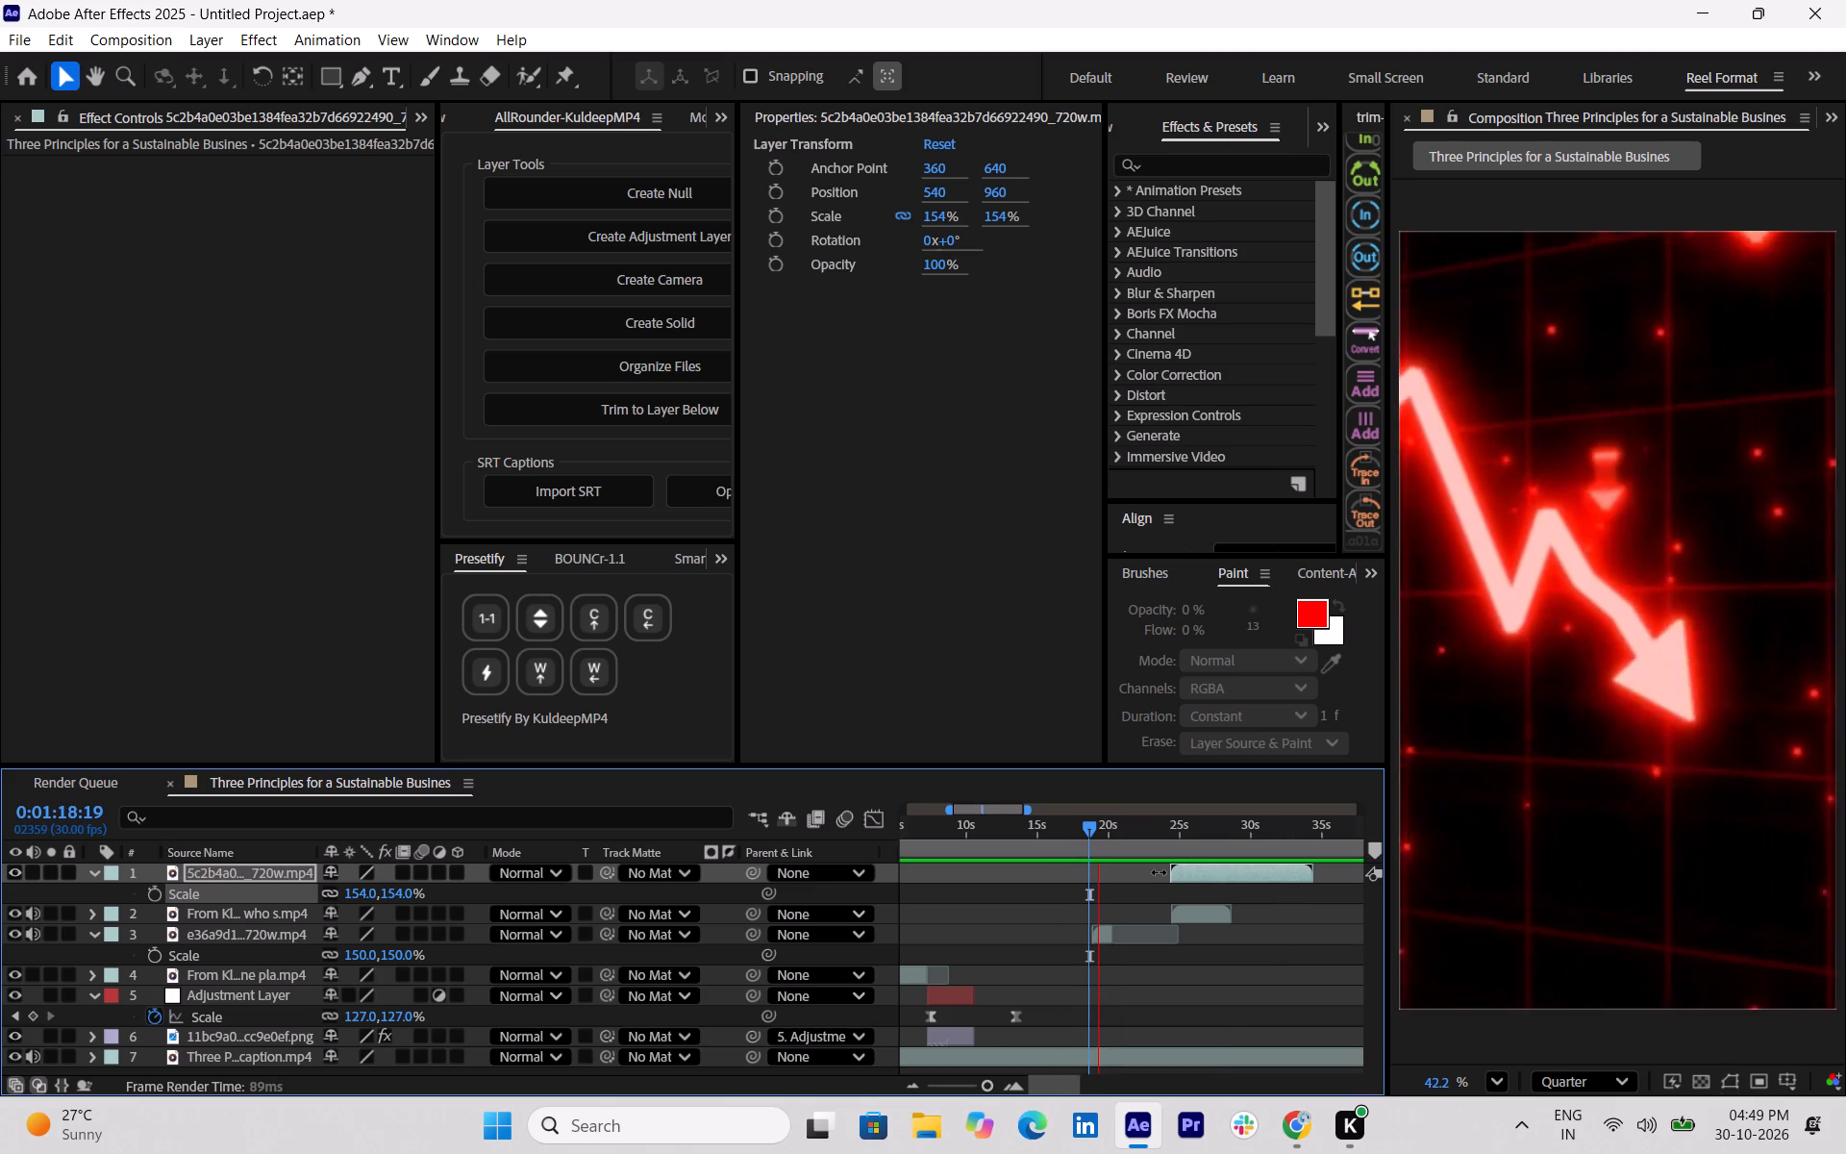
pyautogui.click(1220, 907)
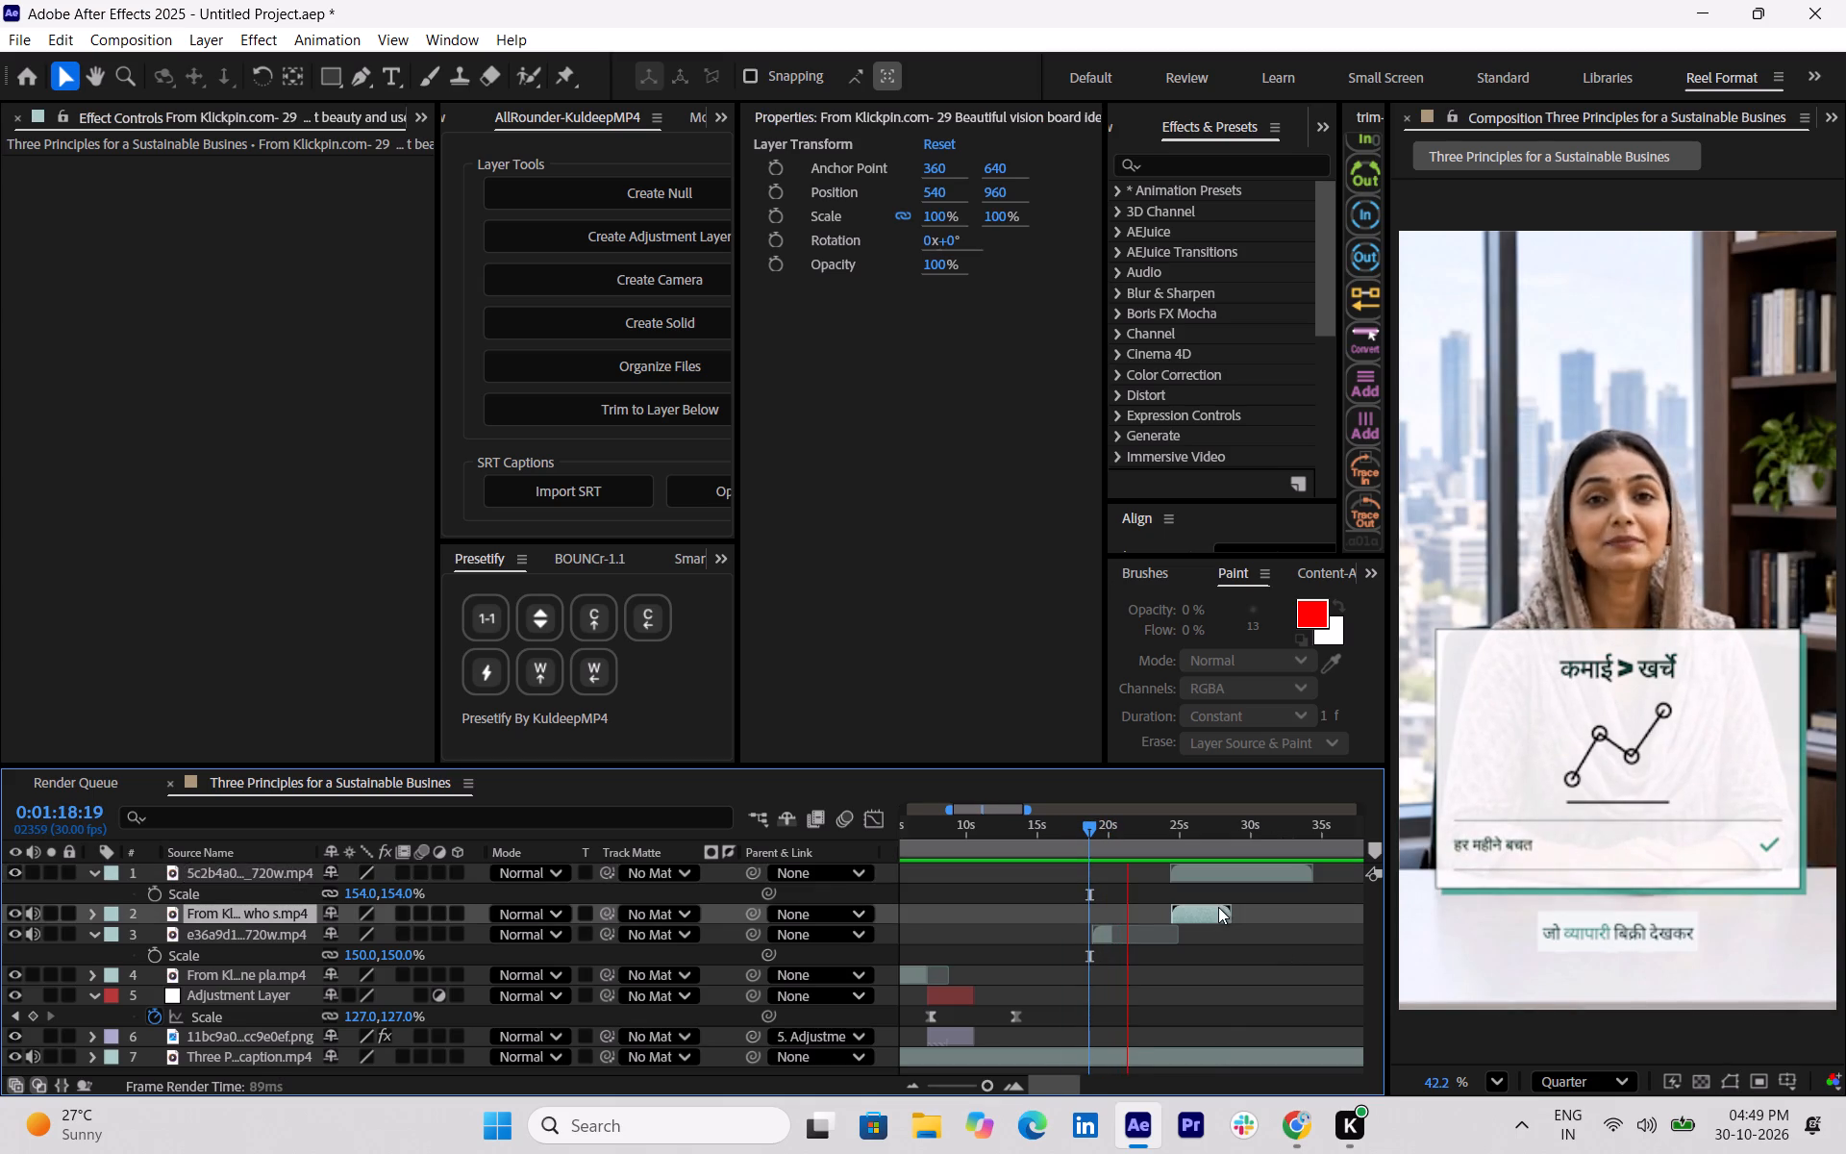
pyautogui.press('Delete')
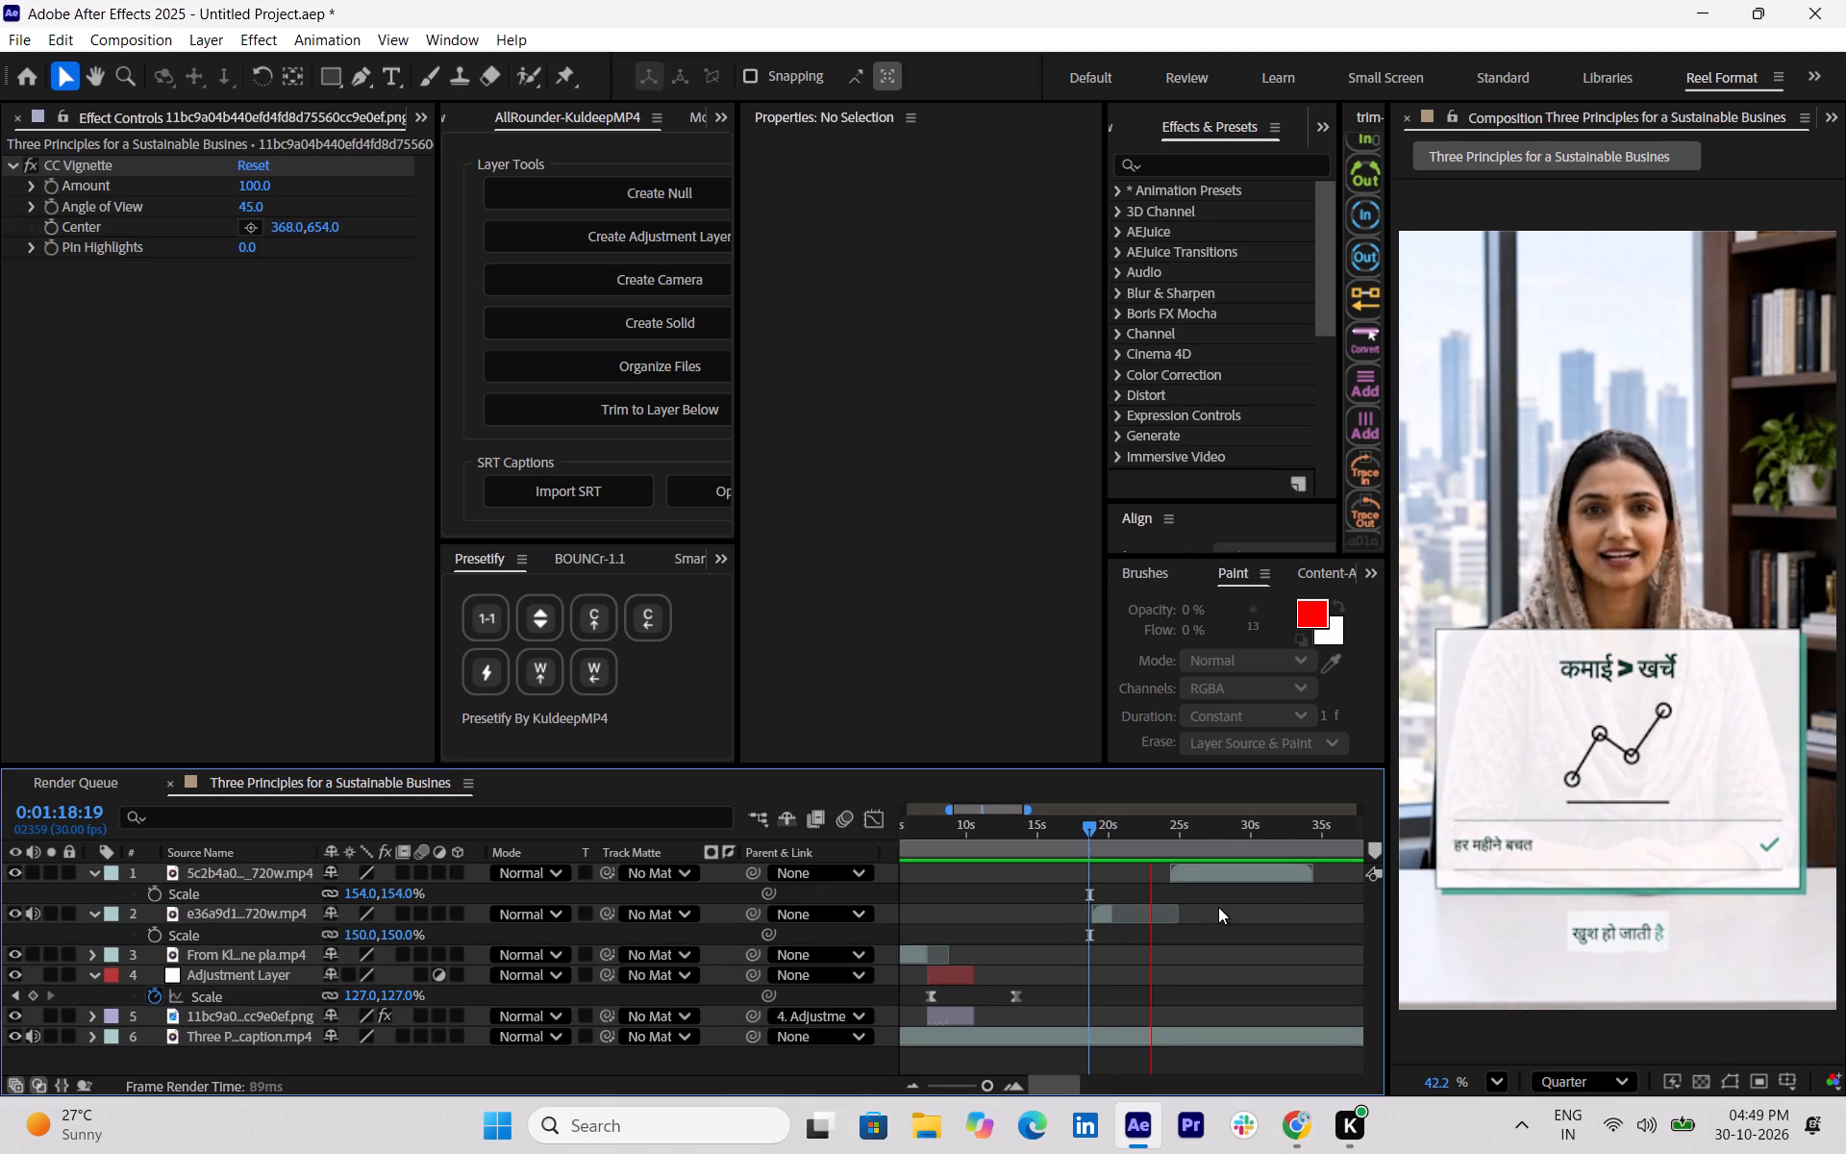
pyautogui.press('space')
pyautogui.press('space')
pyautogui.press('space')
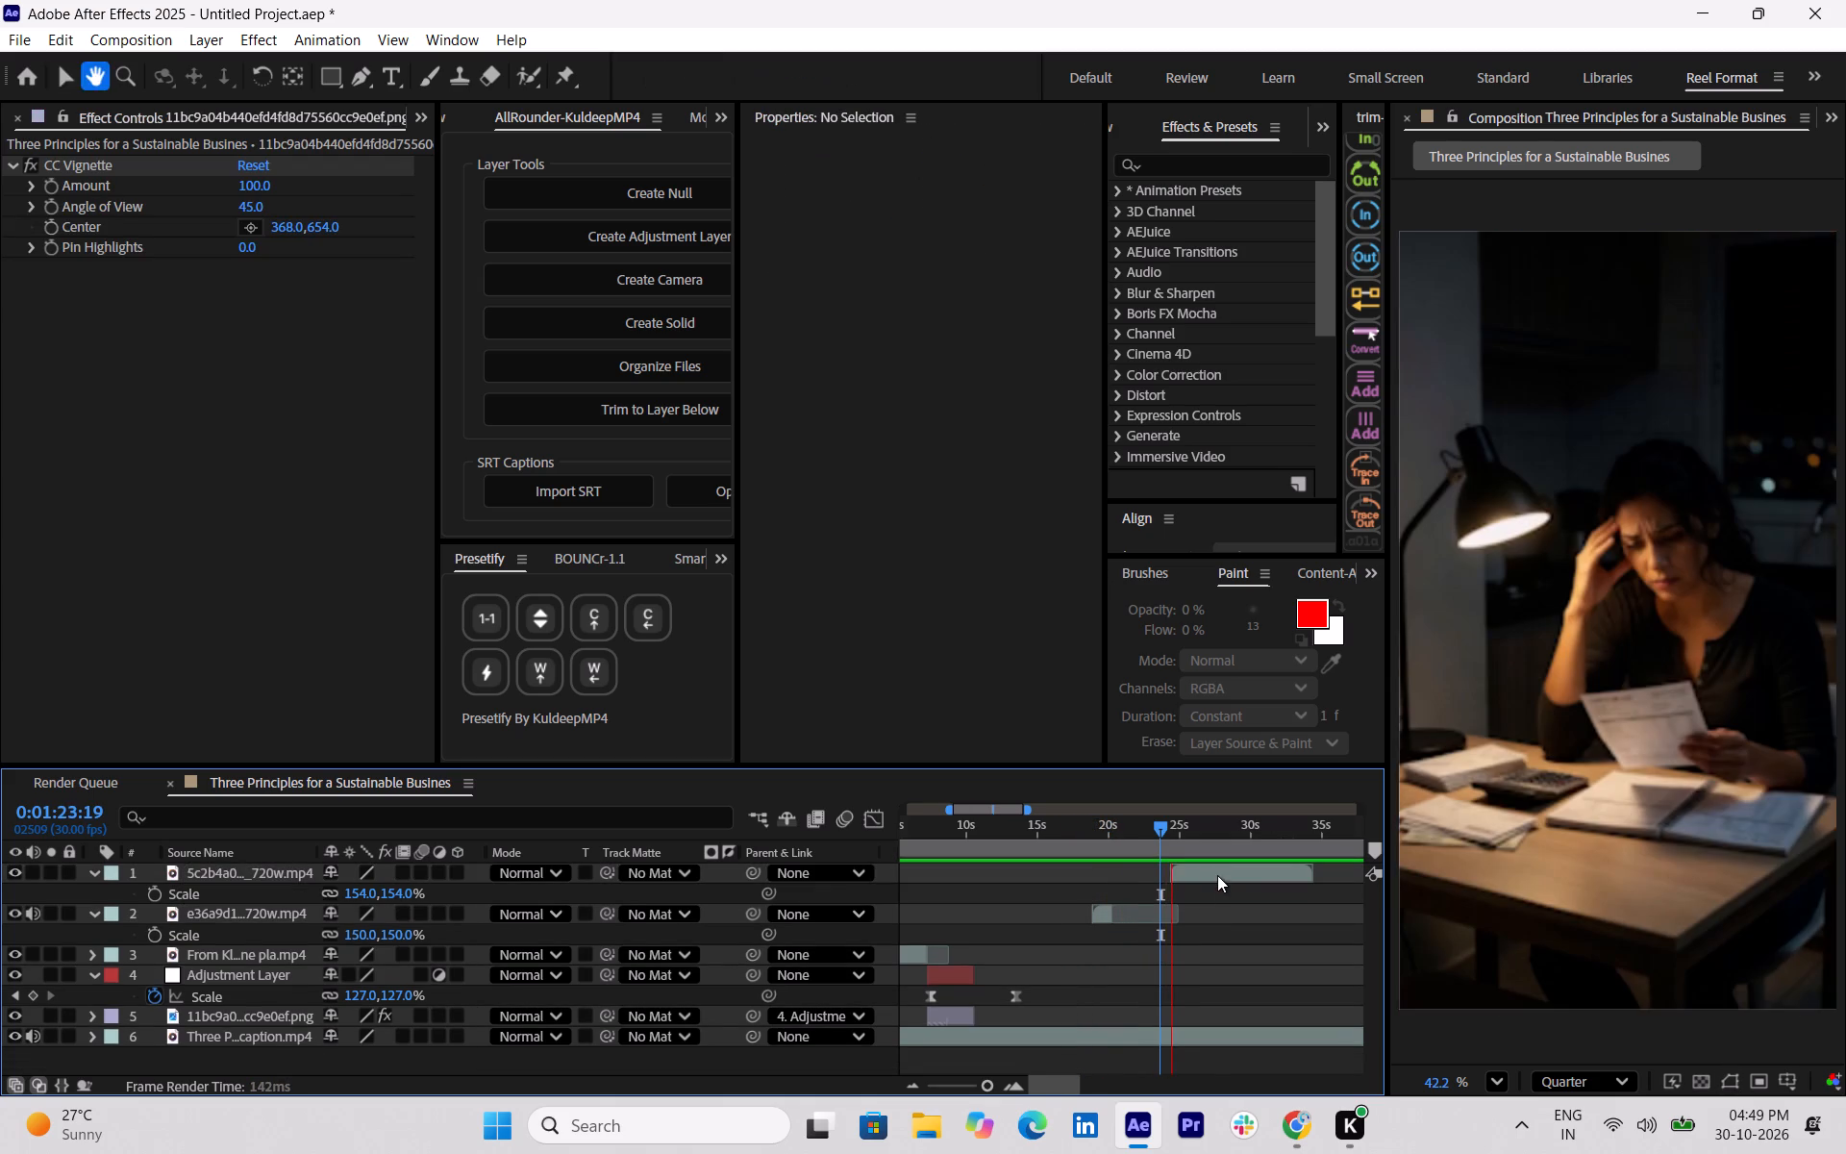
# Slide the desk-lamp clip earlier so it starts at about 0:01:23:24, checking its timing by playback from 0:01:22:03.
pyautogui.moveTo(1217, 874); pyautogui.dragTo(1190, 873)
pyautogui.moveTo(1173, 813); pyautogui.dragTo(1165, 815)
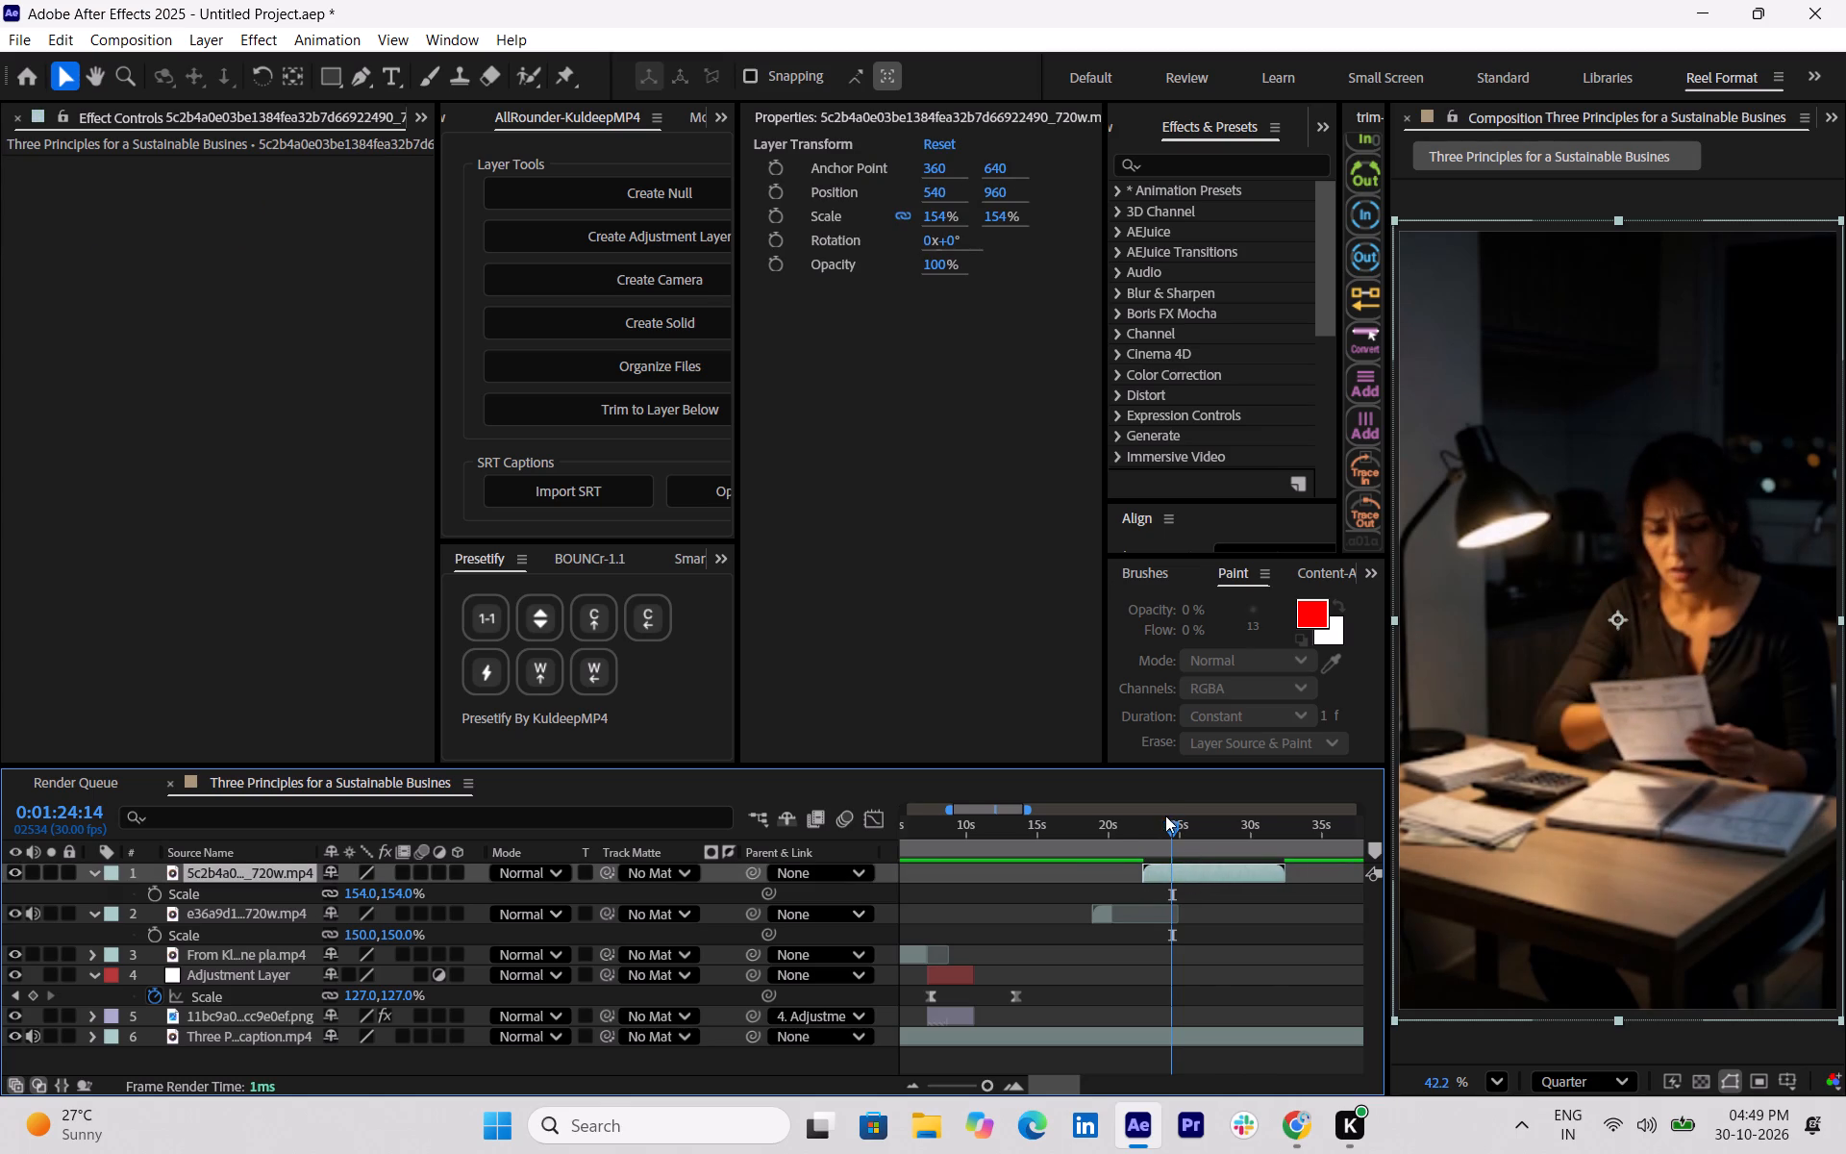
pyautogui.moveTo(1165, 815); pyautogui.dragTo(1134, 822)
pyautogui.moveTo(1171, 824); pyautogui.dragTo(1136, 822)
pyautogui.press('space')
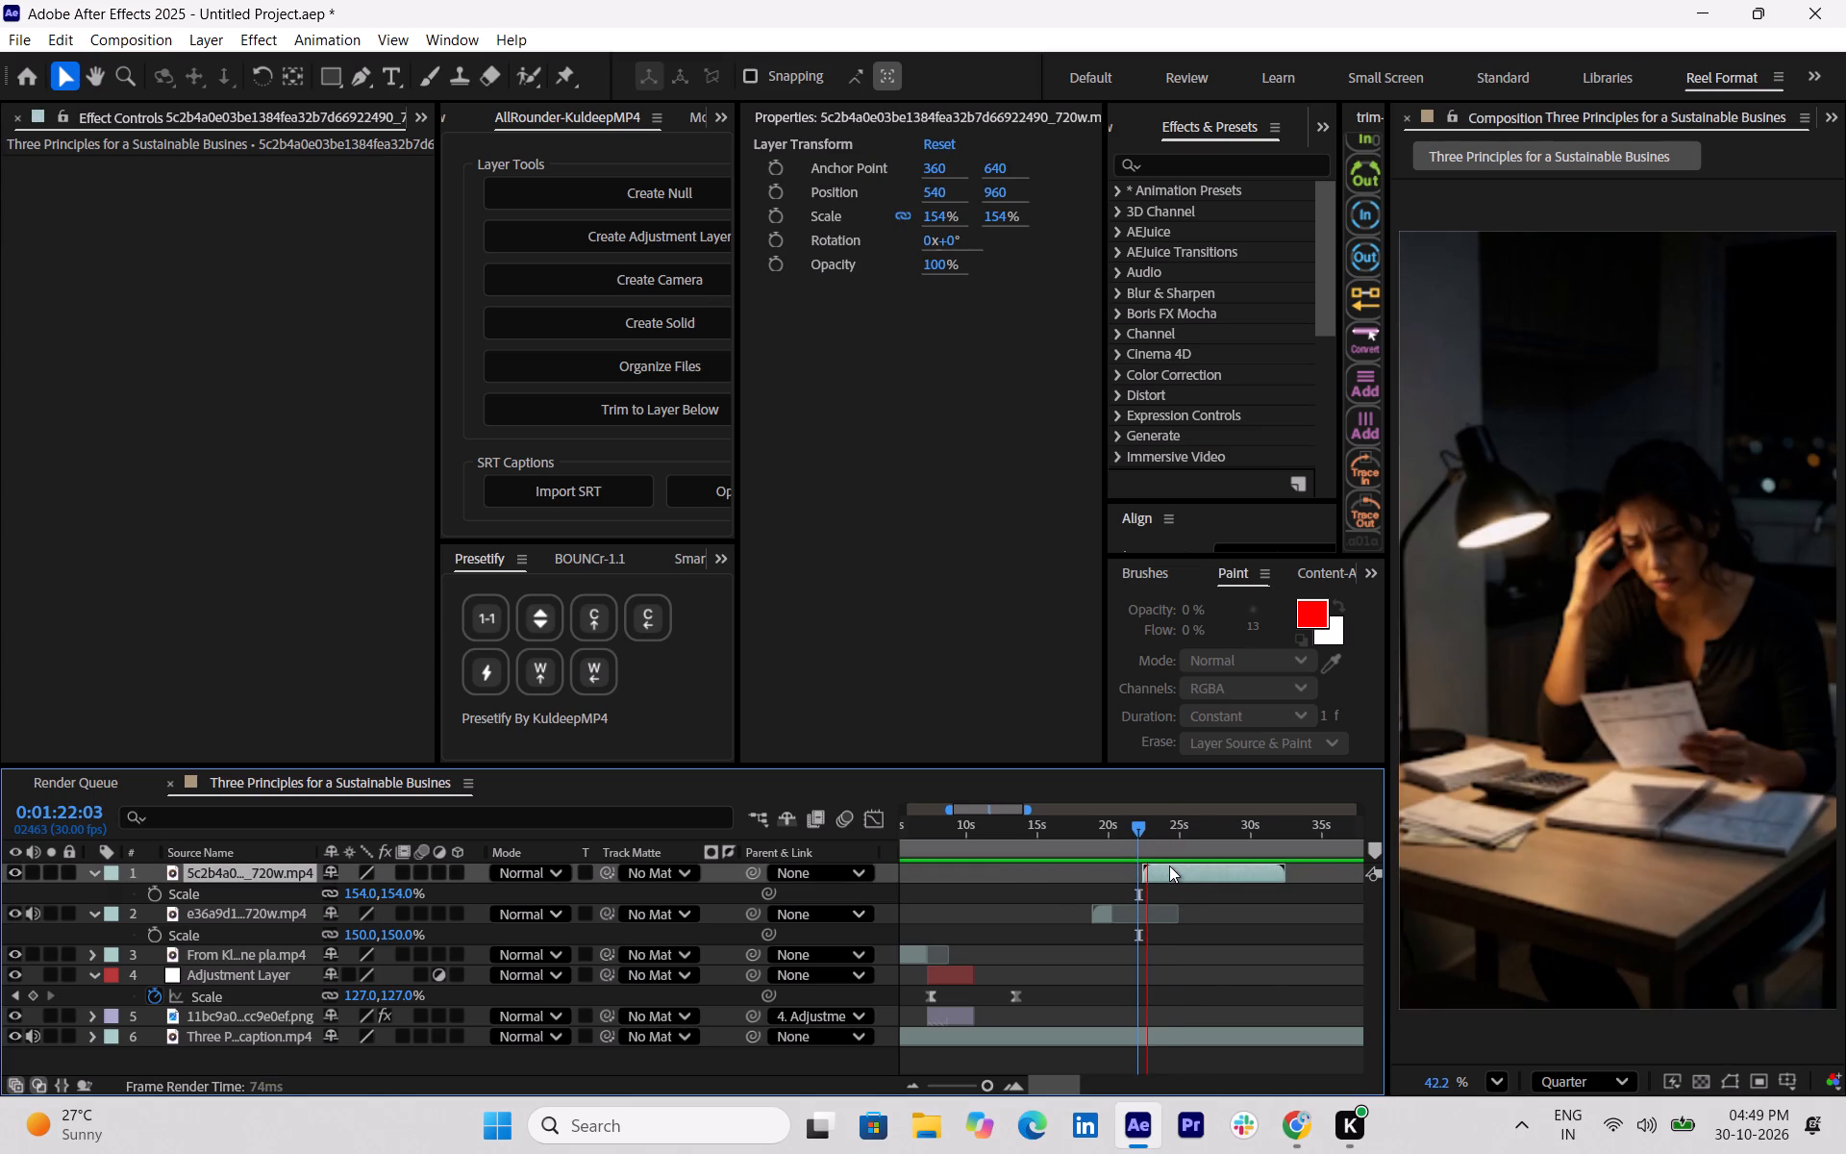
pyautogui.moveTo(1170, 865); pyautogui.dragTo(1190, 867)
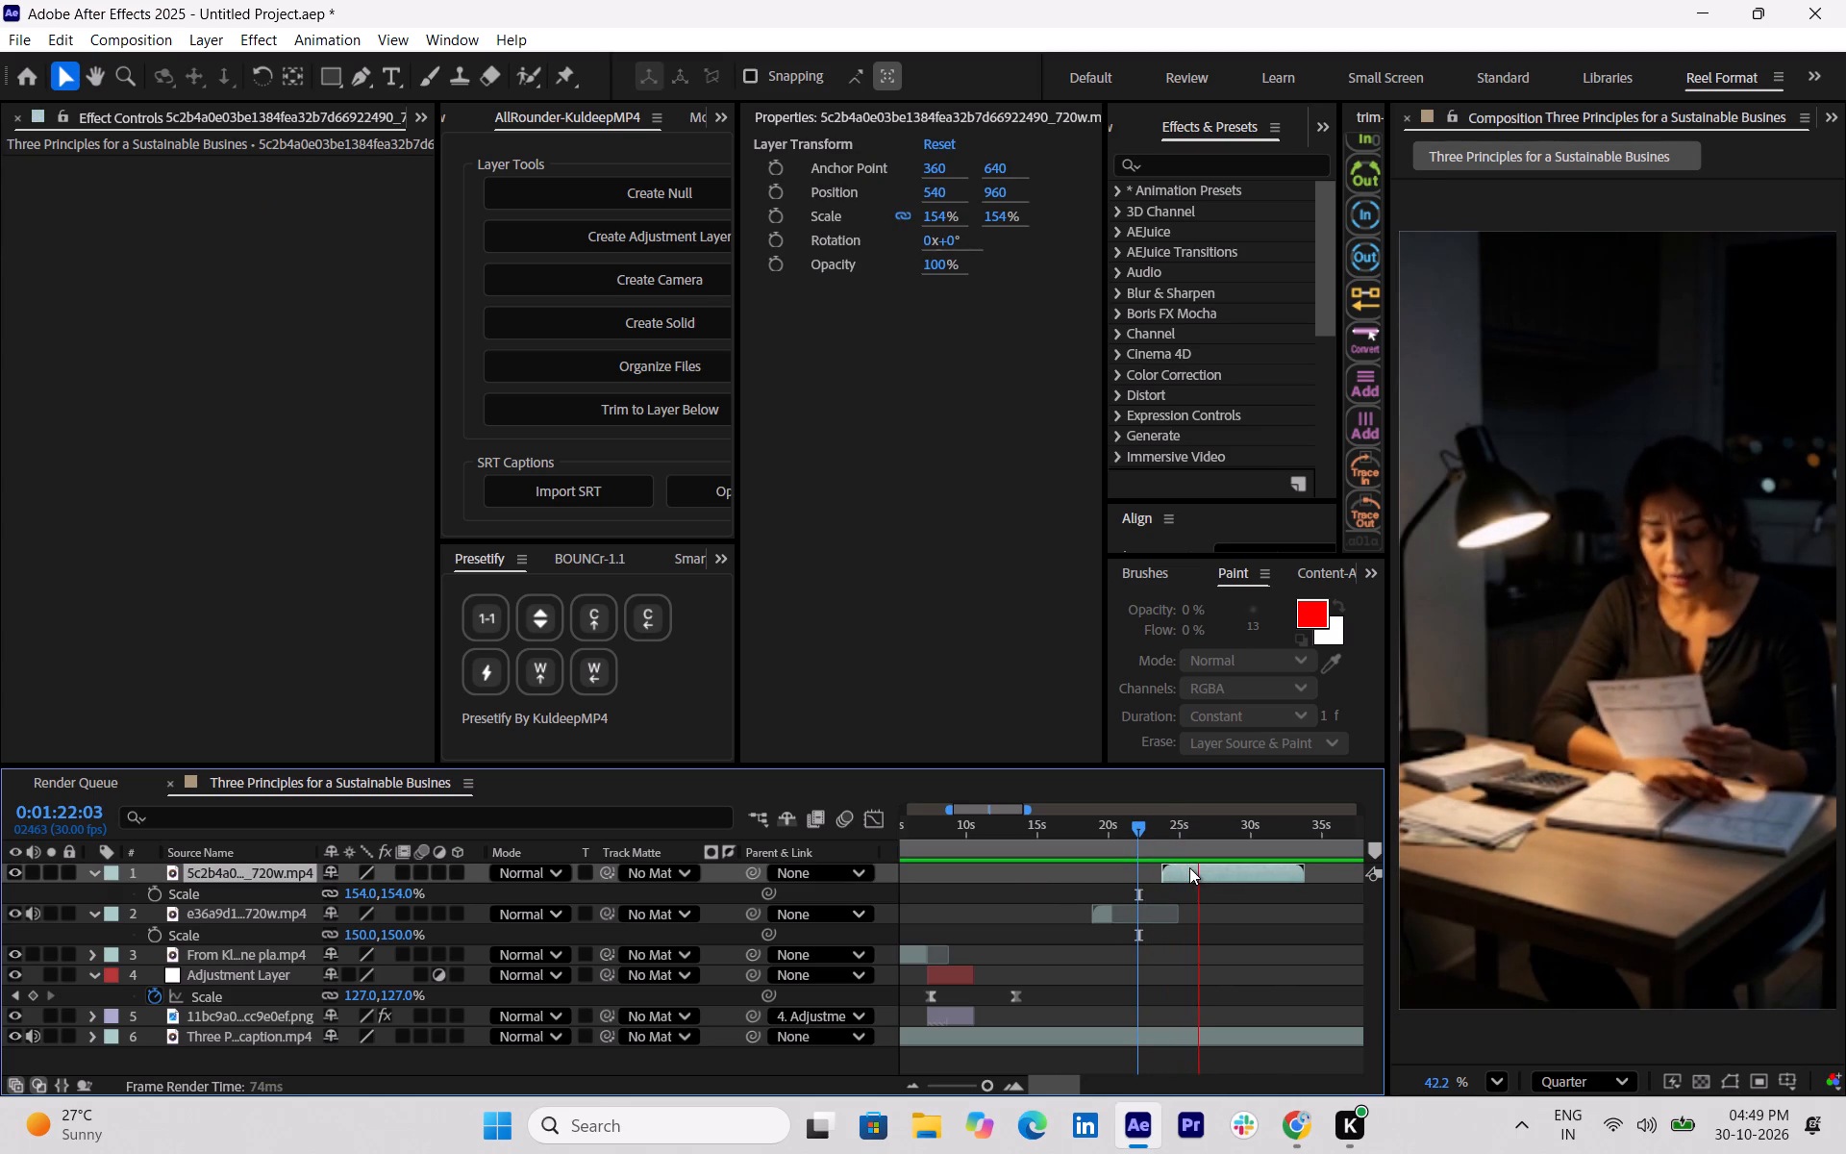
pyautogui.press('space')
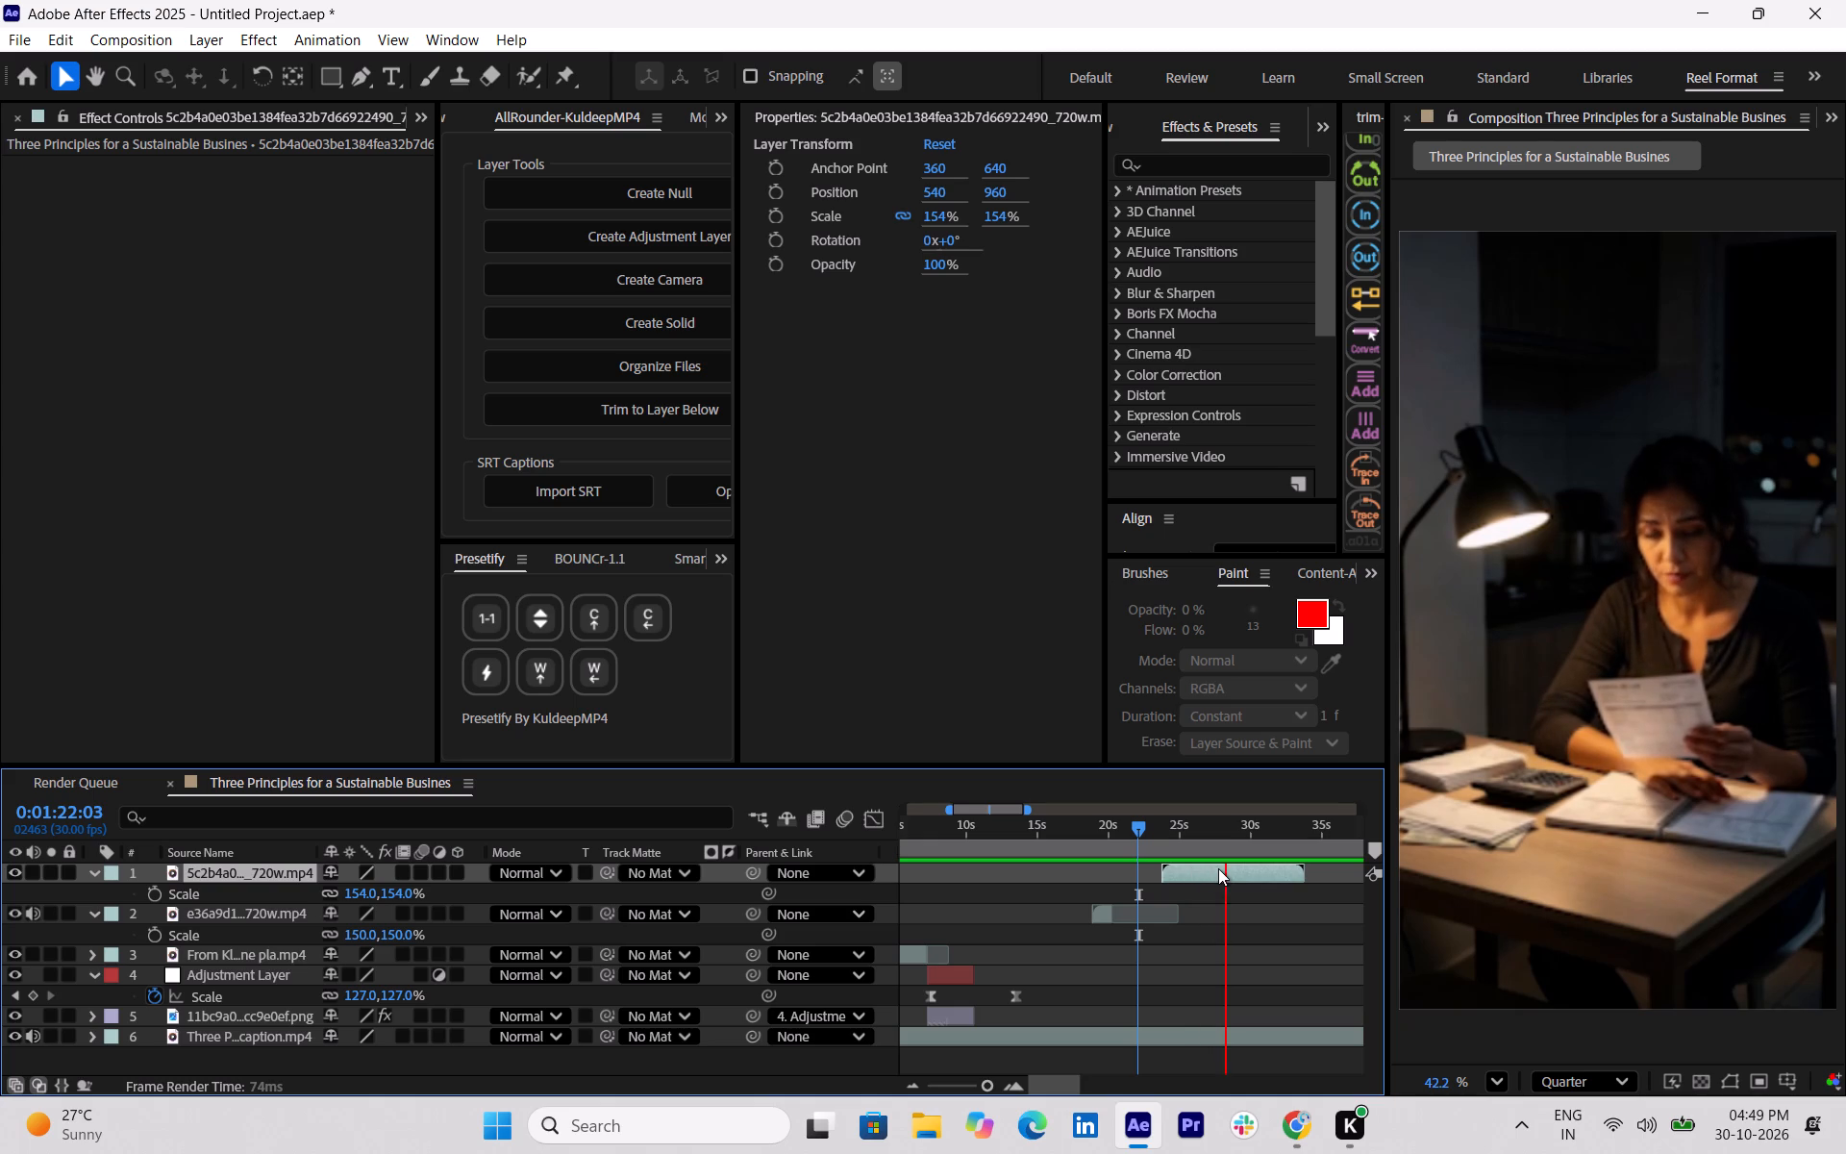
pyautogui.press('space')
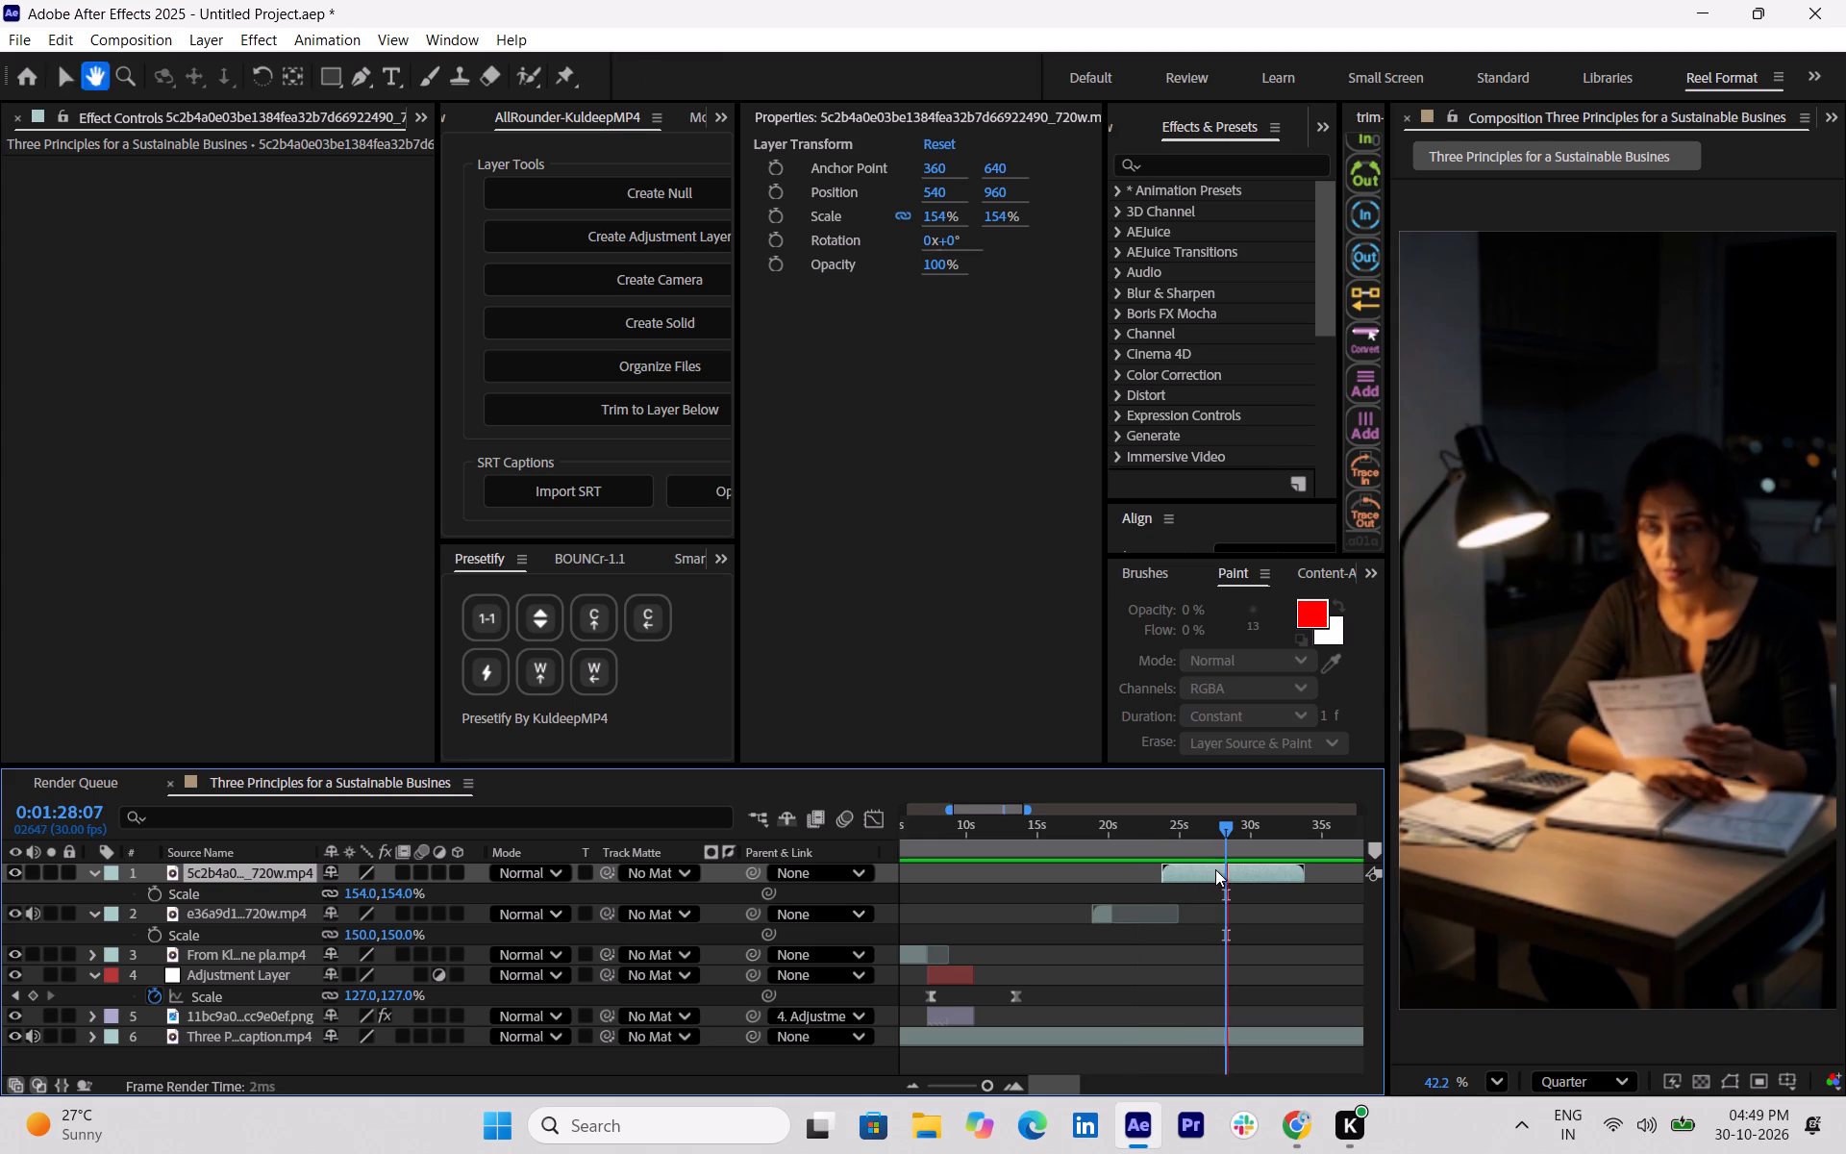
pyautogui.press('space')
# Nudge the desk-lamp clip sideways in the frame to an X position of 534.
pyautogui.press('Left')
pyautogui.press('Left')
pyautogui.press('Left')
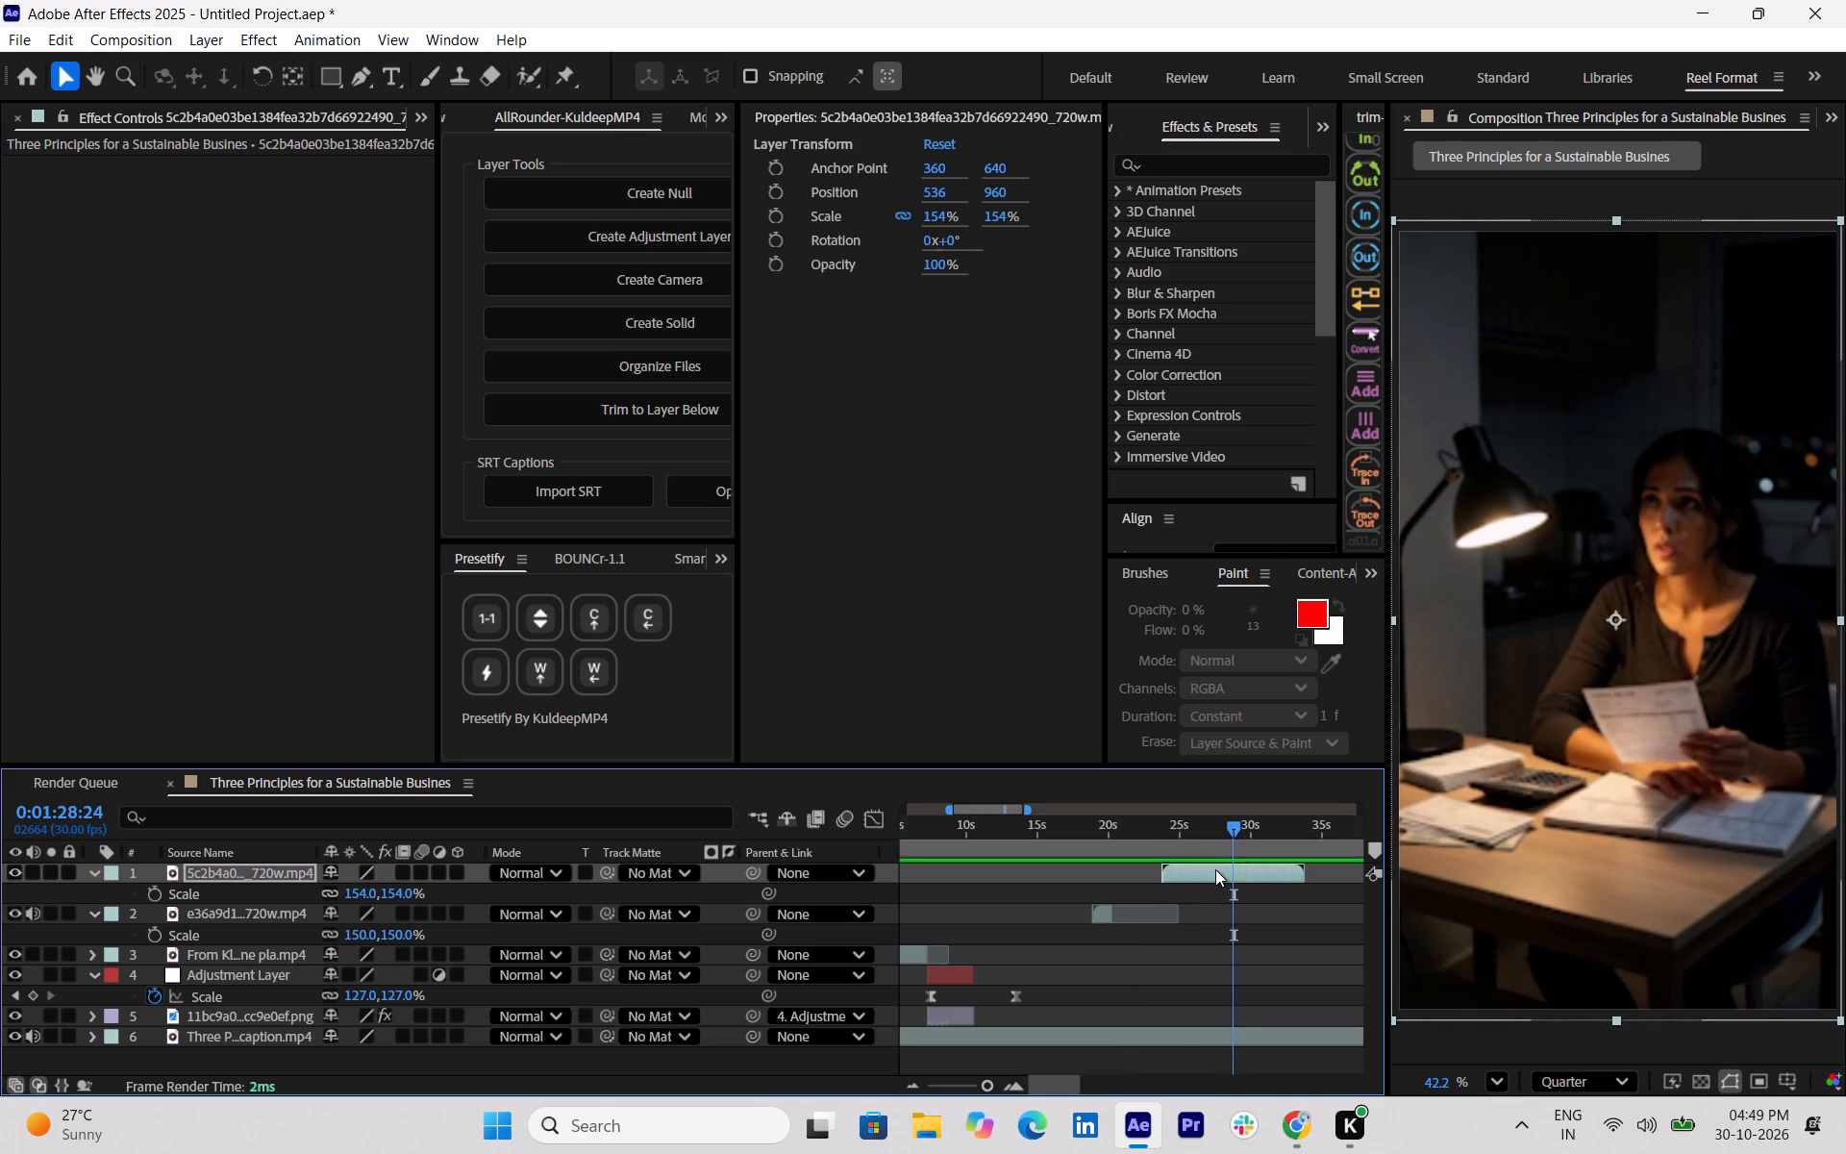
# Trim the end of the desk-lamp clip back to about 0:01:28:15, playing the cut against the narration.
pyautogui.press('space')
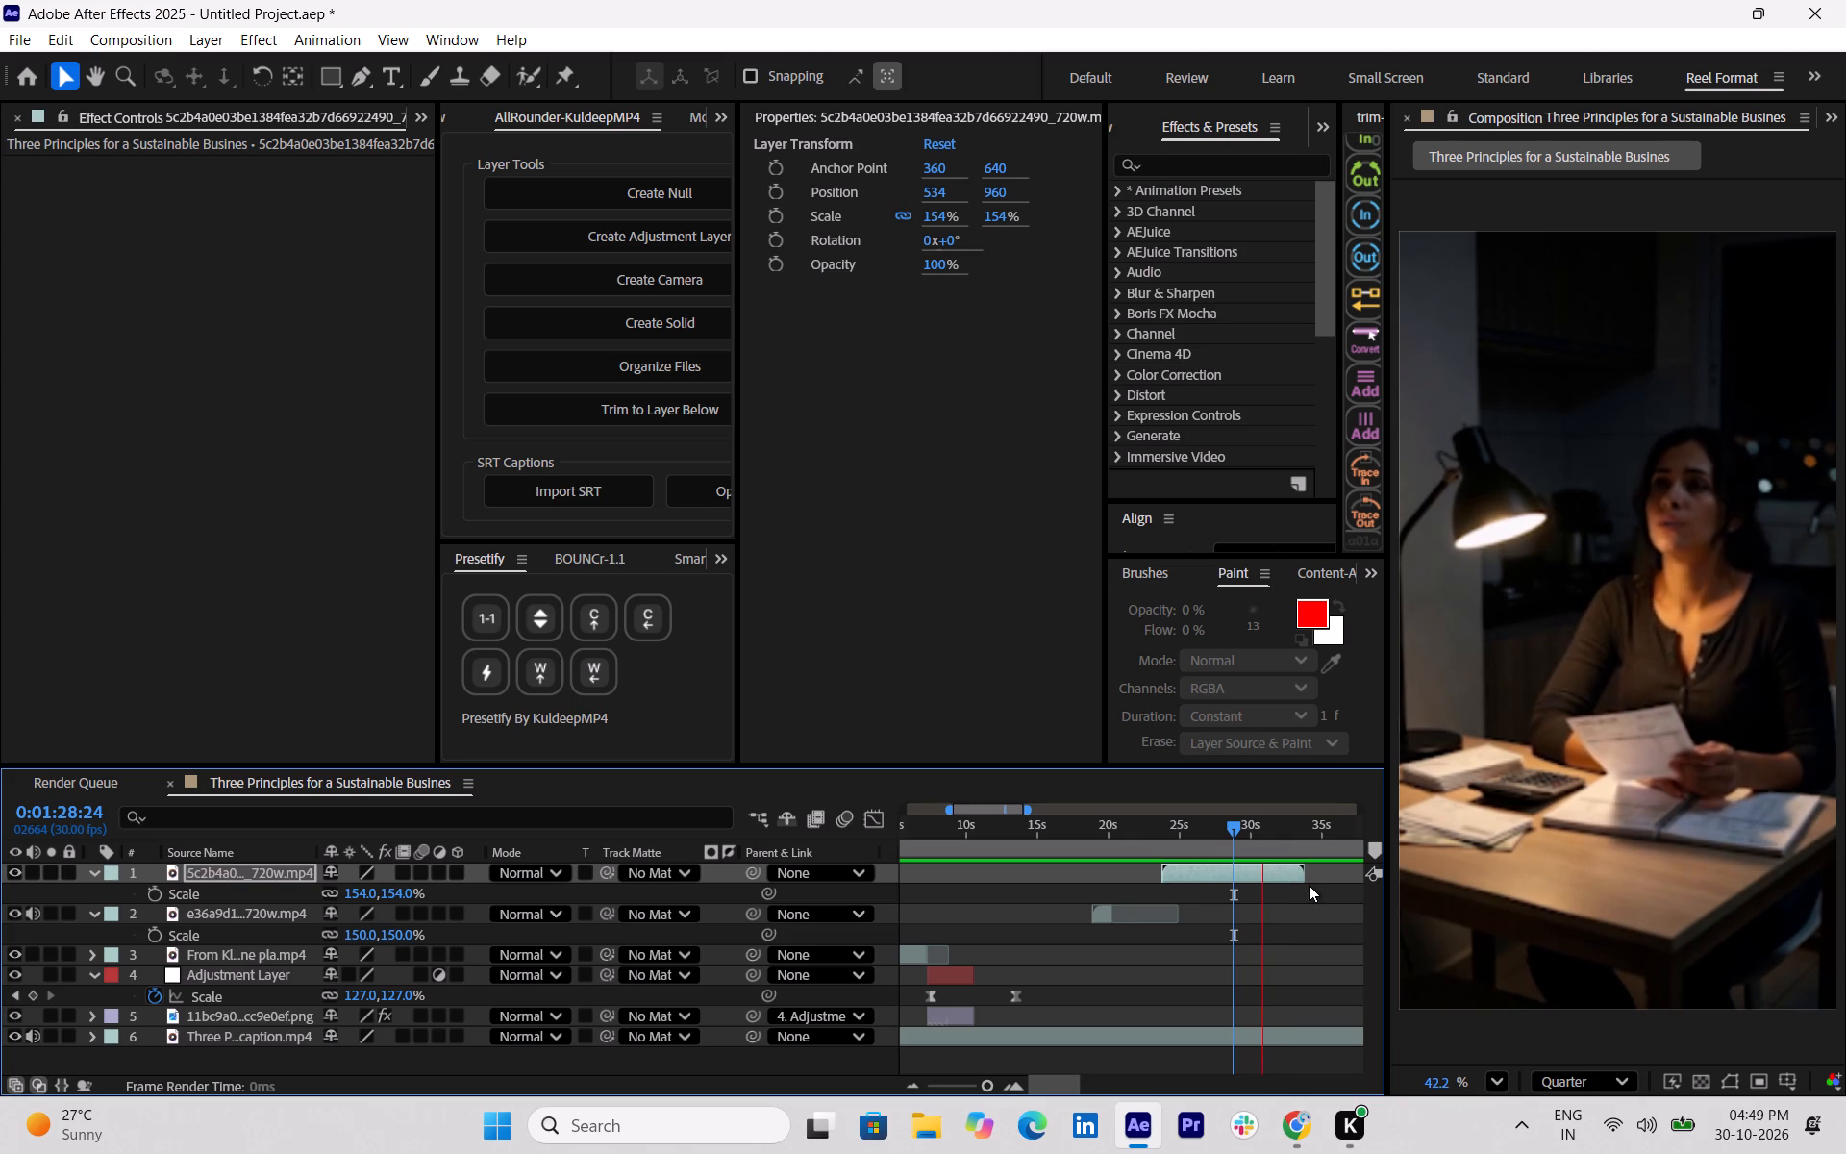
pyautogui.press('space')
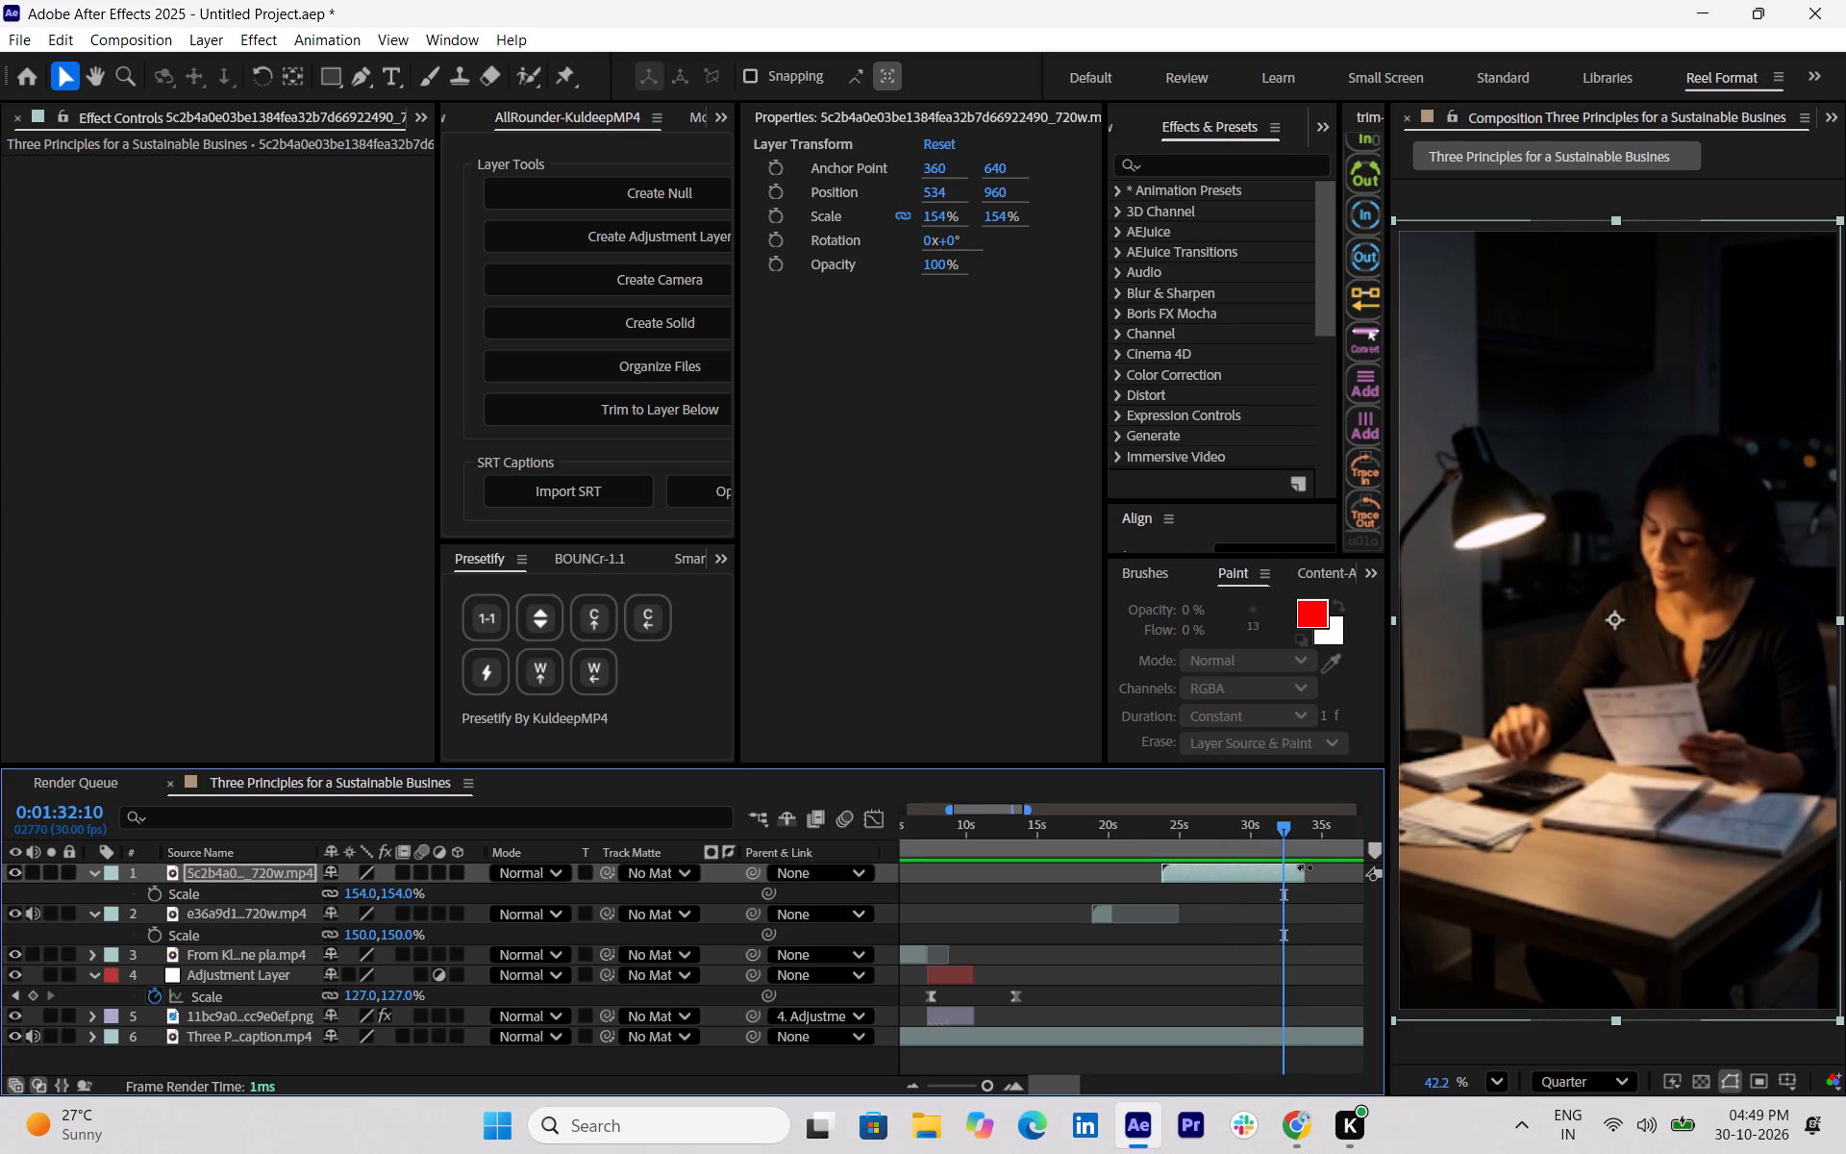
pyautogui.moveTo(1305, 867); pyautogui.dragTo(1235, 880)
pyautogui.moveTo(1276, 824); pyautogui.dragTo(1218, 834)
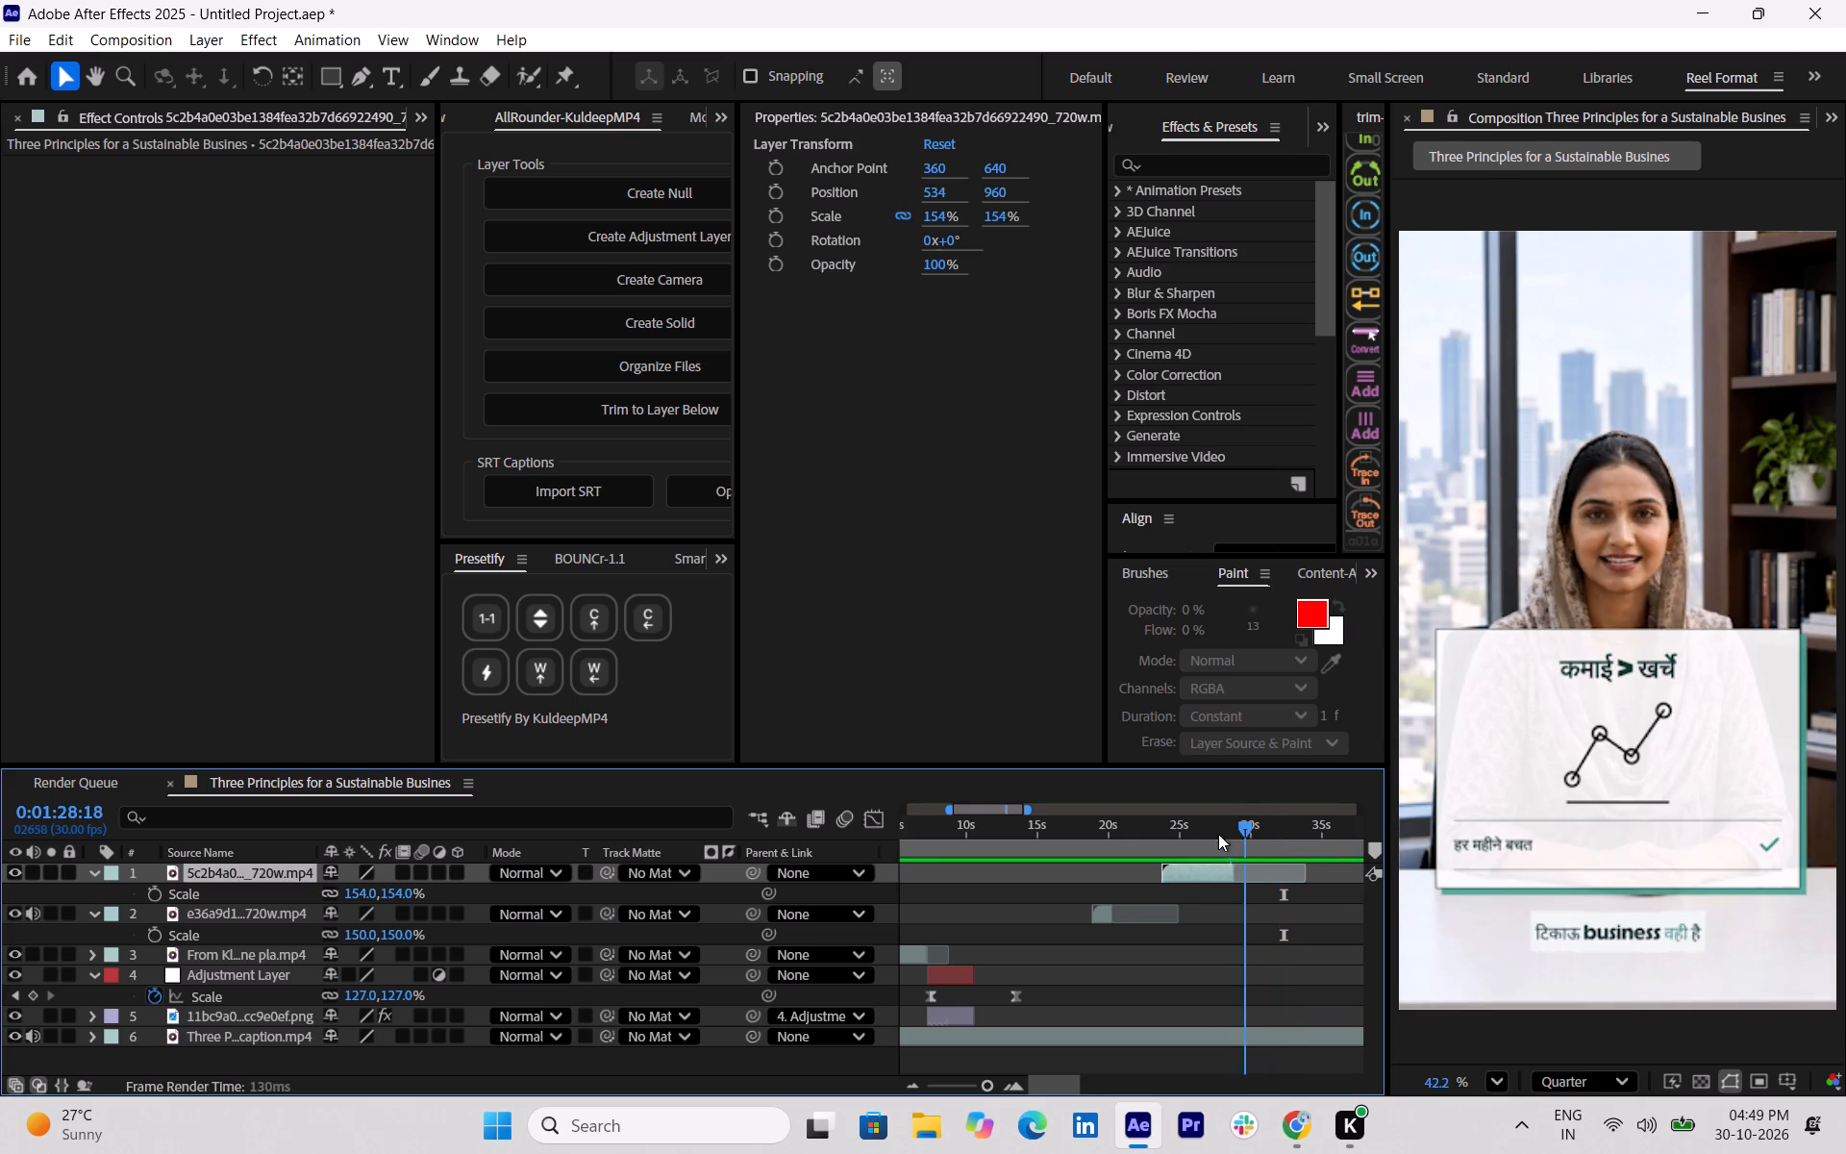
pyautogui.moveTo(1218, 834); pyautogui.dragTo(1201, 835)
pyautogui.press('space')
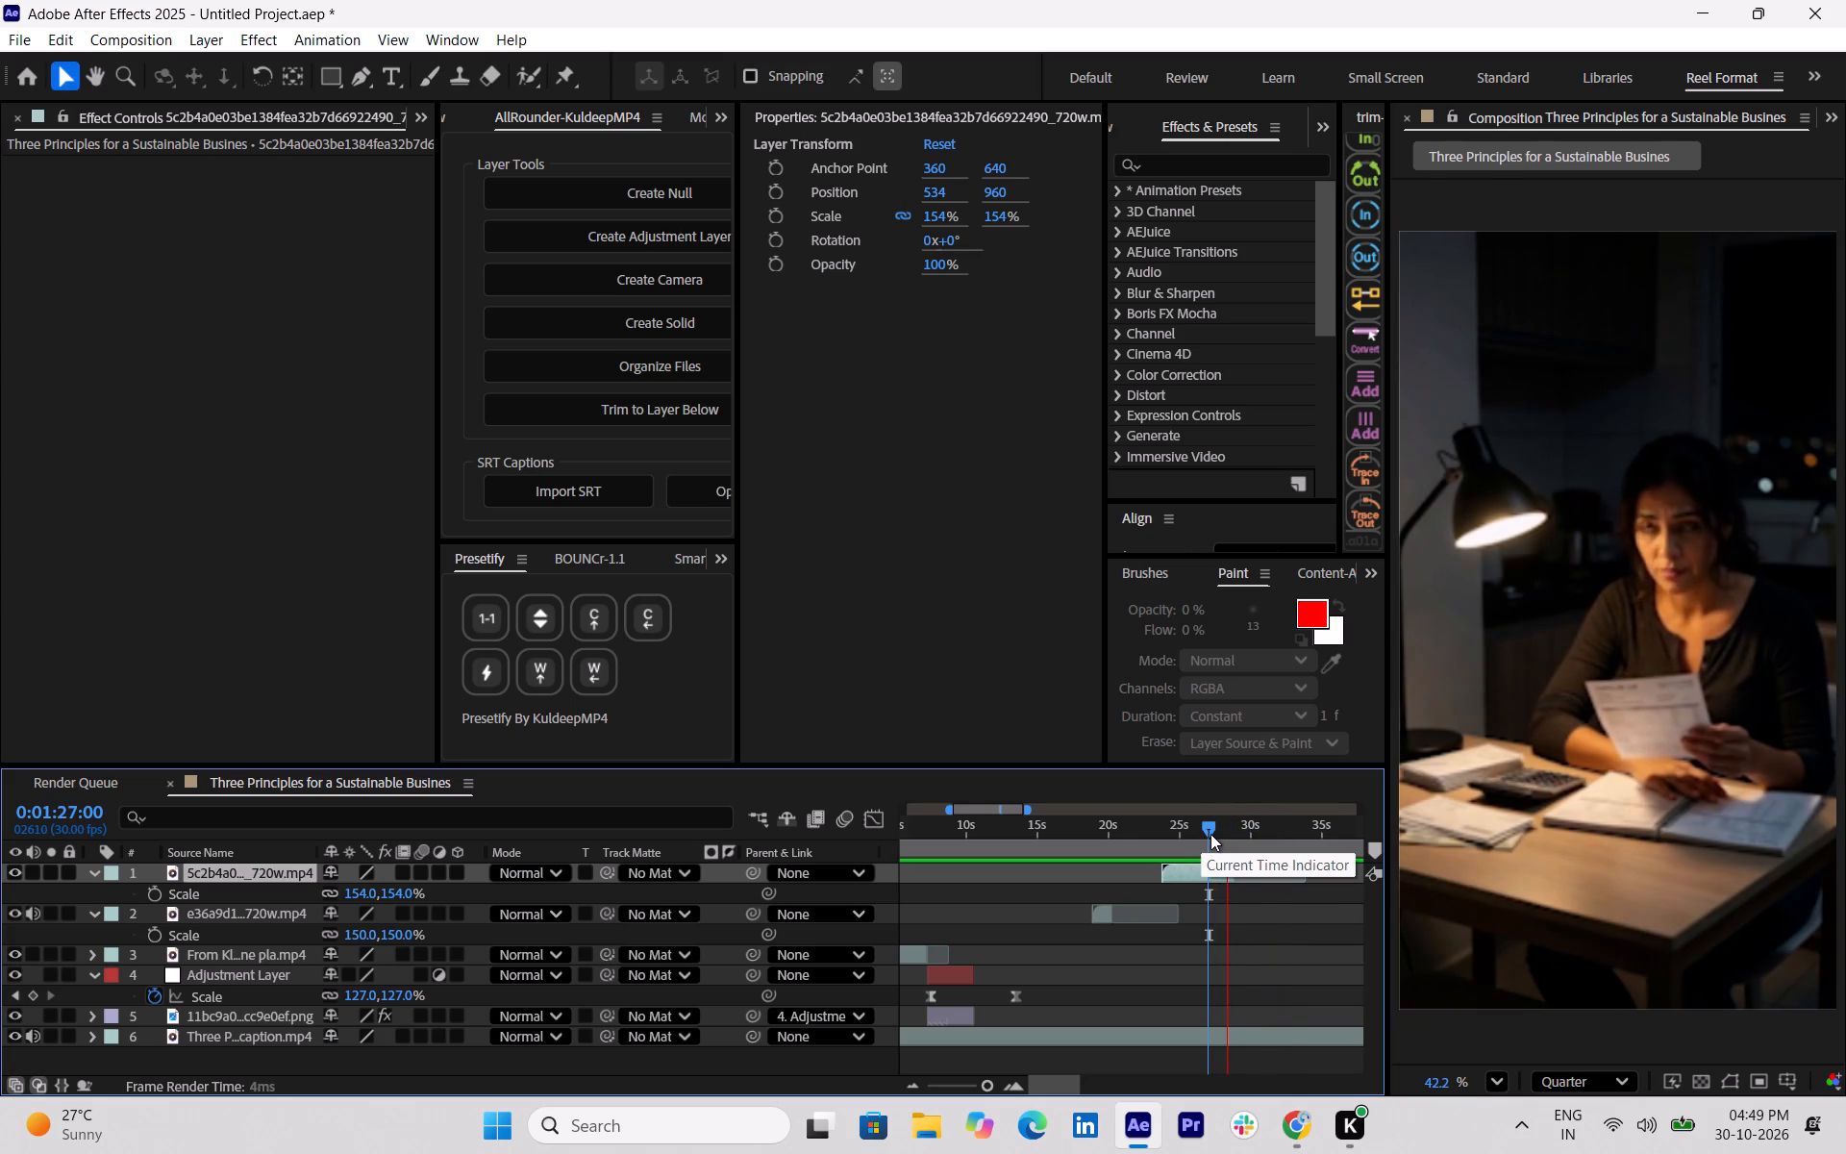
pyautogui.press('space')
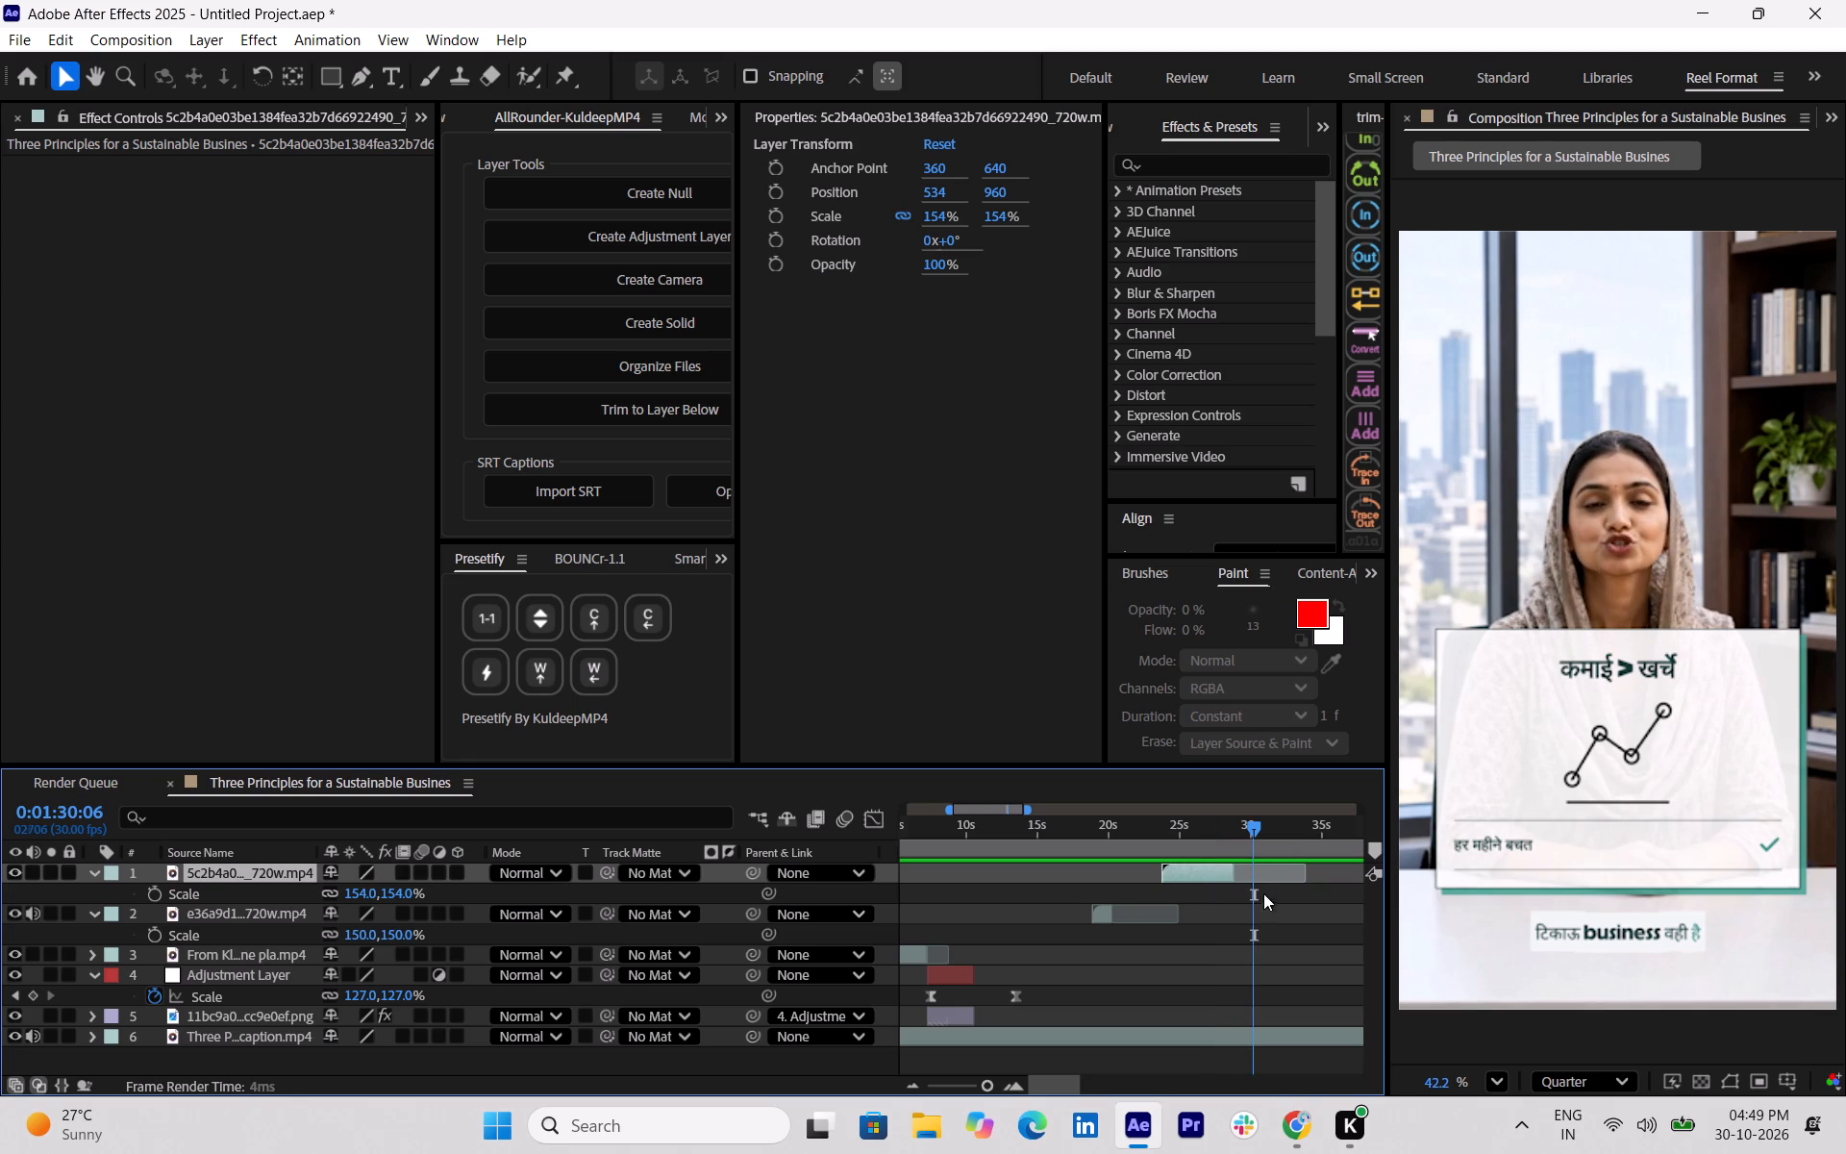
pyautogui.click(1237, 872)
# Play on from 0:01:28:02 to 0:01:45:09 to find the next narration passage for B-roll.
pyautogui.moveTo(1256, 827); pyautogui.dragTo(1226, 827)
pyautogui.press('space')
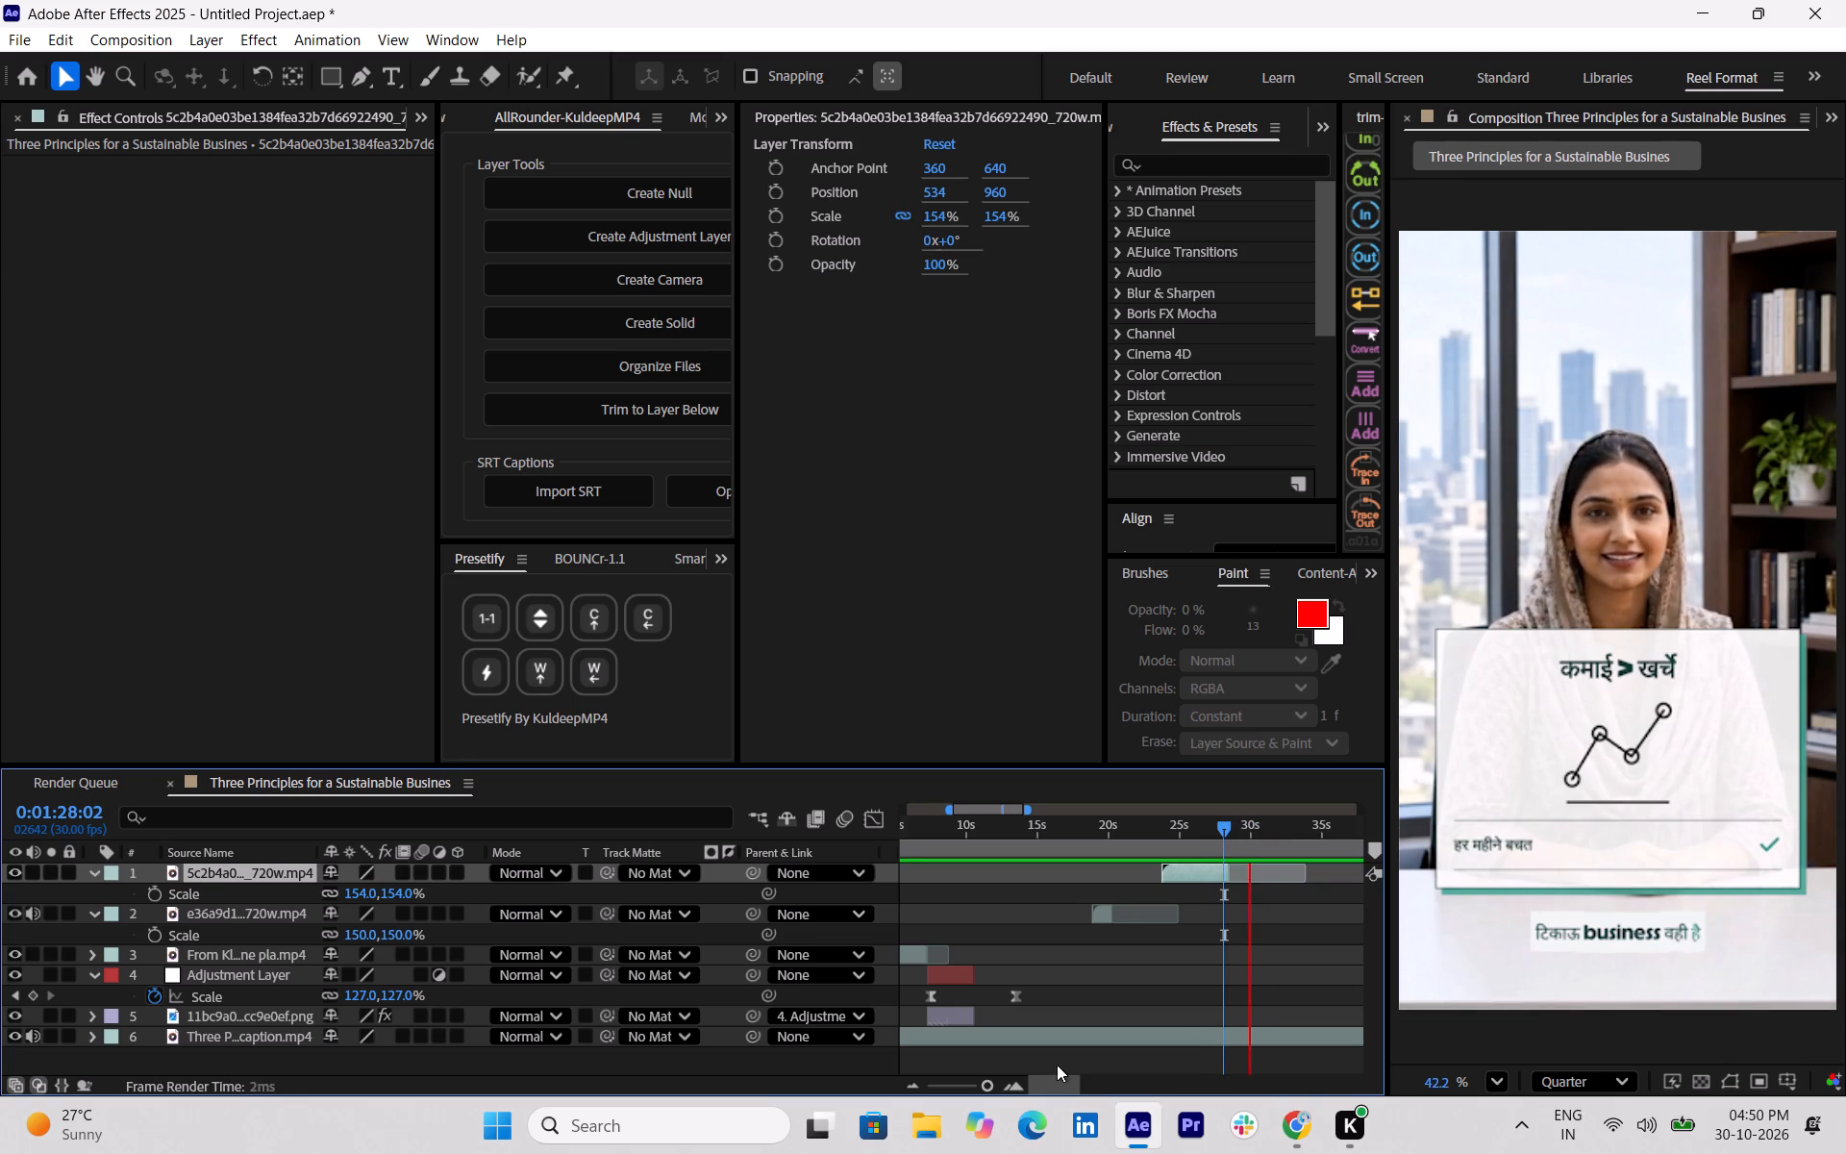
pyautogui.moveTo(1058, 1079); pyautogui.dragTo(1079, 1079)
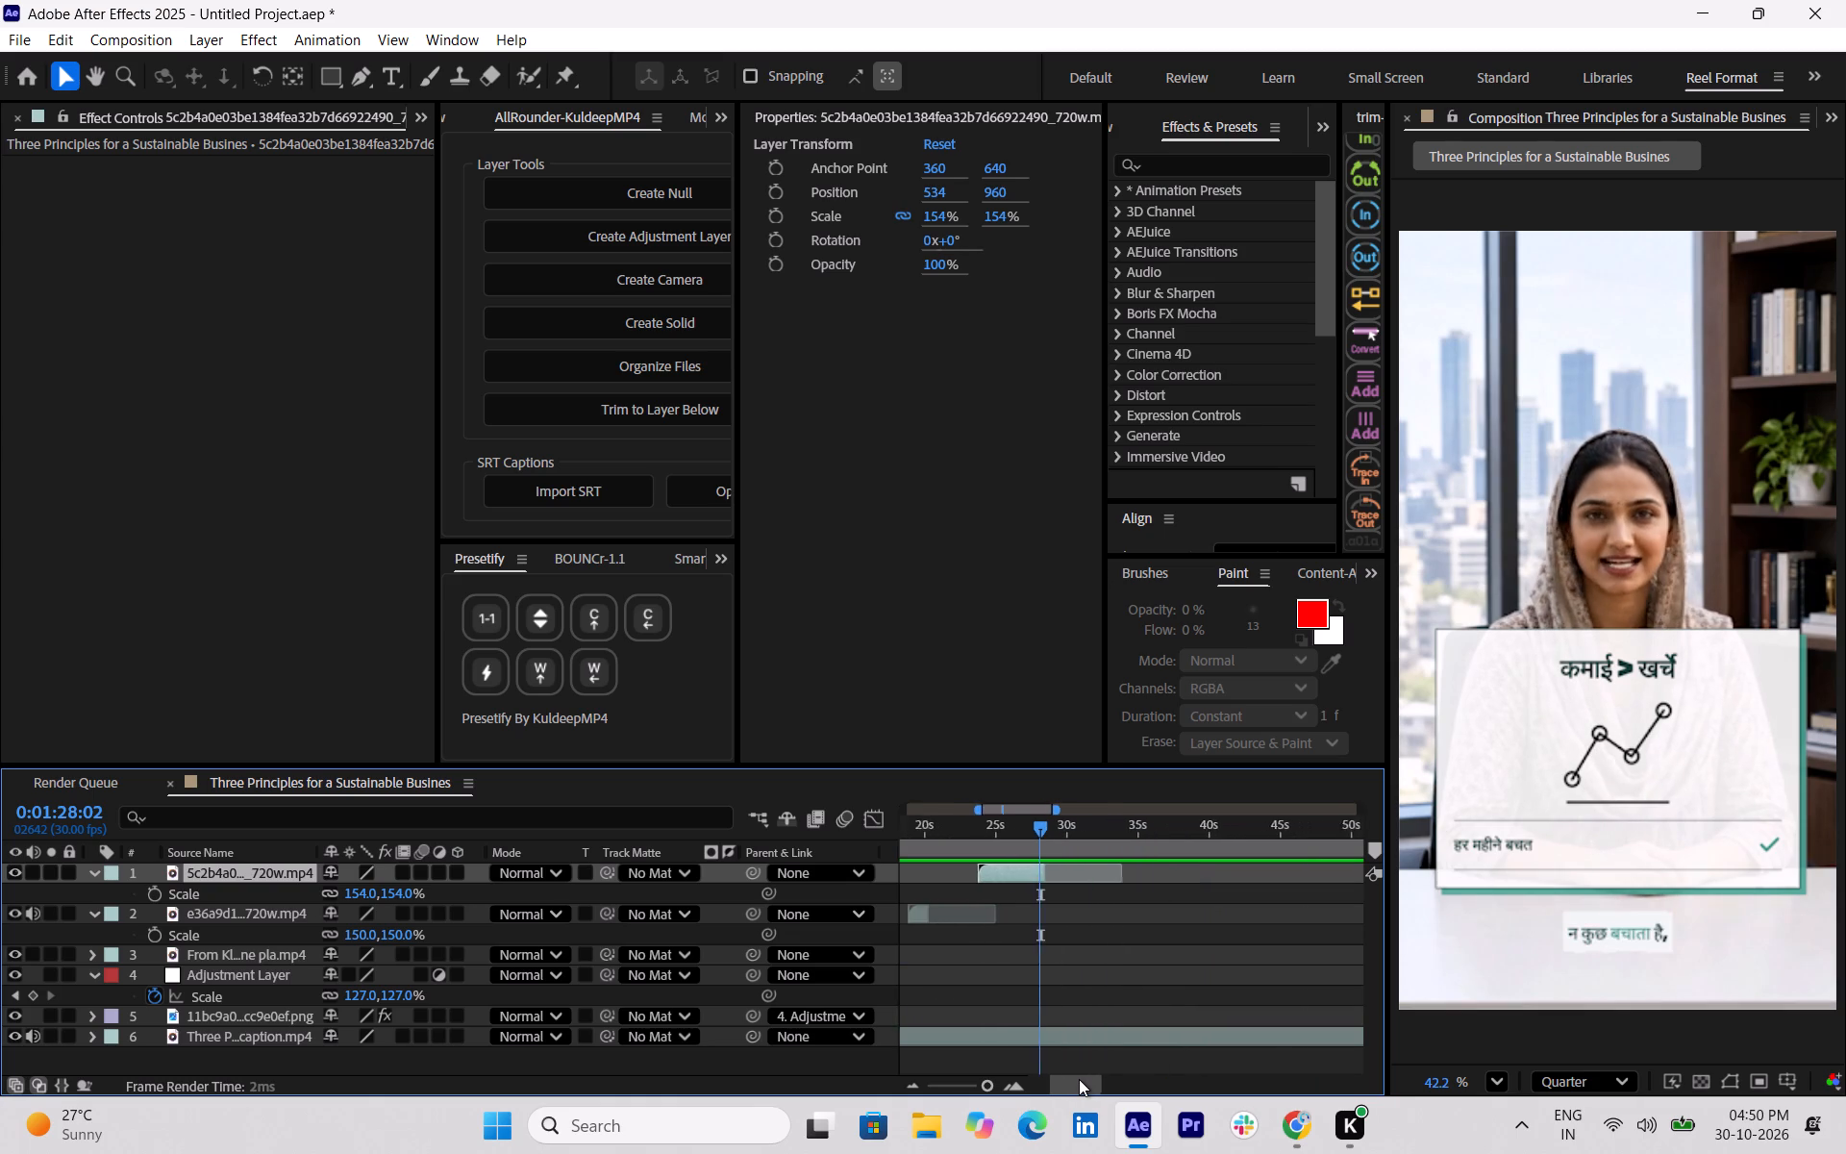
pyautogui.moveTo(1079, 1079); pyautogui.dragTo(1085, 1078)
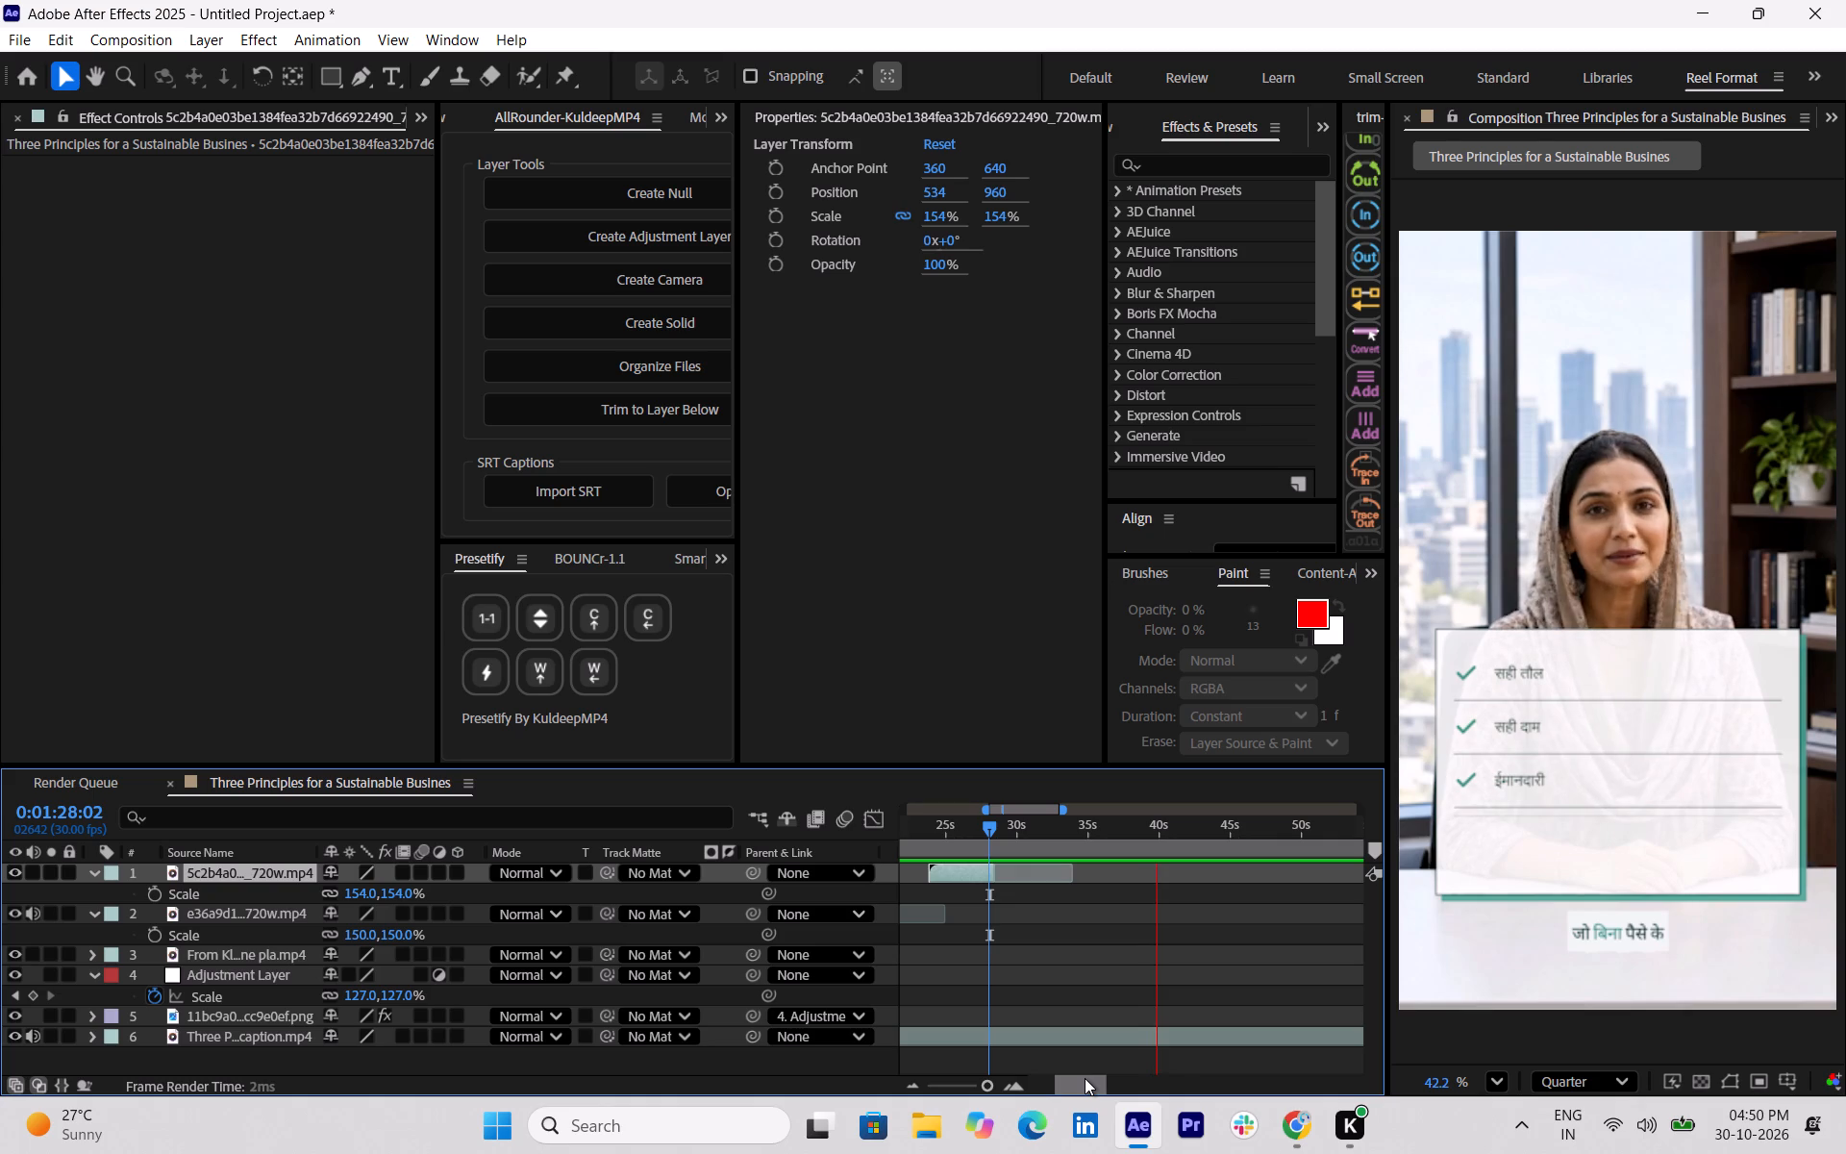
pyautogui.click(1085, 1078)
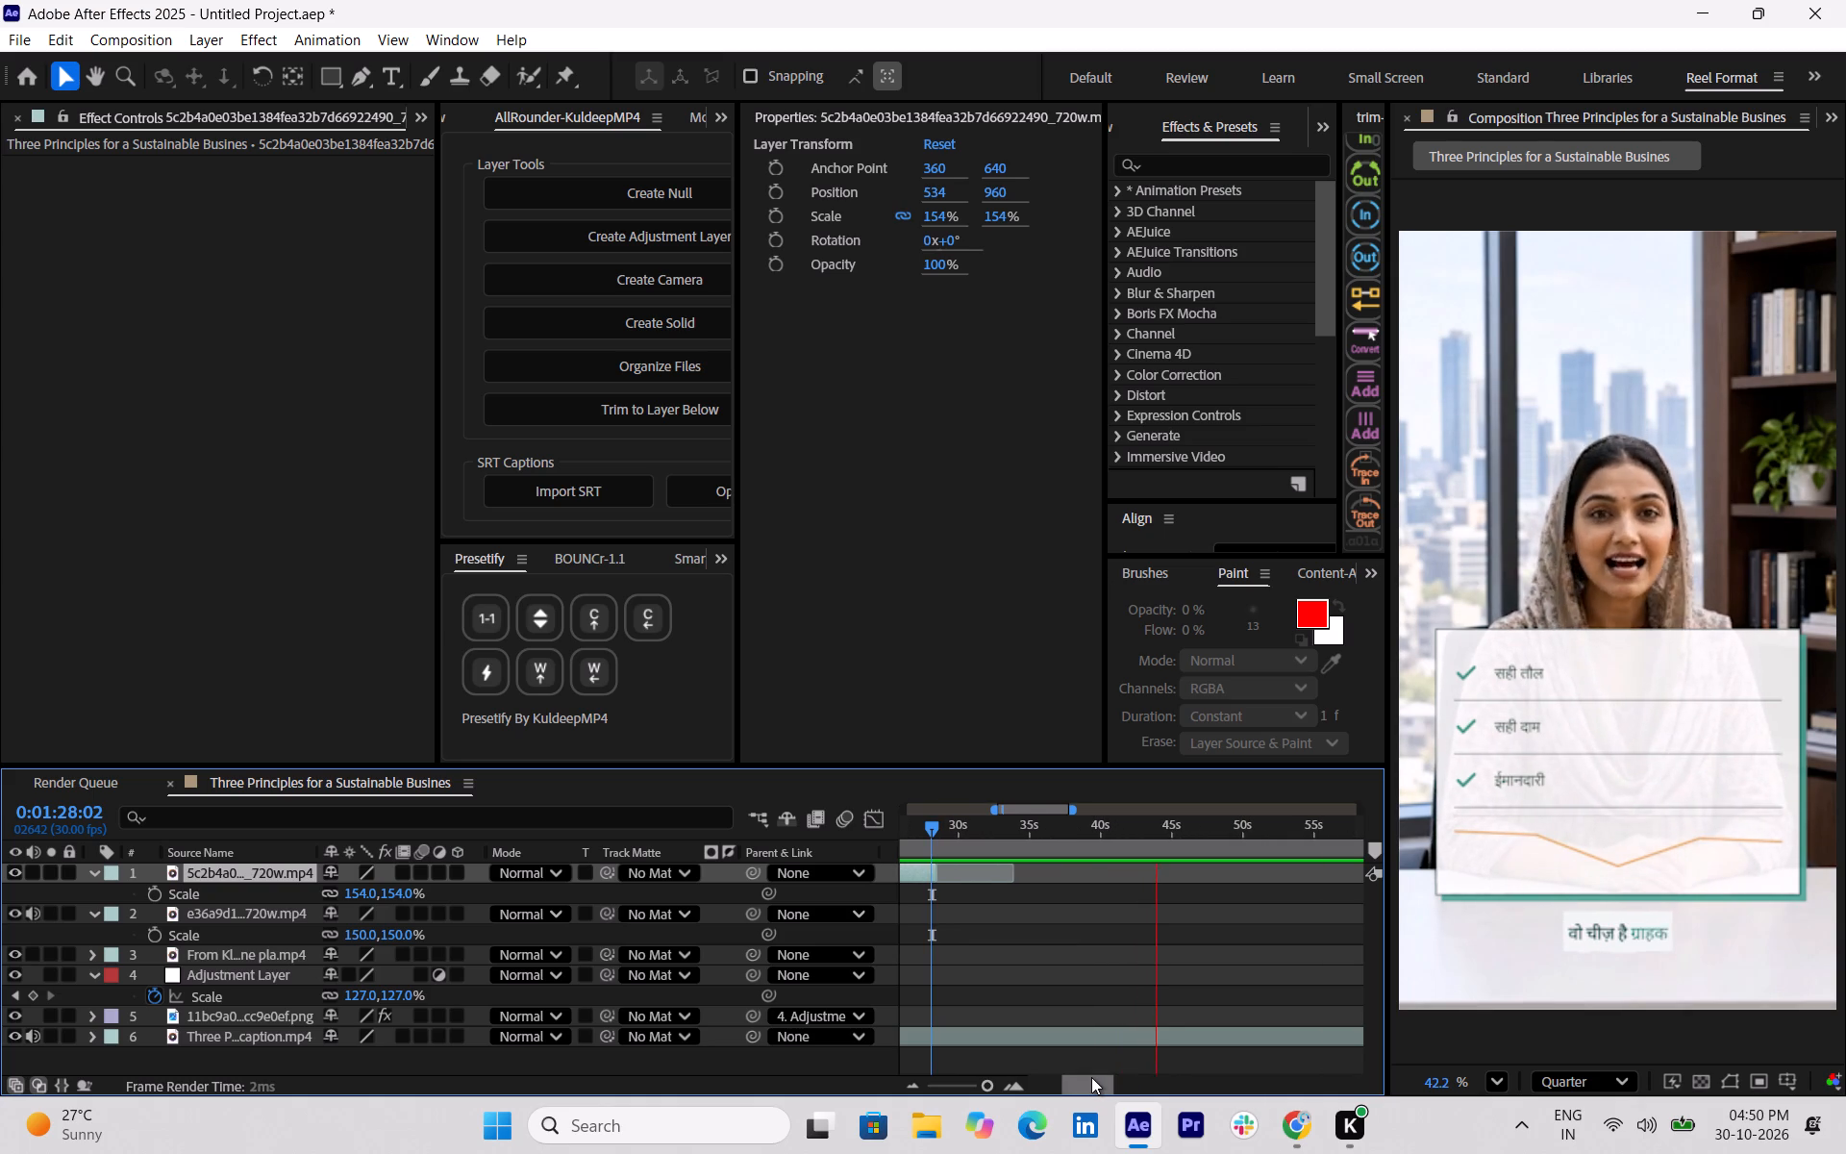
pyautogui.press('space')
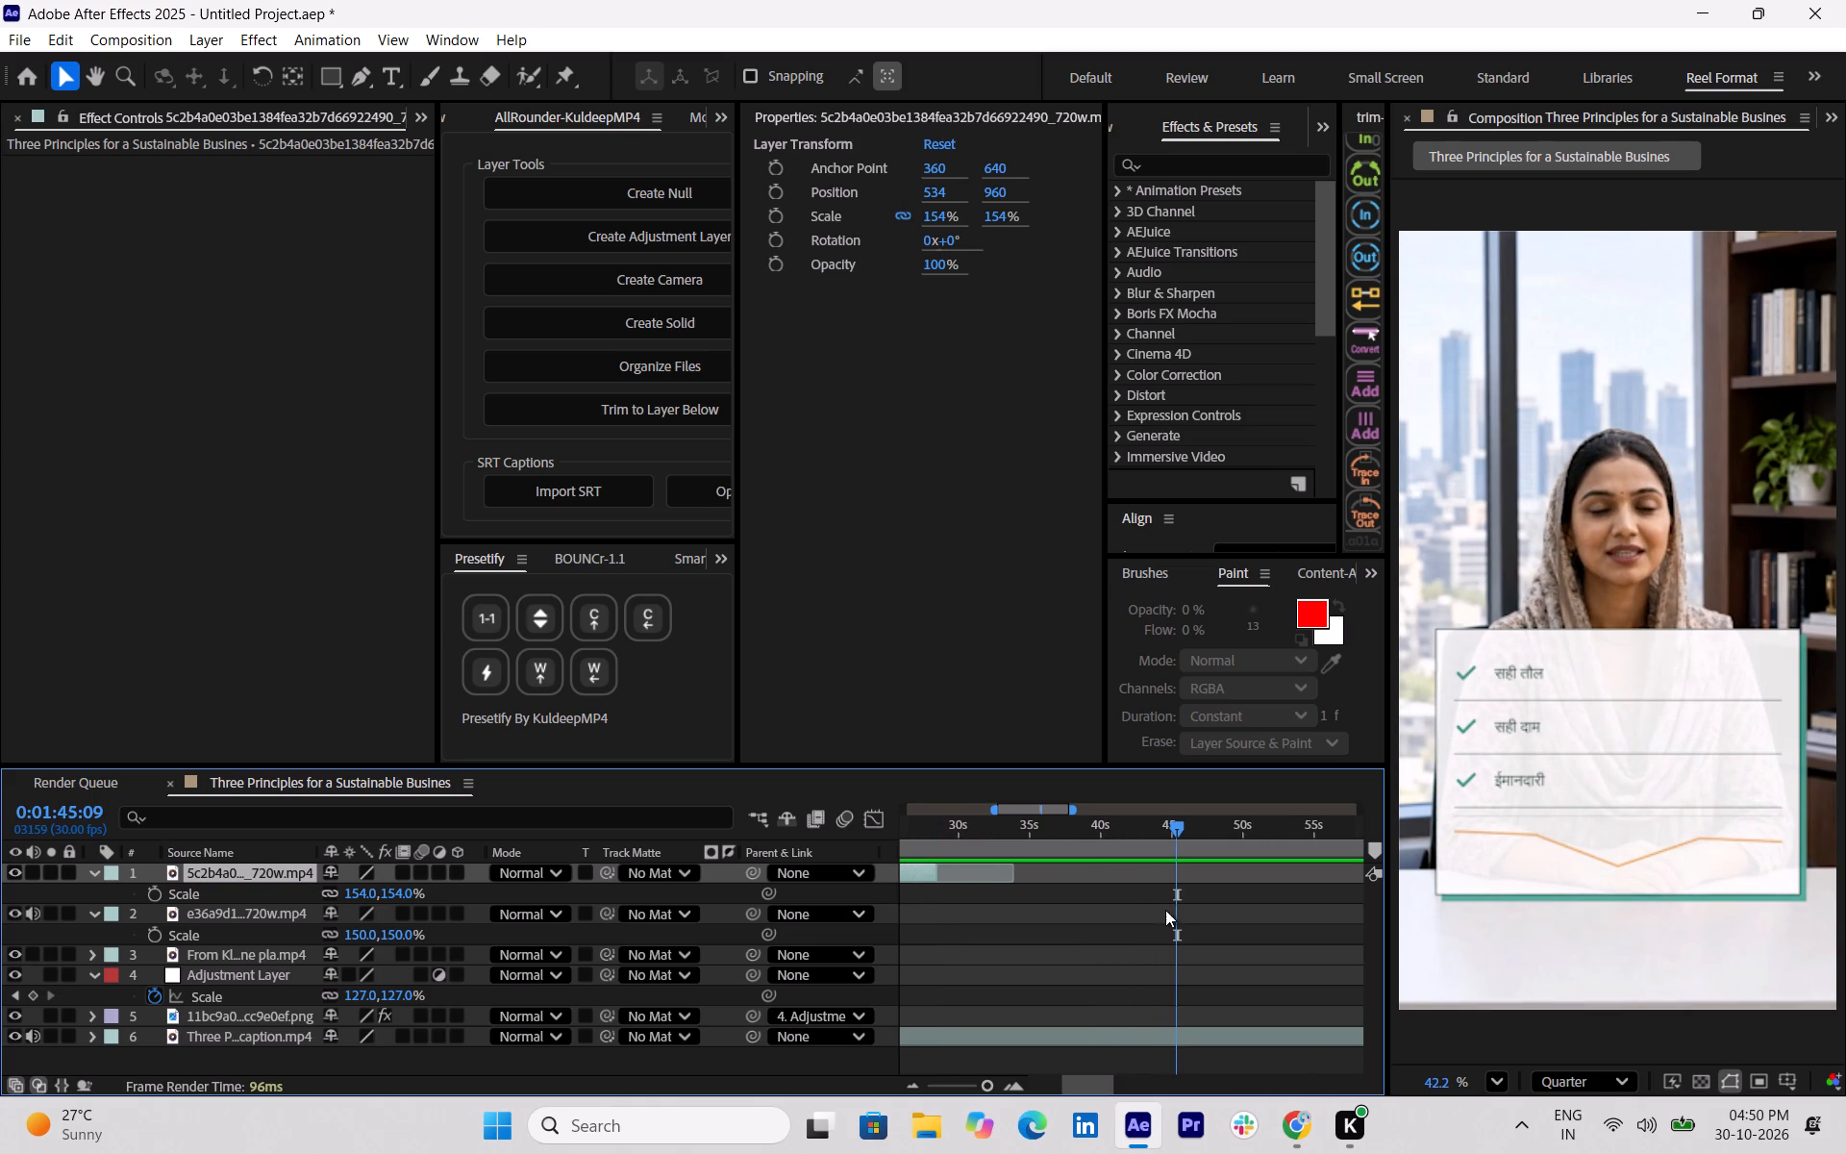
# Switch to Pinterest in Chrome and search for "customer trust".
pyautogui.click(1299, 1120)
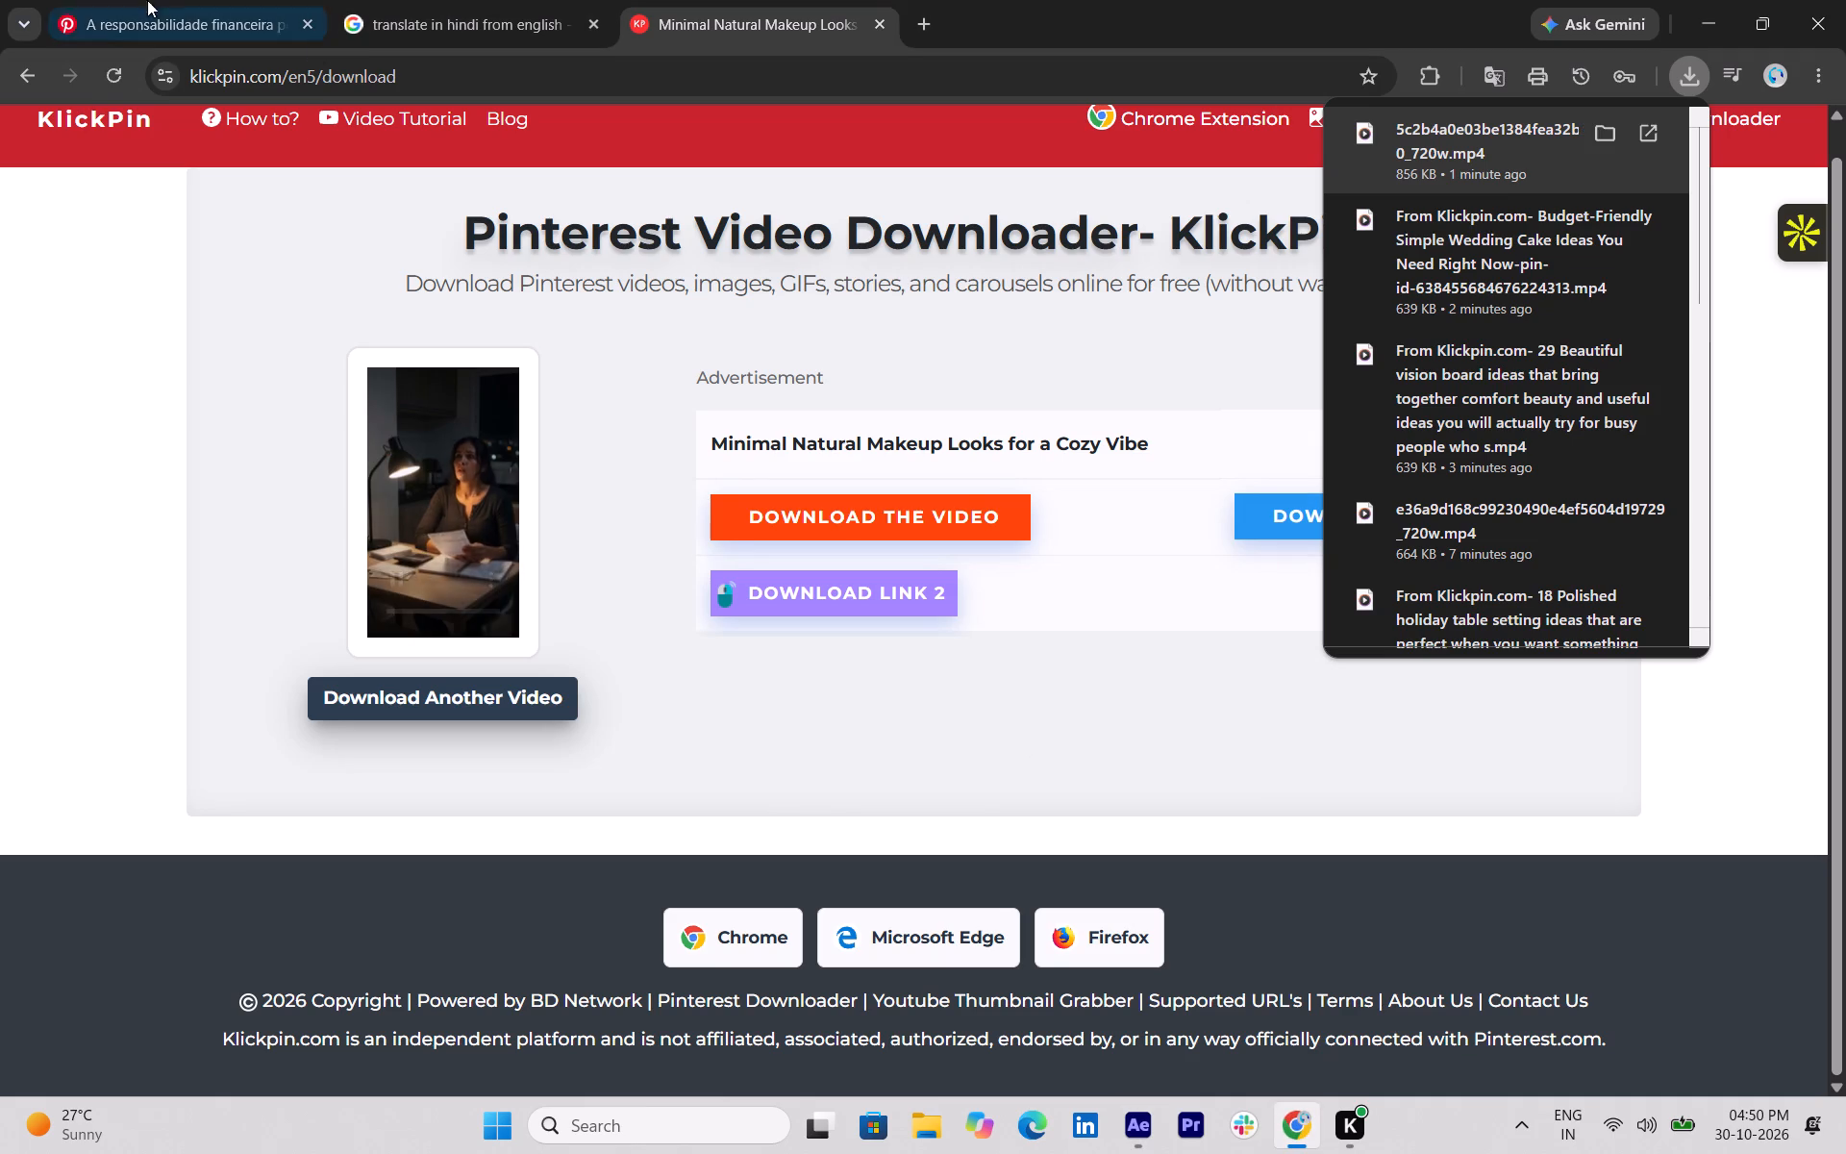
pyautogui.click(140, 0)
pyautogui.click(359, 154)
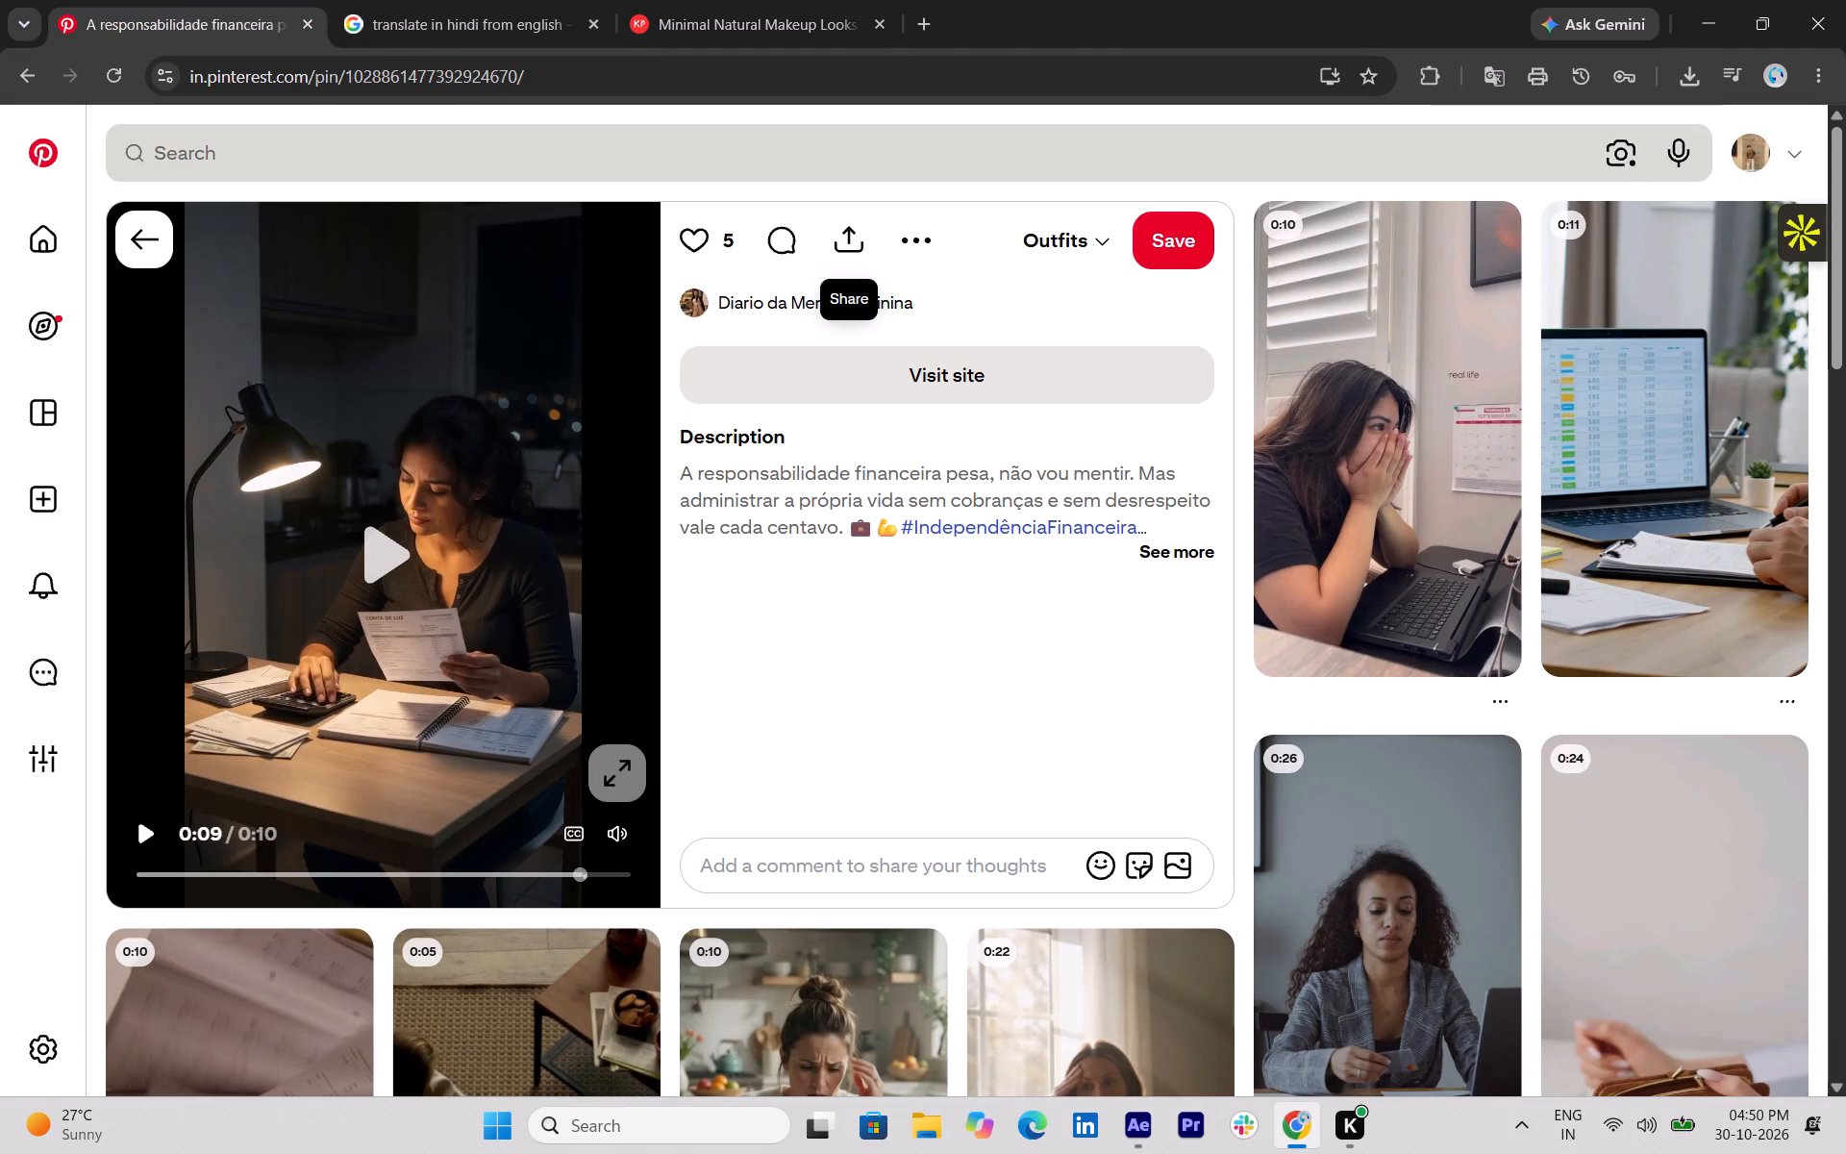
pyautogui.write('co')
pyautogui.click(324, 159)
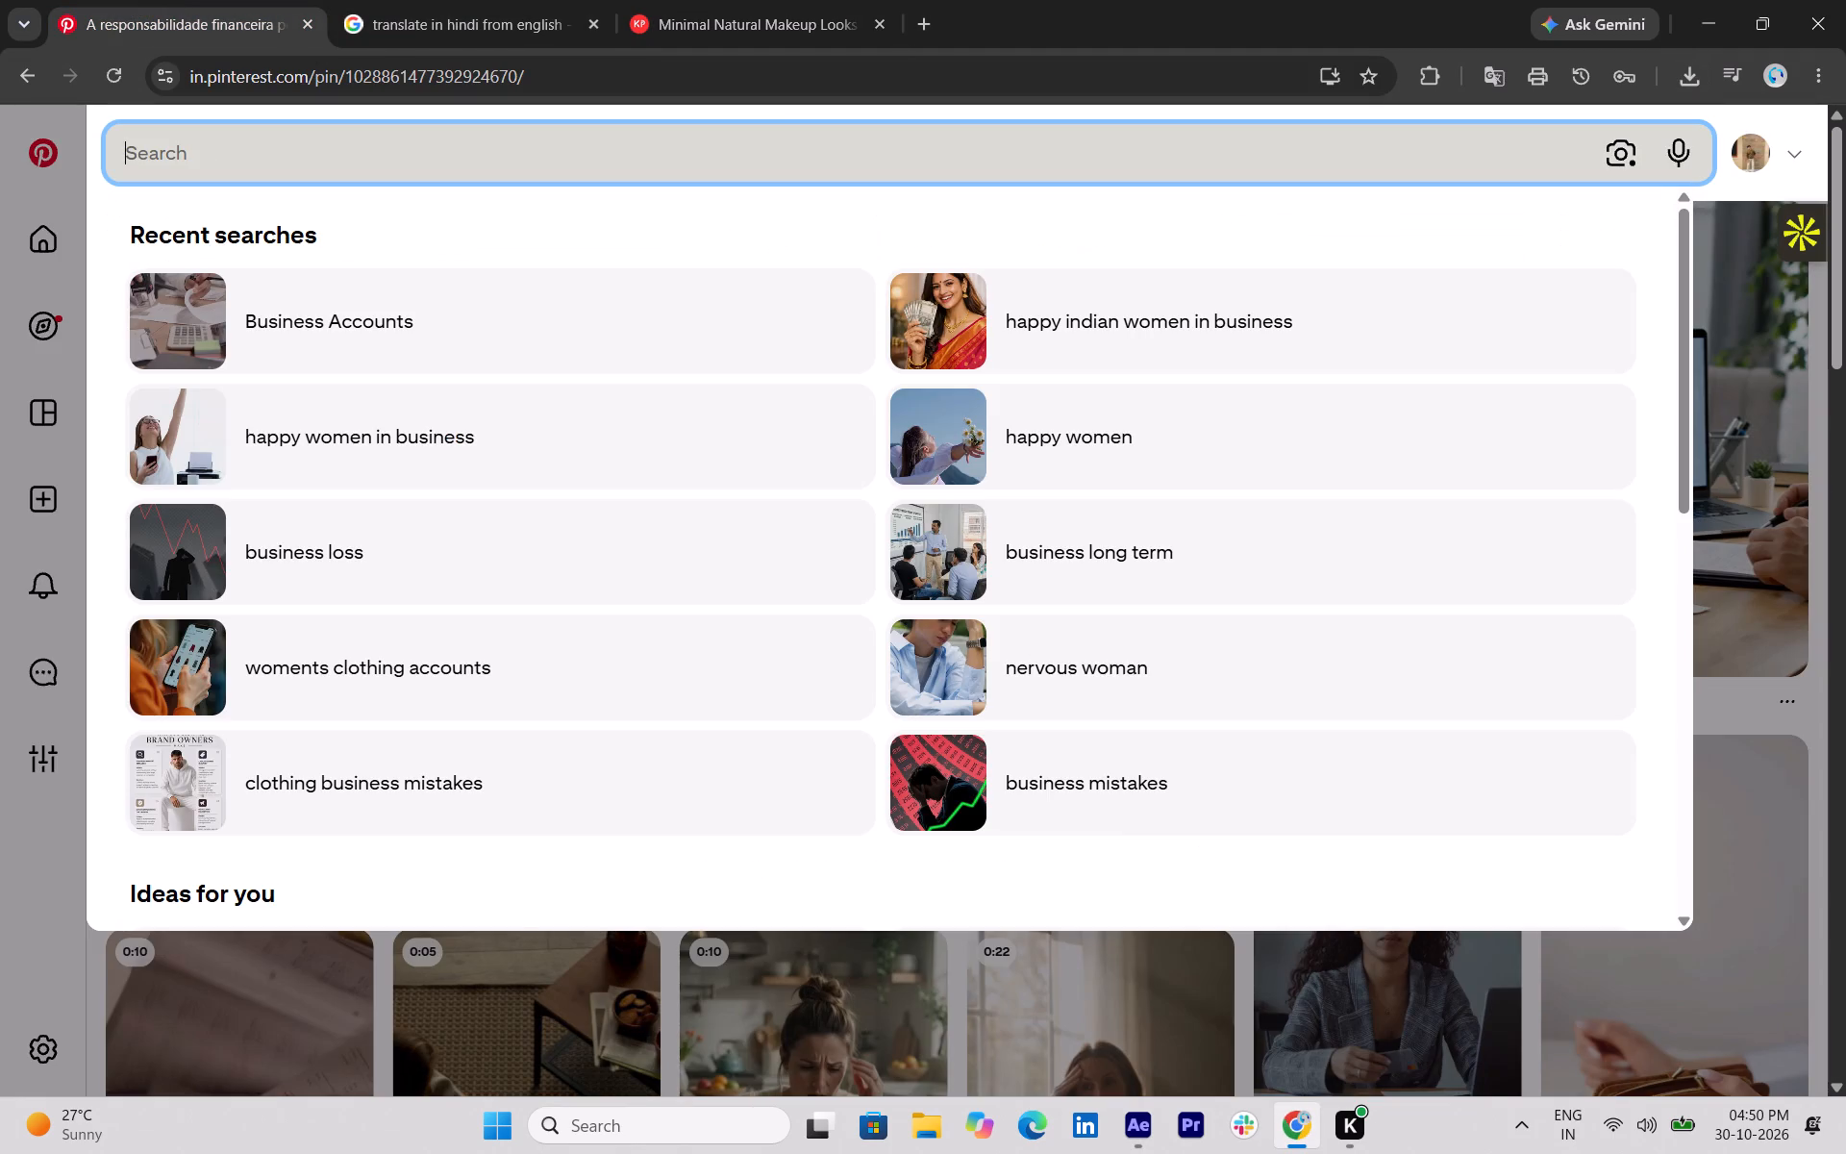
pyautogui.write('co')
pyautogui.press('s')
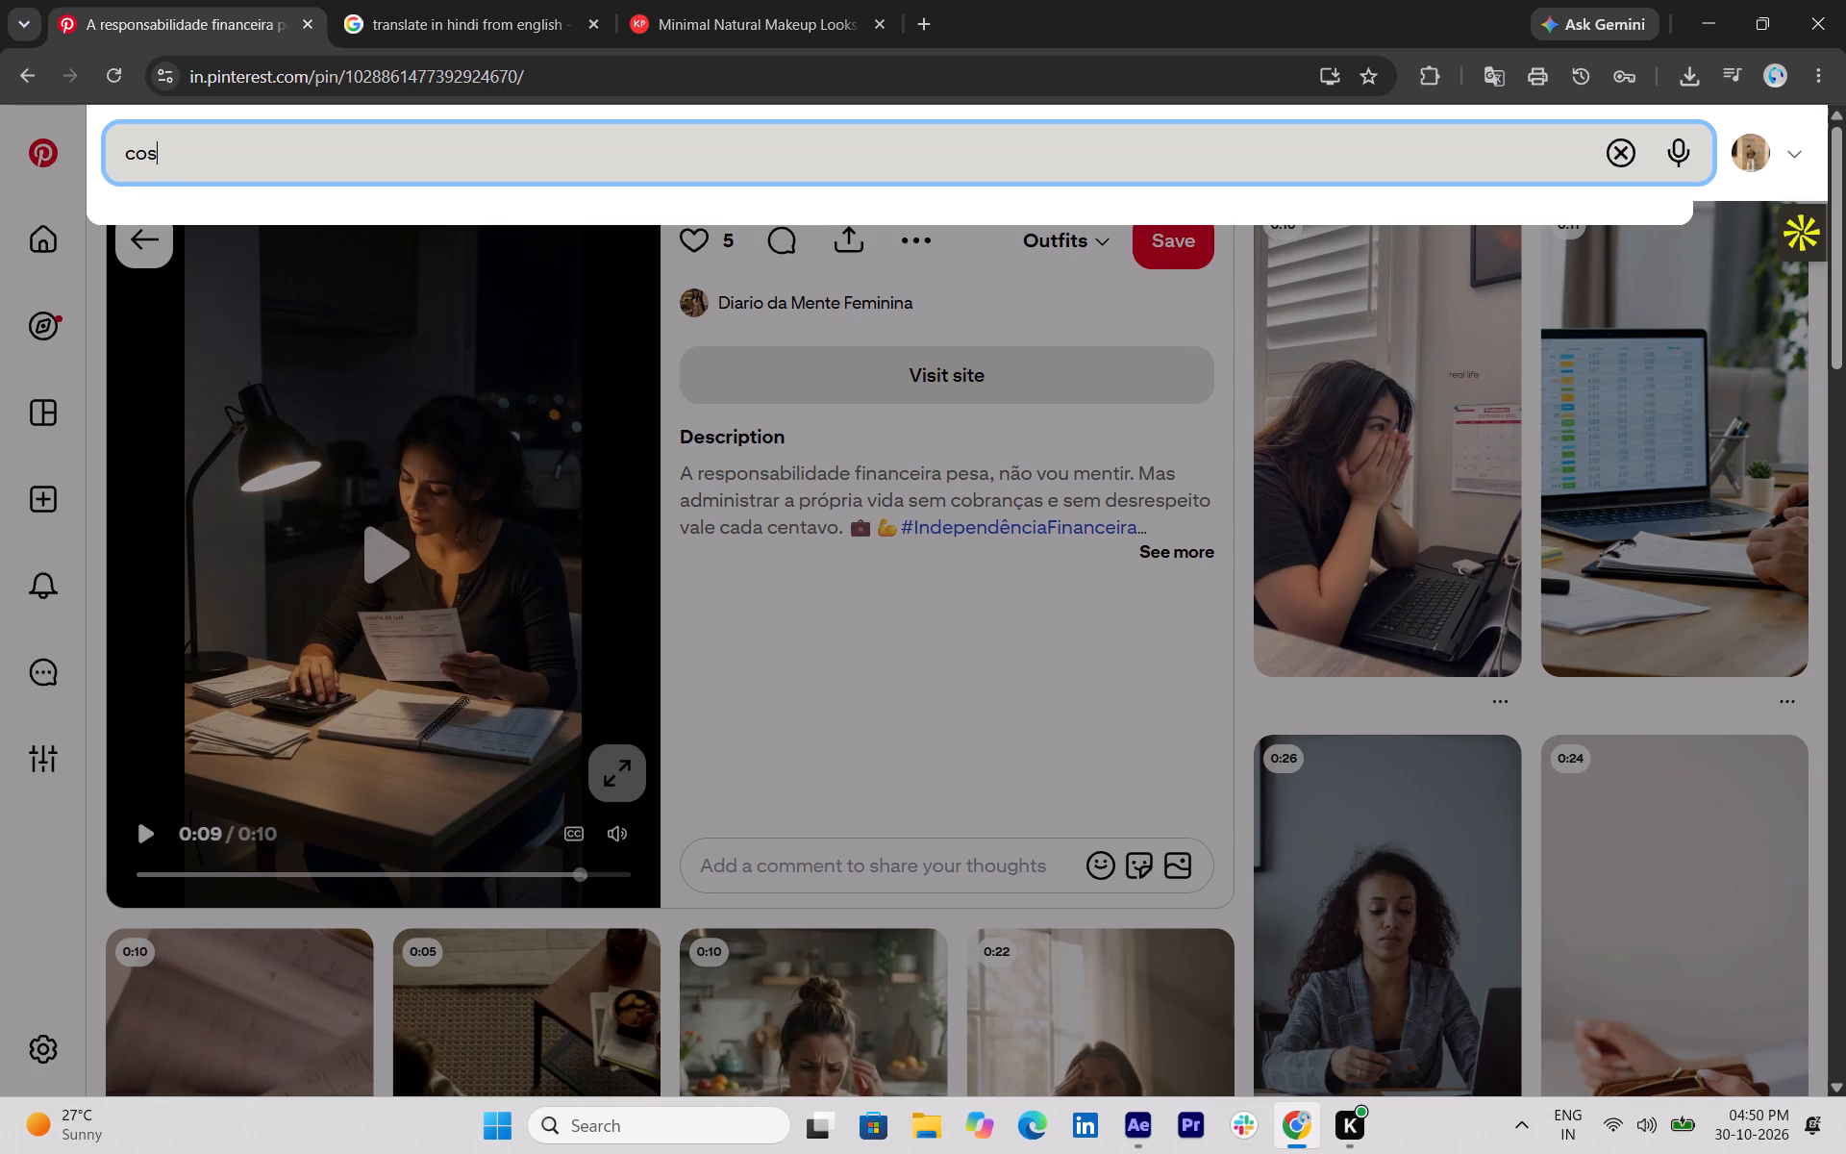
pyautogui.press('BackSpace')
pyautogui.press('BackSpace')
pyautogui.write('ustomer trust')
pyautogui.press('Return')
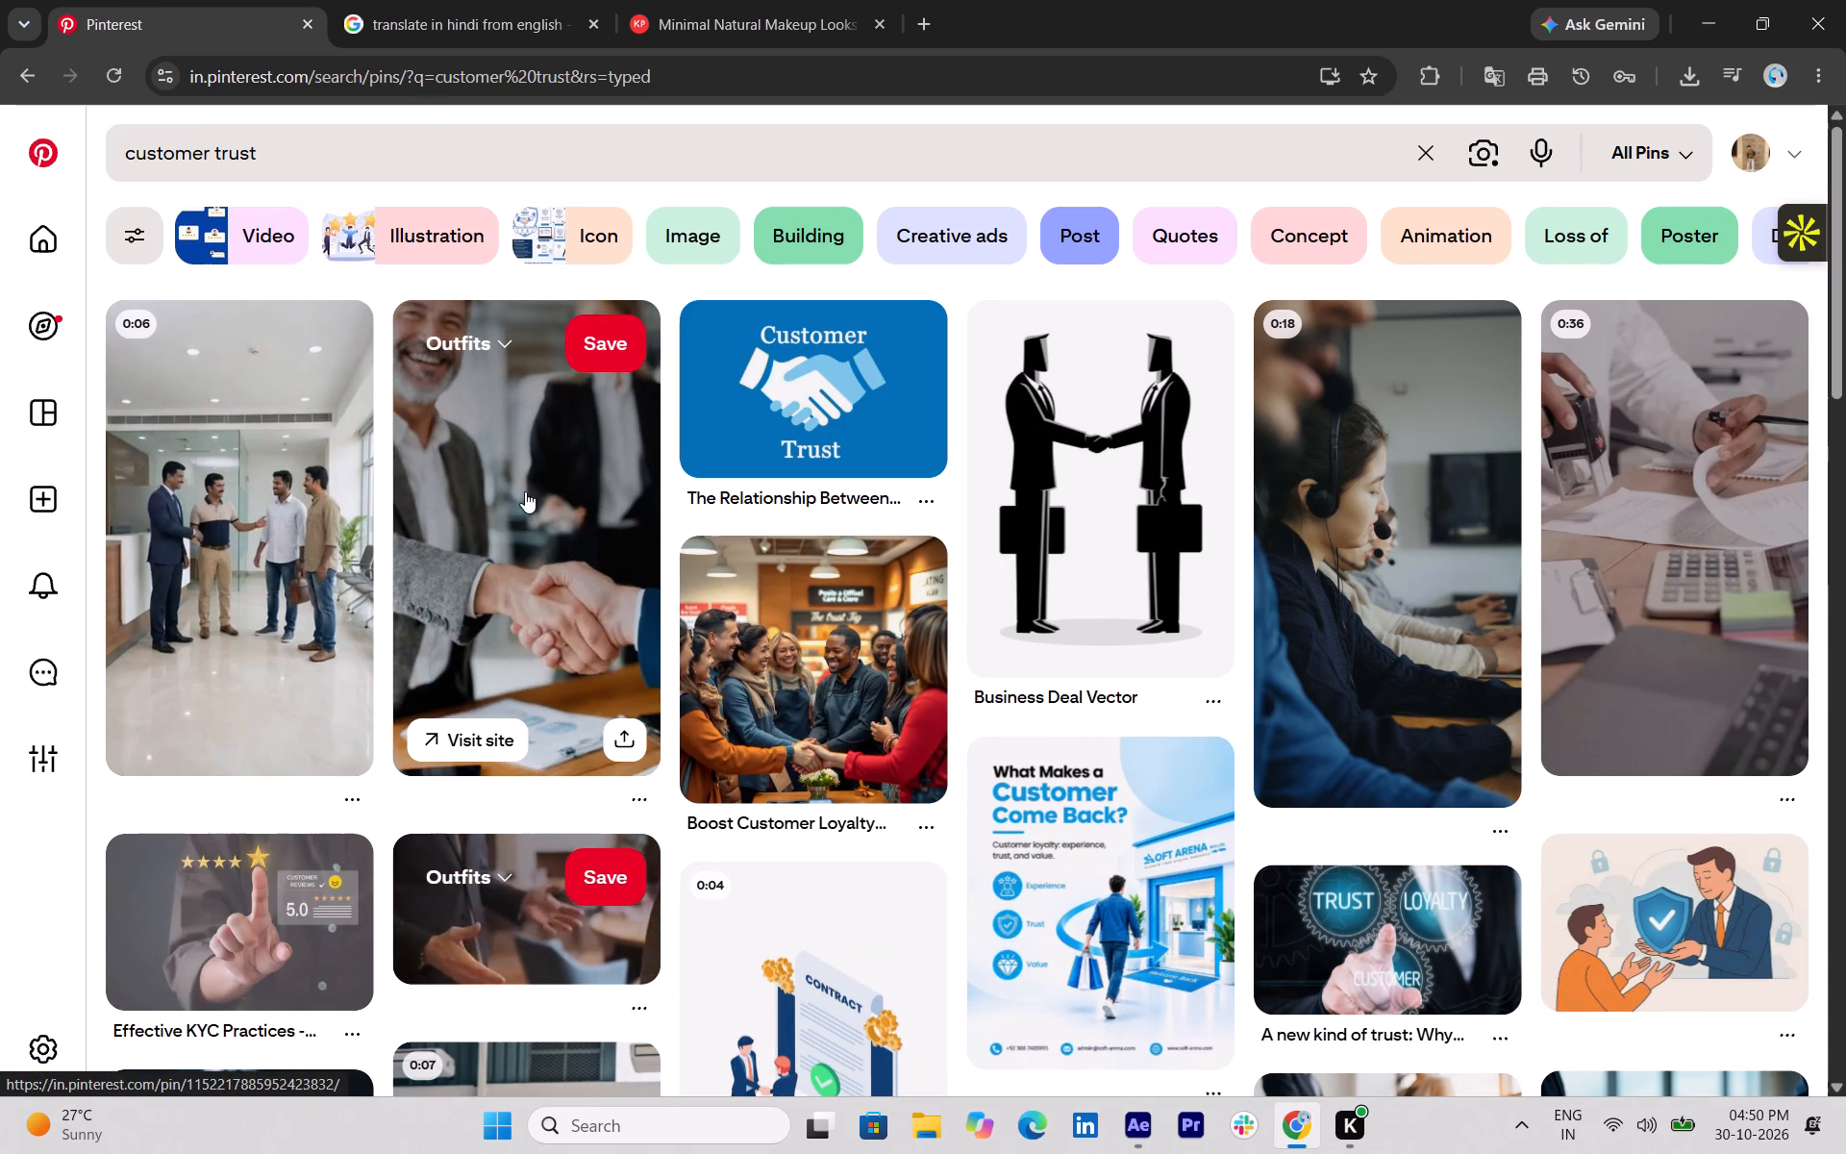
# Browse the customer trust pins for B-roll that suits the narration about customers.
pyautogui.scroll(-1, 1039, 564)
pyautogui.scroll(-1, 790, 603)
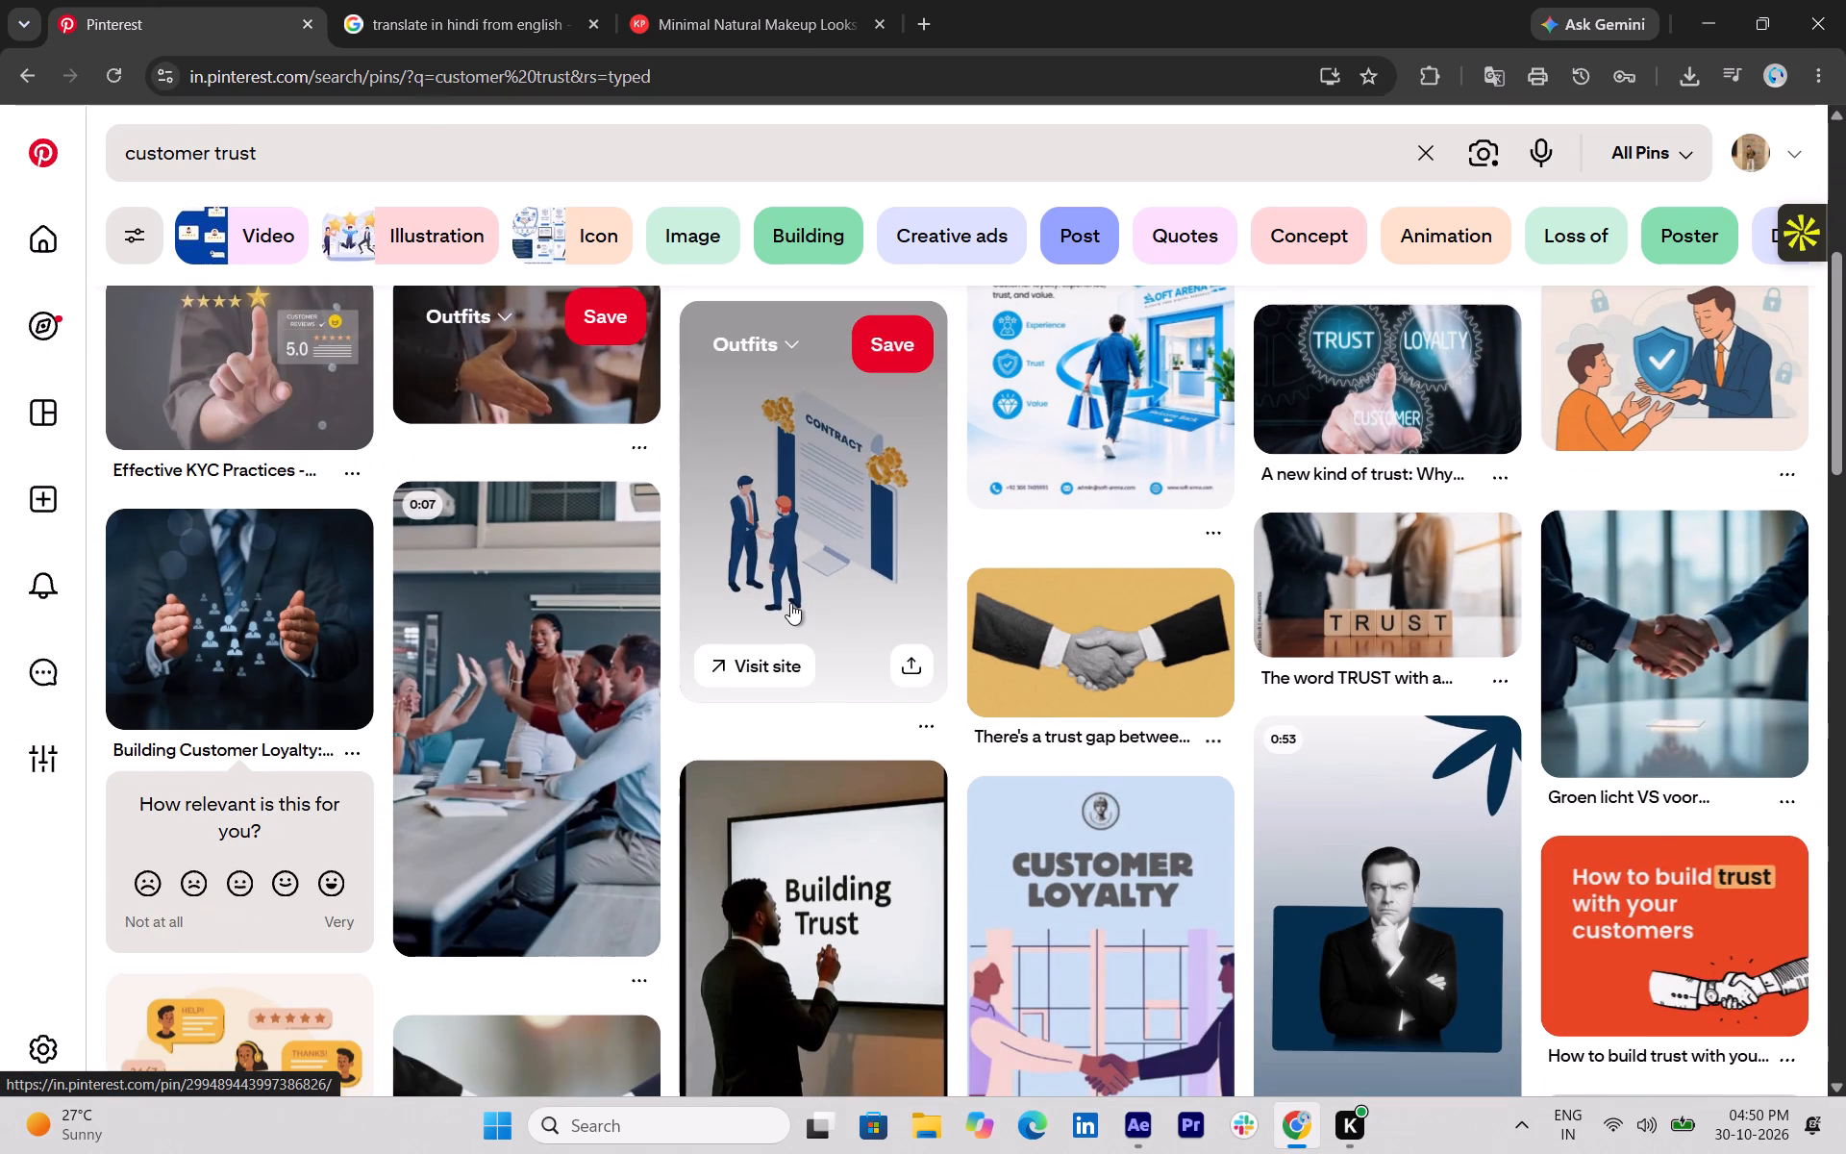
pyautogui.scroll(-1, 790, 603)
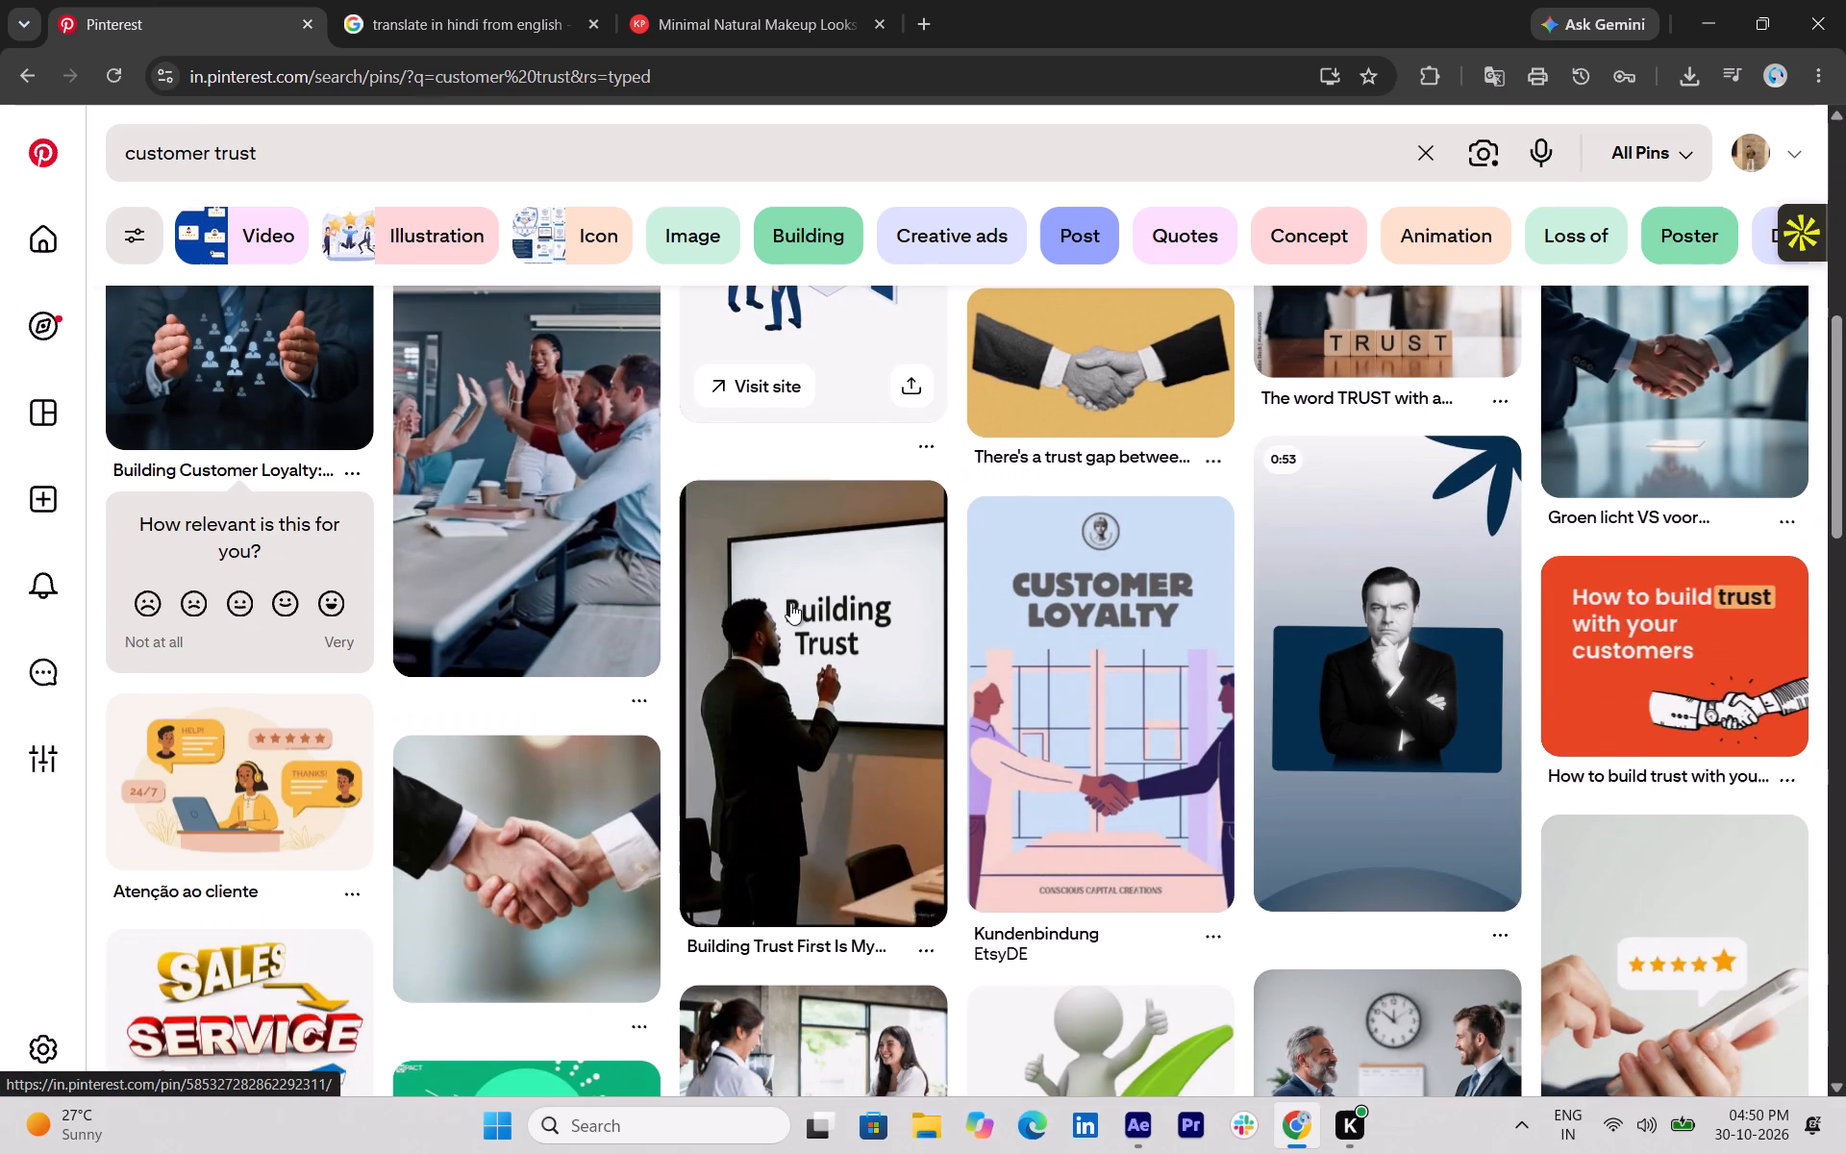
pyautogui.scroll(-2, 790, 603)
pyautogui.scroll(1, 790, 603)
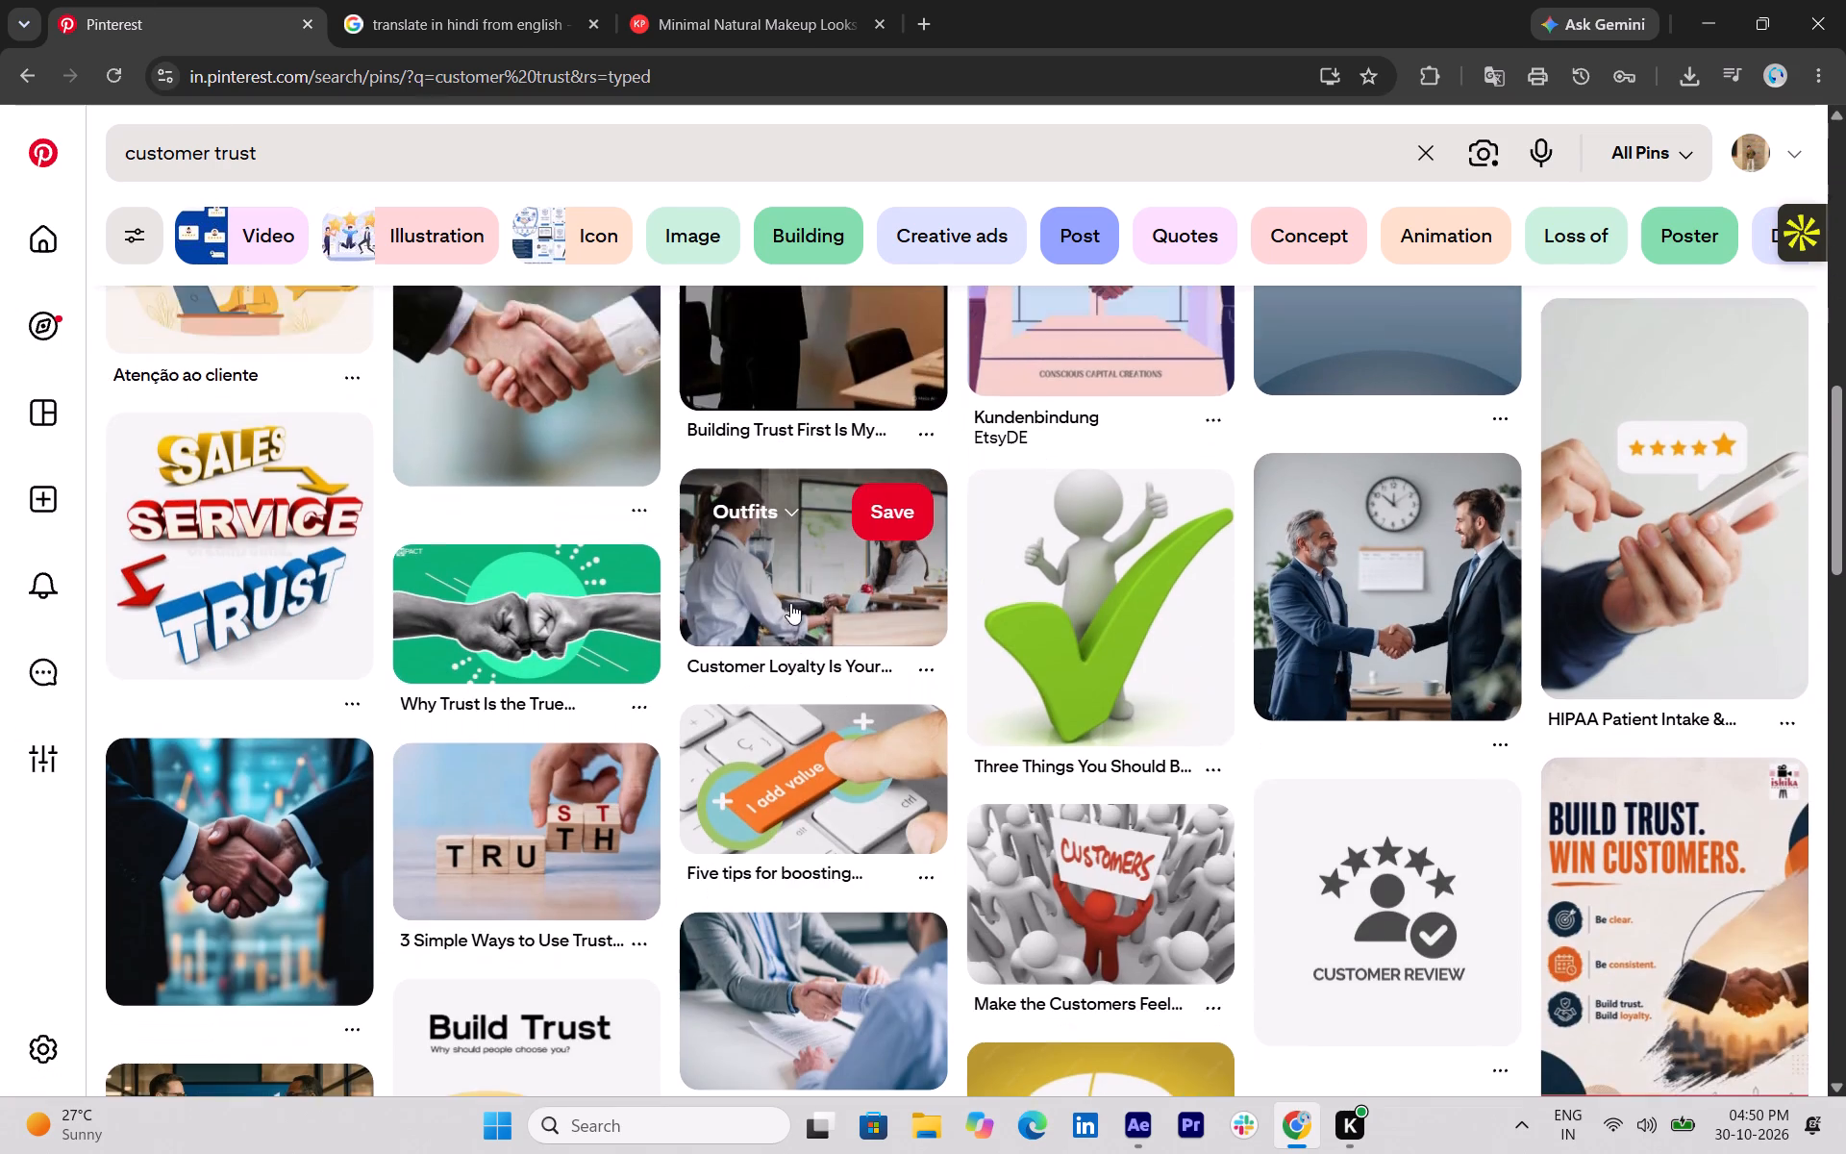
pyautogui.scroll(-1, 764, 836)
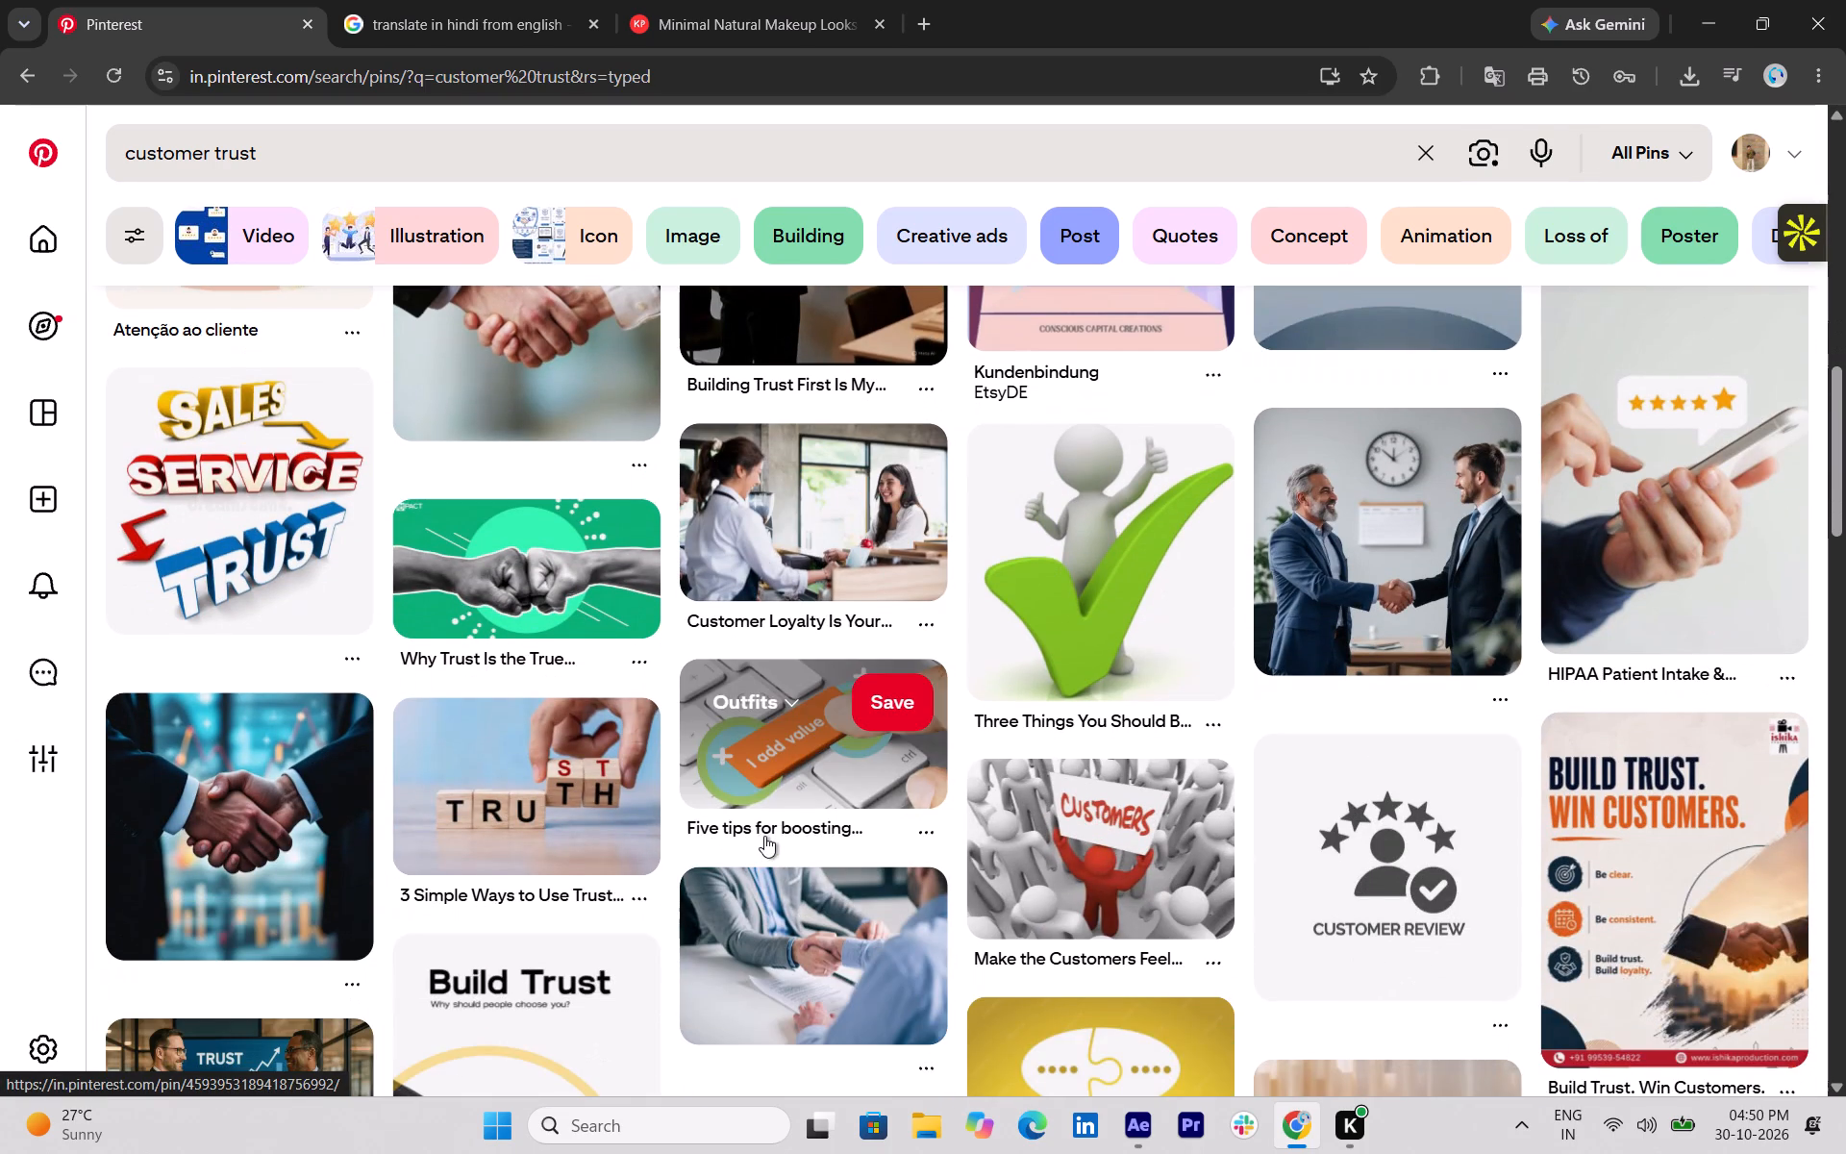
pyautogui.scroll(-3, 764, 836)
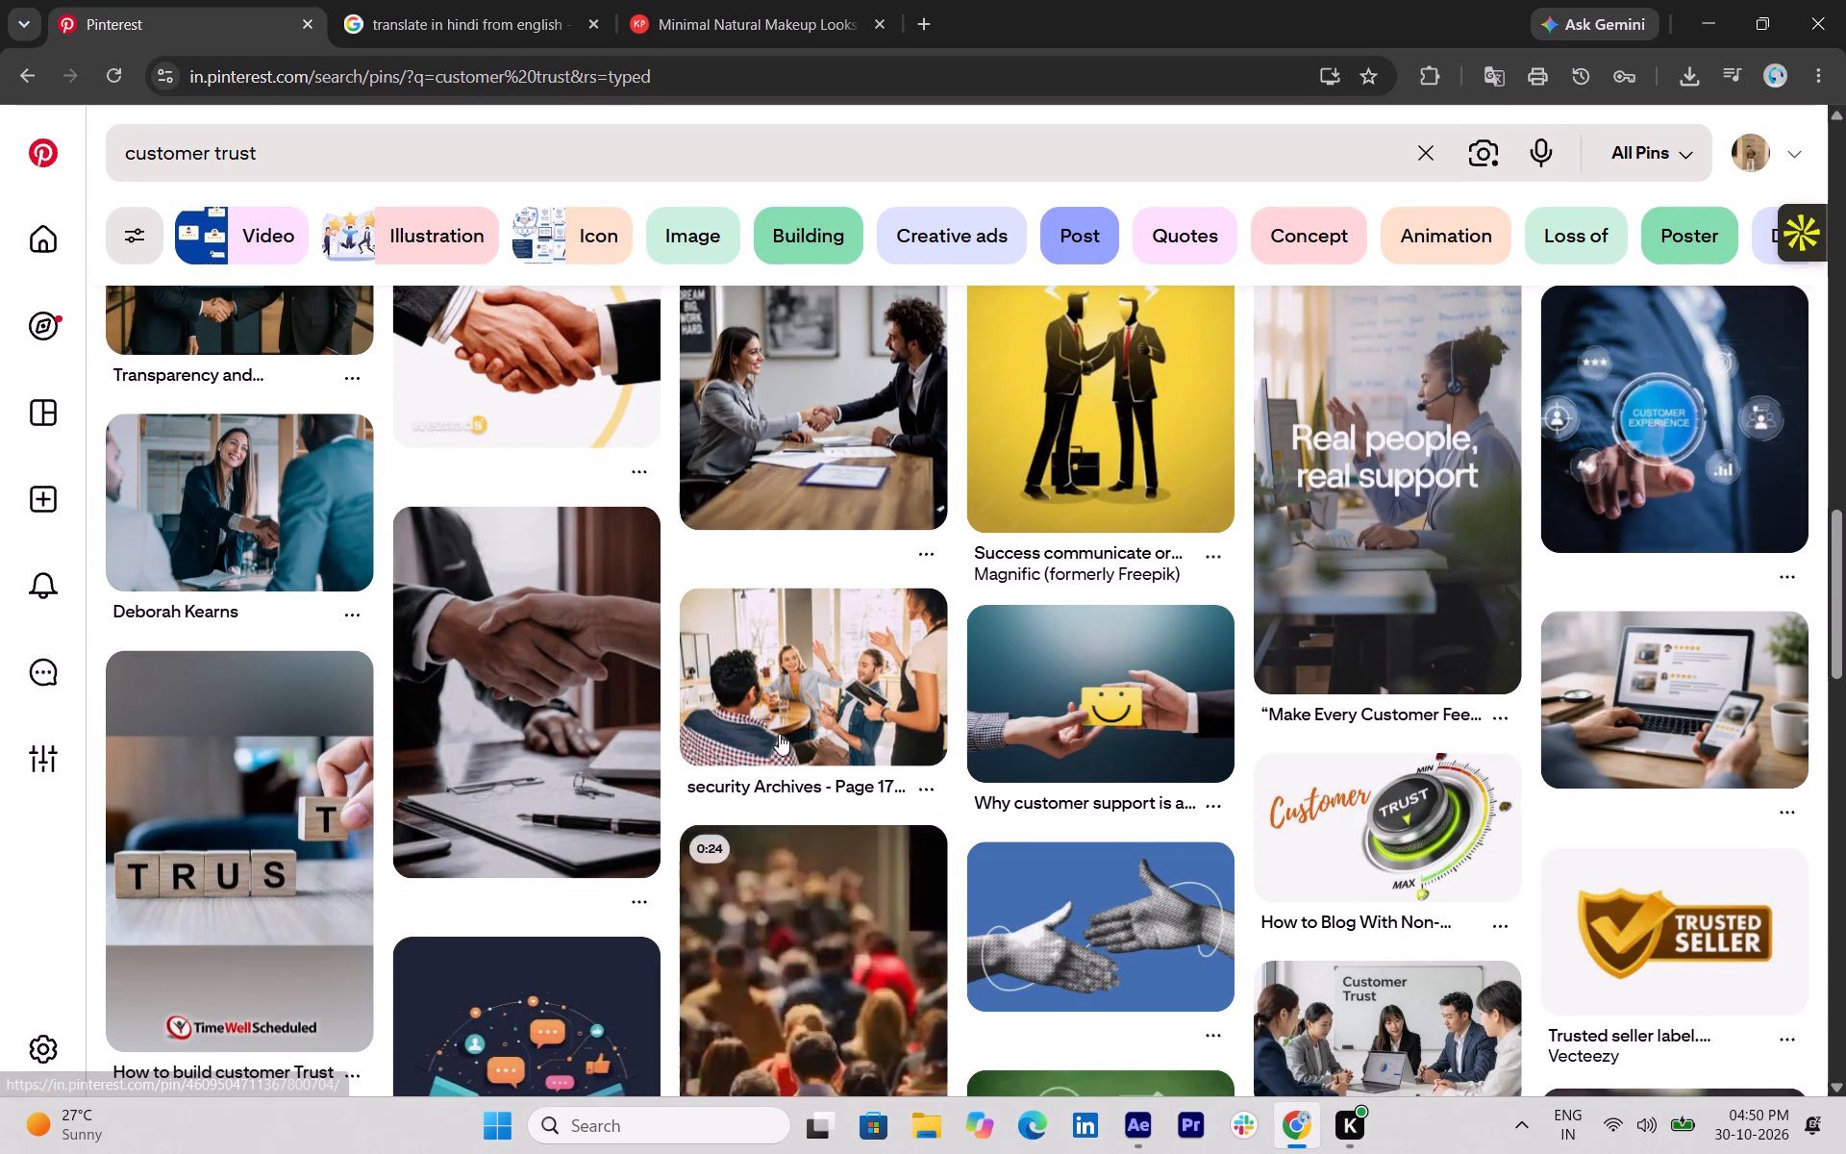
pyautogui.scroll(-3, 779, 734)
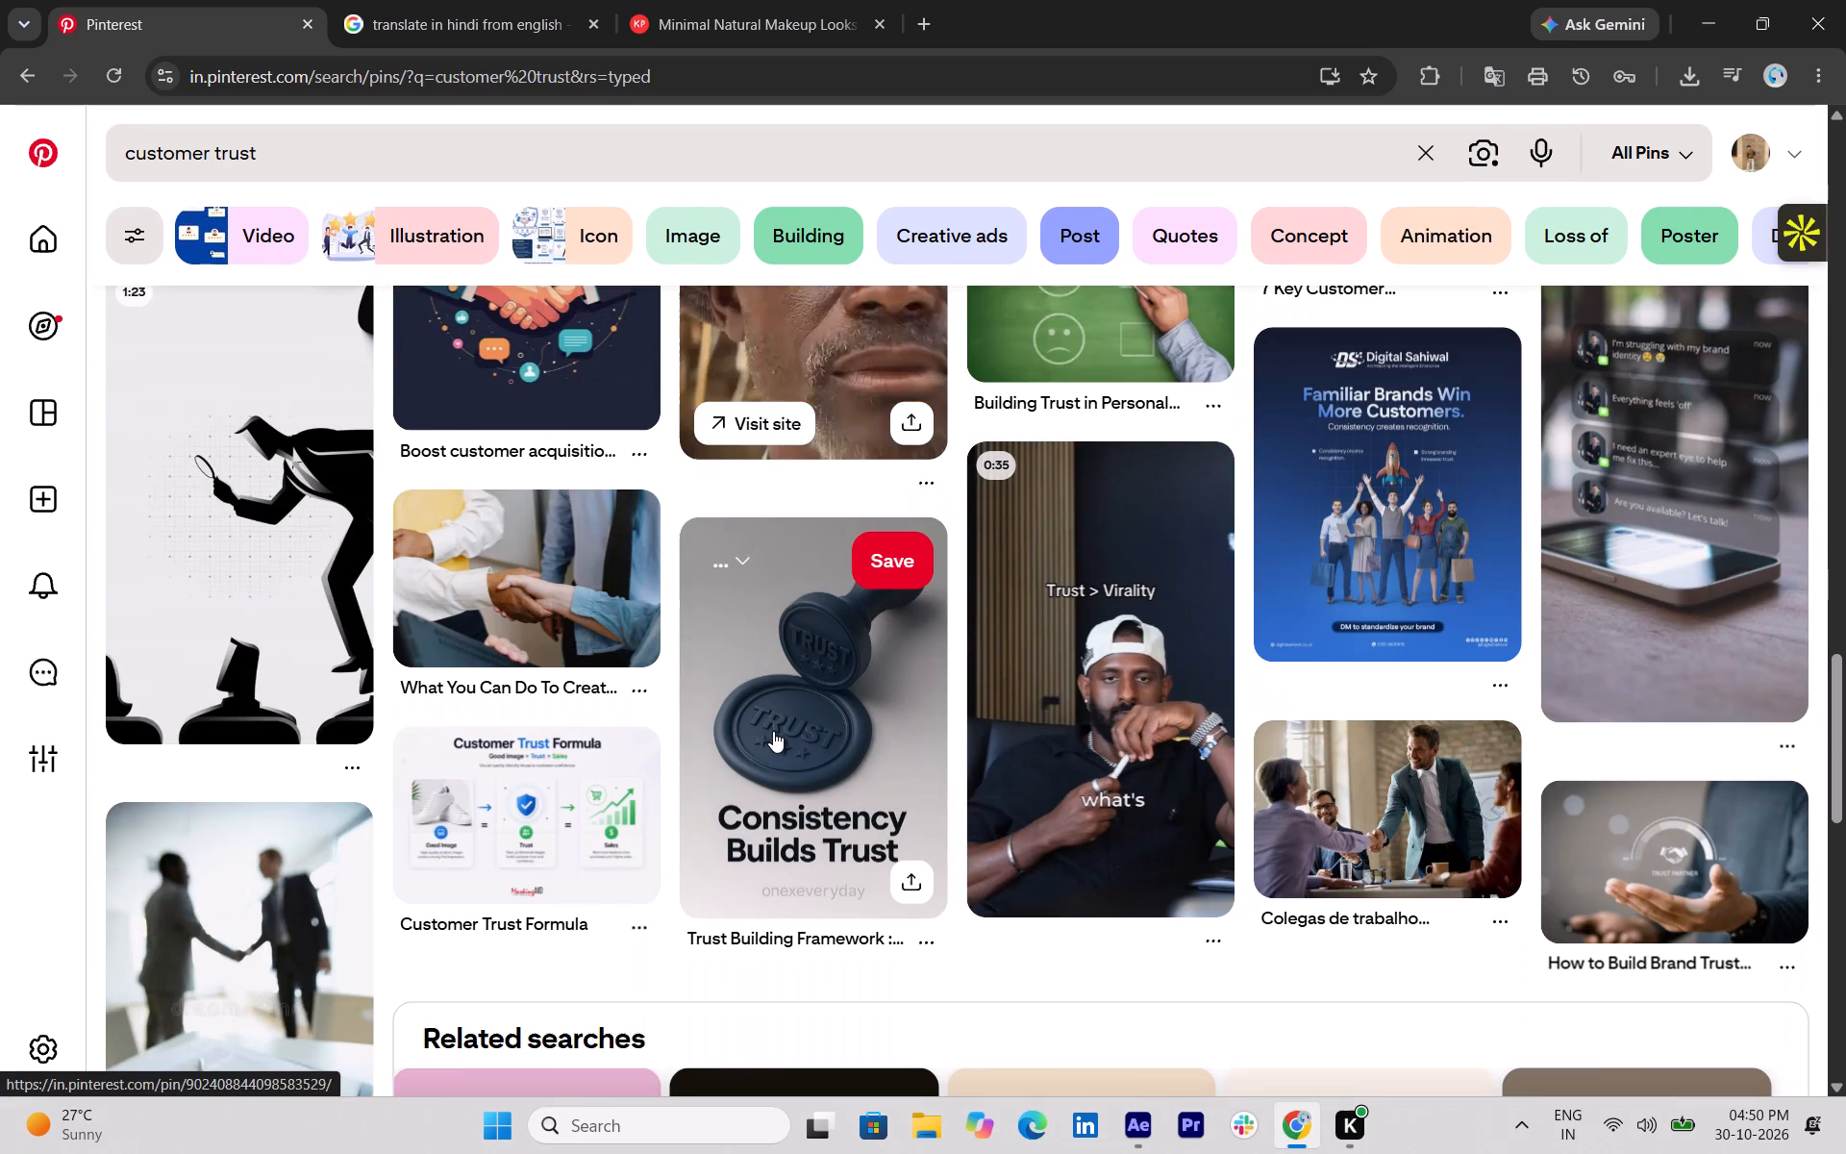
pyautogui.scroll(-4, 773, 731)
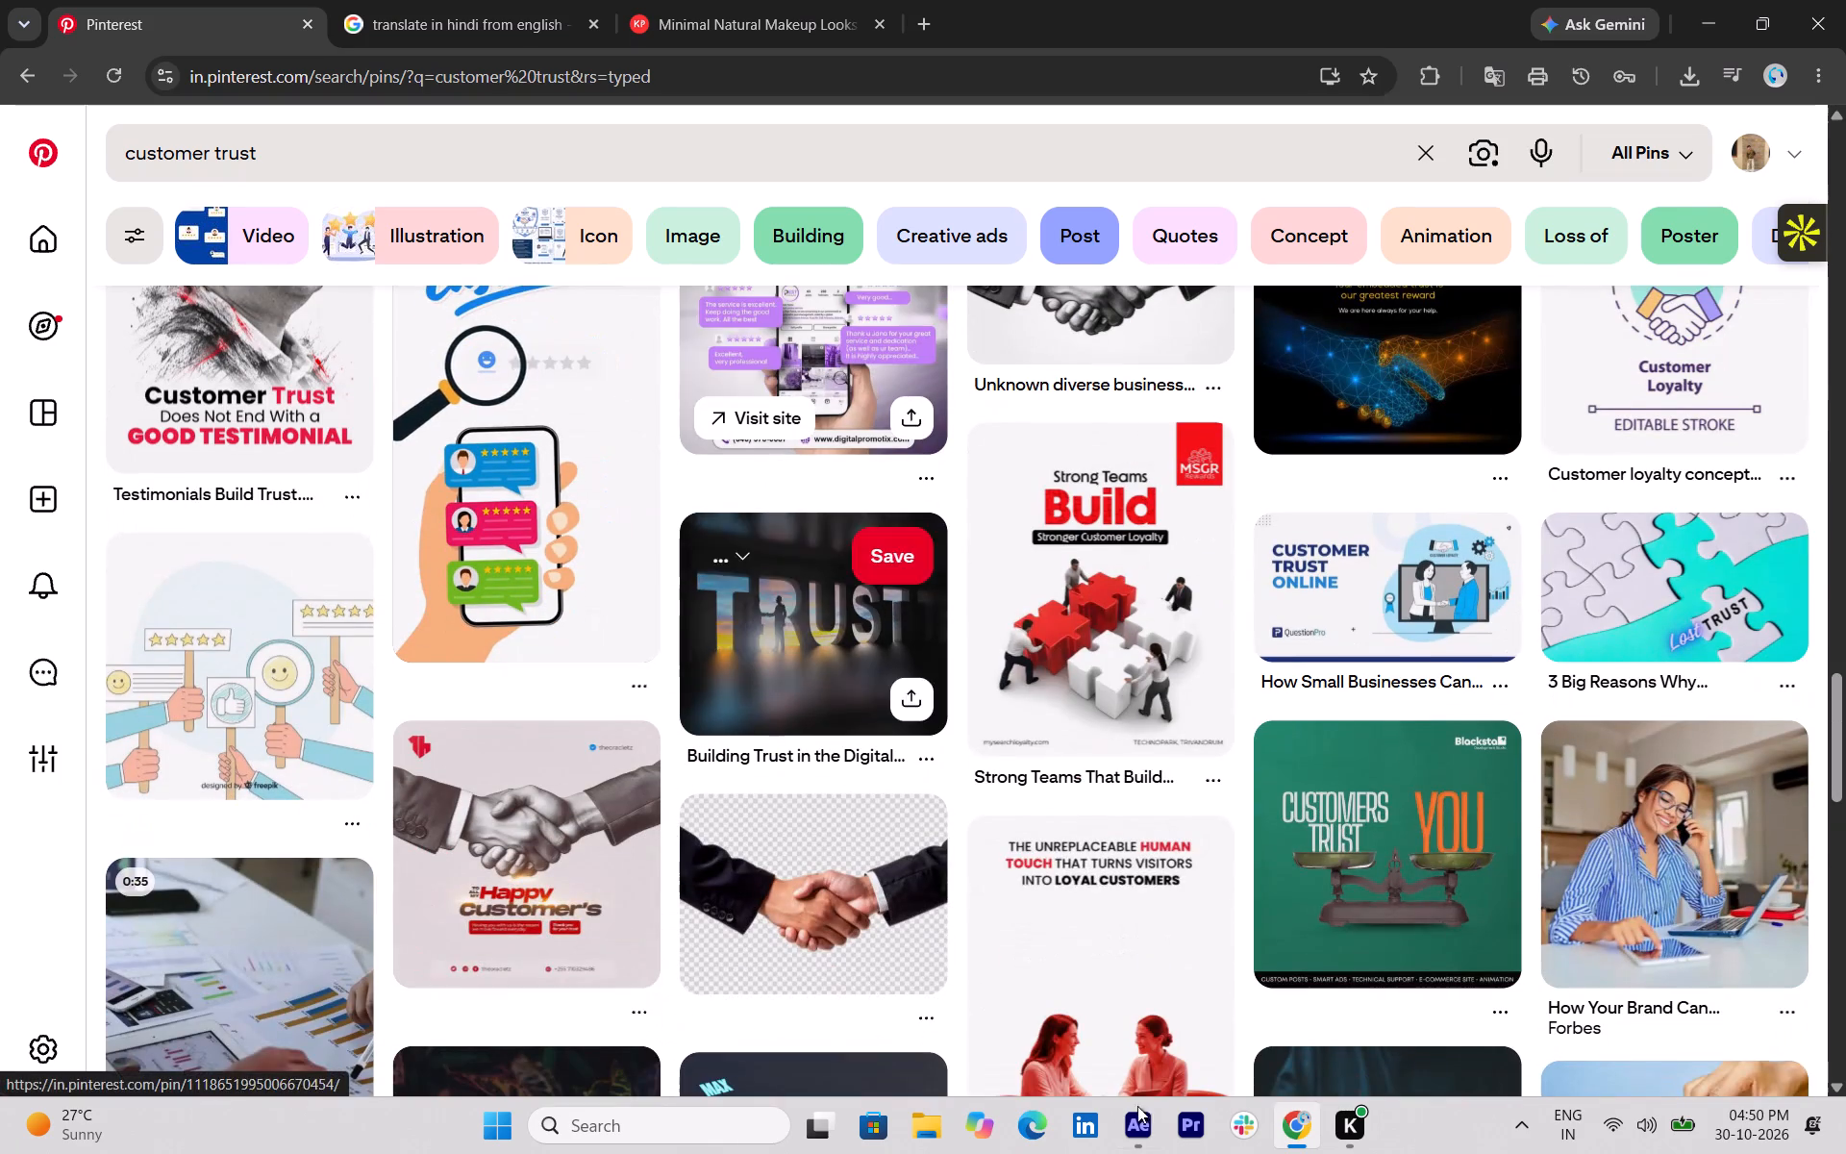
pyautogui.scroll(-1, 1169, 924)
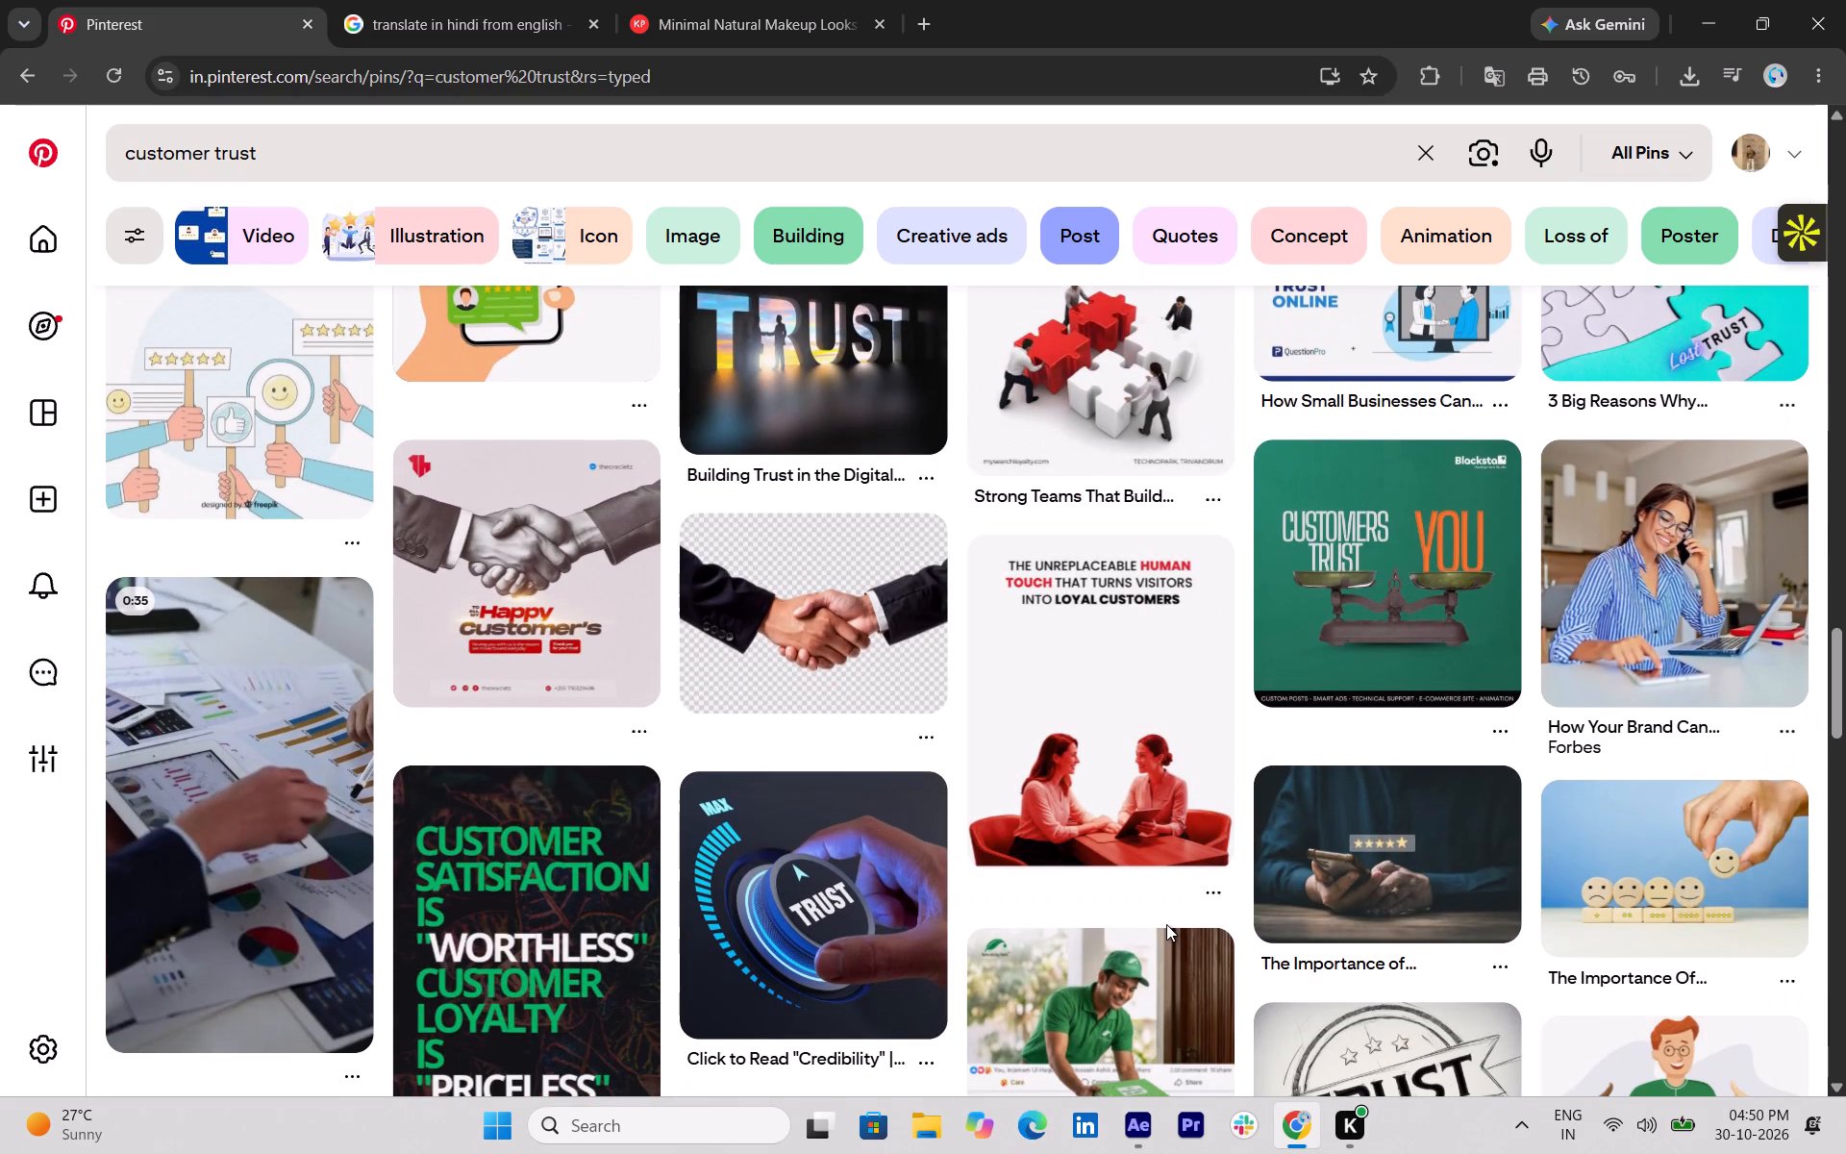
pyautogui.scroll(-1, 1166, 924)
# Return to After Effects and replay the narration from 0:01:41:11 to recheck the passage about the customer.
pyautogui.click(1138, 1114)
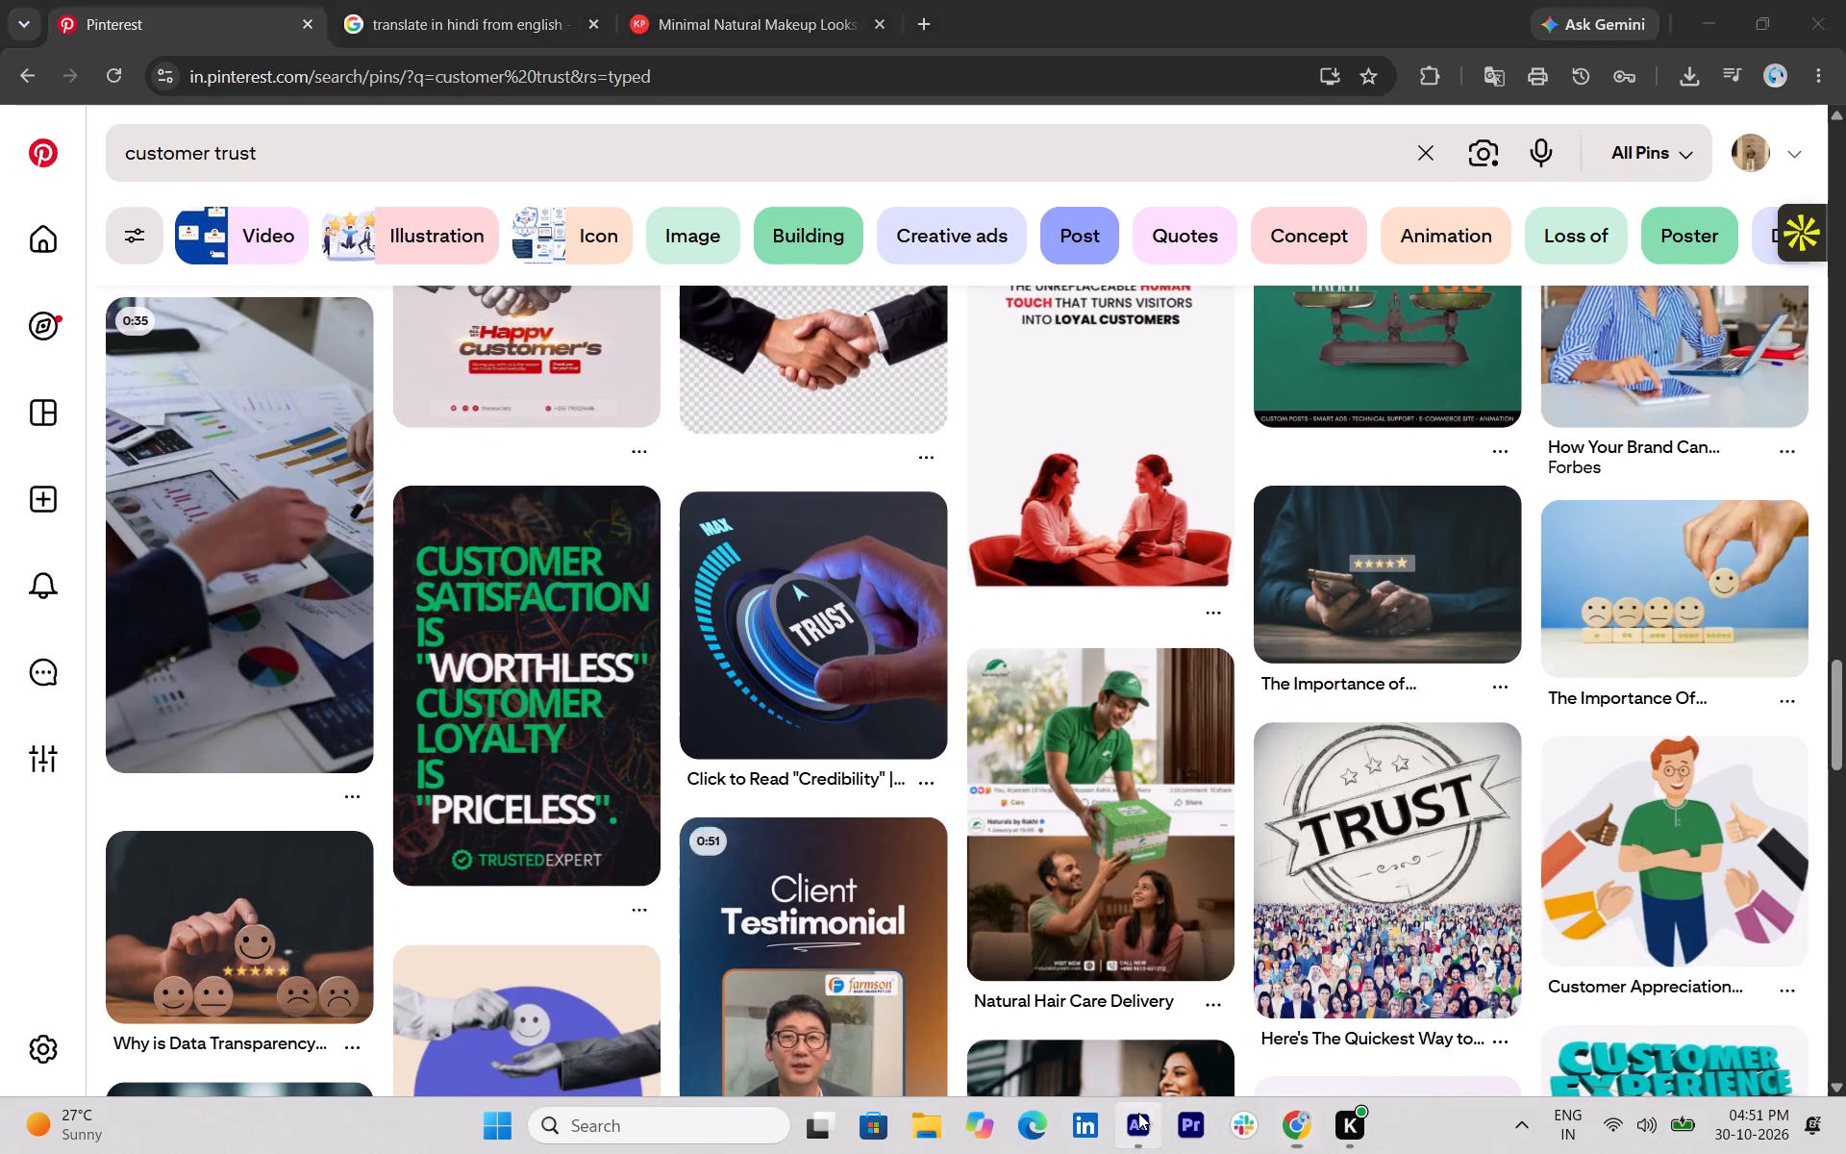
pyautogui.moveTo(1183, 812); pyautogui.dragTo(1170, 813)
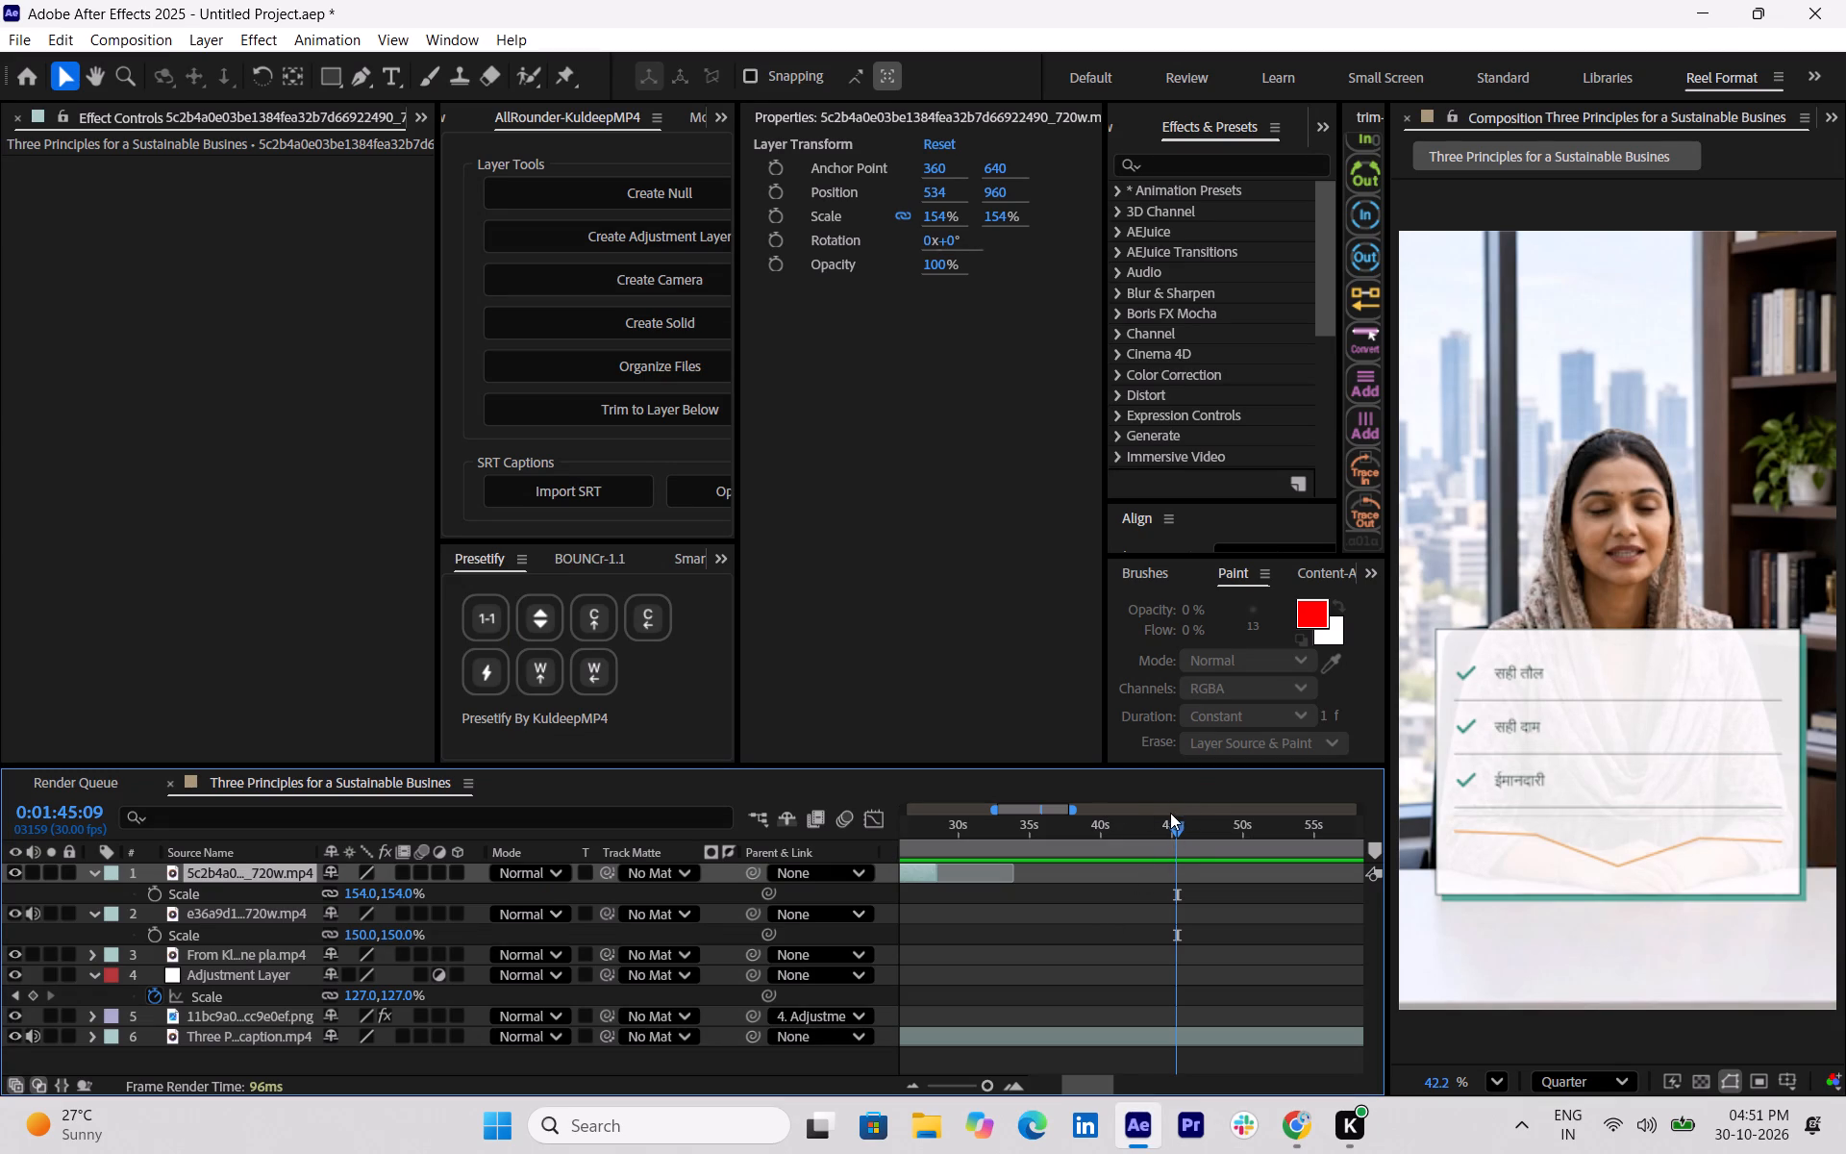
pyautogui.moveTo(1170, 813); pyautogui.dragTo(1169, 813)
pyautogui.moveTo(1179, 820); pyautogui.dragTo(1122, 823)
pyautogui.press('space')
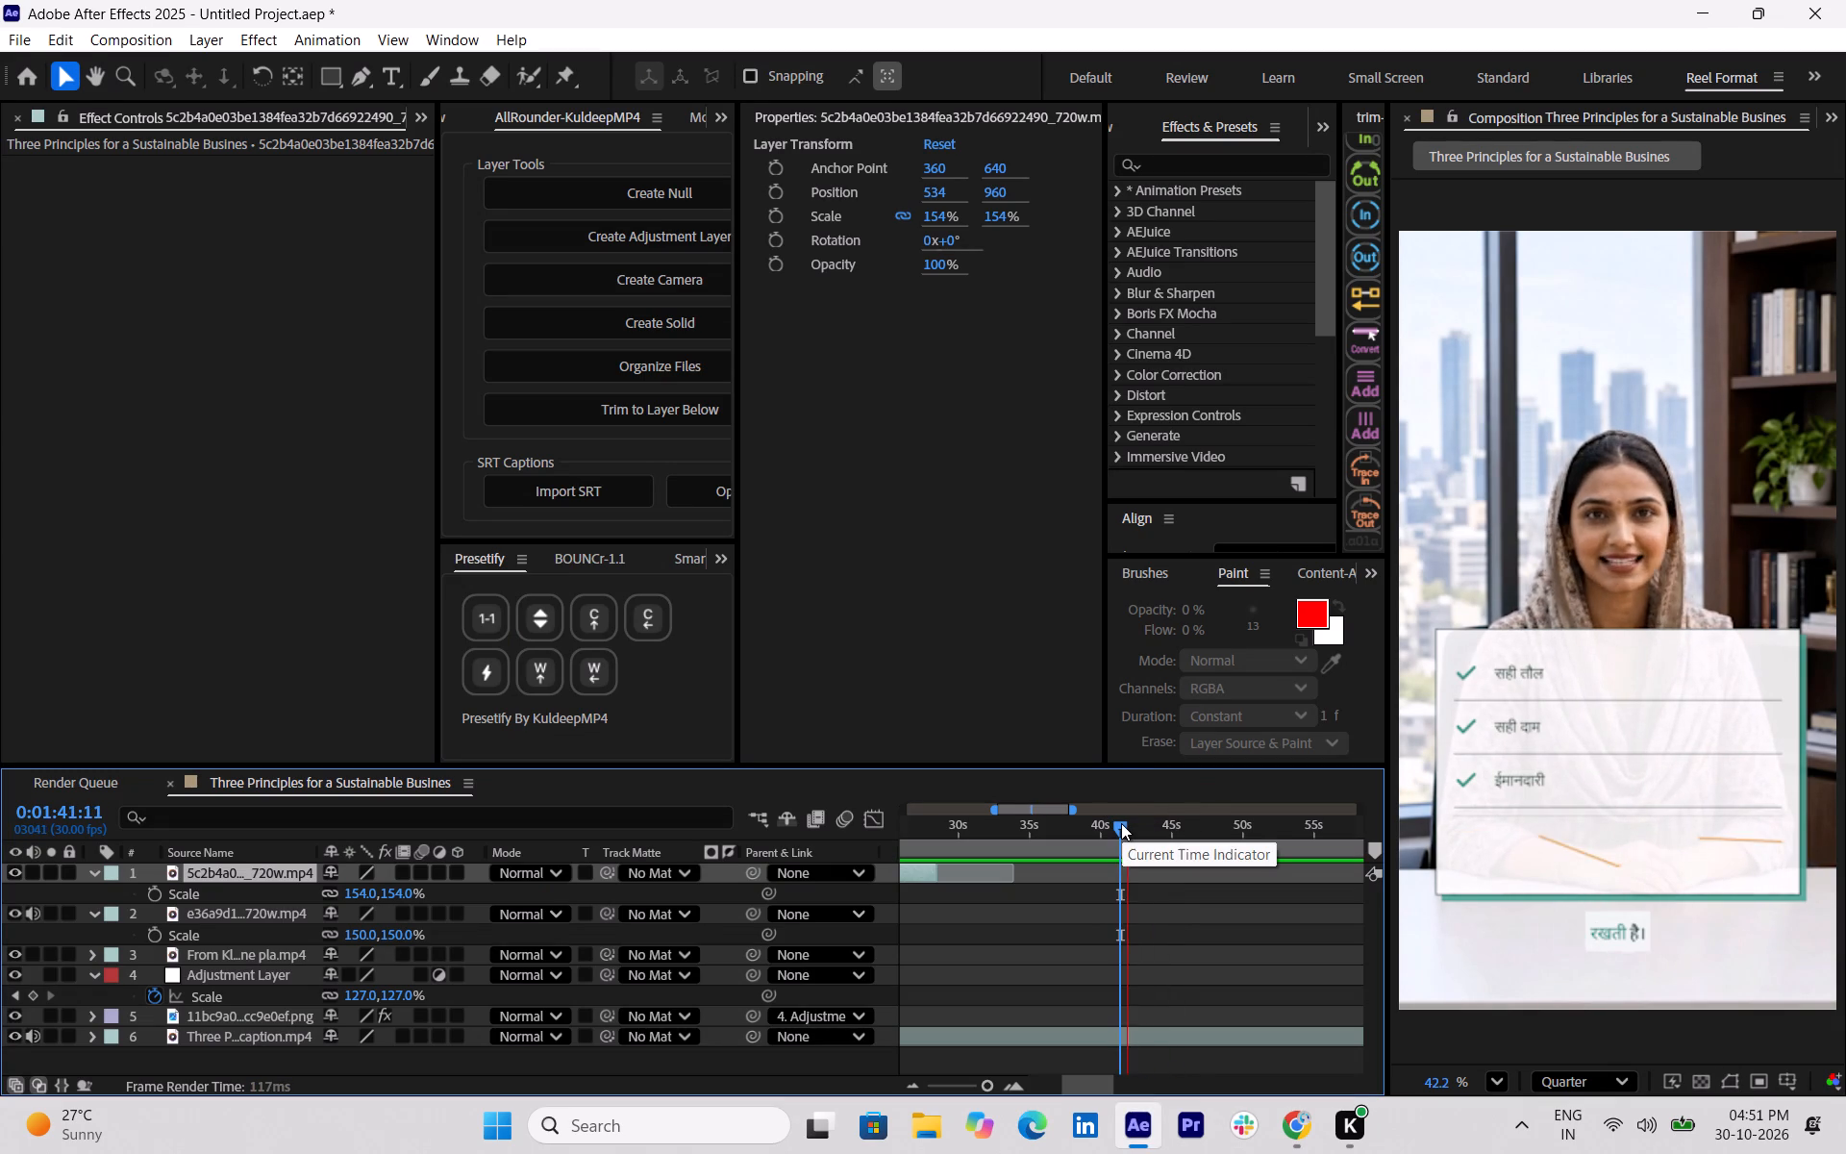
pyautogui.press('space')
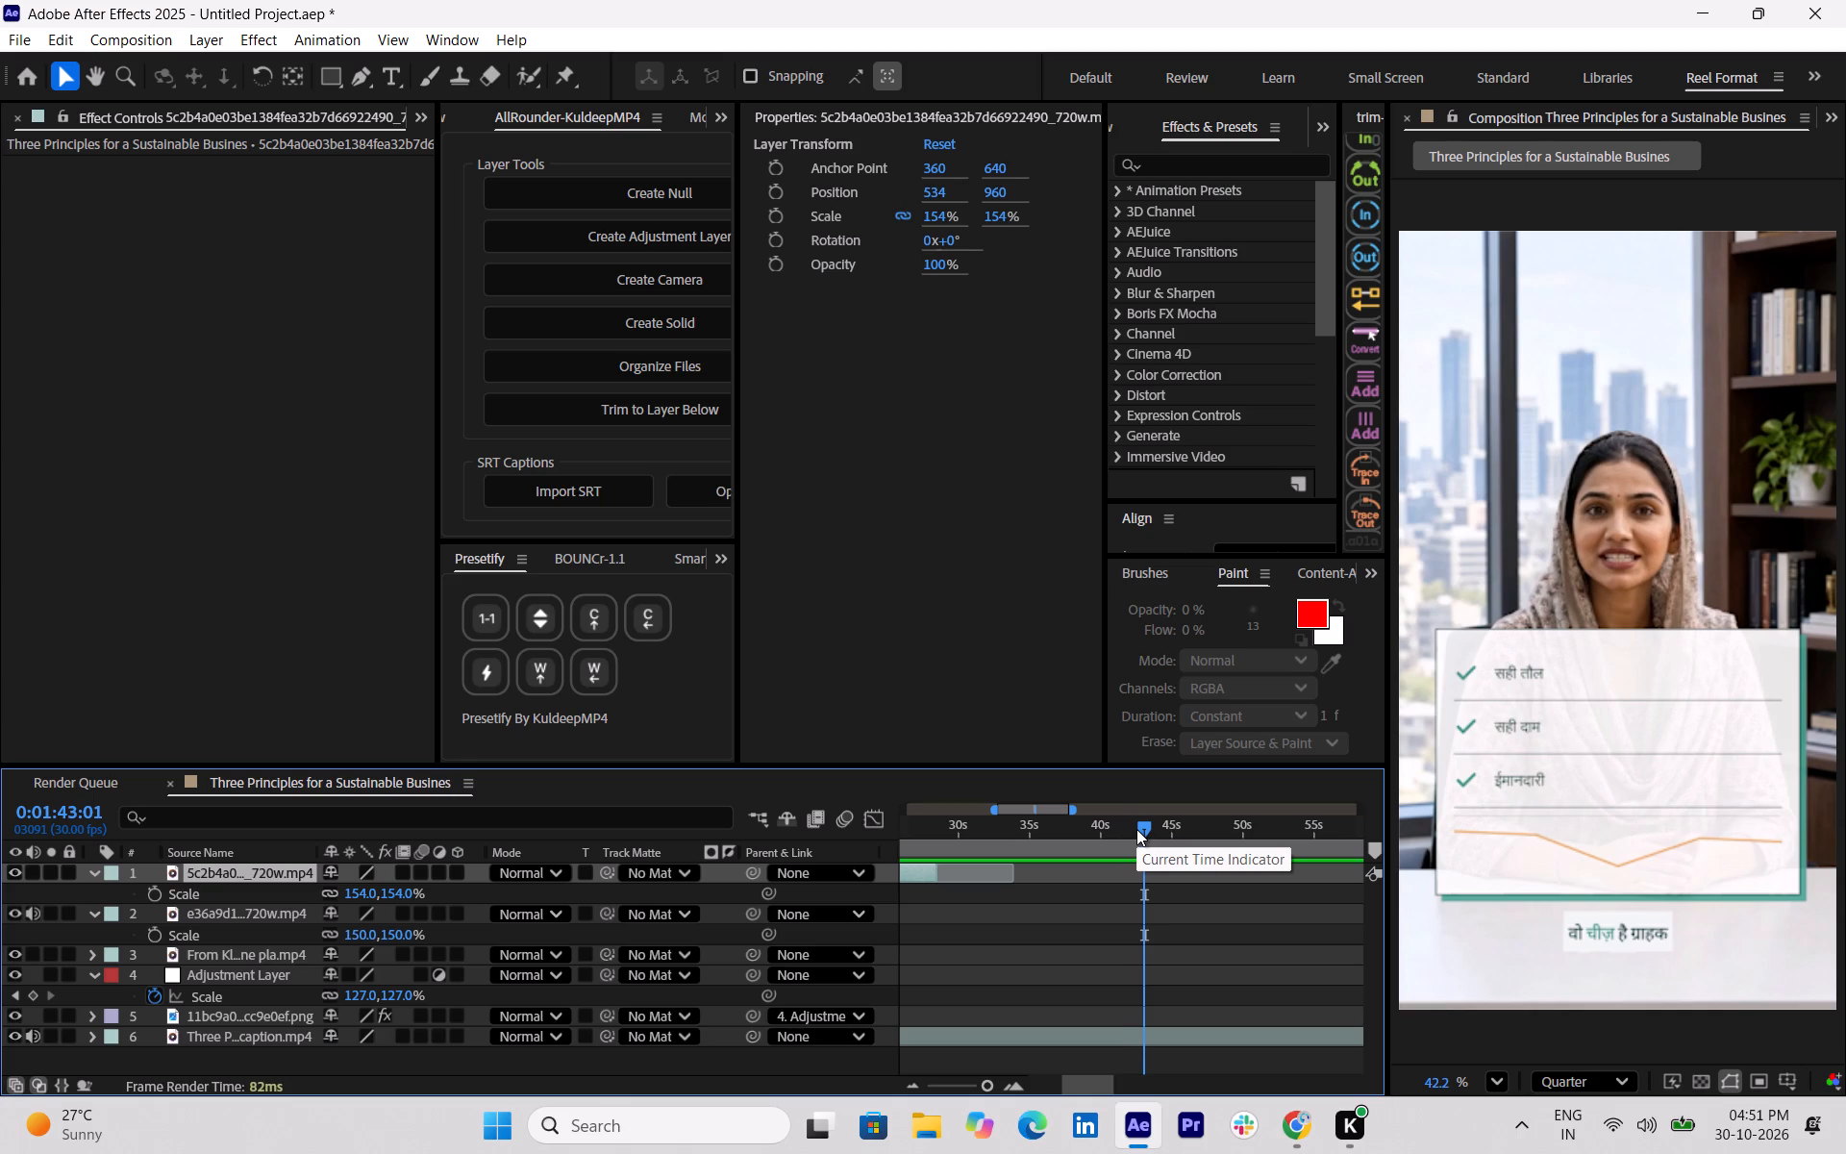
# Import the supermarket checkout photo 82e1b5fdb7e1c1f0d73013242e4419f0.png from Downloads as footage.
pyautogui.hotkey('ctrl', 'i')
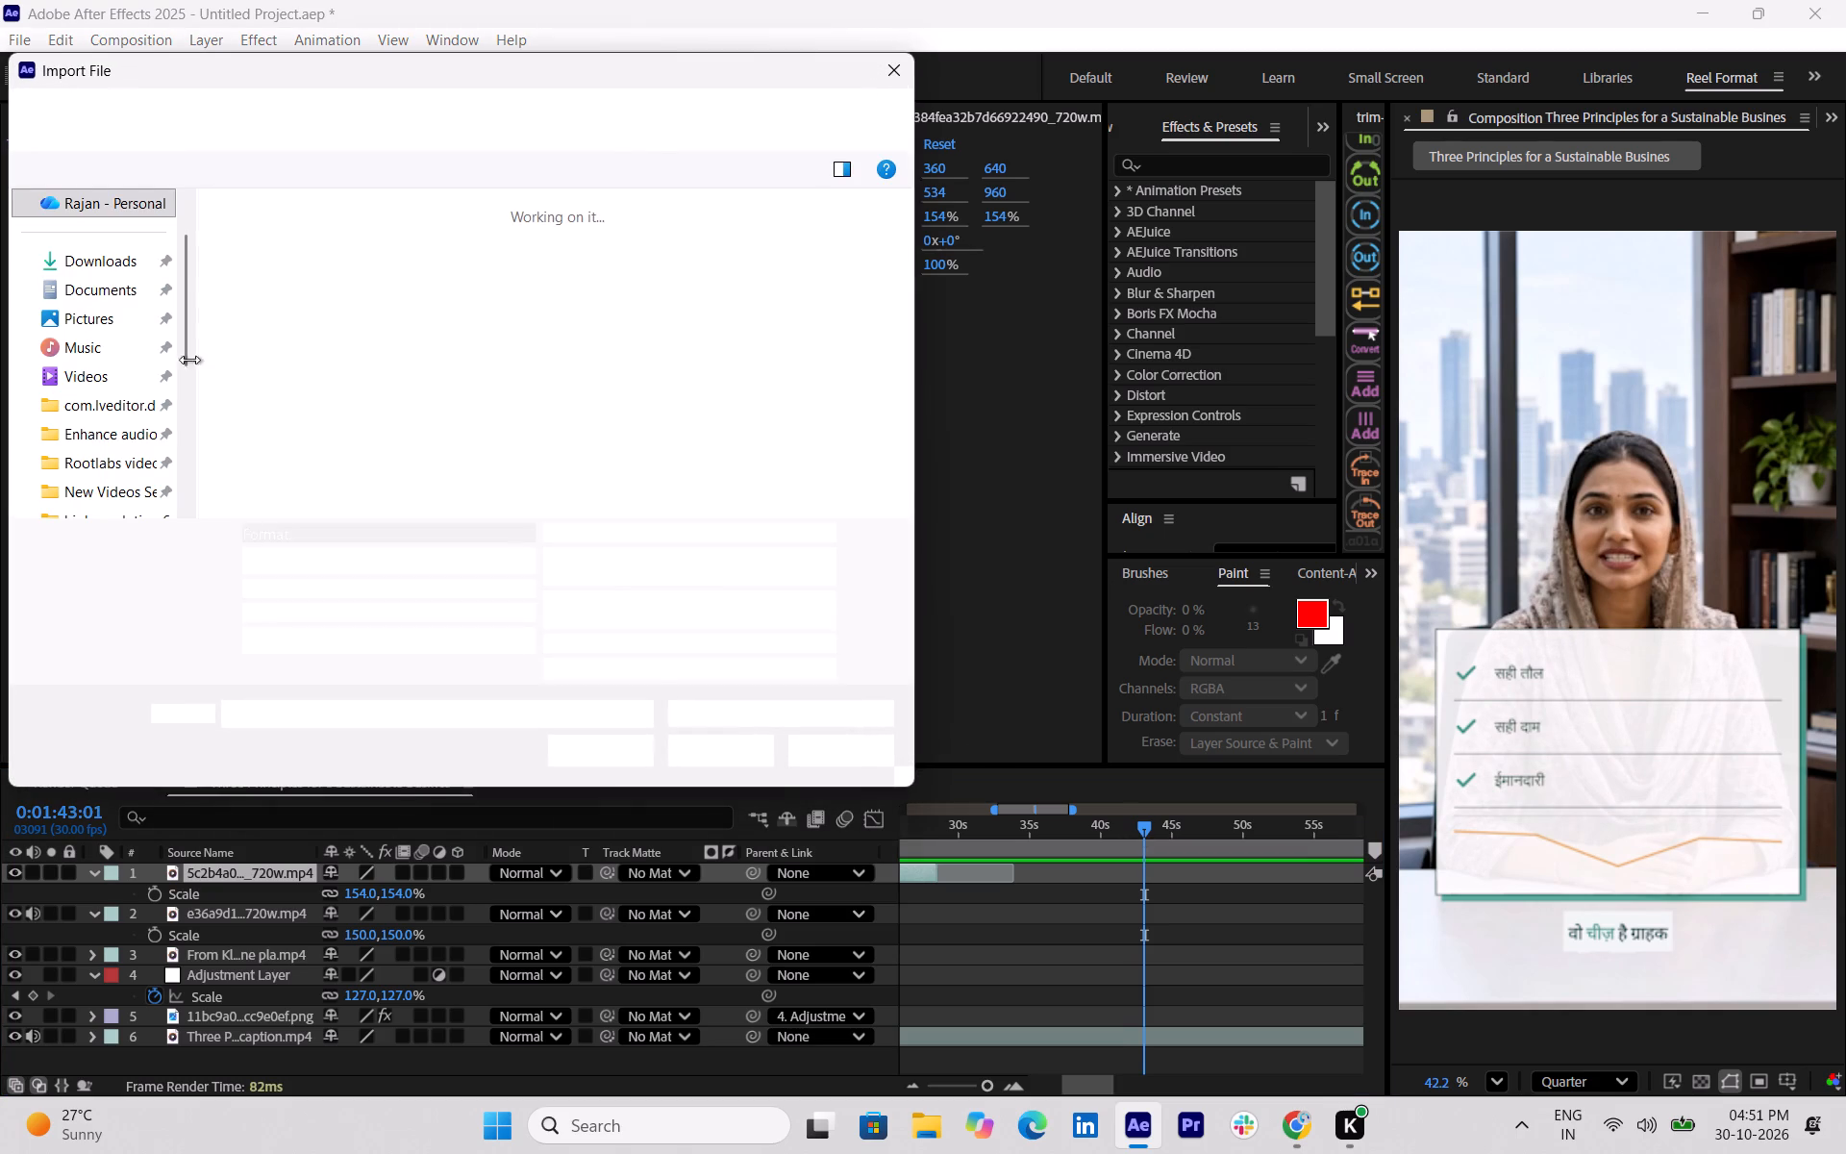
pyautogui.scroll(-1, 524, 348)
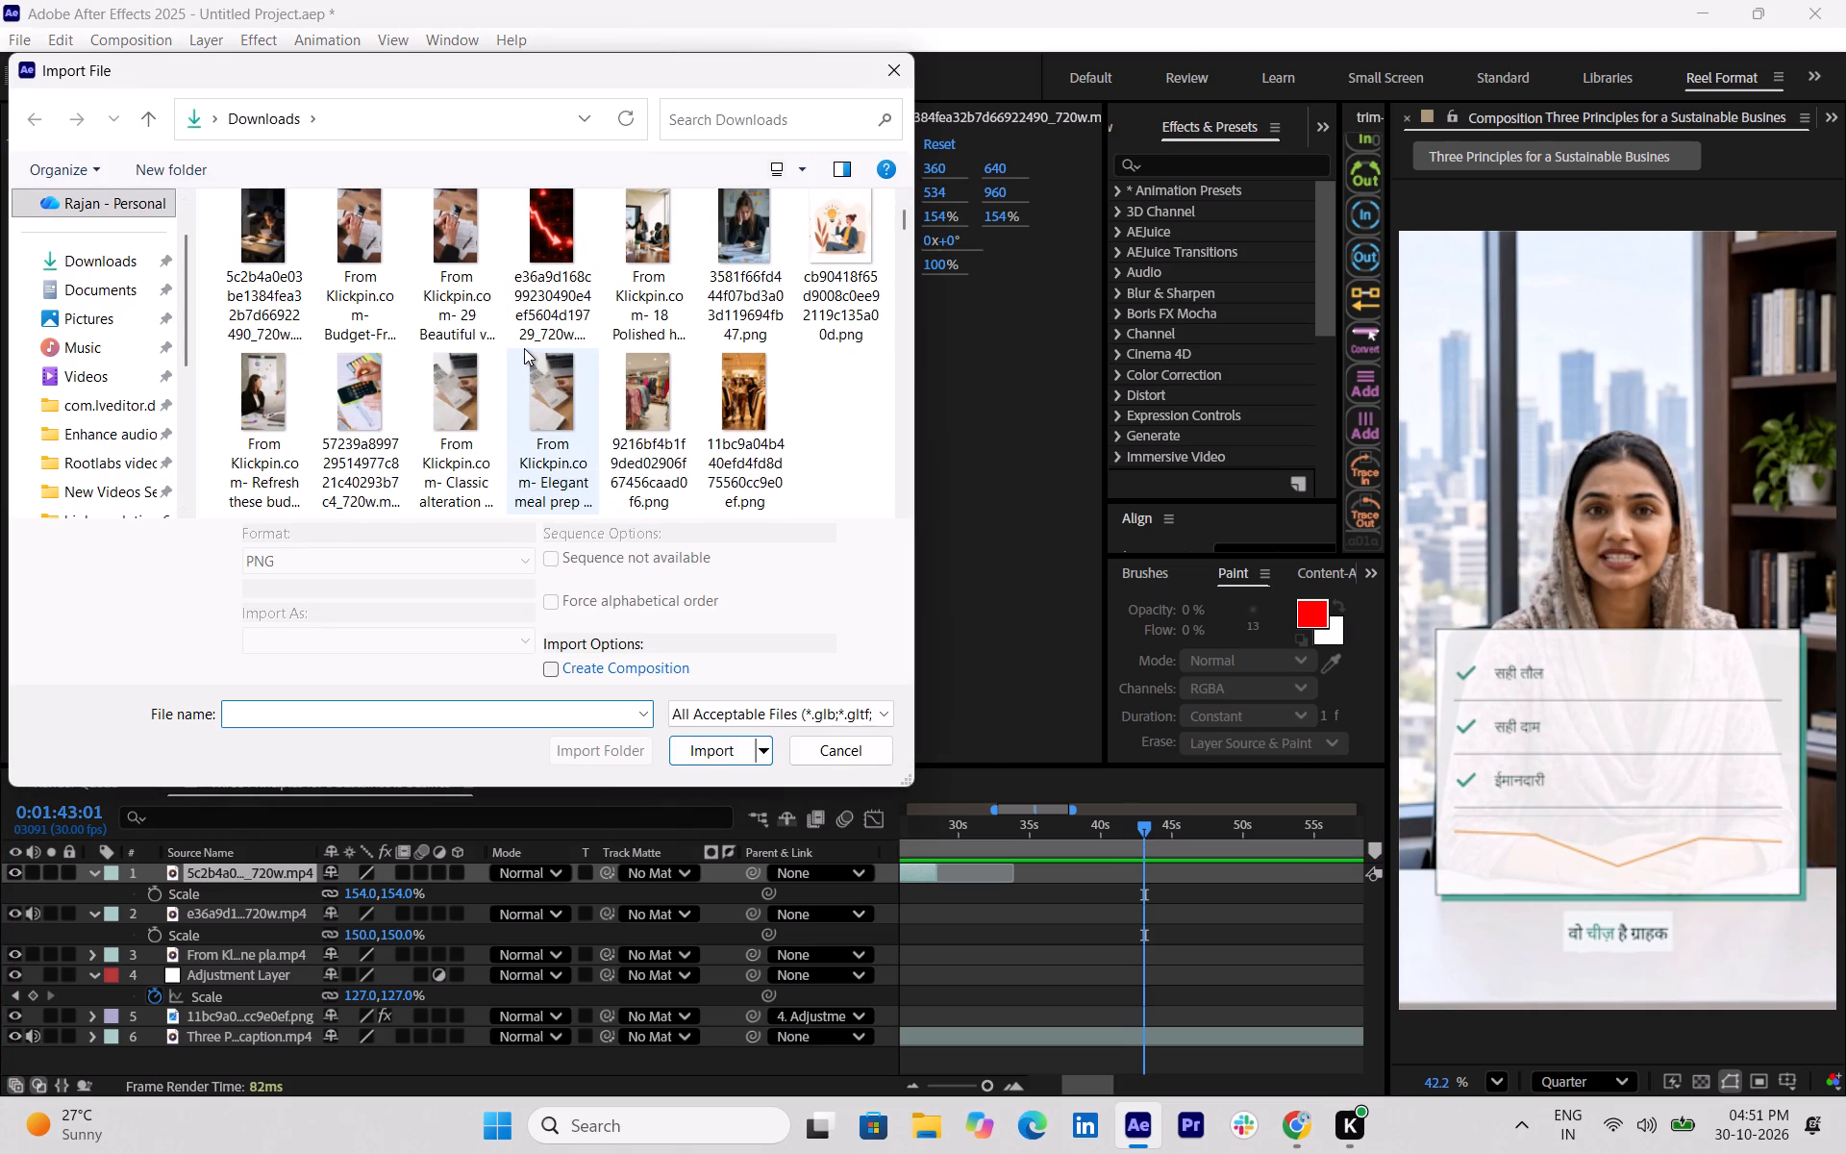
pyautogui.scroll(-5, 524, 348)
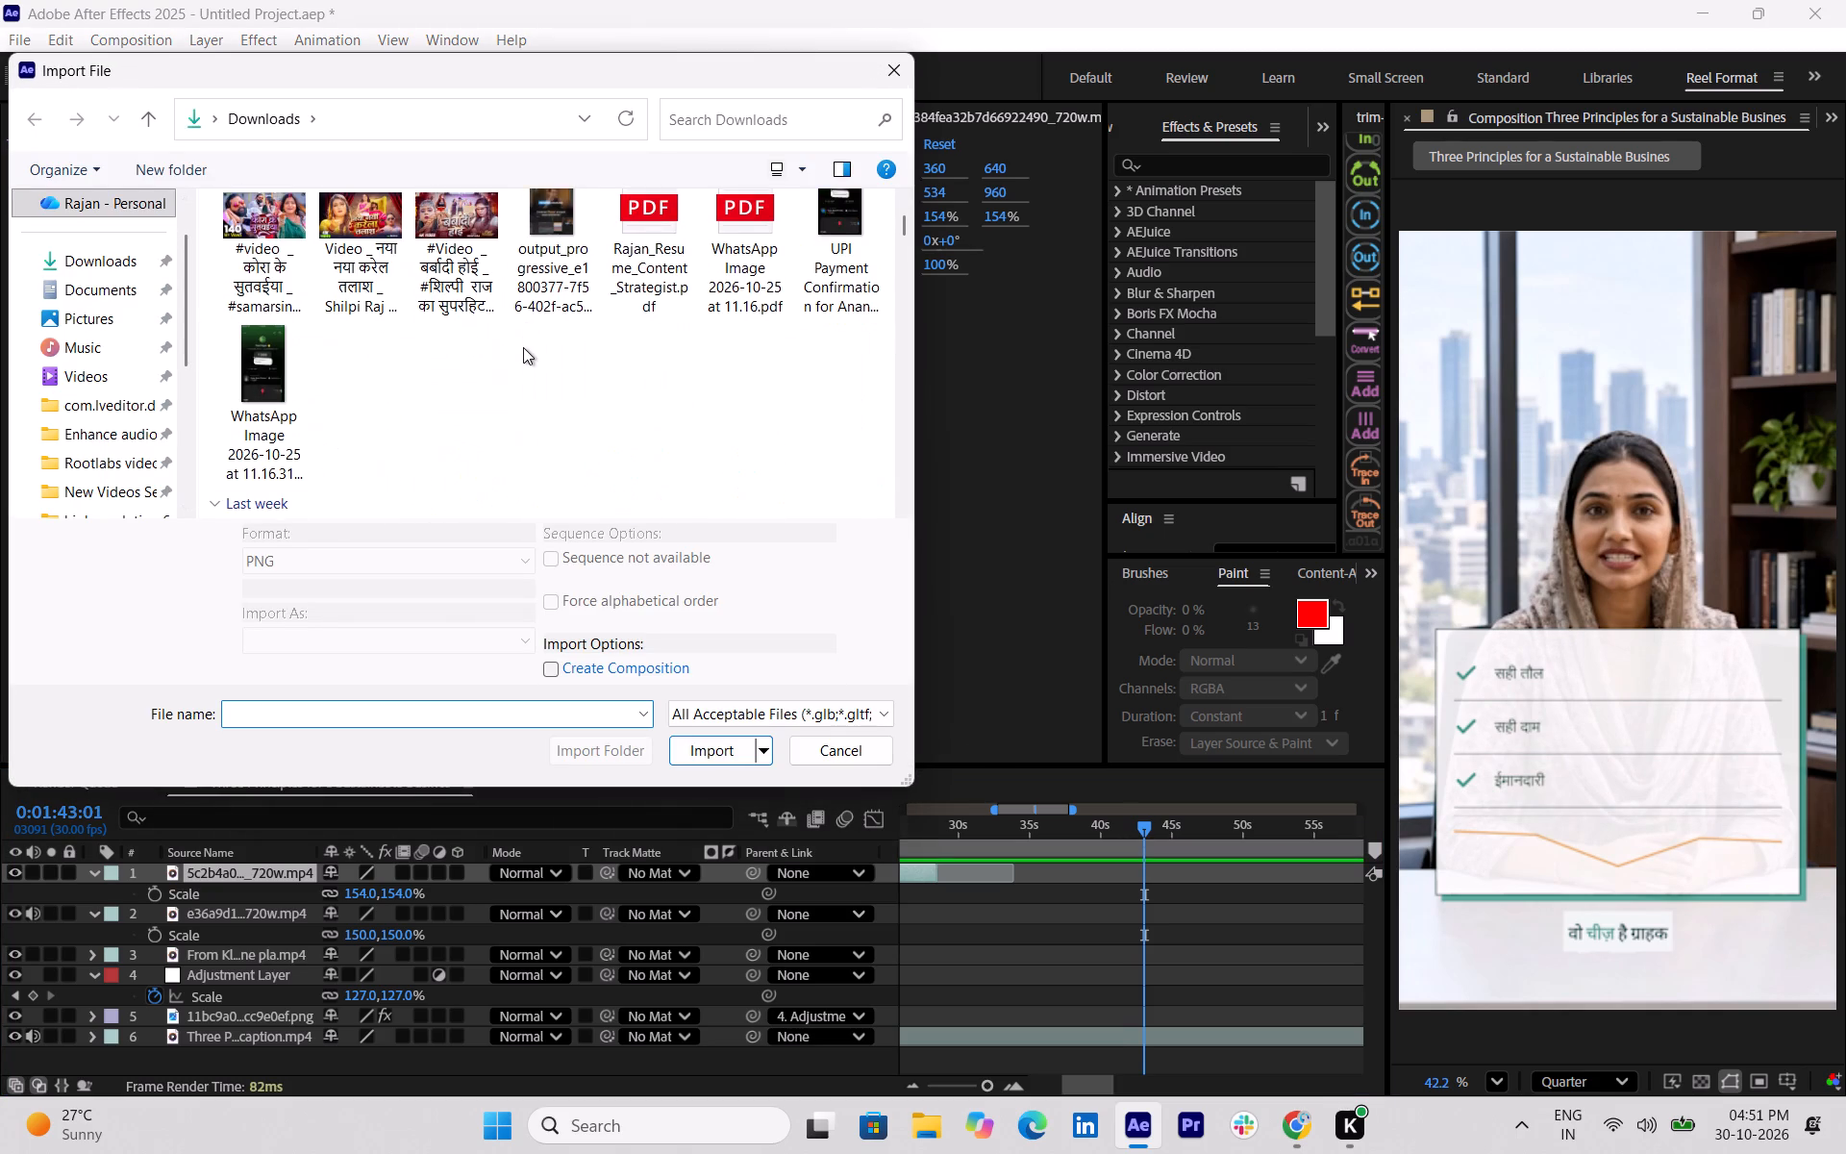
pyautogui.scroll(-2, 523, 347)
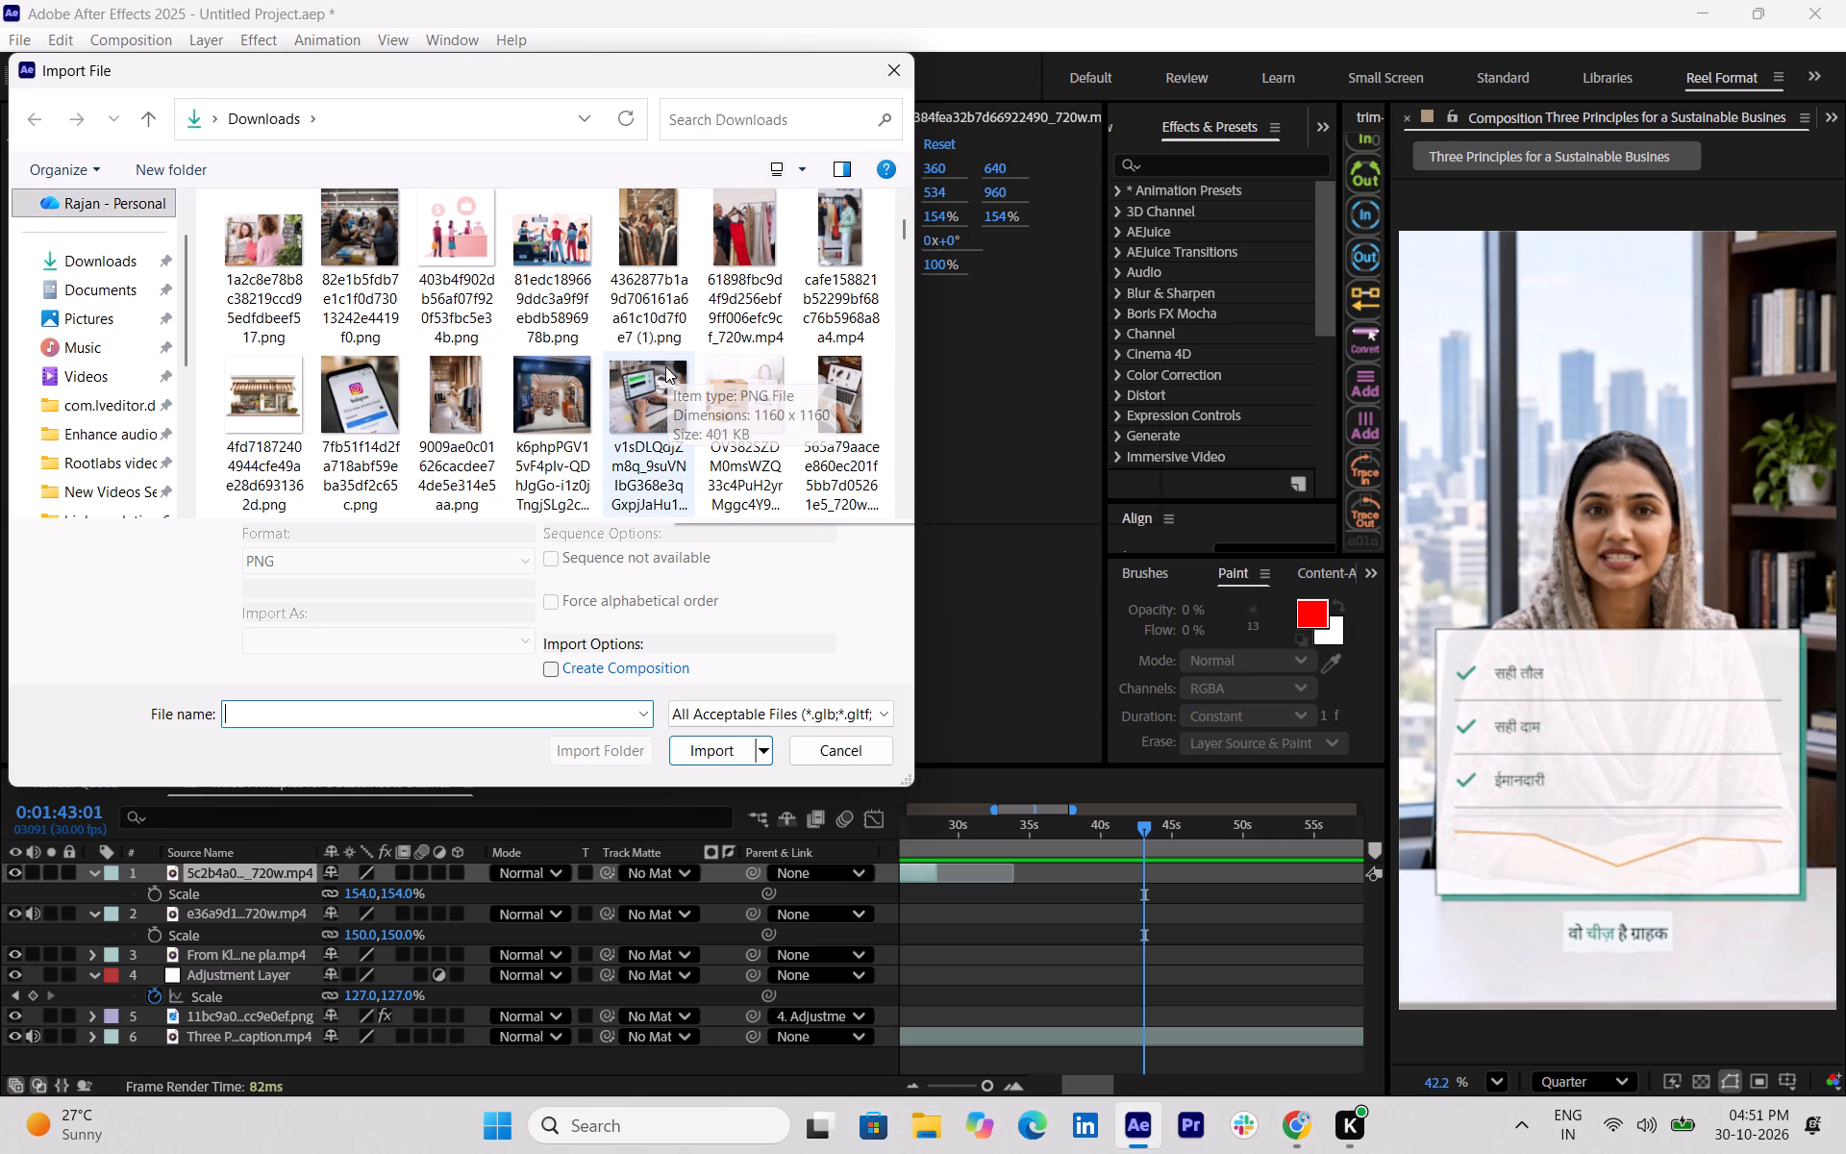
pyautogui.scroll(-1, 667, 364)
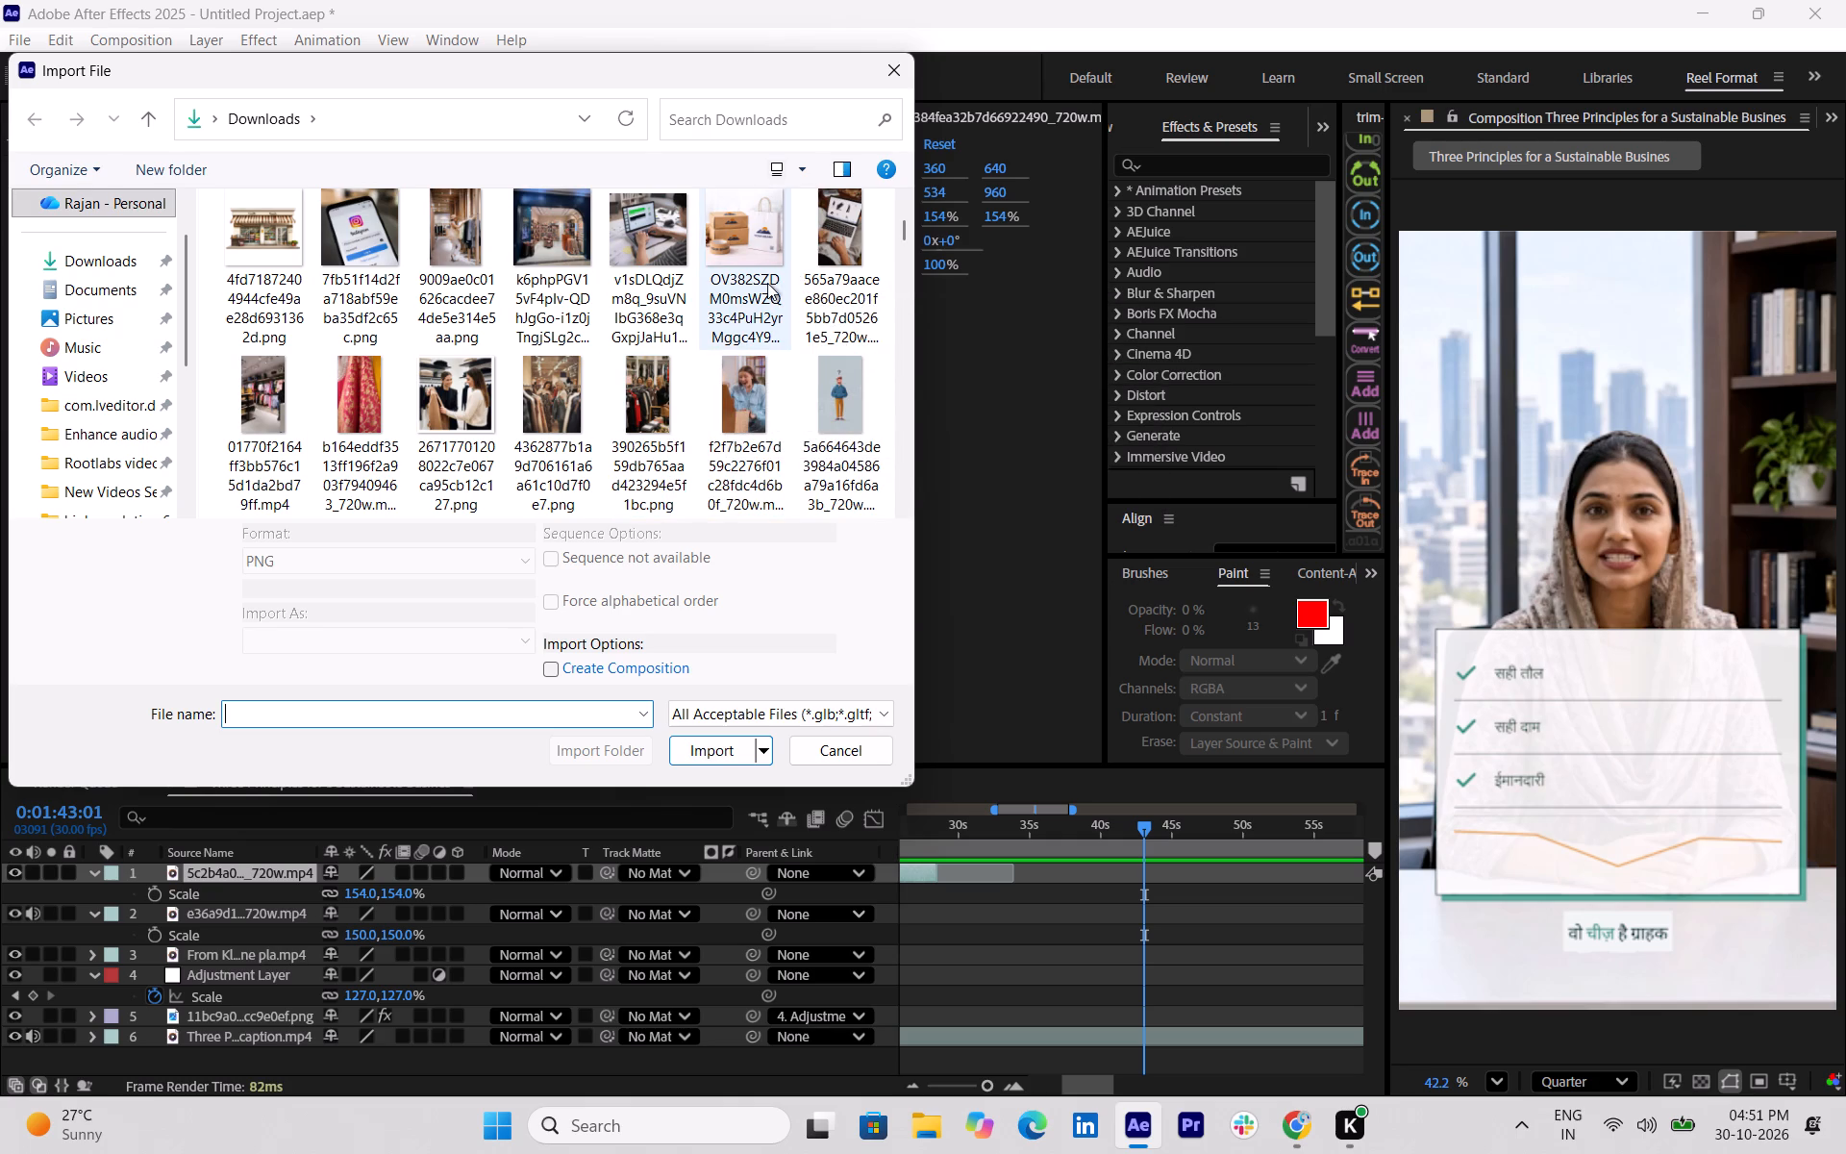
pyautogui.scroll(1, 520, 395)
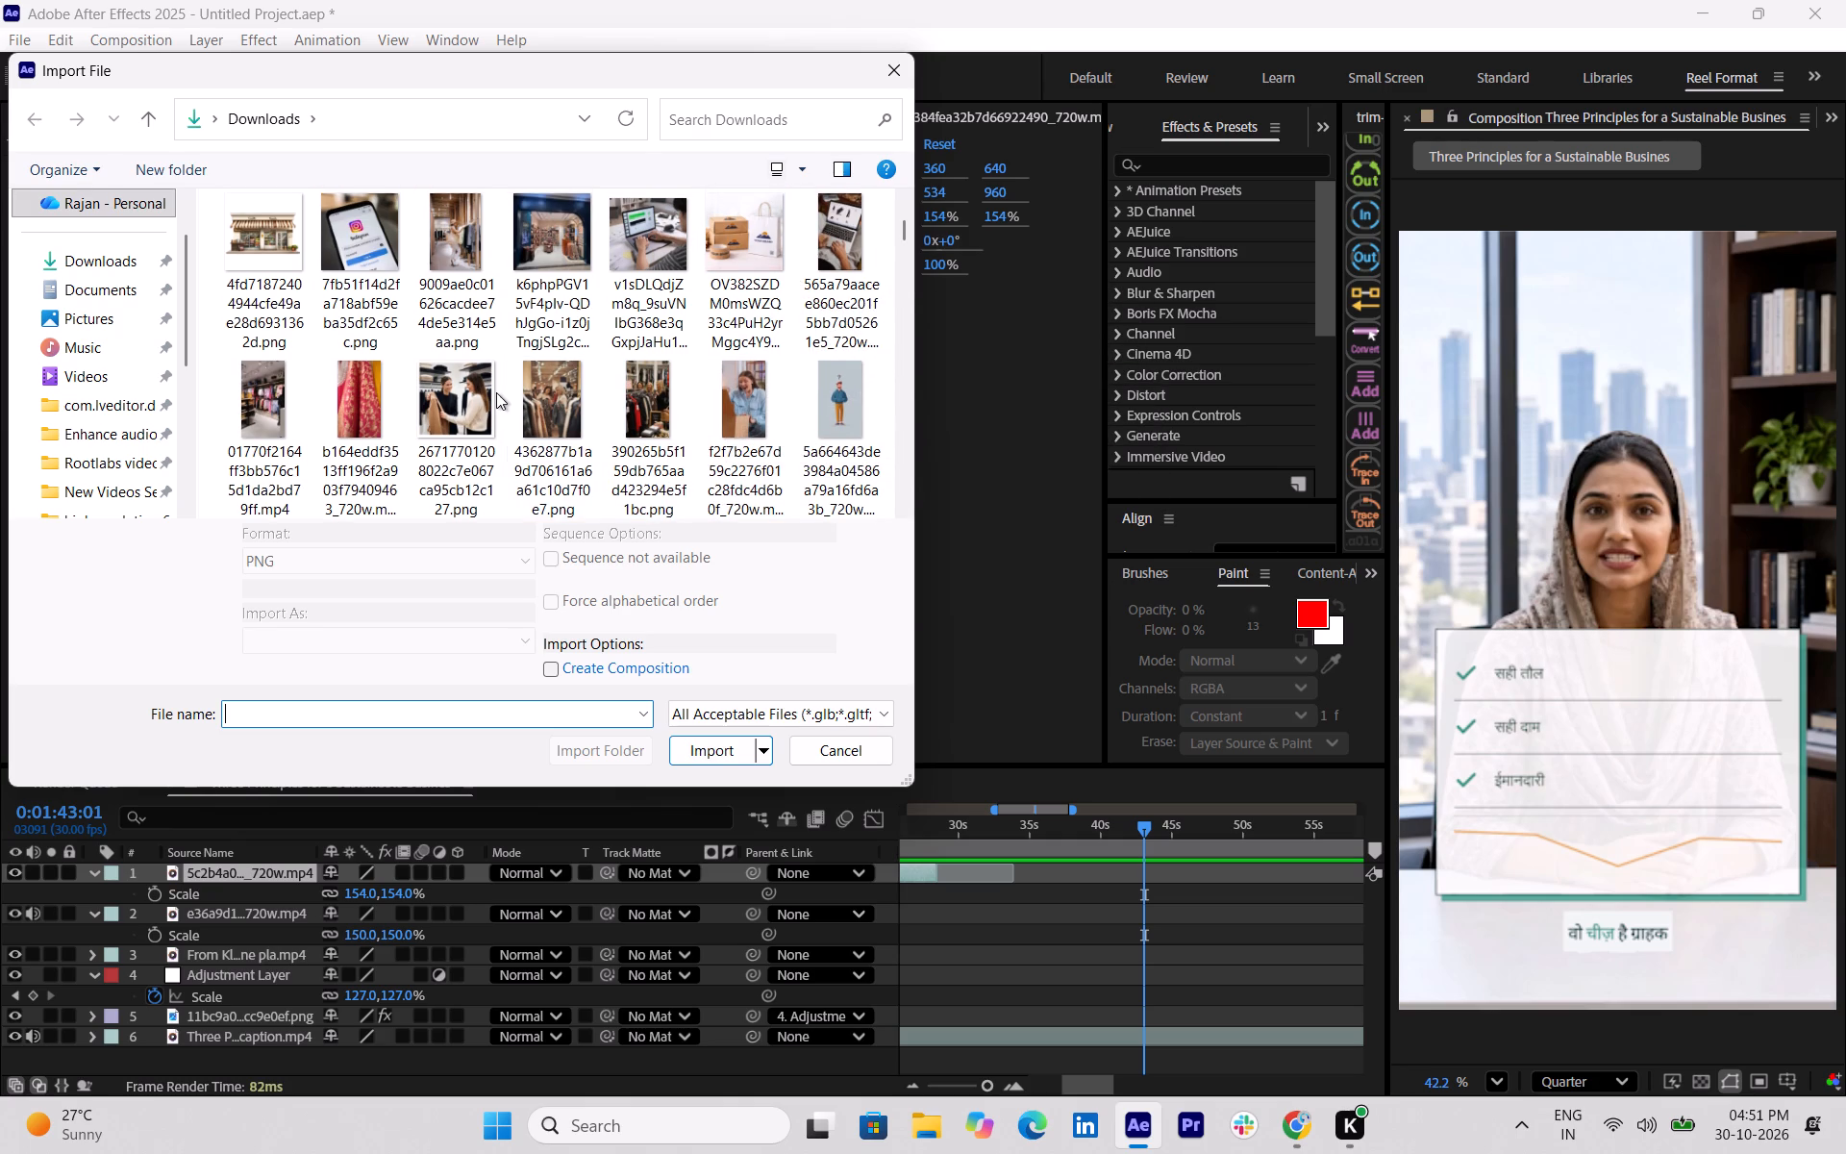
pyautogui.scroll(1, 496, 392)
pyautogui.click(377, 246)
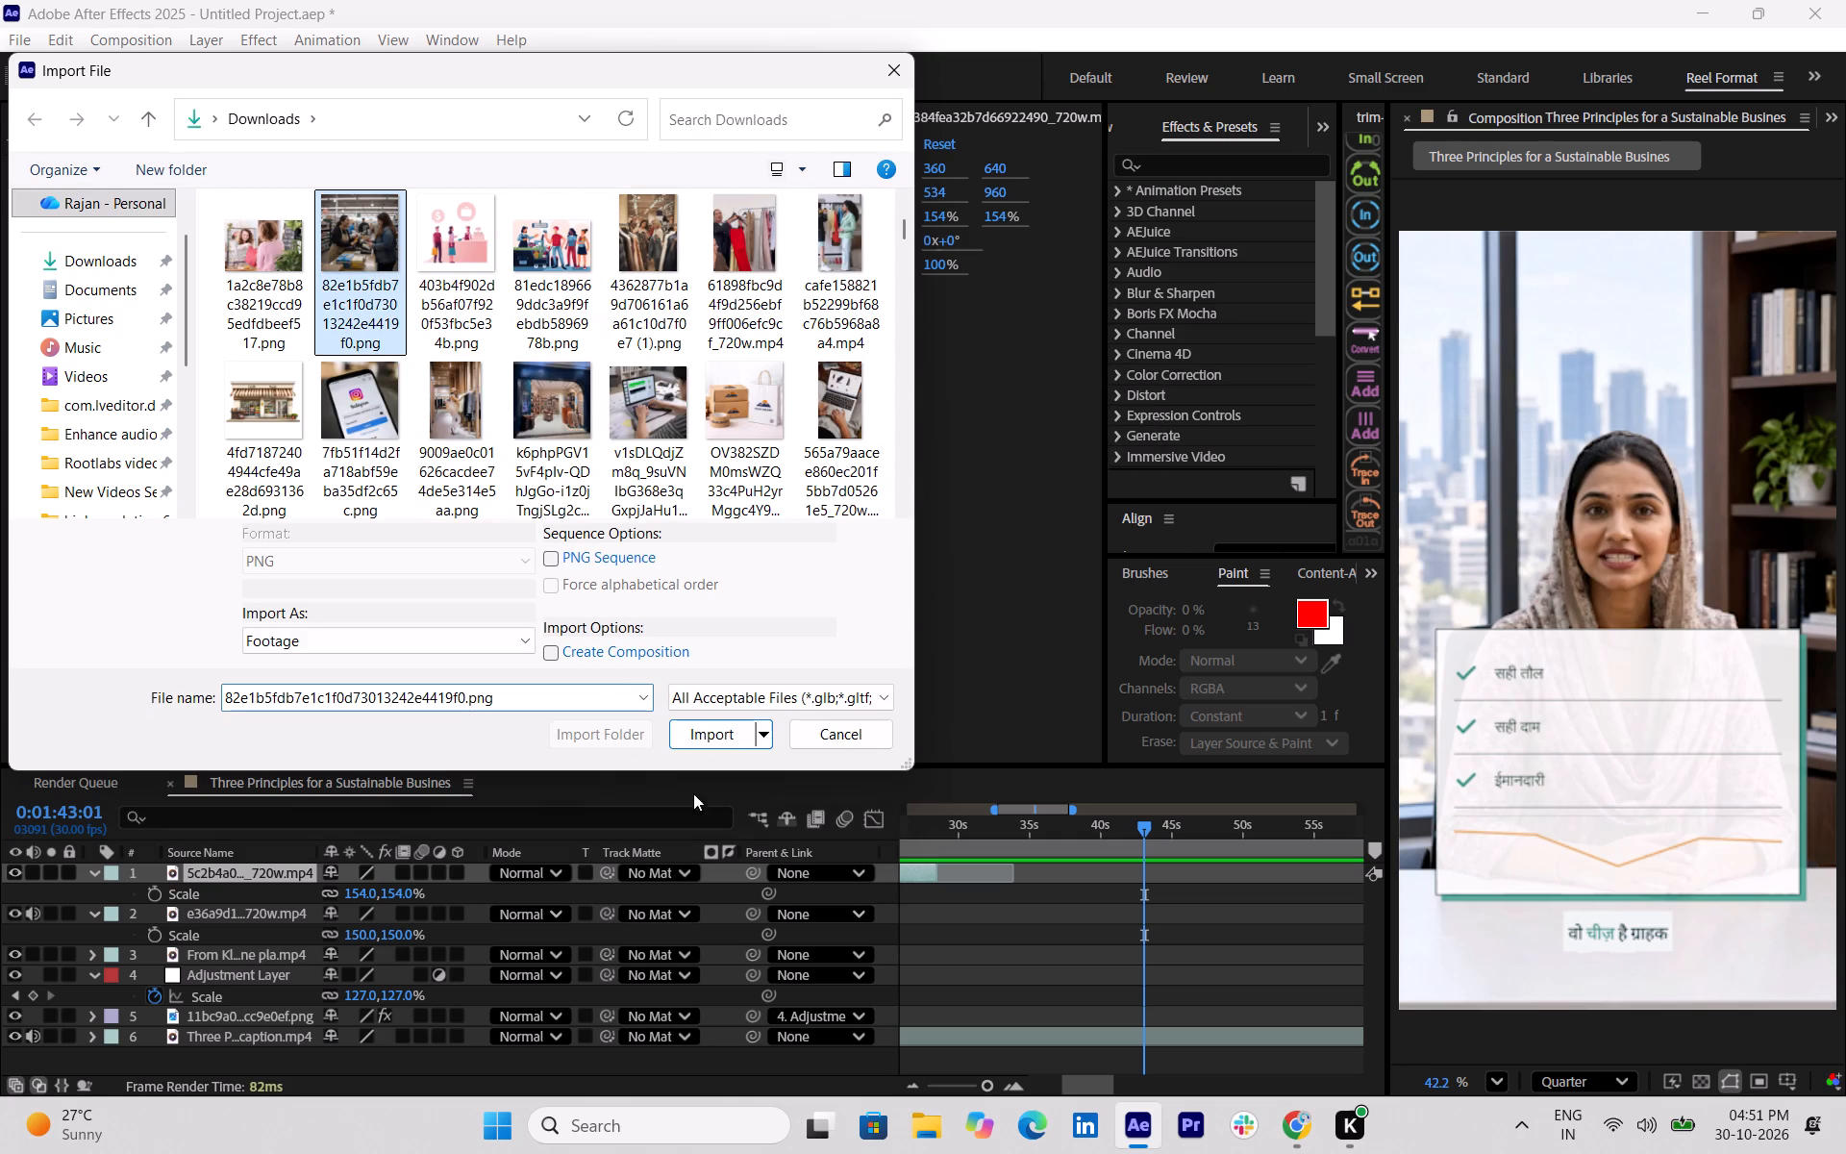
pyautogui.click(720, 731)
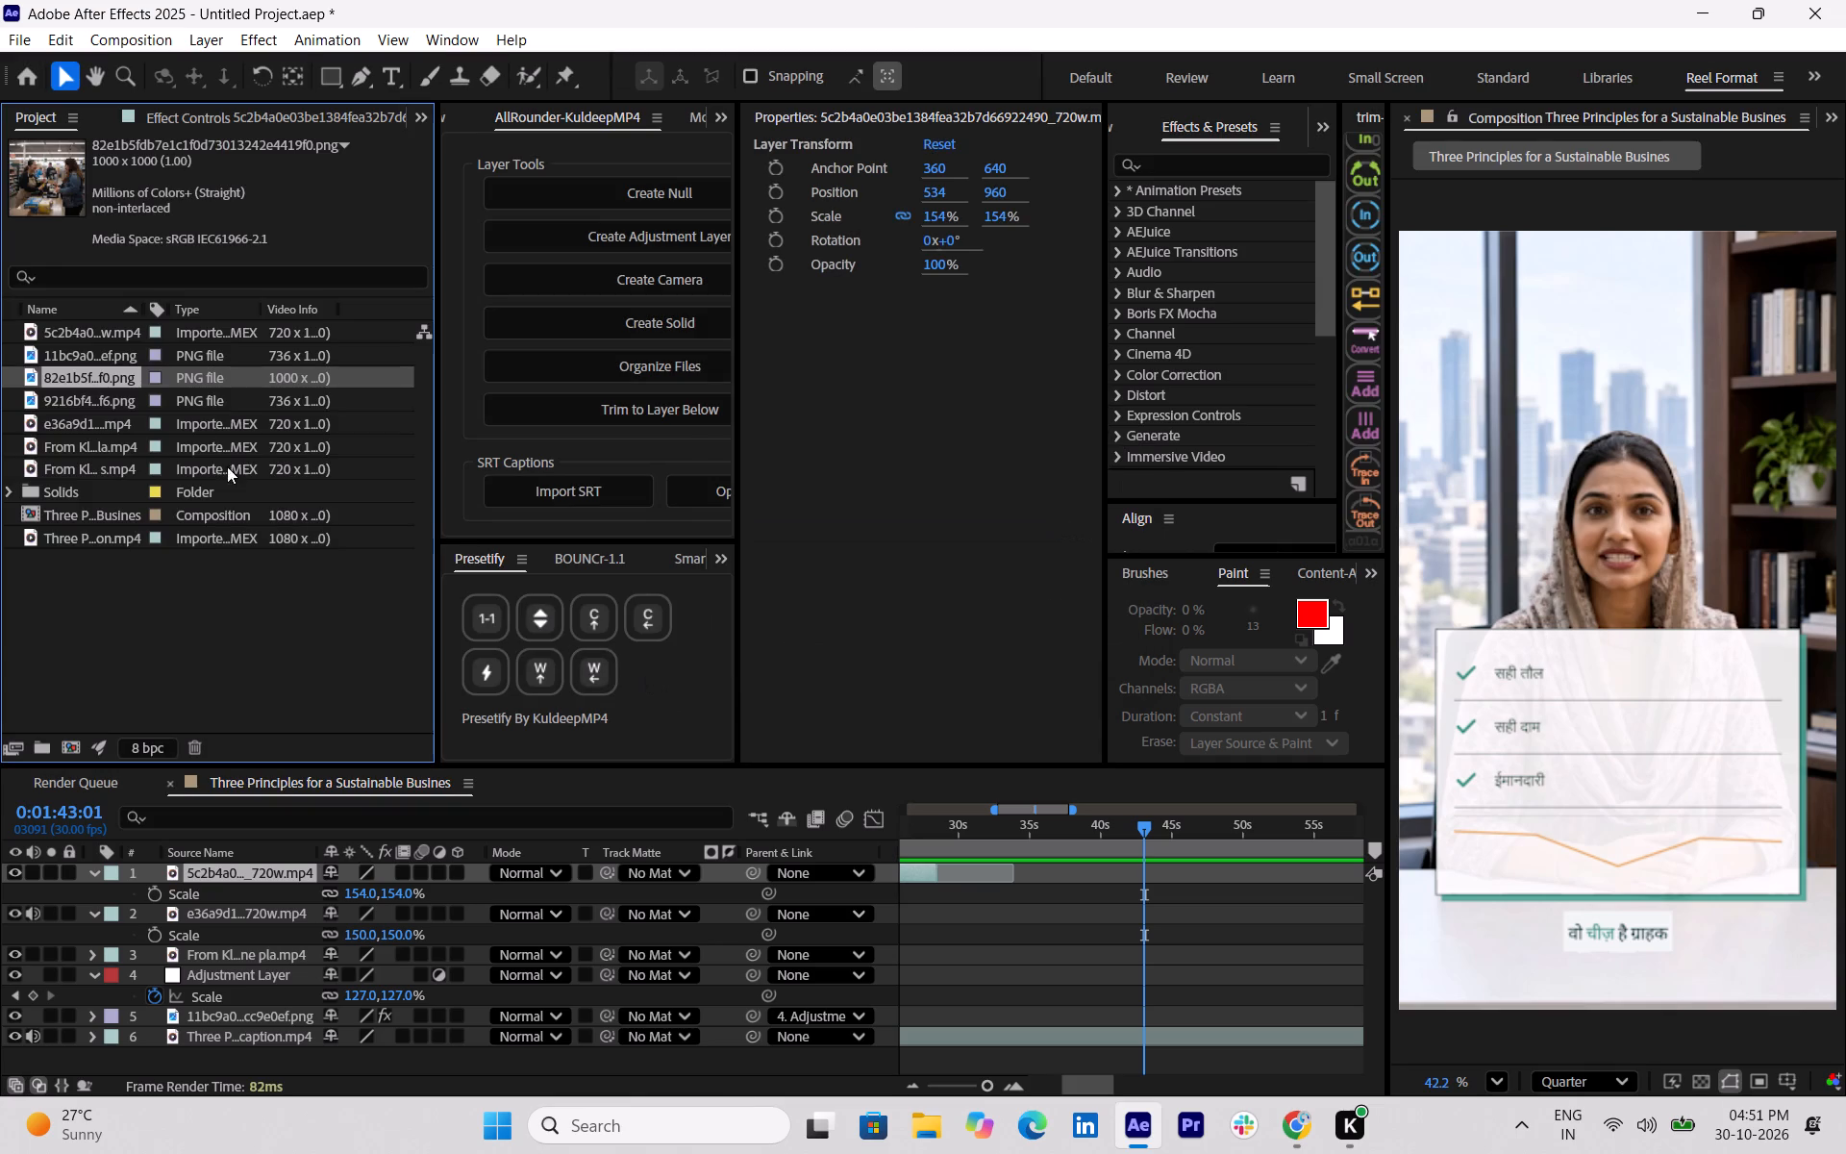
# Place the checkout photo above the Klickpin clip layer, starting at about 0:01:43 in time with the customer trust narration.
pyautogui.moveTo(98, 373); pyautogui.dragTo(1170, 924)
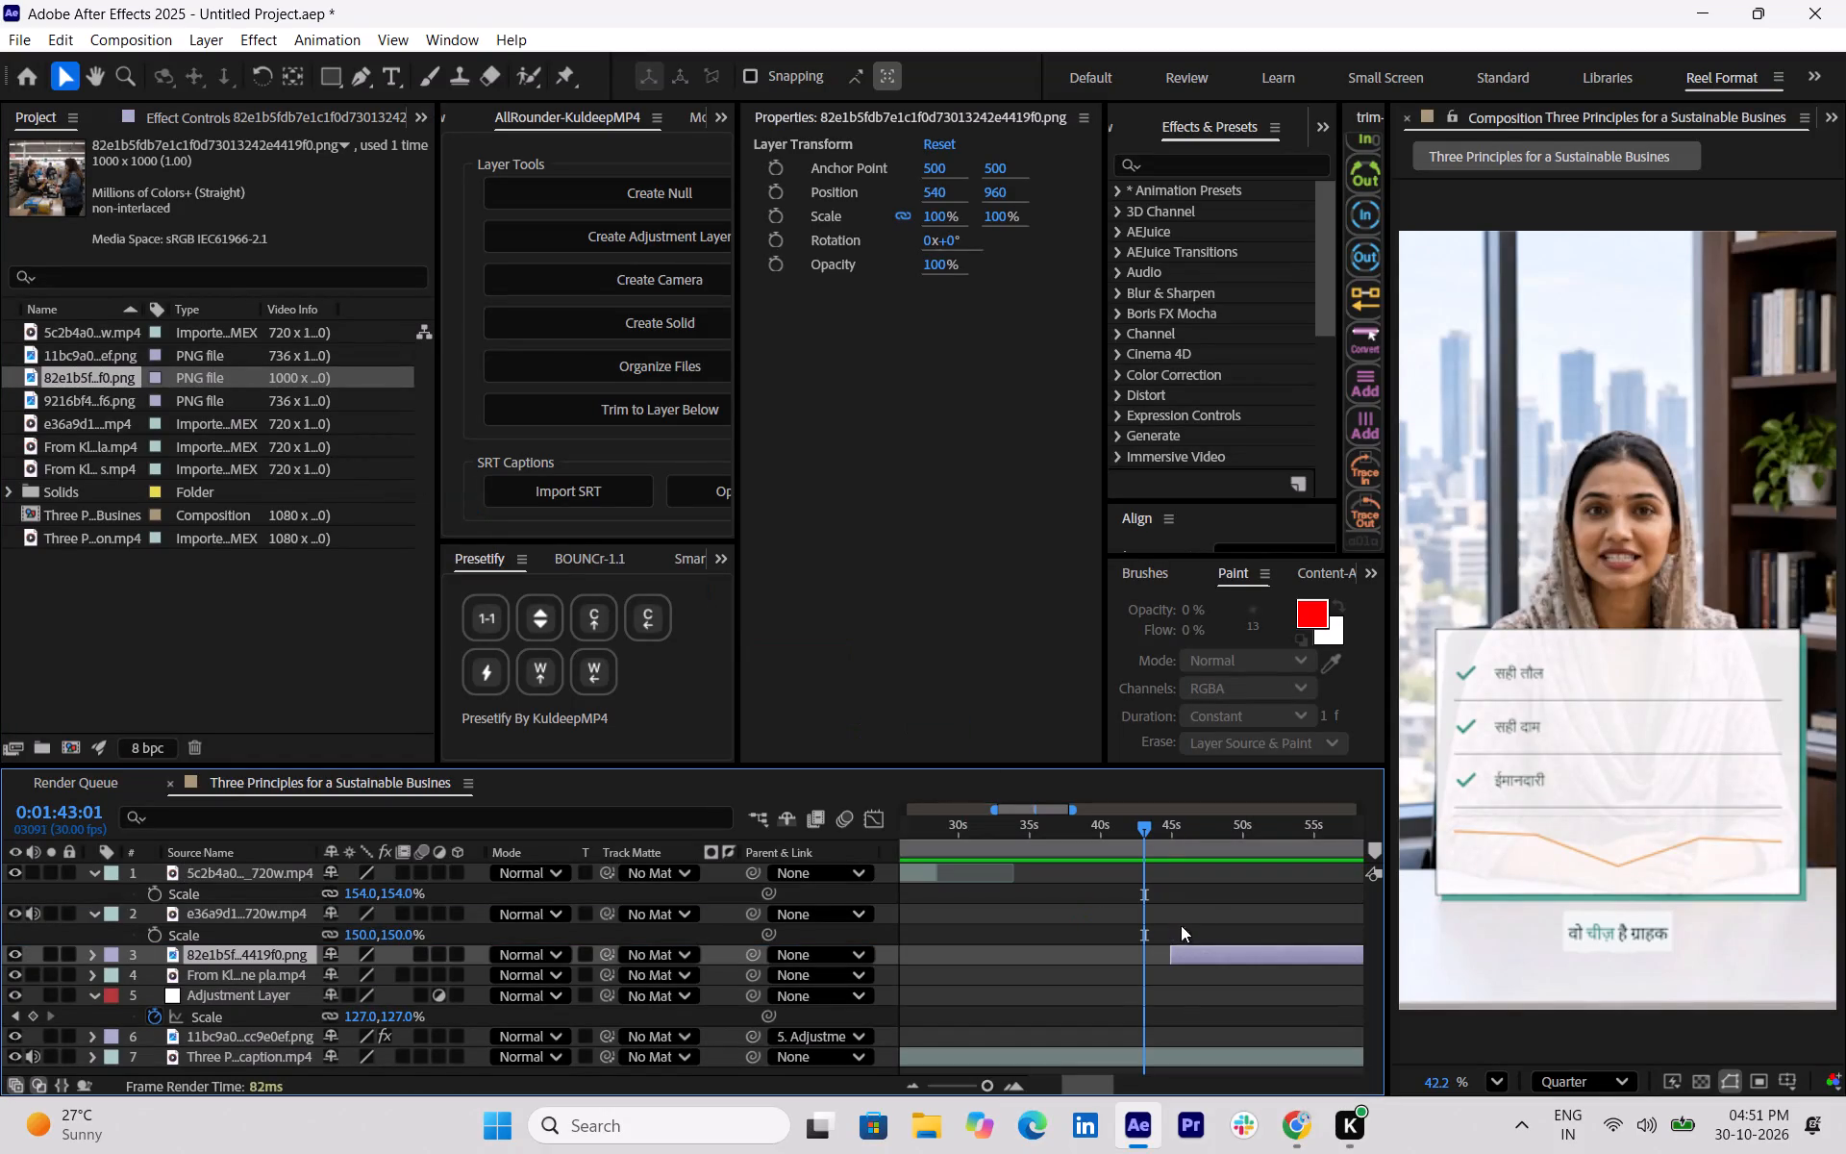
pyautogui.moveTo(1193, 957); pyautogui.dragTo(1166, 961)
pyautogui.moveTo(1142, 835); pyautogui.dragTo(1123, 831)
pyautogui.press('space')
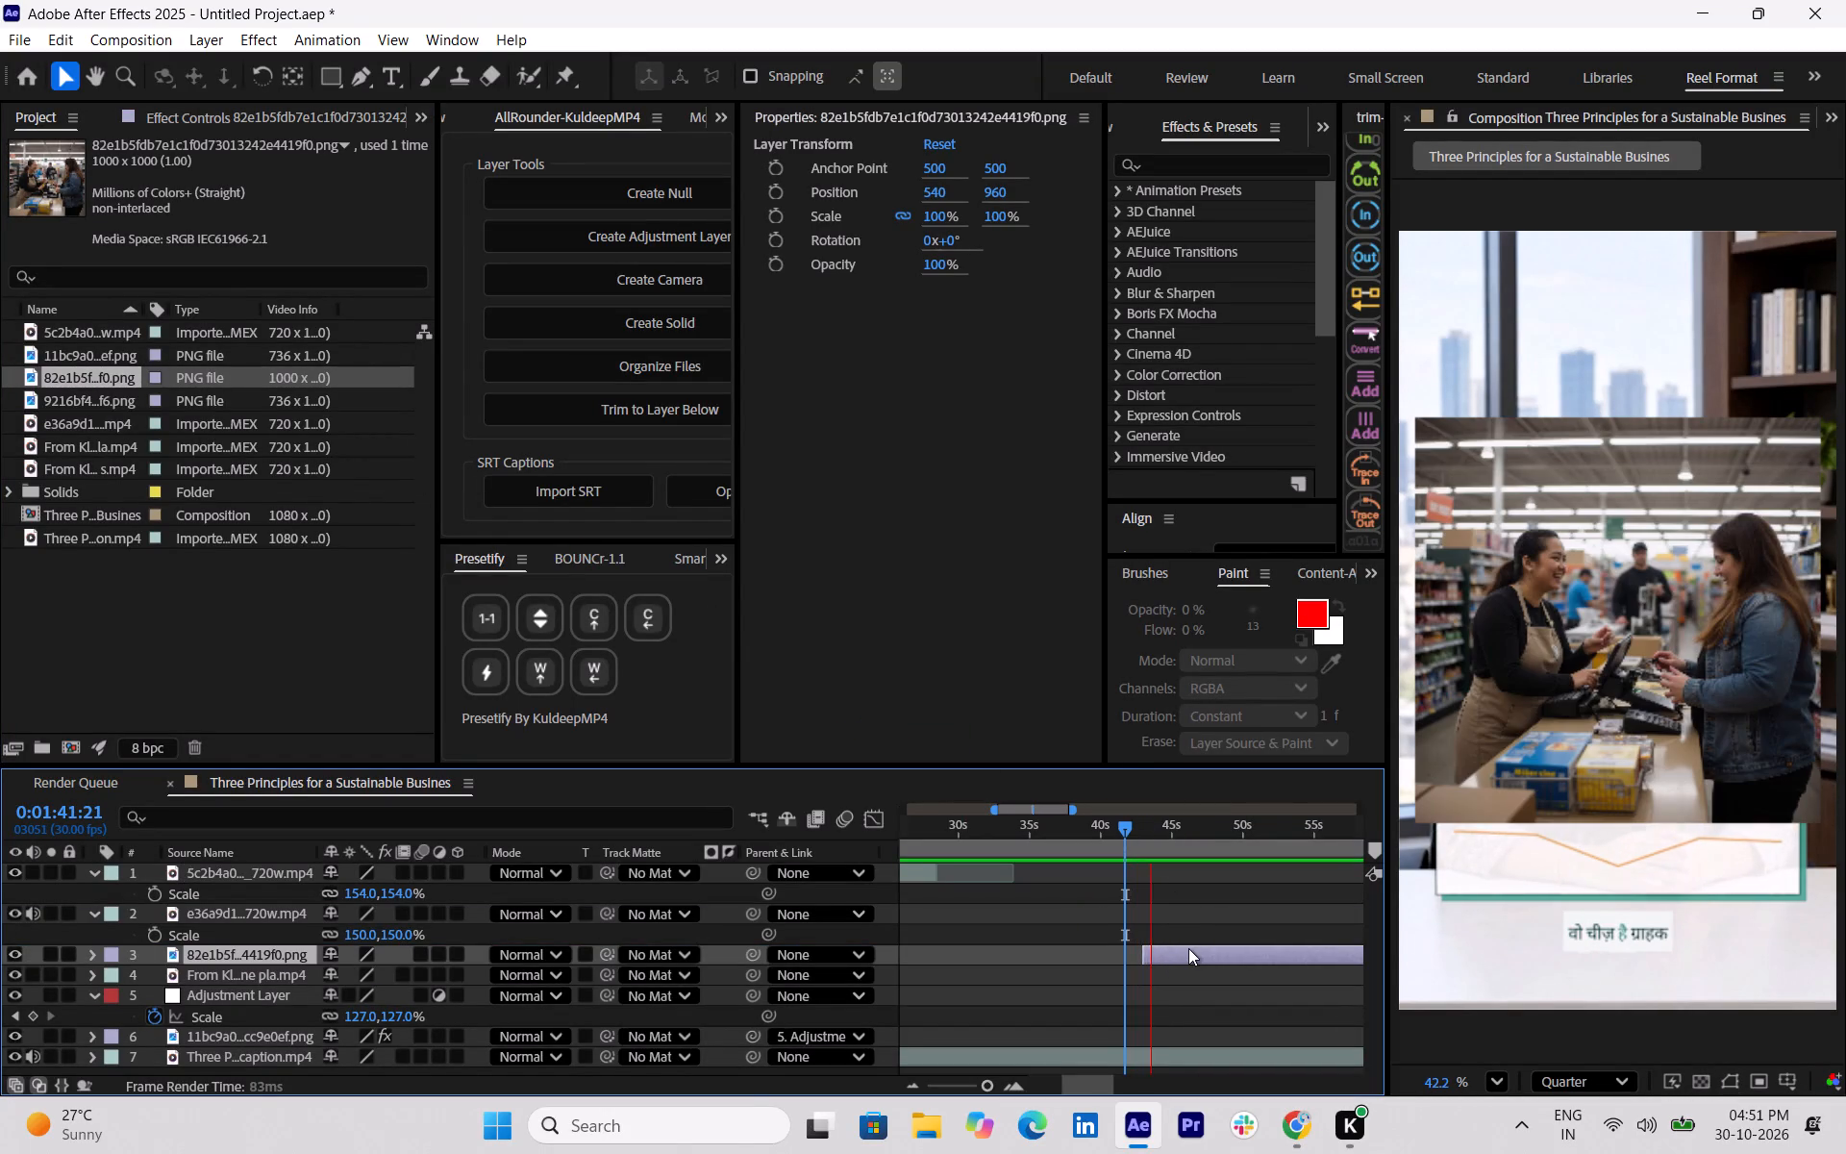
pyautogui.press('space')
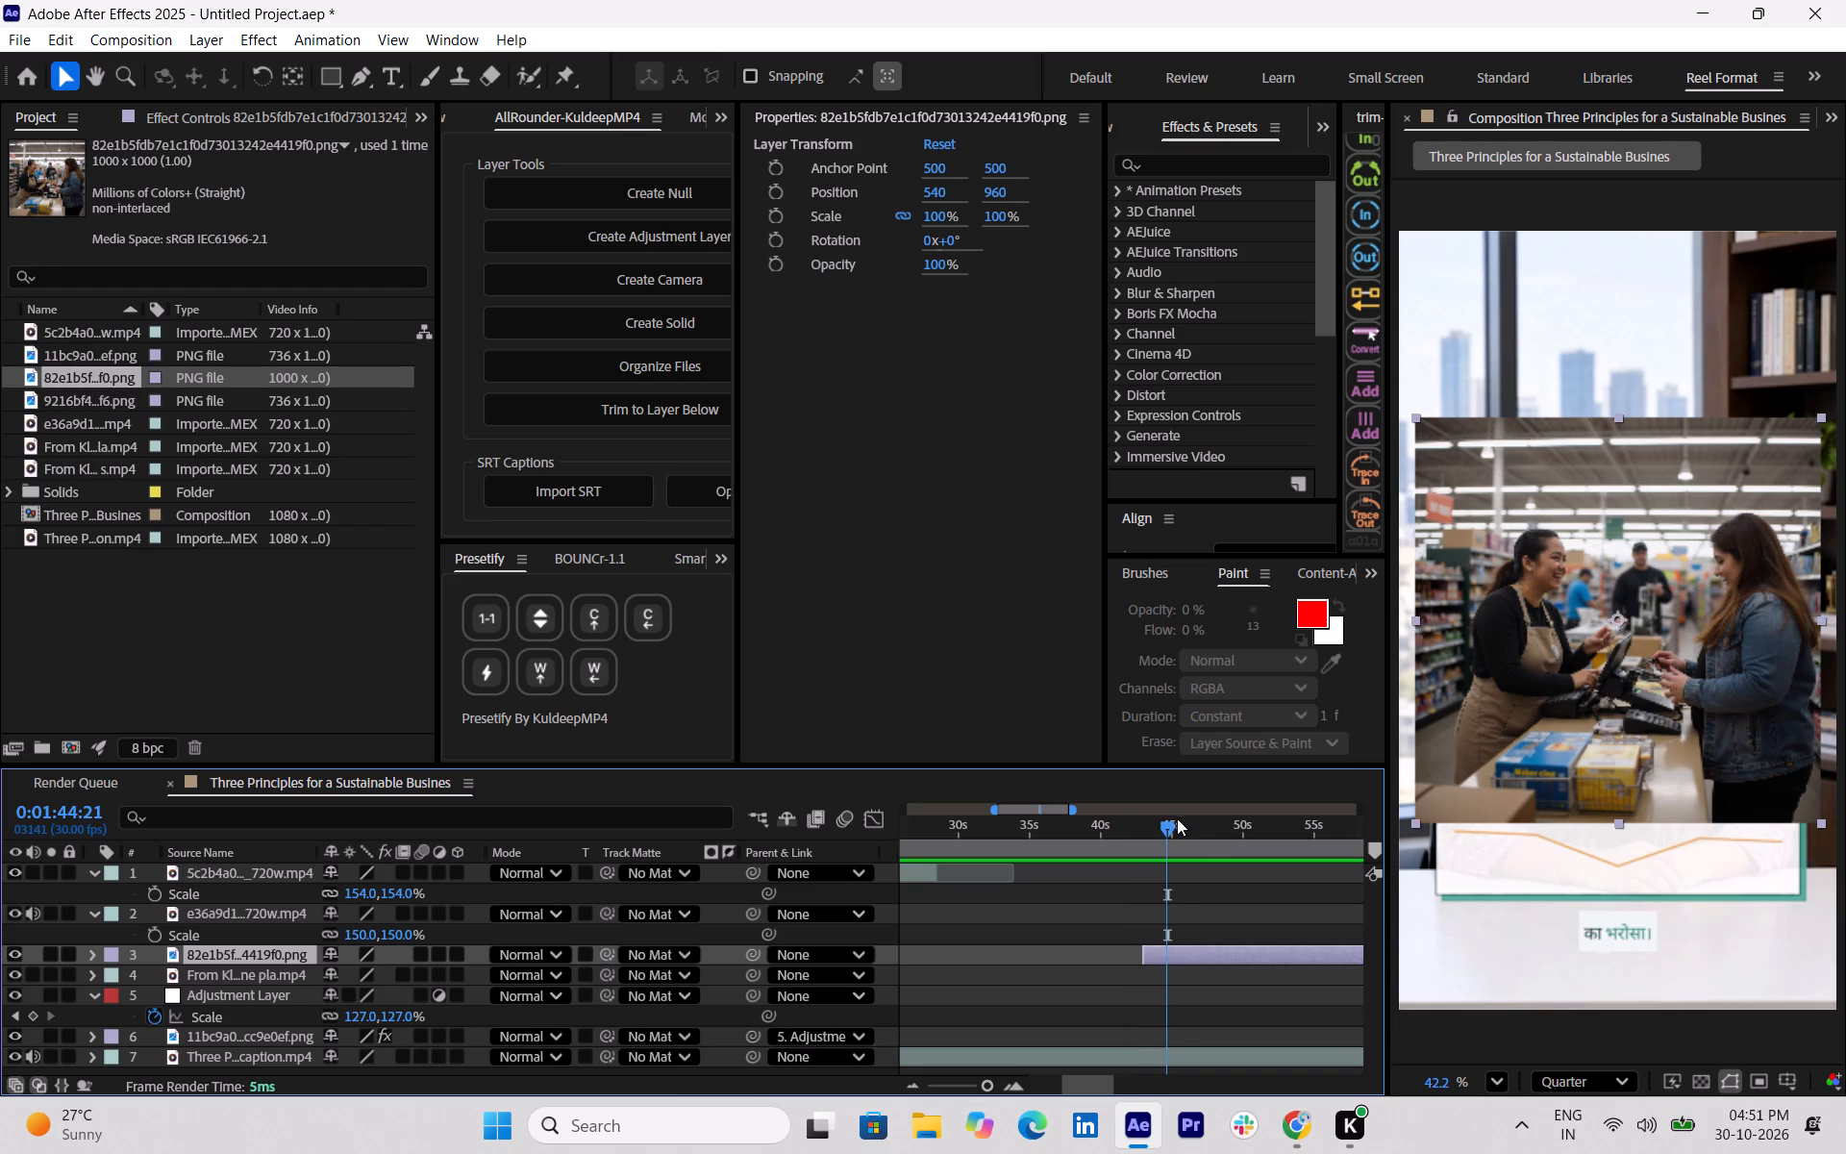
pyautogui.moveTo(1171, 817); pyautogui.dragTo(1144, 821)
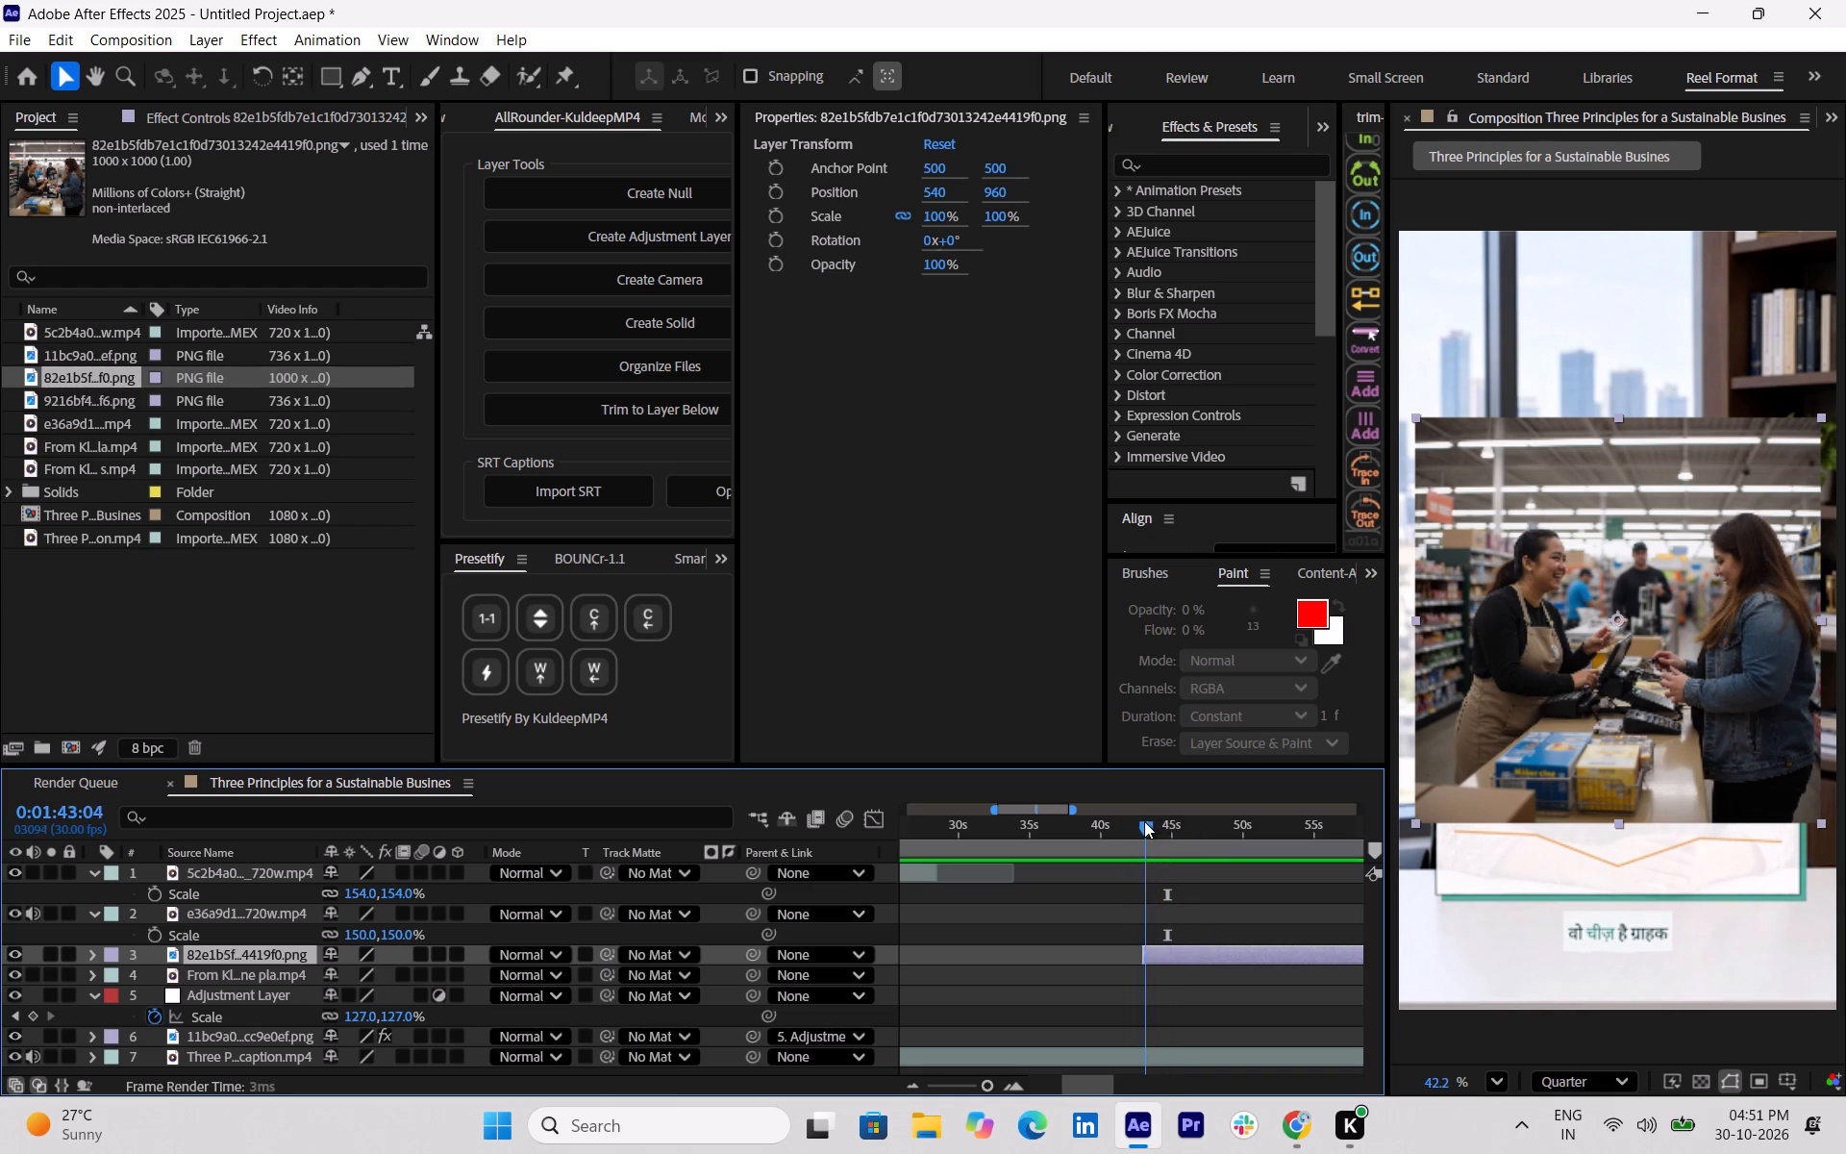
pyautogui.moveTo(1144, 821); pyautogui.dragTo(1141, 821)
pyautogui.press('space')
pyautogui.press('space')
pyautogui.moveTo(1189, 954); pyautogui.dragTo(1198, 957)
pyautogui.click(1198, 957)
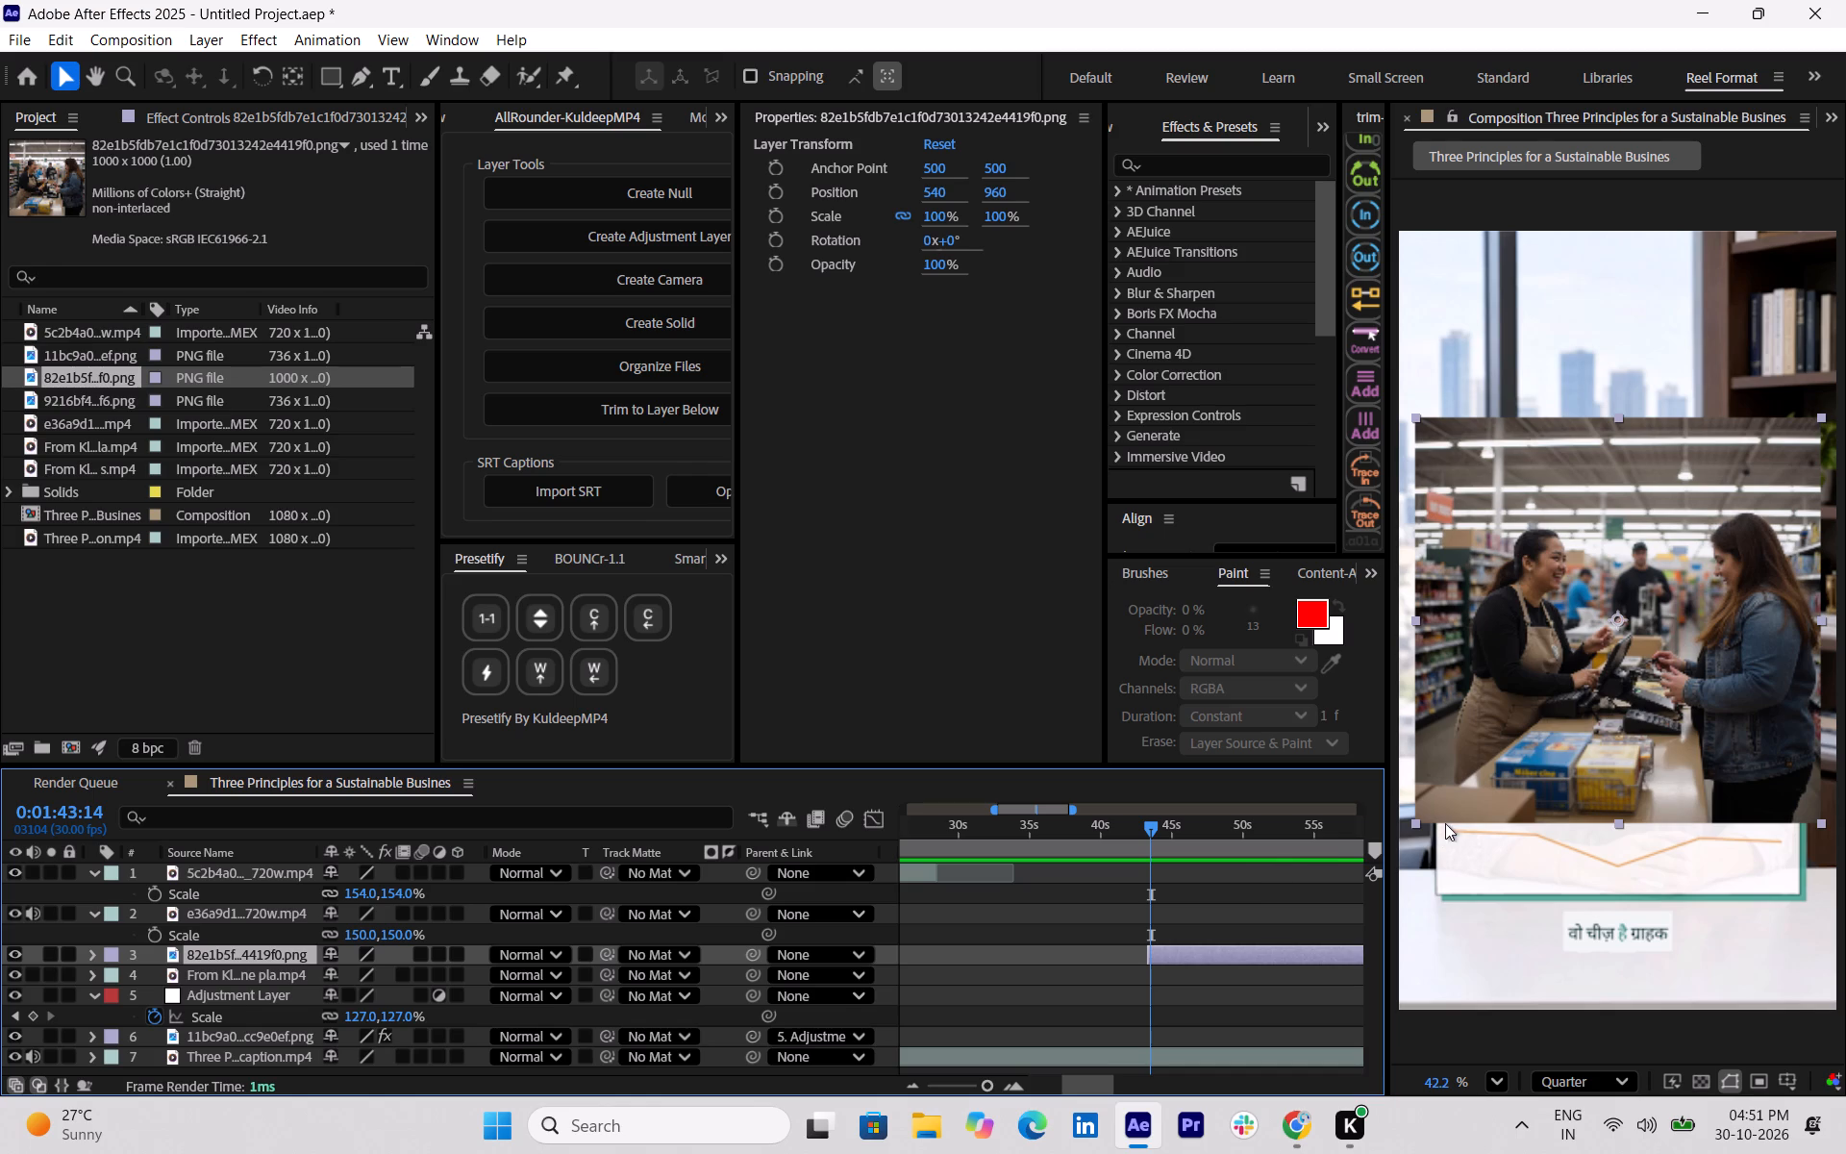
# Scale the checkout photo to 225% to fill the frame and shift it to about 749, 950, framing the cashier.
pyautogui.press('s')
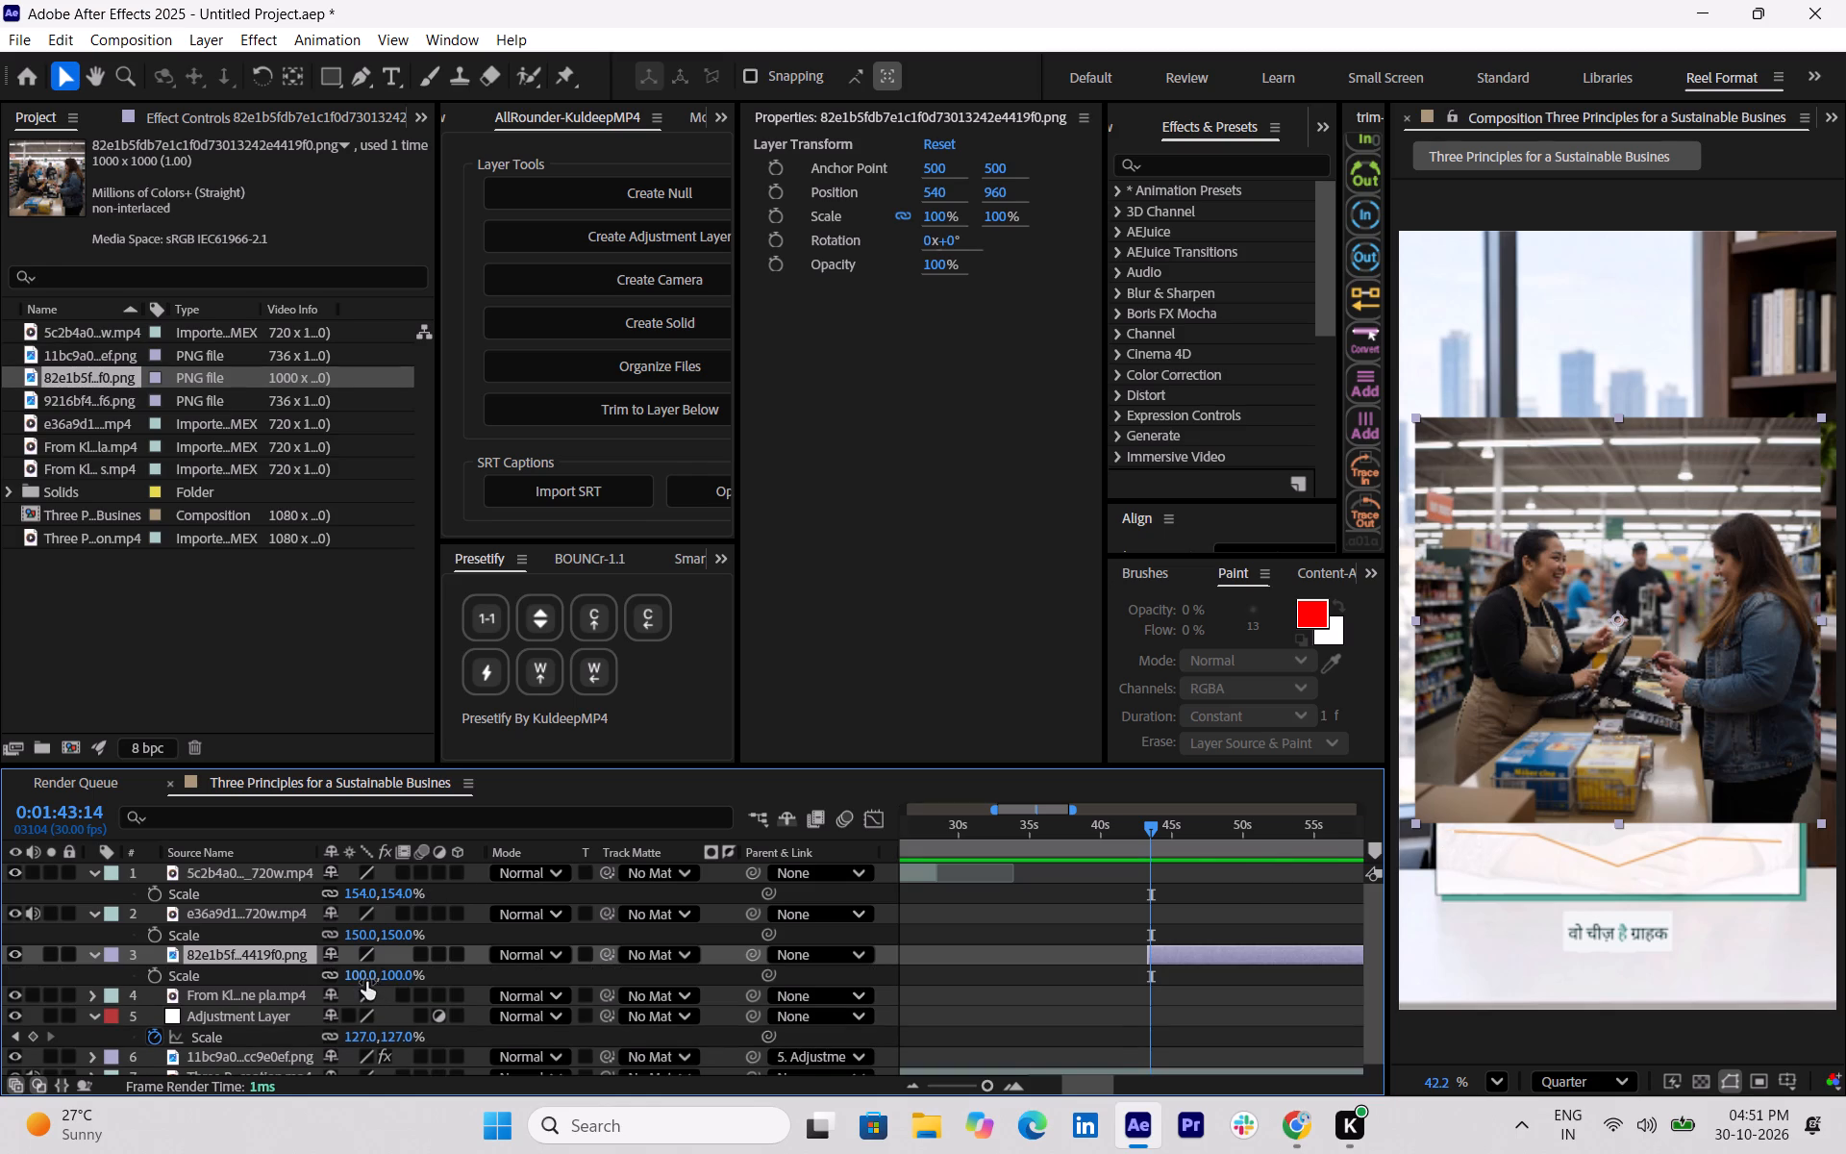
pyautogui.moveTo(363, 977); pyautogui.dragTo(537, 1001)
pyautogui.moveTo(1639, 719); pyautogui.dragTo(1740, 719)
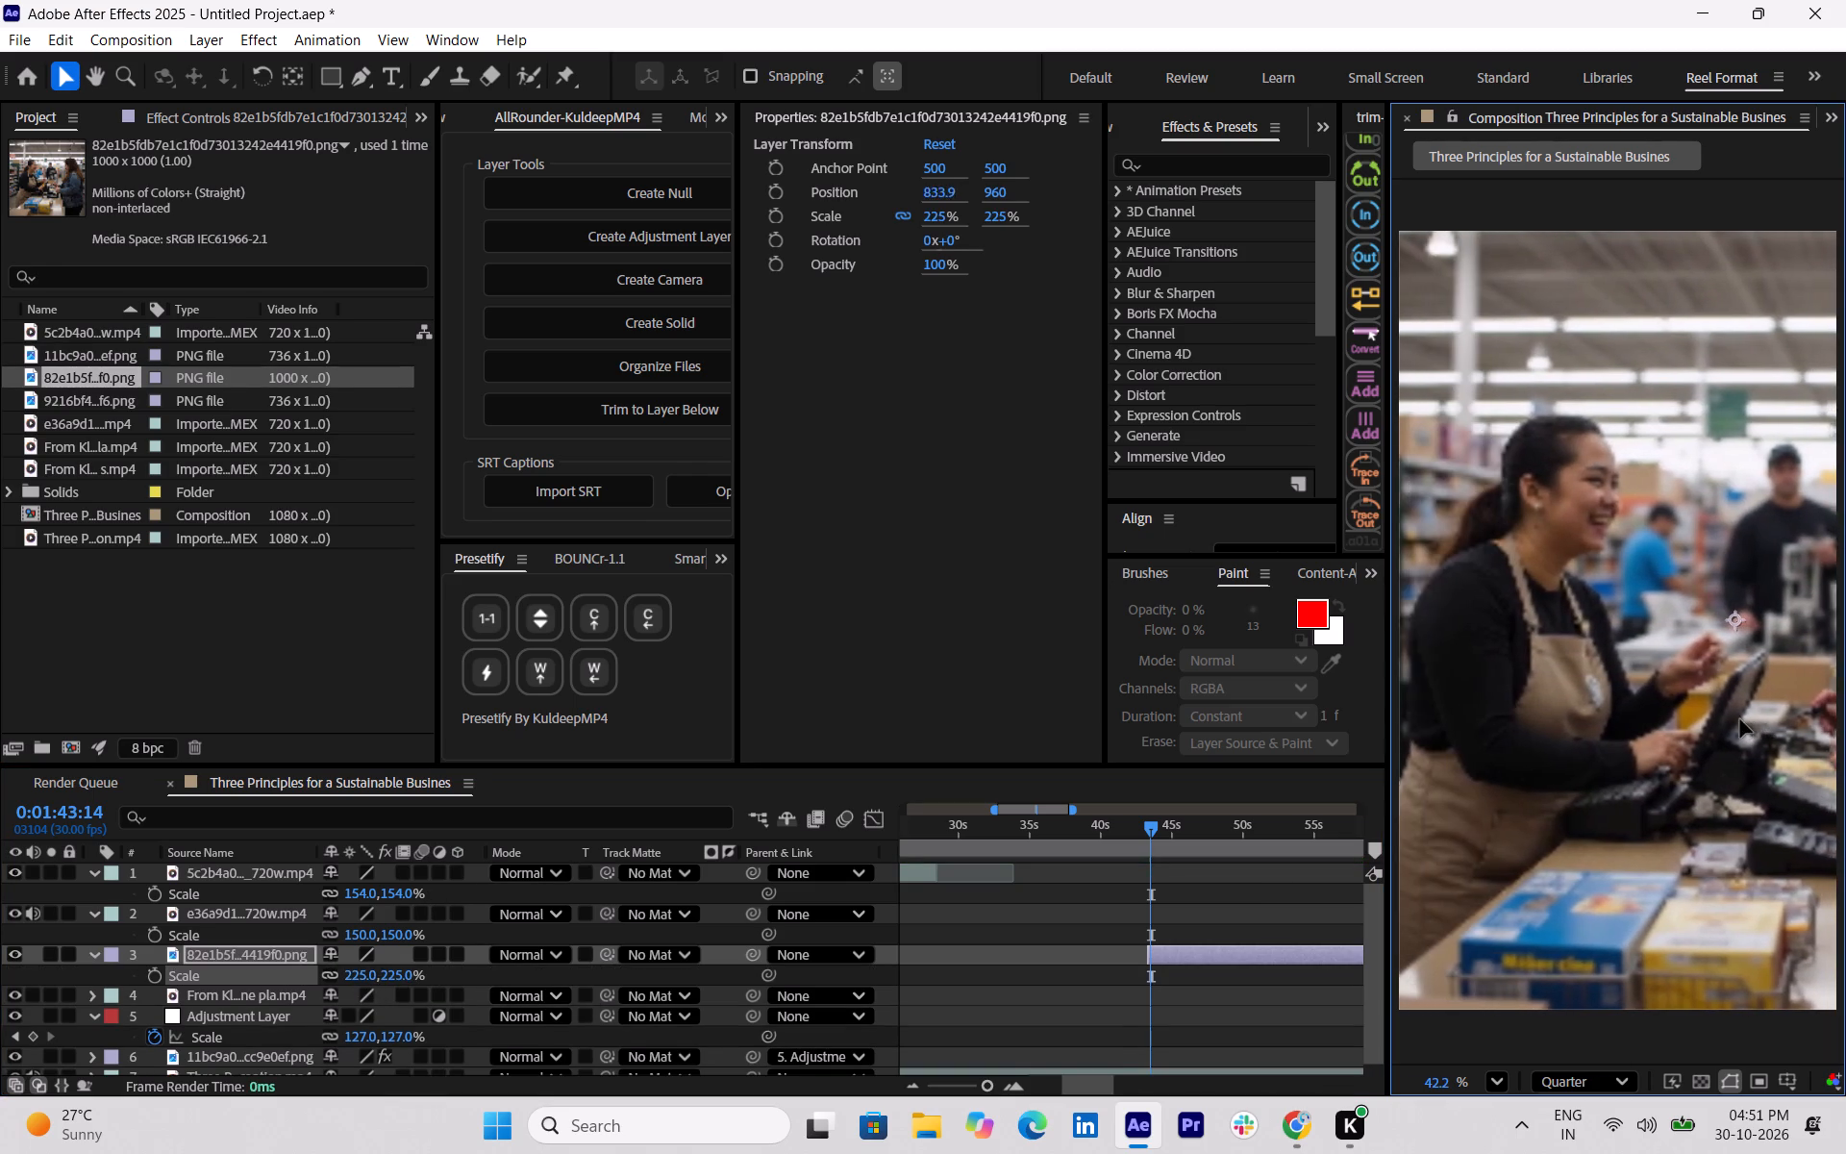
pyautogui.moveTo(1740, 719); pyautogui.dragTo(1631, 718)
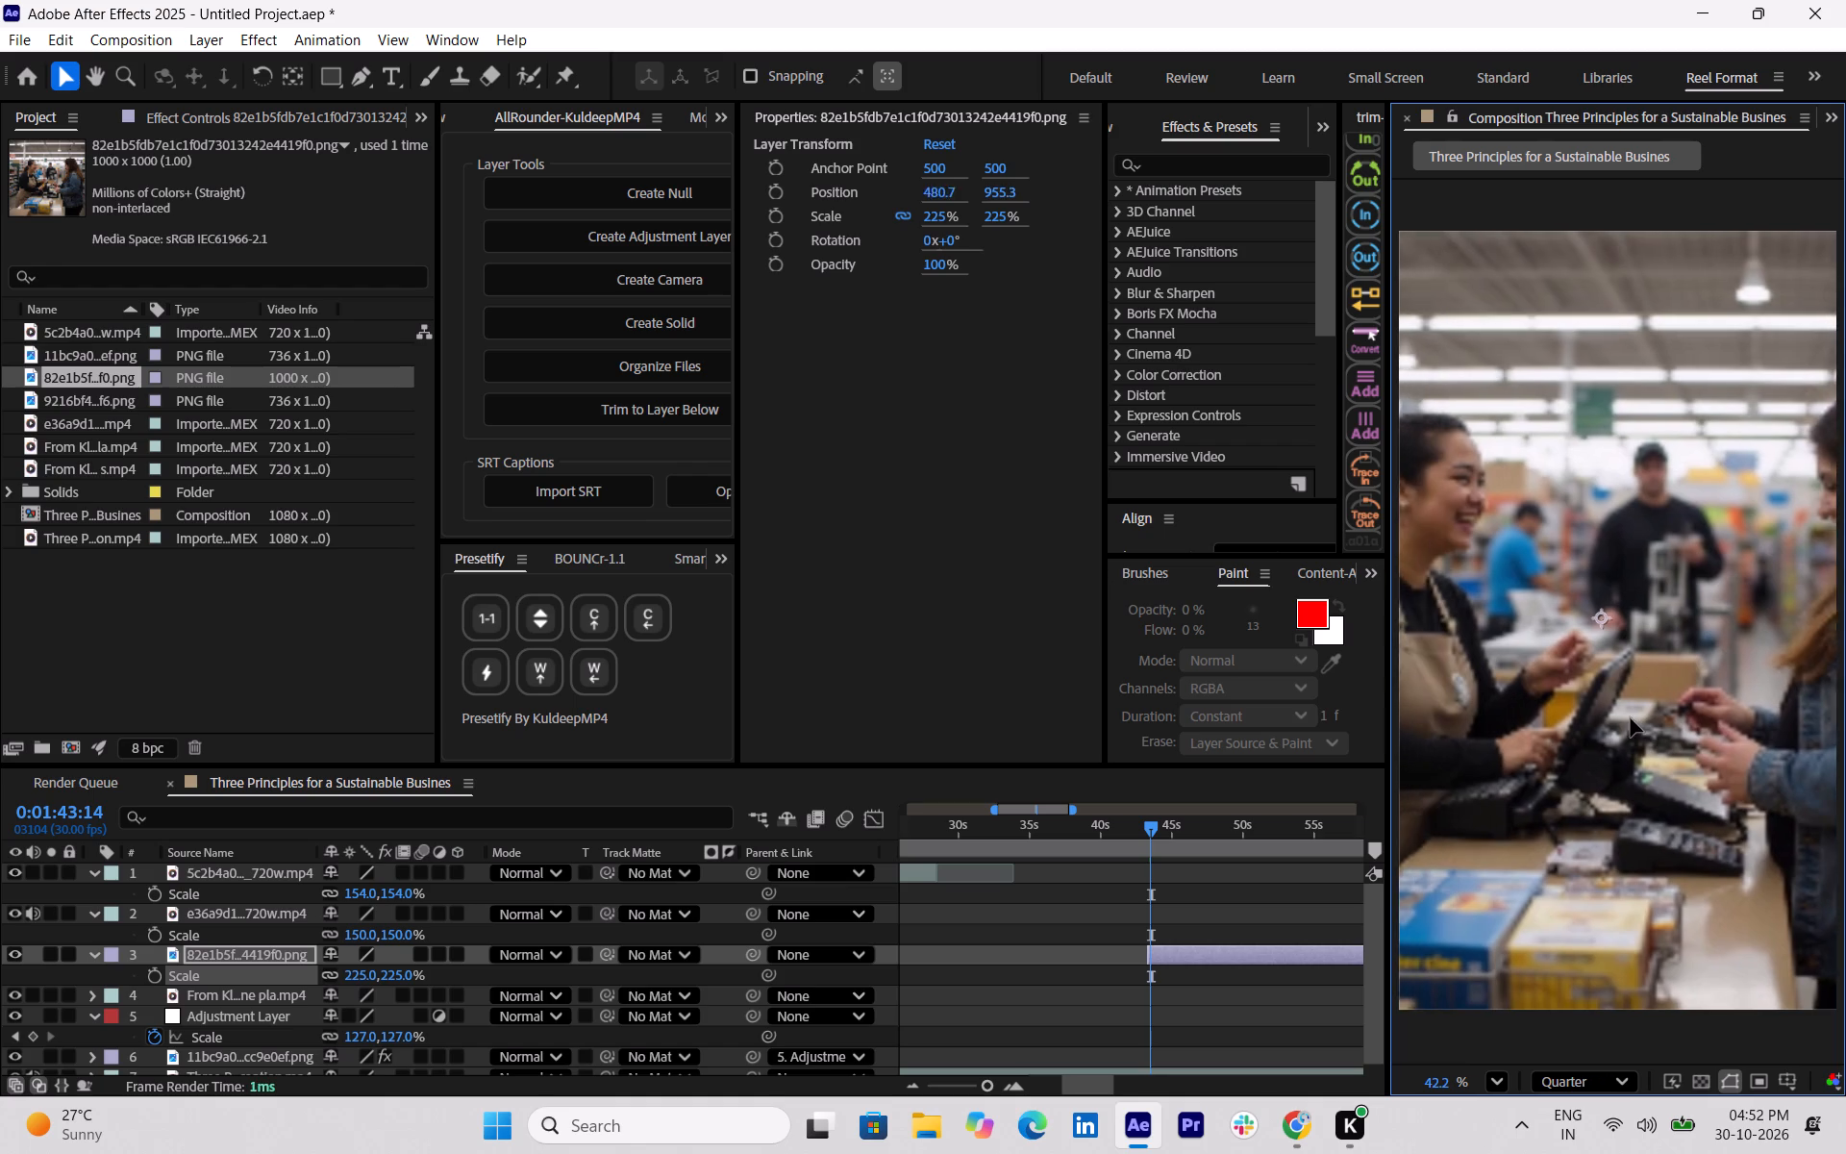
pyautogui.moveTo(1631, 718); pyautogui.dragTo(1721, 715)
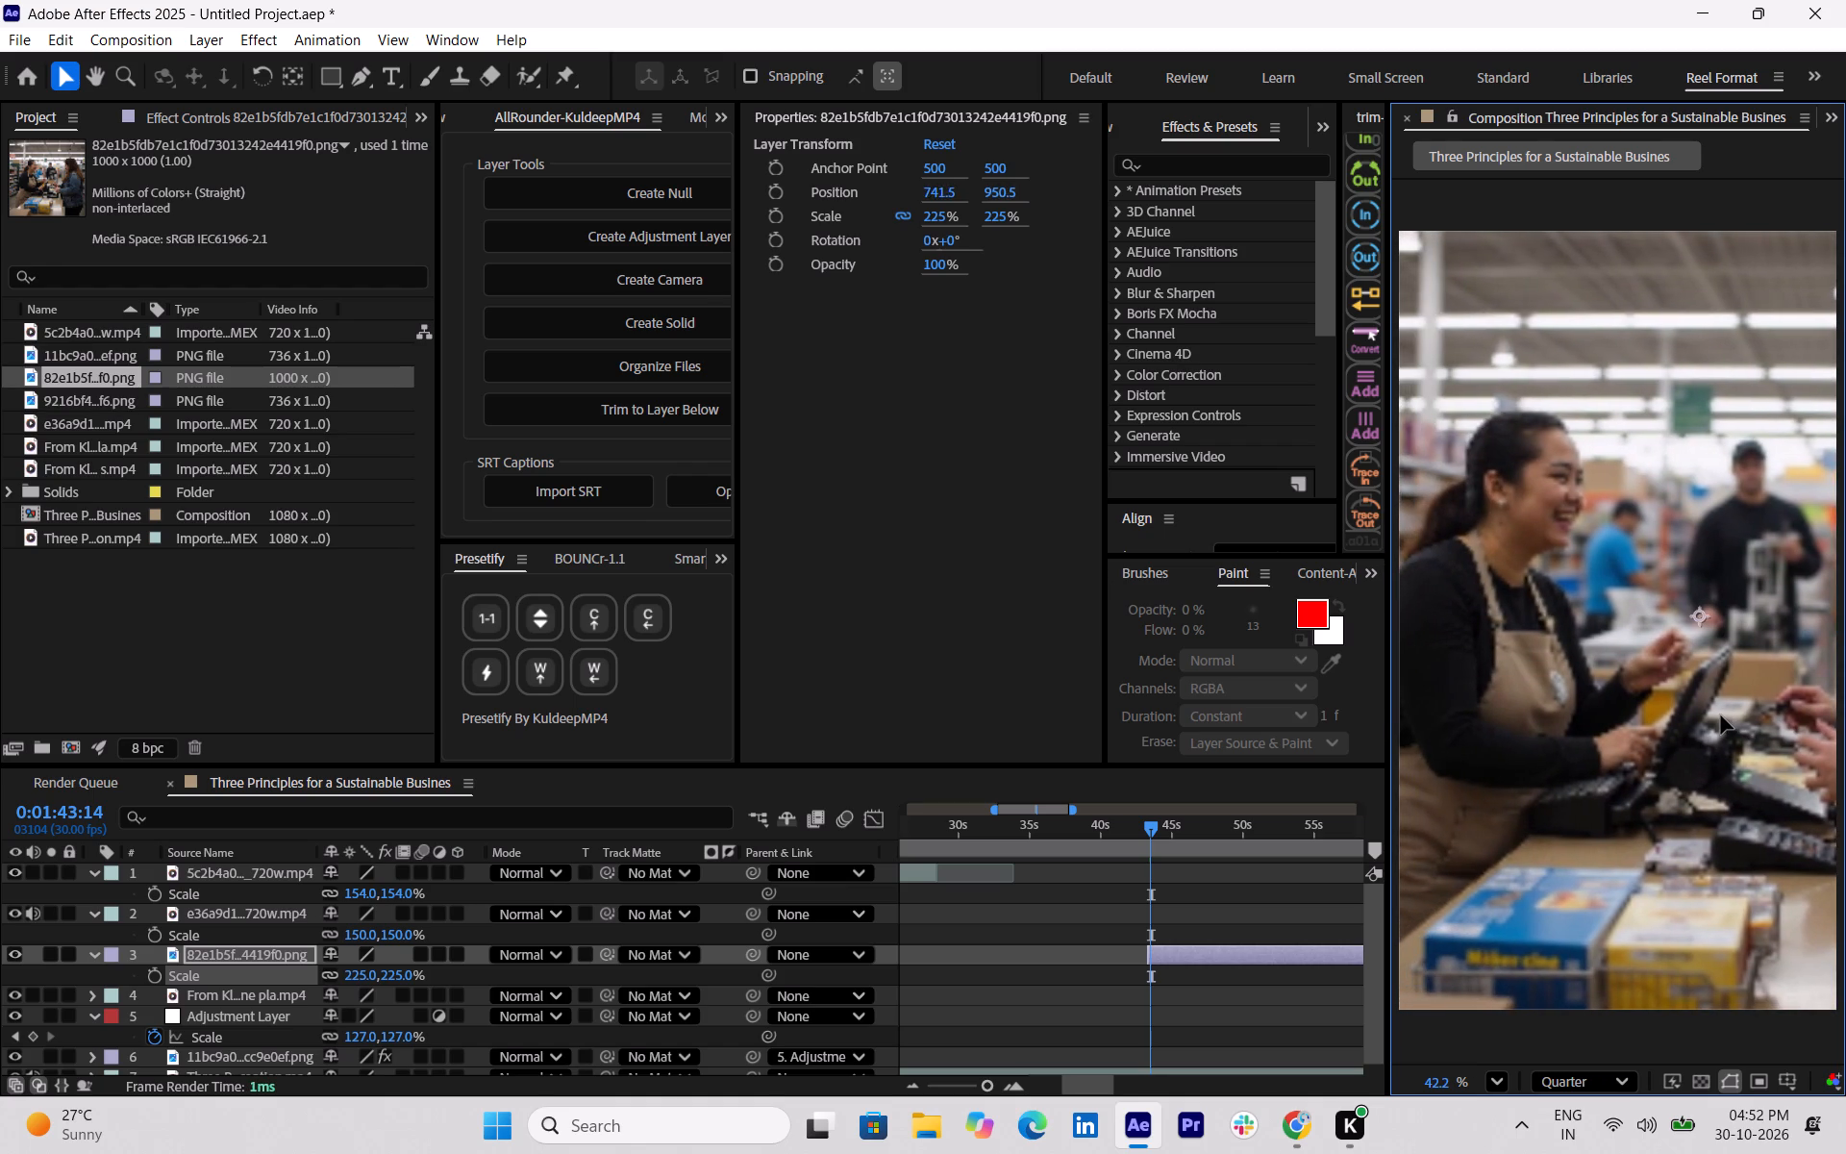
pyautogui.moveTo(1721, 715); pyautogui.dragTo(1724, 715)
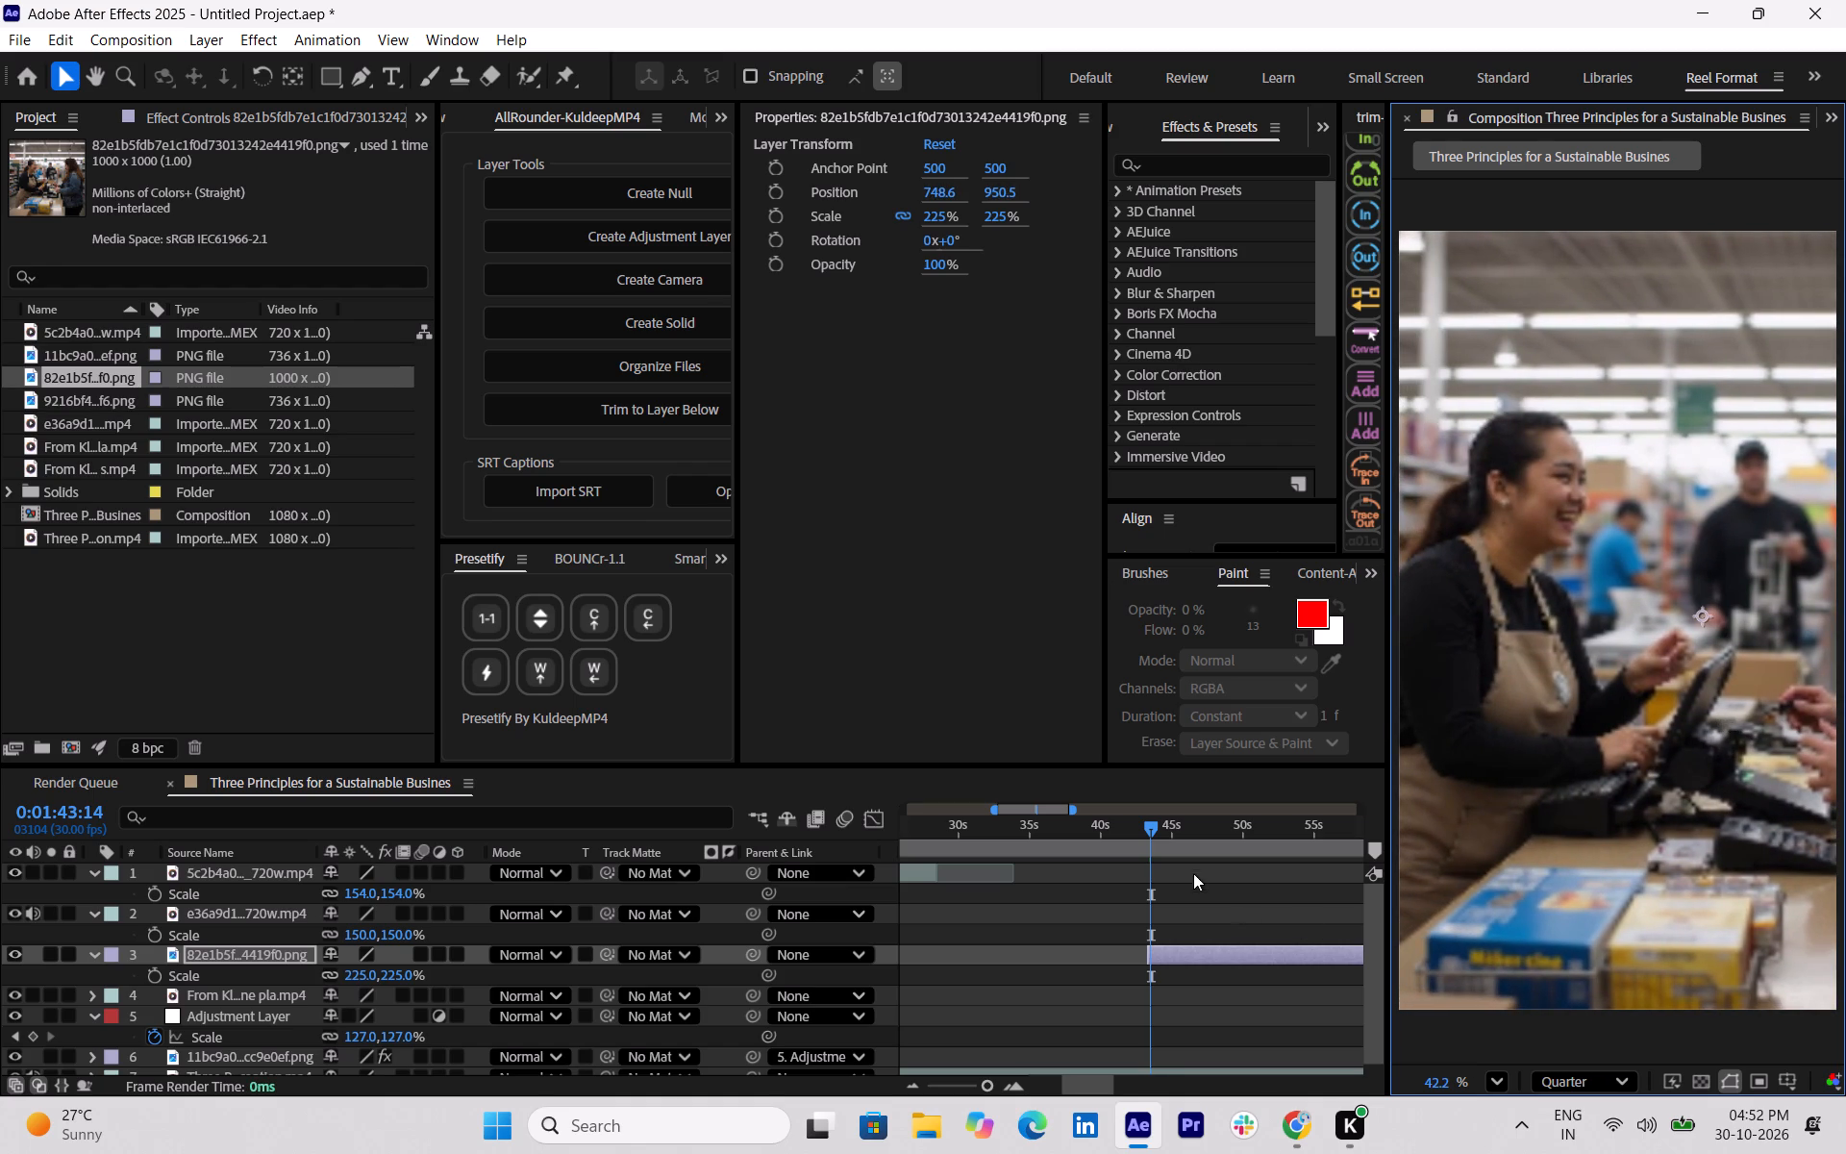
# Create an adjustment layer above the checkout photo and parent the photo to it.
pyautogui.click(672, 229)
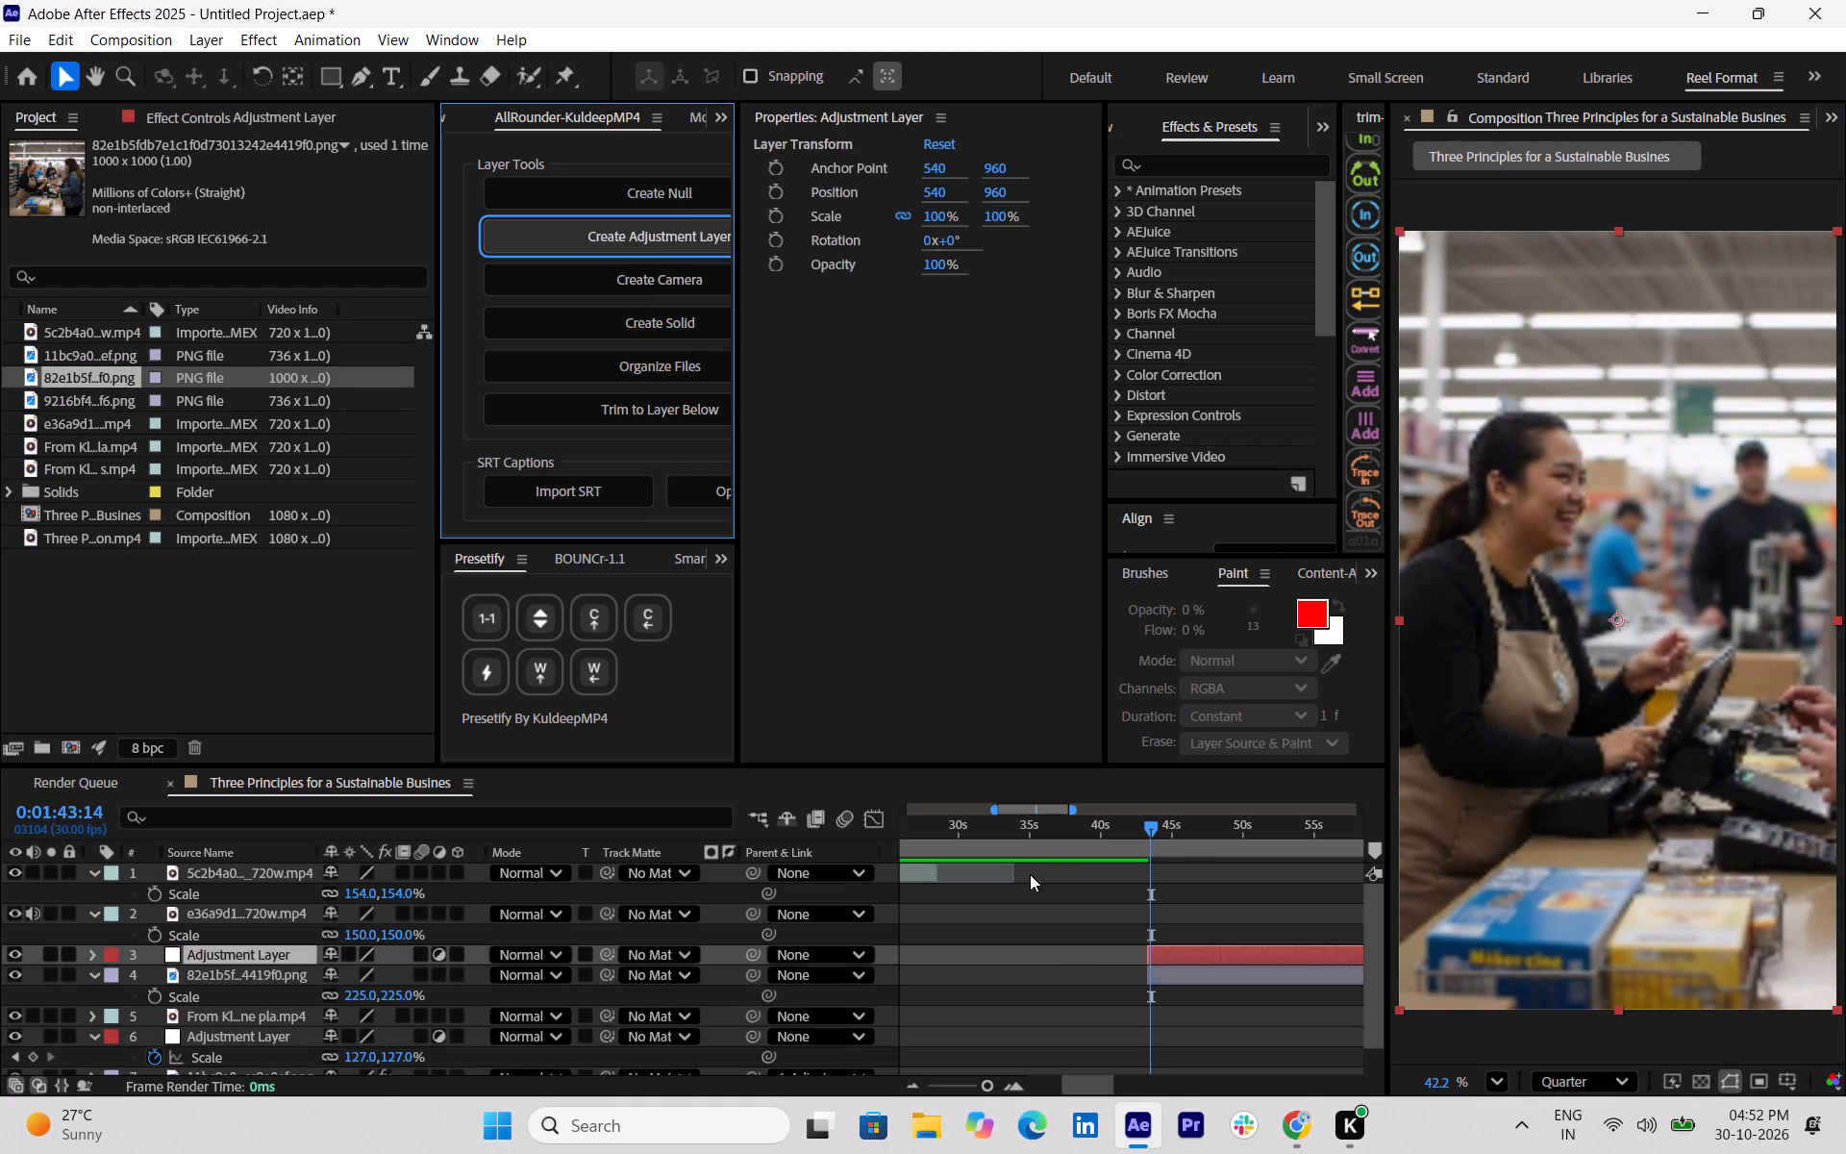
pyautogui.moveTo(1160, 827); pyautogui.dragTo(1148, 823)
pyautogui.moveTo(749, 977); pyautogui.dragTo(279, 958)
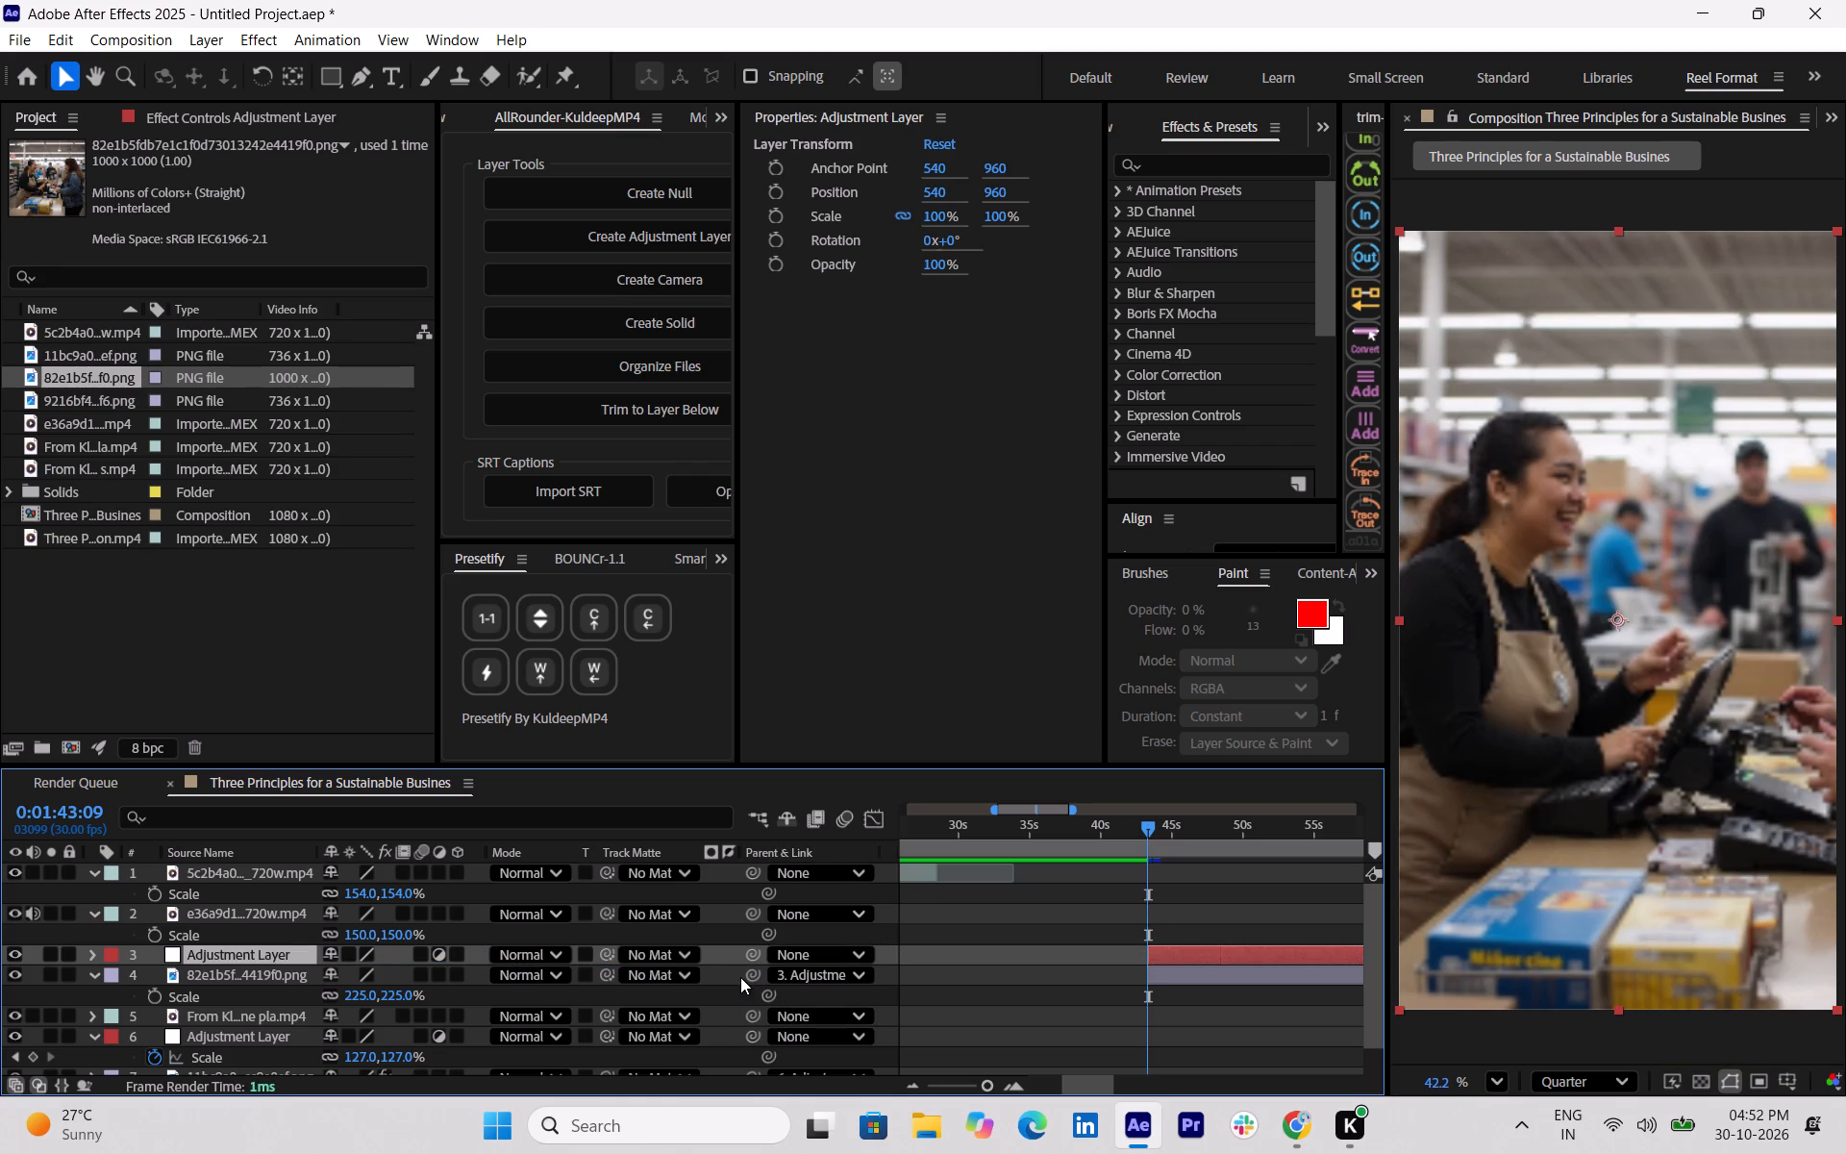
# Keyframe the adjustment layer's X position from 540 at 0:01:43:09 to -193 at 0:01:46:26, and preview the pan to the customer.
pyautogui.click(775, 186)
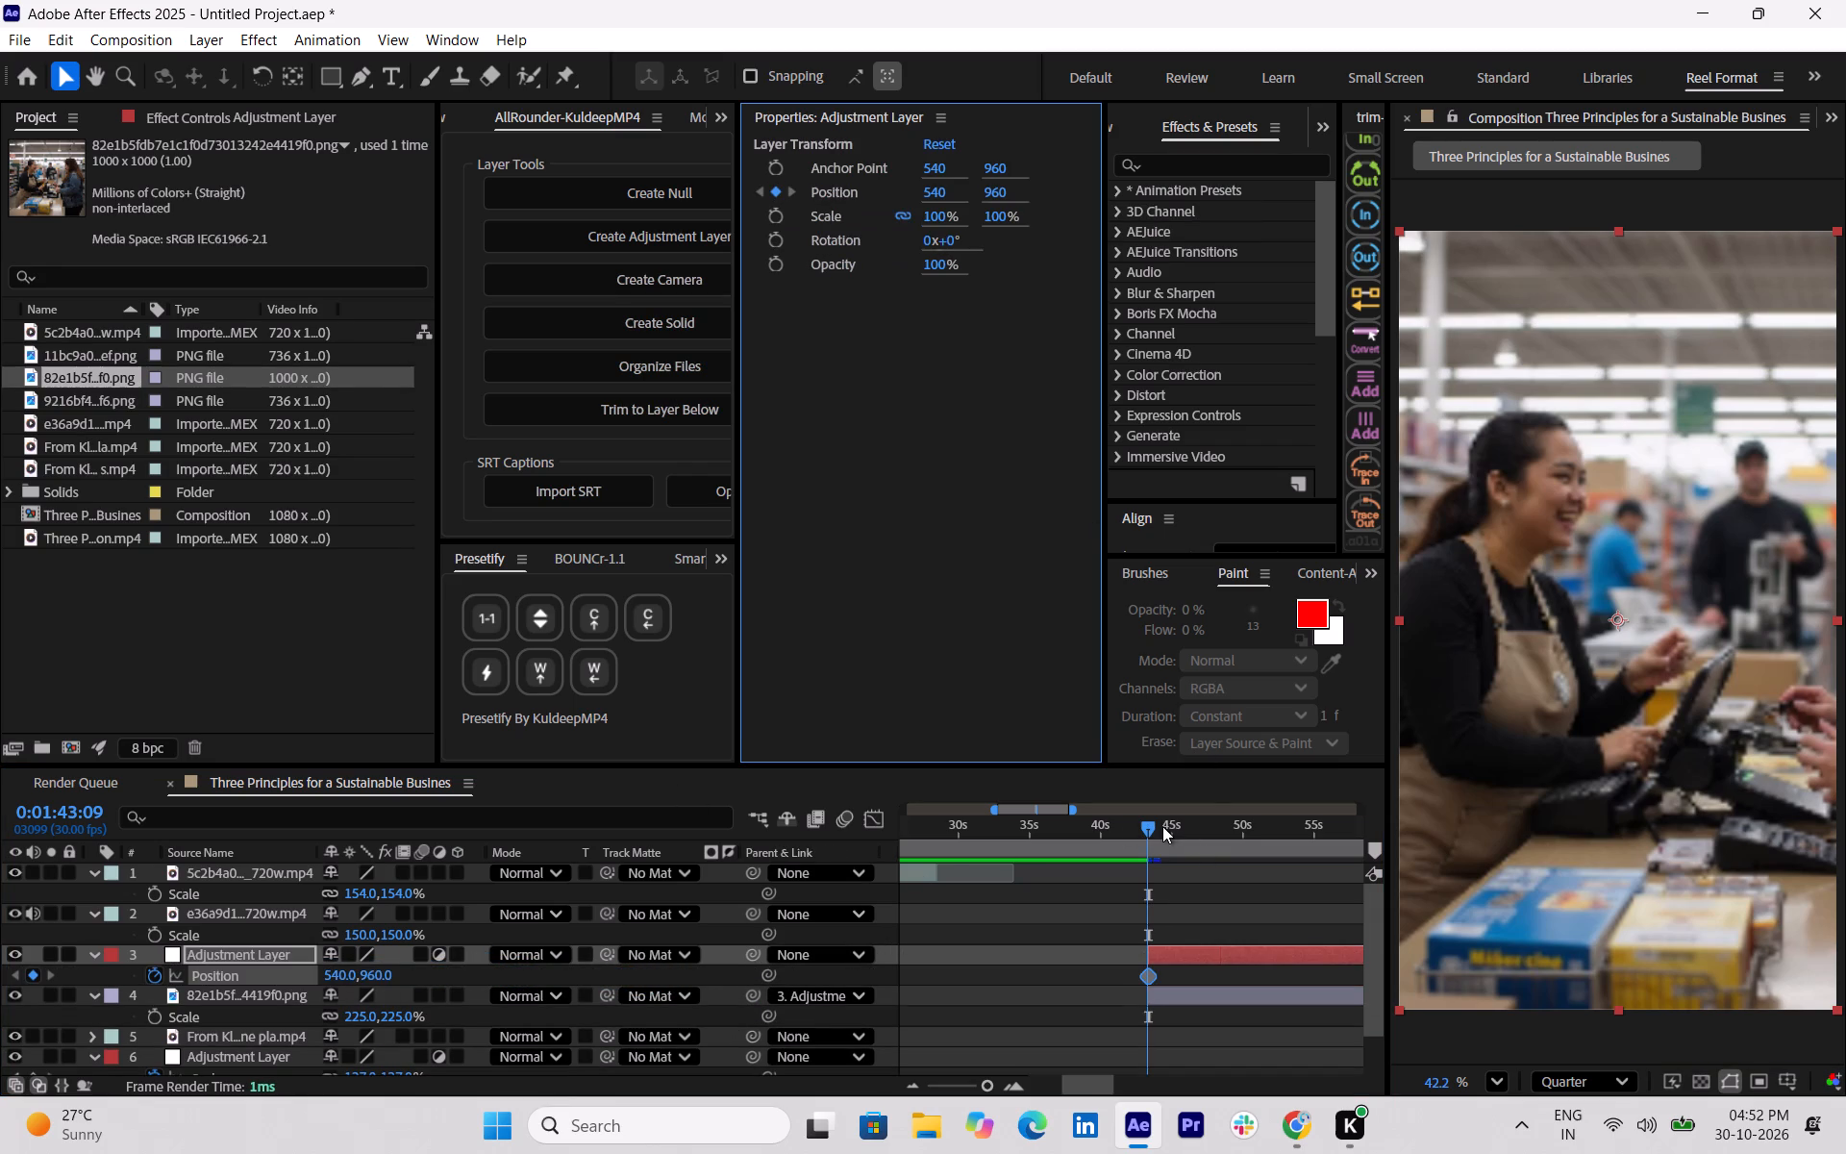
pyautogui.moveTo(1149, 828); pyautogui.dragTo(1191, 832)
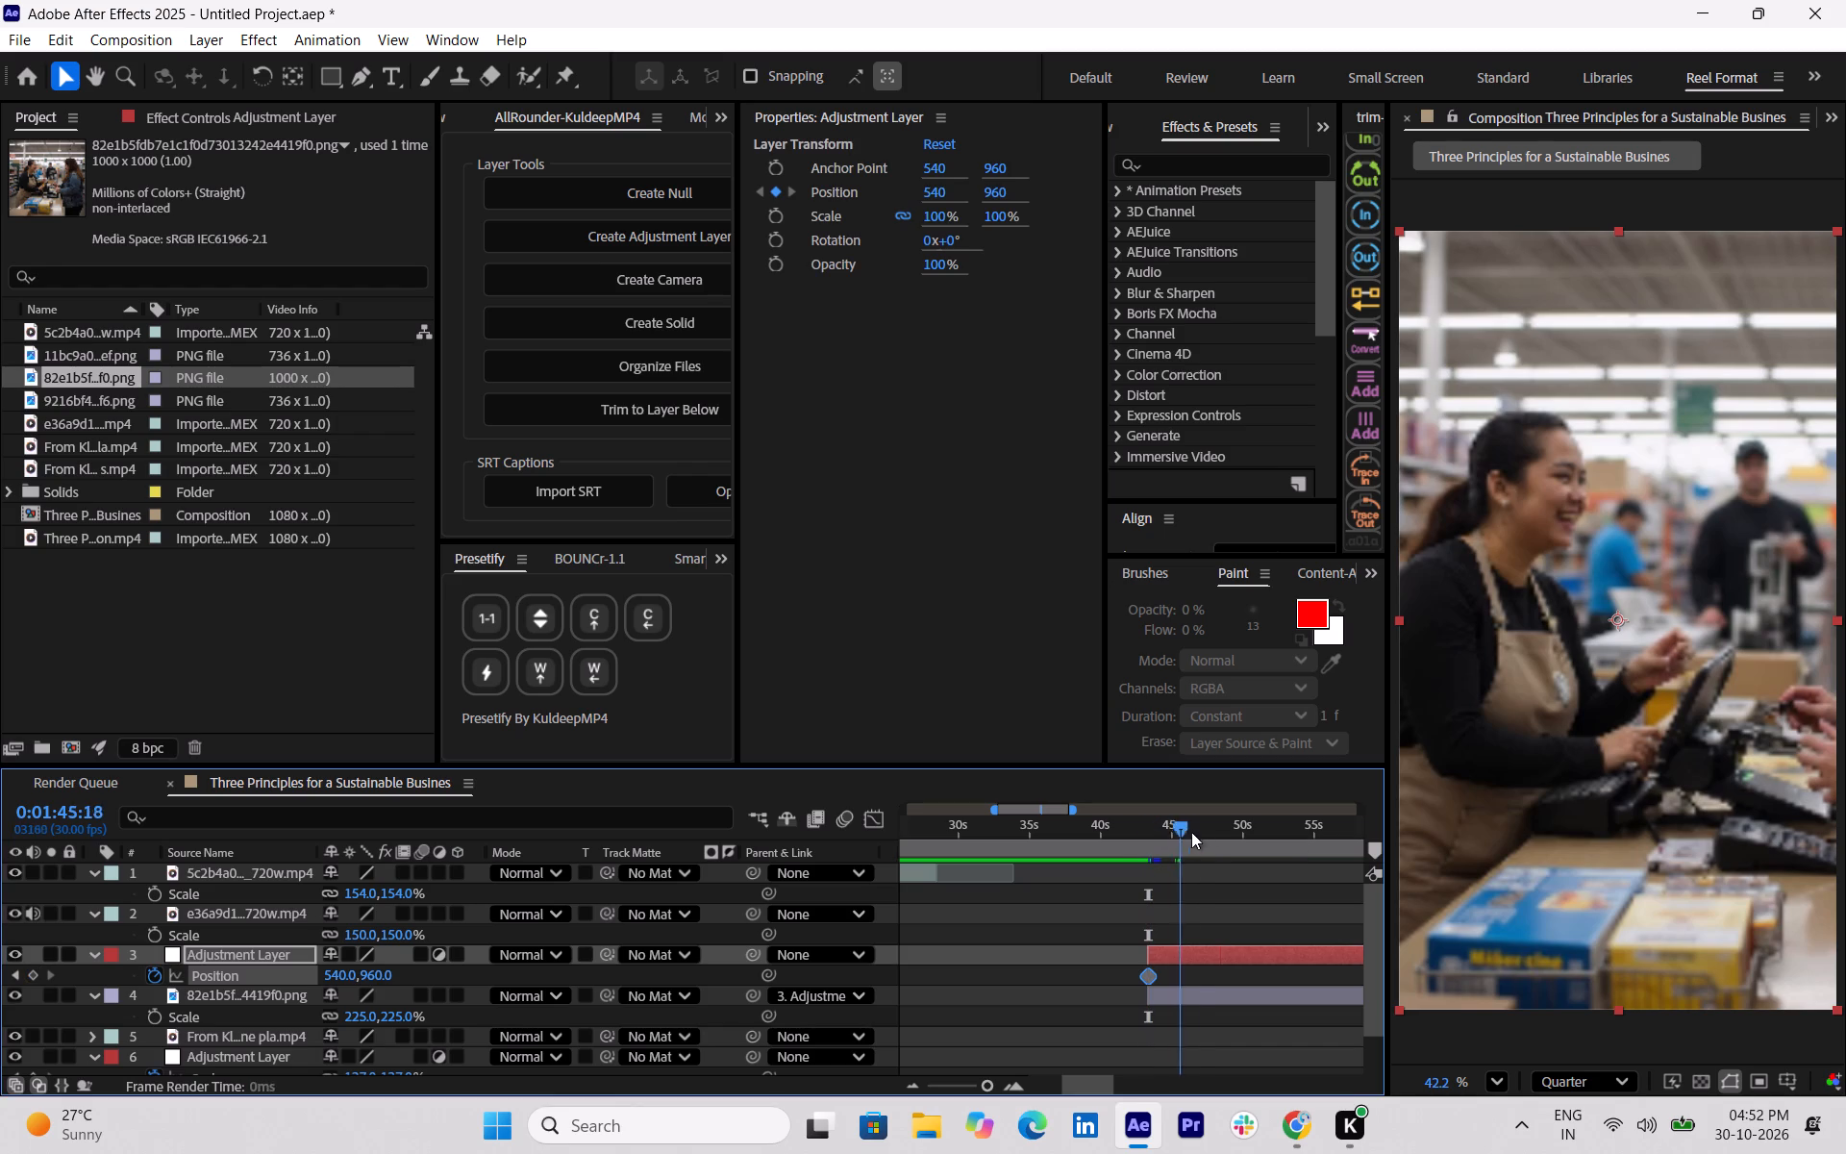
pyautogui.moveTo(1191, 832); pyautogui.dragTo(1199, 840)
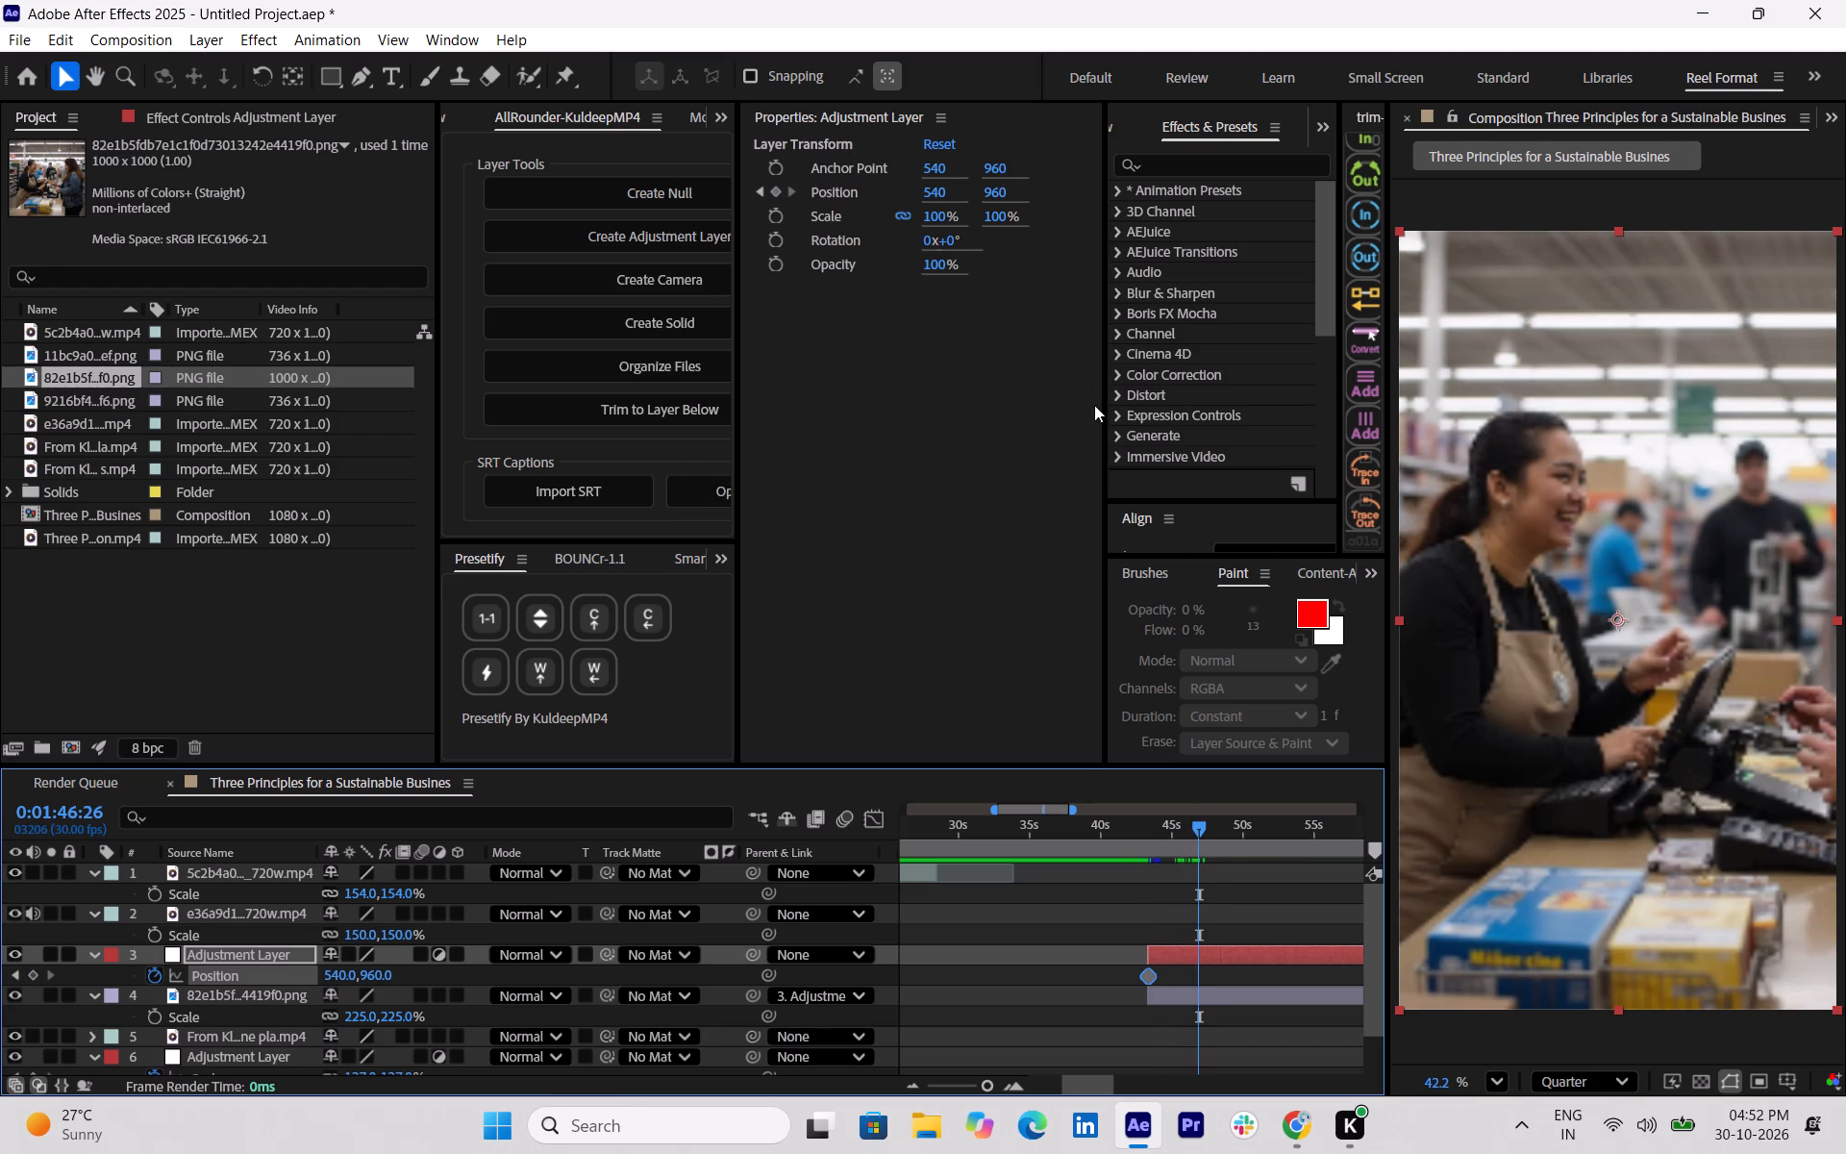
pyautogui.moveTo(939, 191); pyautogui.dragTo(702, 188)
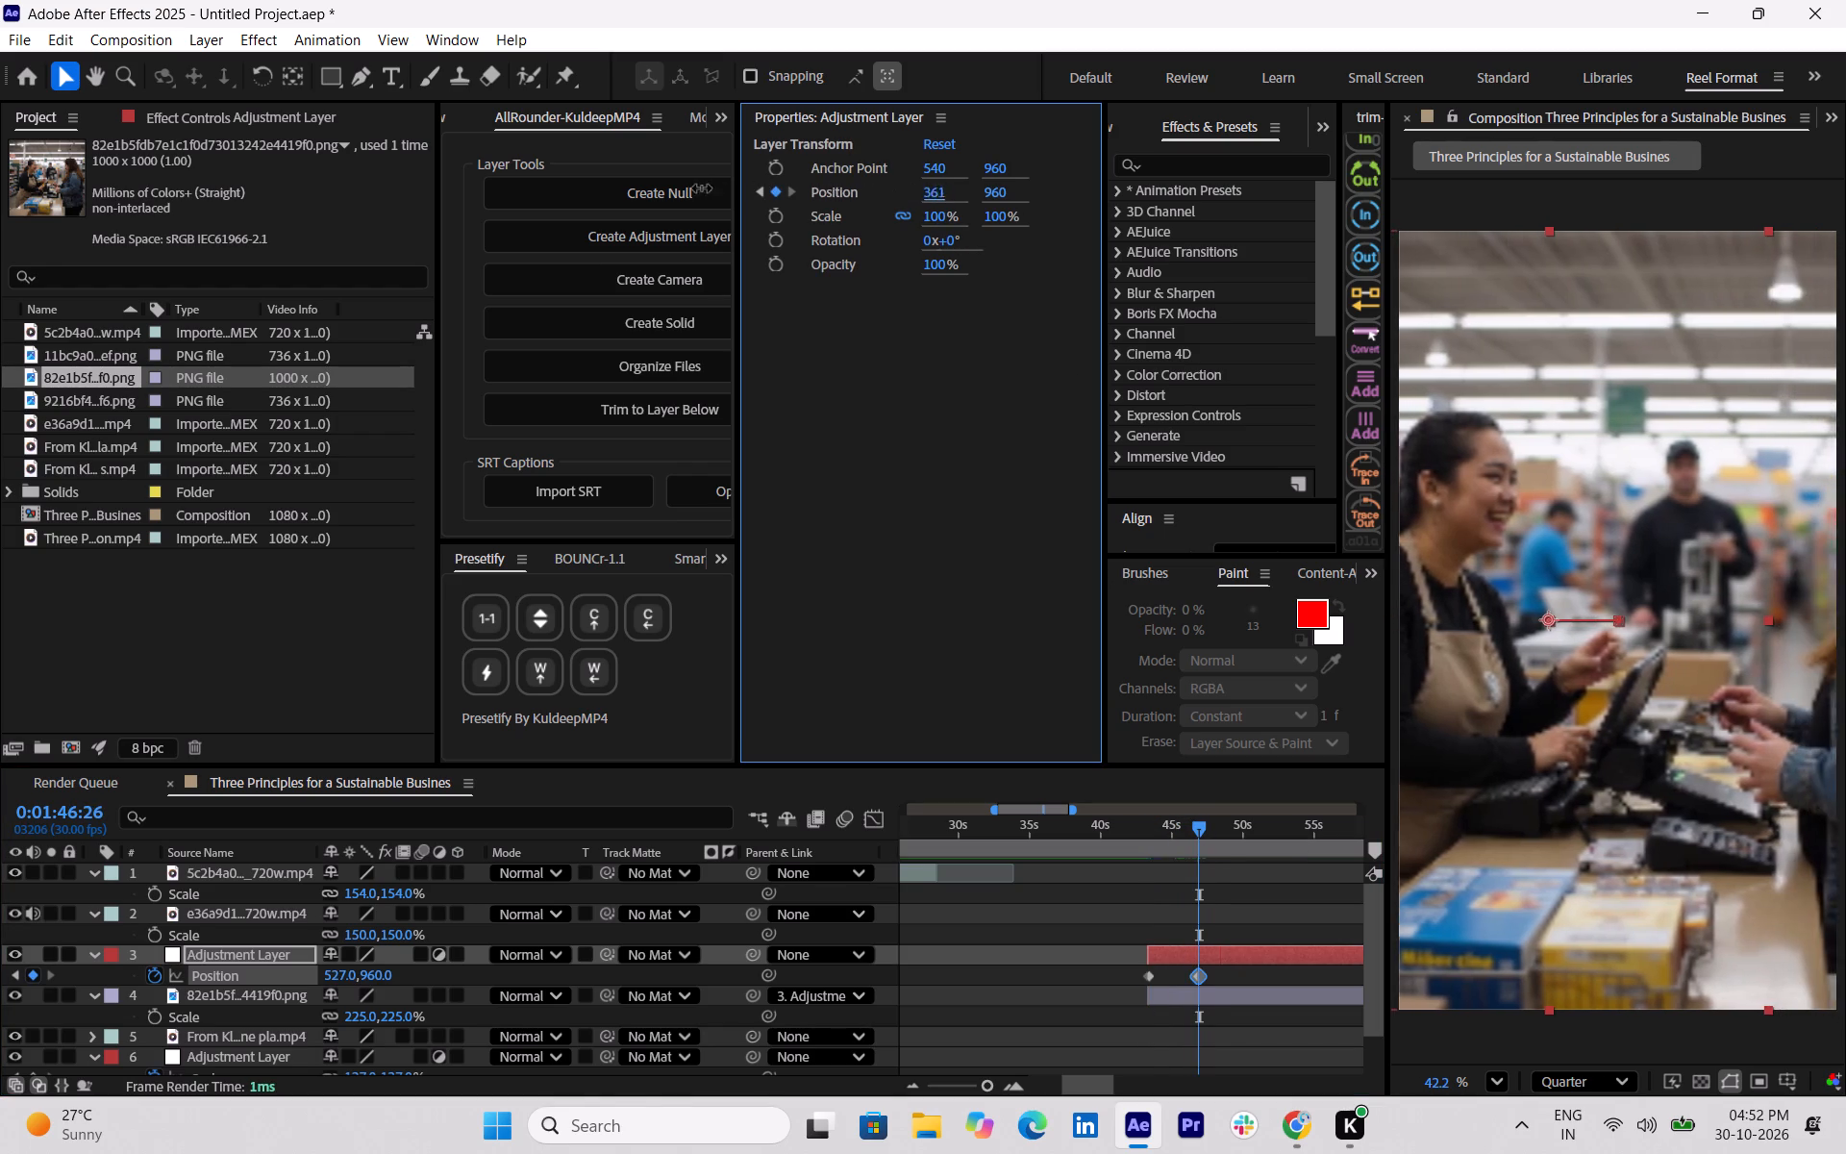
pyautogui.moveTo(702, 188); pyautogui.dragTo(180, 189)
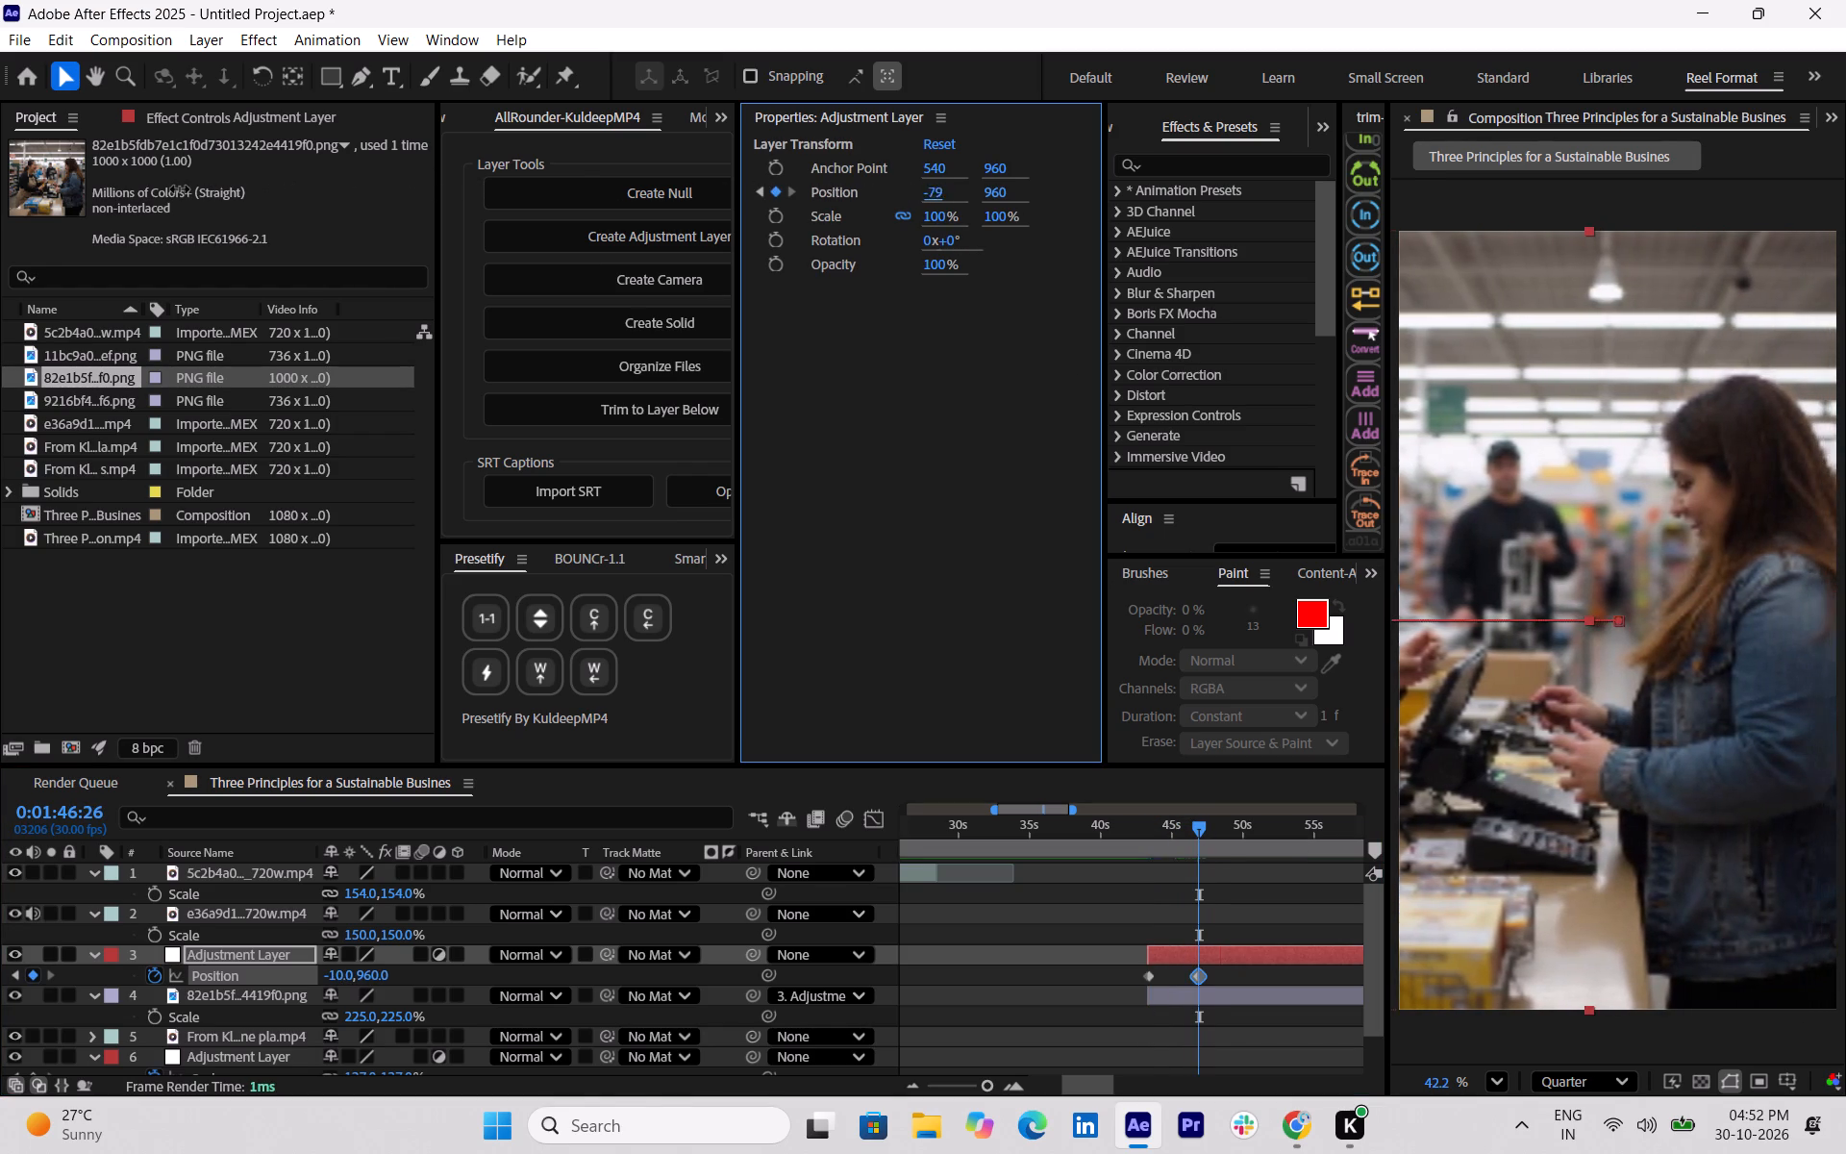
pyautogui.moveTo(180, 189); pyautogui.dragTo(65, 204)
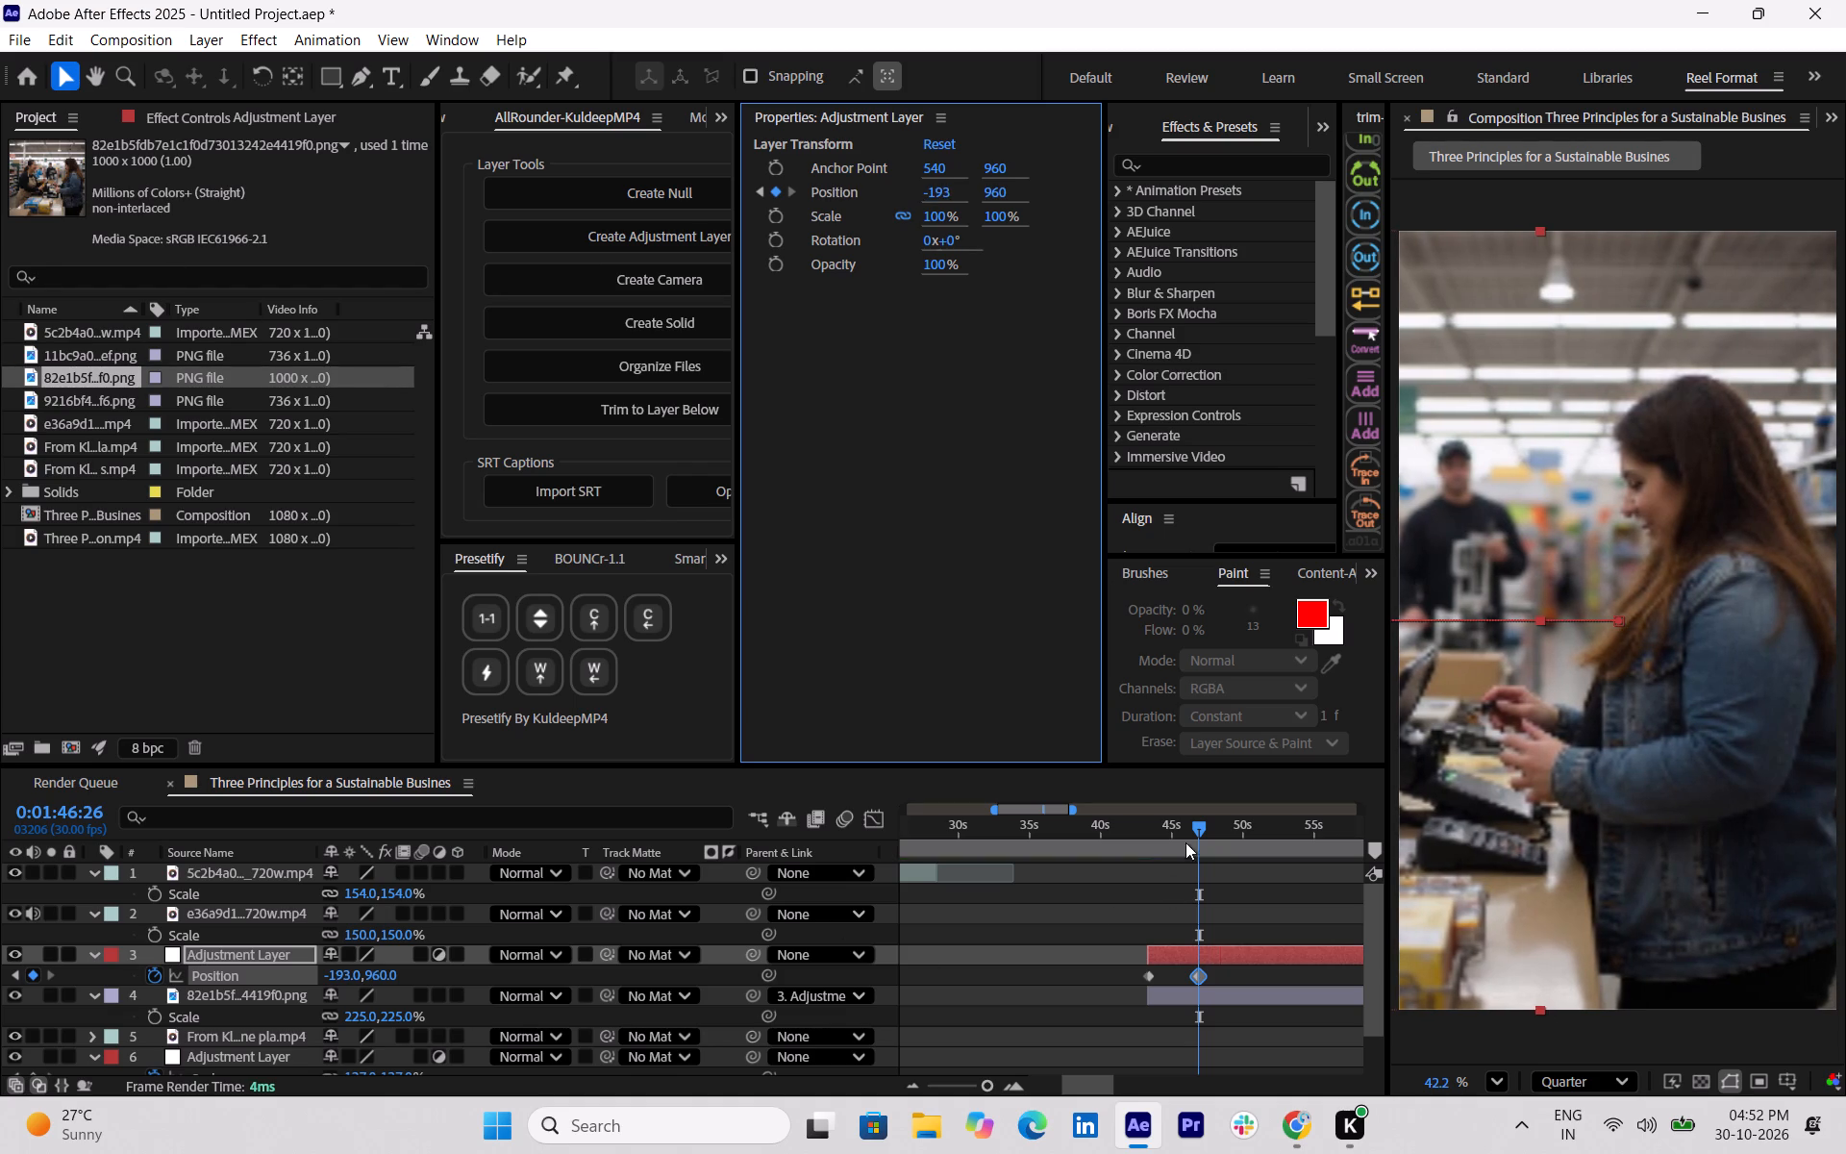
pyautogui.moveTo(1191, 829); pyautogui.dragTo(1117, 812)
pyautogui.press('space')
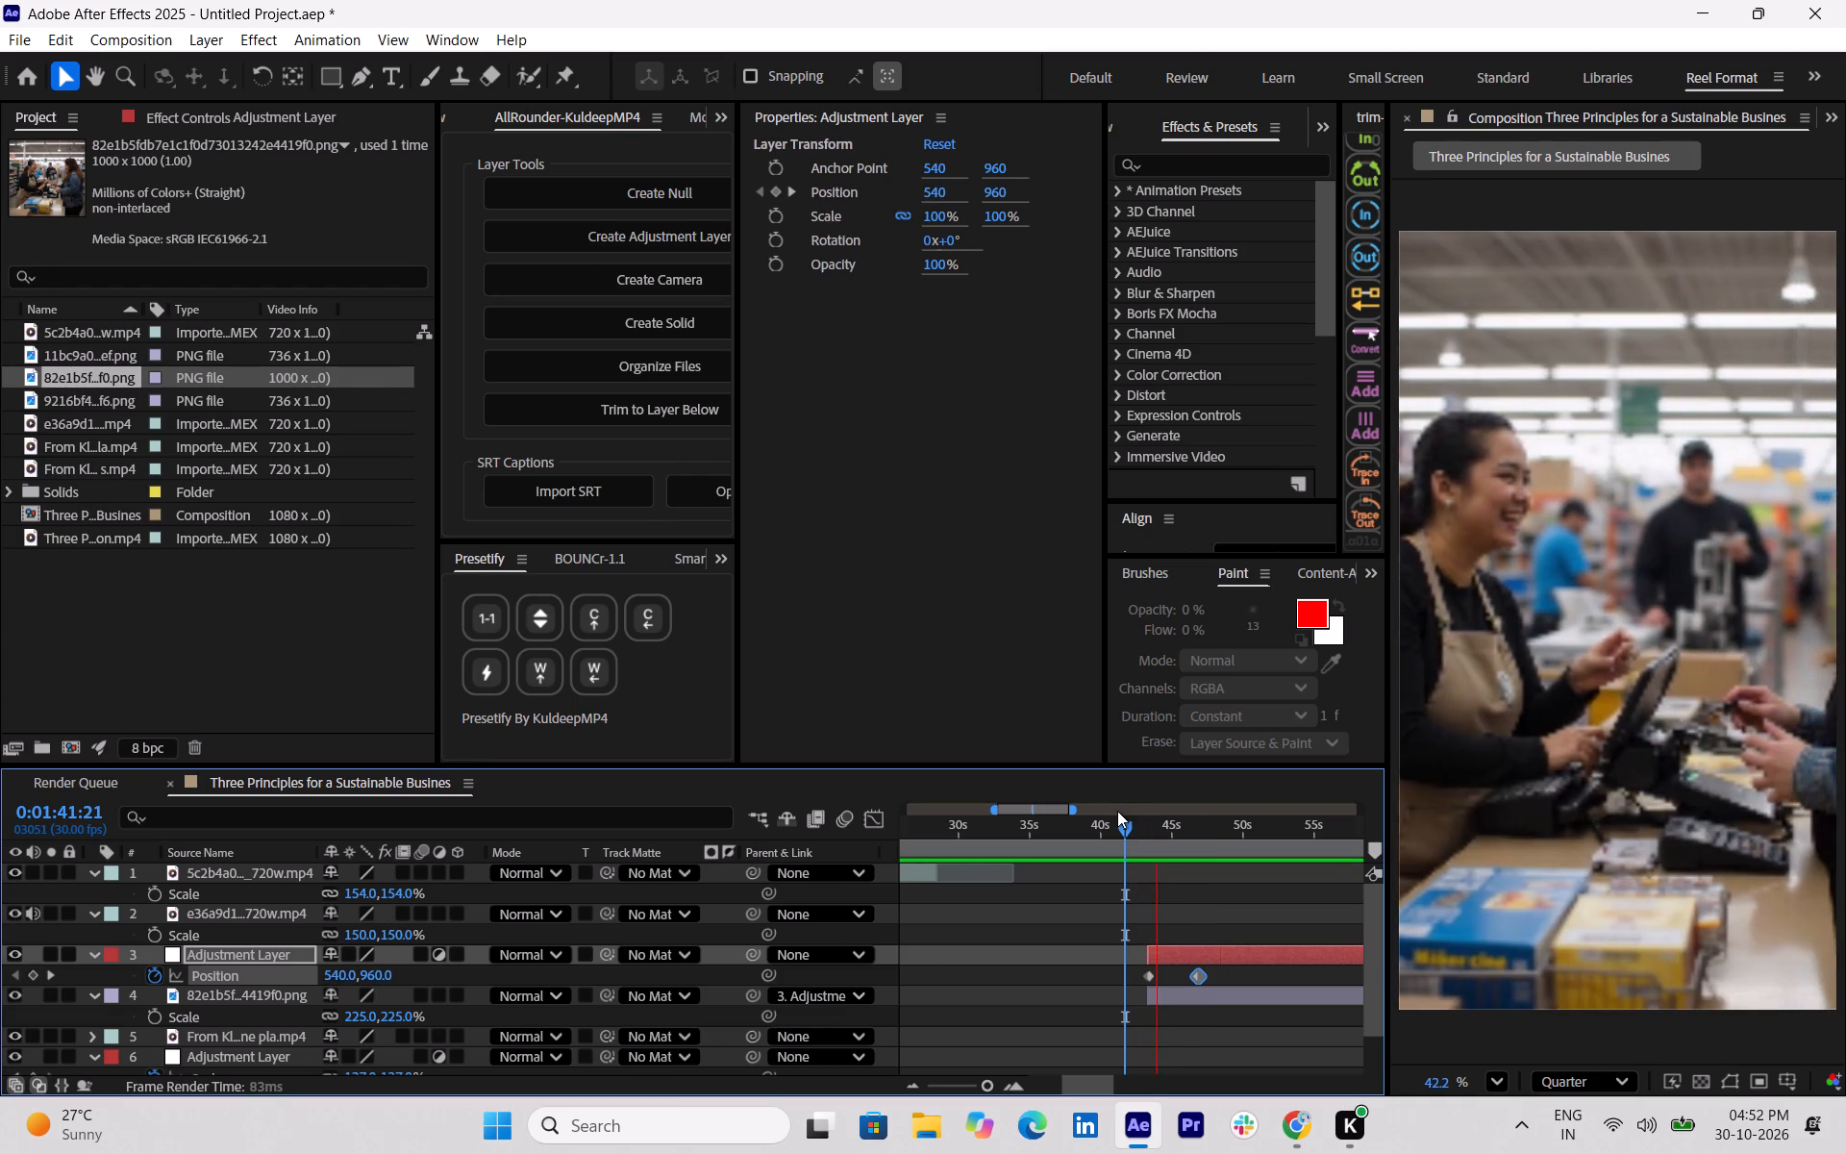
pyautogui.press('space')
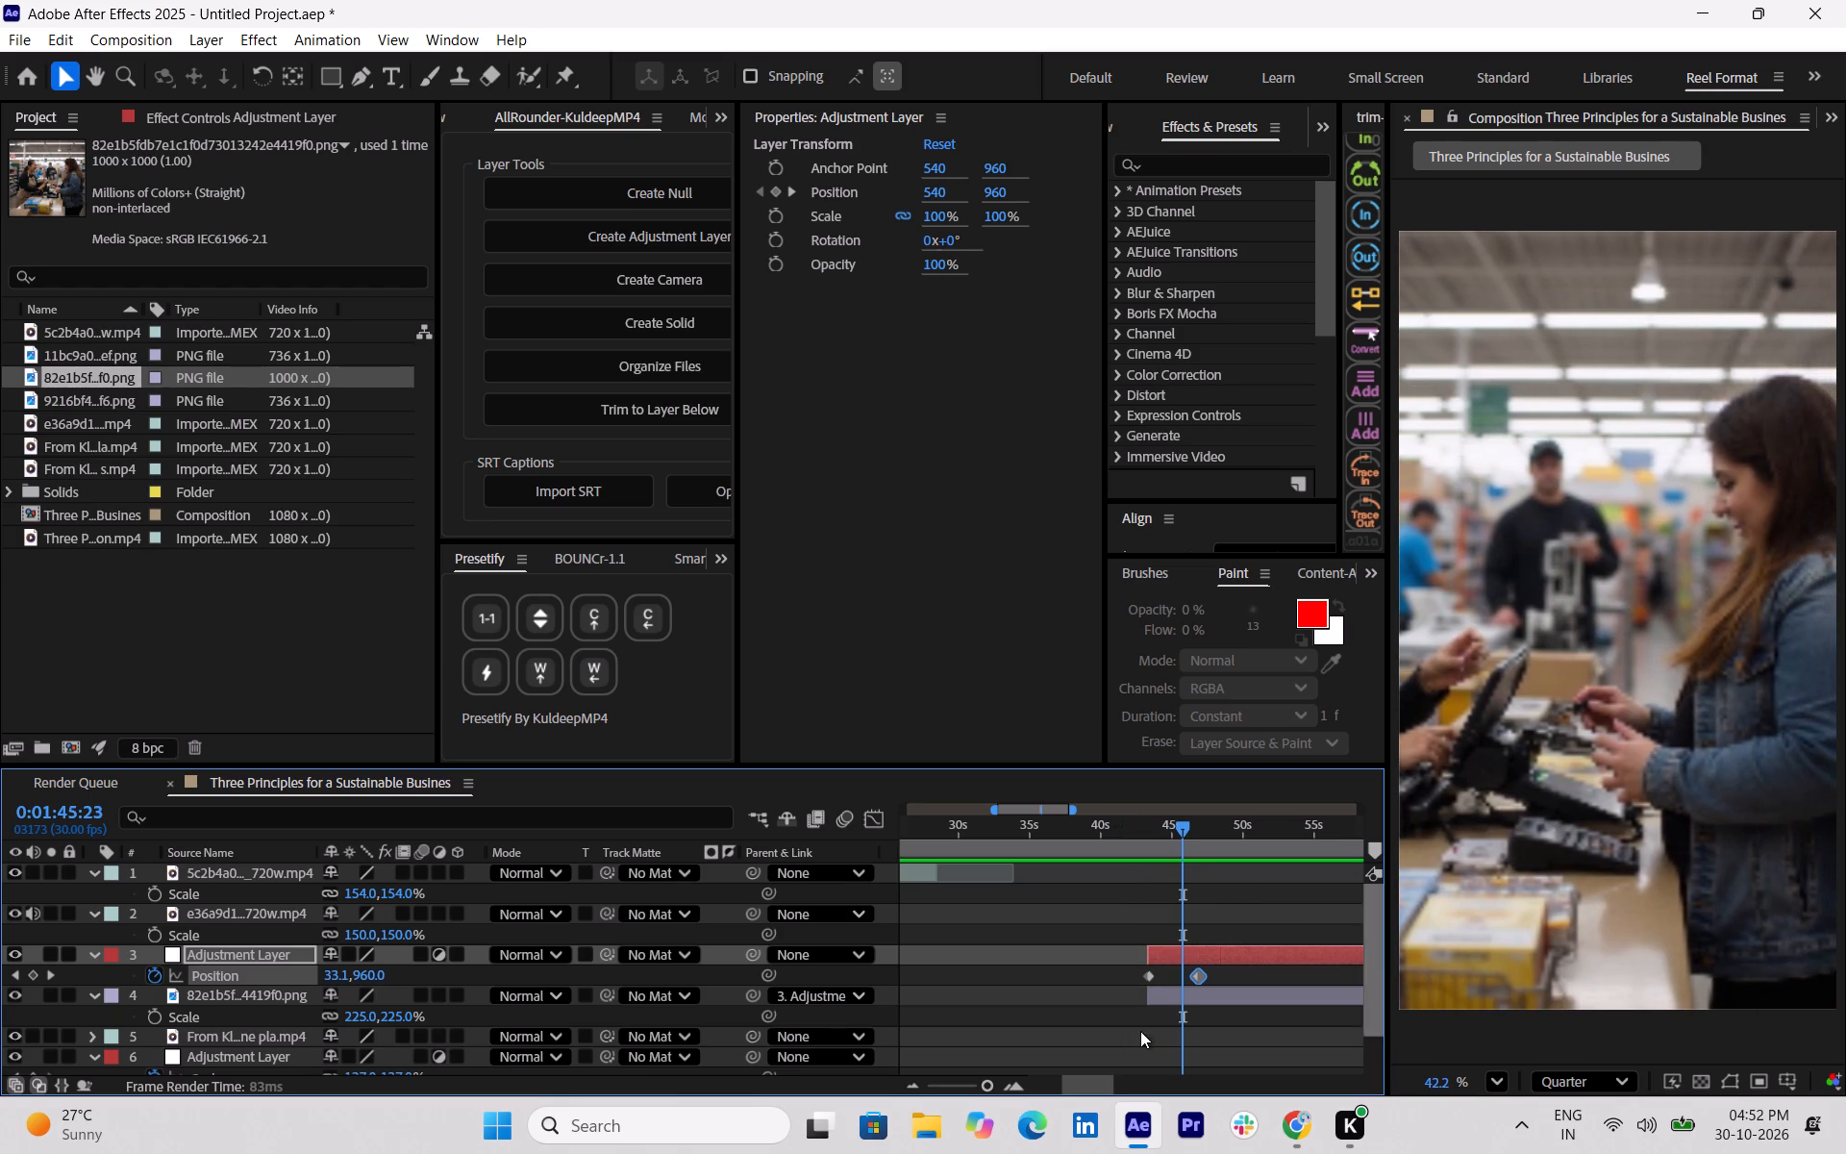
# Easy Ease both position keyframes, extend the pan slightly, shape its speed graph to peak early and ease out long, and preview it.
pyautogui.moveTo(1253, 977); pyautogui.dragTo(1131, 995)
pyautogui.press('F9')
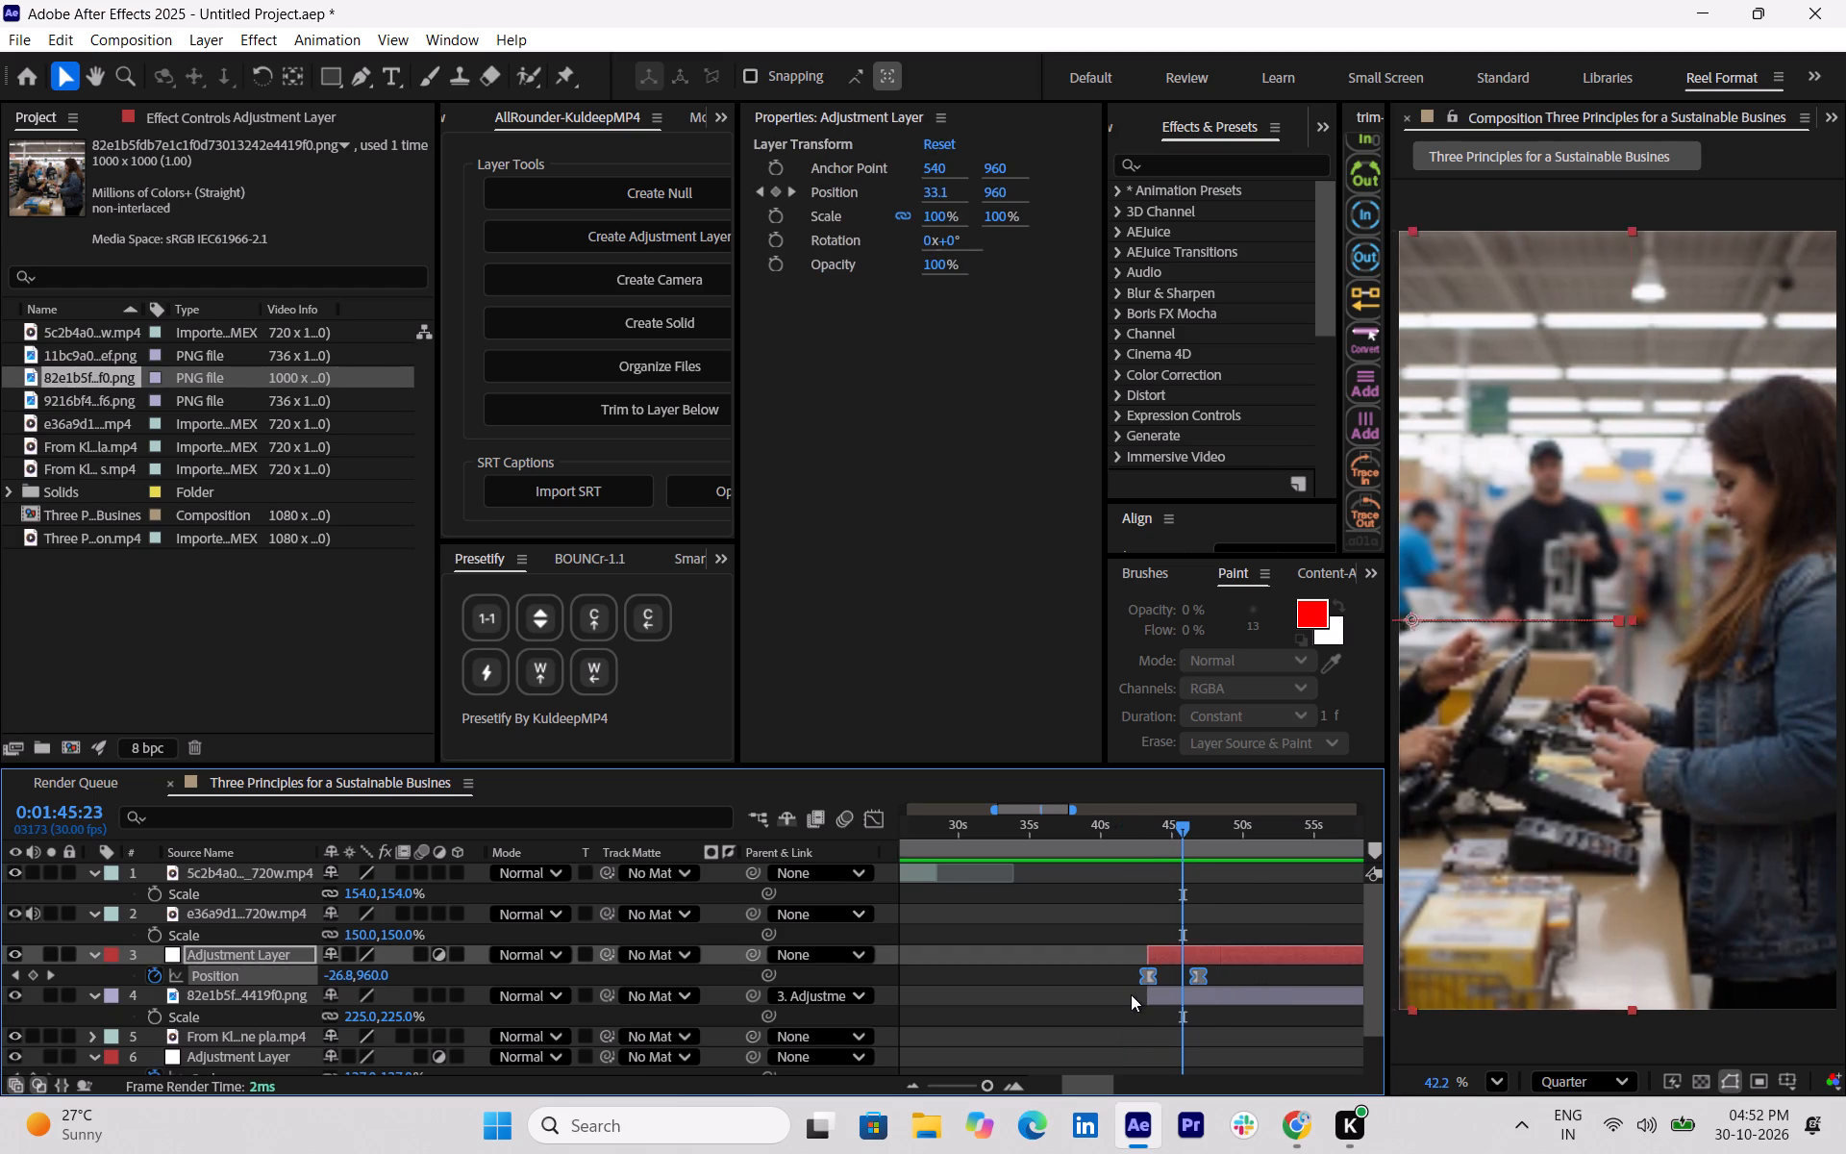
pyautogui.click(881, 816)
pyautogui.moveTo(1235, 947); pyautogui.dragTo(1145, 1002)
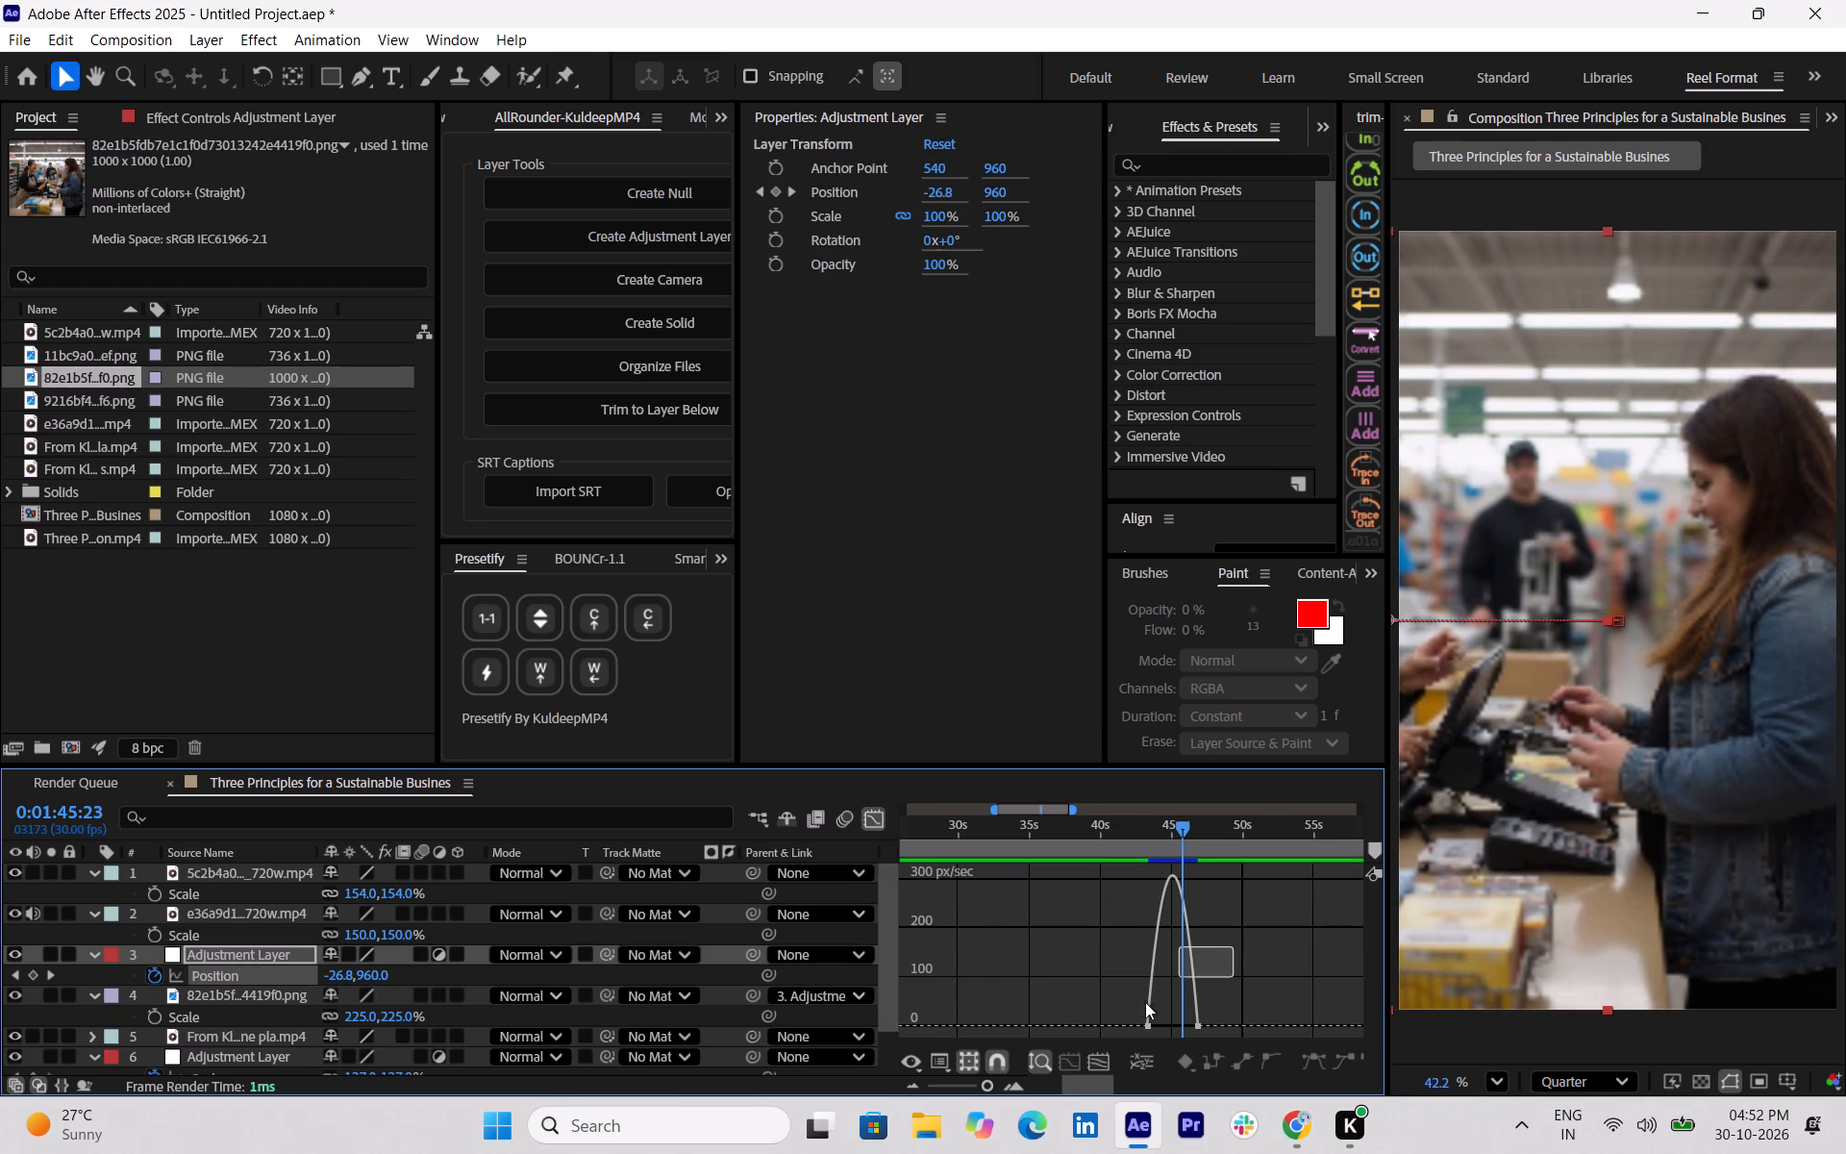
pyautogui.moveTo(1145, 1002); pyautogui.dragTo(1093, 1032)
pyautogui.moveTo(1199, 1016); pyautogui.dragTo(1209, 1016)
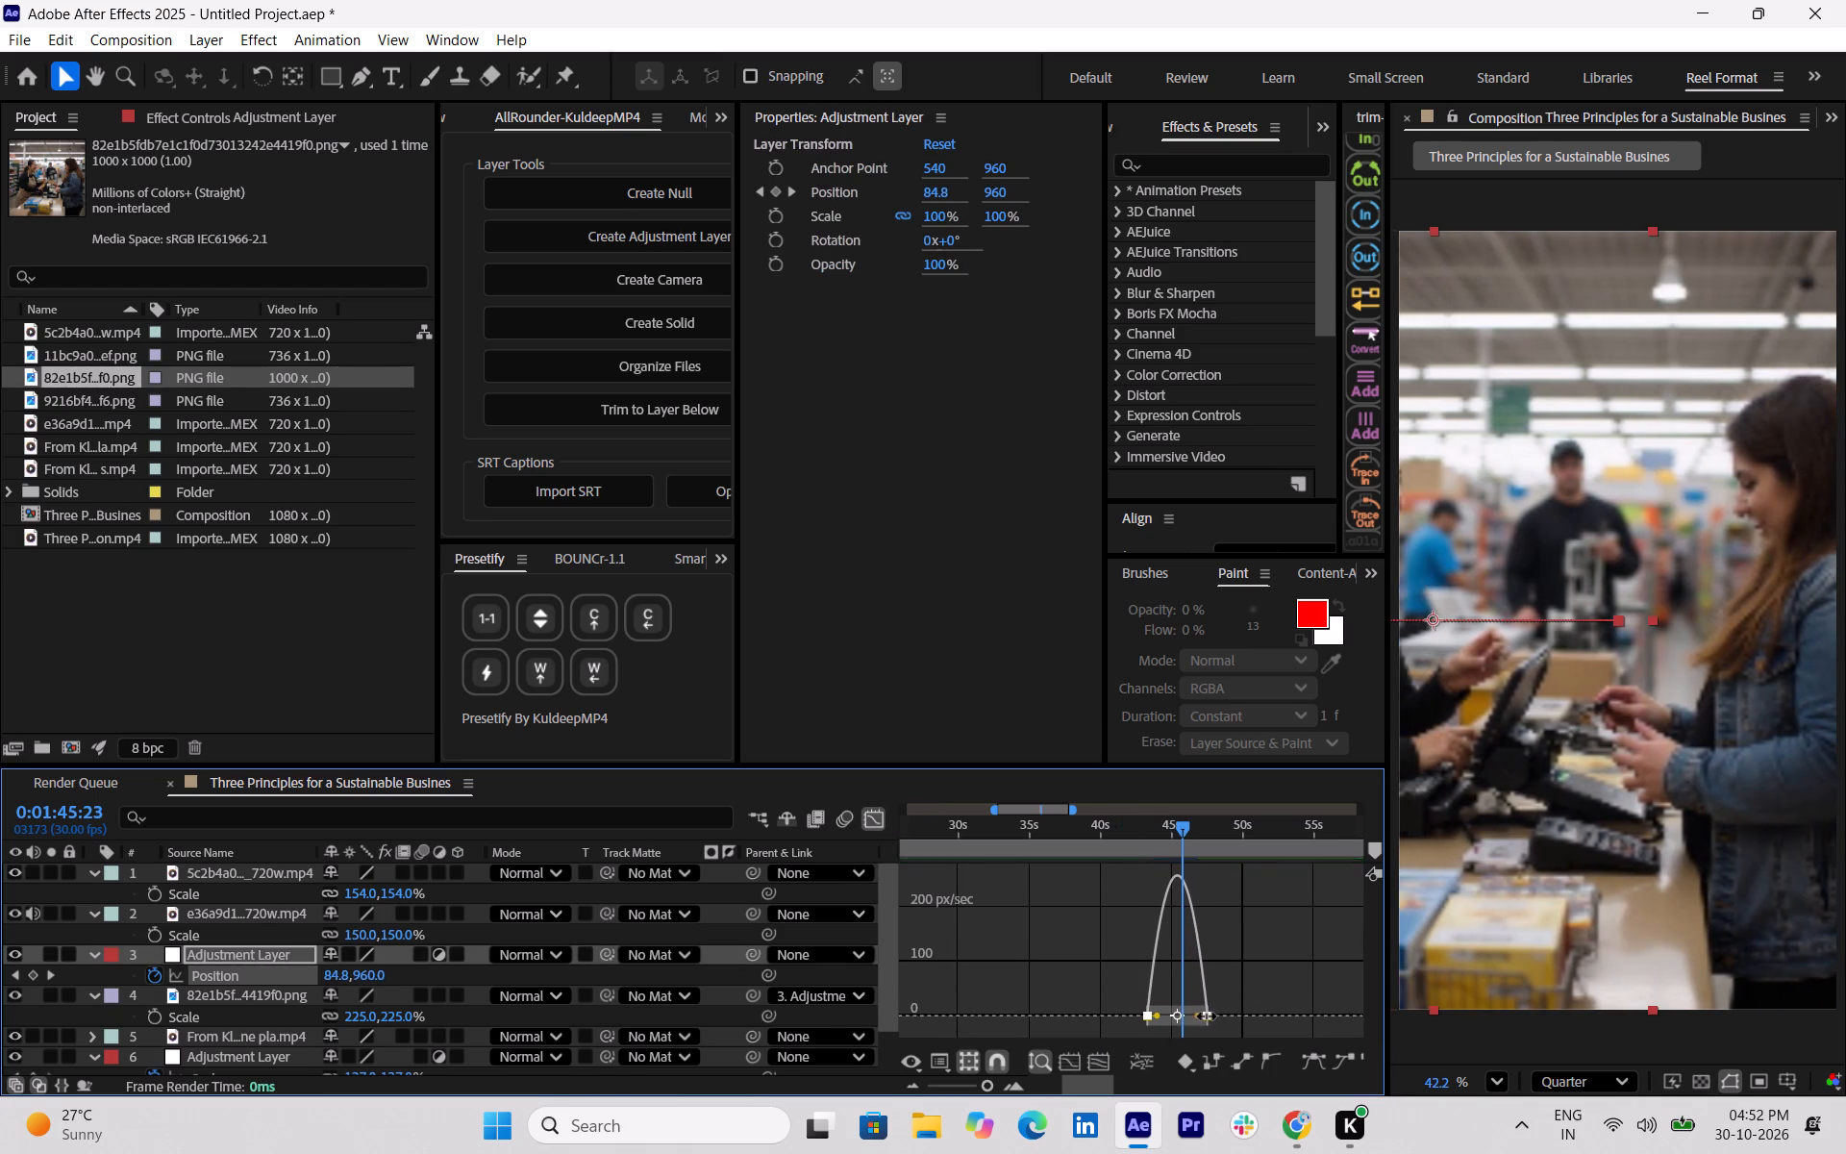
pyautogui.moveTo(1200, 1016); pyautogui.dragTo(1156, 1018)
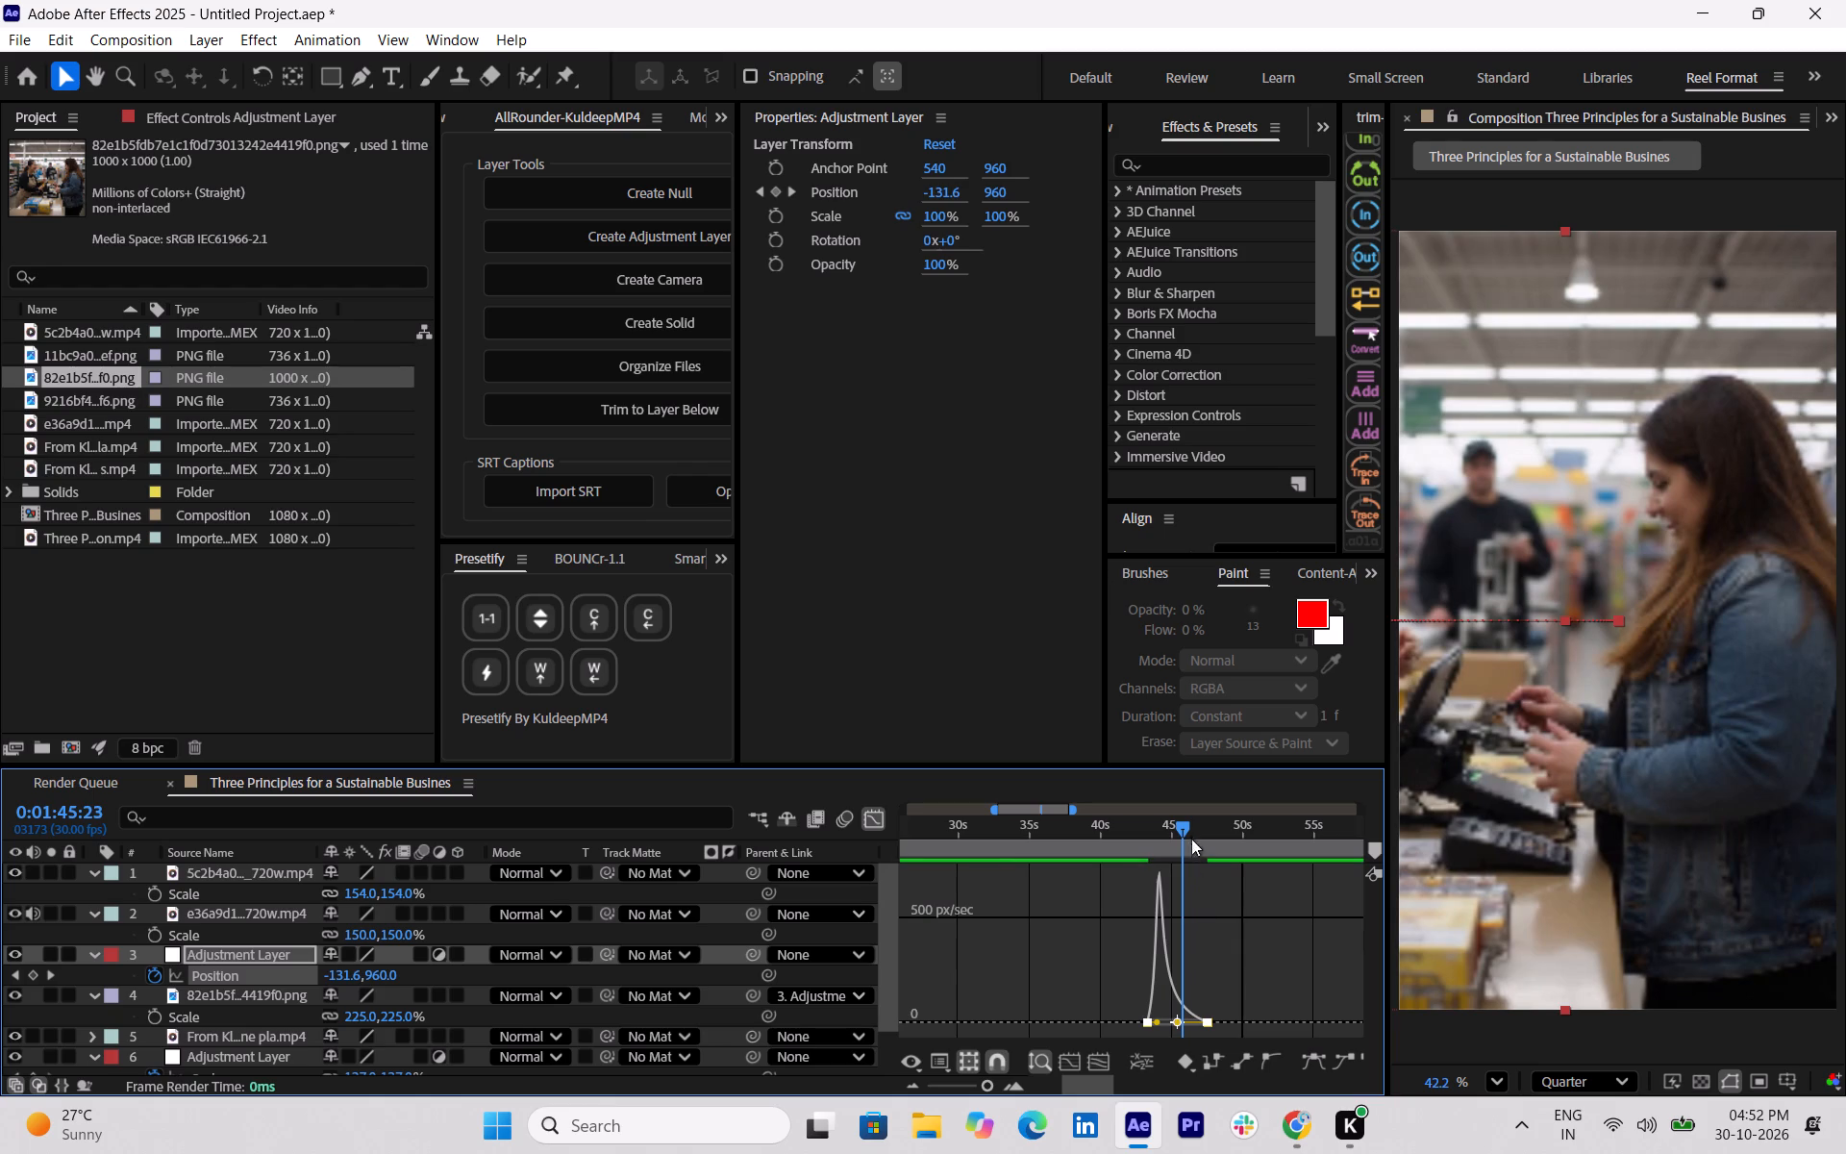
pyautogui.moveTo(1190, 834); pyautogui.dragTo(1144, 821)
pyautogui.press('space')
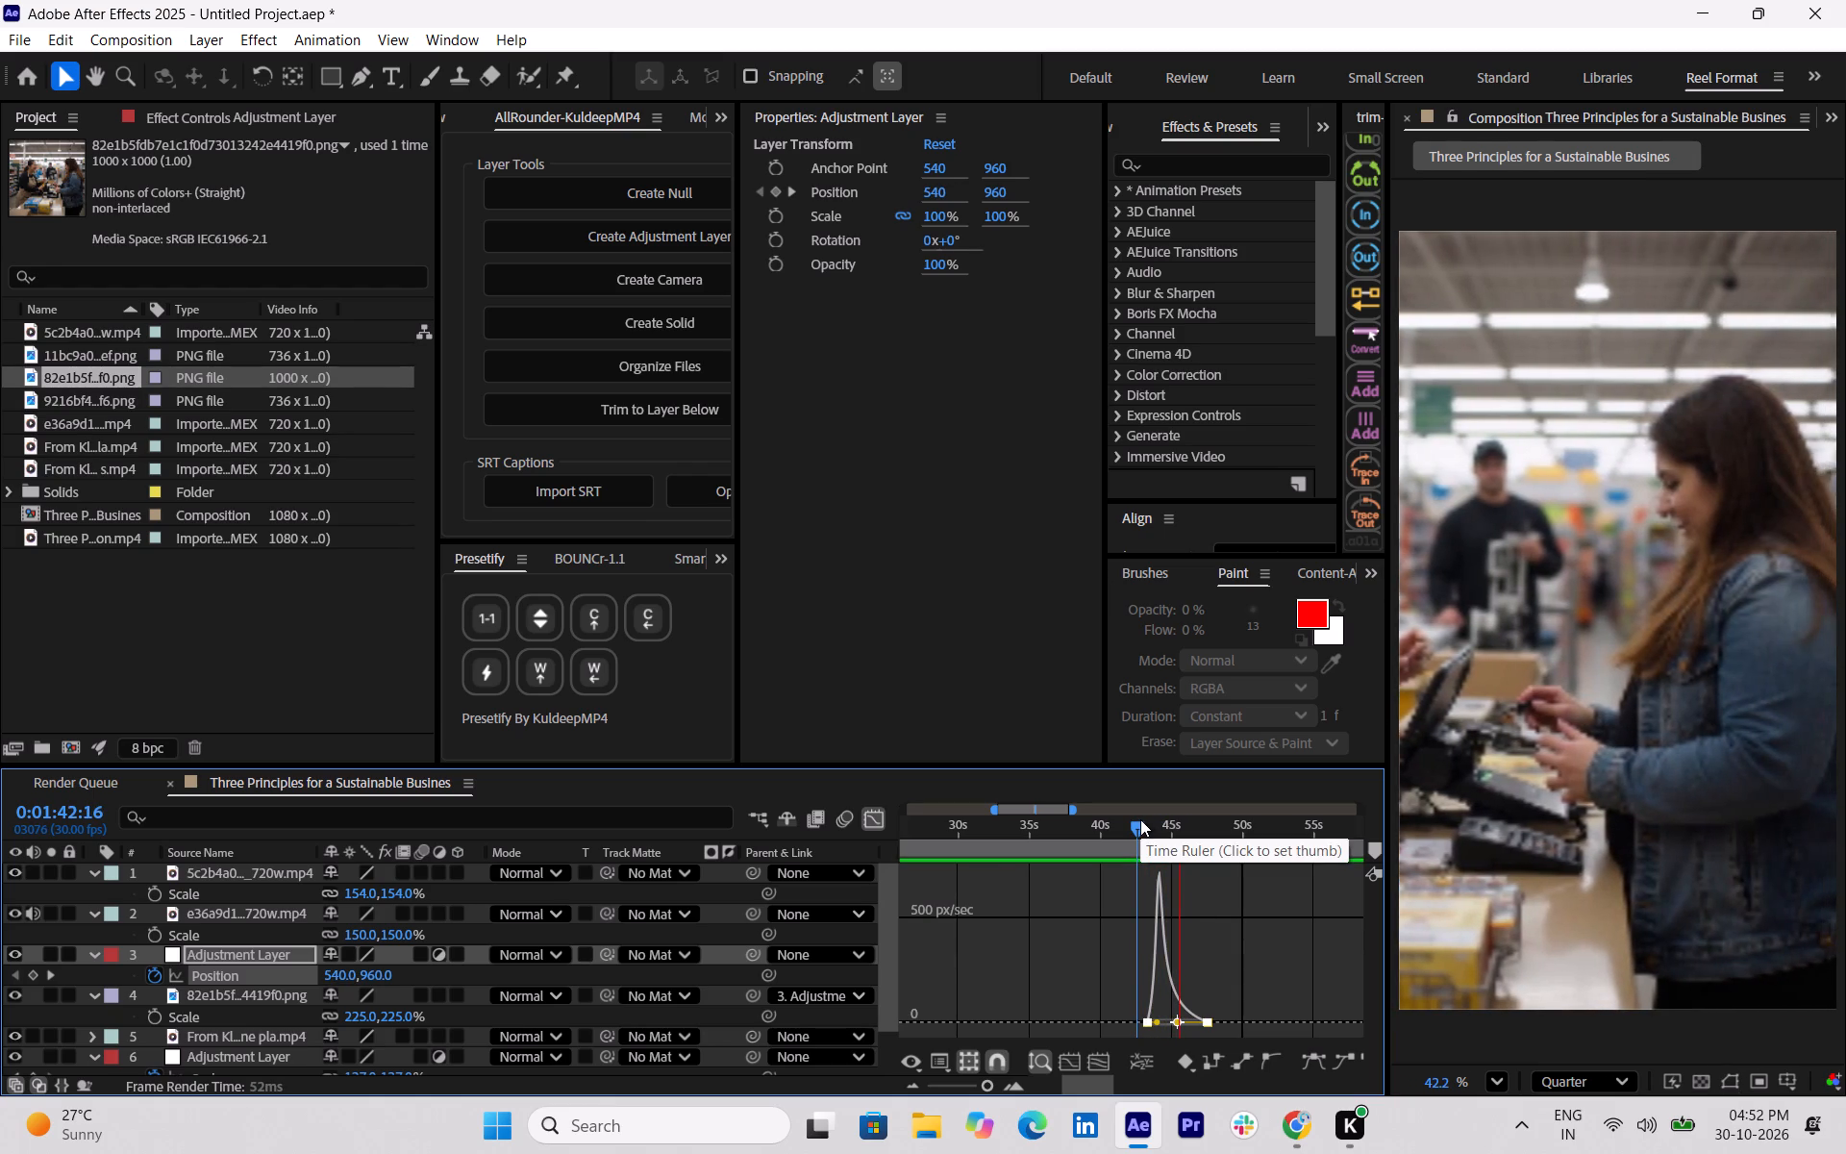
pyautogui.press('space')
pyautogui.click(863, 820)
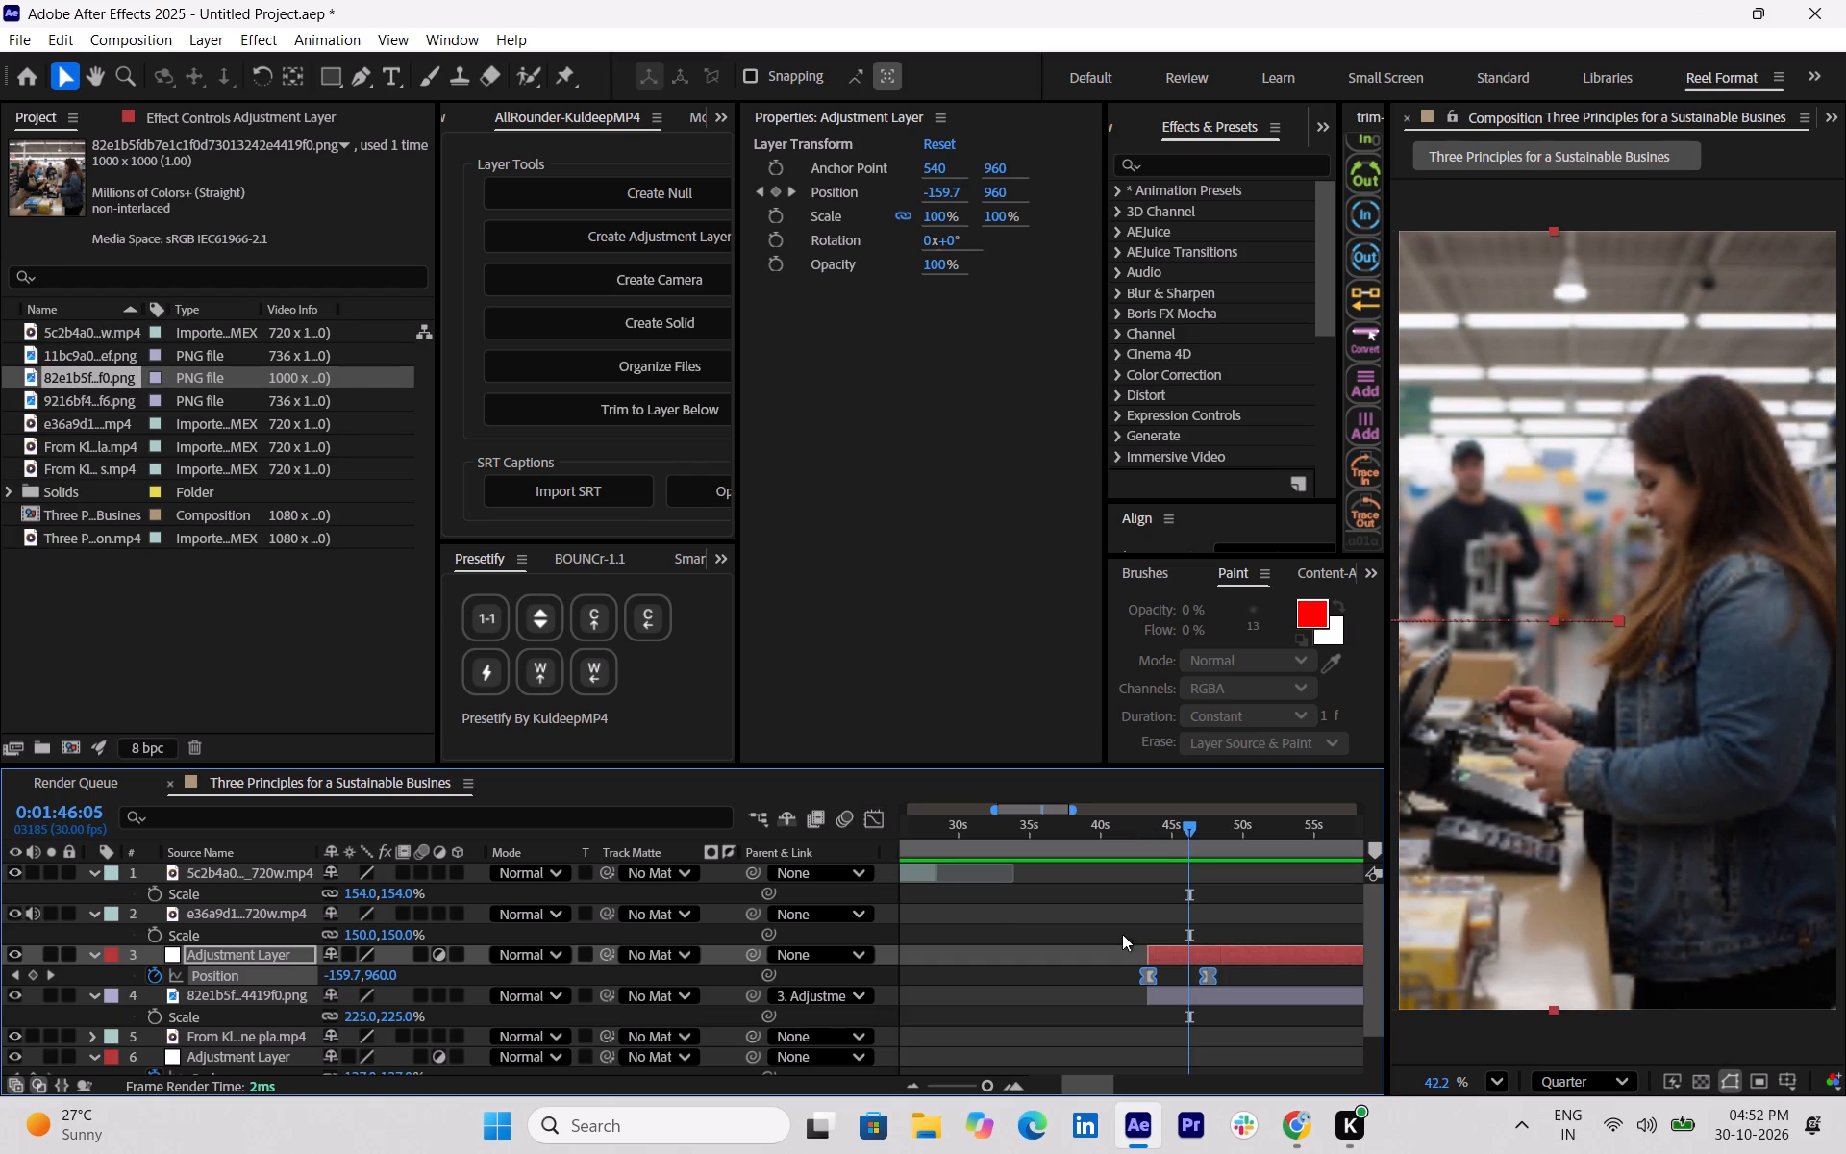
# Apply the CC Vignette effect to the checkout photo layer and preview the darkened pan from 0:01:43:09.
pyautogui.click(1204, 992)
pyautogui.hotkey('ctrl', 'space')
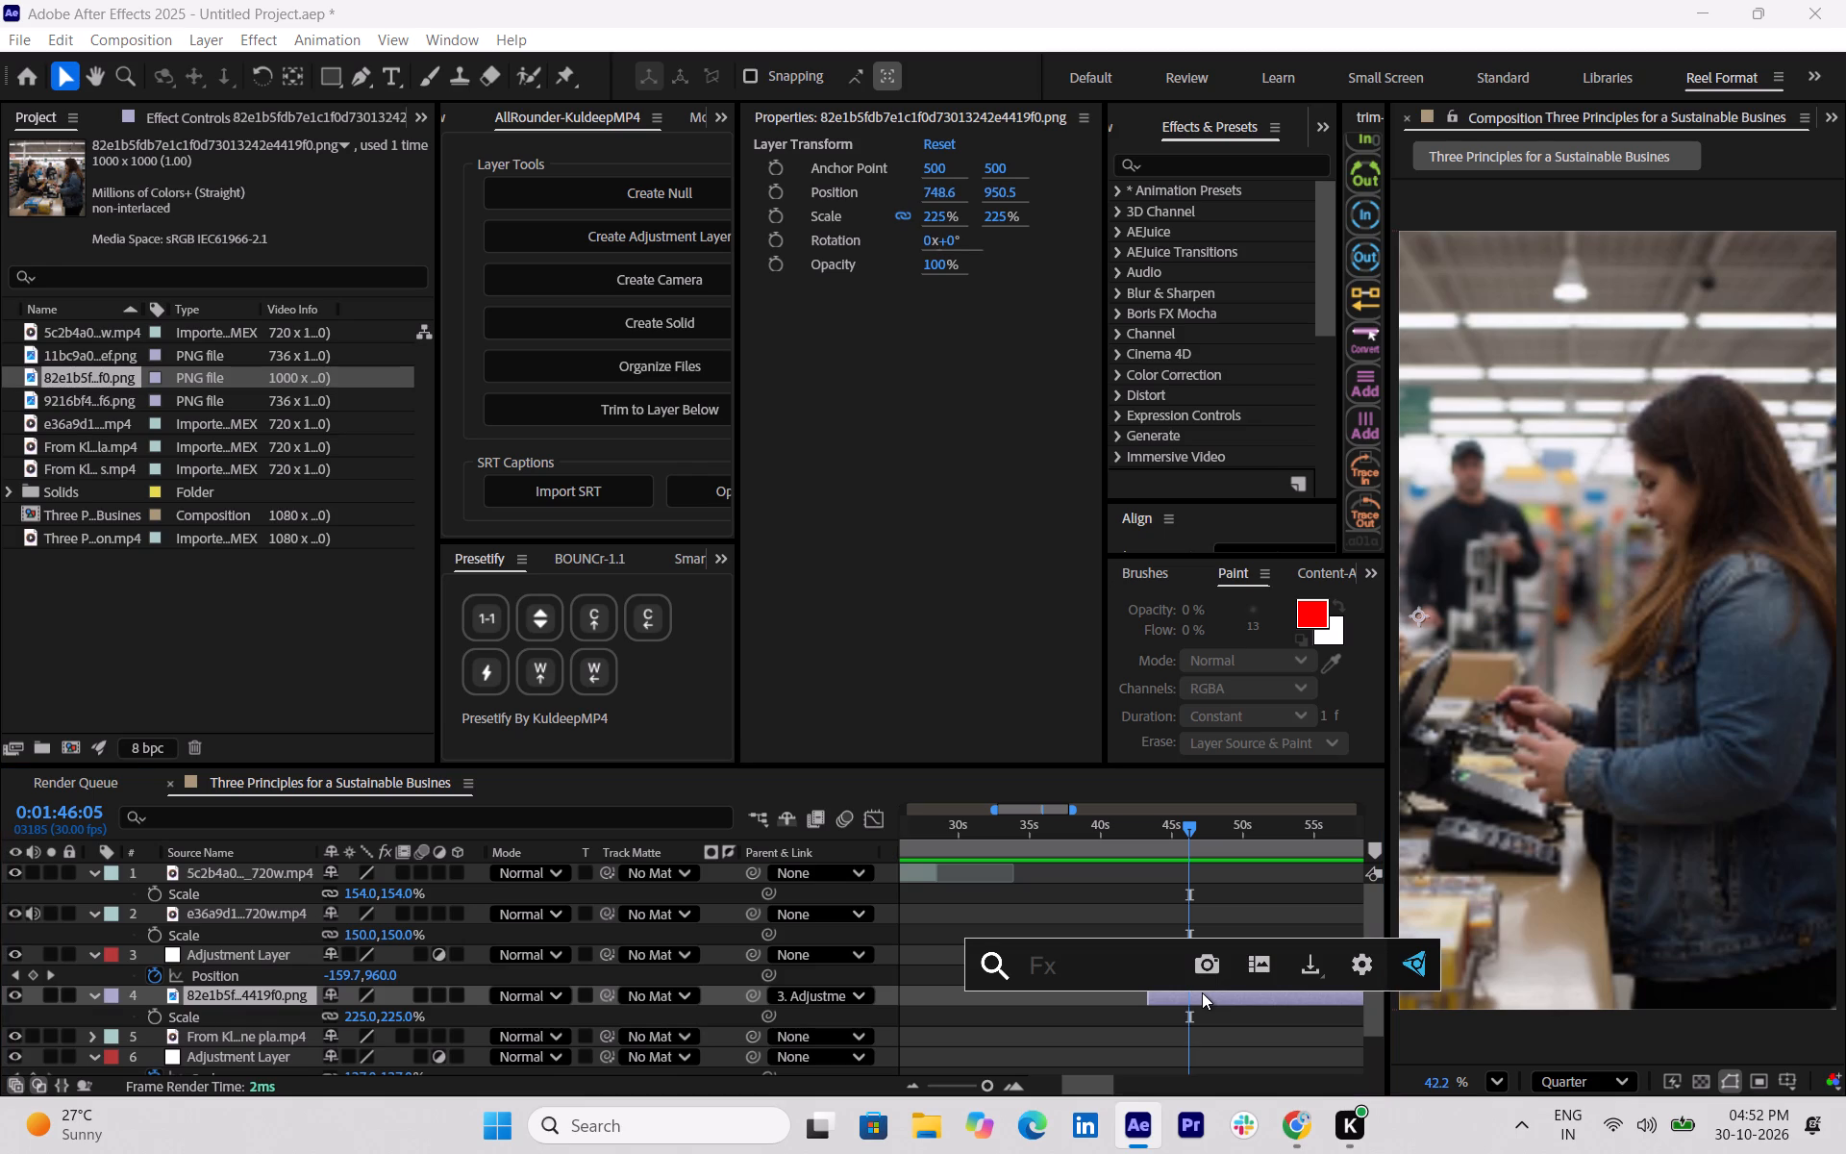
pyautogui.write('vi')
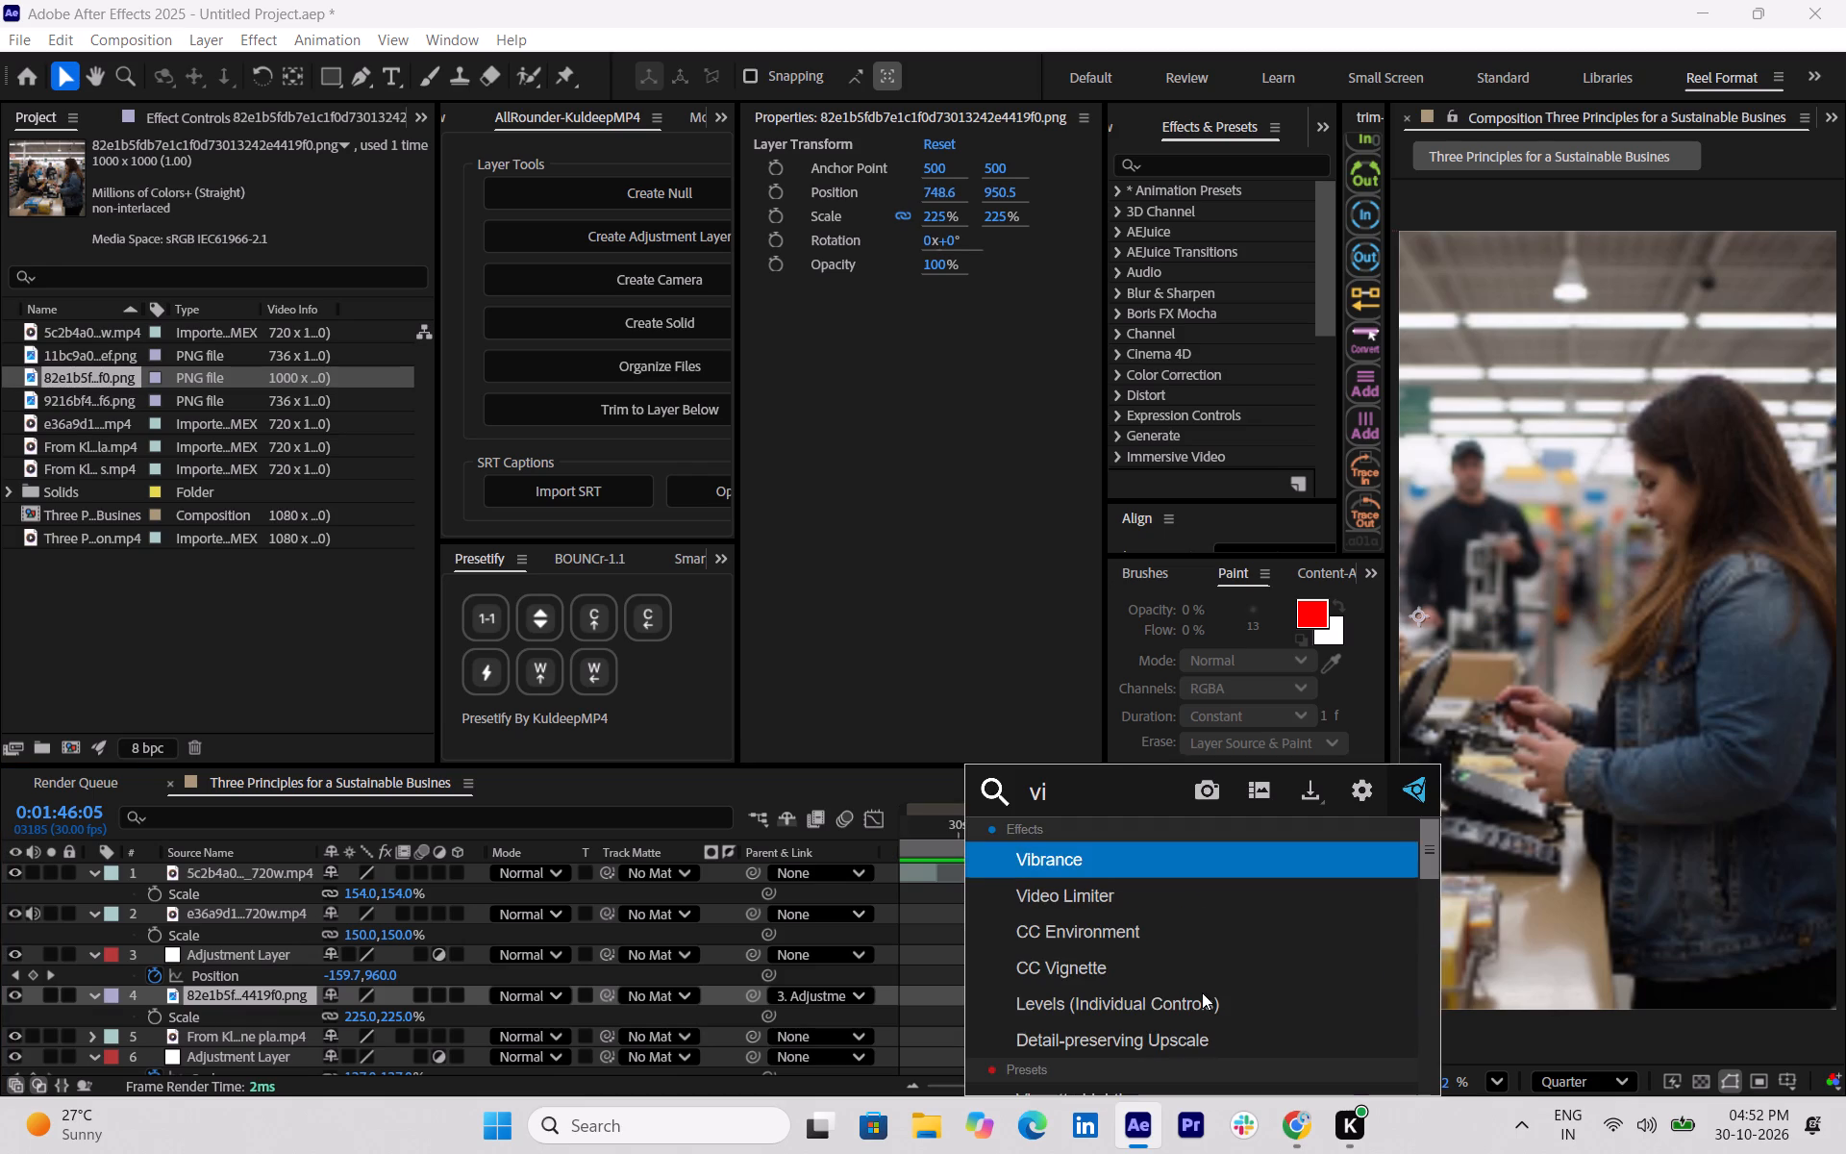
pyautogui.click(1187, 982)
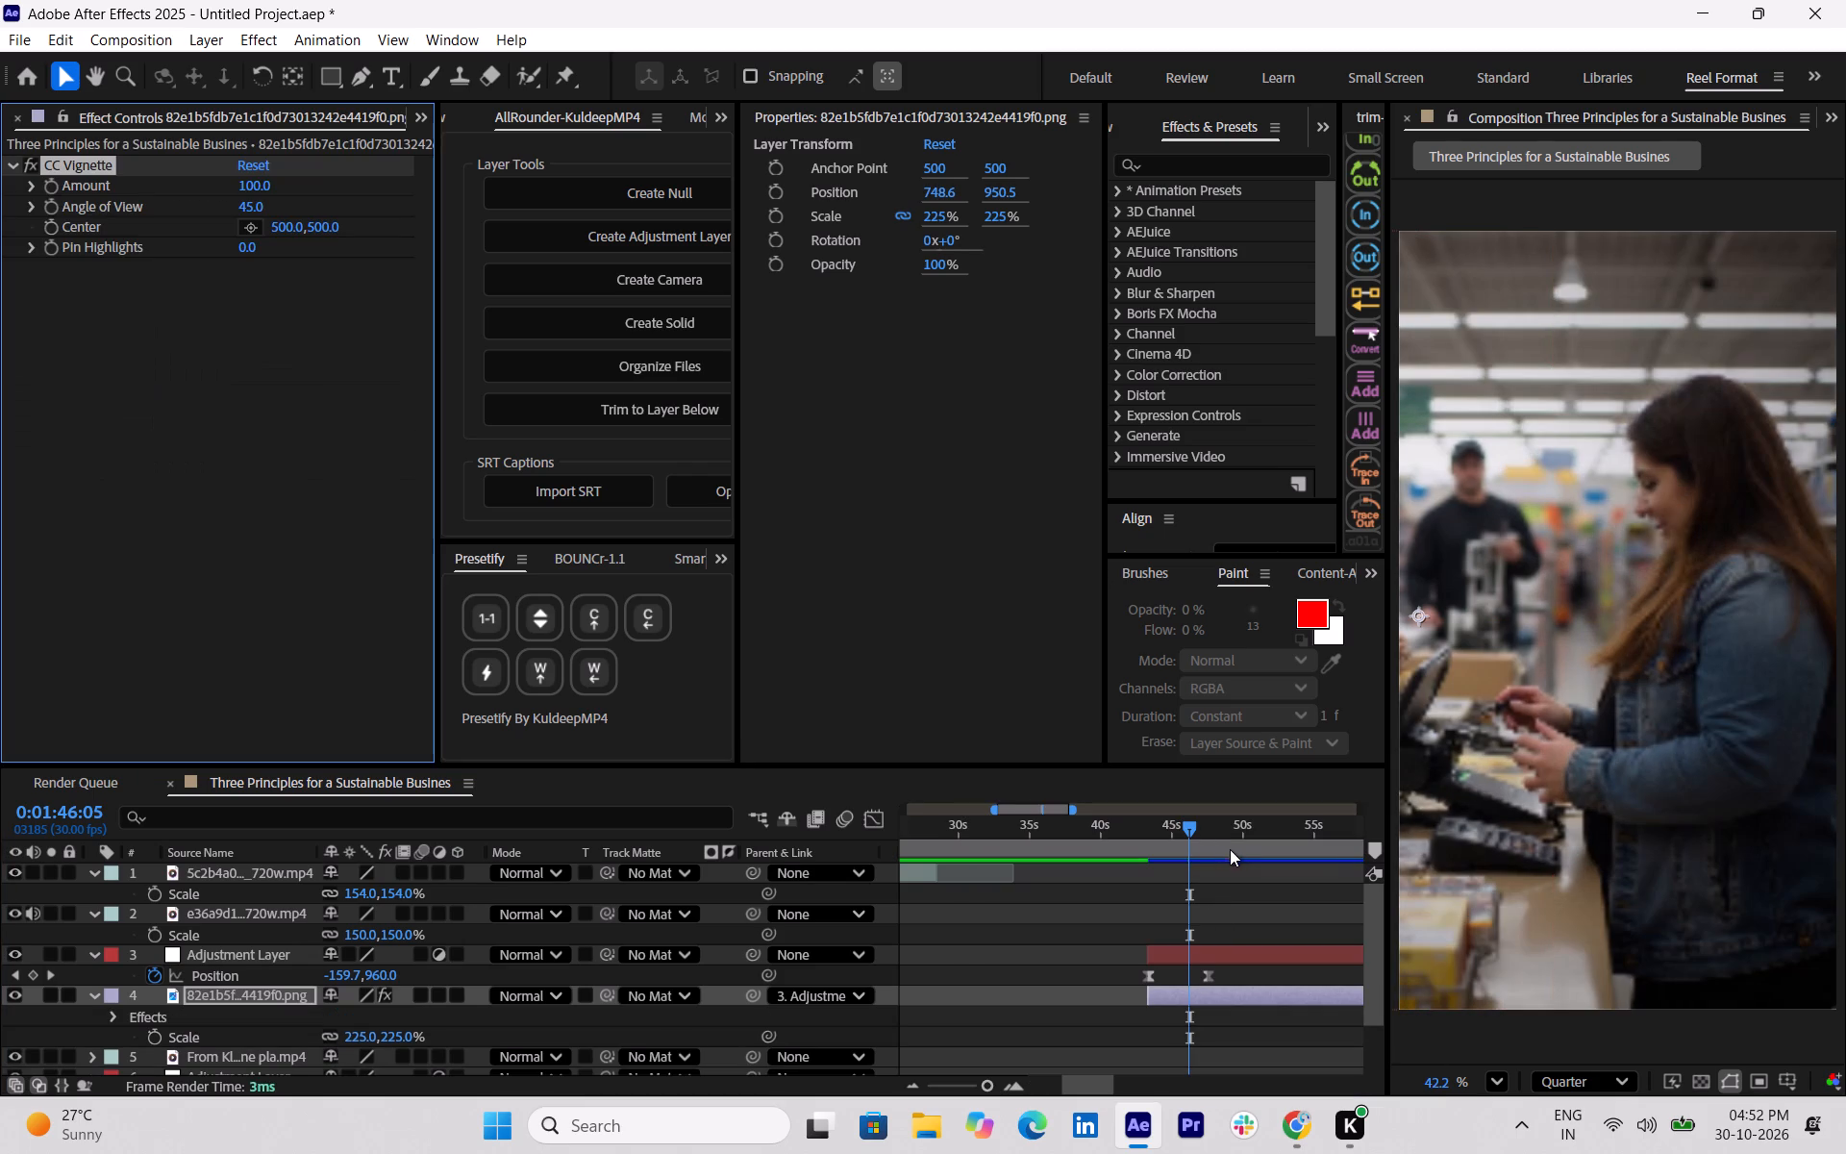
pyautogui.moveTo(1176, 835); pyautogui.dragTo(1148, 833)
pyautogui.press('space')
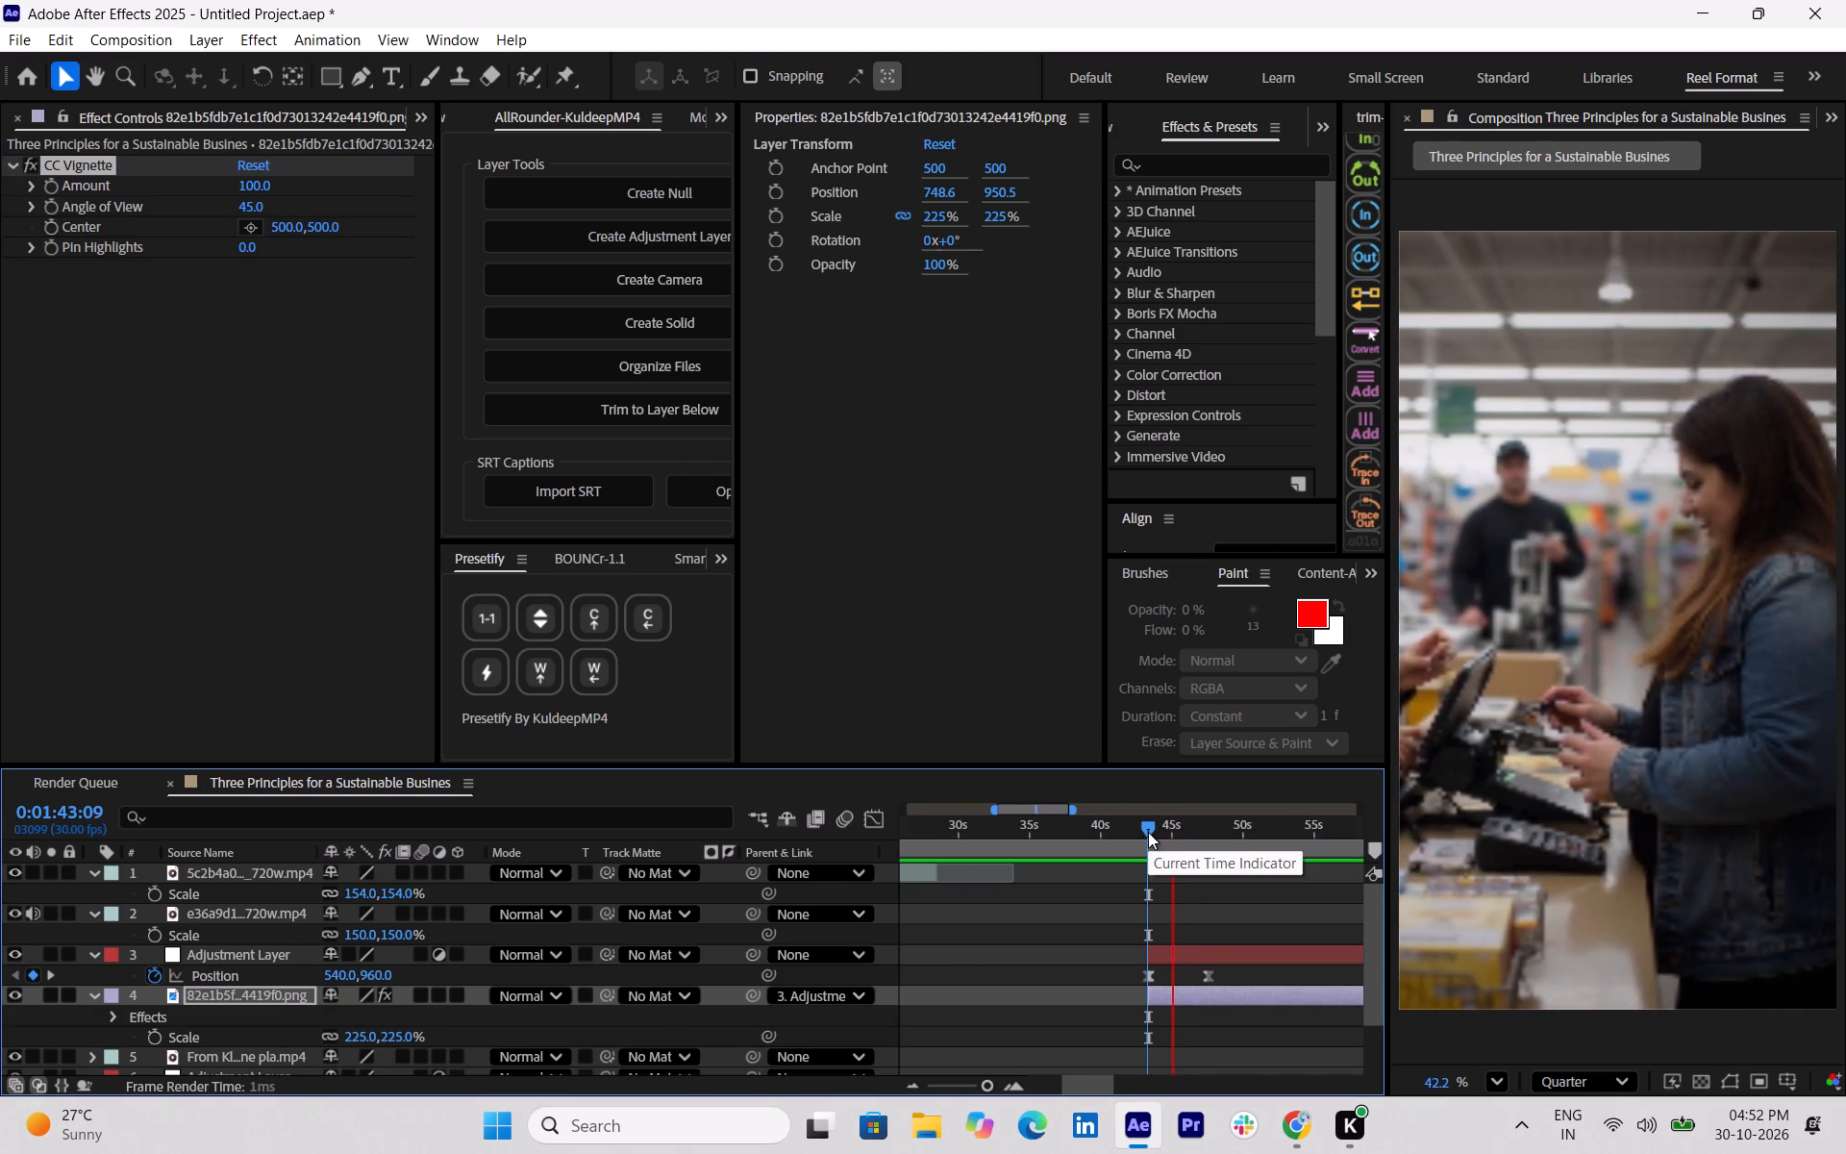
pyautogui.press('space')
pyautogui.press('space')
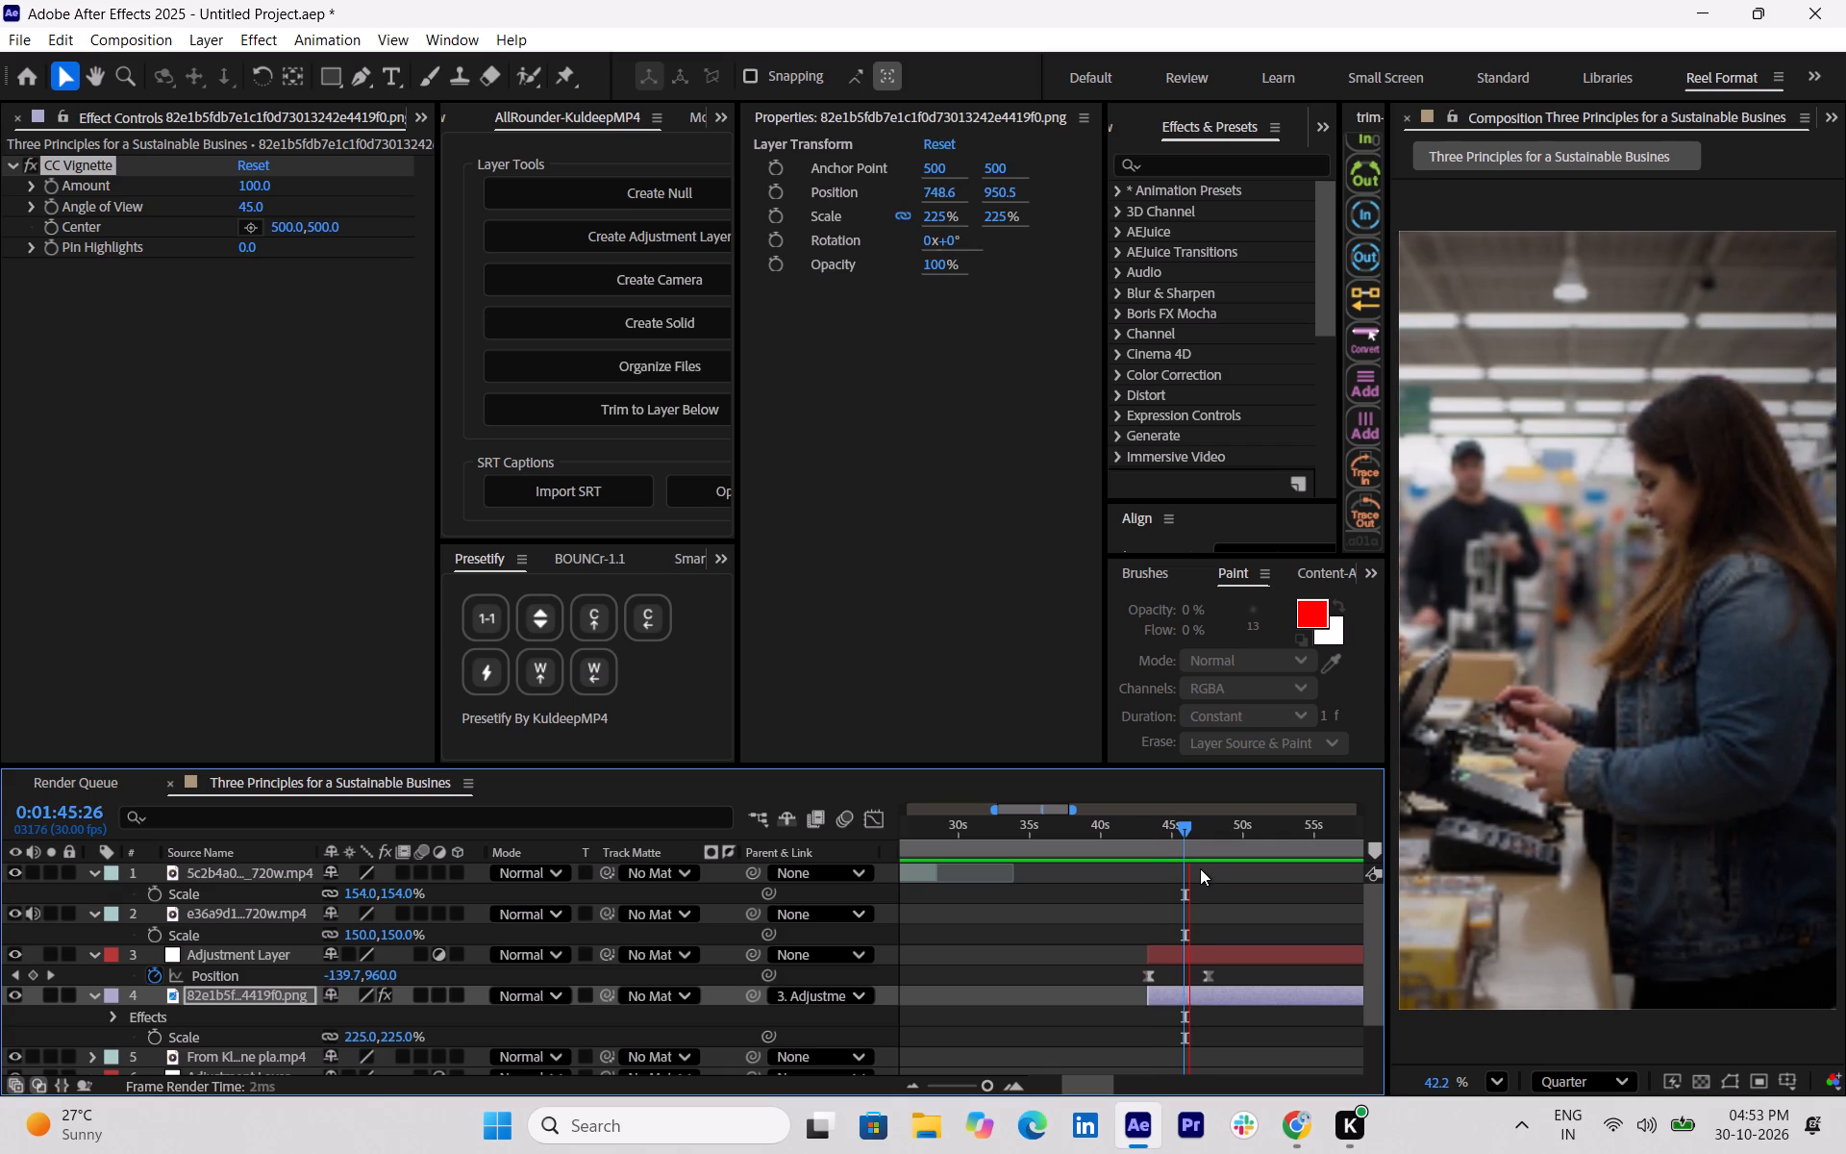
pyautogui.press('space')
pyautogui.press('space')
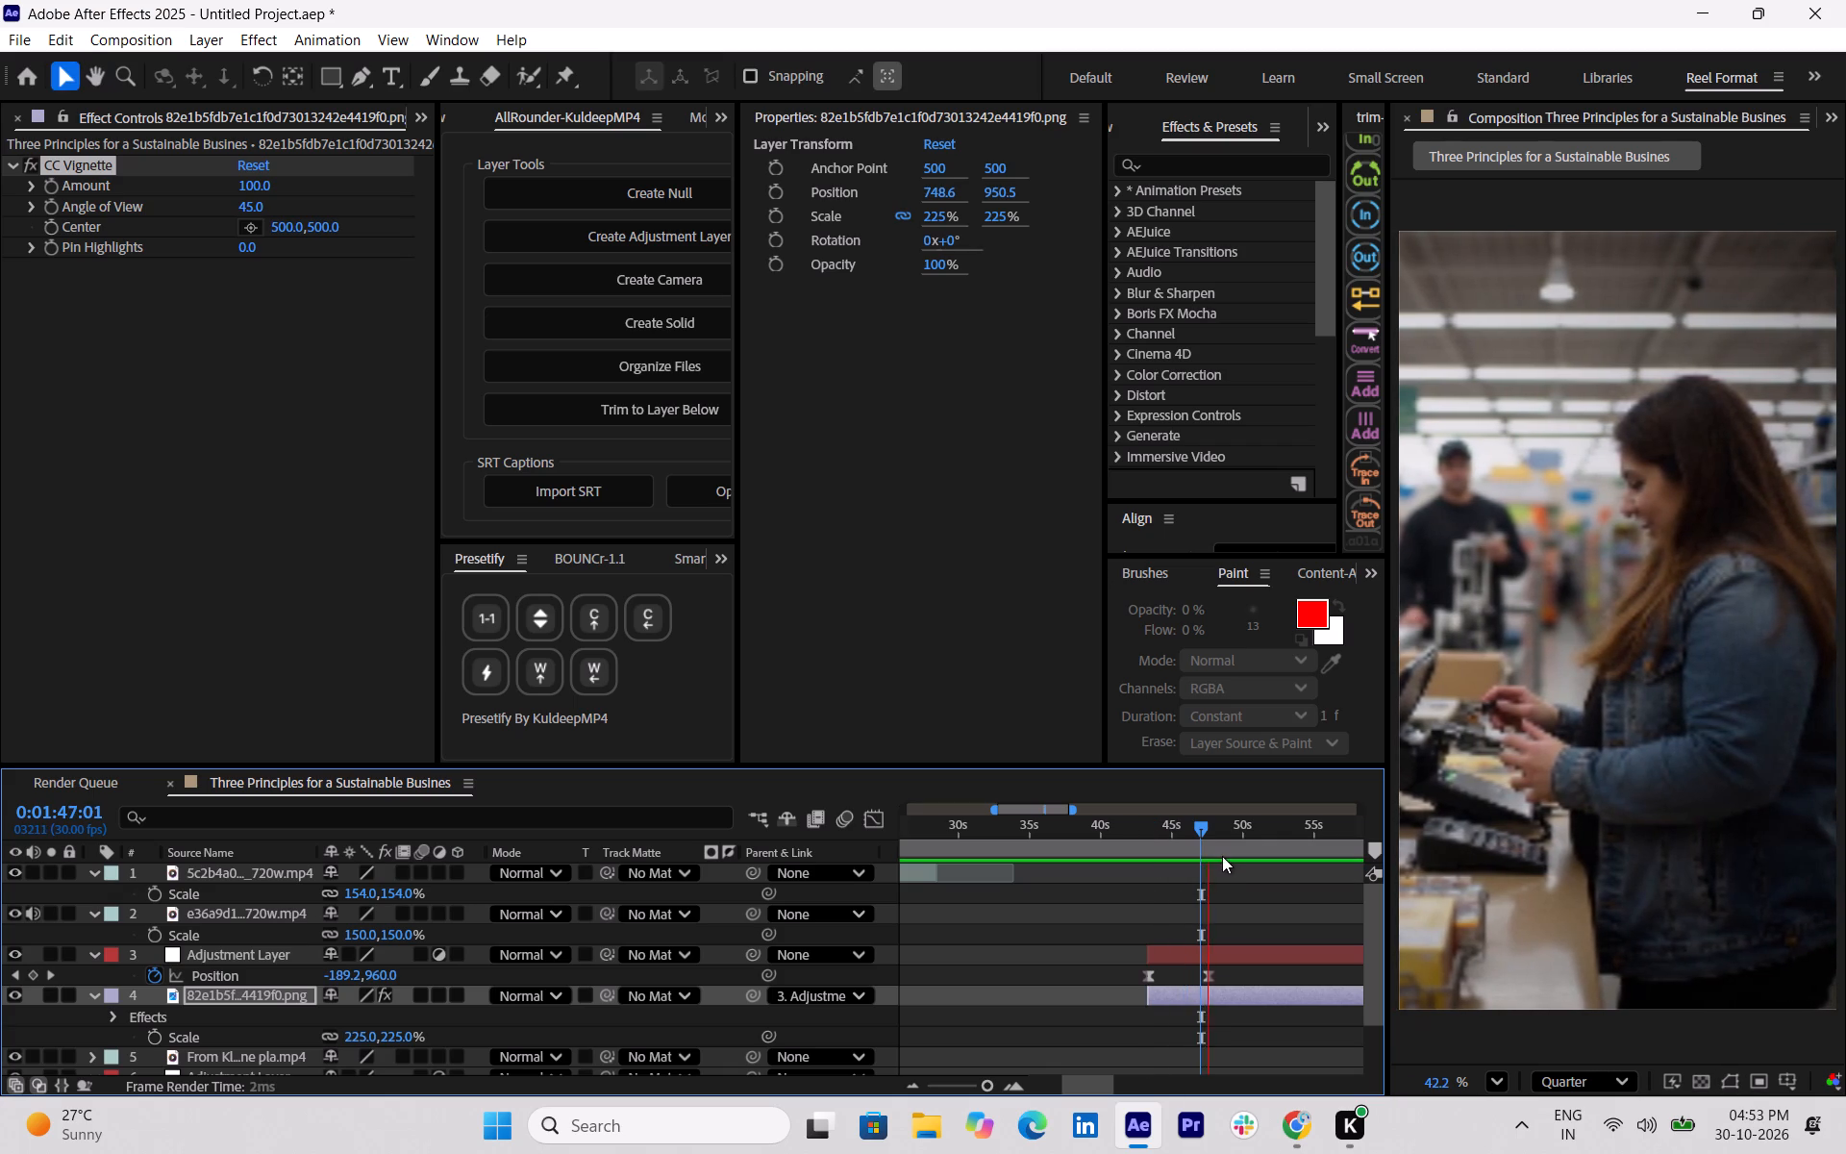
pyautogui.press('space')
# Trim the checkout photo and its parent adjustment layer to end at 0:01:45:17, checking the pan for the cut point.
pyautogui.moveTo(1212, 830); pyautogui.dragTo(1187, 829)
pyautogui.press('space')
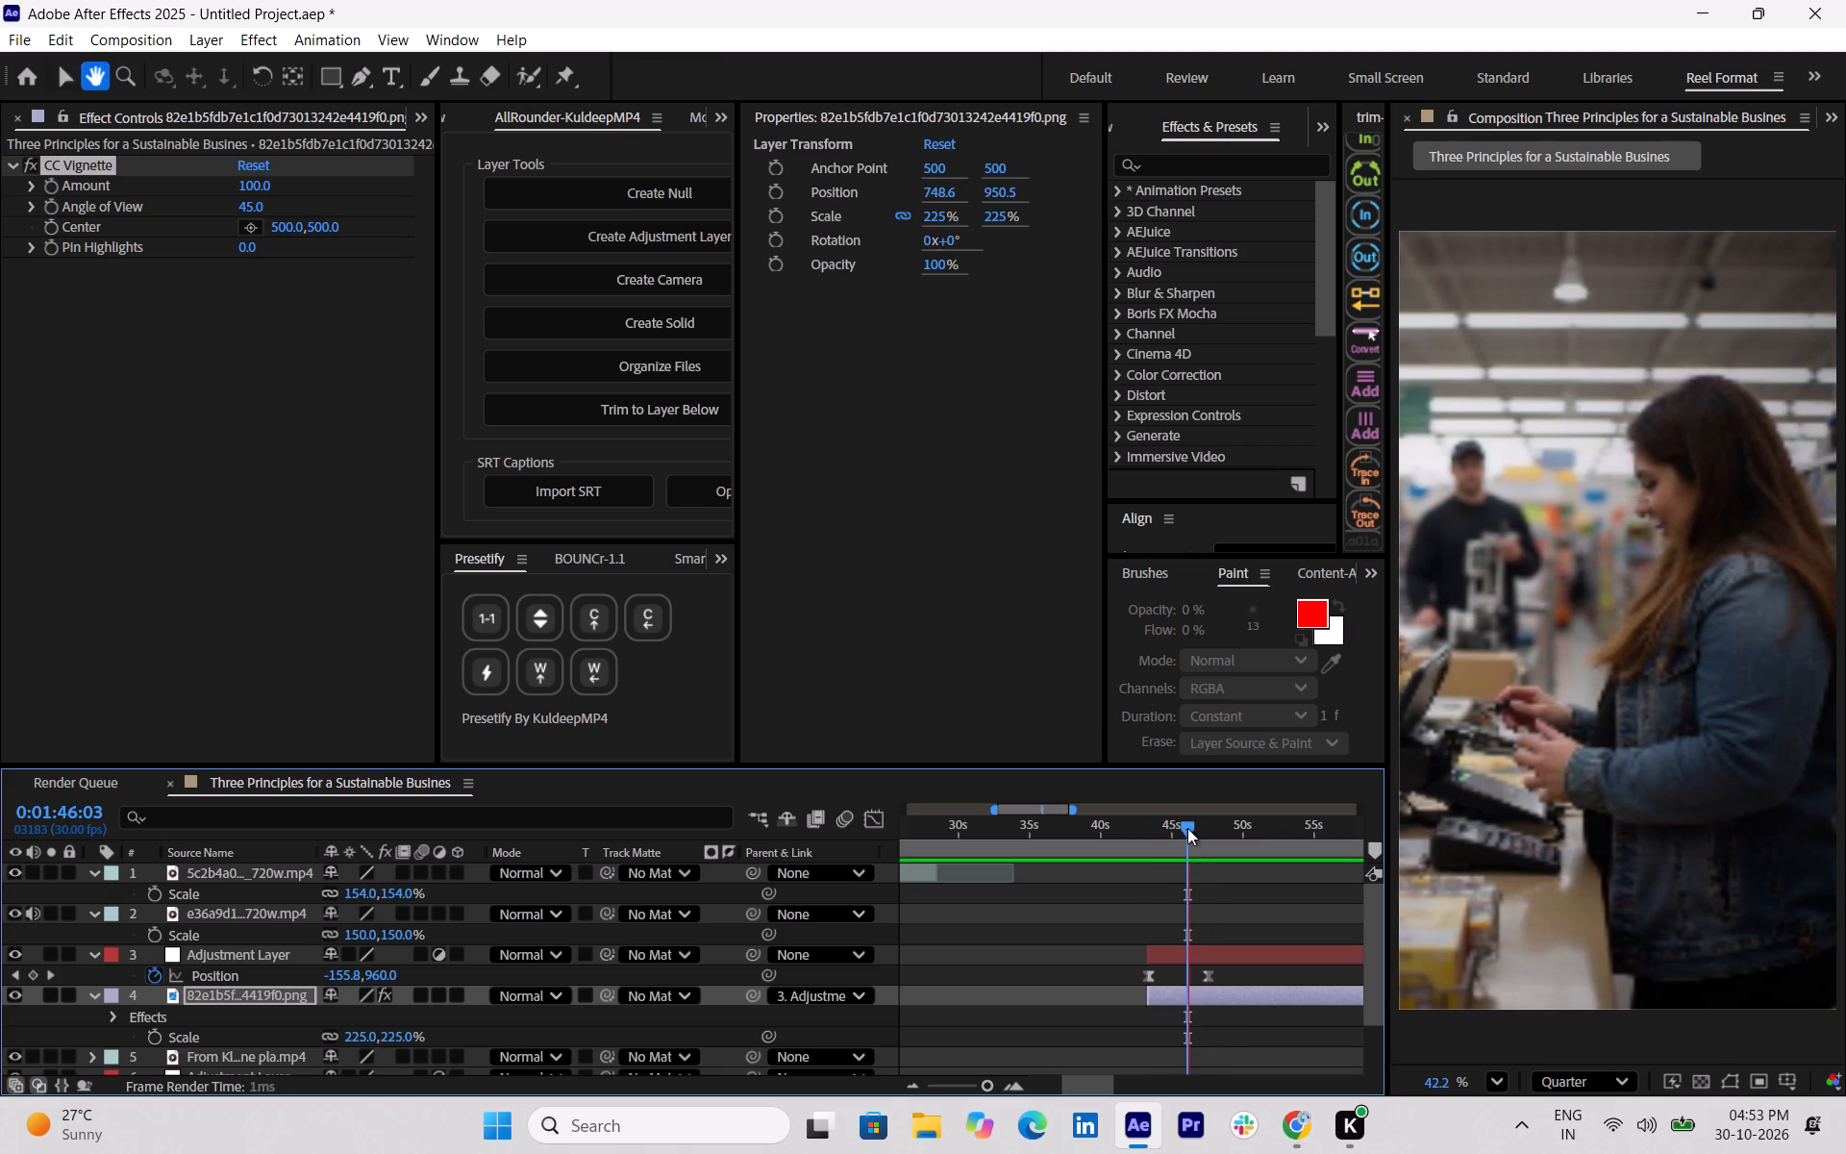
pyautogui.press('space')
pyautogui.moveTo(1196, 830); pyautogui.dragTo(1176, 829)
pyautogui.press('space')
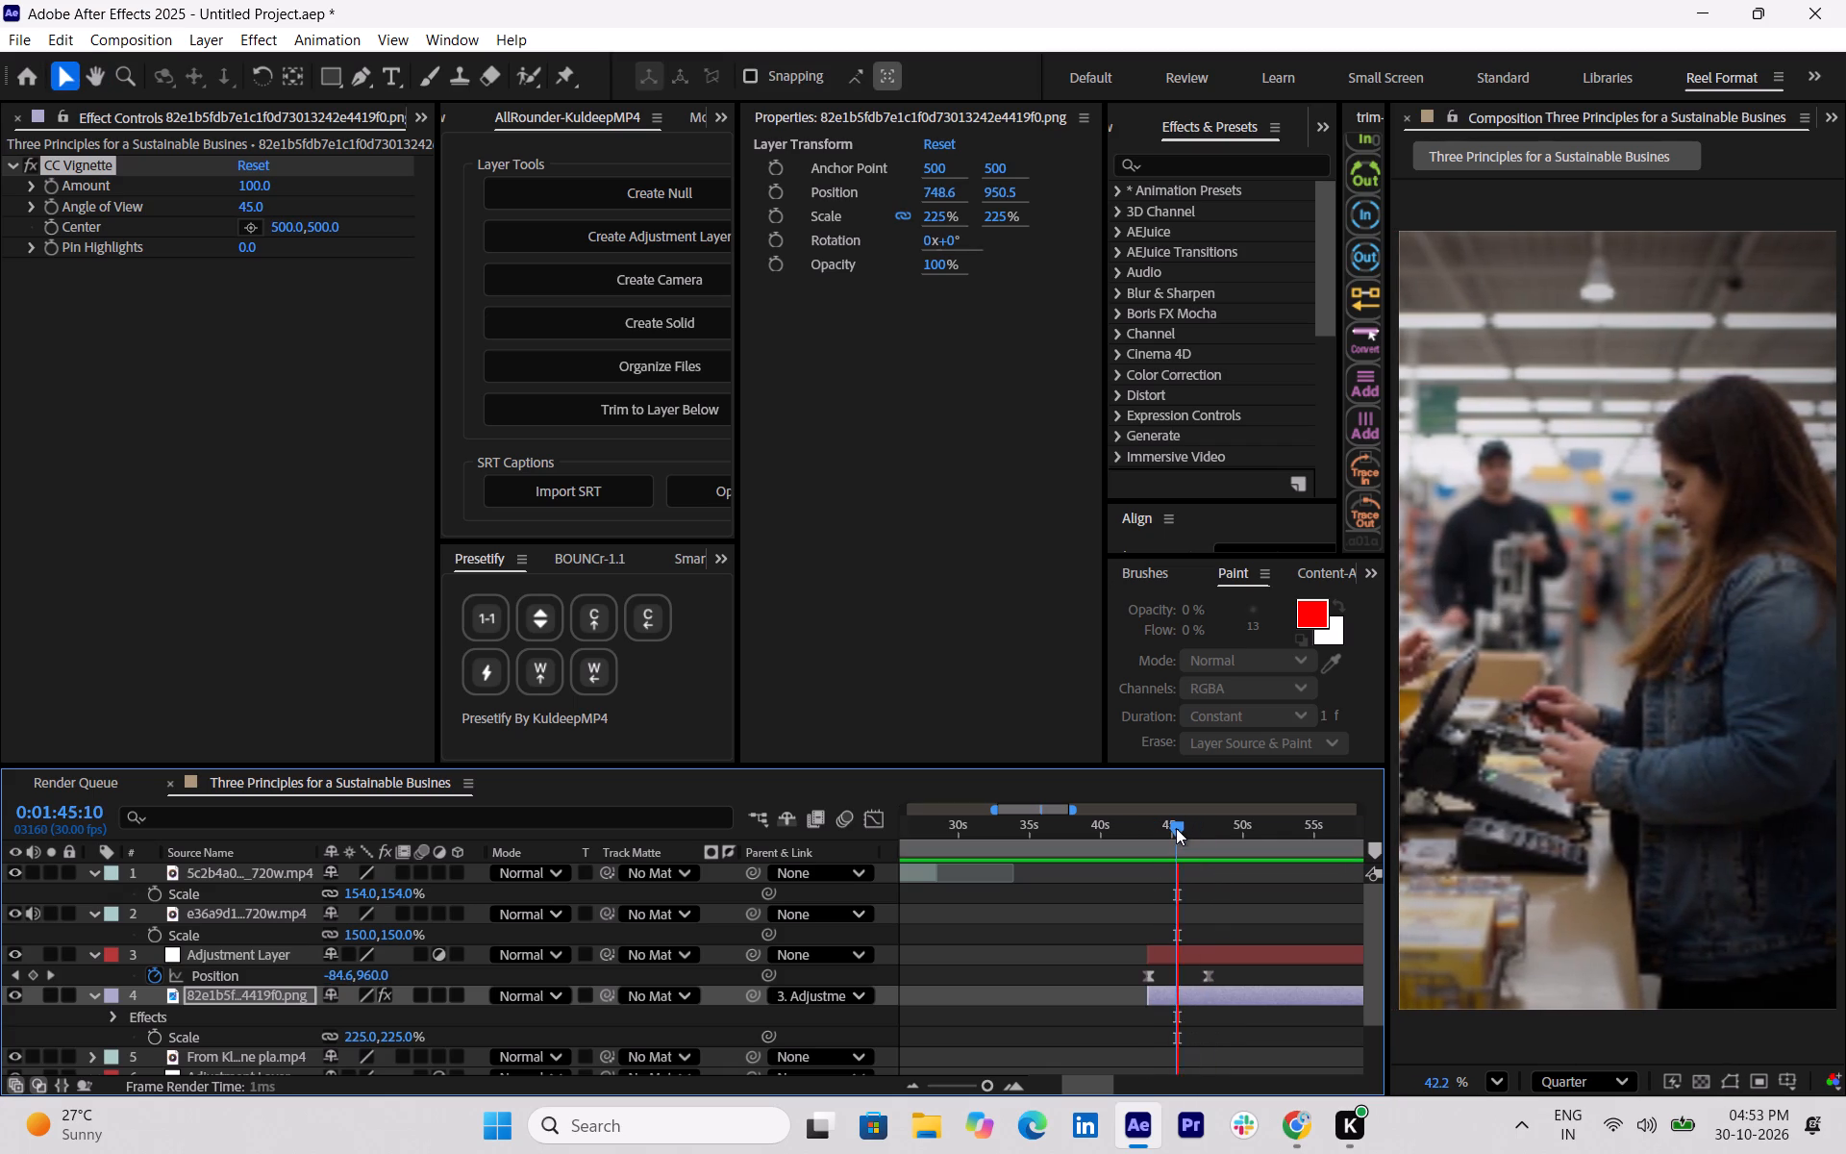
pyautogui.moveTo(1176, 828); pyautogui.dragTo(1154, 828)
pyautogui.press('space')
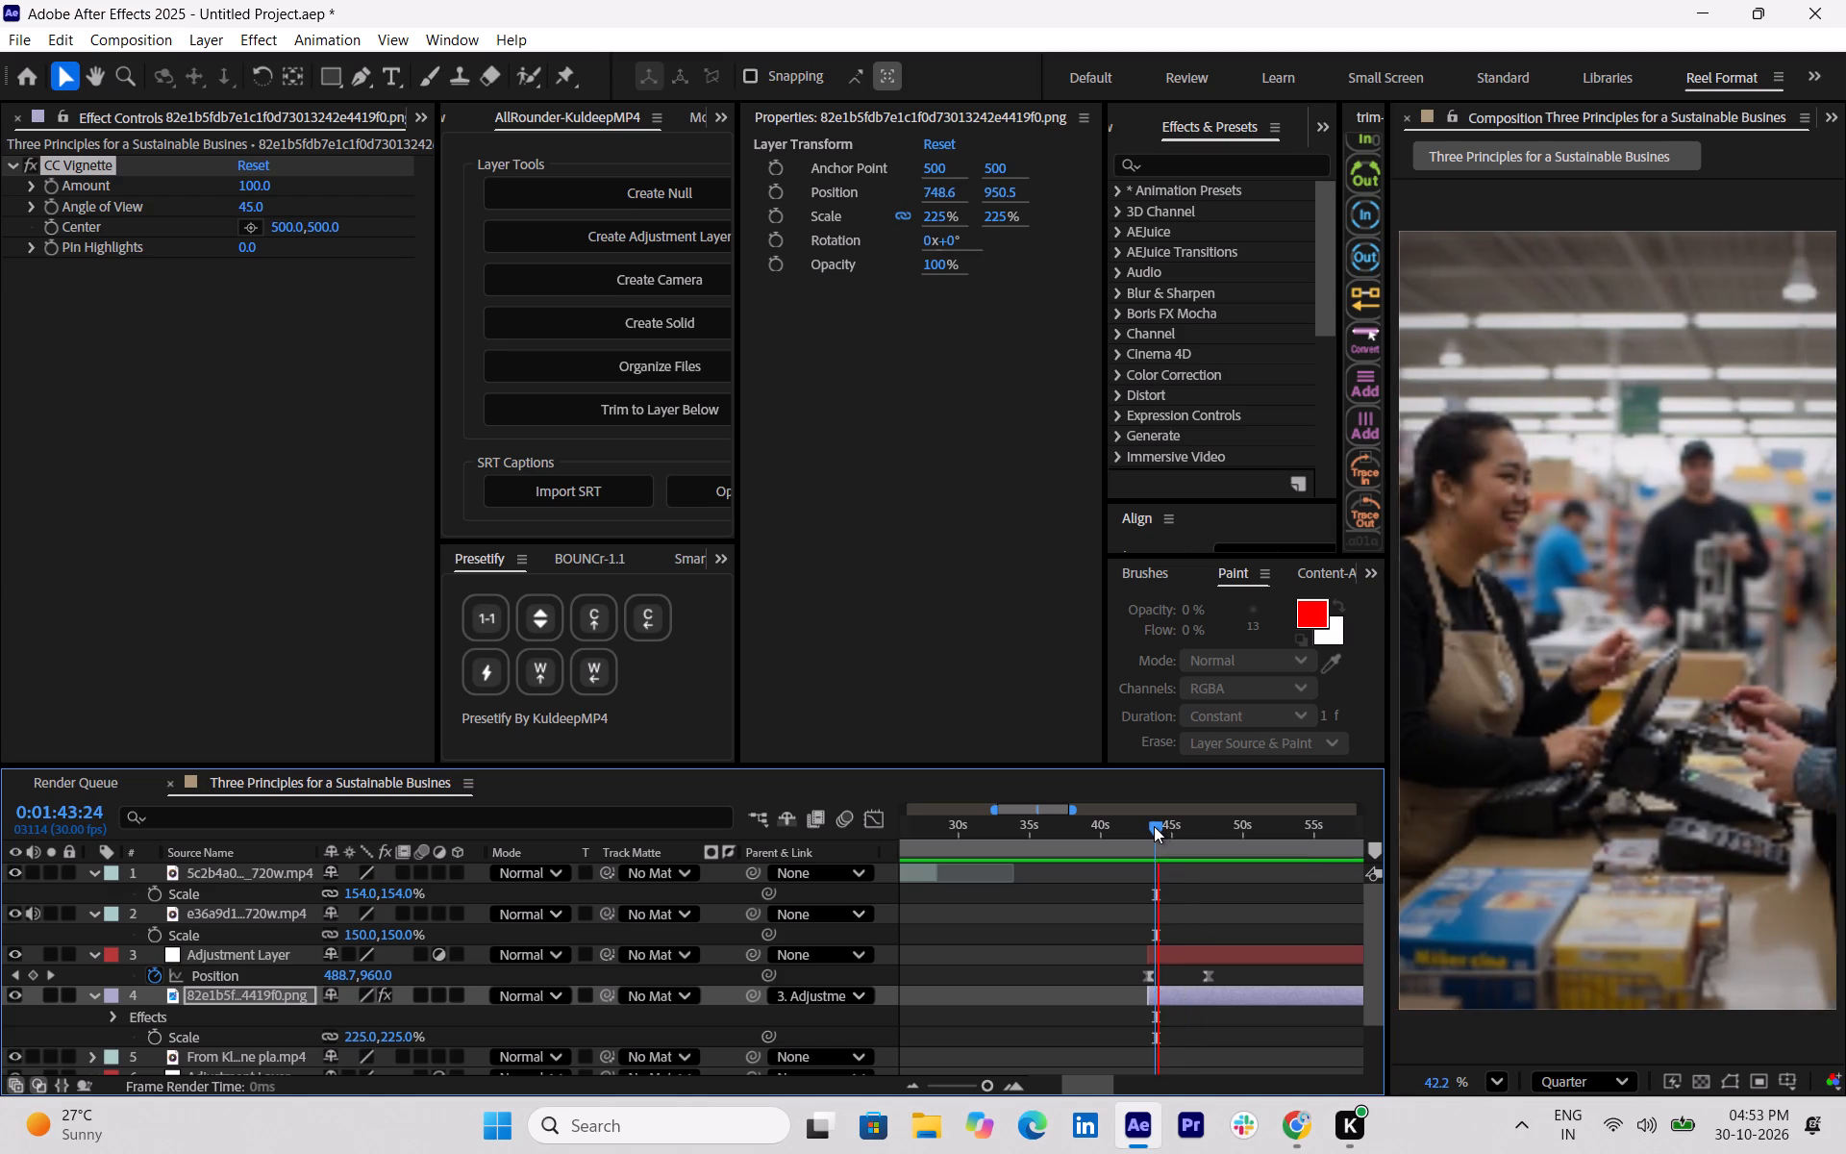
pyautogui.press('space')
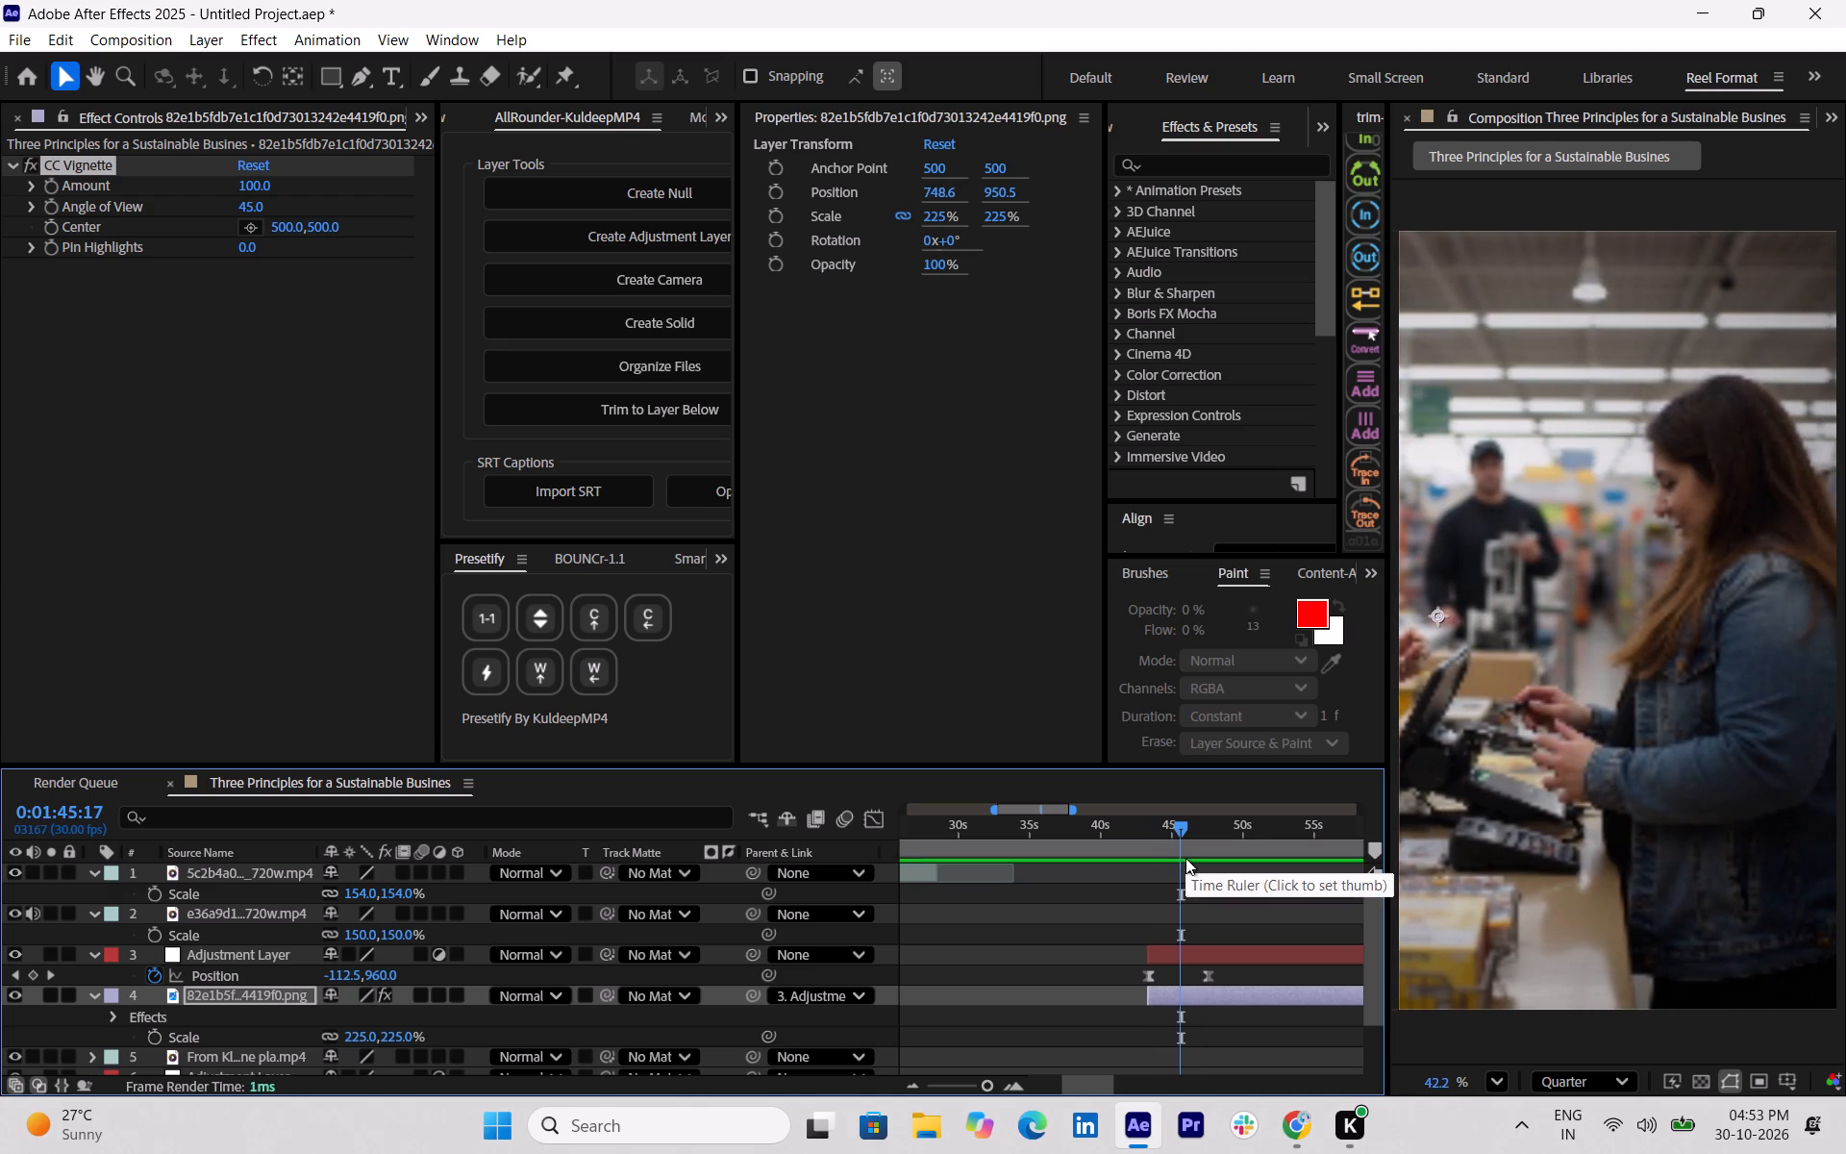
pyautogui.keyDown('ctrl'); pyautogui.click(1202, 949); pyautogui.keyUp('ctrl')
pyautogui.hotkey('alt', ']')
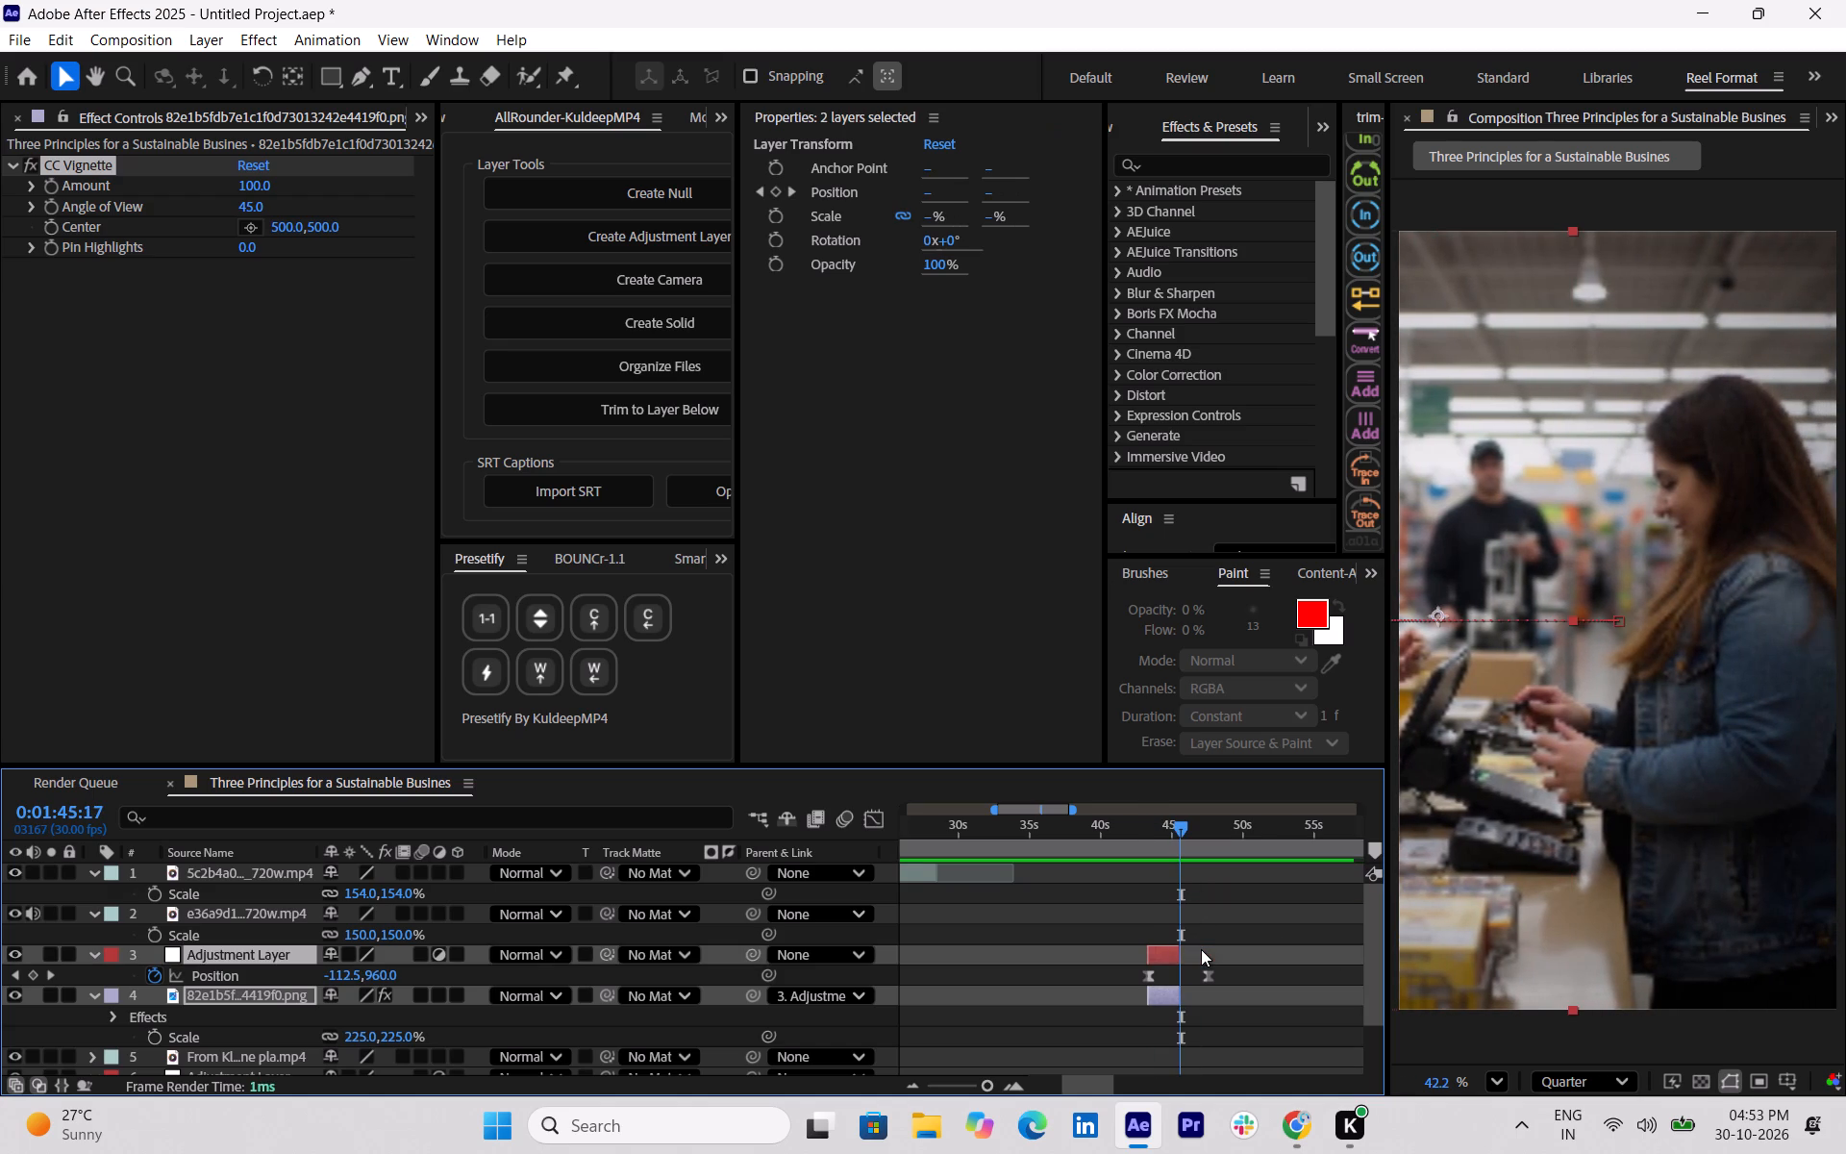
pyautogui.click(1201, 949)
# Play the video from 0:01:43:04 to 0:02:15:18 to review the trimmed checkout shot and the narration after it.
pyautogui.moveTo(1177, 836); pyautogui.dragTo(1141, 823)
pyautogui.press('space')
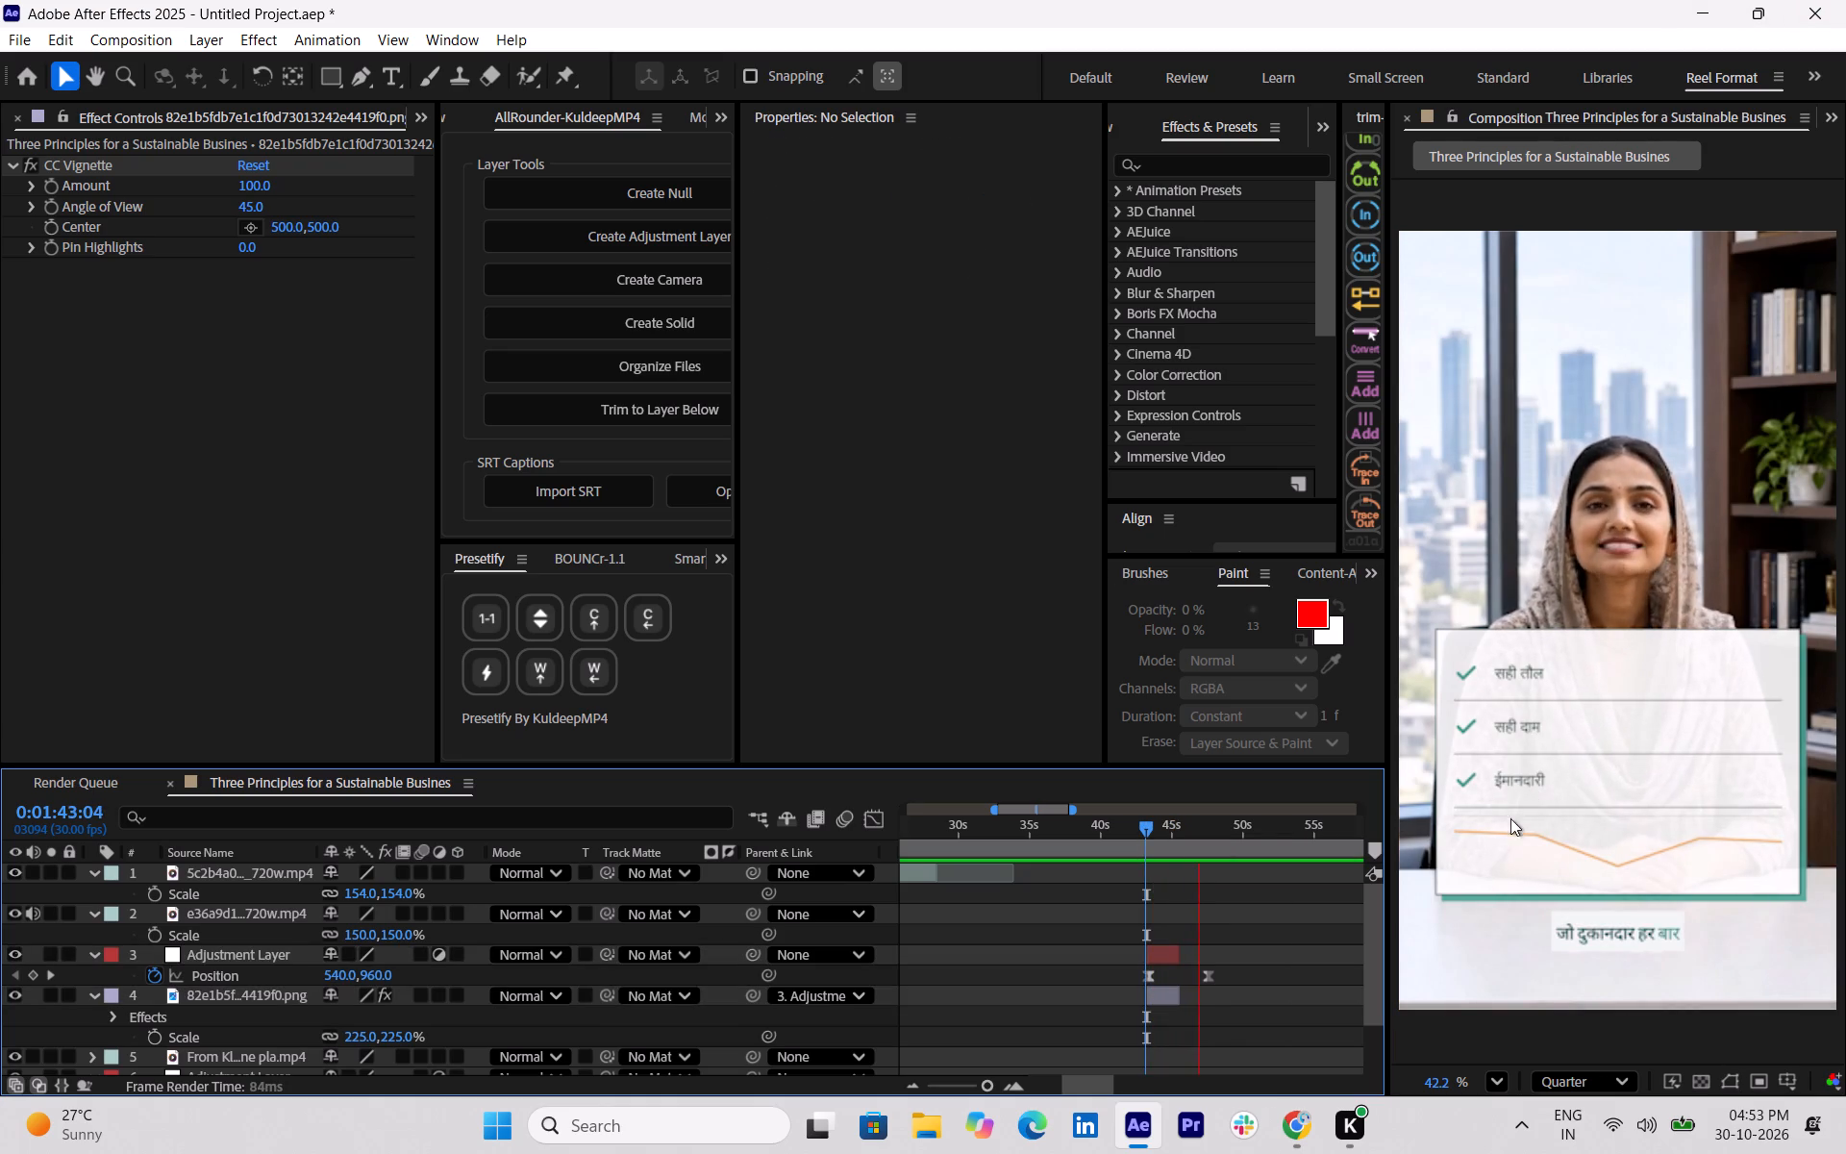
pyautogui.moveTo(1088, 1086); pyautogui.dragTo(1113, 1086)
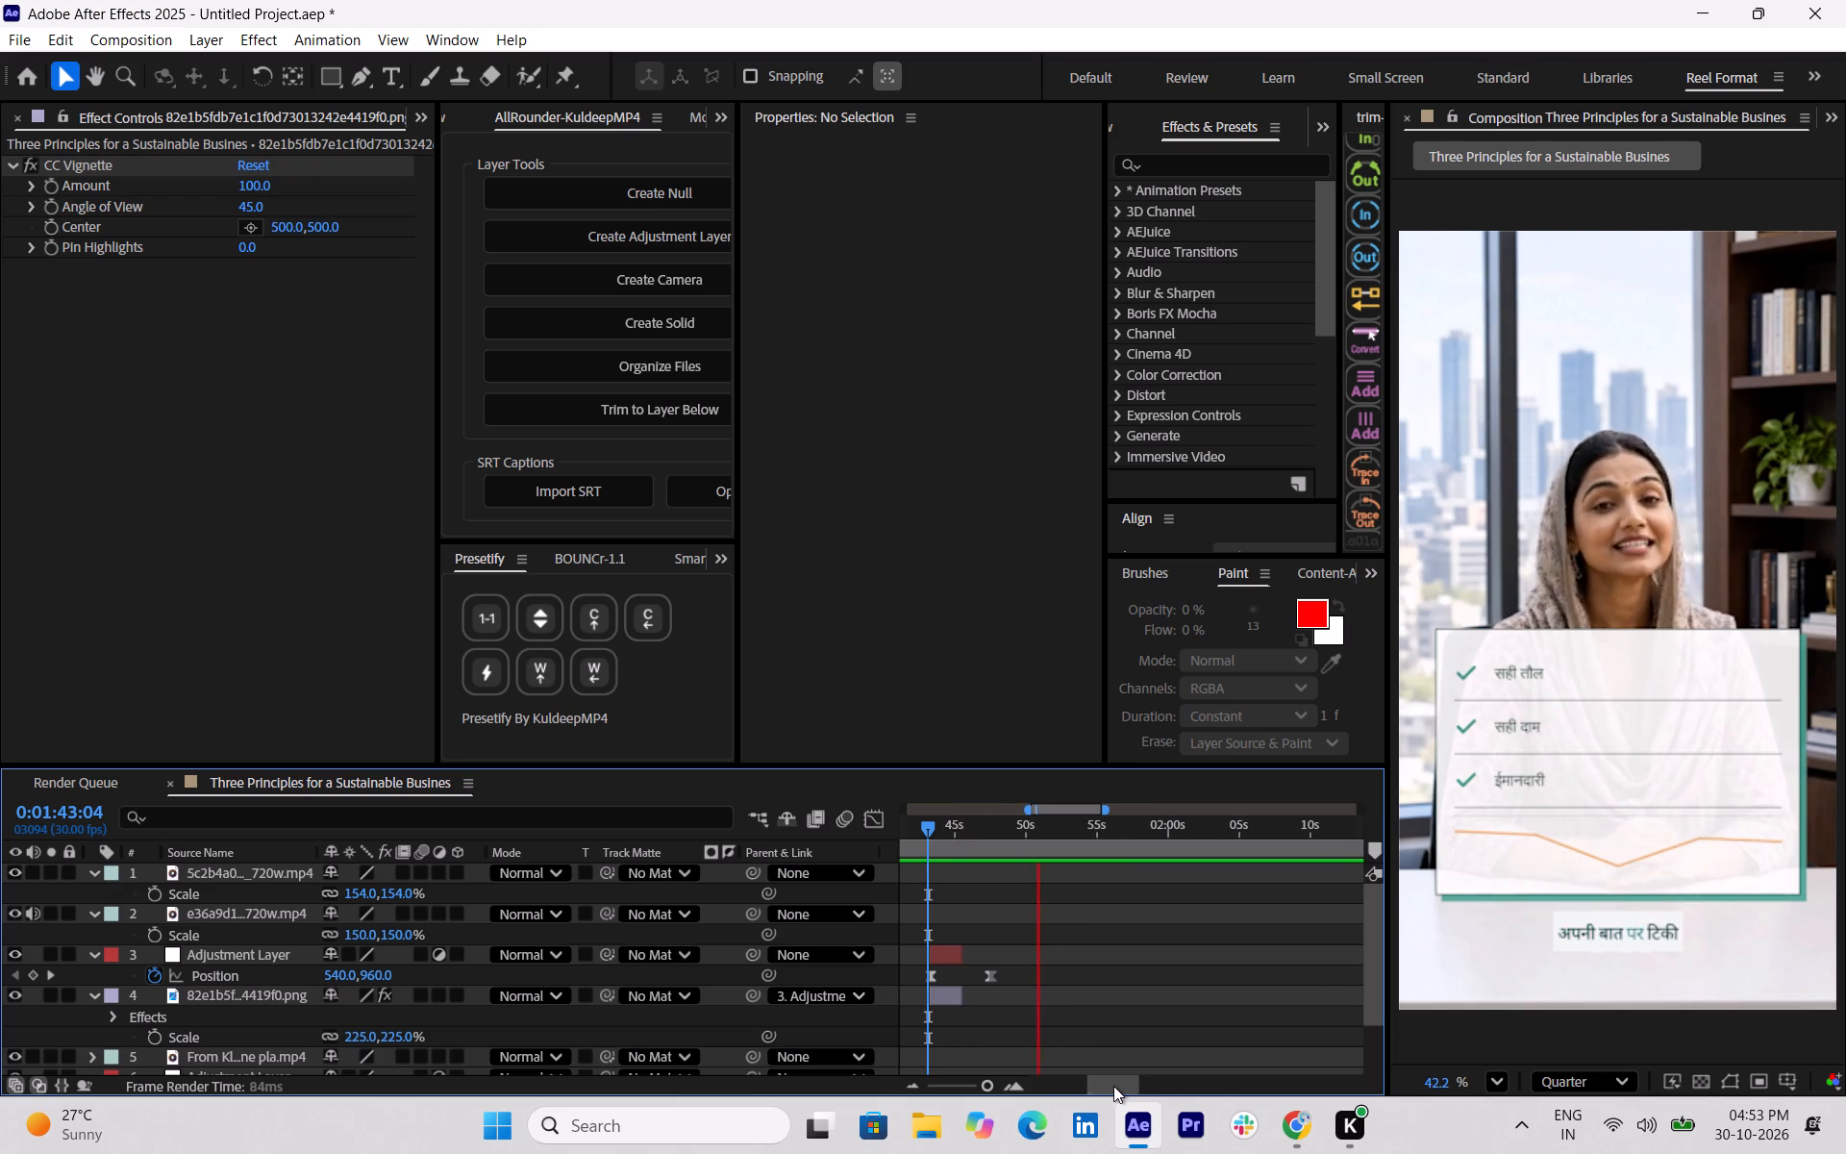
pyautogui.moveTo(1113, 1086); pyautogui.dragTo(1113, 1085)
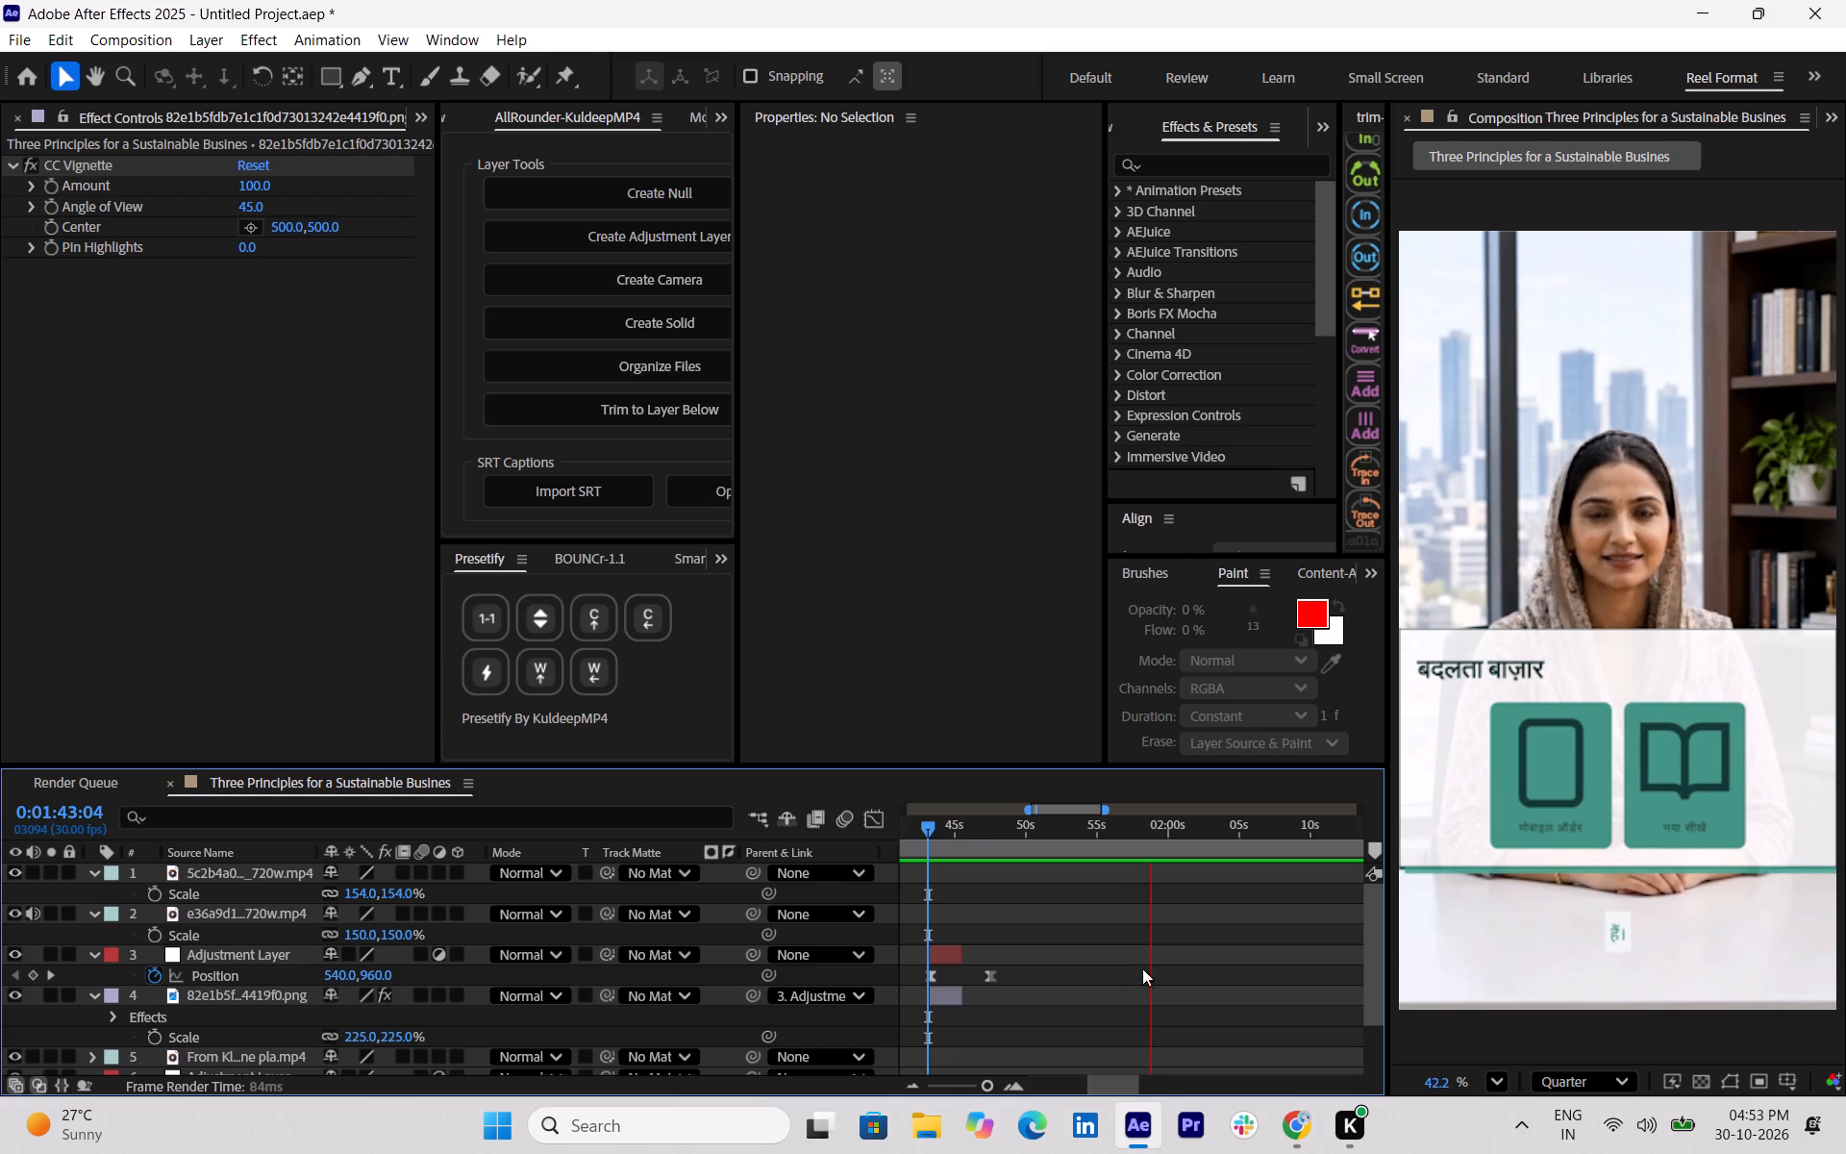
pyautogui.moveTo(1104, 1081); pyautogui.dragTo(1122, 1081)
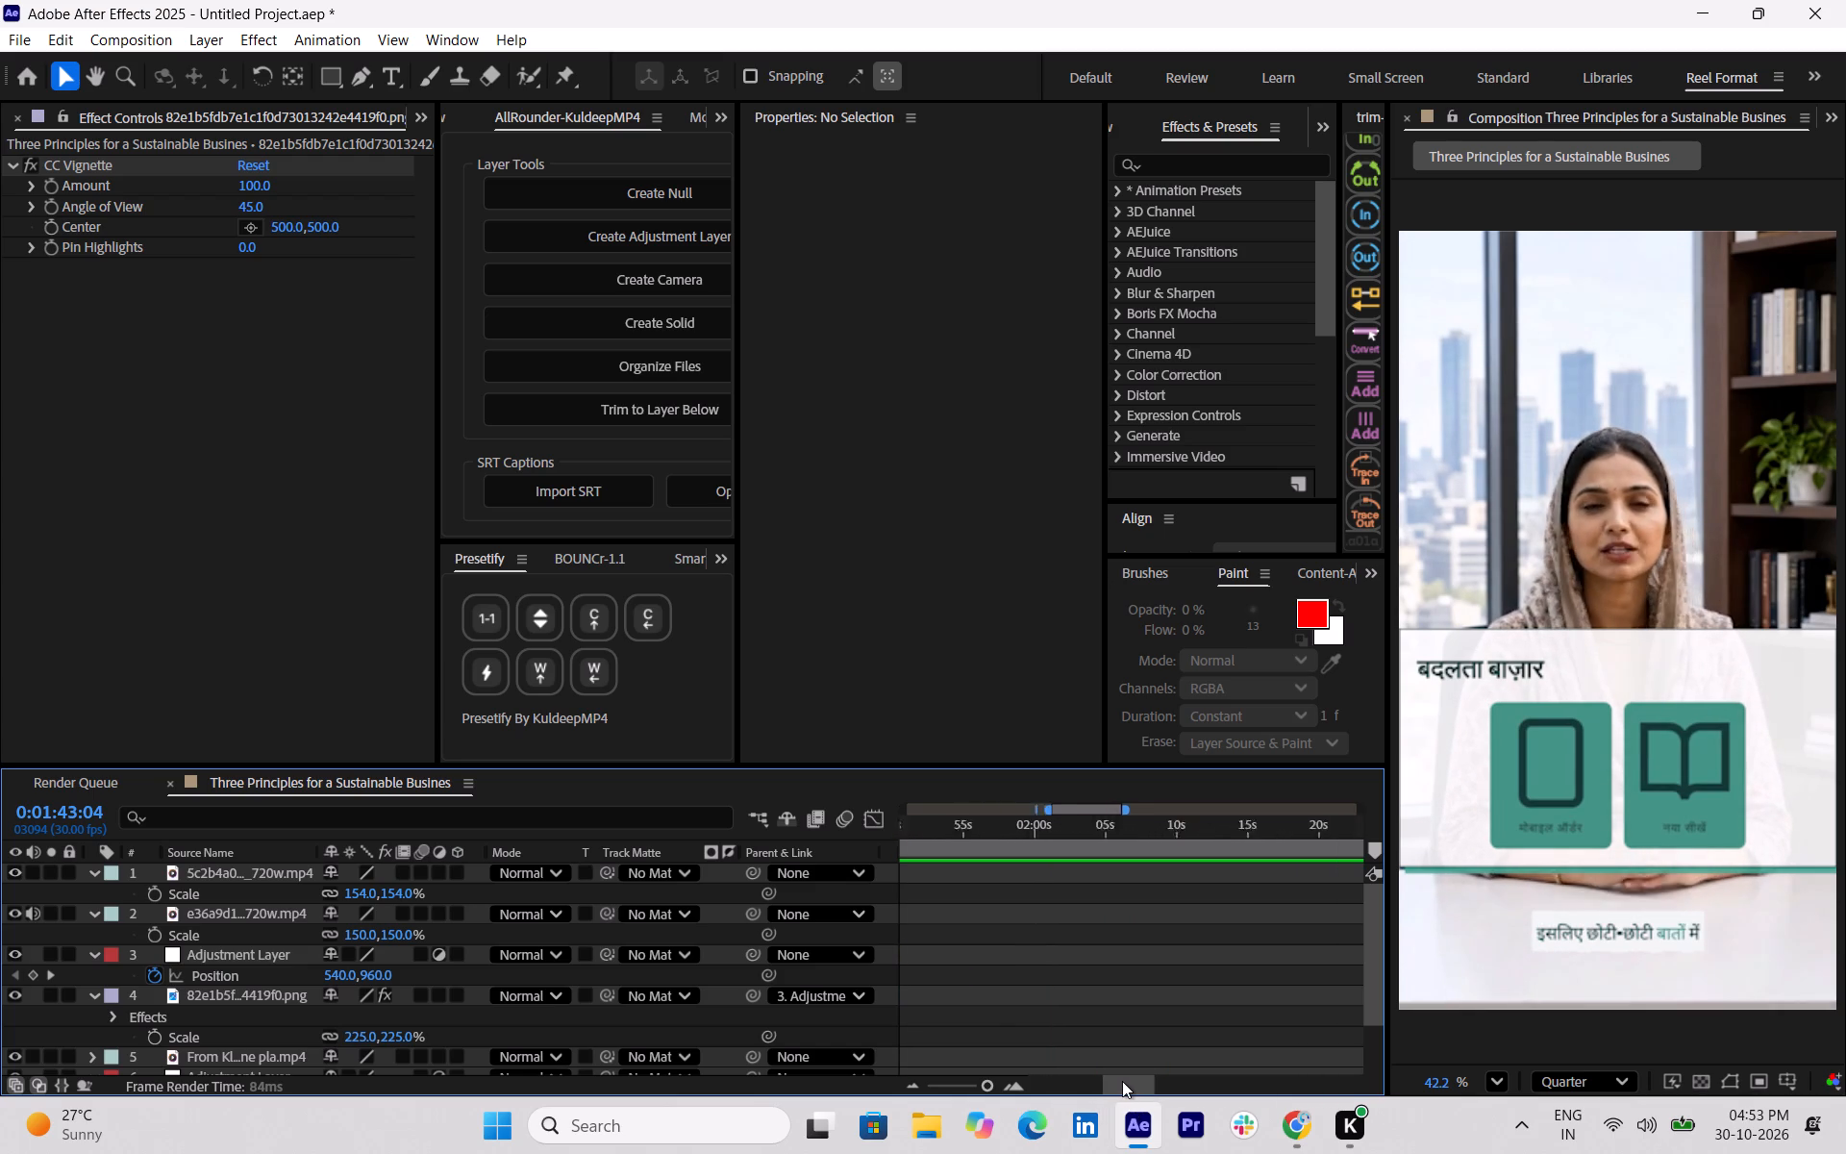
pyautogui.moveTo(1122, 1081); pyautogui.dragTo(1123, 1081)
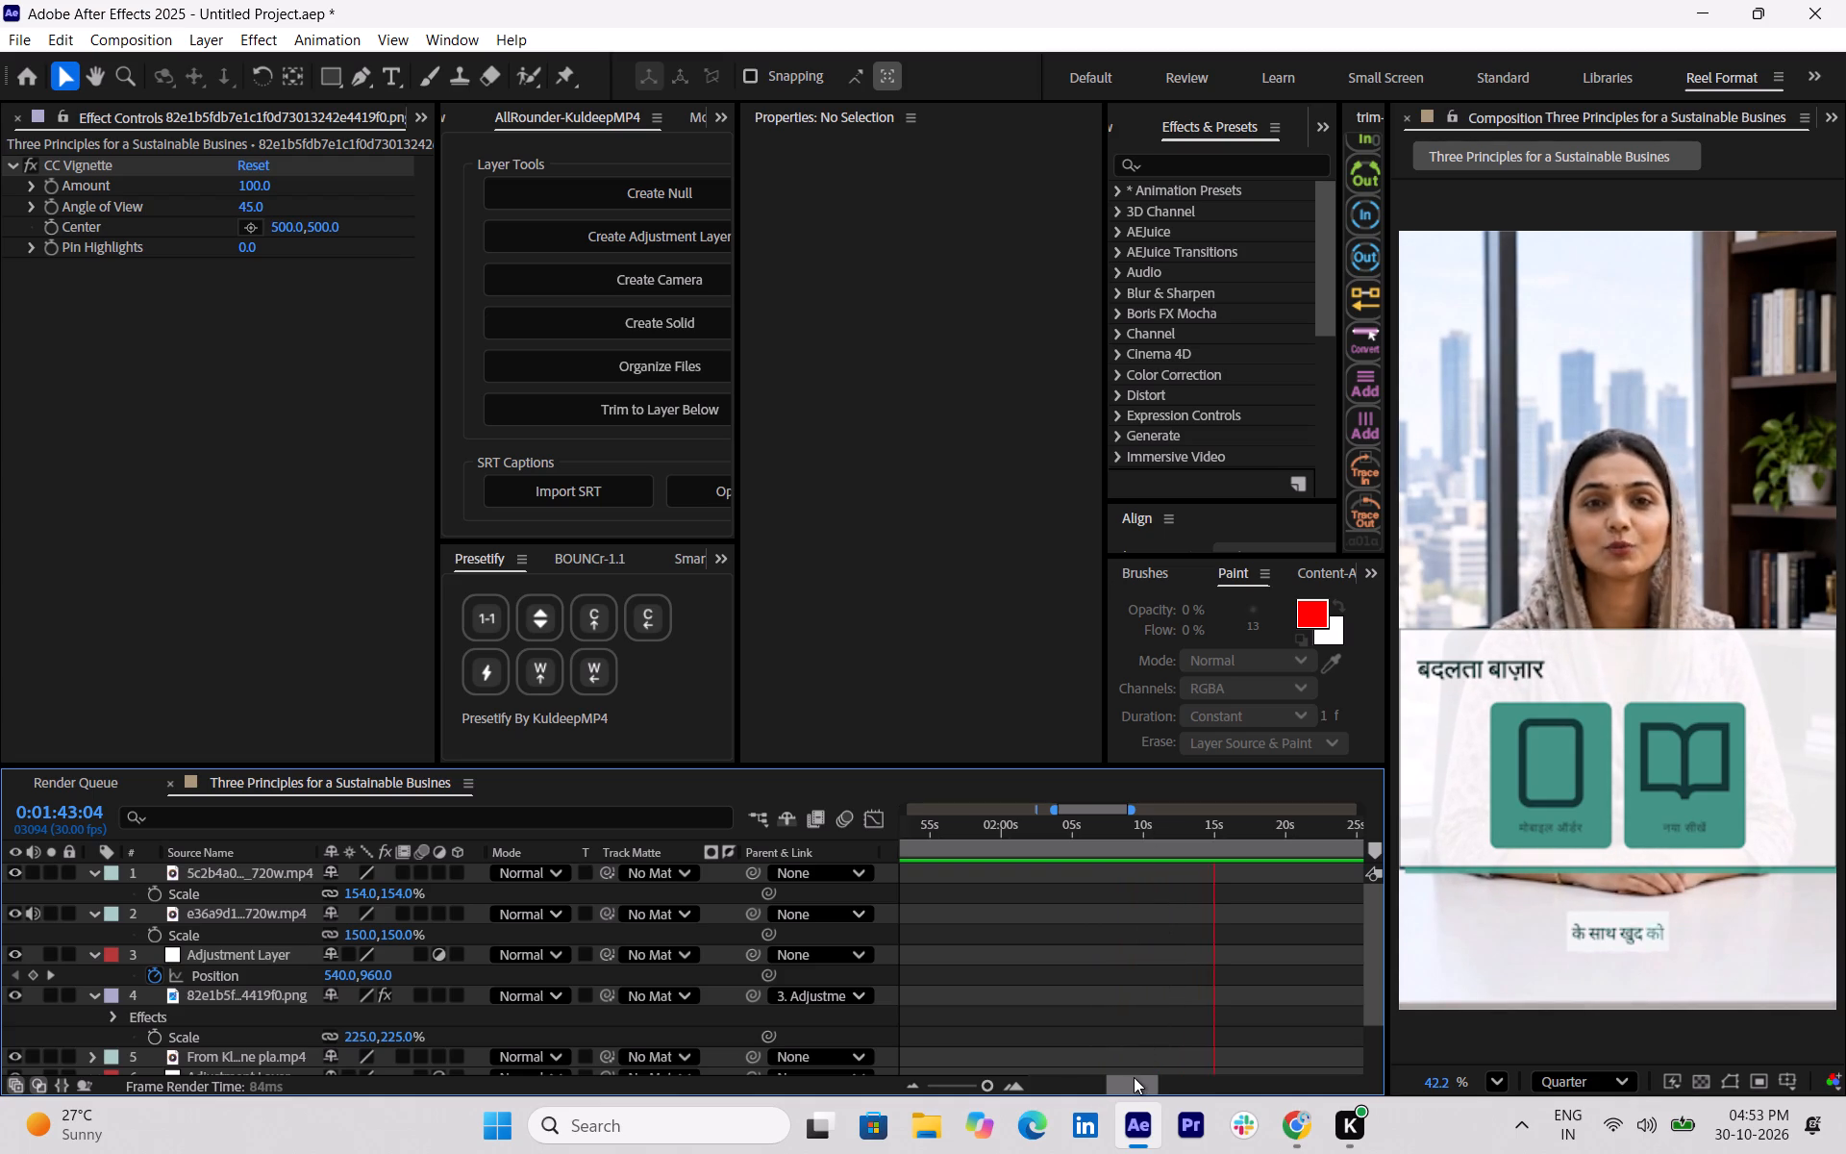
pyautogui.press('space')
pyautogui.moveTo(1132, 1079); pyautogui.dragTo(1205, 1089)
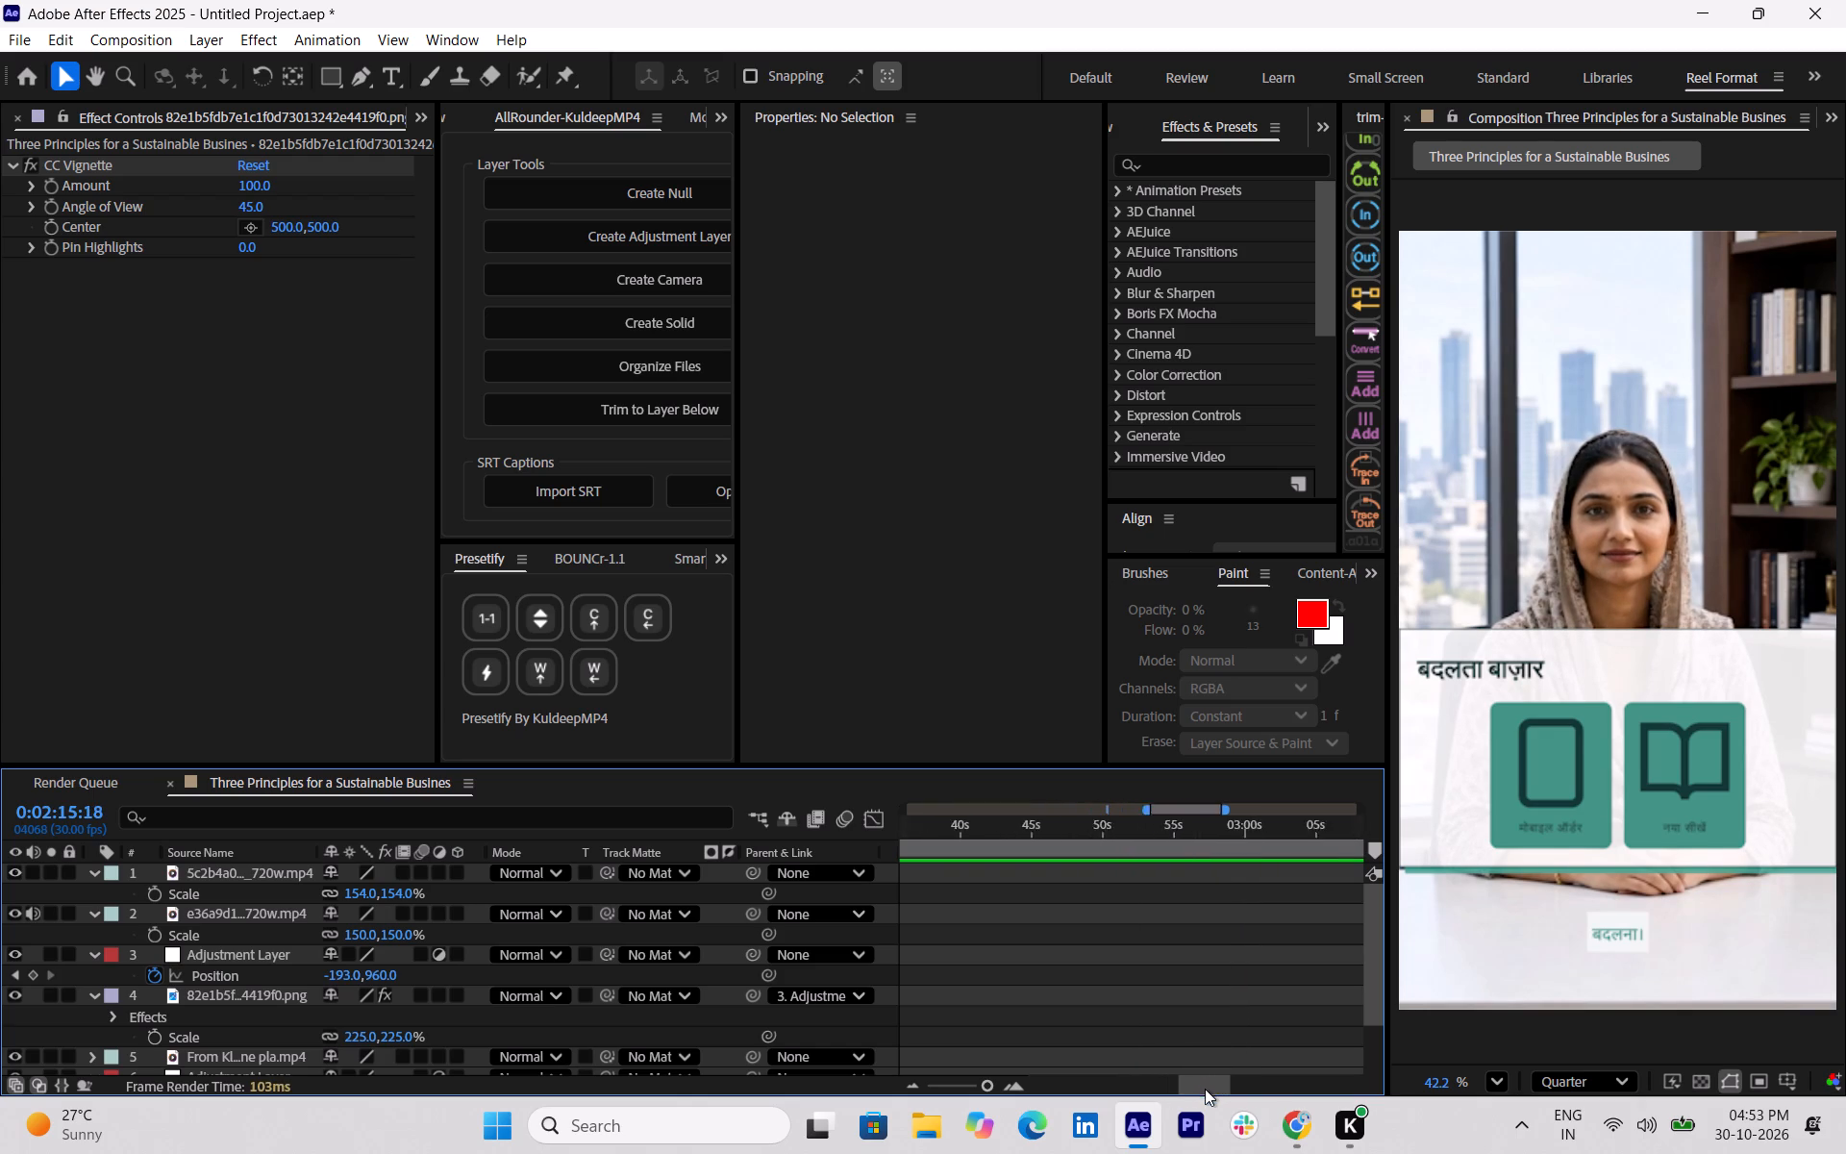
pyautogui.moveTo(1205, 1089); pyautogui.dragTo(1126, 1106)
pyautogui.scroll(-7, 1179, 987)
pyautogui.click(1135, 1087)
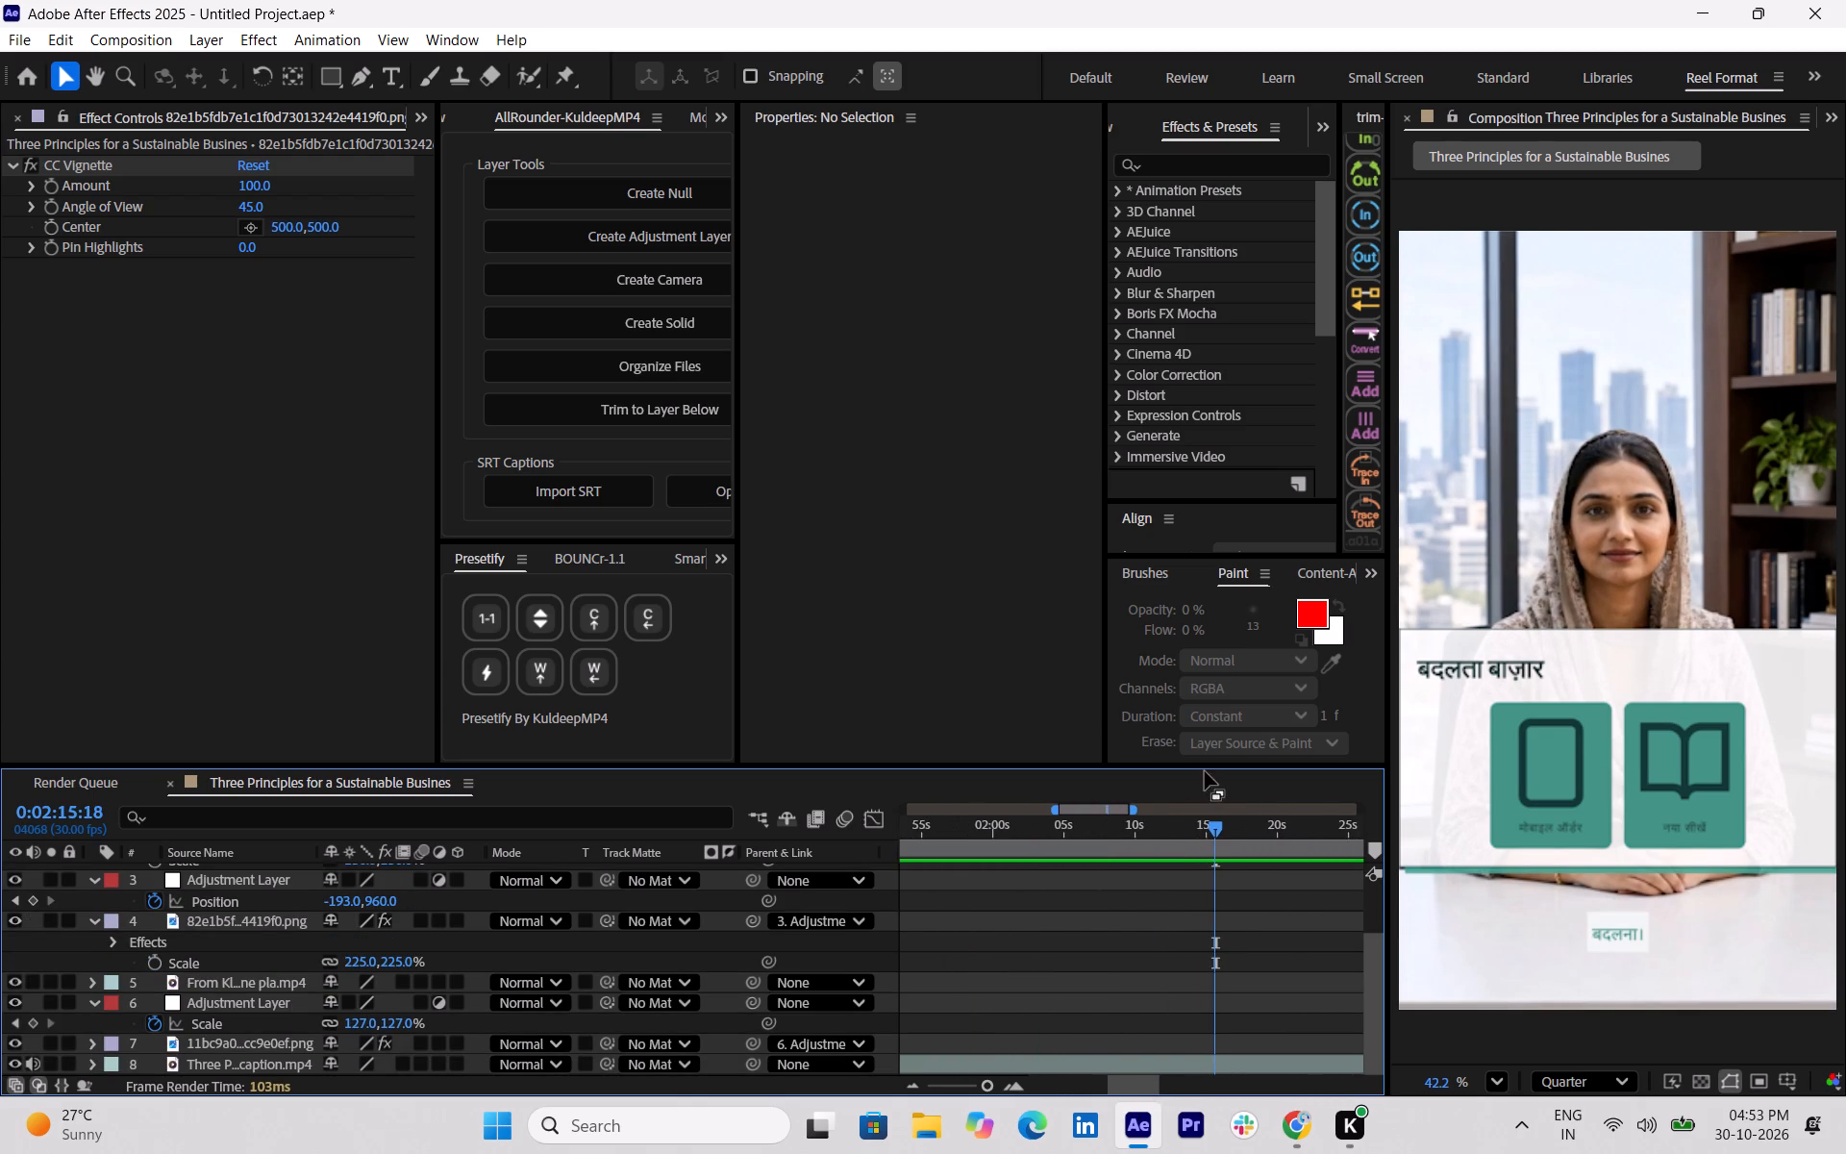
# Replay the narration on honesty and trust from about 0:01:58 to 0:02:05, comparing captions with the on-screen graphics.
pyautogui.moveTo(1209, 827); pyautogui.dragTo(1072, 836)
pyautogui.press('space')
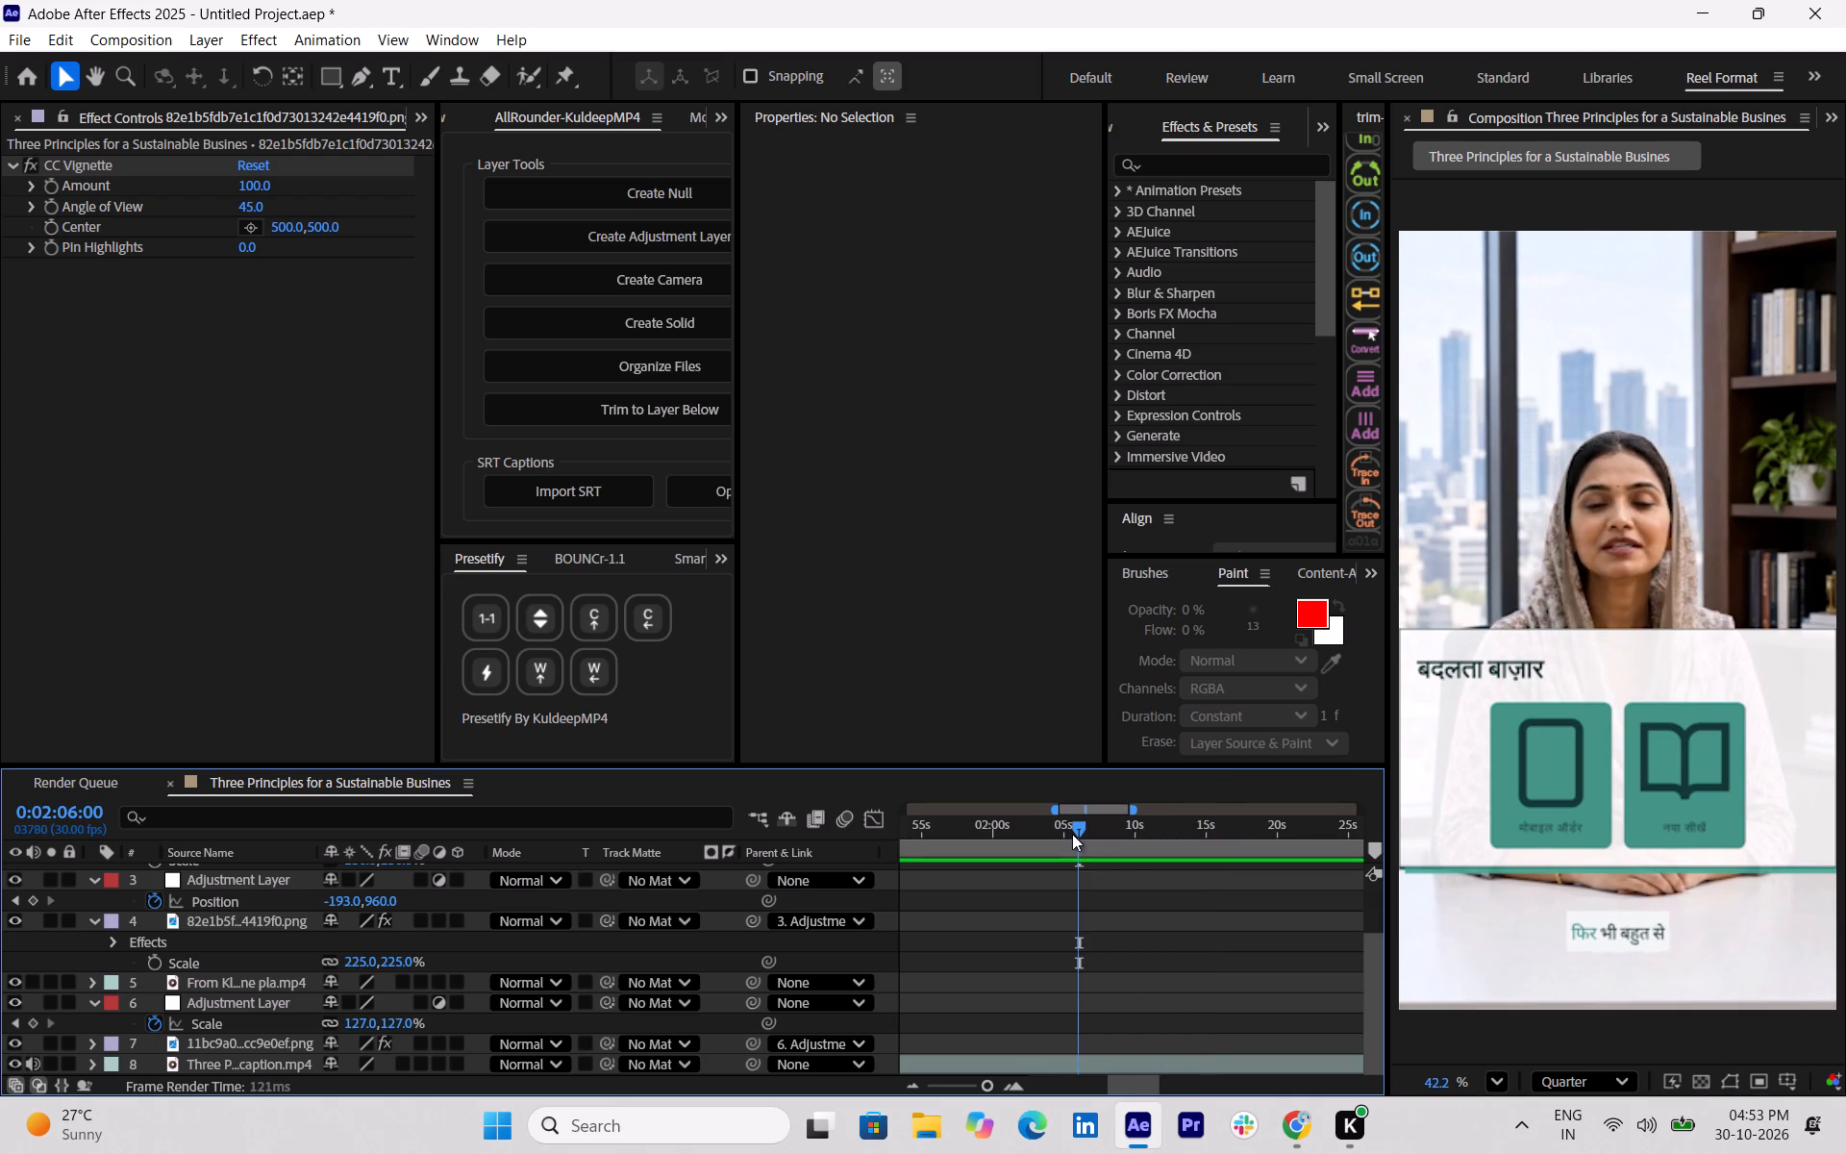
pyautogui.press('space')
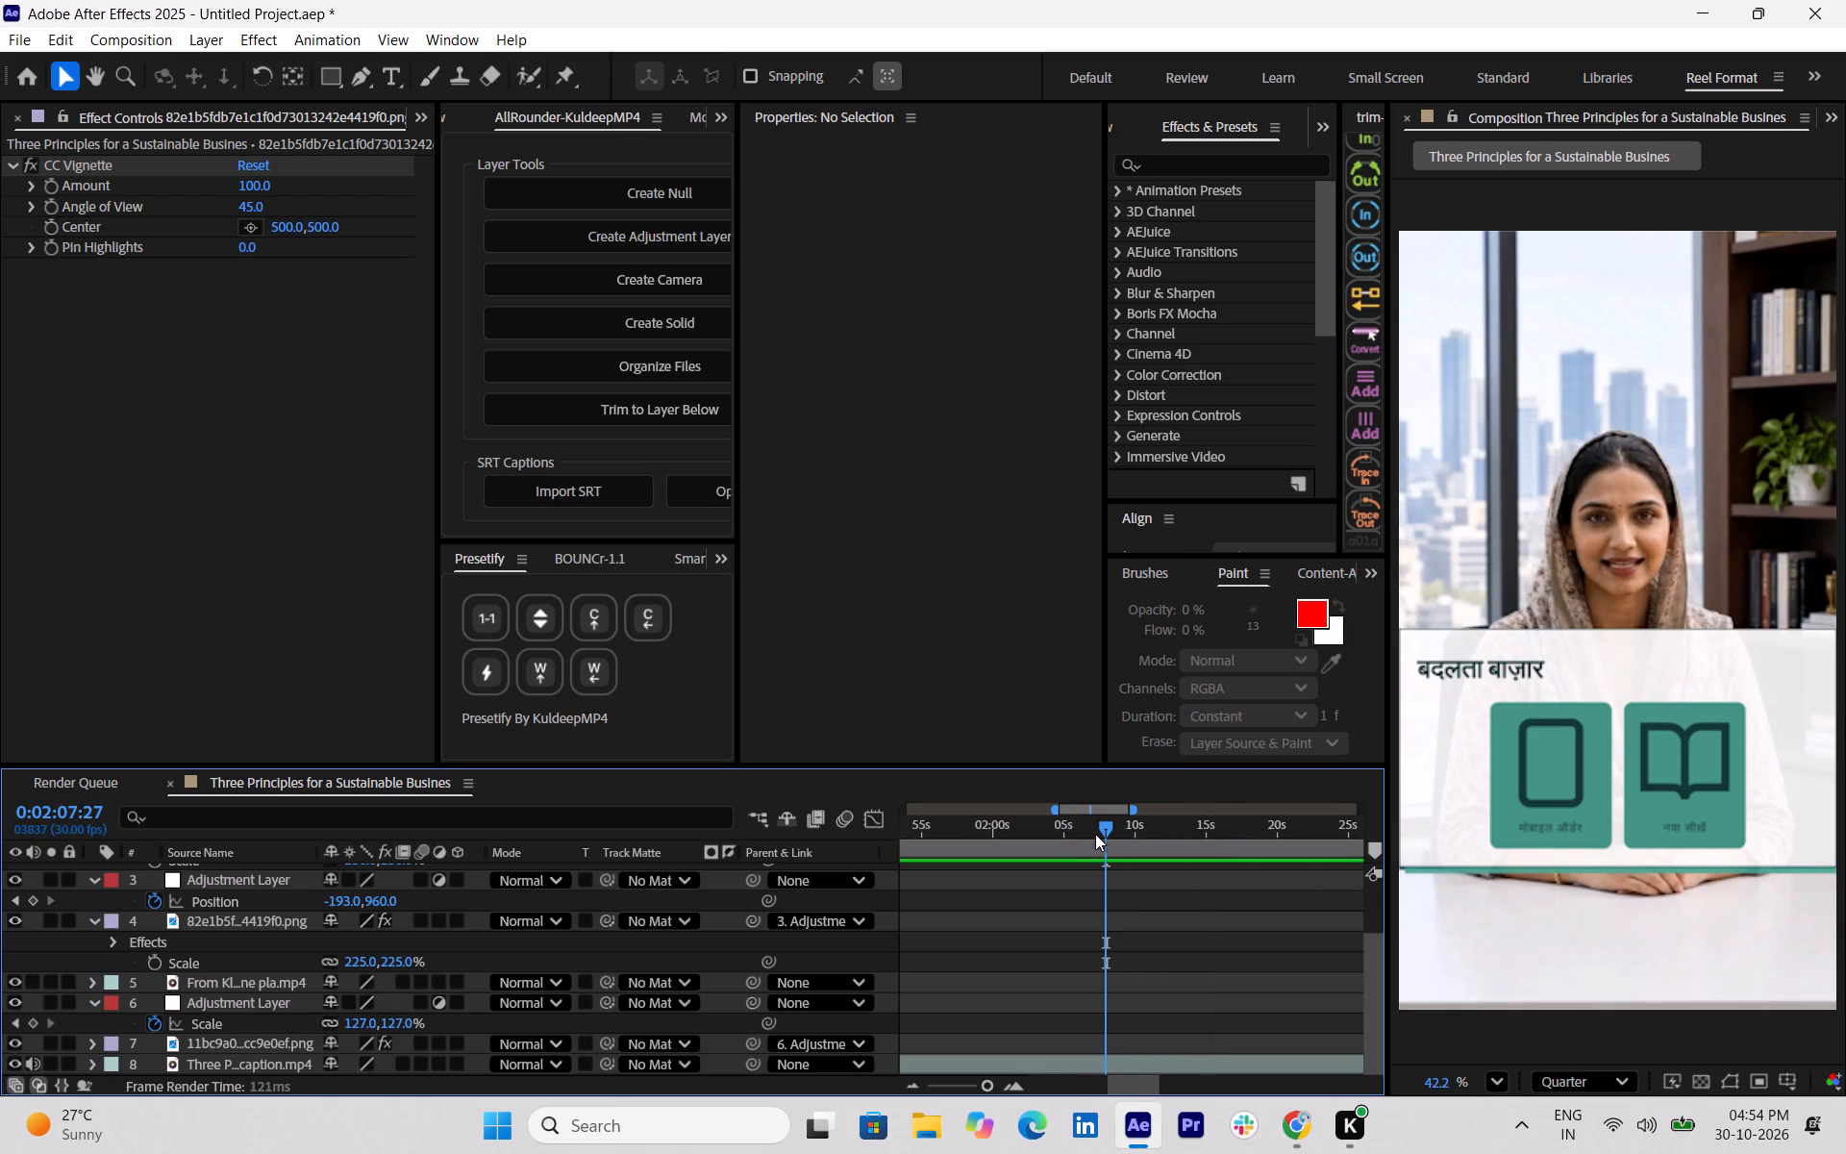
pyautogui.moveTo(1102, 832); pyautogui.dragTo(1027, 843)
pyautogui.moveTo(1027, 843); pyautogui.dragTo(970, 844)
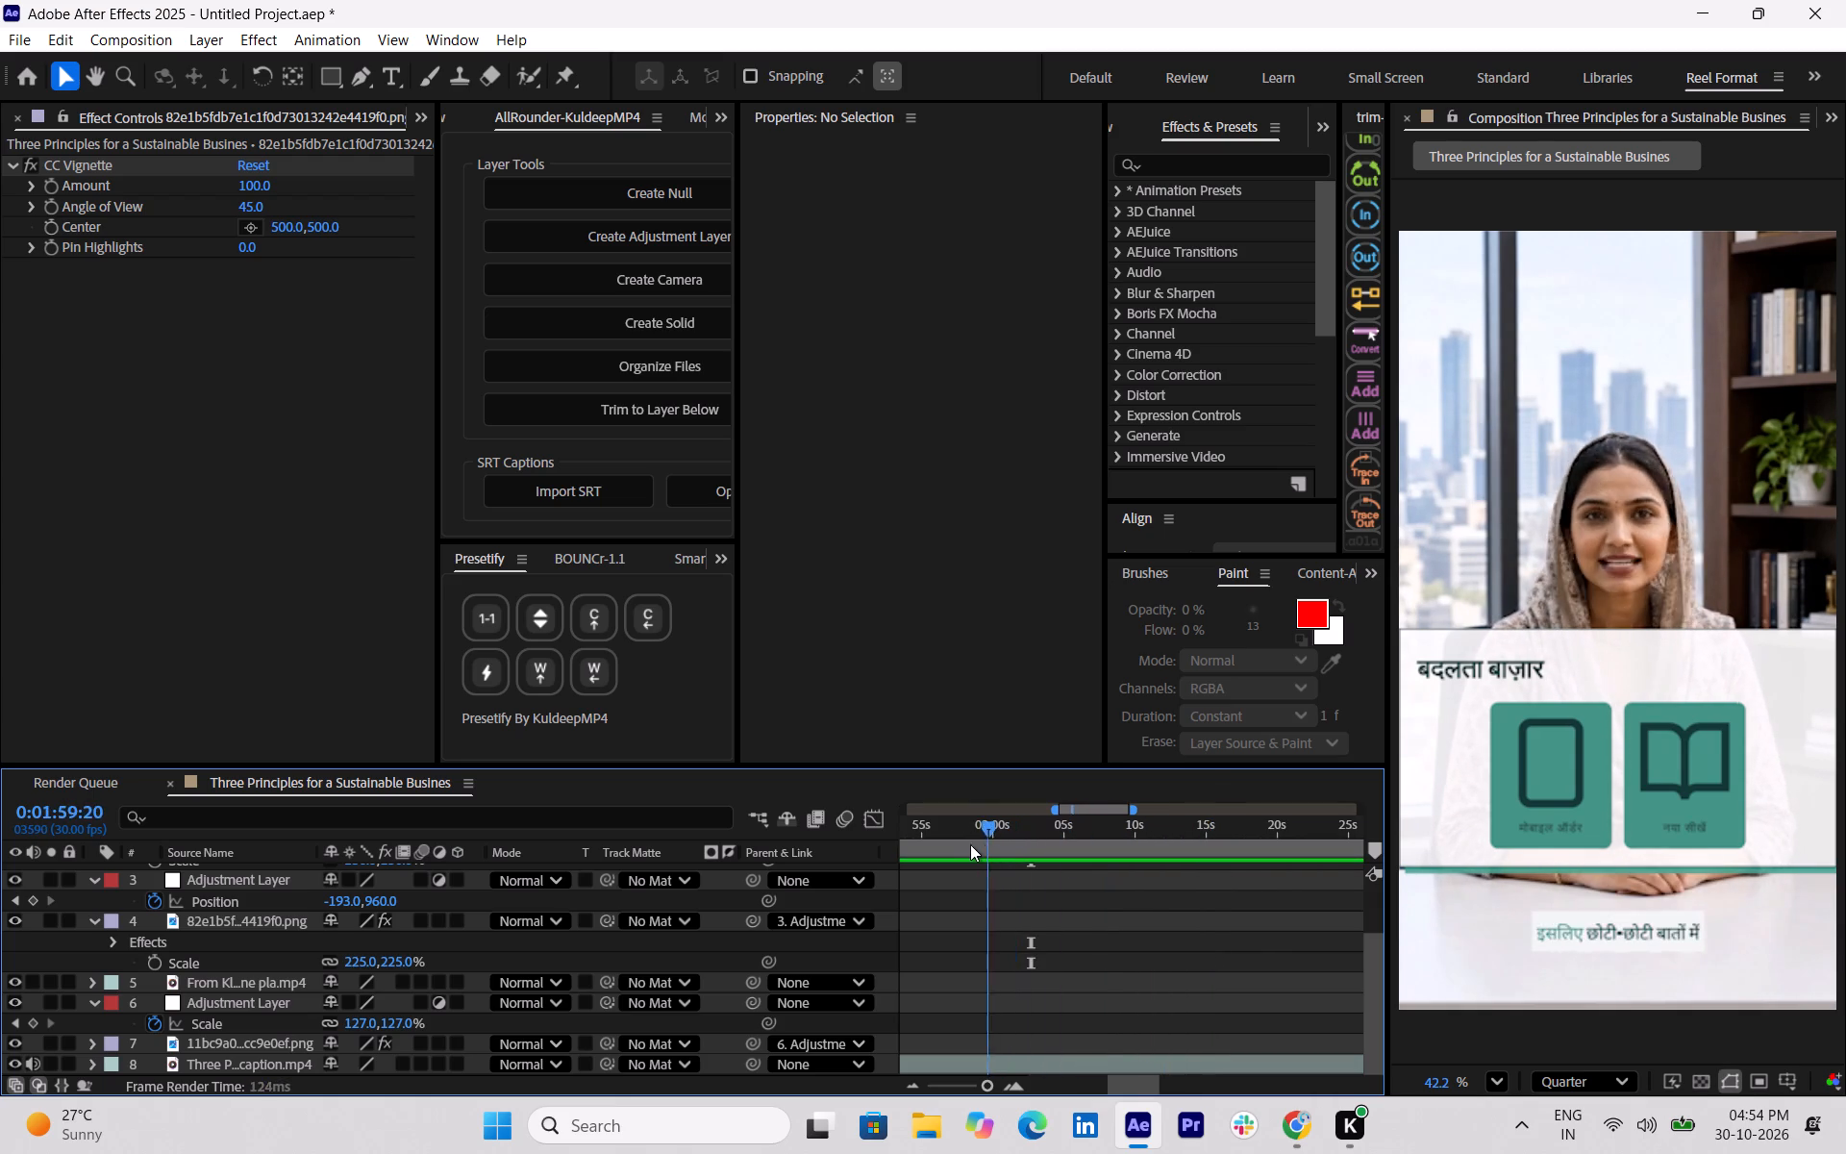
pyautogui.moveTo(970, 844); pyautogui.dragTo(969, 844)
pyautogui.press('space')
pyautogui.click(1116, 1079)
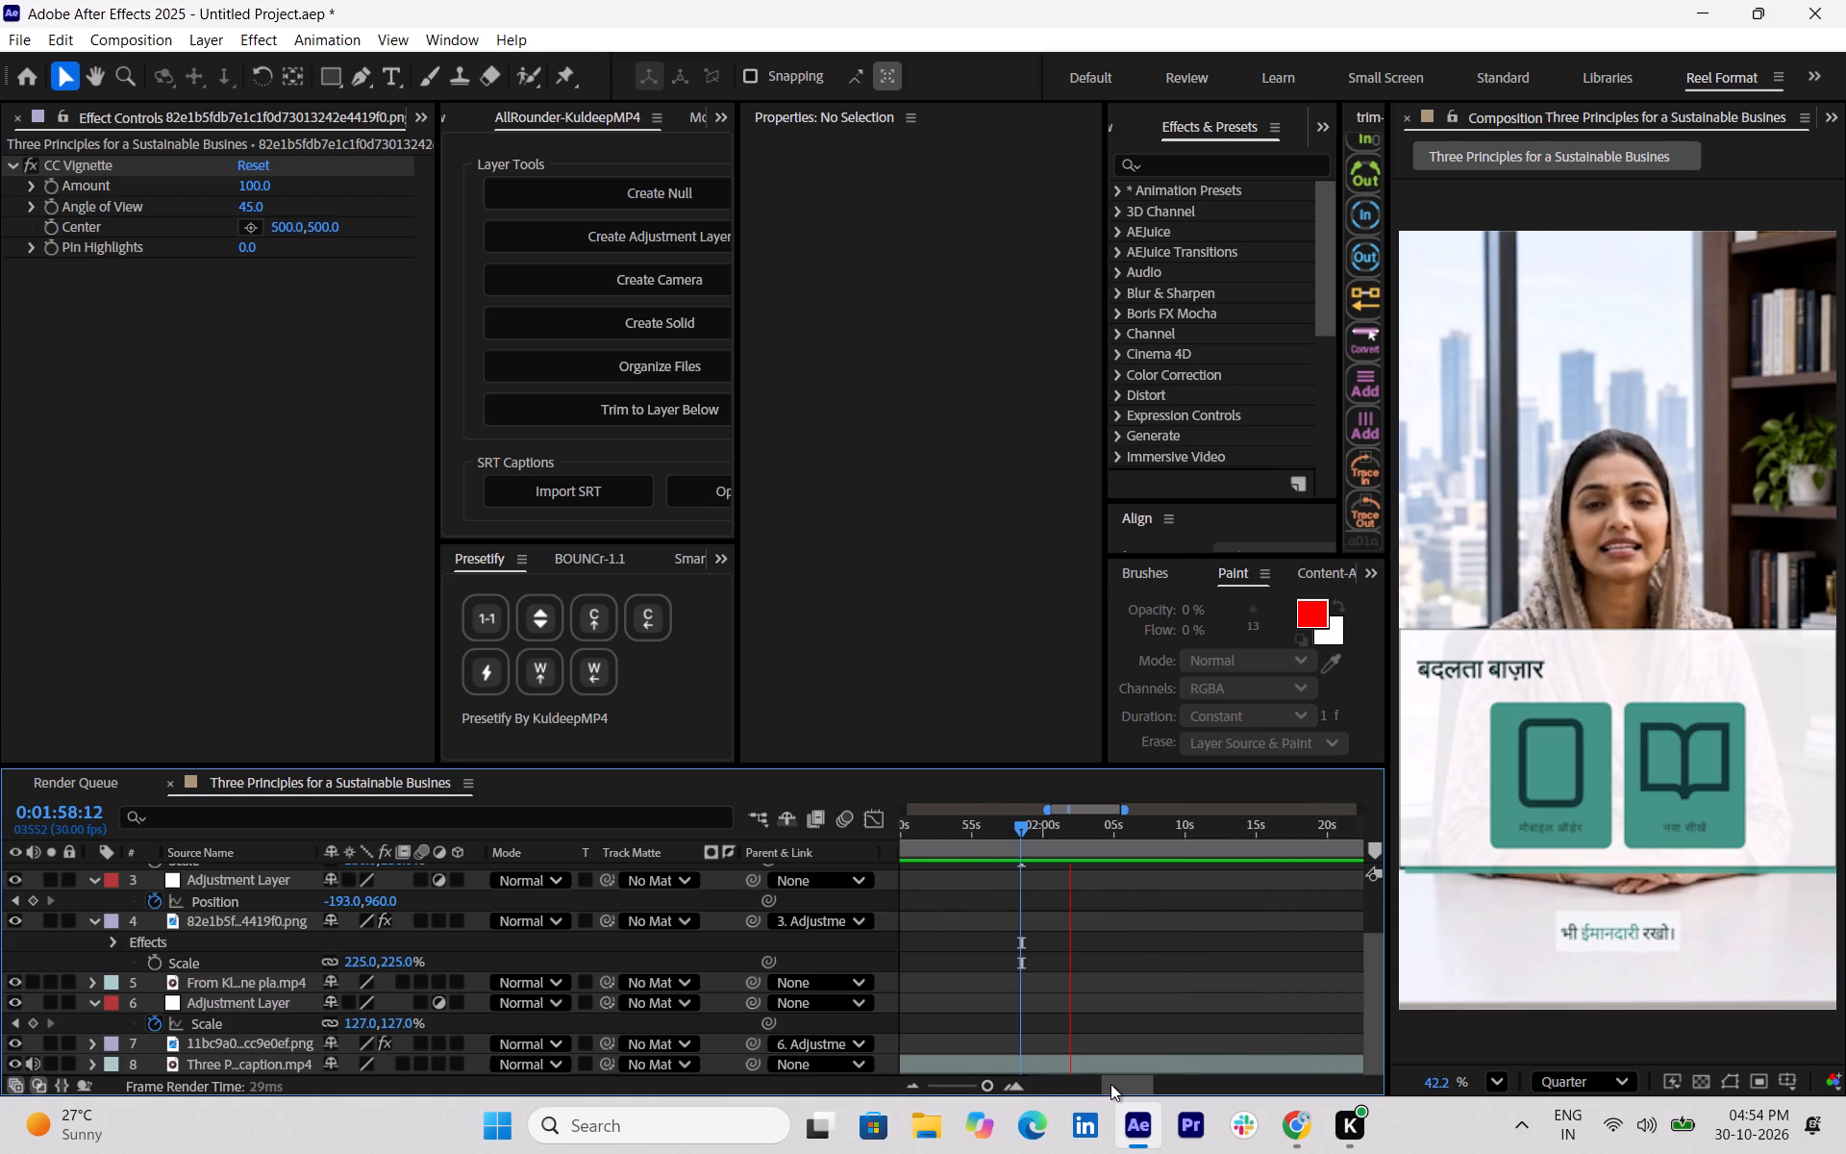
pyautogui.press('space')
pyautogui.press('space')
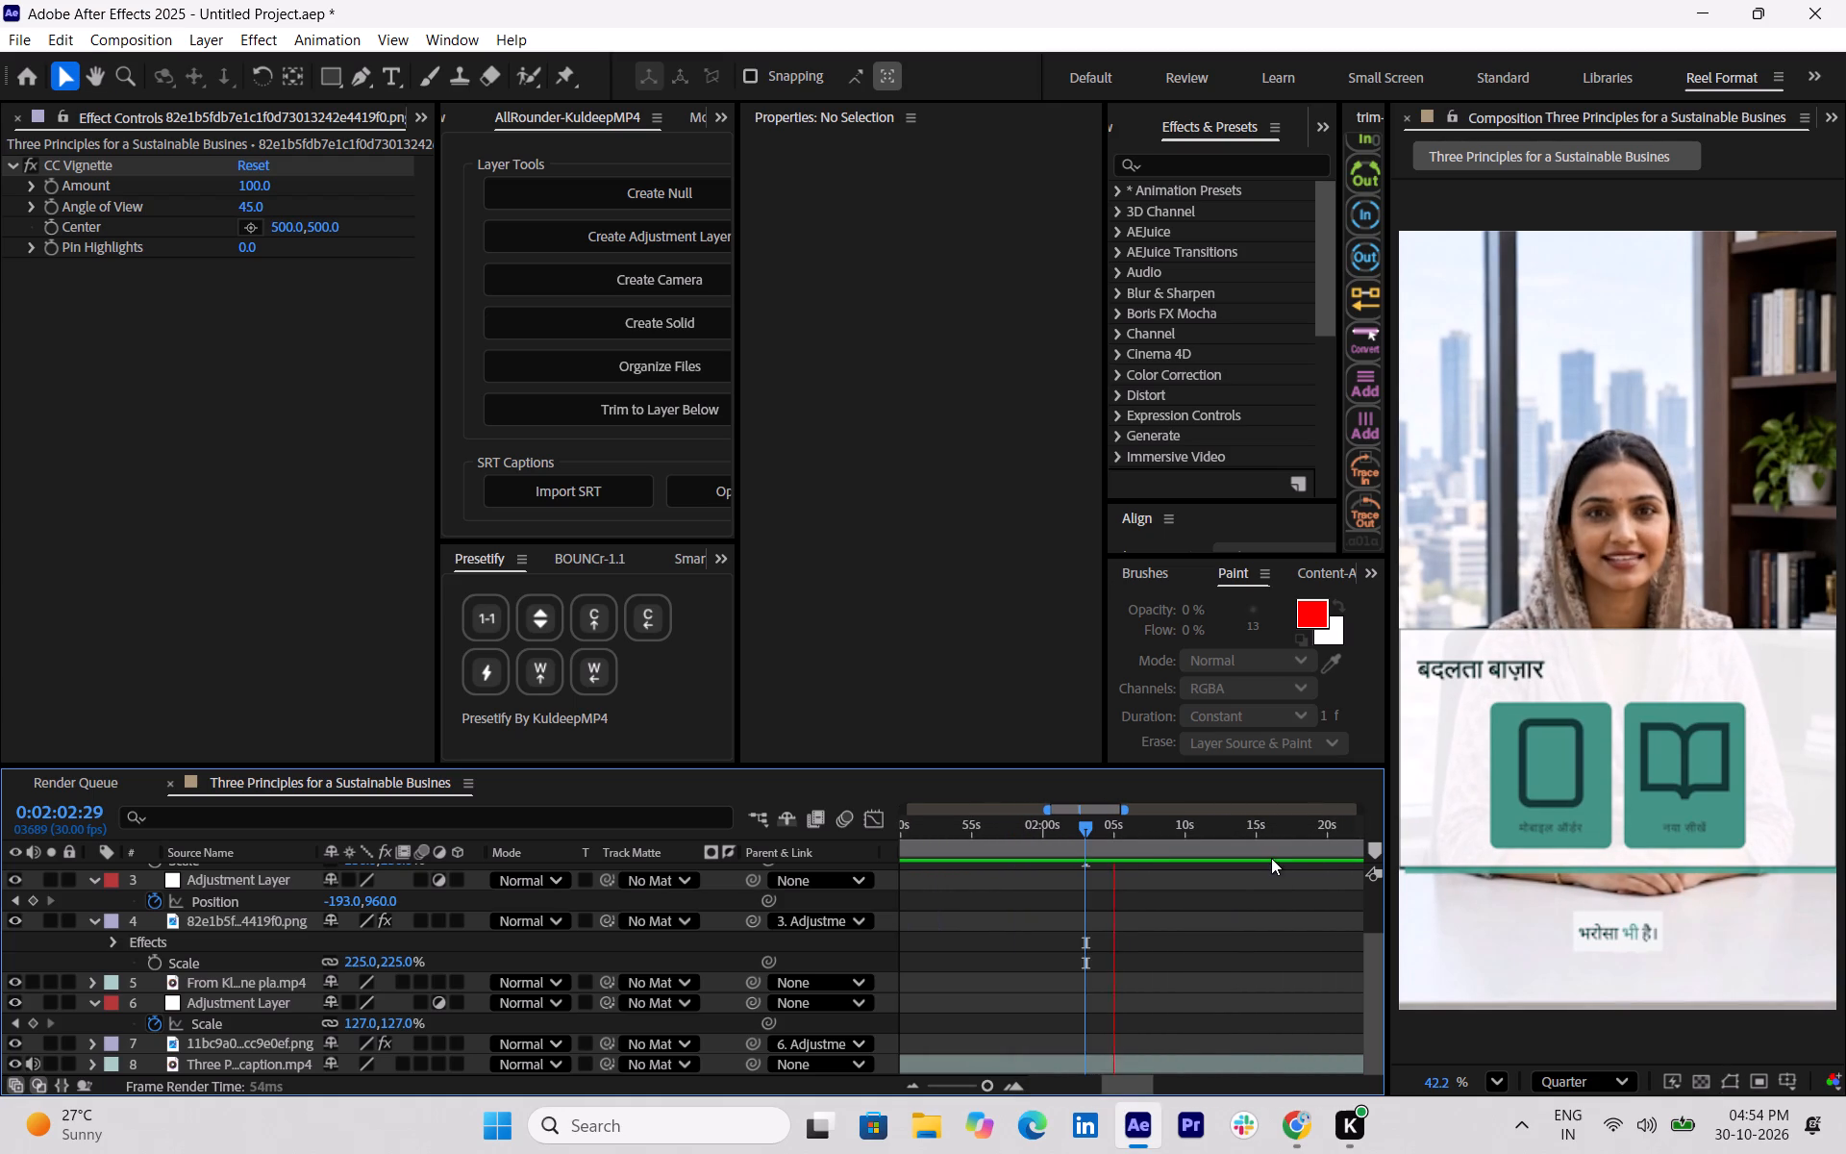
pyautogui.press('space')
pyautogui.moveTo(1145, 1078); pyautogui.dragTo(1157, 1078)
# Play from 0:02:05:11 through the changing-times narration and the closing recap card, stopping at 0:02:25:29.
pyautogui.press('space')
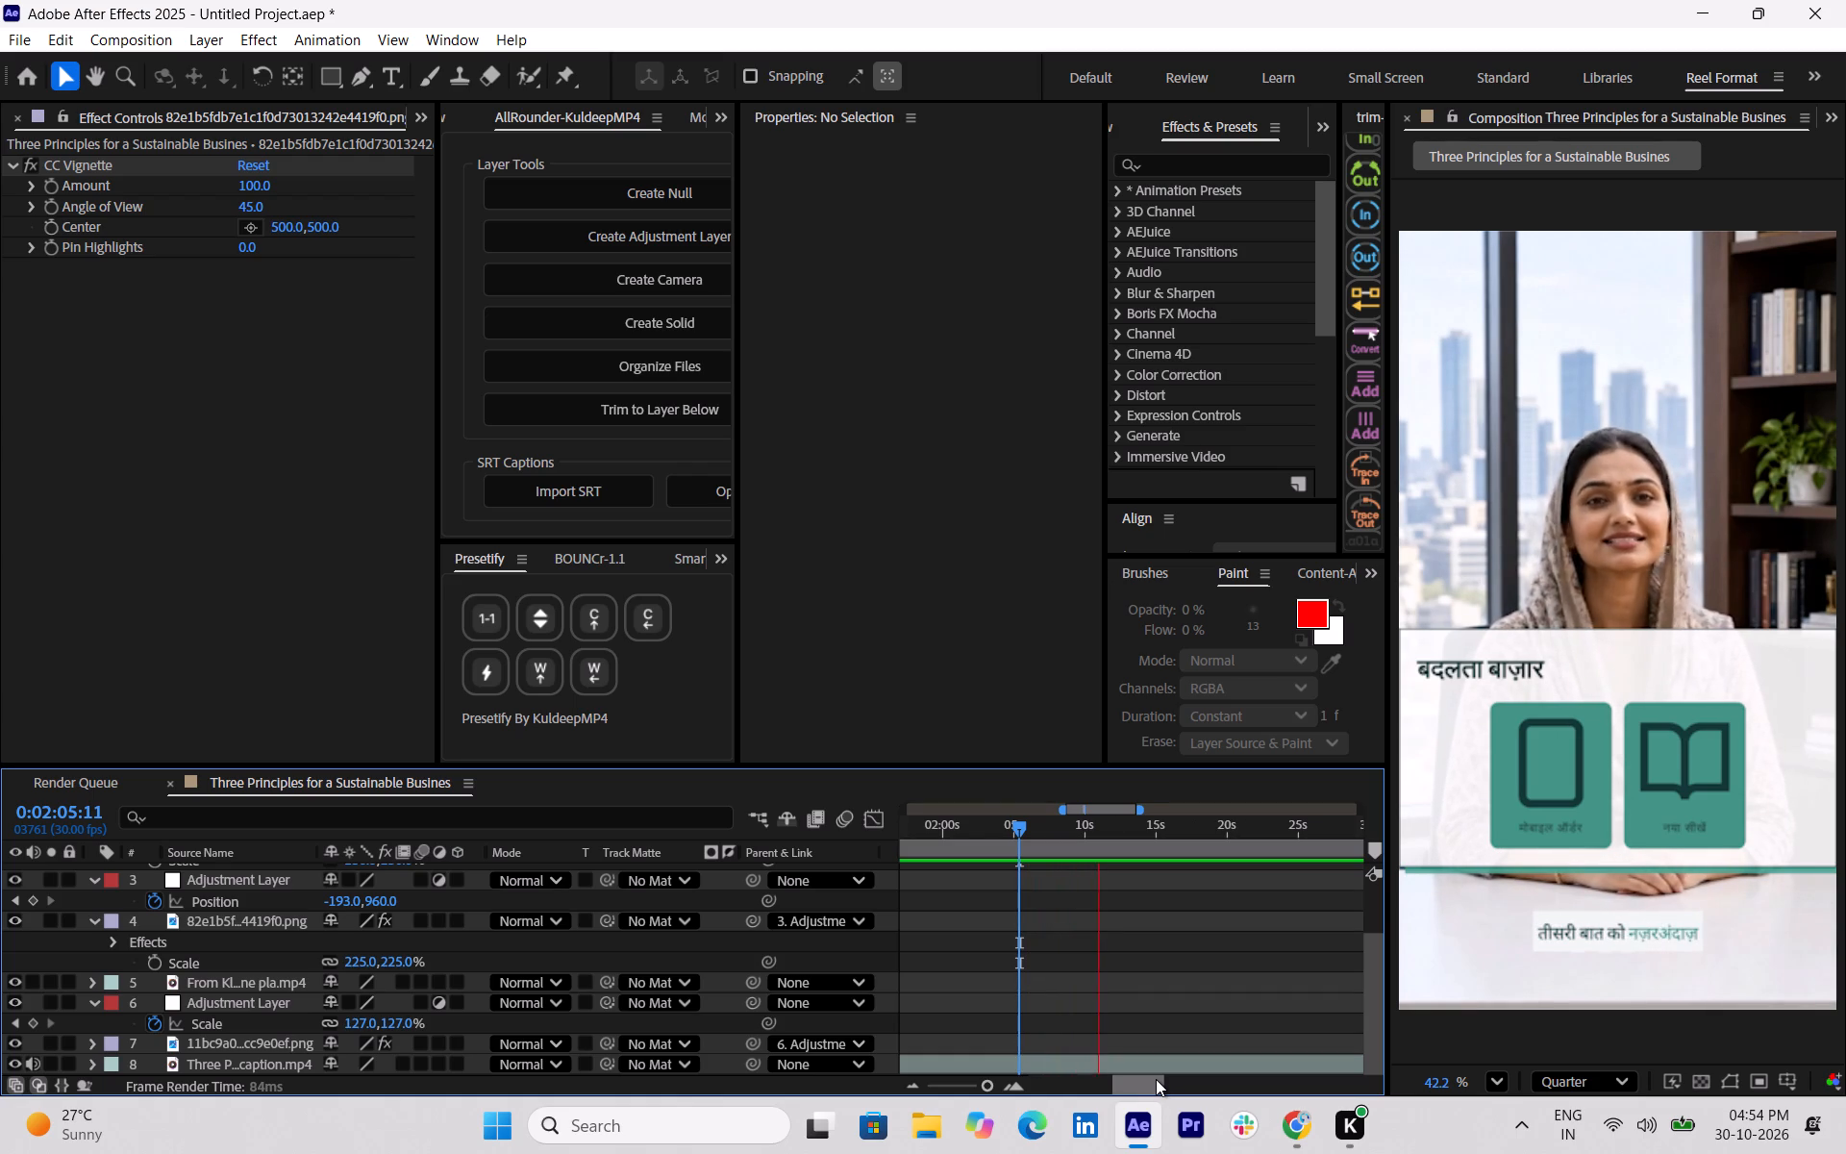
pyautogui.moveTo(1150, 1081); pyautogui.dragTo(1161, 1081)
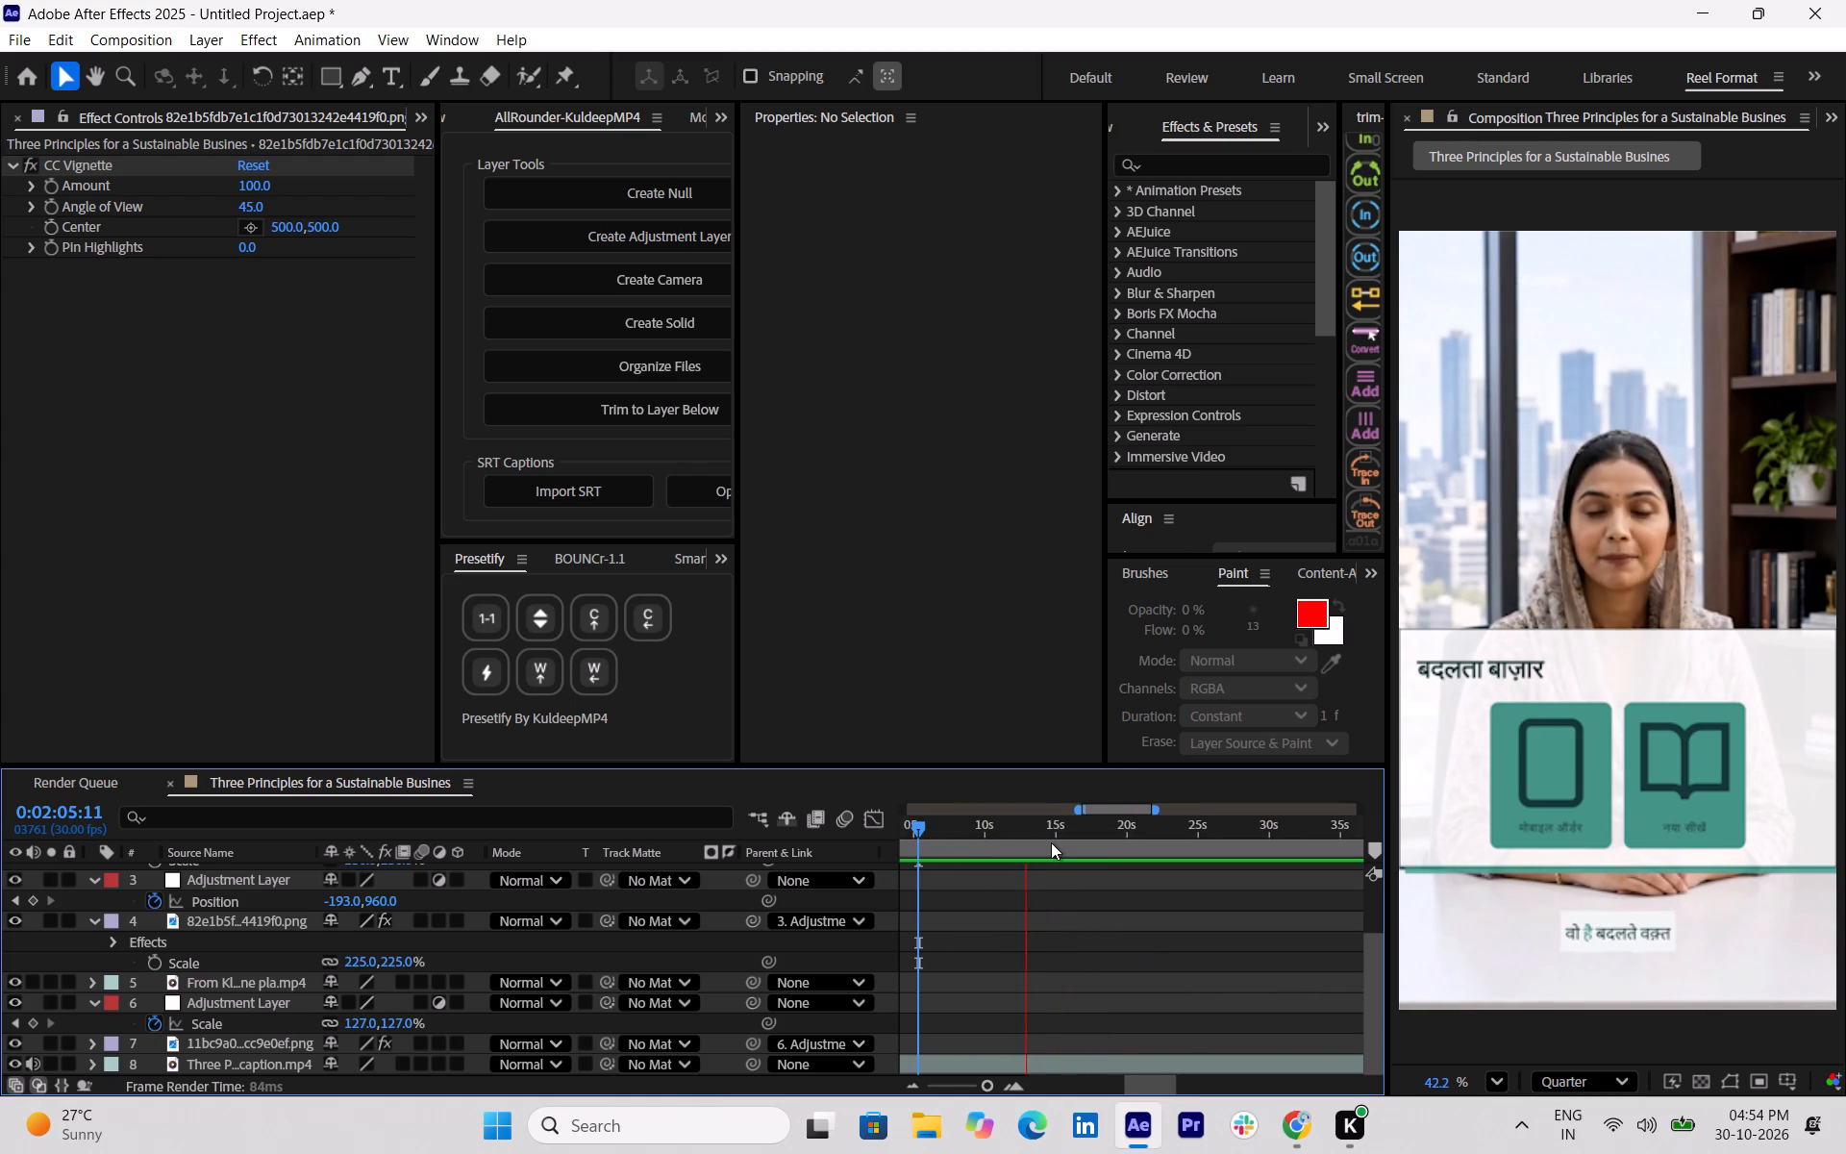
pyautogui.press('space')
pyautogui.press('space')
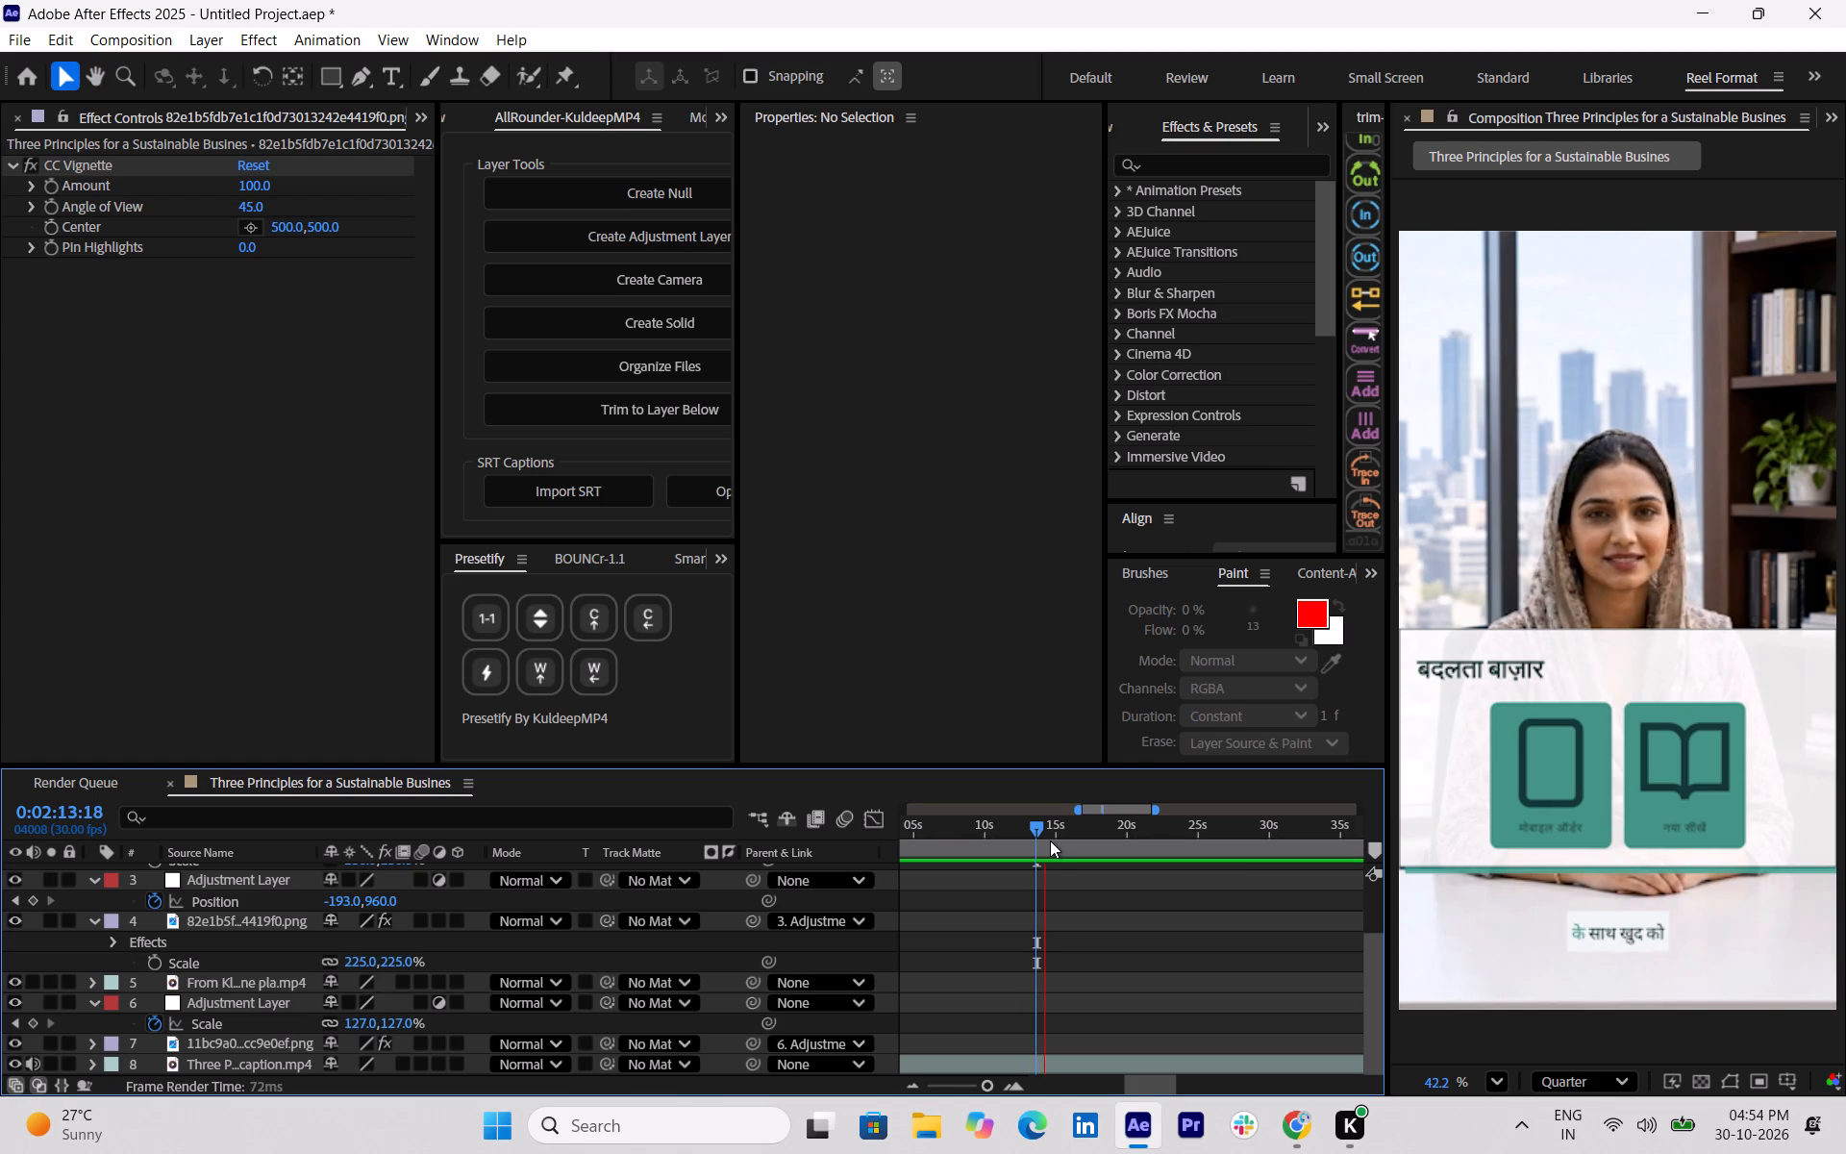
pyautogui.press('space')
pyautogui.press('space')
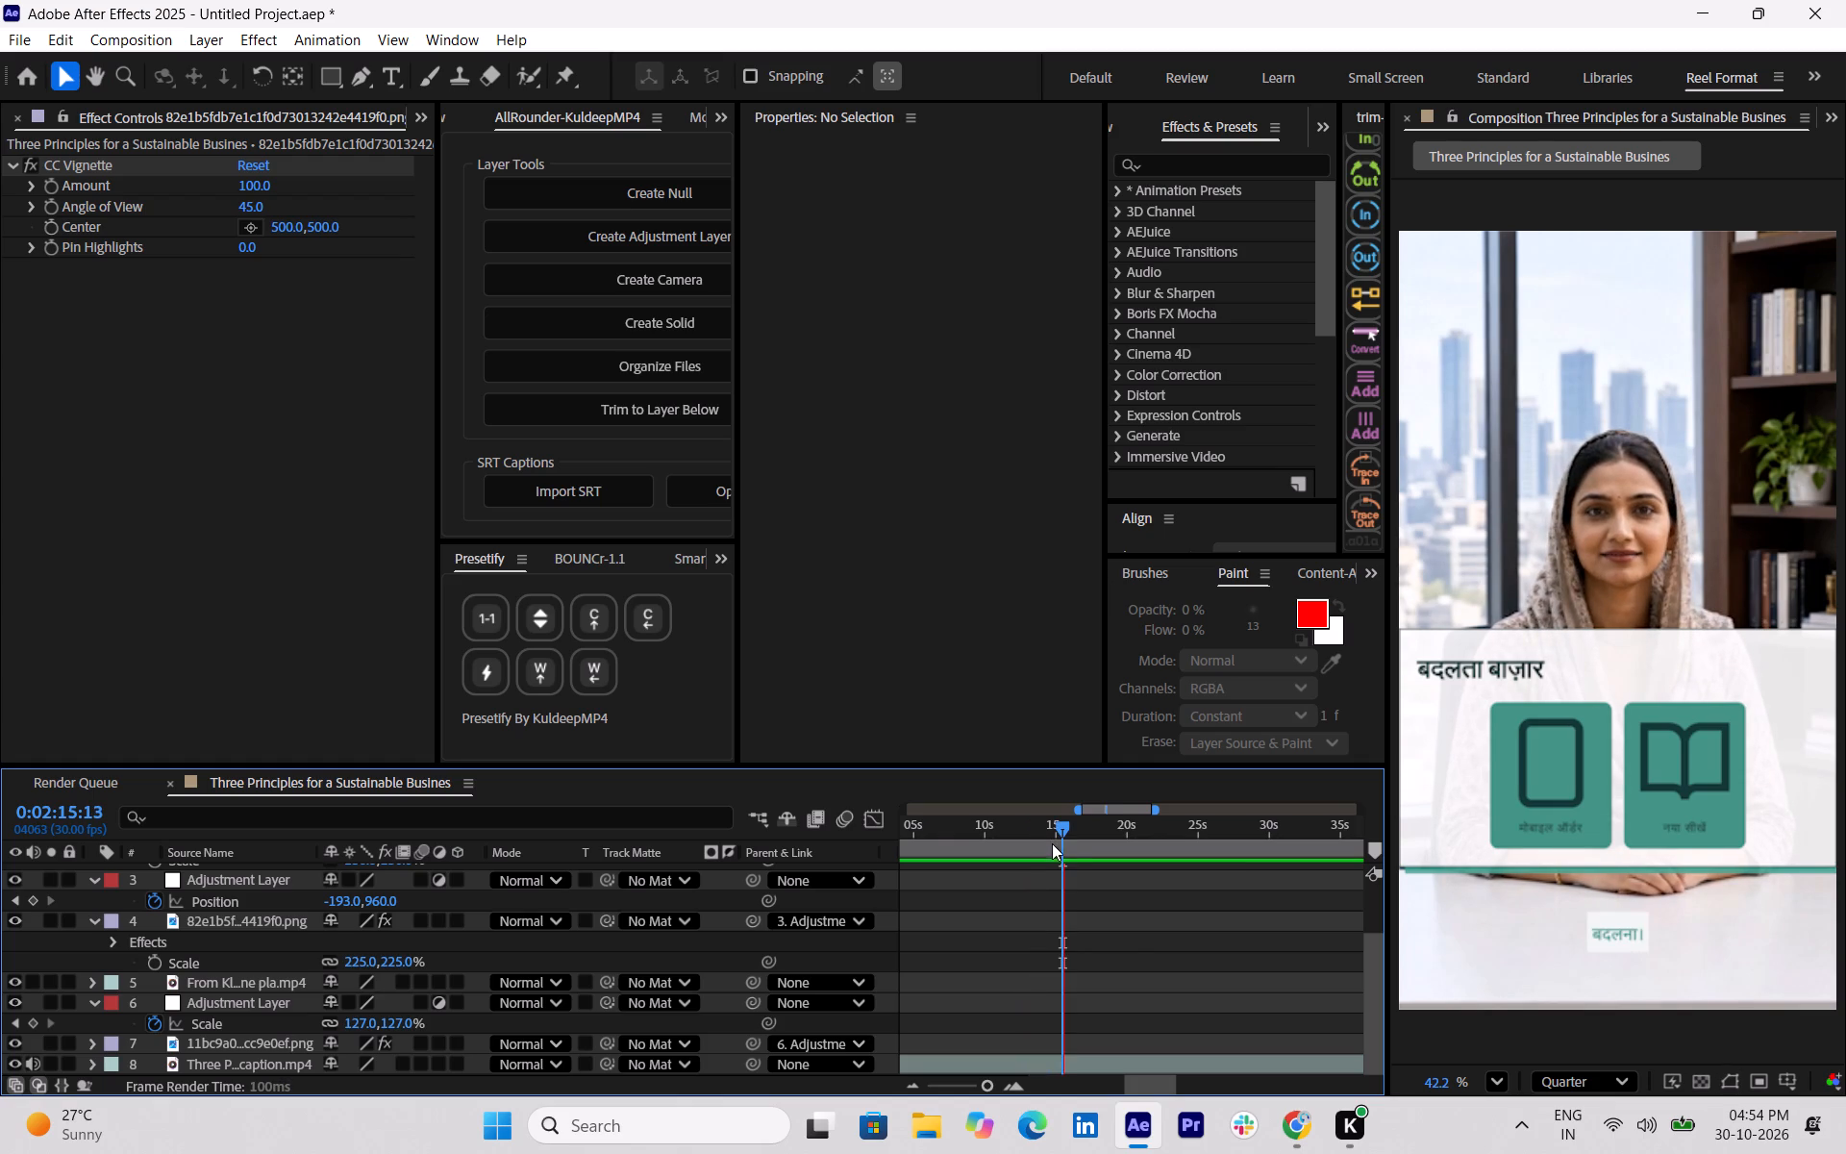
pyautogui.moveTo(1166, 1082); pyautogui.dragTo(1176, 1082)
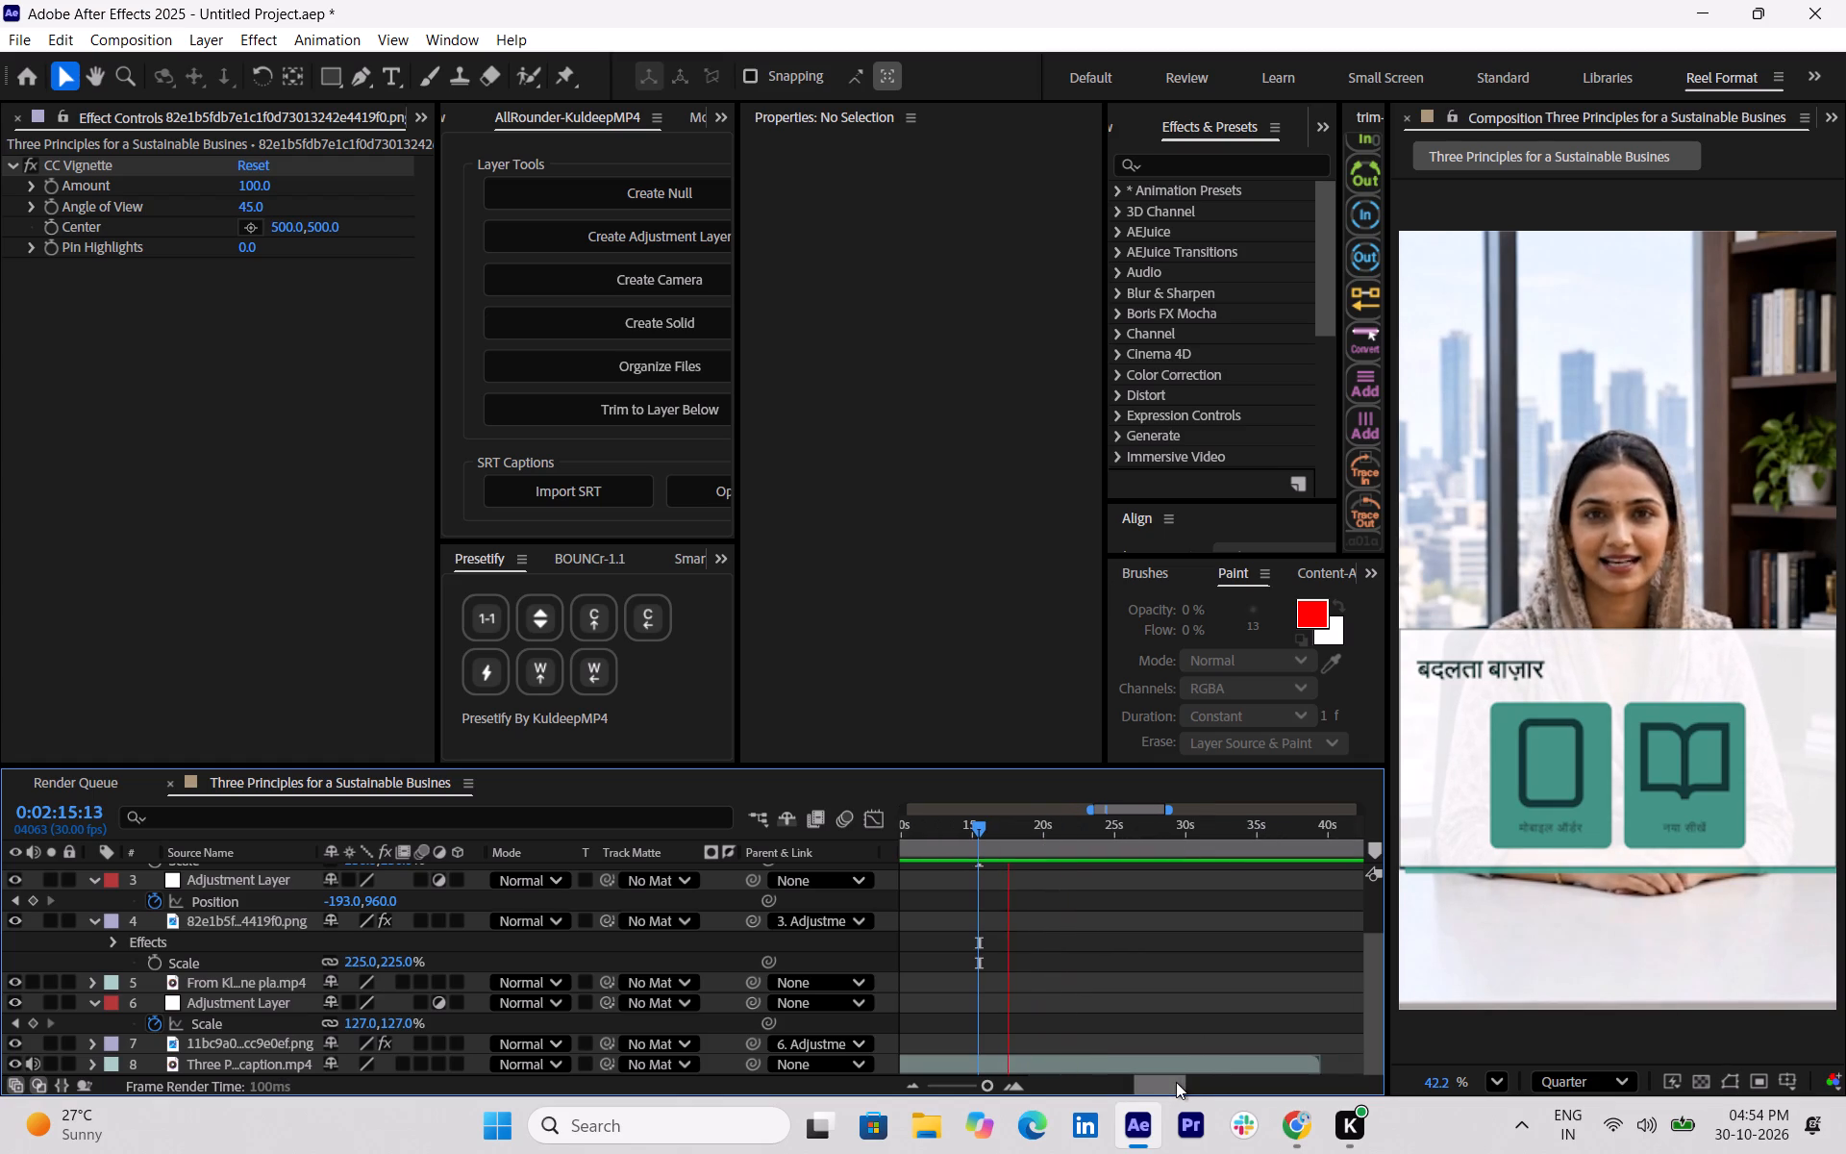
pyautogui.press('space')
pyautogui.press('space')
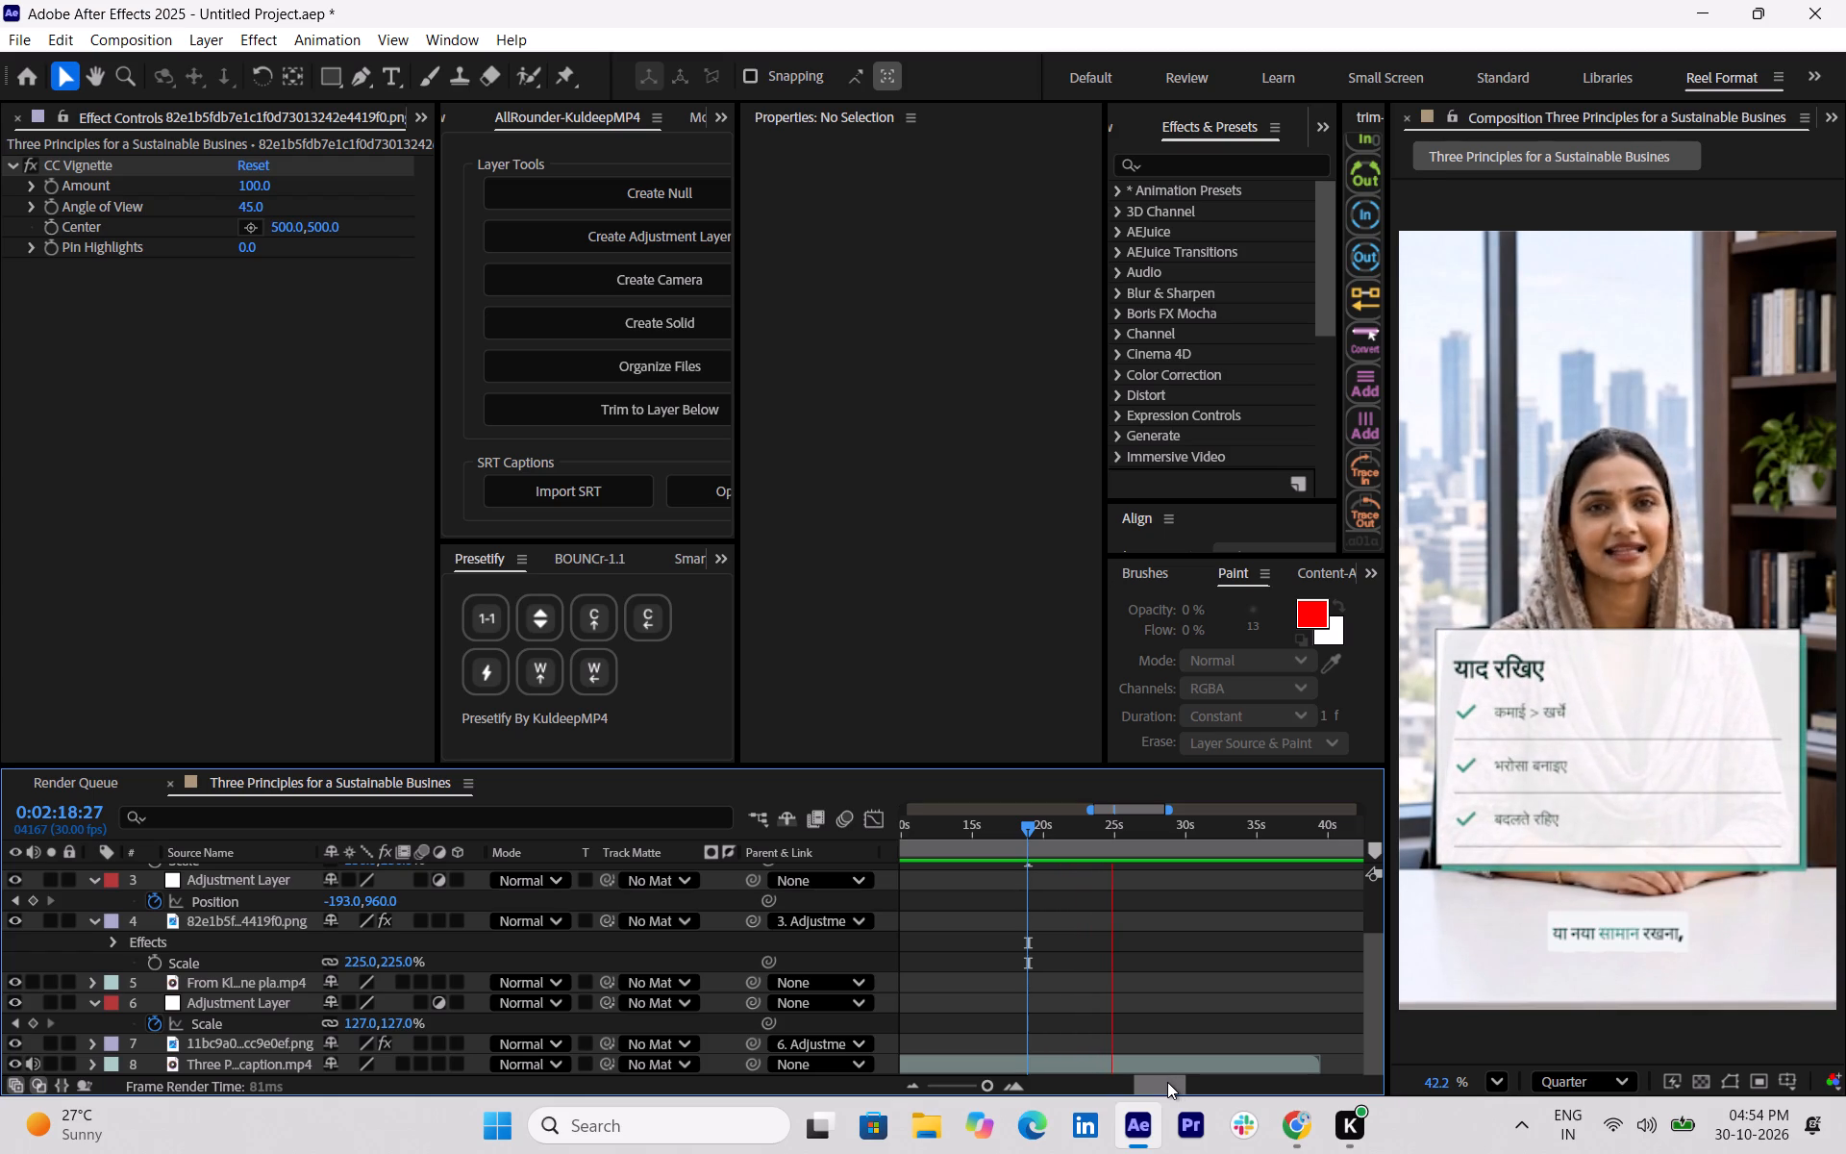
pyautogui.press('space')
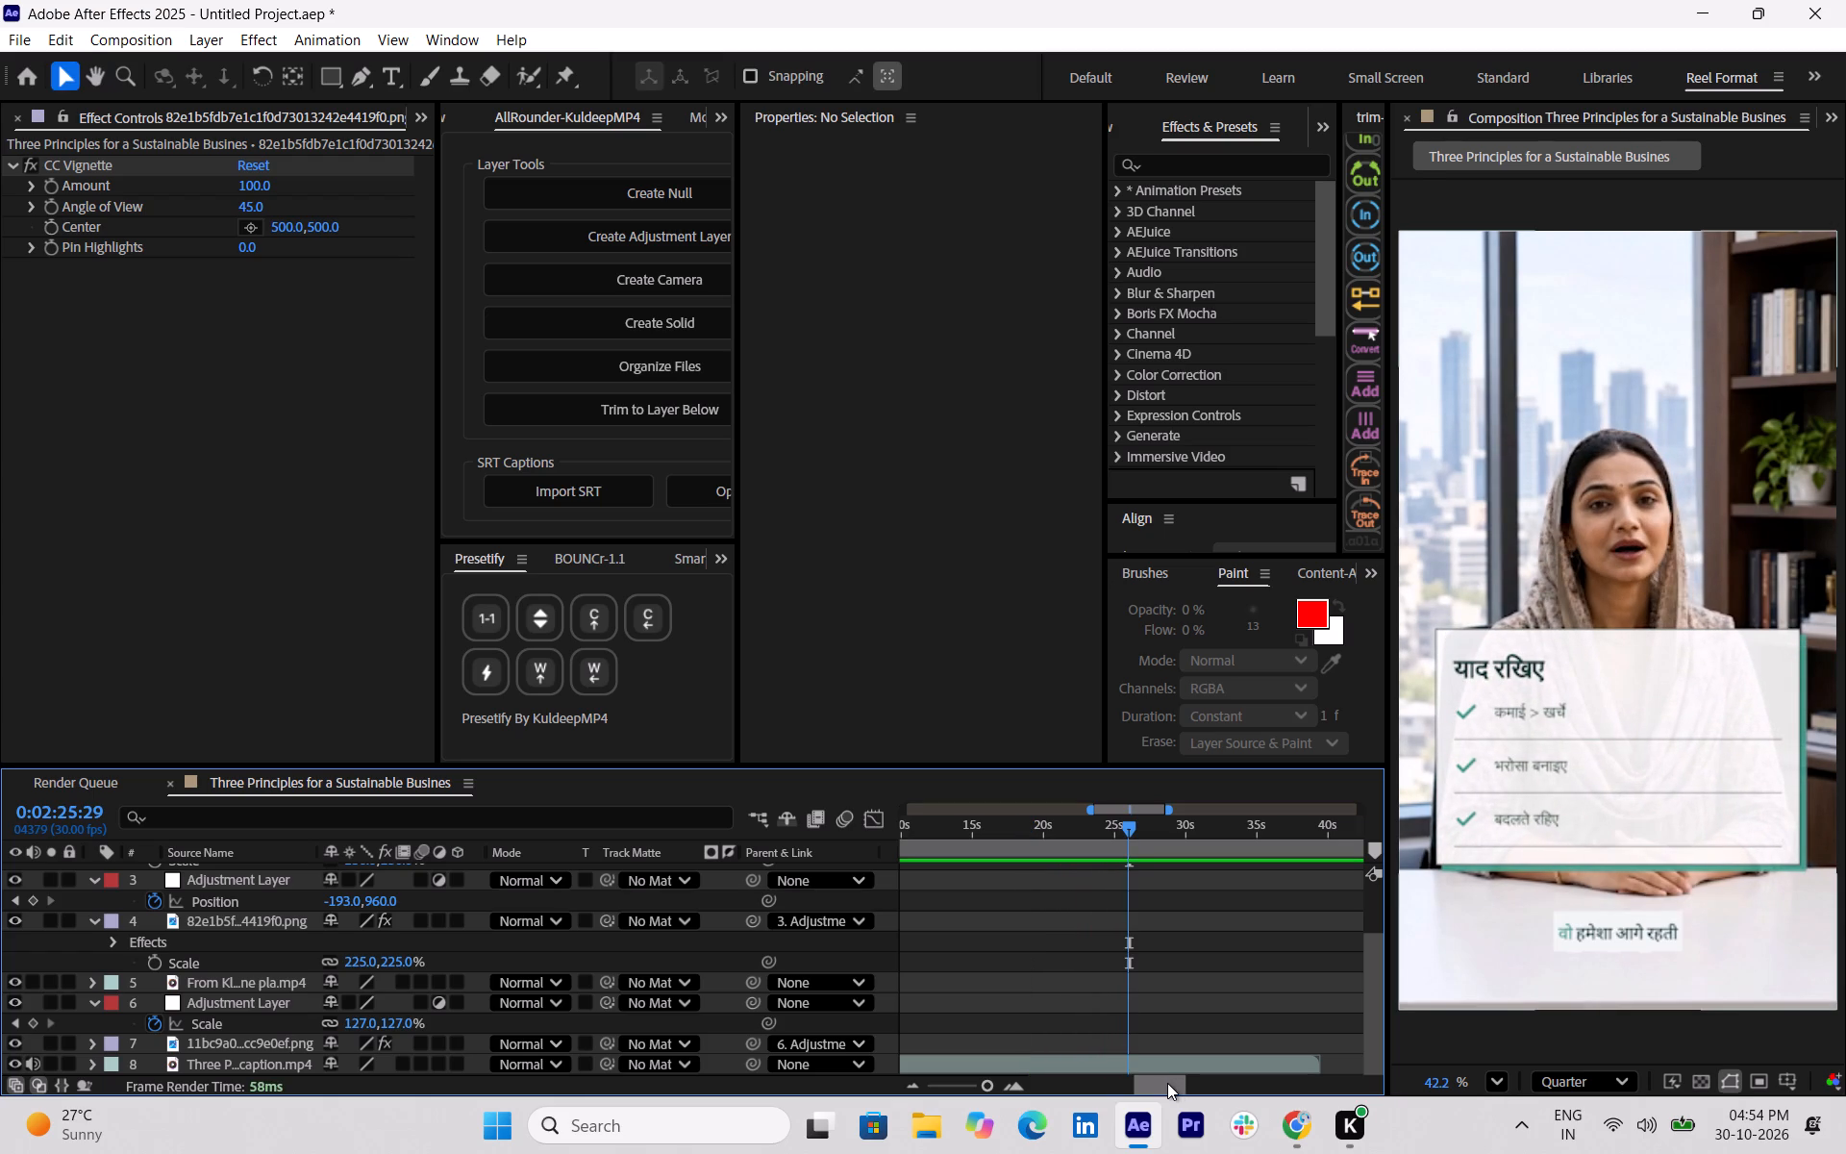
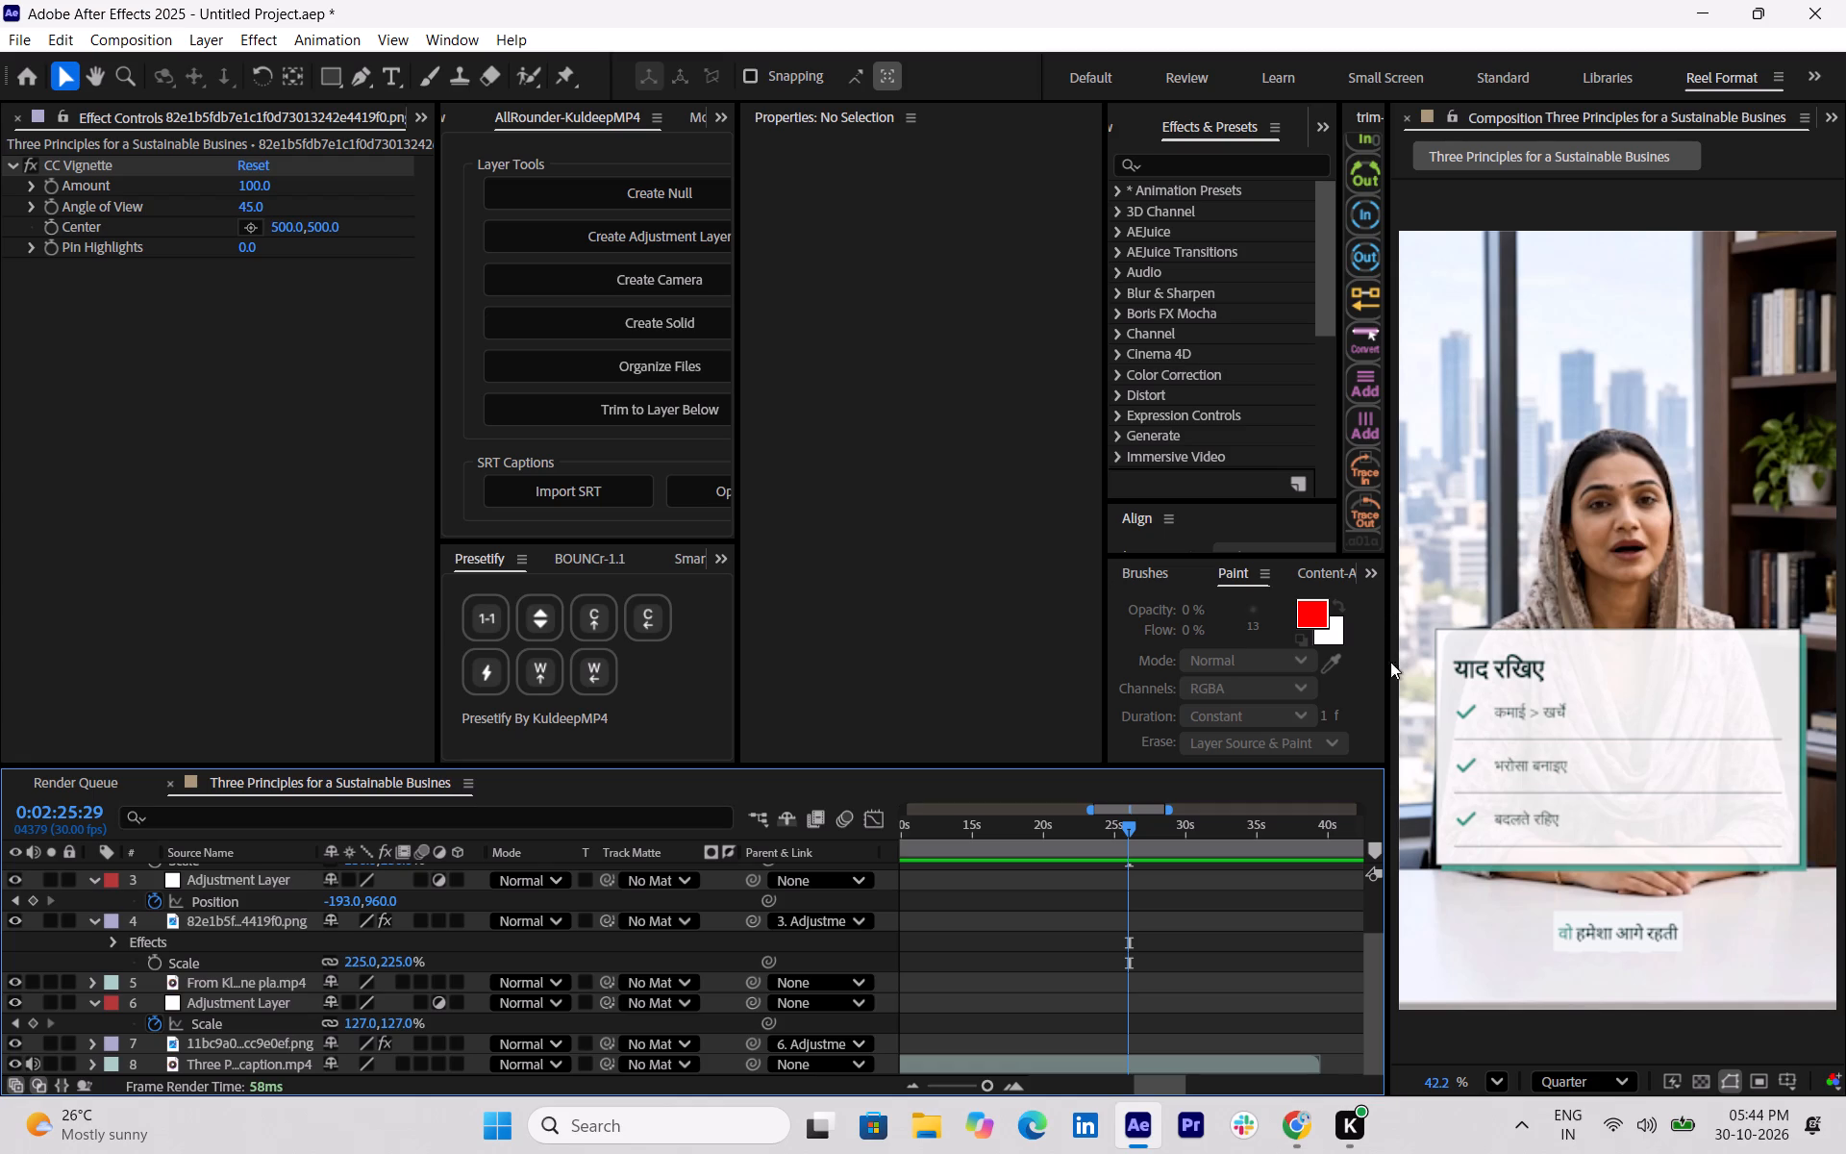
# Return to 0:01:45:22 and play the narration after the checkout shot to about 0:02:00.
pyautogui.moveTo(1140, 1084); pyautogui.dragTo(931, 1076)
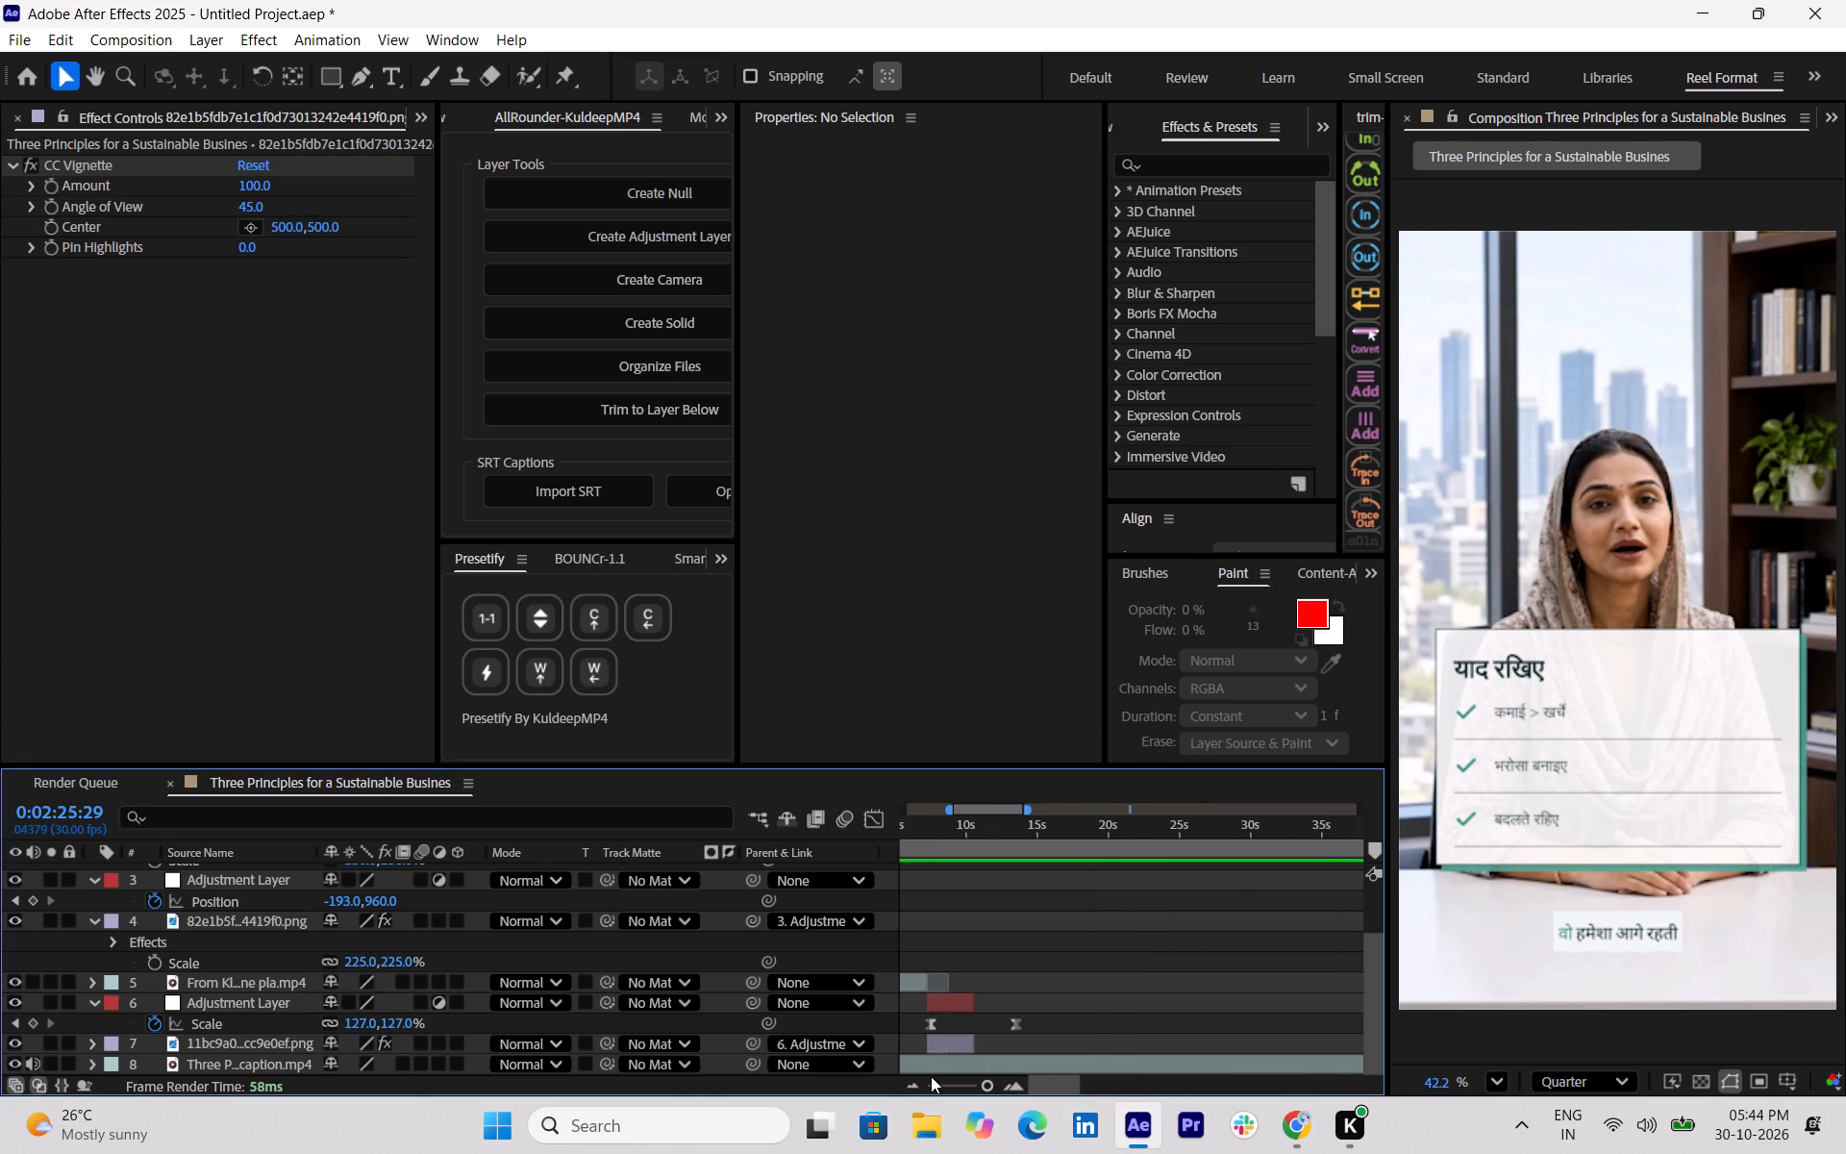
pyautogui.moveTo(931, 1076); pyautogui.dragTo(985, 1052)
pyautogui.moveTo(985, 1052); pyautogui.dragTo(988, 1056)
pyautogui.click(931, 869)
pyautogui.click(925, 829)
pyautogui.moveTo(925, 829); pyautogui.dragTo(992, 840)
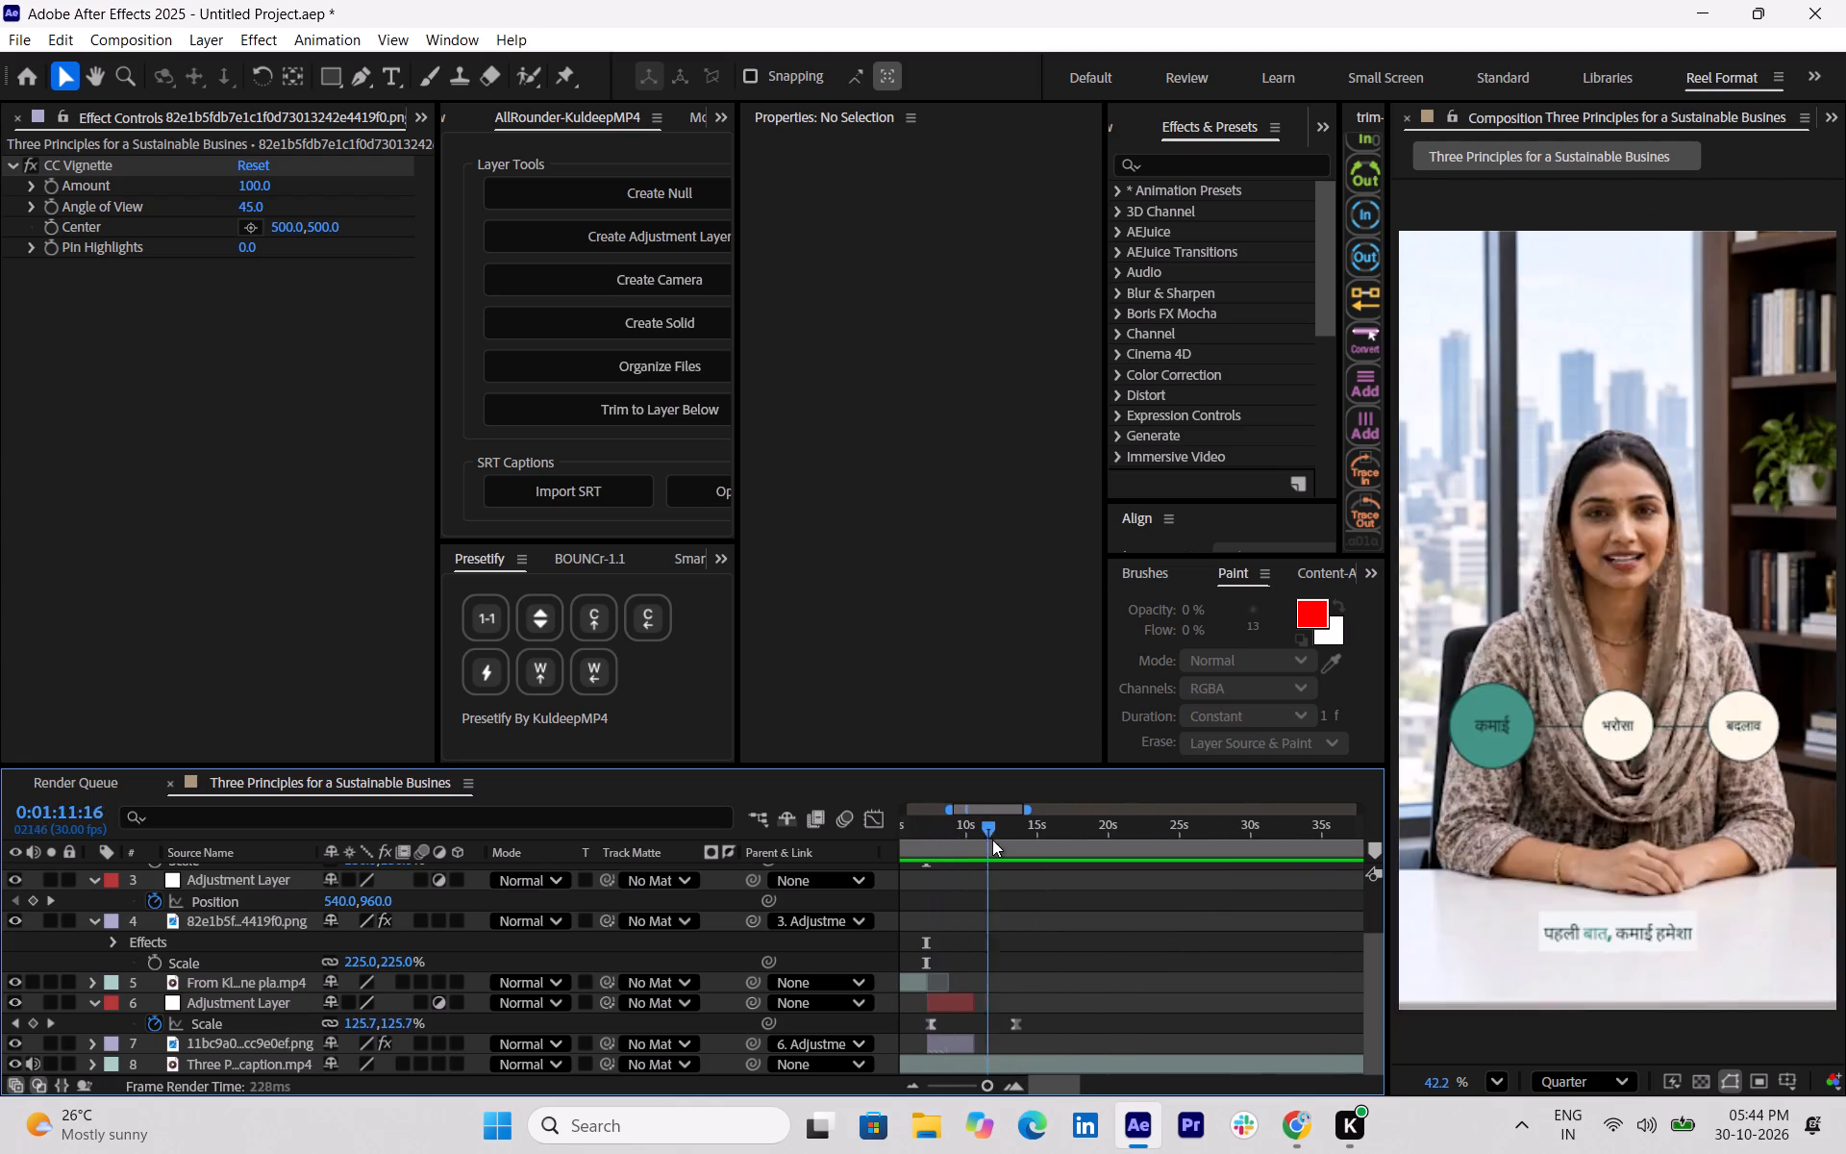
pyautogui.moveTo(992, 840); pyautogui.dragTo(1361, 887)
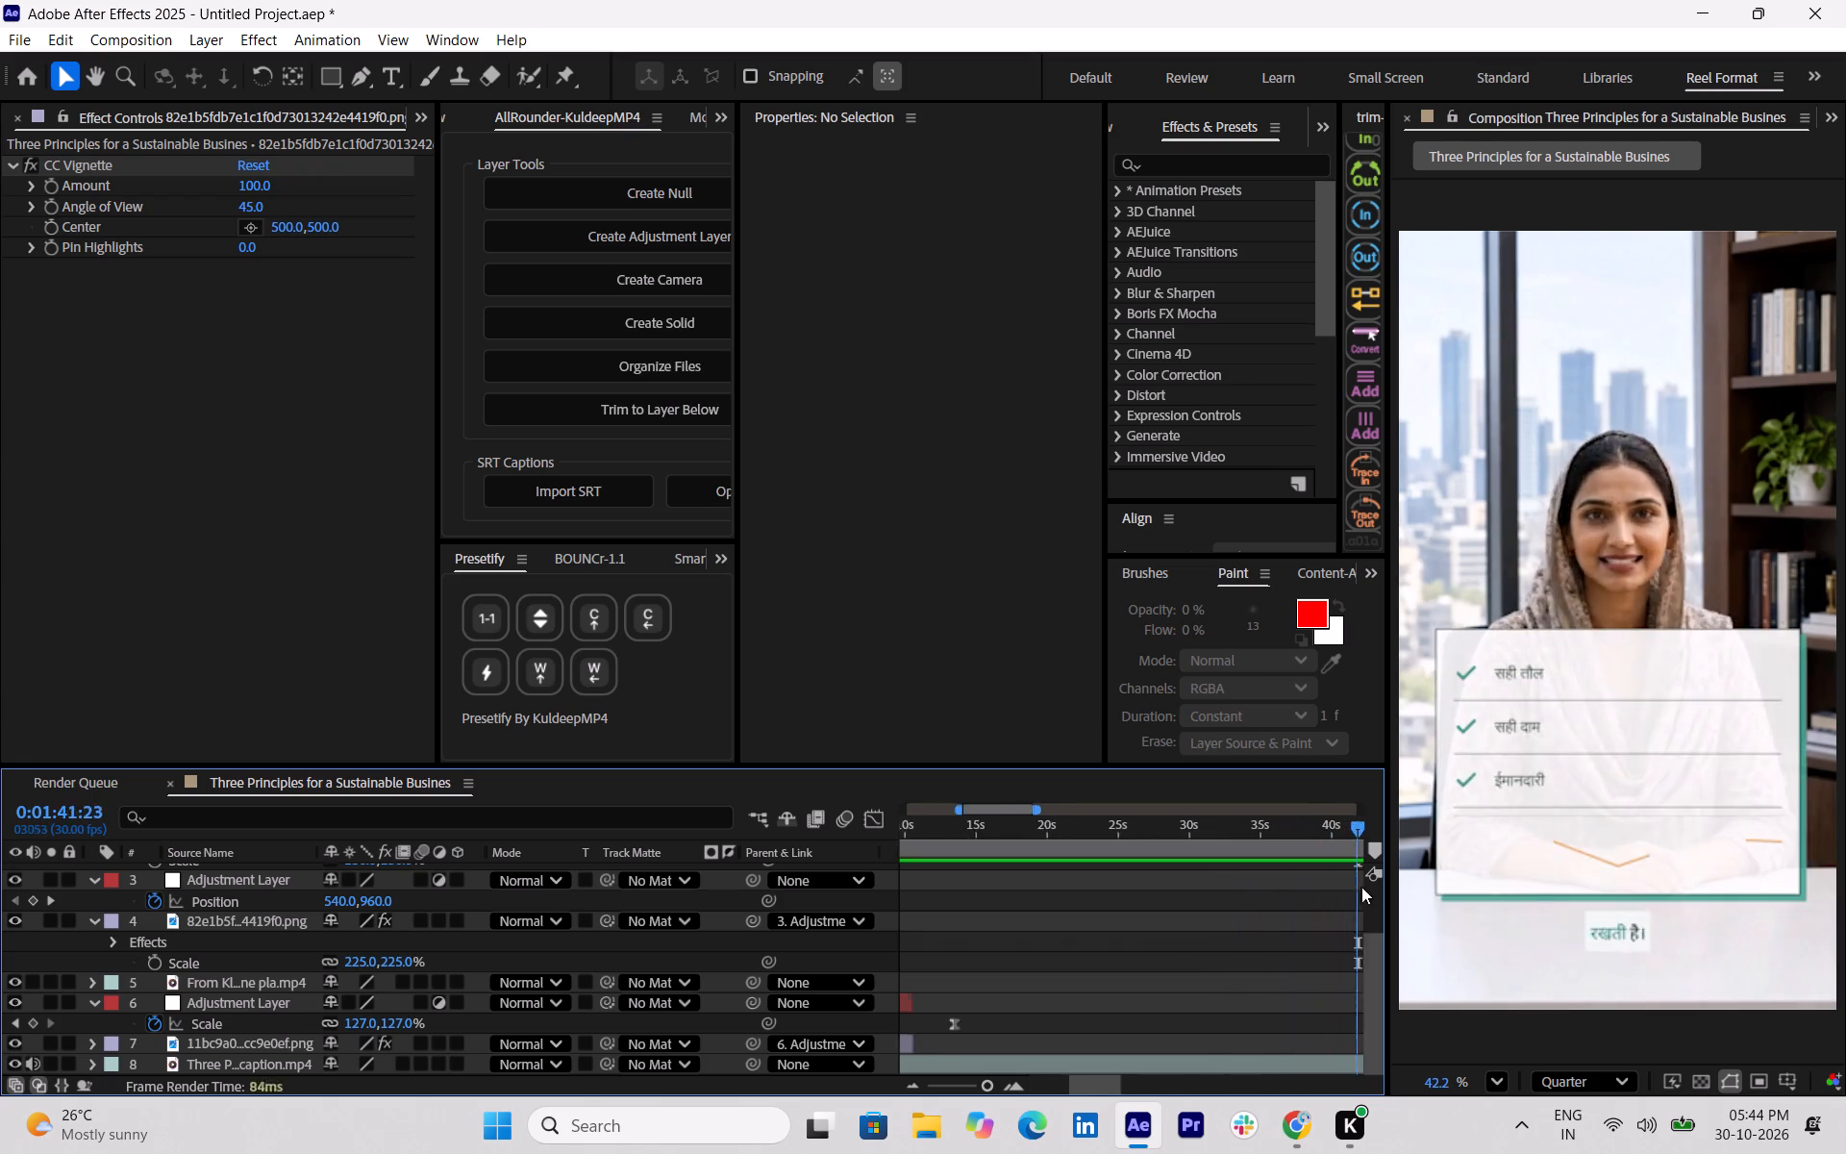
pyautogui.moveTo(1361, 887); pyautogui.dragTo(949, 886)
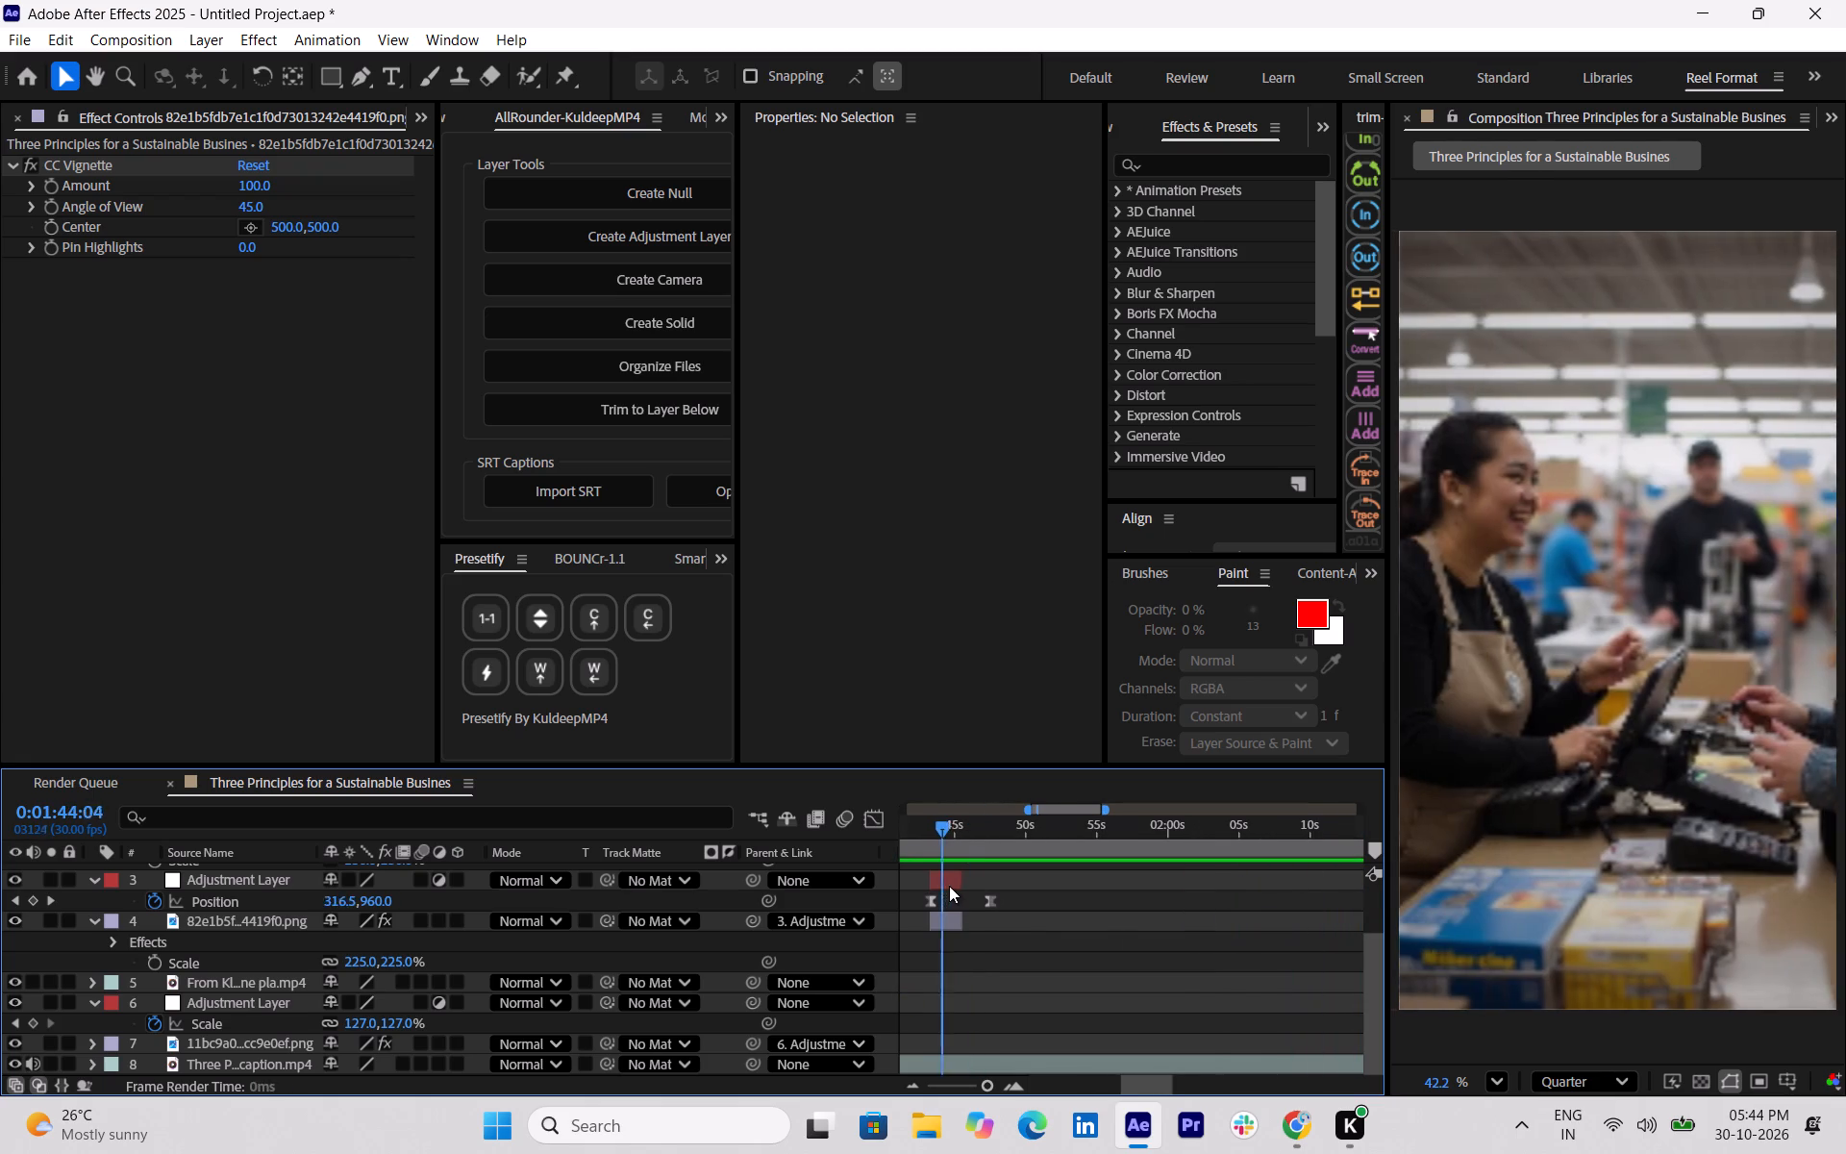
pyautogui.moveTo(949, 886); pyautogui.dragTo(965, 886)
pyautogui.press('space')
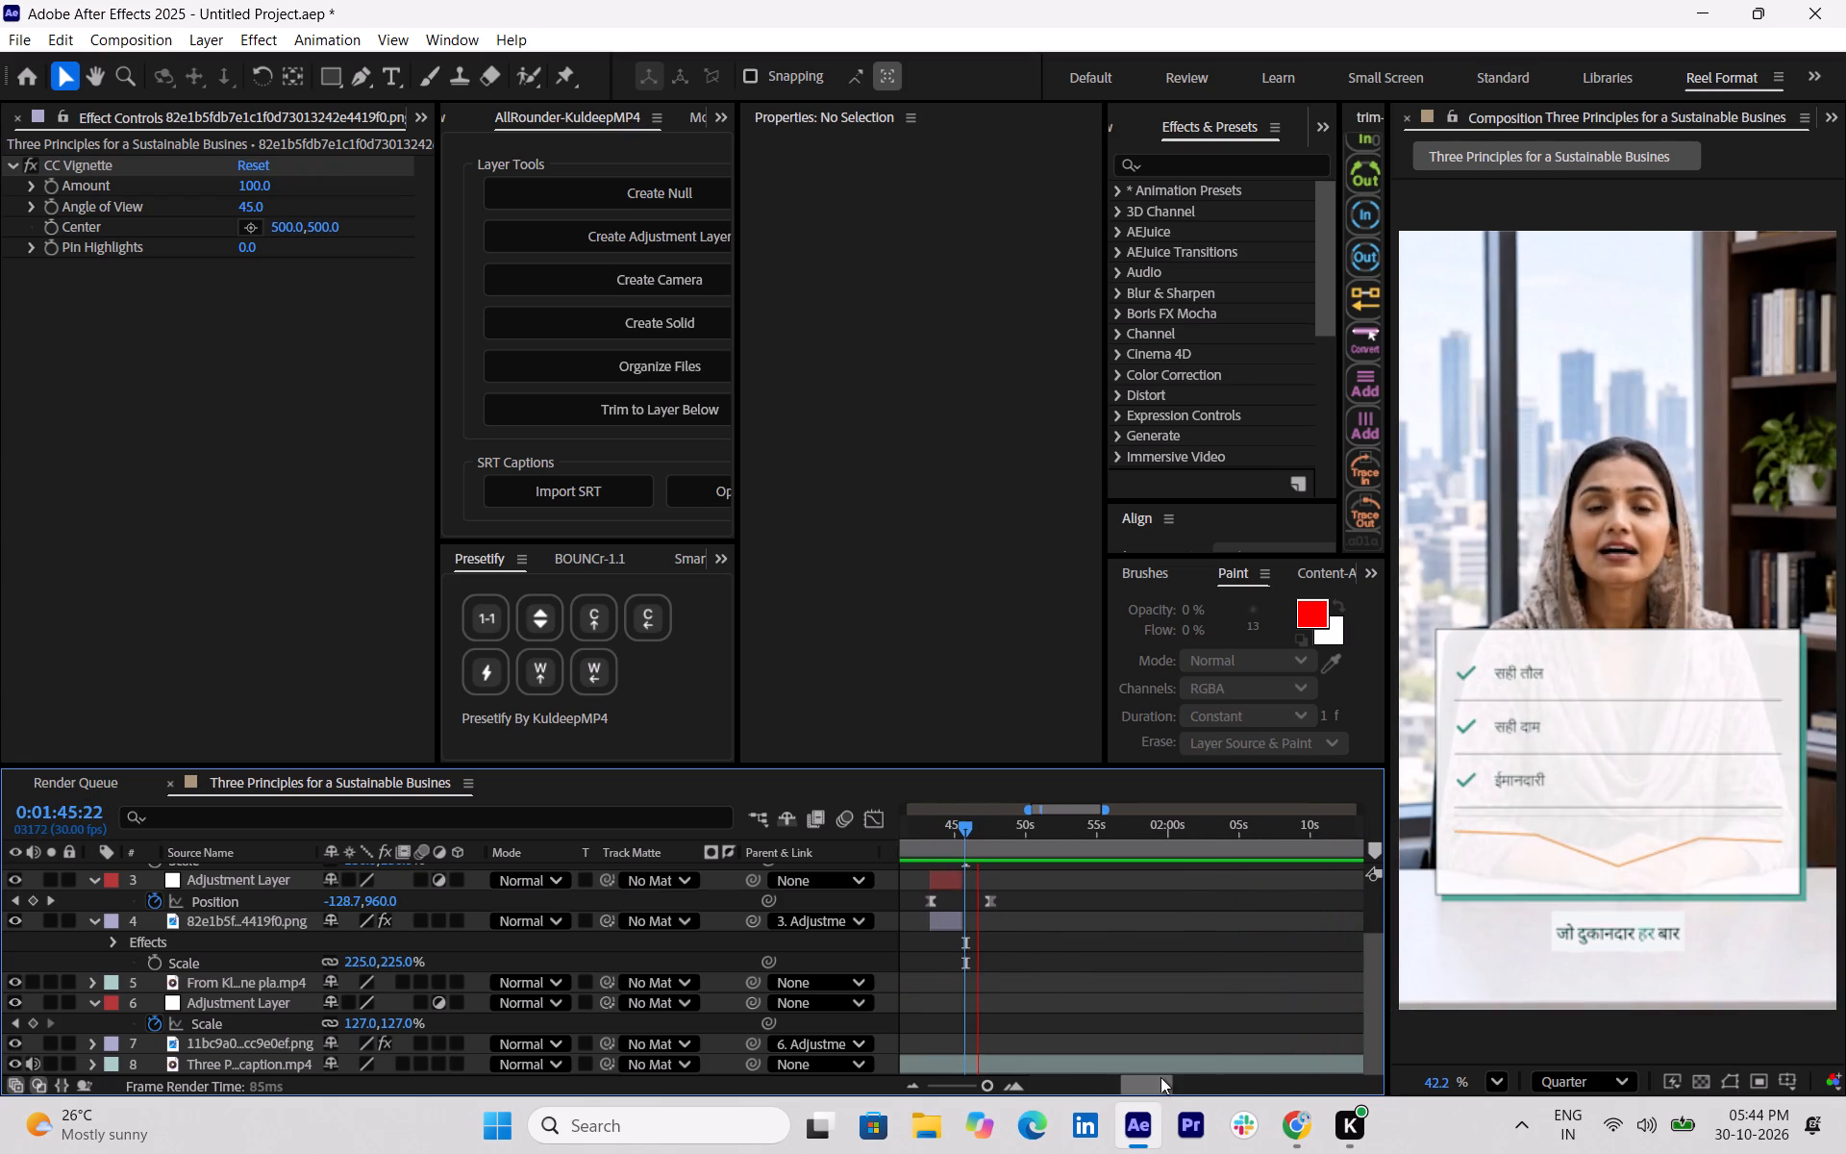
pyautogui.click(1153, 1085)
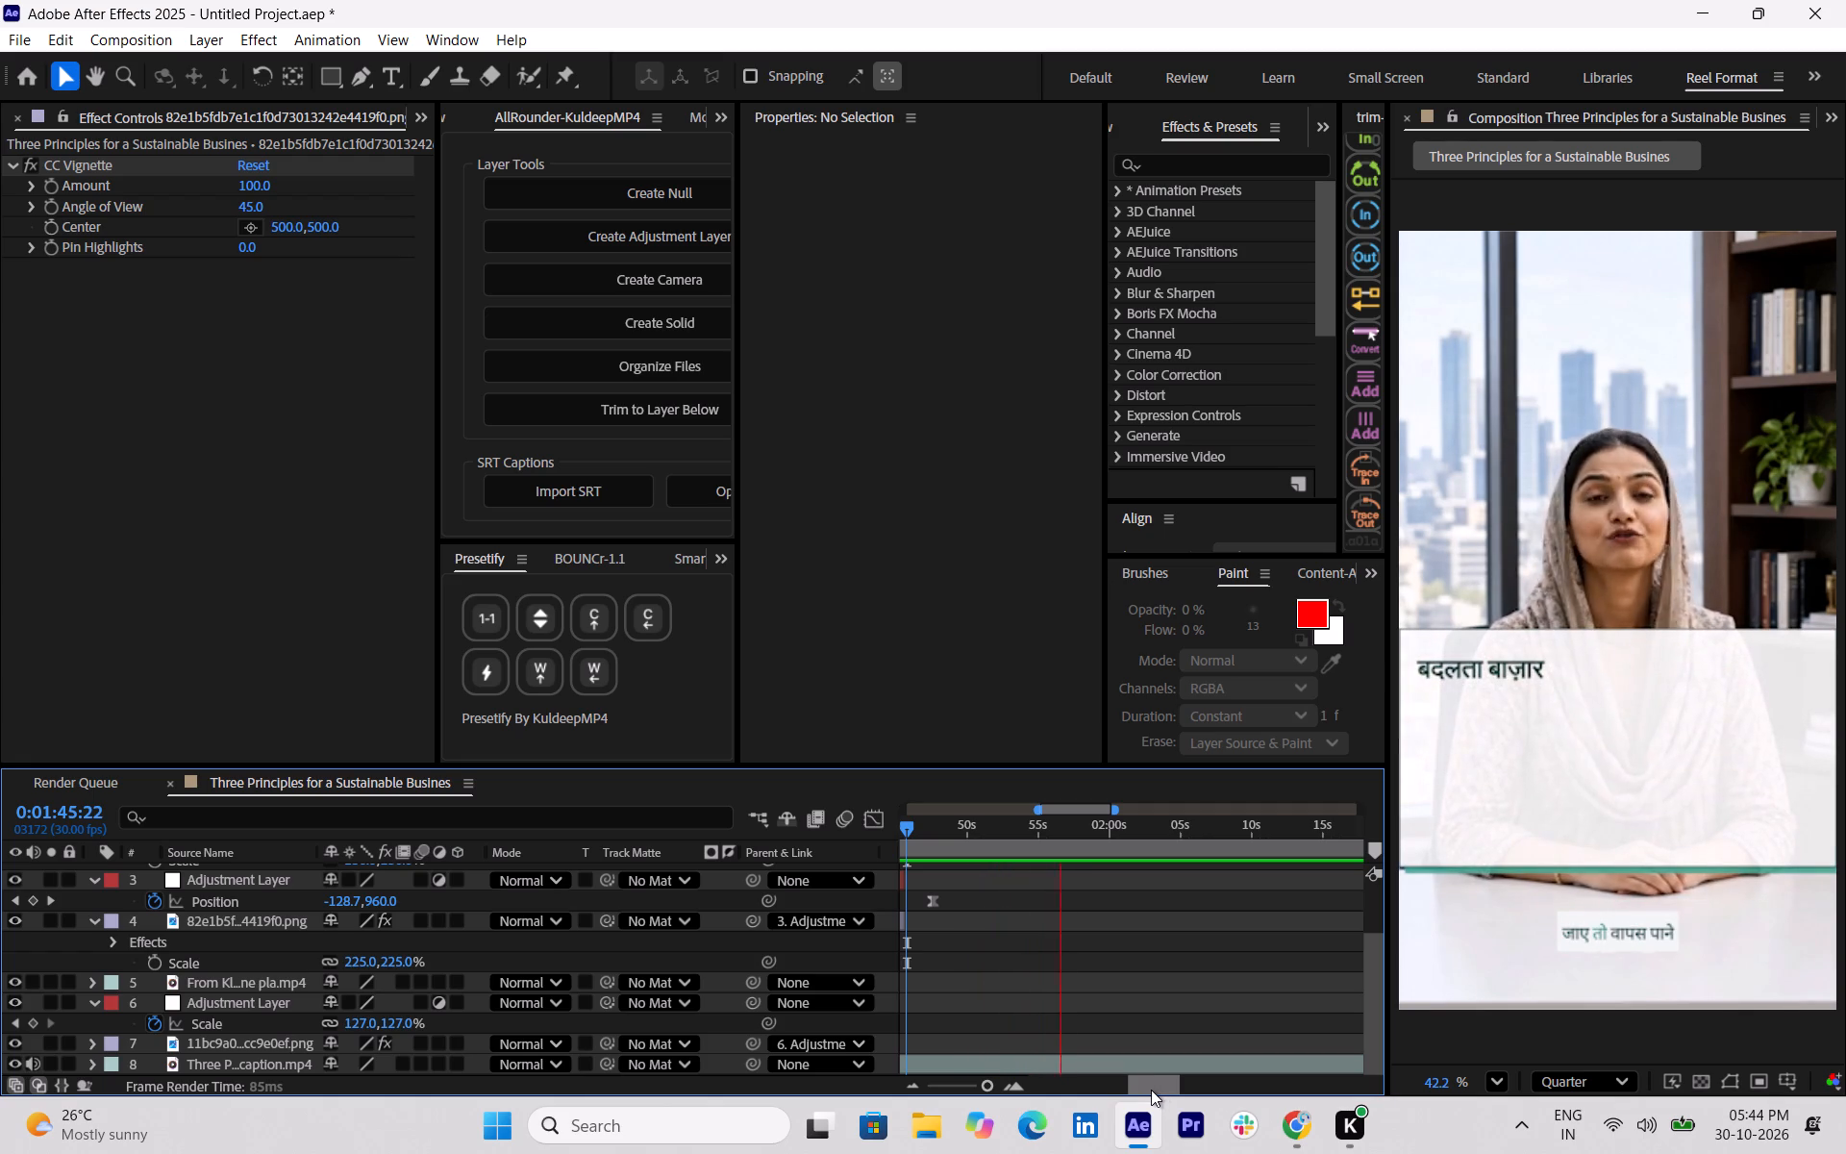
pyautogui.click(1314, 1117)
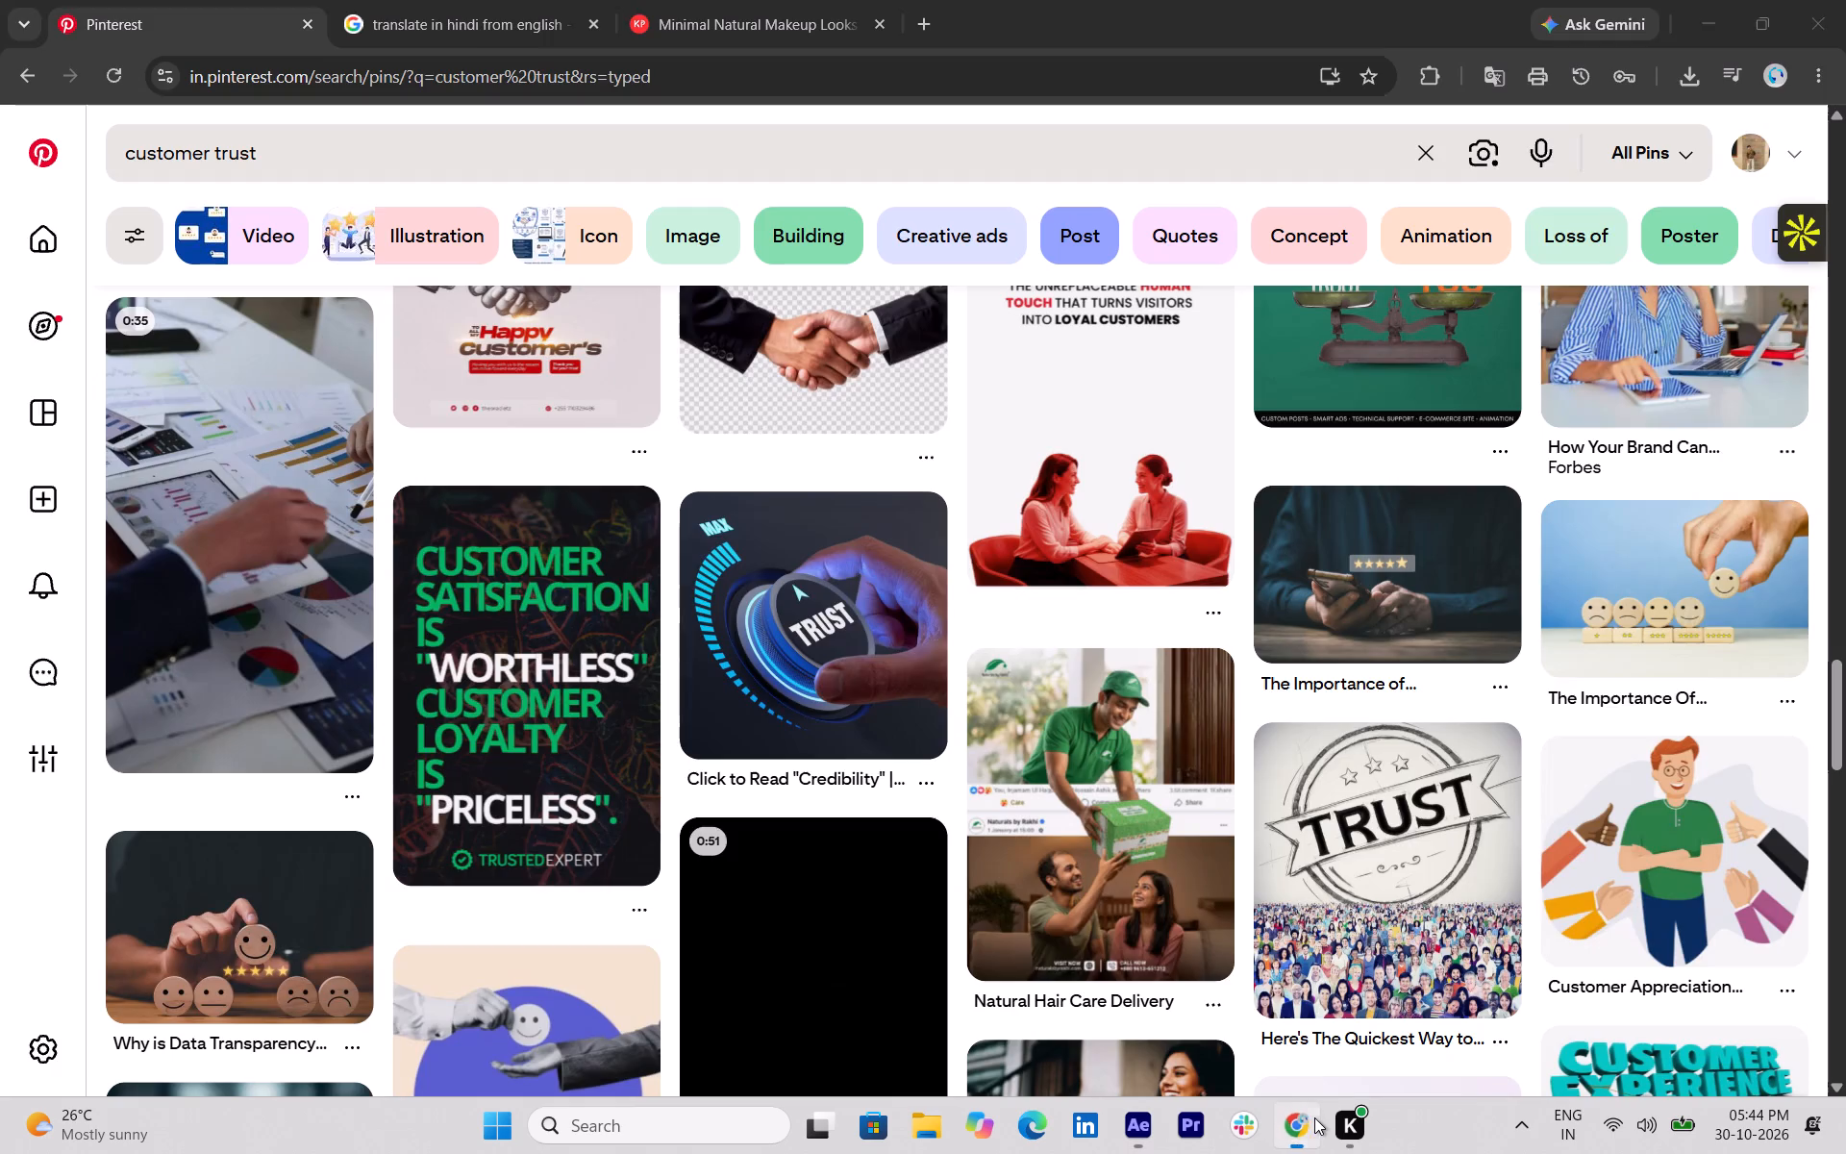
pyautogui.click(1152, 1136)
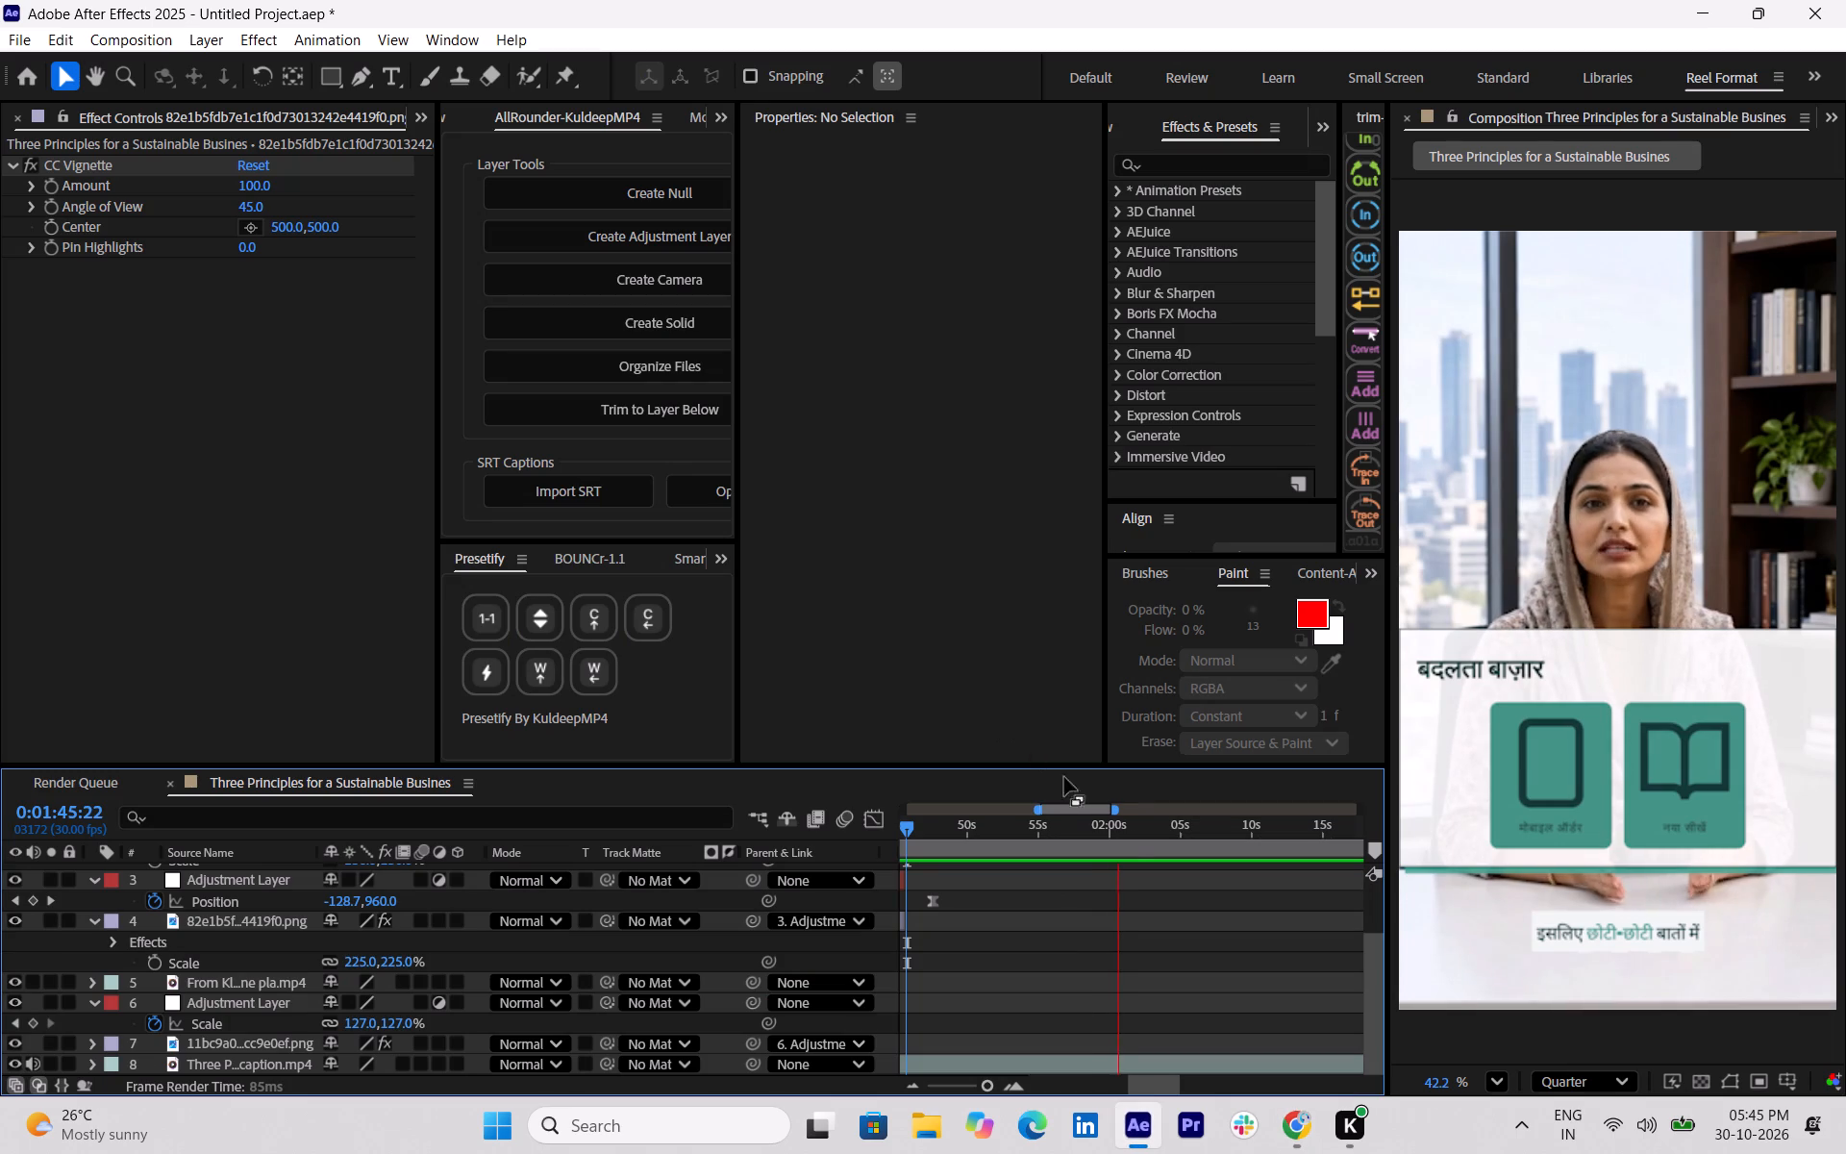
pyautogui.press('space')
pyautogui.click(1231, 982)
# Switch to Chrome and search Pinterest for "trust break".
pyautogui.click(1293, 1113)
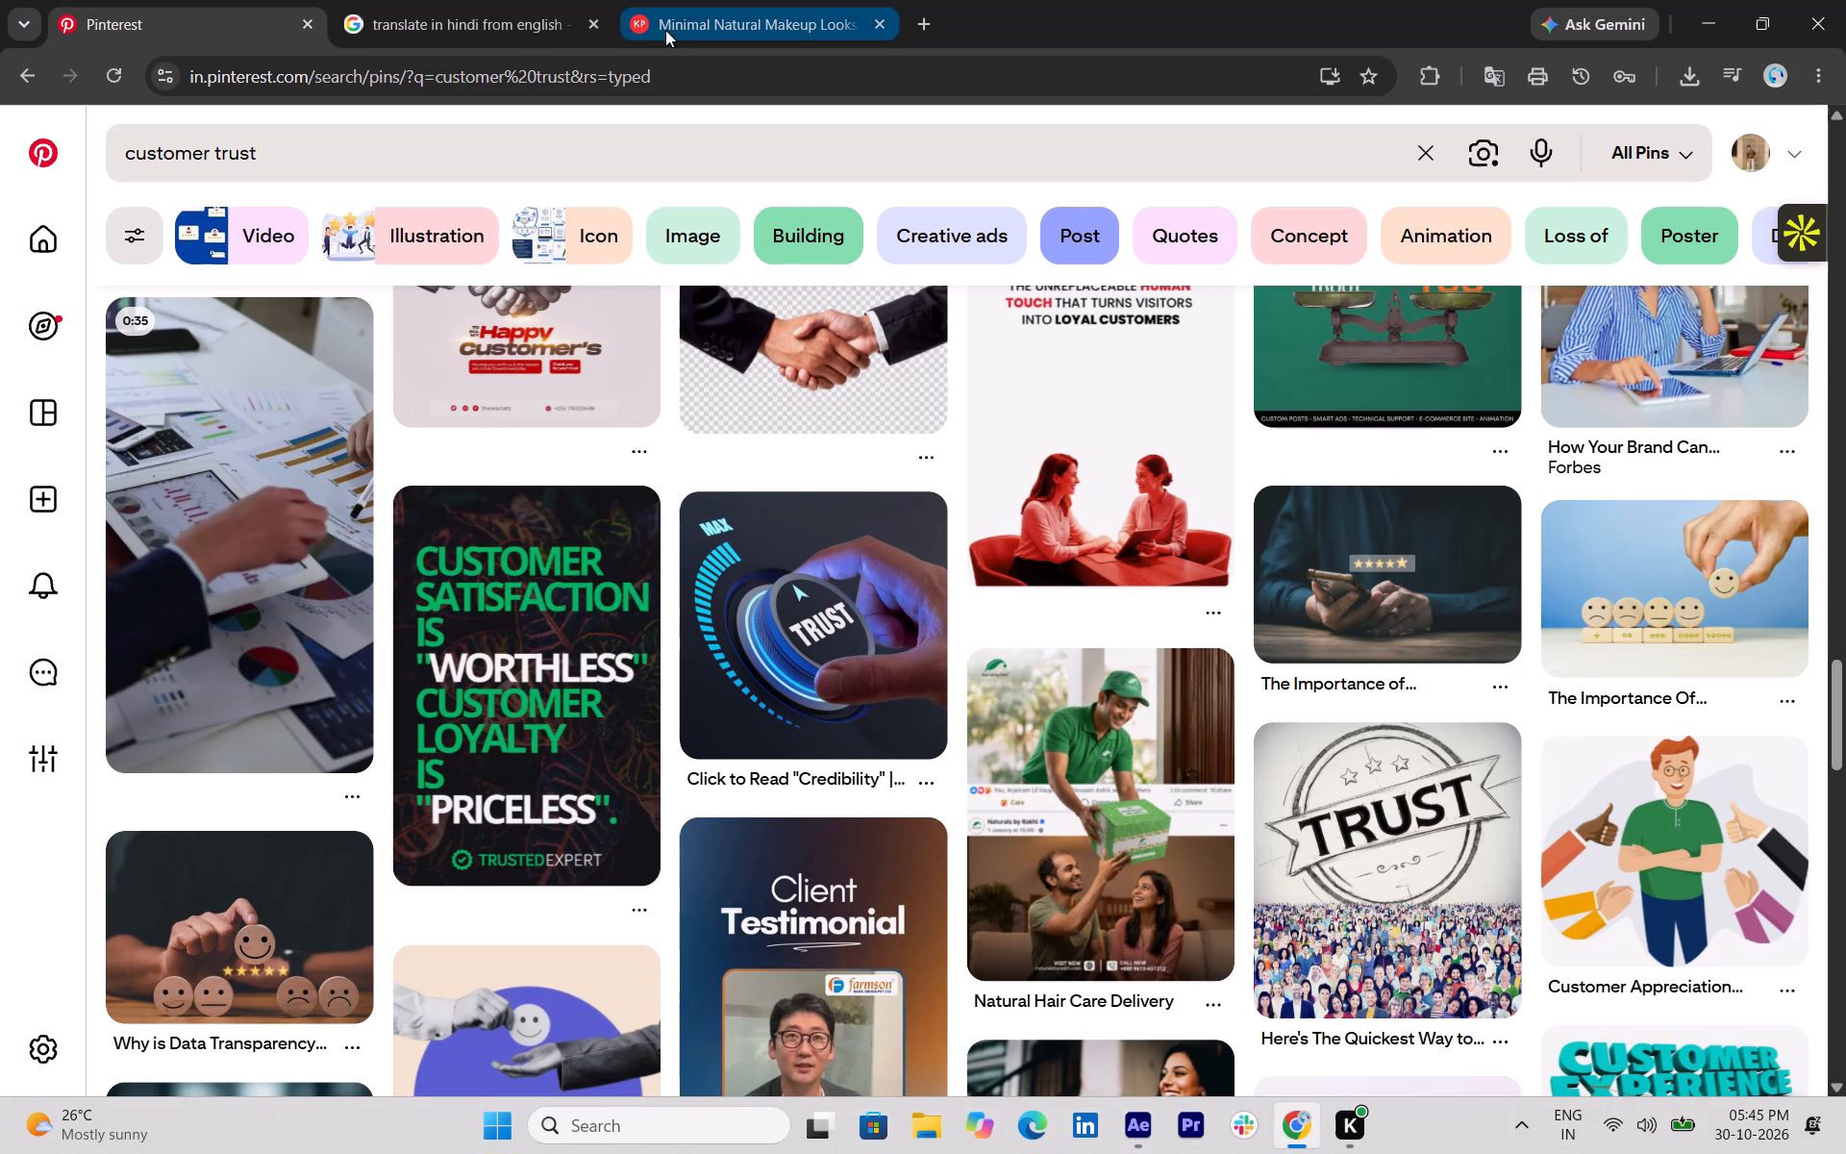
pyautogui.click(727, 138)
pyautogui.press('BackSpace')
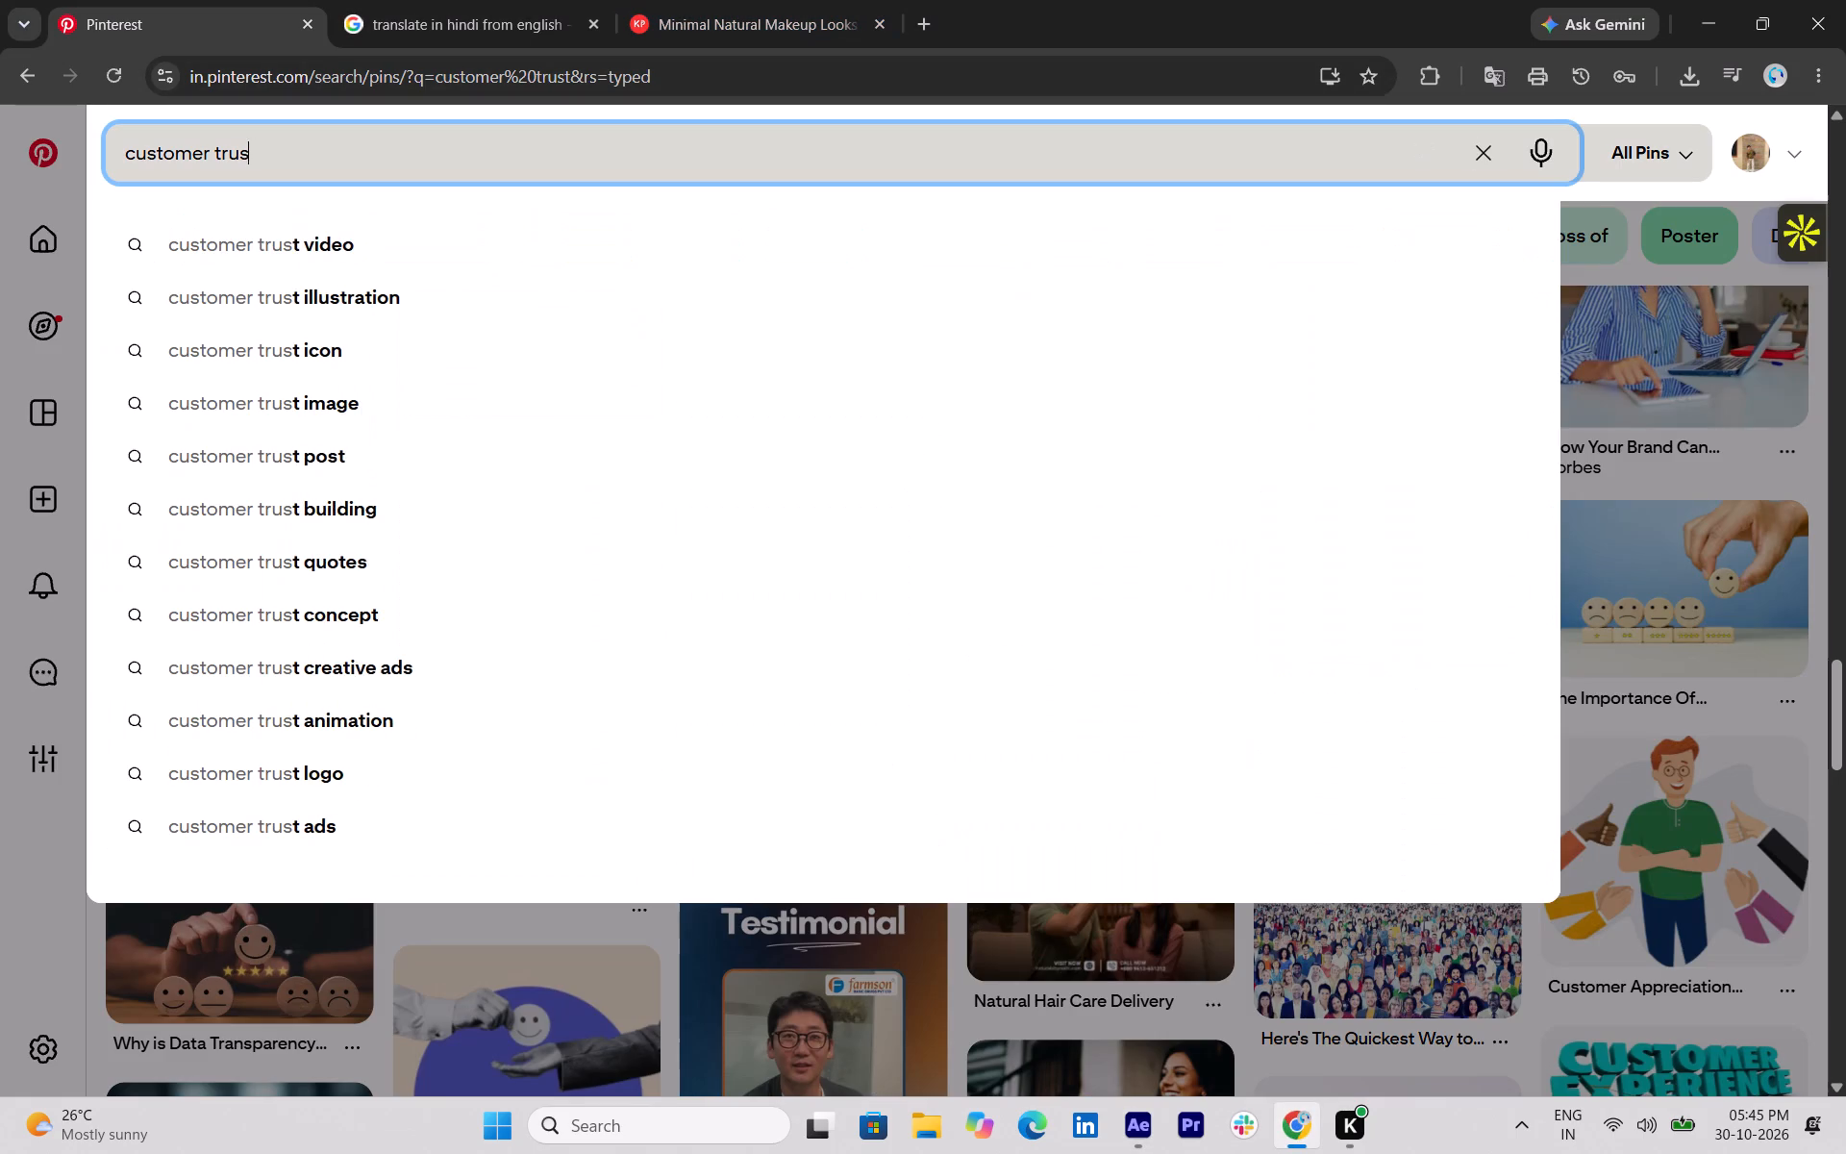
pyautogui.press('BackSpace')
pyautogui.press('BackSpace')
pyautogui.press('BackSpace')
pyautogui.press('BackSpace')
pyautogui.press('BackSpace')
pyautogui.press('BackSpace')
pyautogui.press('BackSpace')
pyautogui.press('BackSpace')
pyautogui.press('BackSpace')
pyautogui.press('BackSpace')
pyautogui.press('BackSpace')
pyautogui.press('BackSpace')
pyautogui.press('BackSpace')
pyautogui.press('BackSpace')
pyautogui.press('BackSpace')
pyautogui.press('BackSpace')
pyautogui.press('BackSpace')
pyautogui.write('trust breal')
pyautogui.press('BackSpace')
pyautogui.press('k')
pyautogui.press('Return')
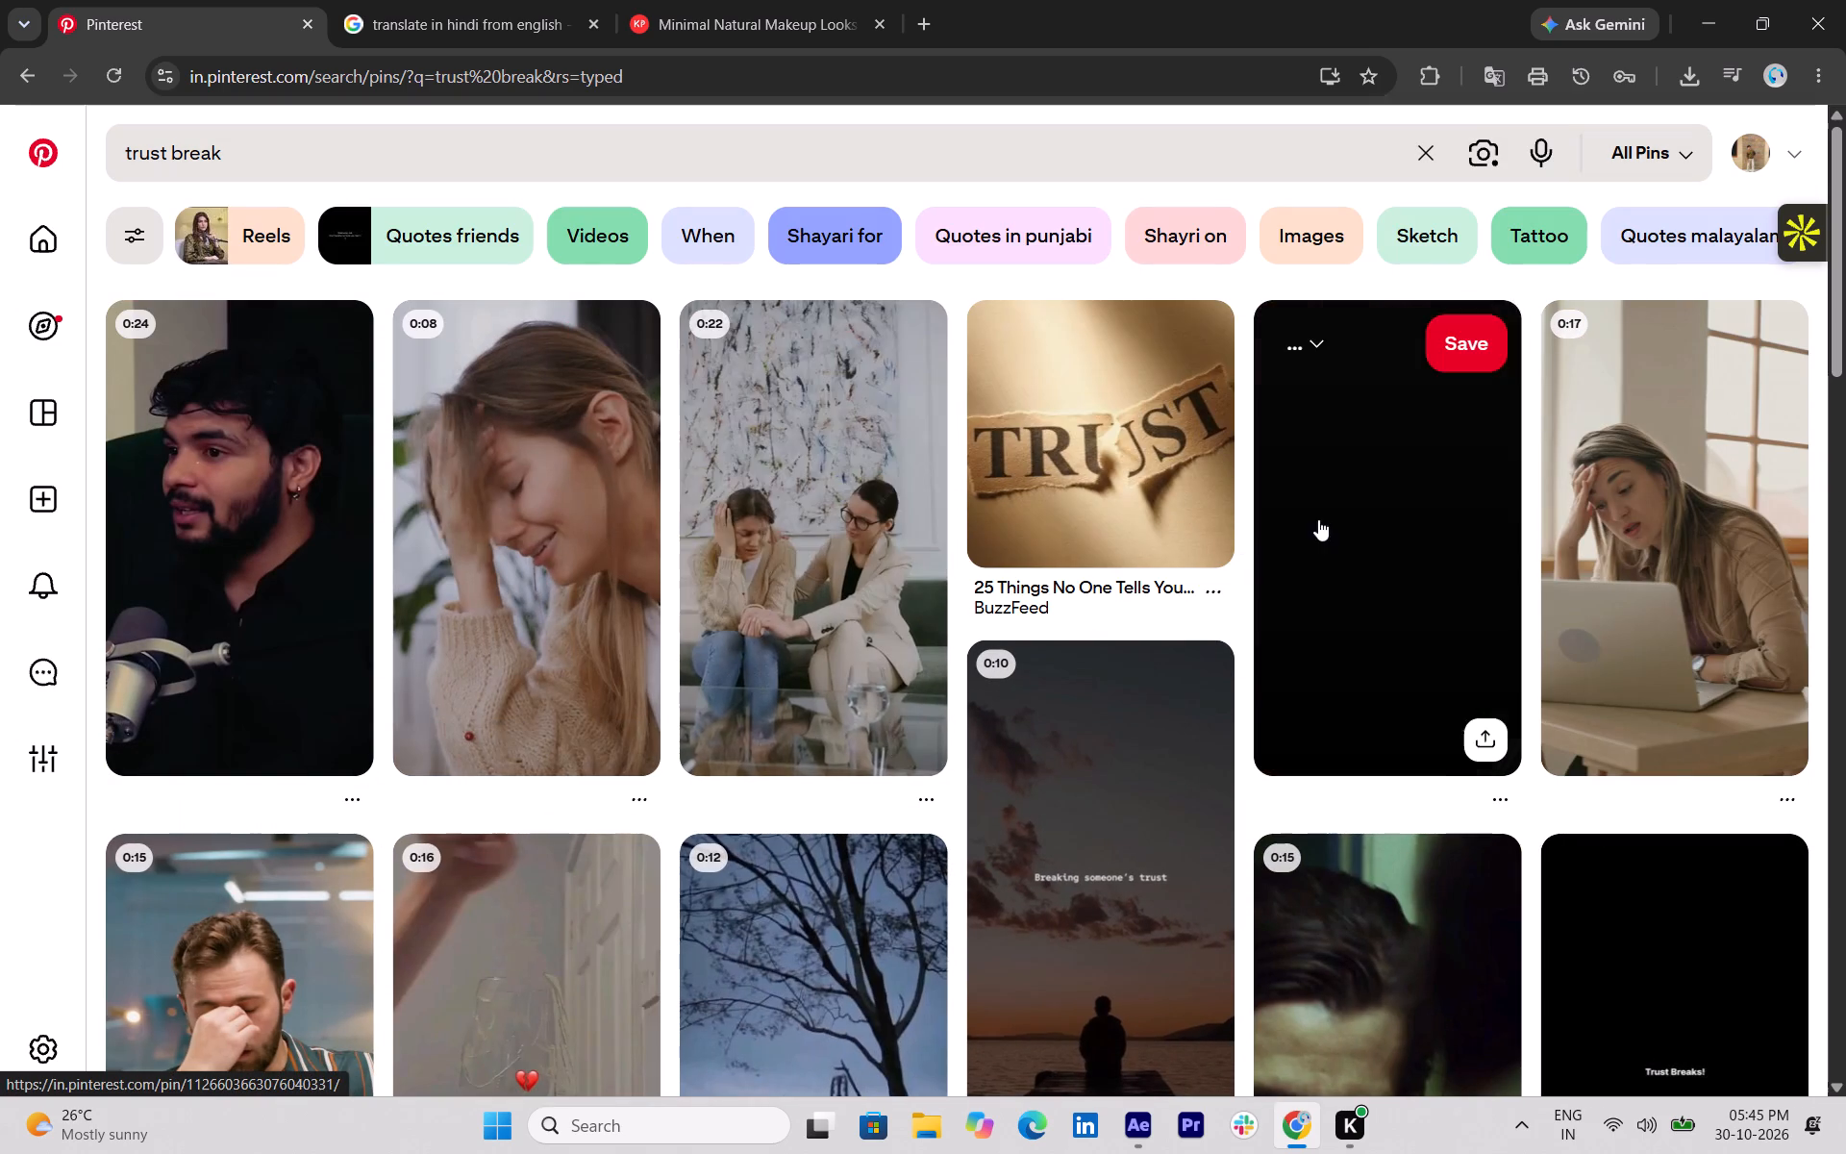
# Browse the "trust break" pins for a photo or clip that could illustrate the lost-trust narration.
pyautogui.scroll(-1, 1421, 538)
pyautogui.scroll(-1, 571, 693)
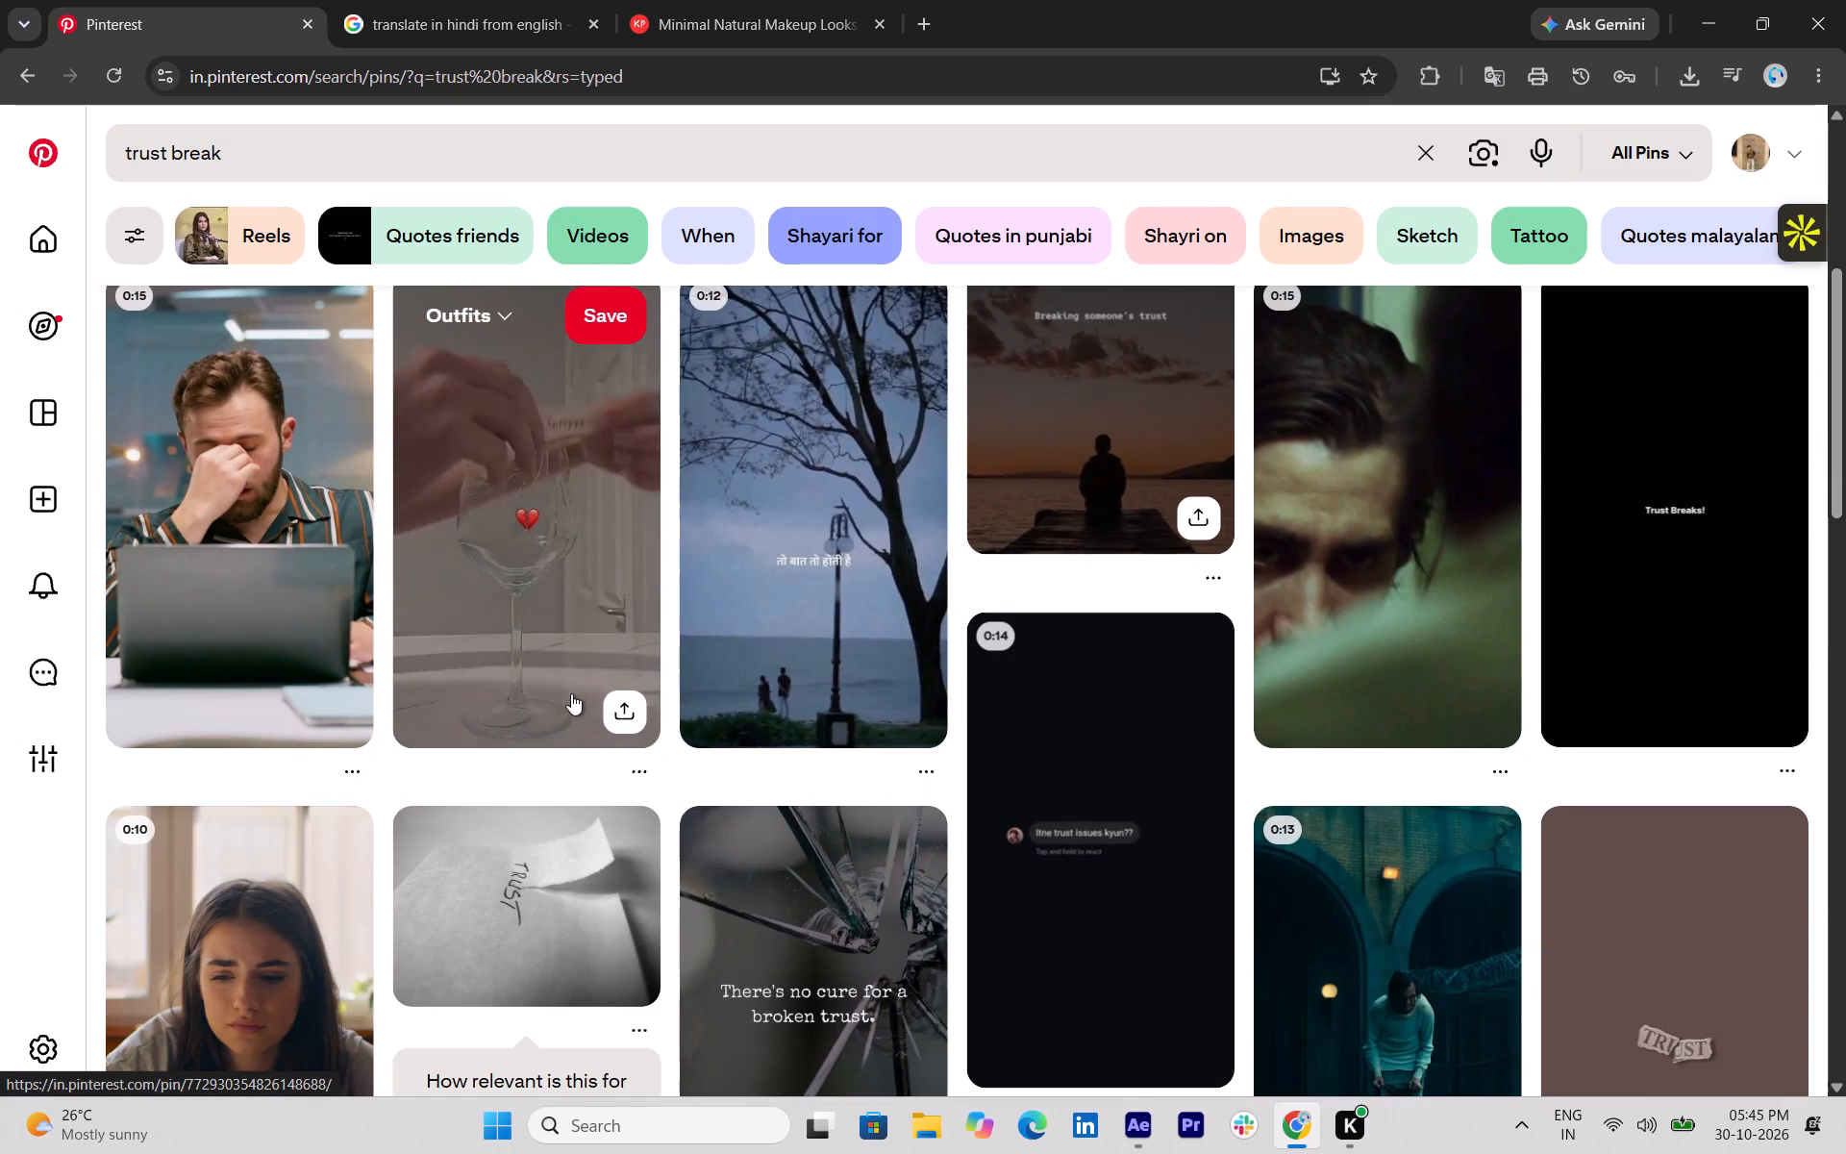
pyautogui.scroll(-1, 802, 553)
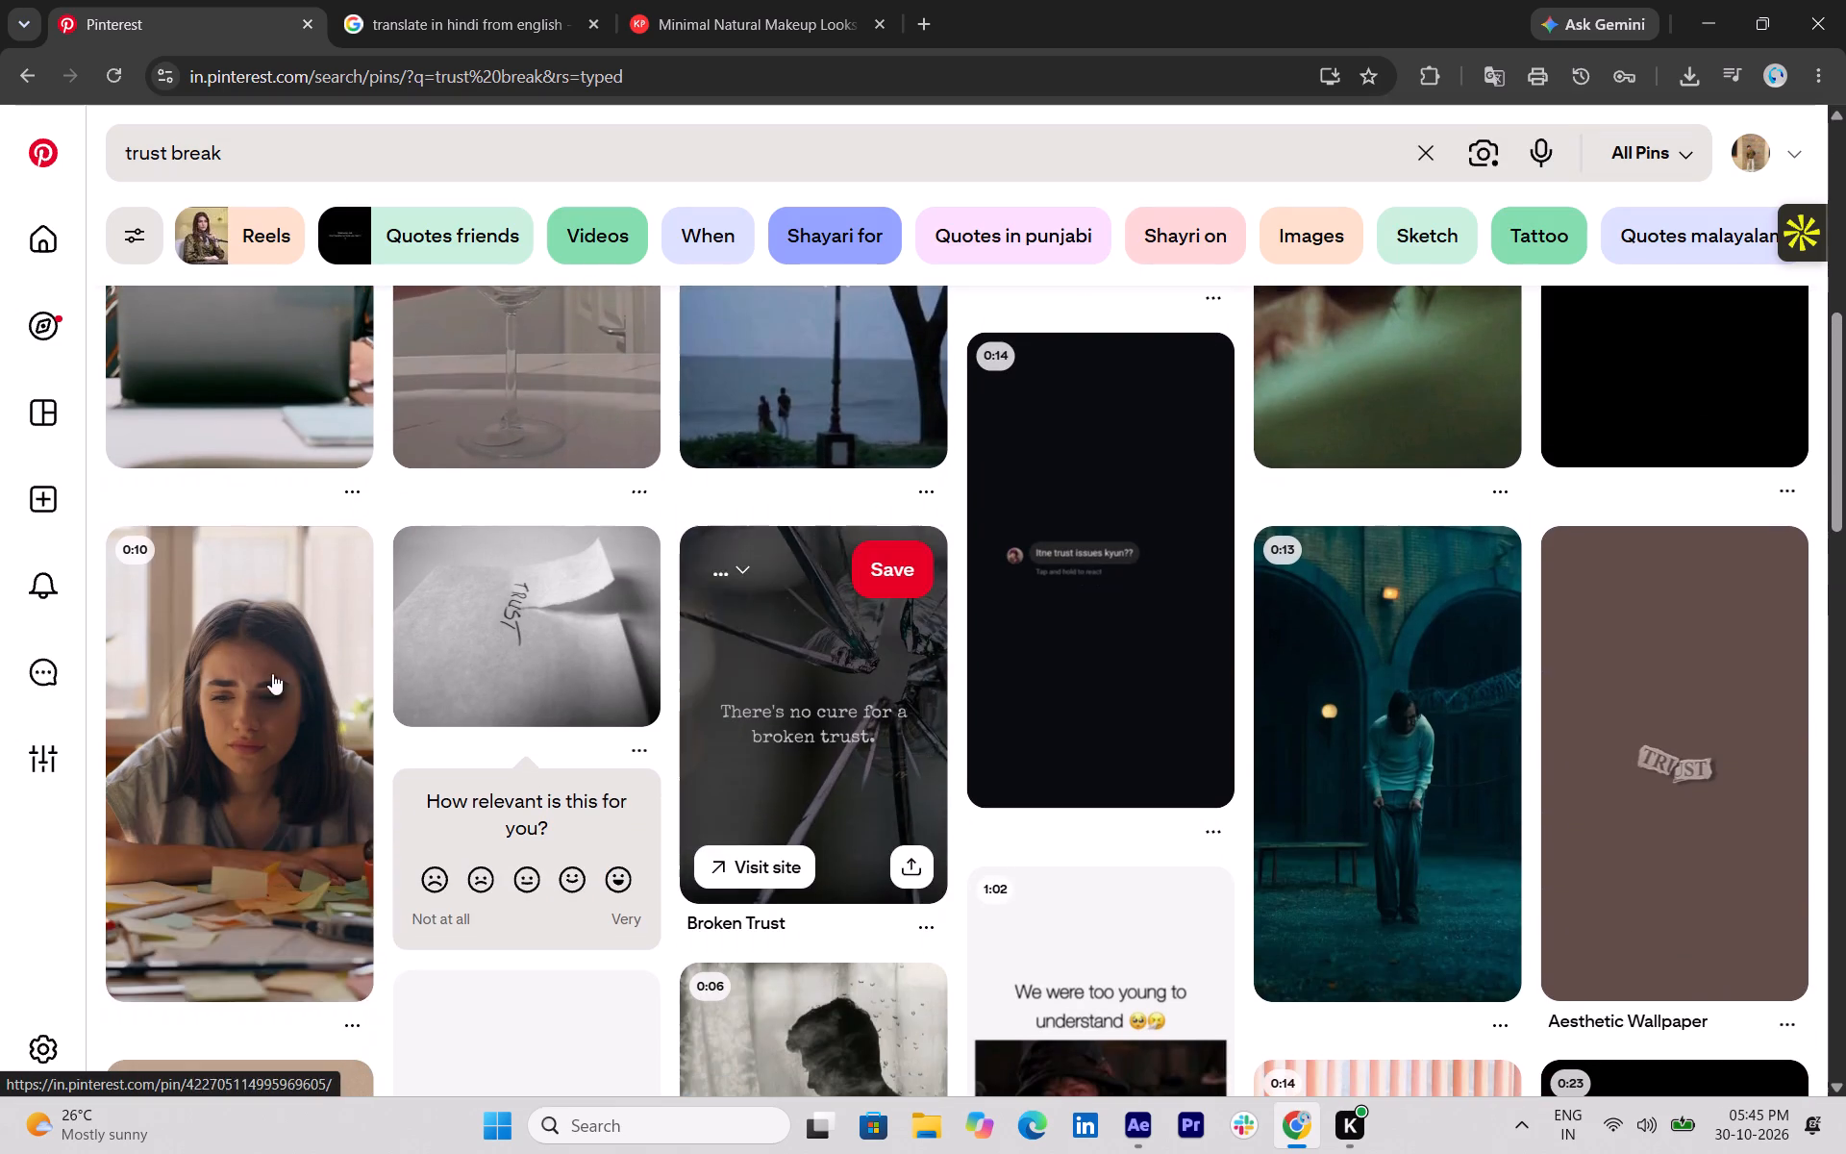
pyautogui.scroll(-2, 244, 691)
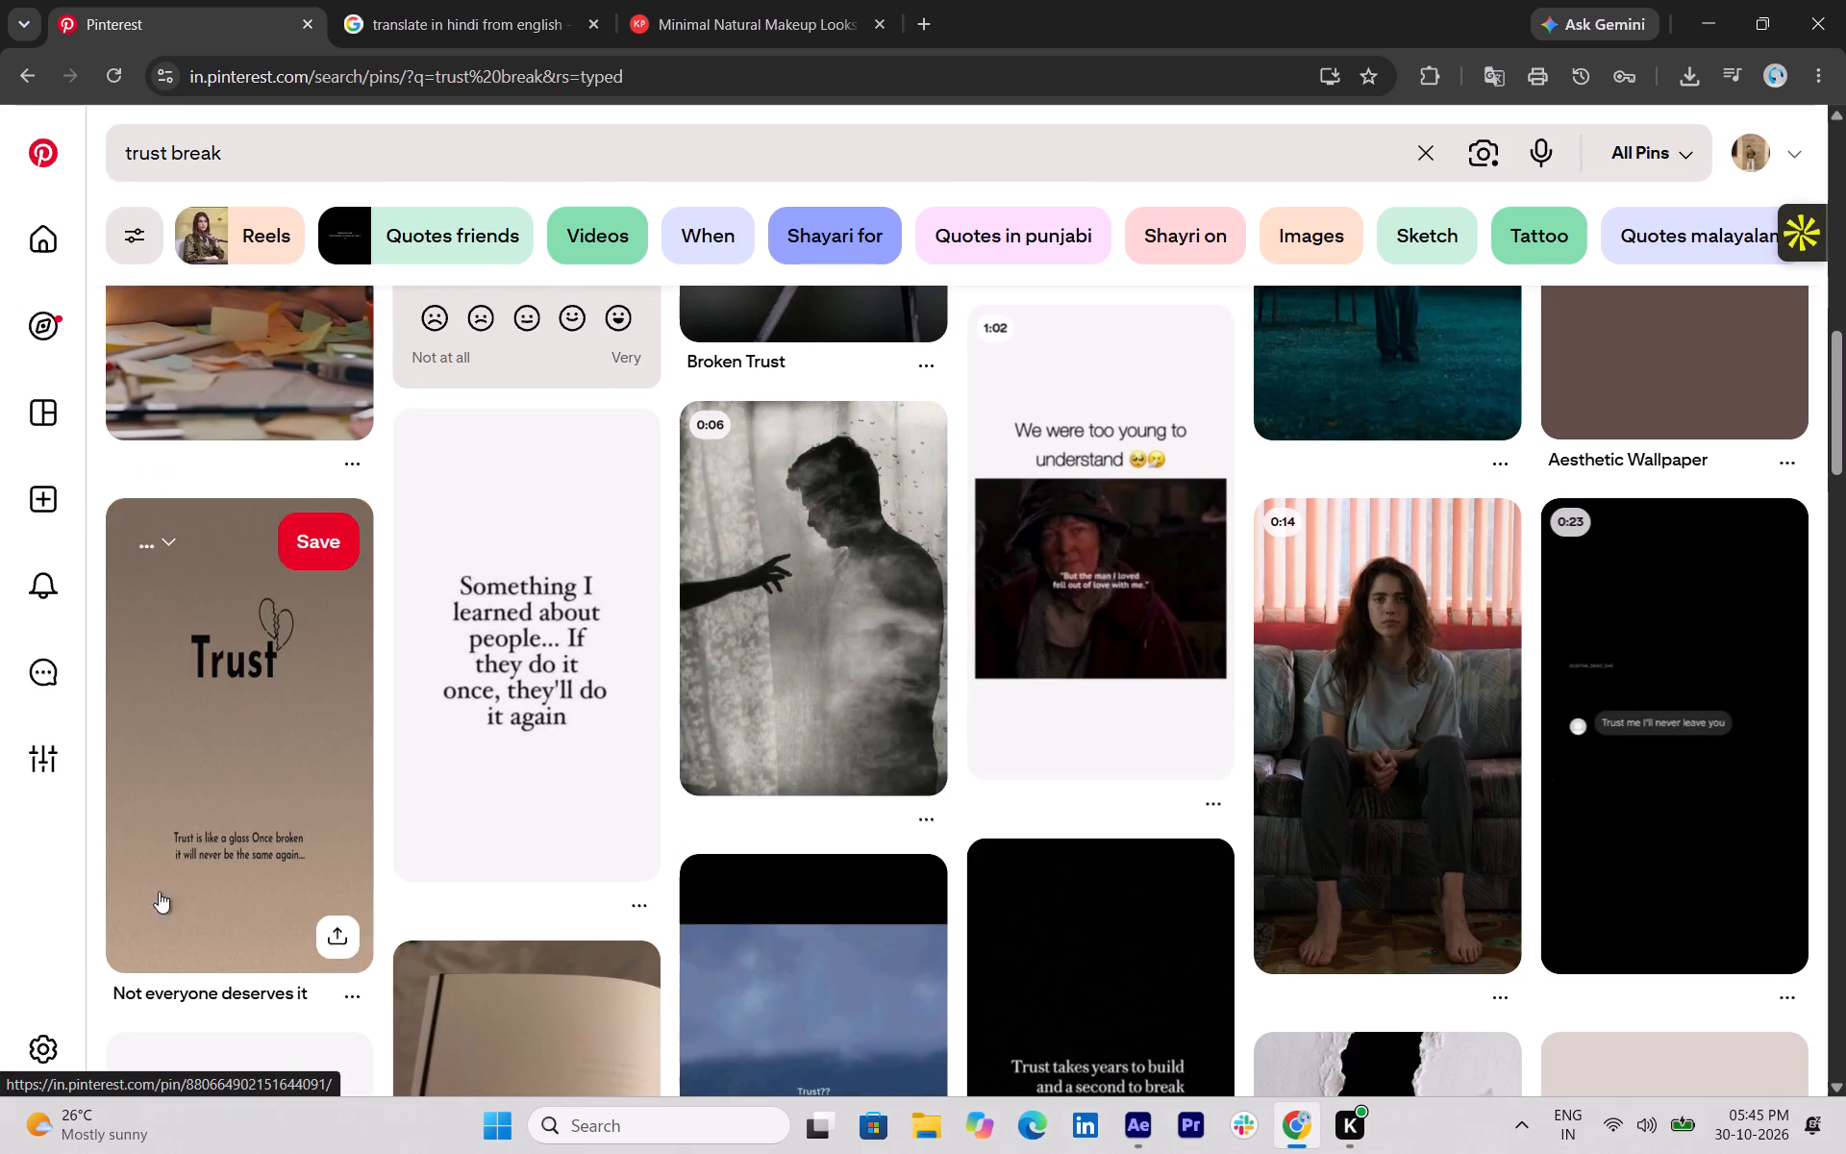
pyautogui.scroll(-2, 884, 678)
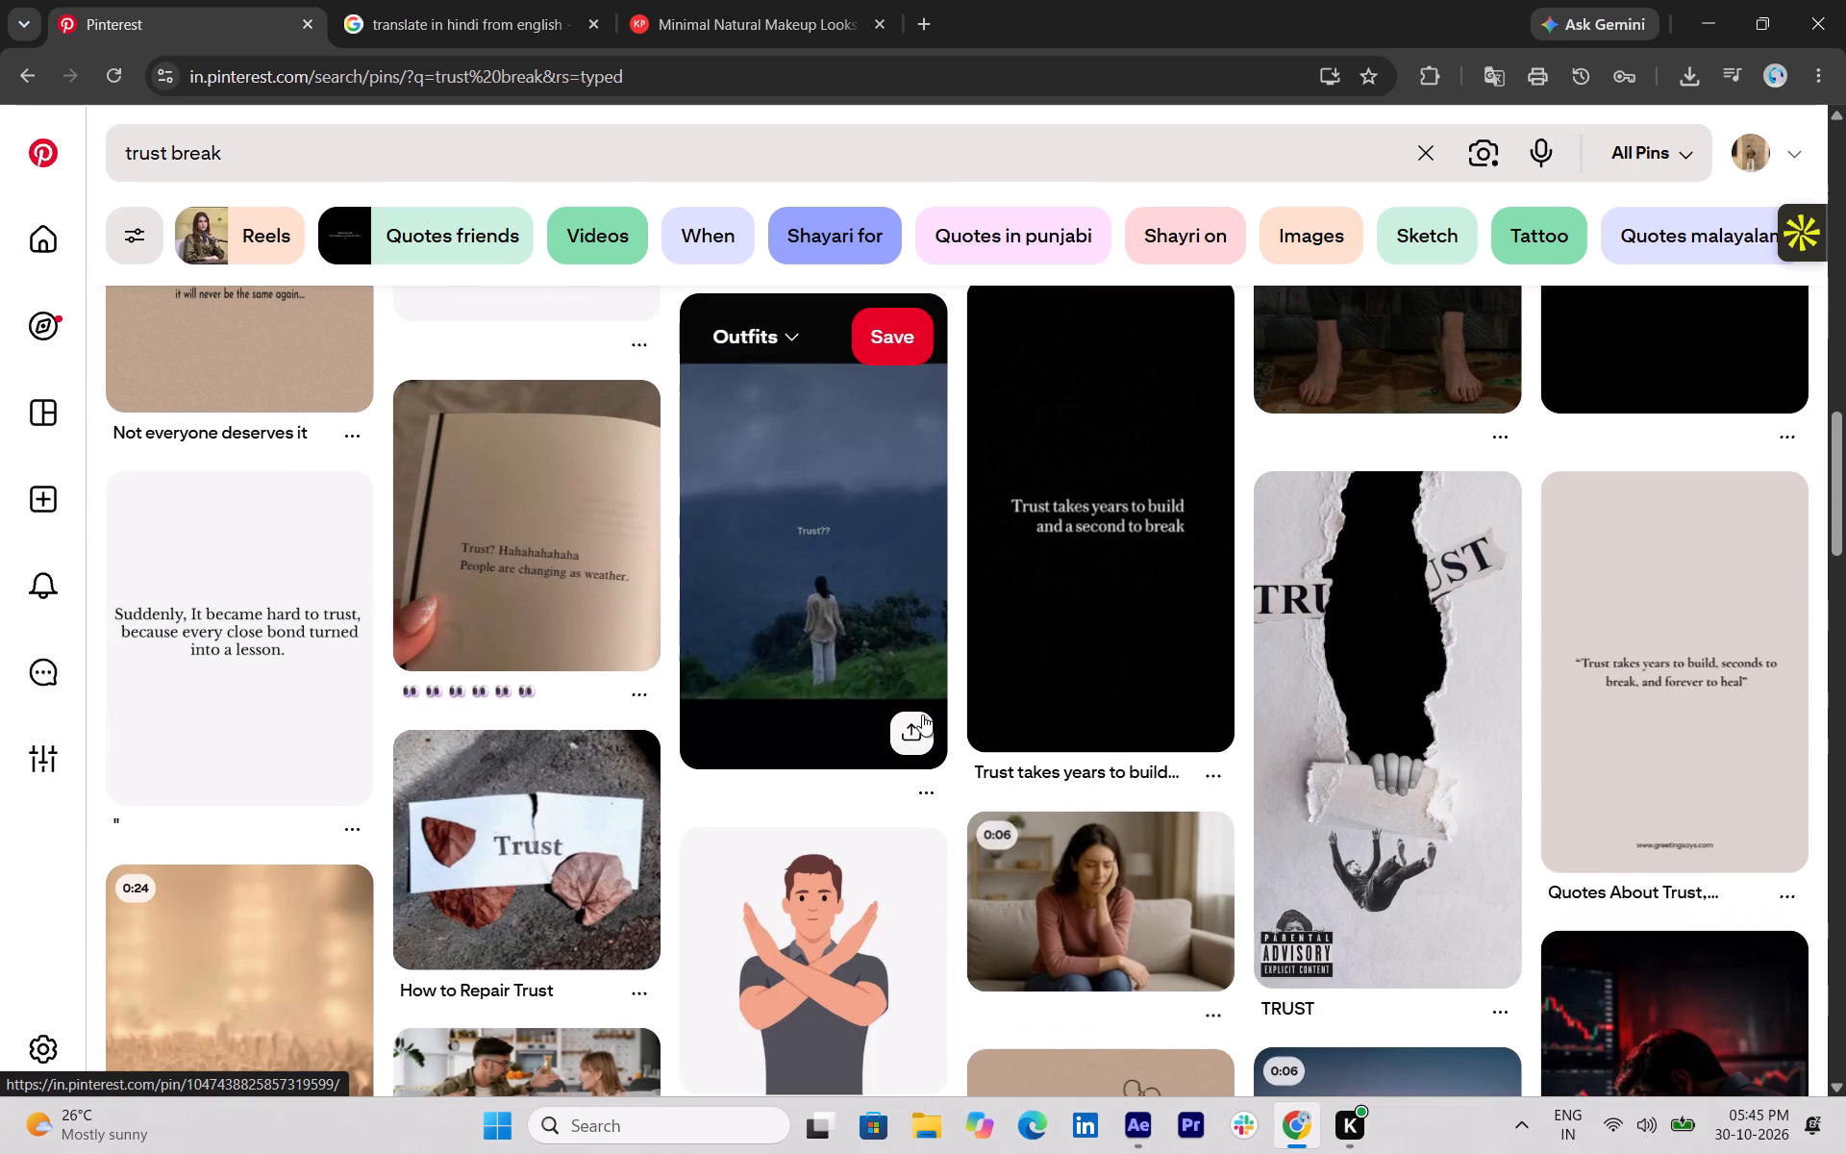
pyautogui.scroll(-1, 922, 715)
pyautogui.scroll(1, 845, 690)
pyautogui.scroll(-1, 845, 690)
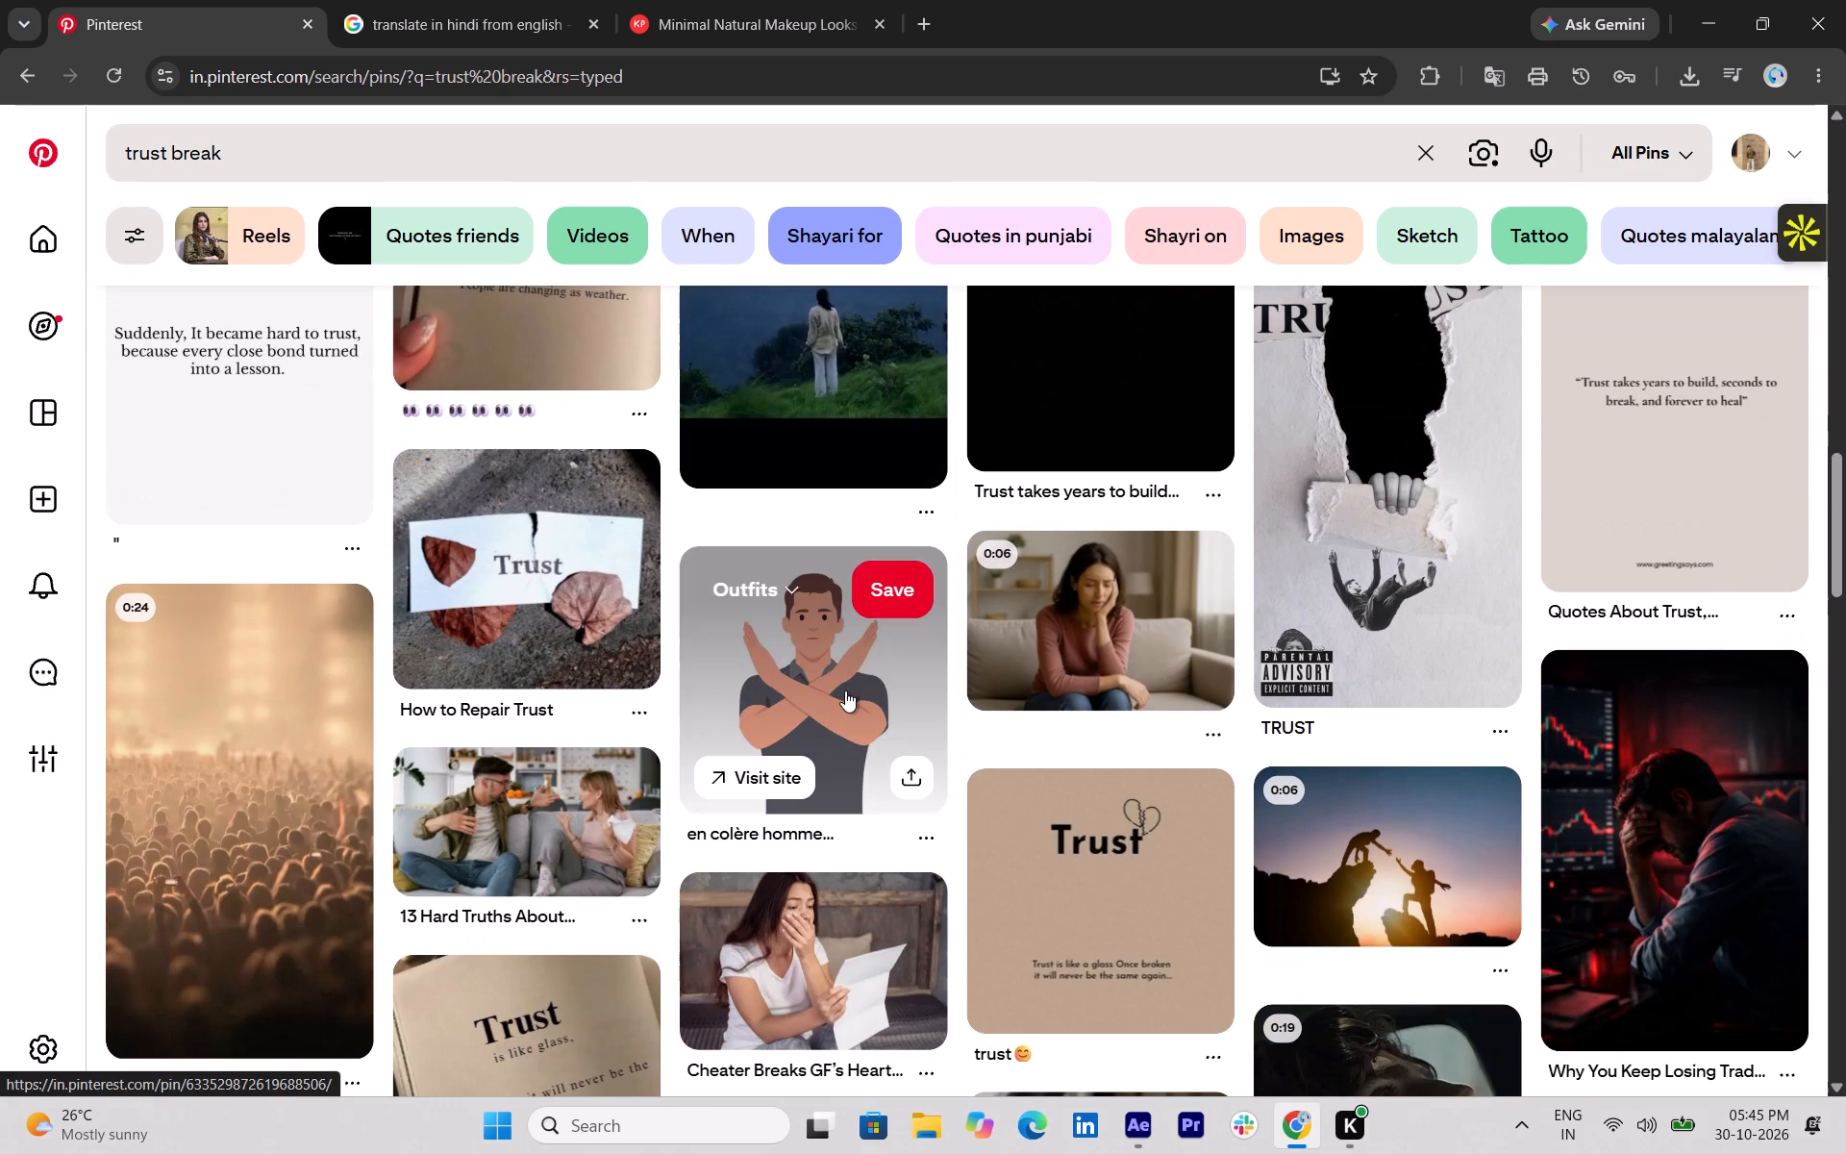
pyautogui.scroll(-1, 606, 659)
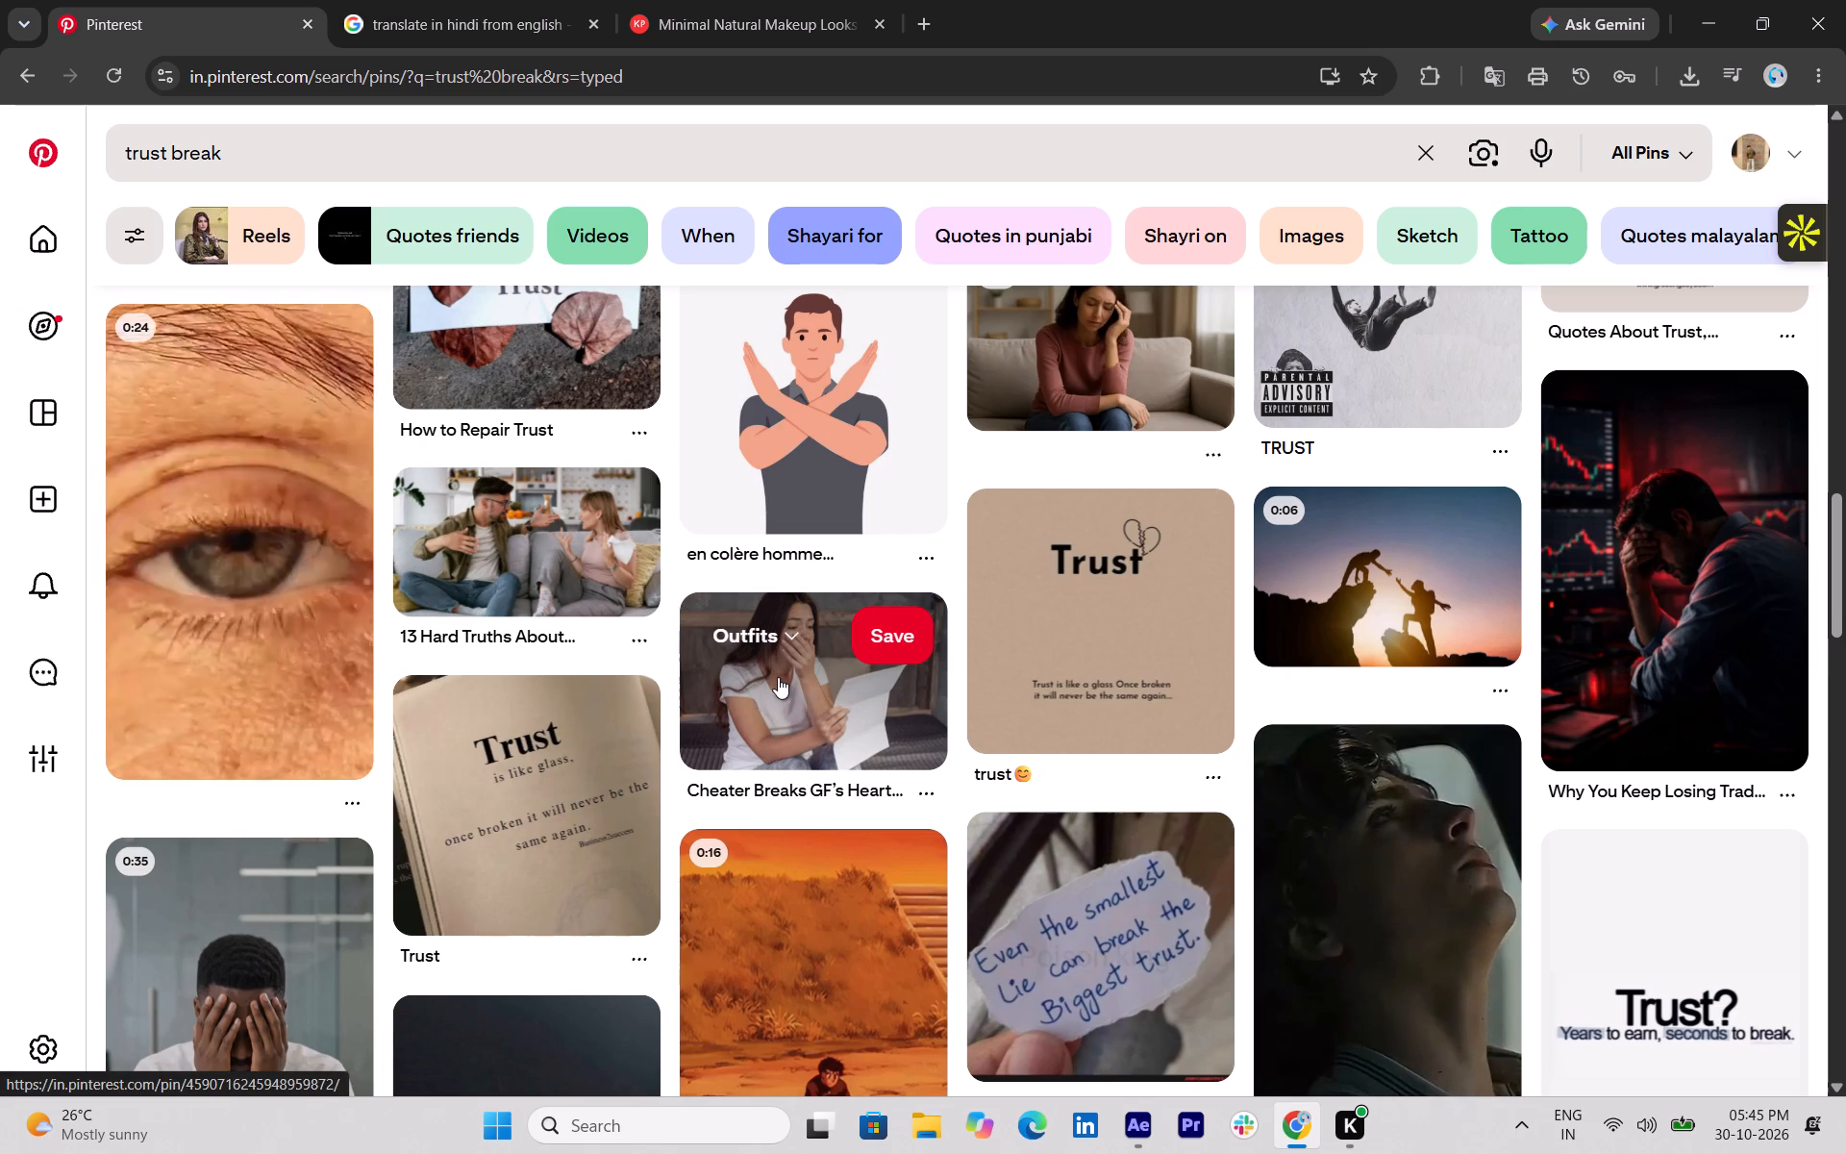
pyautogui.scroll(-2, 778, 677)
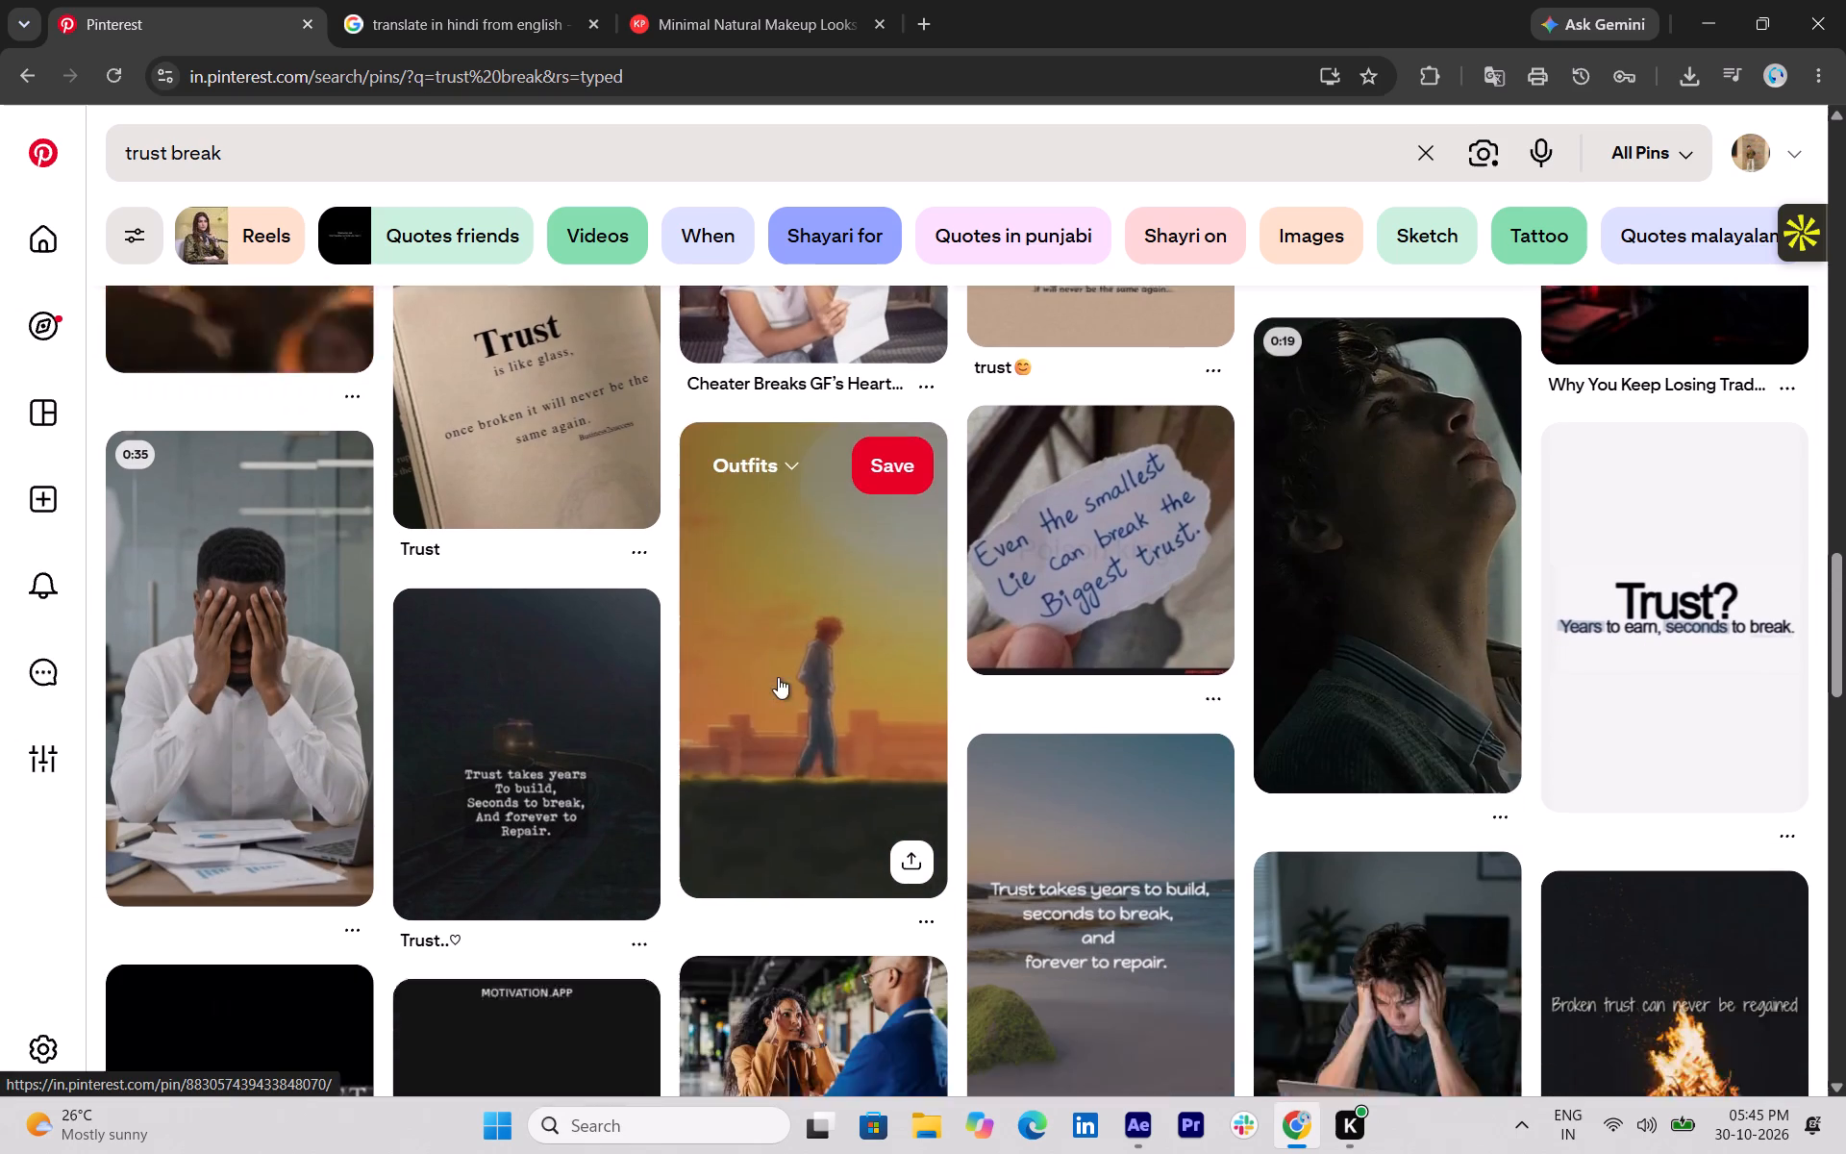
pyautogui.scroll(1, 776, 679)
pyautogui.scroll(-3, 776, 679)
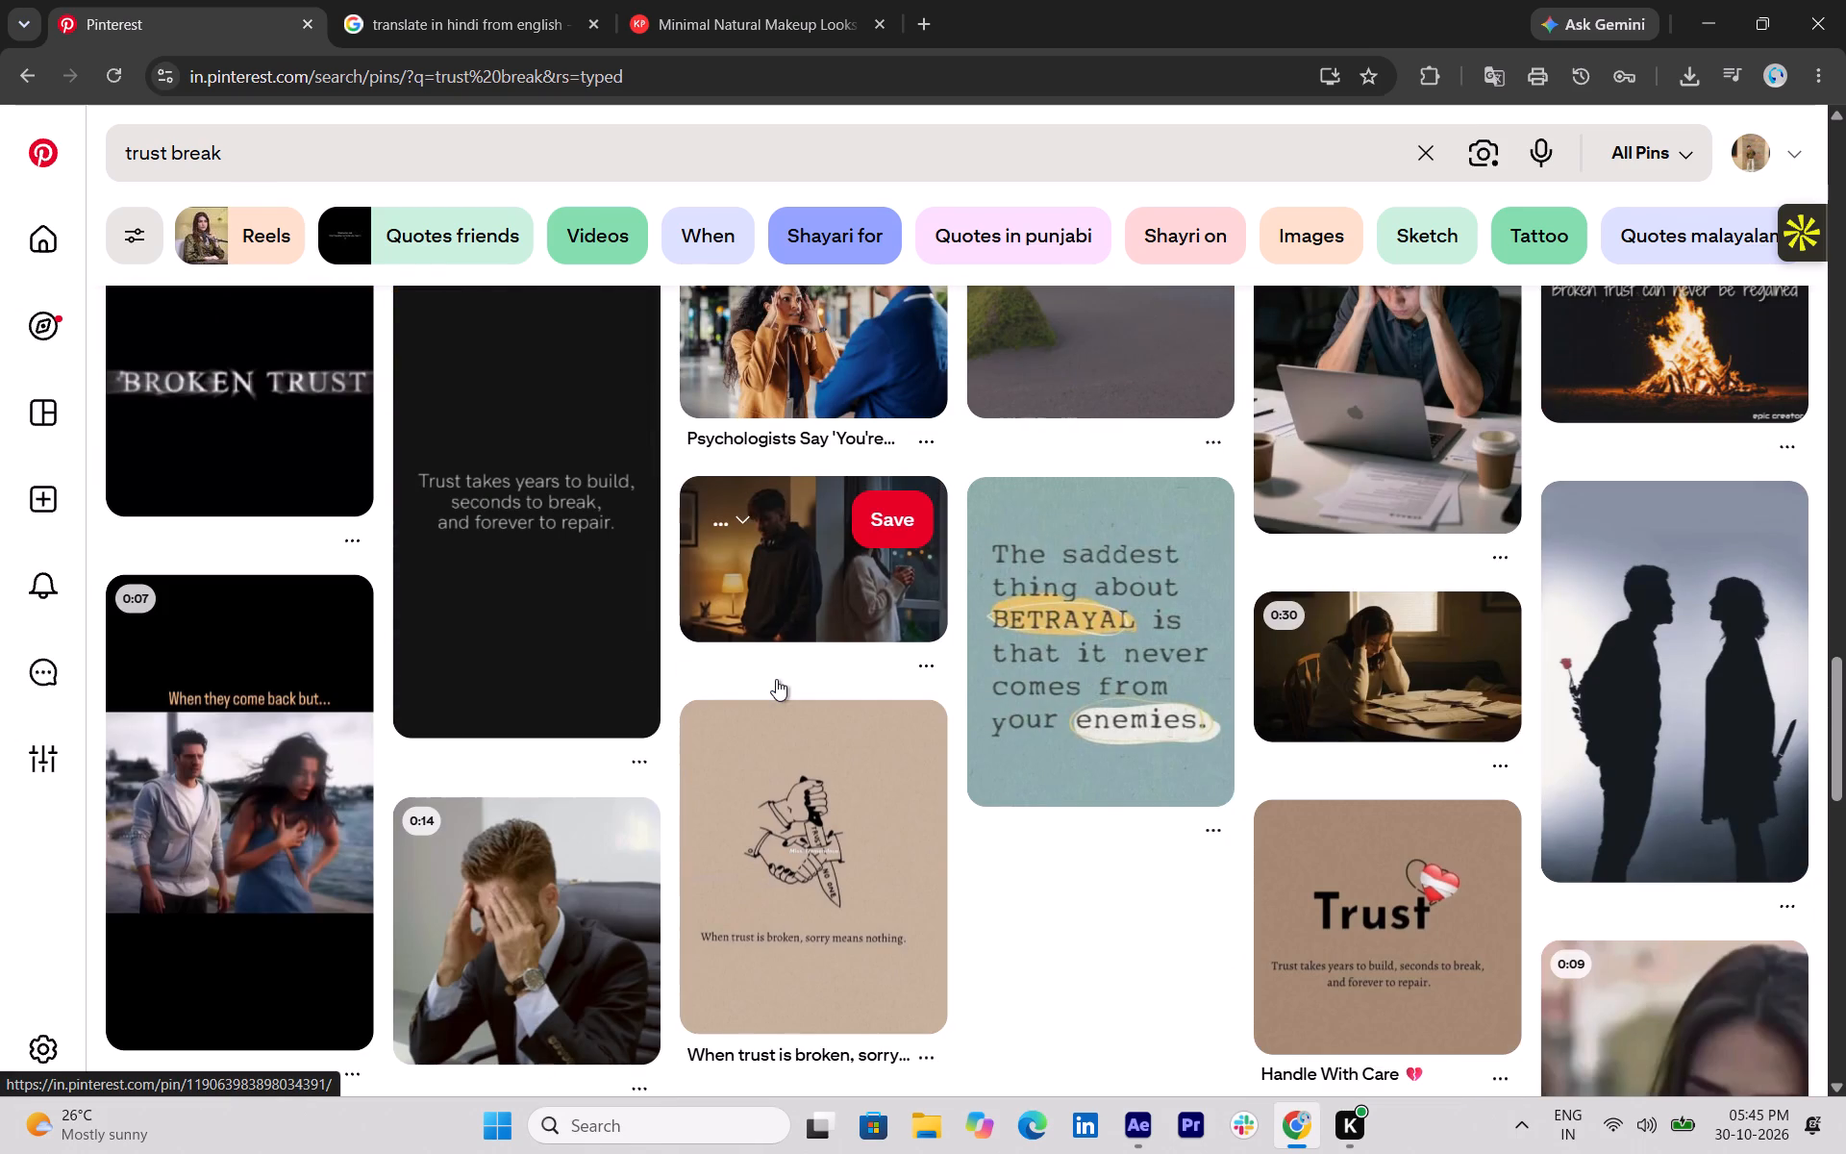
pyautogui.scroll(-1, 776, 679)
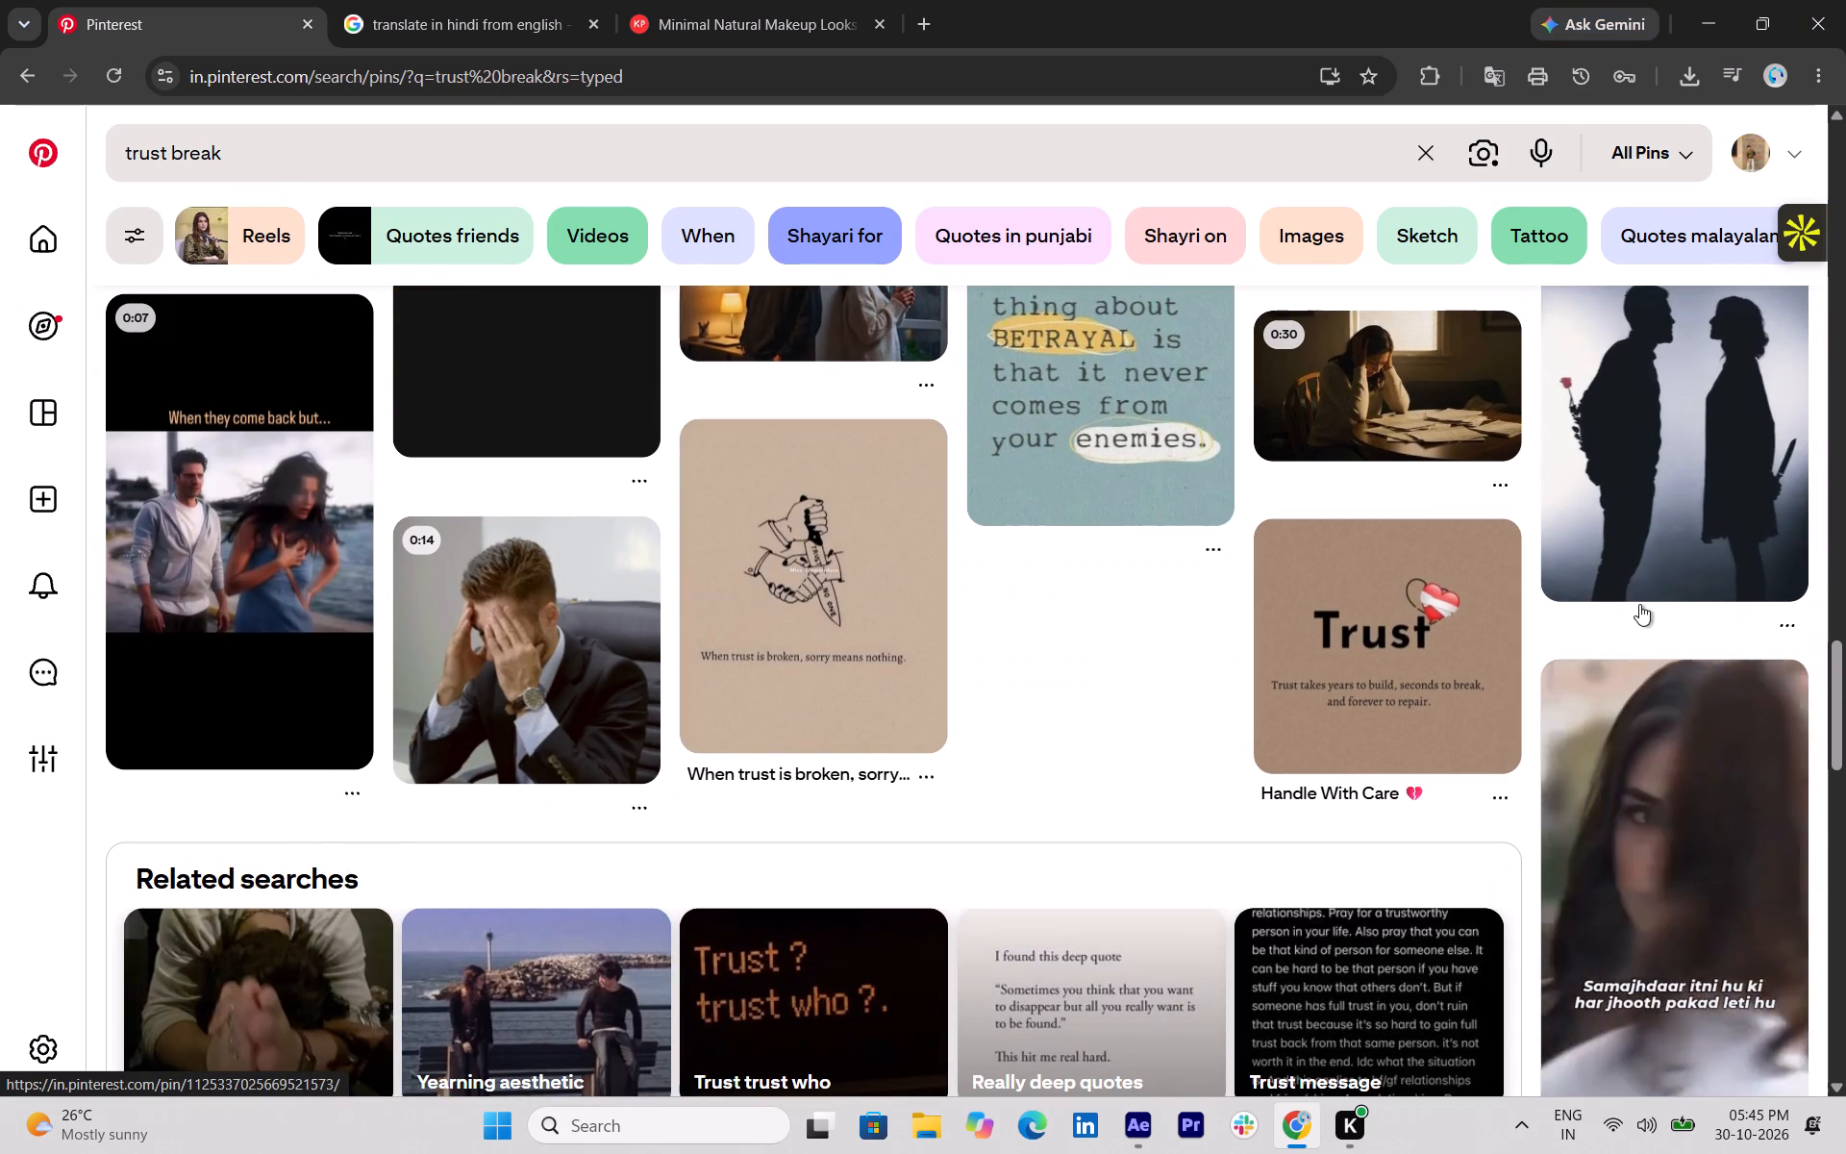
pyautogui.scroll(-2, 1639, 604)
pyautogui.scroll(9, 1633, 604)
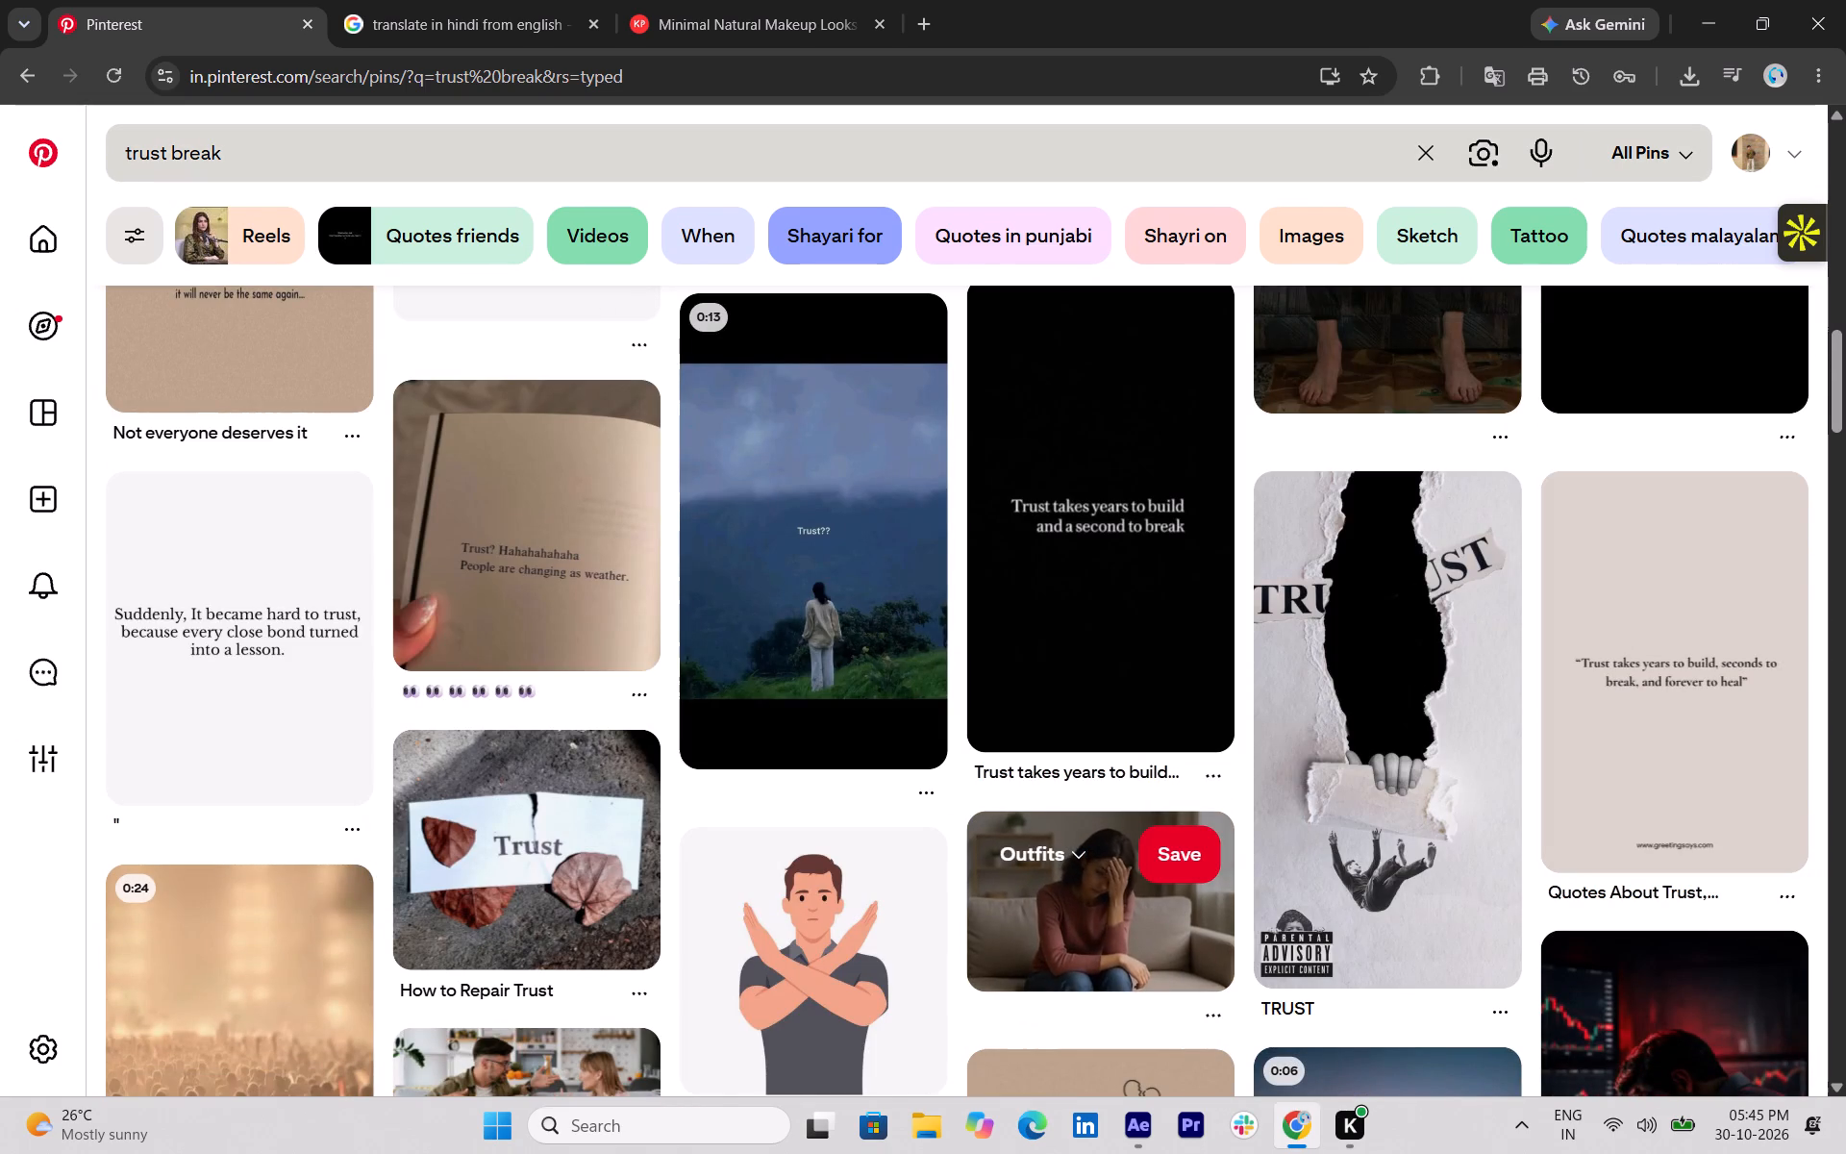
# Narrow the Pinterest search to "customer trust break".
pyautogui.click(129, 150)
pyautogui.click(125, 150)
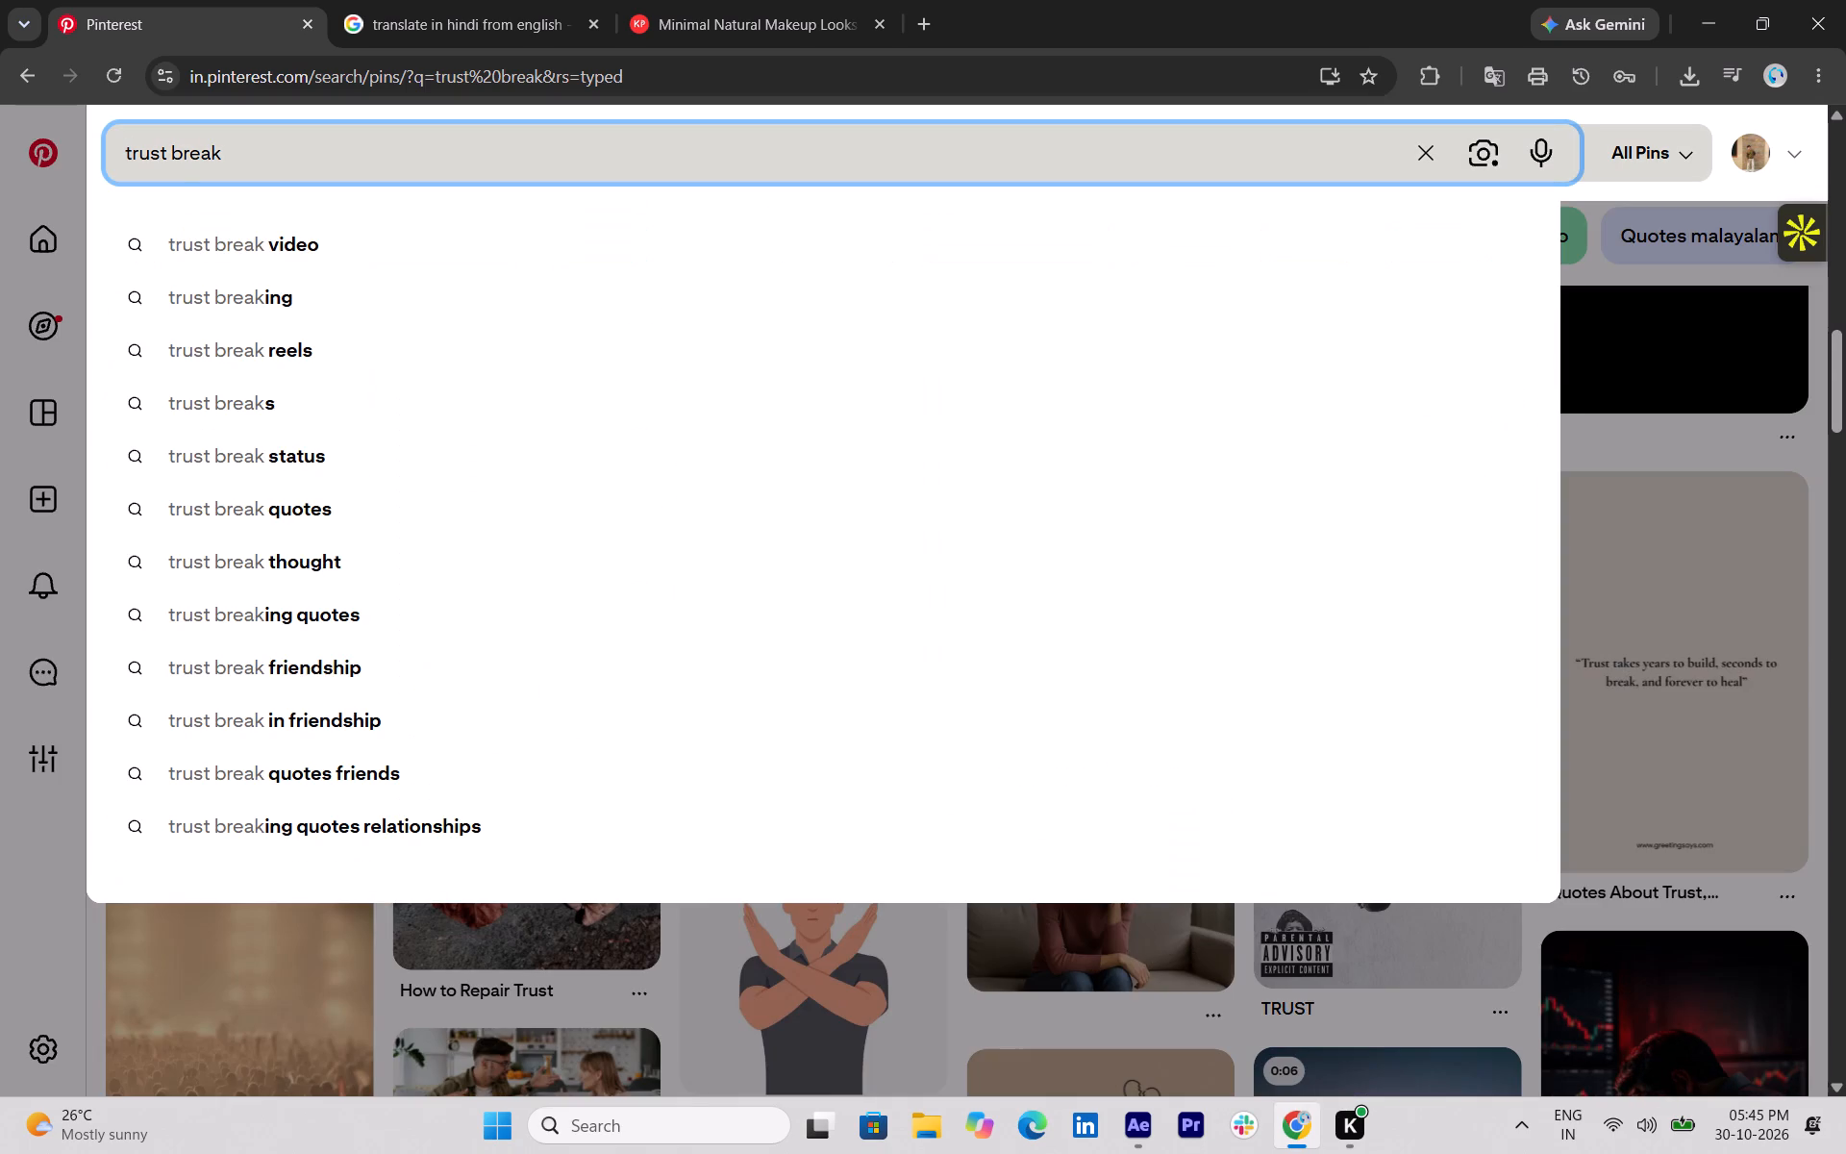
pyautogui.press('c')
pyautogui.press('u')
pyautogui.press('s')
pyautogui.press('t')
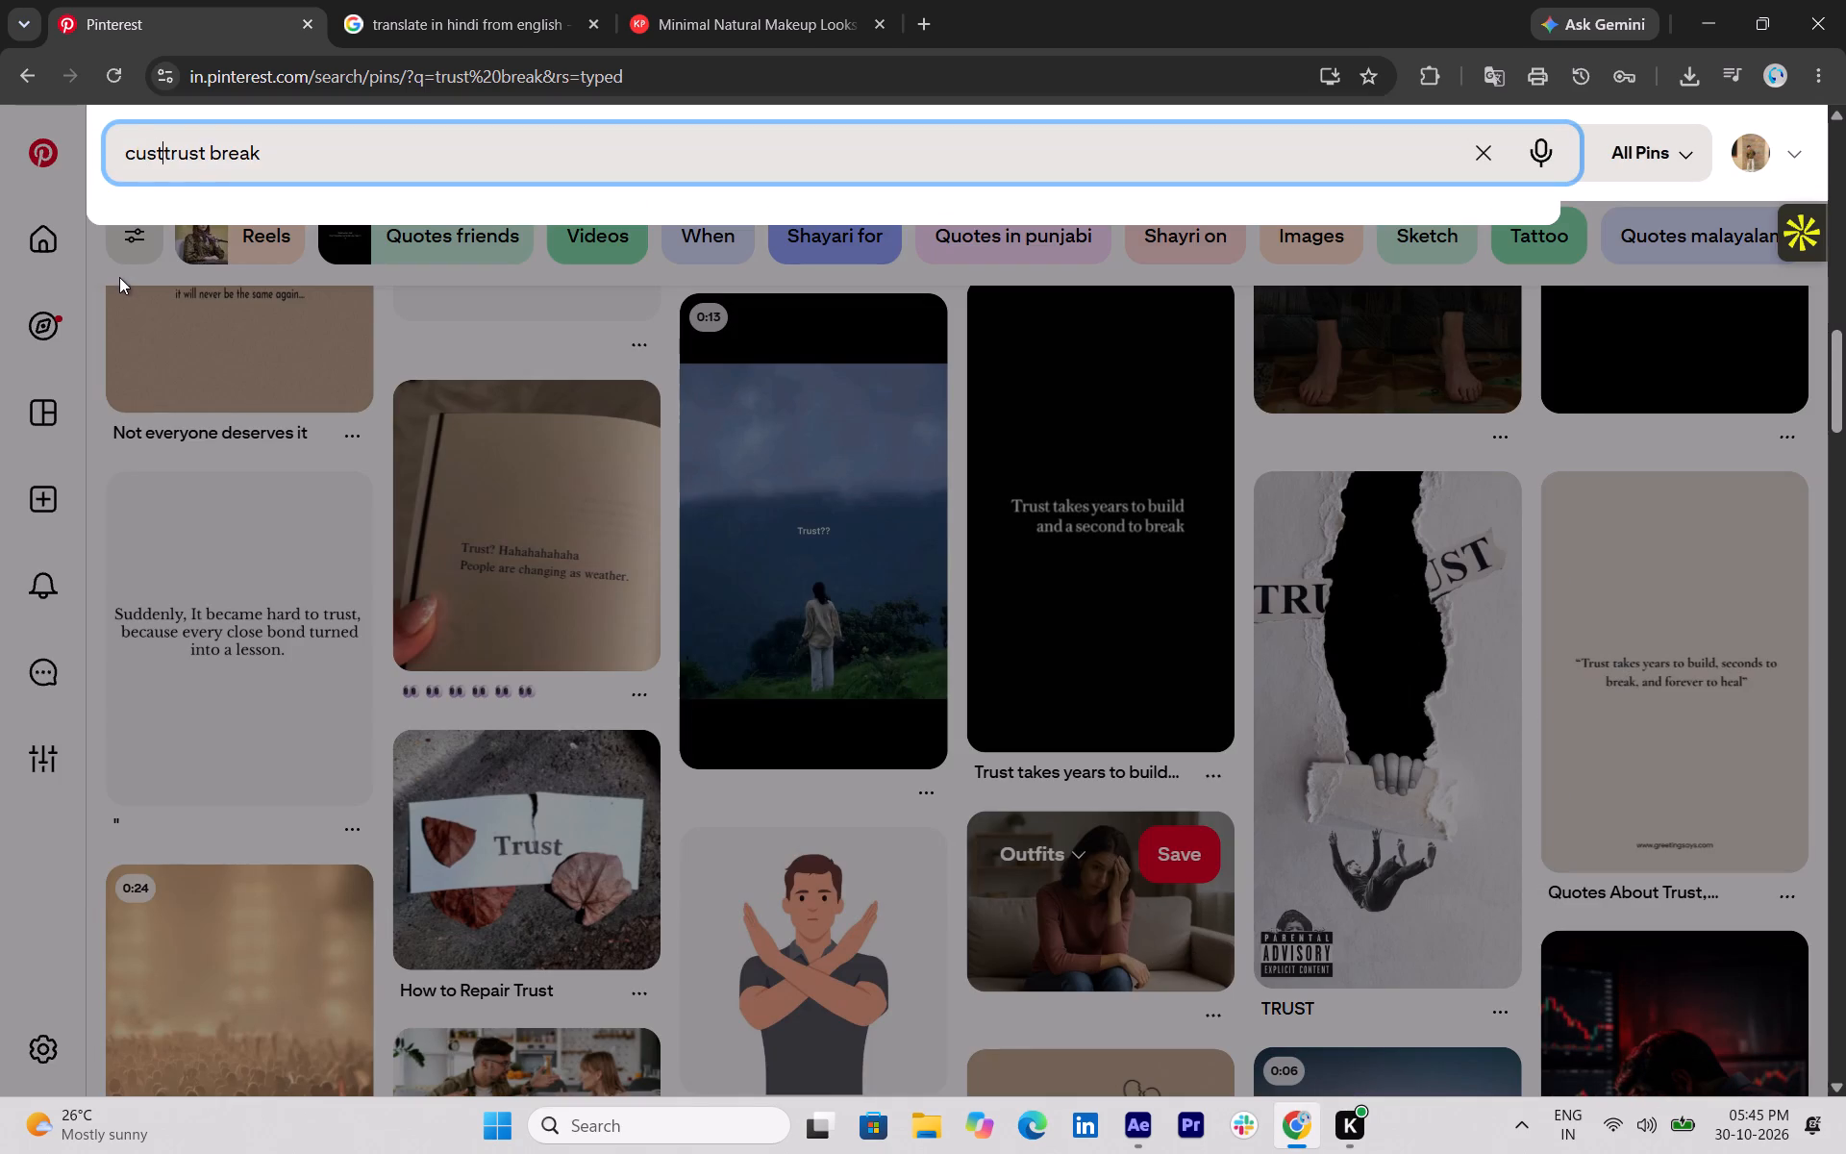
pyautogui.press('o')
pyautogui.press('m')
pyautogui.press('e')
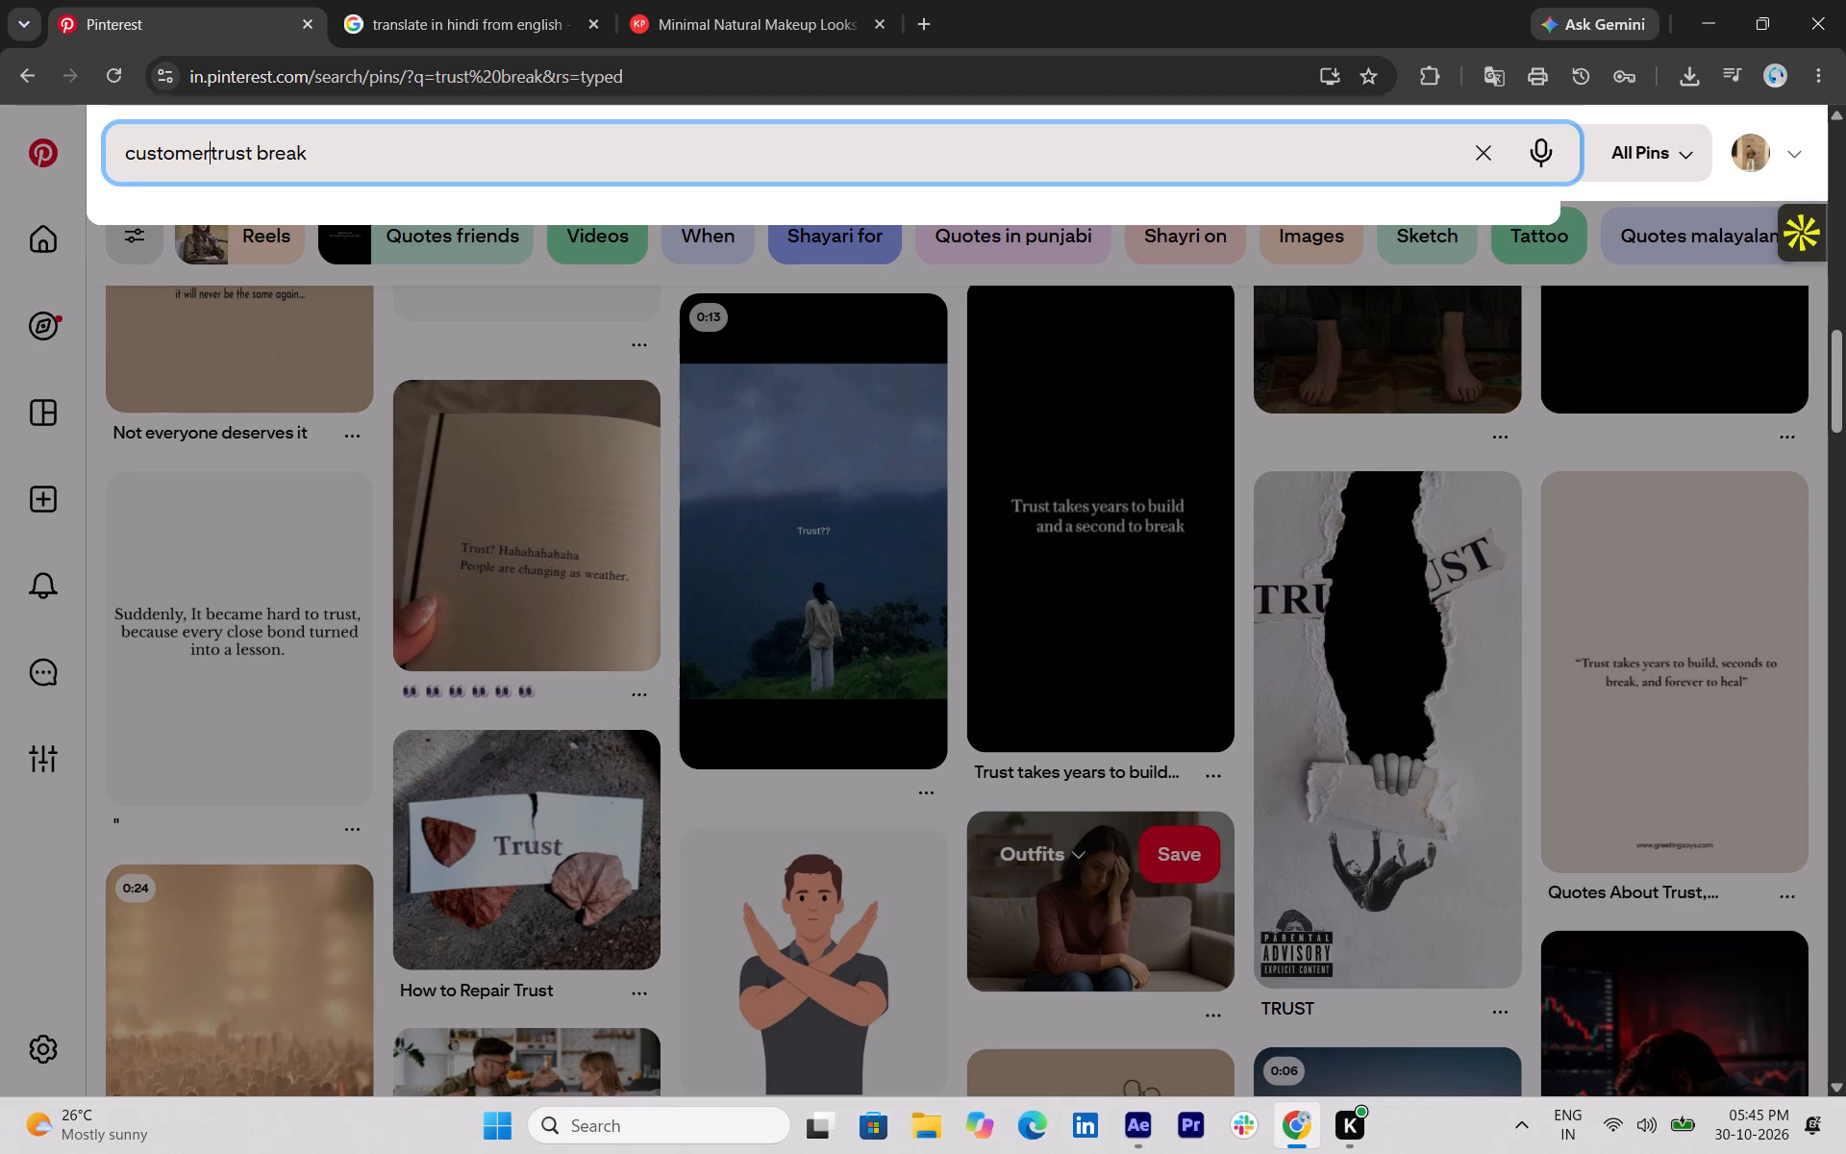
pyautogui.press('r')
pyautogui.press('space')
pyautogui.press('Return')
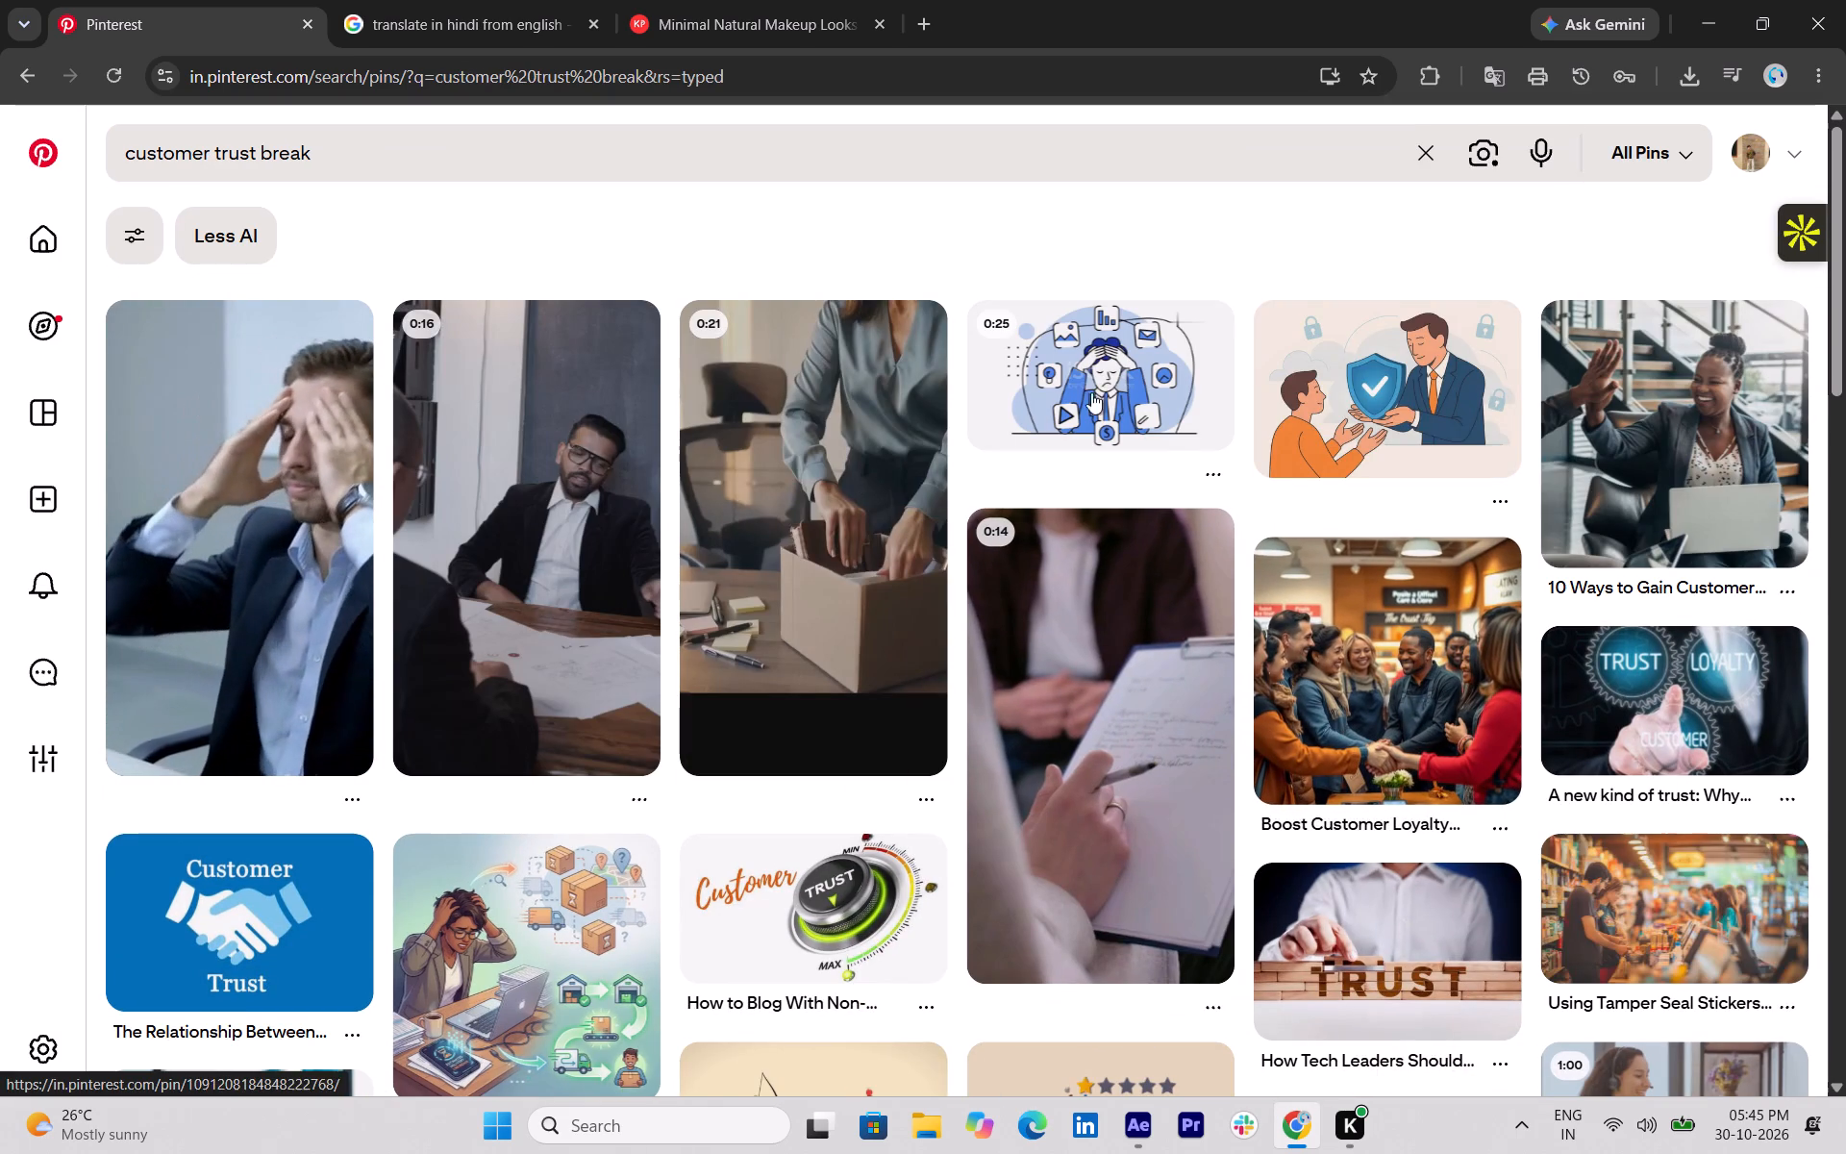
# Browse the "customer trust break" pins for an image or clip that could illustrate the lost-trust narration.
pyautogui.scroll(-1, 1534, 491)
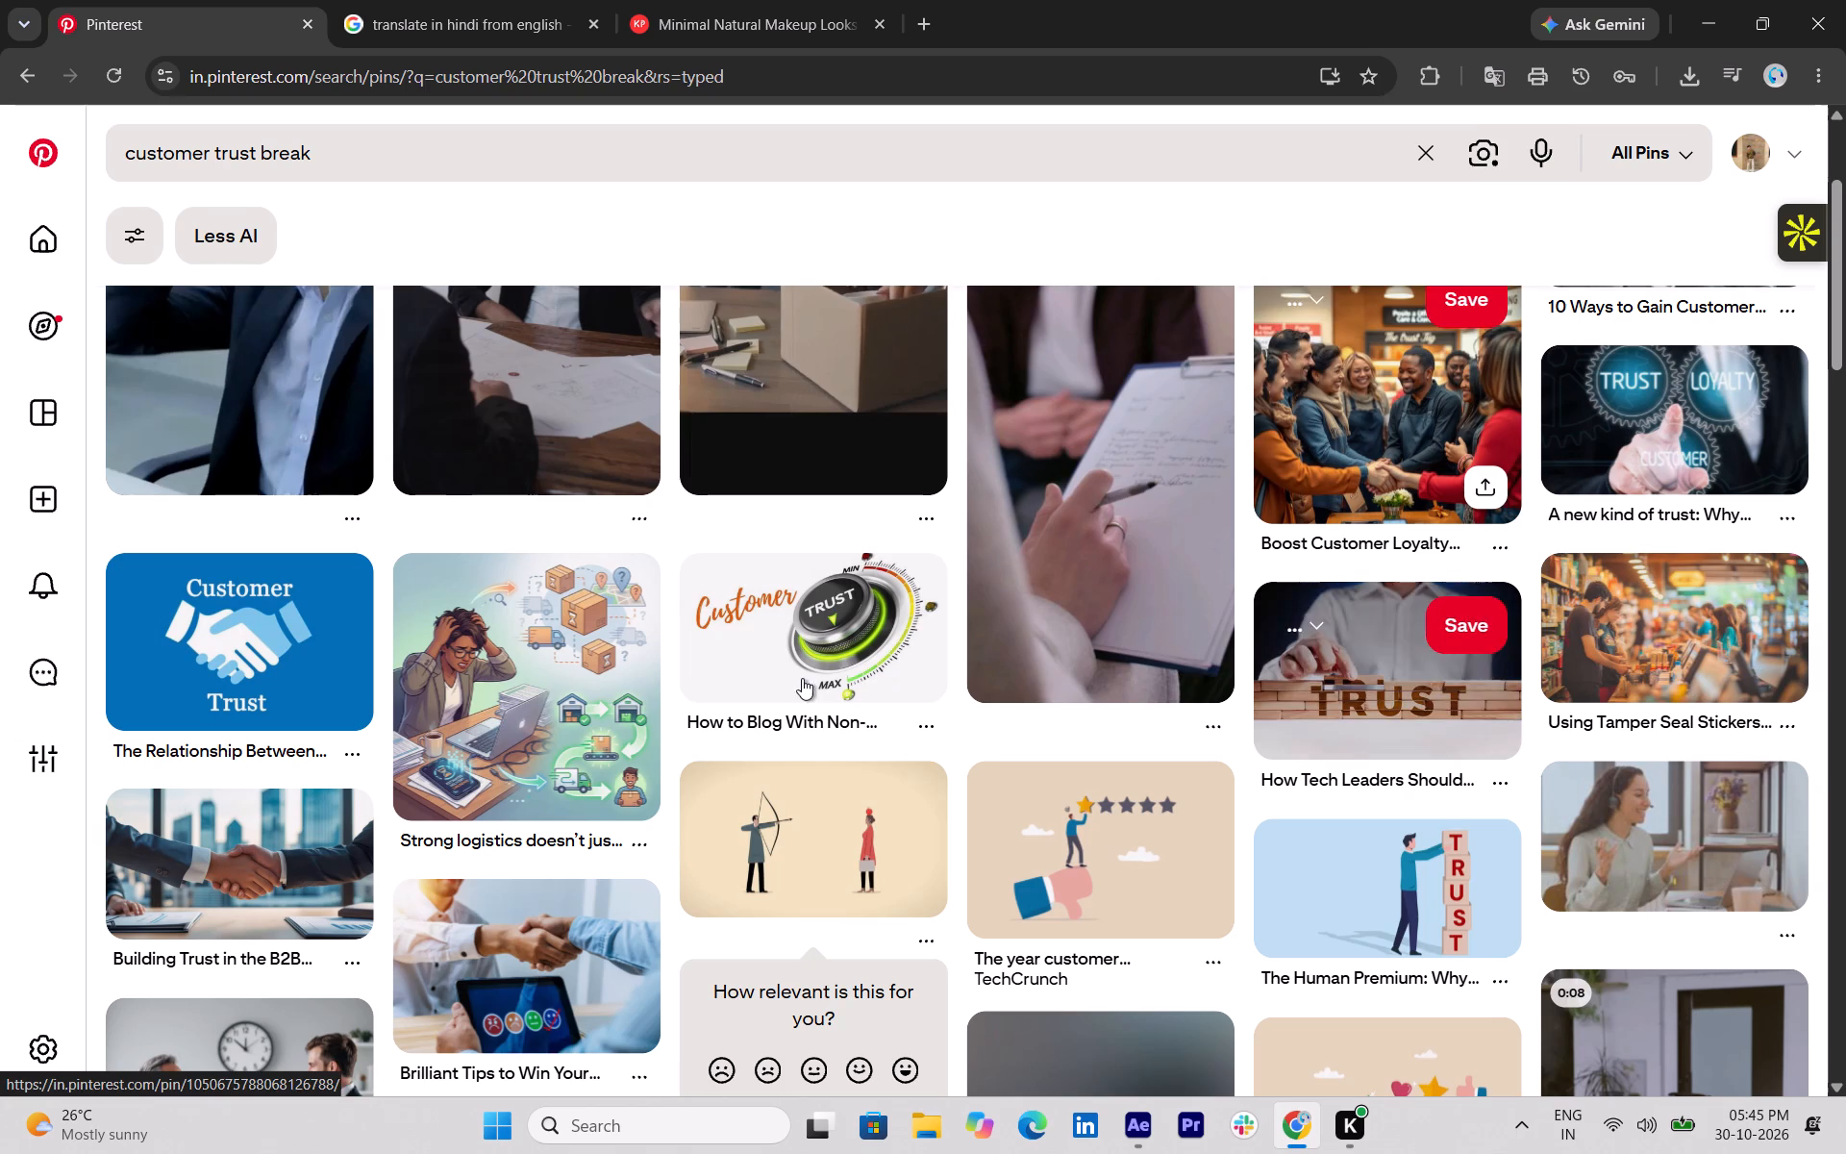
pyautogui.scroll(-2, 412, 703)
pyautogui.scroll(-1, 564, 737)
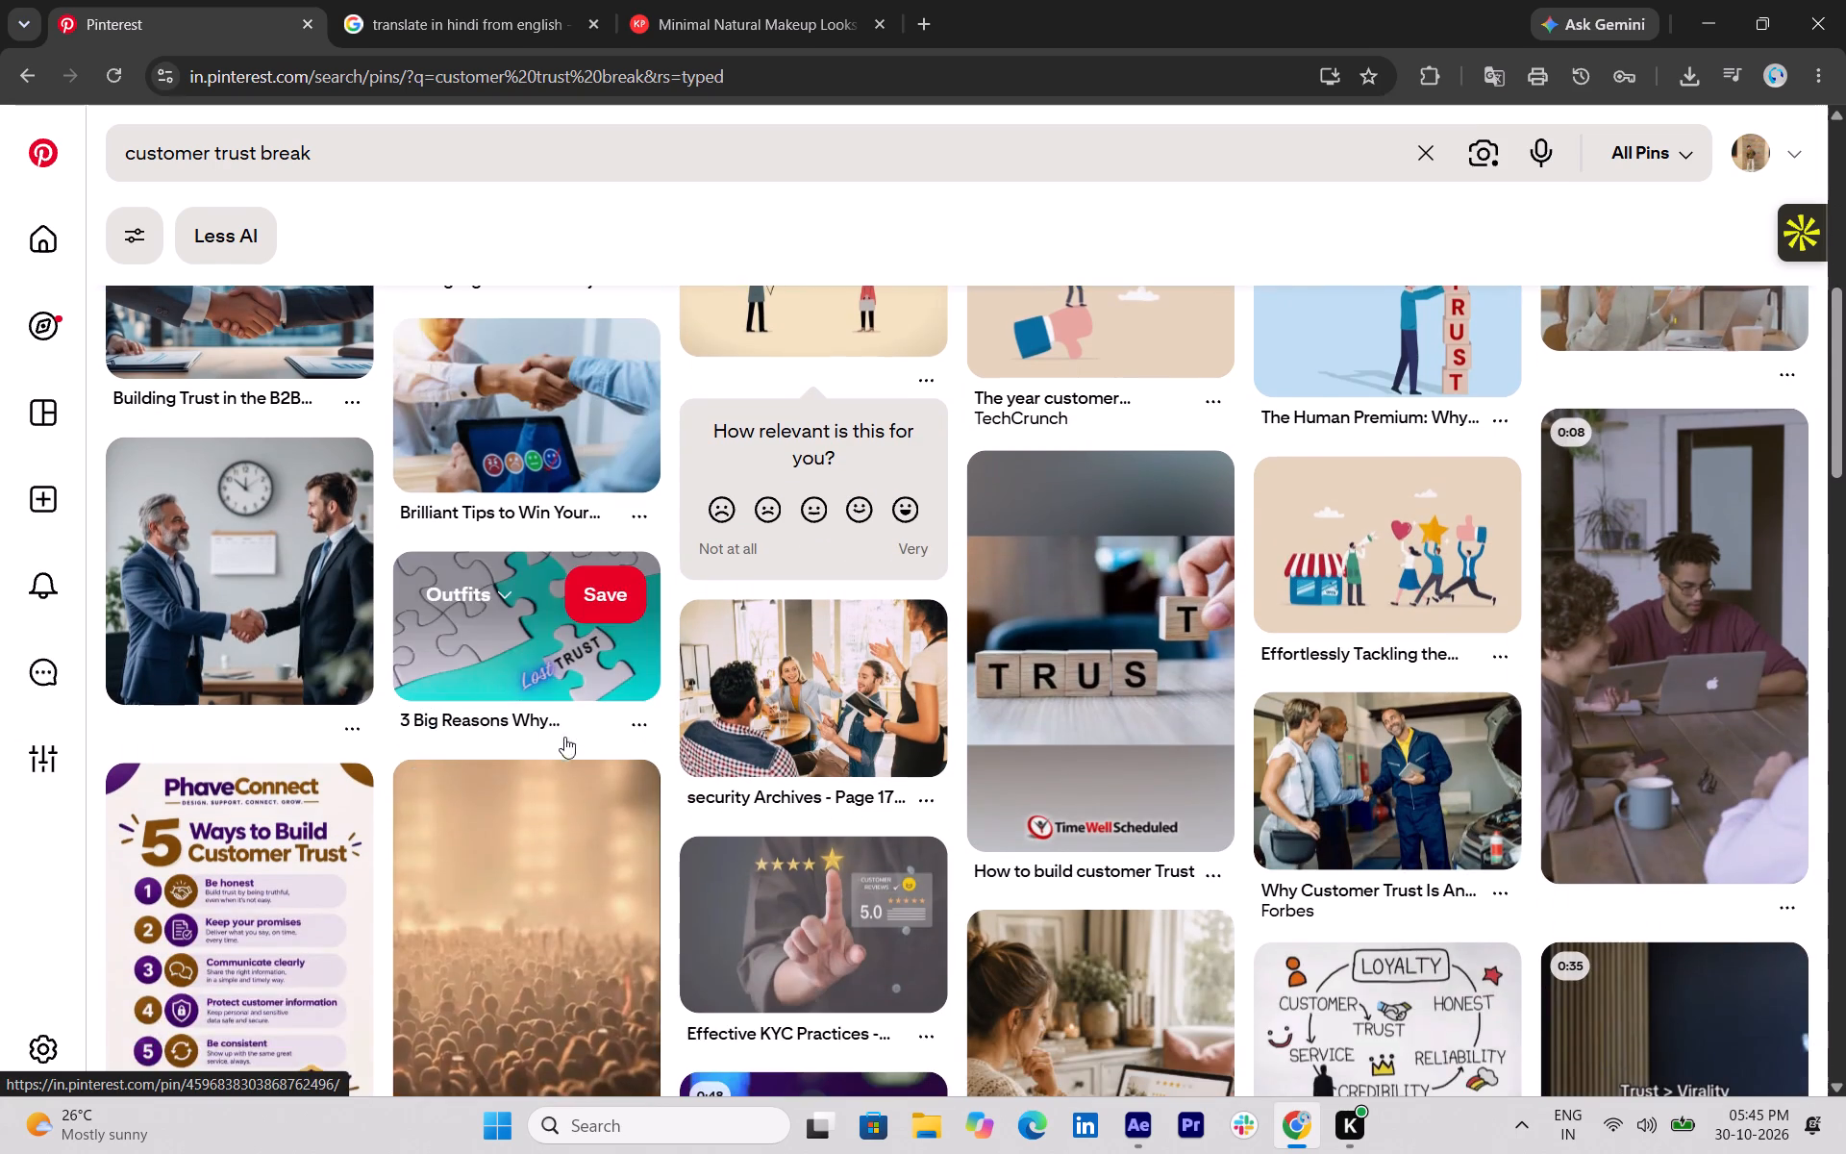
pyautogui.scroll(-1, 1001, 727)
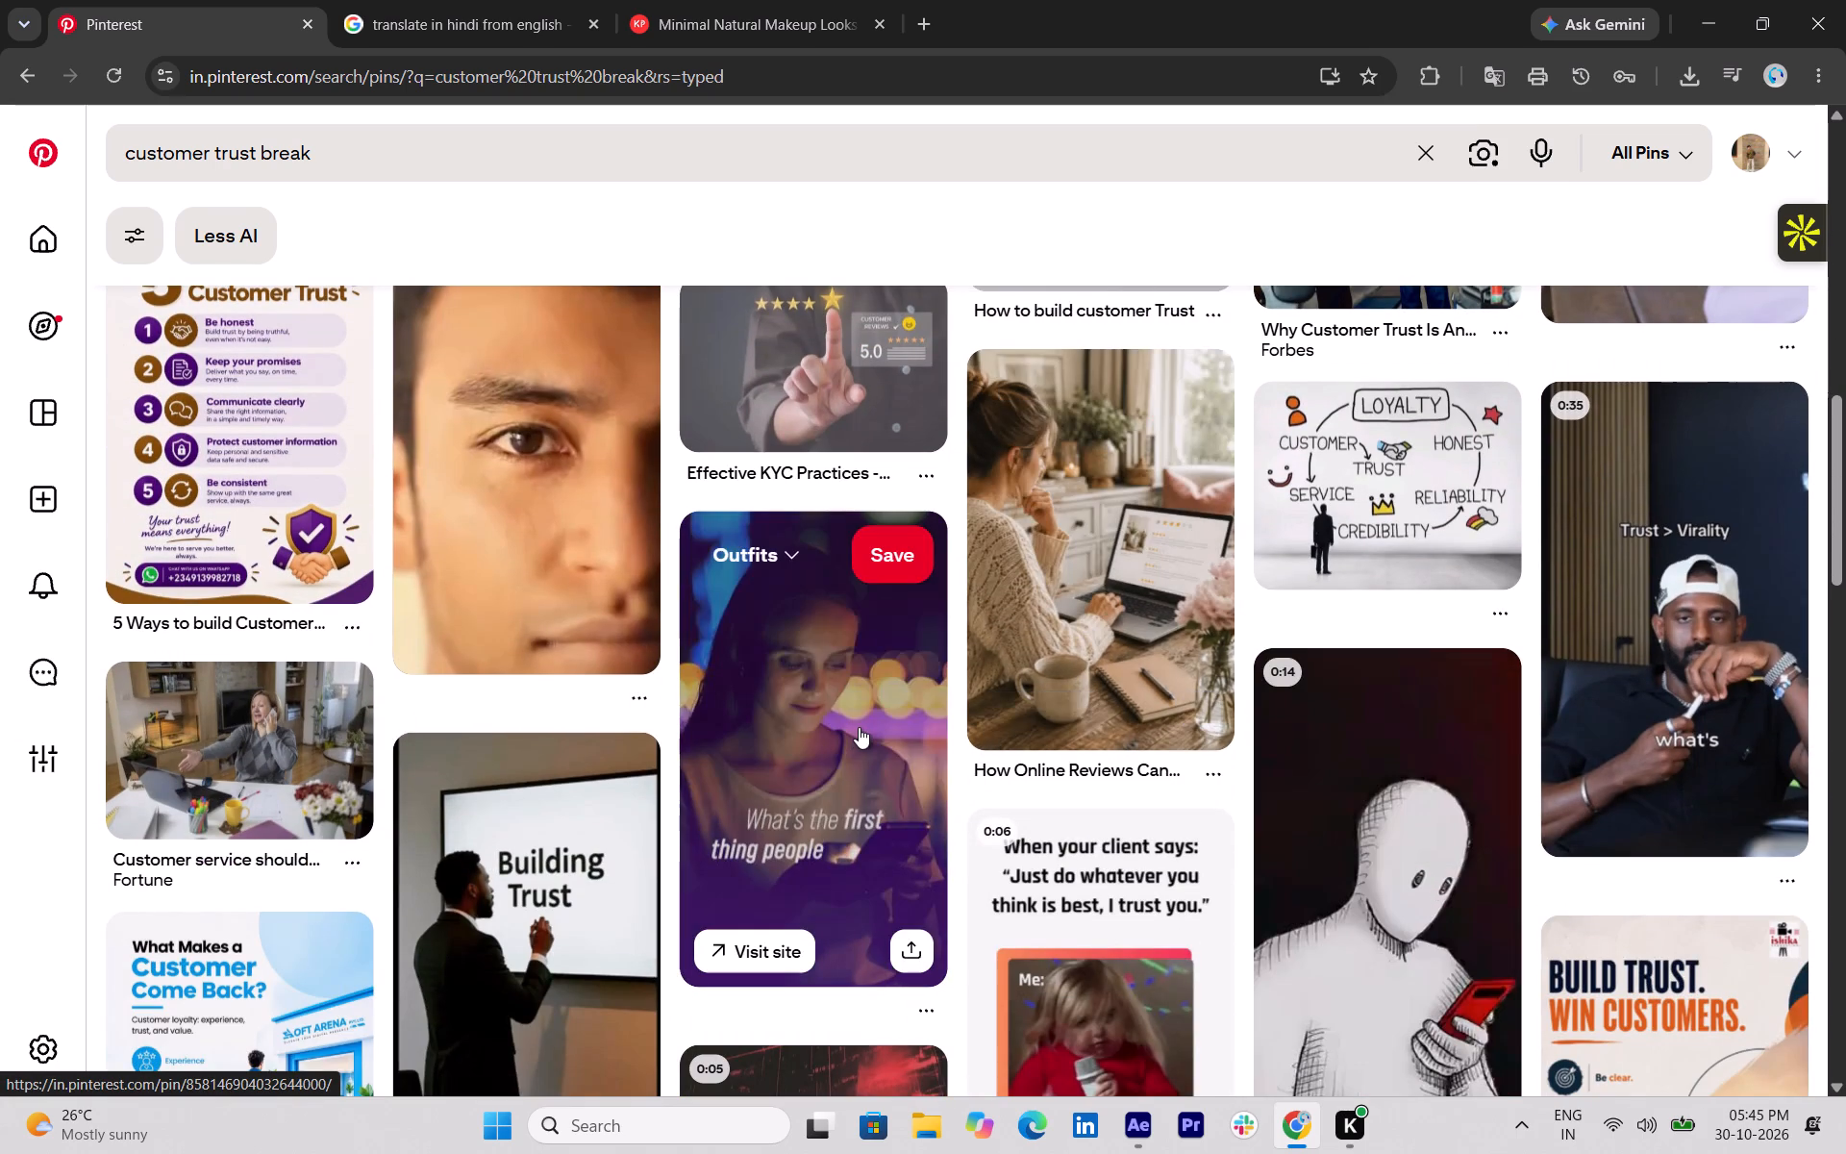
pyautogui.scroll(-1, 858, 727)
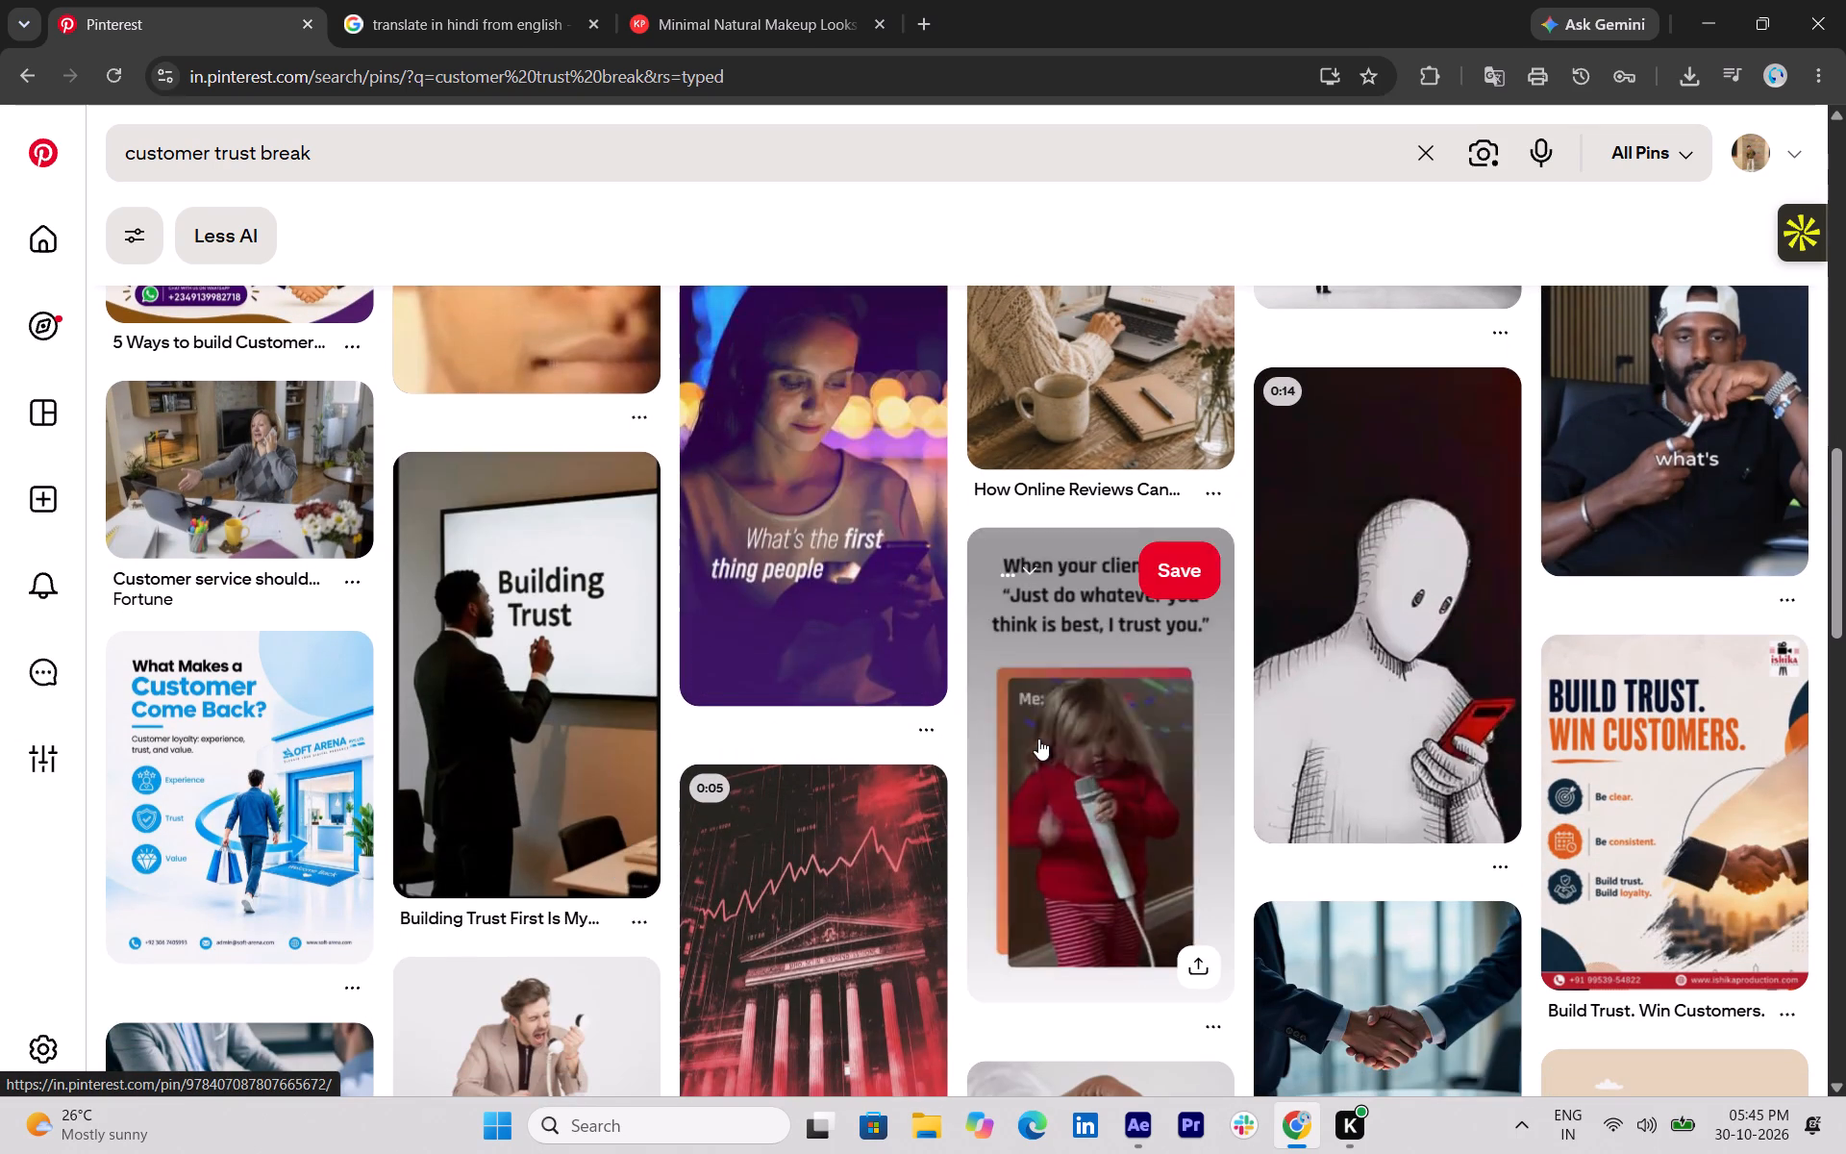
pyautogui.scroll(-1, 1038, 740)
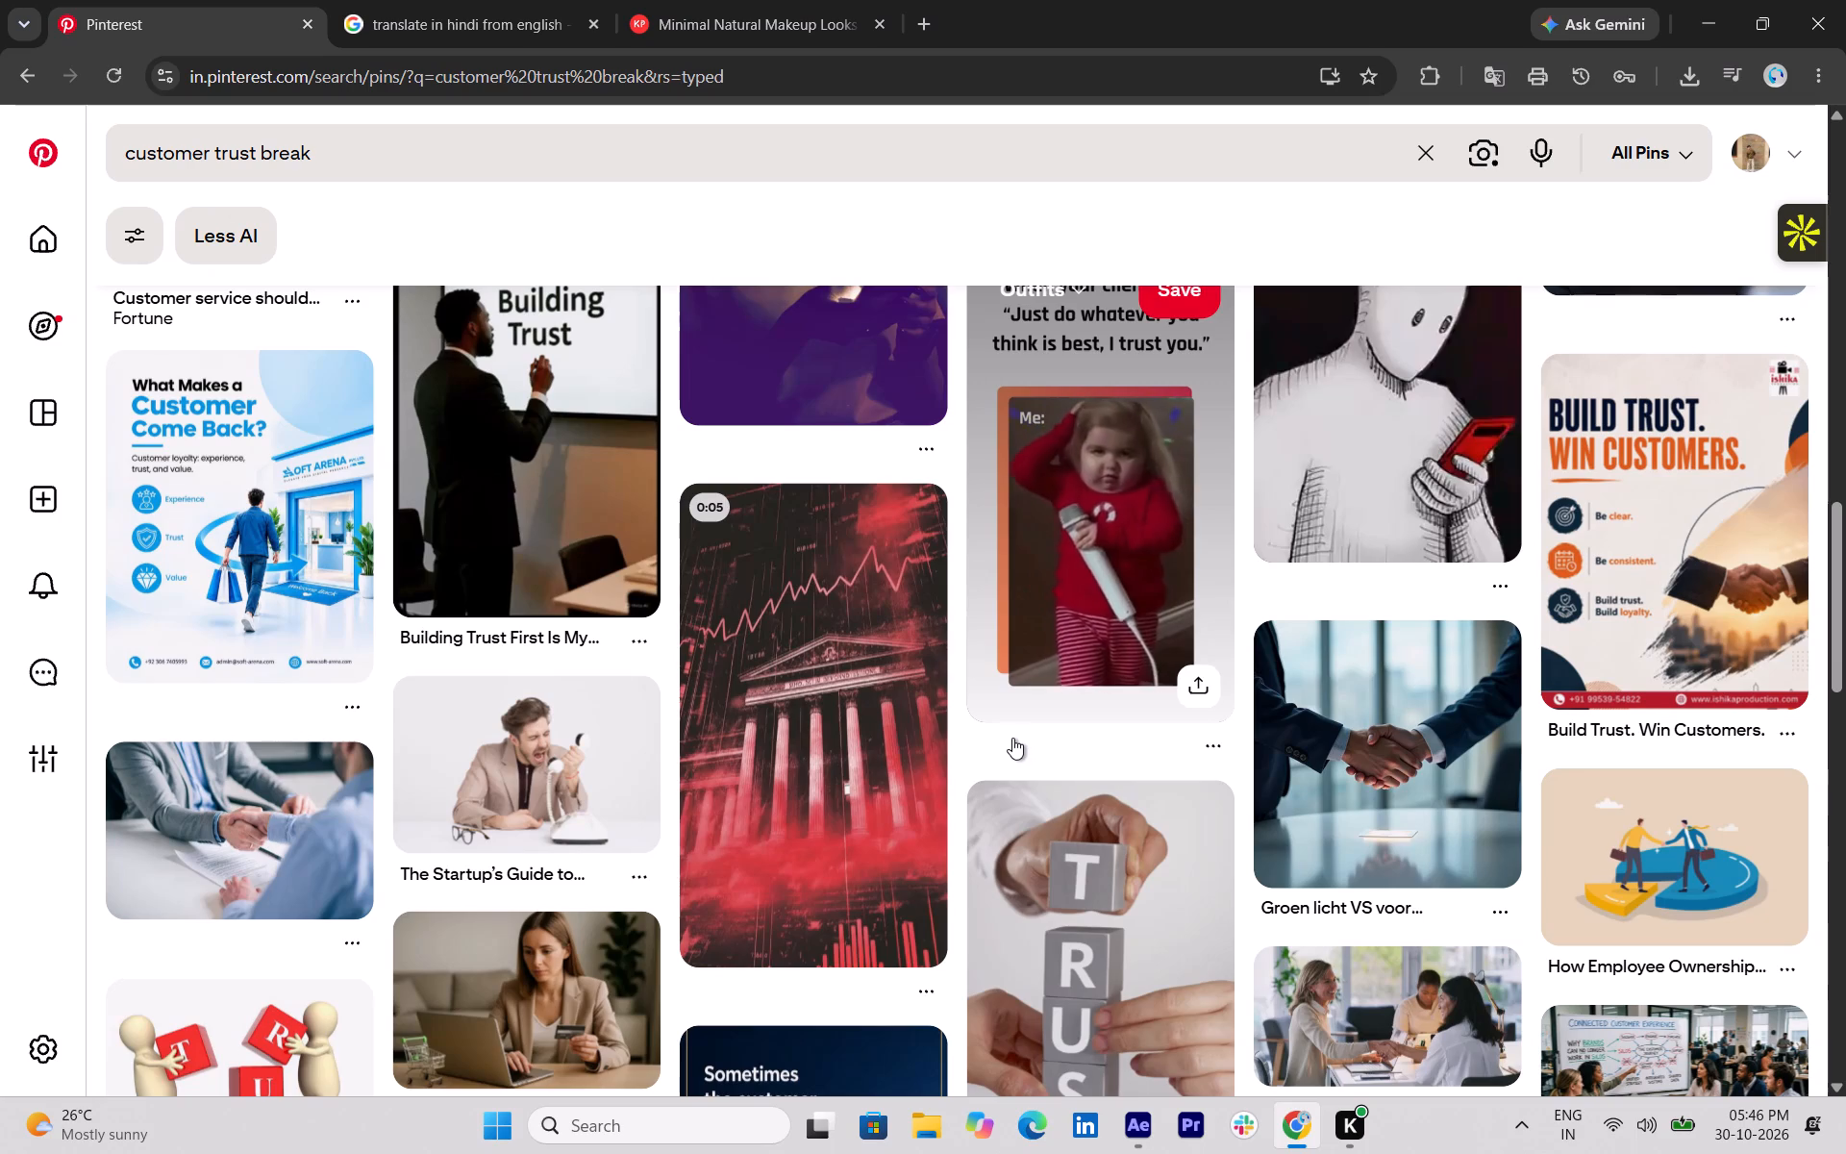
pyautogui.scroll(-1, 1010, 738)
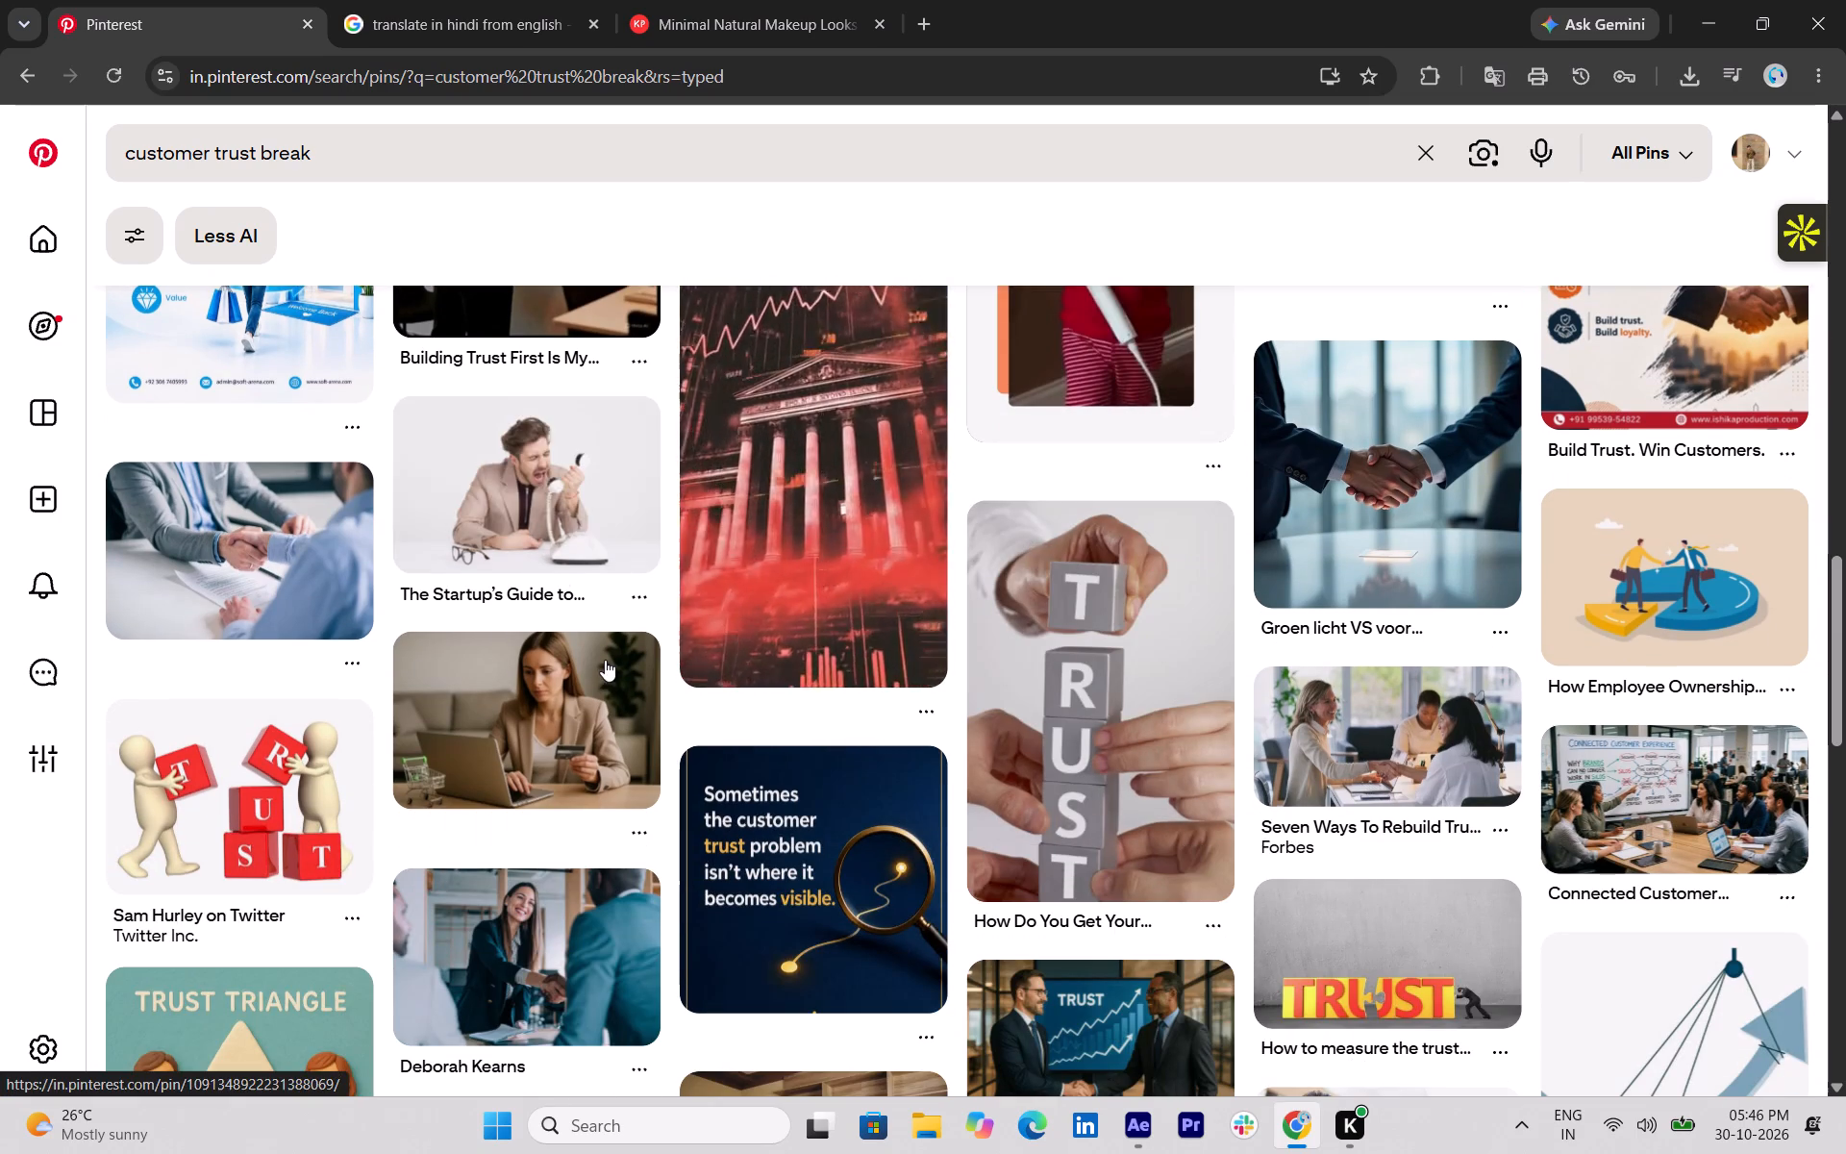
pyautogui.scroll(-2, 605, 660)
pyautogui.scroll(1, 604, 665)
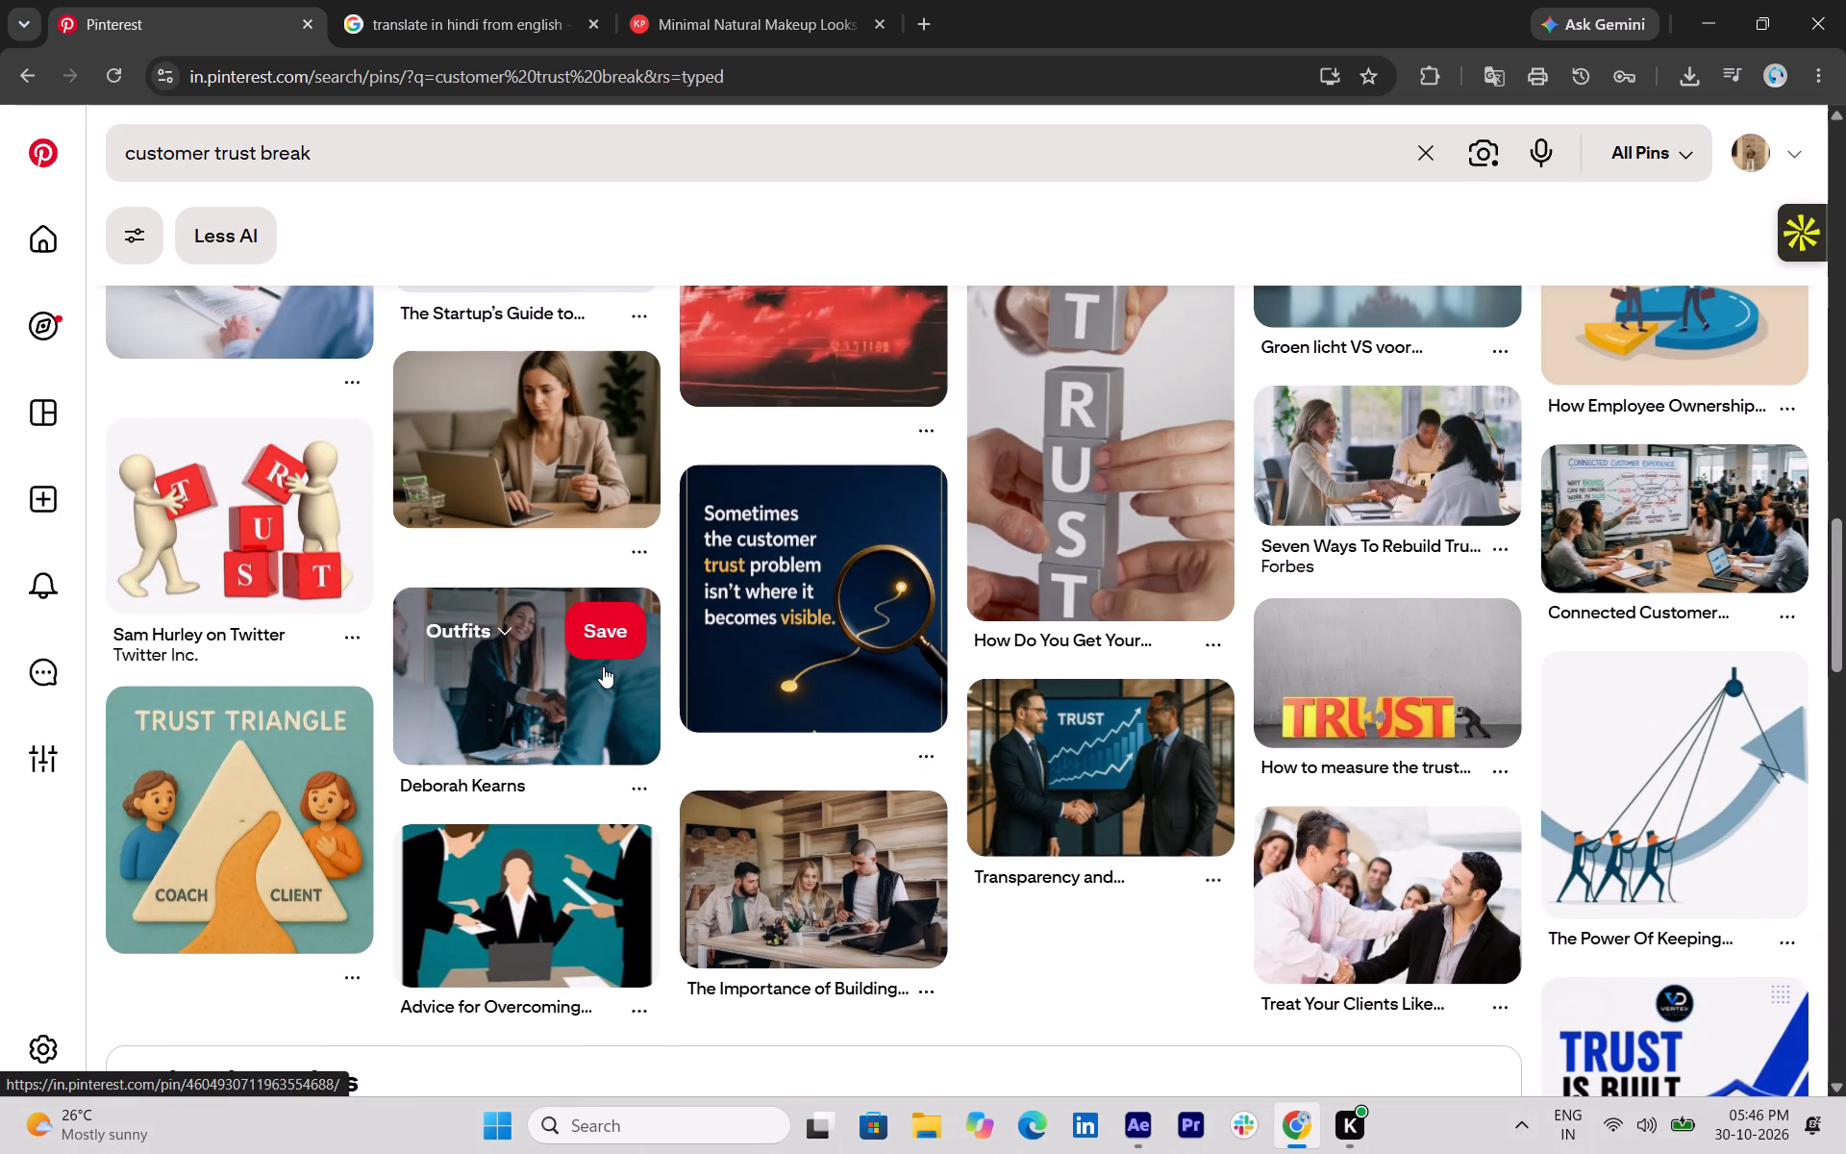
pyautogui.scroll(-1, 950, 671)
pyautogui.scroll(-1, 1067, 663)
pyautogui.scroll(1, 1044, 661)
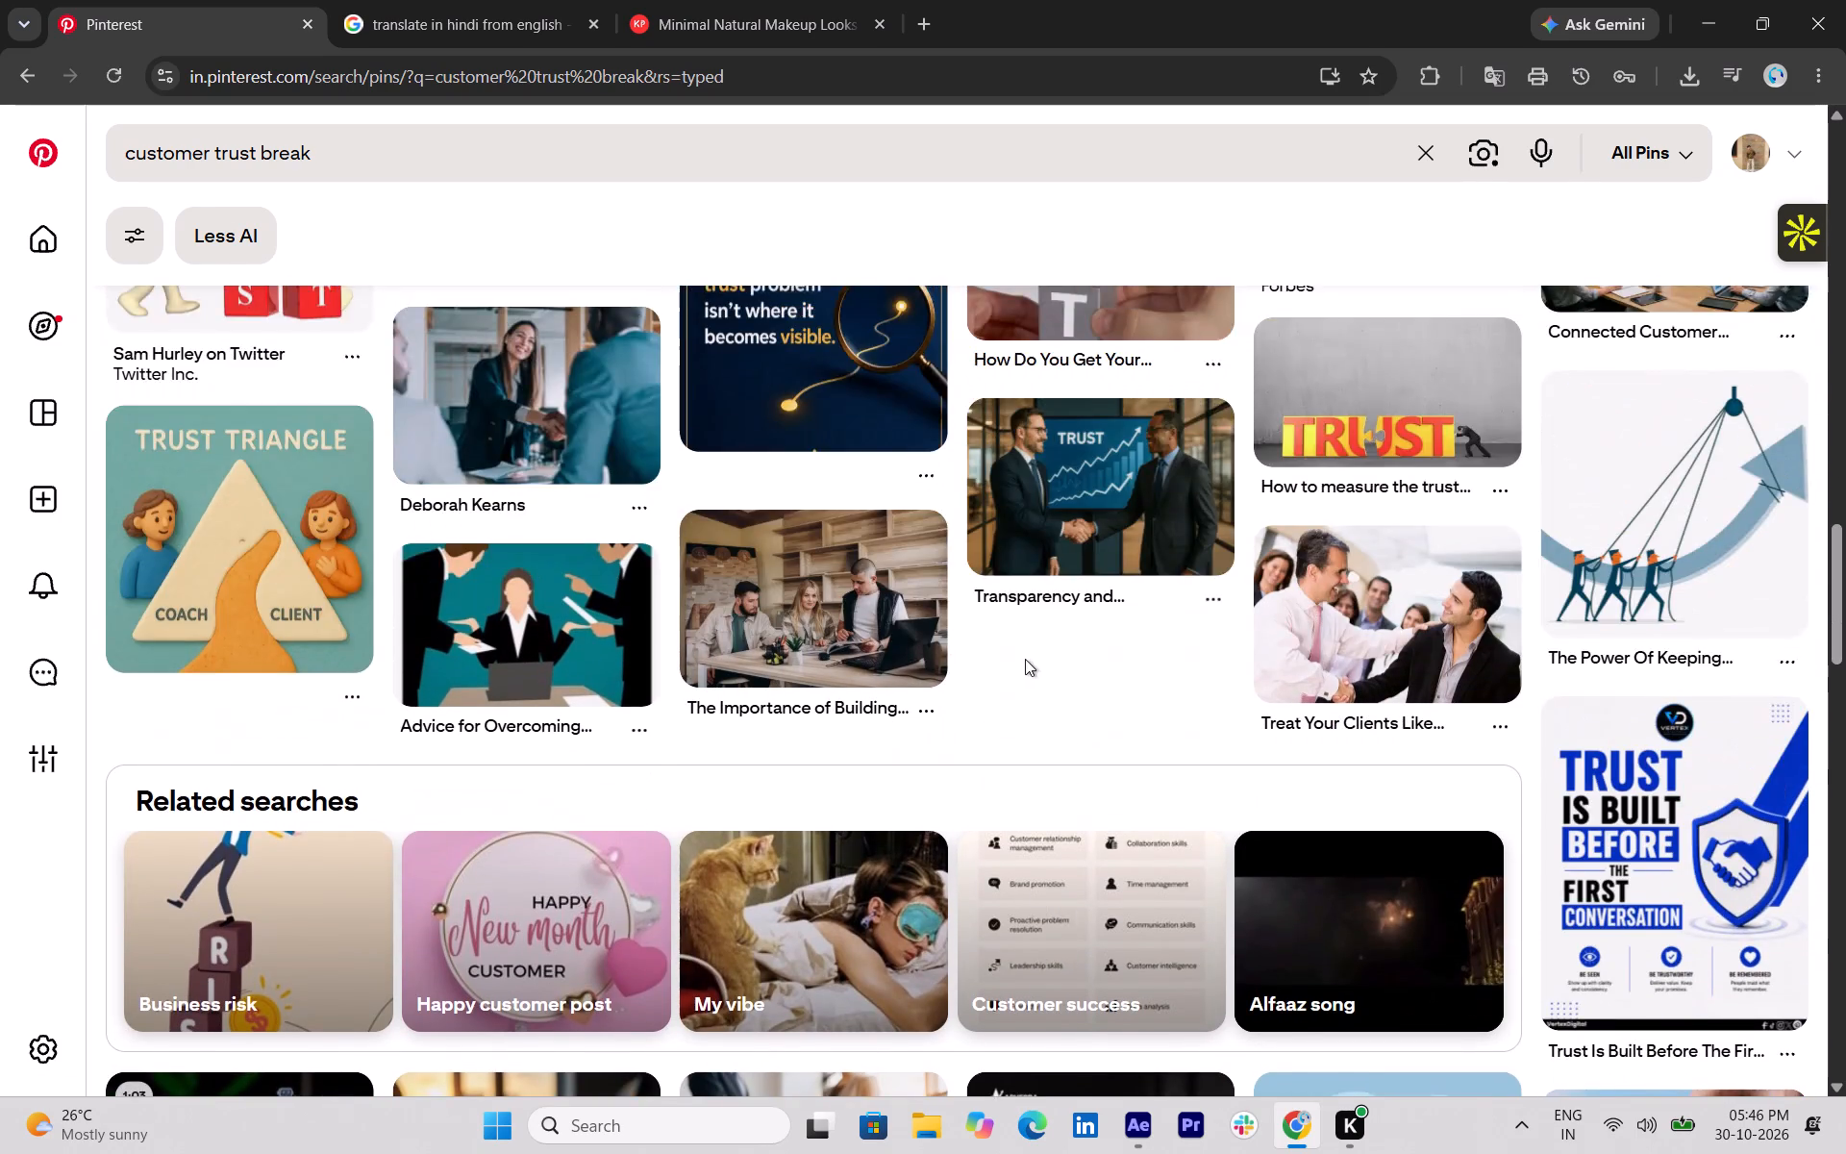
pyautogui.scroll(-2, 1022, 659)
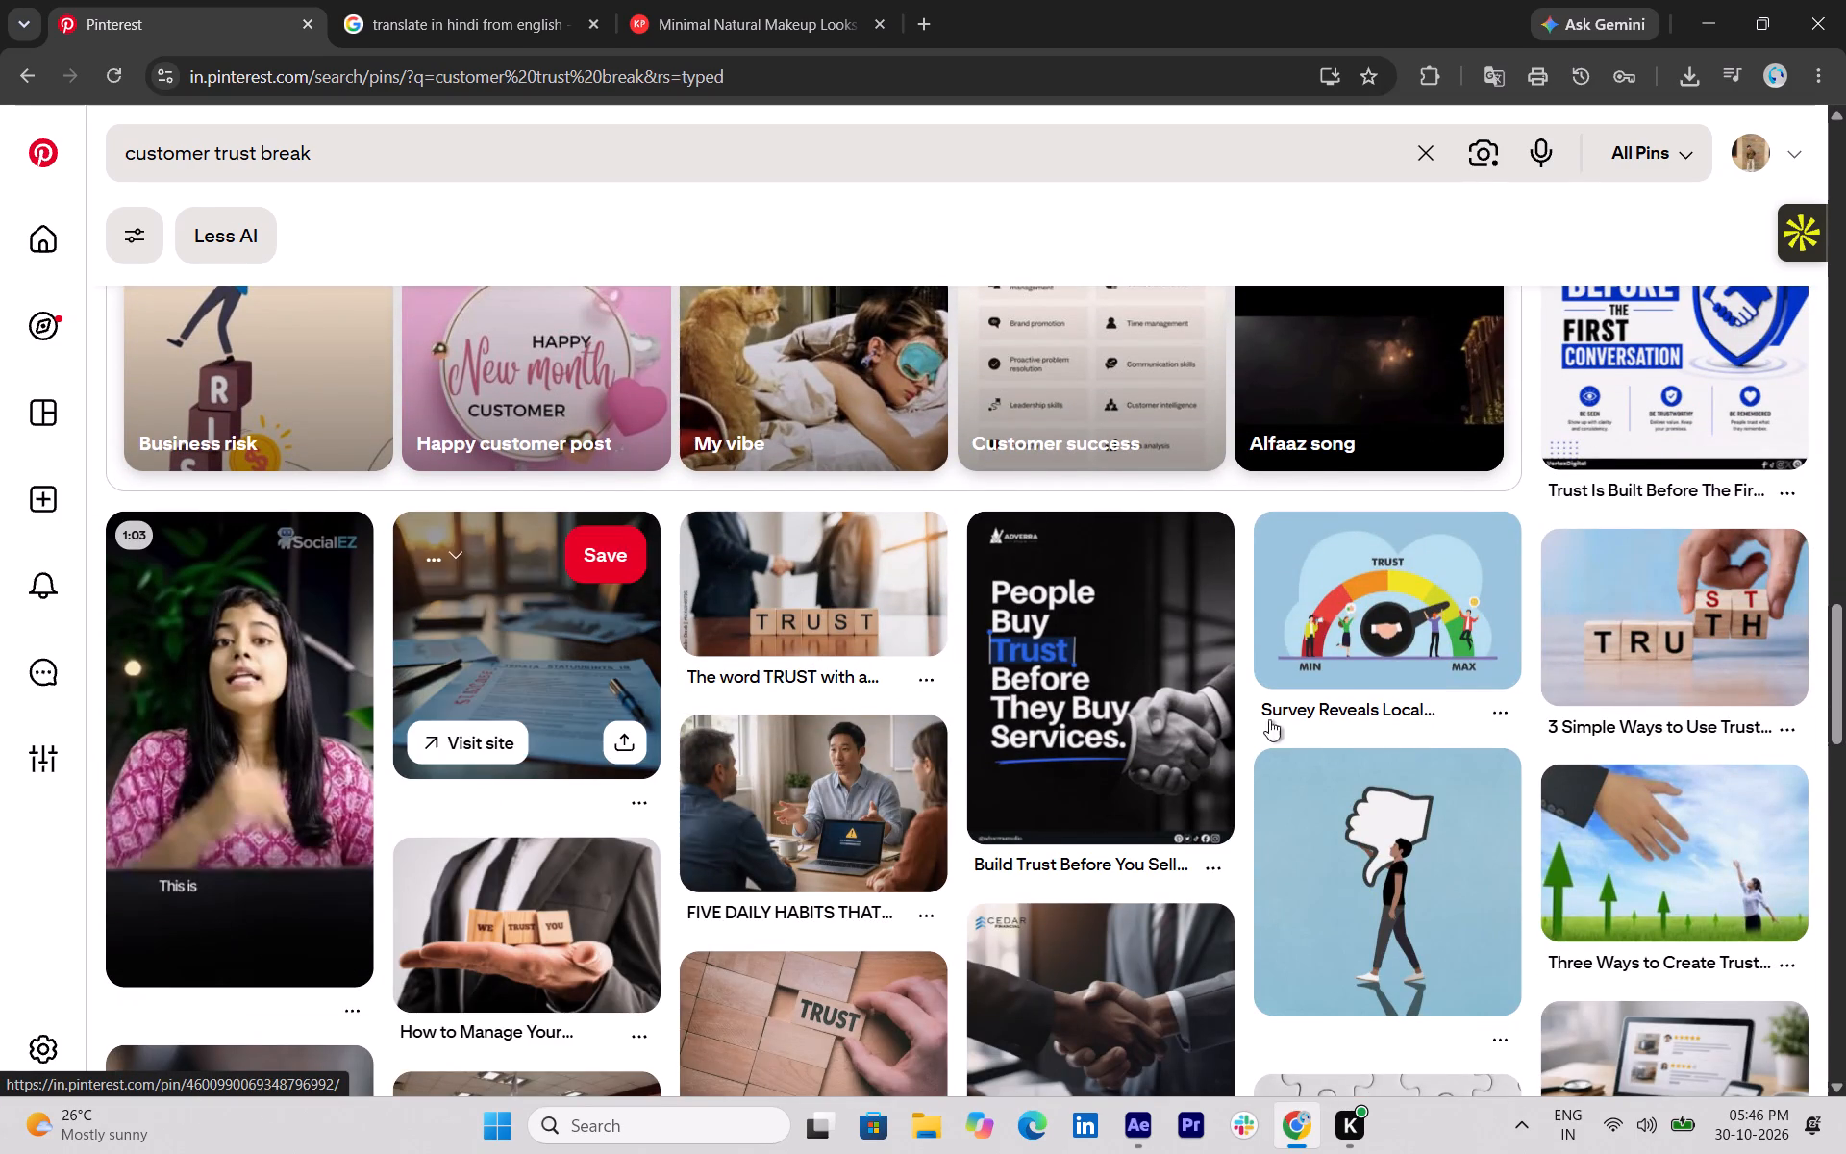
pyautogui.scroll(-1, 1391, 715)
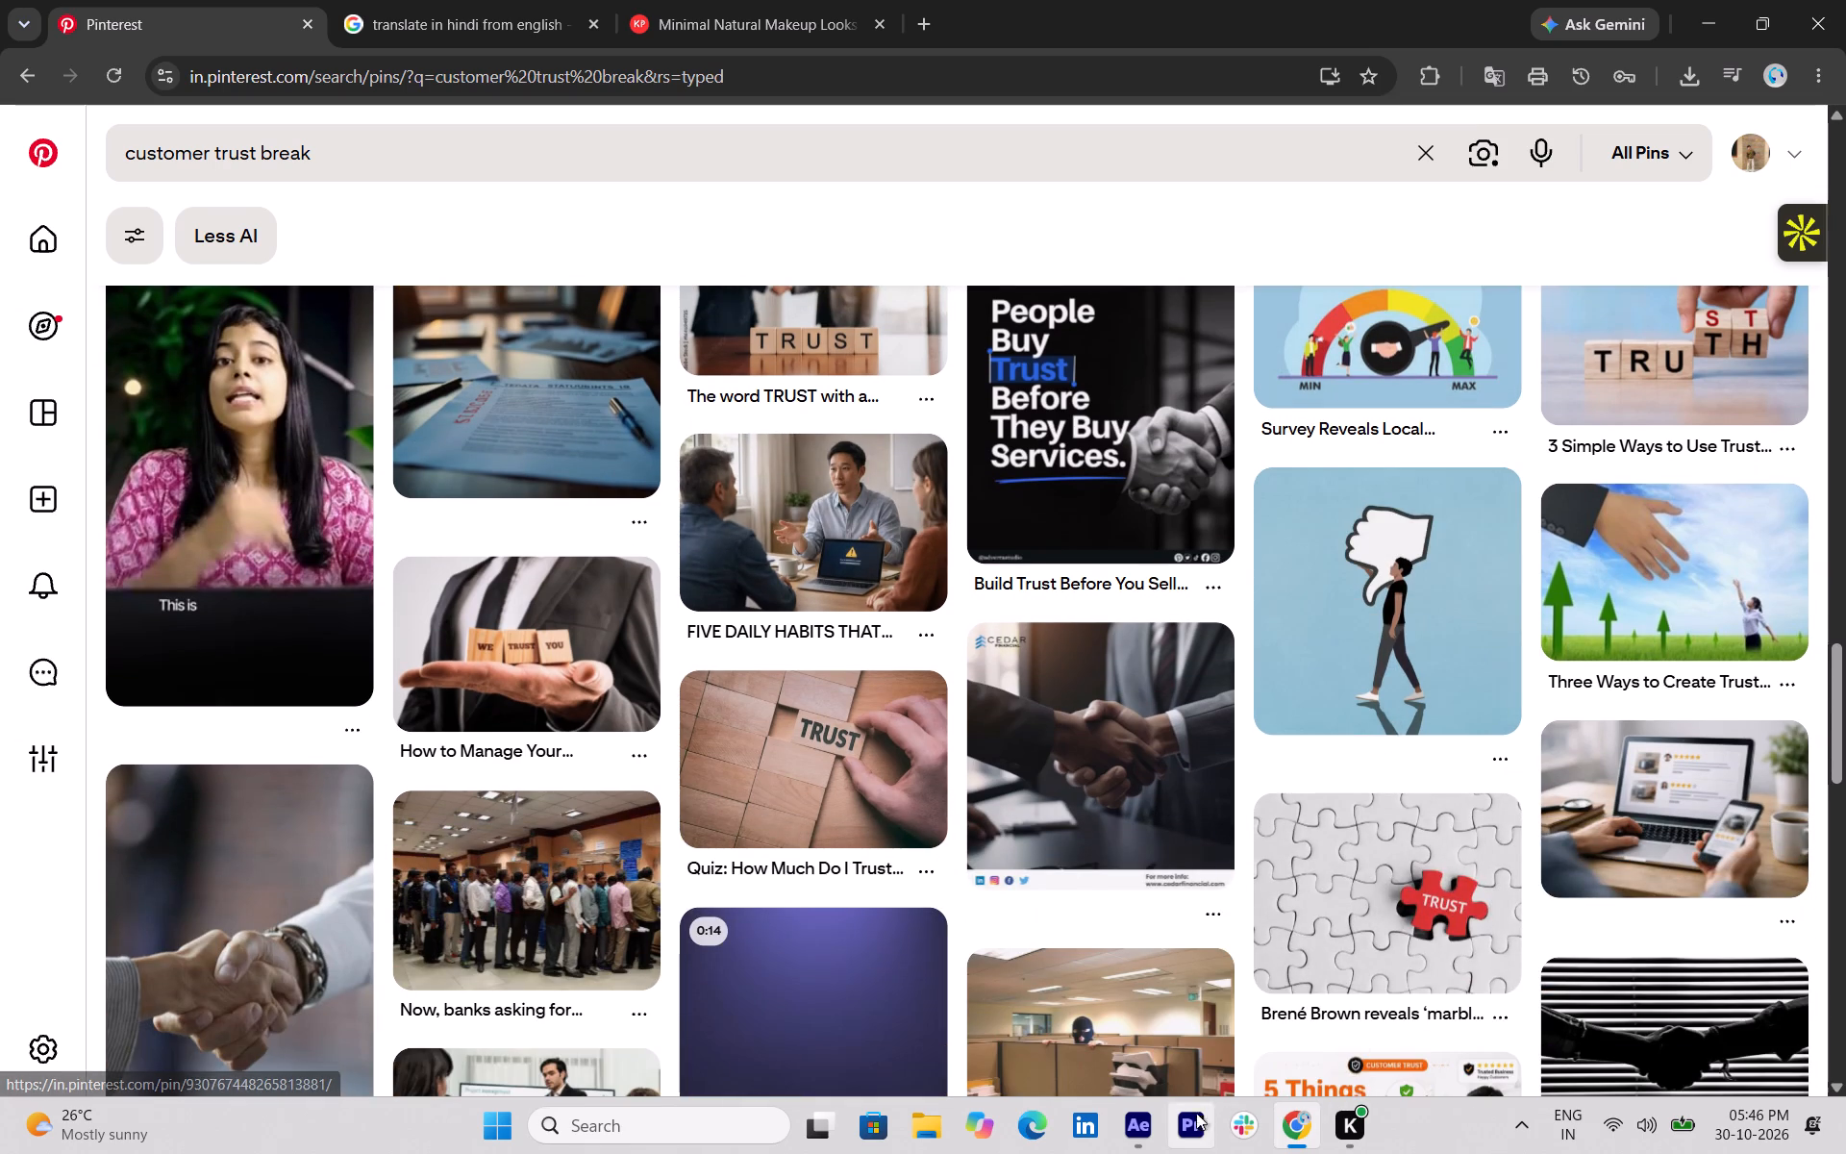
# Switch to After Effects and replay the narration from 0:01:58:17 to about 0:02:02:20.
pyautogui.click(1135, 1123)
pyautogui.moveTo(1125, 831); pyautogui.dragTo(1097, 828)
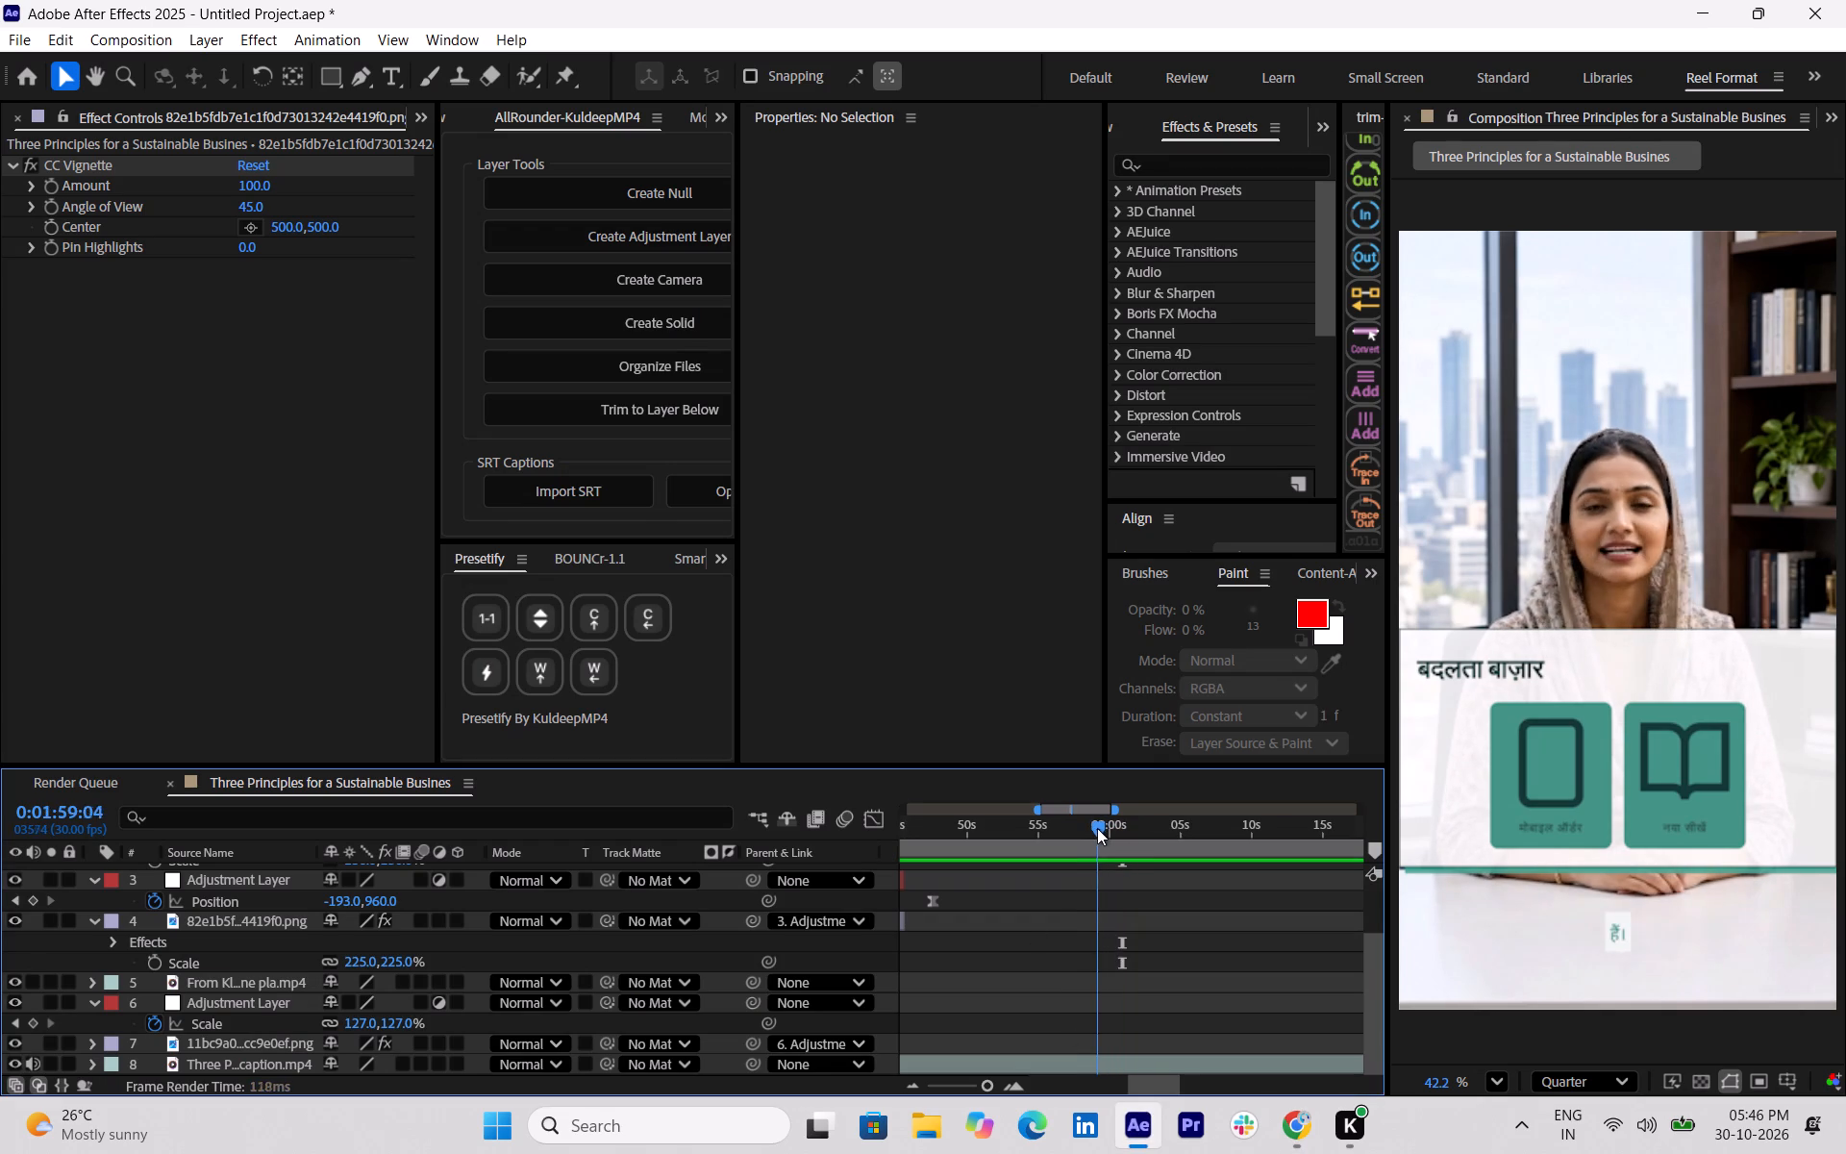
pyautogui.moveTo(1097, 828); pyautogui.dragTo(1092, 828)
pyautogui.press('space')
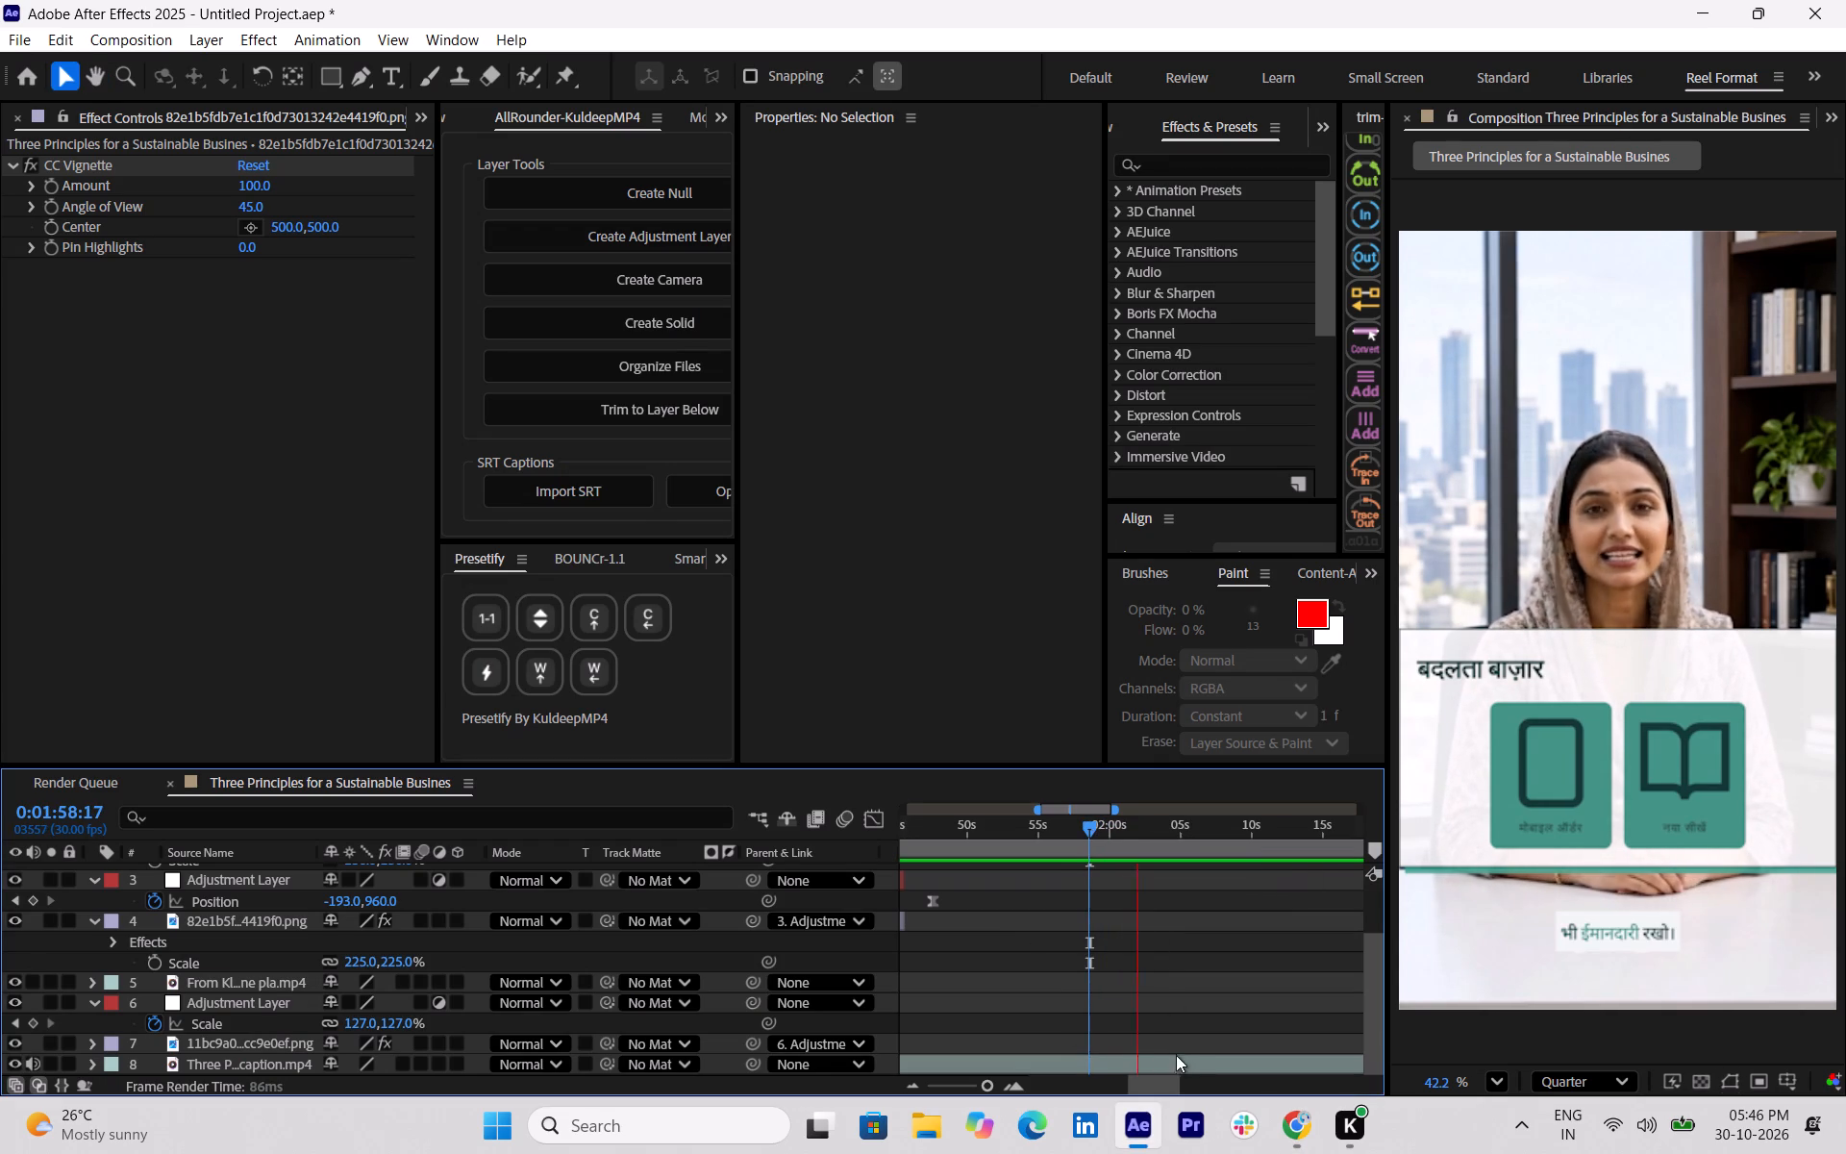
pyautogui.press('space')
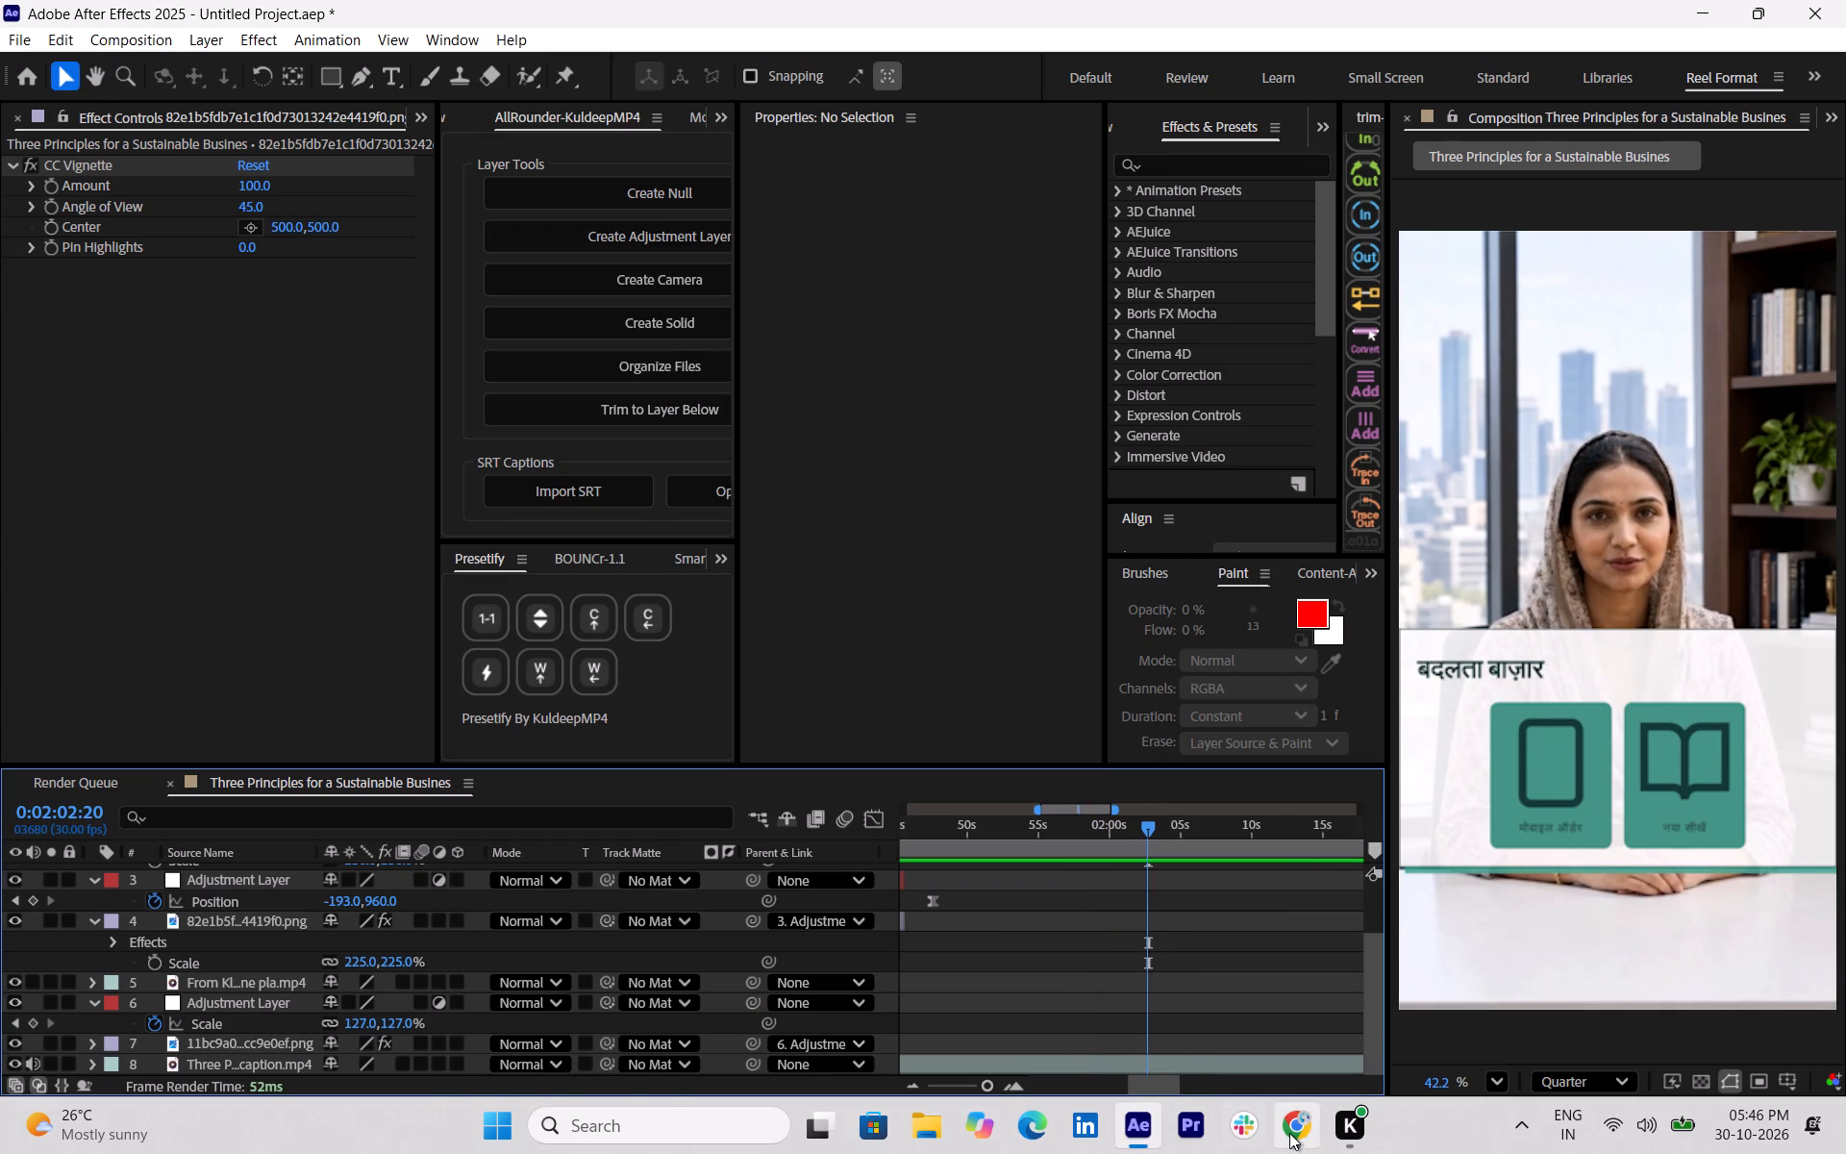
# Switch to Chrome and search Pinterest for "honest".
pyautogui.click(1289, 1133)
pyautogui.click(504, 157)
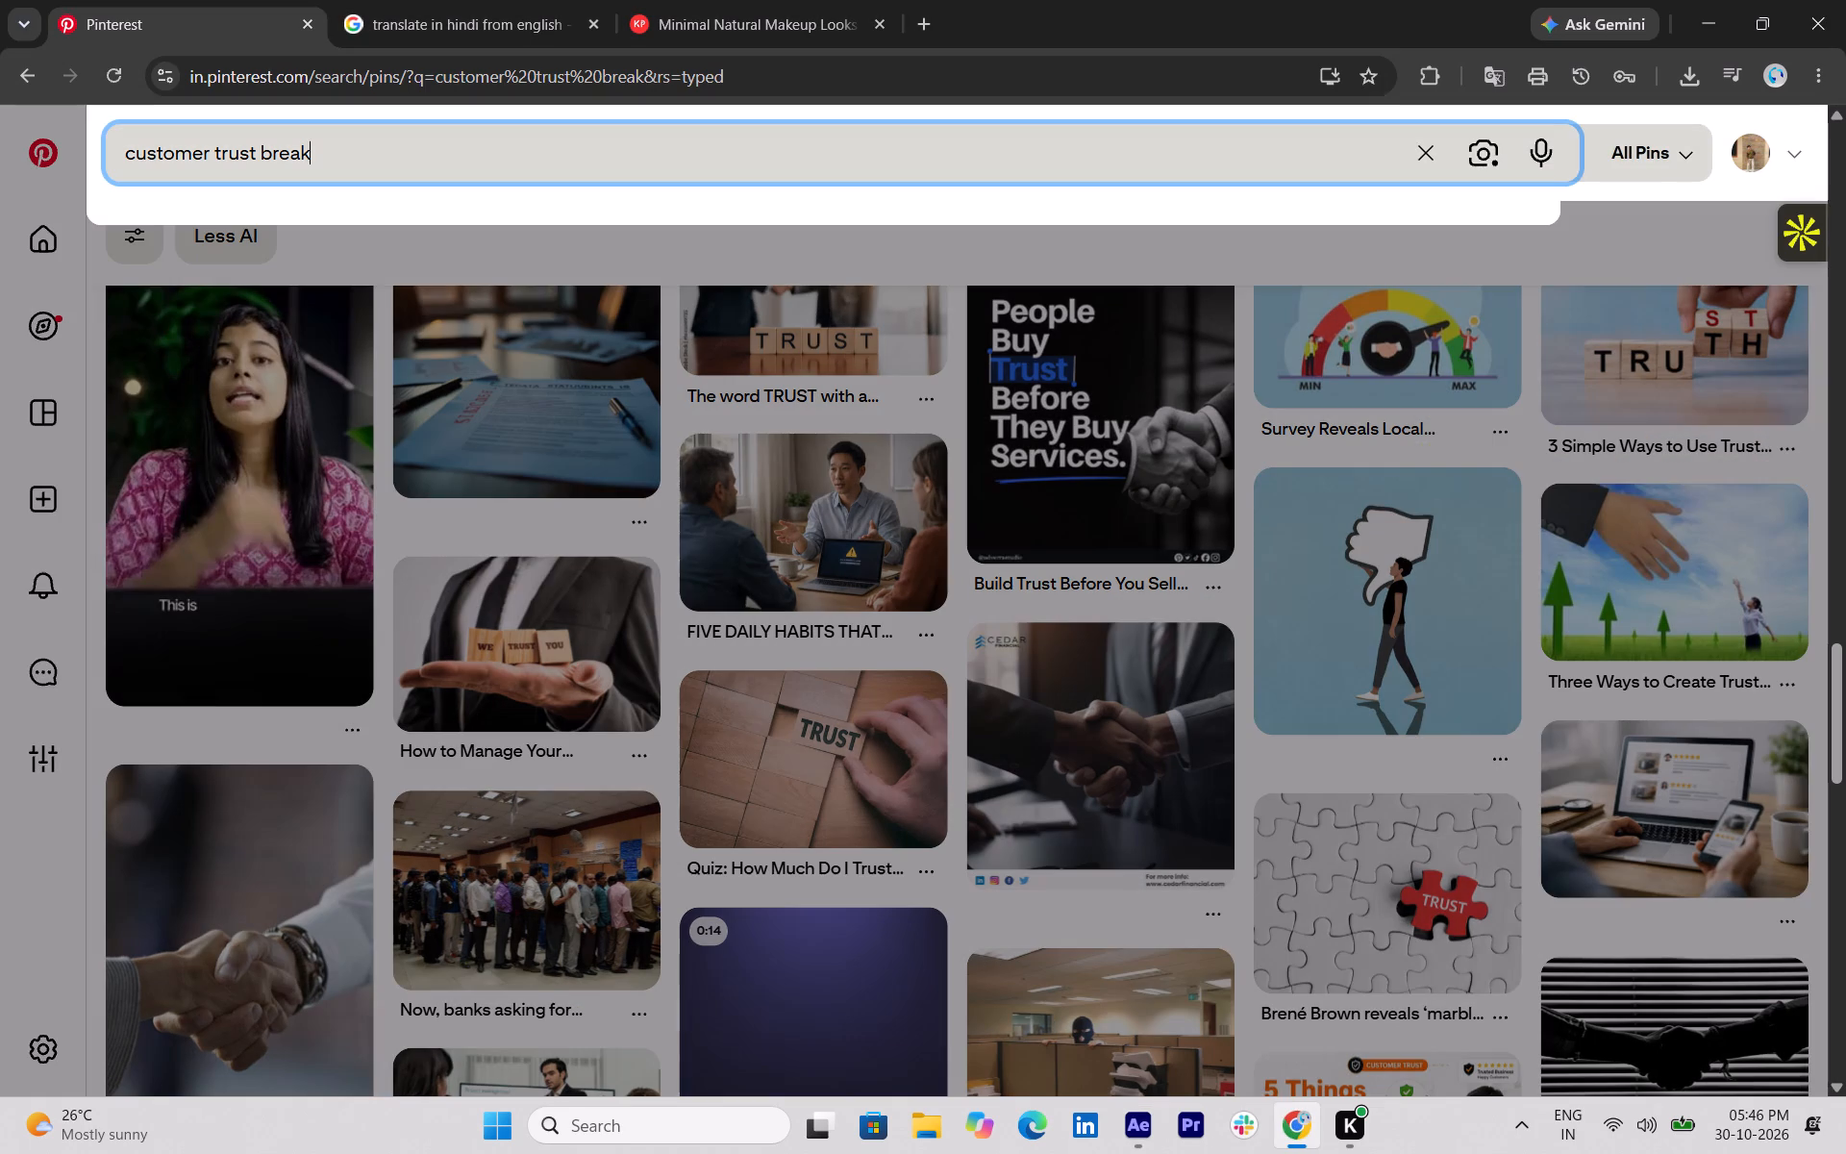
pyautogui.press('BackSpace')
pyautogui.press('BackSpace')
pyautogui.press('BackSpace')
pyautogui.press('BackSpace')
pyautogui.press('BackSpace')
pyautogui.press('BackSpace')
pyautogui.press('BackSpace')
pyautogui.press('BackSpace')
pyautogui.press('BackSpace')
pyautogui.press('BackSpace')
pyautogui.press('BackSpace')
pyautogui.press('BackSpace')
pyautogui.press('BackSpace')
pyautogui.press('BackSpace')
pyautogui.press('BackSpace')
pyautogui.press('BackSpace')
pyautogui.press('BackSpace')
pyautogui.press('BackSpace')
pyautogui.press('BackSpace')
pyautogui.press('BackSpace')
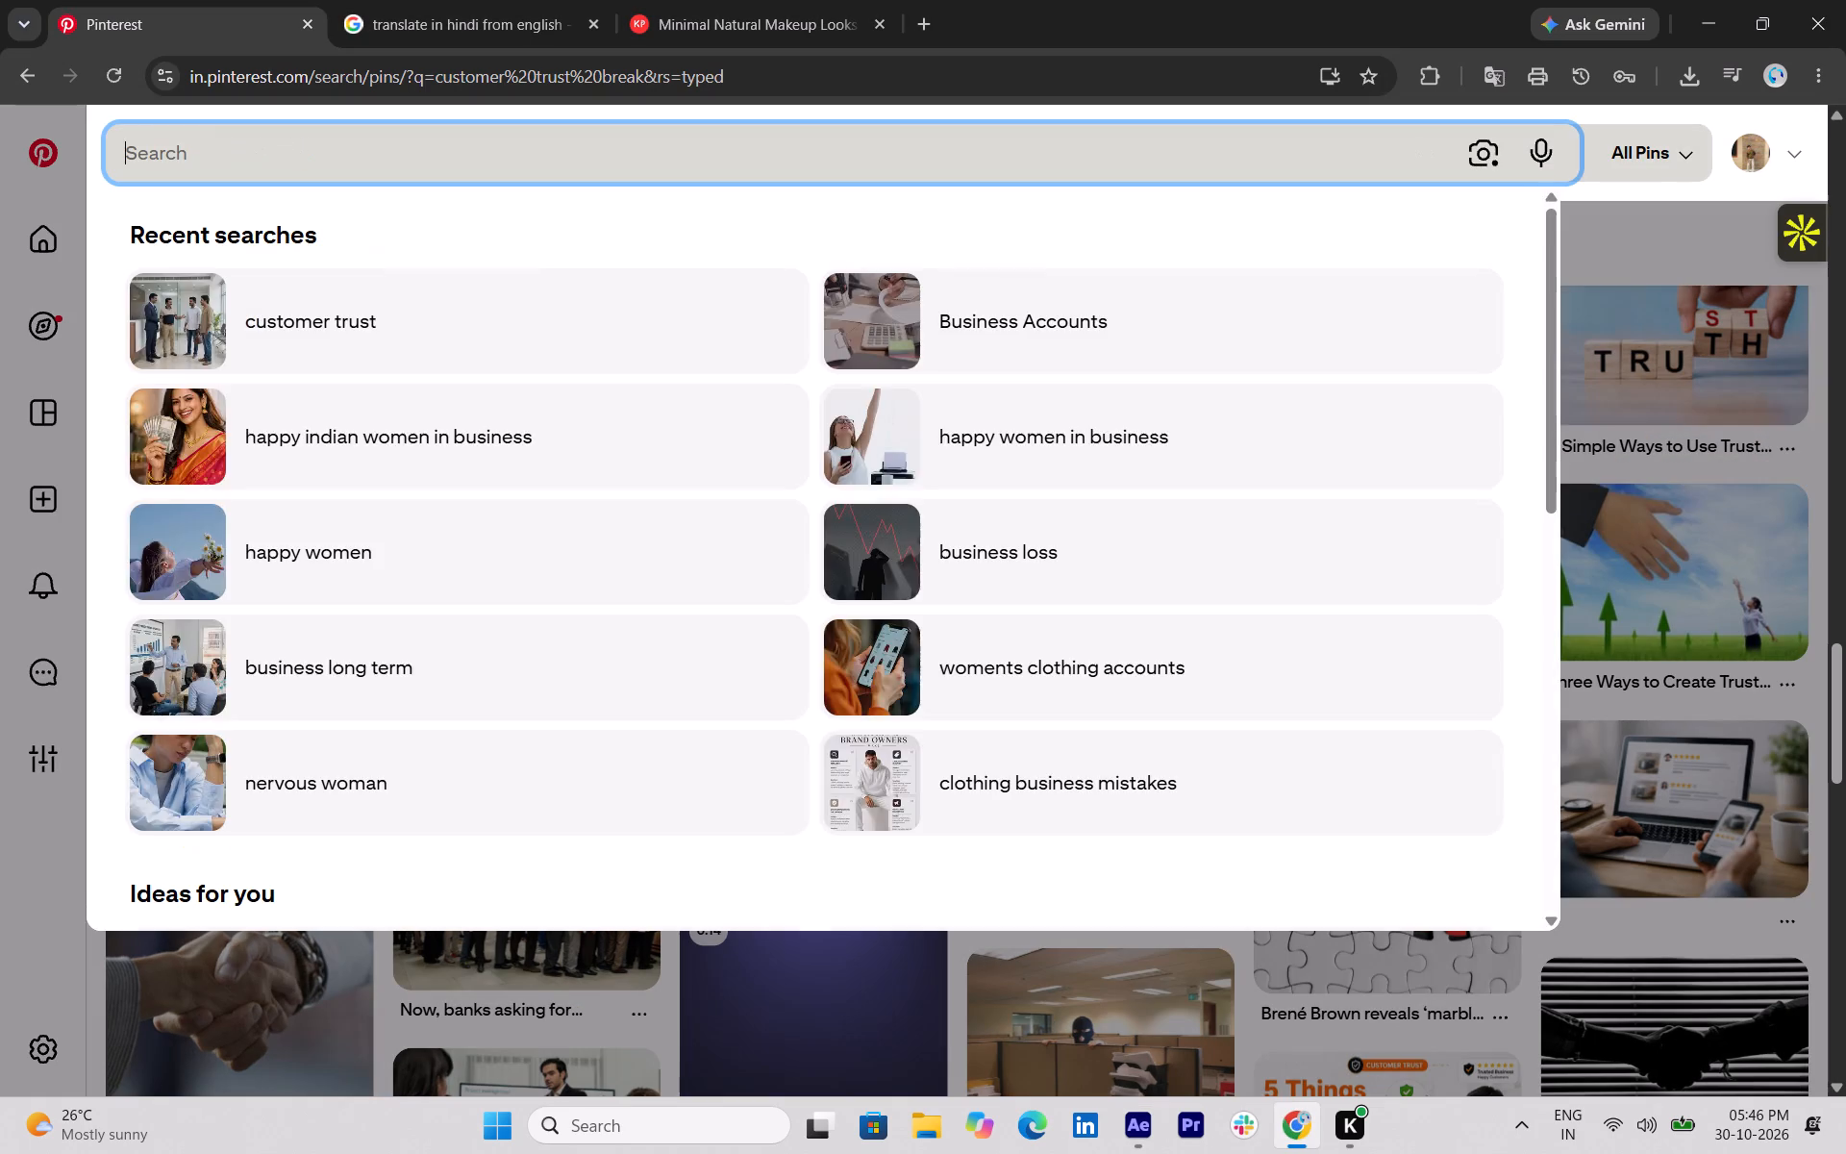
pyautogui.write('honest')
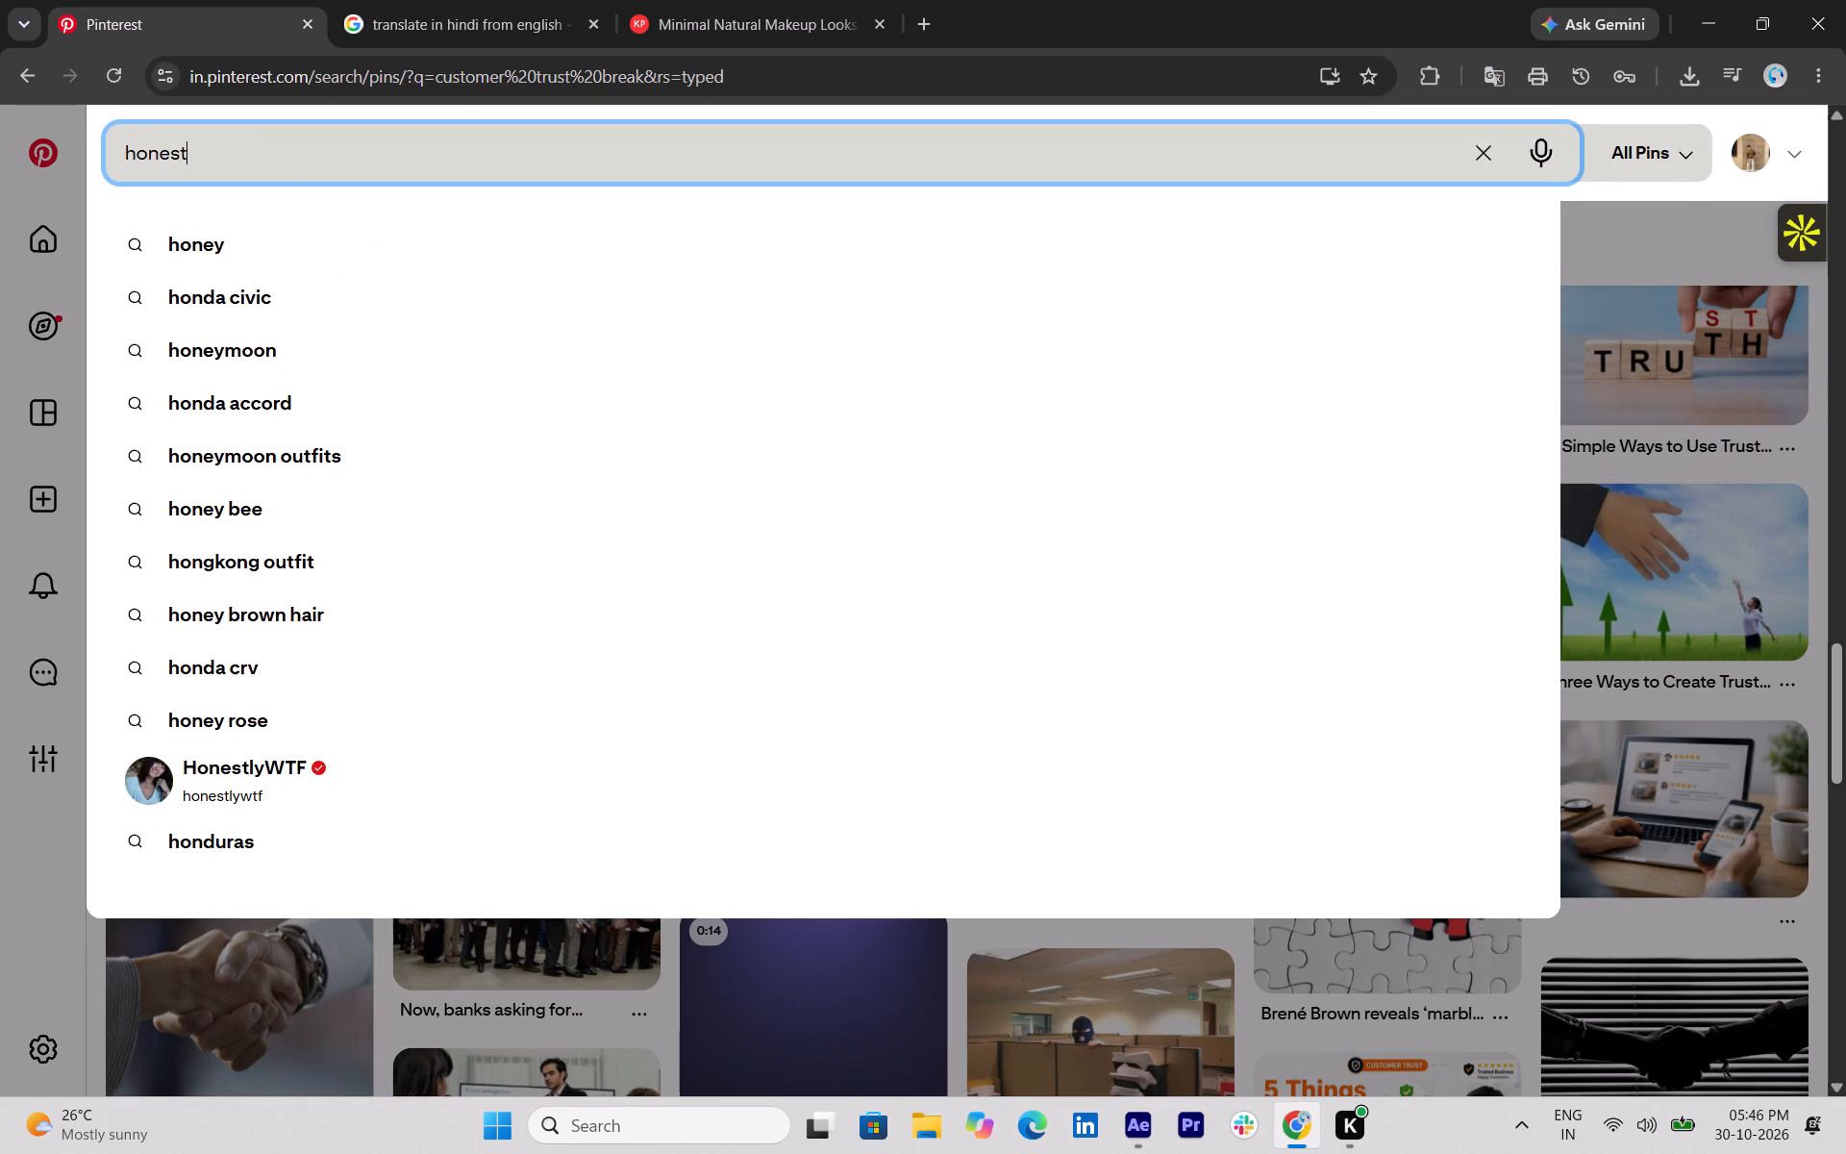
pyautogui.press('Return')
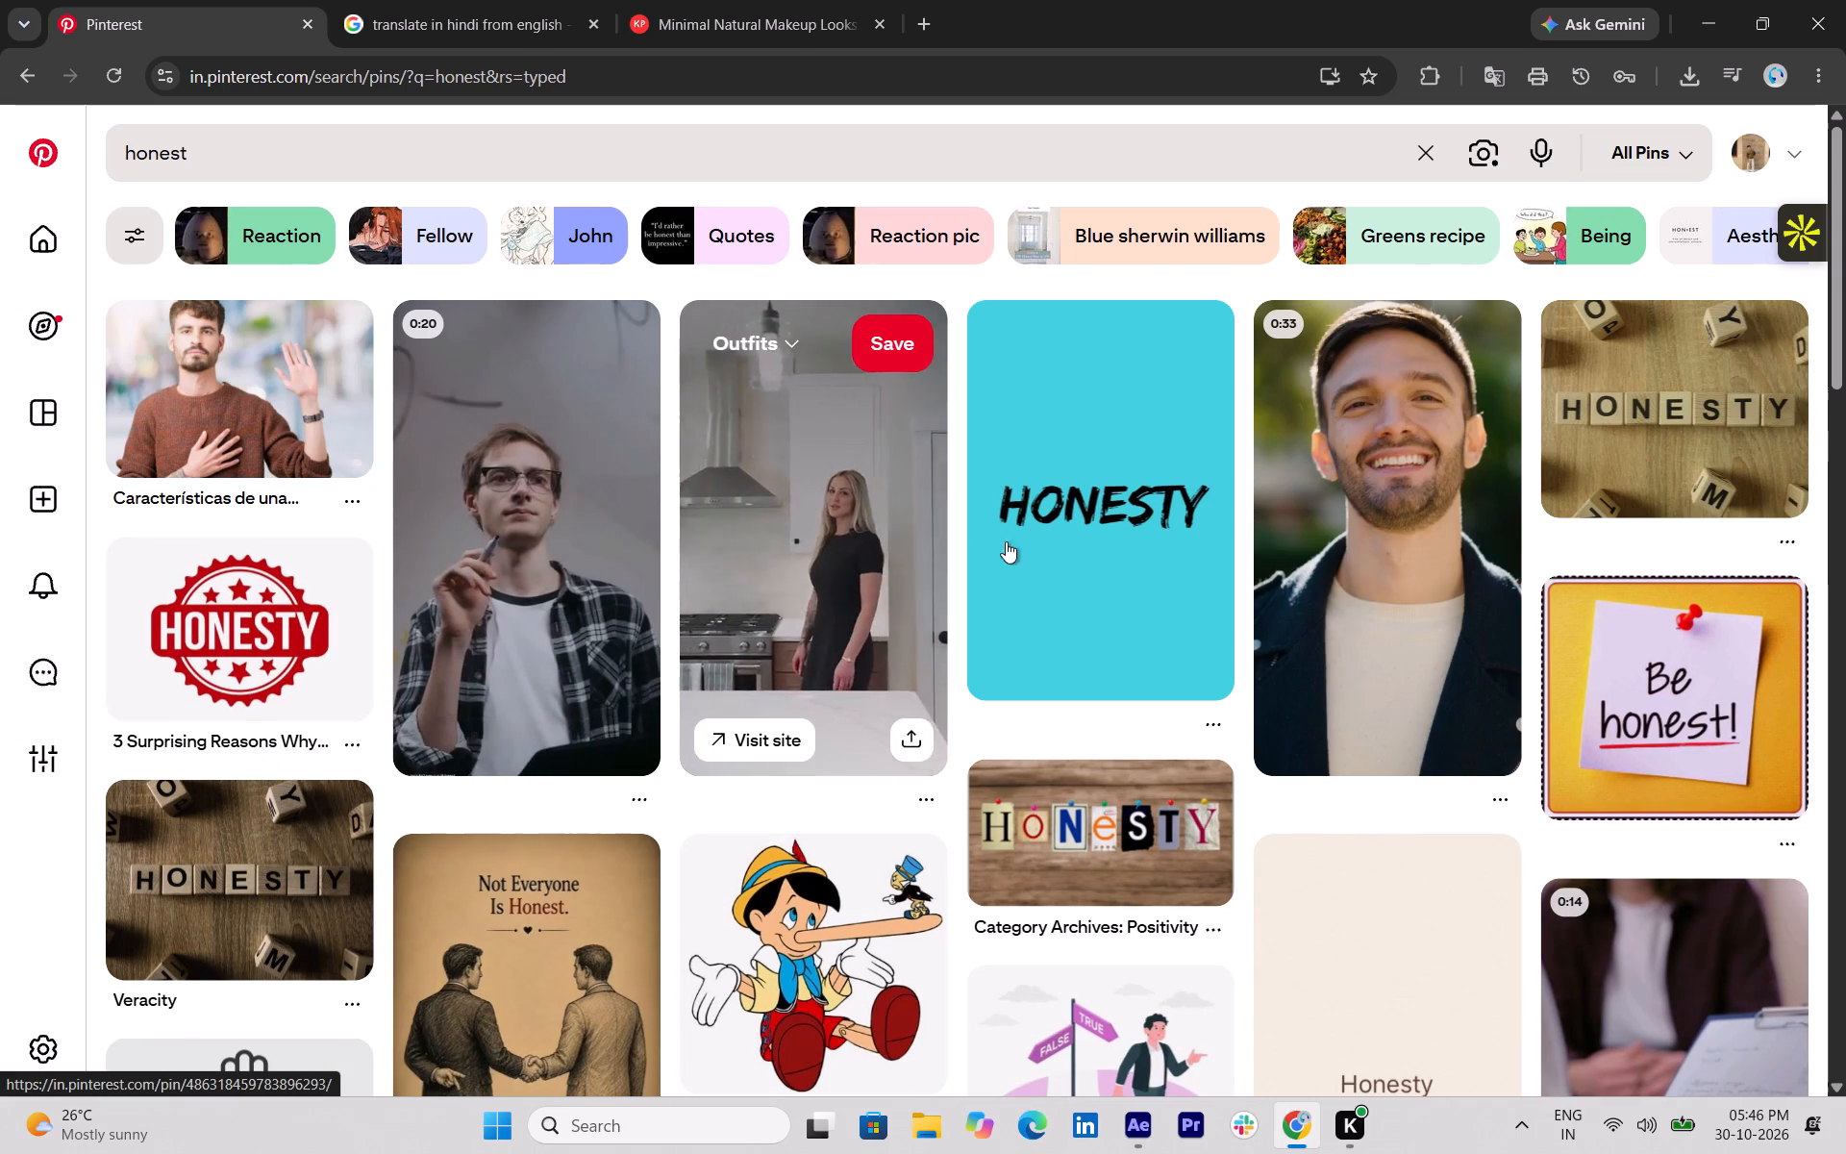
# Browse the "honest" pins for a photo or clip that fits the honesty narration.
pyautogui.scroll(-1, 632, 602)
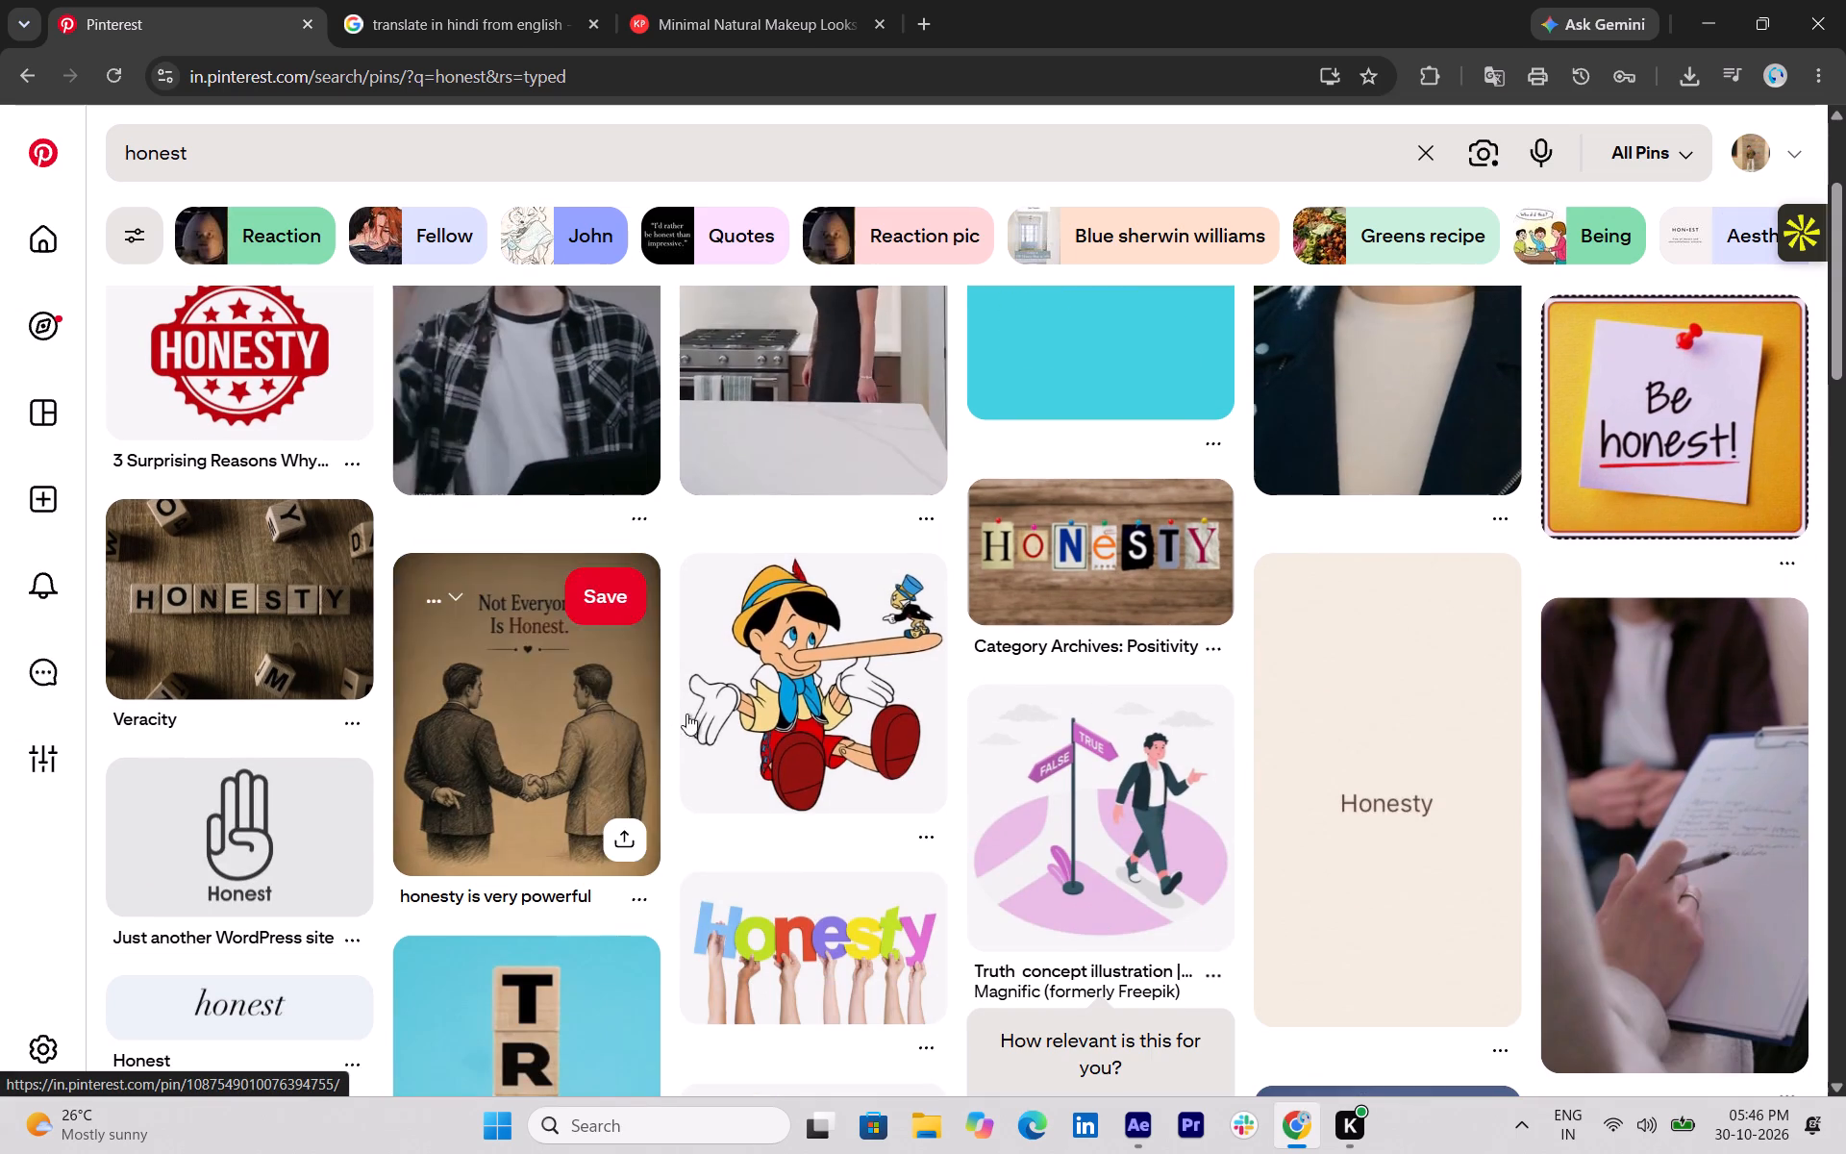
pyautogui.scroll(-4, 730, 706)
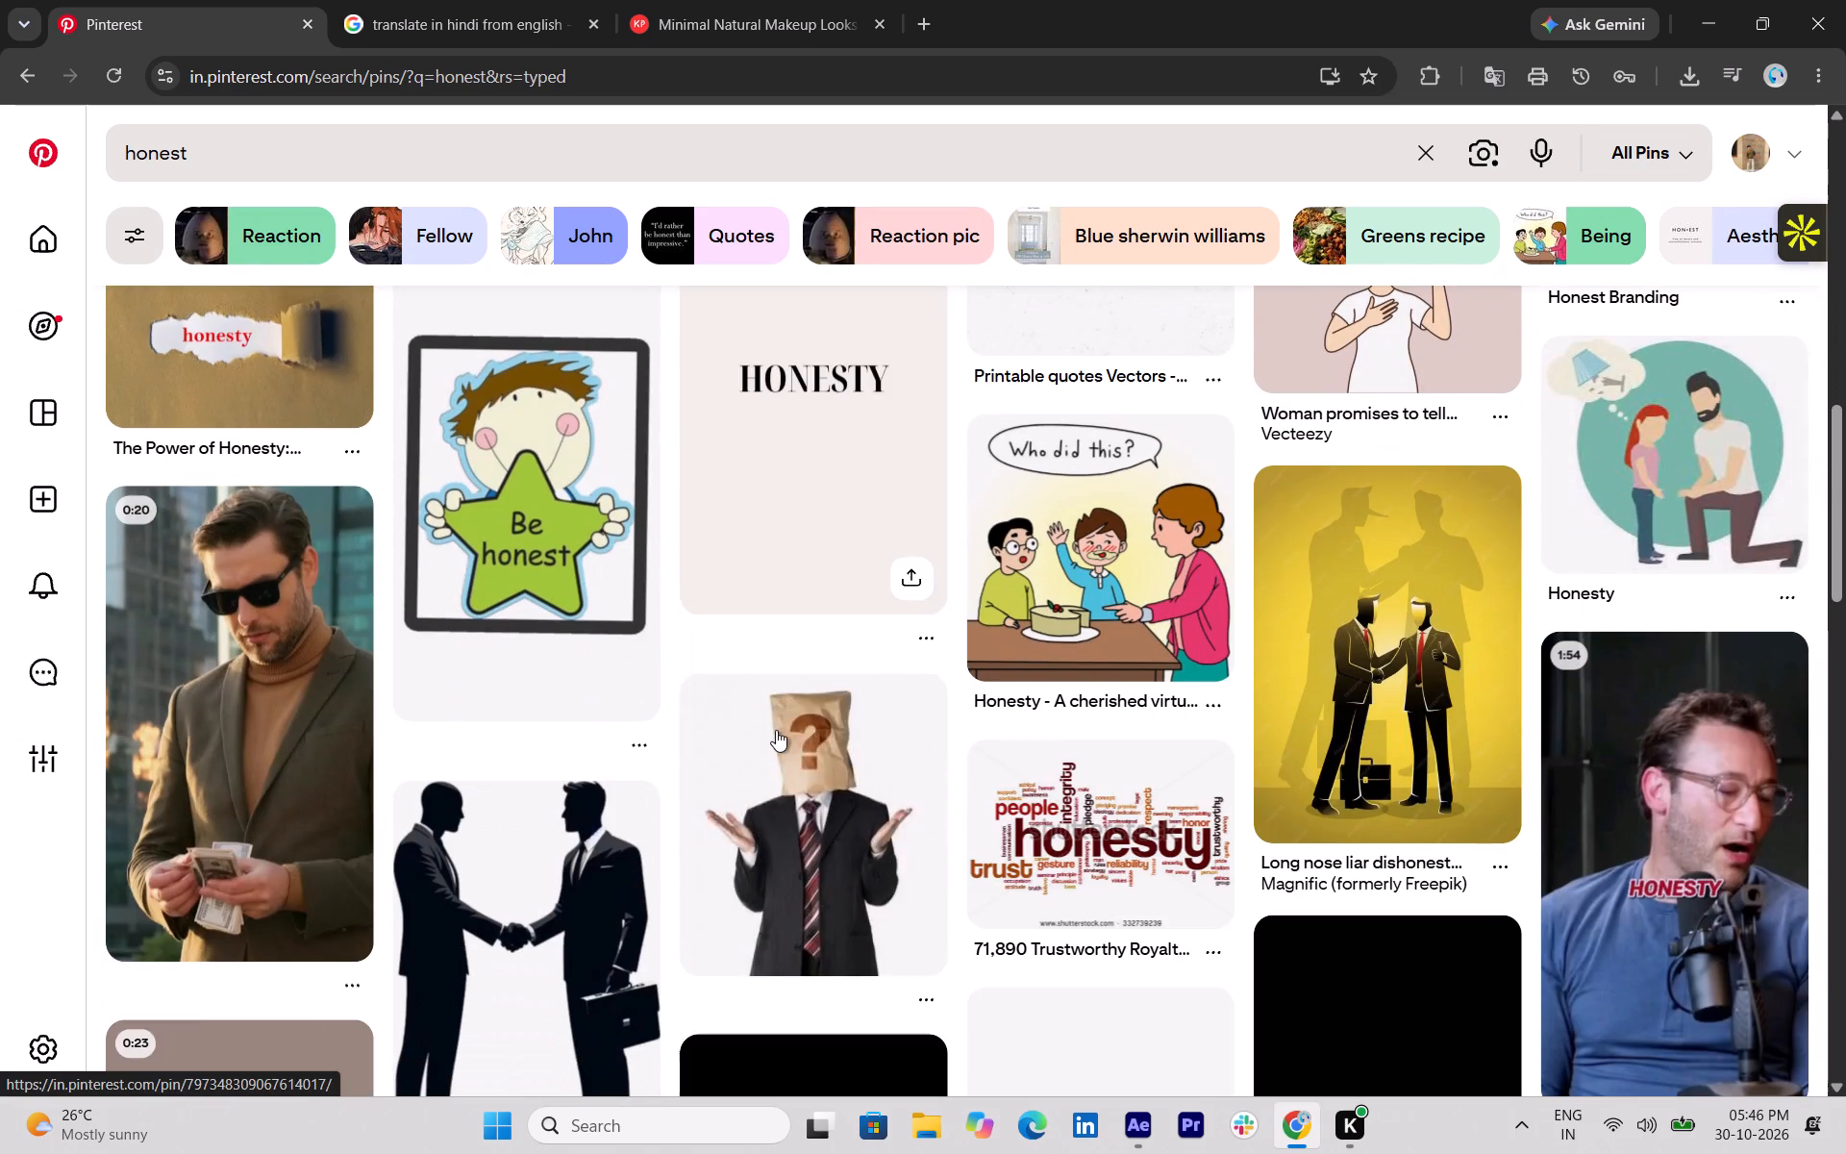
pyautogui.scroll(-1, 771, 730)
pyautogui.scroll(3, 575, 794)
pyautogui.scroll(-2, 575, 793)
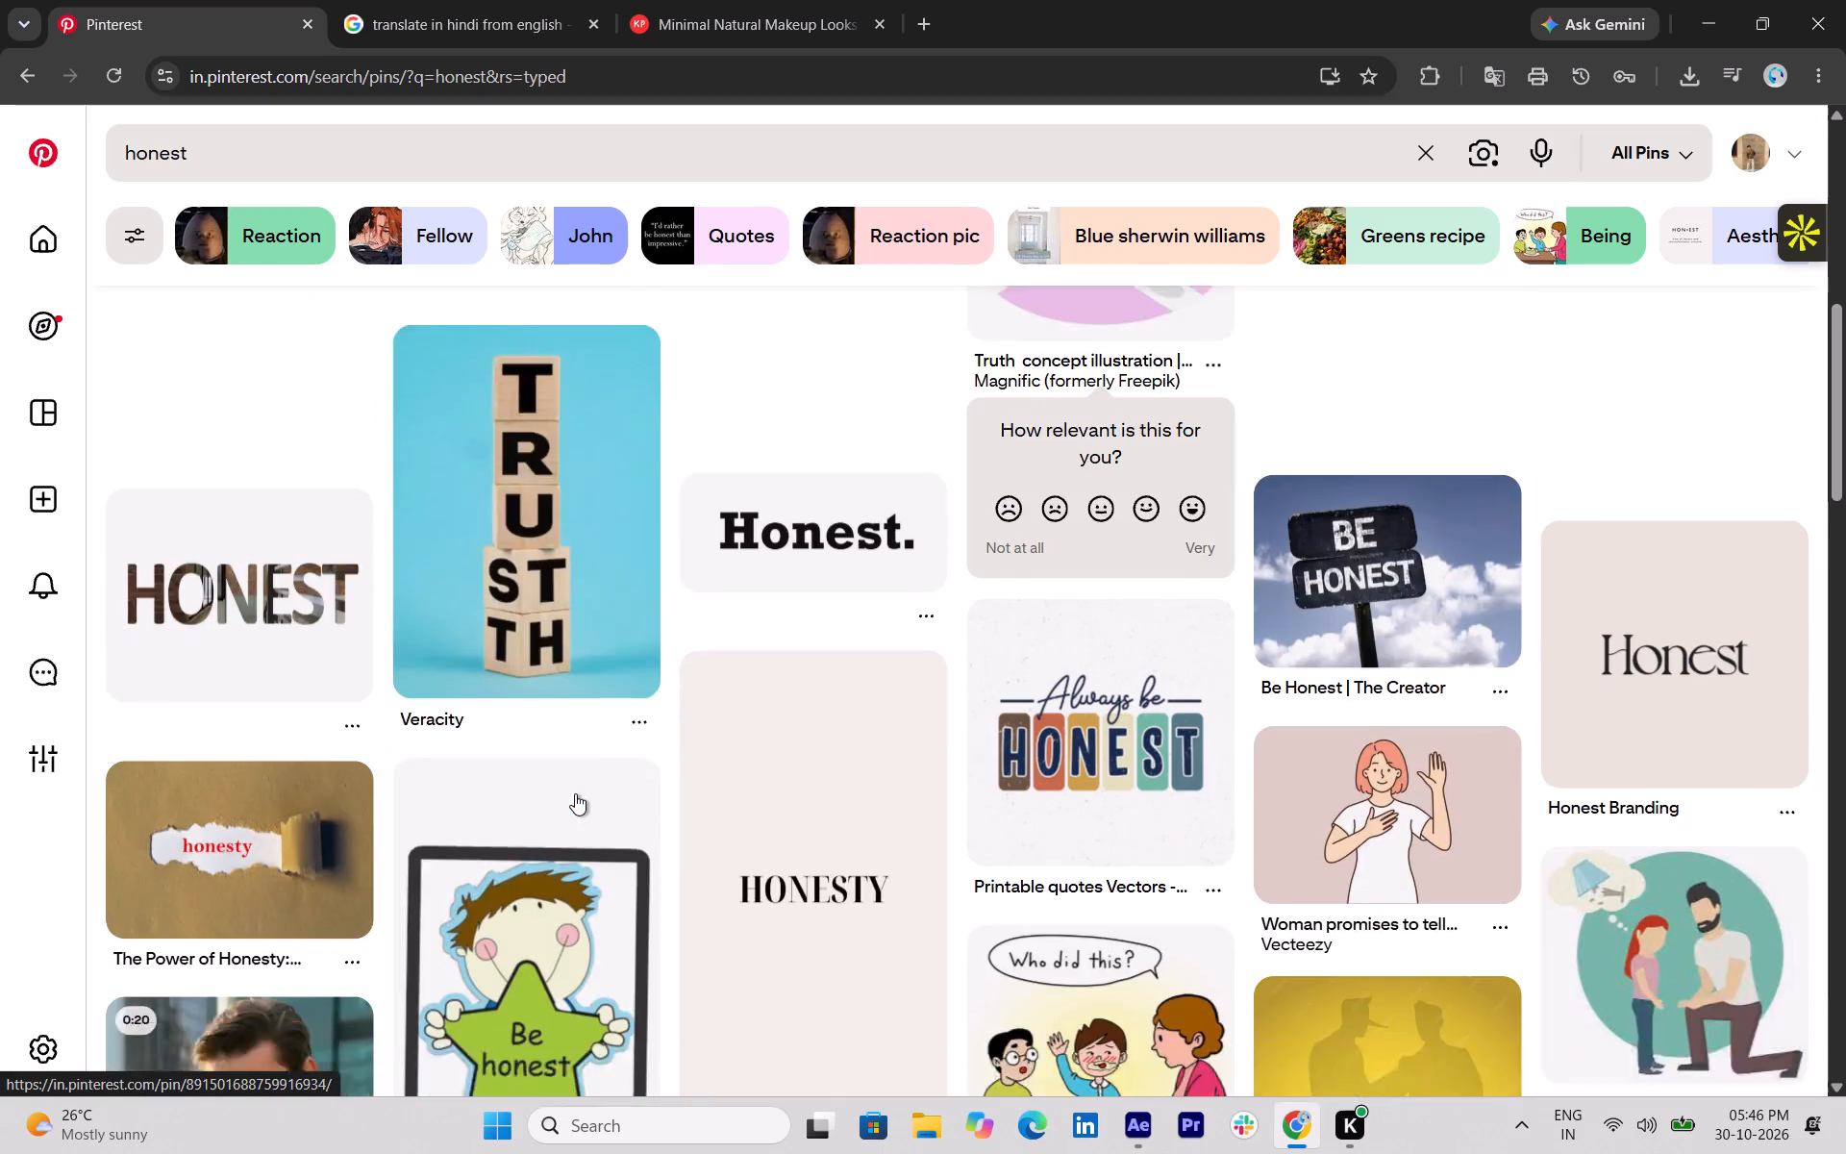
pyautogui.scroll(-2, 575, 793)
pyautogui.scroll(4, 575, 793)
# Replace the Pinterest search with "shop customer".
pyautogui.click(302, 148)
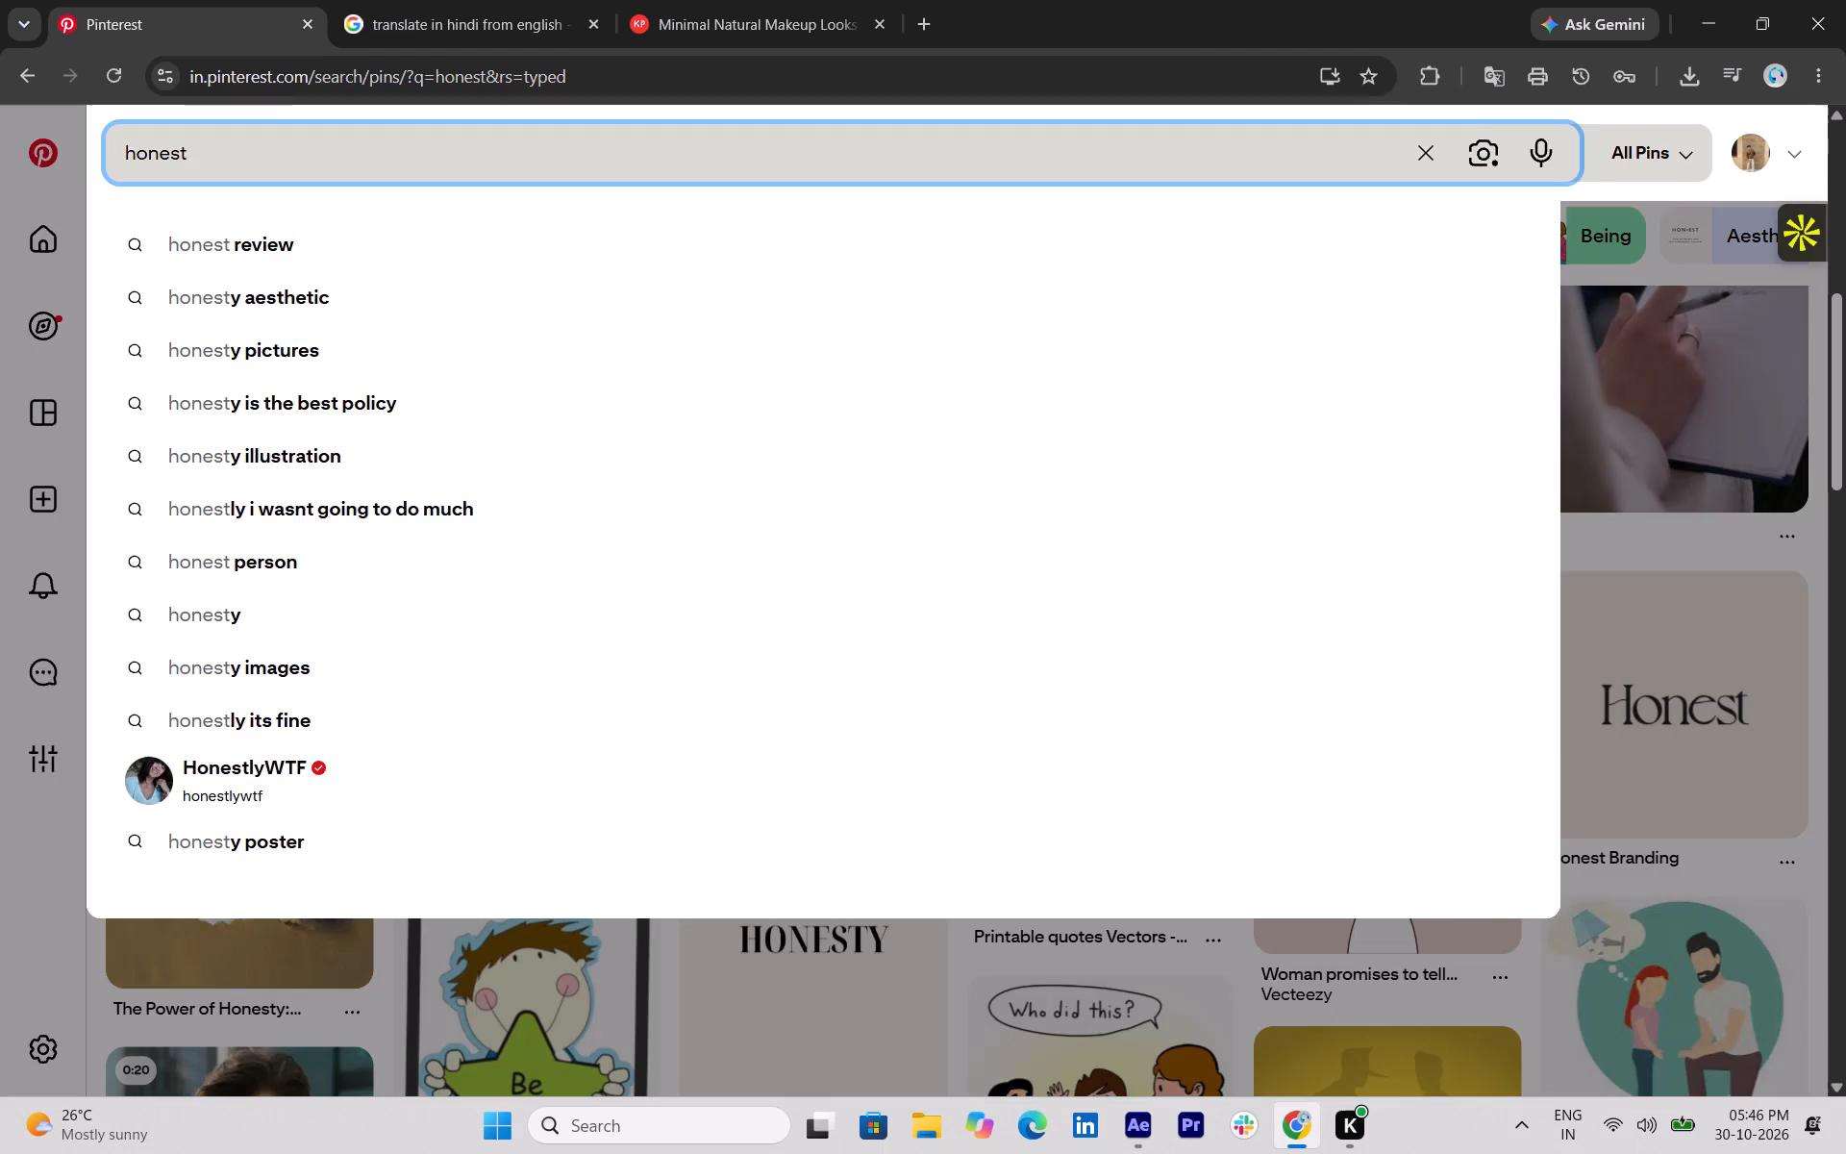
pyautogui.press('BackSpace')
pyautogui.press('BackSpace')
pyautogui.press('BackSpace')
pyautogui.press('BackSpace')
pyautogui.press('BackSpace')
pyautogui.press('BackSpace')
pyautogui.press('BackSpace')
pyautogui.press('BackSpace')
pyautogui.press('BackSpace')
pyautogui.press('BackSpace')
pyautogui.press('BackSpace')
pyautogui.press('BackSpace')
pyautogui.press('BackSpace')
pyautogui.press('BackSpace')
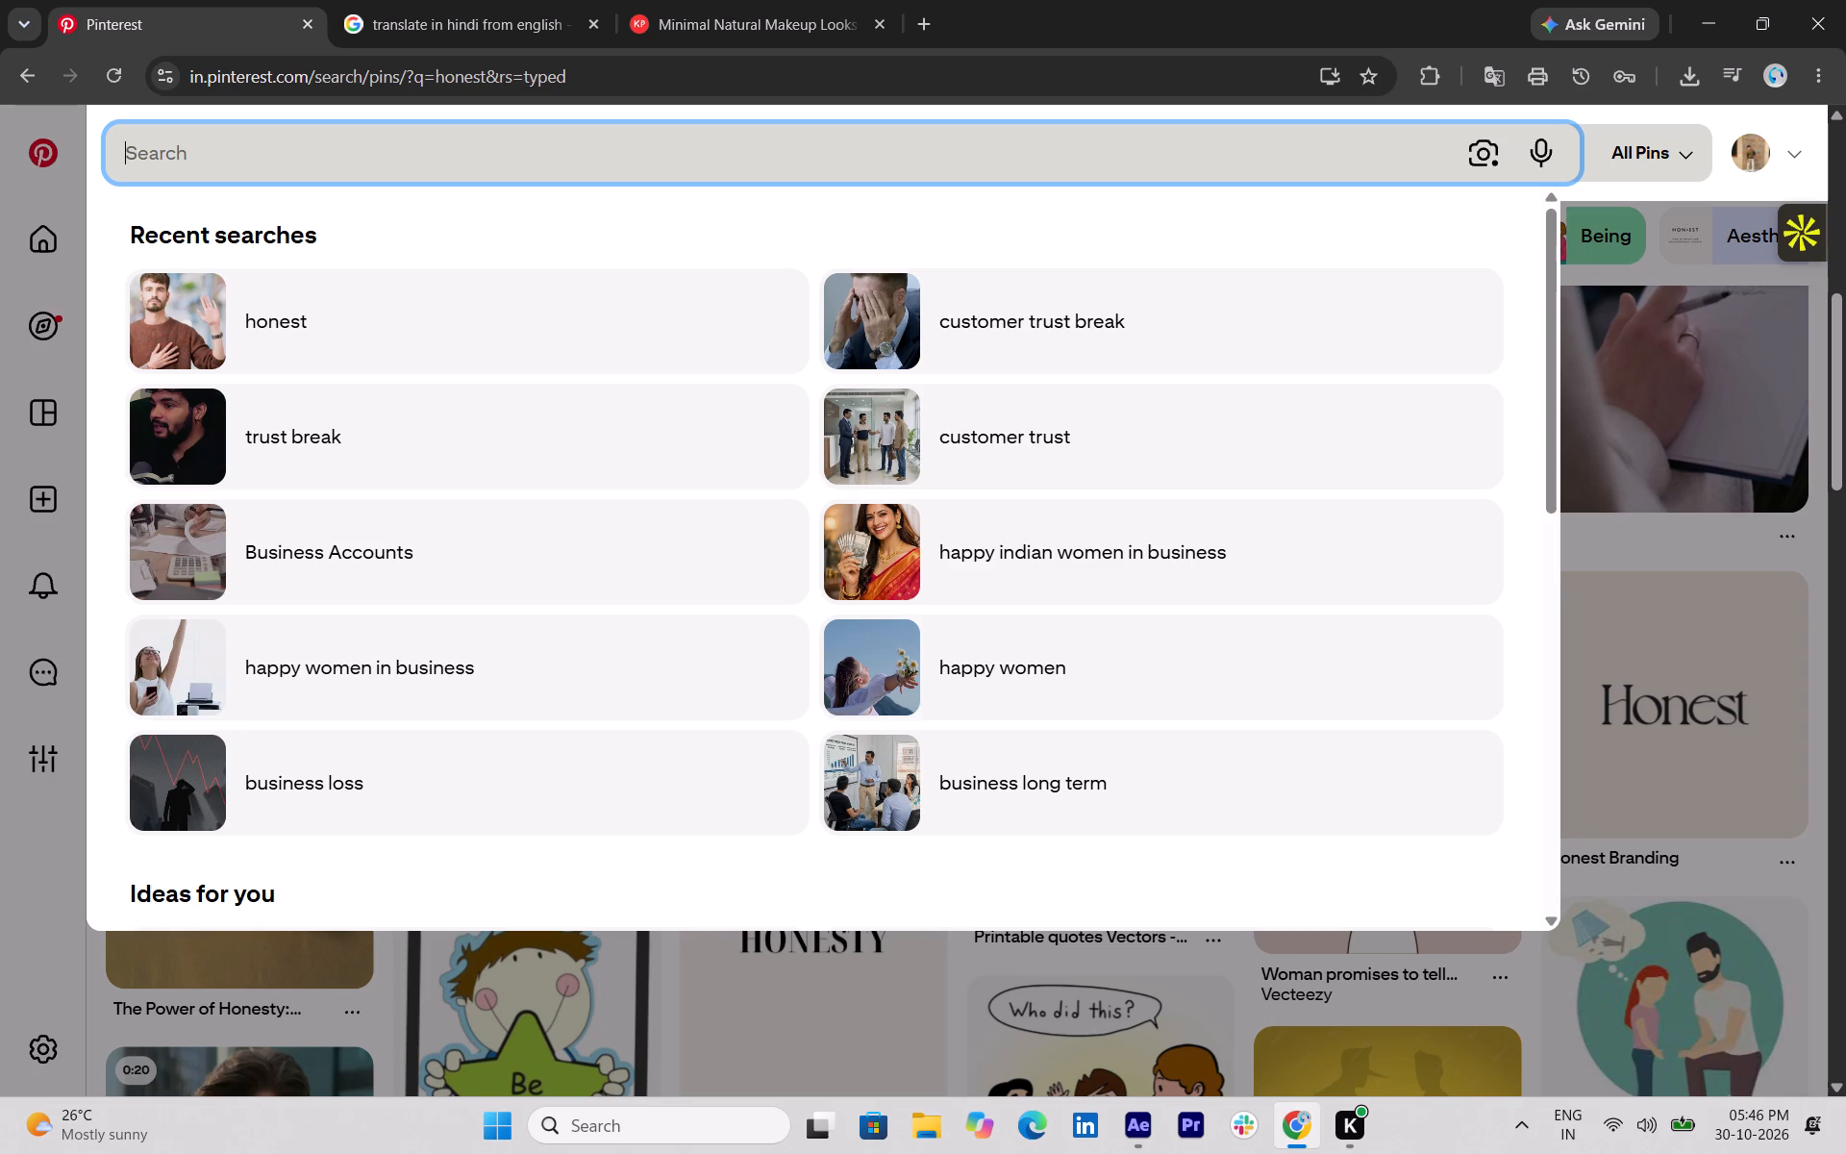
pyautogui.write('co')
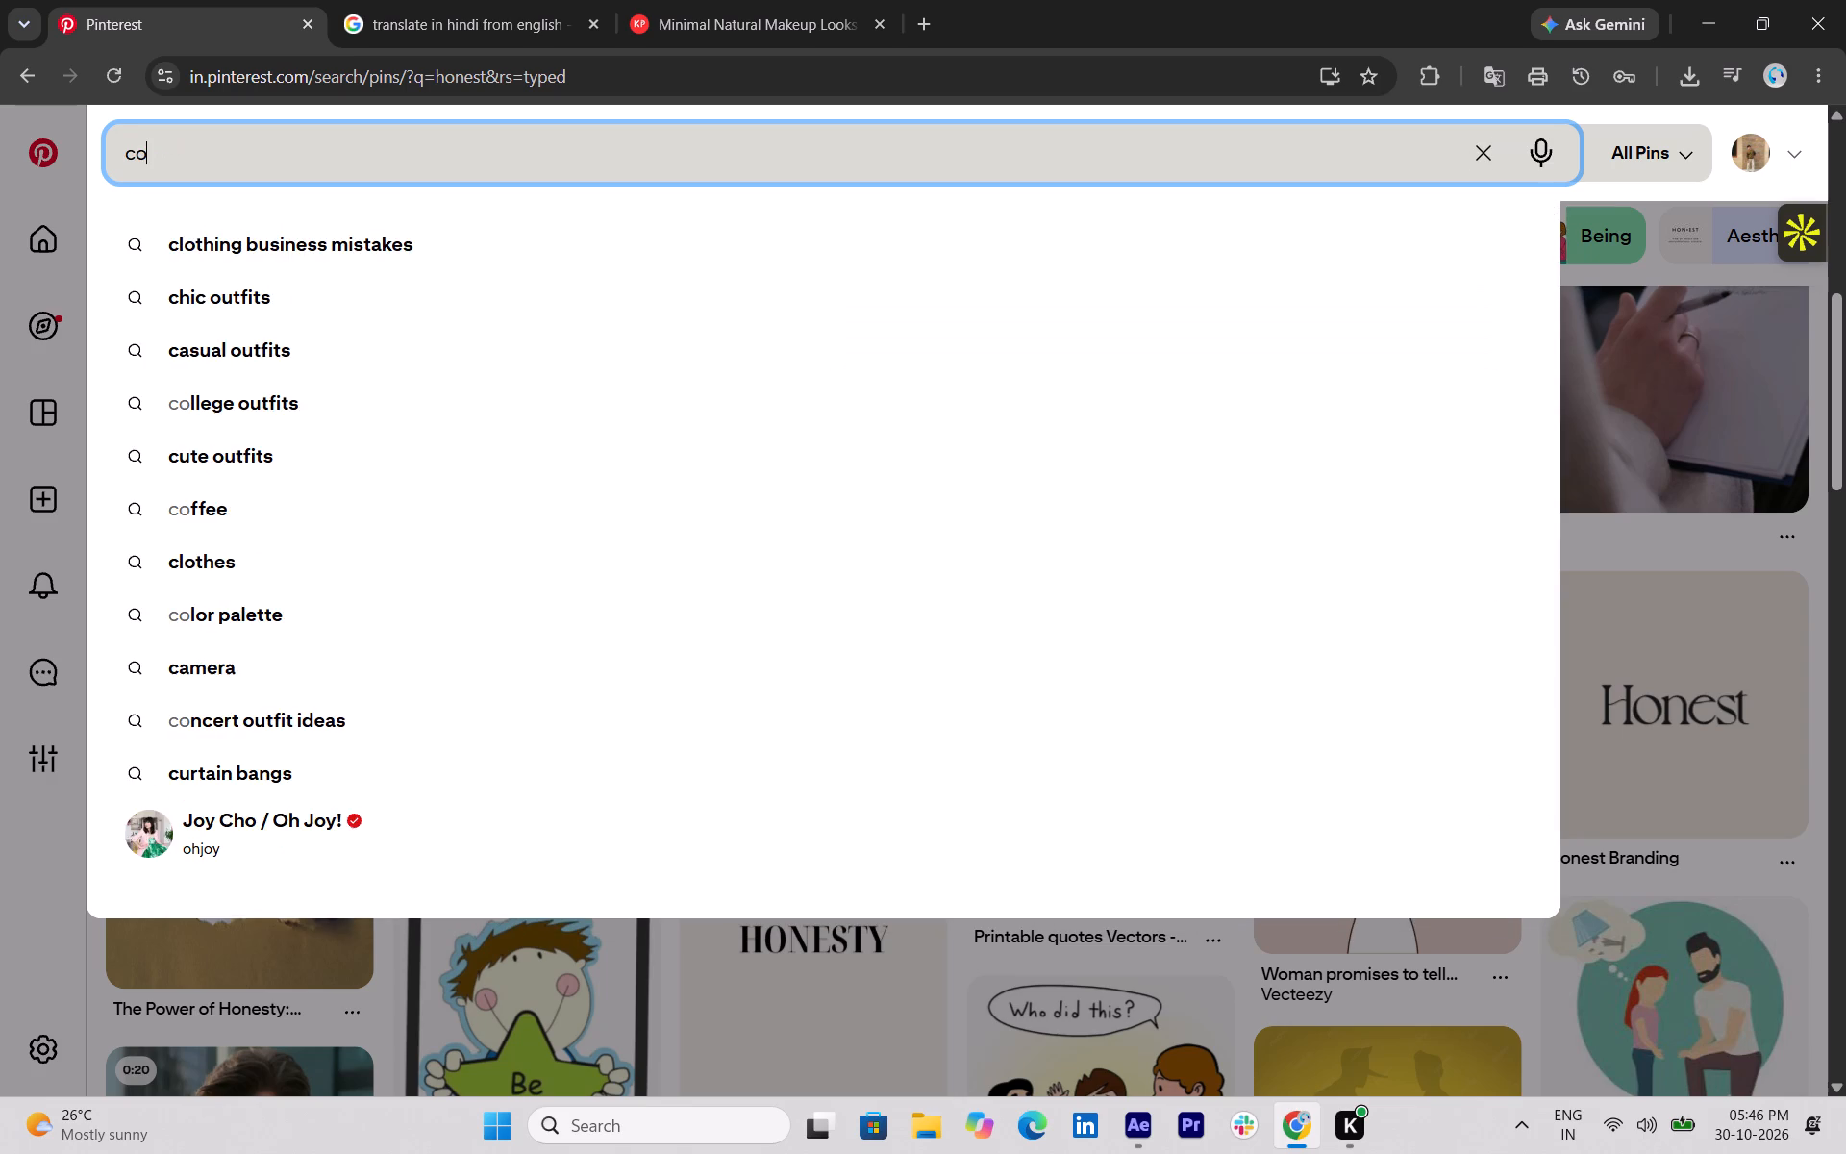
pyautogui.press('BackSpace')
pyautogui.press('BackSpace')
pyautogui.press('BackSpace')
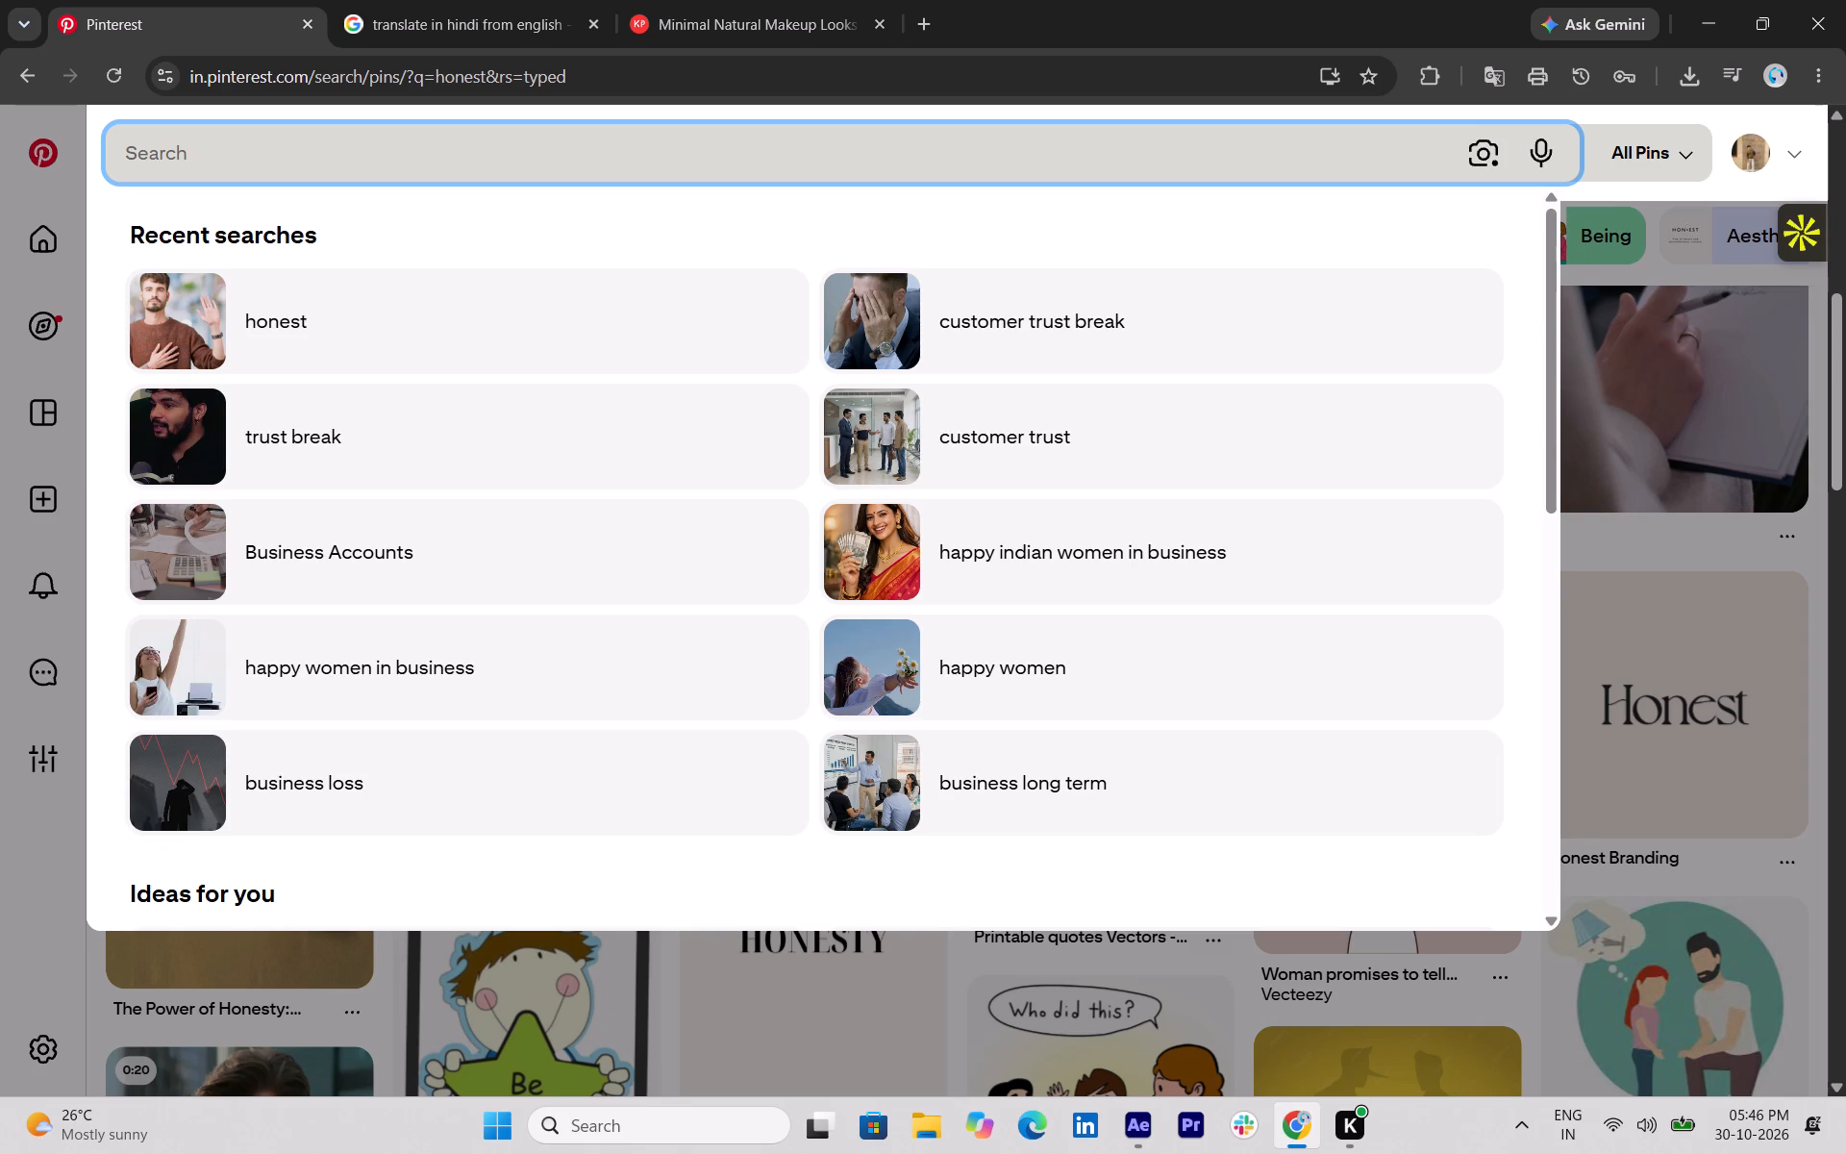
pyautogui.write('shp')
pyautogui.press('BackSpace')
pyautogui.write('op')
pyautogui.press('space')
pyautogui.write('customer')
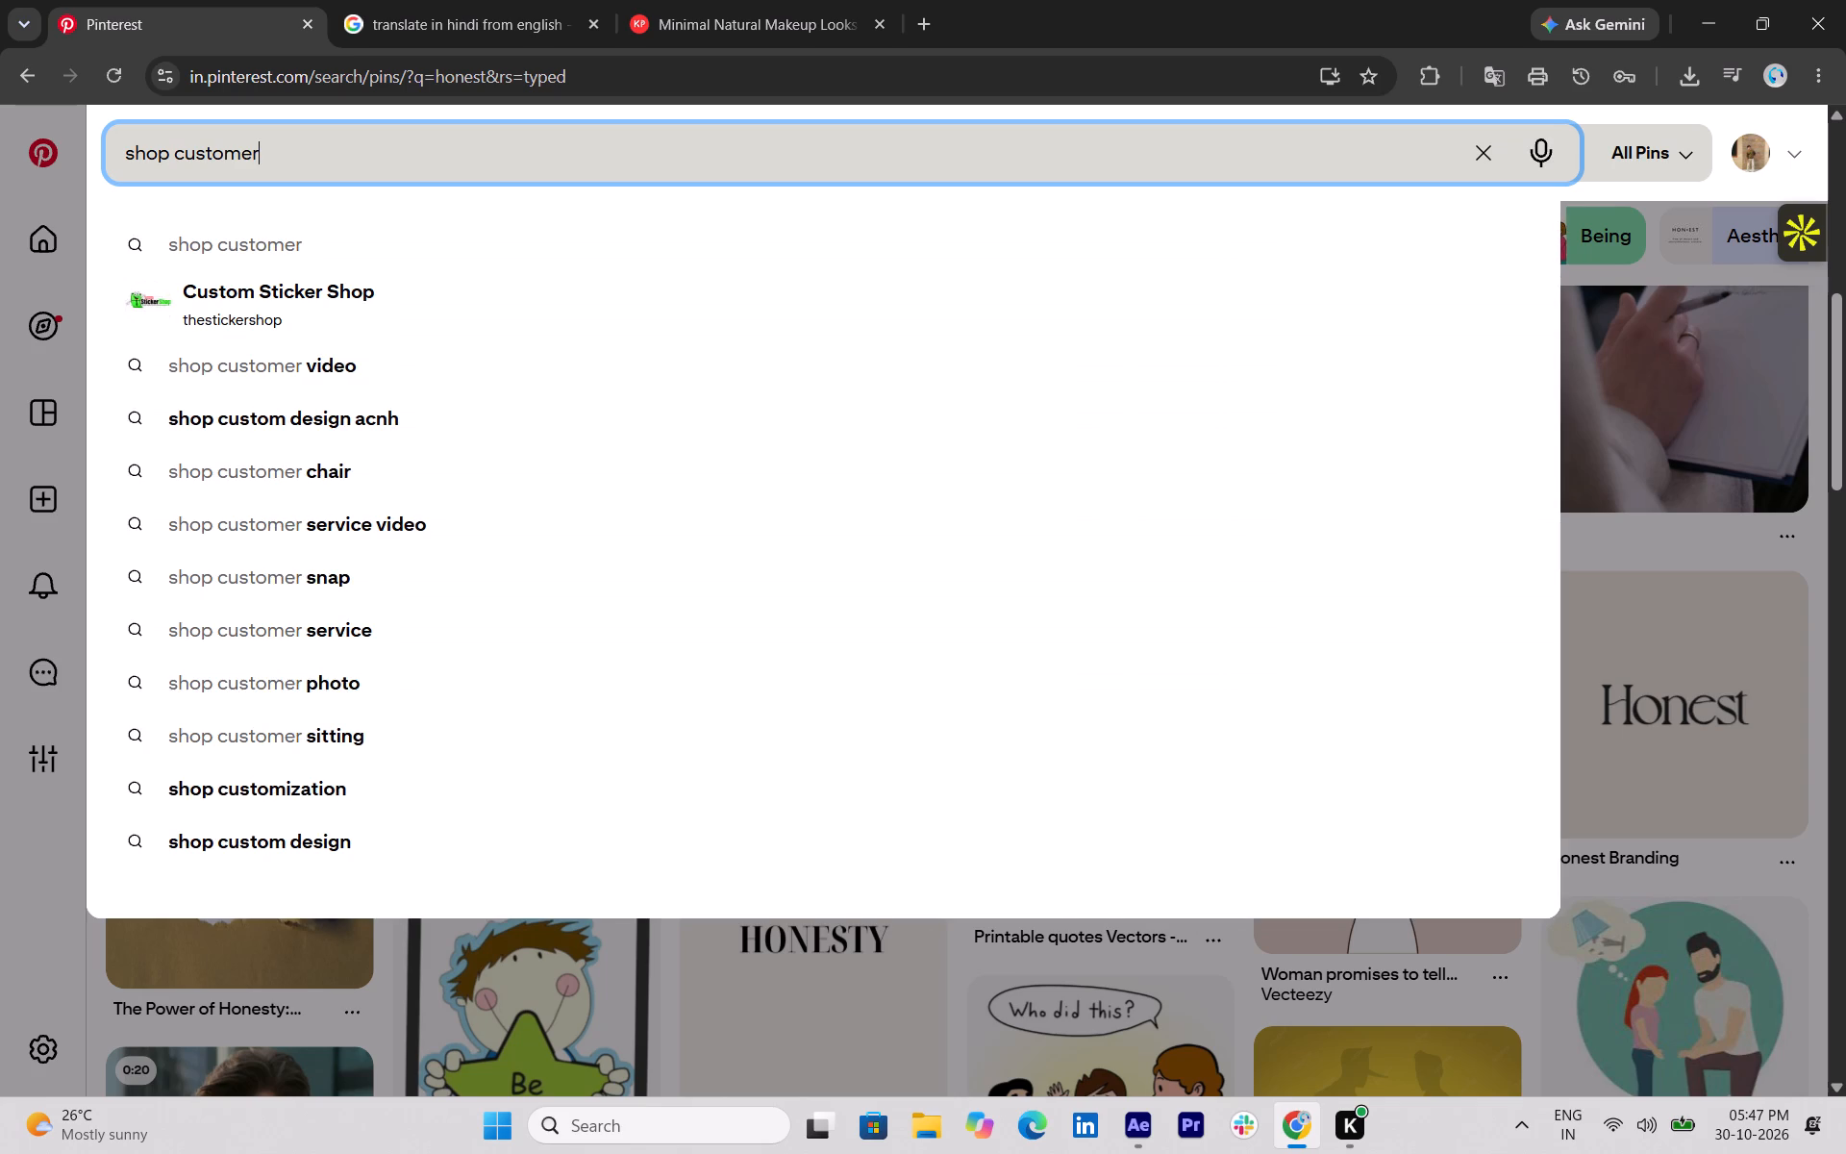
pyautogui.press('Return')
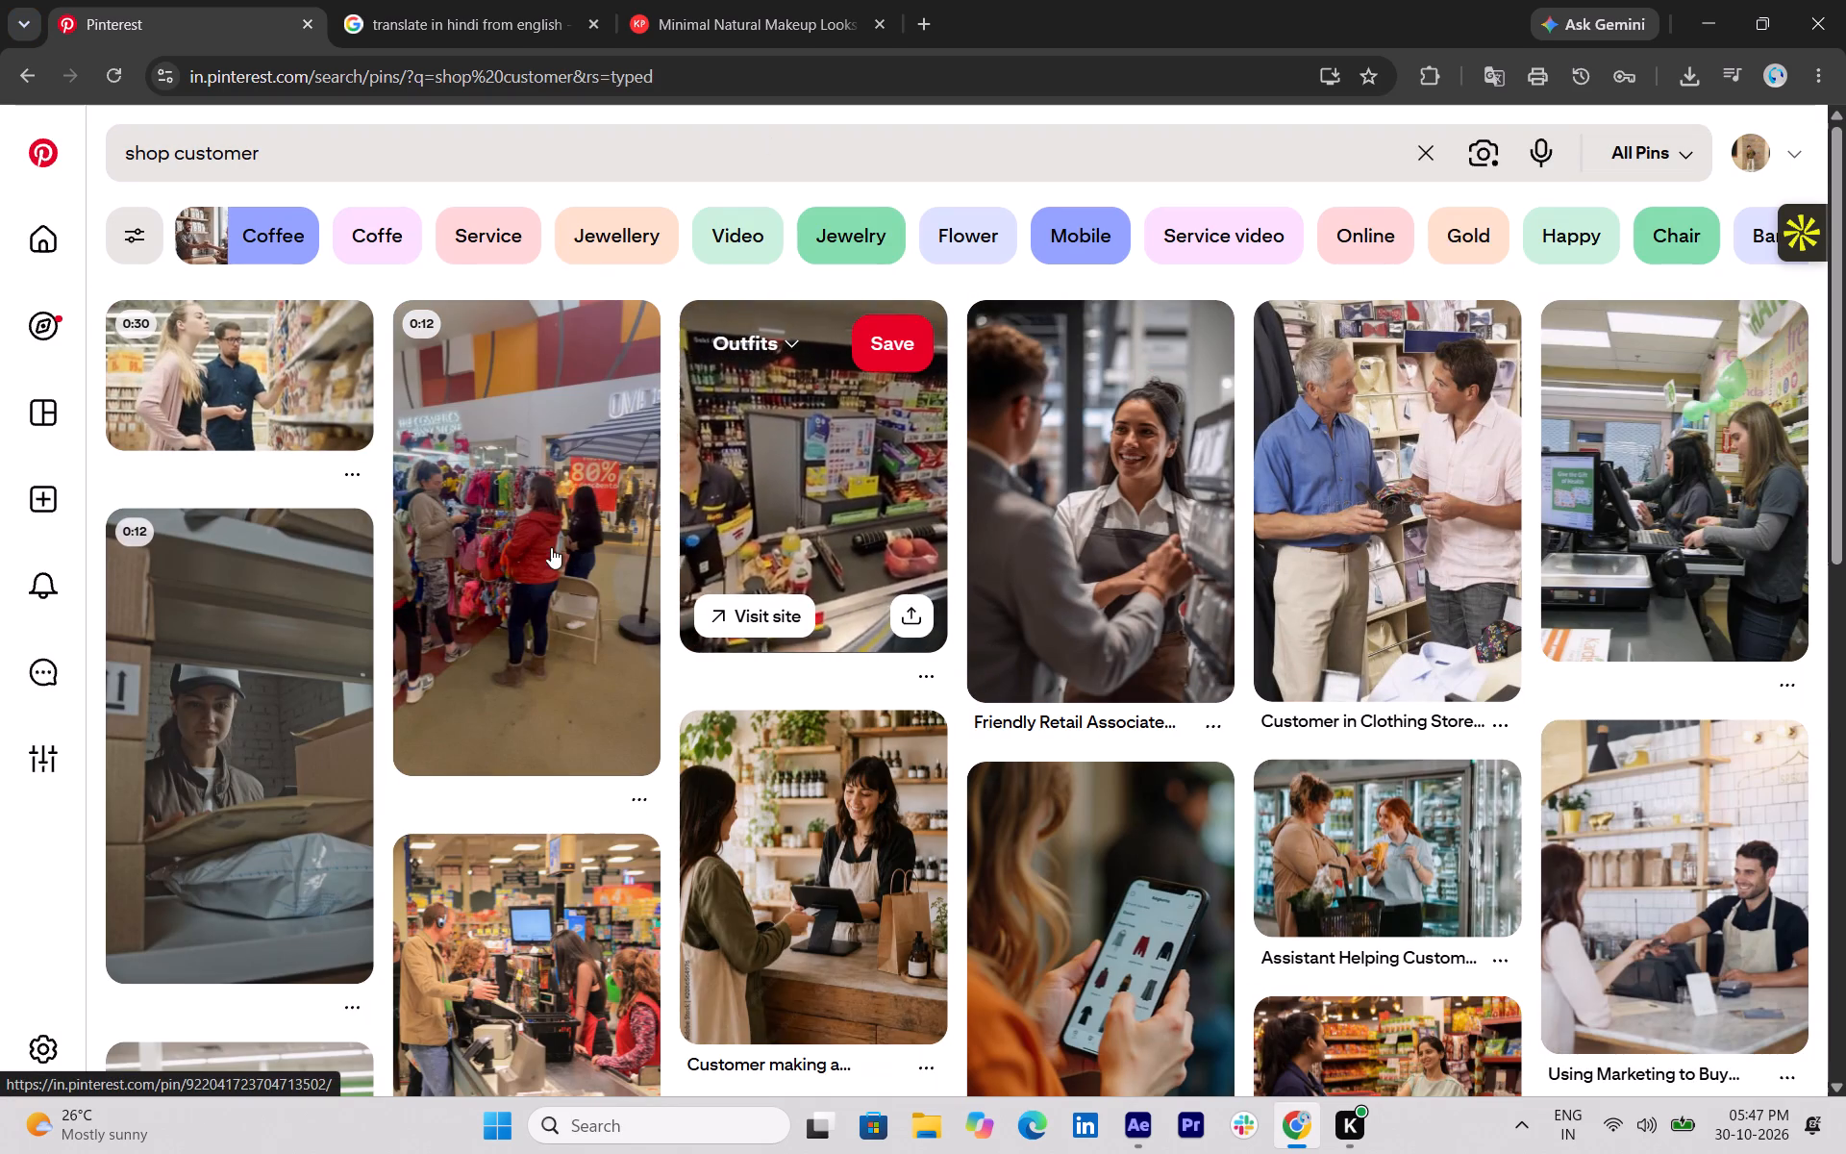
# Open the "Friendly Retail Associate Helping Customer in Modern Store" pin and save its image as a PNG.
pyautogui.click(1046, 548)
pyautogui.rightClick(423, 572)
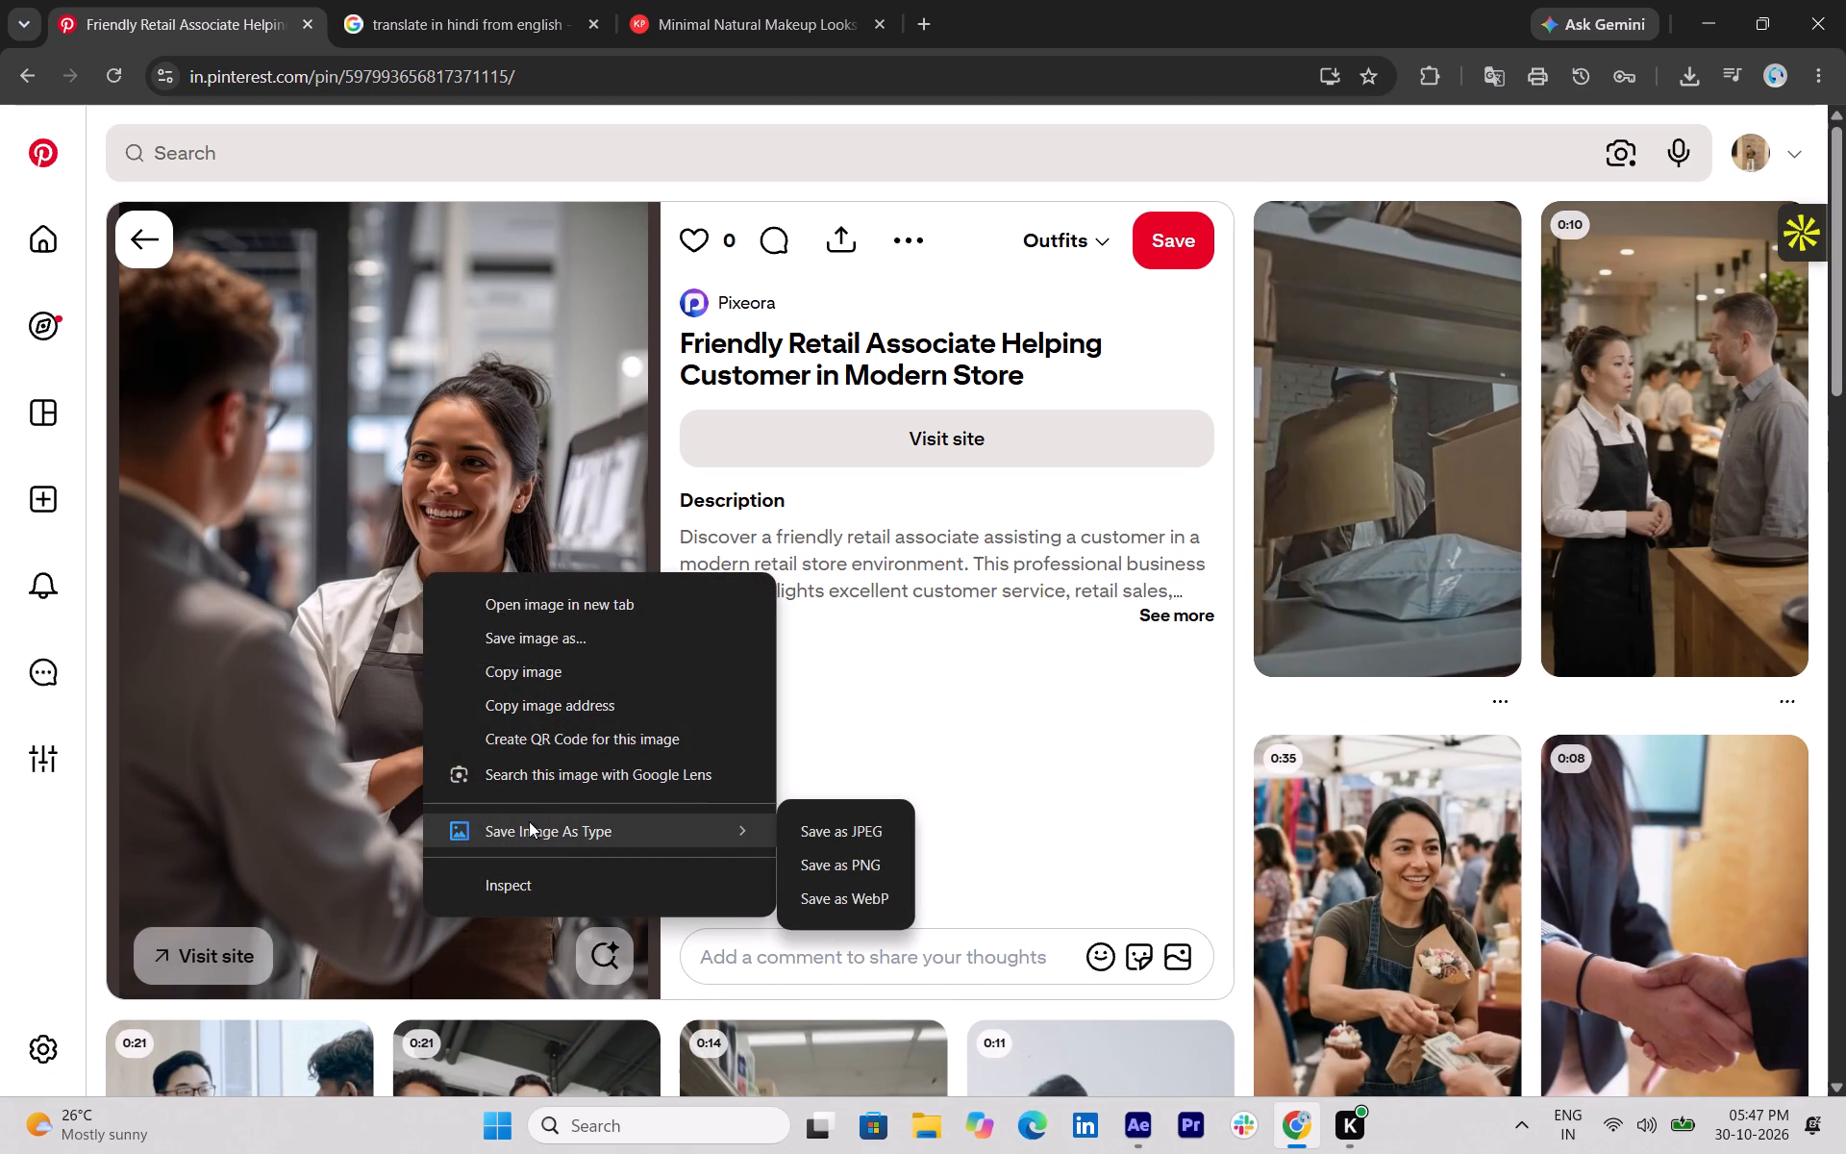
pyautogui.click(1650, 416)
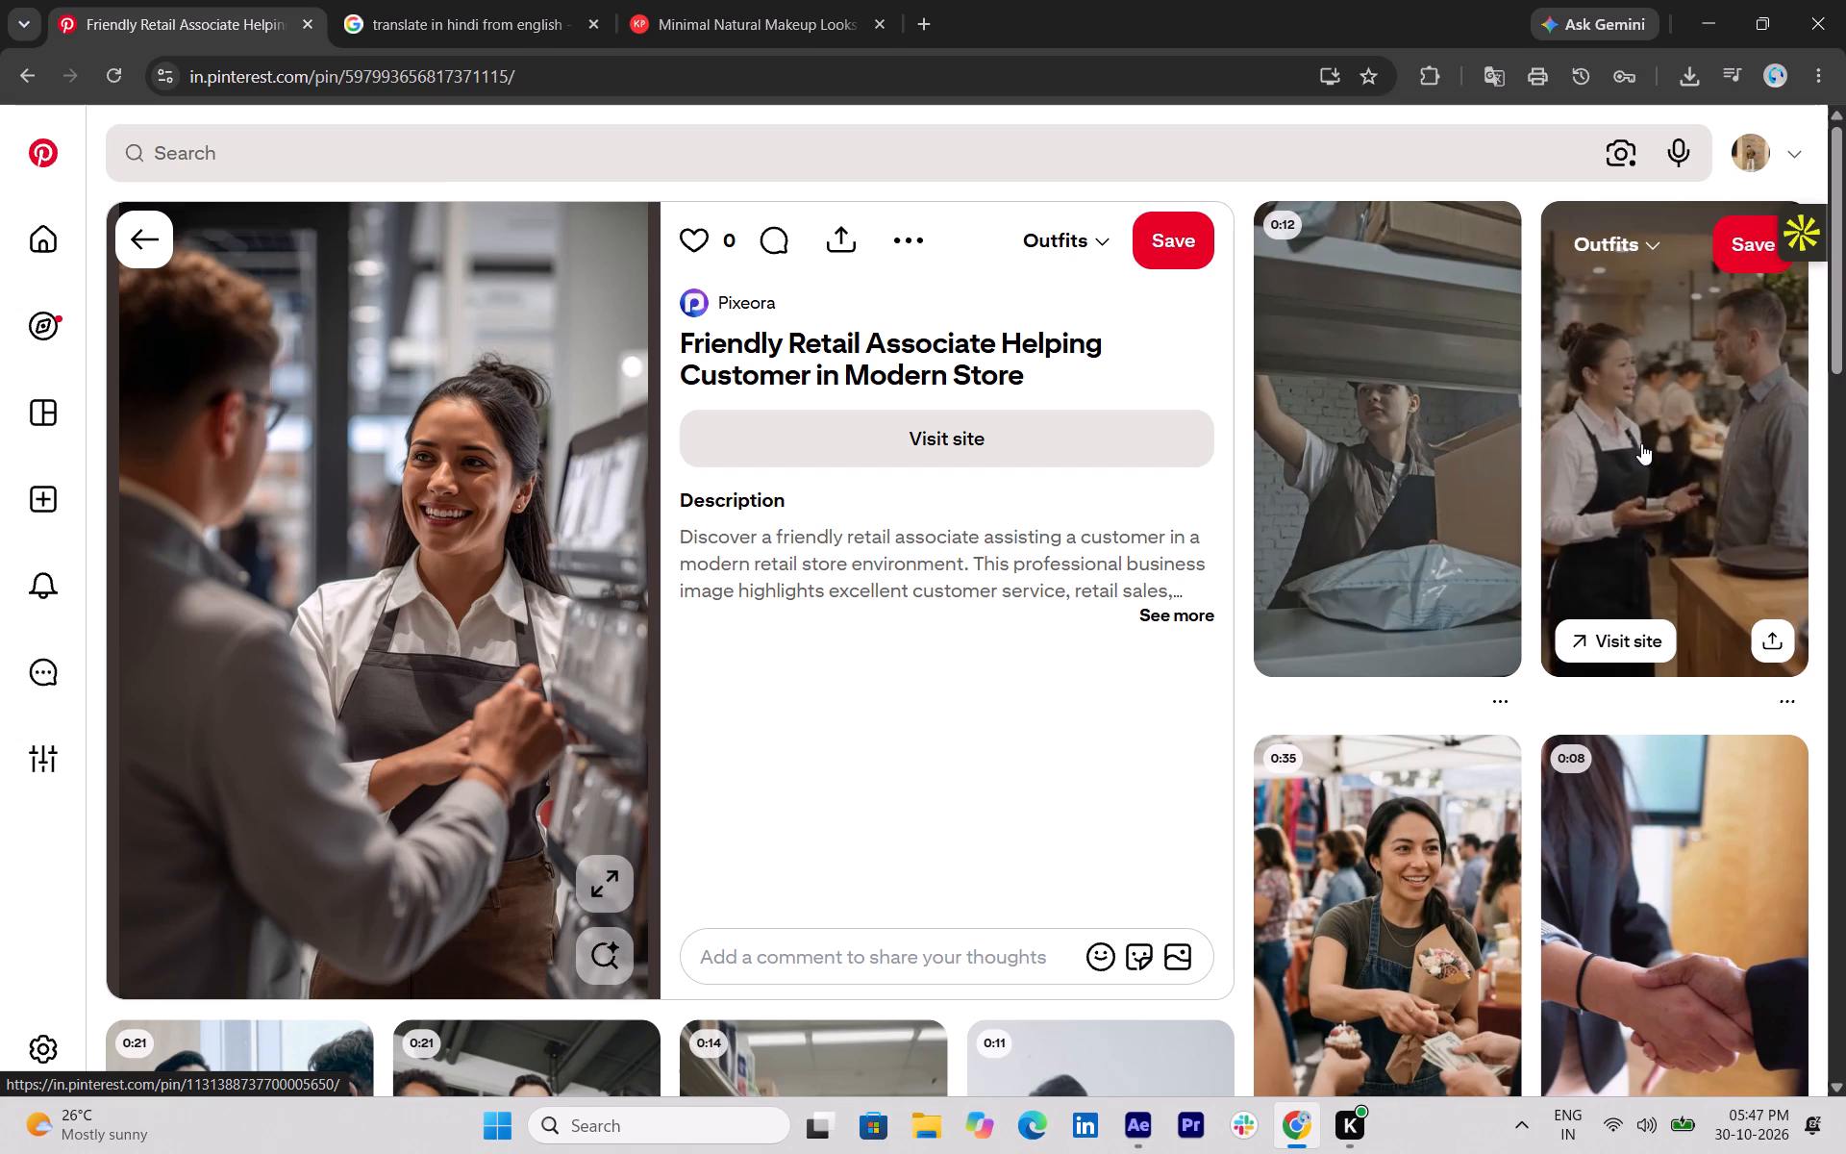
pyautogui.scroll(-2, 1634, 443)
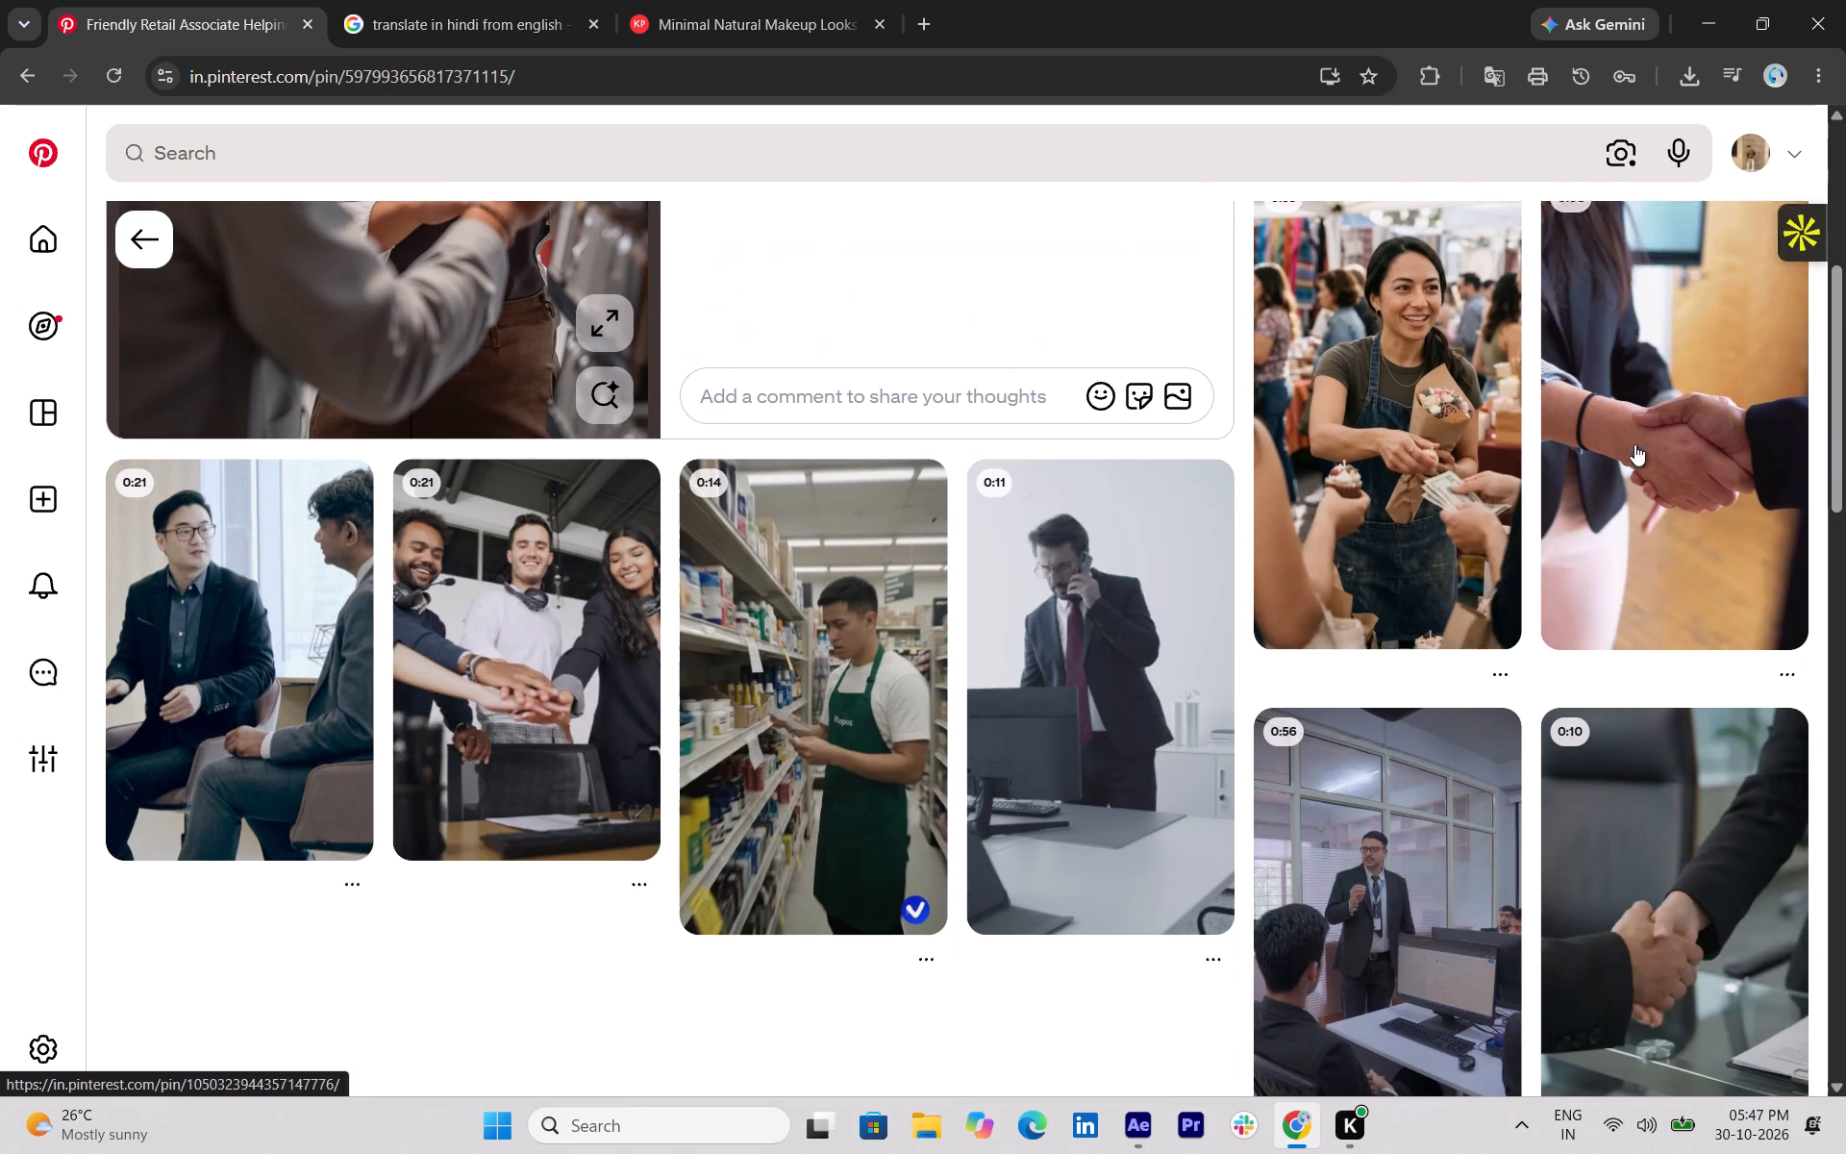
pyautogui.scroll(1, 1210, 564)
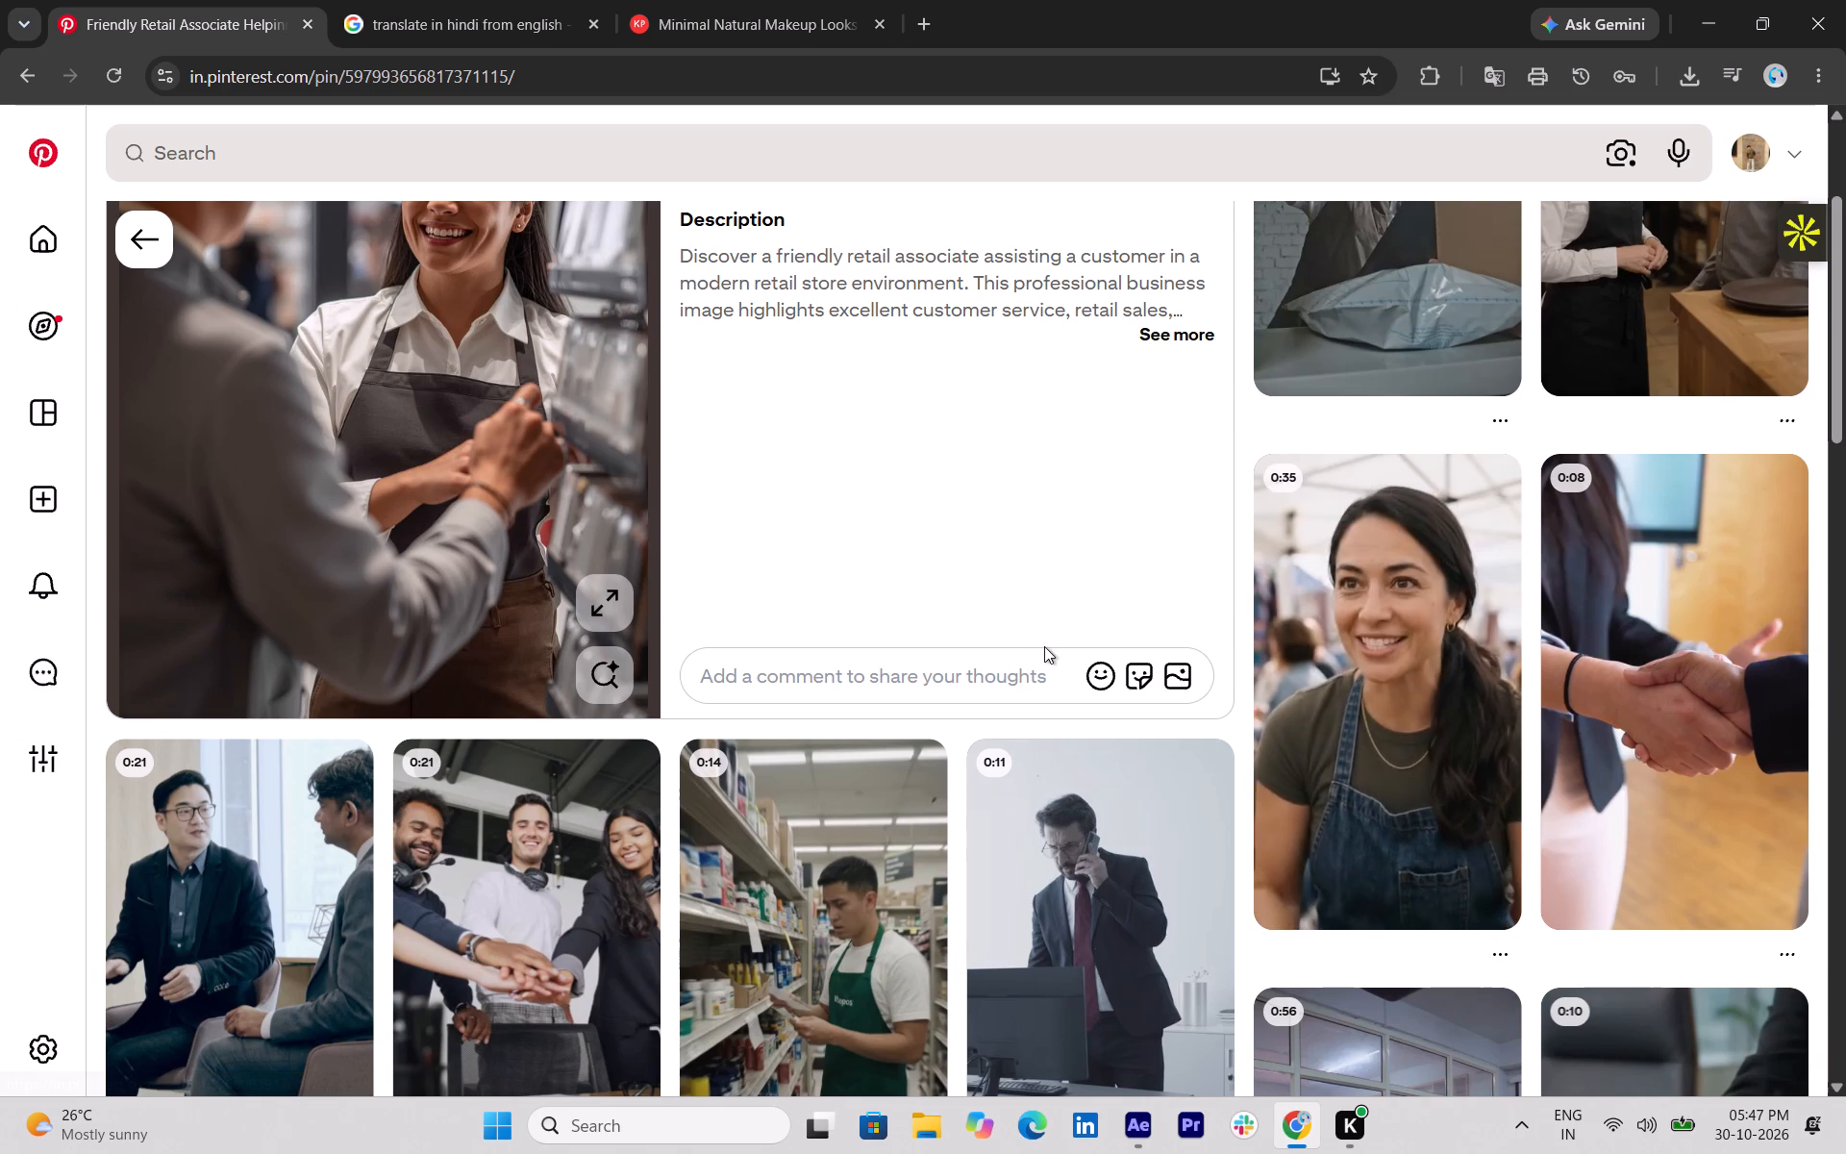
pyautogui.scroll(1, 1044, 646)
pyautogui.rightClick(440, 529)
pyautogui.click(569, 787)
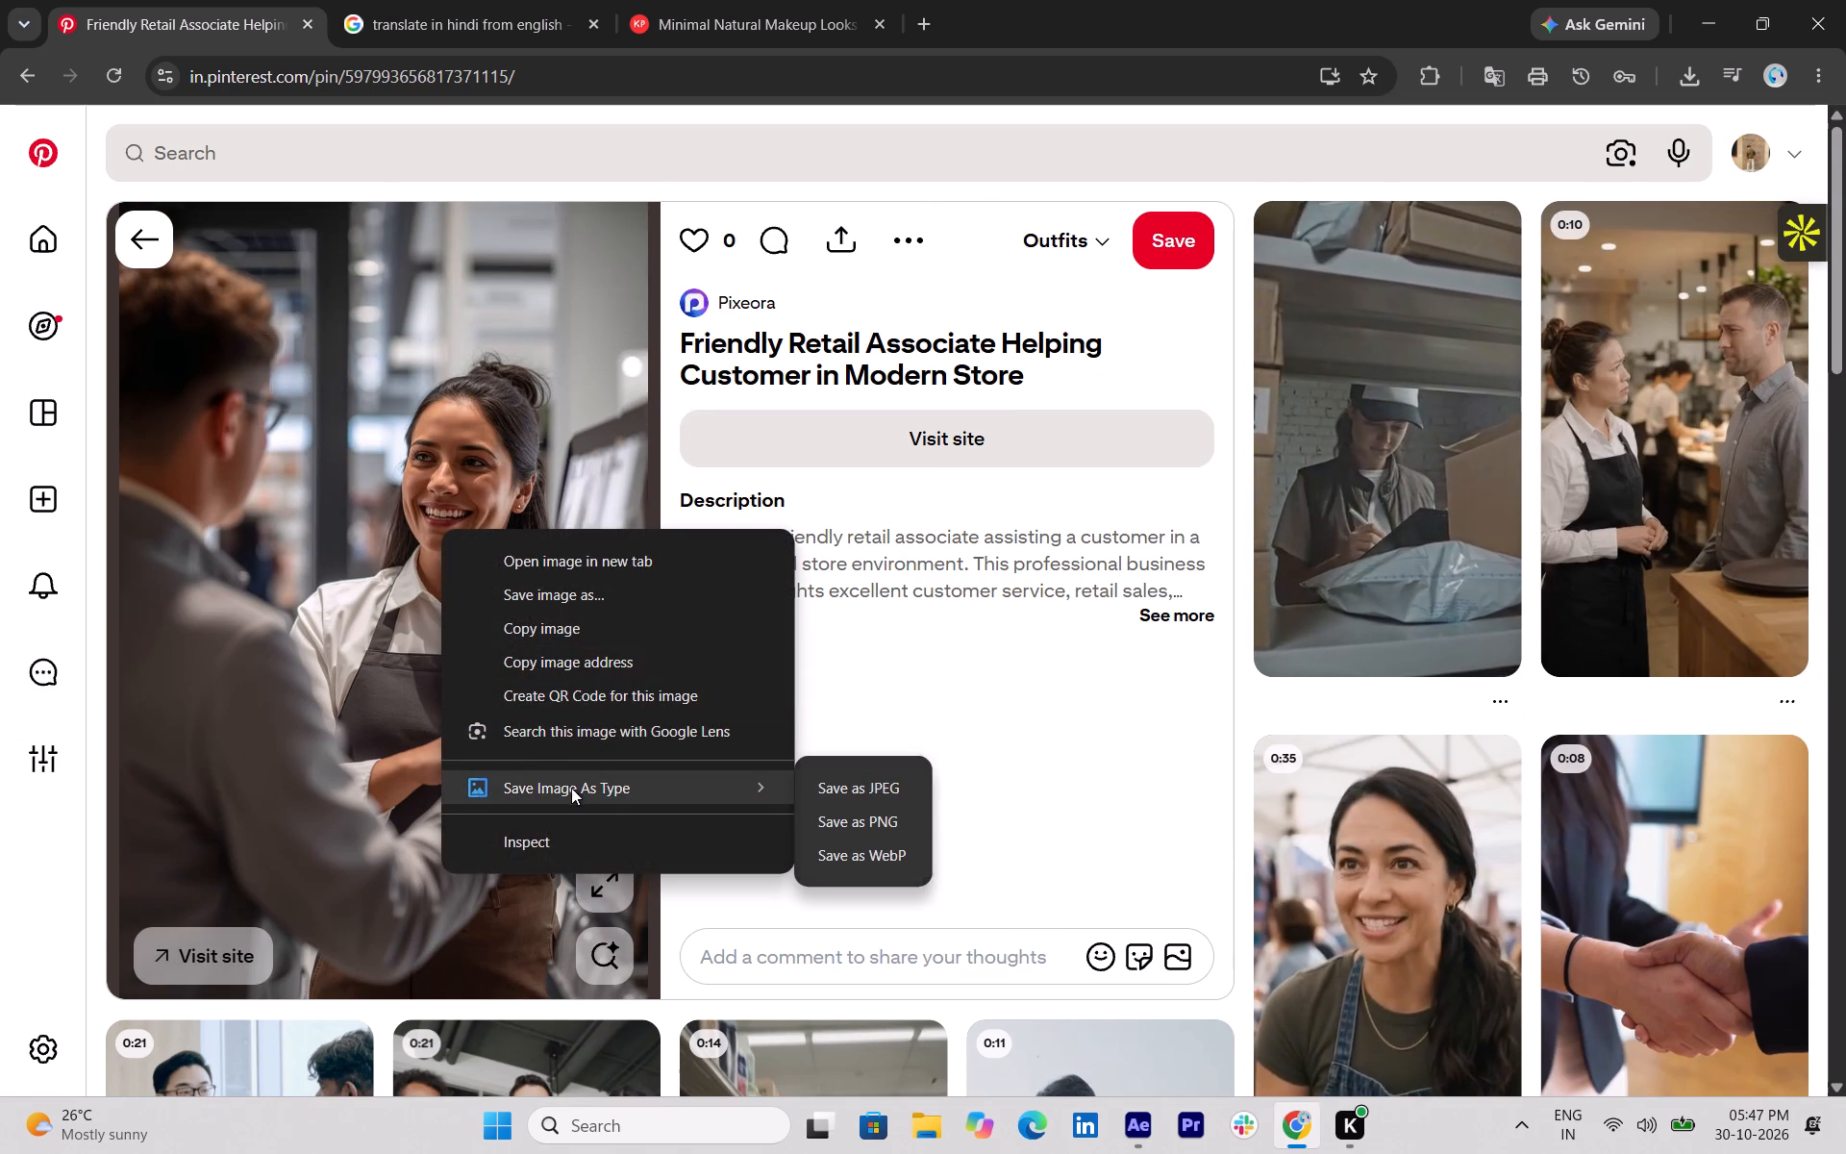
pyautogui.click(866, 837)
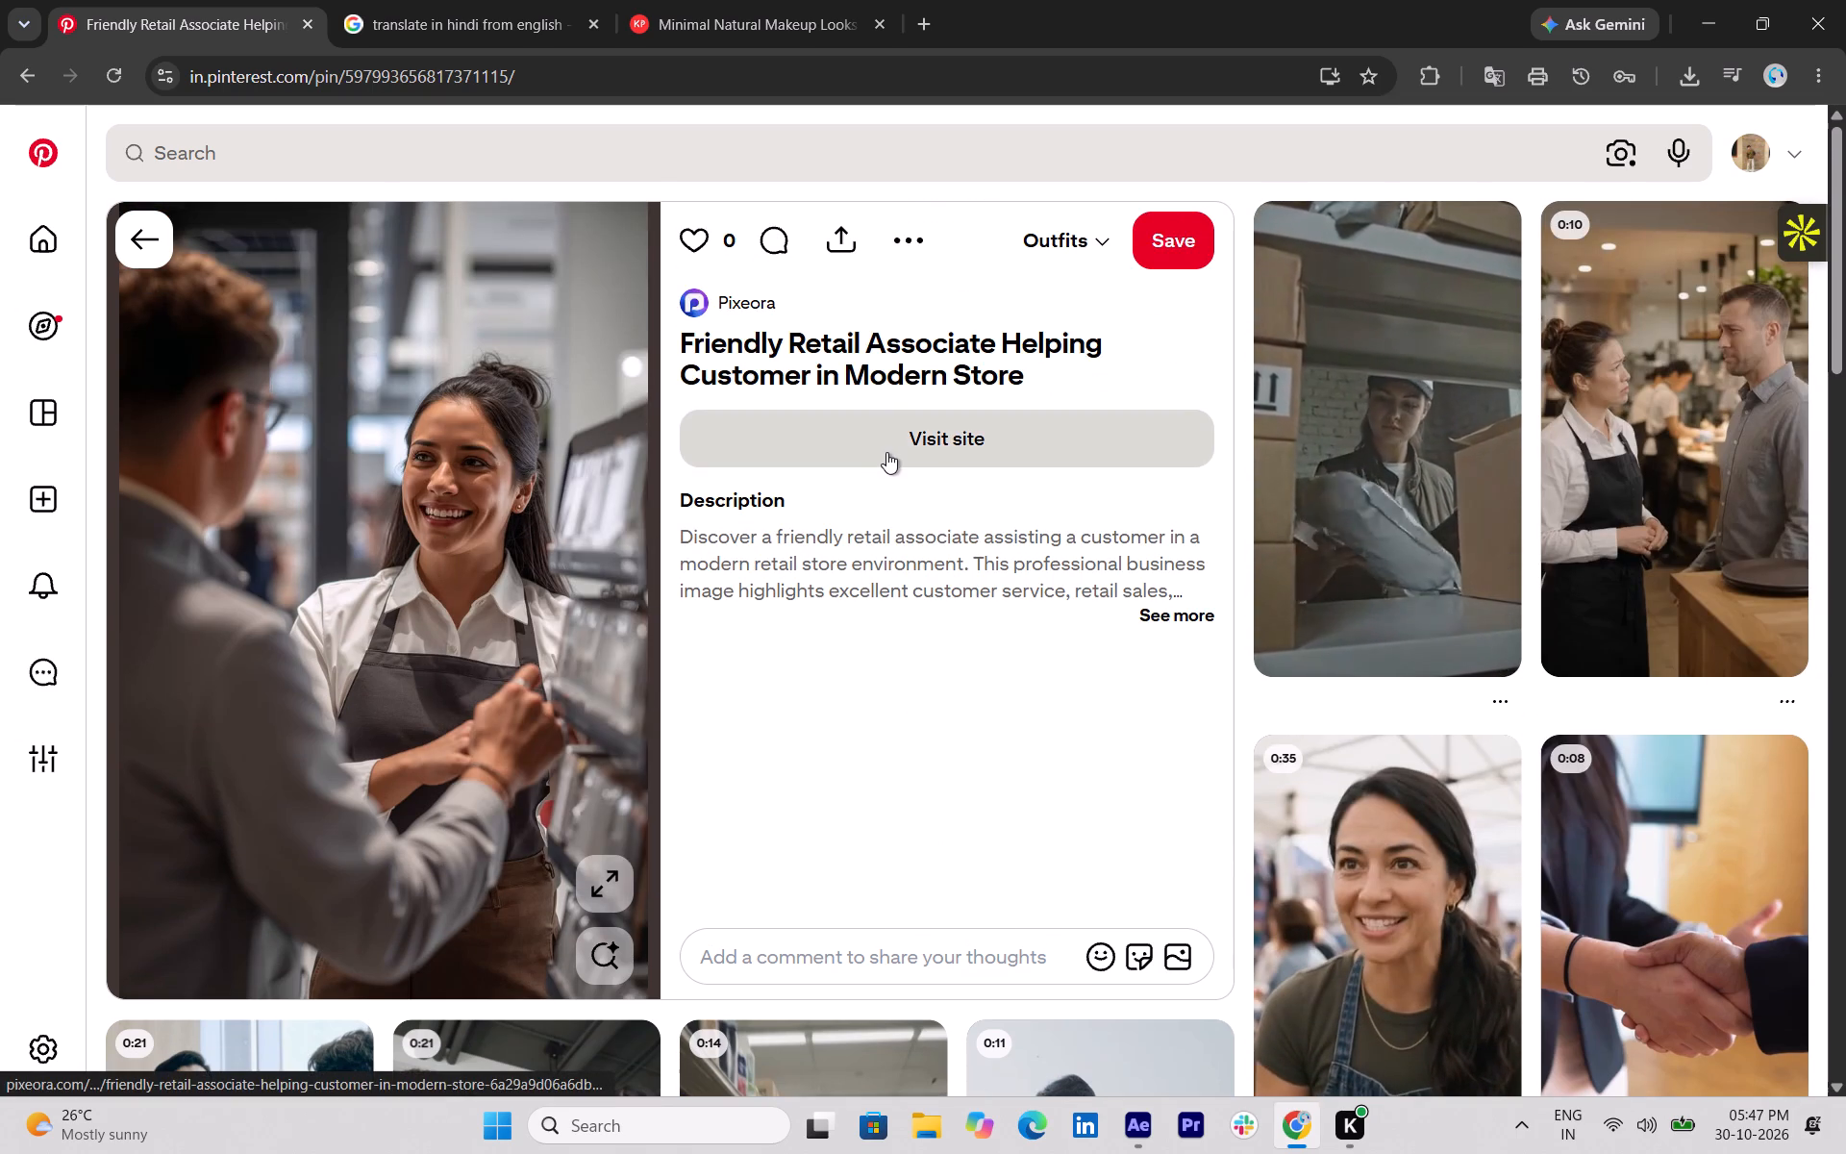
# Bring the downloaded retail associate PNG into the After Effects composition as the top timeline layer.
pyautogui.moveTo(1396, 127); pyautogui.dragTo(1189, 1087)
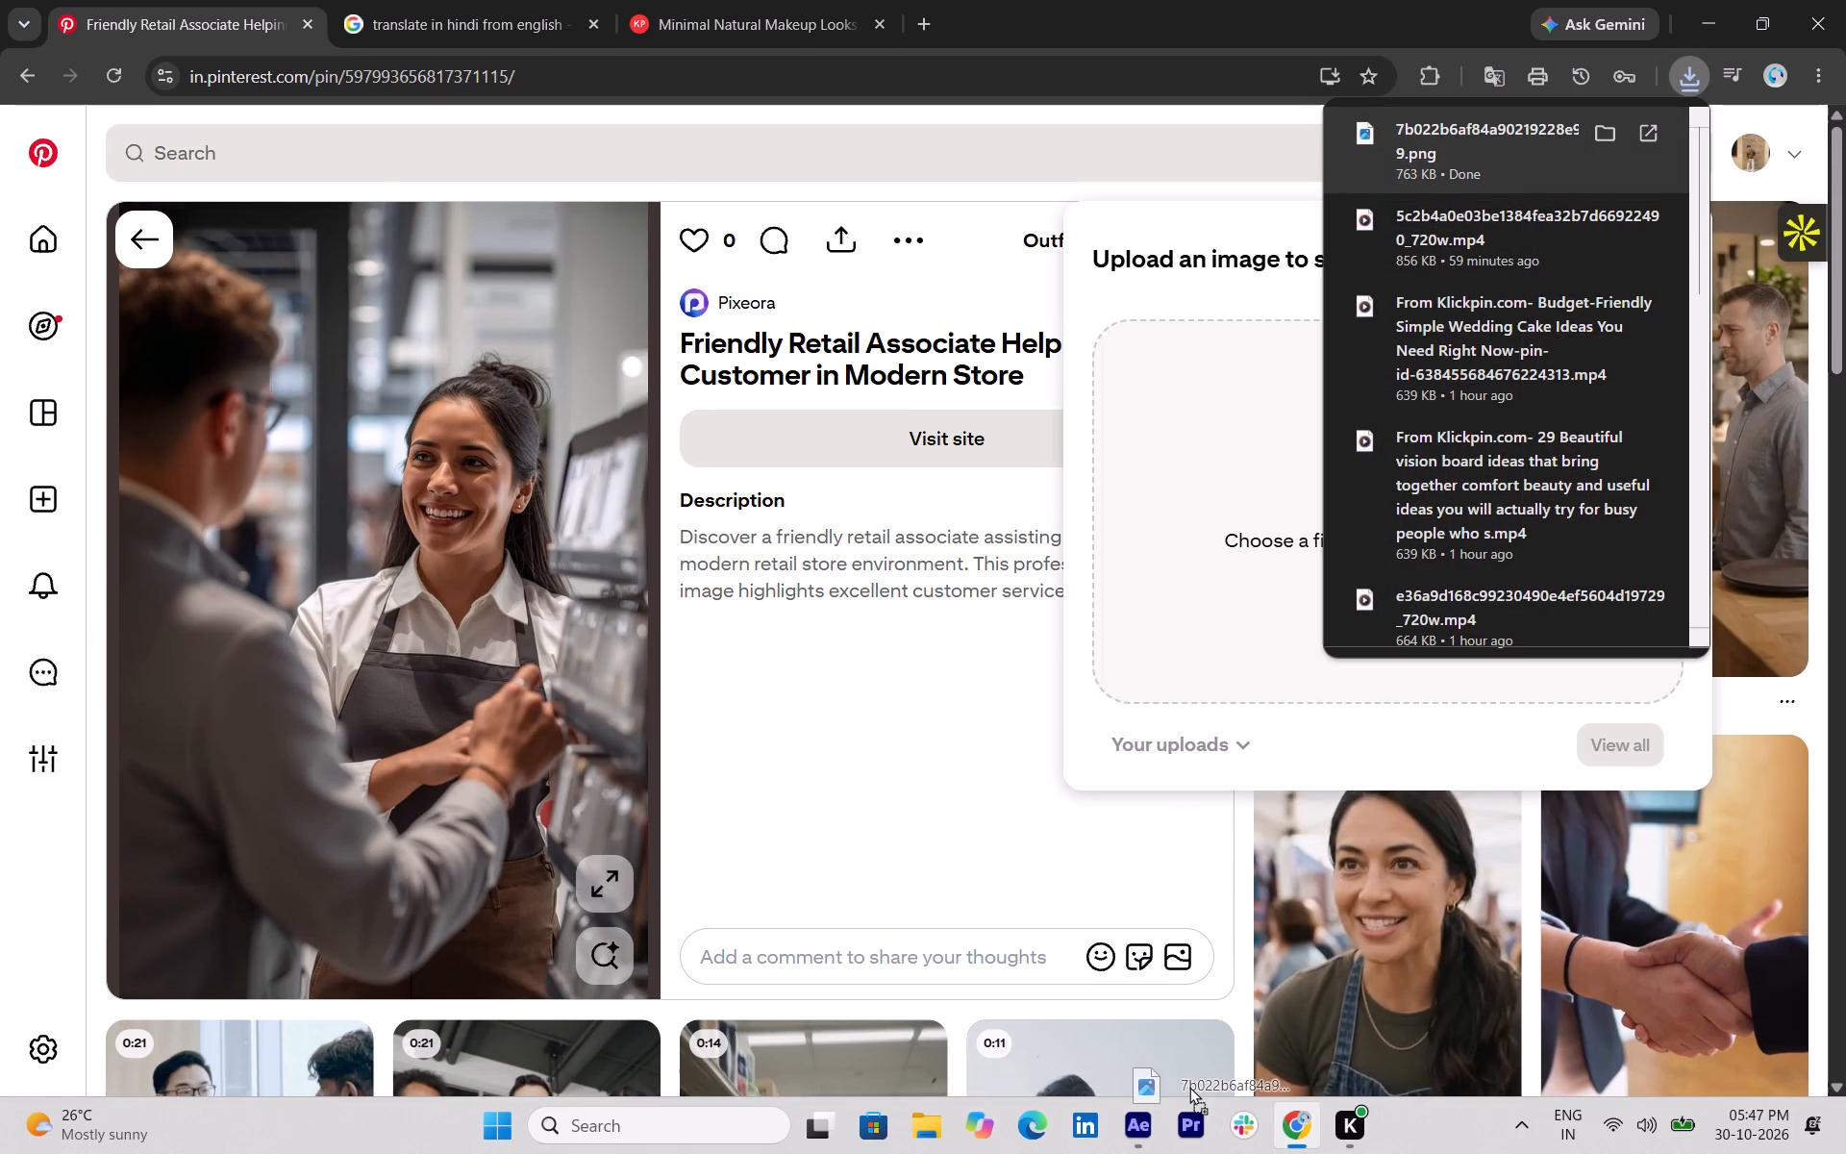
pyautogui.moveTo(1189, 1087); pyautogui.dragTo(1135, 1141)
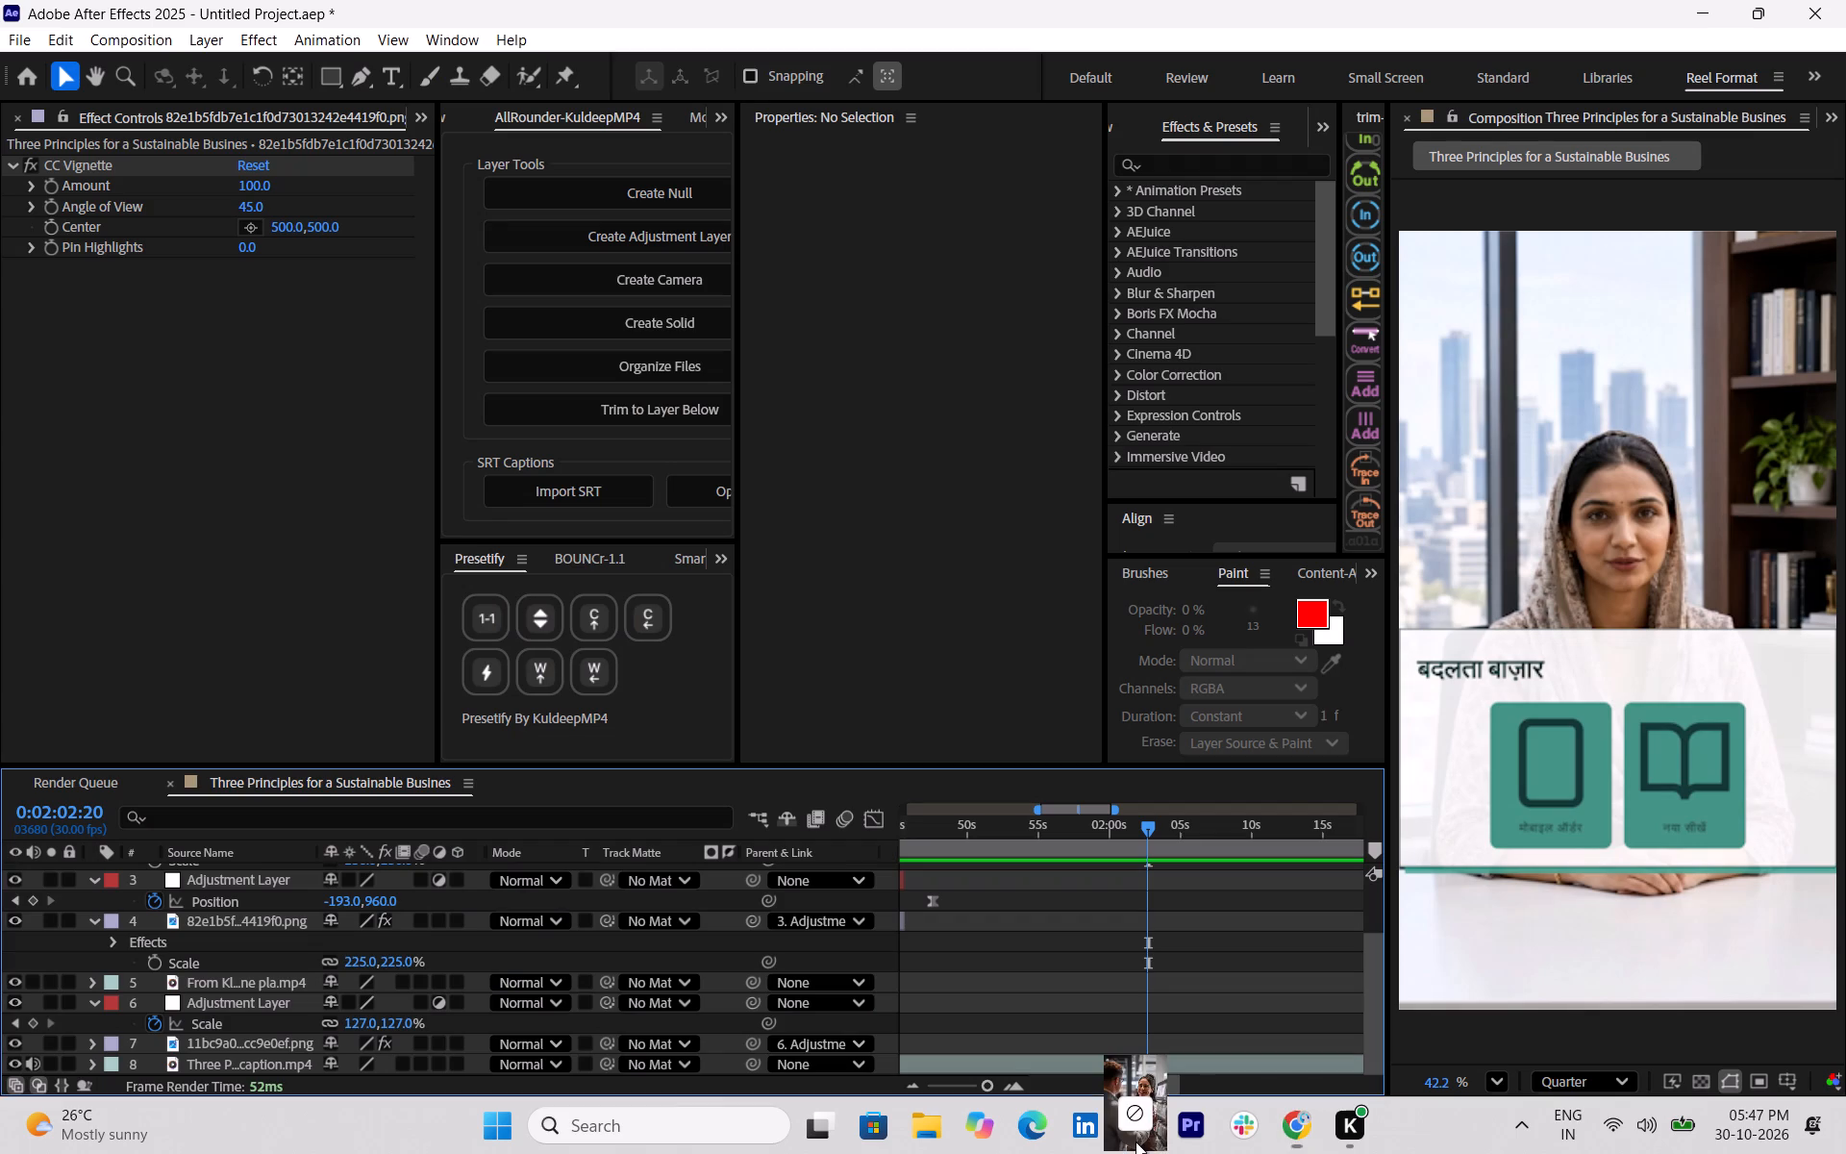
pyautogui.moveTo(1135, 1141); pyautogui.dragTo(1073, 896)
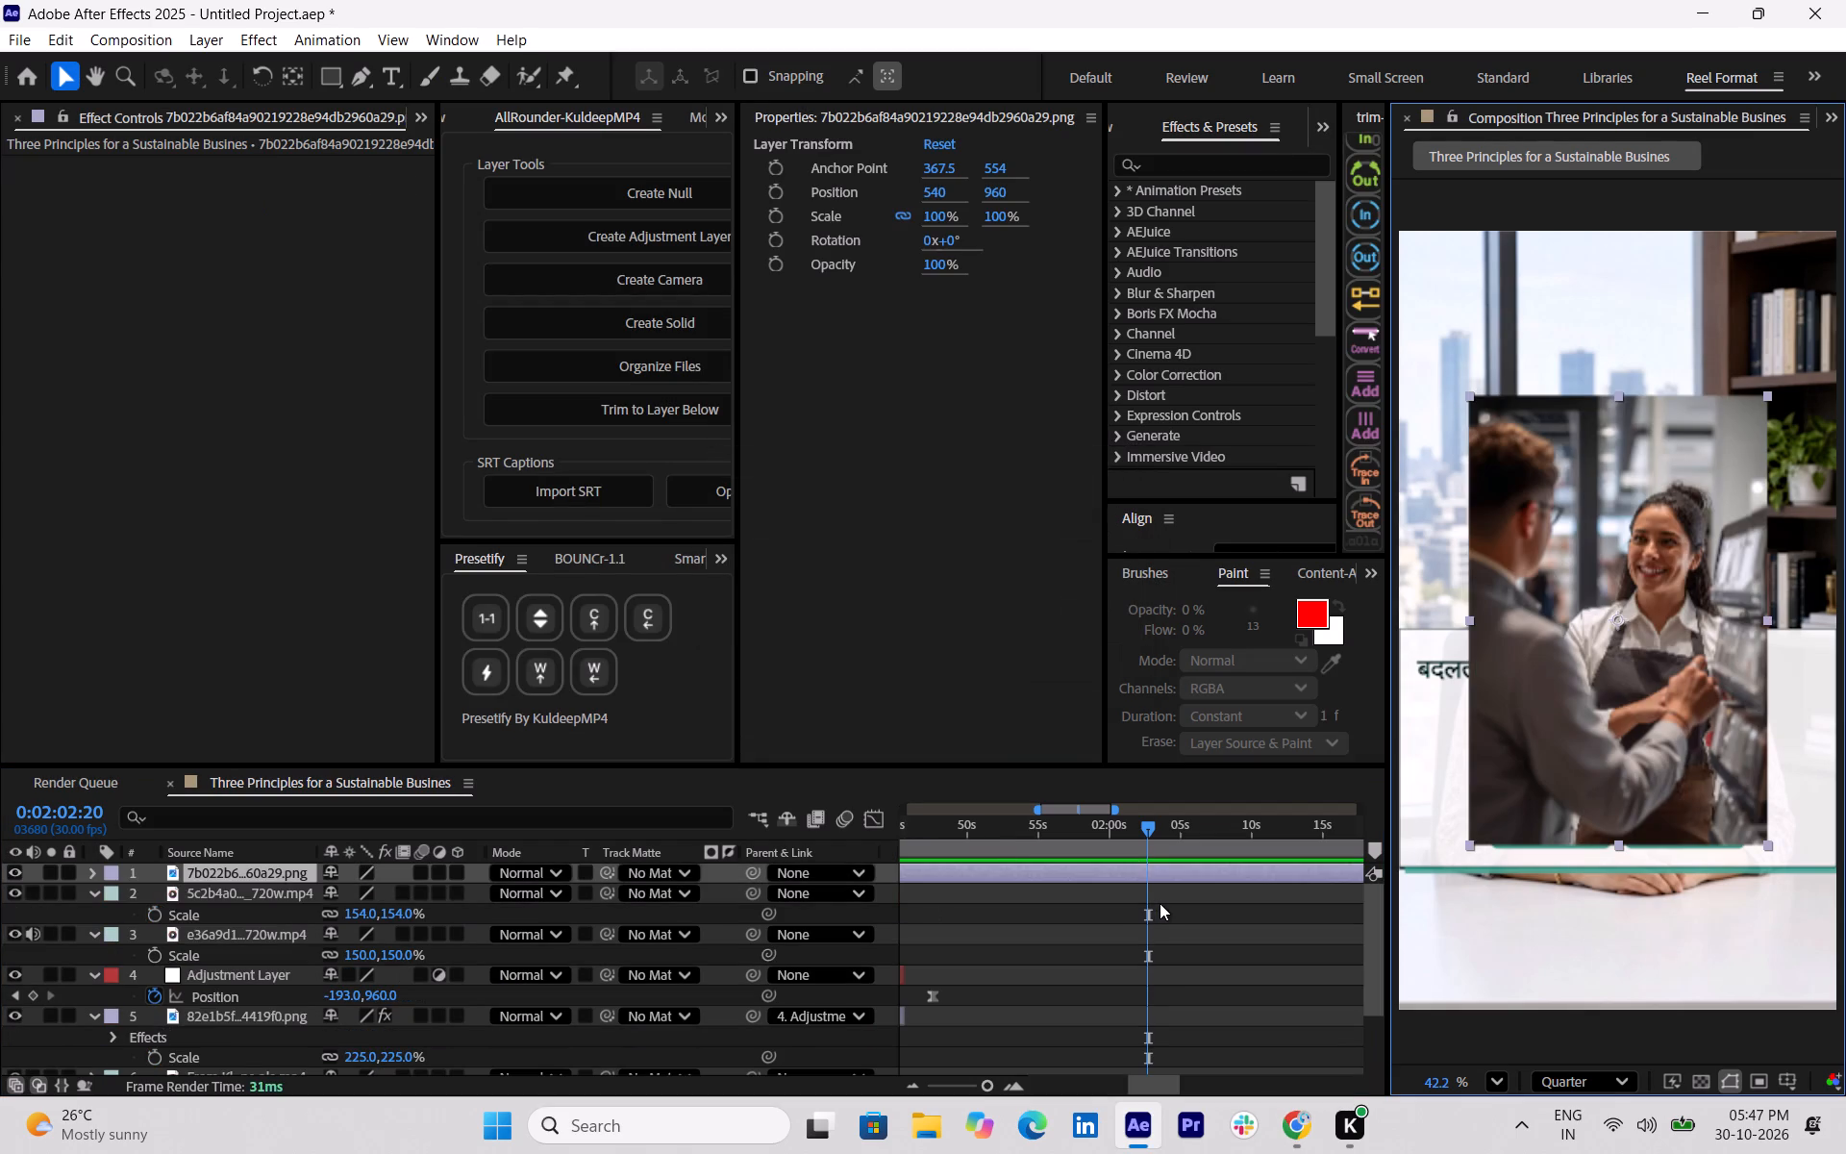
# Create an adjustment layer above the retail associate PNG, with the time at 0:02:00:00, and parent the PNG to it.
pyautogui.moveTo(1148, 828); pyautogui.dragTo(1112, 827)
pyautogui.press('space')
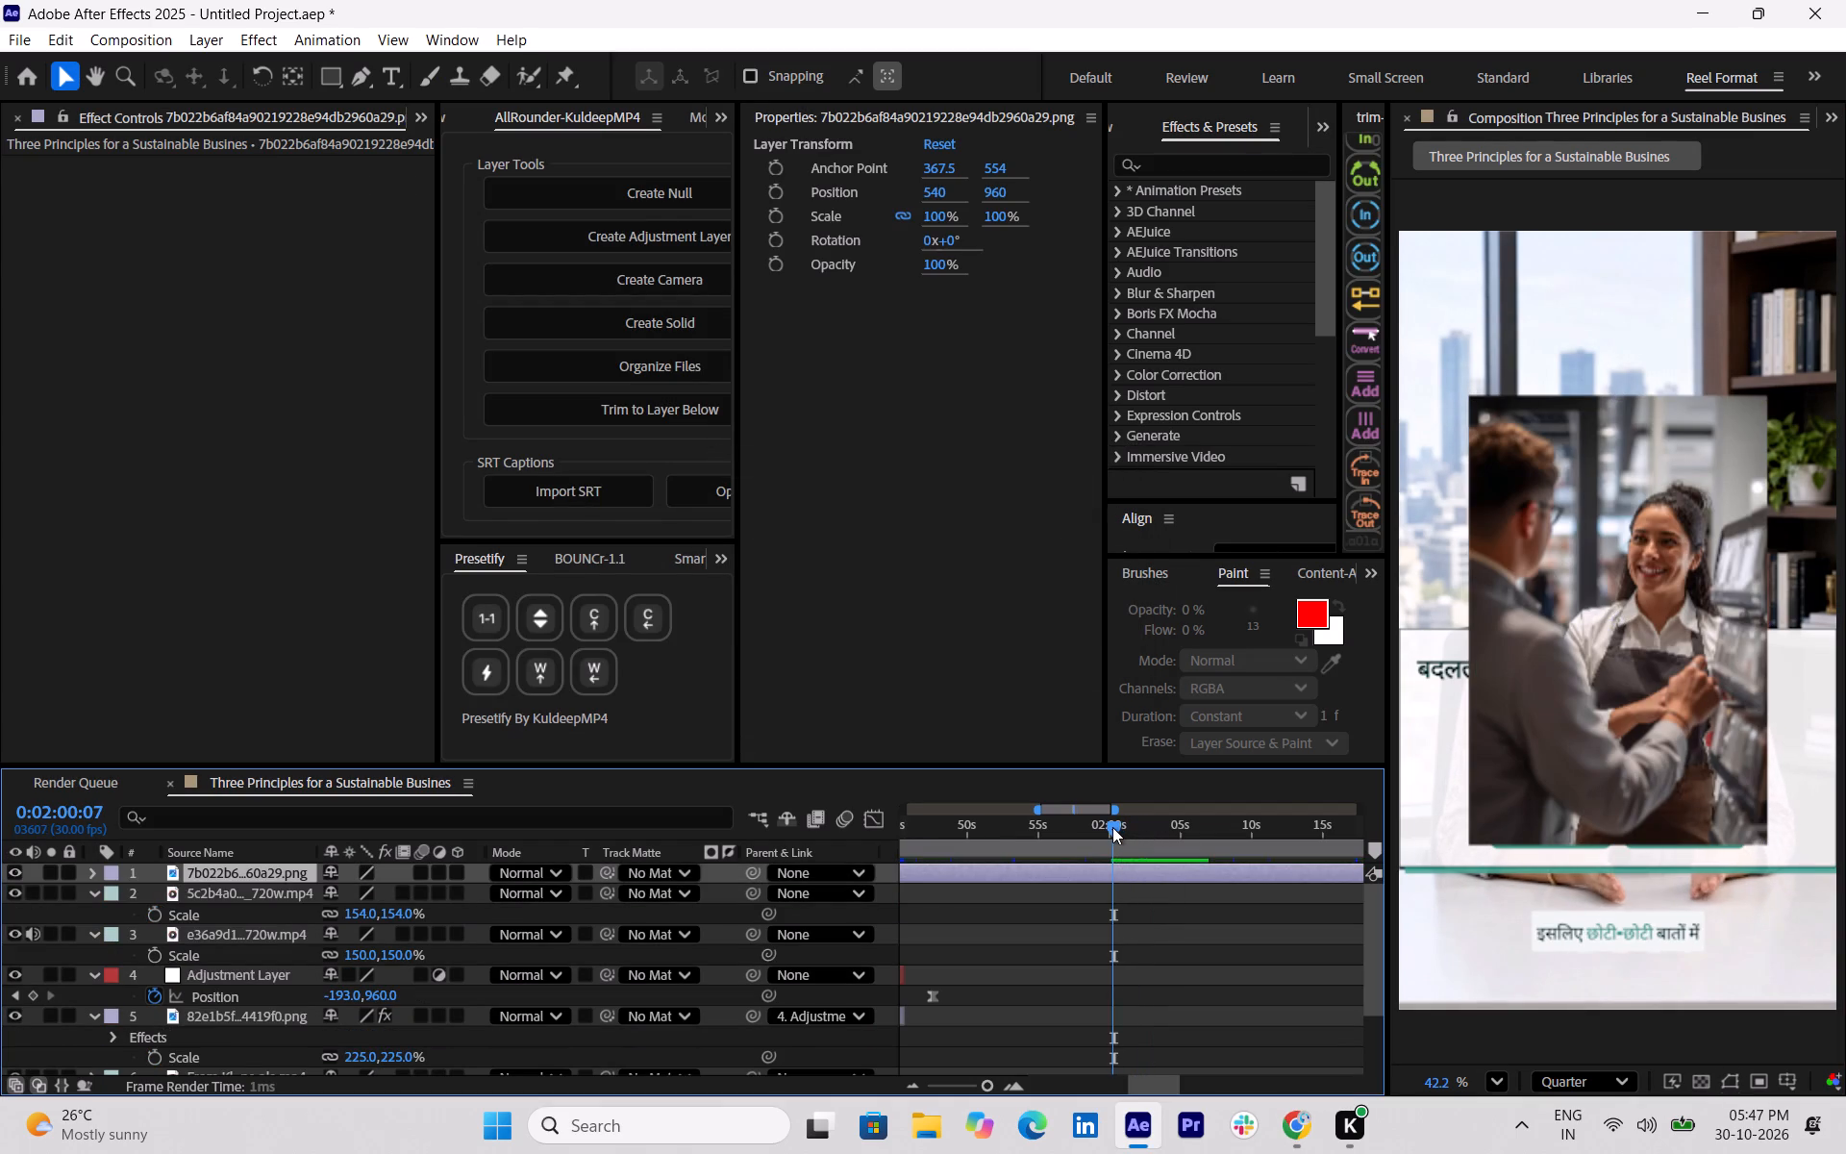
pyautogui.press('space')
pyautogui.moveTo(1116, 840); pyautogui.dragTo(1100, 840)
pyautogui.press('space')
pyautogui.press('space')
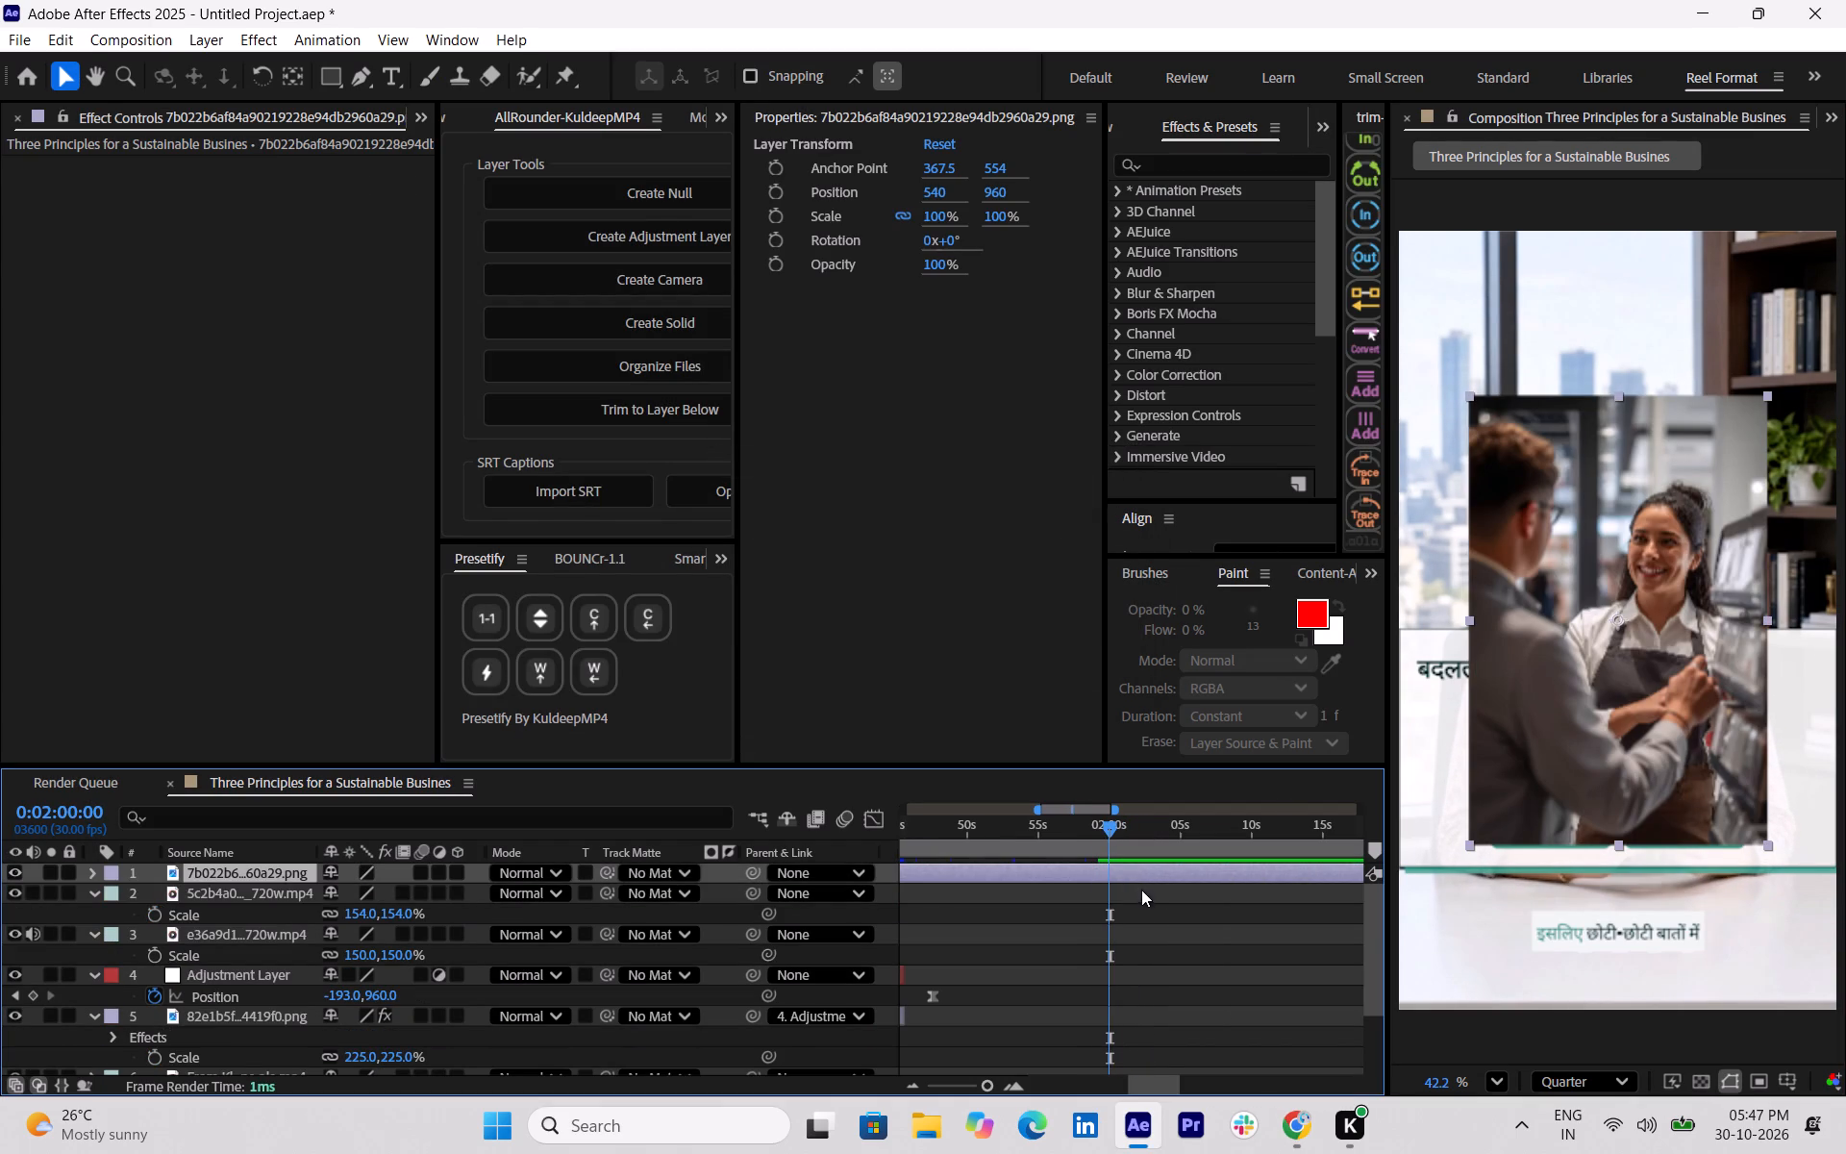
pyautogui.click(1136, 873)
pyautogui.click(624, 246)
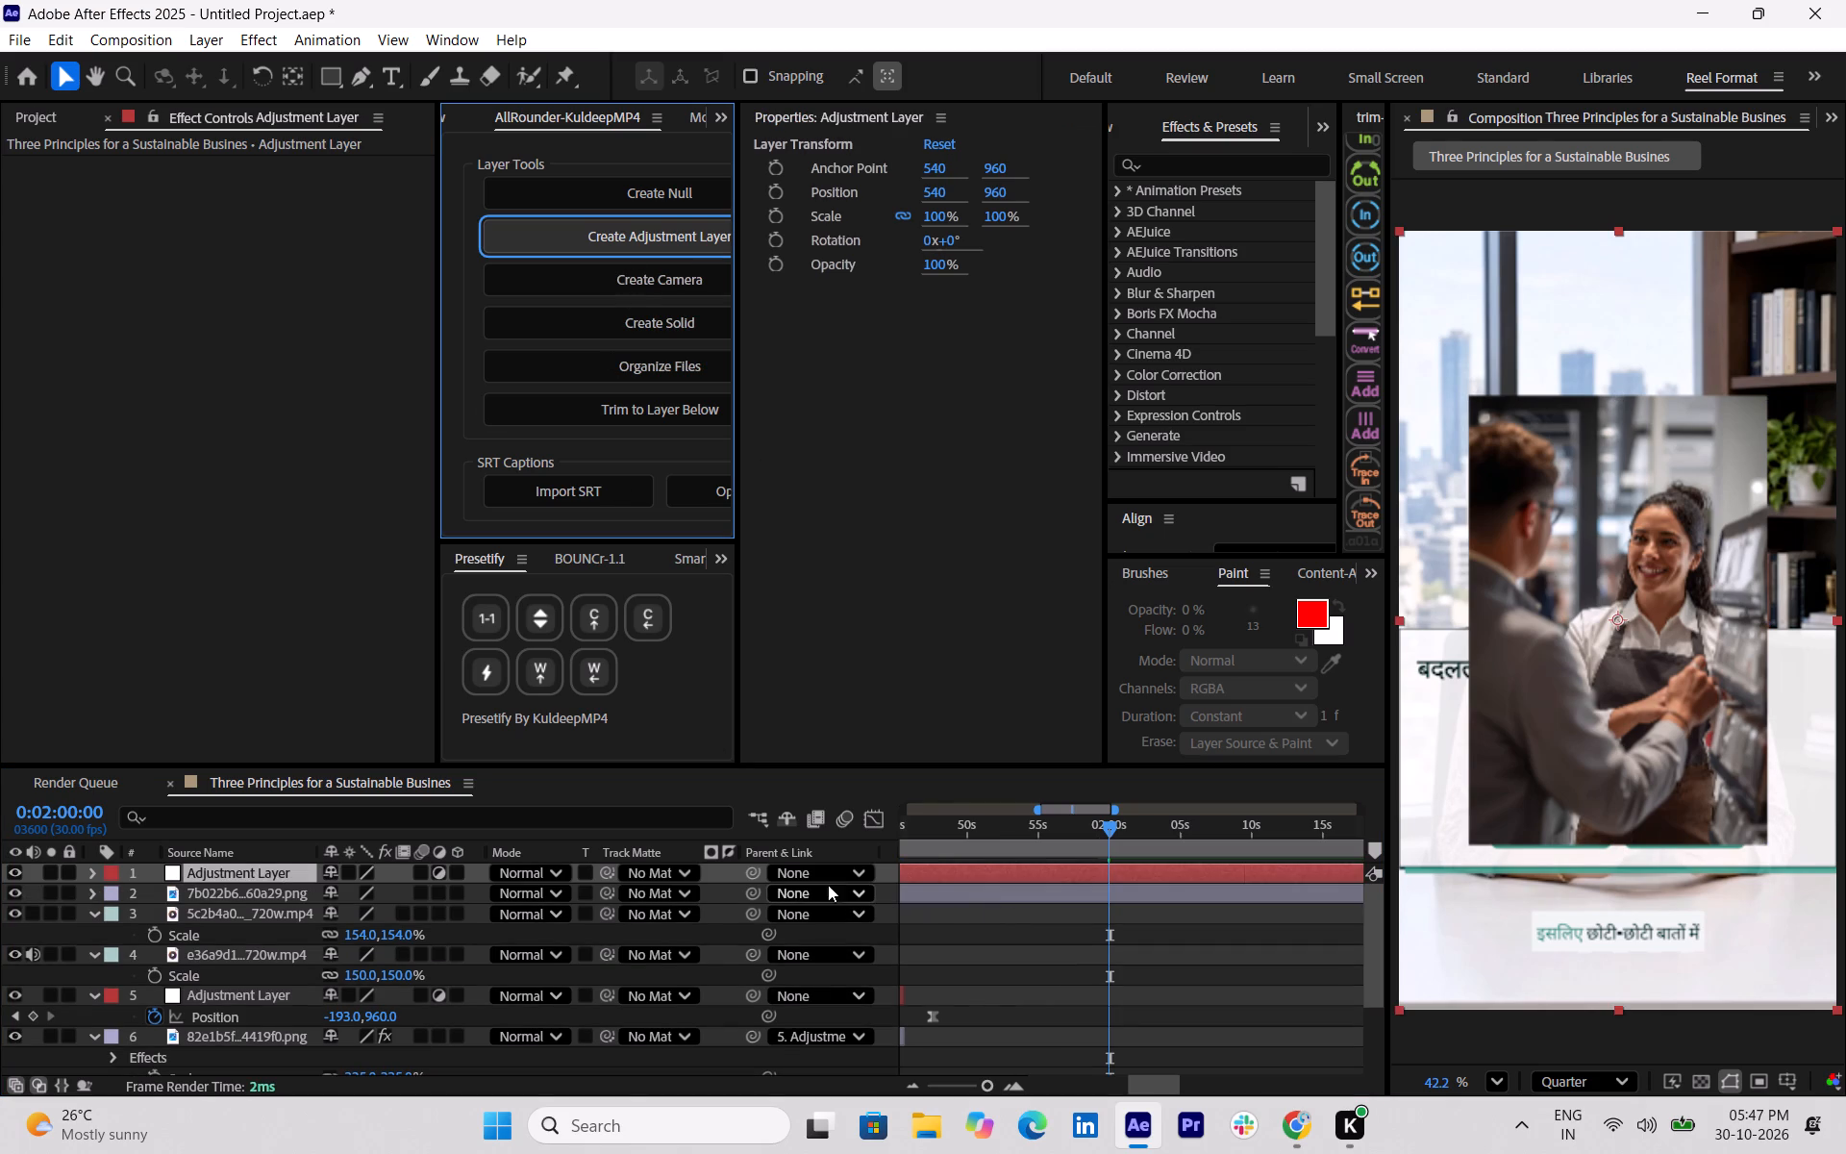
pyautogui.moveTo(749, 897); pyautogui.dragTo(306, 870)
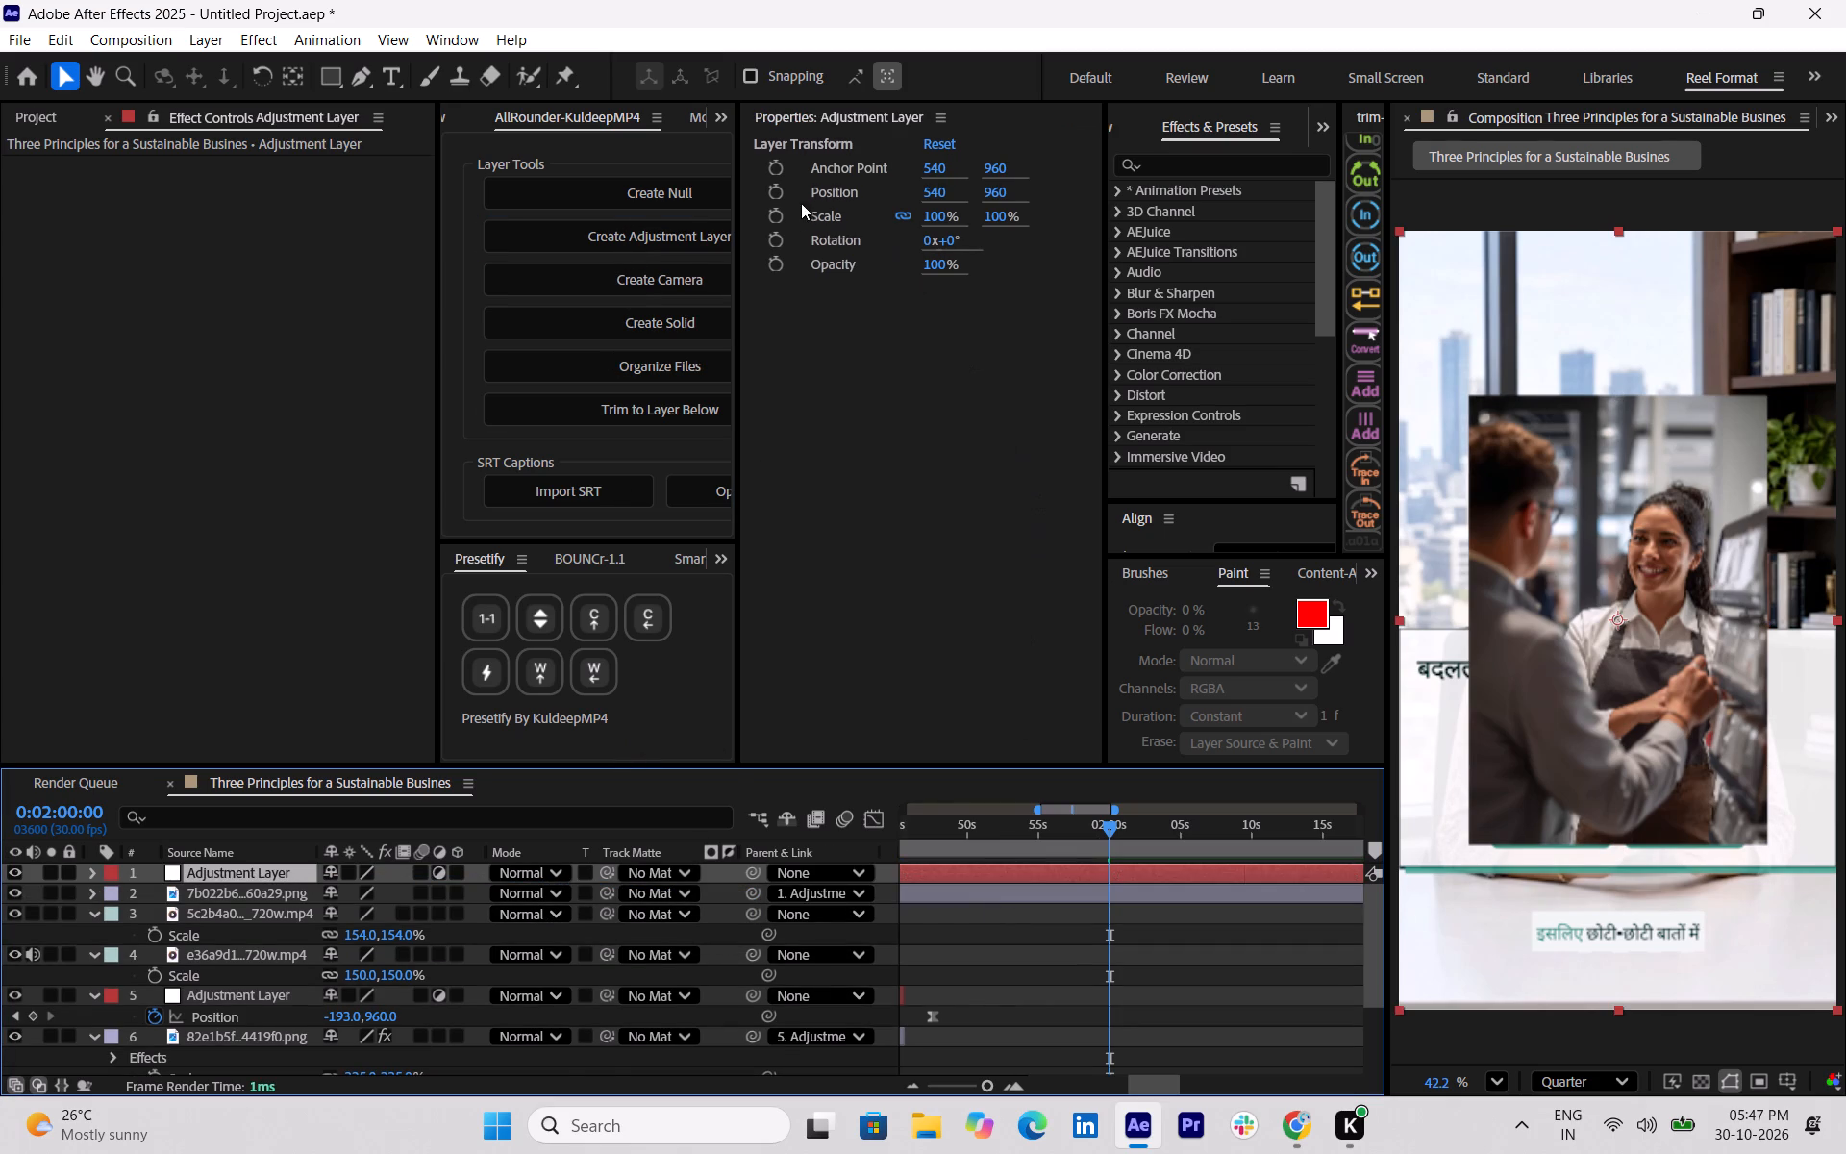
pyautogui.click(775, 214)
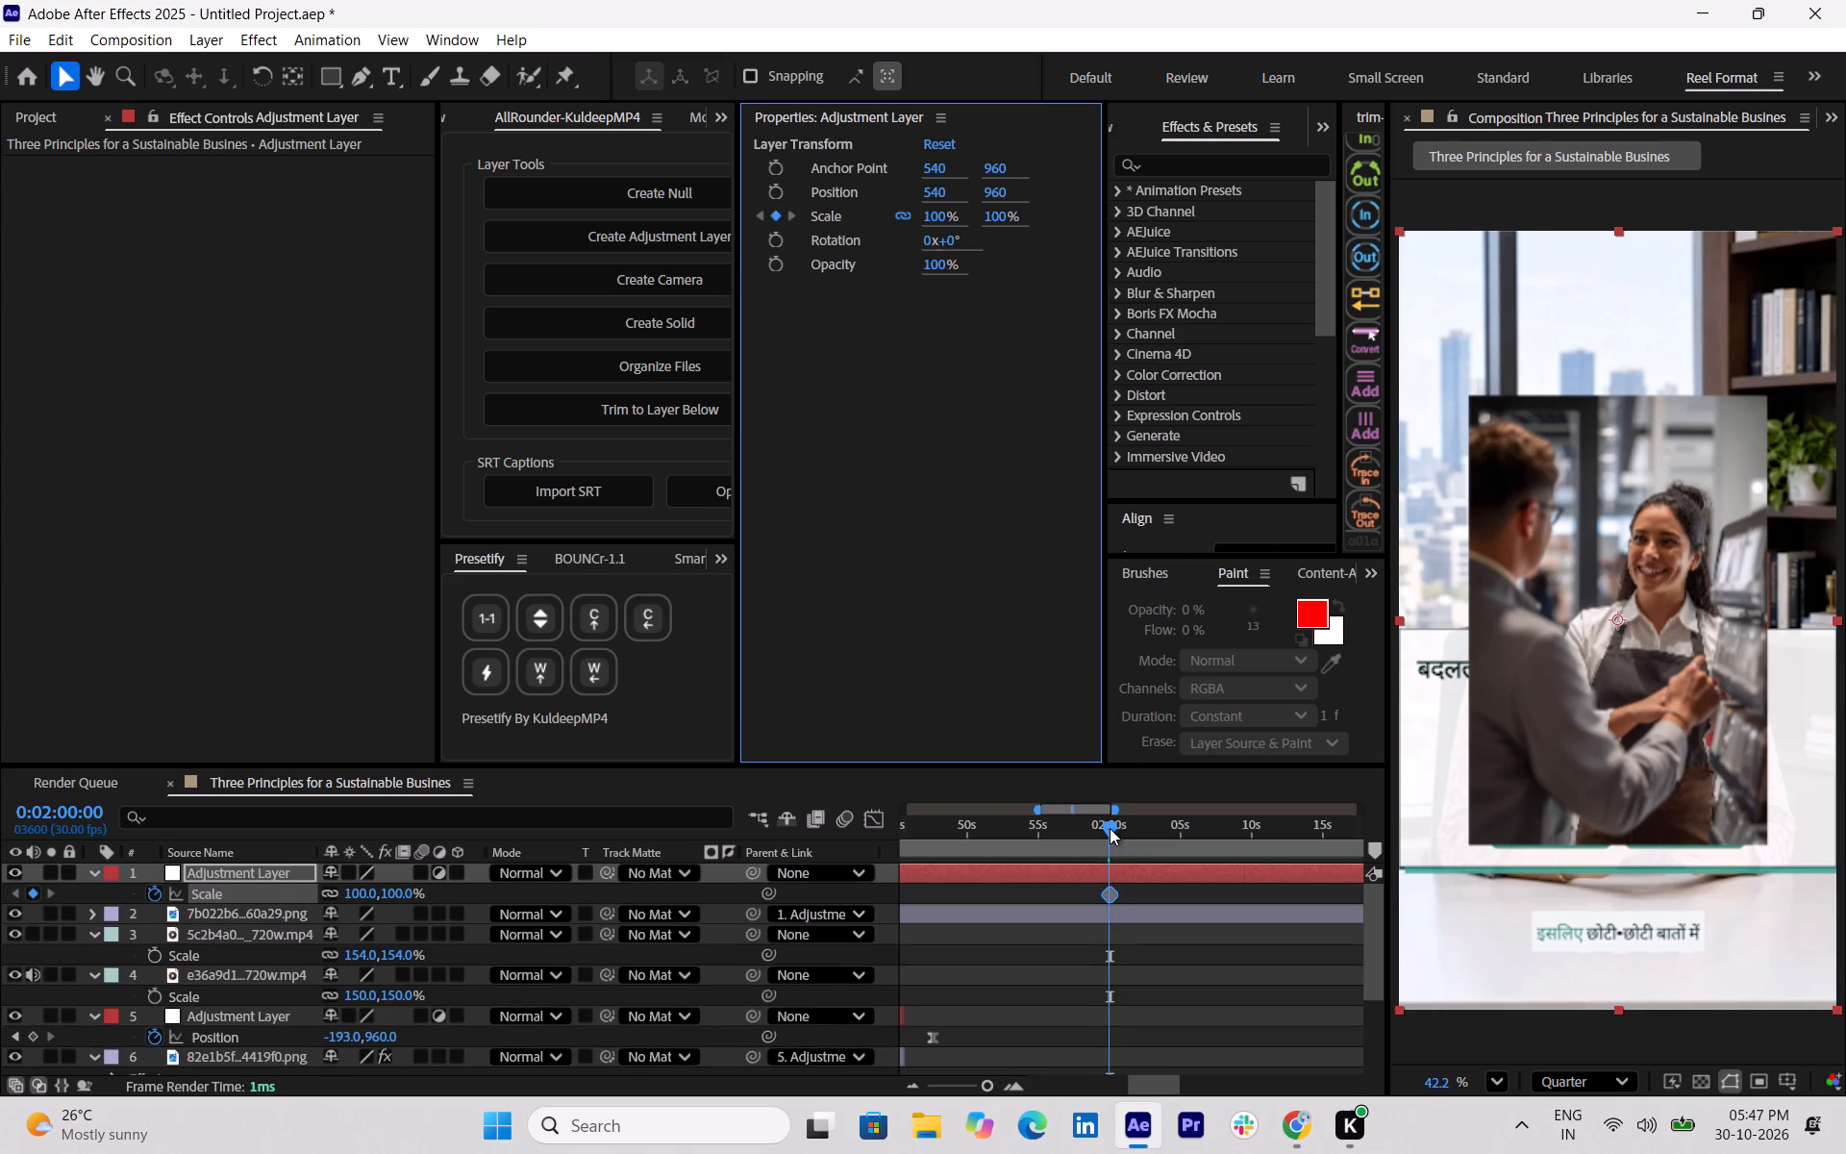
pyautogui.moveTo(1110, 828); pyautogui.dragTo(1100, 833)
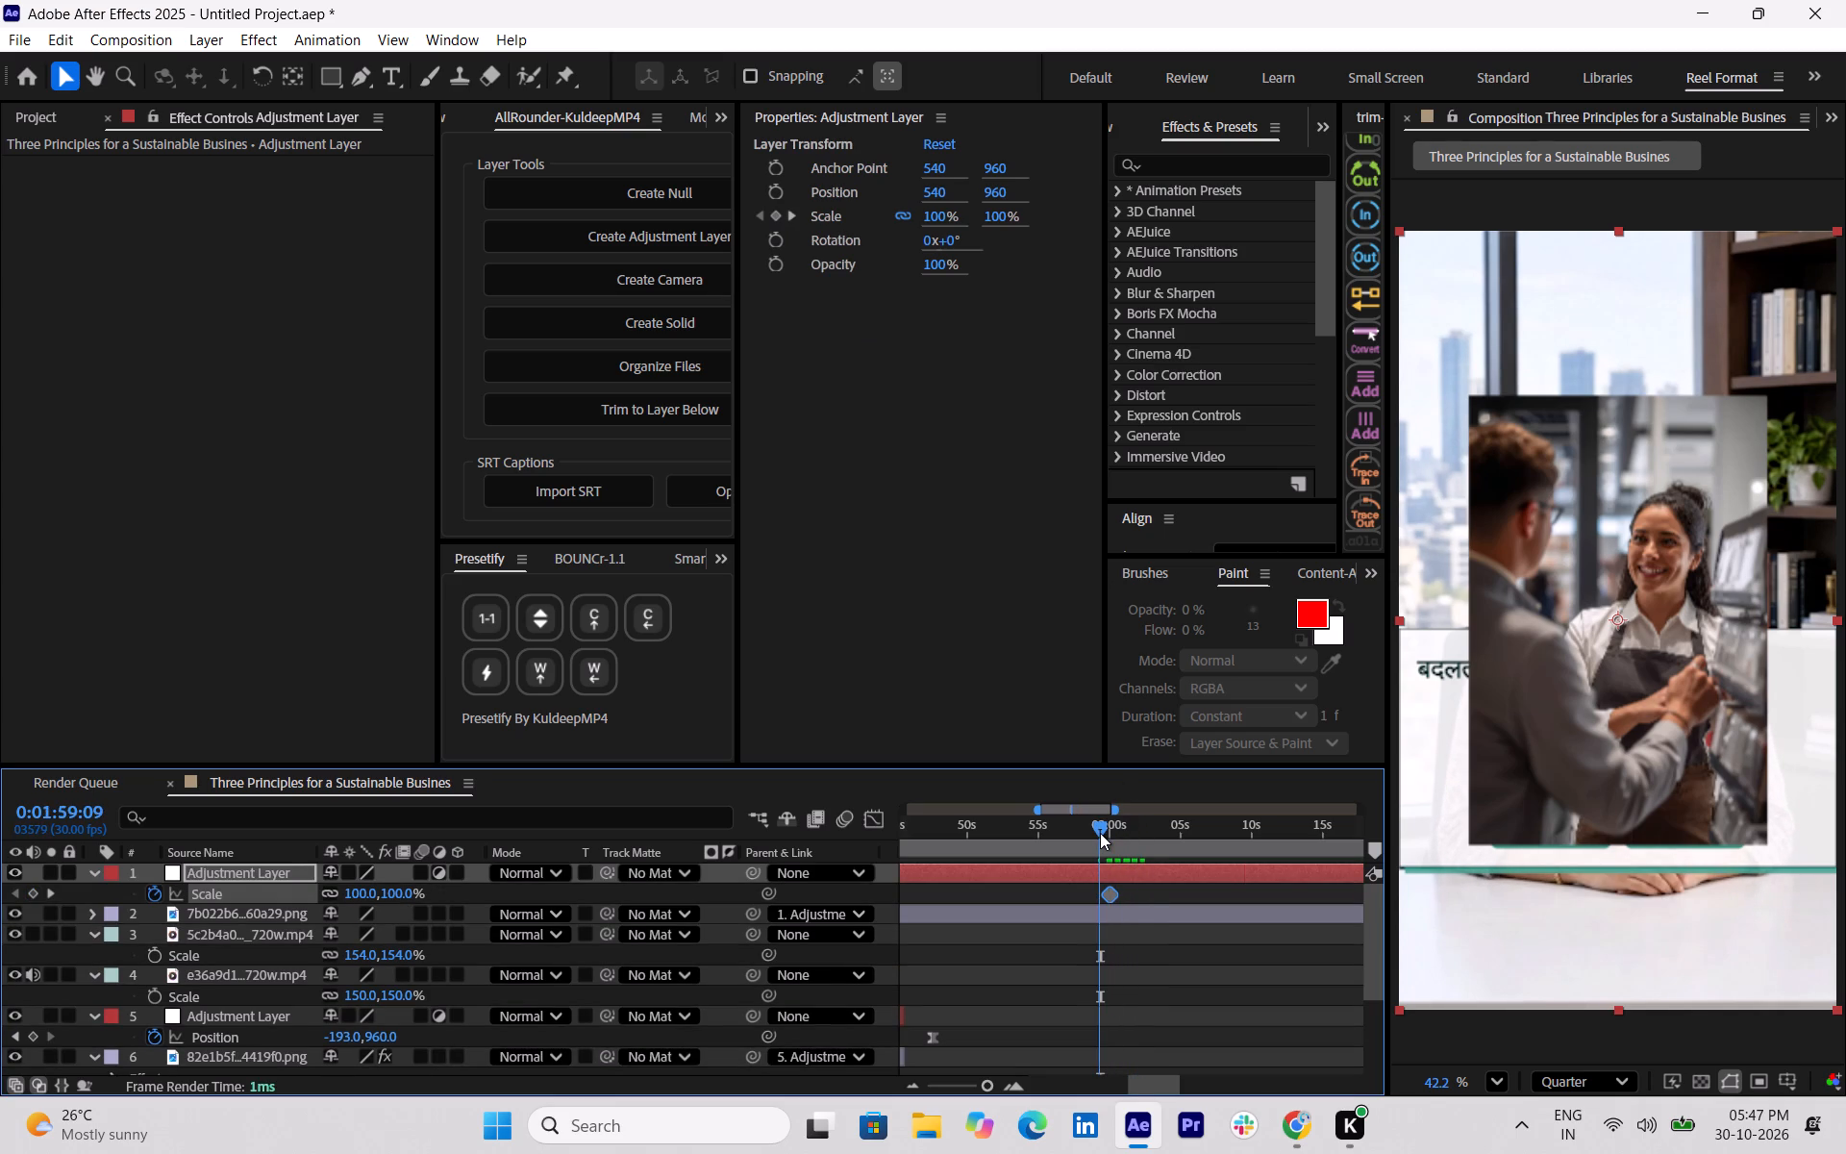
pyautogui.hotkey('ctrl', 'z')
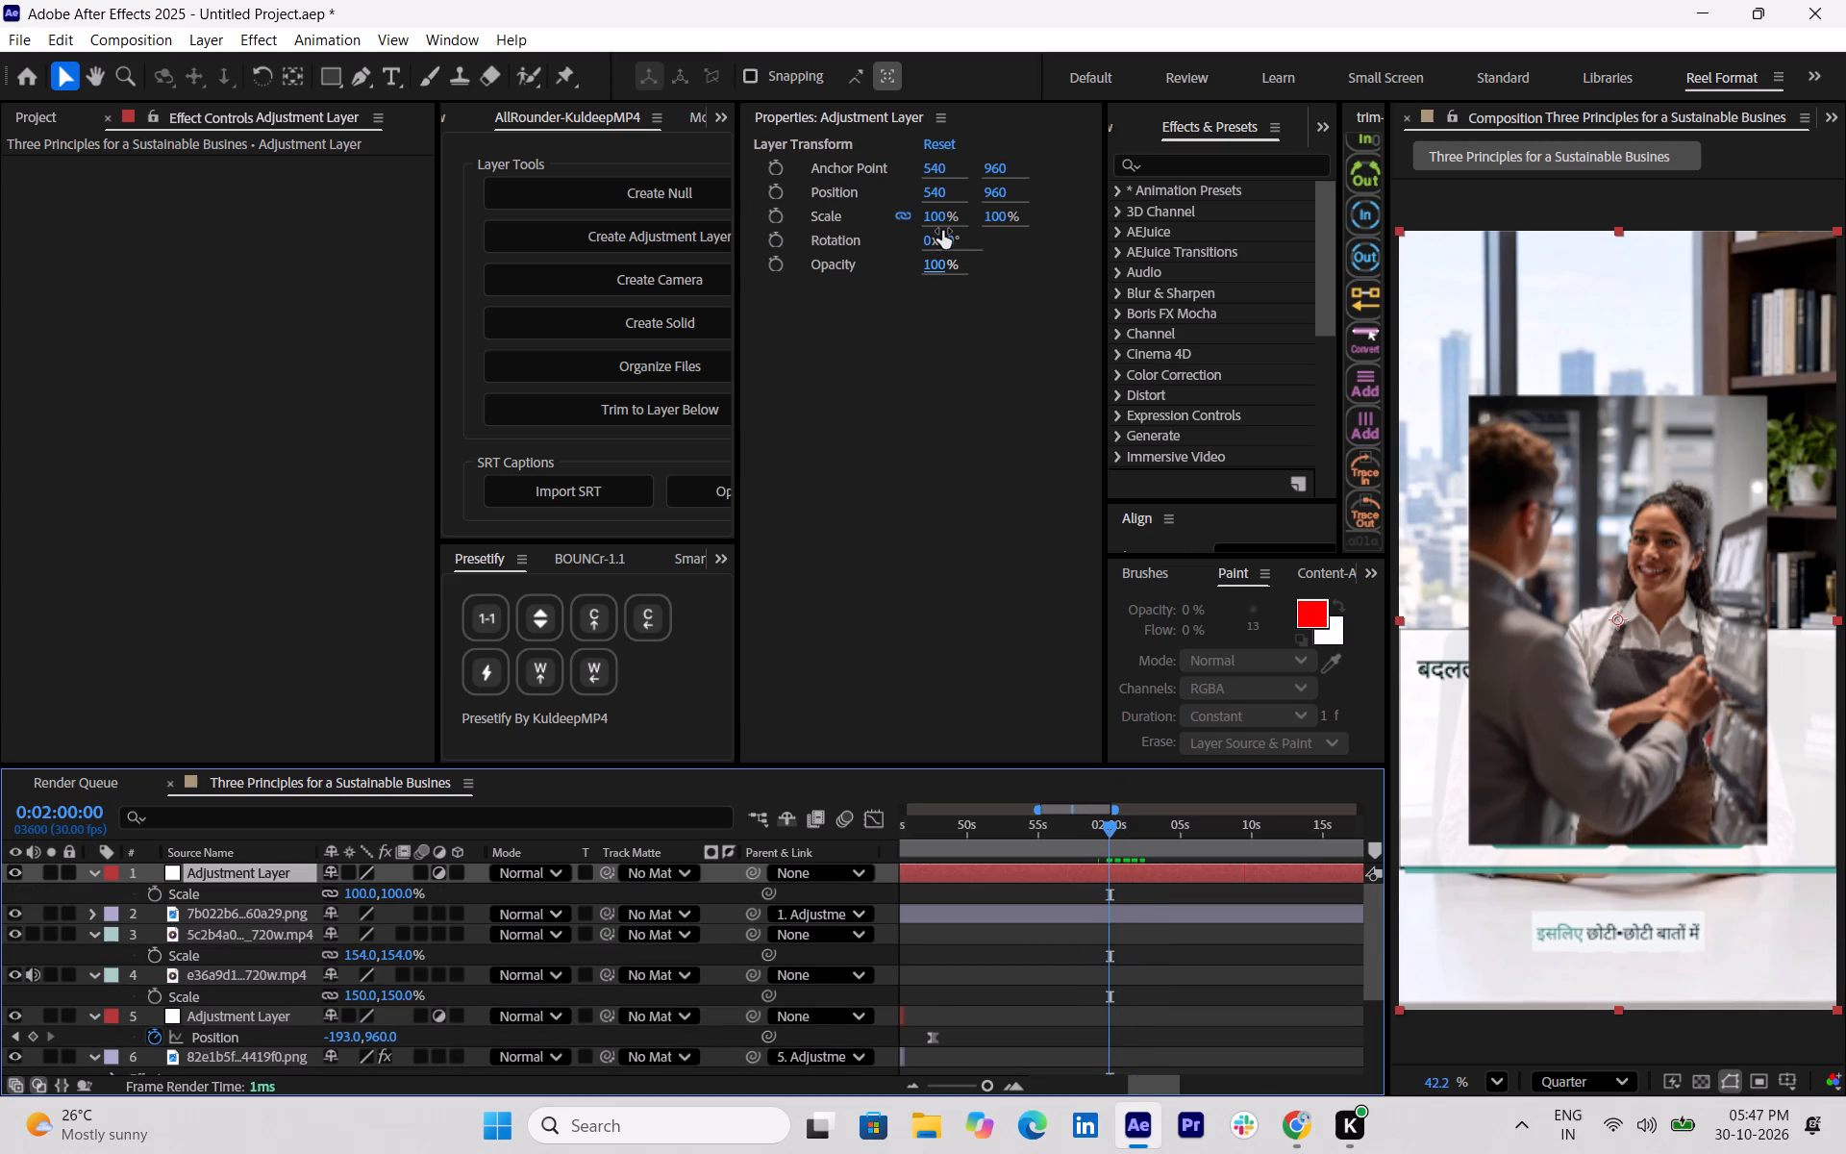
# Scale the new adjustment layer to 174%, keyframe that scale at 0:02:00:00, and play the narration on to 0:02:02:26.
pyautogui.moveTo(933, 218); pyautogui.dragTo(1070, 247)
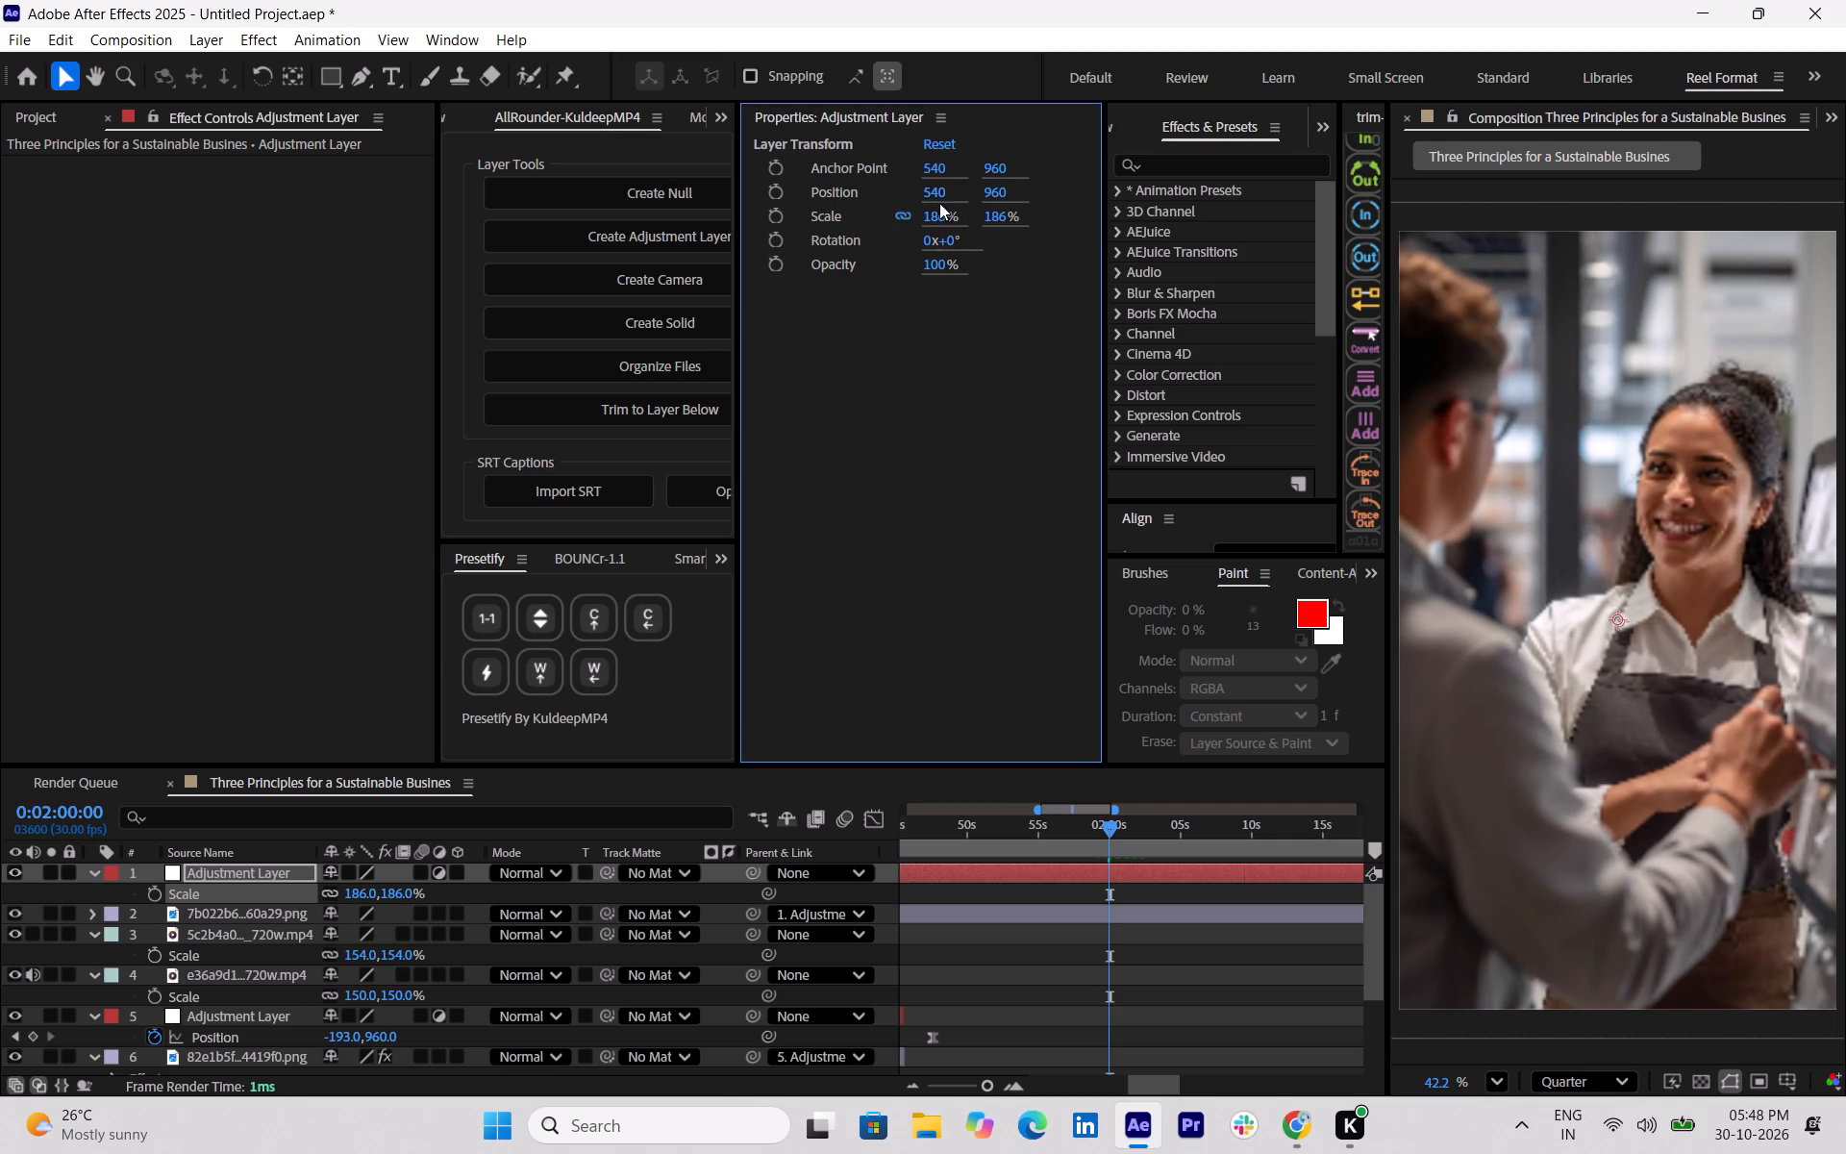
pyautogui.moveTo(939, 221); pyautogui.dragTo(919, 221)
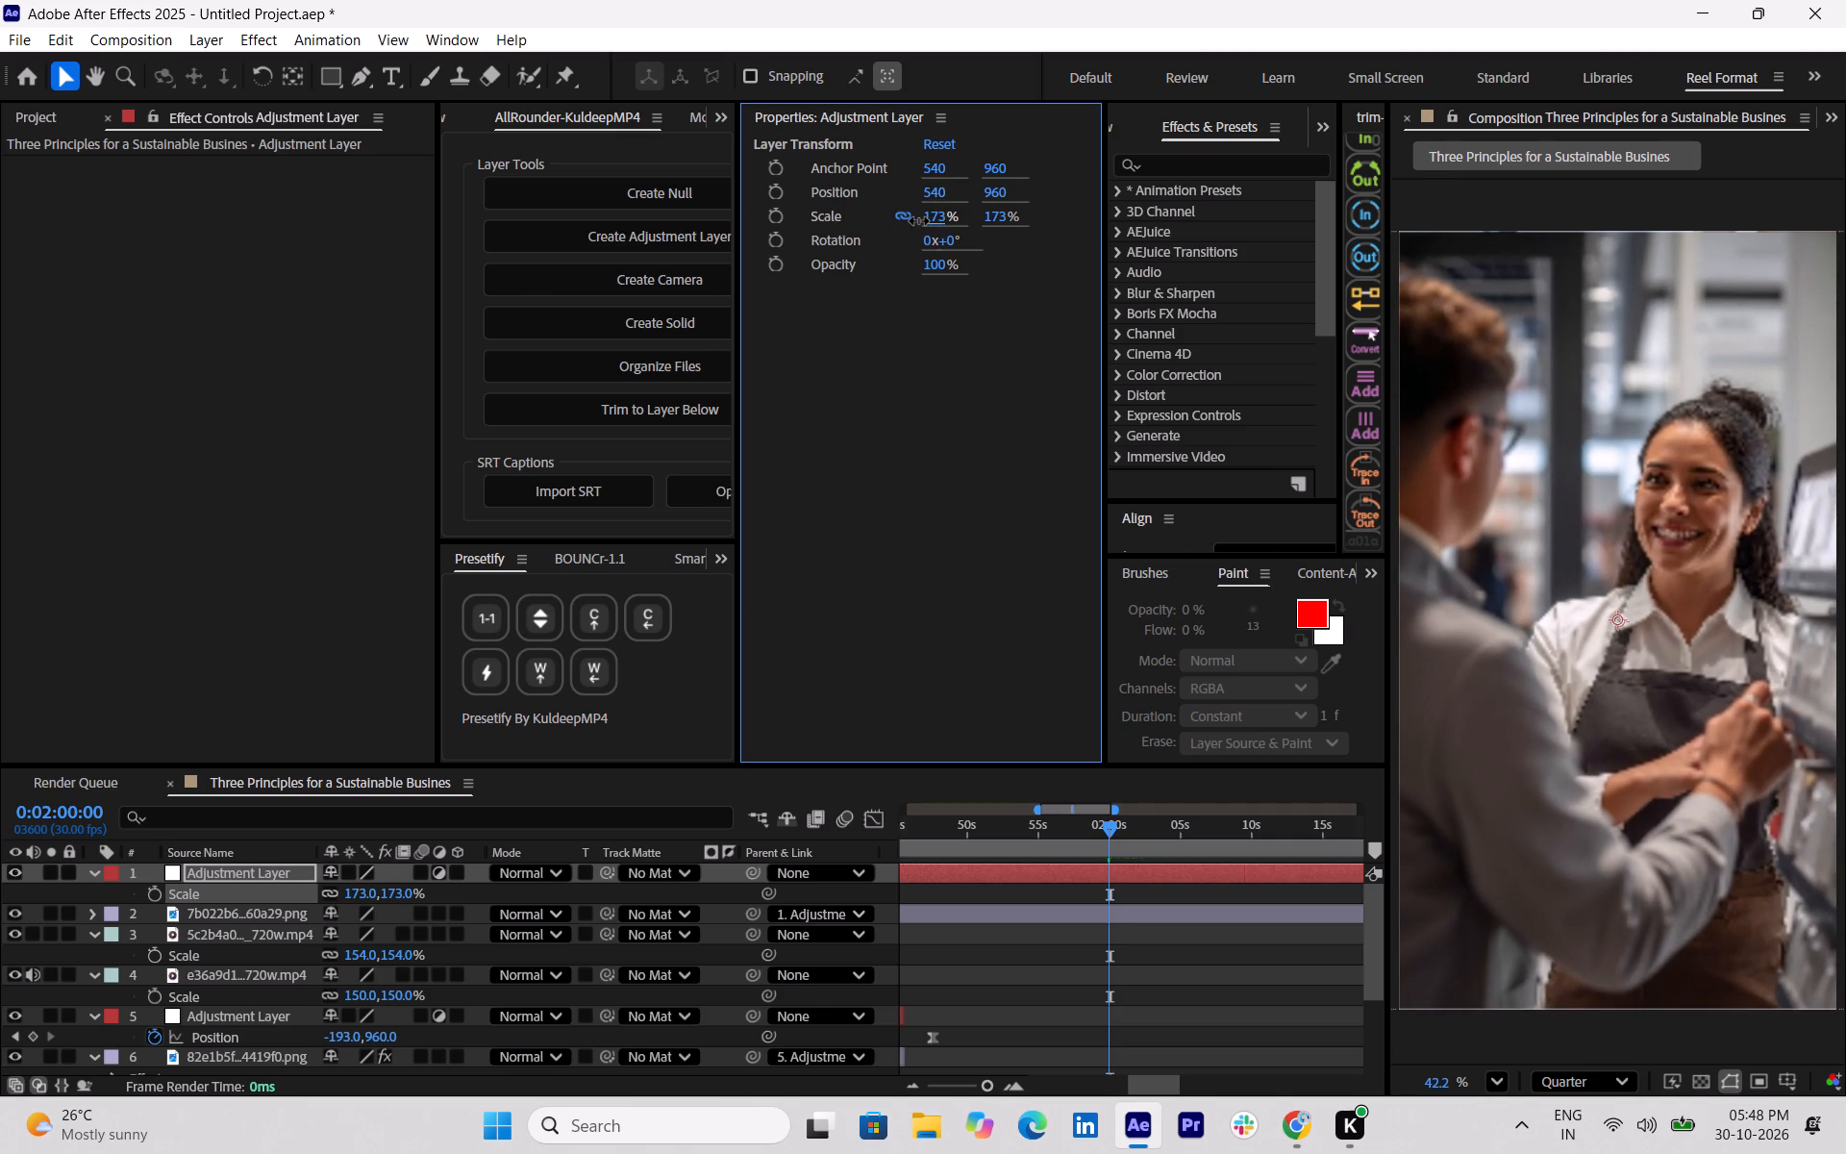
pyautogui.moveTo(919, 221); pyautogui.dragTo(921, 221)
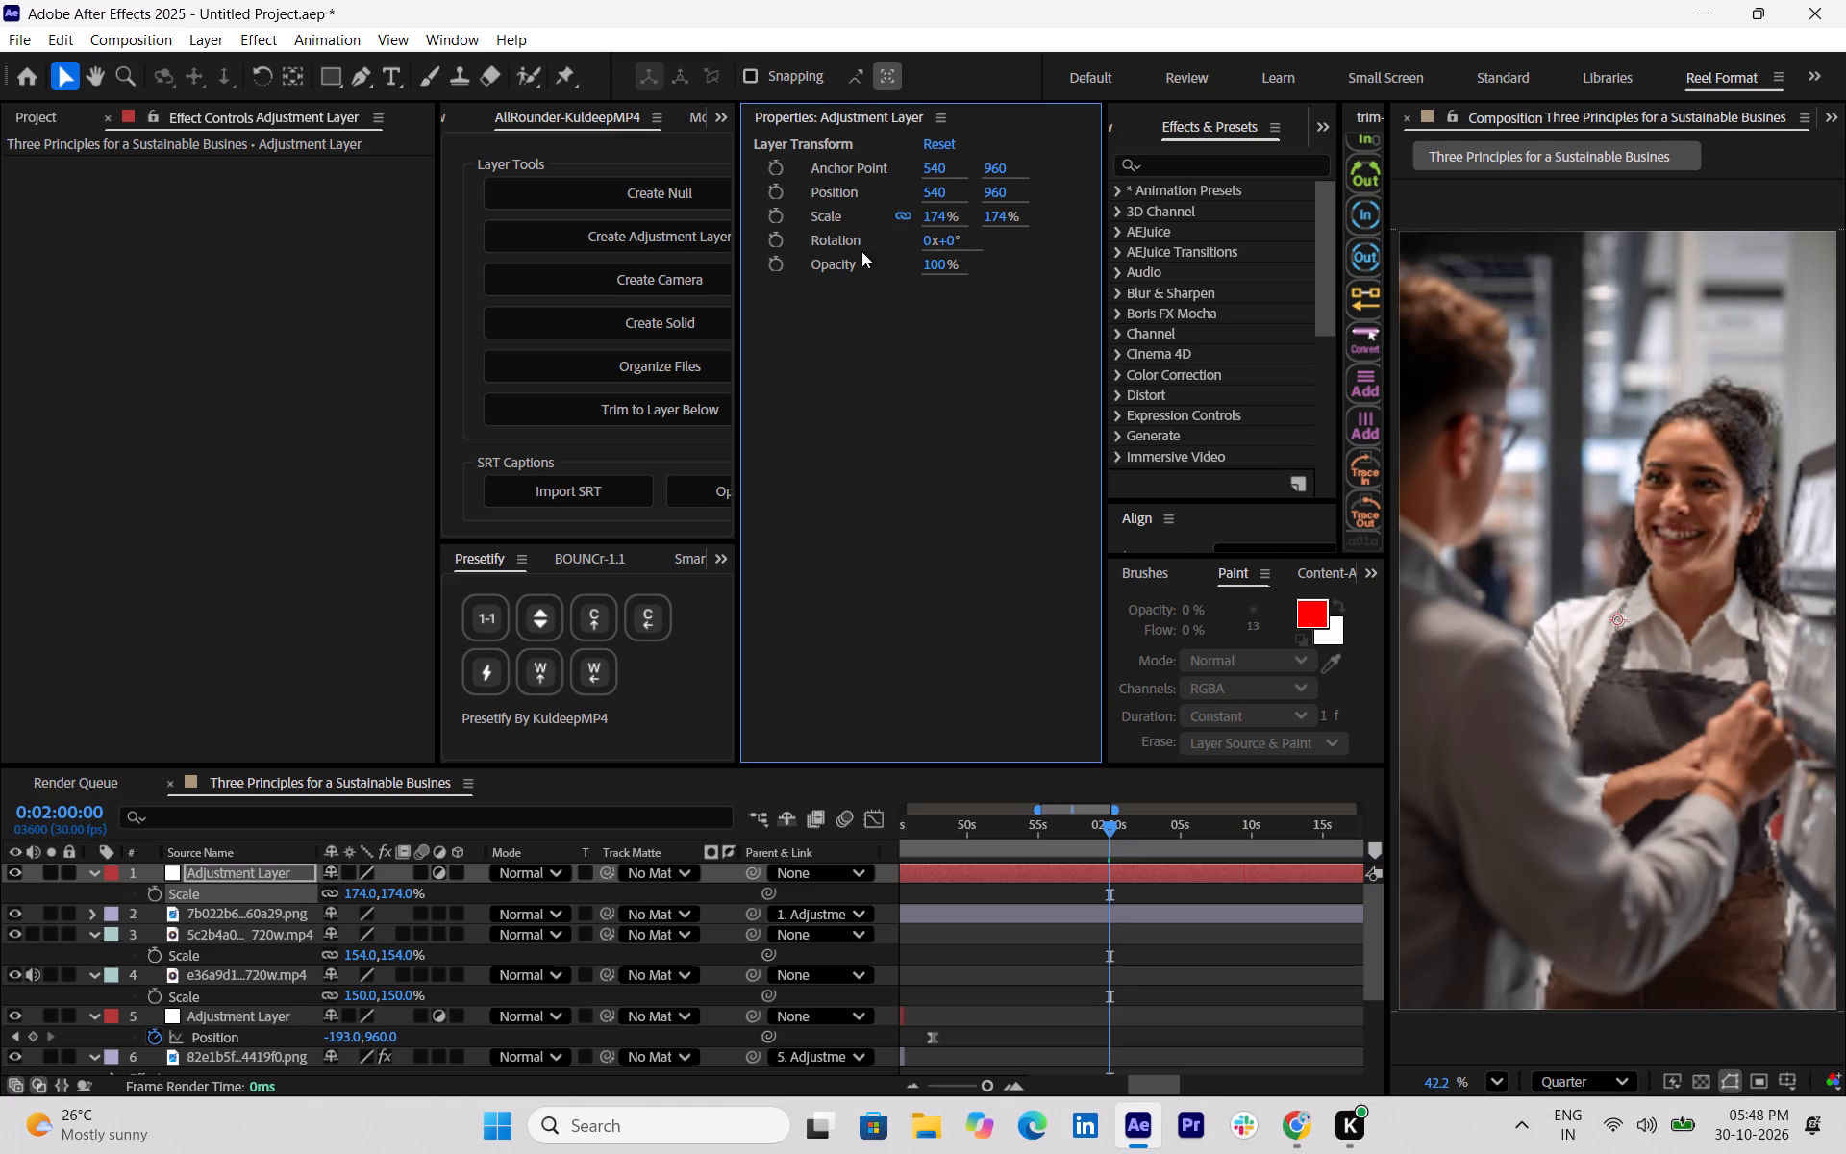
pyautogui.click(775, 210)
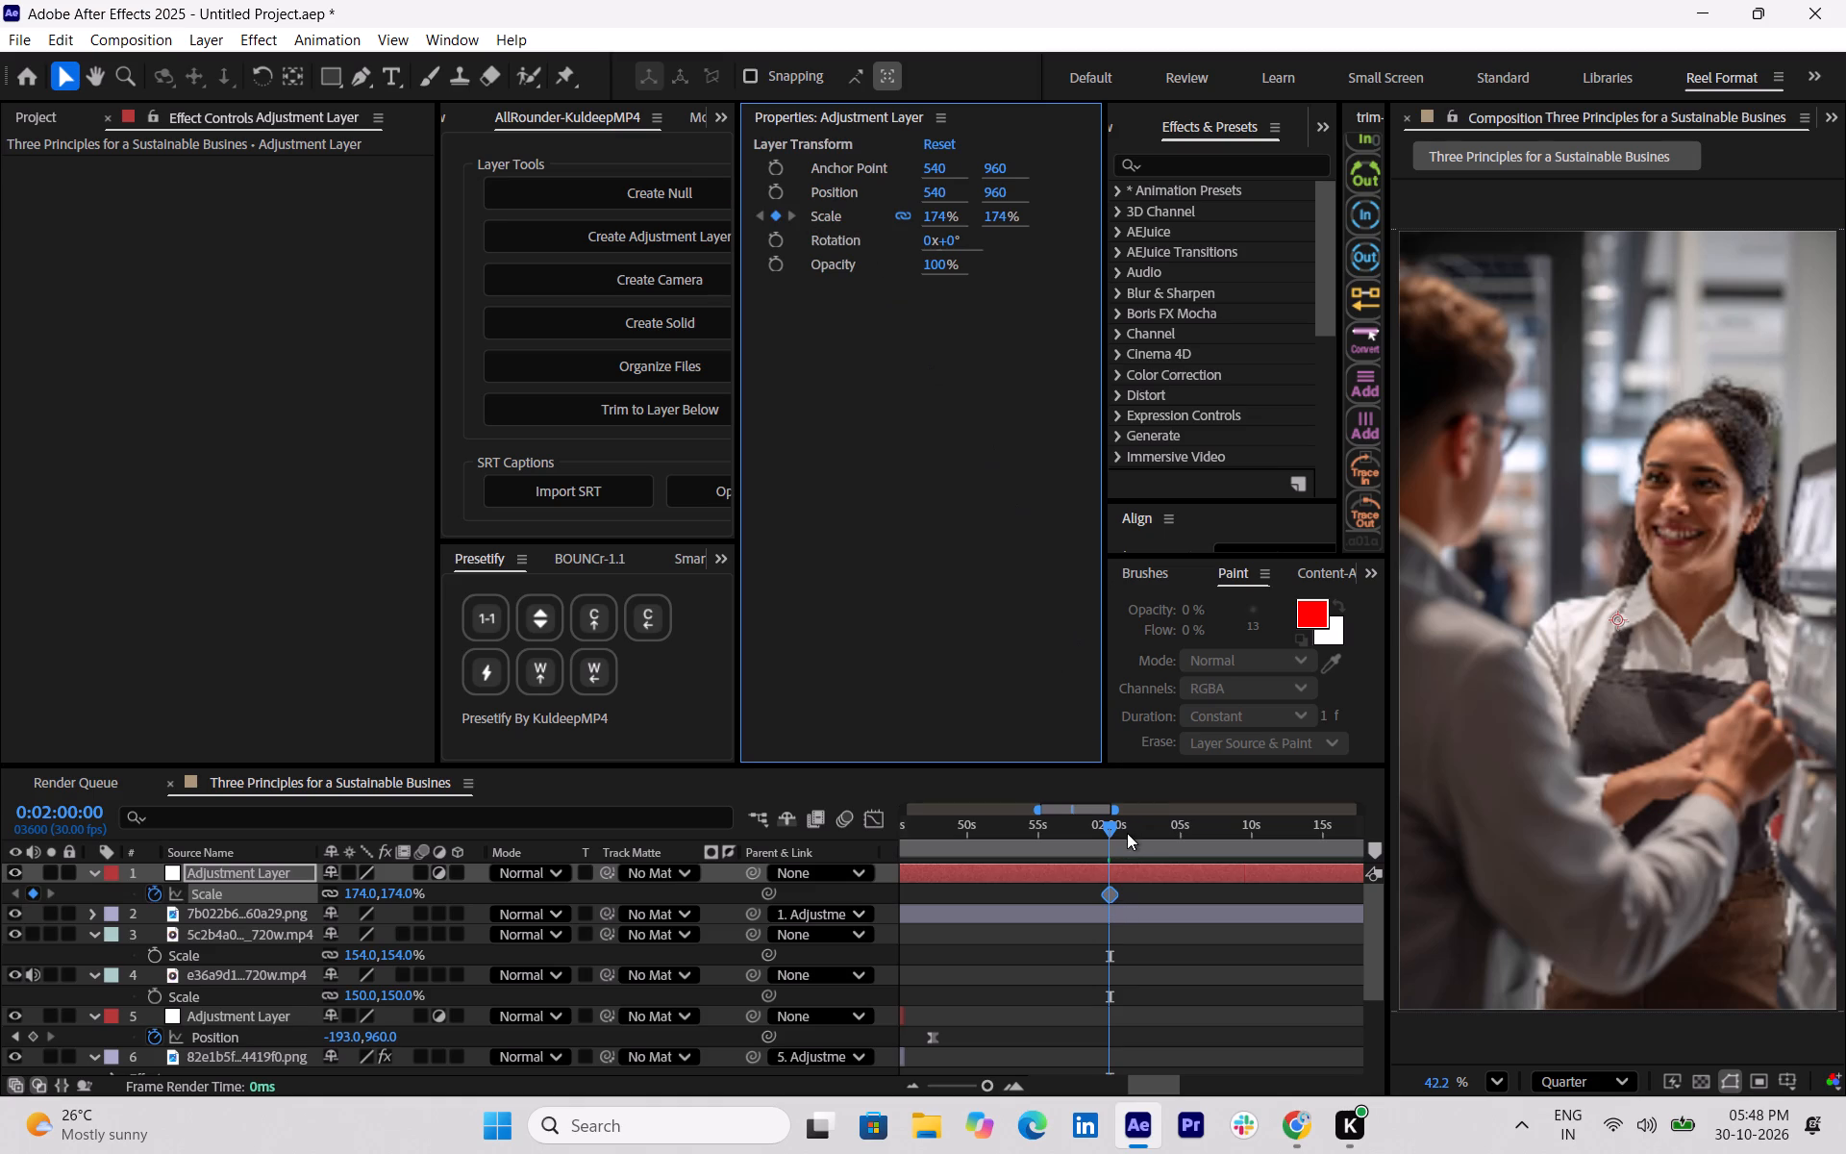
pyautogui.moveTo(1110, 833); pyautogui.dragTo(1147, 842)
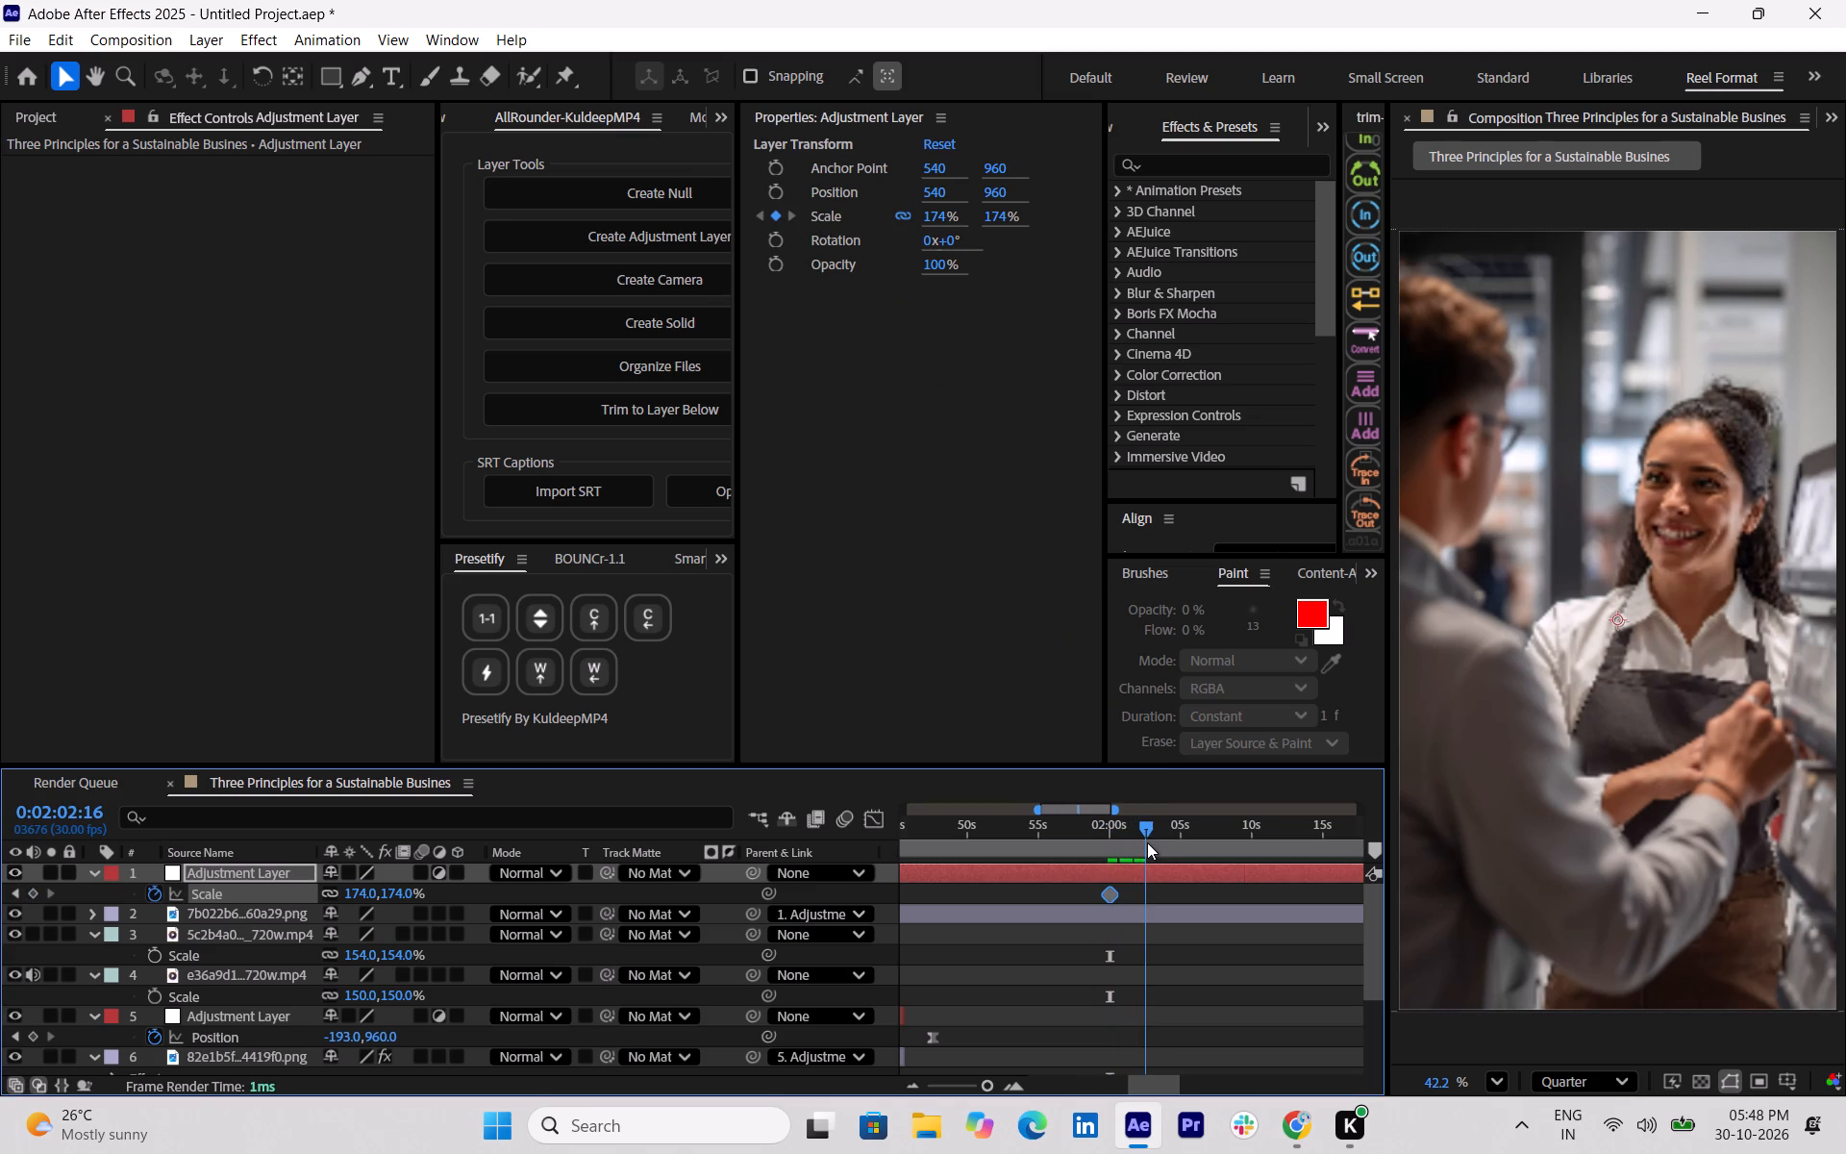
pyautogui.moveTo(1147, 842); pyautogui.dragTo(1111, 842)
pyautogui.press('space')
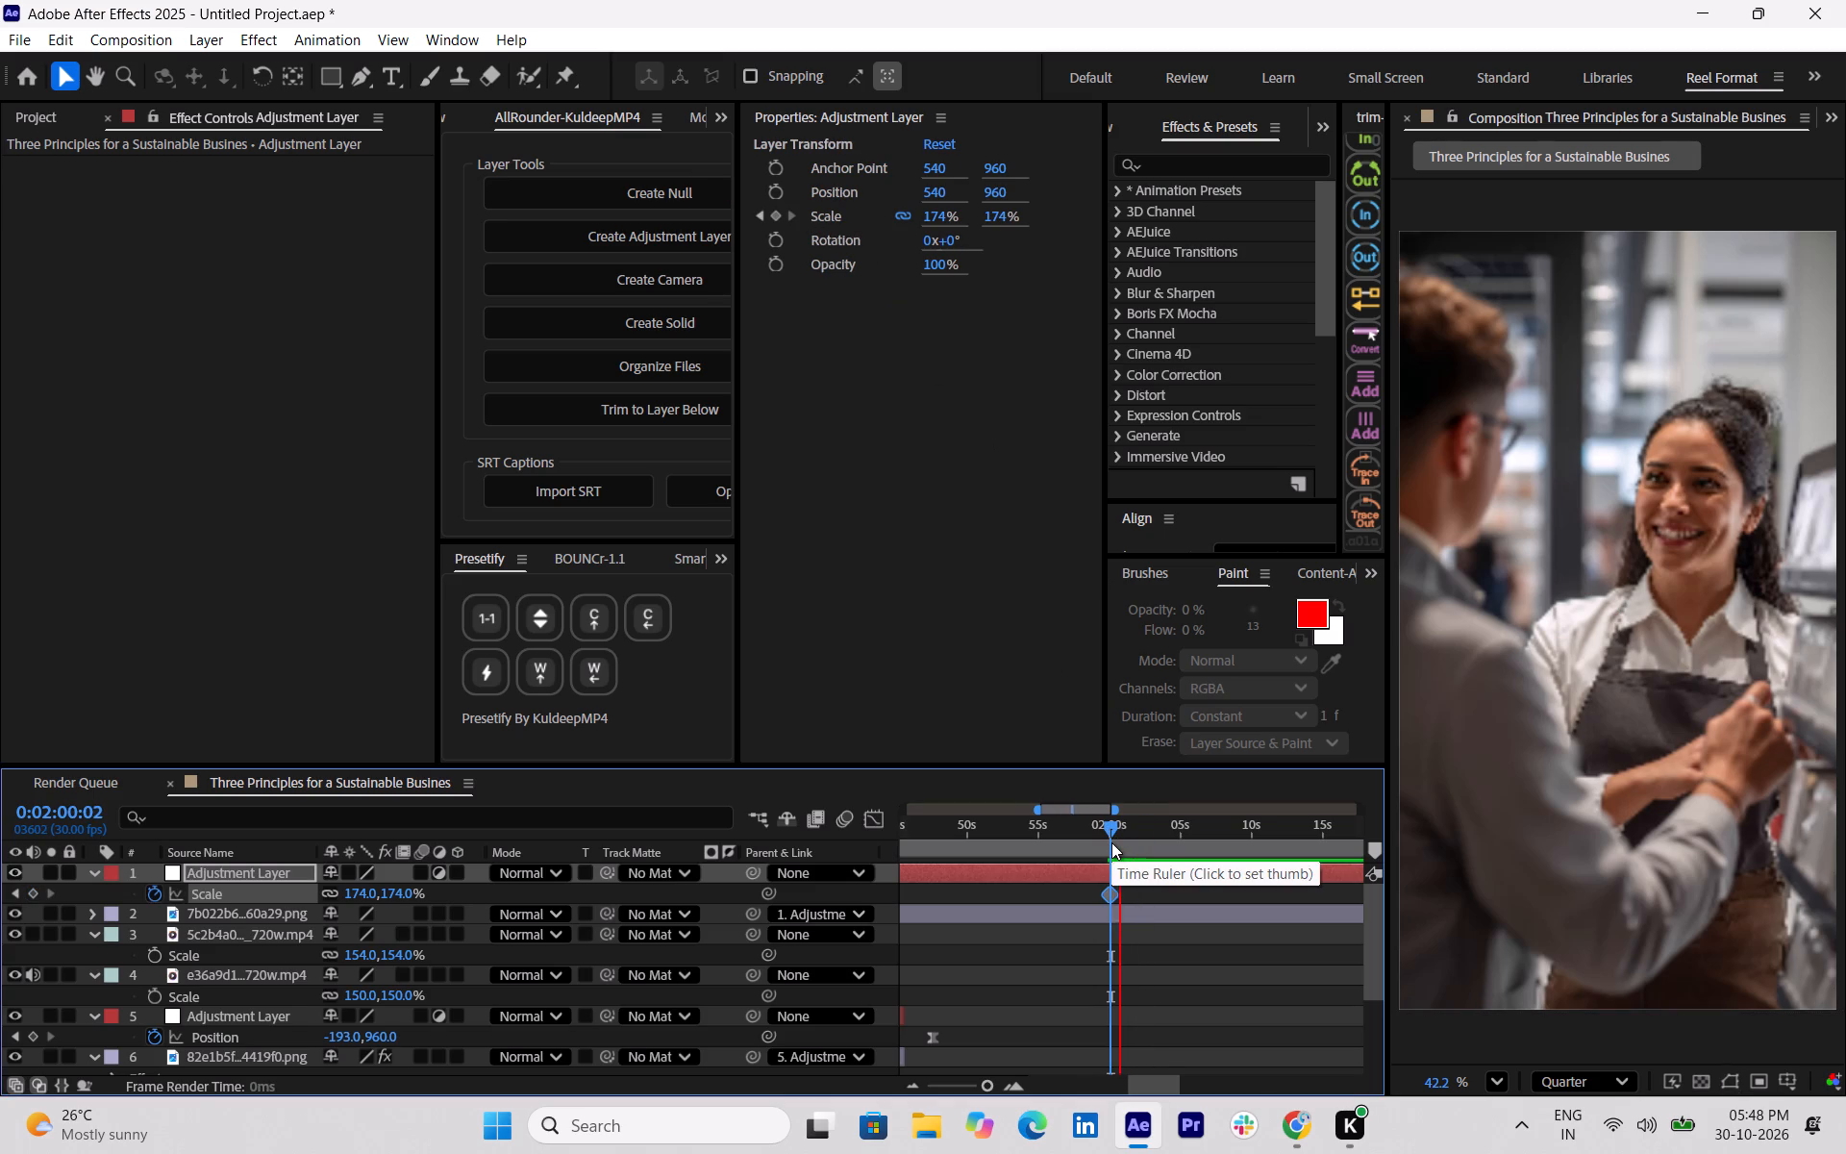
pyautogui.press('space')
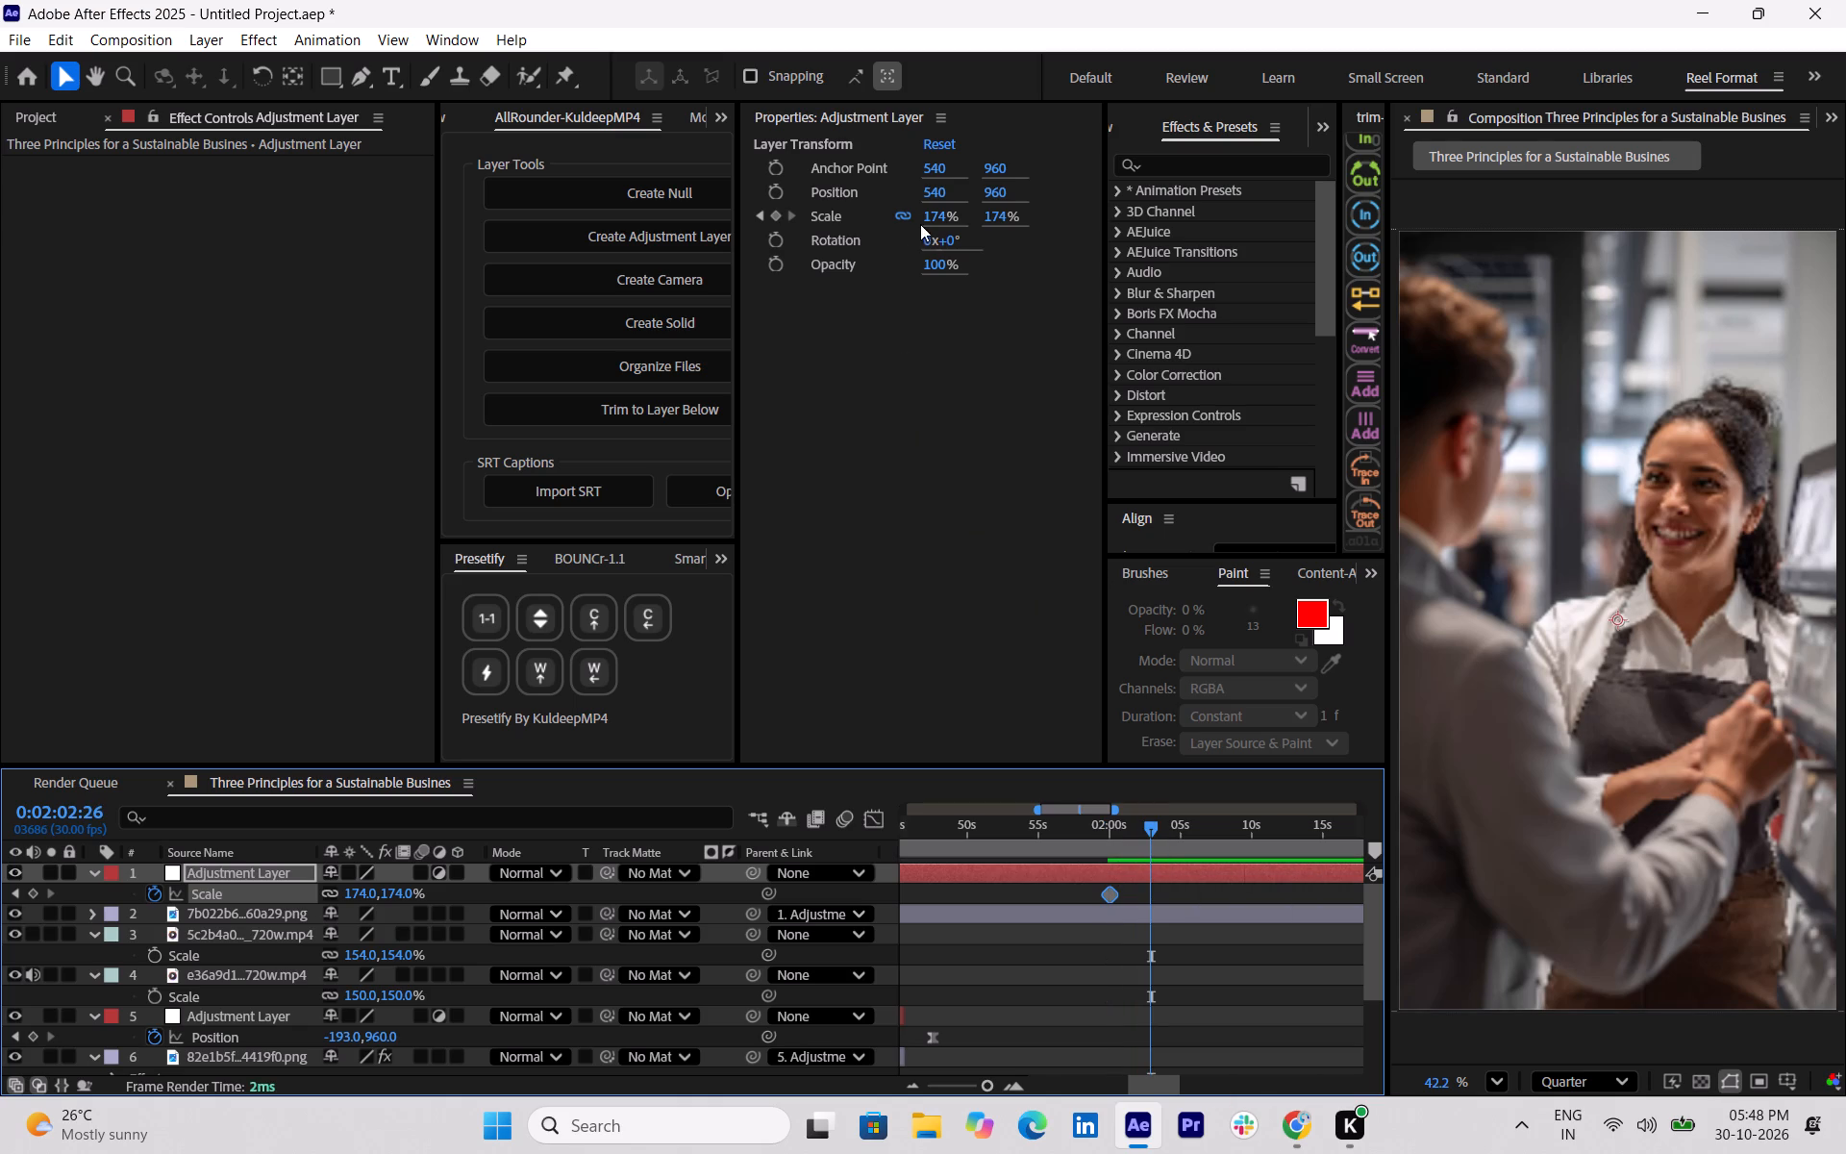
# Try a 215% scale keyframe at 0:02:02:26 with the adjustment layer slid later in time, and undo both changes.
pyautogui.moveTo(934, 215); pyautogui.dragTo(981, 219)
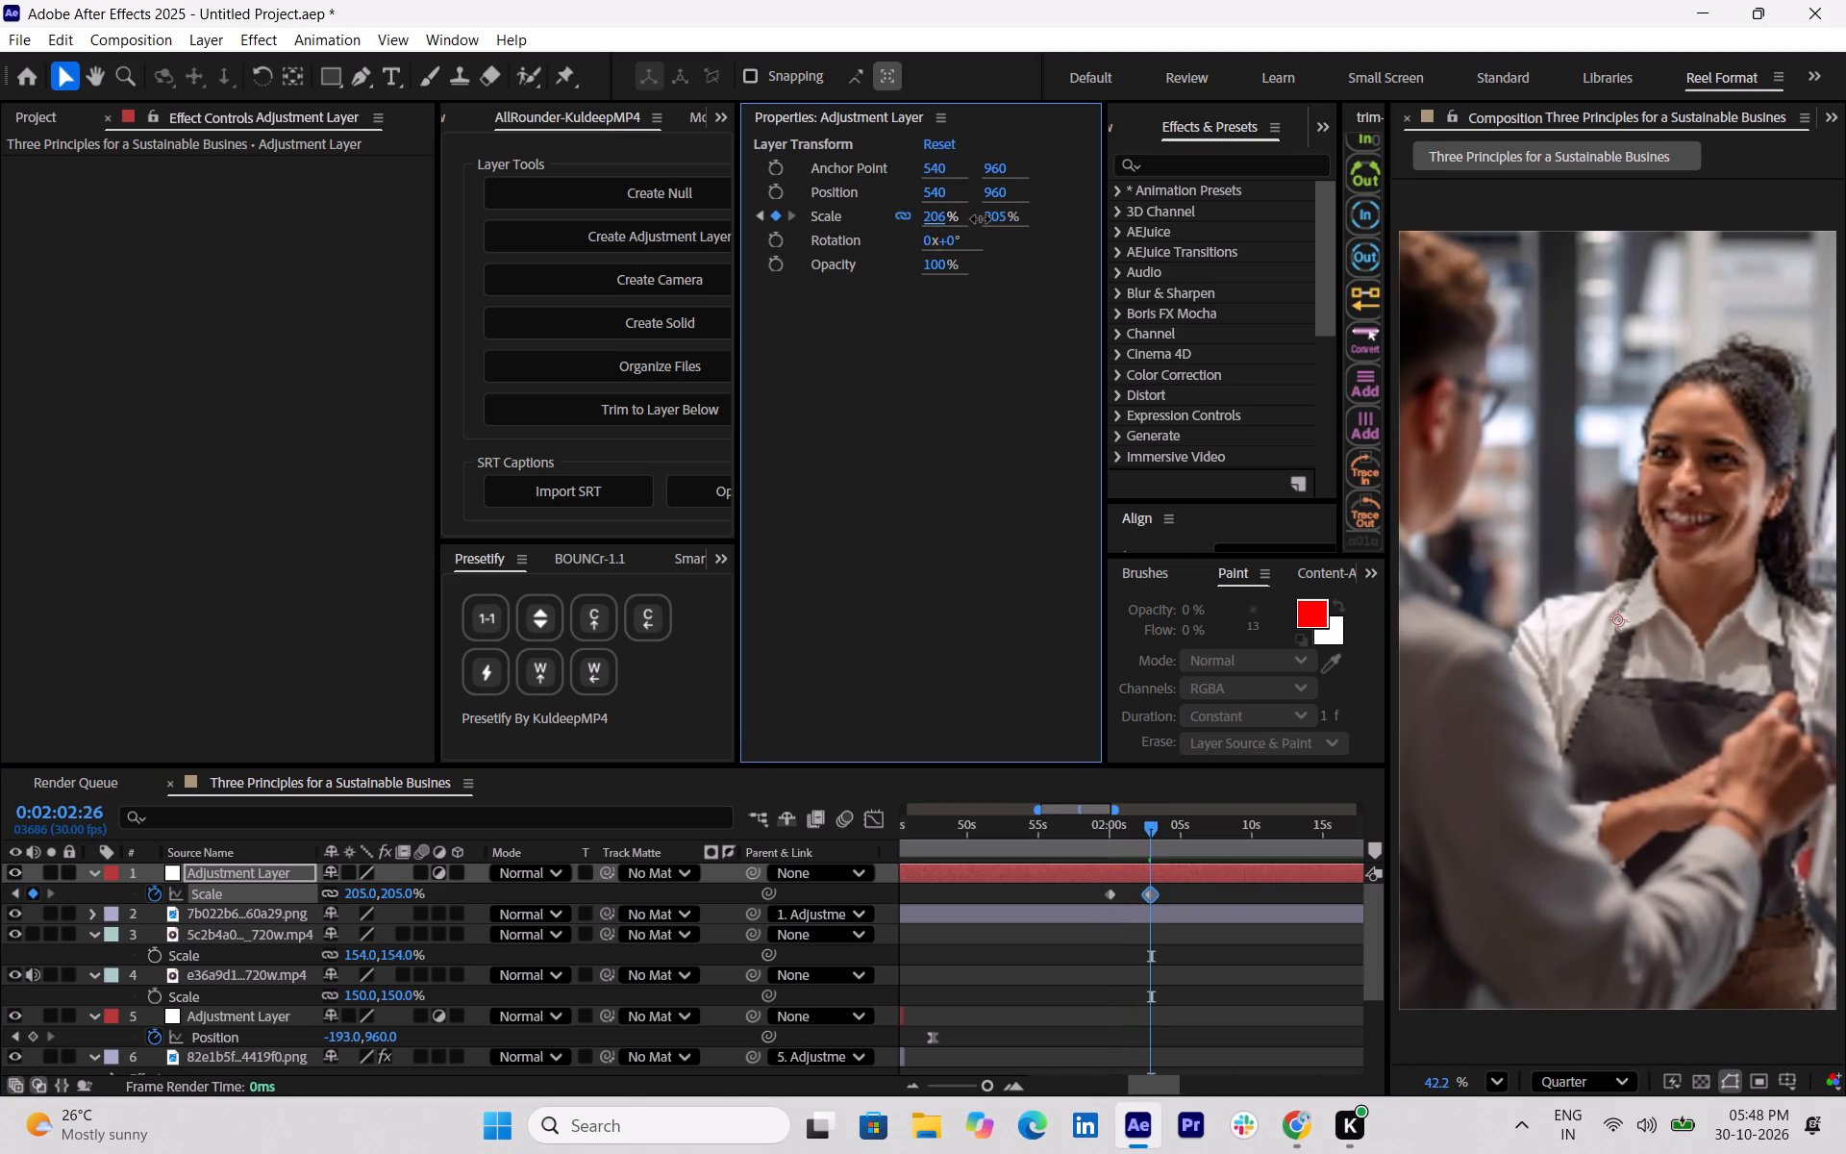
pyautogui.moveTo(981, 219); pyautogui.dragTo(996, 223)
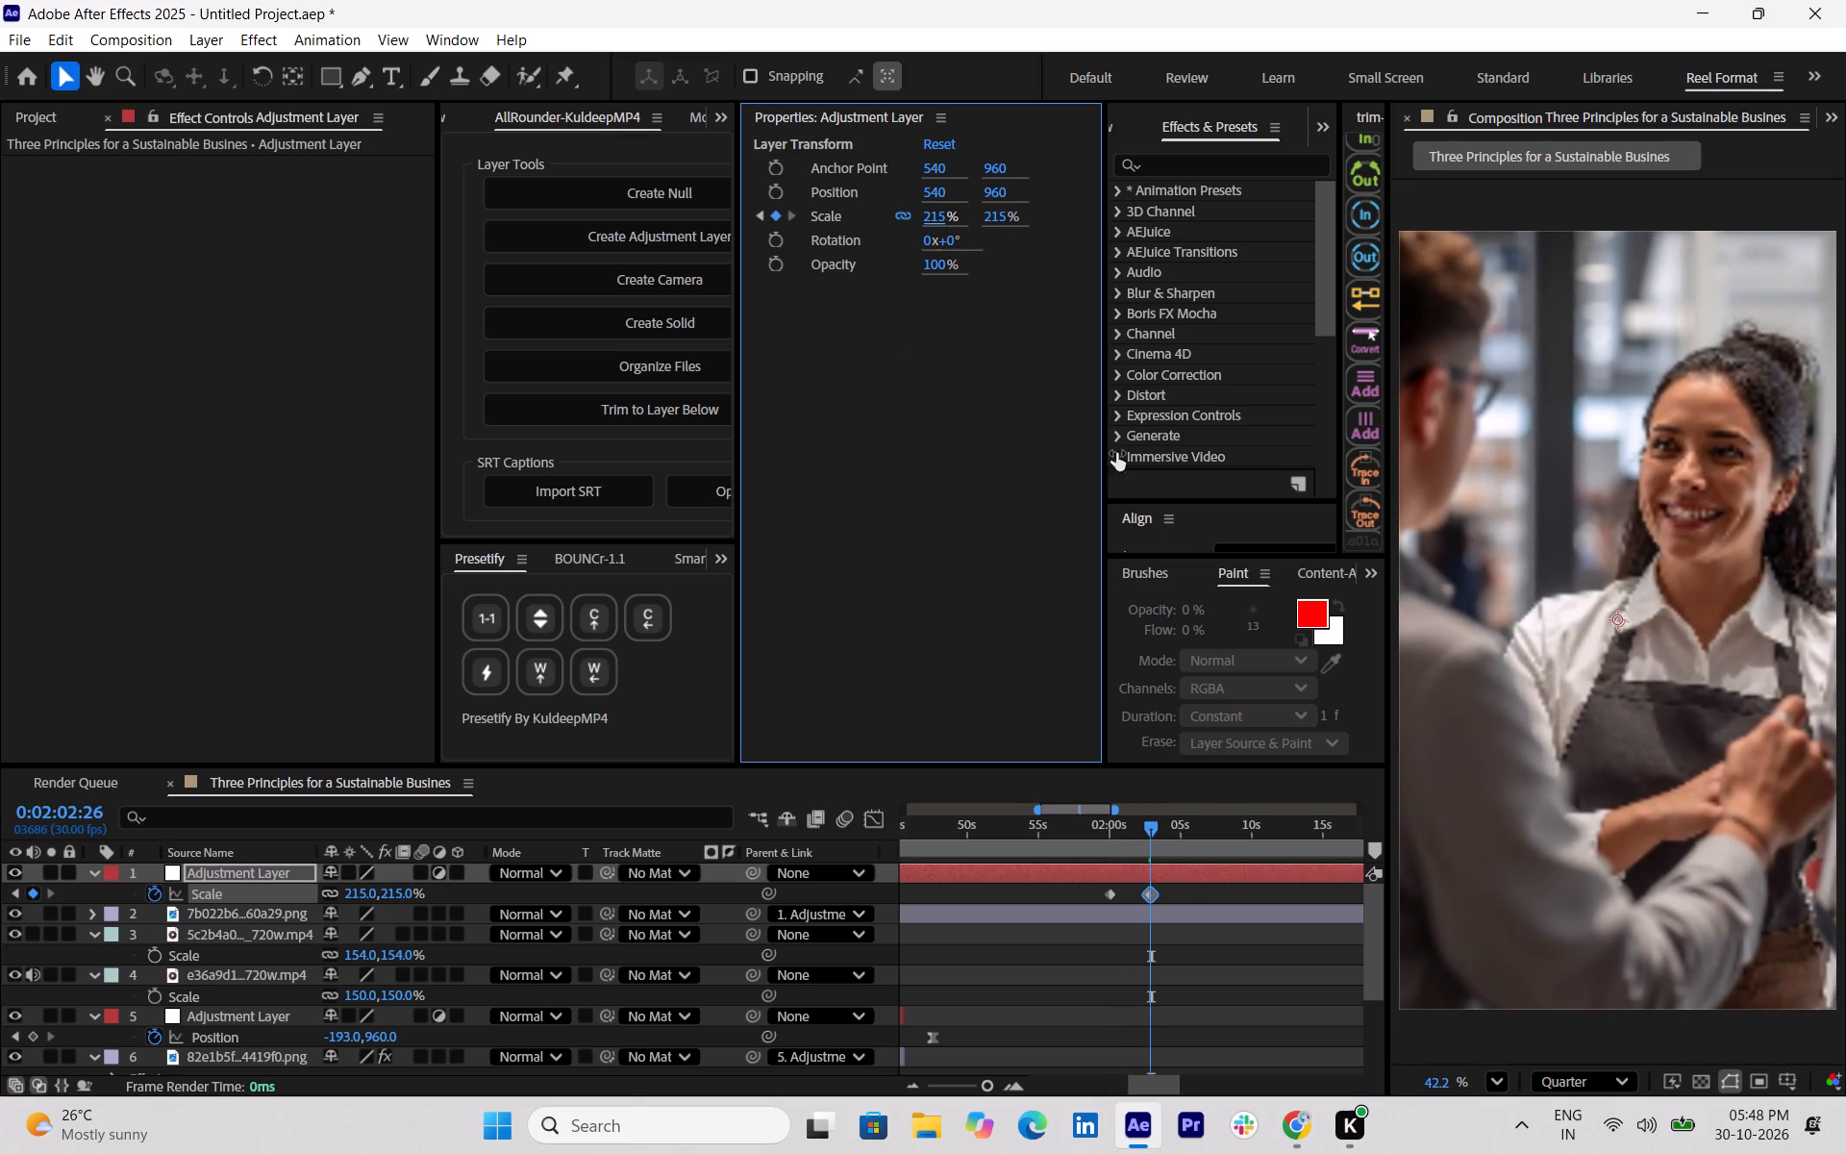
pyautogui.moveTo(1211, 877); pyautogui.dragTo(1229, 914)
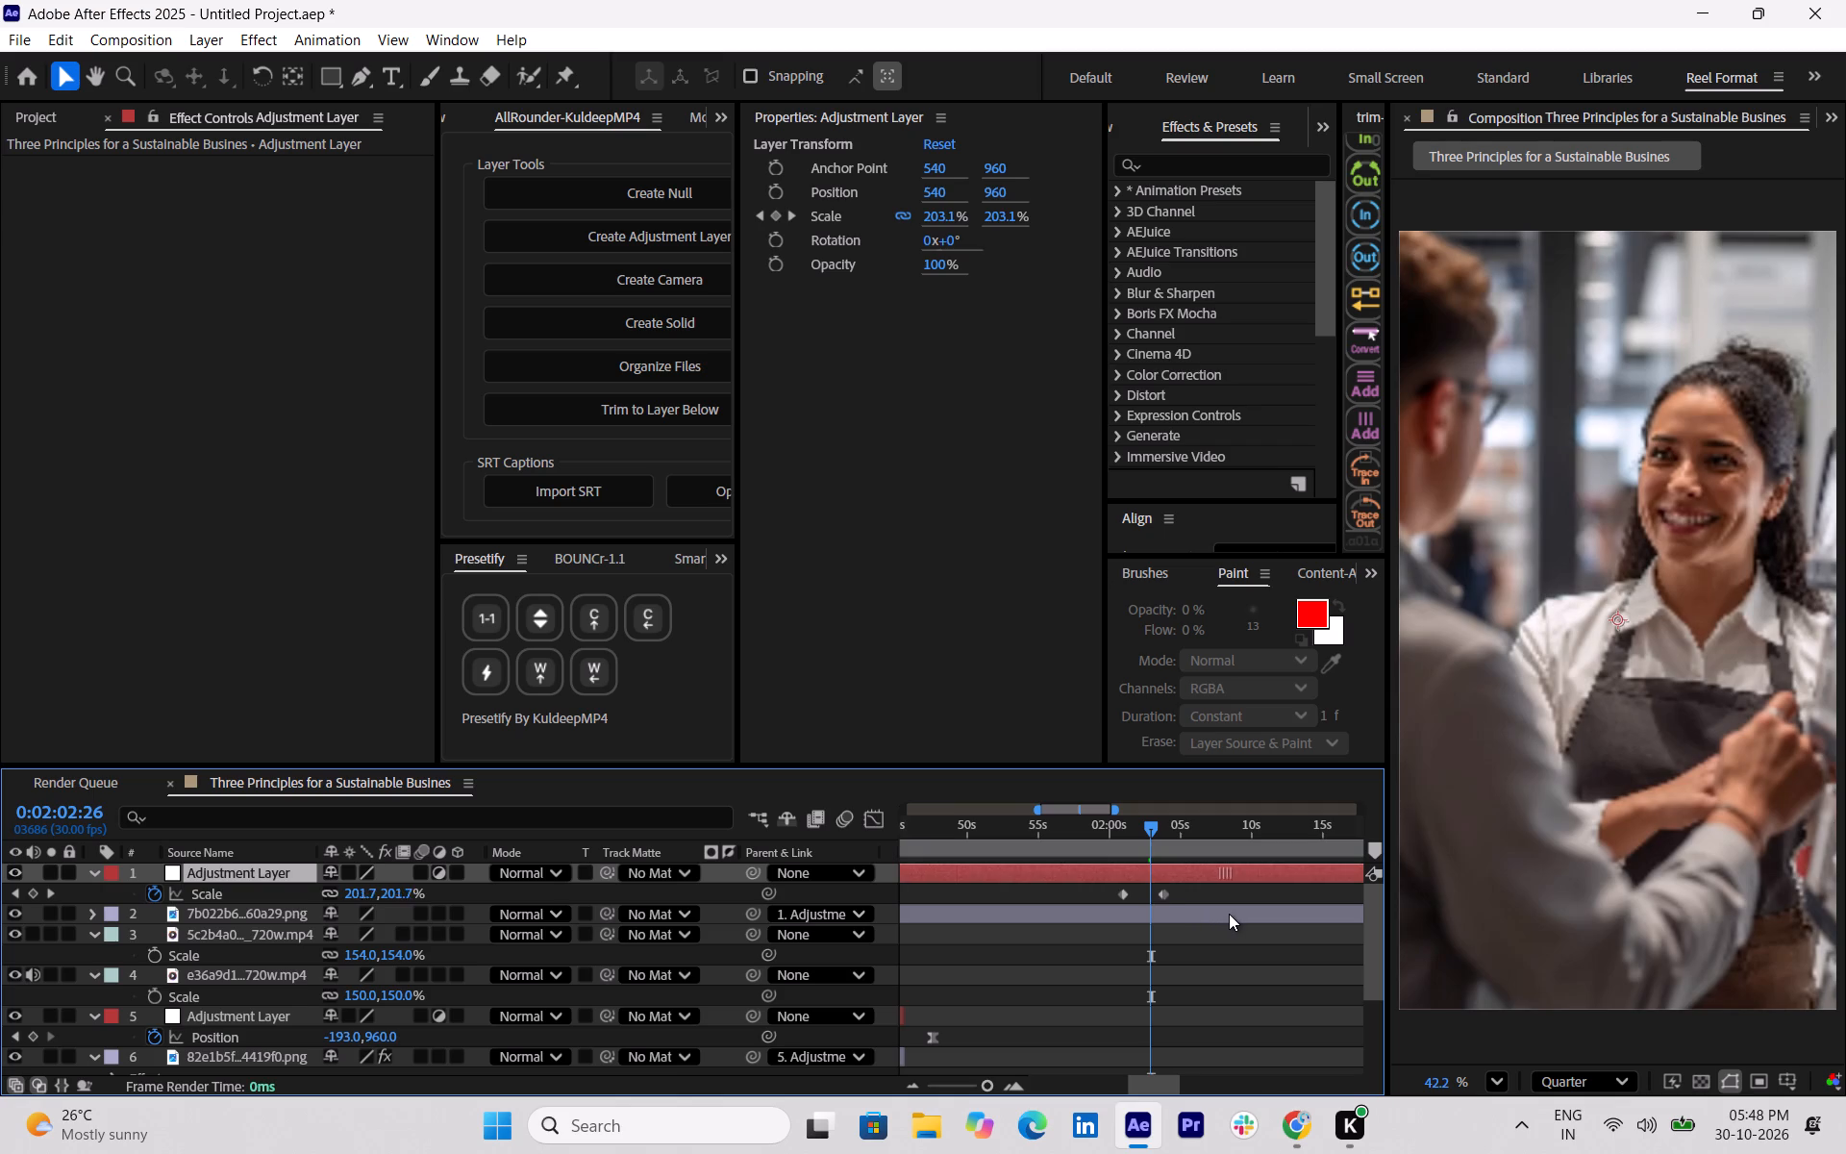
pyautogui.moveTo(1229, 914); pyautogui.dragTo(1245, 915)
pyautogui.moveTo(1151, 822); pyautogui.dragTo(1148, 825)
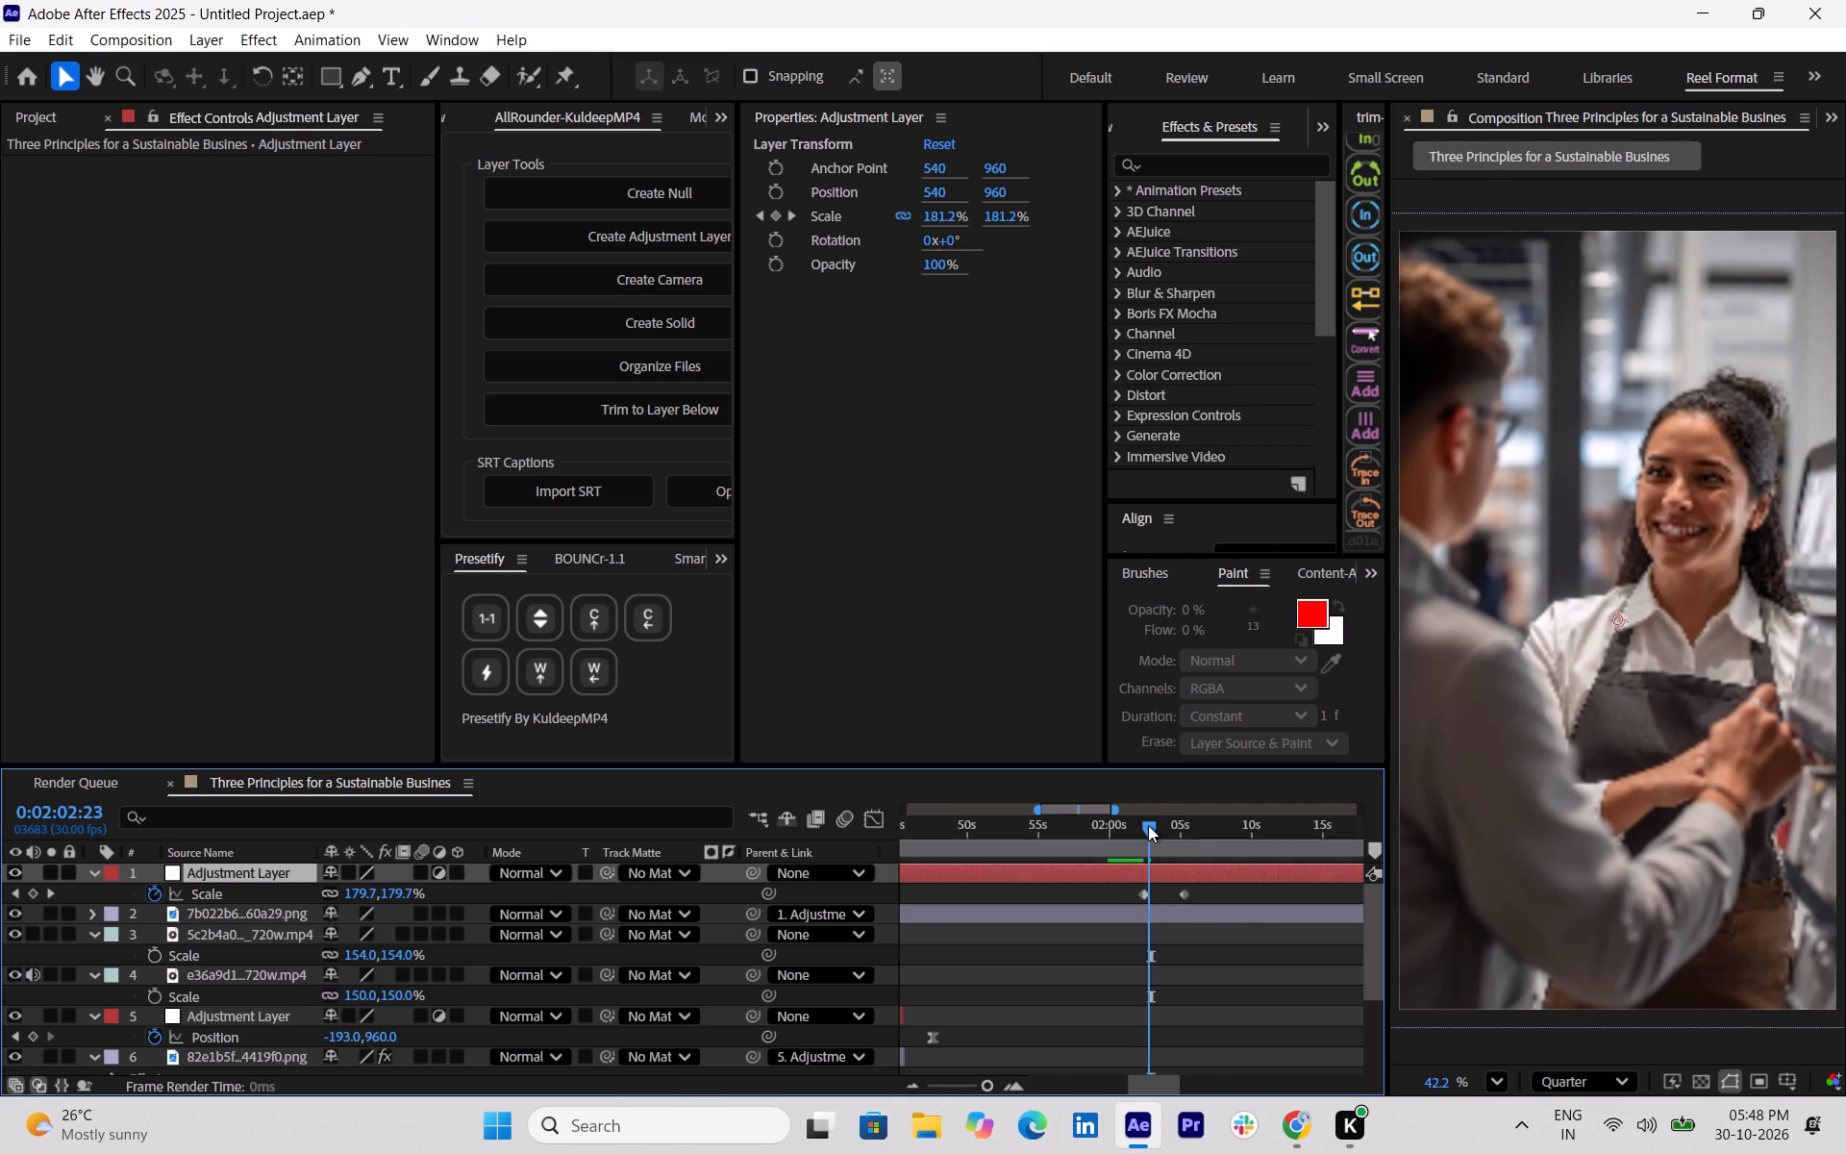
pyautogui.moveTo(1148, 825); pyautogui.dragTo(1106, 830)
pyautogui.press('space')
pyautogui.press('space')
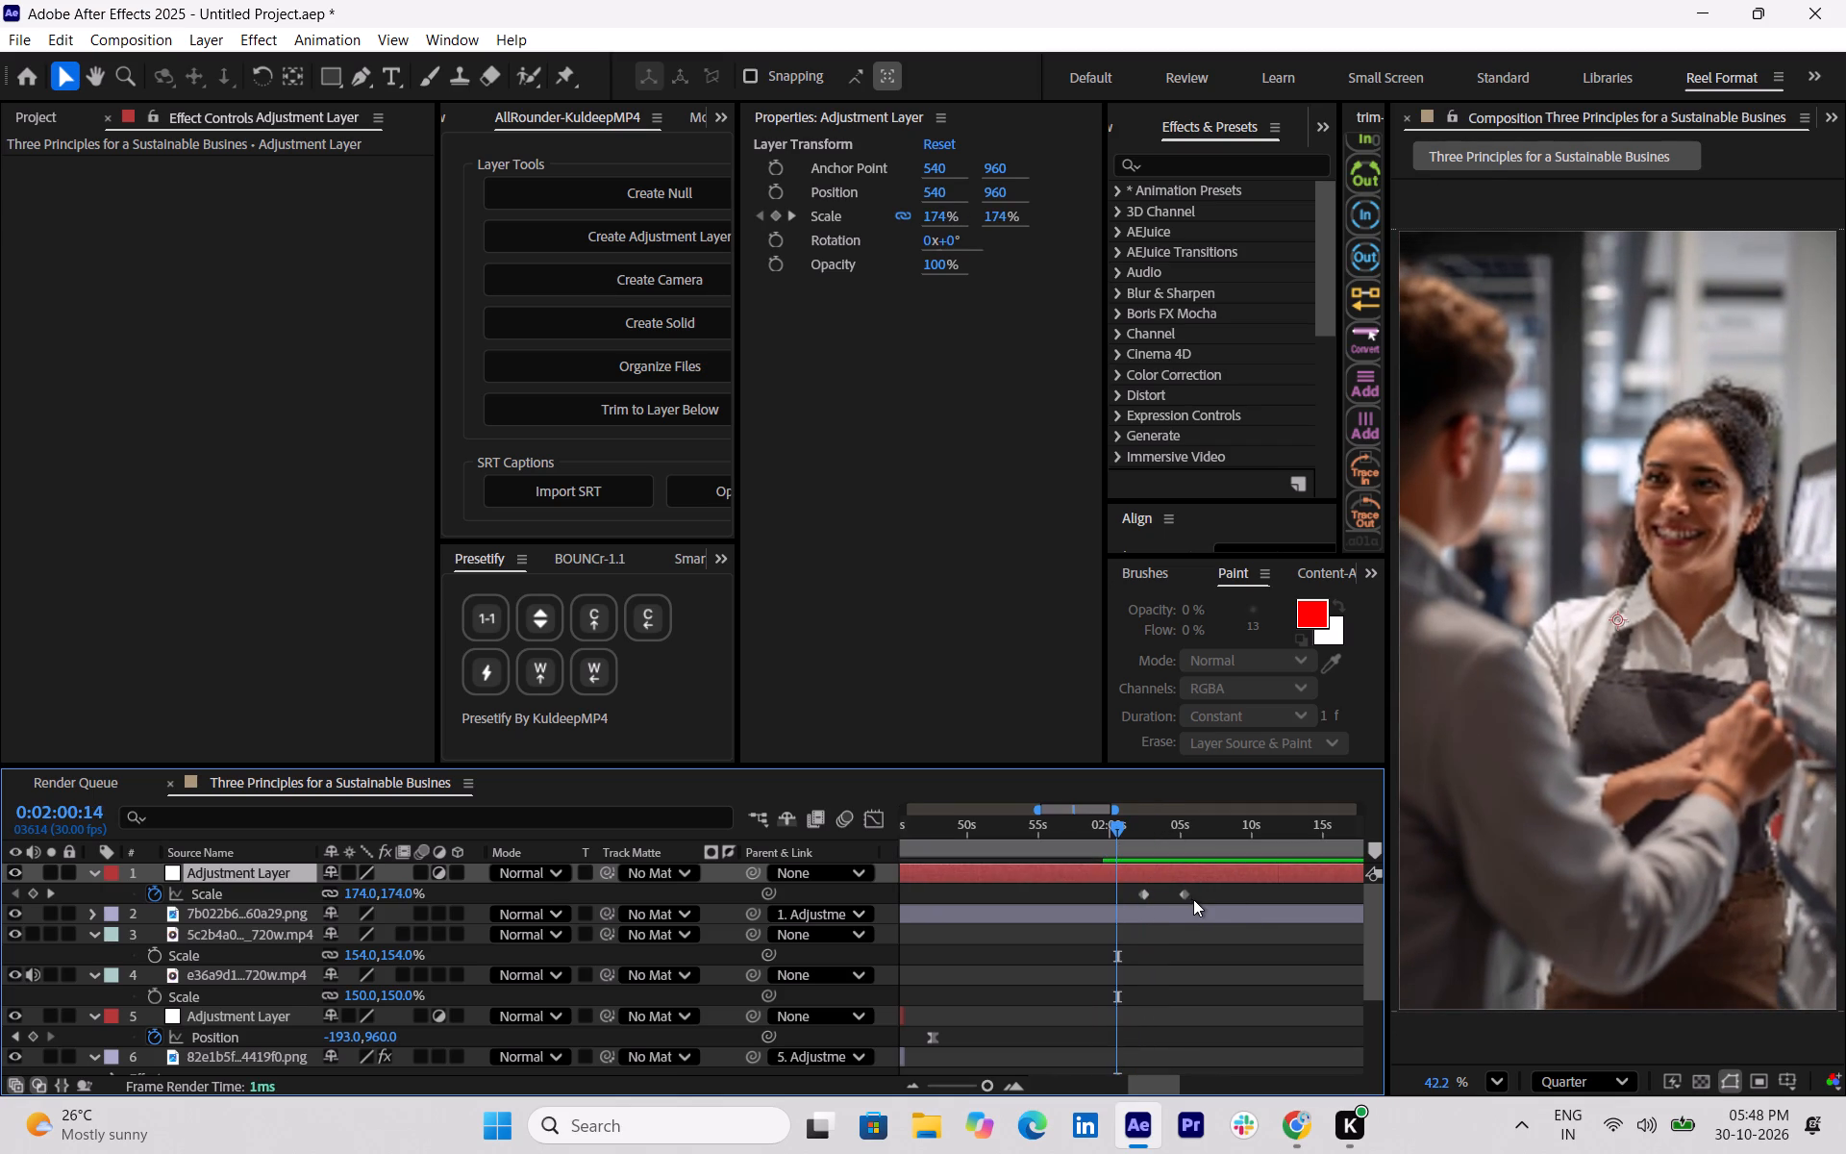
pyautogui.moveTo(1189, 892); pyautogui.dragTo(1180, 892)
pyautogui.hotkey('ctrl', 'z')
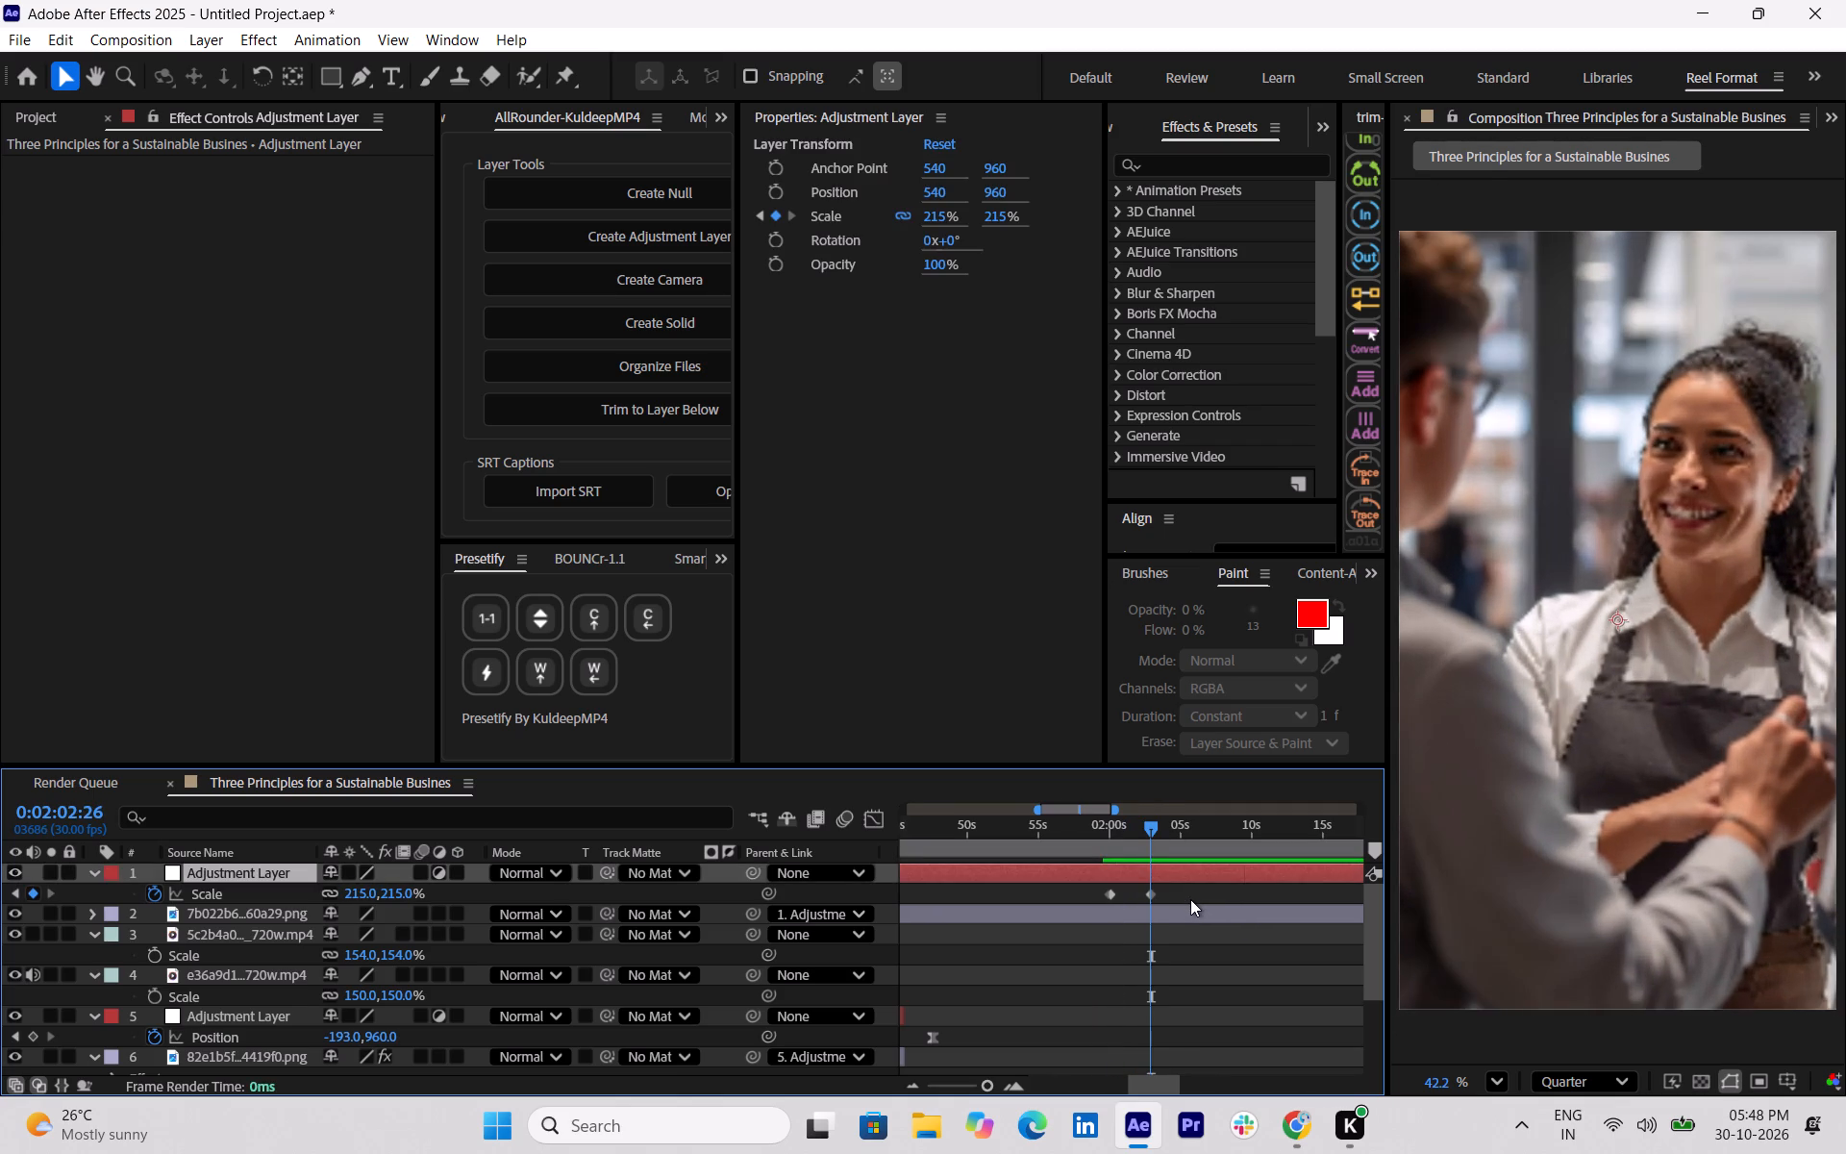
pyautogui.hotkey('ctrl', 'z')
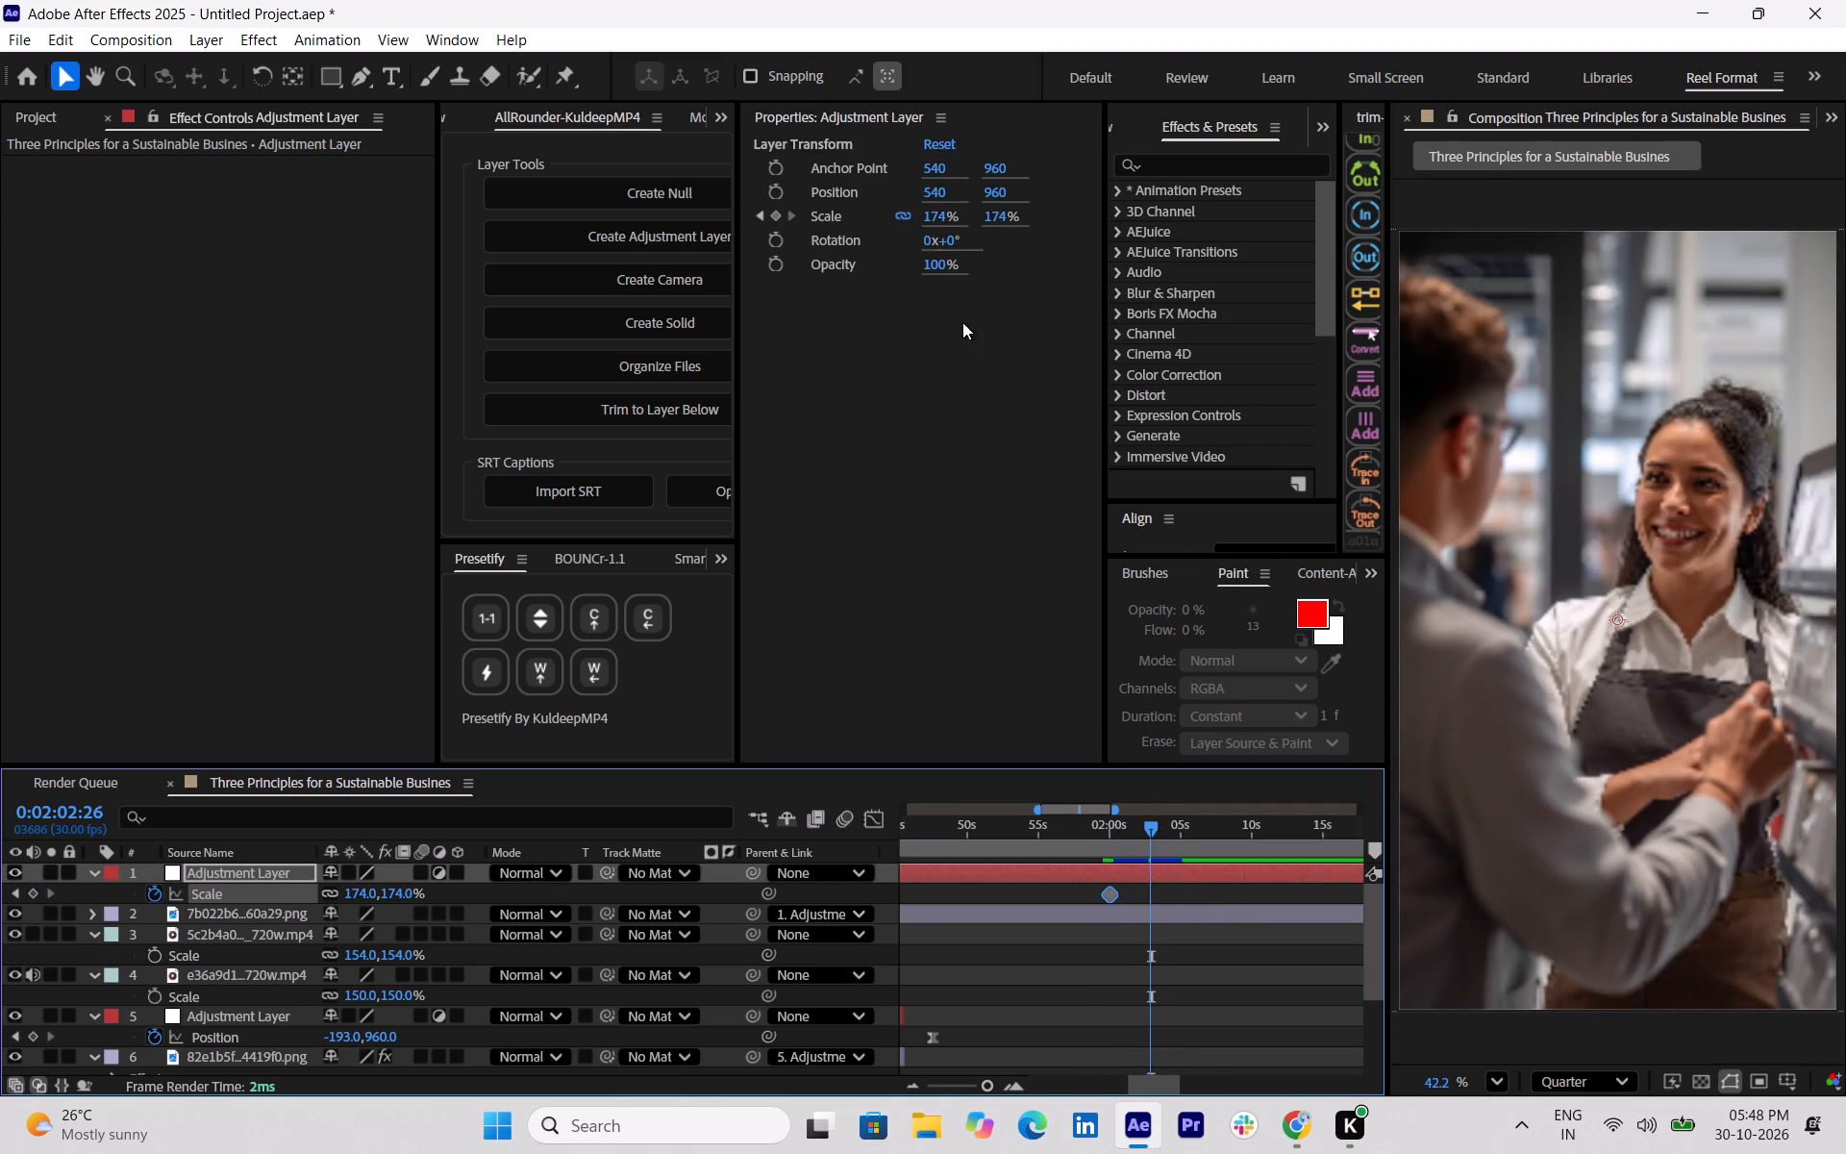
# Add a 218% scale keyframe at 0:02:02:26 on the adjustment layer and apply Easy Ease to both scale keyframes.
pyautogui.moveTo(934, 216); pyautogui.dragTo(984, 221)
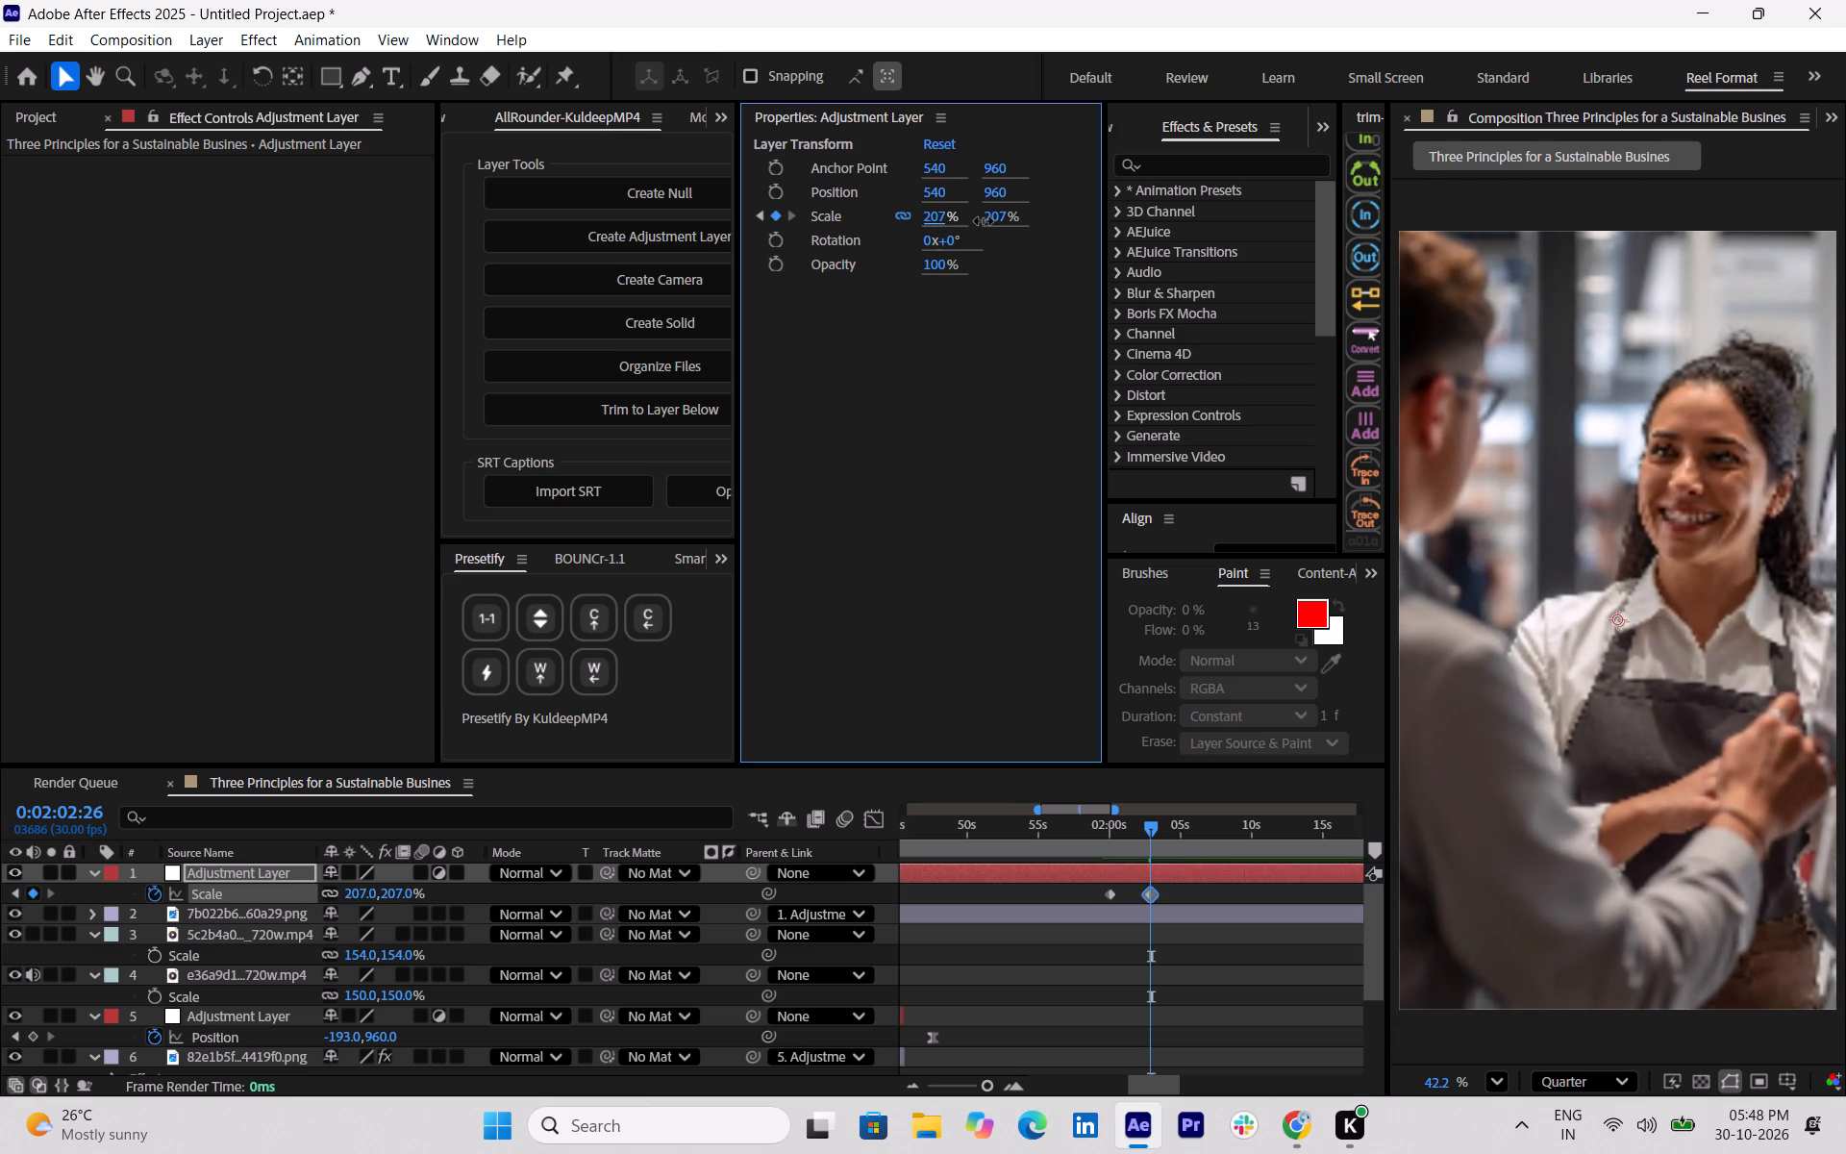
pyautogui.moveTo(984, 221); pyautogui.dragTo(1001, 226)
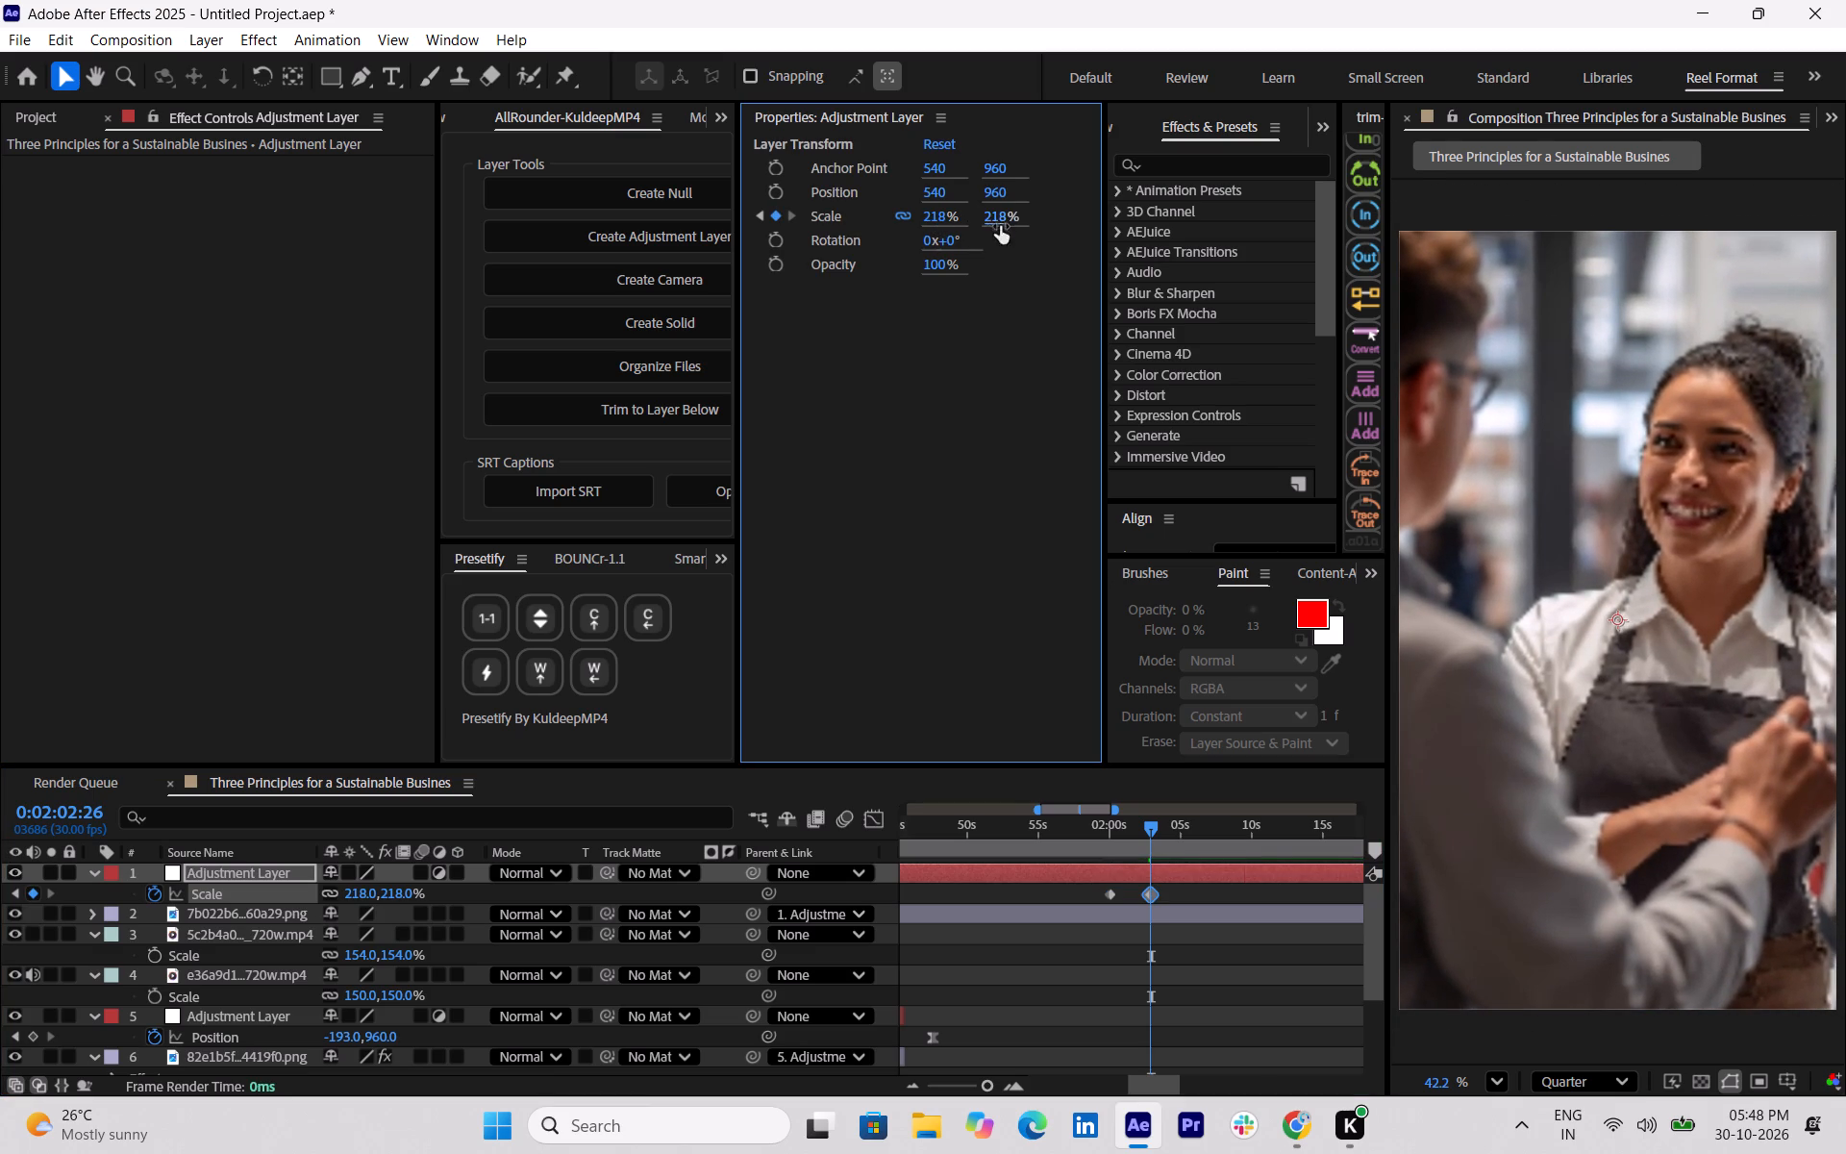
pyautogui.moveTo(1196, 901); pyautogui.dragTo(1075, 916)
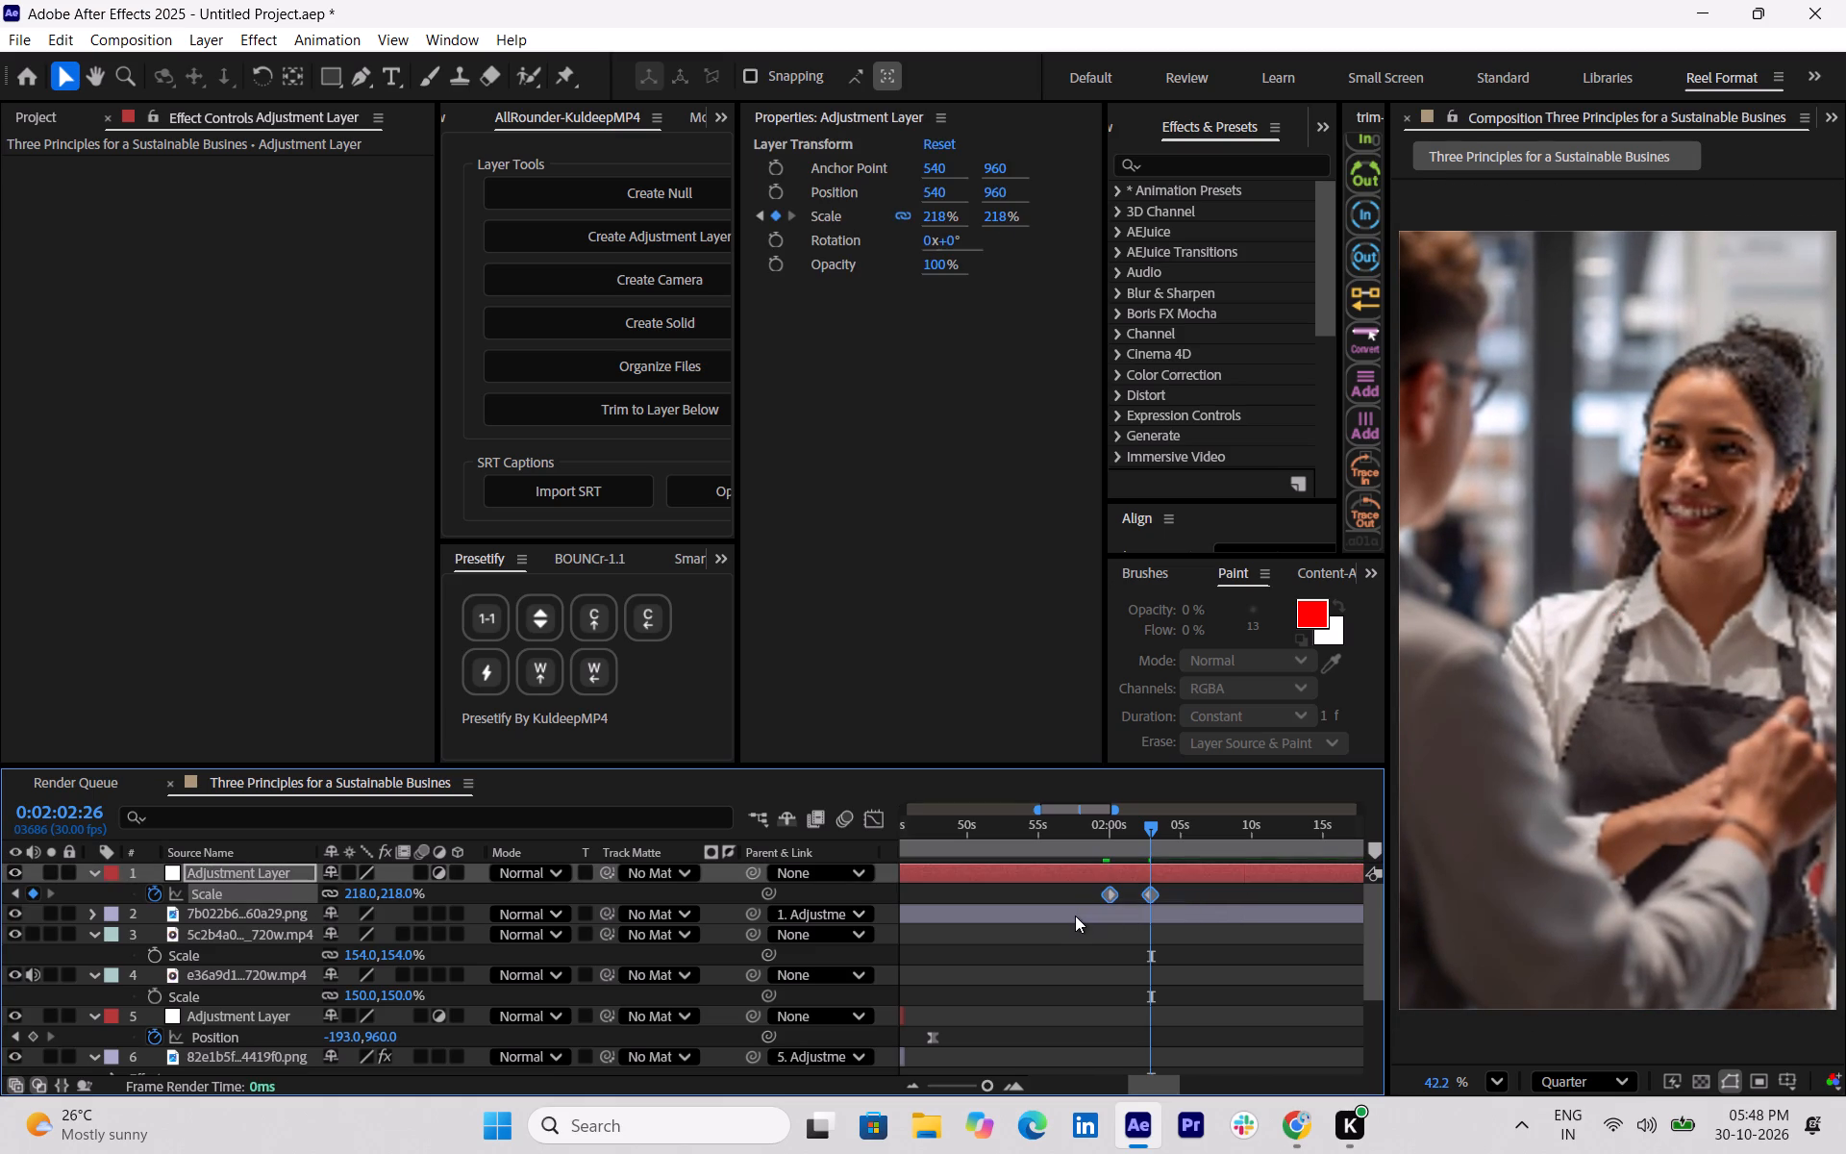
pyautogui.press('F9')
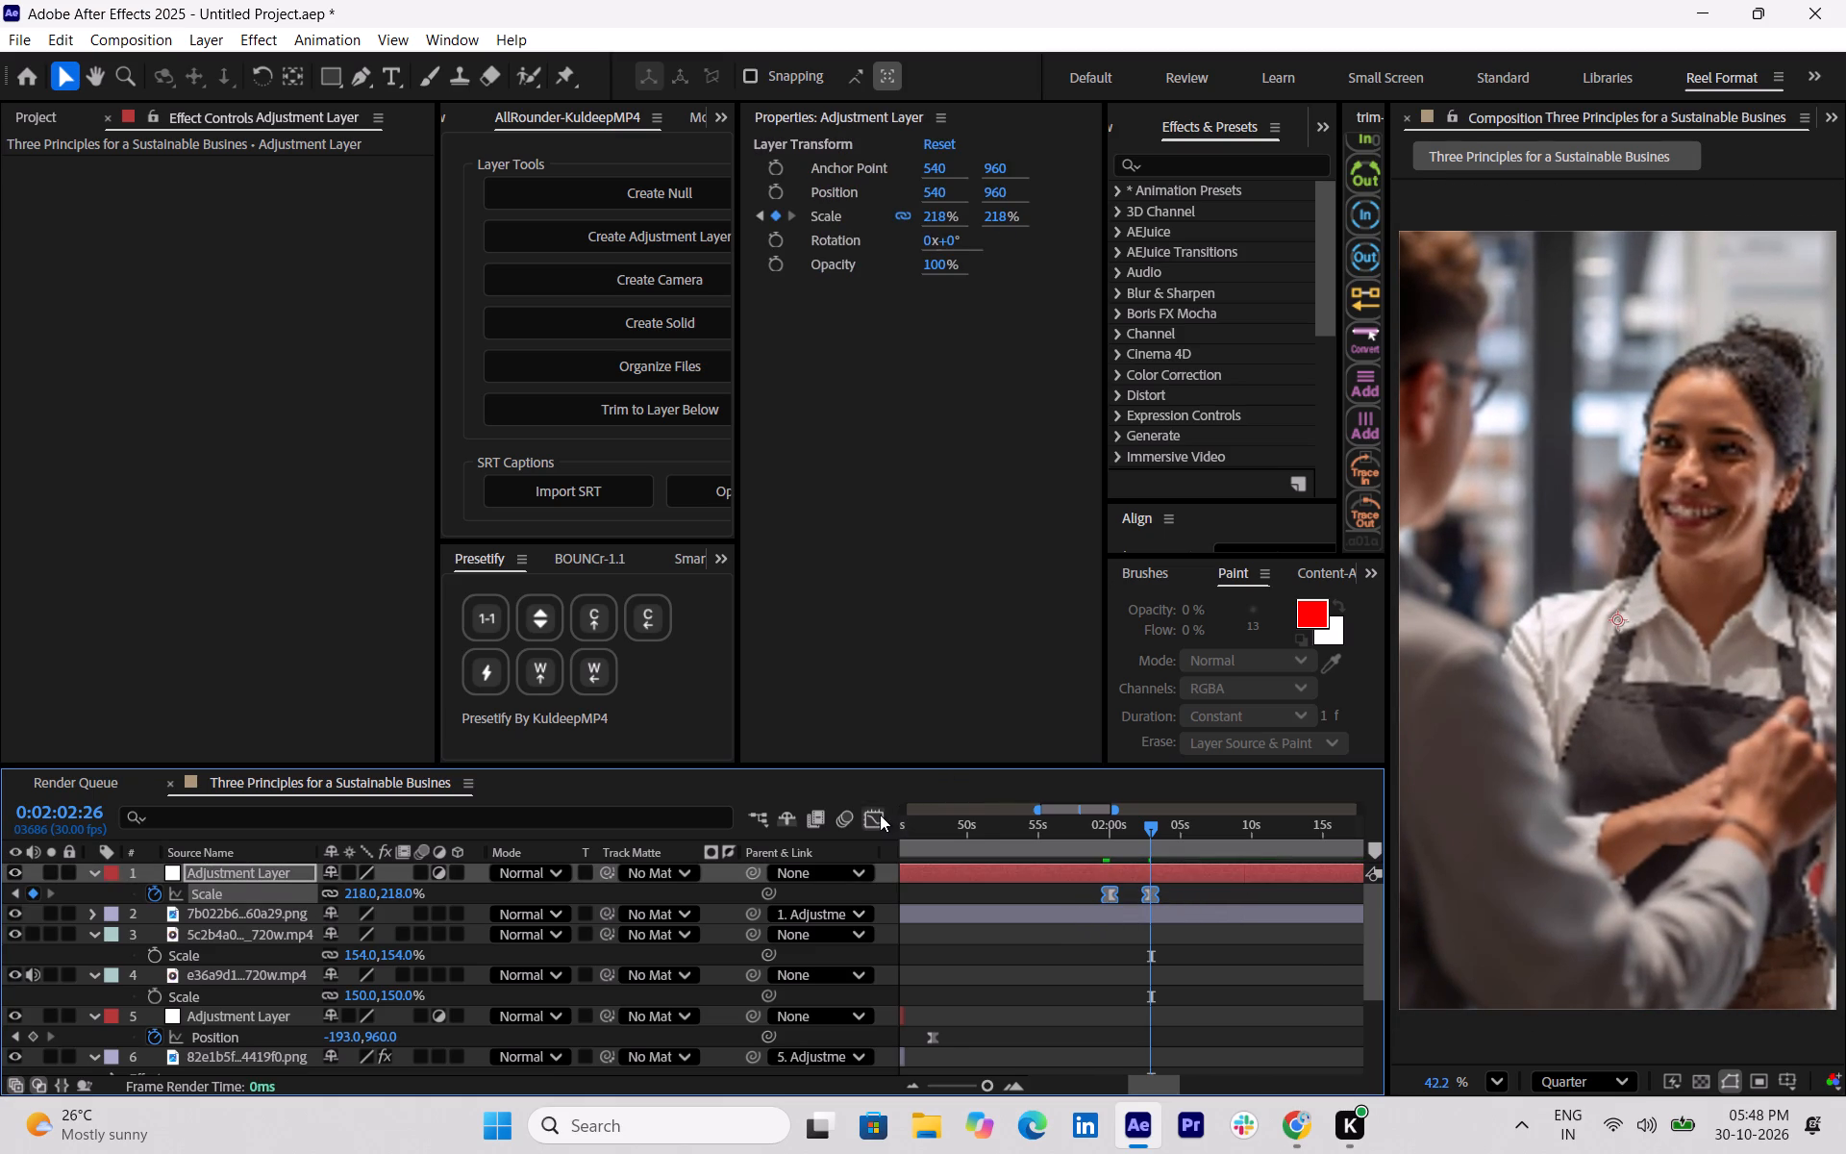
# In the scale speed graph, extend the end keyframe to about 0:02:04, lengthen its incoming ease for an early speed peak, and preview the zoom.
pyautogui.click(880, 815)
pyautogui.moveTo(1203, 979); pyautogui.dragTo(1050, 1029)
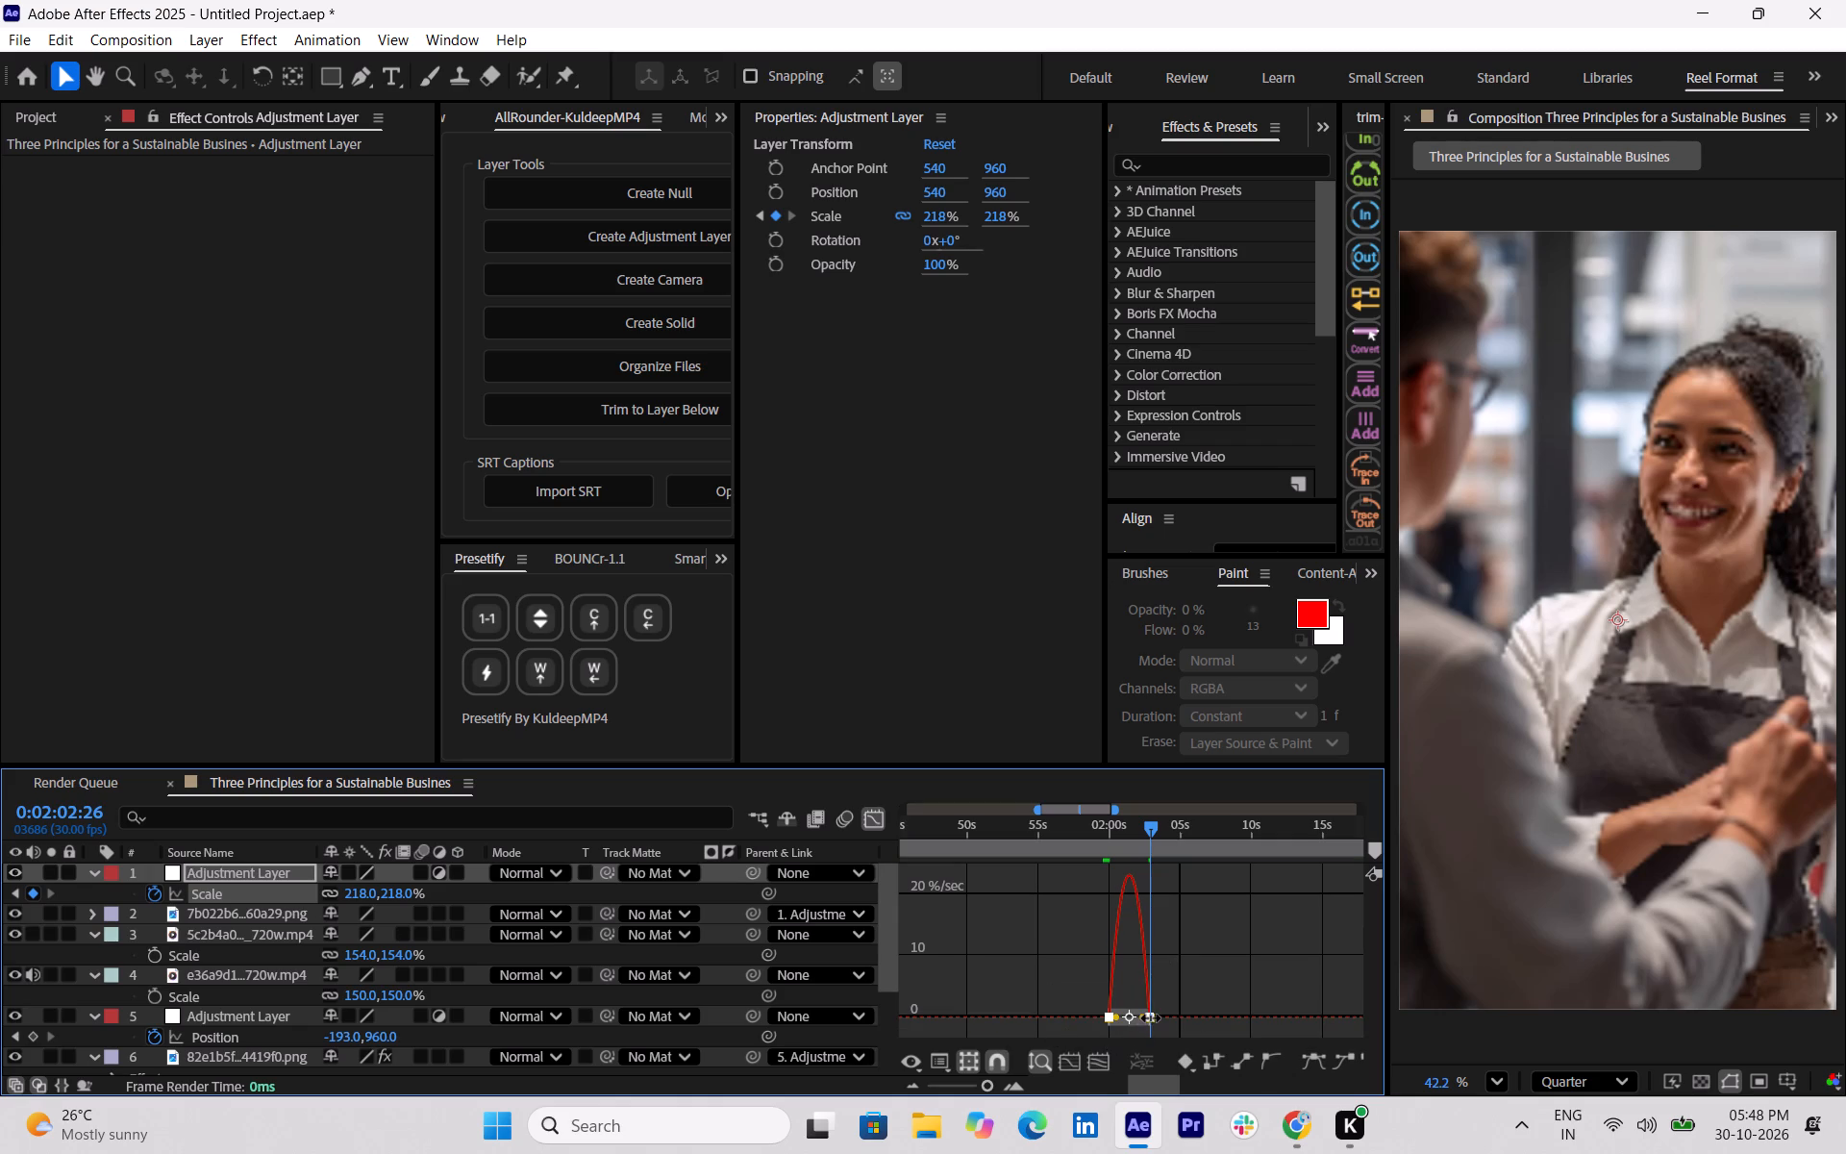
pyautogui.moveTo(1151, 1018); pyautogui.dragTo(1170, 1018)
pyautogui.moveTo(1158, 1017); pyautogui.dragTo(1144, 1016)
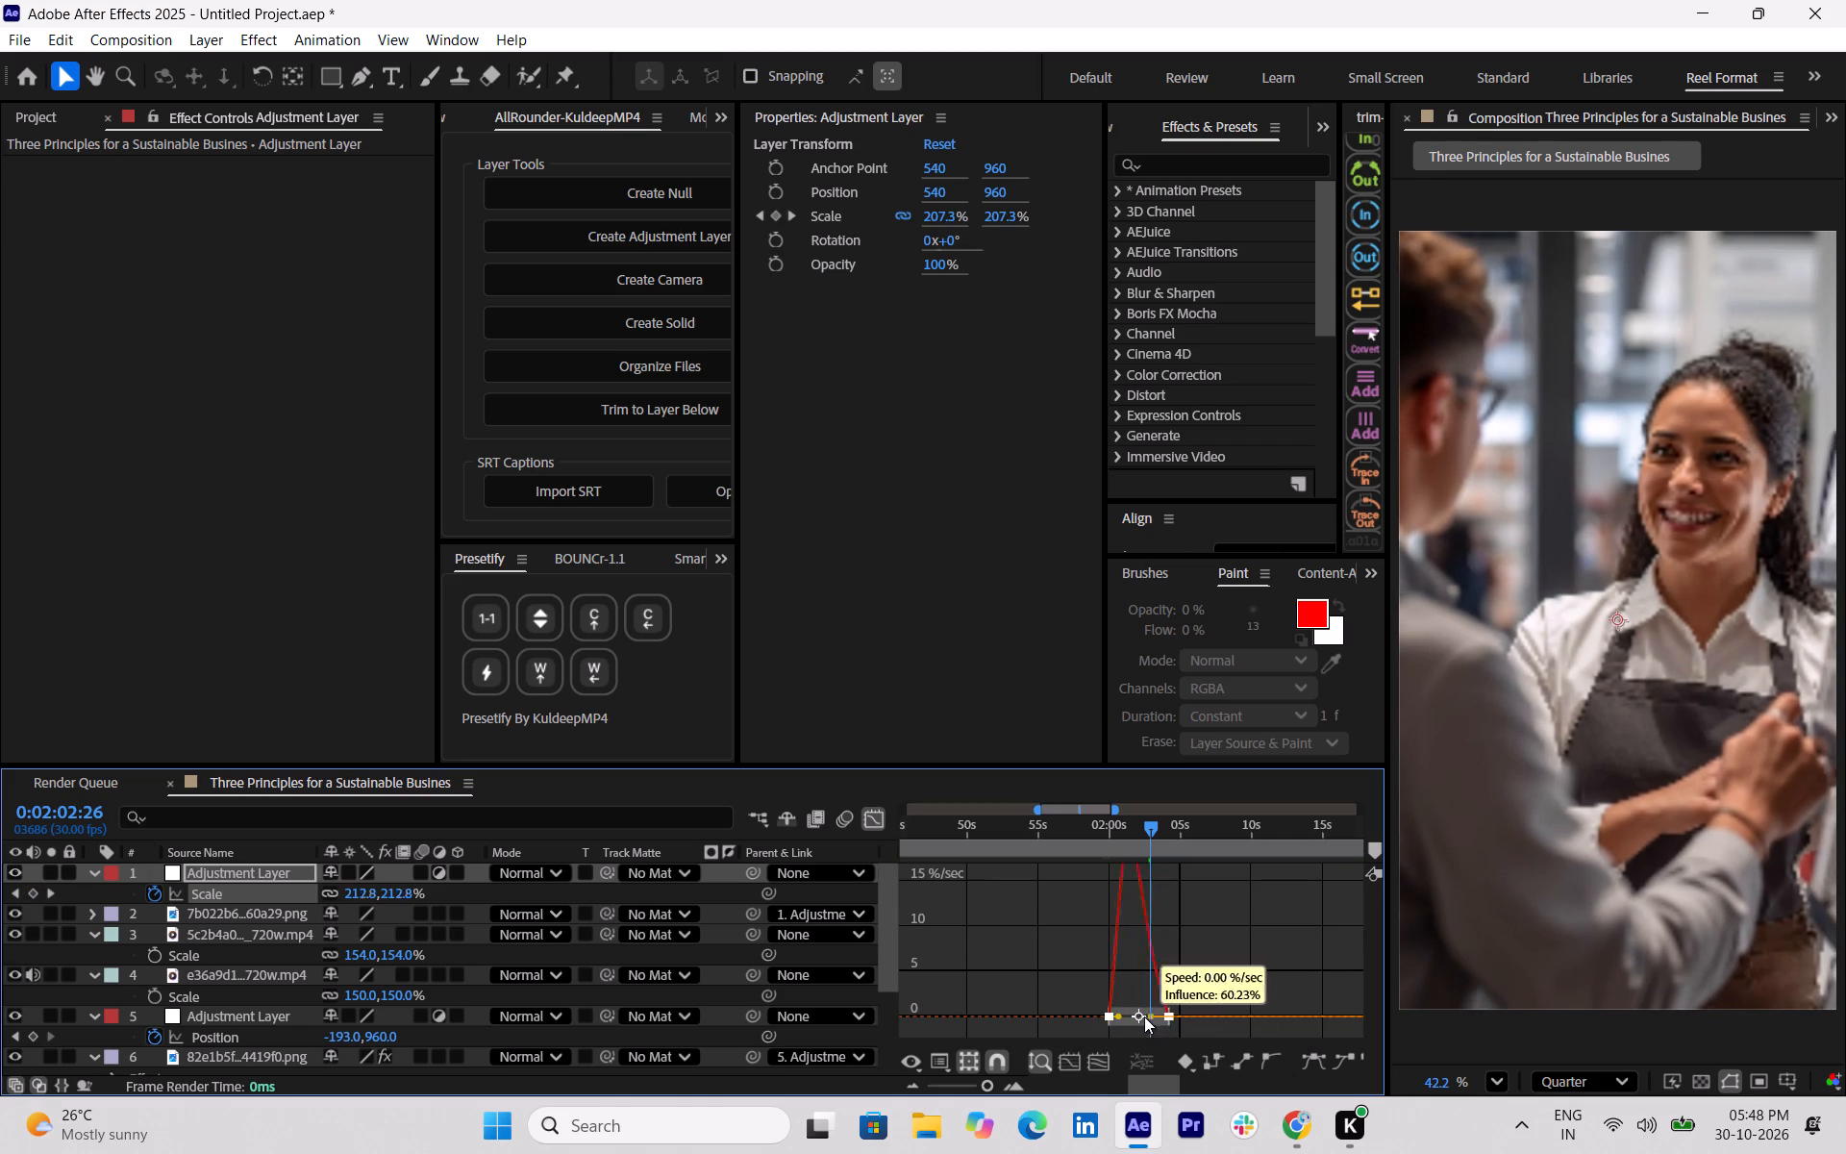
pyautogui.moveTo(1144, 1016); pyautogui.dragTo(1137, 1016)
pyautogui.moveTo(1156, 834); pyautogui.dragTo(1103, 833)
pyautogui.press('space')
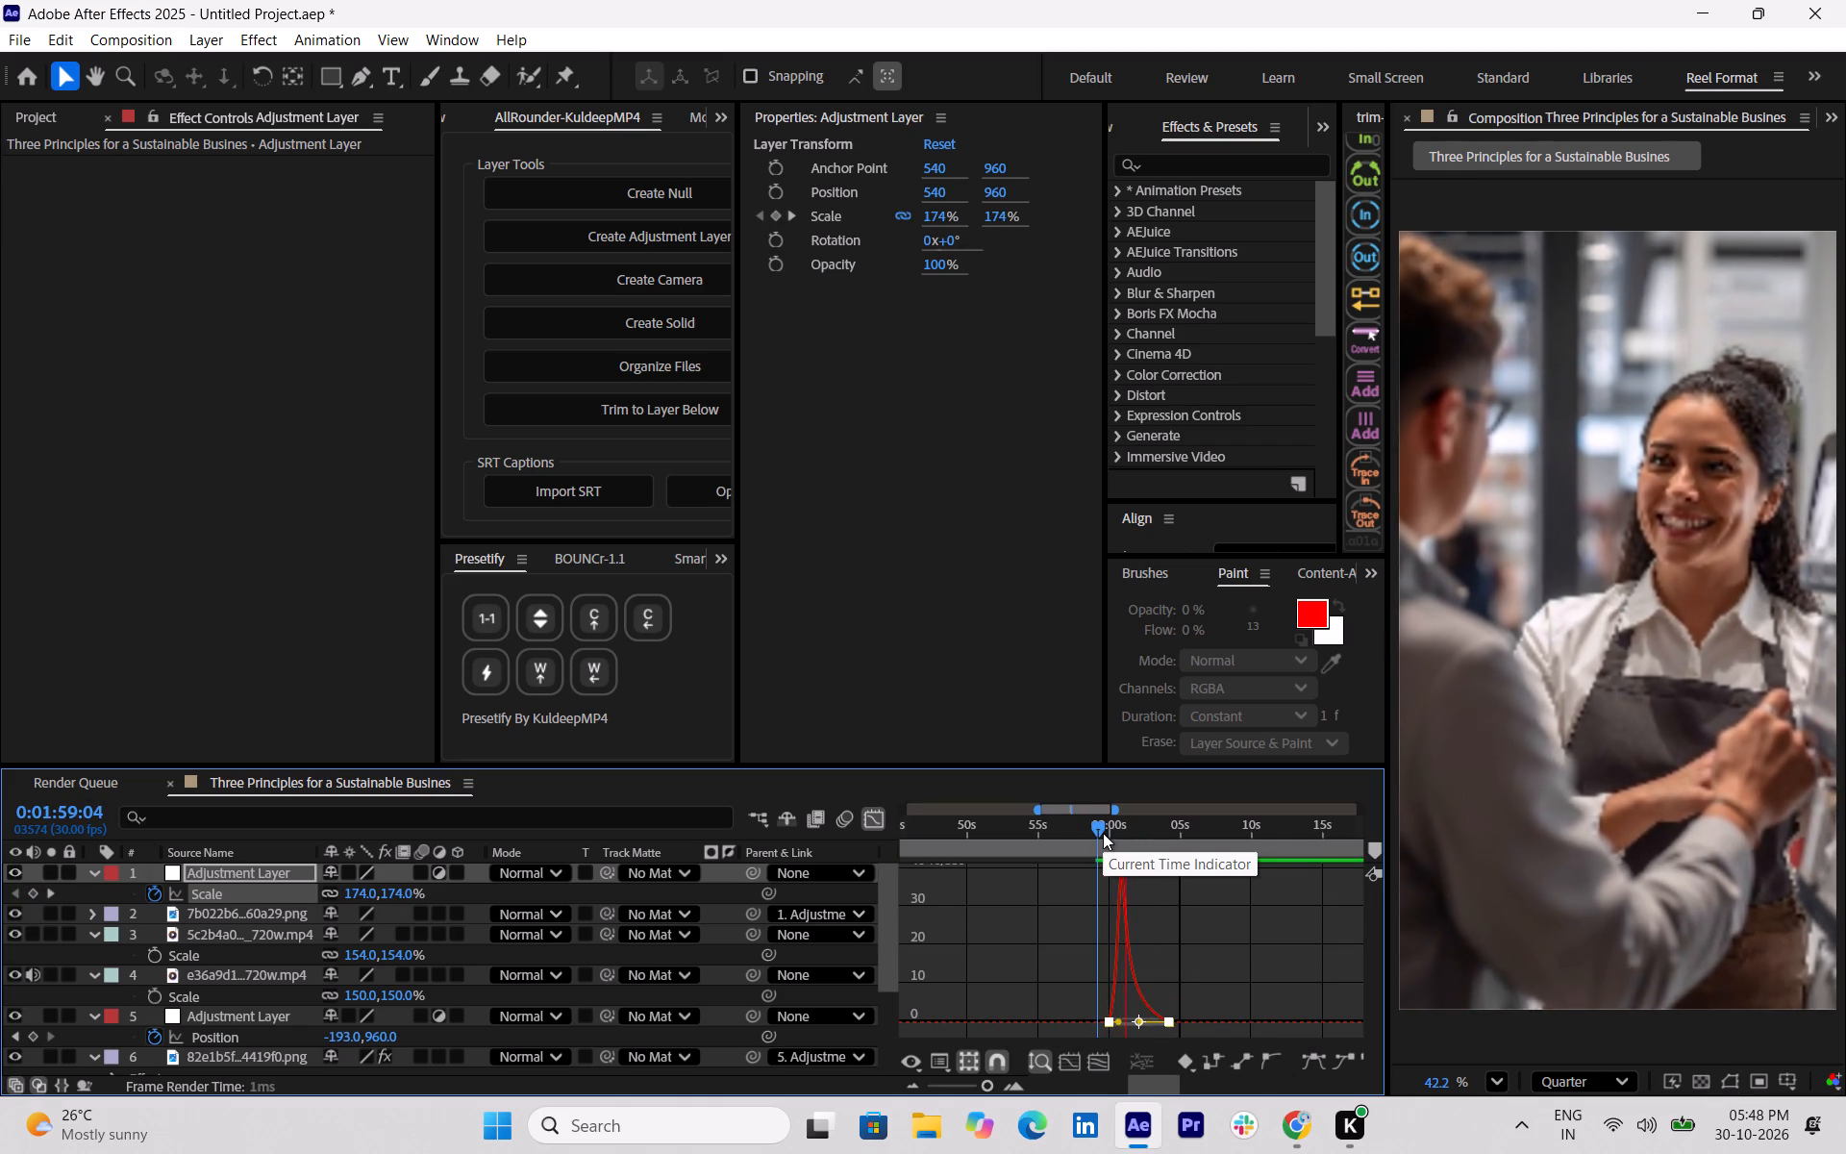
pyautogui.press('space')
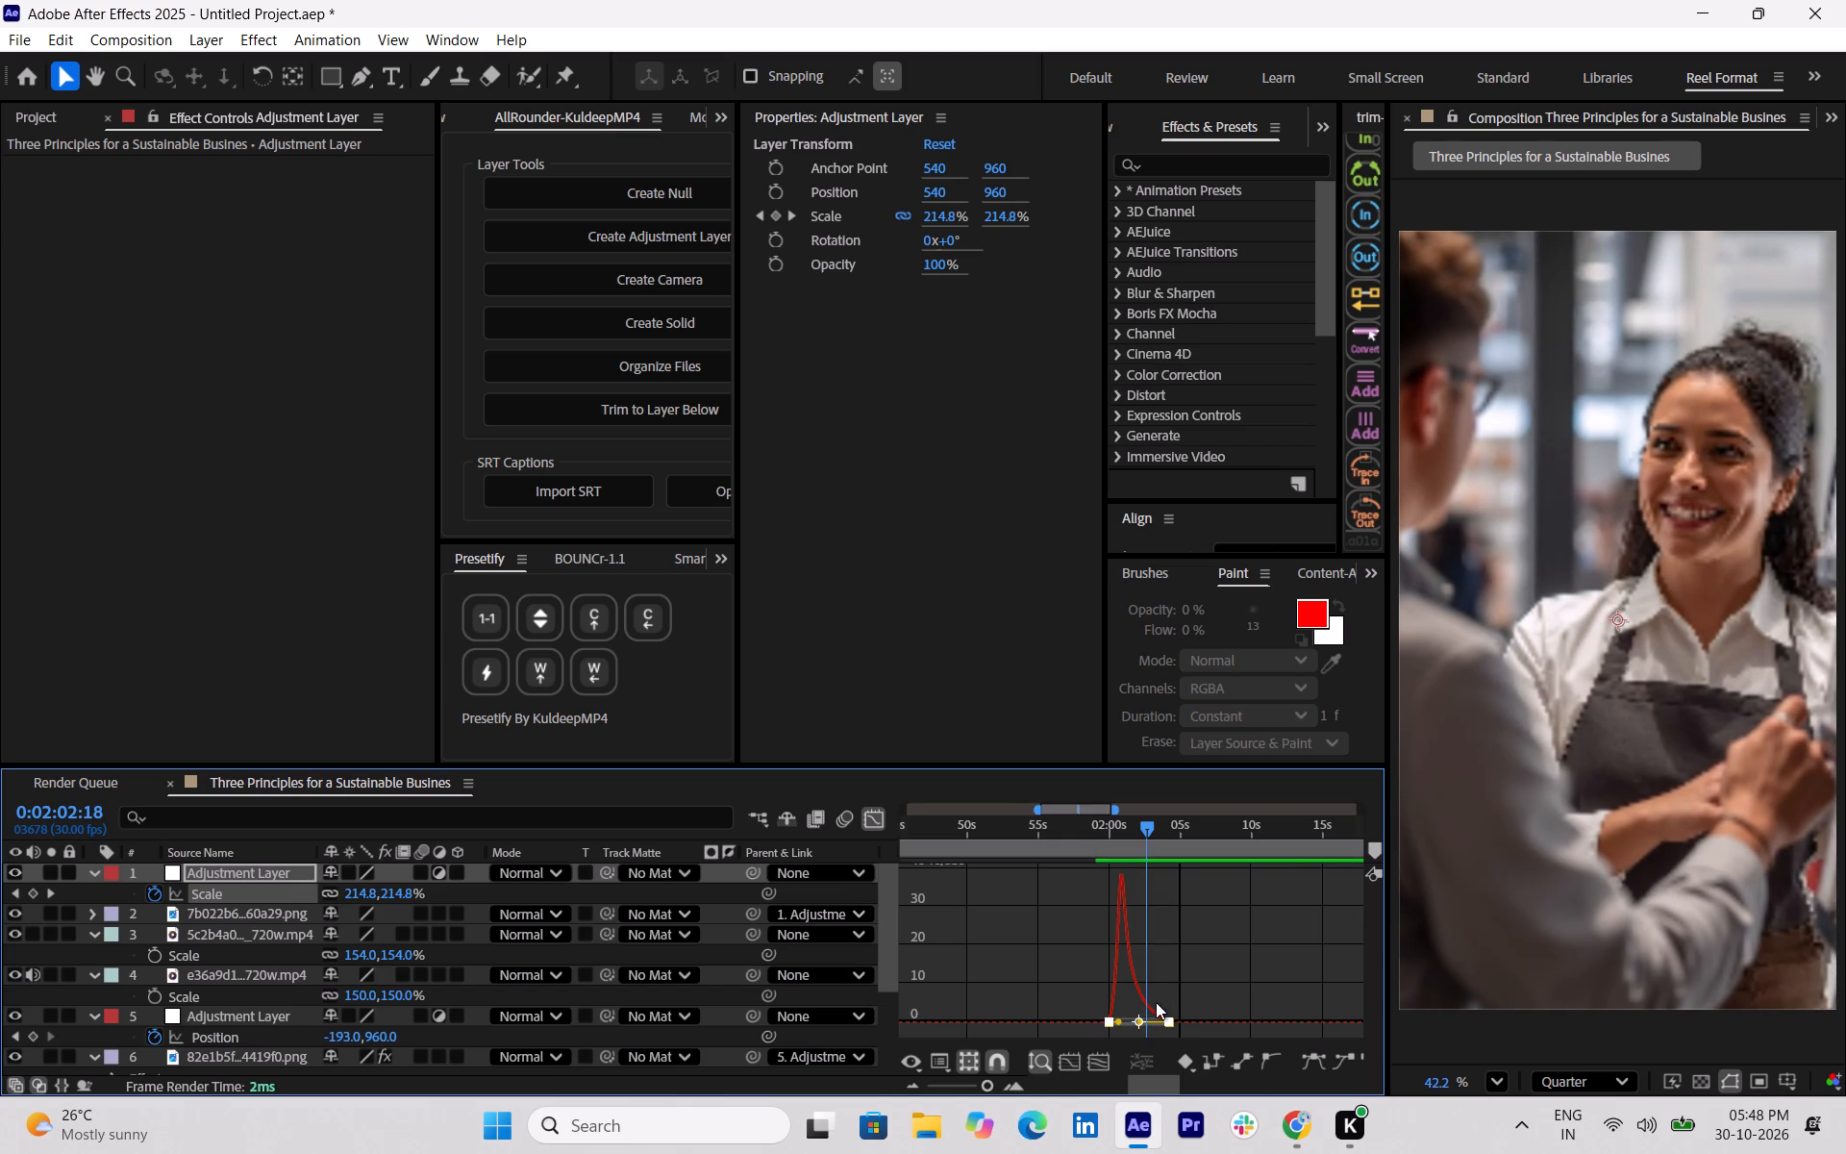
pyautogui.moveTo(1143, 826); pyautogui.dragTo(1111, 827)
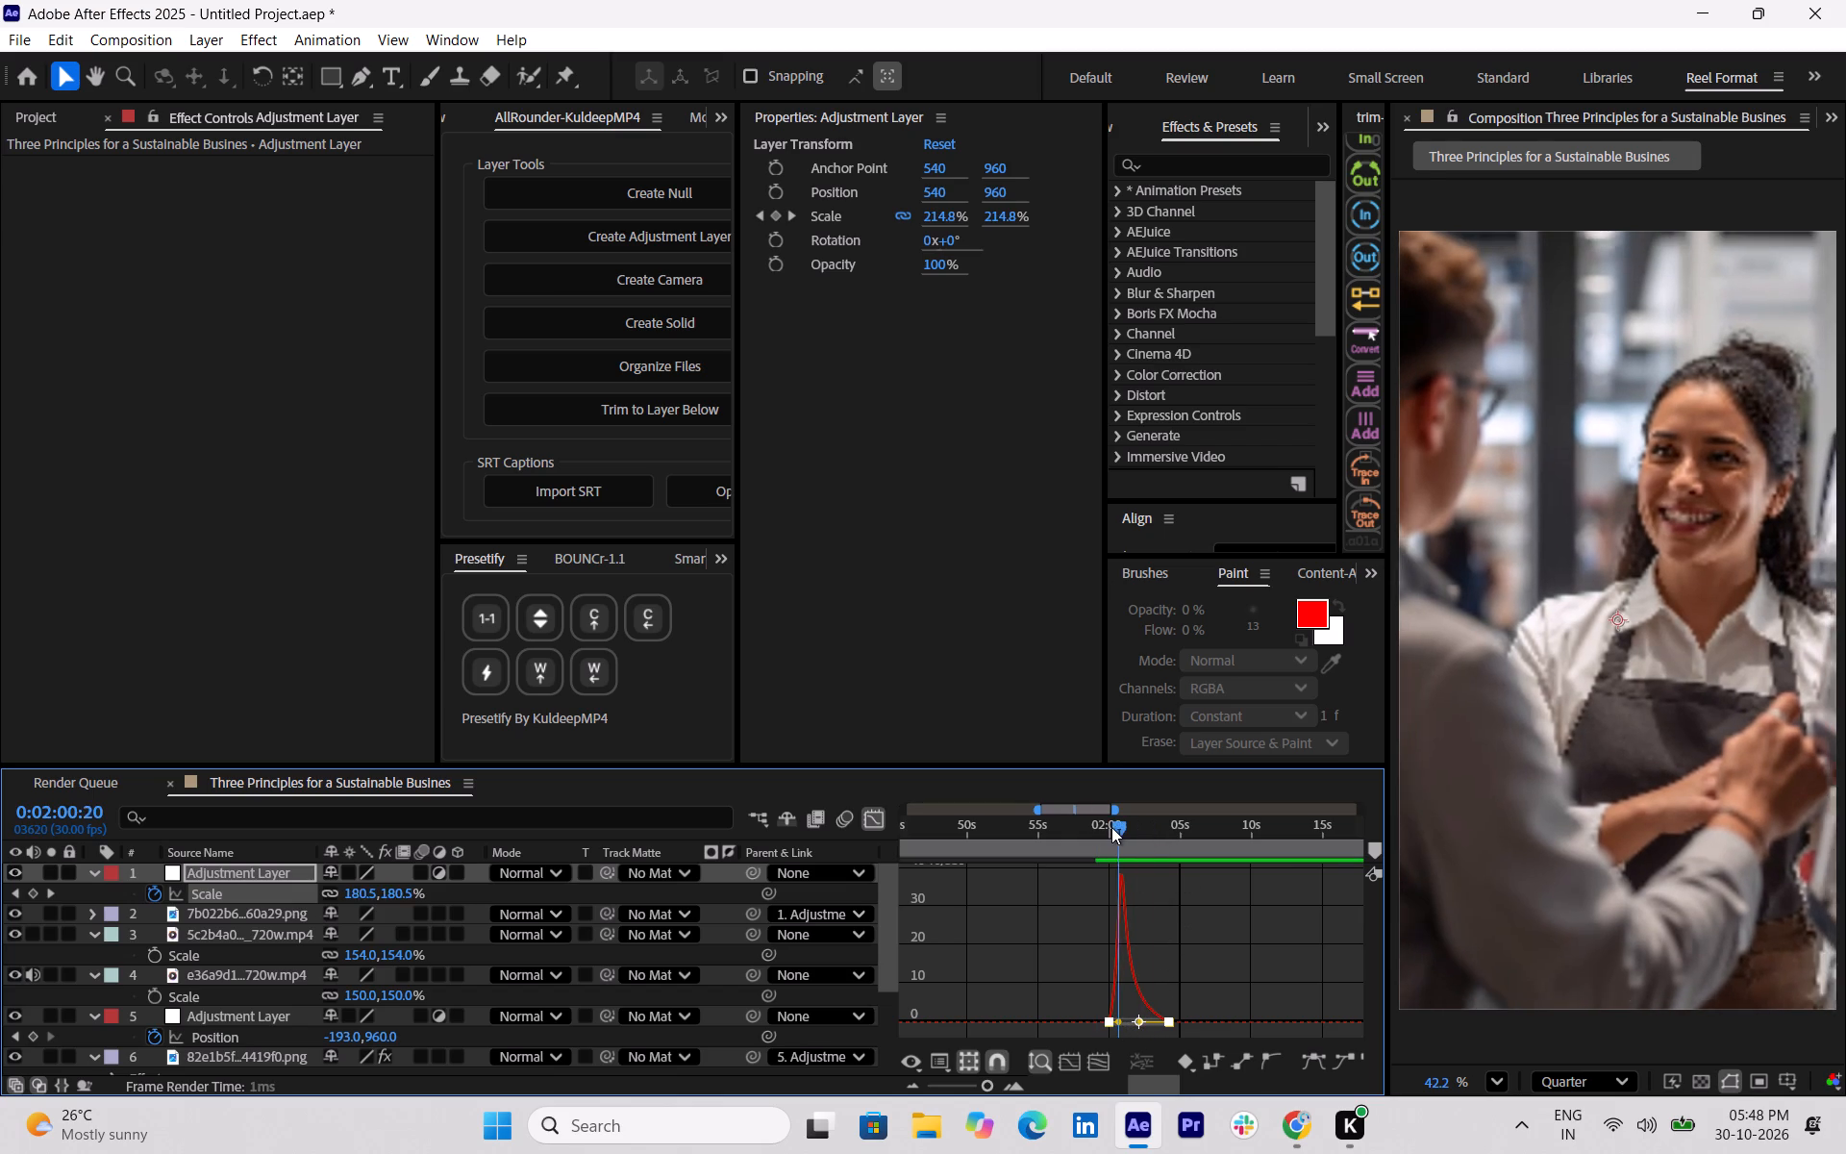
pyautogui.moveTo(1111, 827); pyautogui.dragTo(1108, 828)
pyautogui.press('space')
pyautogui.press('space')
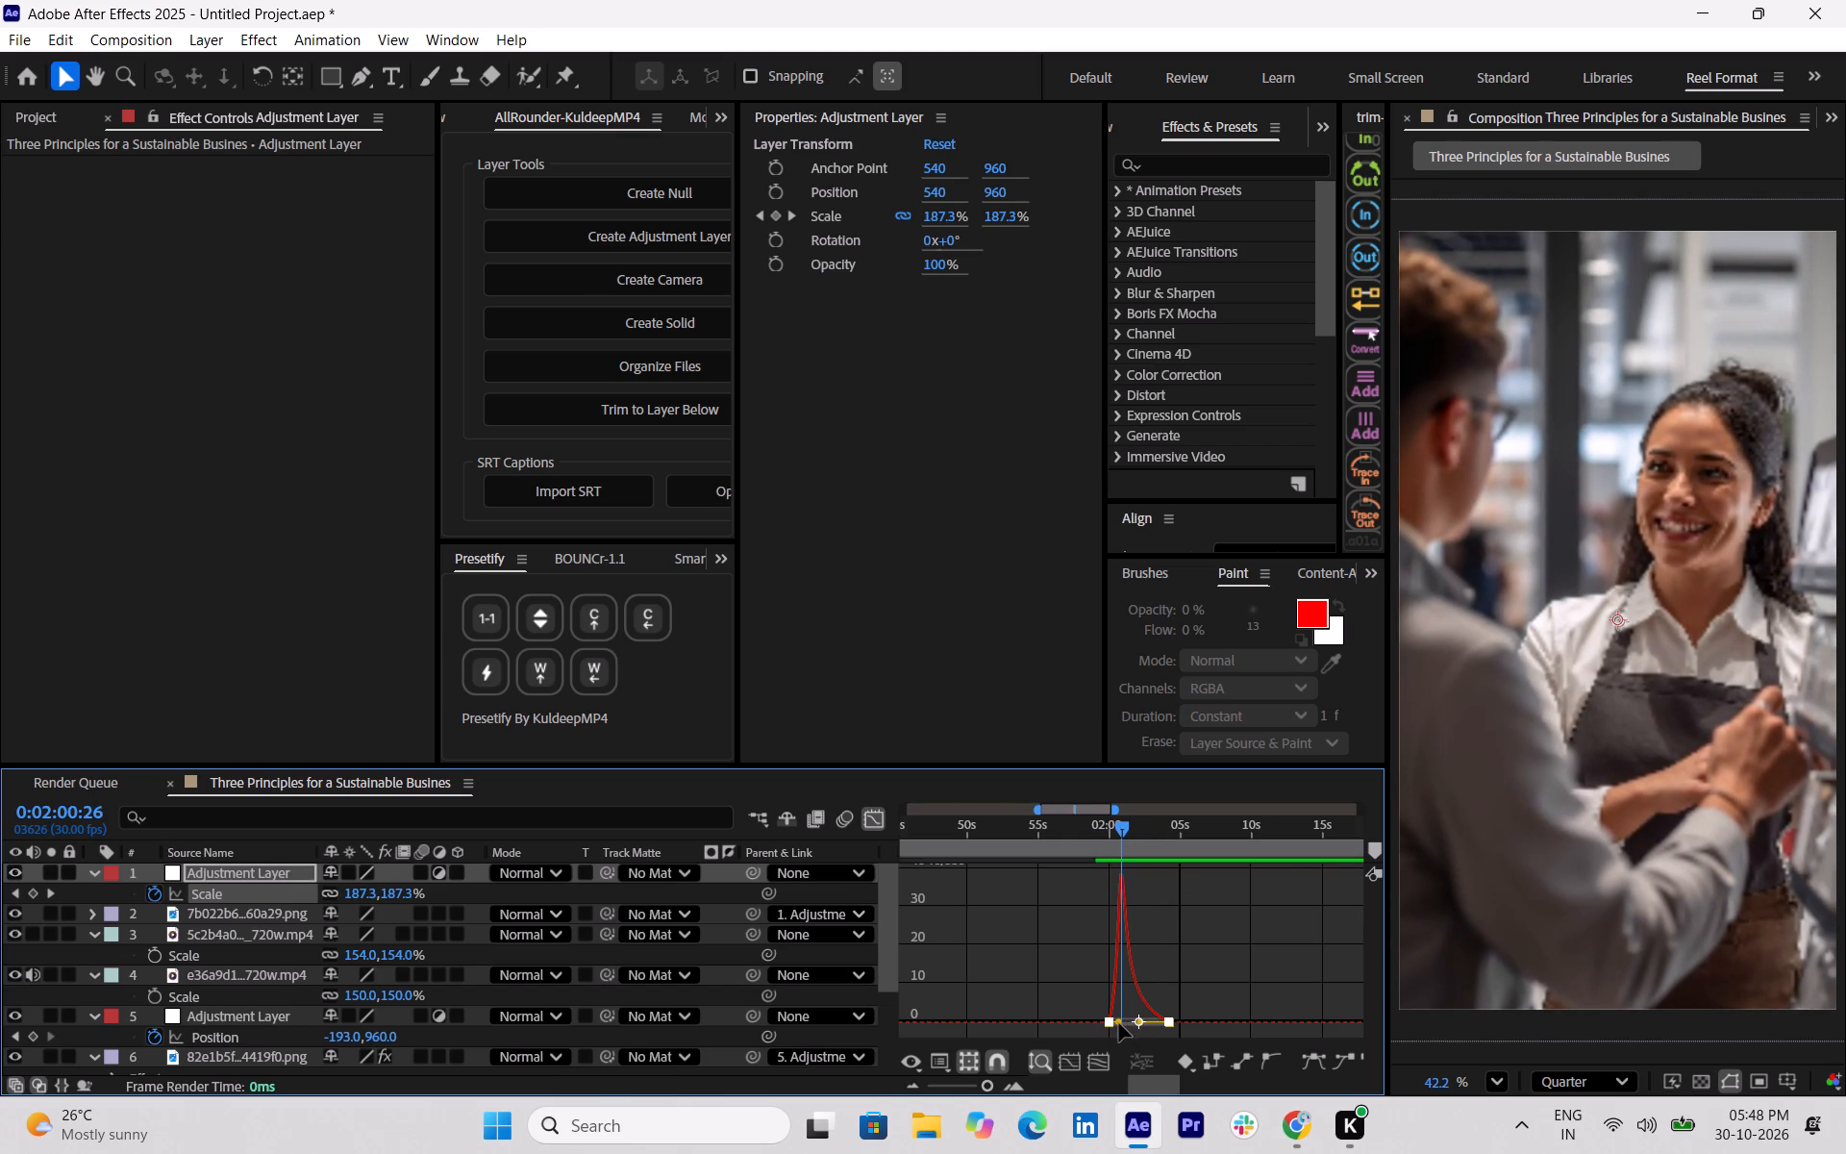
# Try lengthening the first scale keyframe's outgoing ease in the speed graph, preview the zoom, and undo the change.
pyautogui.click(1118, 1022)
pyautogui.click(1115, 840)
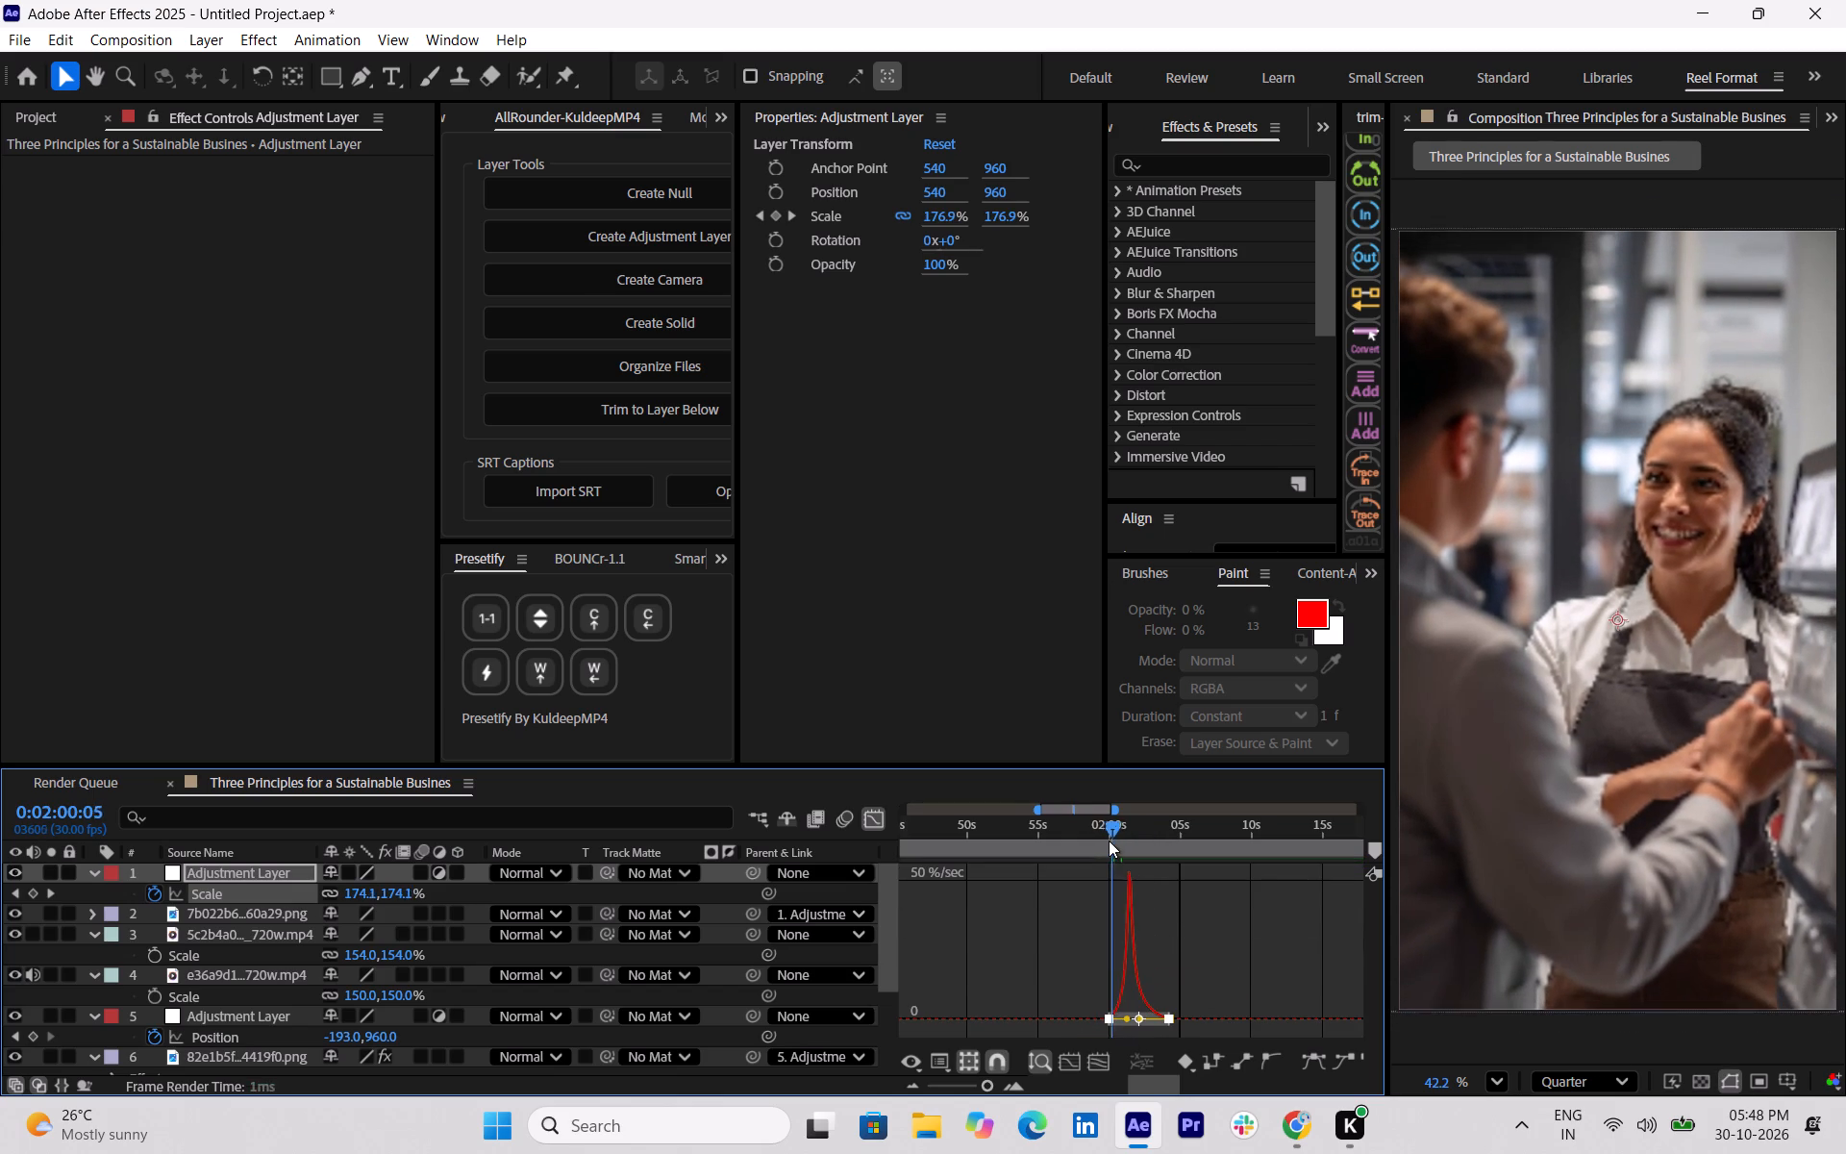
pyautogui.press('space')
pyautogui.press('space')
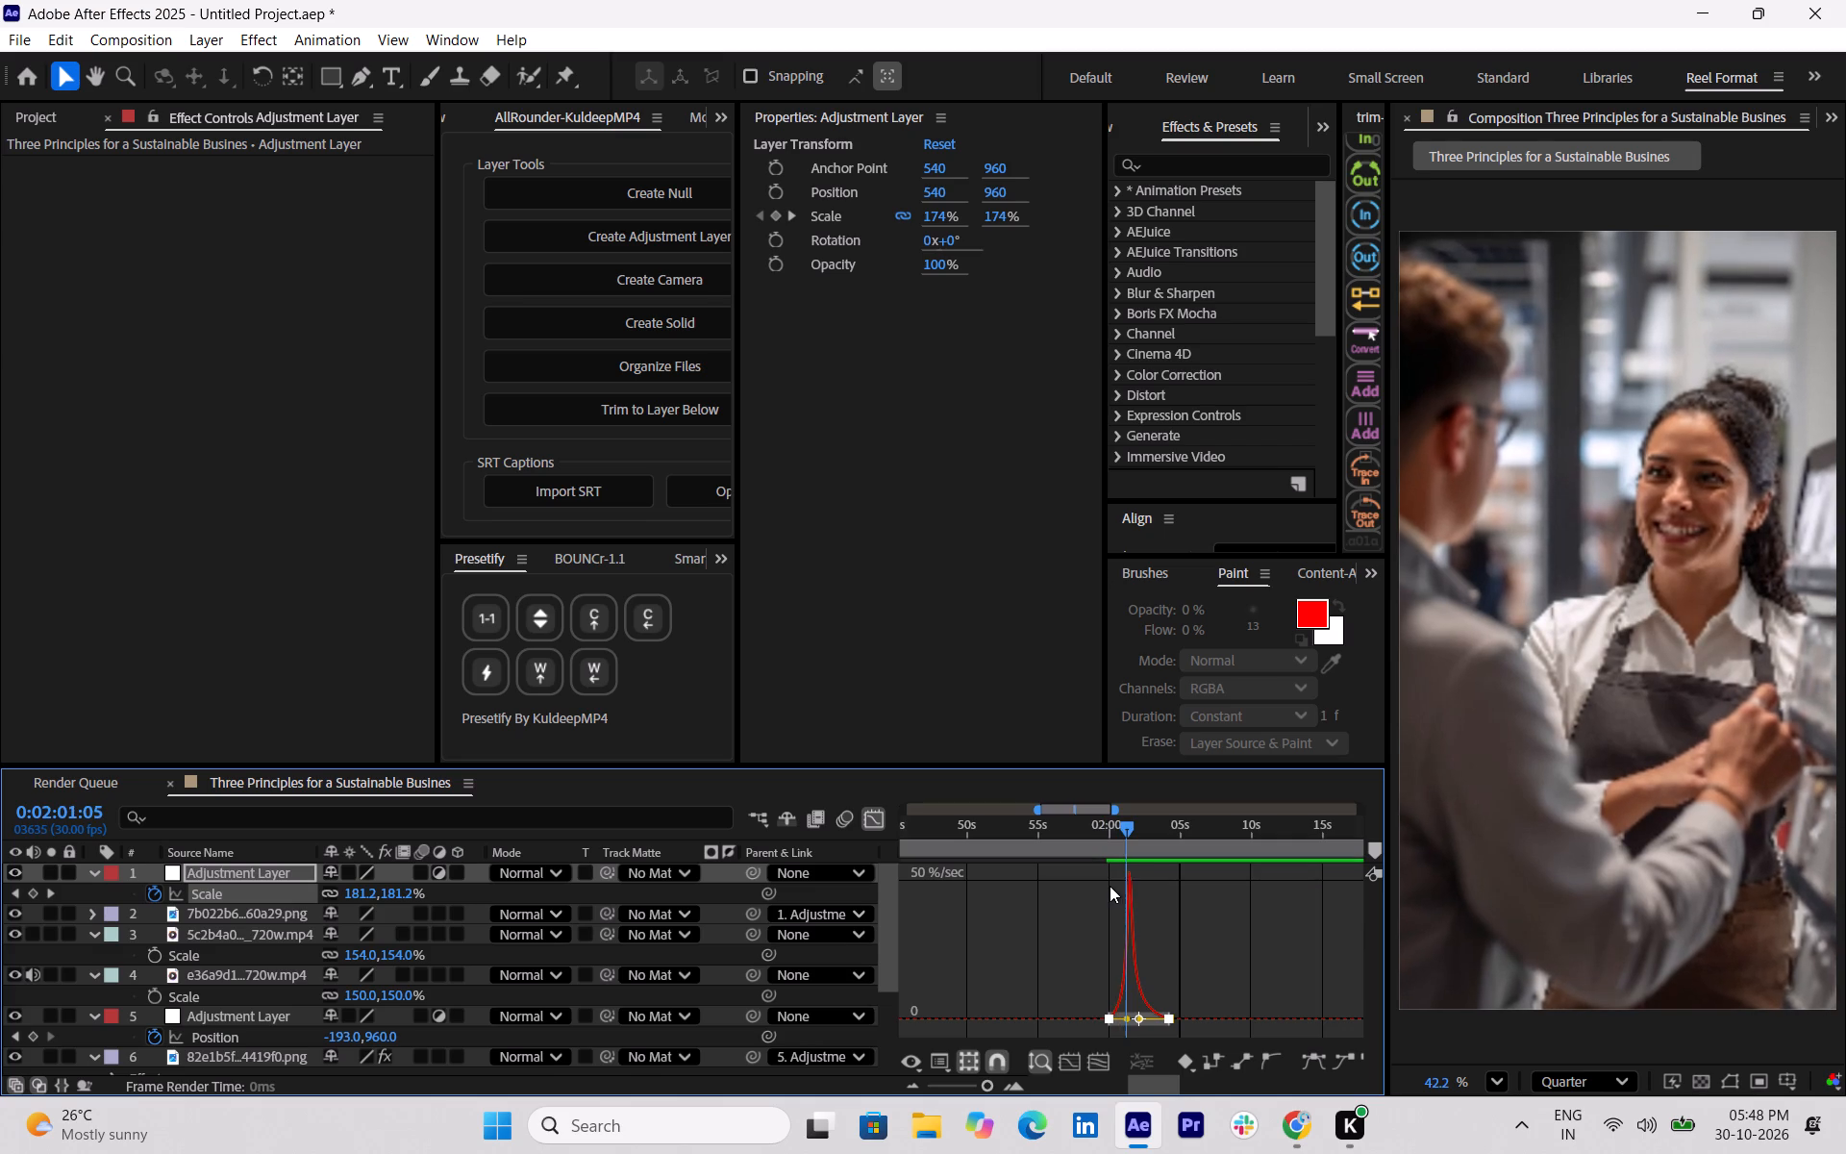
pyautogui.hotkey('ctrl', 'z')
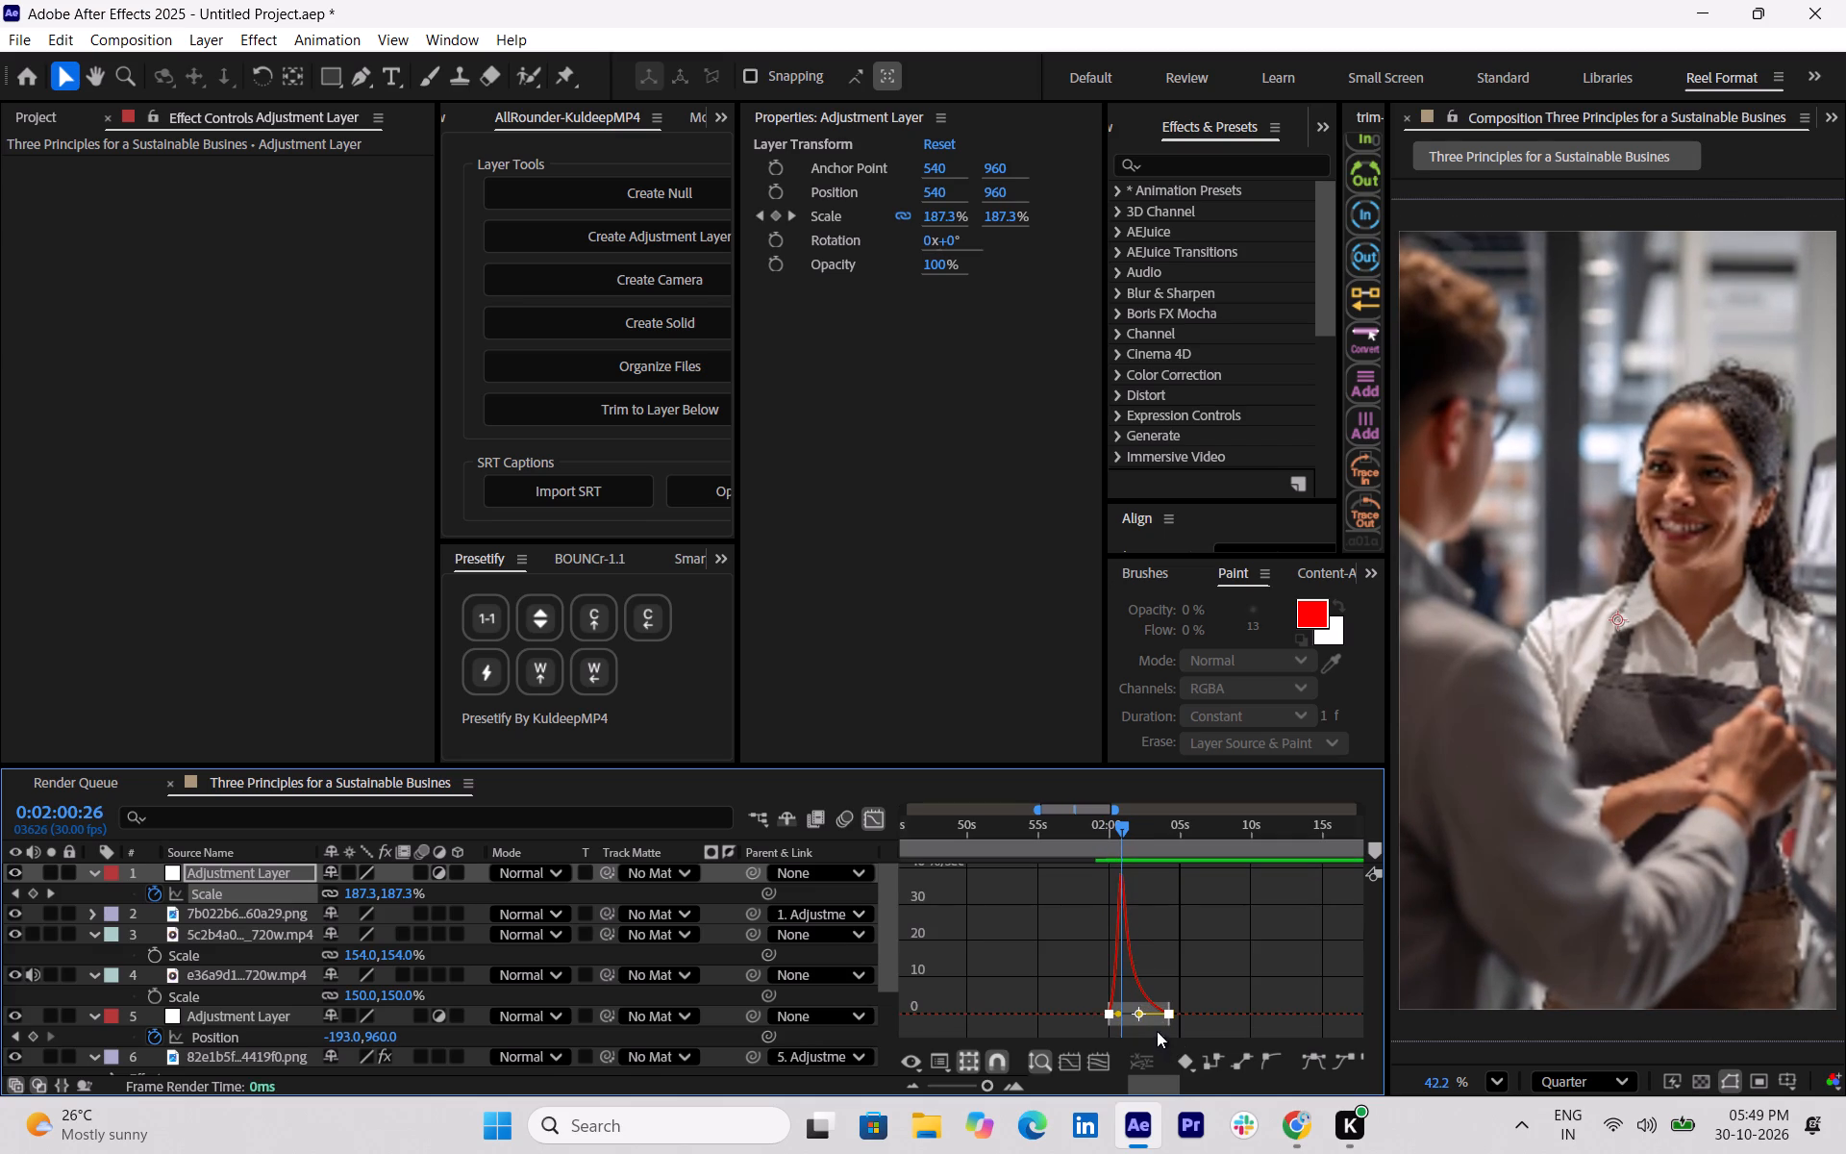
# Lengthen the end scale keyframe's incoming ease further in the speed graph, close the graph, and preview the zoom.
pyautogui.moveTo(1139, 1016); pyautogui.dragTo(1126, 1016)
pyautogui.click(871, 825)
pyautogui.moveTo(1124, 831); pyautogui.dragTo(1119, 830)
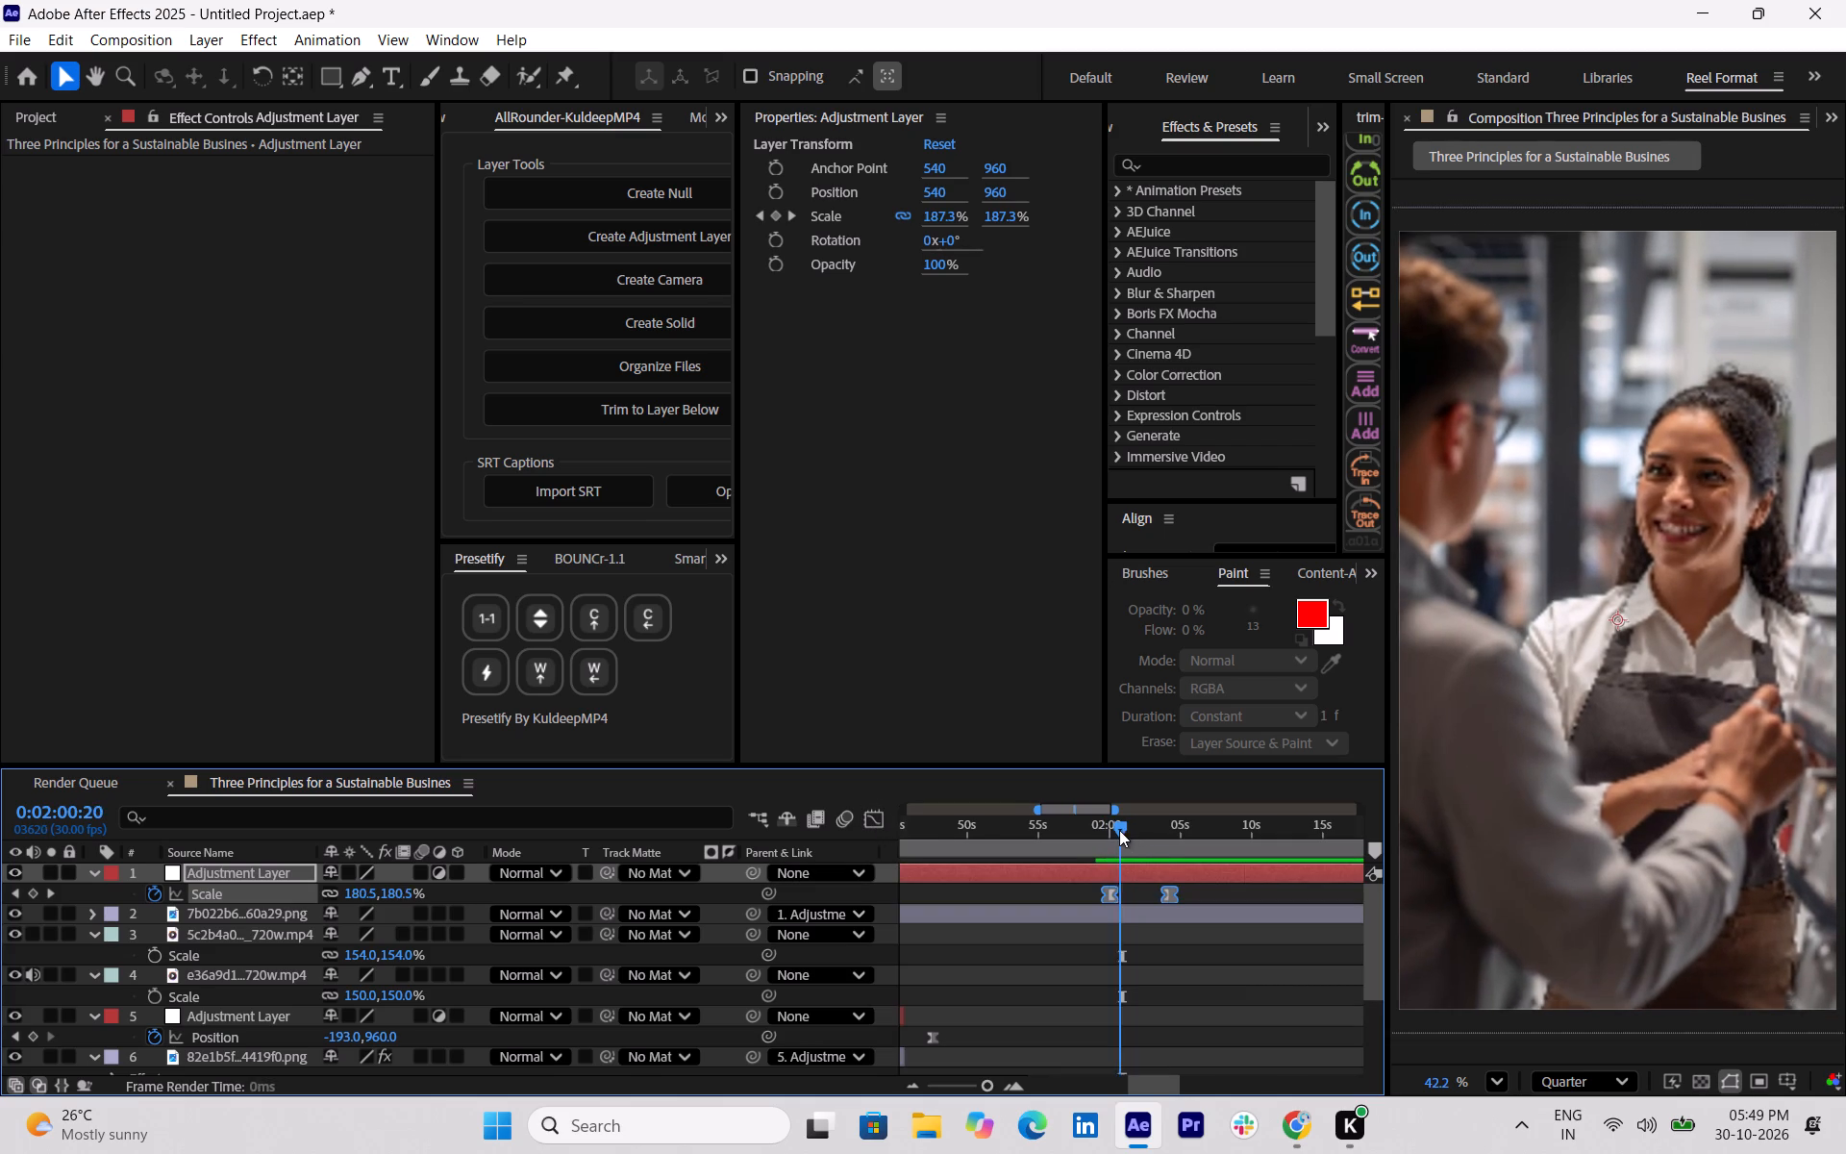
pyautogui.moveTo(1119, 830); pyautogui.dragTo(1087, 829)
pyautogui.press('space')
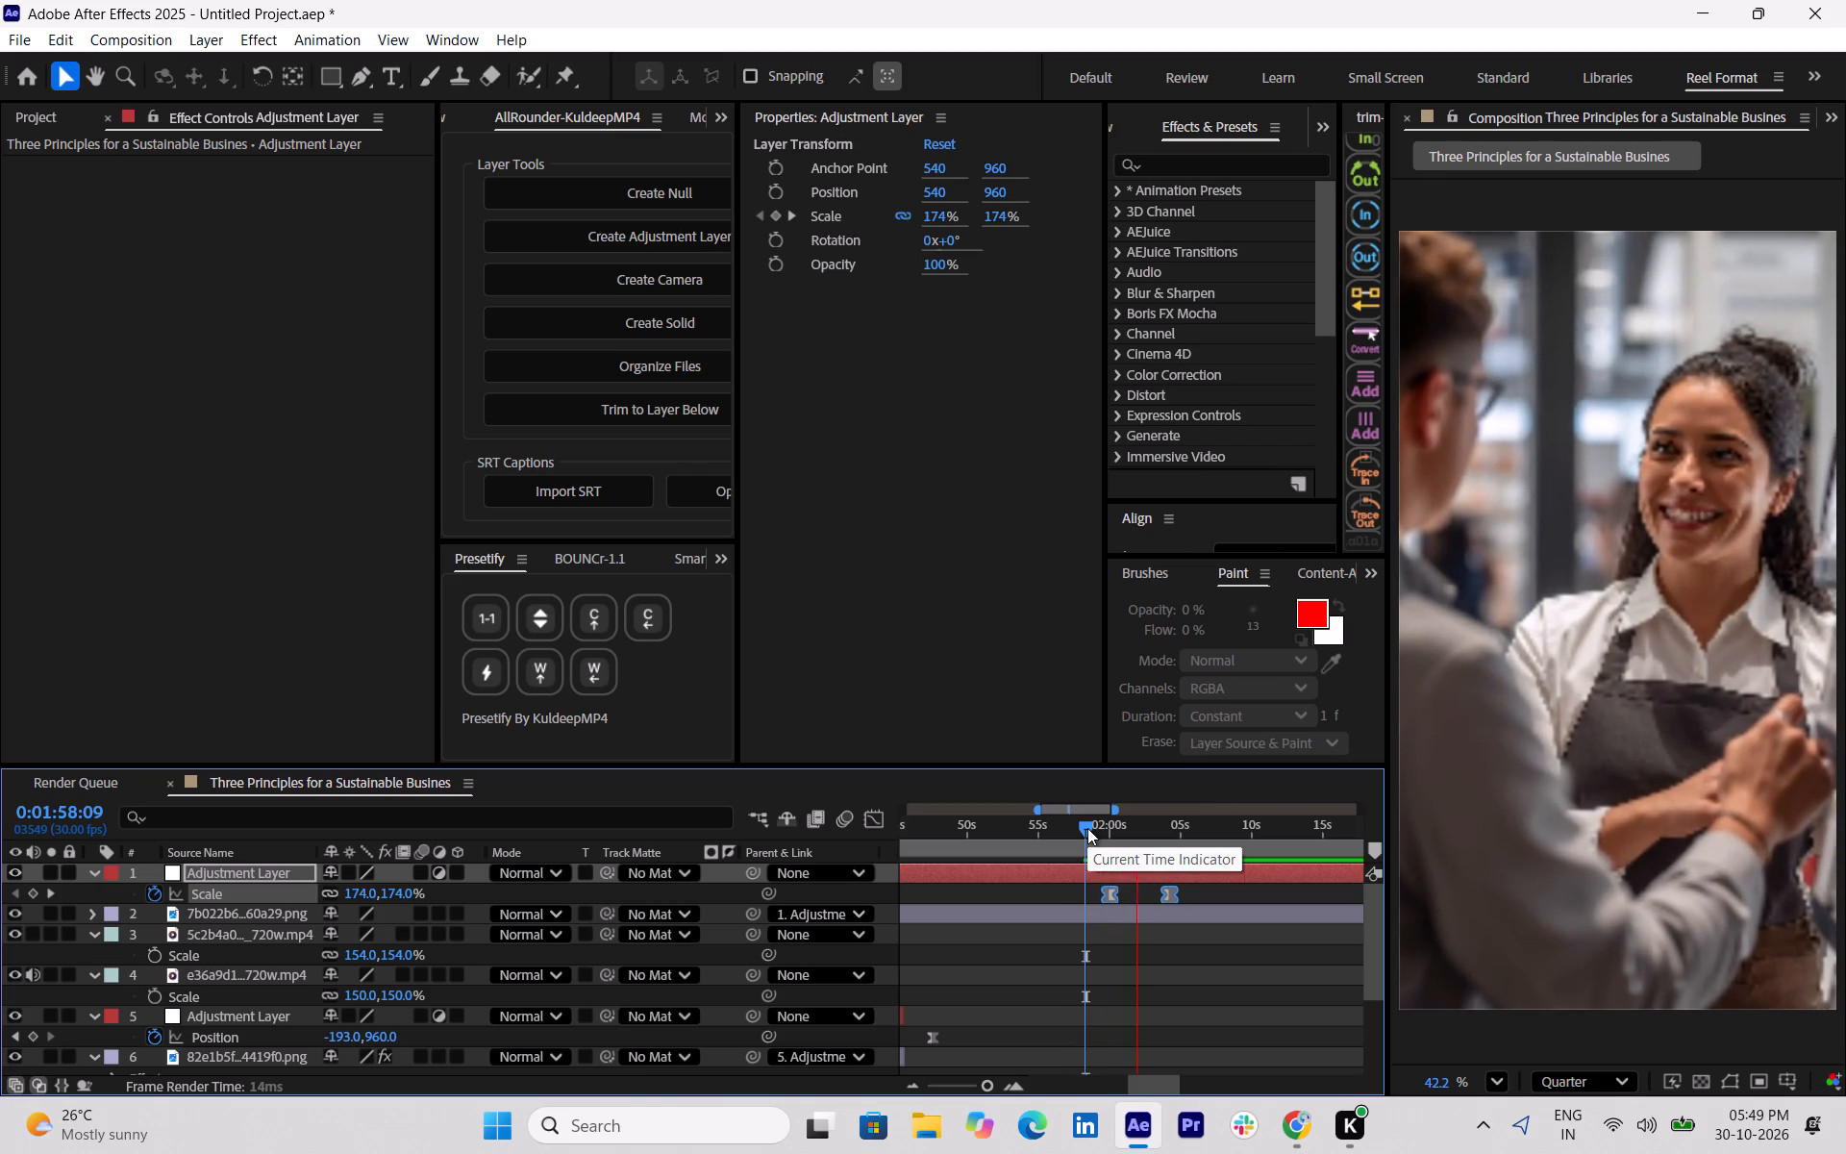
pyautogui.press('space')
# Move the first scale keyframe on the top adjustment layer to about 0:02:01:00 and preview the shorter zoom.
pyautogui.click(1106, 891)
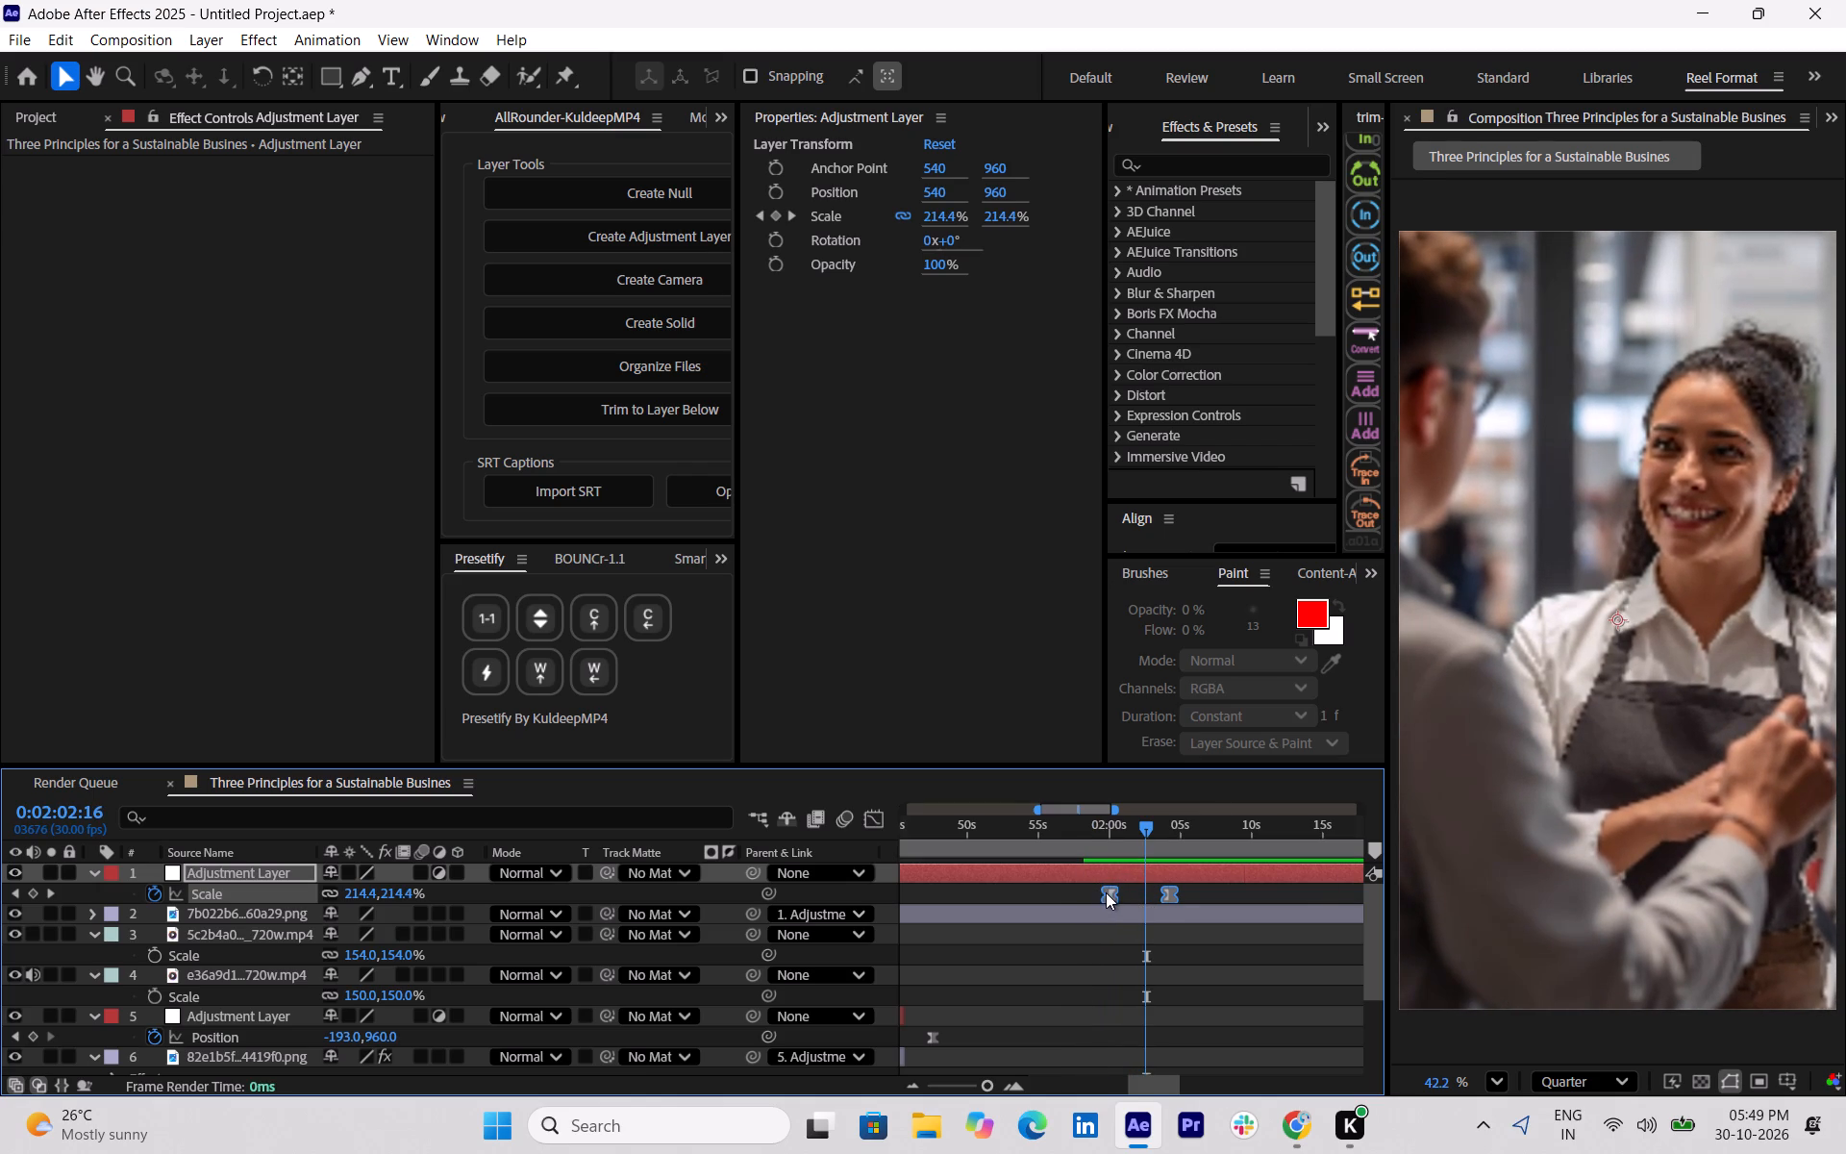
pyautogui.click(1094, 892)
pyautogui.moveTo(1110, 894); pyautogui.dragTo(1124, 896)
pyautogui.moveTo(1146, 828); pyautogui.dragTo(1125, 827)
pyautogui.press('space')
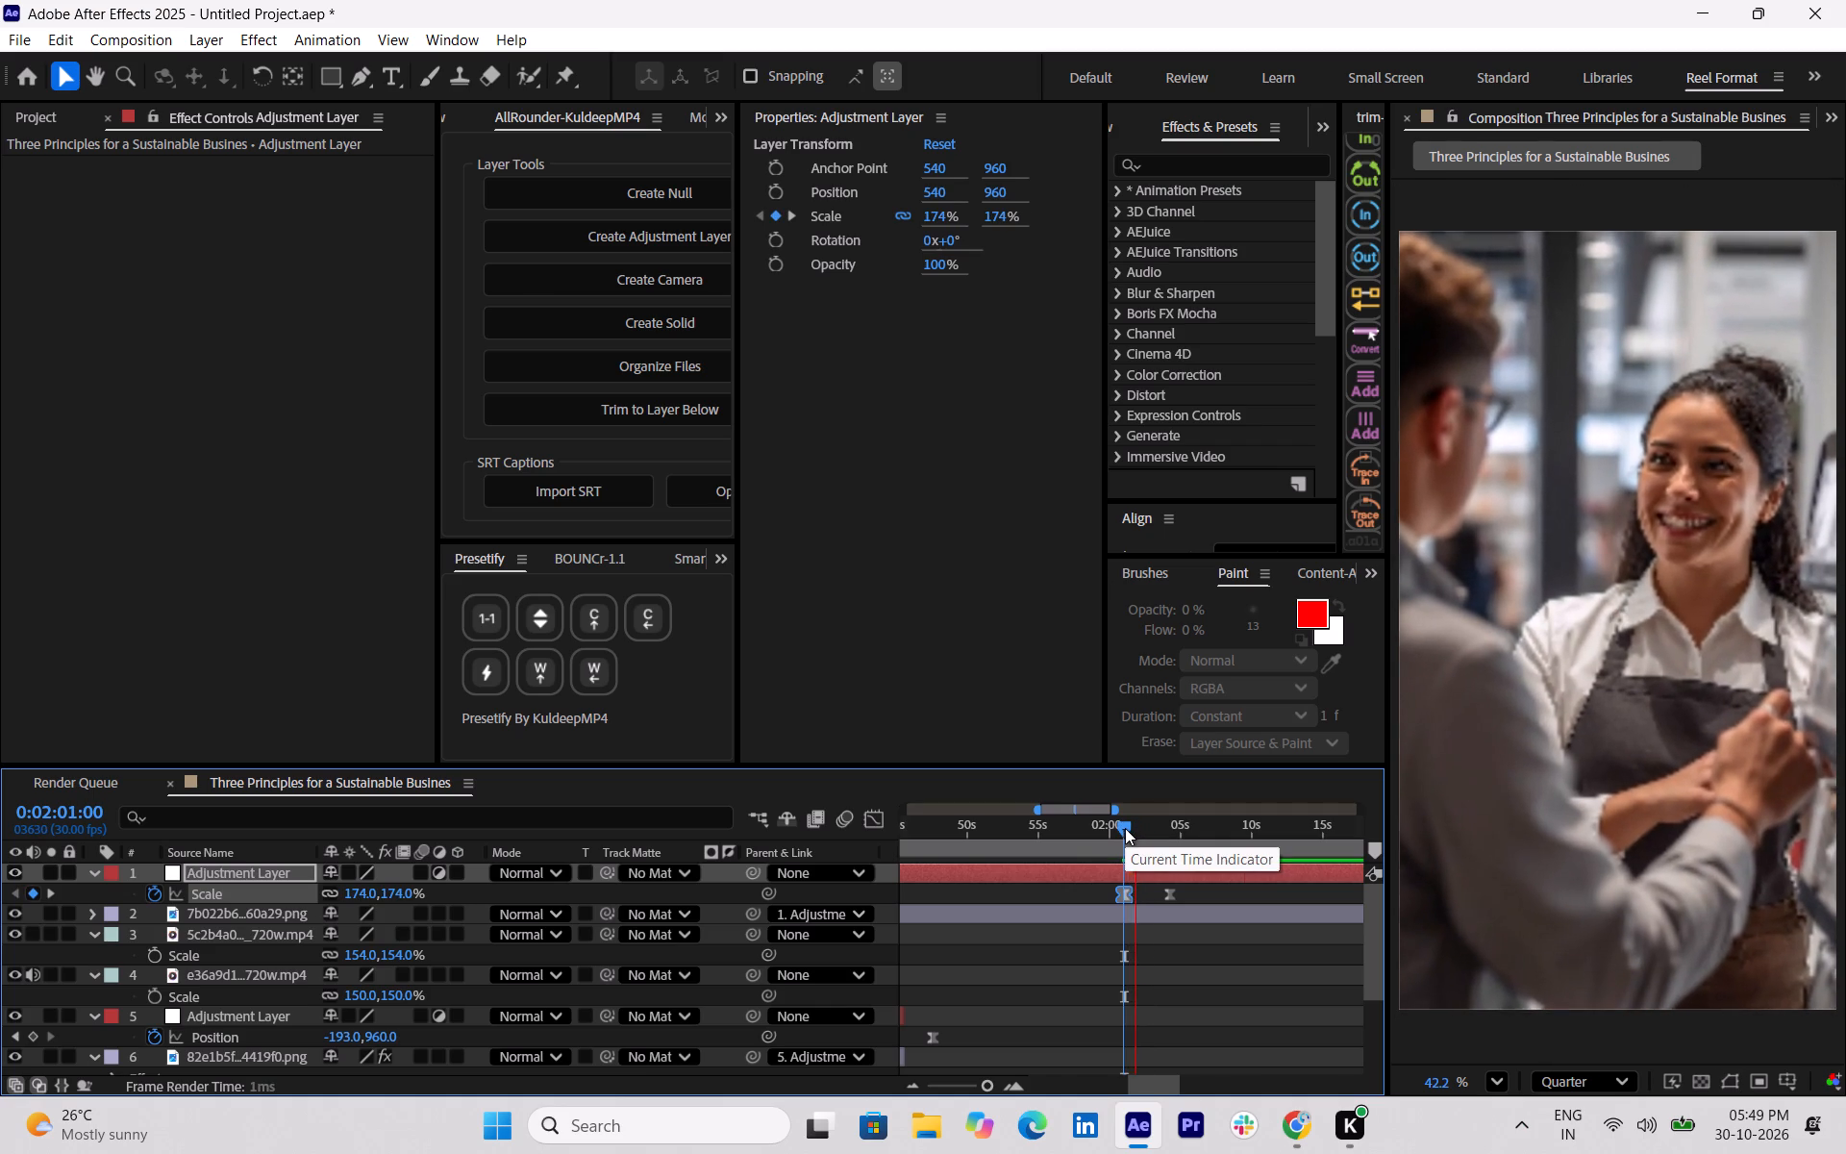
pyautogui.press('space')
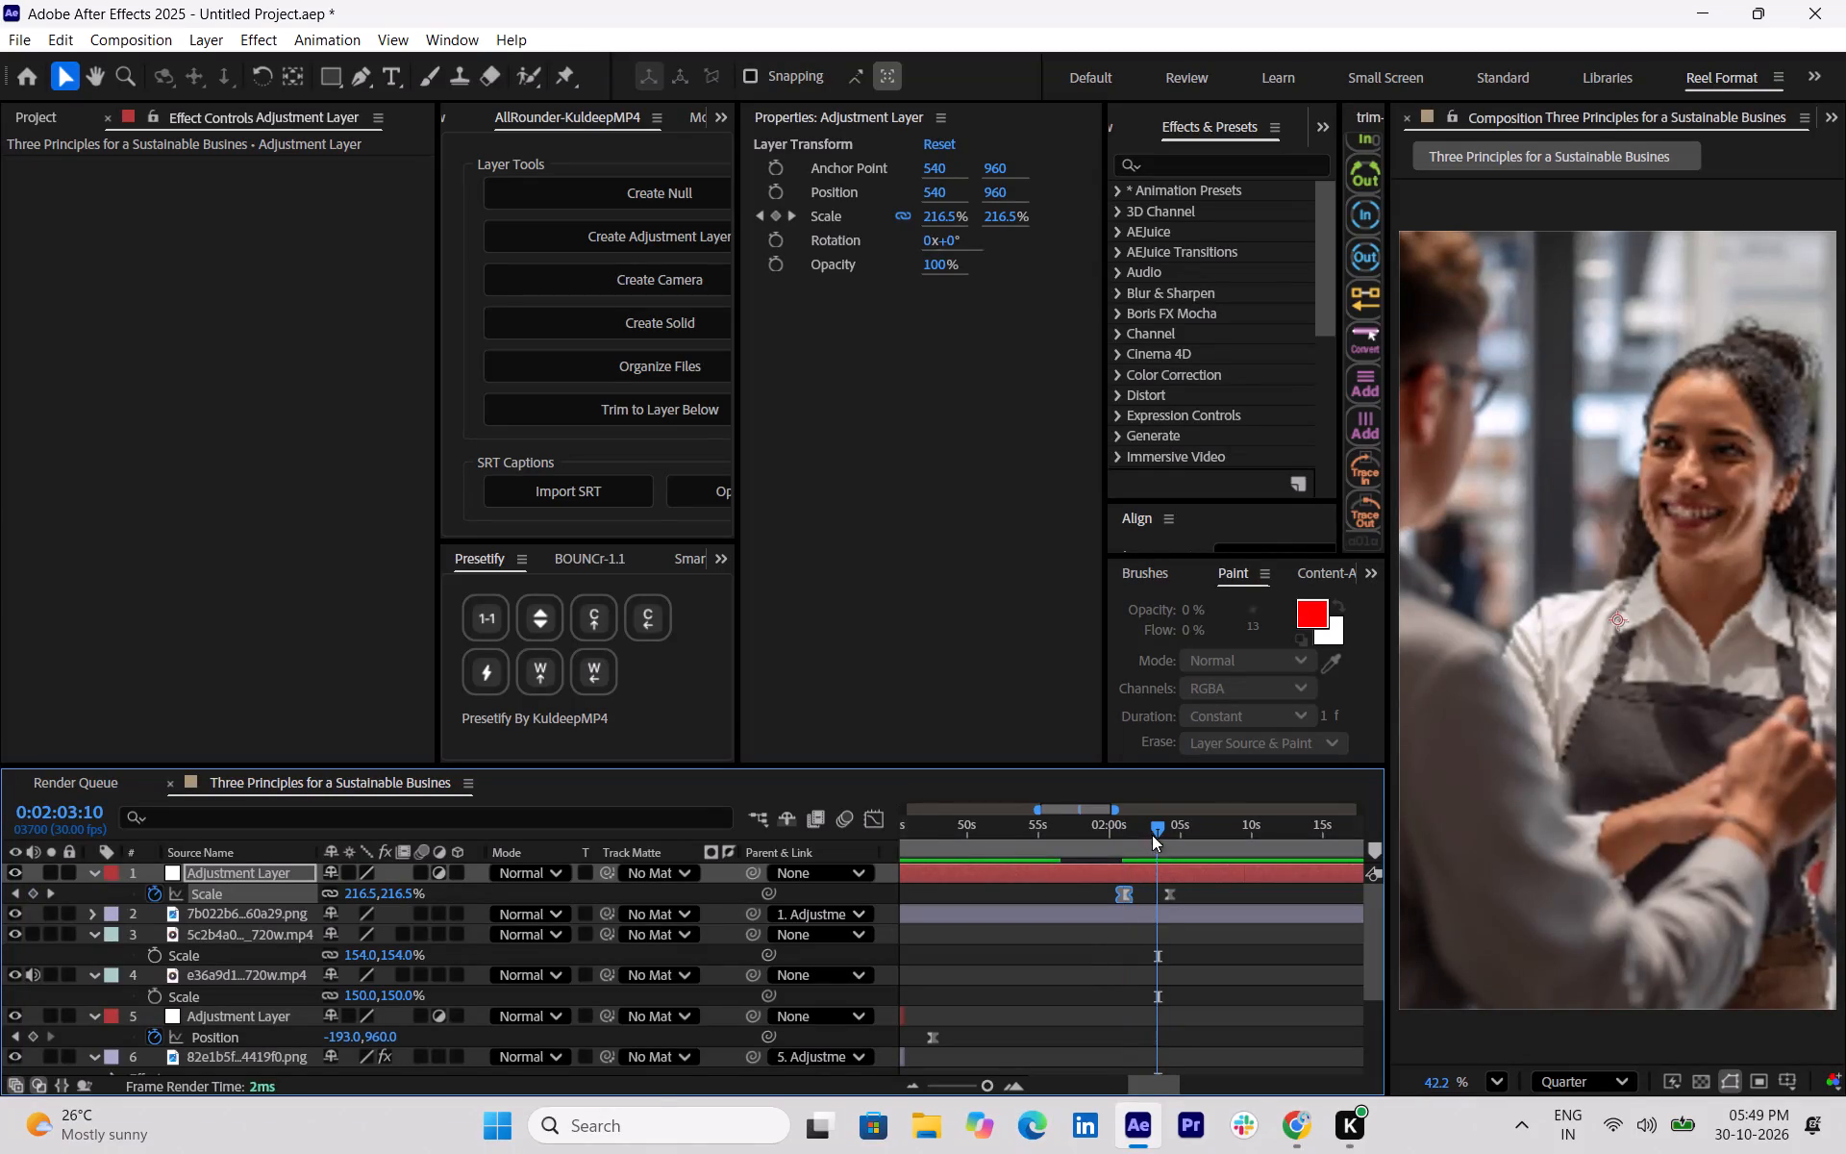
pyautogui.moveTo(1148, 834); pyautogui.dragTo(1078, 834)
pyautogui.press('space')
pyautogui.press('space')
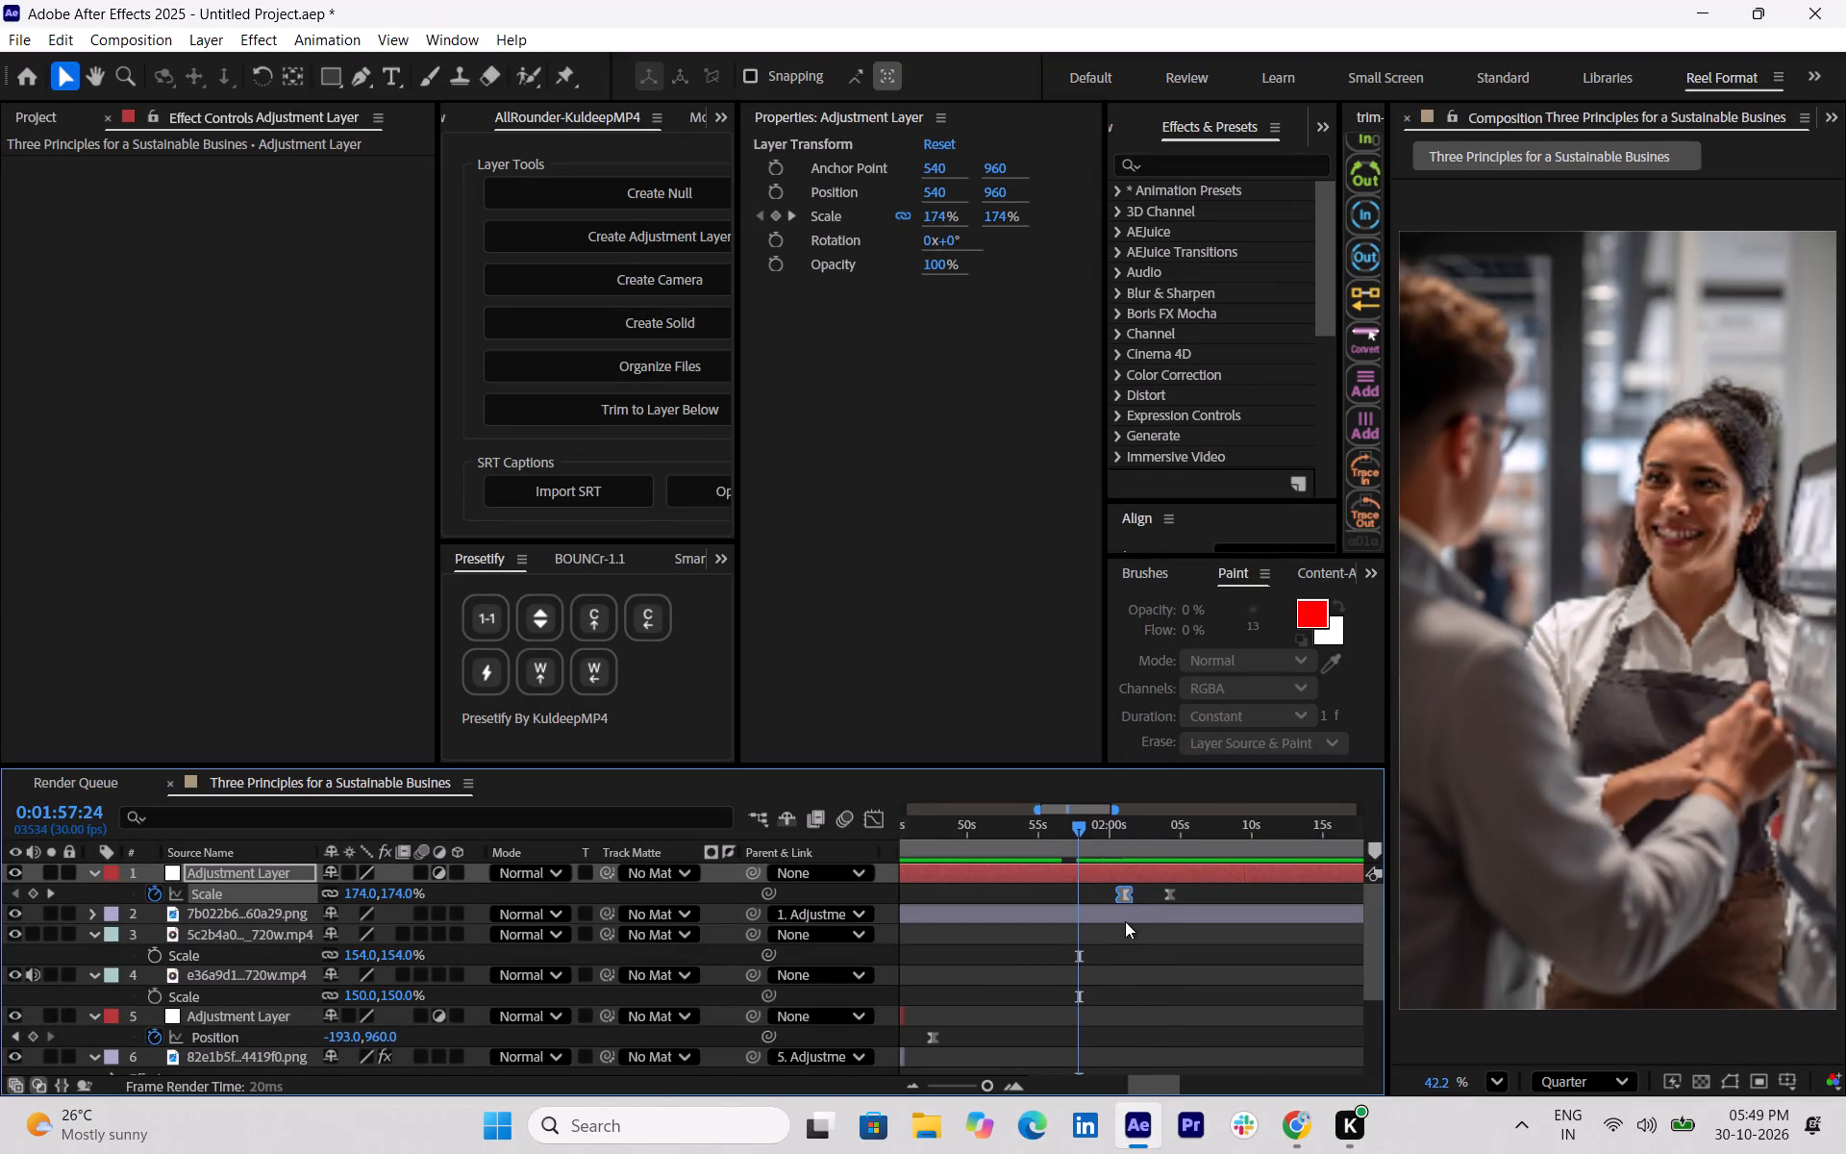
pyautogui.press('space')
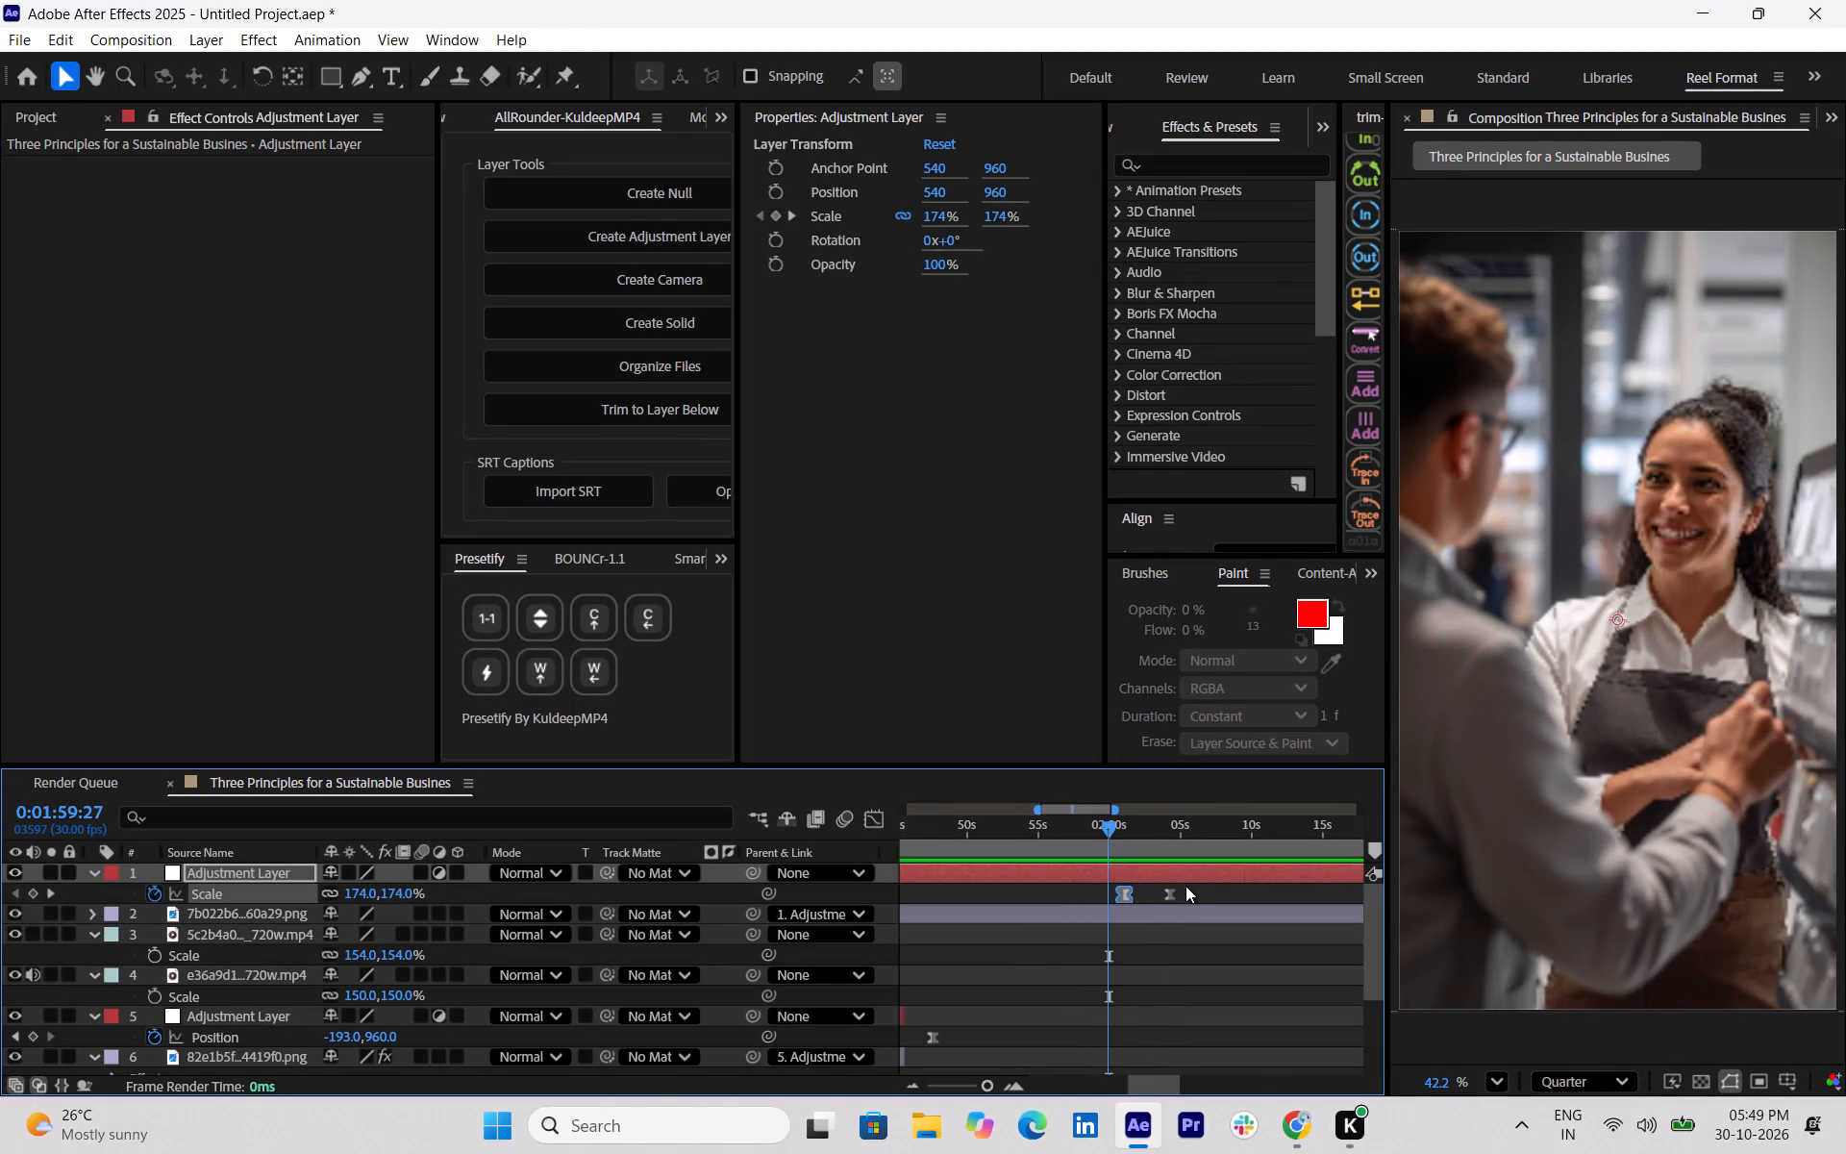
# Shift both scale keyframes about one second earlier together, with the end keyframe at 0:02:03:01, and preview the zoom.
pyautogui.moveTo(1191, 886); pyautogui.dragTo(1123, 899)
pyautogui.moveTo(1170, 897); pyautogui.dragTo(1159, 897)
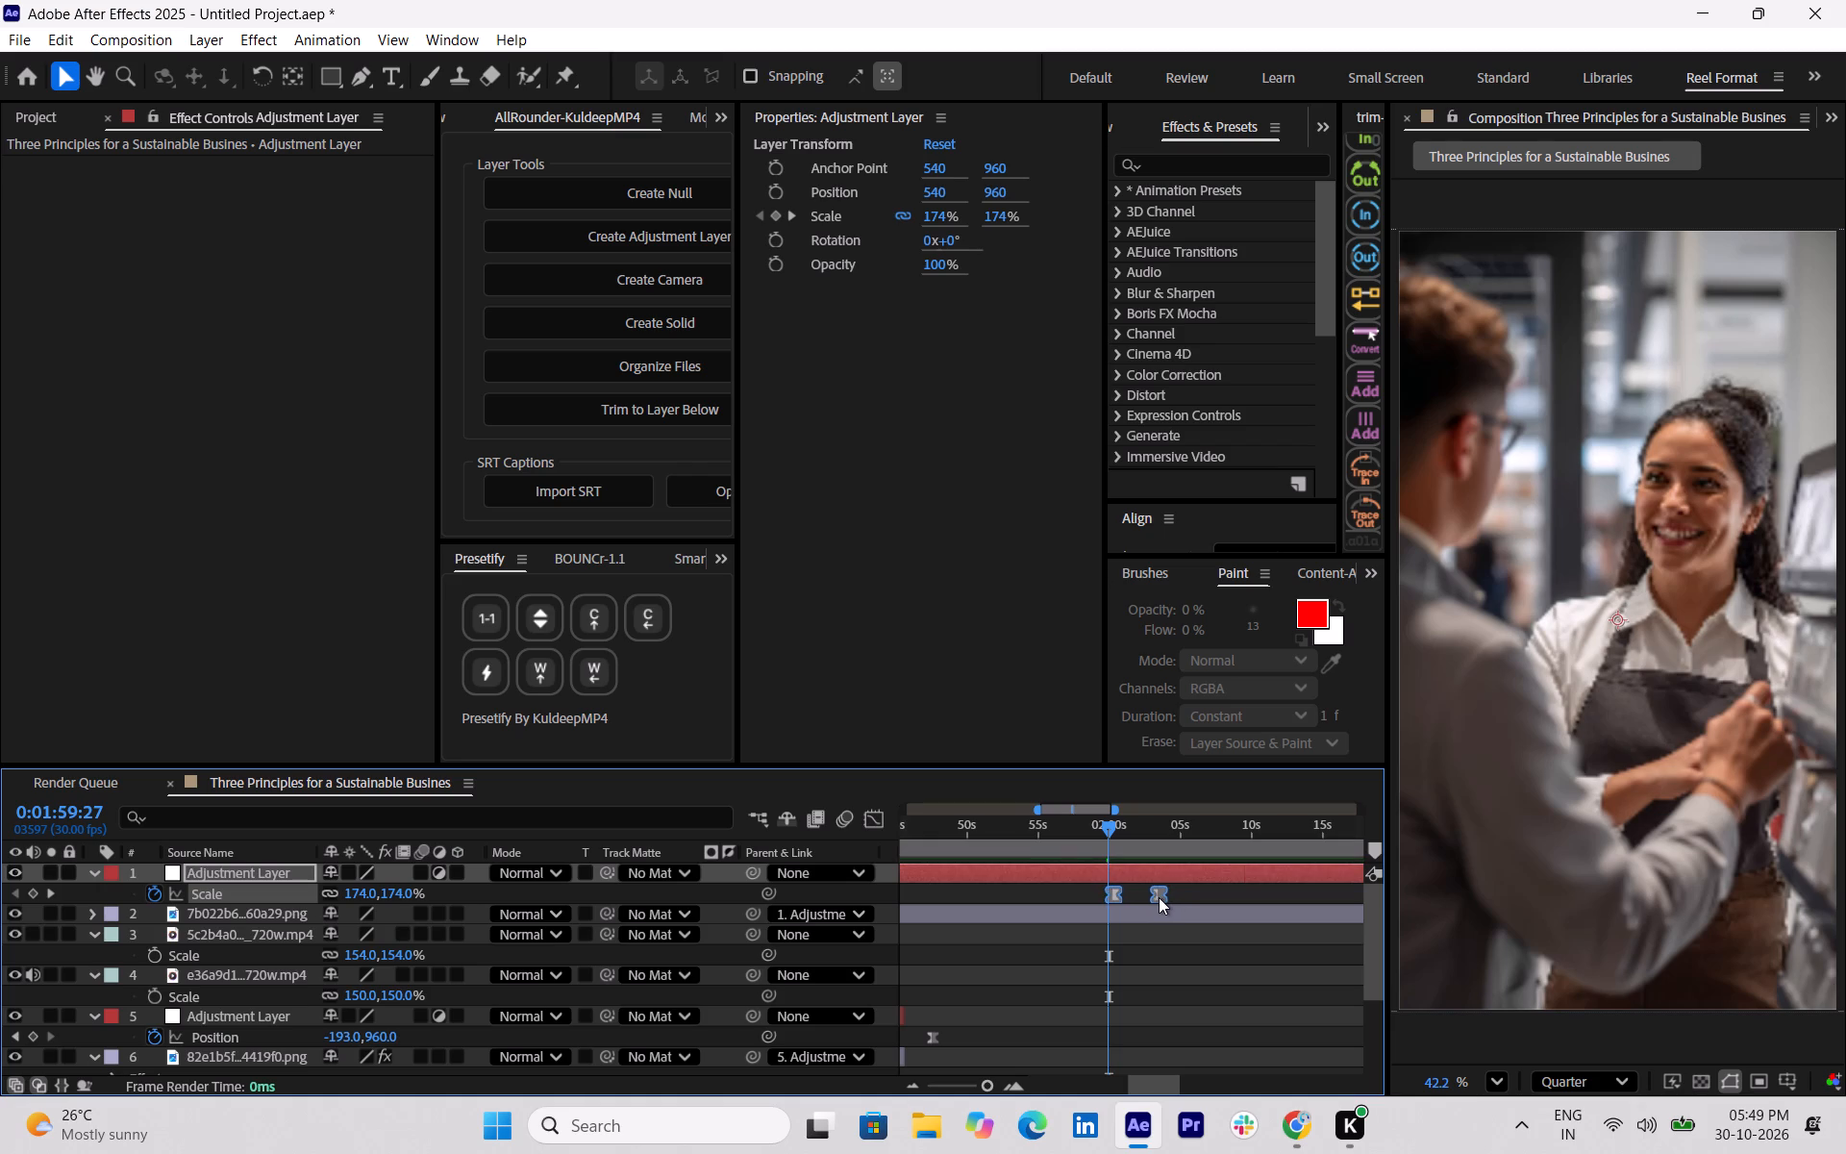
pyautogui.moveTo(1159, 897); pyautogui.dragTo(1154, 897)
pyautogui.press('space')
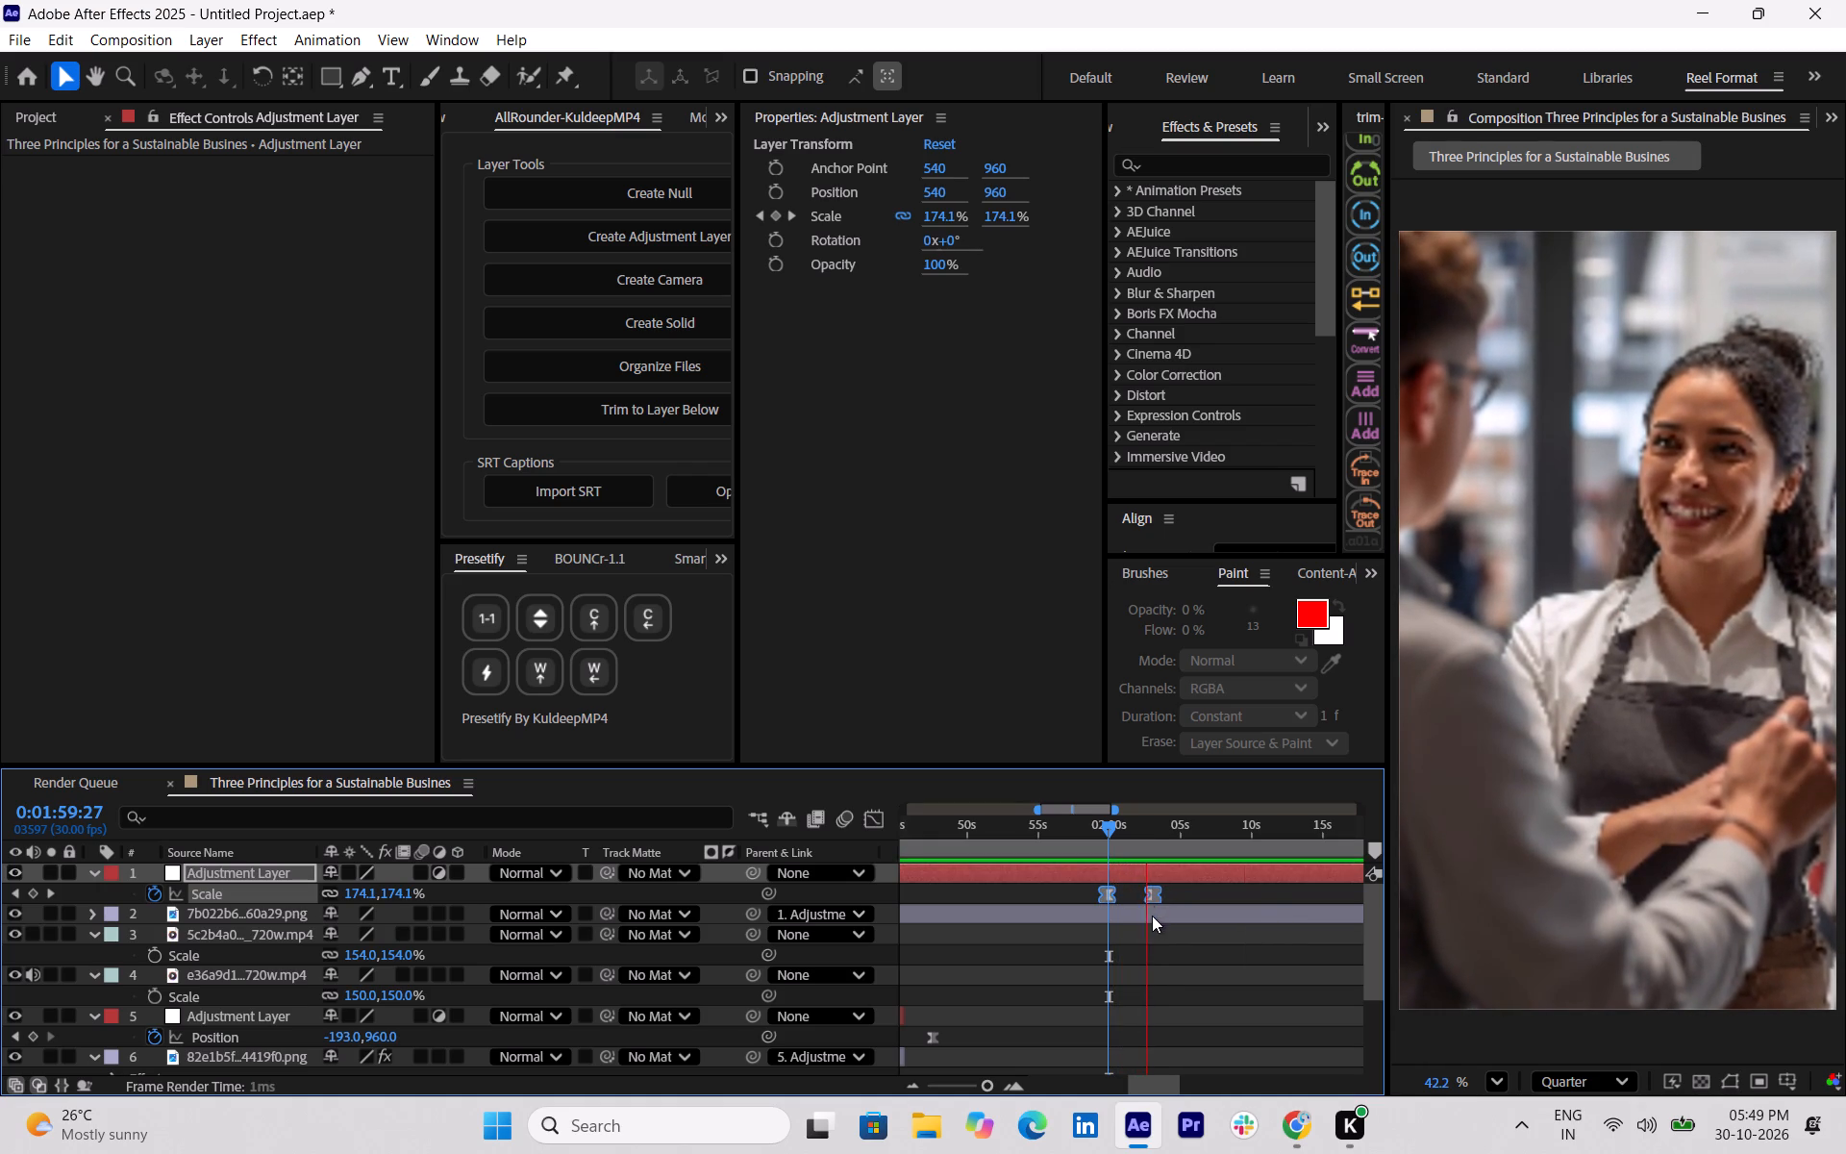
pyautogui.press('space')
pyautogui.moveTo(1140, 829); pyautogui.dragTo(1088, 834)
pyautogui.press('space')
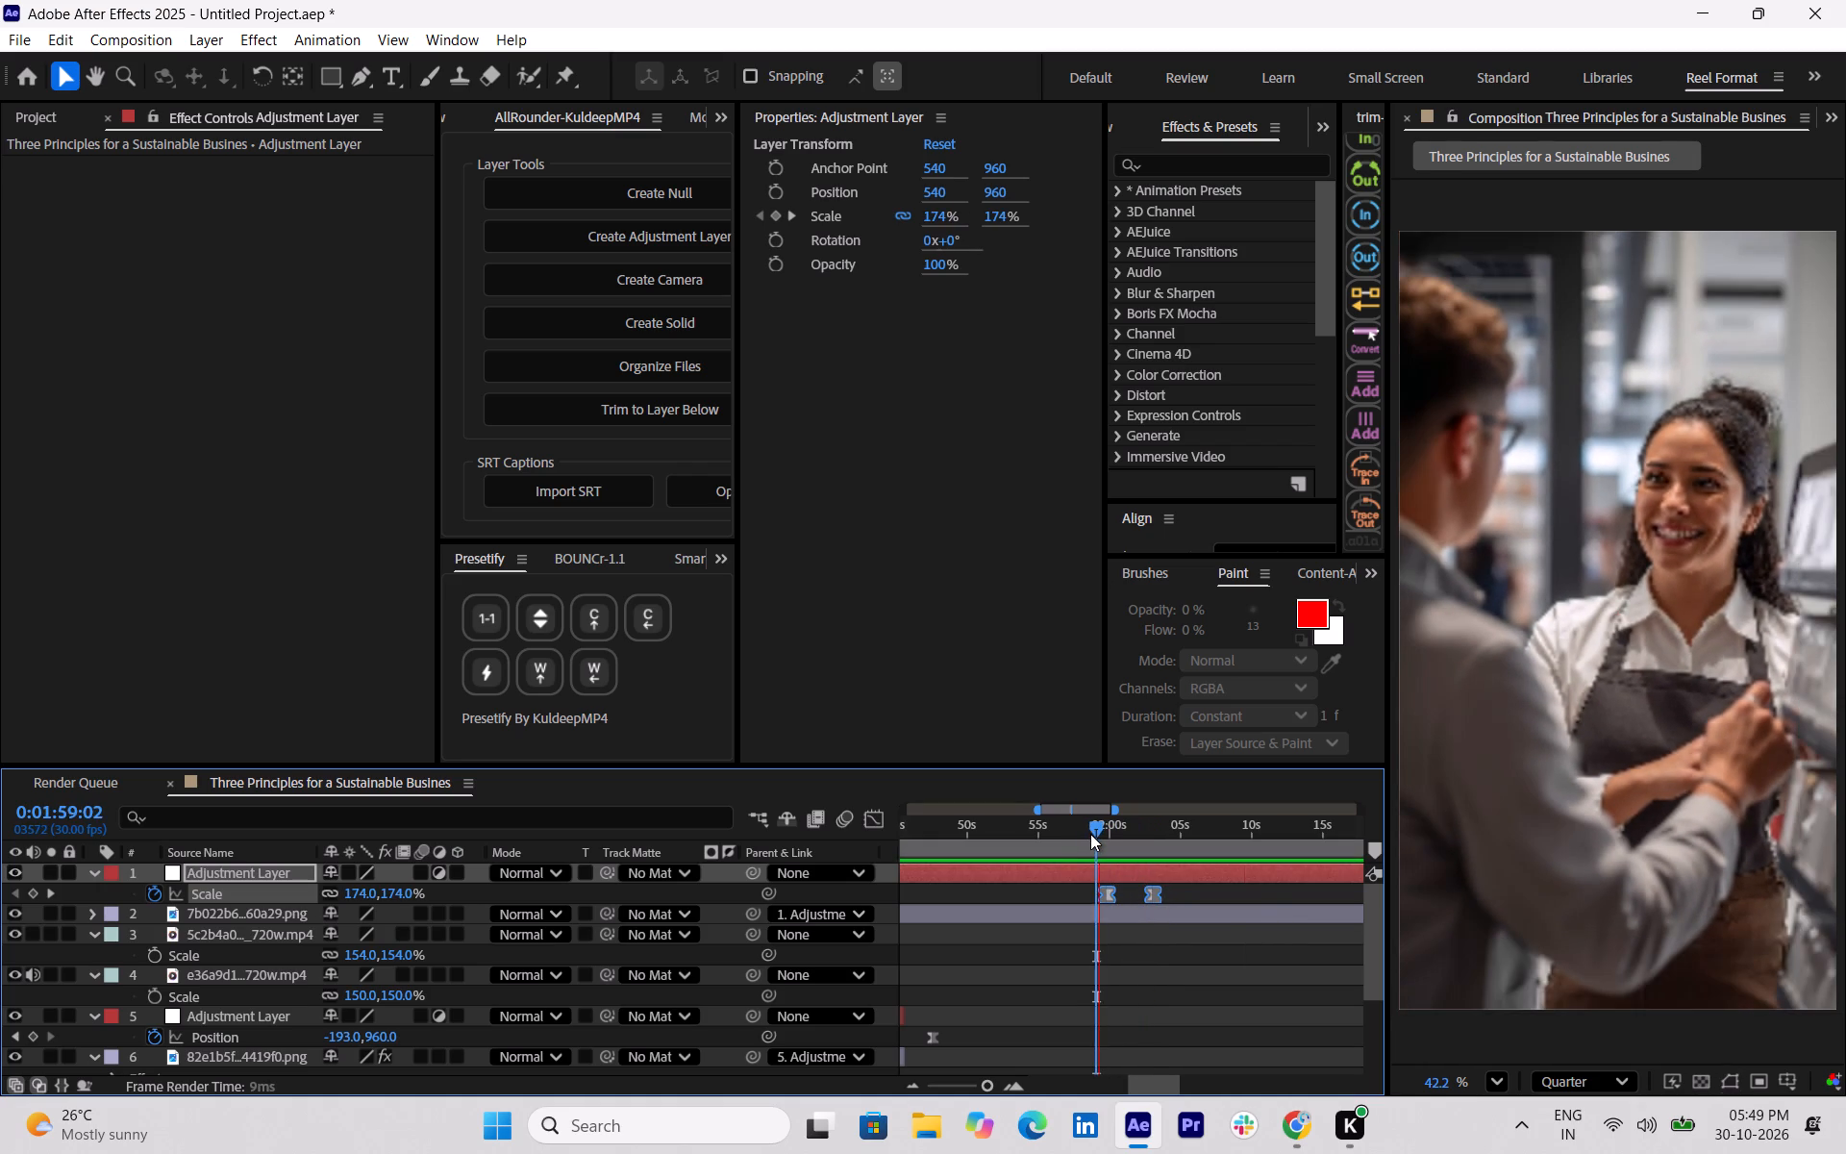
pyautogui.press('space')
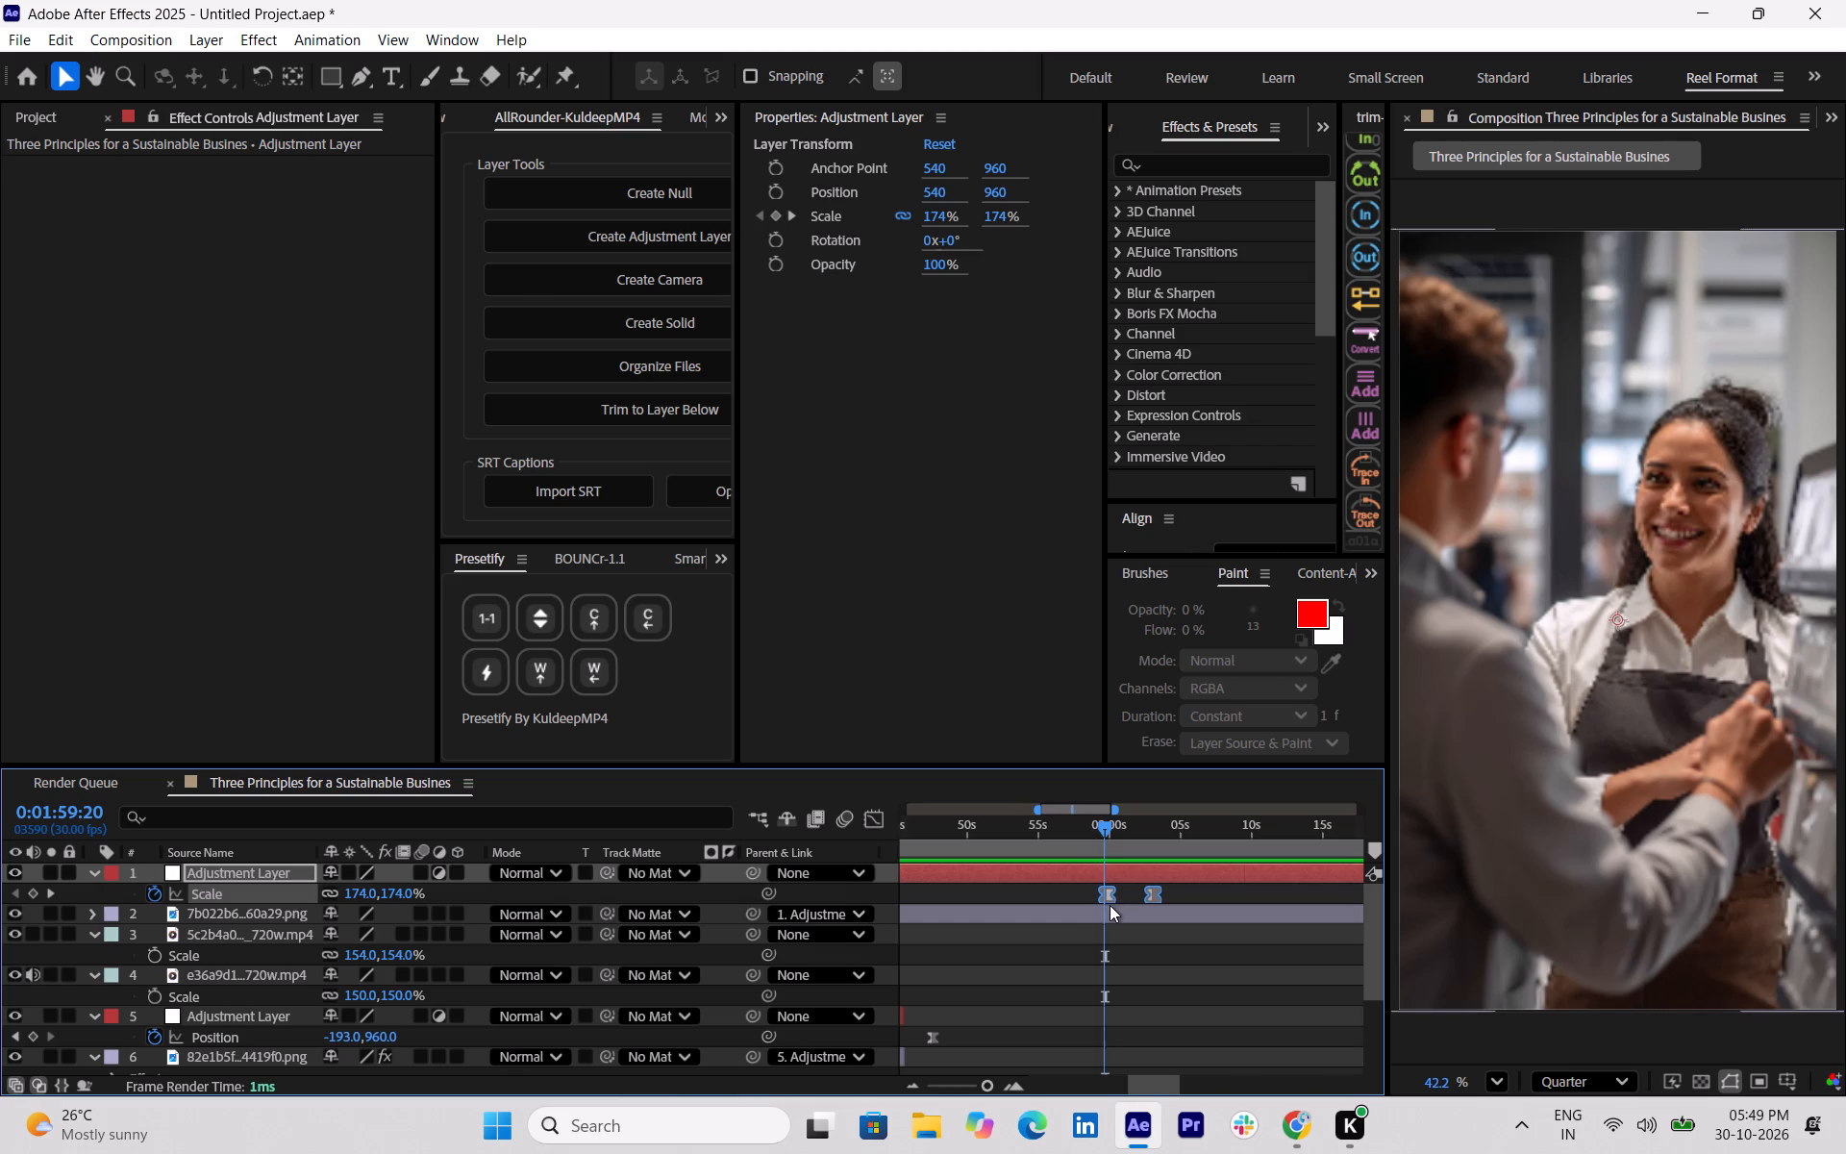
# Trim the top adjustment layer and the customer image layer to start at 0:01:59:20 and end at 0:02:03:01, and preview the cut.
pyautogui.click(1110, 905)
pyautogui.keyDown('ctrl'); pyautogui.click(1112, 862); pyautogui.keyUp('ctrl')
pyautogui.keyDown('ctrl'); pyautogui.click(1116, 872); pyautogui.keyUp('ctrl')
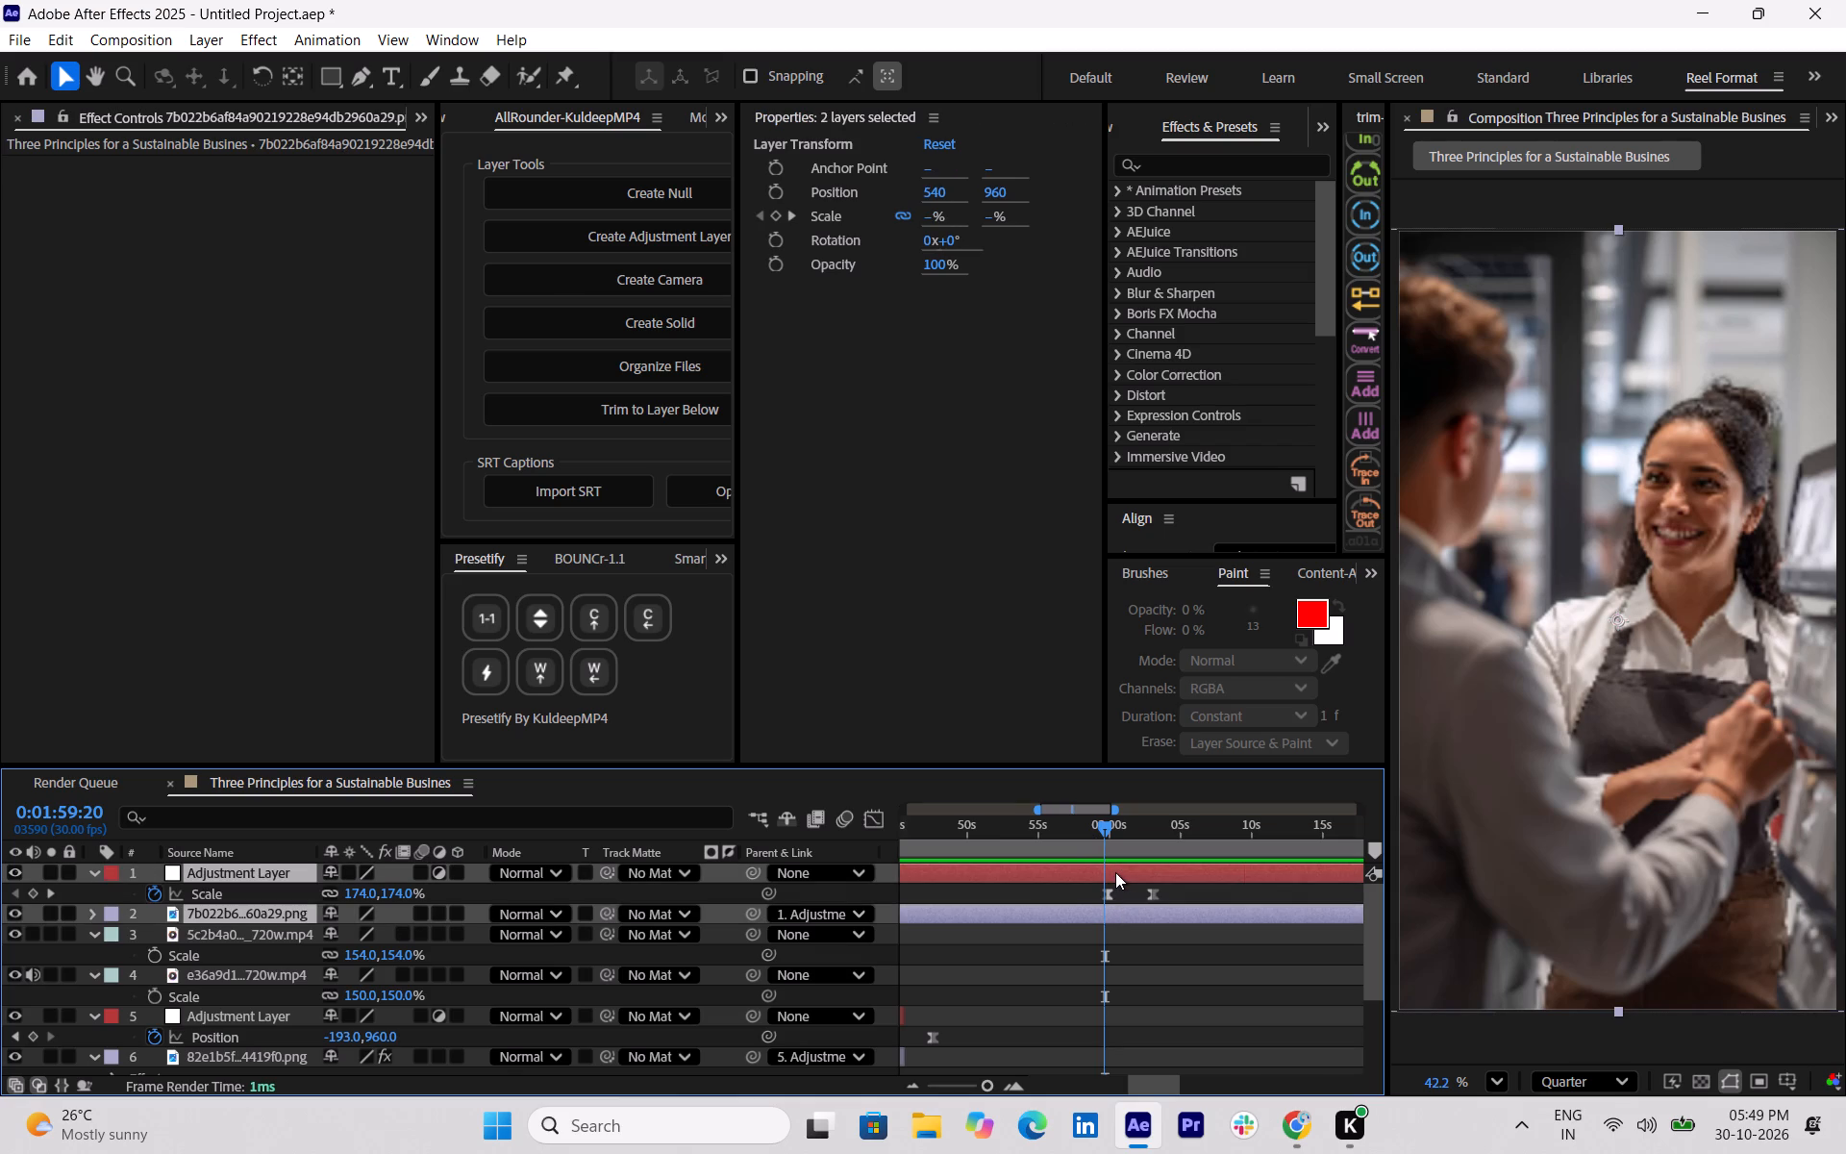
pyautogui.hotkey('alt', '[')
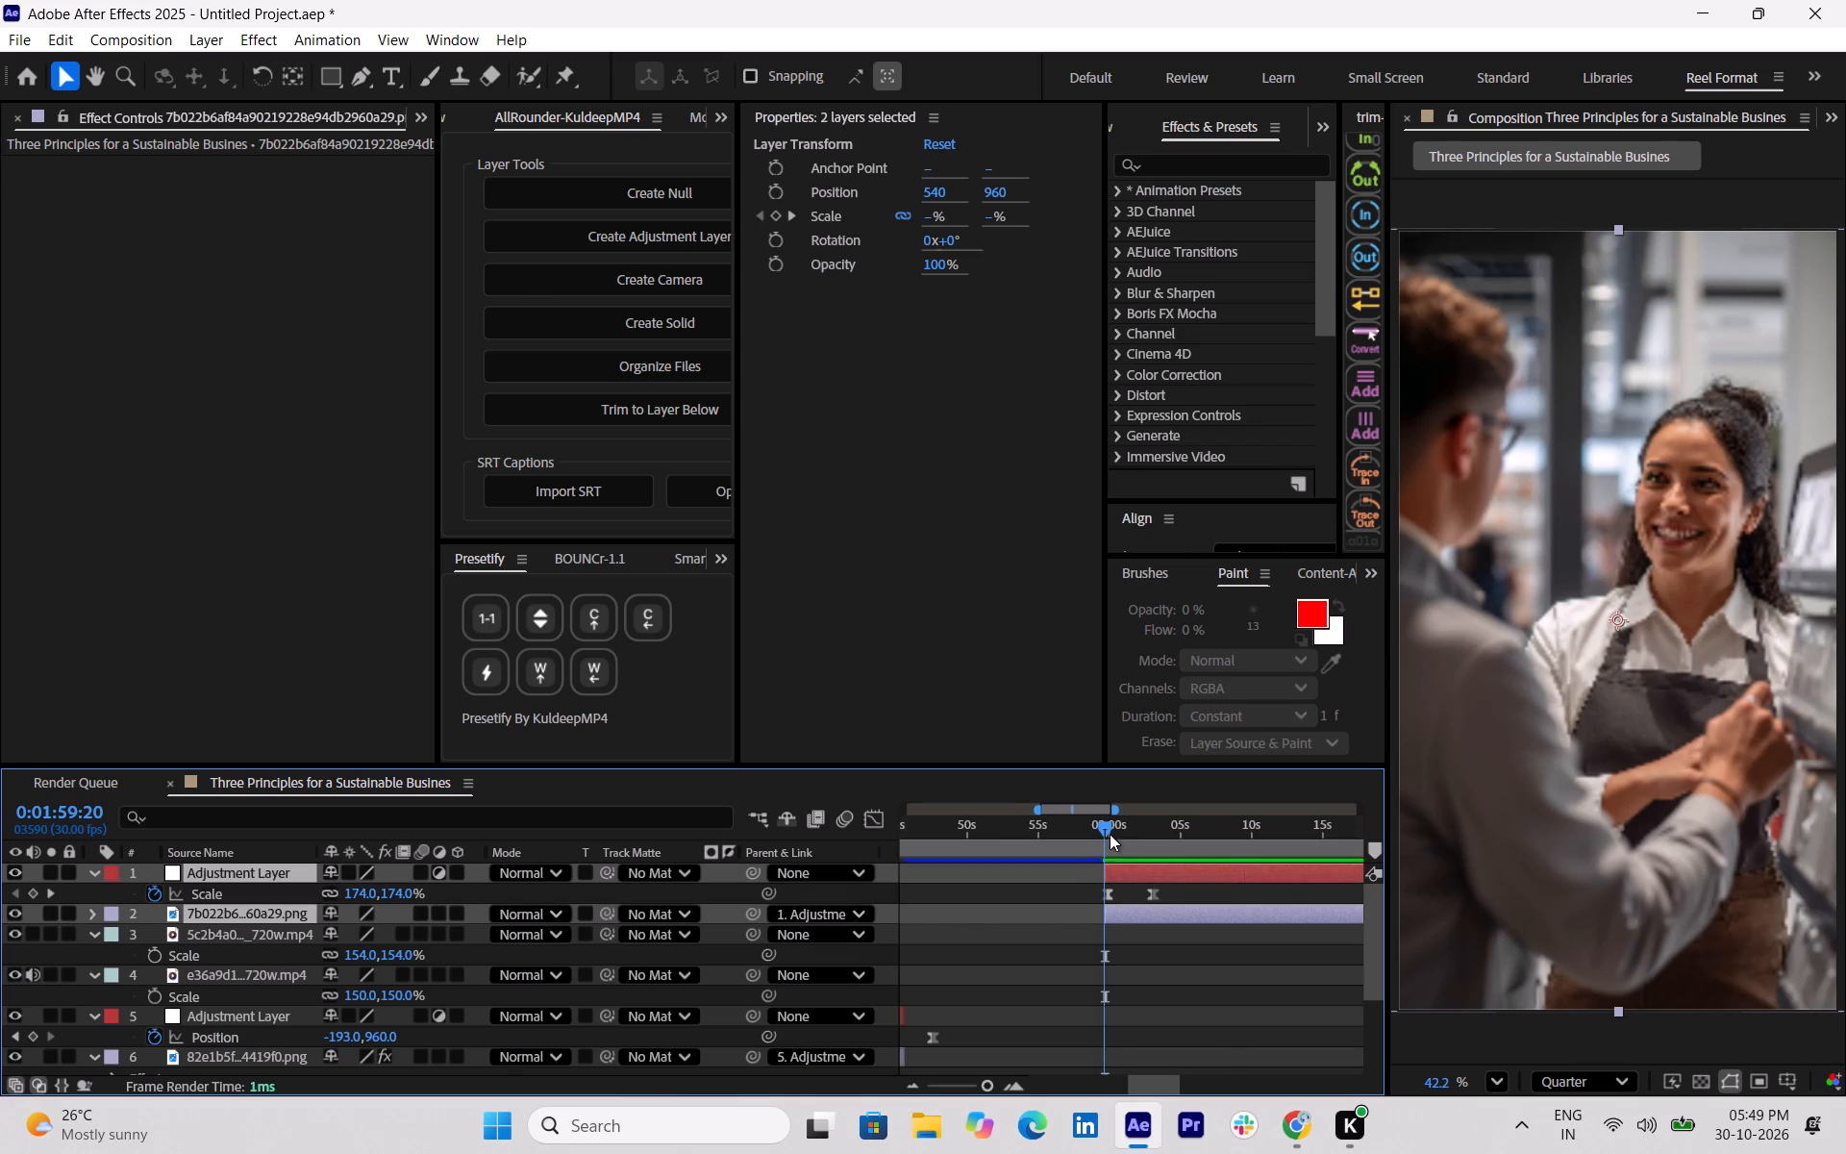
pyautogui.moveTo(1110, 834); pyautogui.dragTo(1160, 841)
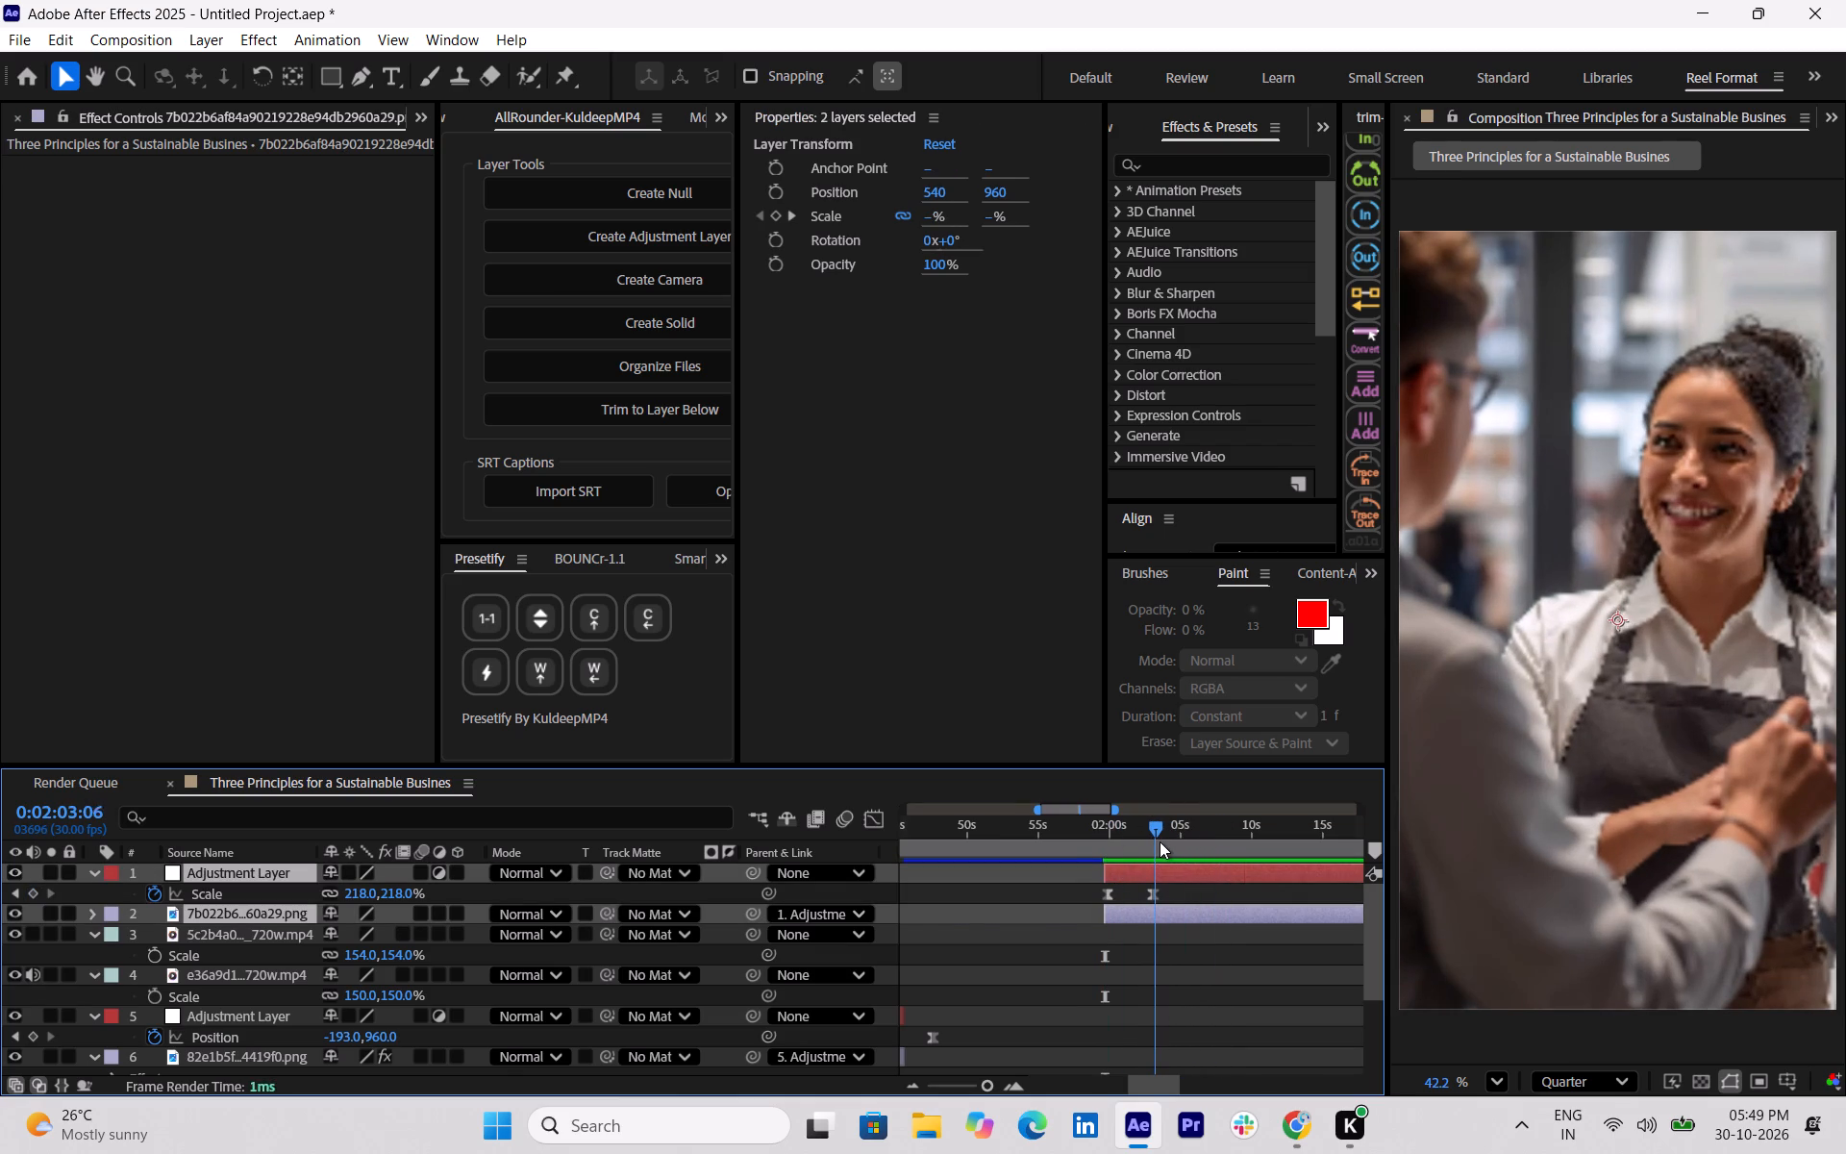
pyautogui.moveTo(1160, 841); pyautogui.dragTo(1158, 841)
pyautogui.hotkey('alt', ']')
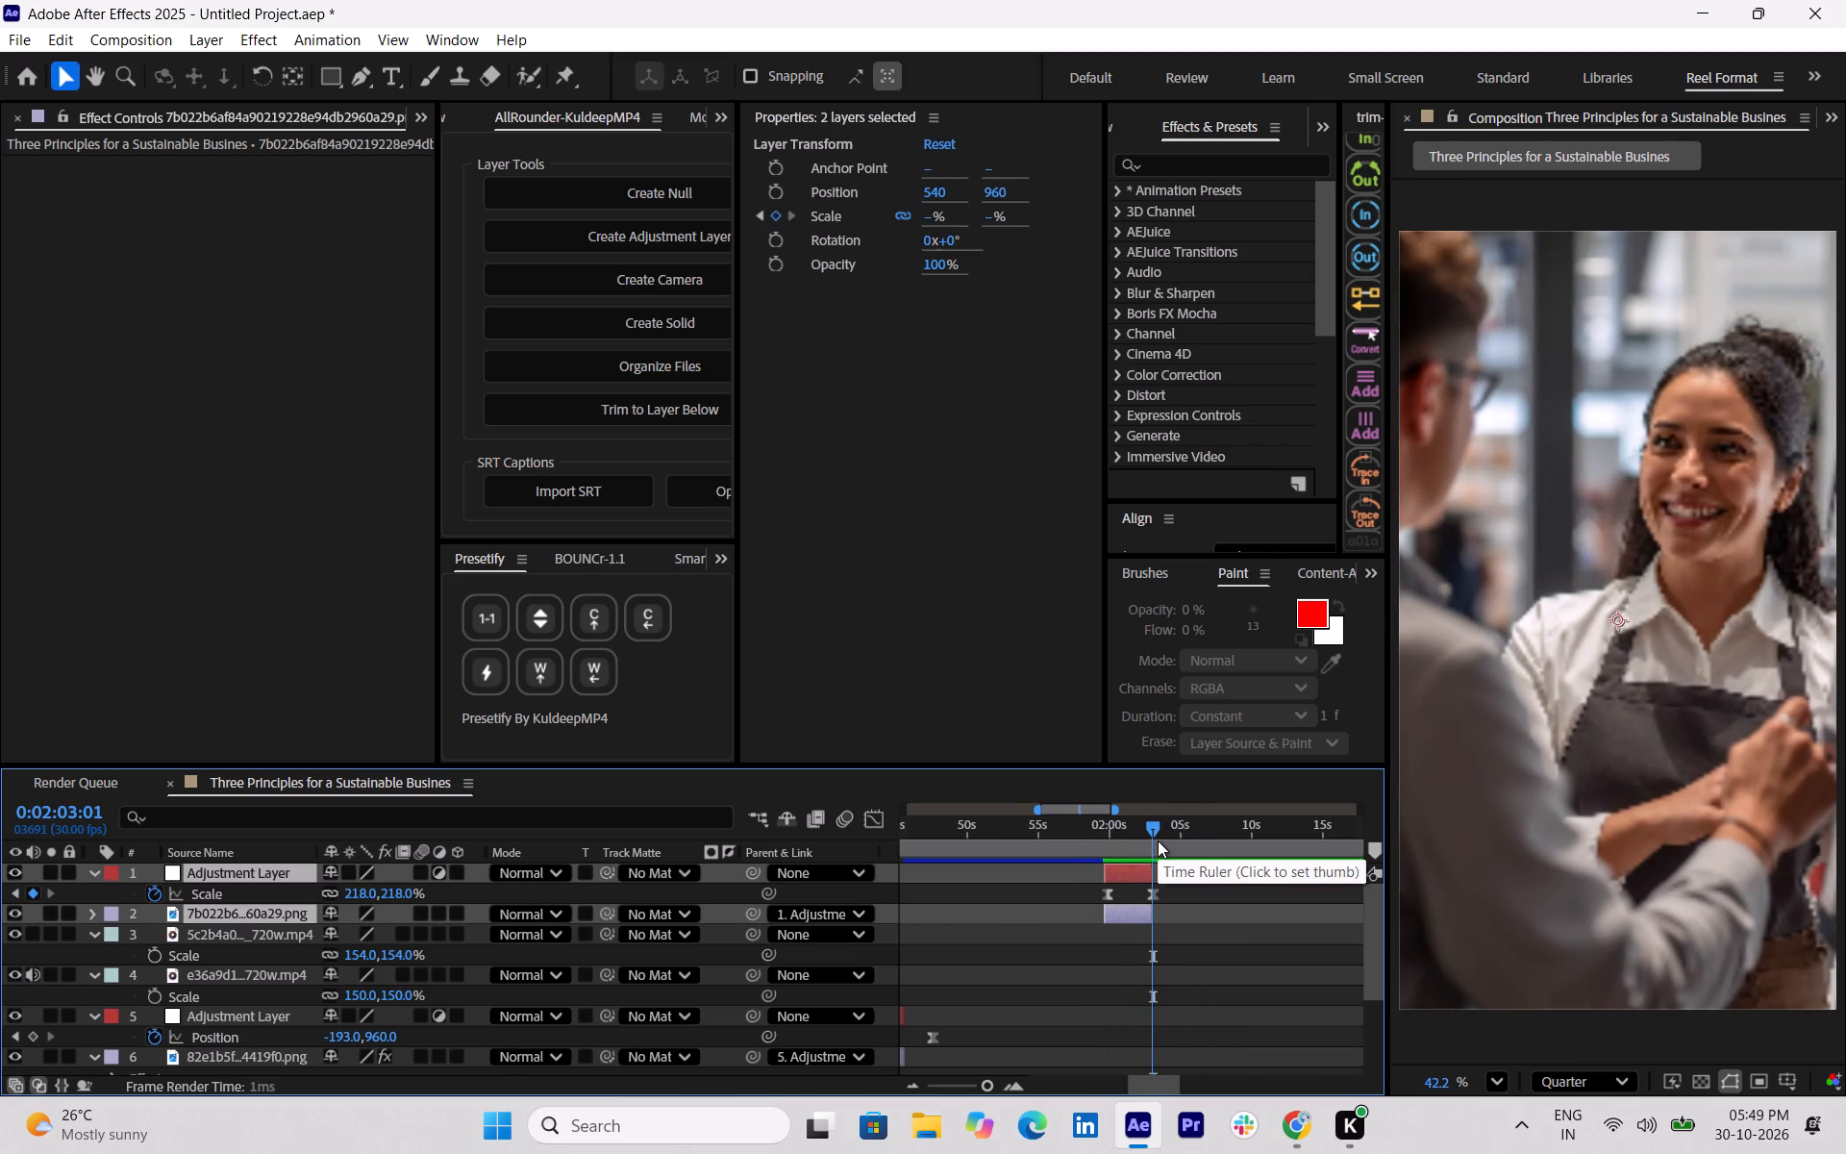
pyautogui.moveTo(1147, 835); pyautogui.dragTo(1076, 835)
pyautogui.press('space')
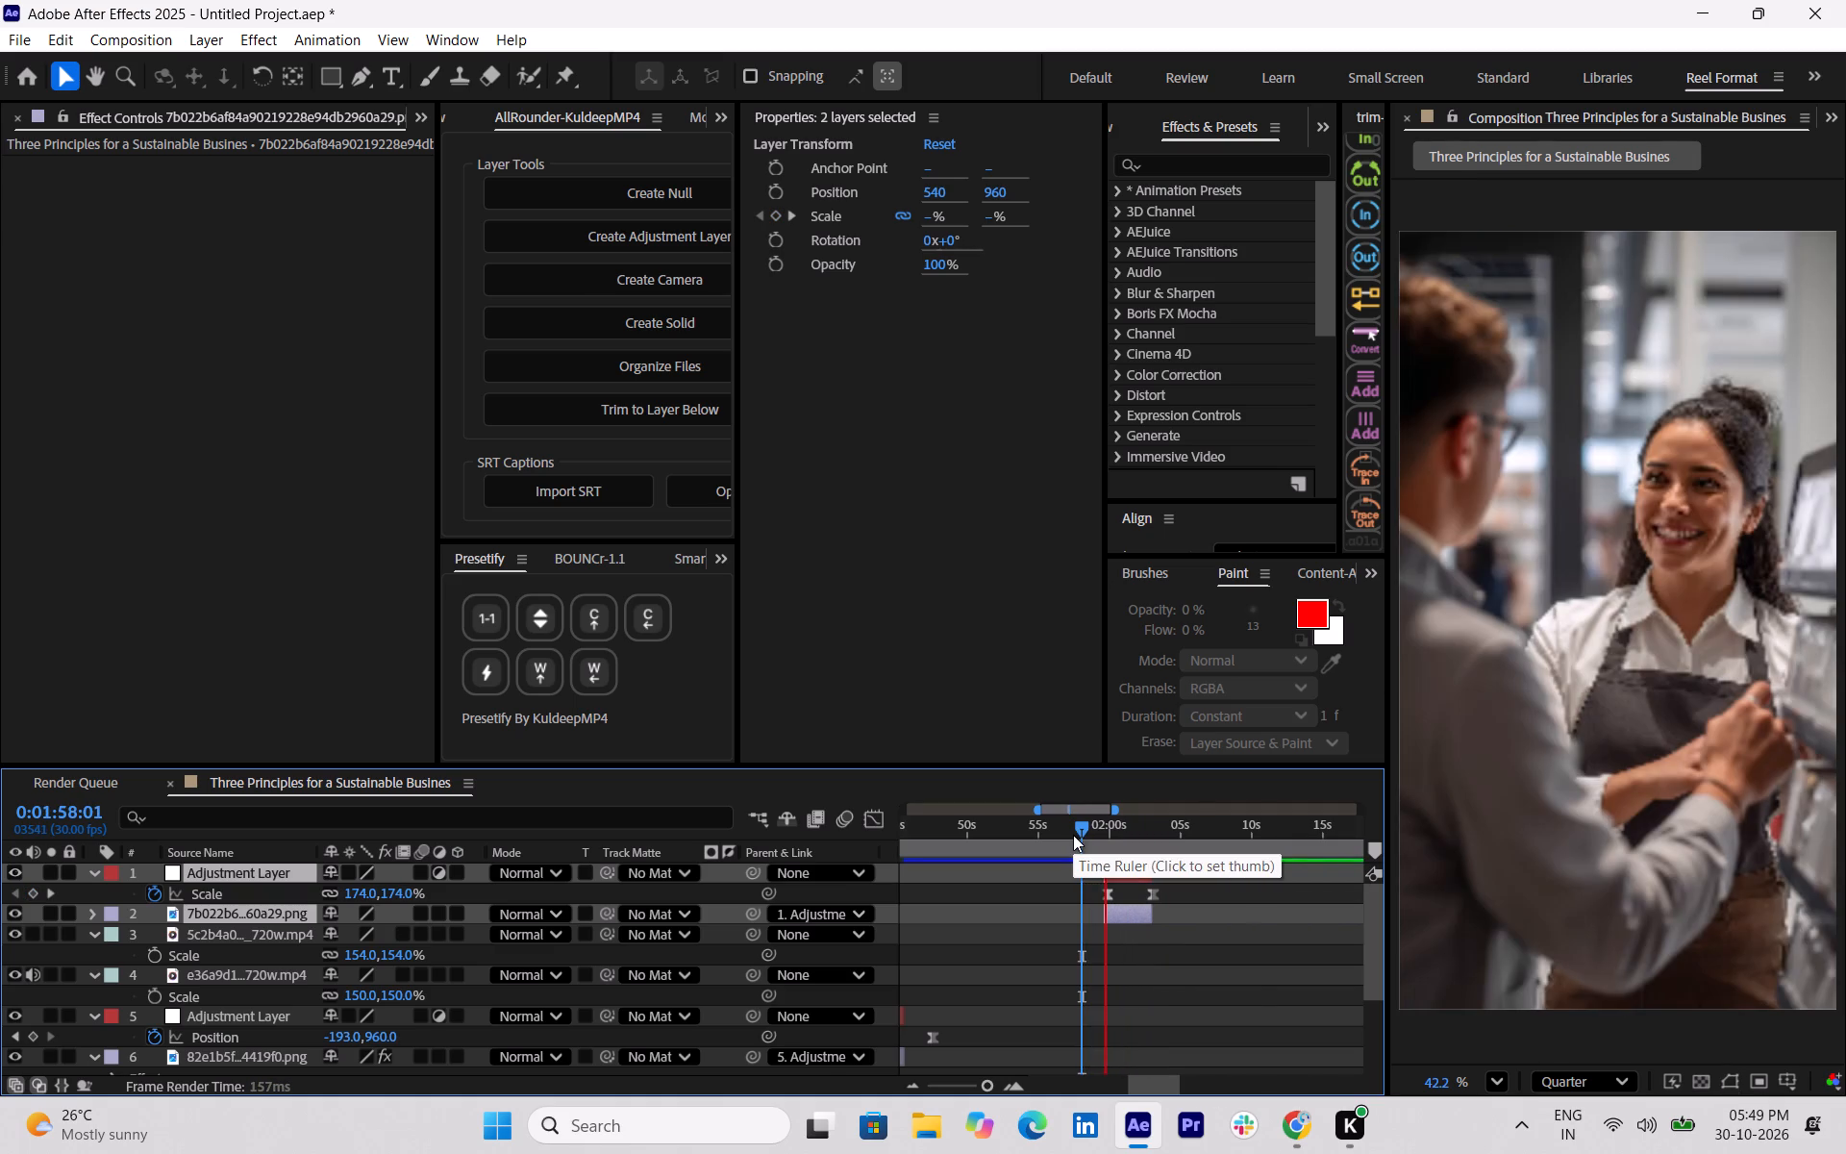
pyautogui.press('space')
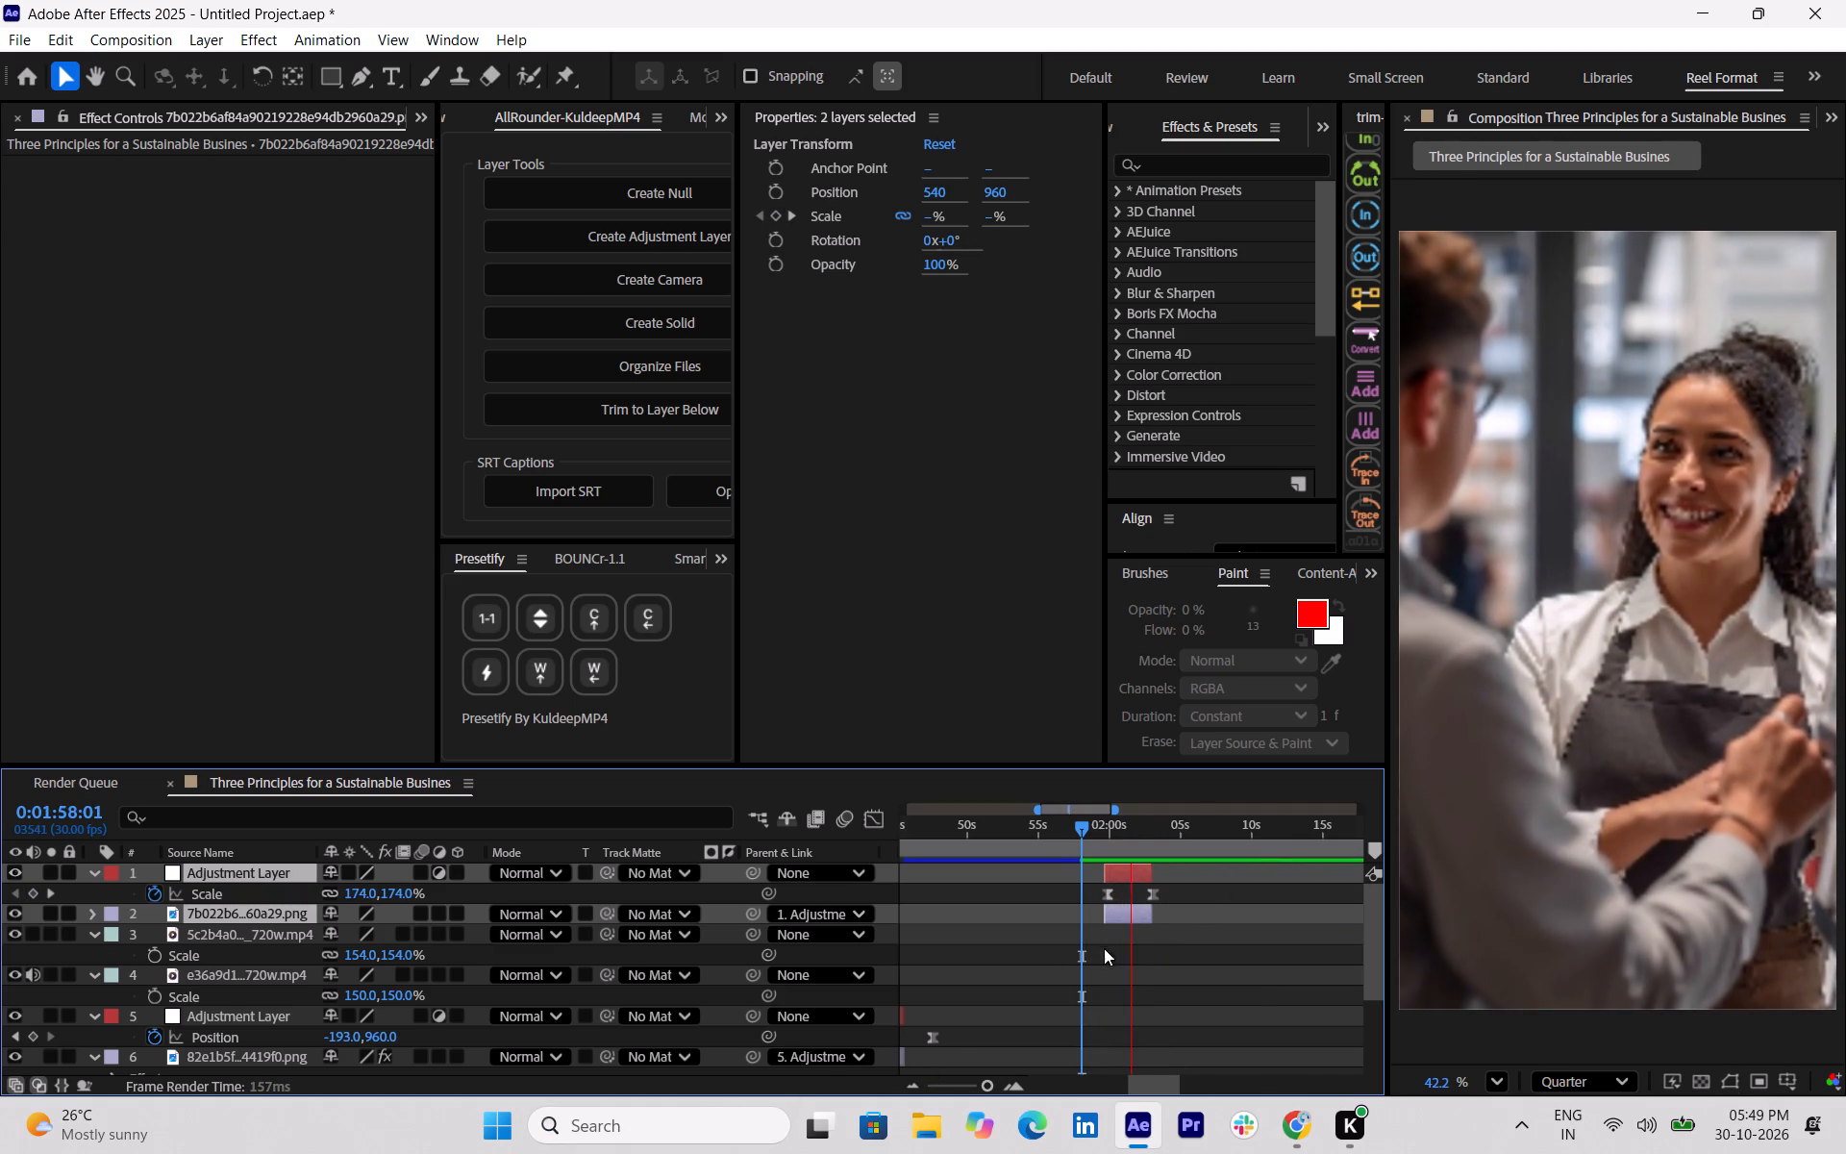
# Apply the CC Vignette effect to the customer image layer.
pyautogui.click(1124, 913)
pyautogui.hotkey('ctrl', 'space')
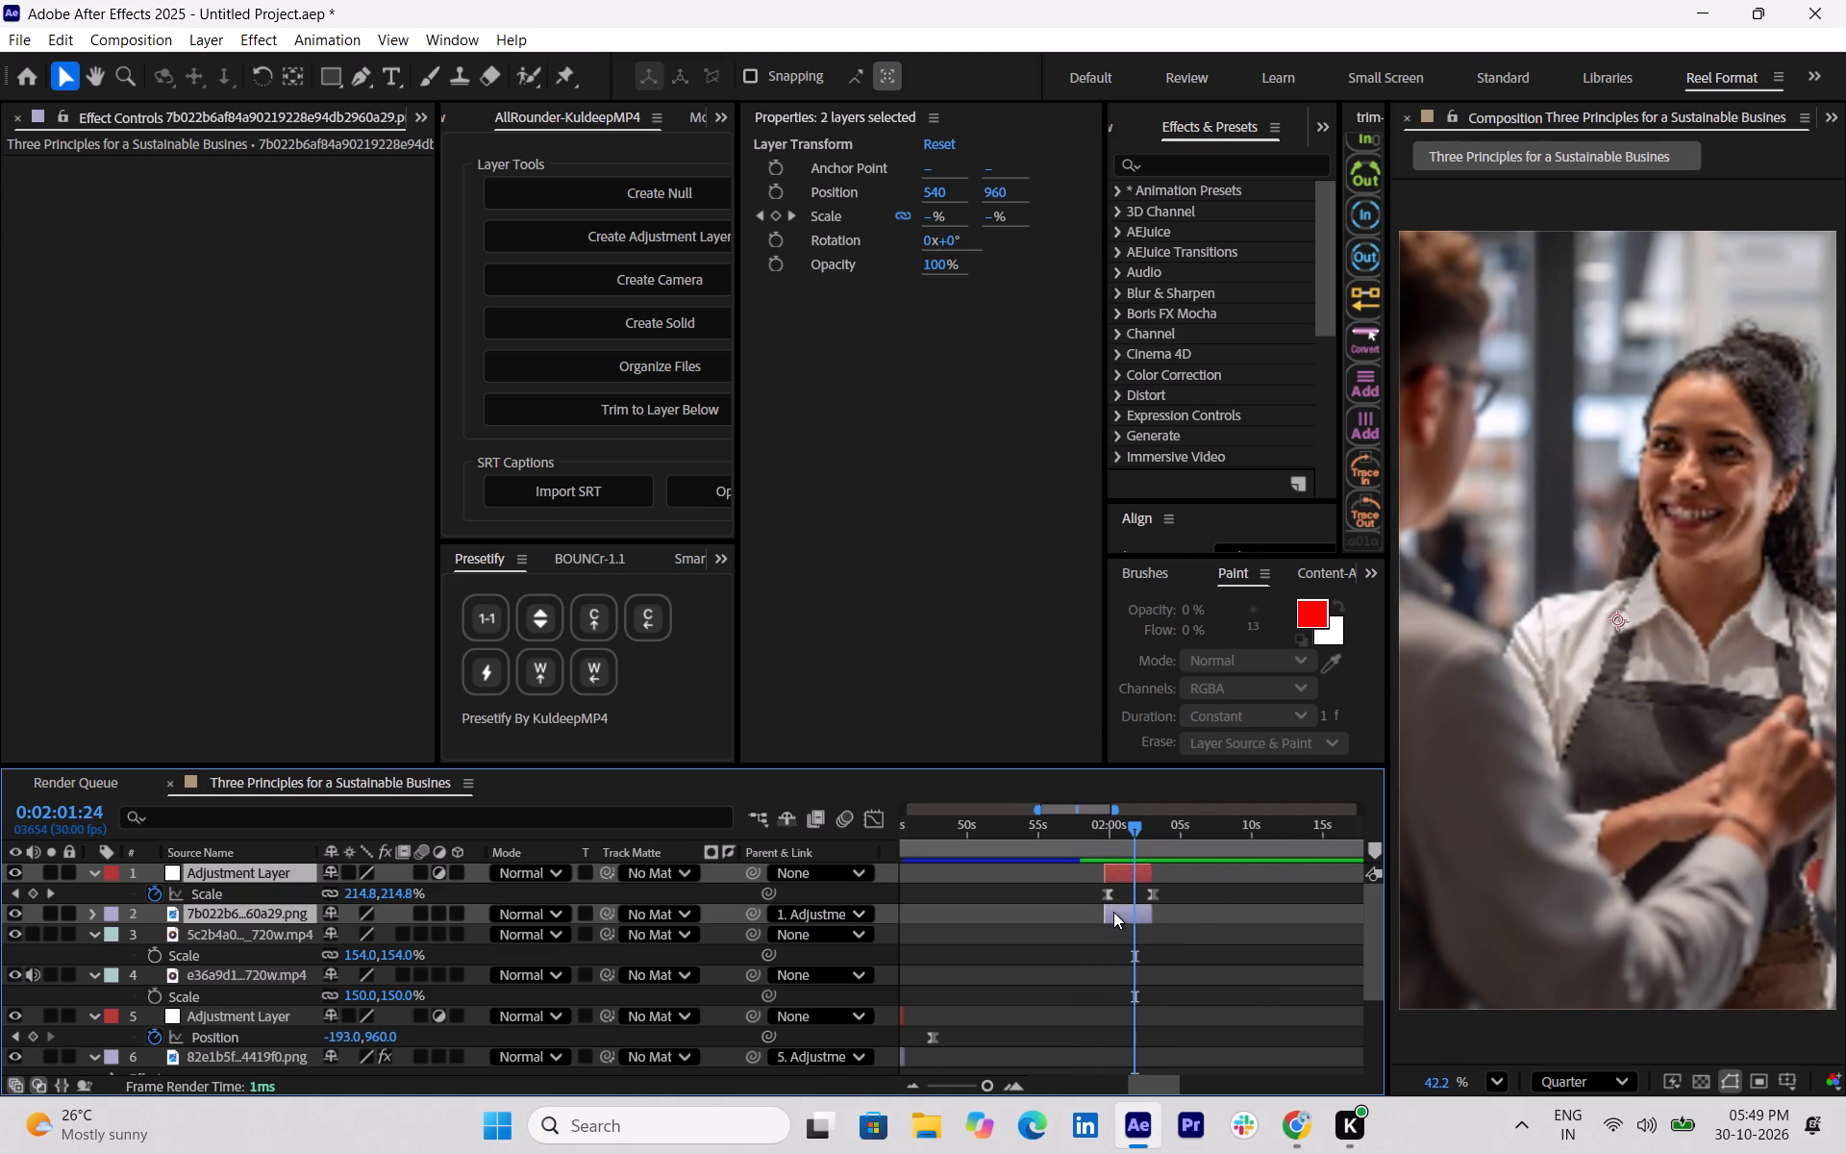
pyautogui.hotkey('ctrl', 'space')
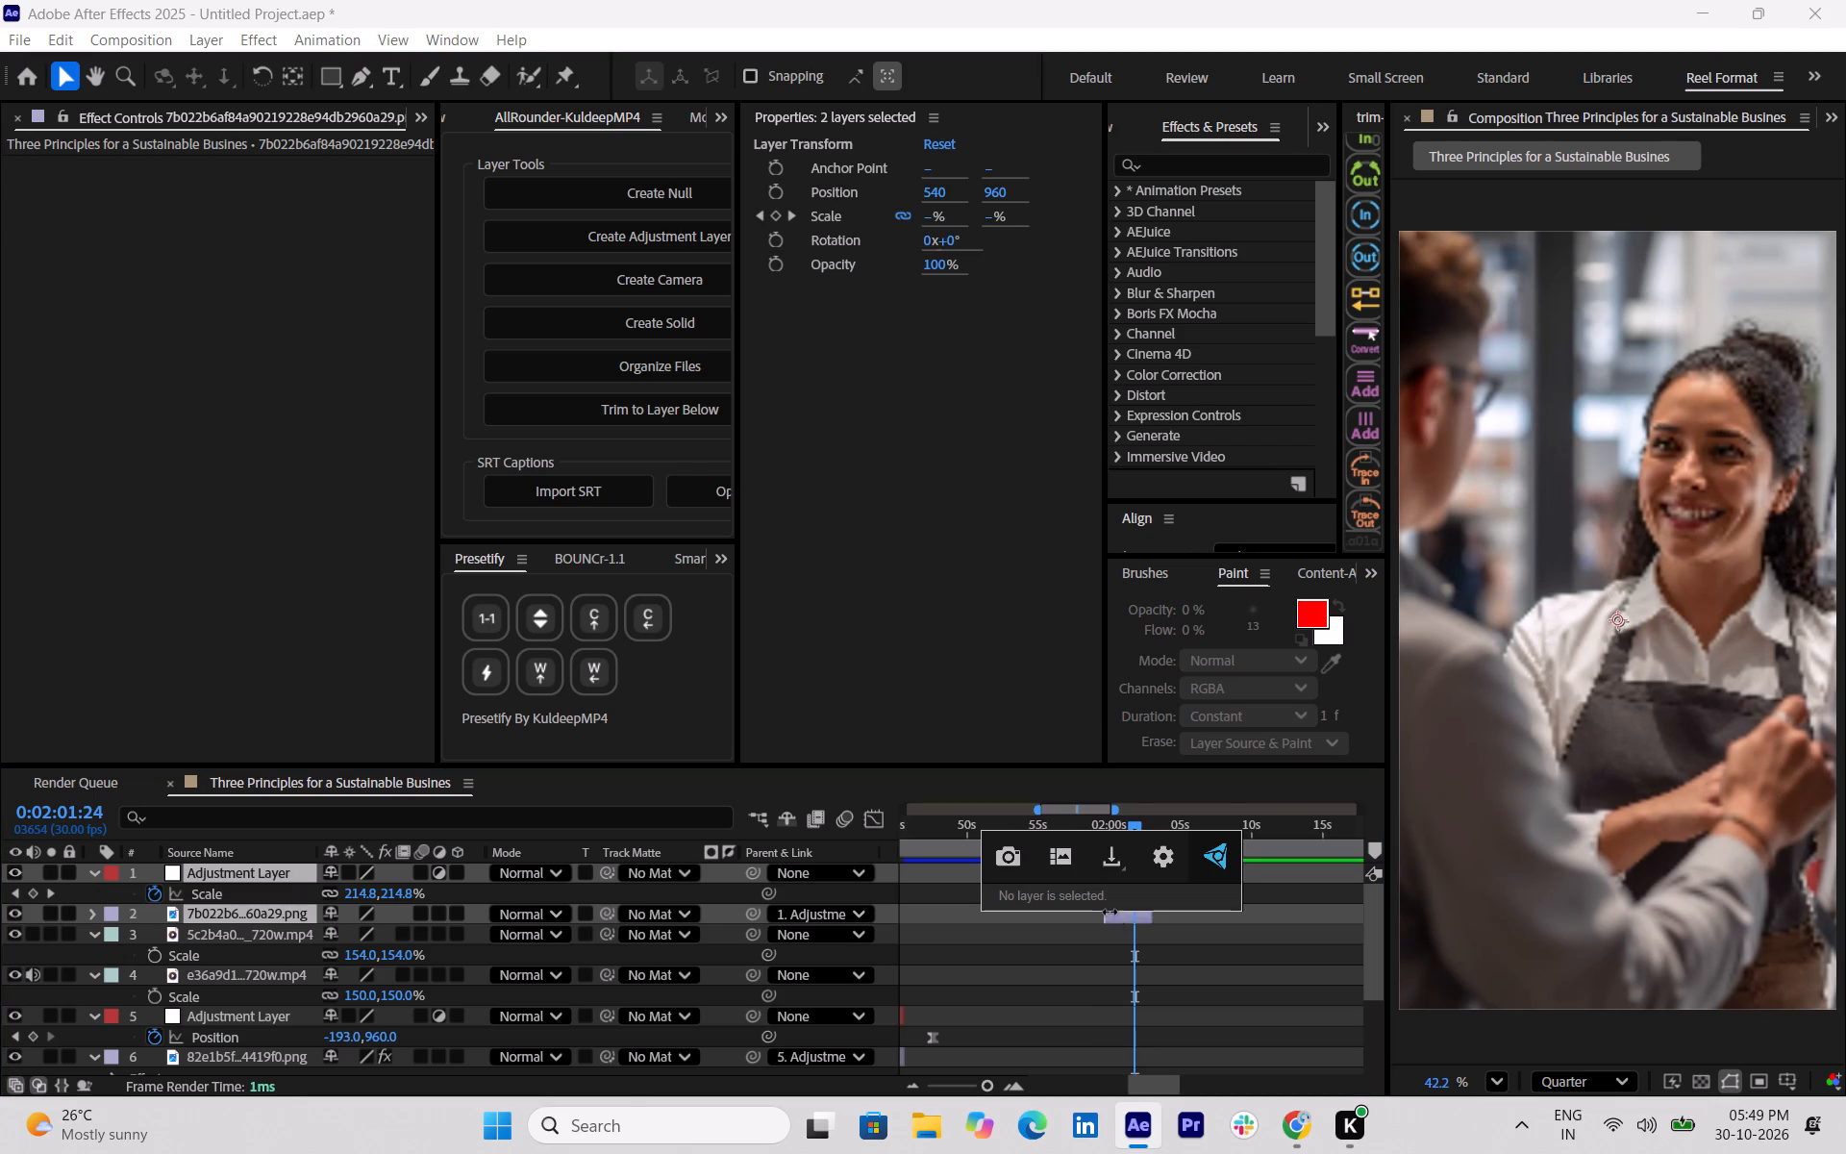
pyautogui.click(1114, 957)
pyautogui.click(1148, 918)
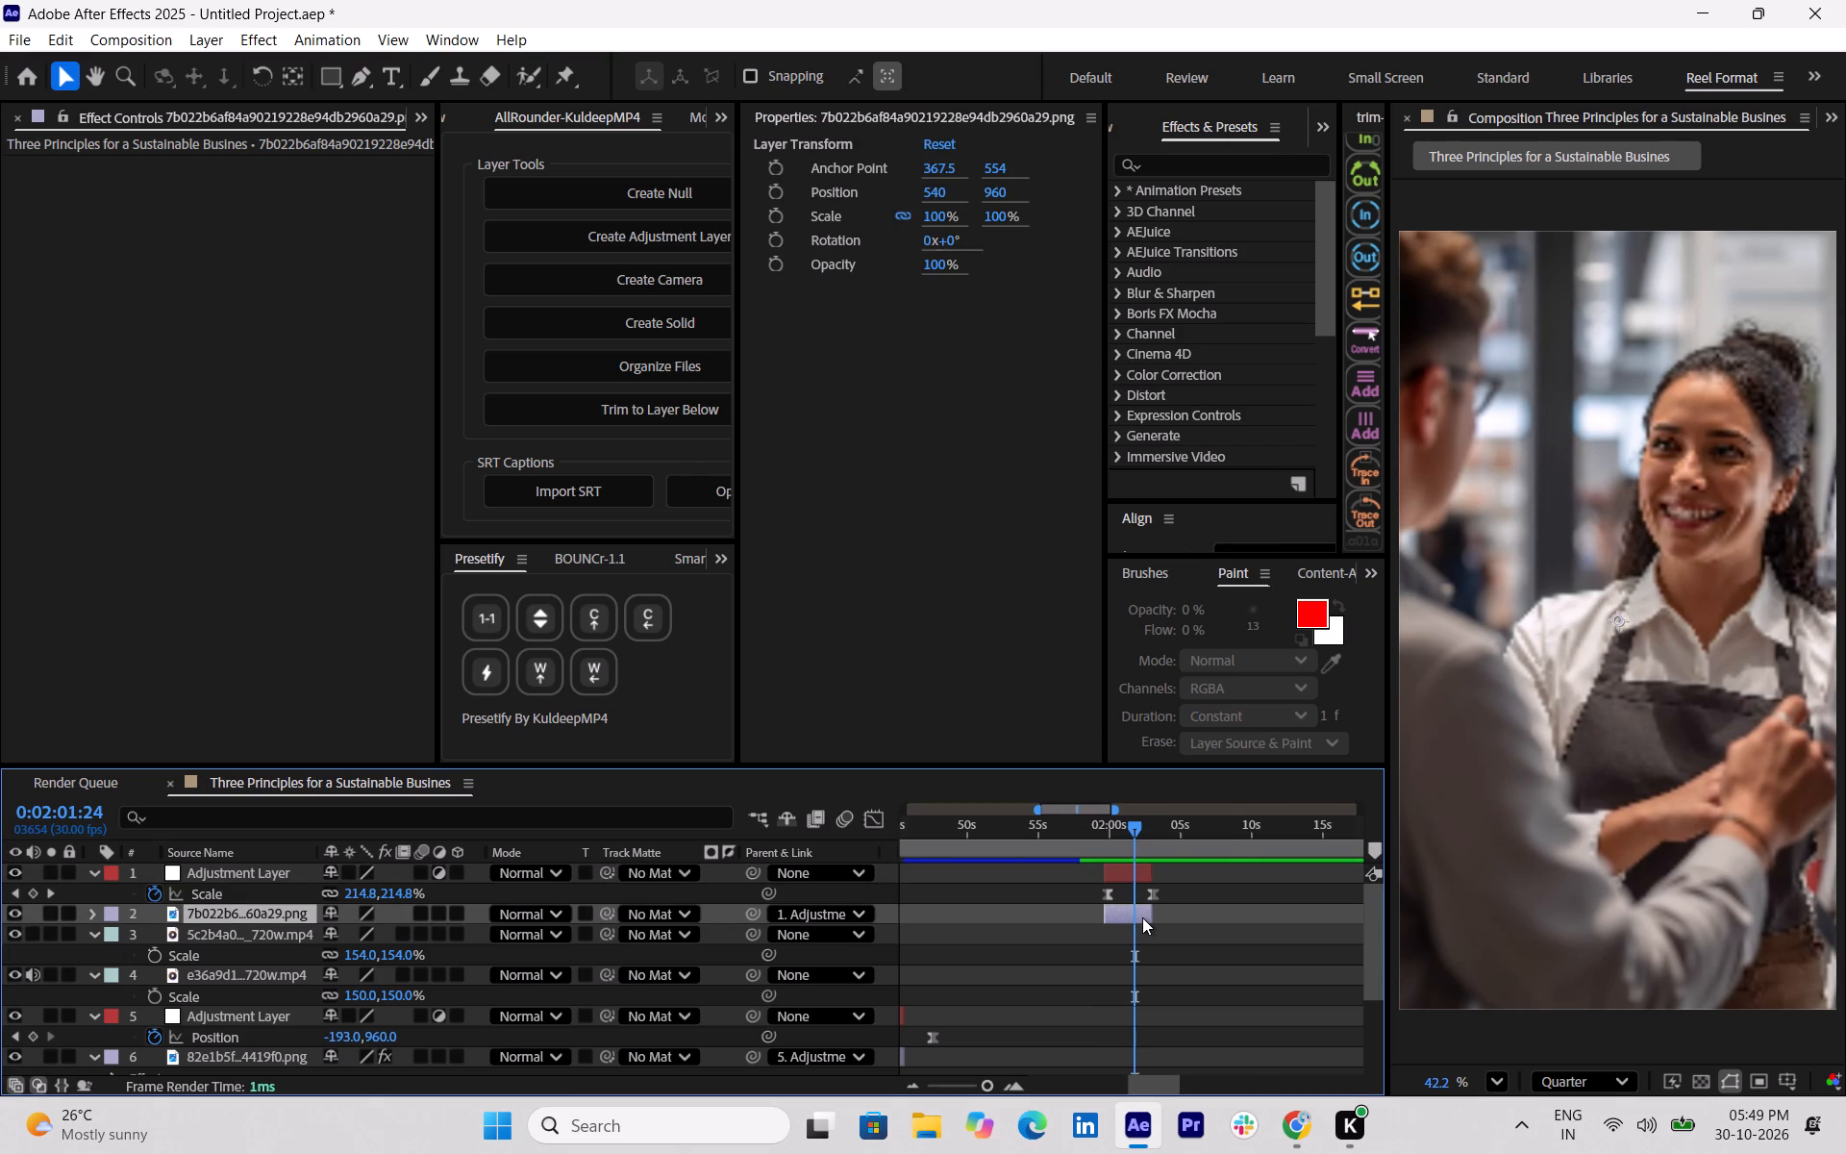
pyautogui.hotkey('ctrl', 'space')
pyautogui.hotkey('ctrl', 'space')
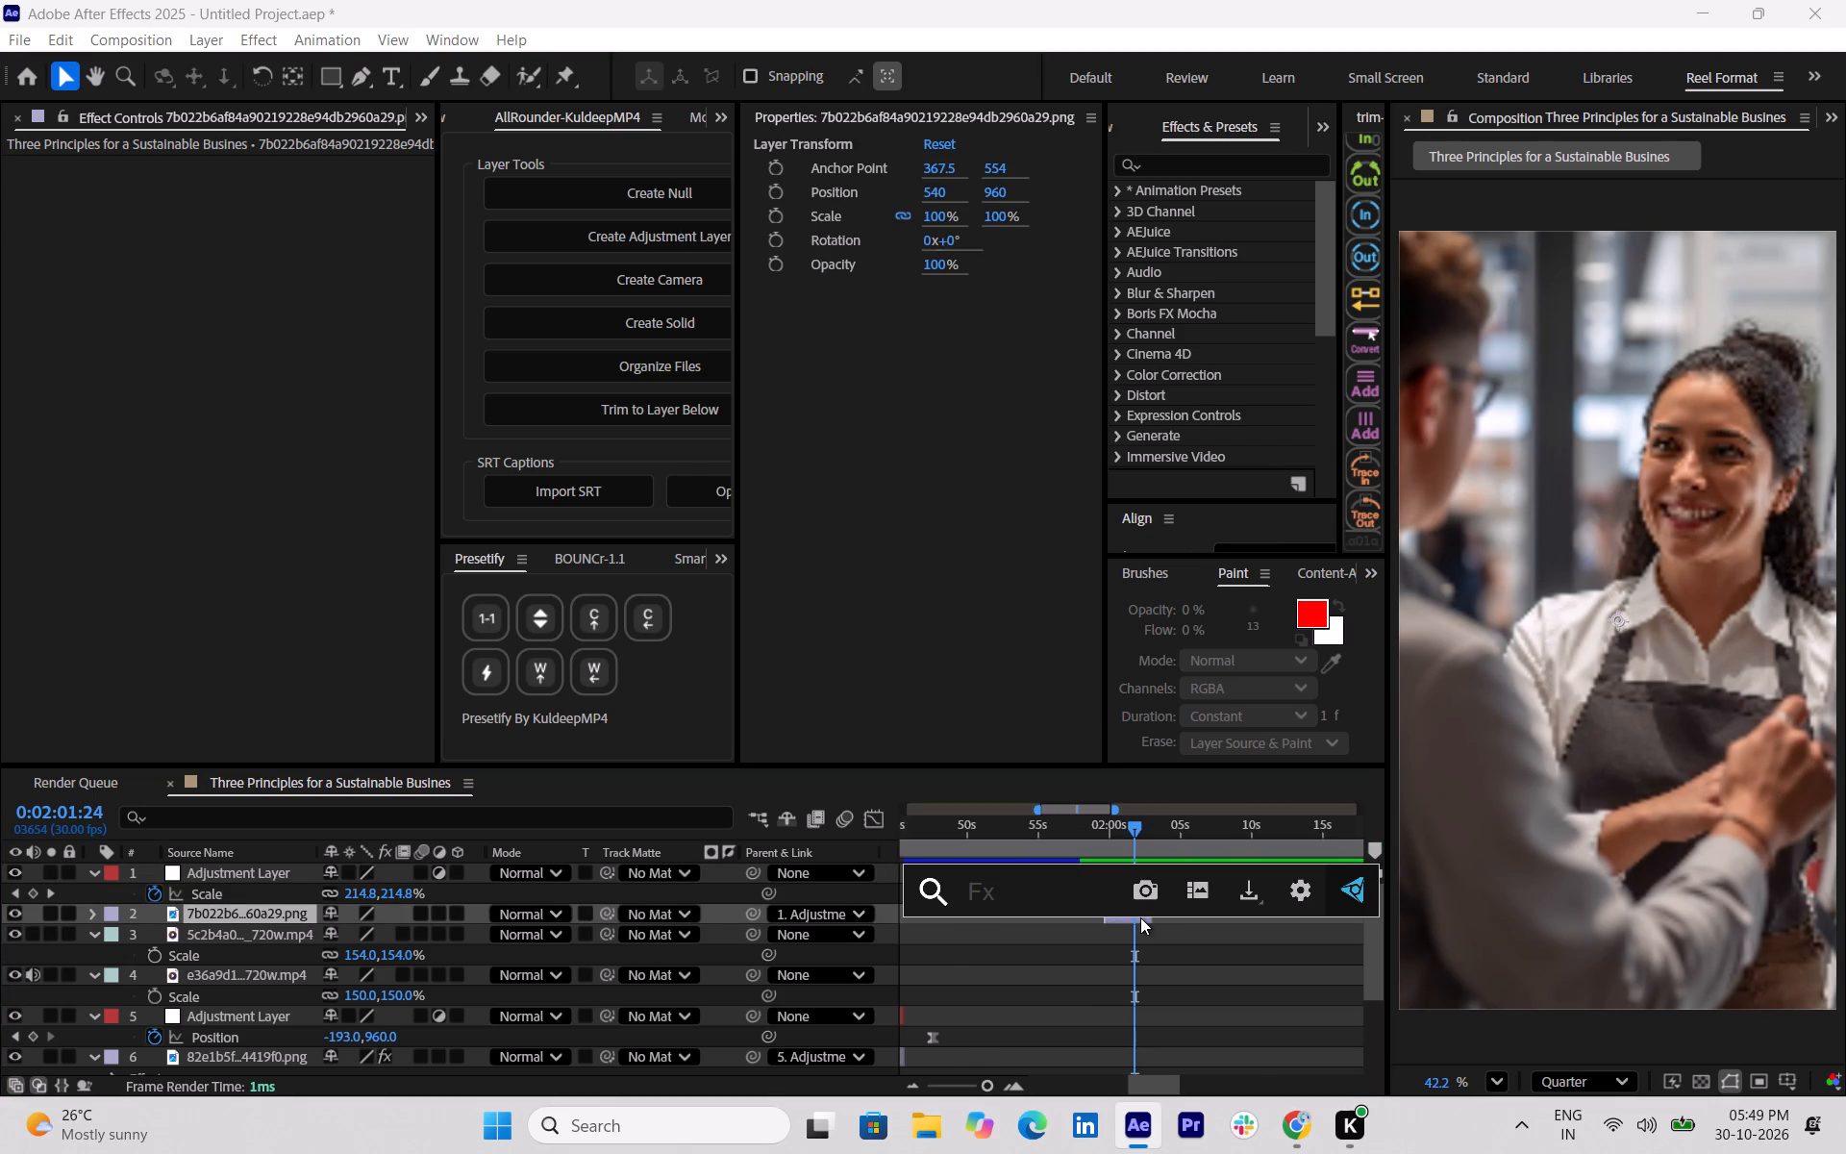
pyautogui.press('c')
pyautogui.press('c')
pyautogui.press('space')
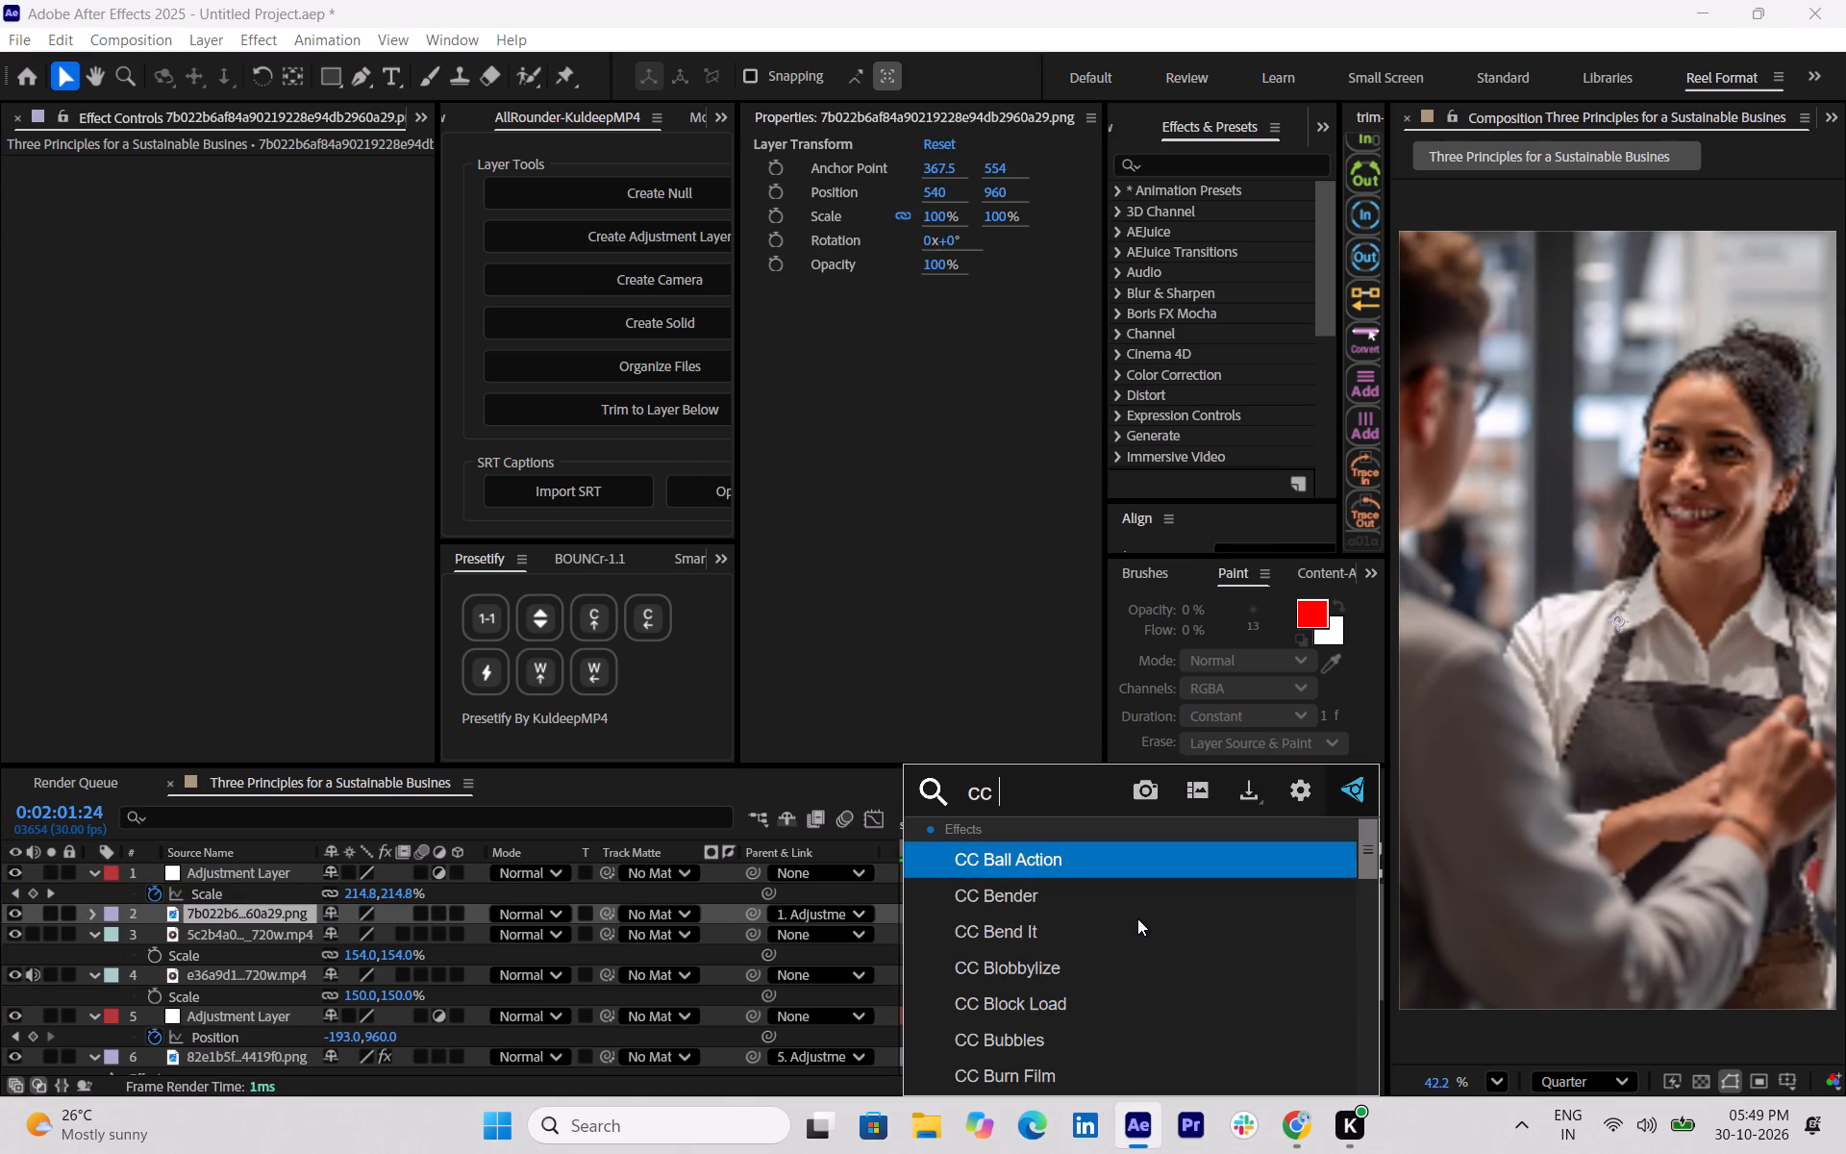
pyautogui.press('v')
pyautogui.click(1120, 912)
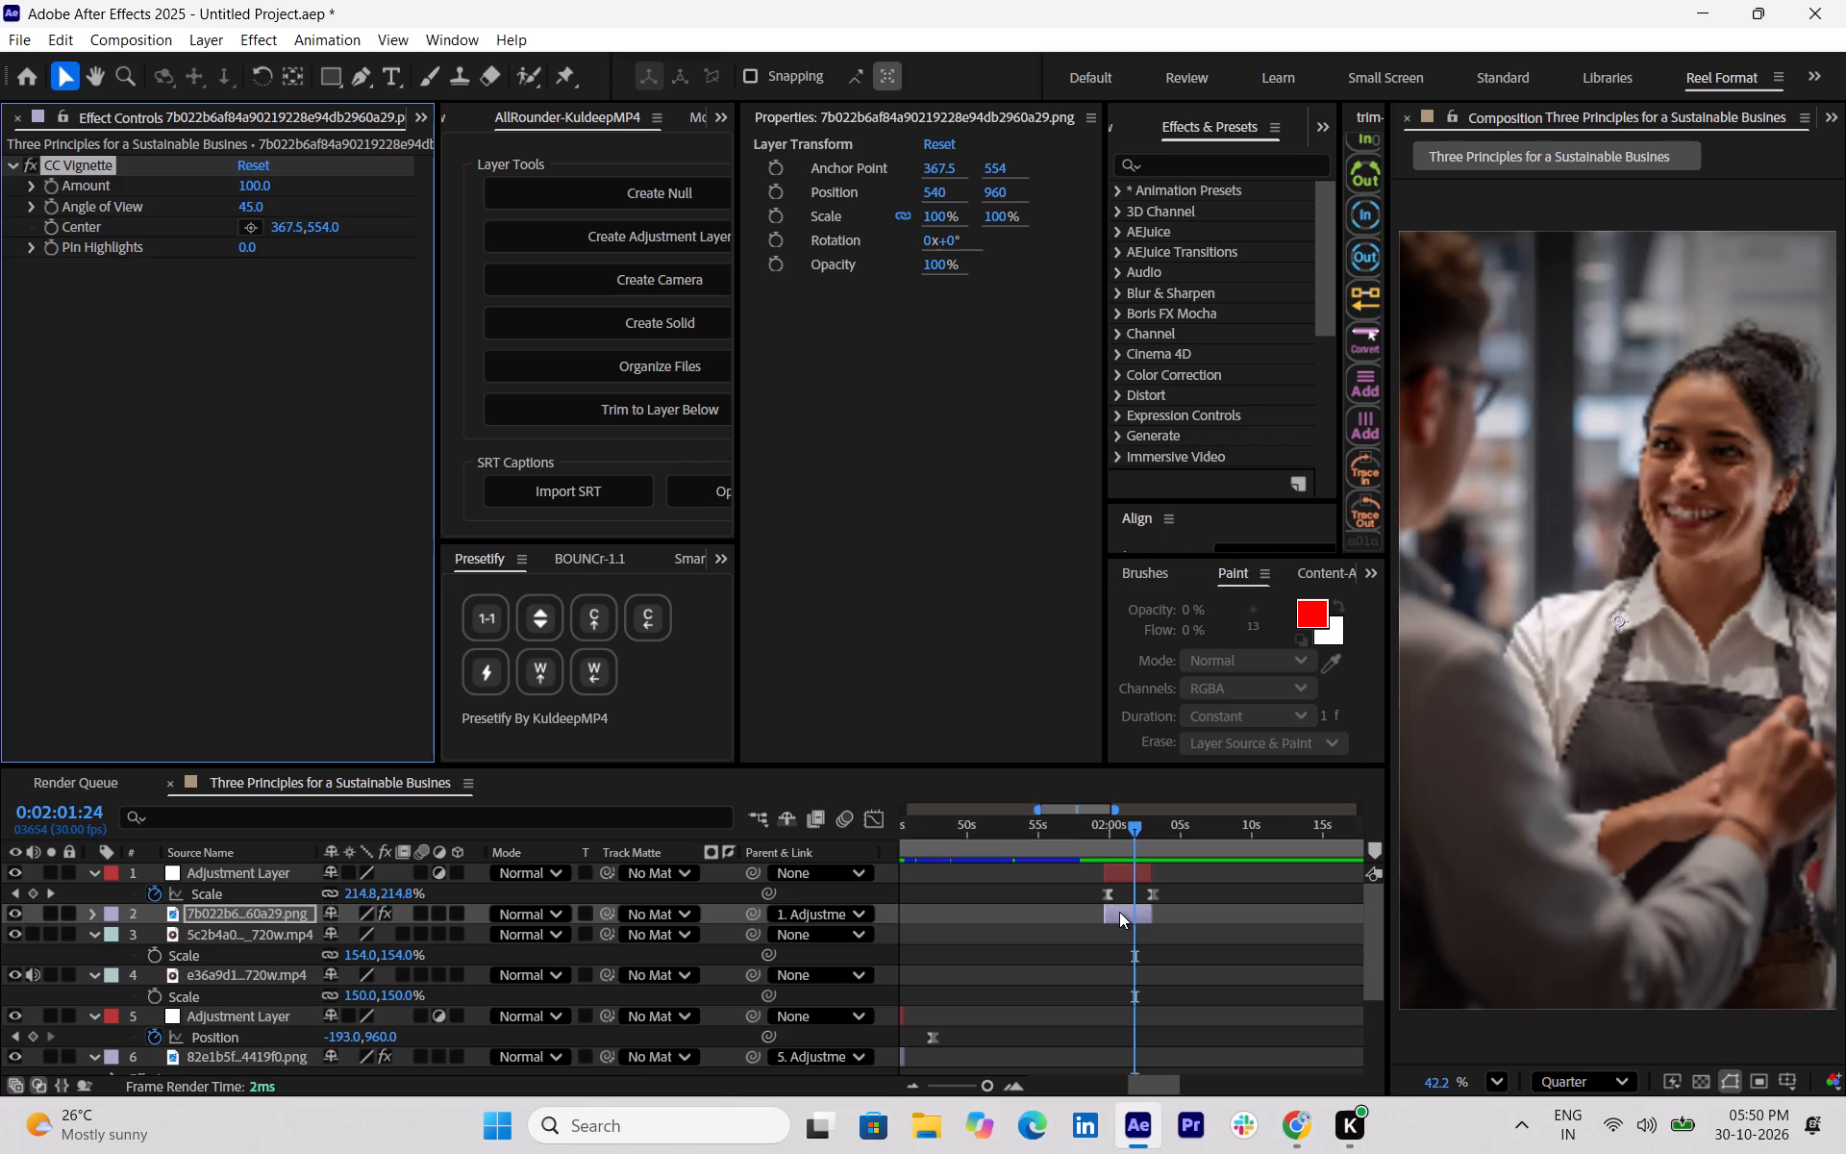
# Preview the vignetted customer image and the footage after it, starting from about 0:01:59:22.
pyautogui.moveTo(1131, 828); pyautogui.dragTo(1117, 827)
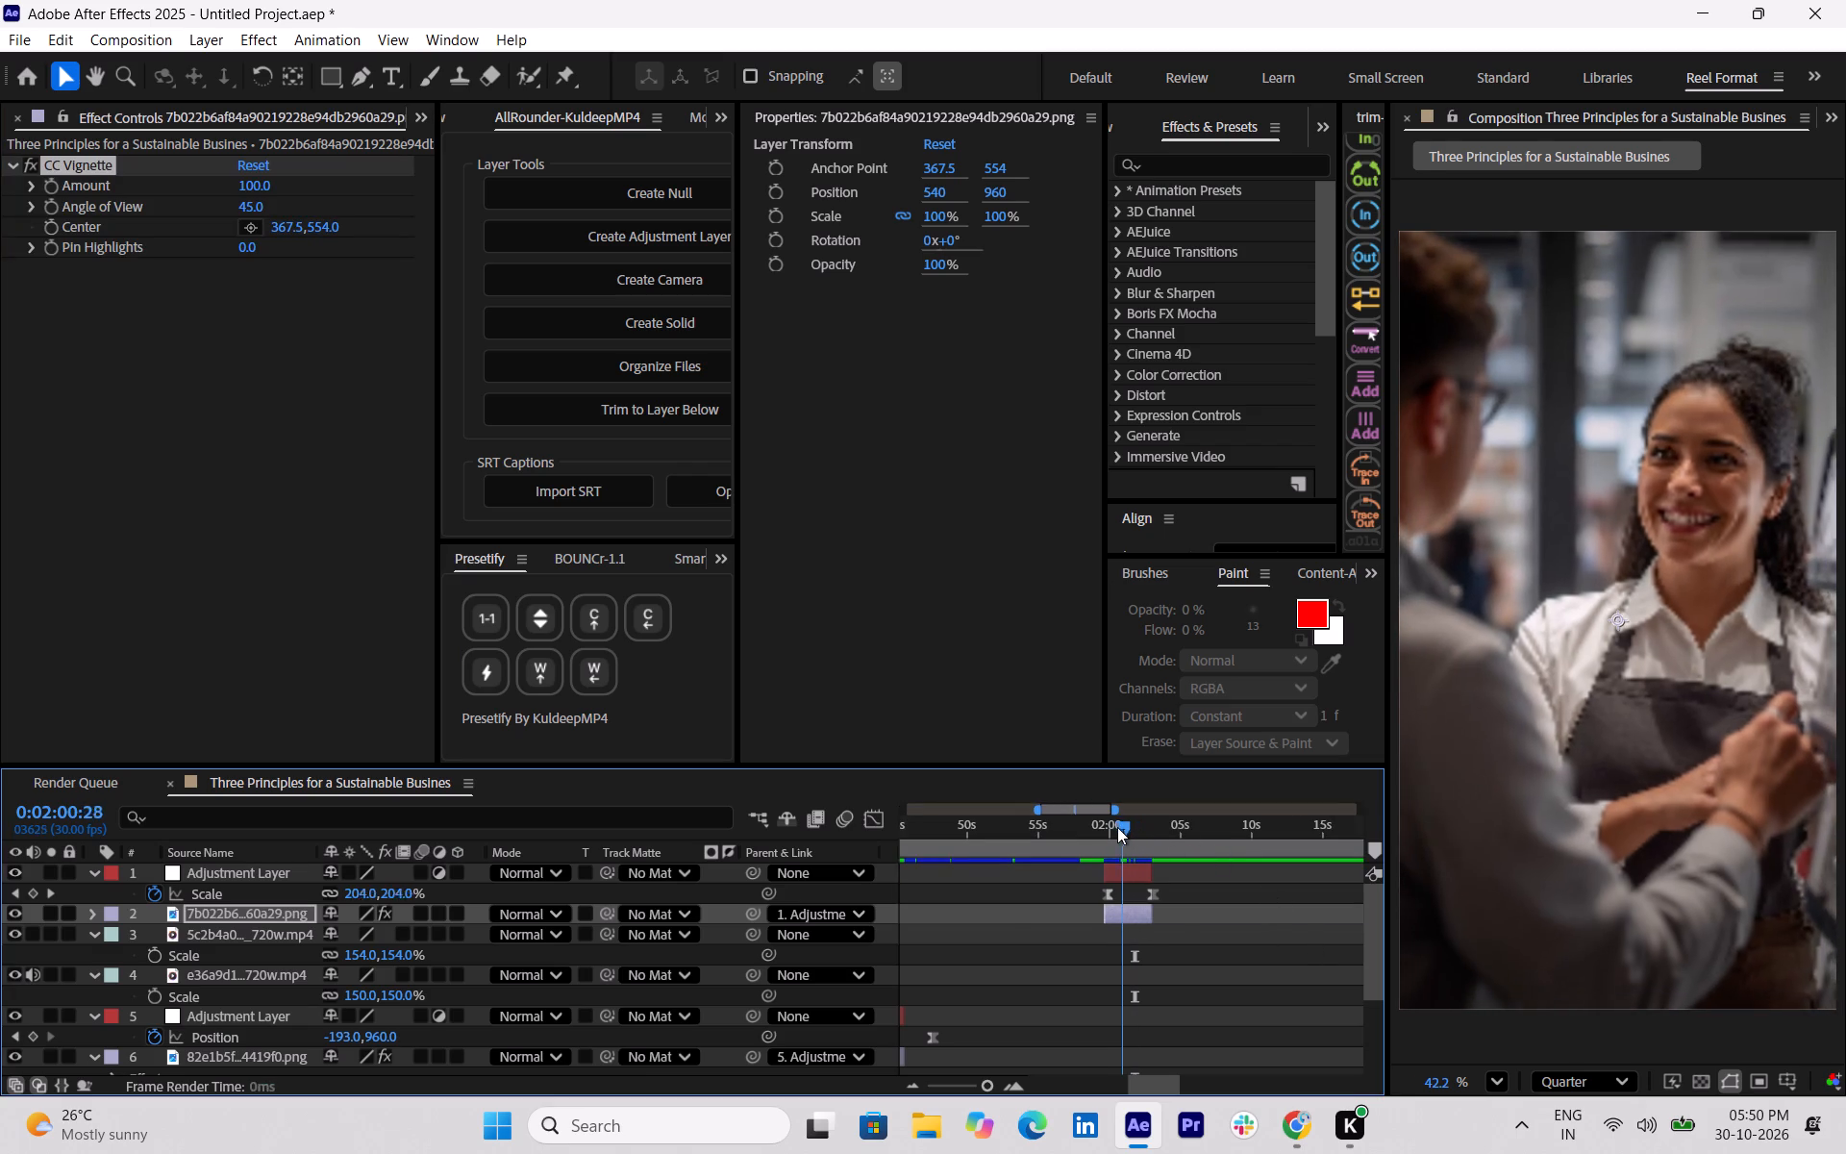
pyautogui.moveTo(1117, 827); pyautogui.dragTo(1102, 828)
pyautogui.press('space')
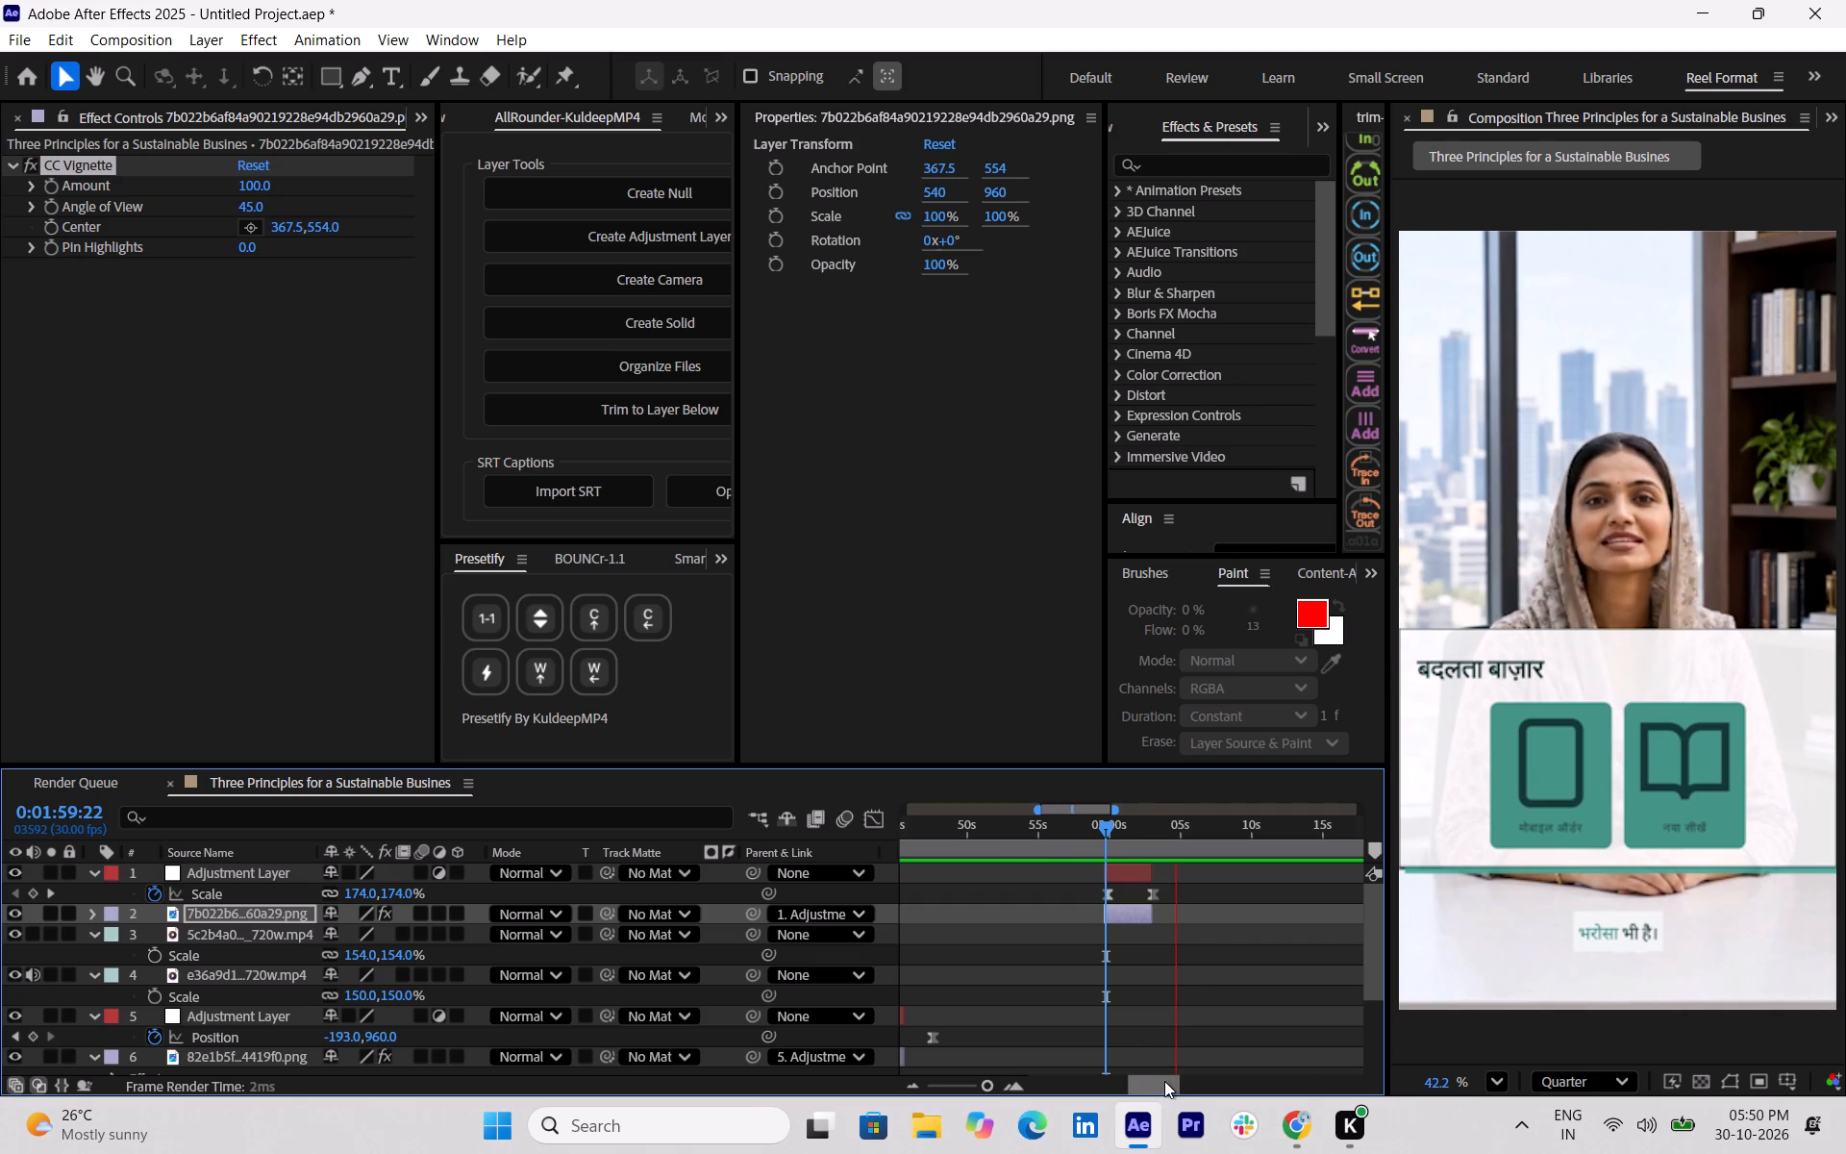
pyautogui.moveTo(1164, 1090); pyautogui.dragTo(1178, 1088)
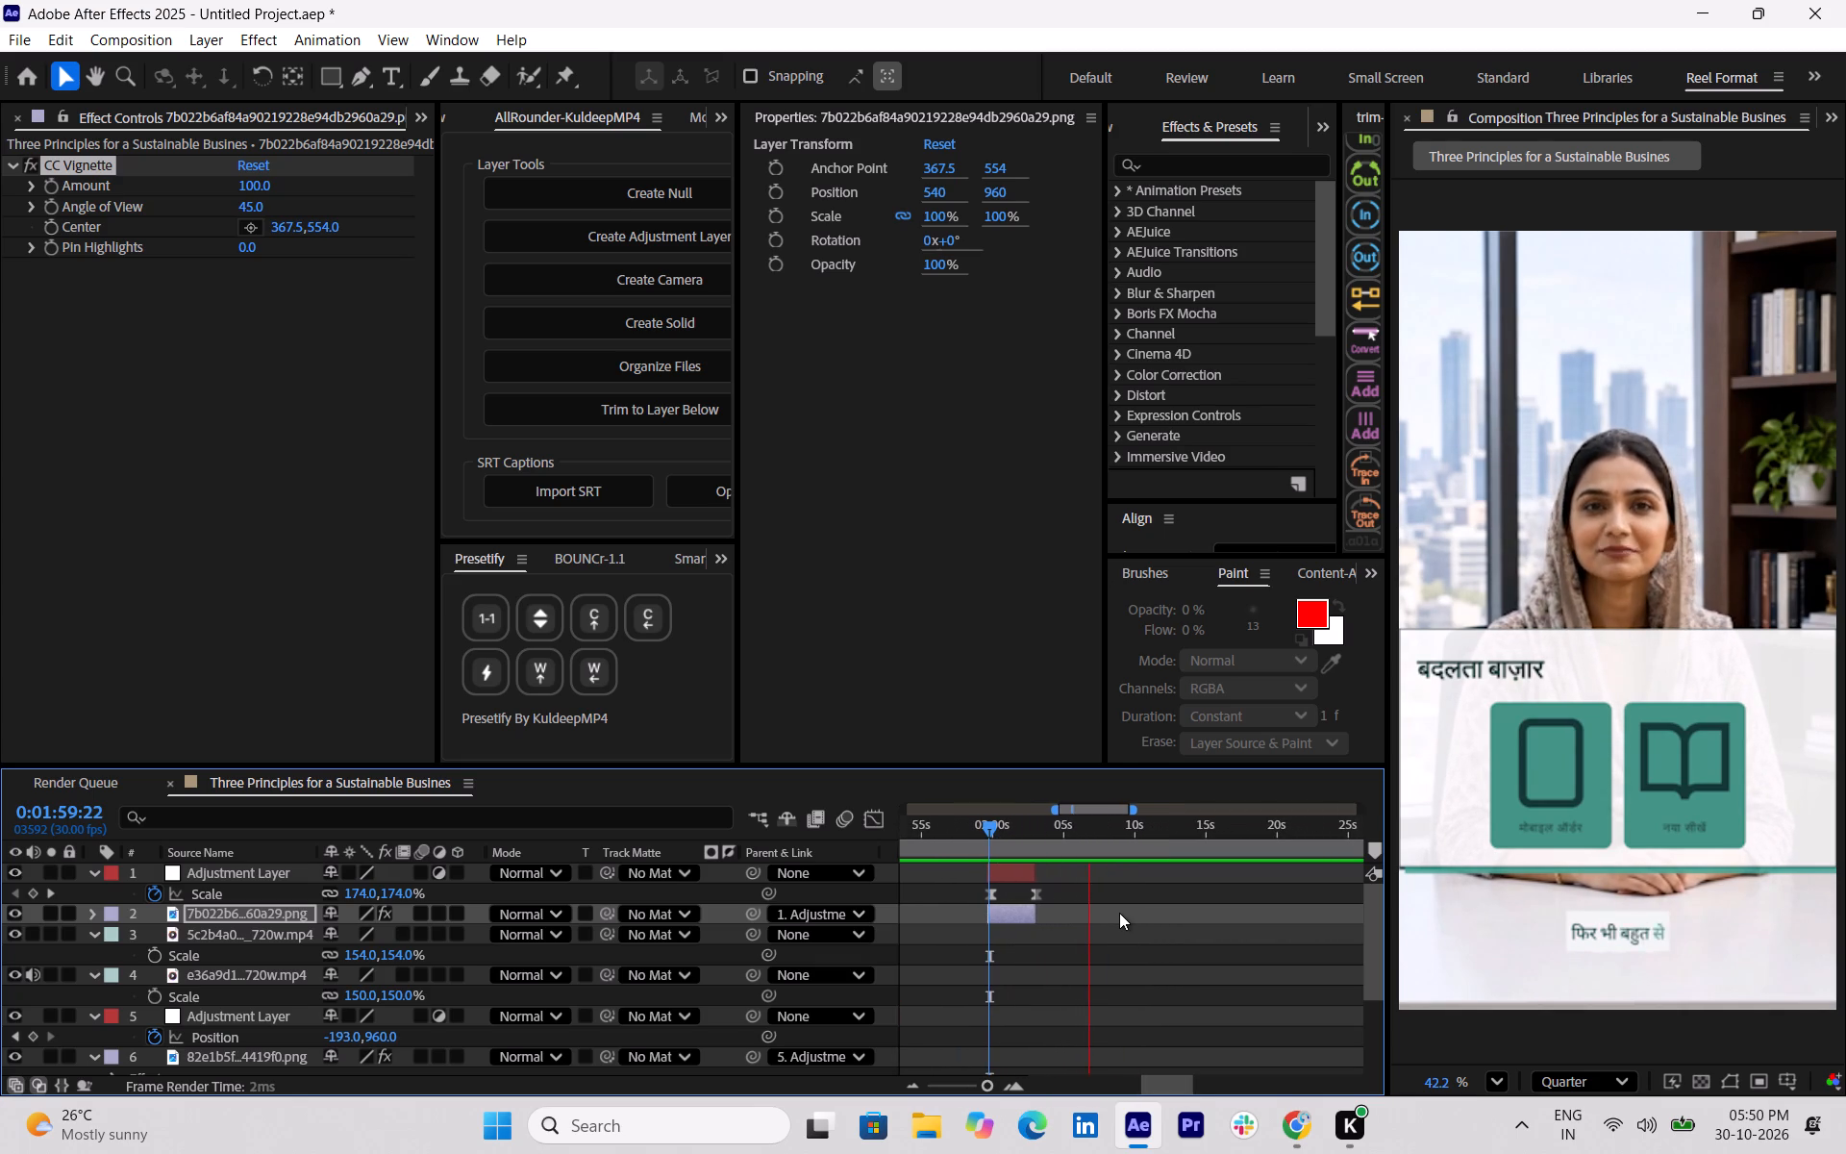
pyautogui.press('space')
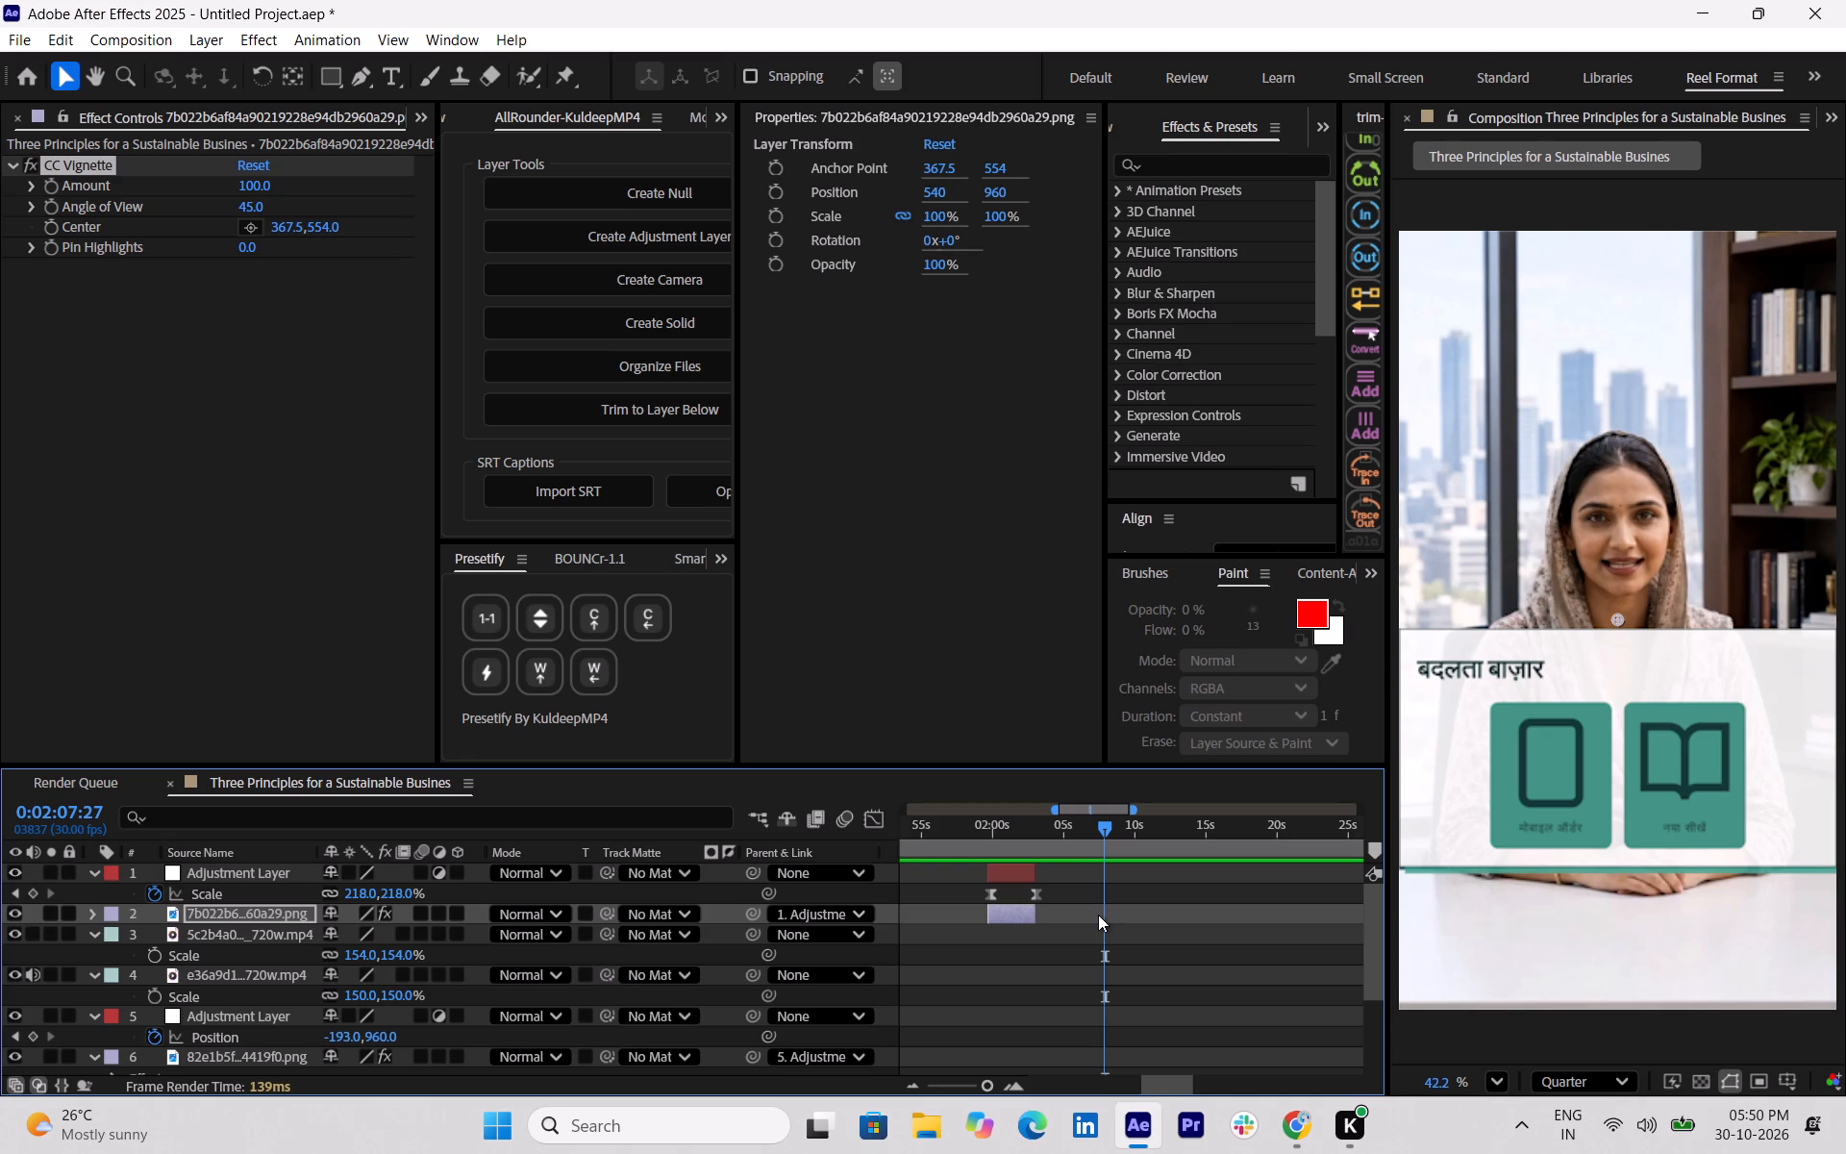
# Play the narration from 0:02:07:27 to about 0:02:23, reviewing the mobile-order section to find where the next B-roll fits.
pyautogui.press('space')
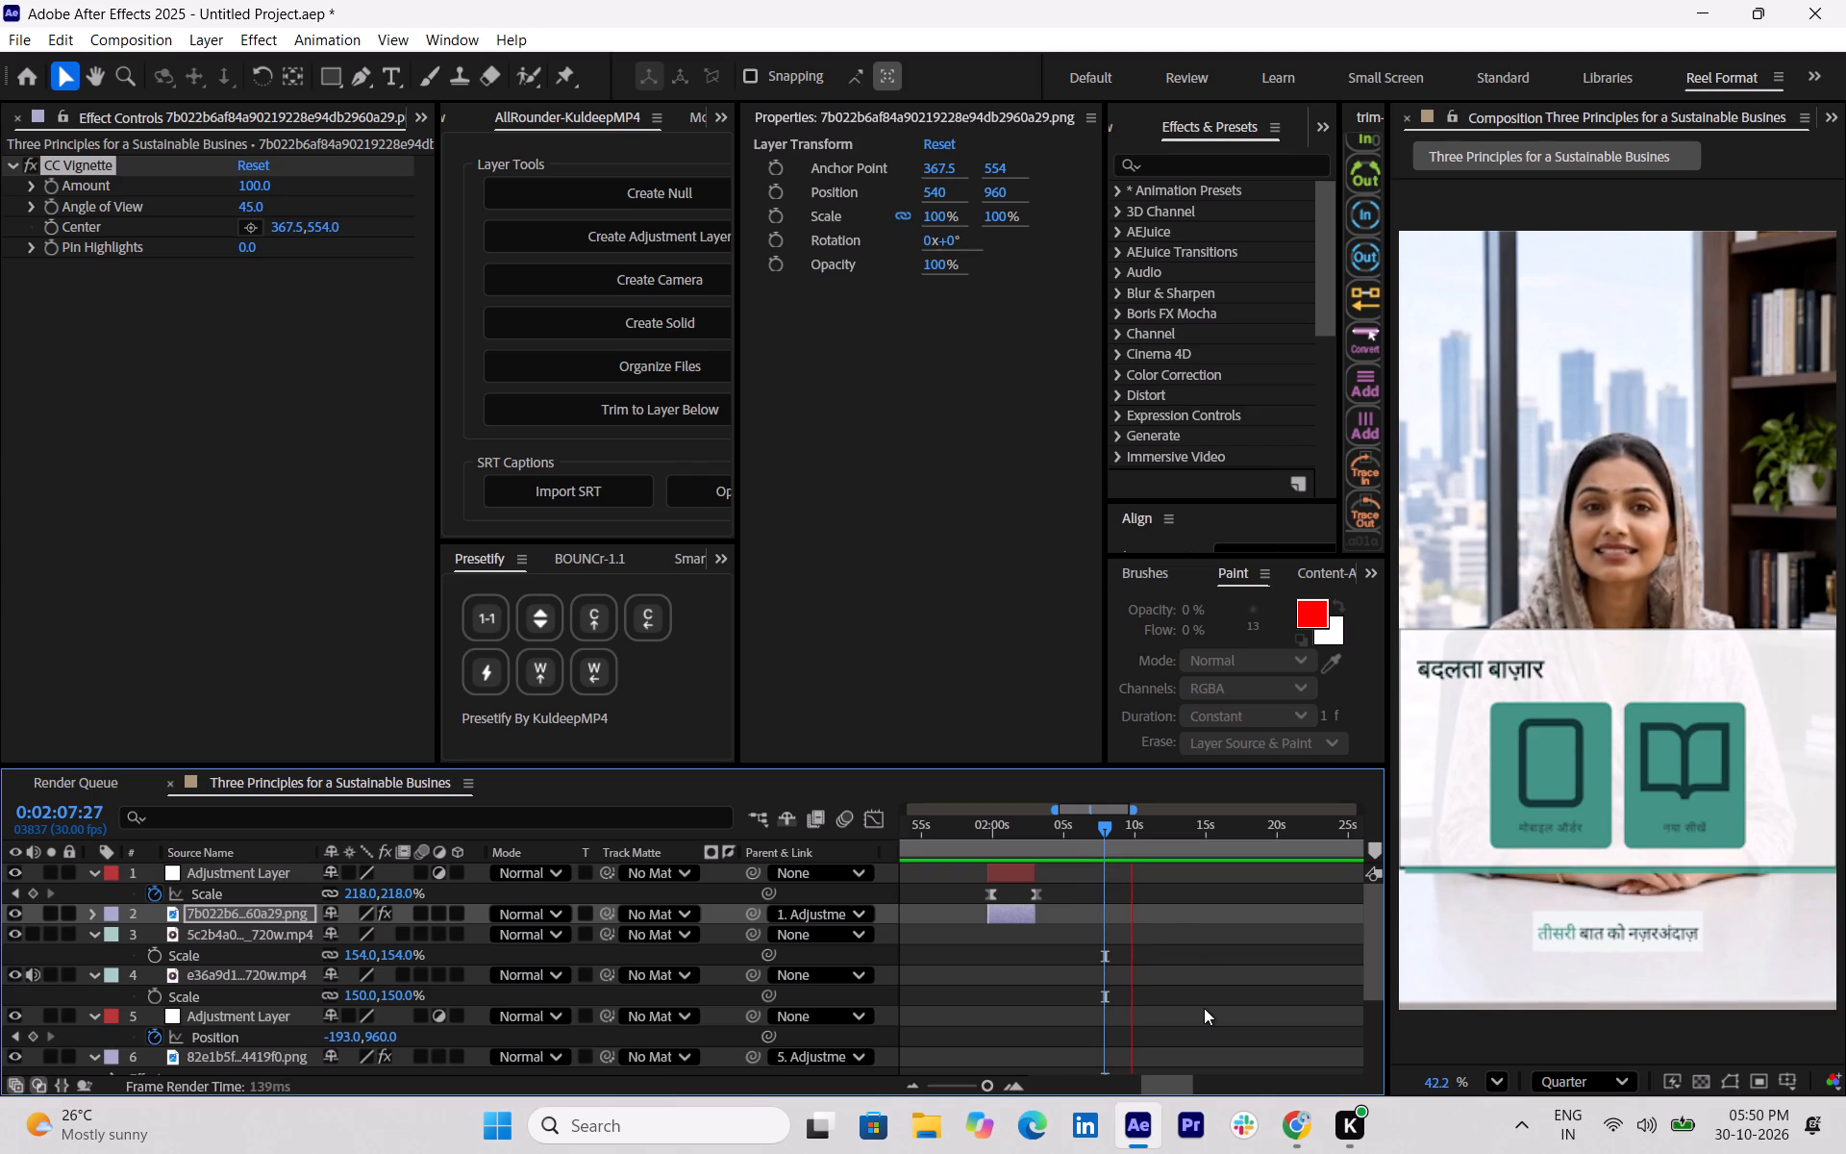
pyautogui.press('space')
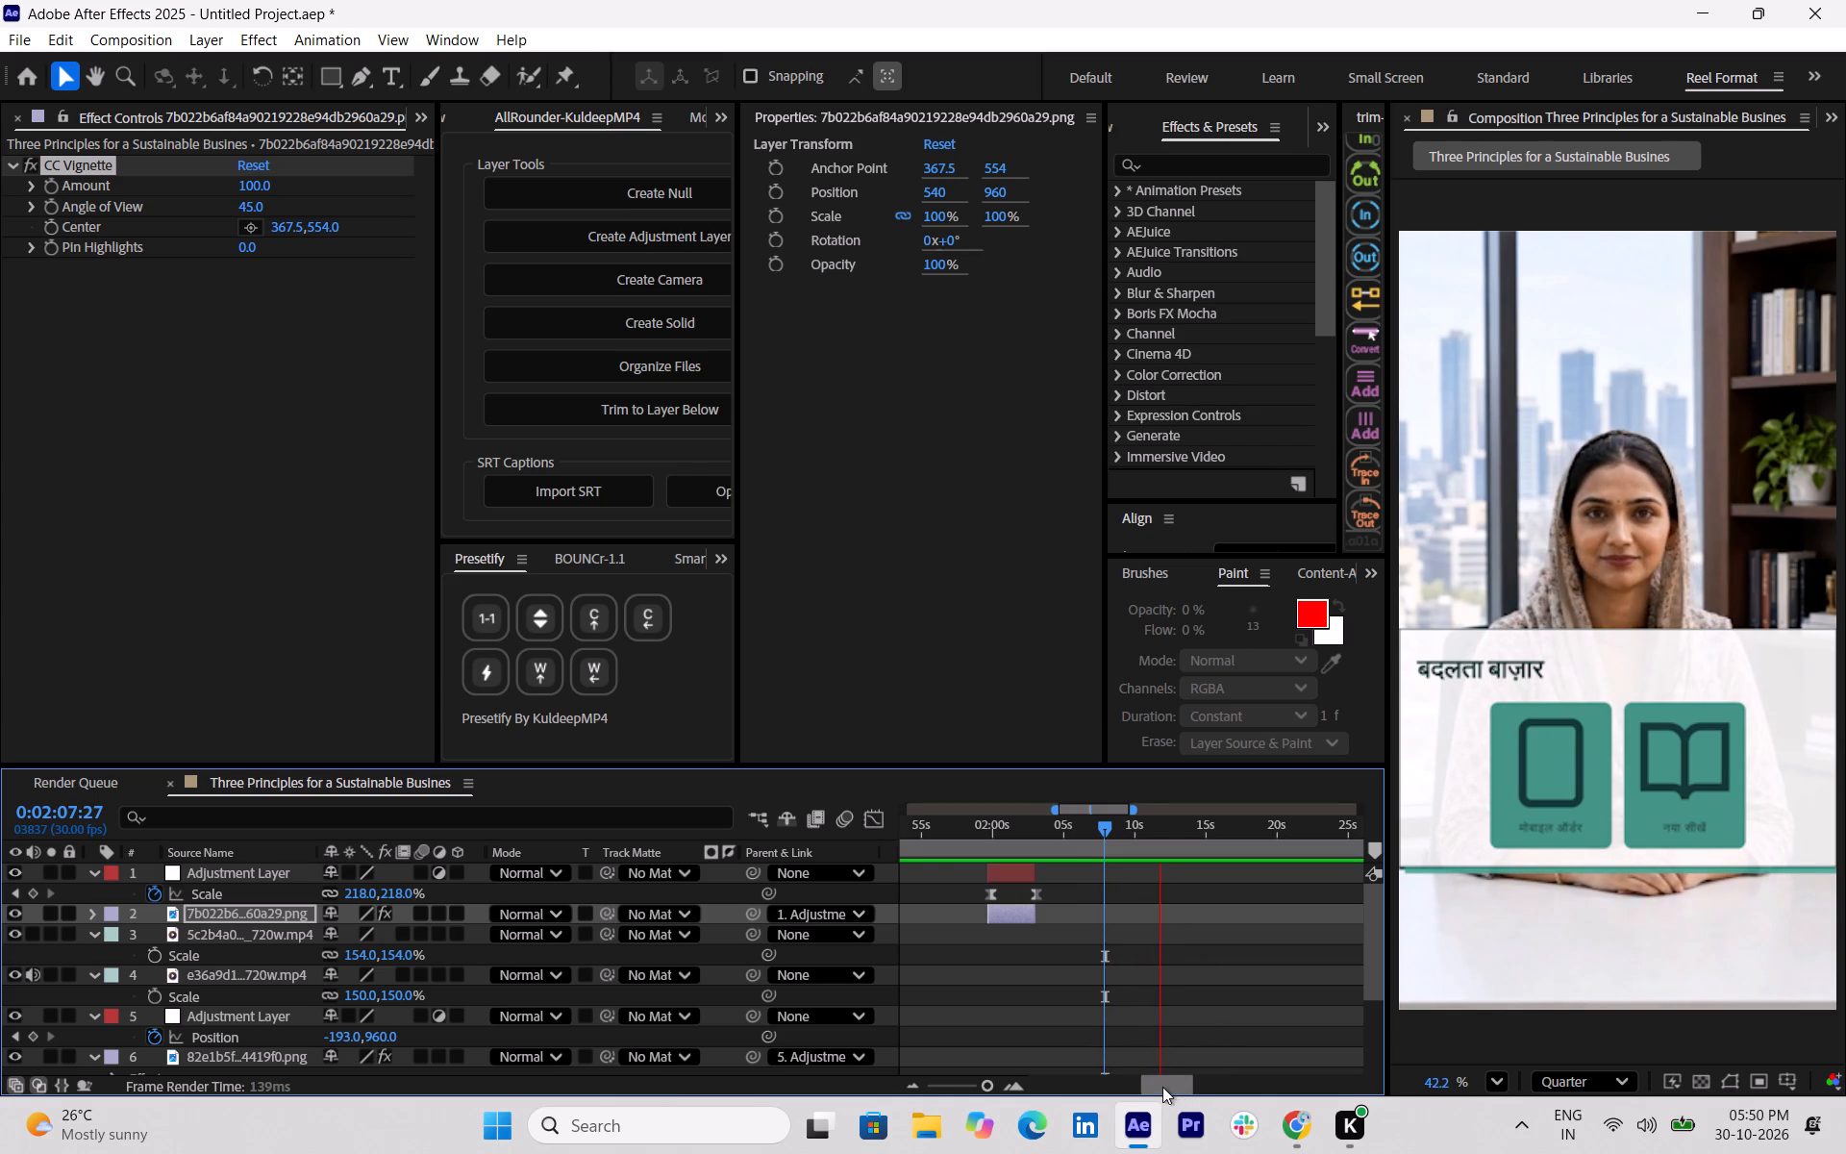
pyautogui.moveTo(1160, 1085); pyautogui.dragTo(1175, 1086)
pyautogui.press('space')
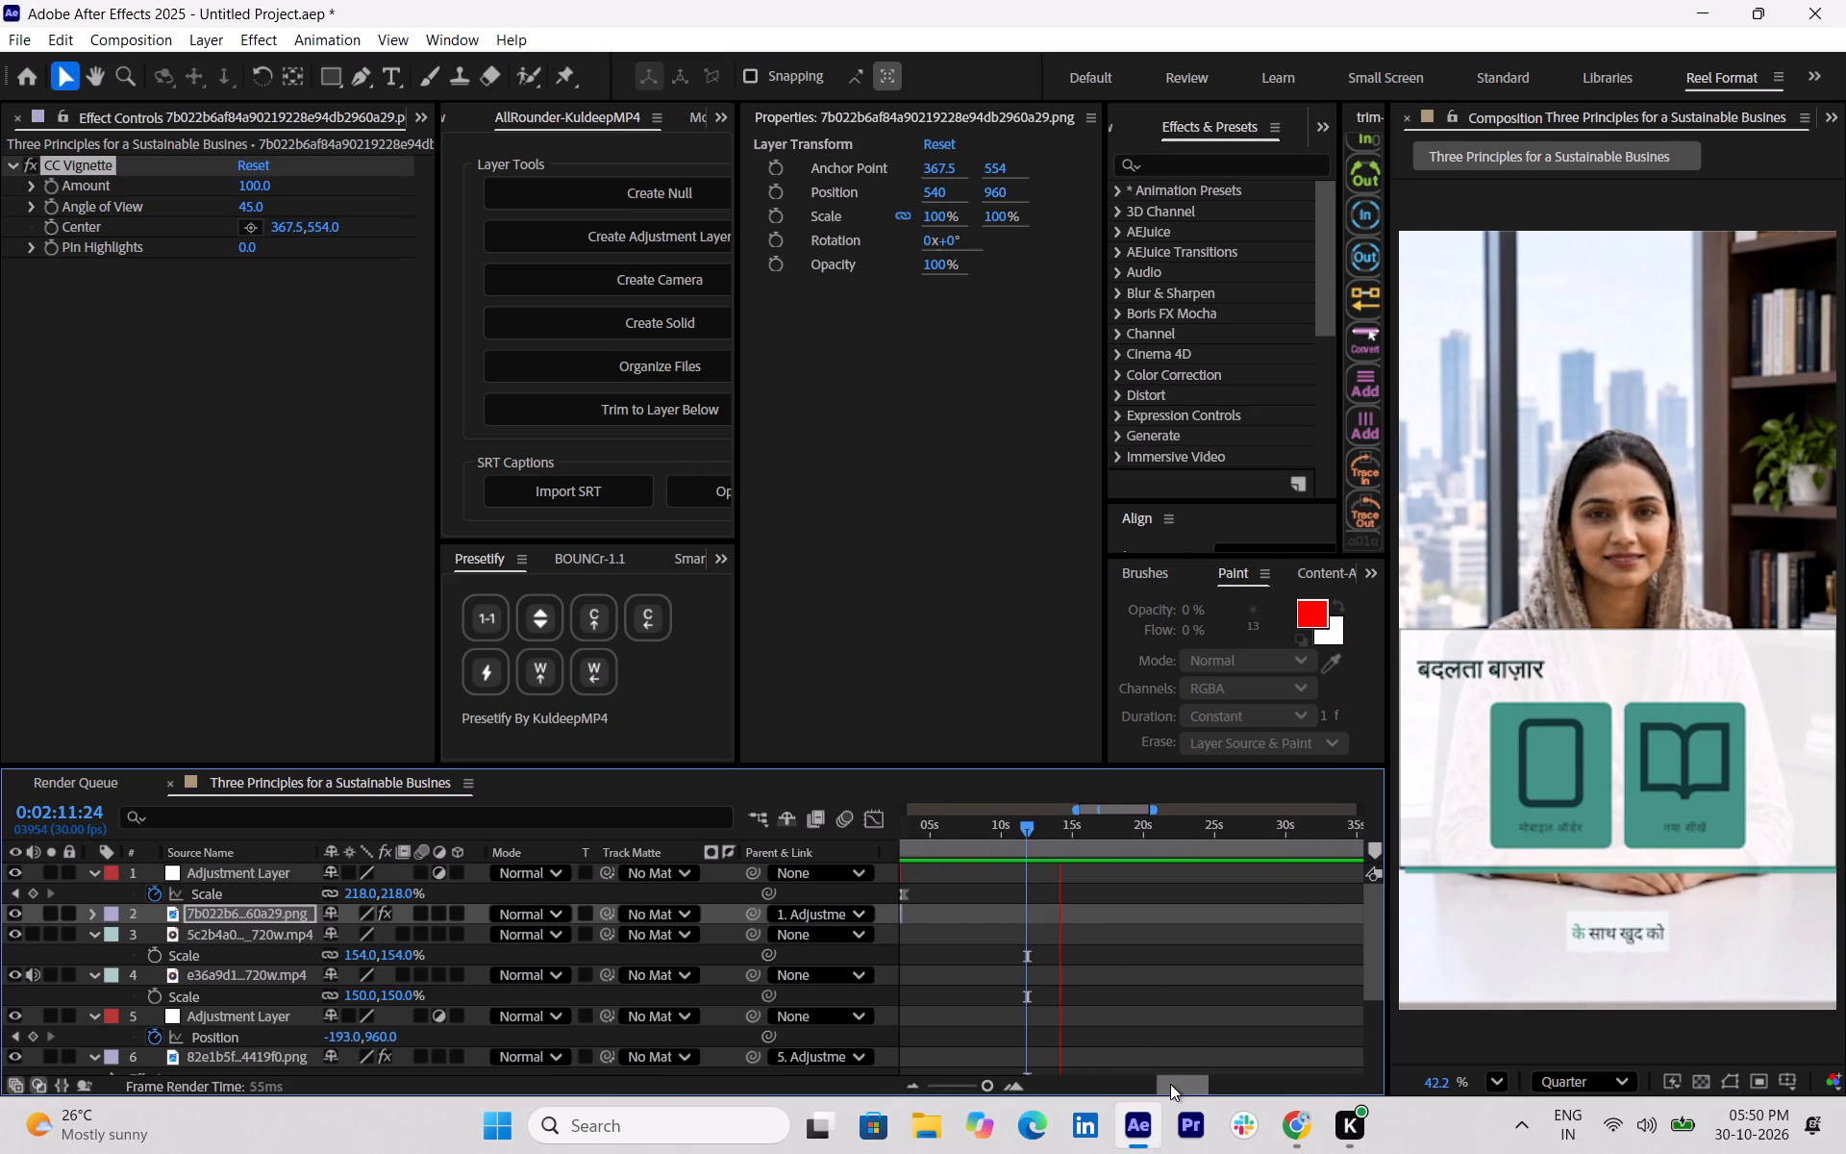
pyautogui.press('space')
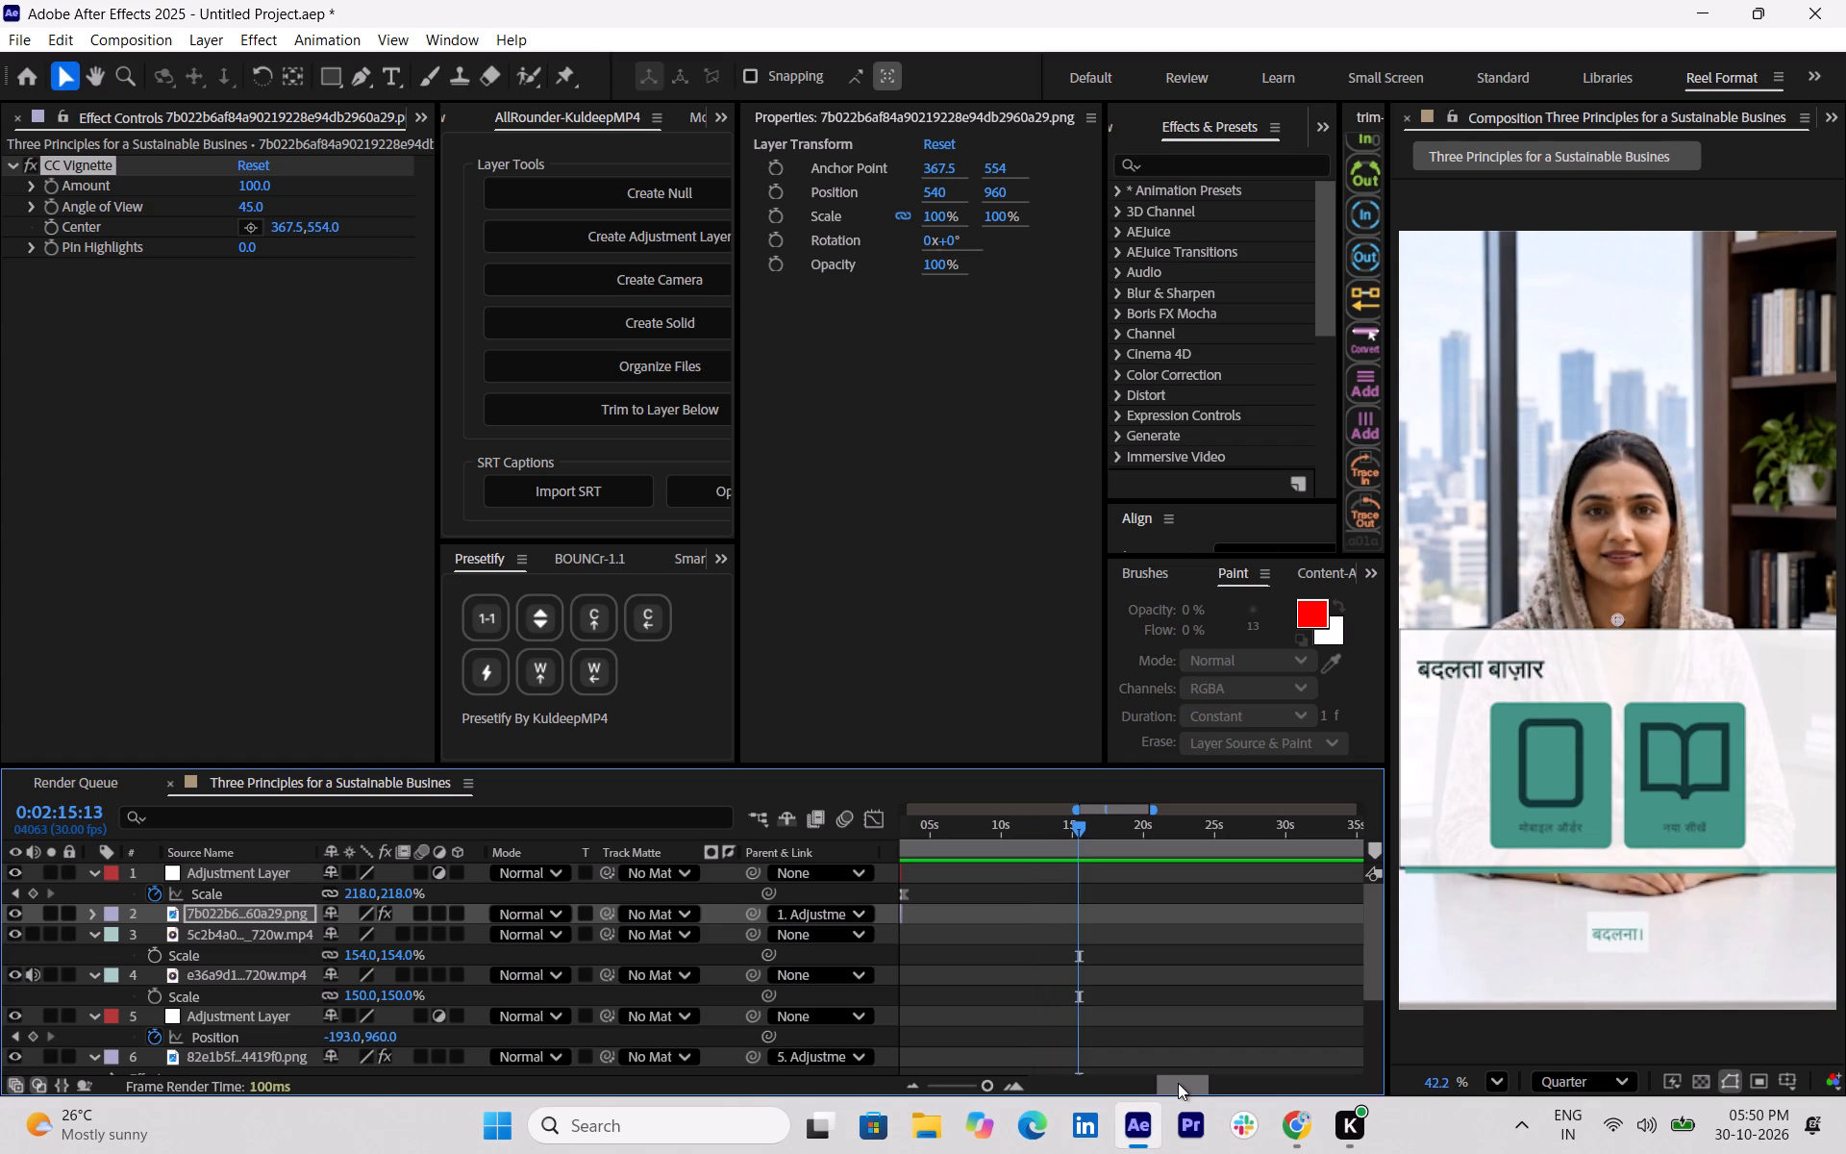
pyautogui.press('space')
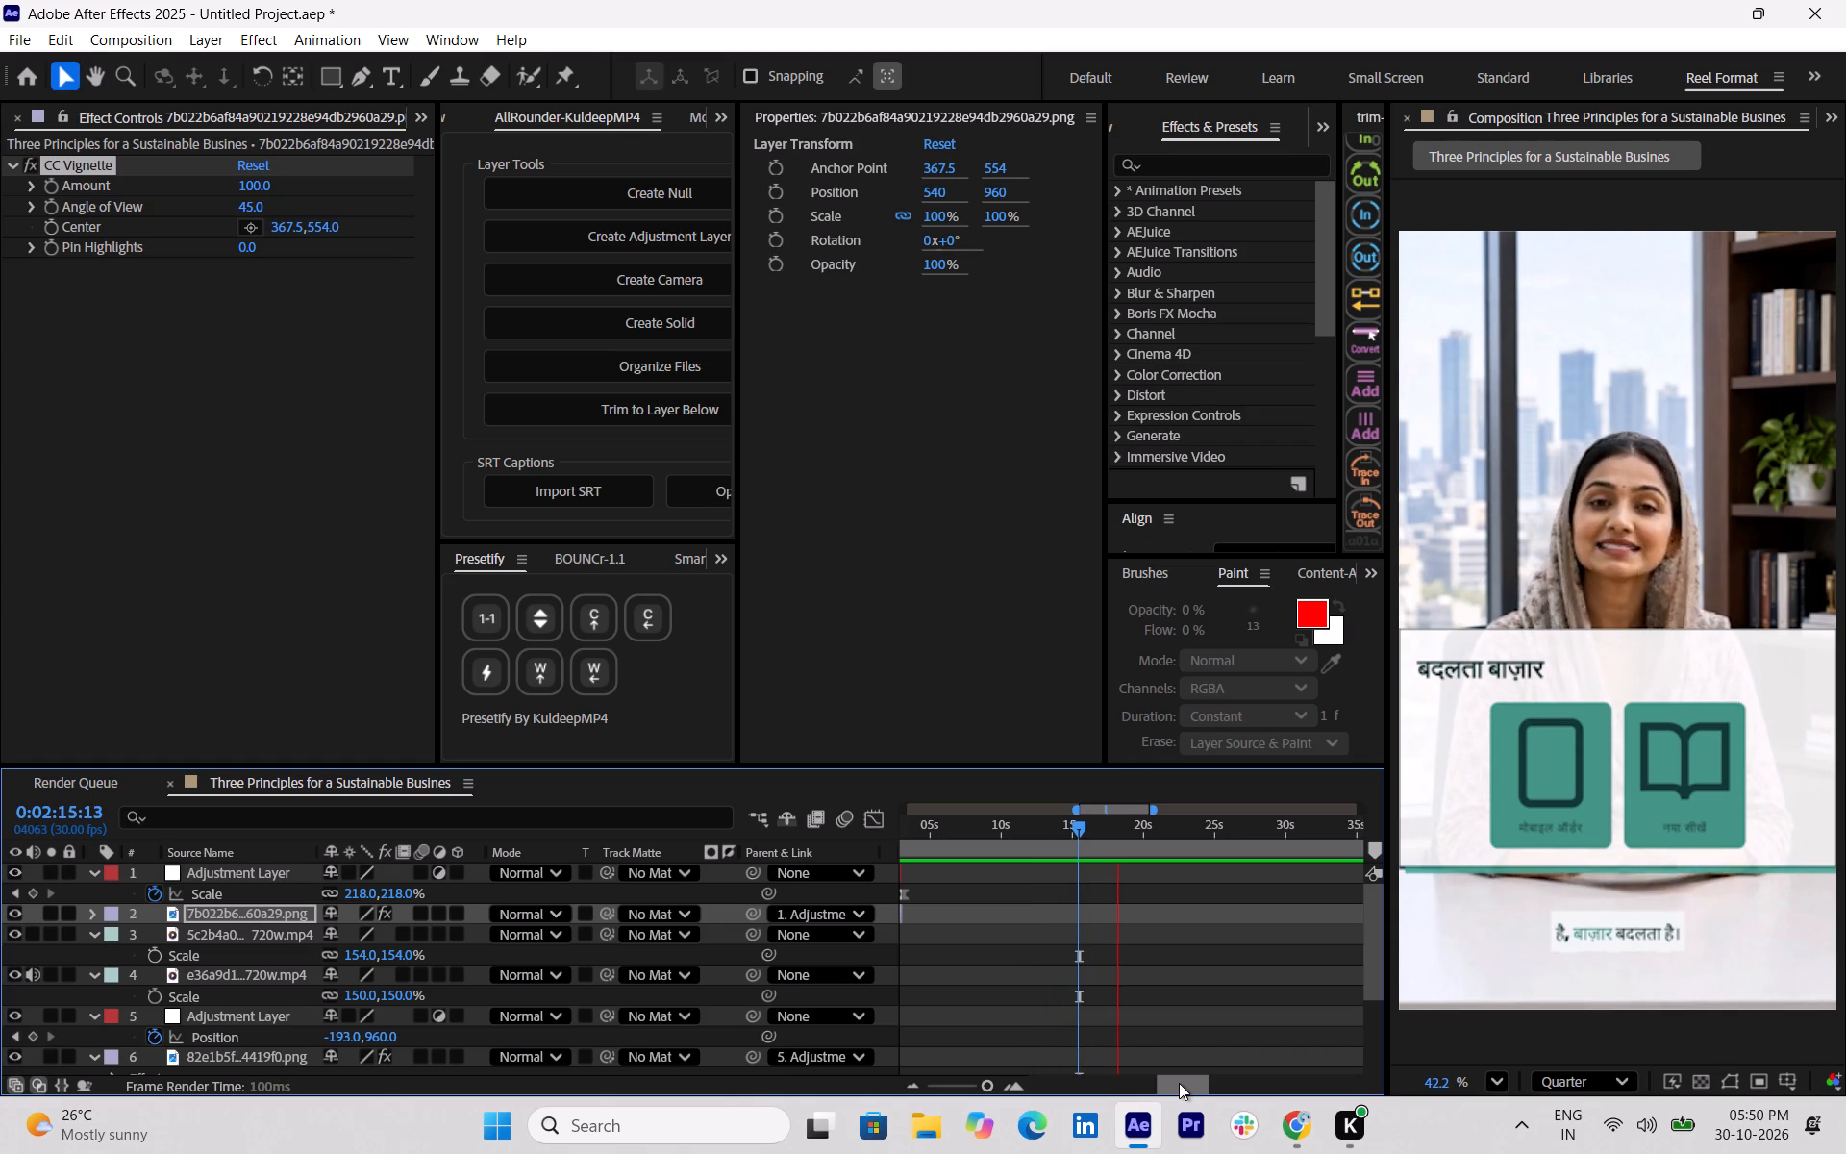
pyautogui.press('space')
pyautogui.click(1179, 1083)
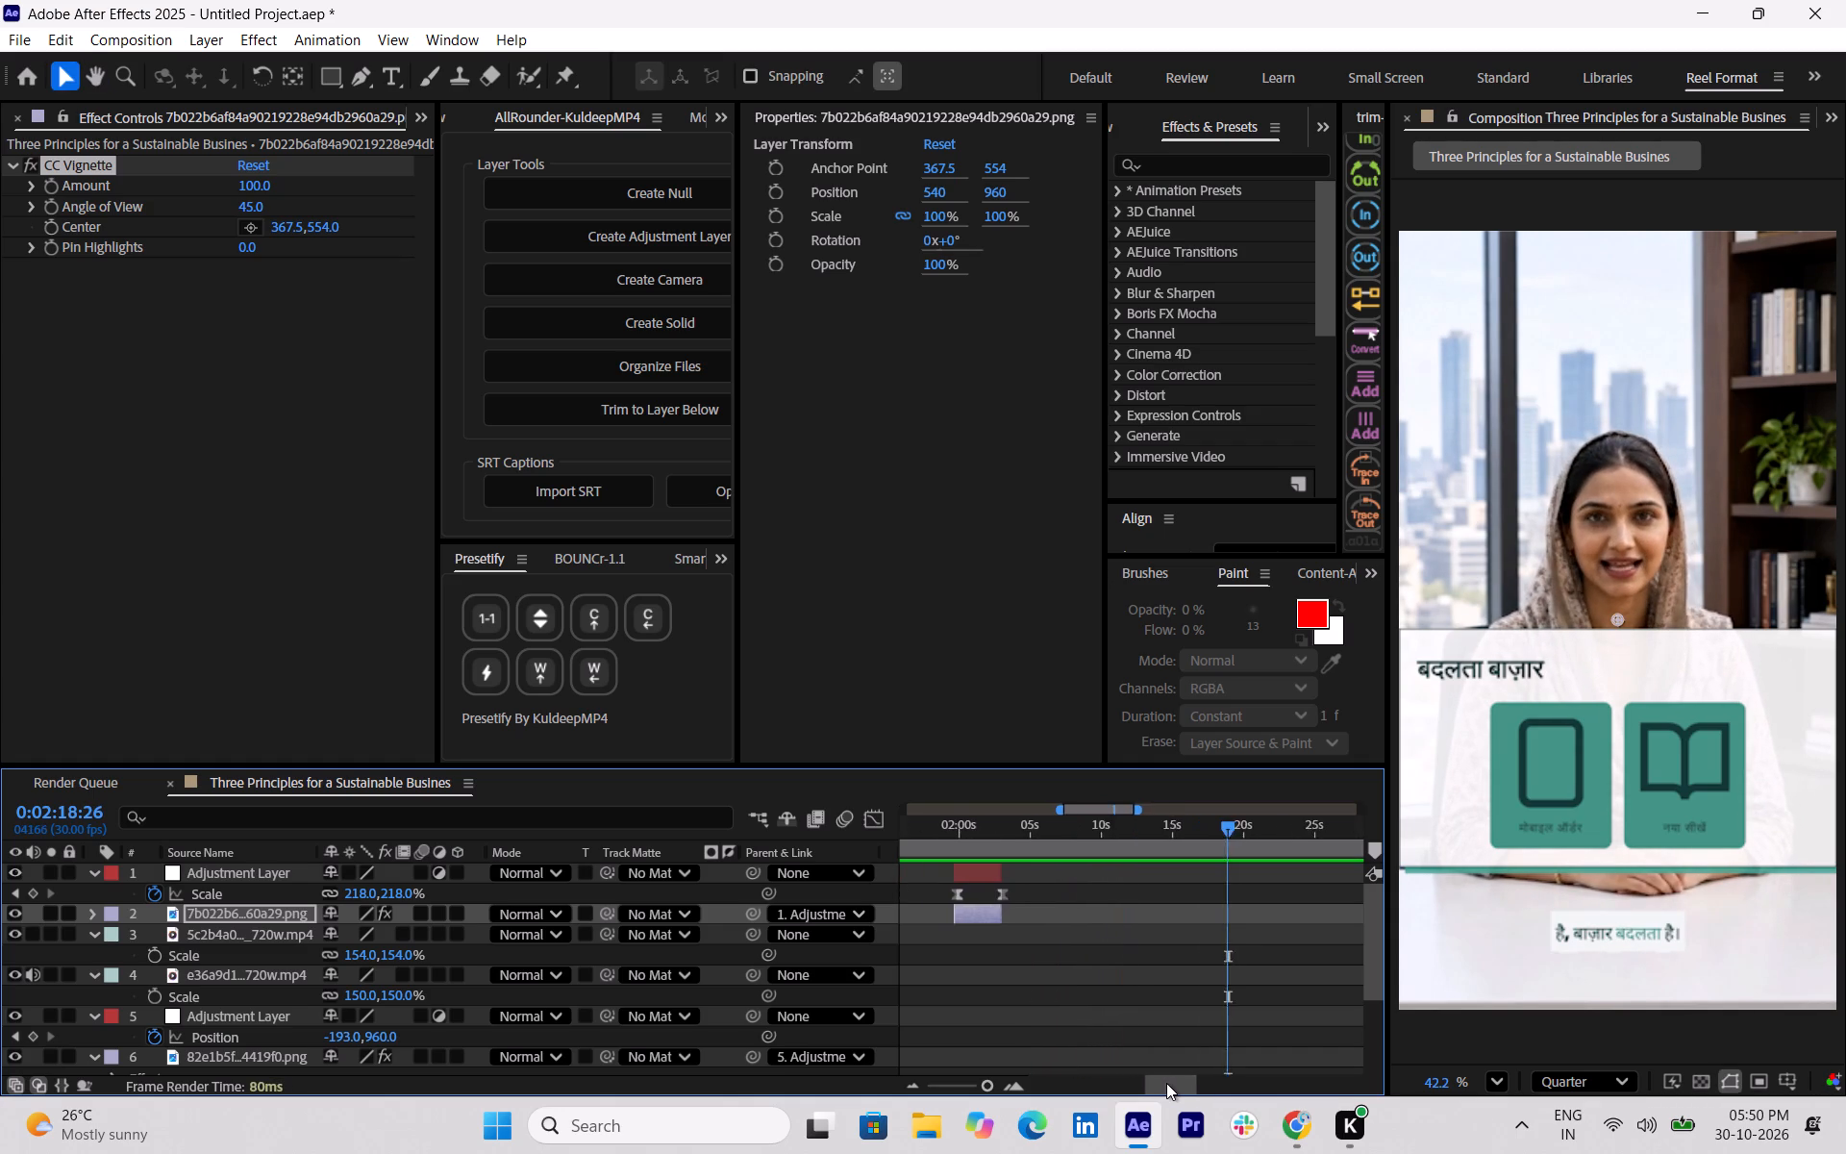
pyautogui.press('space')
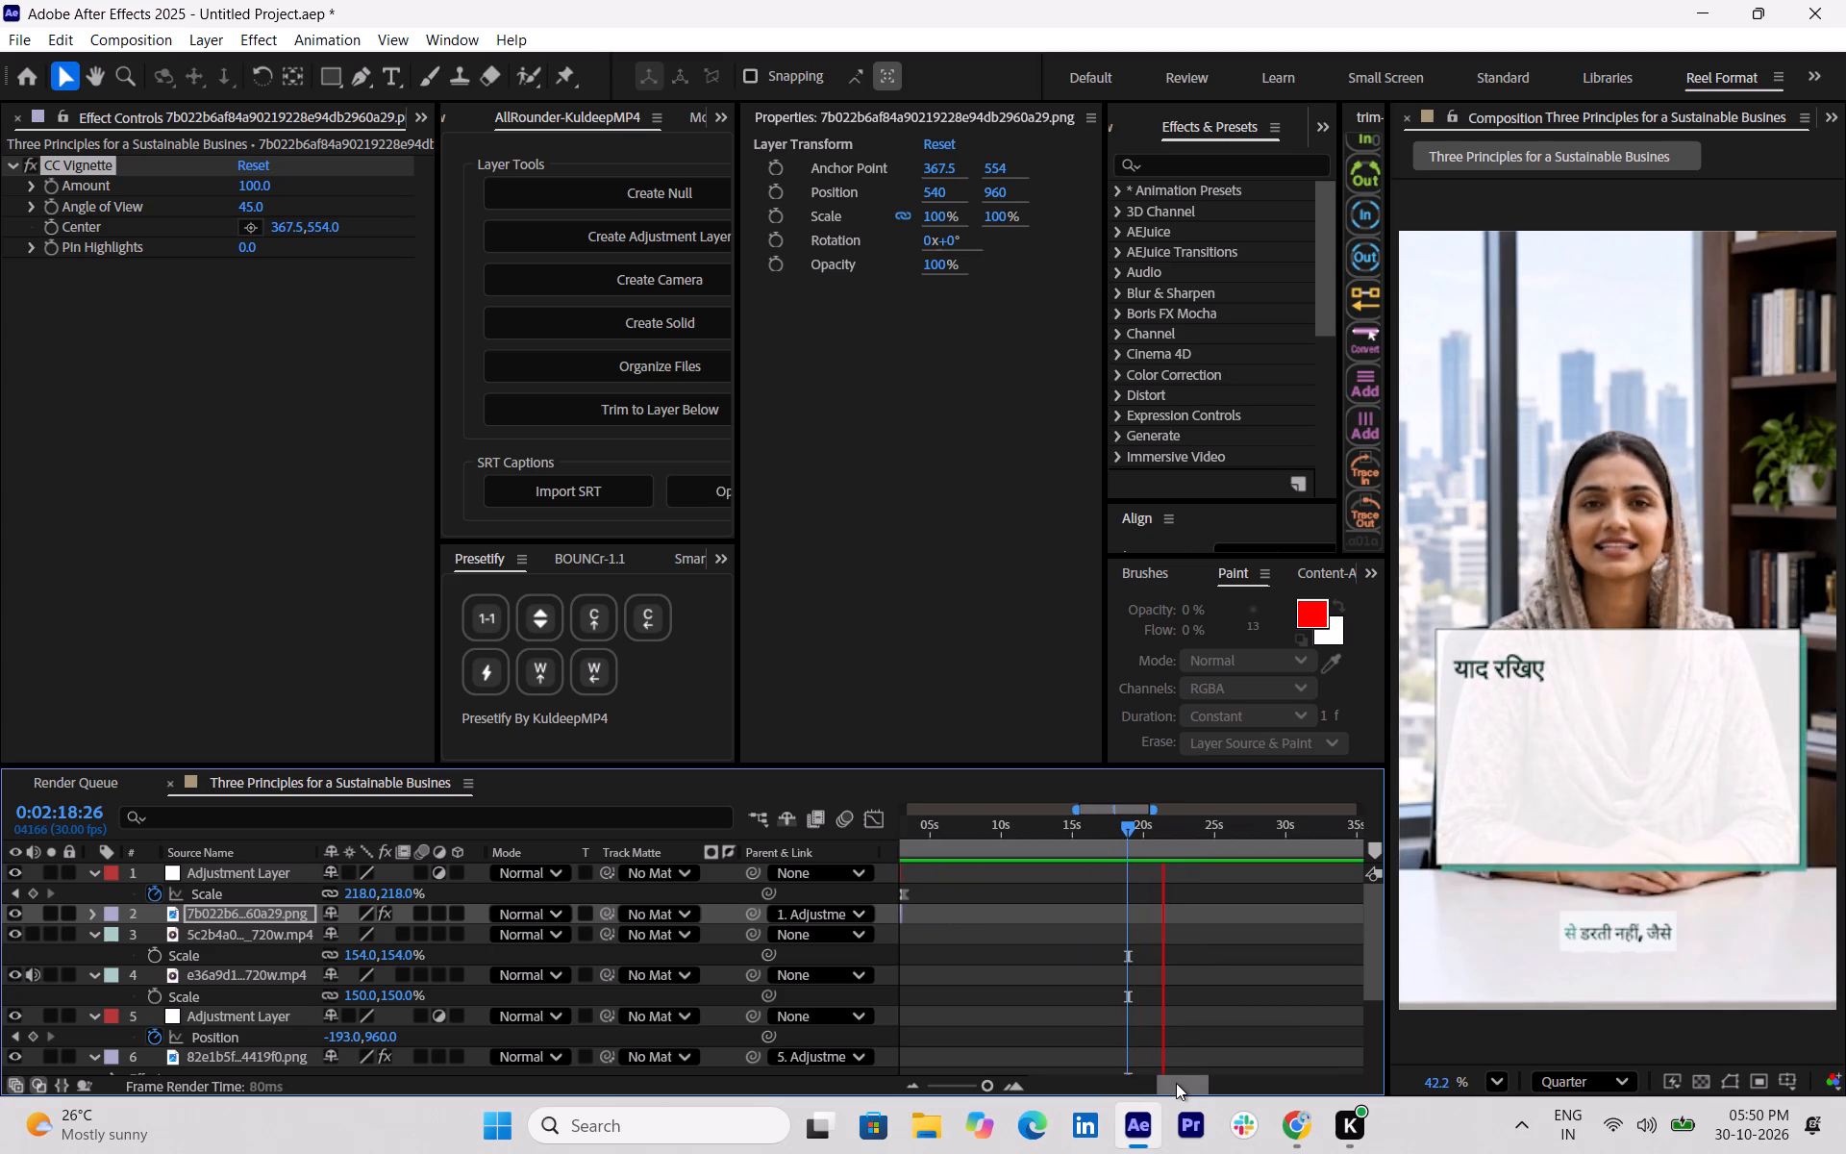
pyautogui.moveTo(1176, 1083); pyautogui.dragTo(1185, 1083)
pyautogui.press('space')
pyautogui.moveTo(1125, 832); pyautogui.dragTo(1099, 835)
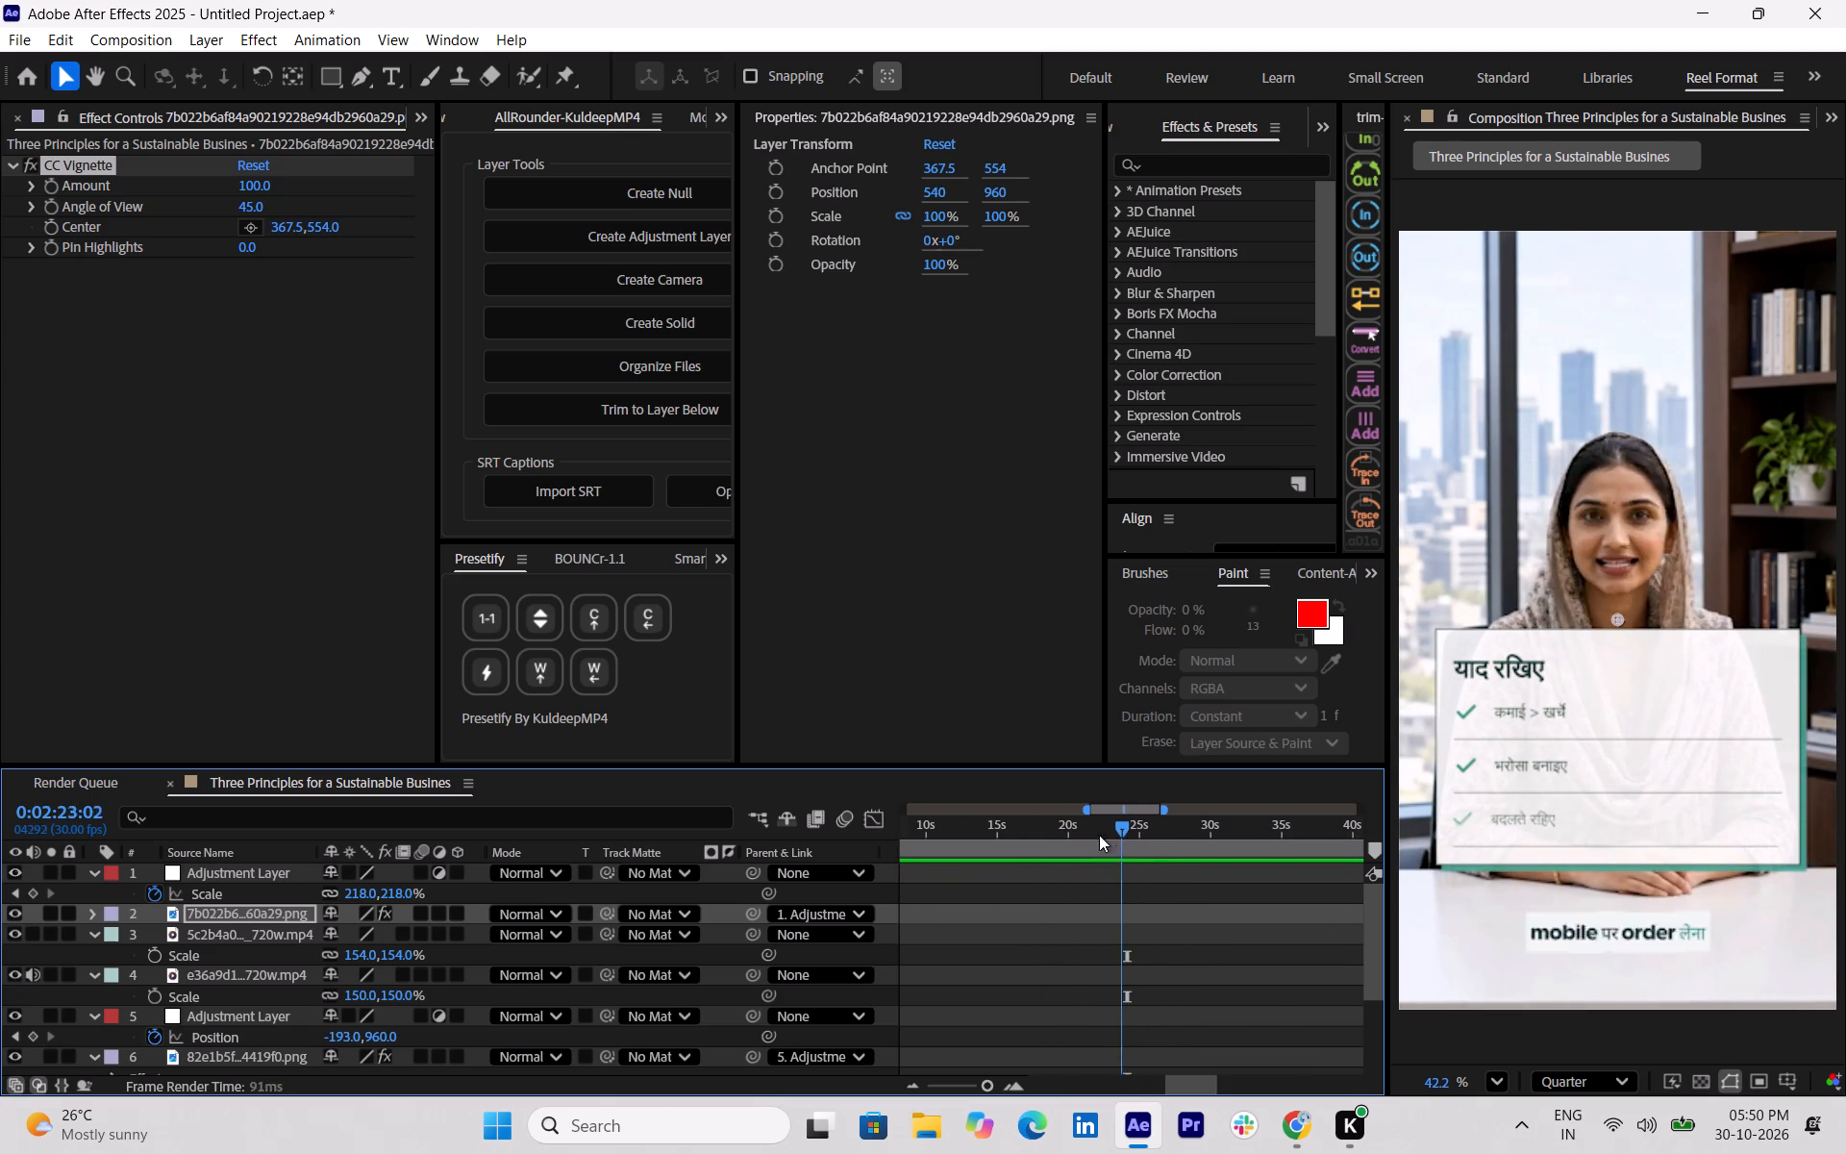
pyautogui.moveTo(1099, 835); pyautogui.dragTo(1035, 841)
pyautogui.press('space')
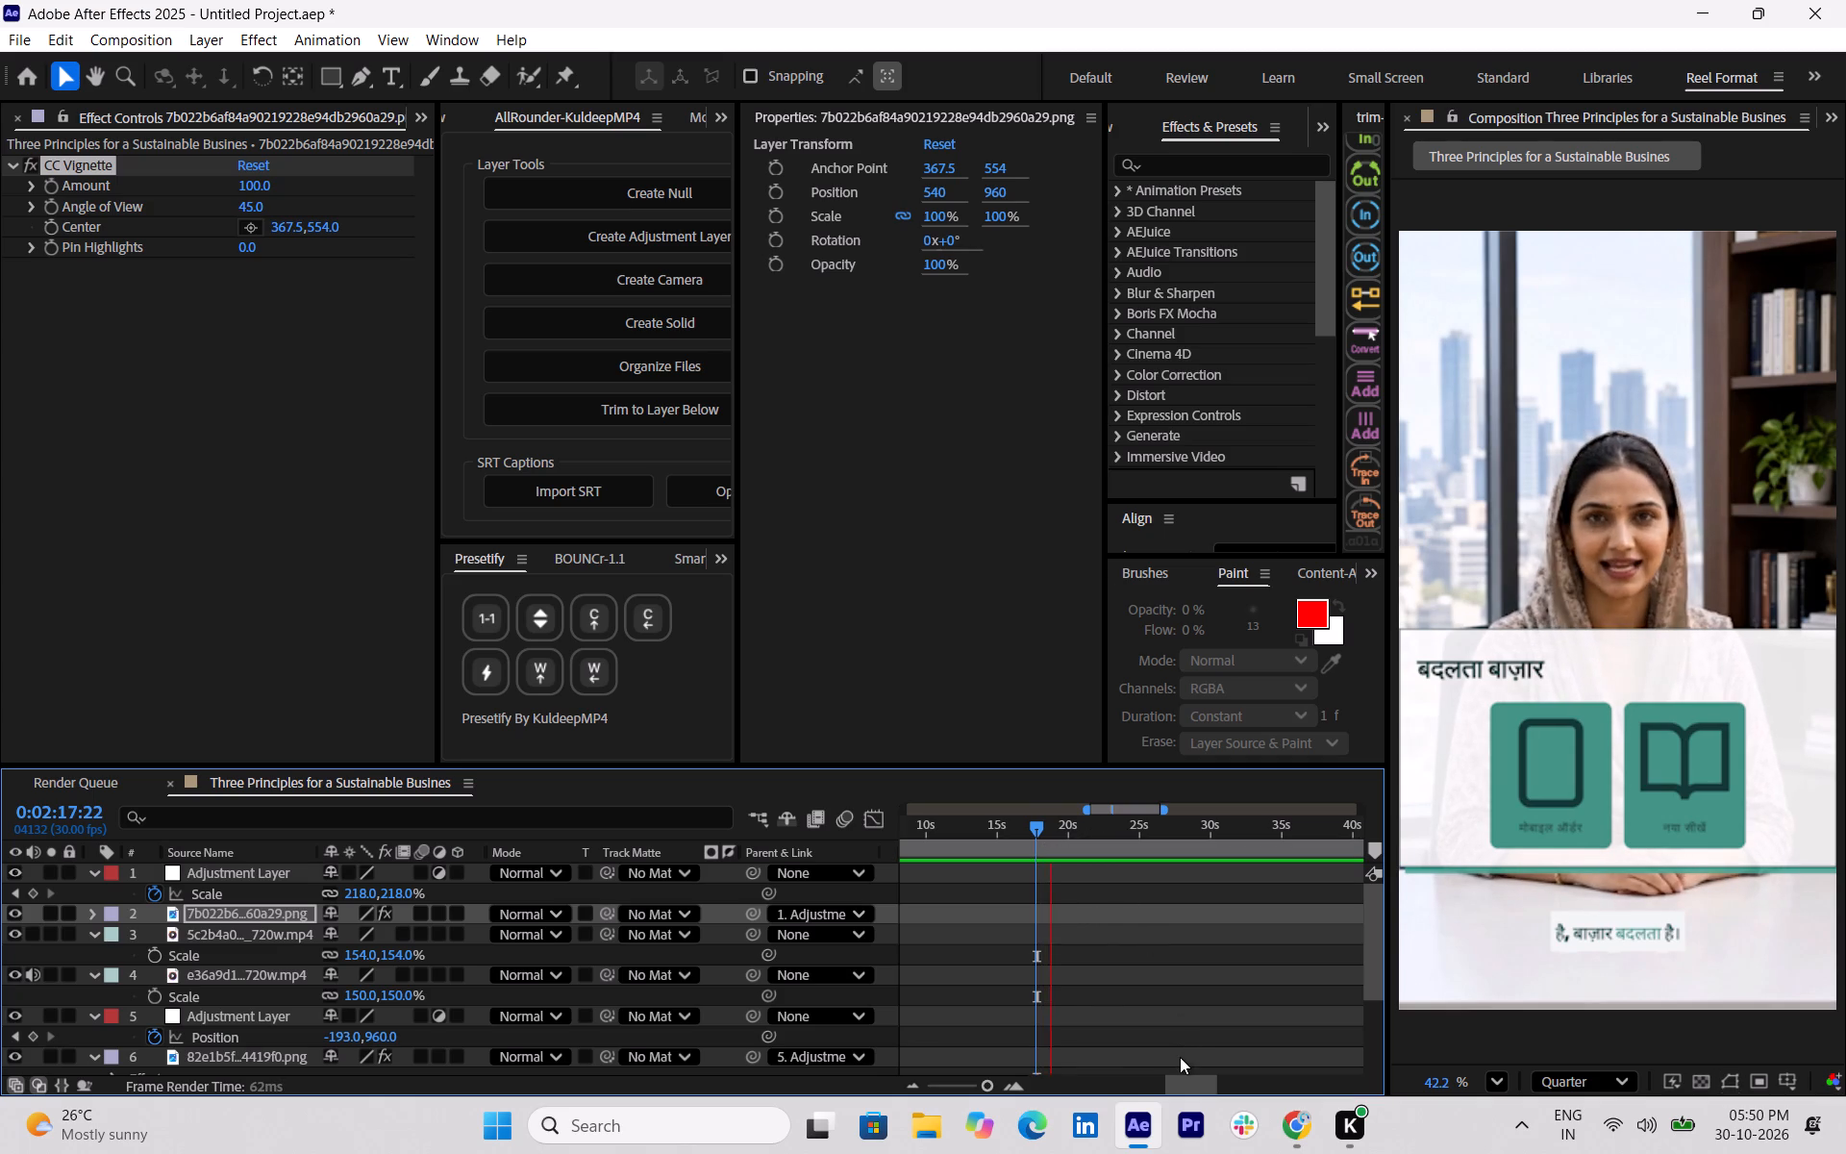
pyautogui.press('space')
# Switch to Pinterest in Chrome and browse the pins related to the retail customer image for suitable B-roll.
pyautogui.click(1295, 1126)
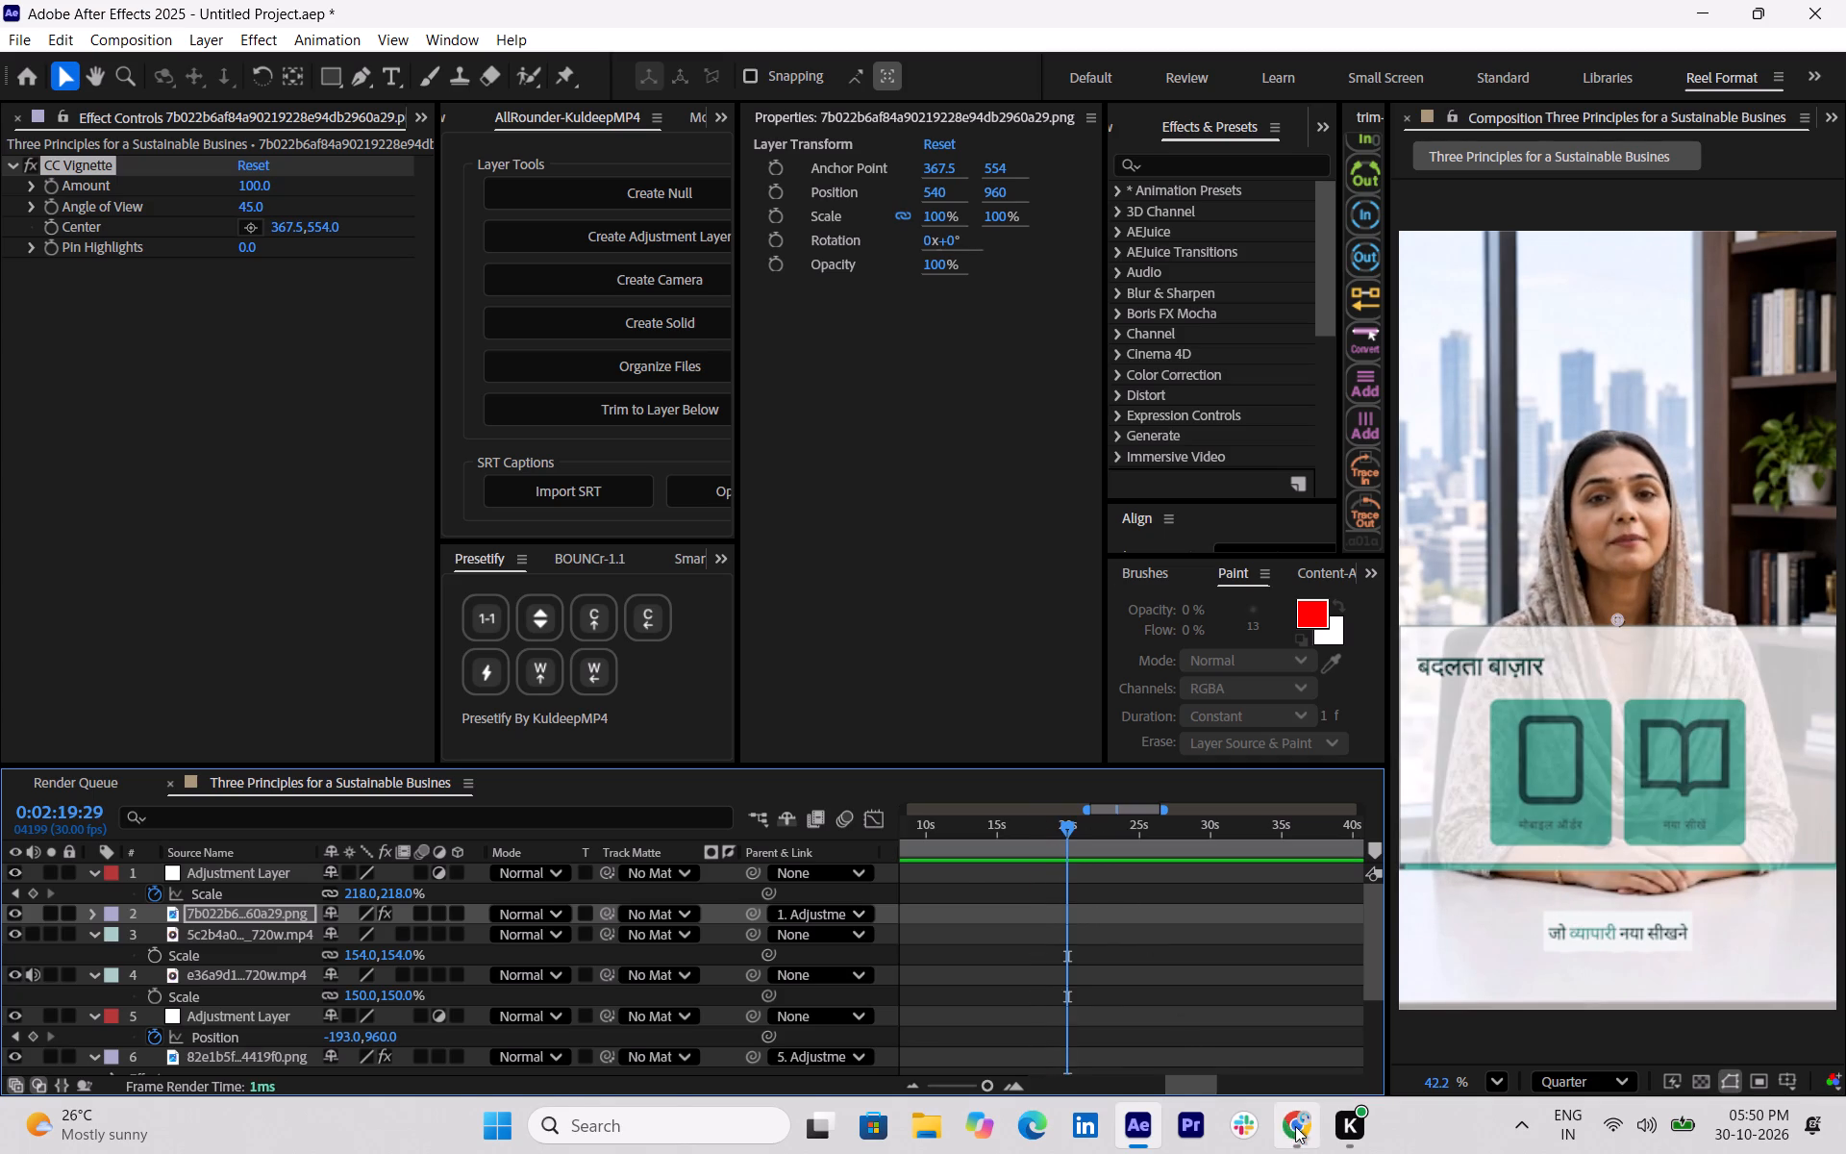
pyautogui.scroll(-3, 672, 740)
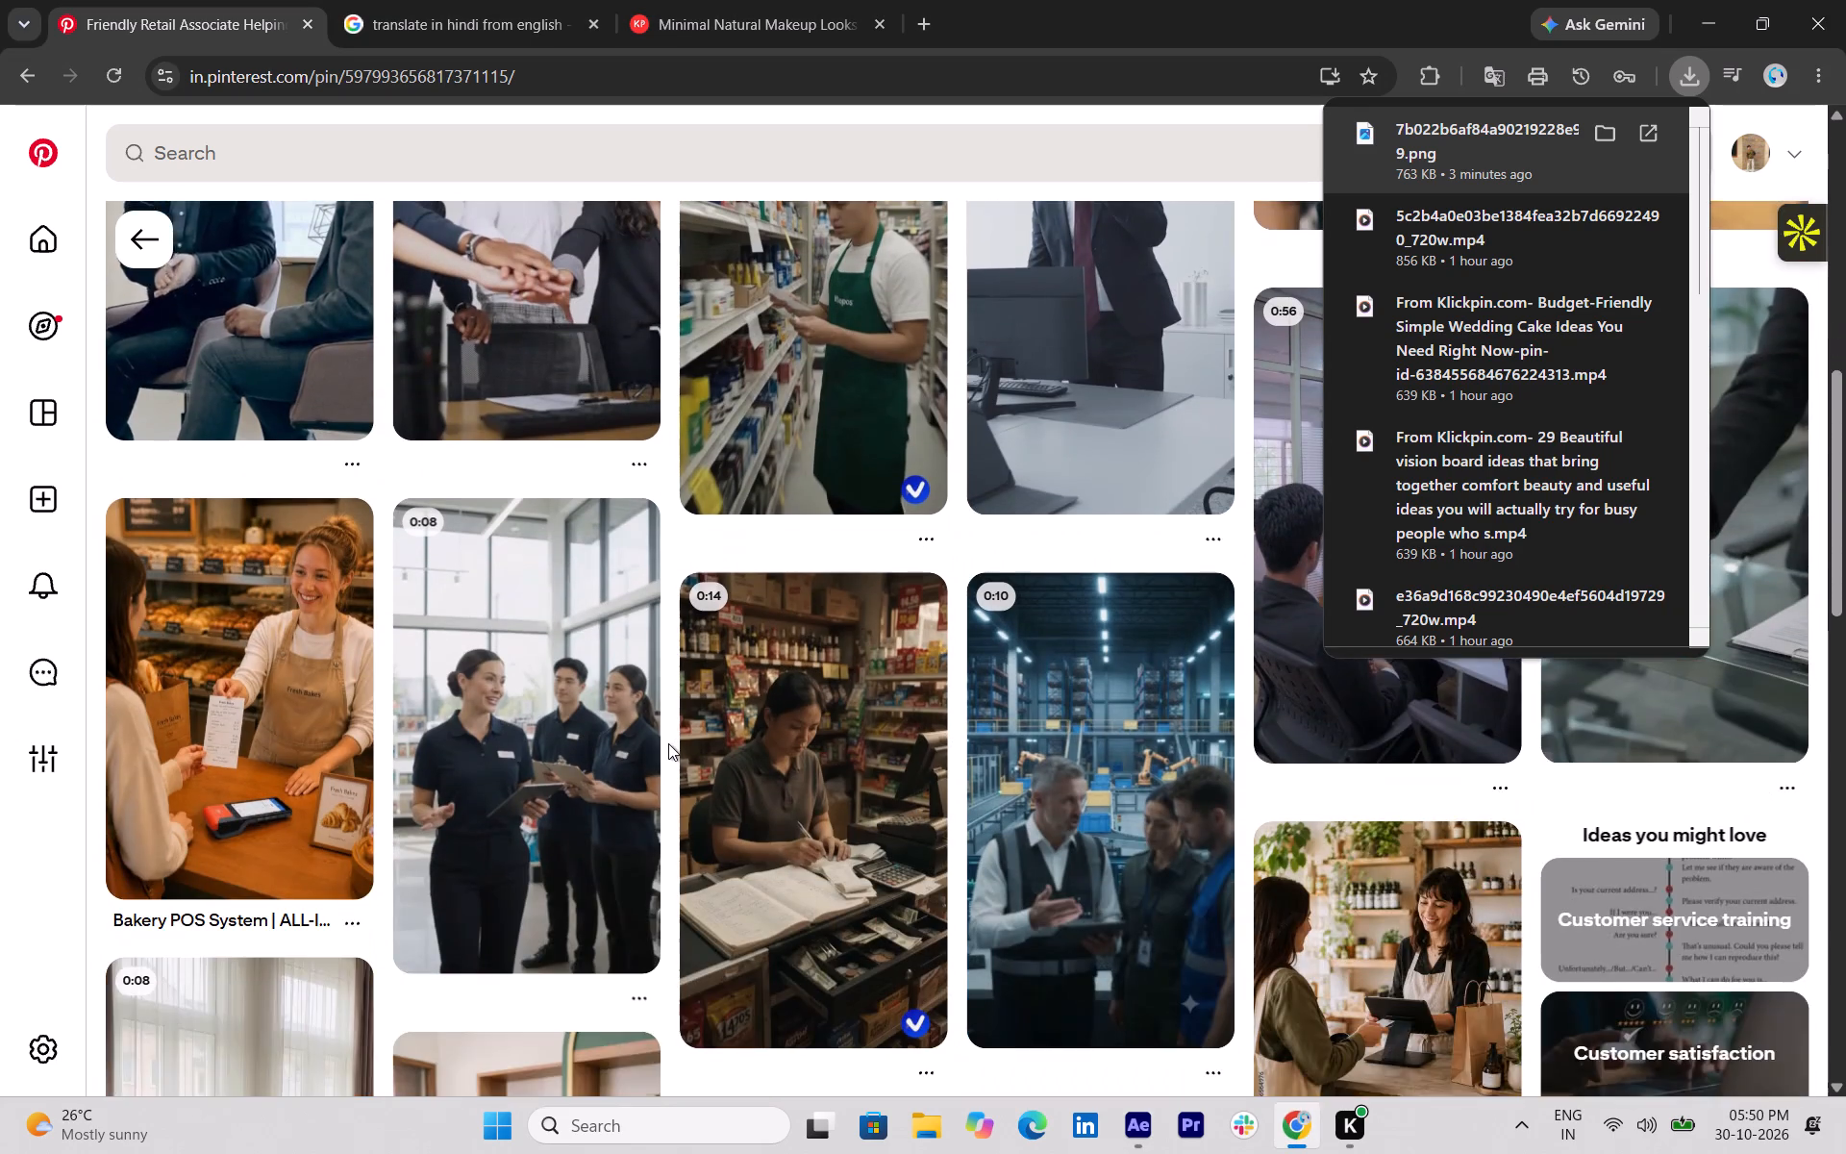
pyautogui.scroll(-1, 668, 743)
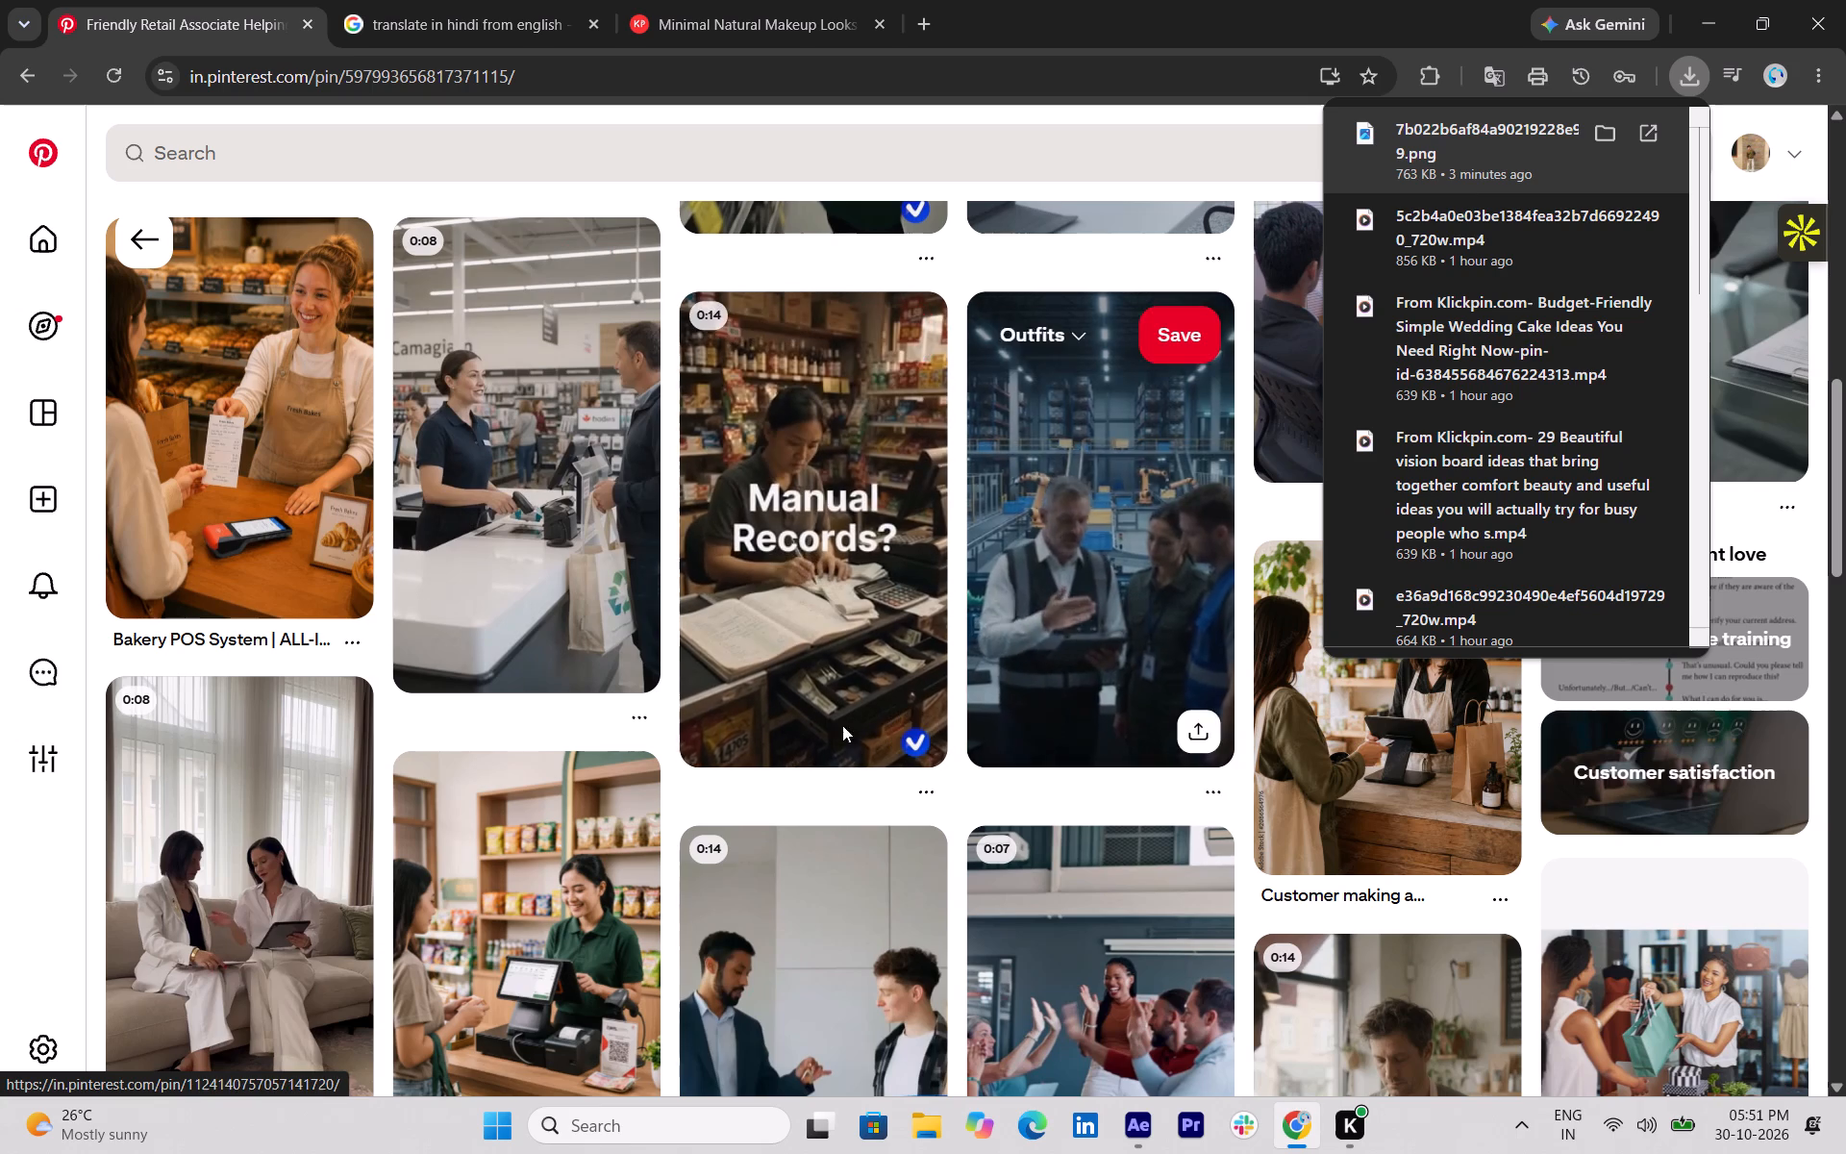
pyautogui.scroll(-1, 761, 775)
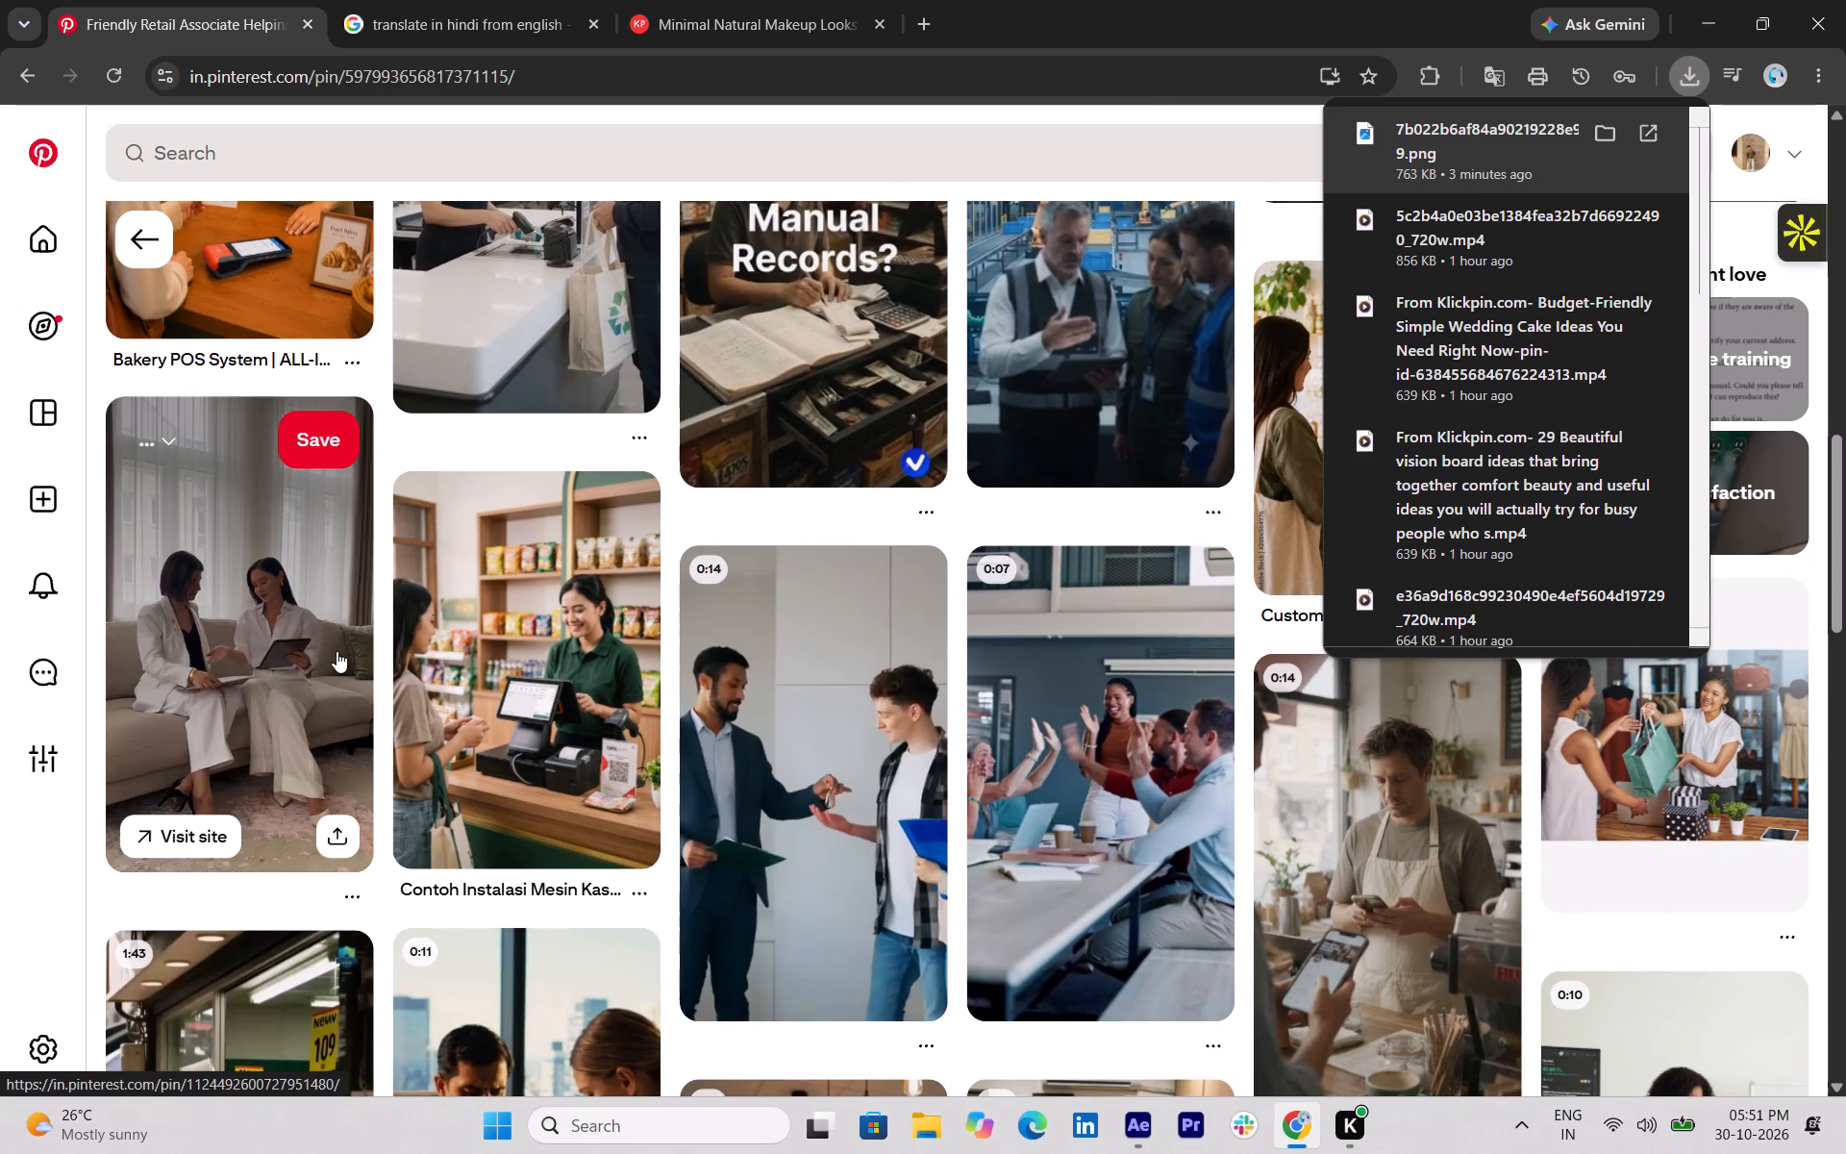
pyautogui.scroll(-1, 317, 650)
pyautogui.scroll(-1, 285, 810)
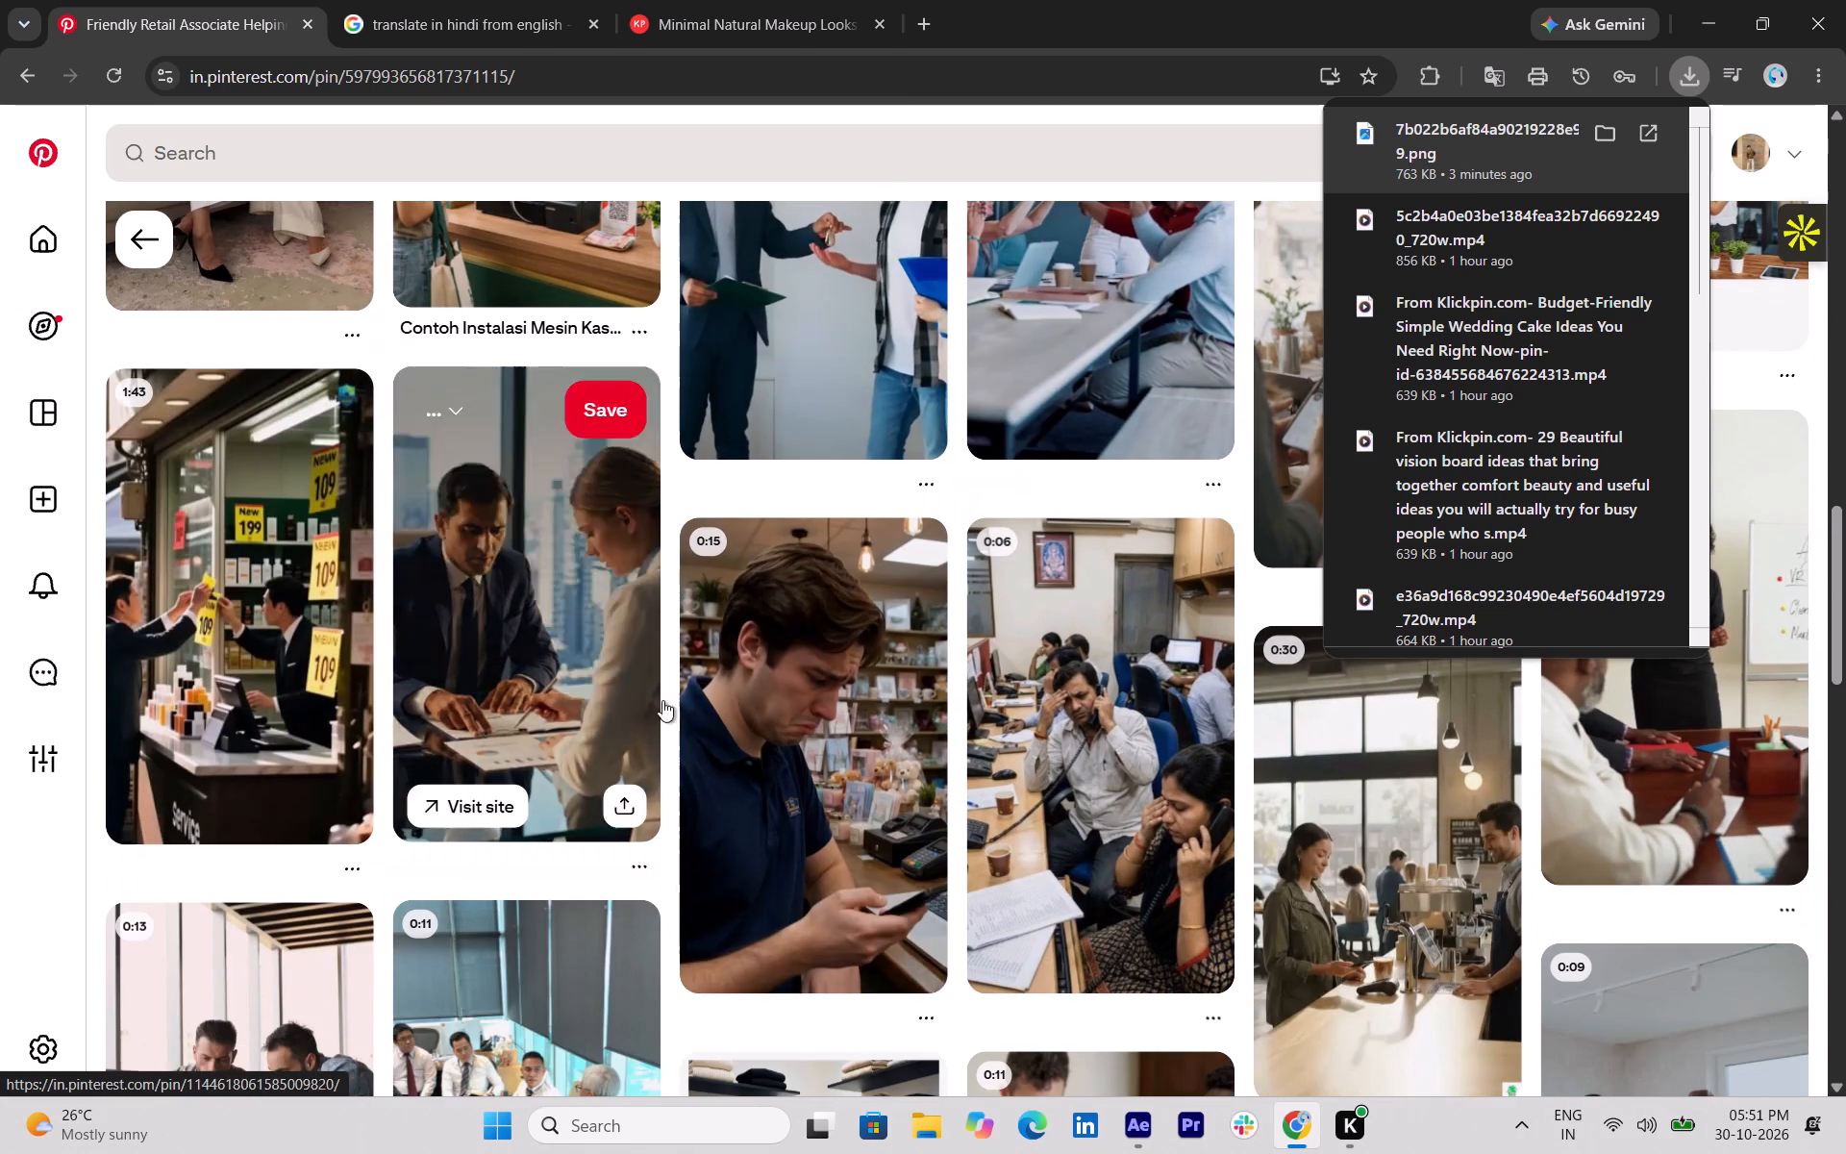
pyautogui.scroll(-1, 818, 716)
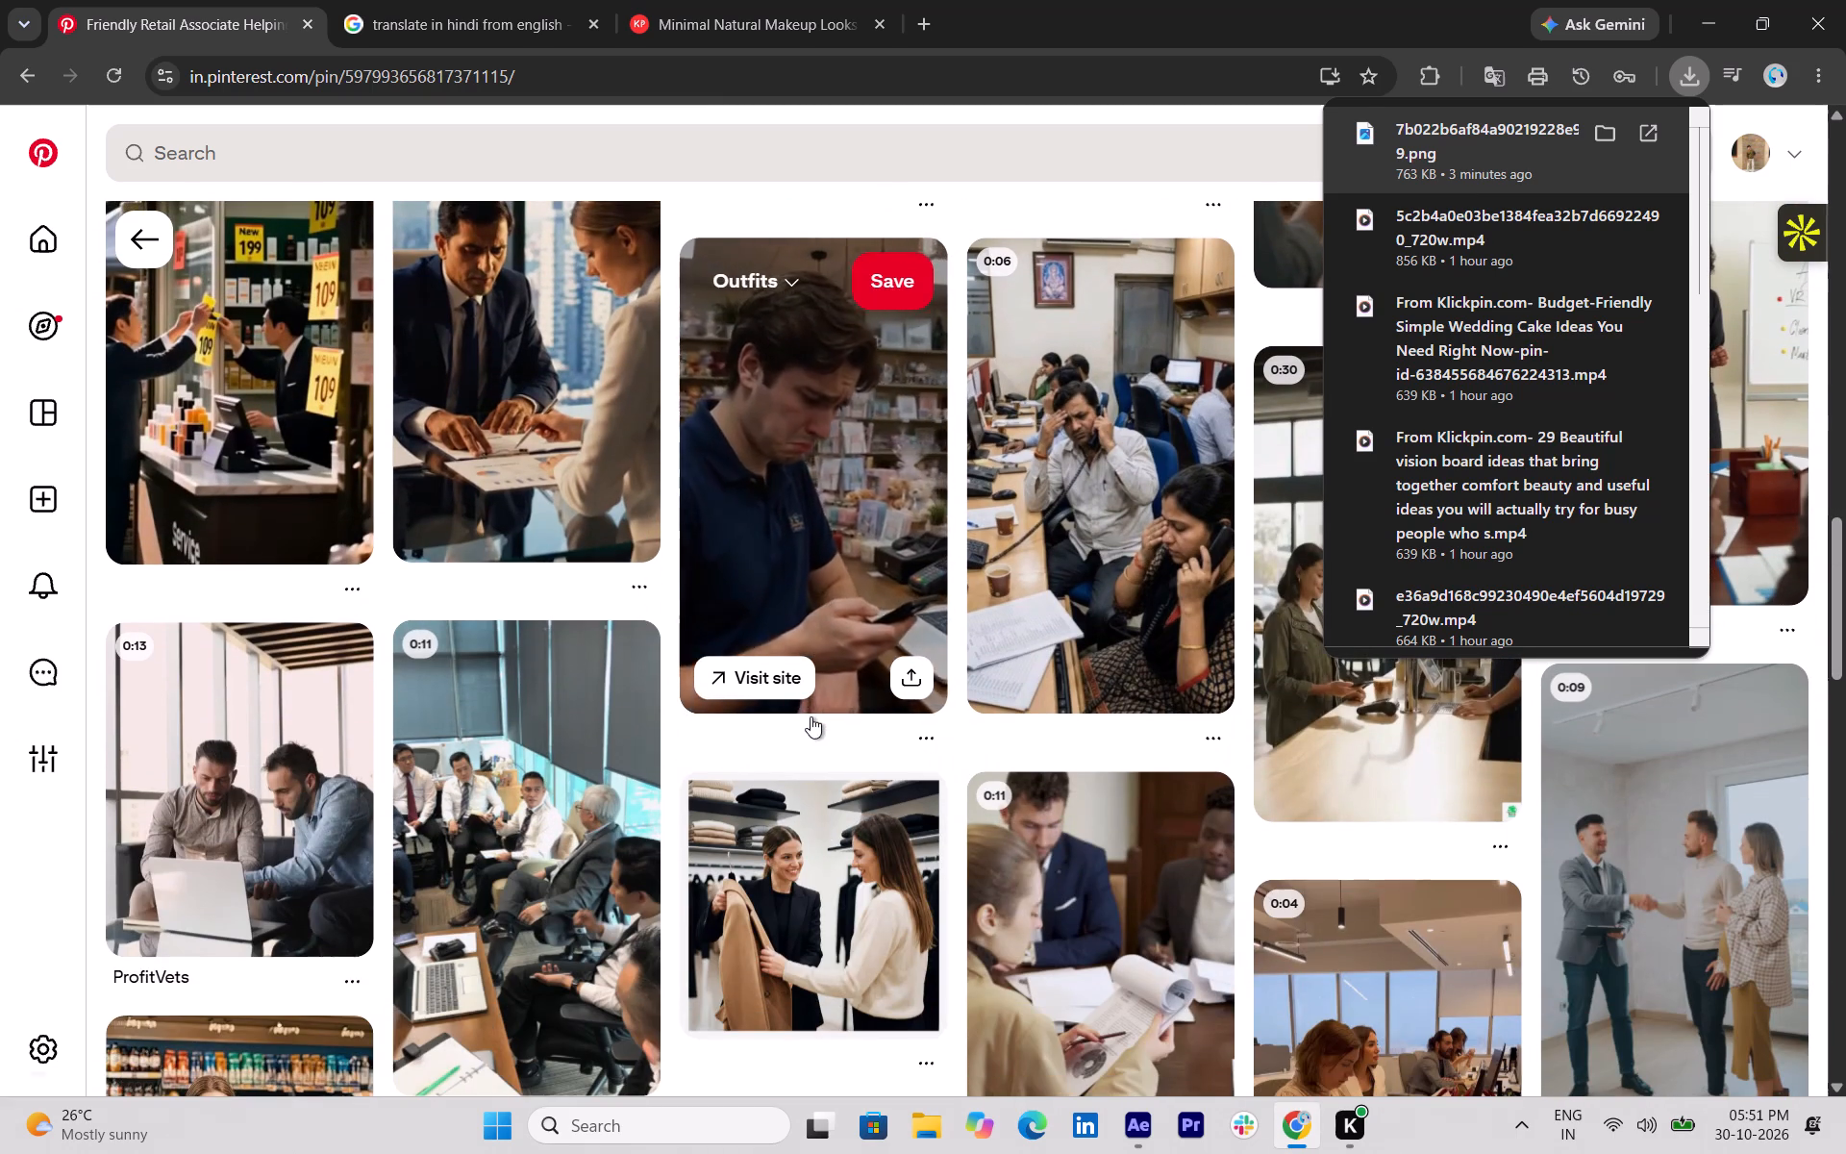
pyautogui.scroll(6, 773, 697)
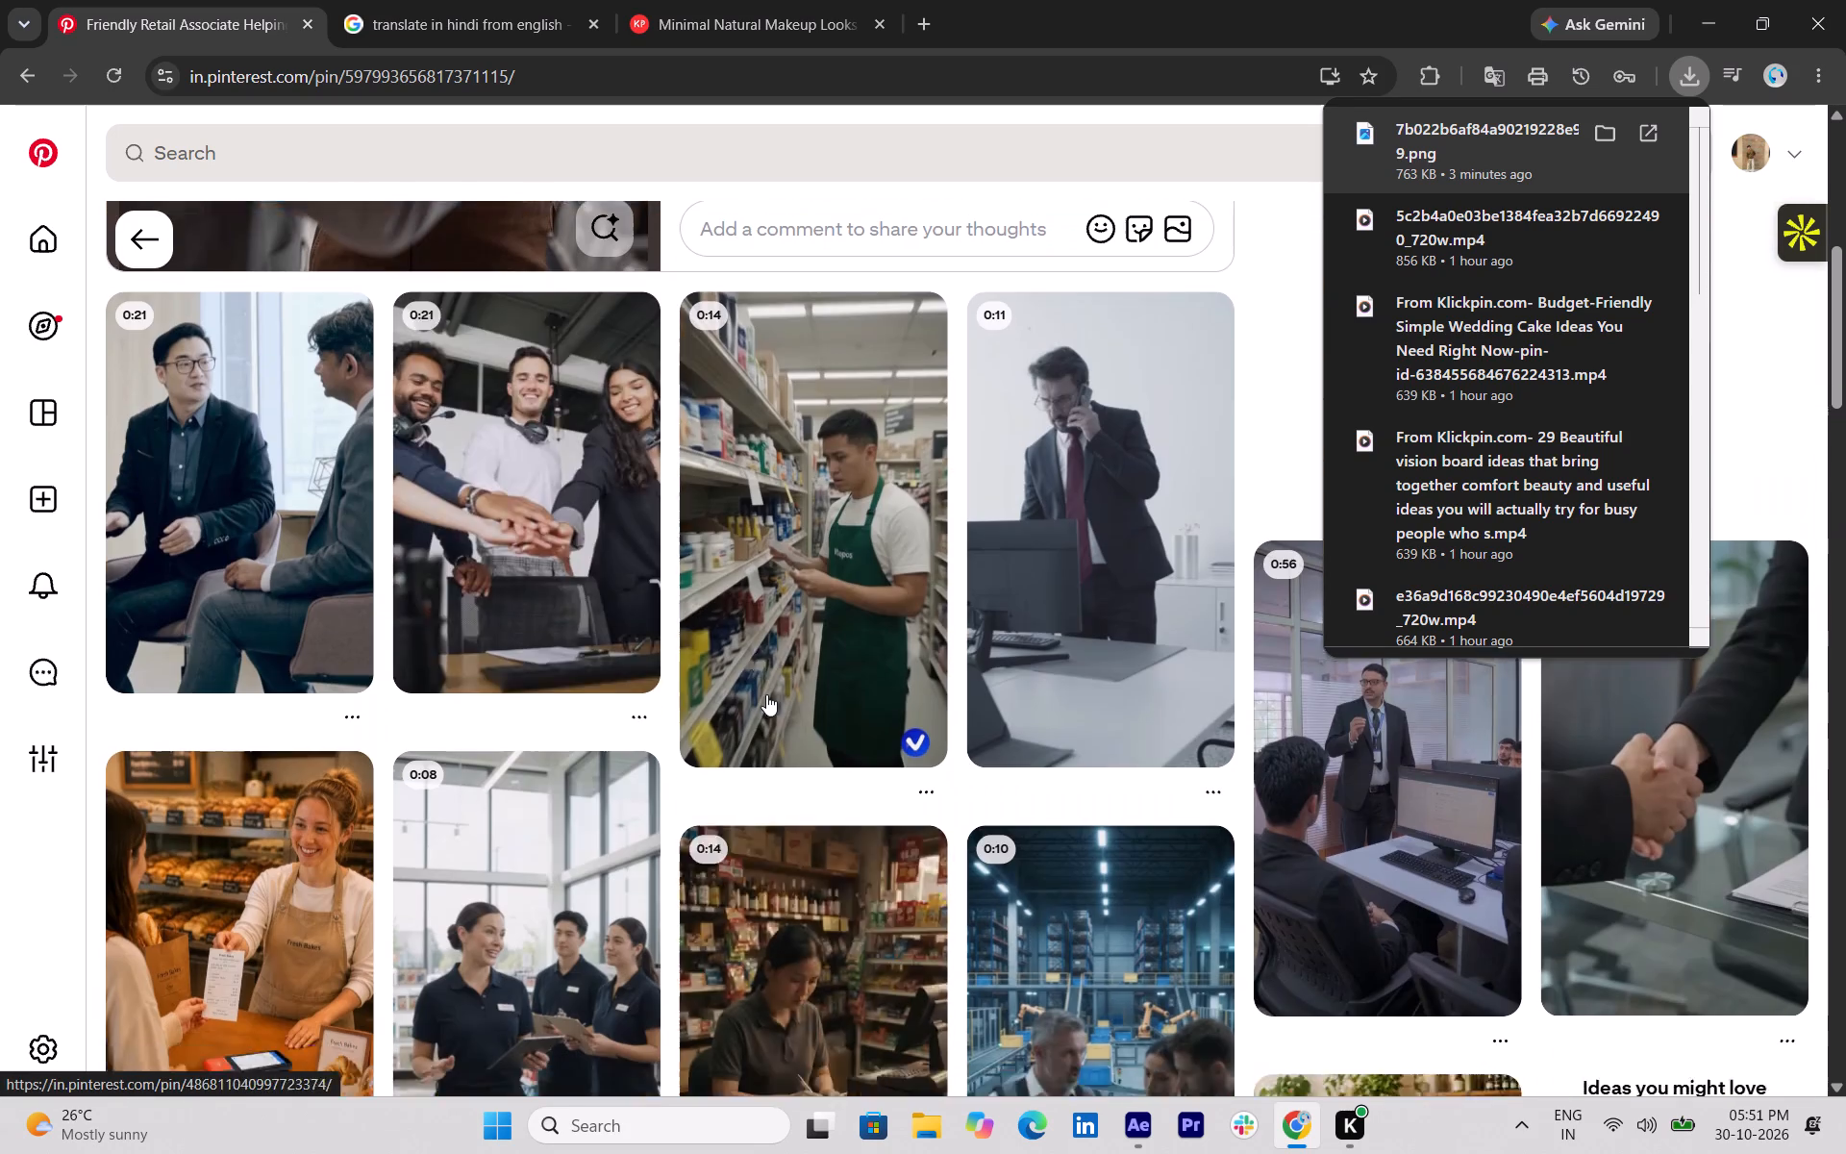
# Search Pinterest for "order online".
pyautogui.click(337, 154)
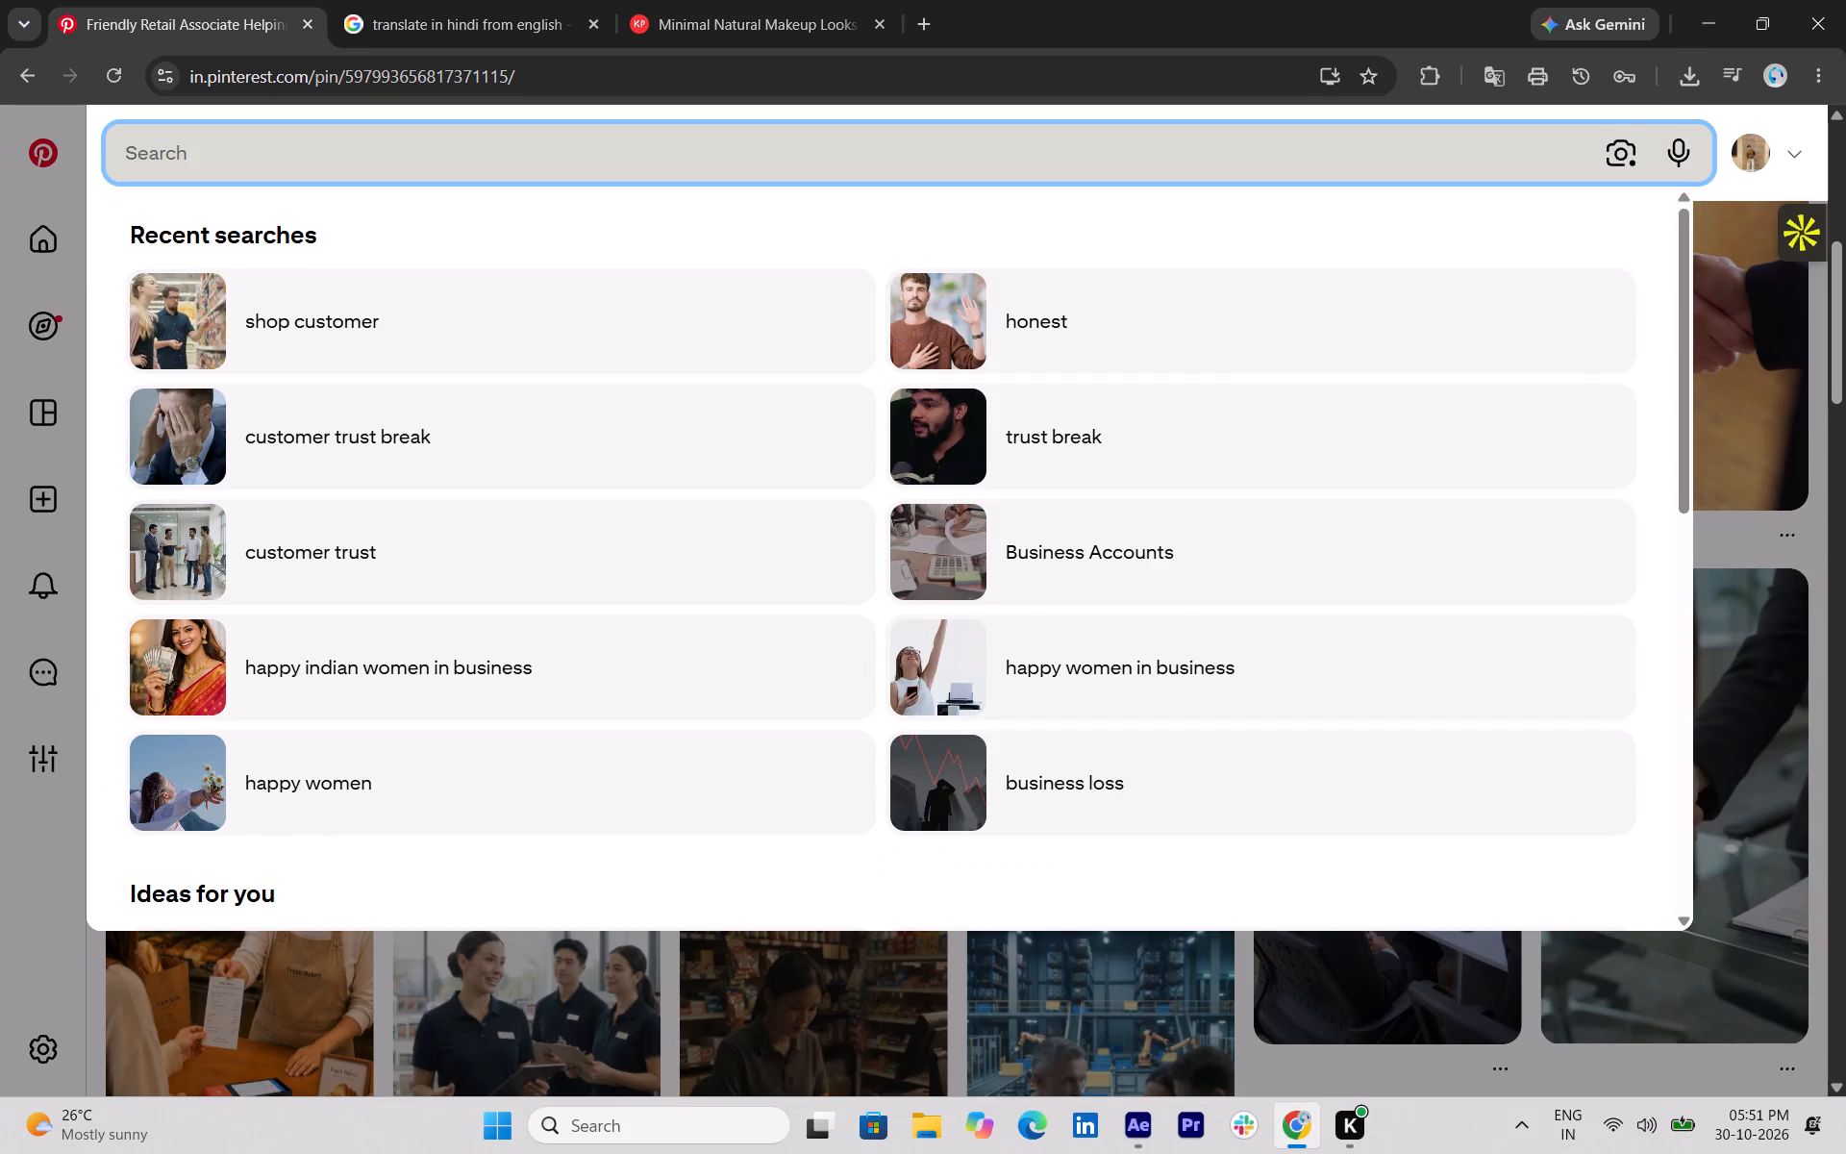
pyautogui.write('order')
pyautogui.press('space')
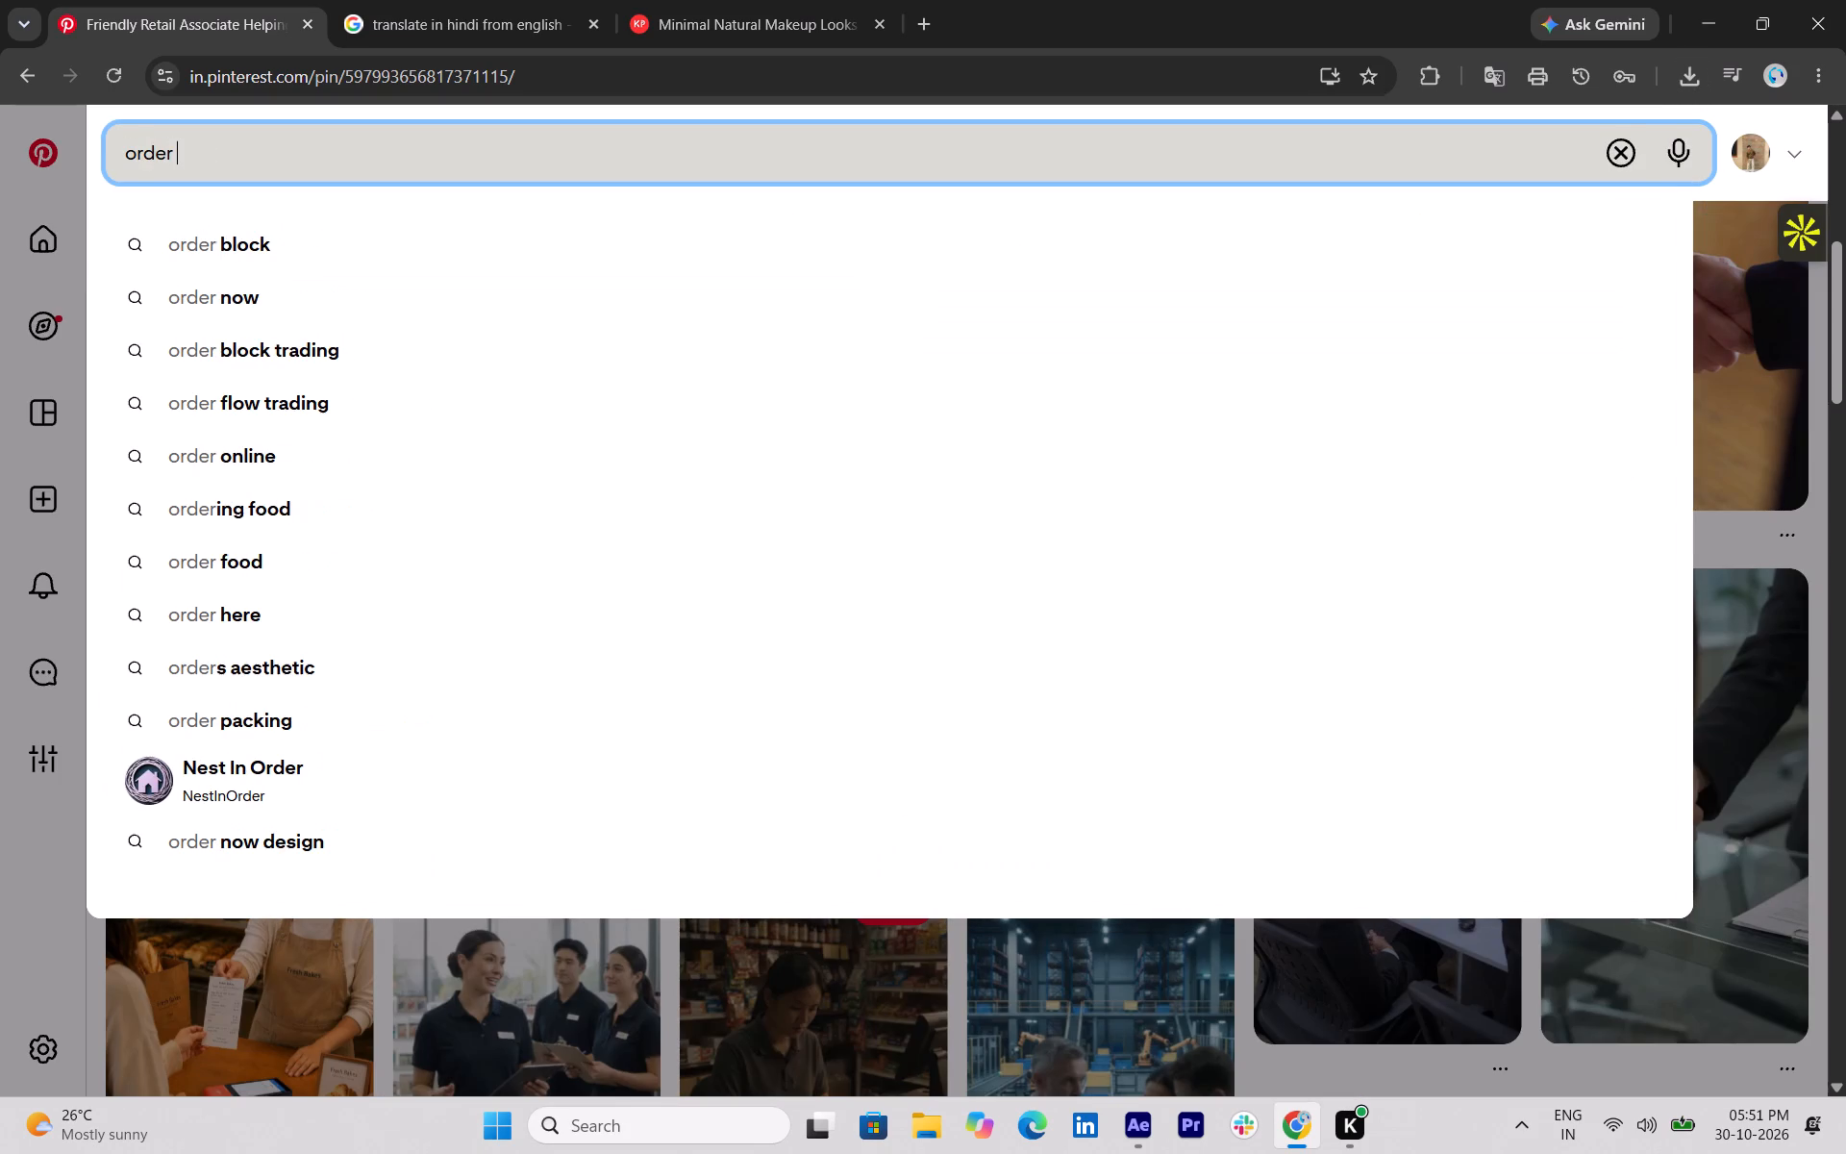
pyautogui.write('online')
pyautogui.press('space')
pyautogui.press('Return')
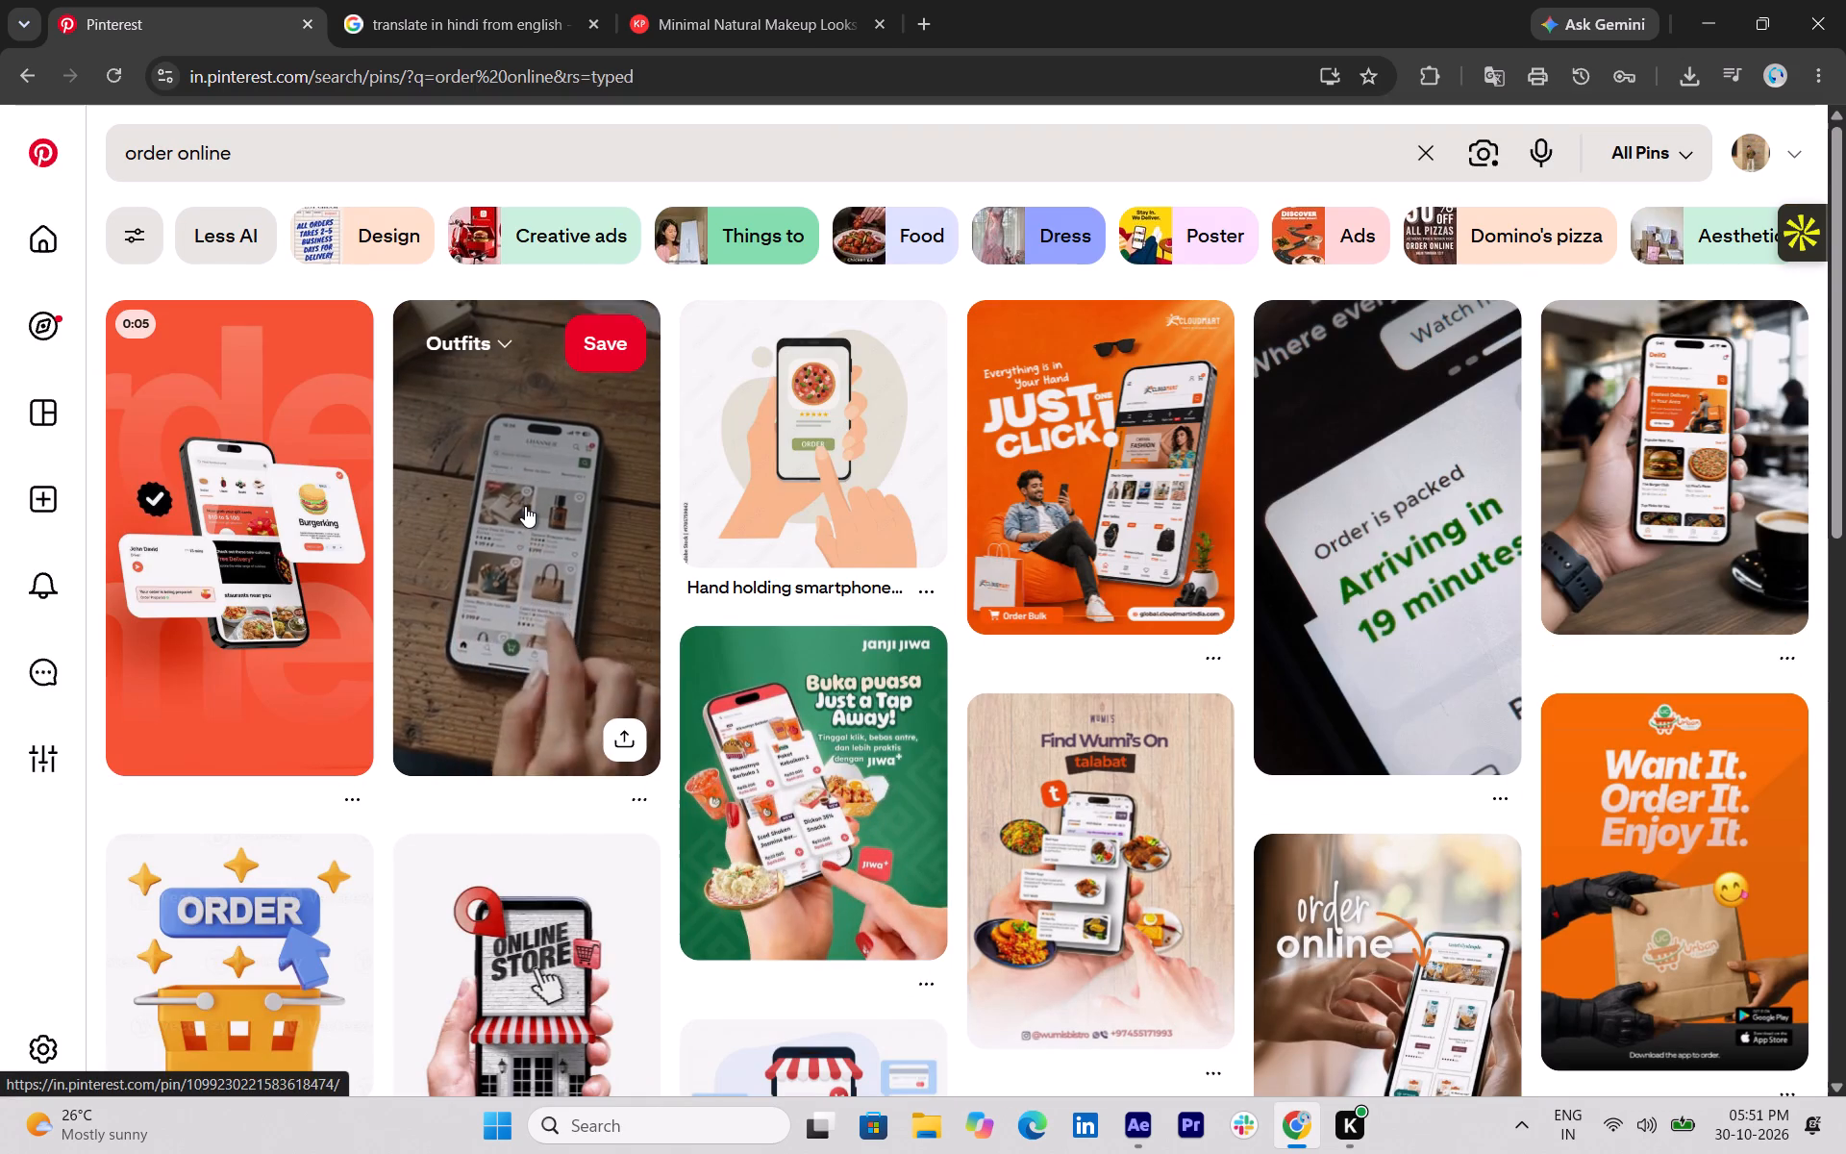
# Open the phone-shopping and furniture-store pins and browse their related videos for online-ordering B-roll.
pyautogui.click(525, 506)
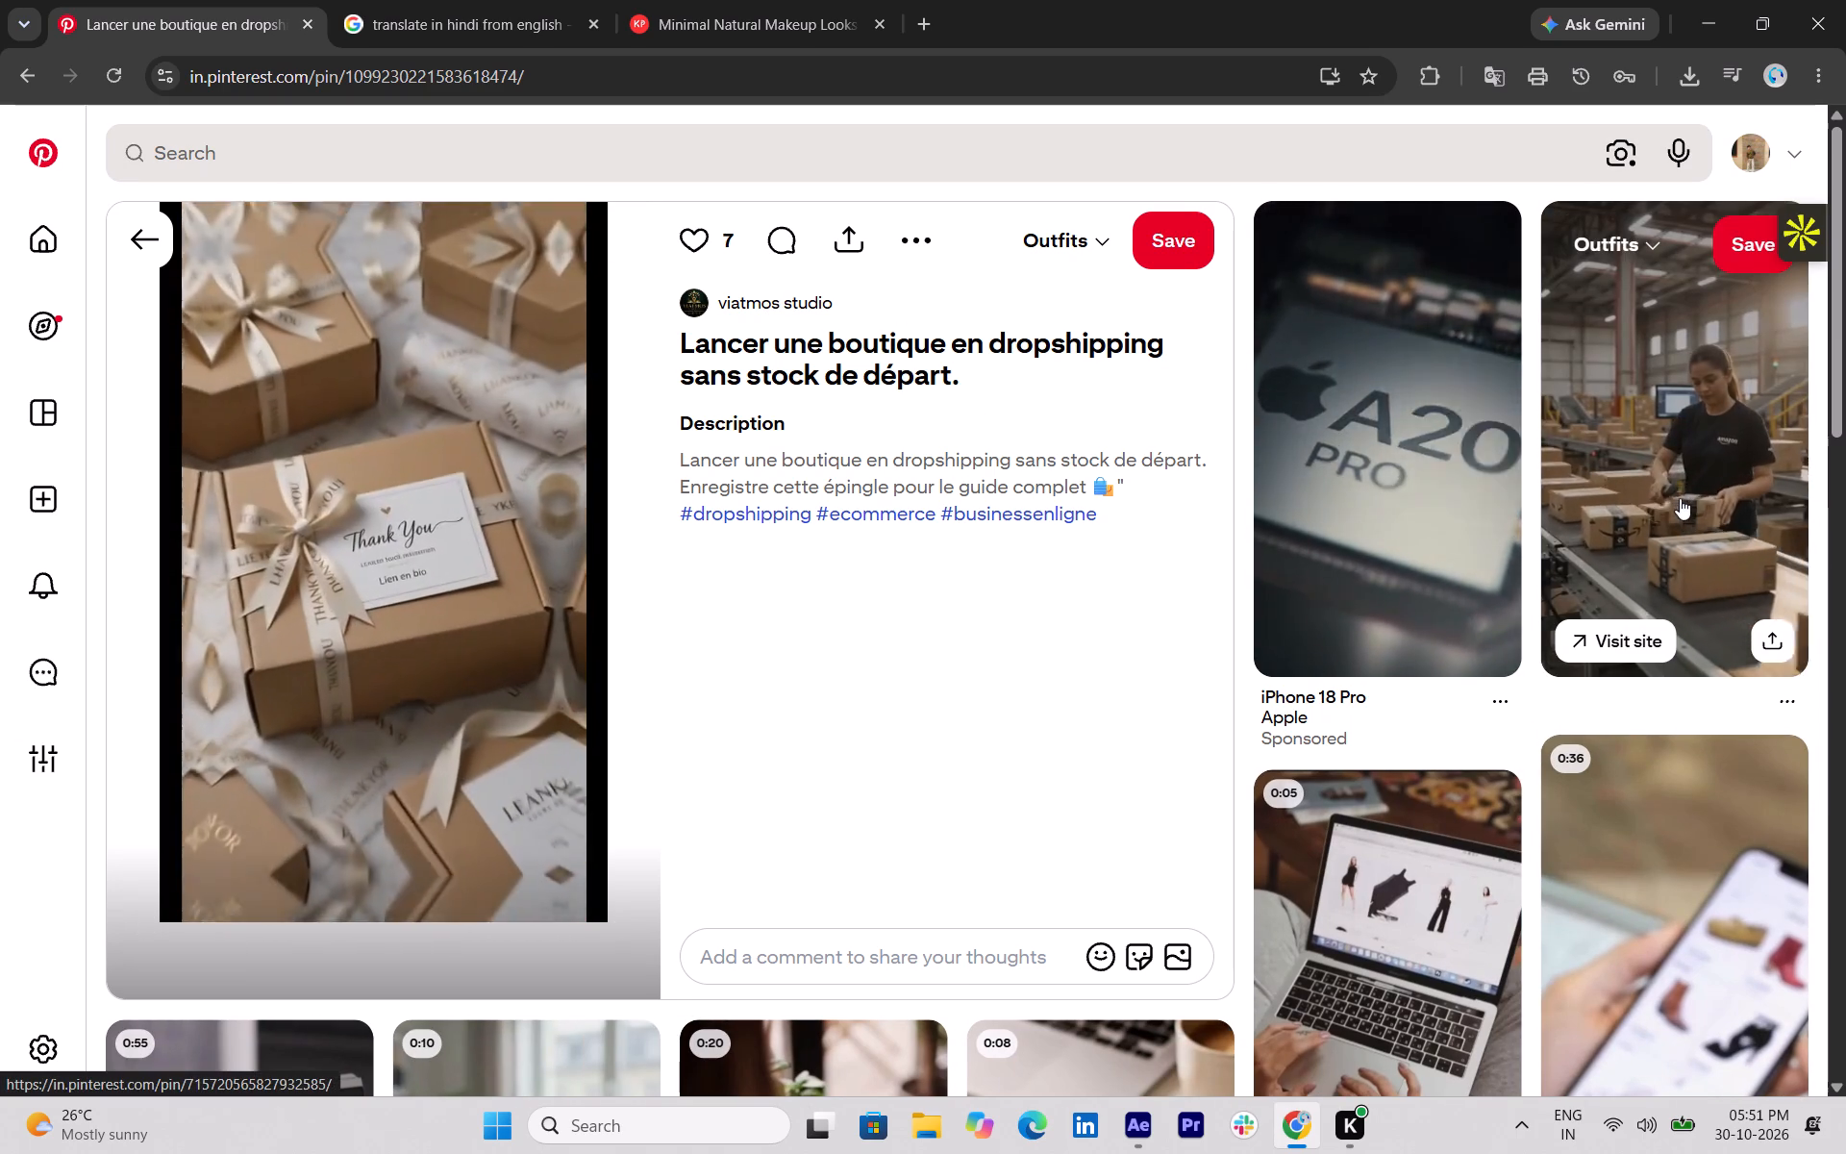
pyautogui.scroll(-2, 1678, 497)
pyautogui.scroll(-1, 1319, 599)
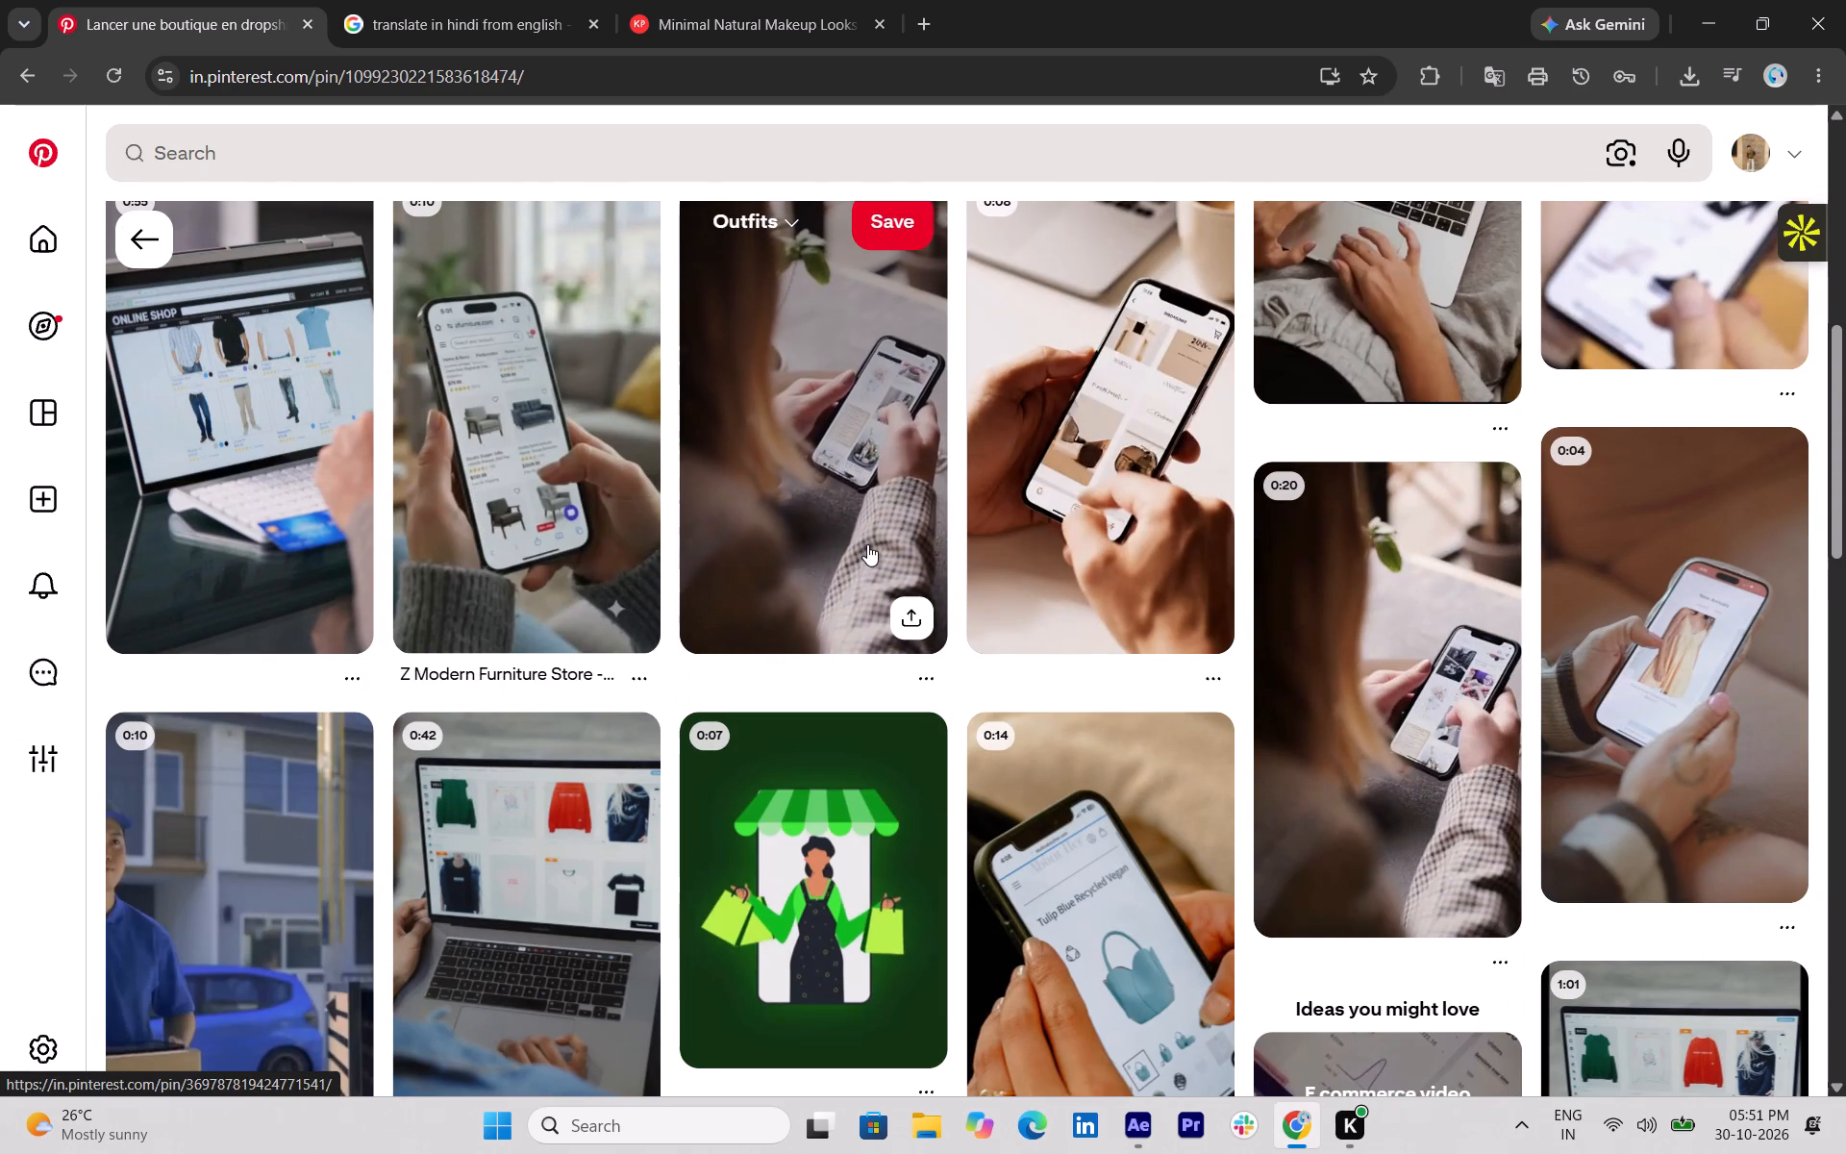
pyautogui.click(584, 479)
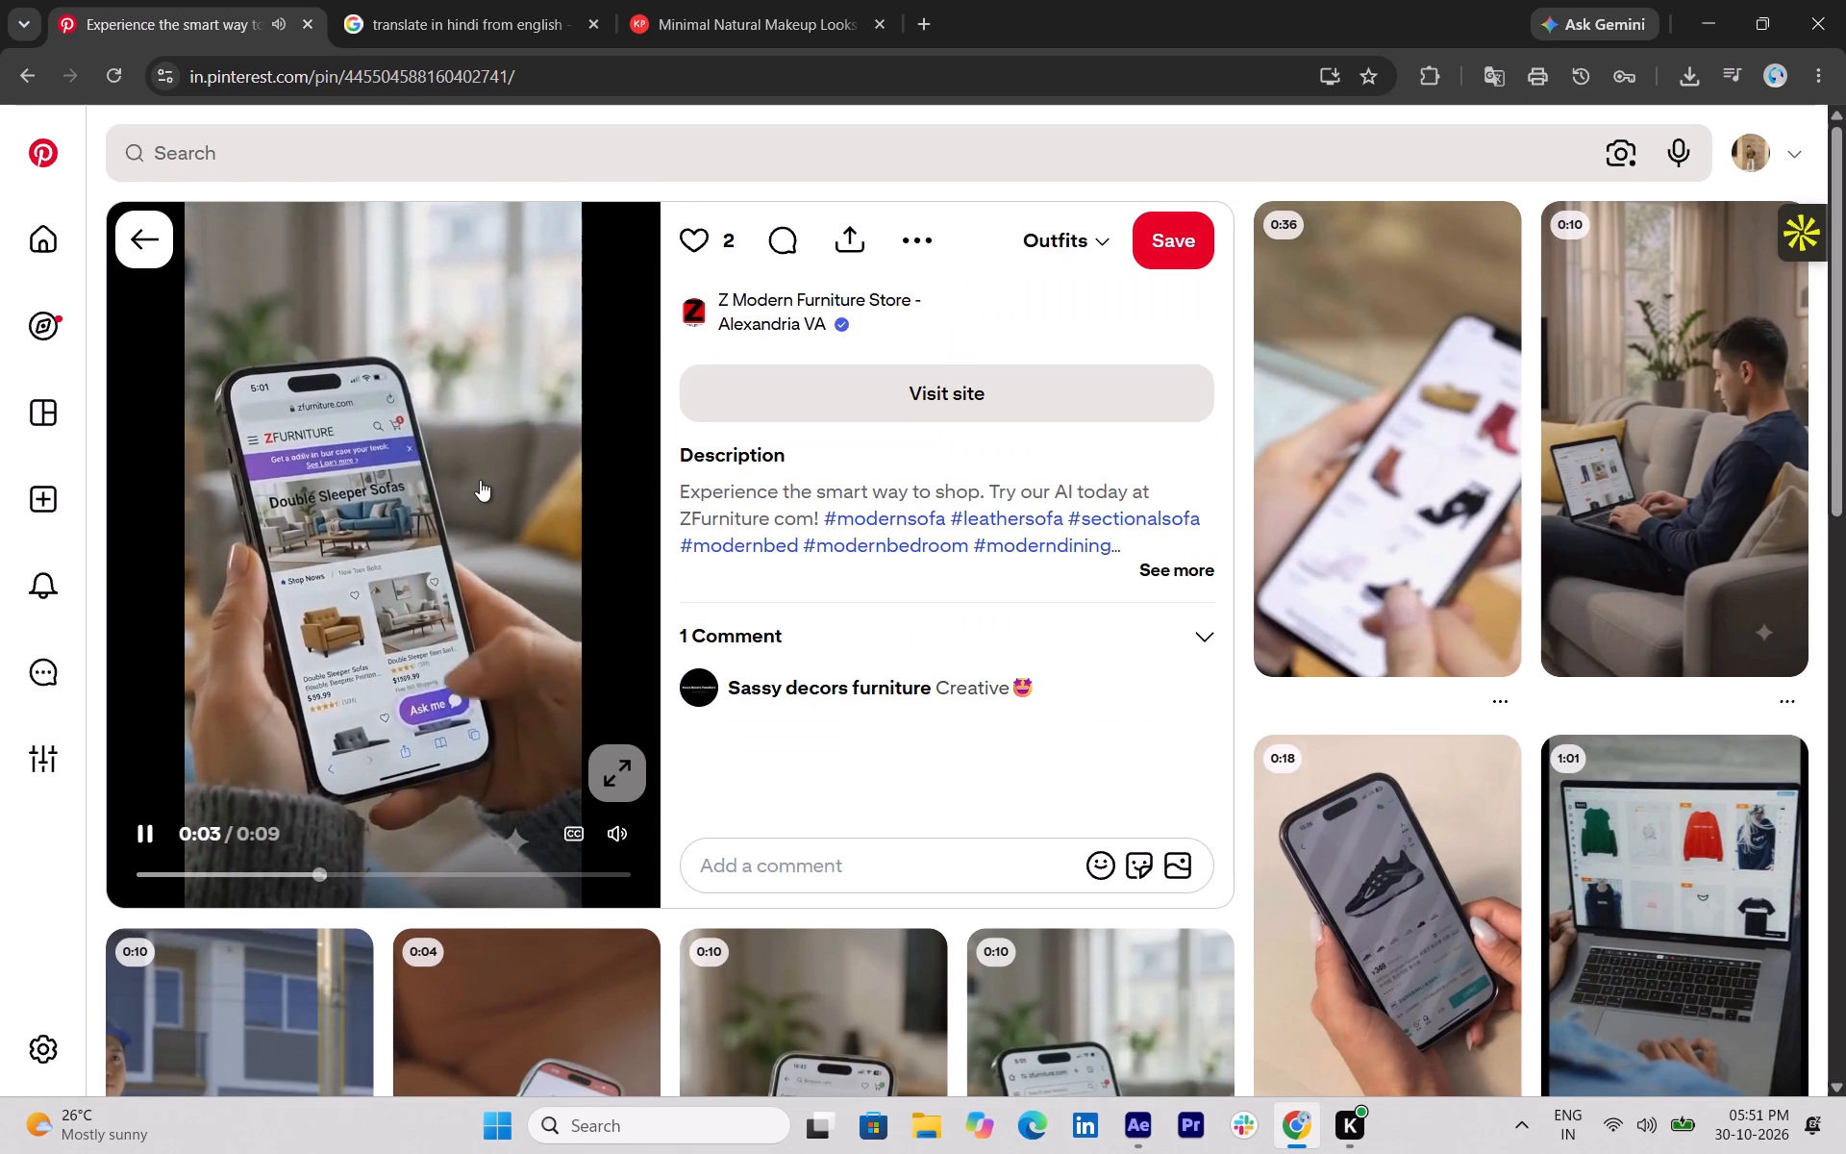
pyautogui.scroll(-1, 480, 480)
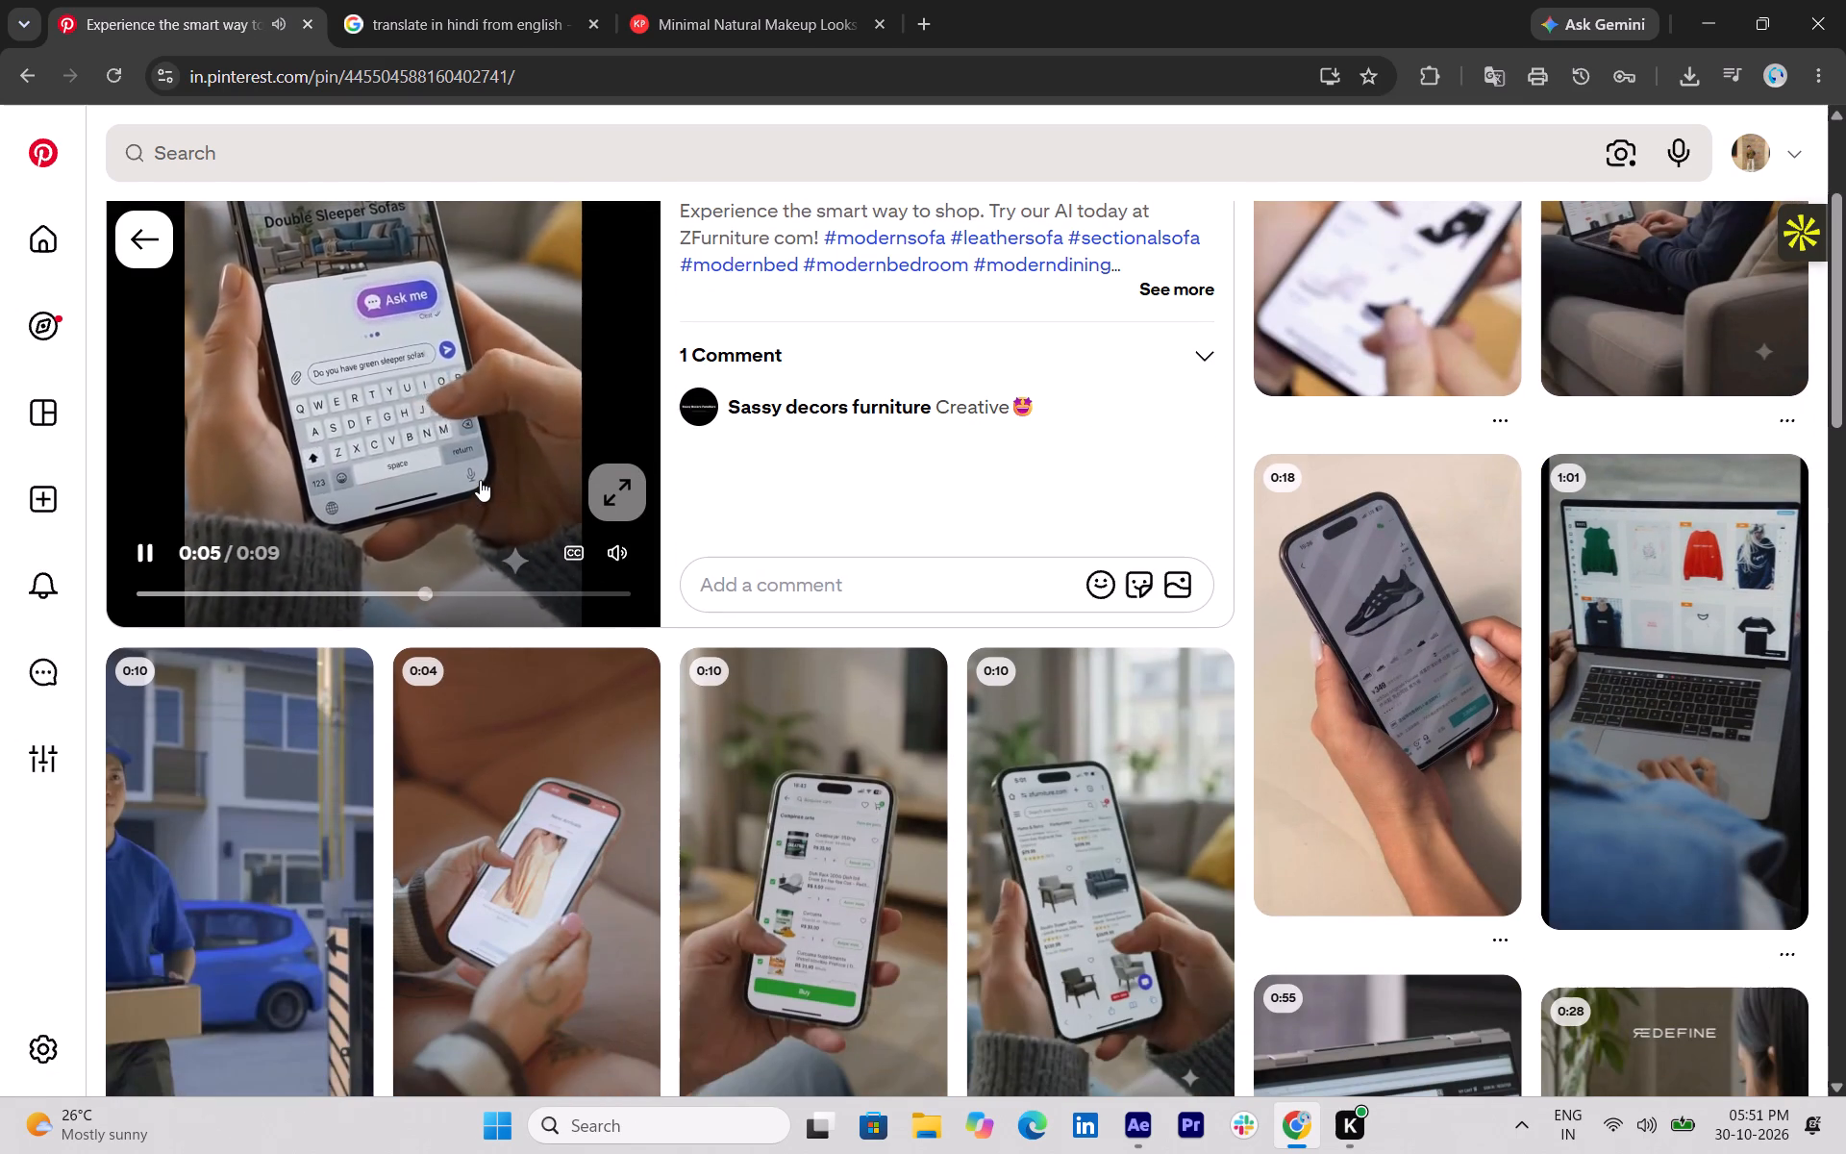
pyautogui.scroll(-3, 480, 480)
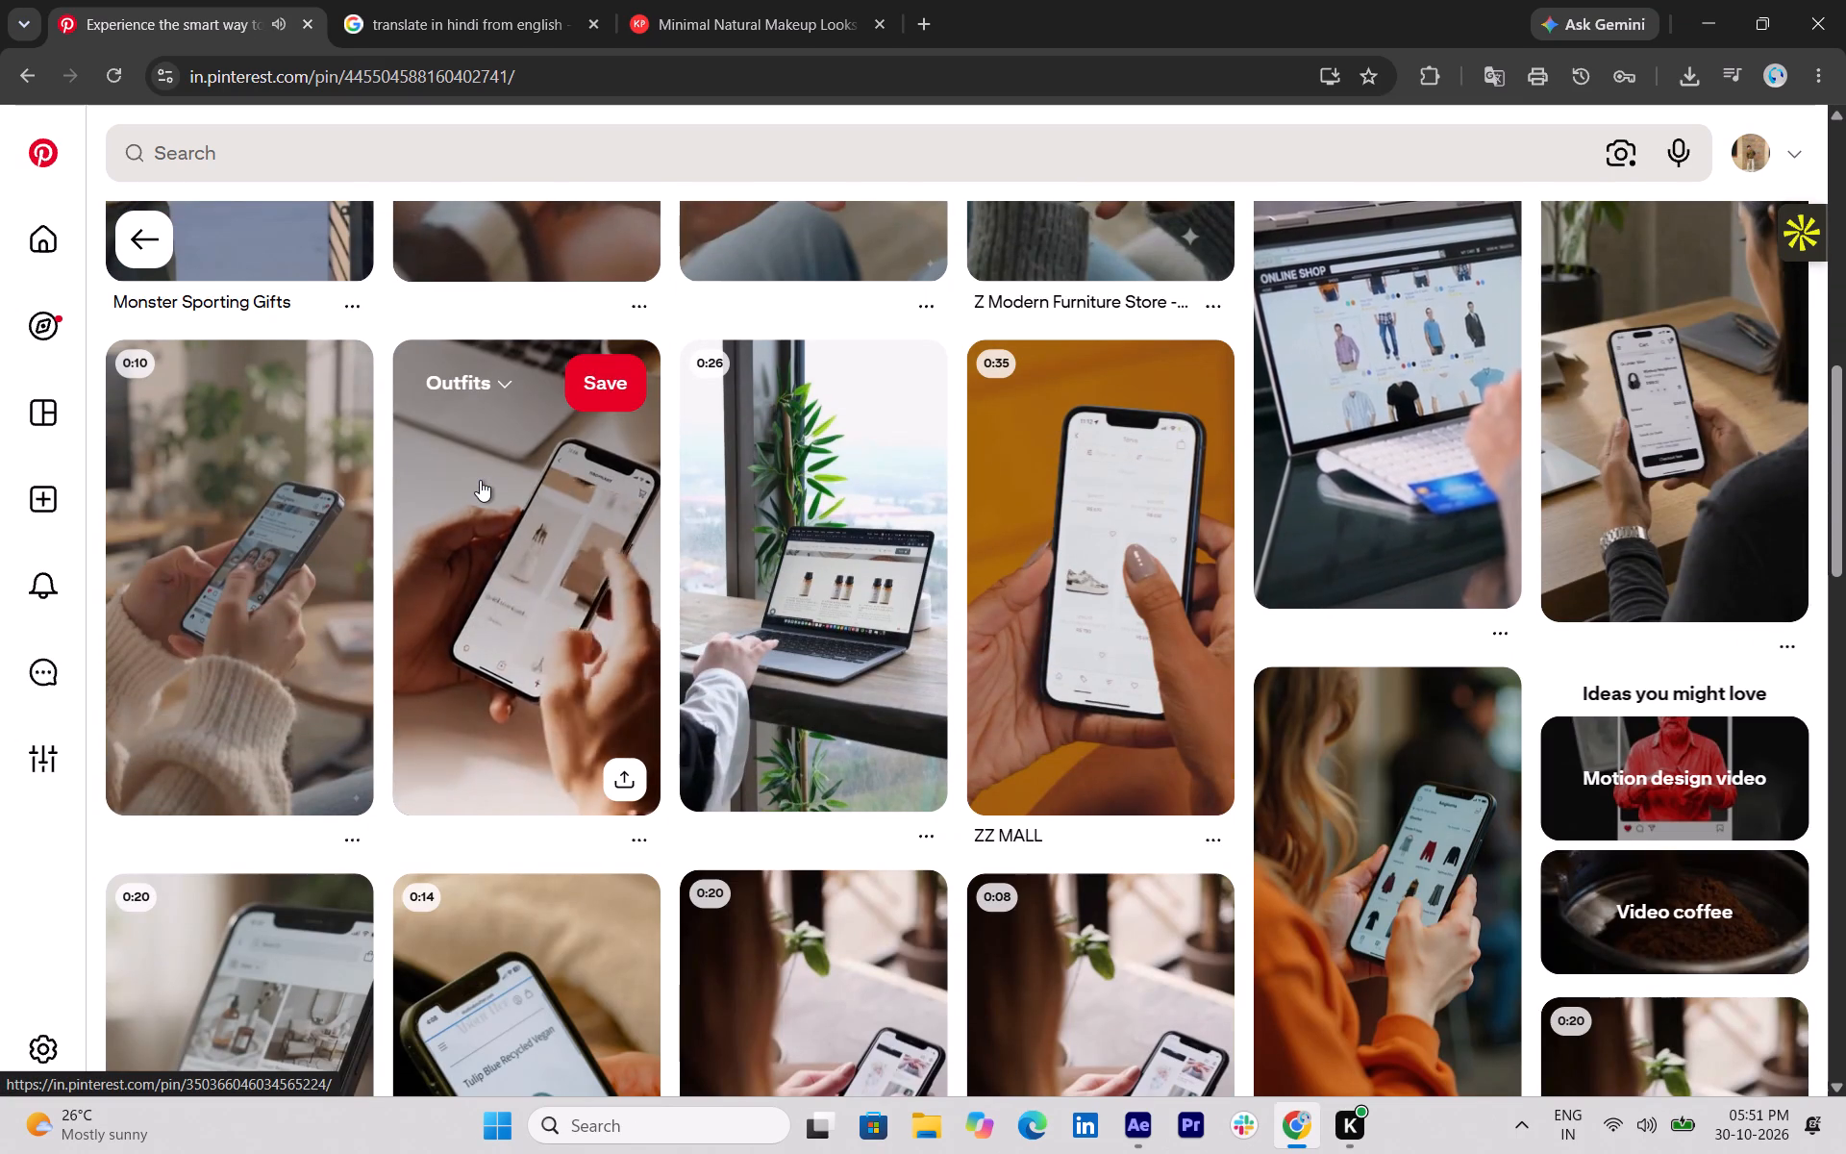
pyautogui.scroll(-1, 480, 480)
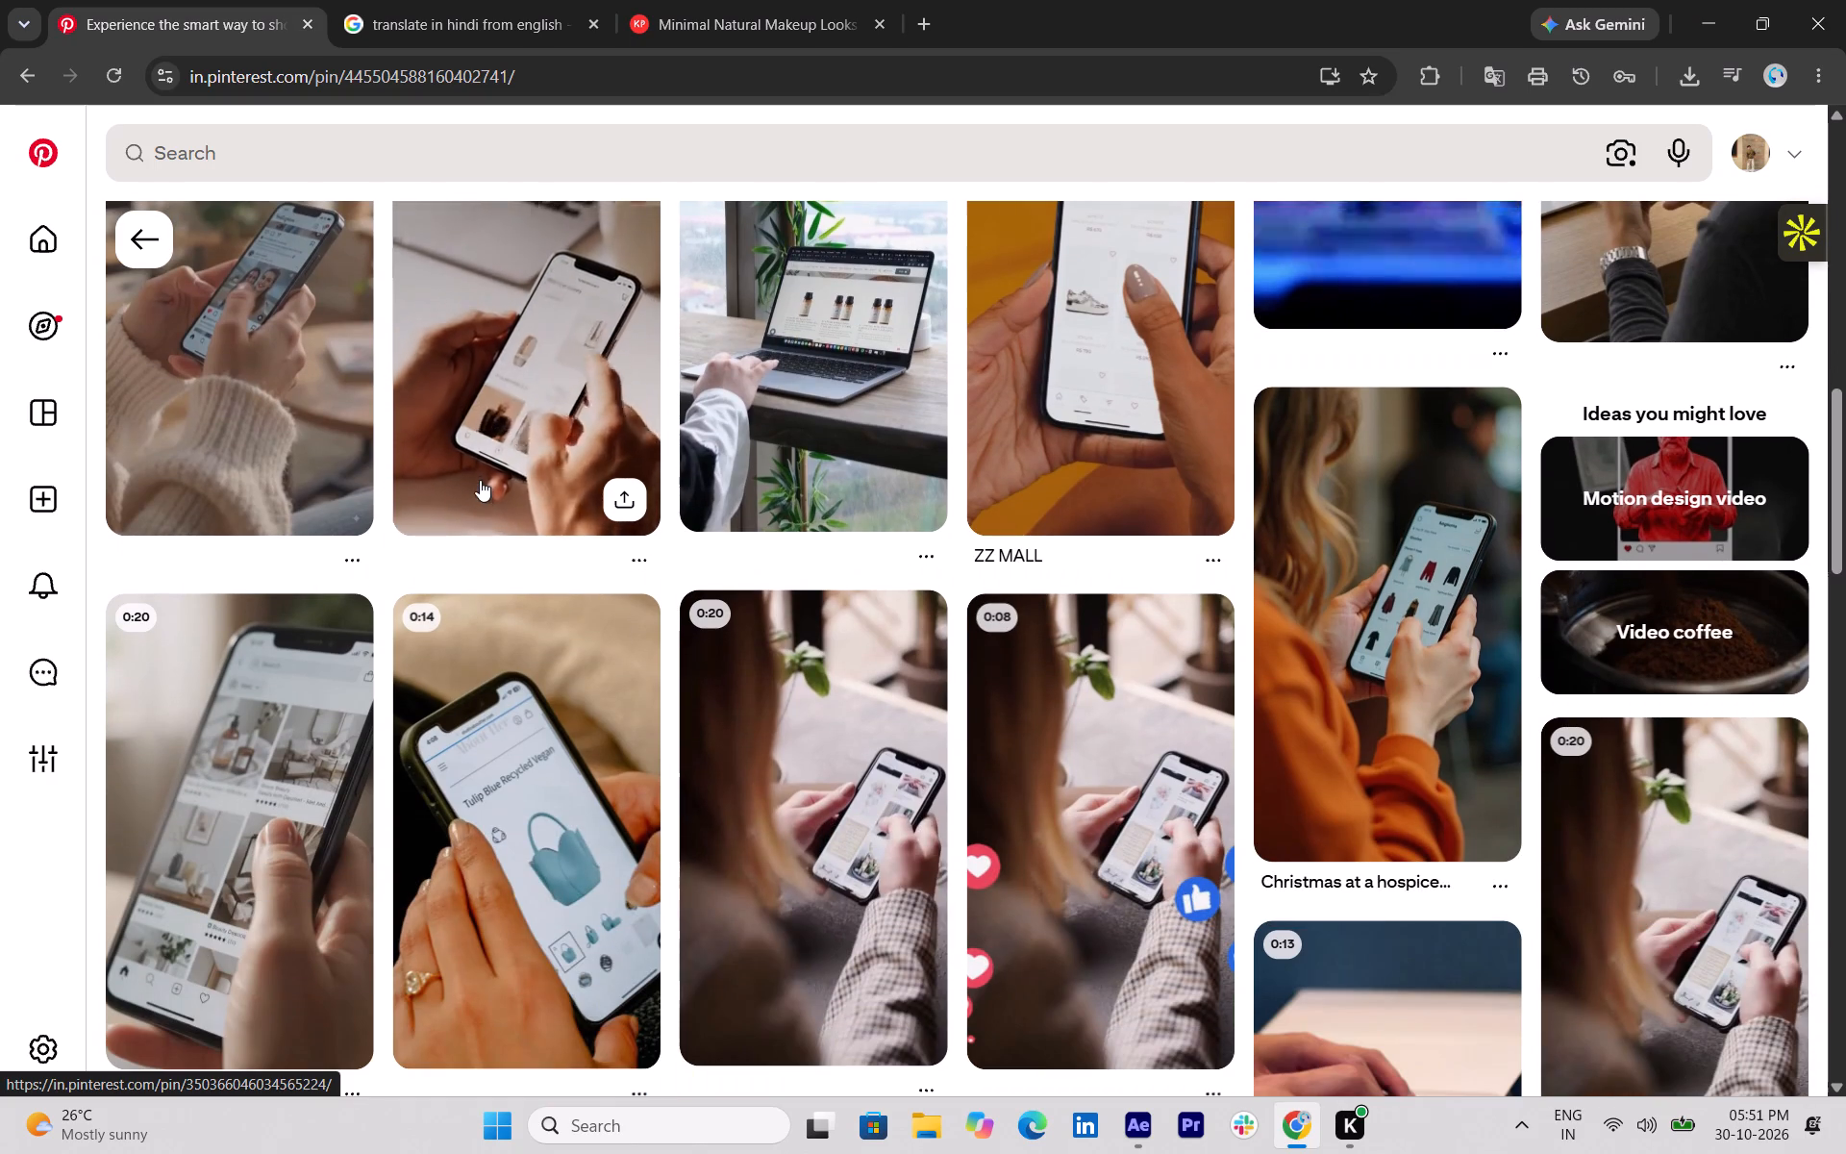
pyautogui.scroll(5, 480, 480)
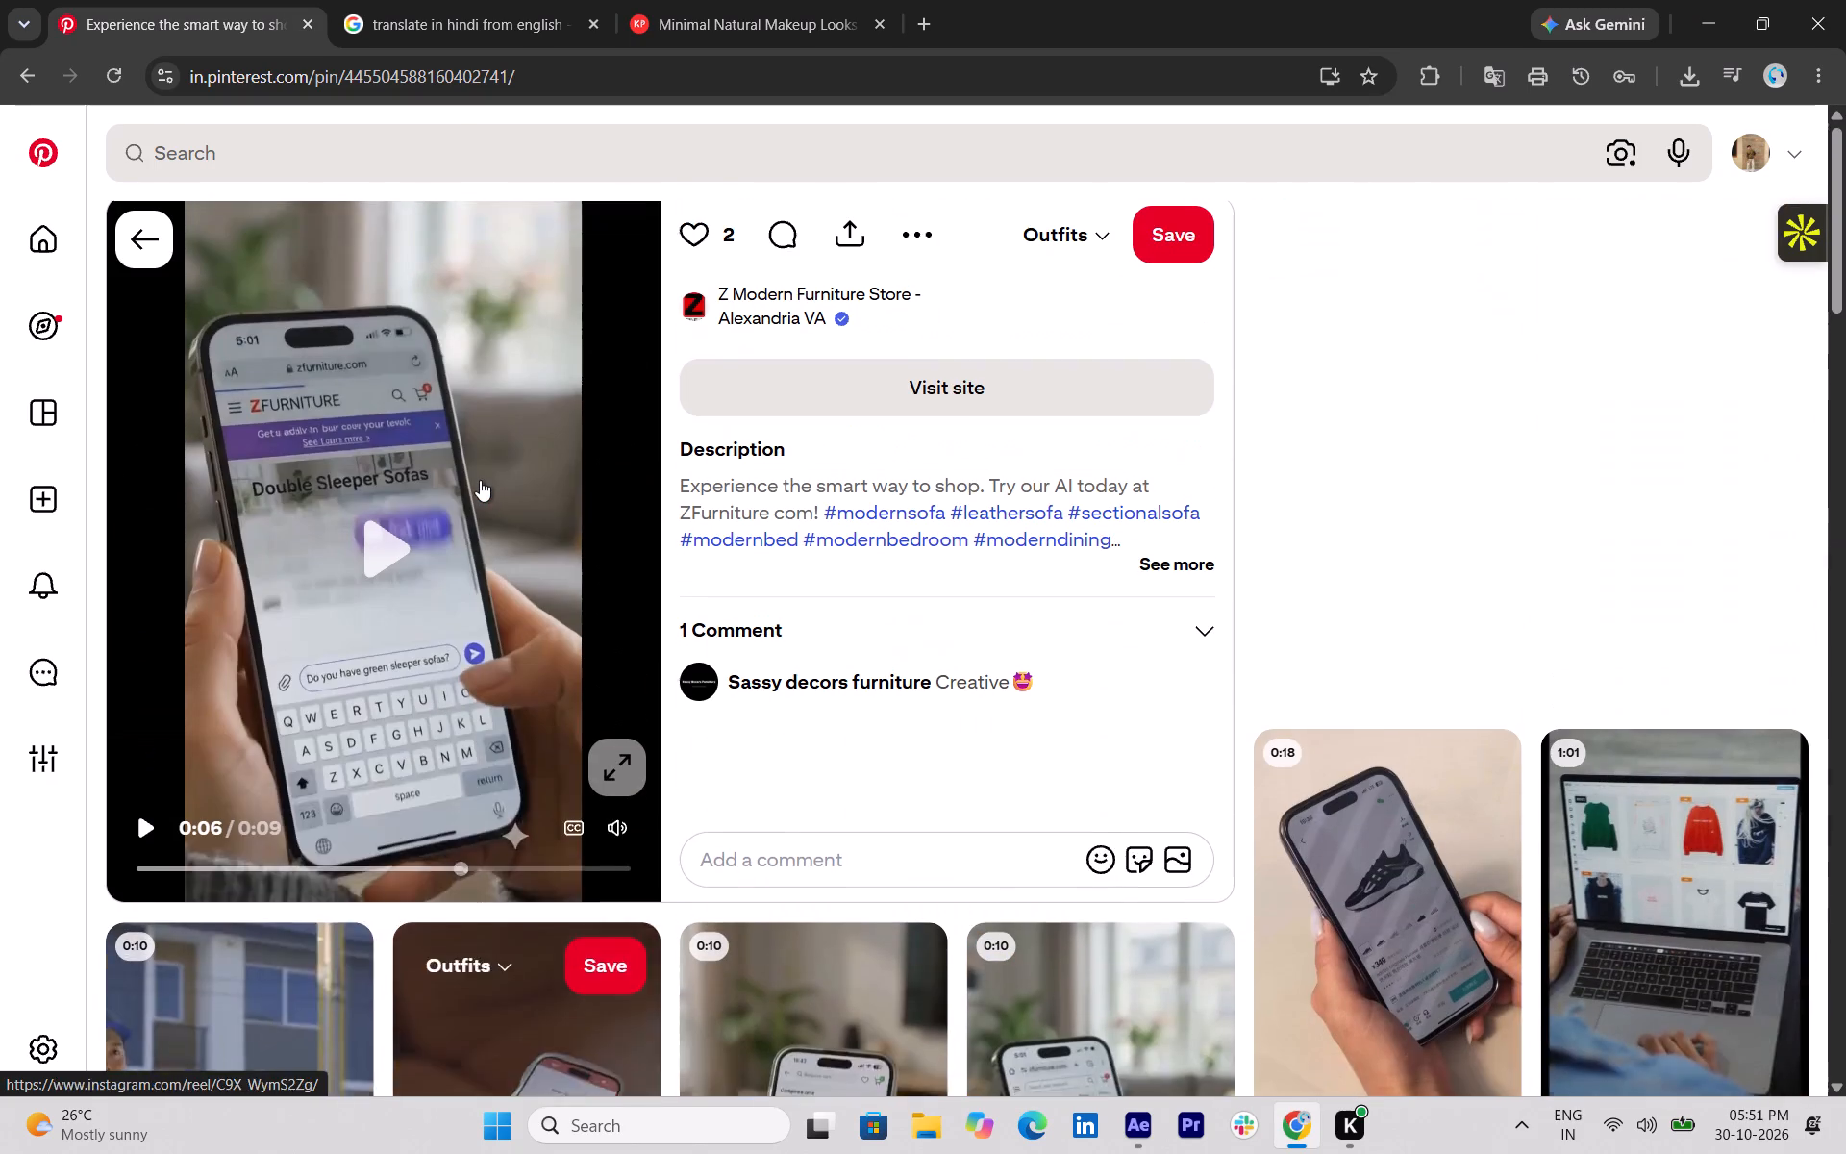
pyautogui.scroll(-2, 478, 492)
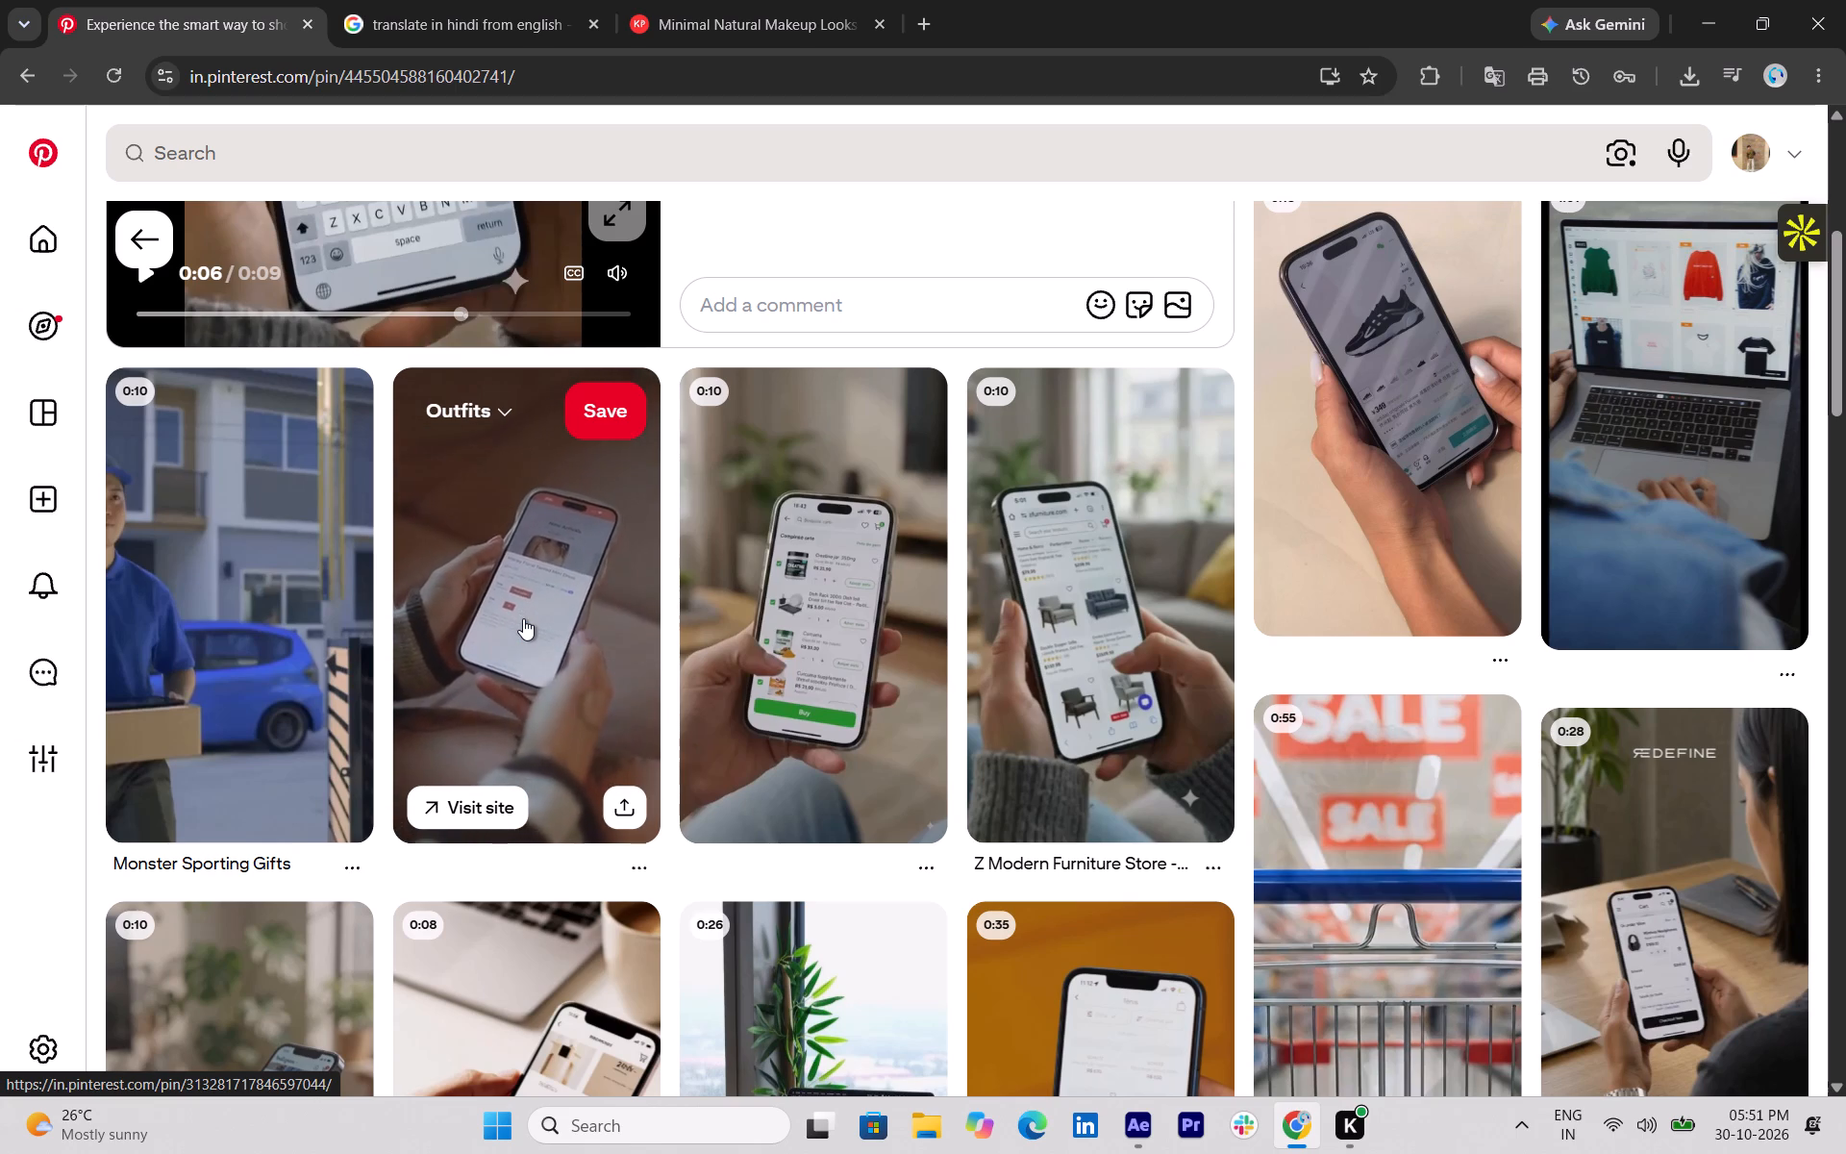
pyautogui.scroll(-2, 523, 618)
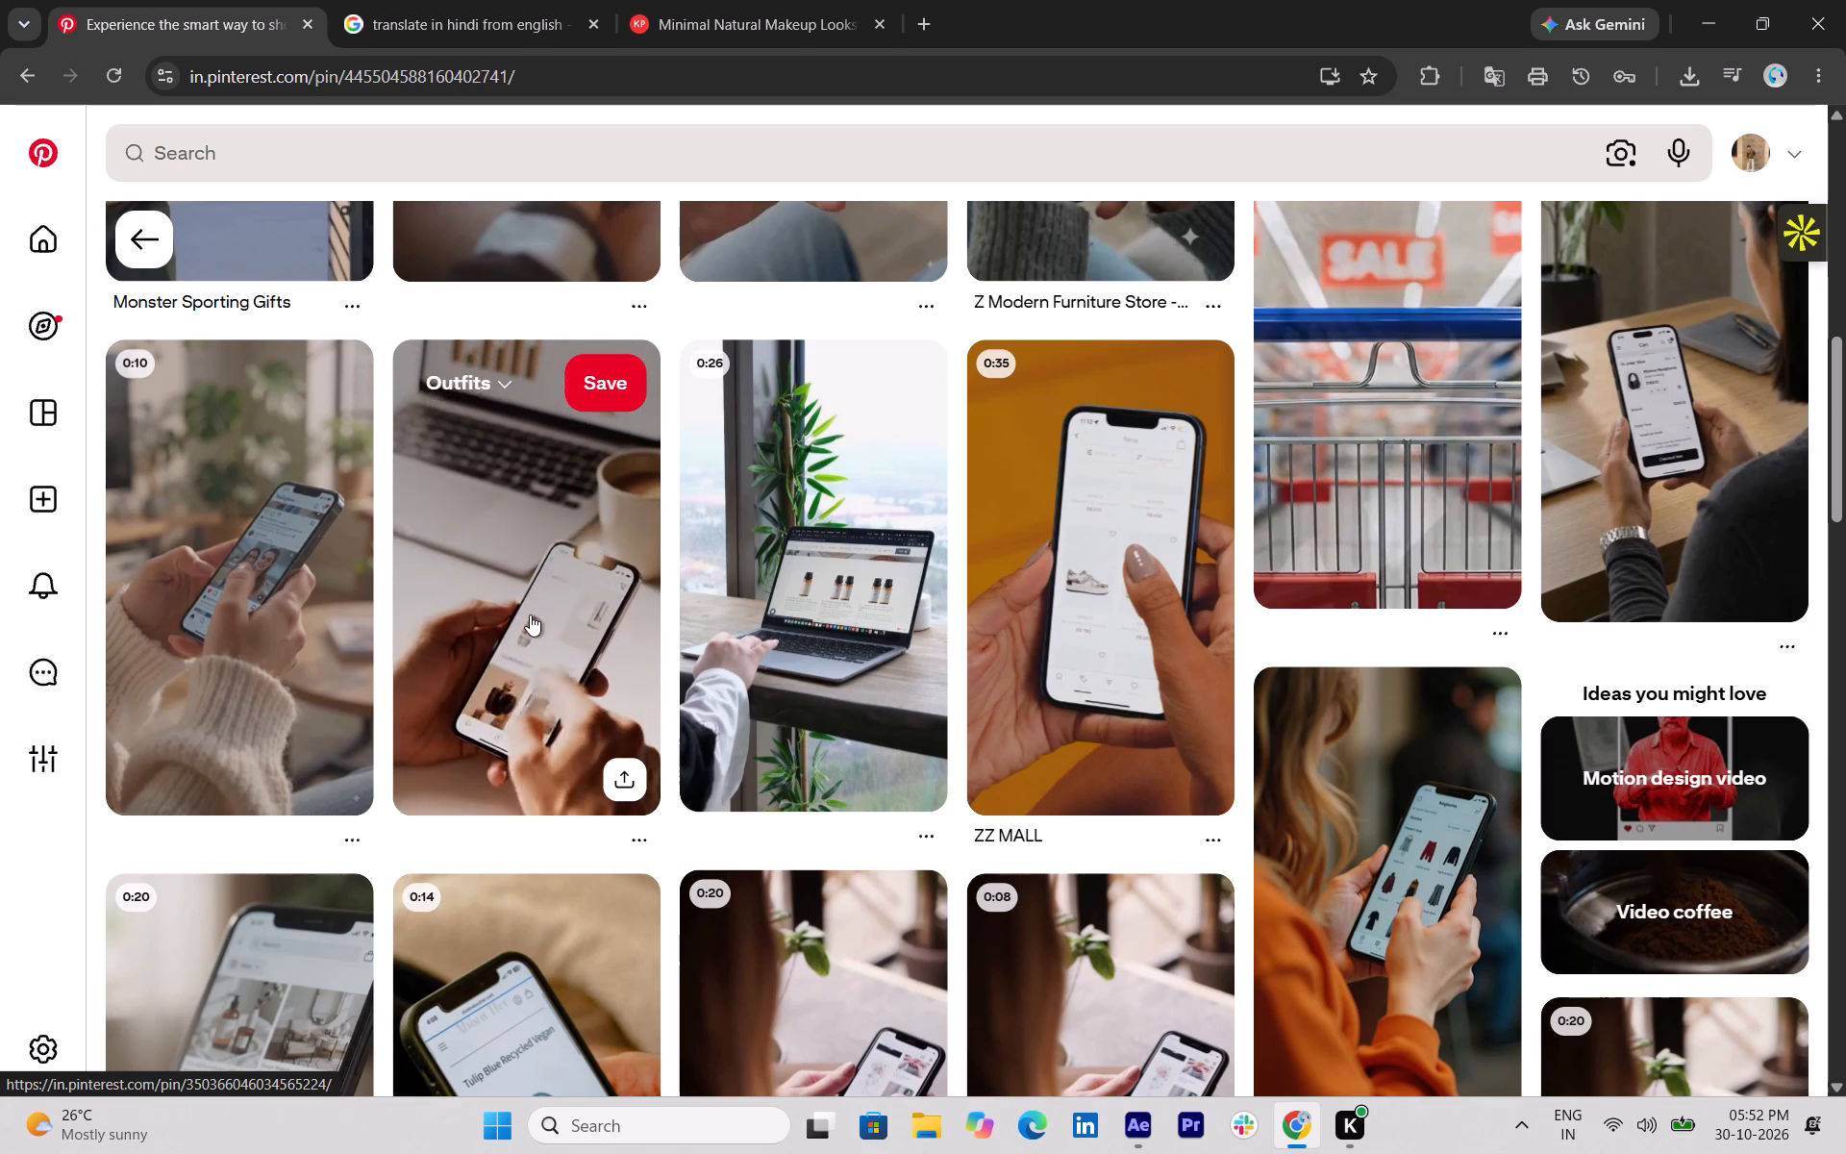
# Open the pin of hands shopping on a phone beside a laptop and coffee cup, copy its link, and reopen KlickPin's downloader page.
pyautogui.click(530, 615)
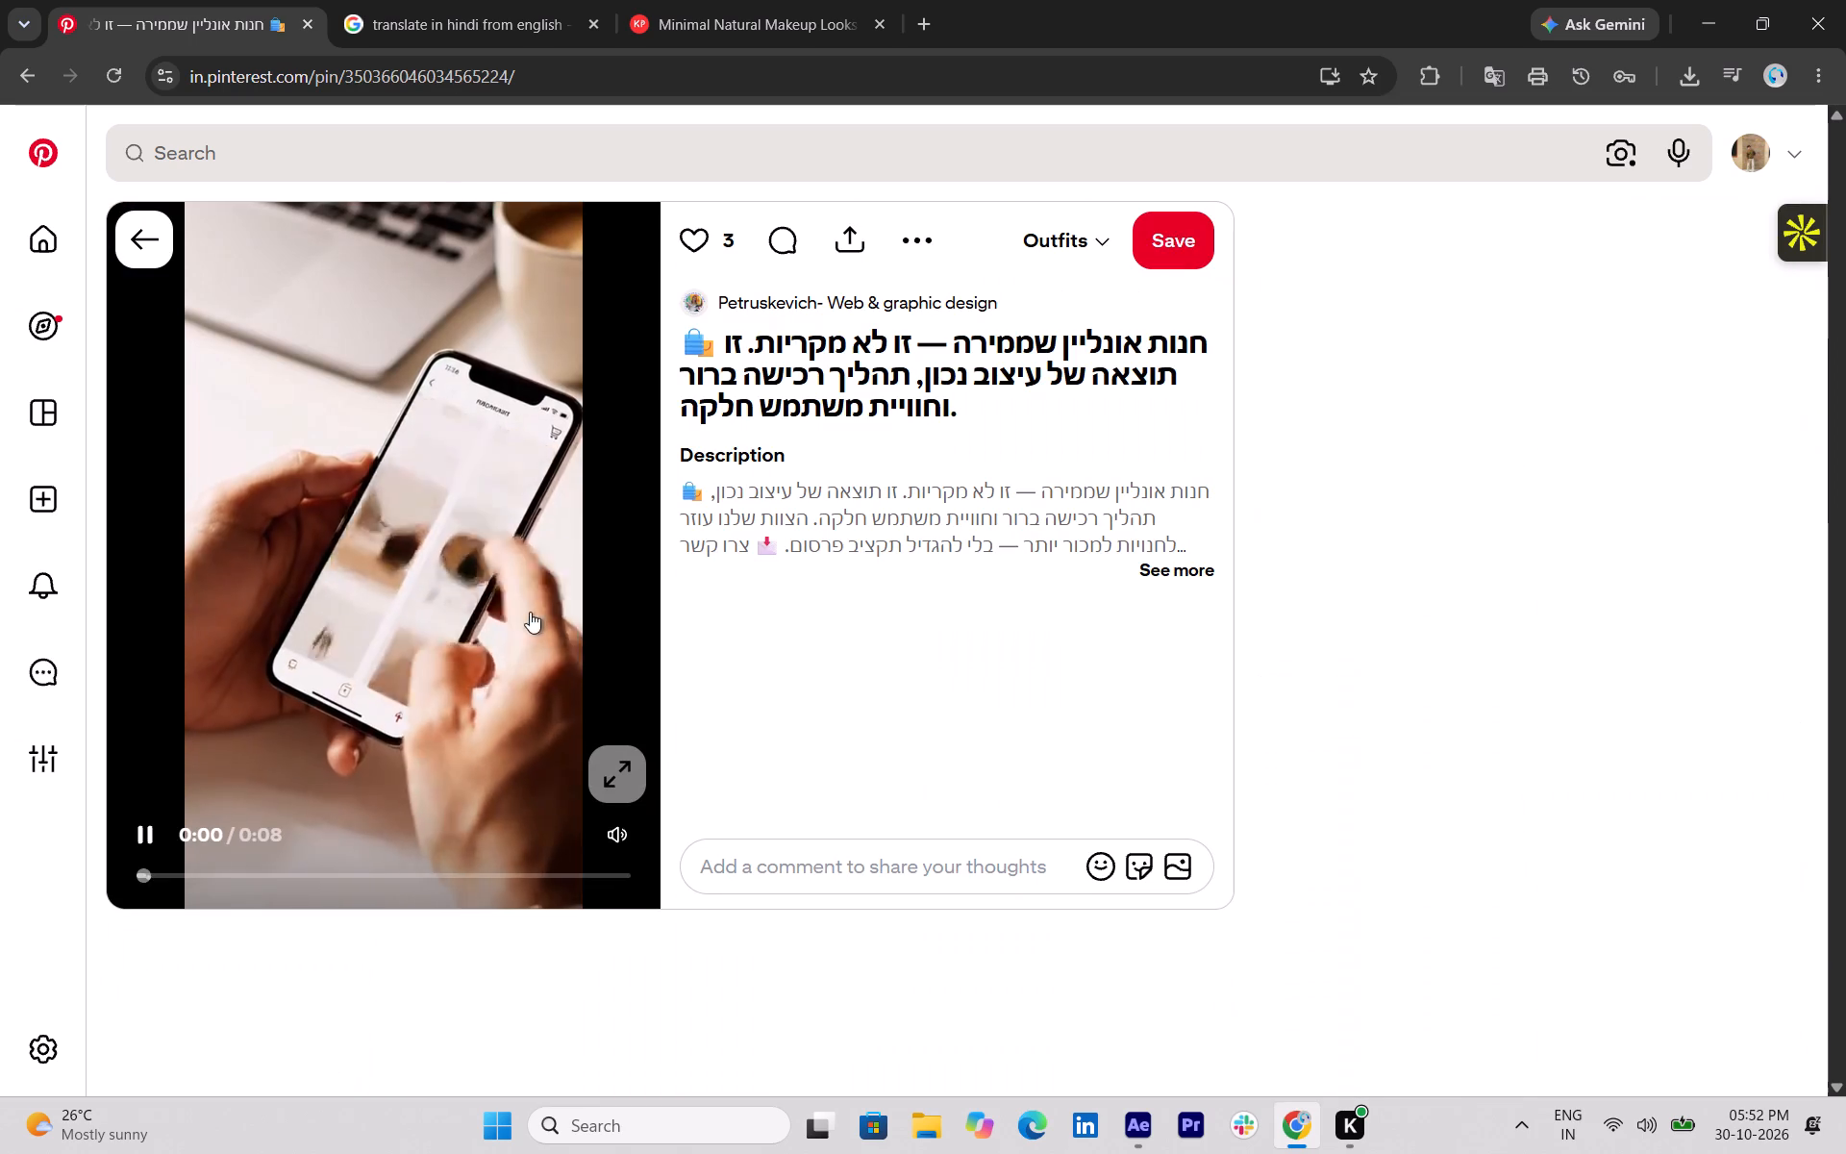
pyautogui.click(516, 586)
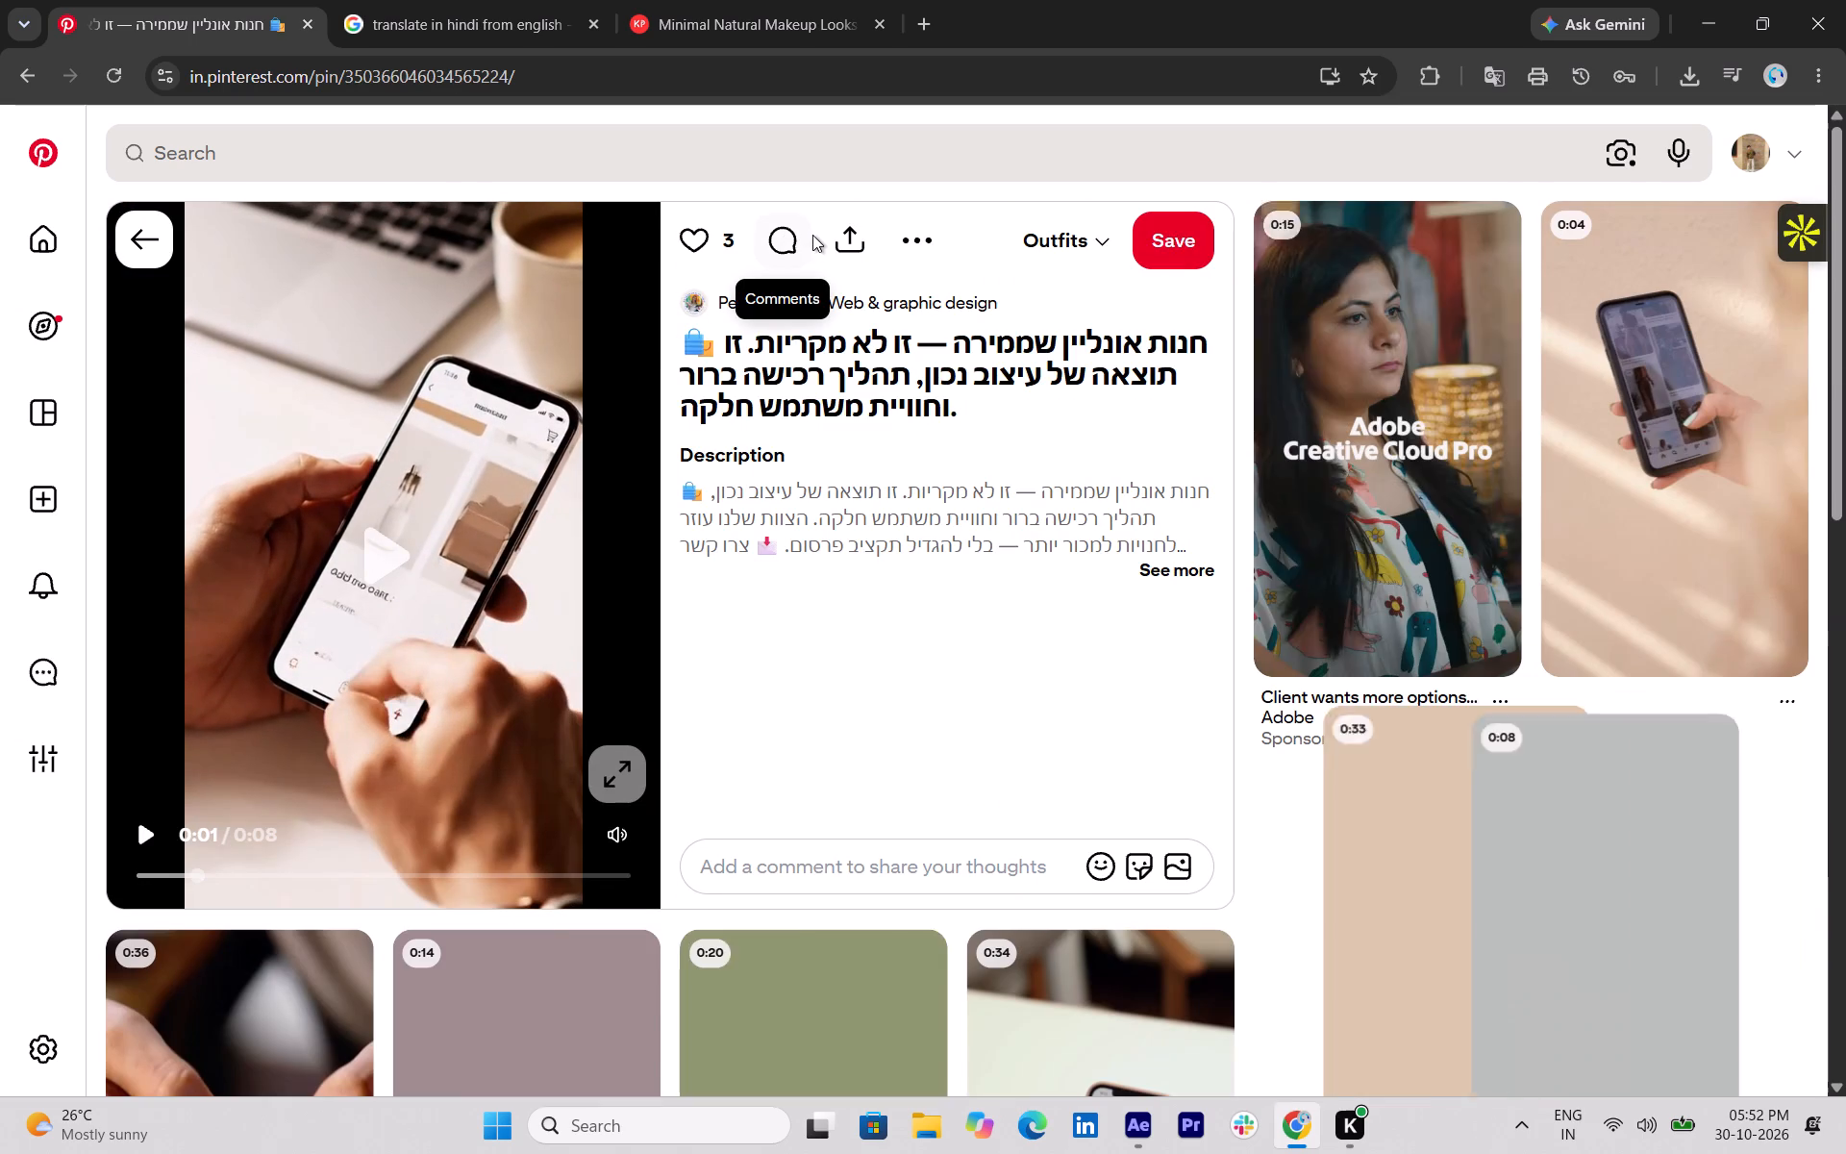
pyautogui.click(814, 235)
pyautogui.click(827, 238)
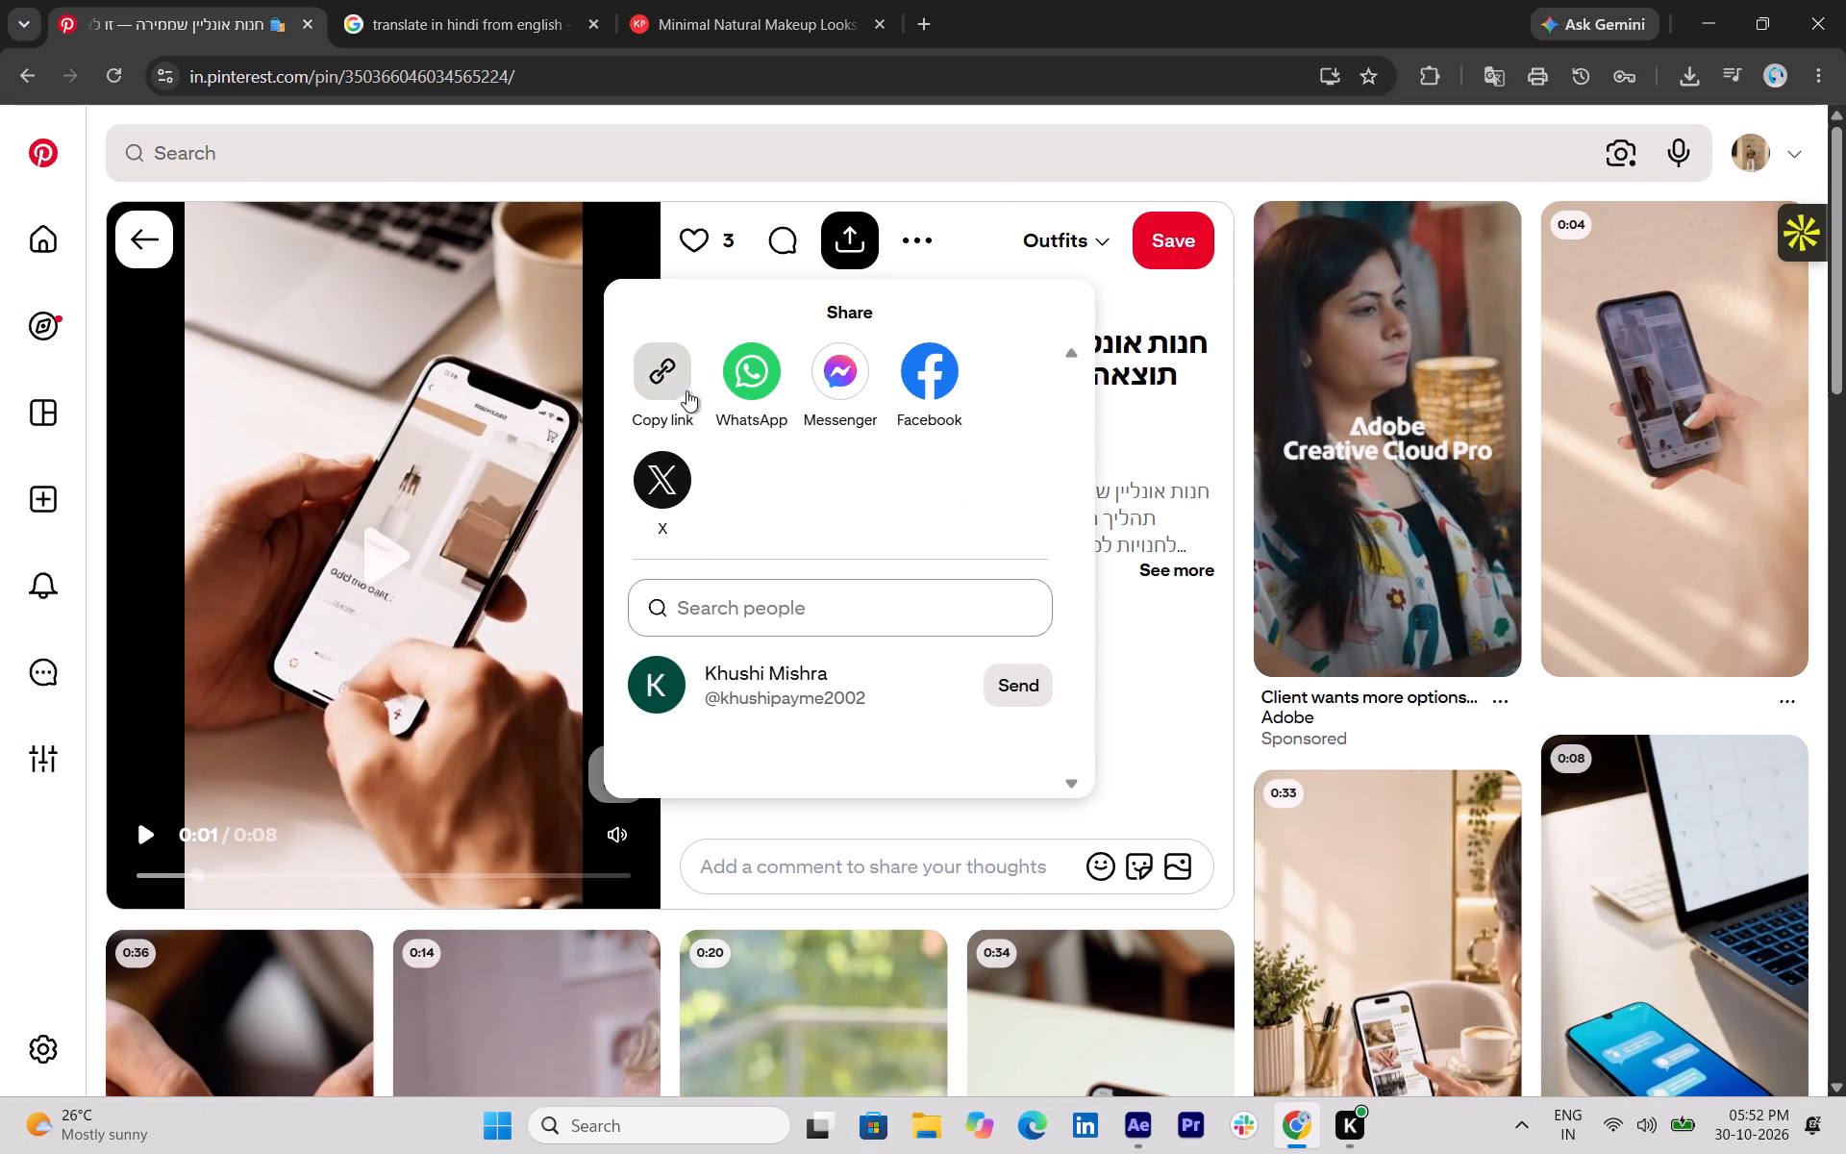
pyautogui.click(686, 390)
pyautogui.click(714, 10)
pyautogui.click(102, 85)
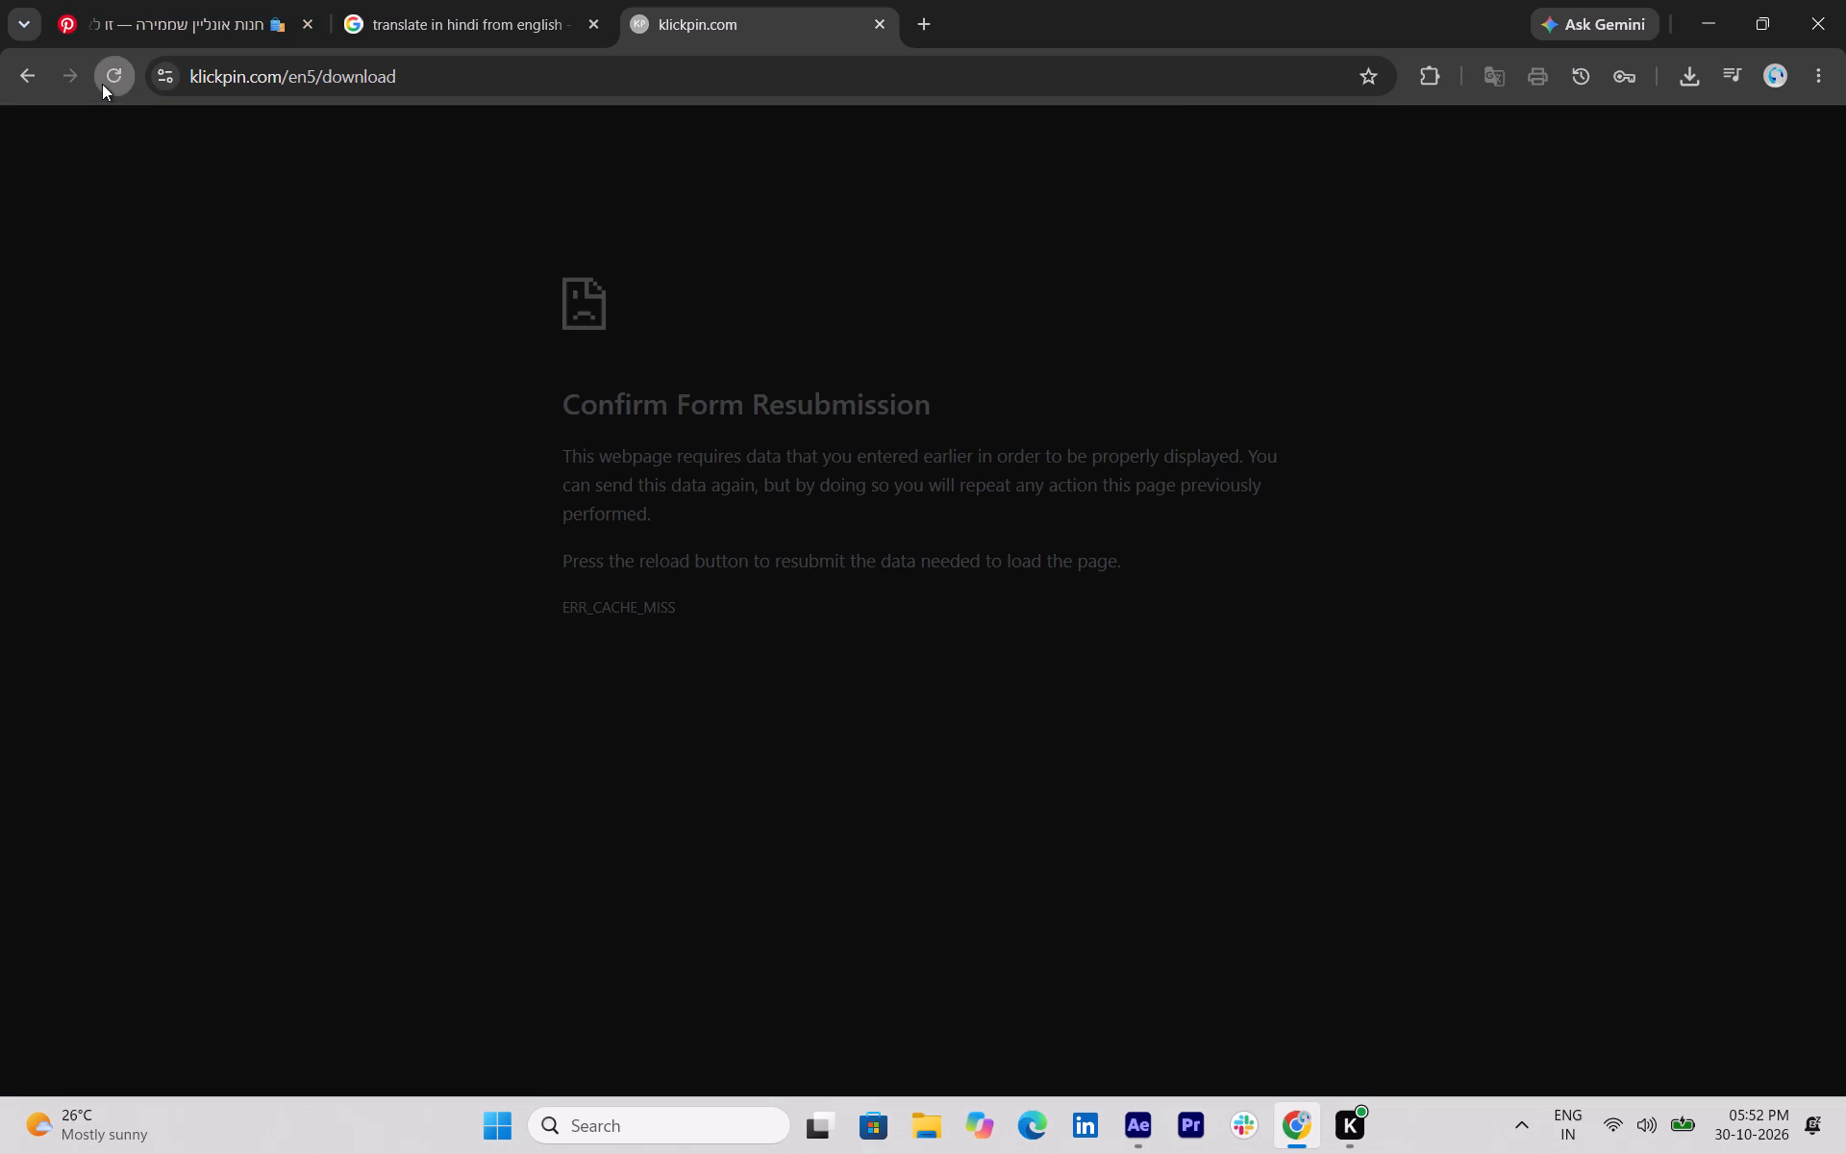
pyautogui.click(985, 282)
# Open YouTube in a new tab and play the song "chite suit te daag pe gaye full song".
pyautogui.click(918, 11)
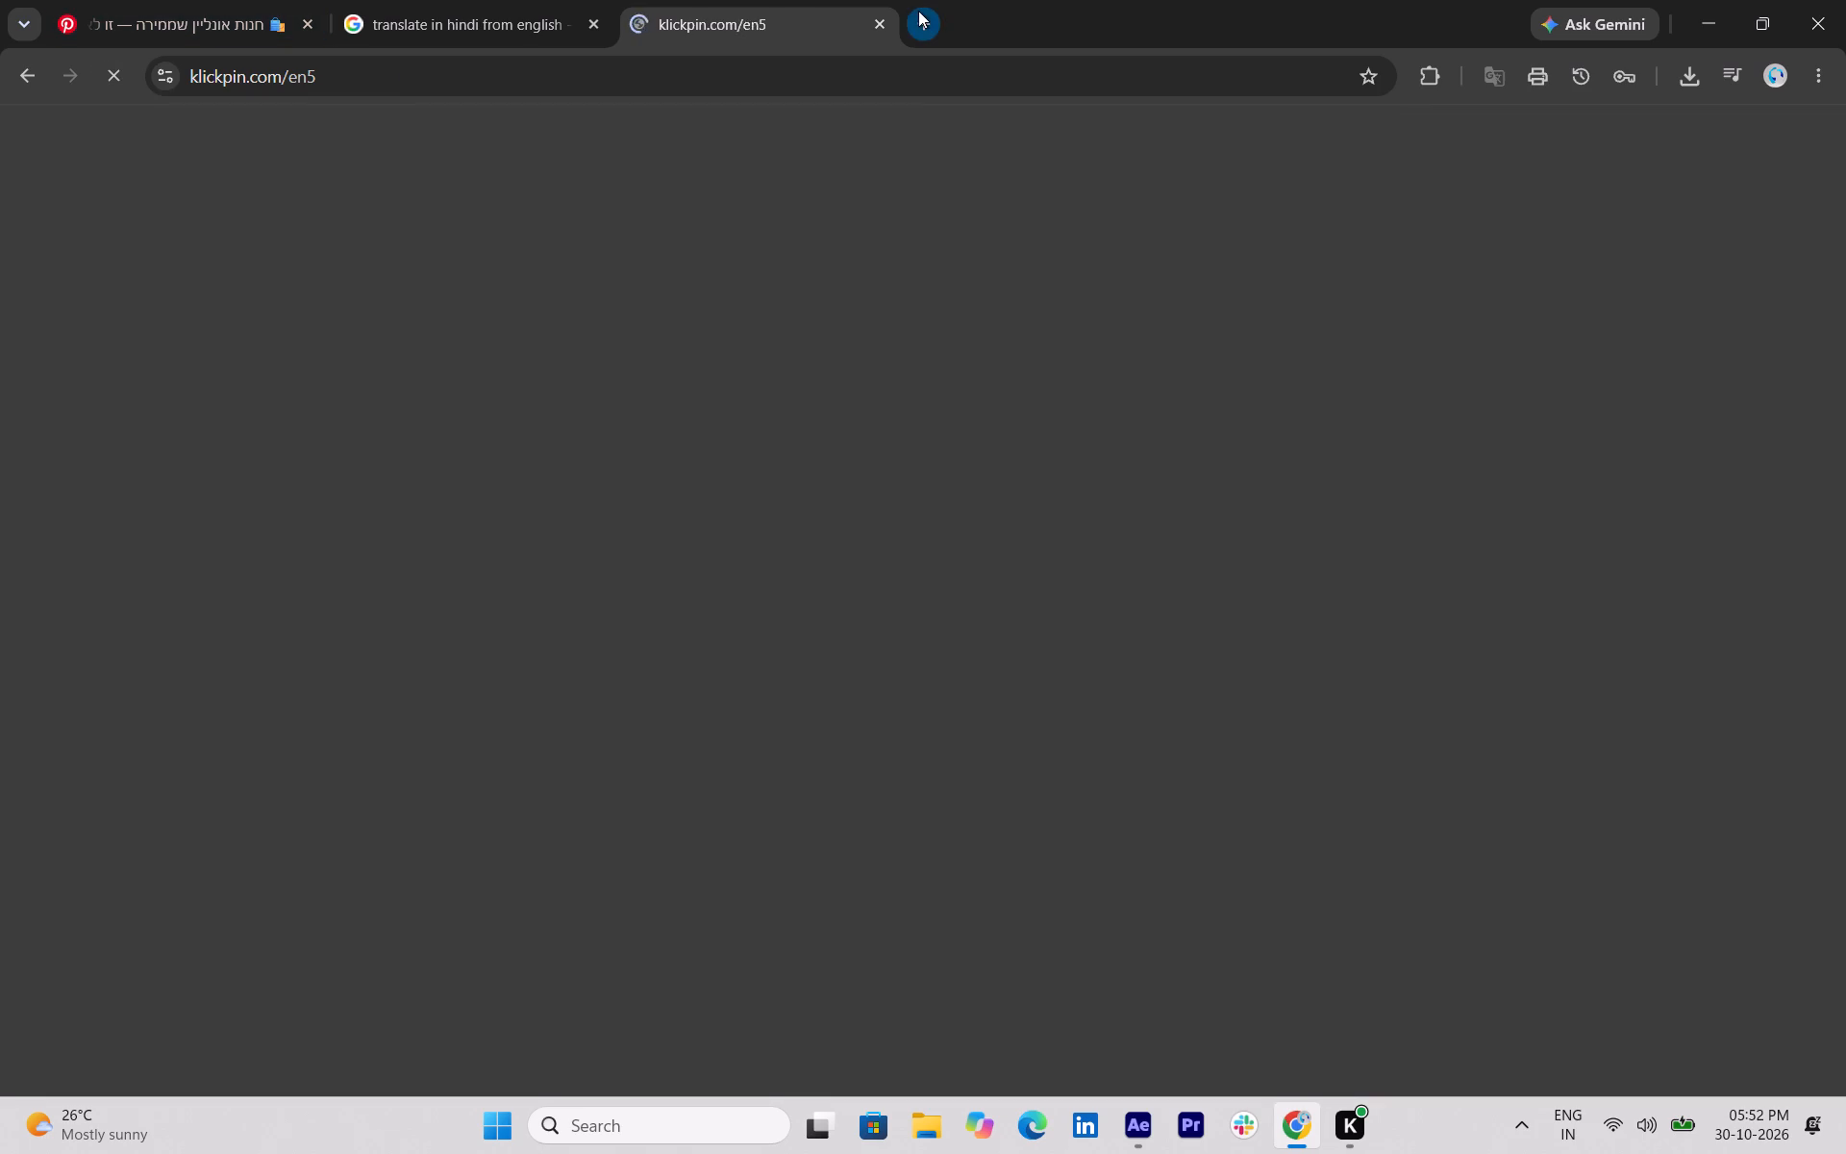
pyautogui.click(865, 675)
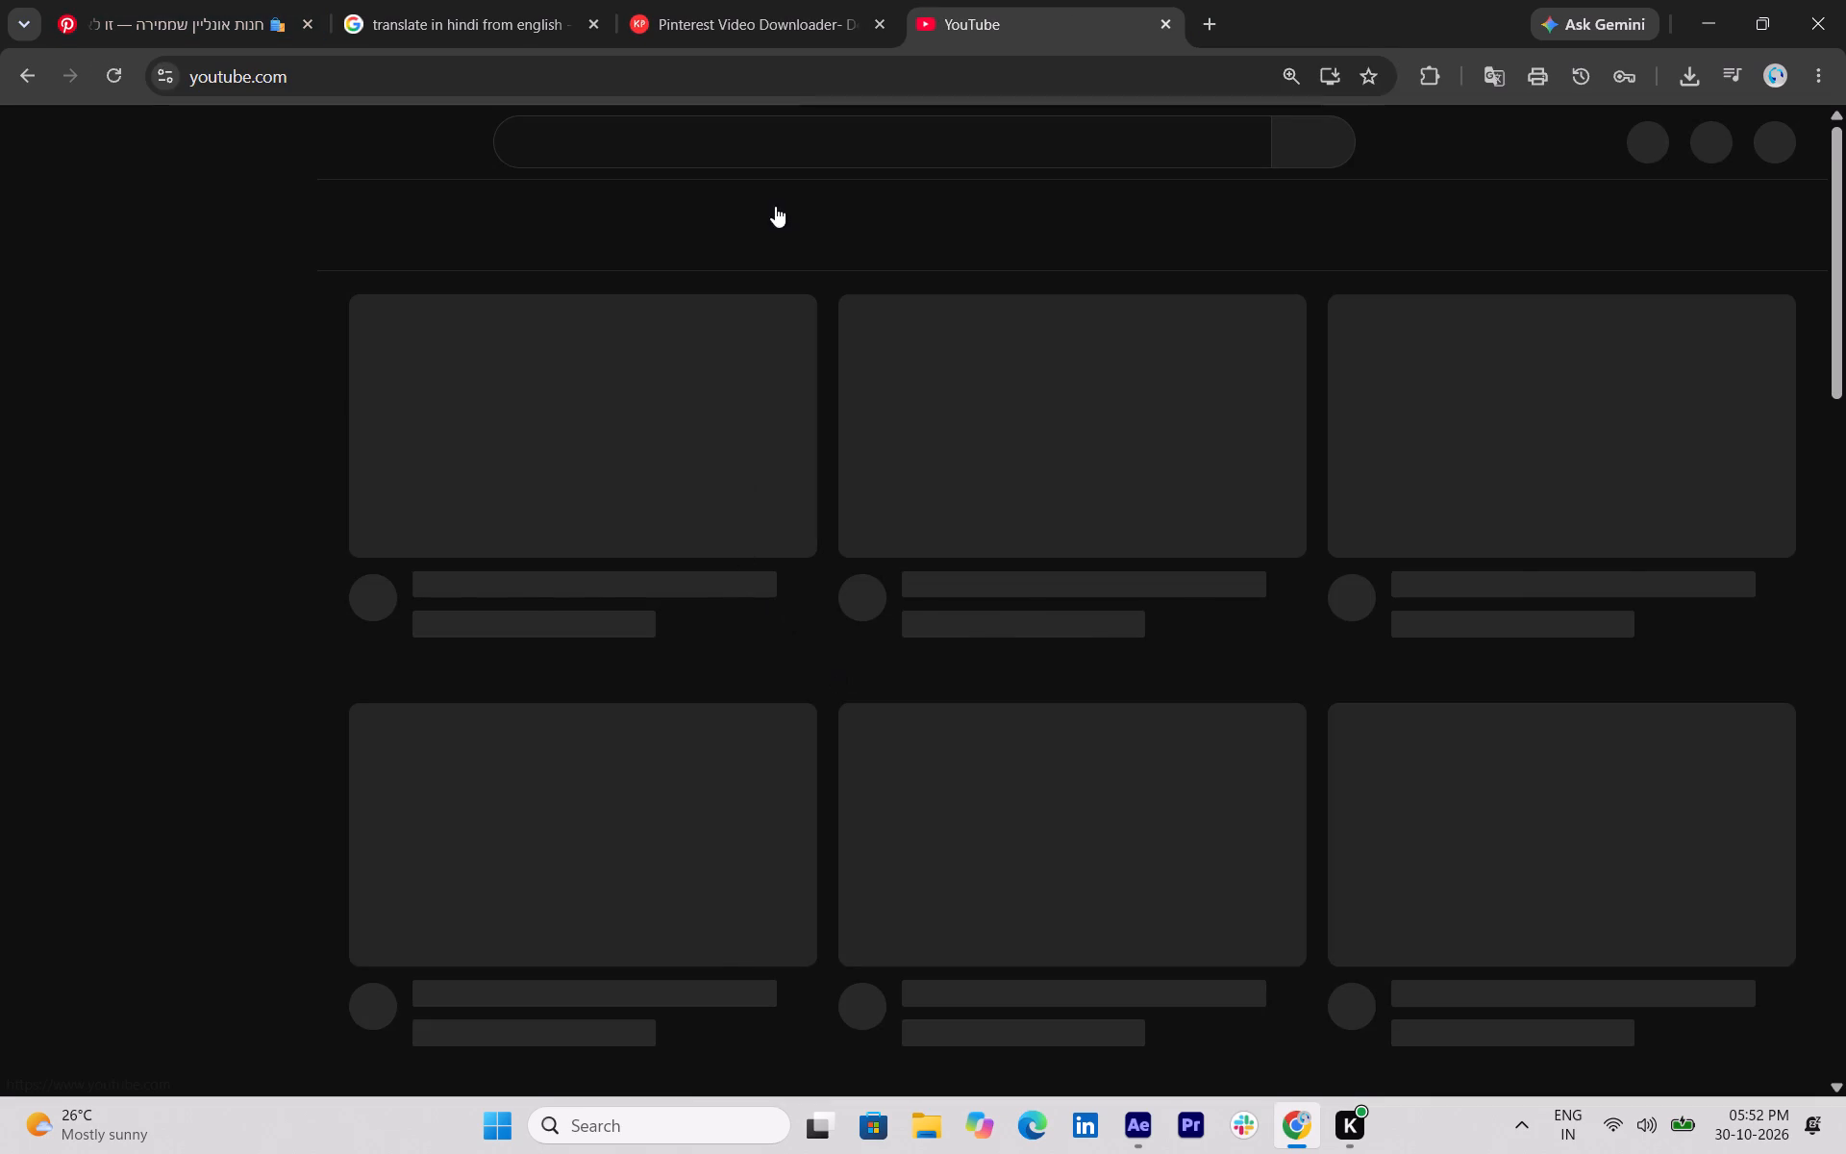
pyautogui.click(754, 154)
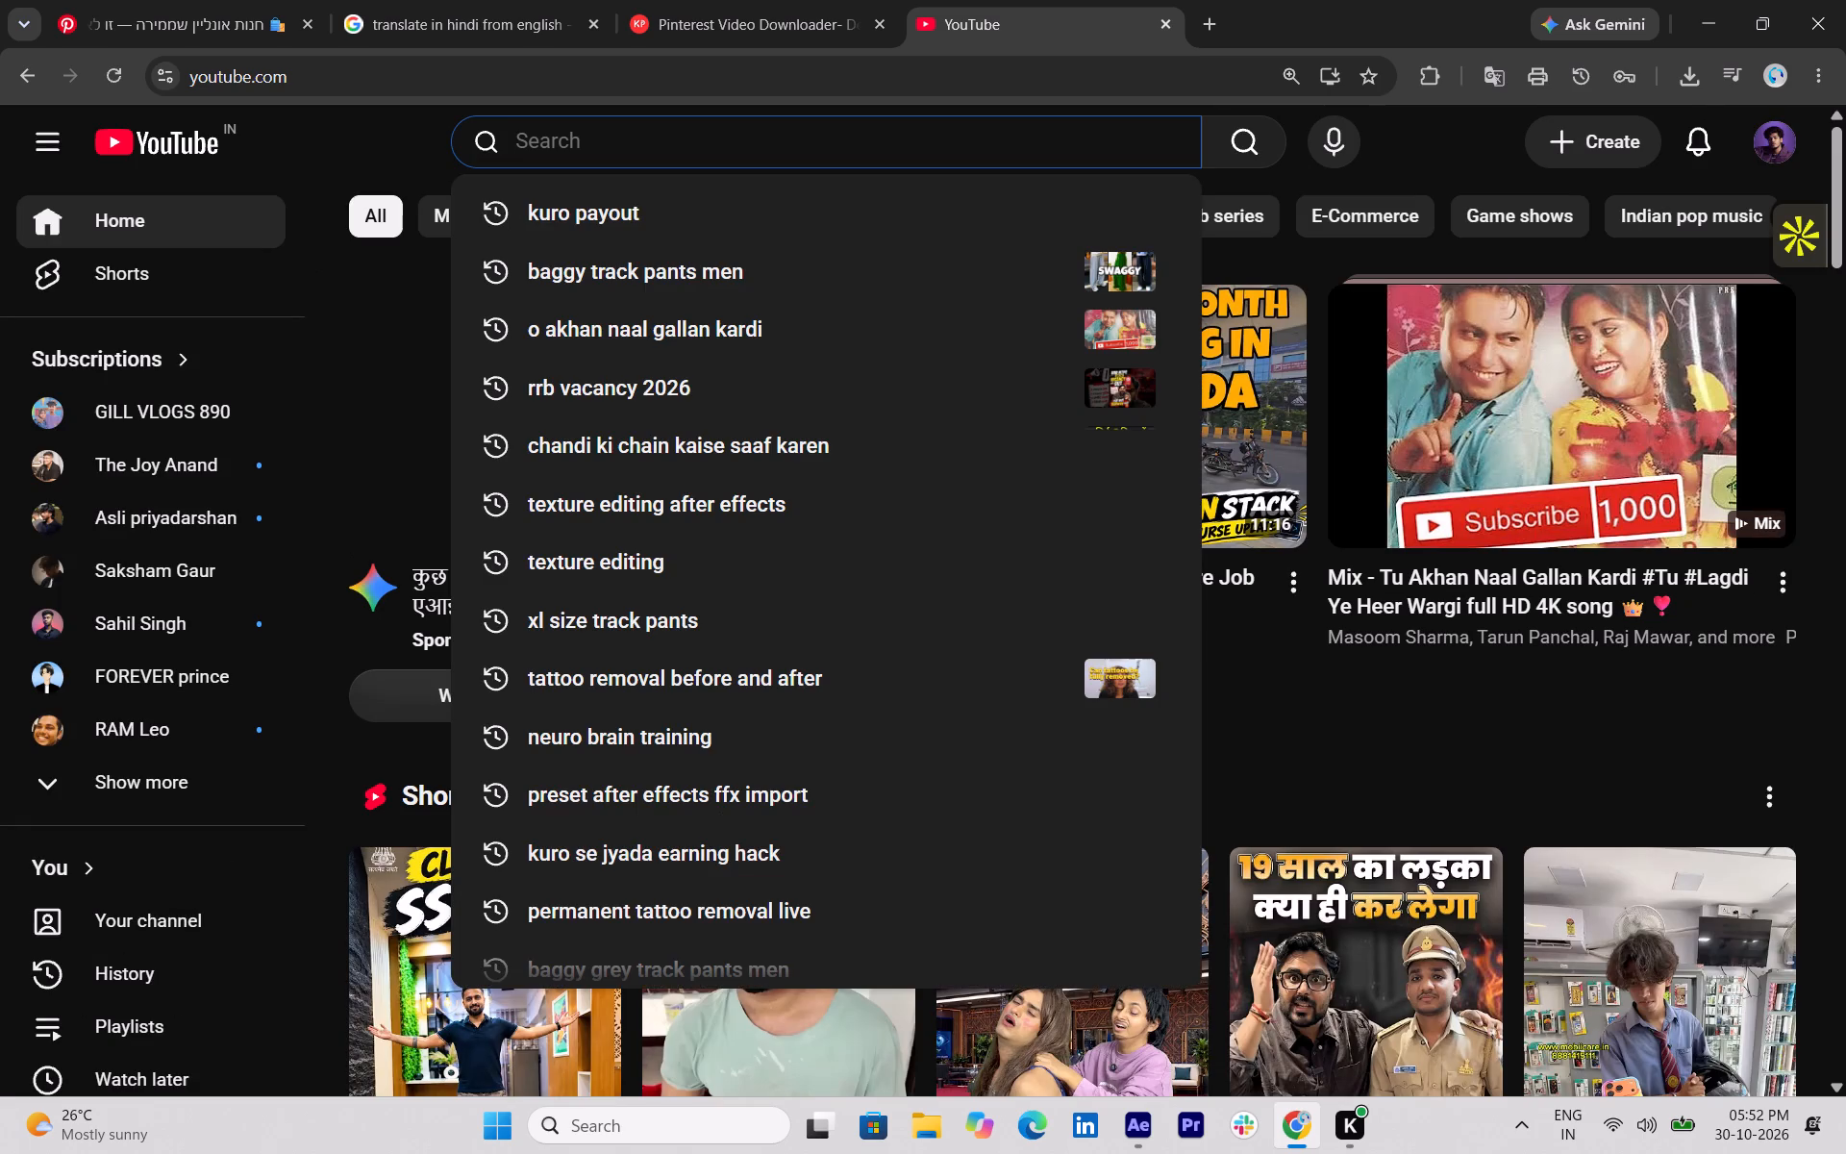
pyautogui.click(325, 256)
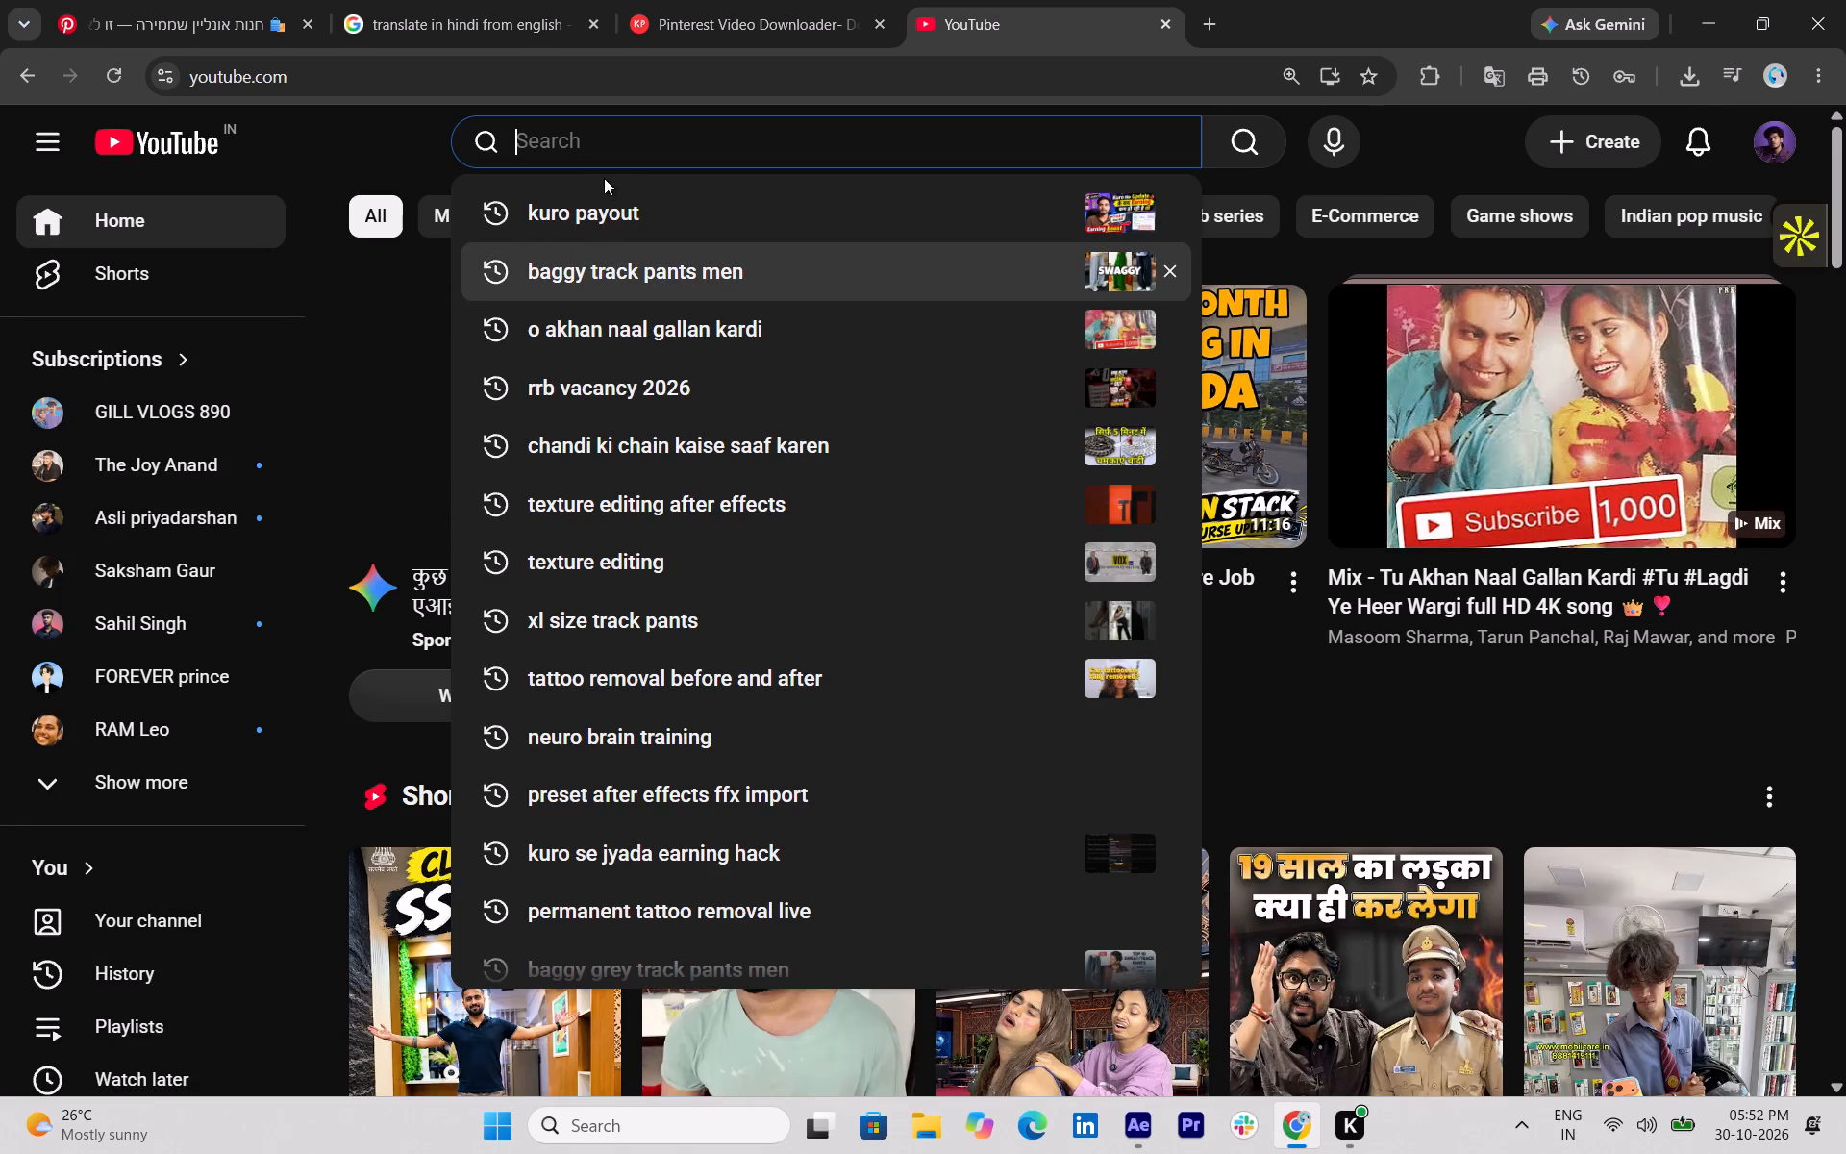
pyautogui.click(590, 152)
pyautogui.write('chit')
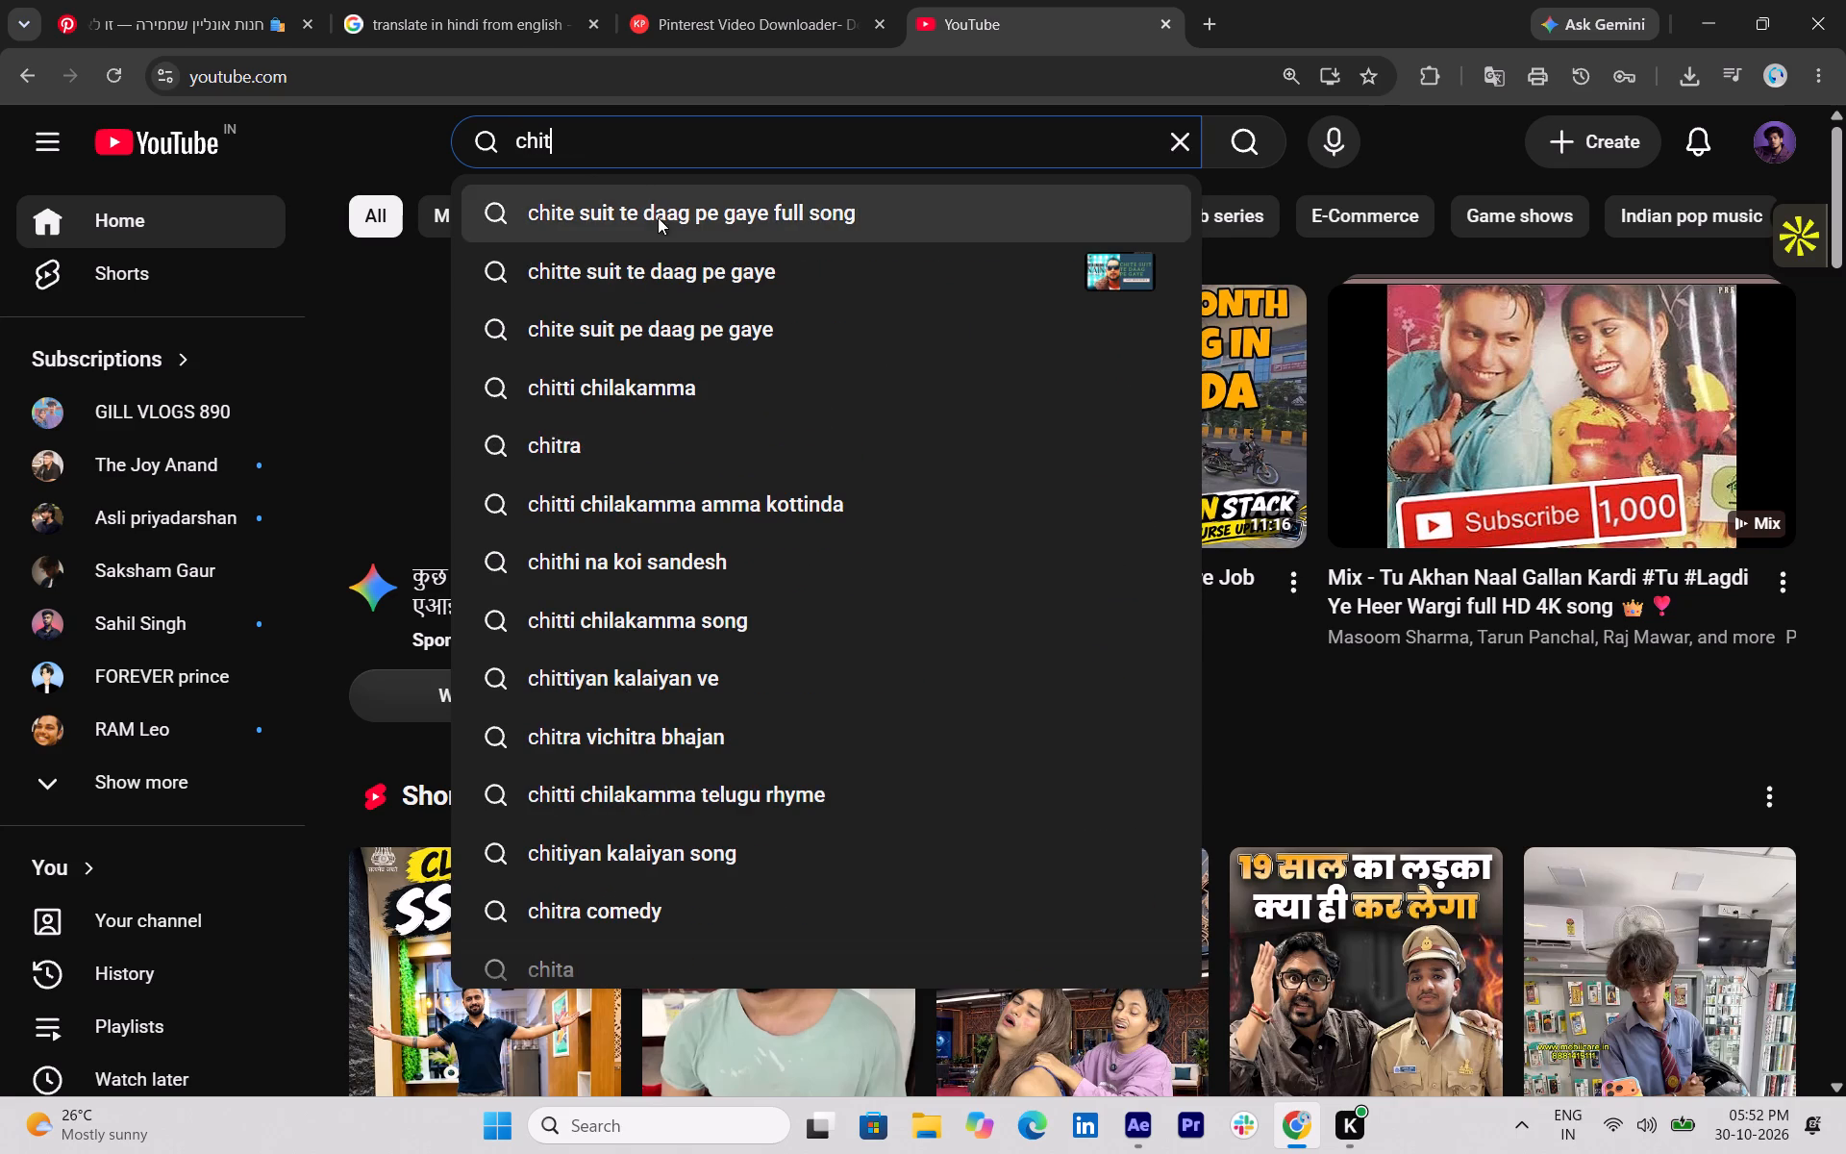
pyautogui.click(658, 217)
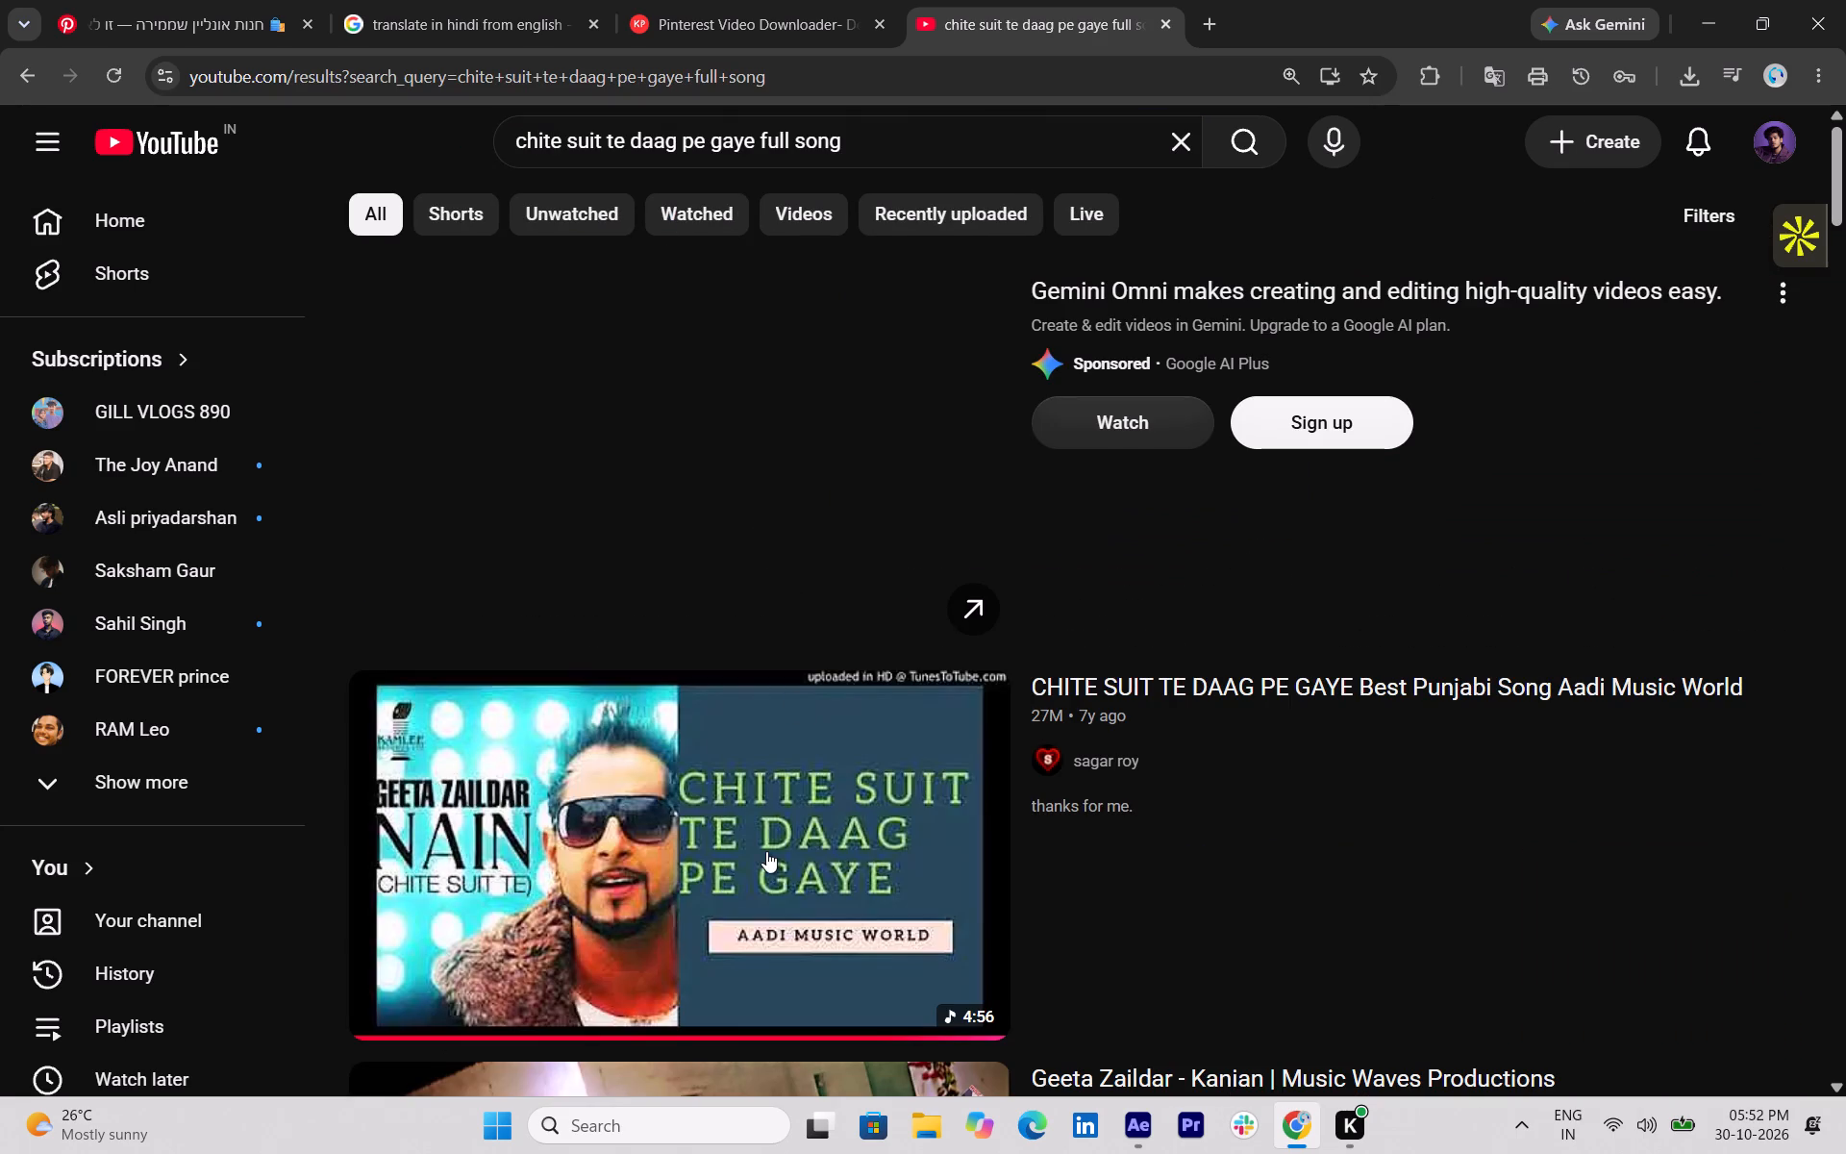
# Play the "CHITE SUIT TE DAAG PE GAYE Best Punjabi Song Aadi Music World" video from the YouTube results.
pyautogui.scroll(-2, 764, 847)
pyautogui.scroll(1, 809, 556)
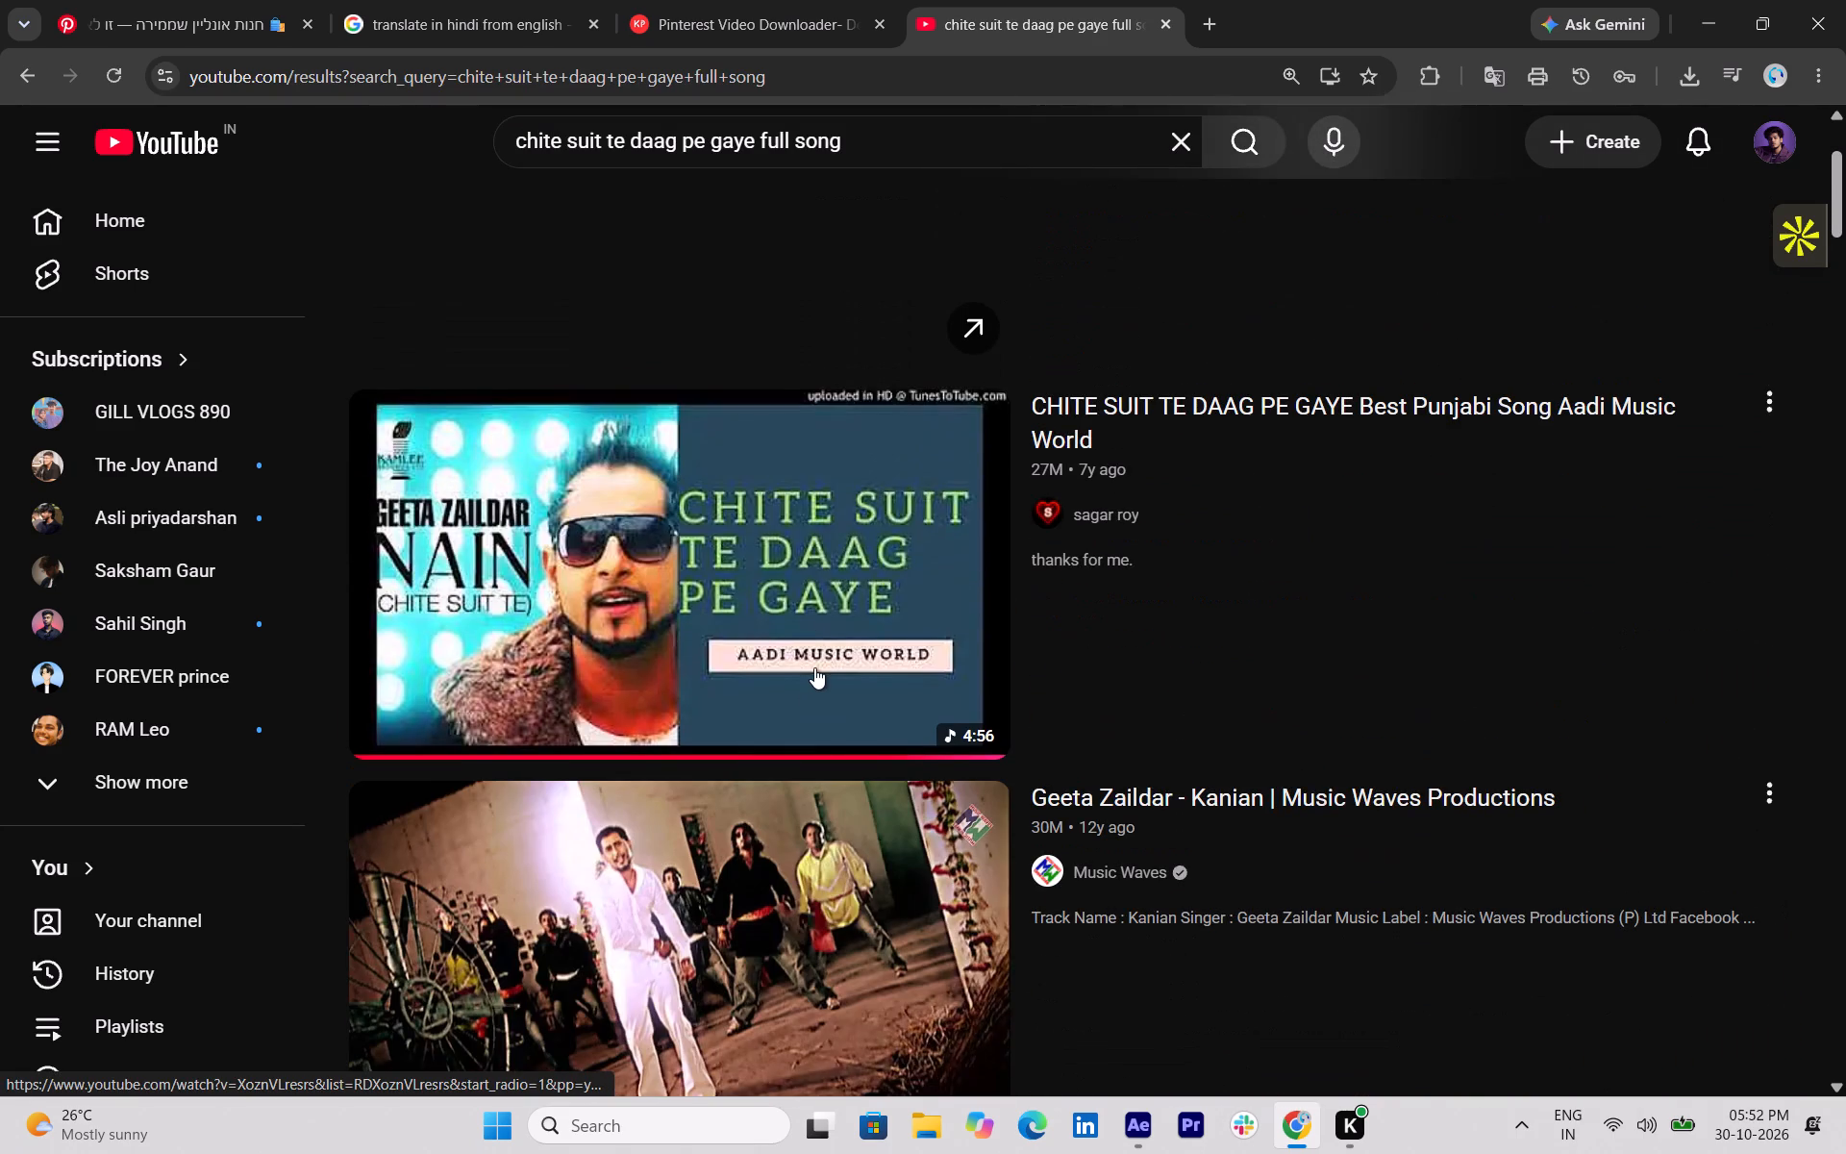
pyautogui.click(814, 666)
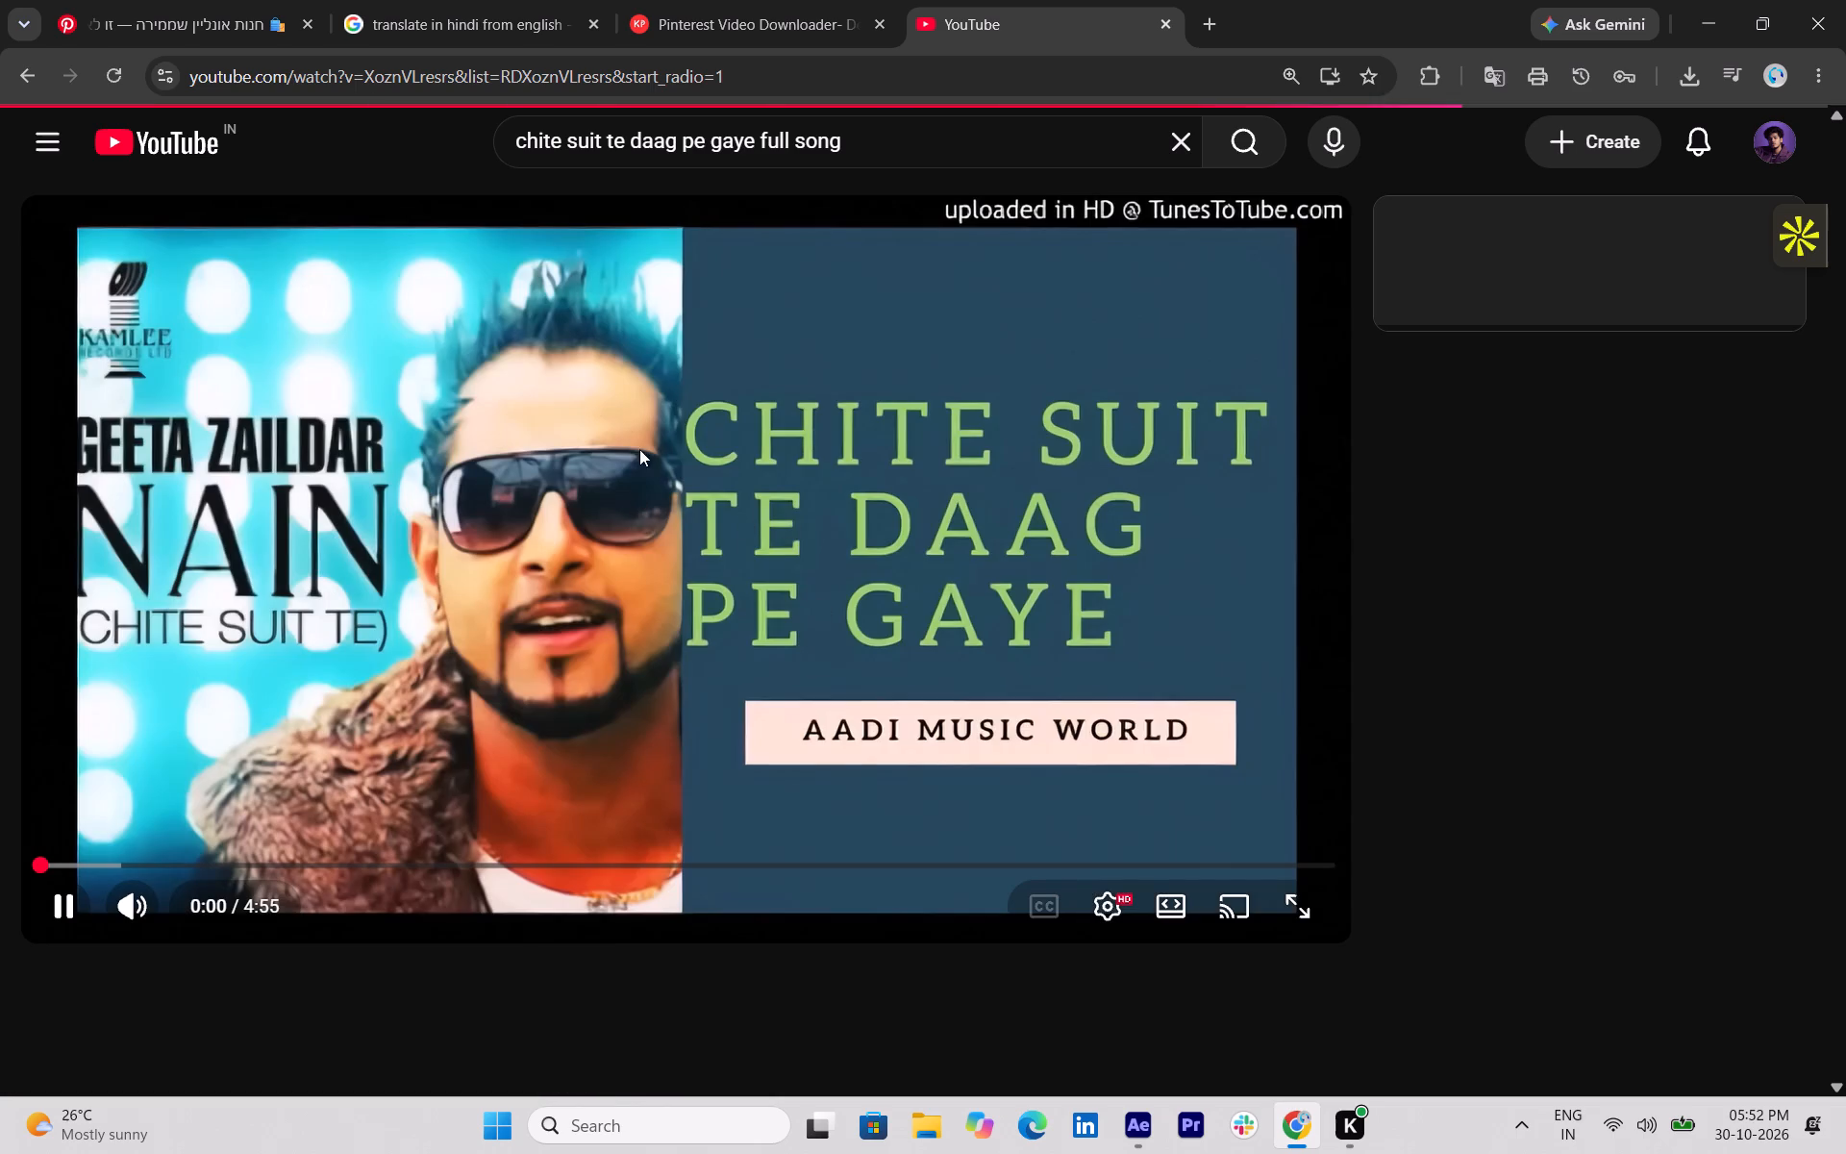
pyautogui.click(665, 0)
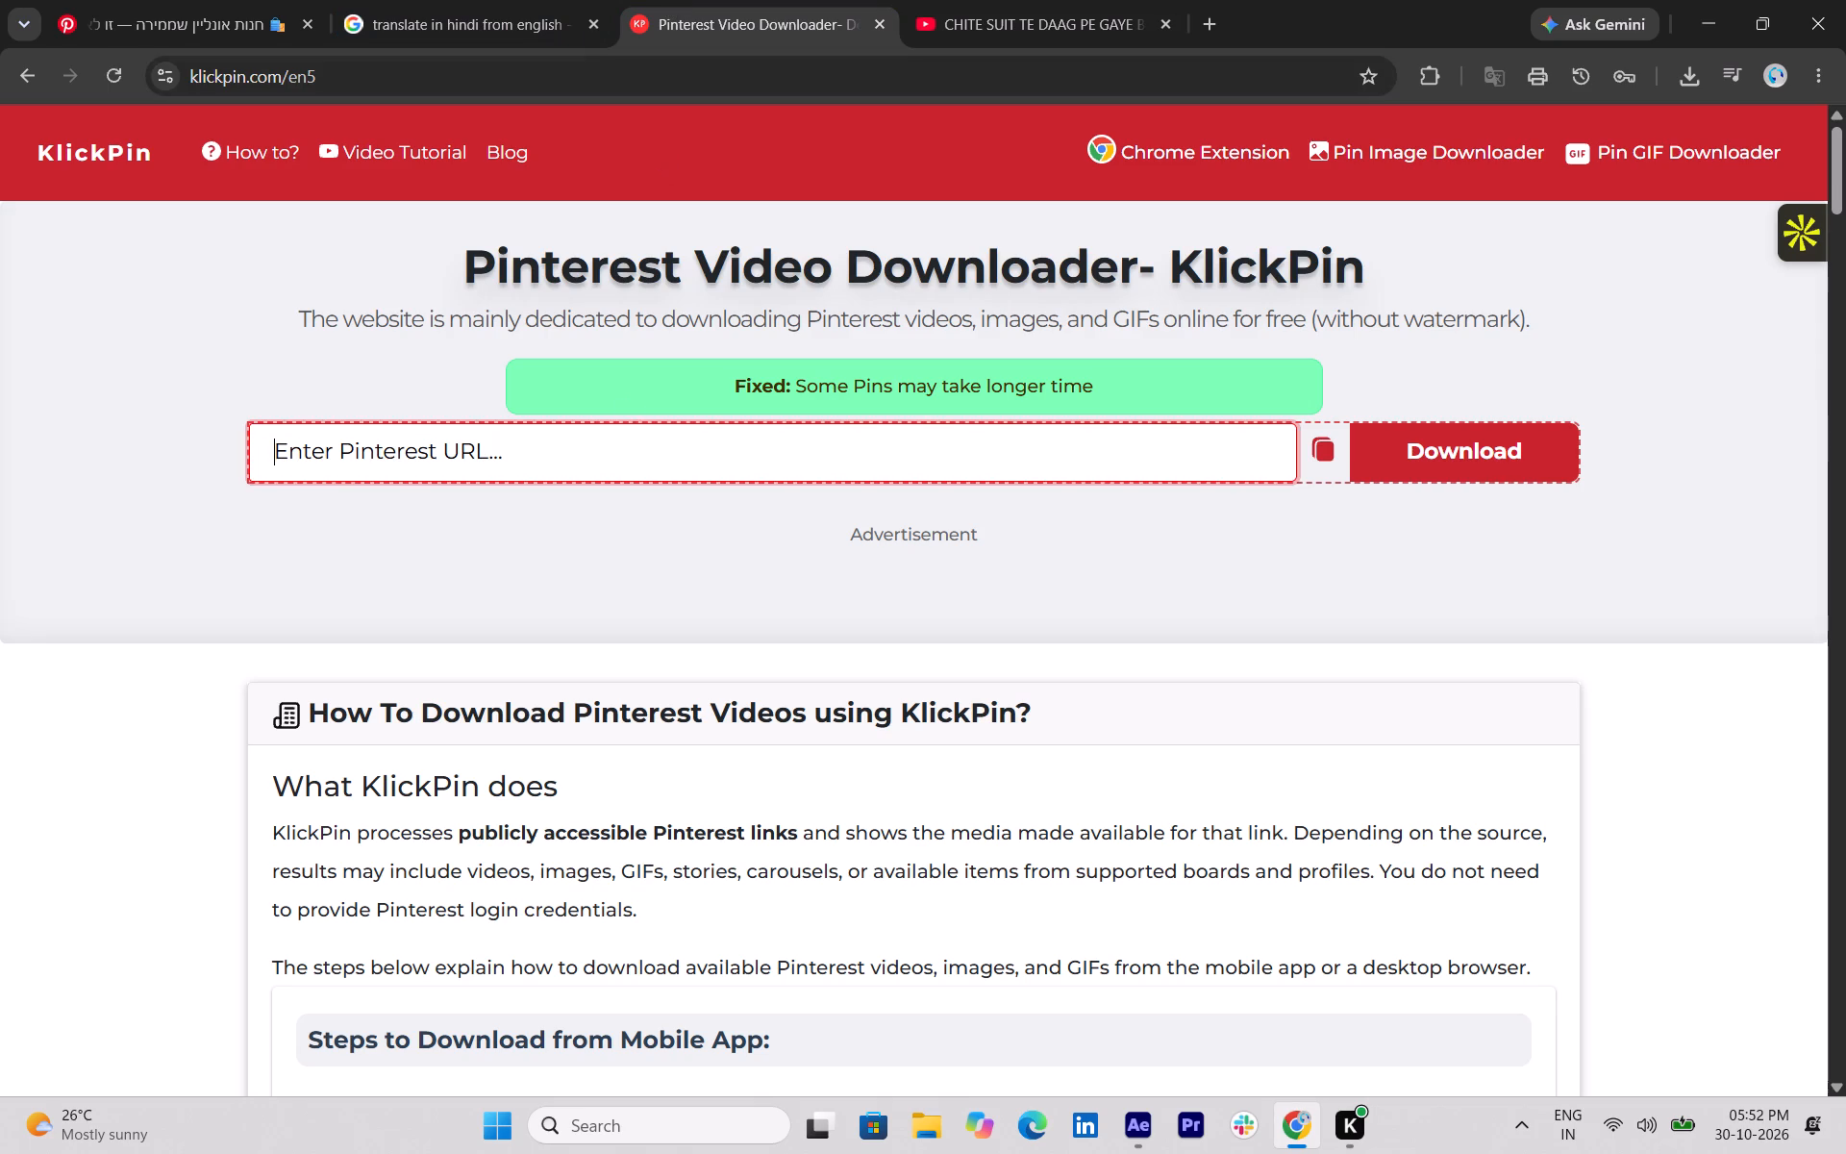
pyautogui.click(636, 451)
pyautogui.hotkey('ctrl', 'v')
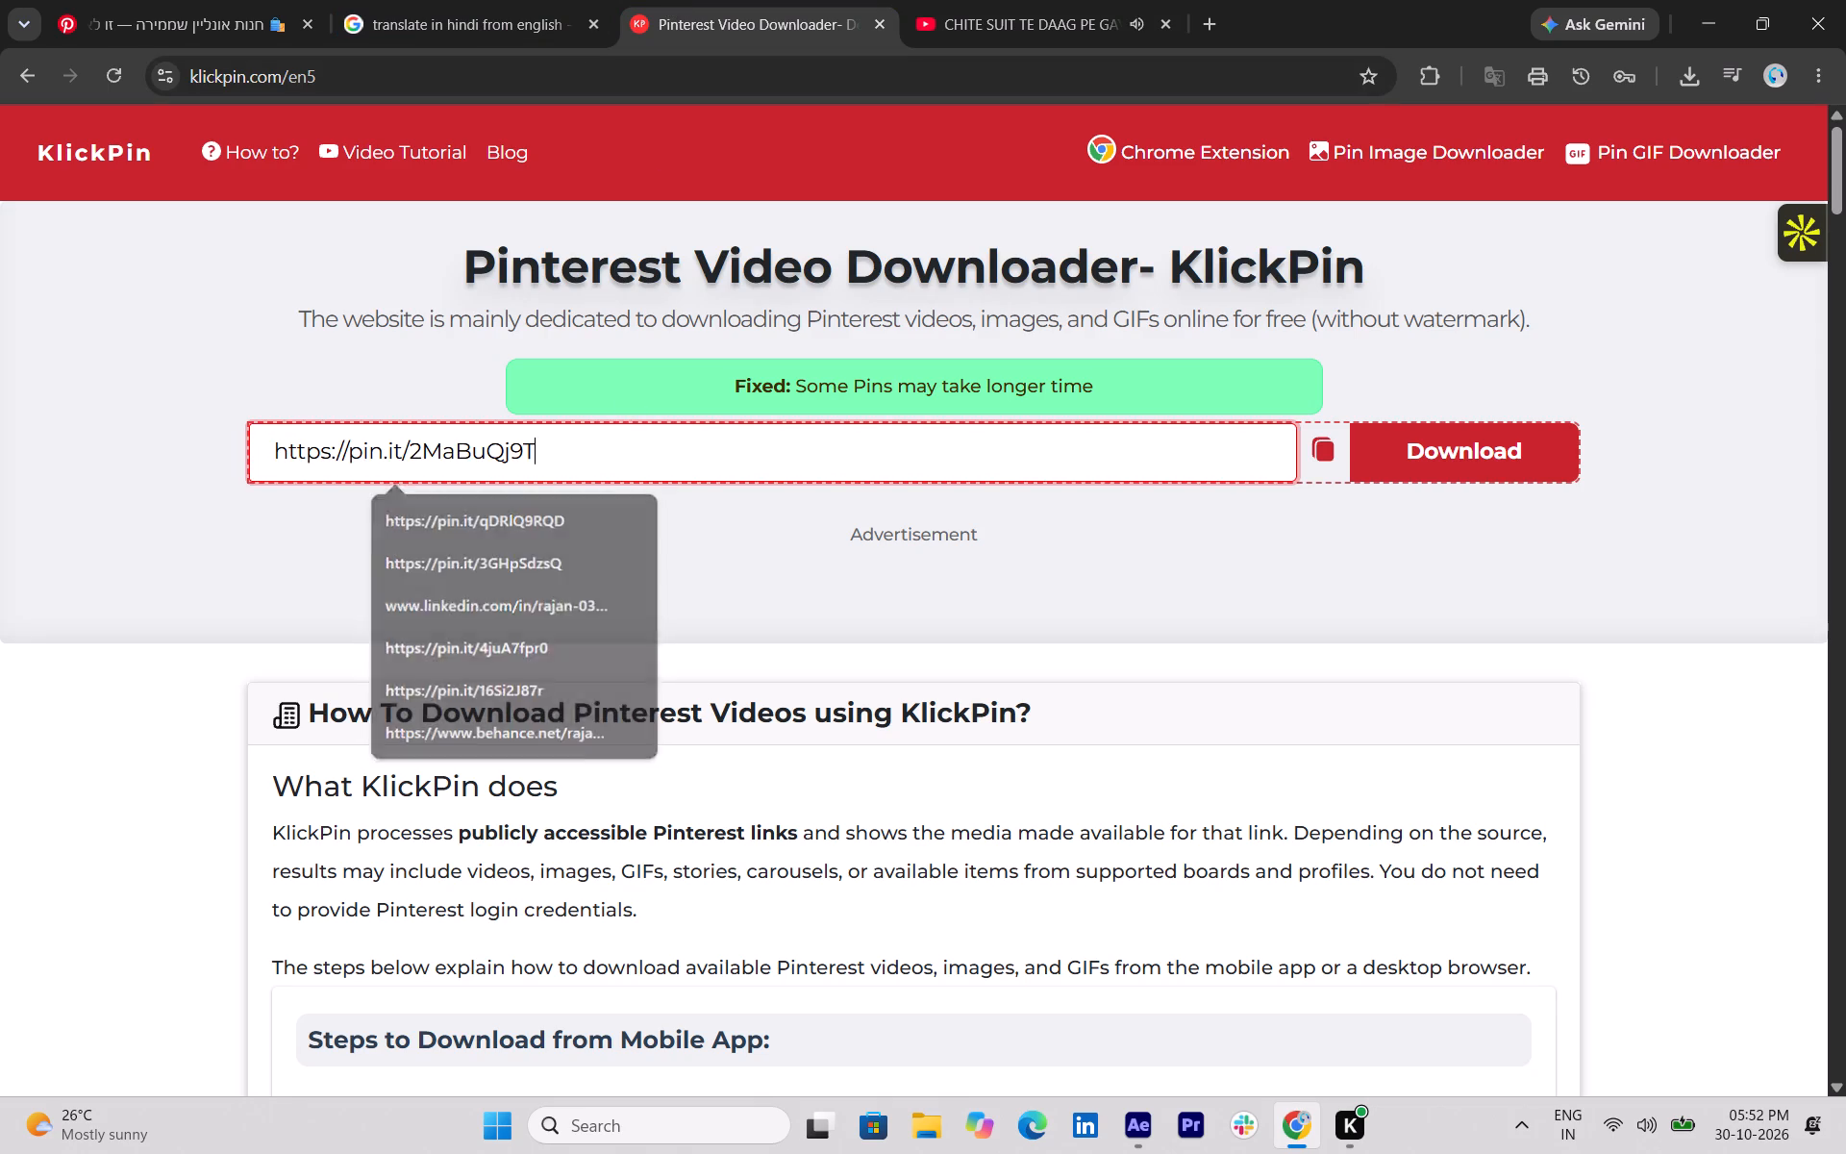
pyautogui.click(1434, 456)
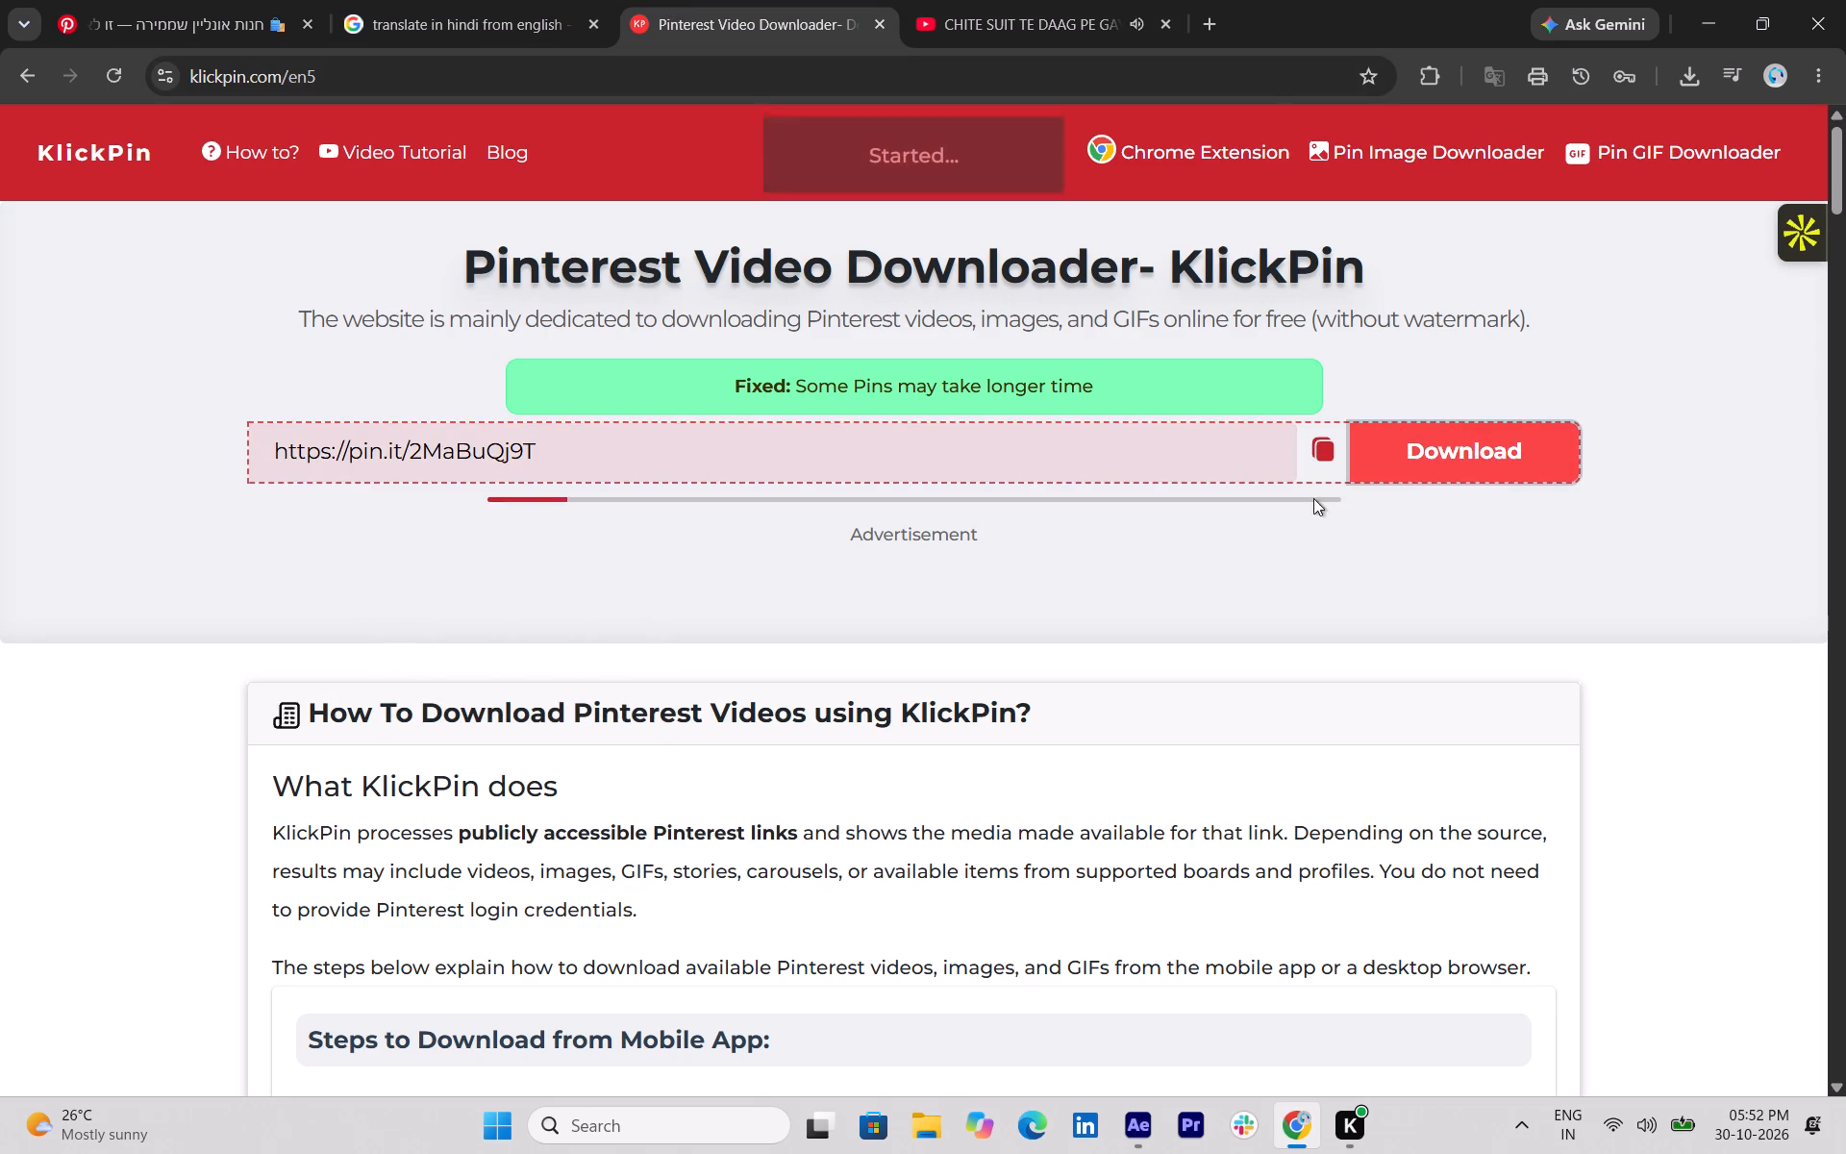
# Return to the playing song and lower the system volume to about a third.
pyautogui.click(1035, 23)
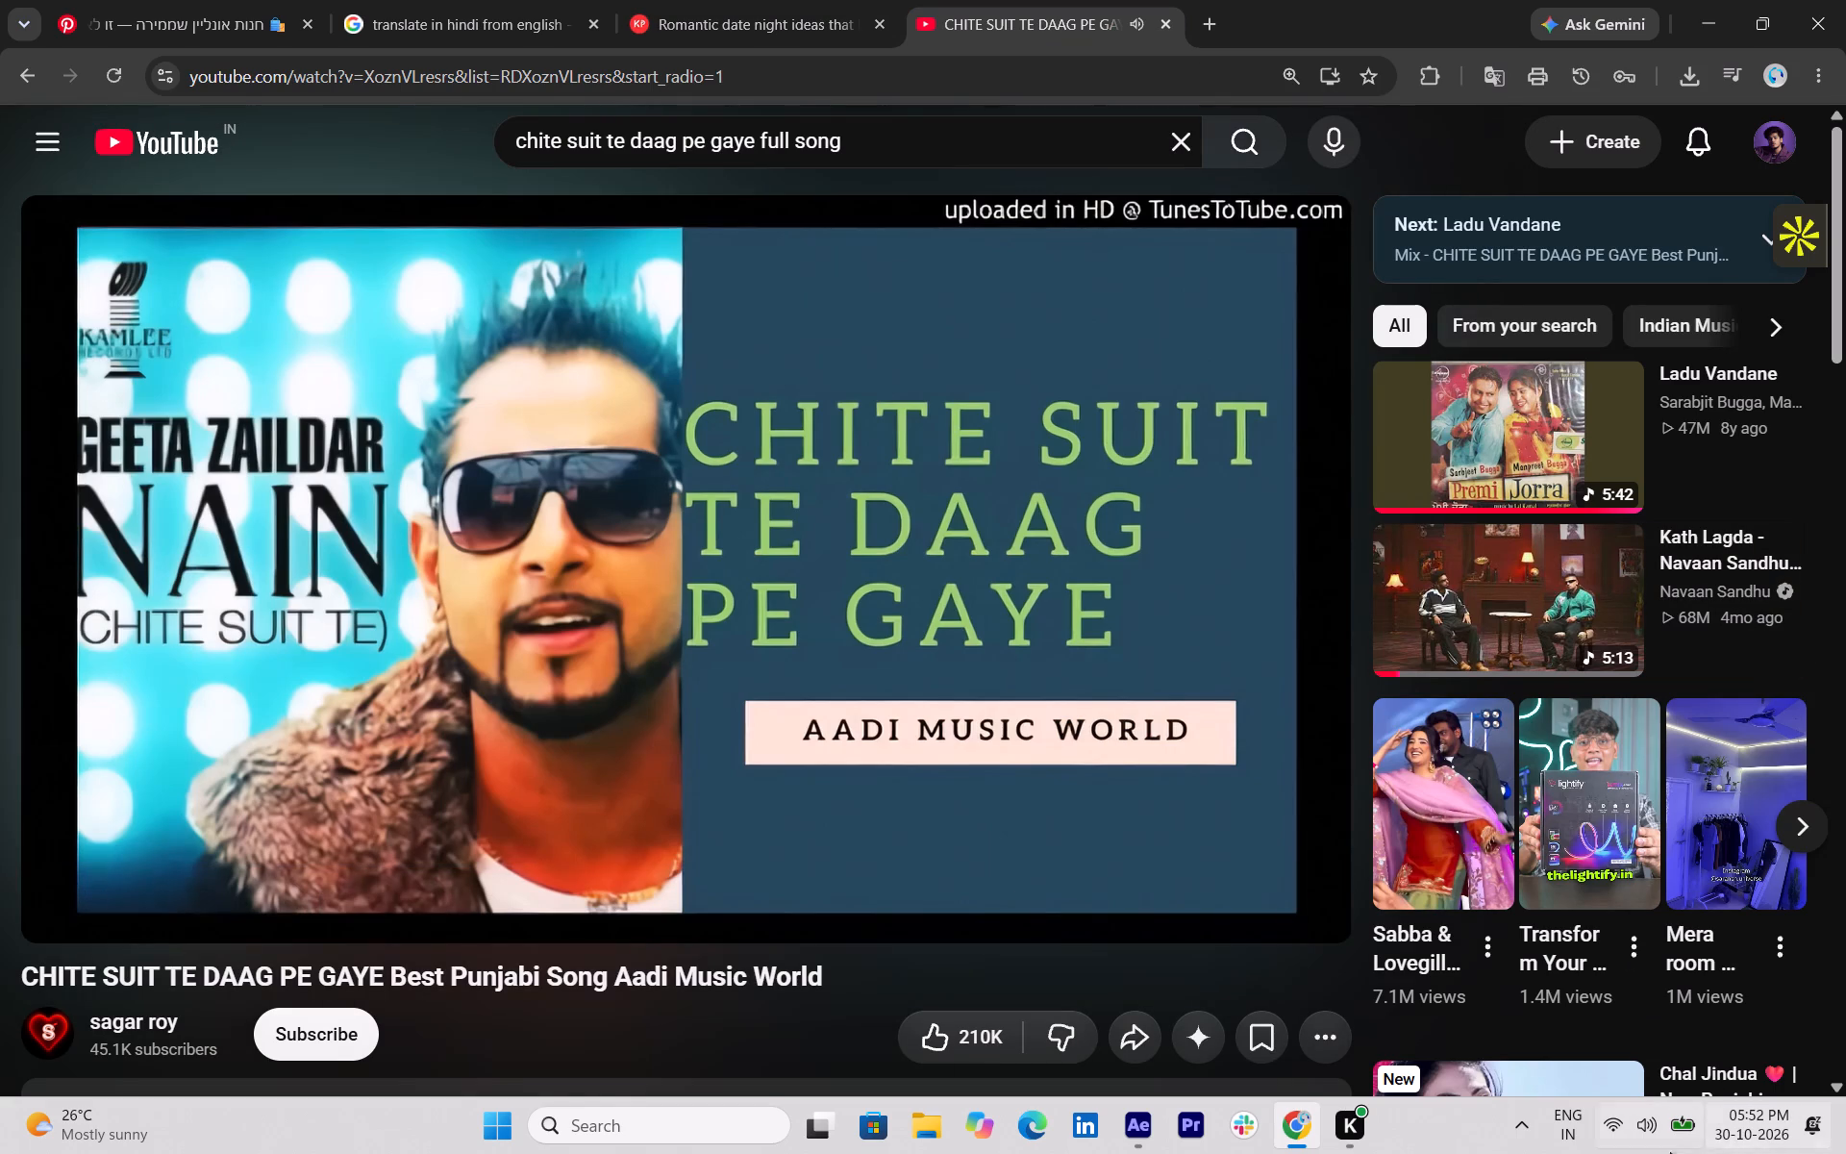
pyautogui.click(1658, 1150)
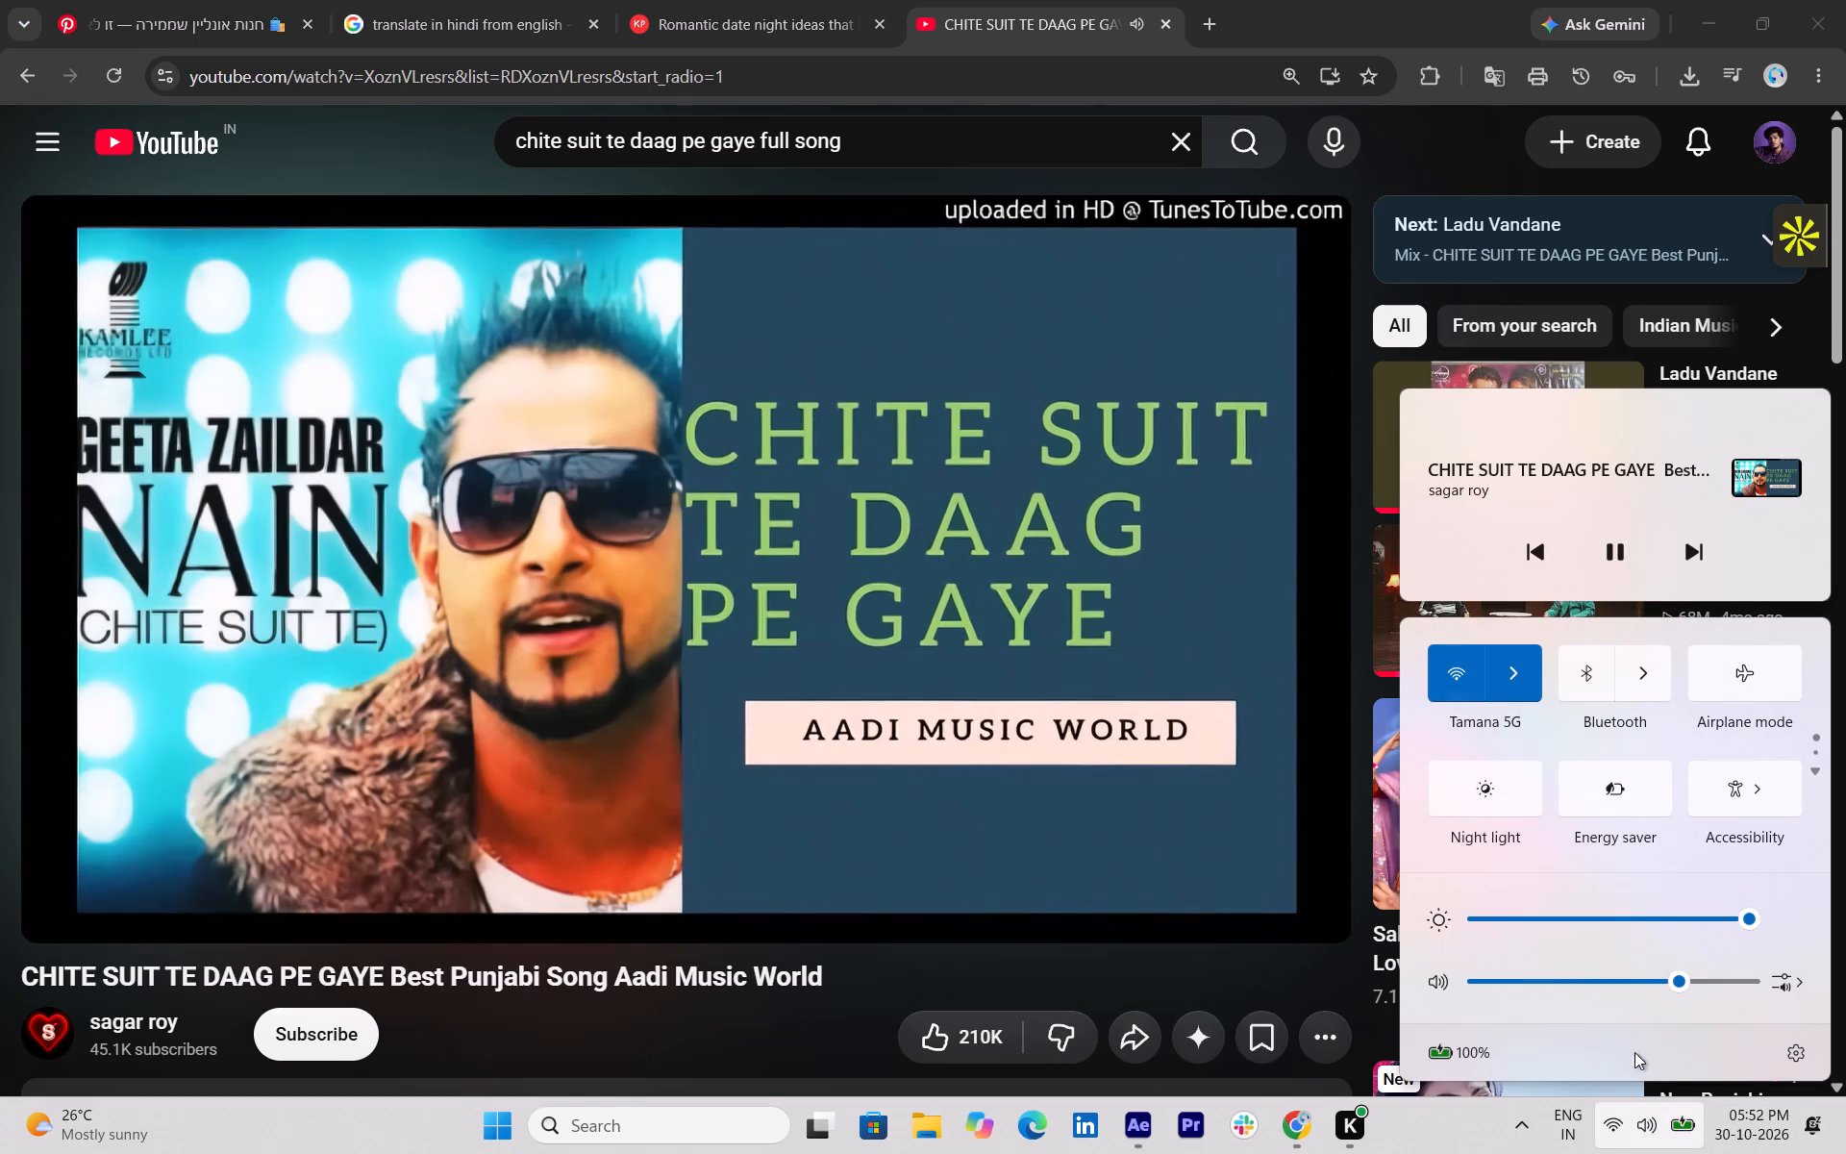
pyautogui.moveTo(1631, 989); pyautogui.dragTo(1595, 988)
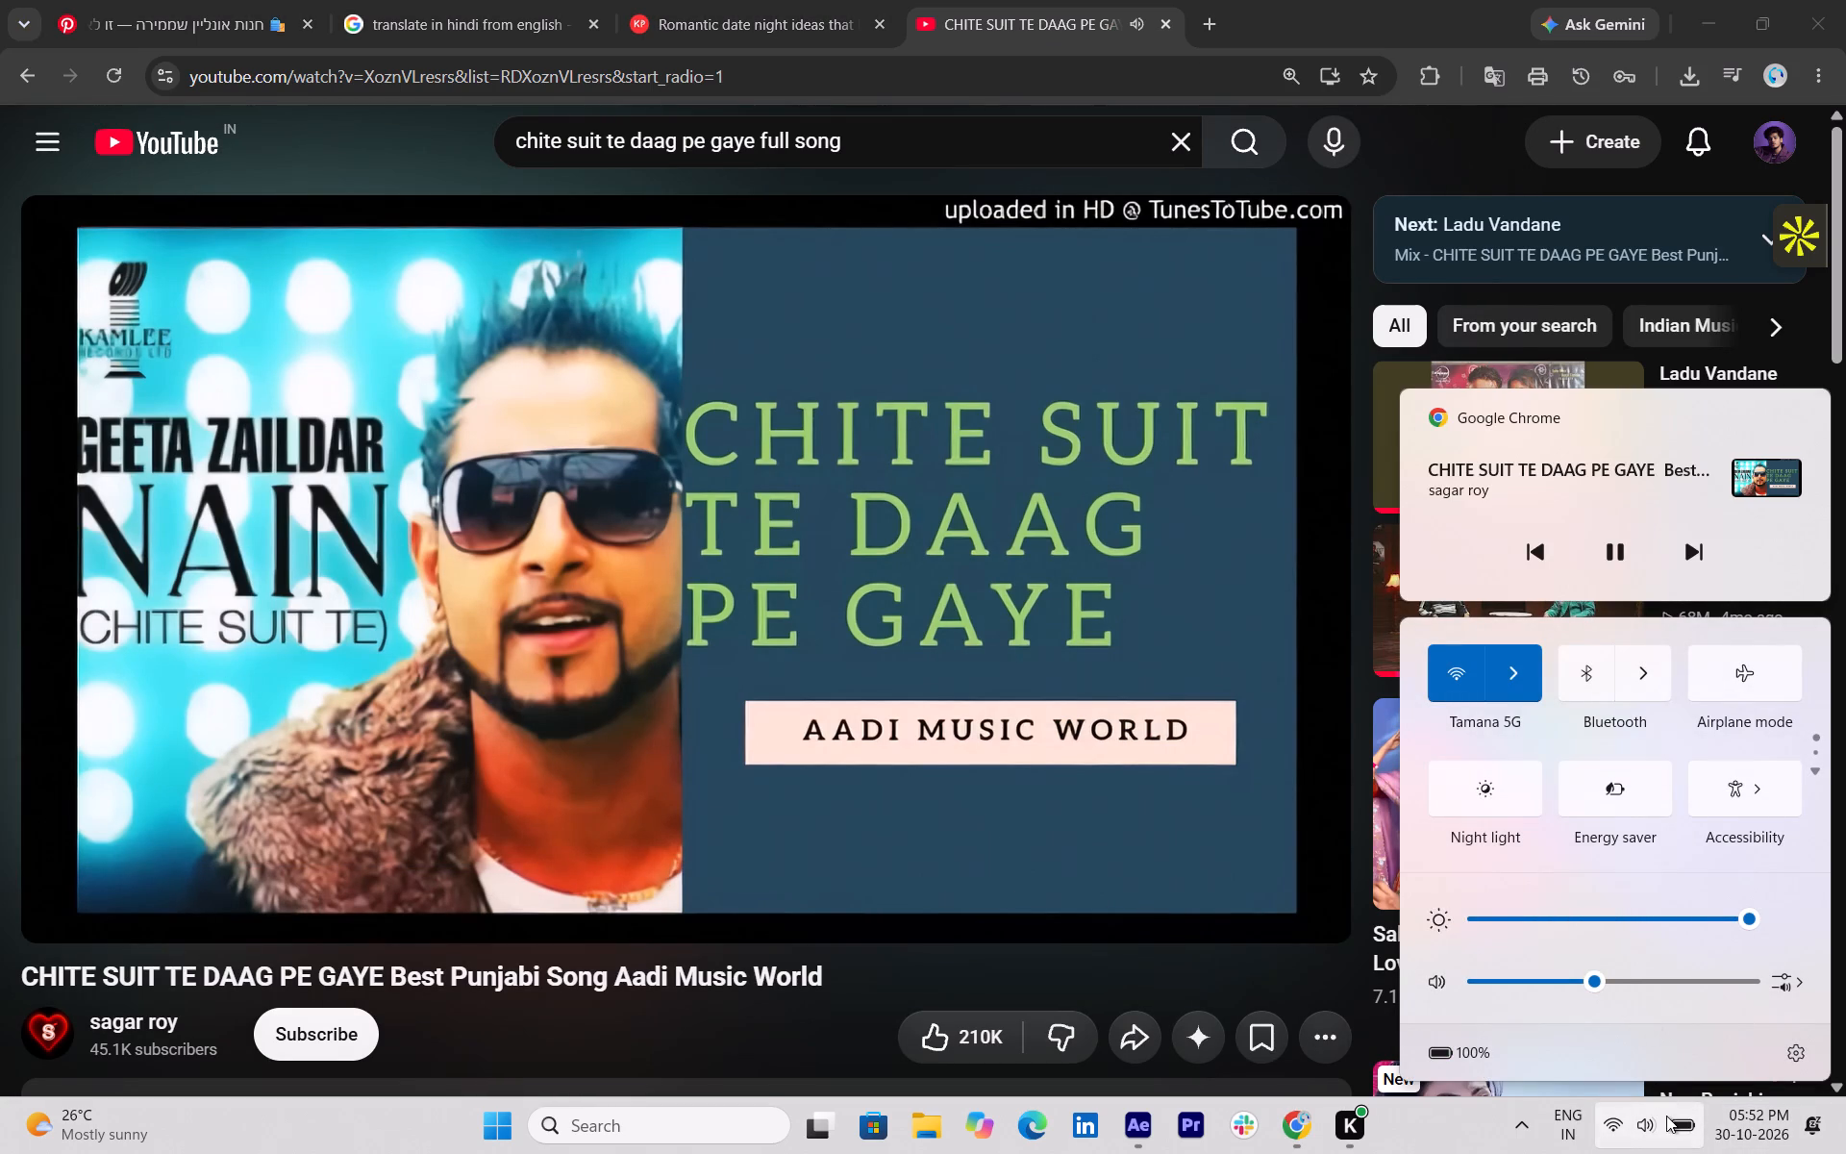
pyautogui.moveTo(1600, 986); pyautogui.dragTo(1565, 982)
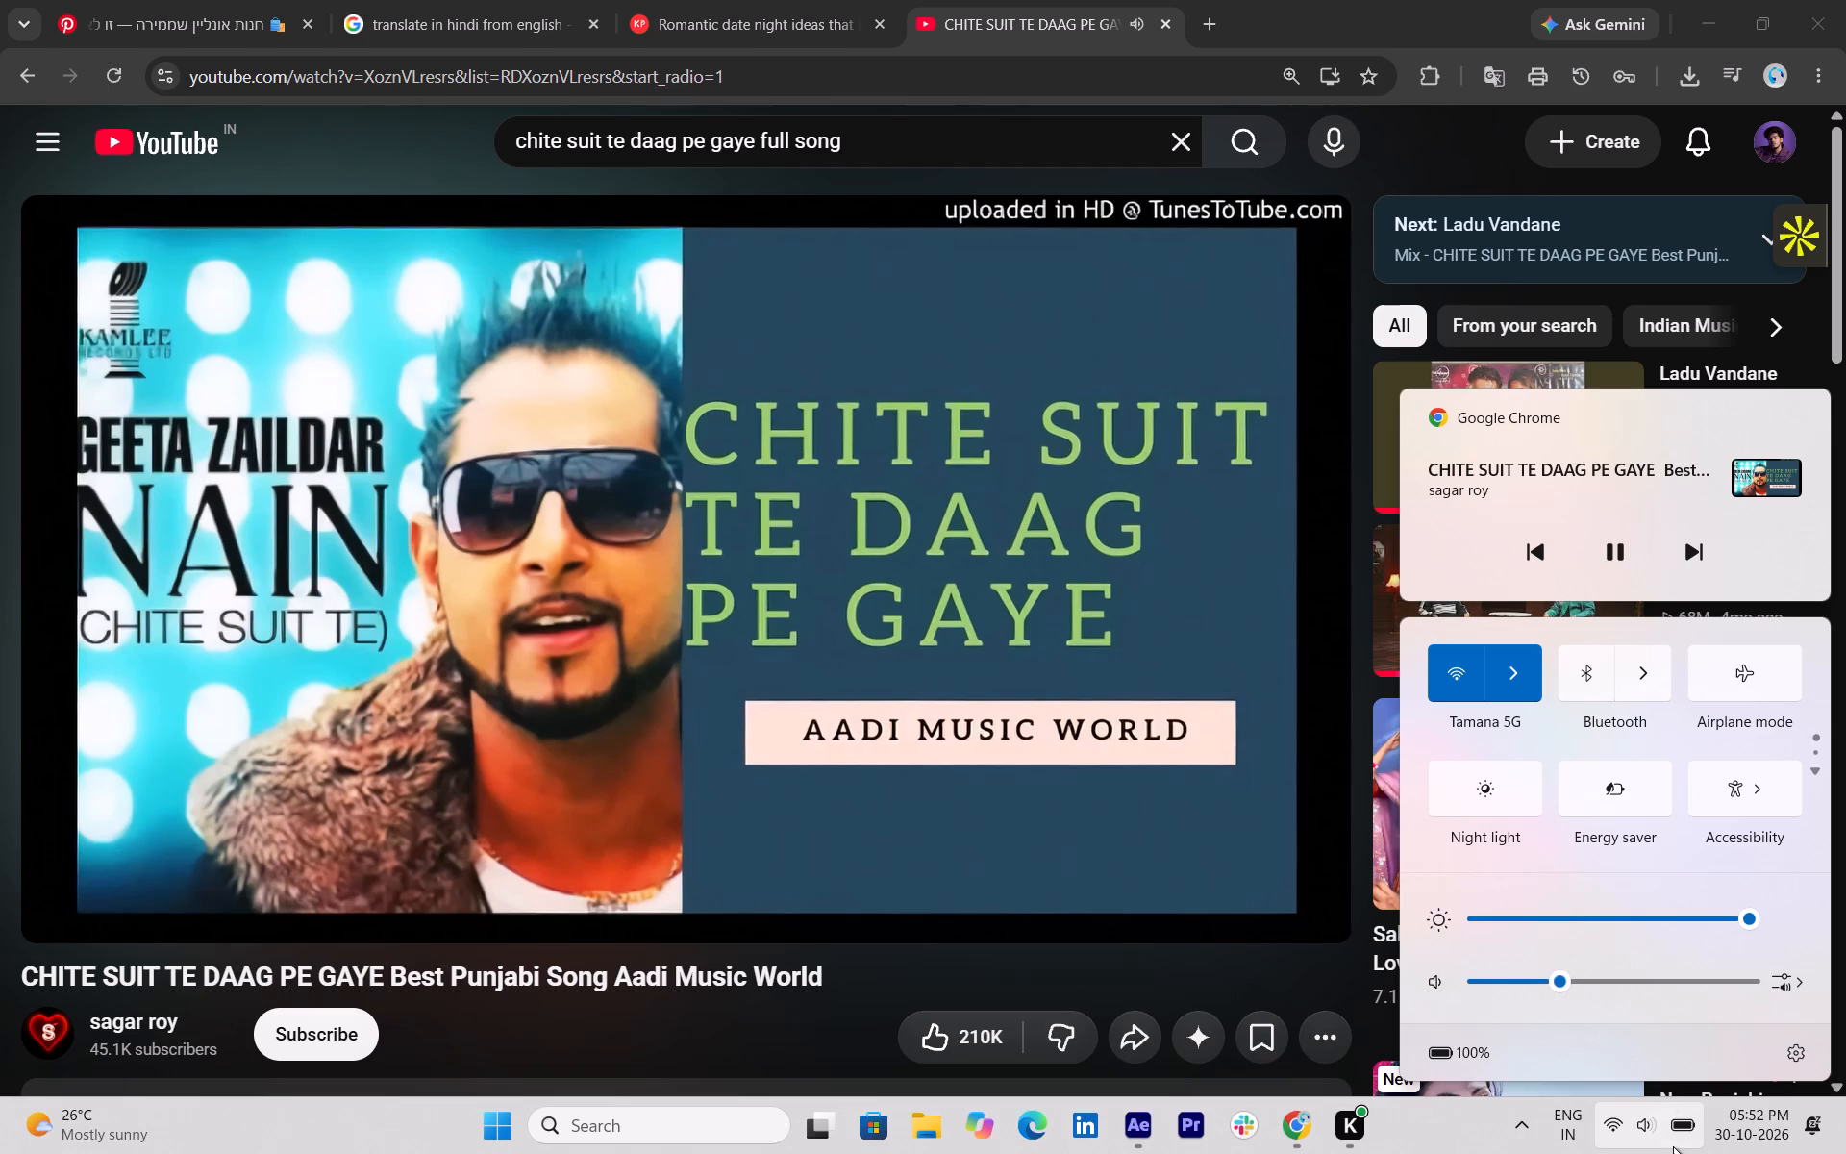
pyautogui.click(1673, 1146)
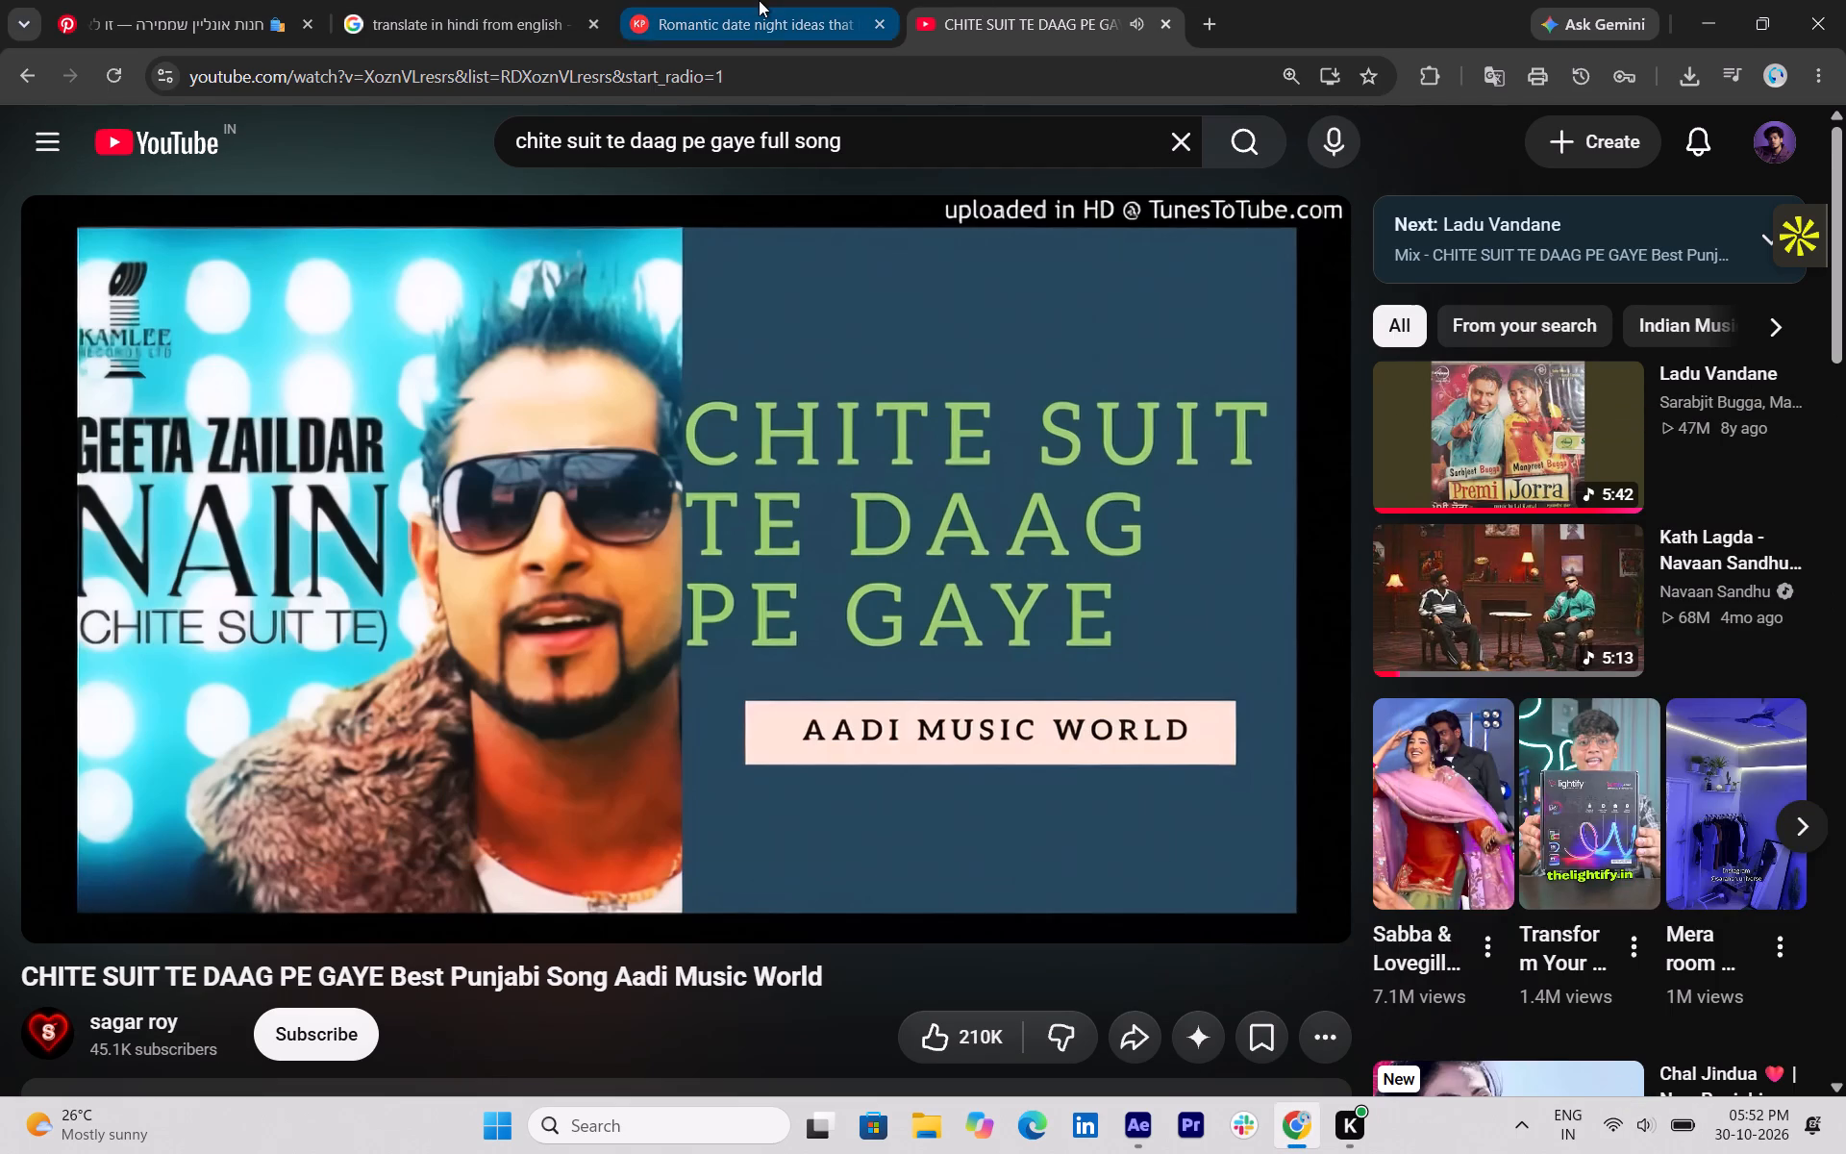
# Download the "Romantic date night ideas that look expensive while..." video from KlickPin's results page.
pyautogui.click(759, 0)
pyautogui.click(996, 526)
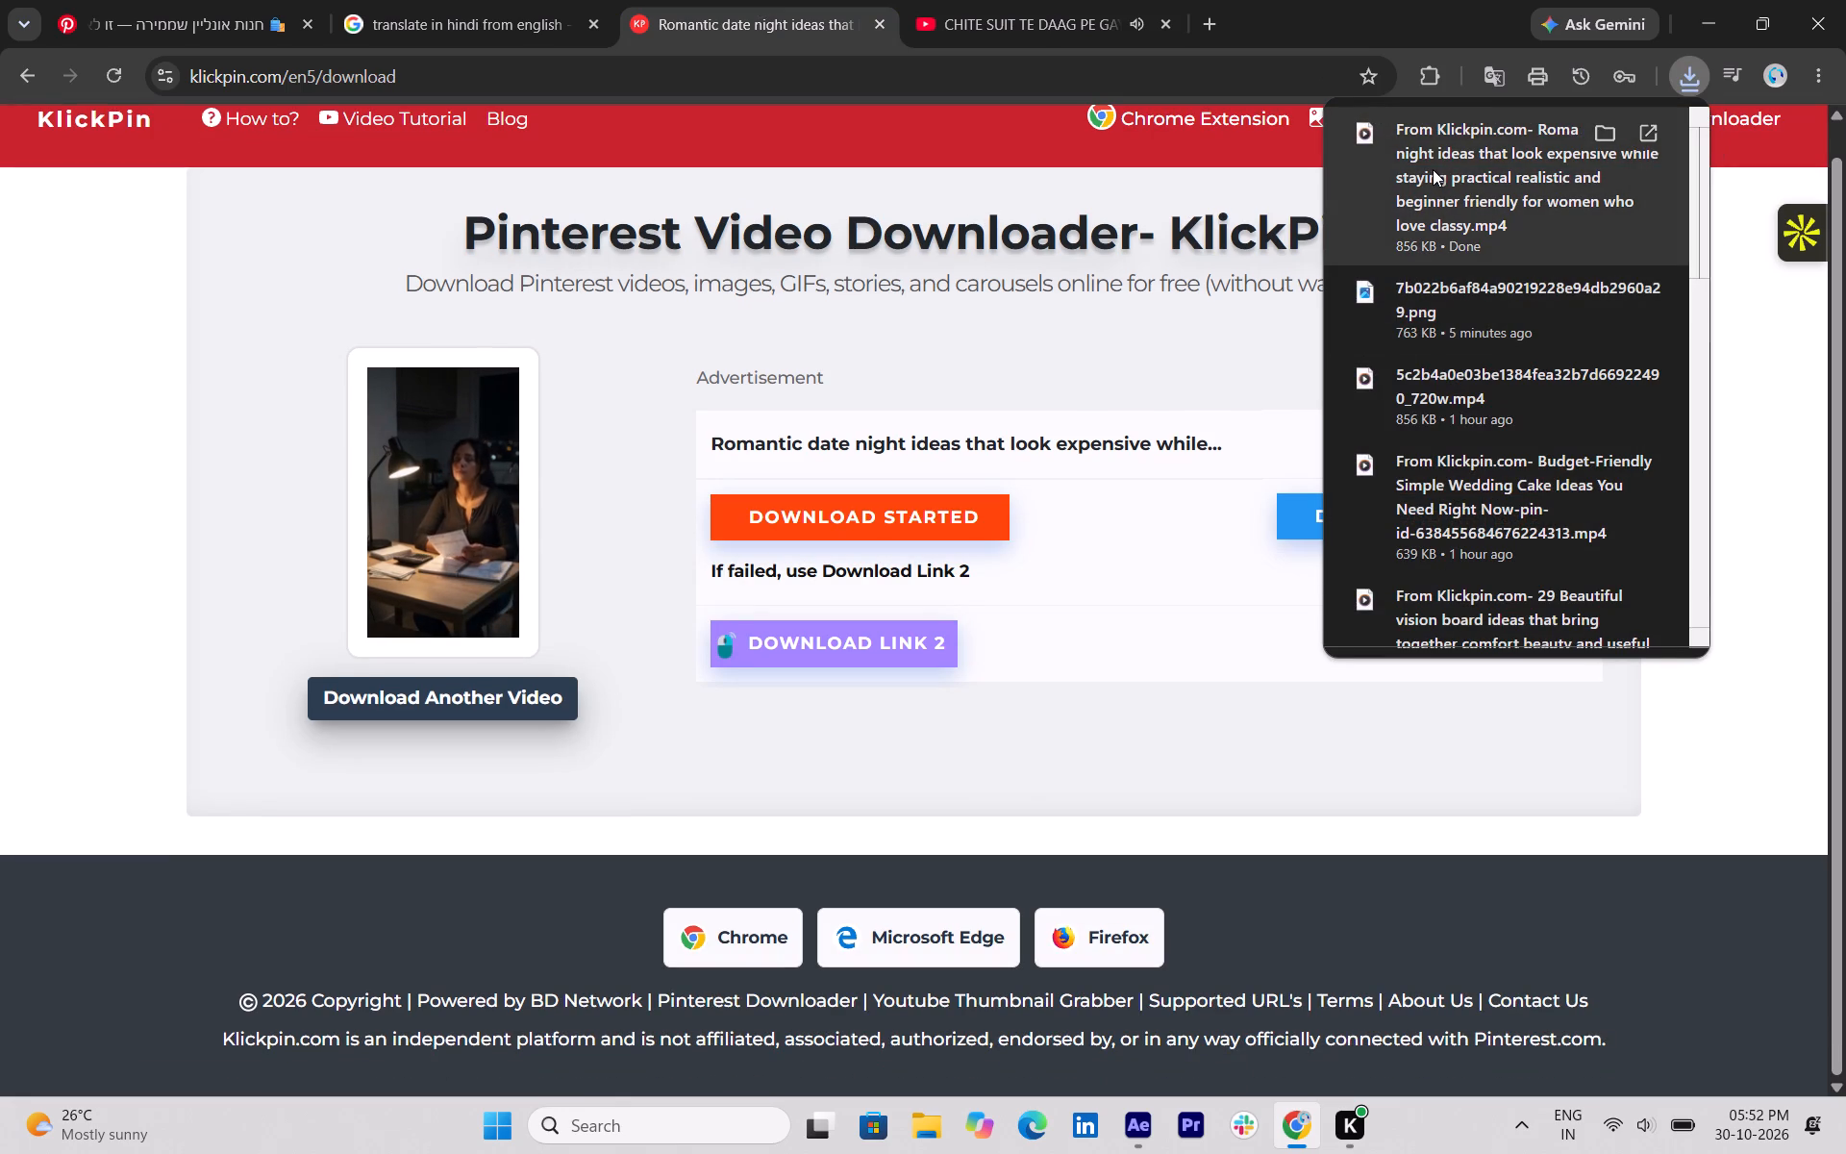
# Start another KlickPin video download and paste the copied pin link into the Pinterest URL field.
pyautogui.click(515, 709)
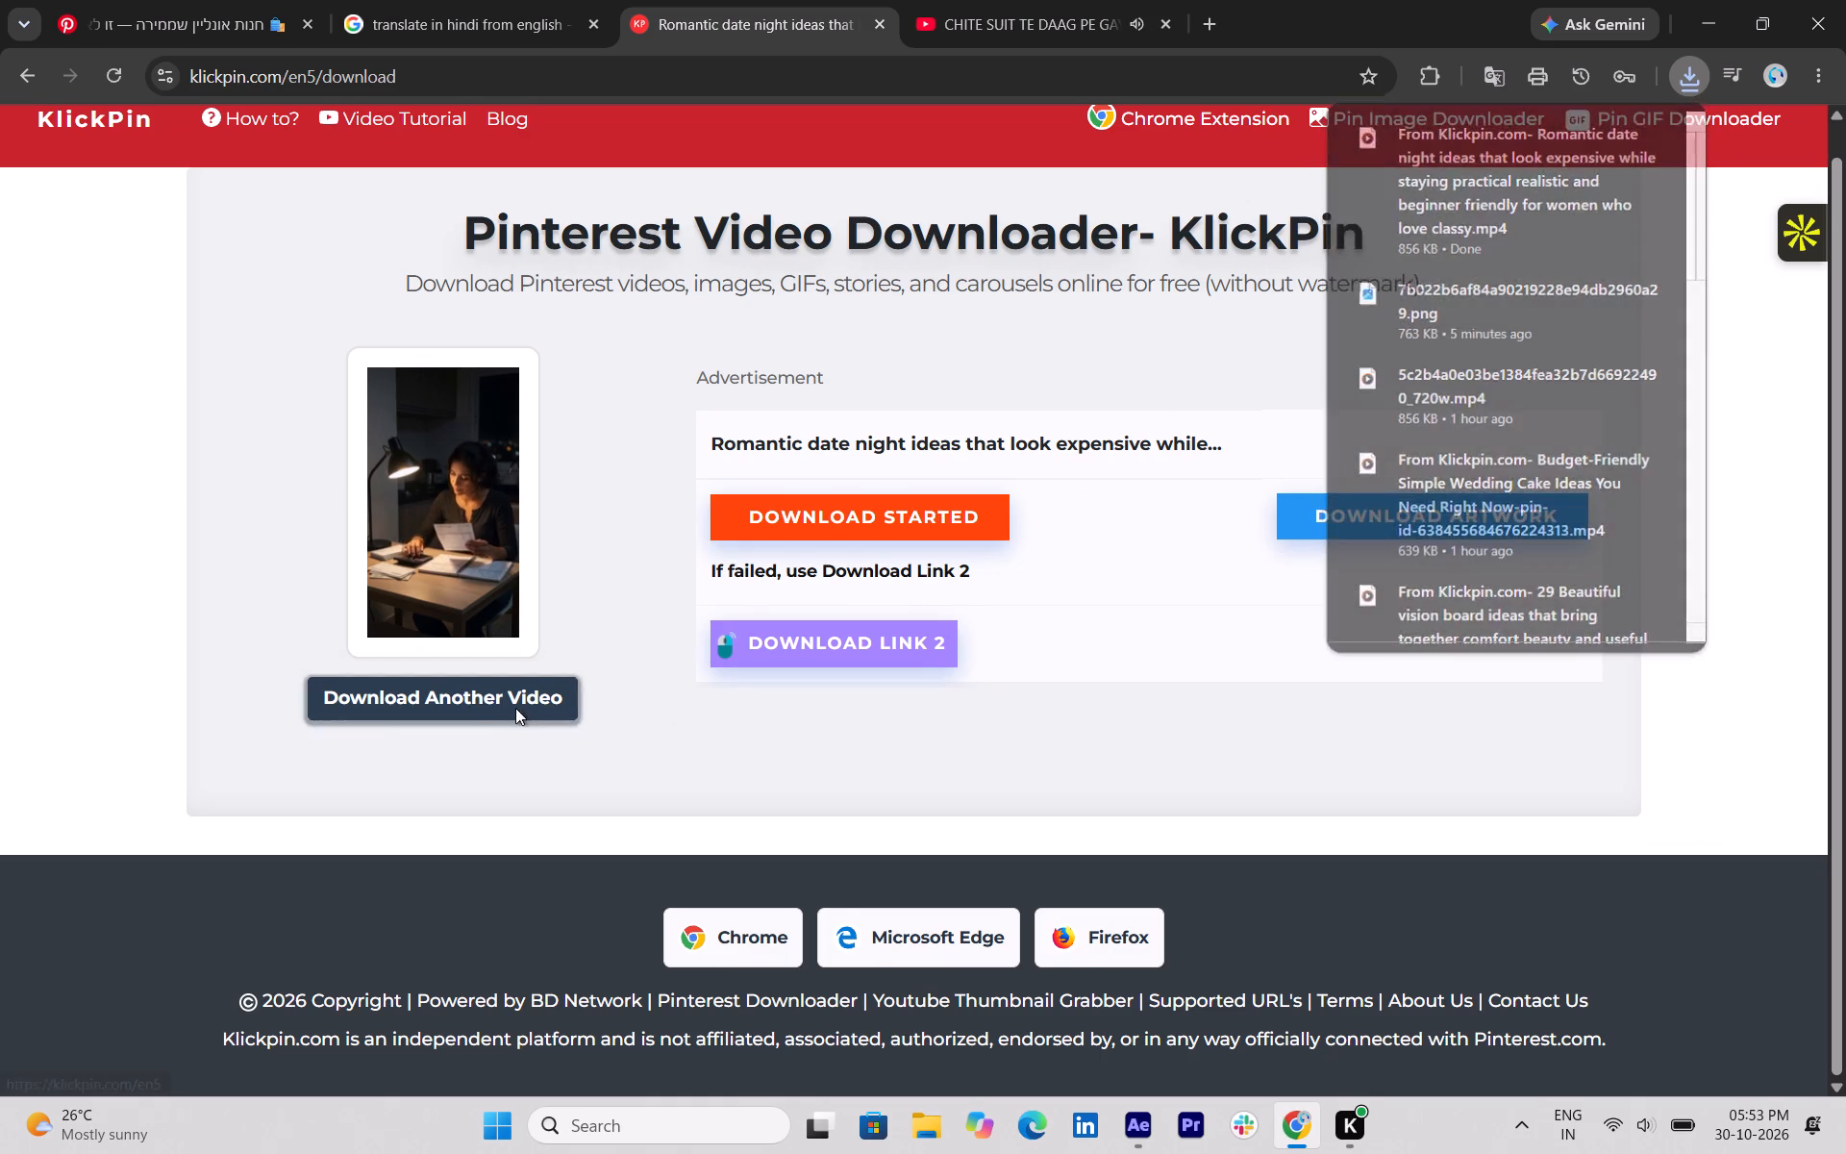
pyautogui.click(534, 463)
pyautogui.hotkey('ctrl', 'v')
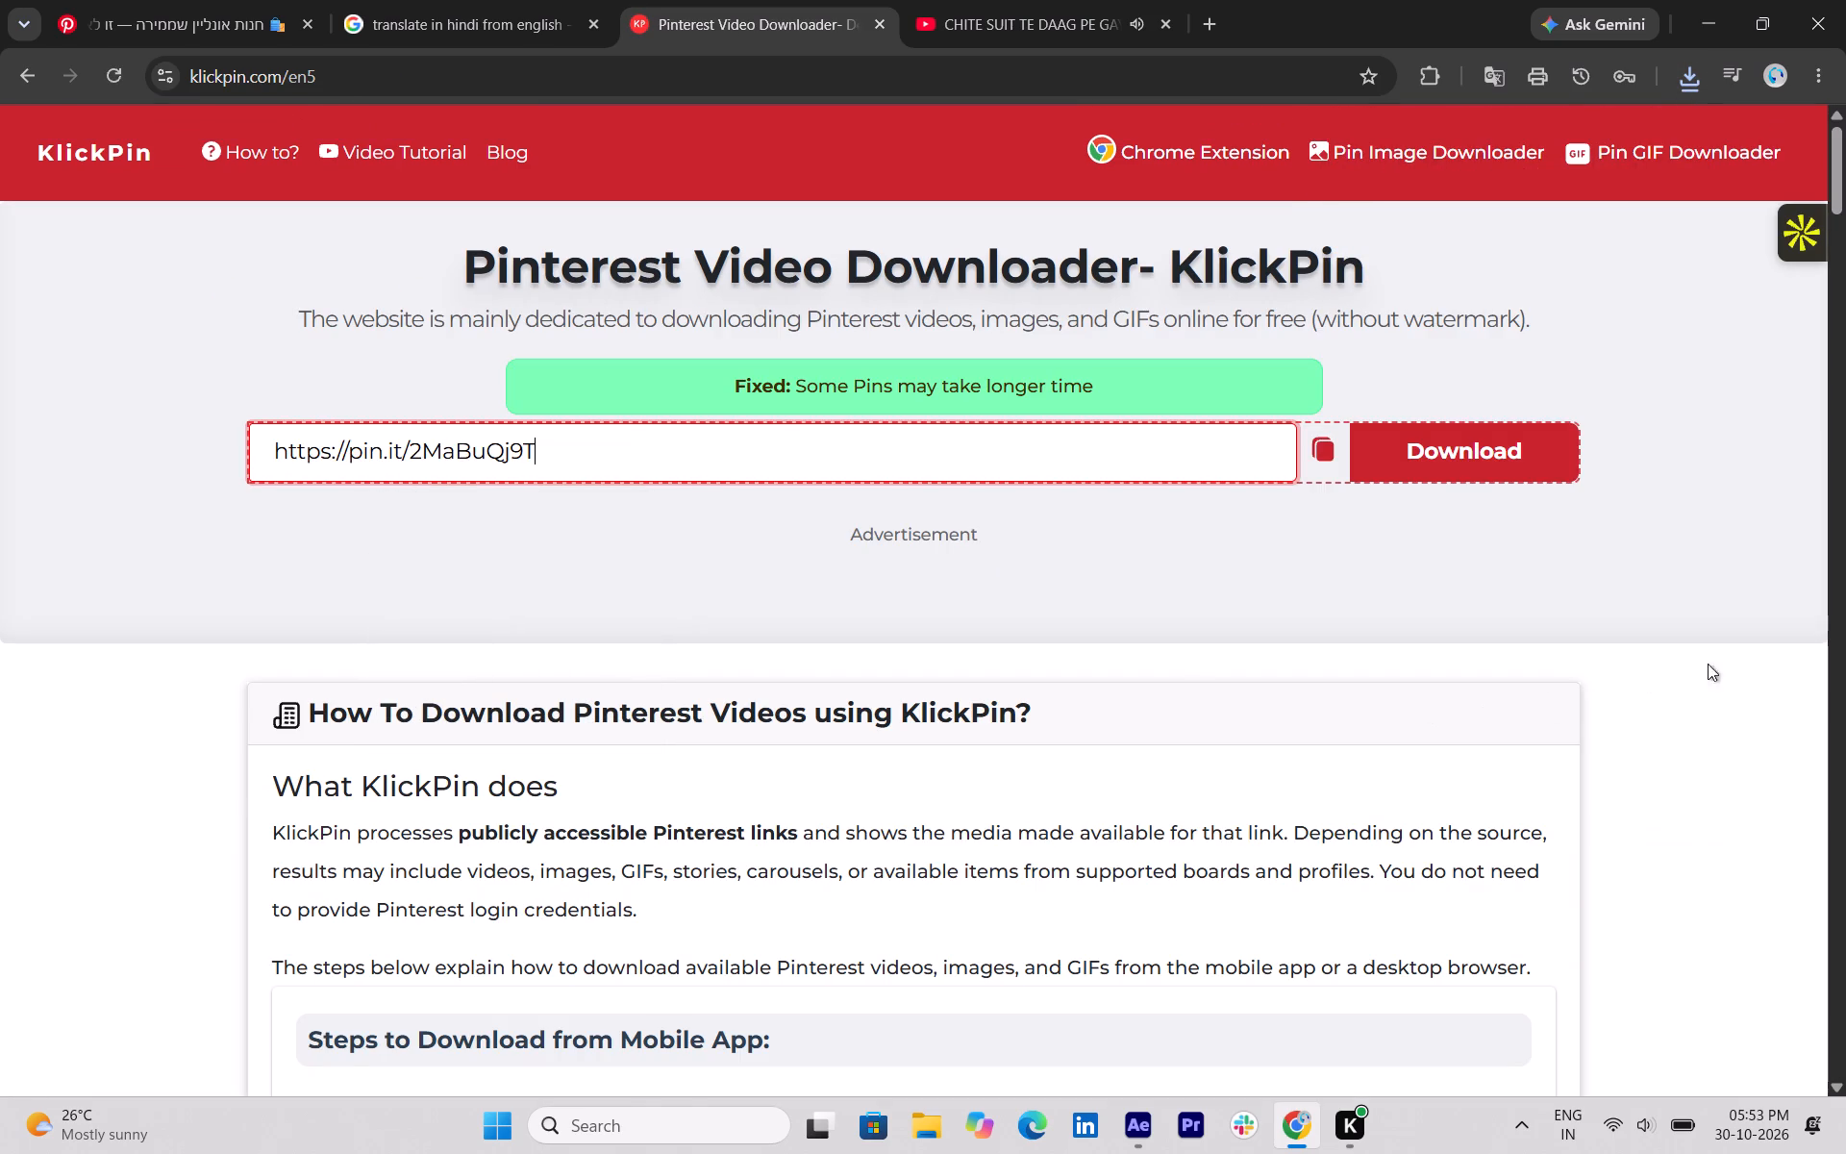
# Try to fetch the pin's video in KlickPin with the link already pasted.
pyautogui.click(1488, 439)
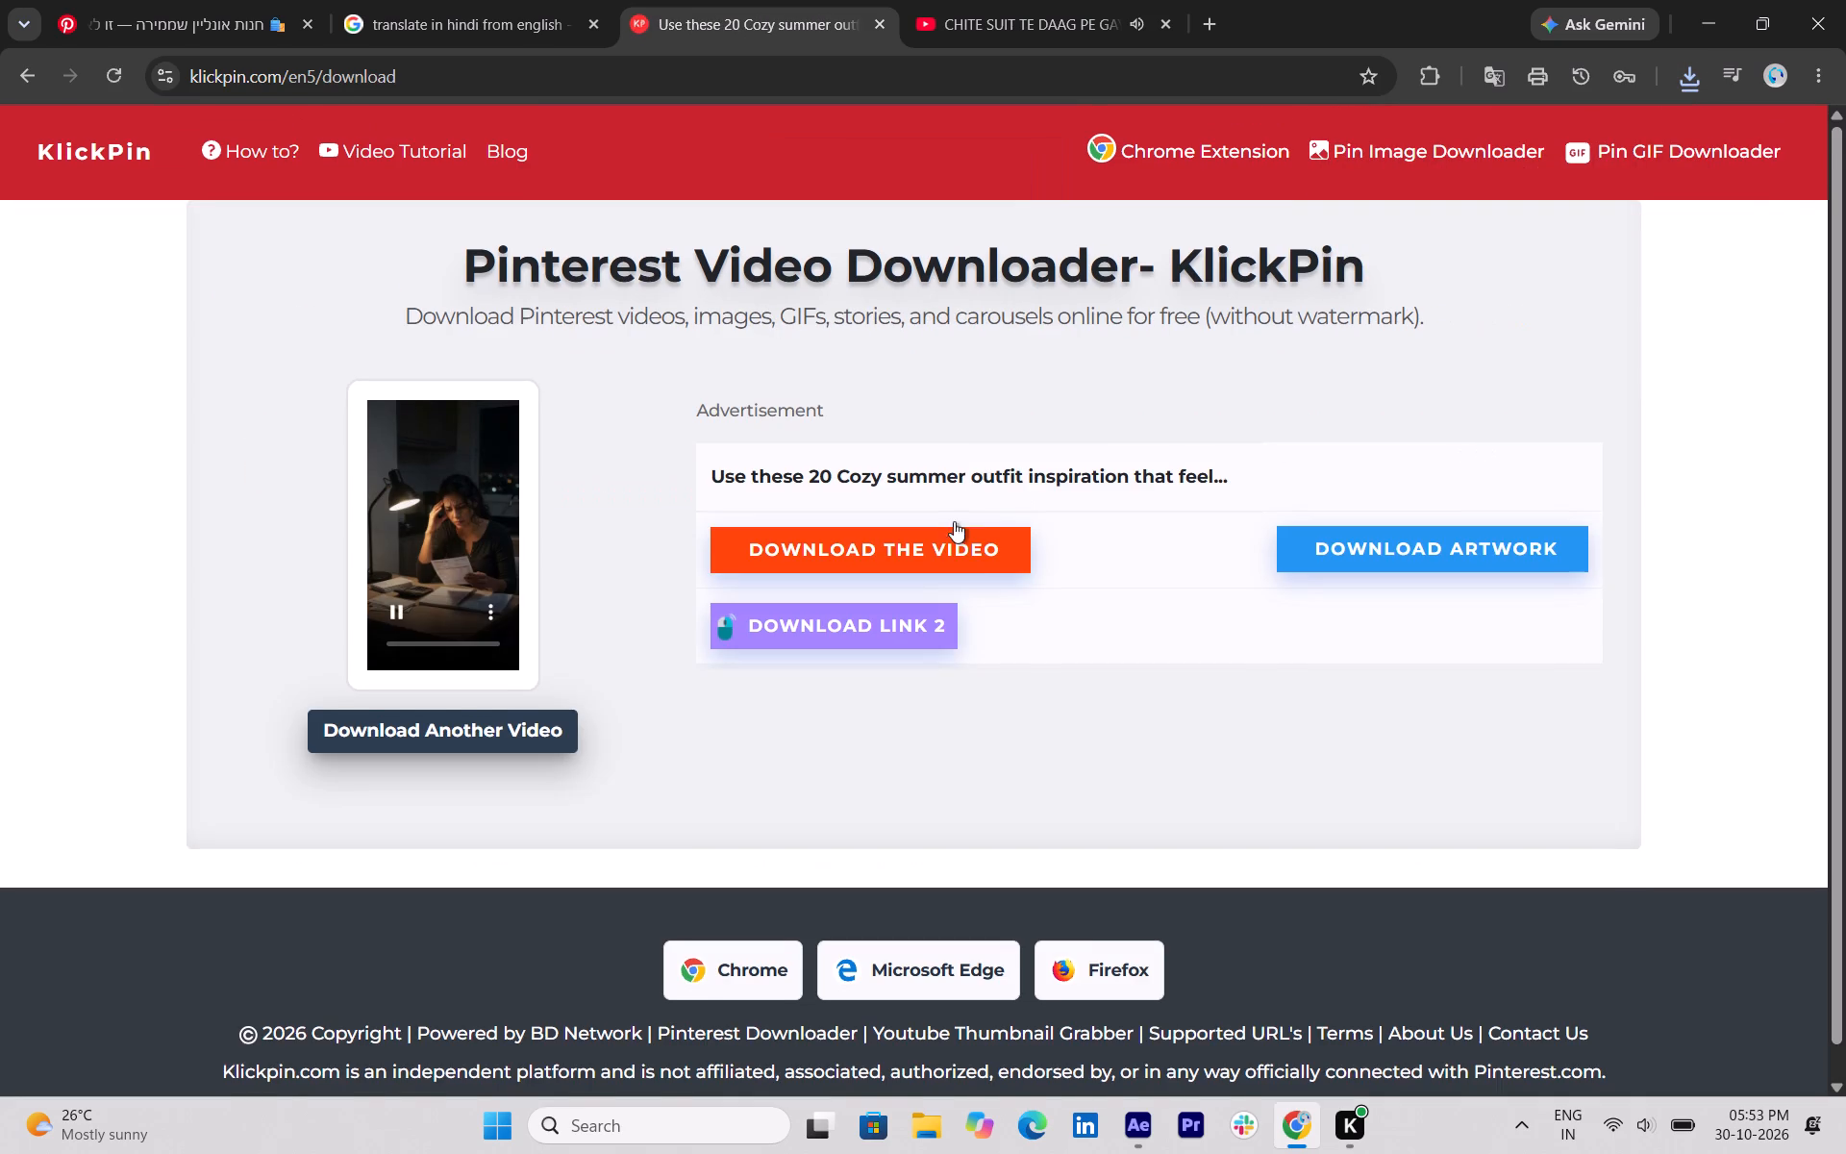
# Copy the phone-shopping pin's link again, submit it to KlickPin, and download the fetched video.
pyautogui.click(185, 14)
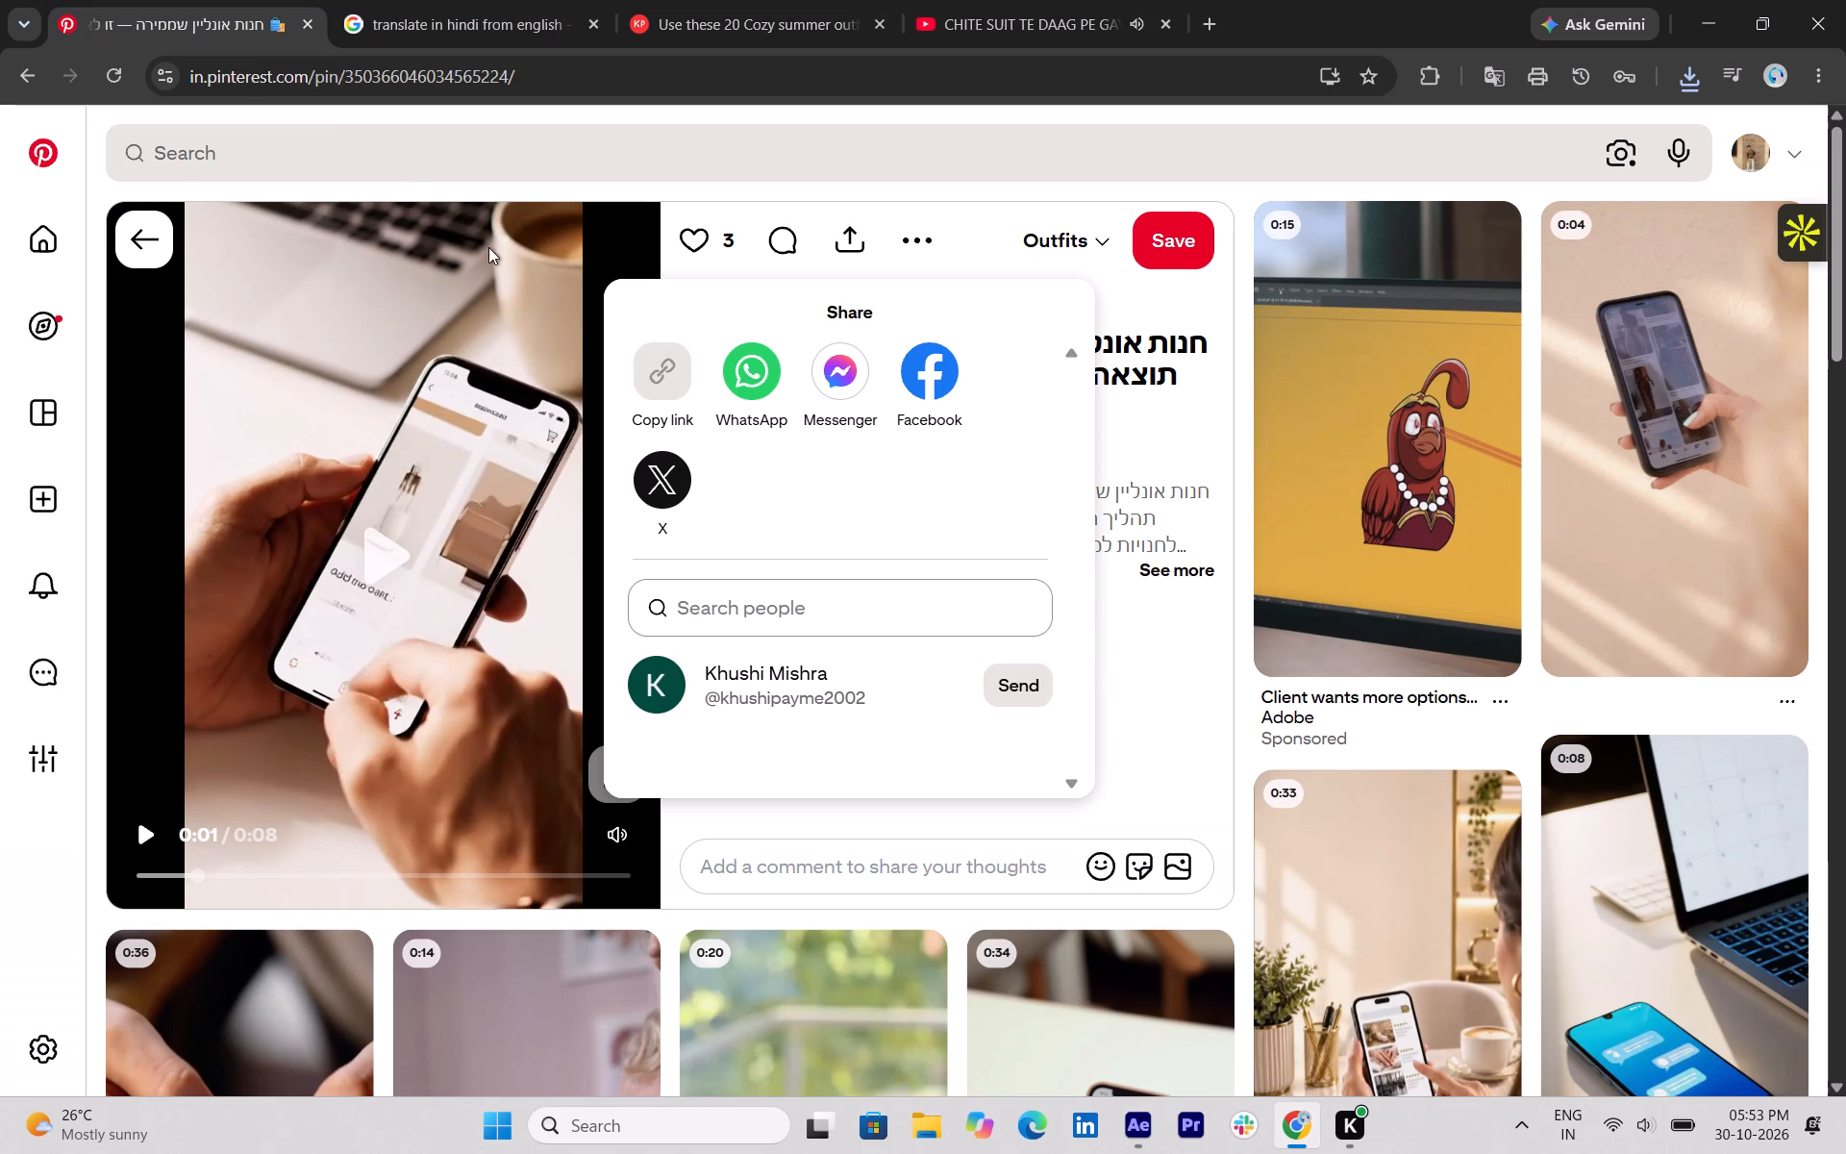
pyautogui.click(673, 391)
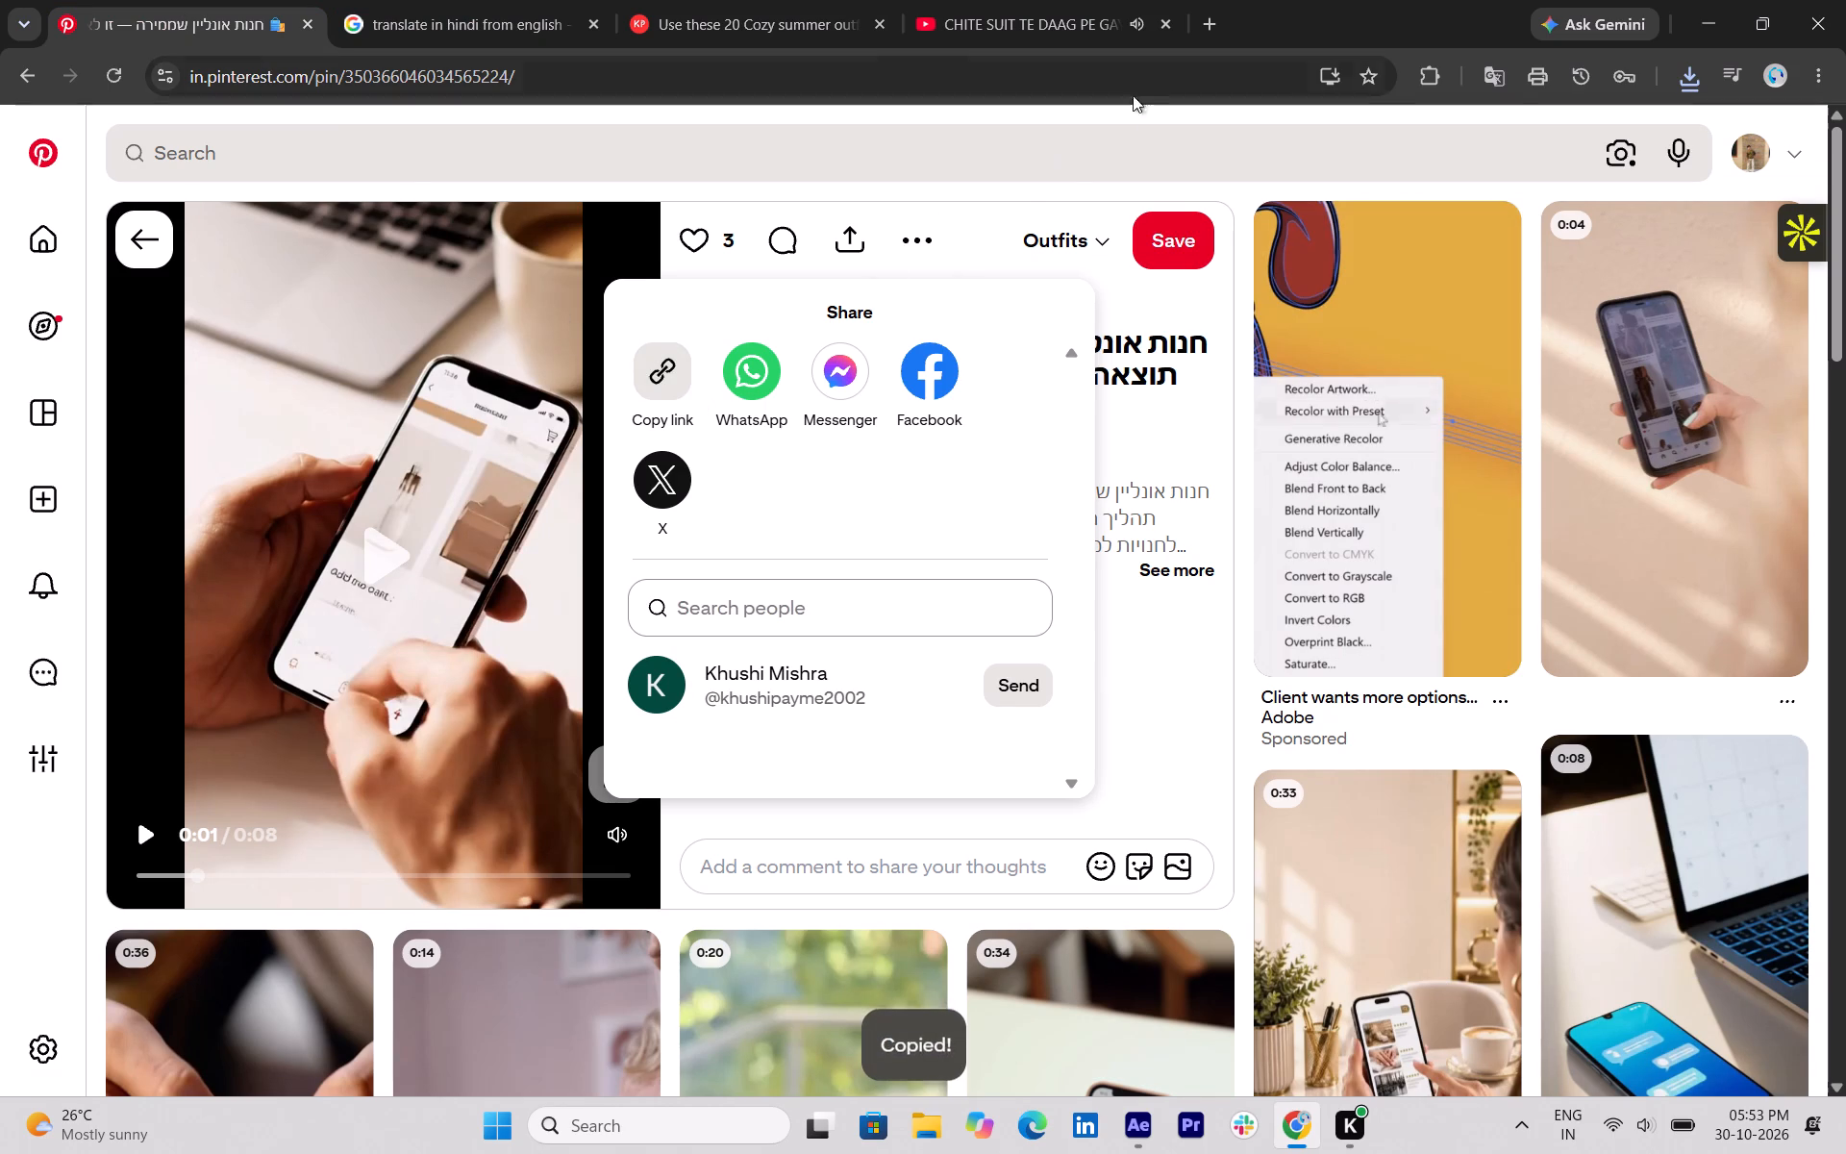
pyautogui.click(1085, 43)
pyautogui.click(761, 0)
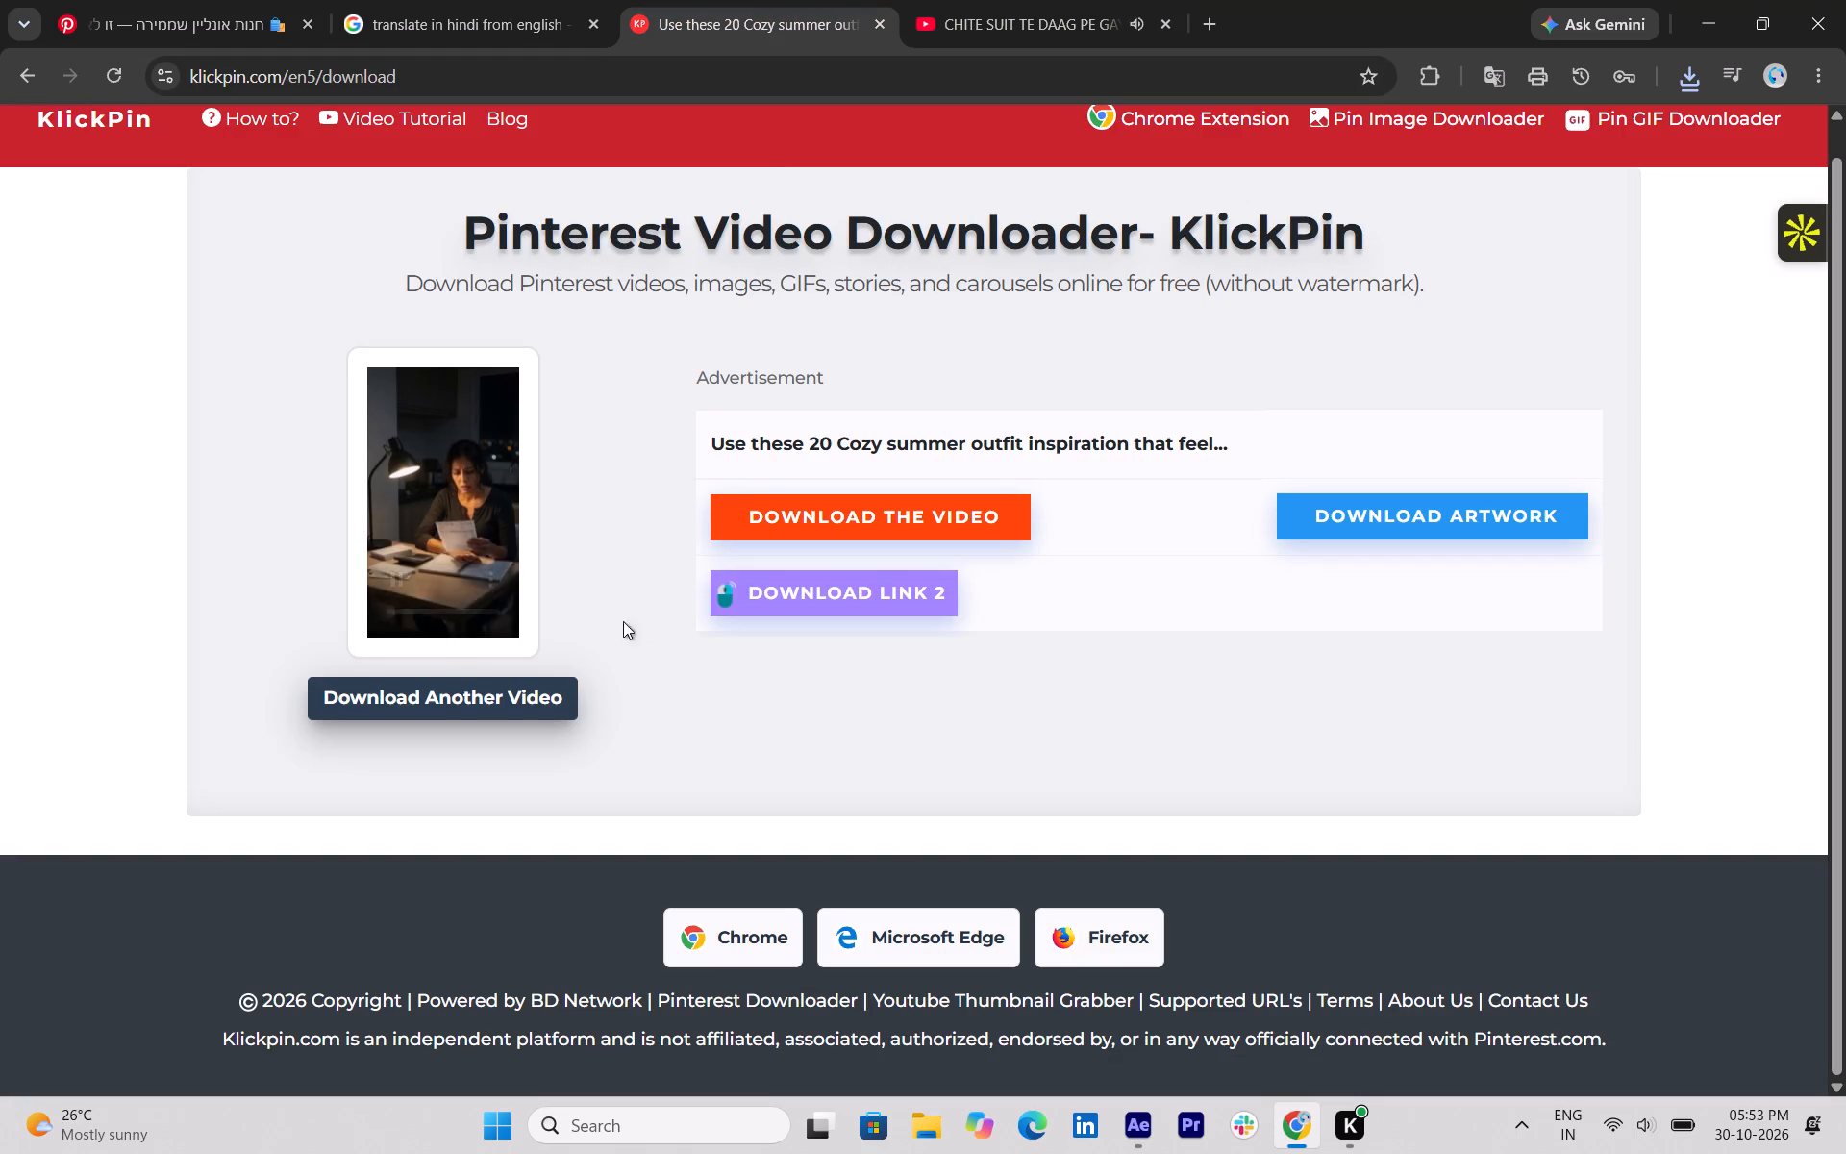
pyautogui.click(474, 699)
pyautogui.click(427, 462)
pyautogui.hotkey('ctrl', 'v')
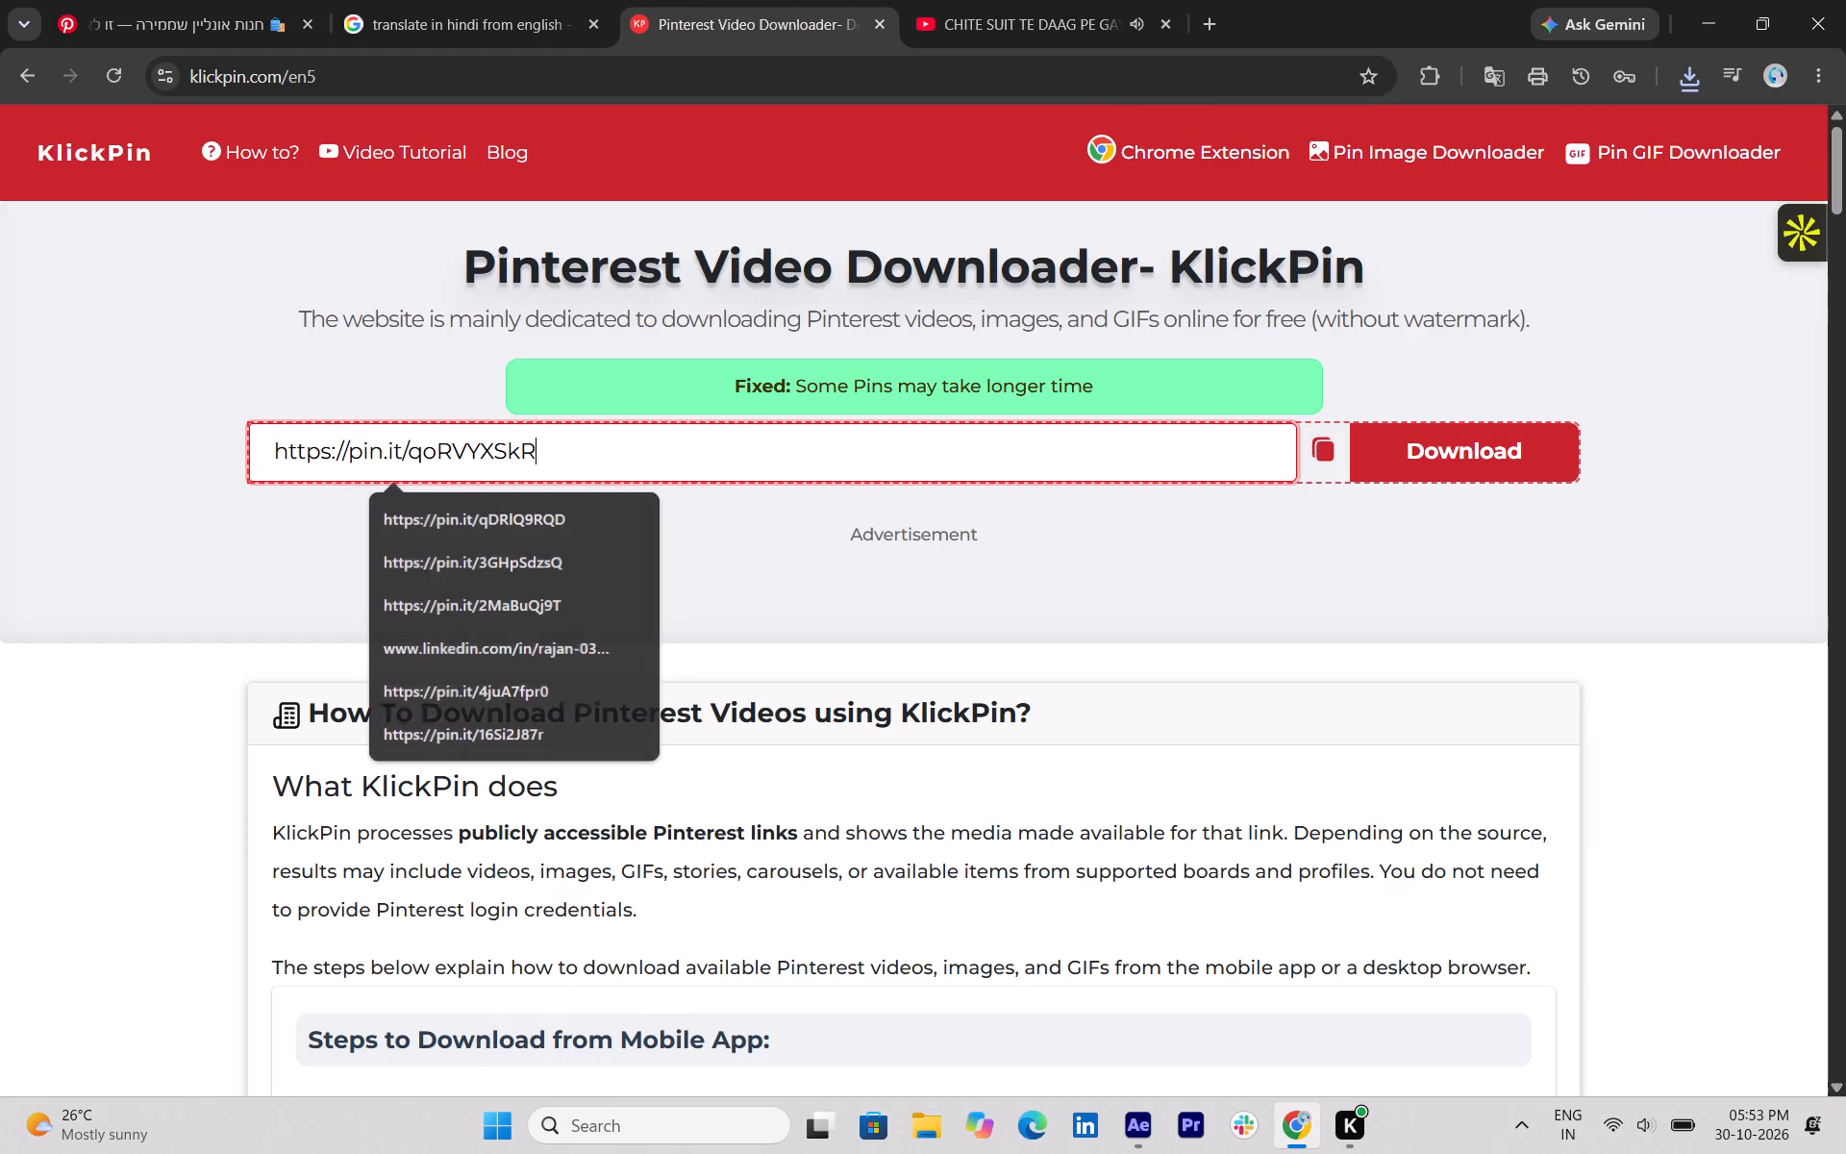
pyautogui.click(1512, 459)
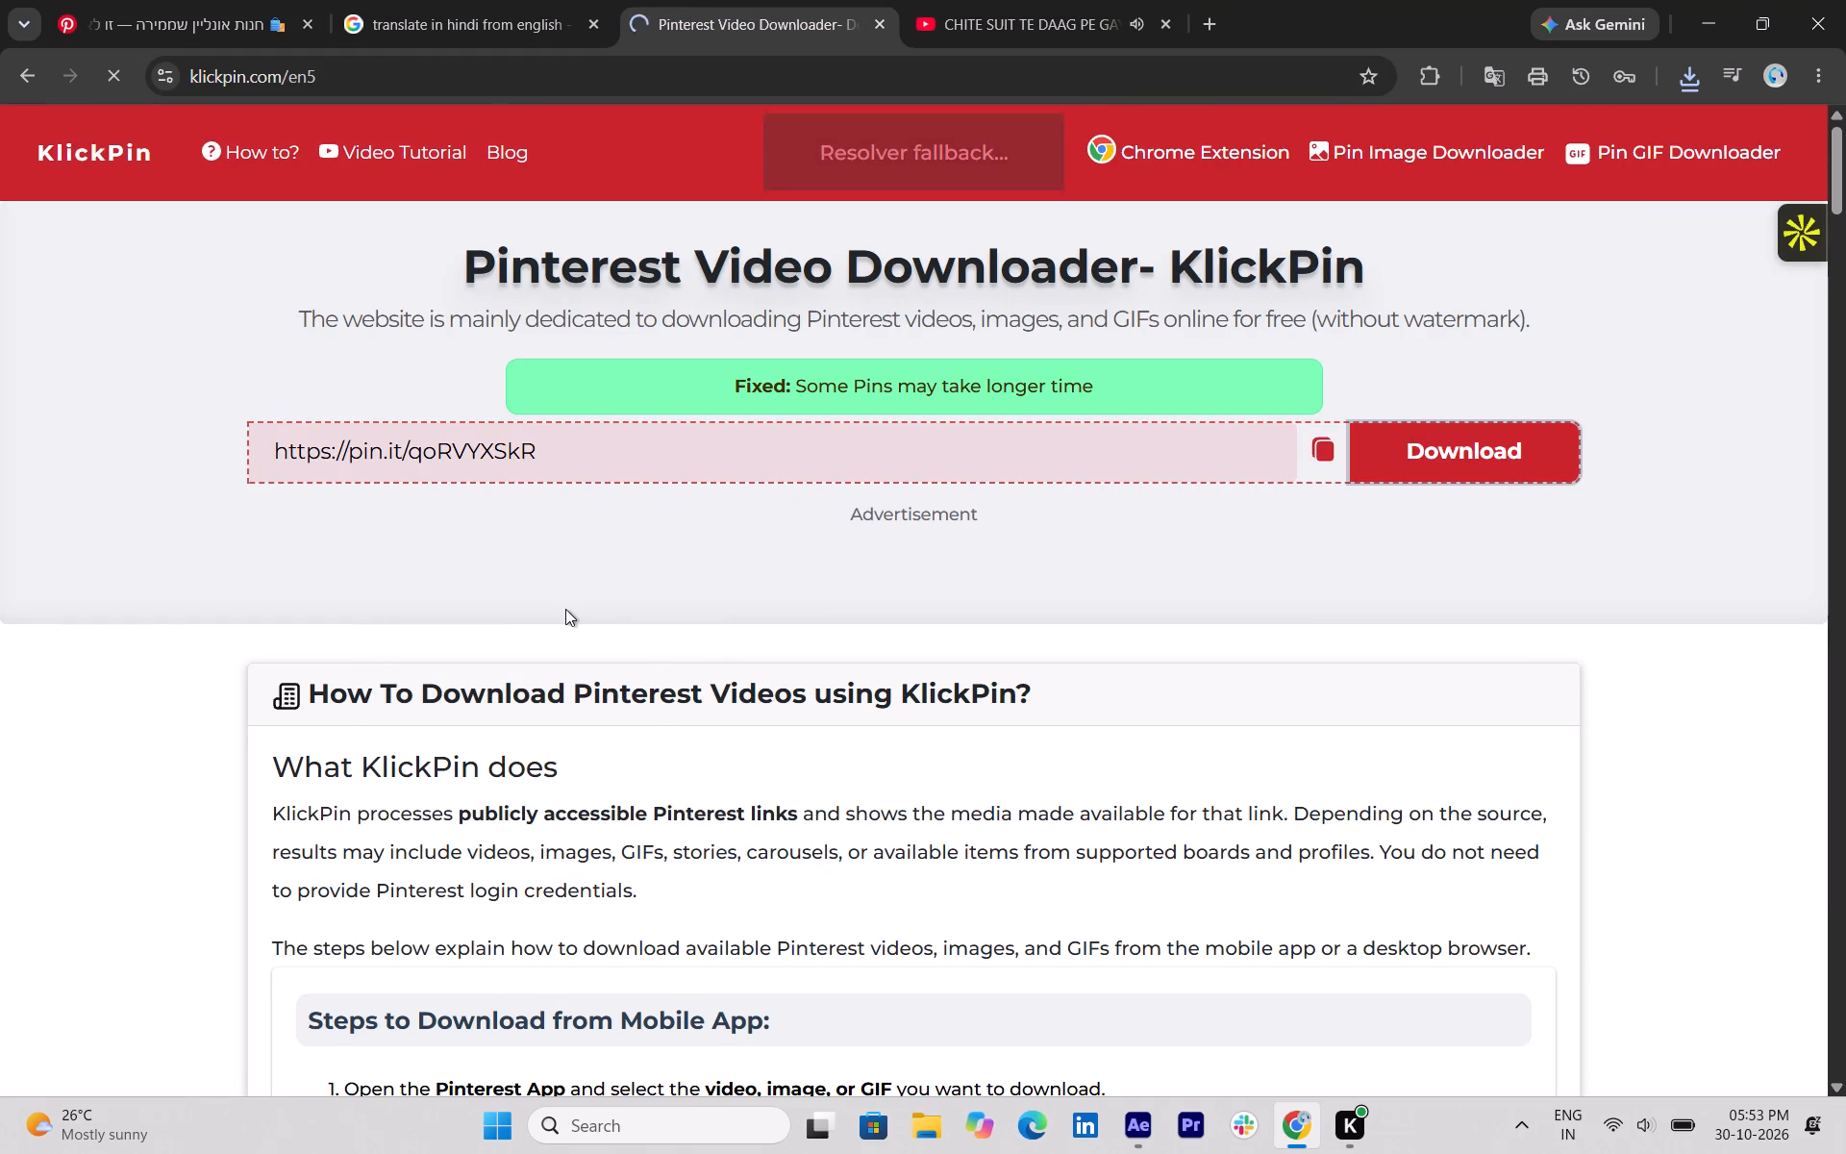
pyautogui.click(483, 567)
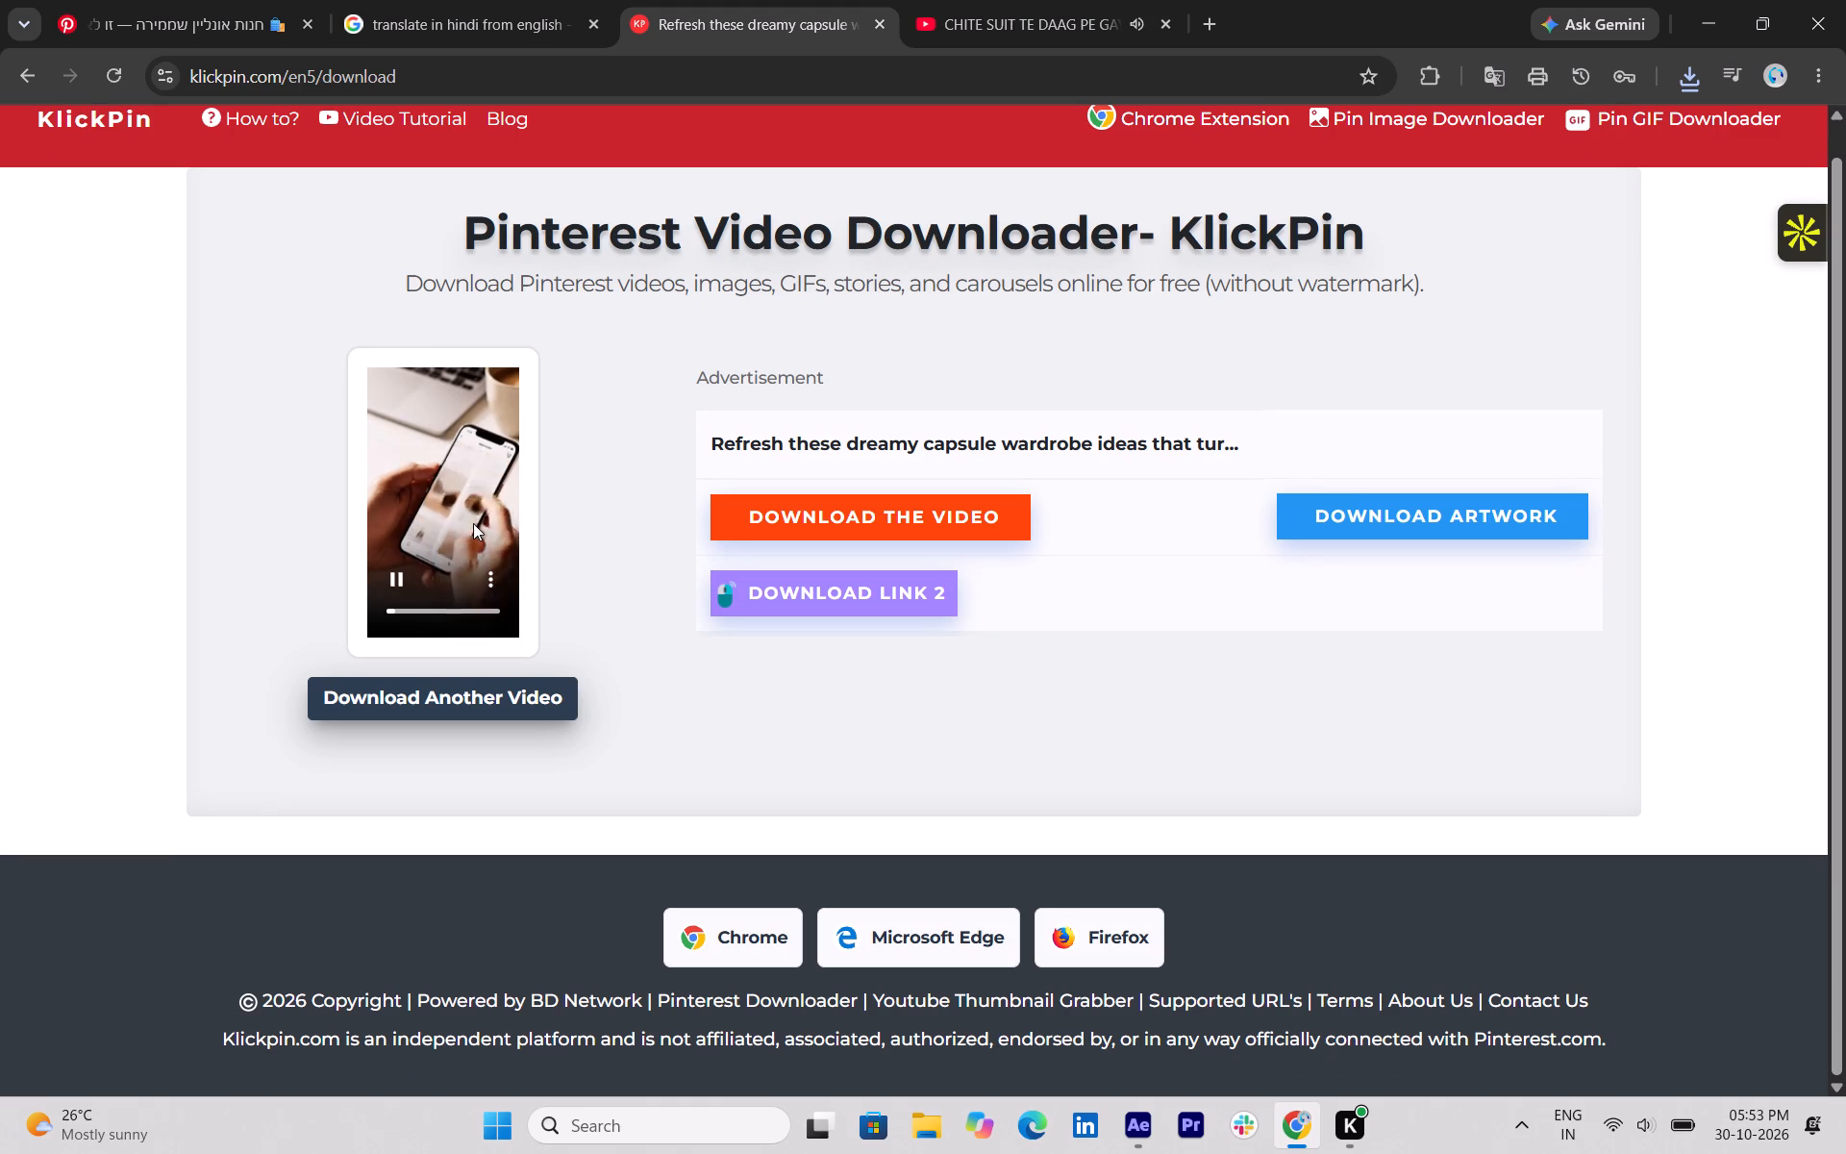
pyautogui.click(498, 571)
pyautogui.click(381, 399)
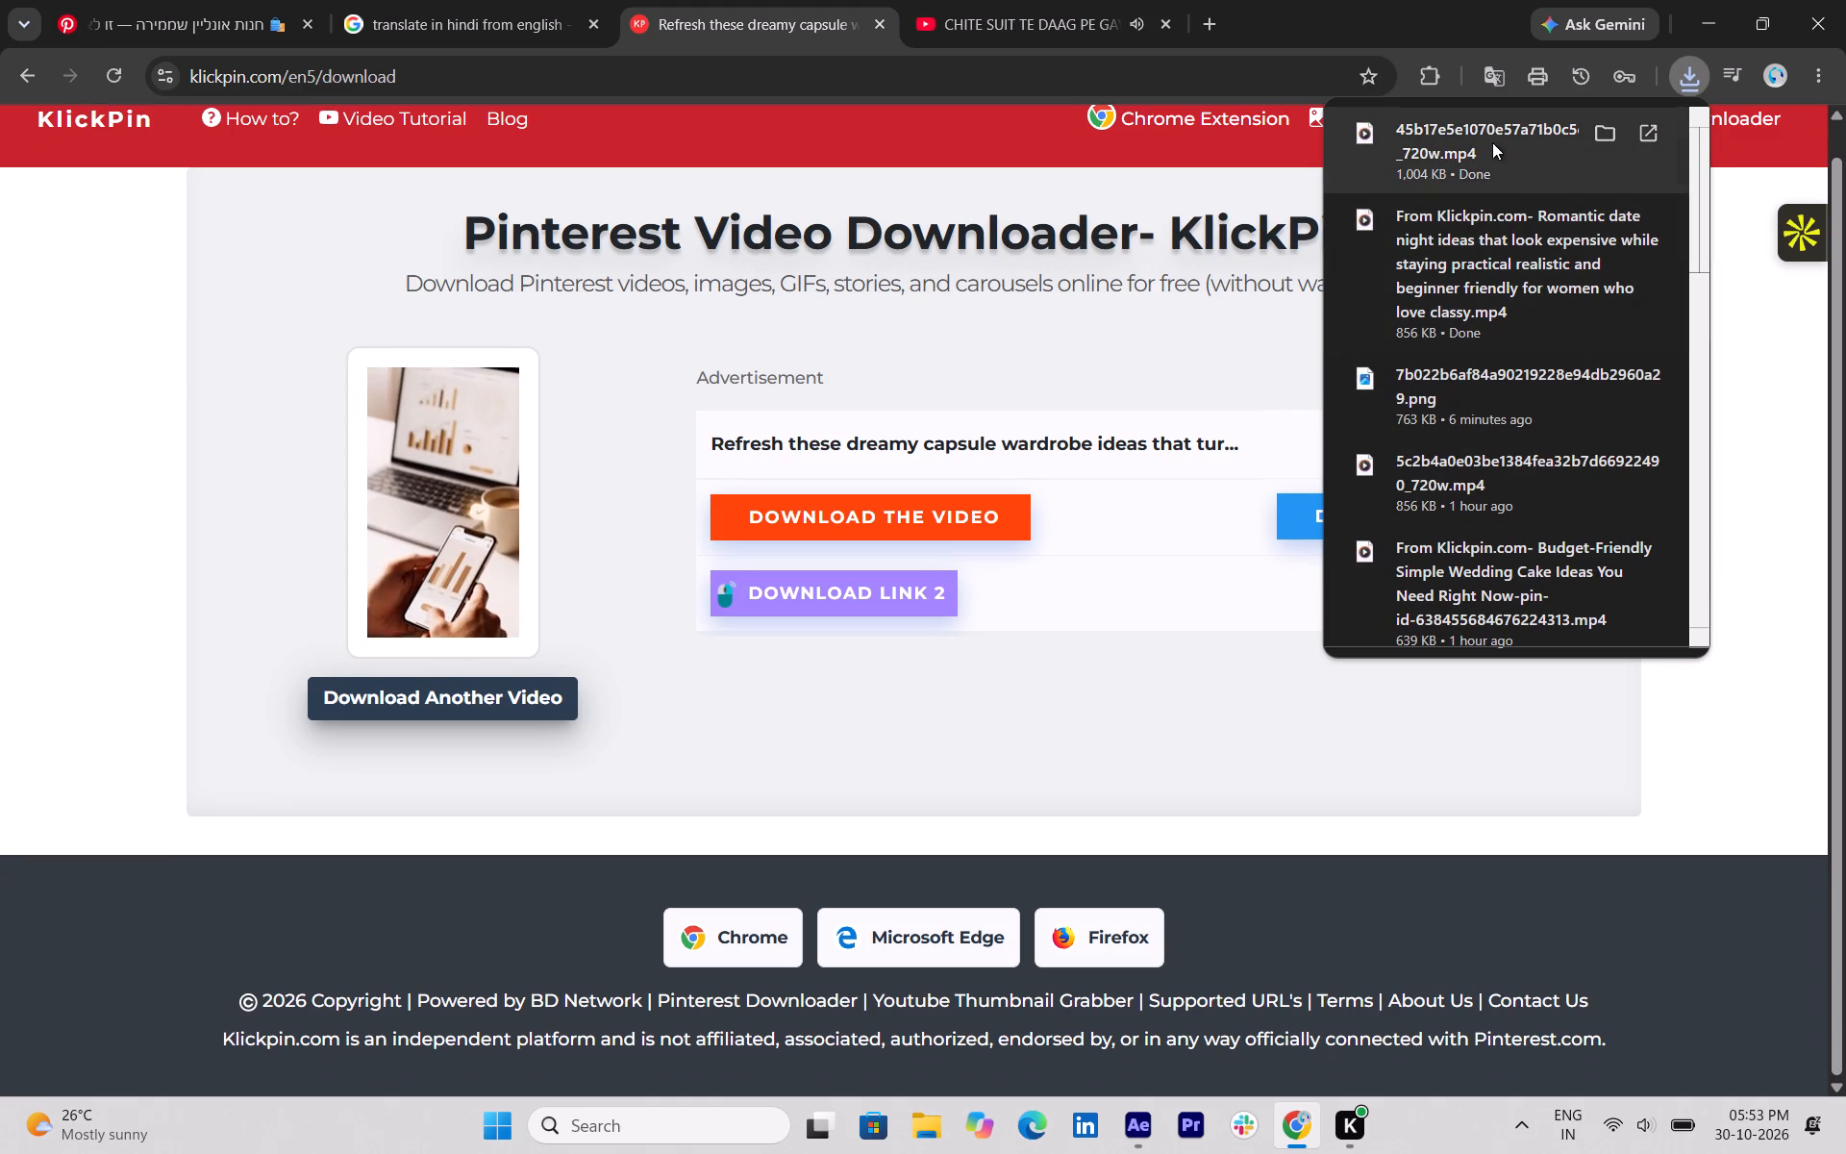
# Import the downloaded phone-shopping video into the After Effects composition as the top layer, starting at about 0:02:19.
pyautogui.moveTo(1492, 142); pyautogui.dragTo(1139, 1103)
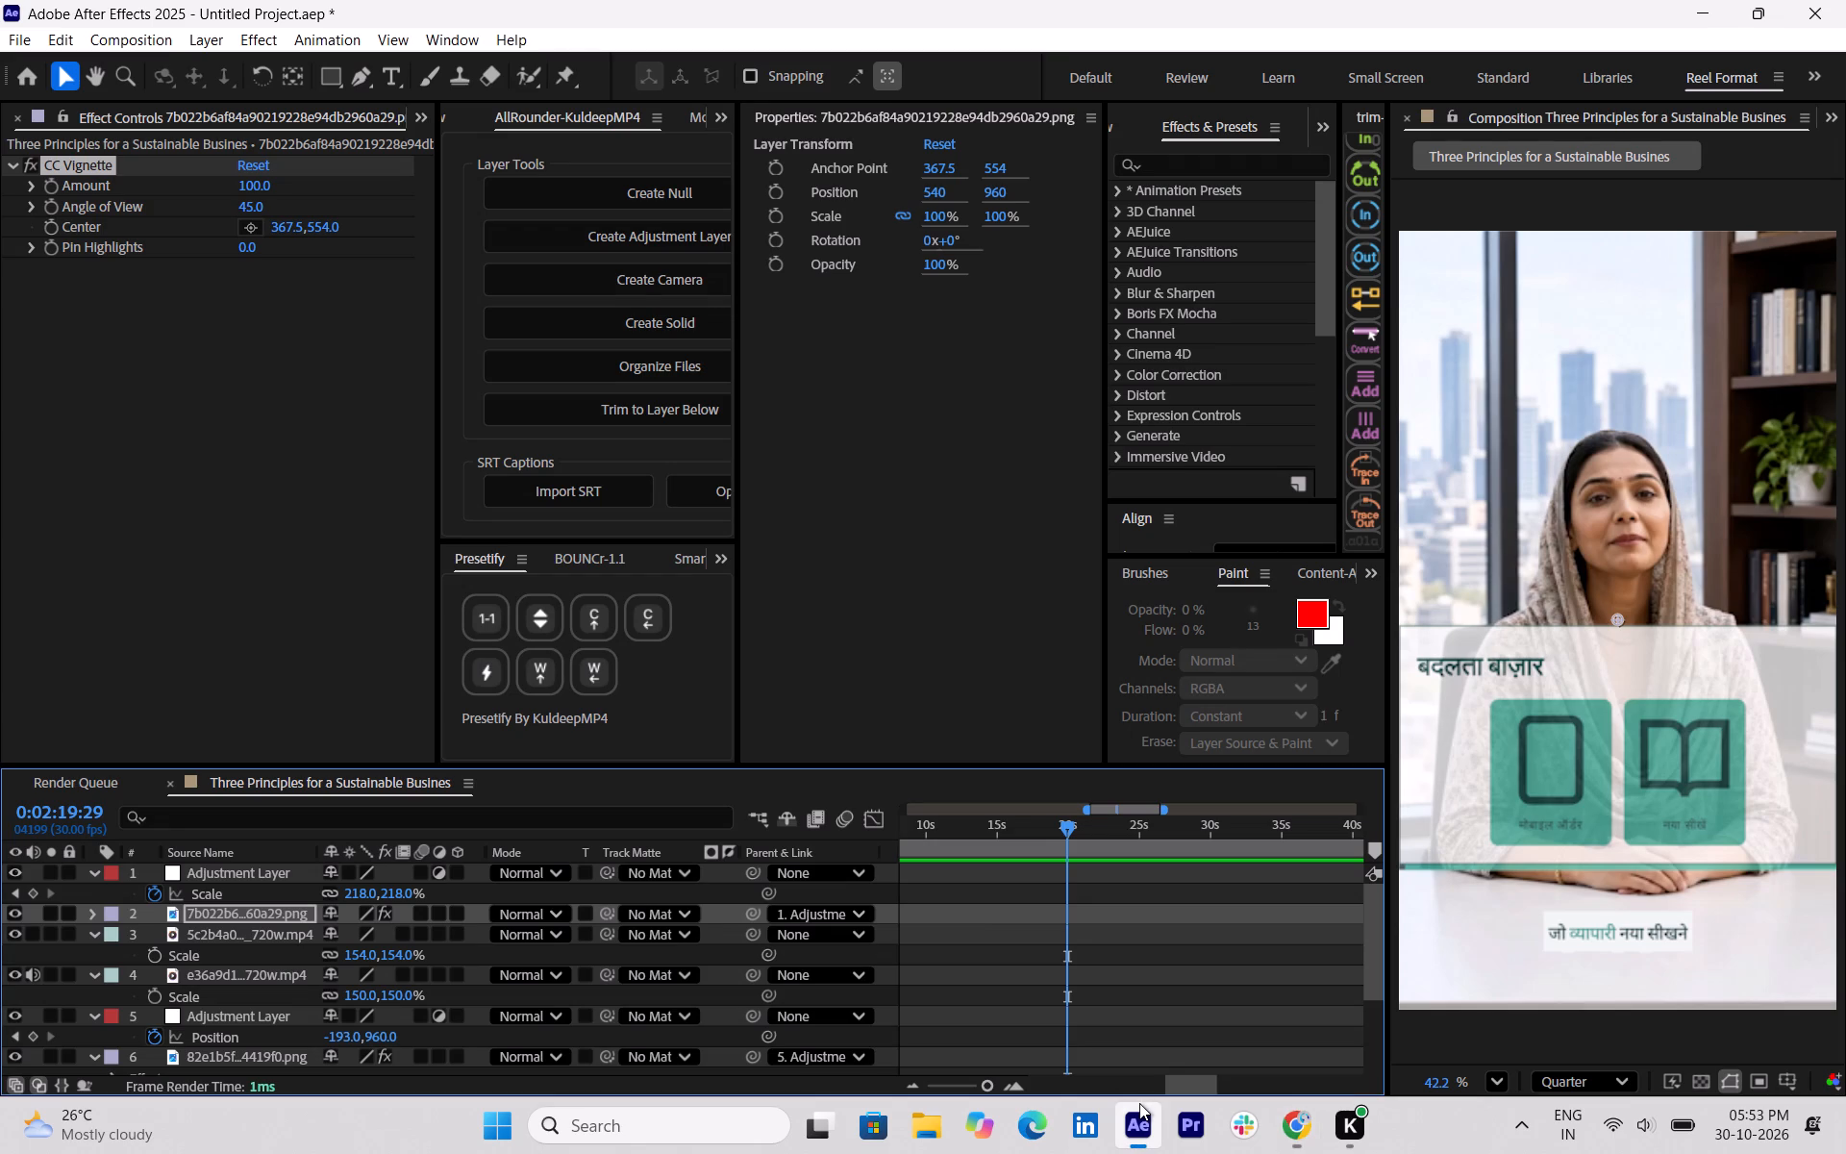
pyautogui.moveTo(1139, 1103); pyautogui.dragTo(1106, 871)
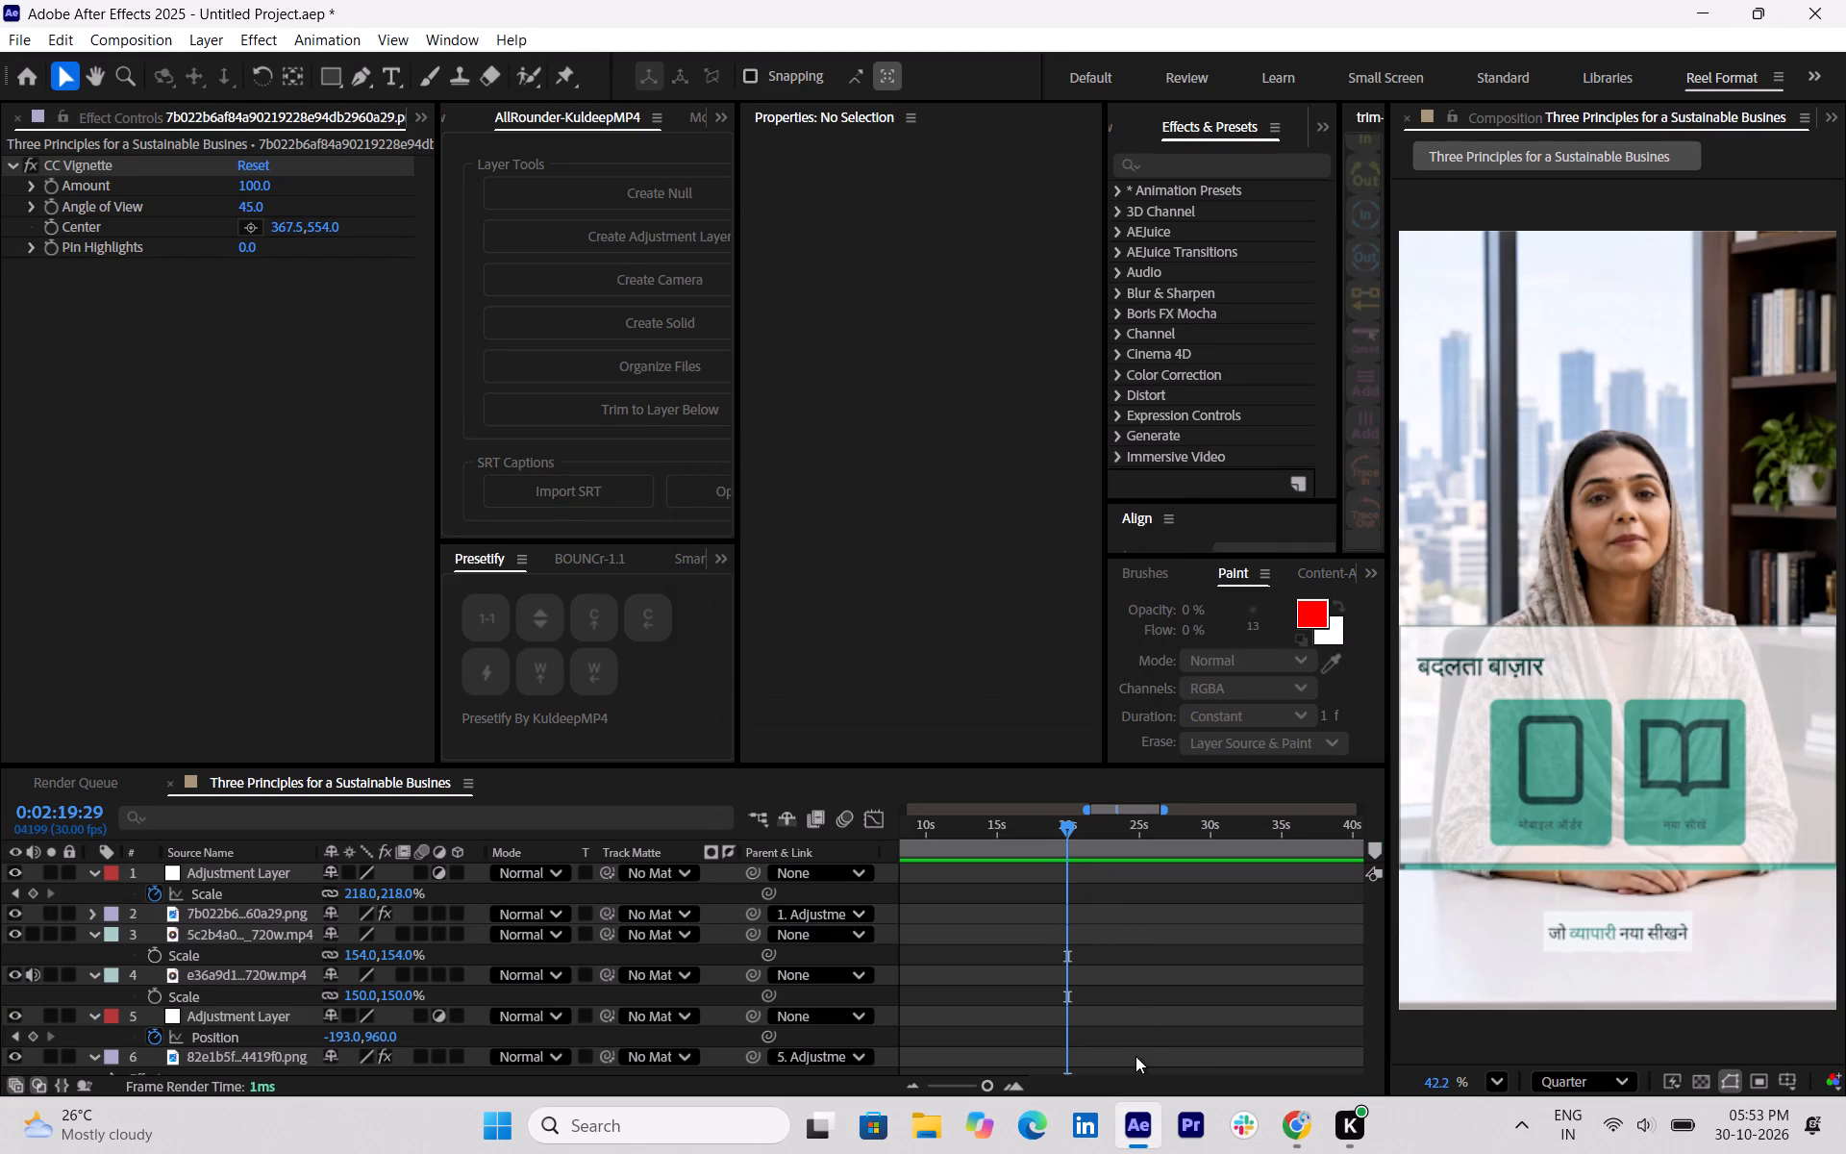
pyautogui.moveTo(1123, 804); pyautogui.dragTo(887, 813)
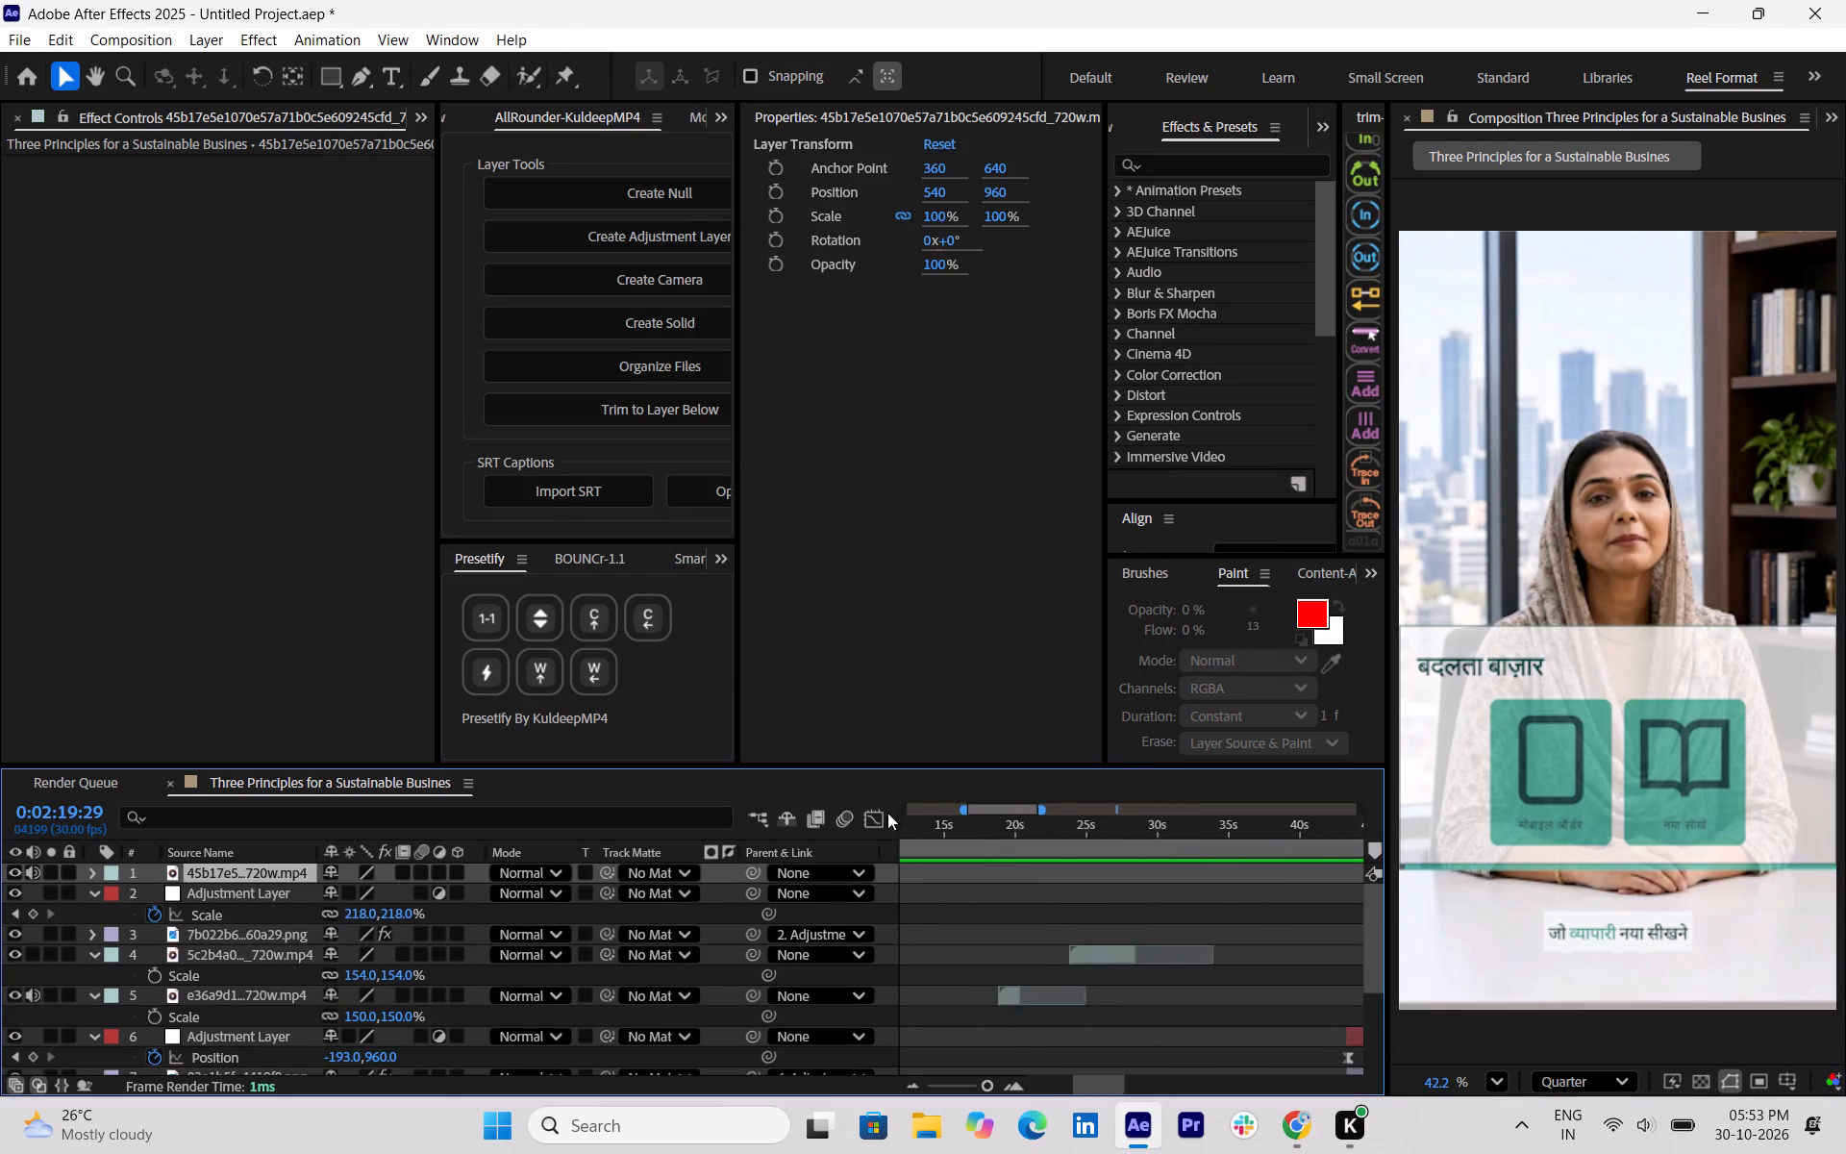
pyautogui.moveTo(887, 813); pyautogui.dragTo(859, 815)
pyautogui.moveTo(973, 870); pyautogui.dragTo(1362, 900)
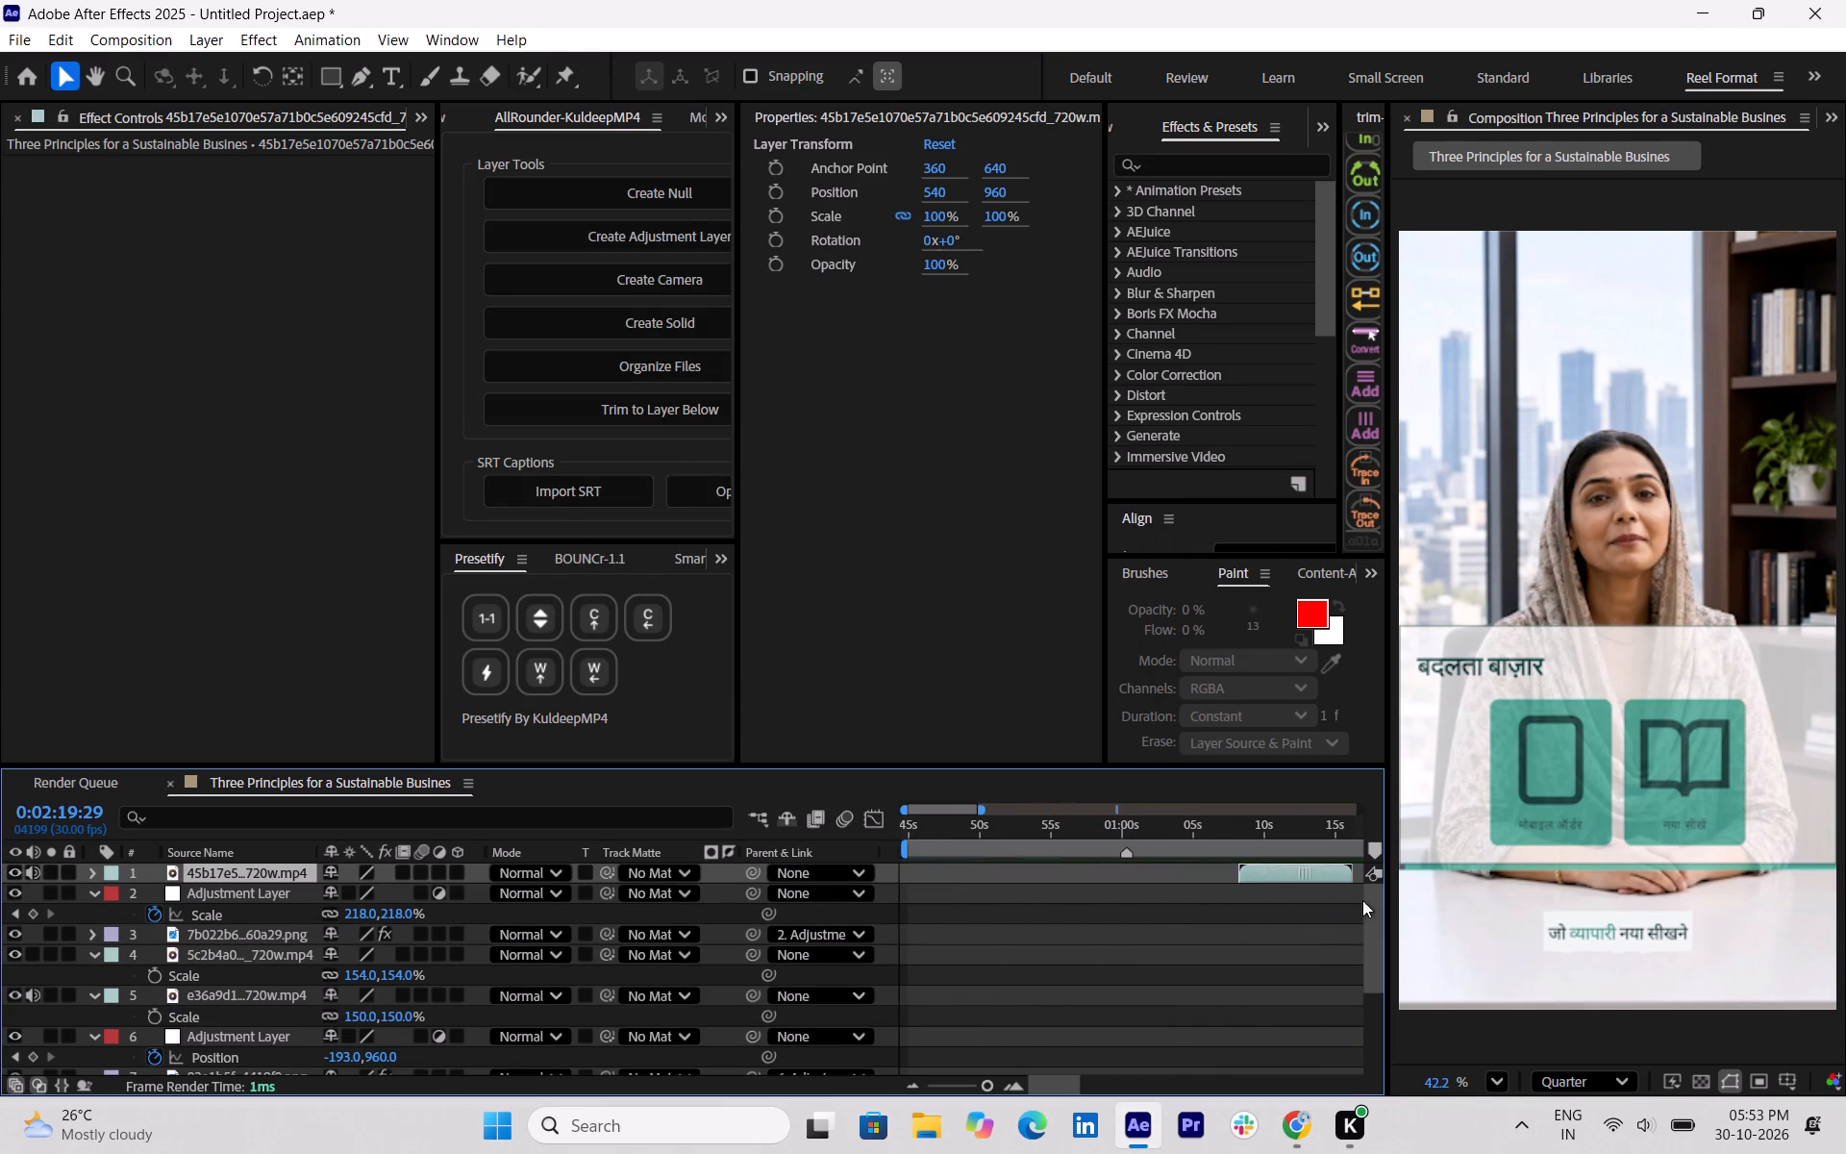
pyautogui.moveTo(1362, 900); pyautogui.dragTo(1359, 904)
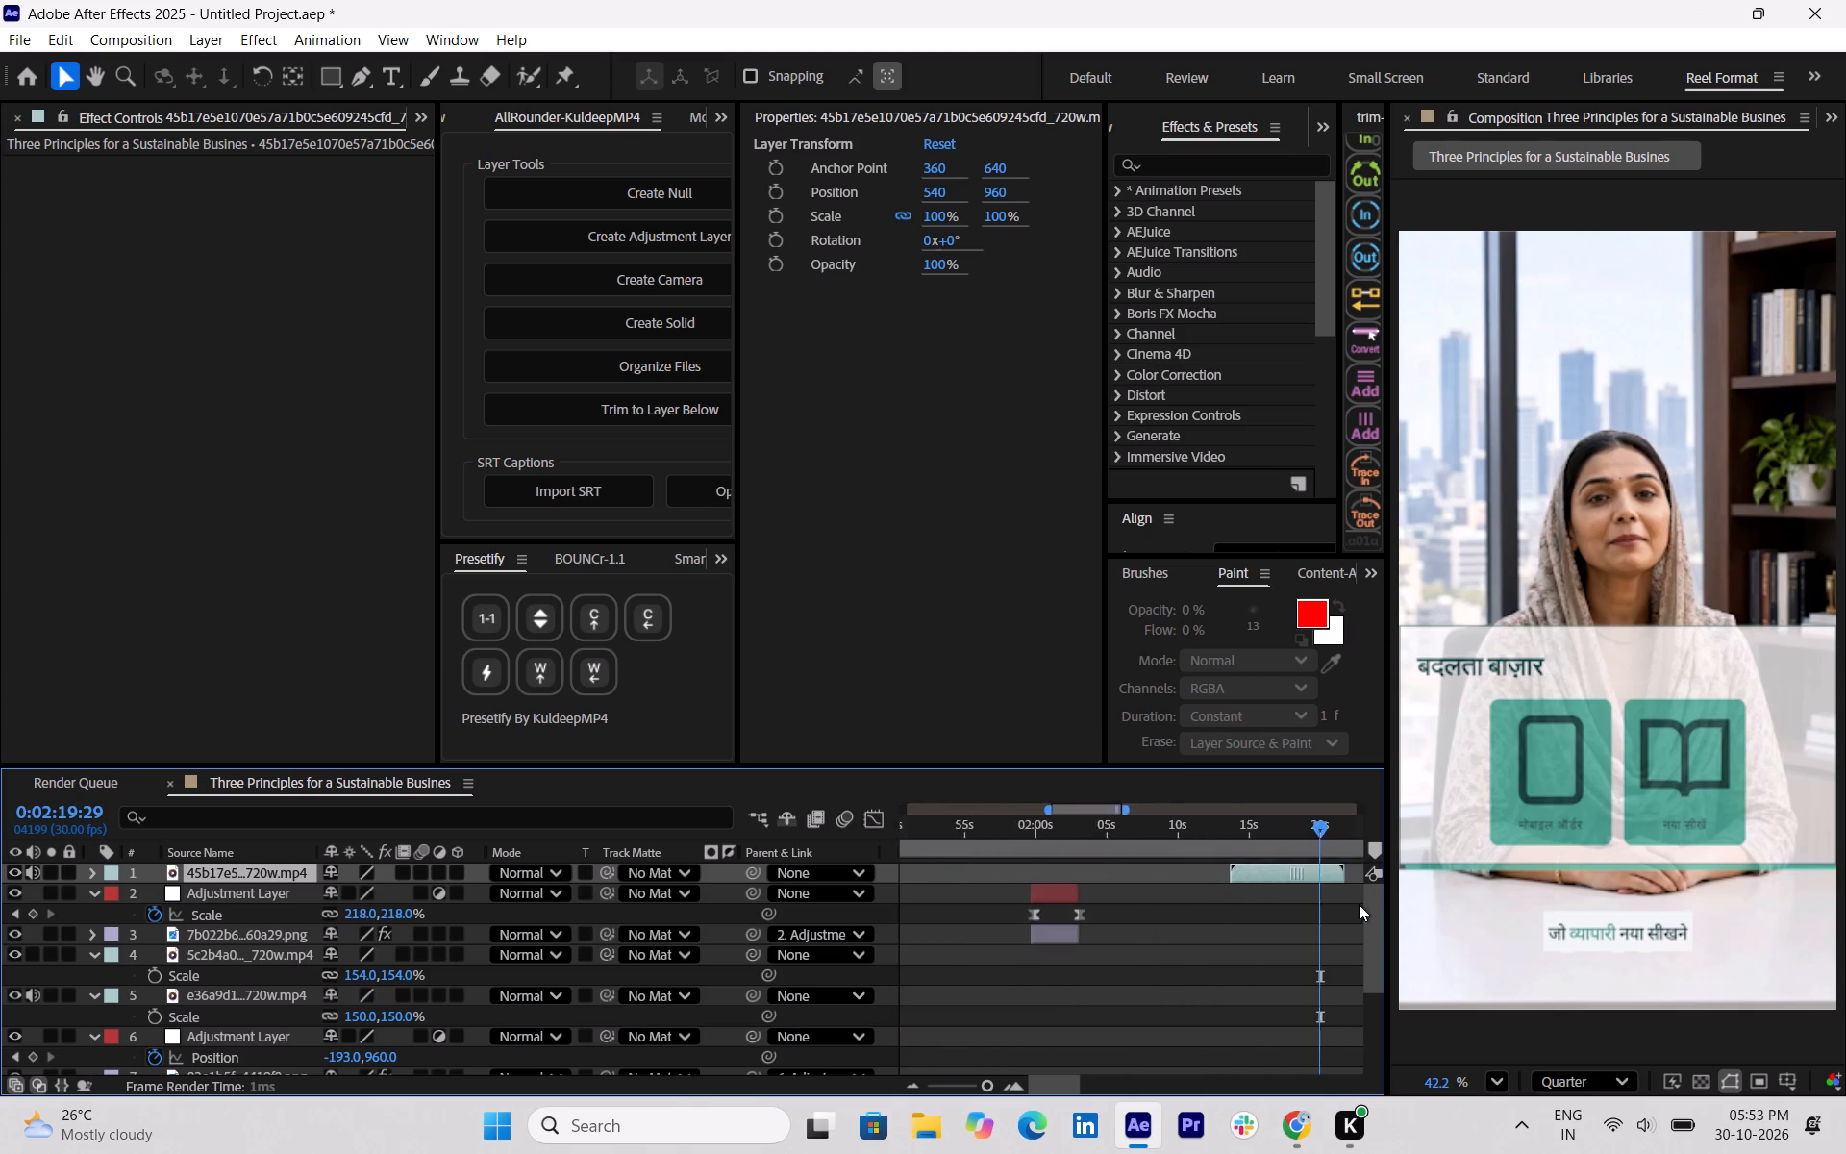
pyautogui.moveTo(1359, 904); pyautogui.dragTo(1302, 909)
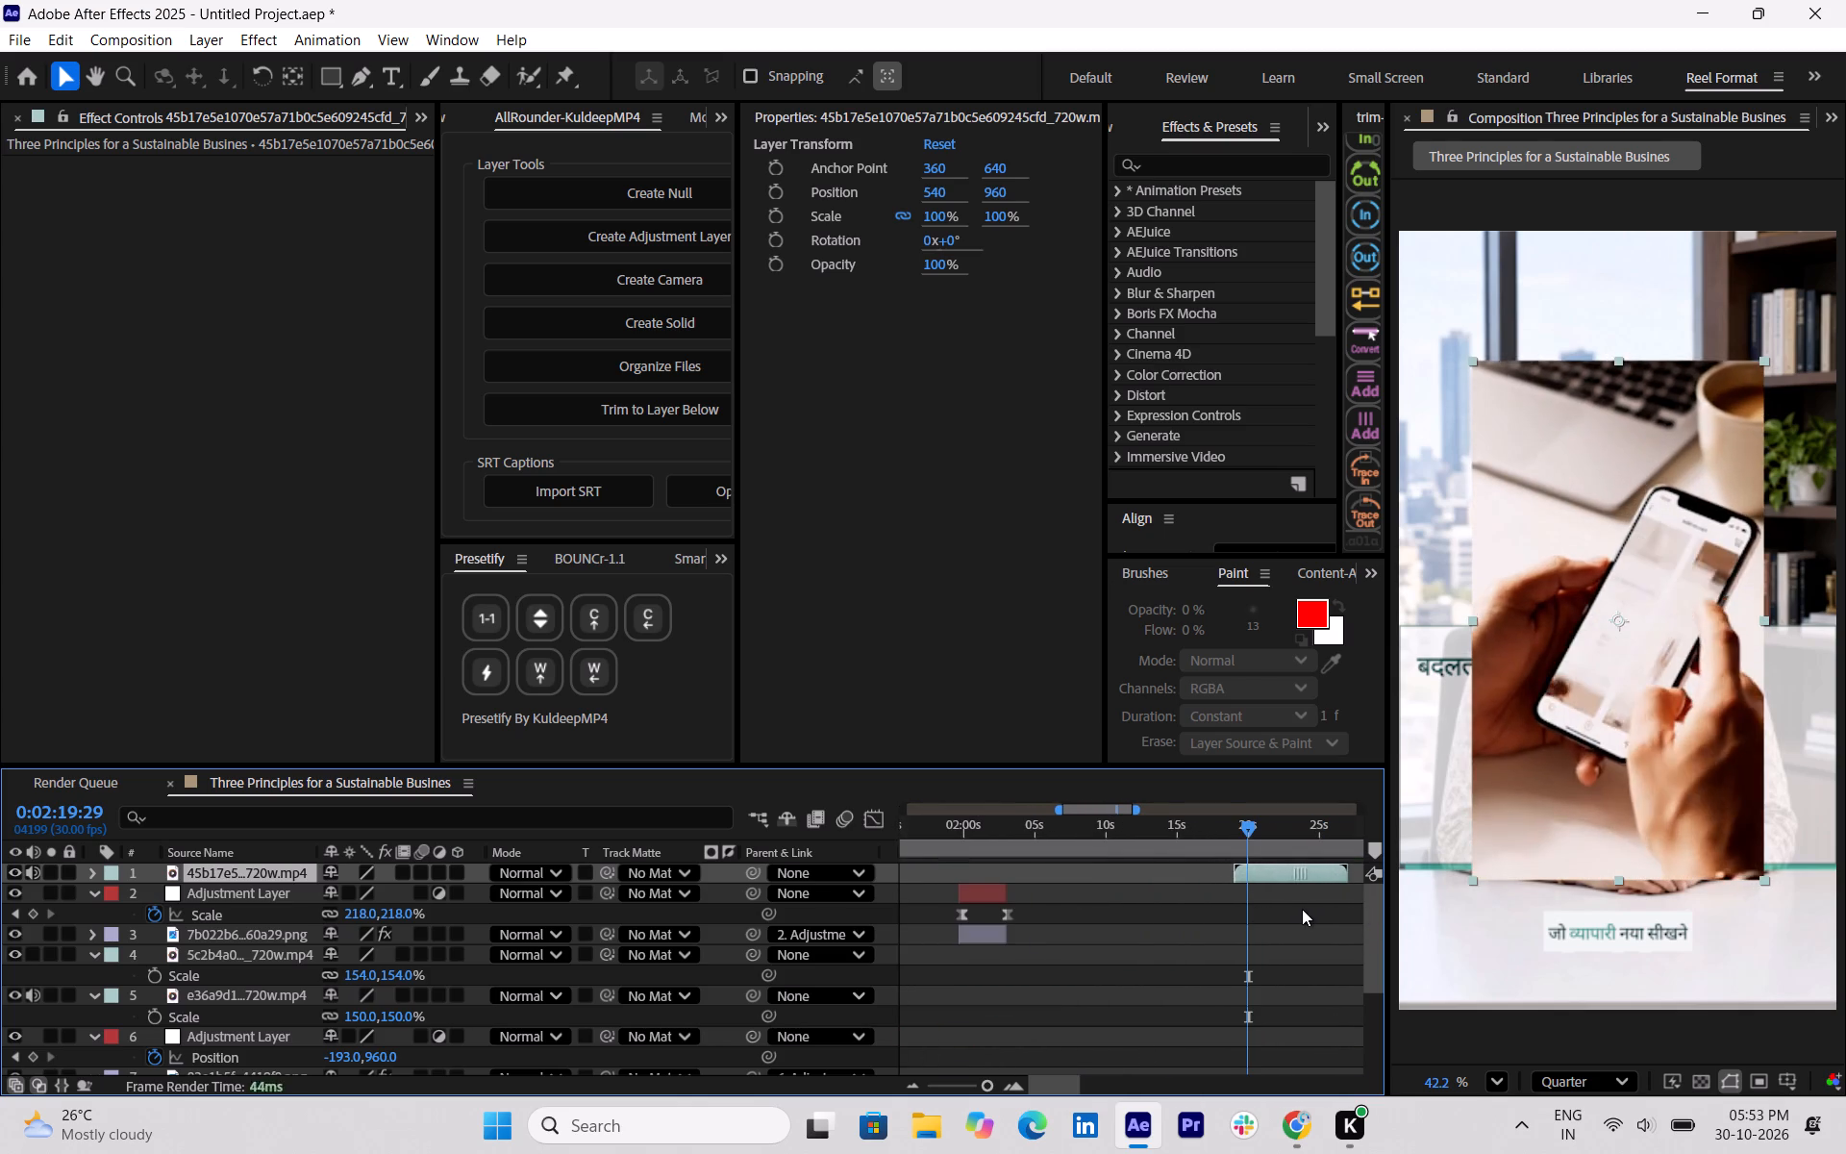
pyautogui.moveTo(1302, 909); pyautogui.dragTo(1304, 909)
# Scale the phone-shopping clip to 166% so it fills the portrait frame.
pyautogui.press('s')
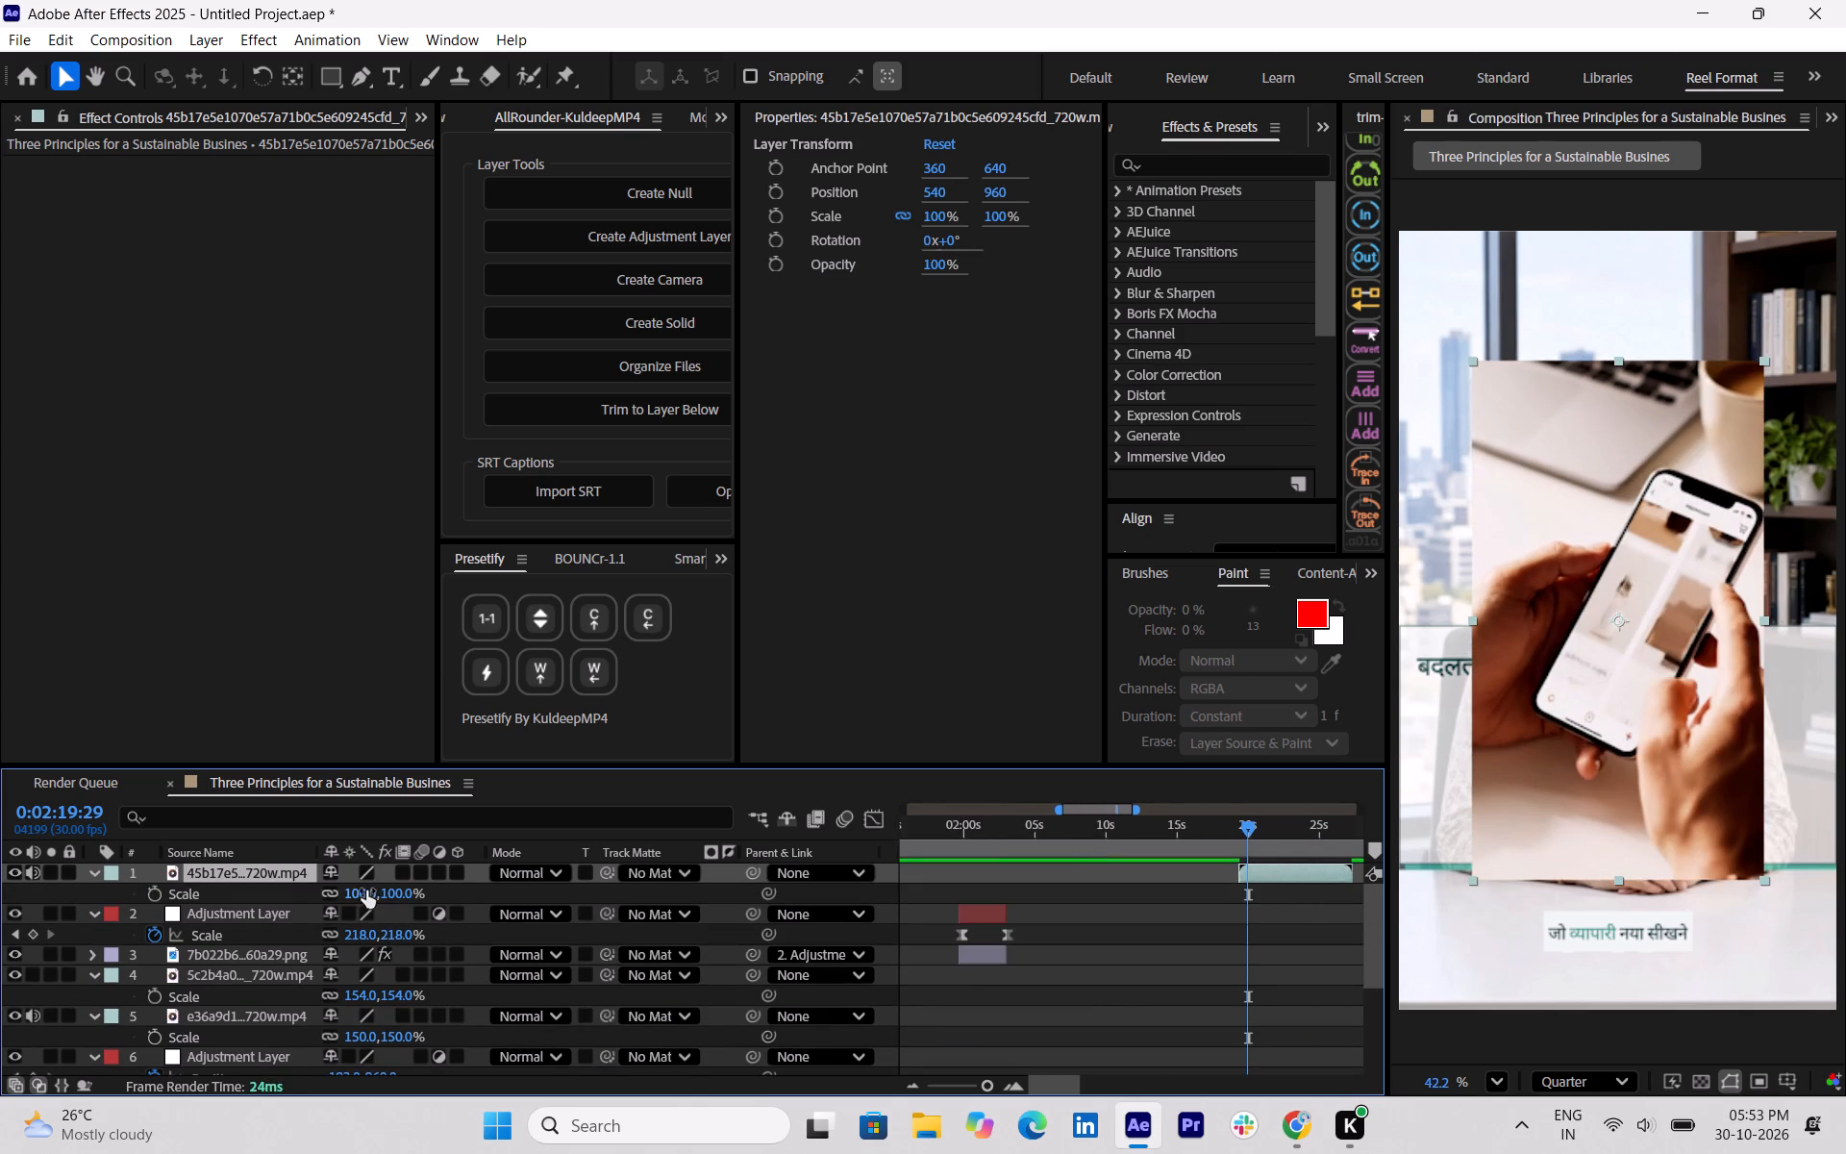
pyautogui.moveTo(365, 891); pyautogui.dragTo(455, 895)
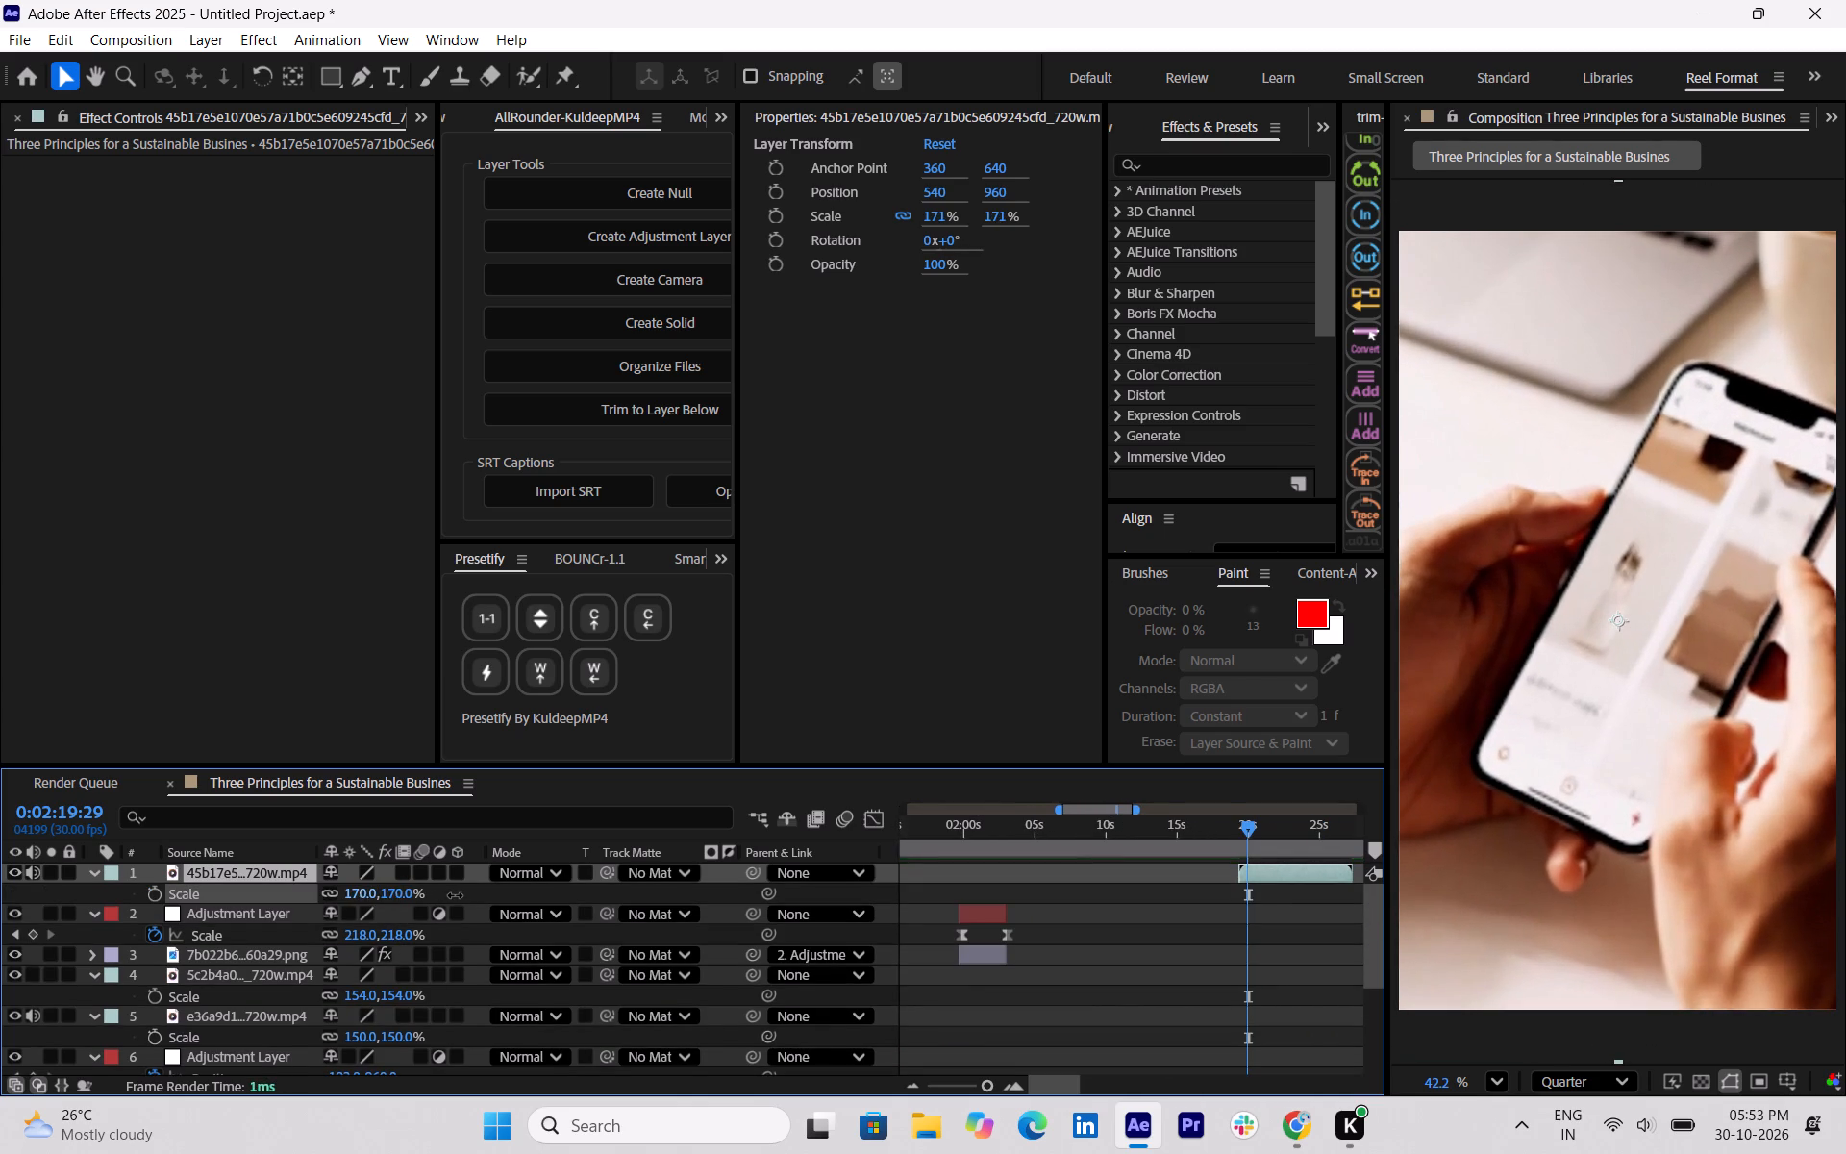
pyautogui.moveTo(455, 895); pyautogui.dragTo(449, 895)
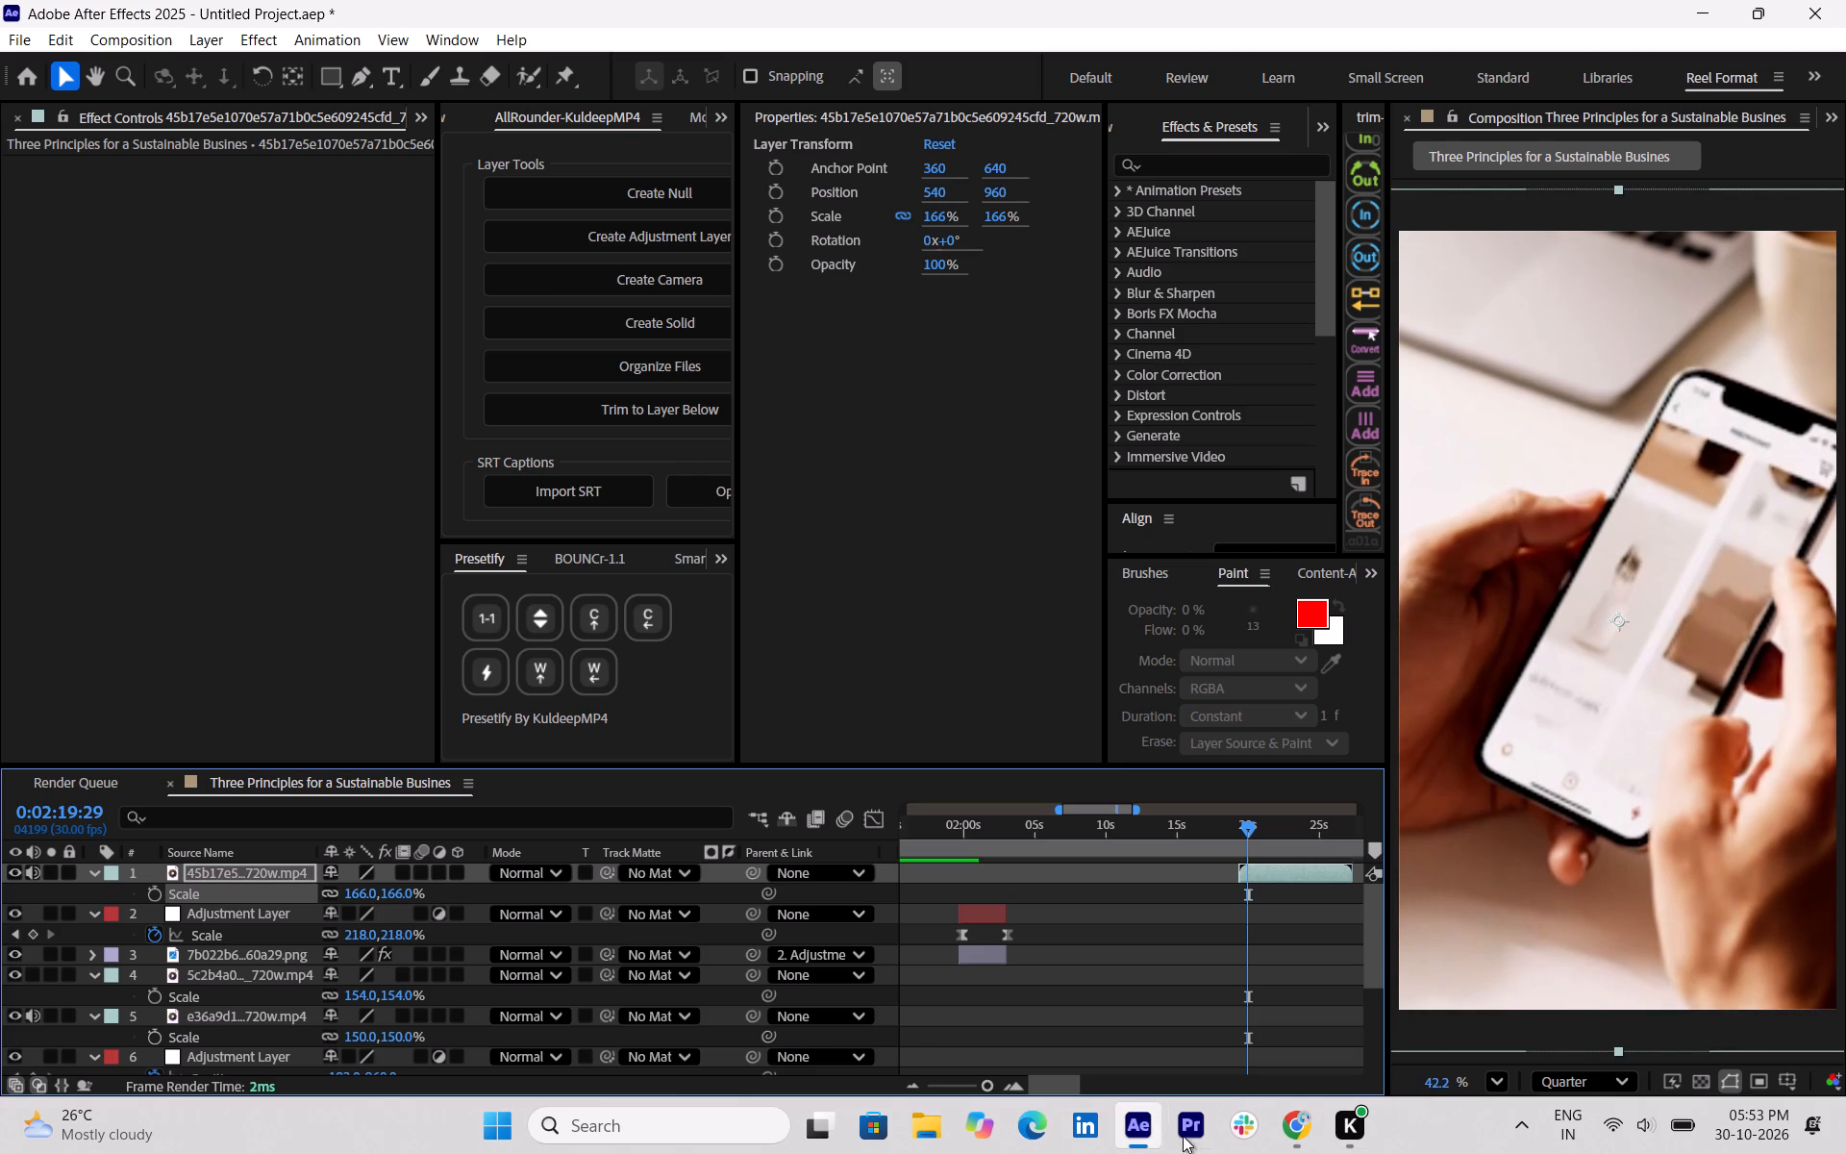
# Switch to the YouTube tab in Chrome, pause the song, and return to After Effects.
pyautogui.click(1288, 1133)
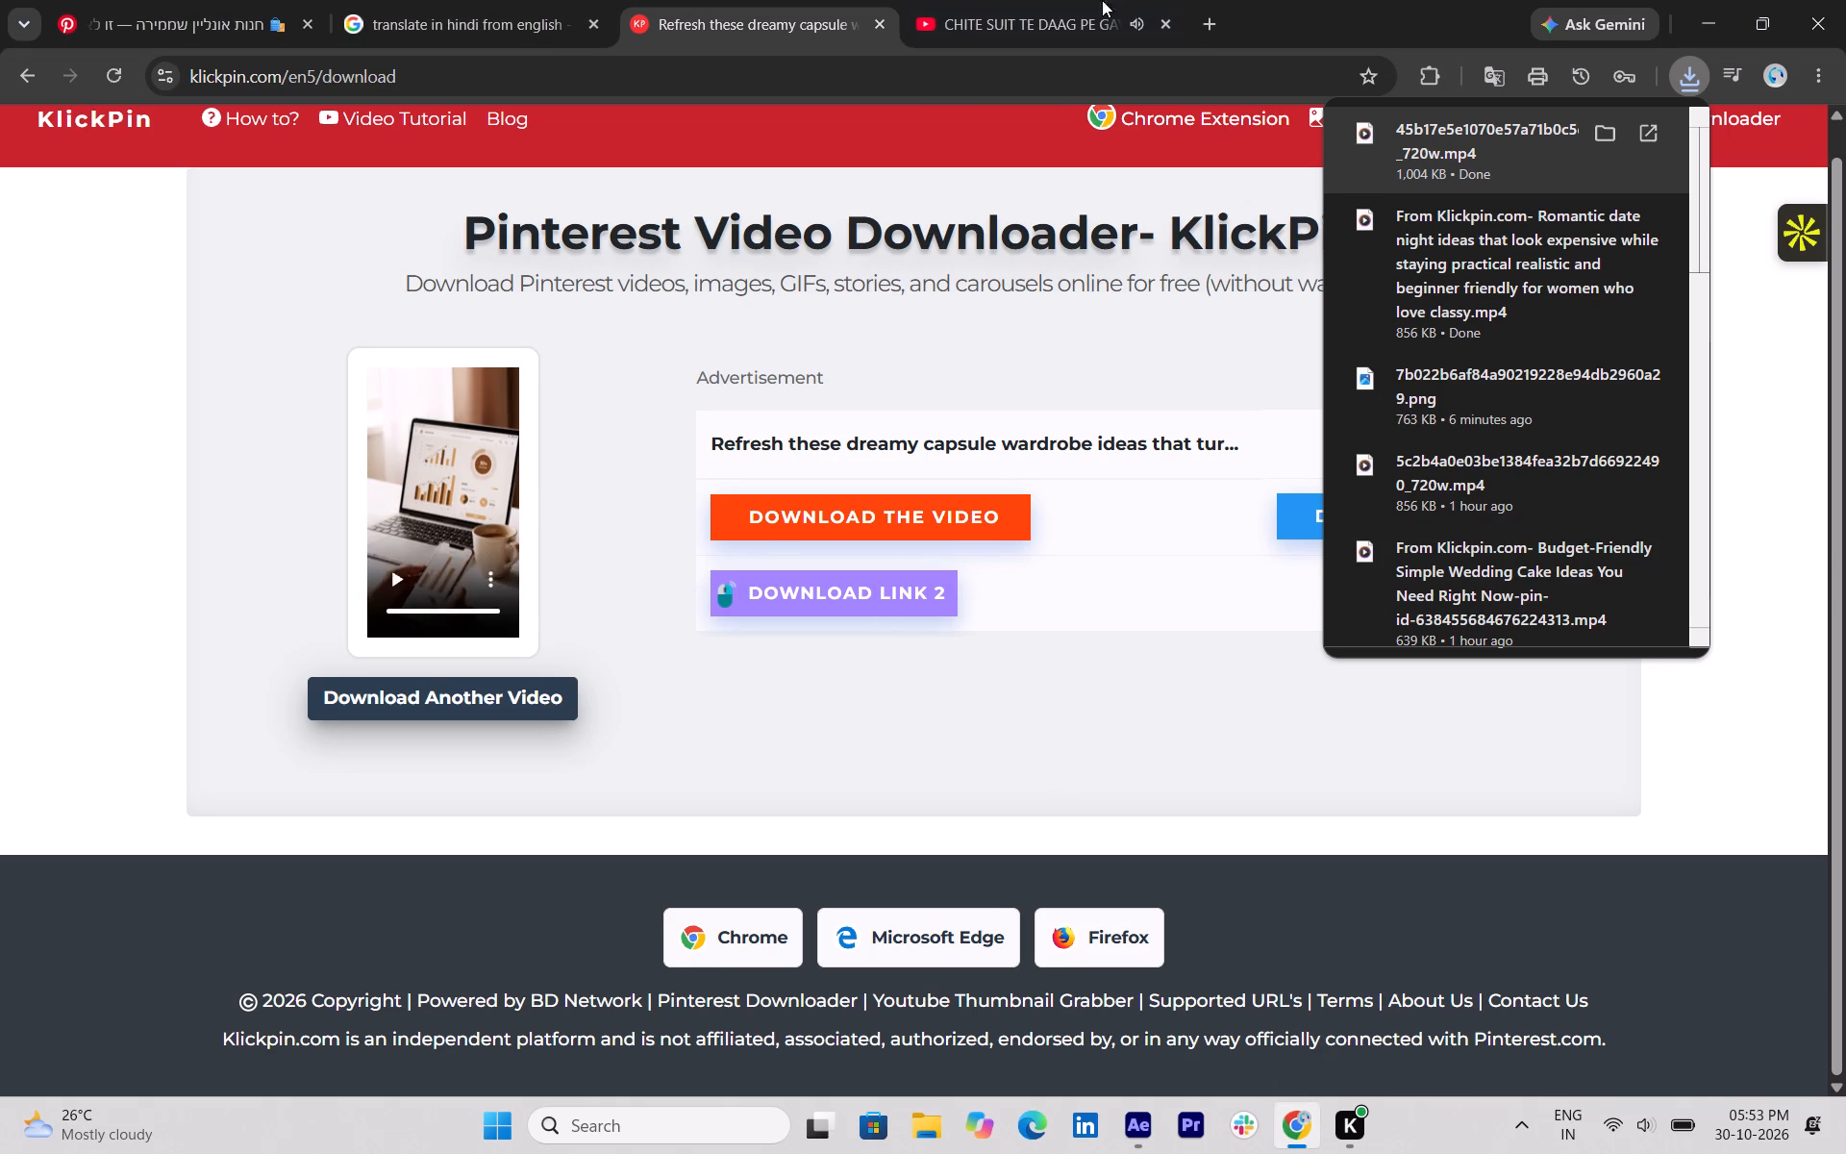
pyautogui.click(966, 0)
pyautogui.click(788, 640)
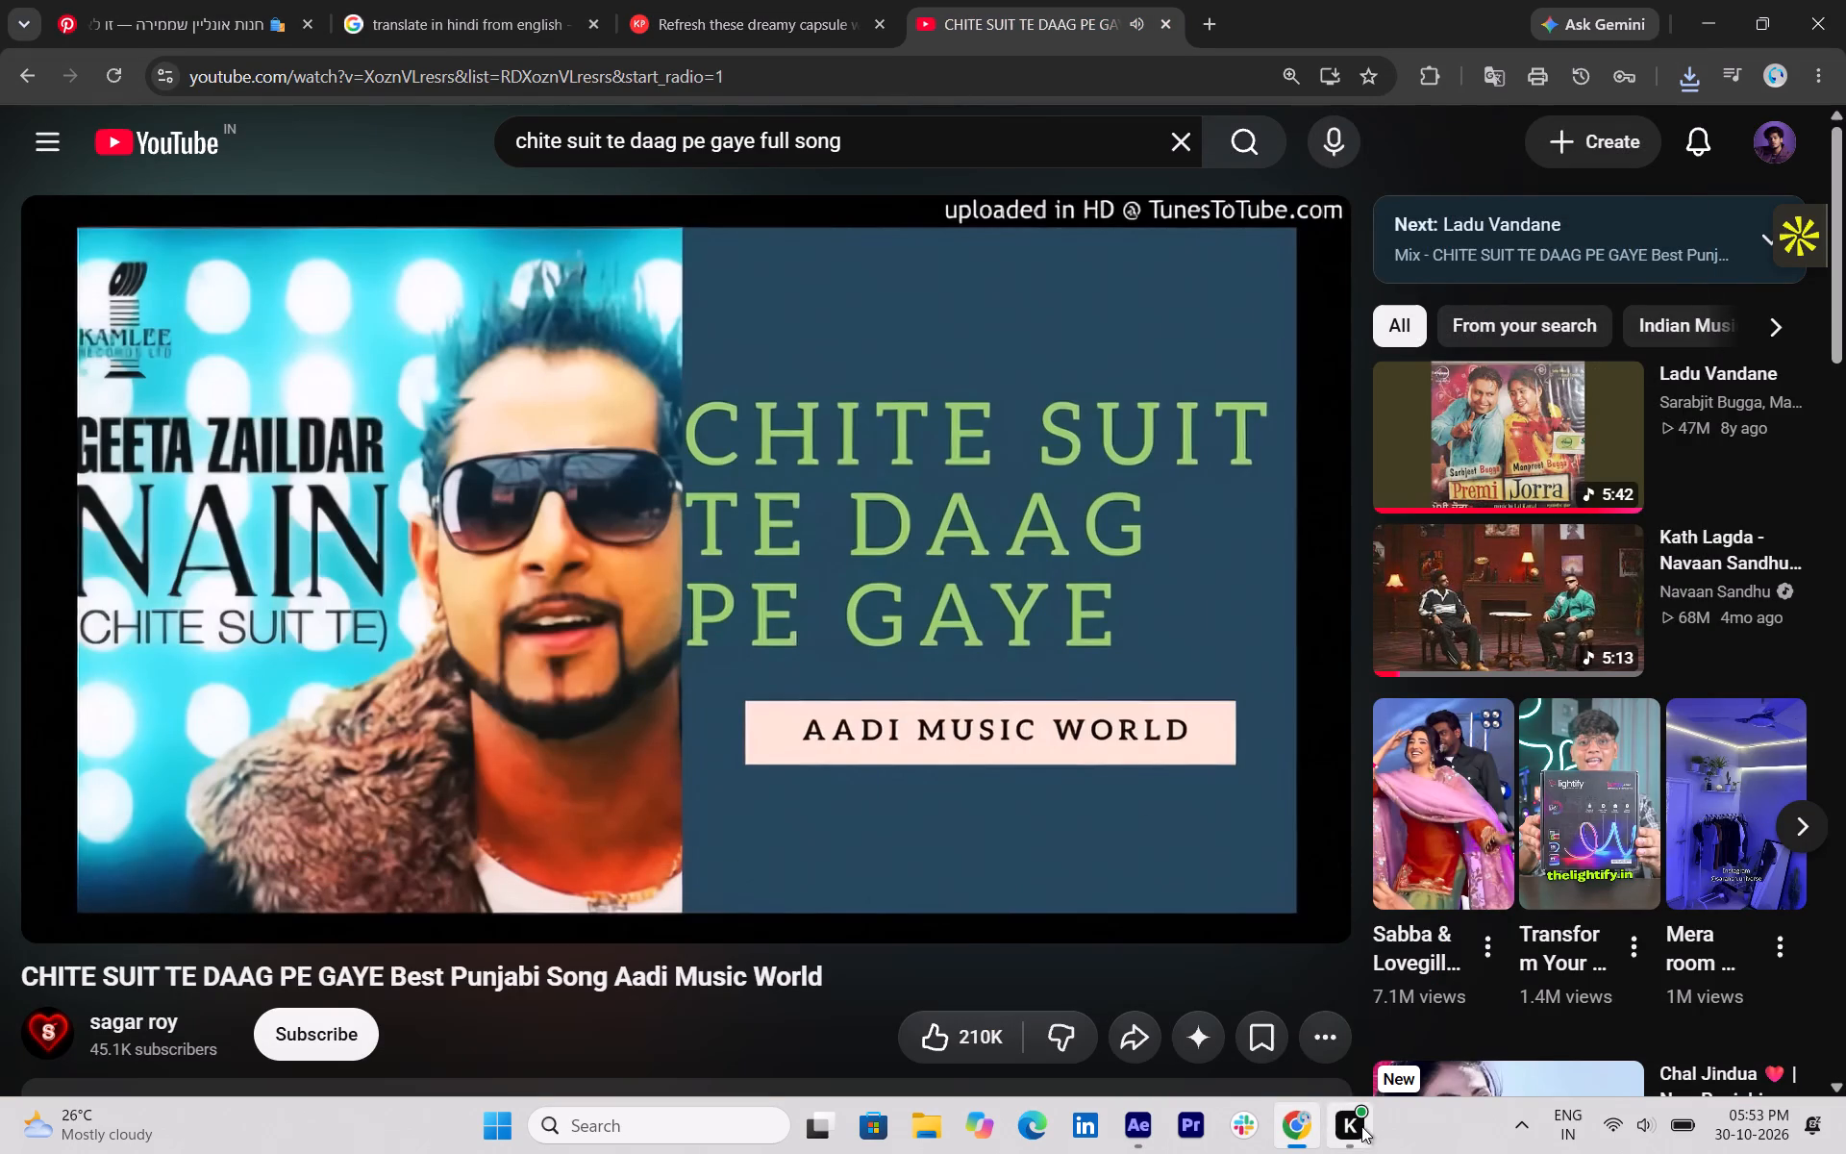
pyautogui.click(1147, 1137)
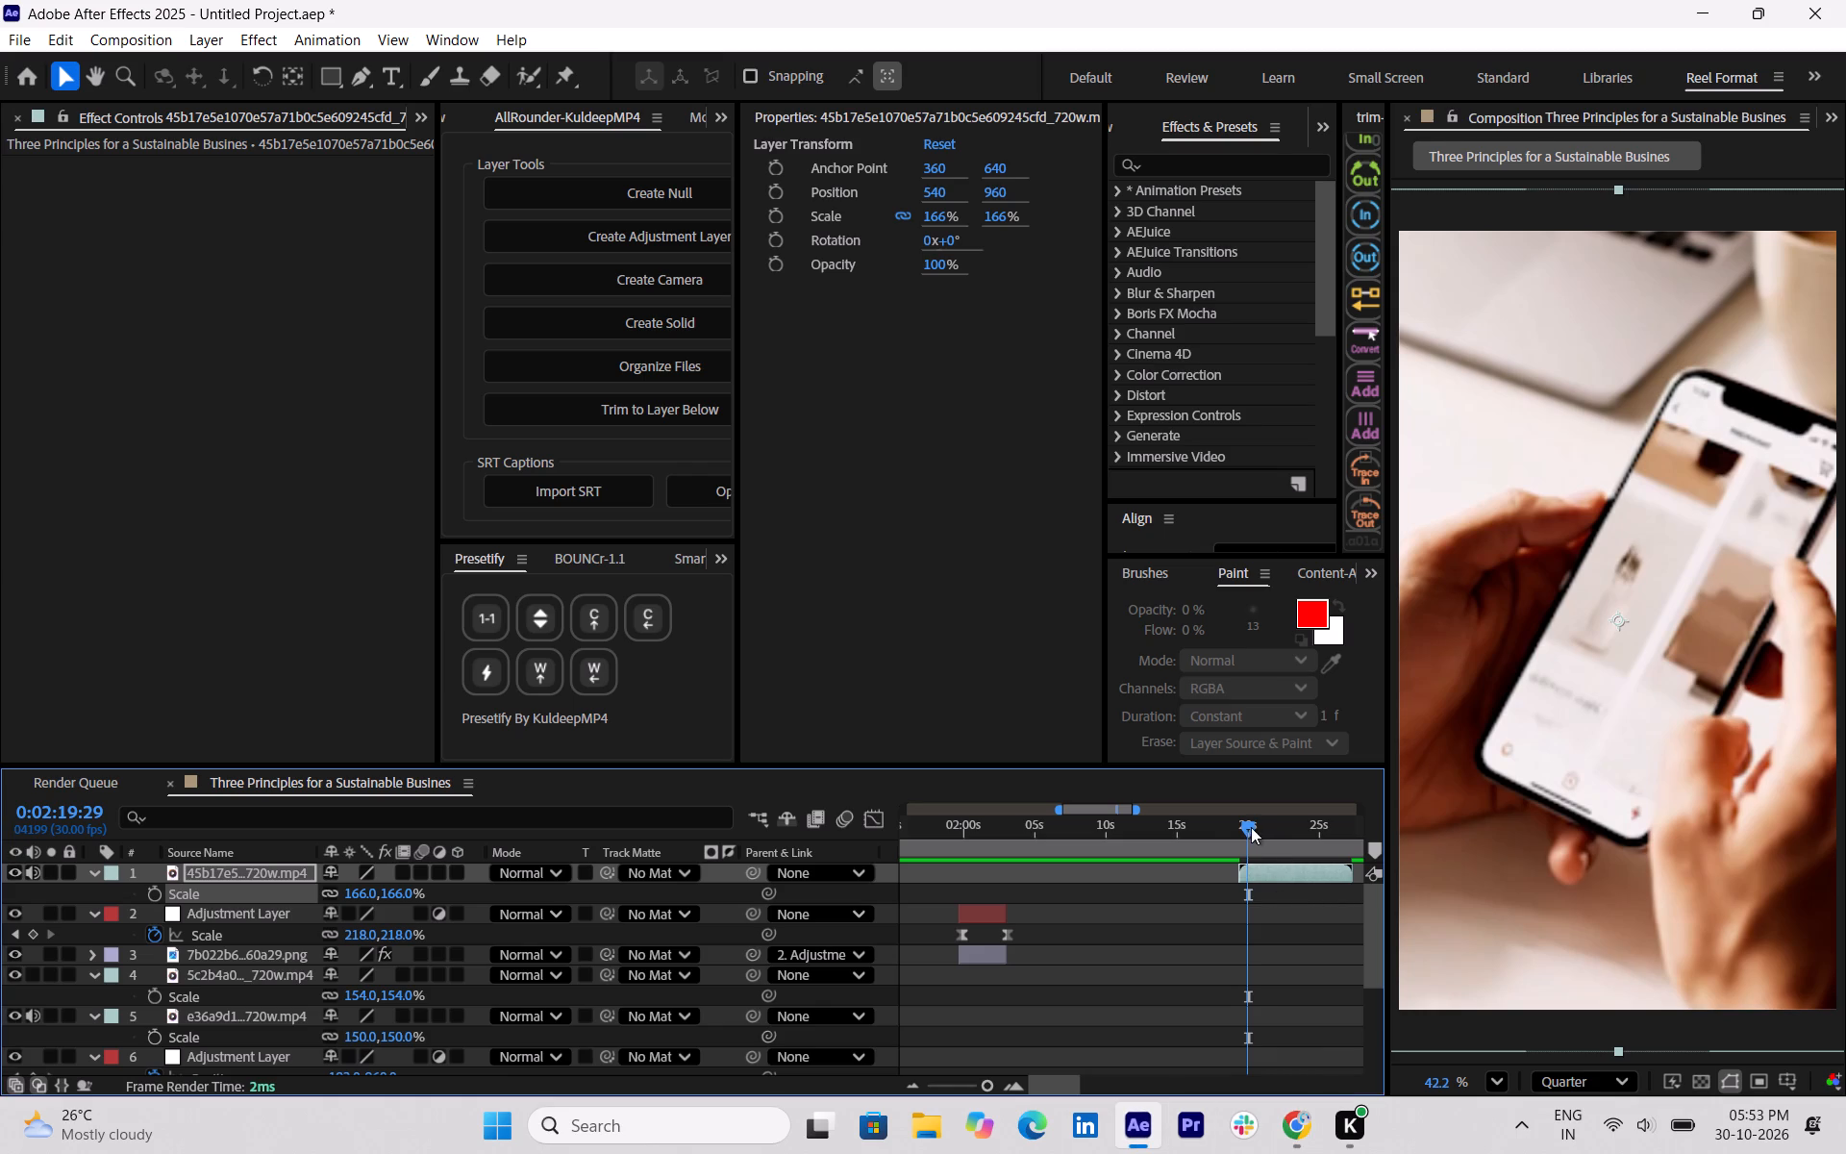
# Play the narration from 0:02:14:29 and shift the phone-shopping clip to start at 0:02:23:28.
pyautogui.moveTo(1251, 827); pyautogui.dragTo(1181, 826)
pyautogui.press('space')
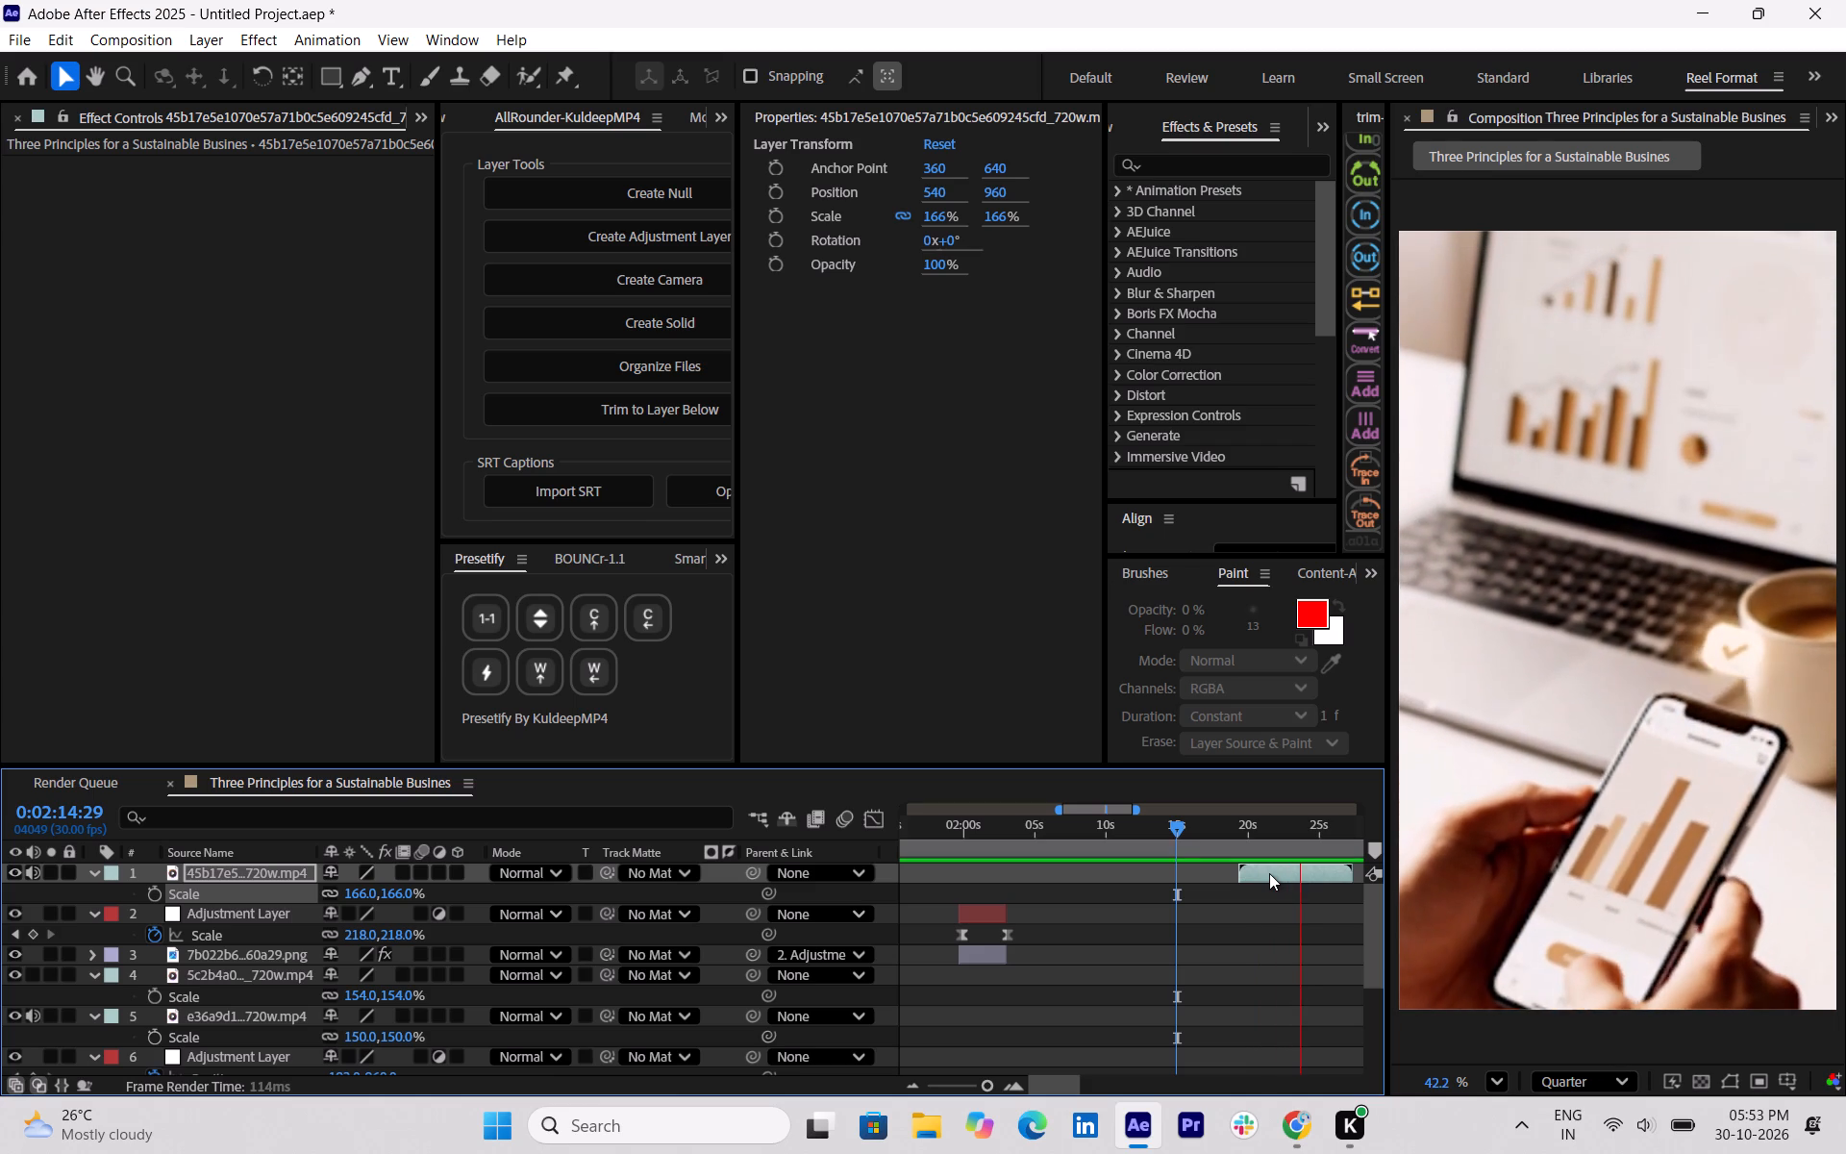
pyautogui.press('space')
pyautogui.moveTo(1298, 878); pyautogui.dragTo(1345, 883)
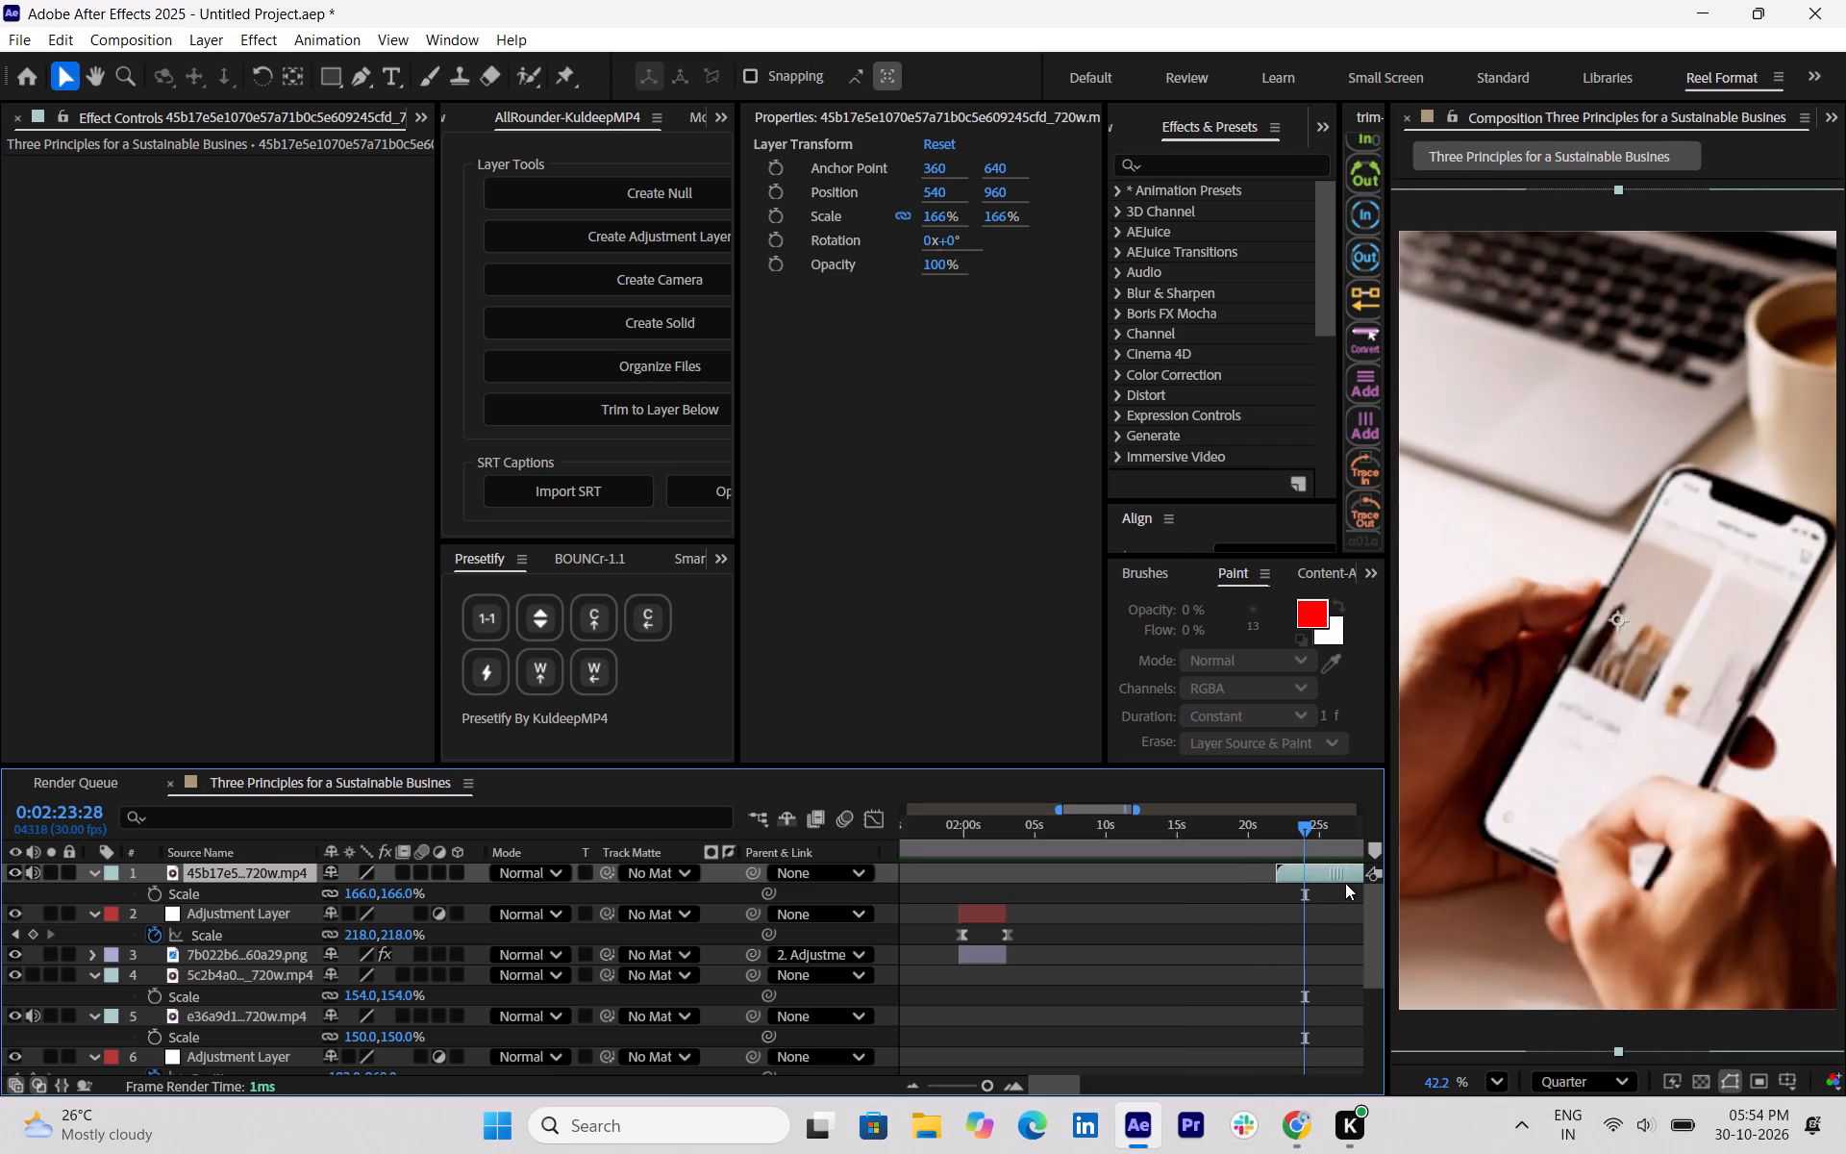
pyautogui.moveTo(1345, 883); pyautogui.dragTo(985, 899)
# Preview the phone-shopping clip and shift it slightly earlier so it starts at about 0:02:22.
pyautogui.press('space')
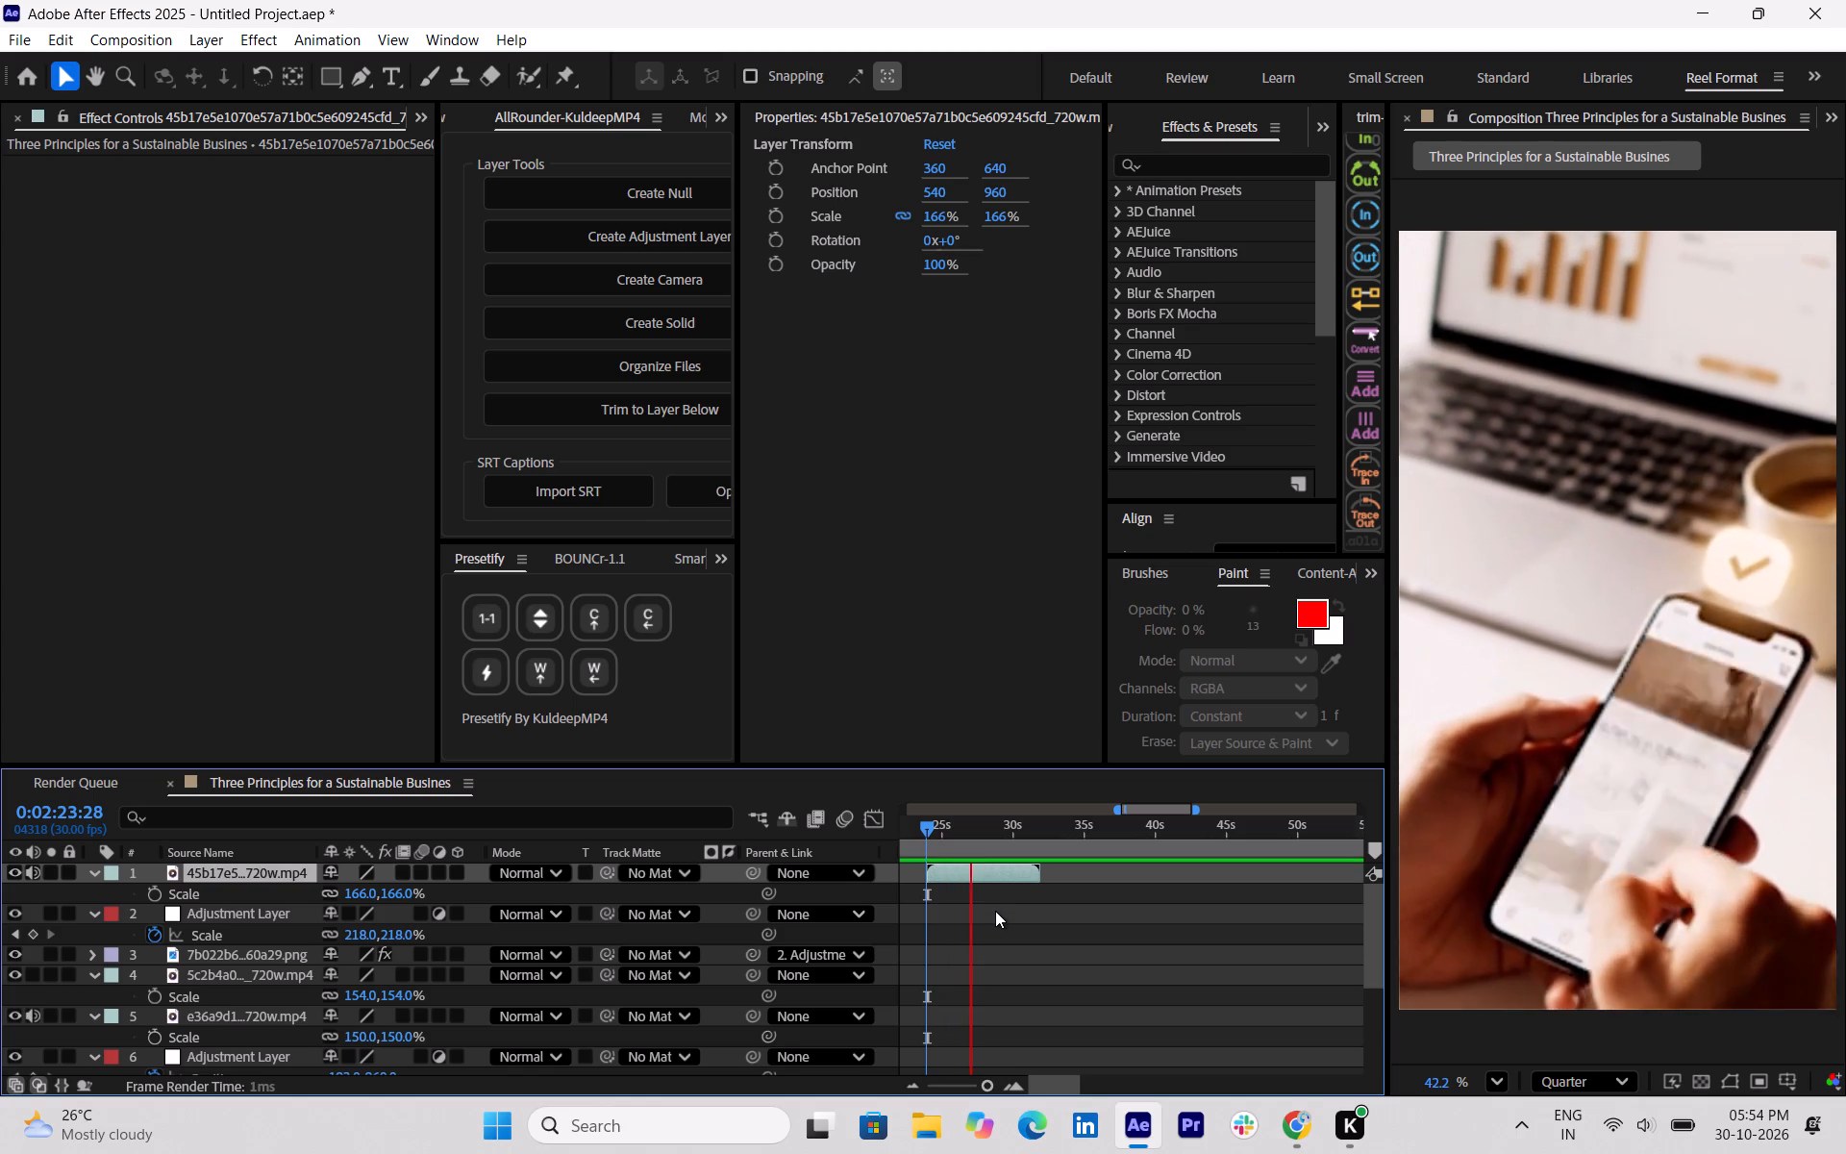
pyautogui.press('space')
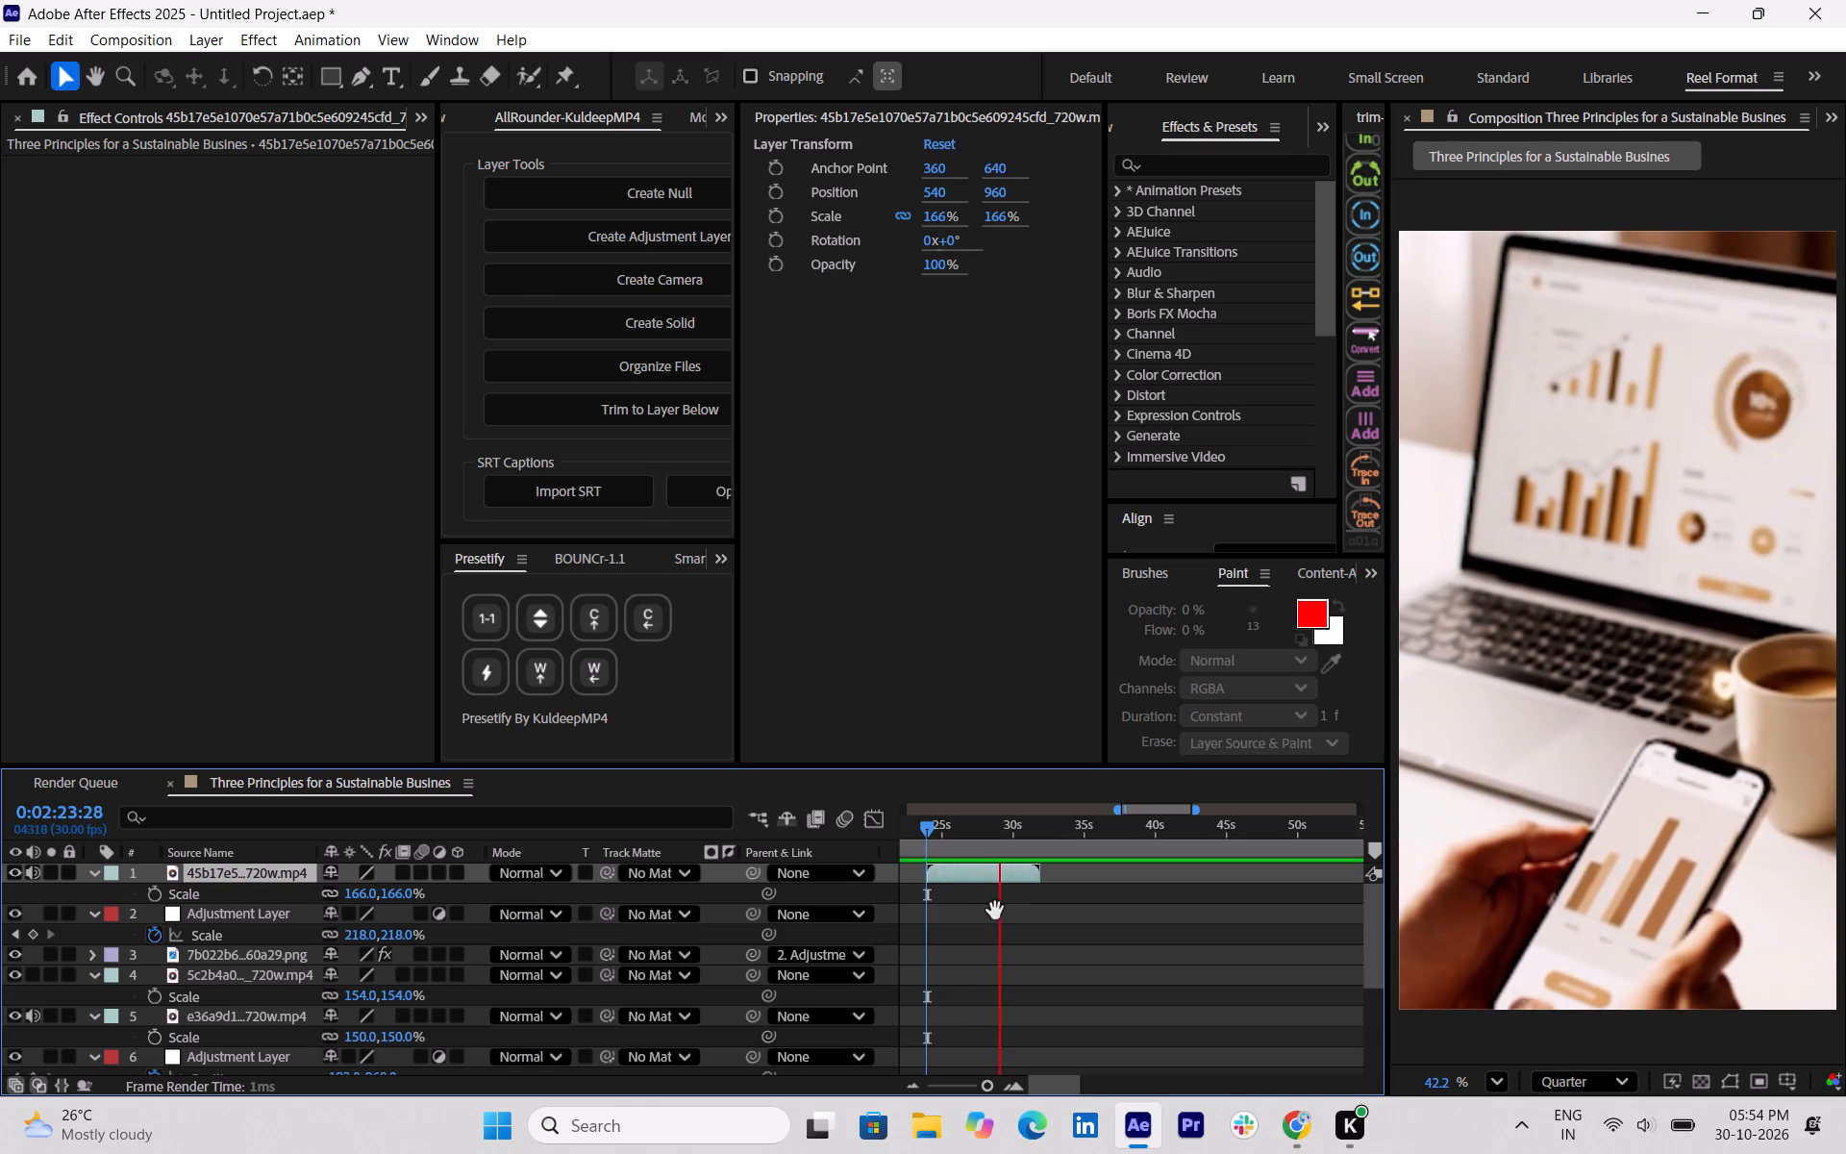
pyautogui.press('space')
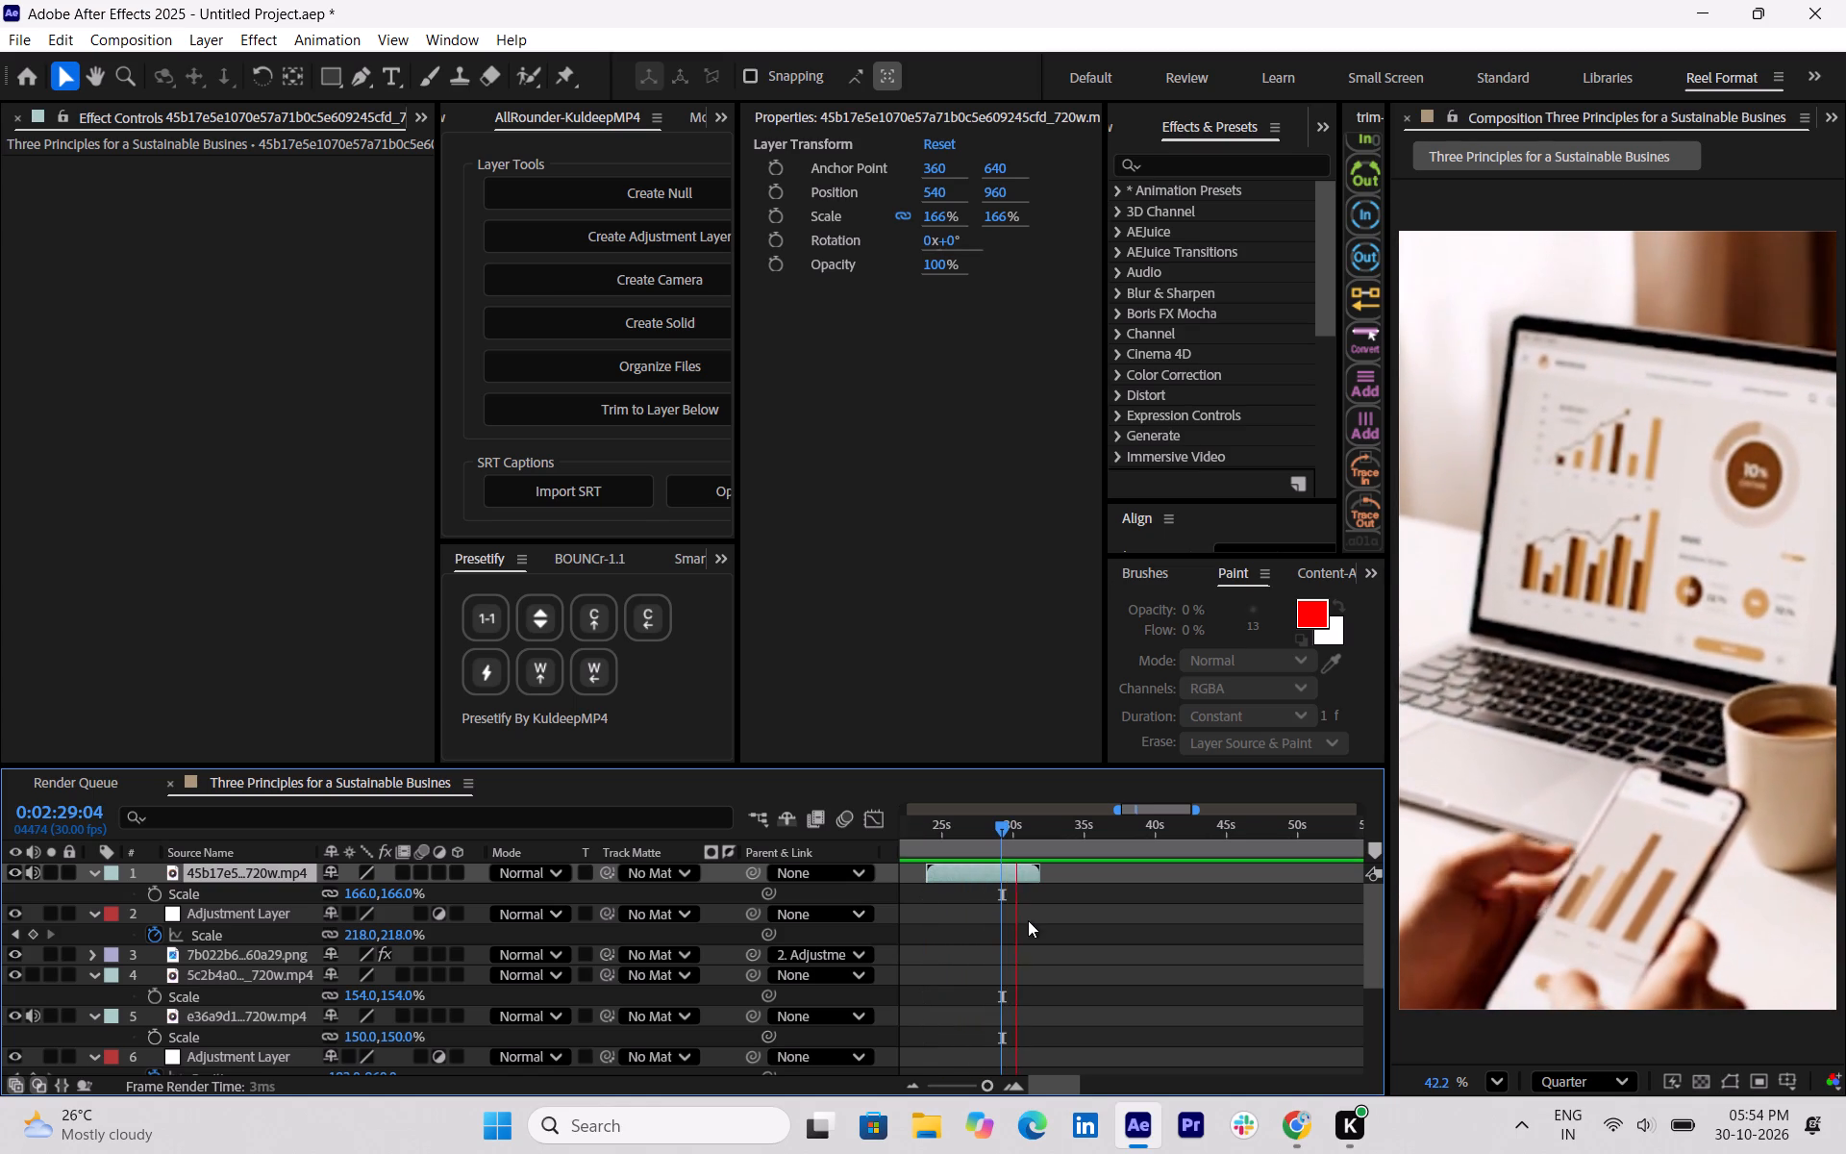
pyautogui.press('space')
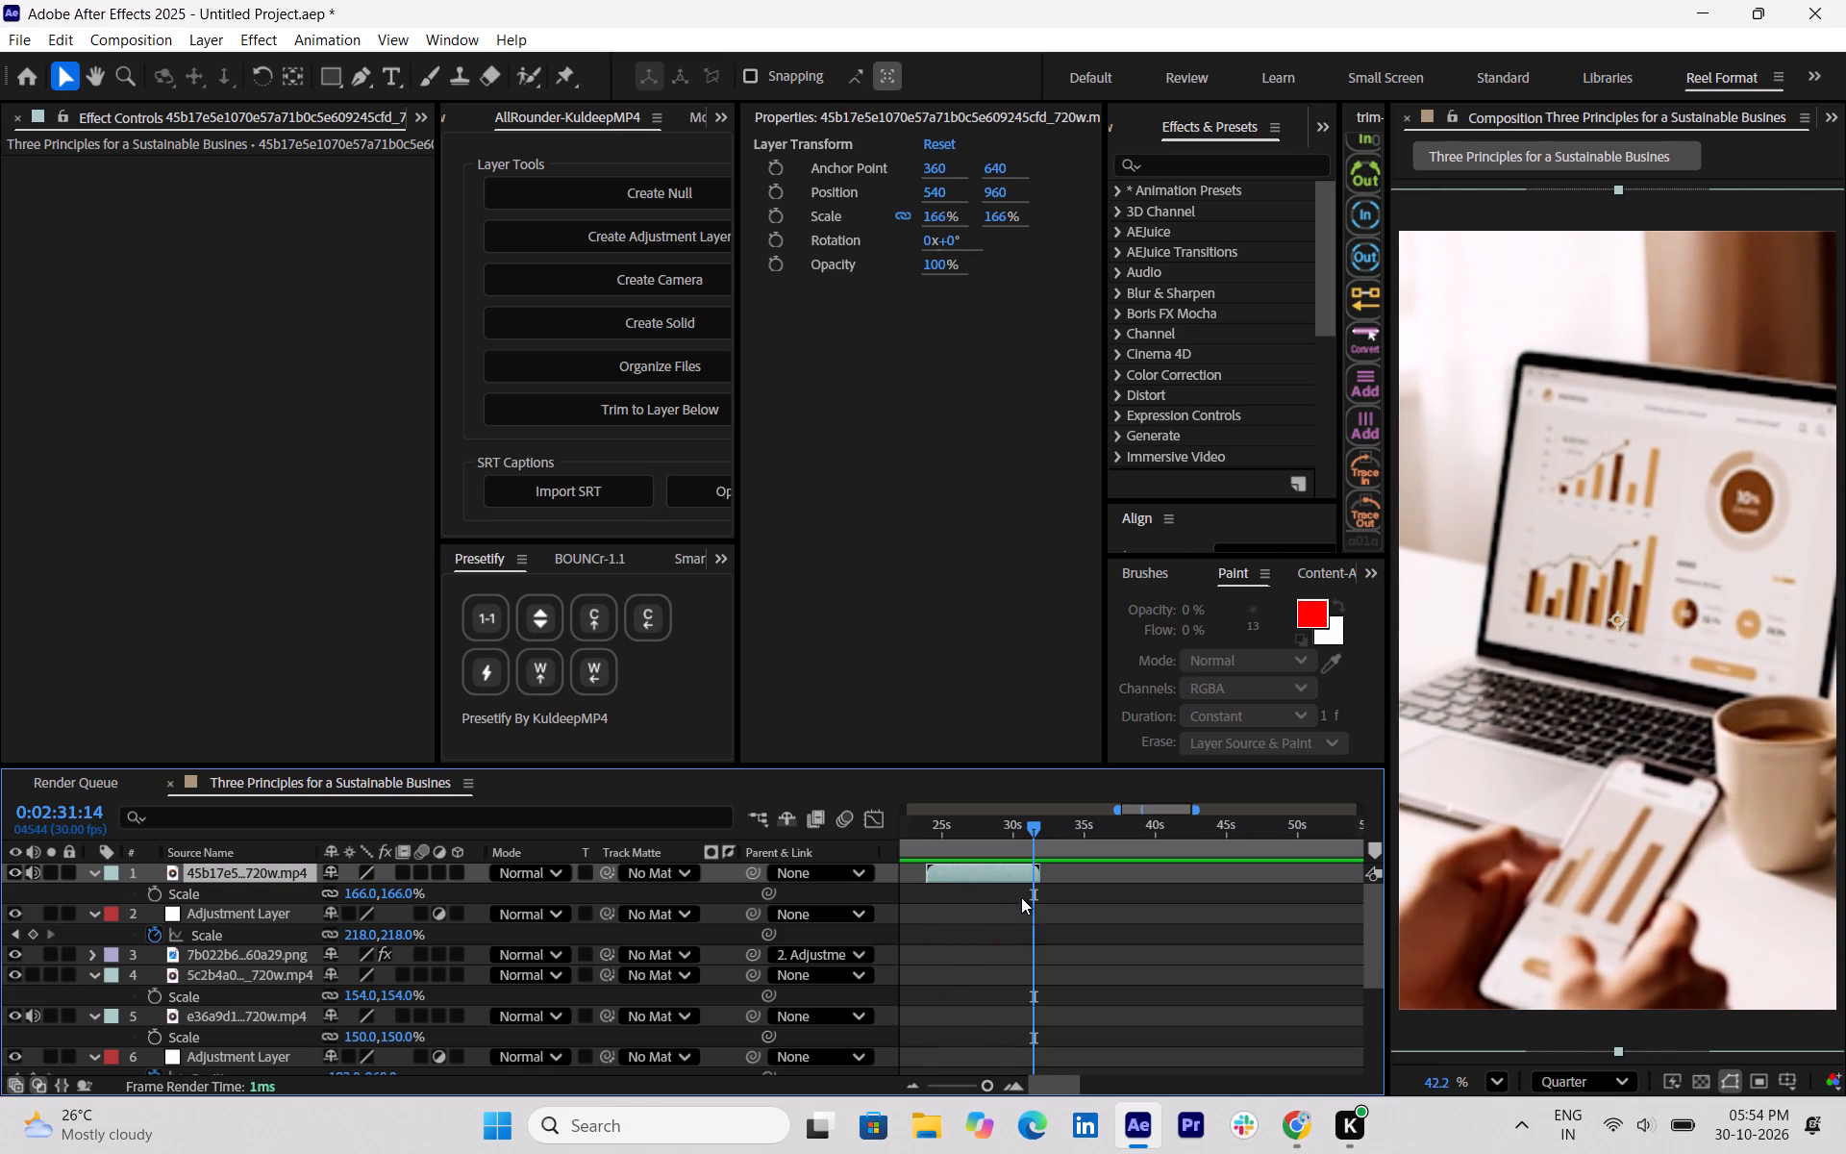
pyautogui.scroll(-5, 1085, 1012)
pyautogui.scroll(5, 1085, 1012)
pyautogui.moveTo(1015, 881); pyautogui.dragTo(998, 881)
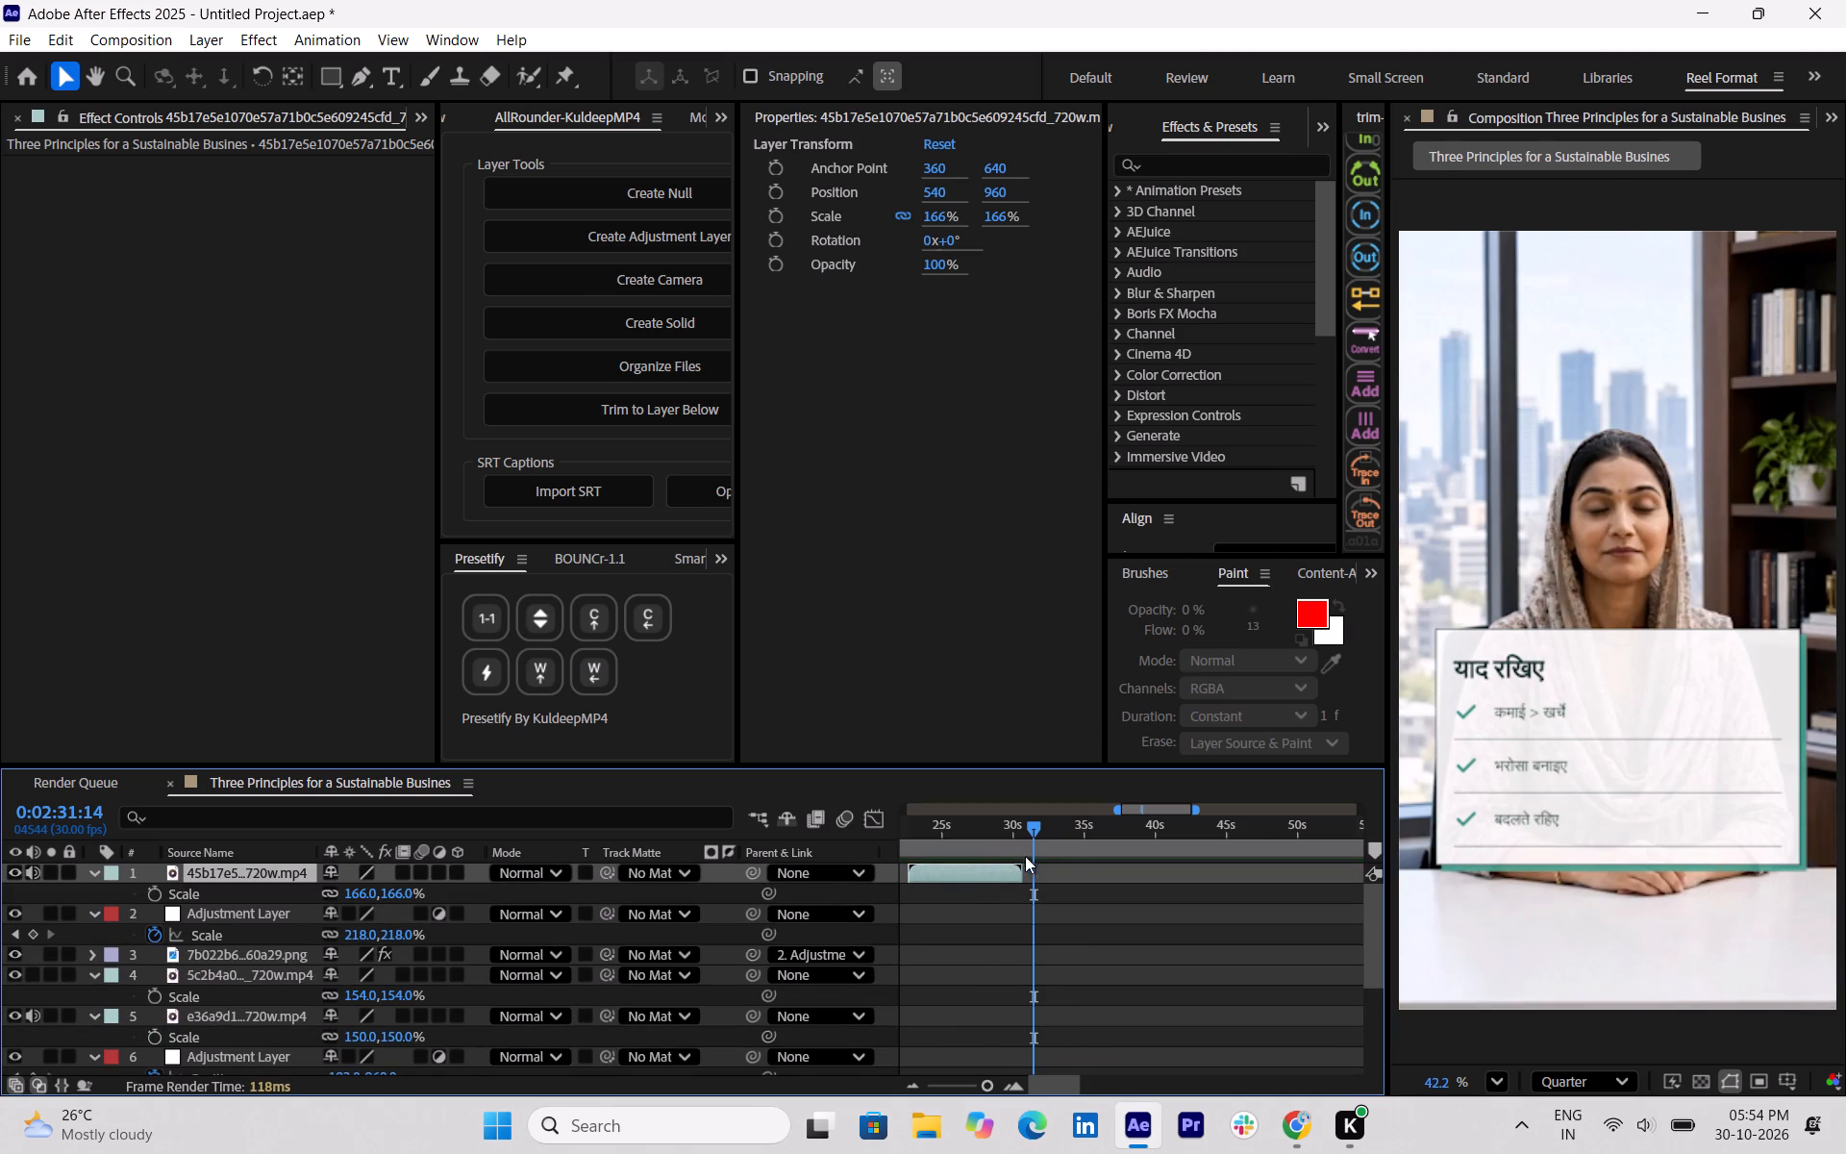
# Play the narration from 0:02:18:15 and trim the end of the phone-shopping clip to about 0:02:27:24.
pyautogui.moveTo(1029, 834); pyautogui.dragTo(903, 845)
pyautogui.press('space')
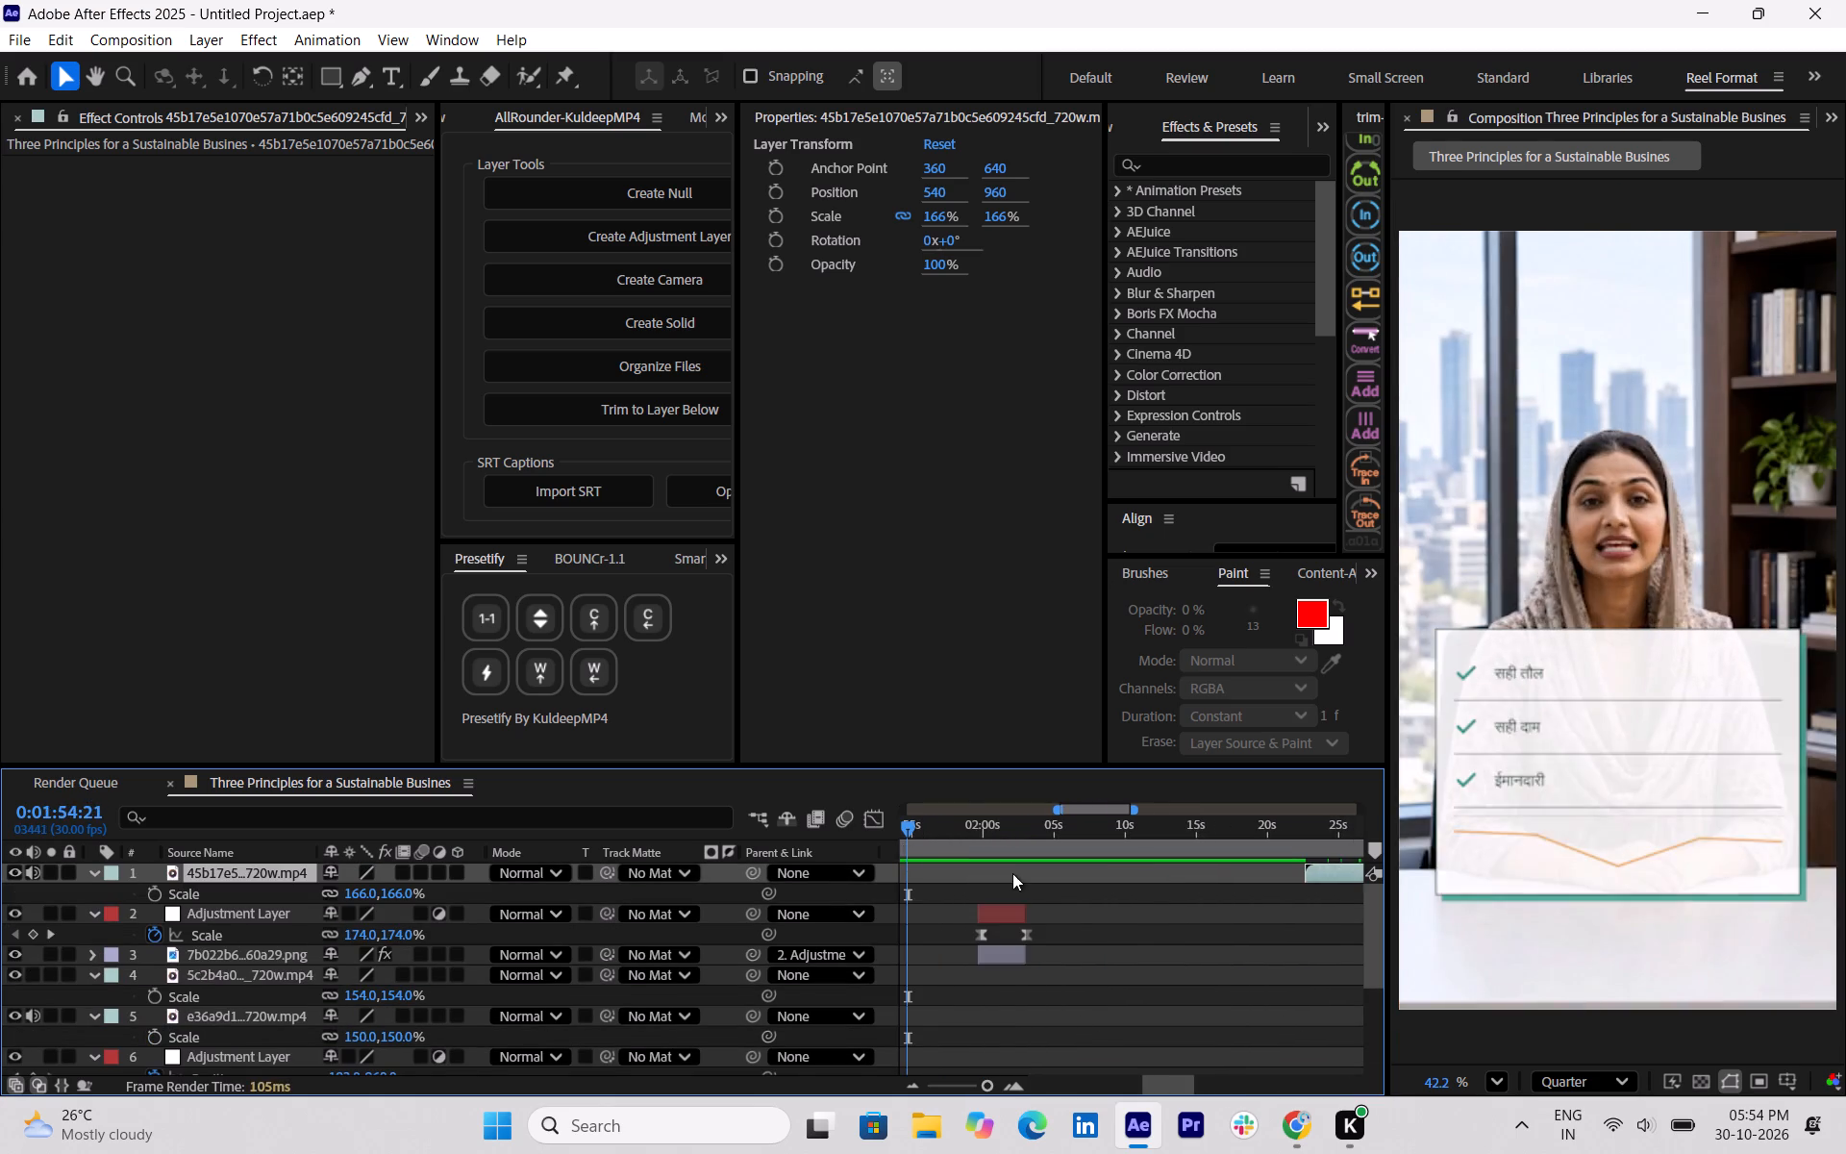
pyautogui.click(1246, 842)
pyautogui.press('space')
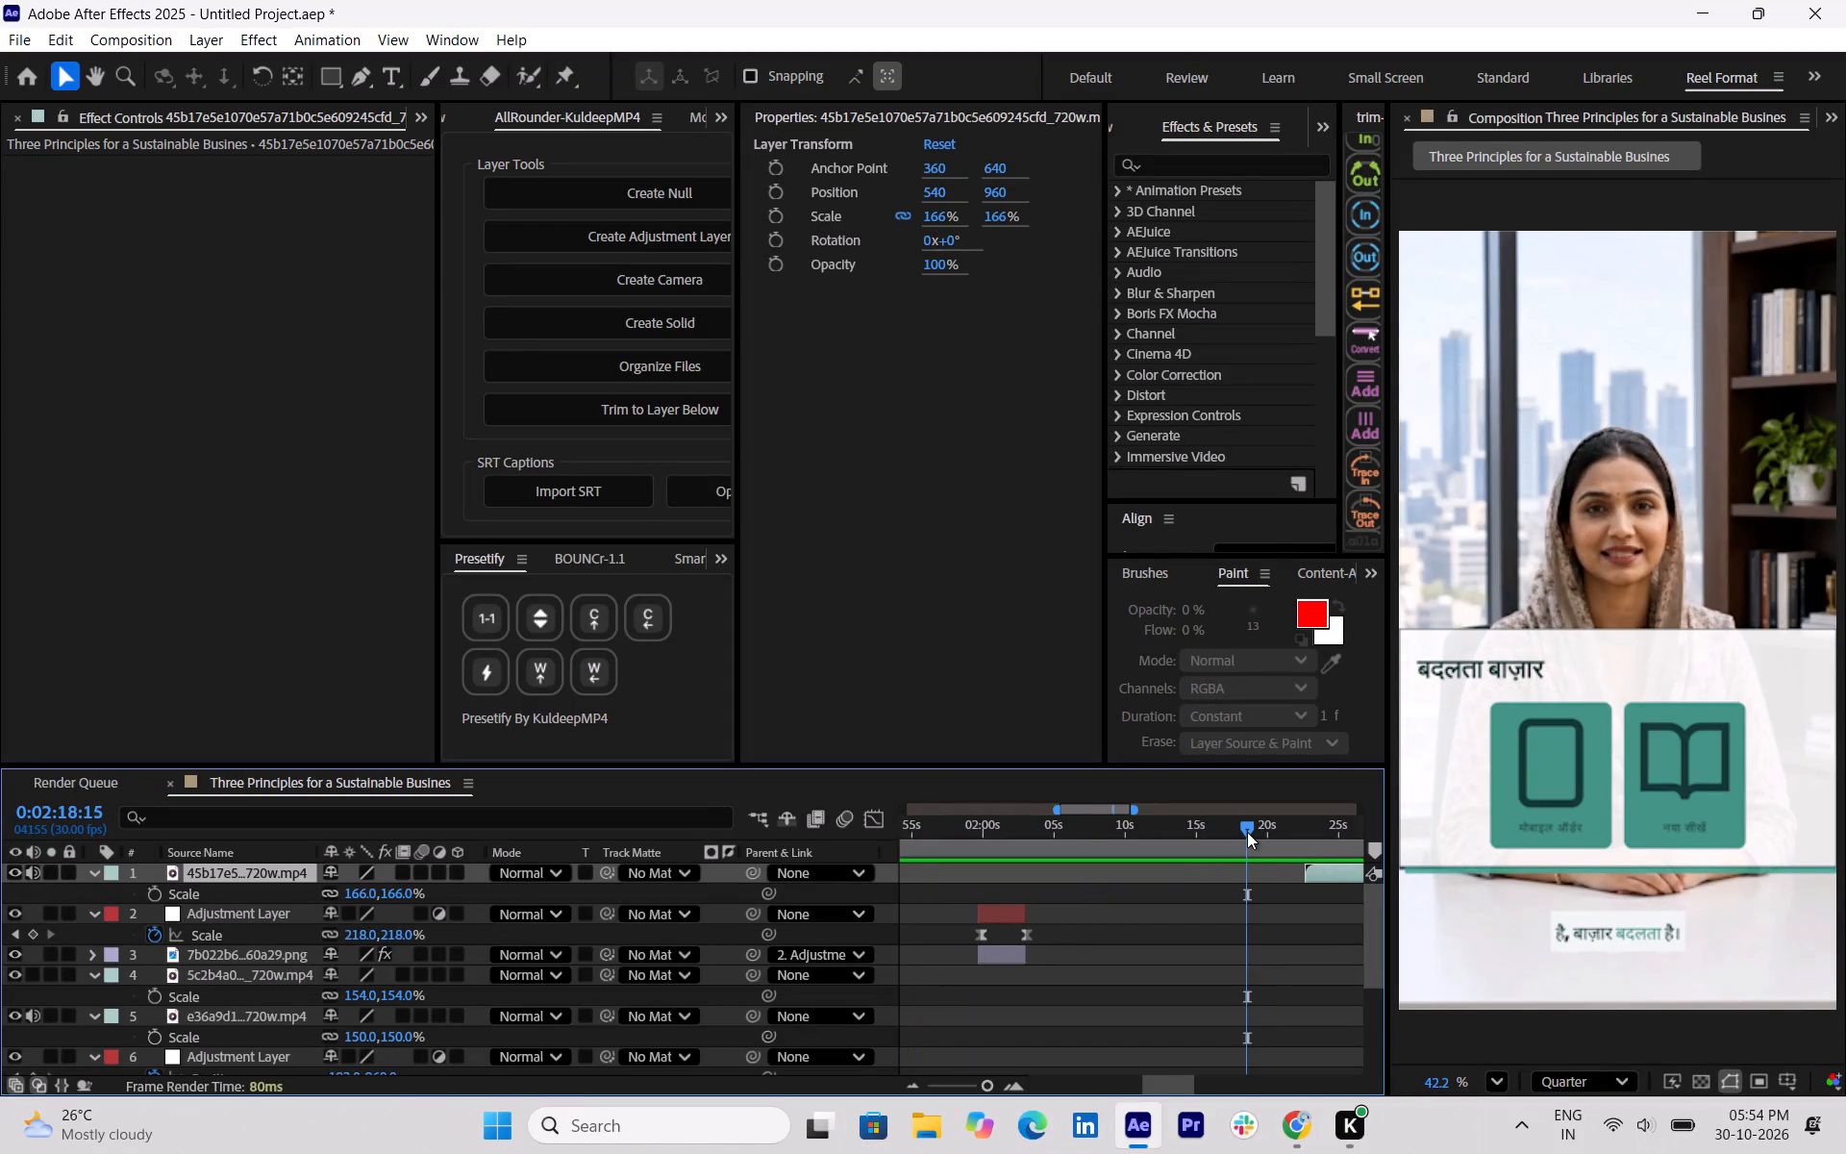
pyautogui.moveTo(1160, 1086); pyautogui.dragTo(1178, 1086)
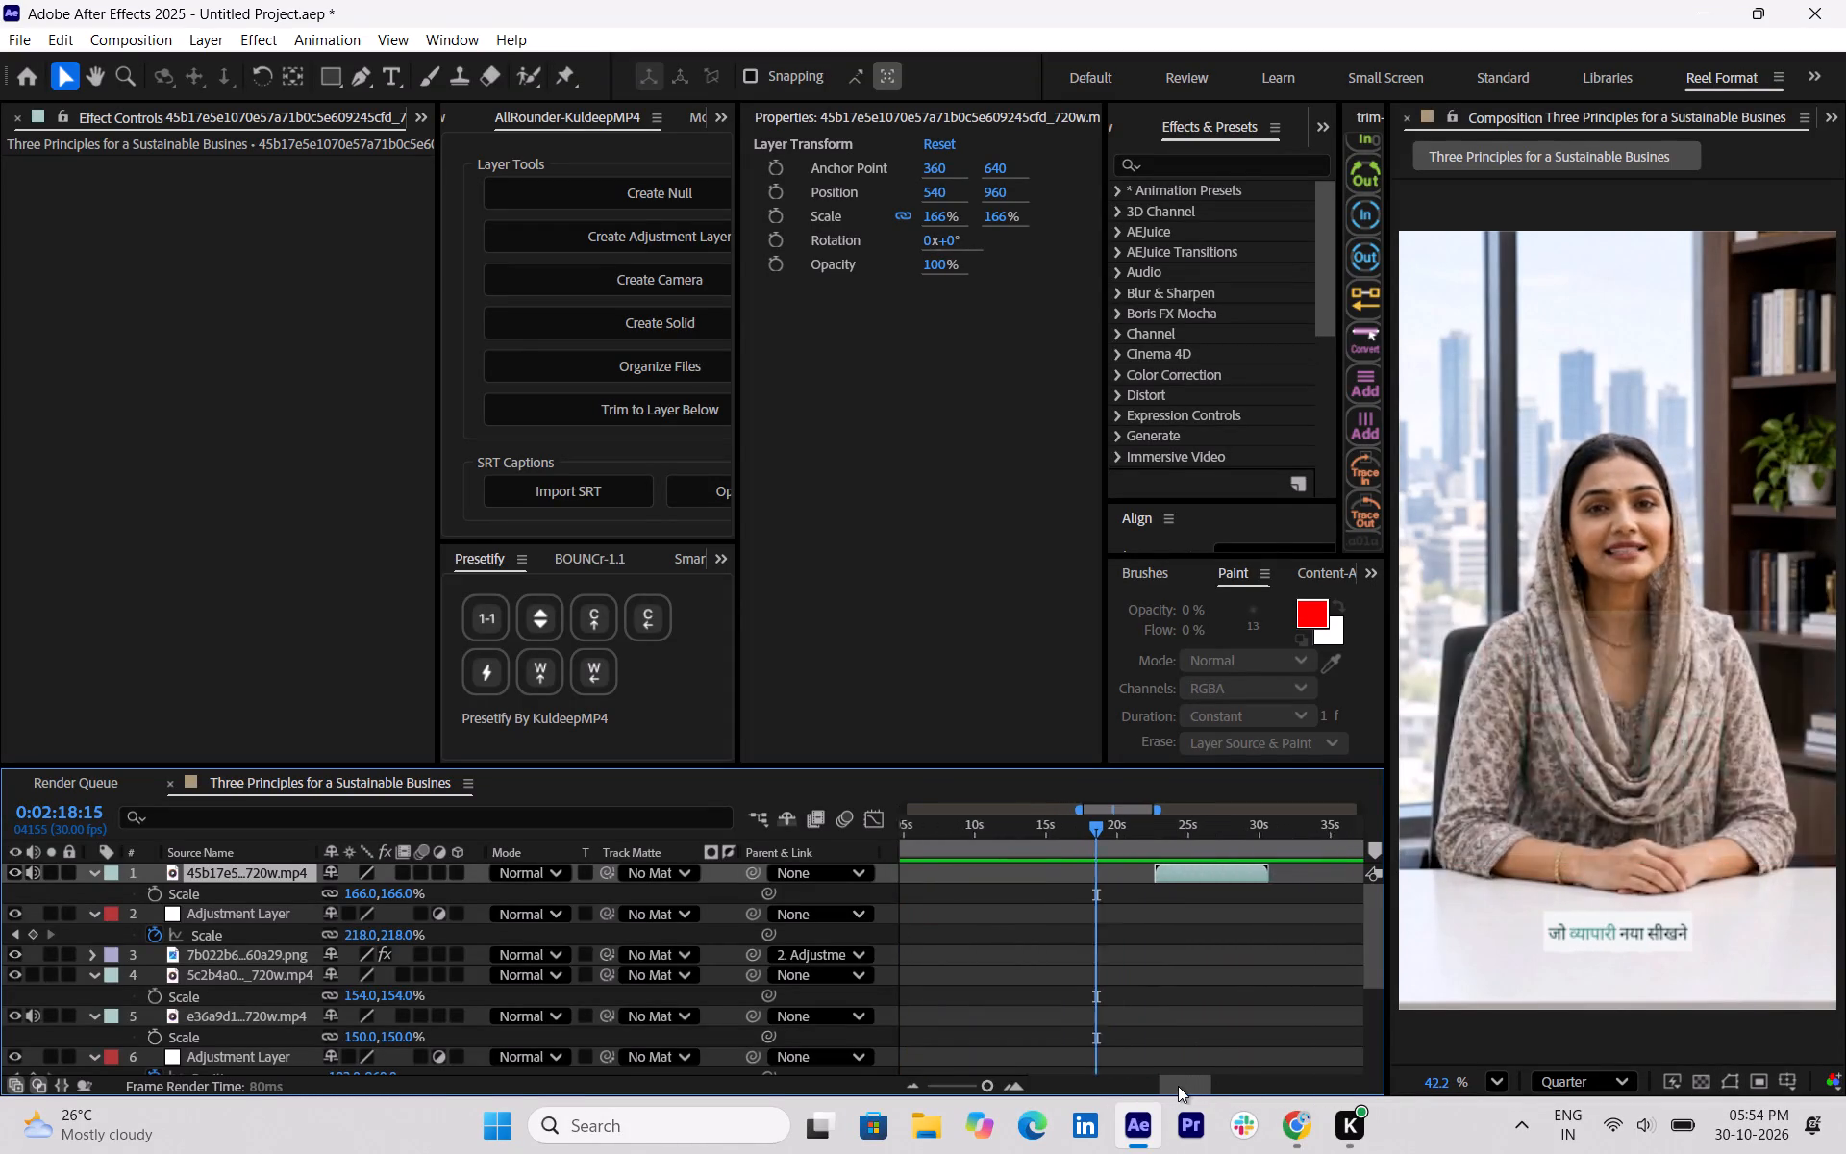
pyautogui.moveTo(1178, 1086); pyautogui.dragTo(1181, 1086)
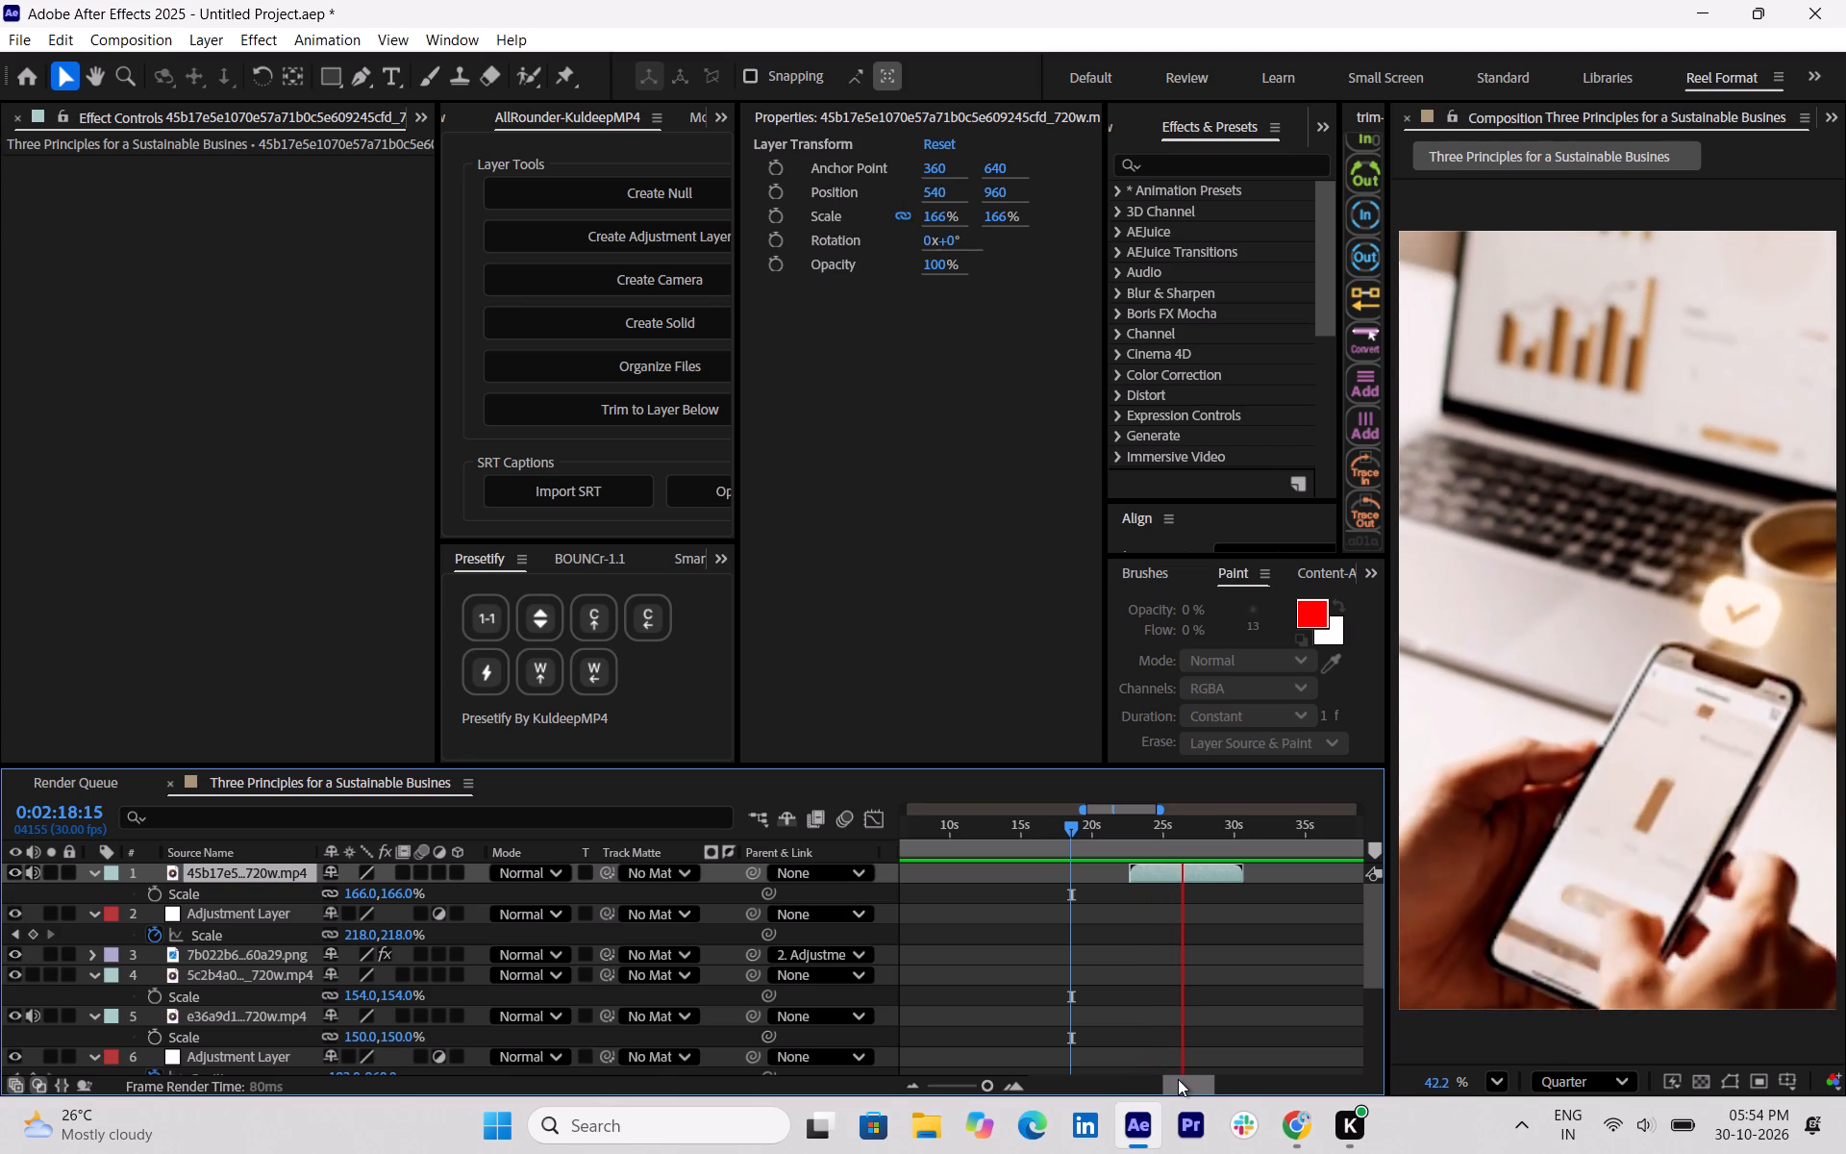
pyautogui.press('space')
pyautogui.press('space')
pyautogui.press('space')
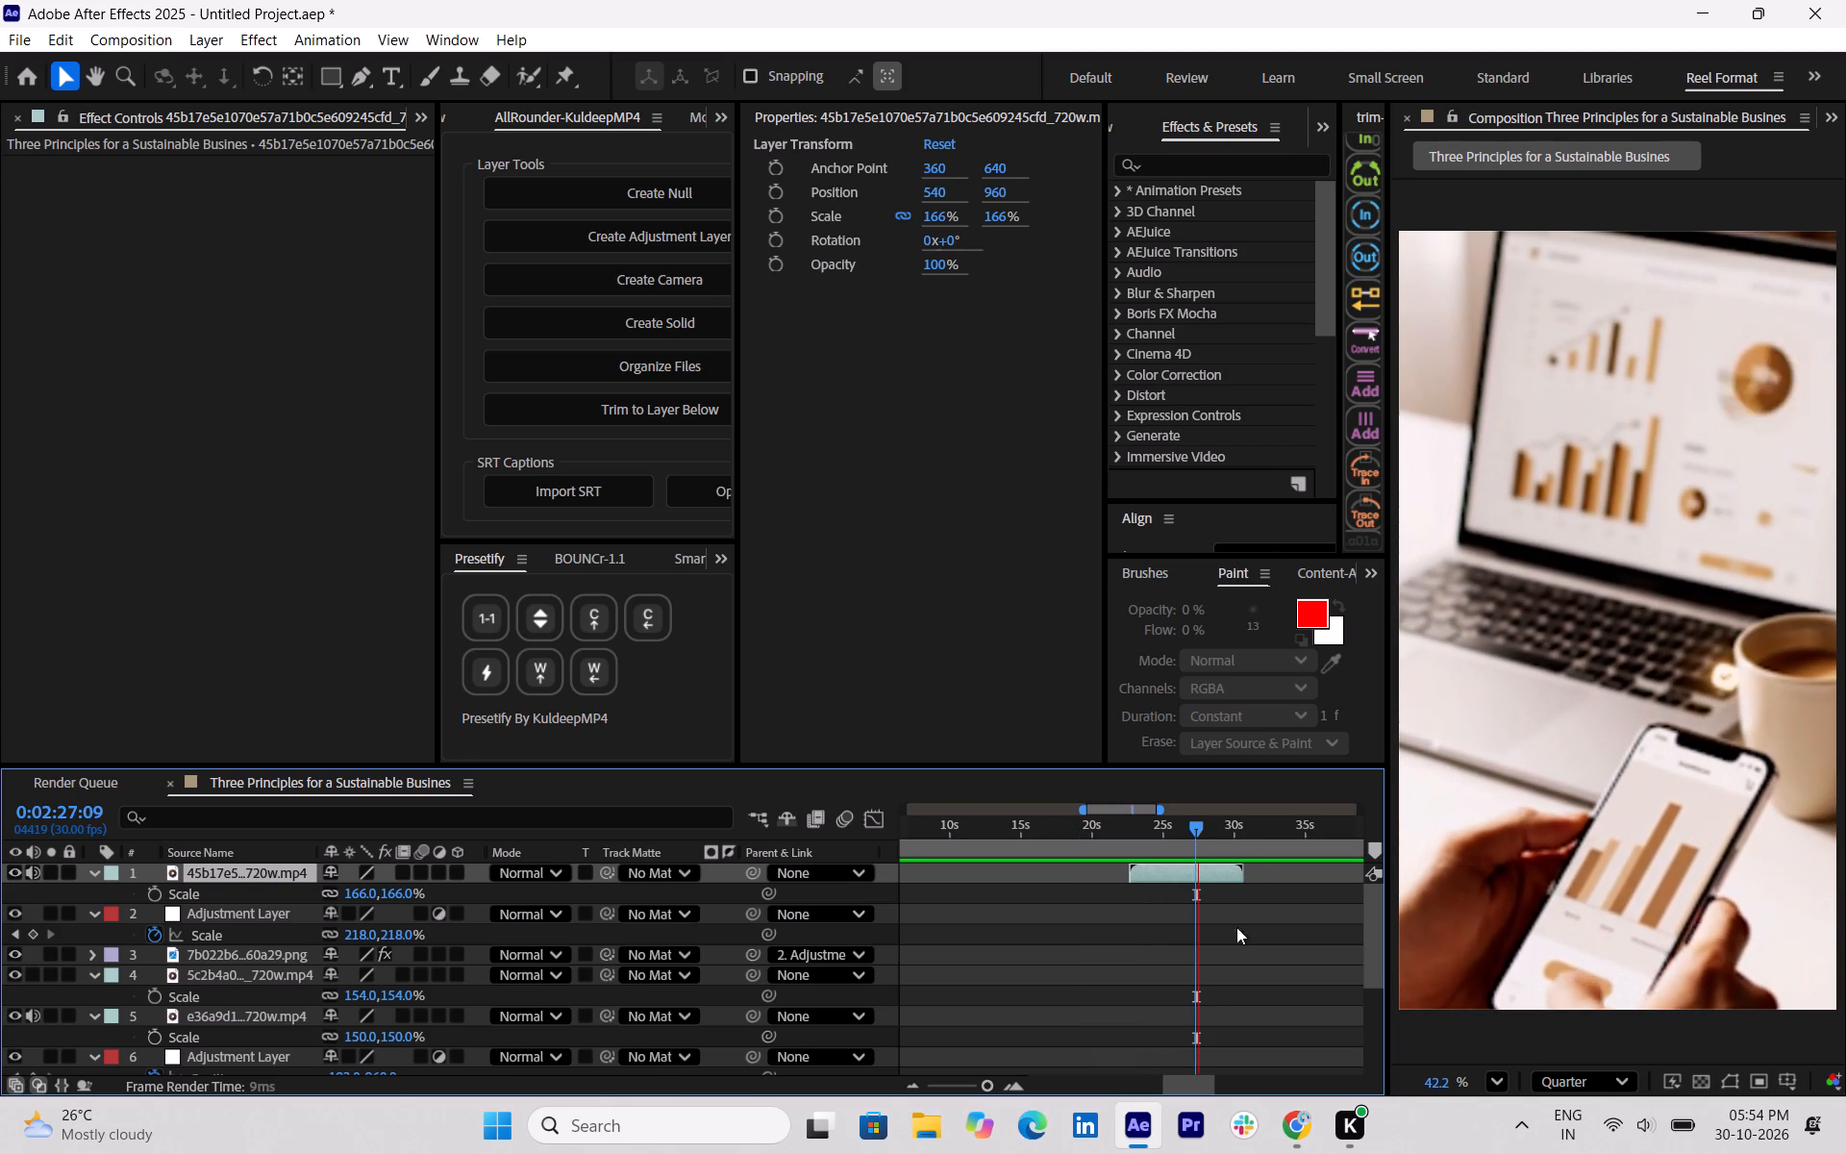
pyautogui.moveTo(1243, 877); pyautogui.dragTo(1230, 877)
pyautogui.press('space')
pyautogui.press('space')
pyautogui.moveTo(1231, 873); pyautogui.dragTo(1205, 873)
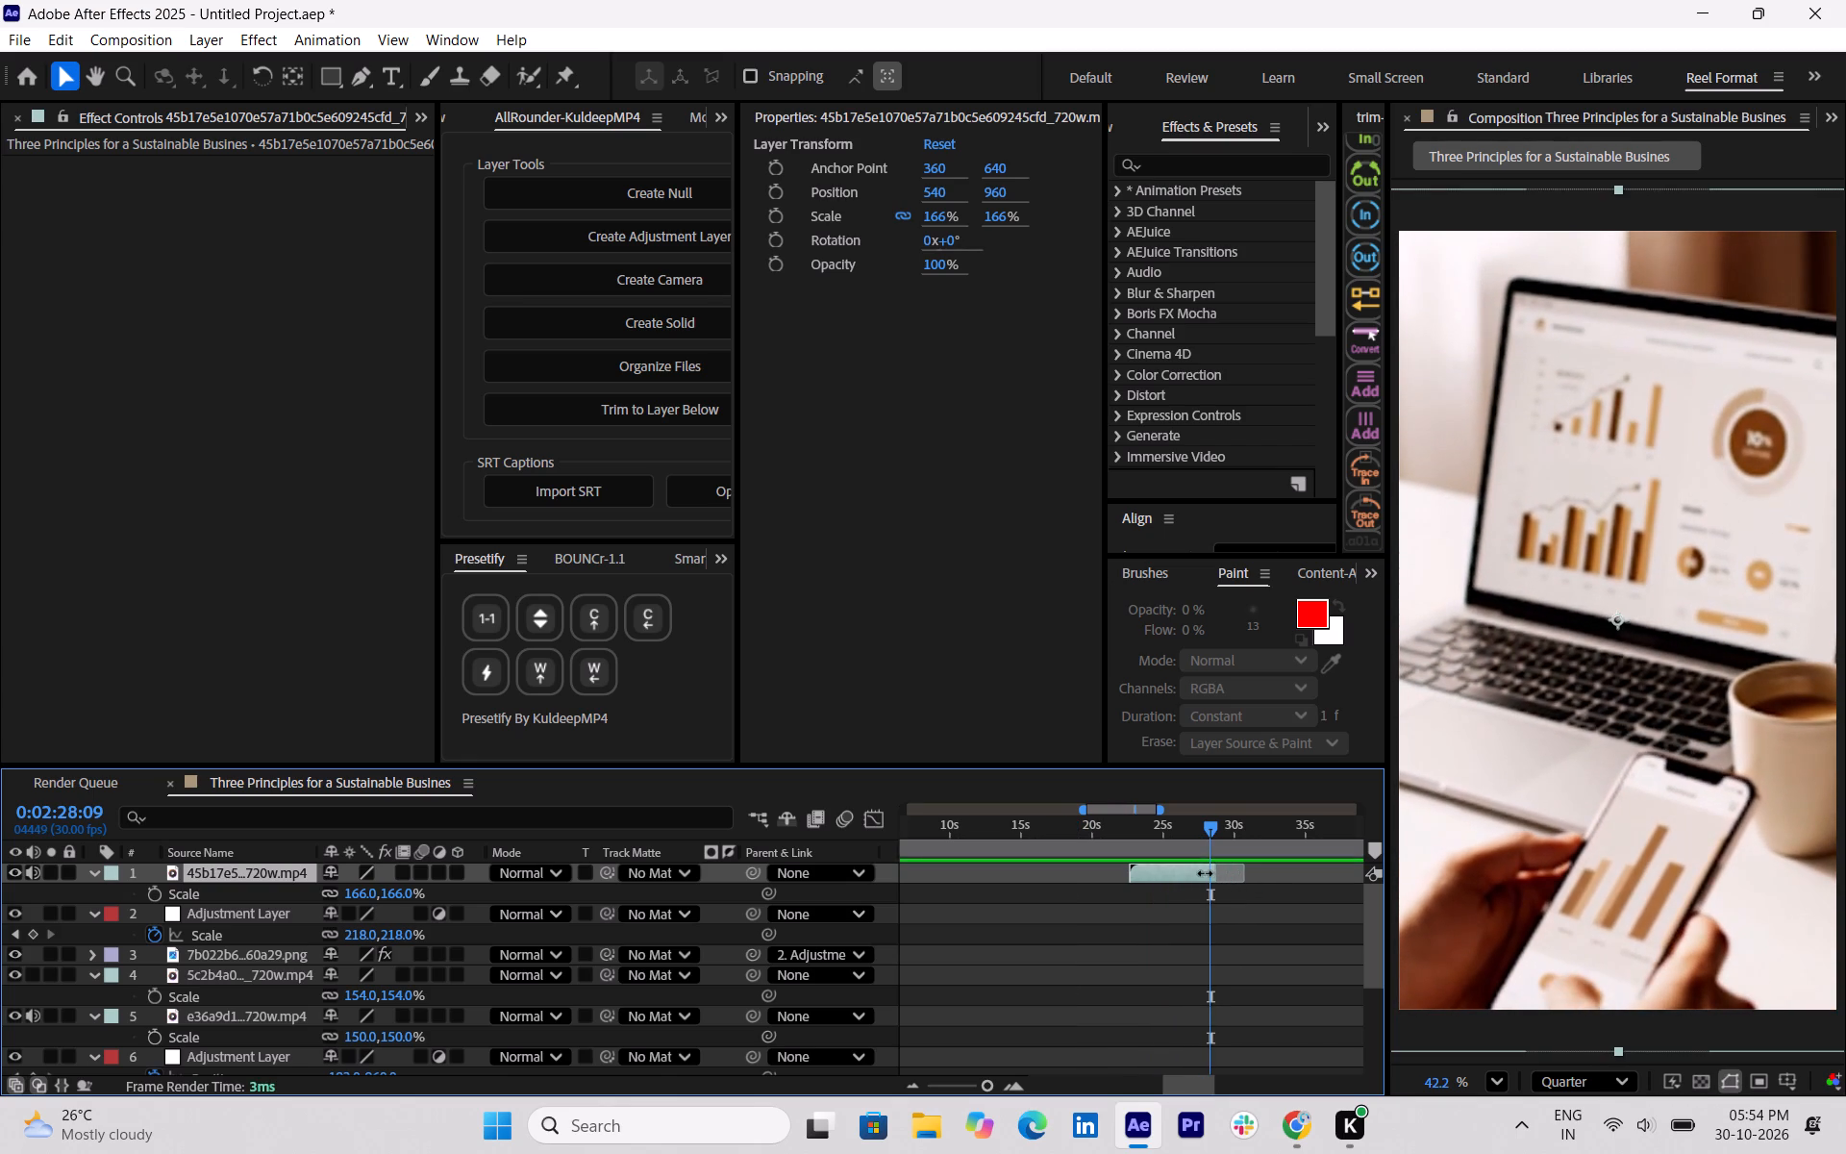
pyautogui.moveTo(1205, 873); pyautogui.dragTo(1206, 872)
pyautogui.click(1208, 829)
# Play the closing narration from 0:02:27:24 past the end of the captioned video to check the remaining section.
pyautogui.press('space')
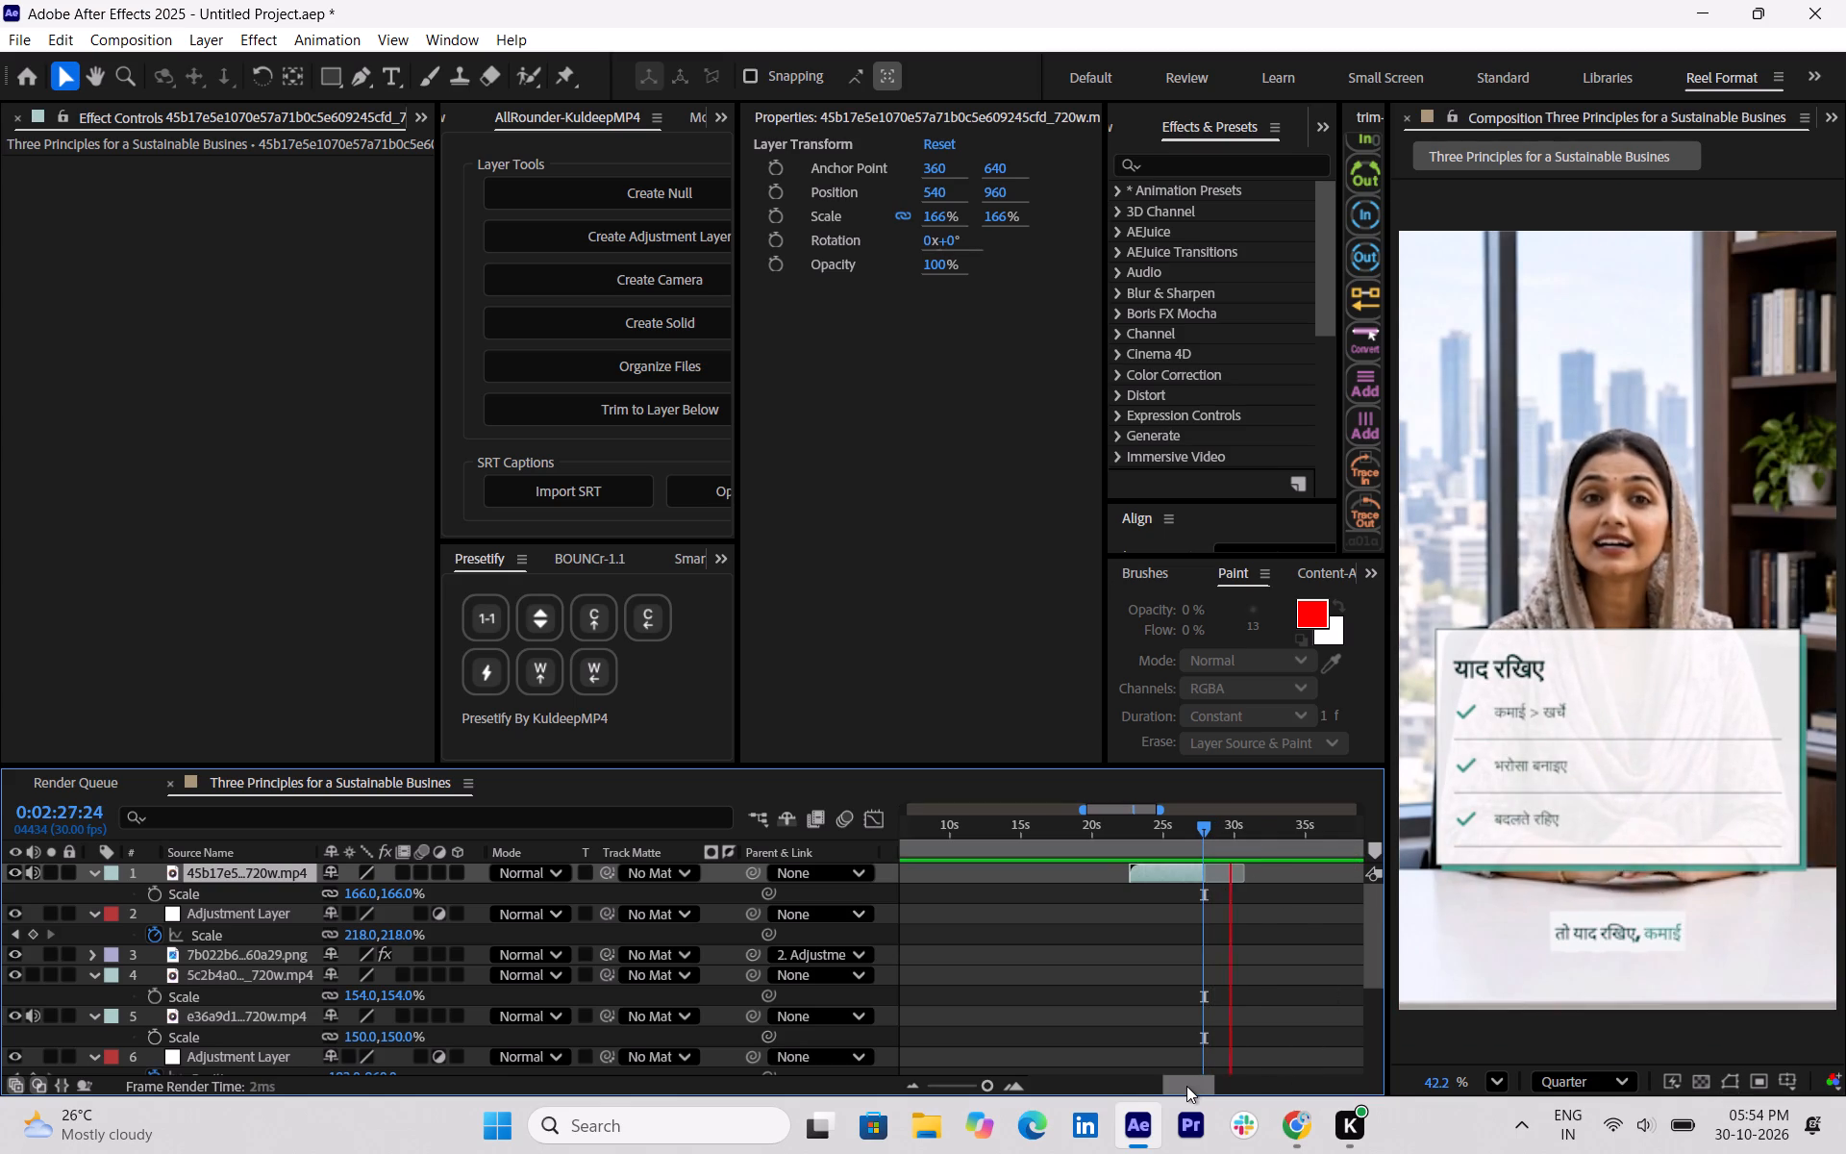
pyautogui.moveTo(1186, 1086); pyautogui.dragTo(1207, 1086)
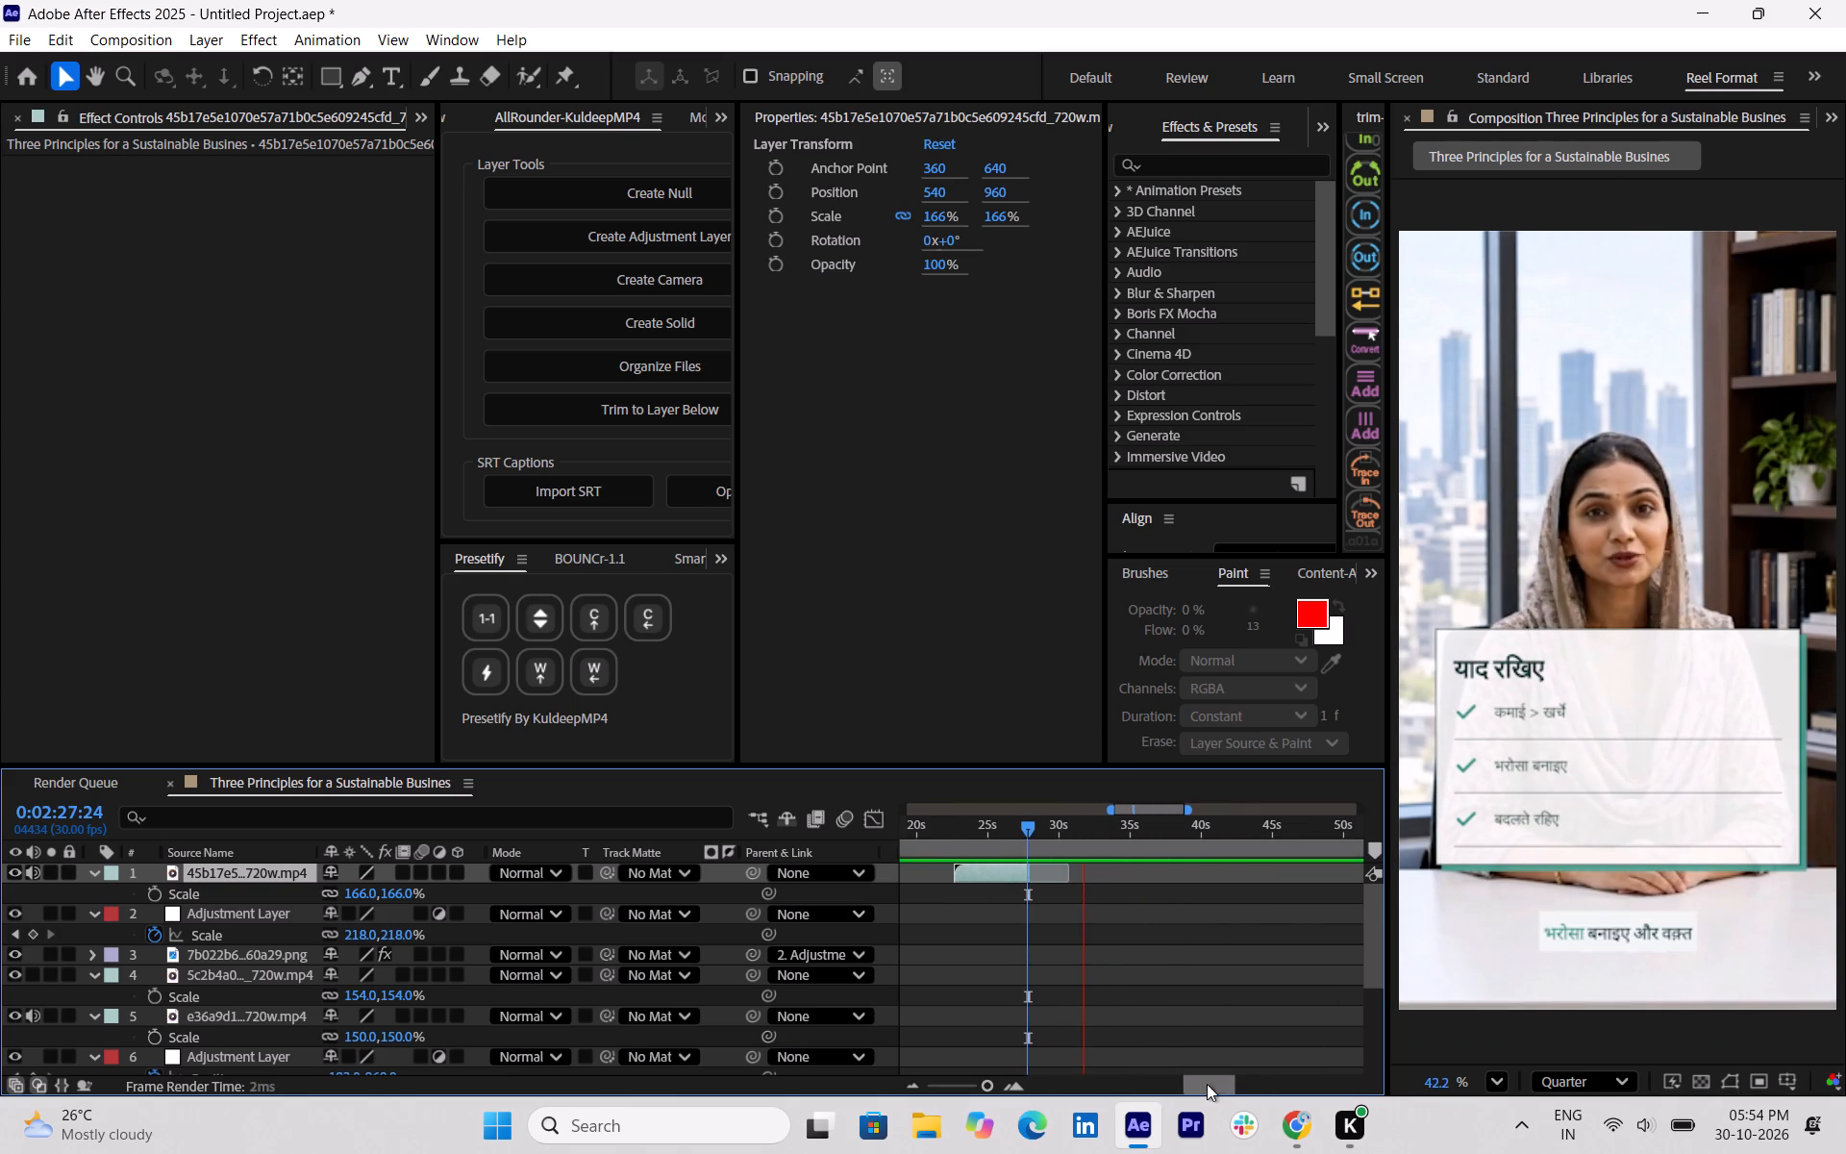
pyautogui.scroll(-2, 1189, 936)
pyautogui.scroll(1, 1188, 936)
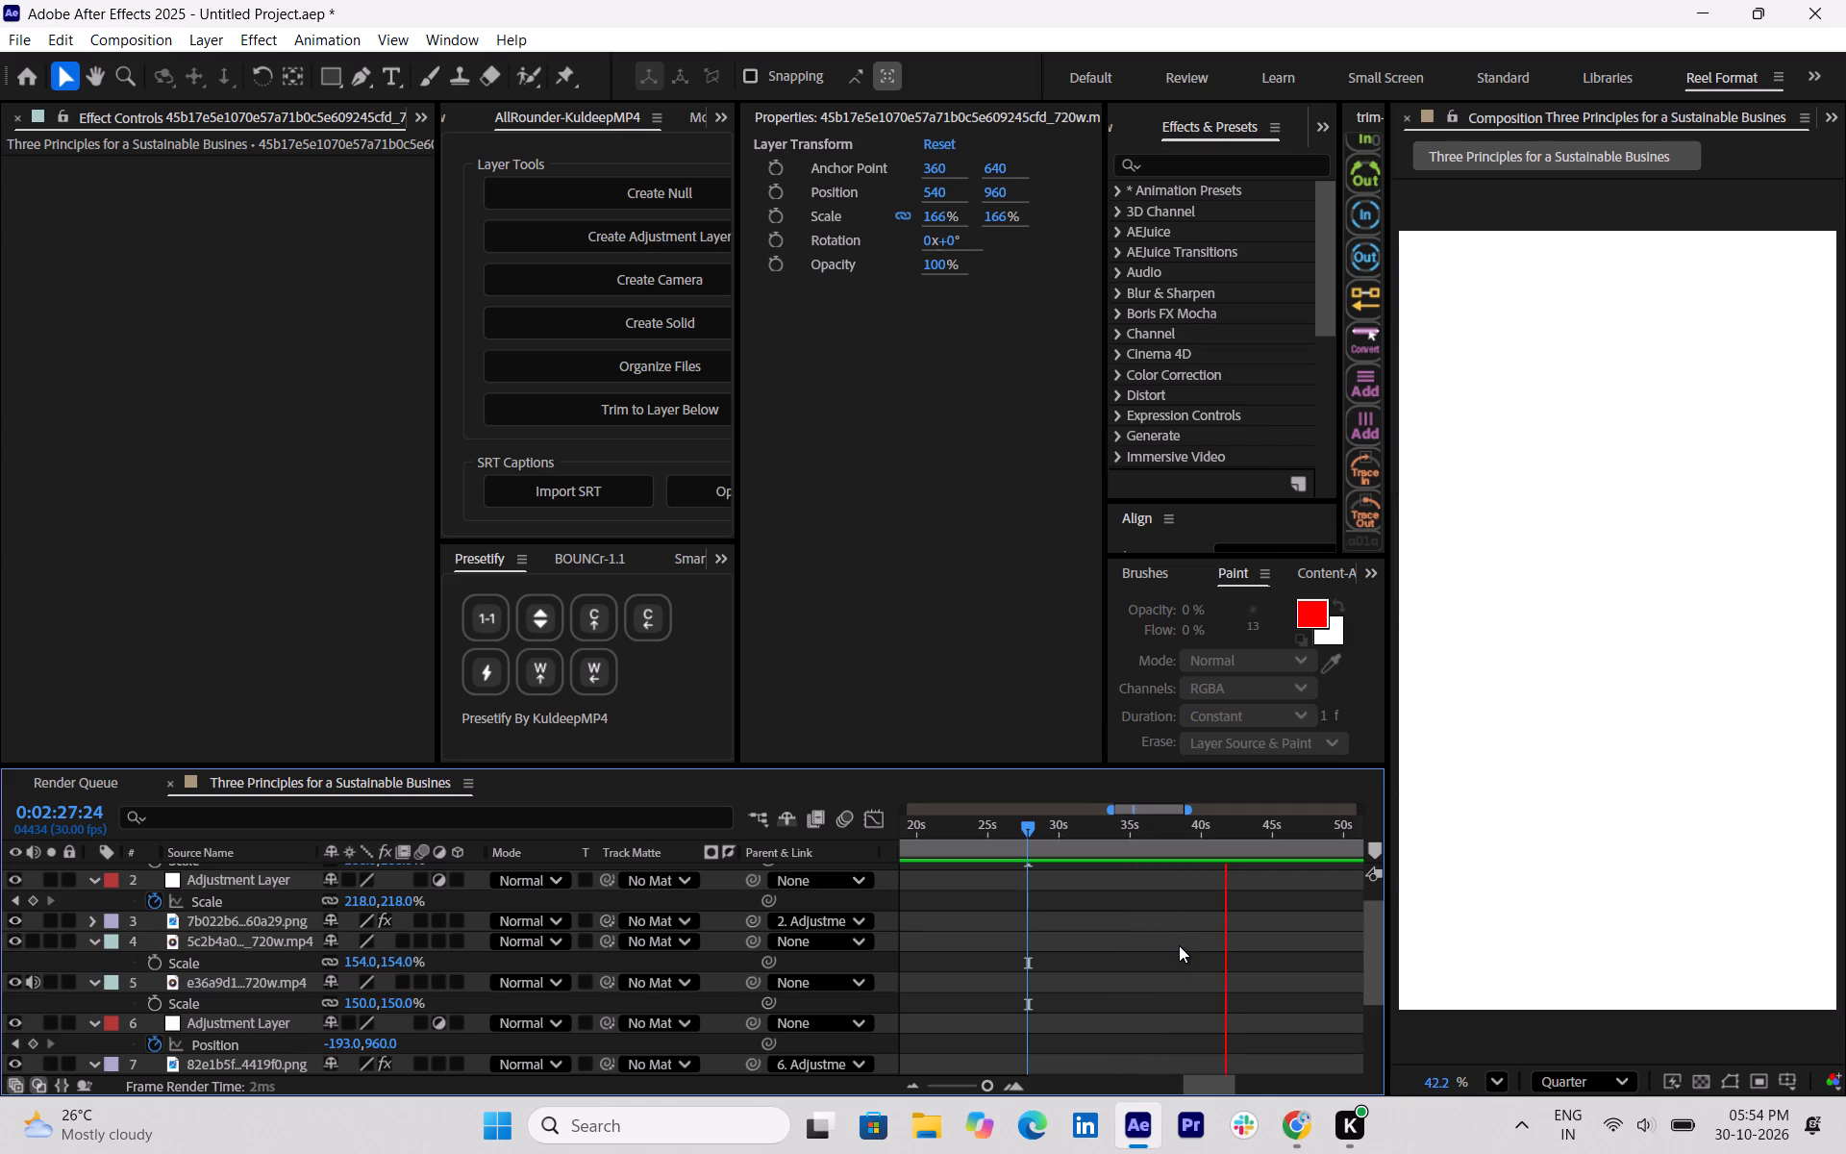
pyautogui.scroll(-2, 1178, 944)
pyautogui.scroll(4, 1178, 944)
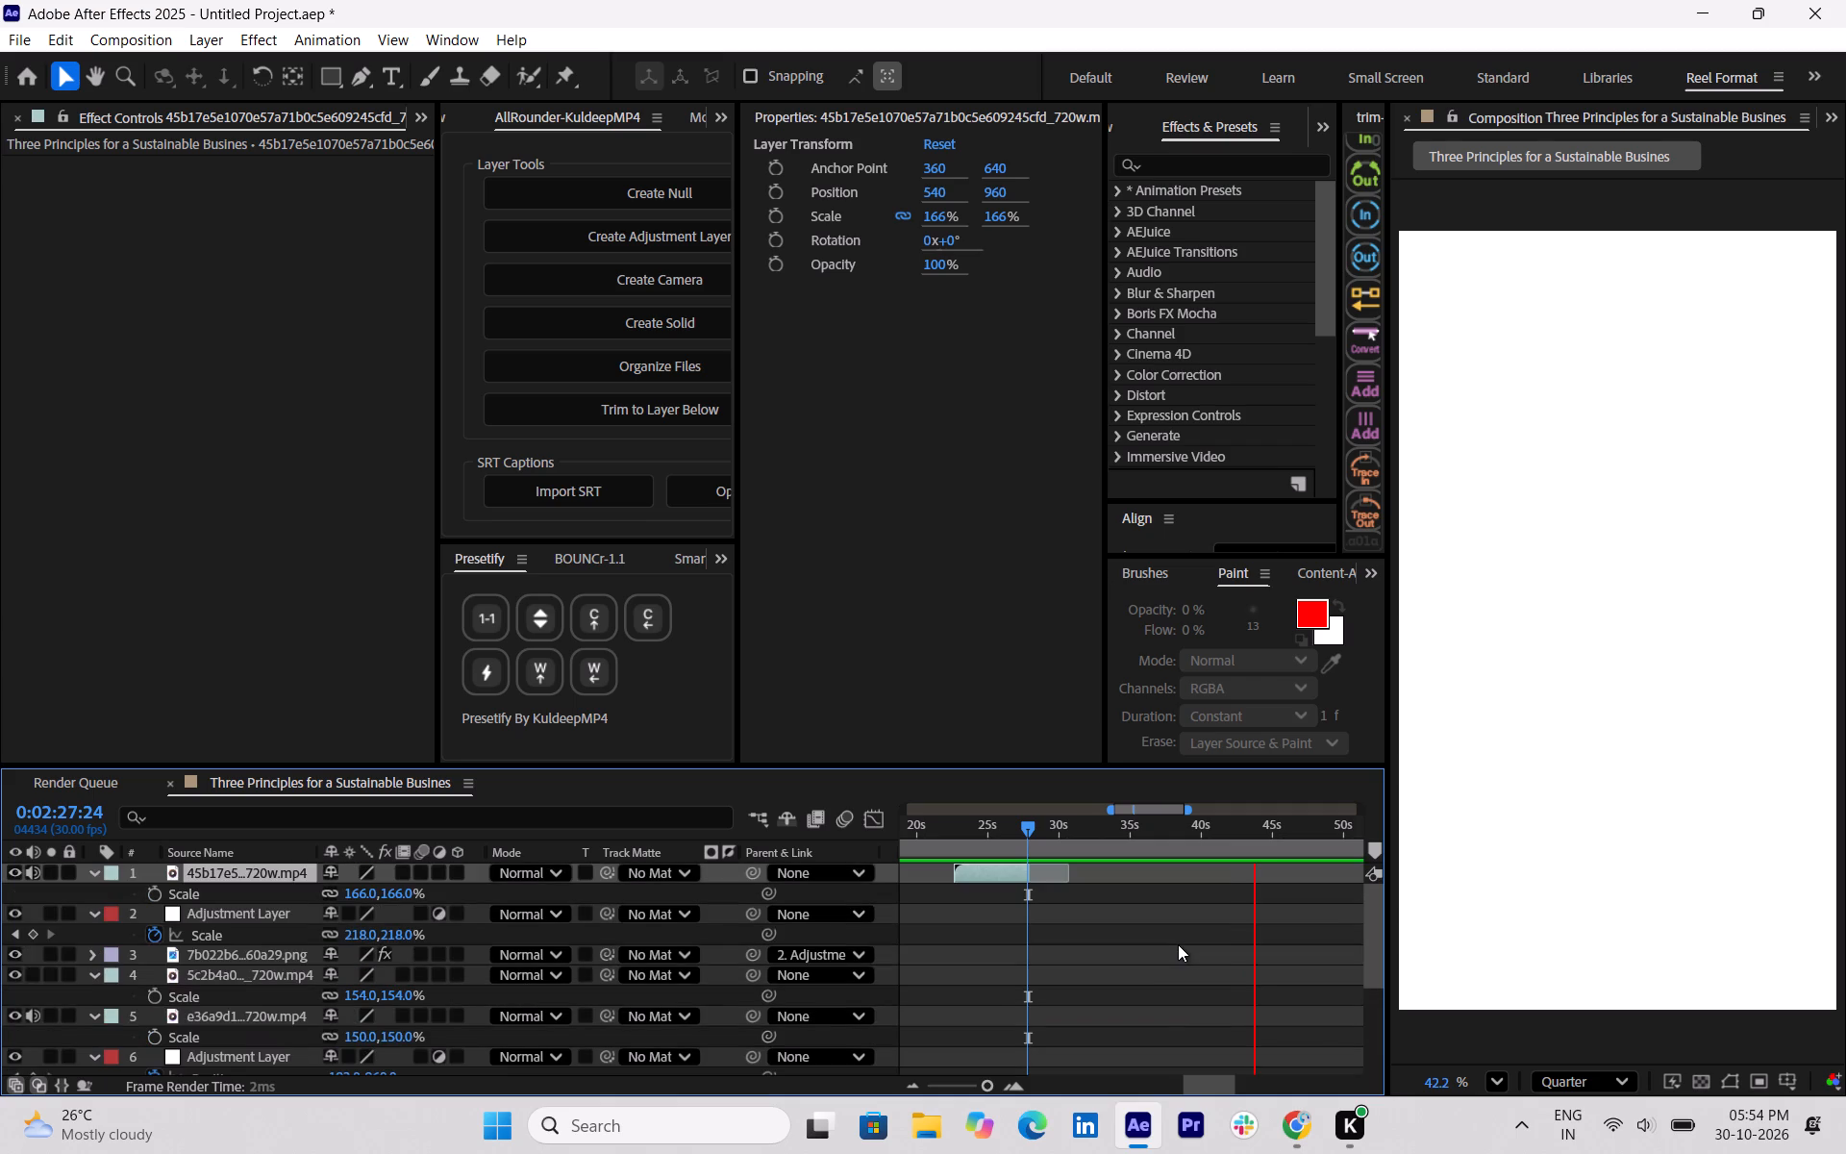
pyautogui.press('space')
# Shorten the work area so it ends with the captioned narration video, at about 0:02:40.
pyautogui.moveTo(1216, 1082); pyautogui.dragTo(1367, 1092)
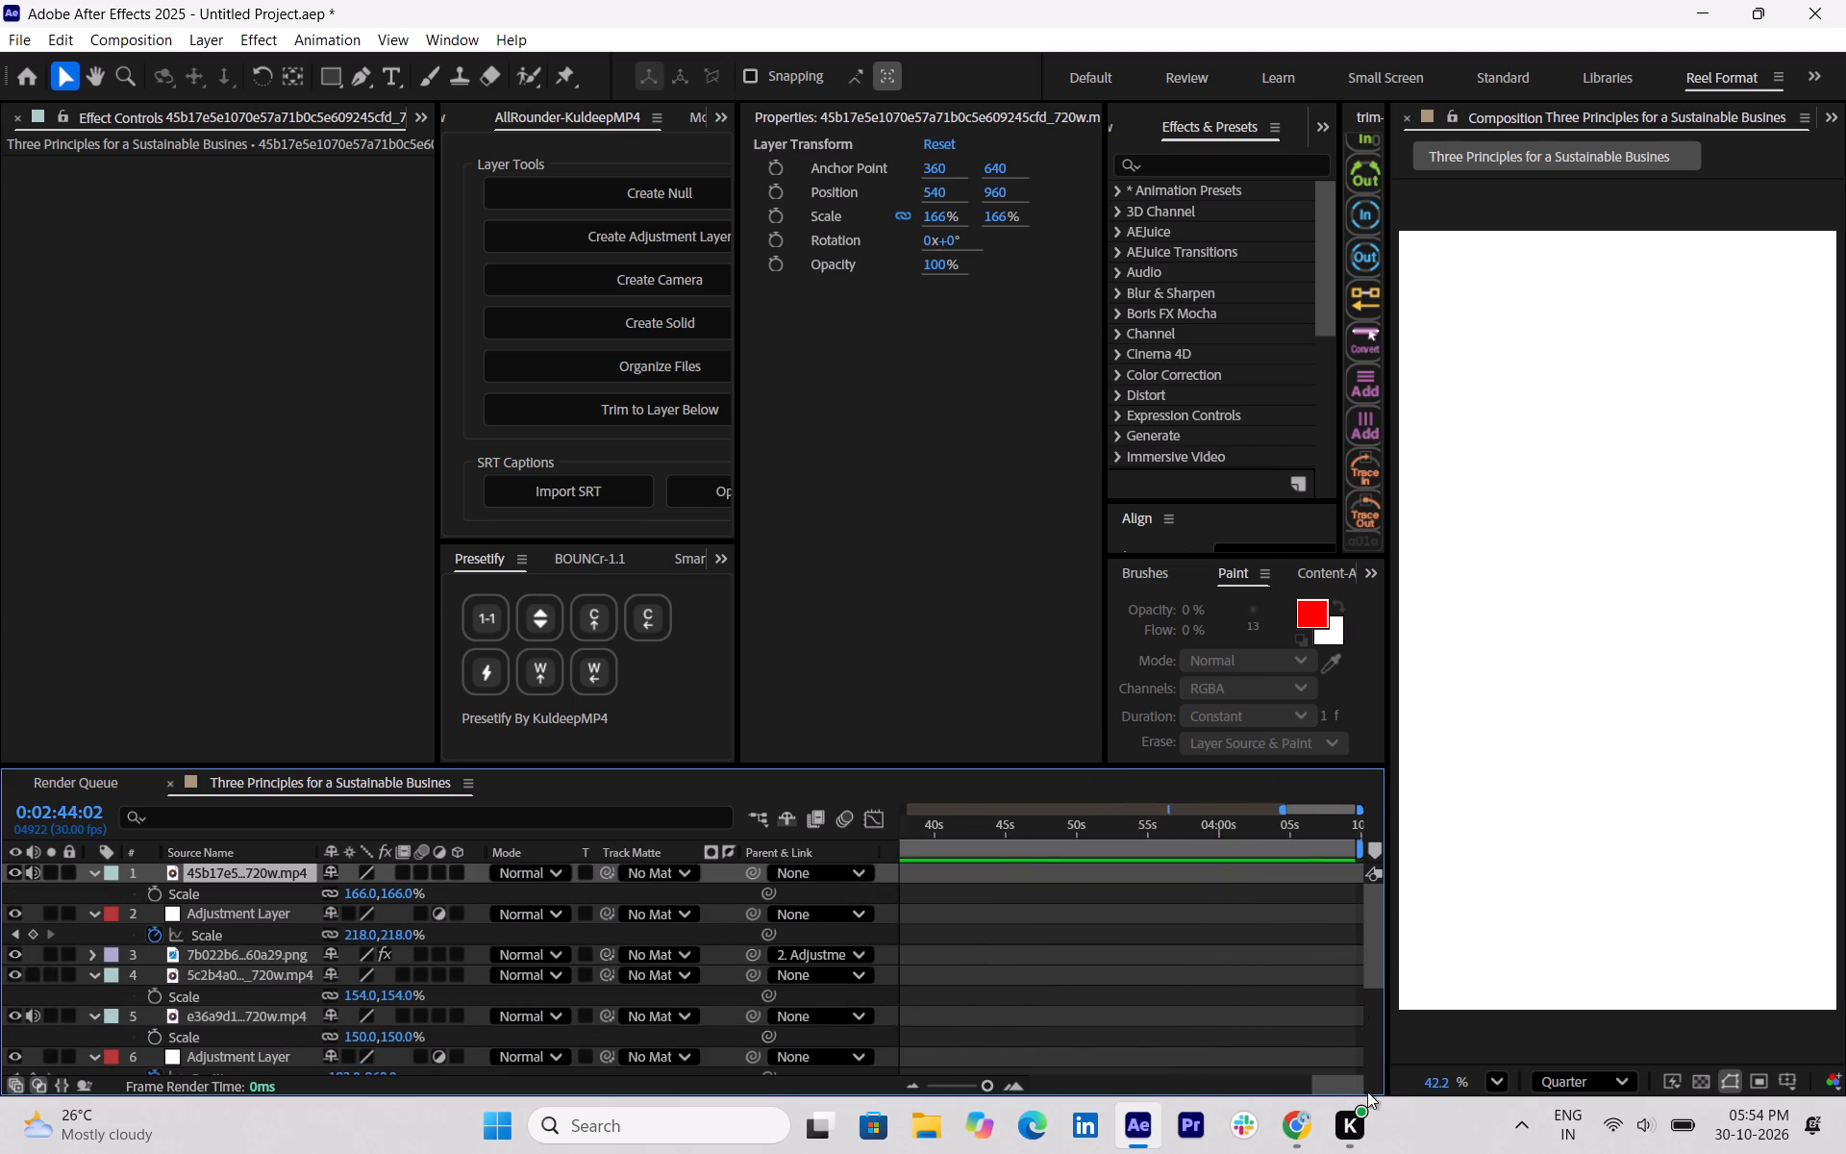
pyautogui.moveTo(1359, 848); pyautogui.dragTo(967, 866)
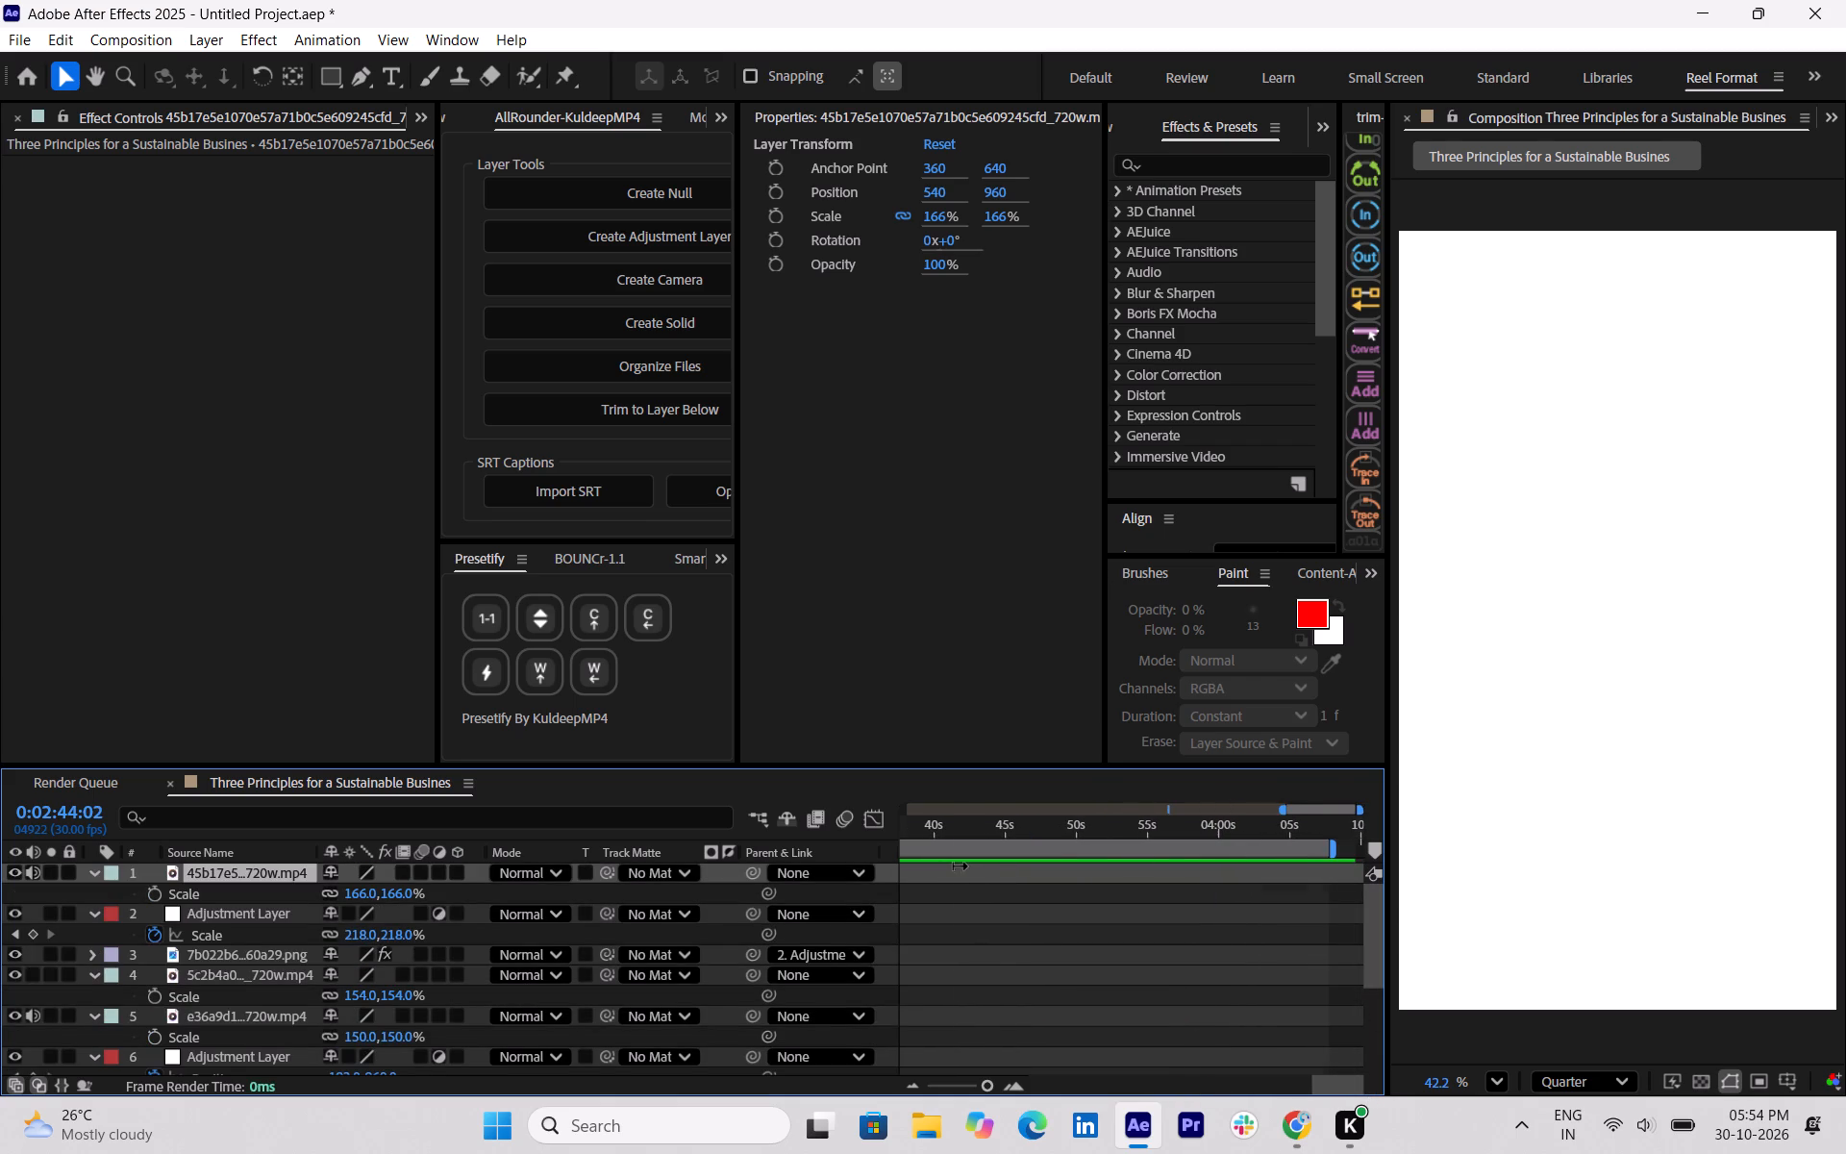
pyautogui.moveTo(967, 866); pyautogui.dragTo(916, 892)
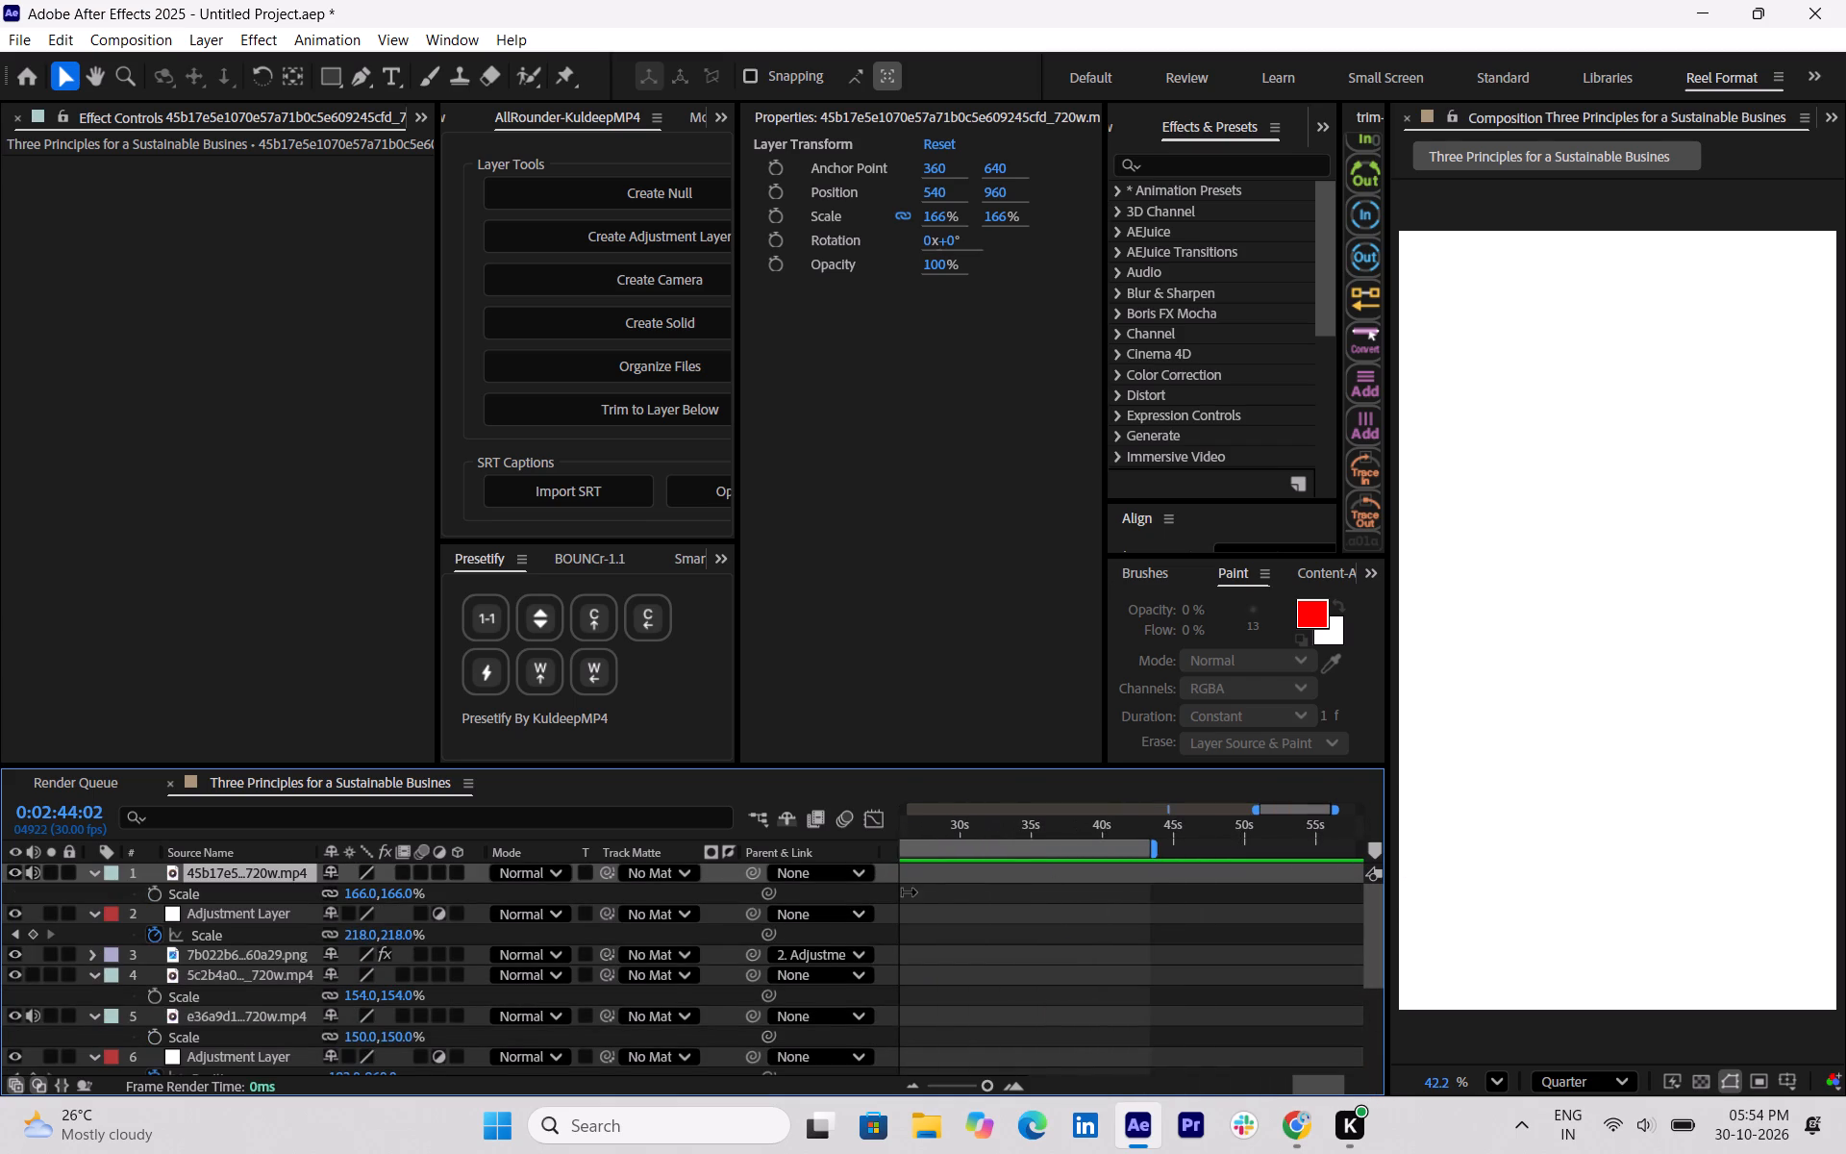
pyautogui.moveTo(916, 892); pyautogui.dragTo(947, 892)
pyautogui.scroll(-10, 947, 893)
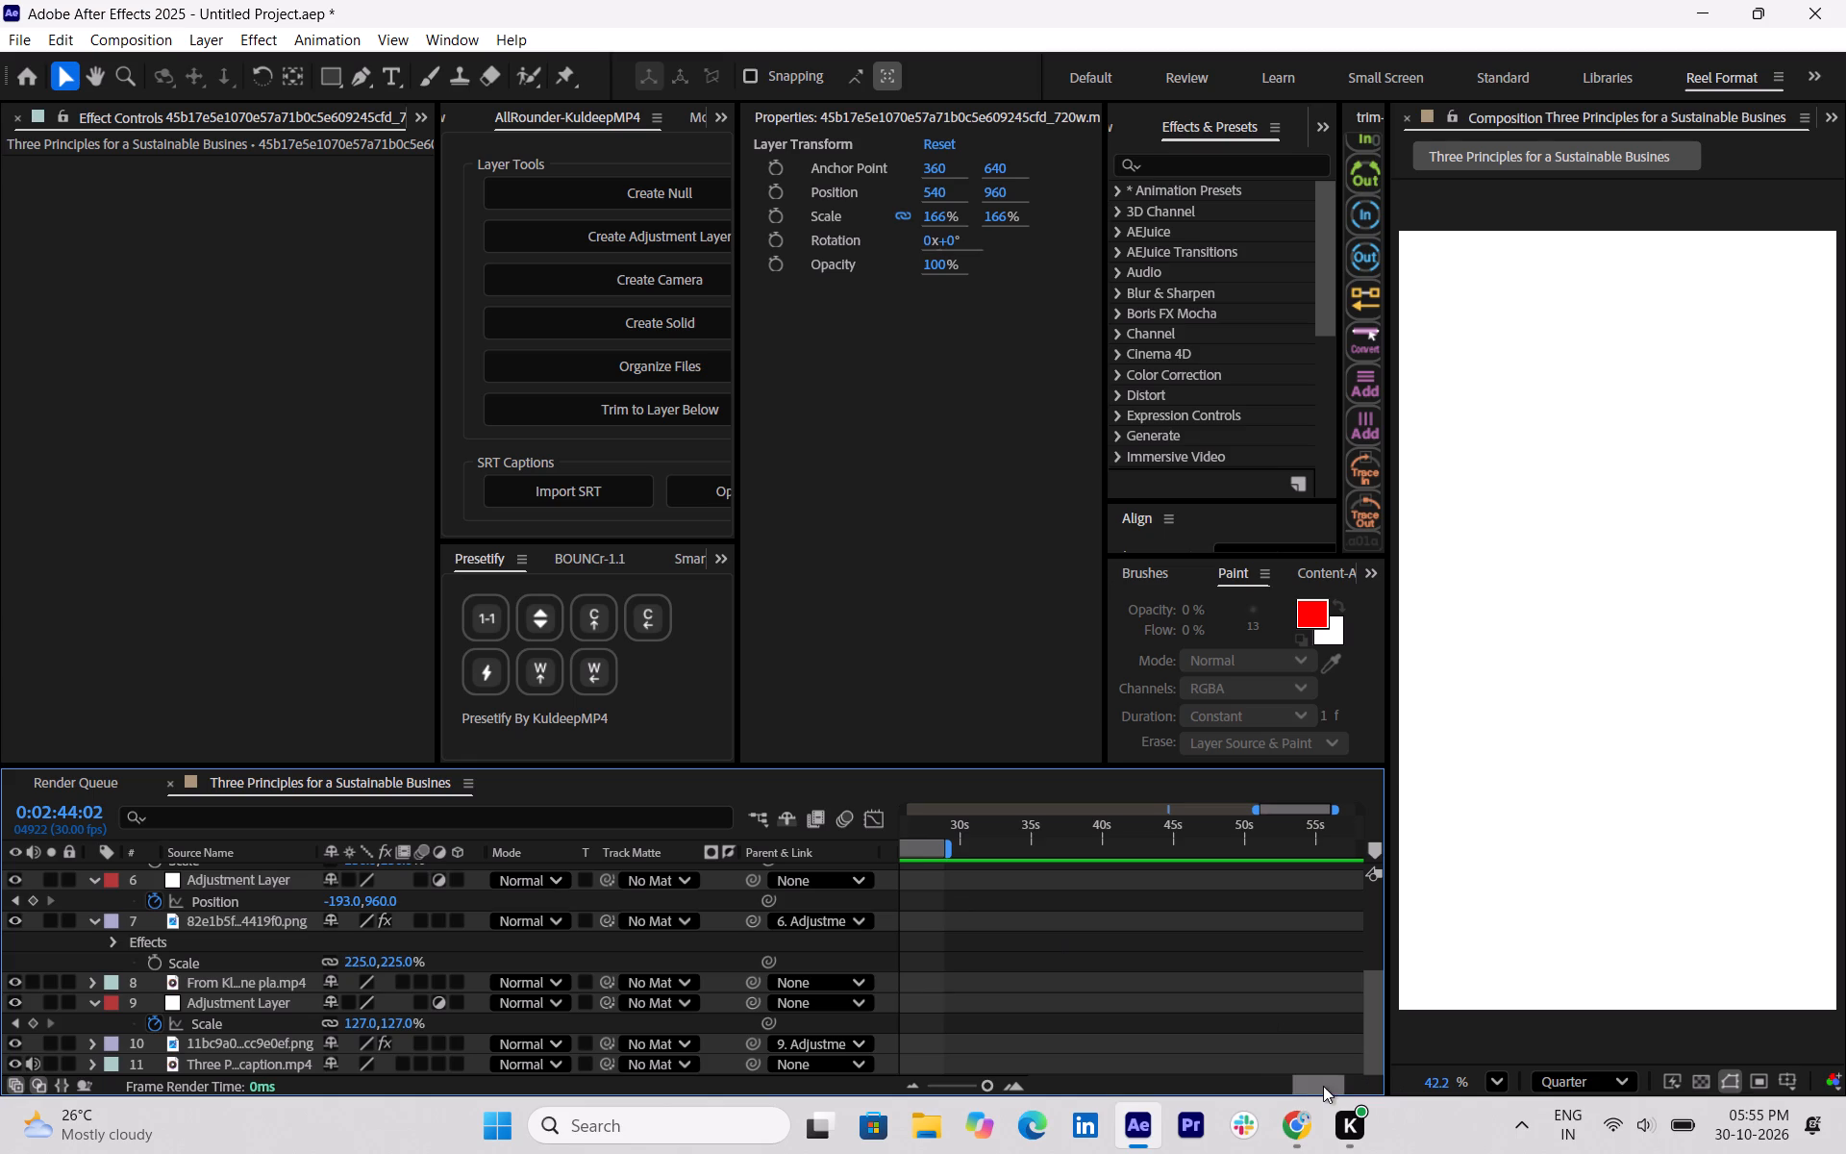
pyautogui.moveTo(1323, 1086); pyautogui.dragTo(1270, 1089)
pyautogui.scroll(-6, 1258, 1052)
pyautogui.scroll(6, 1265, 1042)
pyautogui.scroll(-8, 1262, 1043)
pyautogui.scroll(2, 1260, 1047)
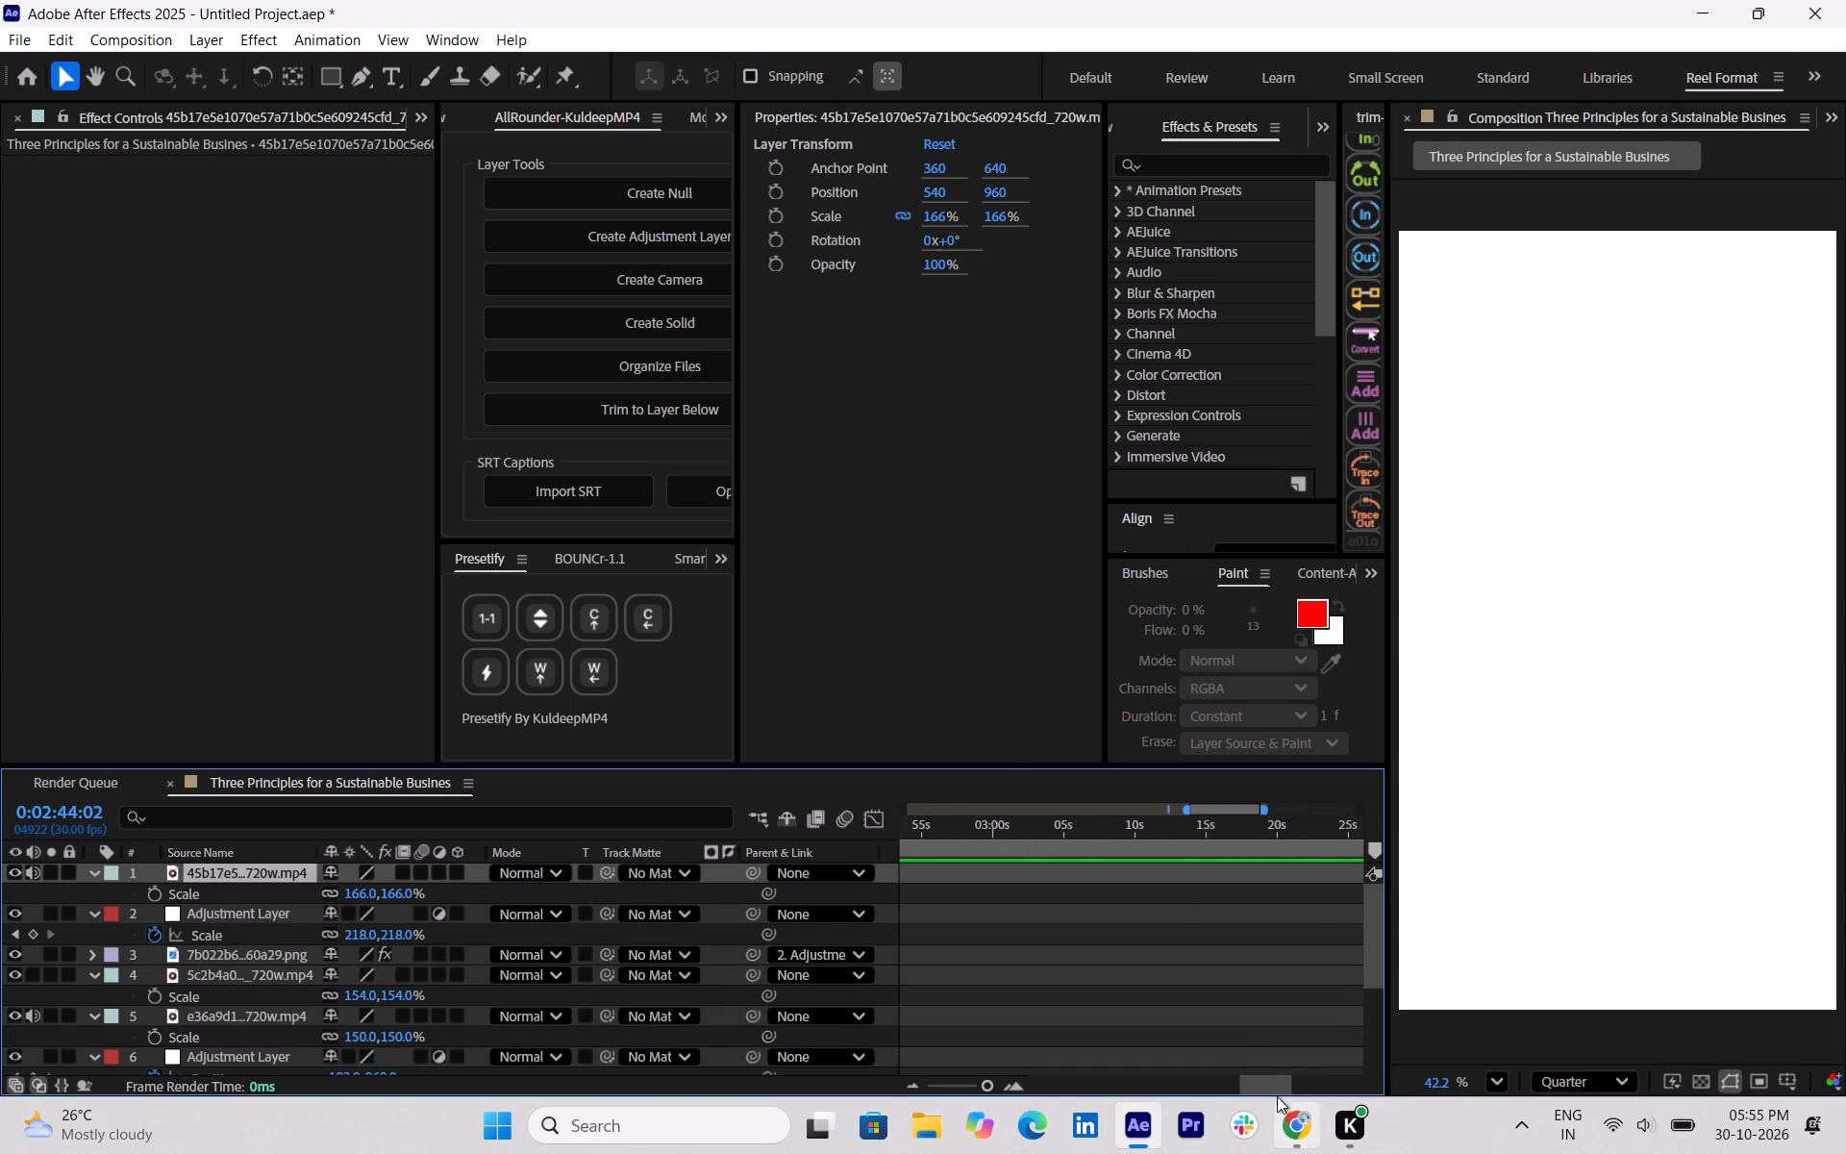
pyautogui.moveTo(1272, 1089); pyautogui.dragTo(1152, 1086)
pyautogui.scroll(-6, 1155, 1071)
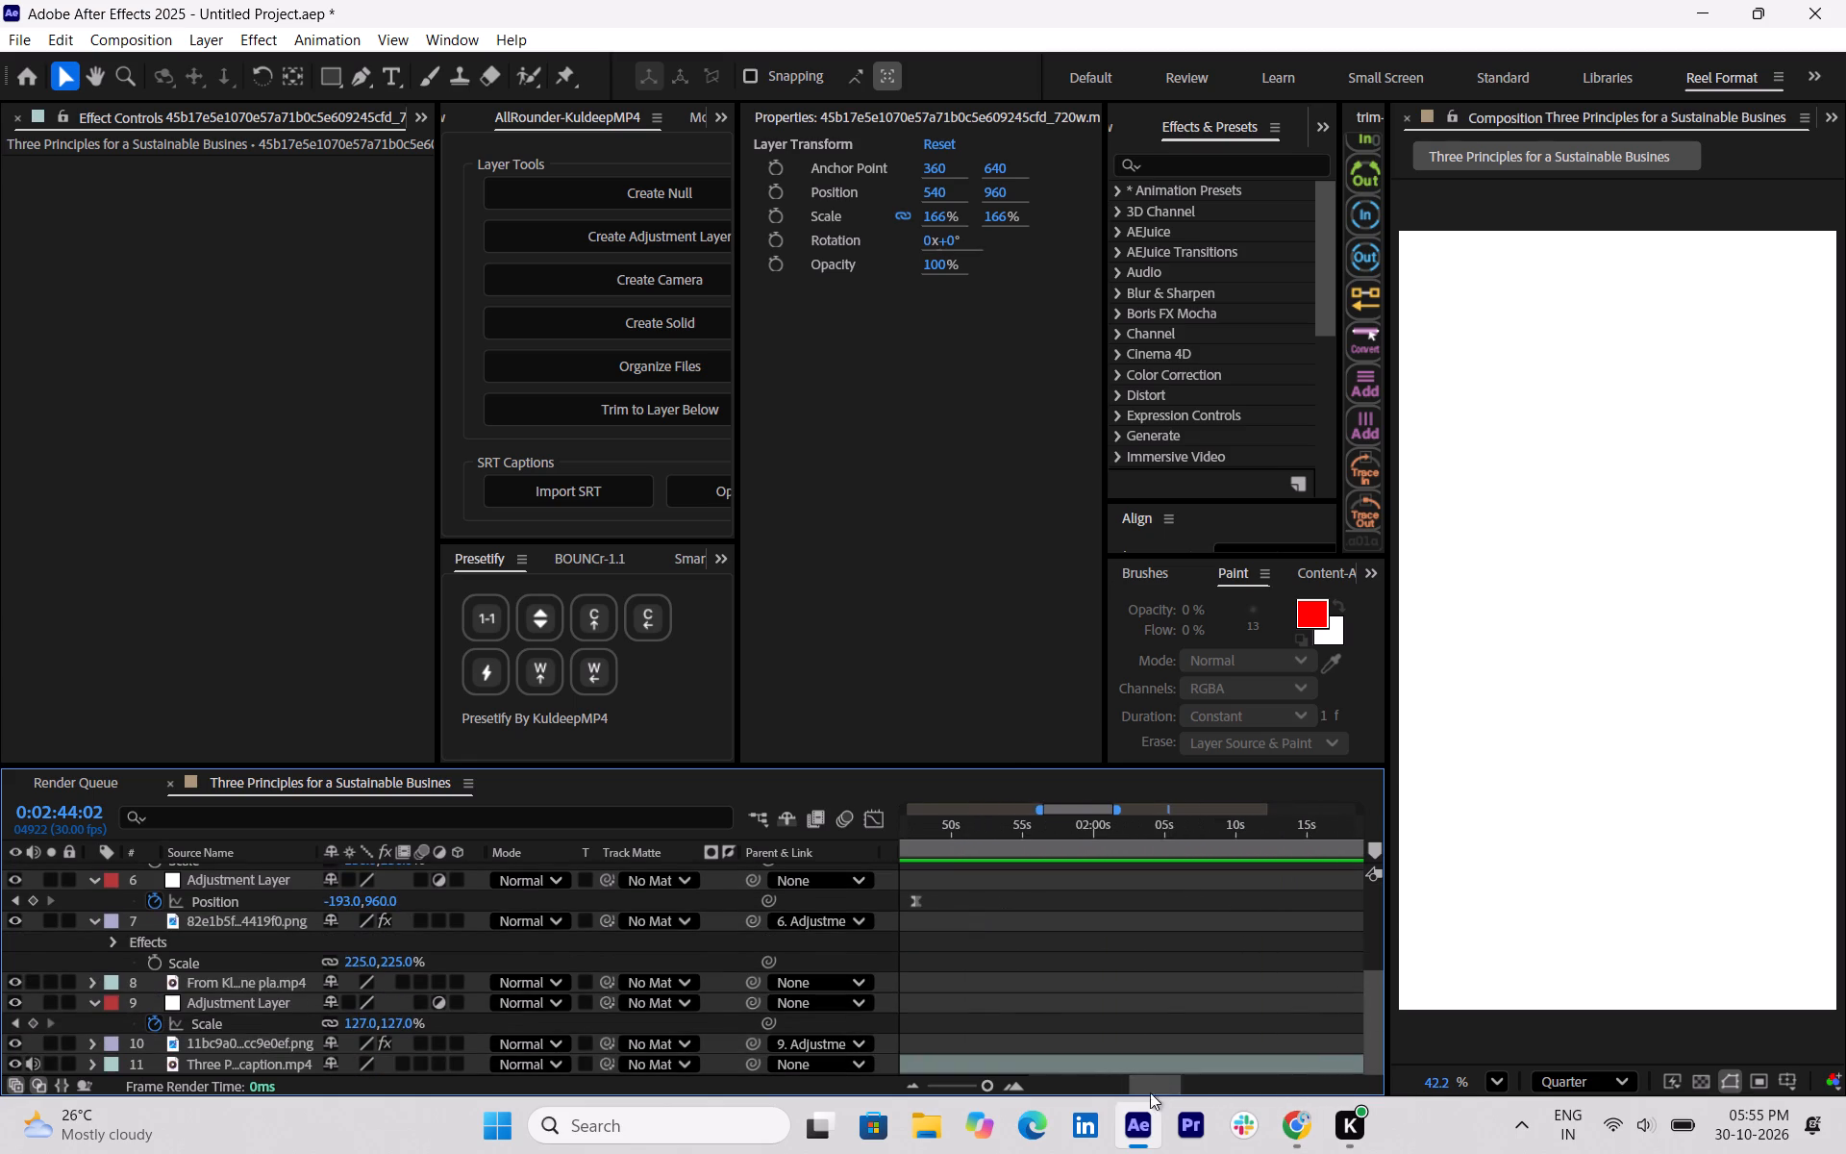
pyautogui.moveTo(1150, 1082); pyautogui.dragTo(1218, 1080)
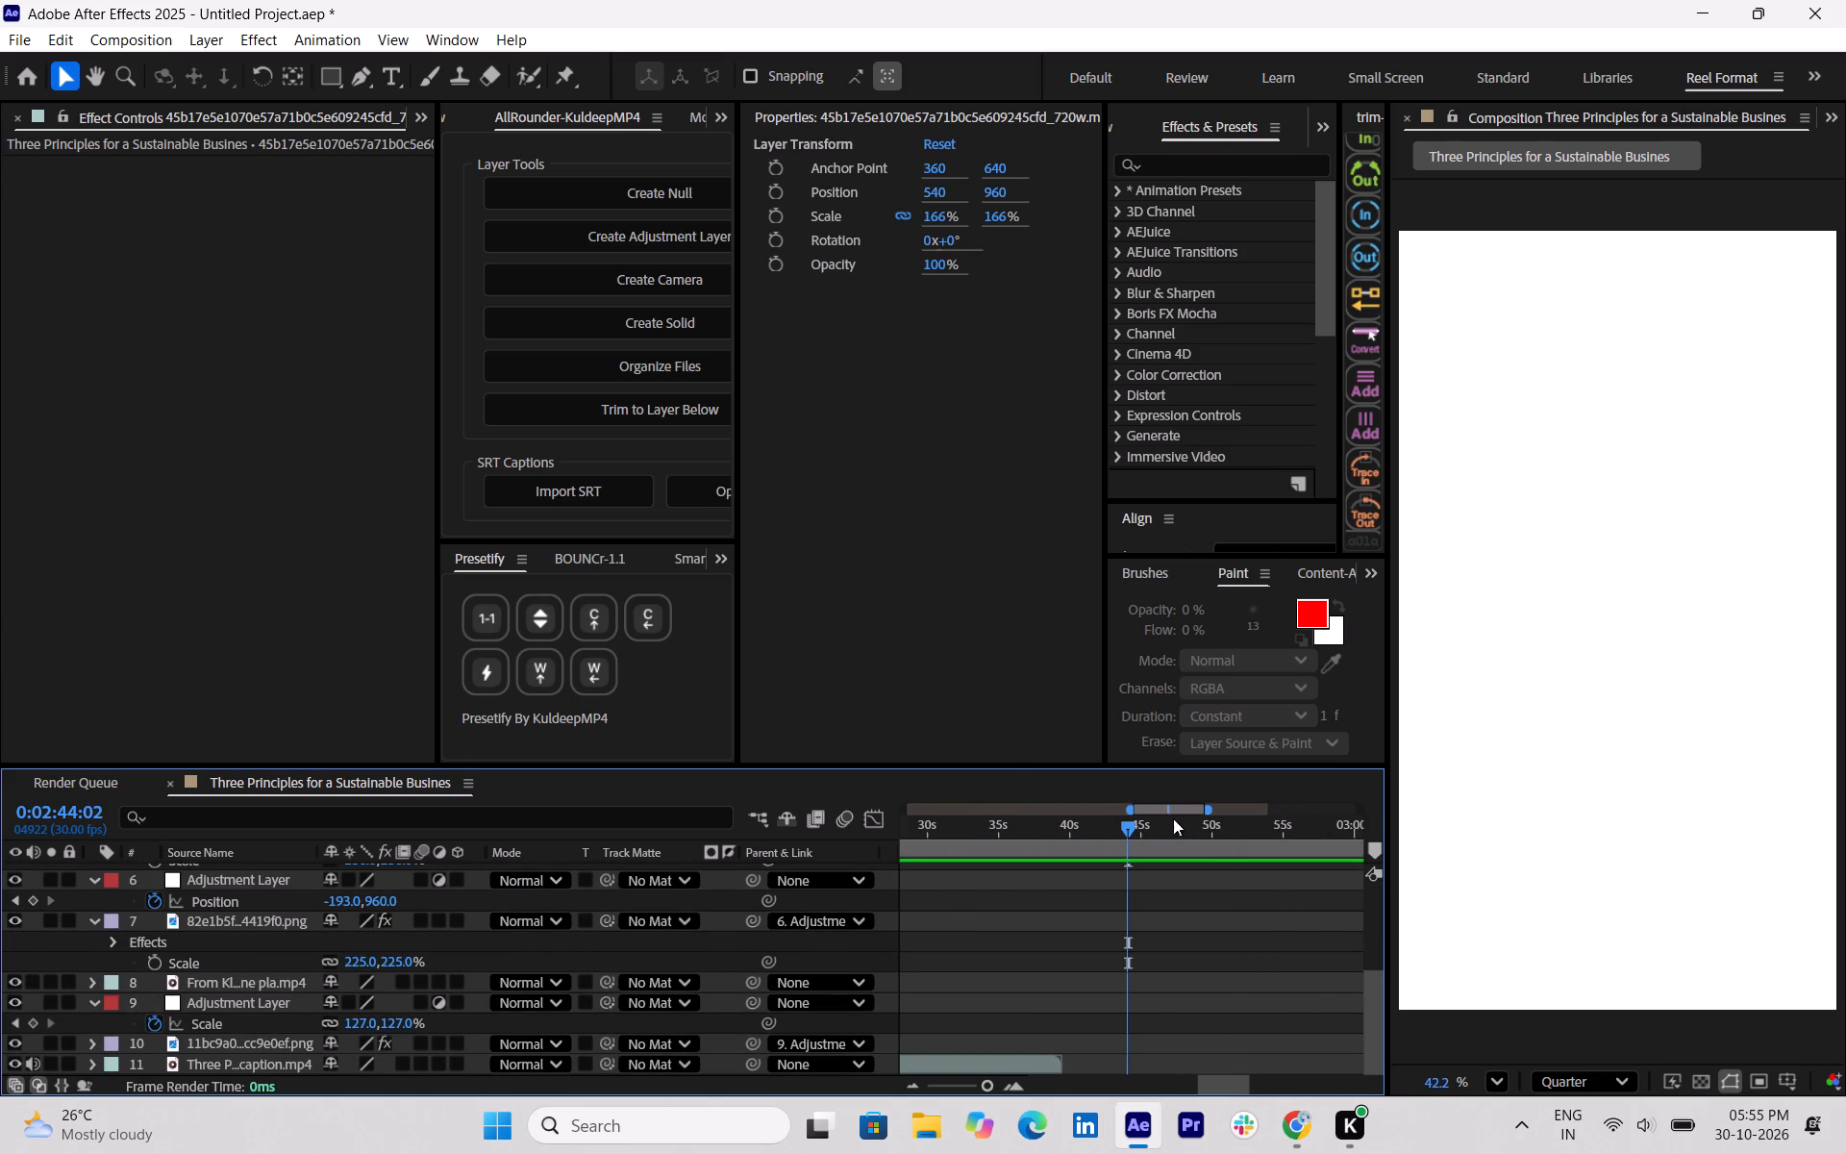
pyautogui.moveTo(1219, 1089); pyautogui.dragTo(1259, 1089)
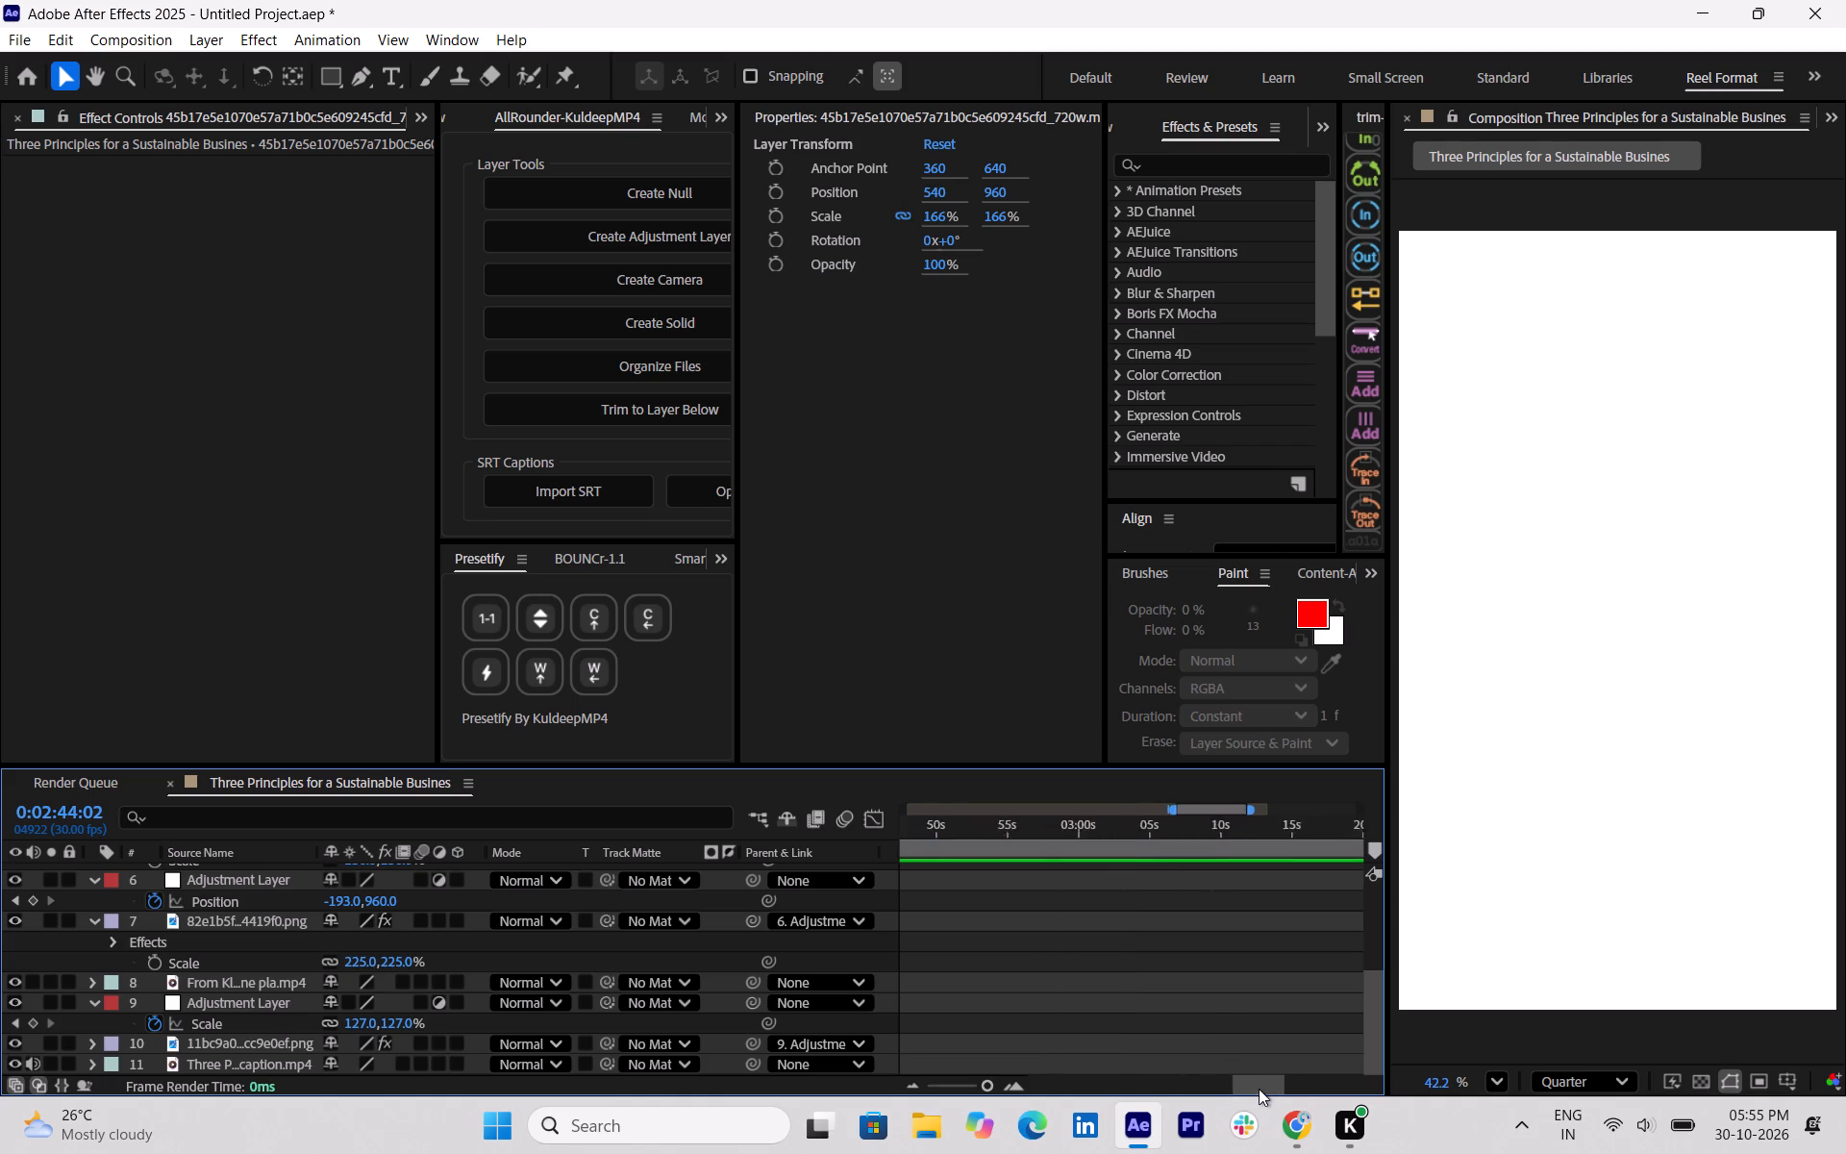
pyautogui.moveTo(1259, 1089); pyautogui.dragTo(1284, 1088)
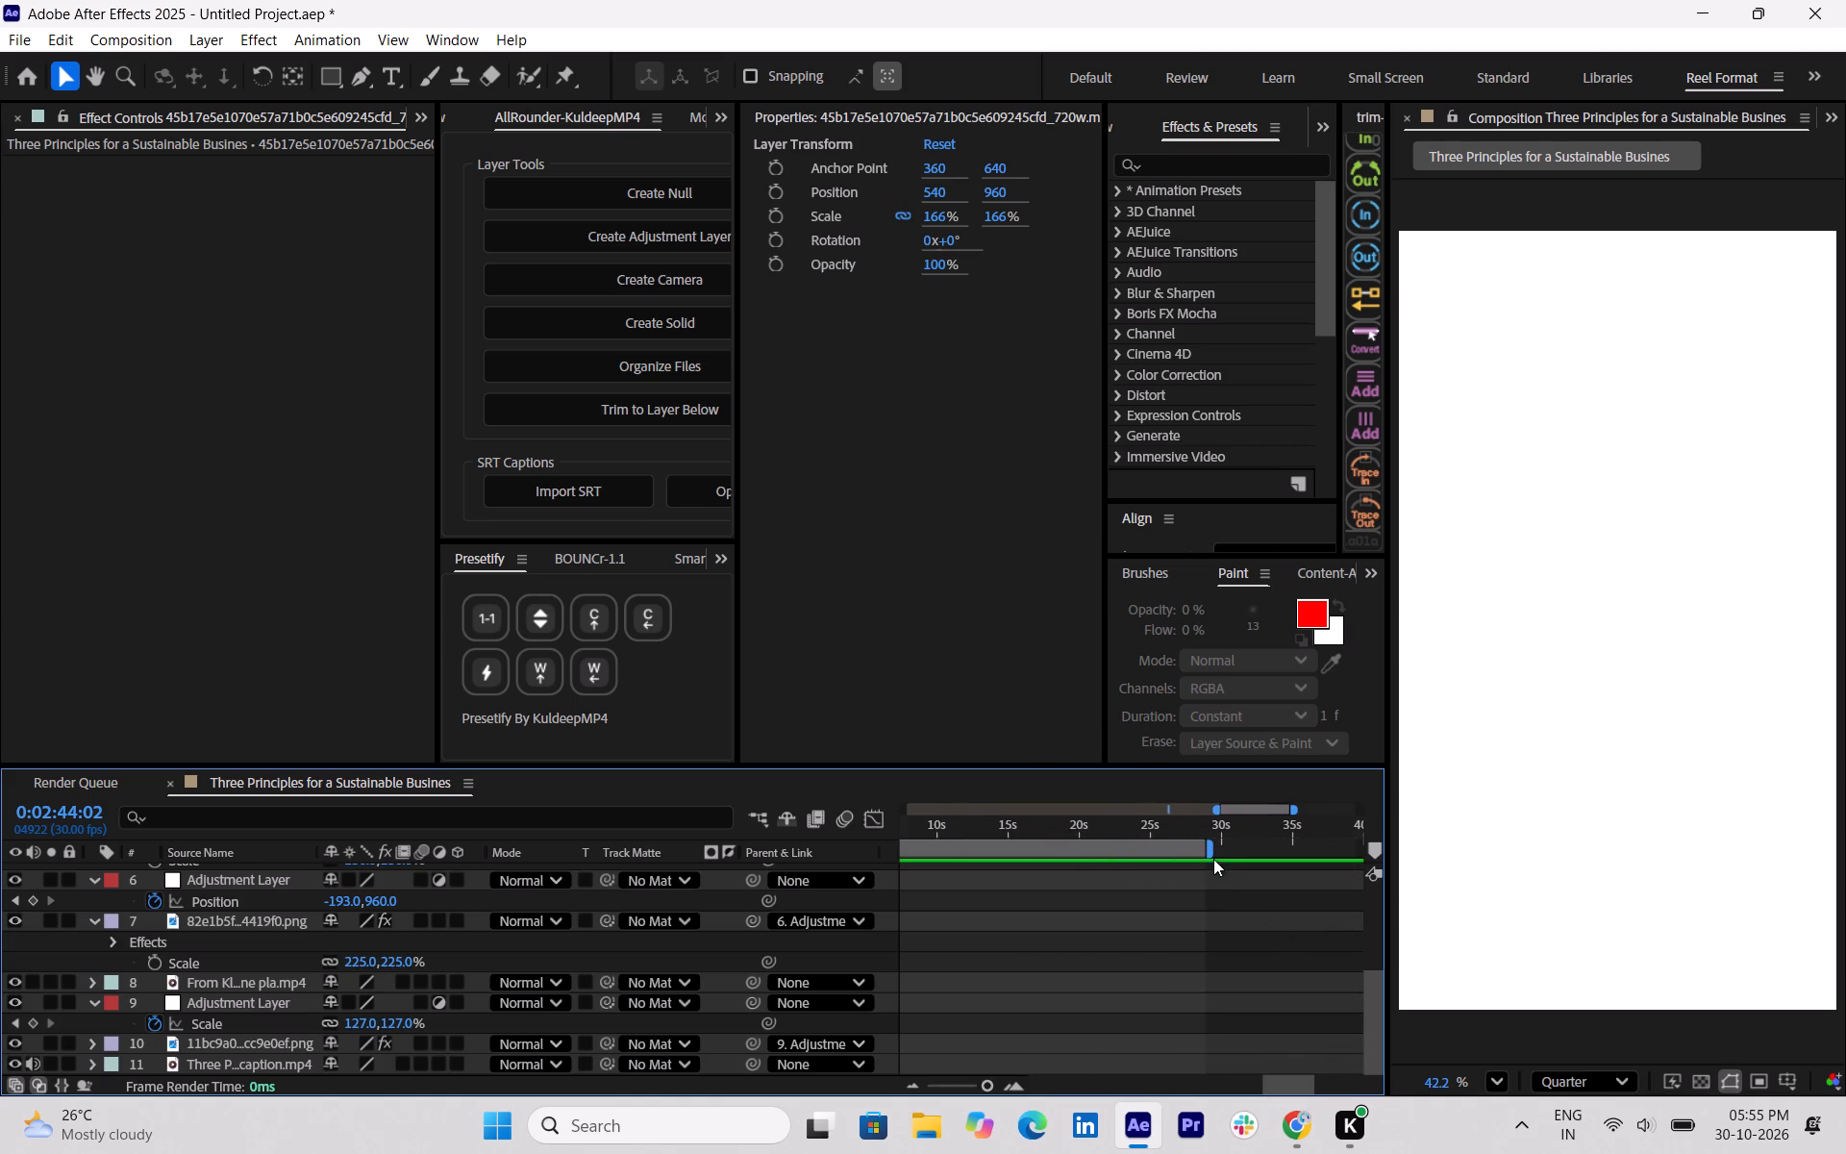
pyautogui.moveTo(1212, 856); pyautogui.dragTo(1382, 863)
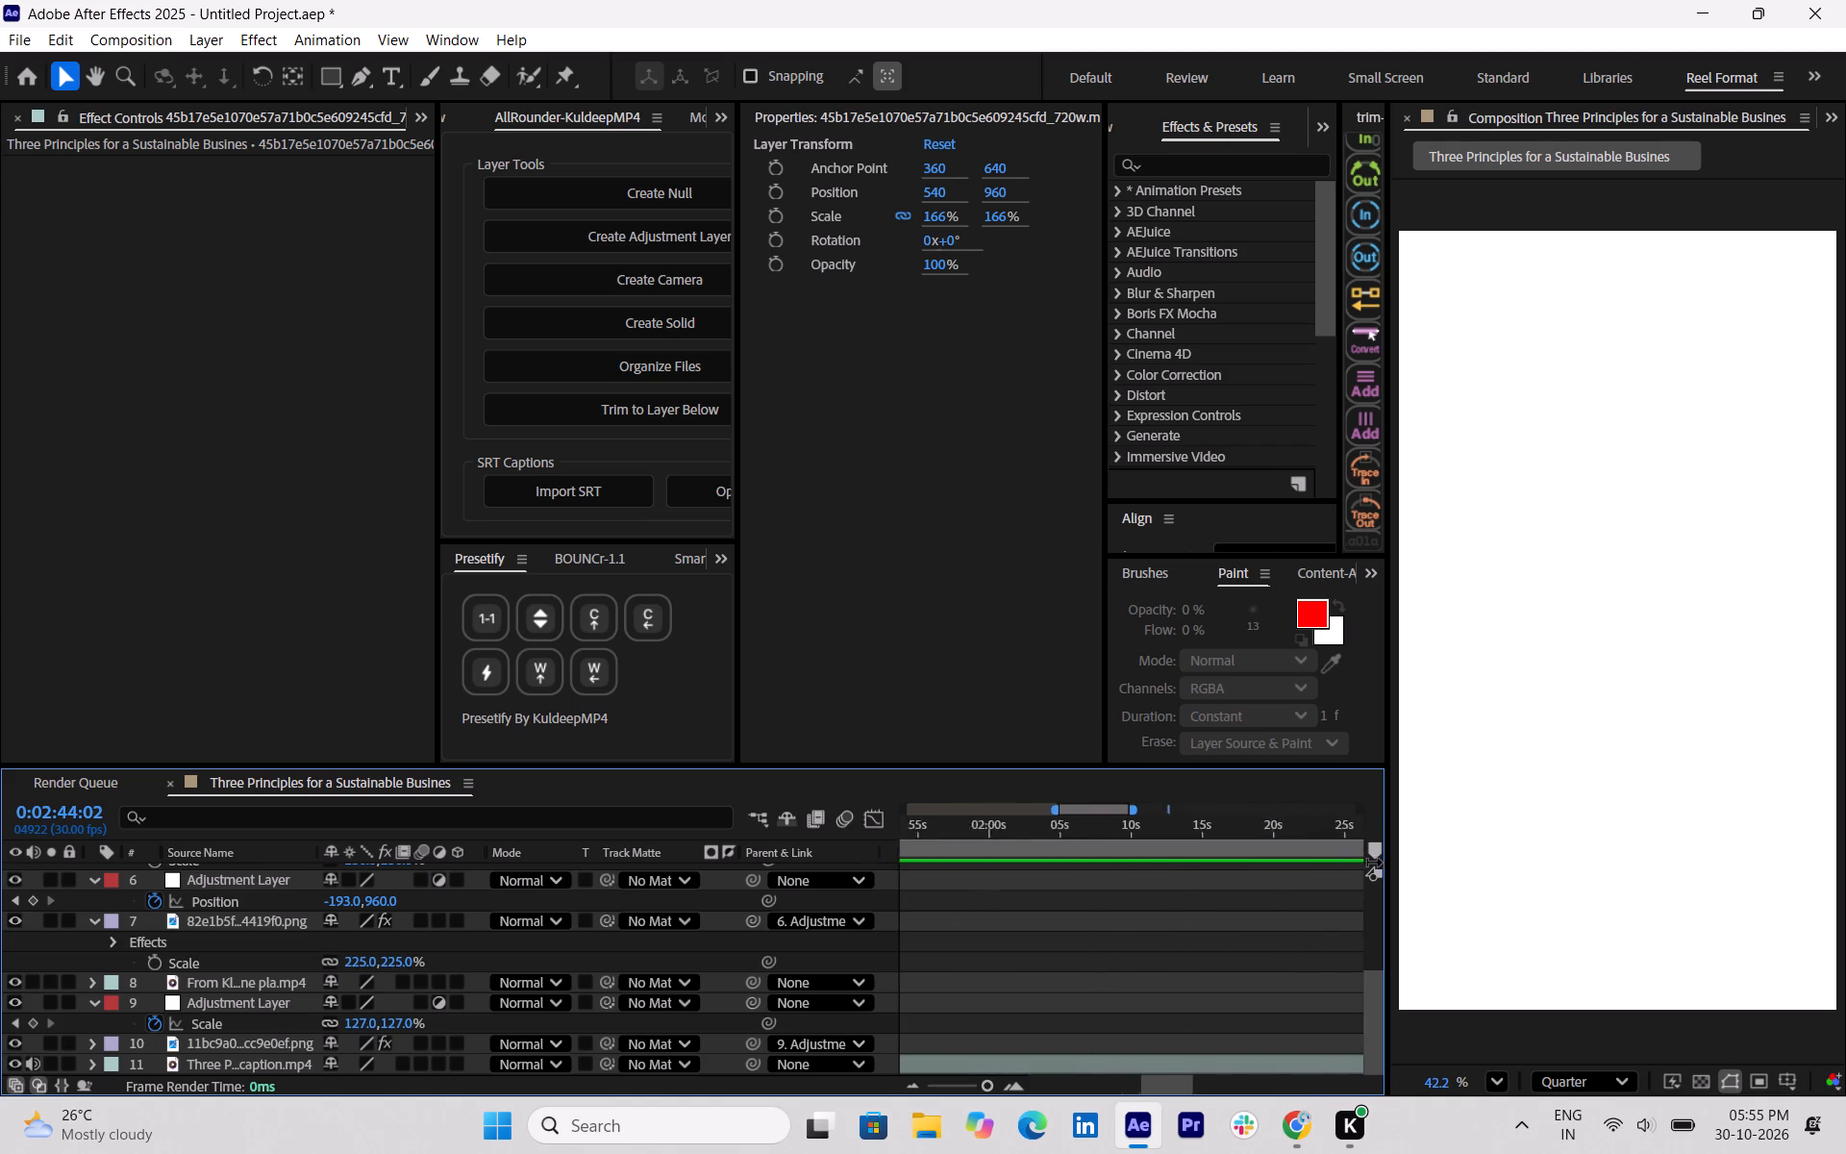
pyautogui.moveTo(1382, 863); pyautogui.dragTo(931, 863)
pyautogui.moveTo(1281, 1088); pyautogui.dragTo(1216, 1086)
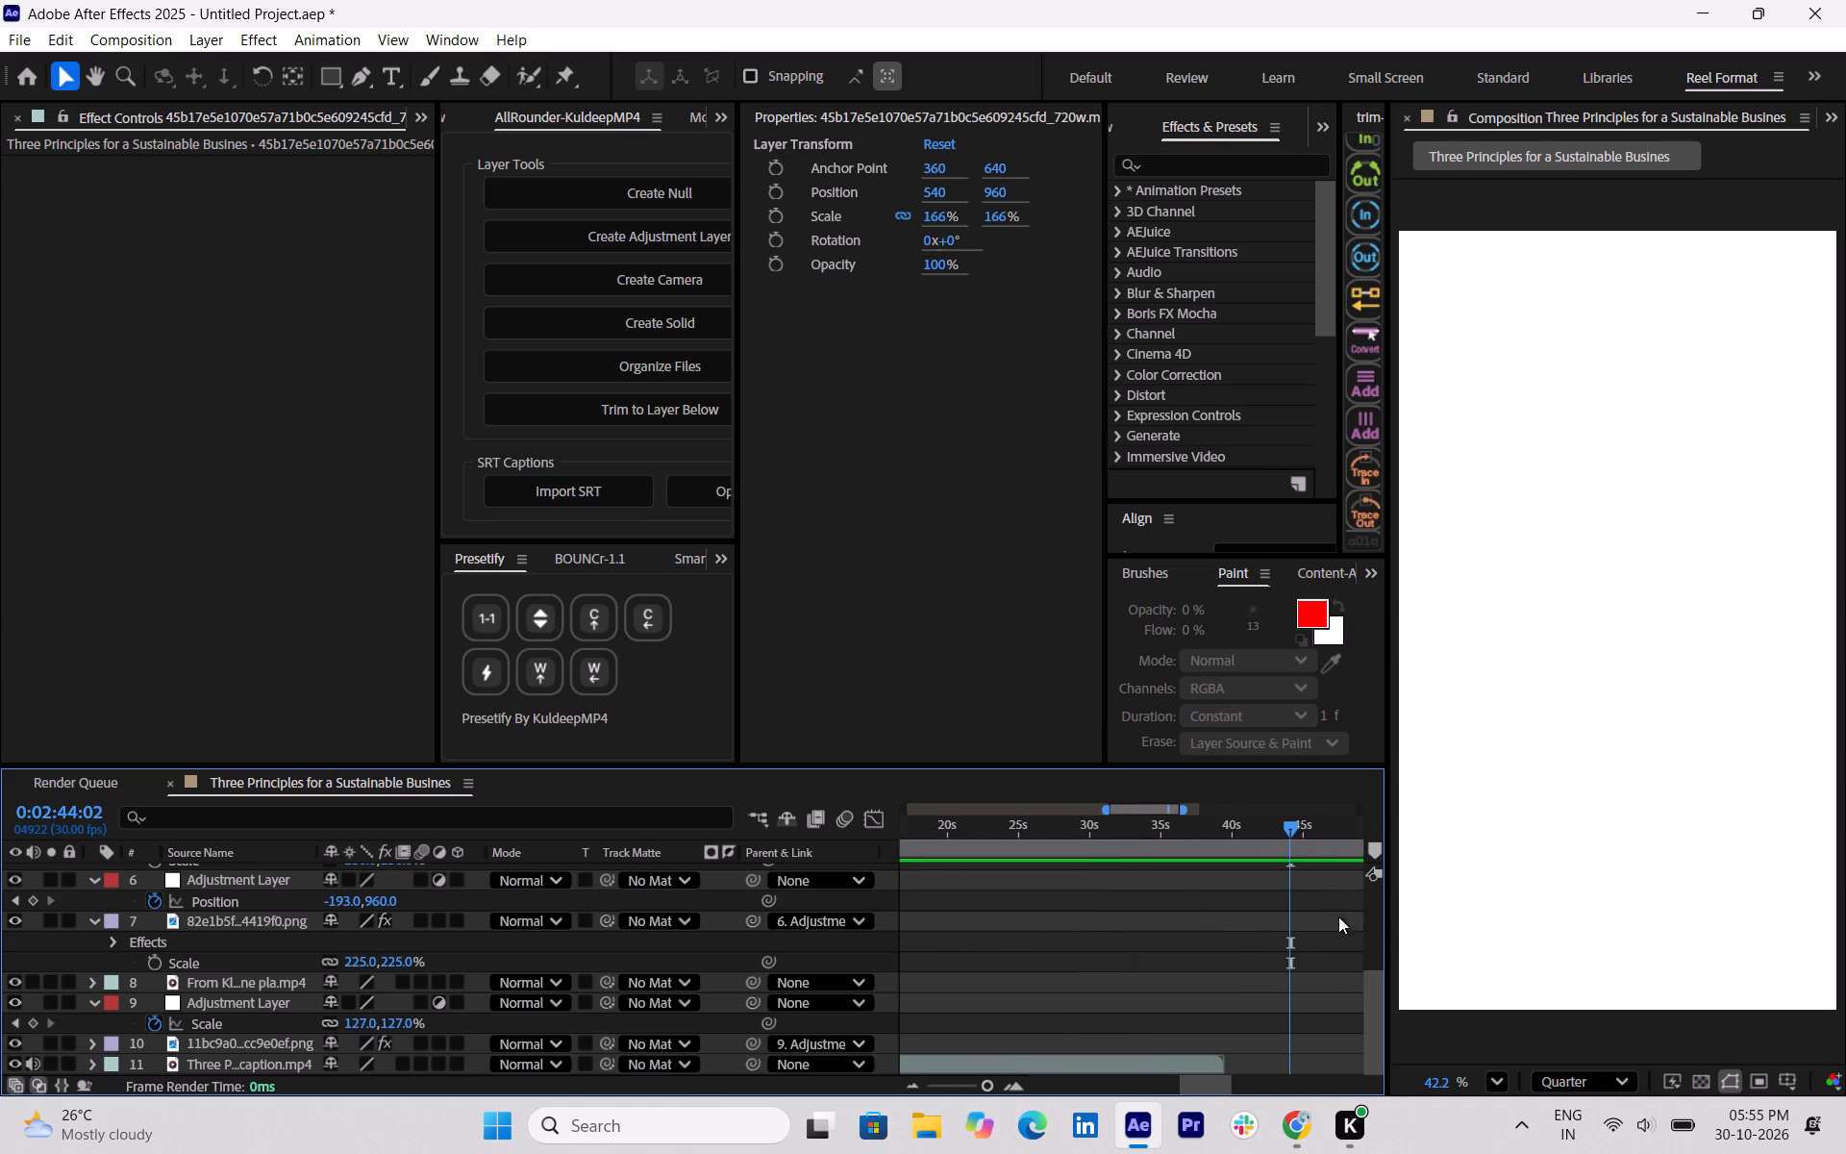
pyautogui.moveTo(1220, 1085); pyautogui.dragTo(1242, 1085)
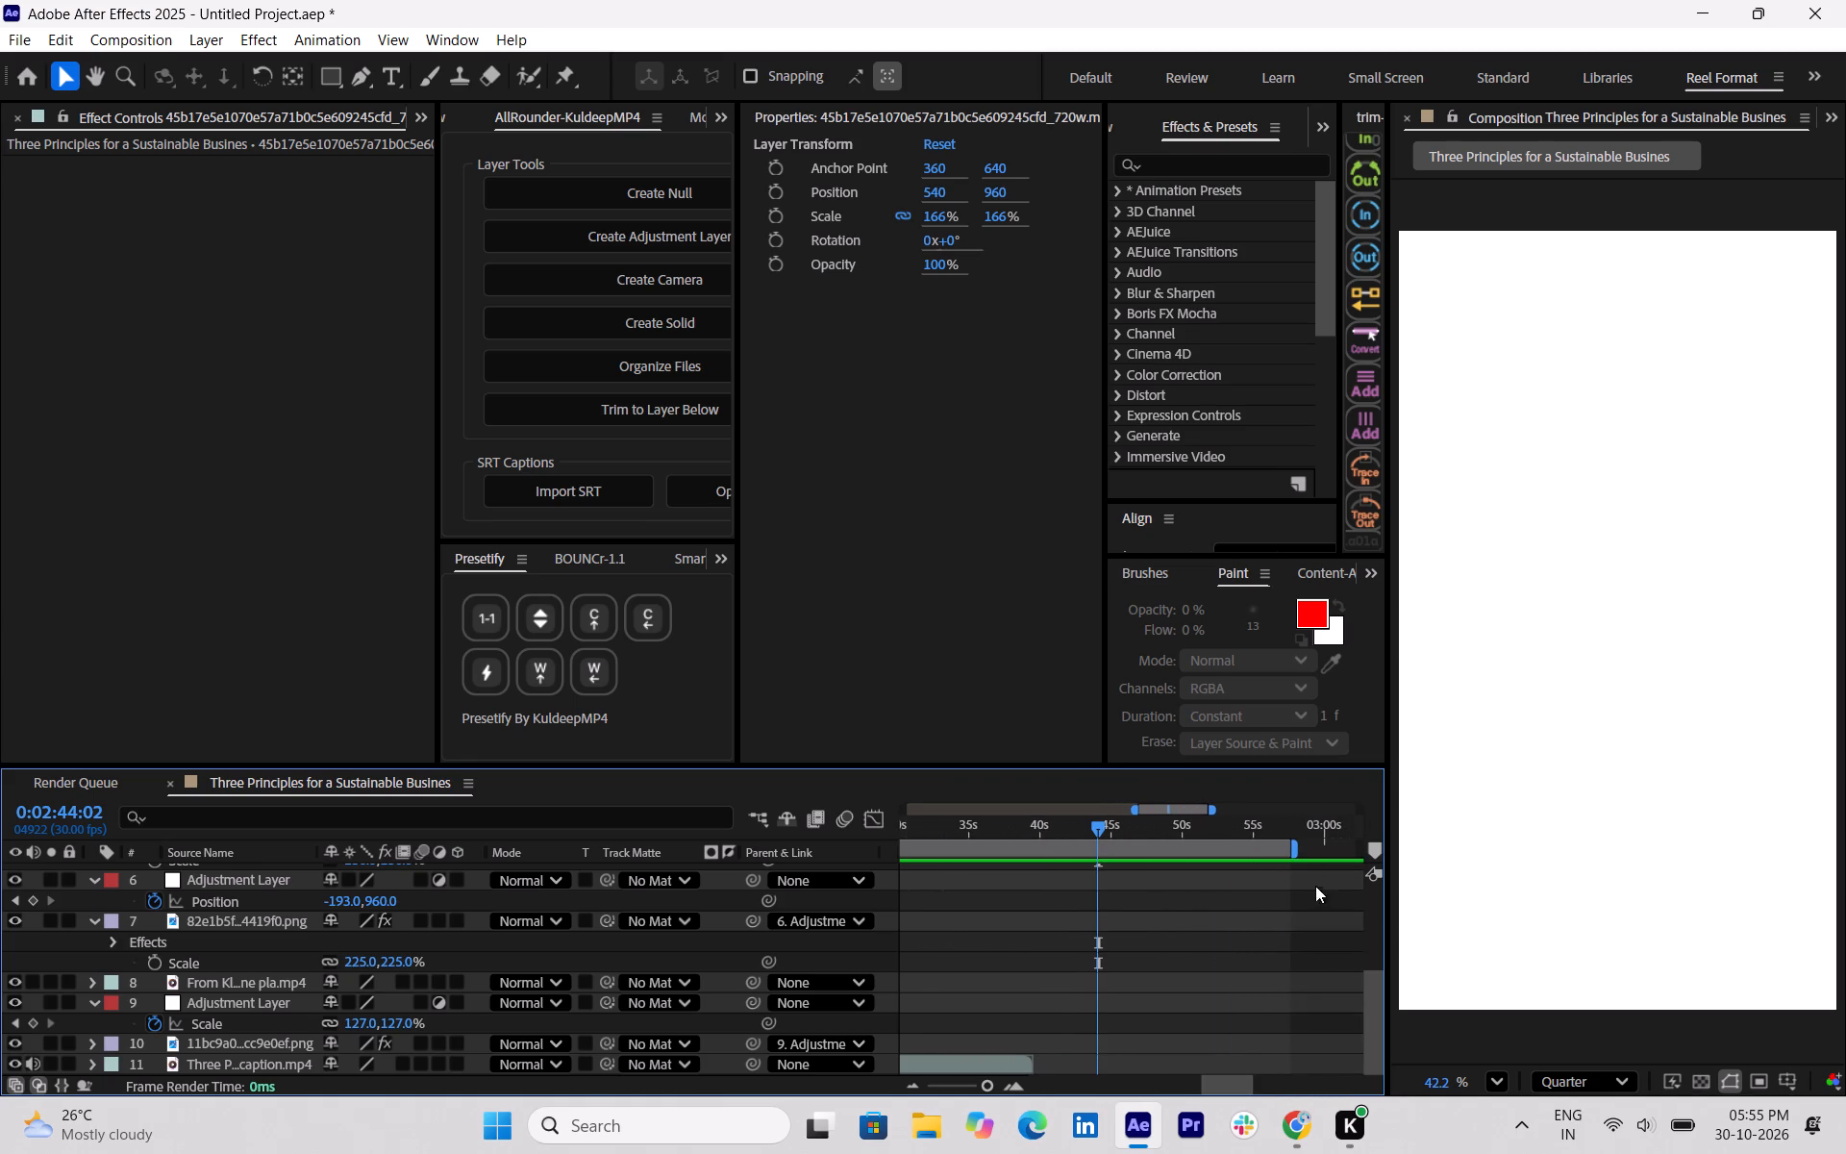
pyautogui.moveTo(1292, 848); pyautogui.dragTo(1043, 886)
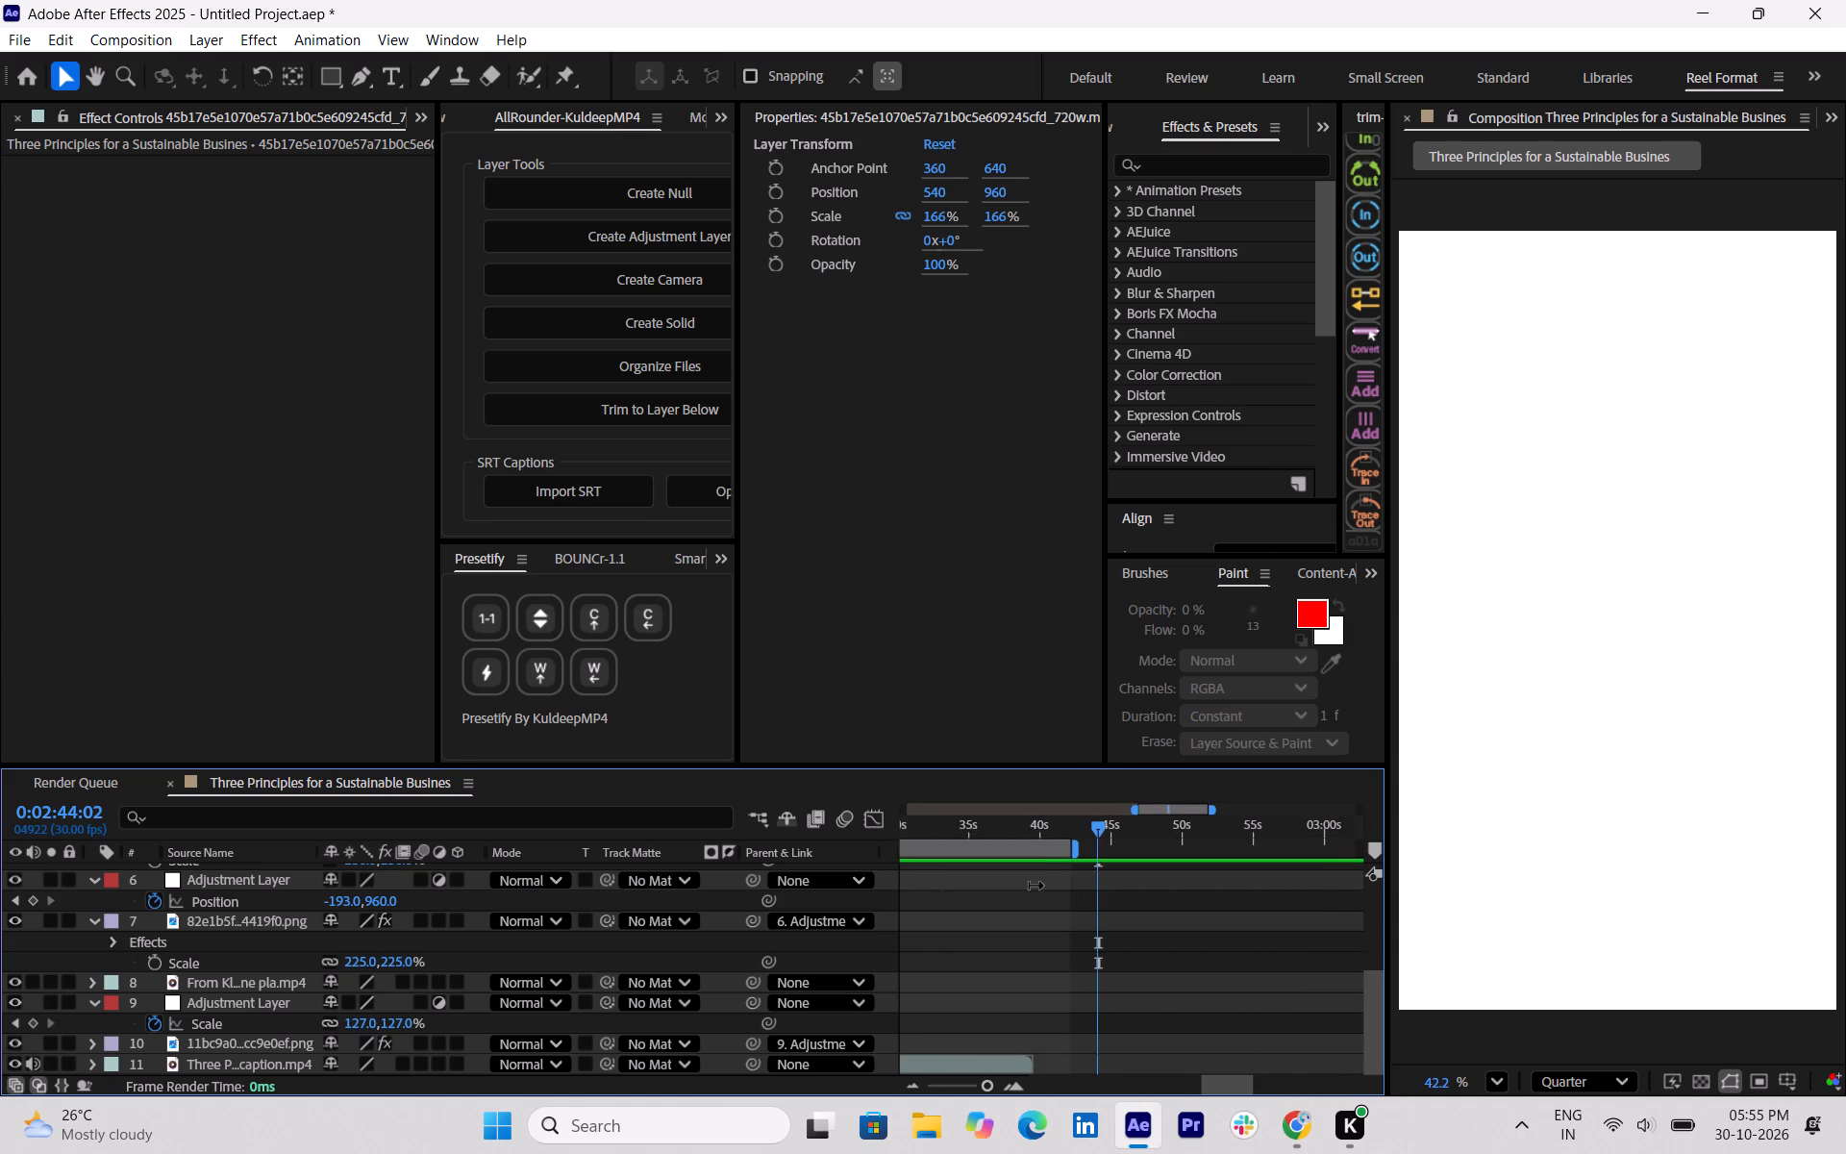
pyautogui.moveTo(1043, 886); pyautogui.dragTo(1035, 893)
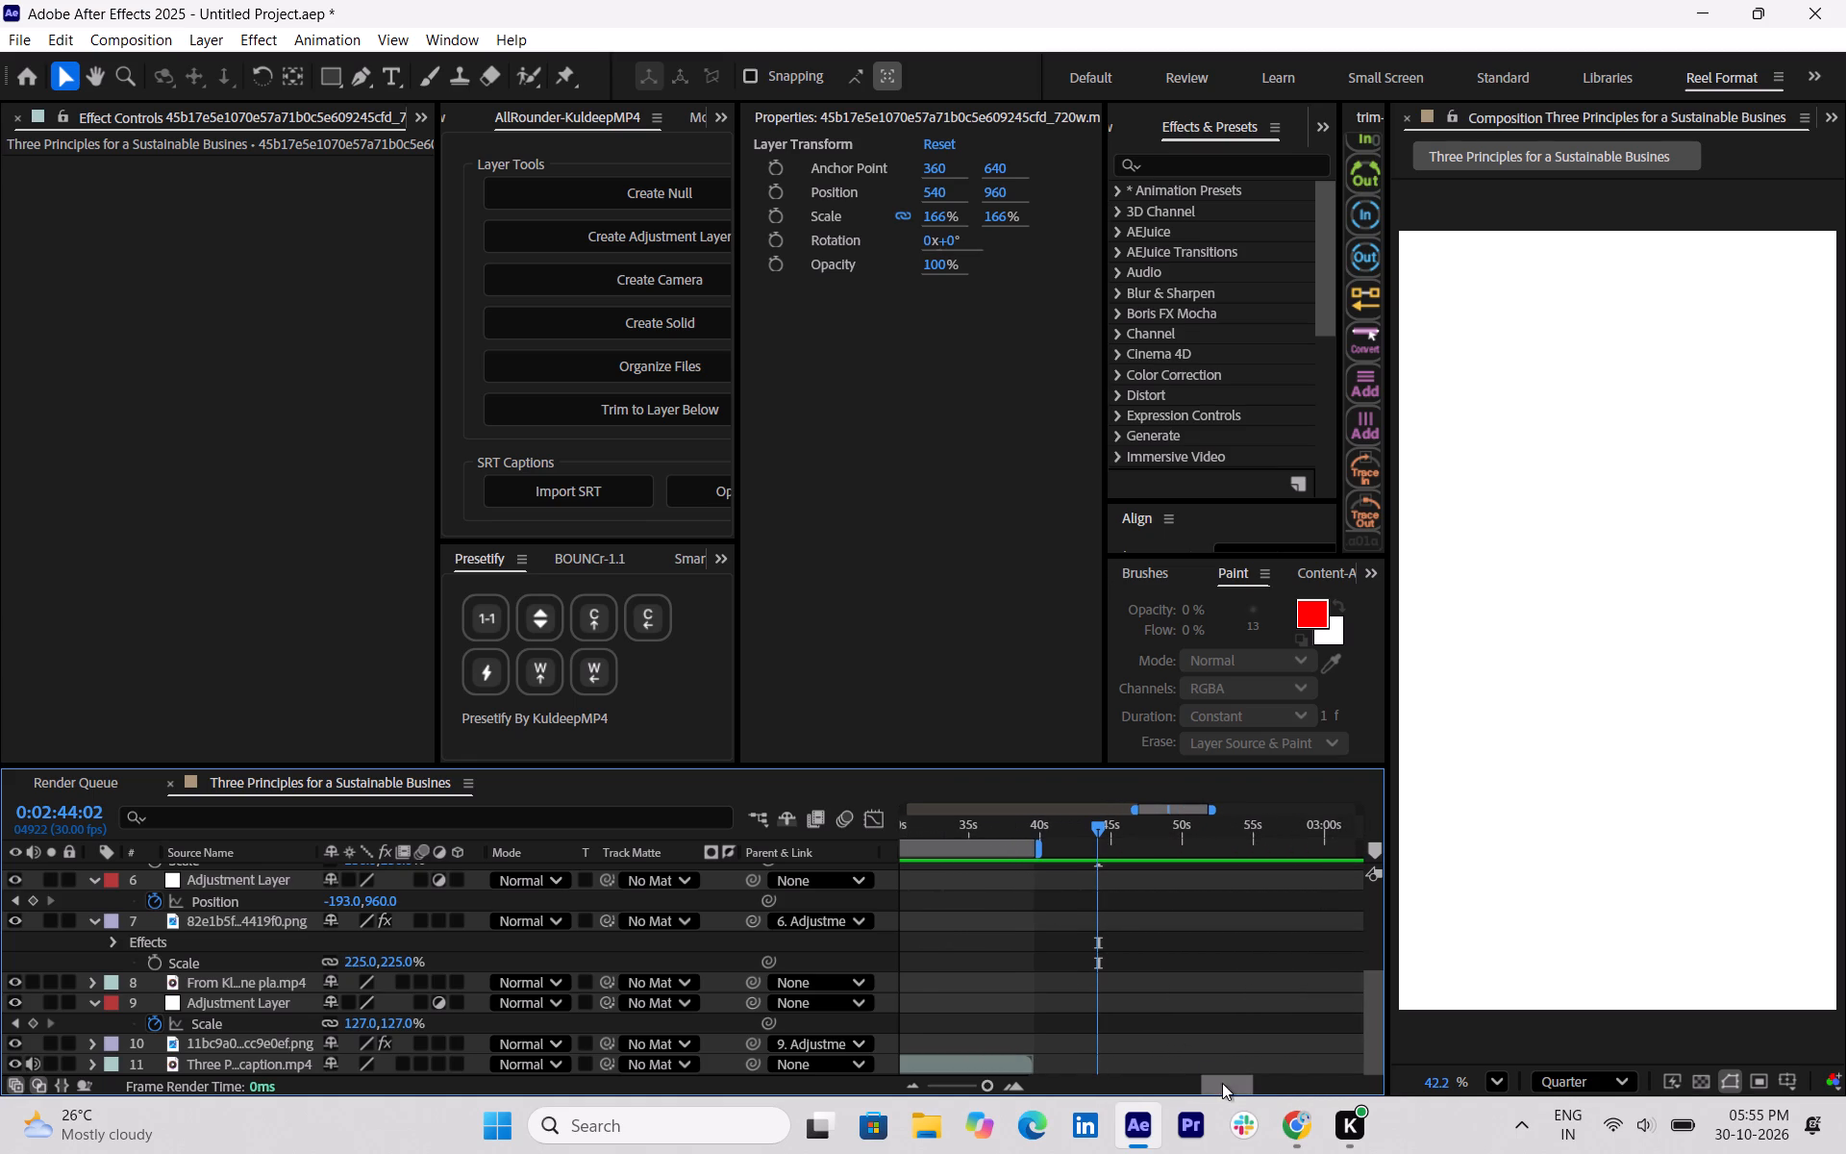
# Play the composition from 0:01:44:00 to review the B-roll and captions through the two-minute mark.
pyautogui.moveTo(1226, 1087); pyautogui.dragTo(1129, 1100)
pyautogui.scroll(5, 1197, 990)
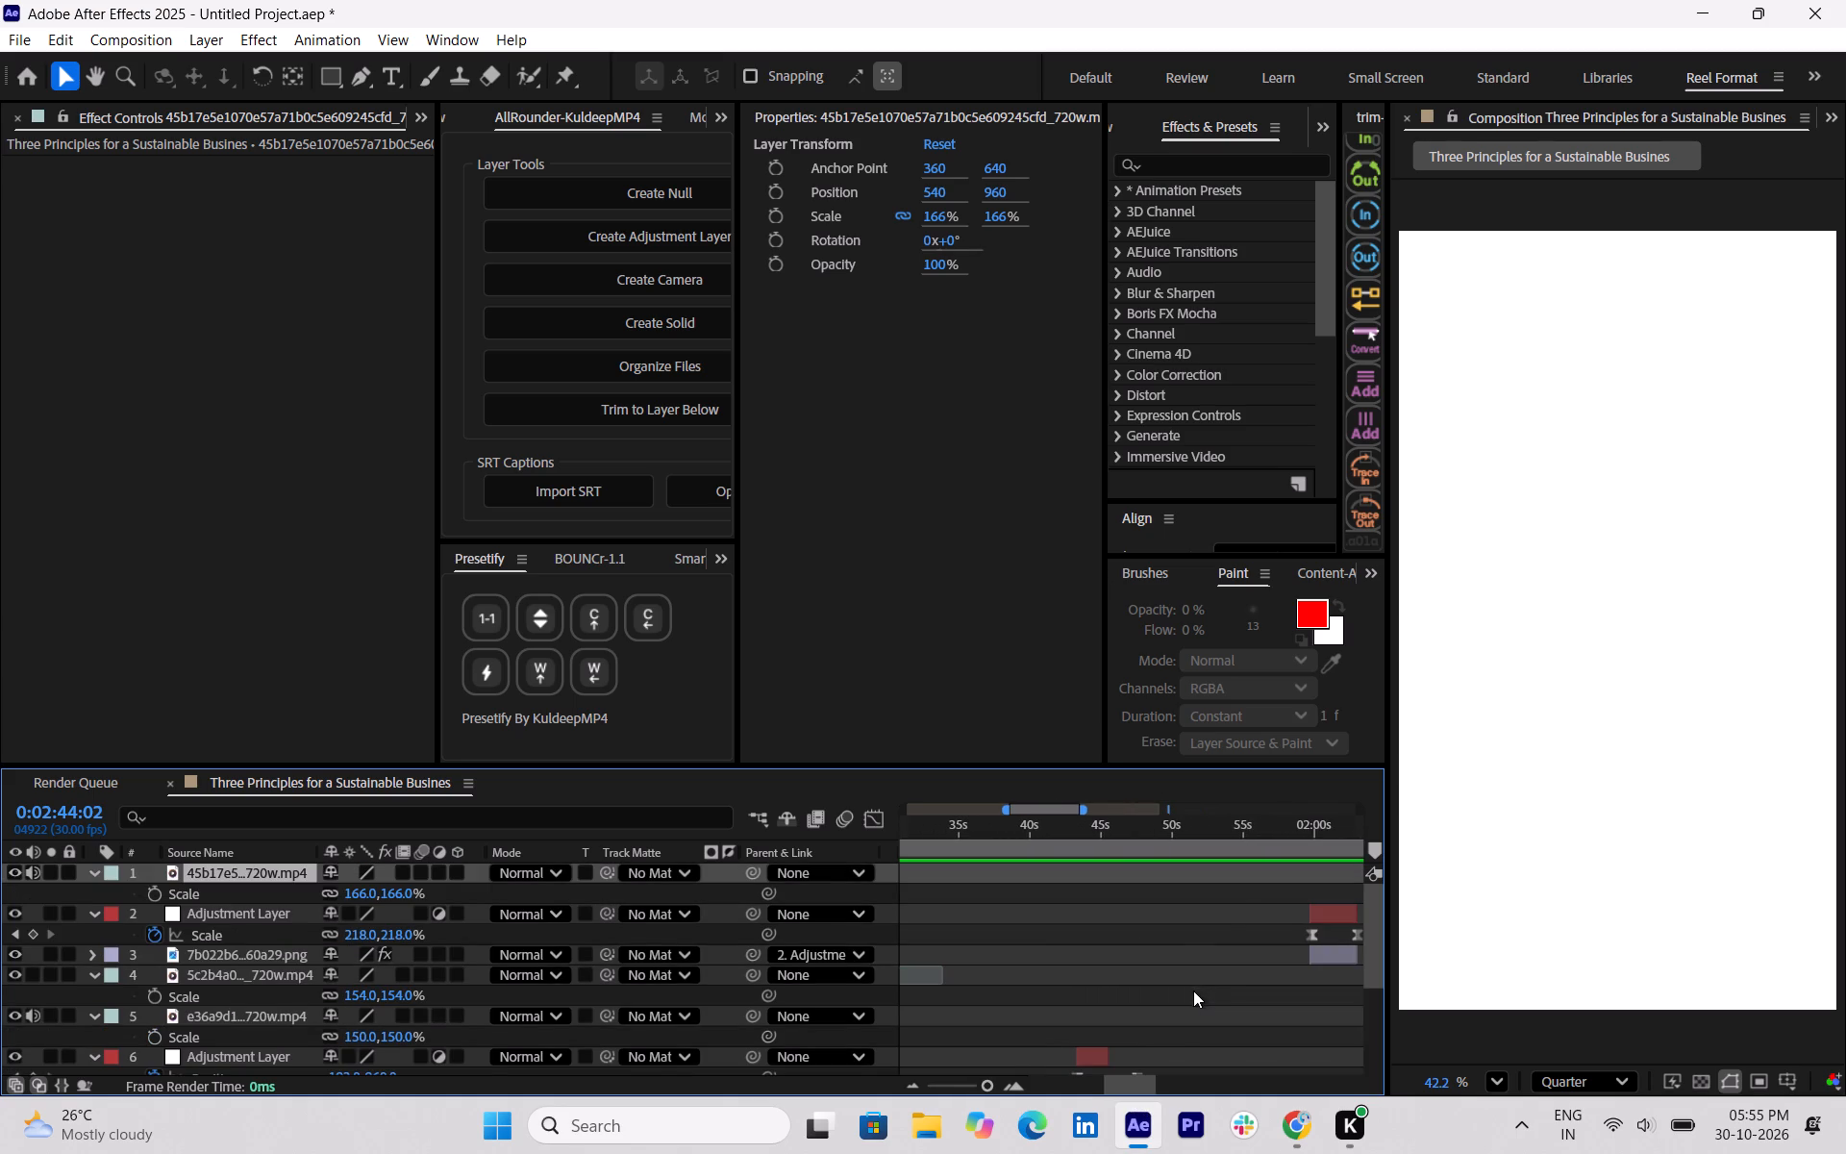
pyautogui.click(1223, 896)
pyautogui.click(1213, 822)
pyautogui.moveTo(1213, 822); pyautogui.dragTo(1086, 842)
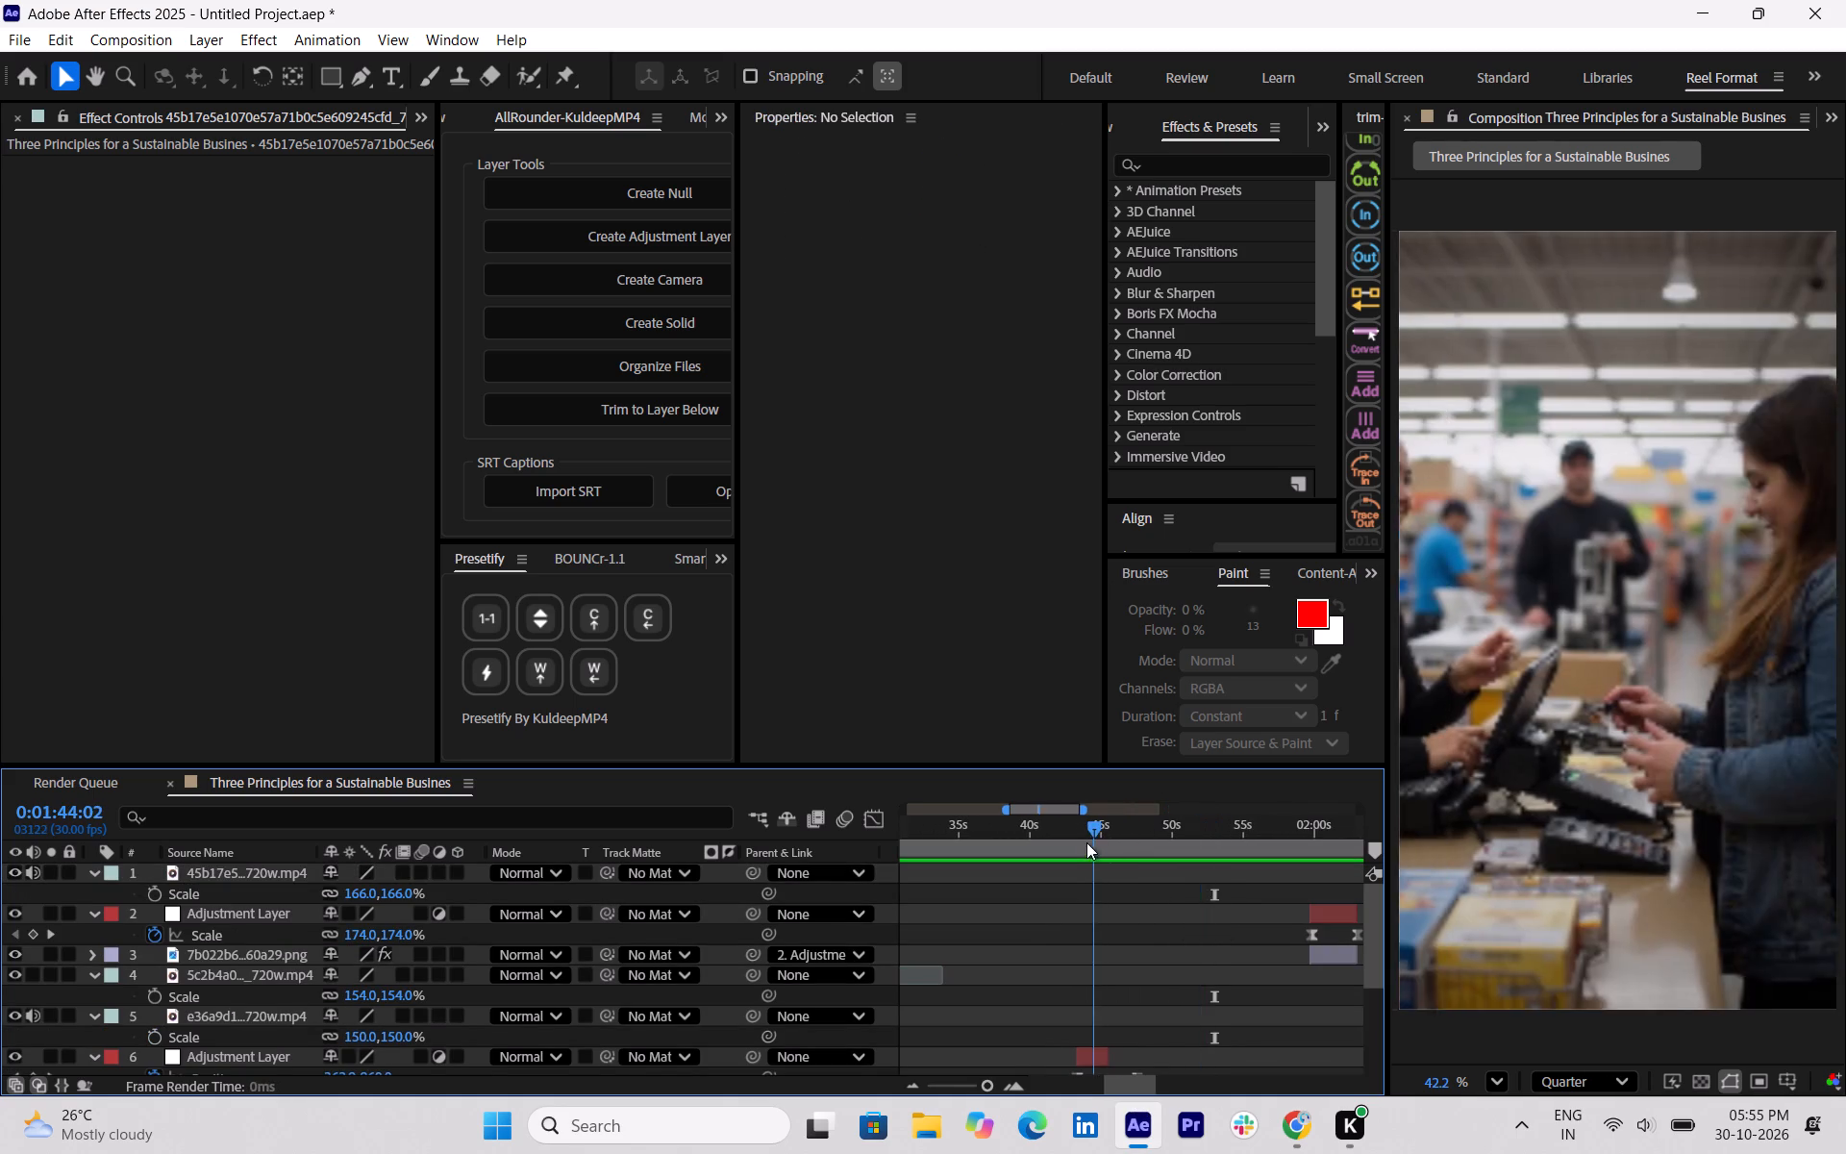
pyautogui.moveTo(1086, 842); pyautogui.dragTo(1080, 842)
pyautogui.press('space')
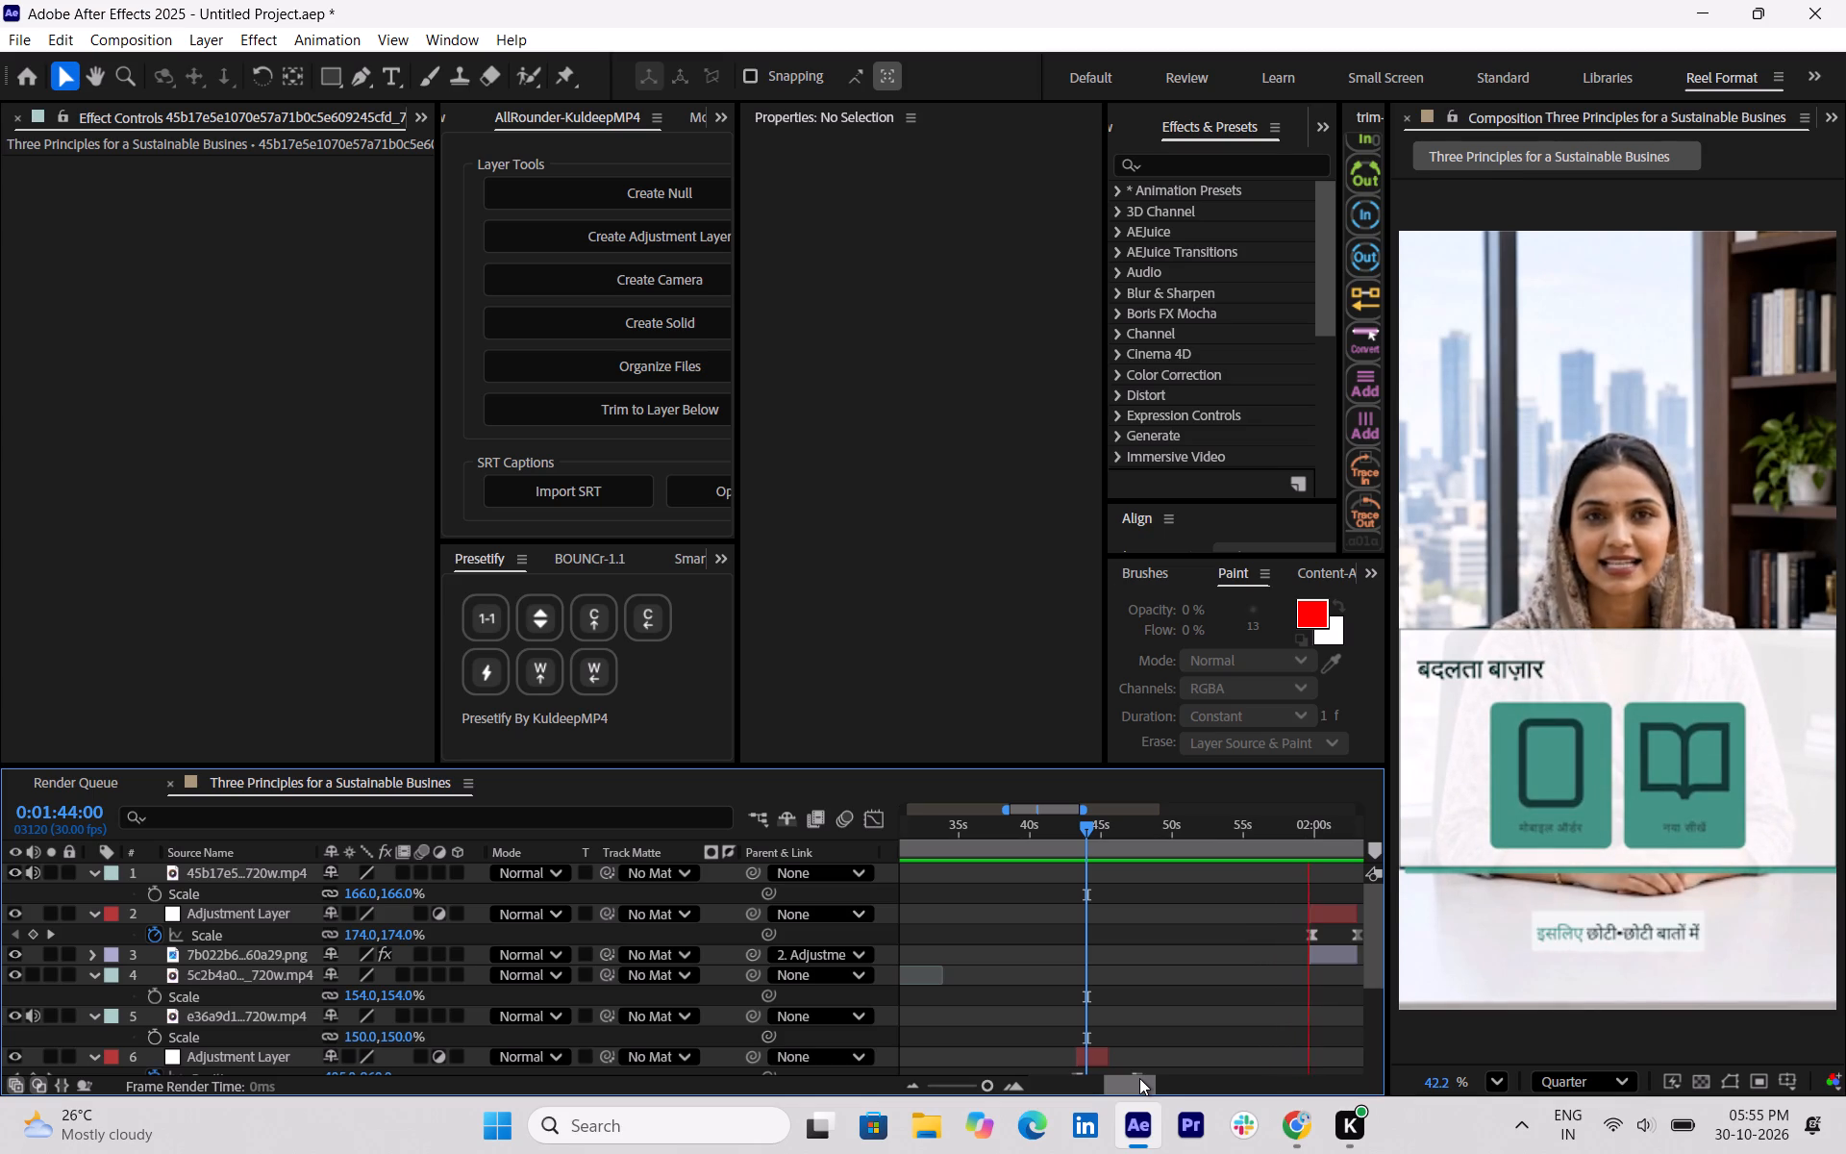
pyautogui.moveTo(1129, 1081); pyautogui.dragTo(1140, 1081)
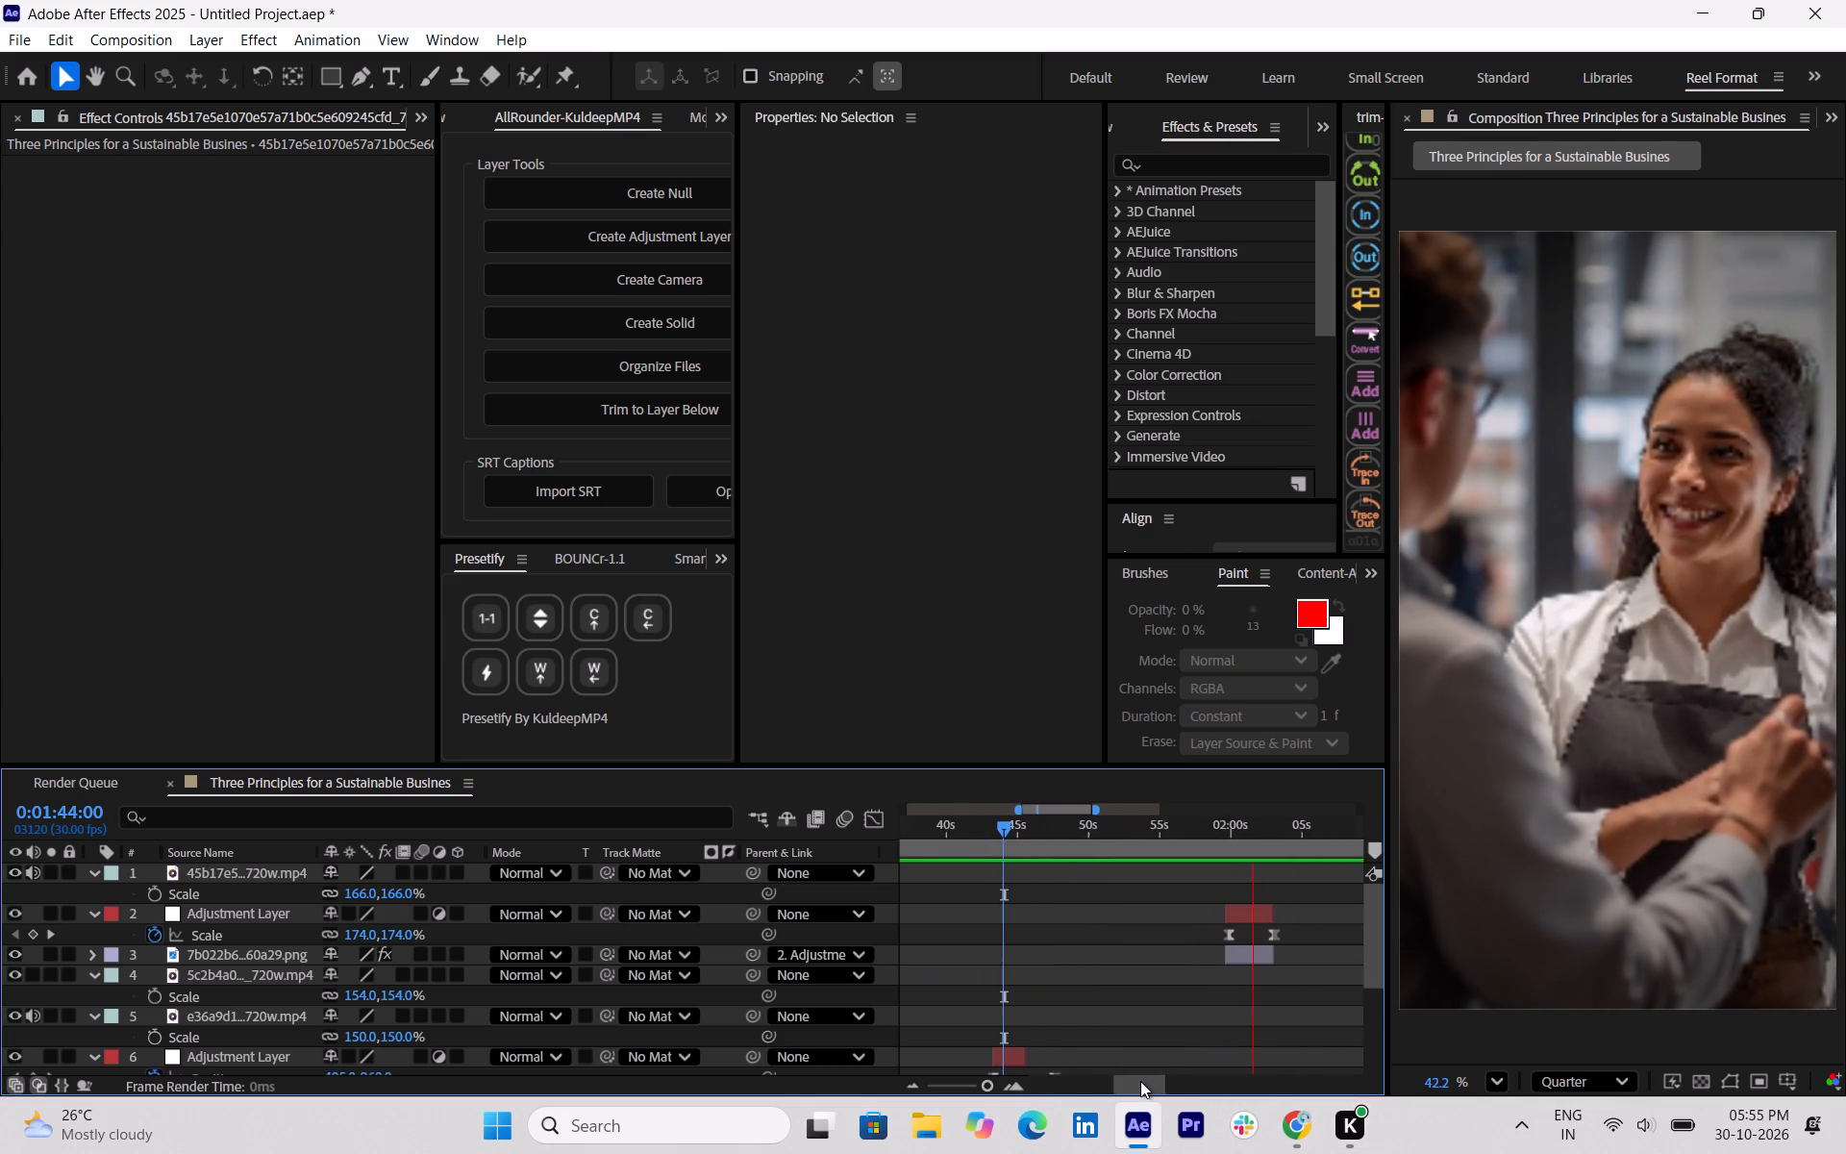
pyautogui.moveTo(1140, 1081); pyautogui.dragTo(1149, 1081)
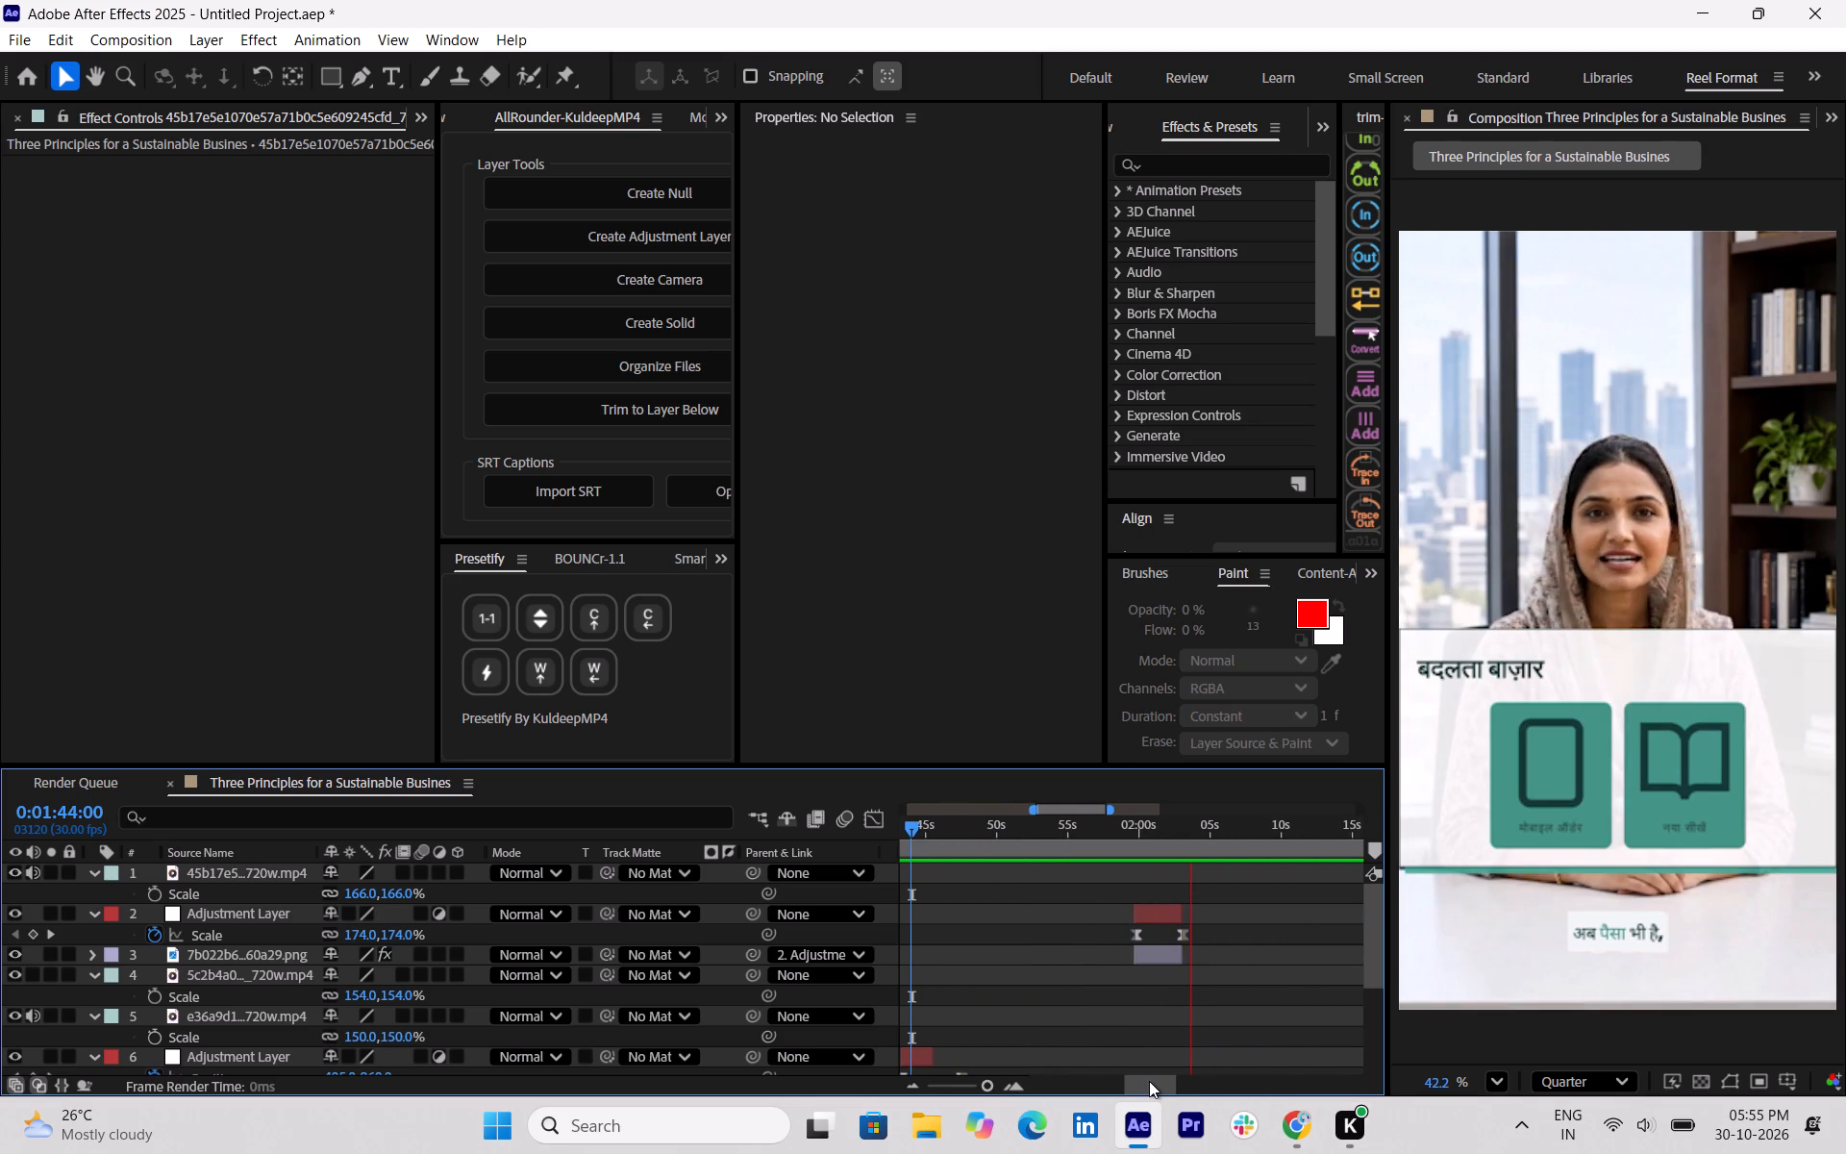
pyautogui.moveTo(1149, 1081); pyautogui.dragTo(1159, 1081)
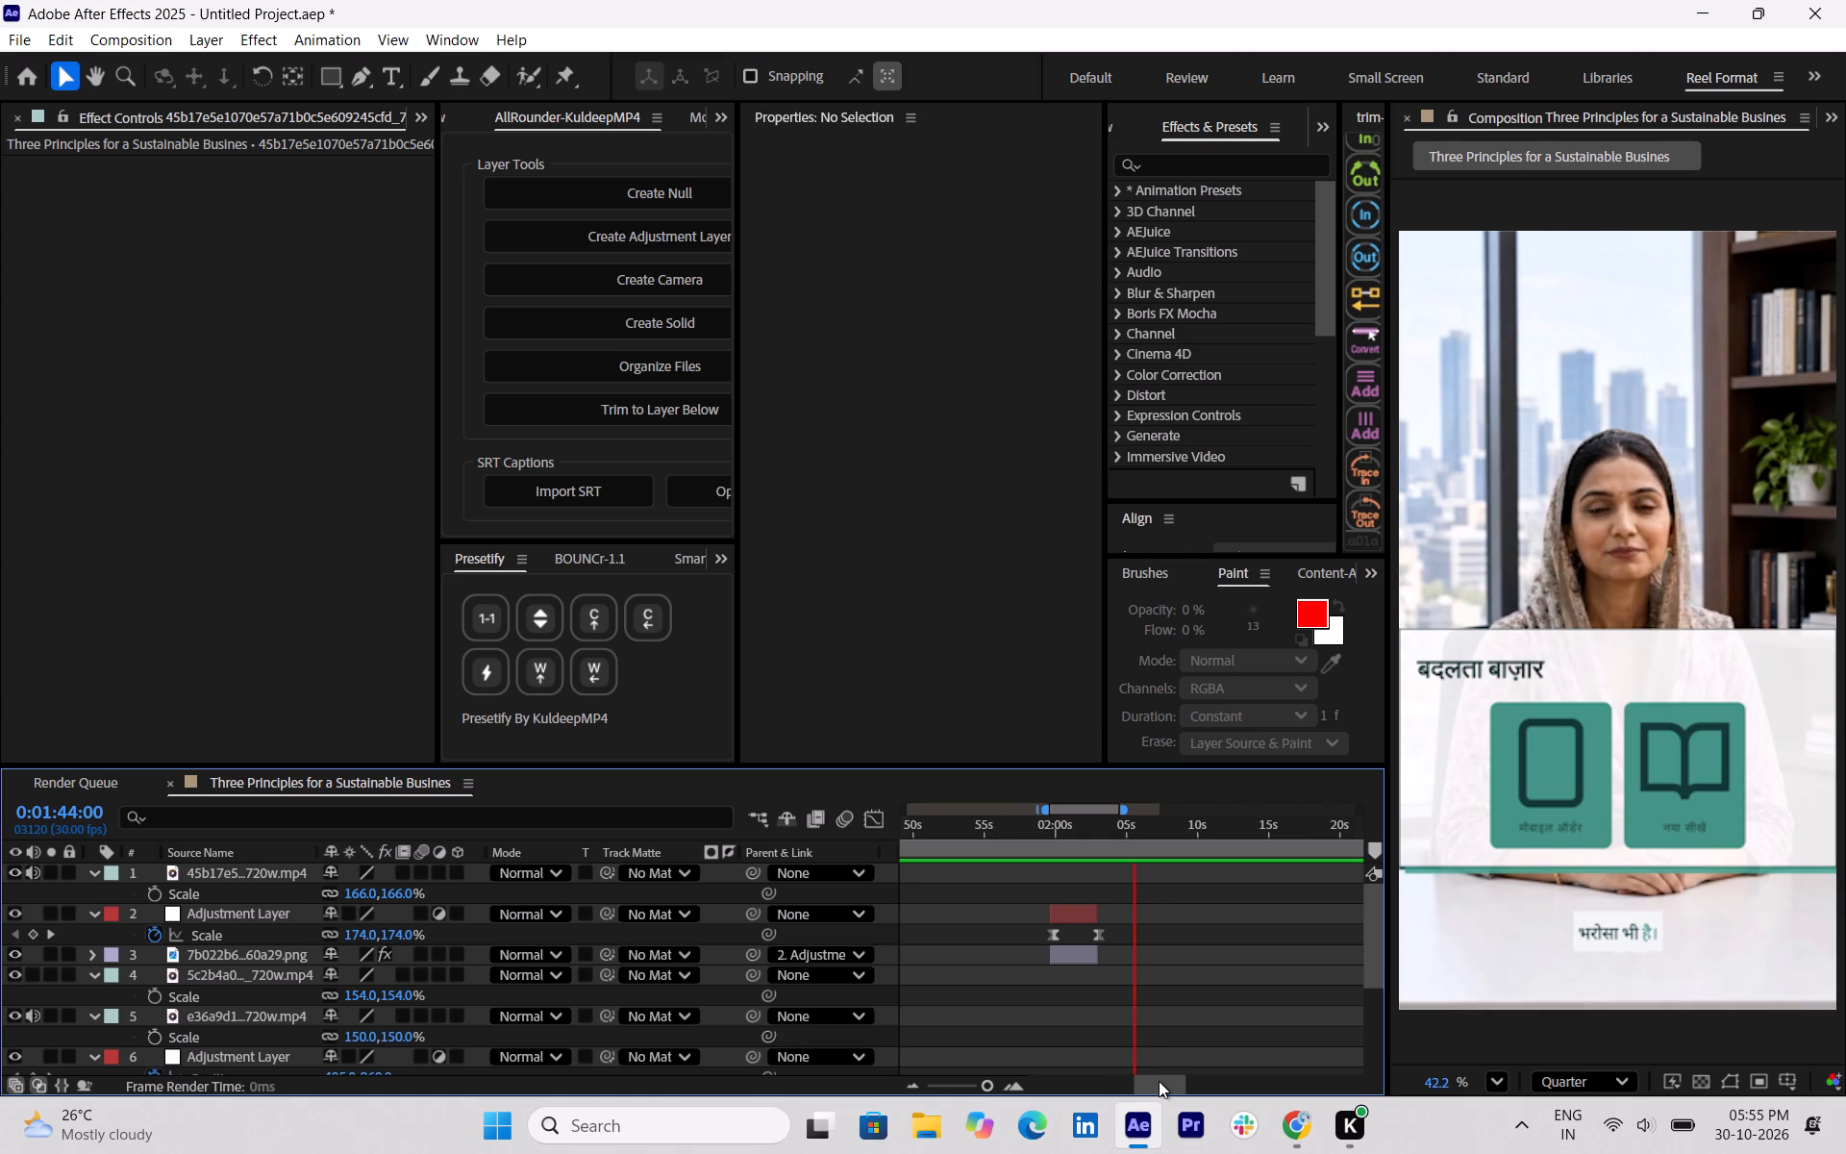
pyautogui.moveTo(1159, 1081); pyautogui.dragTo(1166, 1081)
# Raise the system volume in the Windows quick settings and return to After Effects.
pyautogui.click(1666, 1134)
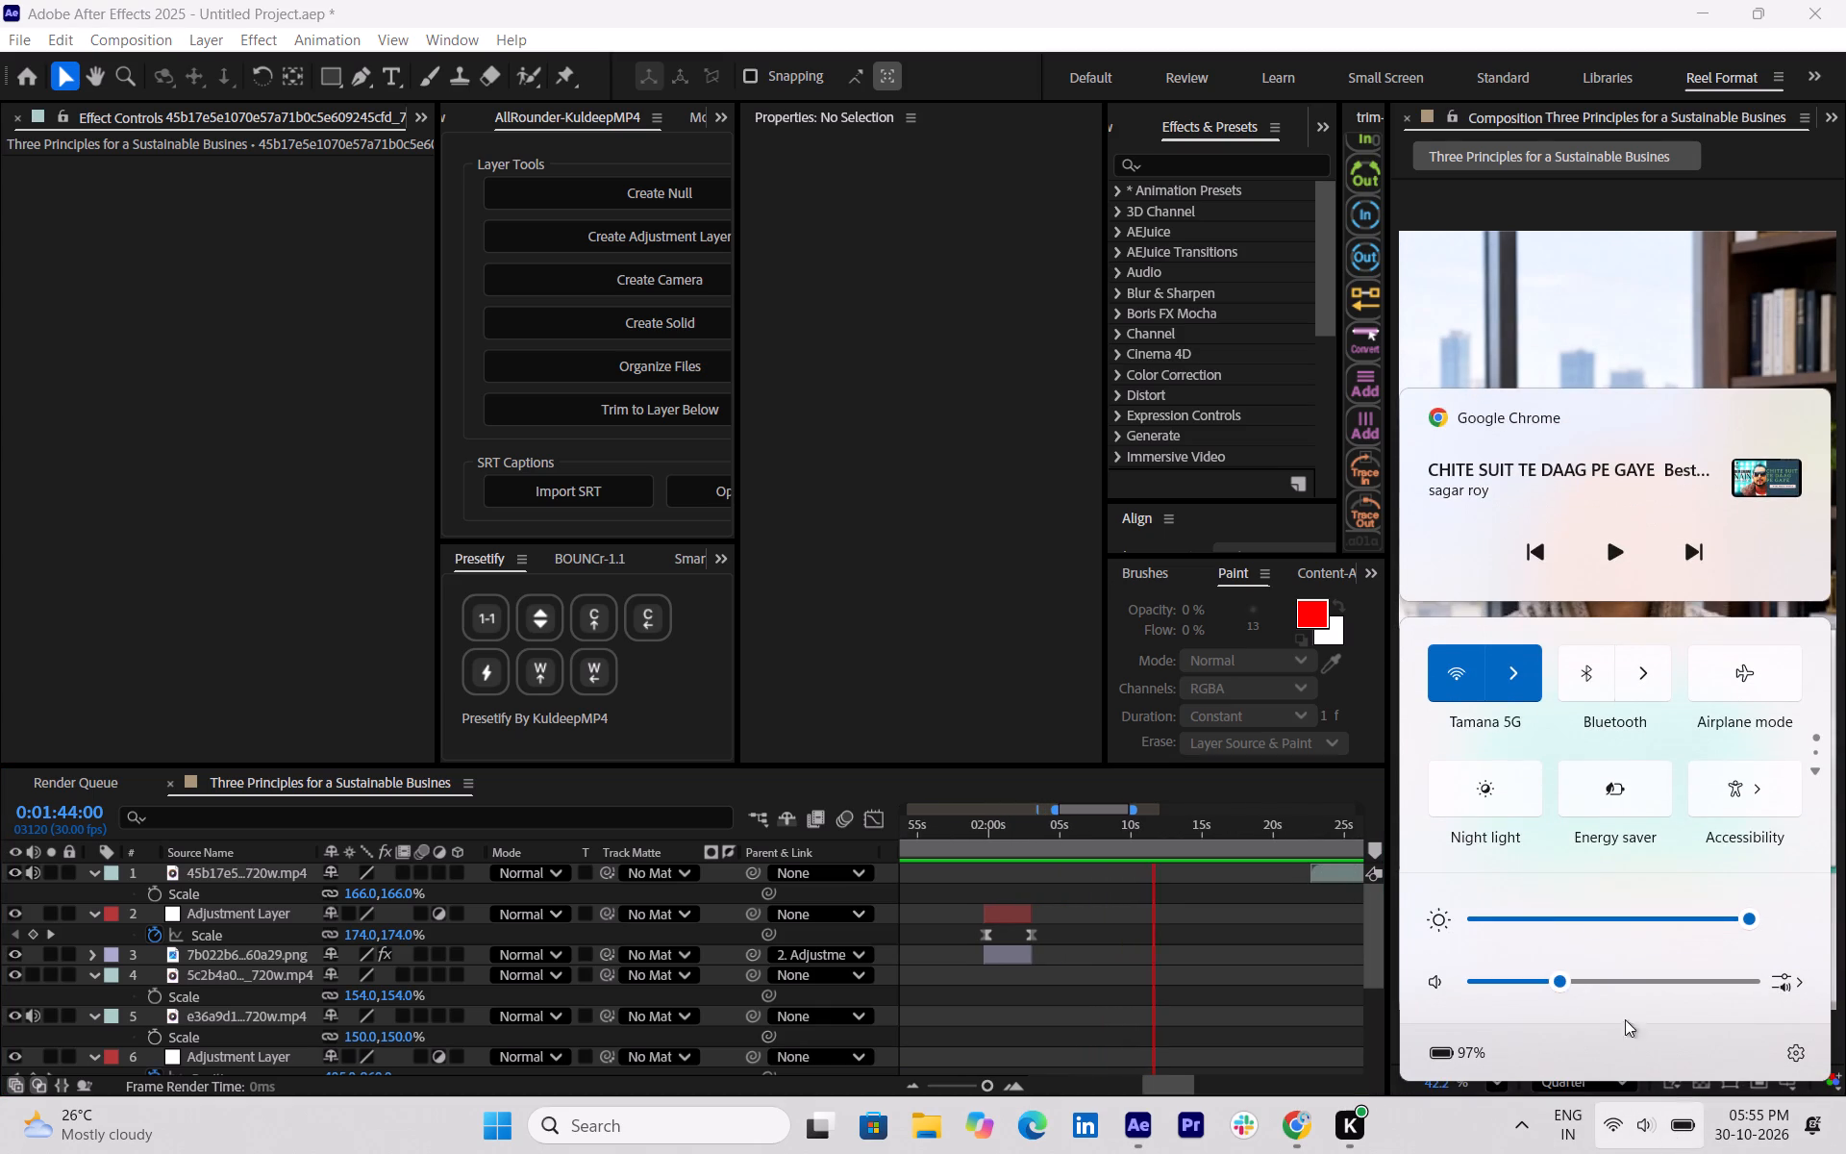
pyautogui.click(1614, 984)
pyautogui.click(1647, 1122)
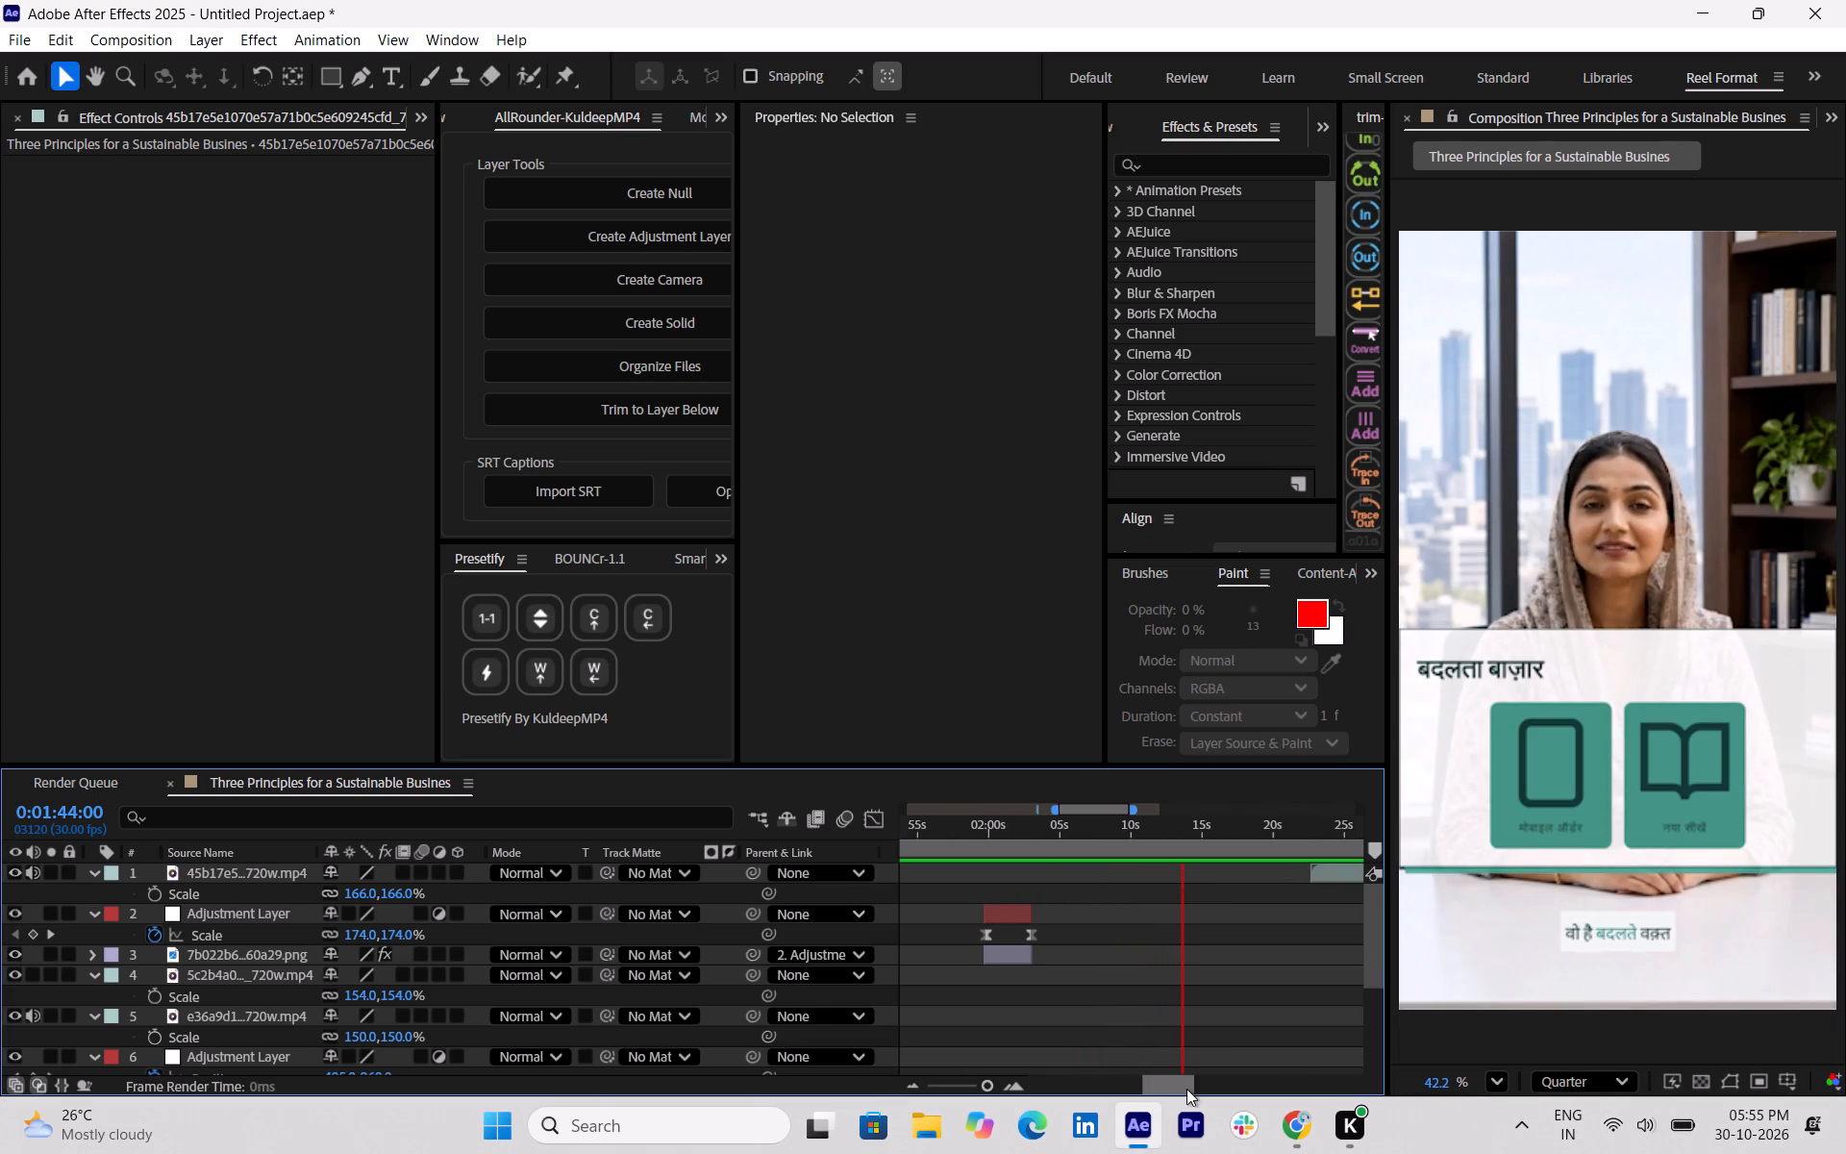
# Continue the playback review from 0:02:15:17 into the phone-shopping clip, stopping at 0:02:24:28.
pyautogui.press('space')
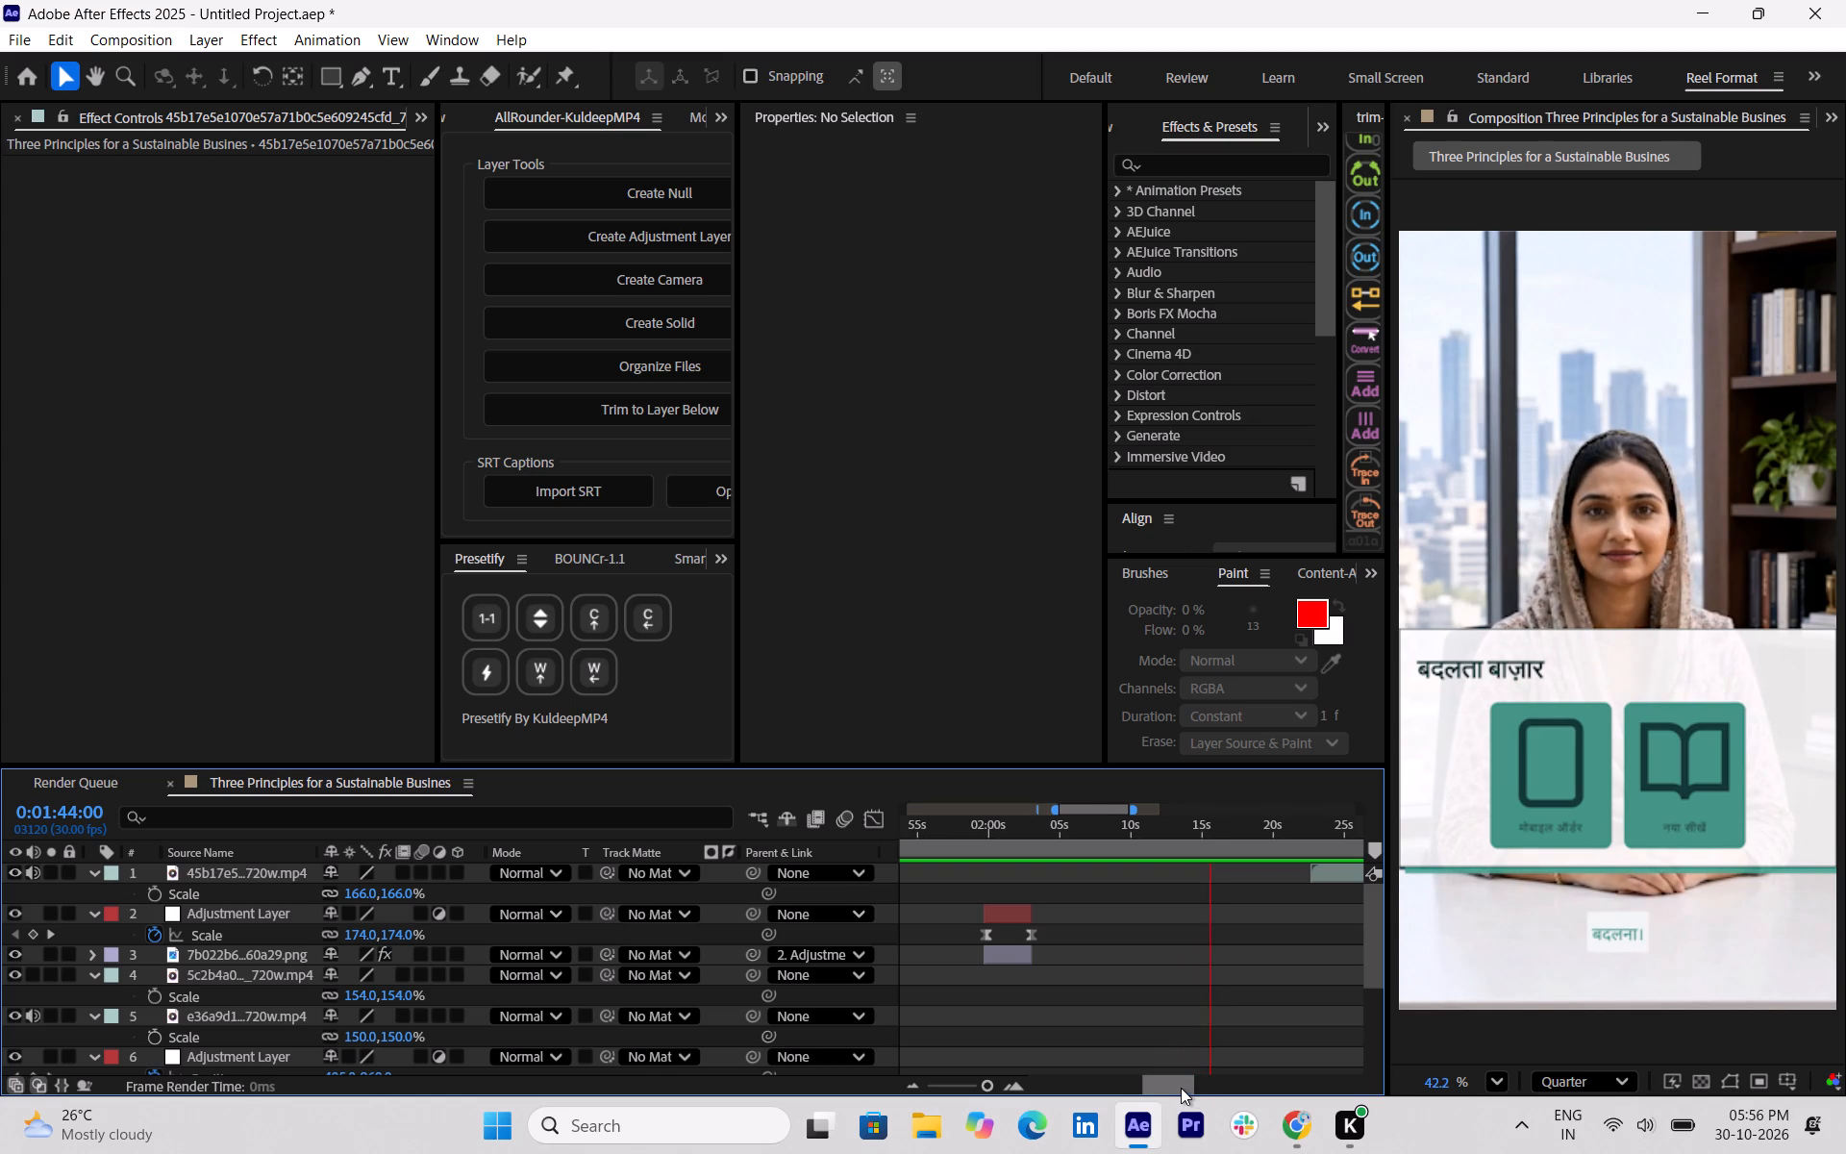
pyautogui.moveTo(1181, 1088); pyautogui.dragTo(1190, 1088)
pyautogui.press('space')
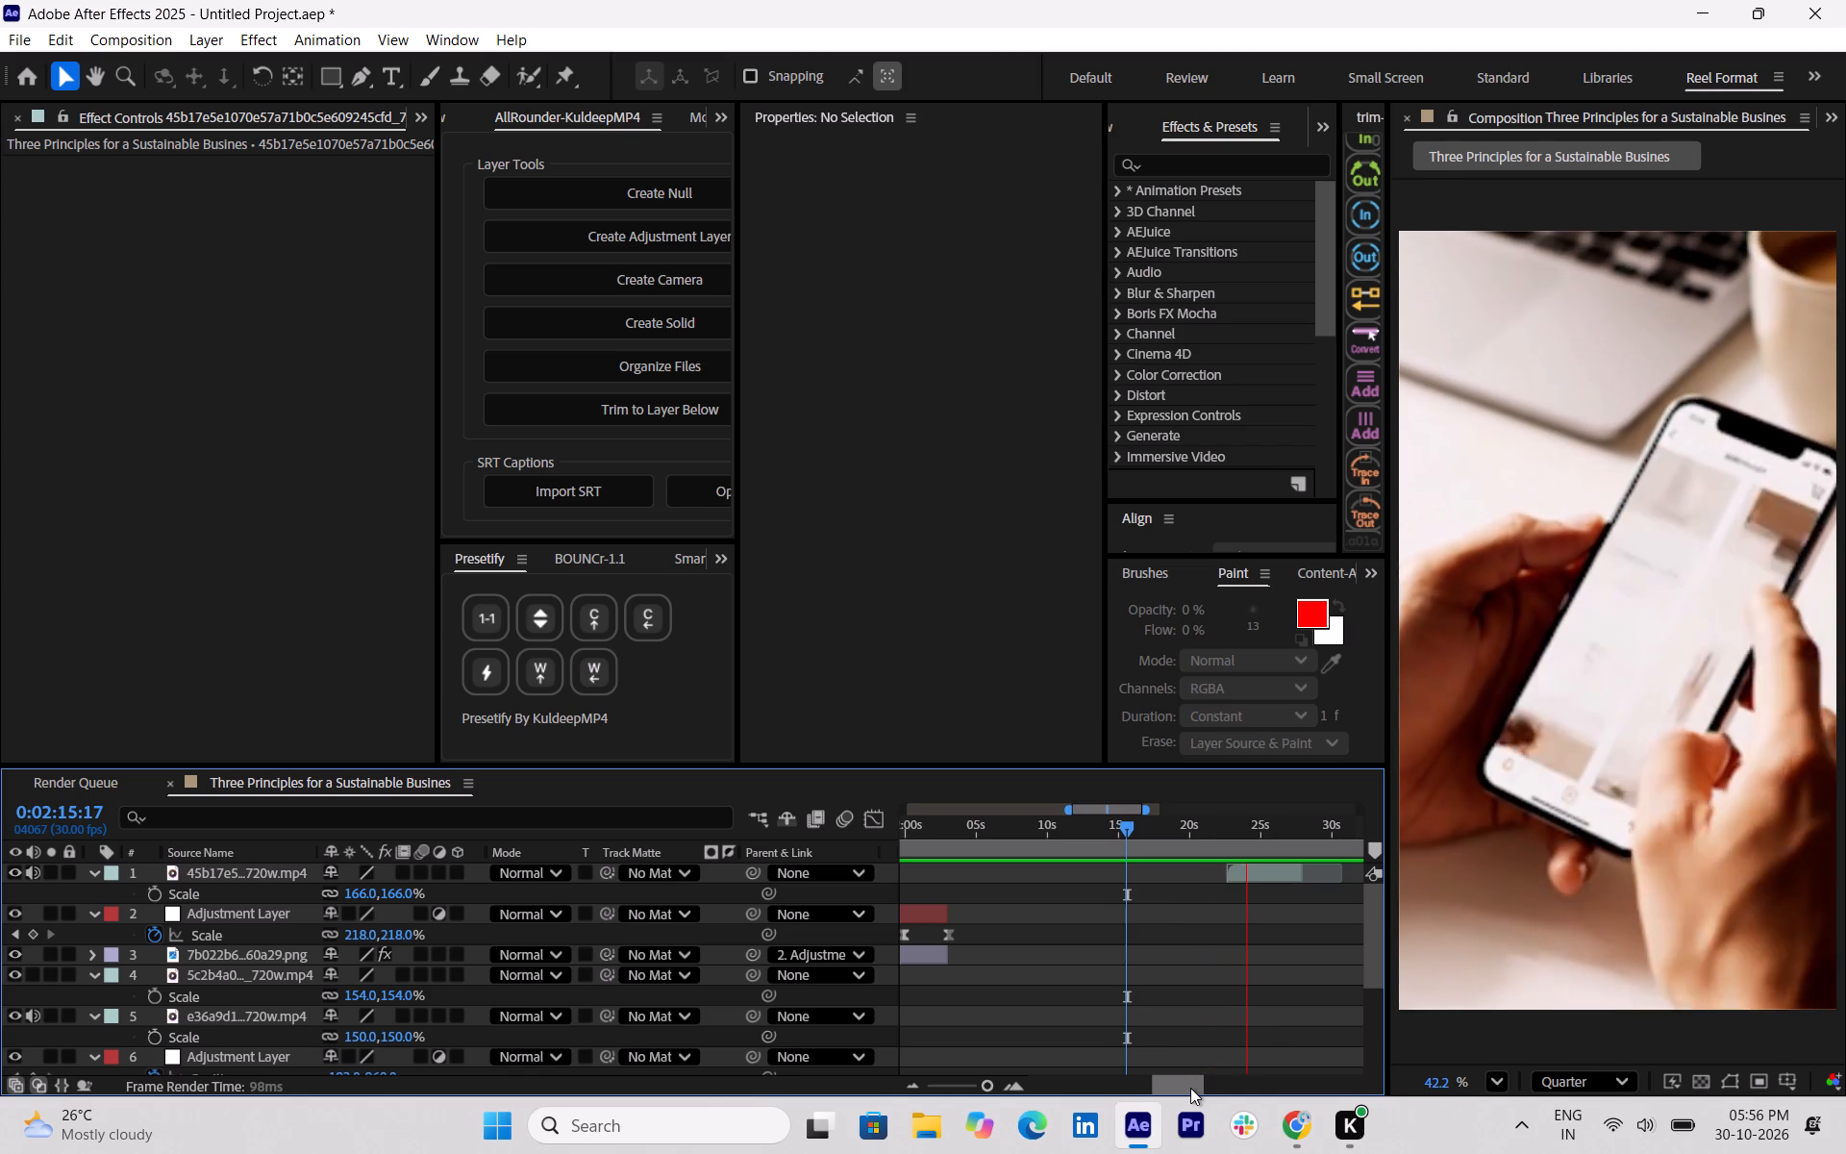
pyautogui.press('space')
# Apply the CC Vignette effect to the phone-shopping clip.
pyautogui.click(1276, 873)
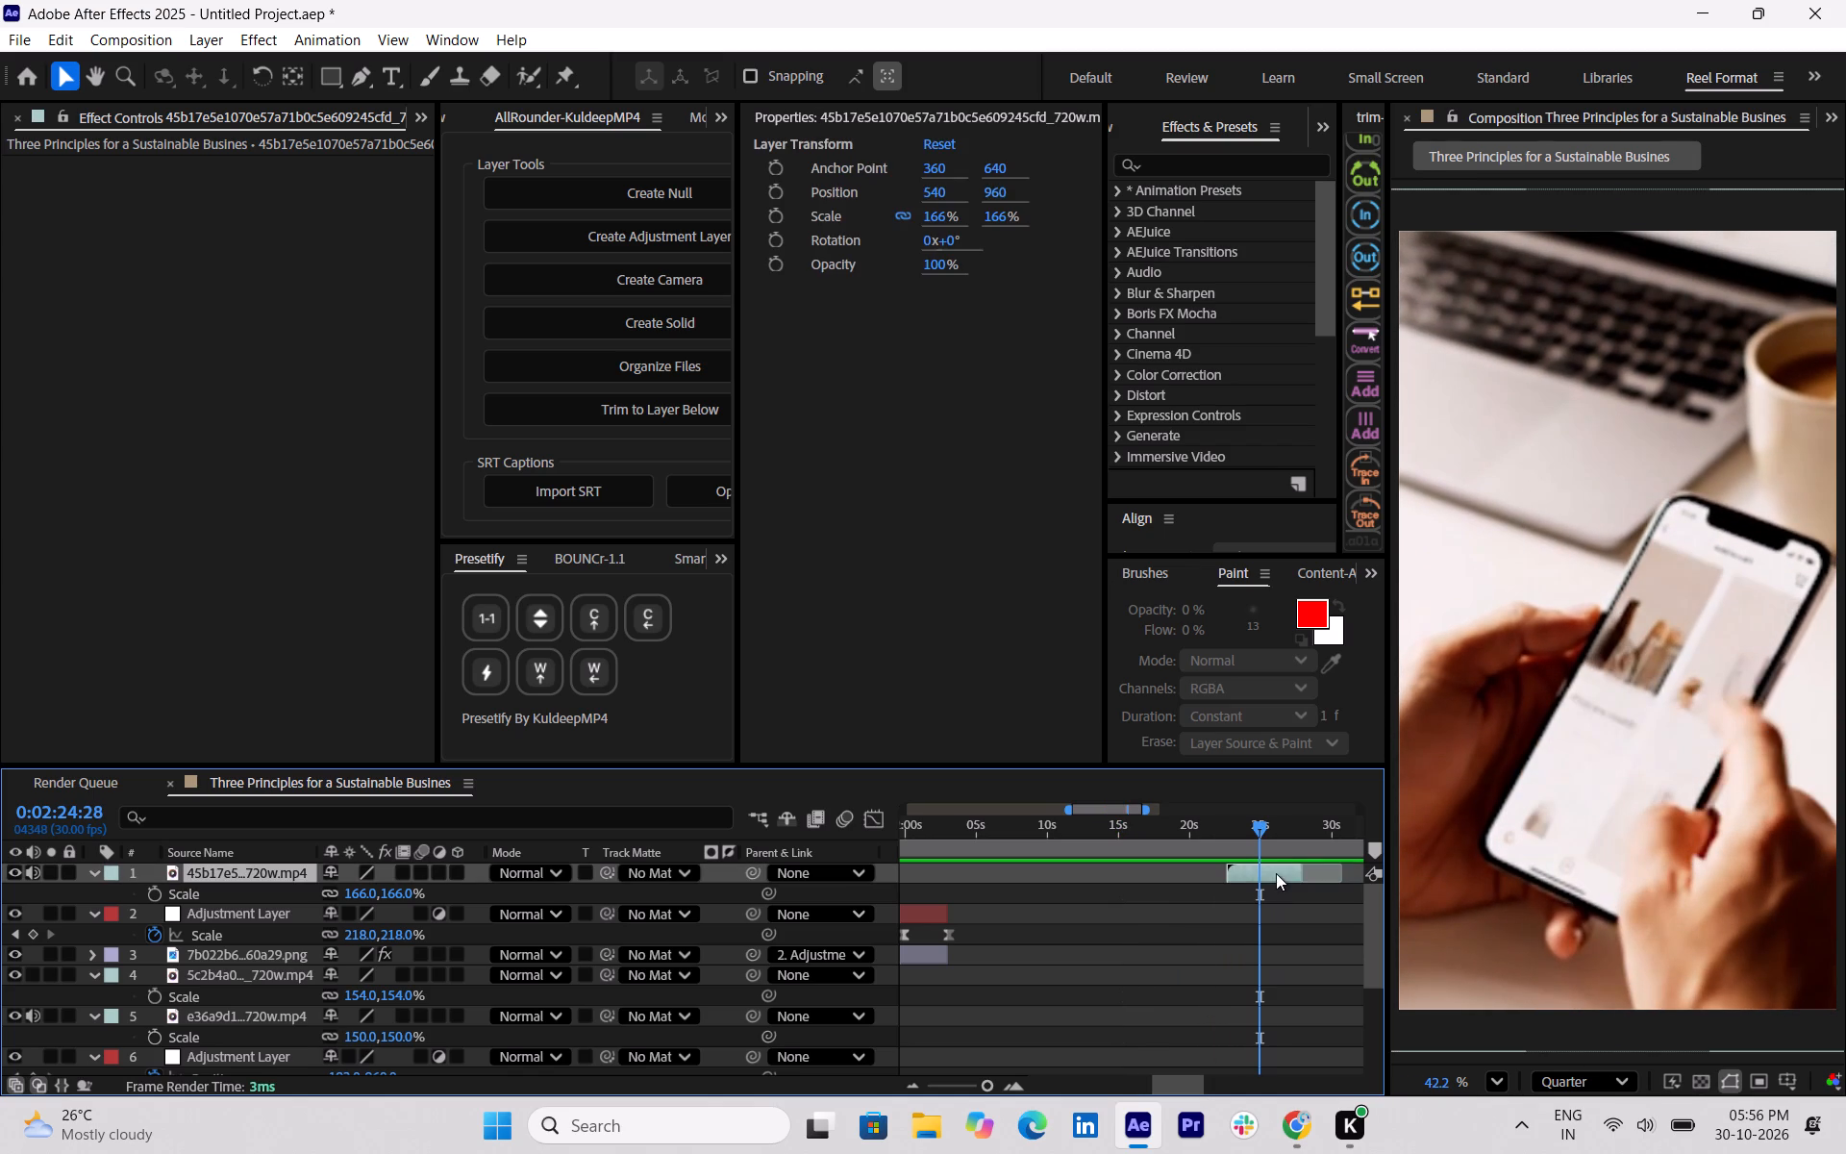
pyautogui.hotkey('ctrl', 'space')
pyautogui.write('vi')
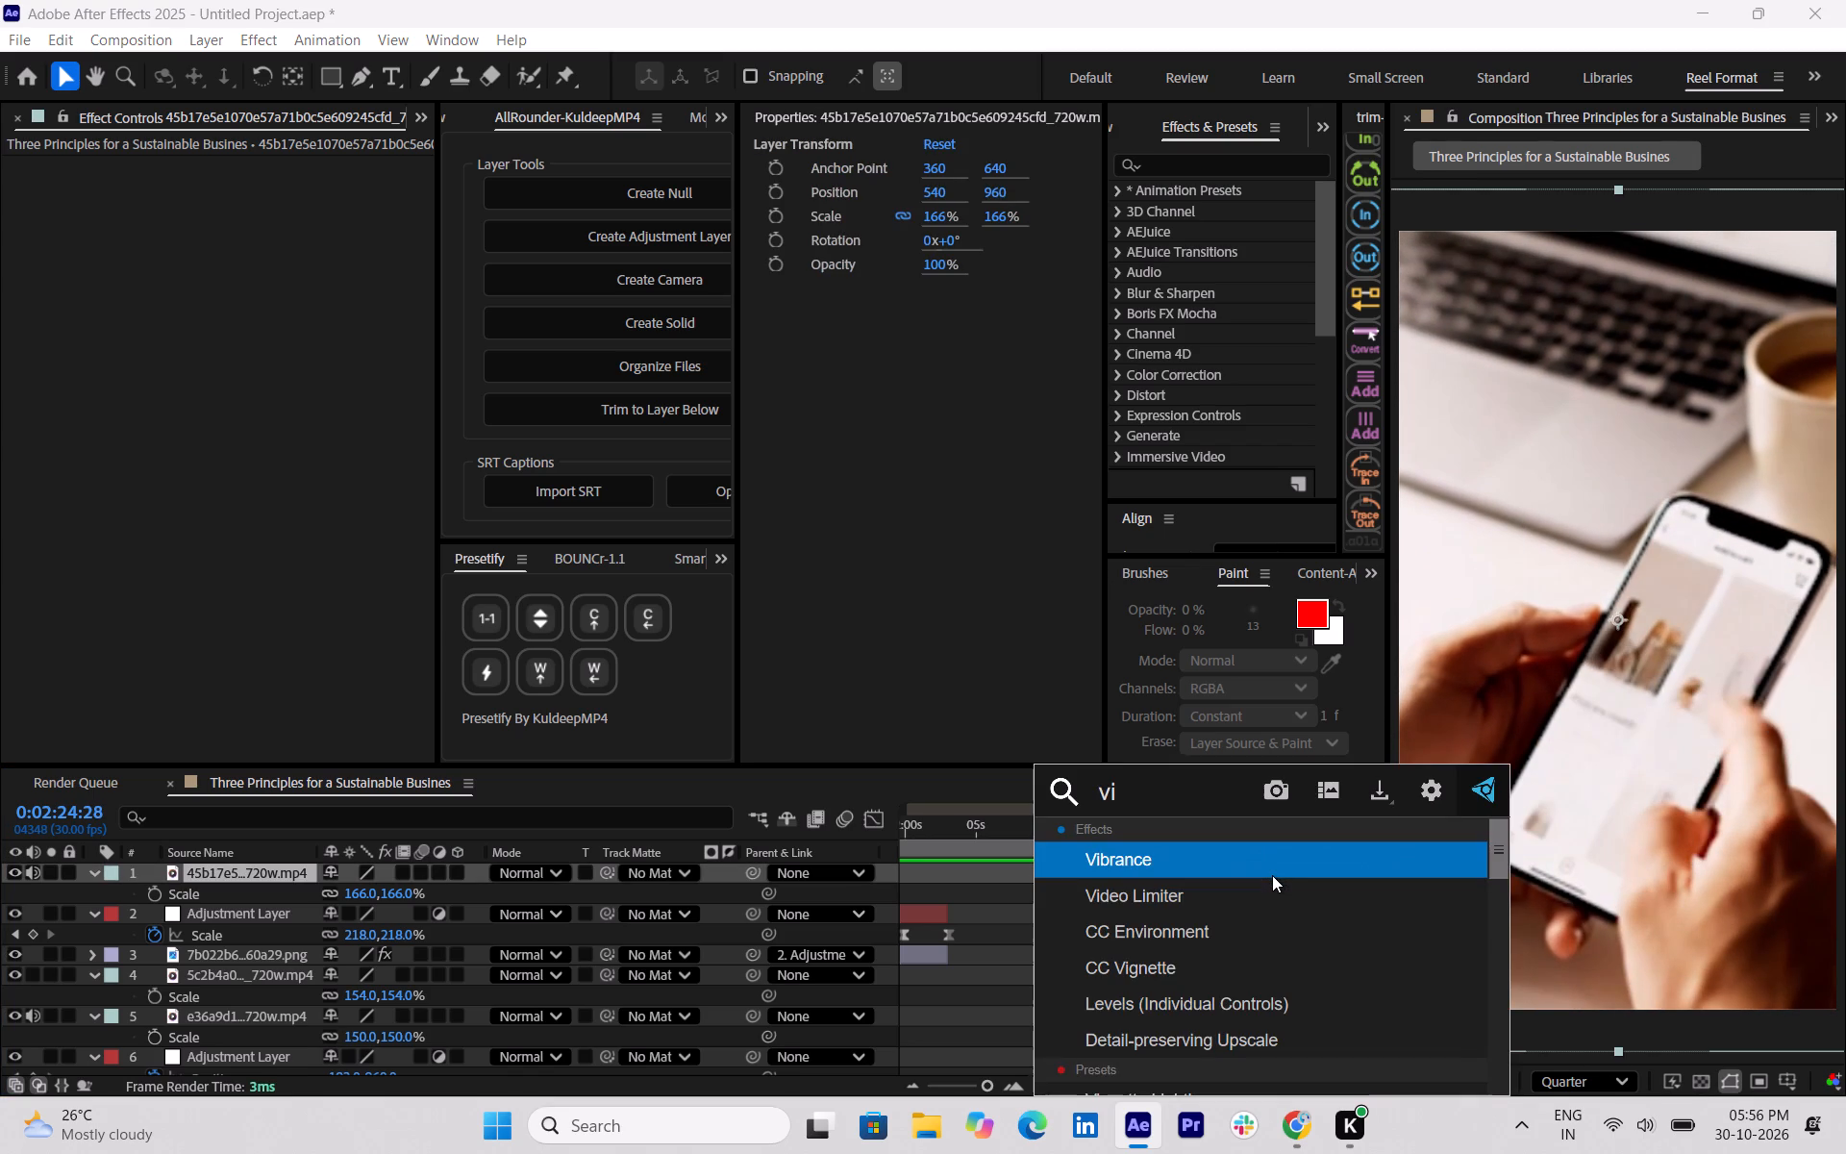
pyautogui.click(1257, 984)
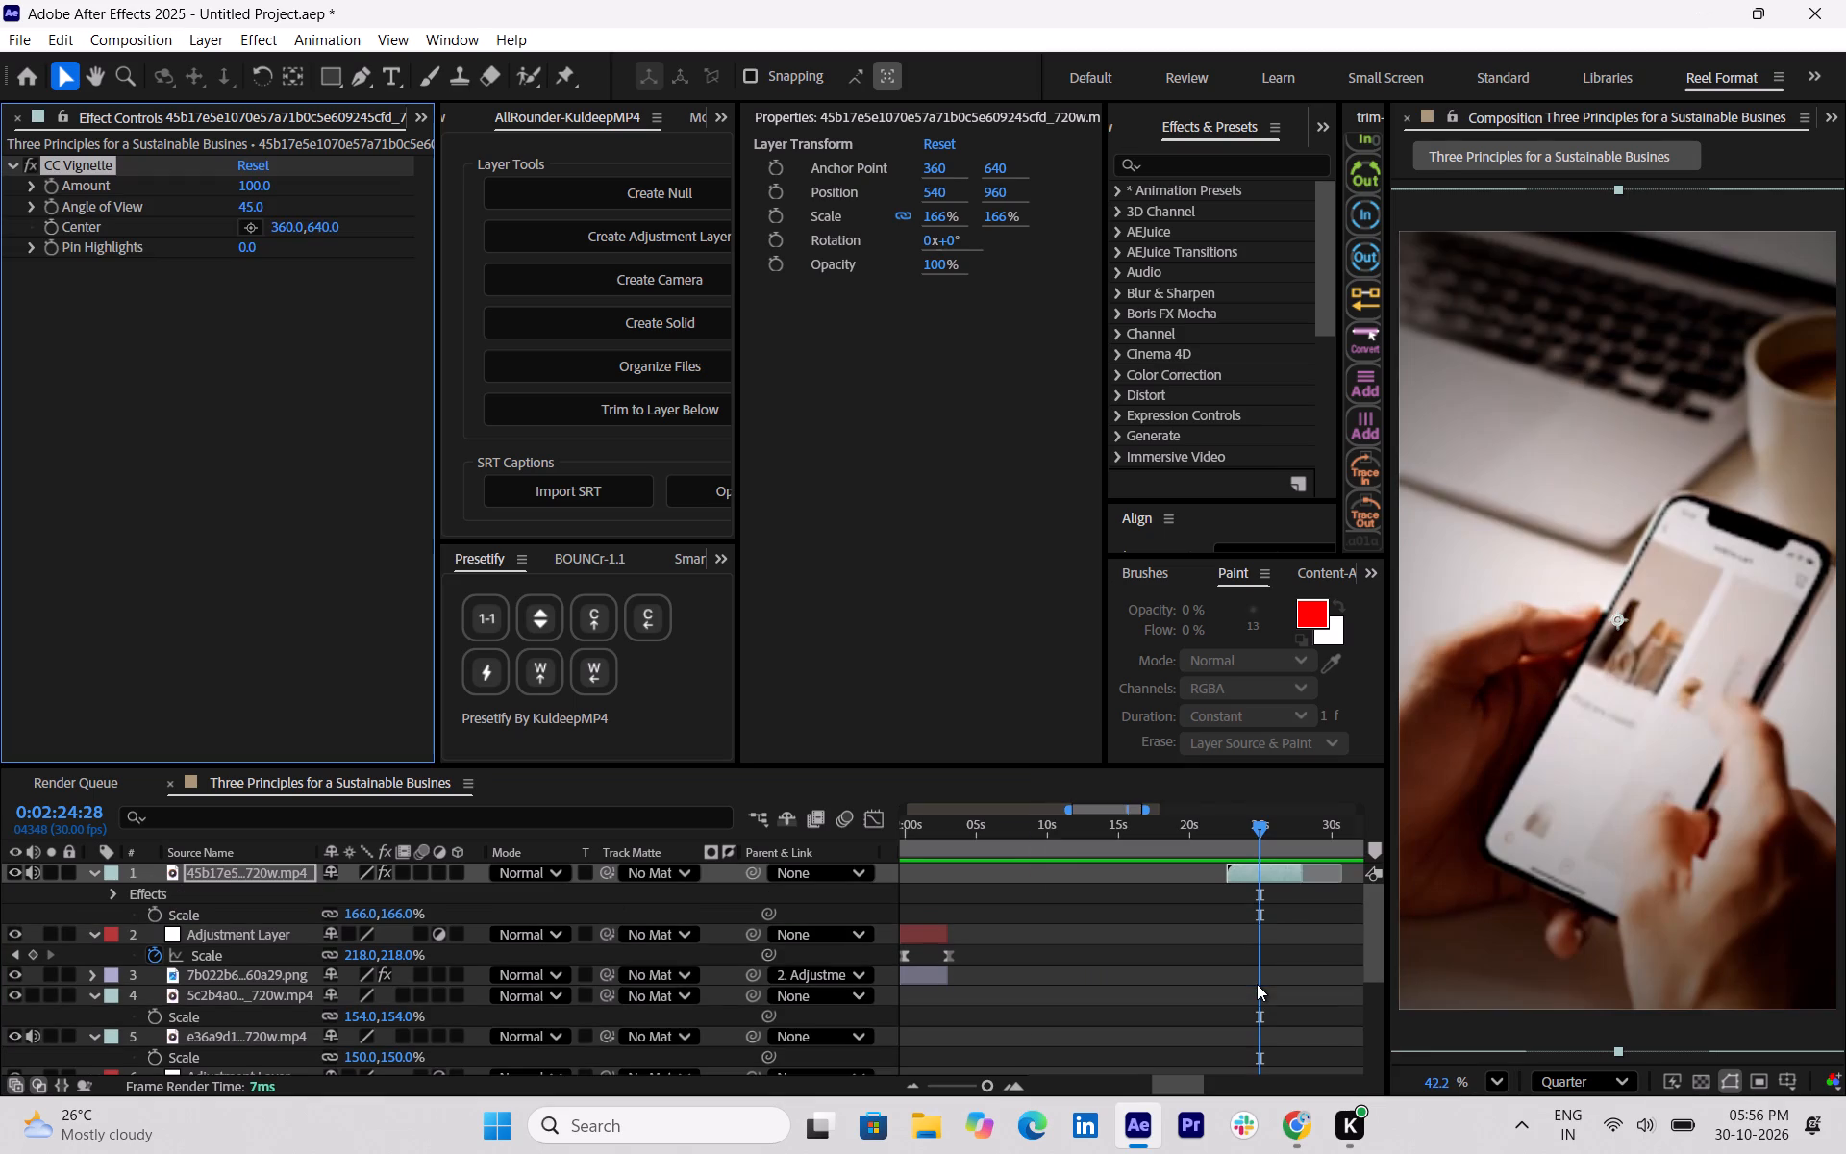
# Preview the vignetted phone-shopping clip past its end and scrub back through the earlier part to 0:00:45:00.
pyautogui.press('space')
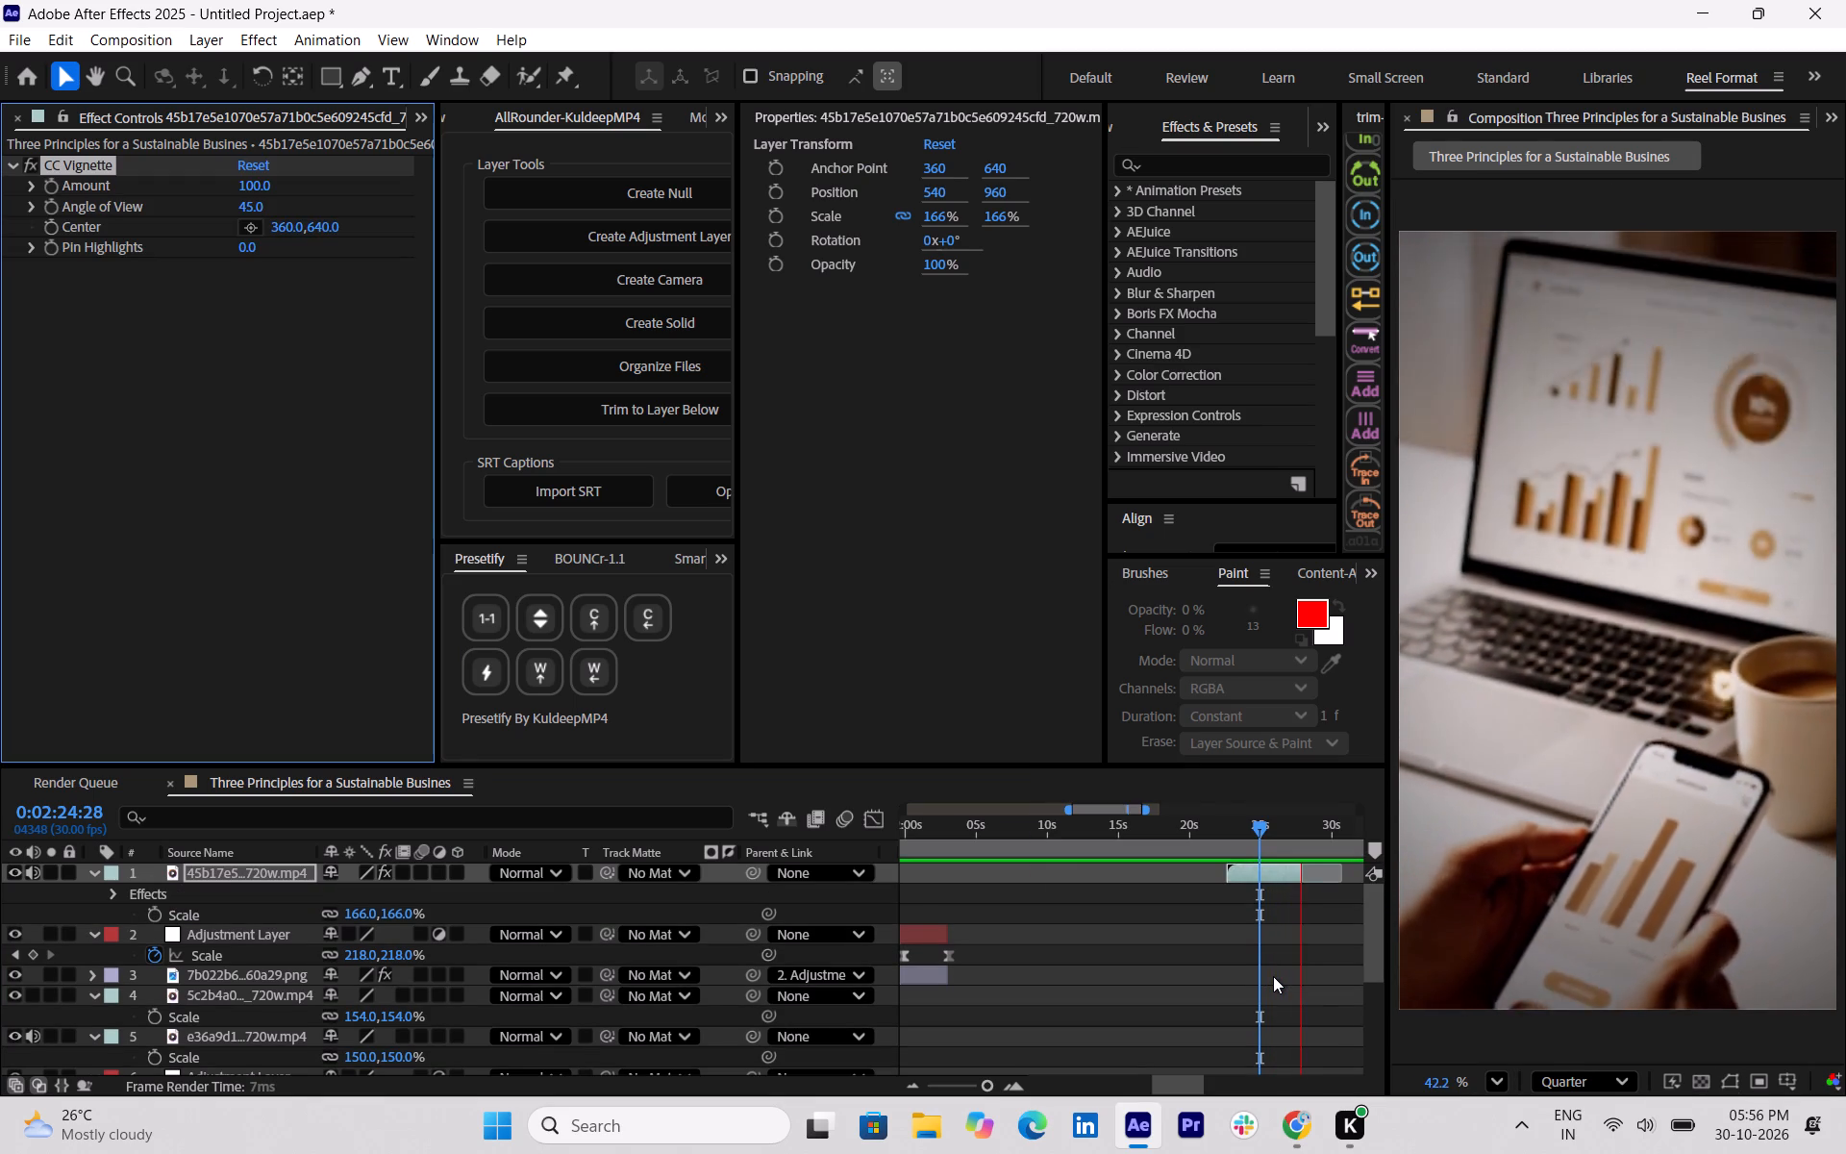
pyautogui.press('space')
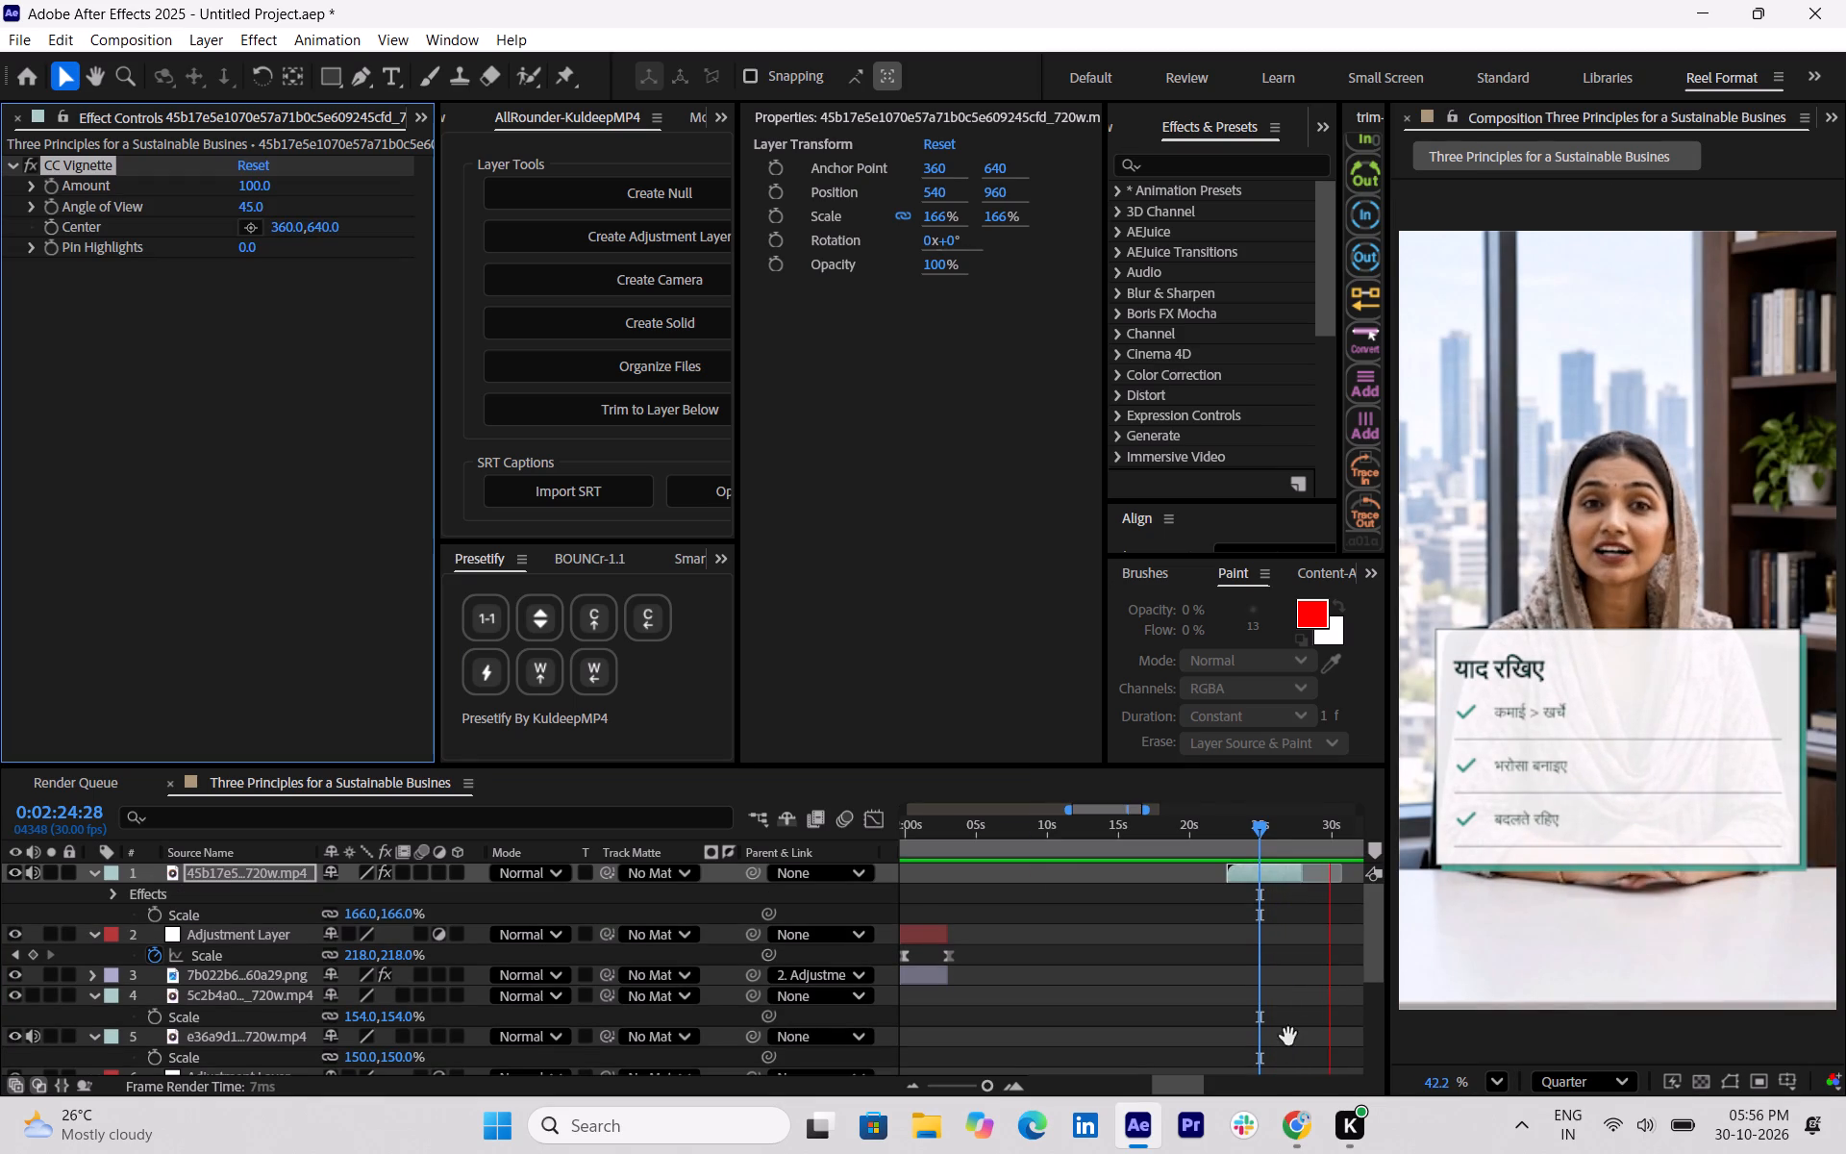
pyautogui.press('space')
pyautogui.press('space')
pyautogui.moveTo(1326, 827); pyautogui.dragTo(1053, 872)
pyautogui.moveTo(1176, 829); pyautogui.dragTo(868, 891)
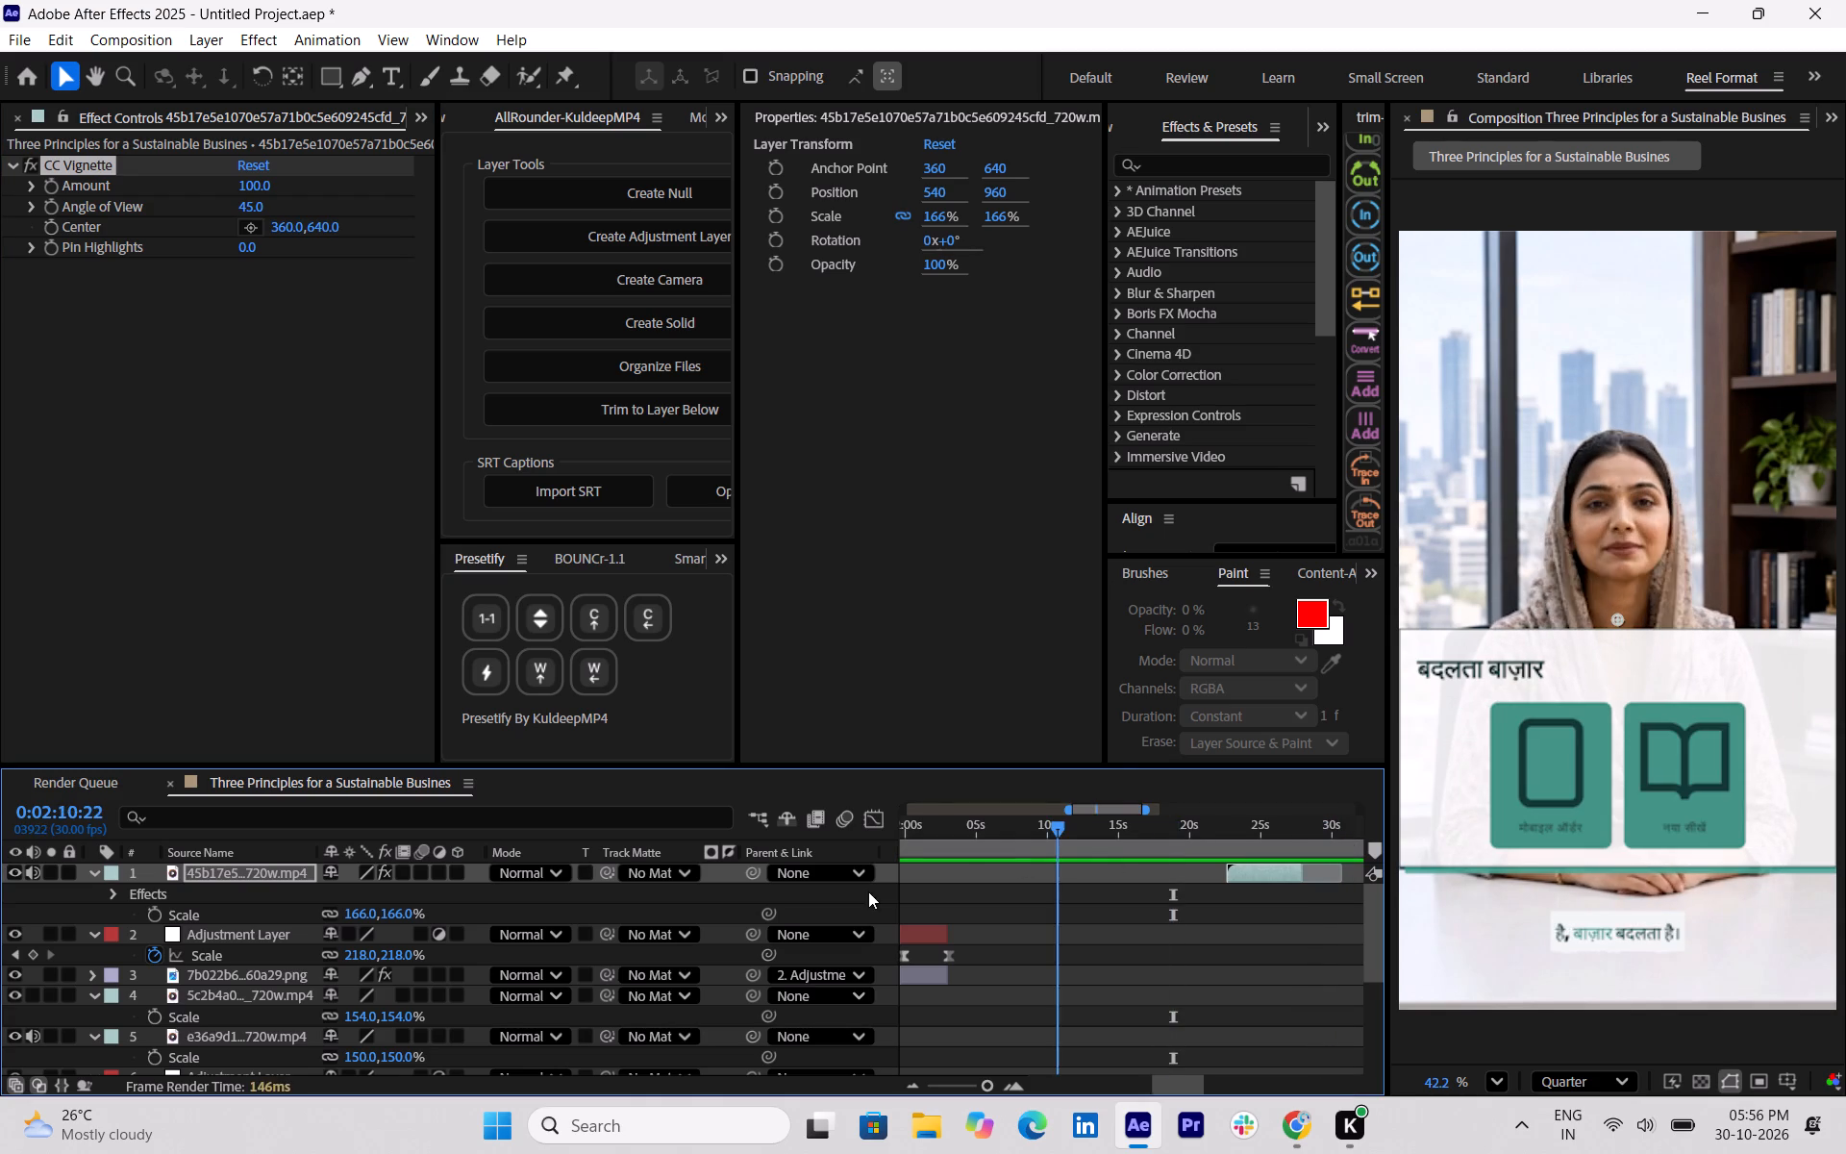
pyautogui.moveTo(868, 891); pyautogui.dragTo(442, 976)
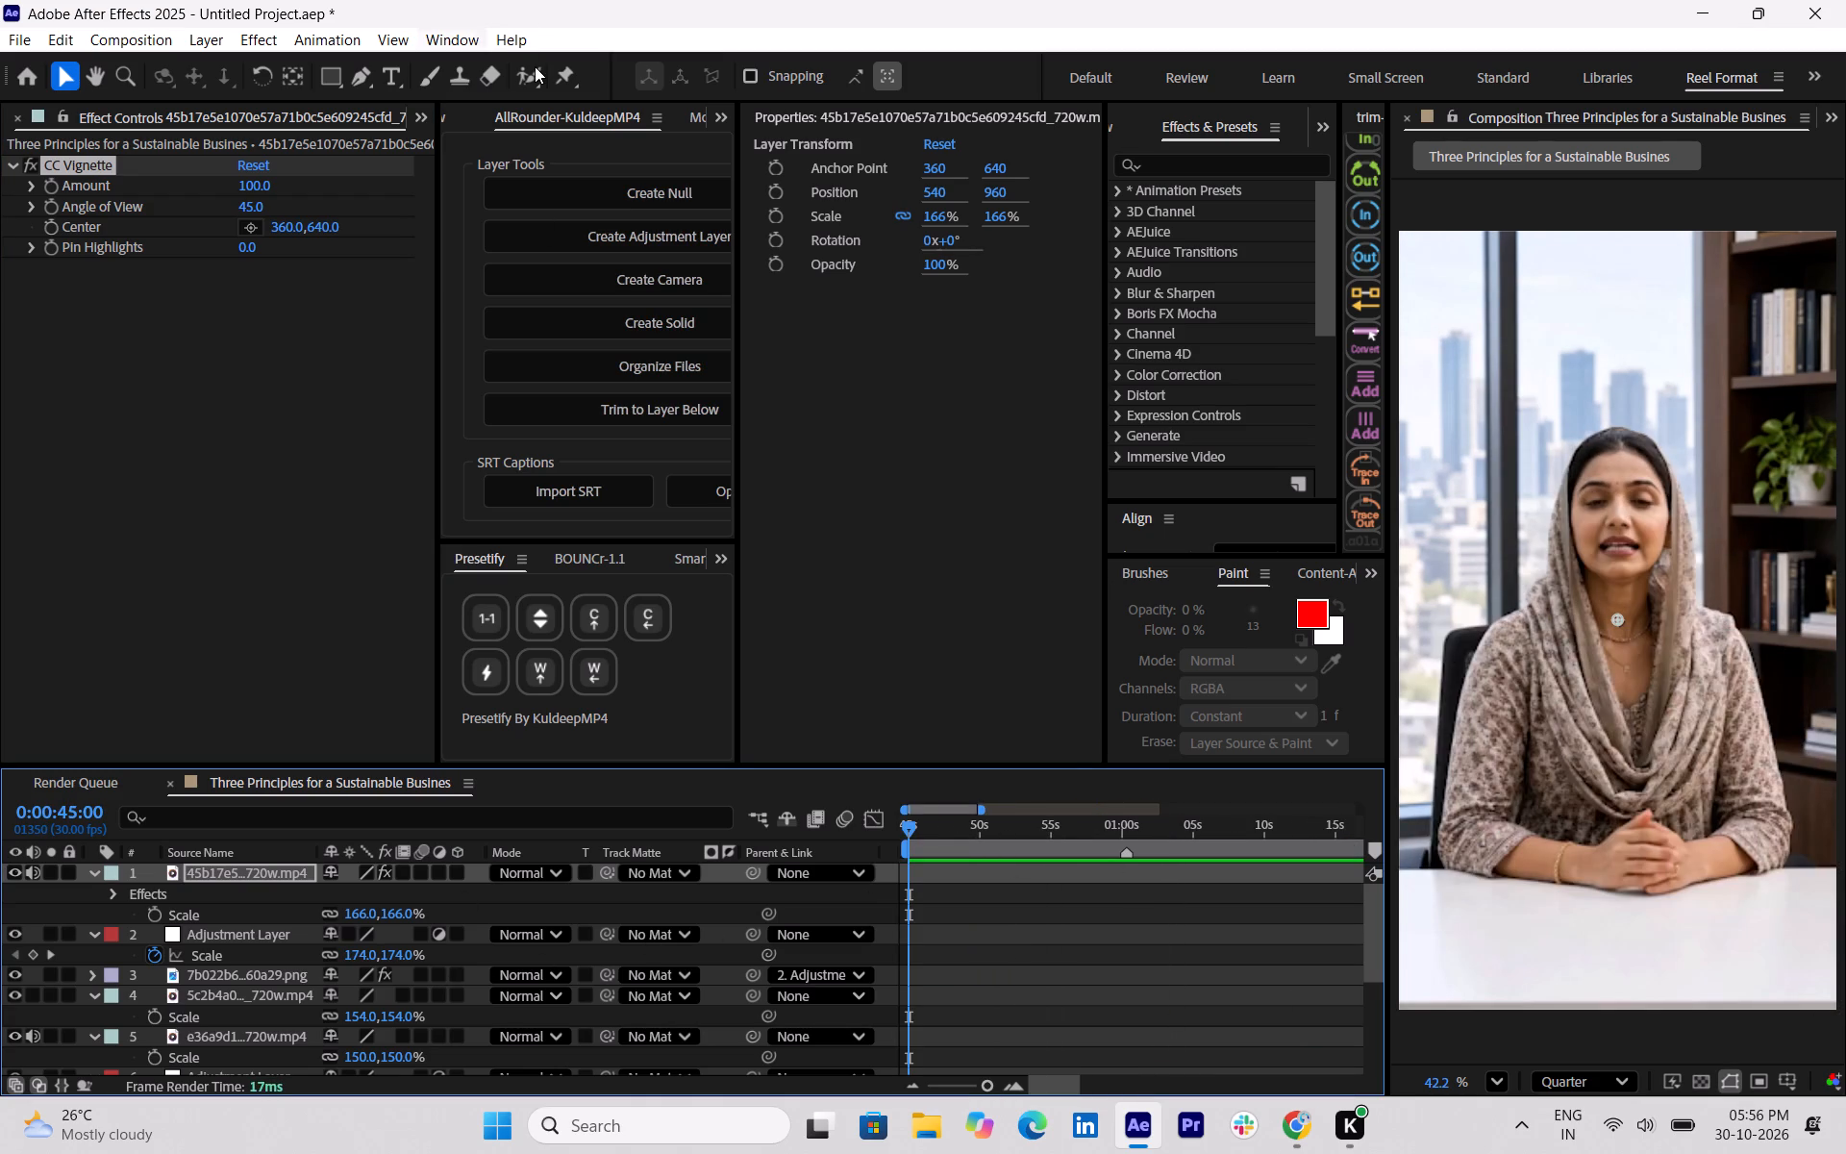
# Send the Three Principles for a Sustainable Busines composition to the Adobe Media Encoder queue.
pyautogui.click(134, 32)
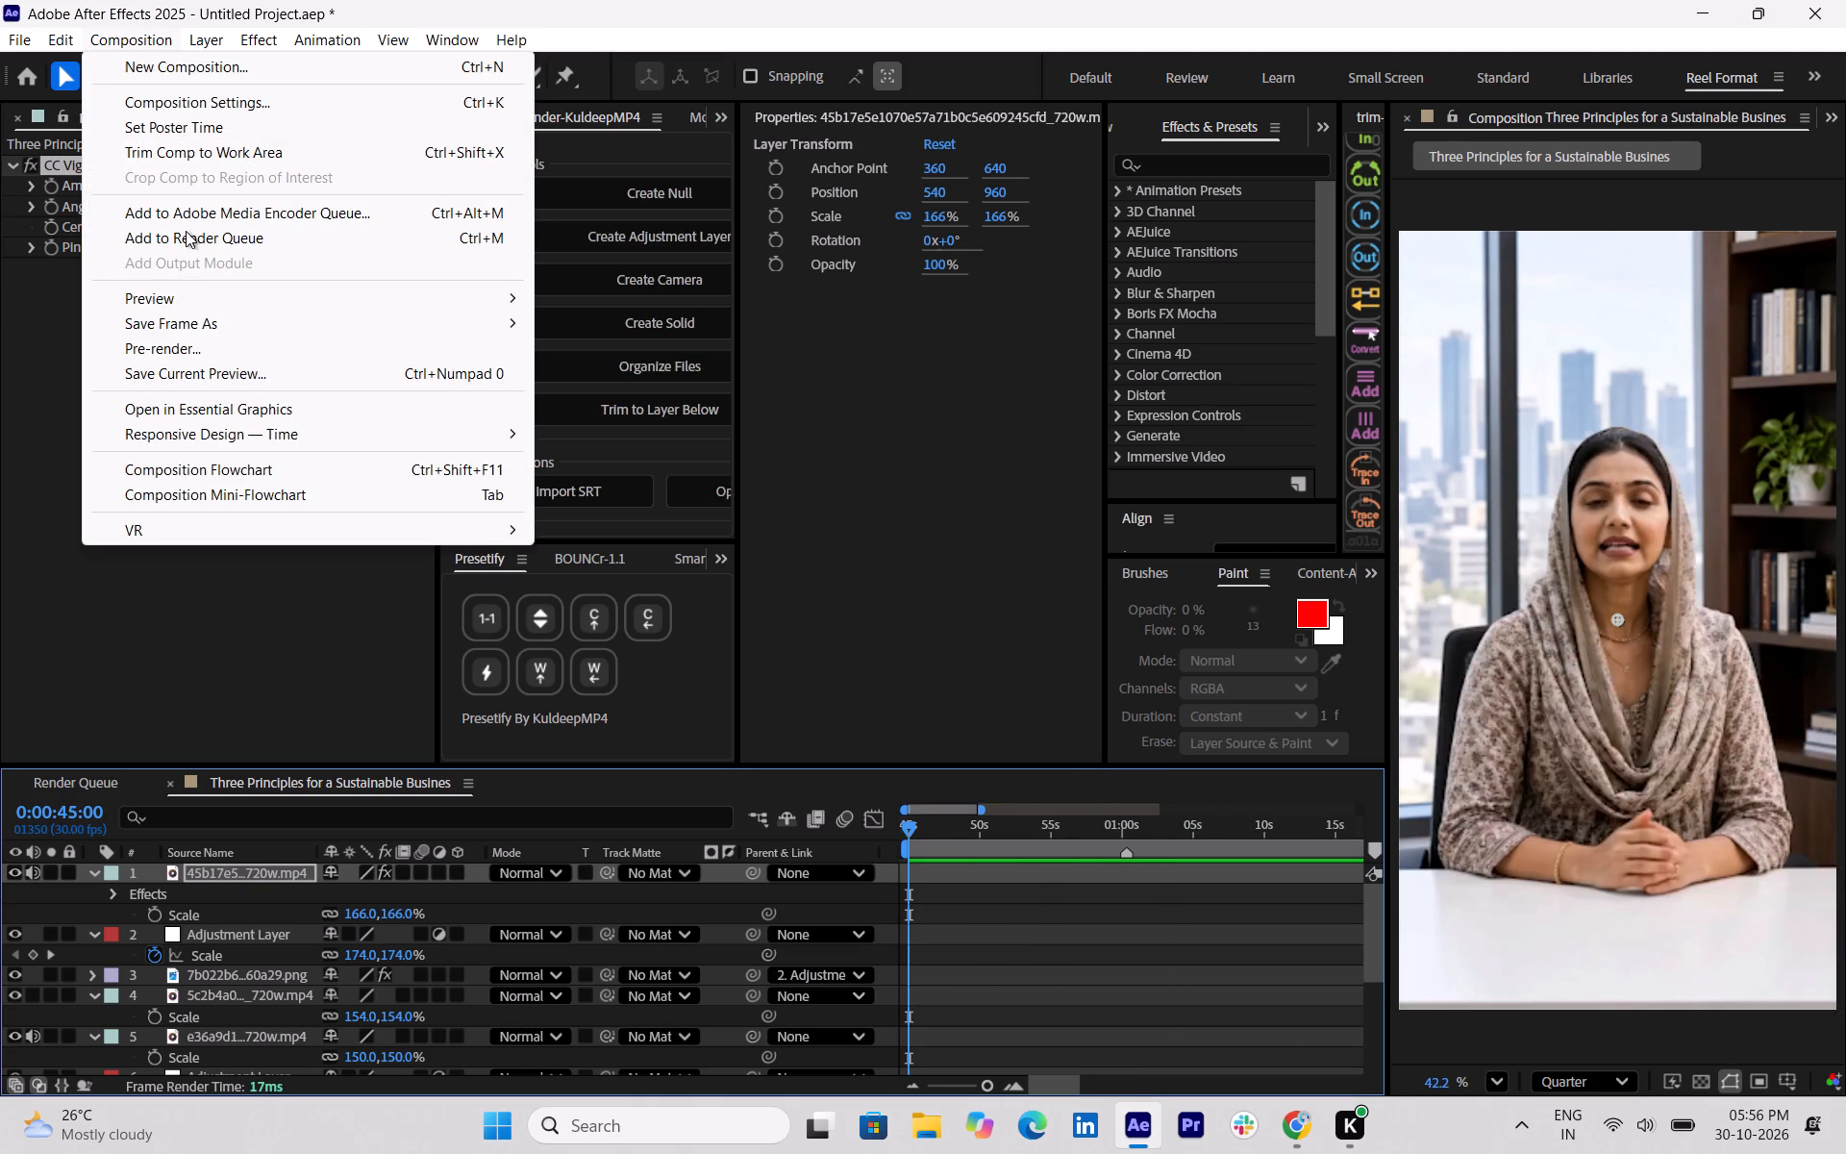
pyautogui.click(187, 203)
pyautogui.click(187, 206)
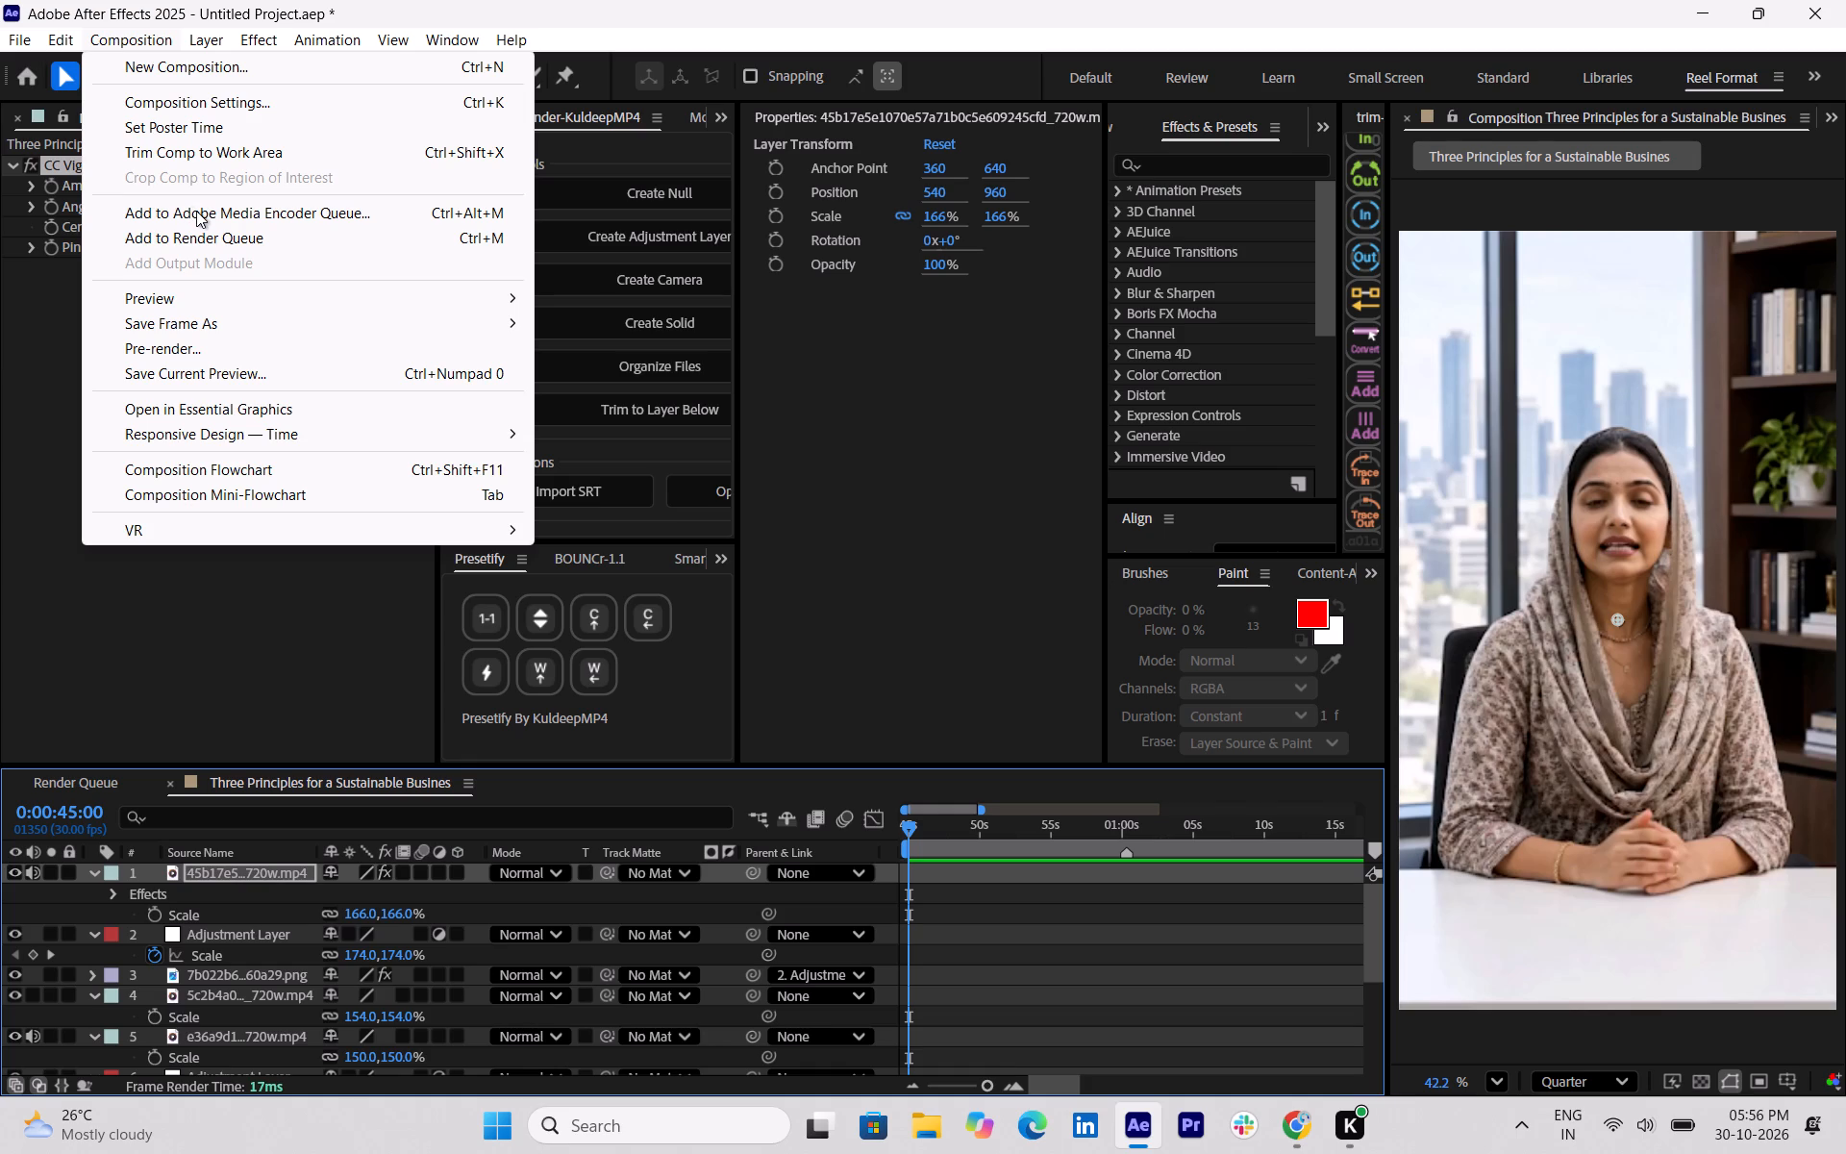
pyautogui.doubleClick(196, 211)
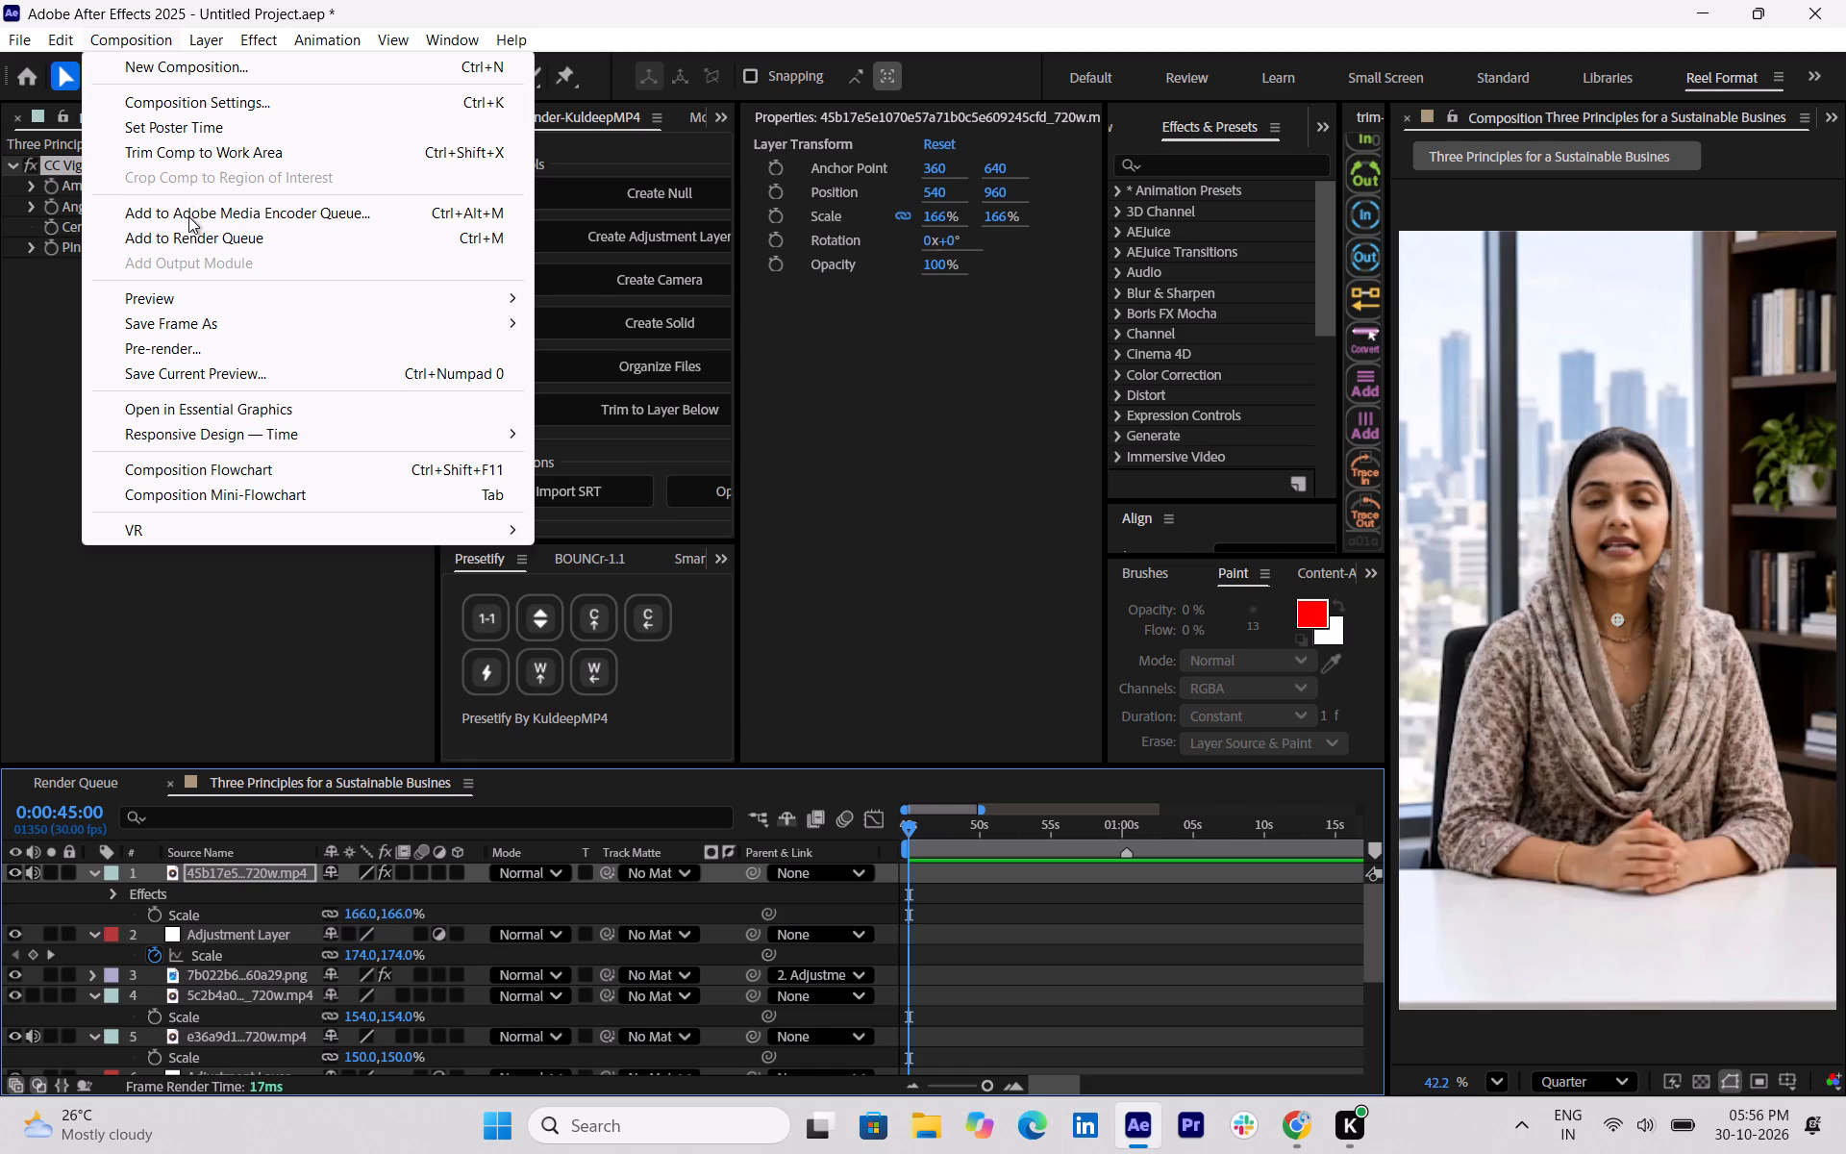
pyautogui.click(184, 217)
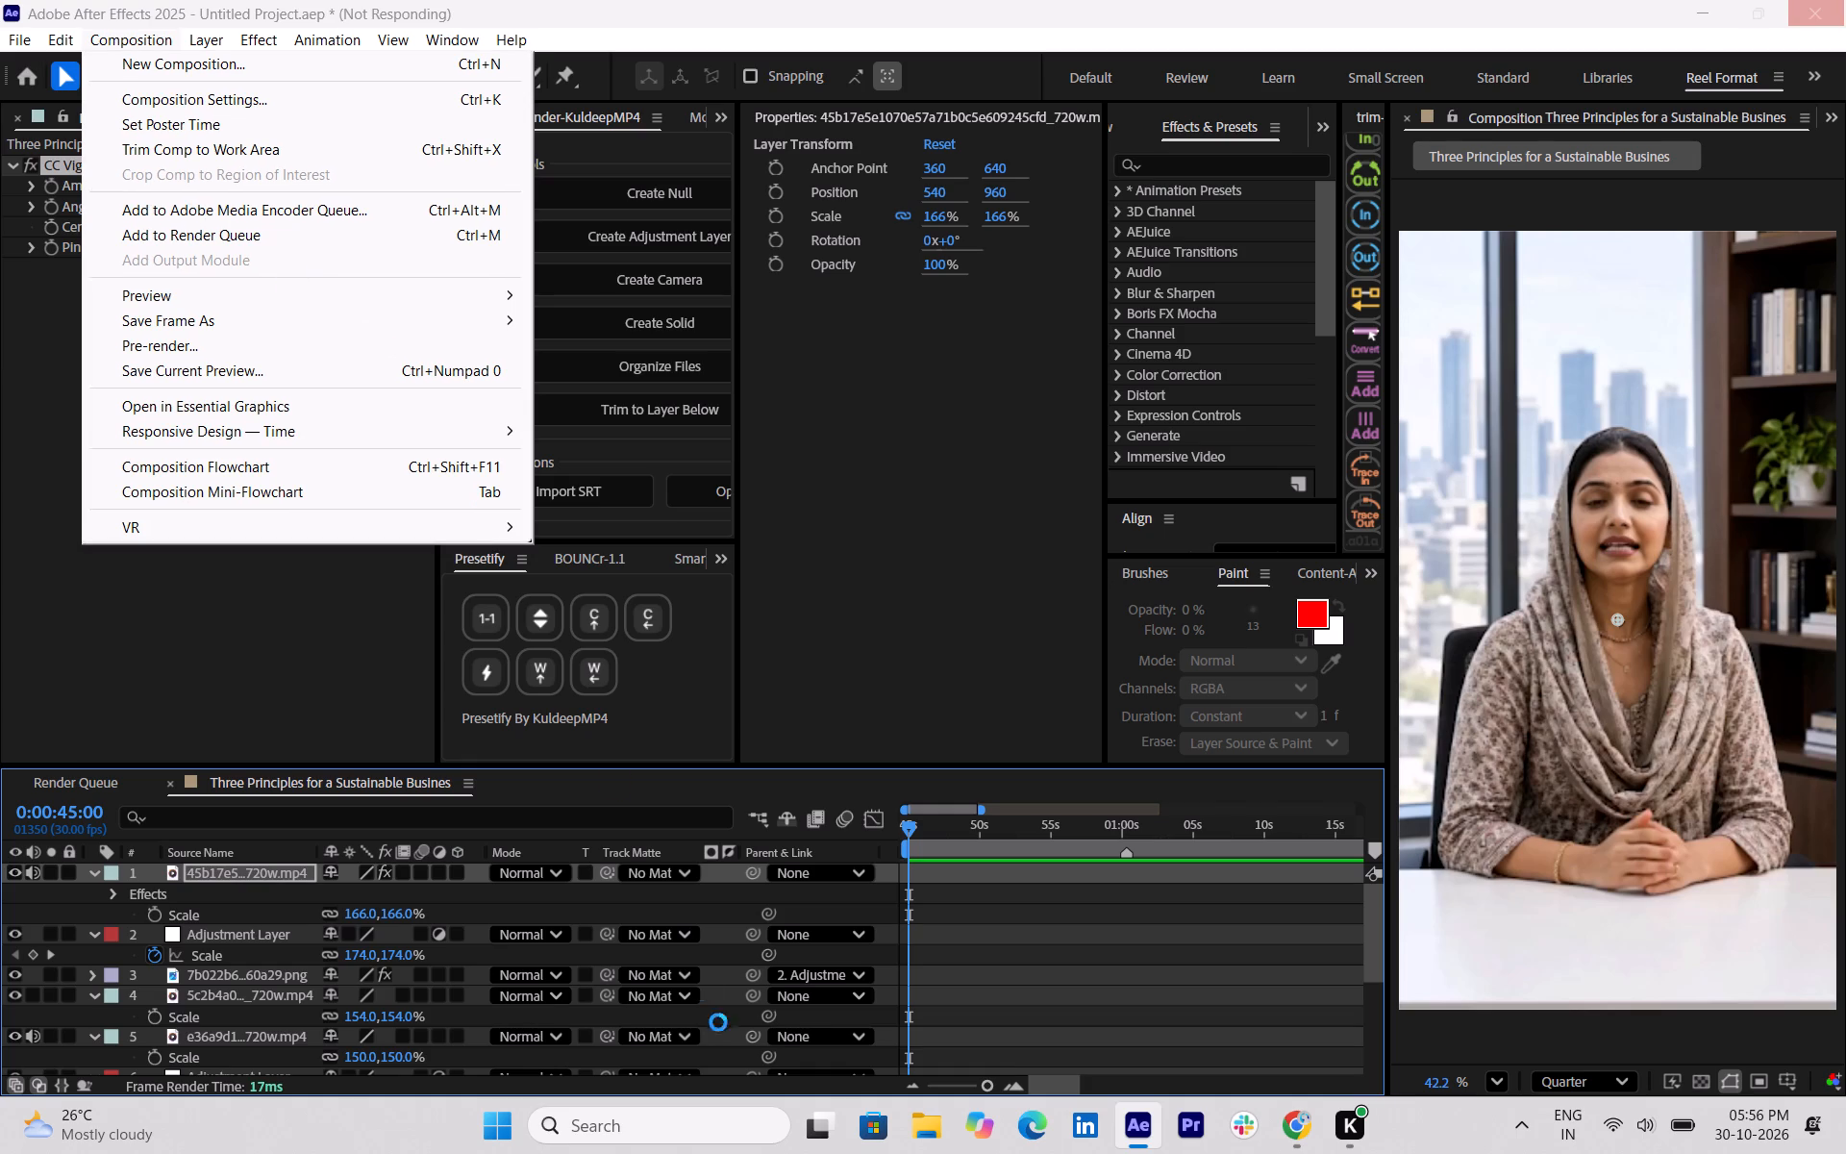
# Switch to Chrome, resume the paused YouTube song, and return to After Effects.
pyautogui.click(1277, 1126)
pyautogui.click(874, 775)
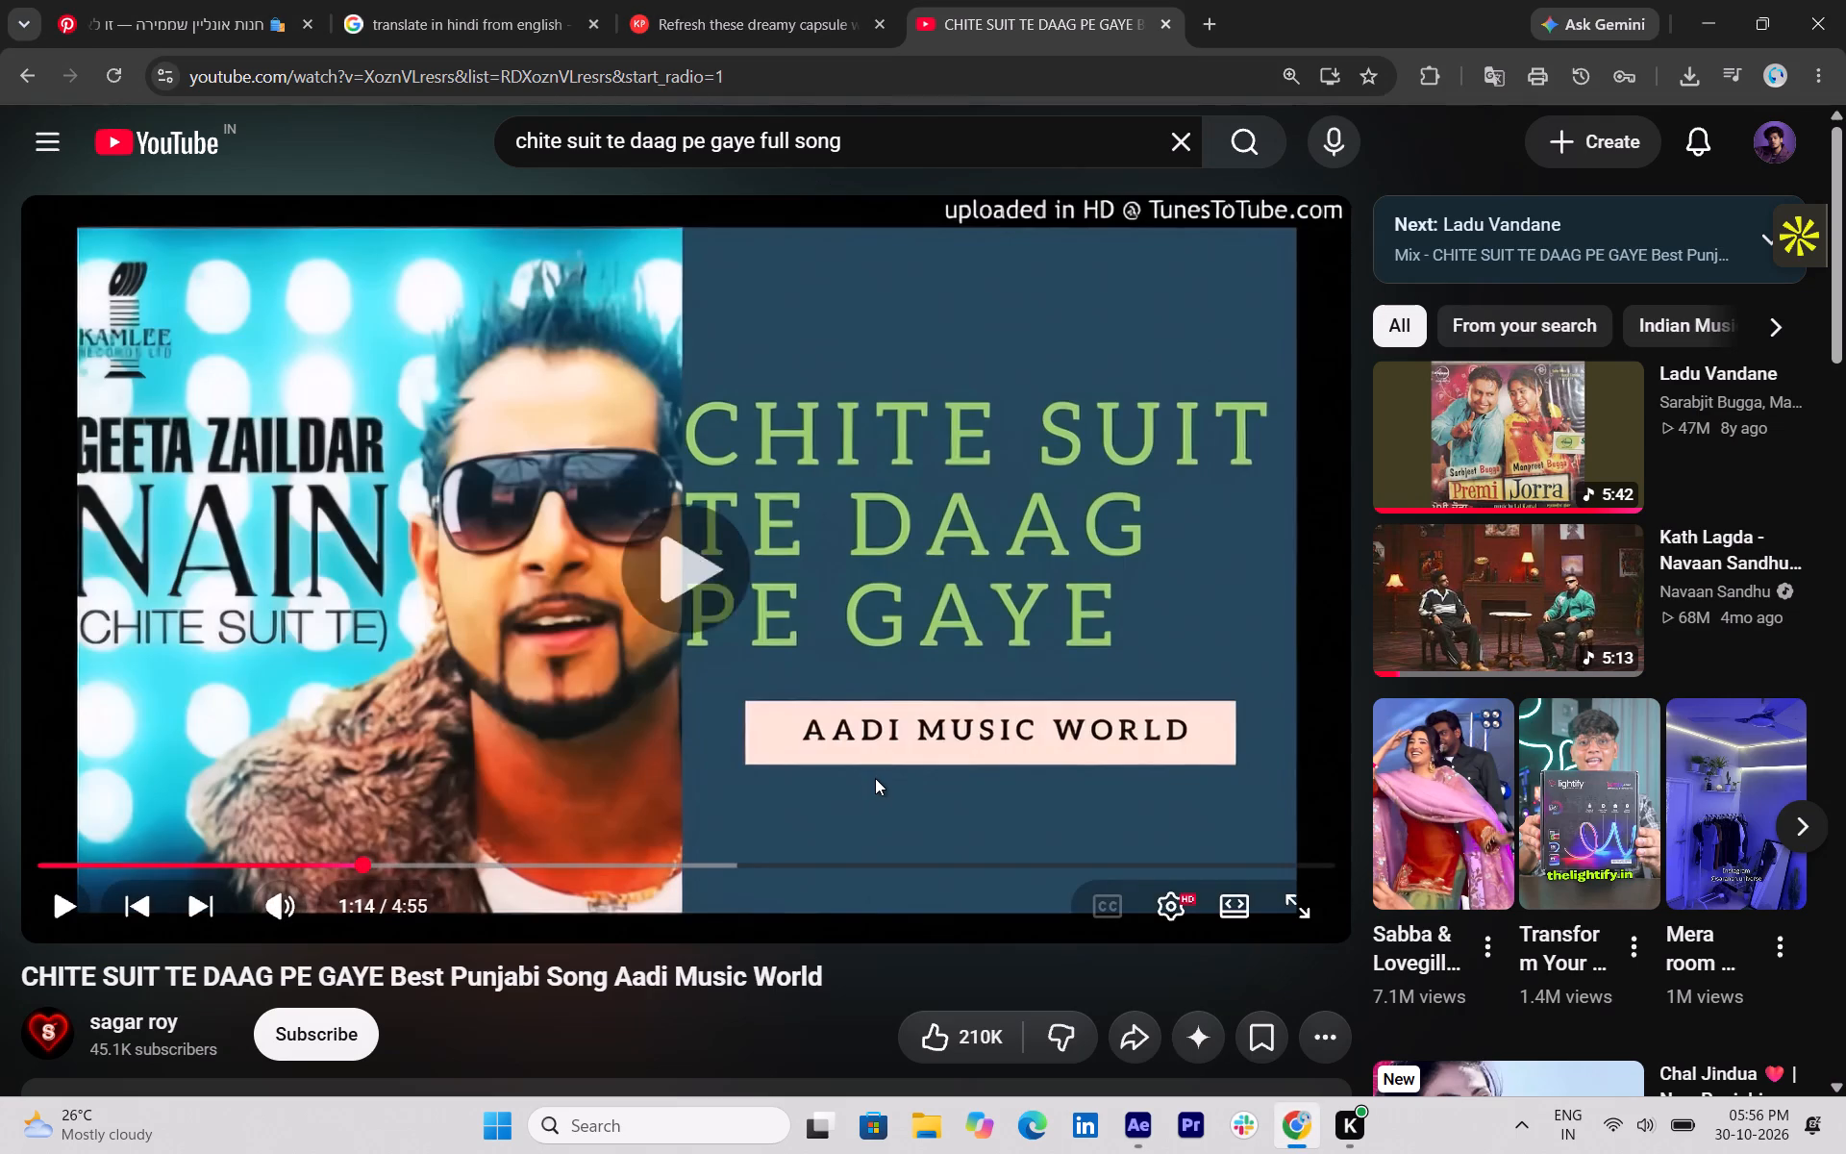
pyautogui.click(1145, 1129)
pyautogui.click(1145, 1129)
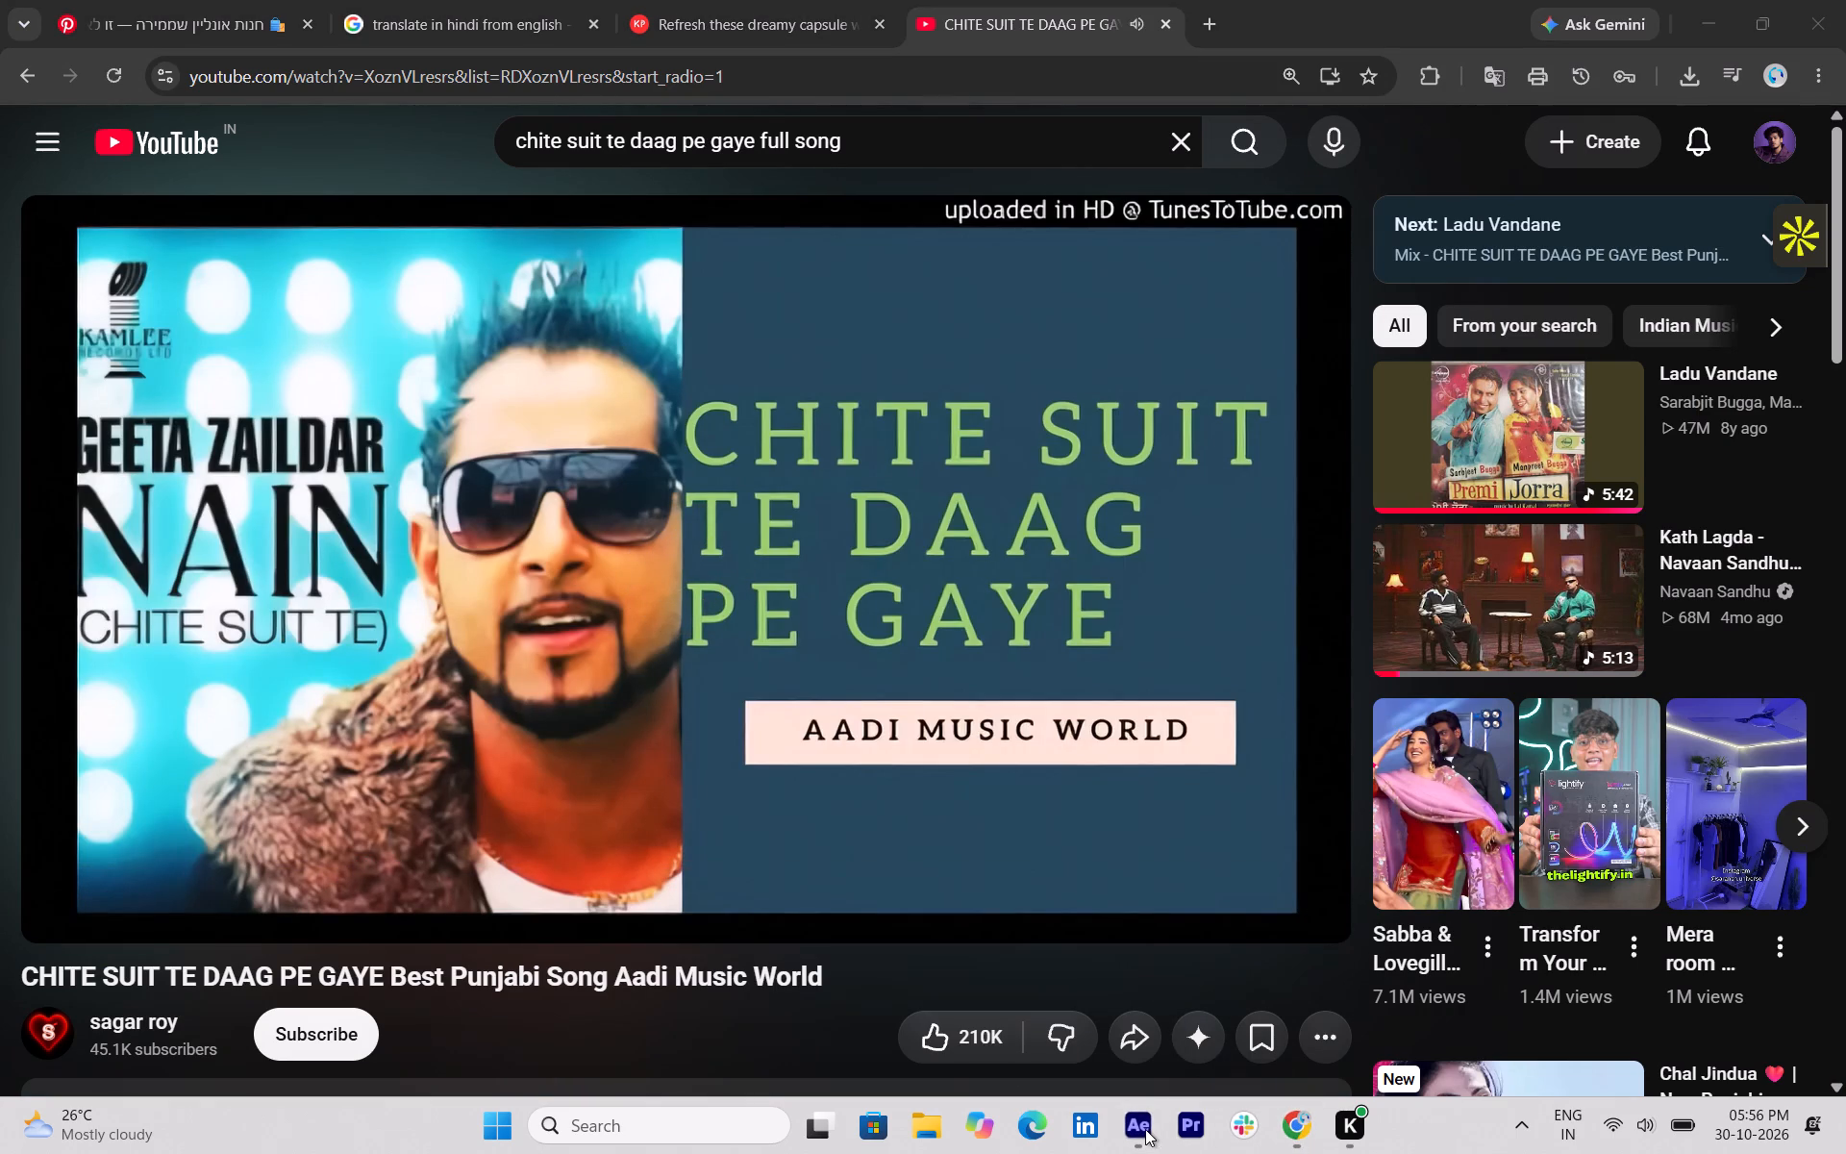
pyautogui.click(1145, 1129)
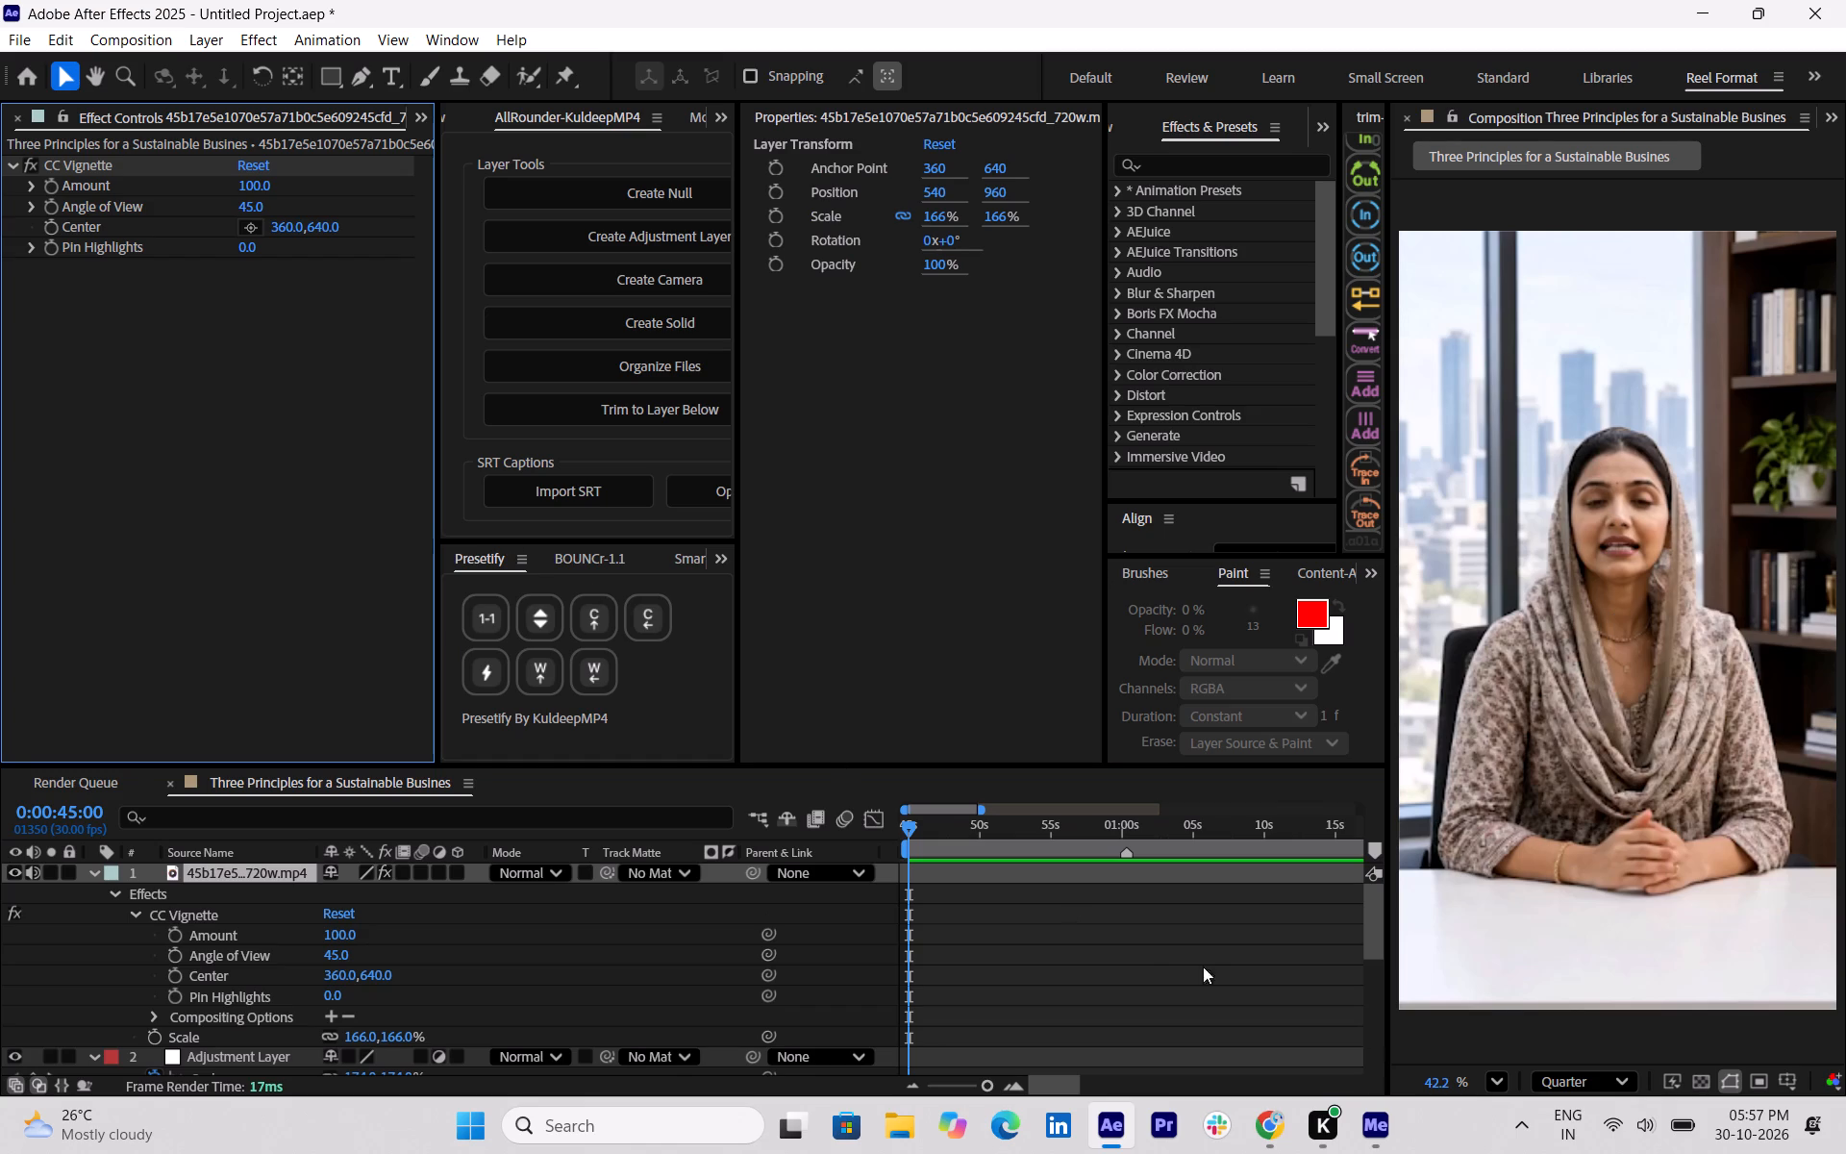
# In Adobe Media Encoder, set the Three Principles output file to save in the 6 modals folder, keeping its file name.
pyautogui.click(1370, 1105)
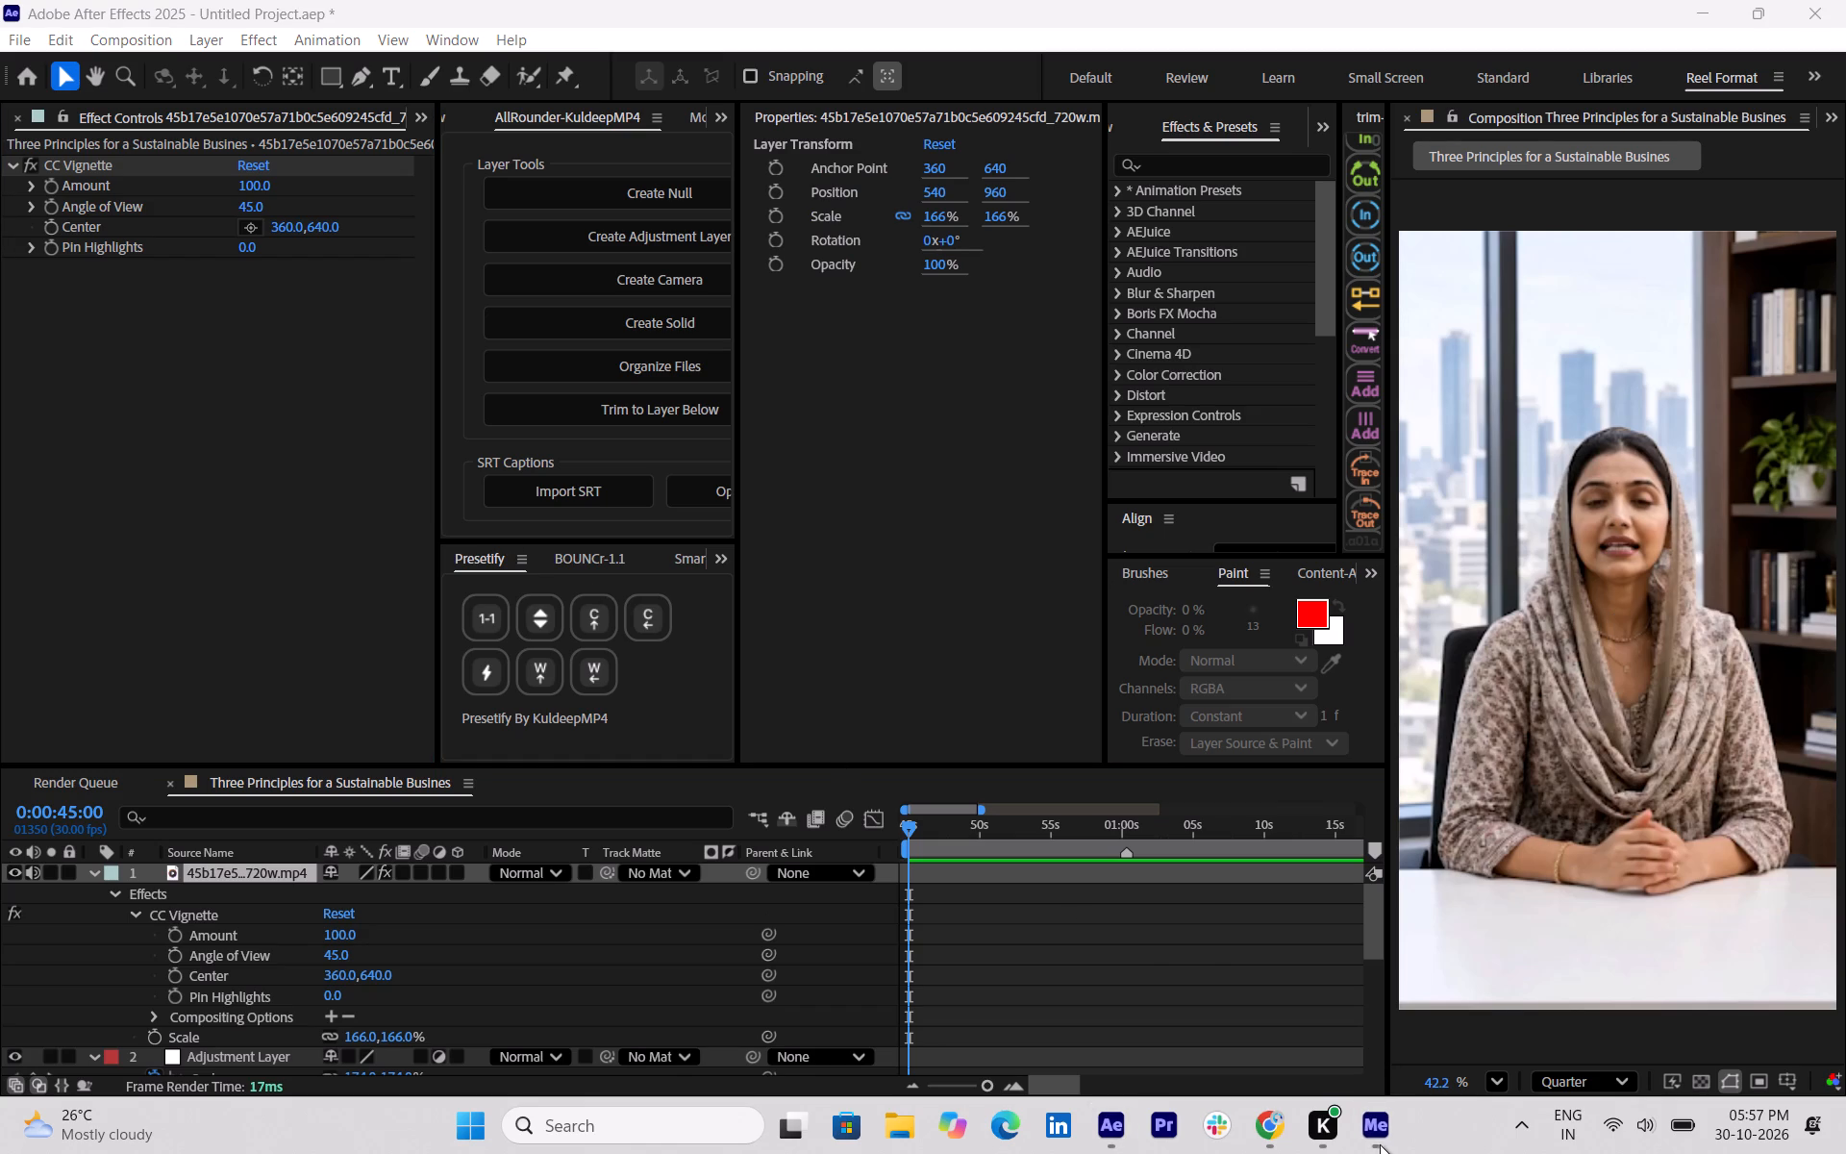
pyautogui.click(1380, 1143)
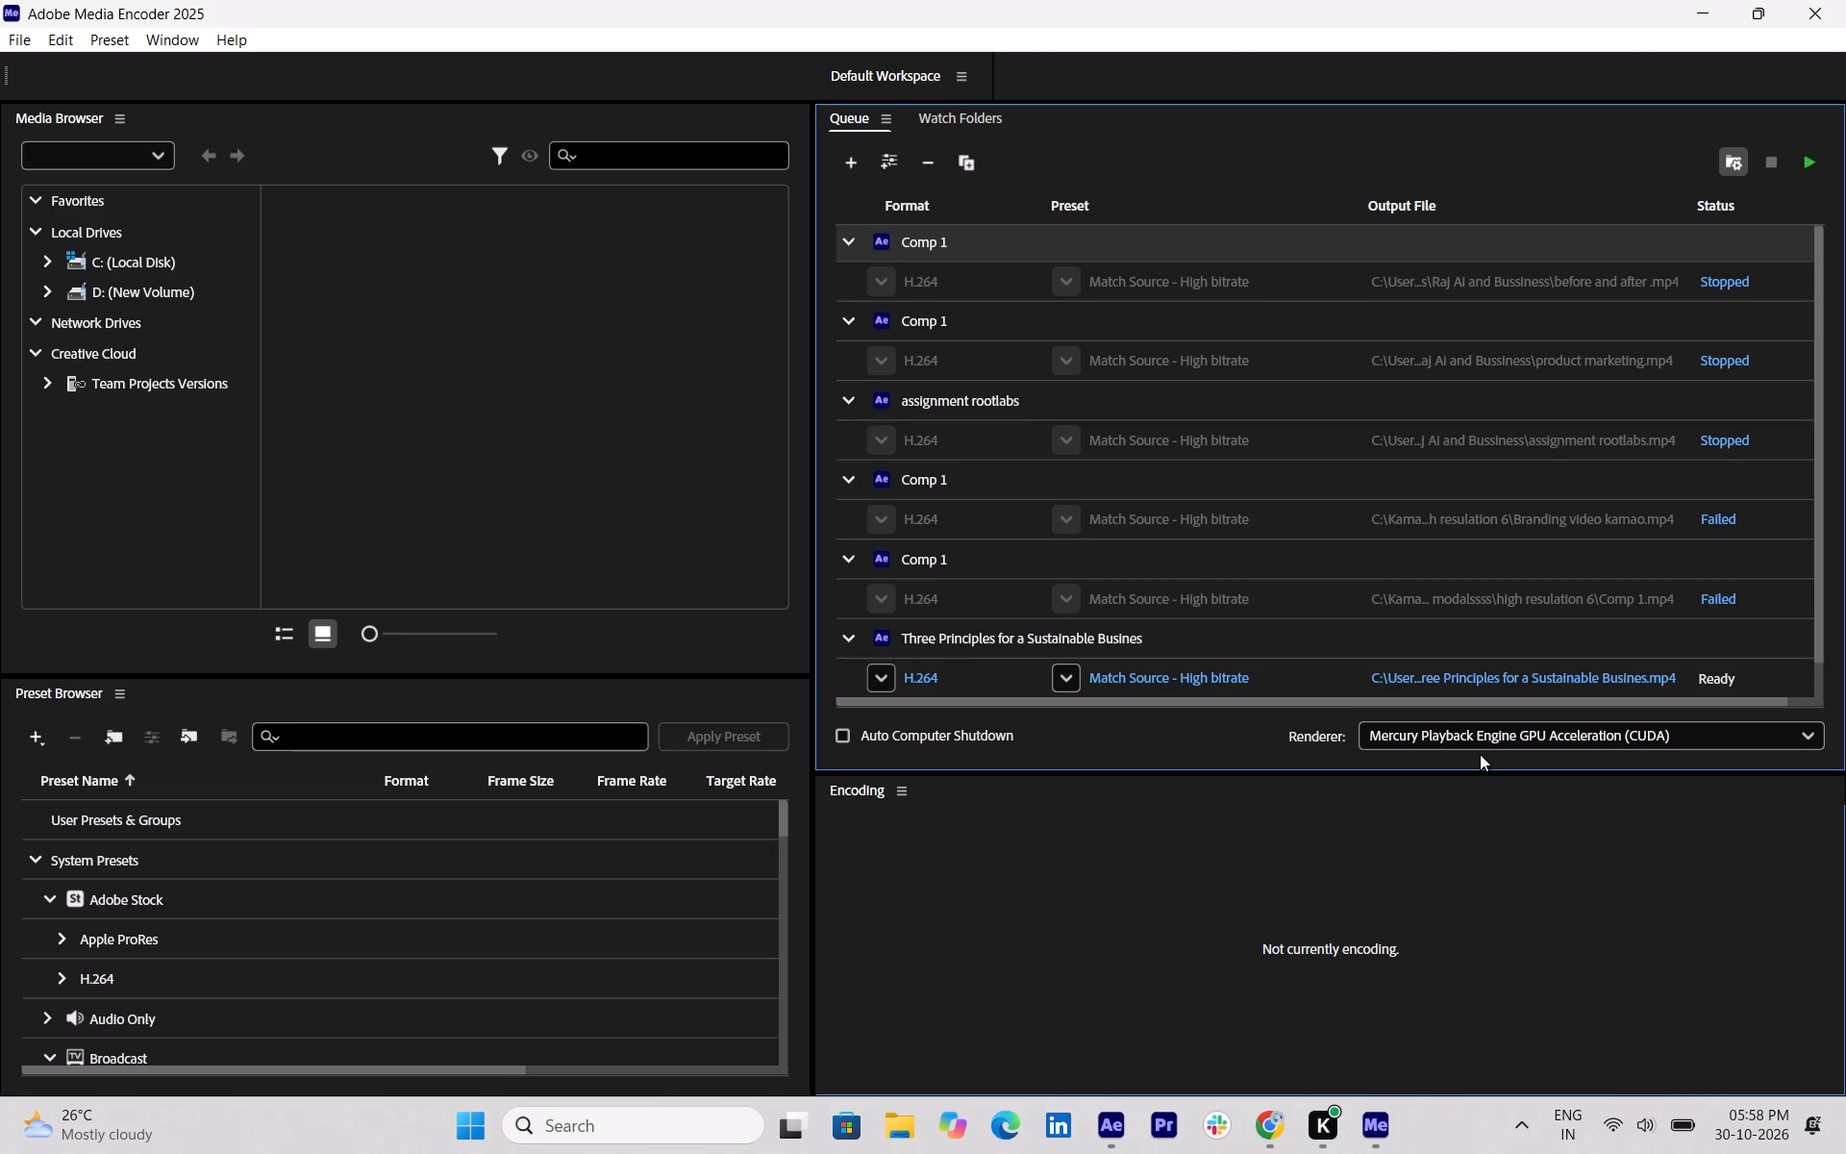
pyautogui.click(1419, 670)
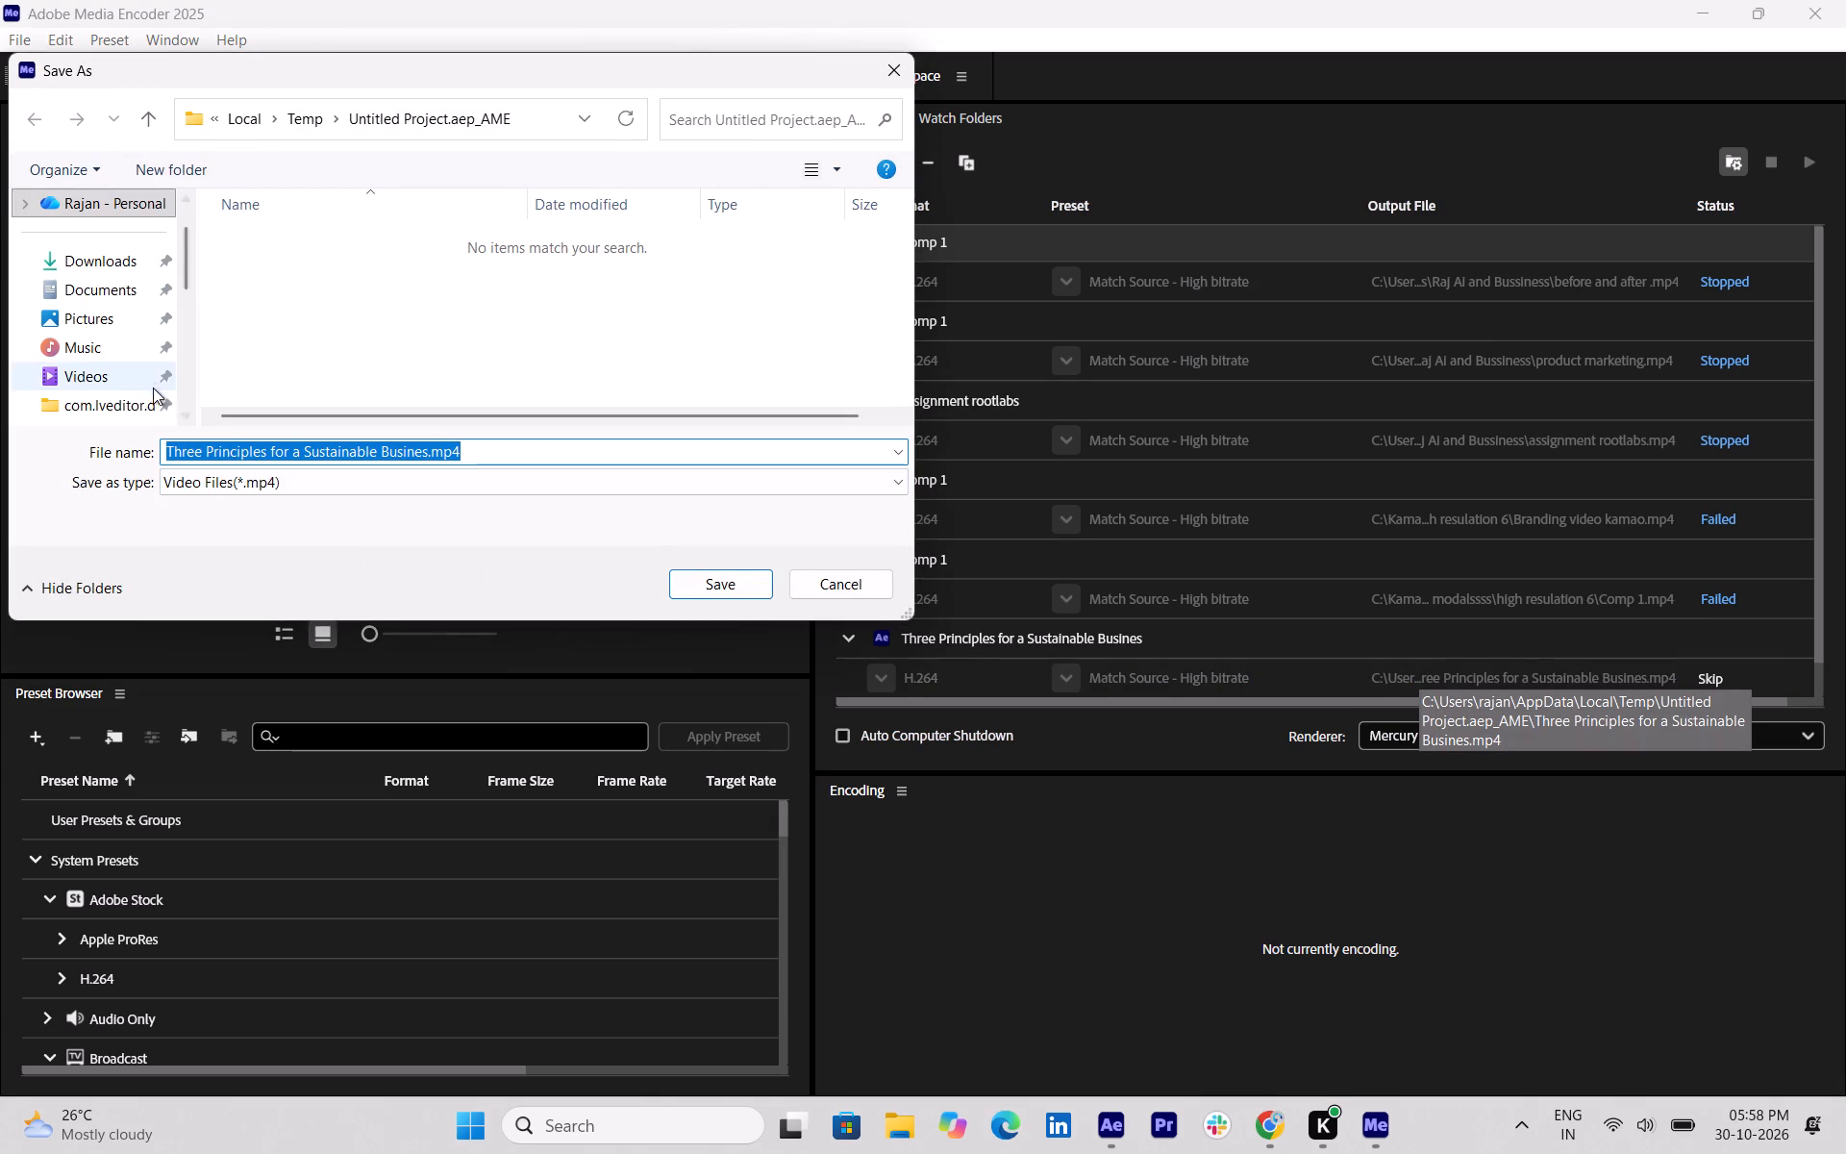
pyautogui.scroll(-2, 145, 372)
pyautogui.scroll(1, 144, 372)
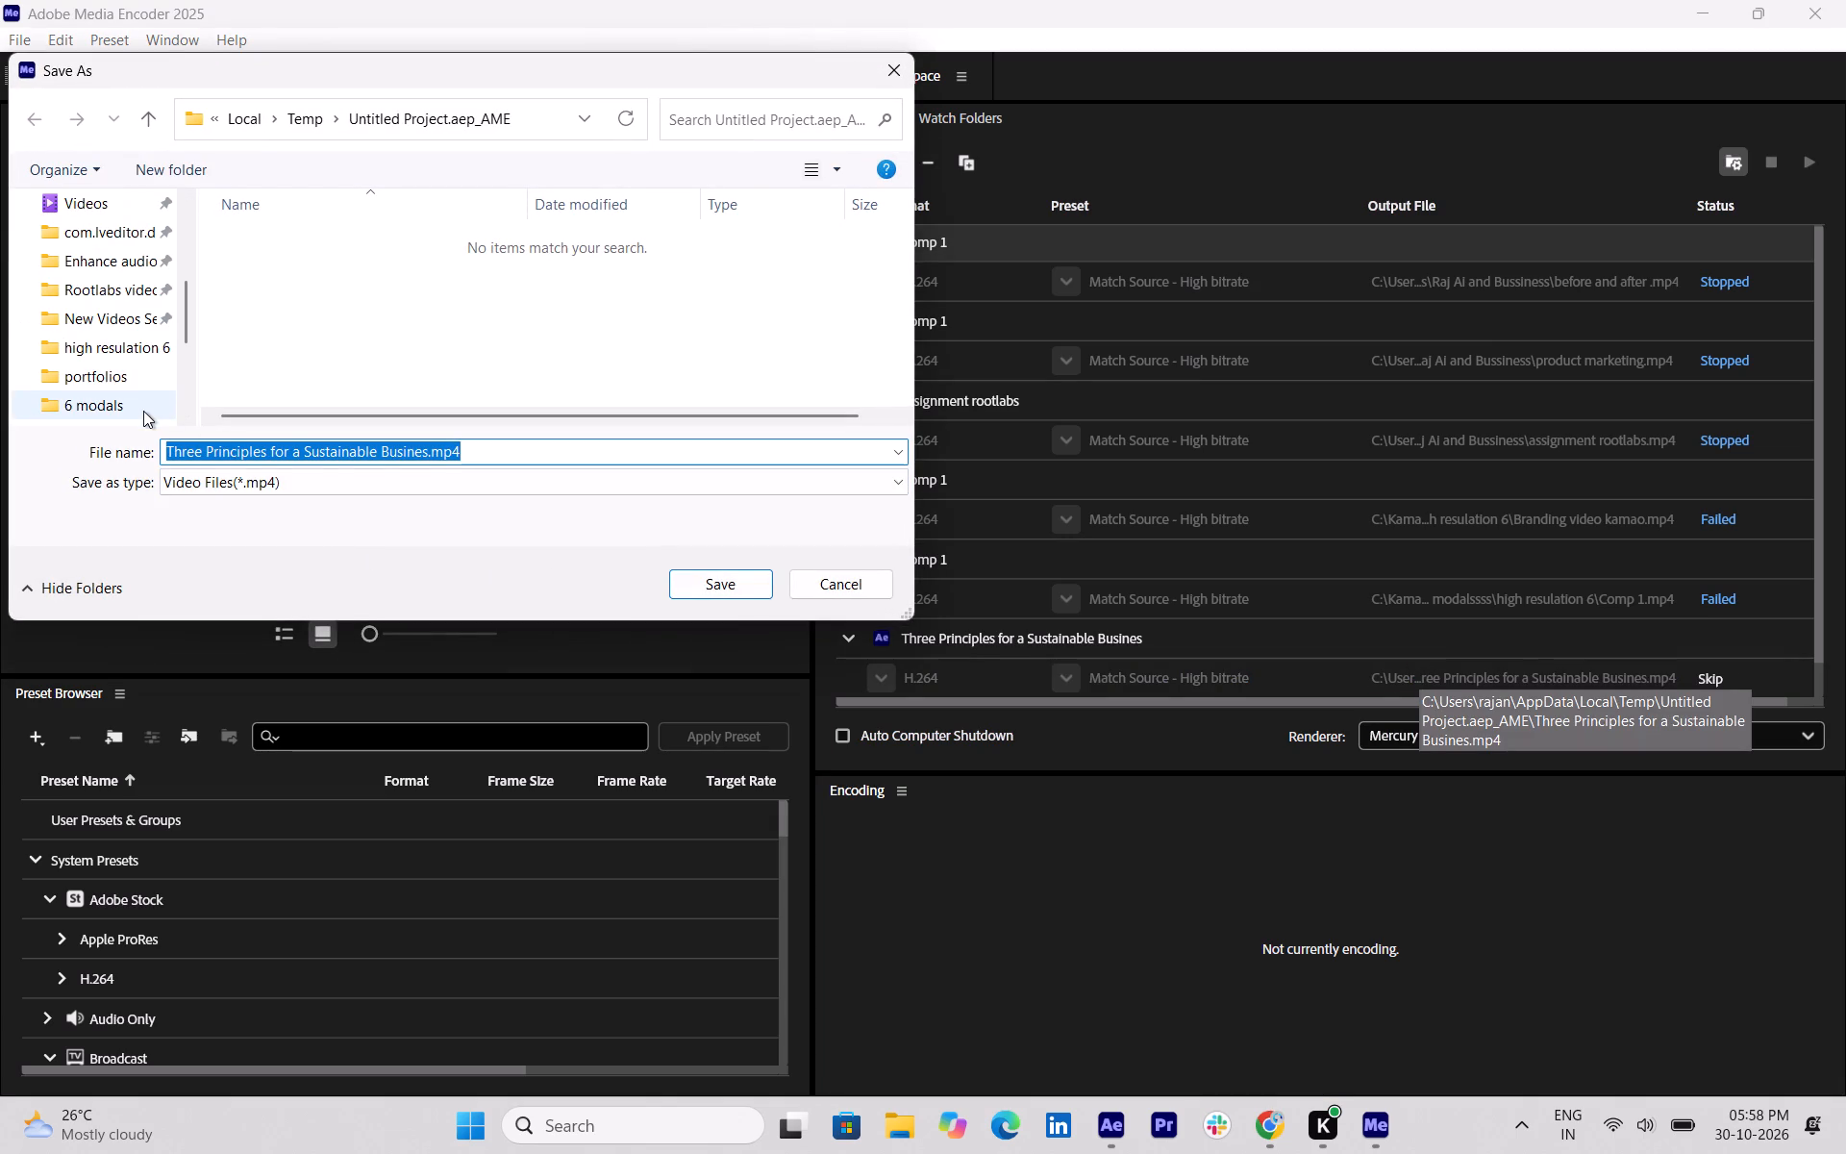
pyautogui.doubleClick(143, 411)
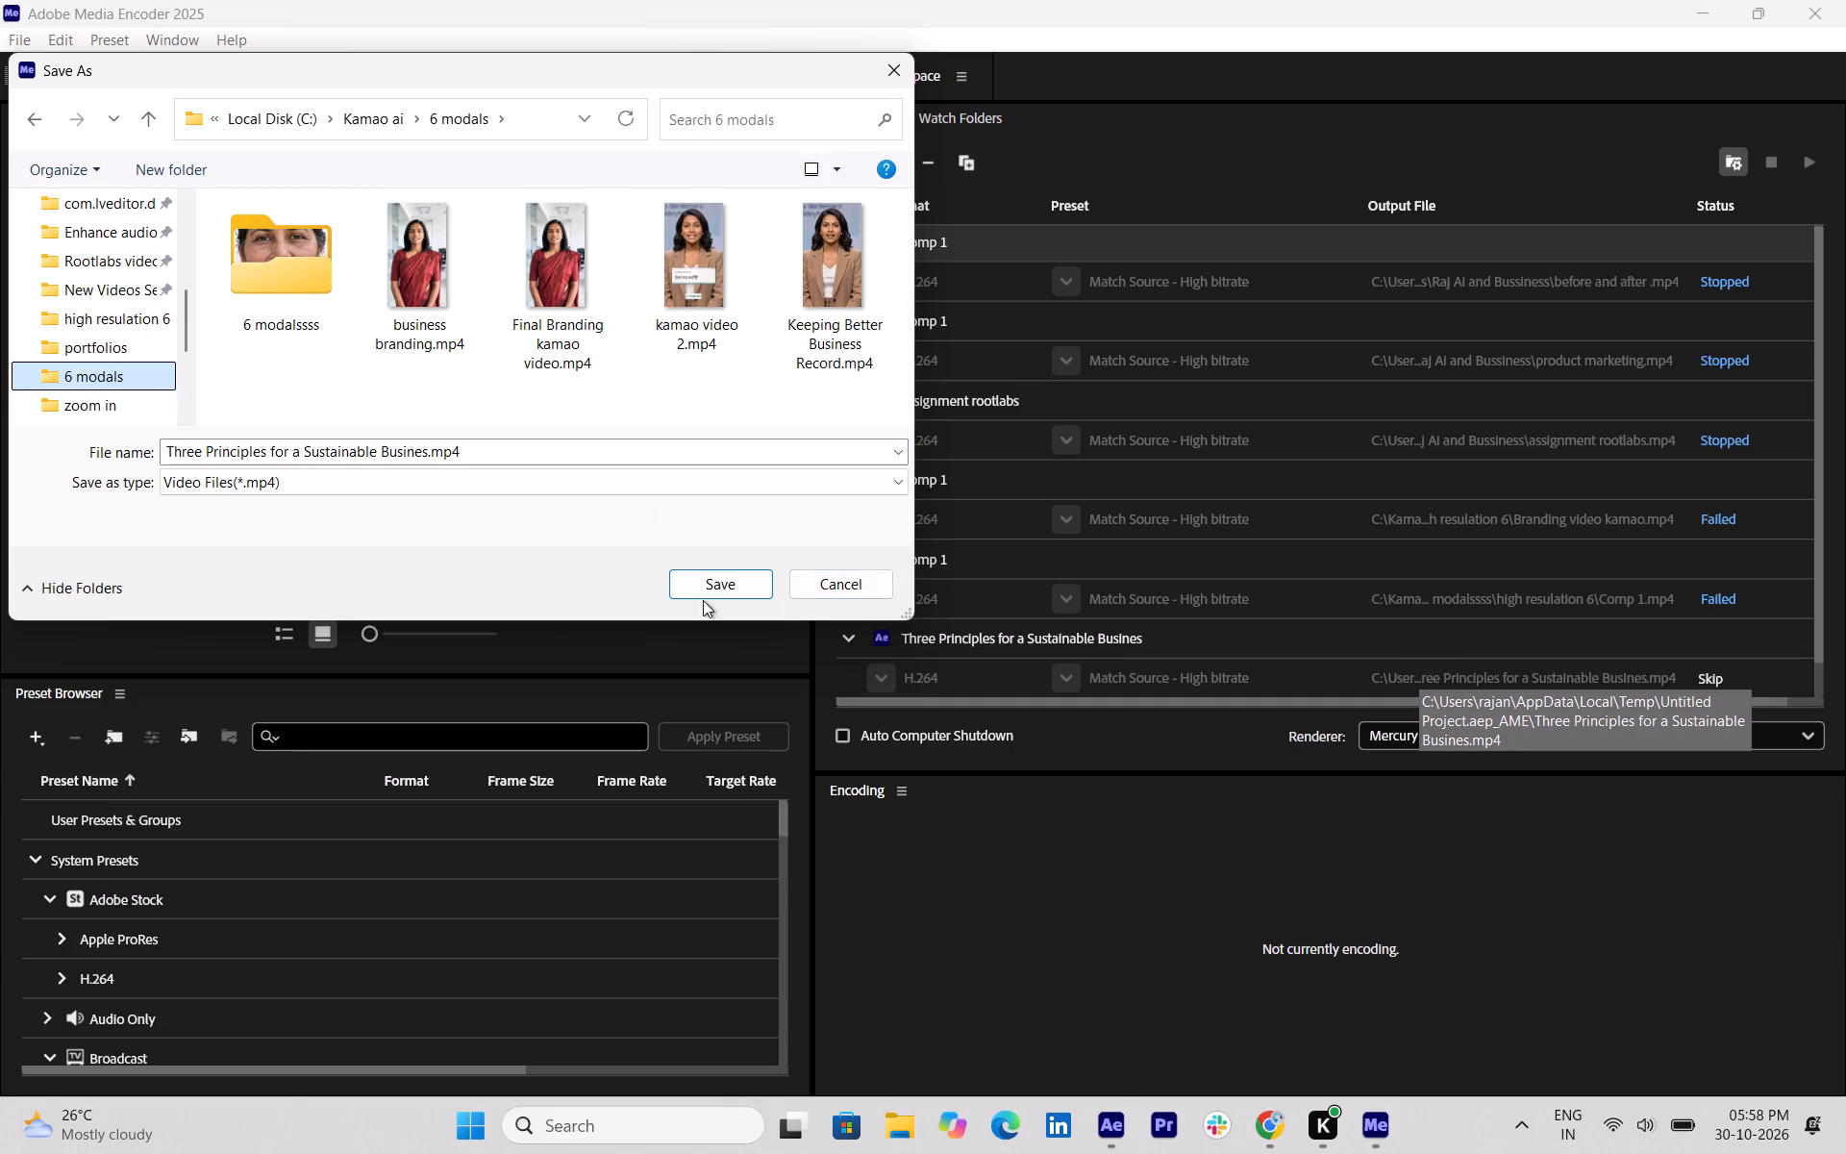
pyautogui.click(703, 590)
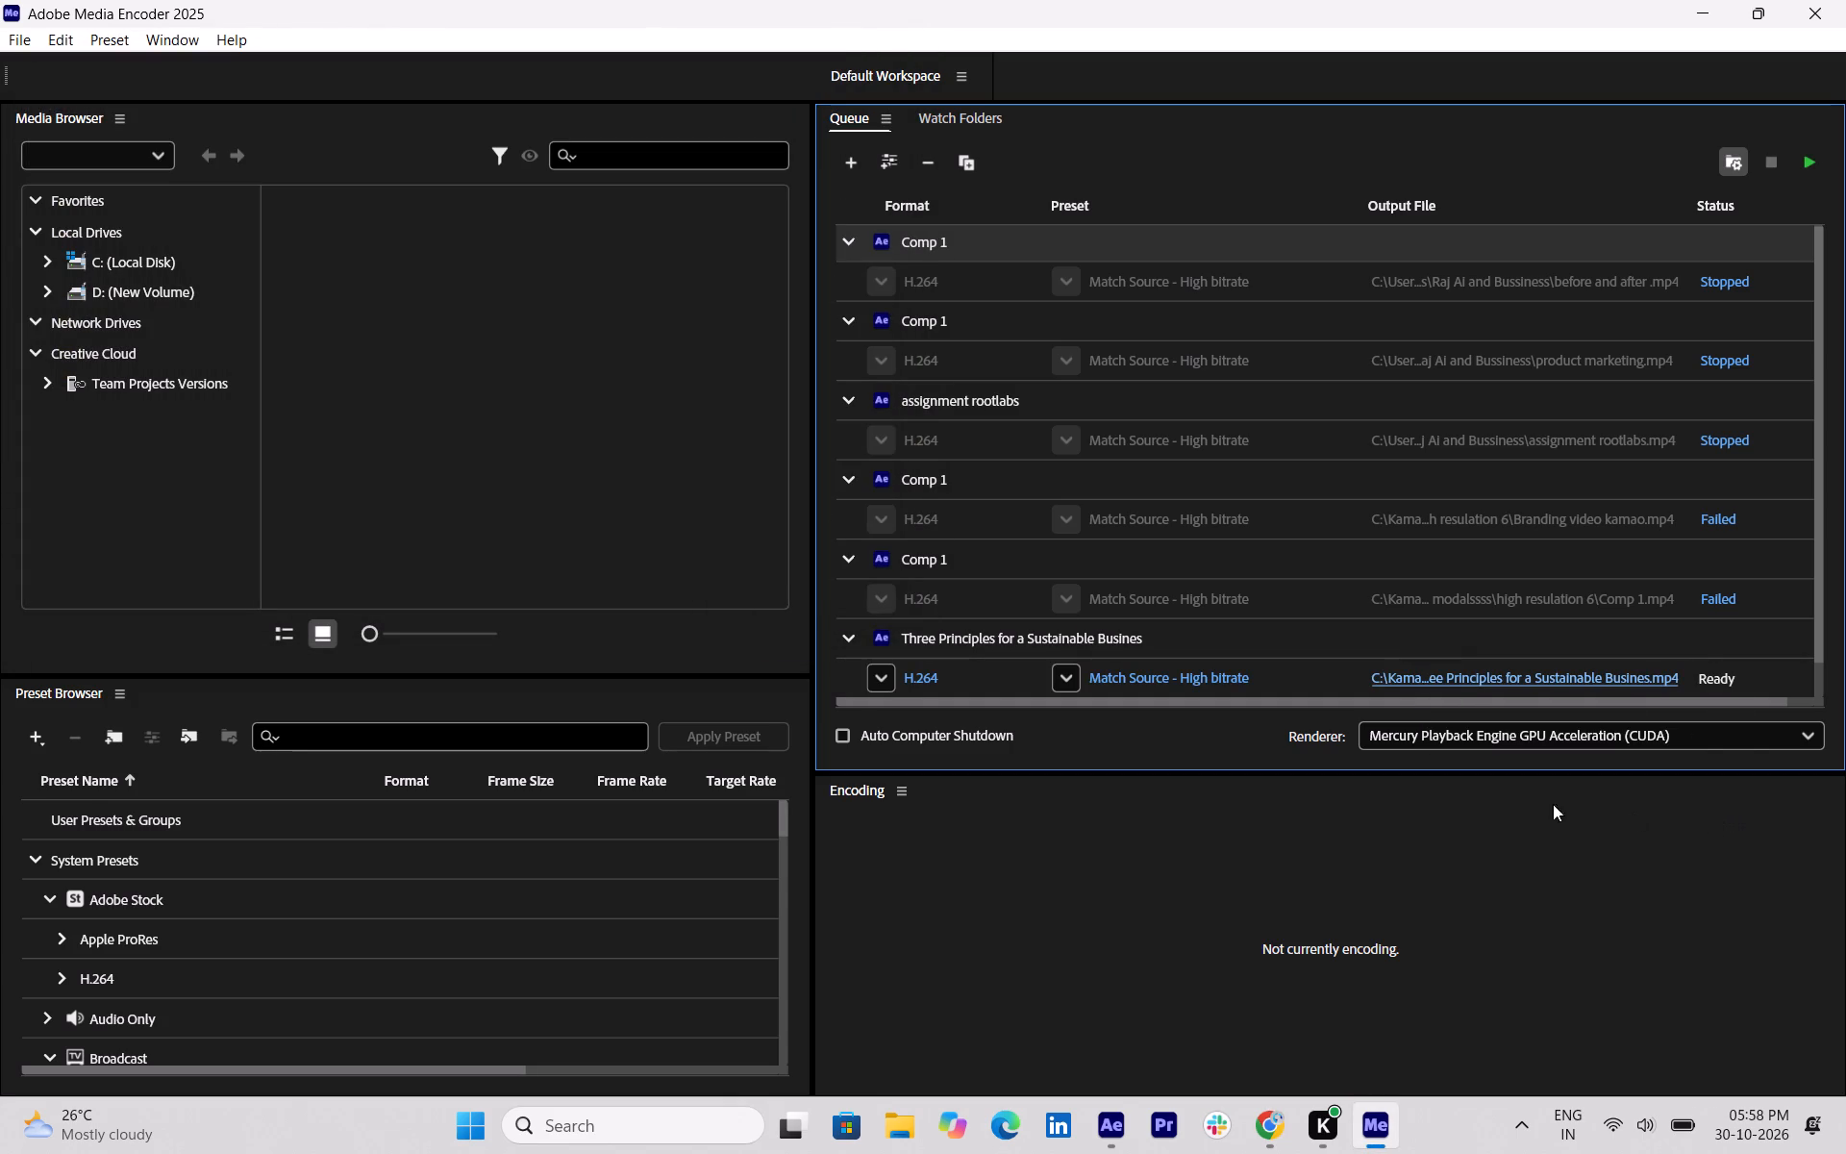
# Start encoding the Media Encoder queue.
pyautogui.click(1804, 170)
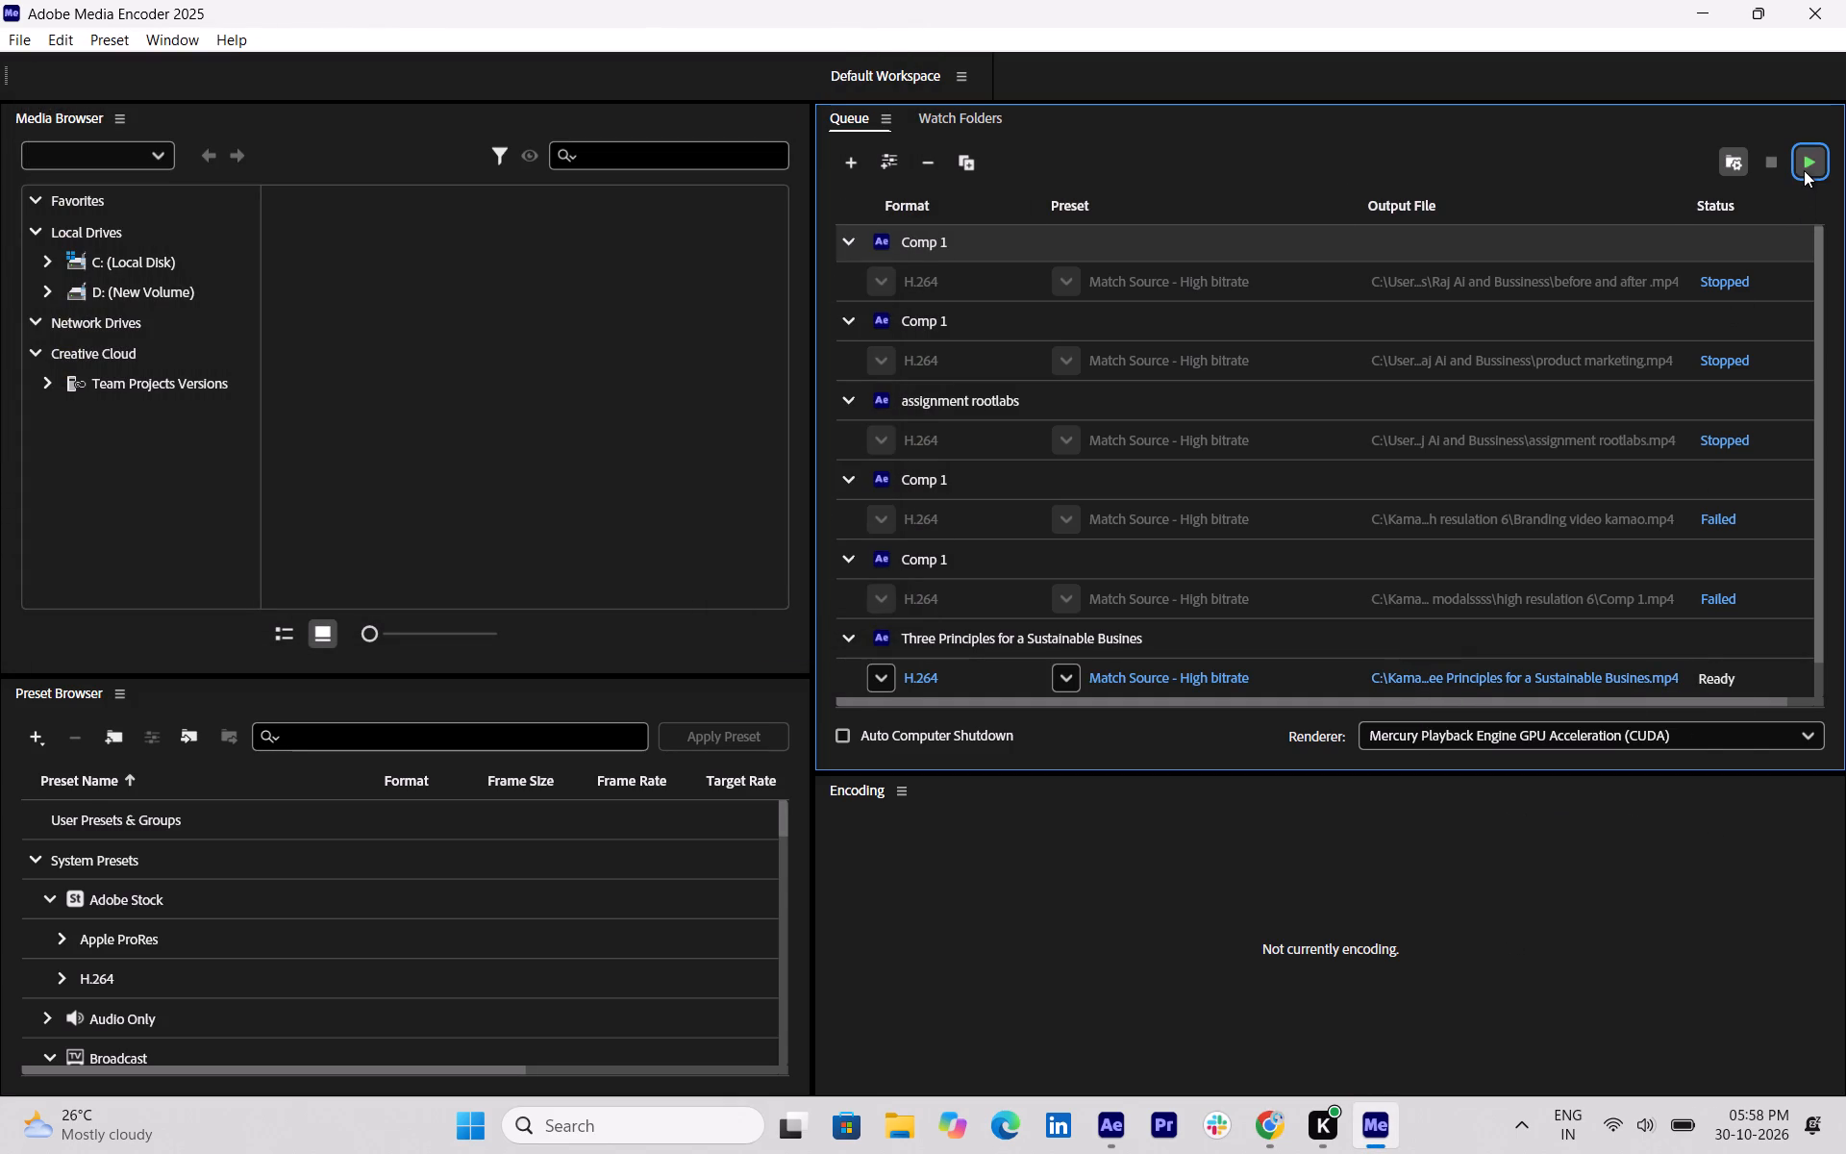
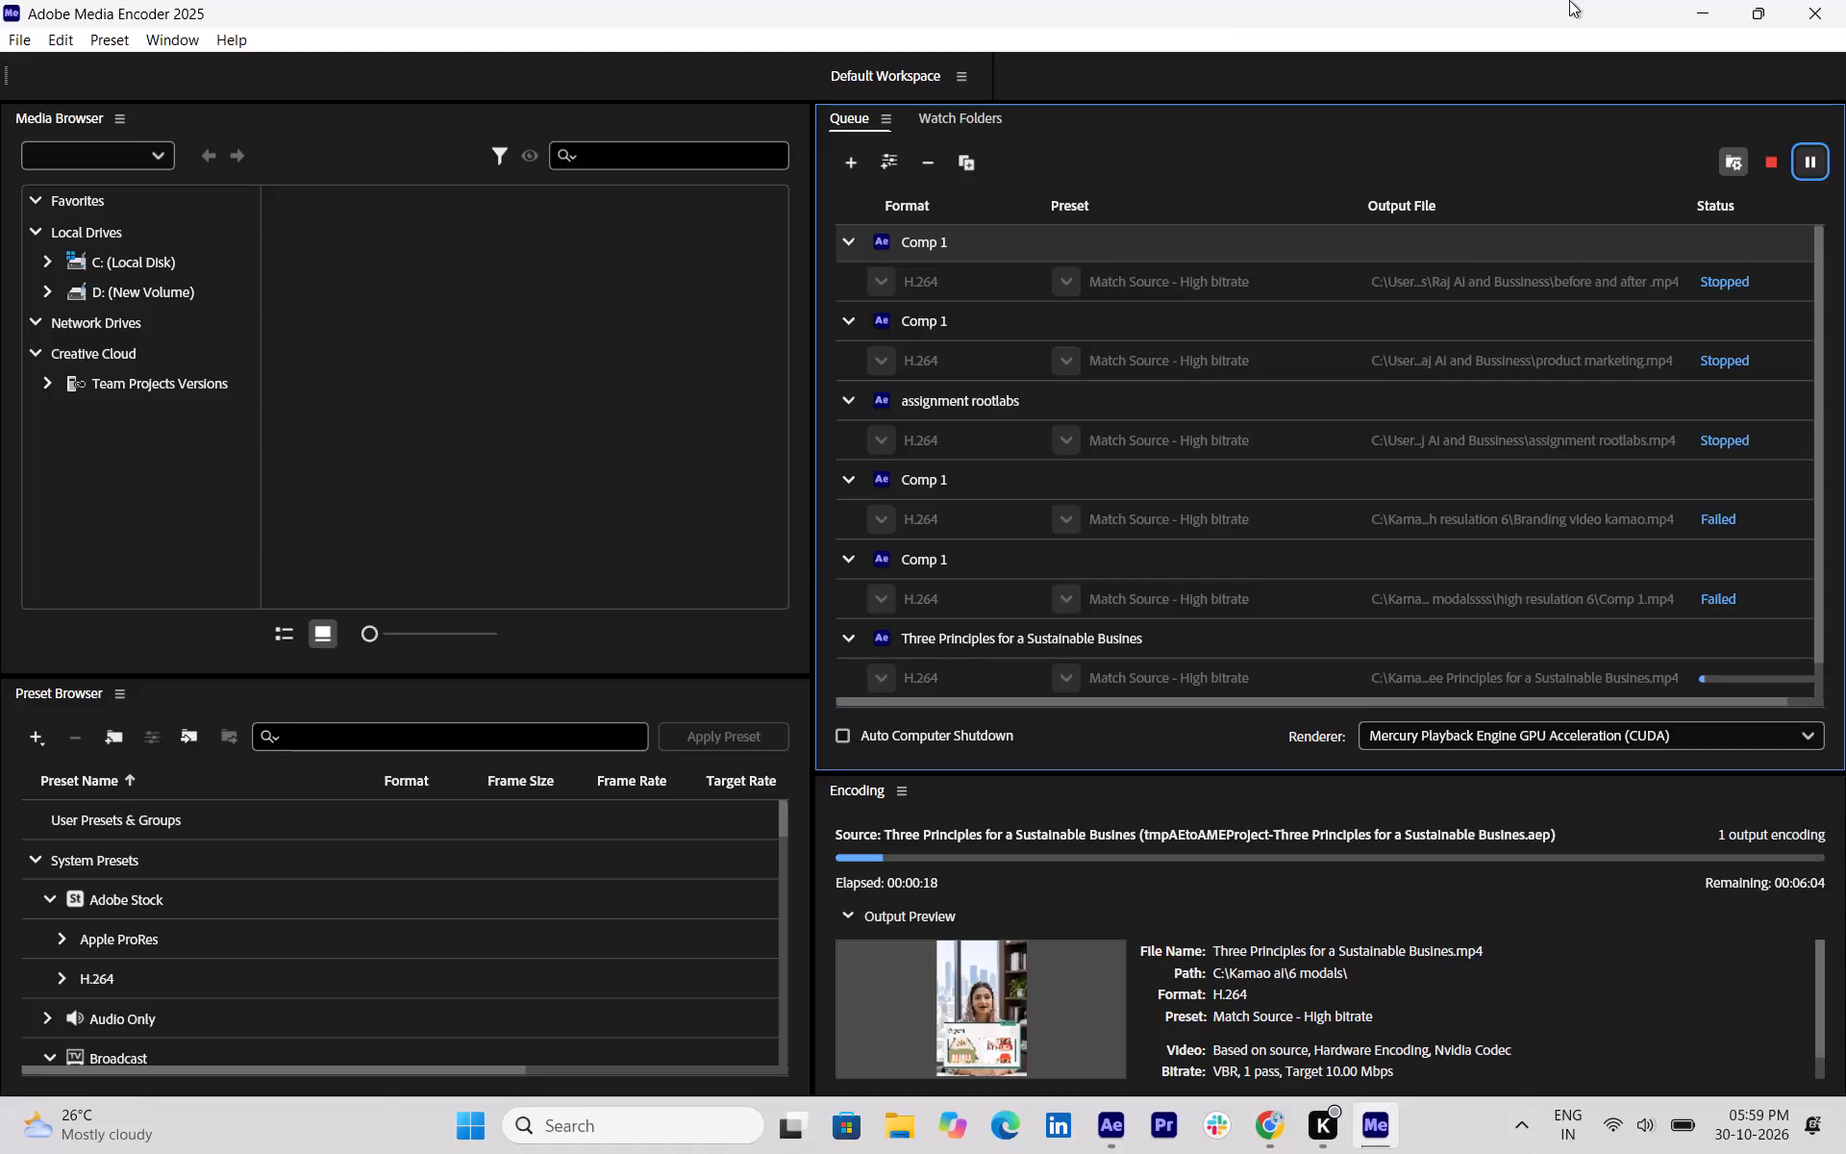
# Switch to the Kuro app.
pyautogui.click(1336, 1136)
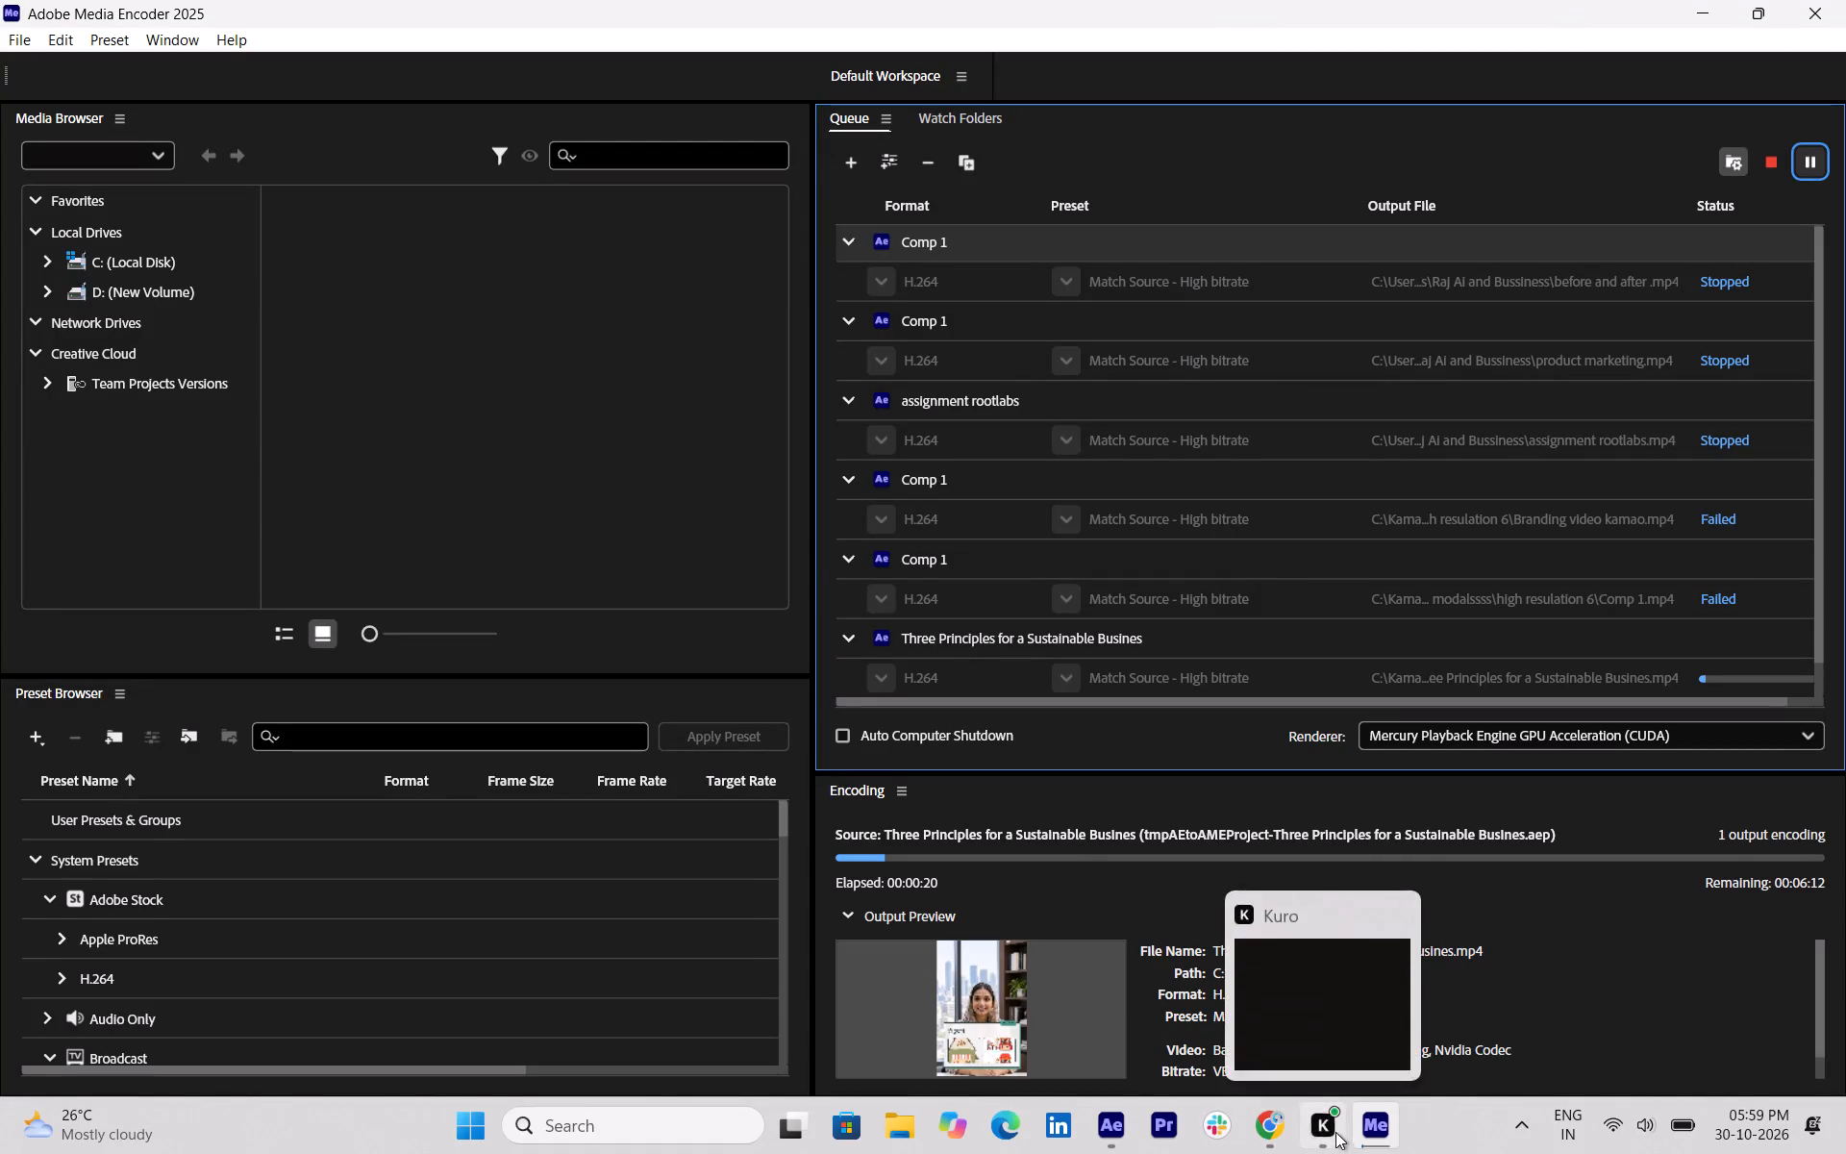
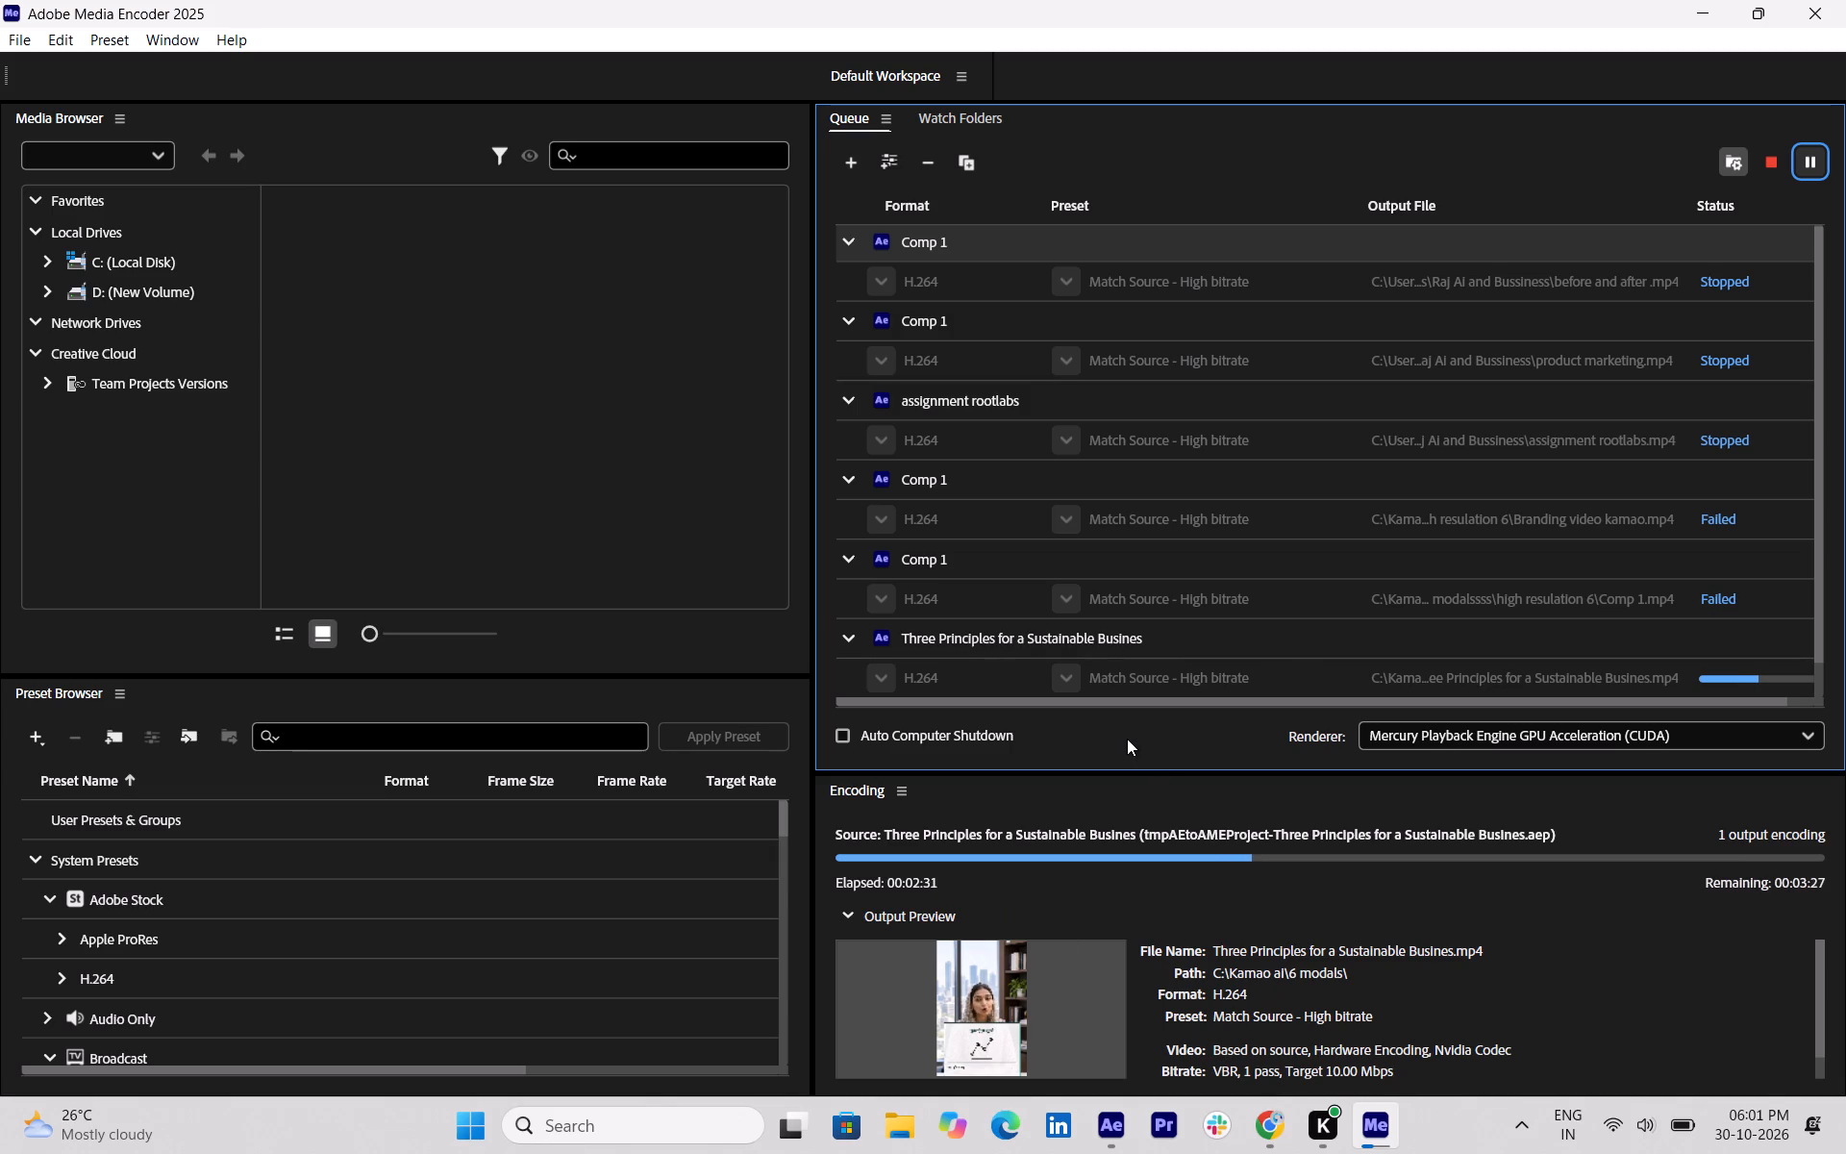
# Switch to Chrome and toggle playback of the Ladu Vandane video on YouTube.
pyautogui.click(1277, 1122)
pyautogui.click(761, 606)
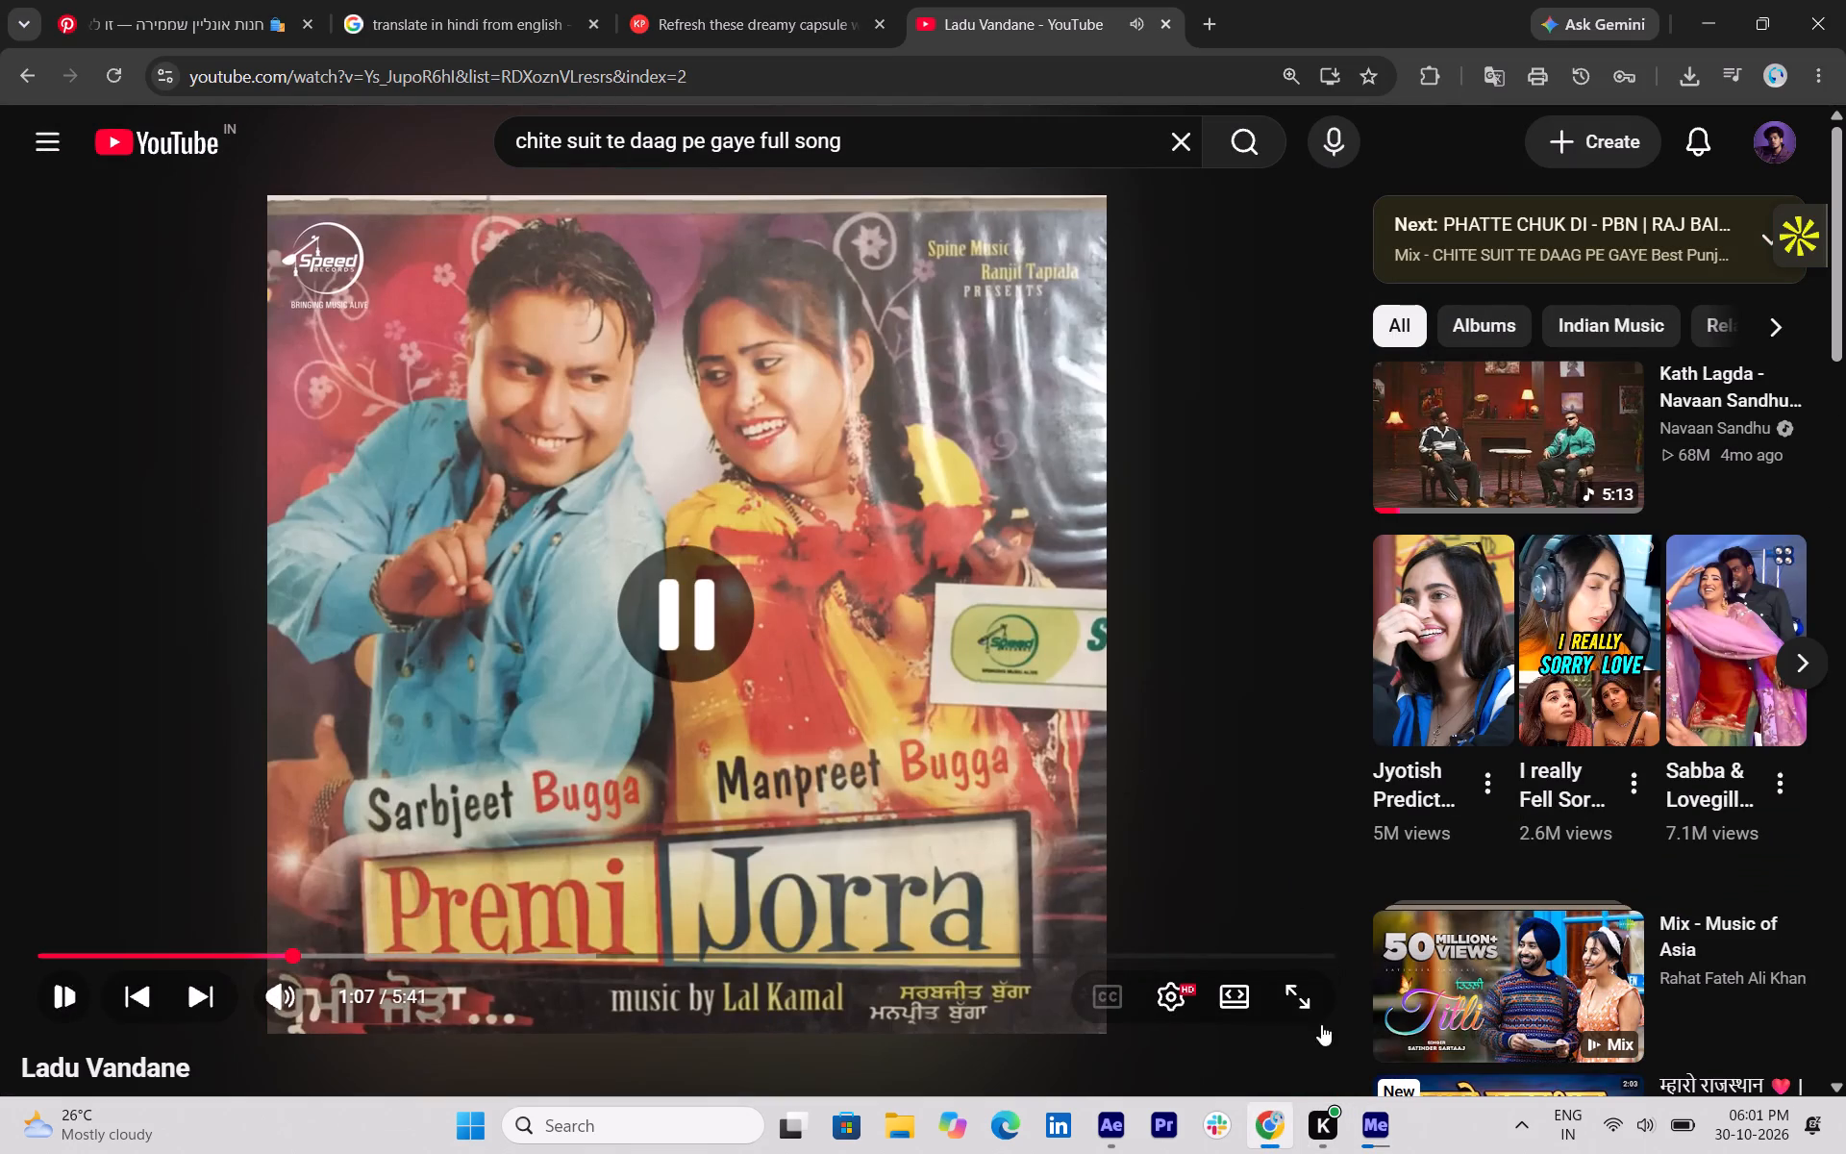
# Switch to After Effects with the Three Principles for a Sustainable Busines composition.
pyautogui.click(1118, 1133)
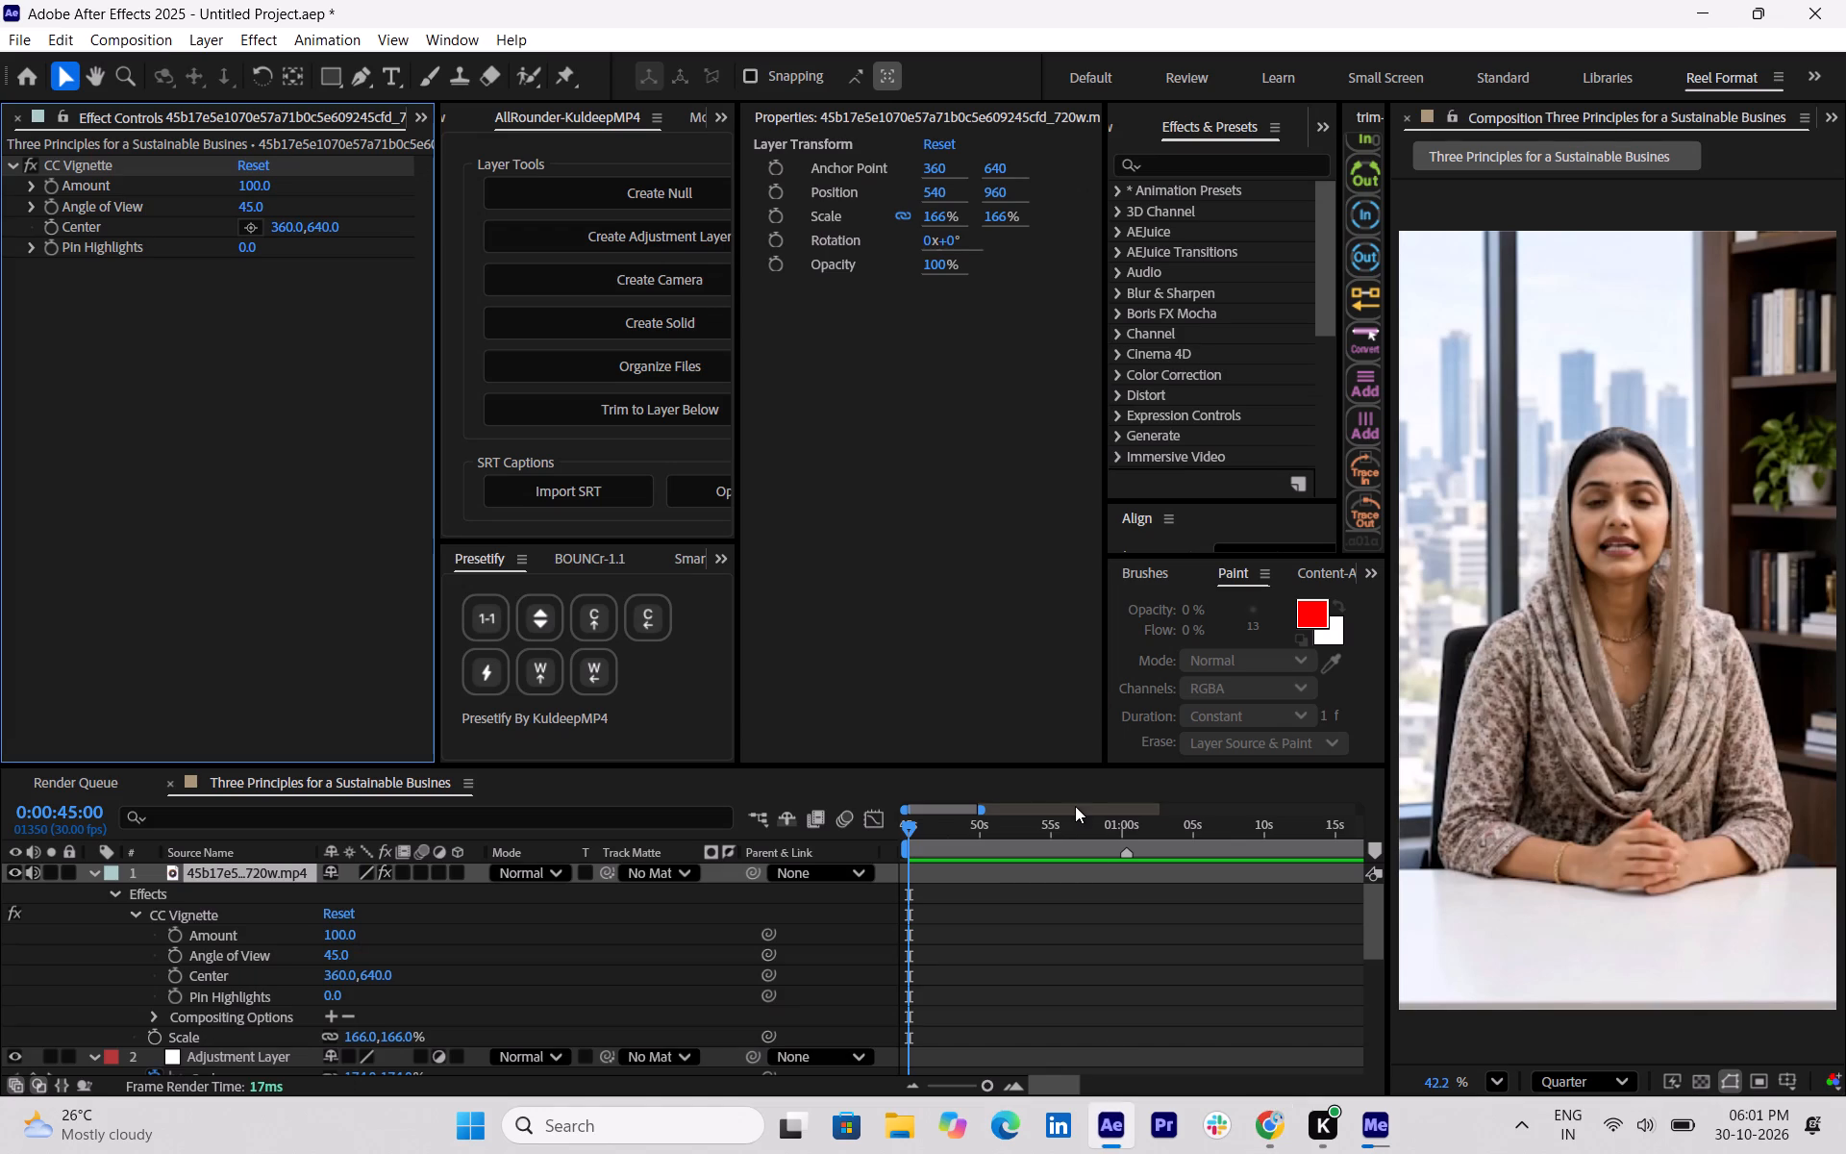
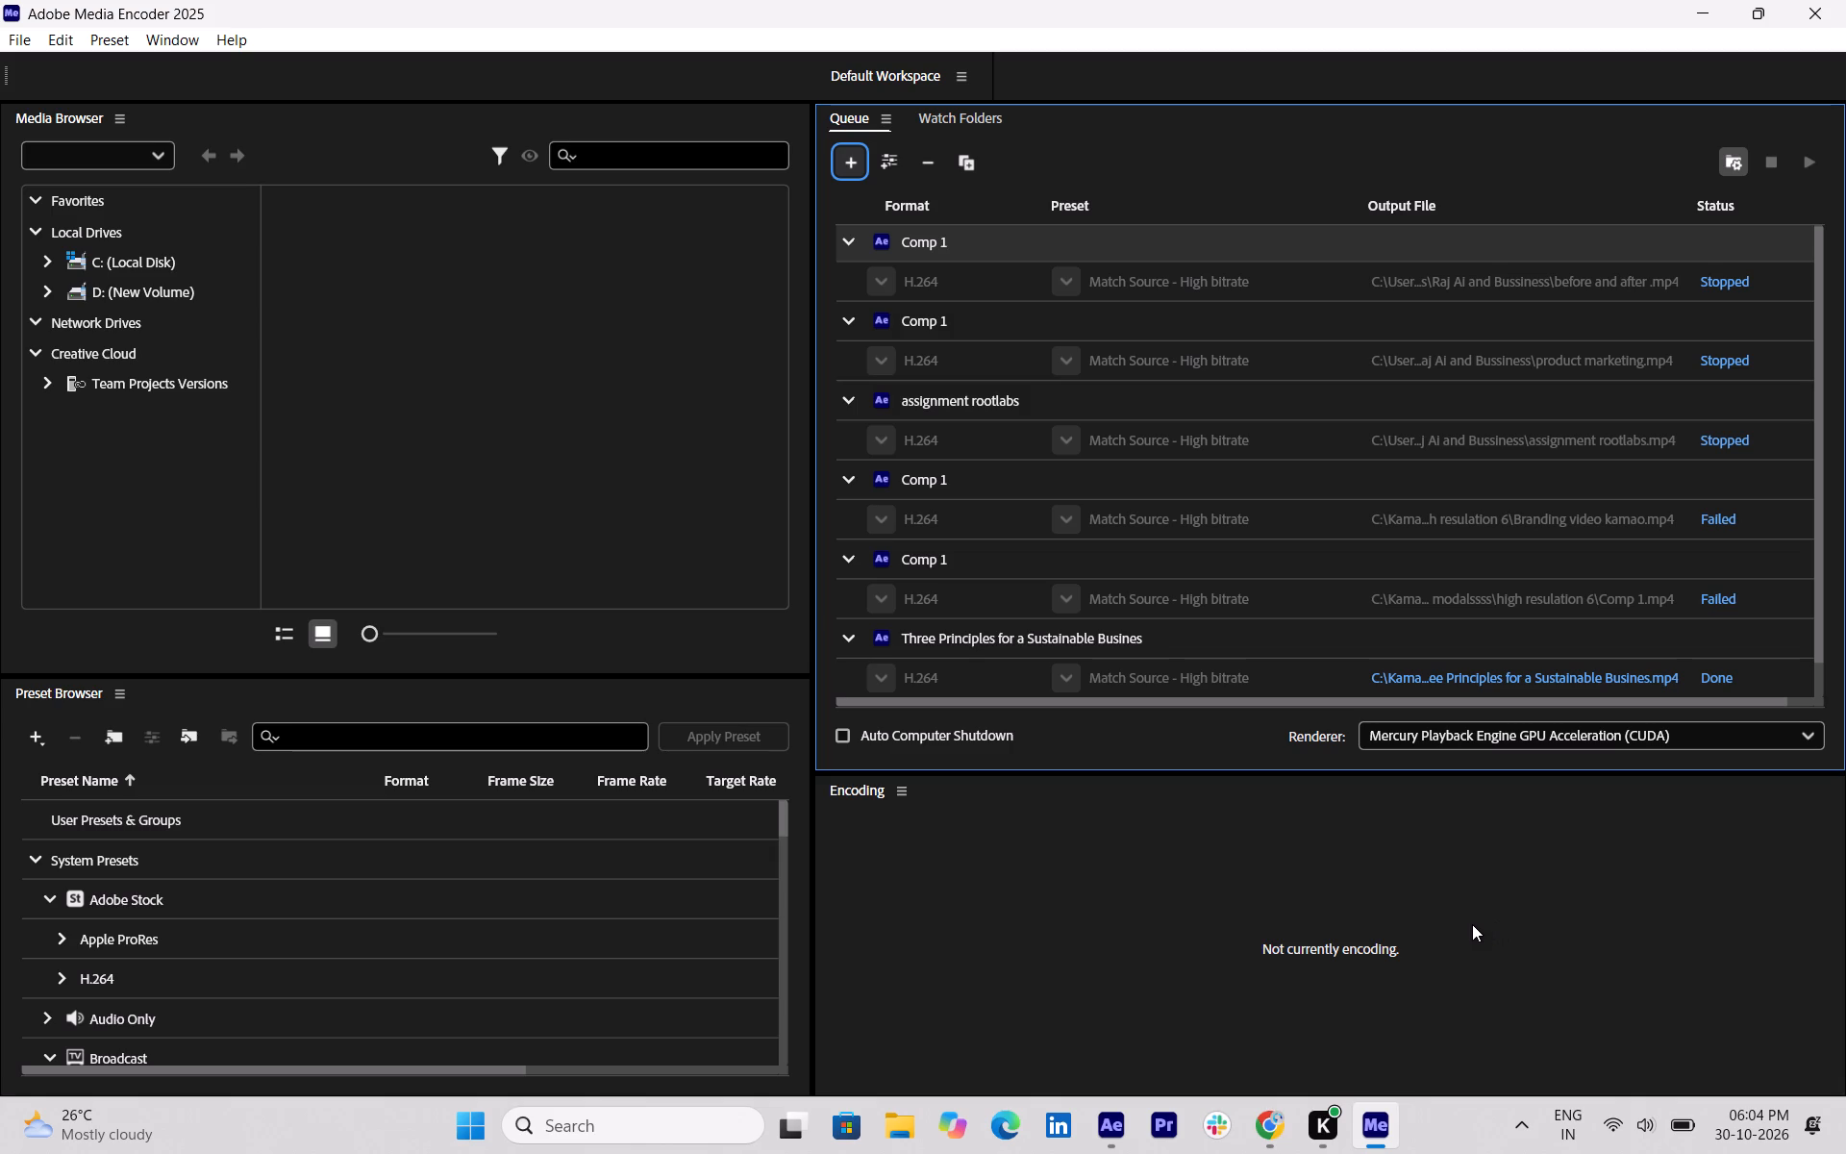
# Close Media Encoder.
pyautogui.click(1834, 0)
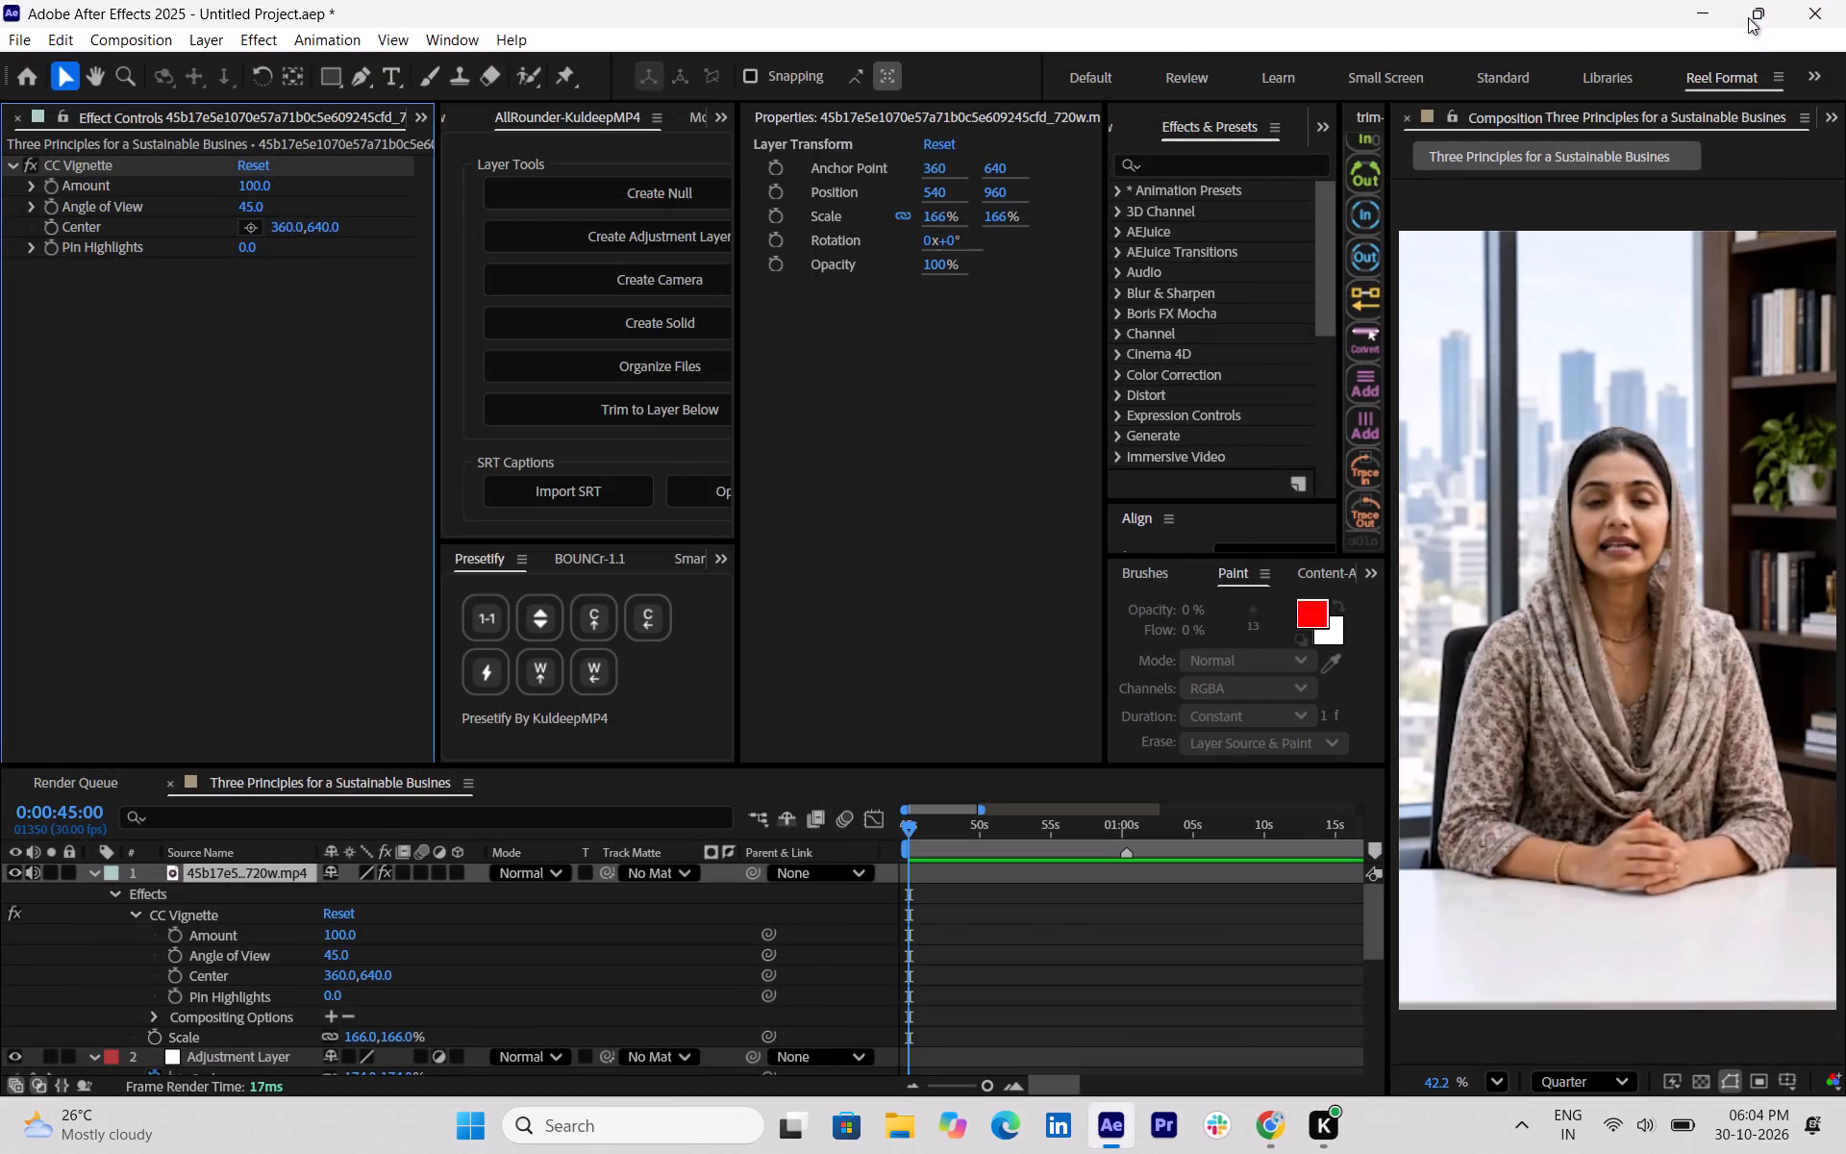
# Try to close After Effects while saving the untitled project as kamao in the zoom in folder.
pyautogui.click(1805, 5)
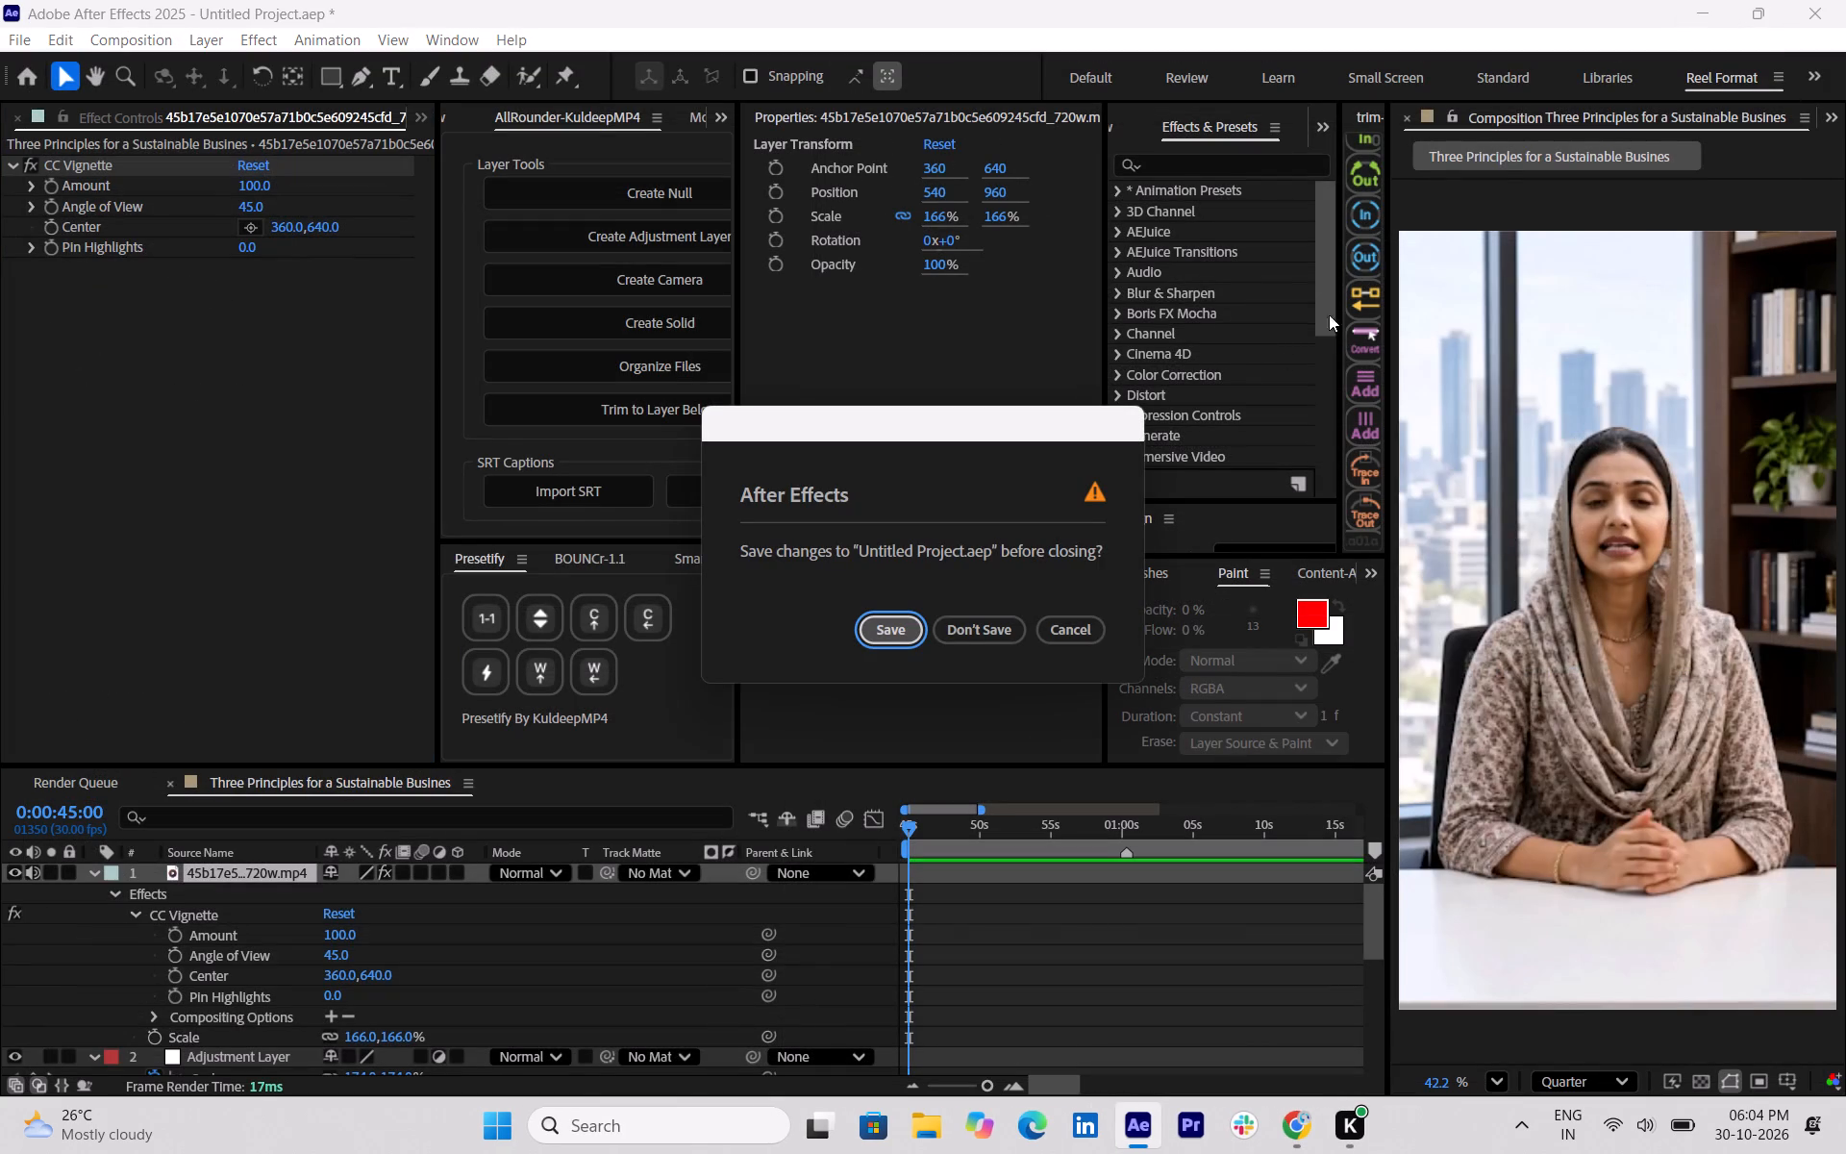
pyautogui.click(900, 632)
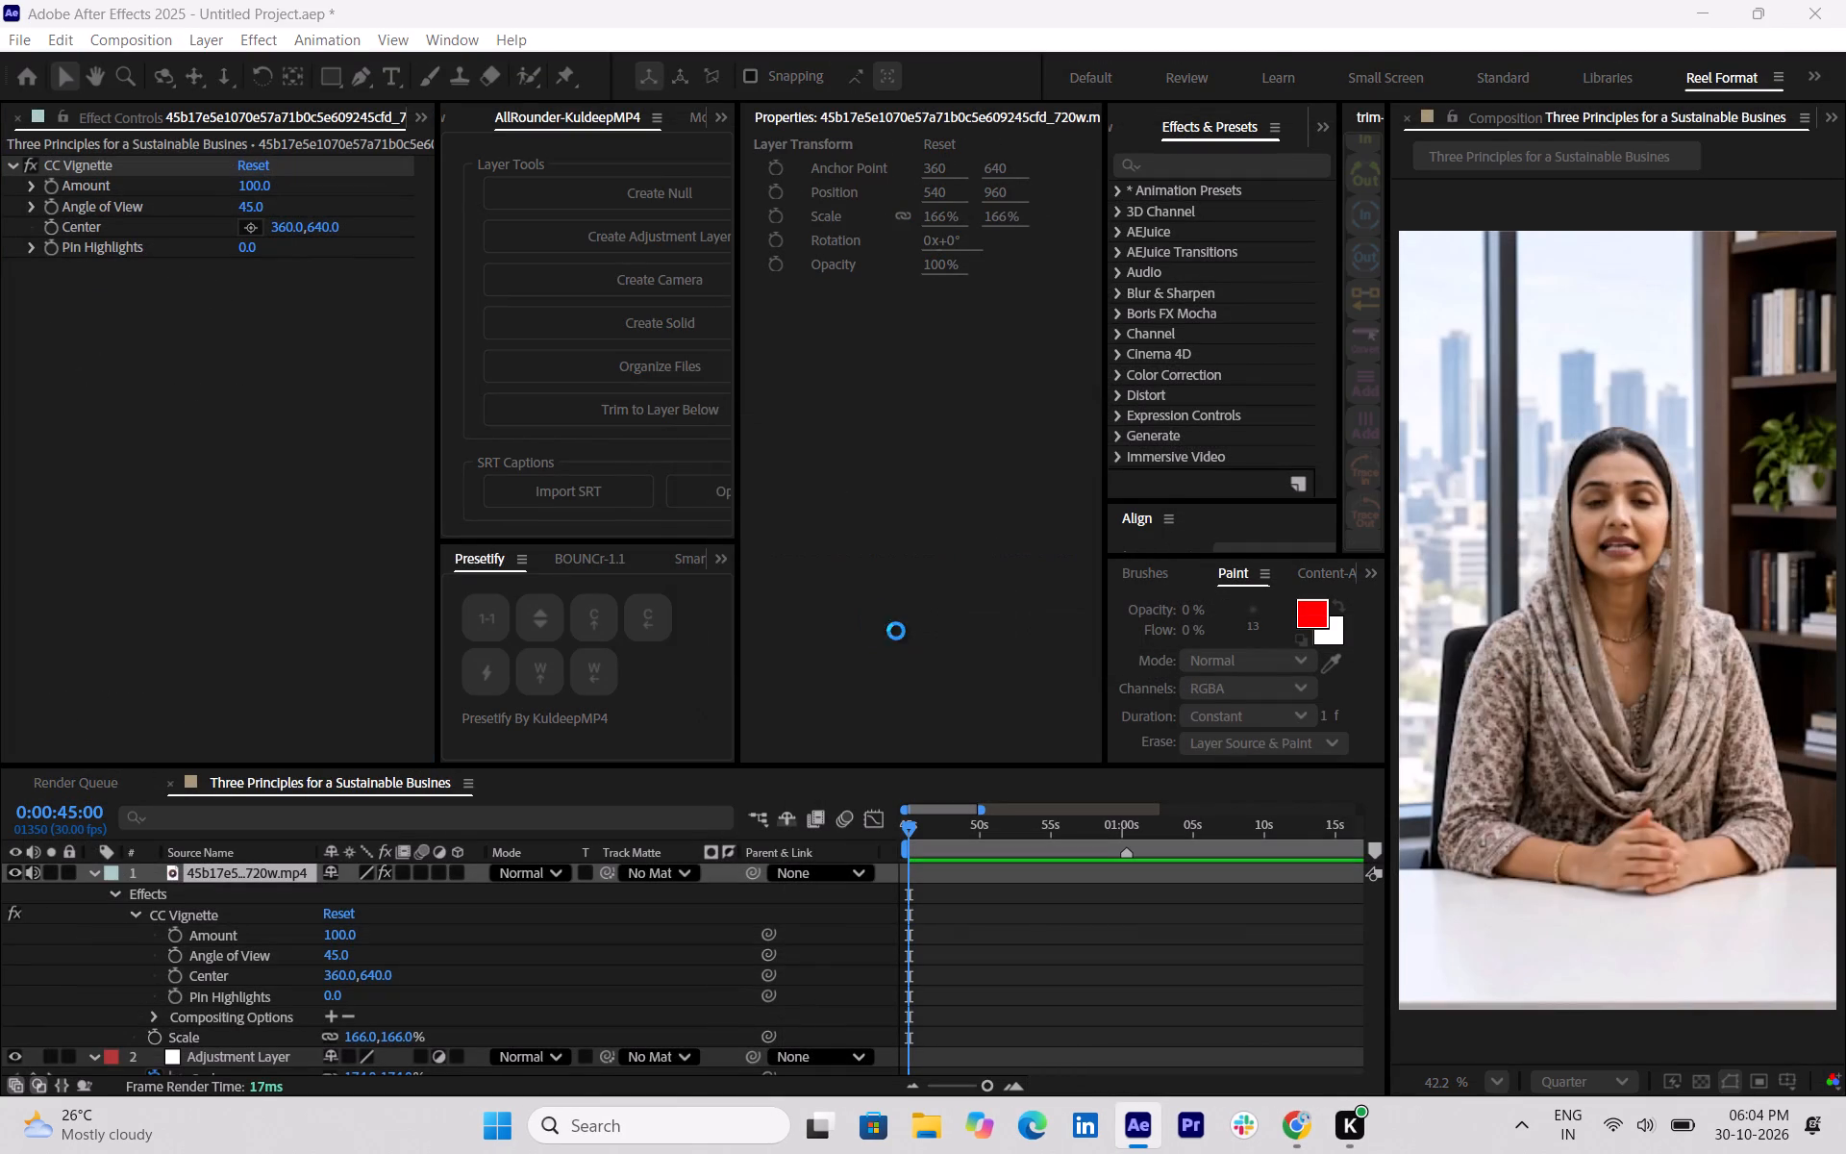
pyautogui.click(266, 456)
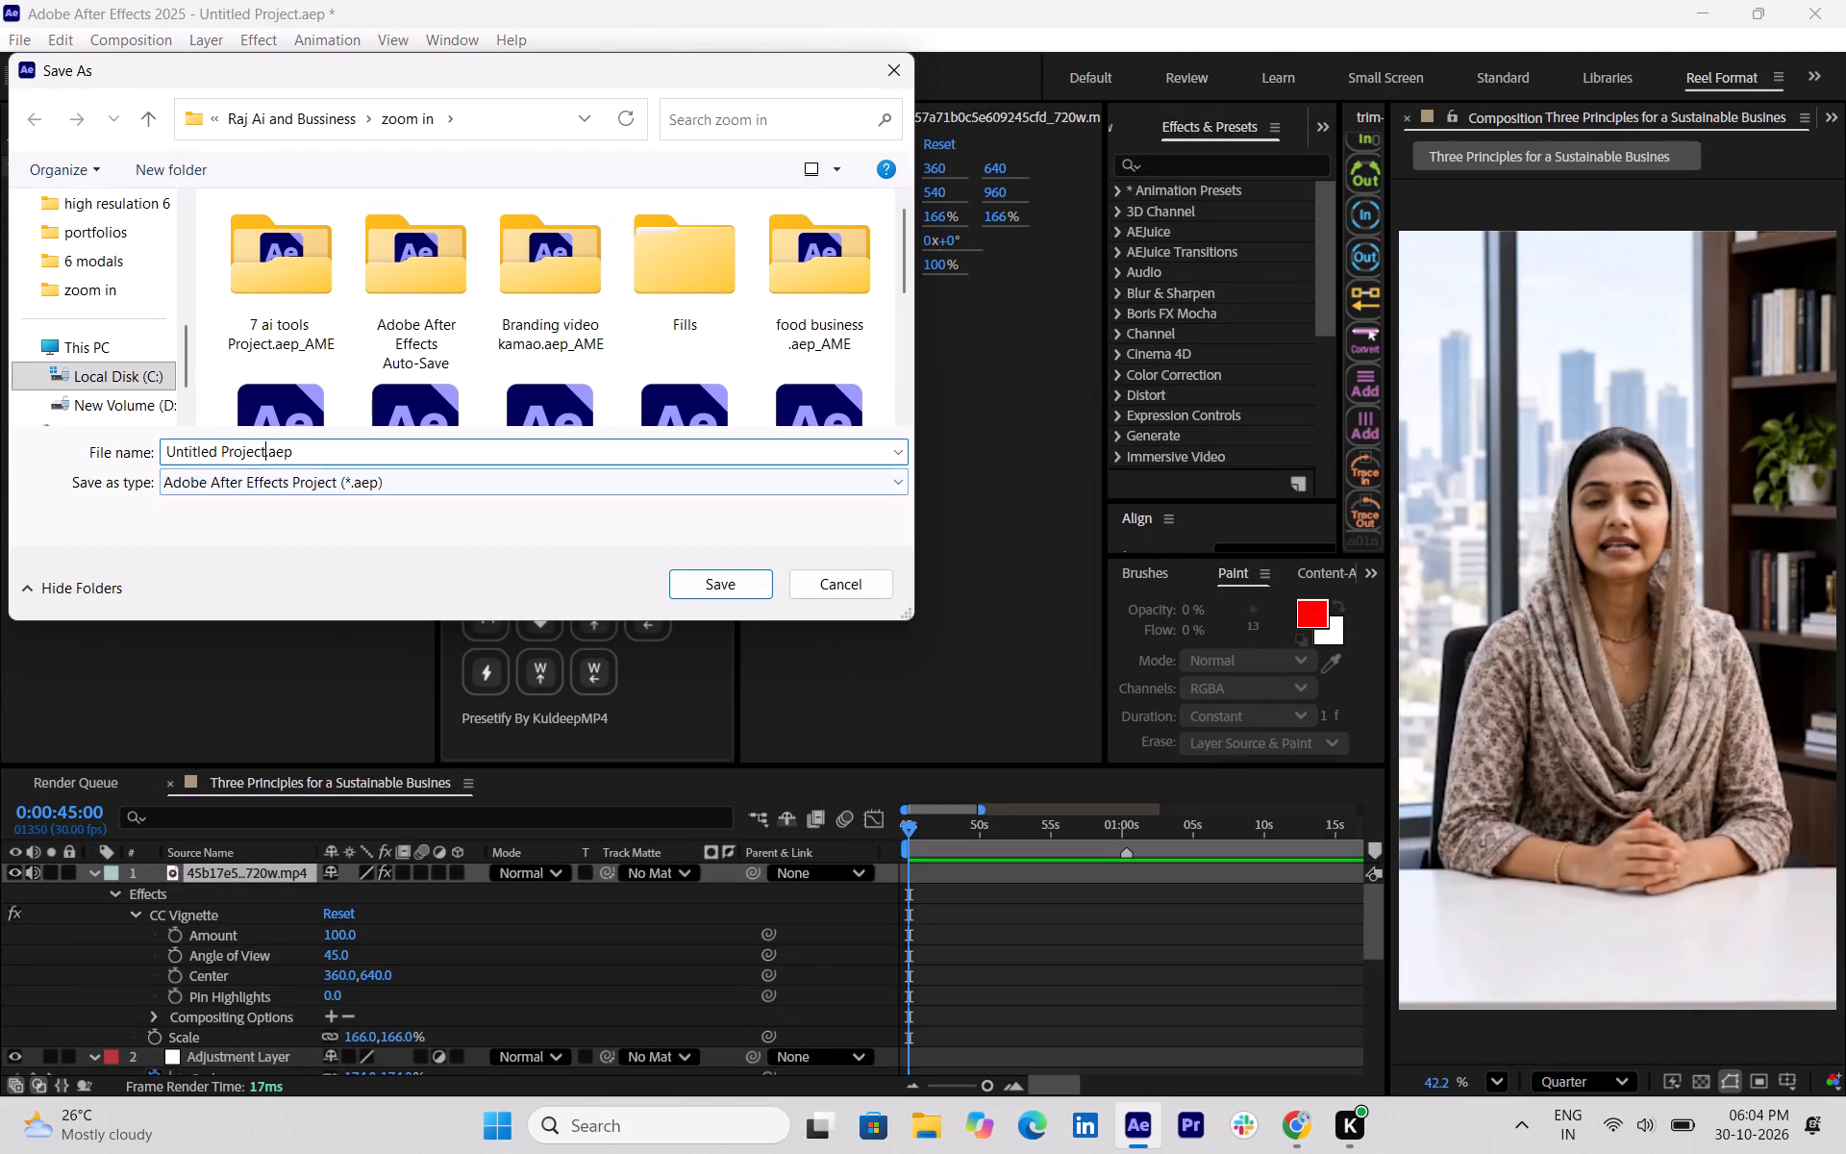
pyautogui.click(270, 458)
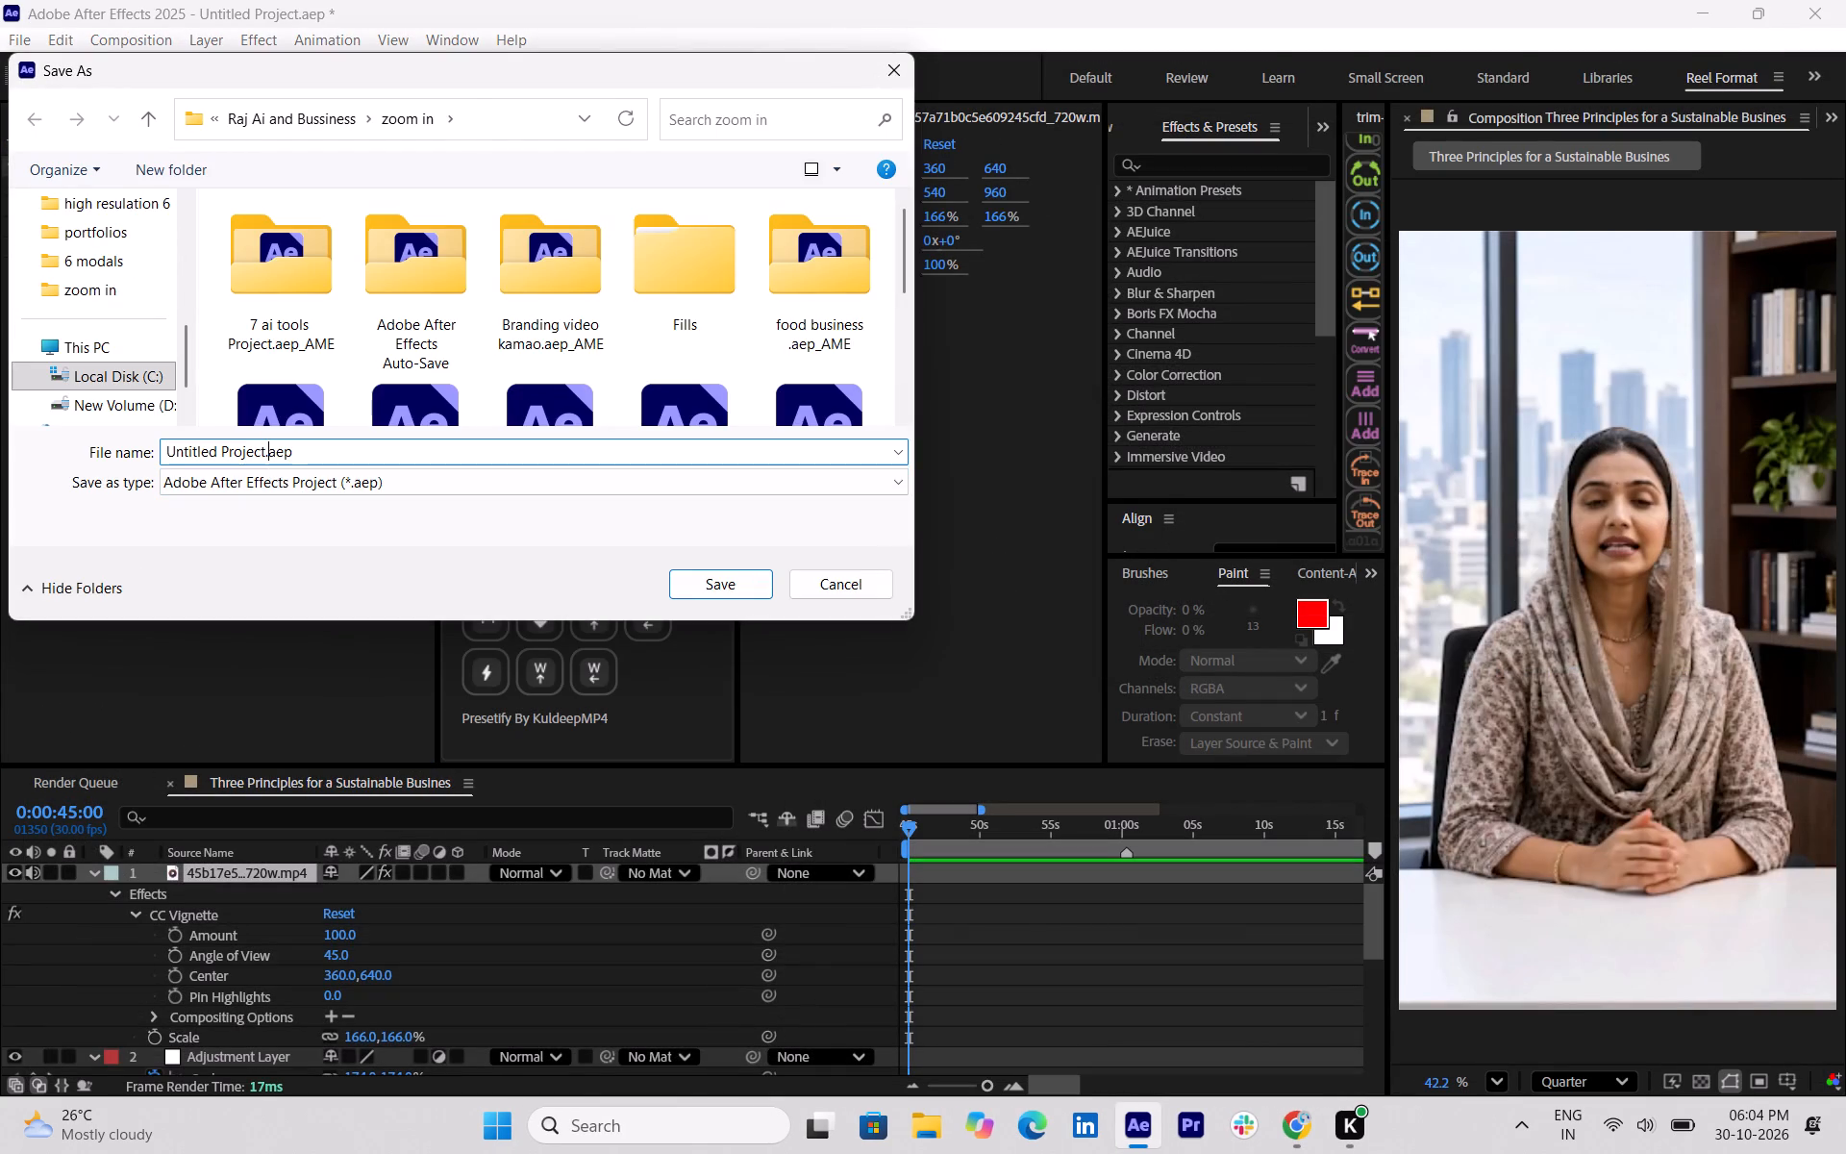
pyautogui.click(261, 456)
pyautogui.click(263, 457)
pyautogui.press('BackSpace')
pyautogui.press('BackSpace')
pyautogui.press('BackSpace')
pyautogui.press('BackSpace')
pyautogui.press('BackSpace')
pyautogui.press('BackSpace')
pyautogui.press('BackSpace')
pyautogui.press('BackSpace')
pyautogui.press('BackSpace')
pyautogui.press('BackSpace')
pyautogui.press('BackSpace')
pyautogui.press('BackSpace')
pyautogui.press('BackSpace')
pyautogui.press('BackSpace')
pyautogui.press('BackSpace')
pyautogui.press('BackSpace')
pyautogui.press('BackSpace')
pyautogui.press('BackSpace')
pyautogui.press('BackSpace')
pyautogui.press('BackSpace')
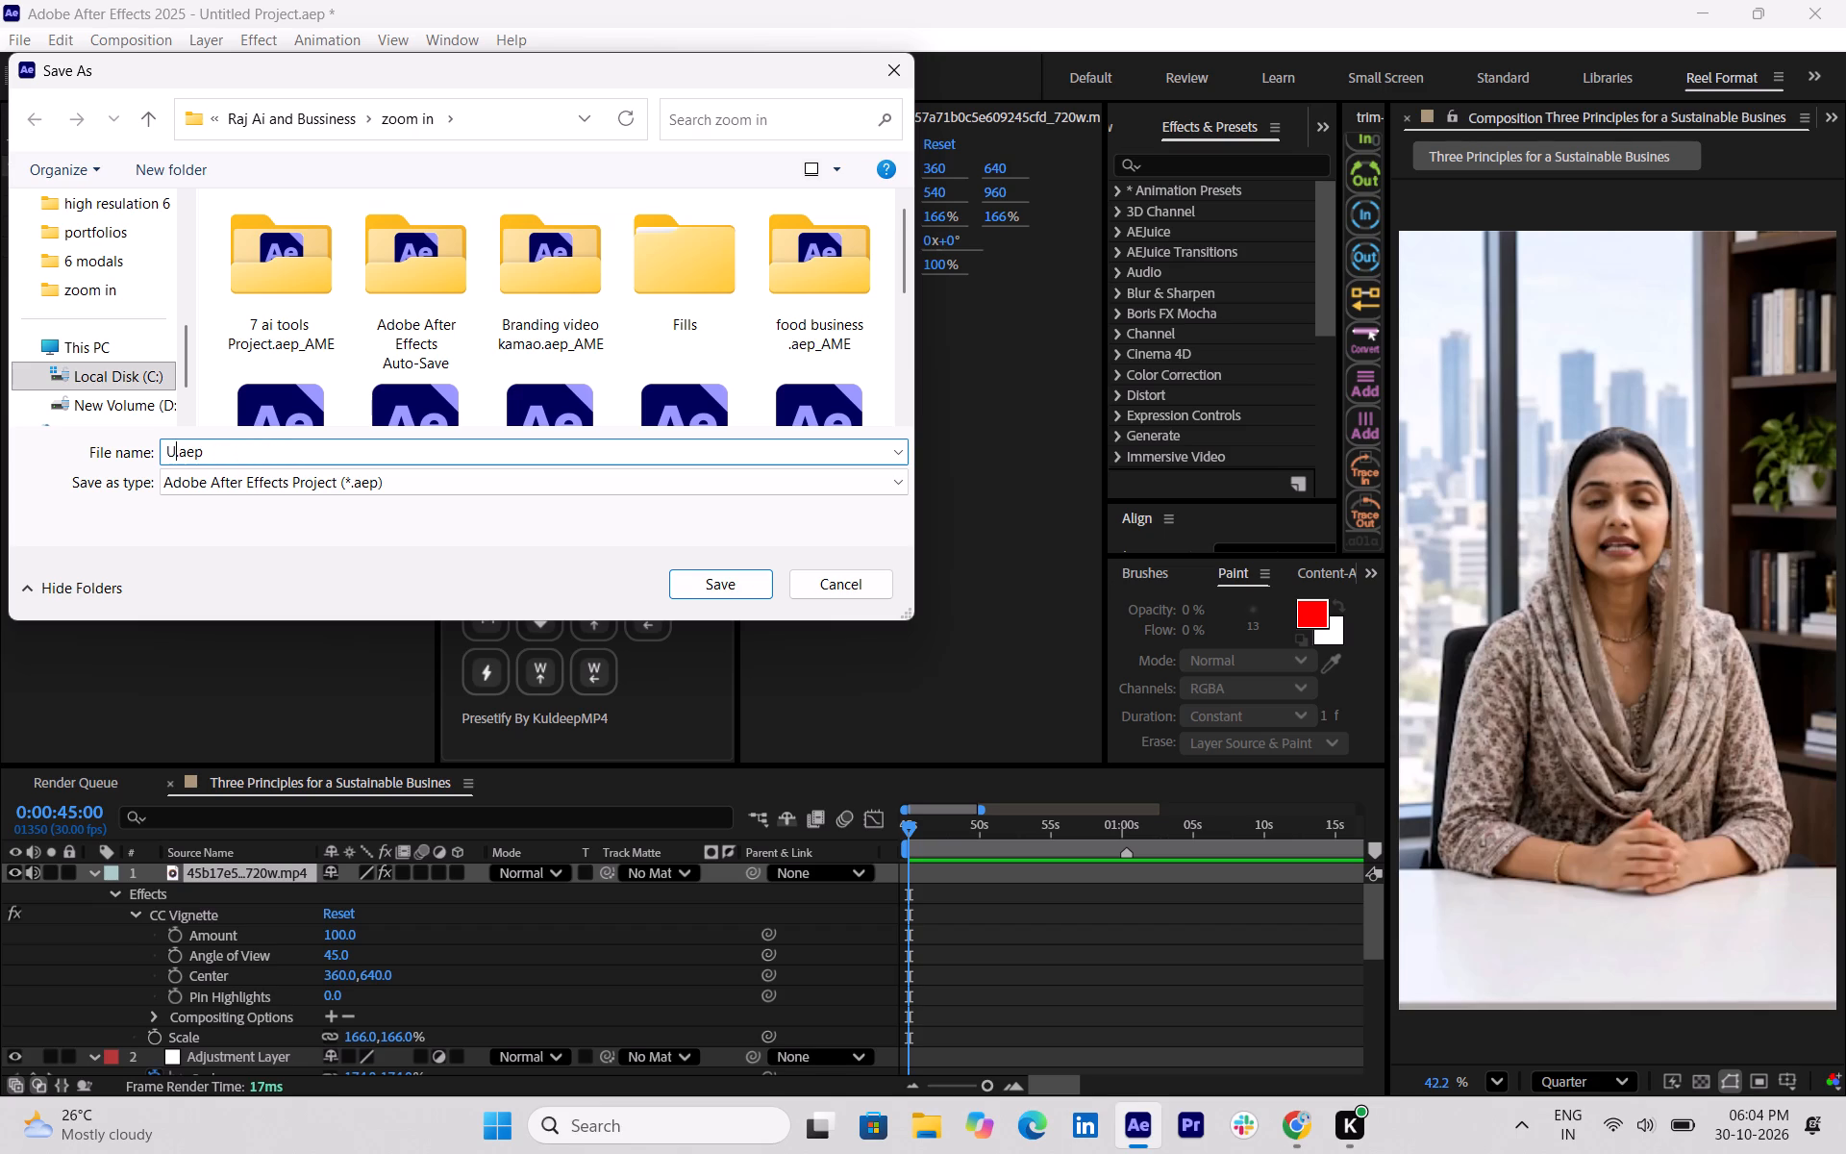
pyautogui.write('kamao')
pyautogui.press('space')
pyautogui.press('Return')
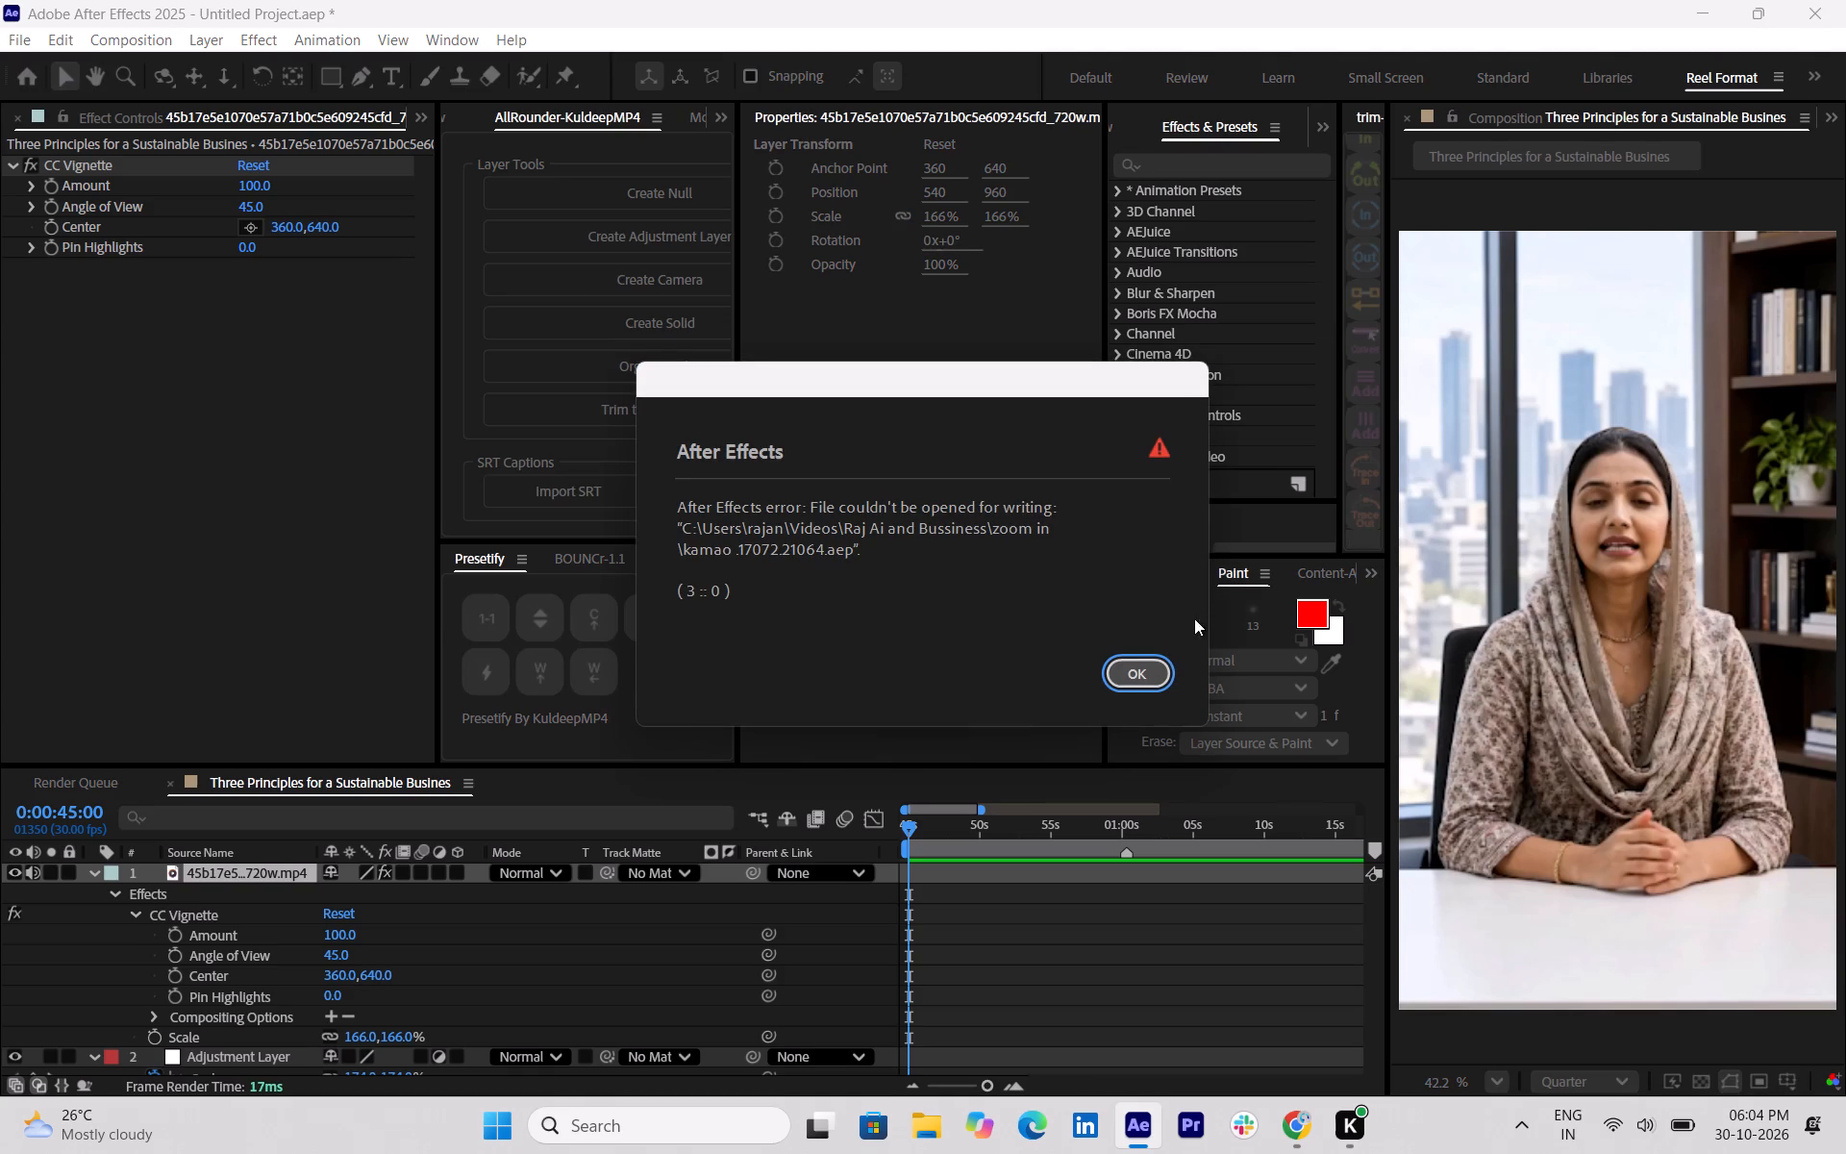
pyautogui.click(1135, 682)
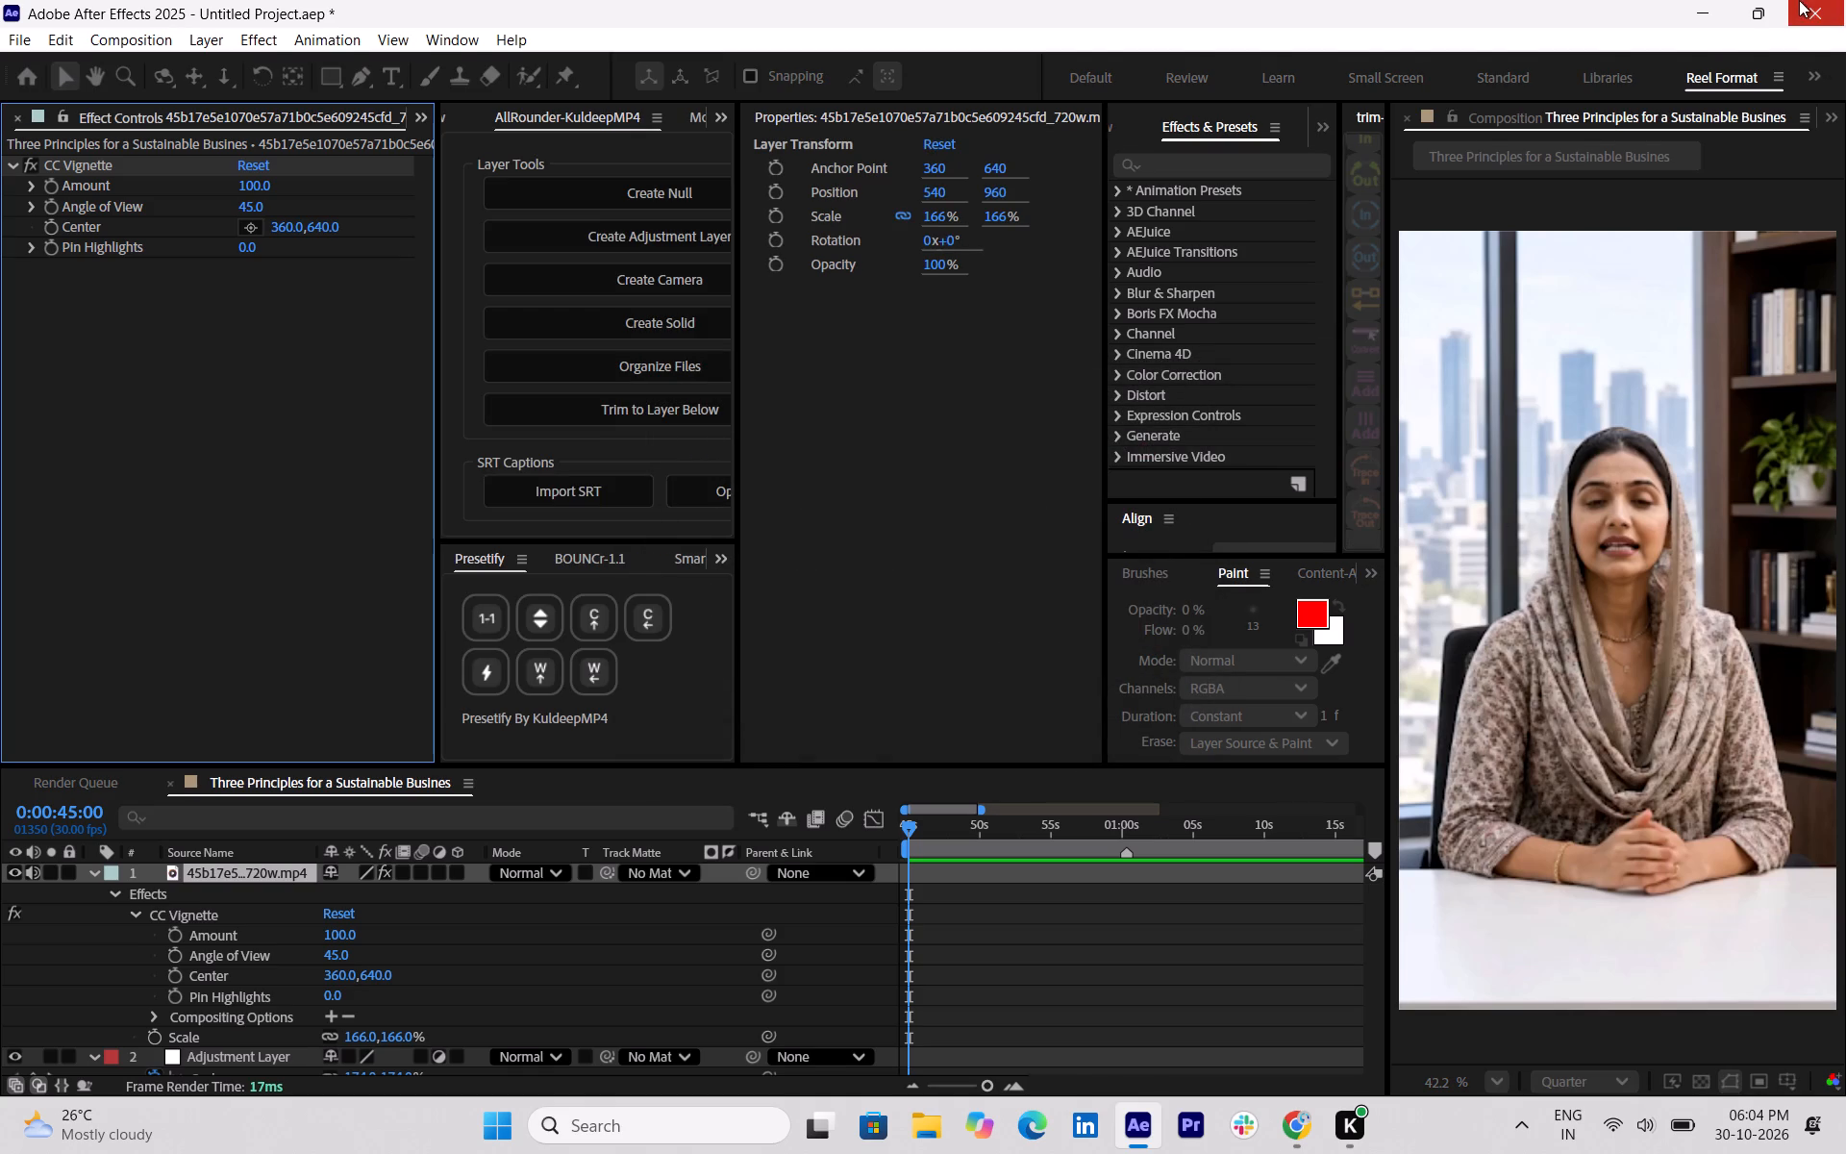
# Close After Effects again, choosing to save the changes to the untitled project.
pyautogui.click(1805, 8)
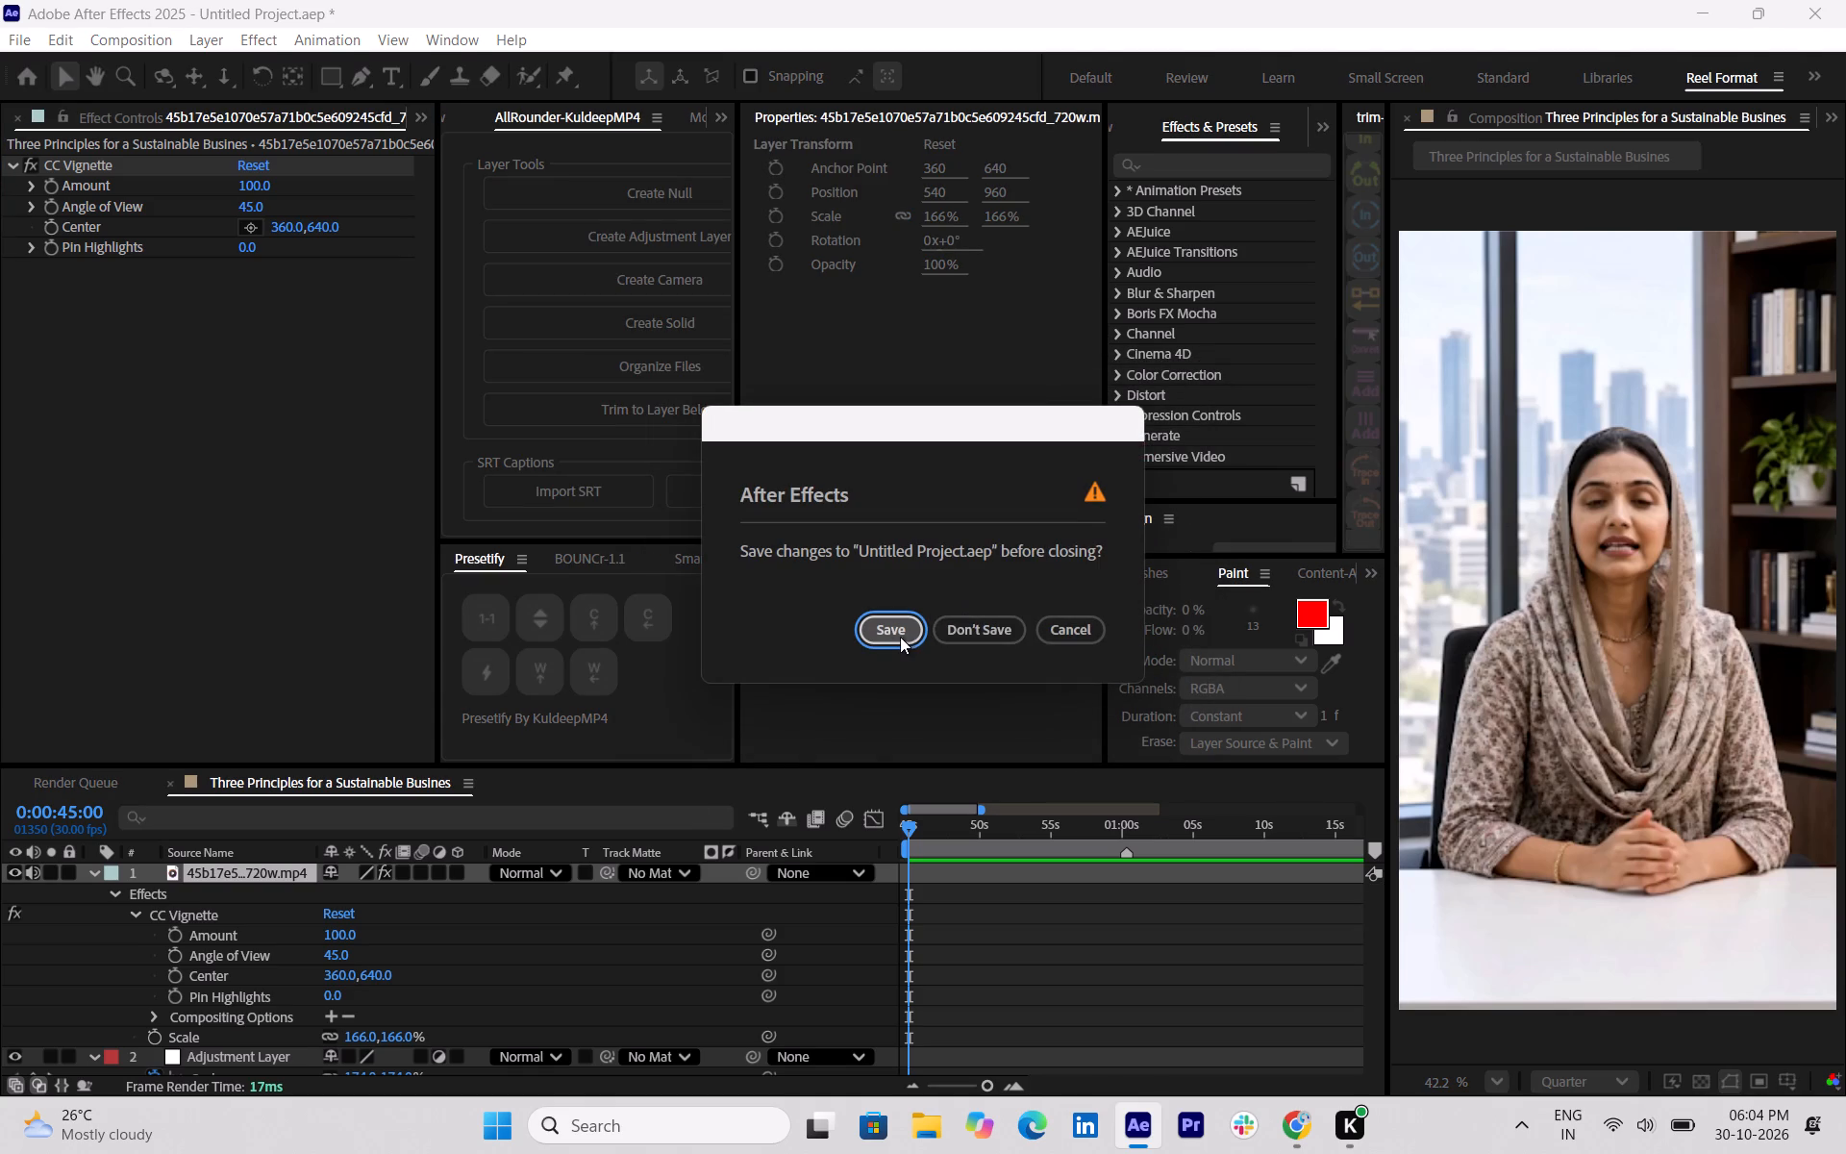
pyautogui.click(891, 637)
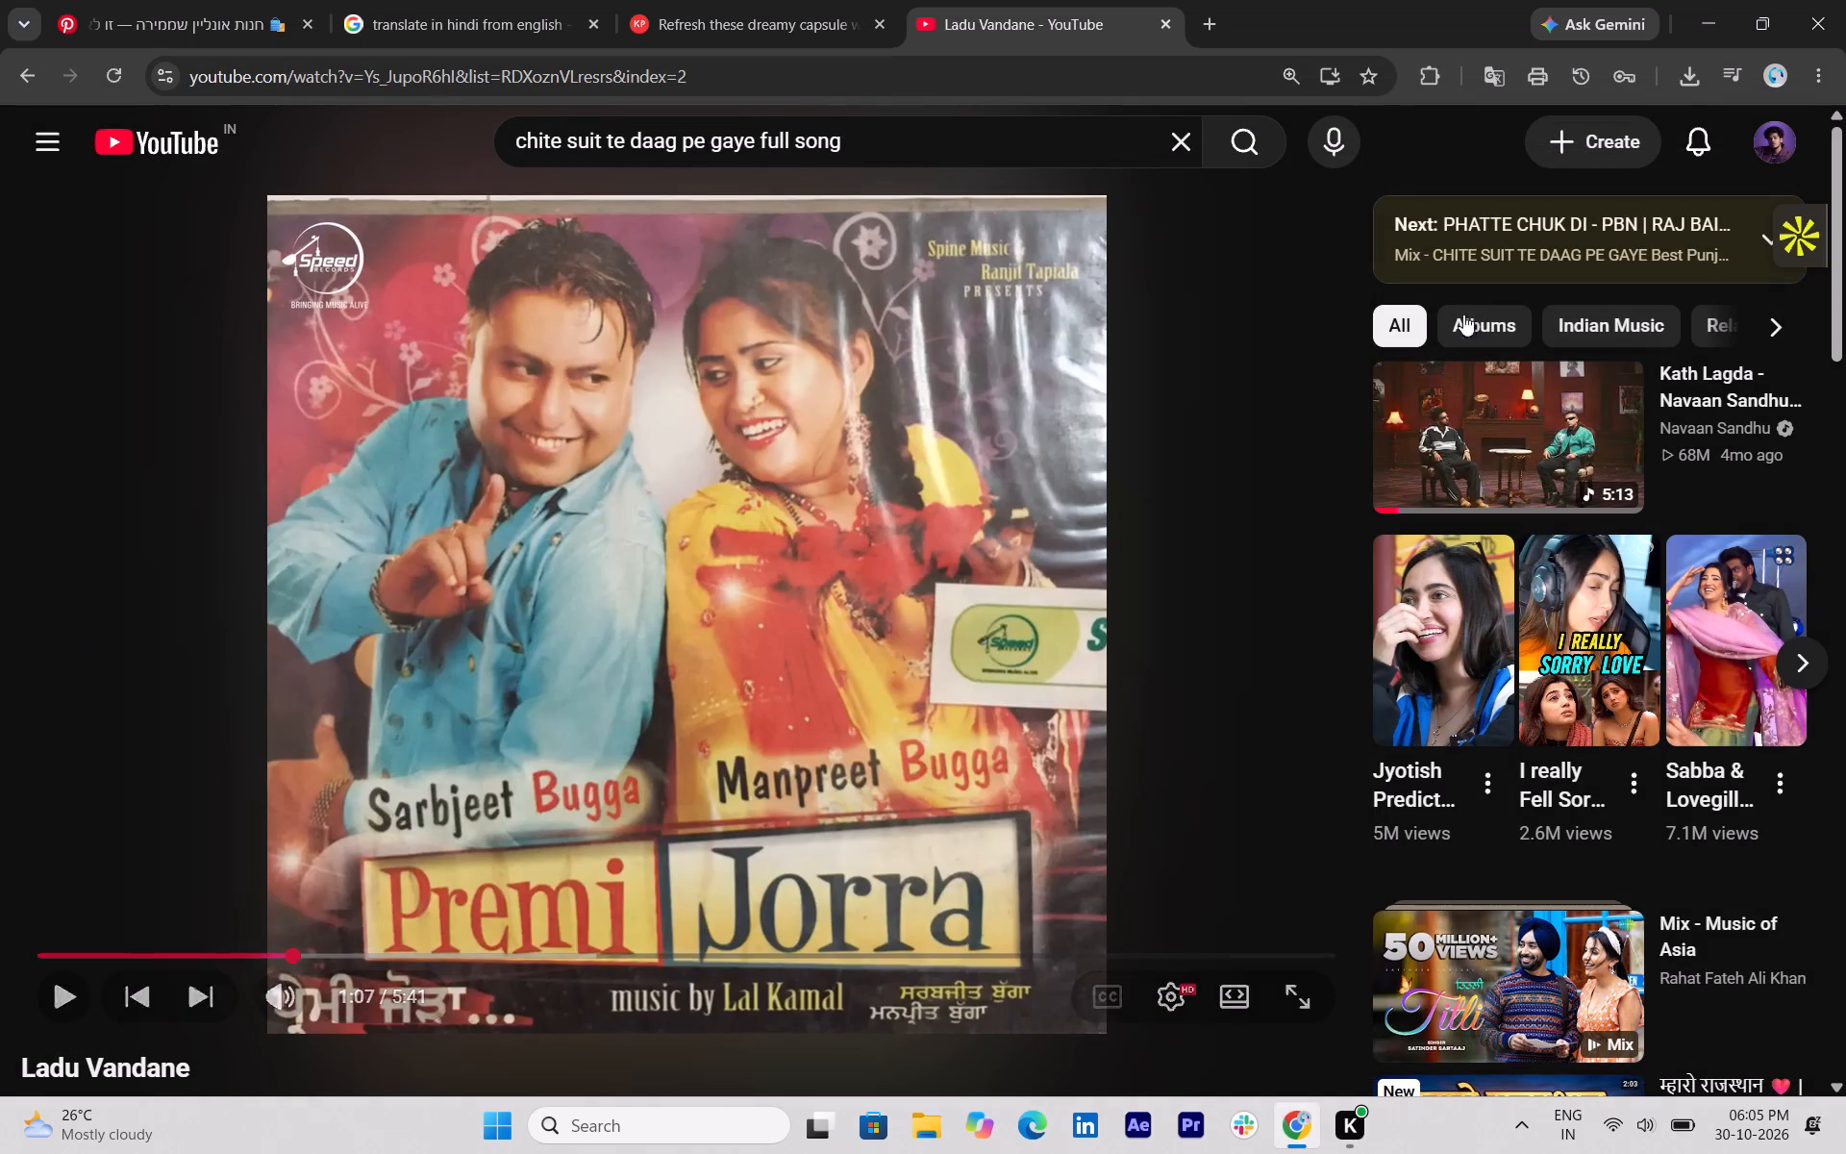
# Close the Chrome window with the Ladu Vandane video.
pyautogui.click(1845, 17)
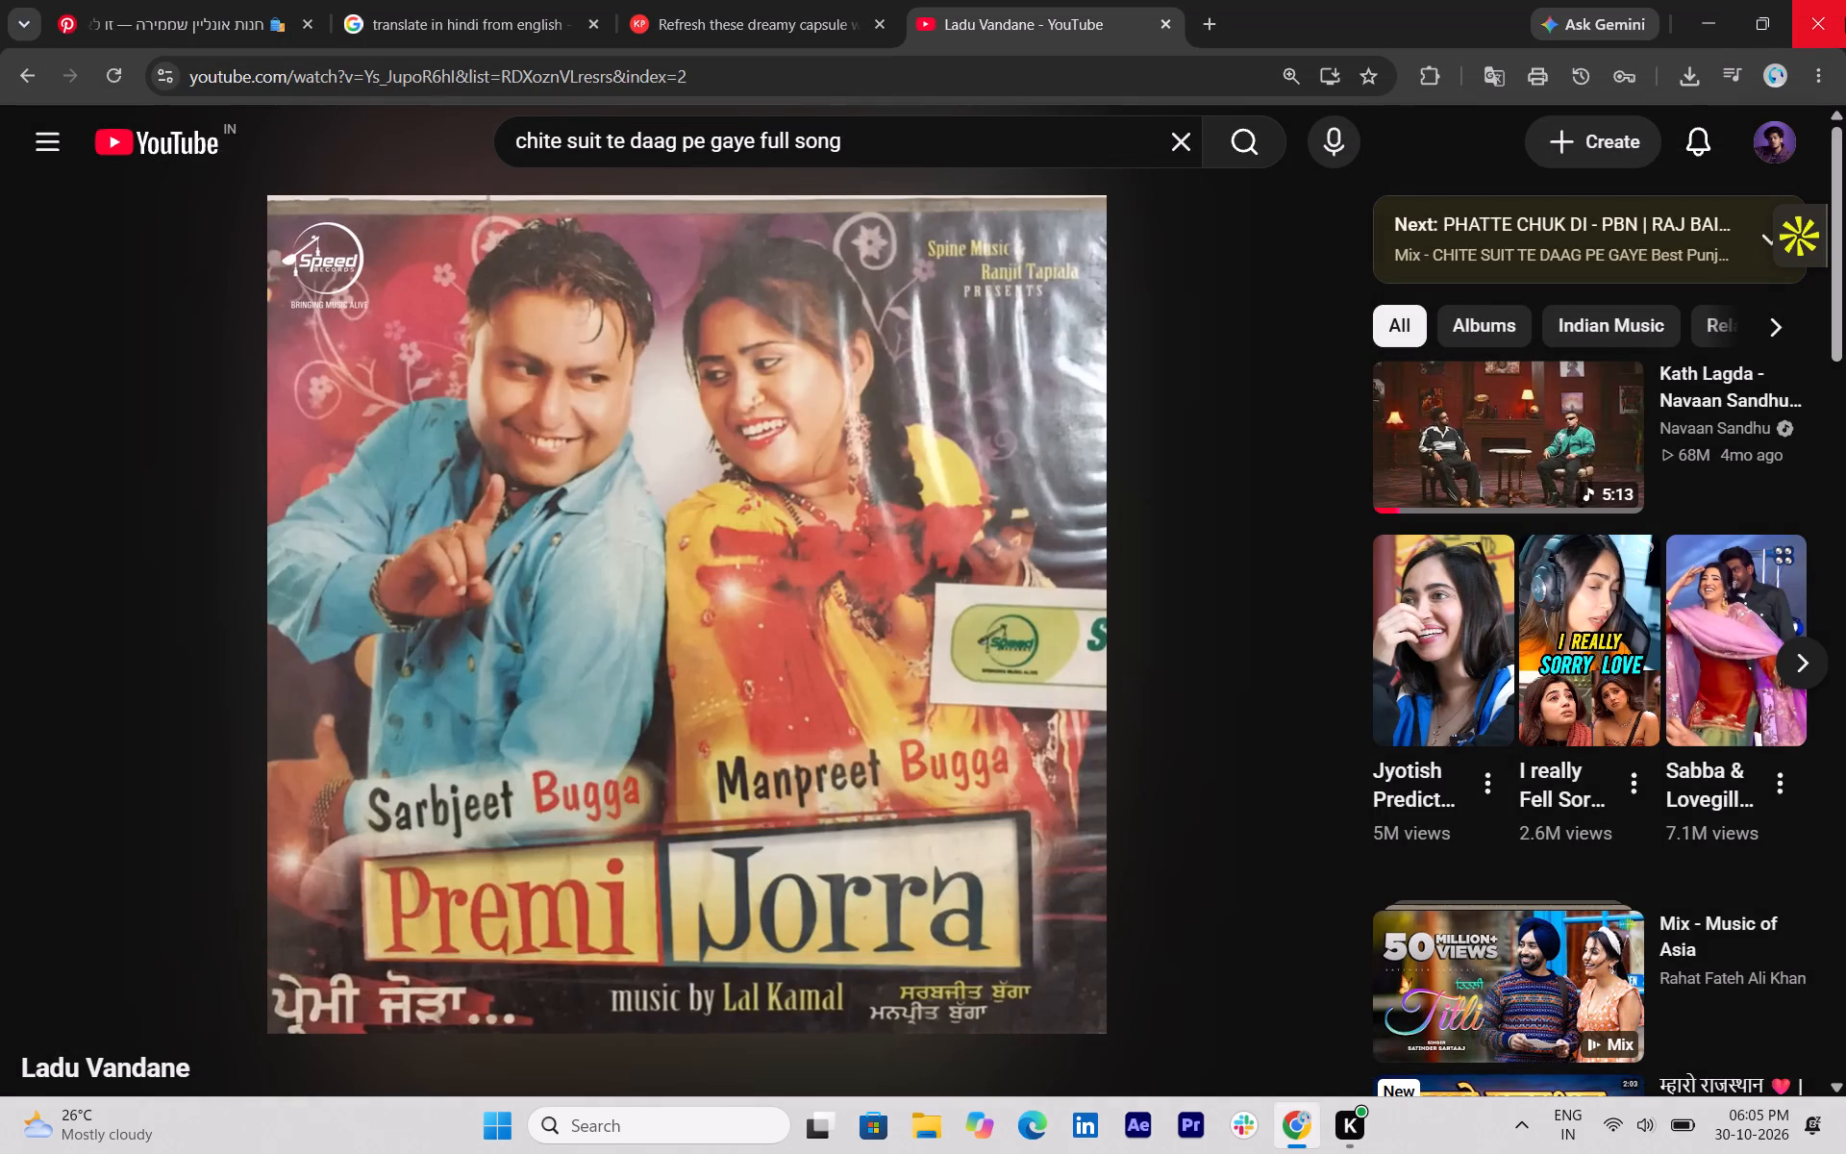
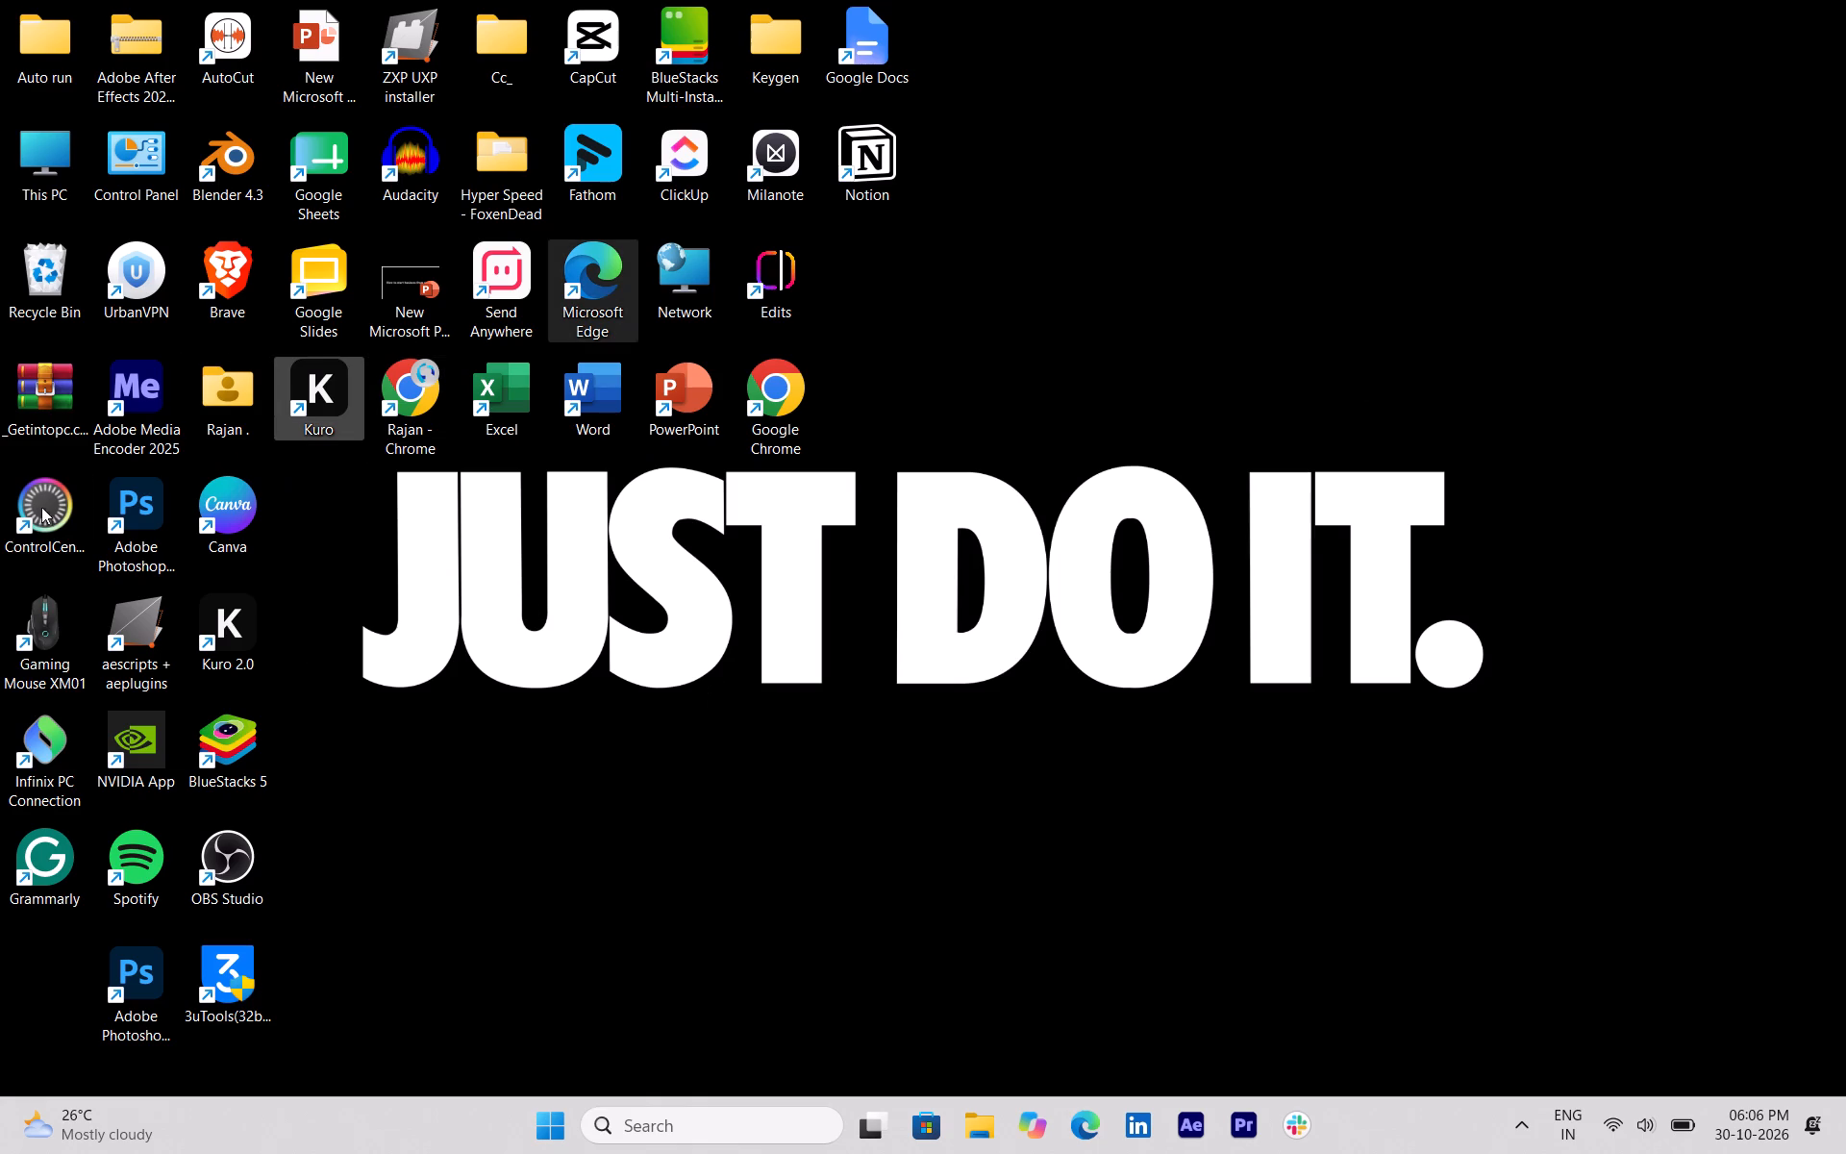
# Open UrbanVPN, connect to the Germany server and minimize its window.
pyautogui.doubleClick(145, 267)
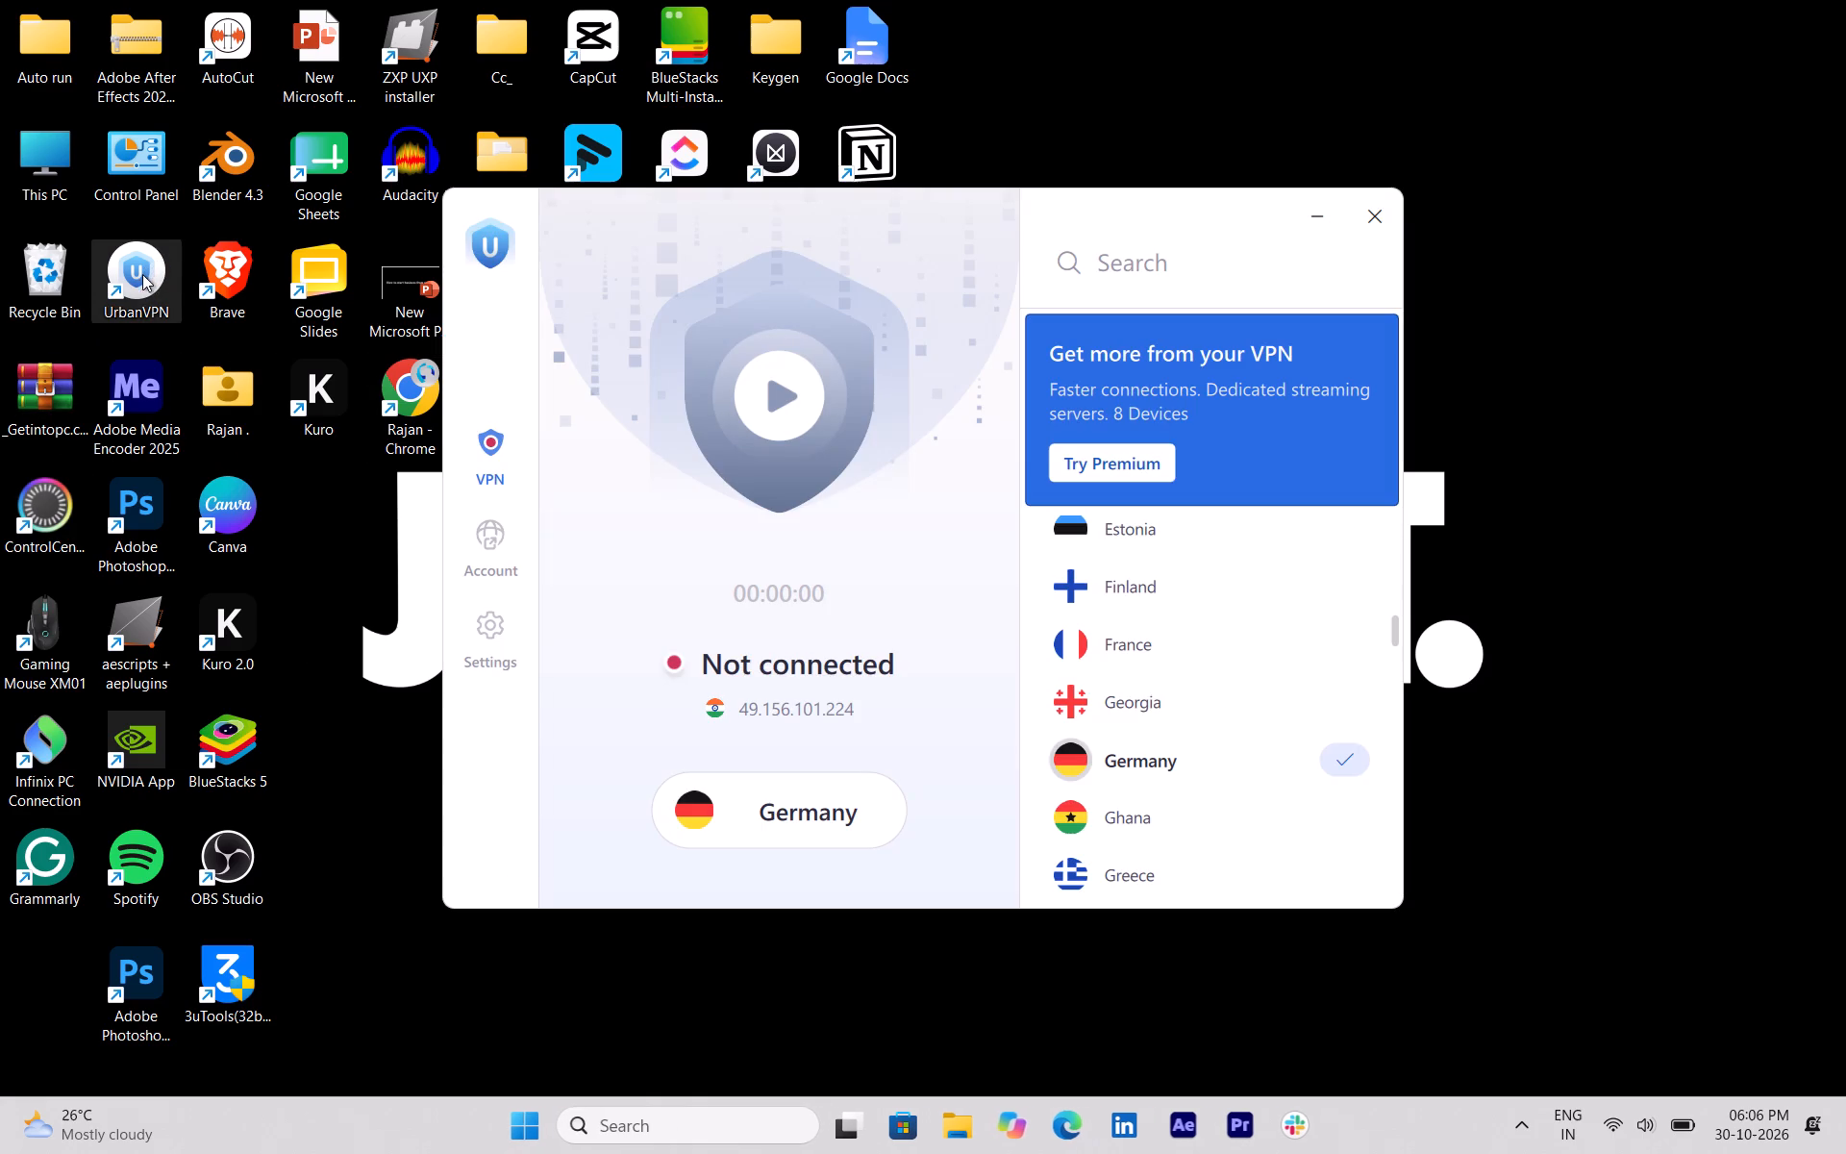
pyautogui.click(816, 379)
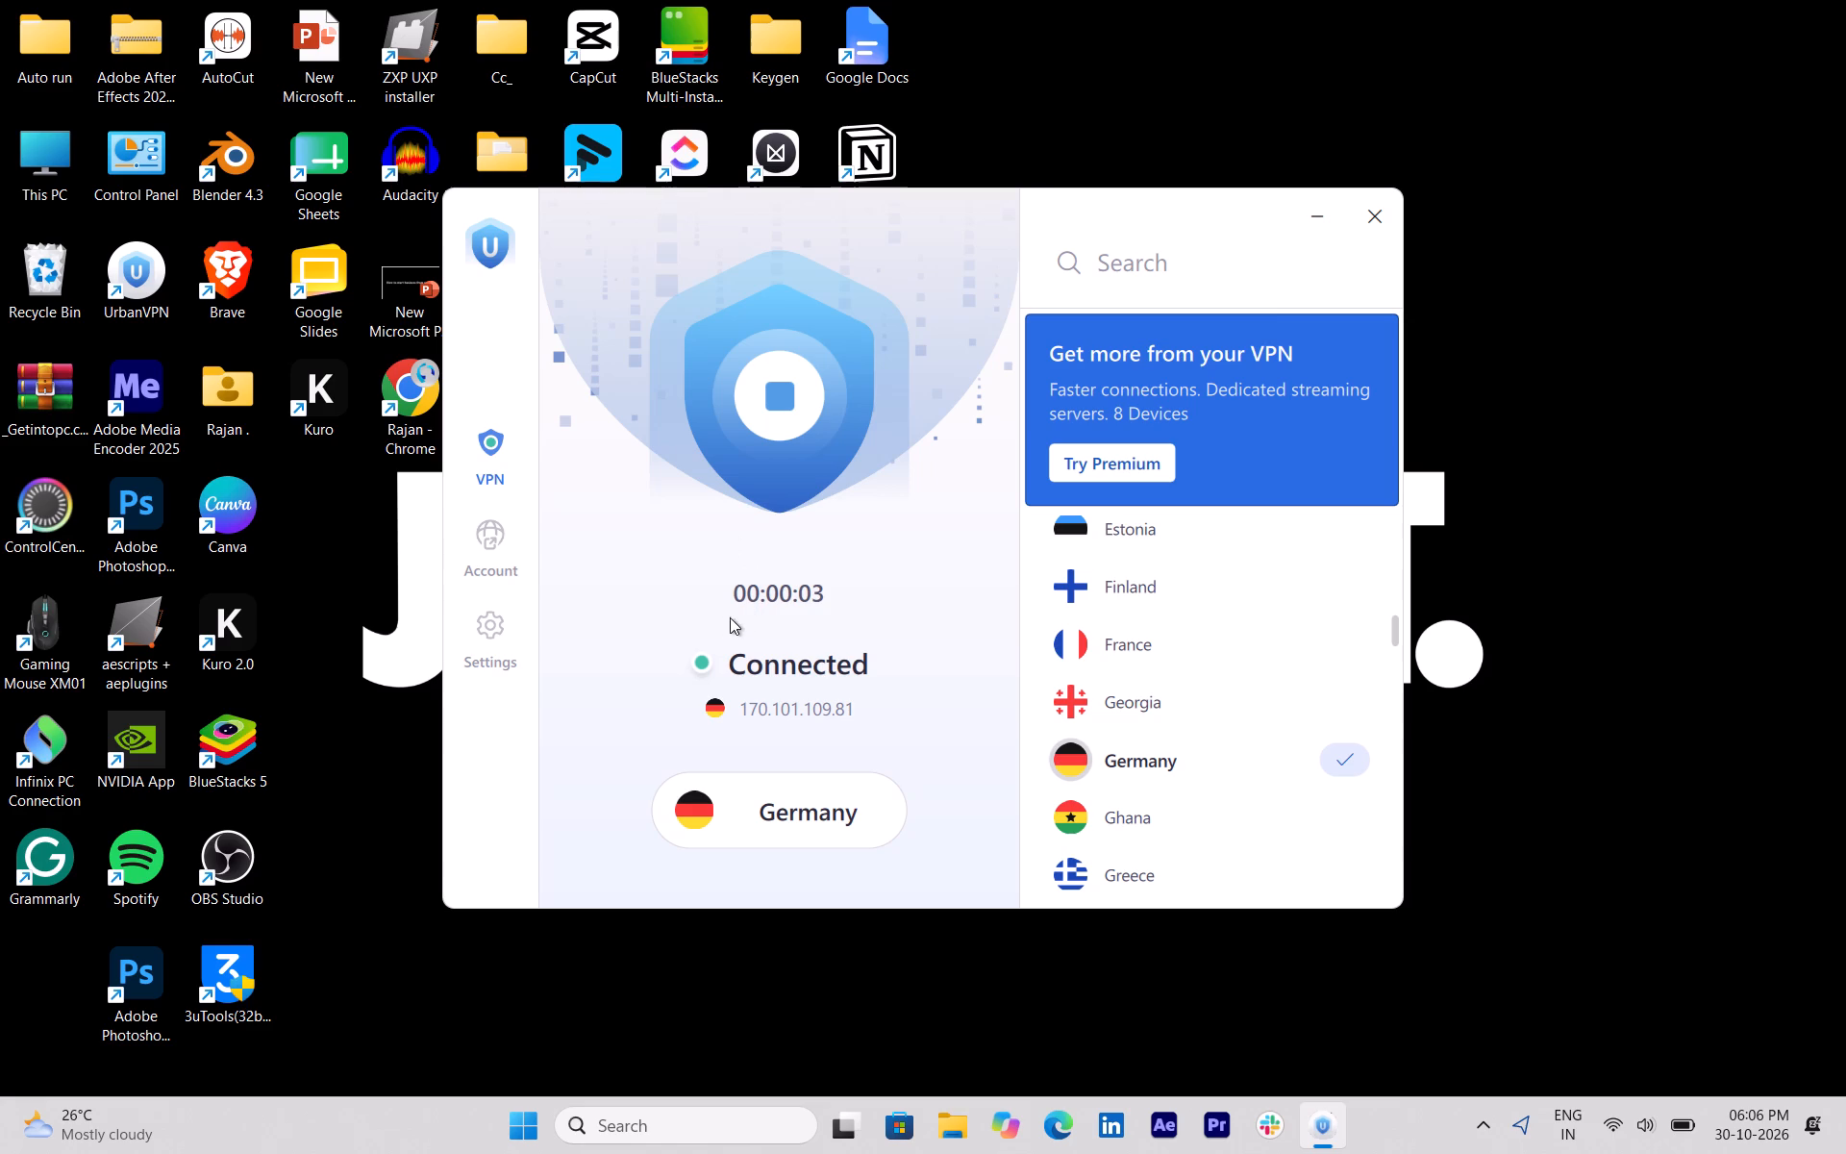
pyautogui.click(1312, 231)
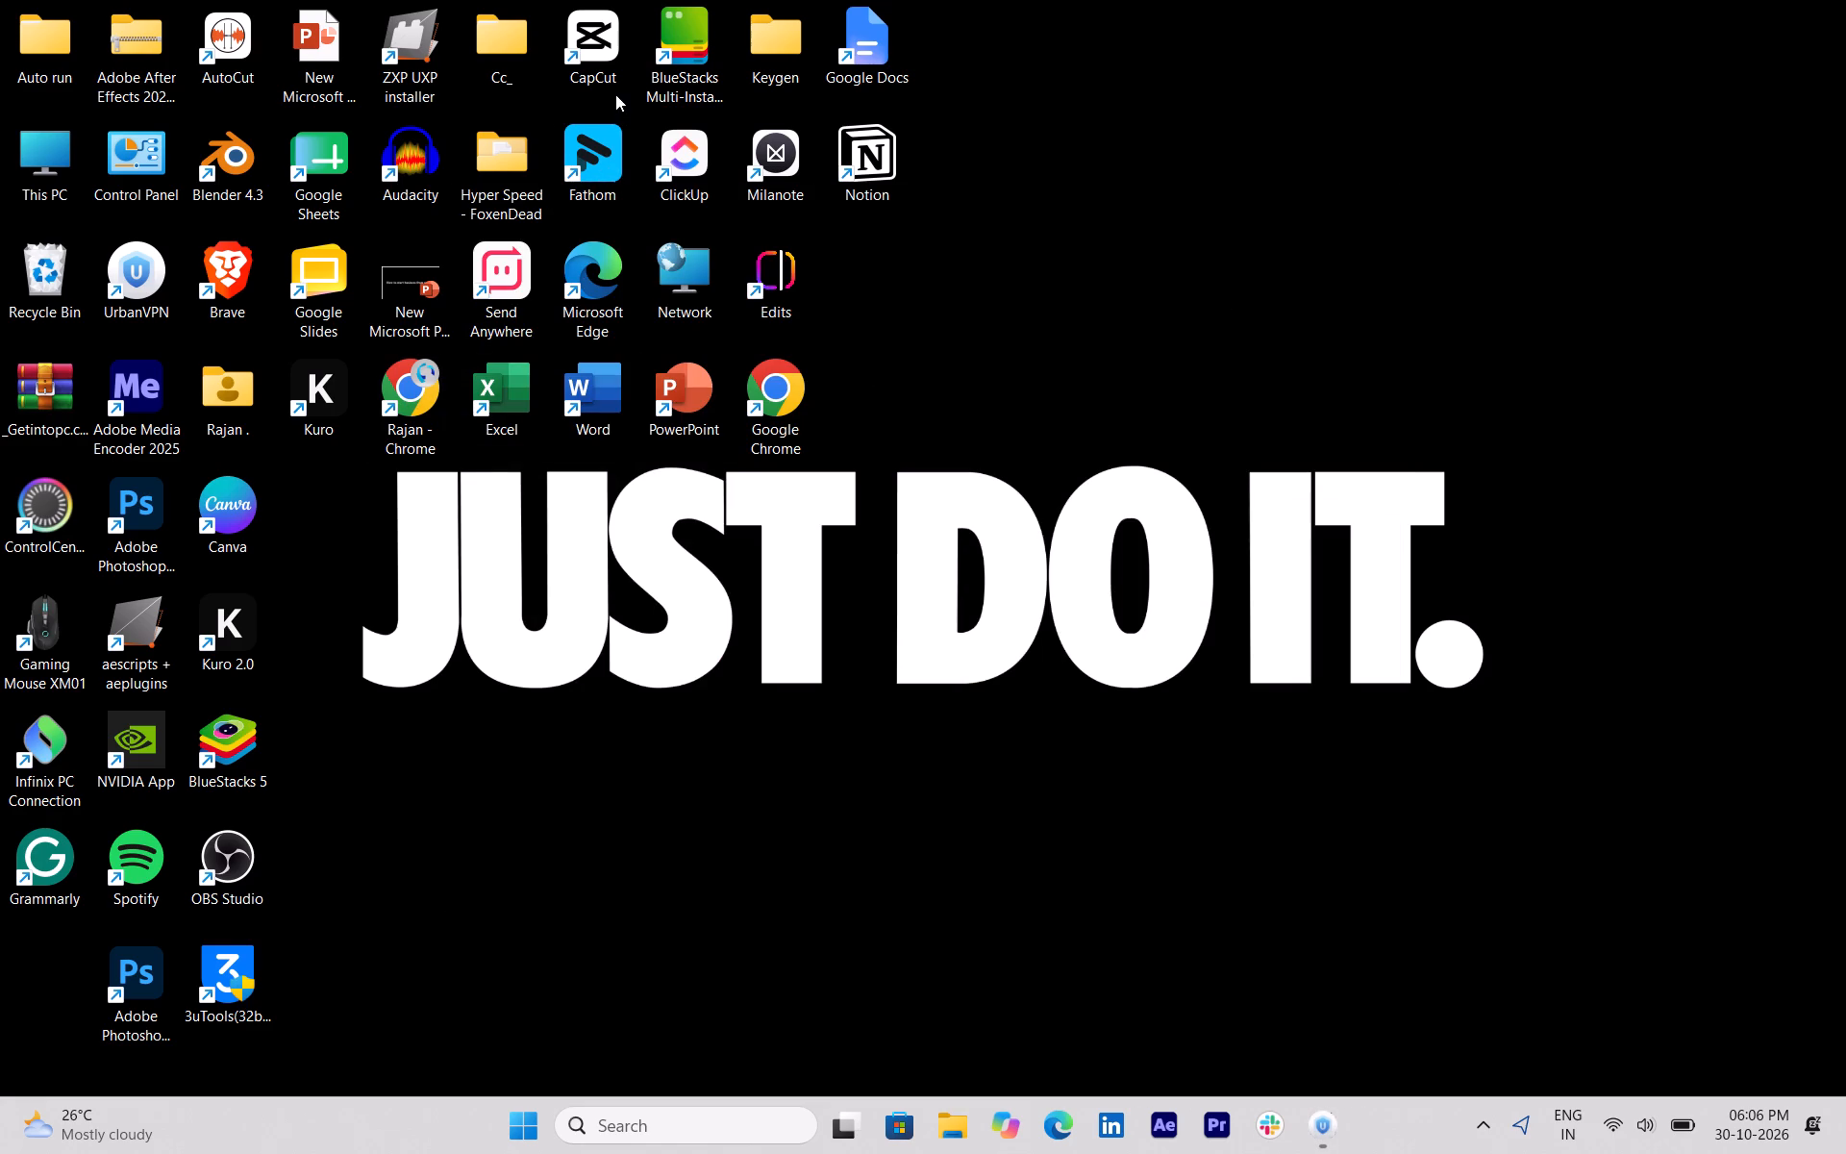
# Open CapCut, dismiss the version update and Ultra promotion pop-ups, and create a new project.
pyautogui.doubleClick(599, 60)
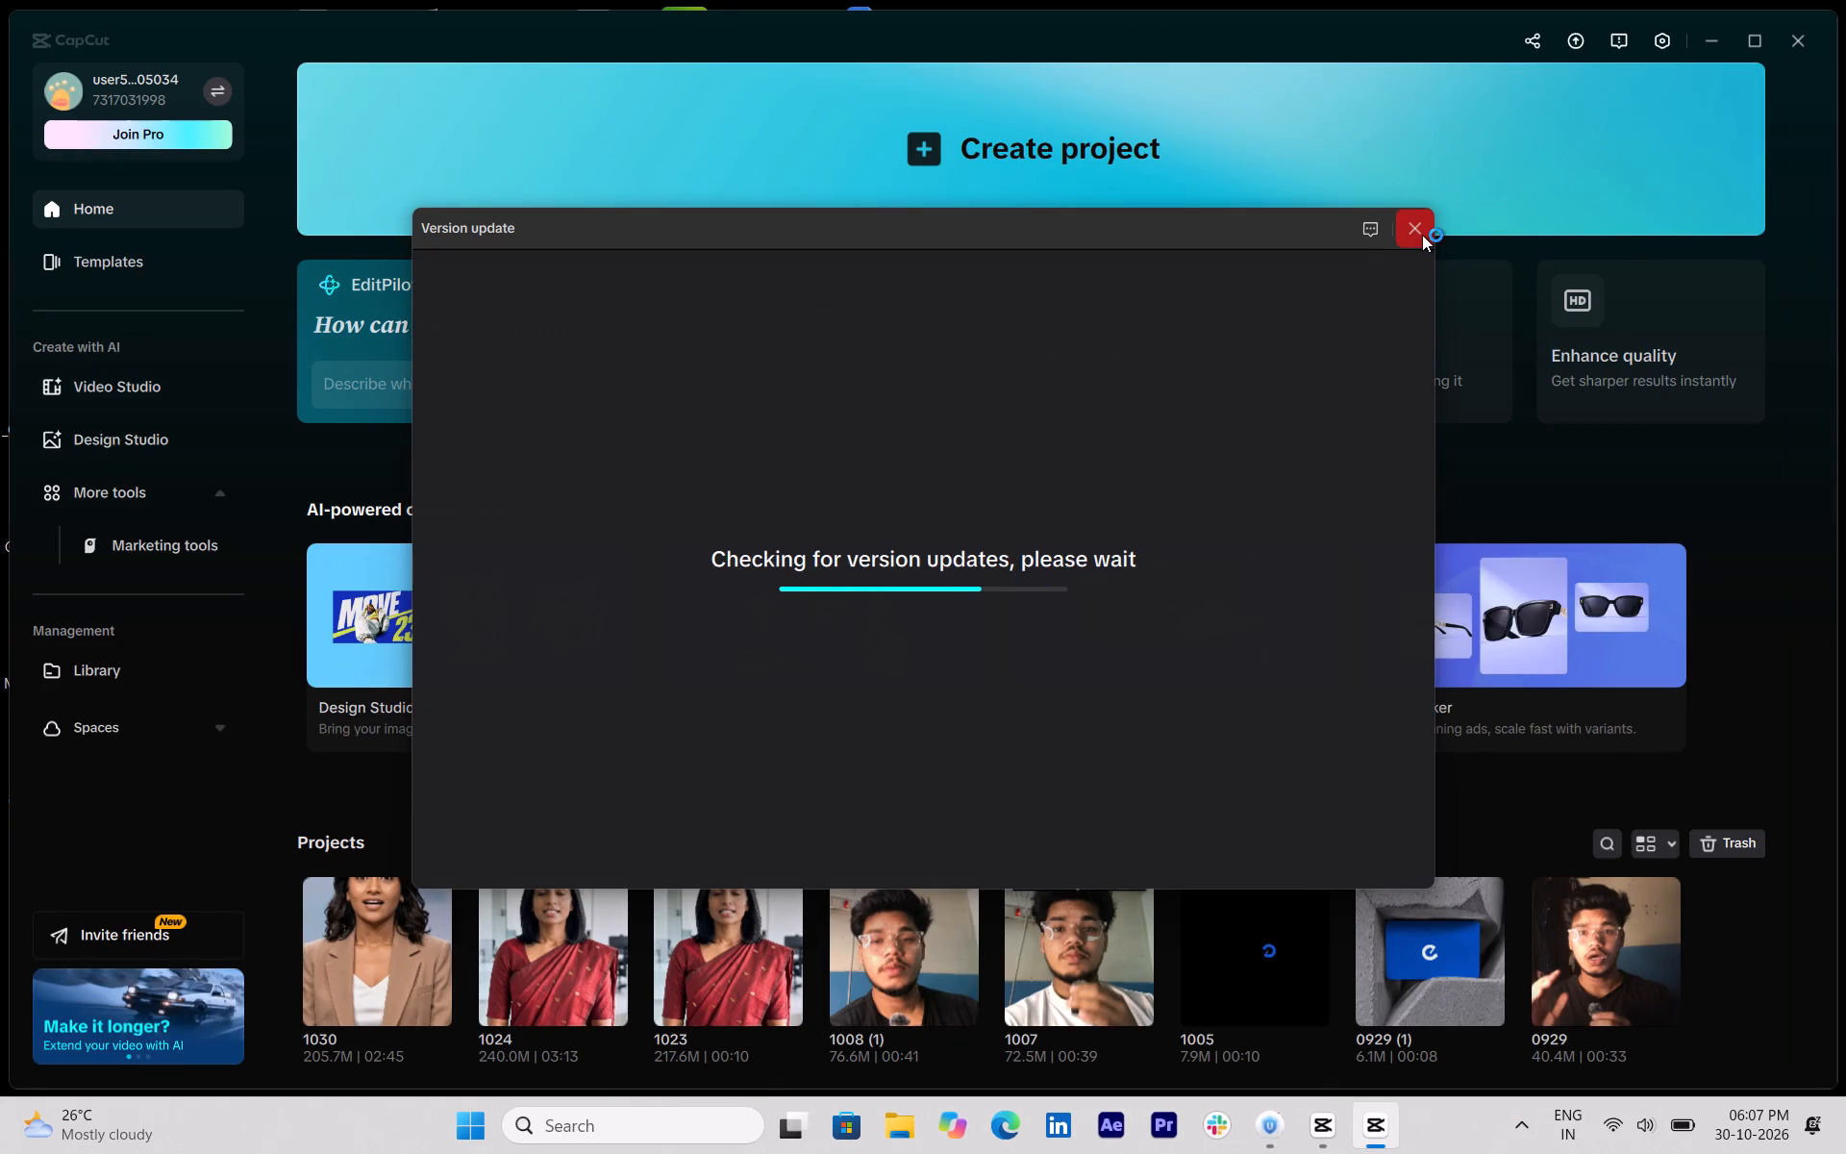
pyautogui.click(1422, 235)
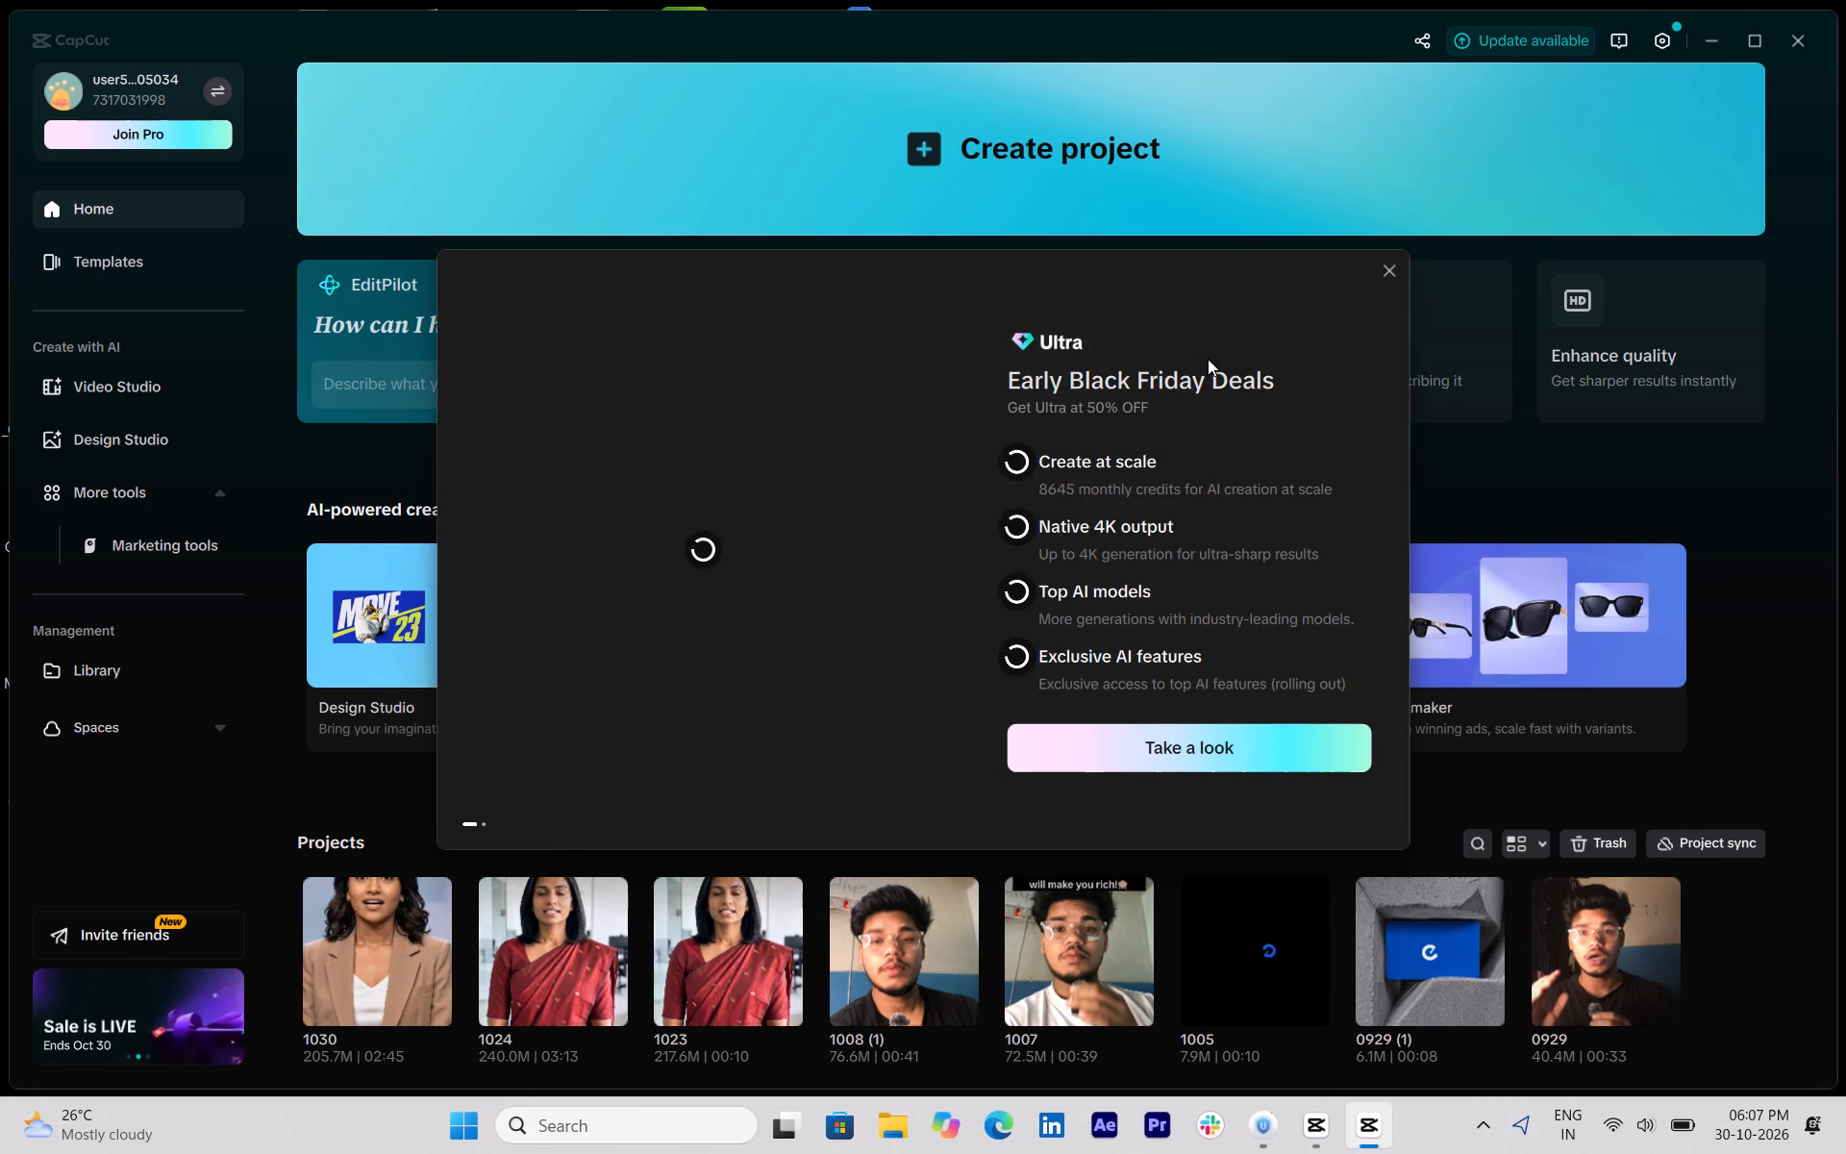
pyautogui.click(1395, 265)
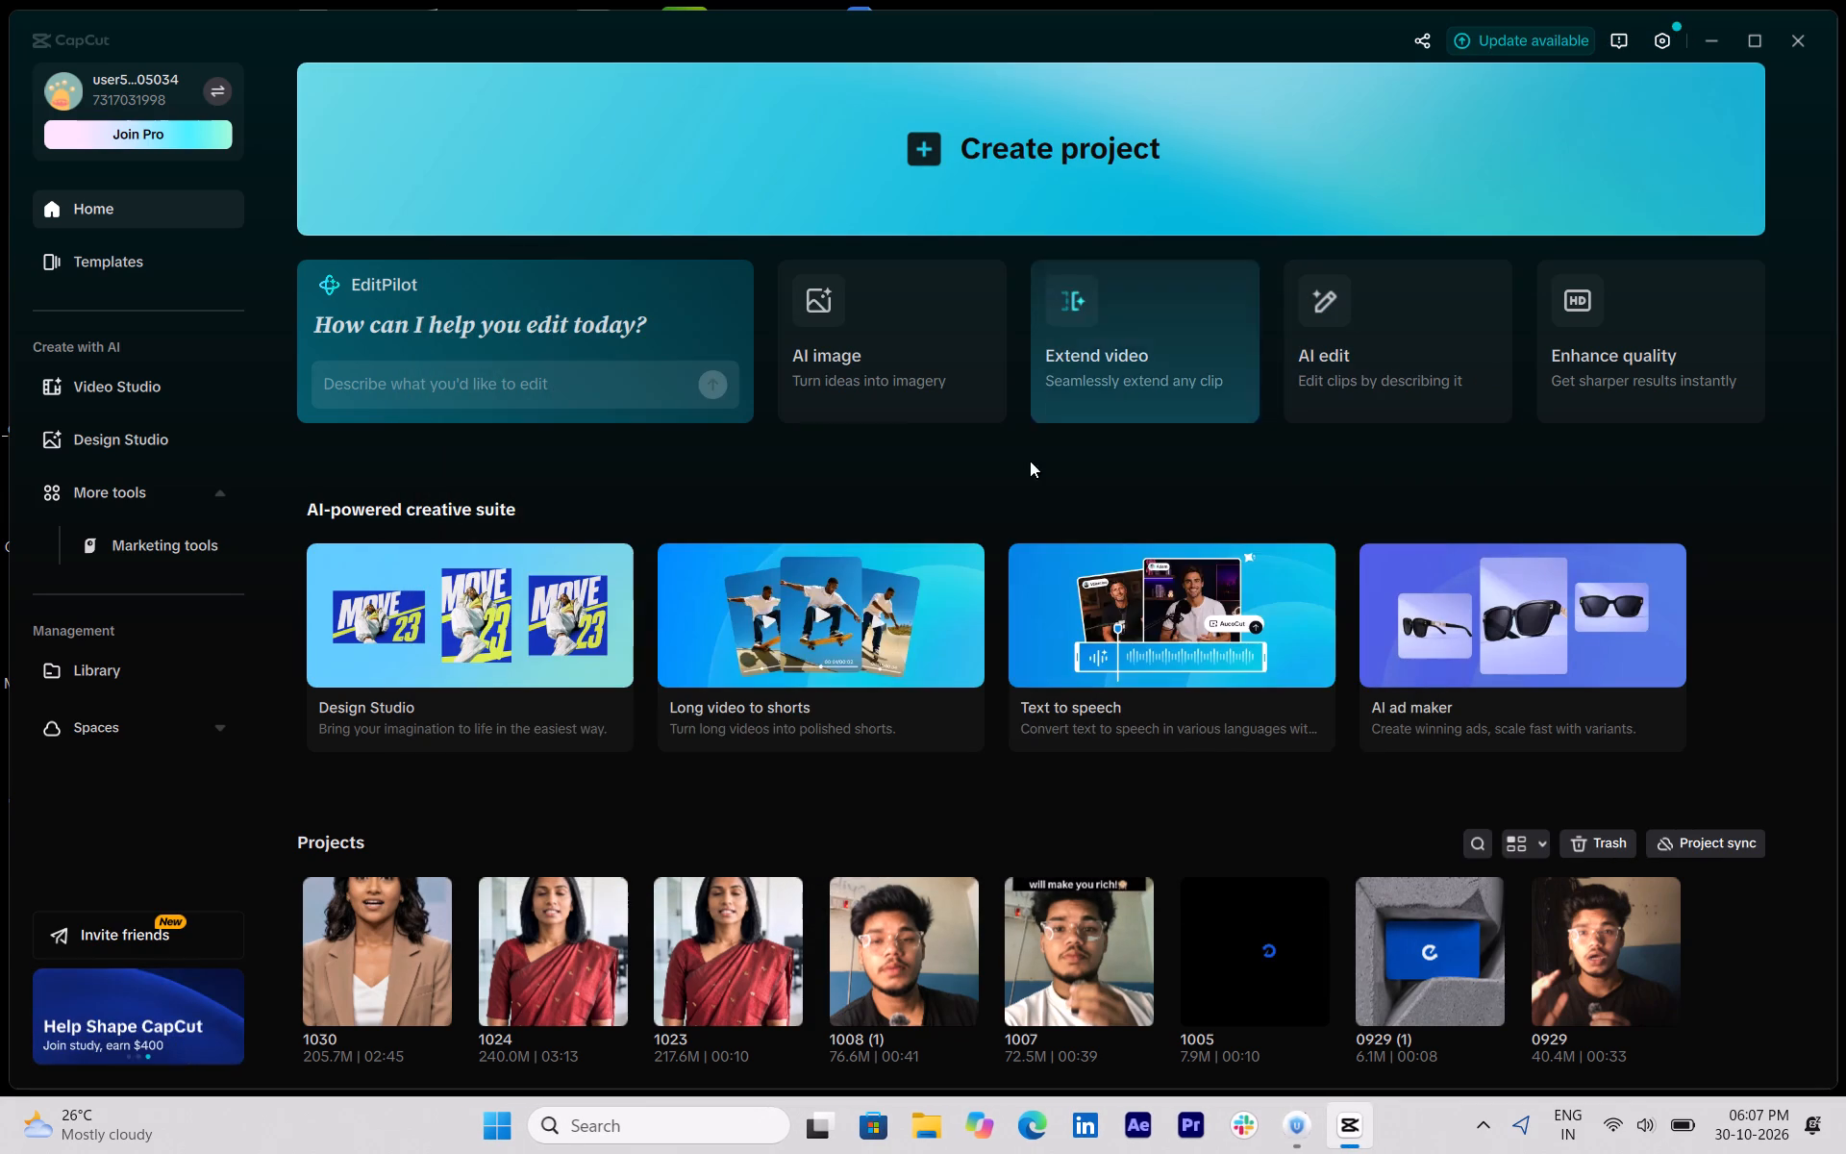
pyautogui.click(661, 204)
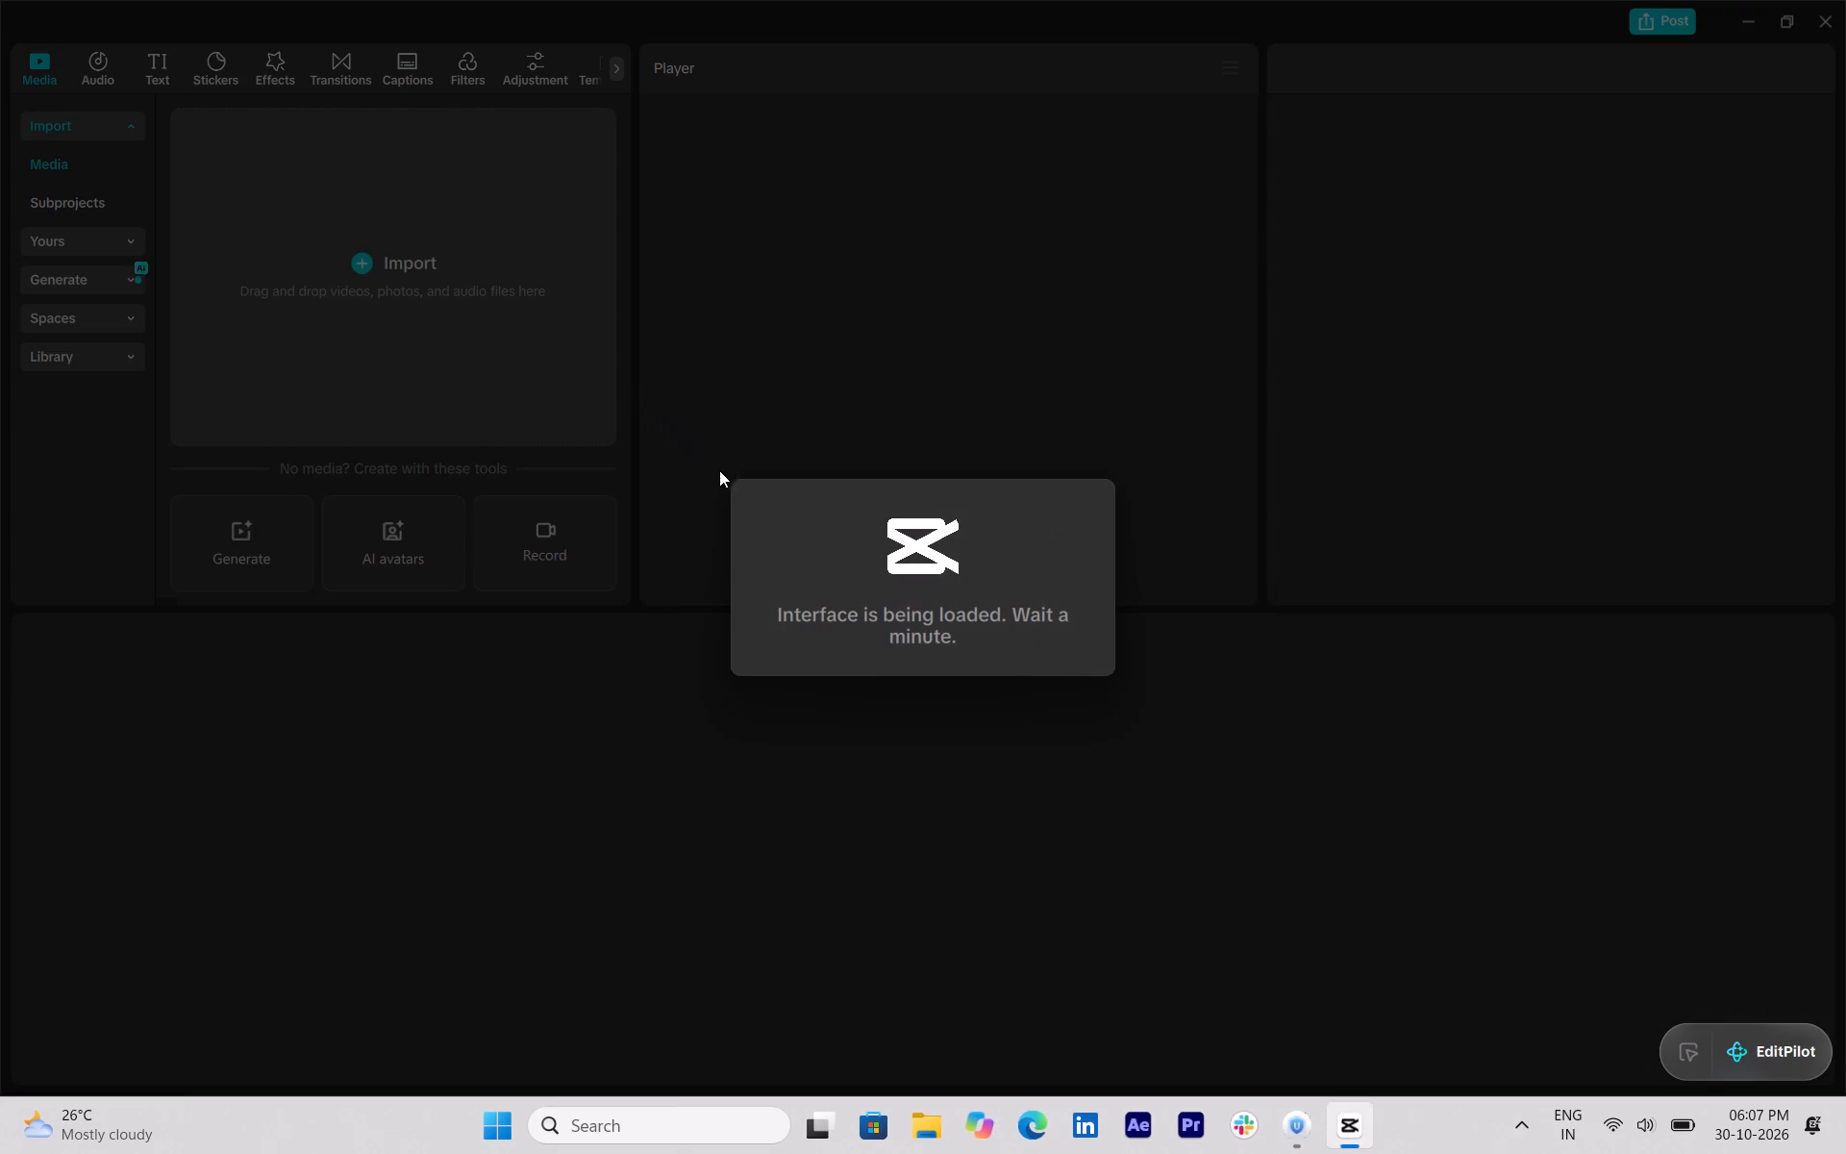
pyautogui.click(497, 403)
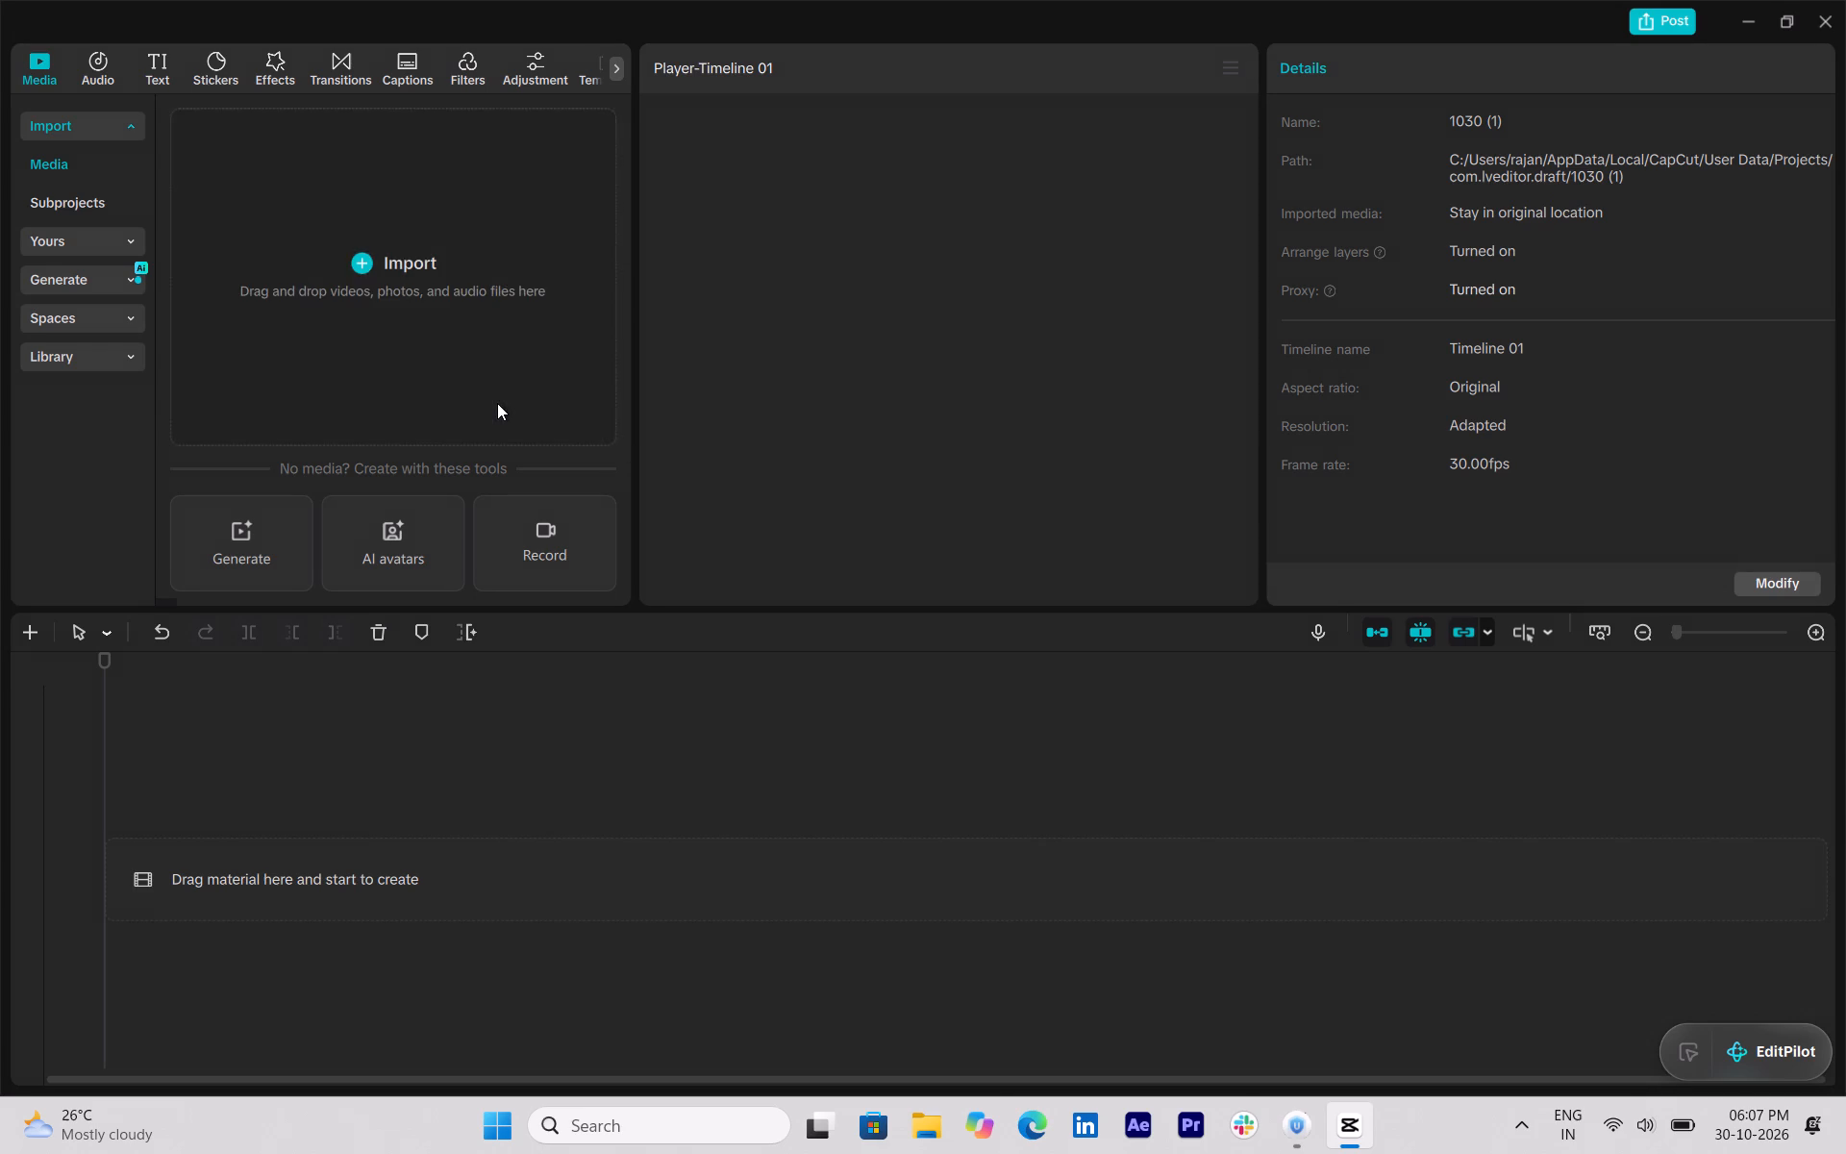
# Import Three Principles for a Sustainable Busines.mp4 from the 6 modals folder and place it at the start of the timeline.
pyautogui.click(383, 313)
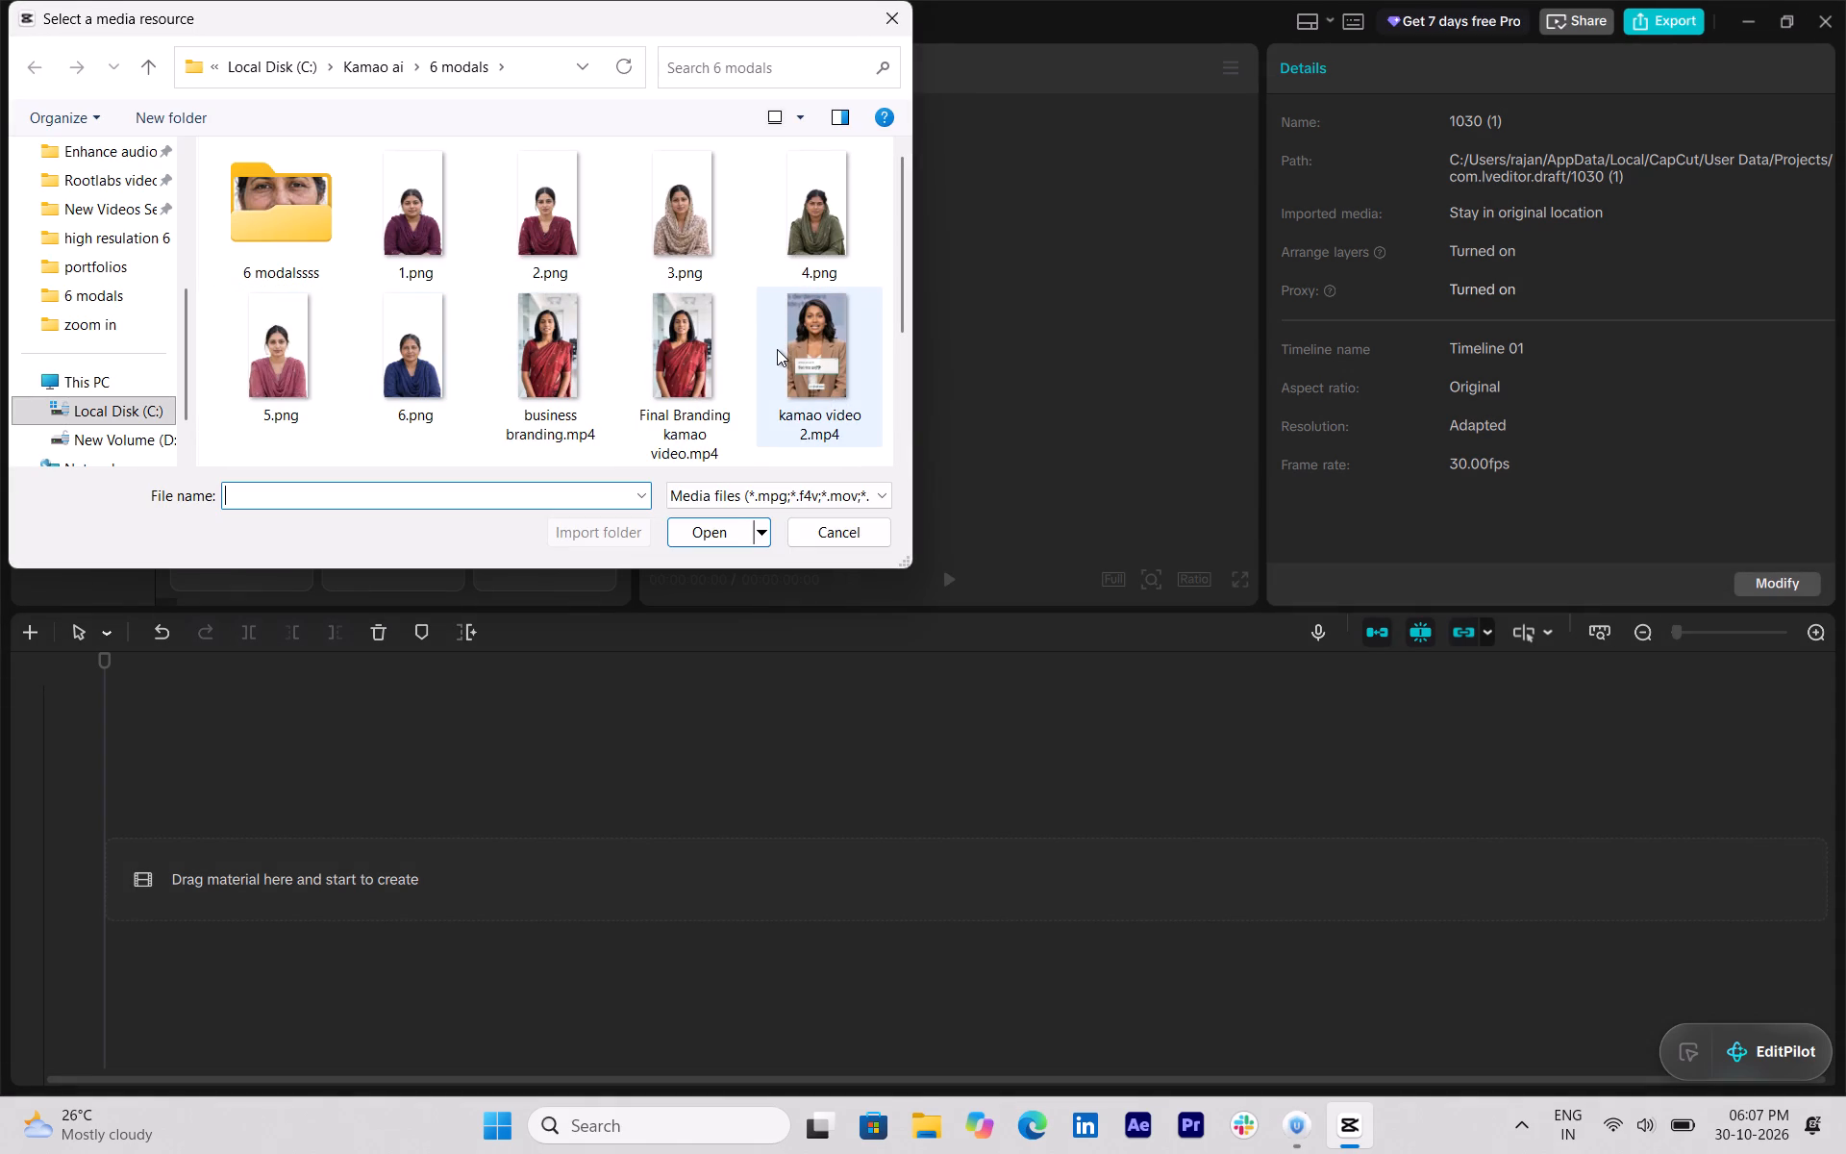
pyautogui.scroll(-2, 770, 352)
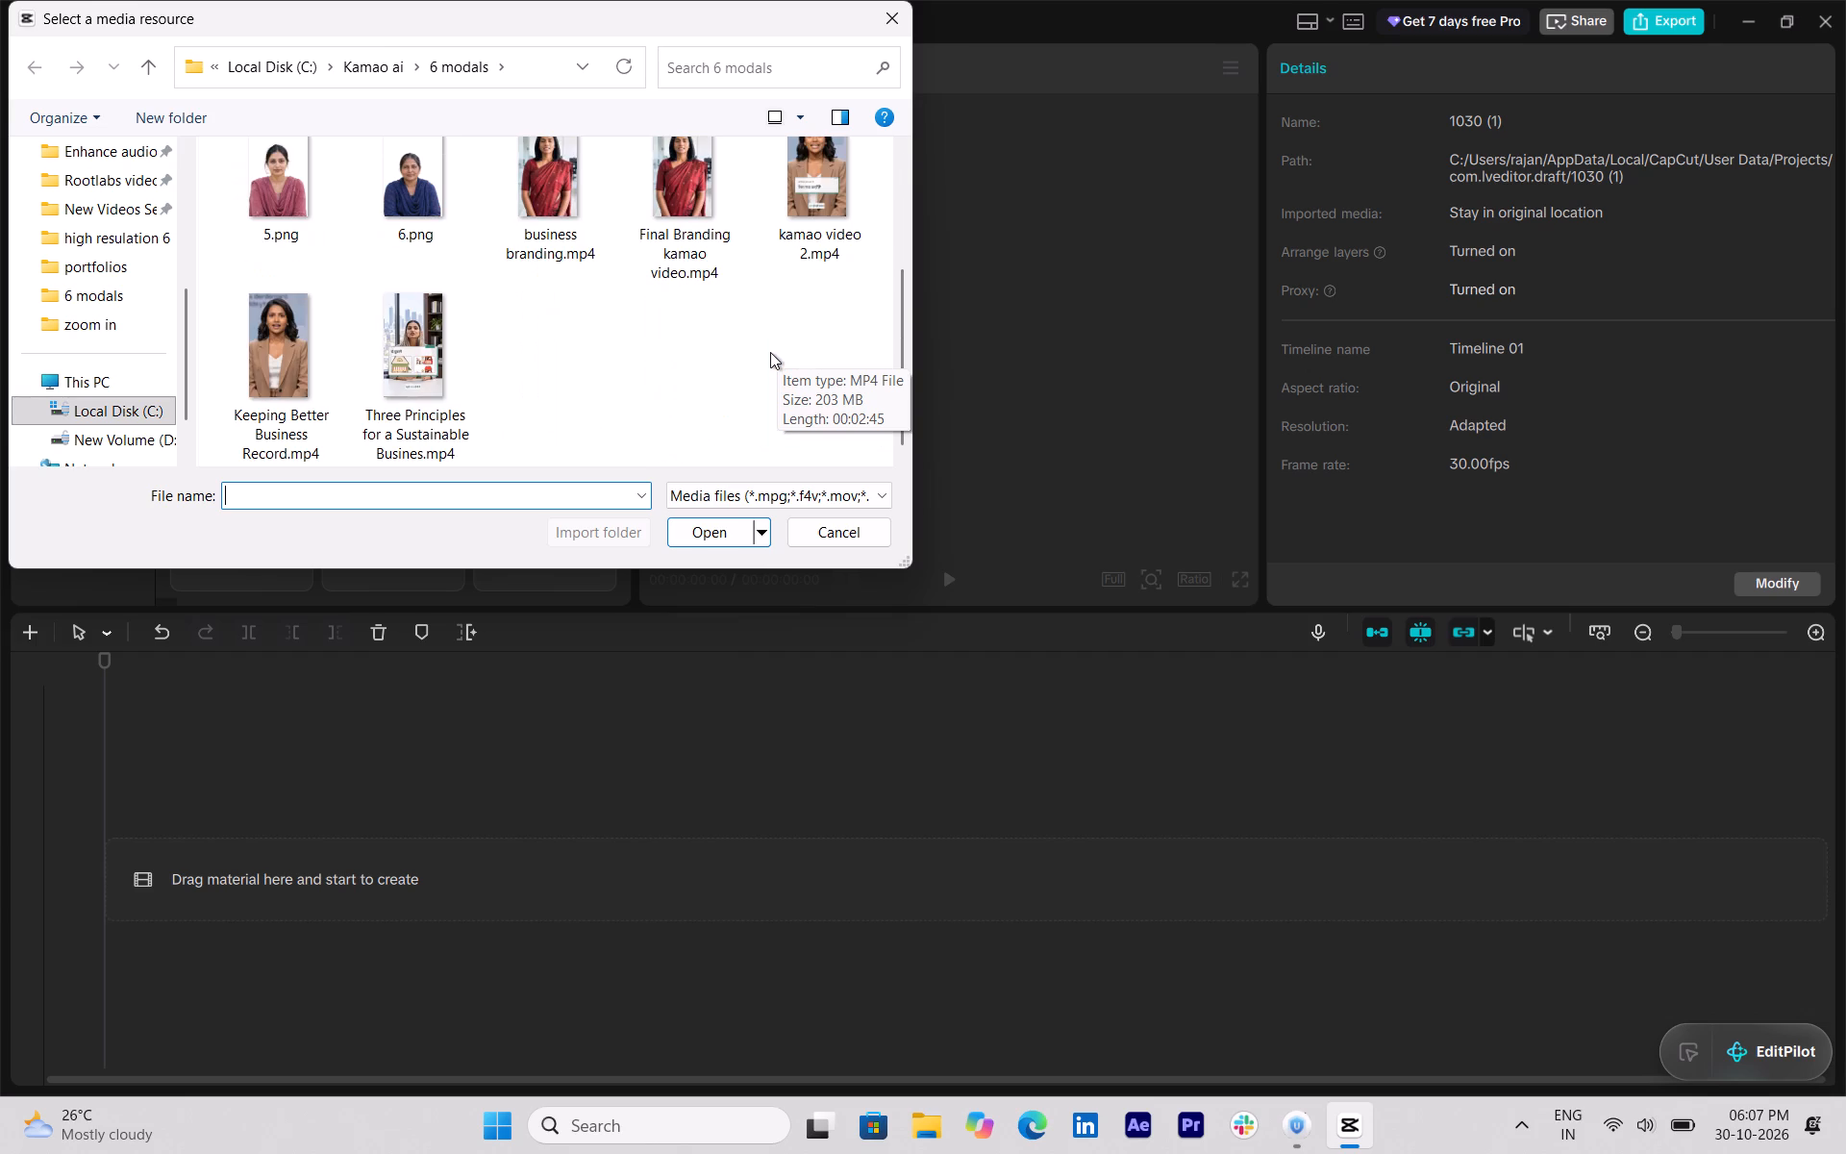
pyautogui.click(420, 370)
pyautogui.click(722, 540)
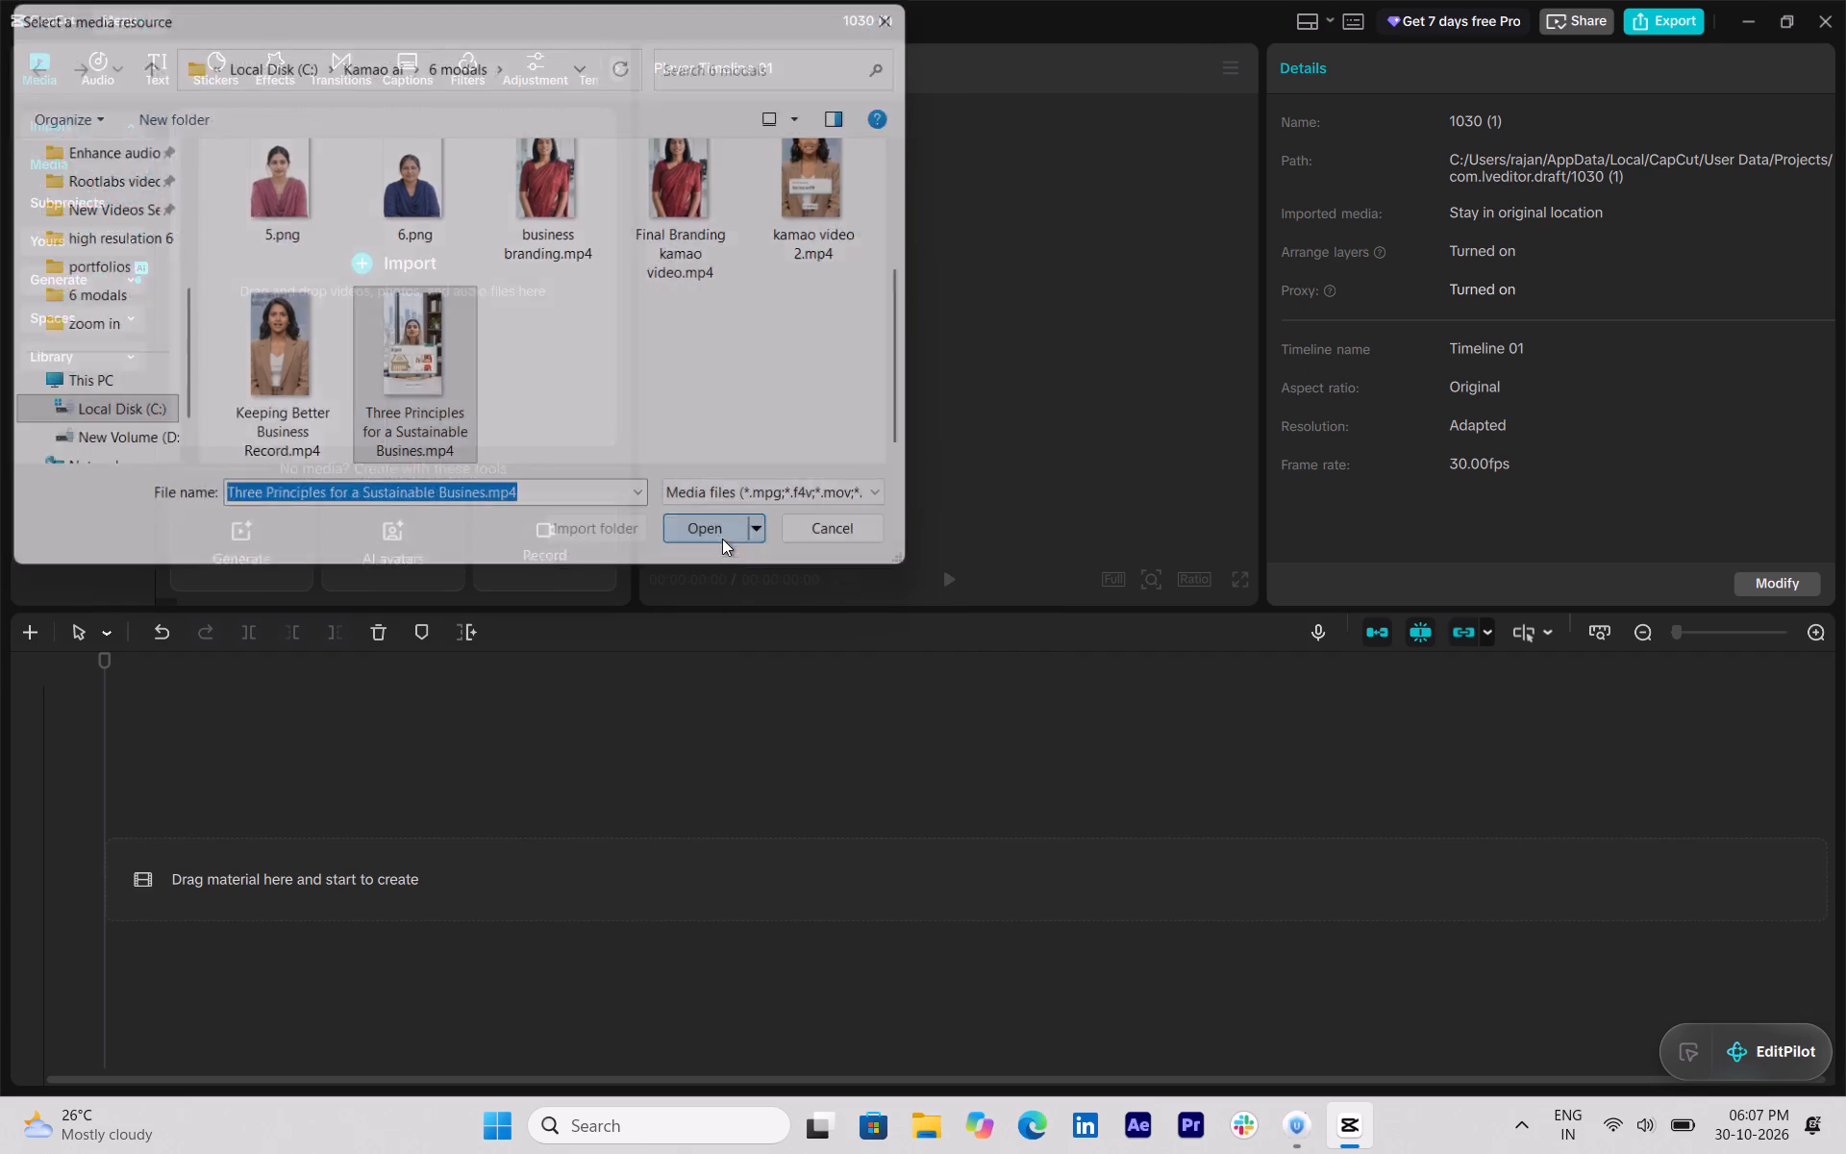
pyautogui.moveTo(232, 208); pyautogui.dragTo(312, 766)
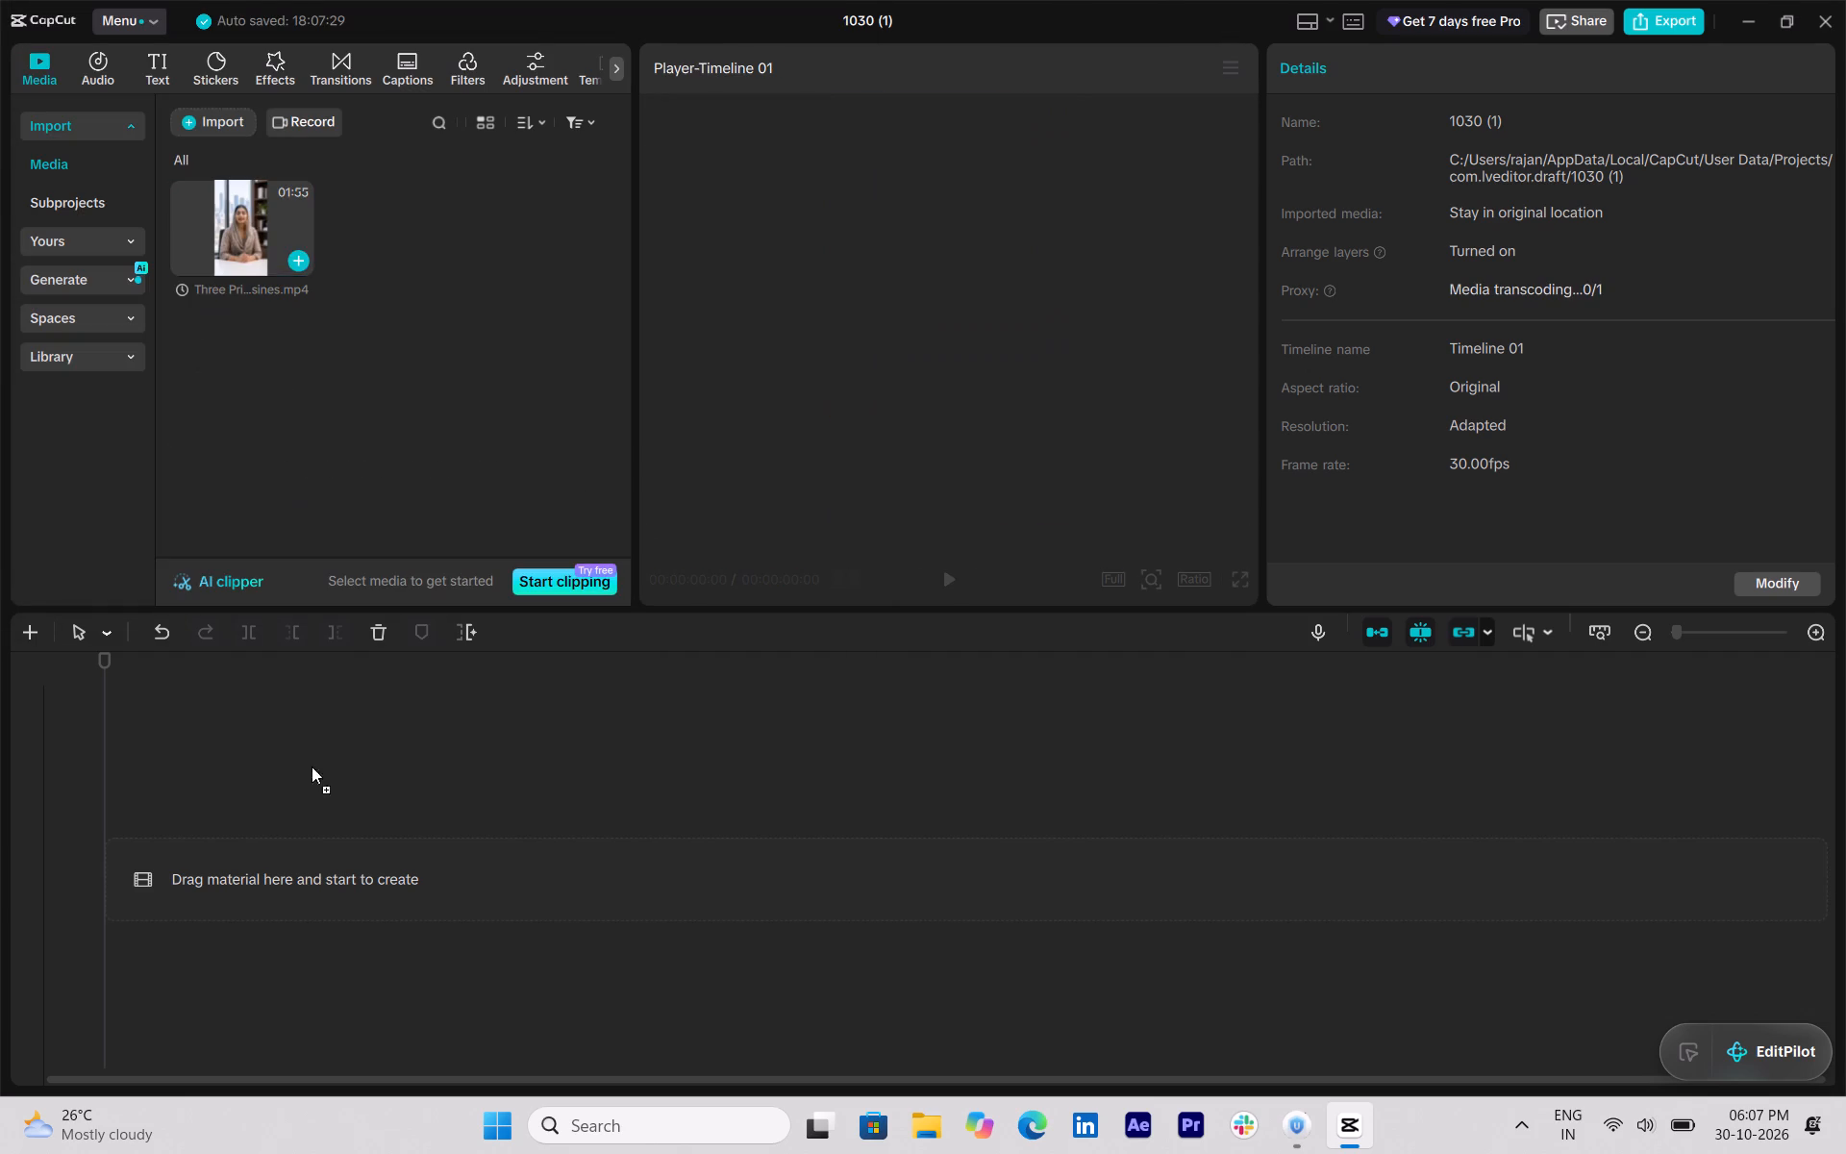
pyautogui.moveTo(312, 766); pyautogui.dragTo(260, 884)
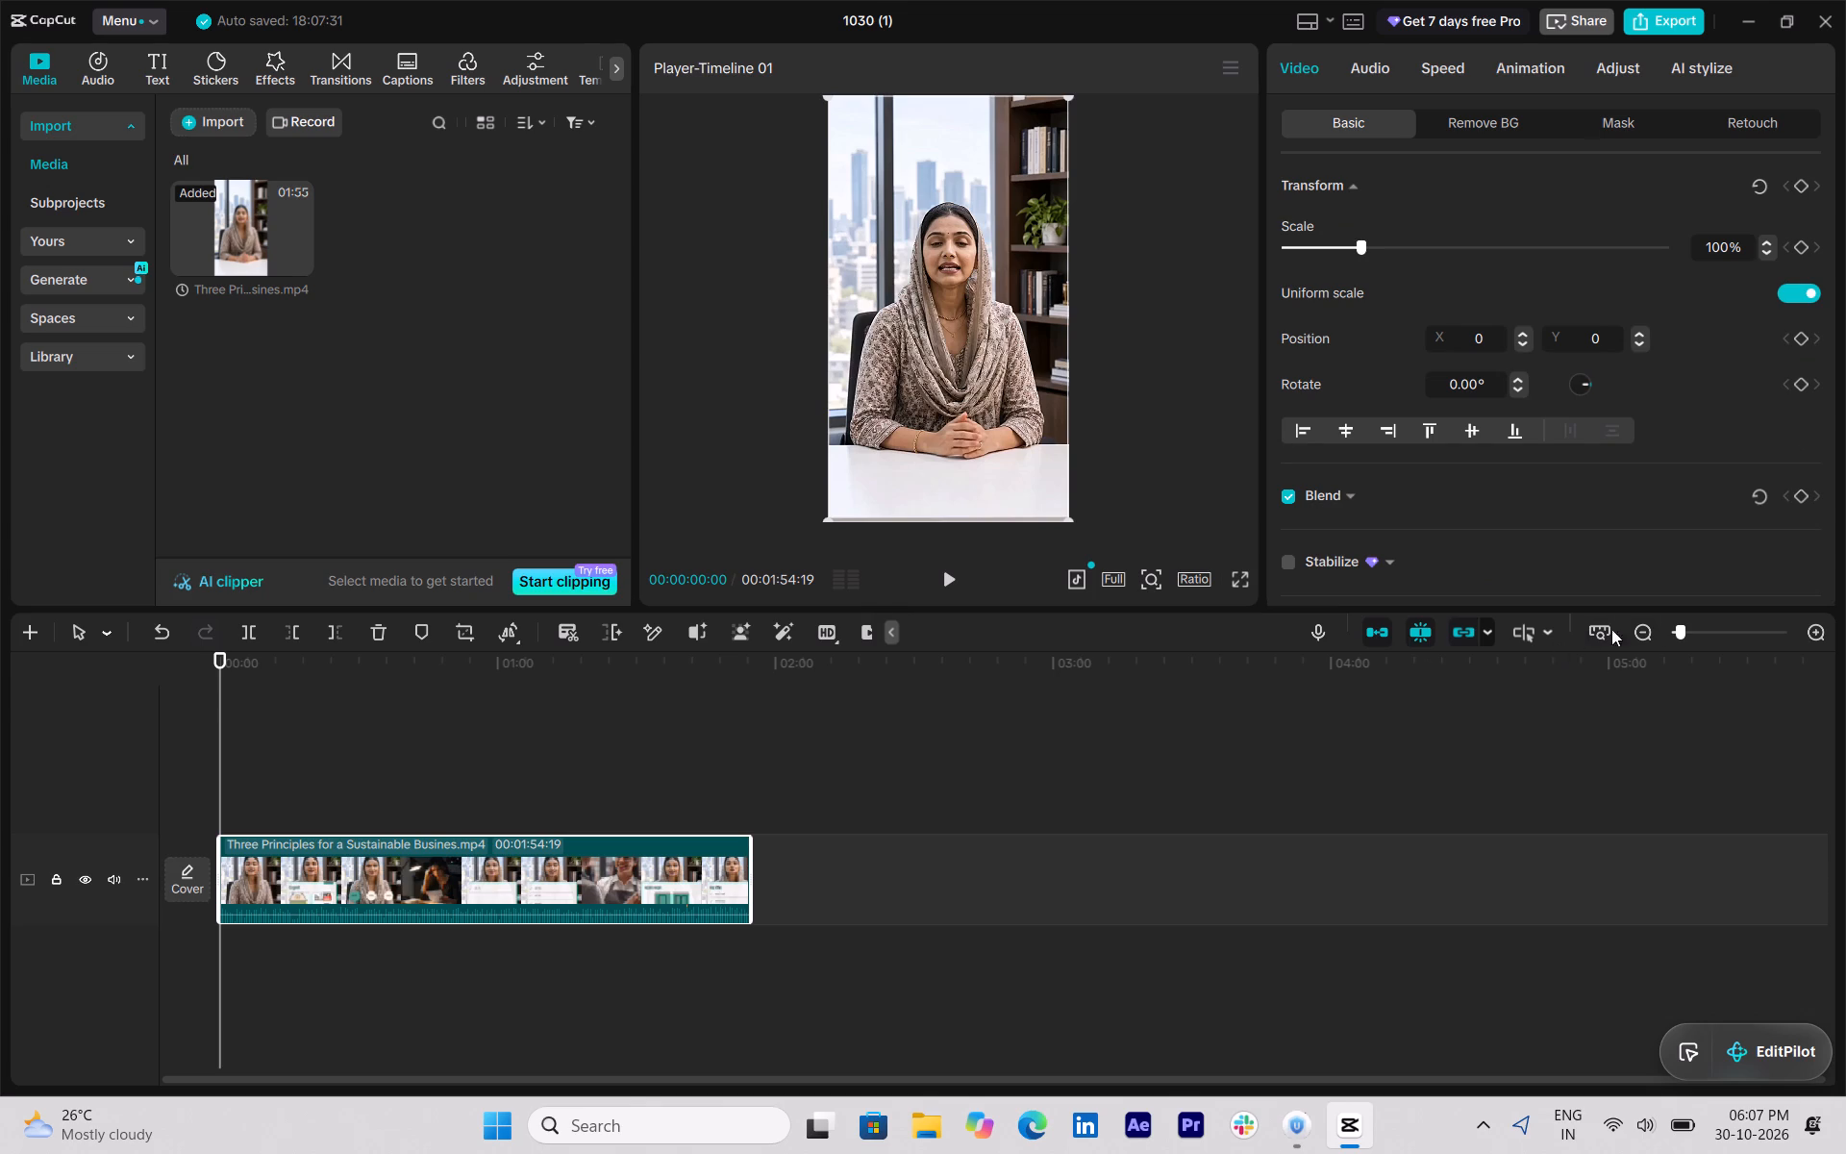
# Split the clip at 00:00:15:23, where the office meeting shot begins.
pyautogui.moveTo(1676, 634); pyautogui.dragTo(239, 715)
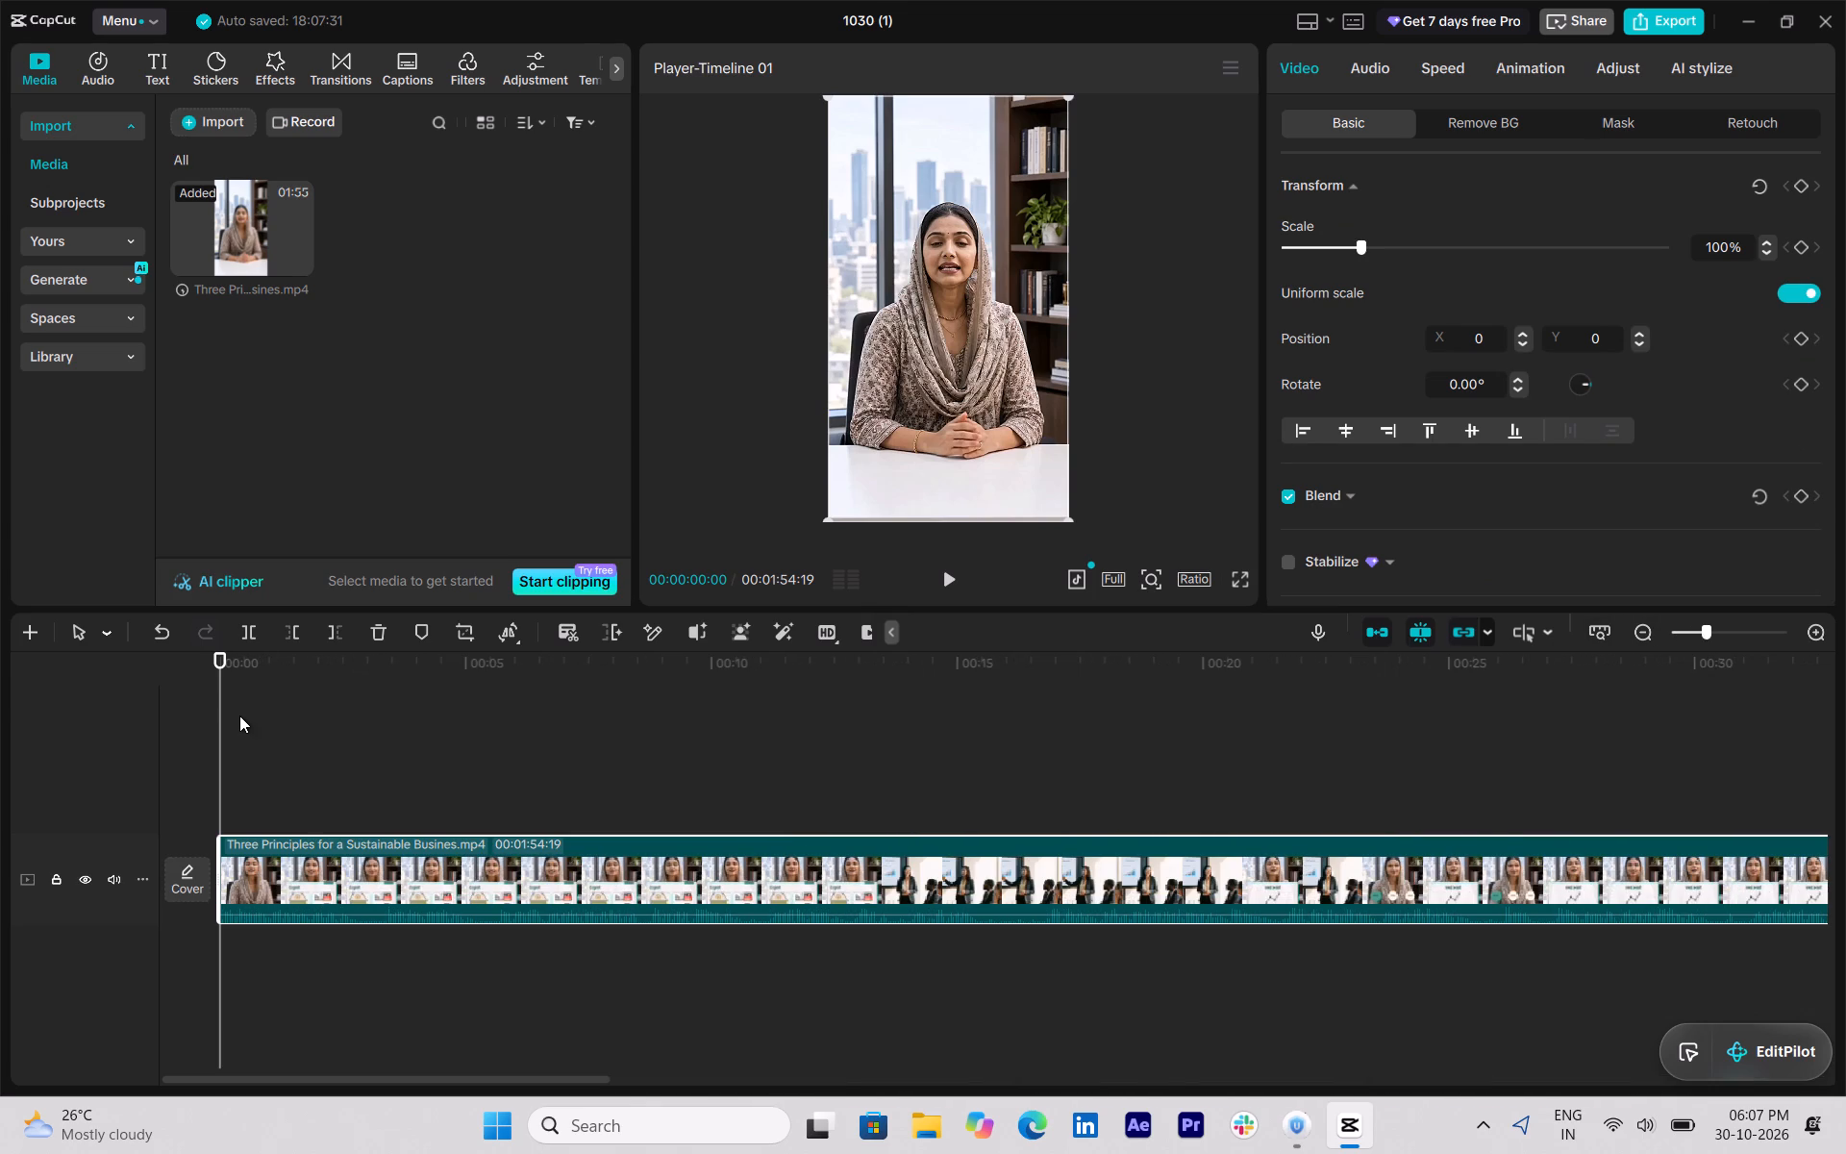
pyautogui.moveTo(239, 715); pyautogui.dragTo(1702, 641)
pyautogui.moveTo(227, 693); pyautogui.dragTo(260, 694)
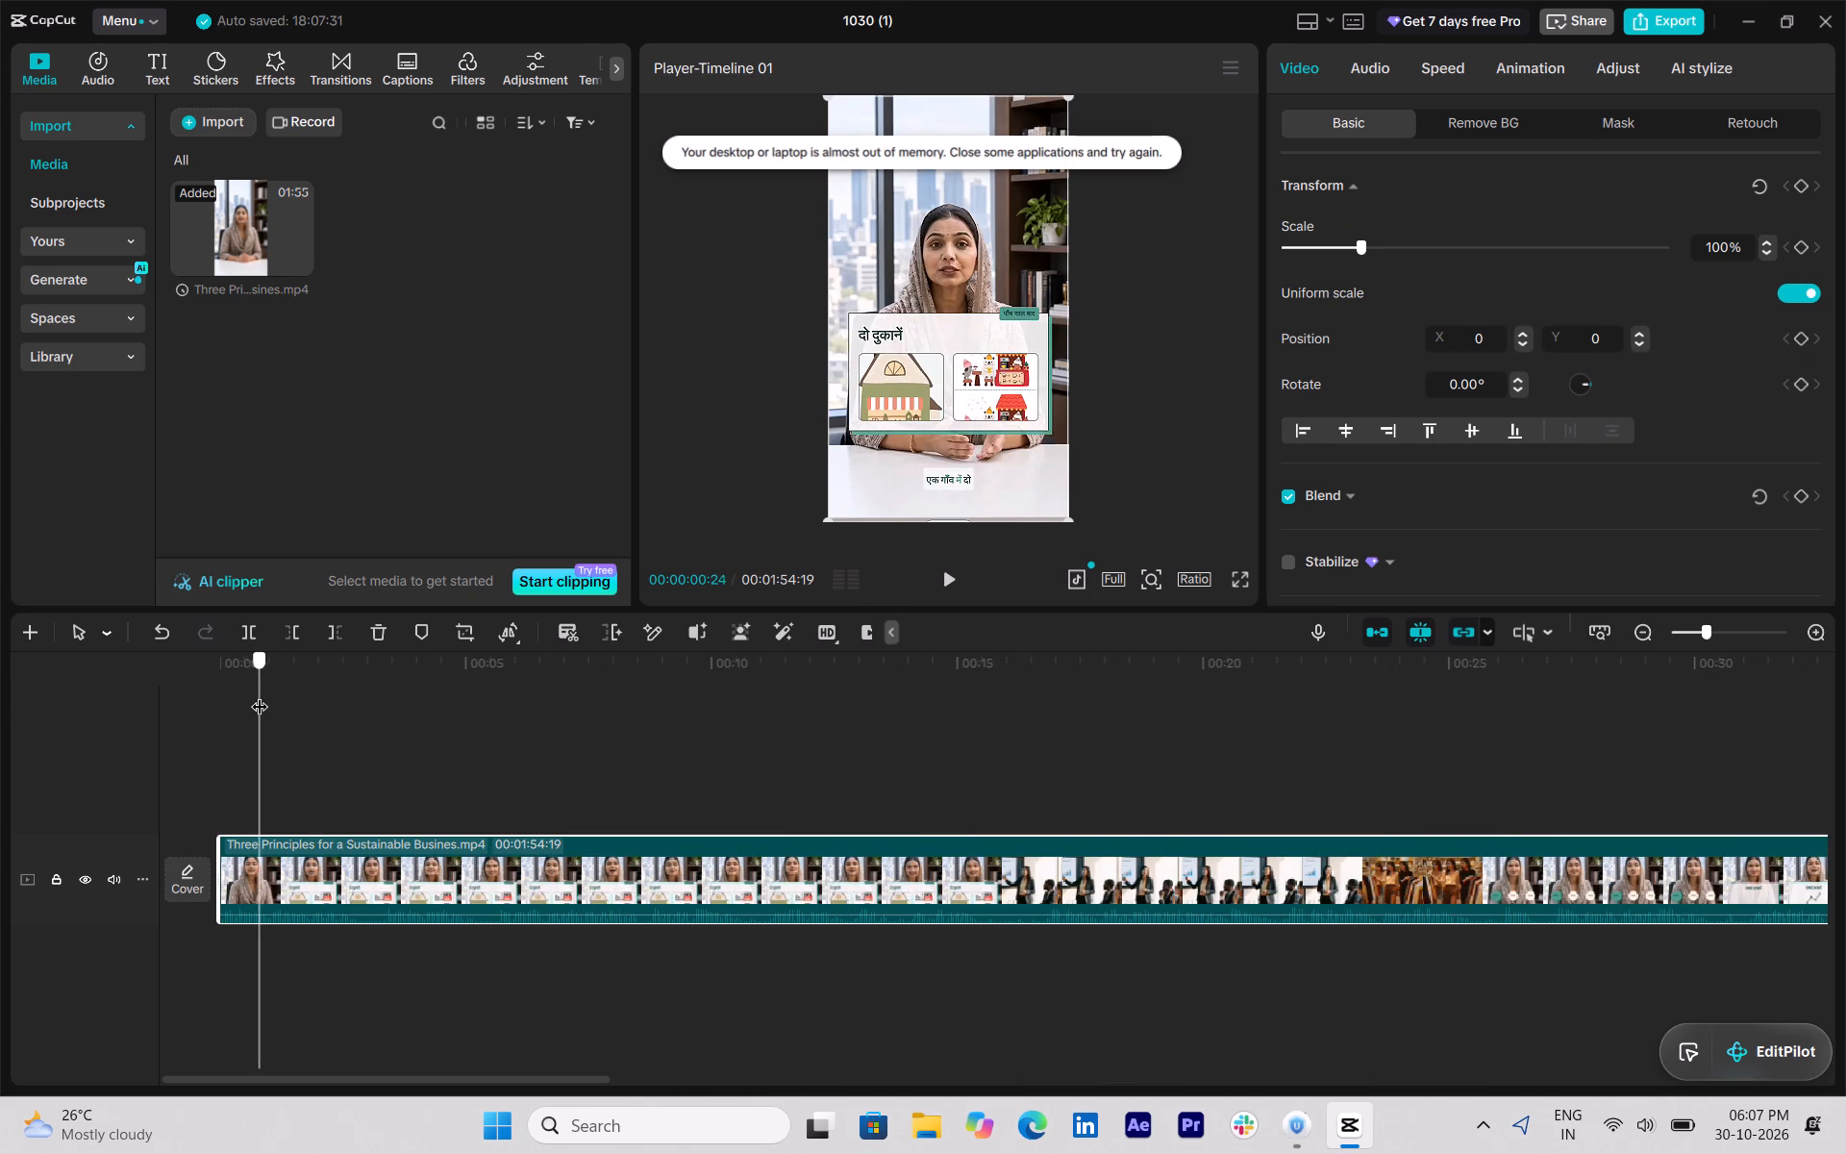
pyautogui.moveTo(260, 694); pyautogui.dragTo(391, 735)
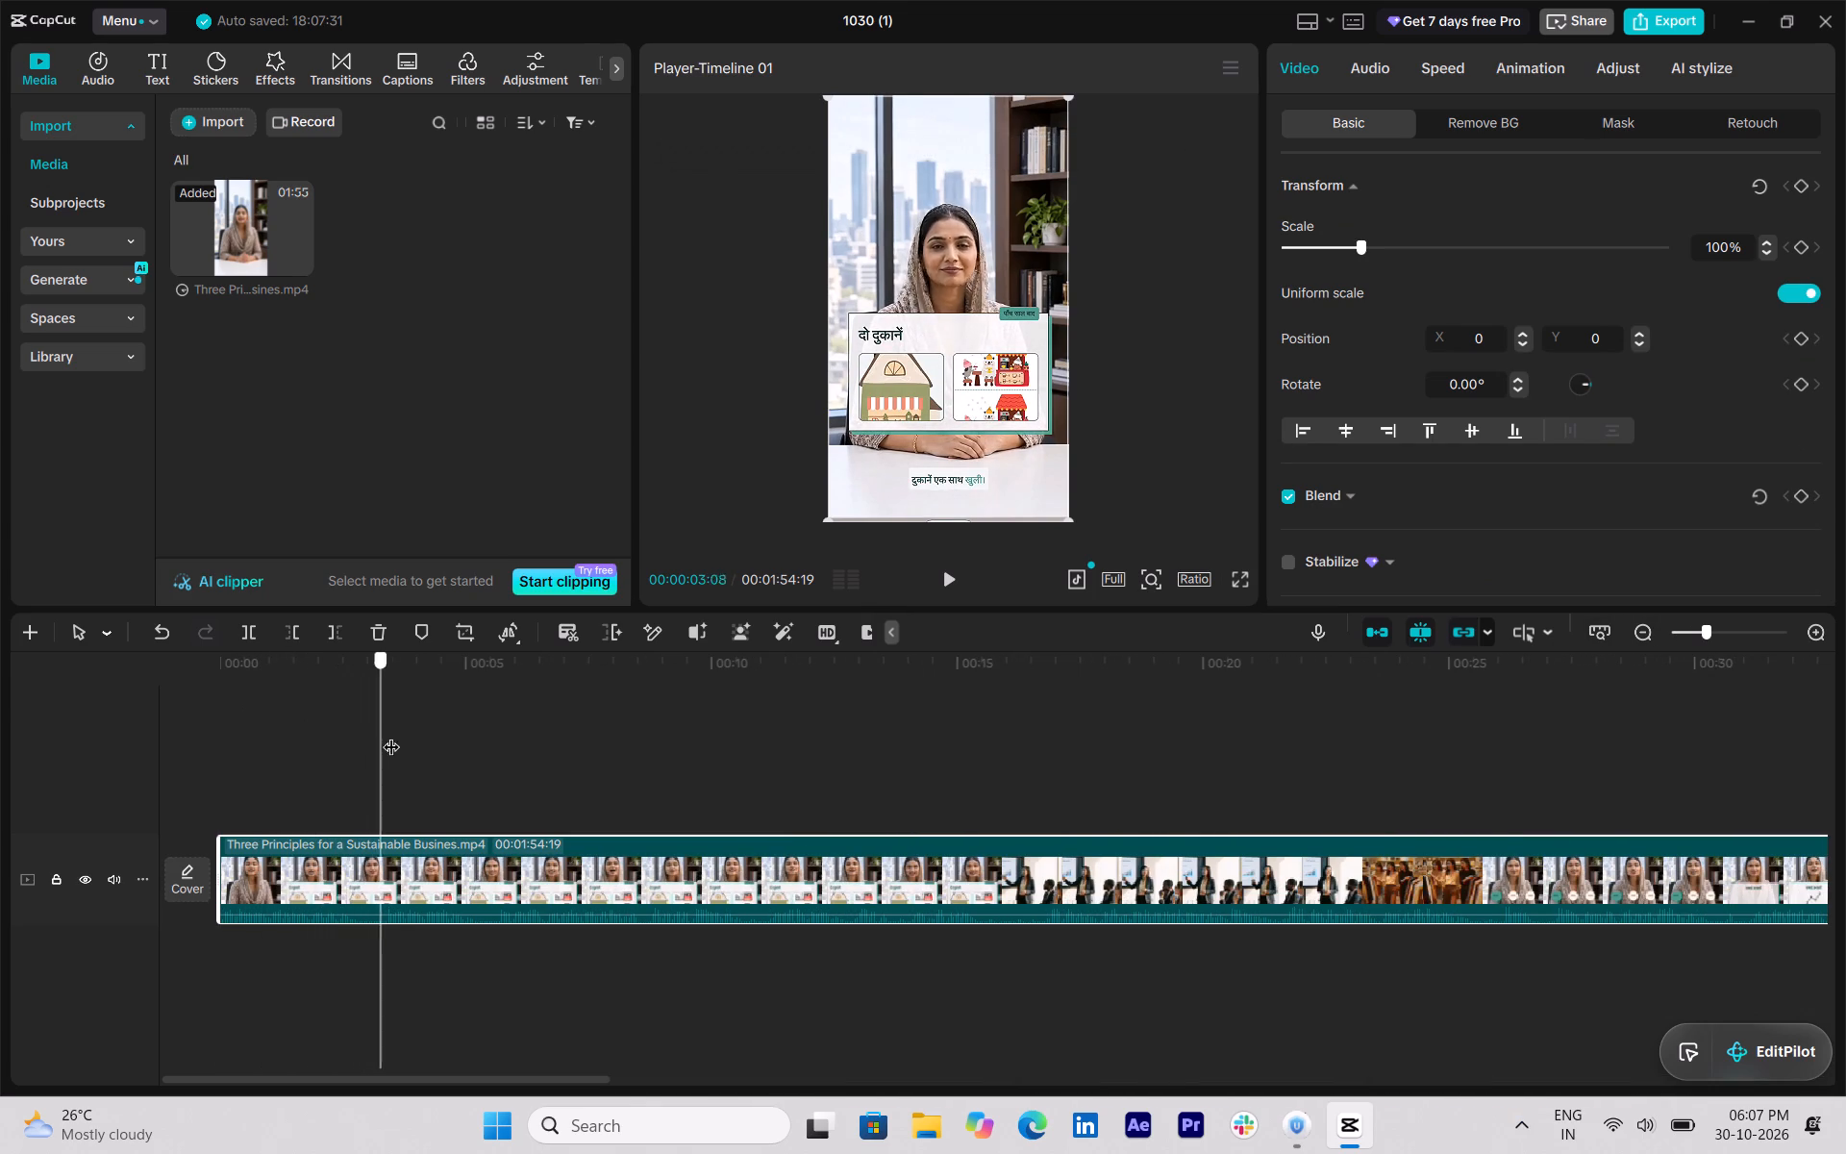
pyautogui.moveTo(391, 735); pyautogui.dragTo(496, 780)
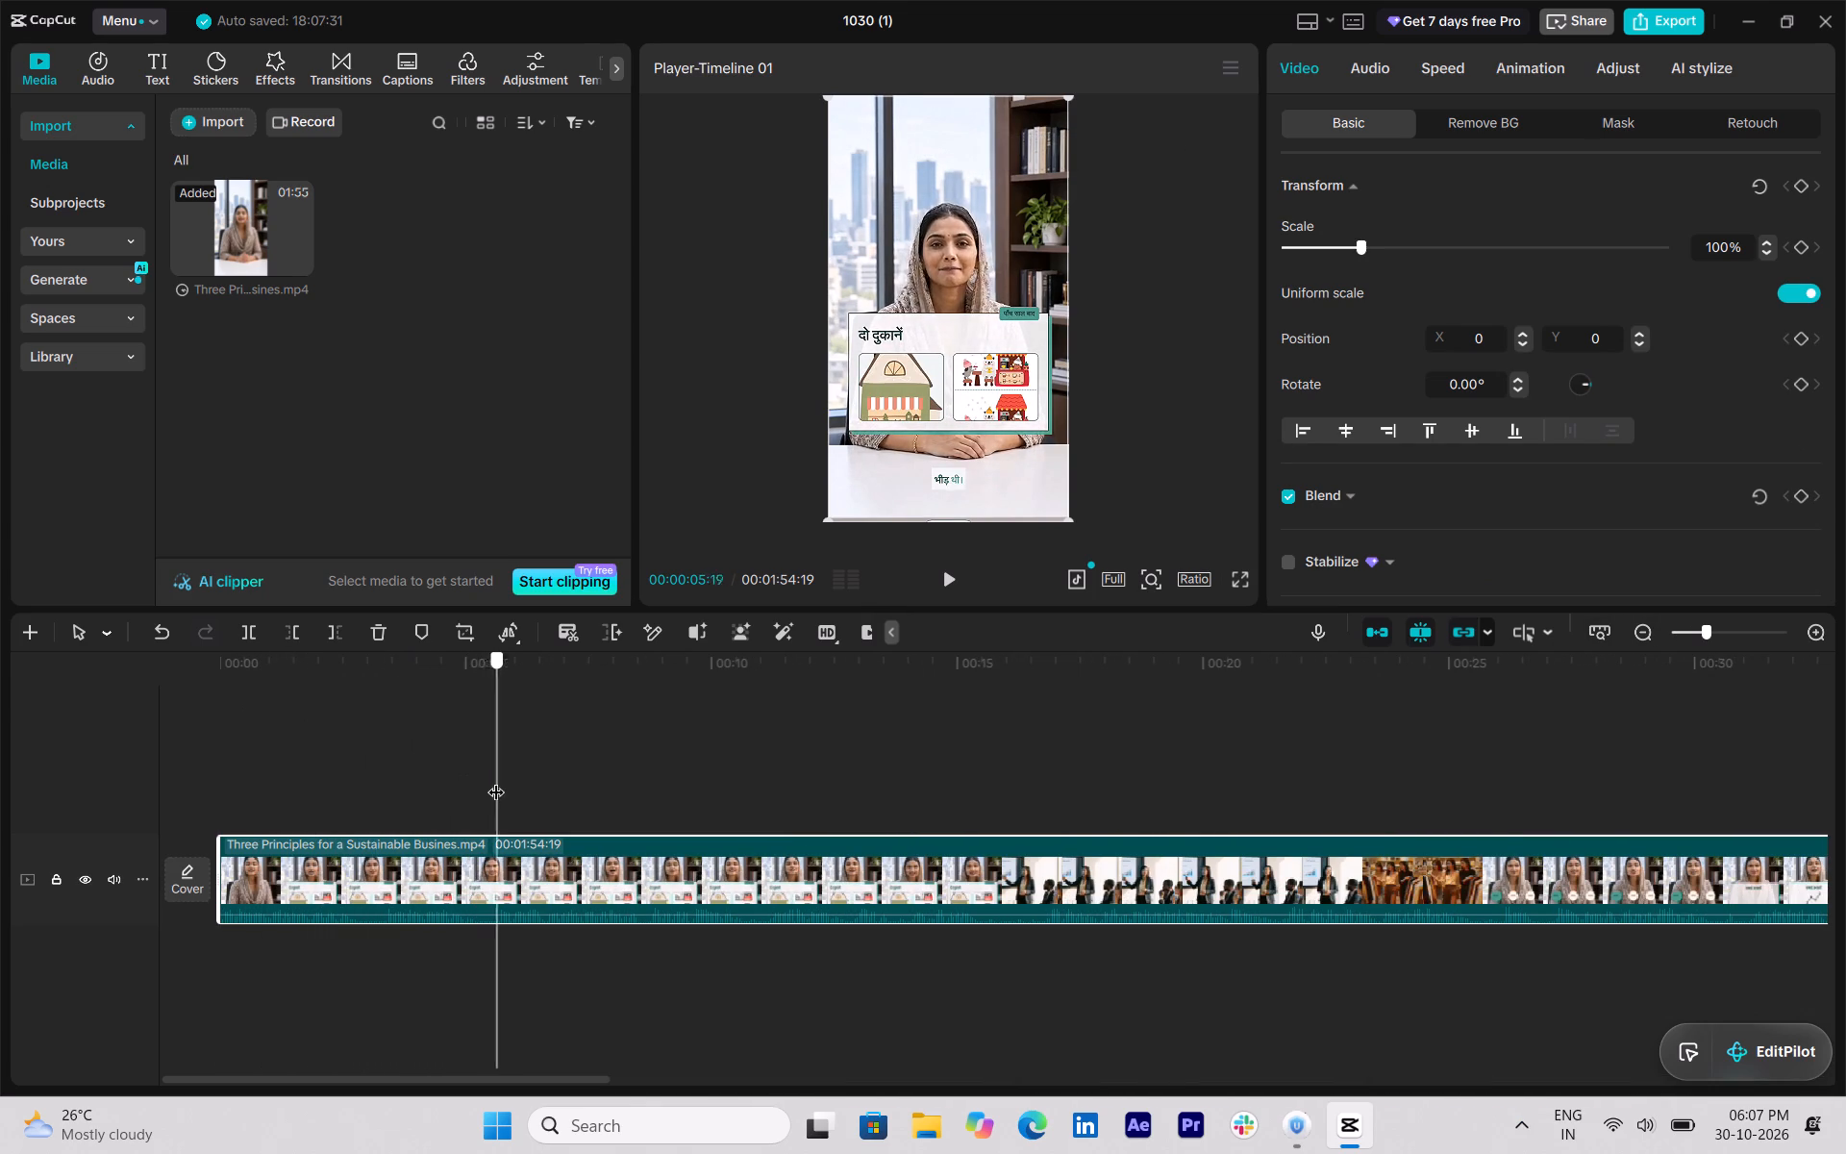
pyautogui.moveTo(496, 780); pyautogui.dragTo(586, 811)
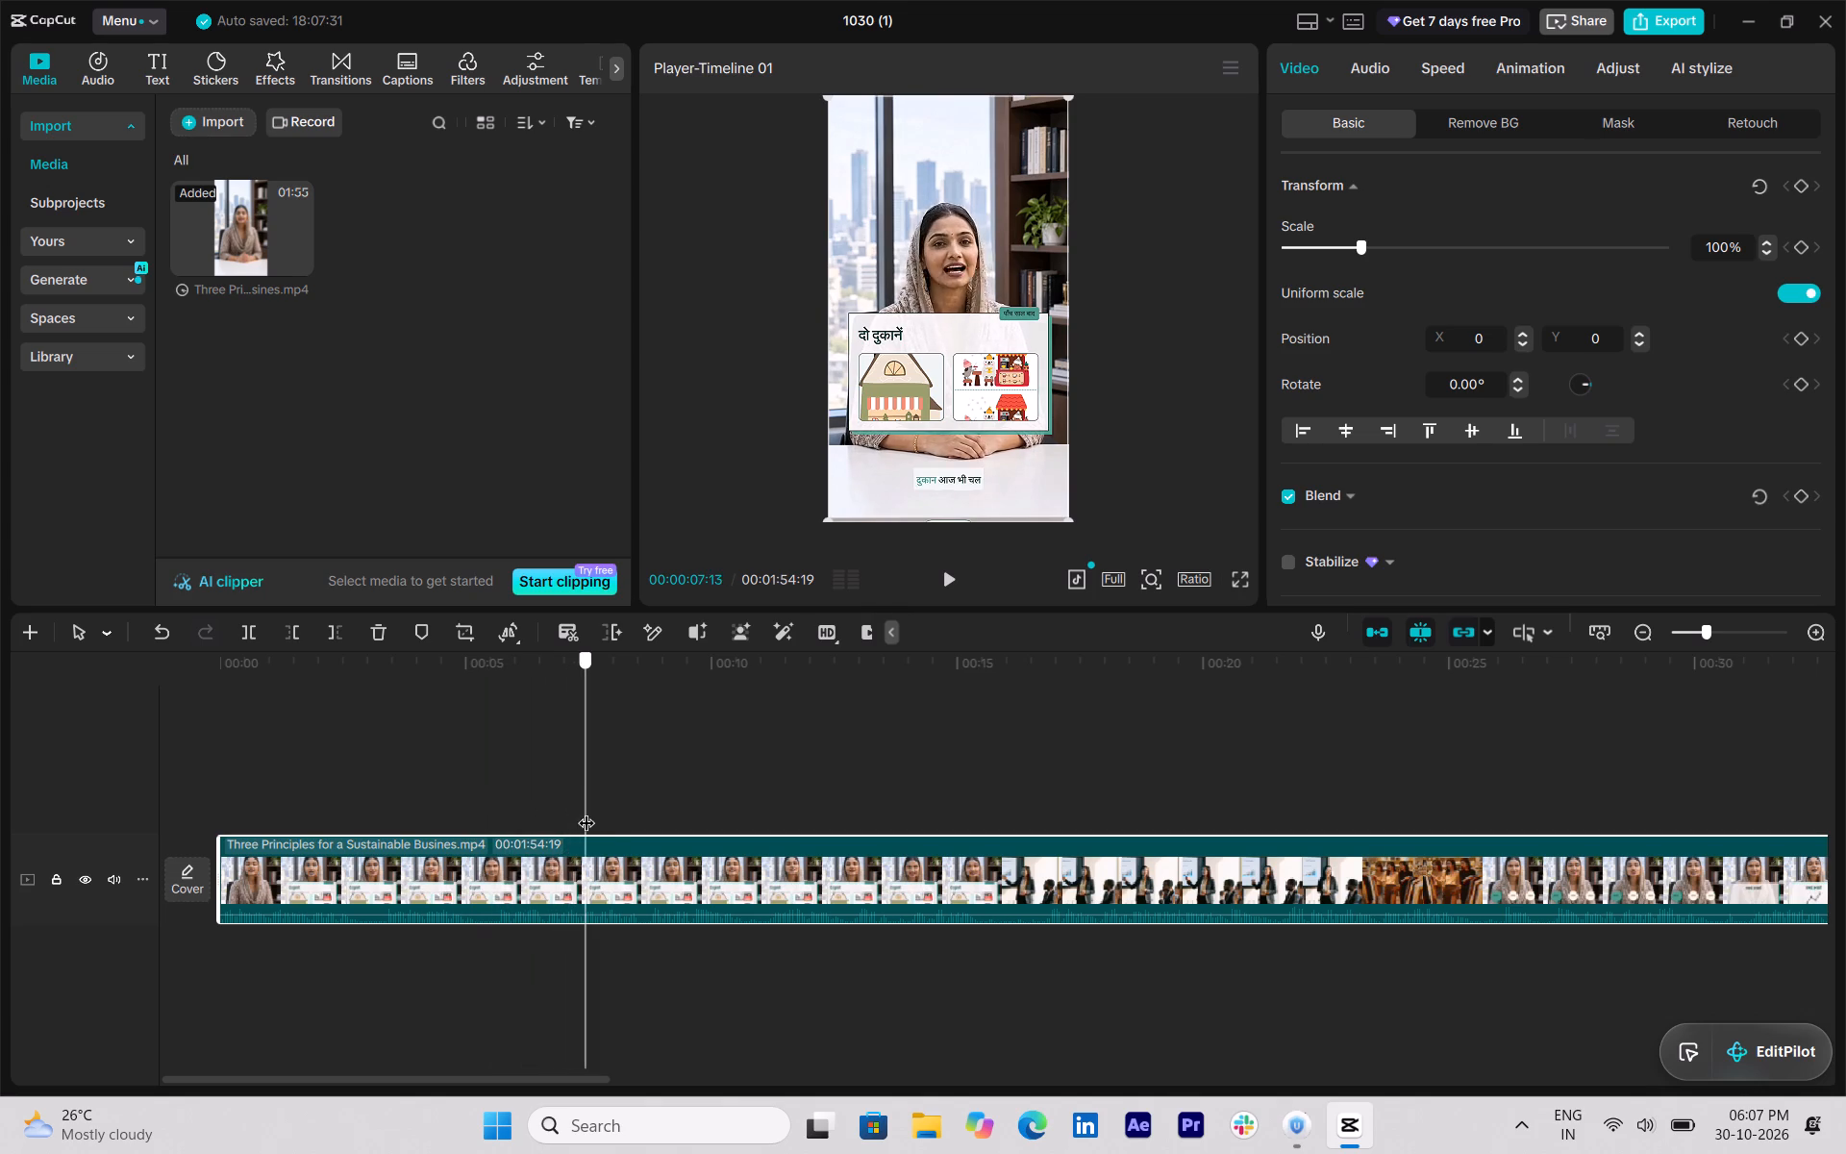
pyautogui.moveTo(586, 811); pyautogui.dragTo(739, 850)
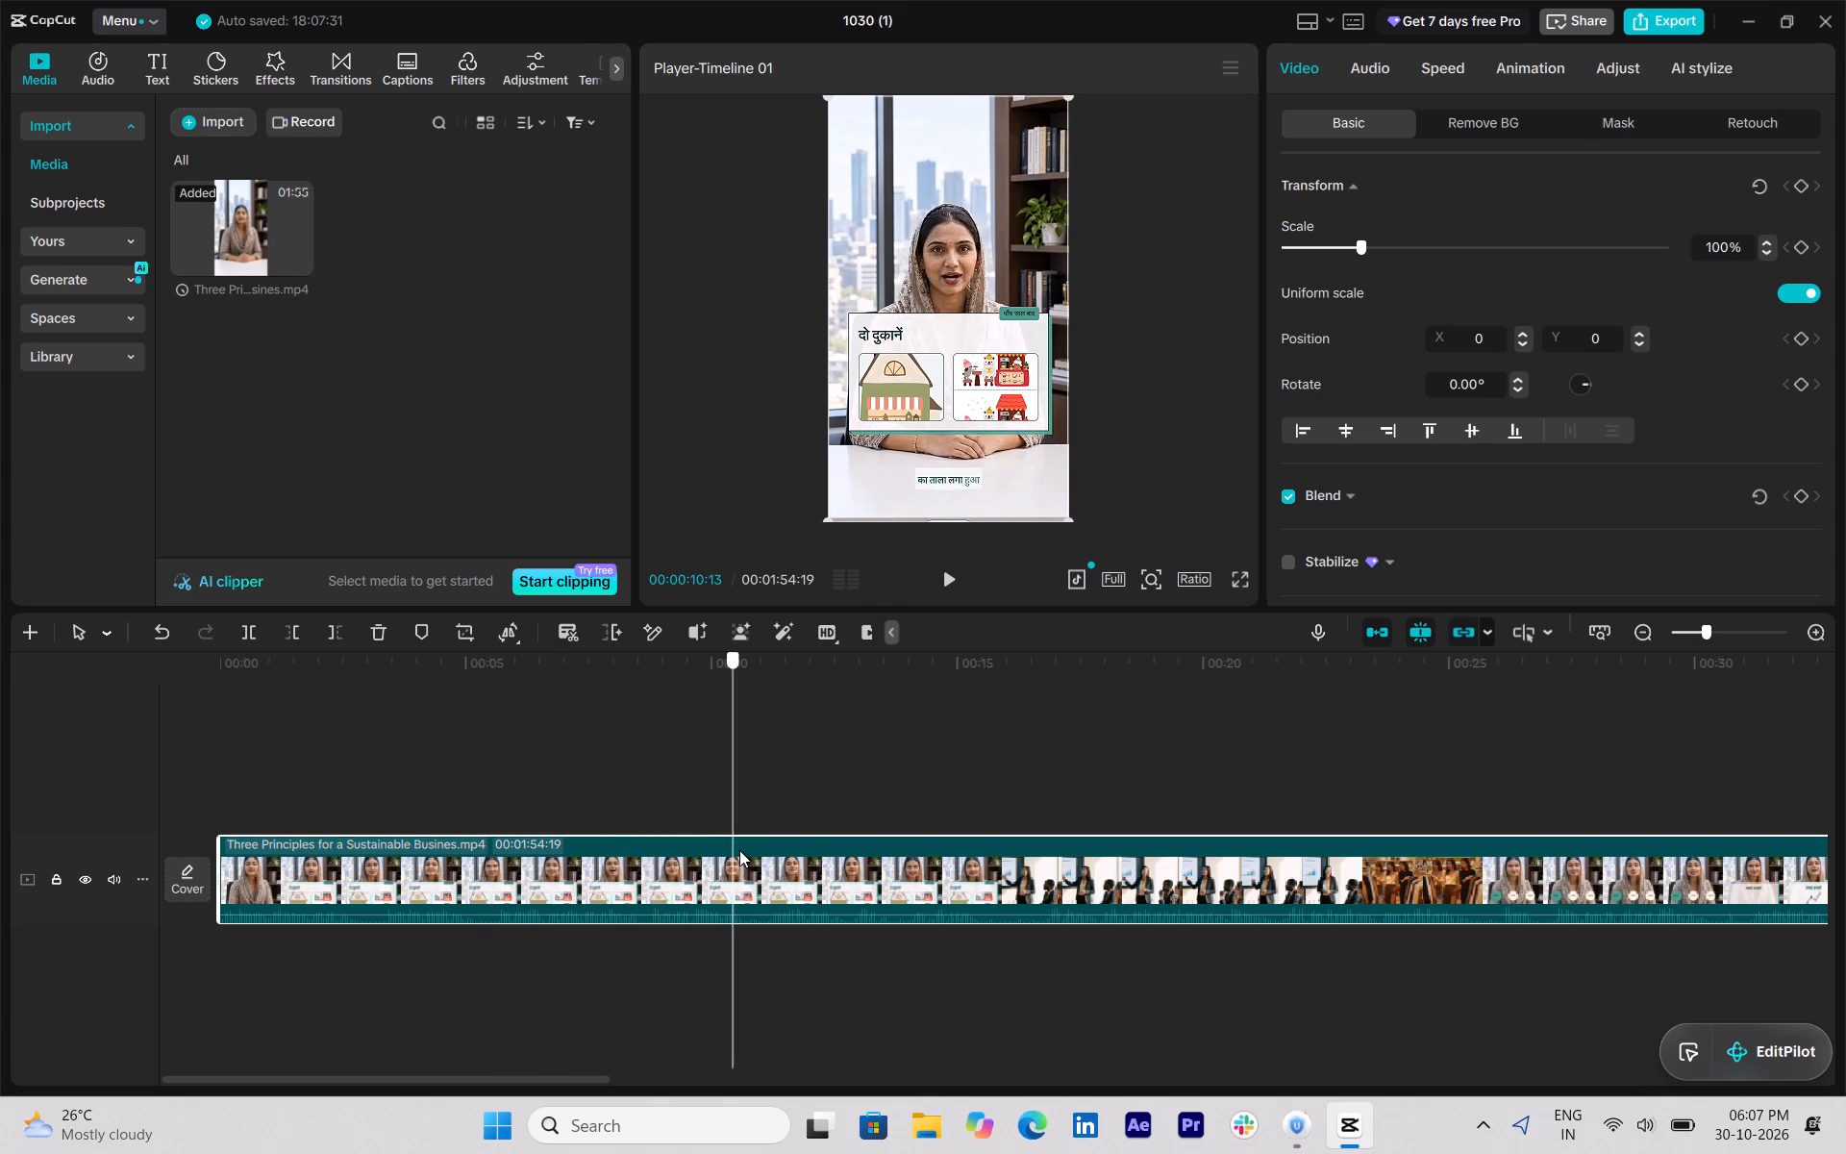
pyautogui.moveTo(739, 850); pyautogui.dragTo(985, 931)
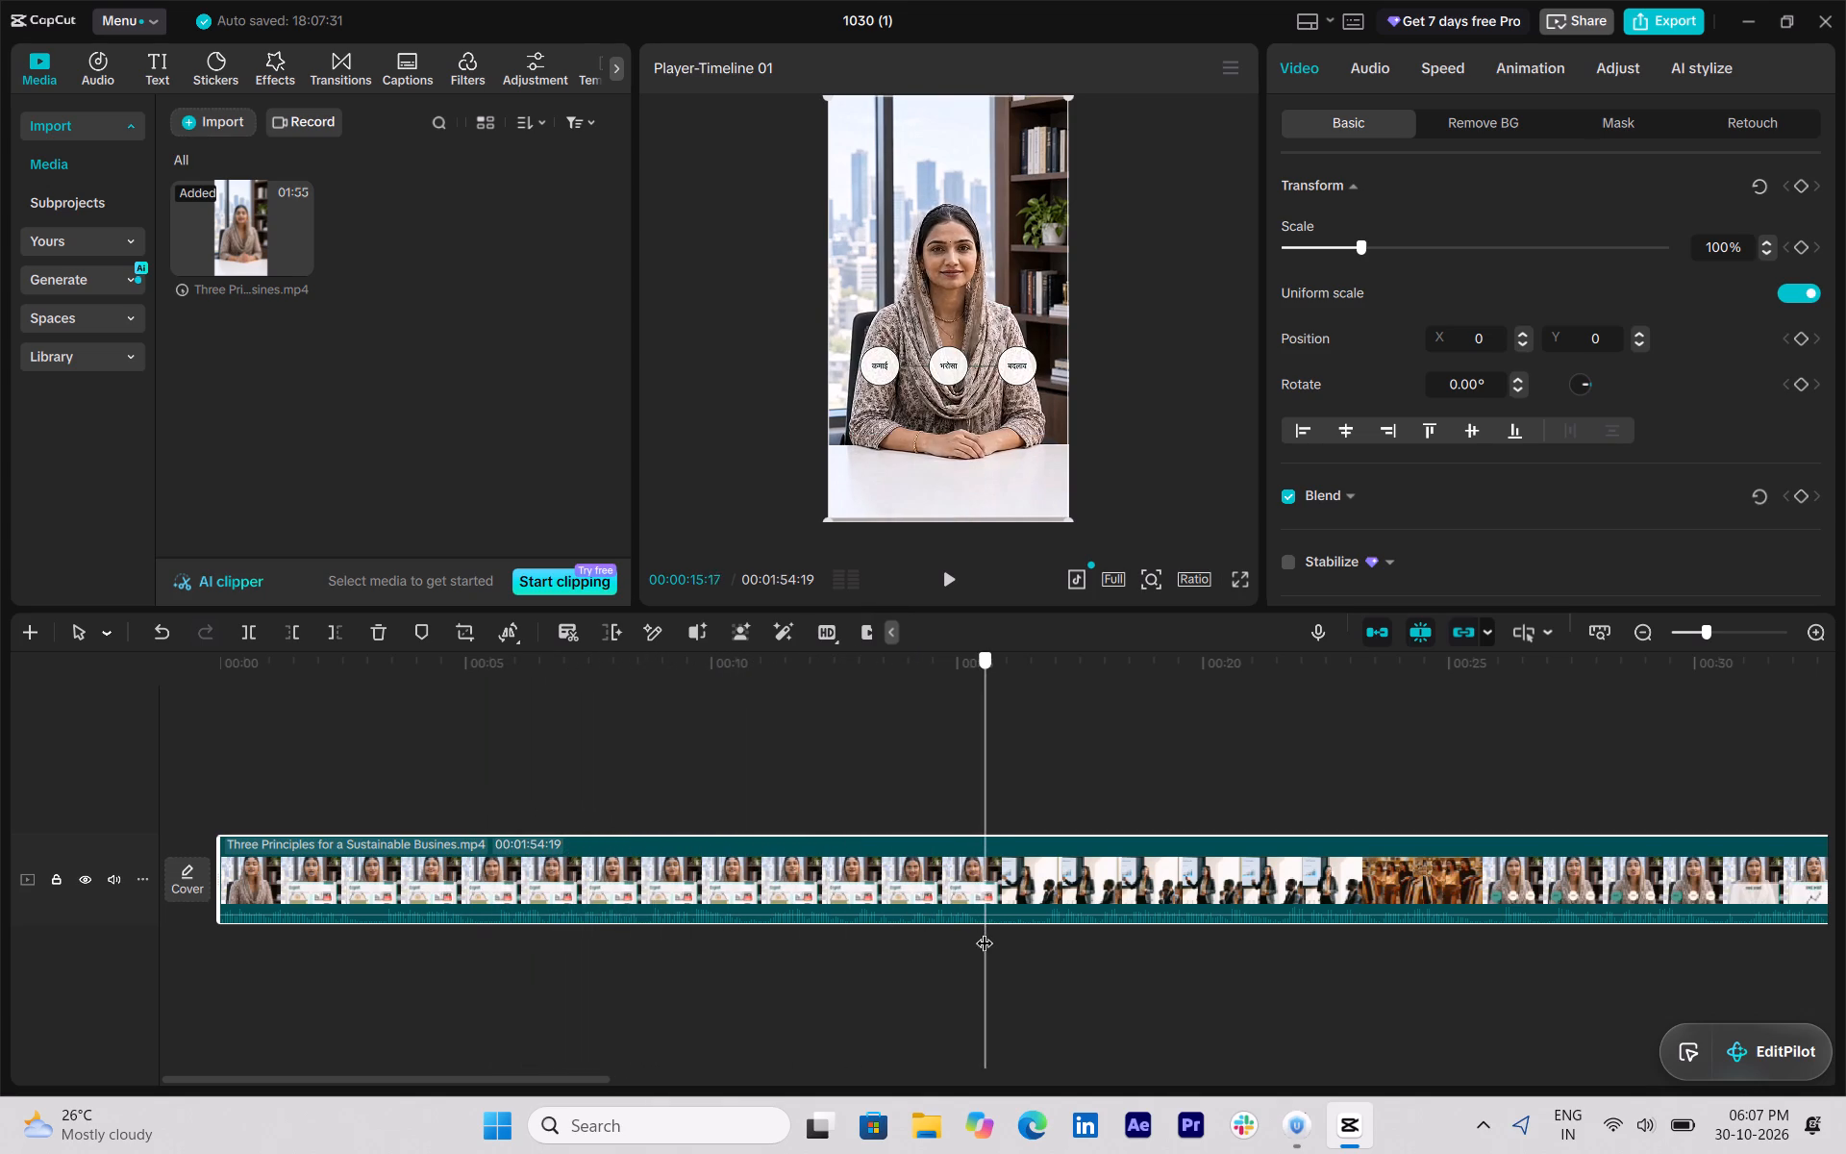
pyautogui.moveTo(985, 931); pyautogui.dragTo(995, 932)
pyautogui.hotkey('ctrl', 'b')
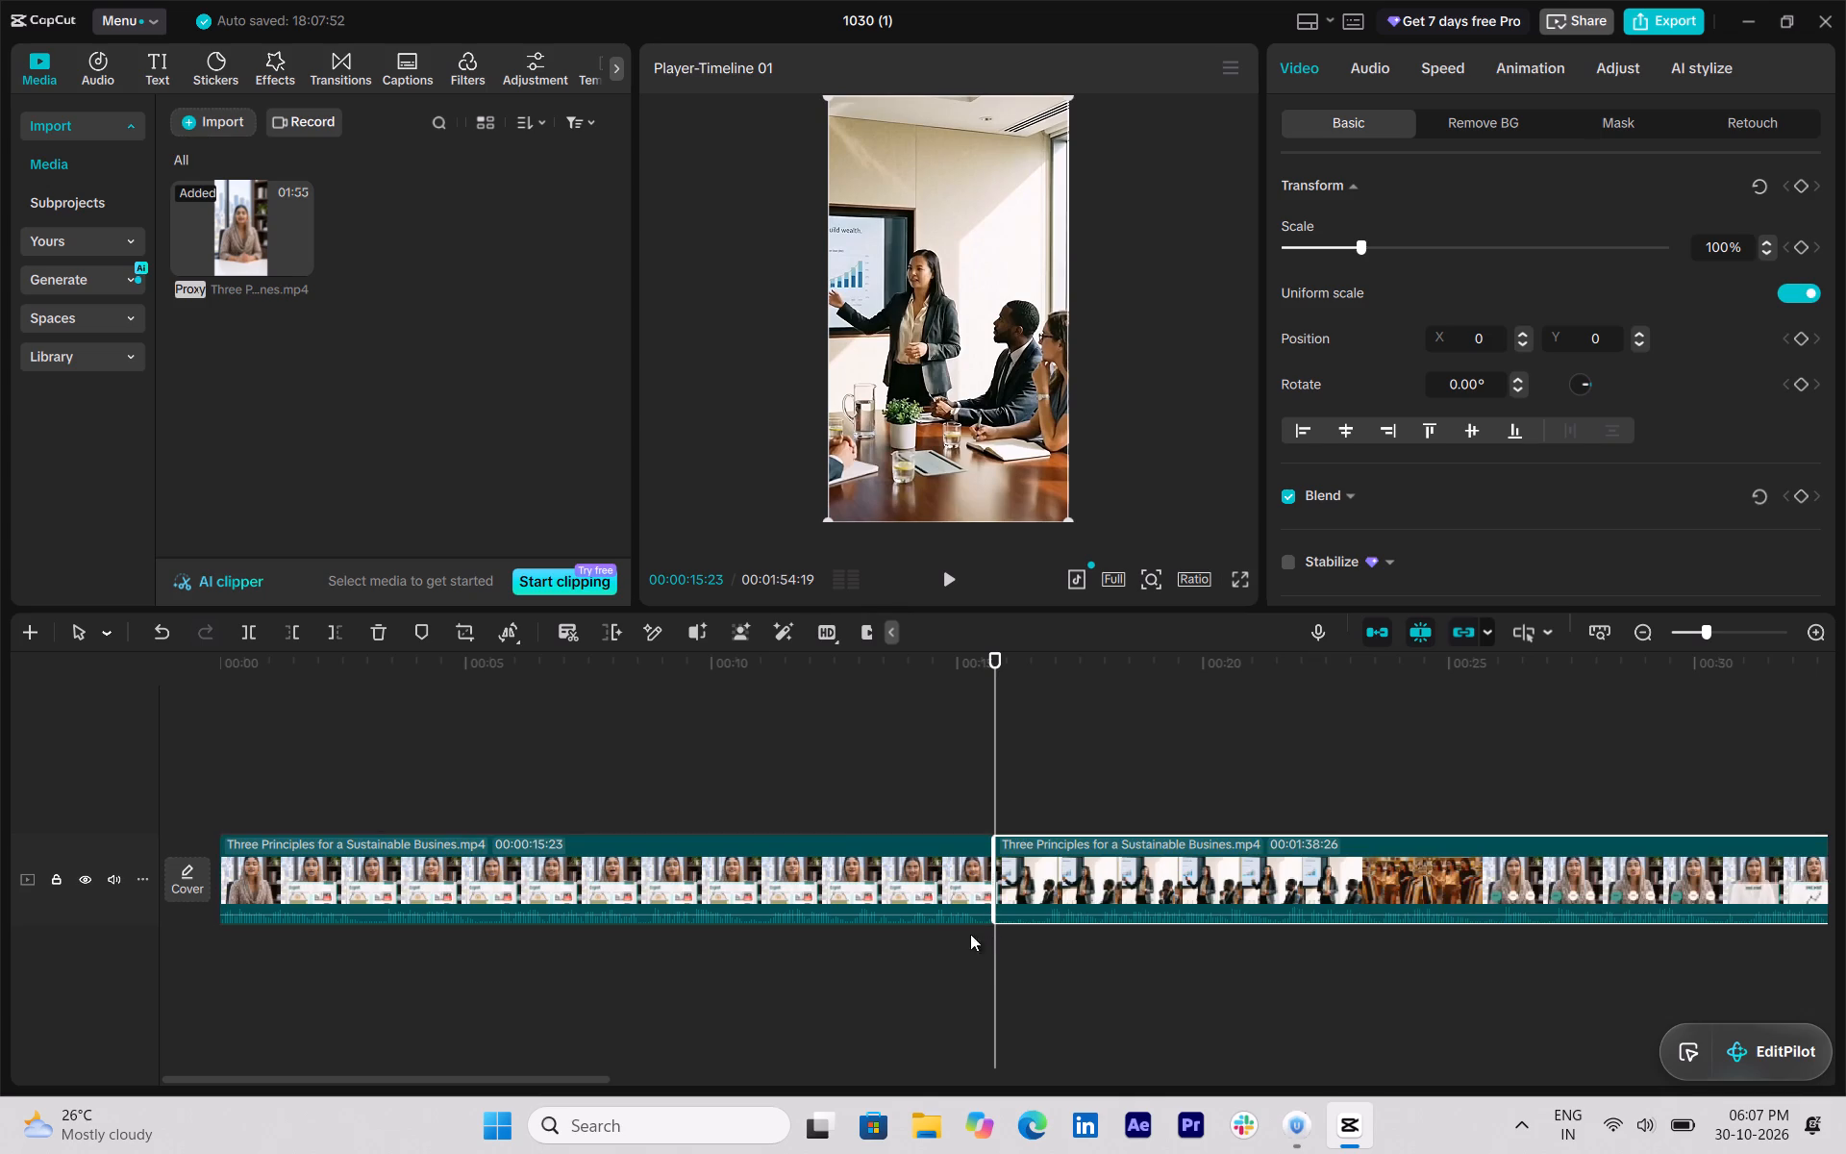
# Add the favorite Pull in transition at the cut before the office meeting shot and play it back.
pyautogui.click(362, 84)
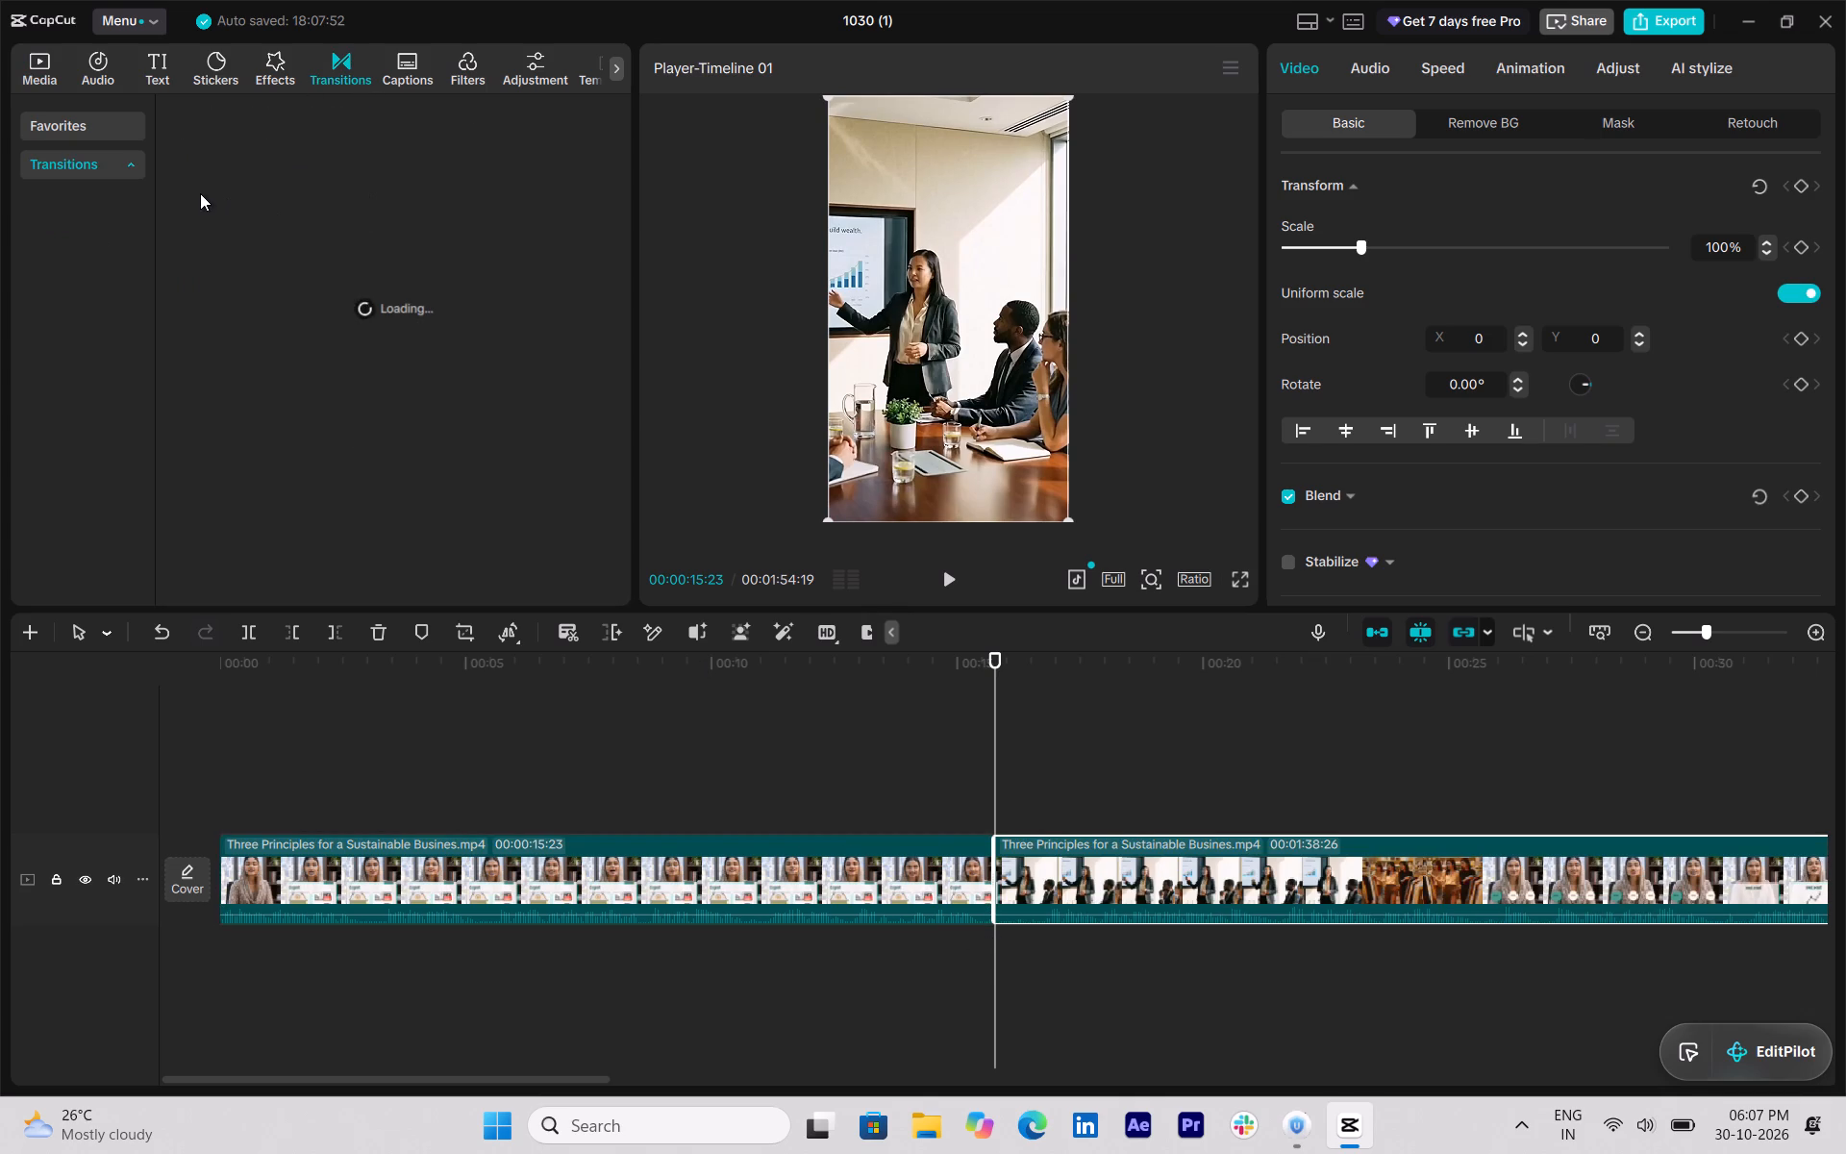
pyautogui.click(87, 127)
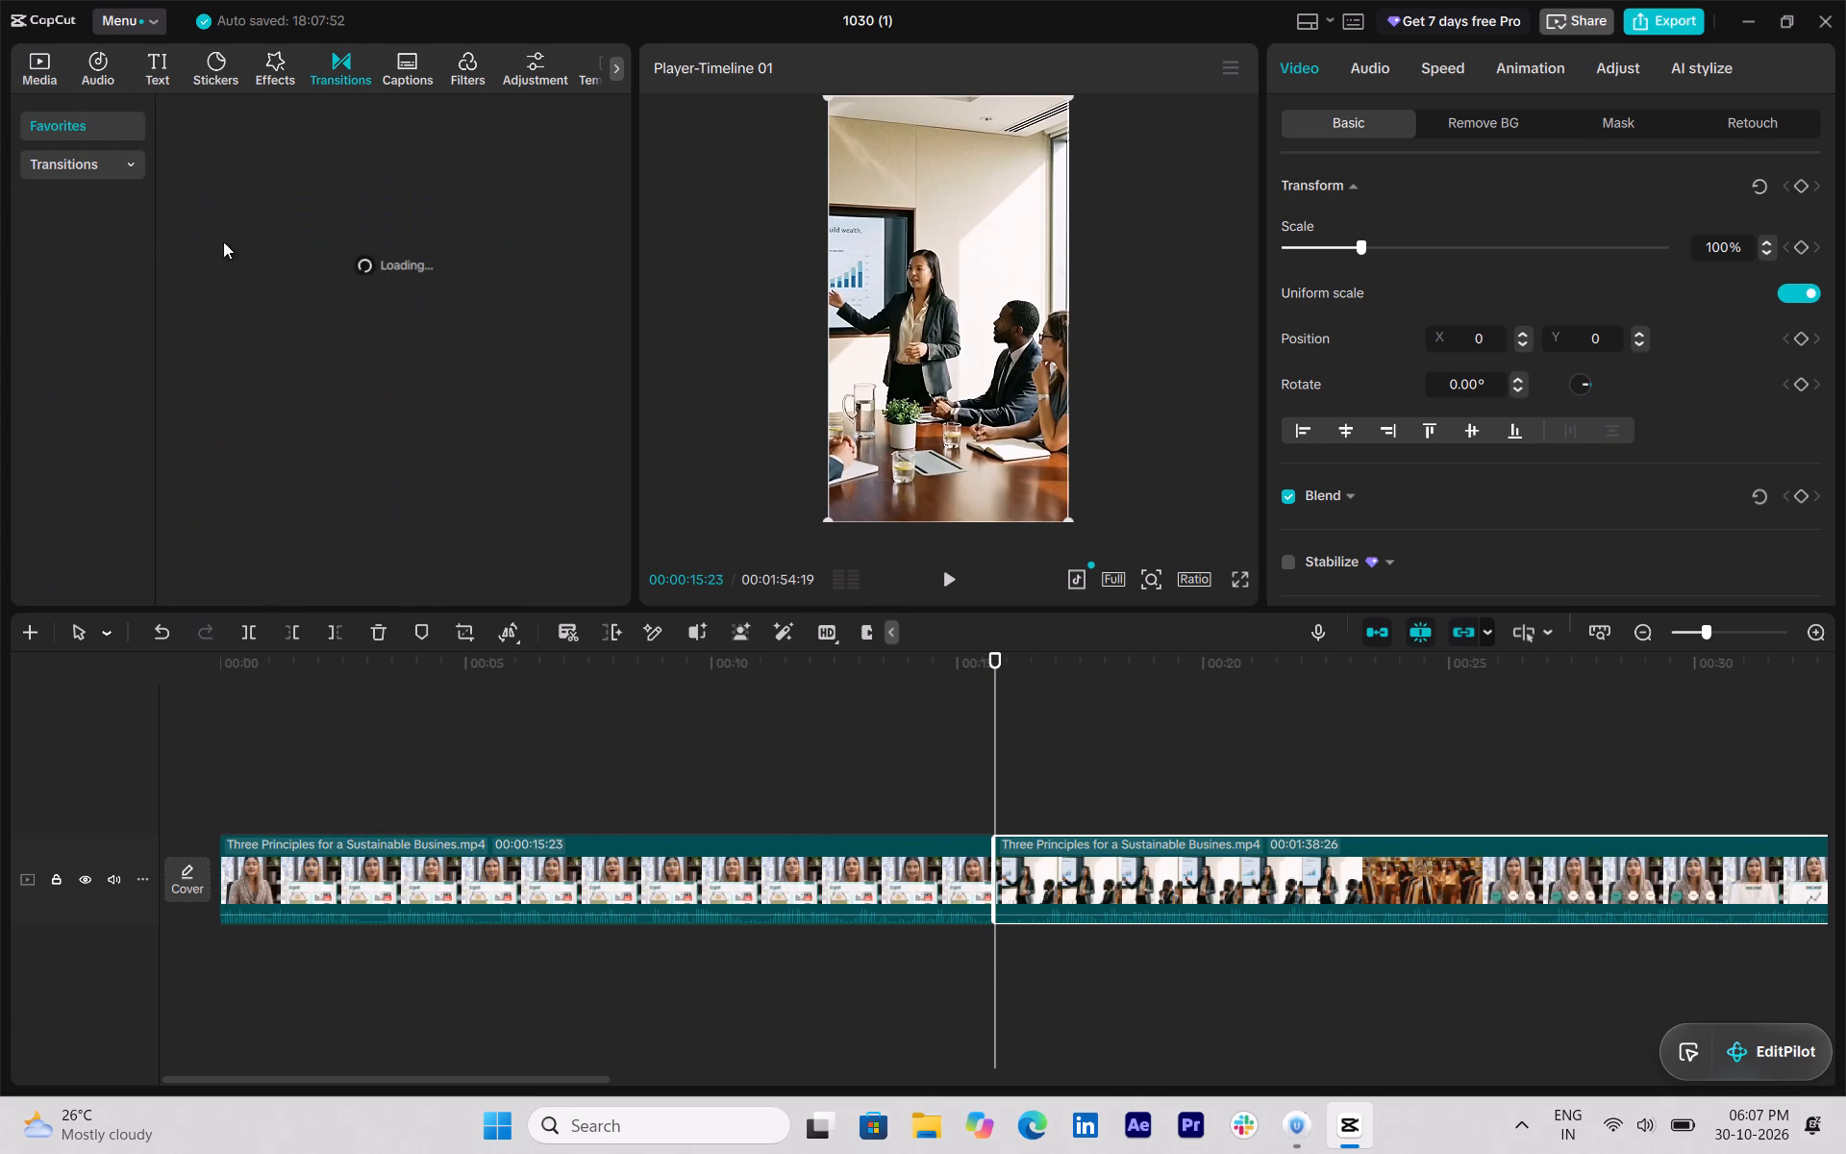
pyautogui.moveTo(329, 180); pyautogui.dragTo(929, 832)
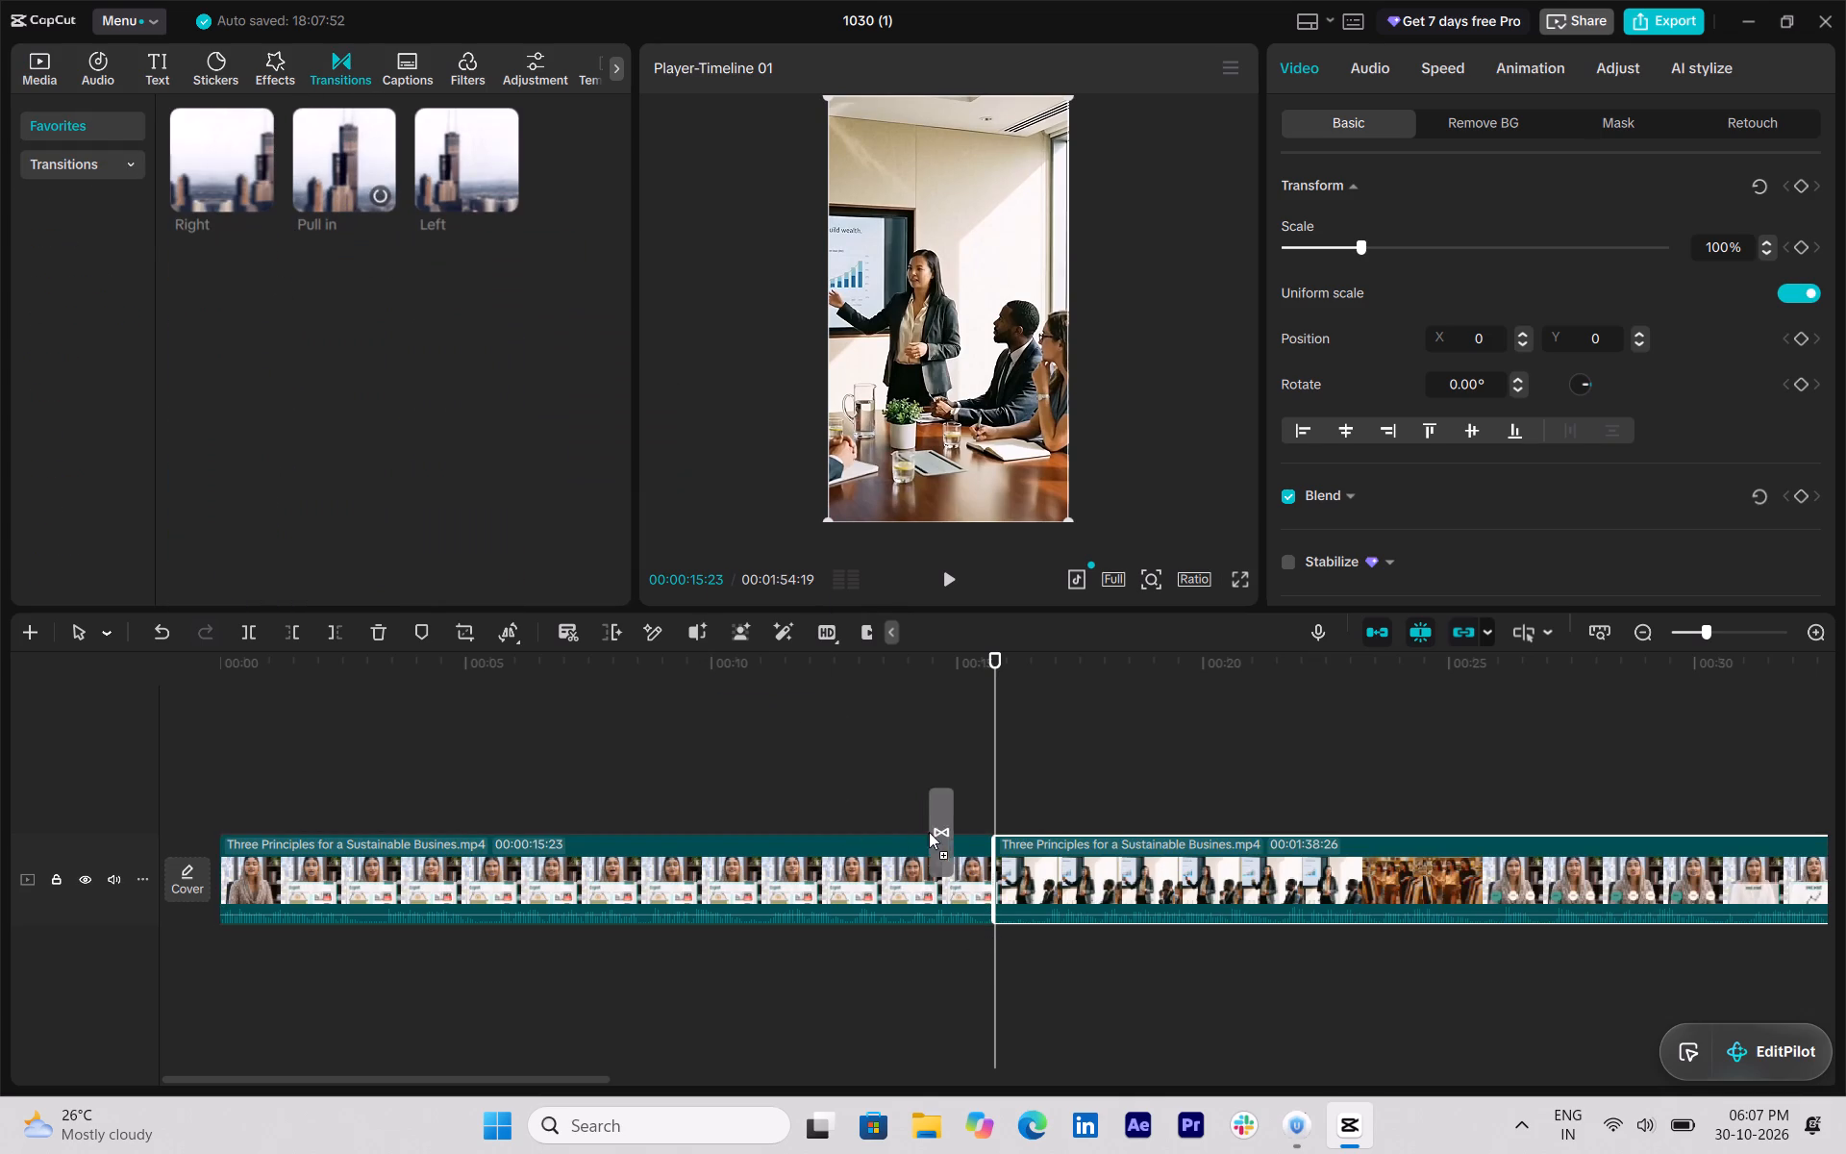
pyautogui.moveTo(929, 832); pyautogui.dragTo(971, 877)
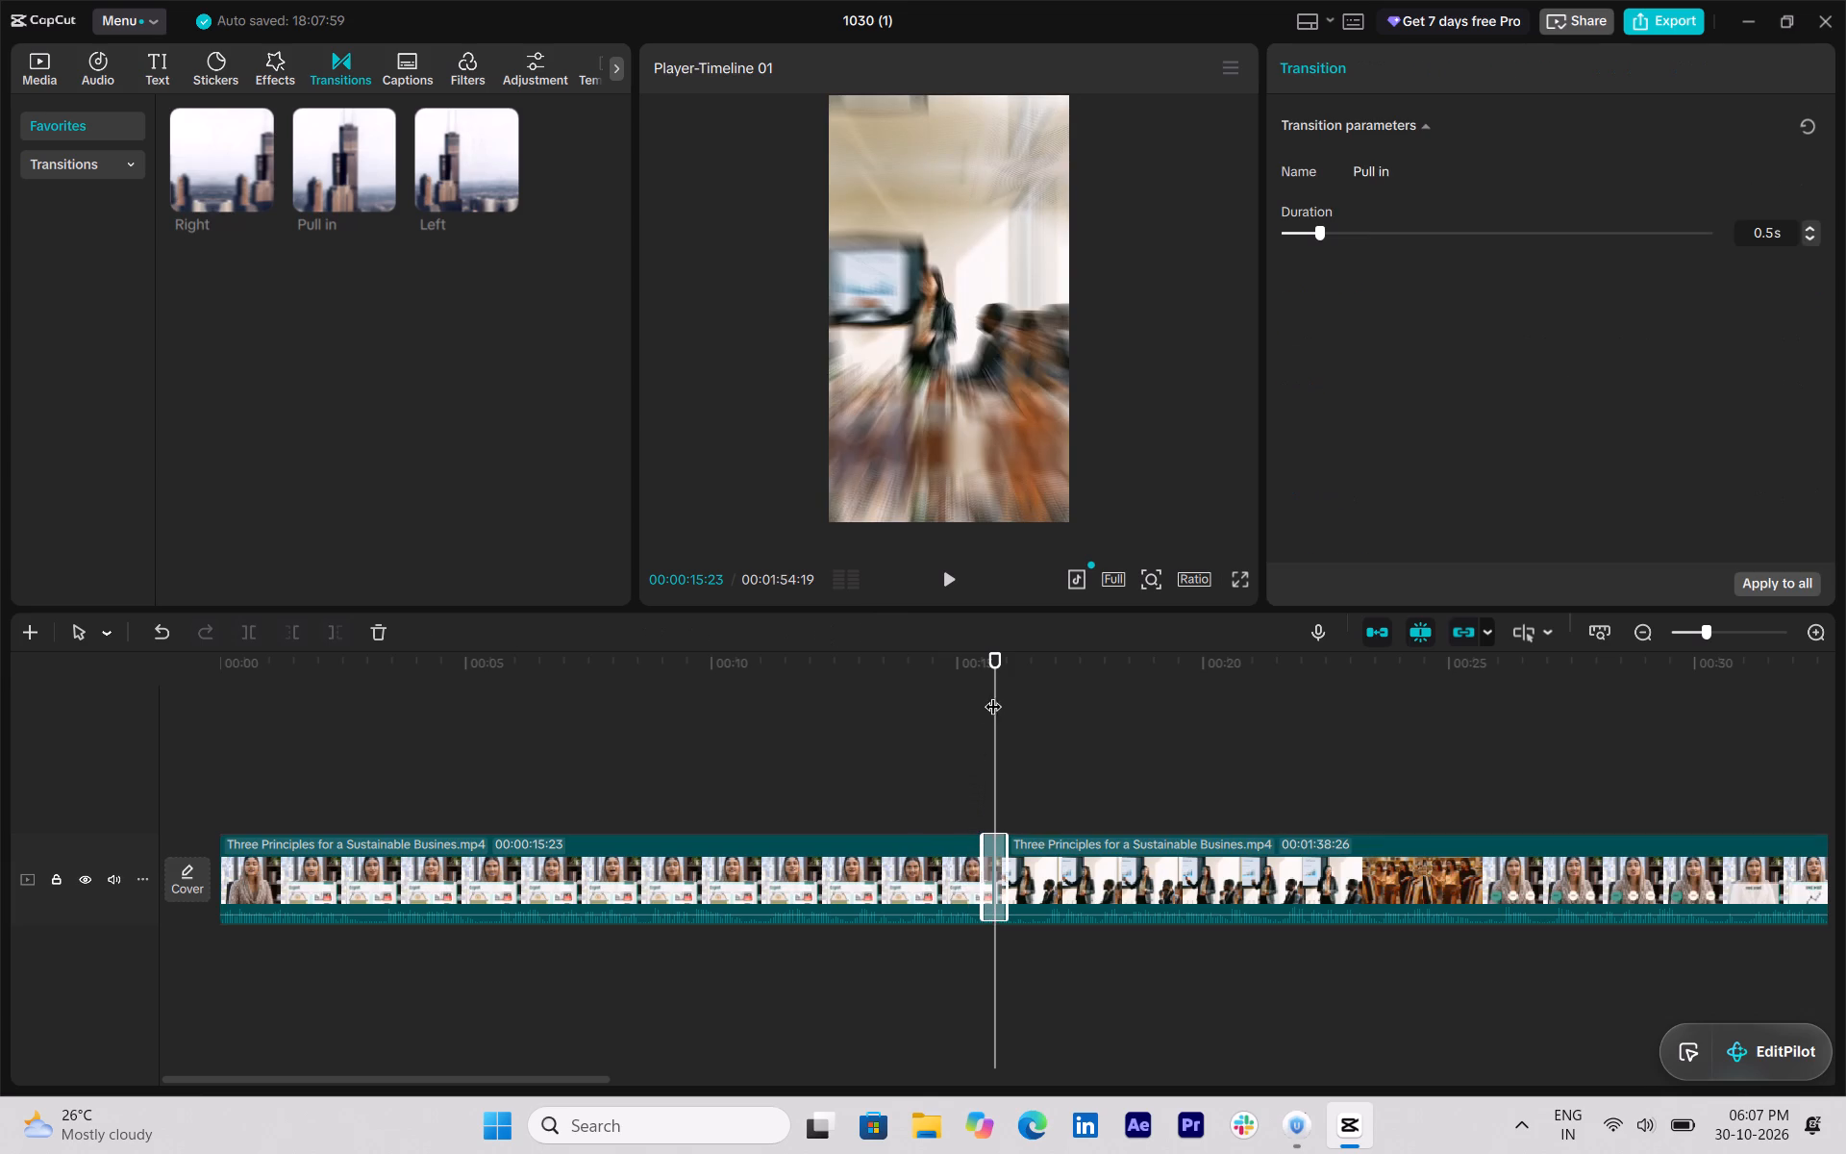
pyautogui.moveTo(993, 694); pyautogui.dragTo(979, 692)
pyautogui.press('space')
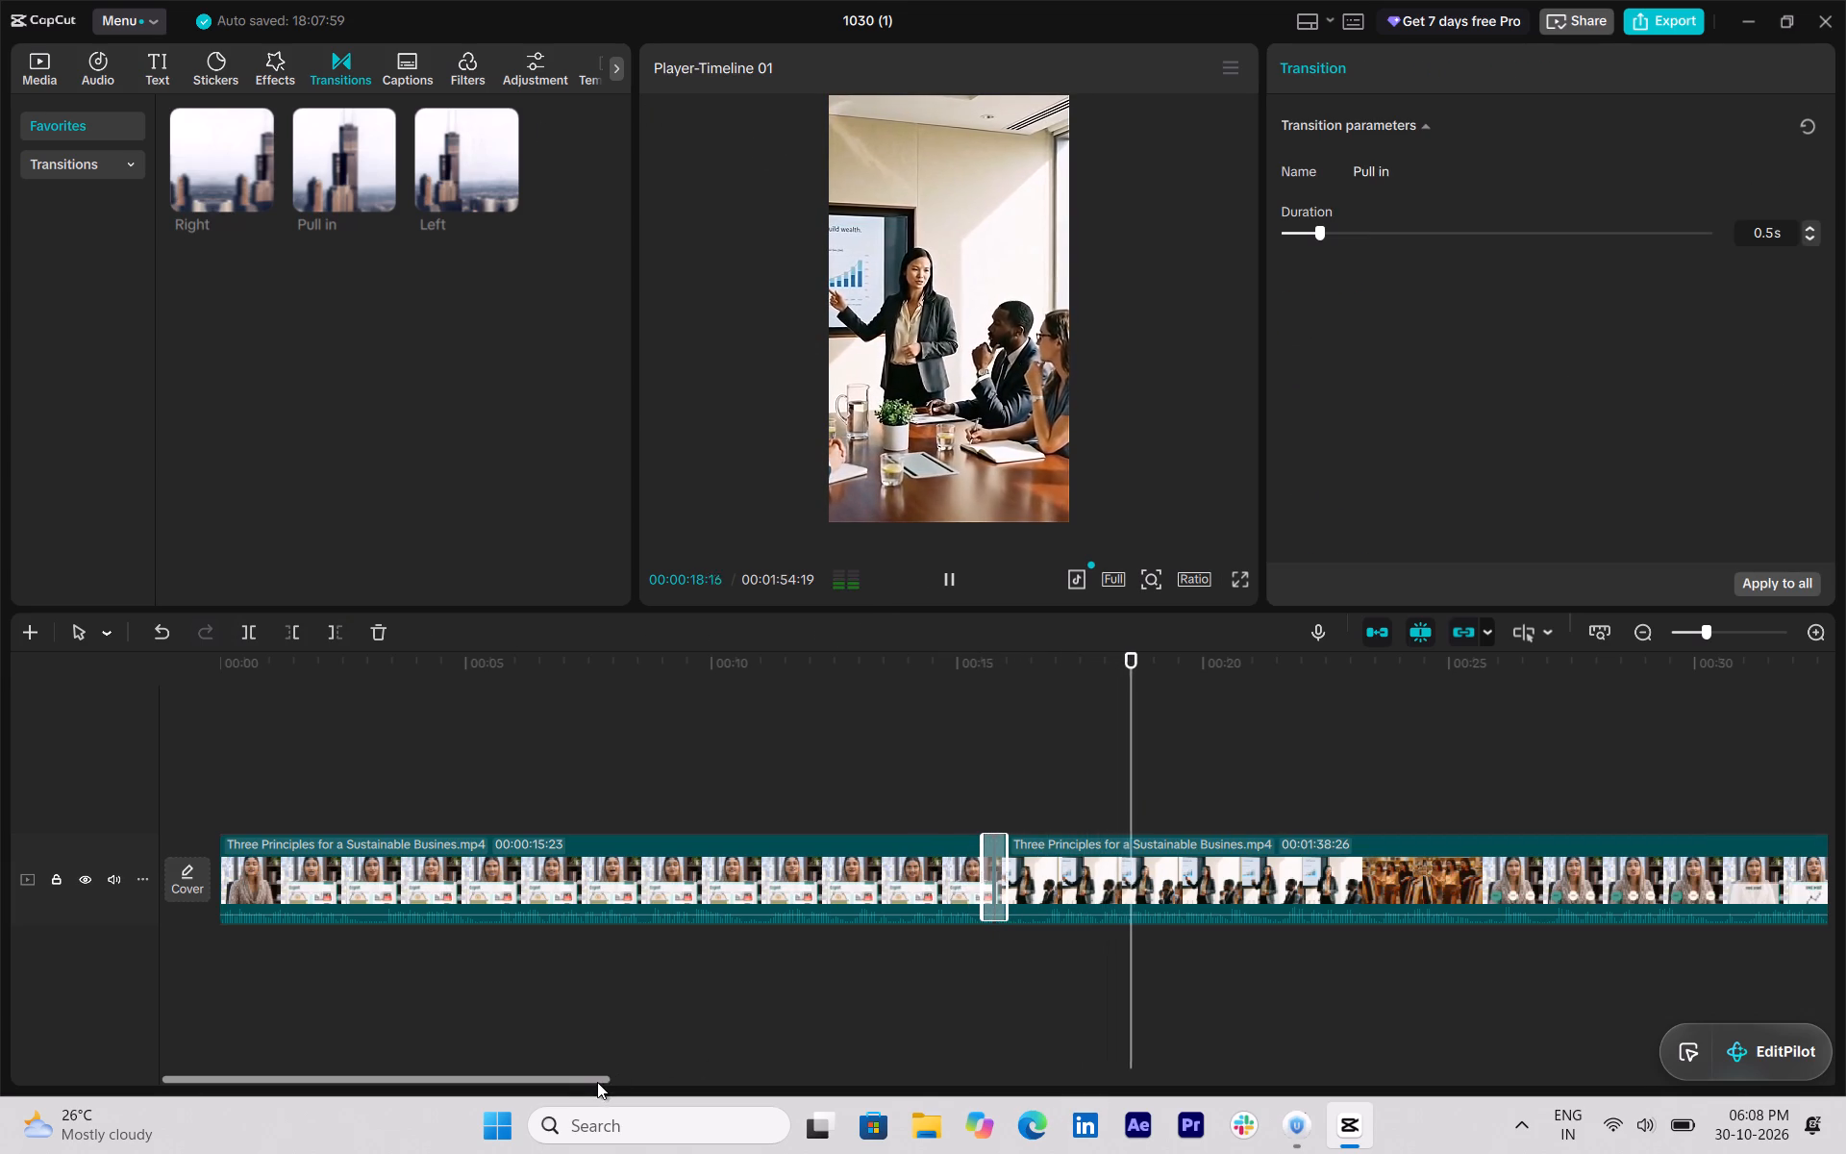
# Split the clip at 00:00:22:08, where the clothing store shot begins.
pyautogui.moveTo(593, 1078); pyautogui.dragTo(679, 1086)
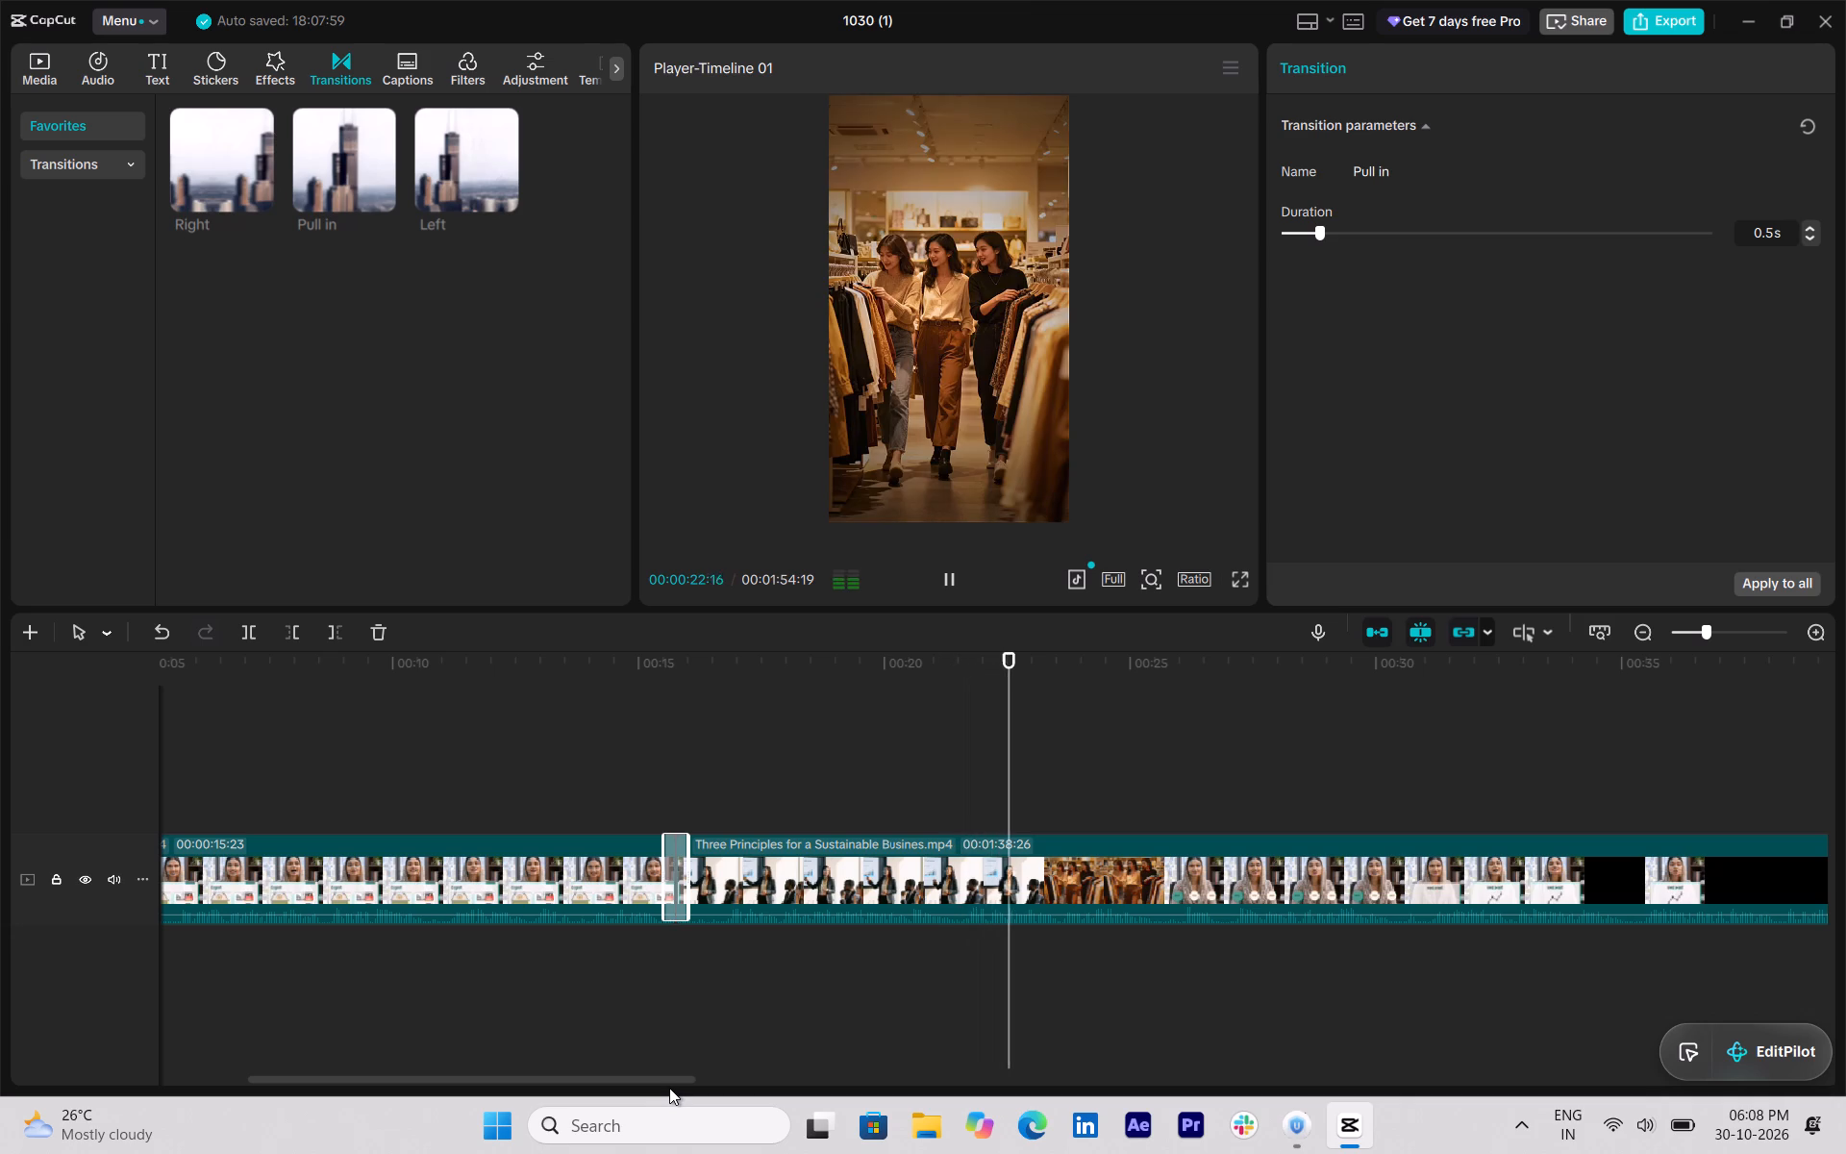
pyautogui.press('space')
pyautogui.moveTo(1037, 664); pyautogui.dragTo(1013, 664)
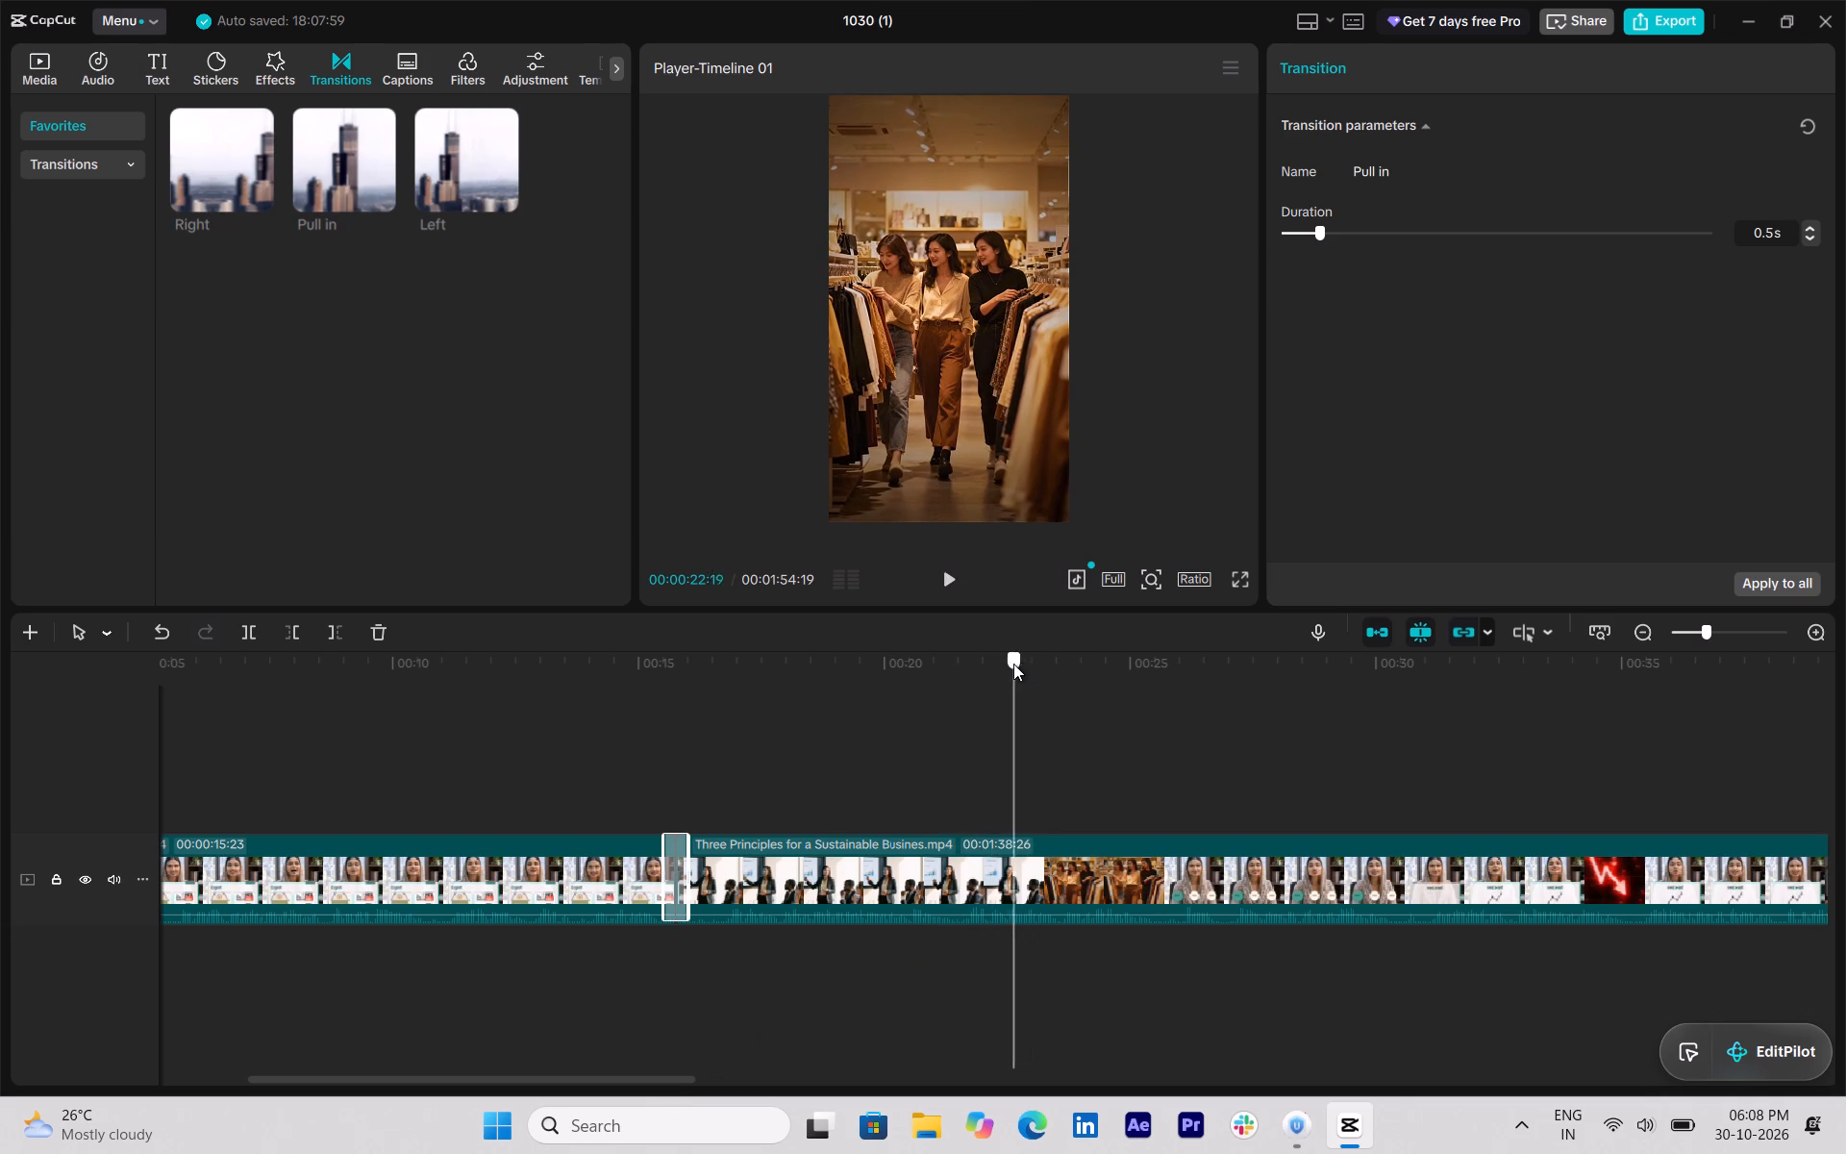
pyautogui.moveTo(1013, 664); pyautogui.dragTo(1001, 663)
pyautogui.press('space')
pyautogui.press('space')
pyautogui.moveTo(1024, 671); pyautogui.dragTo(984, 666)
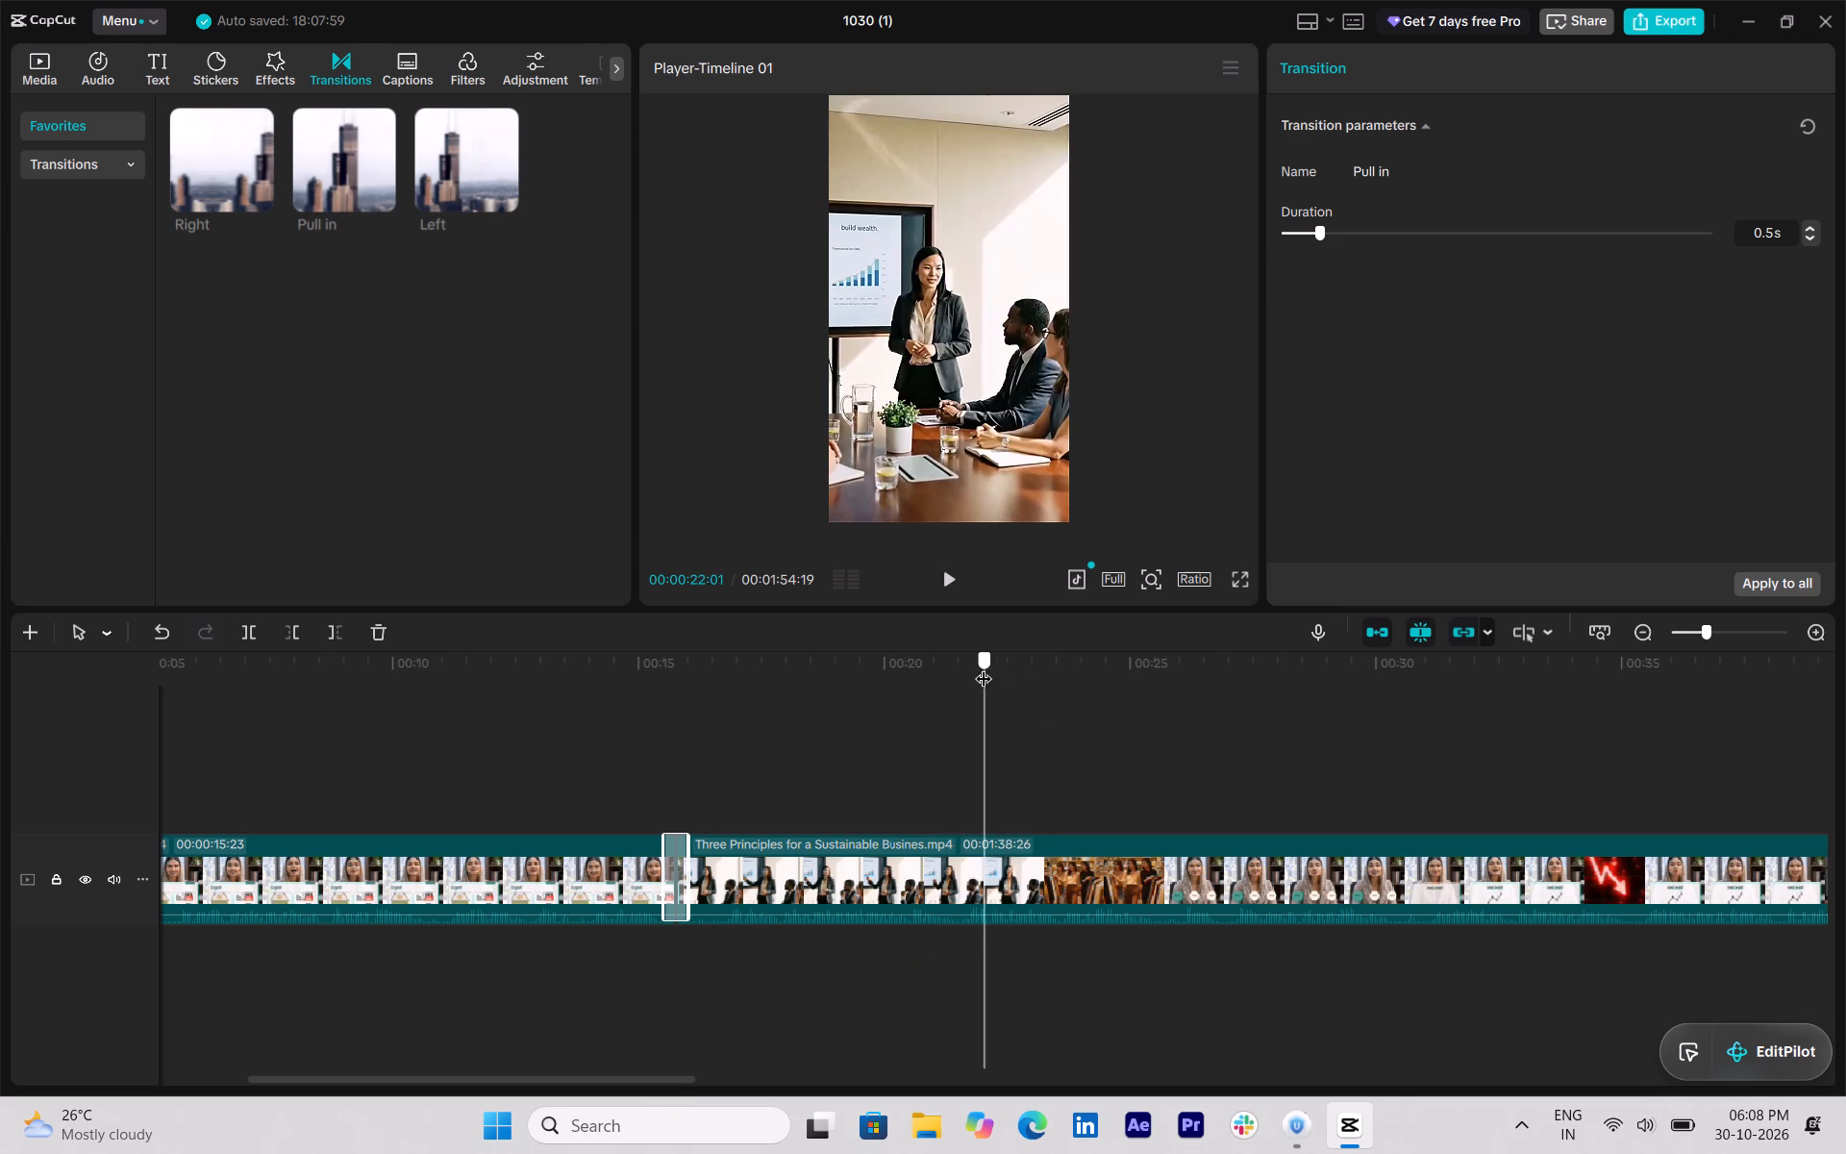
pyautogui.moveTo(984, 666); pyautogui.dragTo(978, 665)
pyautogui.press('space')
pyautogui.press('space')
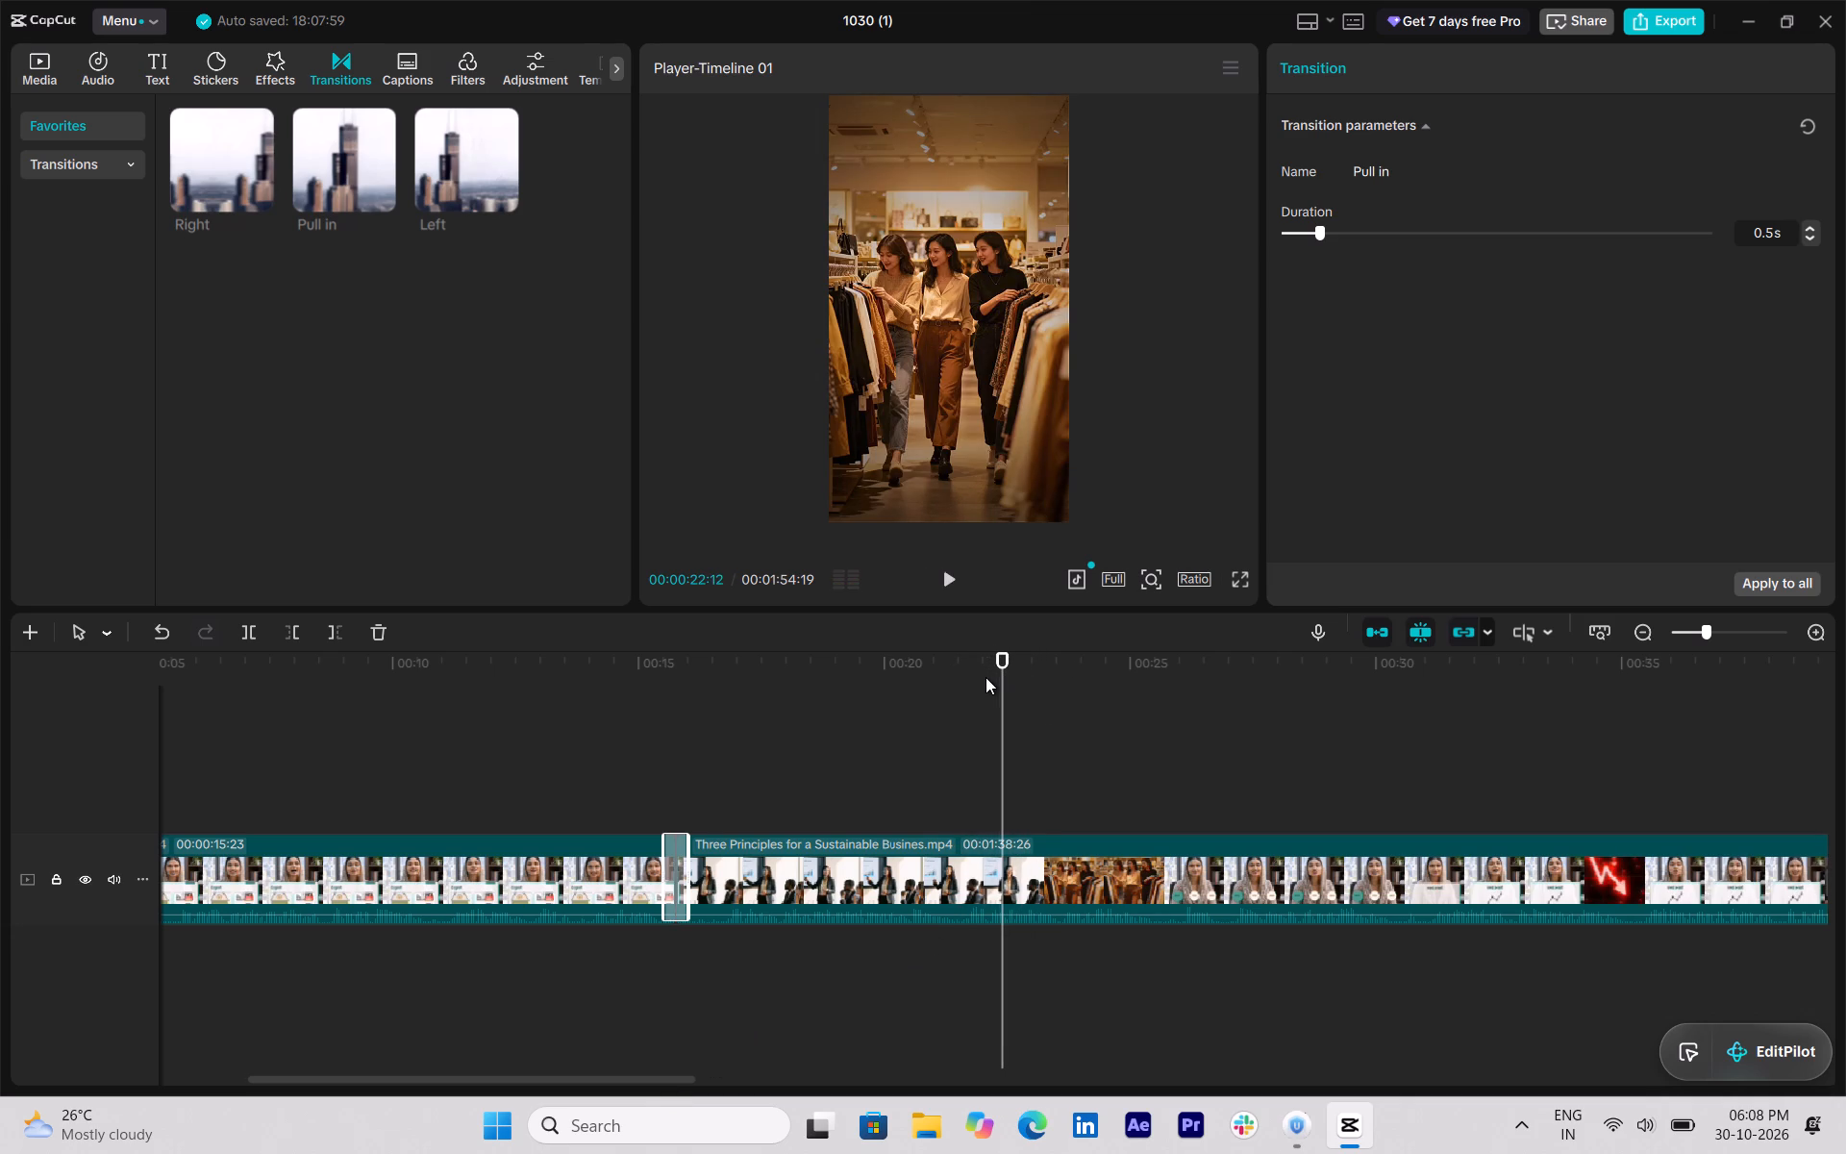
pyautogui.press('Left')
pyautogui.press('Left')
pyautogui.press('Left')
pyautogui.press('Left')
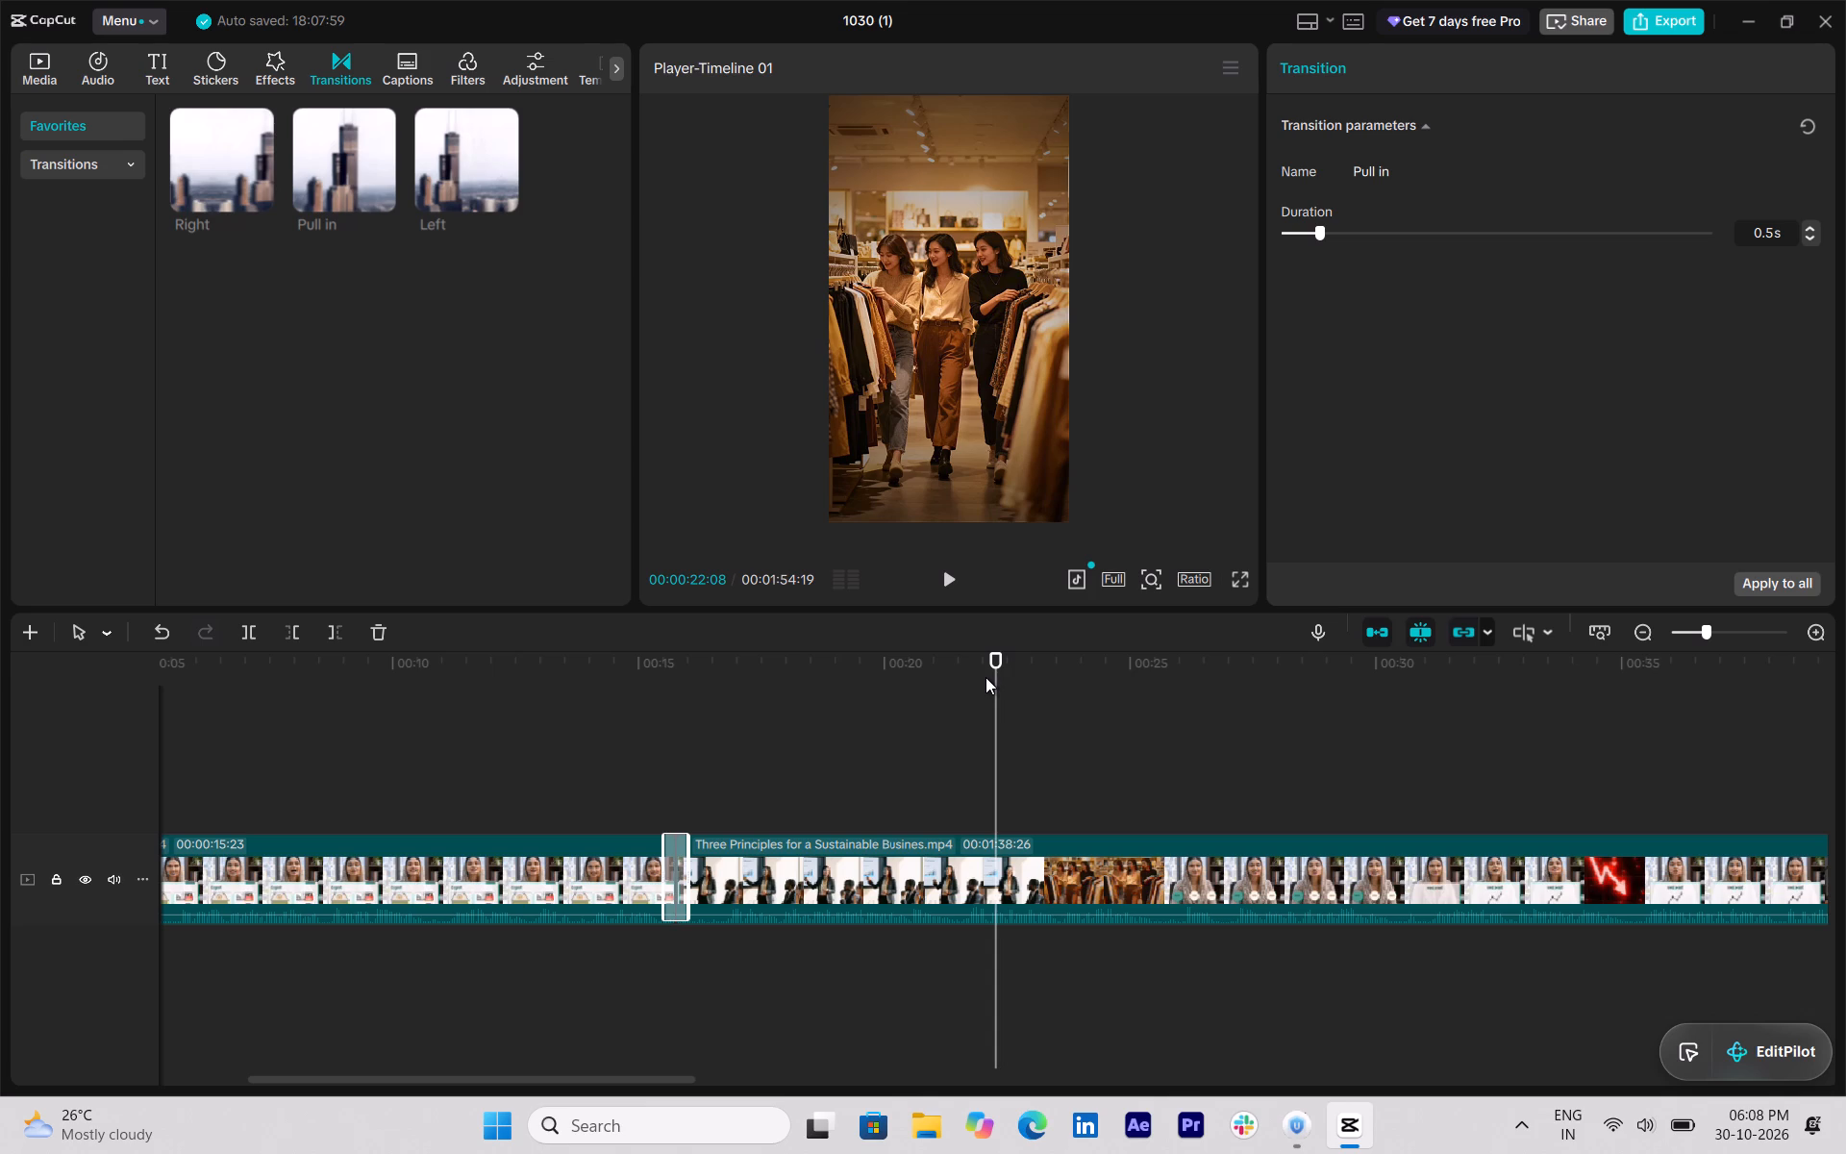
pyautogui.hotkey('ctrl', 'b')
# Add the Pull in transition at the cut before the clothing store shot and play it back.
pyautogui.moveTo(312, 163); pyautogui.dragTo(467, 231)
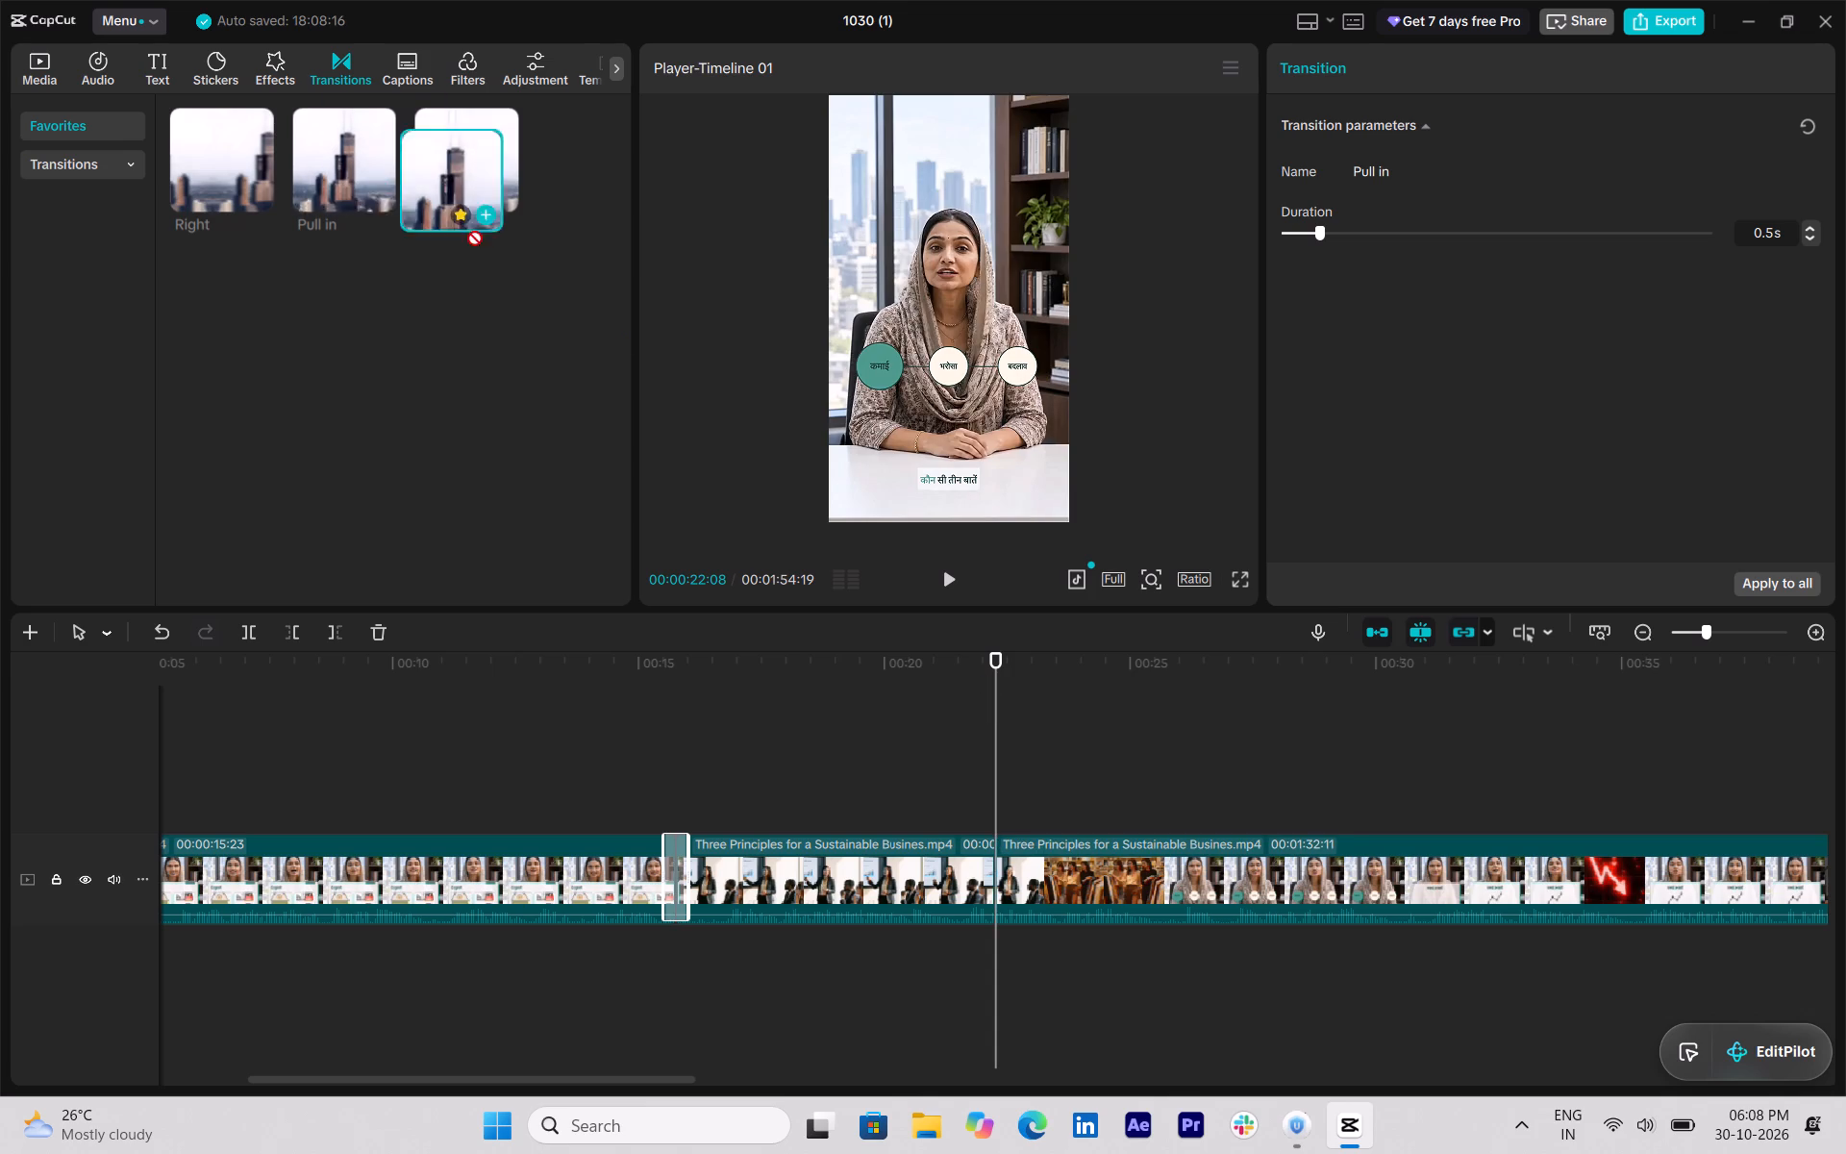
pyautogui.moveTo(467, 231); pyautogui.dragTo(993, 873)
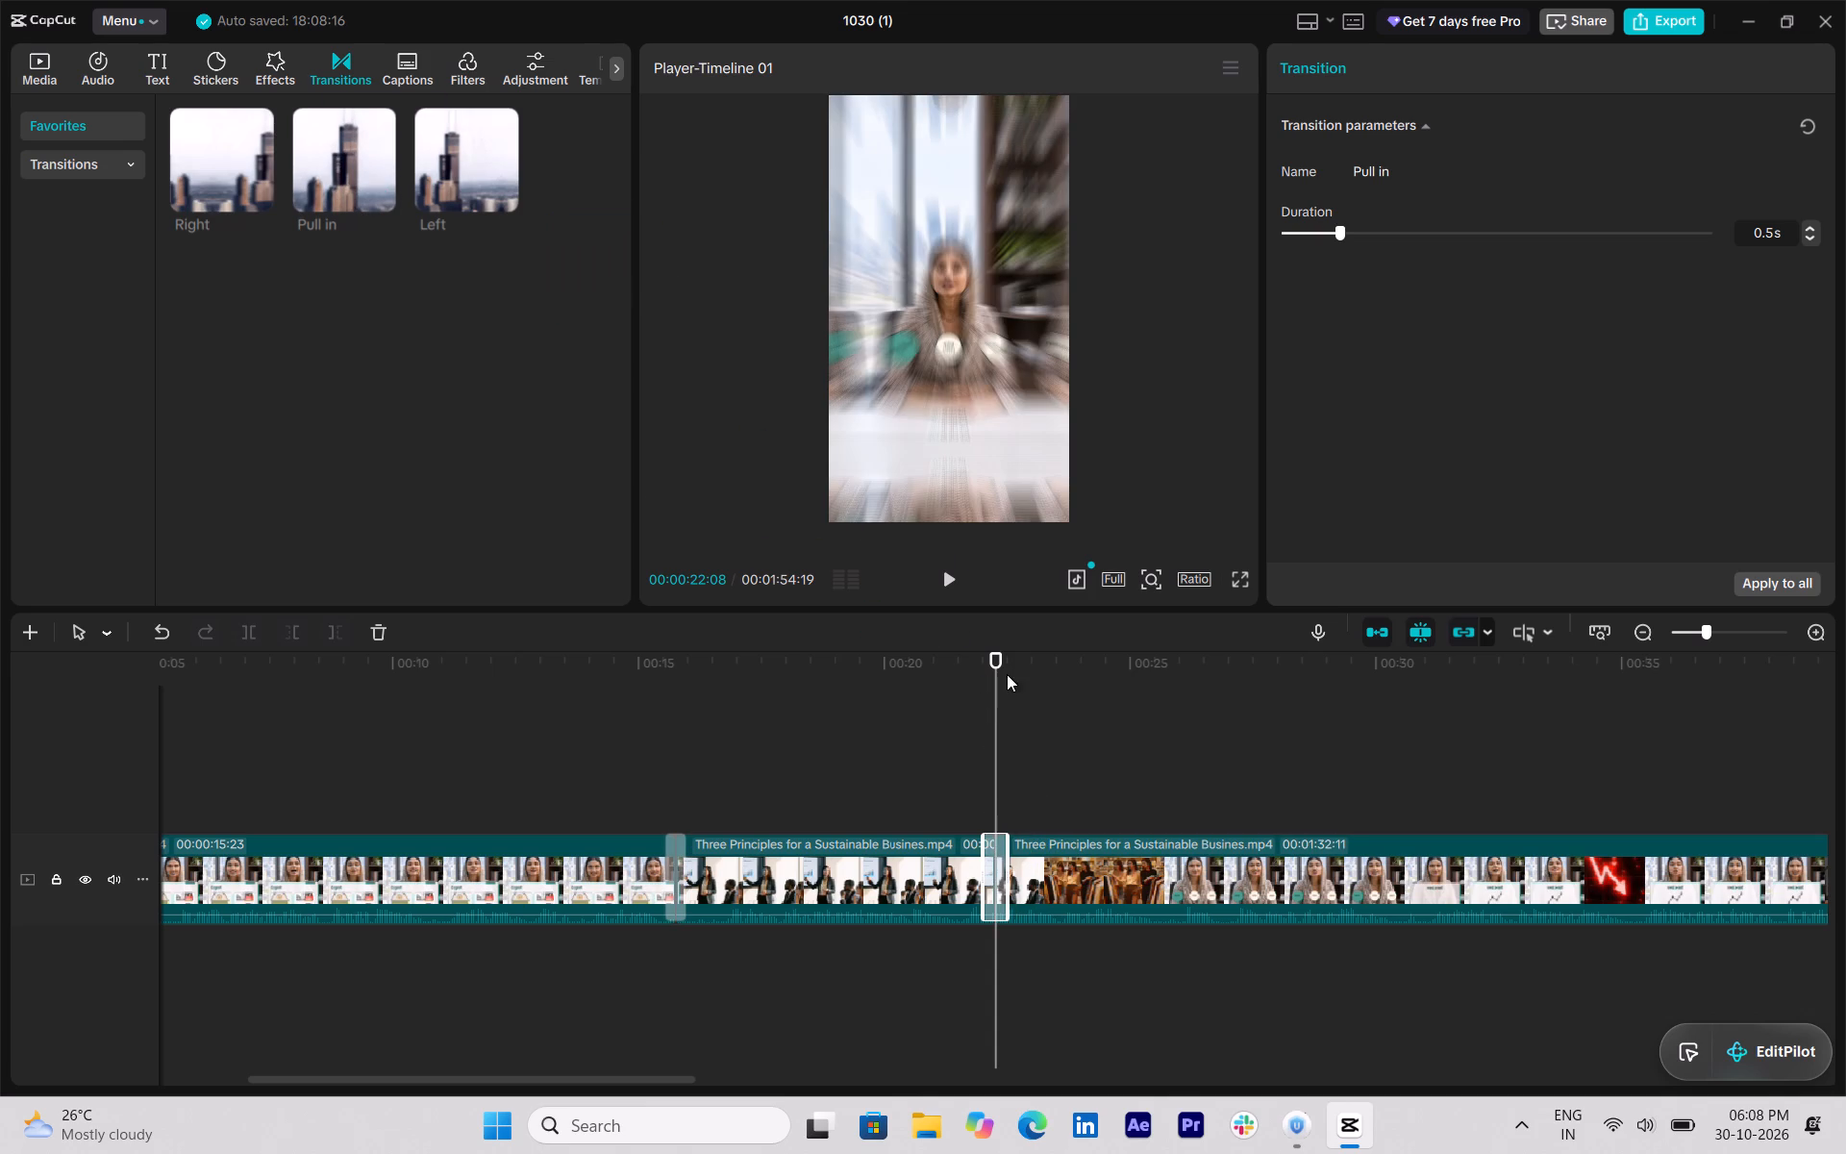
pyautogui.moveTo(1003, 673); pyautogui.dragTo(985, 673)
pyautogui.press('space')
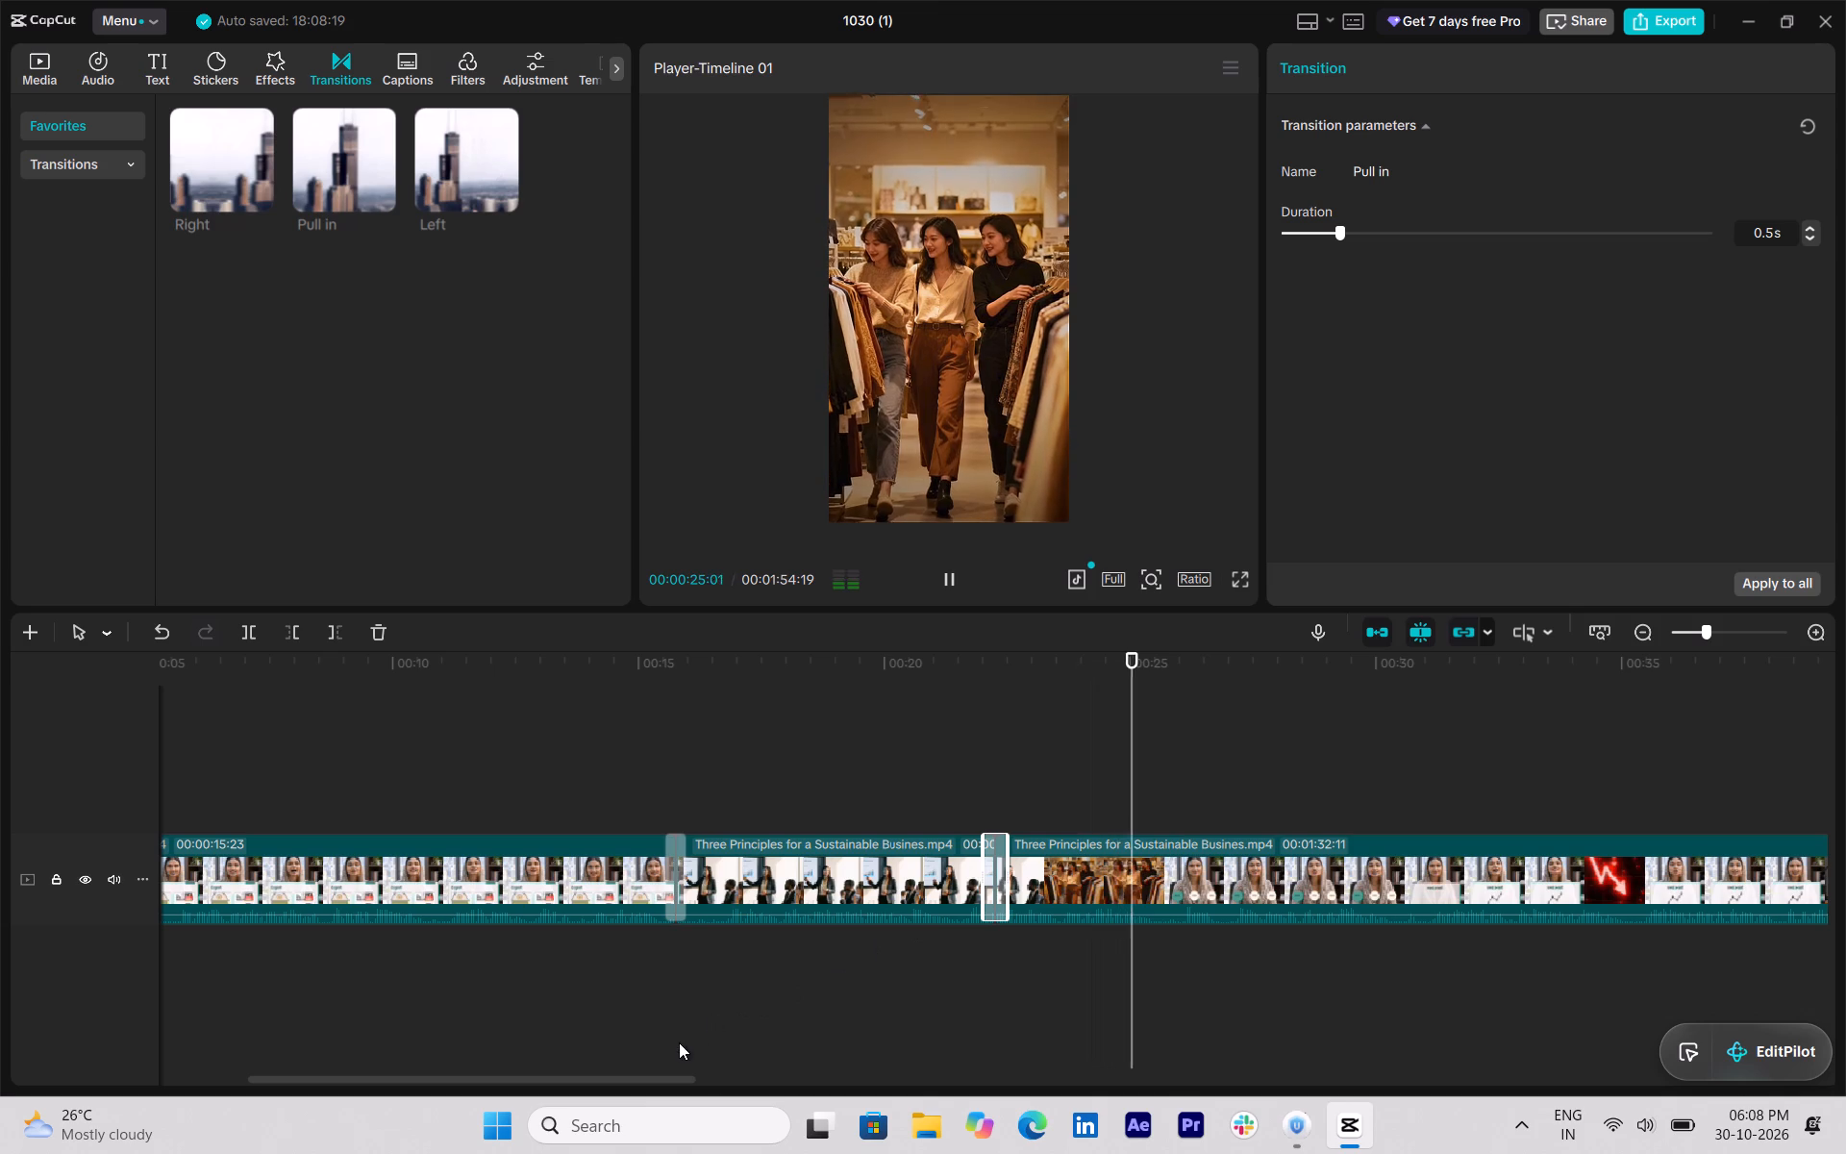
# Split the clip at 00:00:33:25, where the red falling arrow shot begins.
pyautogui.moveTo(690, 1076); pyautogui.dragTo(840, 1080)
pyautogui.press('space')
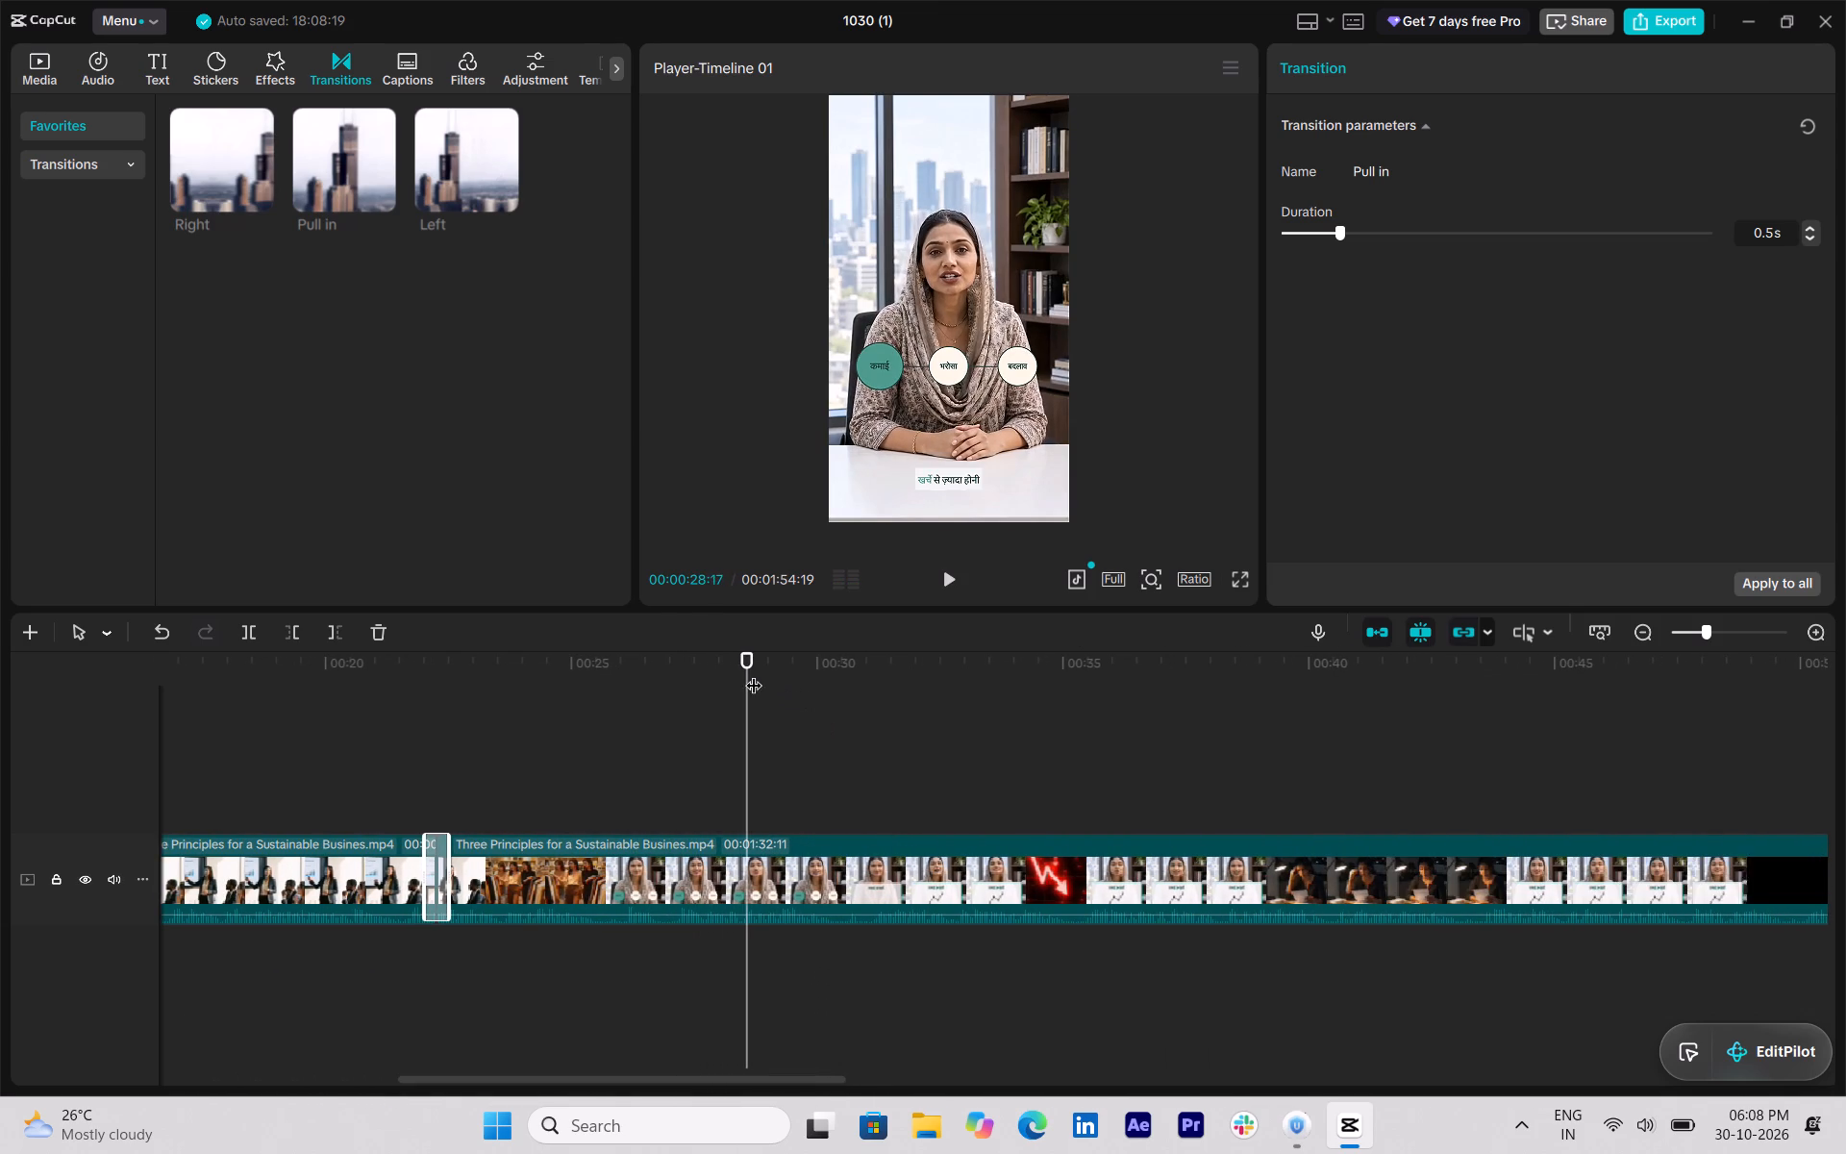
pyautogui.moveTo(754, 673); pyautogui.dragTo(997, 755)
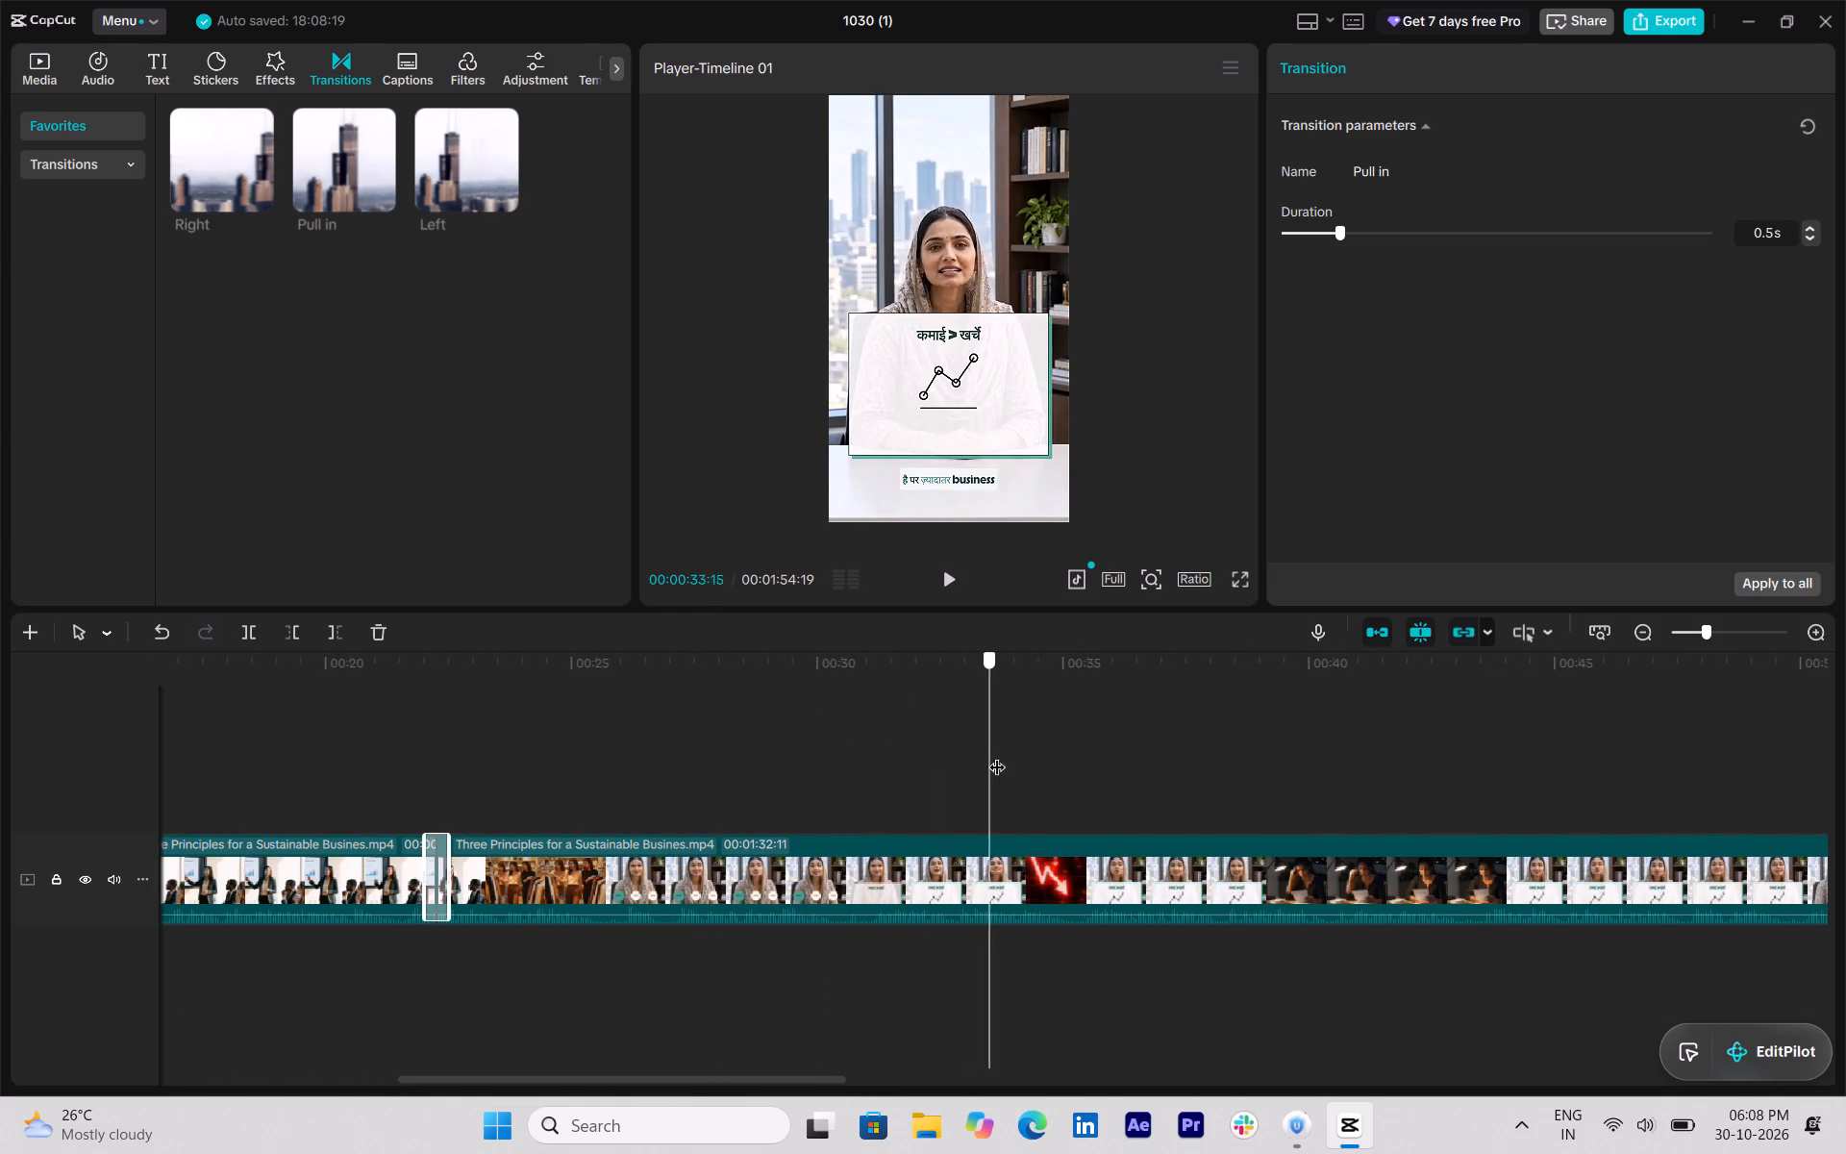
pyautogui.moveTo(997, 755); pyautogui.dragTo(1004, 763)
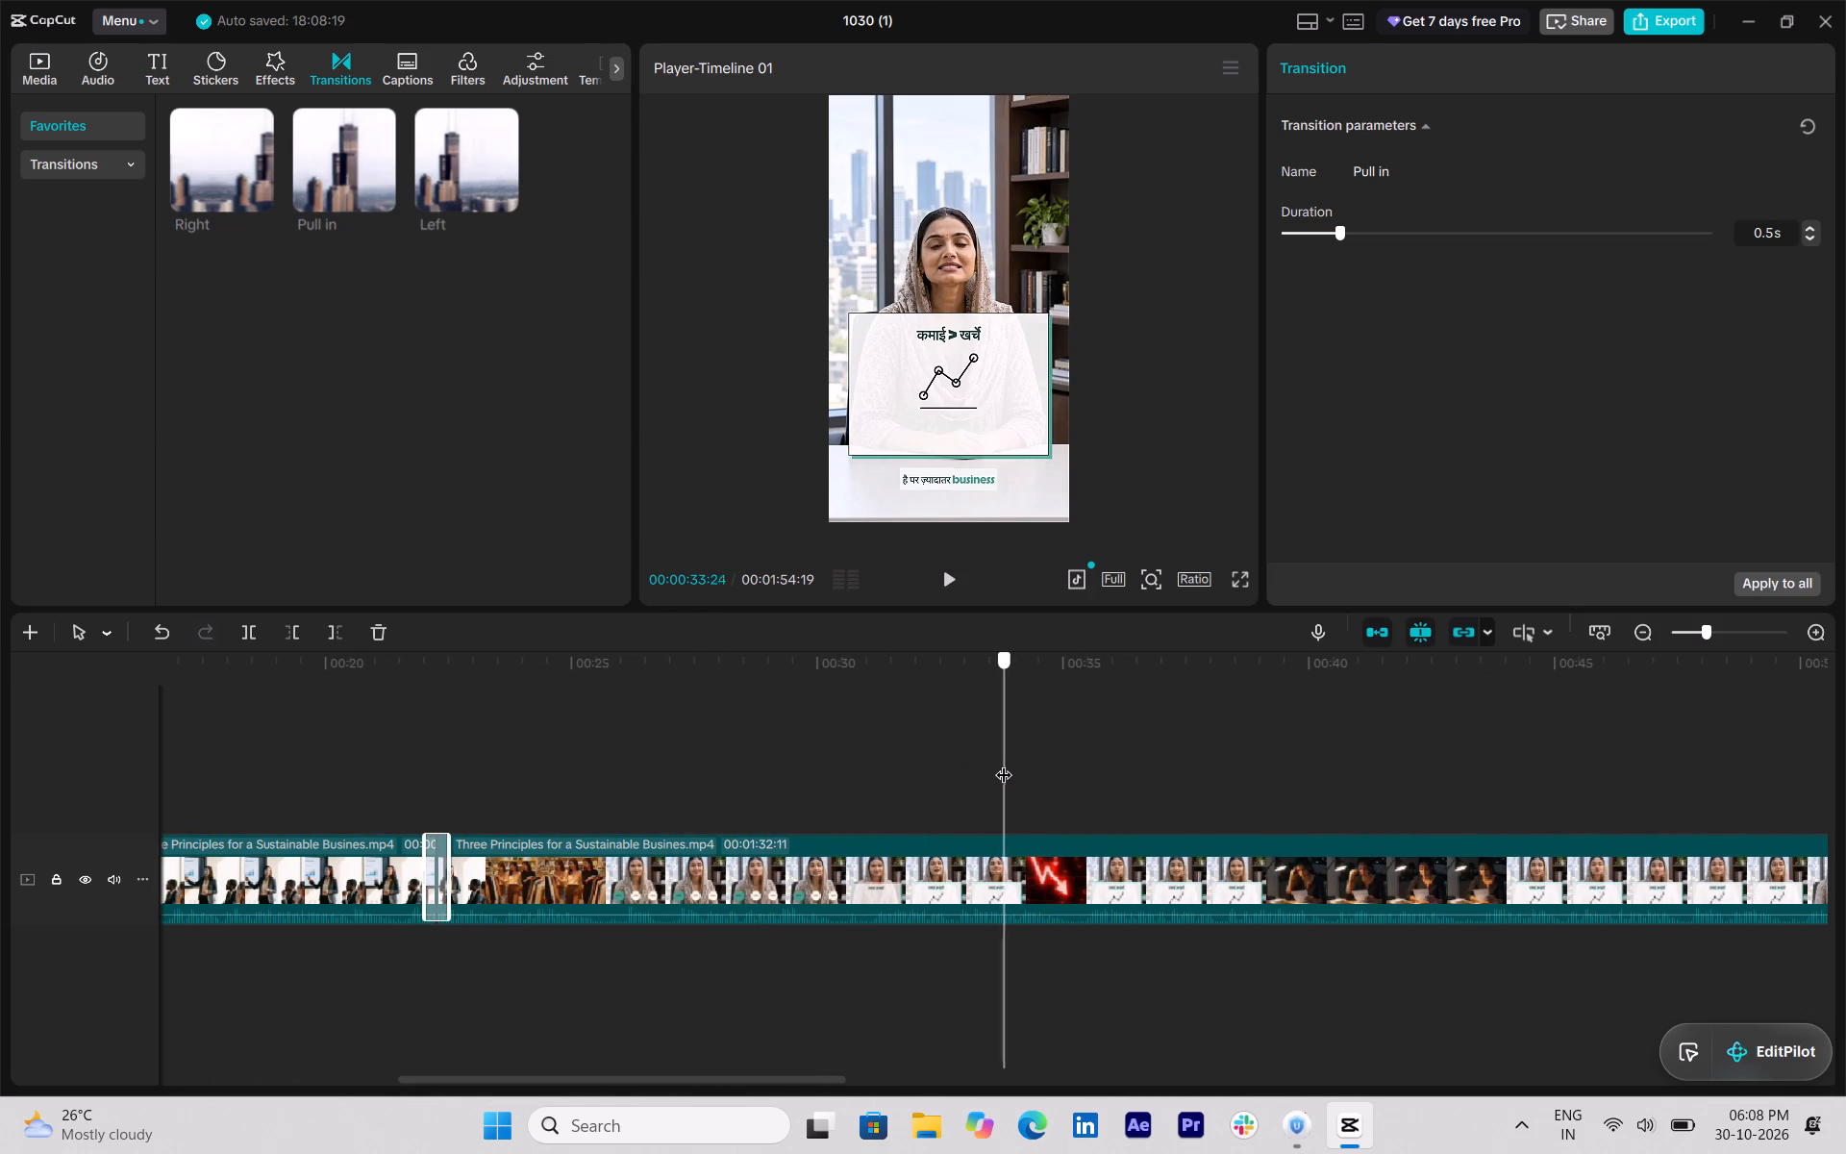
pyautogui.moveTo(1004, 763); pyautogui.dragTo(1006, 761)
pyautogui.hotkey('ctrl', 'b')
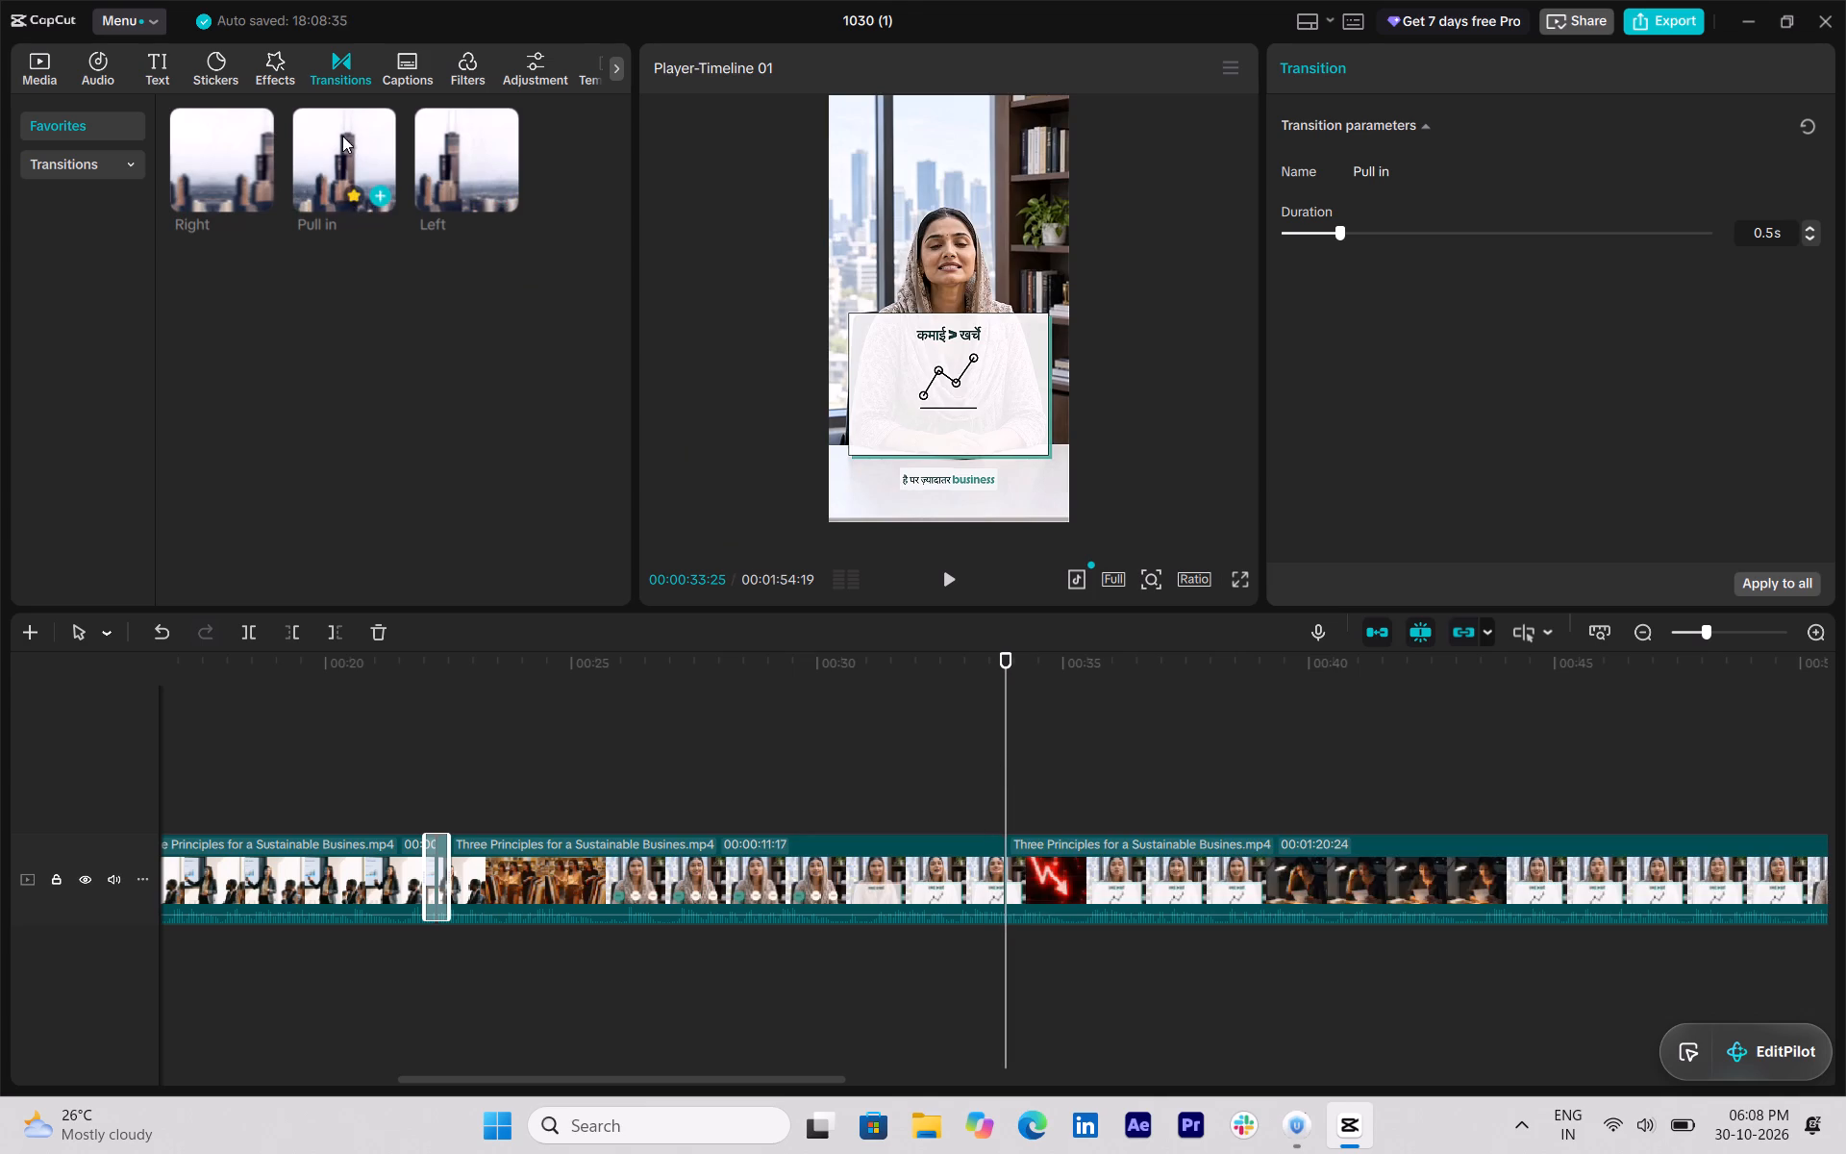
# Add the Pull in transition at the cut before the red falling arrow shot and play it back.
pyautogui.moveTo(342, 136); pyautogui.dragTo(995, 877)
pyautogui.moveTo(1009, 763); pyautogui.dragTo(1005, 761)
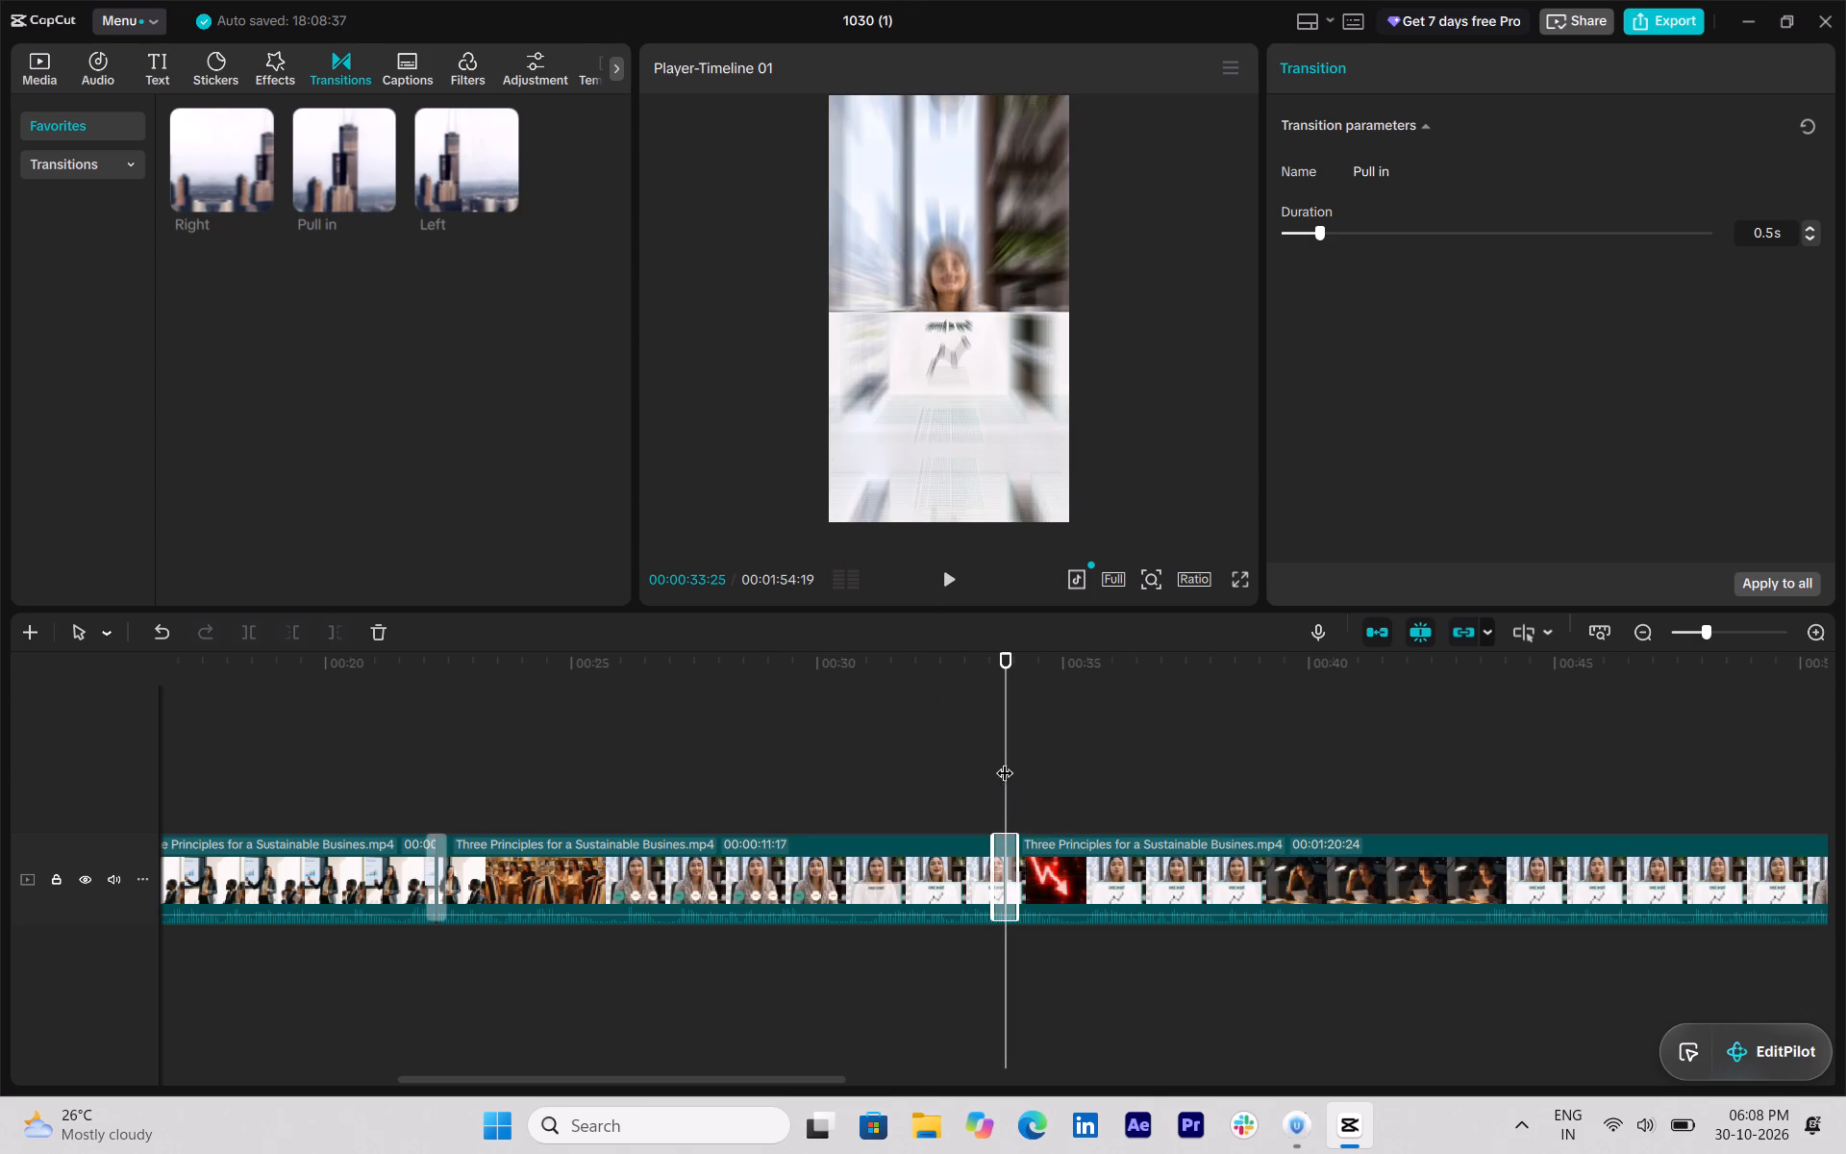
pyautogui.moveTo(1005, 761); pyautogui.dragTo(980, 751)
pyautogui.press('space')
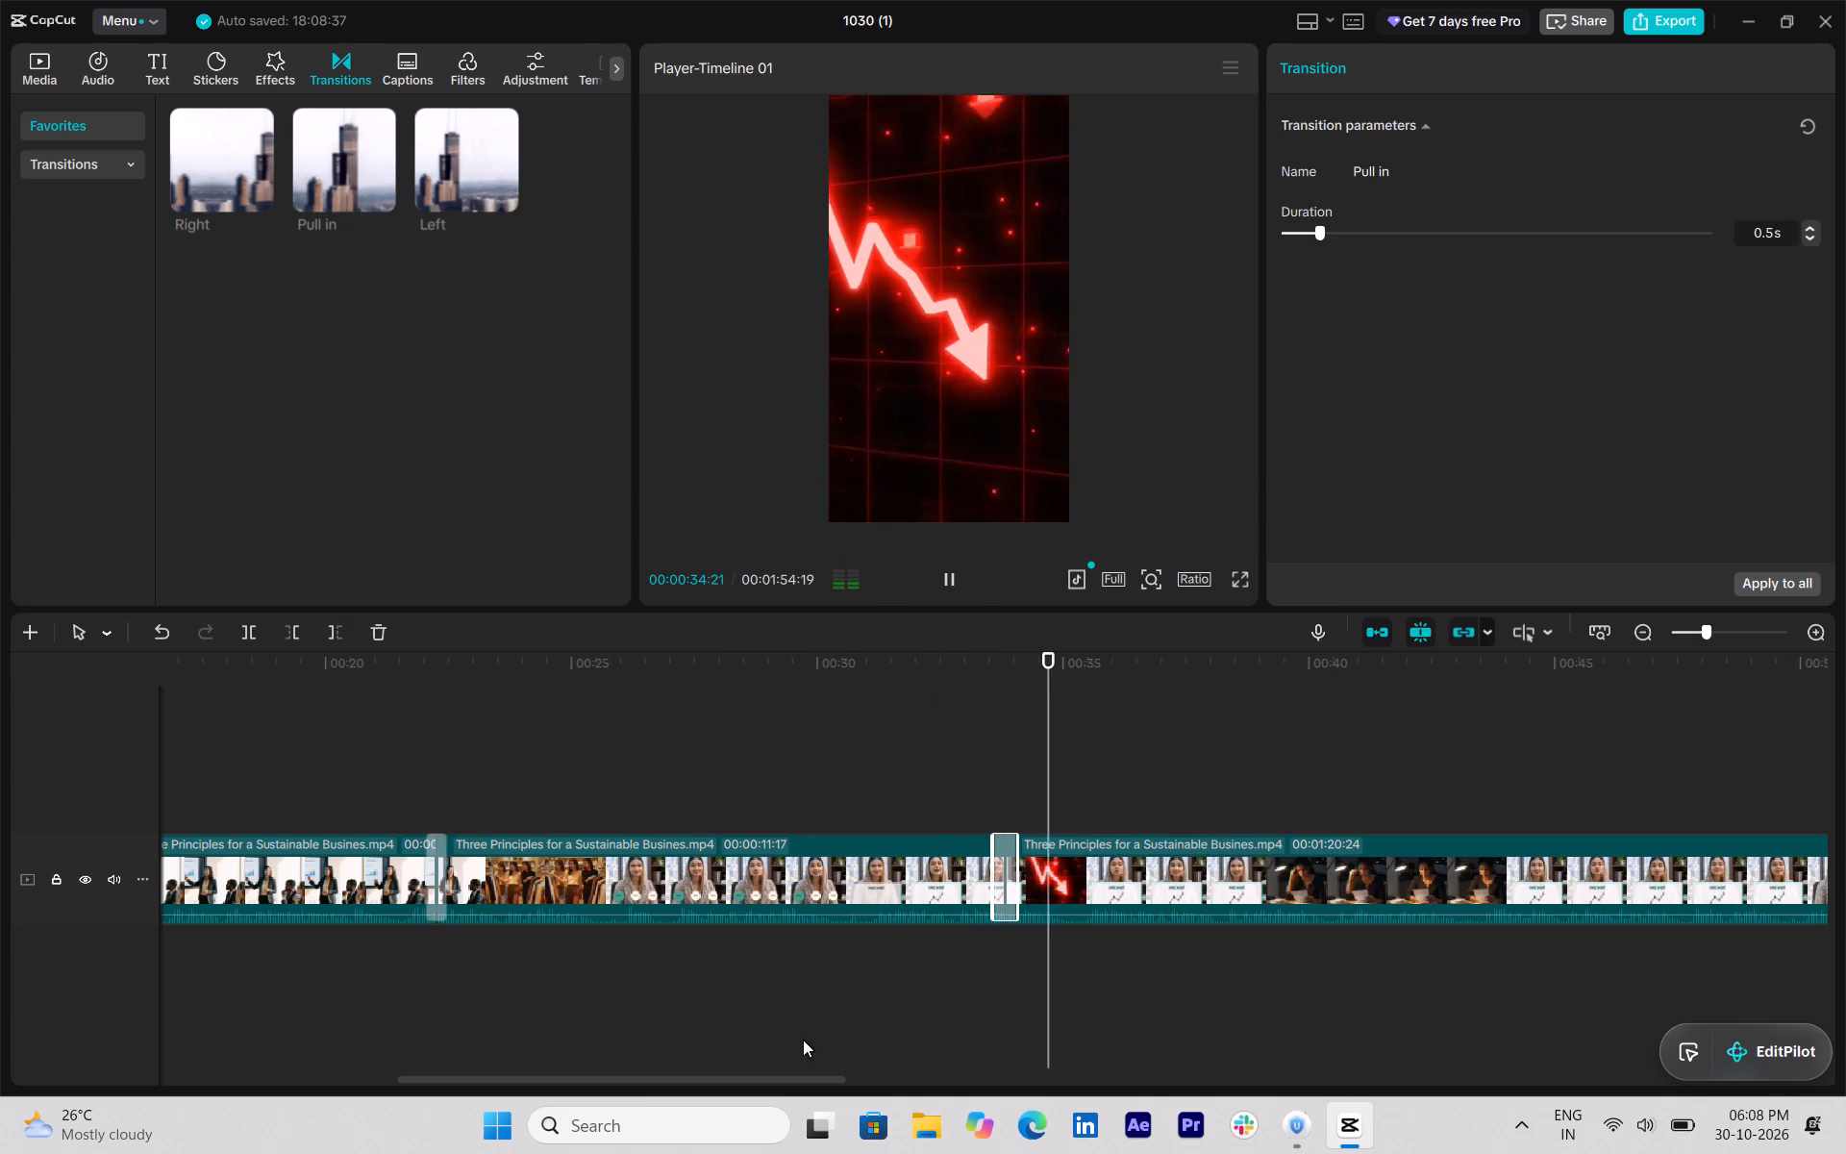
# Split the clip at 00:00:38:23, where the shot of the worried woman reading bills at a desk begins.
pyautogui.moveTo(827, 1075); pyautogui.dragTo(944, 1079)
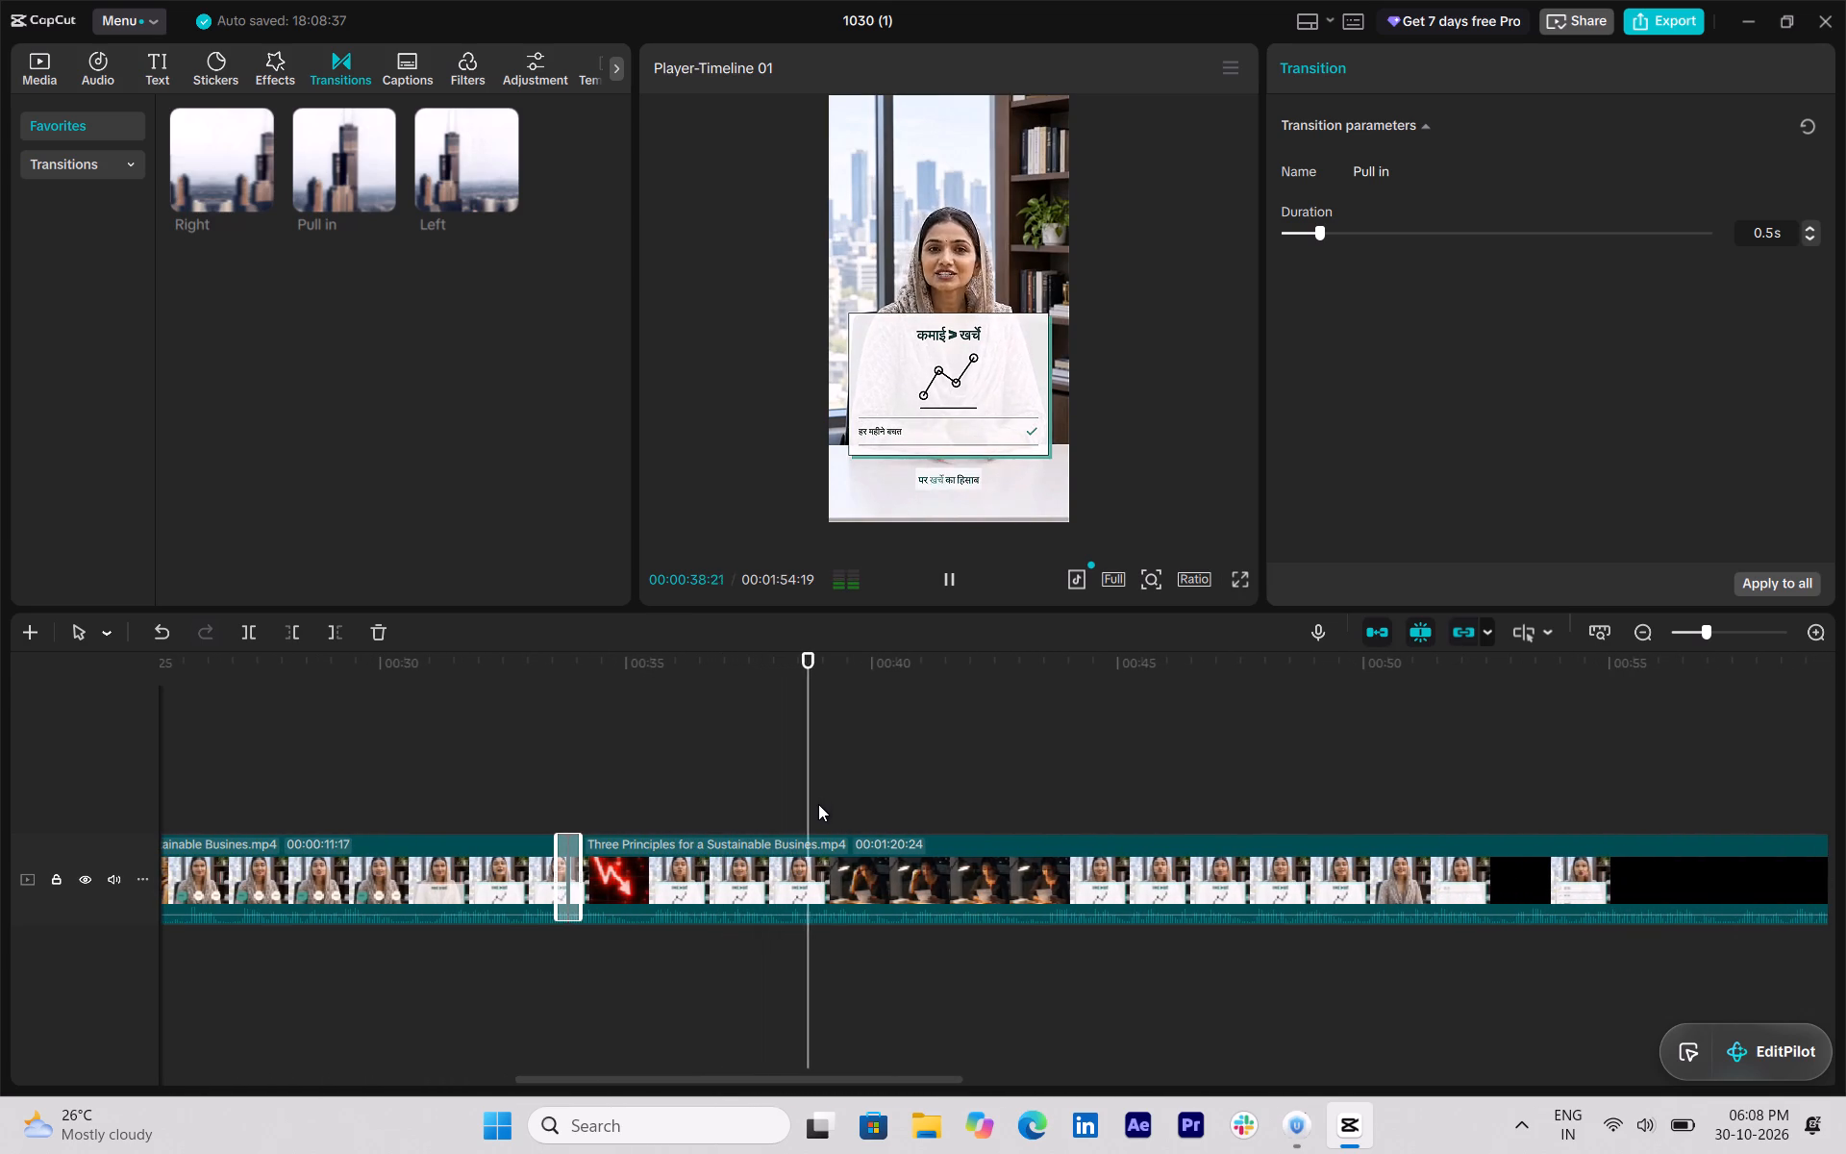
pyautogui.press('space')
pyautogui.moveTo(843, 679); pyautogui.dragTo(823, 678)
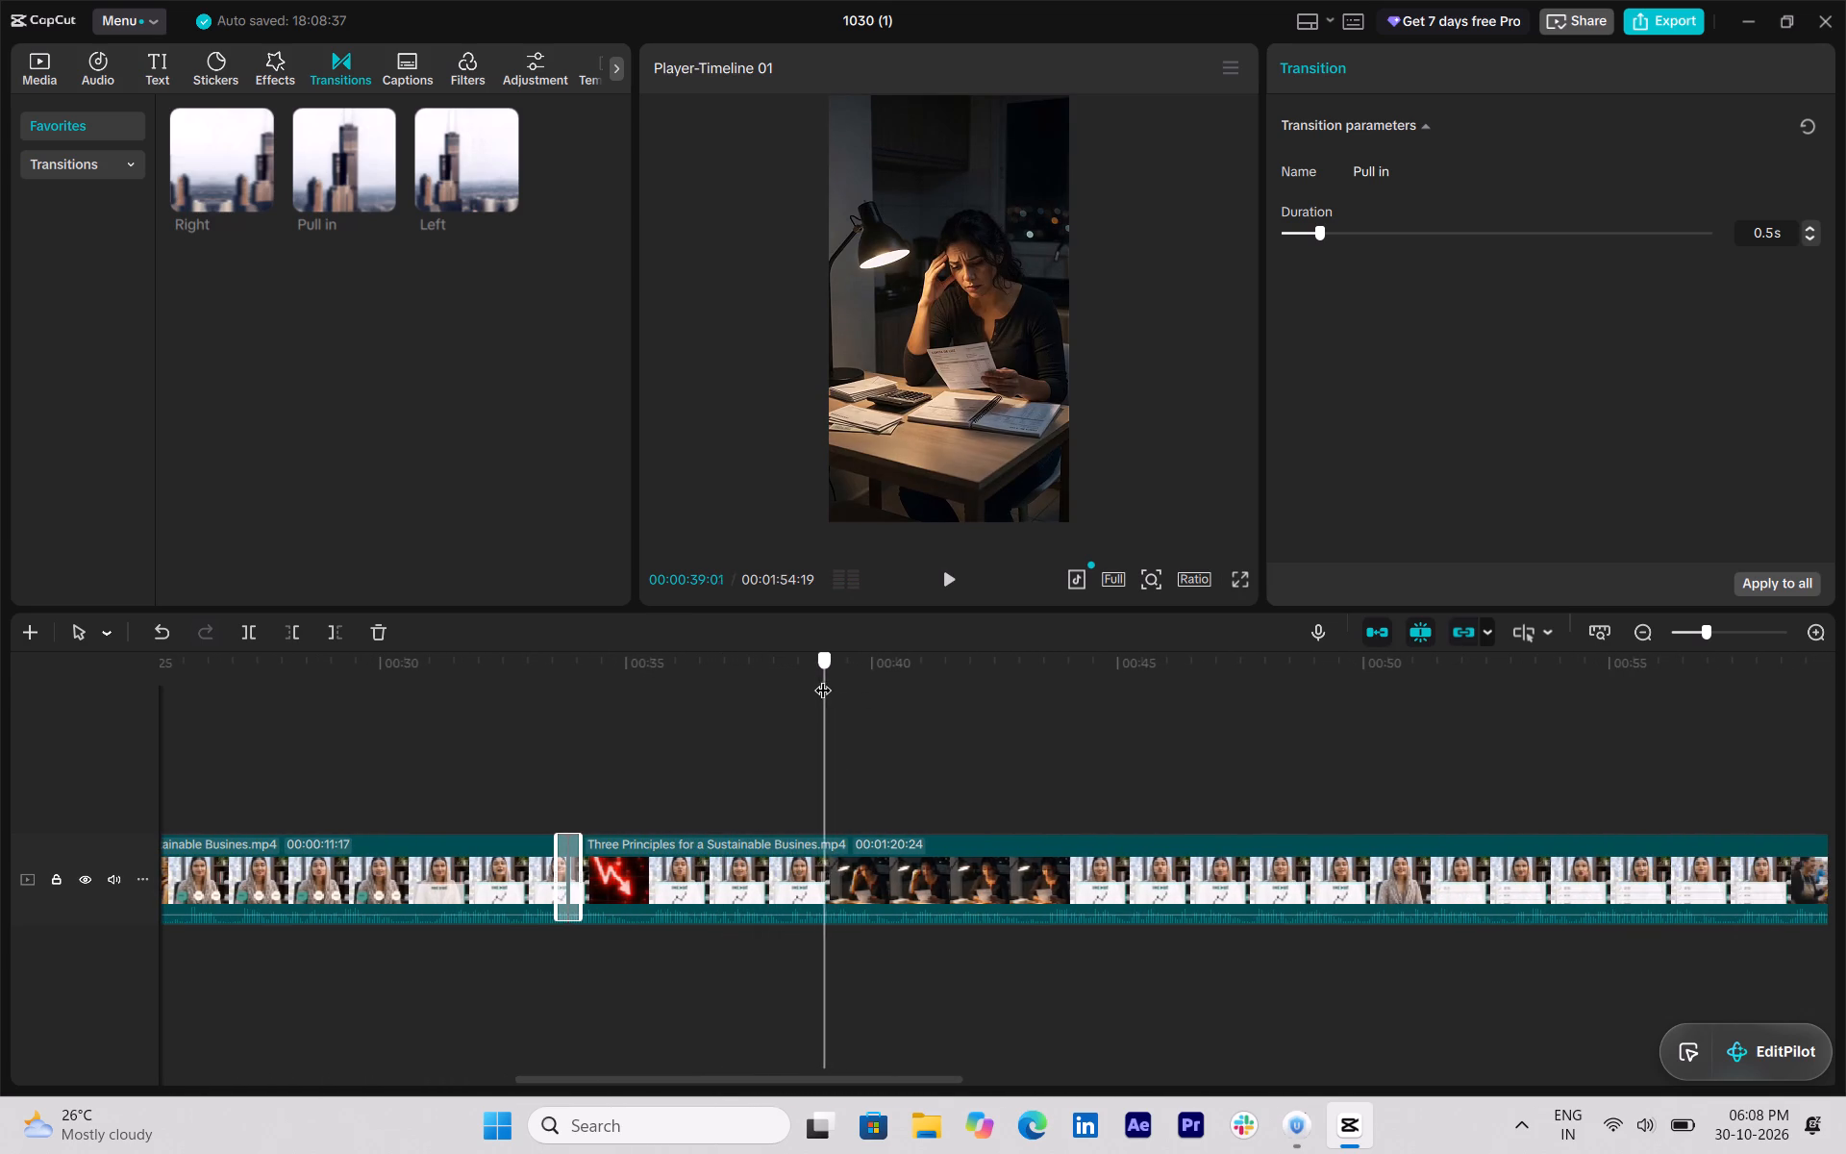
pyautogui.moveTo(823, 678); pyautogui.dragTo(815, 685)
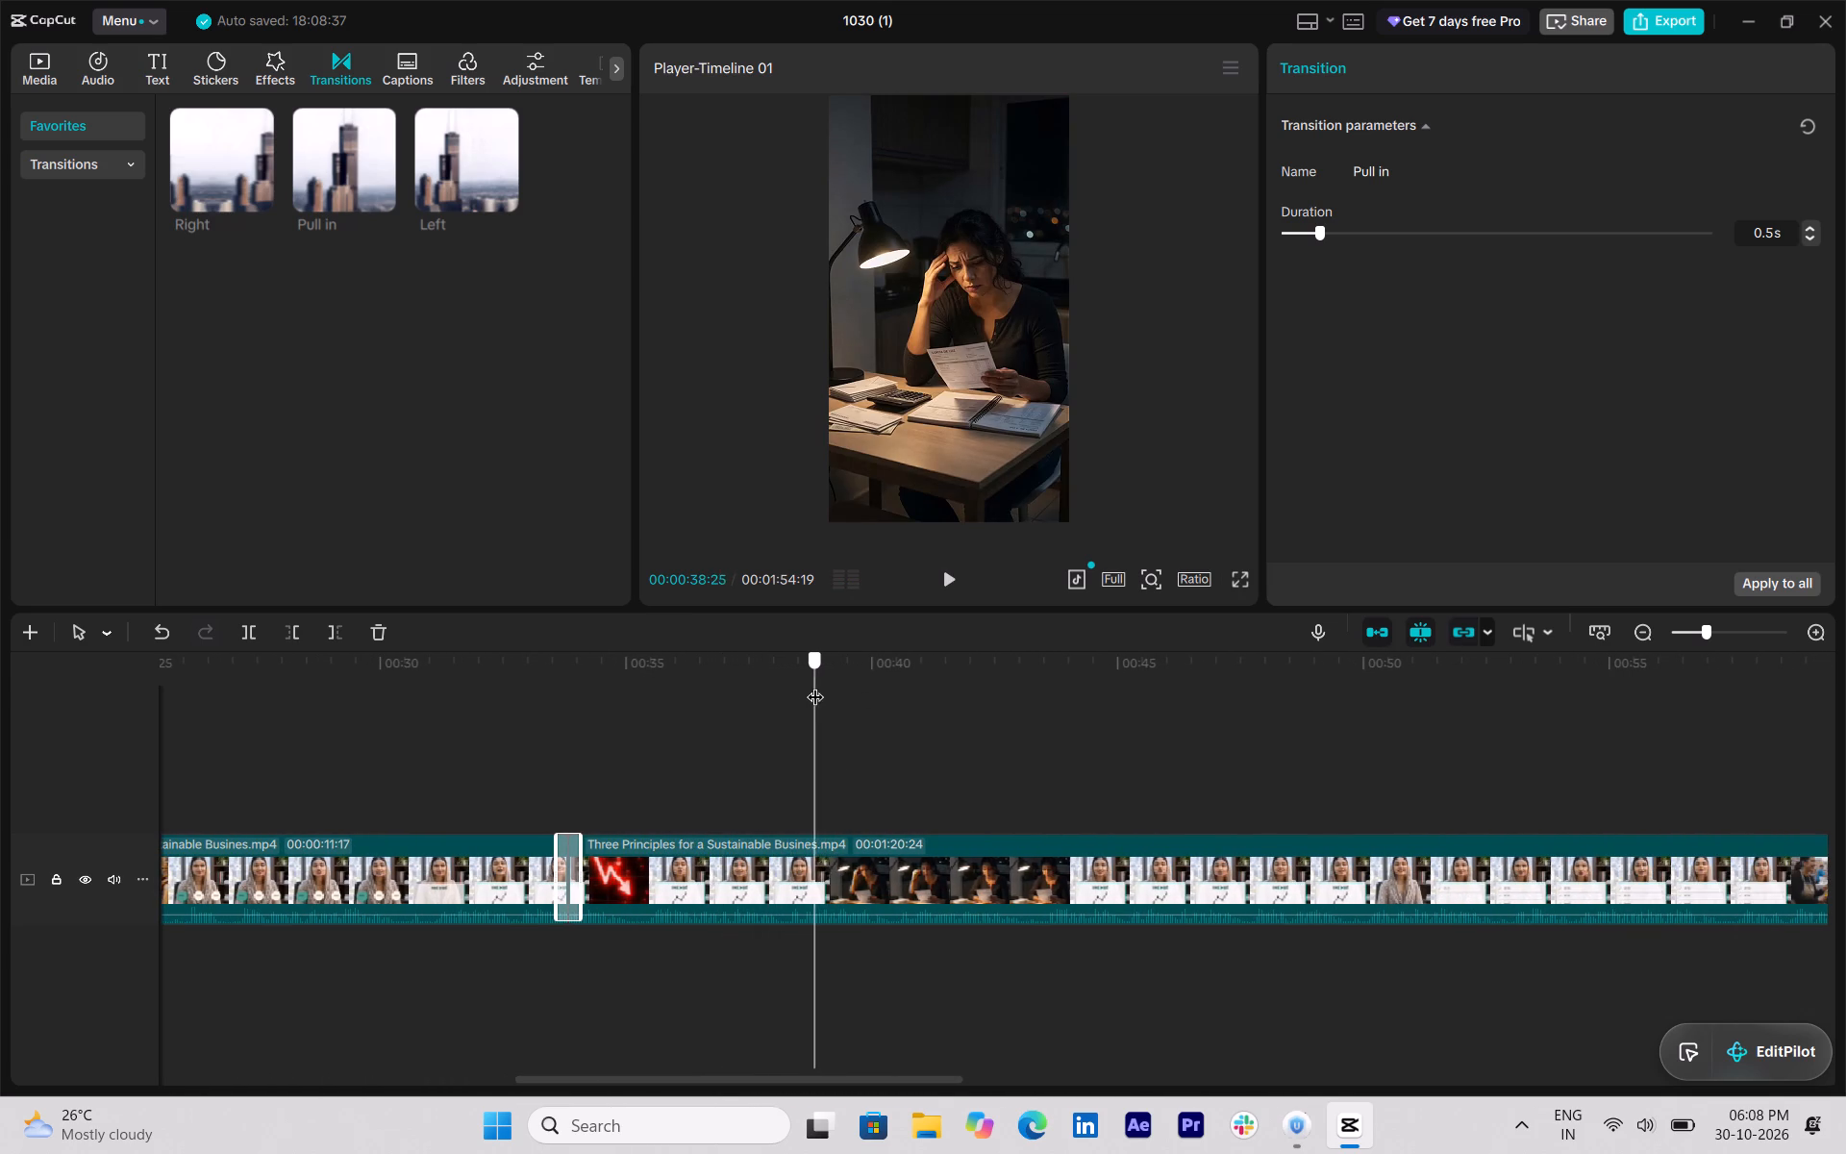
pyautogui.moveTo(815, 685); pyautogui.dragTo(813, 687)
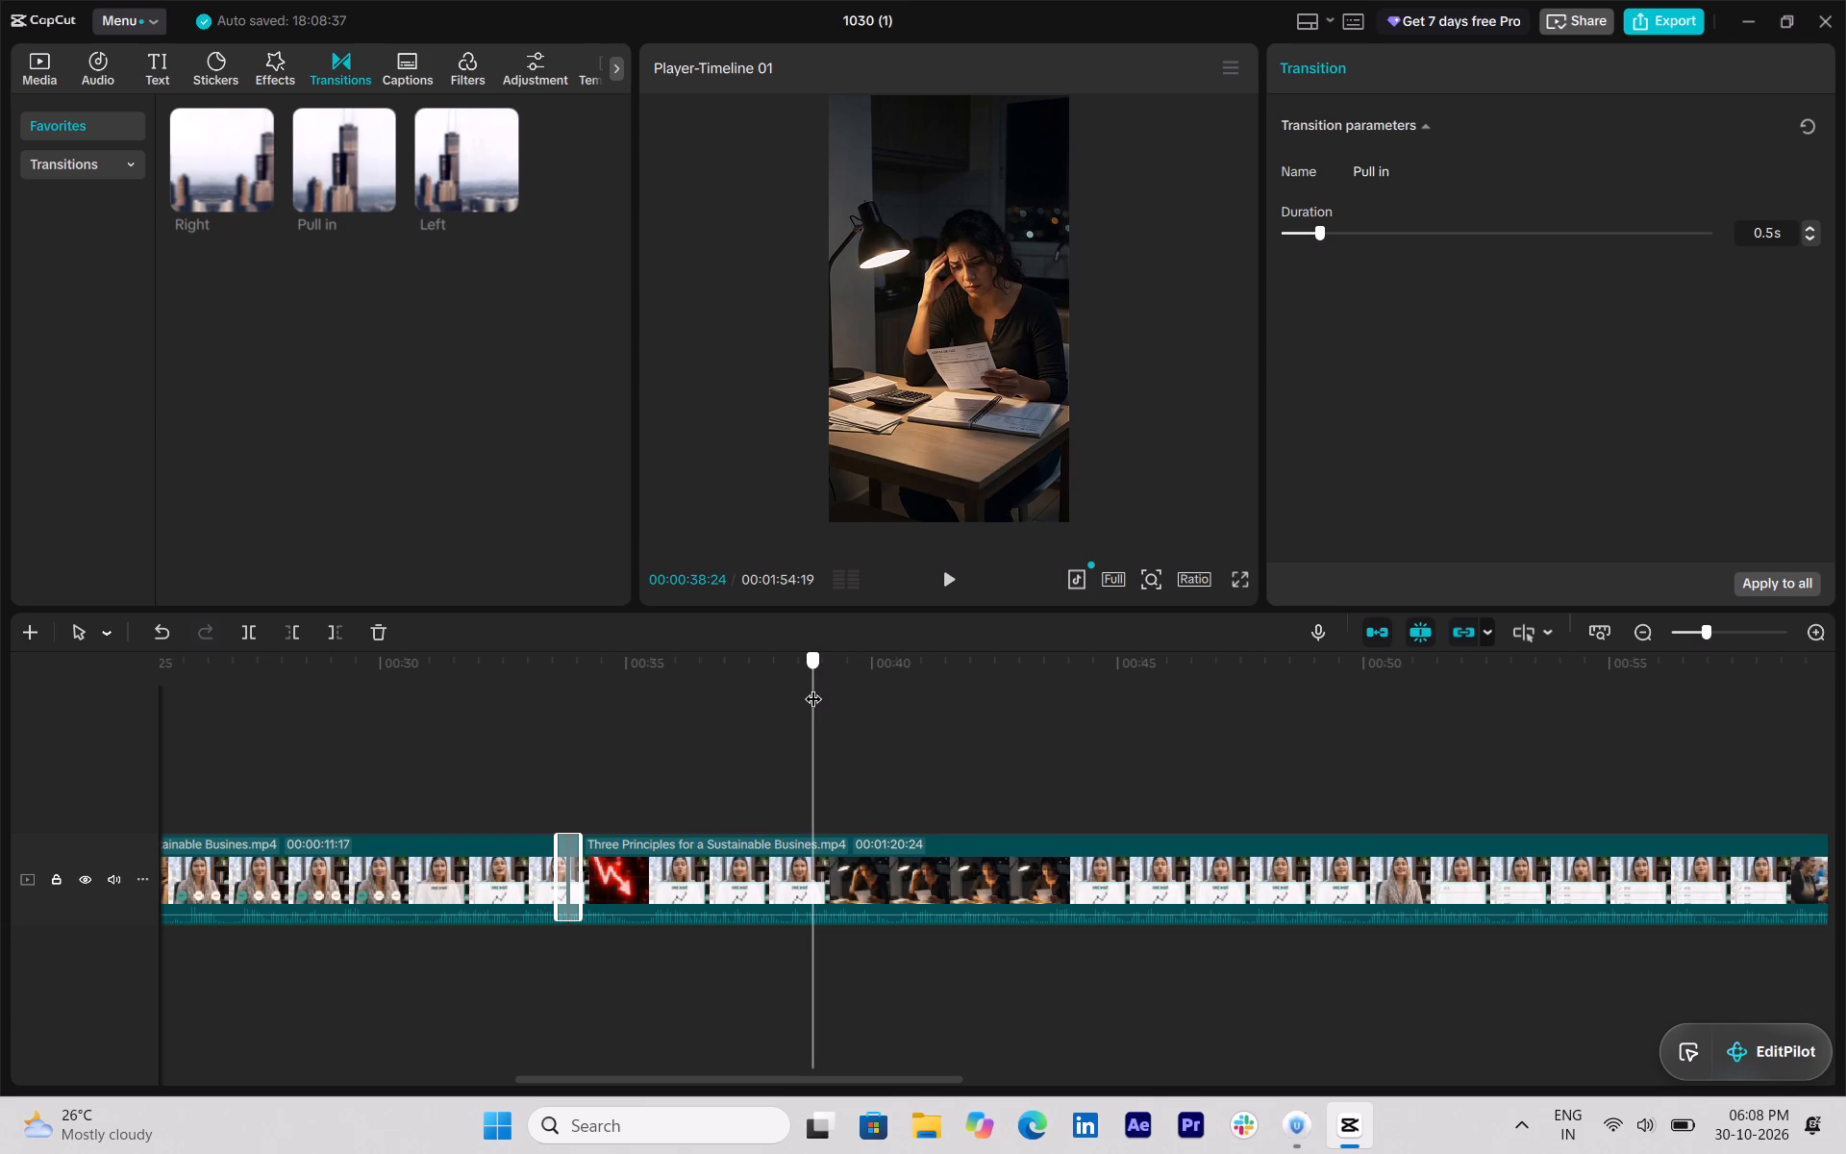
pyautogui.moveTo(813, 687); pyautogui.dragTo(811, 687)
pyautogui.hotkey('ctrl', 'b')
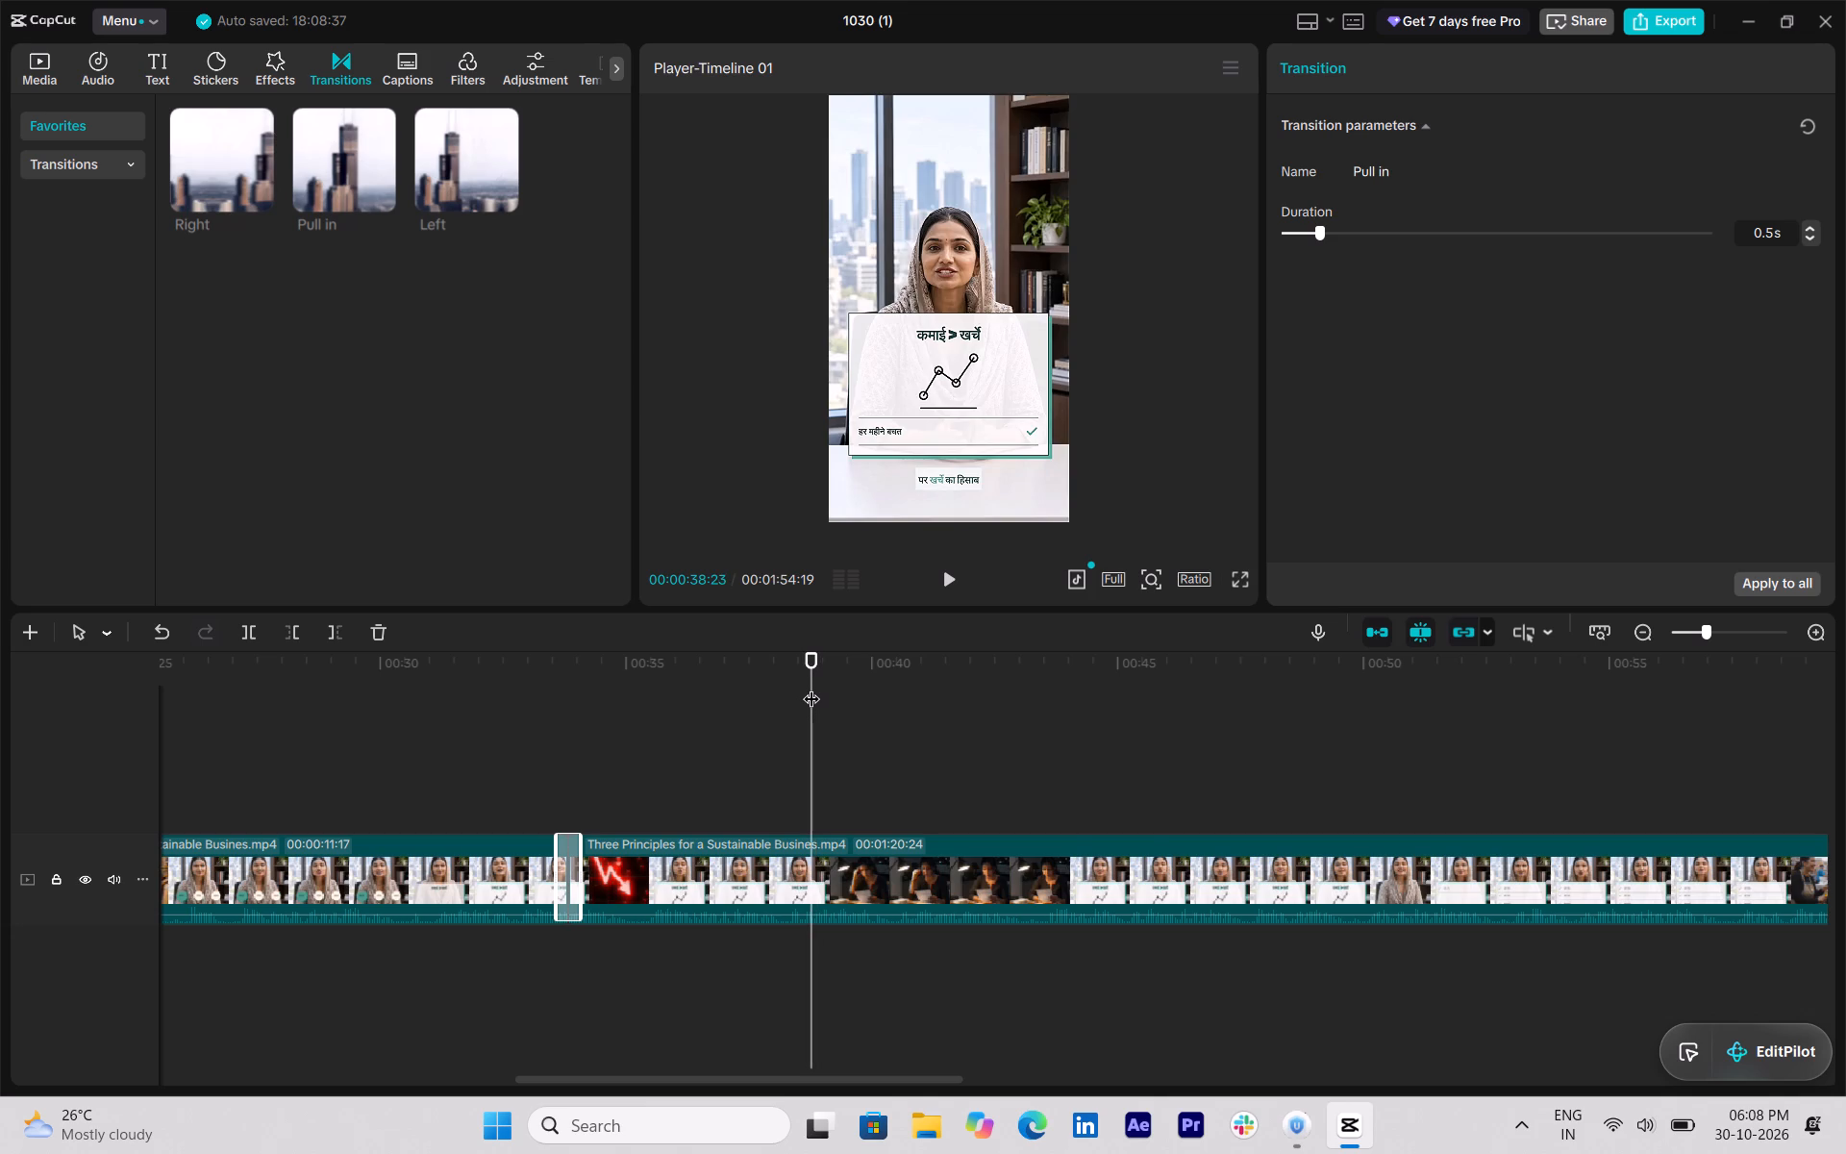
# Add the Pull in transition at the cut before the shot of the woman reading bills and play it back.
pyautogui.moveTo(340, 166); pyautogui.dragTo(788, 878)
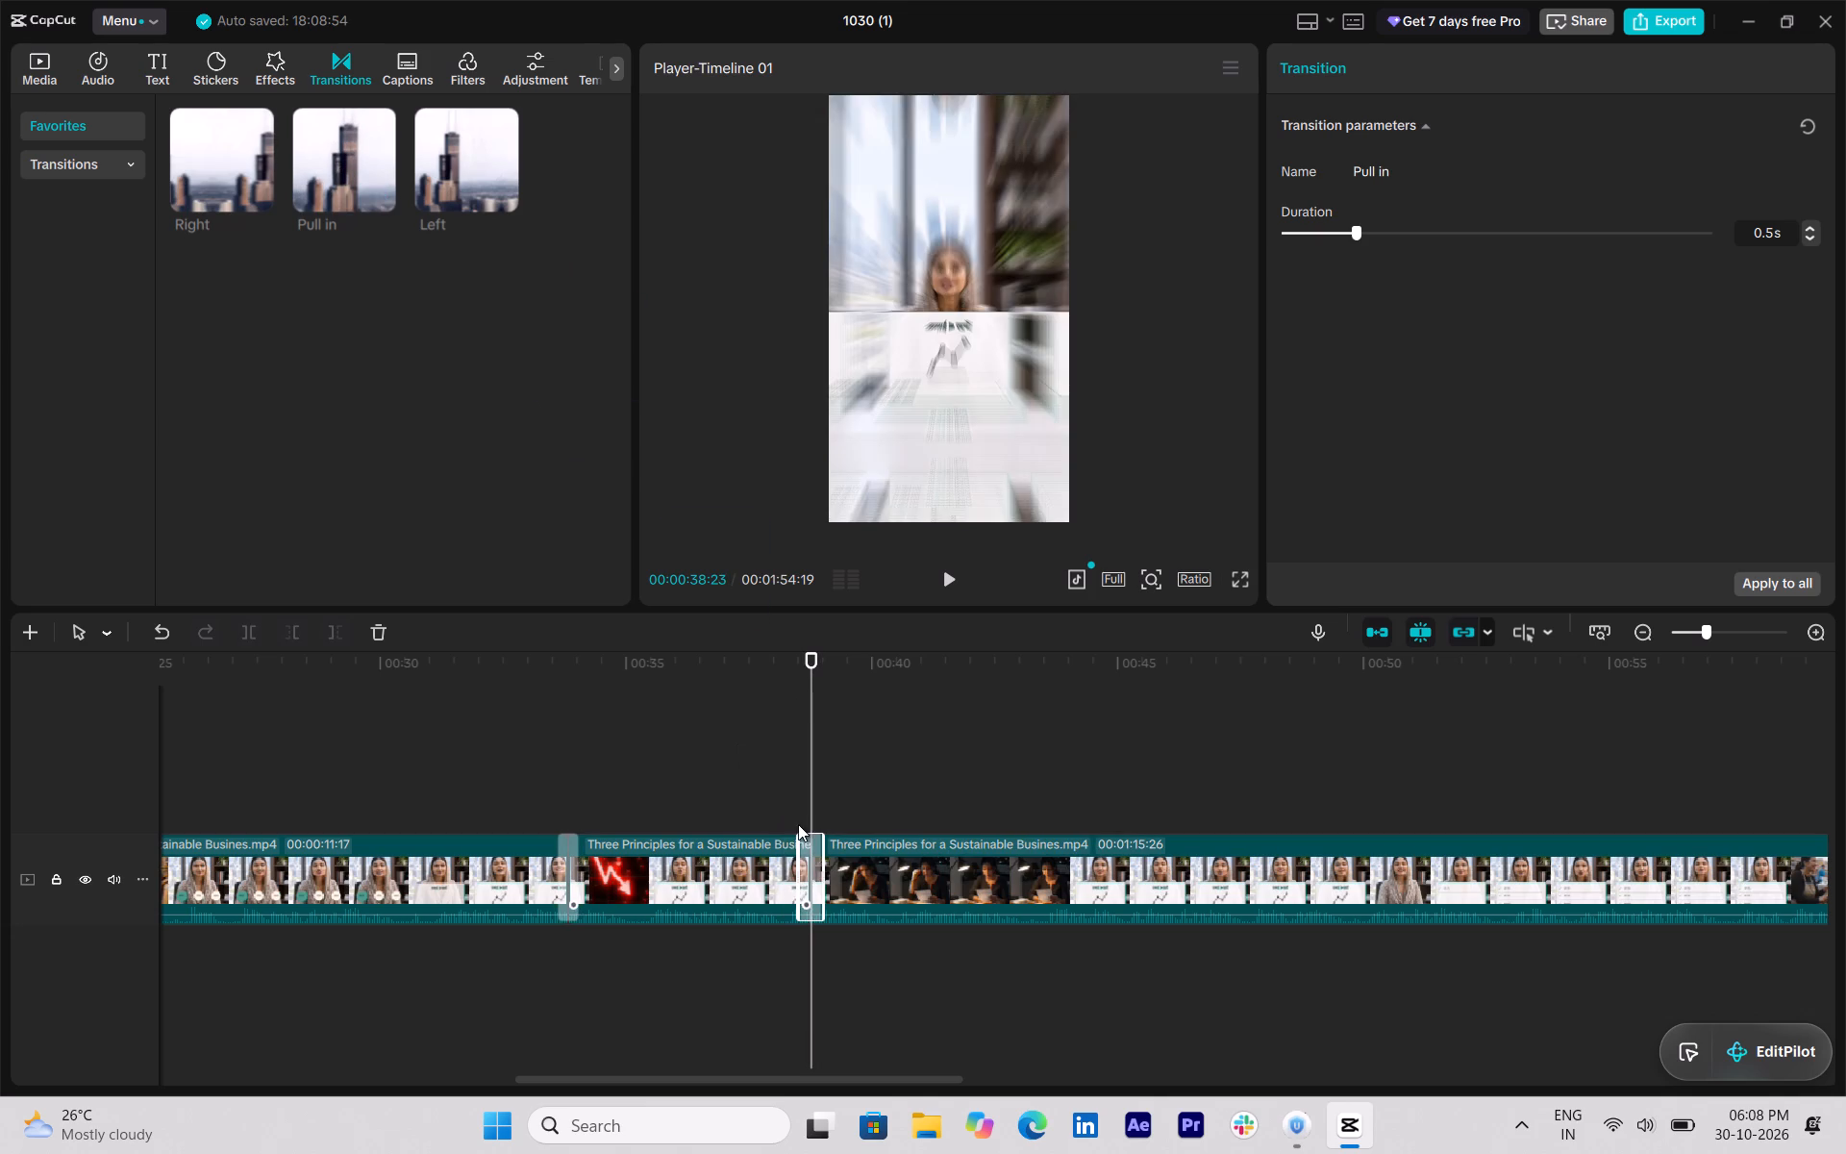
pyautogui.moveTo(804, 785); pyautogui.dragTo(791, 766)
pyautogui.press('space')
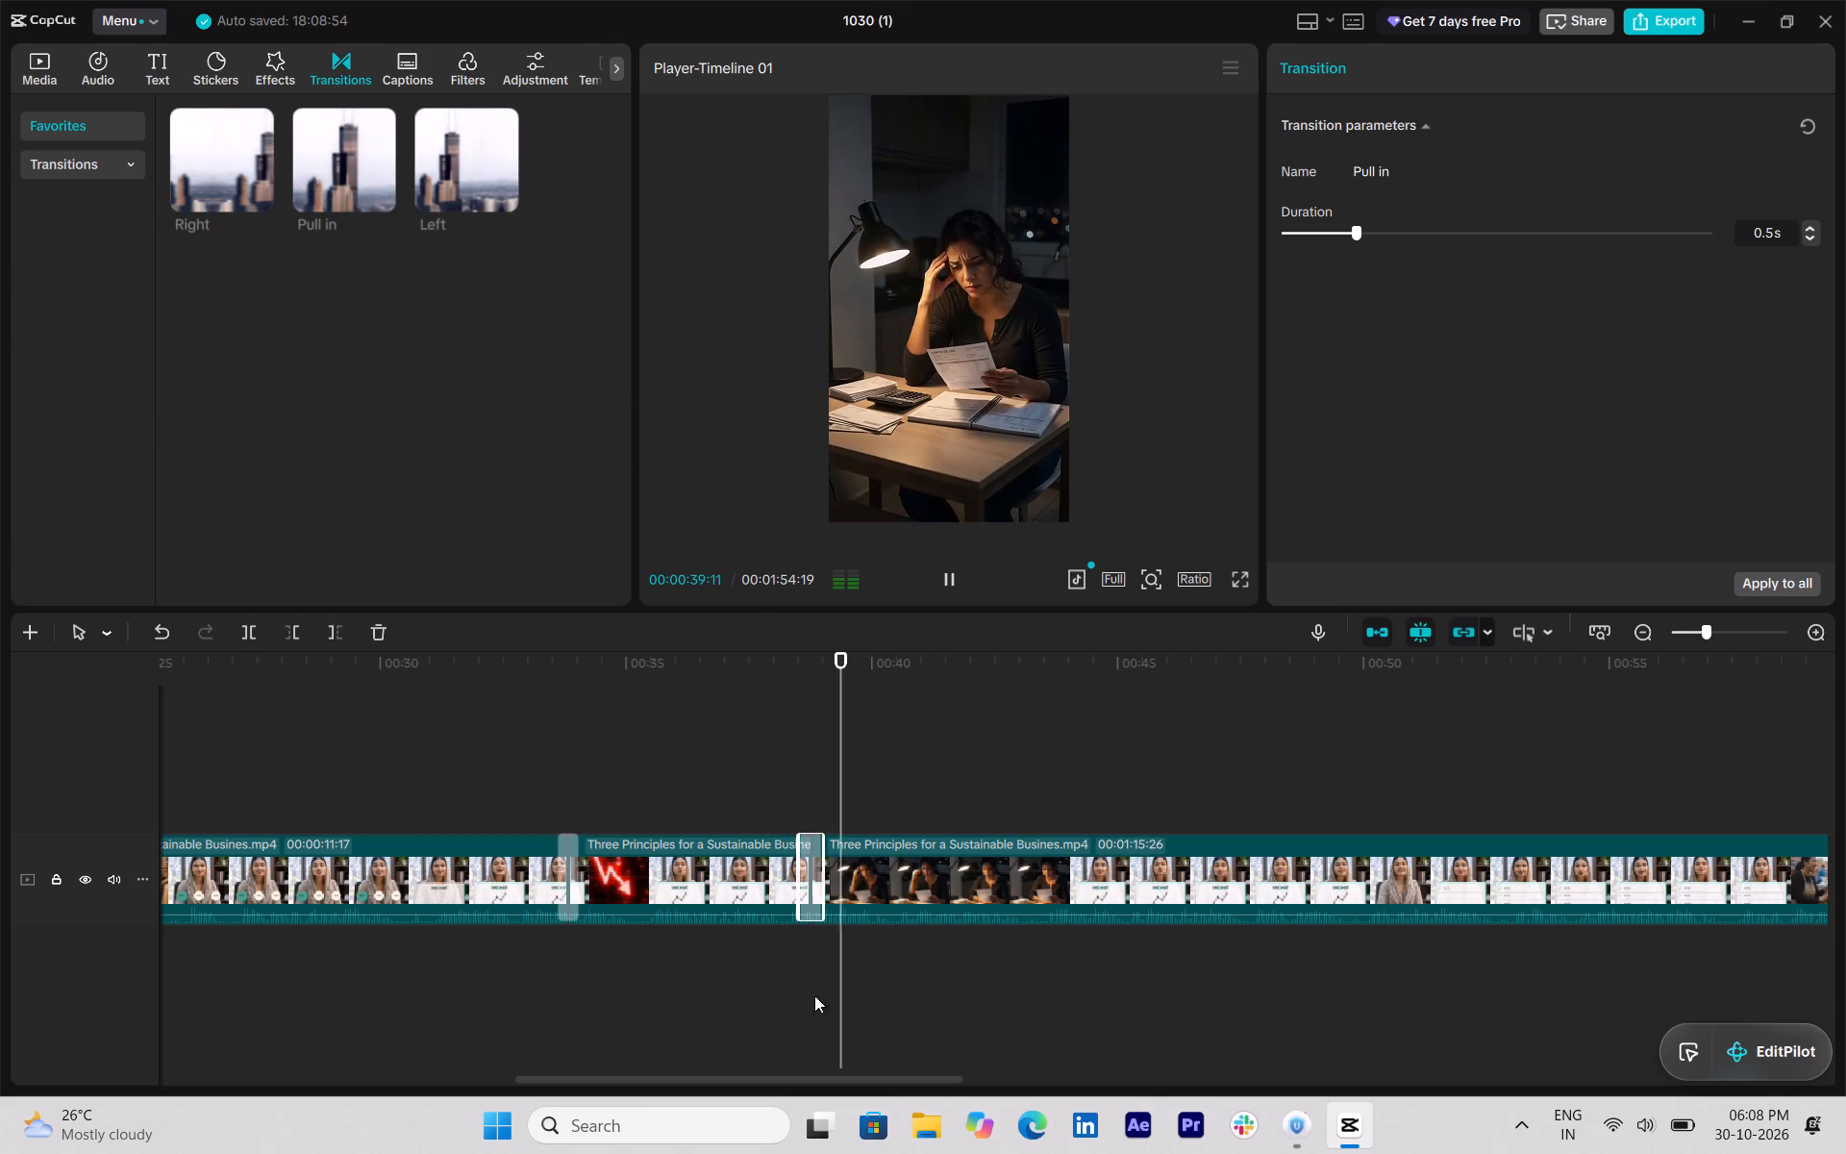
# Split the clip at 00:00:43:14, where the woman reading bills gives way to the presenter.
pyautogui.moveTo(836, 1071); pyautogui.dragTo(878, 1074)
pyautogui.moveTo(881, 1076); pyautogui.dragTo(948, 1085)
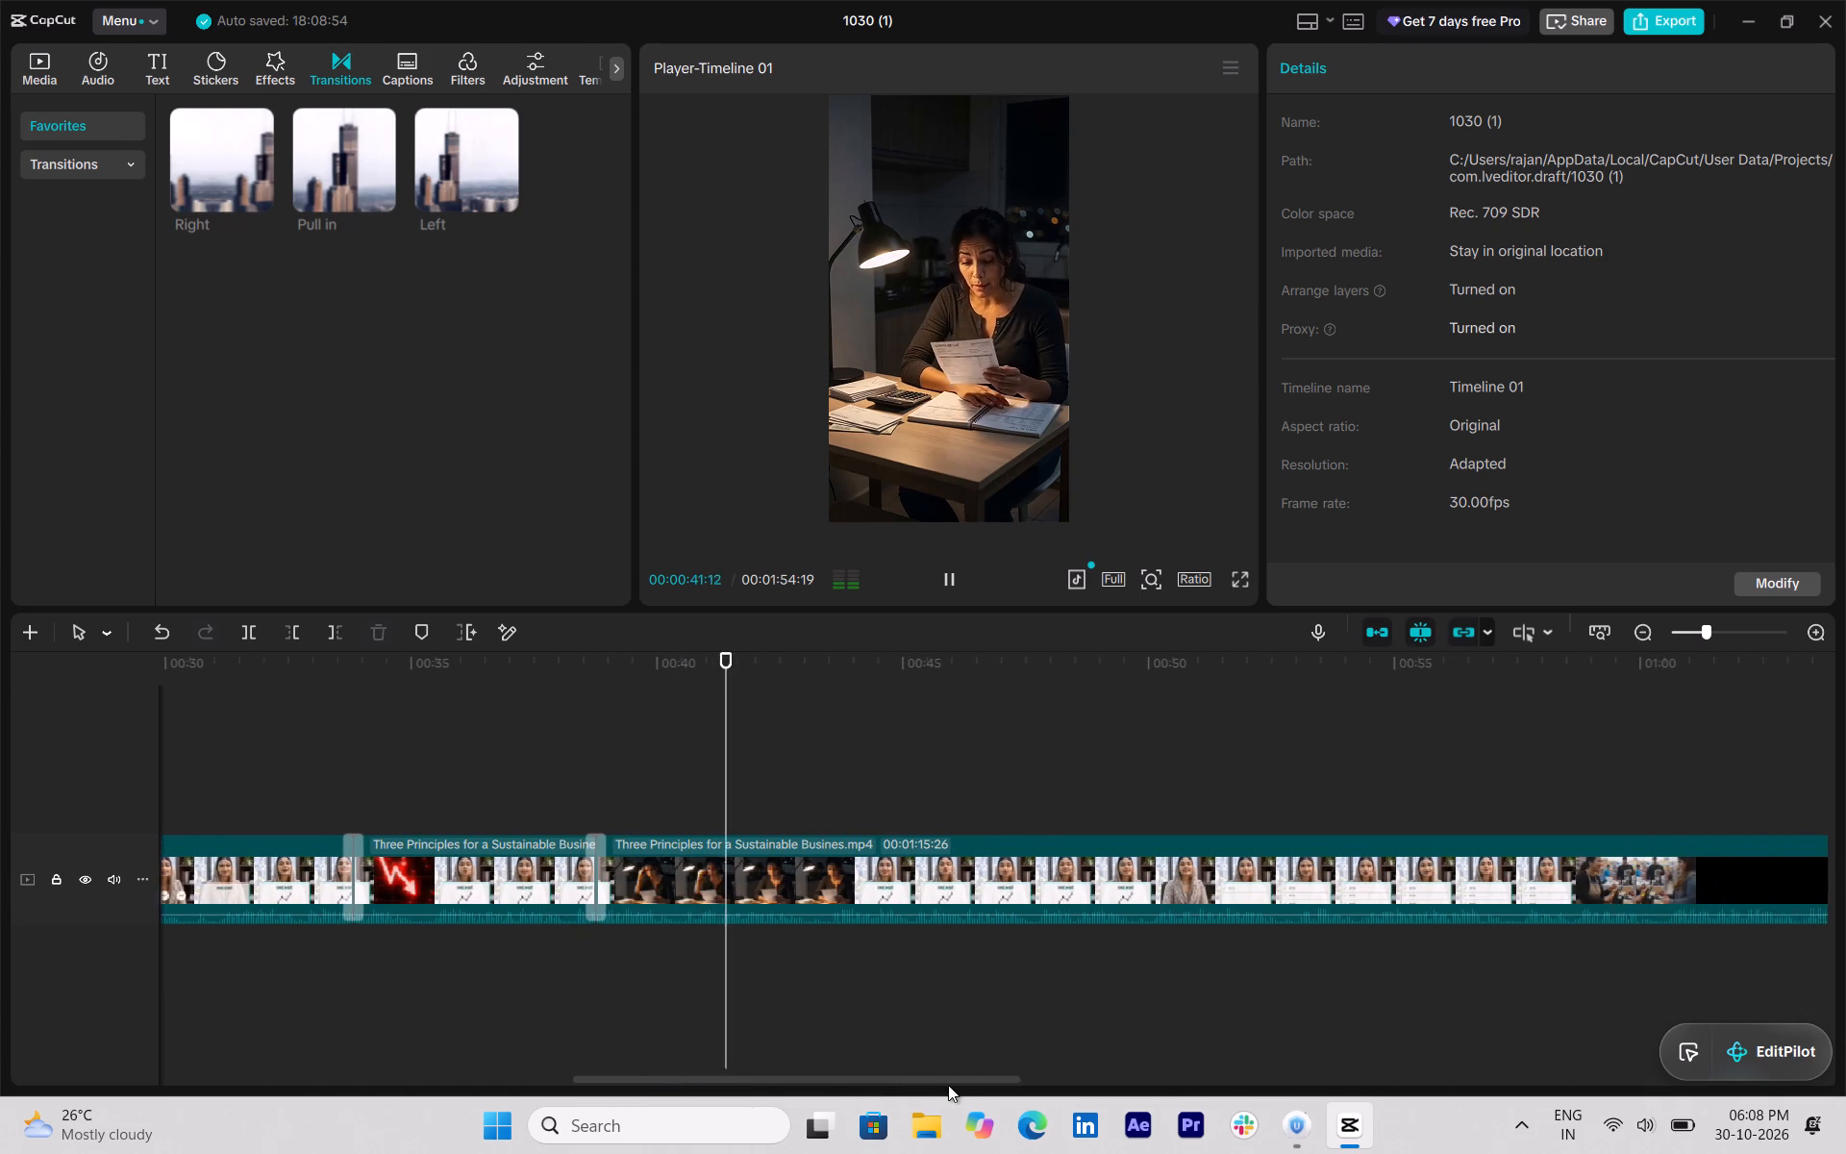
pyautogui.moveTo(948, 1085); pyautogui.dragTo(953, 1086)
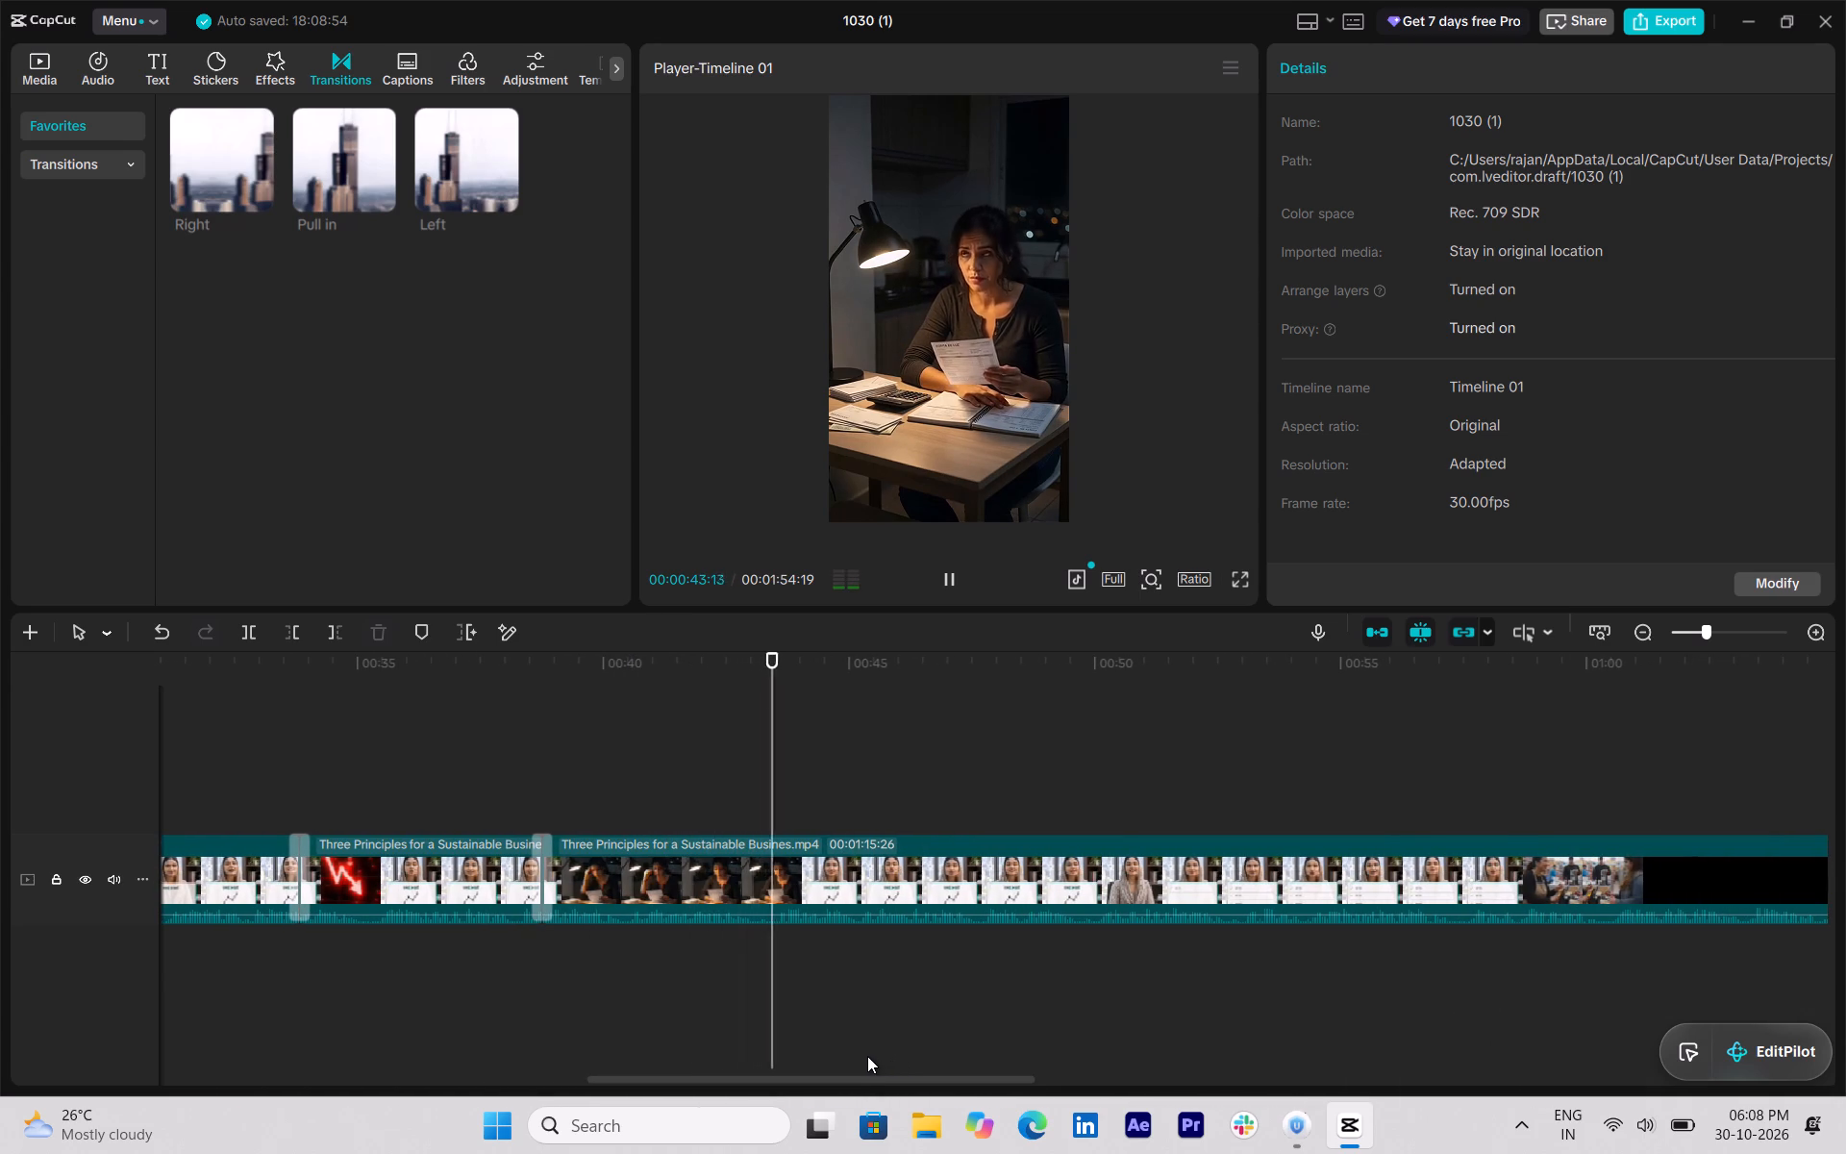
pyautogui.press('space')
pyautogui.click(781, 653)
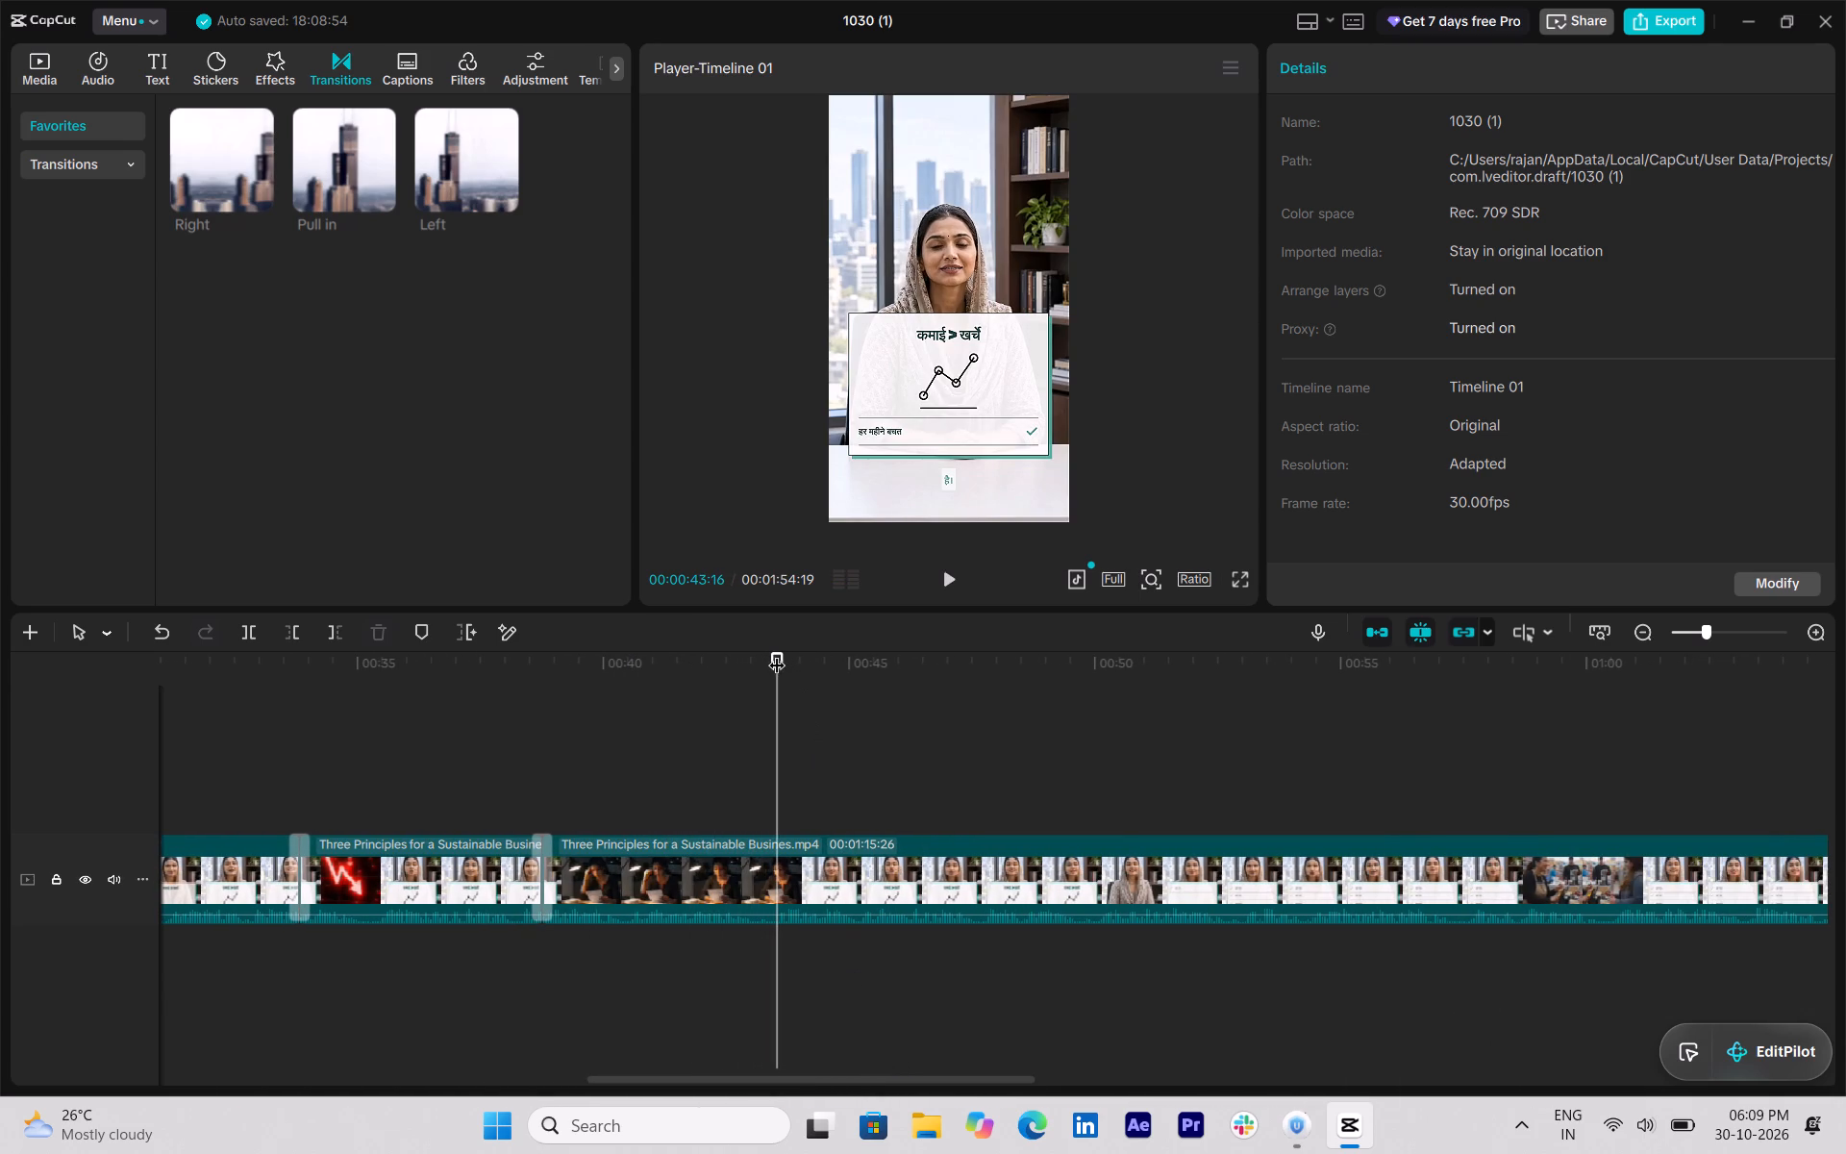
pyautogui.press('Left')
pyautogui.press('Left')
pyautogui.press('Left')
pyautogui.press('Right')
pyautogui.press('Right')
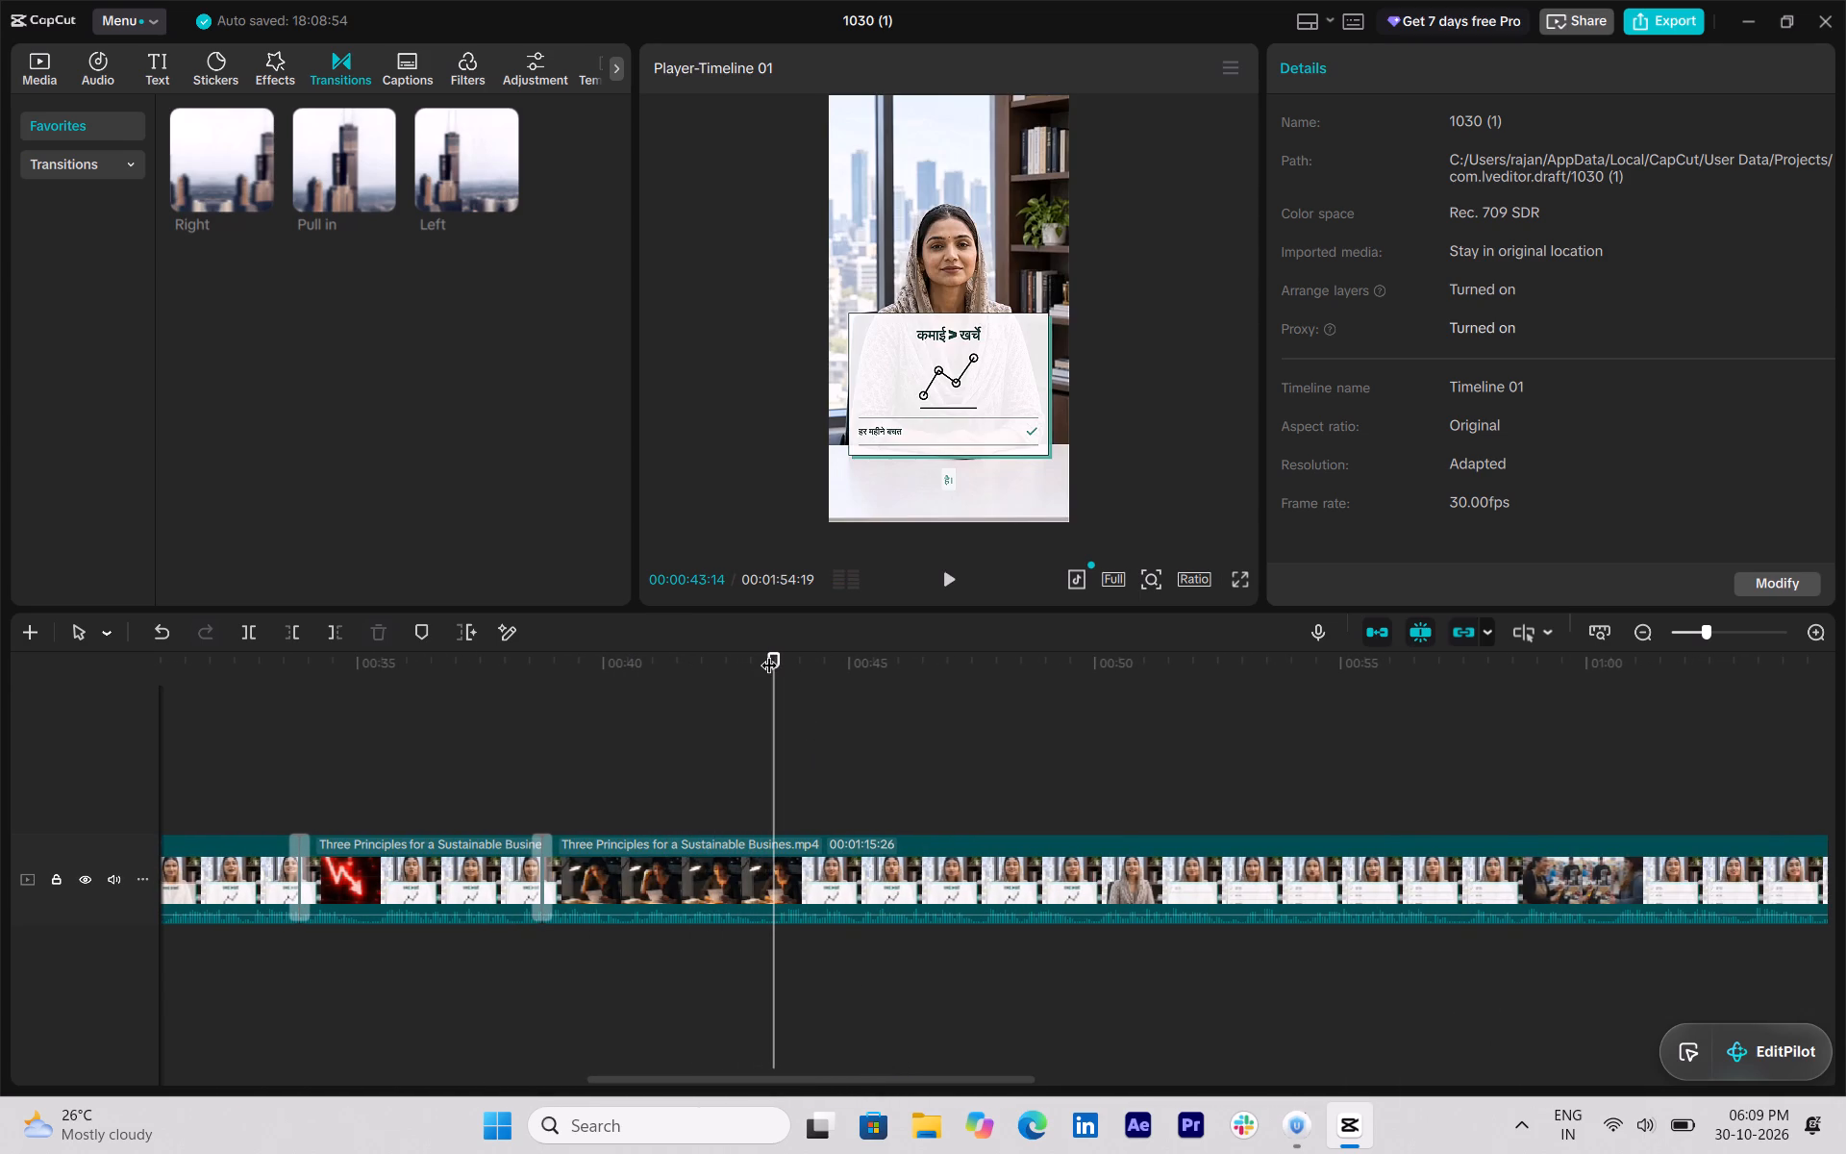
pyautogui.press('Left')
pyautogui.hotkey('ctrl', 'b')
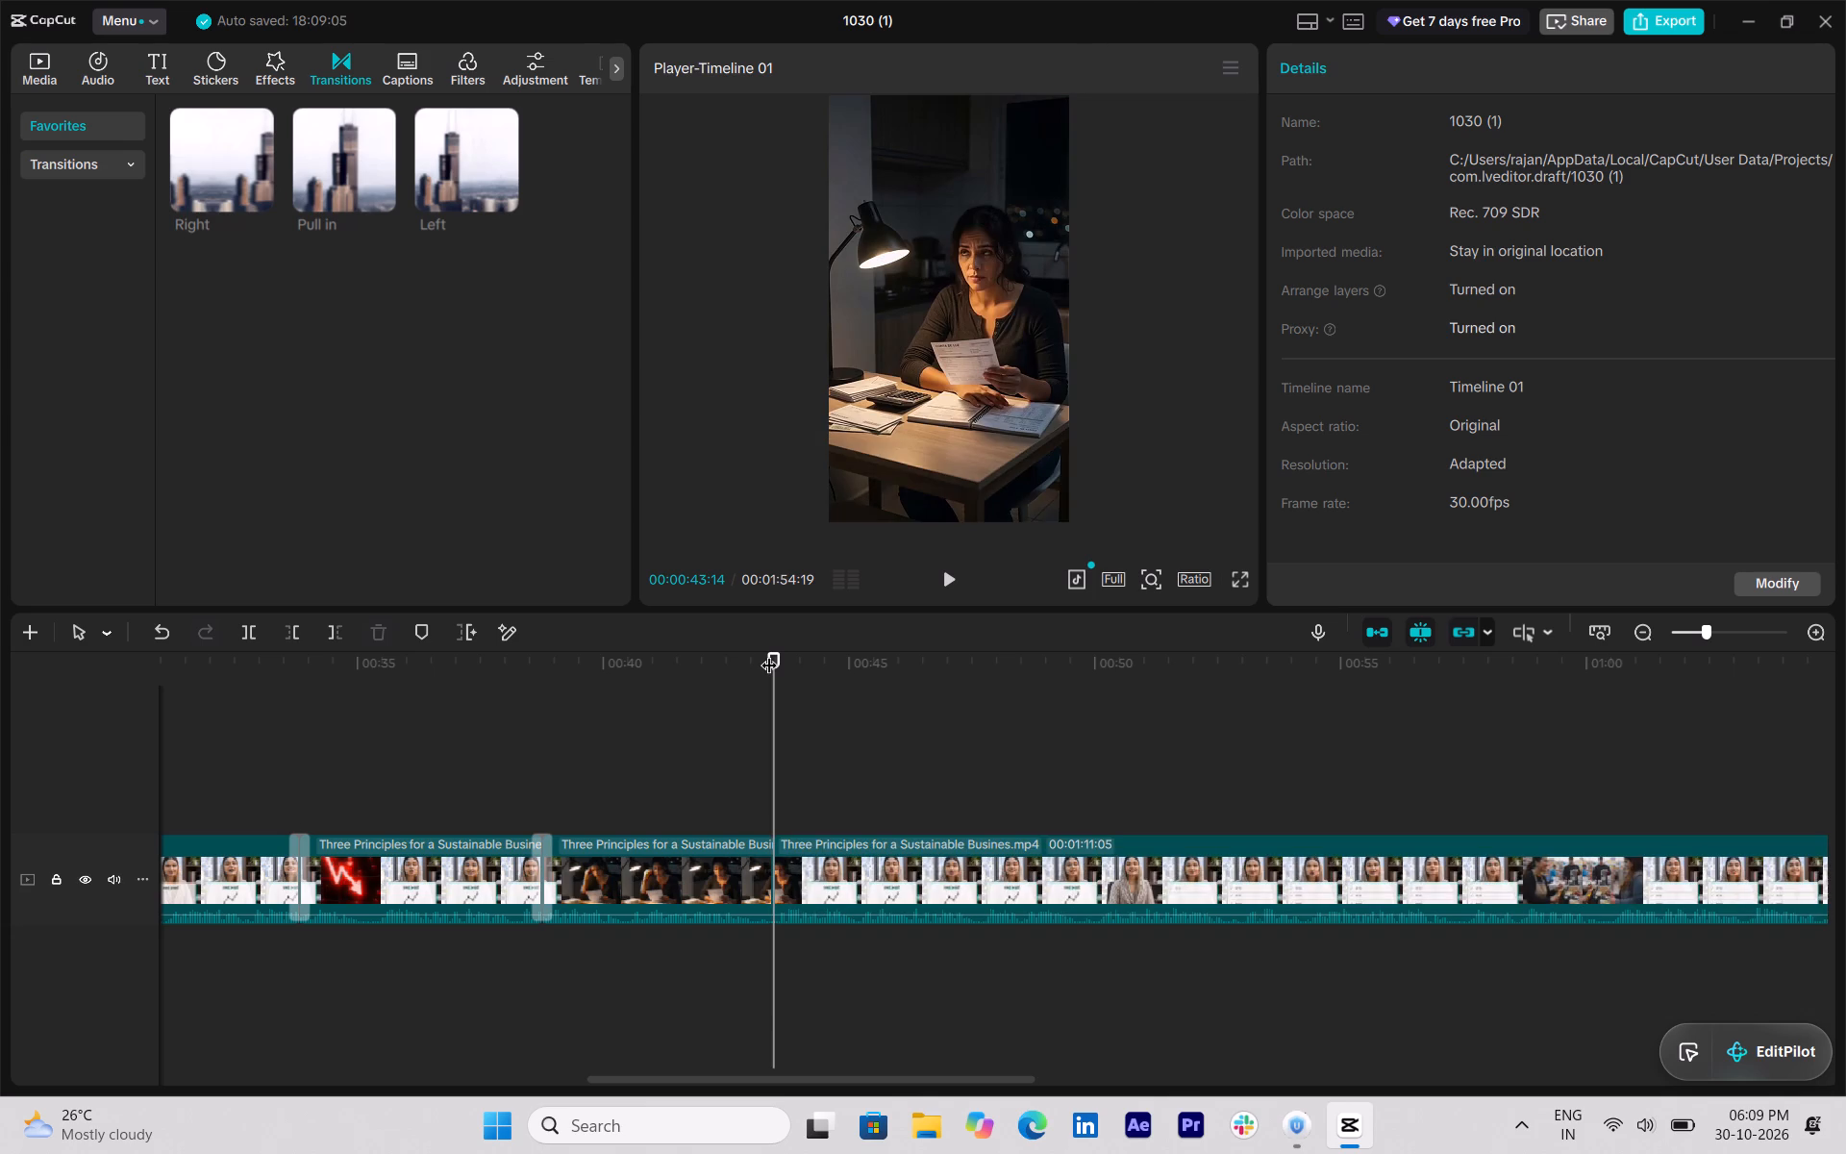
# Add the favorite Right transition at the cut from the woman reading bills back to the presenter and play it back.
pyautogui.moveTo(232, 158); pyautogui.dragTo(237, 159)
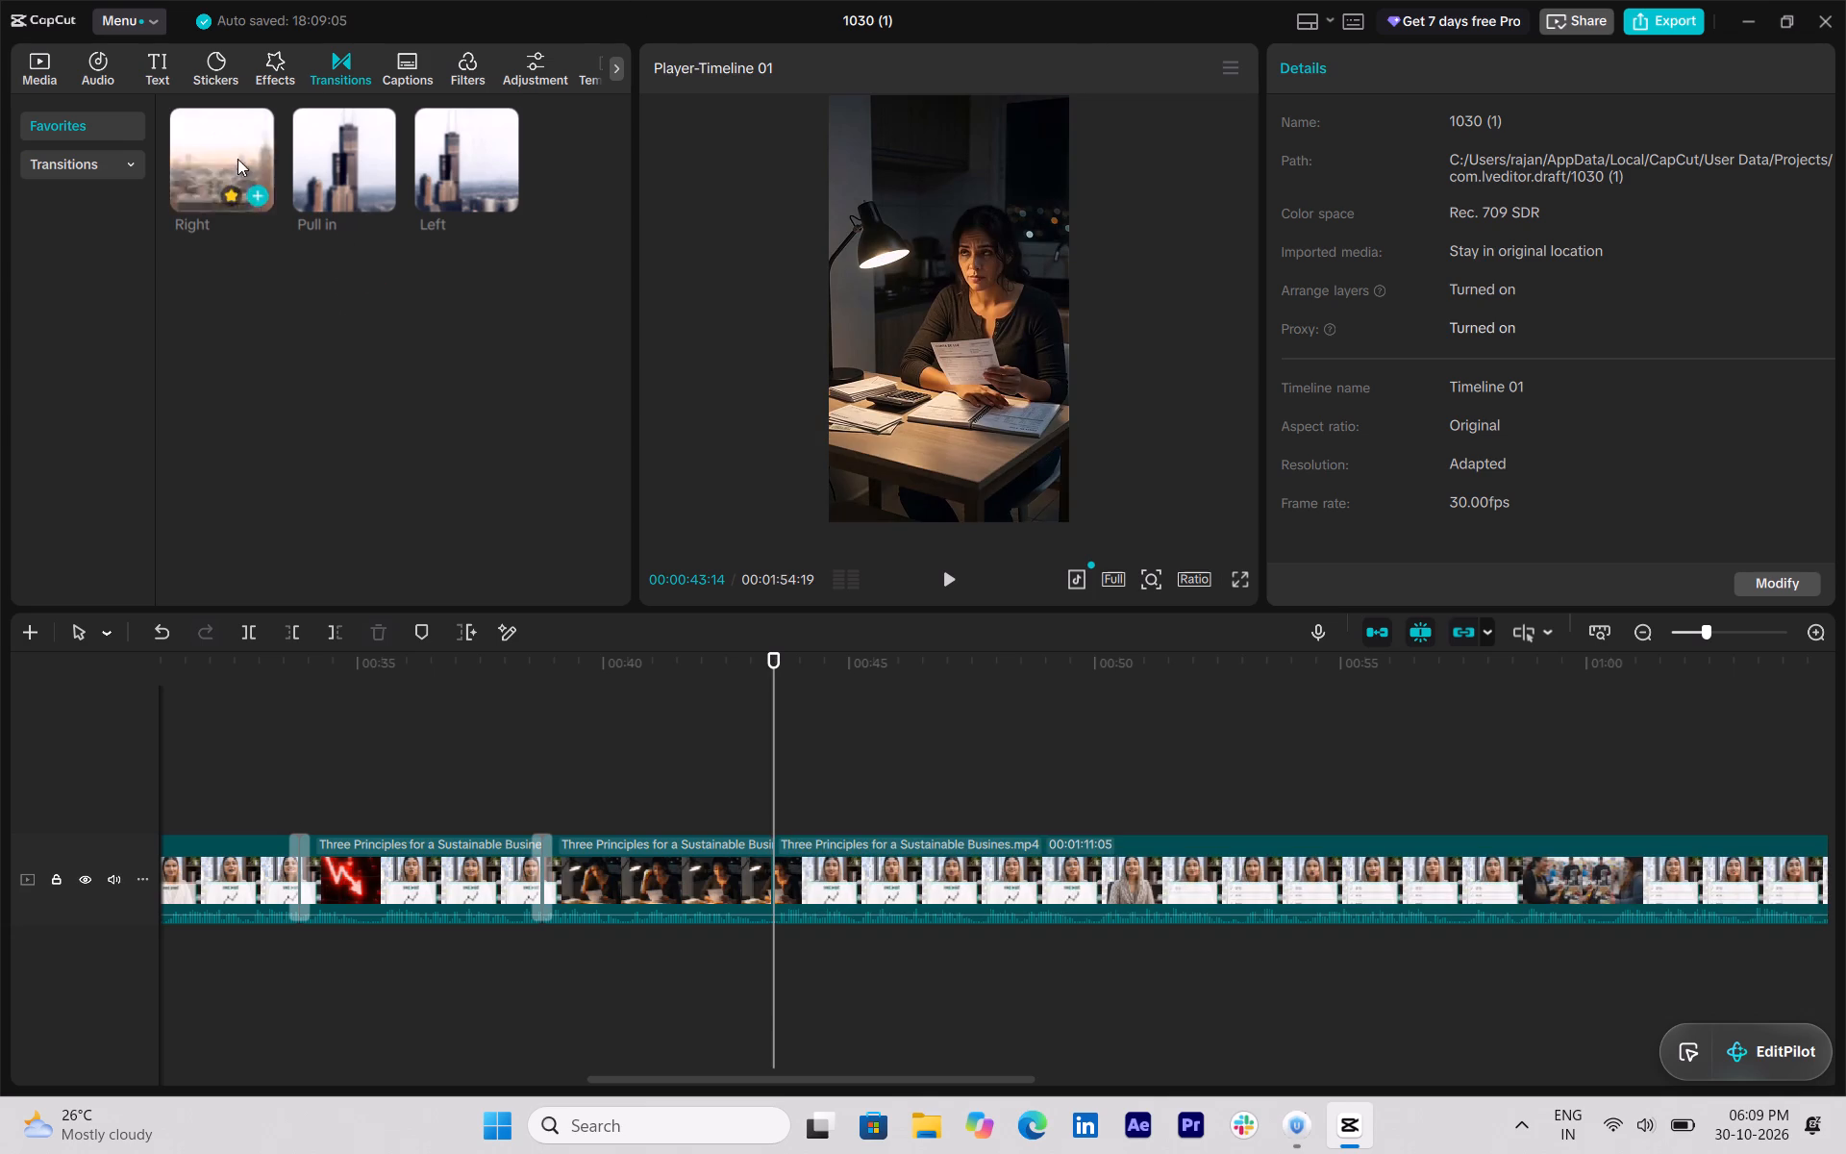
pyautogui.moveTo(237, 159); pyautogui.dragTo(768, 877)
pyautogui.moveTo(785, 717); pyautogui.dragTo(775, 716)
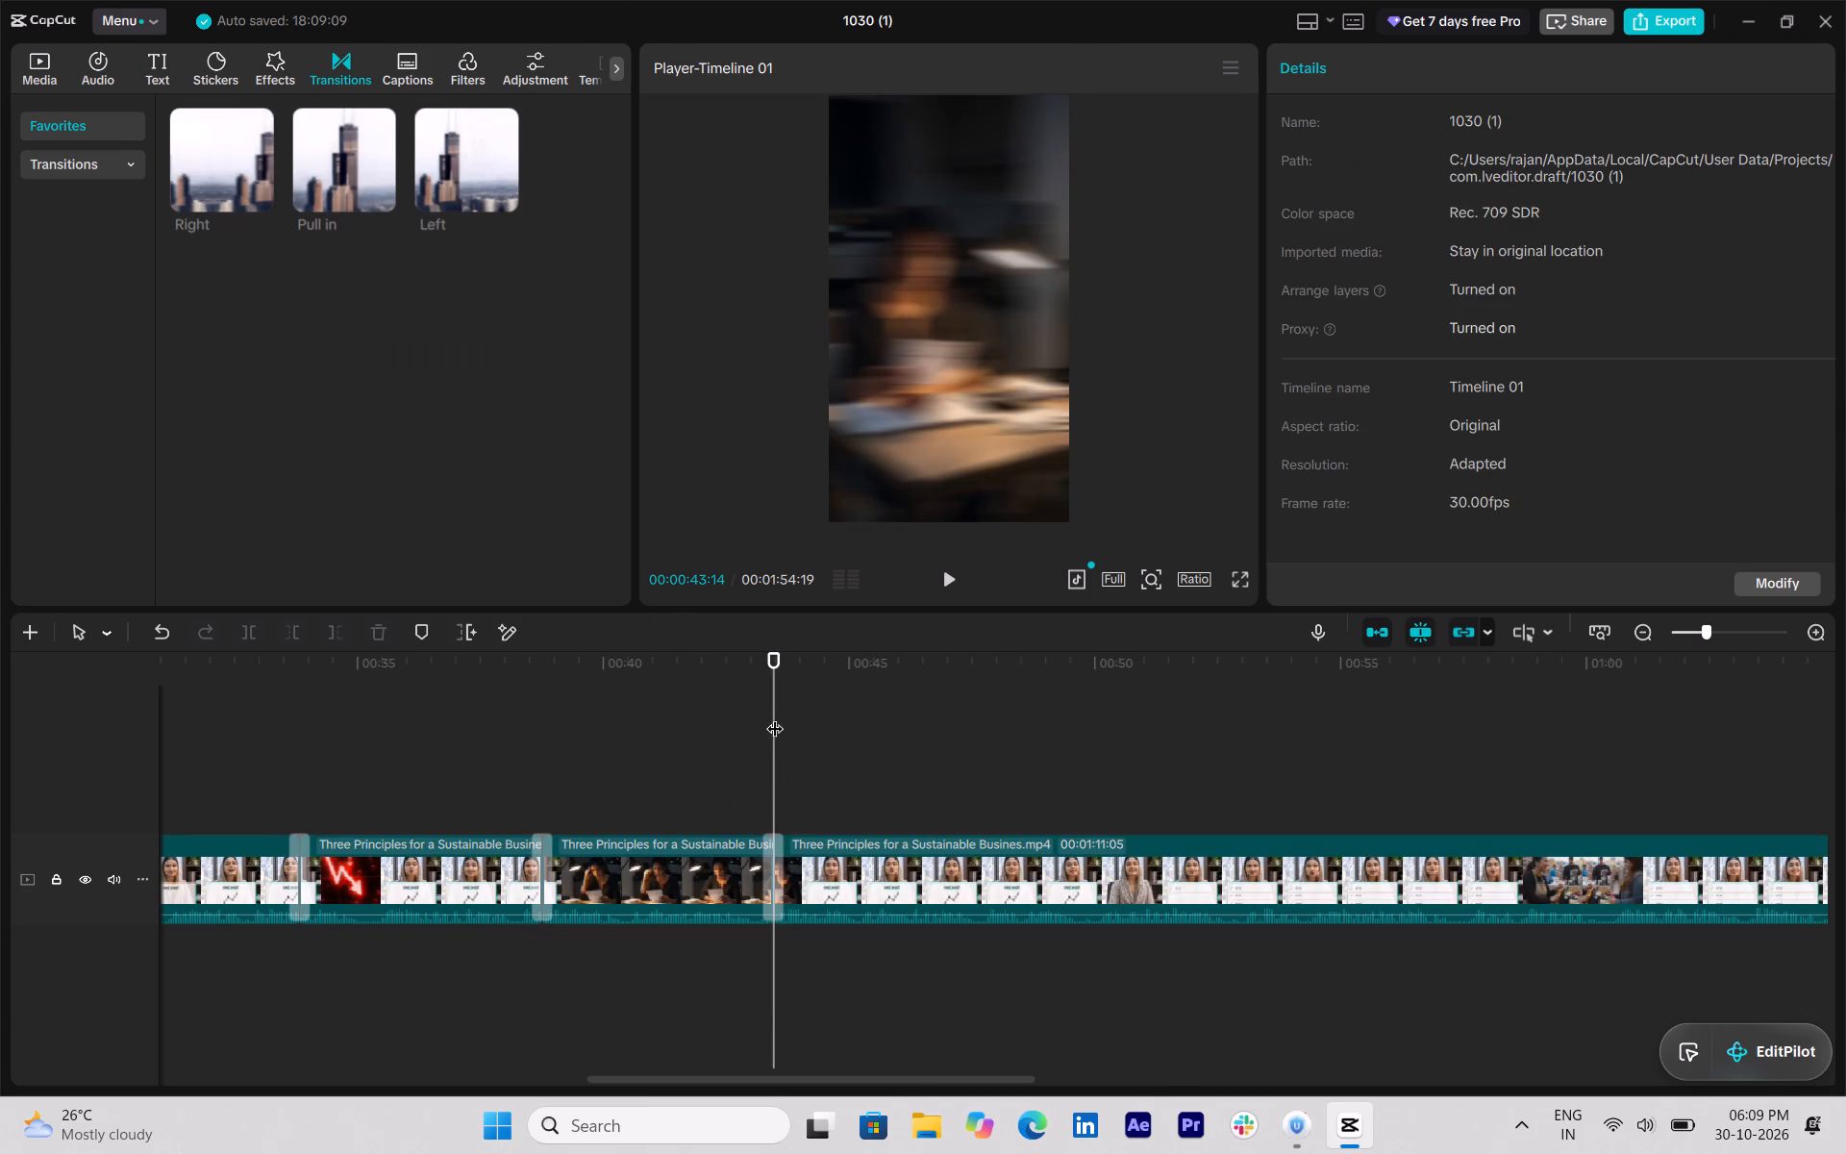
pyautogui.moveTo(775, 716); pyautogui.dragTo(745, 711)
pyautogui.moveTo(765, 698); pyautogui.dragTo(751, 694)
pyautogui.moveTo(774, 656); pyautogui.dragTo(758, 655)
pyautogui.press('space')
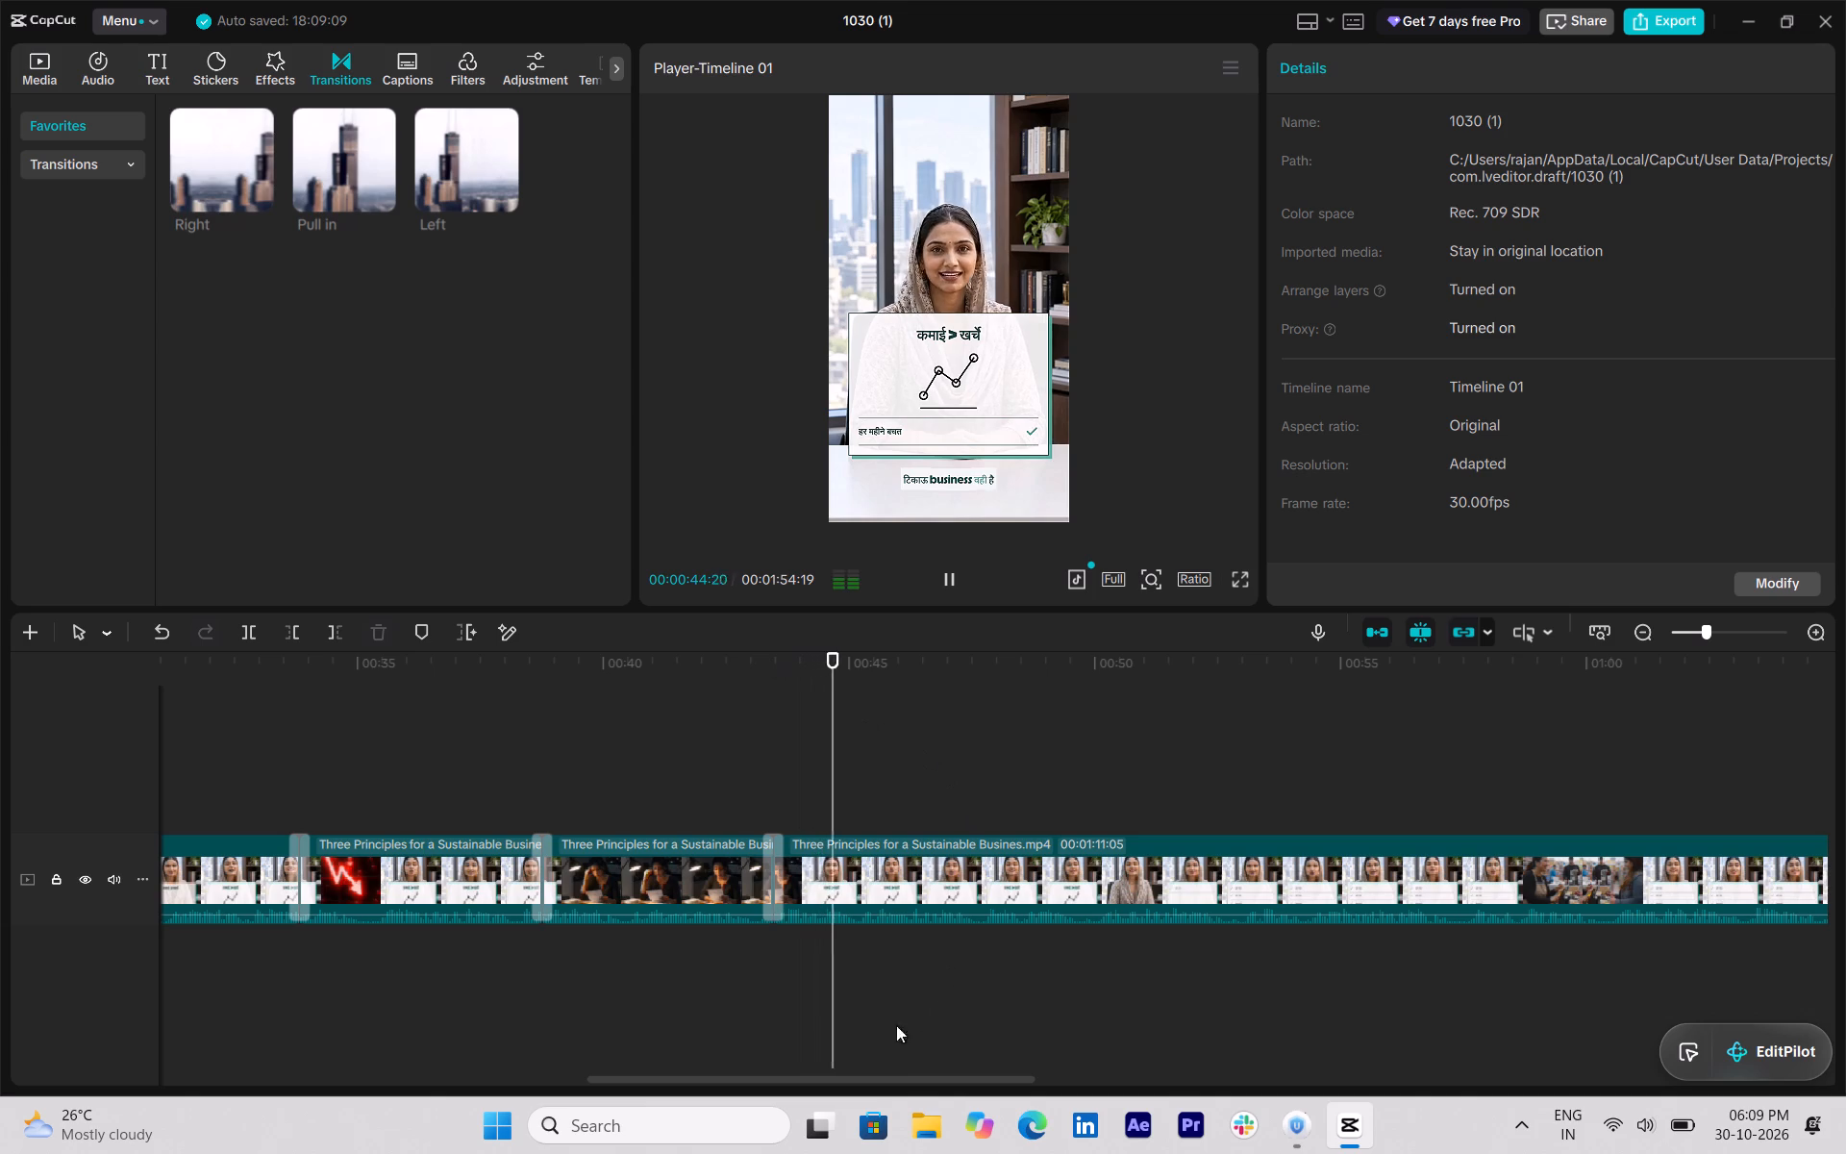
# Split the clip at 00:00:58:11, where the supermarket checkout shot begins.
pyautogui.moveTo(918, 1076); pyautogui.dragTo(1015, 1077)
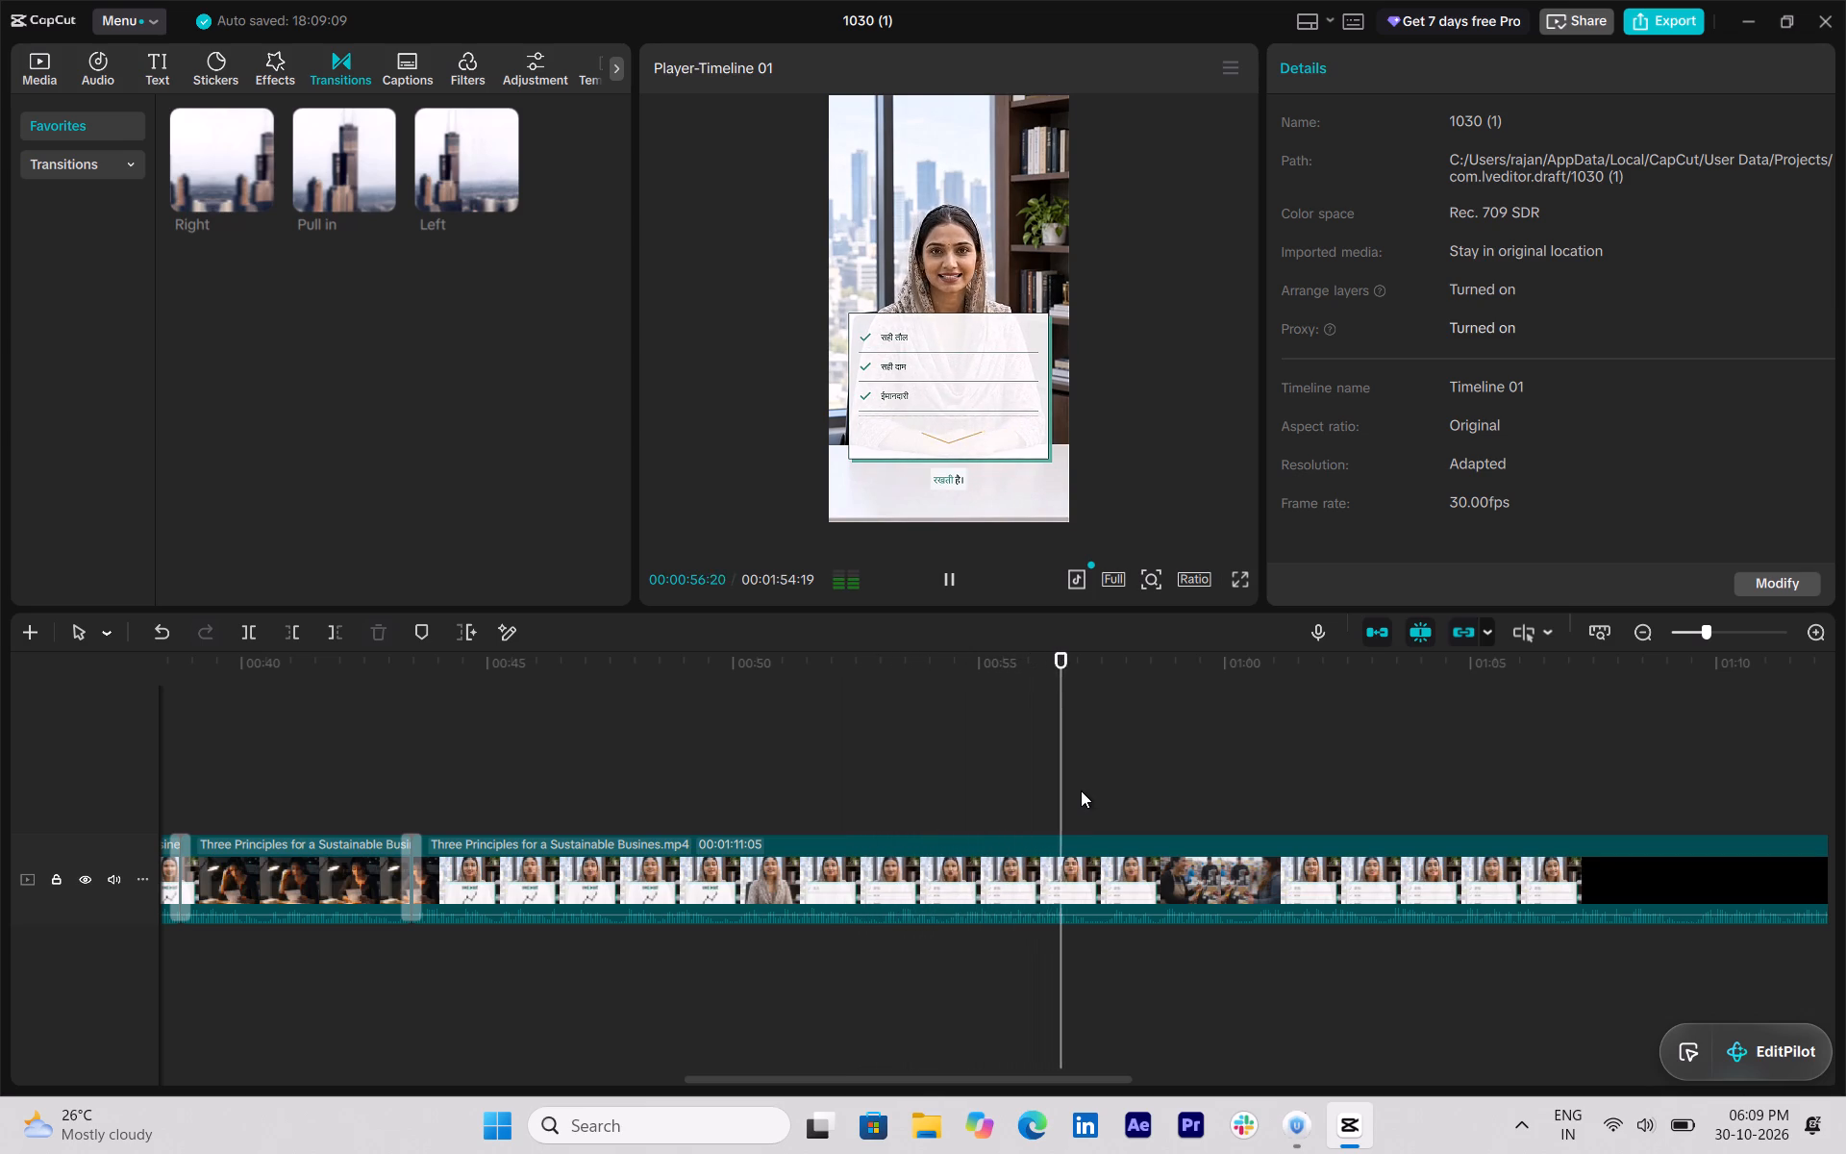
pyautogui.press('space')
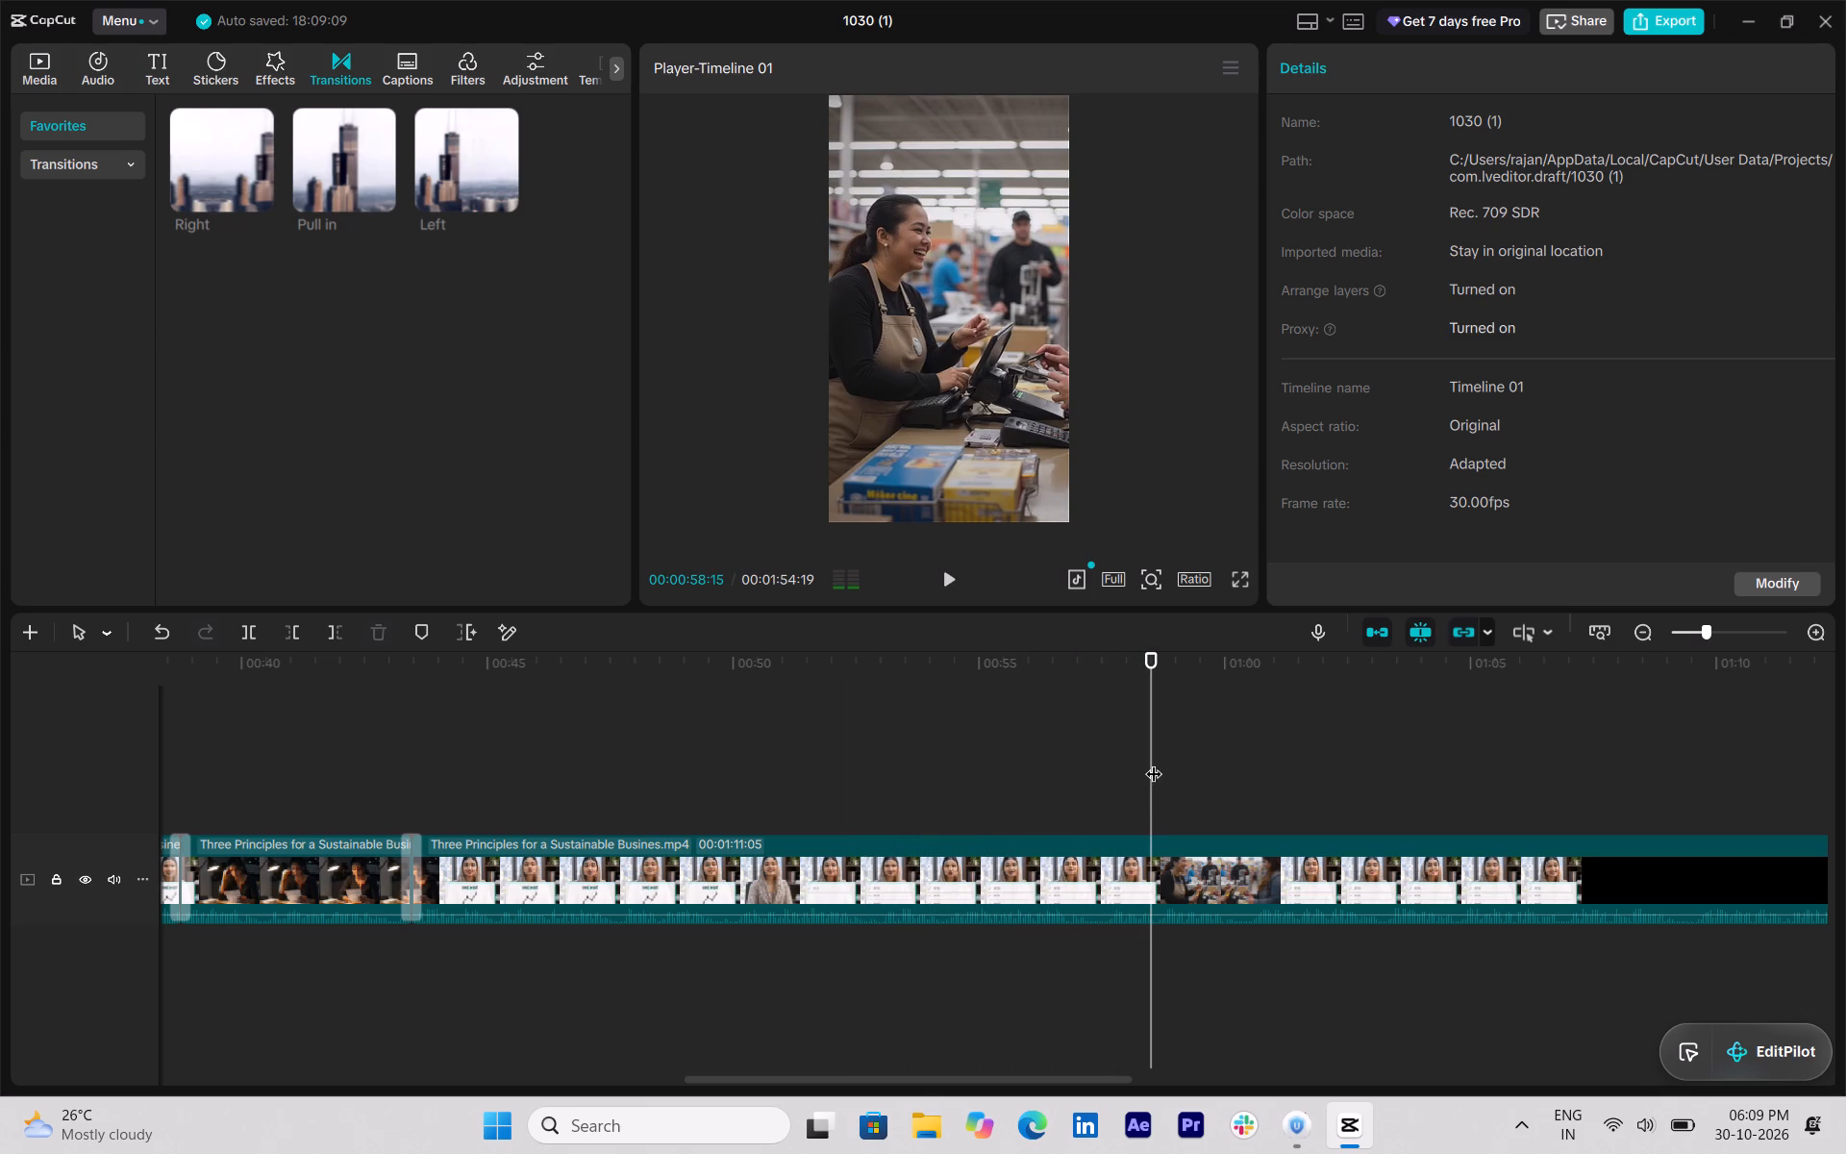
pyautogui.moveTo(1156, 693); pyautogui.dragTo(1149, 690)
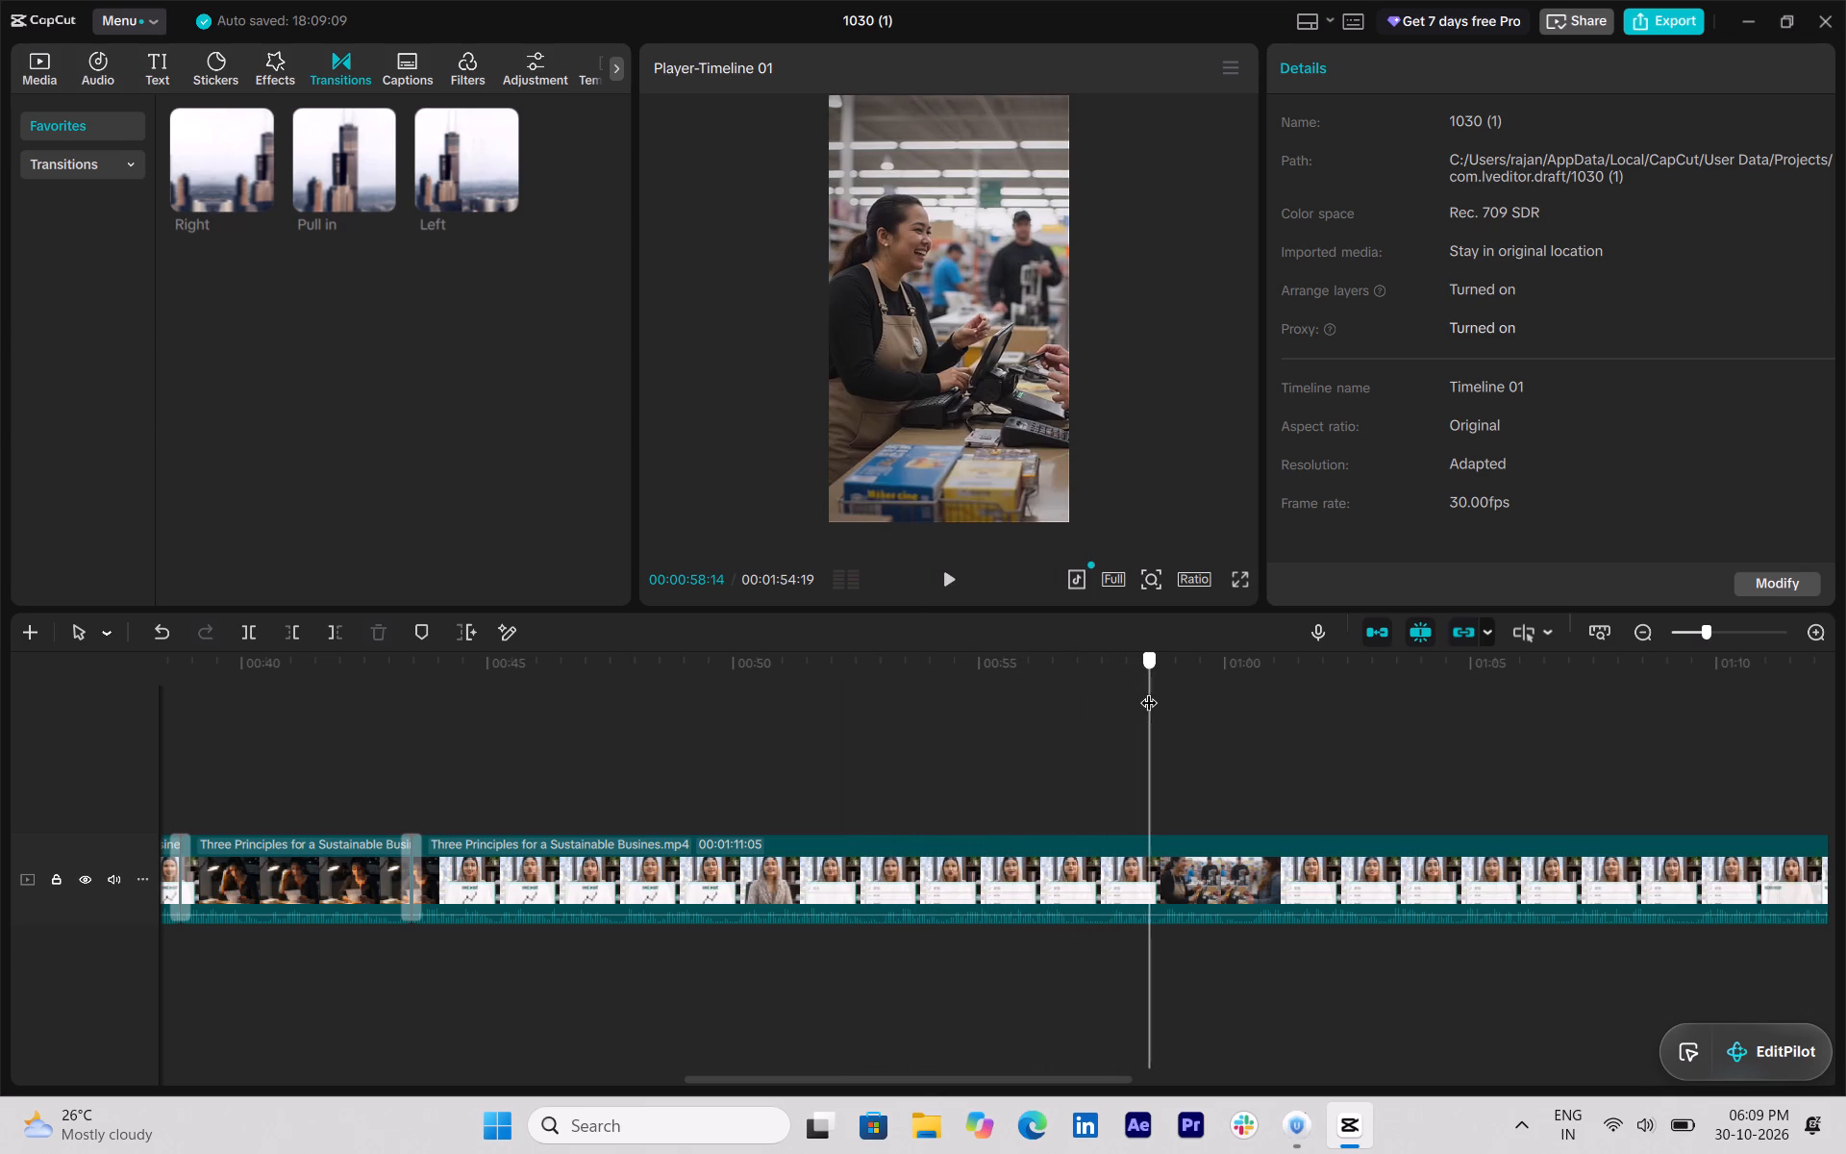
pyautogui.moveTo(1149, 690); pyautogui.dragTo(1145, 690)
pyautogui.hotkey('ctrl', 'b')
# Add the Pull in transition at the cut before the supermarket checkout shot and play it back to the shot's end.
pyautogui.moveTo(330, 141); pyautogui.dragTo(1126, 889)
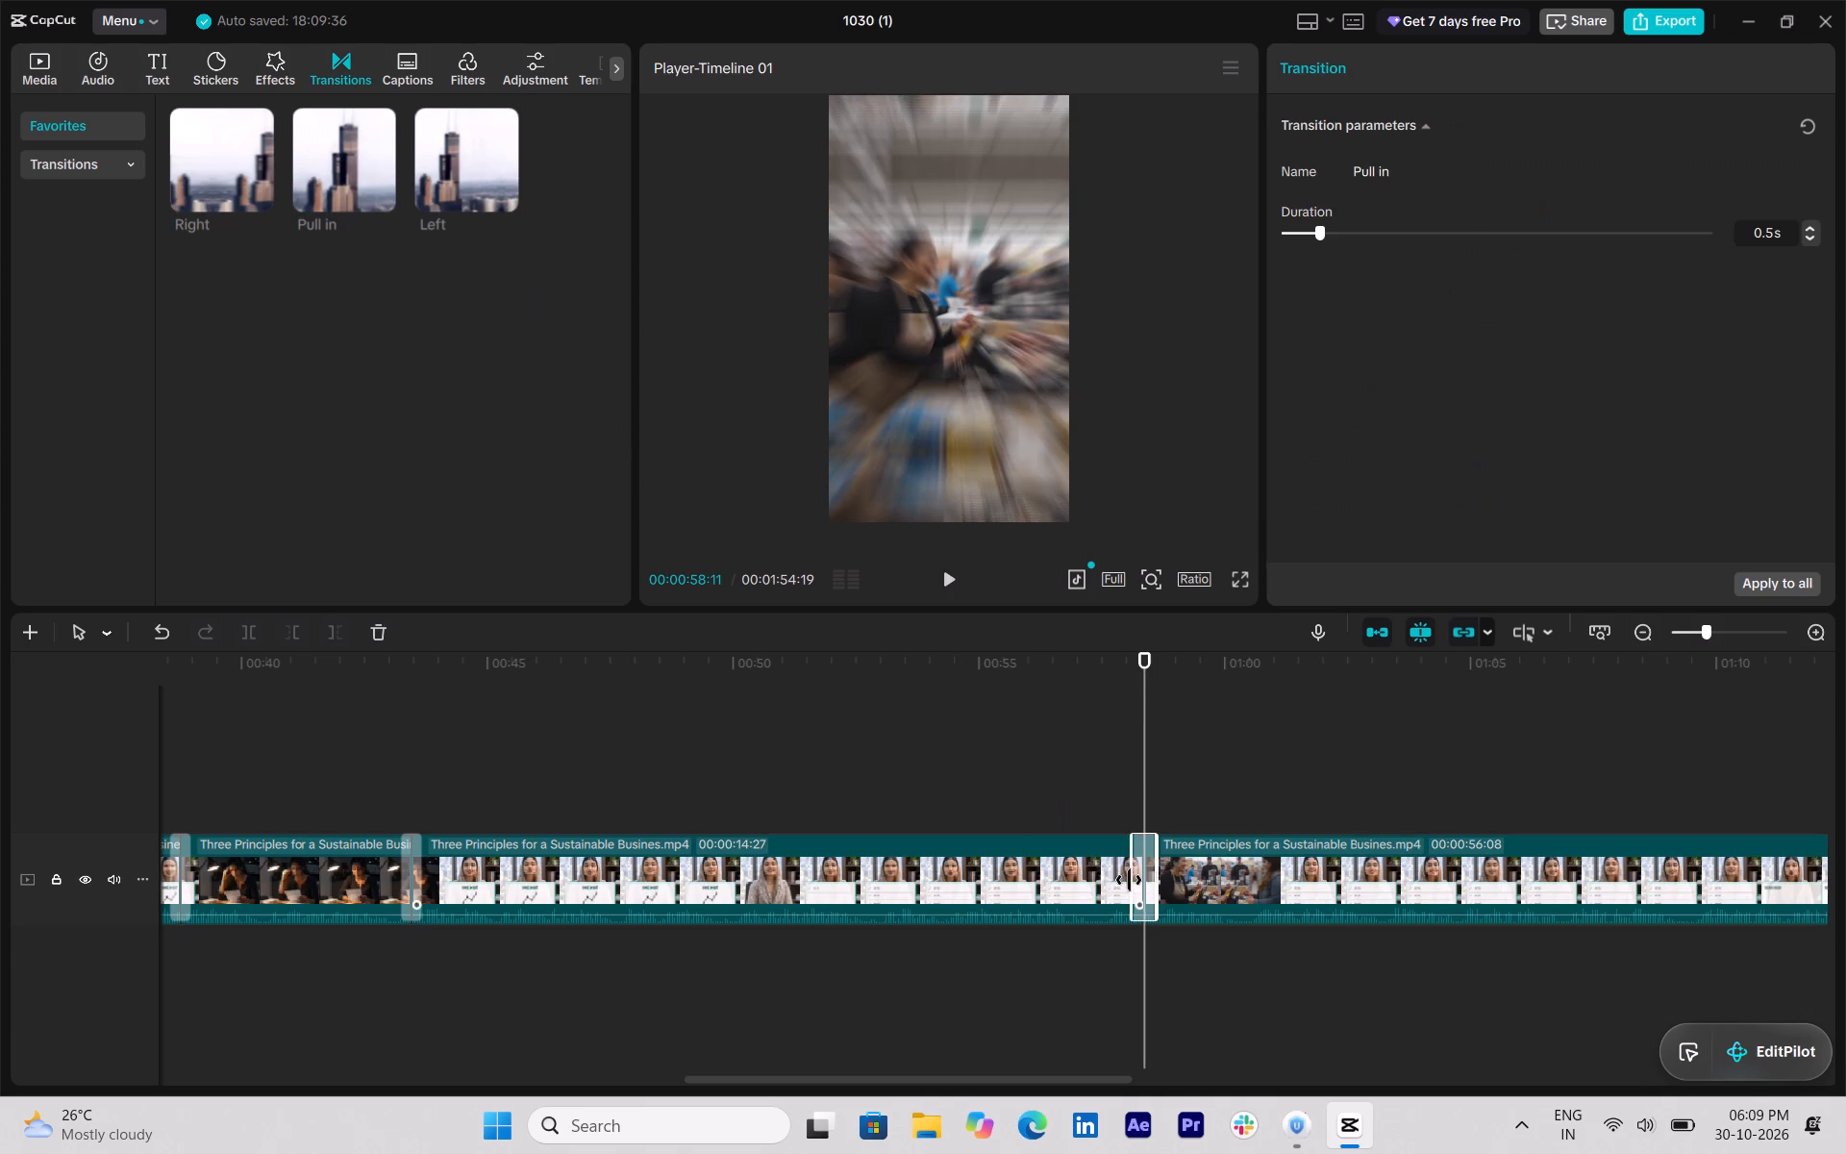
pyautogui.moveTo(1148, 743); pyautogui.dragTo(1134, 730)
pyautogui.press('space')
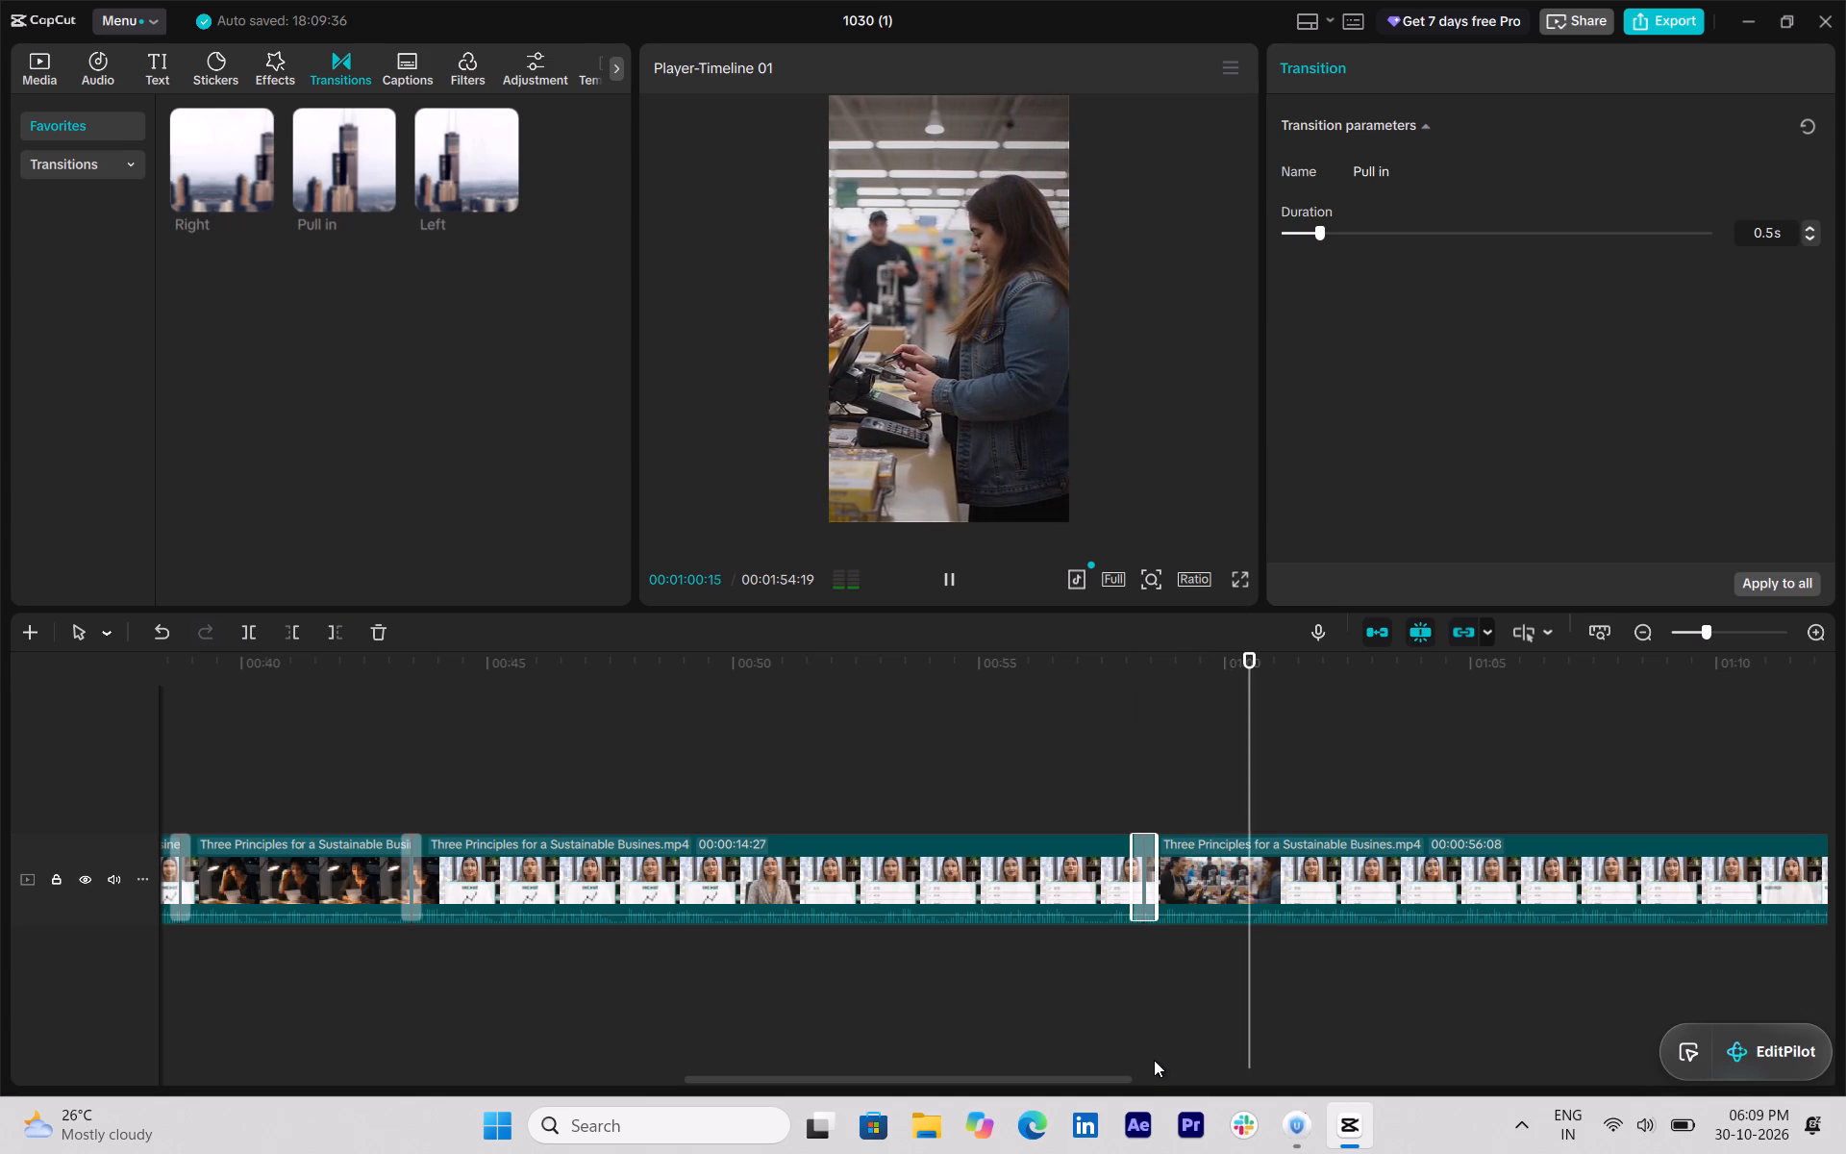
pyautogui.press('space')
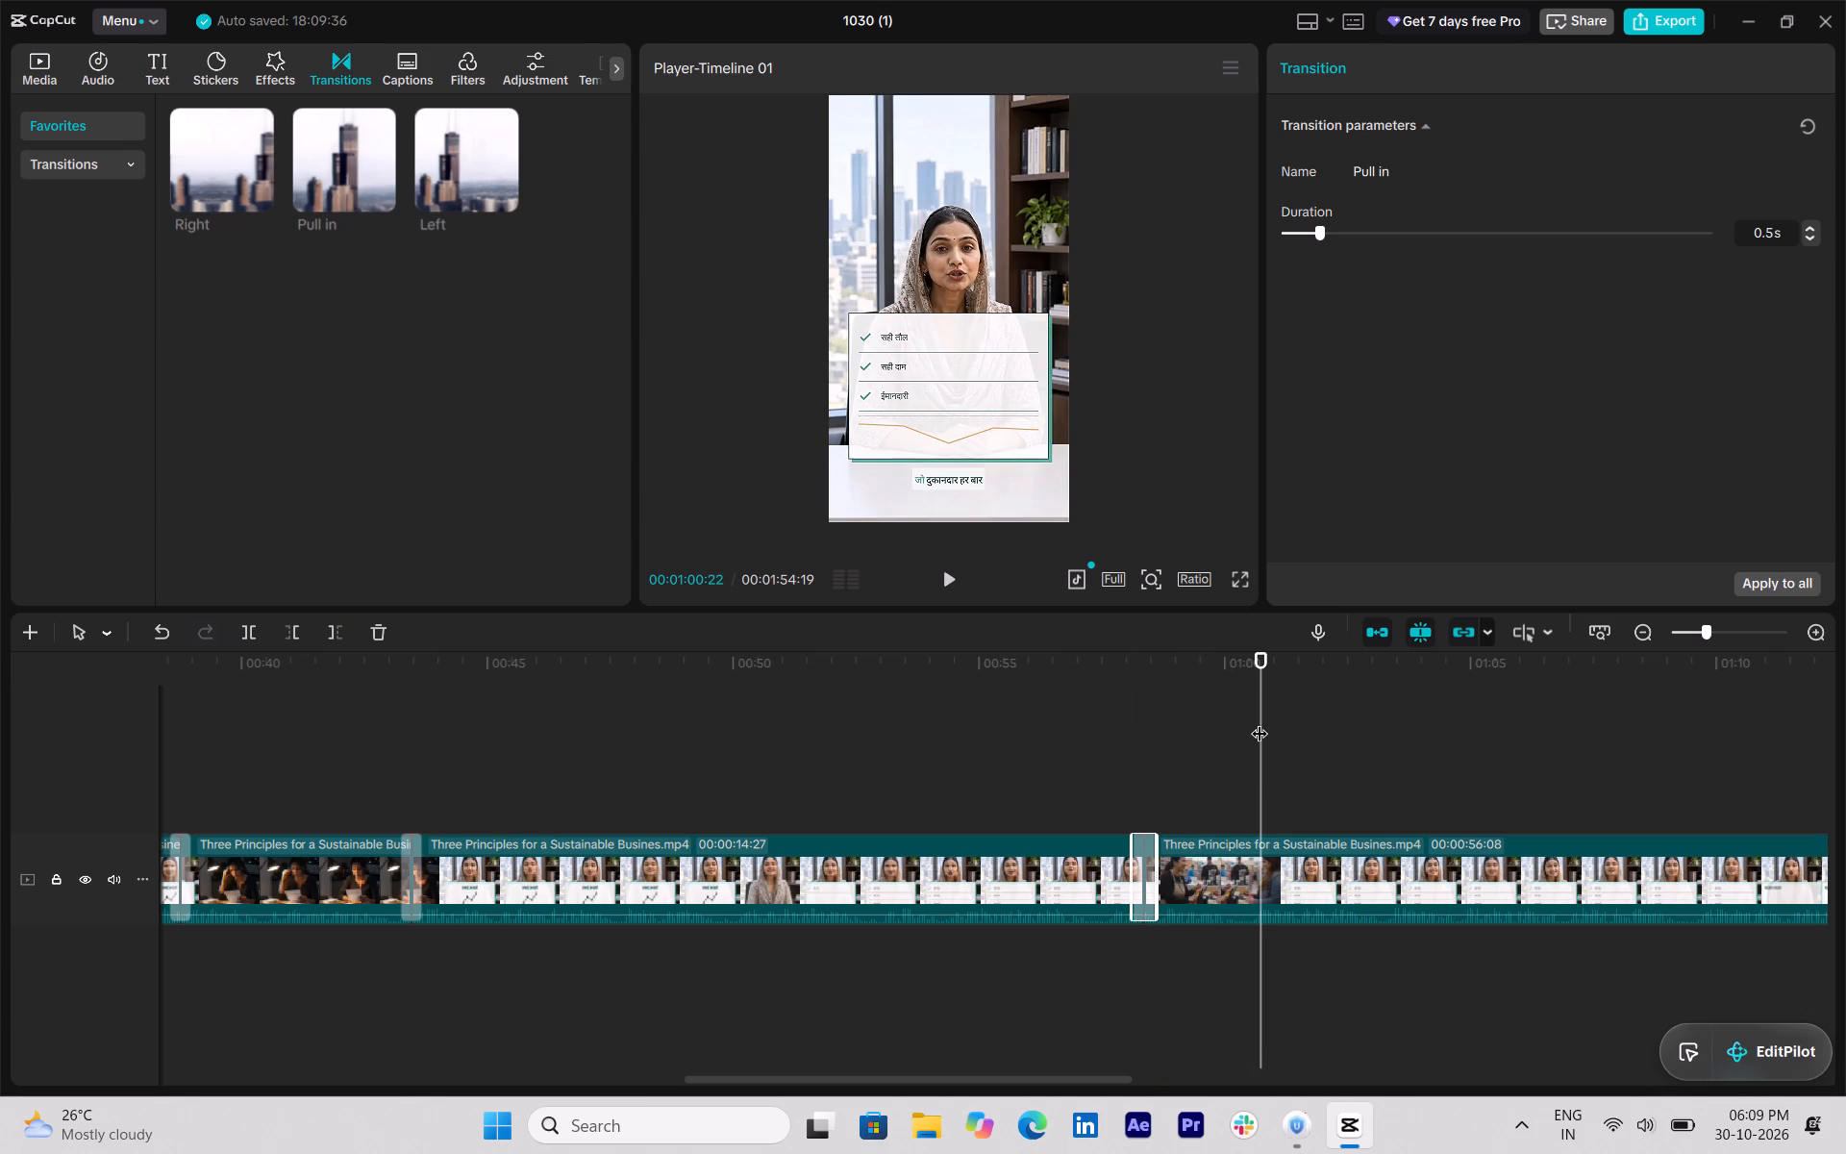
# Split the clip at 00:01:14:18, where the shot of the smiling shop worker in an apron begins.
pyautogui.press('space')
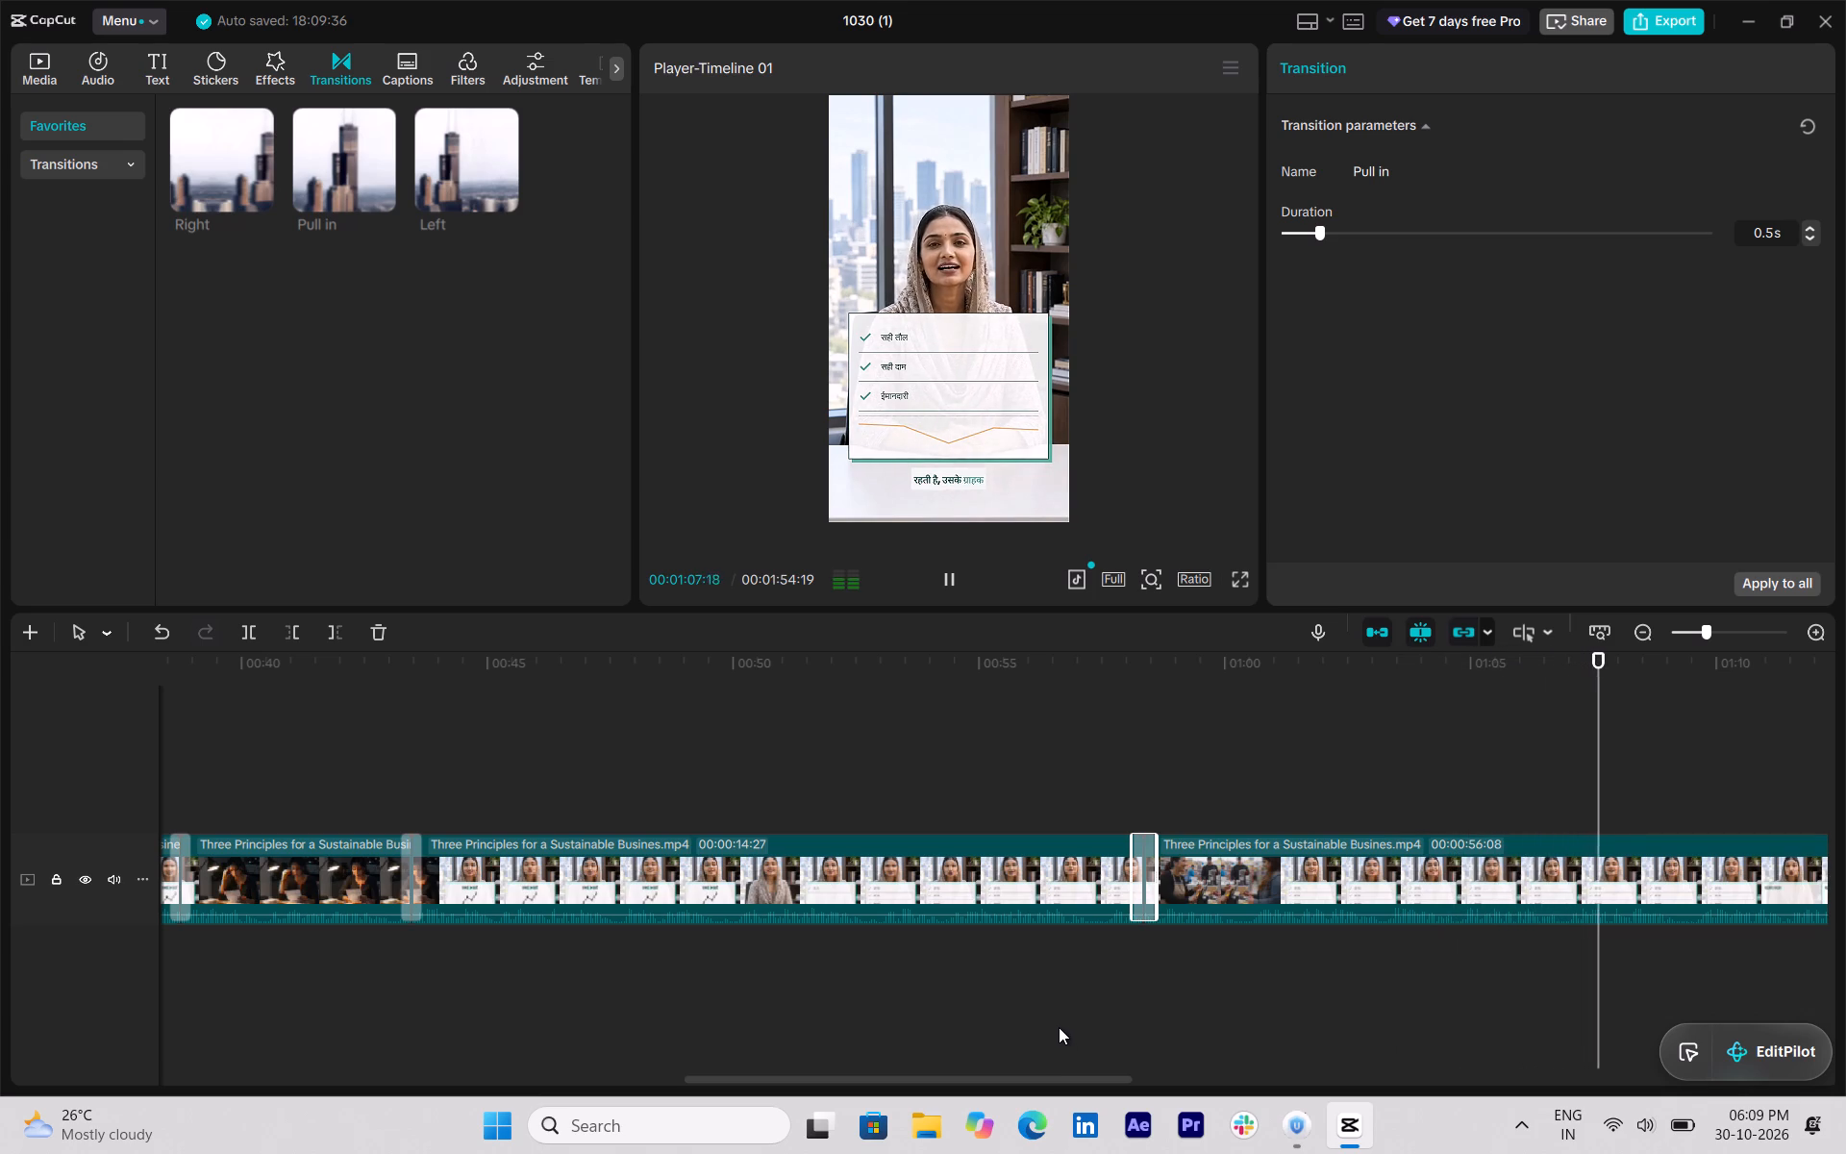
pyautogui.moveTo(1078, 1076); pyautogui.dragTo(1234, 1085)
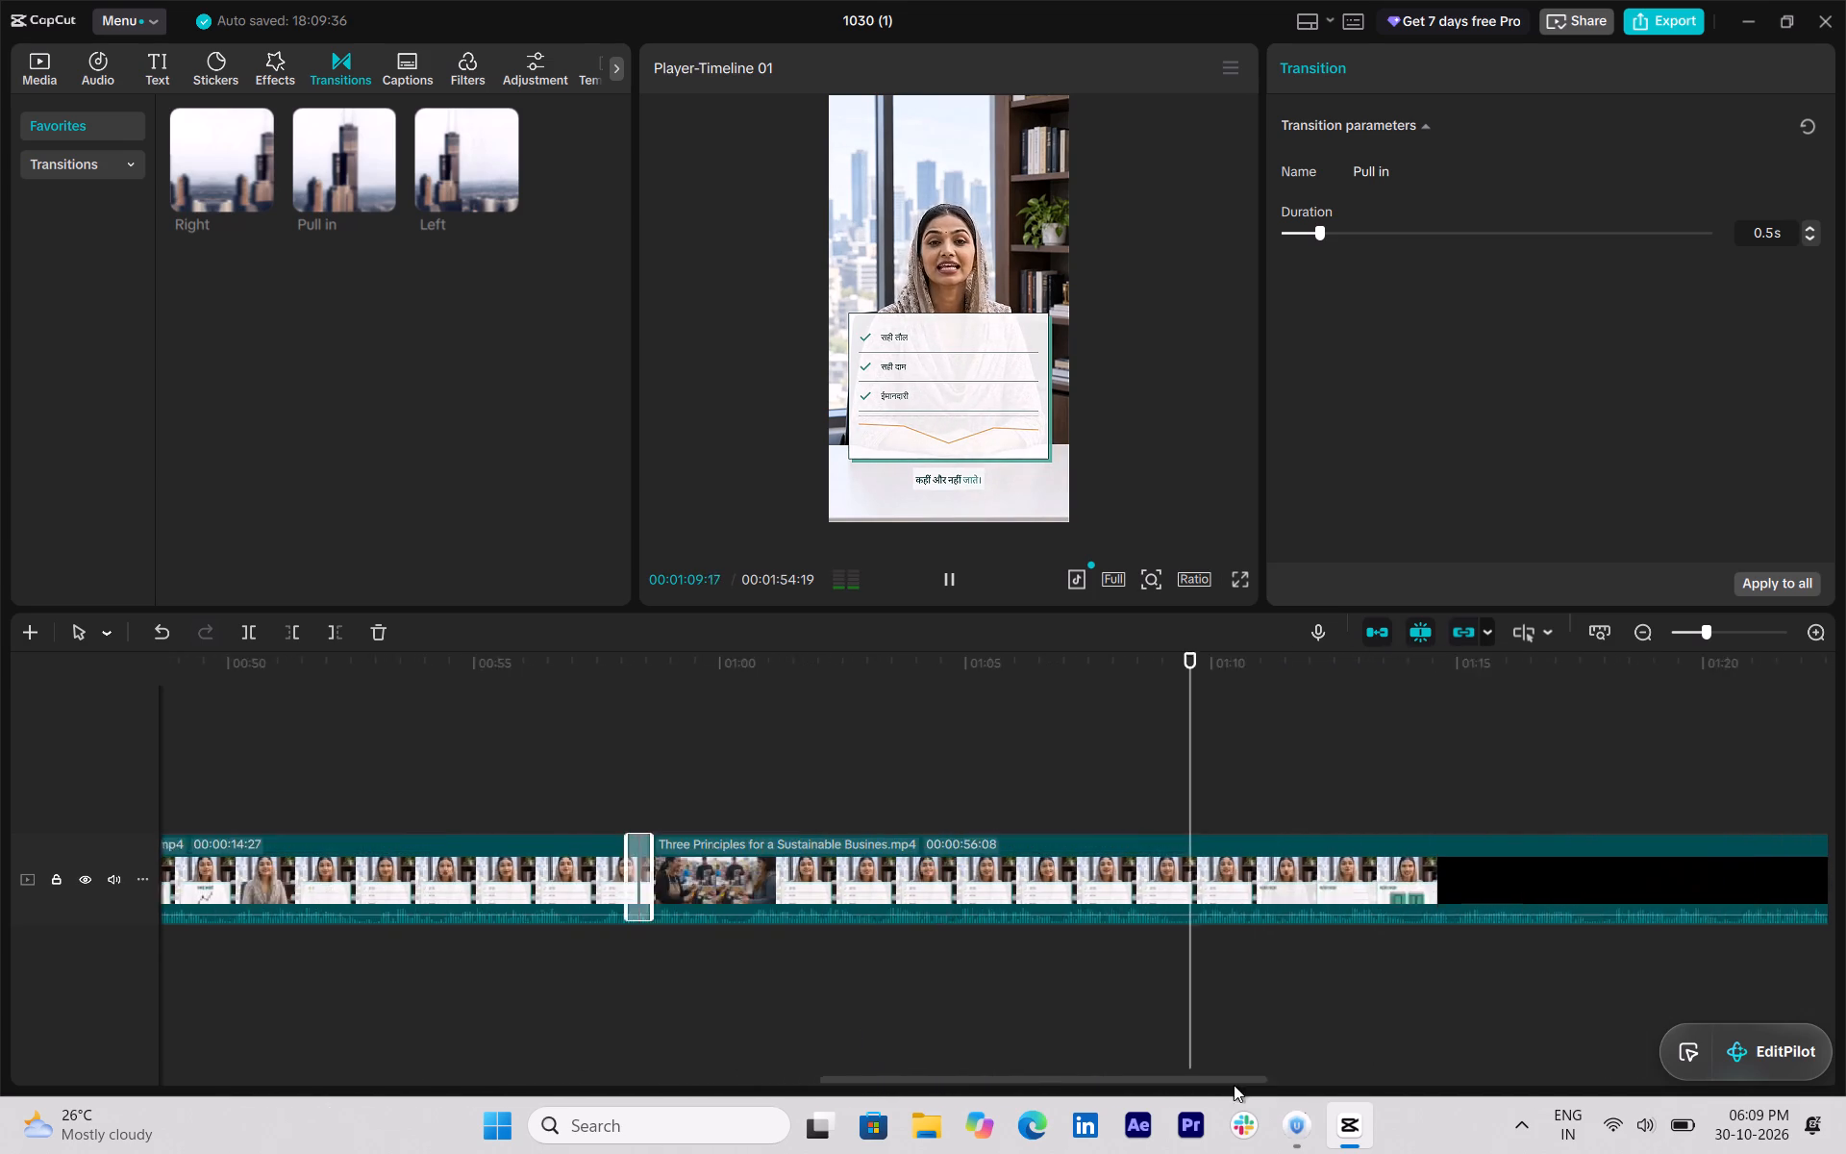
pyautogui.moveTo(1234, 1085); pyautogui.dragTo(1246, 1087)
pyautogui.press('space')
pyautogui.moveTo(1120, 672); pyautogui.dragTo(586, 660)
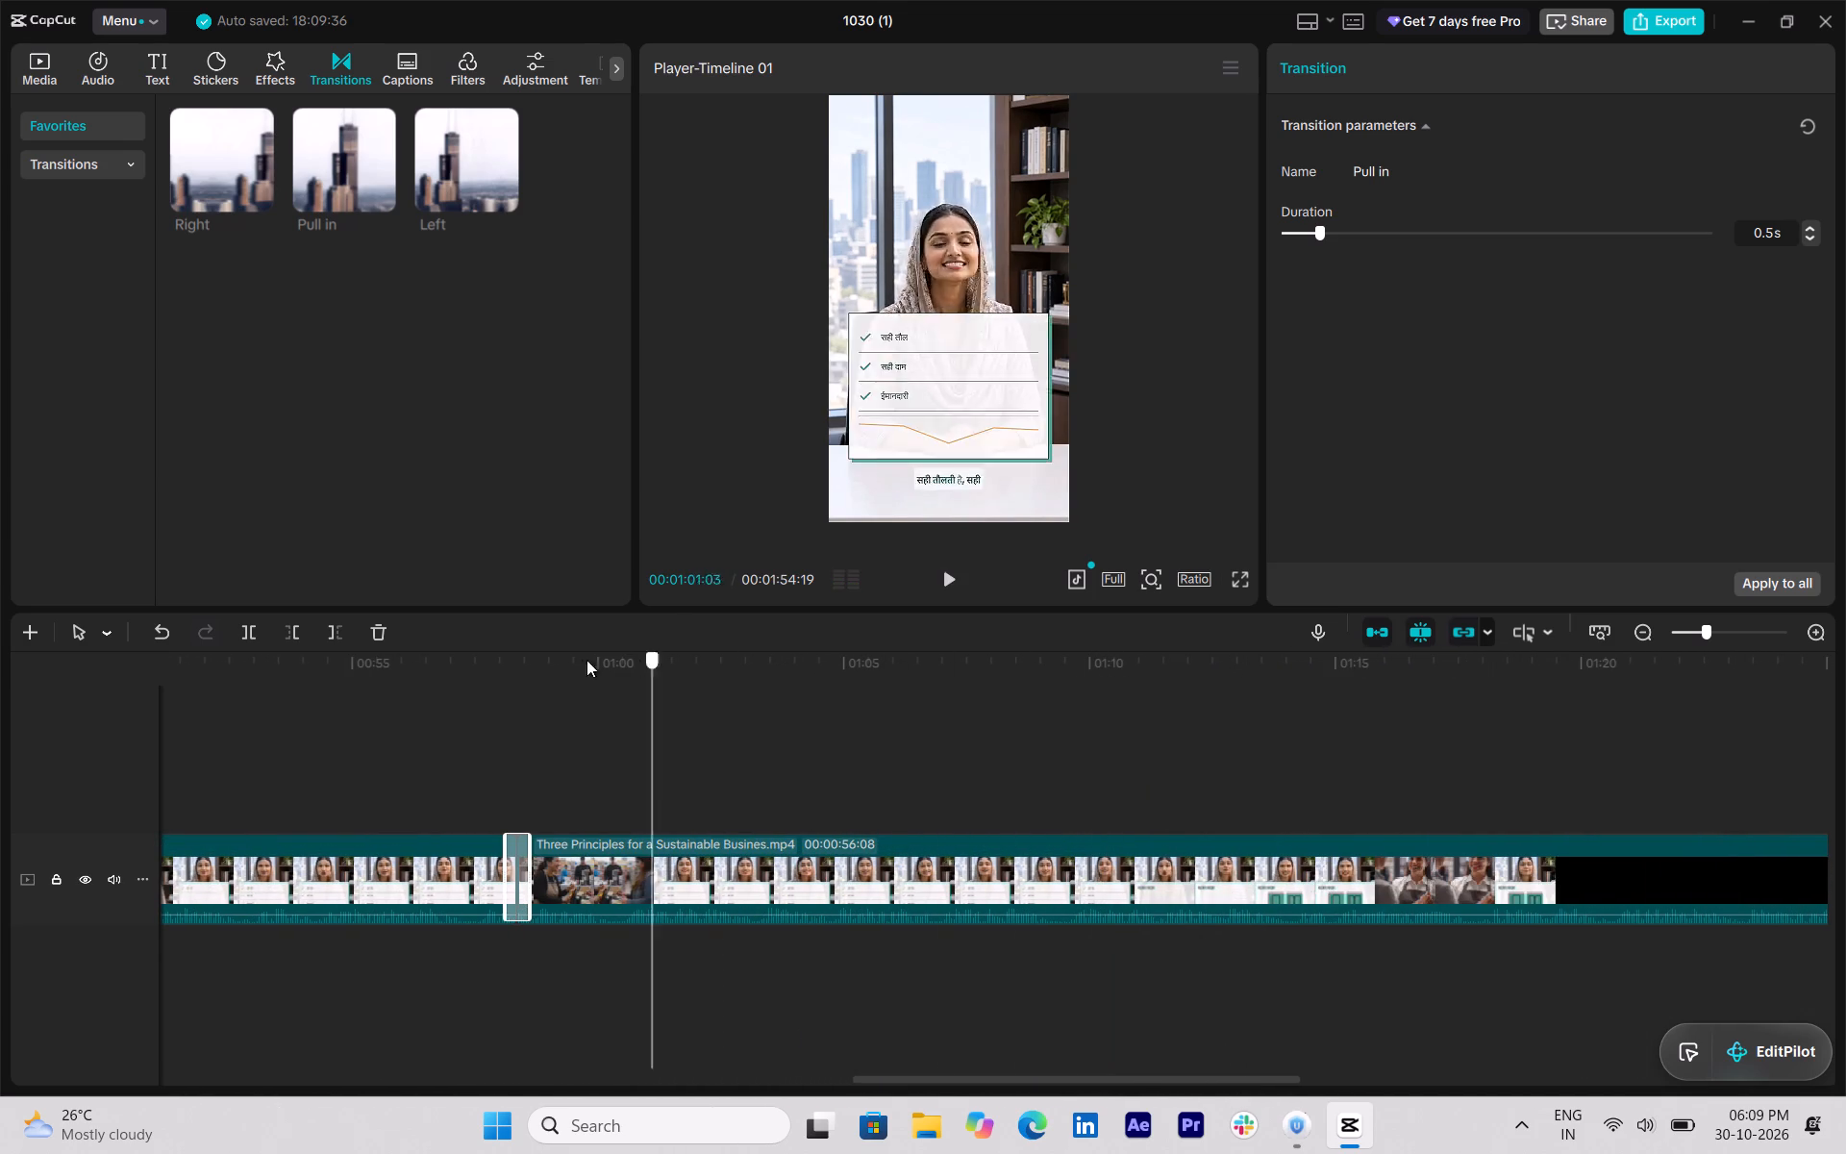
pyautogui.moveTo(586, 660); pyautogui.dragTo(1358, 847)
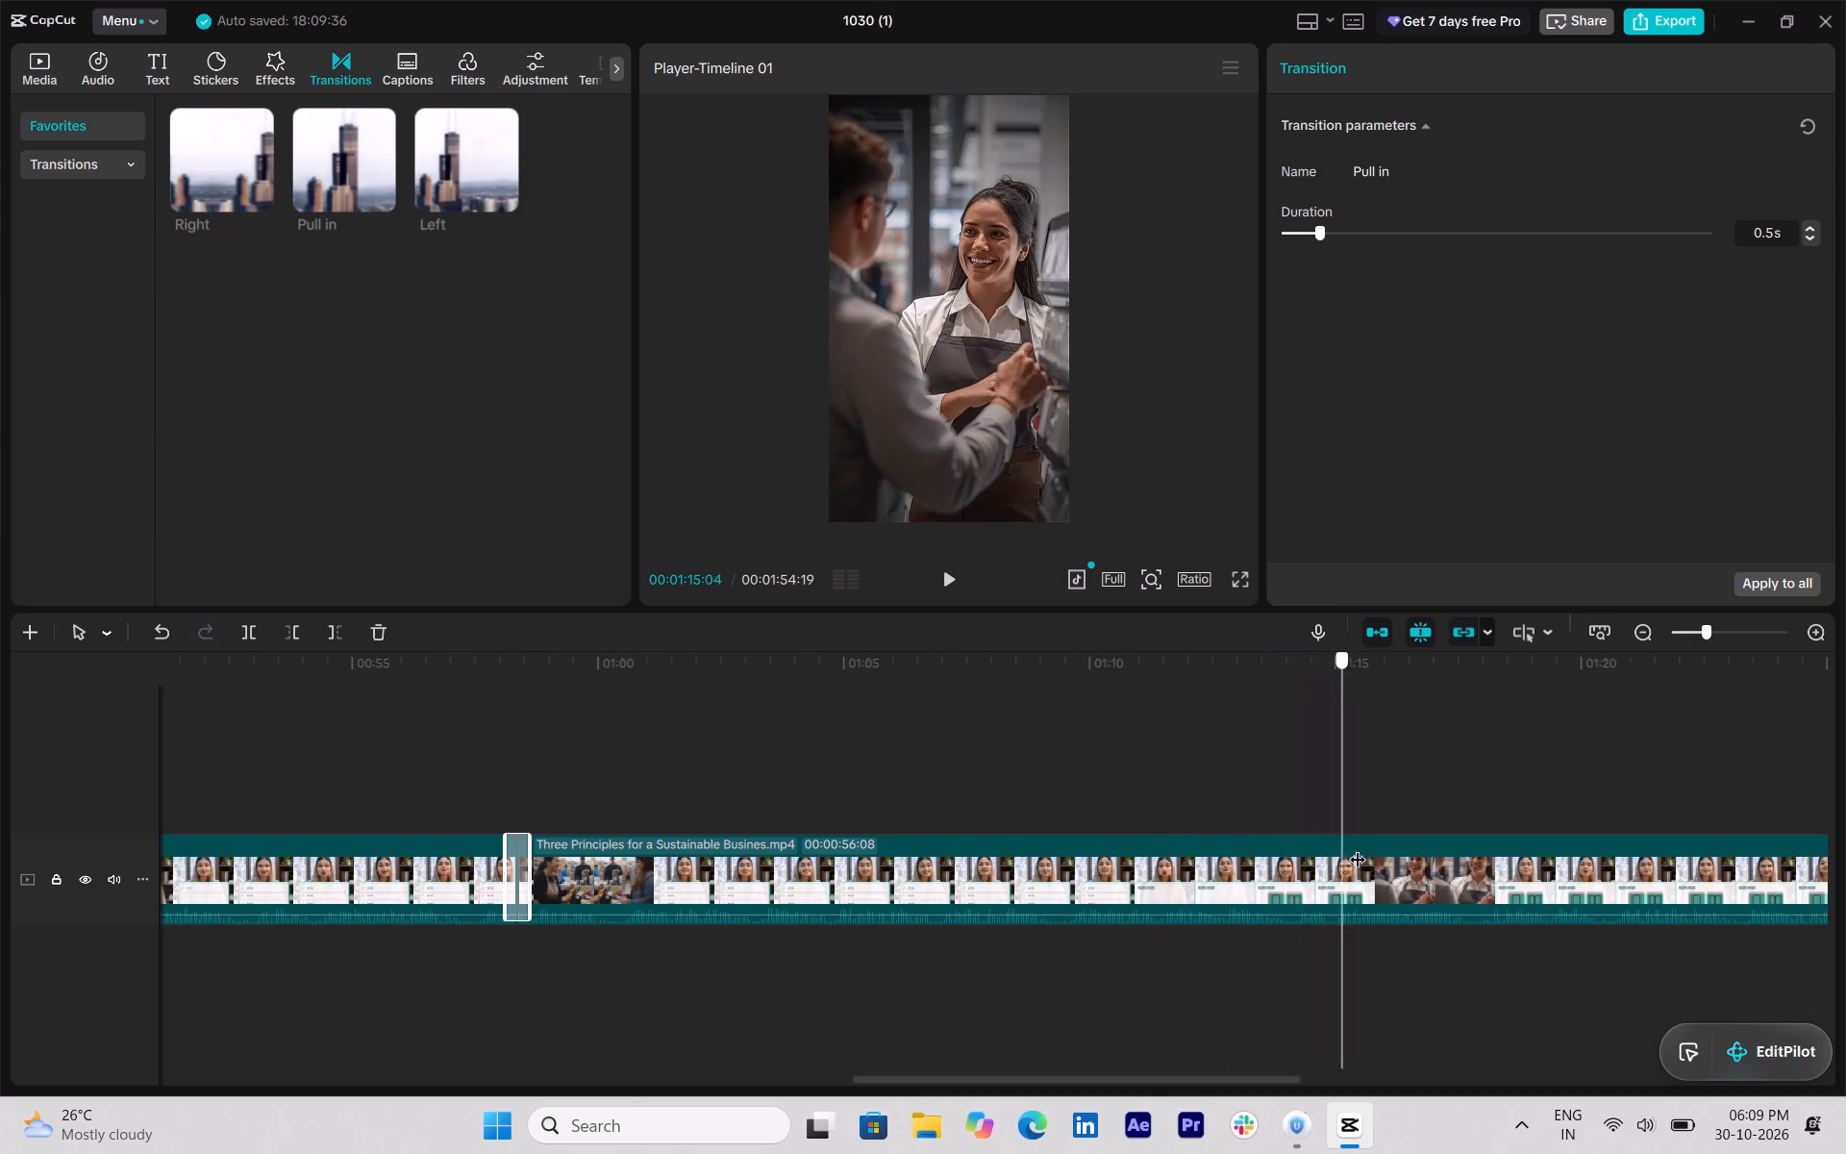
pyautogui.moveTo(1358, 847); pyautogui.dragTo(1318, 840)
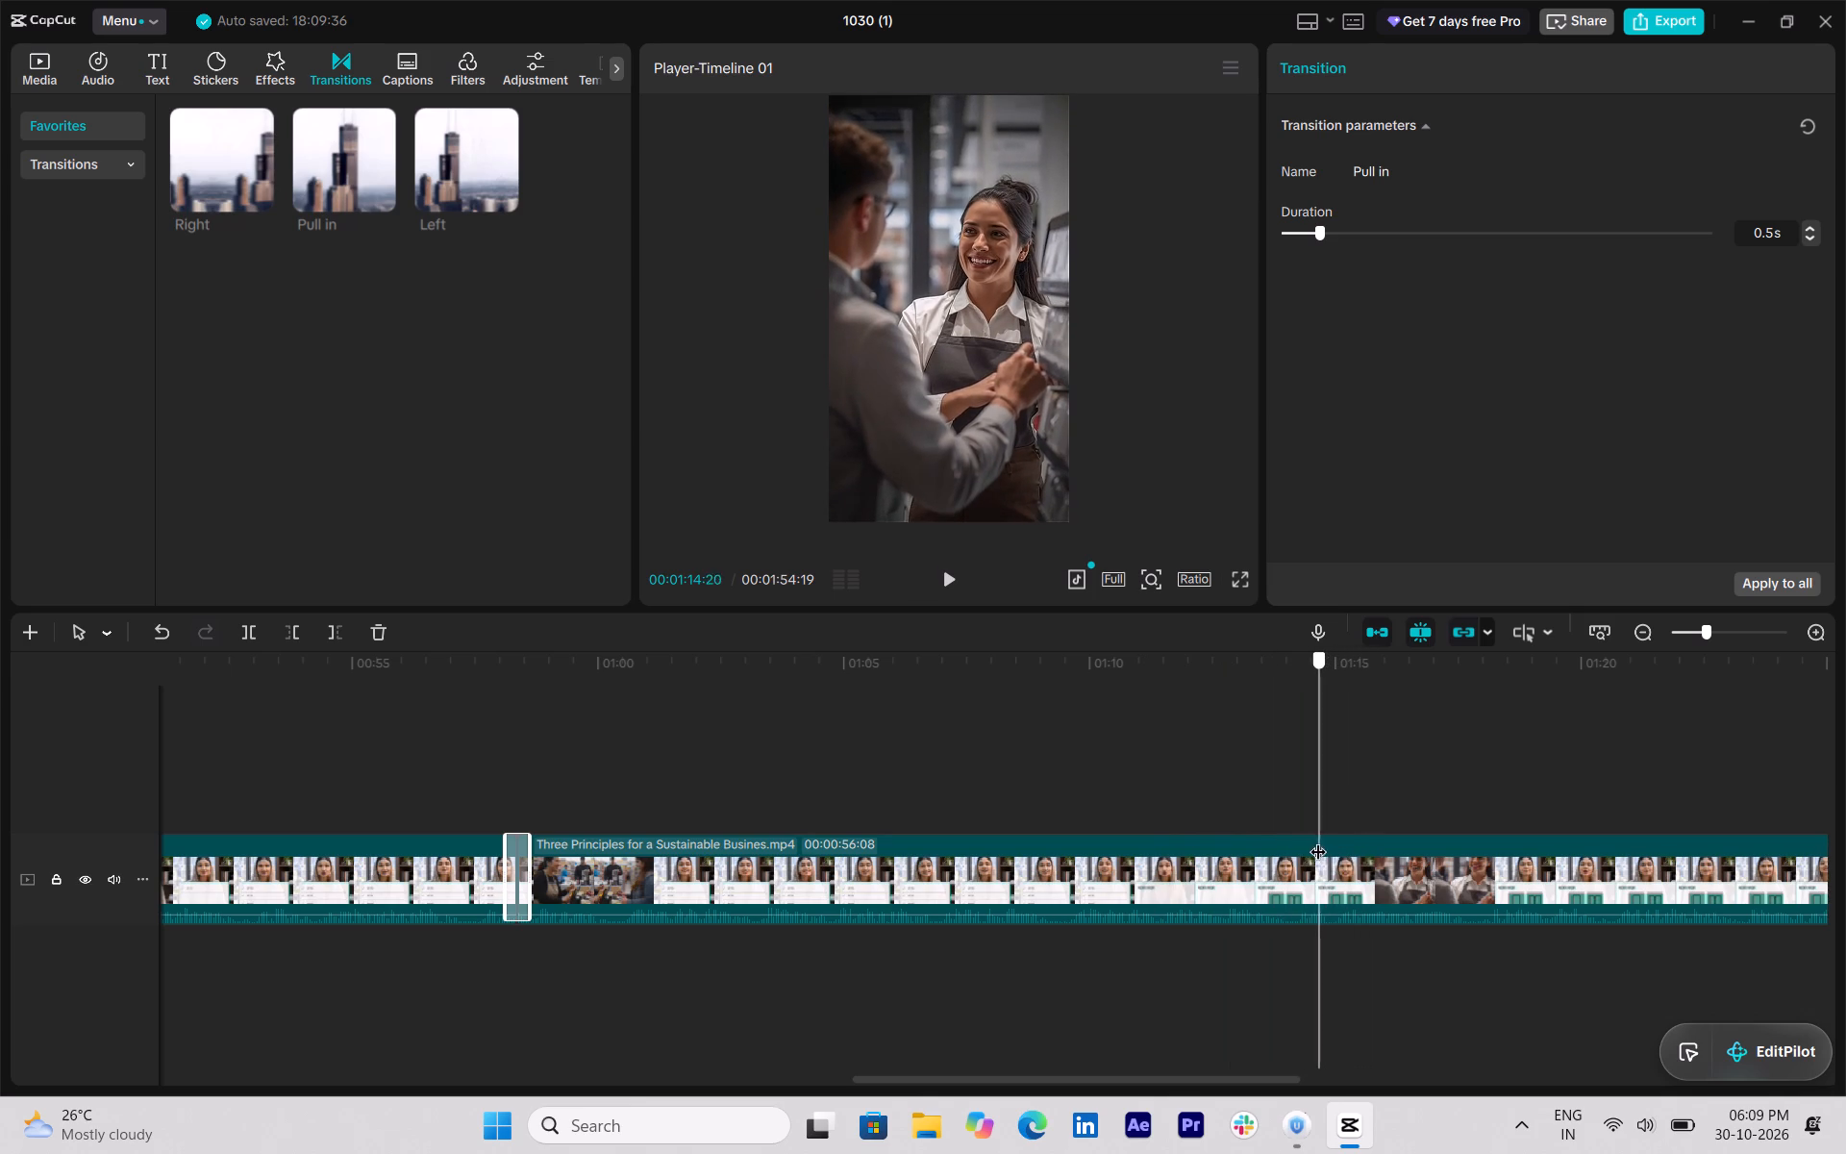
pyautogui.moveTo(1318, 840); pyautogui.dragTo(1315, 838)
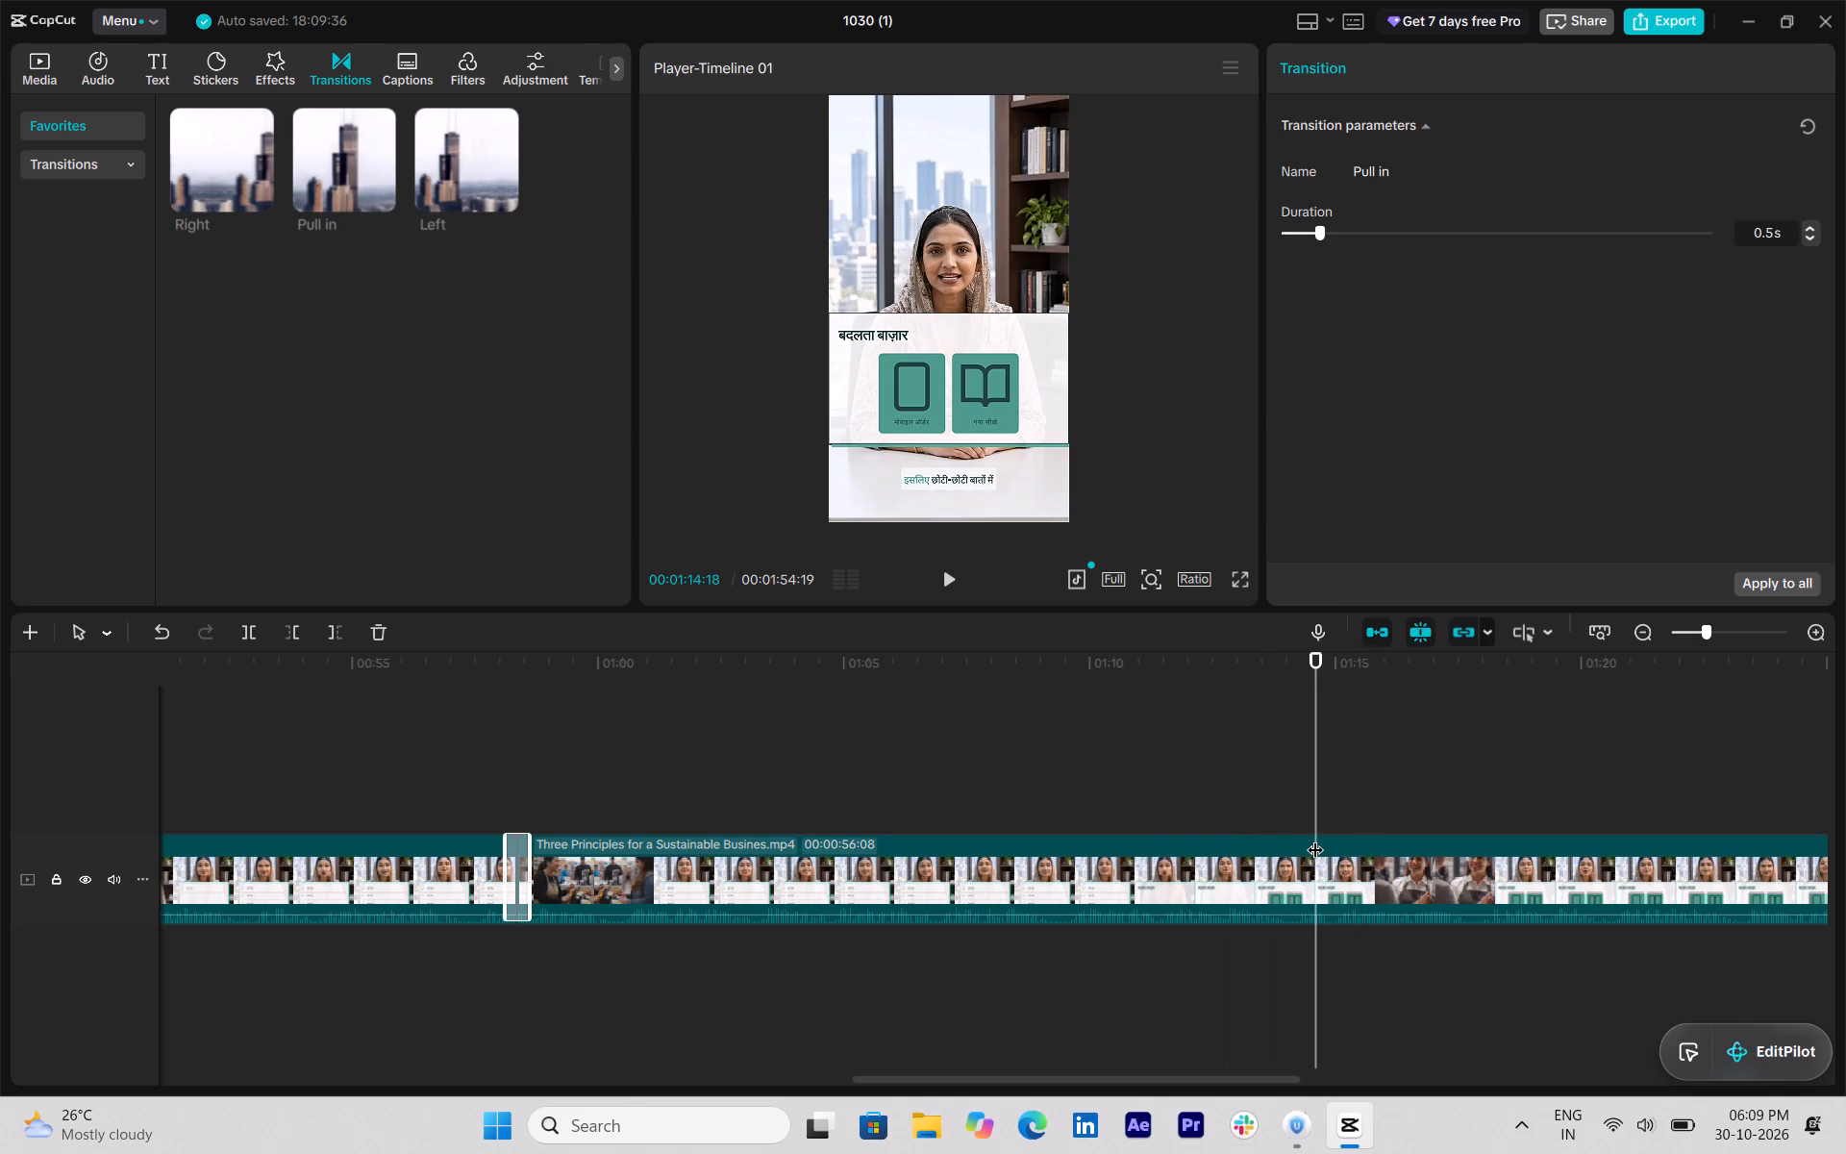
pyautogui.hotkey('ctrl', 'b')
# Add the Pull in transition at the cut before the smiling shop worker shot and play it back.
pyautogui.moveTo(345, 156); pyautogui.dragTo(1351, 916)
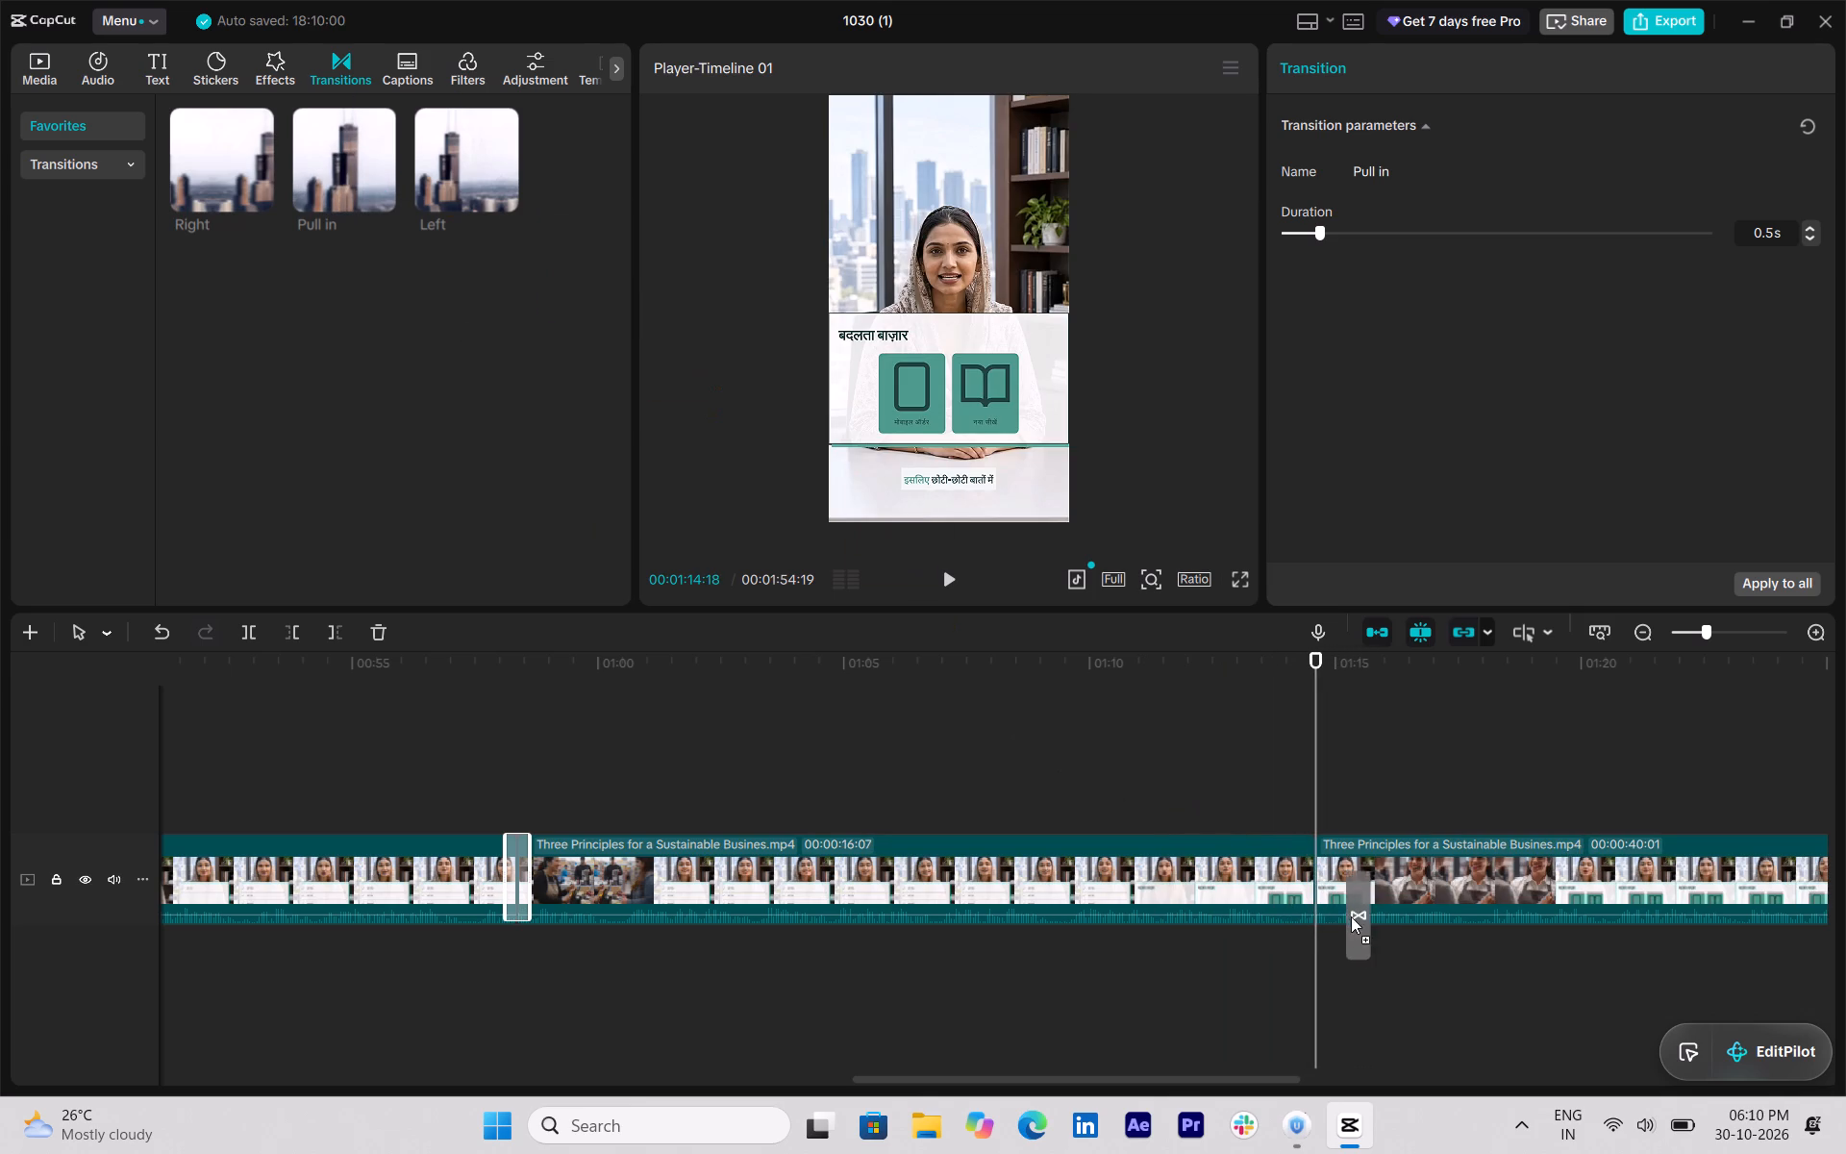
pyautogui.moveTo(1351, 916); pyautogui.dragTo(1307, 873)
pyautogui.moveTo(1315, 775); pyautogui.dragTo(1298, 762)
pyautogui.press('space')
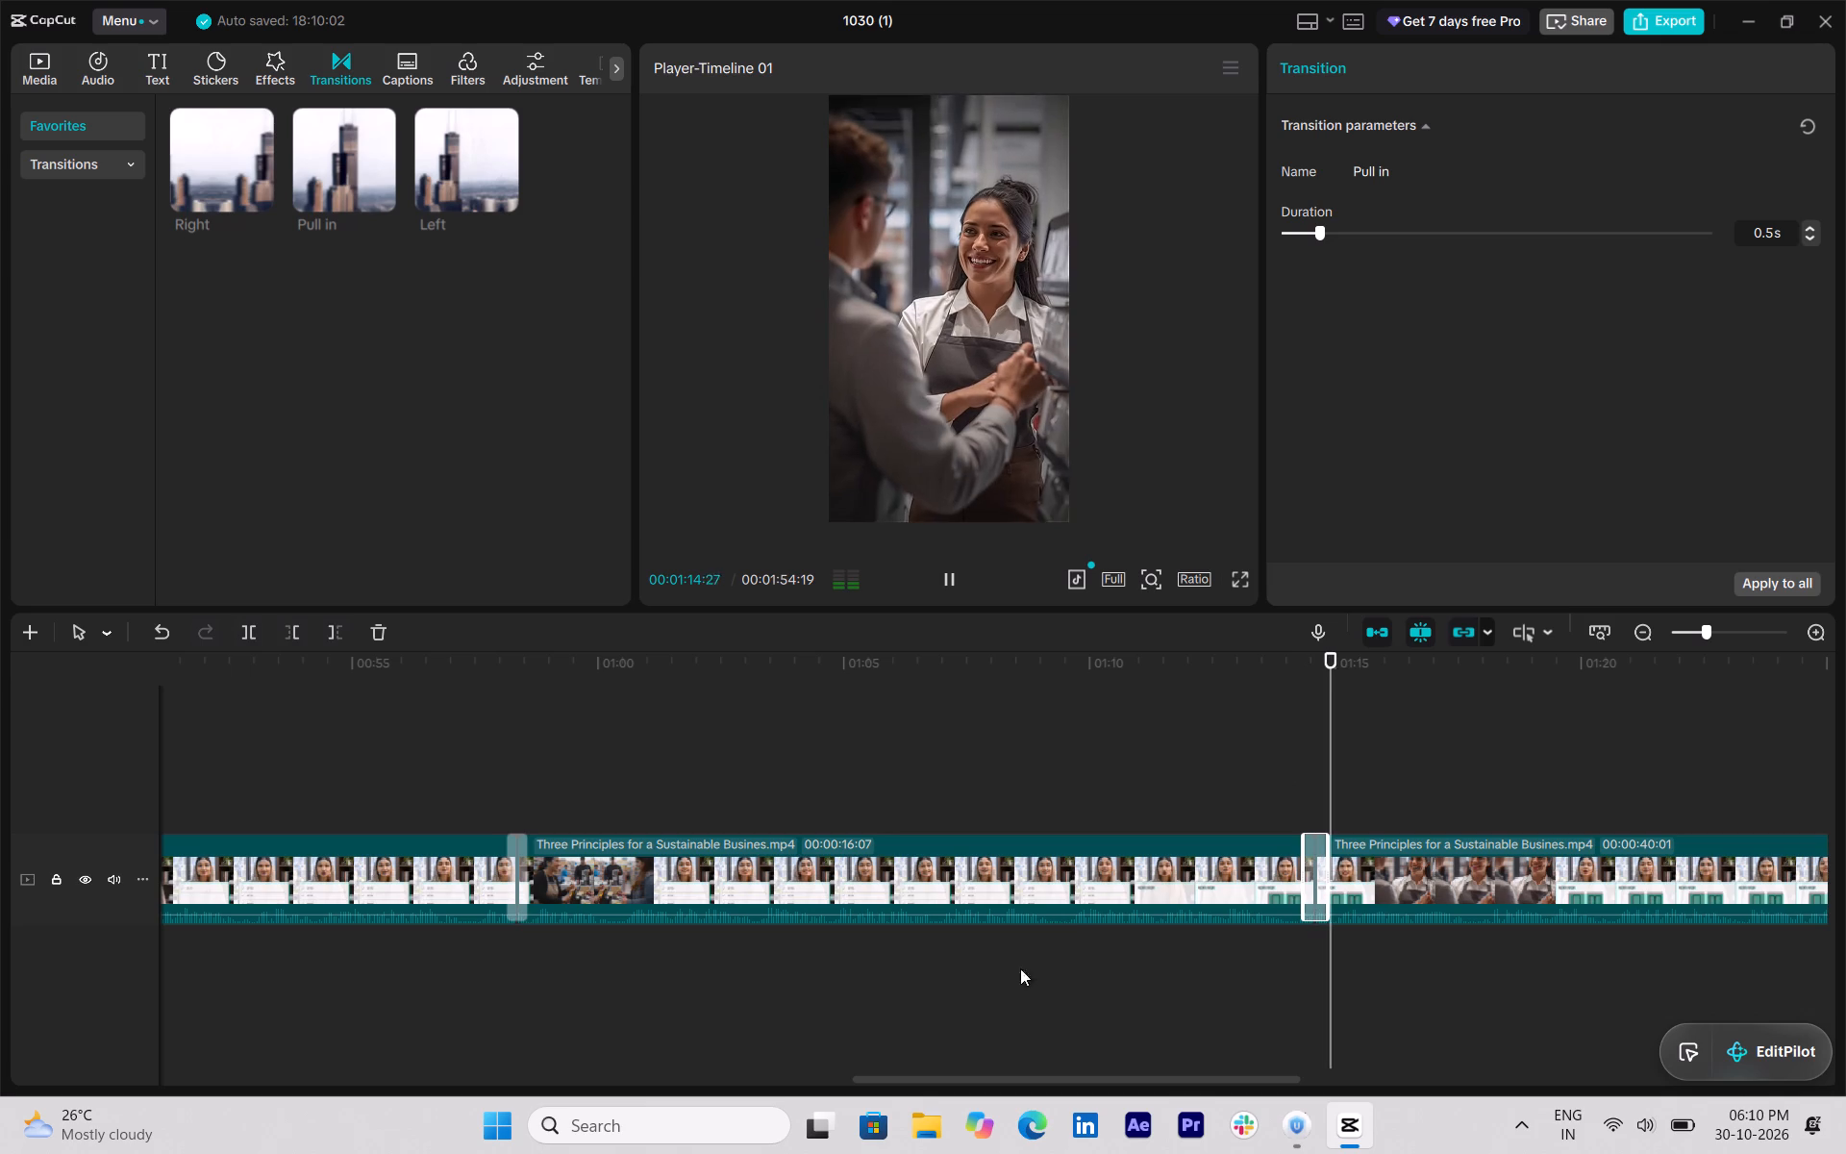
# Split the clip at 00:01:37:18, where the shot of hands holding a smartphone begins.
pyautogui.moveTo(964, 1075); pyautogui.dragTo(1136, 1094)
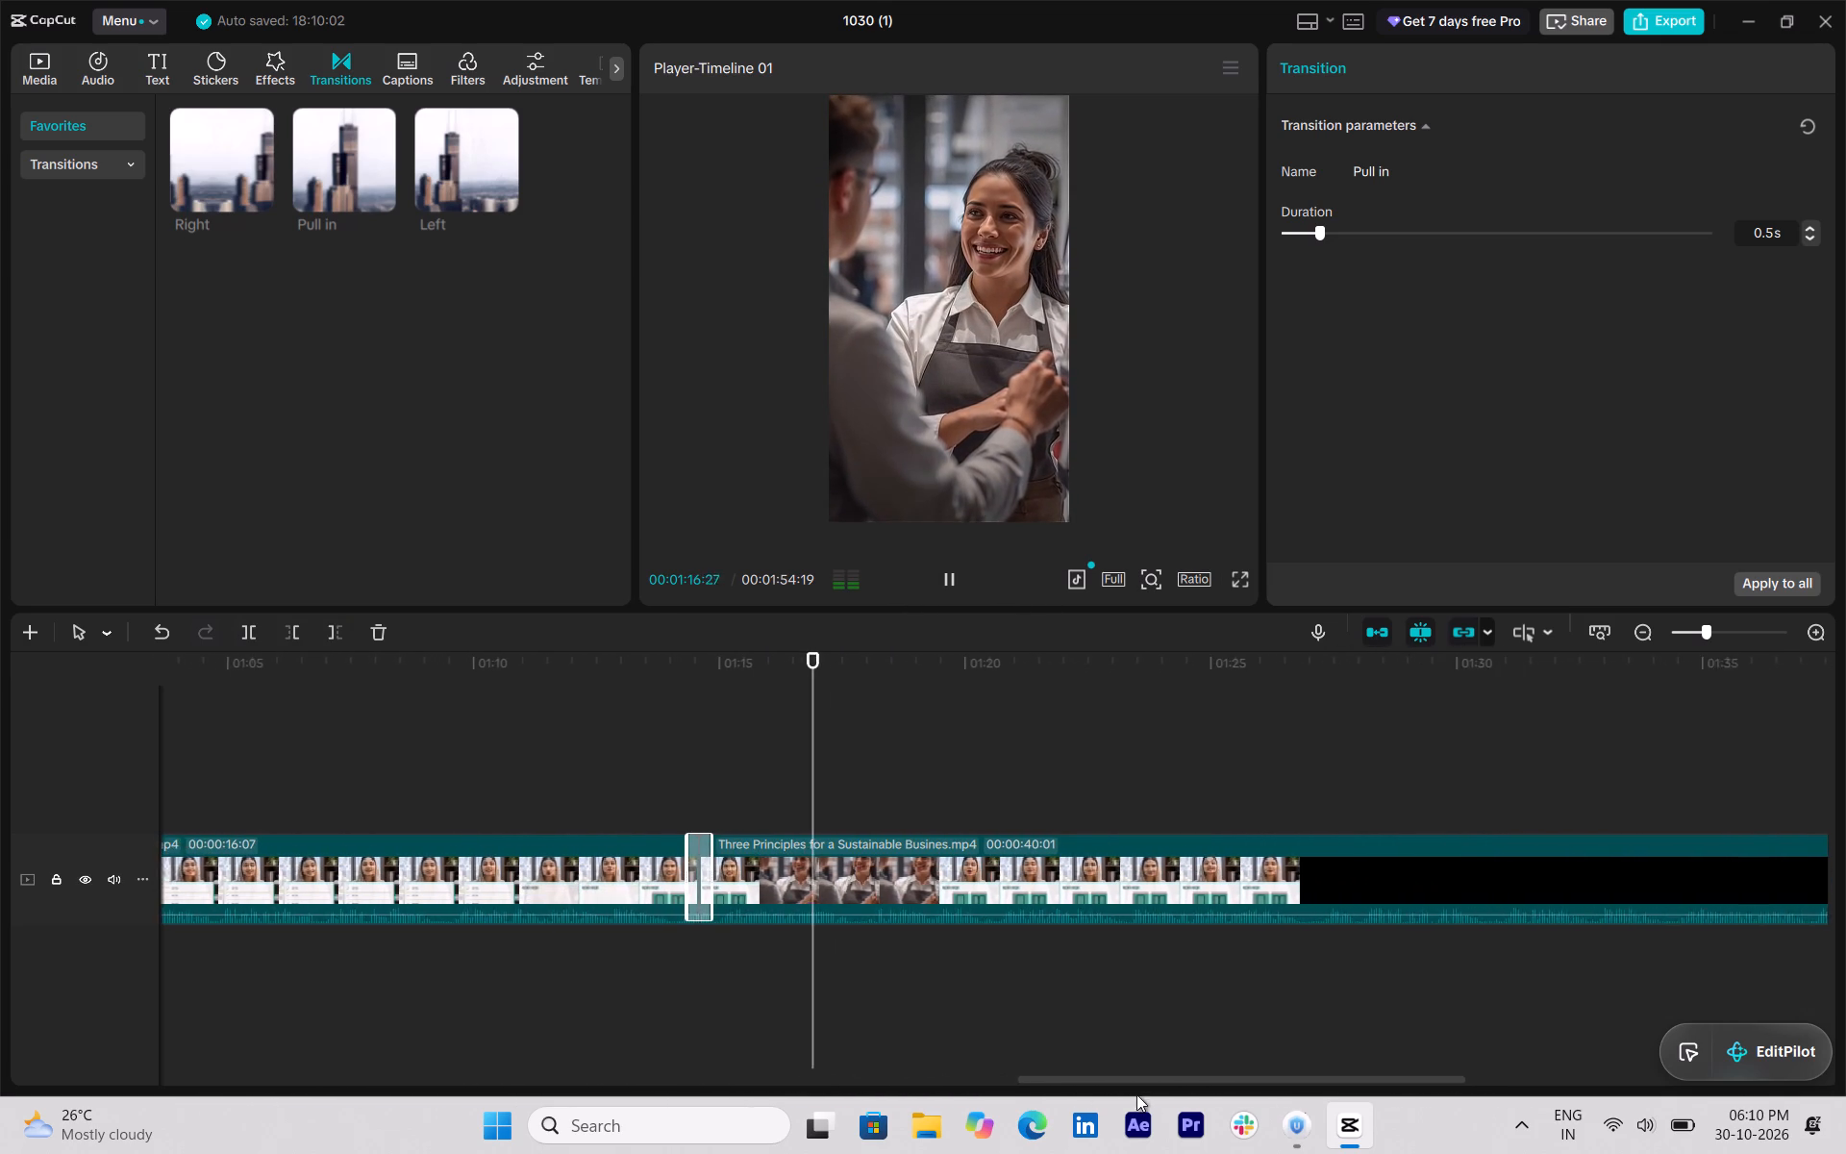
pyautogui.moveTo(1136, 1094); pyautogui.dragTo(1141, 1095)
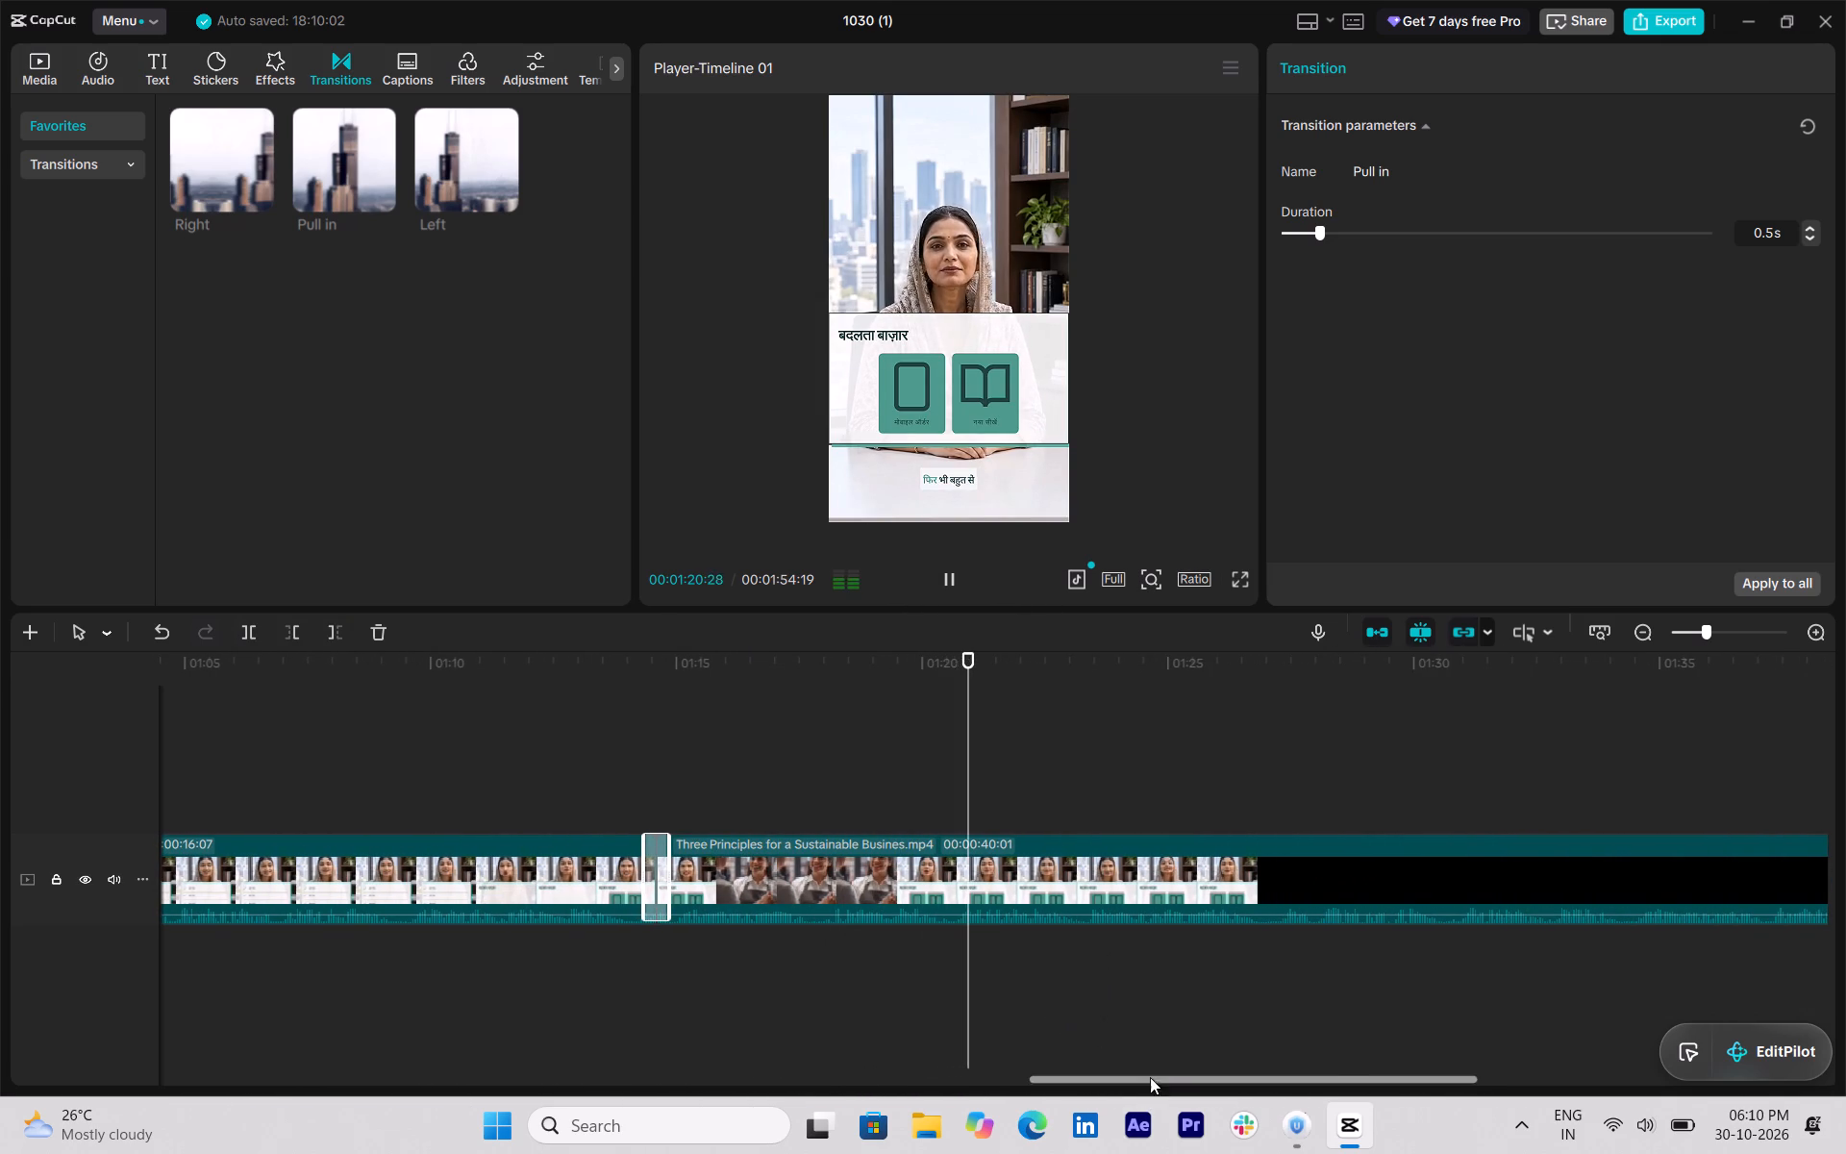
pyautogui.moveTo(1151, 1067); pyautogui.dragTo(1235, 1066)
pyautogui.moveTo(1231, 1077); pyautogui.dragTo(1311, 1079)
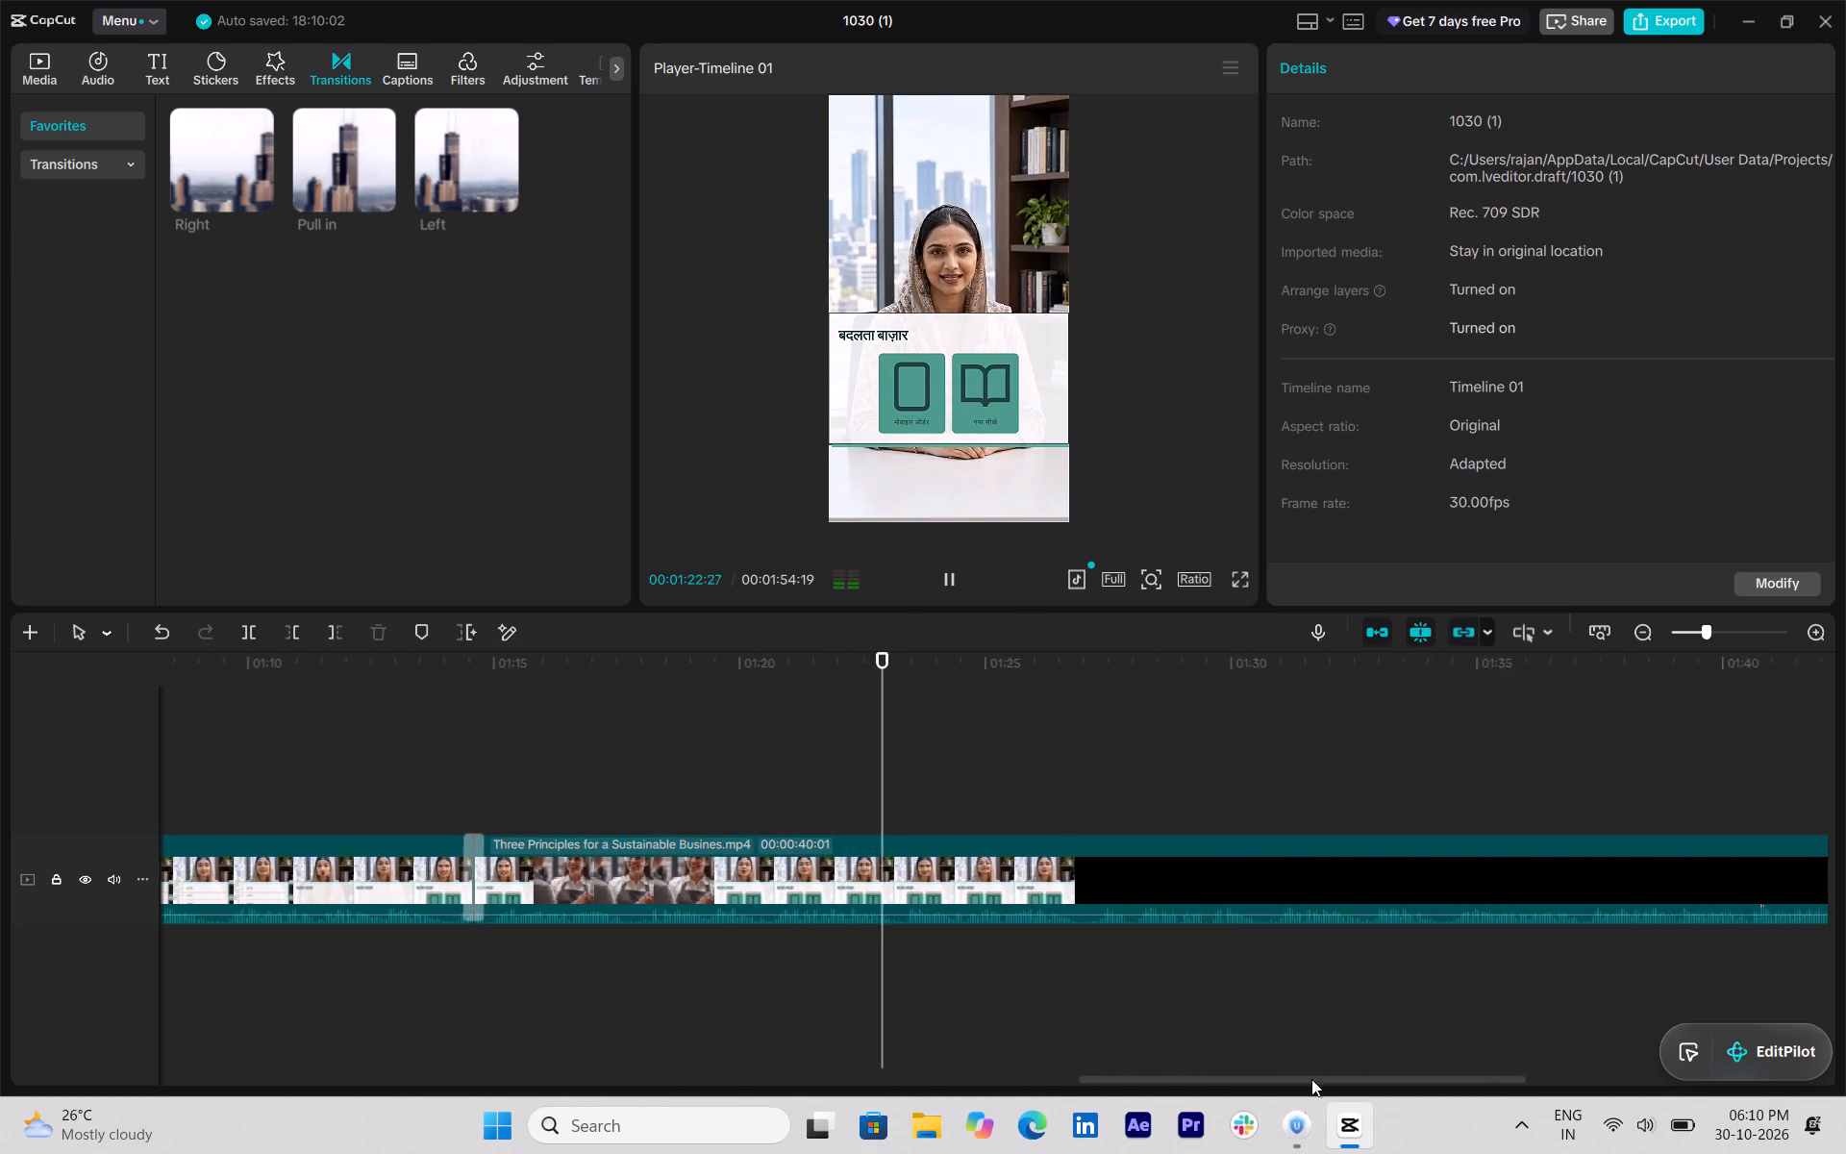
pyautogui.moveTo(1311, 1079); pyautogui.dragTo(1413, 1089)
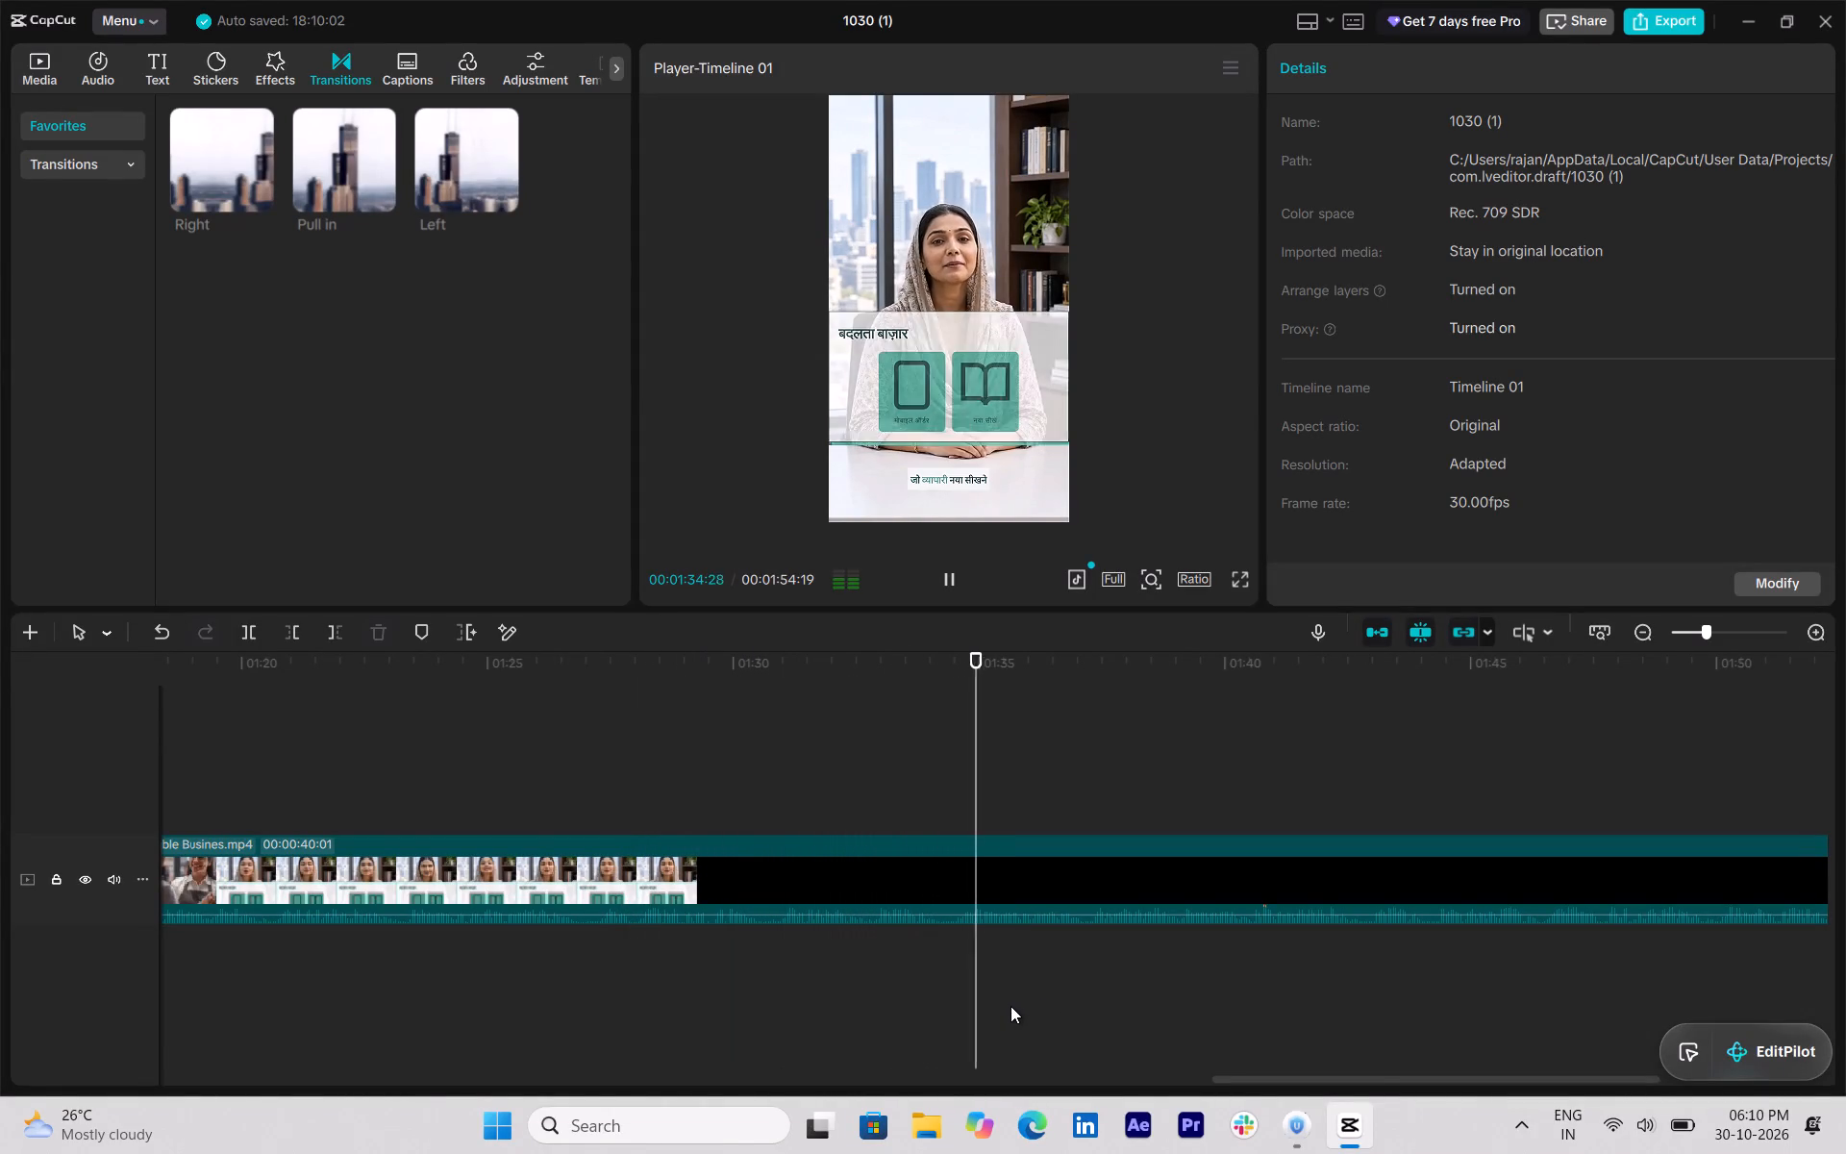
pyautogui.press('space')
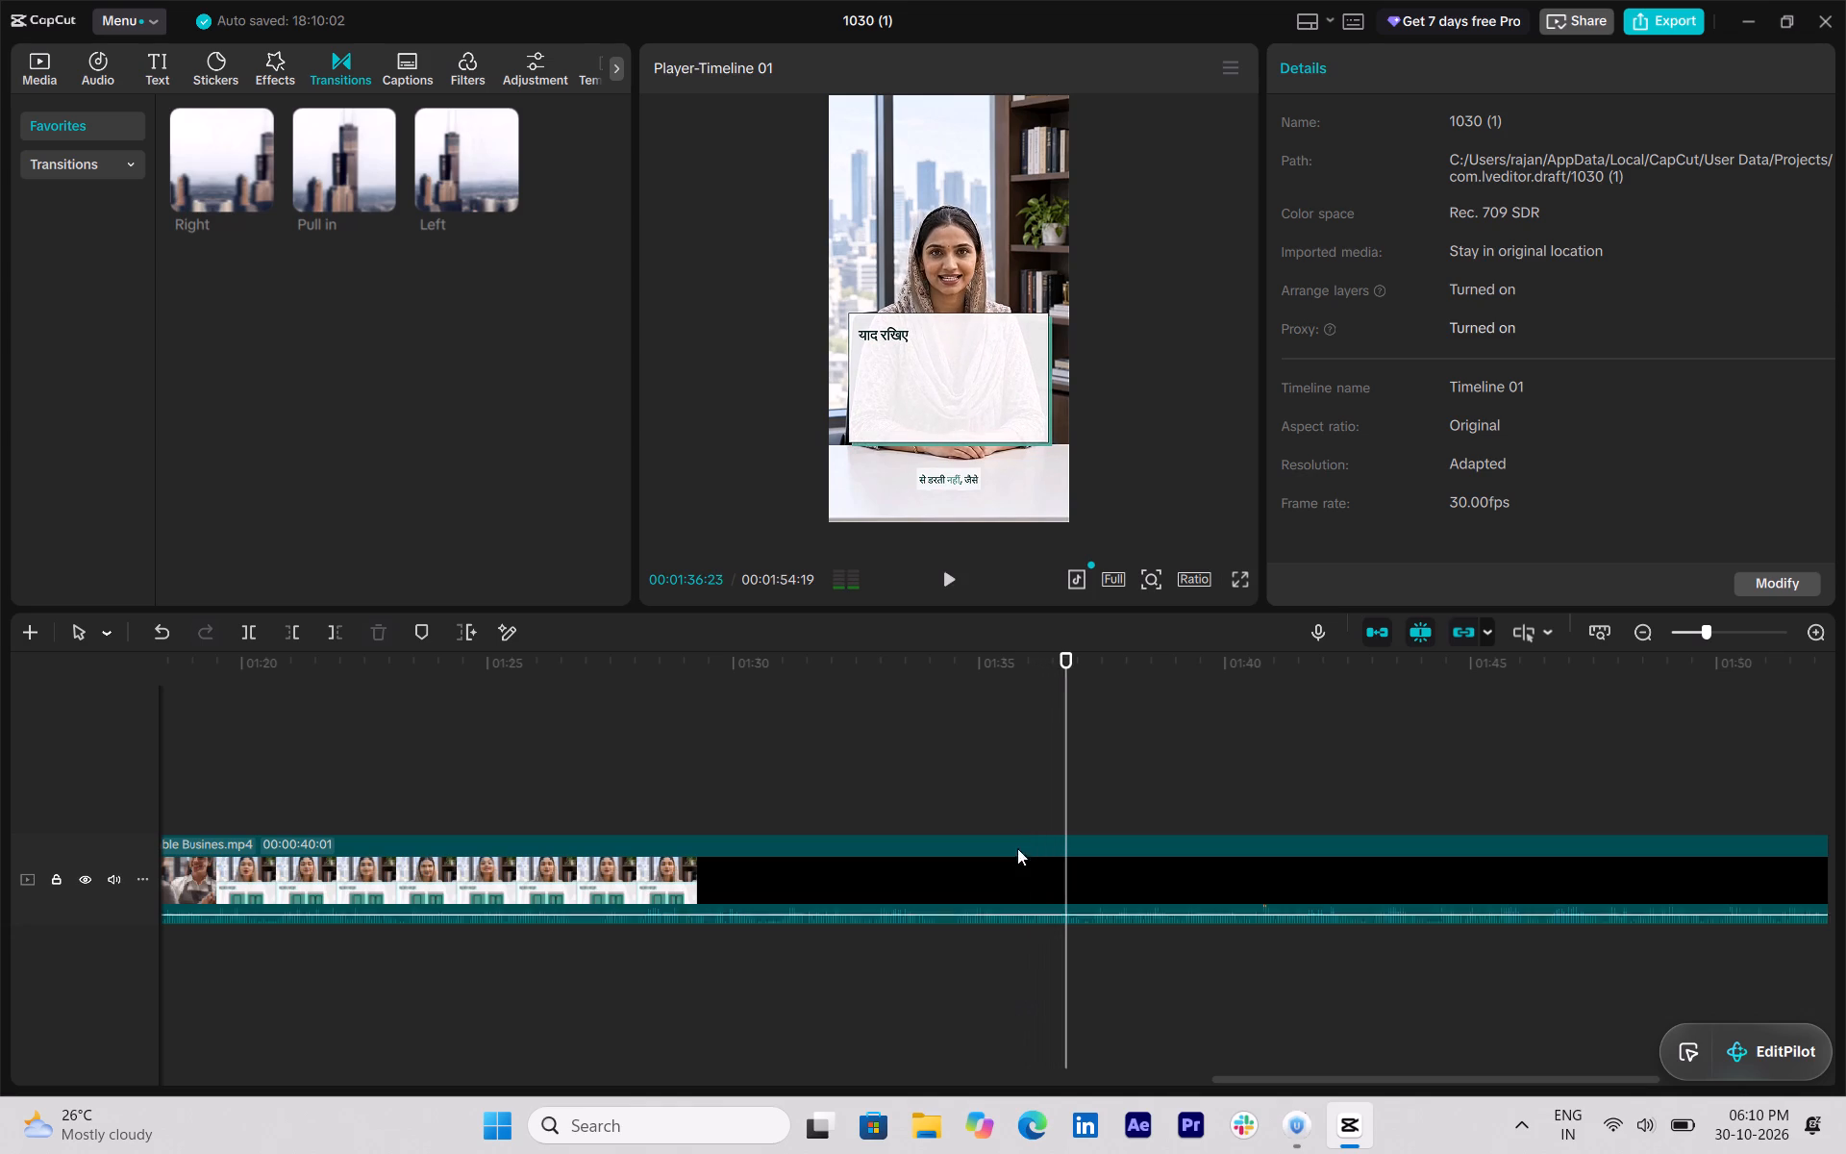
pyautogui.click(1006, 794)
pyautogui.click(1037, 894)
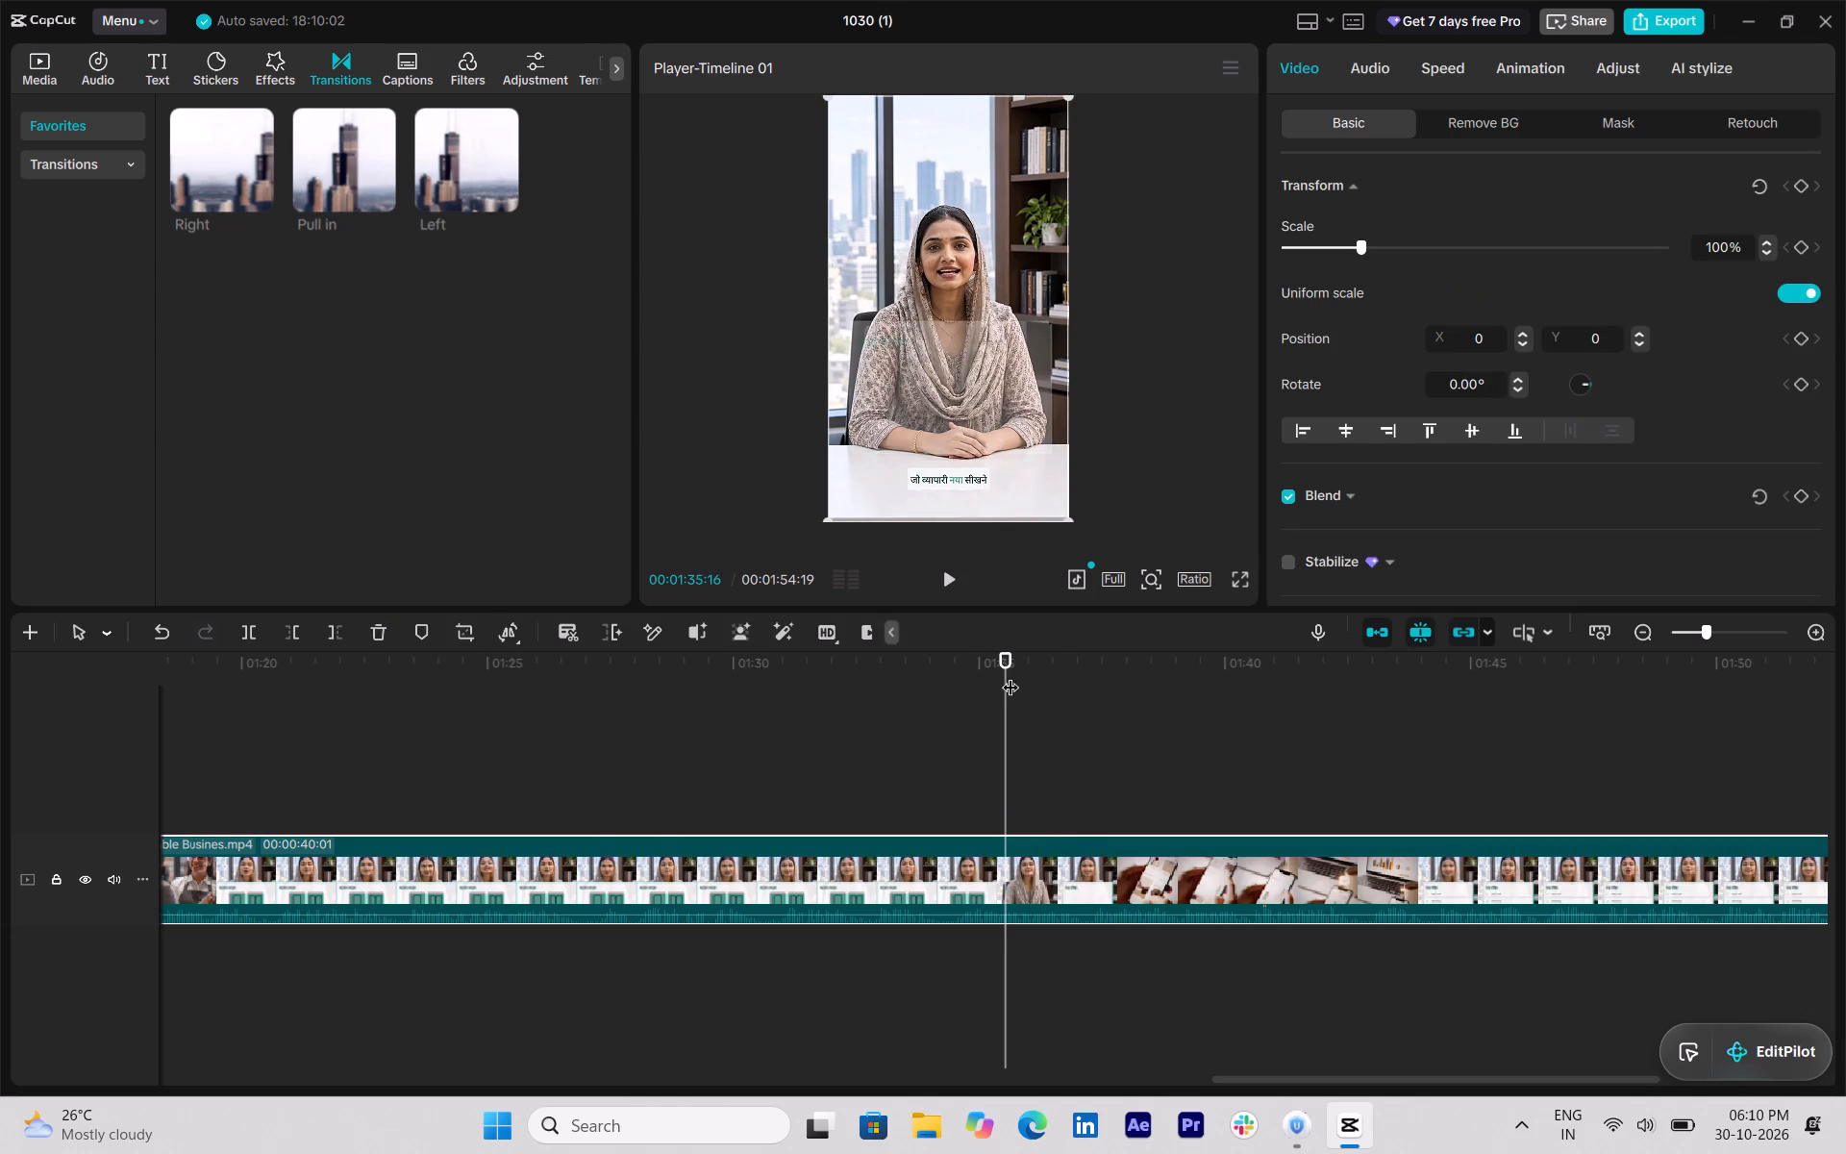
pyautogui.moveTo(1000, 673); pyautogui.dragTo(837, 672)
pyautogui.press('space')
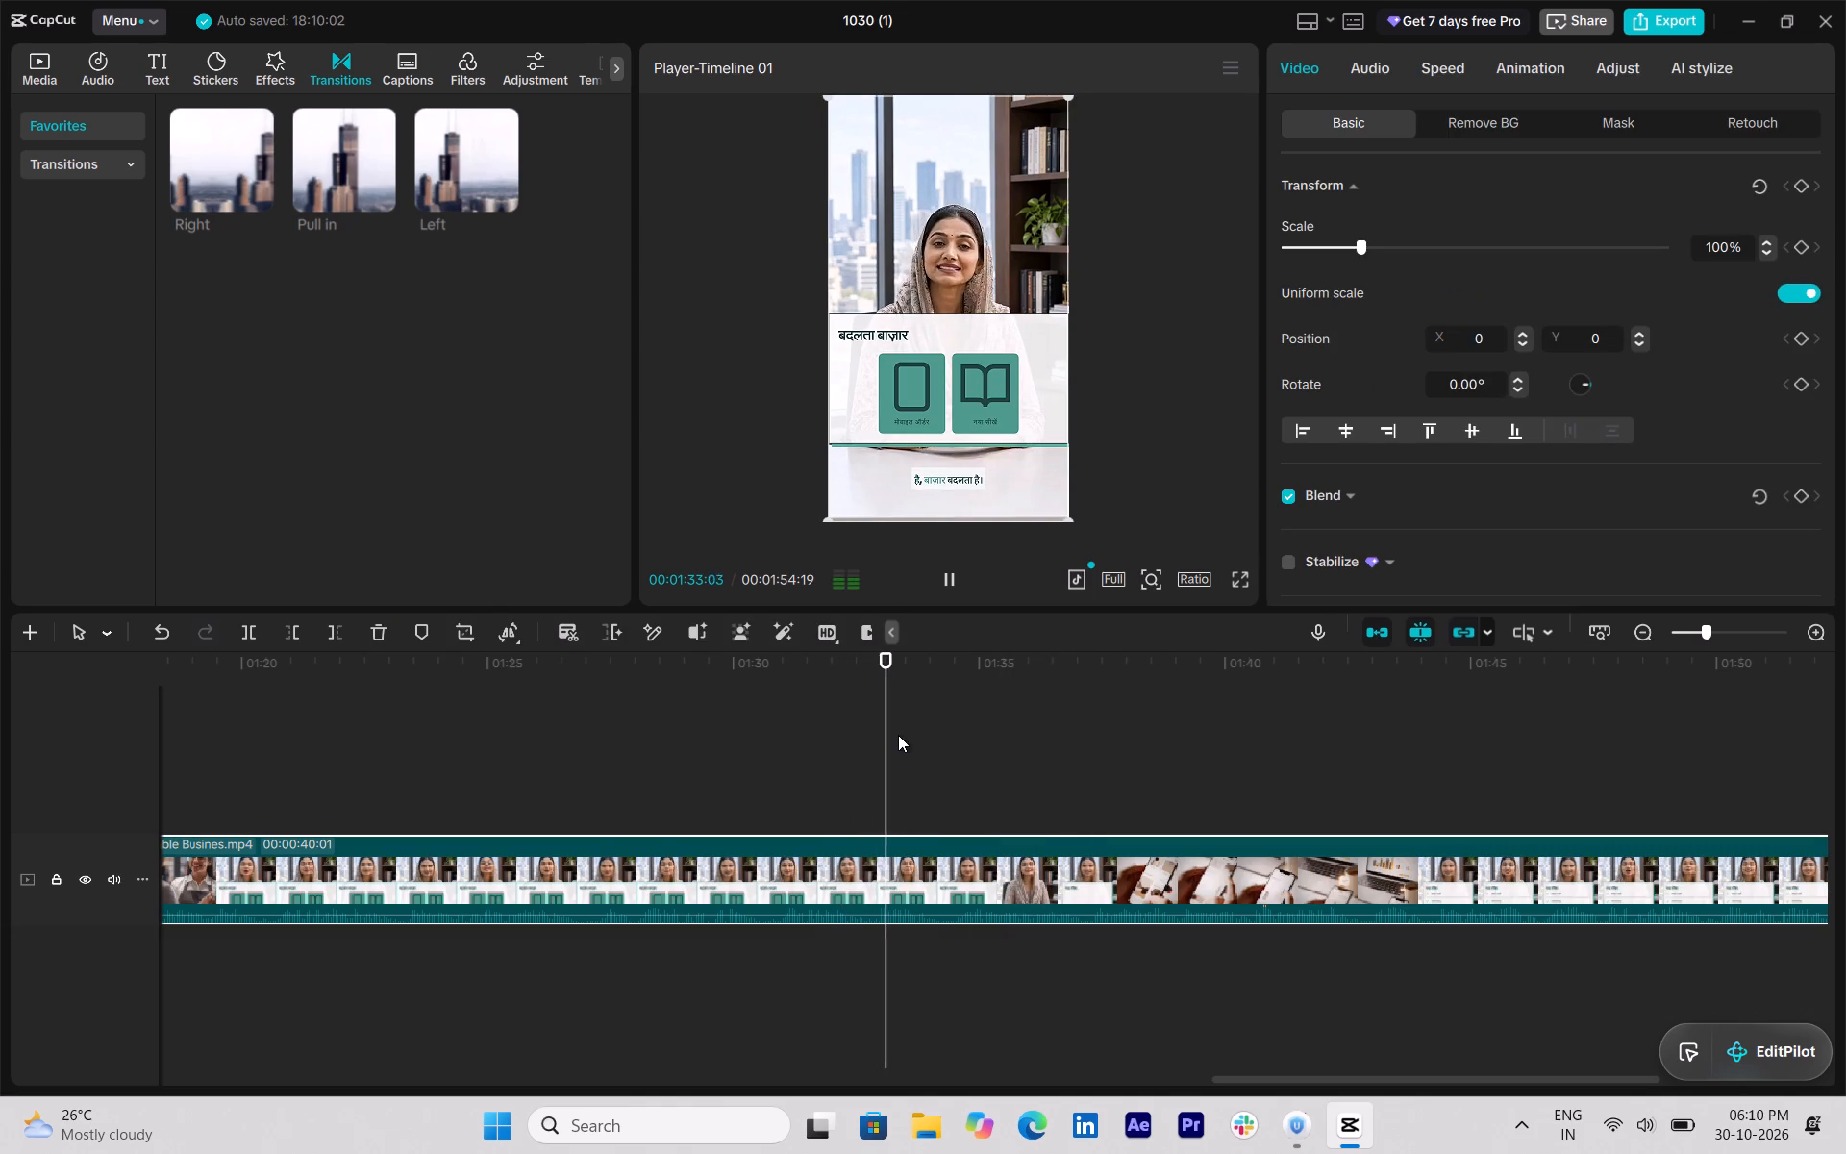
pyautogui.moveTo(932, 706); pyautogui.dragTo(1138, 771)
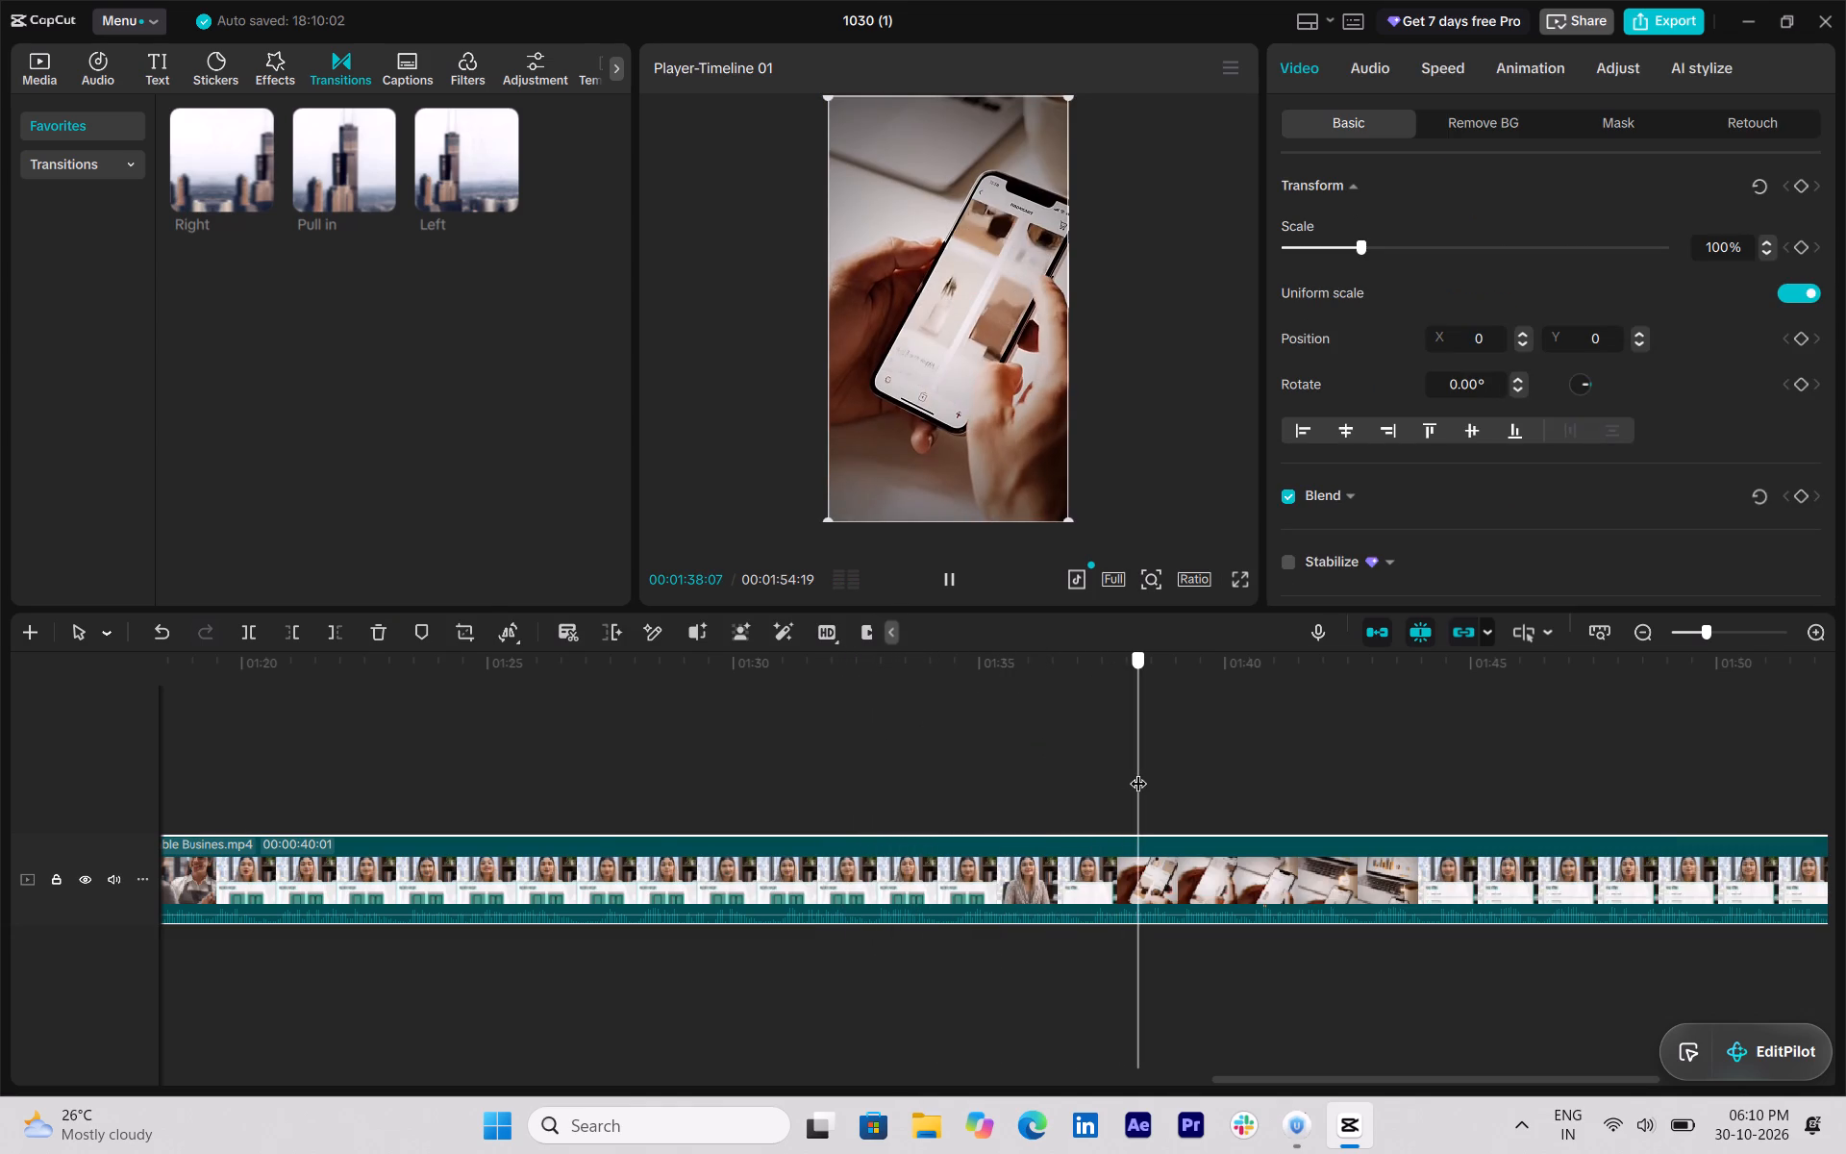
pyautogui.moveTo(1138, 771); pyautogui.dragTo(1105, 771)
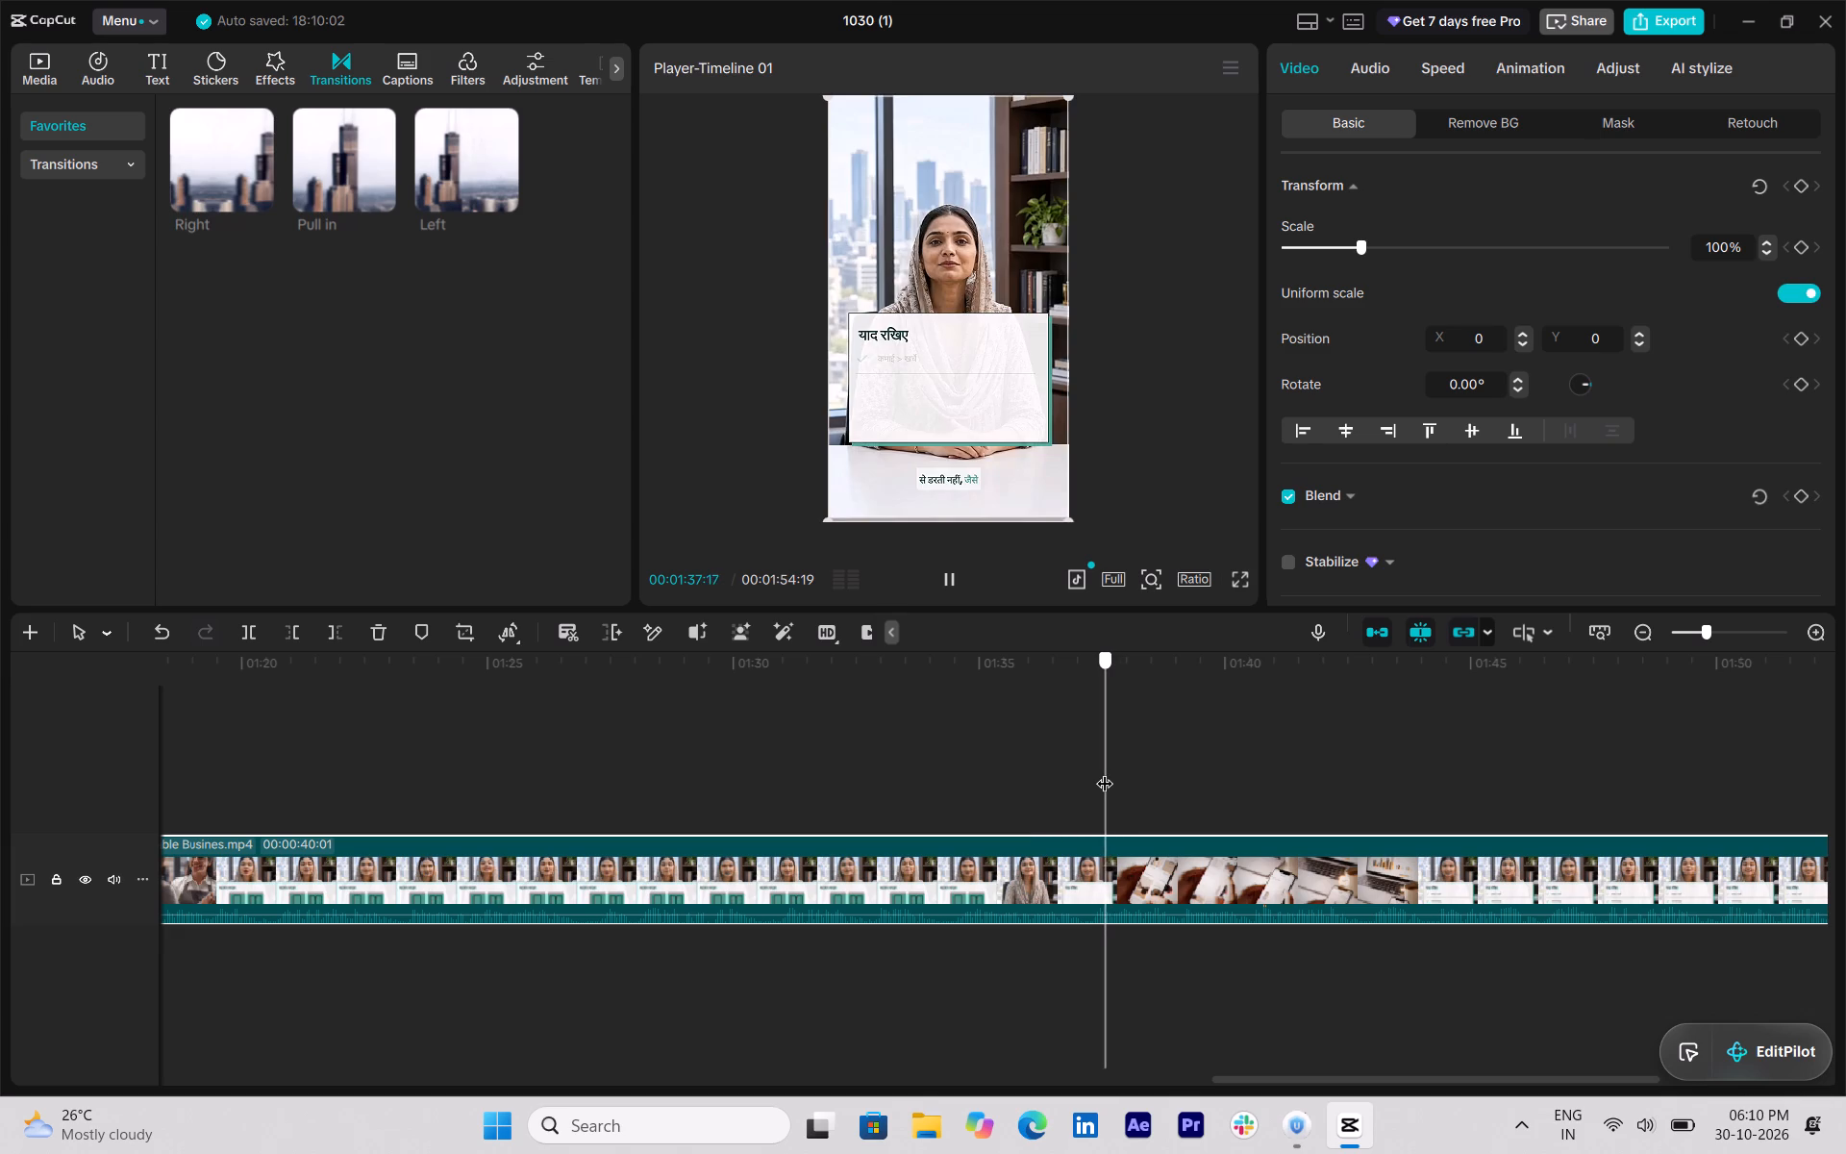
pyautogui.moveTo(1105, 771); pyautogui.dragTo(1107, 774)
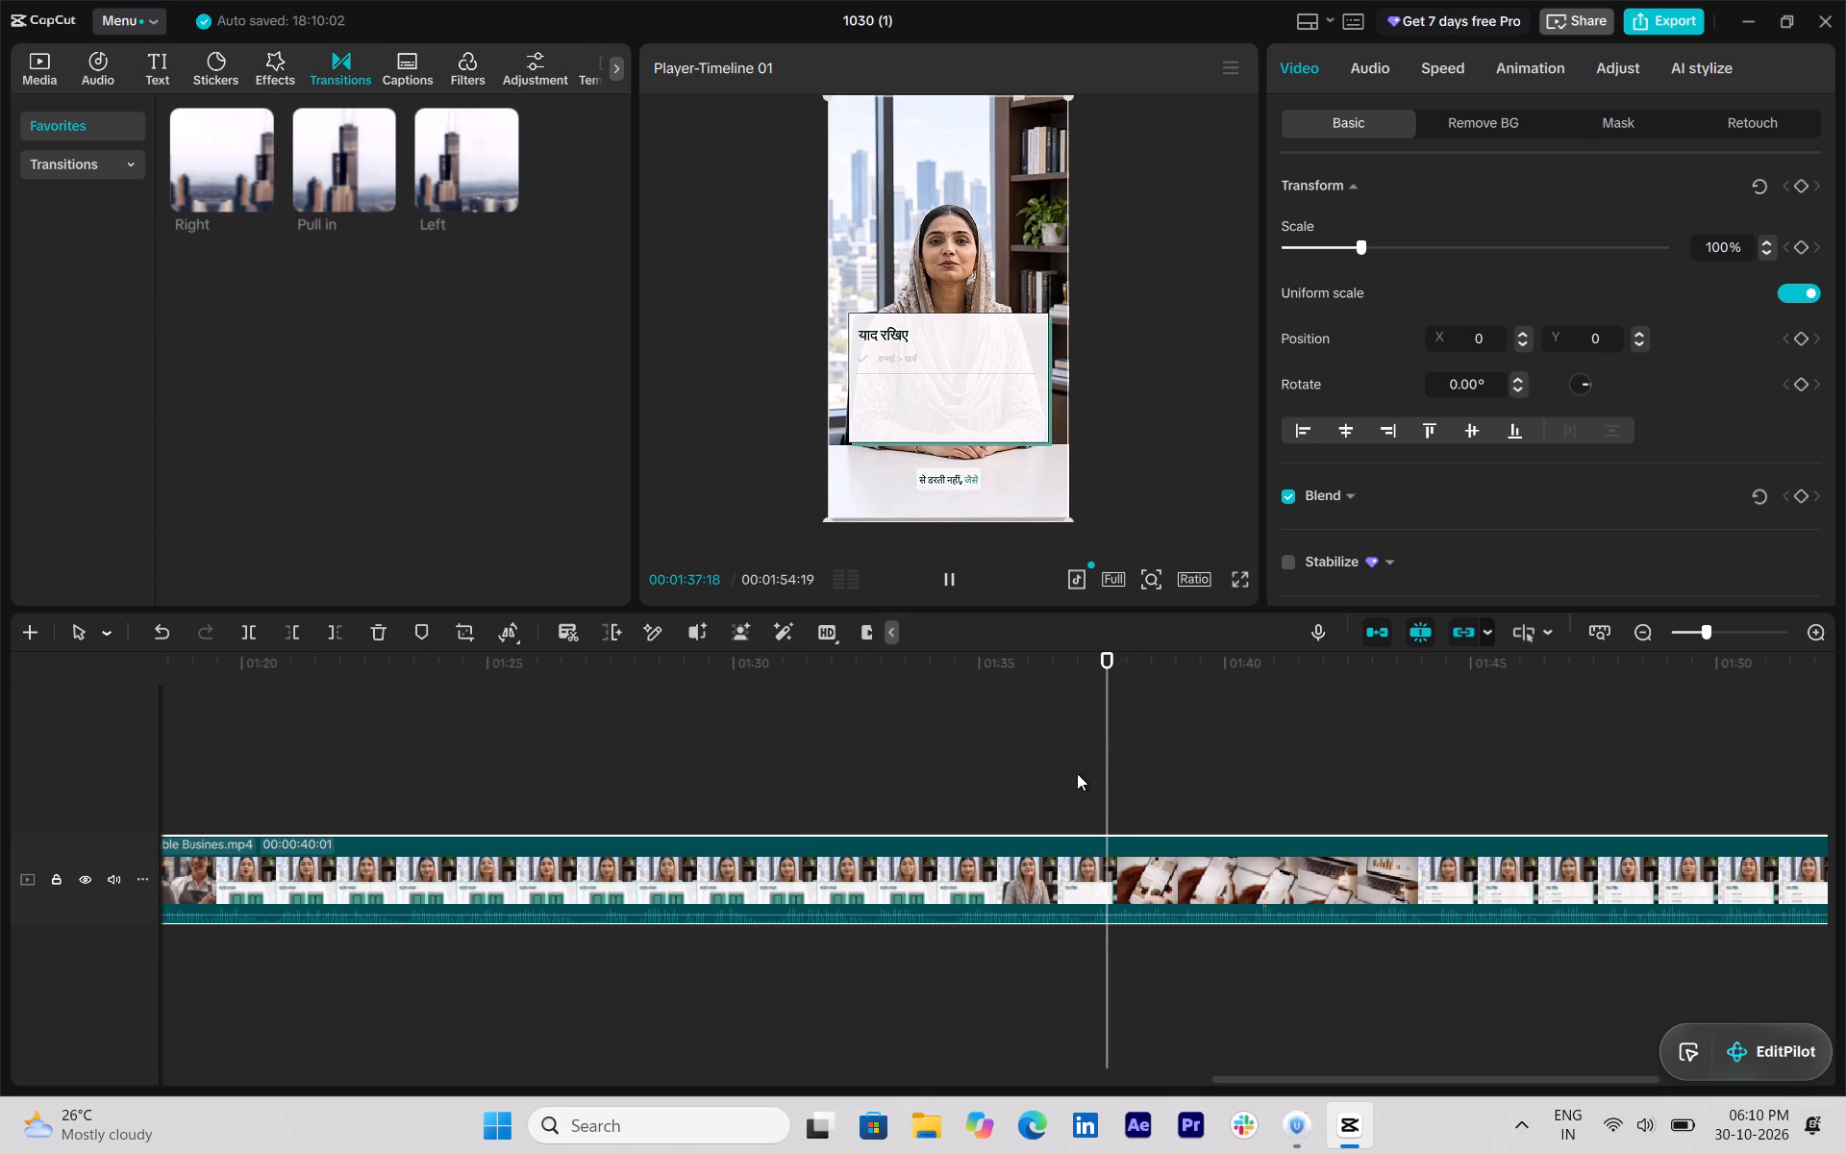
pyautogui.hotkey('ctrl', 'b')
# Add the Pull in transition at the cut before the smartphone shot and play it back.
pyautogui.moveTo(332, 161); pyautogui.dragTo(1070, 894)
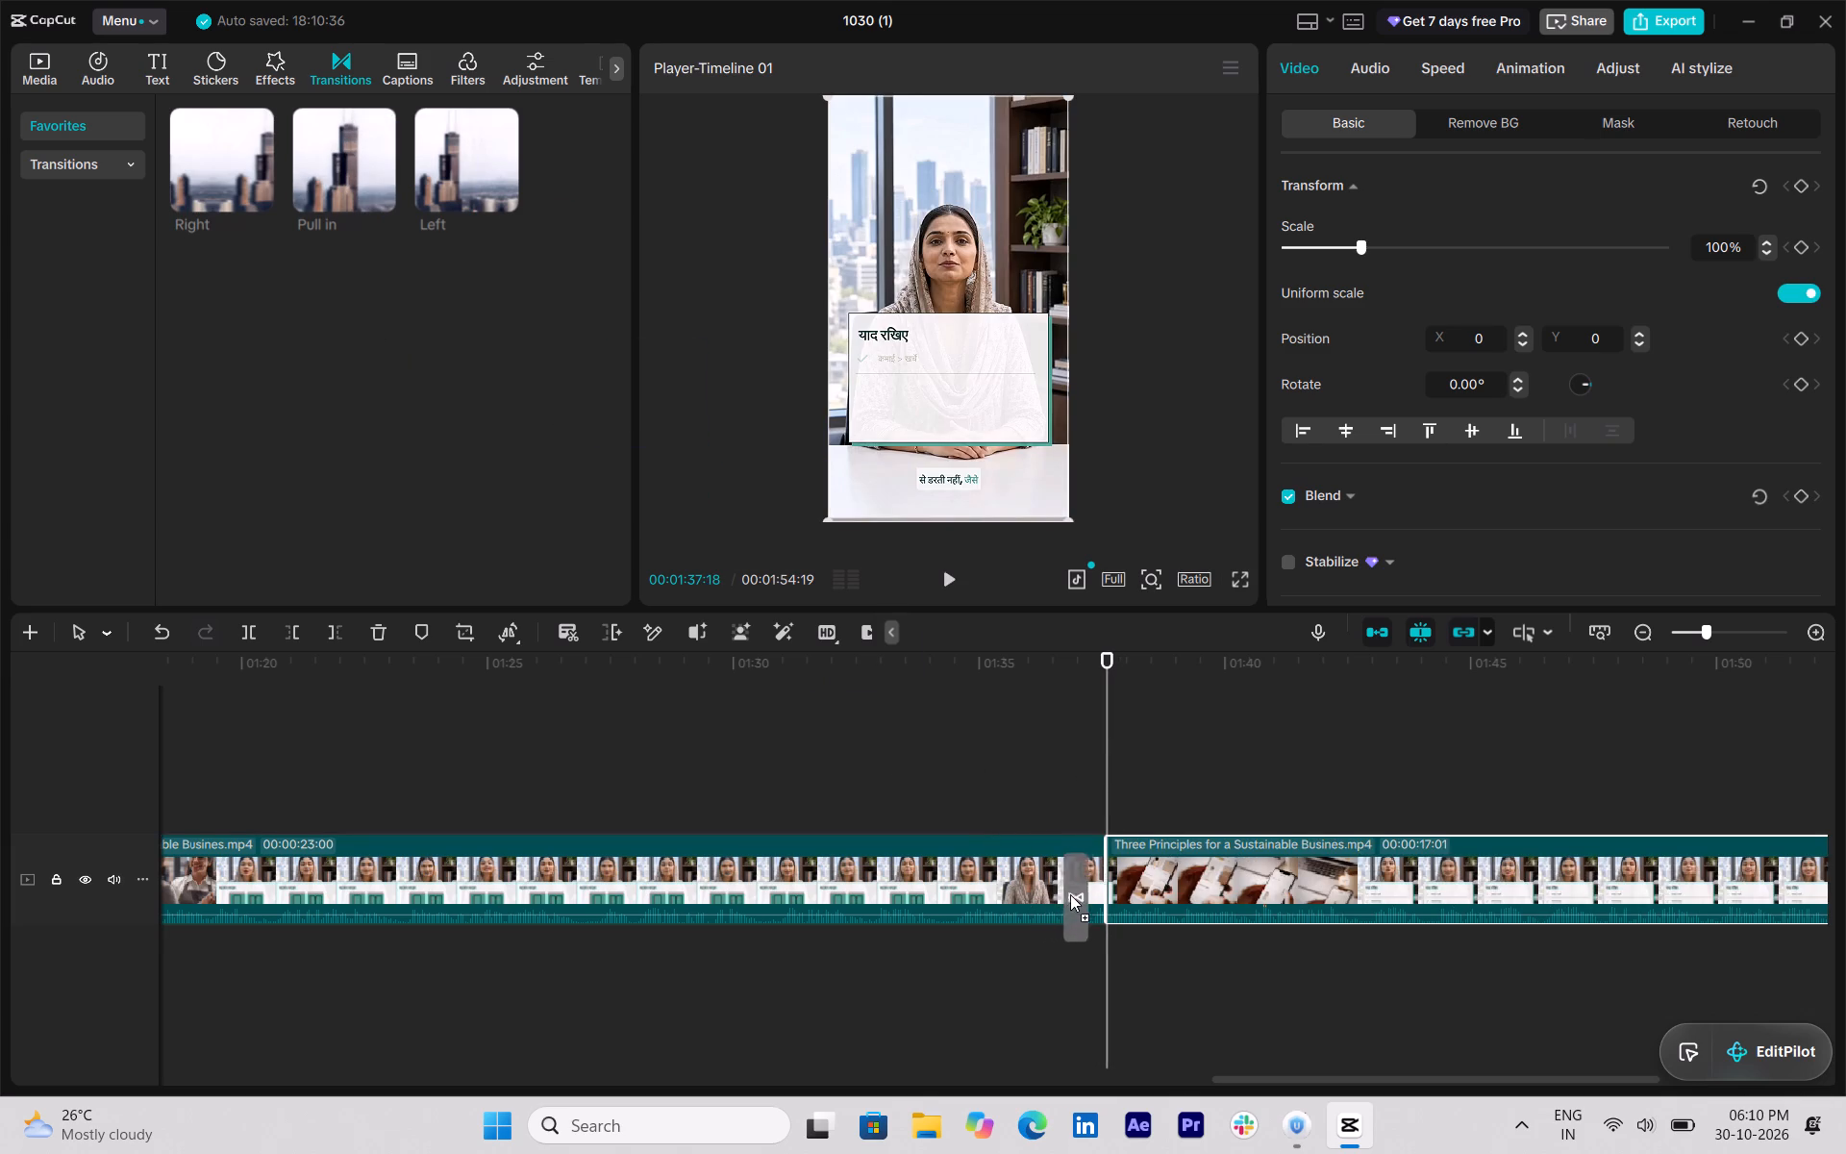
pyautogui.moveTo(1070, 894); pyautogui.dragTo(1097, 887)
pyautogui.moveTo(1117, 770); pyautogui.dragTo(1097, 748)
pyautogui.click(1100, 719)
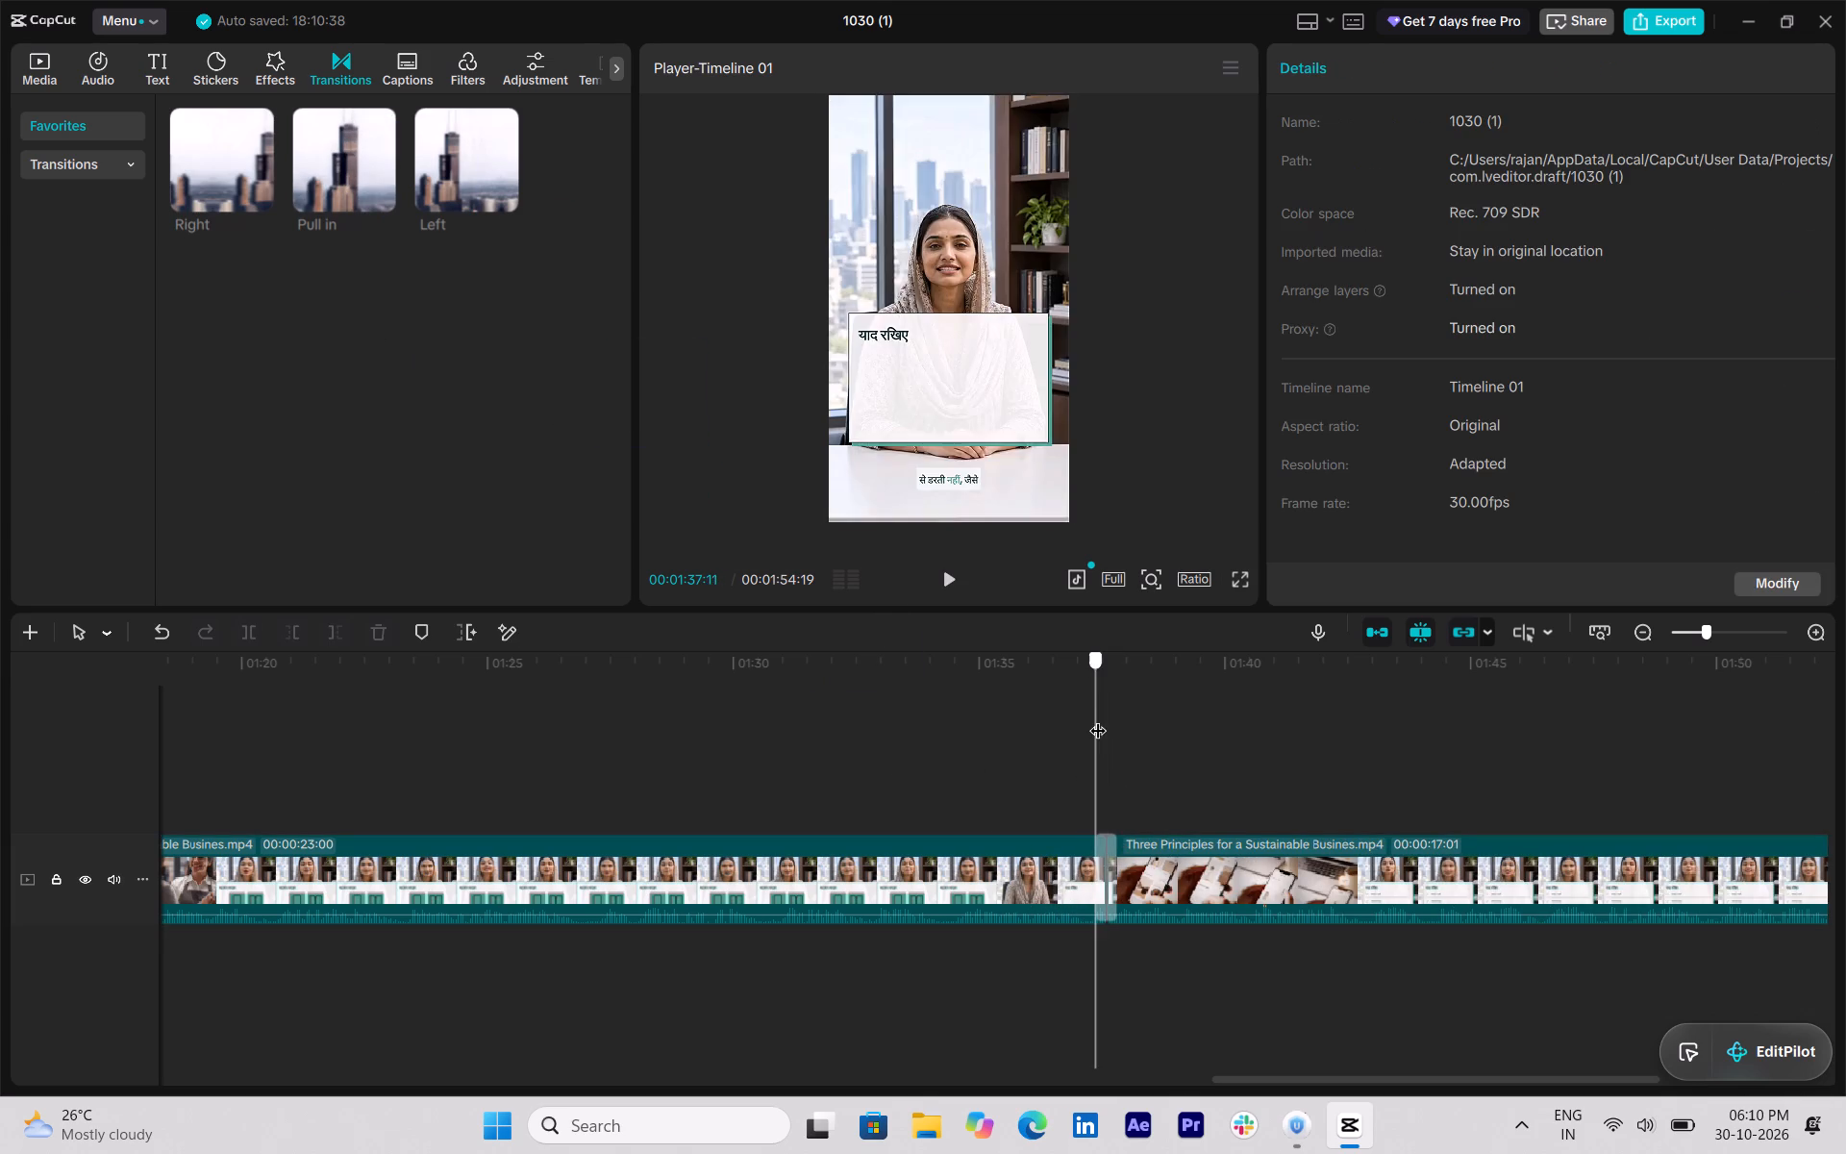
pyautogui.press('space')
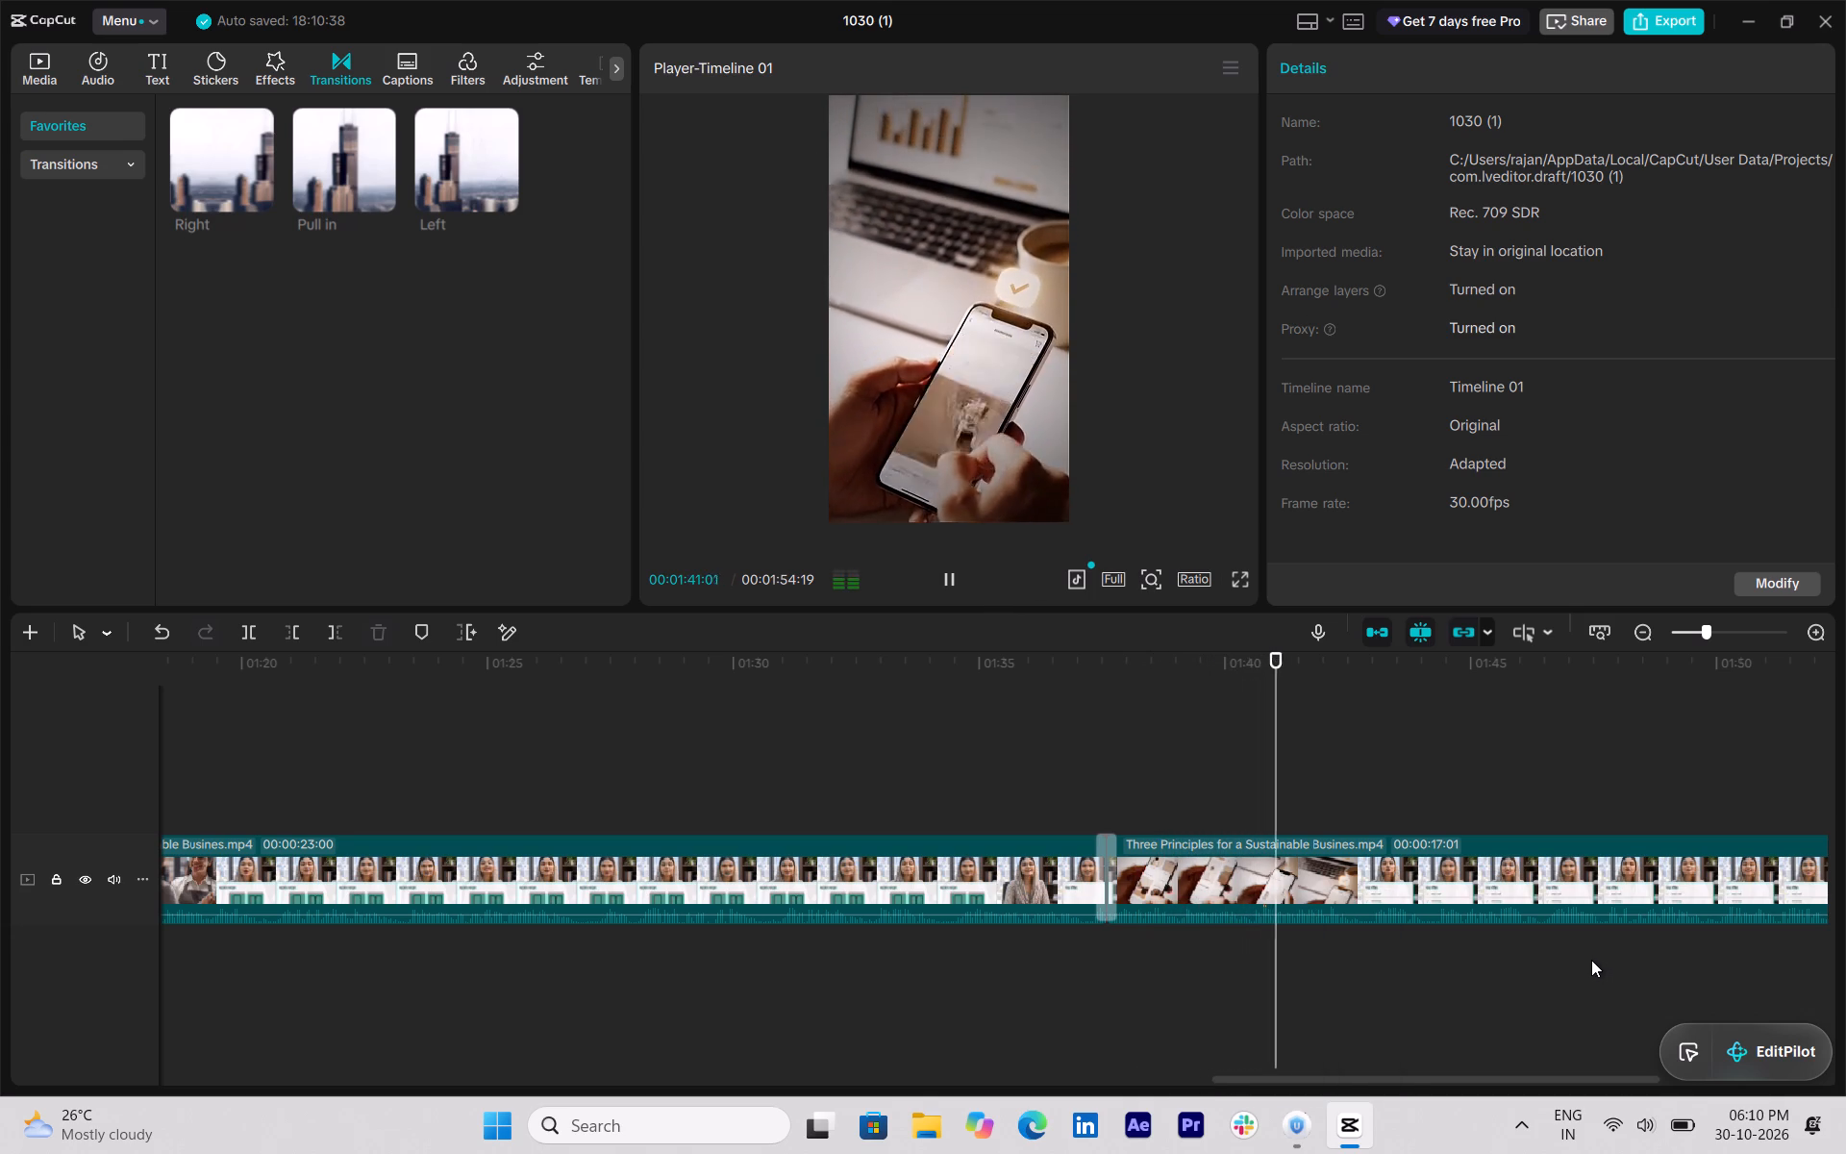
# Split the clip at 00:01:42:28, where the smartphone and laptop shot gives way to the presenter.
pyautogui.press('space')
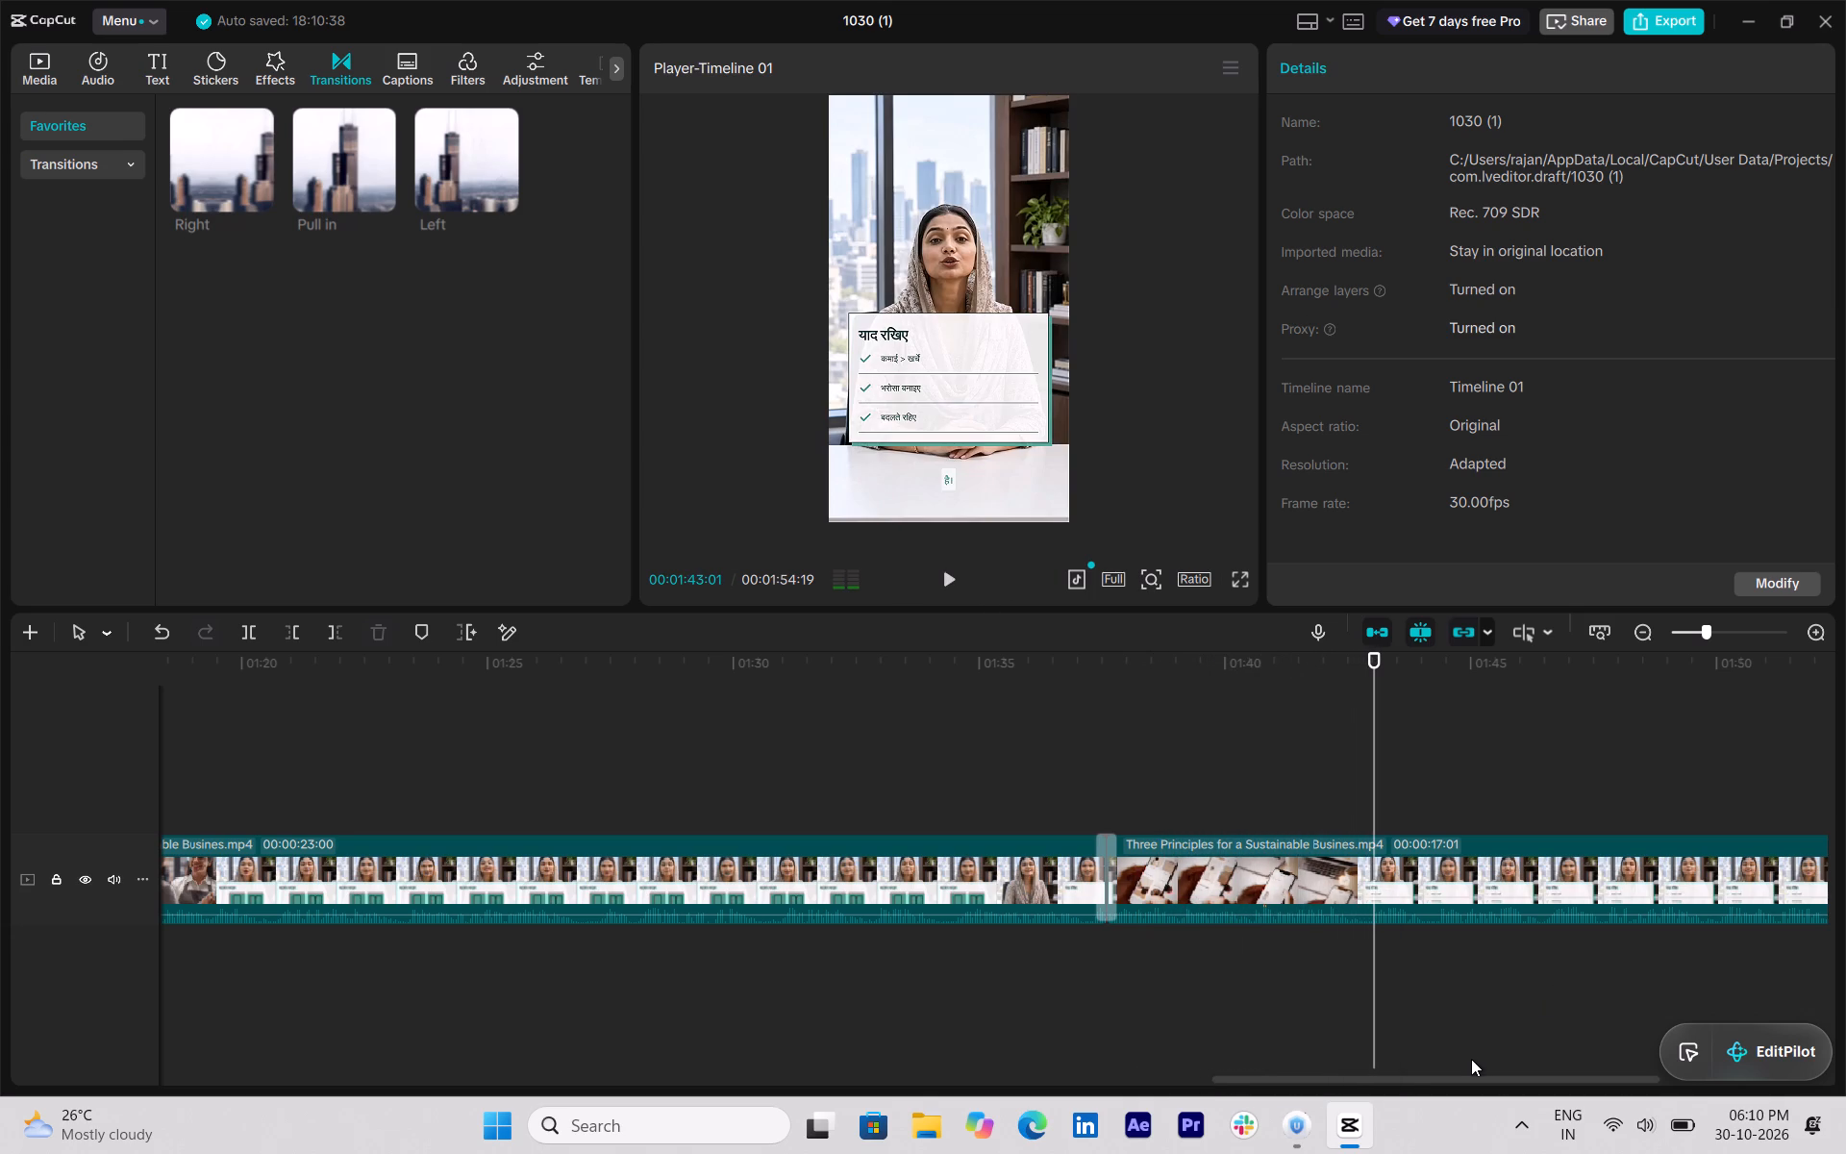
pyautogui.press('Left')
pyautogui.press('Left')
pyautogui.press('Left')
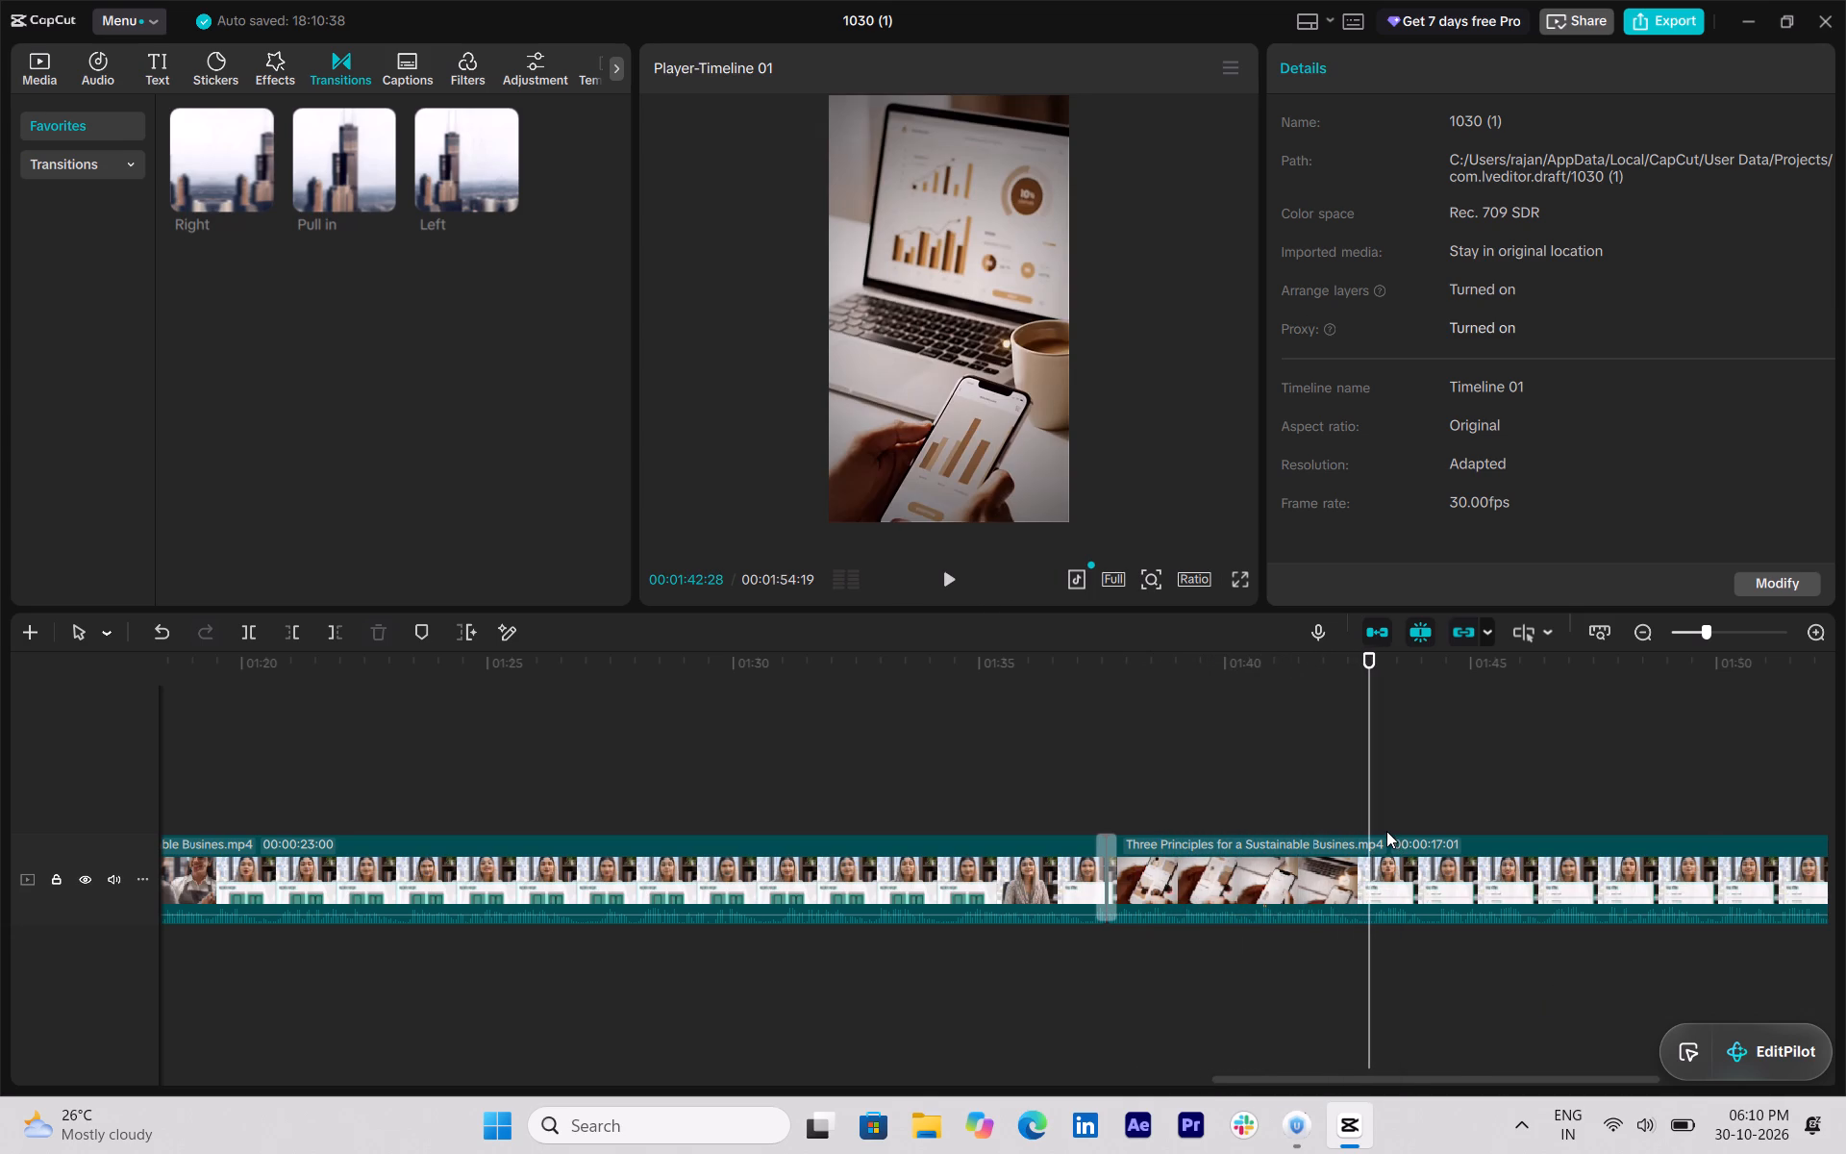
pyautogui.hotkey('ctrl', 'b')
# Add the Pull in transition at the cut from the smartphone shot back to the presenter and play it back.
pyautogui.moveTo(297, 180); pyautogui.dragTo(747, 432)
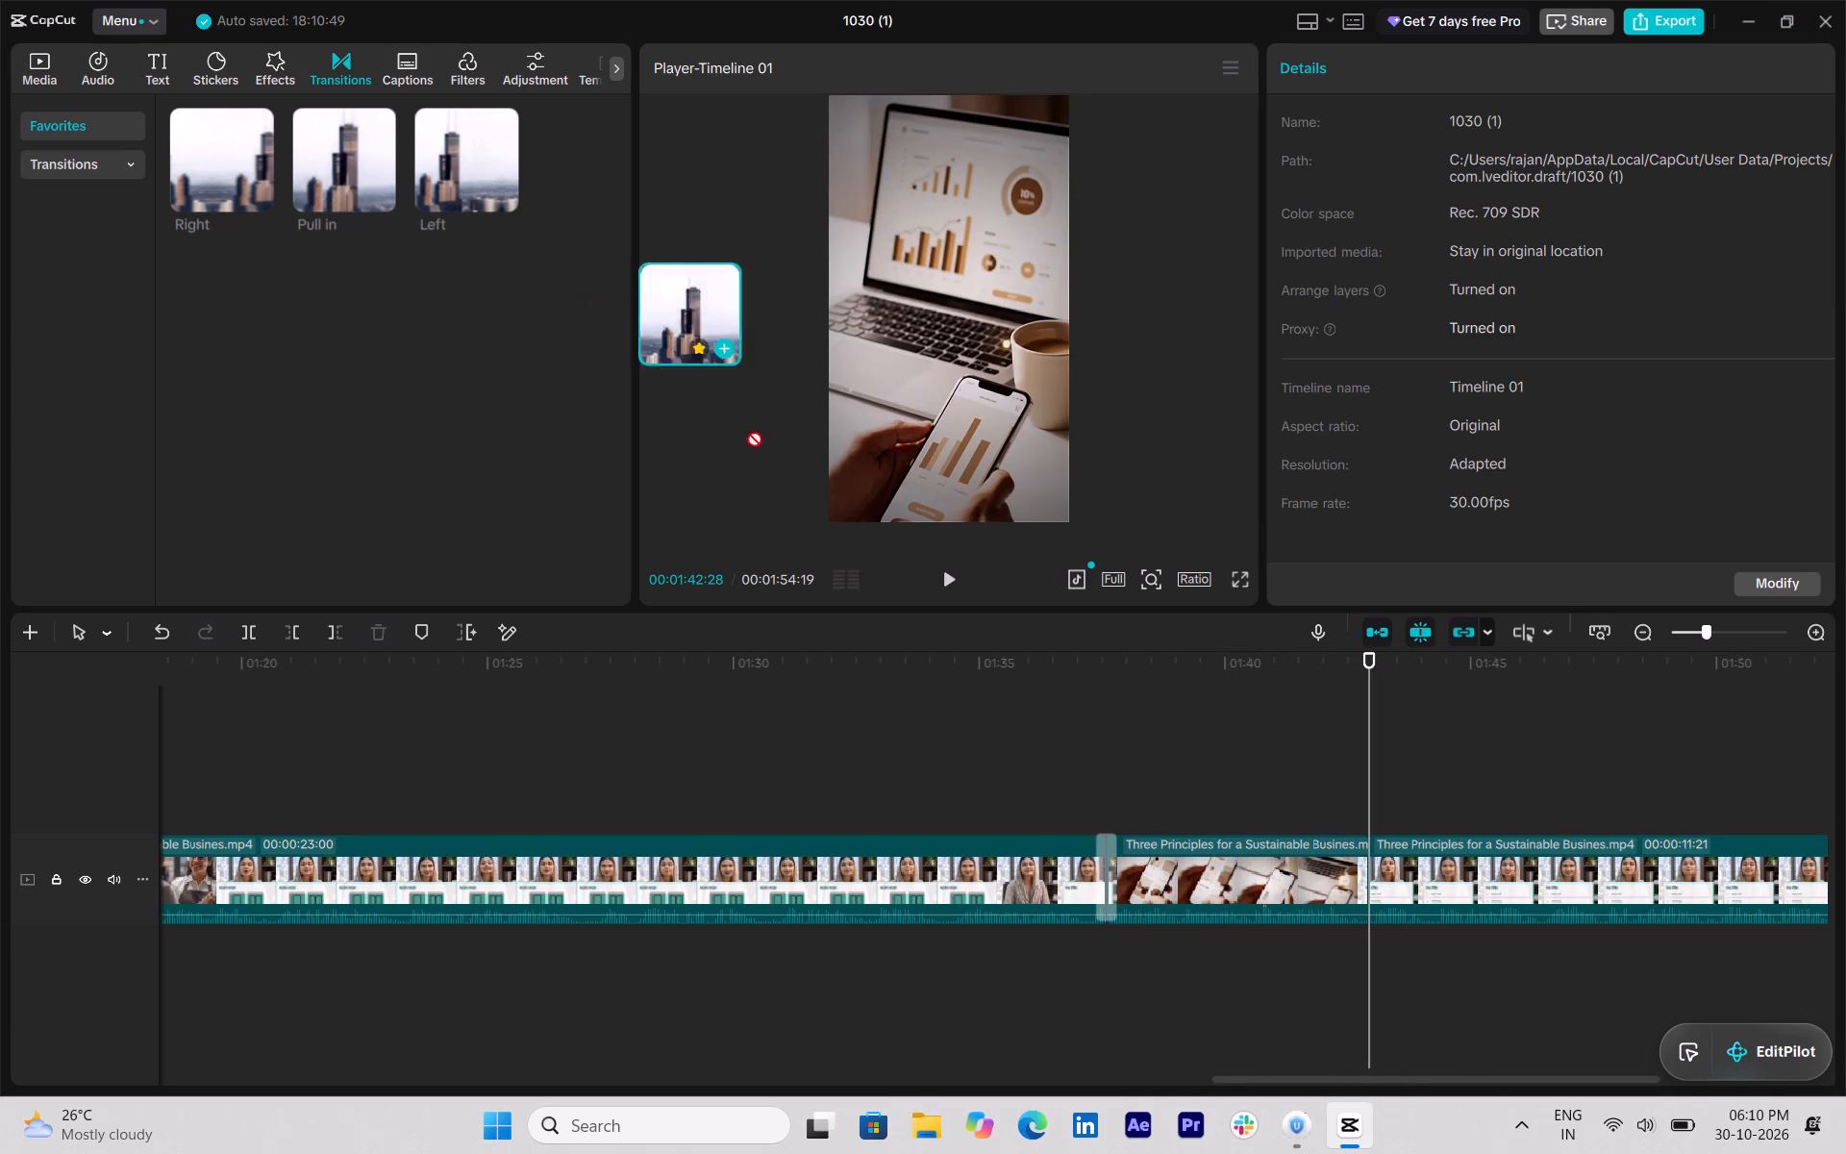
pyautogui.moveTo(747, 432); pyautogui.dragTo(1353, 883)
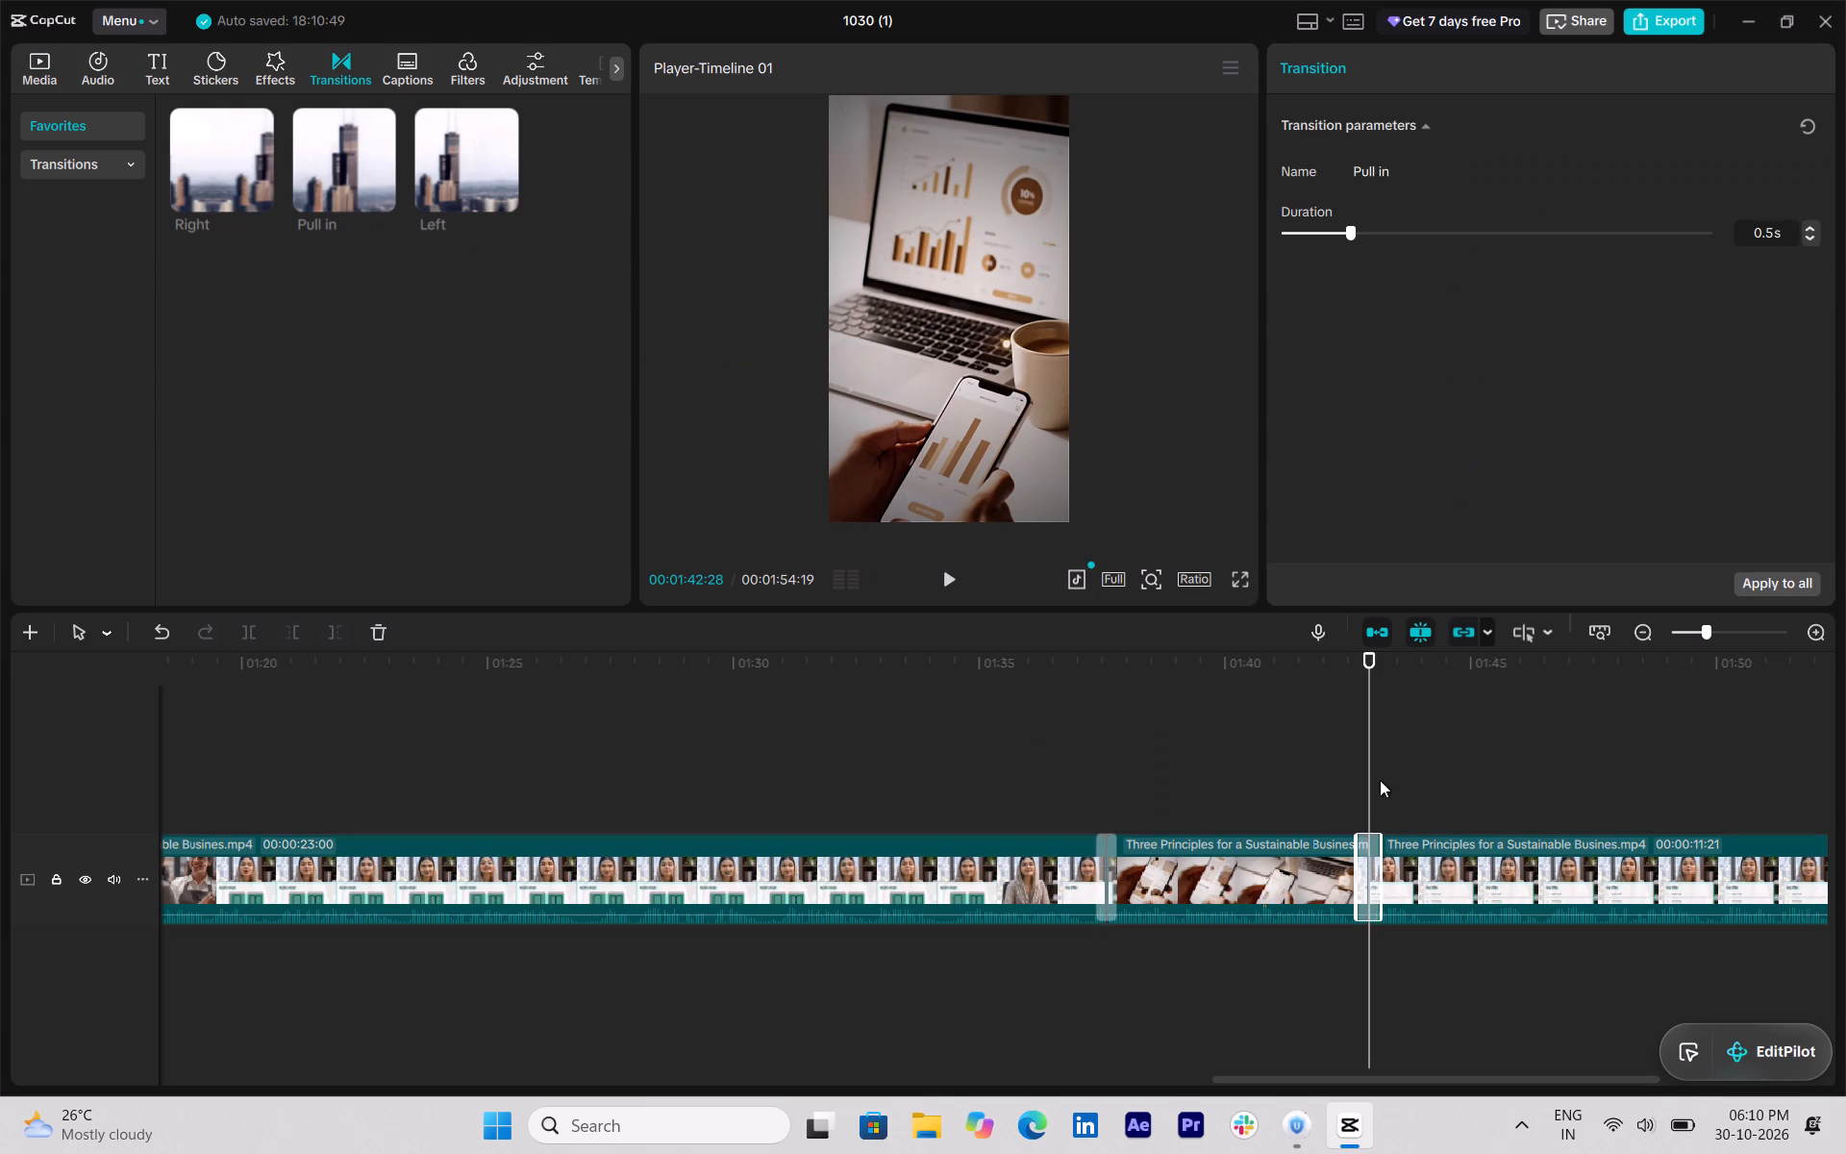
pyautogui.moveTo(1376, 776); pyautogui.dragTo(1359, 764)
pyautogui.click(1366, 746)
pyautogui.press('space')
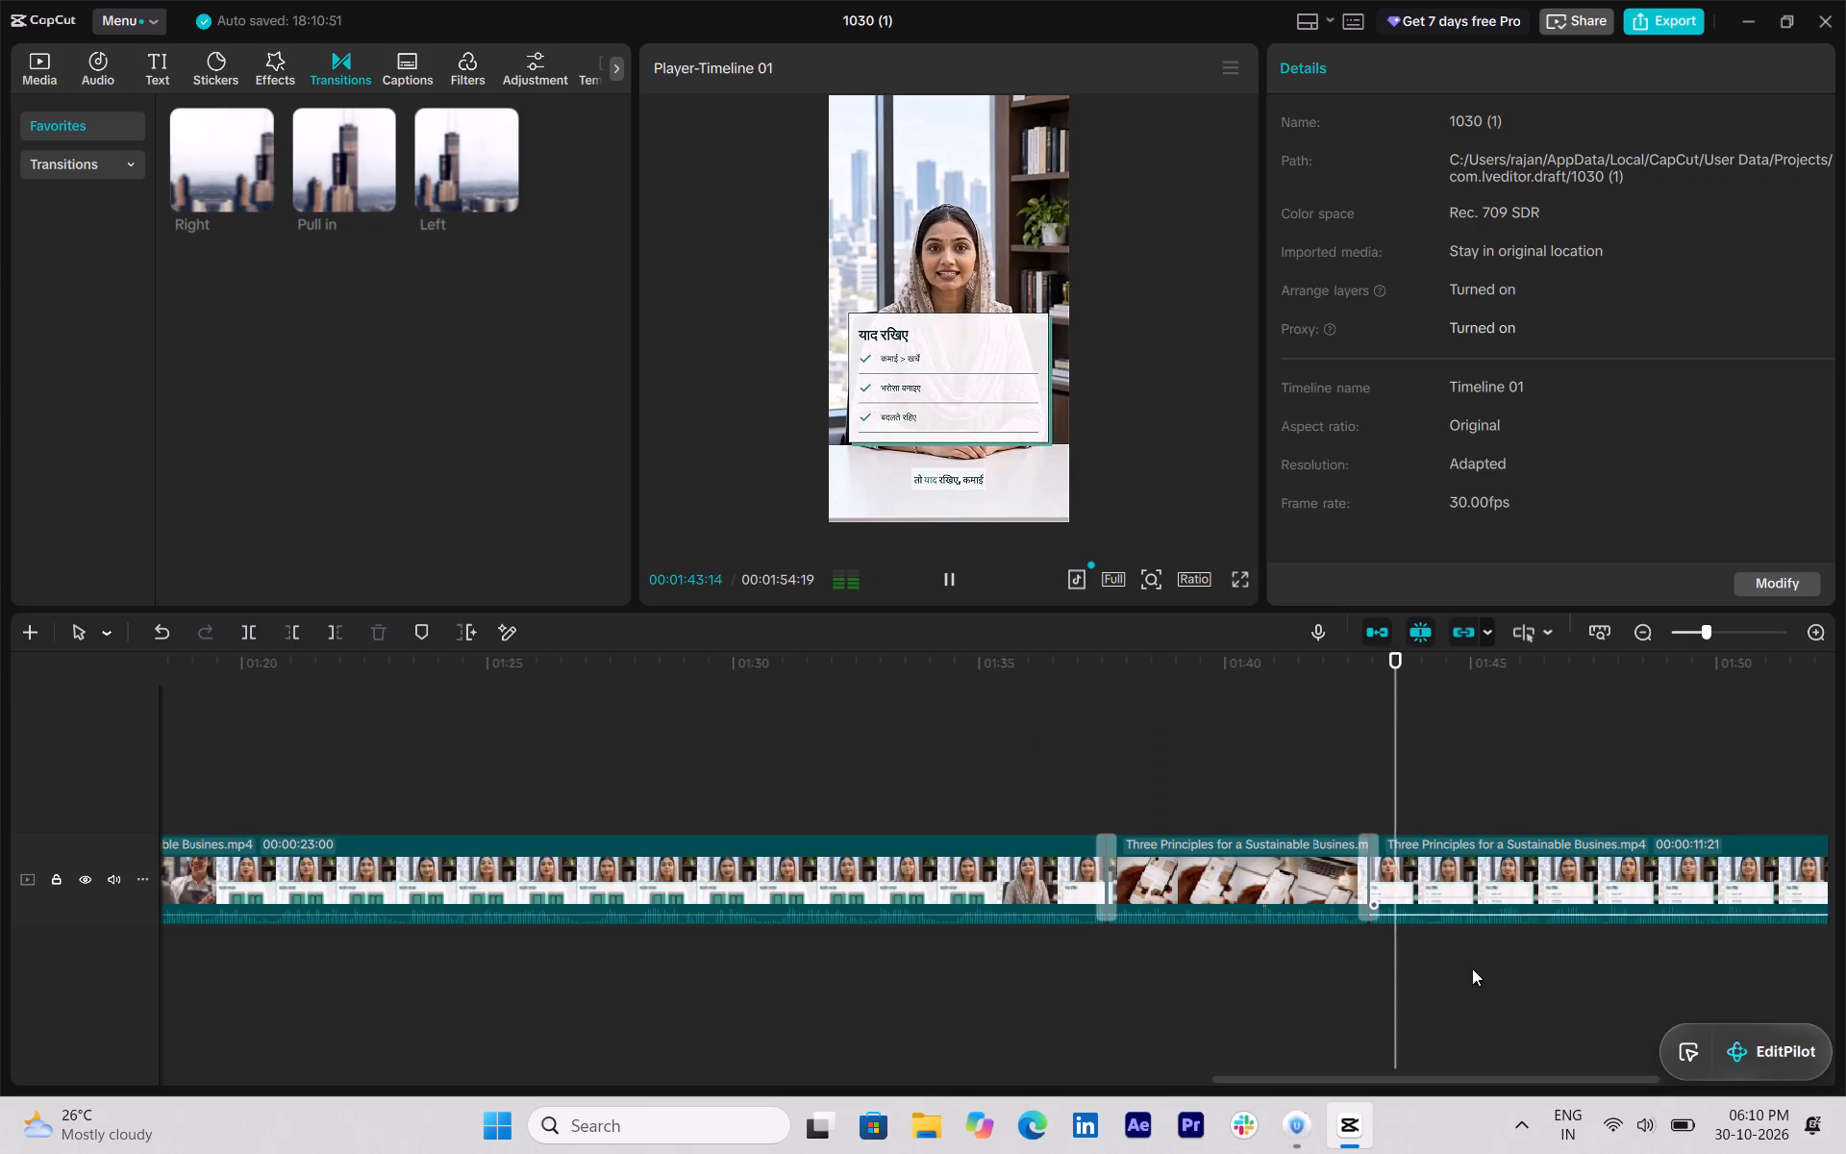
pyautogui.moveTo(1477, 1077); pyautogui.dragTo(1552, 1079)
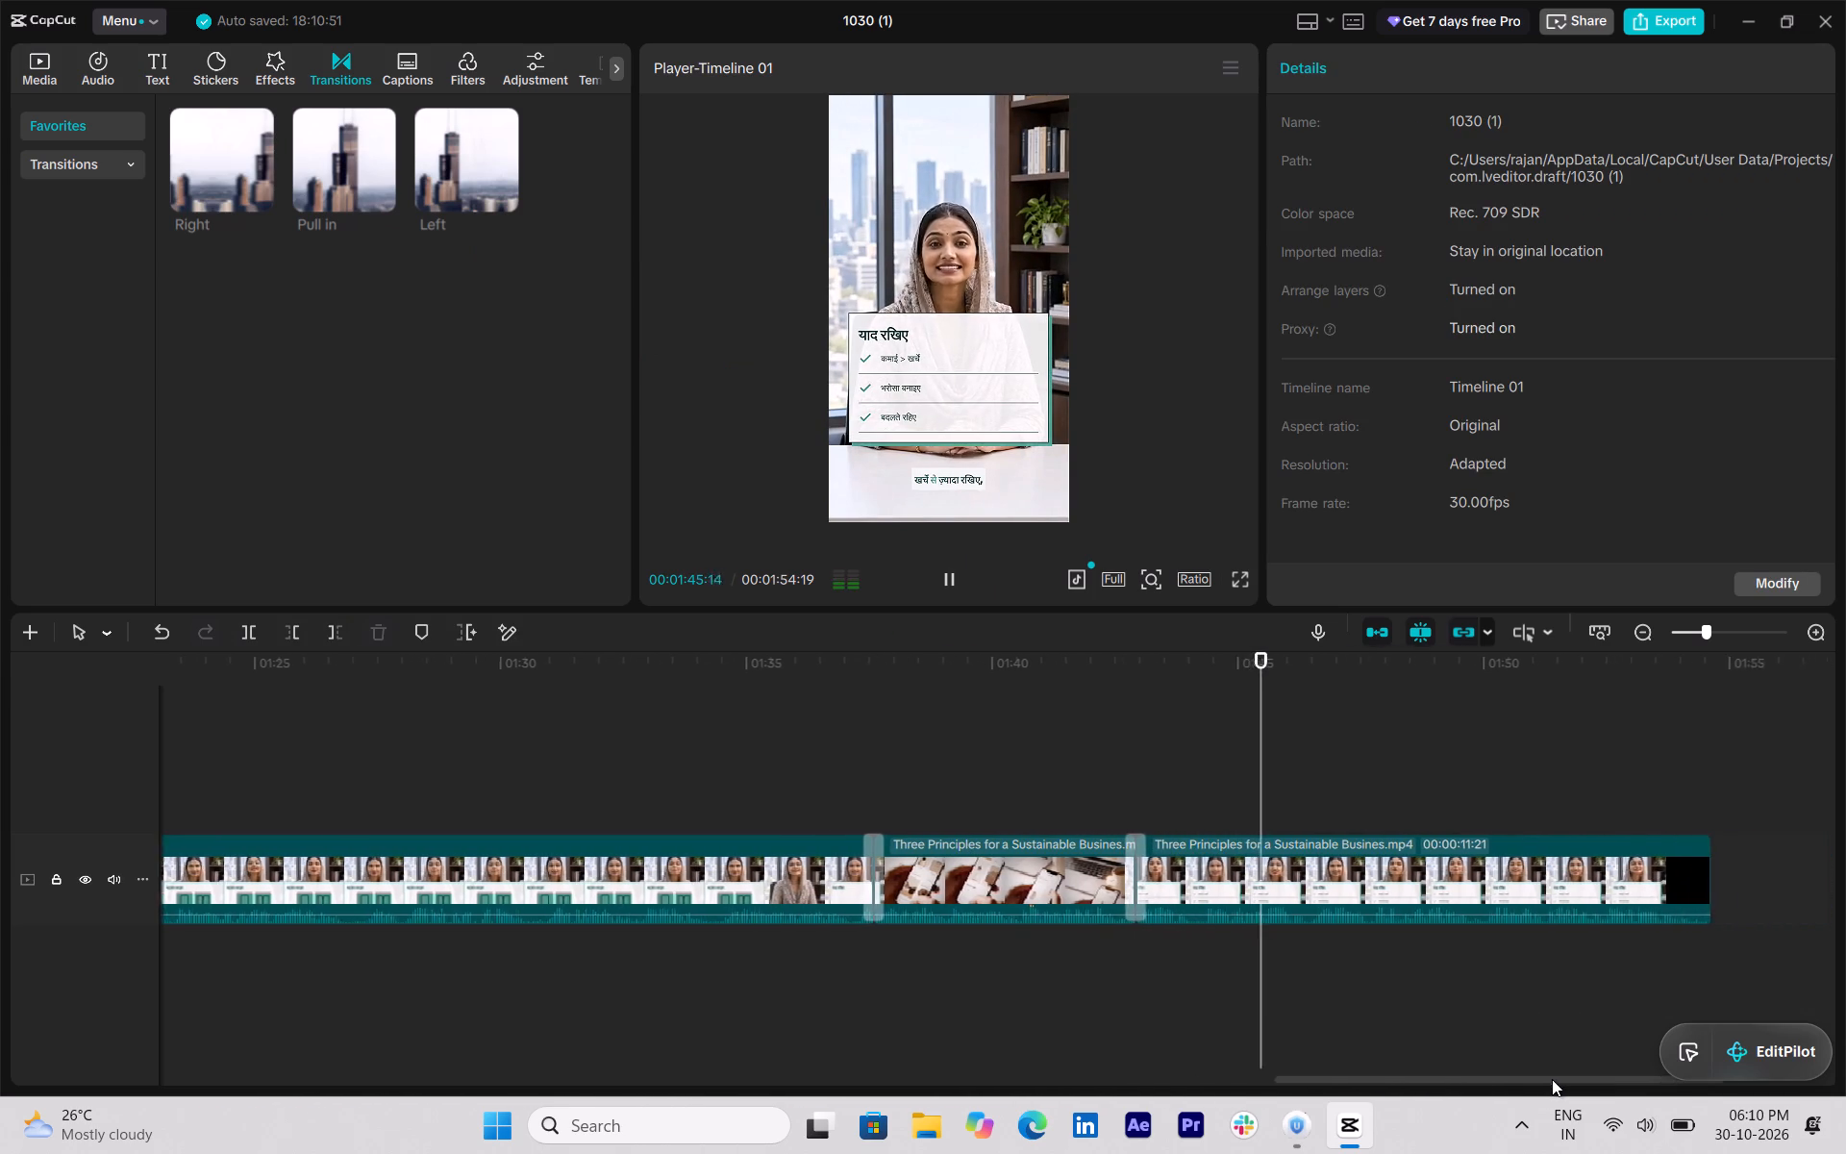
pyautogui.moveTo(1552, 1079); pyautogui.dragTo(1586, 1082)
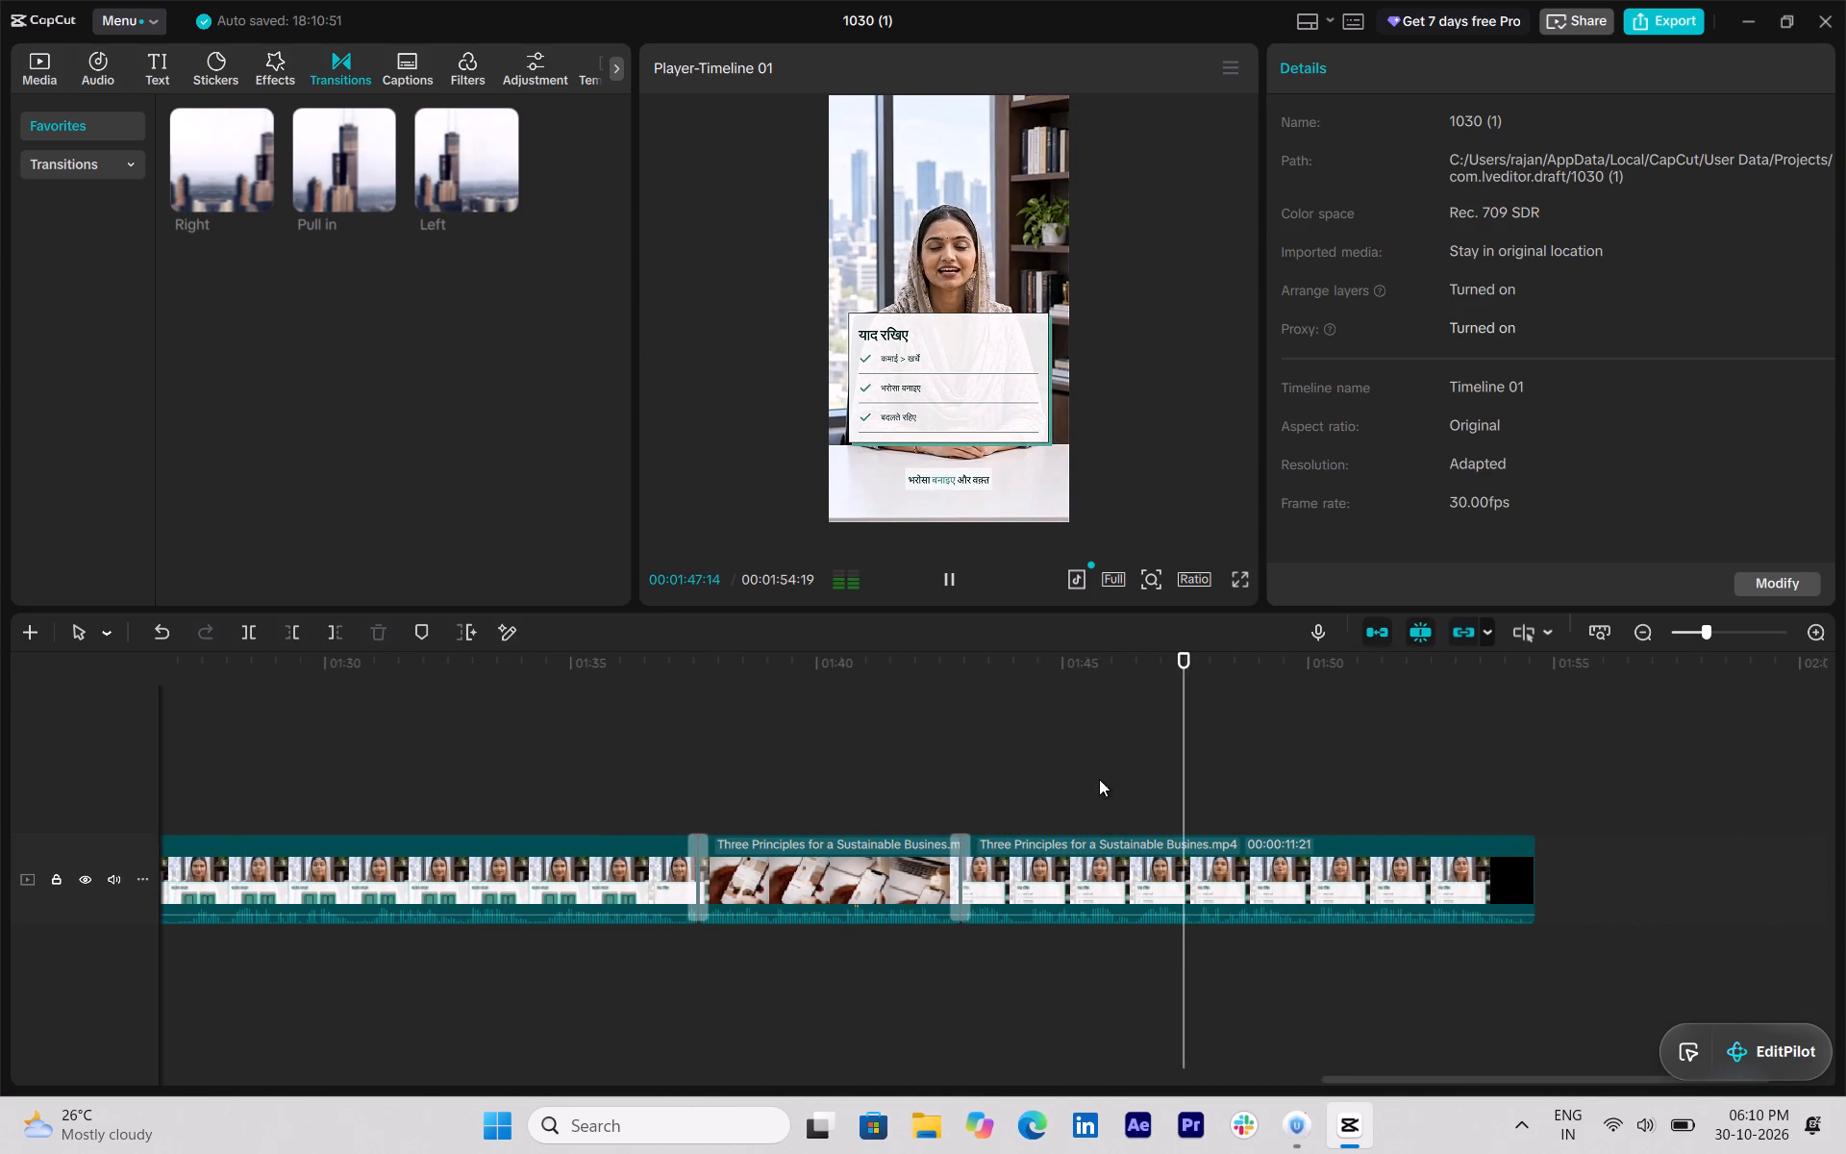
pyautogui.press('space')
# Return the playhead to the start of the video and briefly play the opening.
pyautogui.moveTo(1185, 694); pyautogui.dragTo(0, 729)
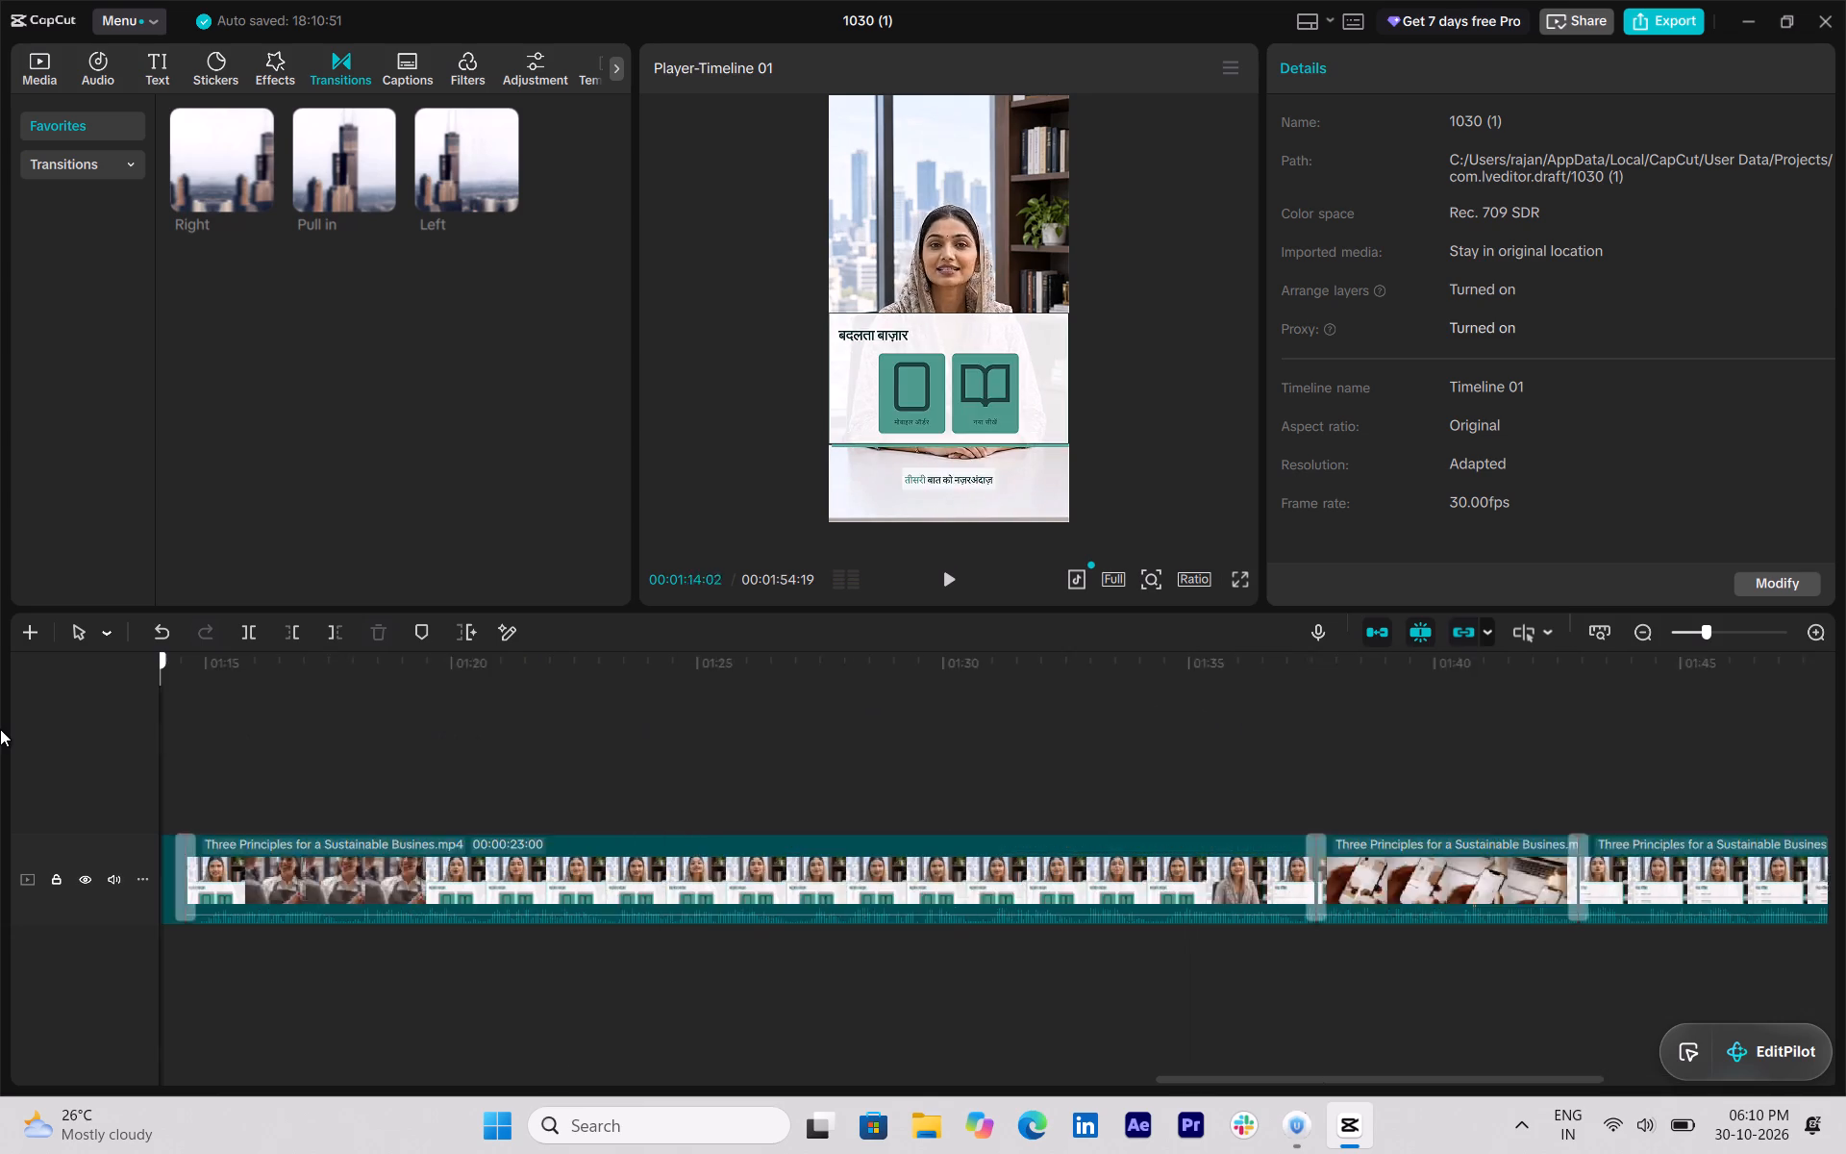
pyautogui.moveTo(0, 729); pyautogui.dragTo(0, 730)
pyautogui.press('space')
pyautogui.press('space')
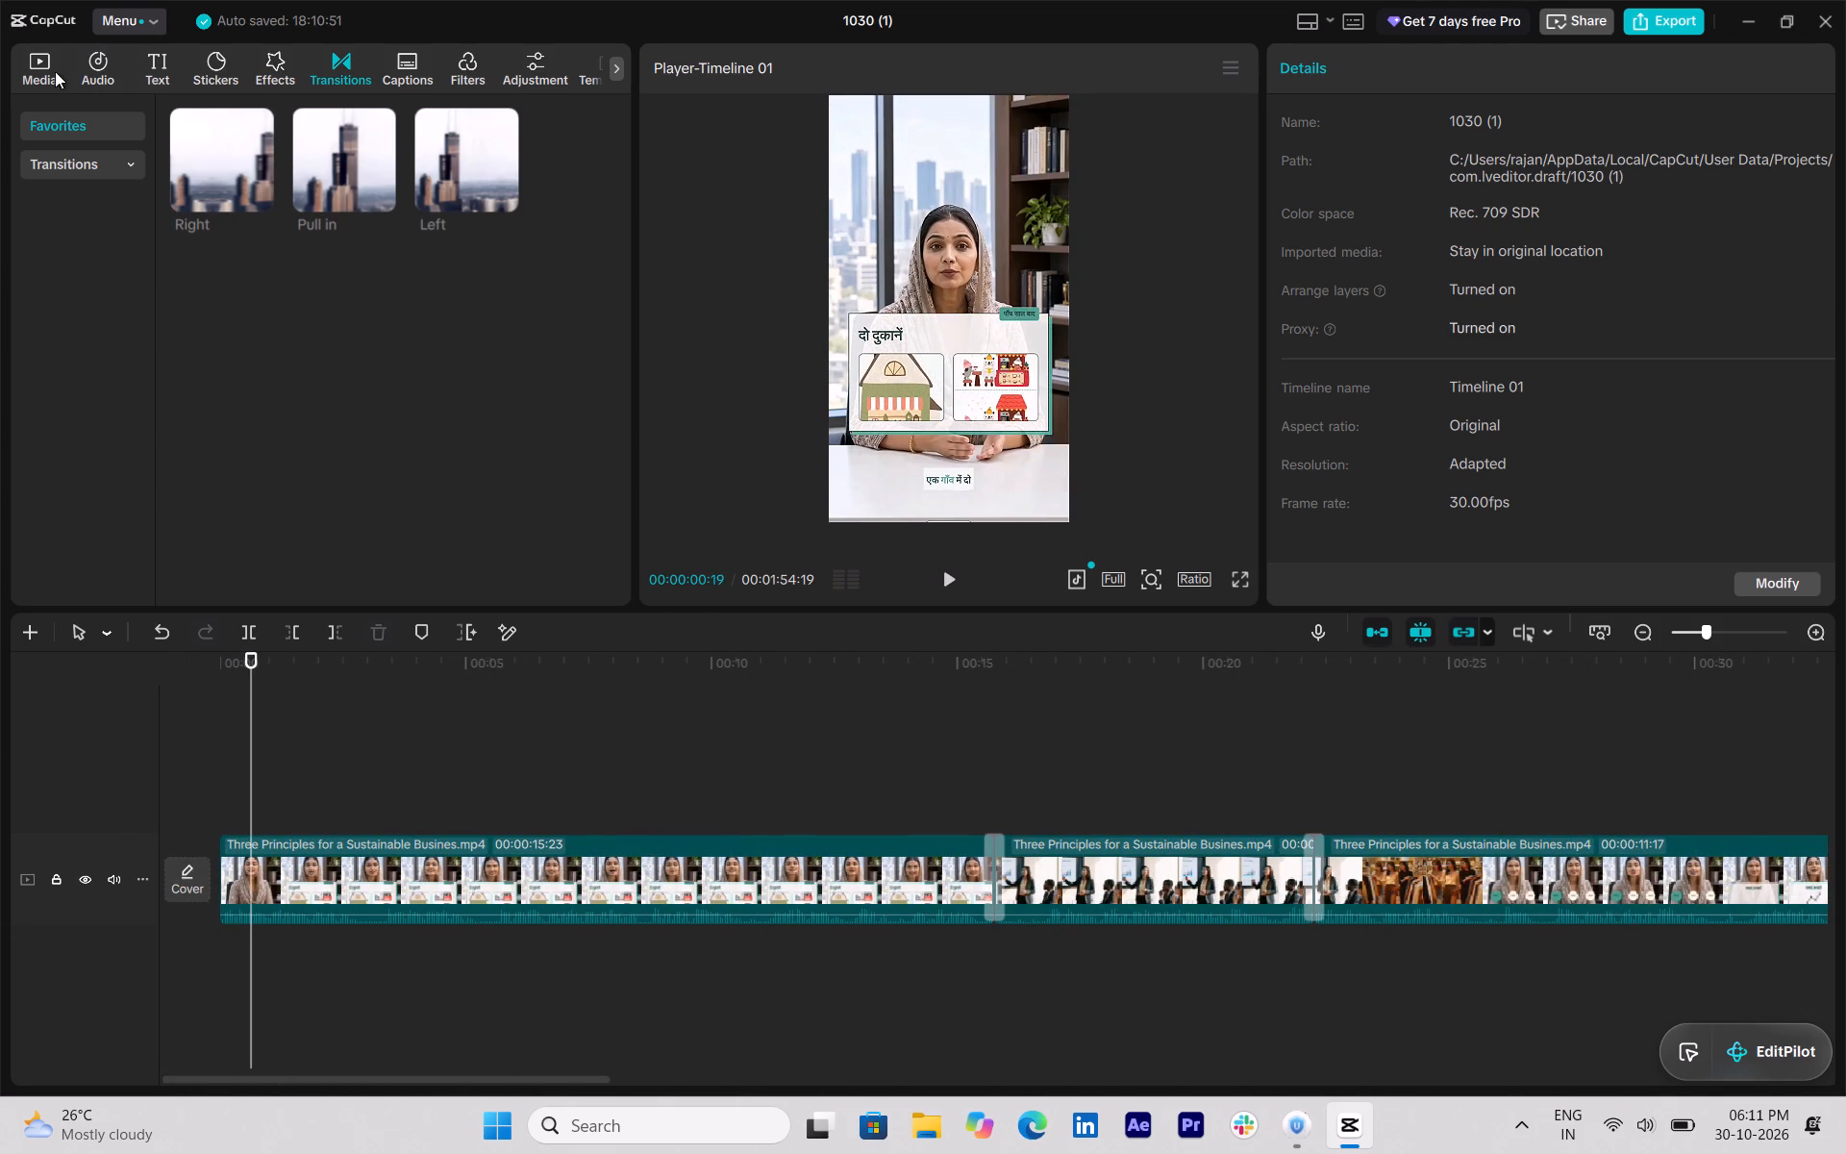
# Start importing media from the device and open the Editing assets folder on Local Disk (C:).
pyautogui.click(34, 64)
pyautogui.click(244, 123)
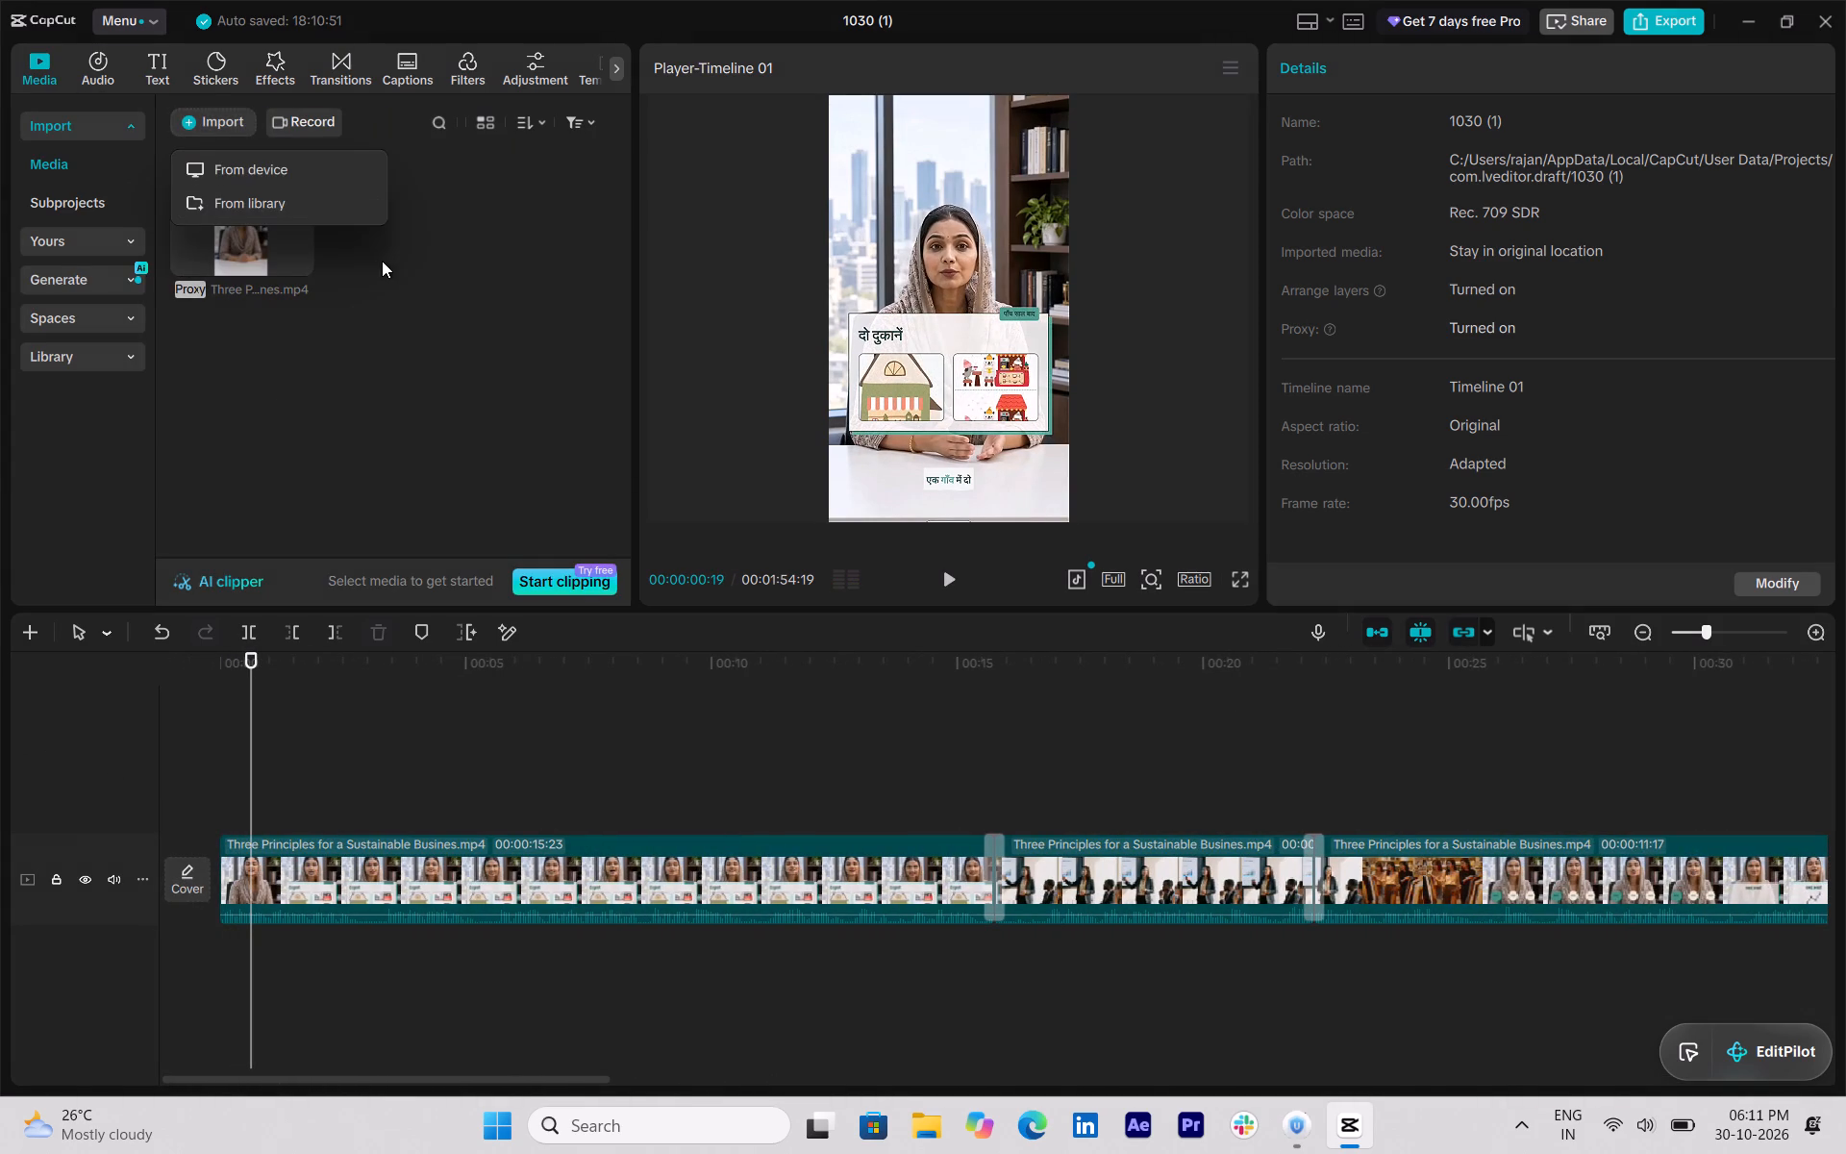
pyautogui.click(359, 172)
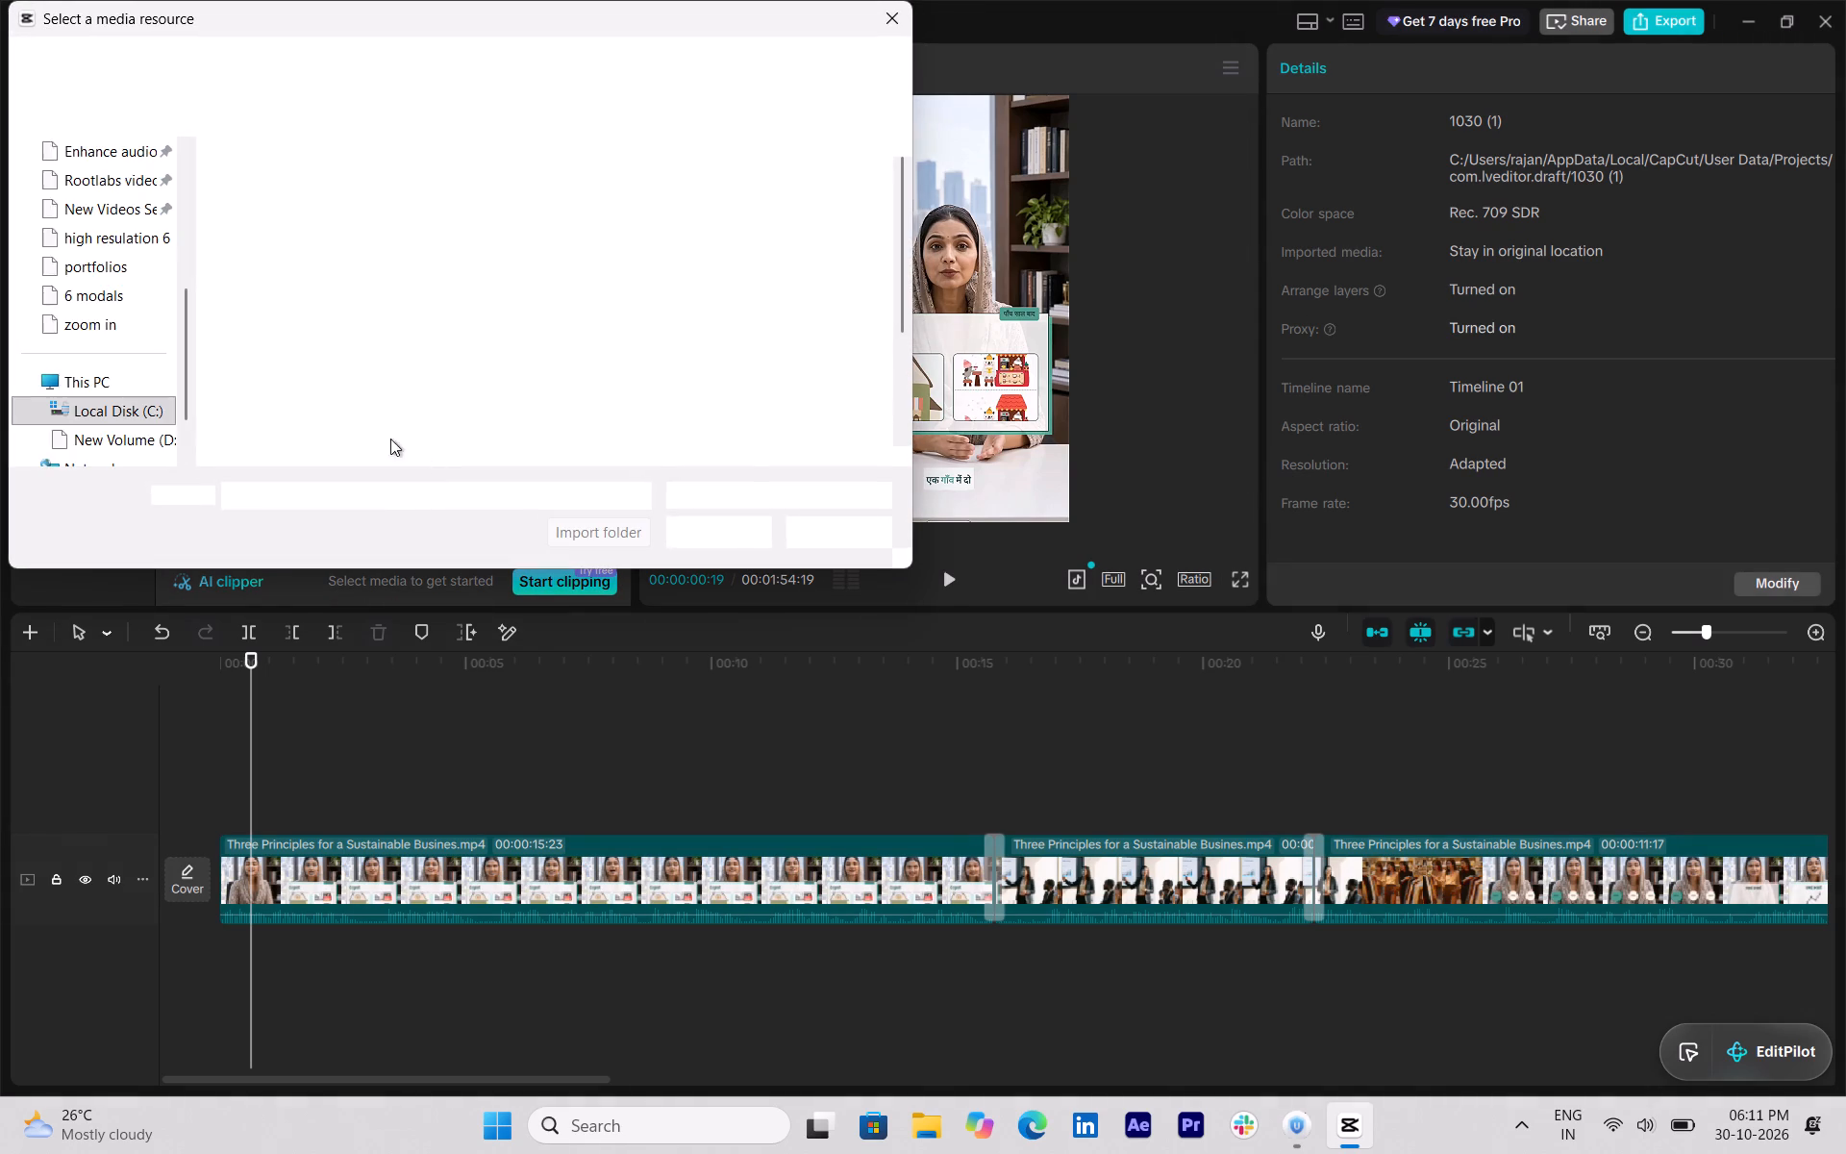
pyautogui.scroll(-2, 71, 335)
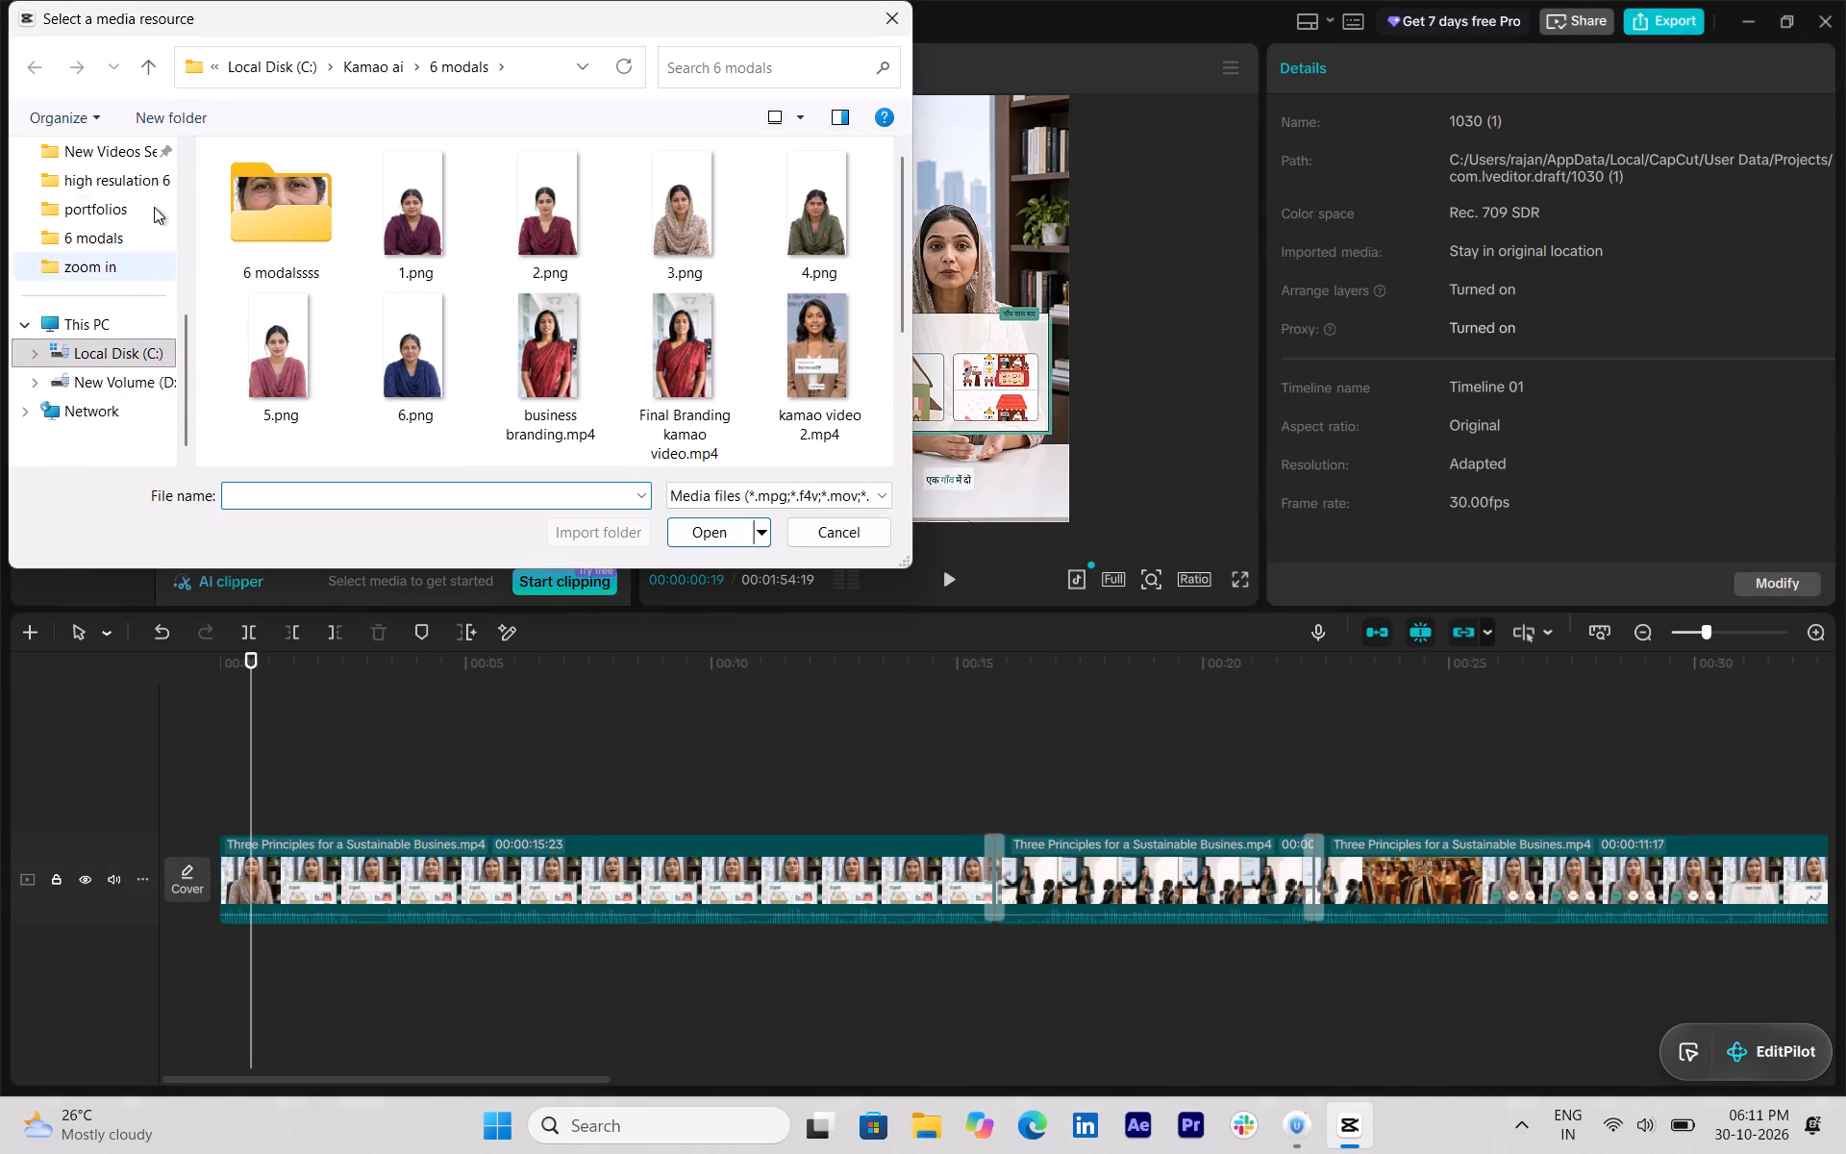
pyautogui.click(141, 52)
pyautogui.click(140, 54)
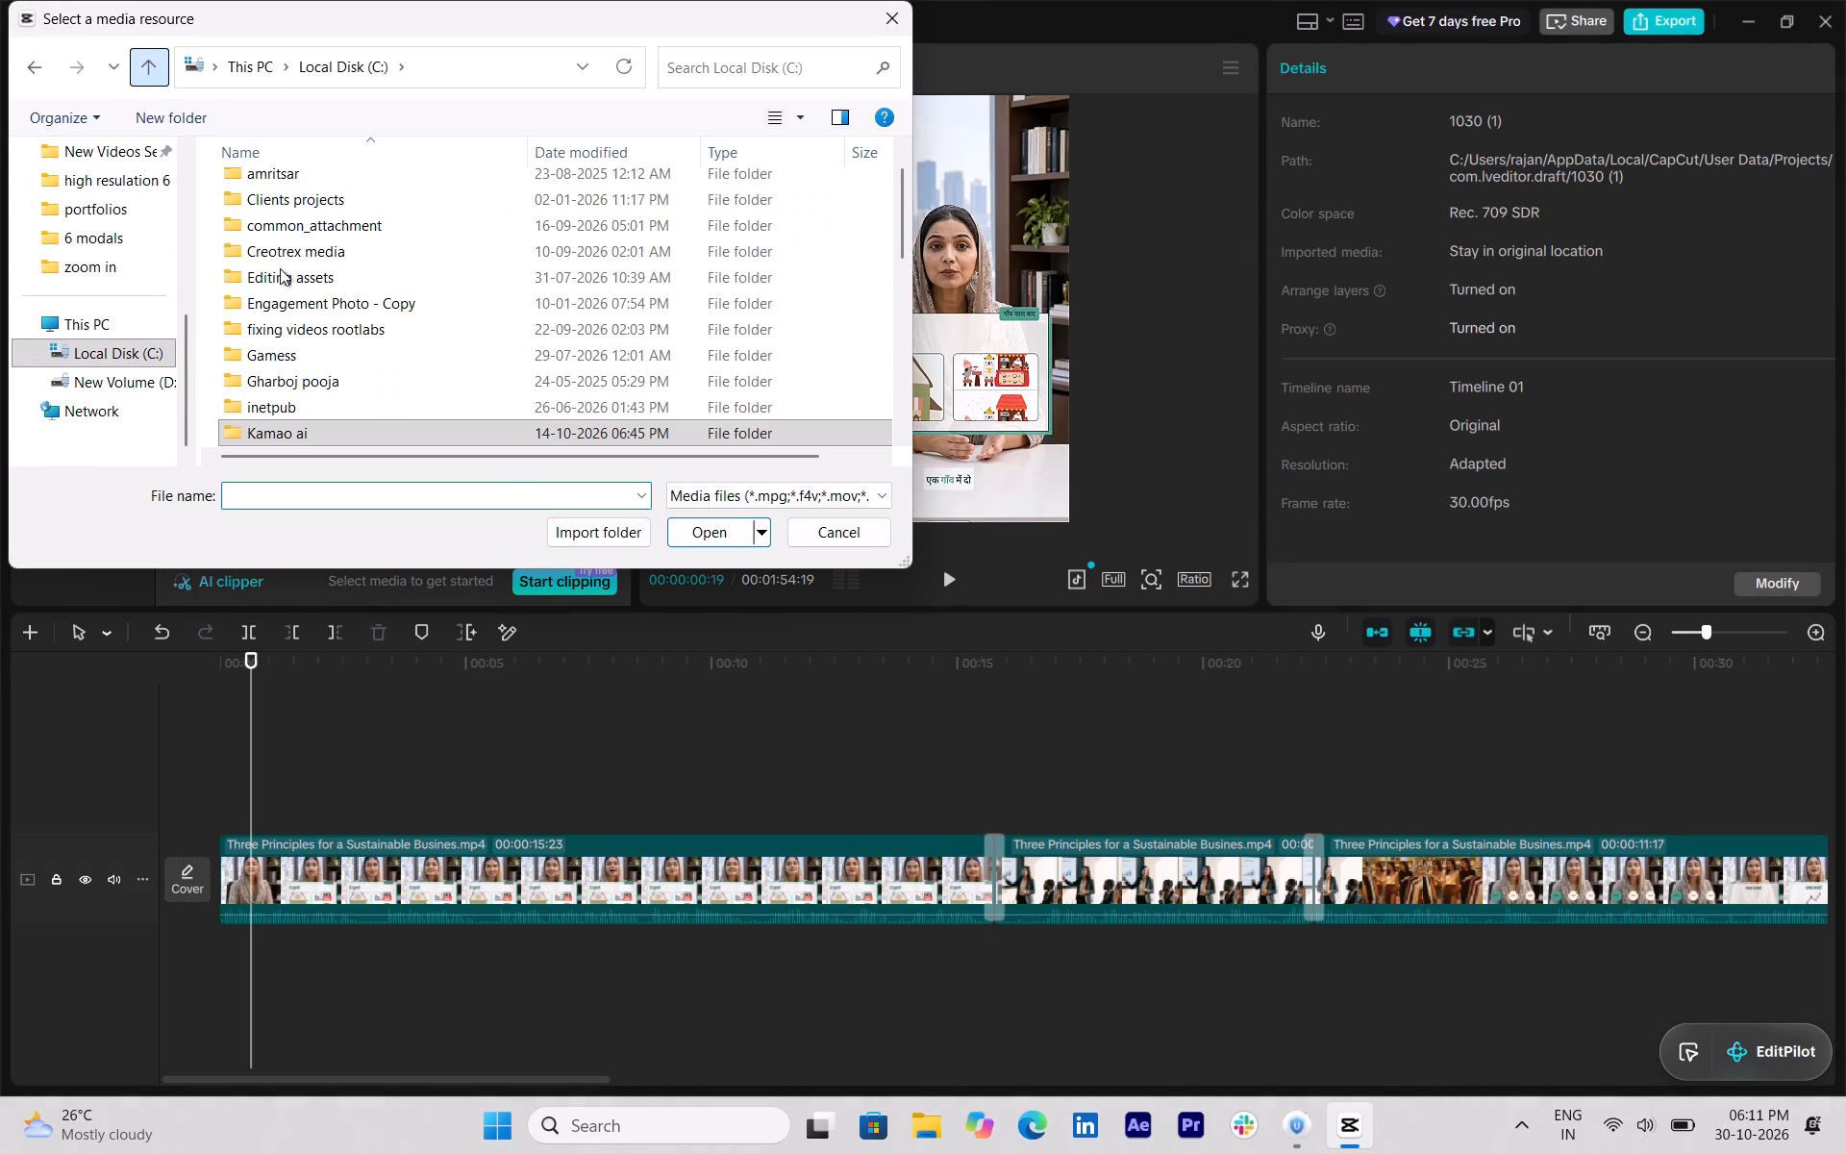
pyautogui.scroll(2, 321, 308)
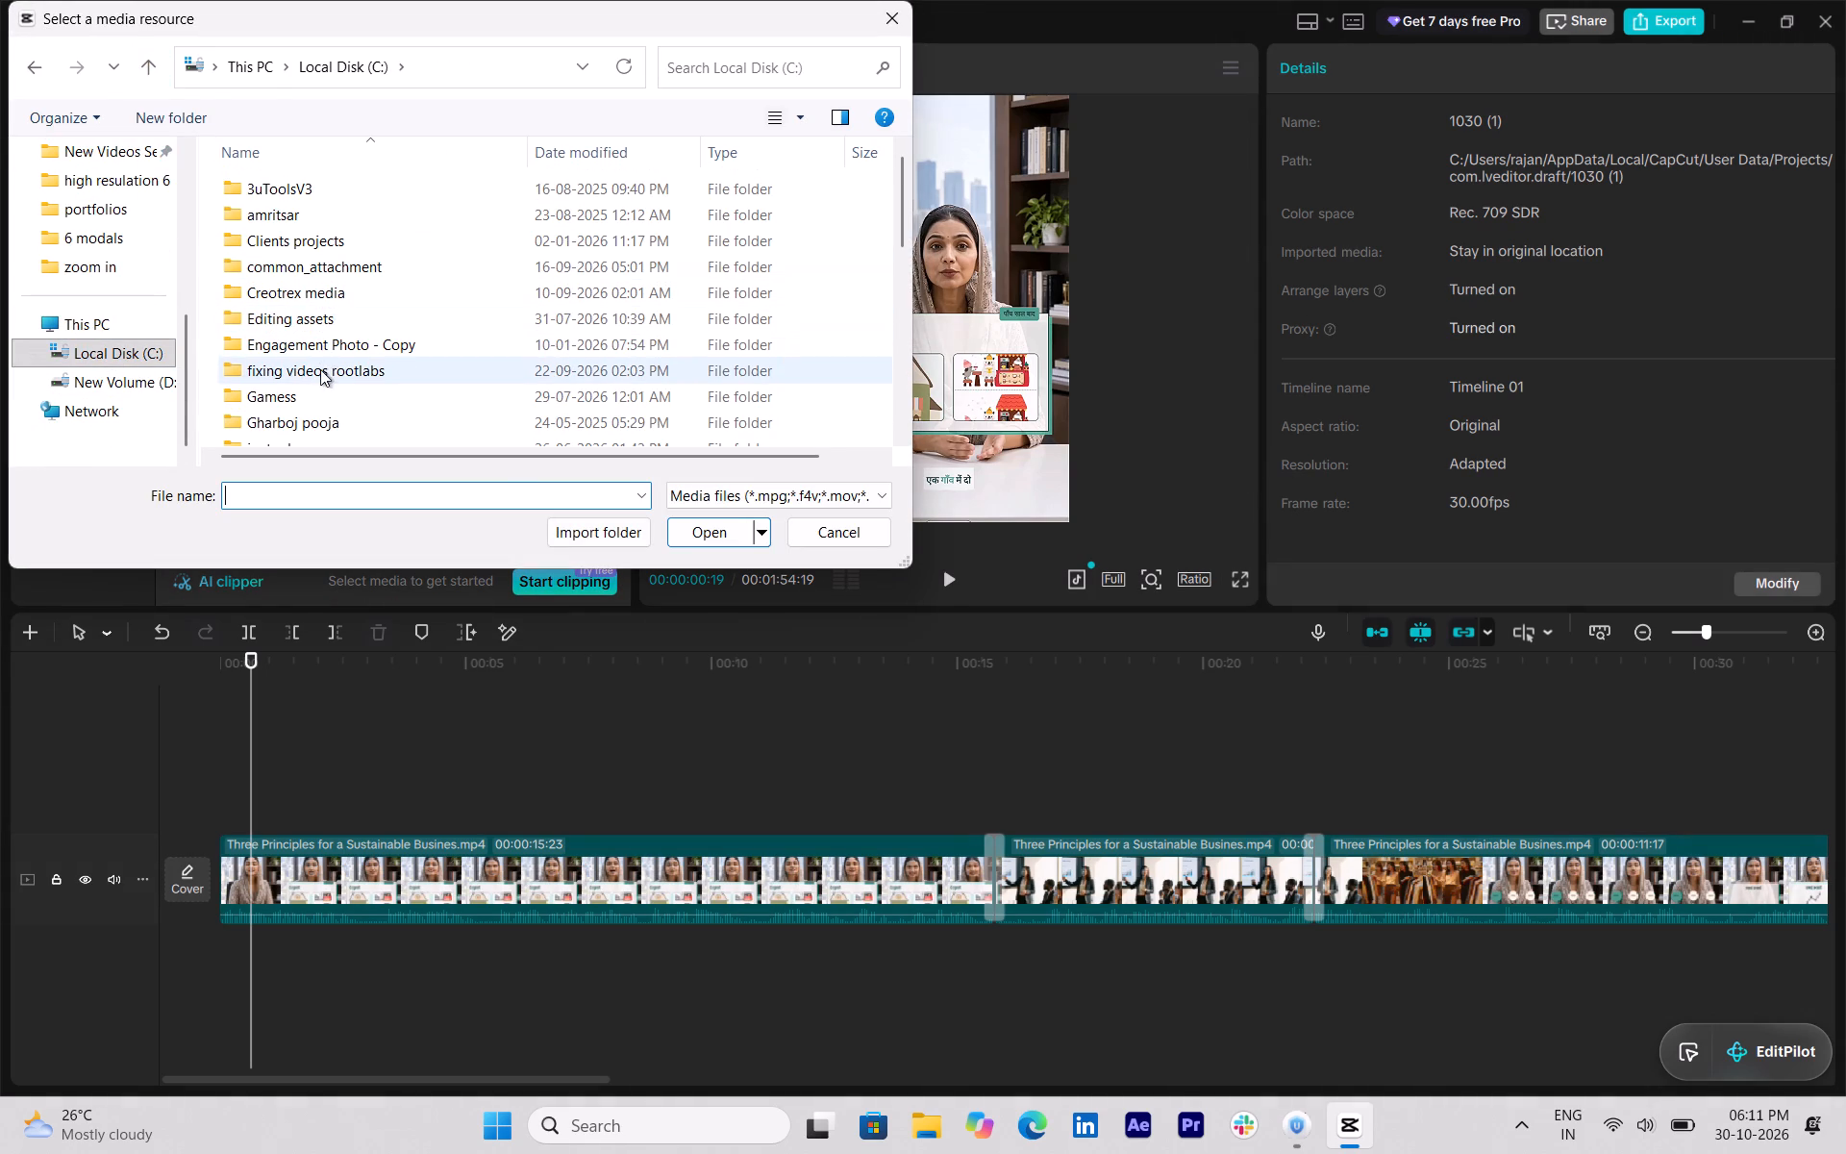
pyautogui.doubleClick(320, 328)
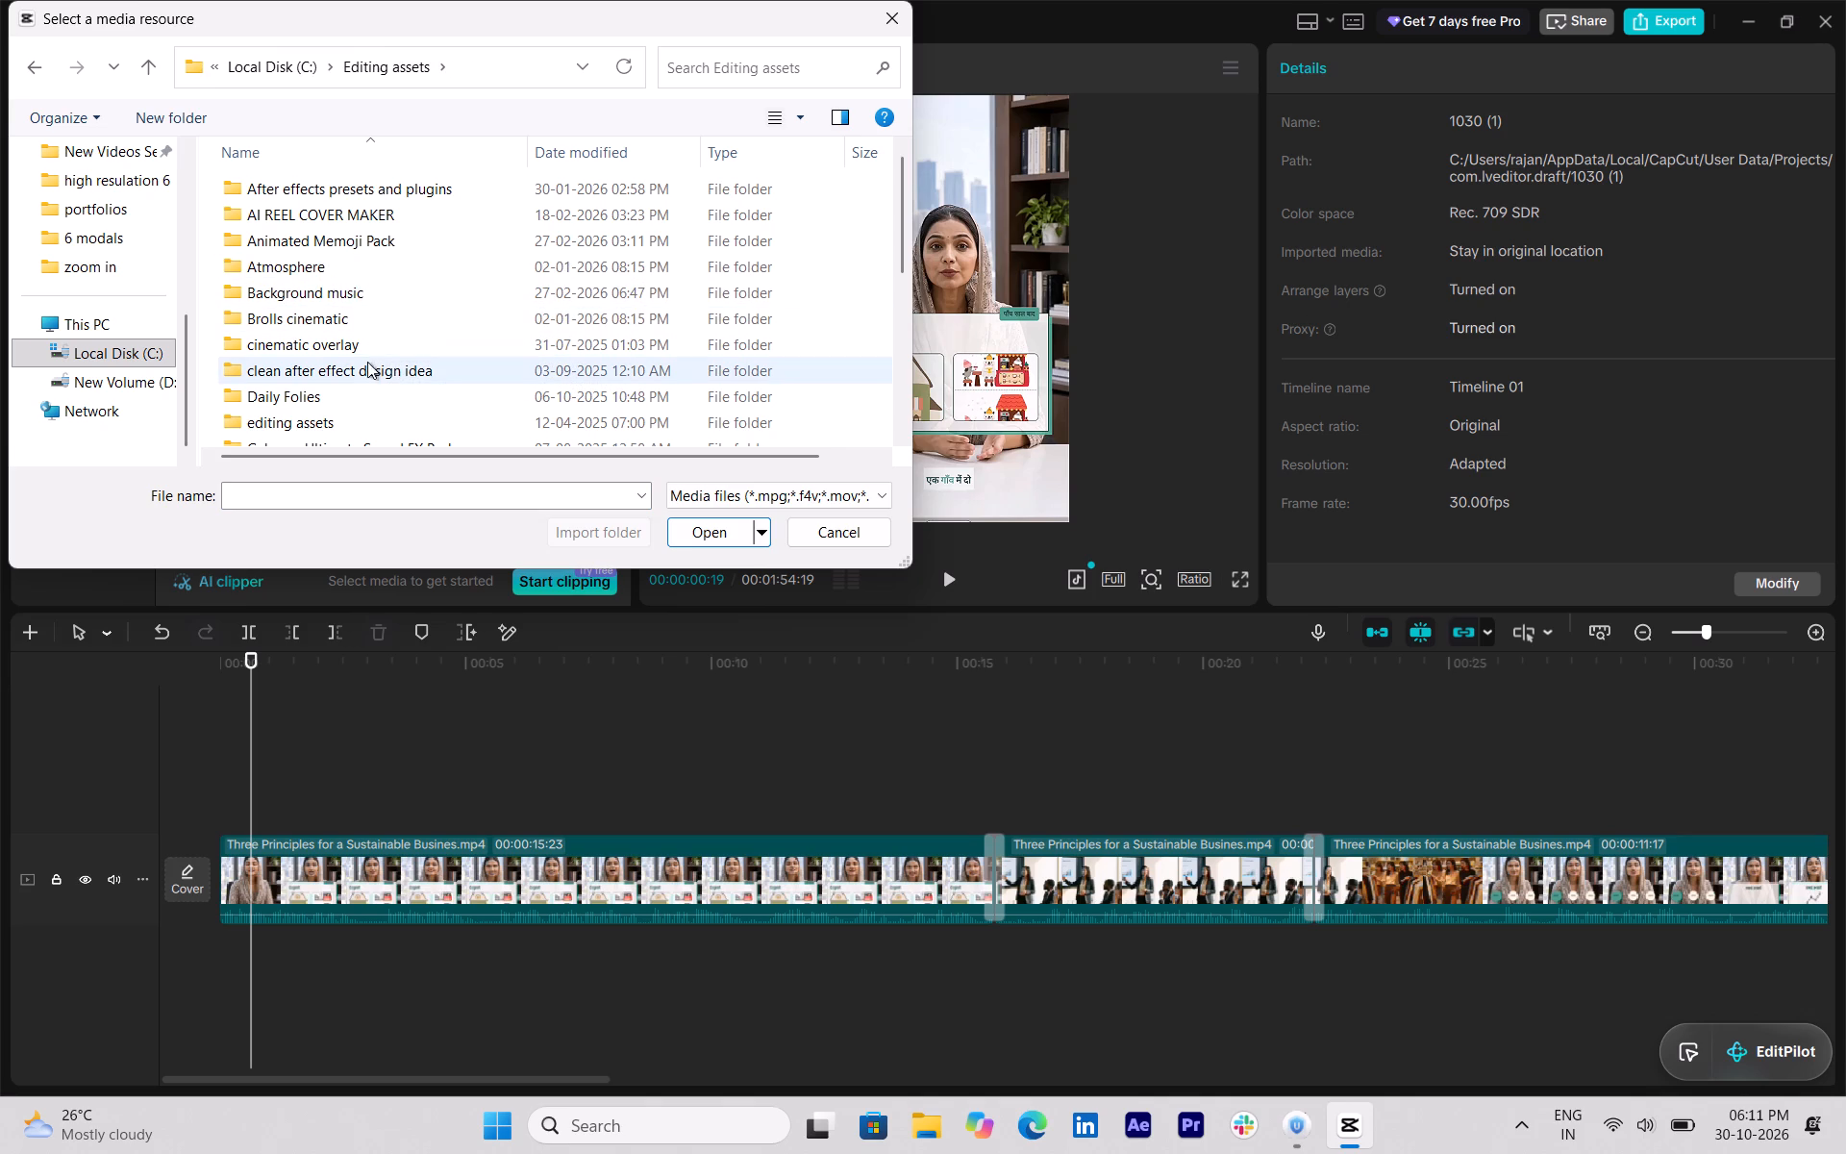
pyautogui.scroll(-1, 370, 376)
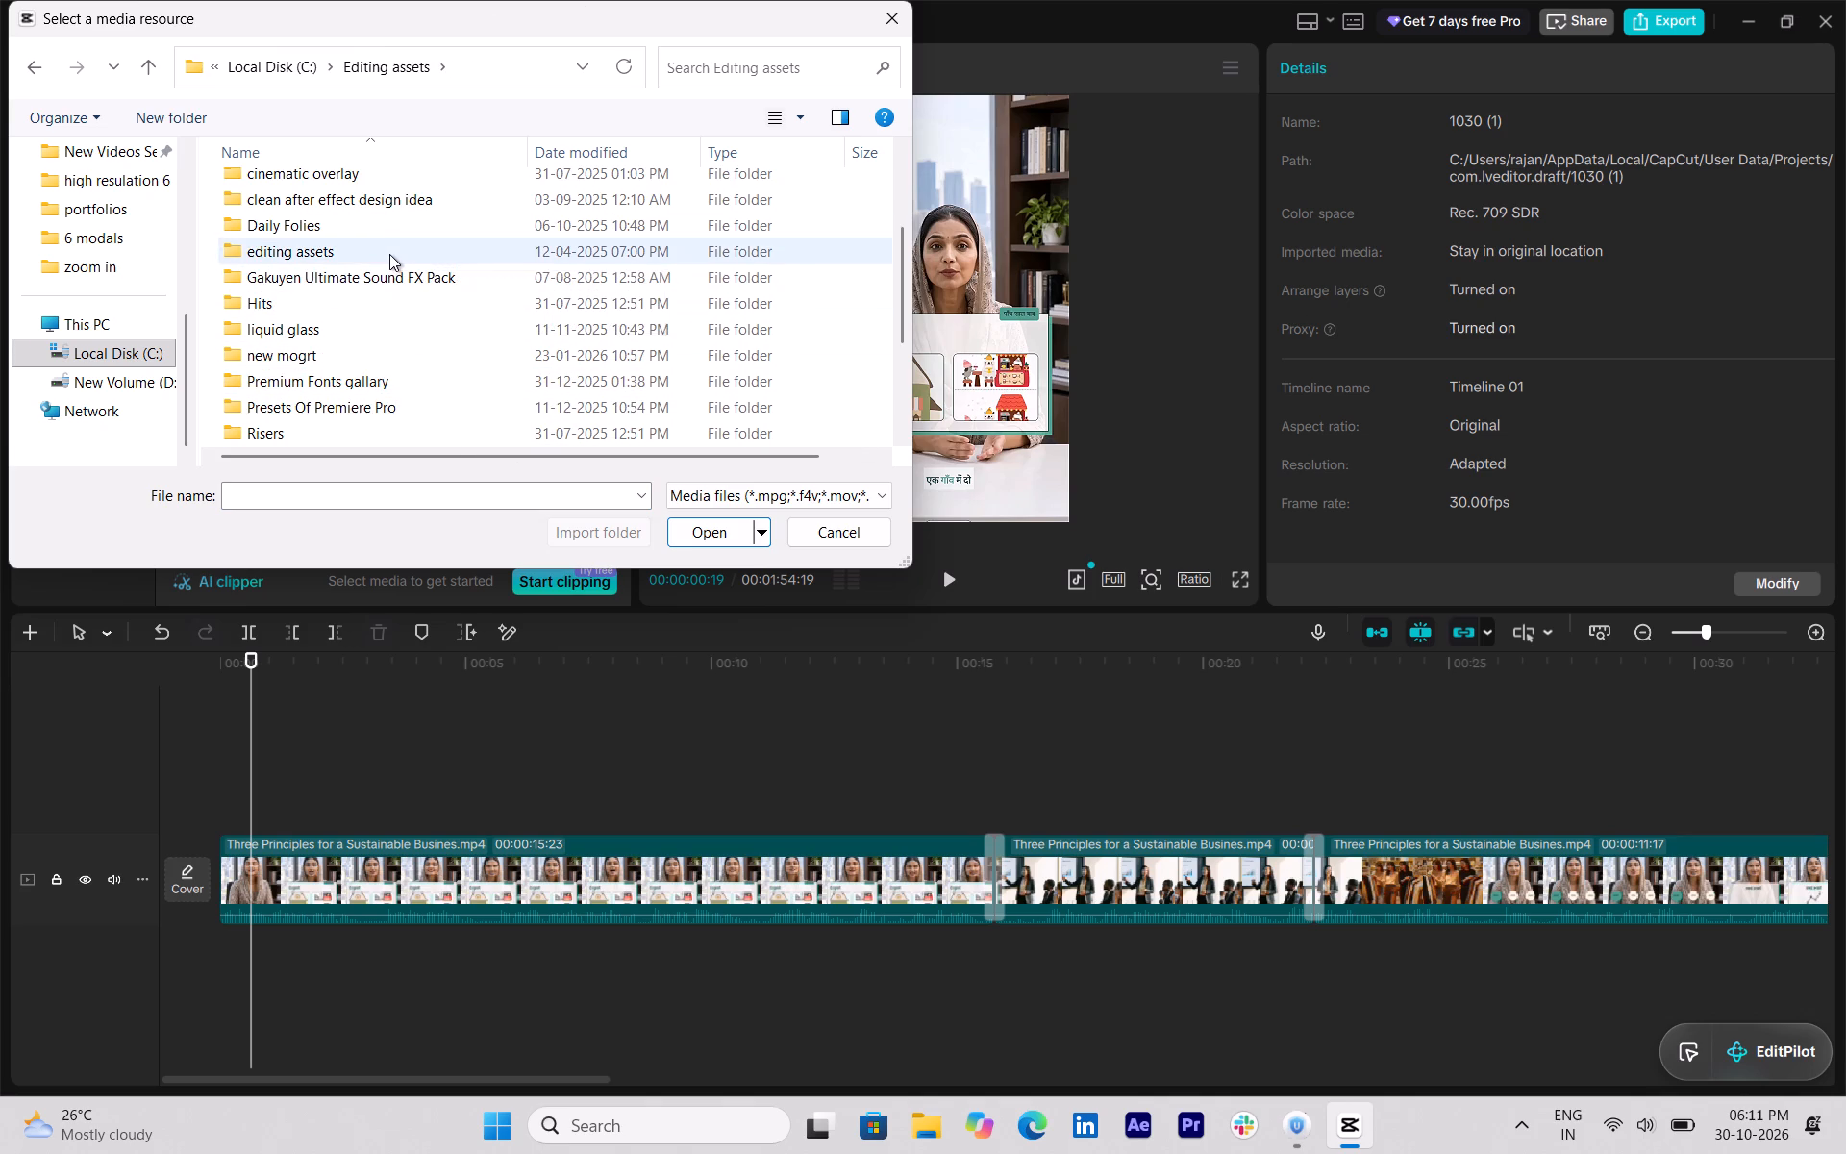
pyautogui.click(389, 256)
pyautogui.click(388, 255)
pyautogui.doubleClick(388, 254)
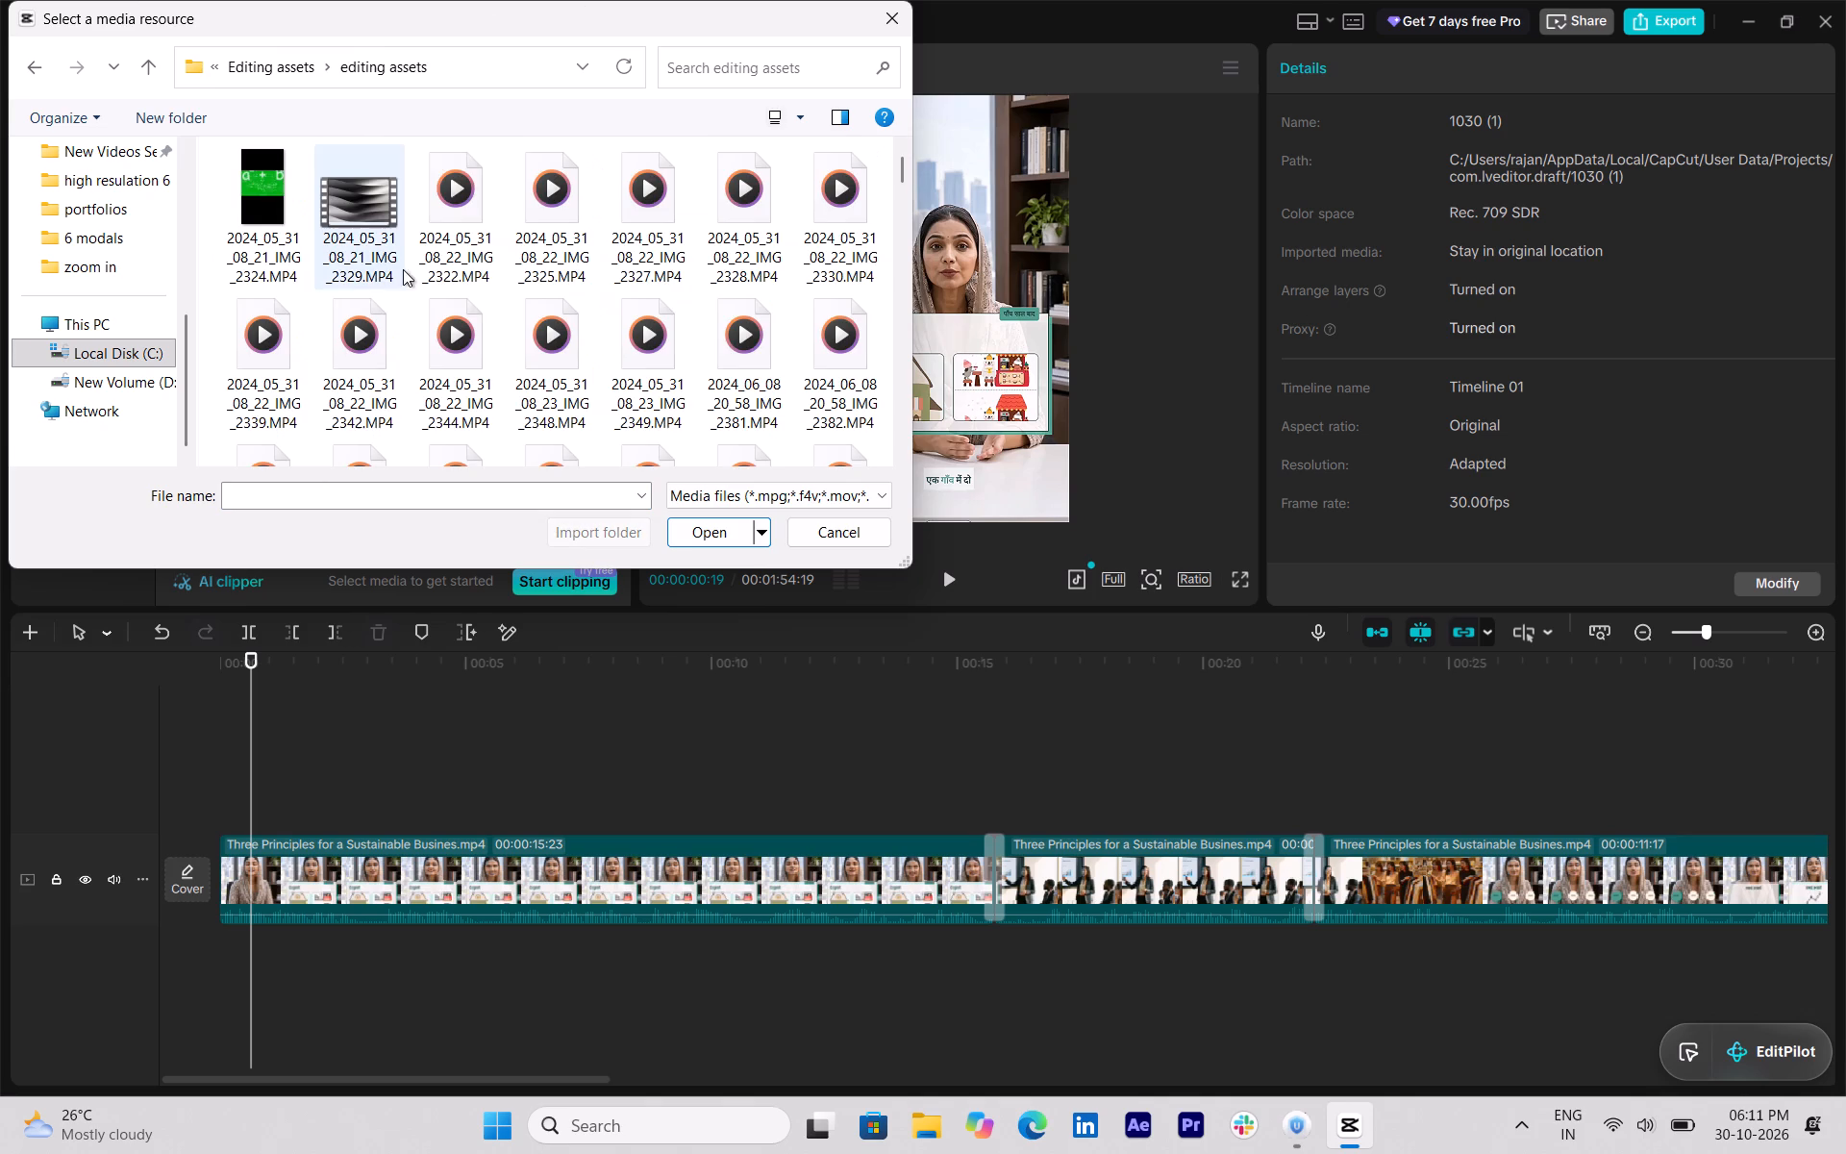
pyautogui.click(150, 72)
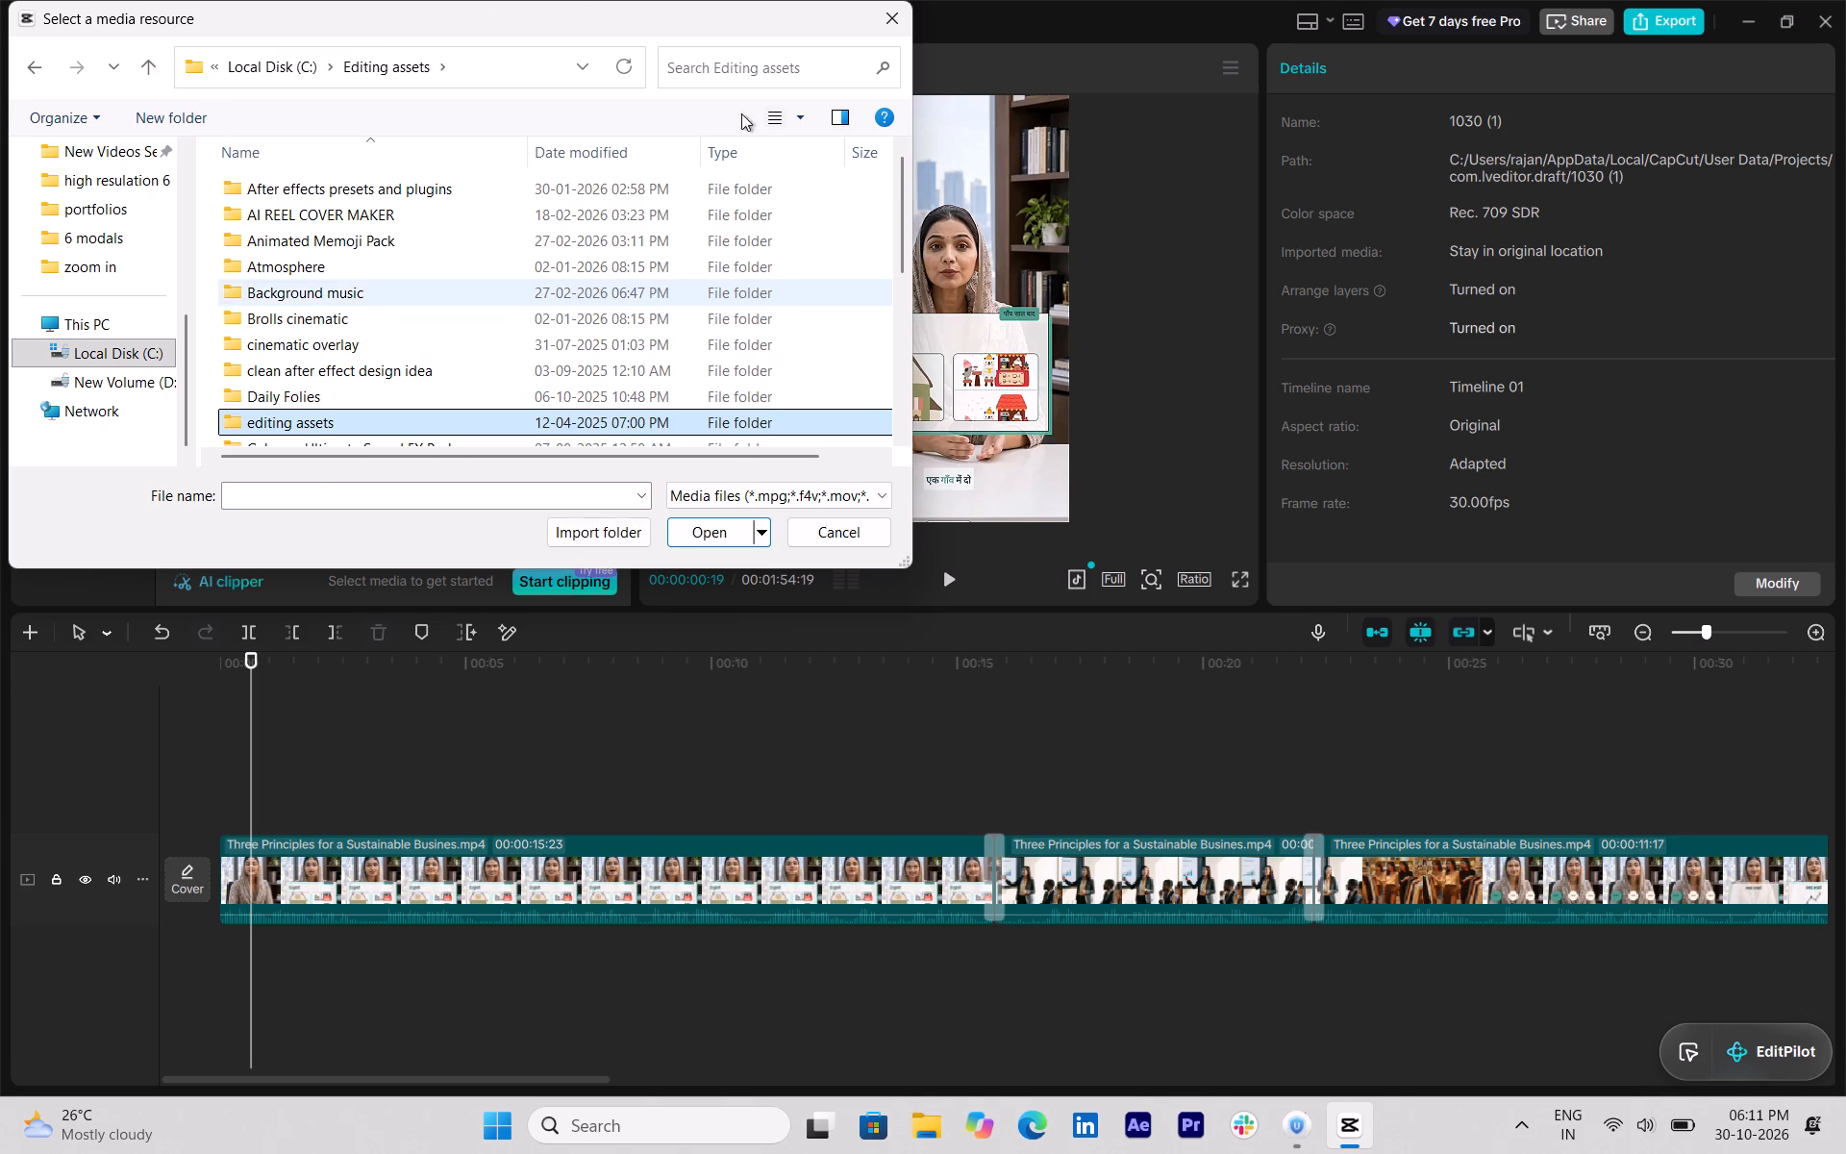
# Import Swish Boom.mp3 from the SFX folder inside Editing assets.
pyautogui.scroll(1, 456, 295)
pyautogui.scroll(-1, 443, 307)
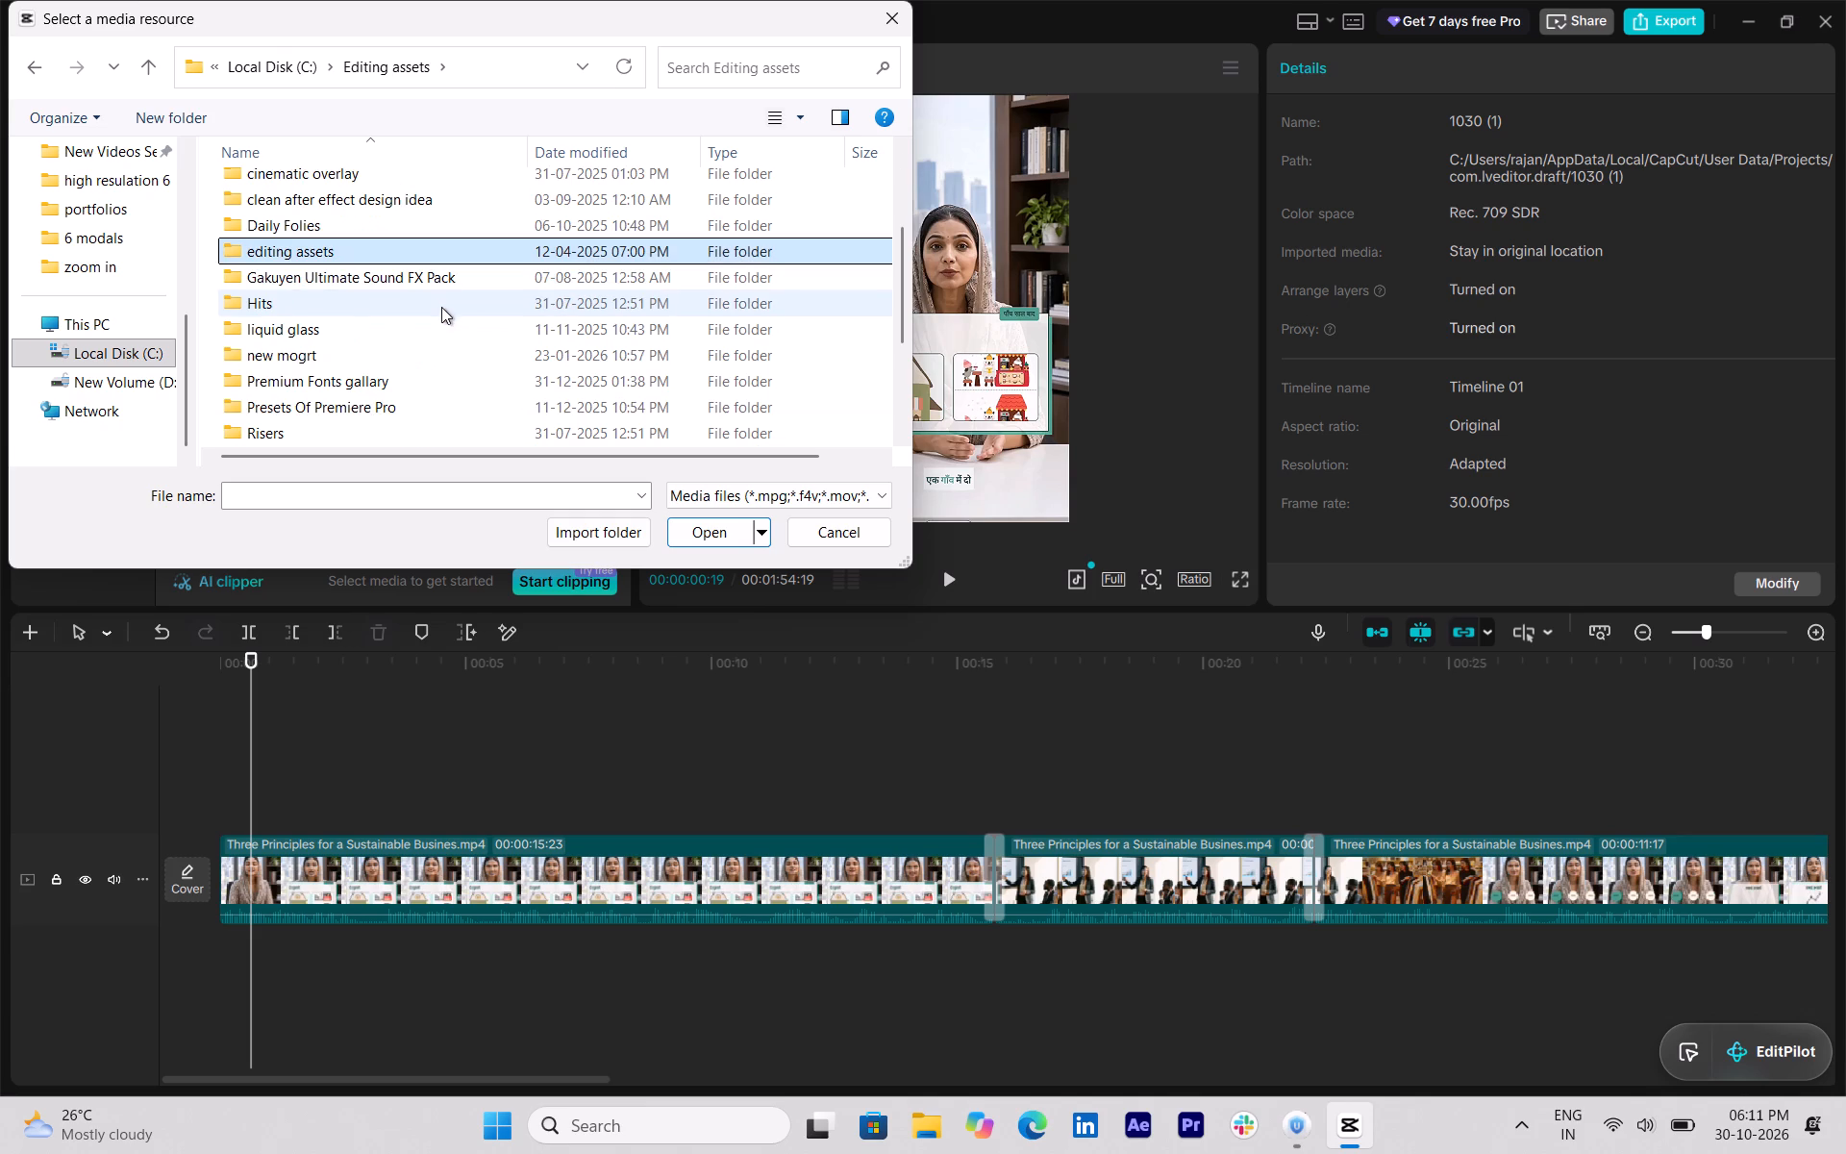
pyautogui.scroll(-1, 348, 366)
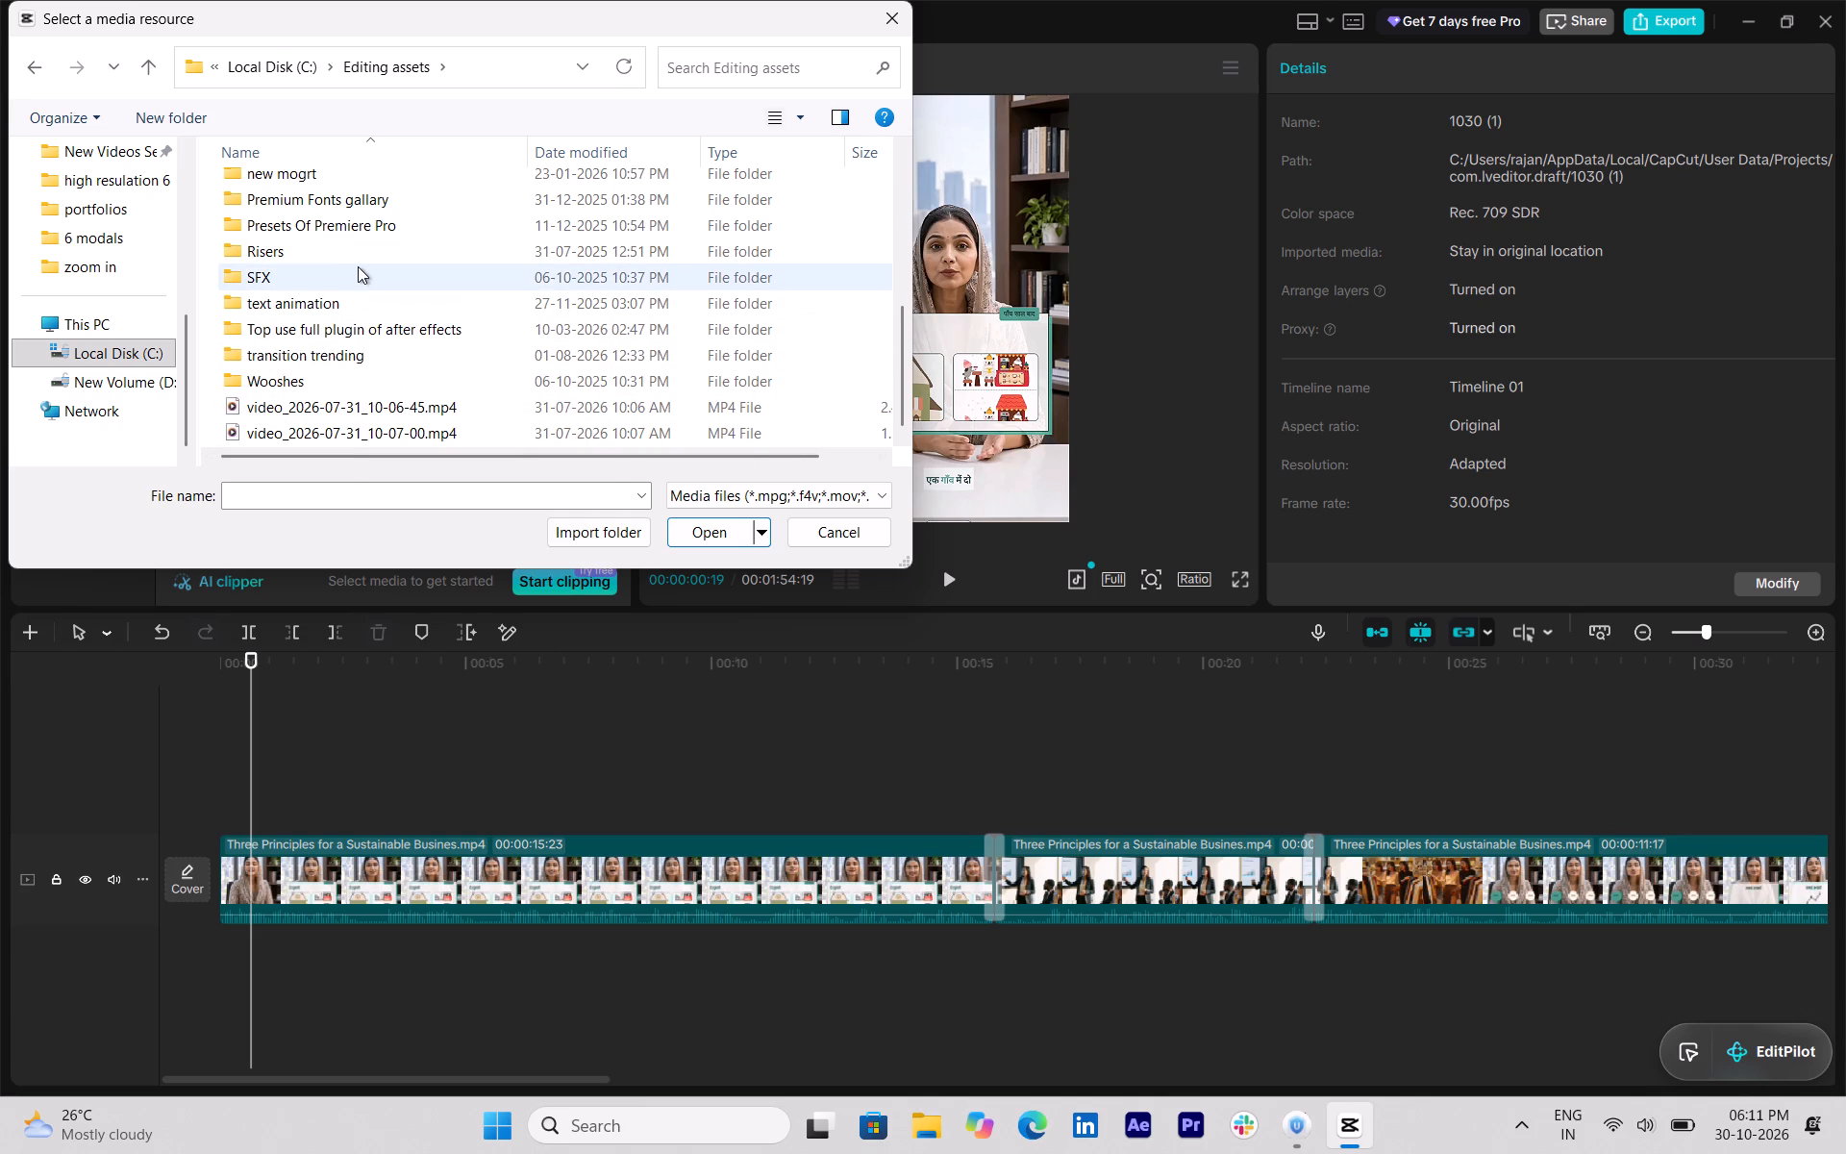
pyautogui.doubleClick(359, 263)
pyautogui.doubleClick(359, 288)
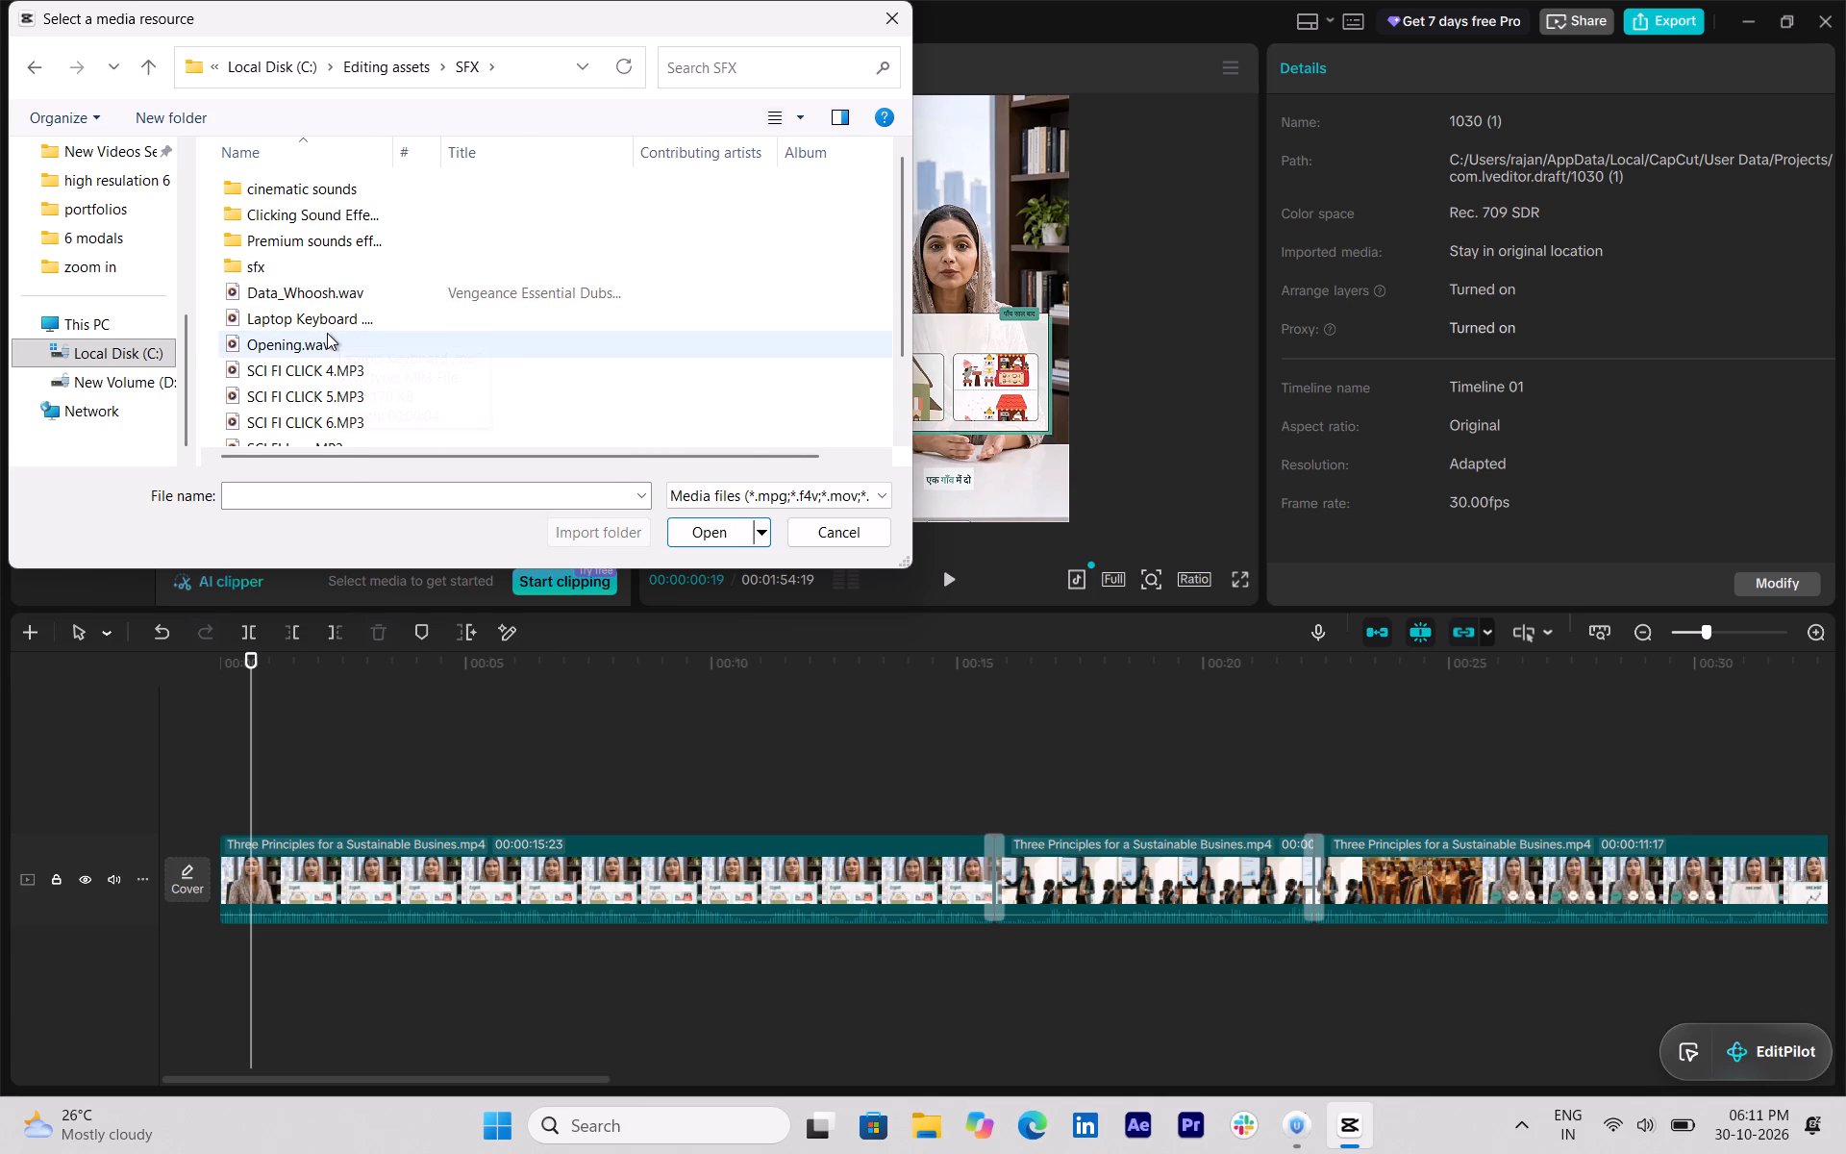
pyautogui.scroll(-3, 327, 333)
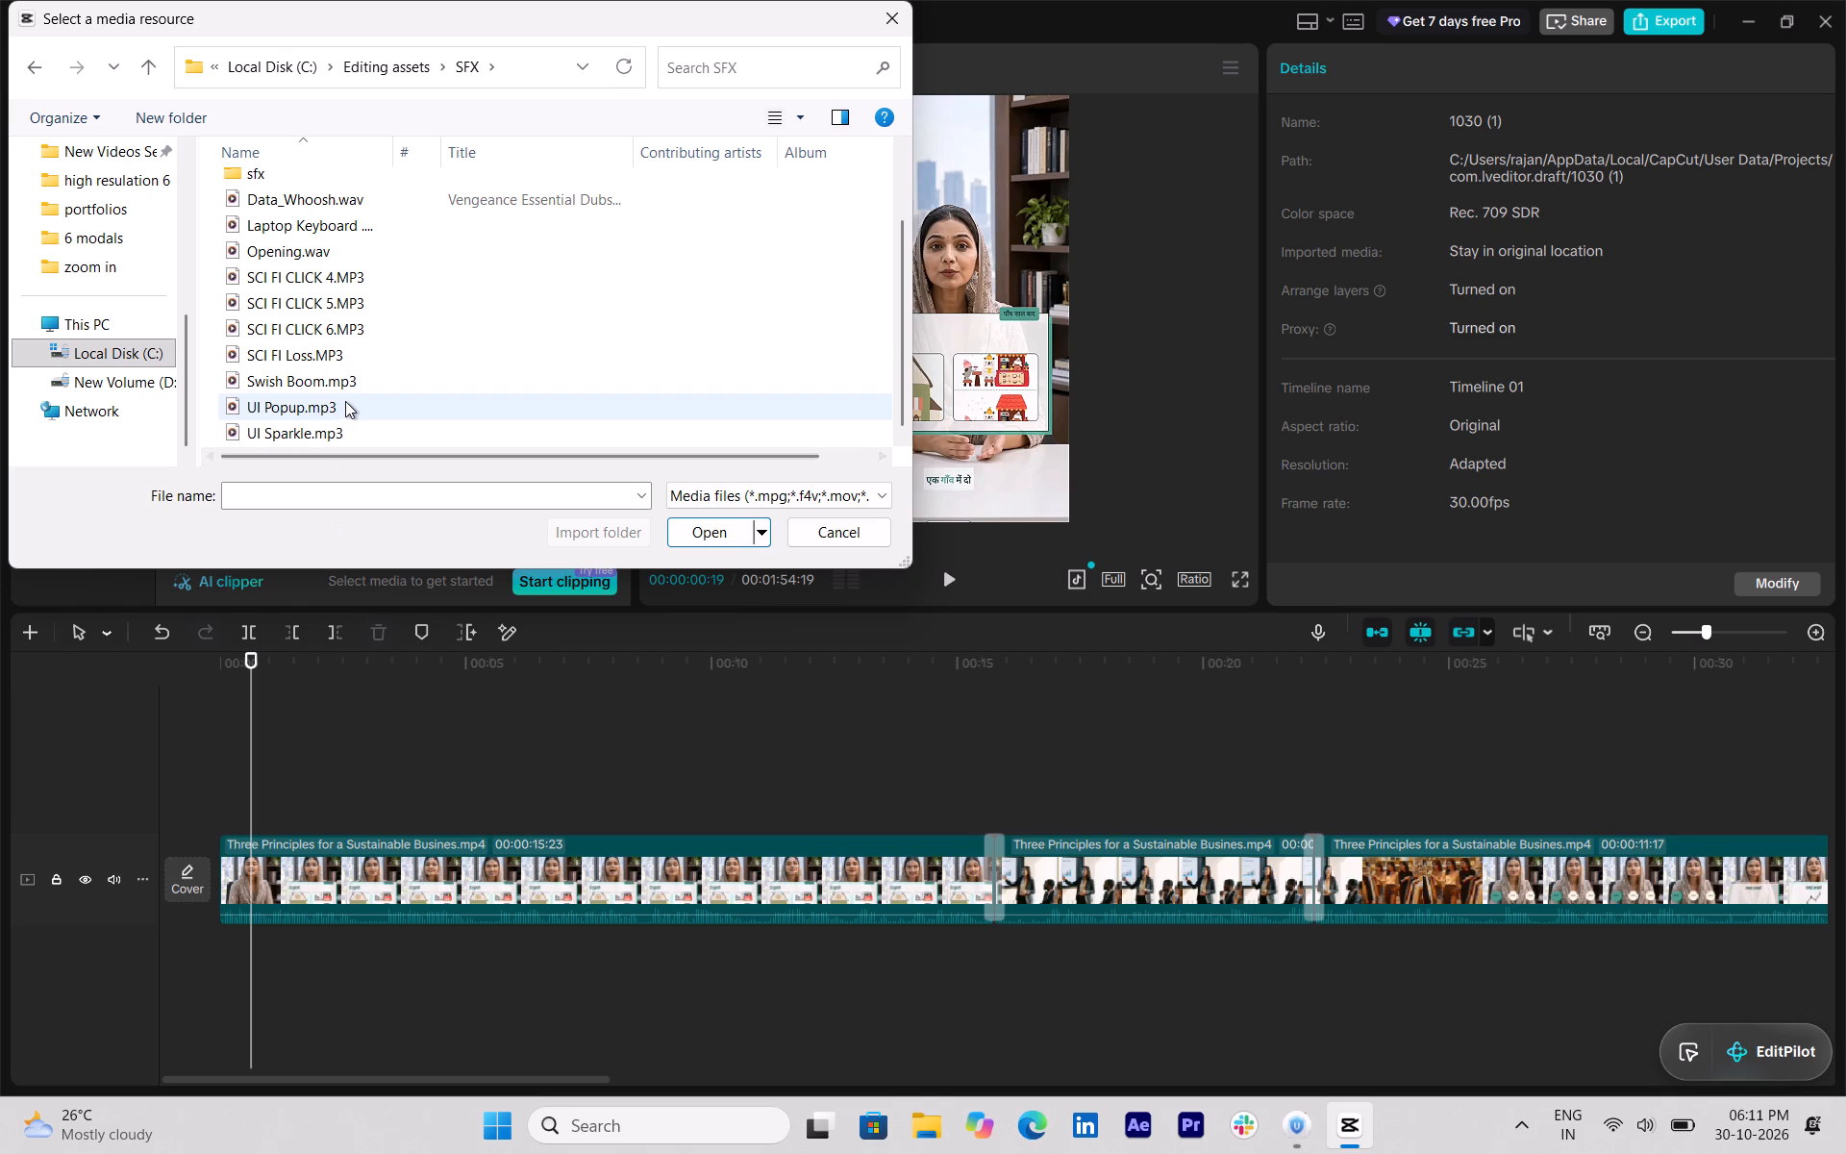
pyautogui.click(347, 389)
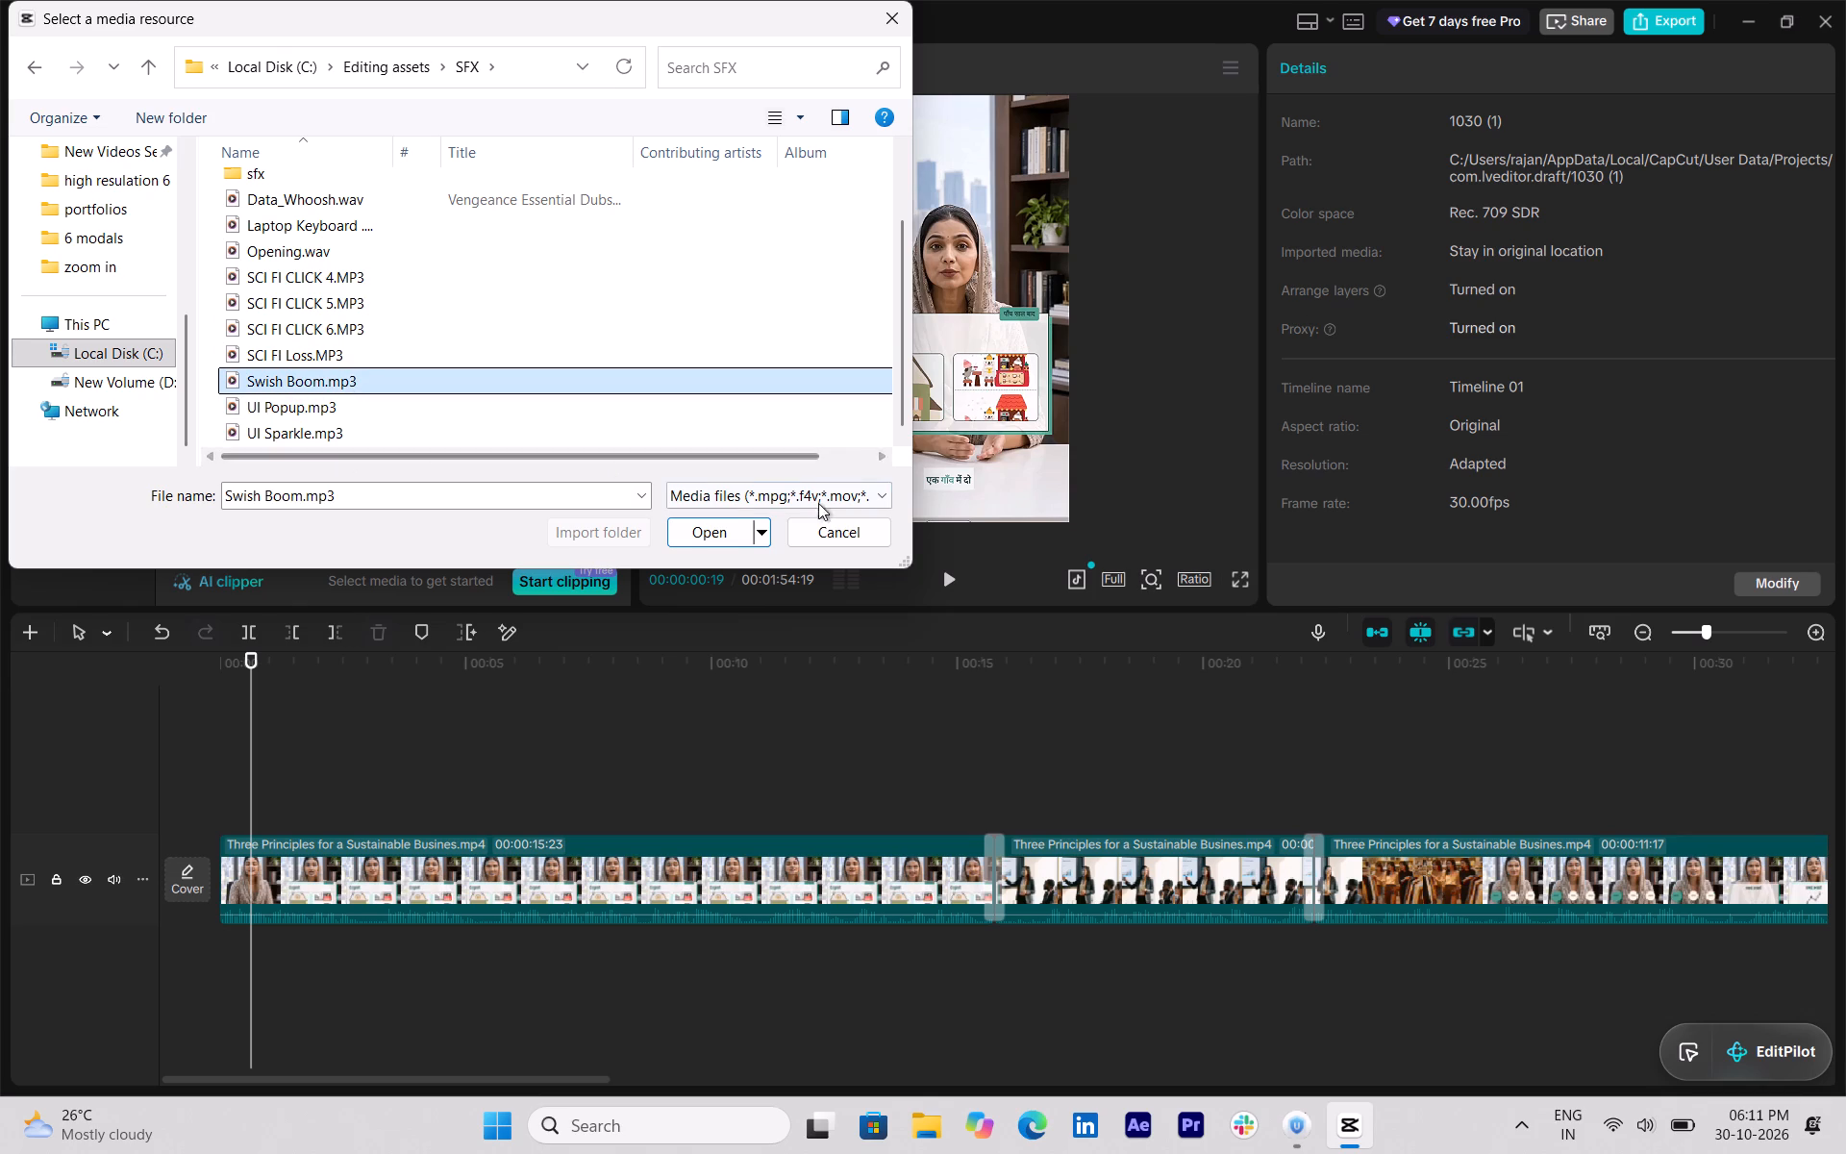
pyautogui.click(722, 530)
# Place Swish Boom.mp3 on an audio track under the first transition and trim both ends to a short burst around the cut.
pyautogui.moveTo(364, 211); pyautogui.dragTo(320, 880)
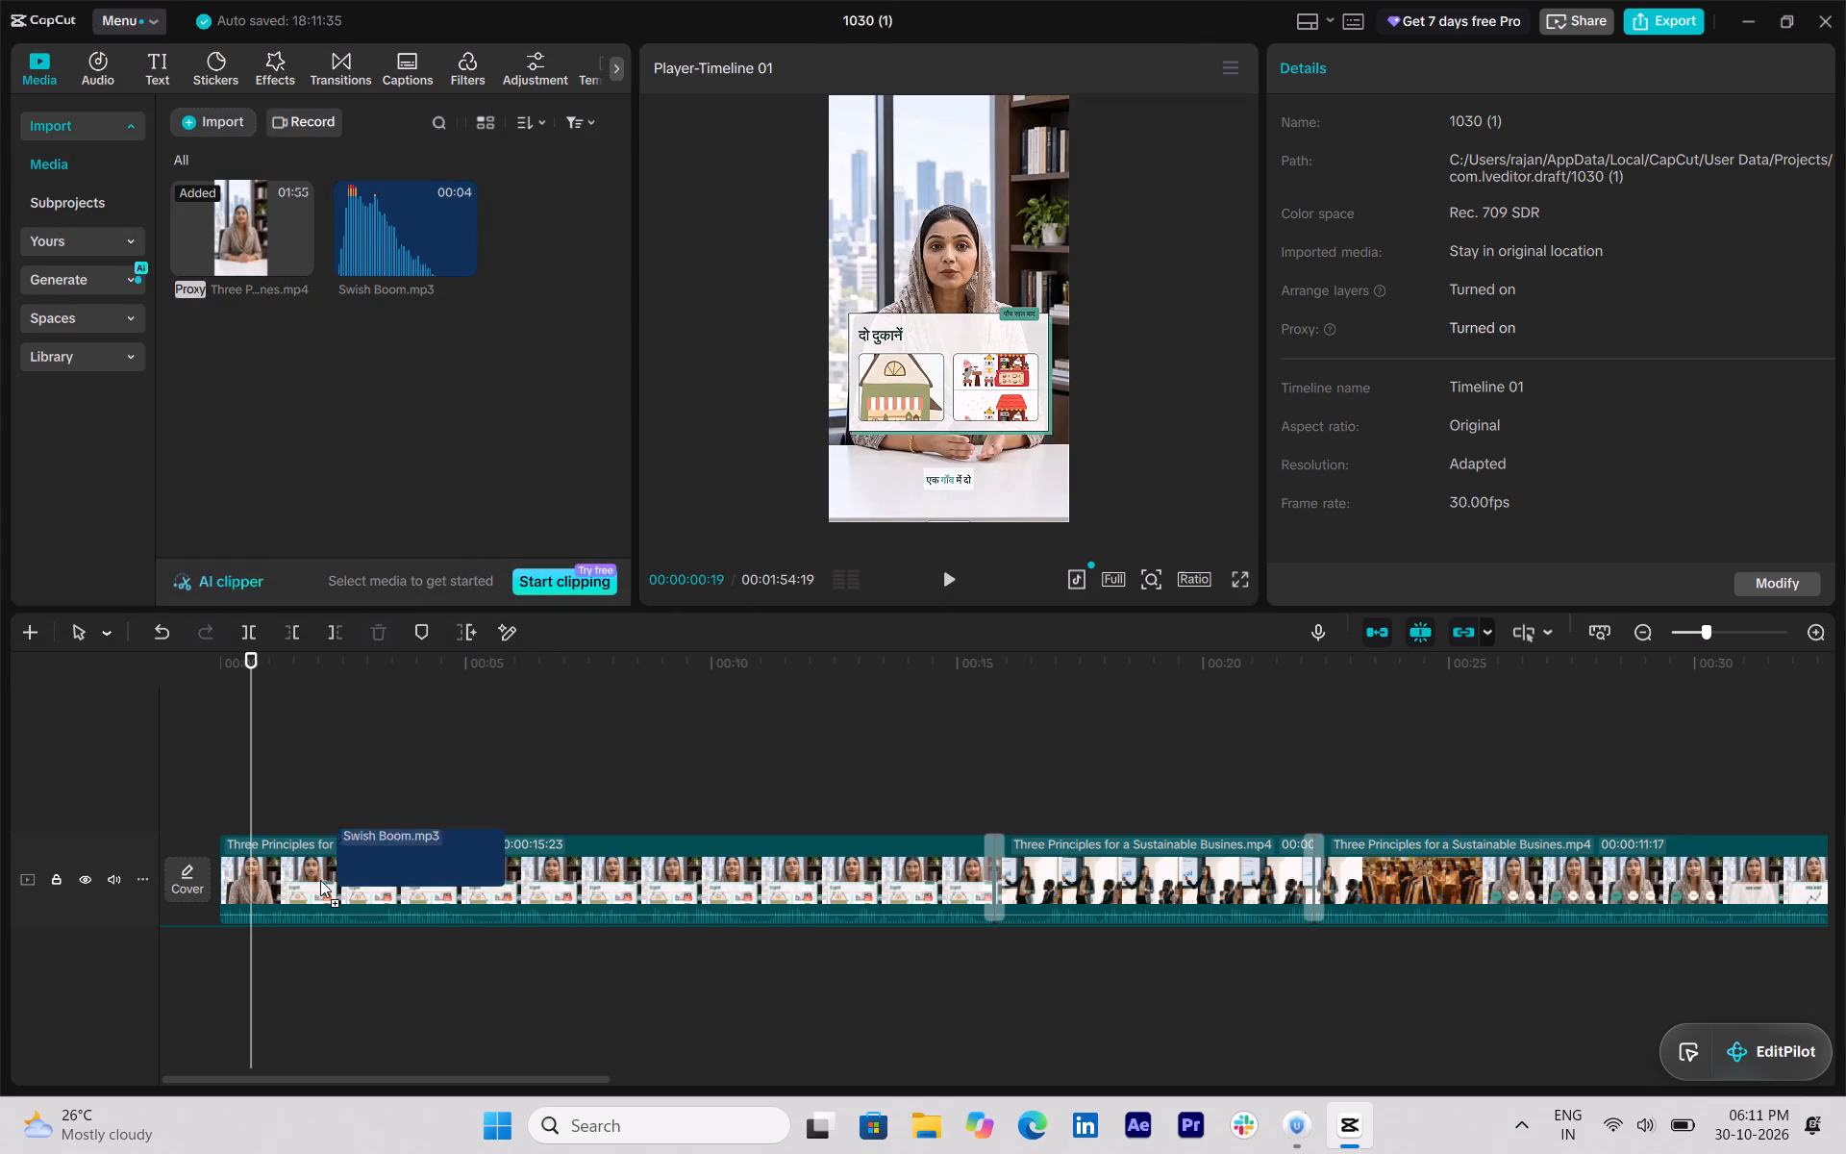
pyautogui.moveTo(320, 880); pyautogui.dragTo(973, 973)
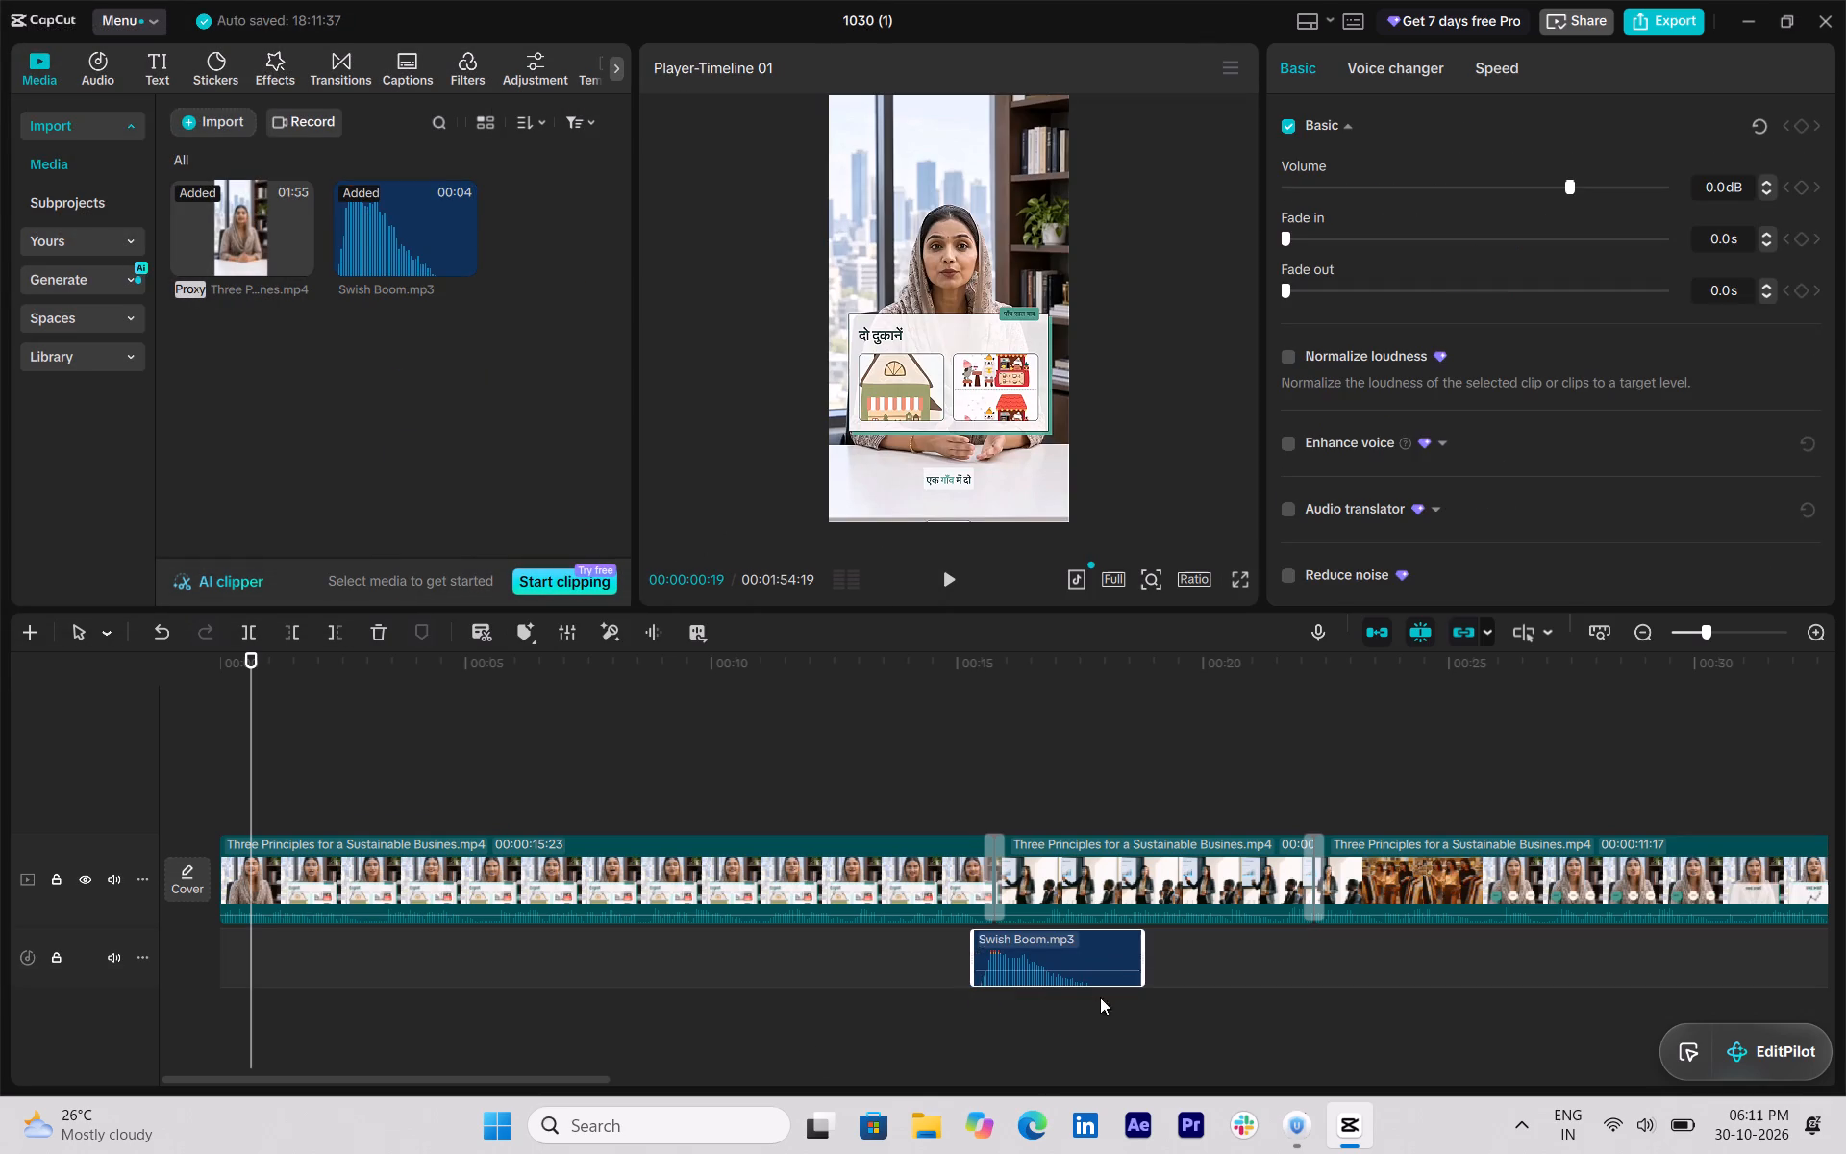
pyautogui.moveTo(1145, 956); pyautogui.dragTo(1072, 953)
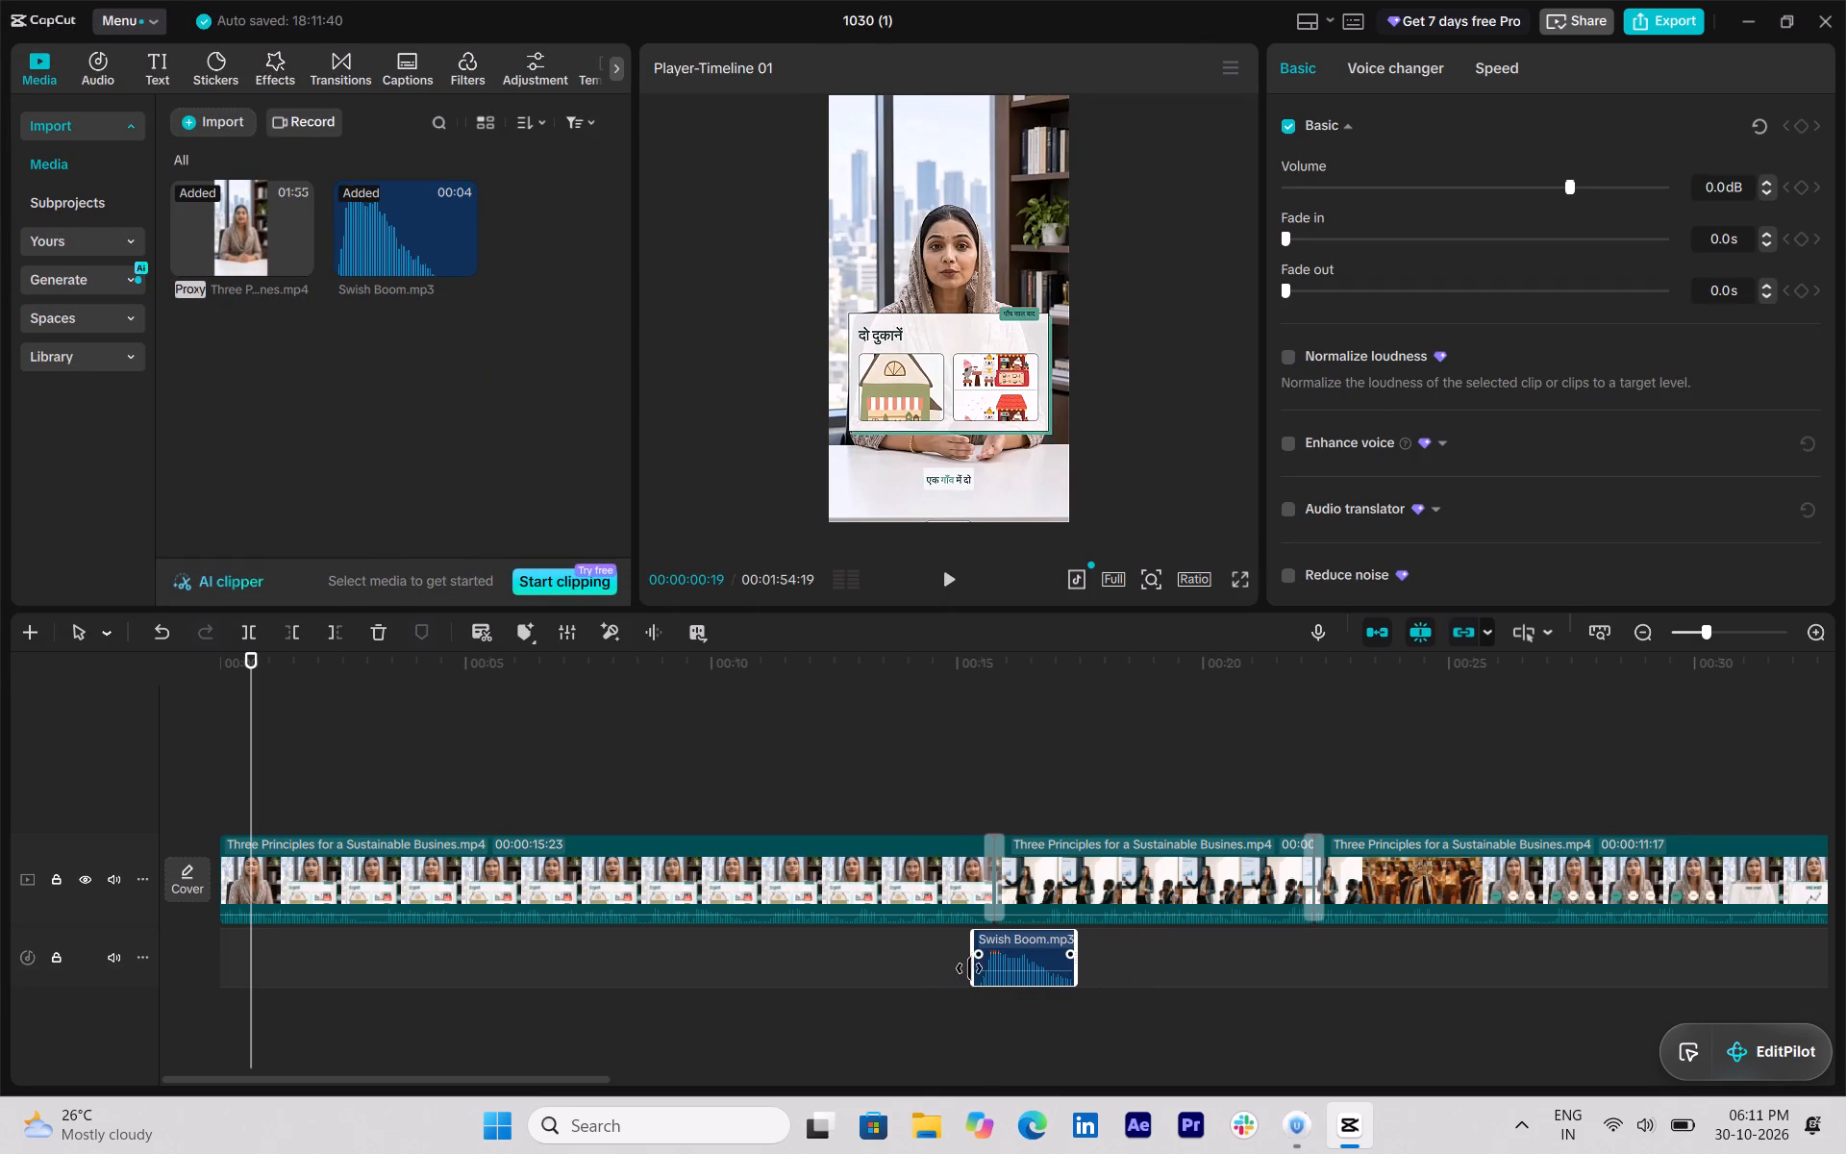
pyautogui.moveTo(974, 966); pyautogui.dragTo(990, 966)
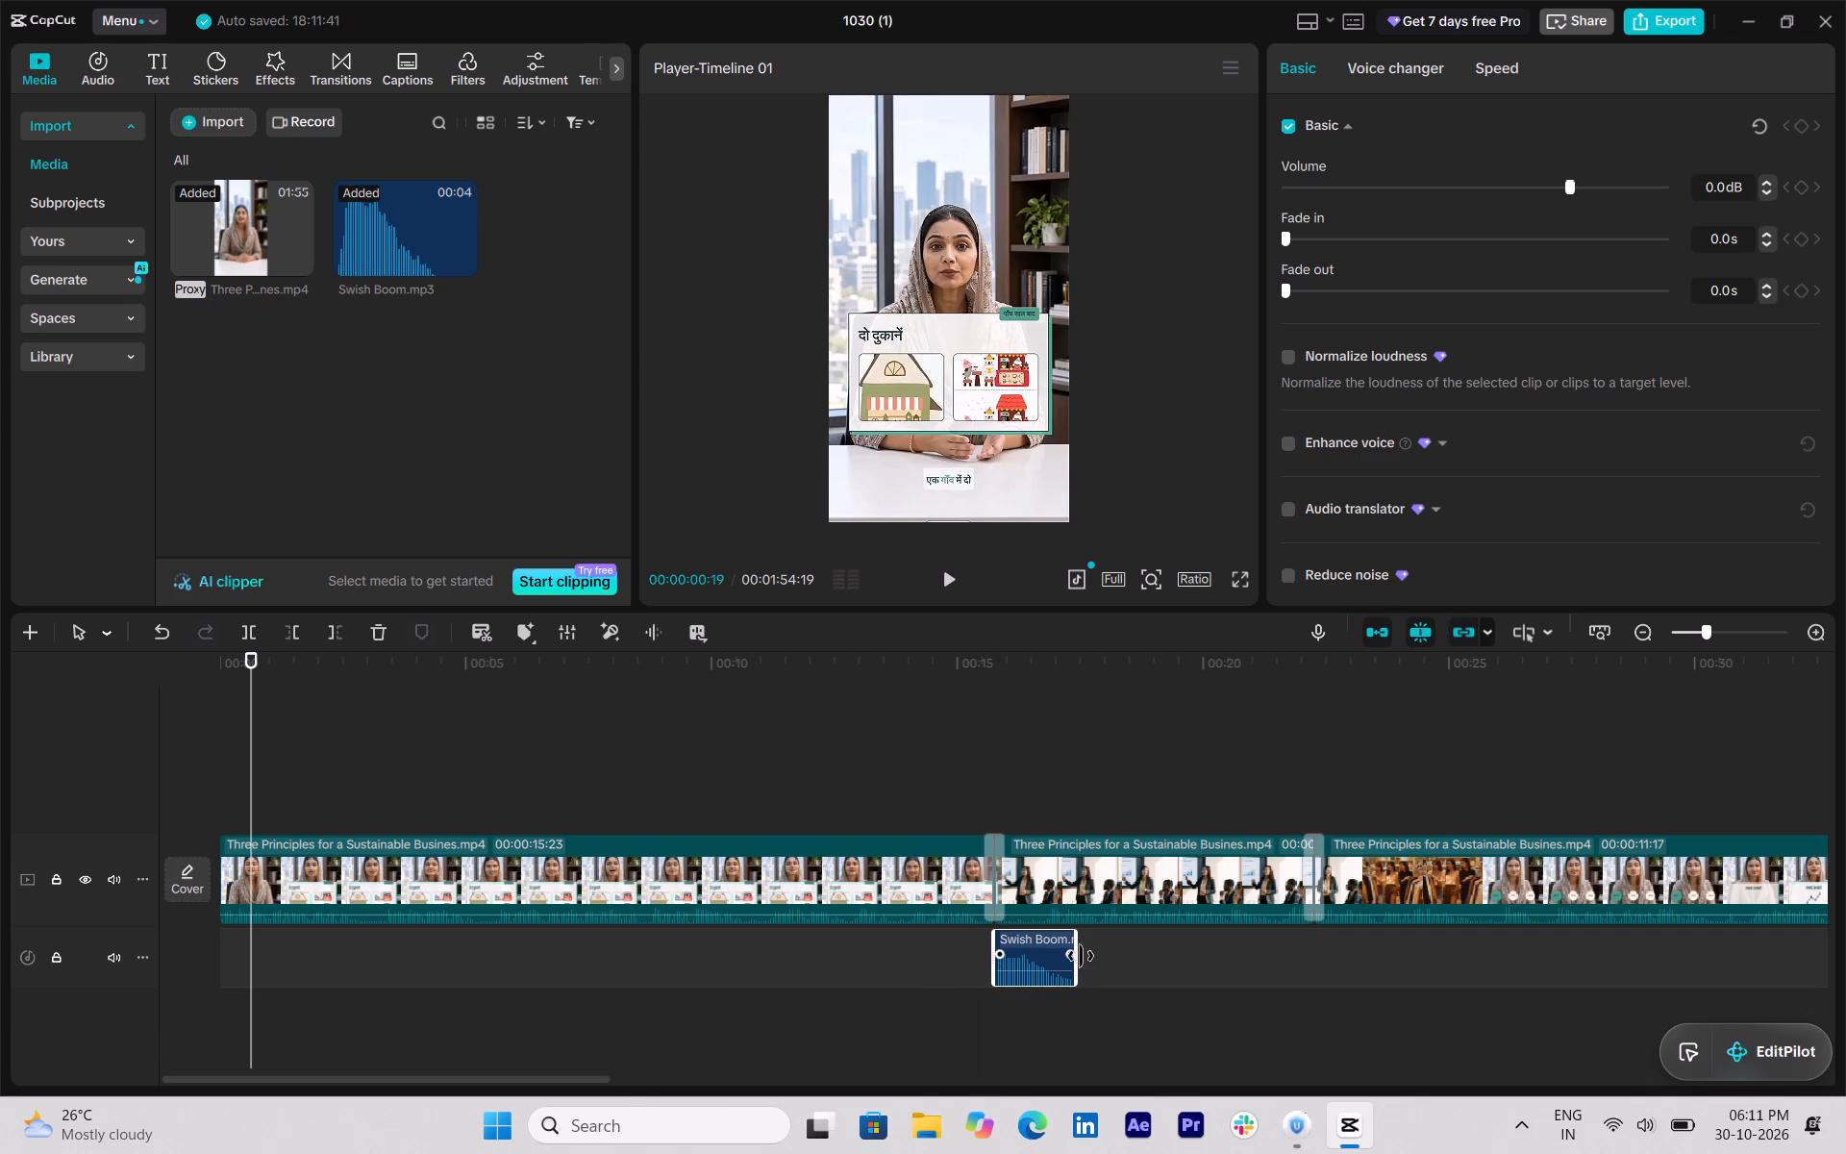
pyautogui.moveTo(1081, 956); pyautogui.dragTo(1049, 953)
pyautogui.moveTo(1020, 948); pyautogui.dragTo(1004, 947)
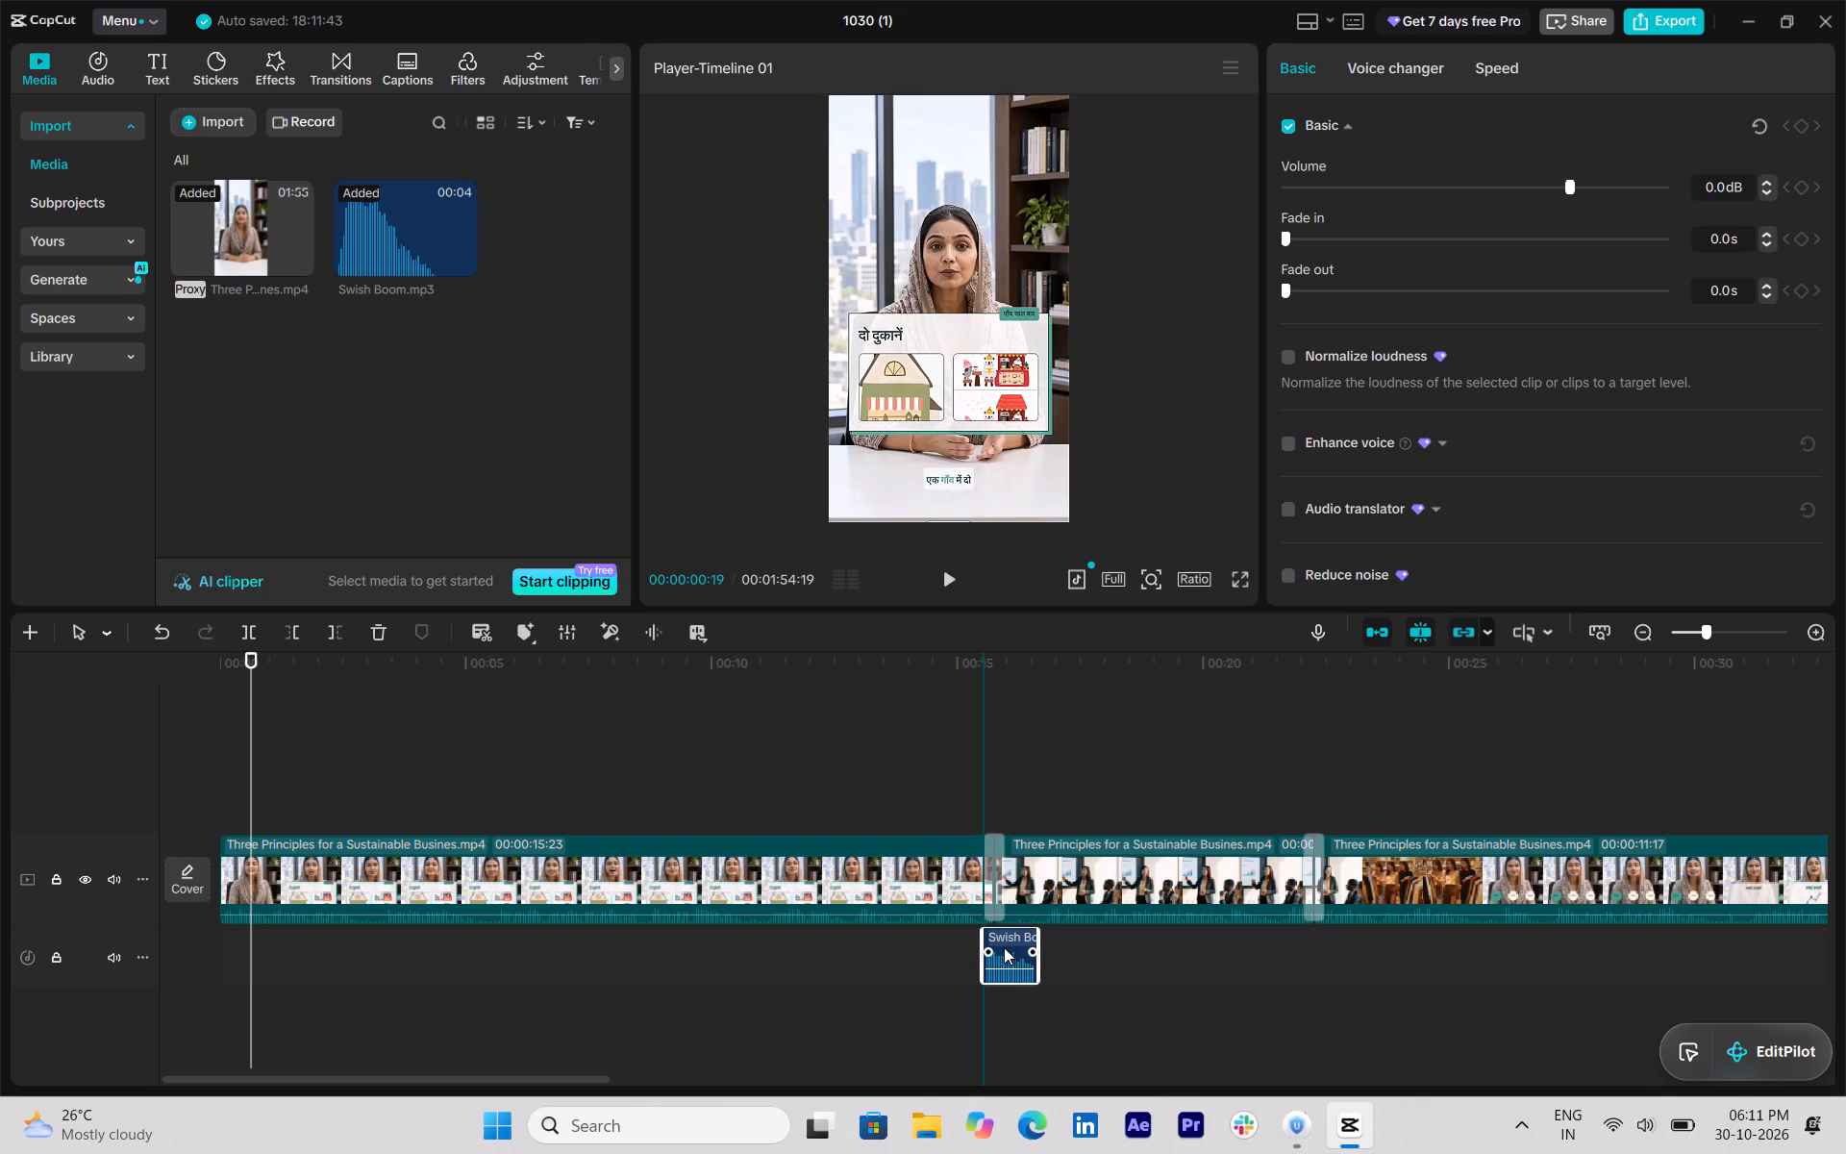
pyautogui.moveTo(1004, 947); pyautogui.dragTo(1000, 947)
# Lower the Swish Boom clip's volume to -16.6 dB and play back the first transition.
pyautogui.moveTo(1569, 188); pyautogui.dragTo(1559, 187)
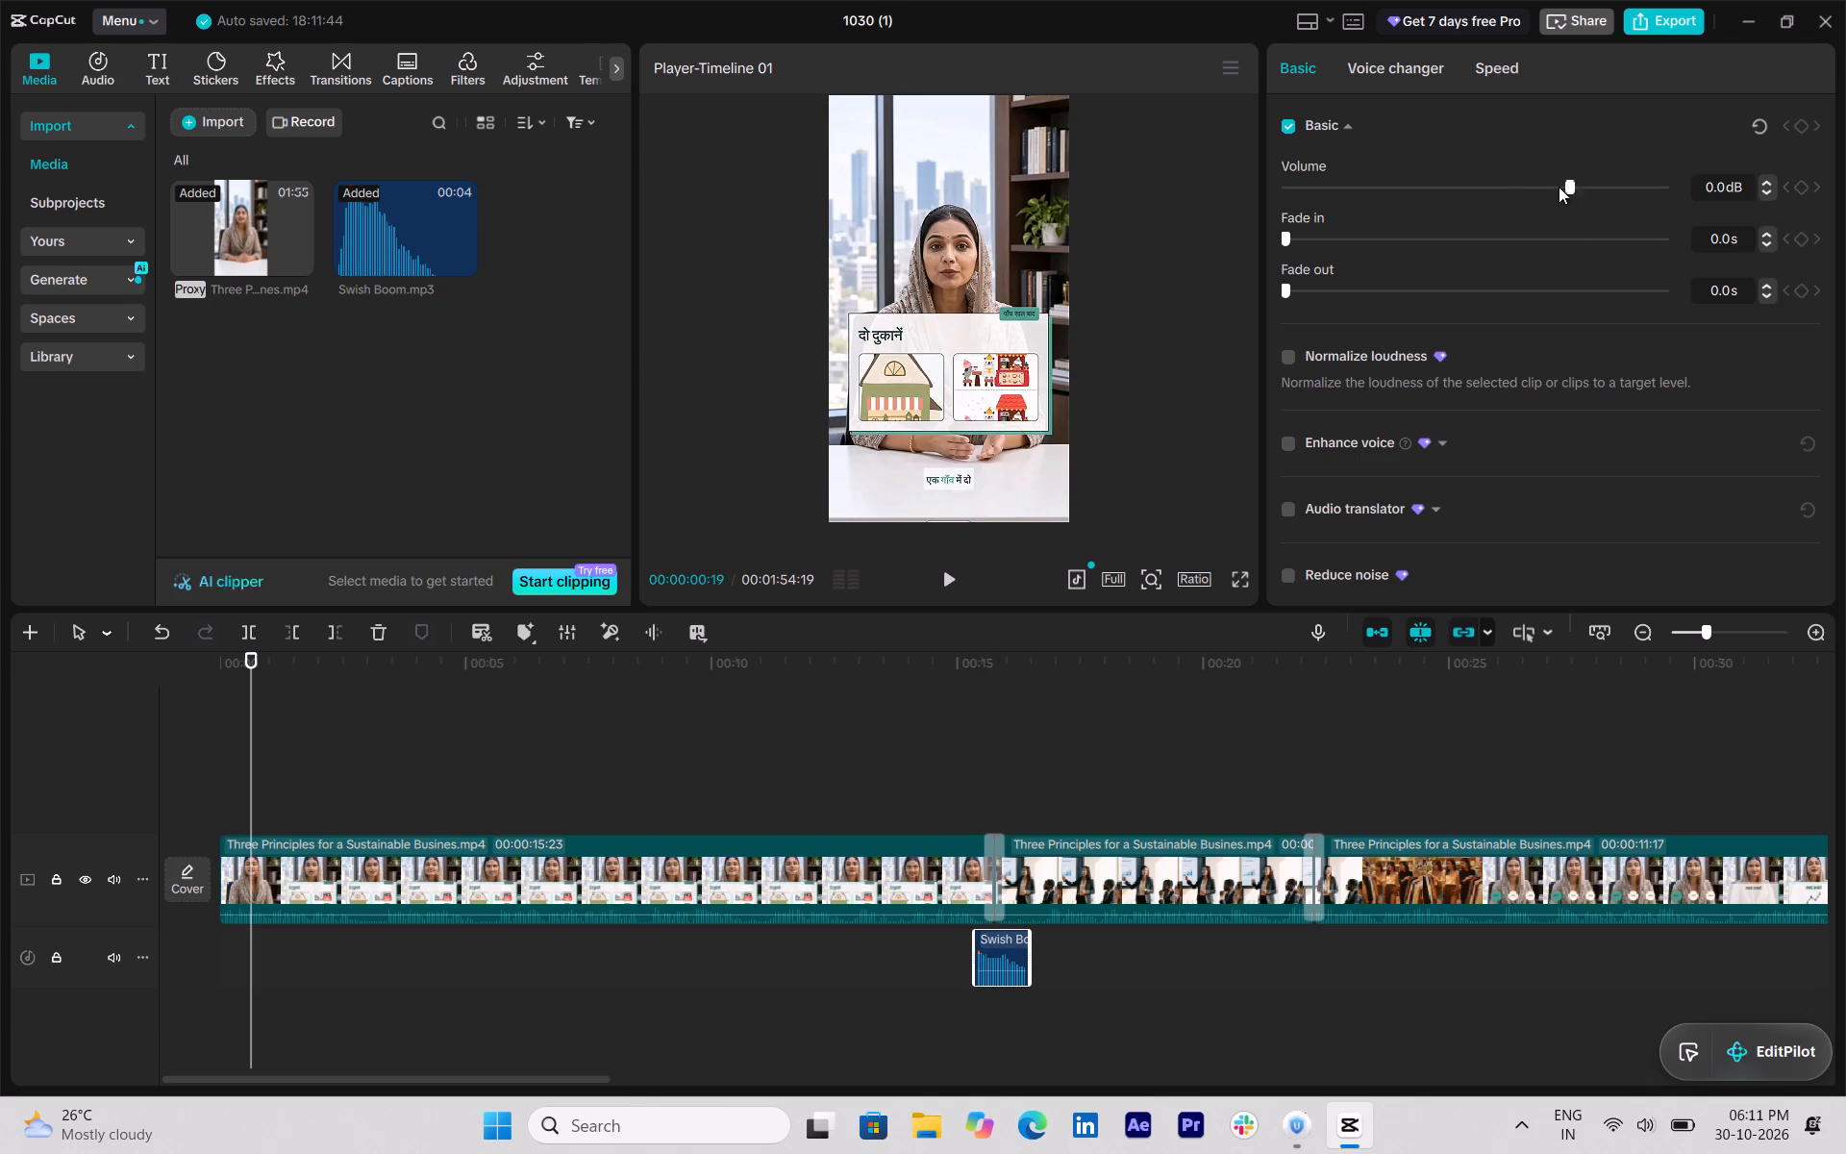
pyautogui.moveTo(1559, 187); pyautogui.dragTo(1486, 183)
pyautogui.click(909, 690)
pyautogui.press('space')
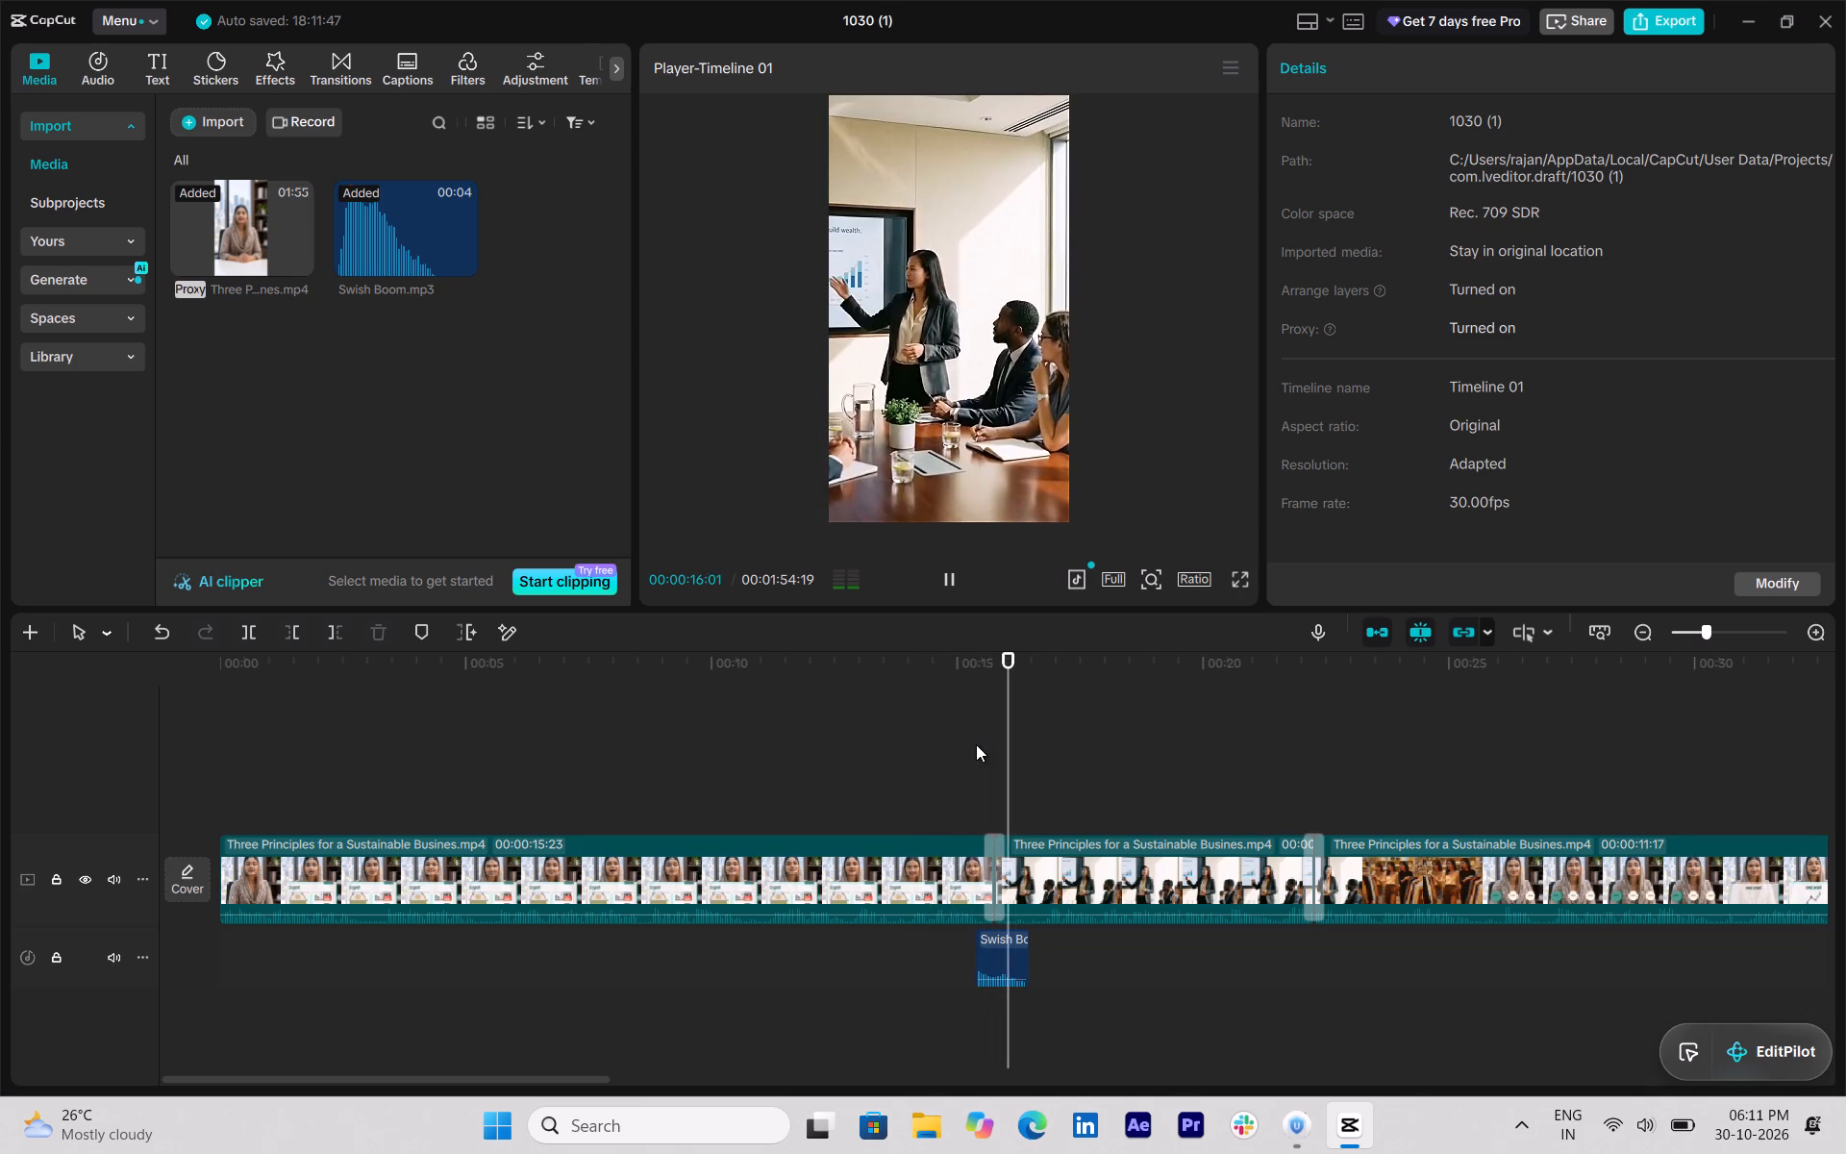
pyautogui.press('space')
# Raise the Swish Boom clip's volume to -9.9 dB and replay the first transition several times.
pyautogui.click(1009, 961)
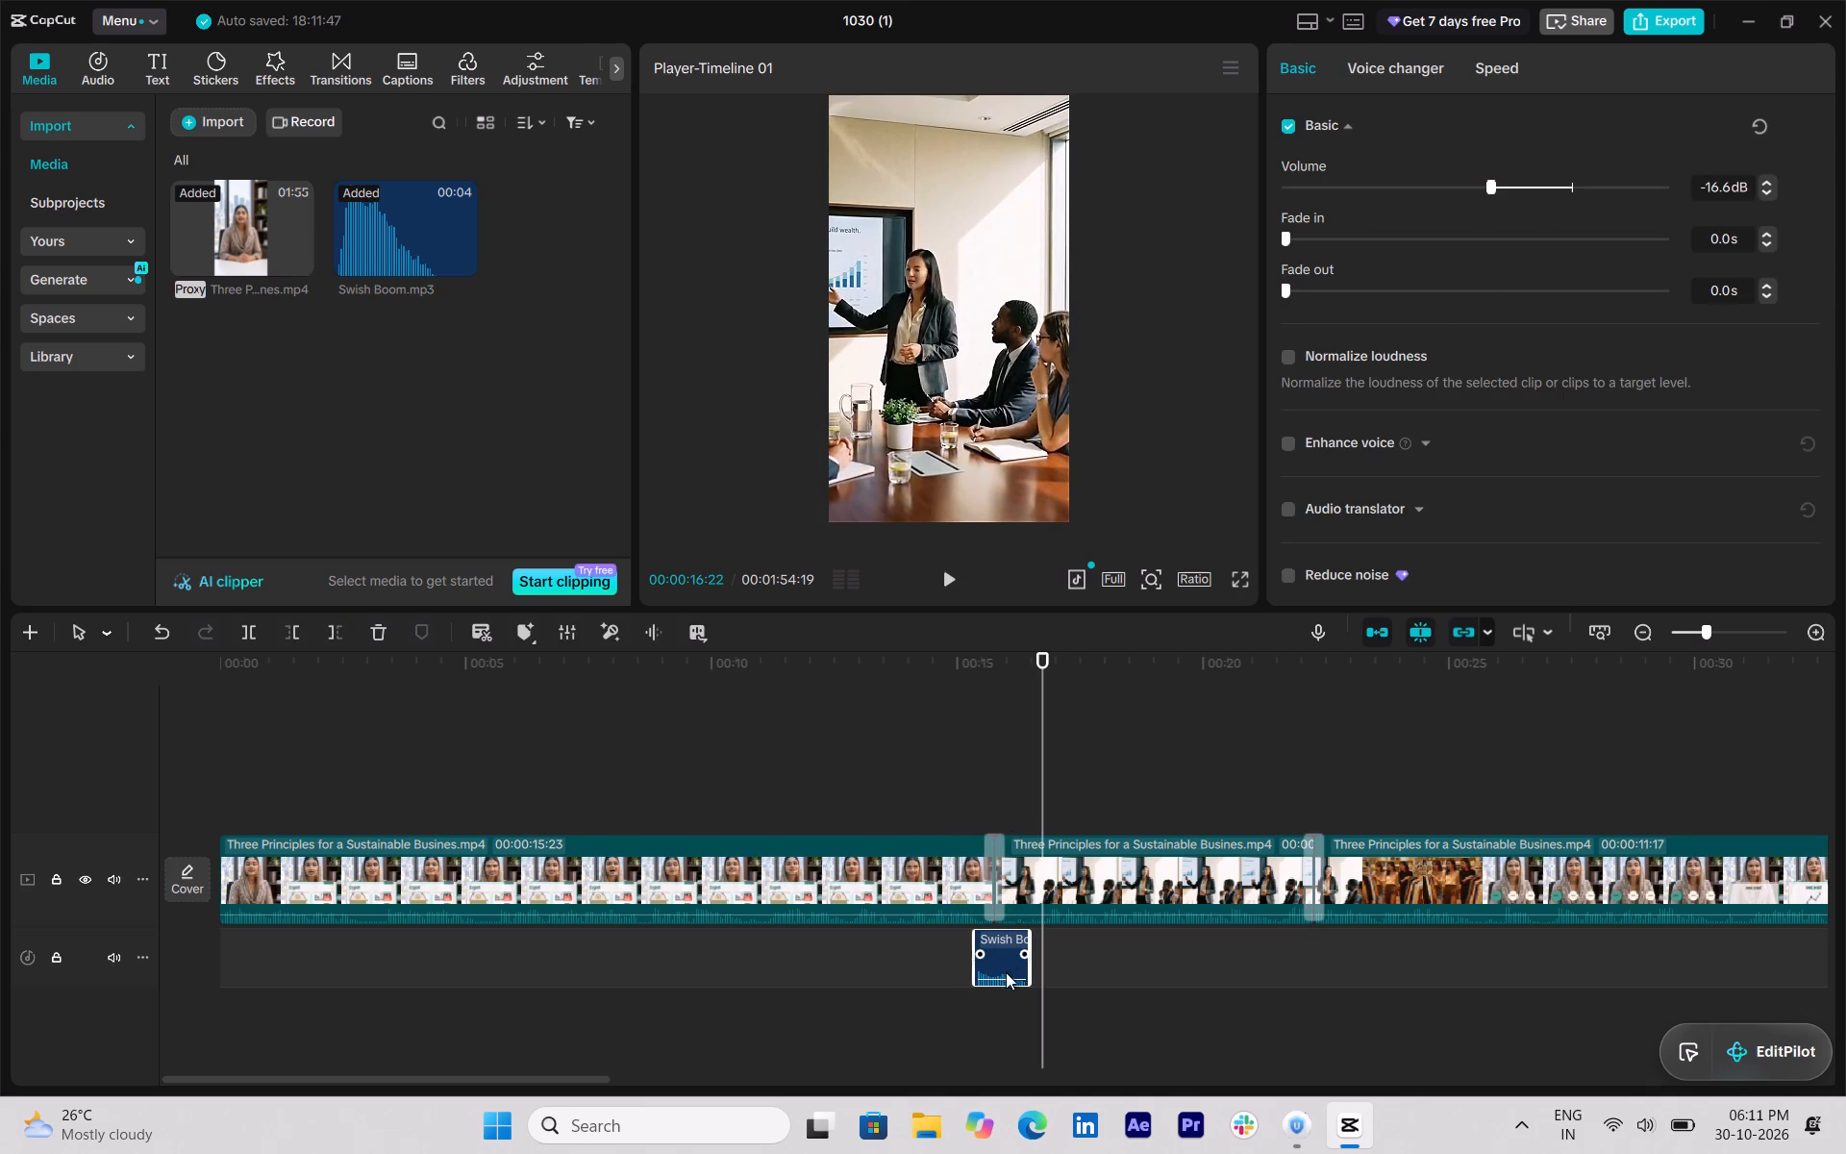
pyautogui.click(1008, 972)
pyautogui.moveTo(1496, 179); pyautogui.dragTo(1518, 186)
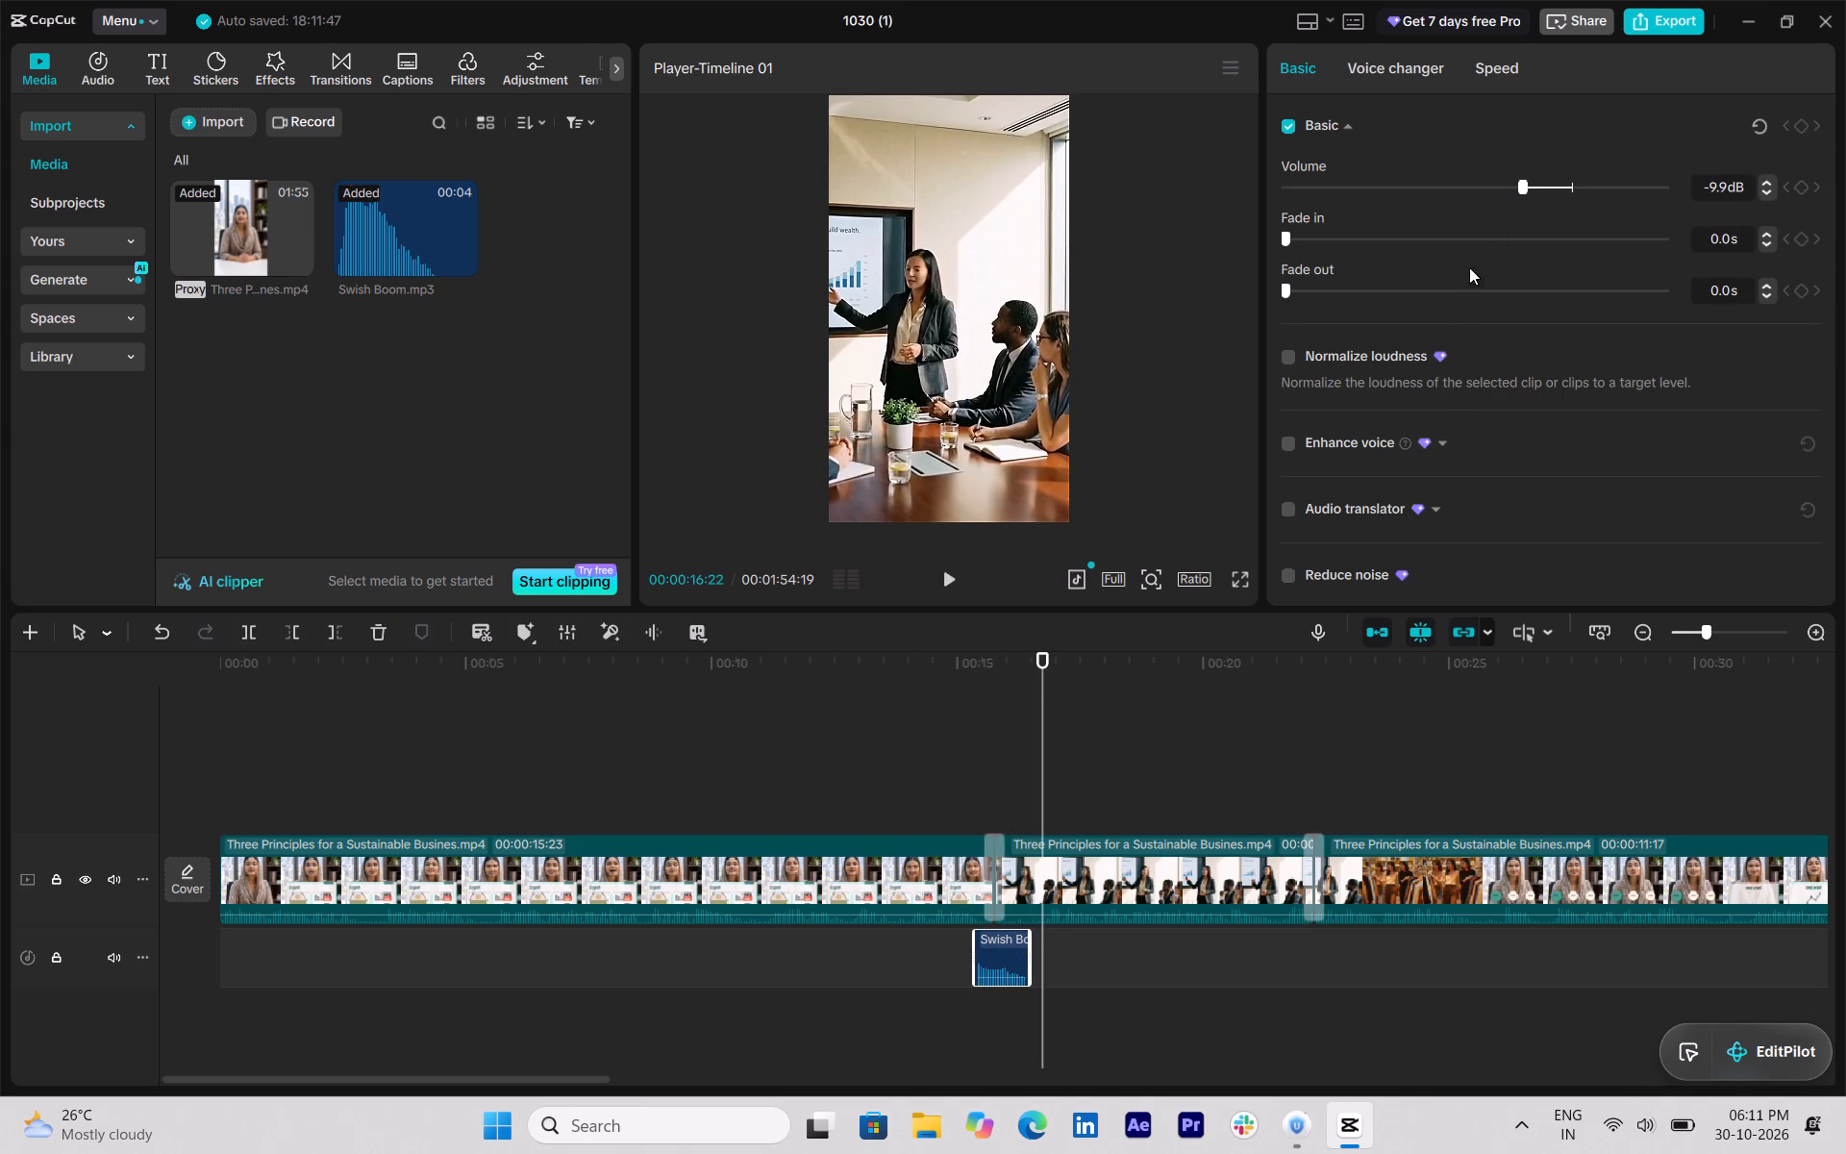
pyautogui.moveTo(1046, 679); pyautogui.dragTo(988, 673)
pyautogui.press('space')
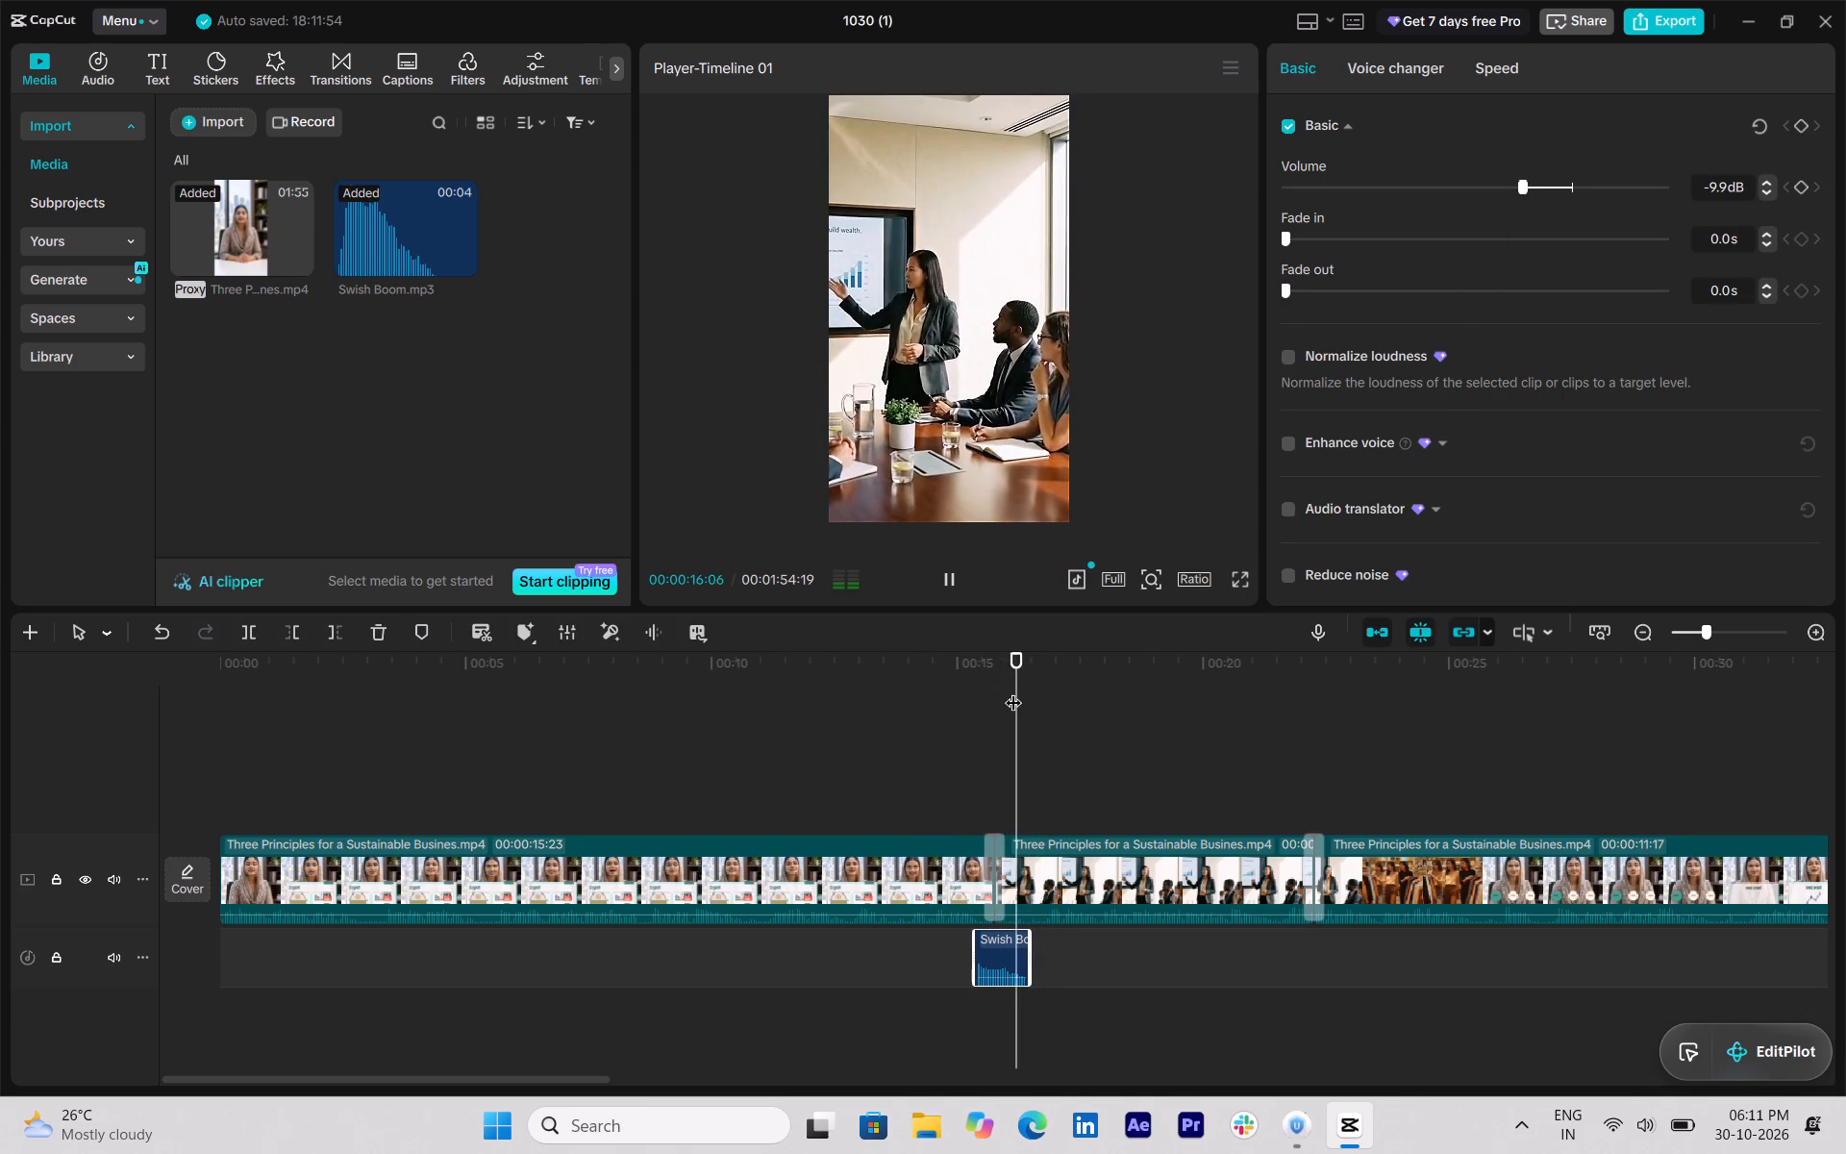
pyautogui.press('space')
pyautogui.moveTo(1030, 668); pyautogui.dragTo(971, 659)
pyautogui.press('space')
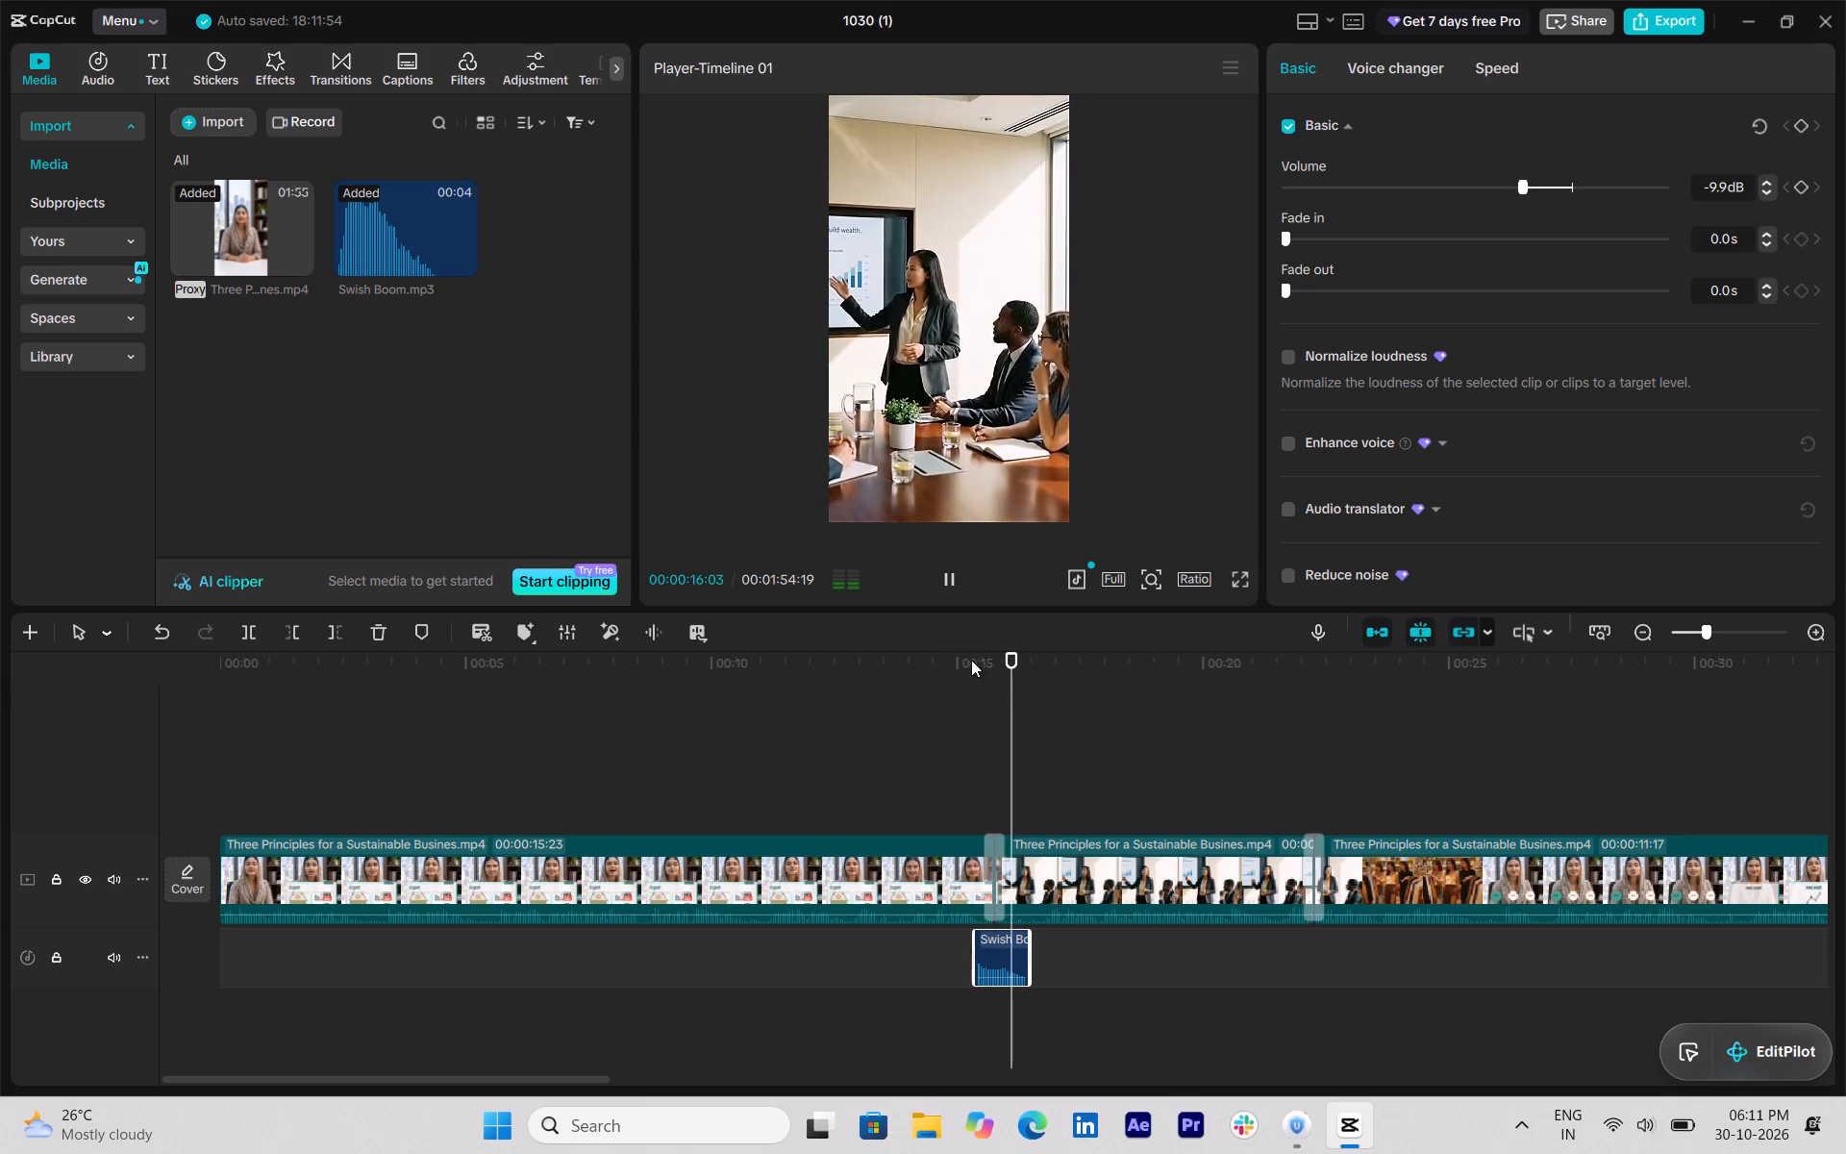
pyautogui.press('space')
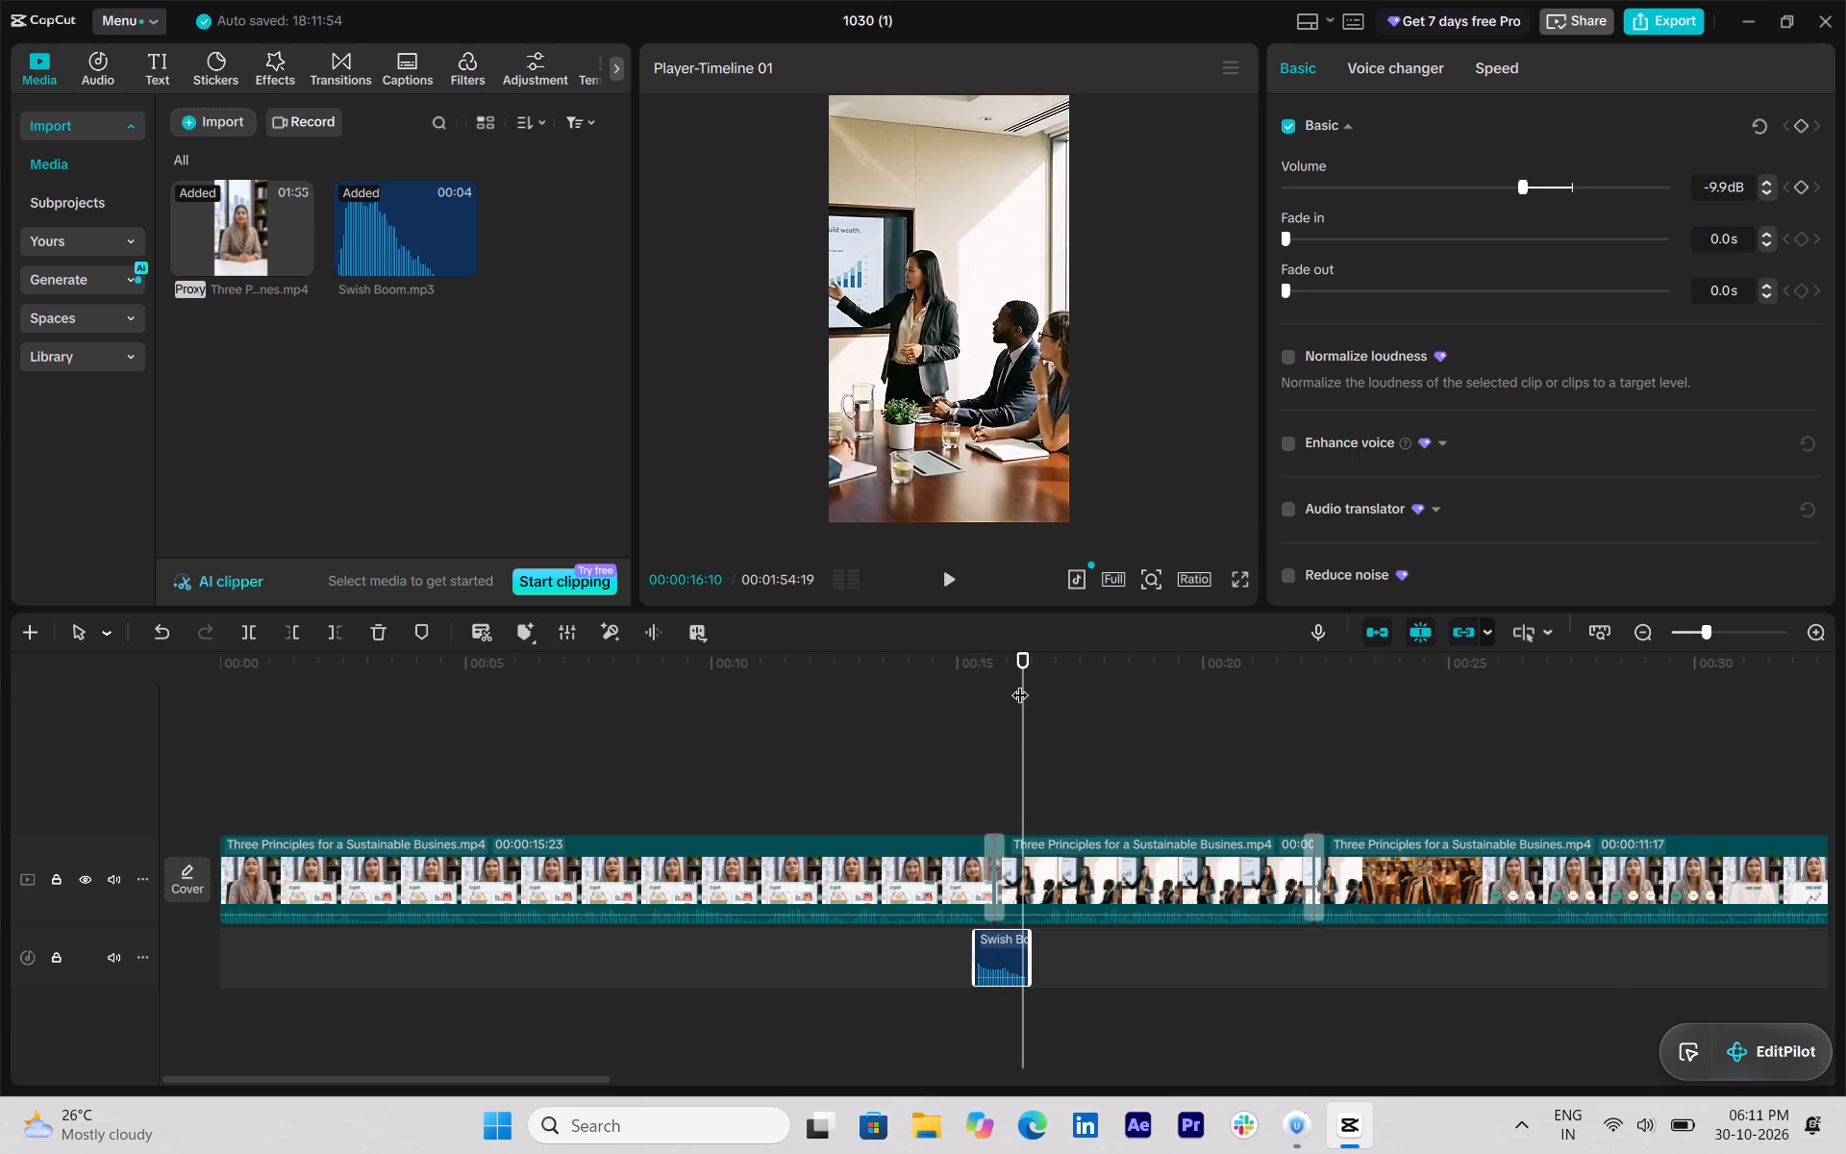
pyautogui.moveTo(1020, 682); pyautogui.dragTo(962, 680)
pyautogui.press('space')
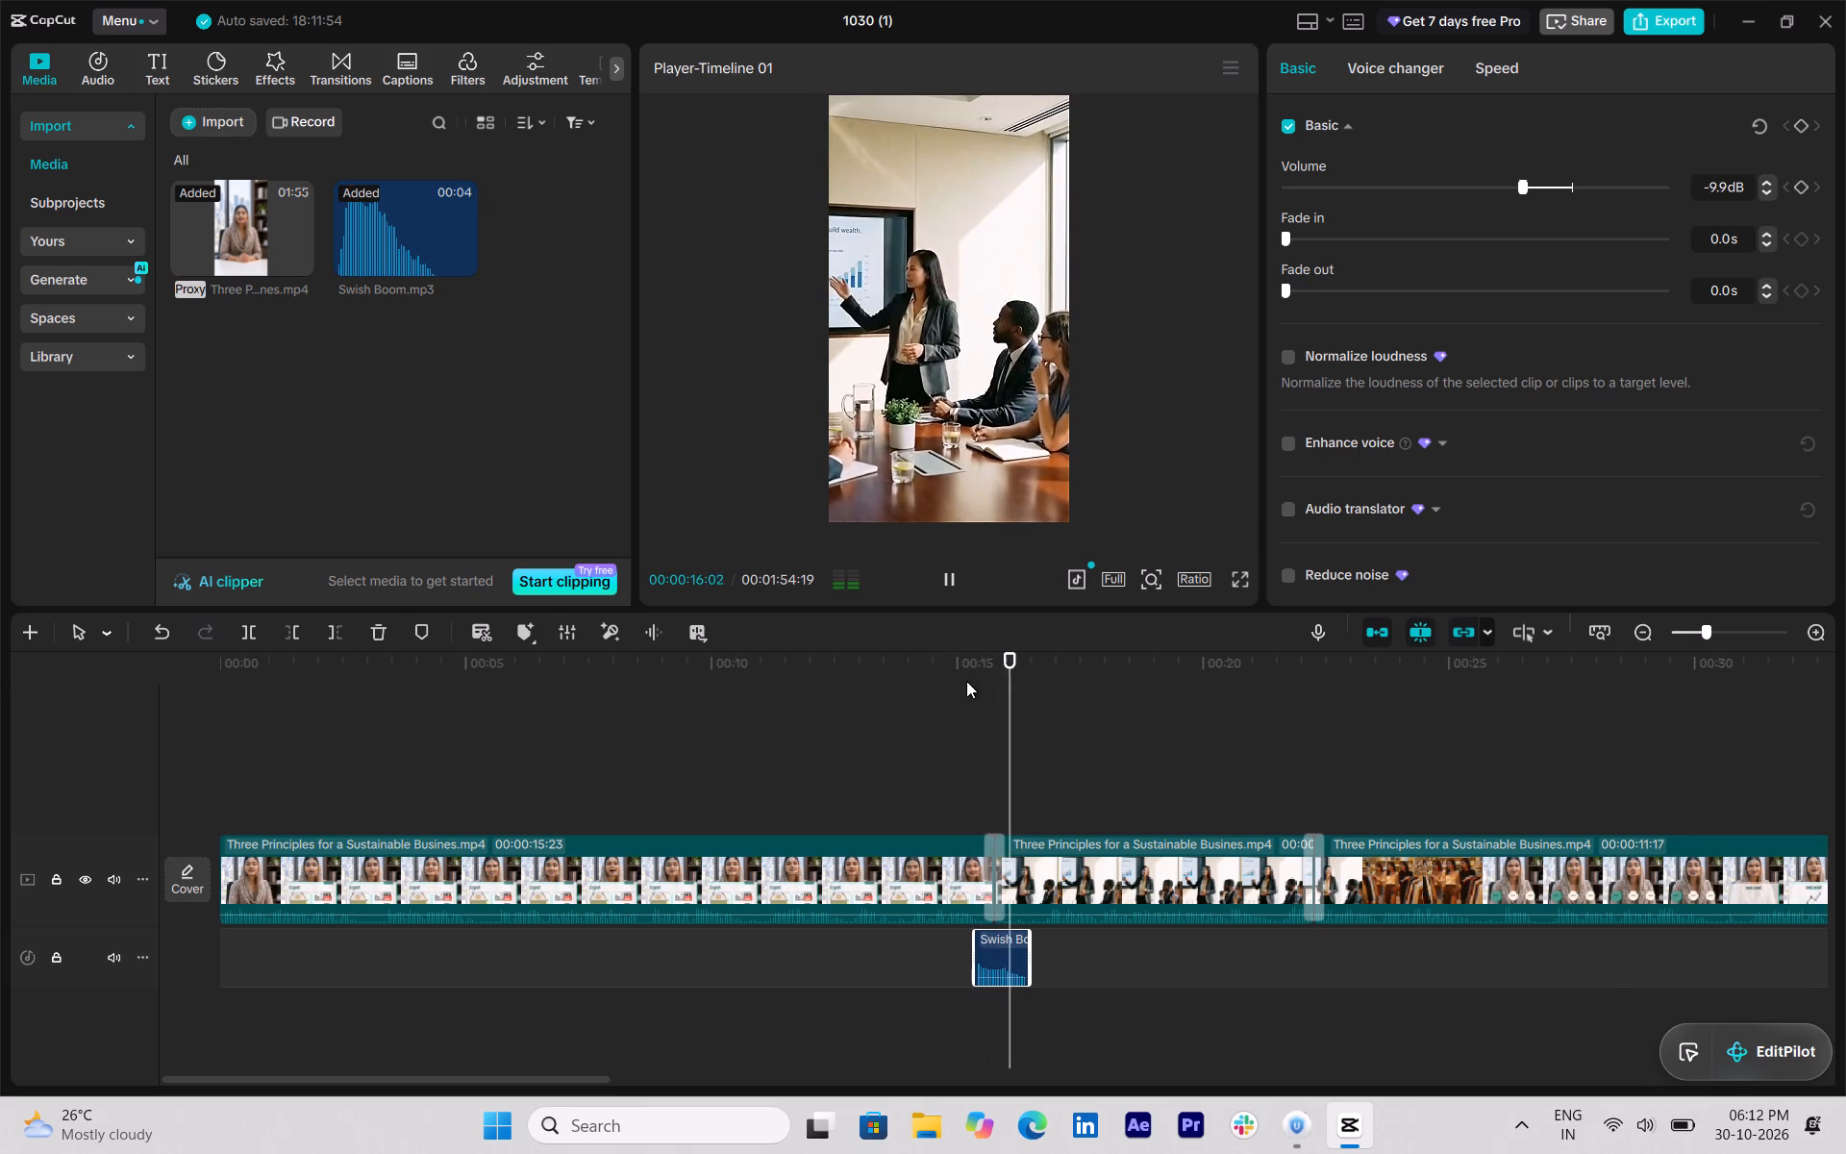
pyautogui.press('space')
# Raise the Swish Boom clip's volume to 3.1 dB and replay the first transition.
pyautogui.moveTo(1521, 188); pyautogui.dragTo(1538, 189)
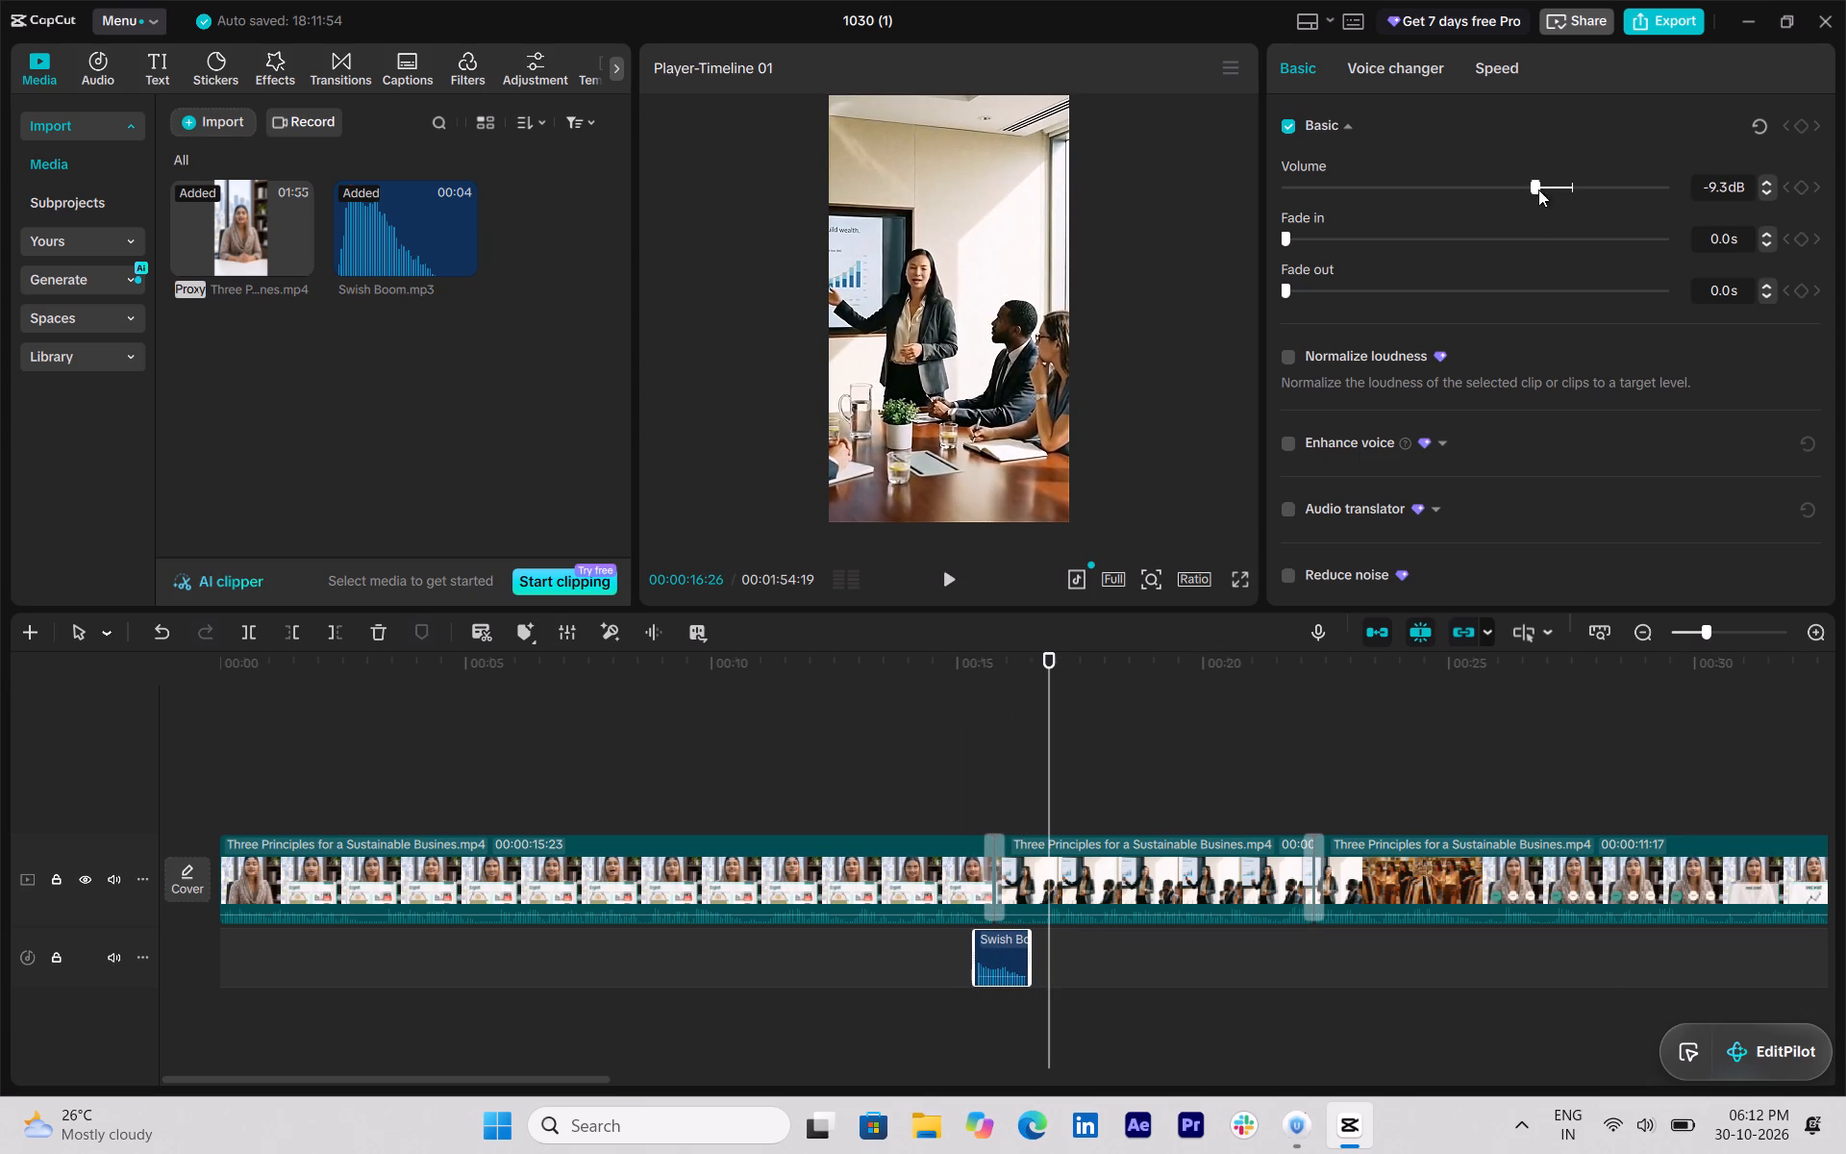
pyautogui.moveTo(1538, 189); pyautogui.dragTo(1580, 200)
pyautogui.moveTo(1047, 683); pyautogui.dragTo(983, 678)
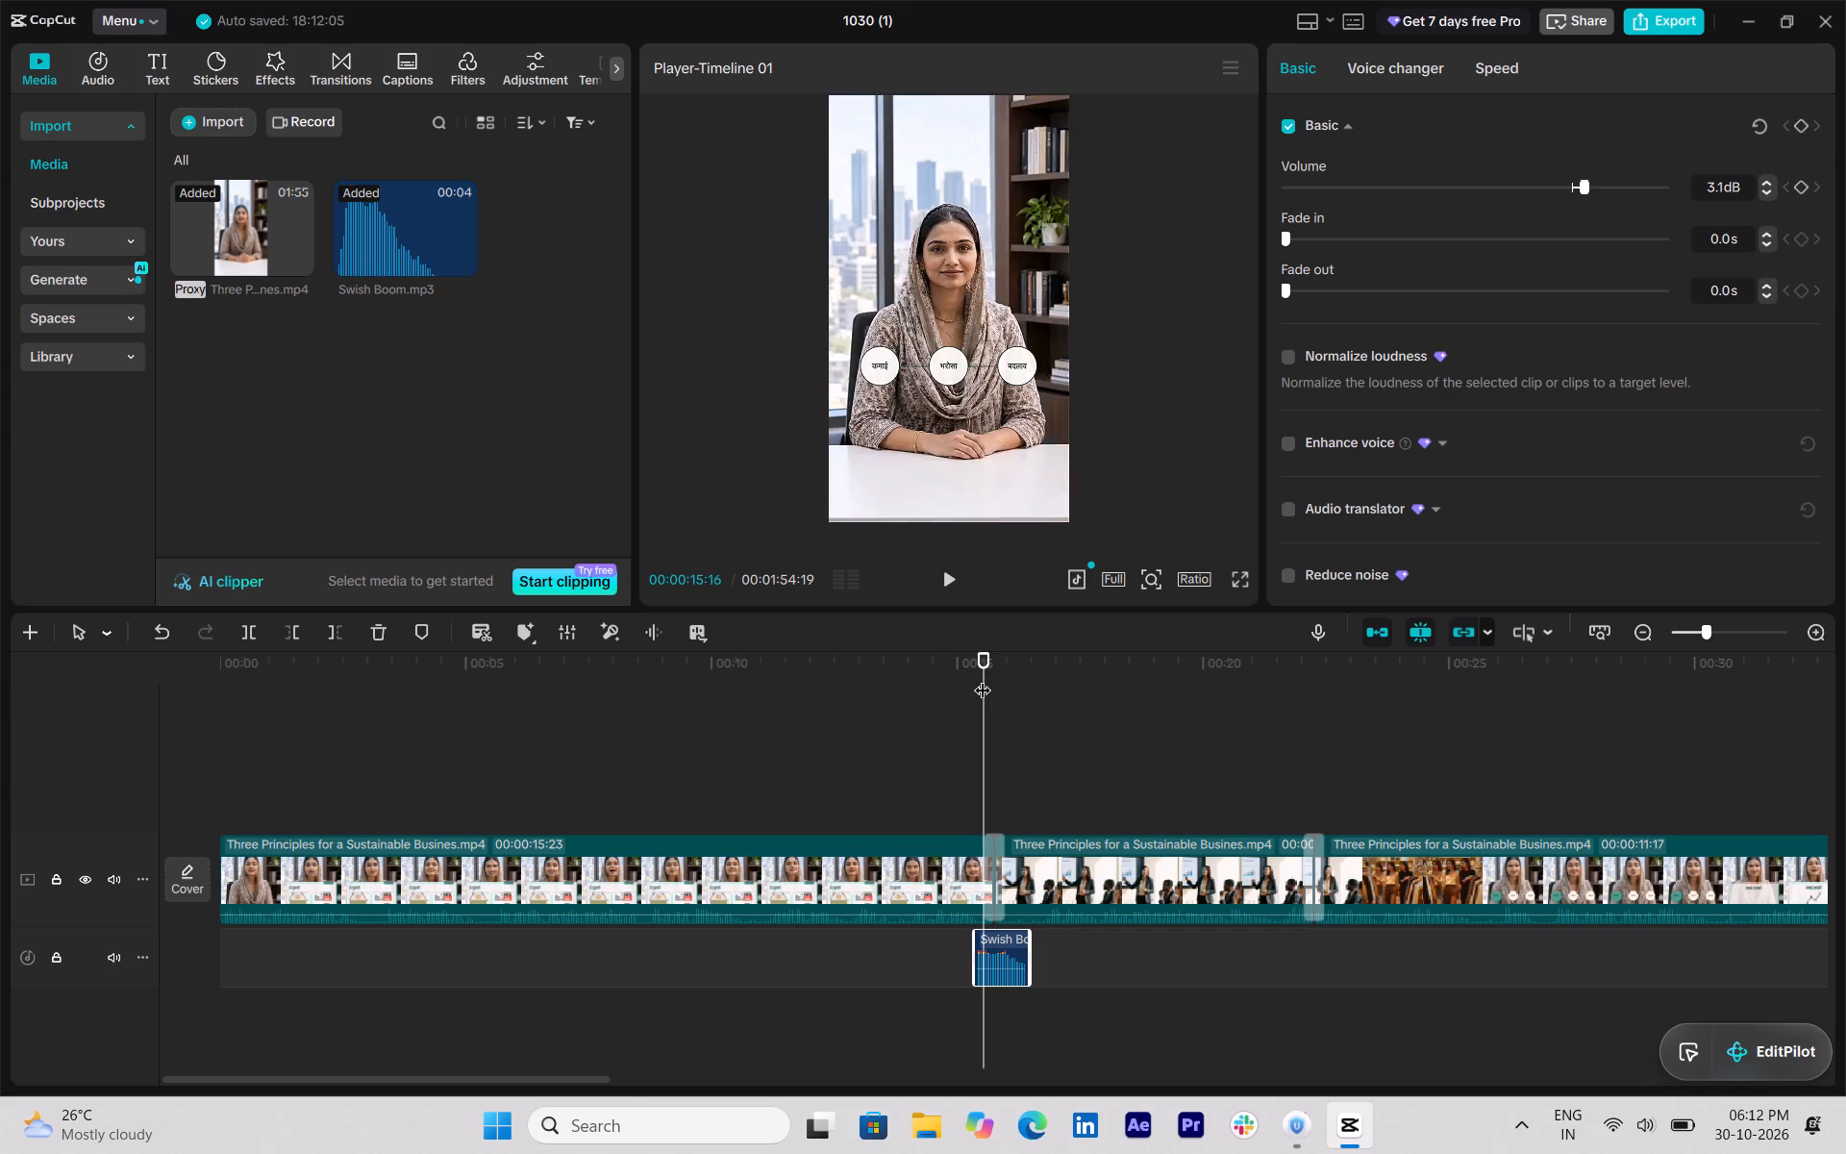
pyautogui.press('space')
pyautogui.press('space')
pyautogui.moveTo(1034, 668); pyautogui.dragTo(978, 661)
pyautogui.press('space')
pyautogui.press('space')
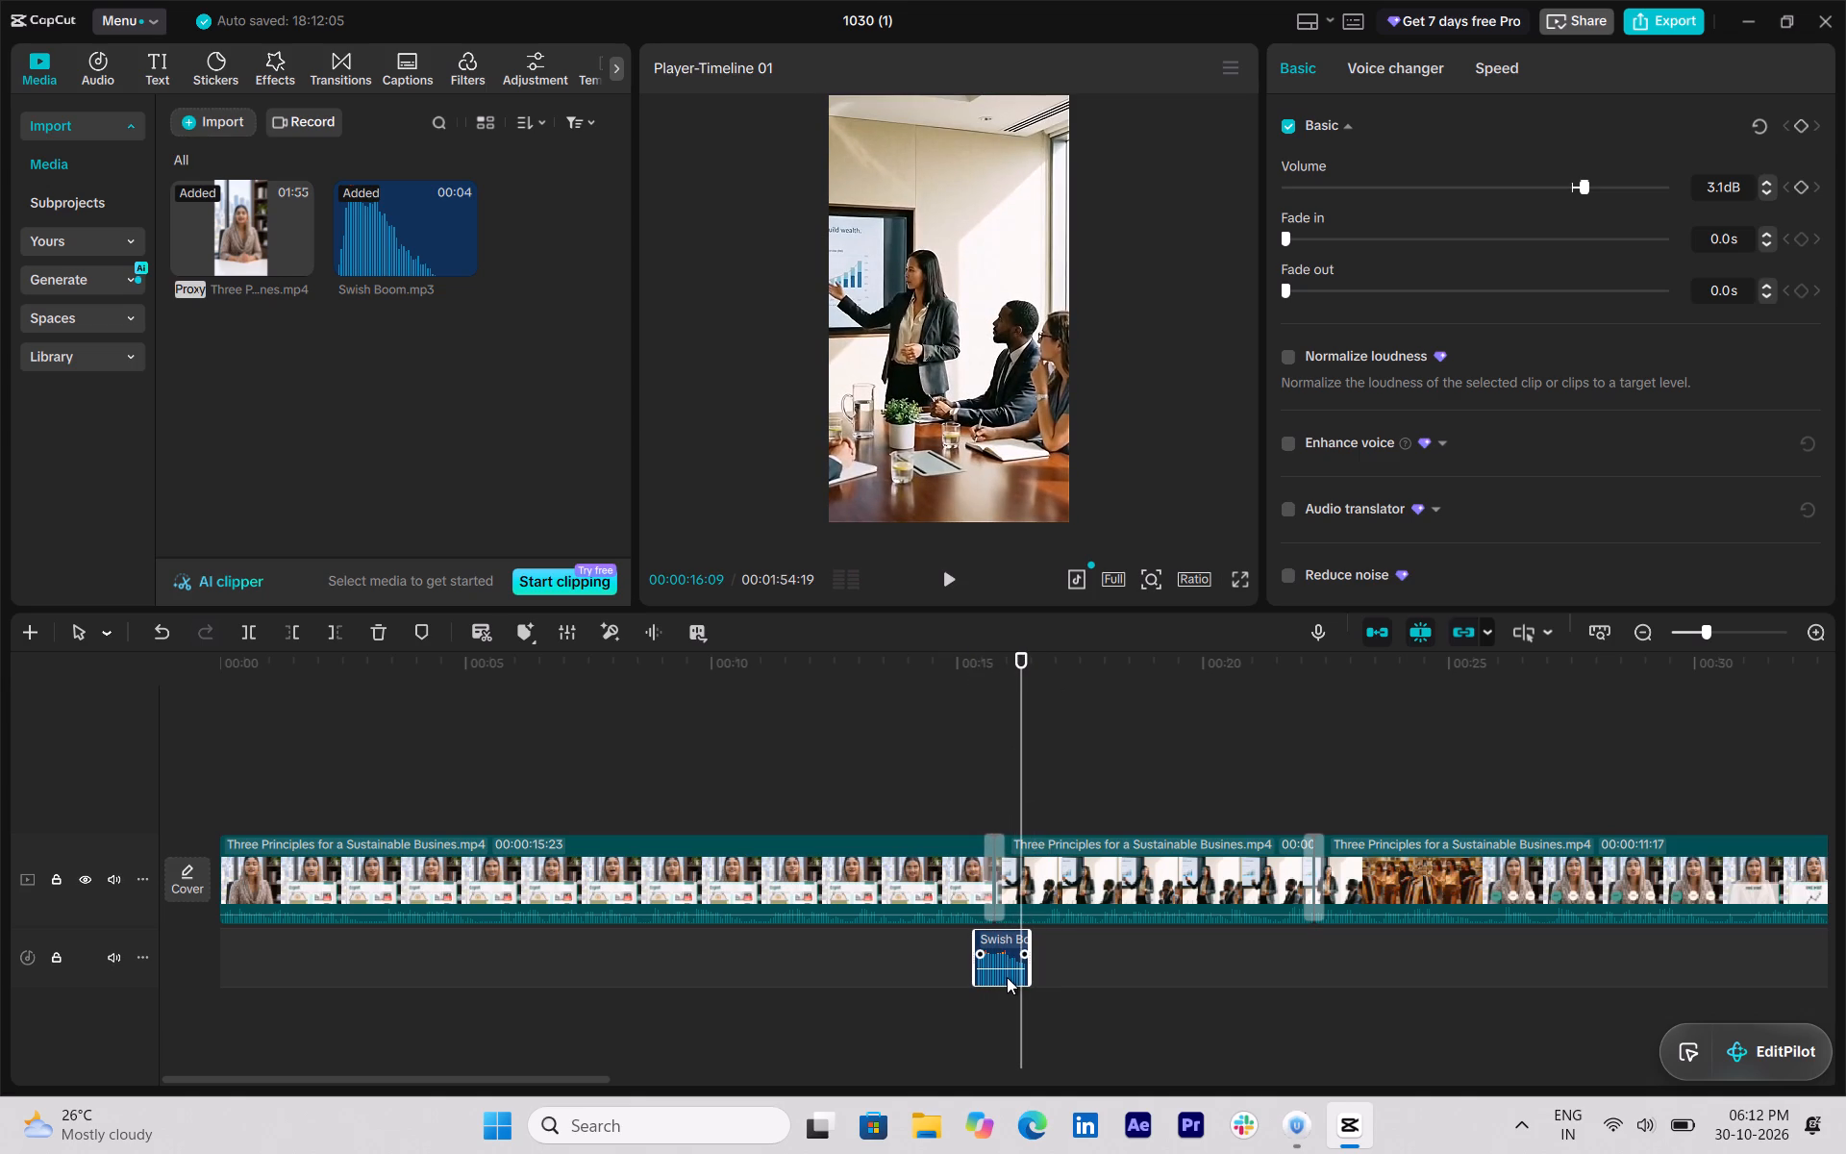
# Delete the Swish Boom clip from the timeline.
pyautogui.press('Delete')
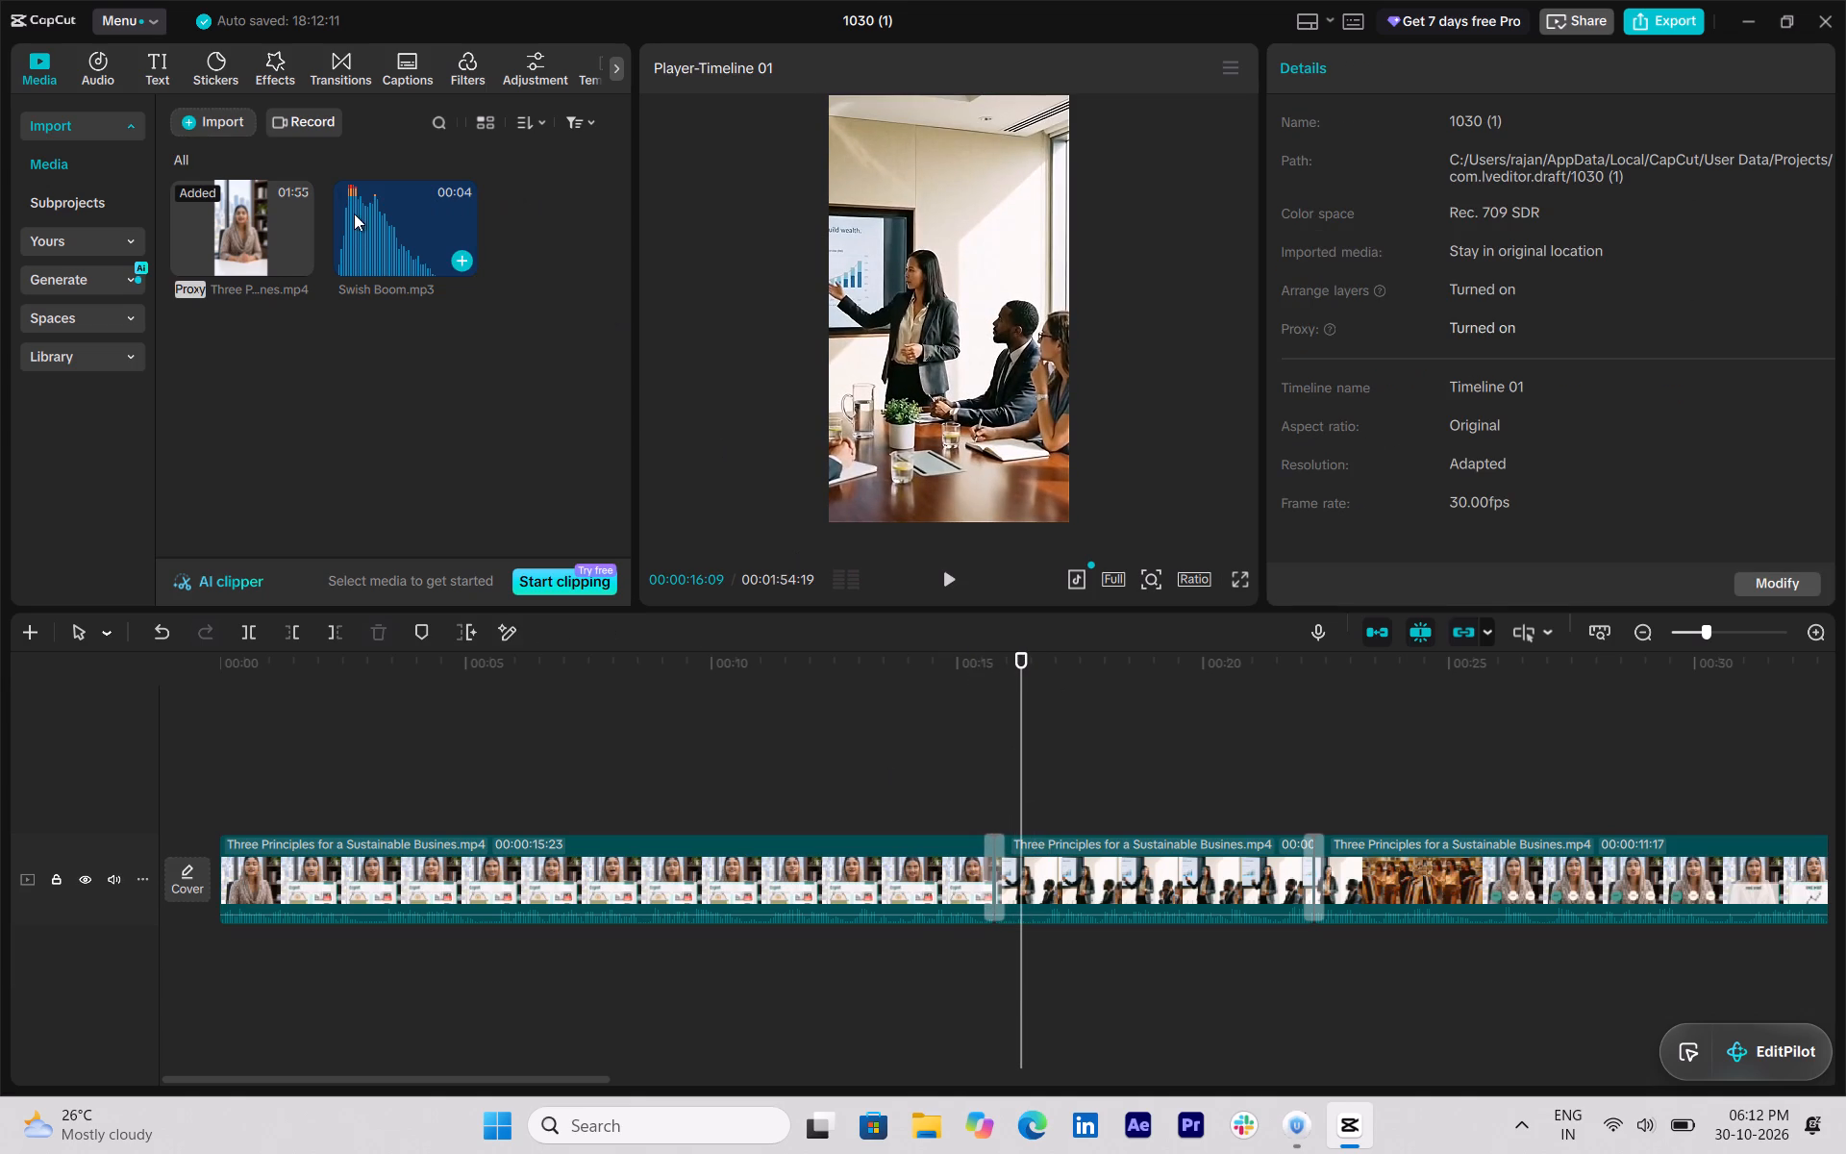
# Browse the SFX subfolders and import Swish.wav from the Premium sounds effects folder.
pyautogui.click(240, 112)
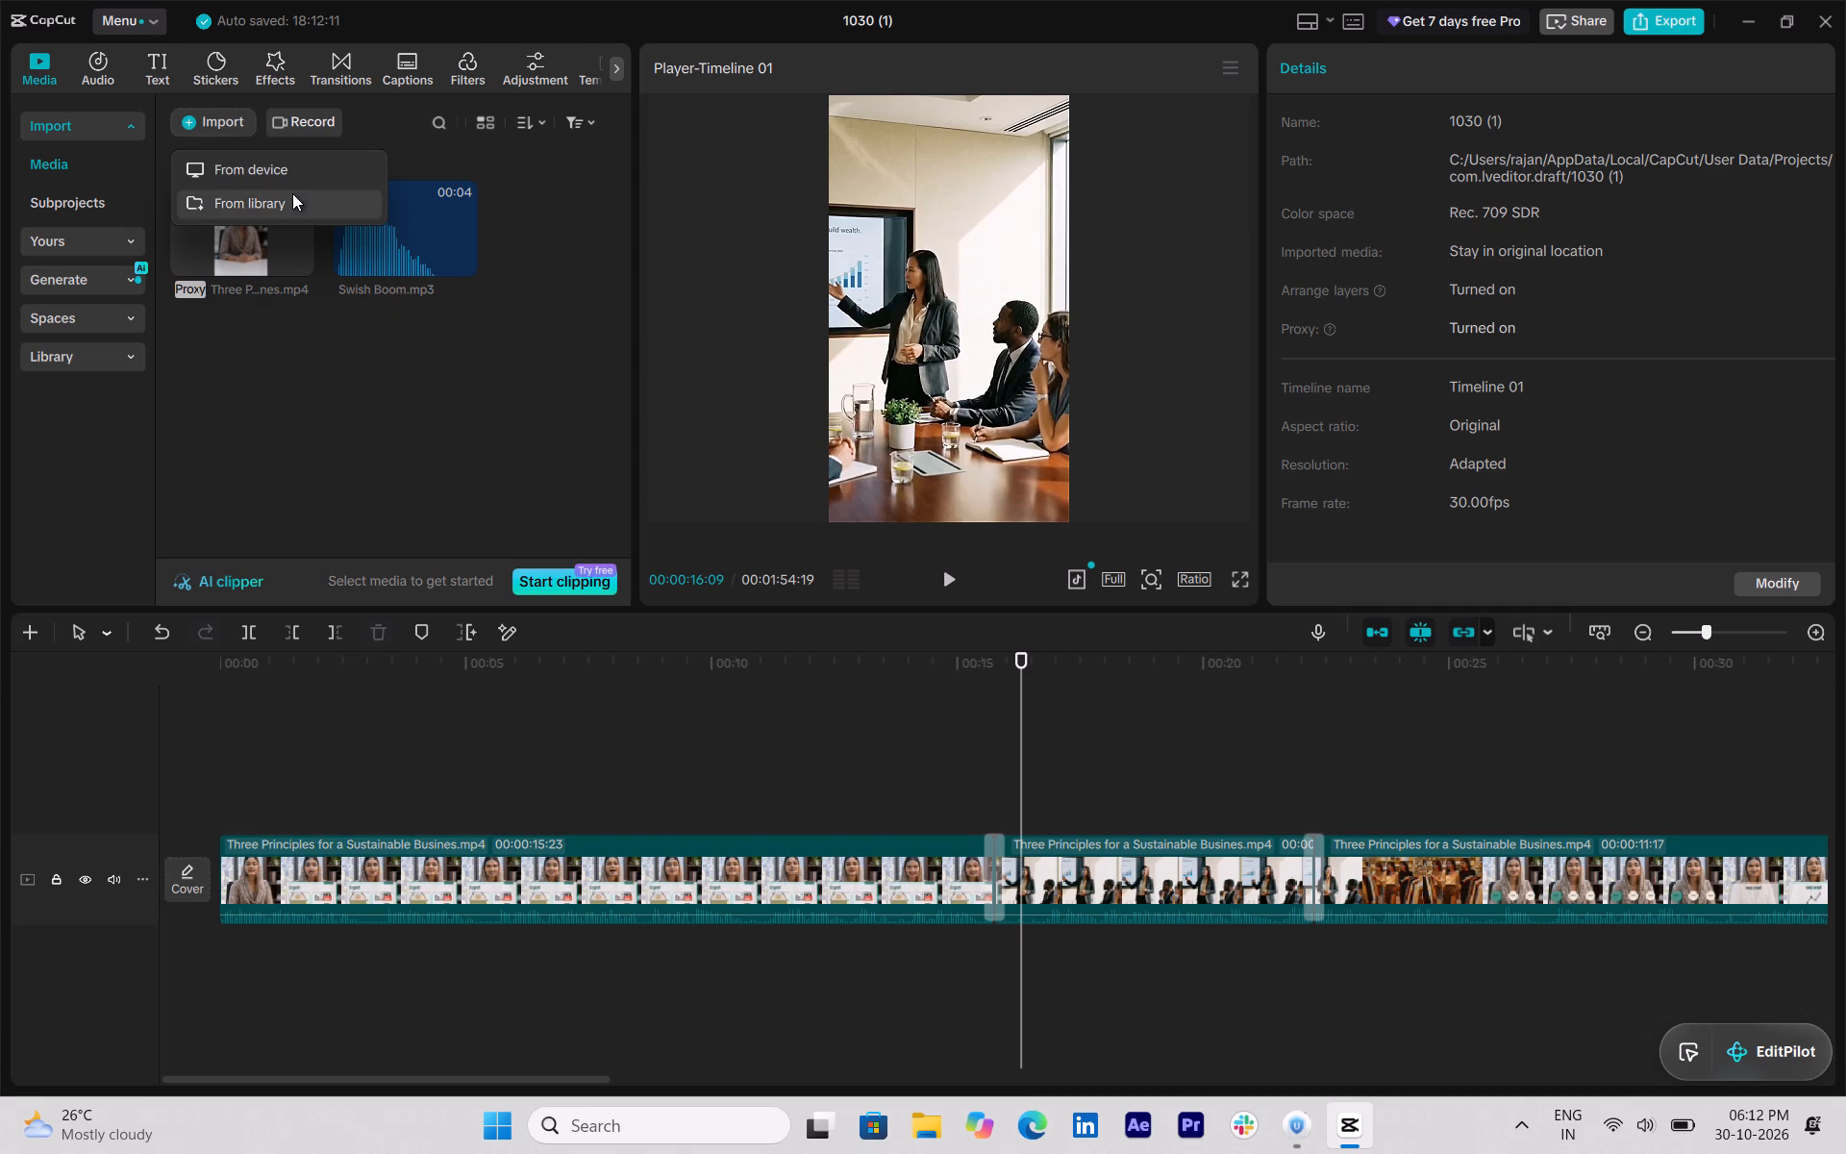
pyautogui.click(292, 178)
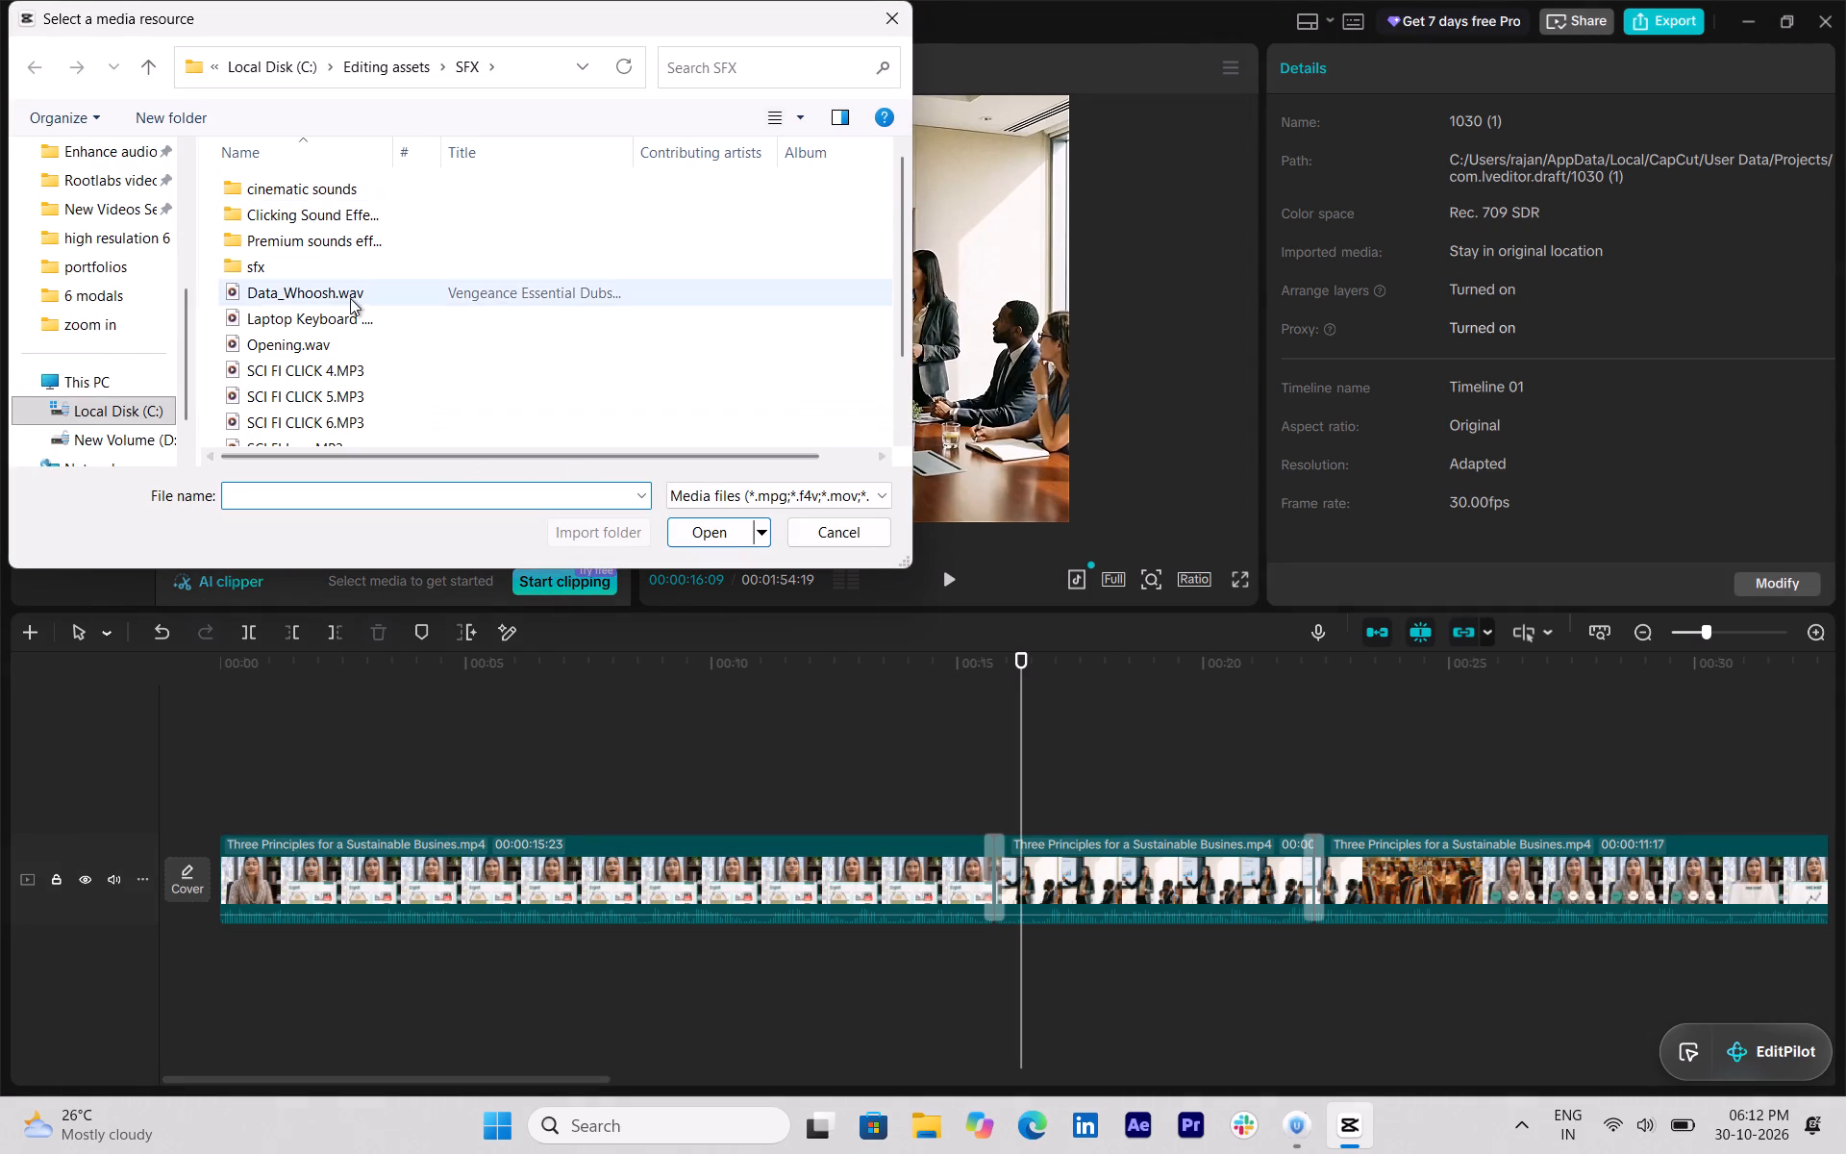
pyautogui.scroll(-2, 350, 301)
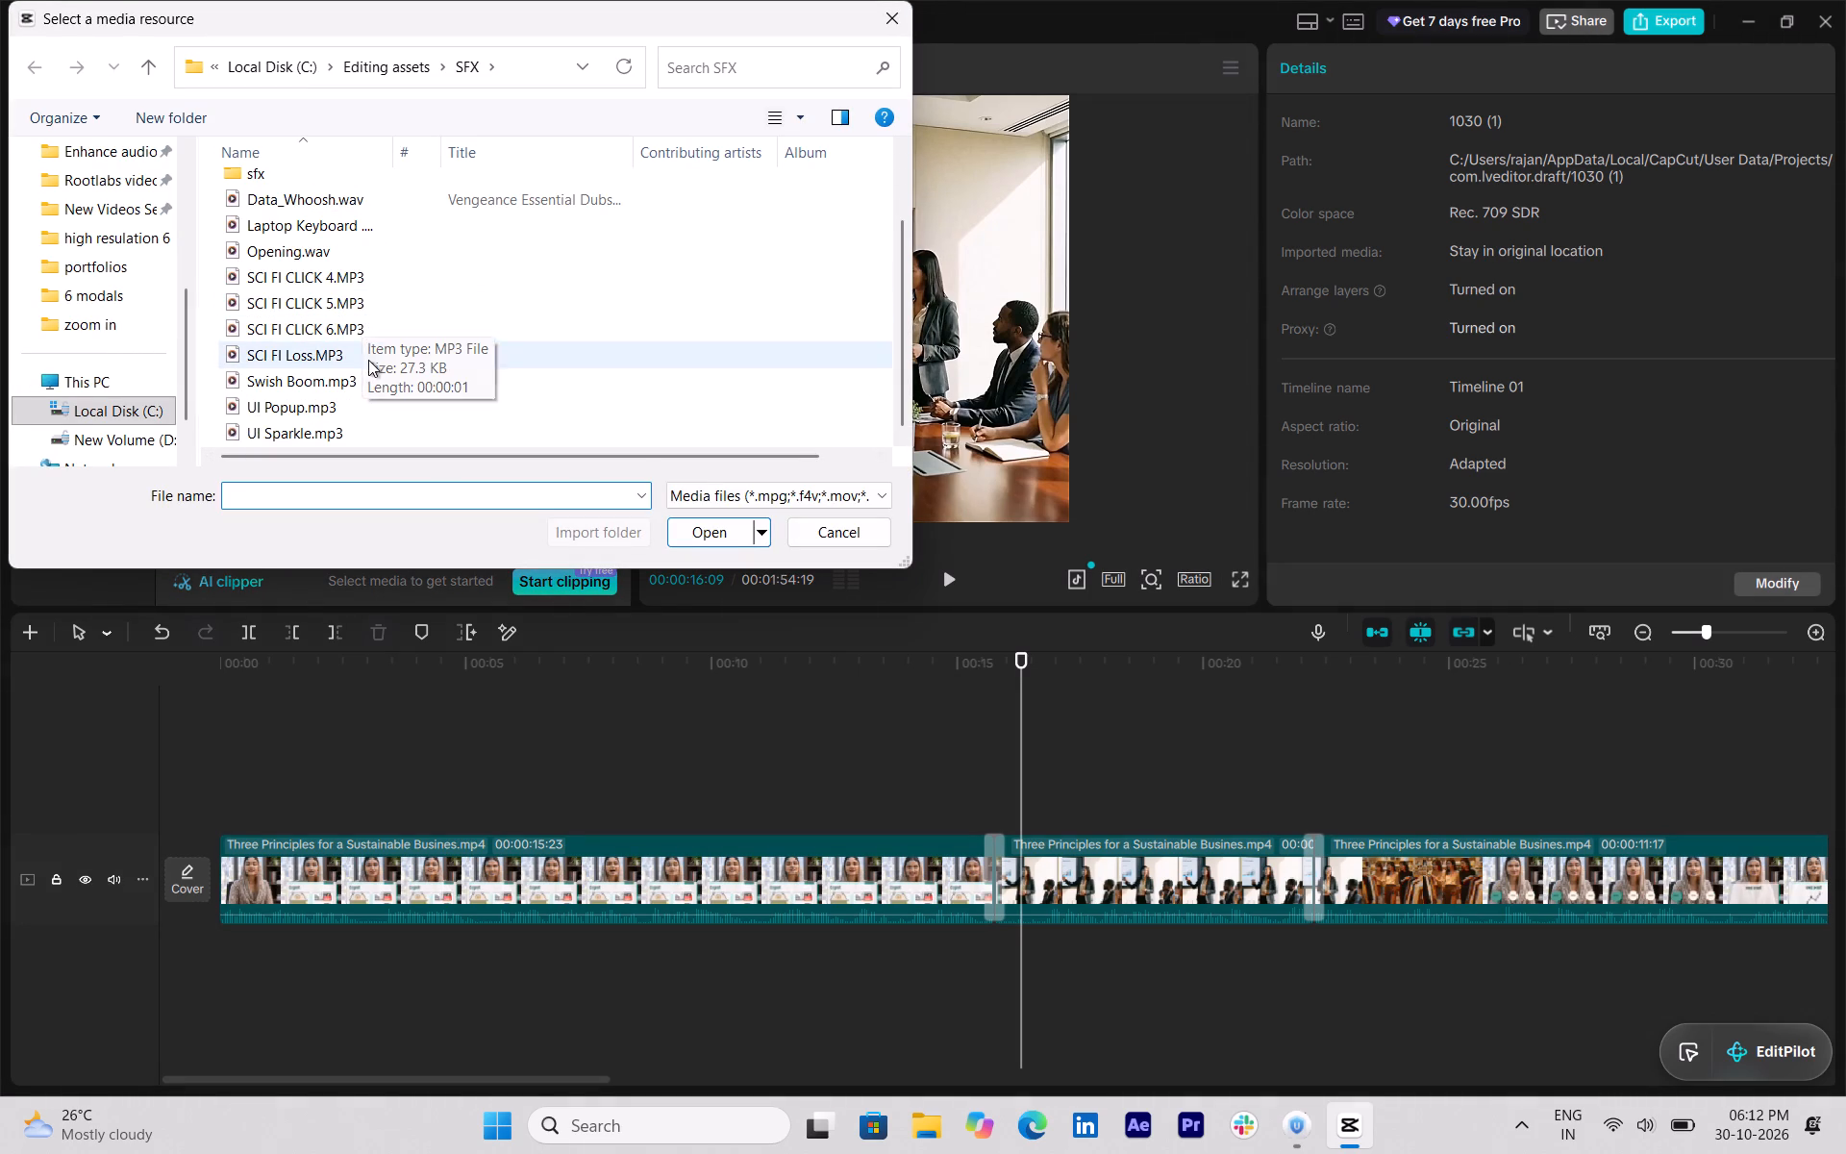
pyautogui.scroll(1, 370, 367)
pyautogui.doubleClick(349, 267)
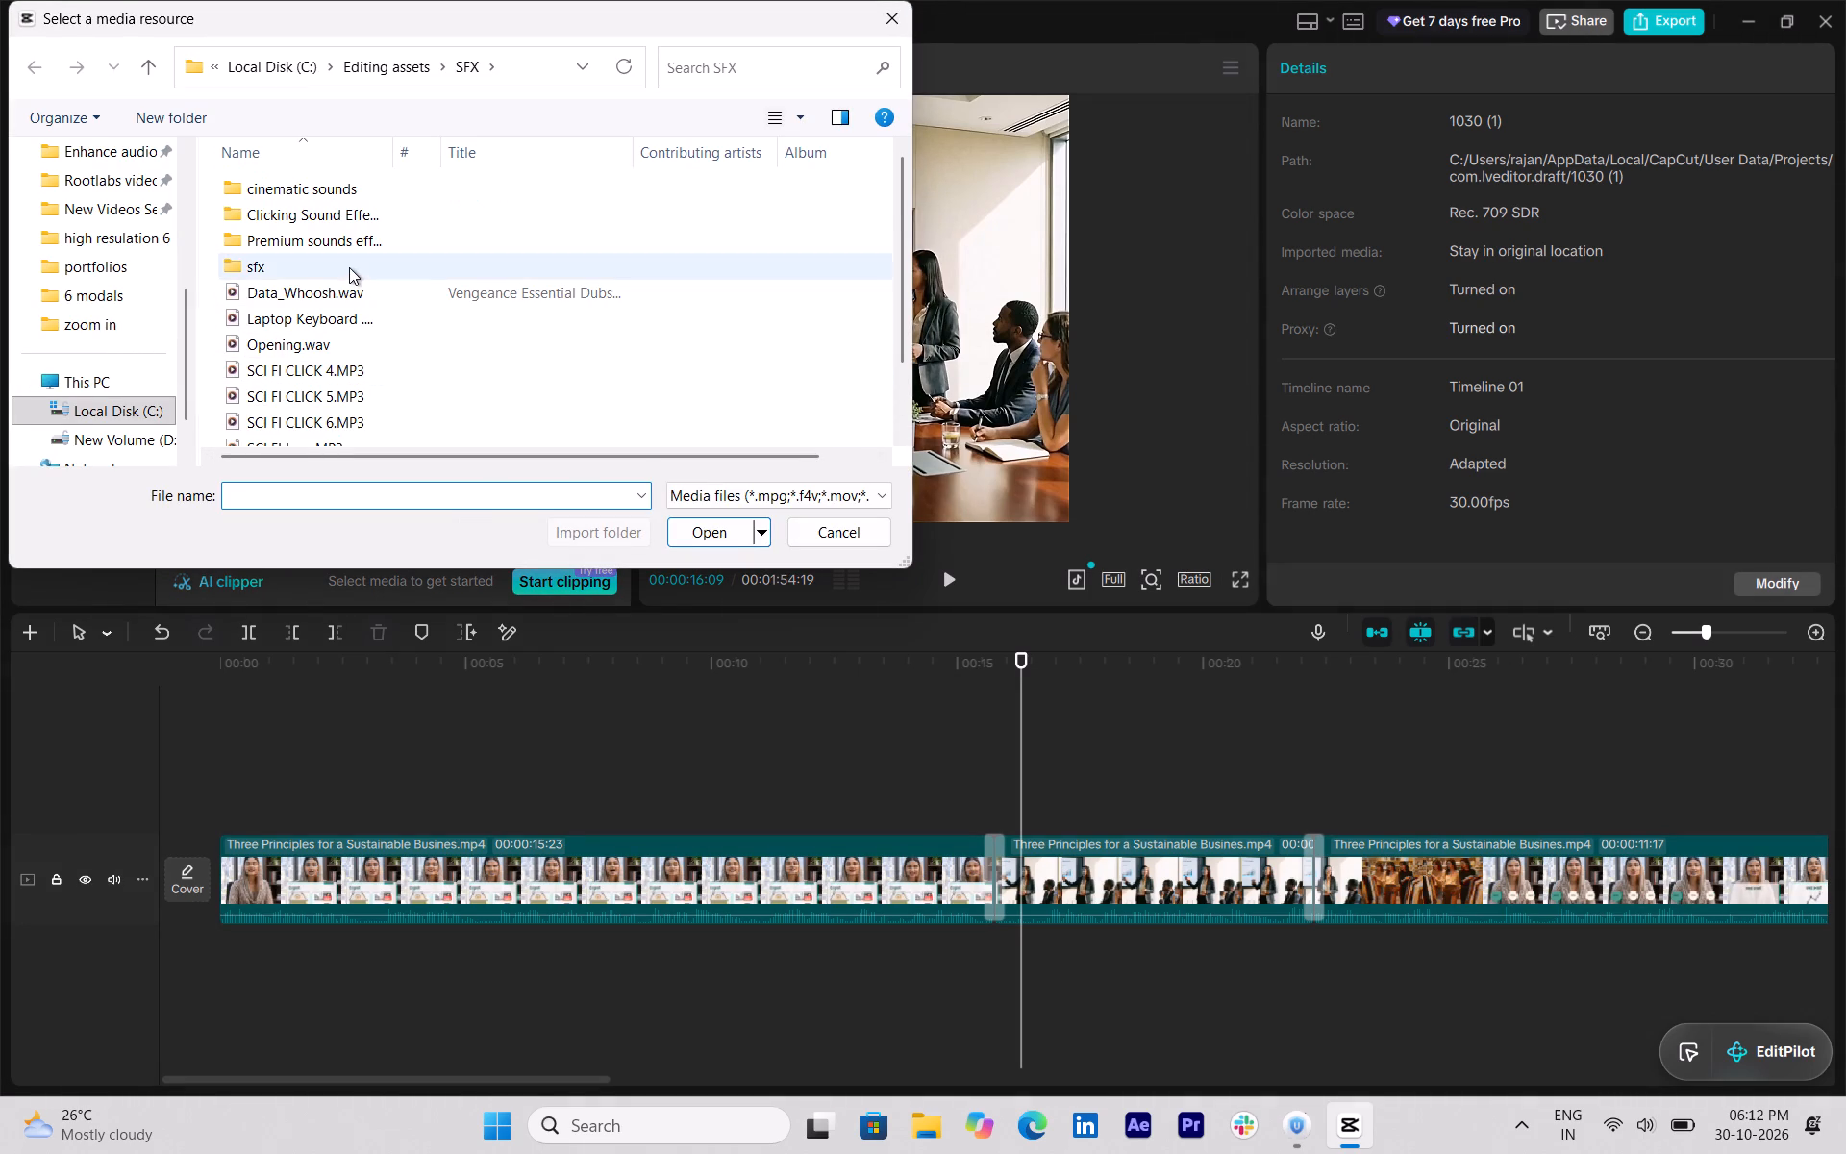
pyautogui.scroll(-6, 381, 297)
pyautogui.scroll(5, 381, 297)
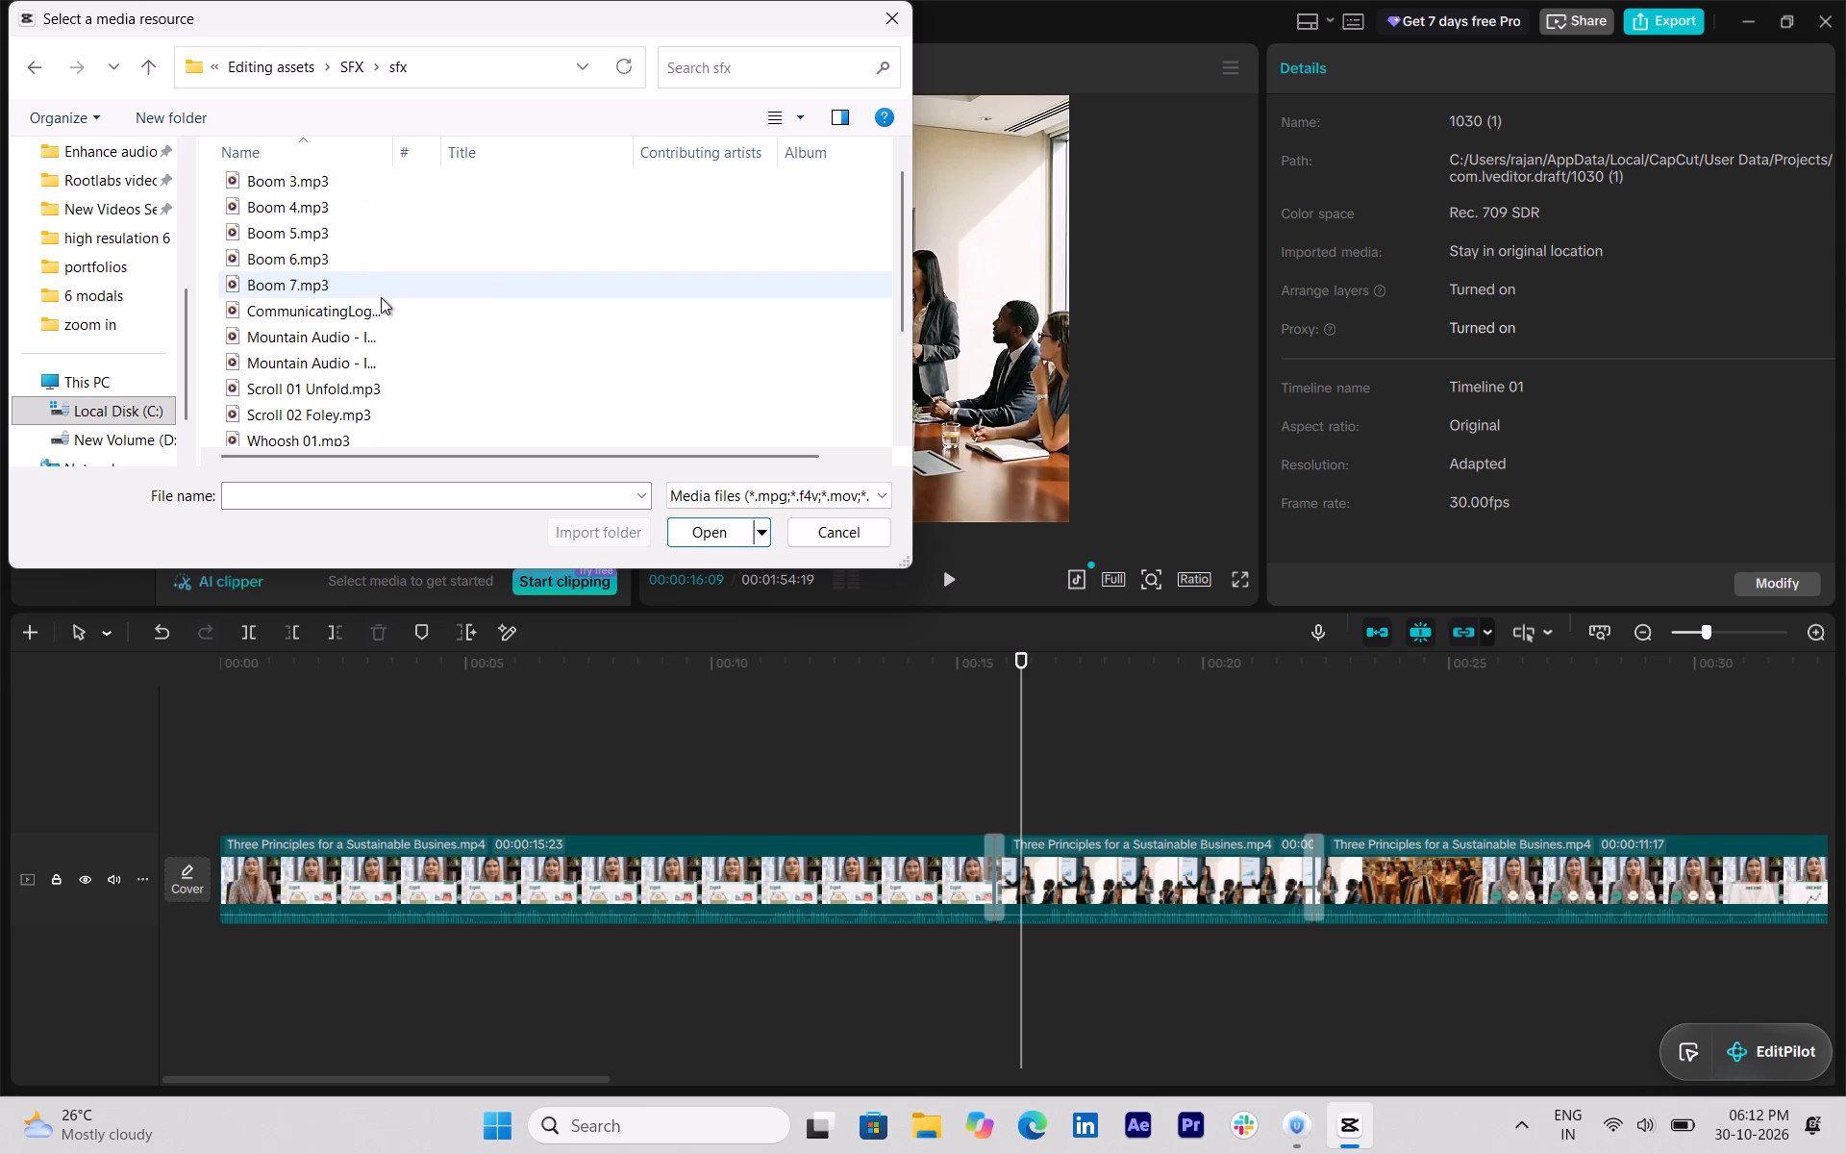
pyautogui.scroll(1, 381, 297)
pyautogui.click(158, 77)
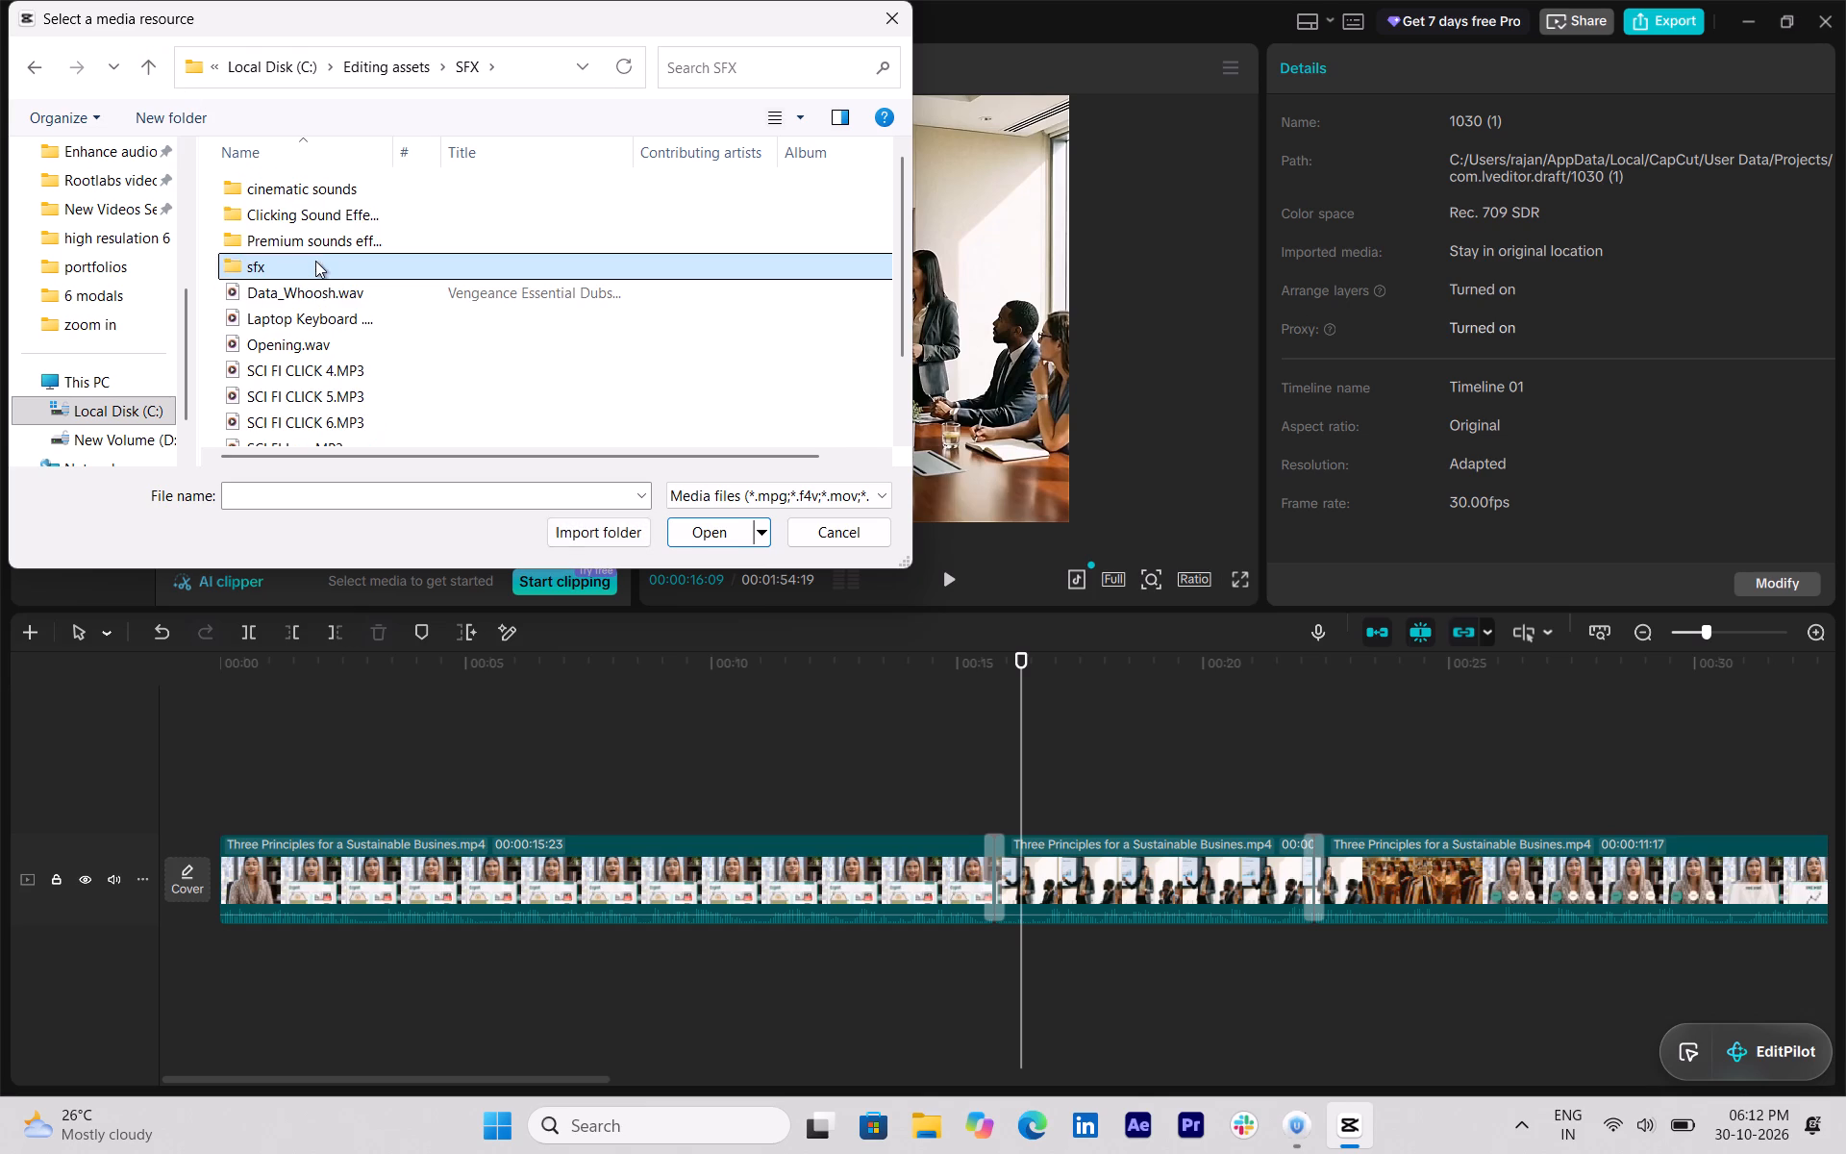
pyautogui.doubleClick(318, 233)
pyautogui.scroll(-2, 324, 261)
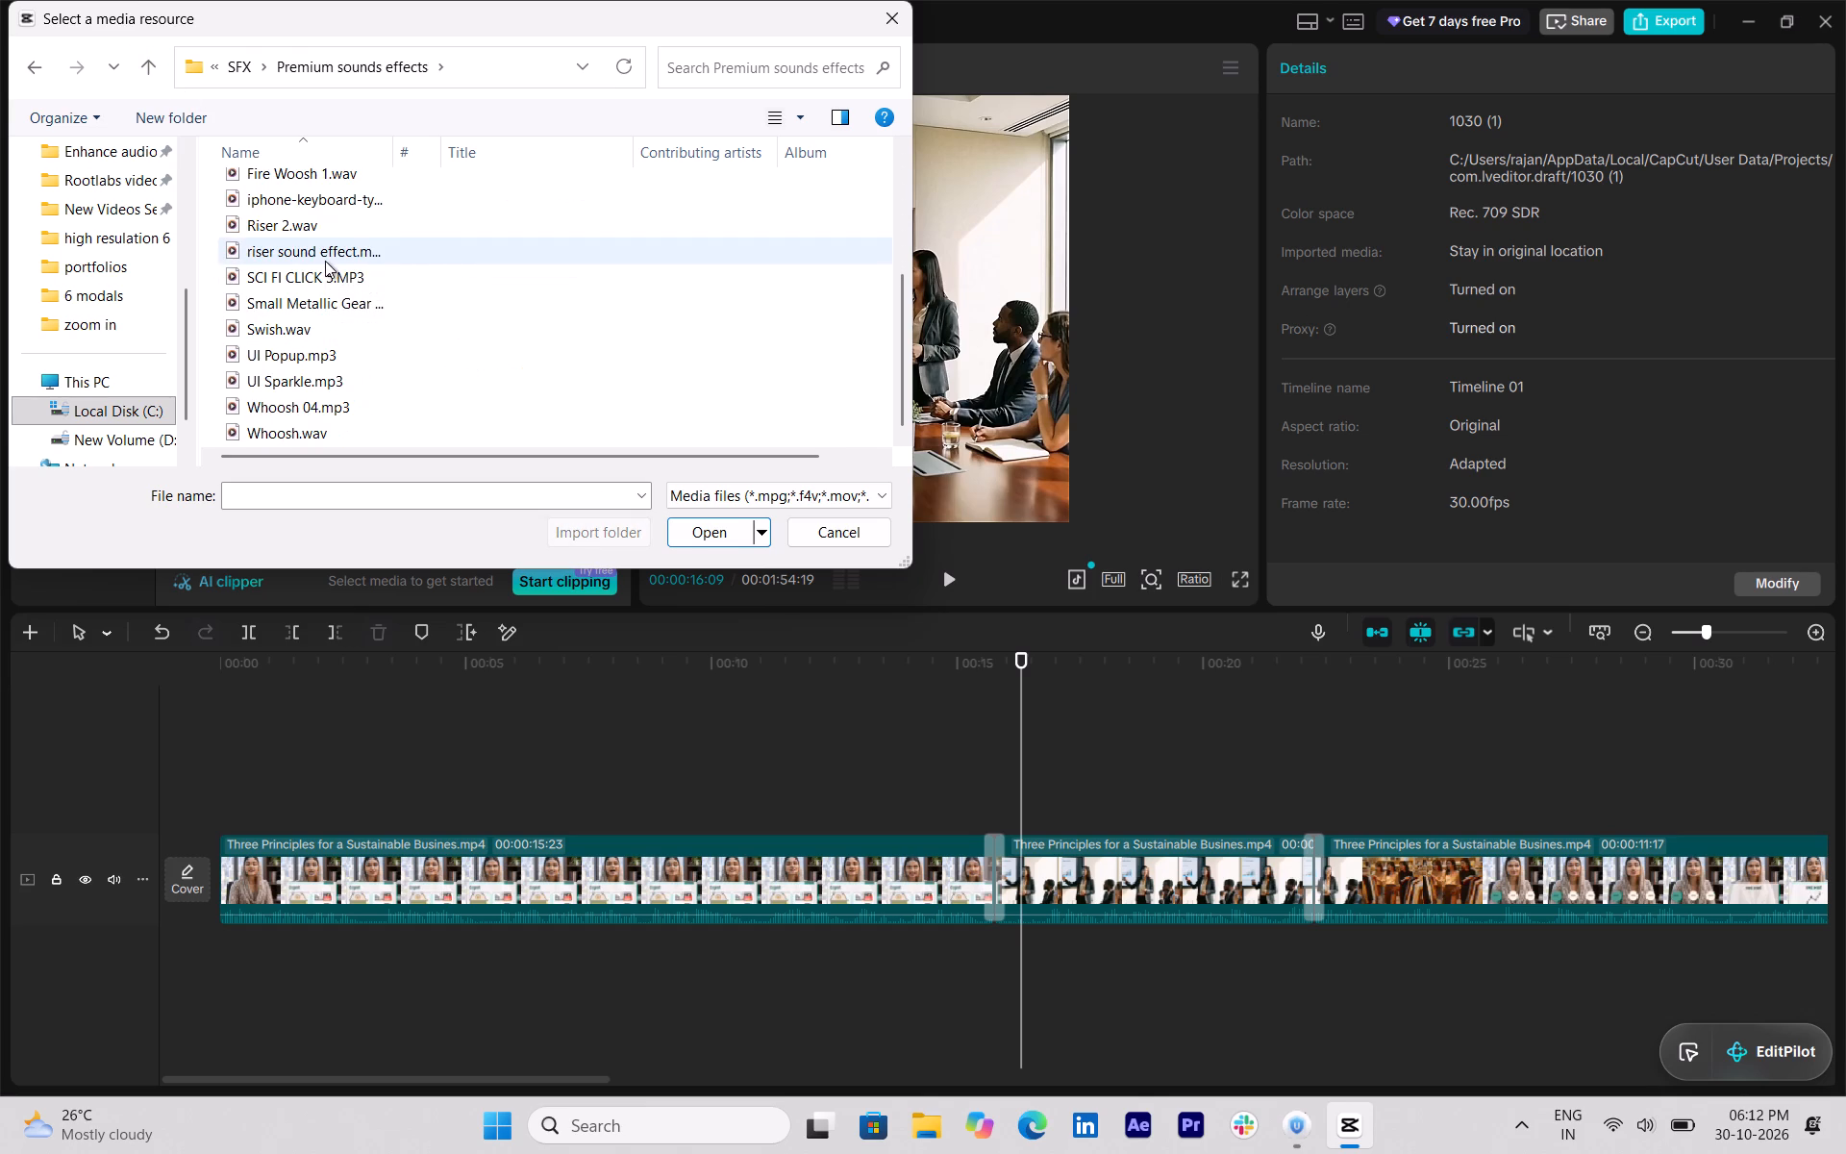
pyautogui.click(344, 334)
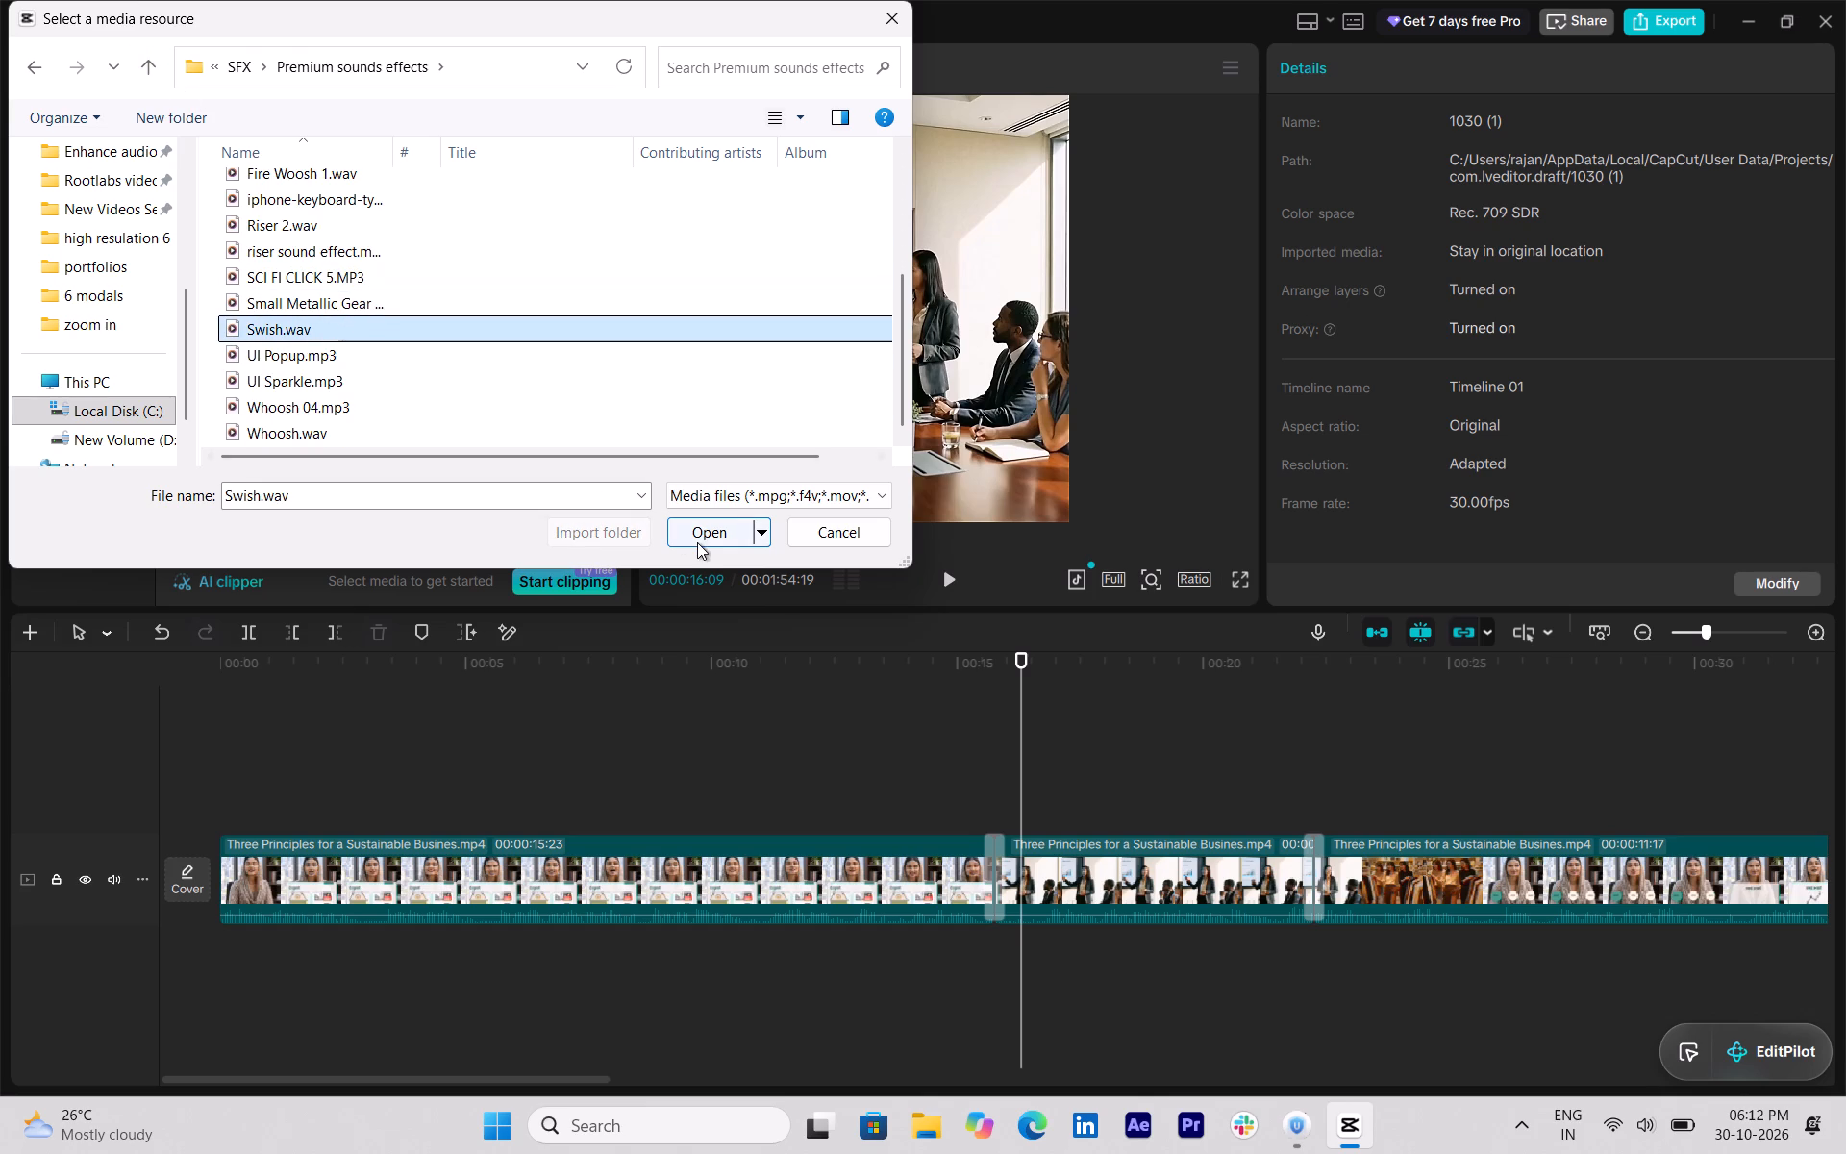
pyautogui.click(698, 542)
# Preview the imported Swish.wav and place it on an audio track beneath the first transition.
pyautogui.click(194, 339)
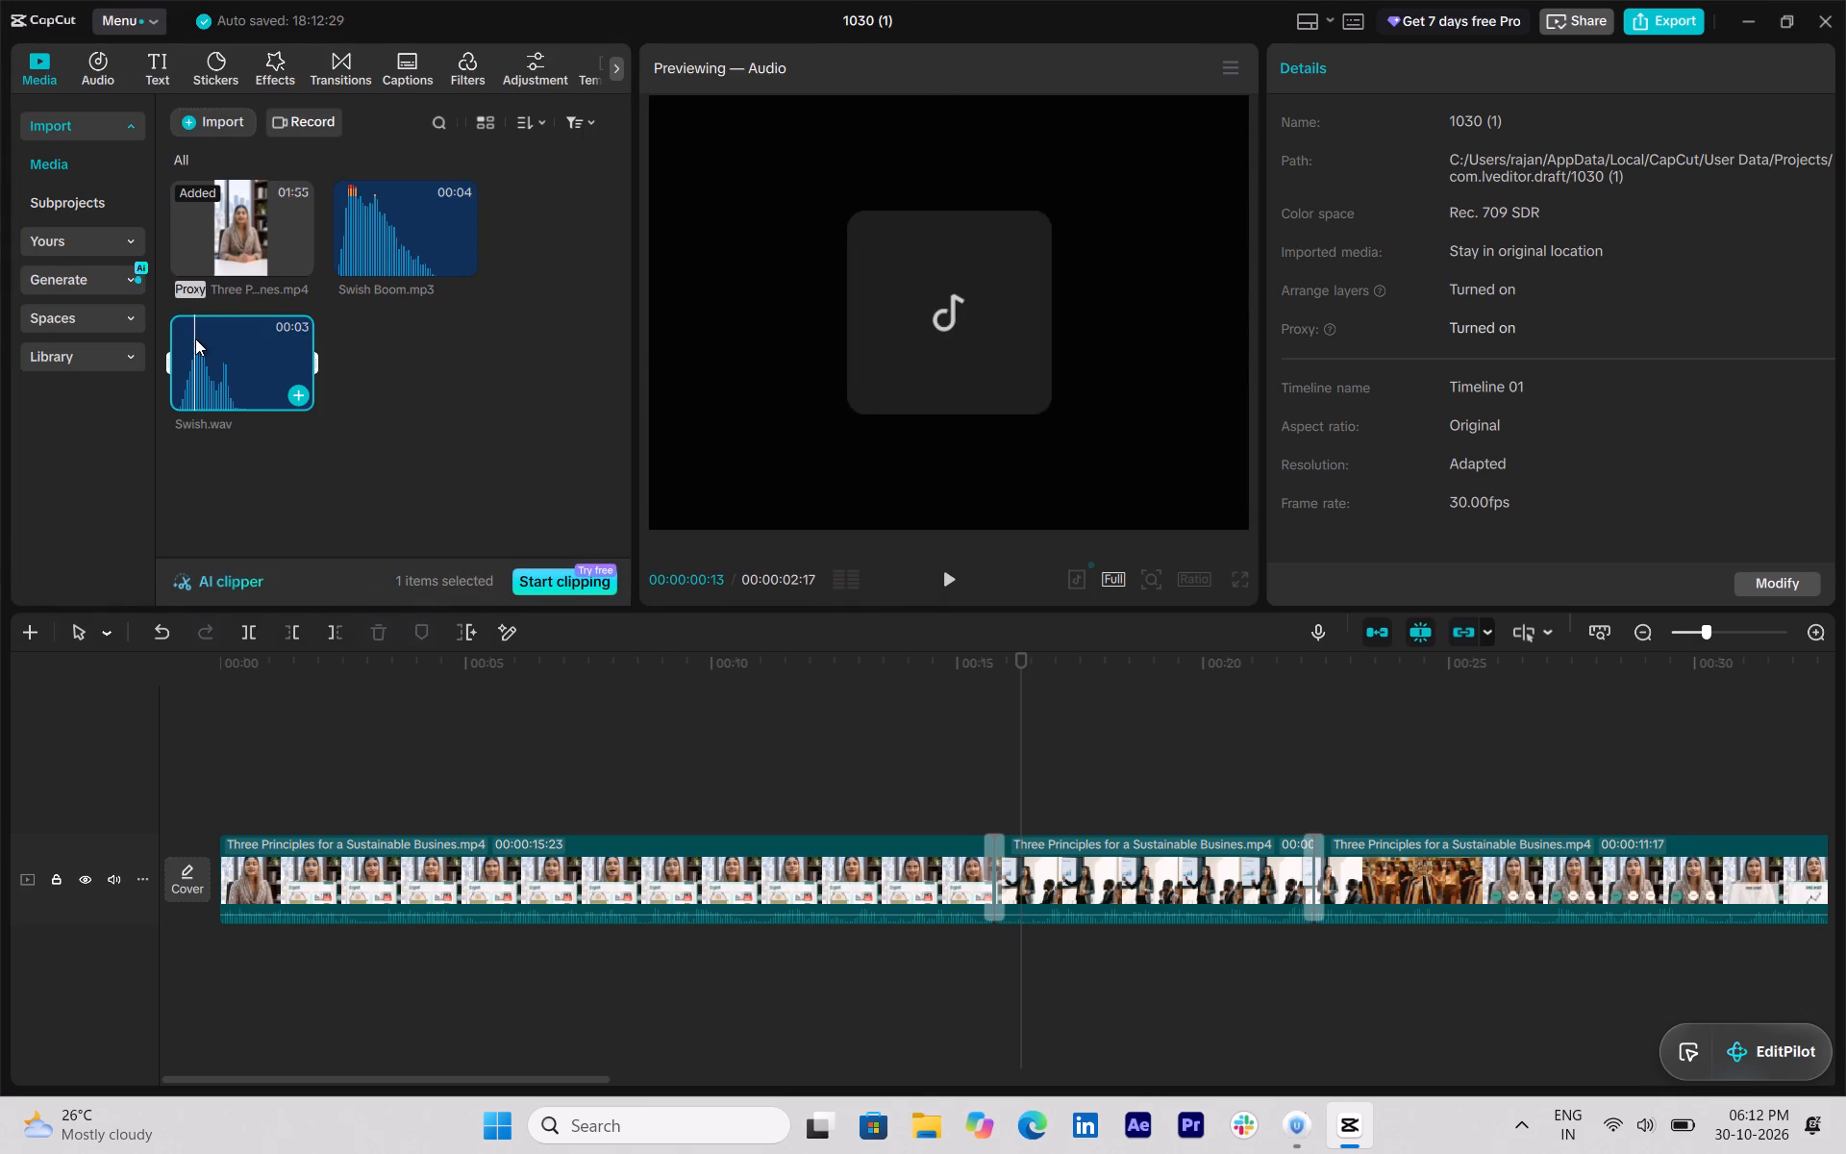
pyautogui.click(187, 330)
pyautogui.click(367, 443)
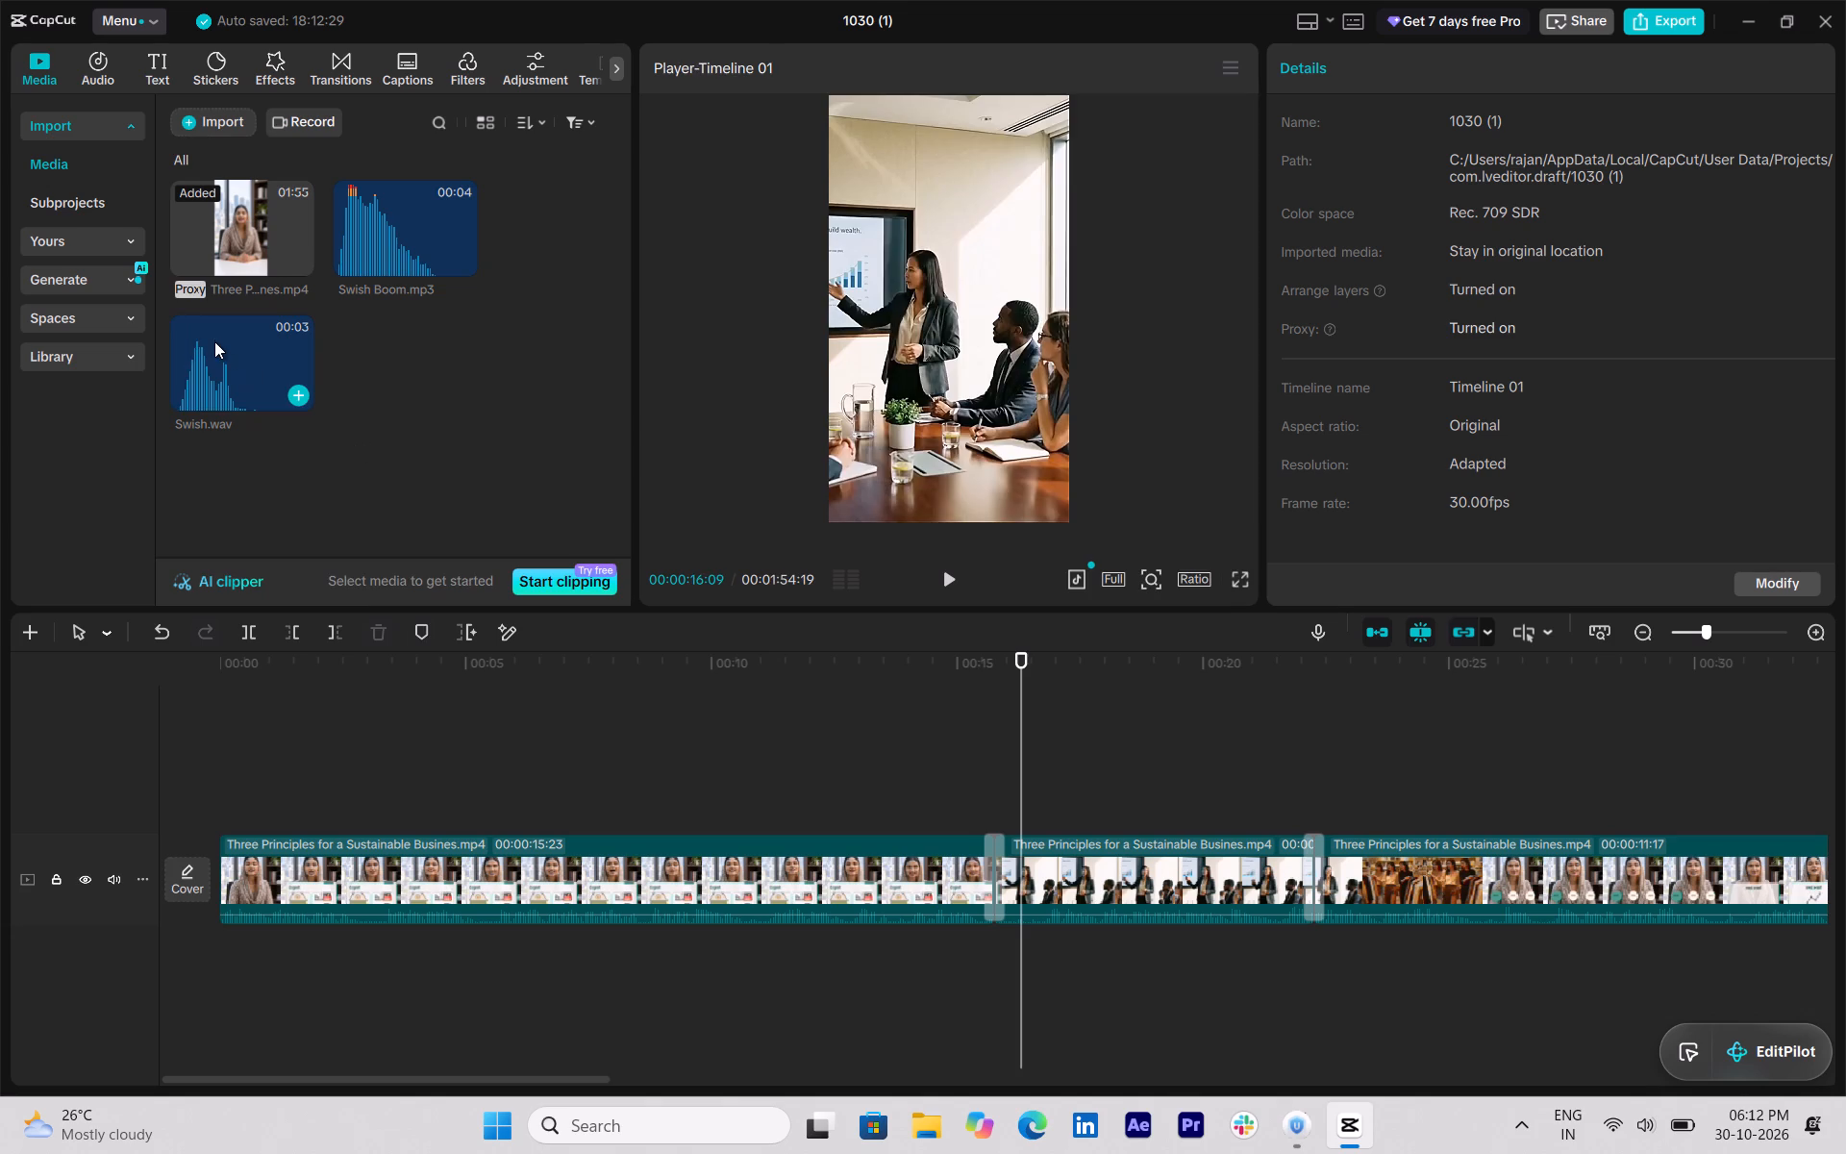
pyautogui.click(214, 339)
pyautogui.moveTo(197, 339); pyautogui.dragTo(880, 1029)
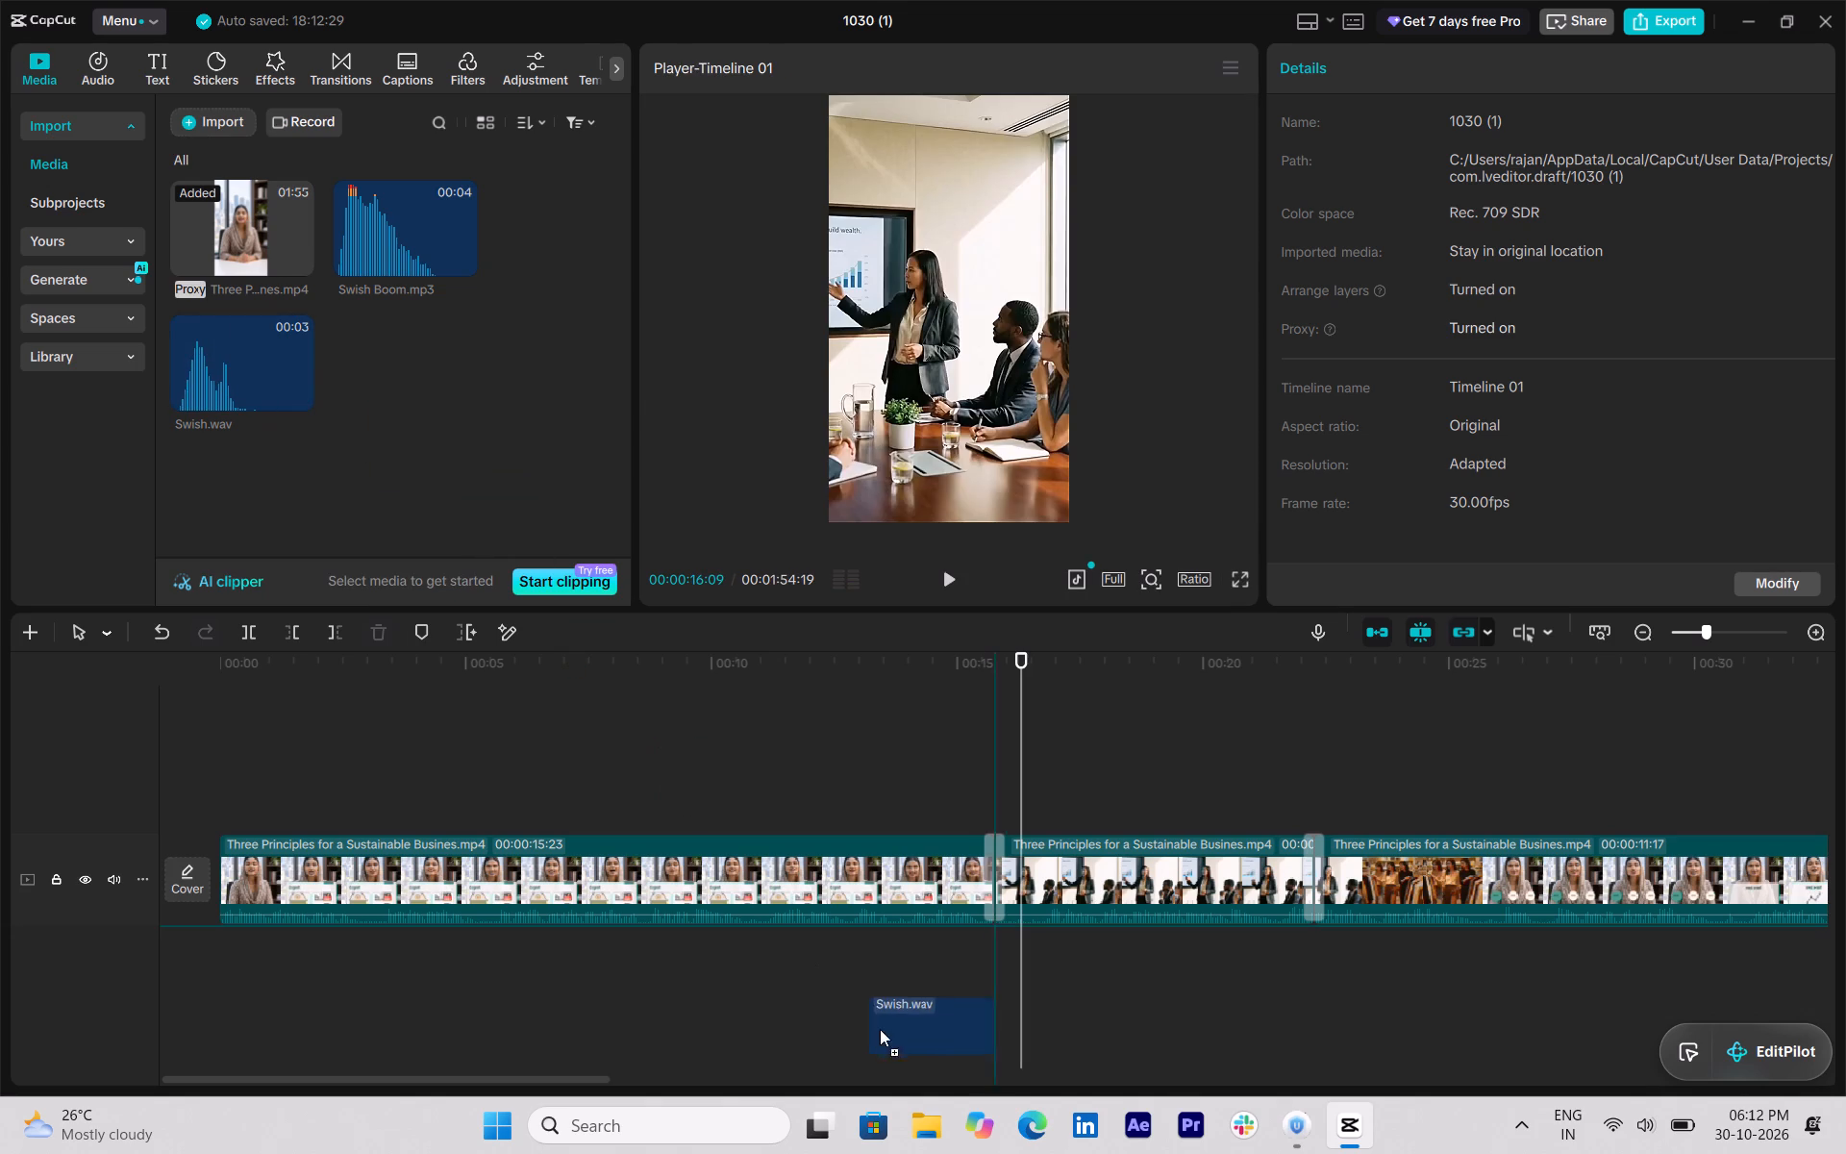
pyautogui.moveTo(880, 1029); pyautogui.dragTo(984, 997)
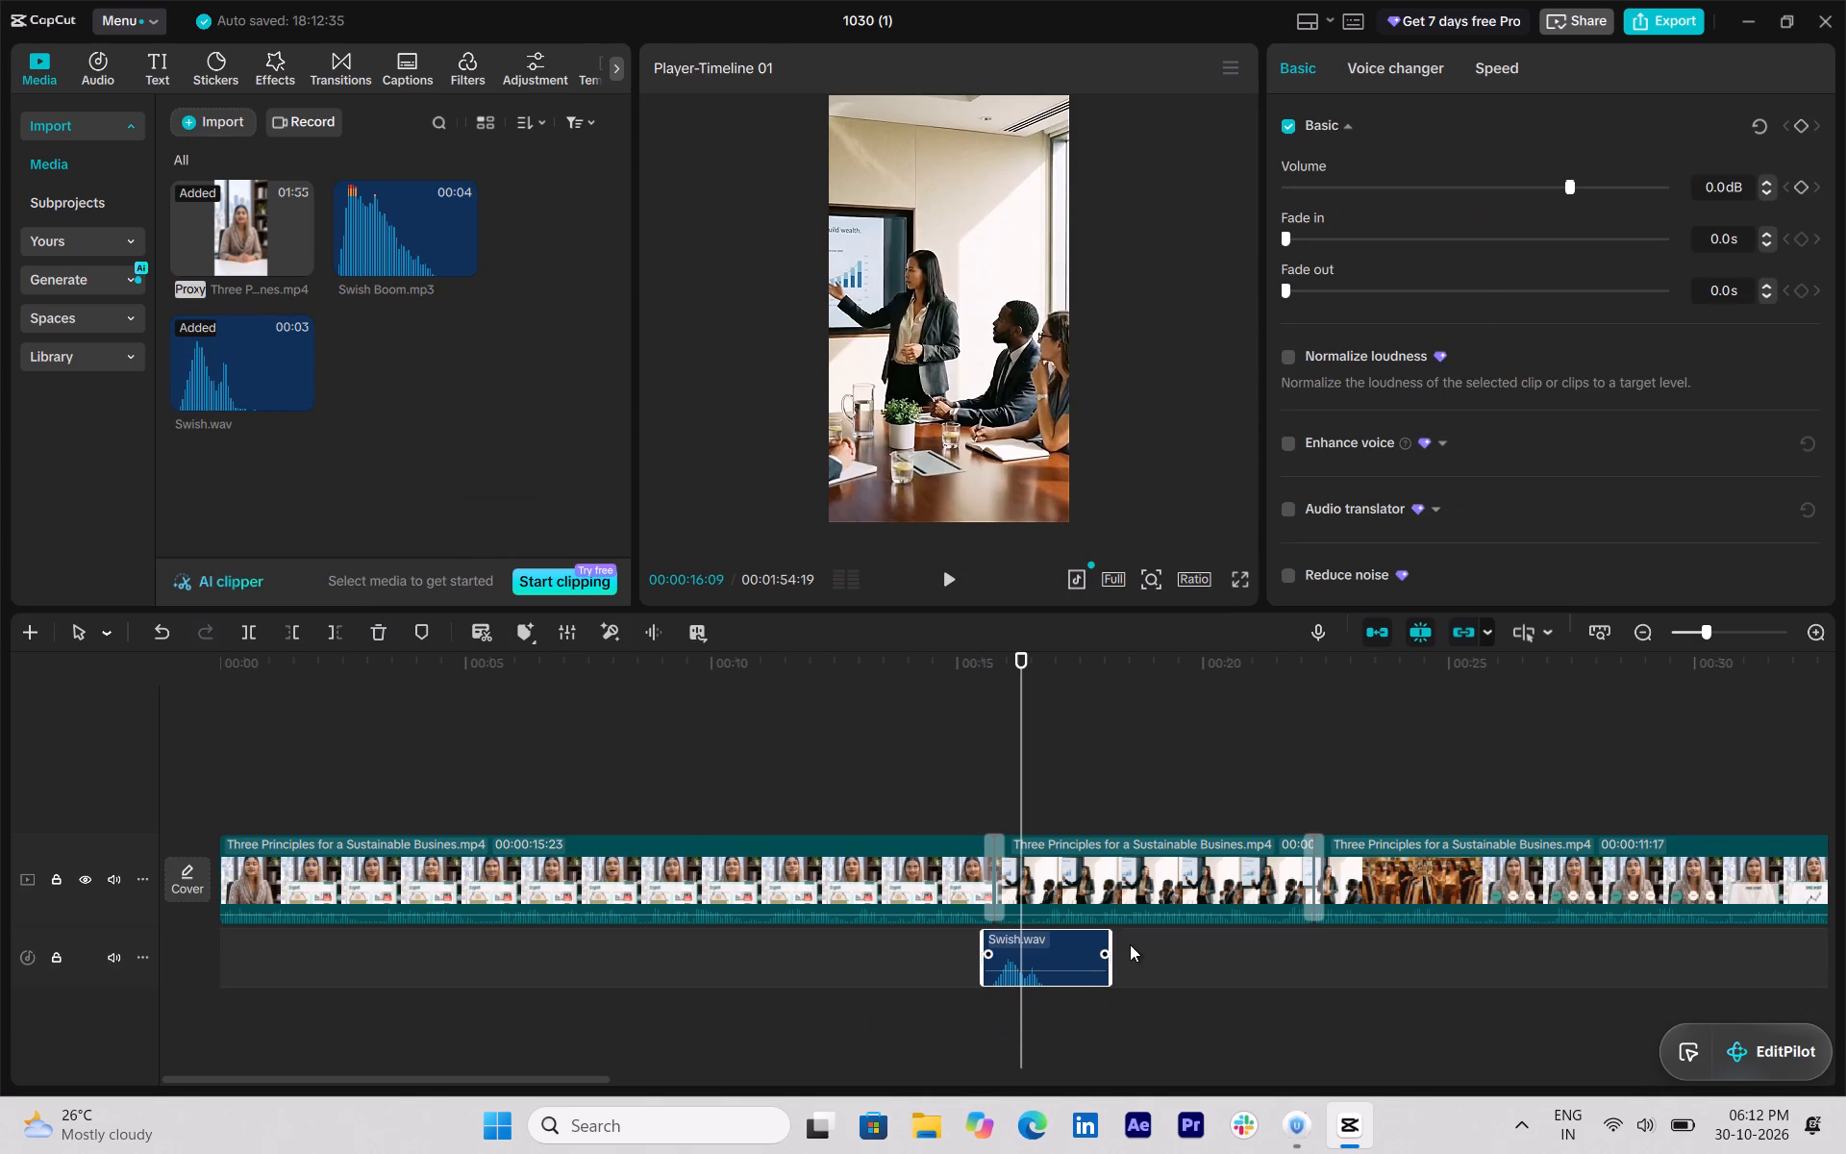
# Trim both ends of the Swish clip, align it with the first transition and play that section.
pyautogui.moveTo(1111, 941); pyautogui.dragTo(1035, 936)
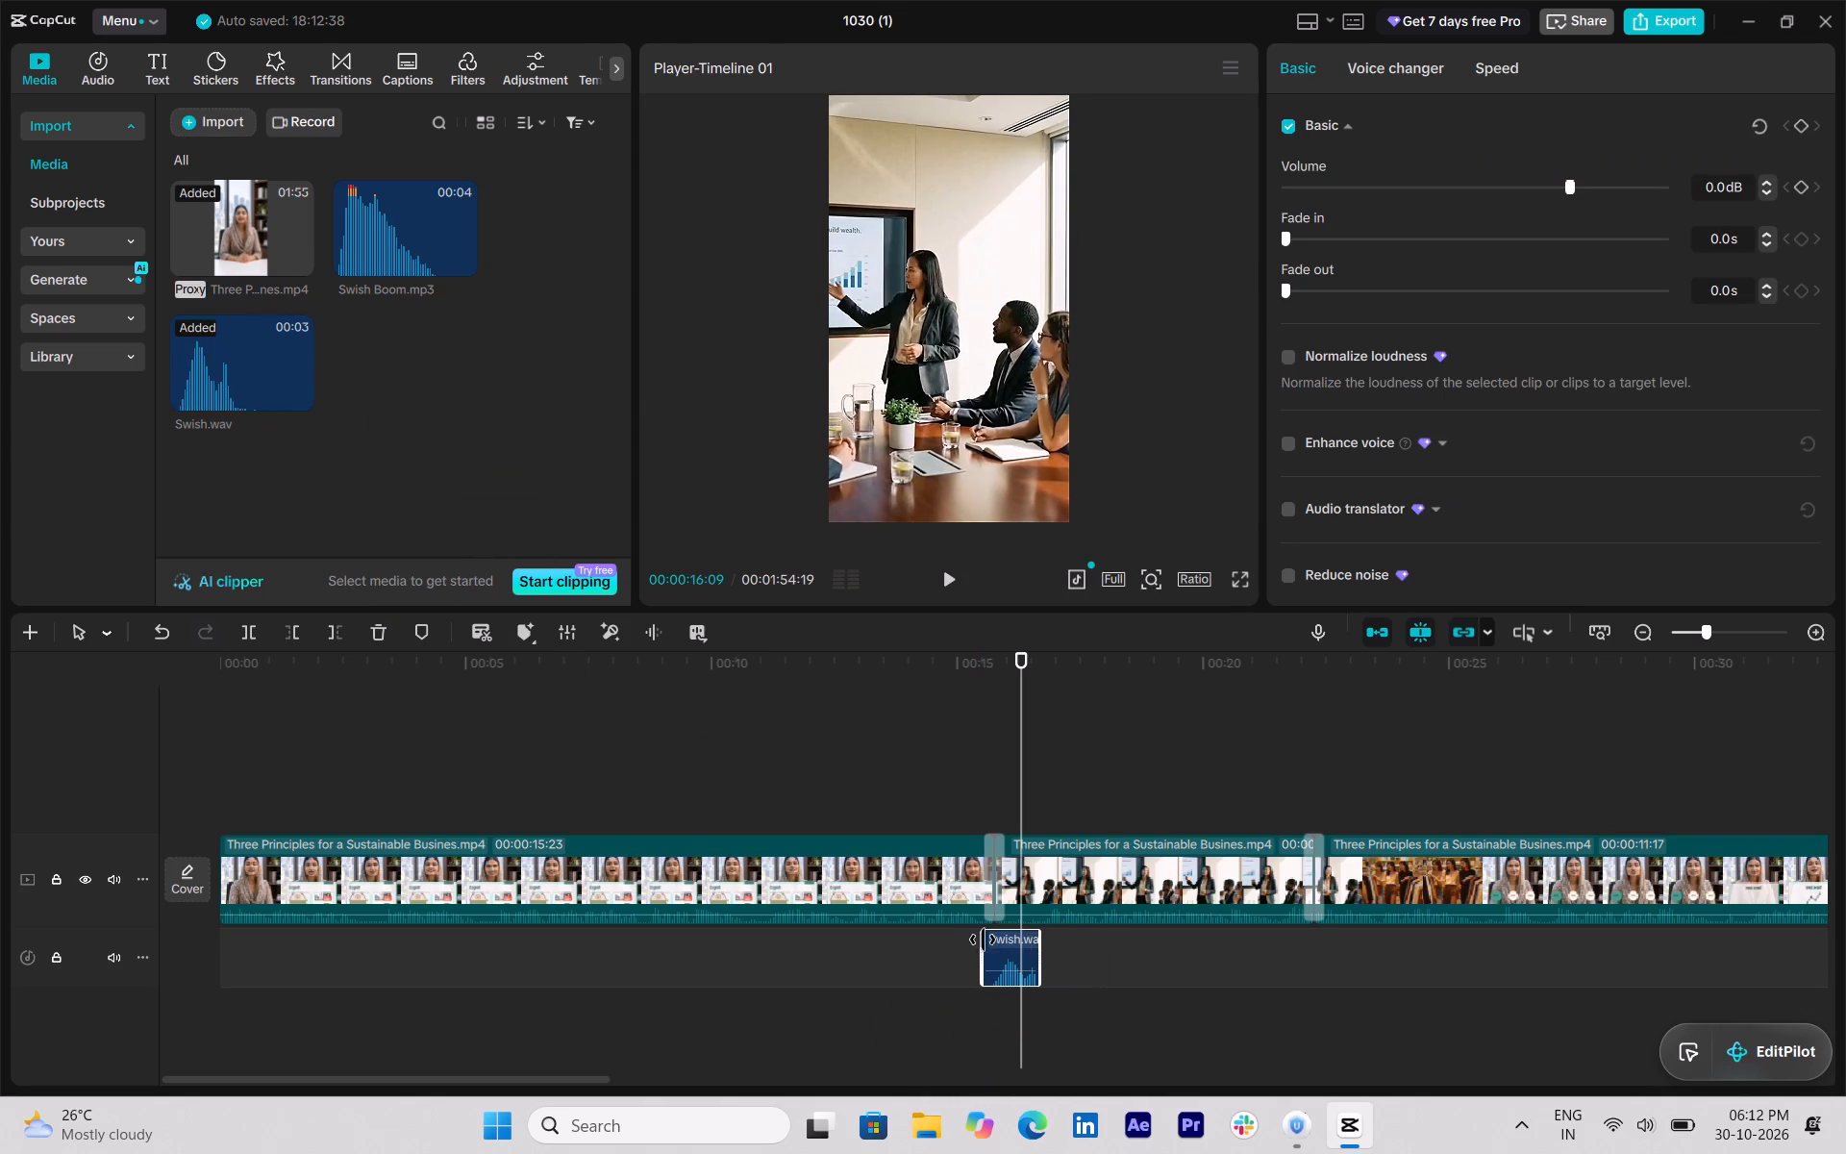
pyautogui.moveTo(984, 939); pyautogui.dragTo(999, 939)
pyautogui.moveTo(1015, 944); pyautogui.dragTo(998, 942)
pyautogui.moveTo(1020, 702); pyautogui.dragTo(982, 695)
pyautogui.press('space')
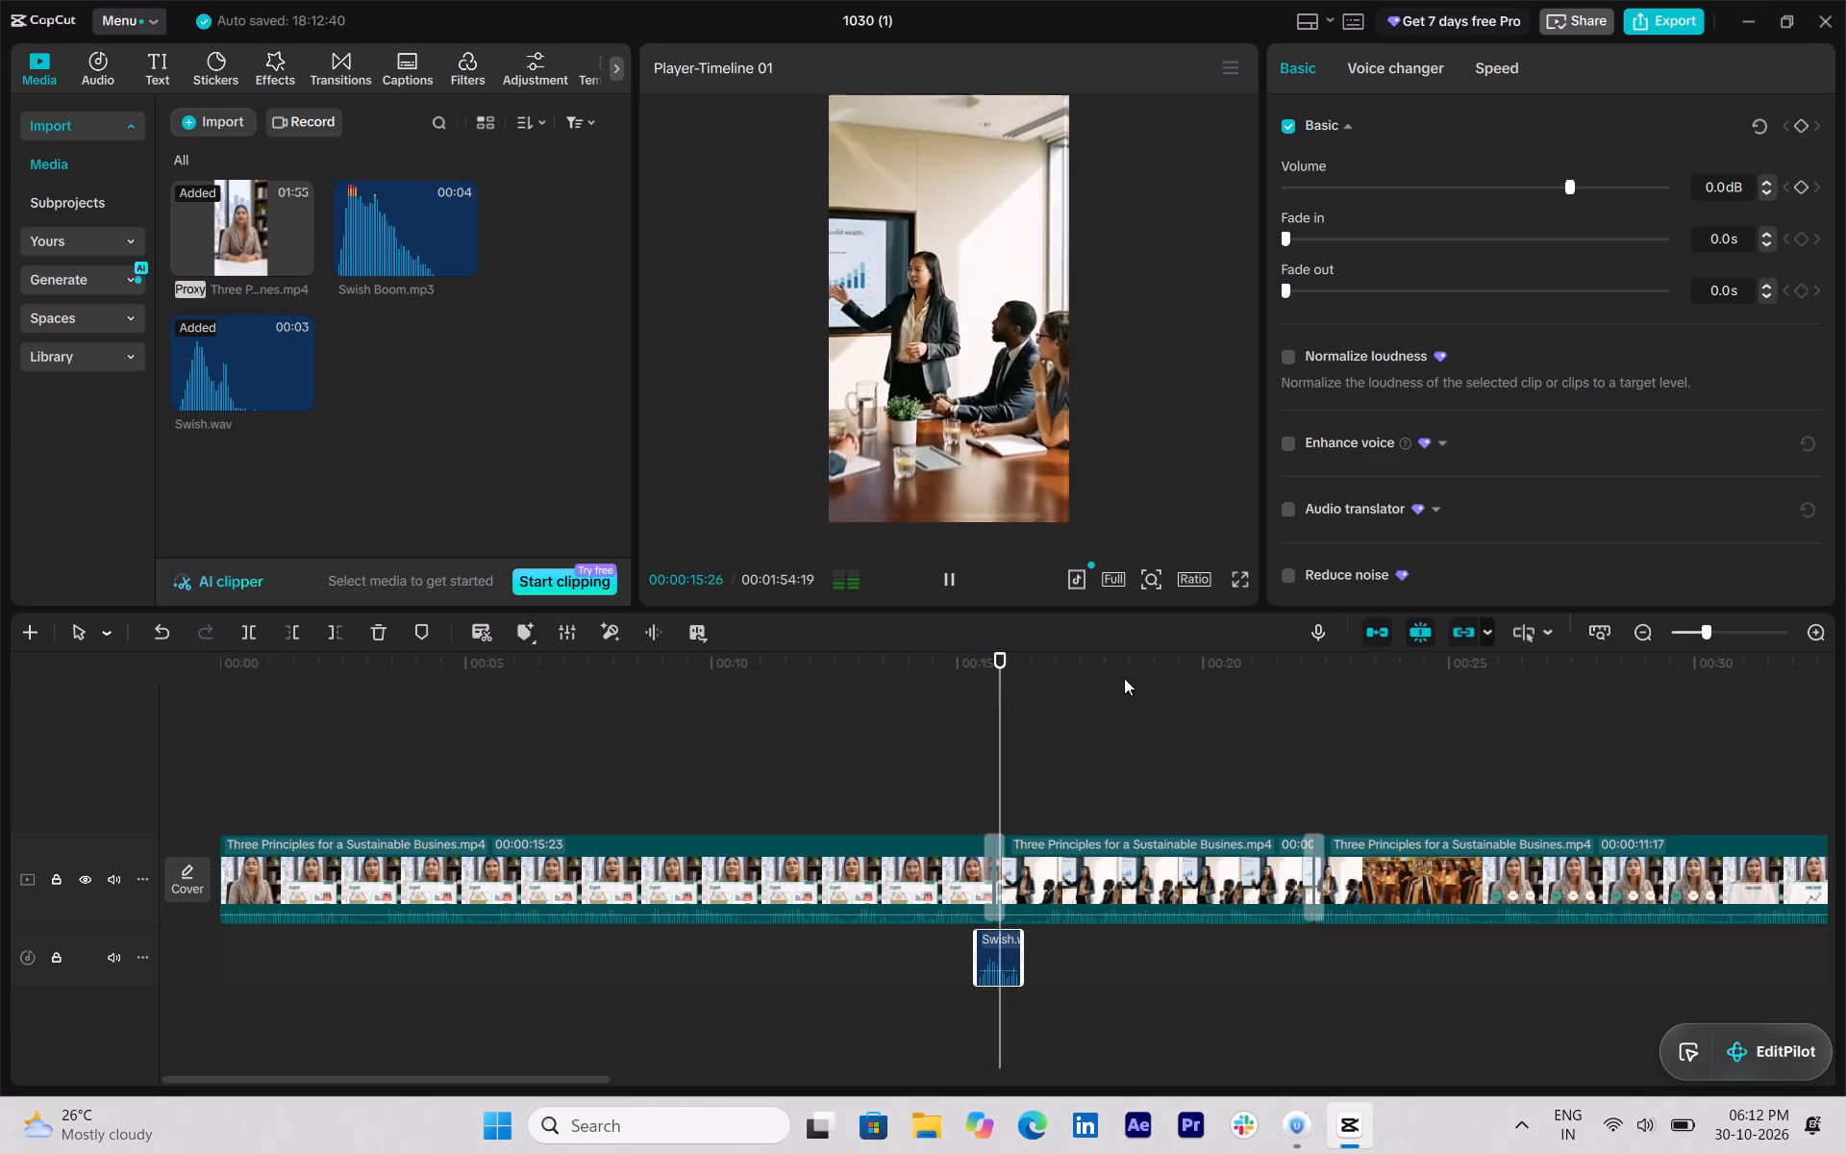
pyautogui.press('space')
# Lower the Swish clip's volume to -7.3 dB, replaying the first transition to judge the level.
pyautogui.moveTo(1571, 185); pyautogui.dragTo(1508, 183)
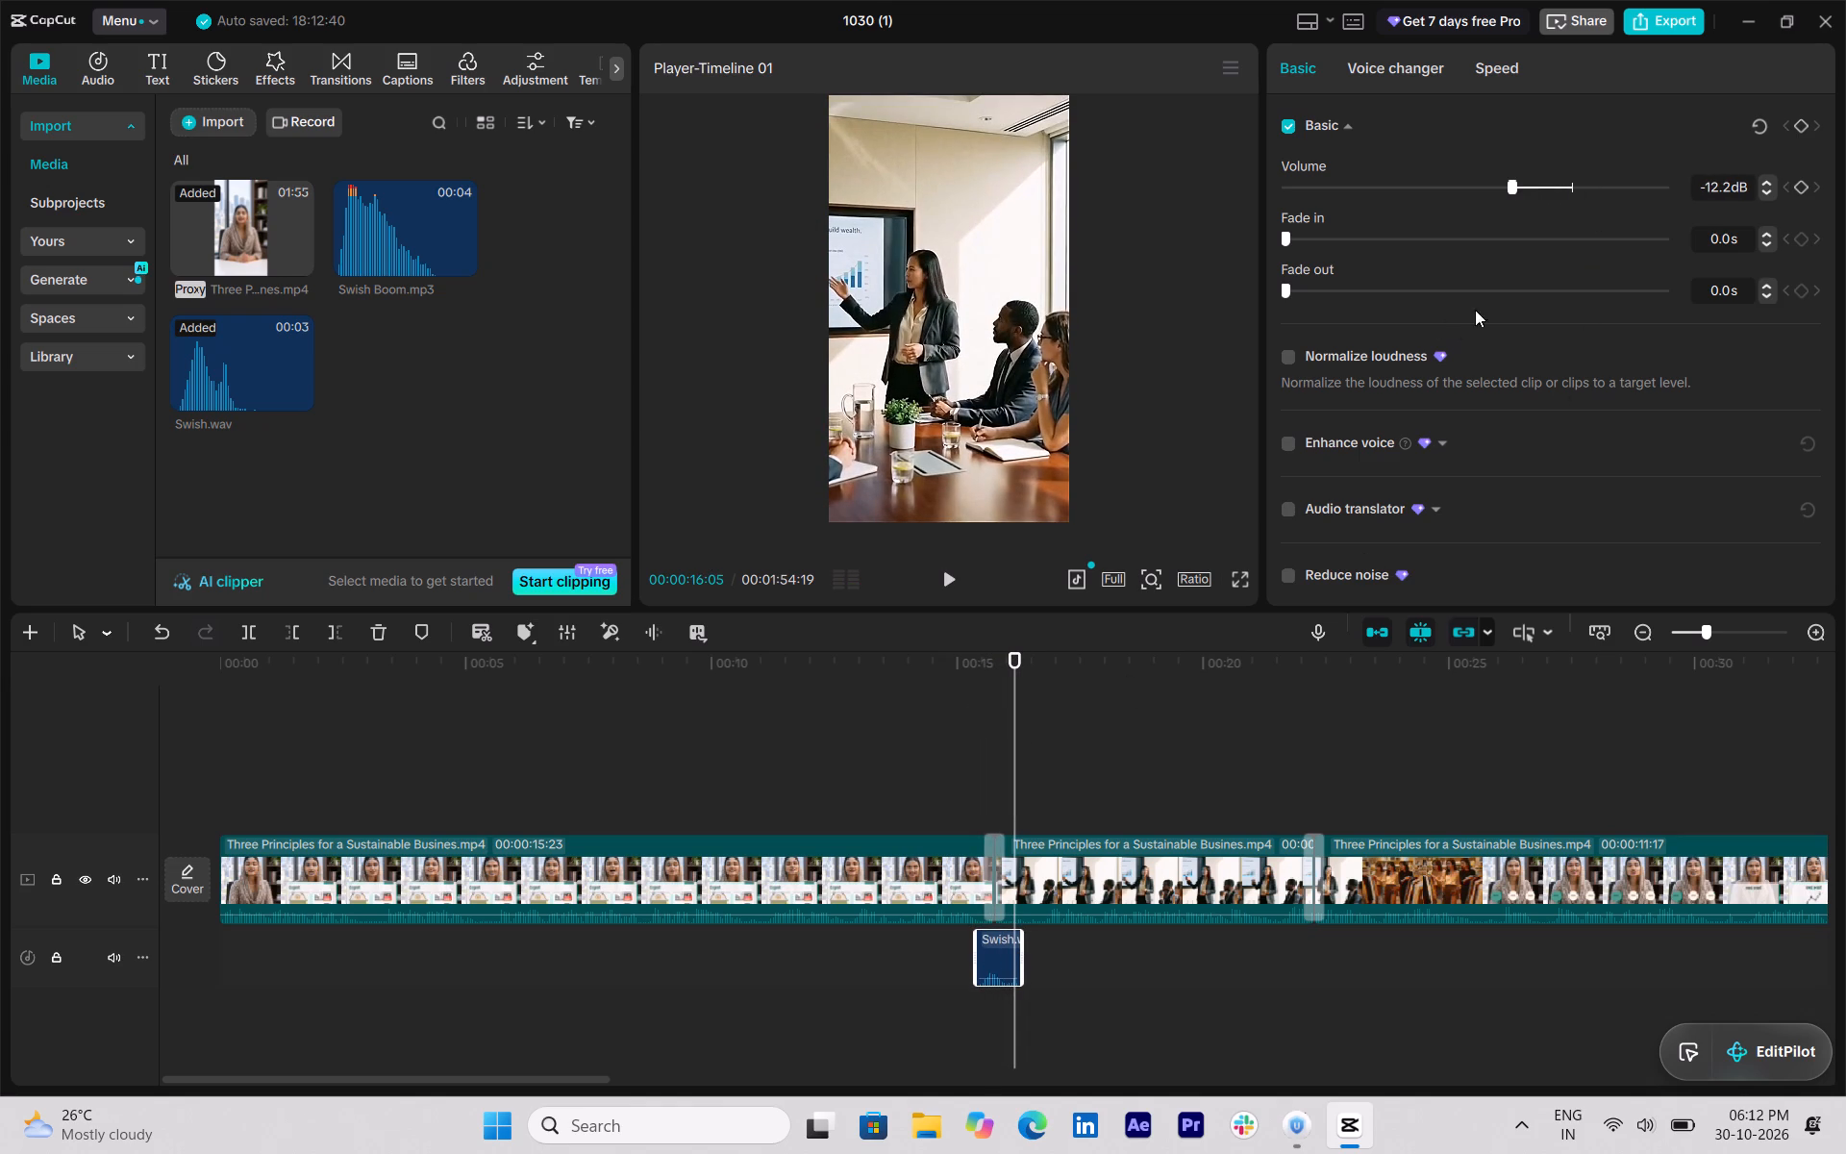
pyautogui.click(1513, 189)
pyautogui.moveTo(1014, 698); pyautogui.dragTo(971, 691)
pyautogui.press('space')
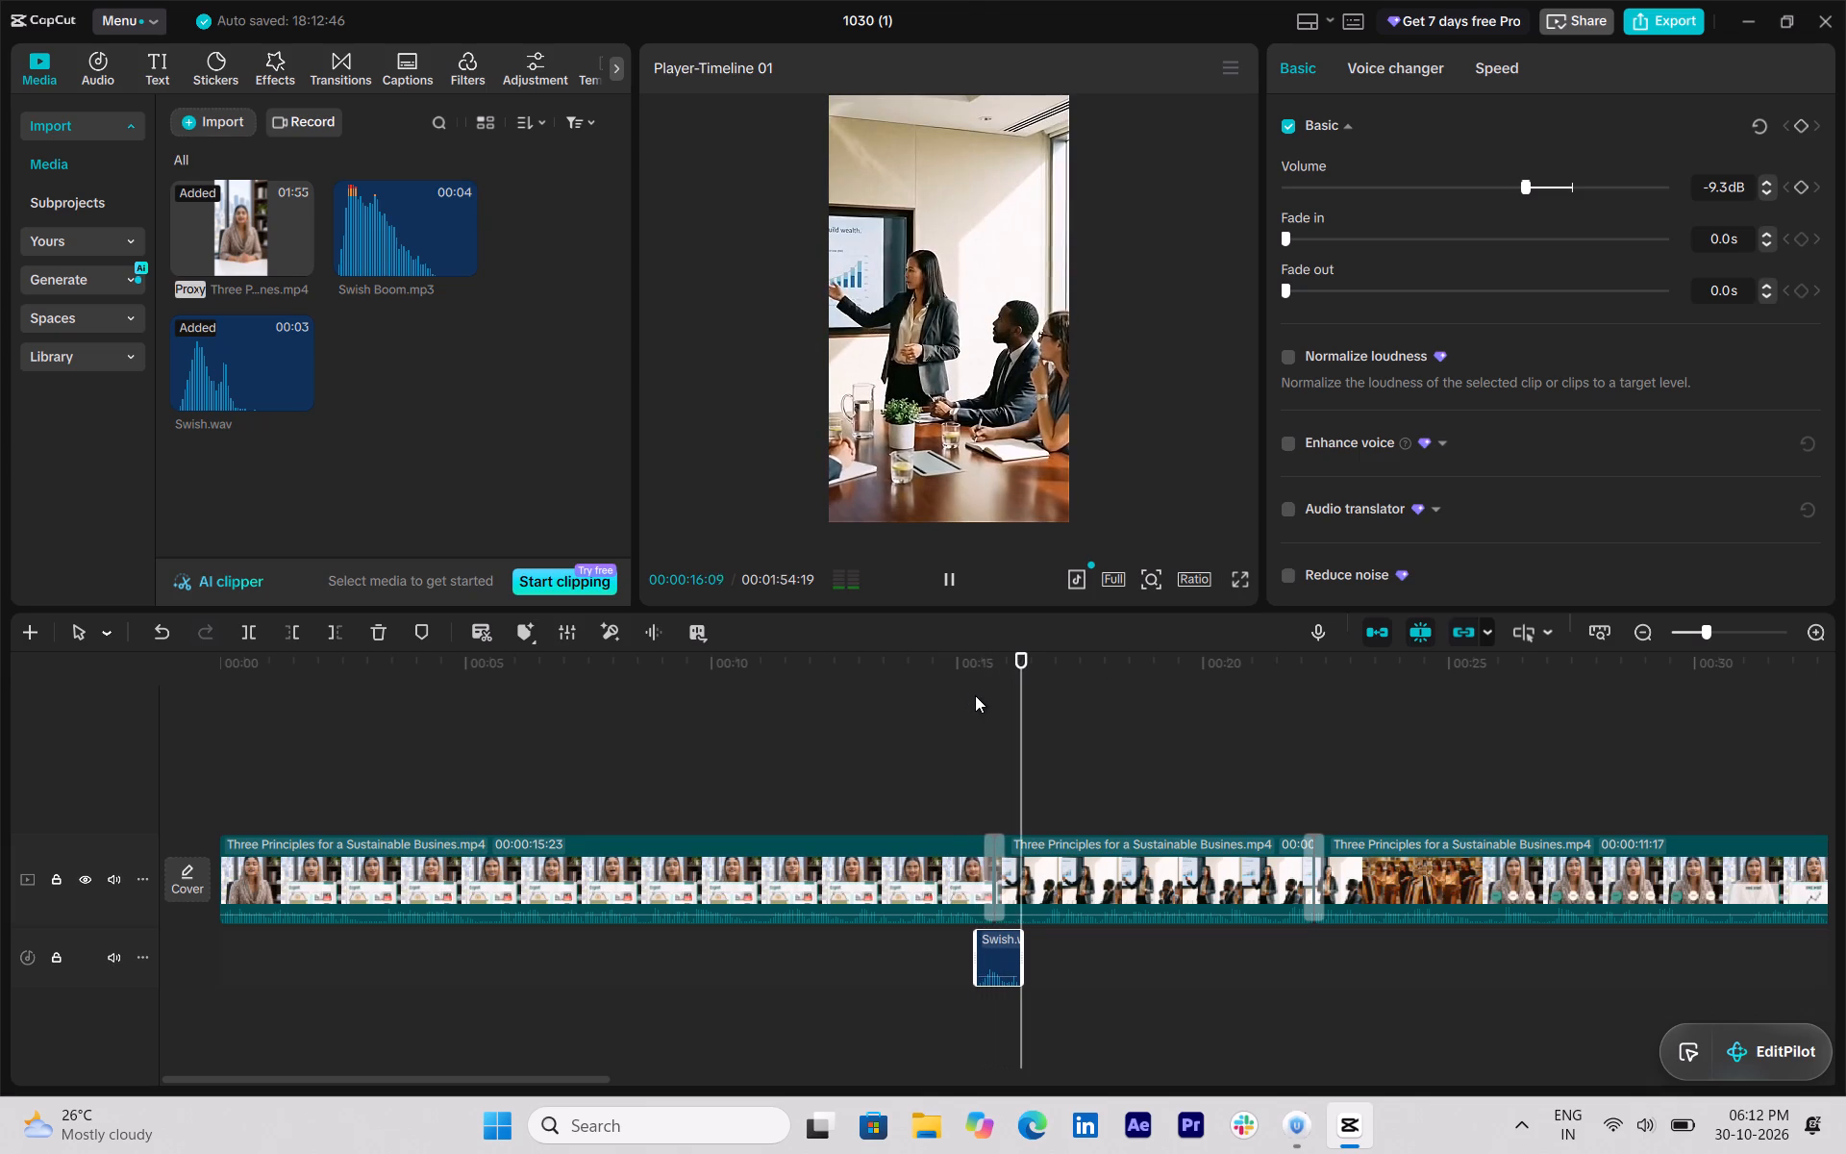
pyautogui.press('space')
pyautogui.click(1526, 193)
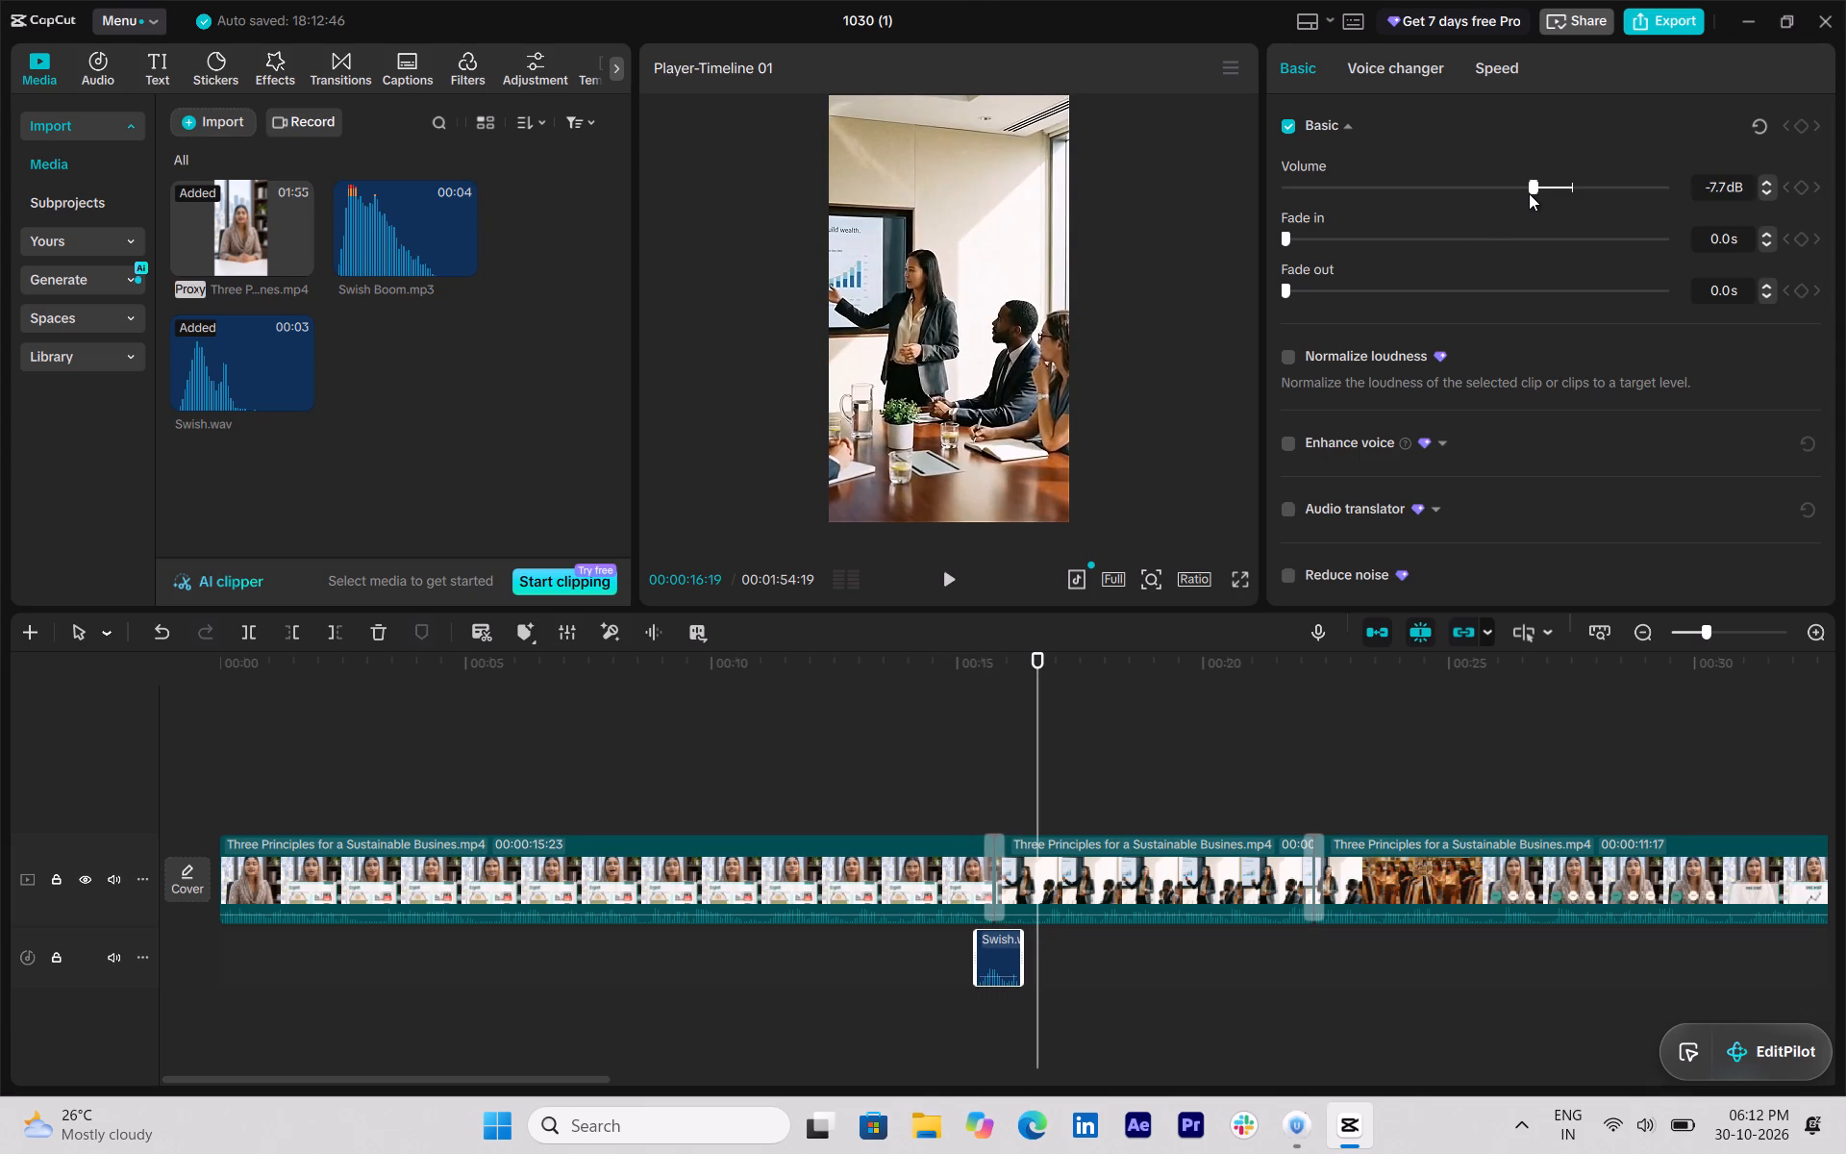
pyautogui.press('space')
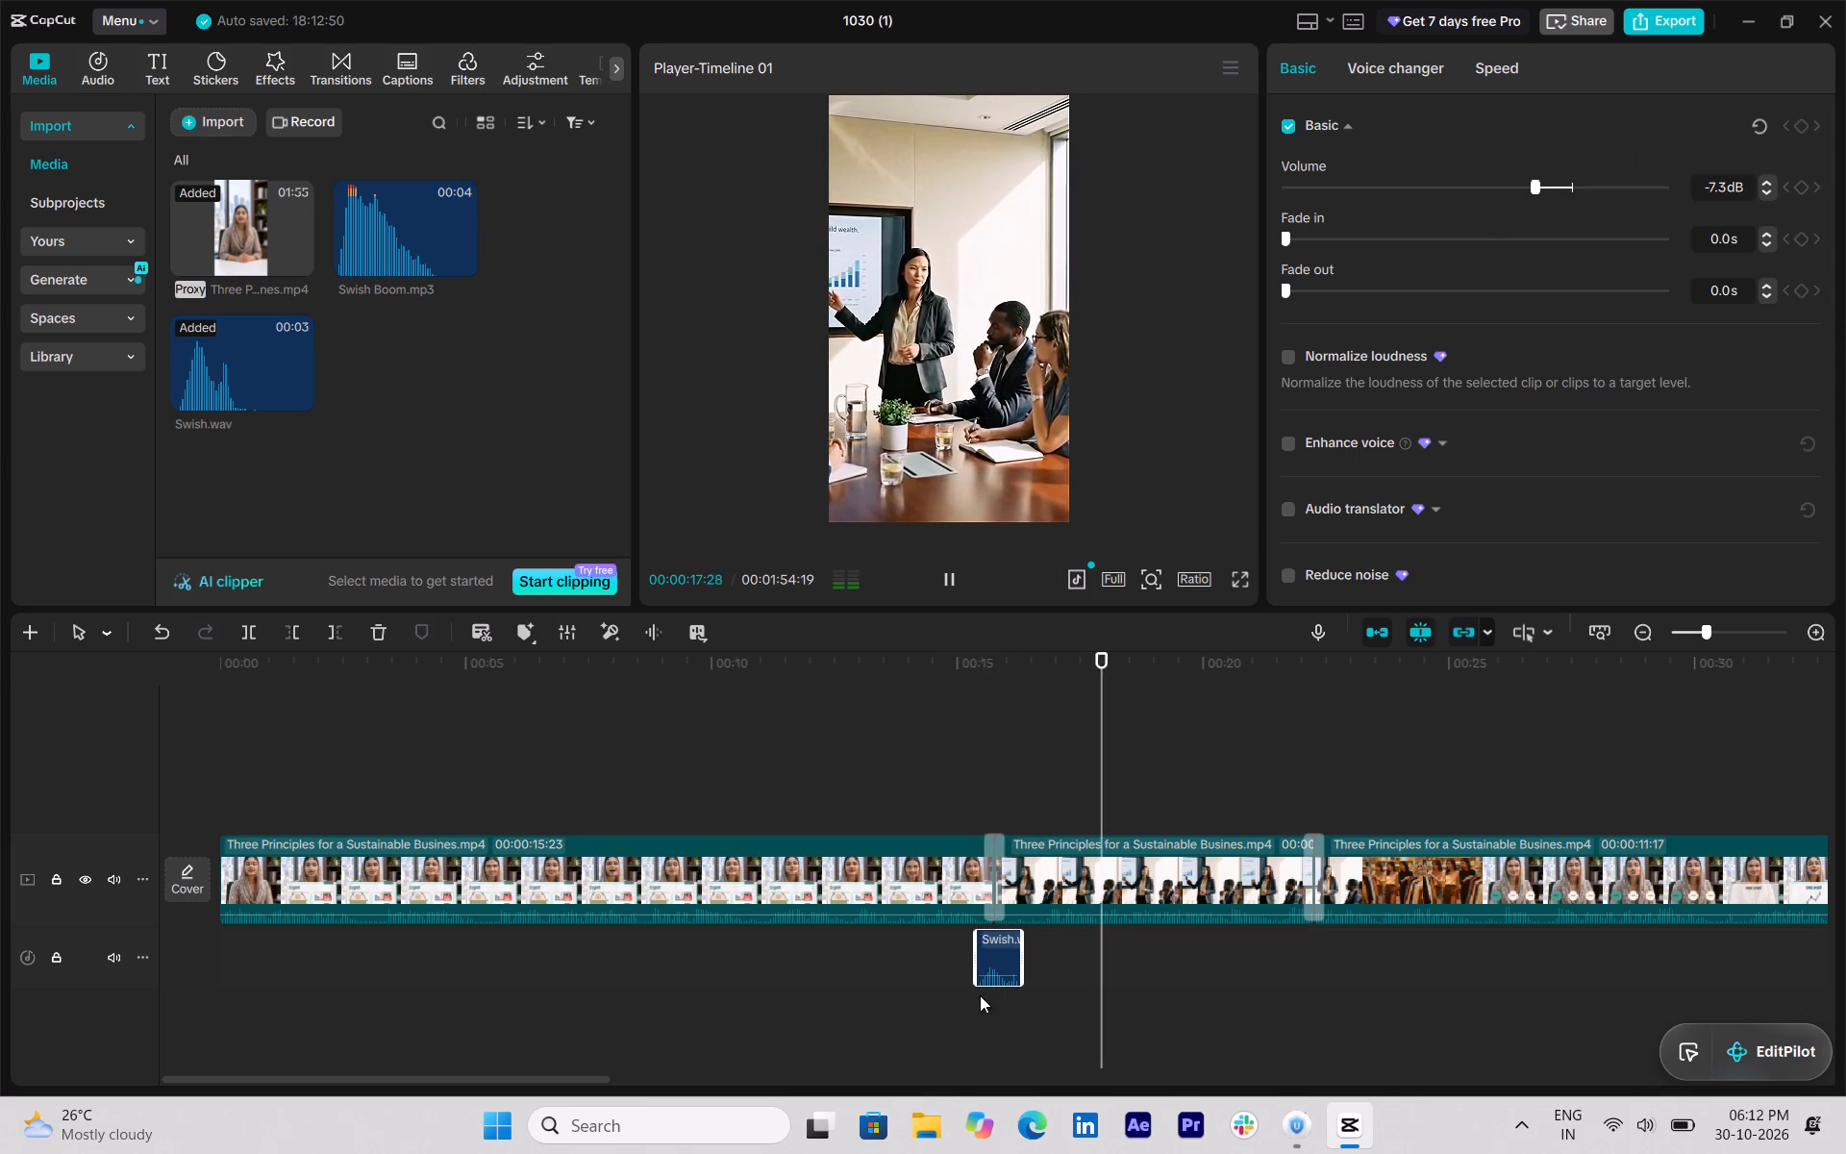
# Copy the trimmed Swish clip to the start of the second transition, at 00:00:21:26, and play it.
pyautogui.hotkey('ctrl', 'c')
pyautogui.moveTo(1120, 661); pyautogui.dragTo(1285, 717)
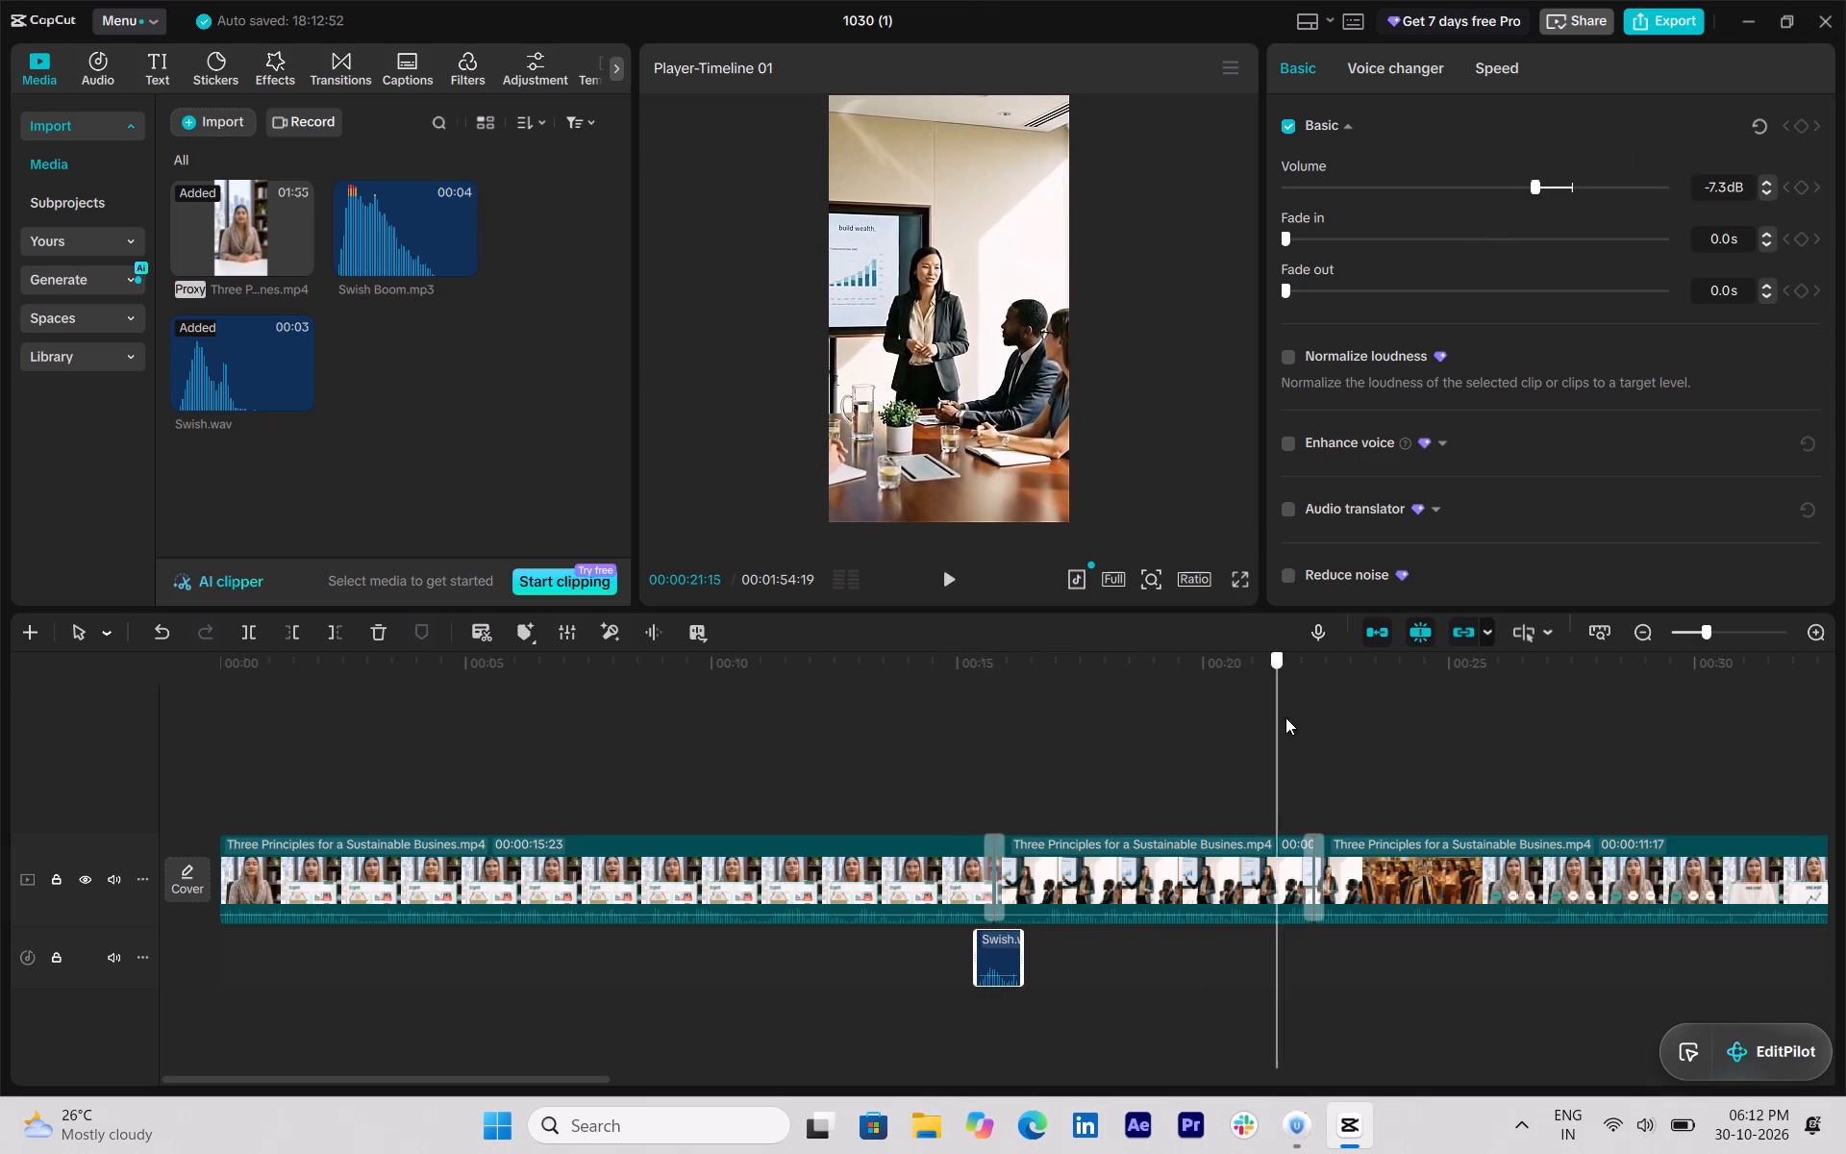
pyautogui.moveTo(1285, 717); pyautogui.dragTo(1296, 728)
pyautogui.click(1302, 665)
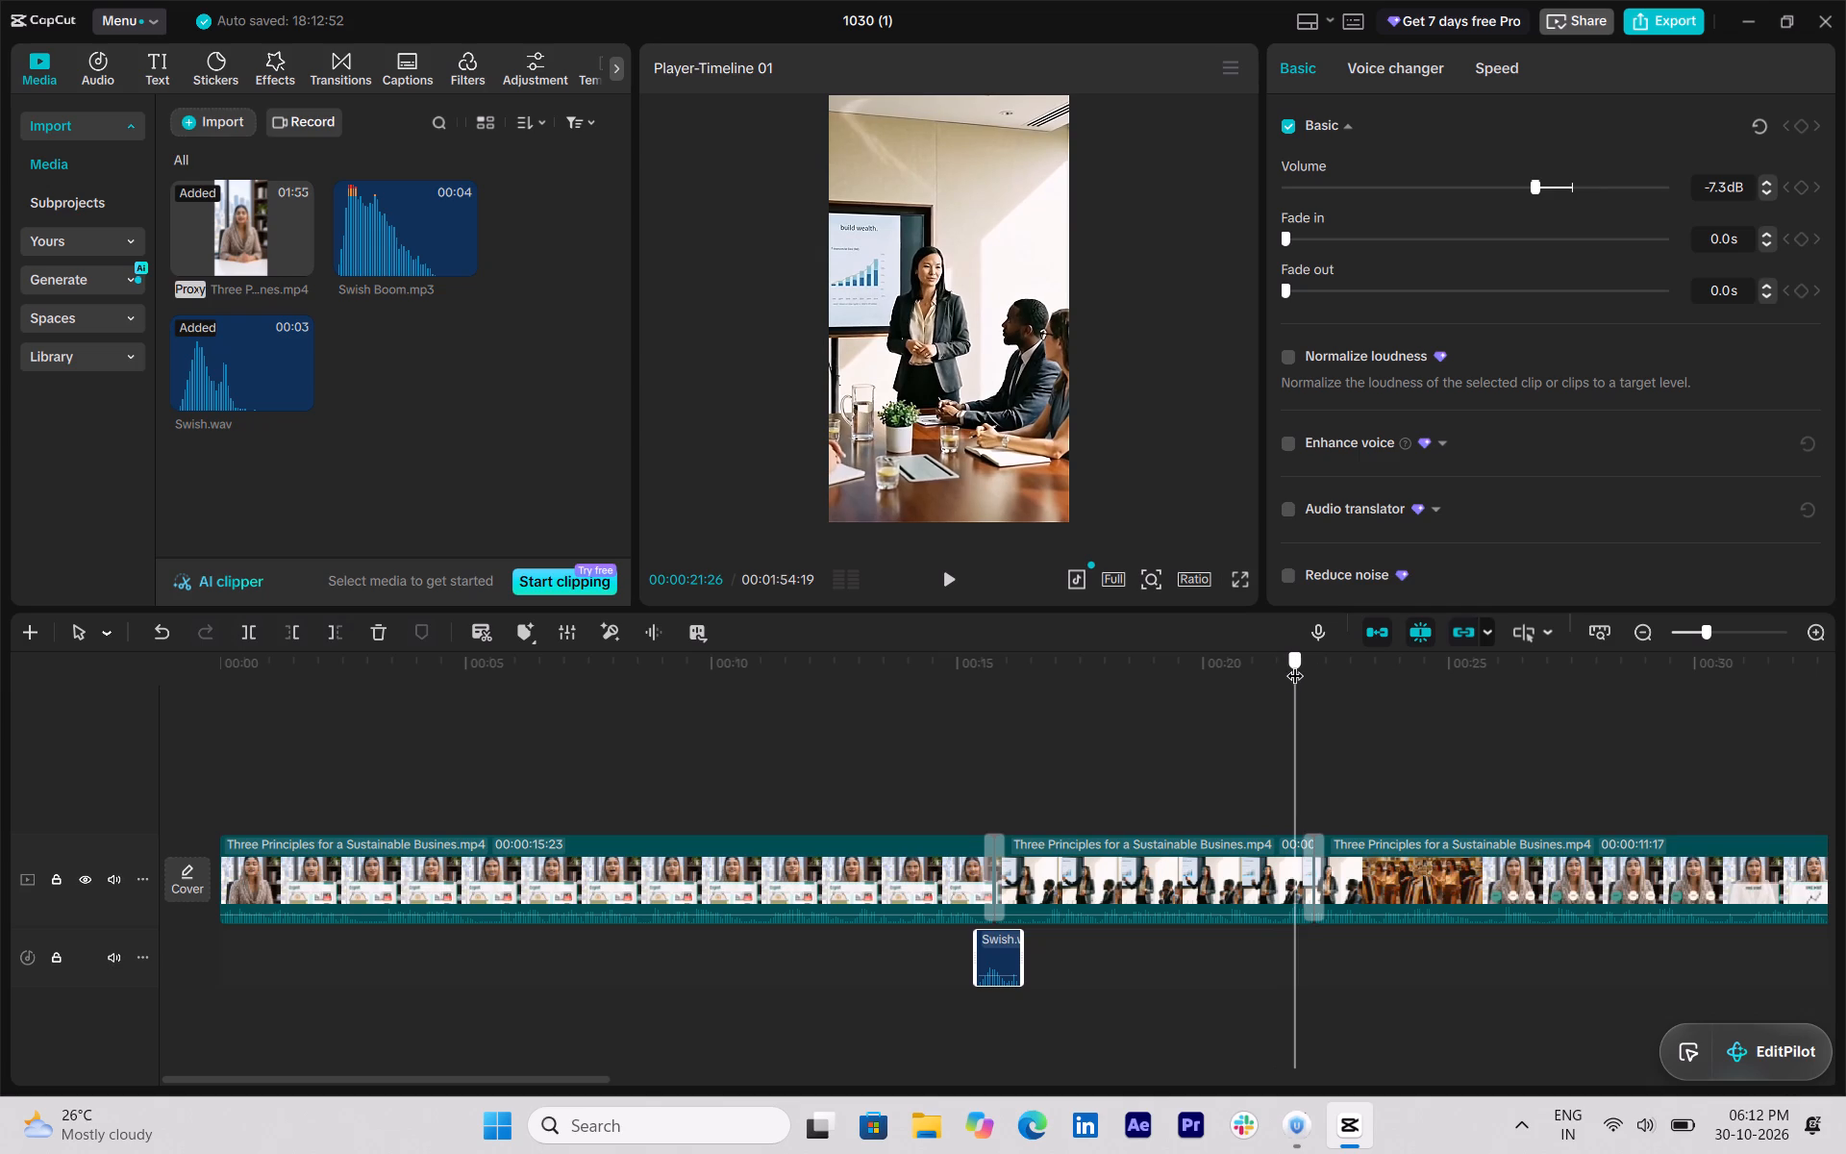
pyautogui.hotkey('ctrl', 'v')
pyautogui.press('space')
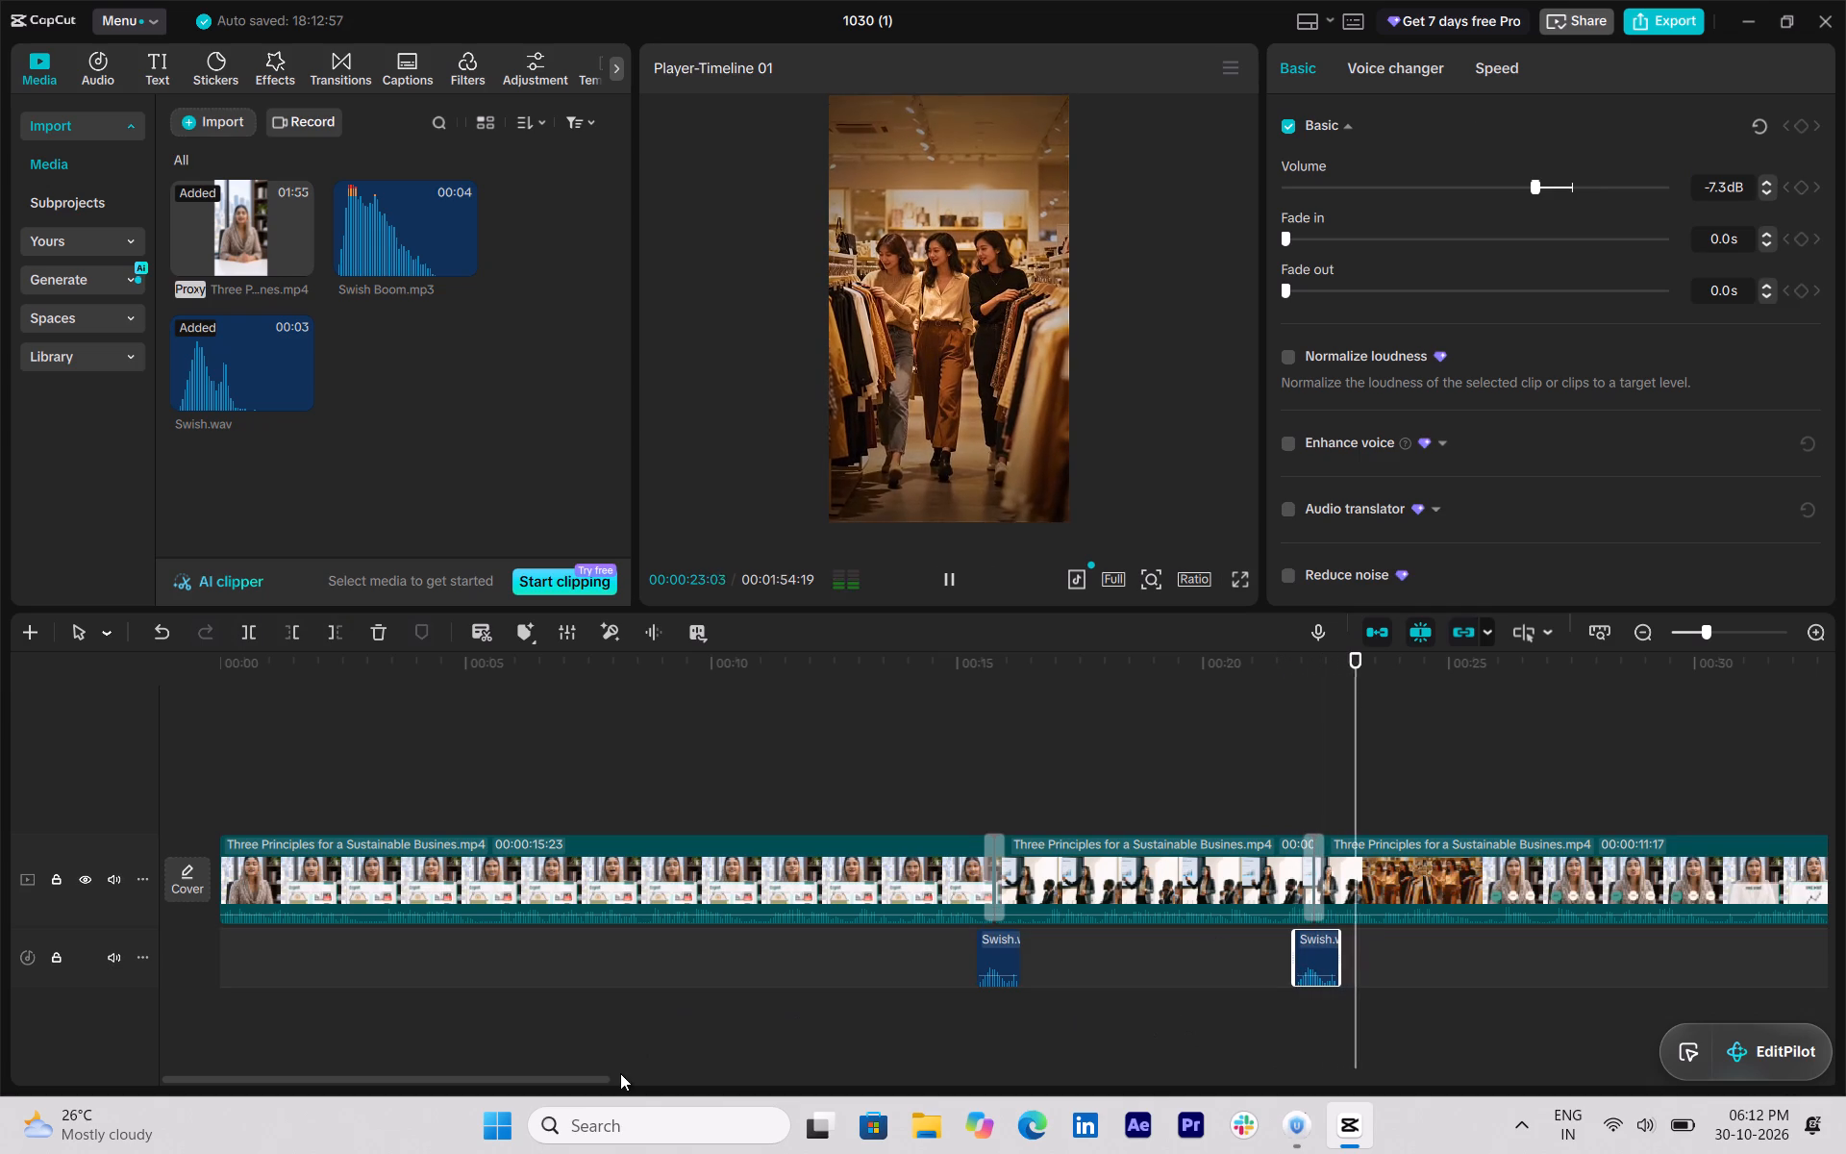
# Paste the Swish clip just before the red falling-arrow scene, at 00:00:33:12, and play the transition.
pyautogui.moveTo(592, 1076); pyautogui.dragTo(878, 1084)
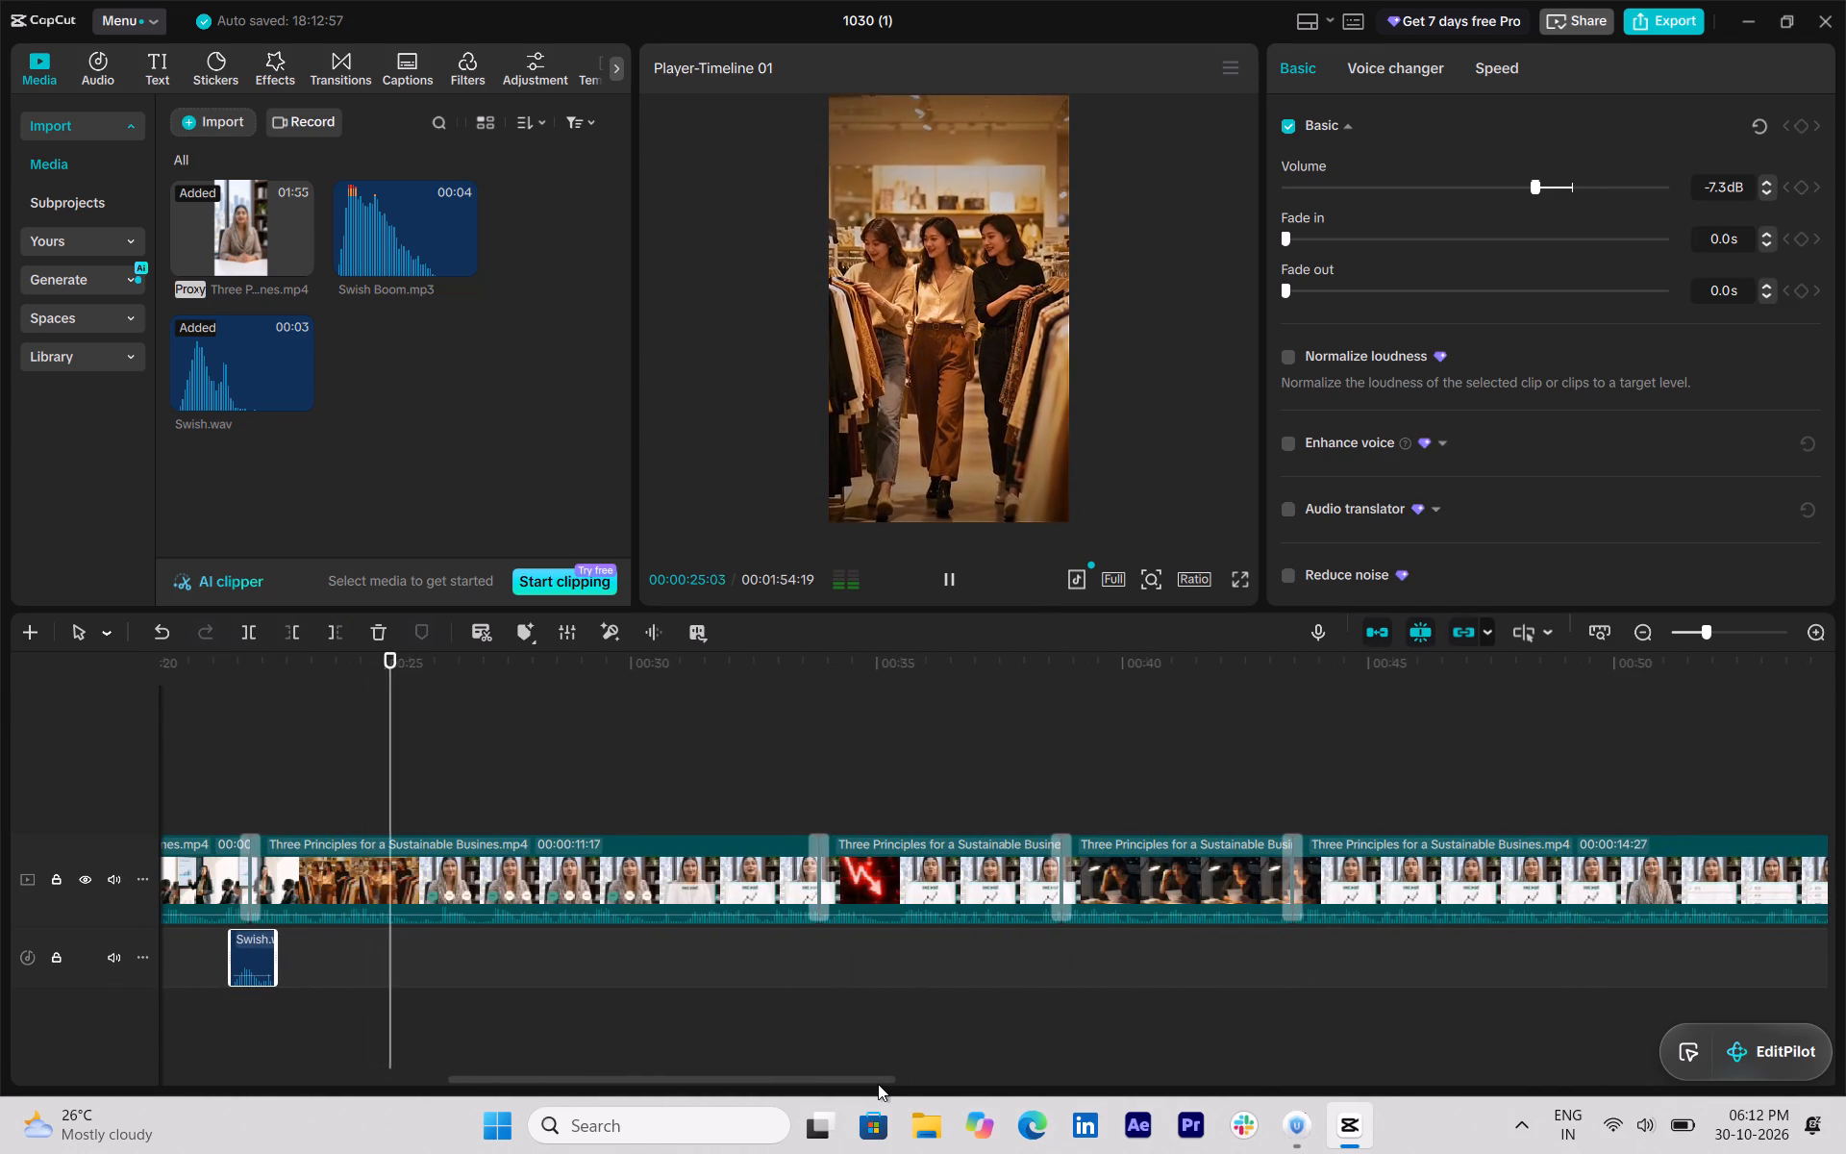
pyautogui.moveTo(878, 1084); pyautogui.dragTo(878, 1083)
pyautogui.click(802, 742)
pyautogui.moveTo(805, 736); pyautogui.dragTo(793, 735)
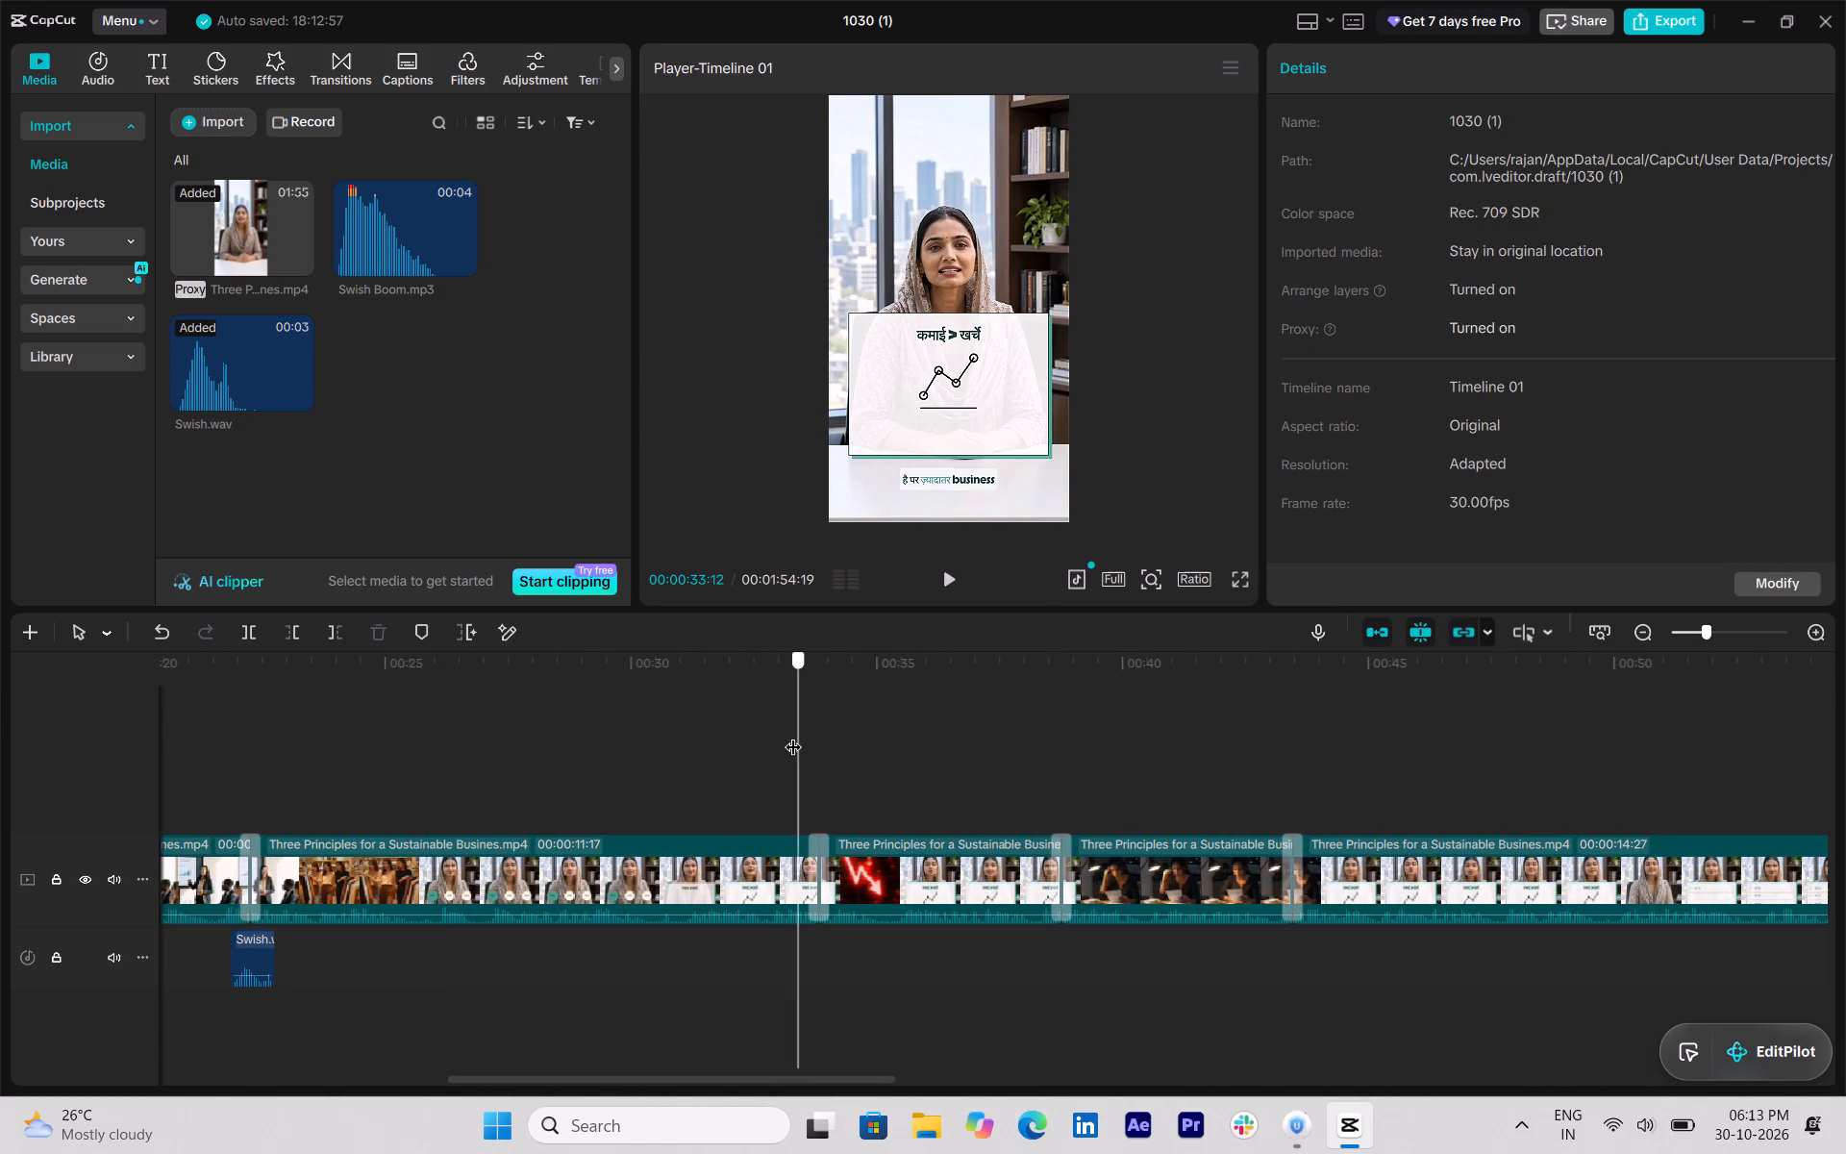
pyautogui.moveTo(793, 735); pyautogui.dragTo(791, 735)
pyautogui.click(797, 735)
pyautogui.hotkey('ctrl', 'v')
pyautogui.press('space')
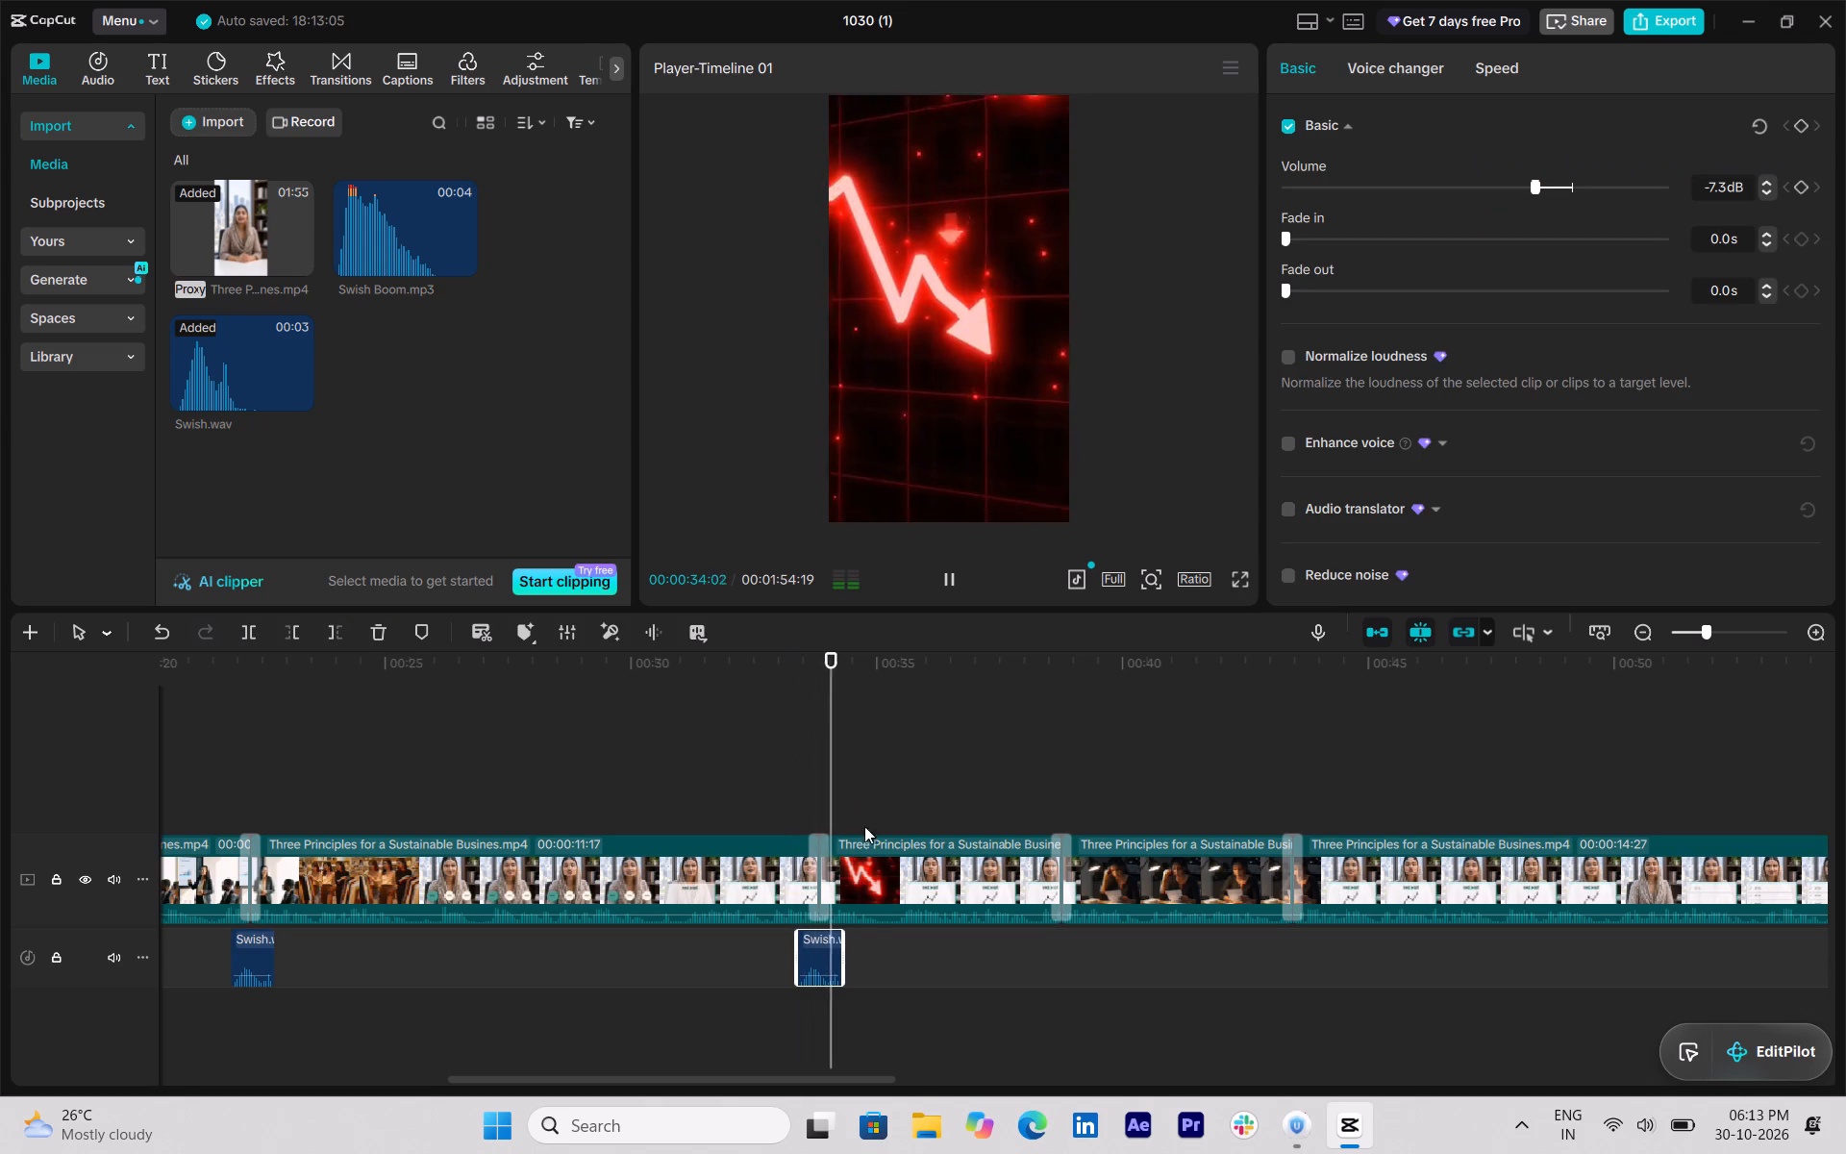
pyautogui.press('space')
# Paste the Swish clip at the start of the transition into the dark desk scene, around 00:00:38, and play it.
pyautogui.moveTo(909, 656); pyautogui.dragTo(1029, 688)
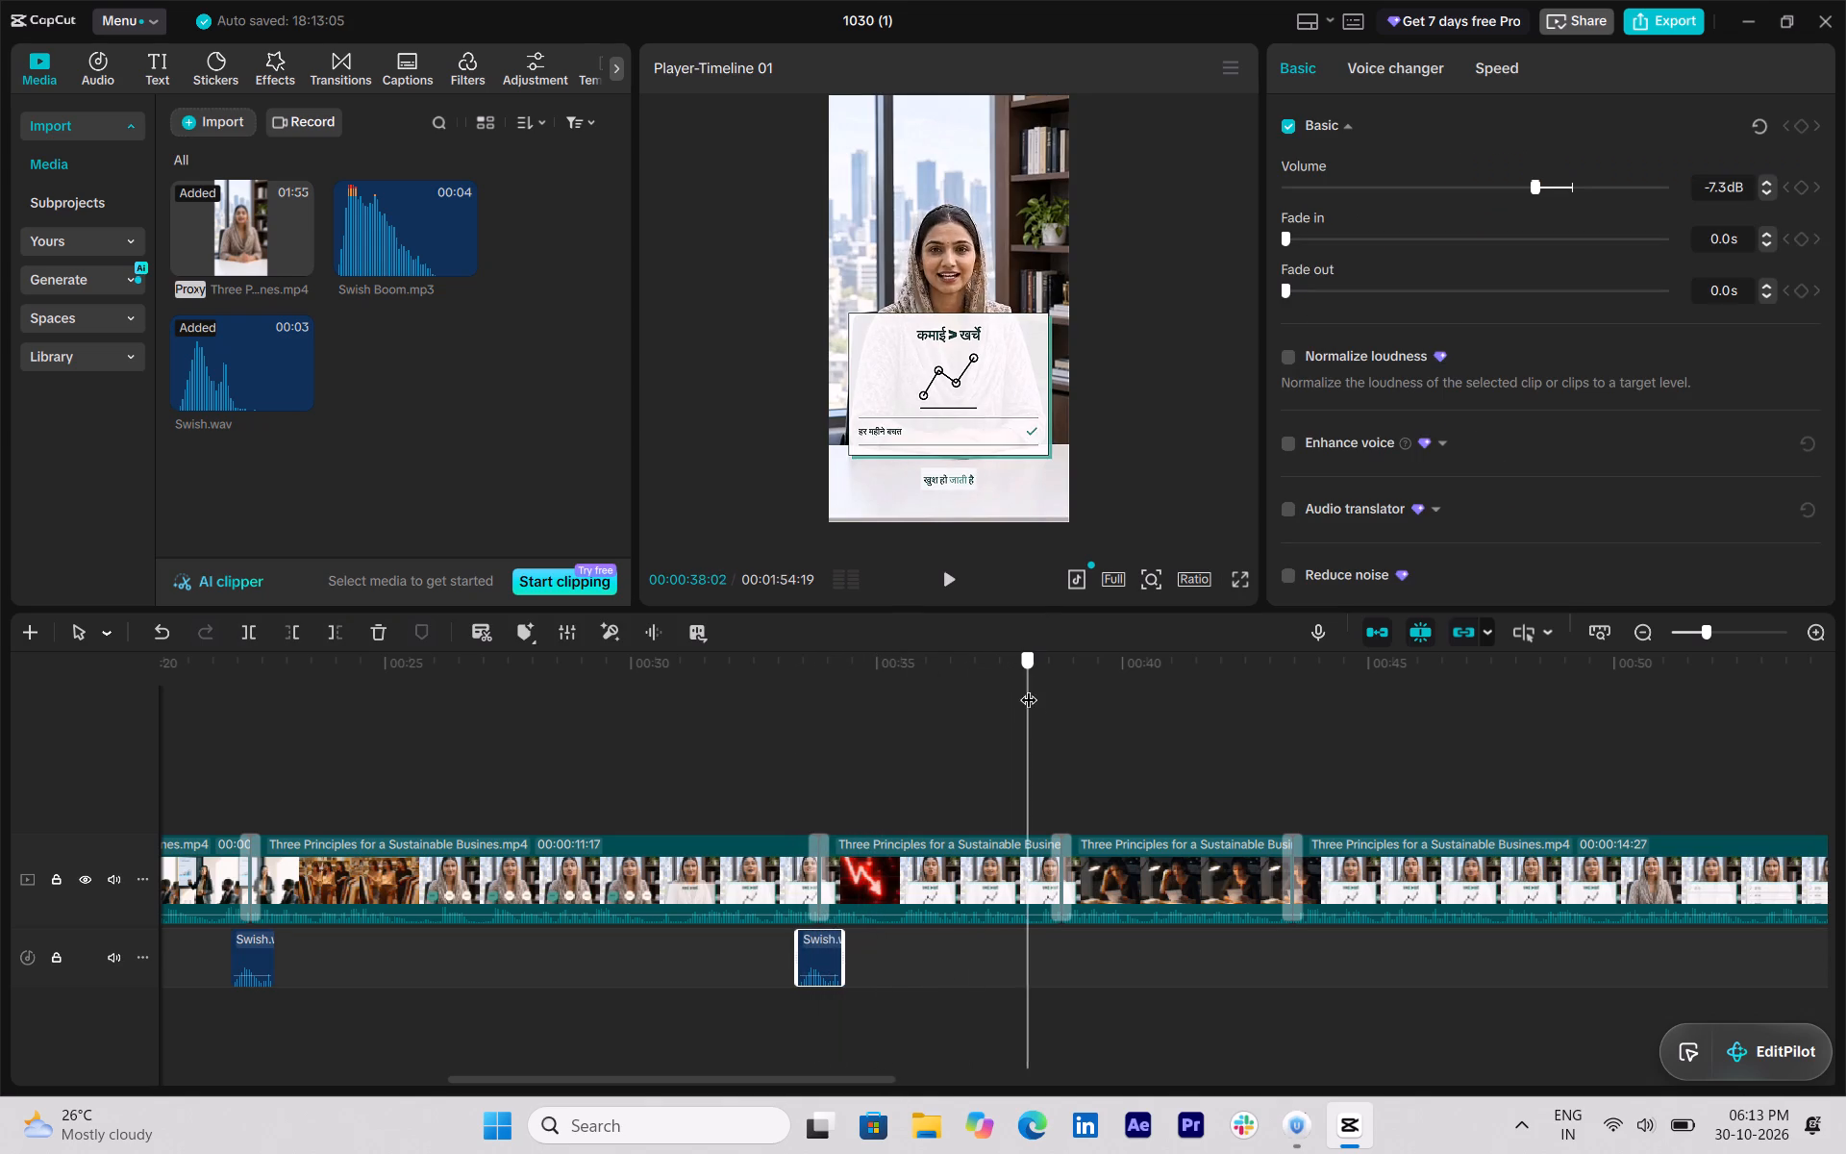
pyautogui.moveTo(1029, 688); pyautogui.dragTo(1041, 699)
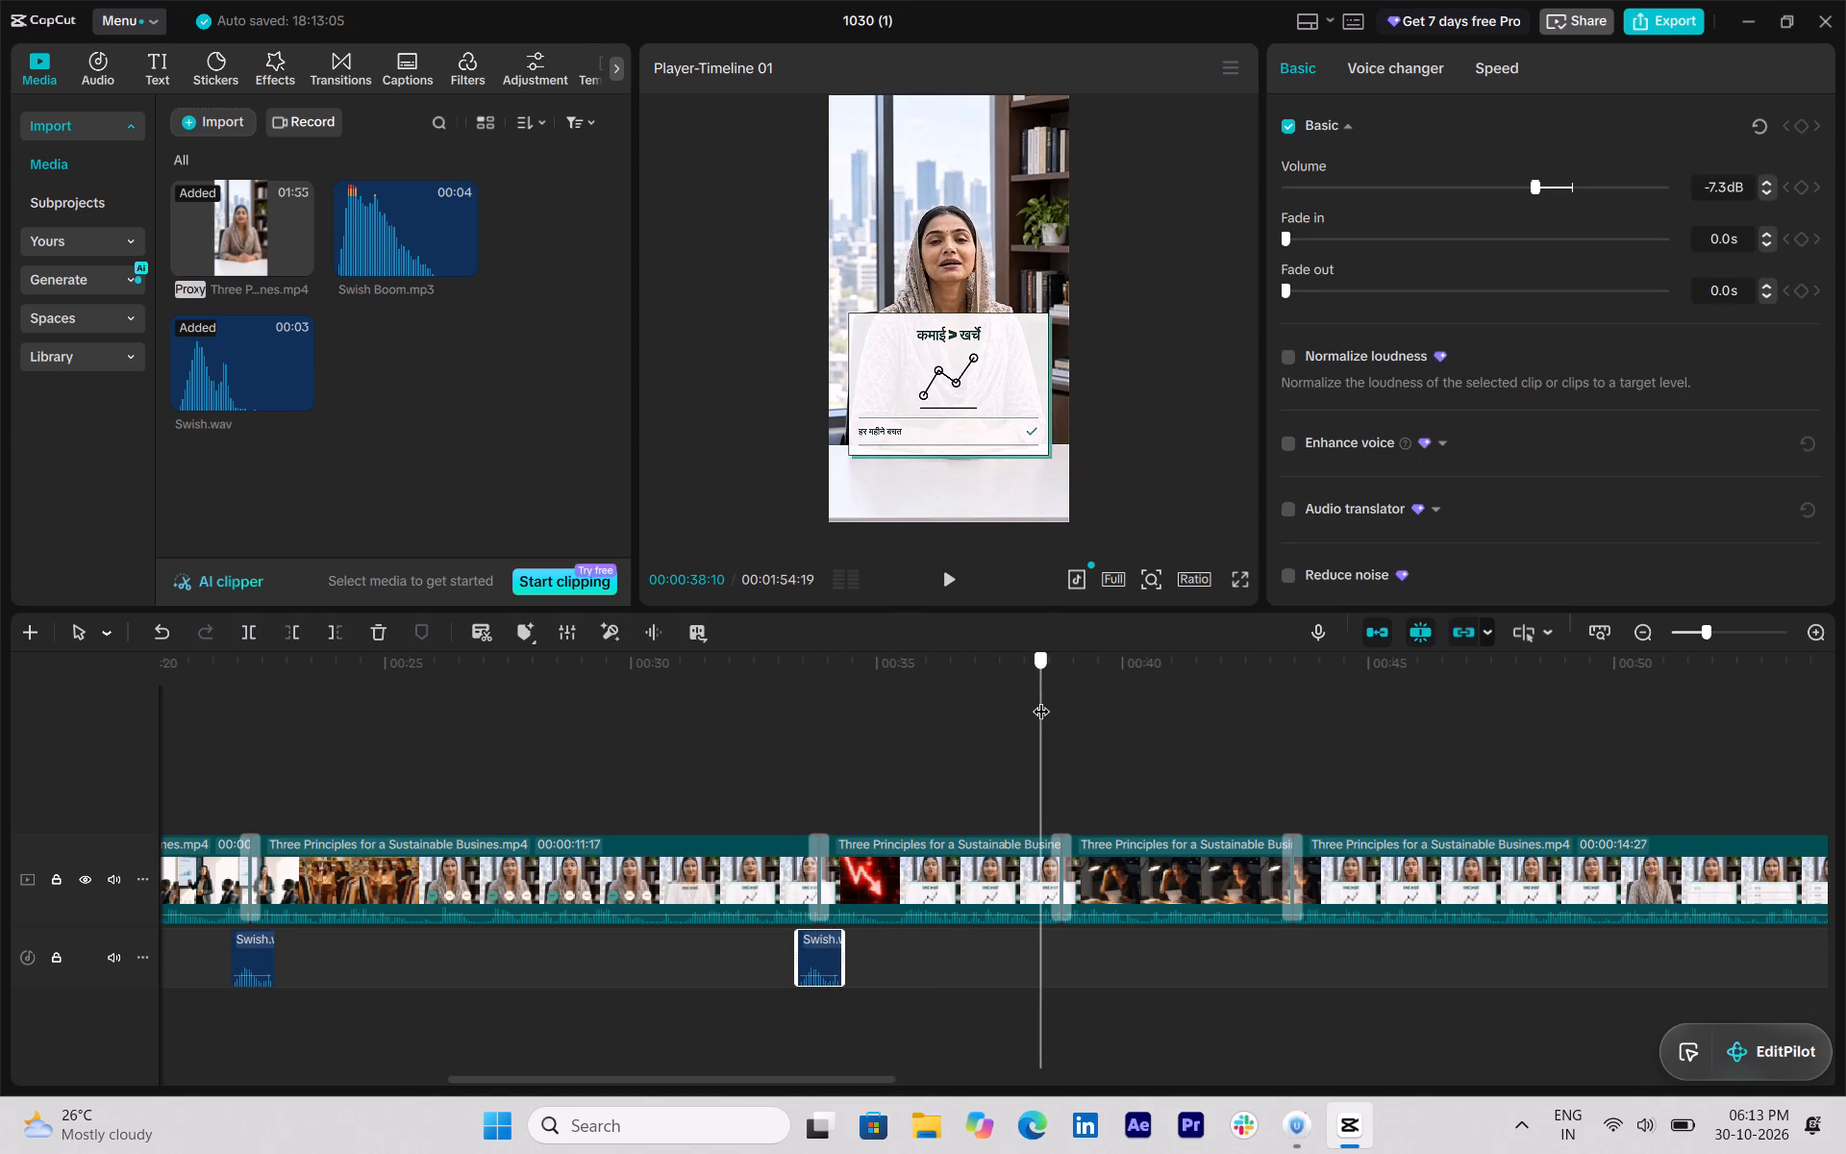
pyautogui.moveTo(1041, 699); pyautogui.dragTo(1040, 706)
pyautogui.press('Right')
pyautogui.press('Right')
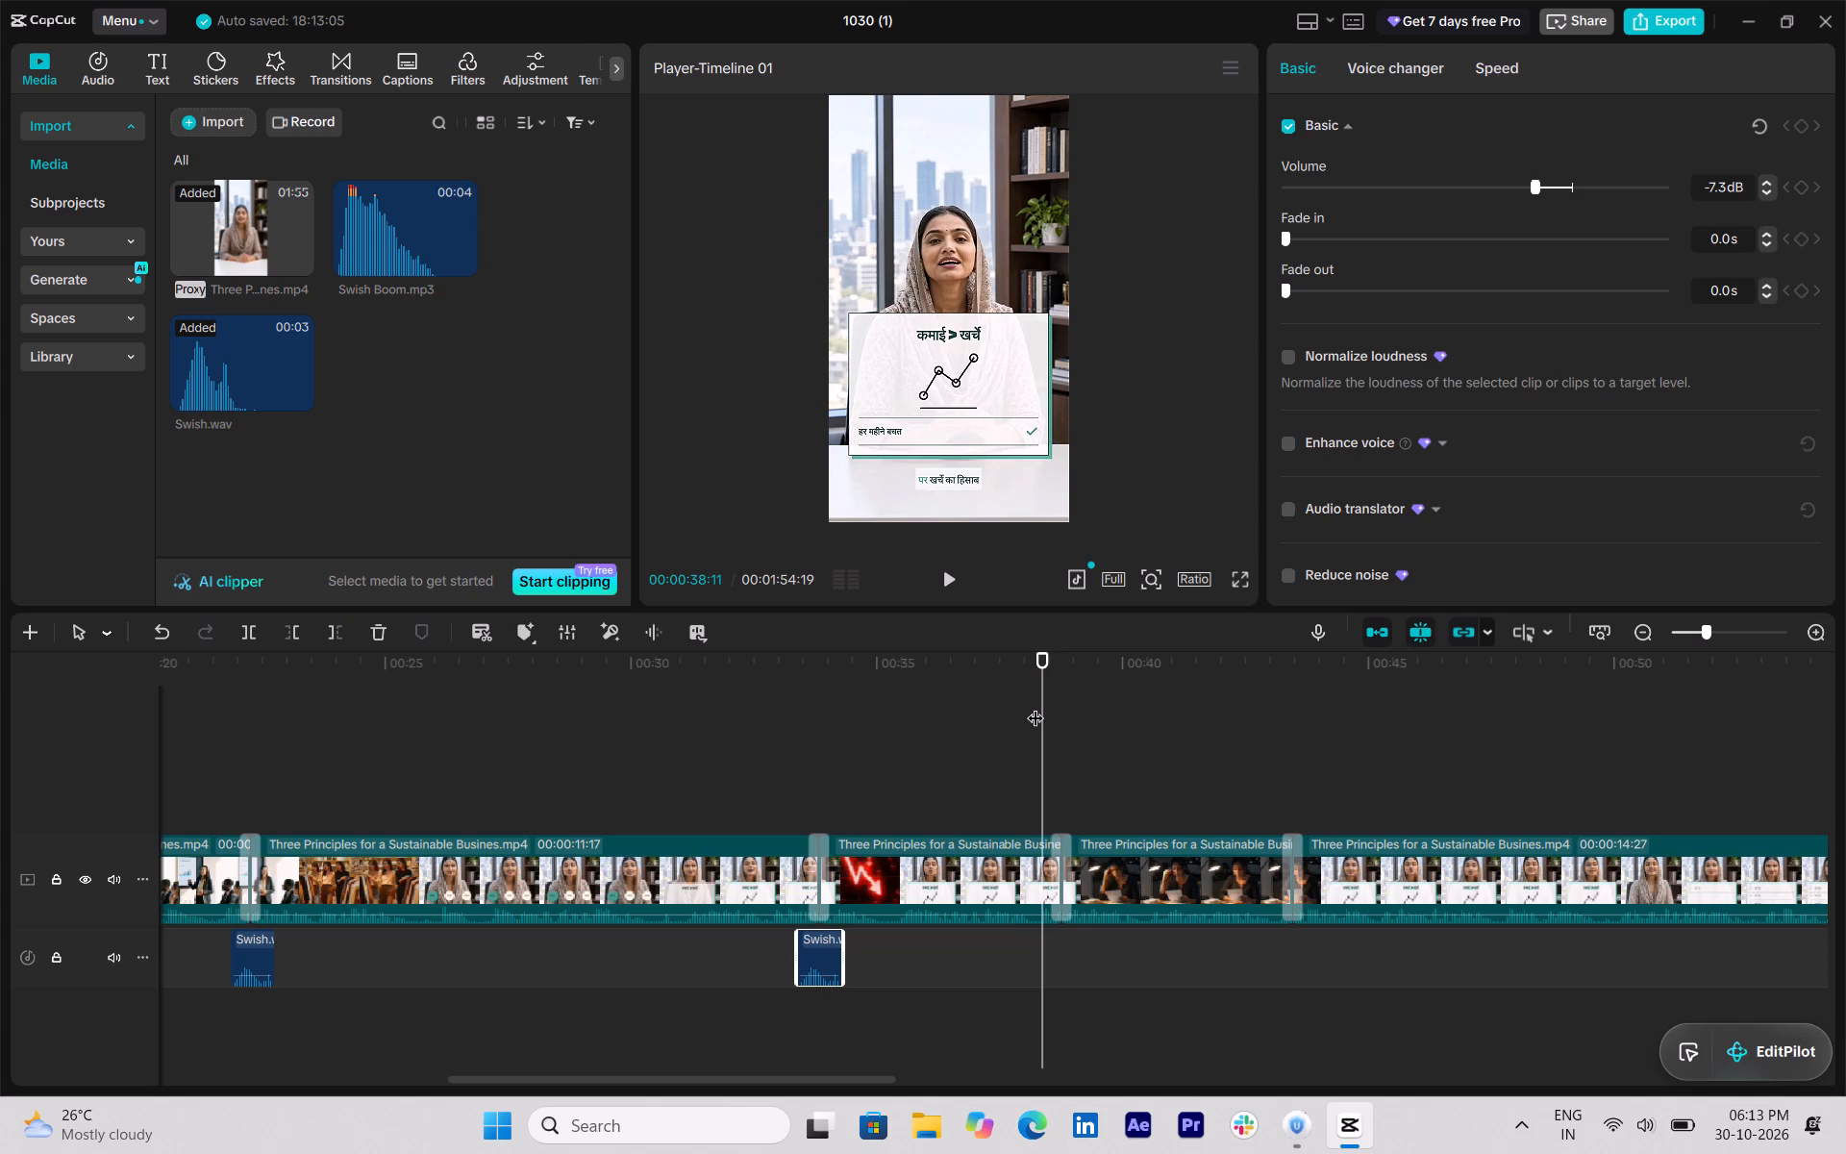
pyautogui.press('Right')
pyautogui.hotkey('ctrl', 'v')
pyautogui.press('space')
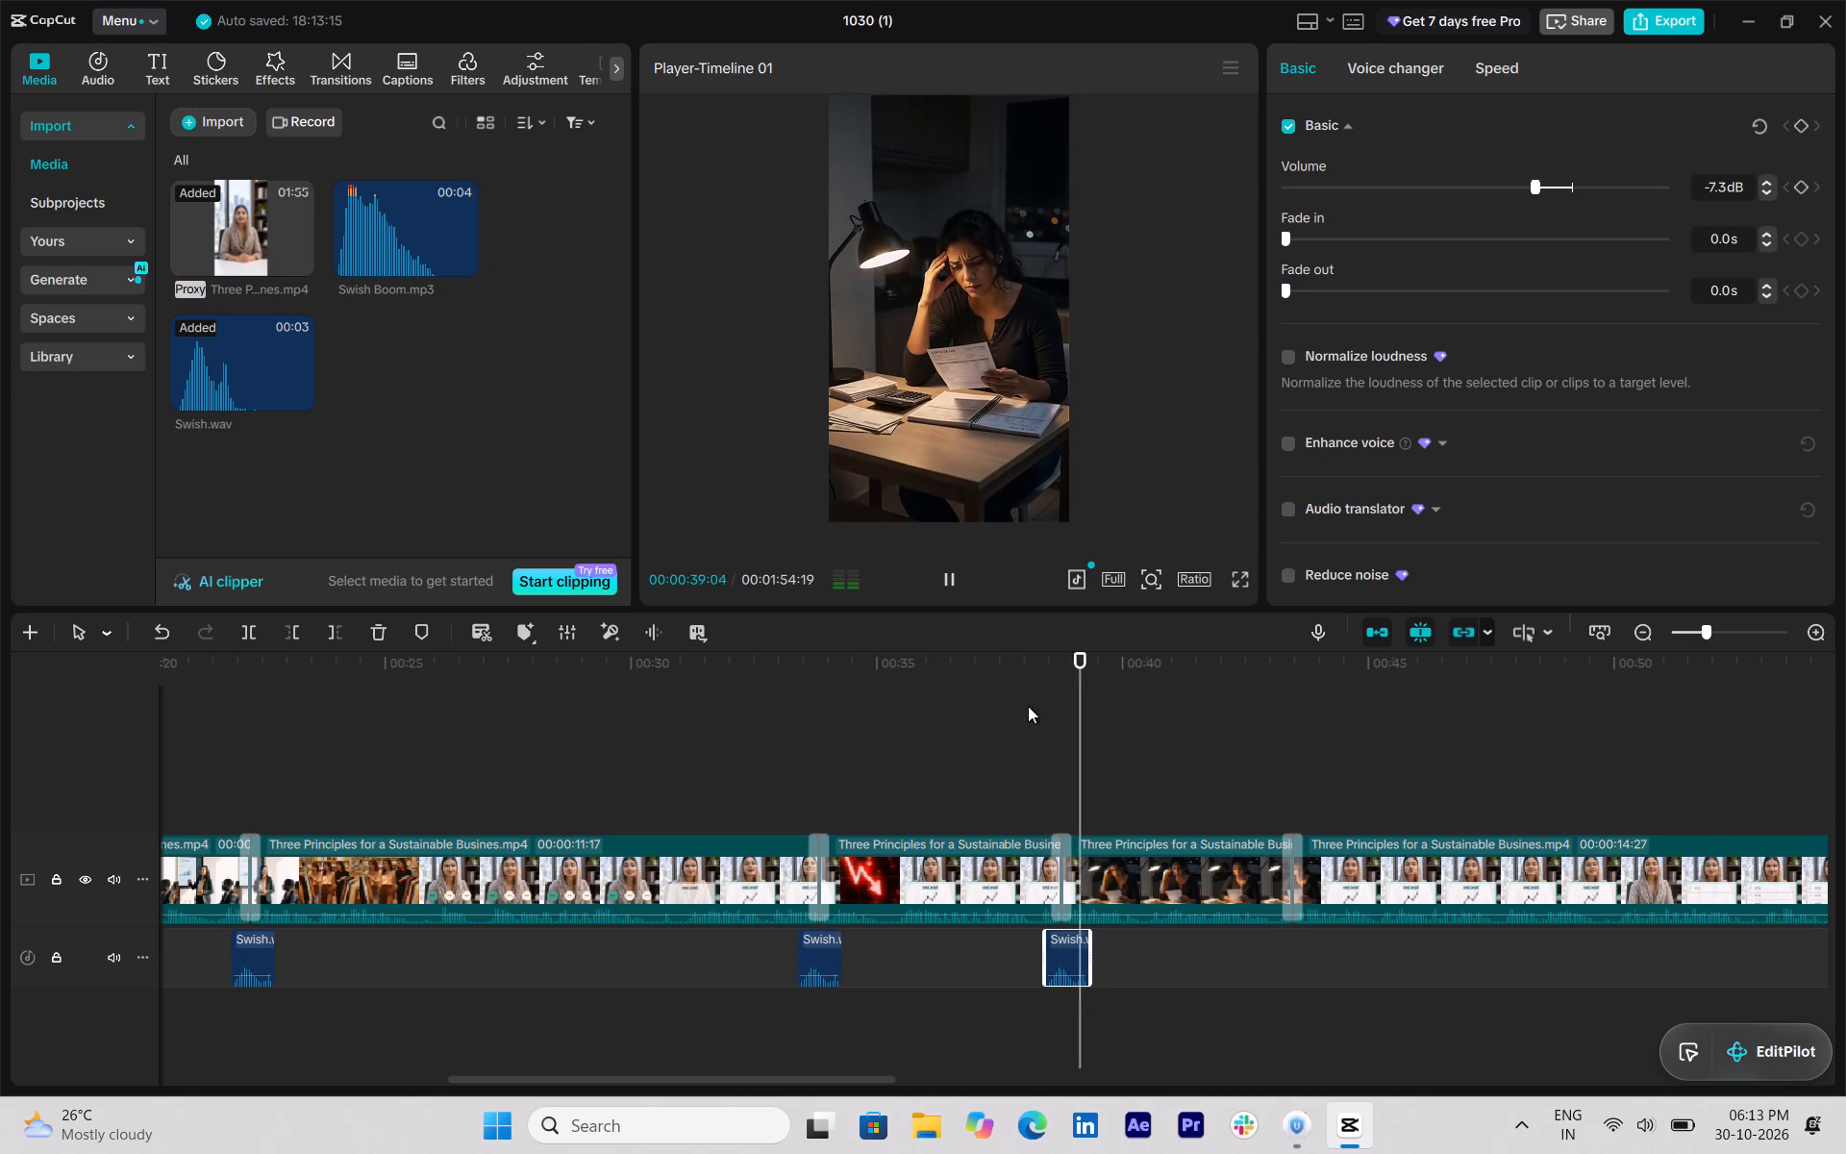
pyautogui.press('space')
# Paste the Swish clip at the transition out of the dark desk scene, at 00:00:43:02, and play it.
pyautogui.moveTo(1107, 665); pyautogui.dragTo(1274, 721)
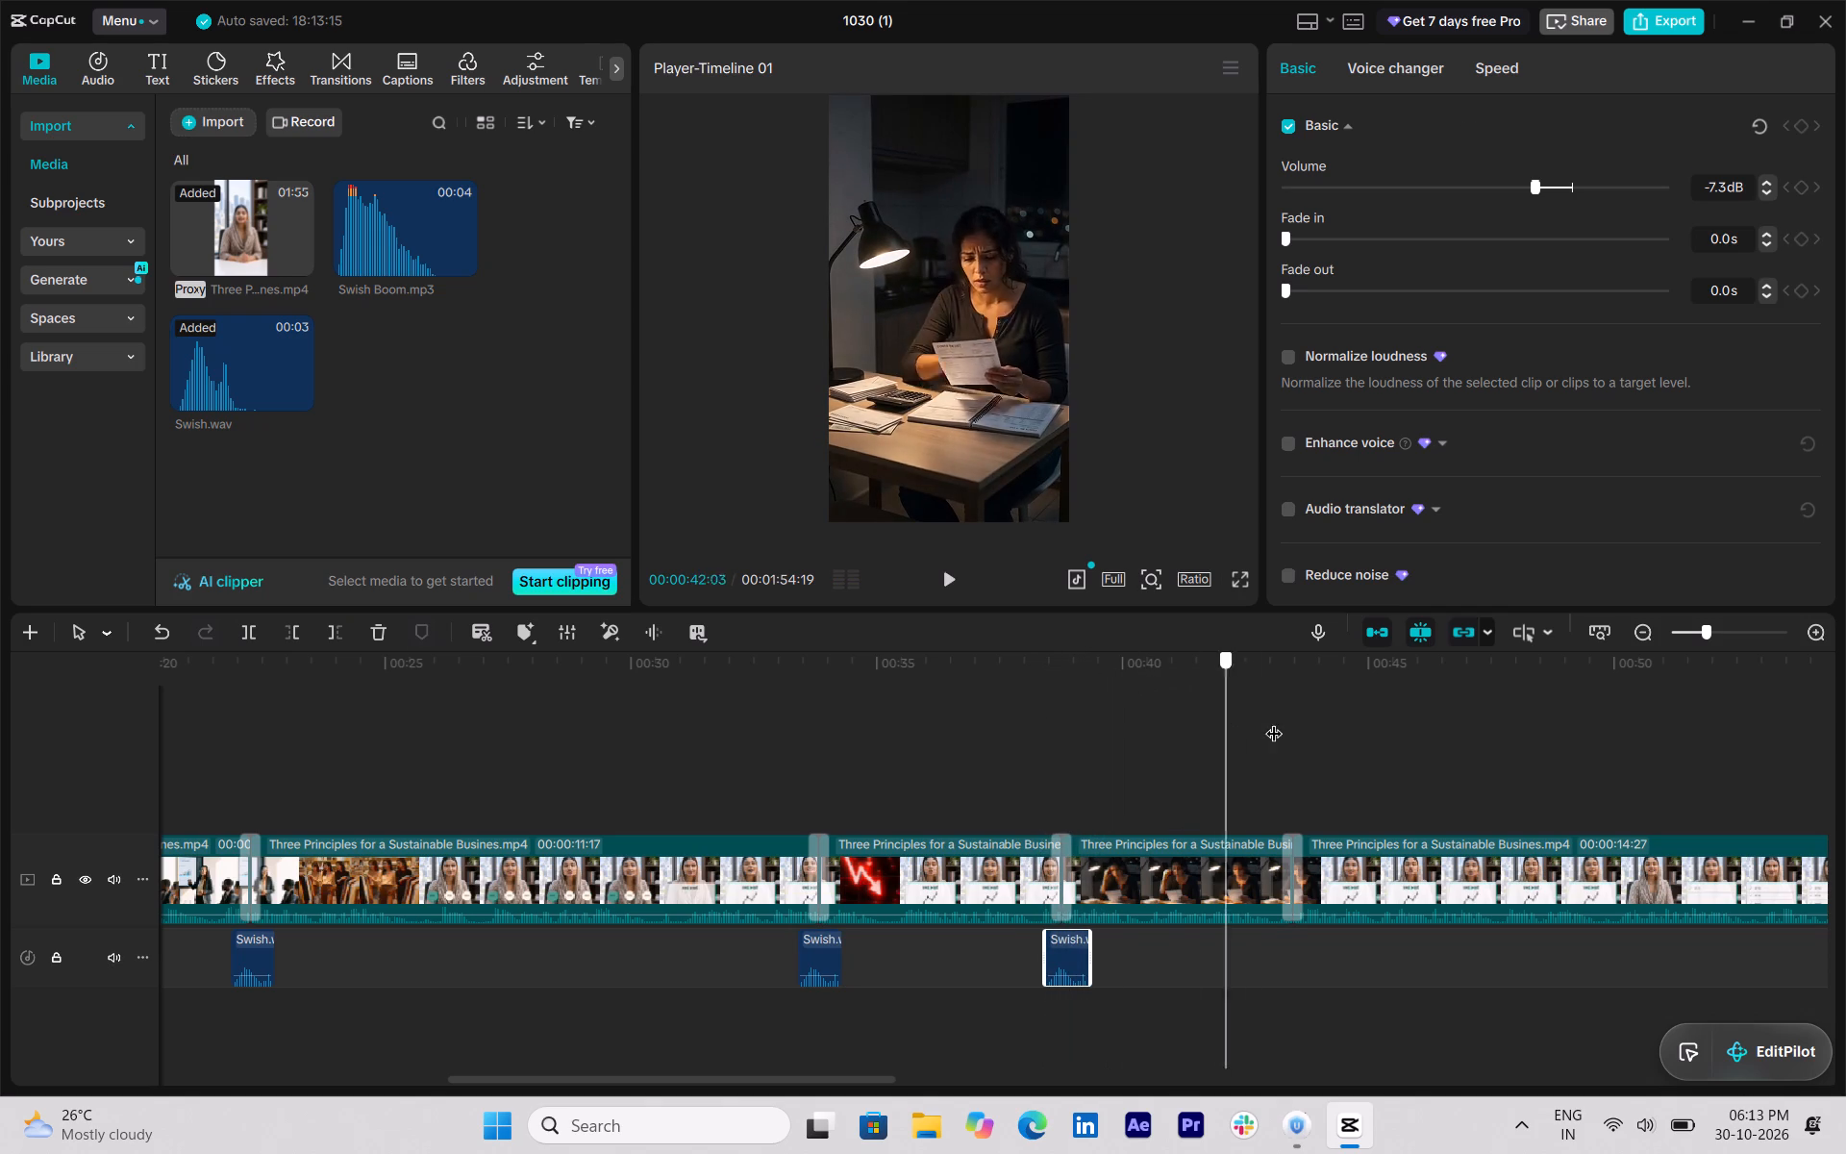
pyautogui.moveTo(1274, 721); pyautogui.dragTo(1273, 729)
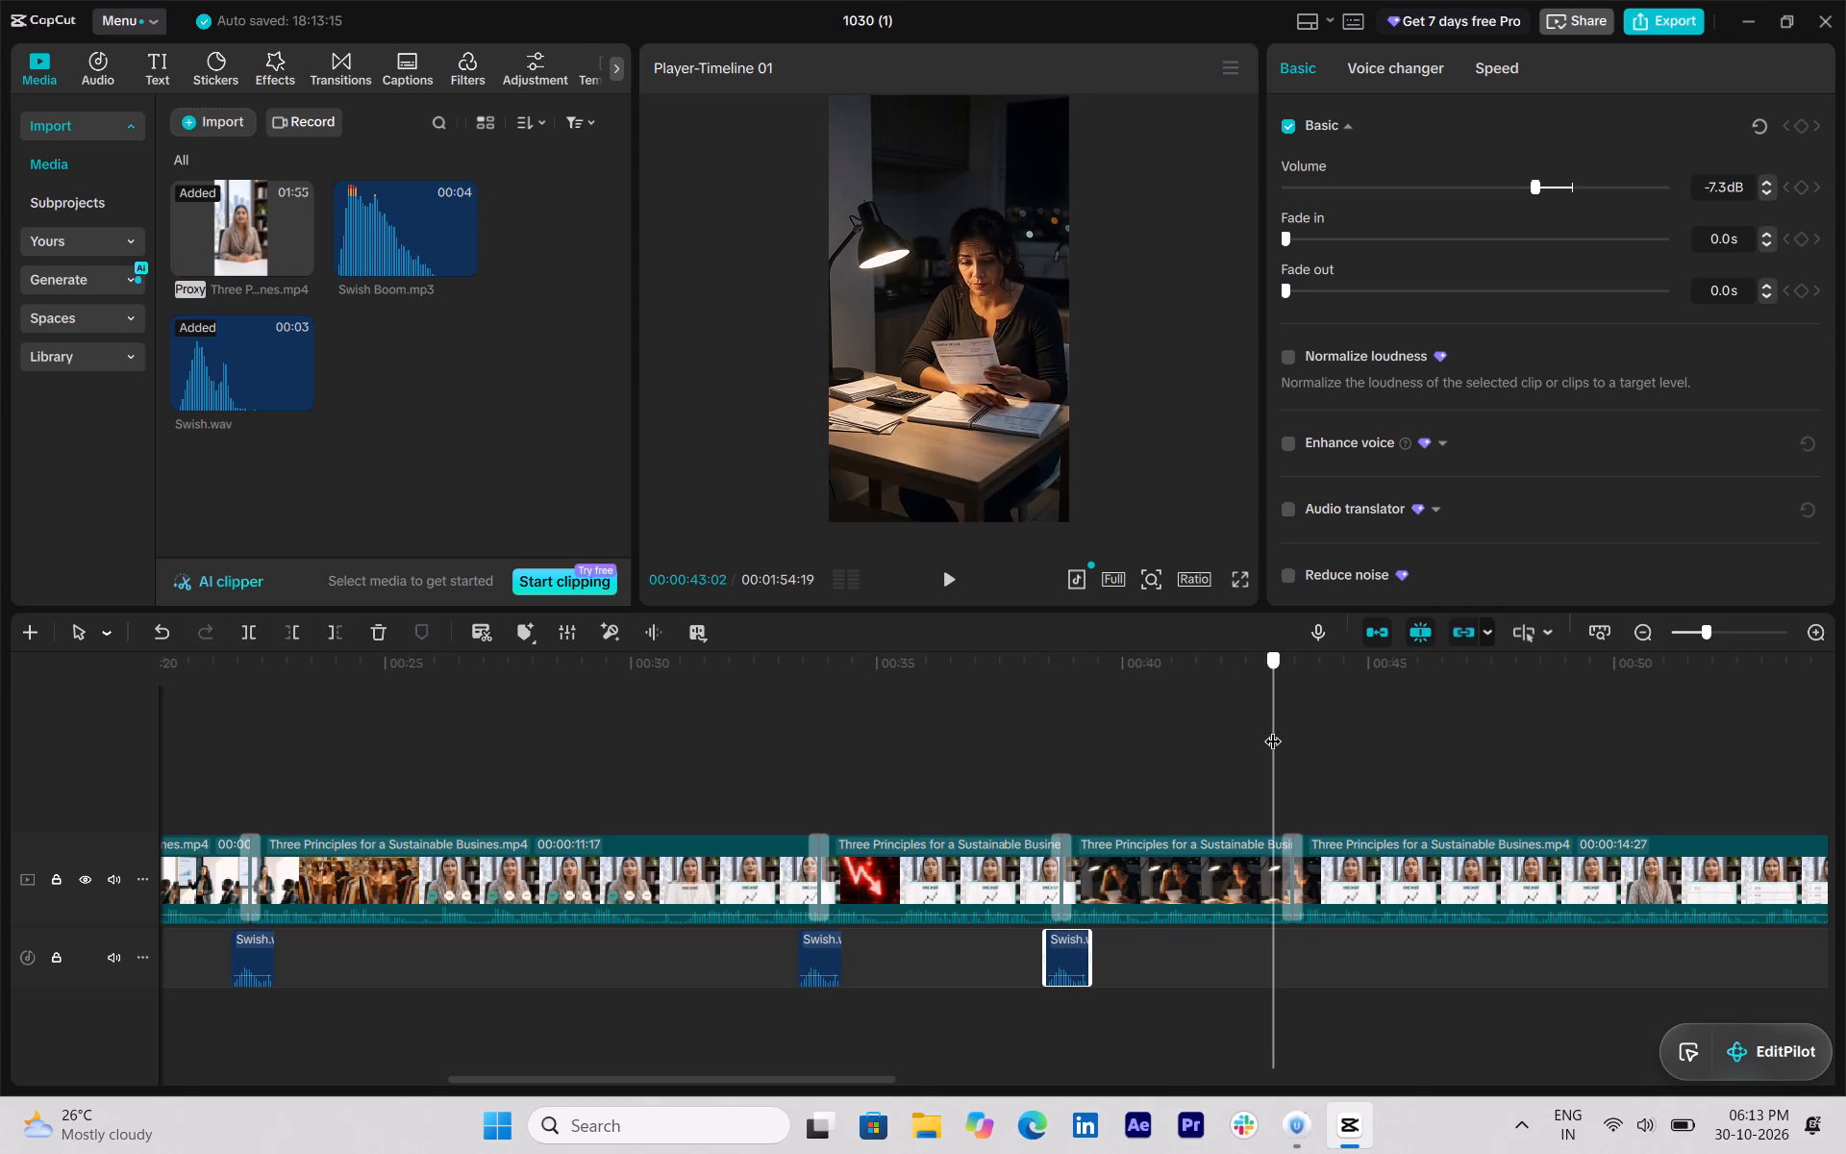
pyautogui.moveTo(1273, 729); pyautogui.dragTo(1274, 731)
pyautogui.hotkey('ctrl', 'v')
pyautogui.press('space')
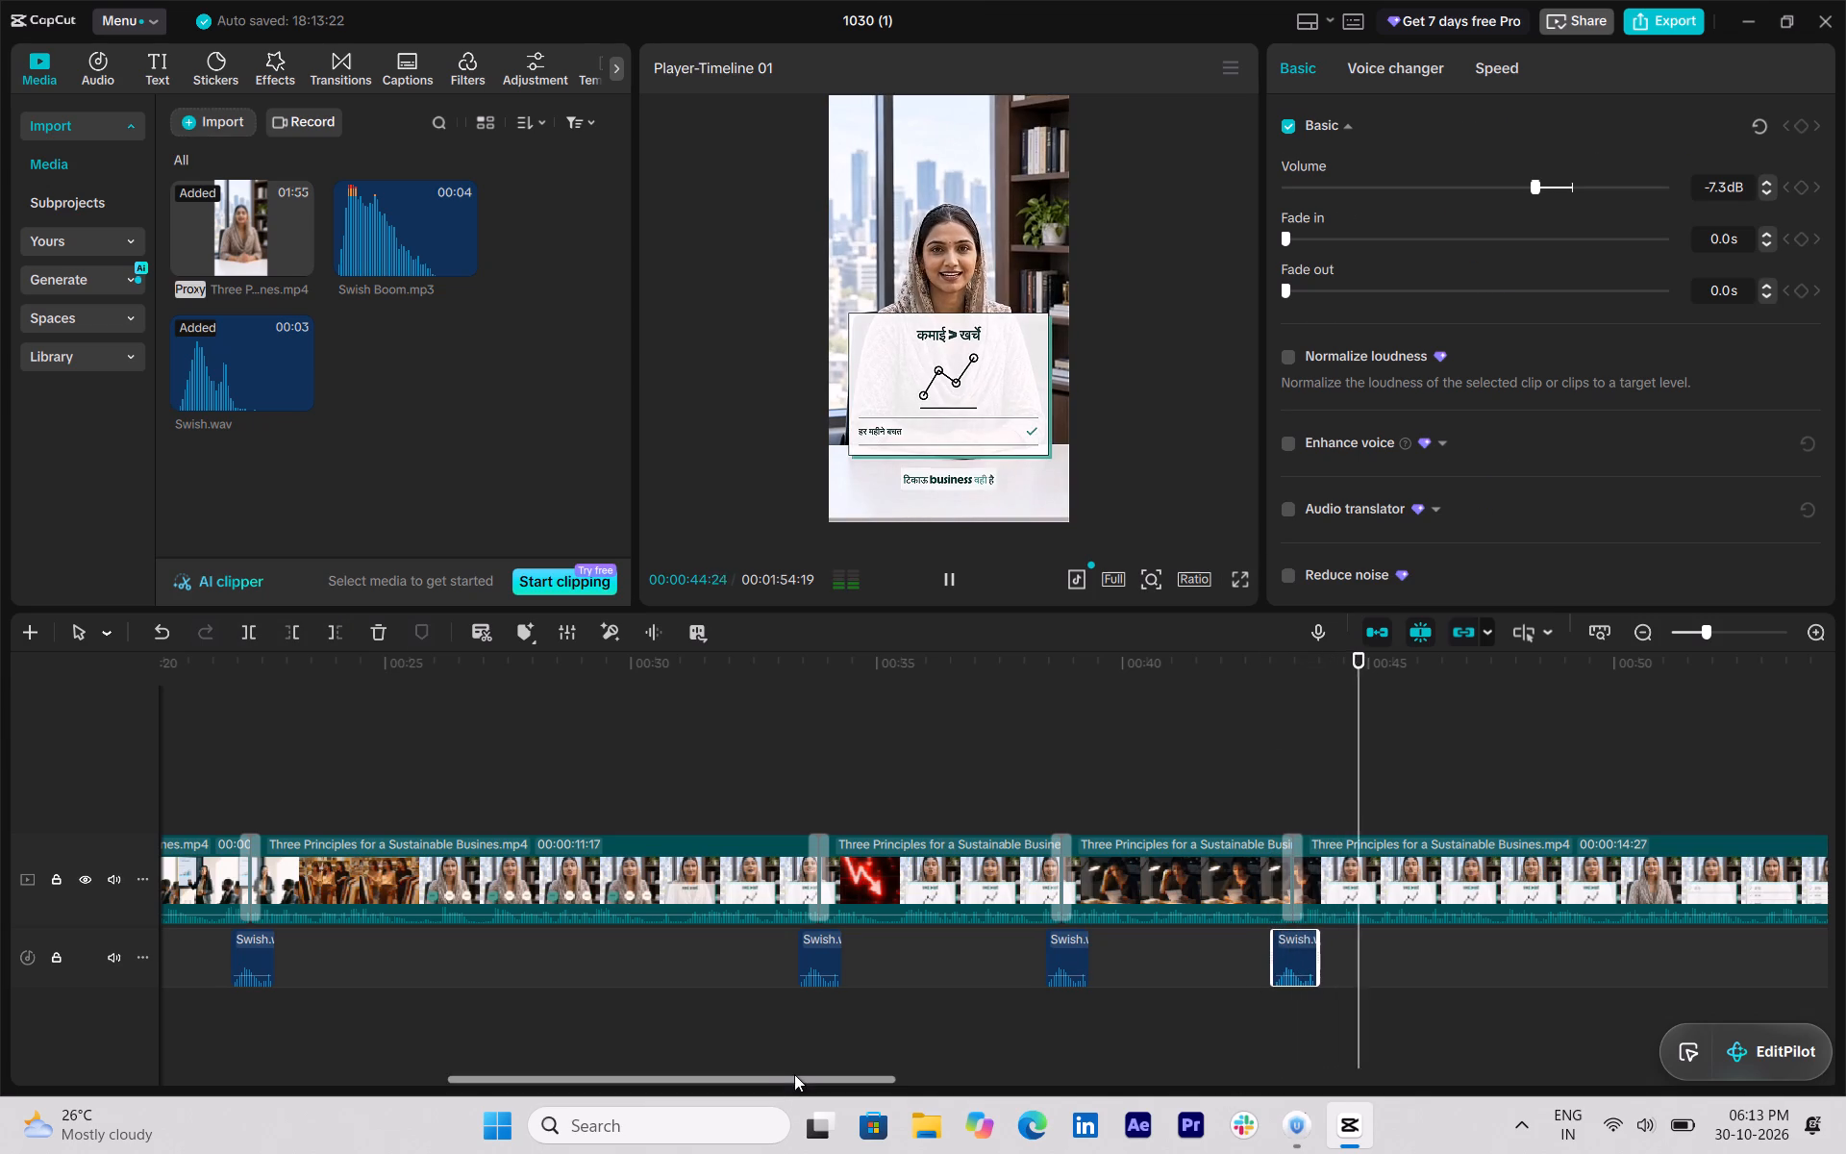
# Paste the Swish clip at the transition into the store checkout scene, at 00:00:57:29, and play it.
pyautogui.moveTo(801, 1077); pyautogui.dragTo(1030, 1081)
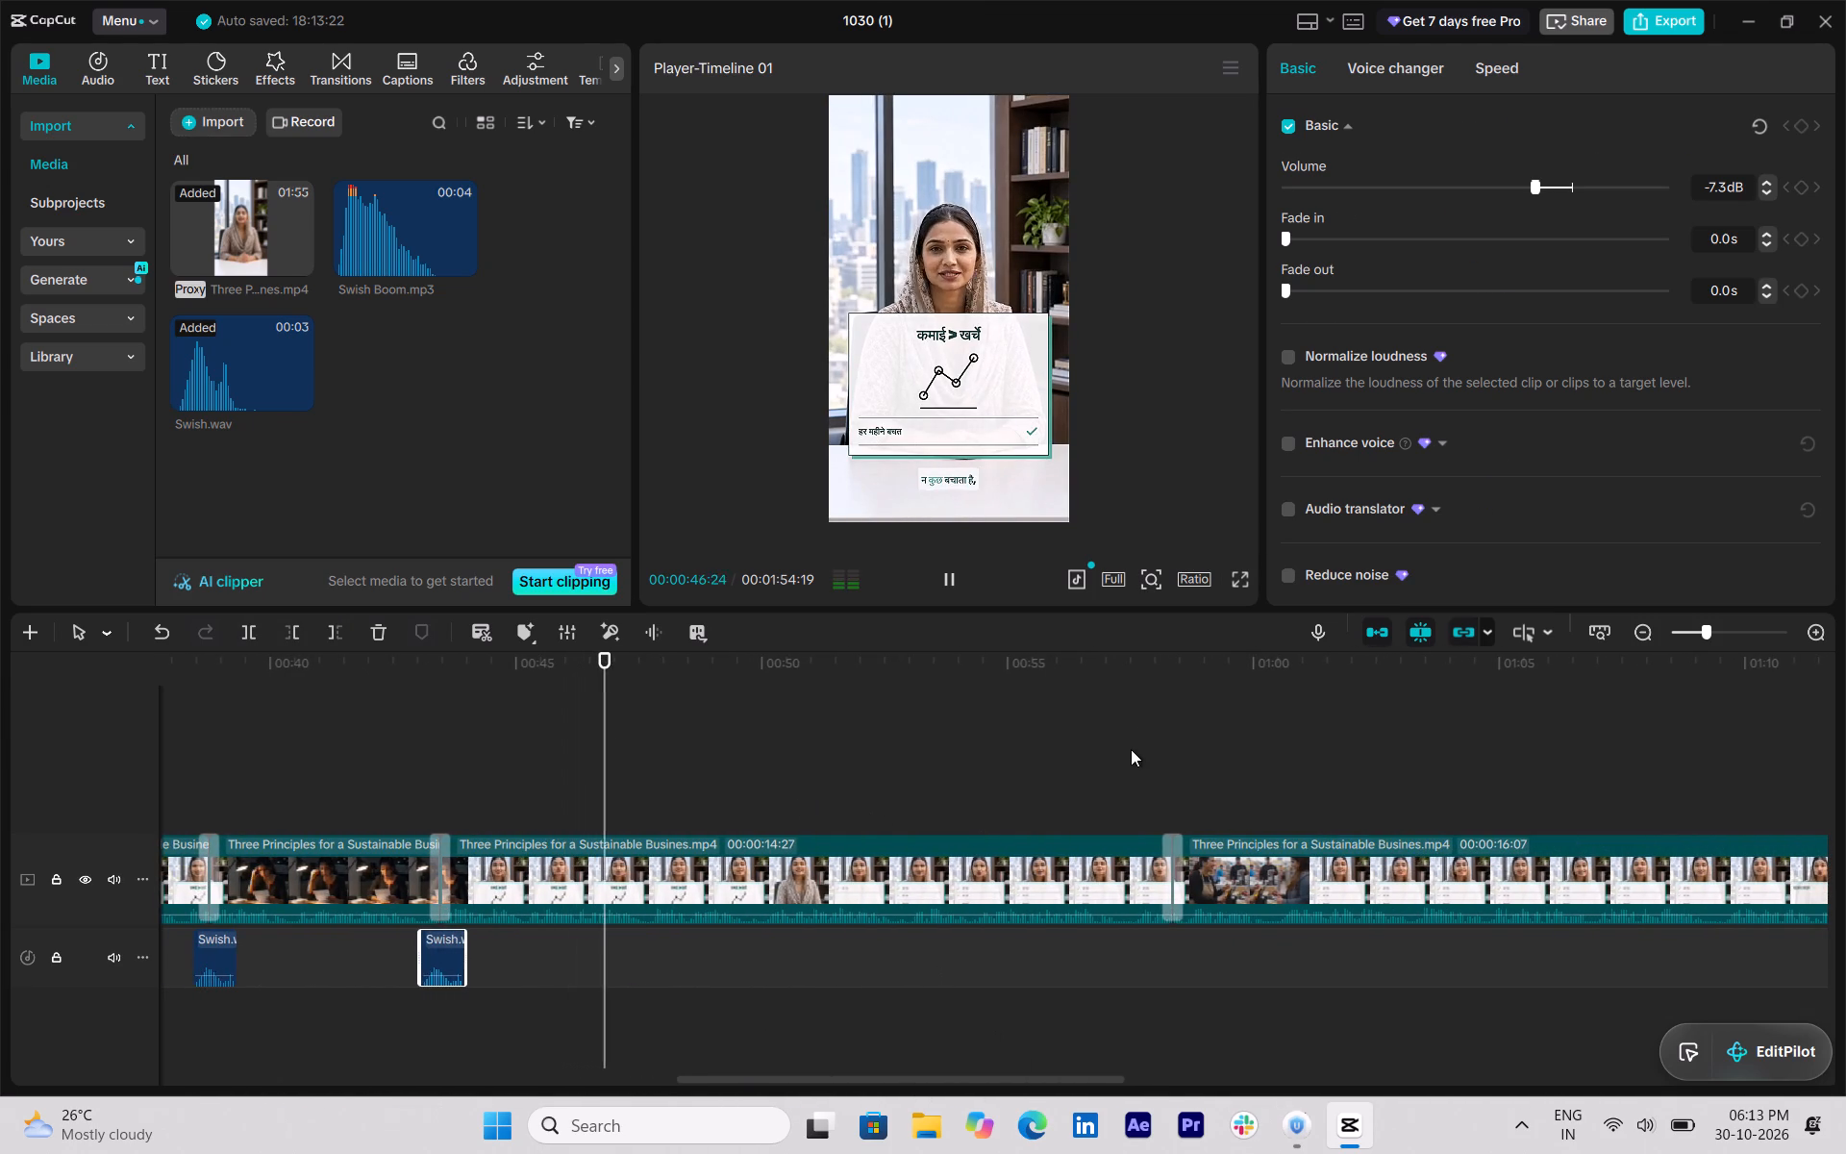
pyautogui.click(1151, 698)
pyautogui.click(1151, 687)
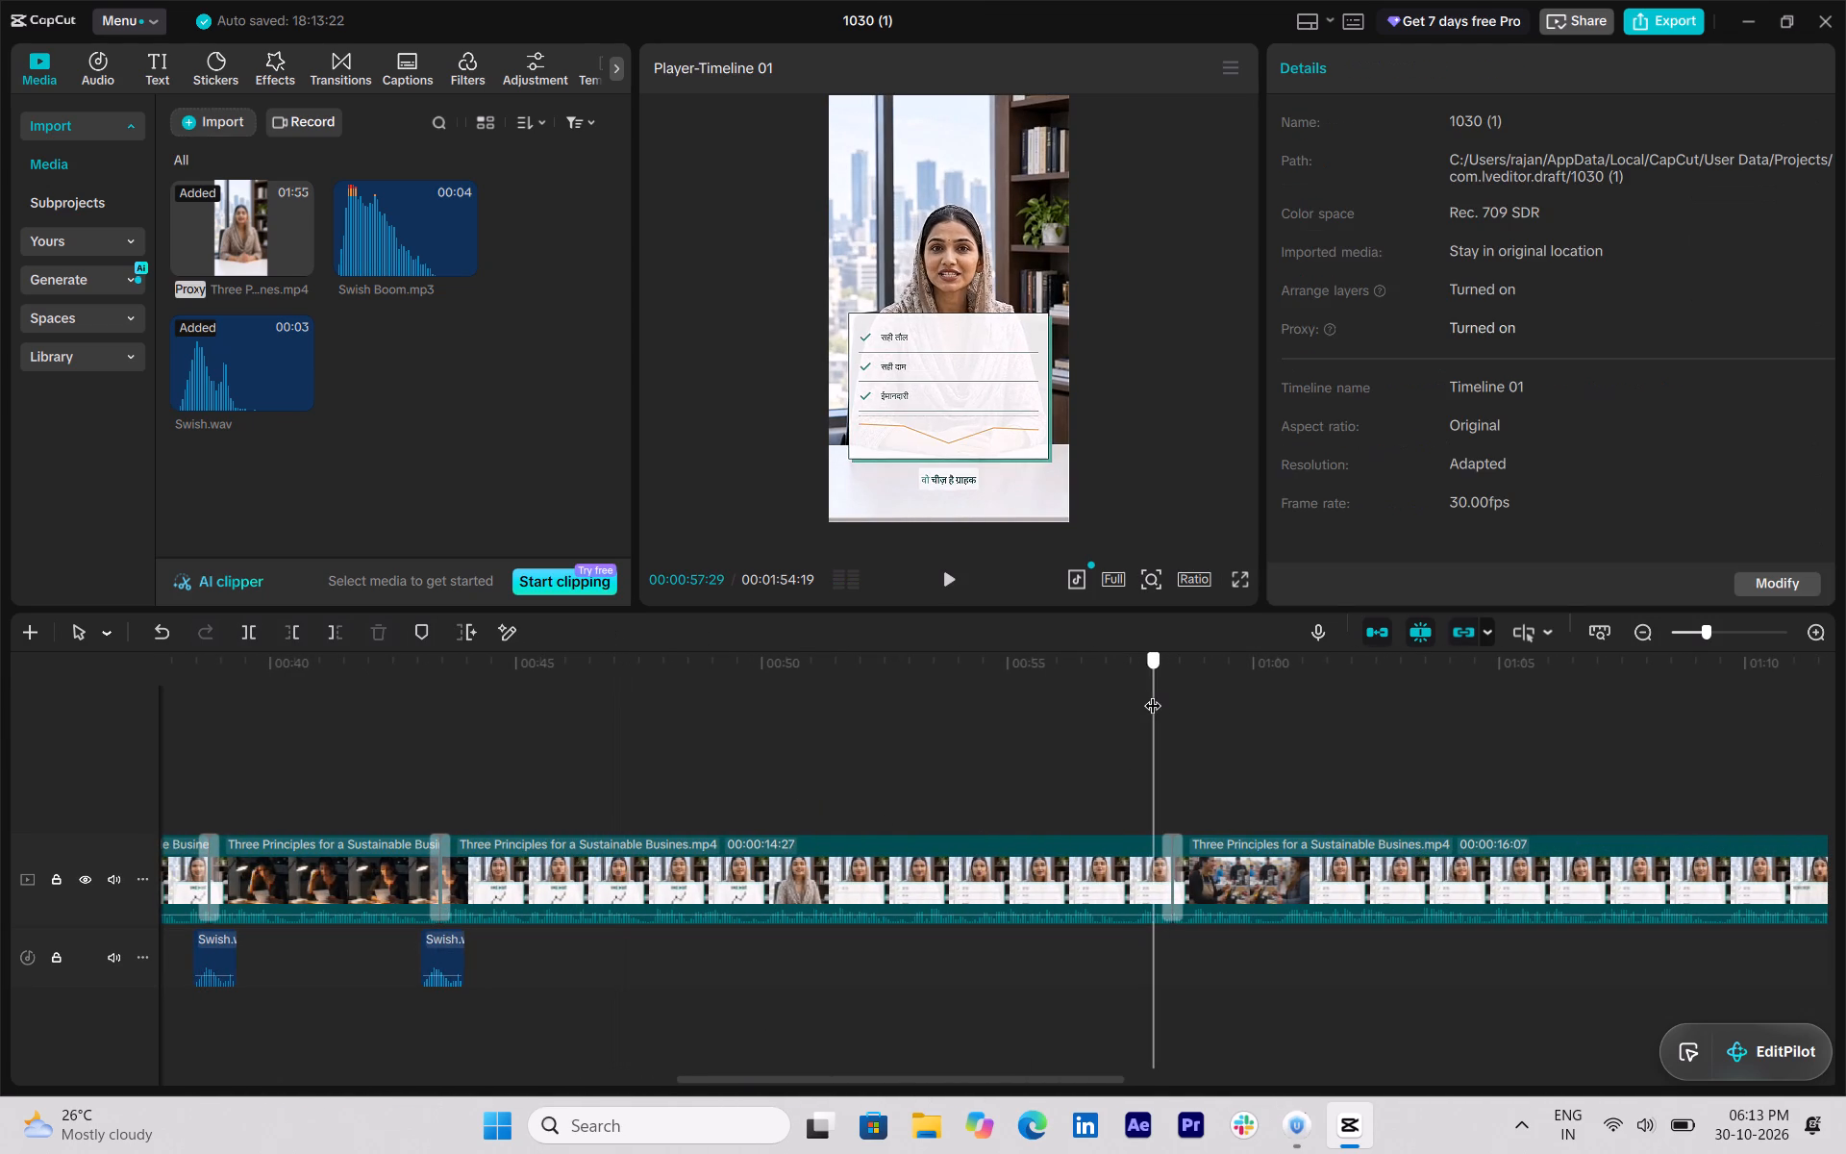
pyautogui.hotkey('ctrl', 'v')
pyautogui.press('space')
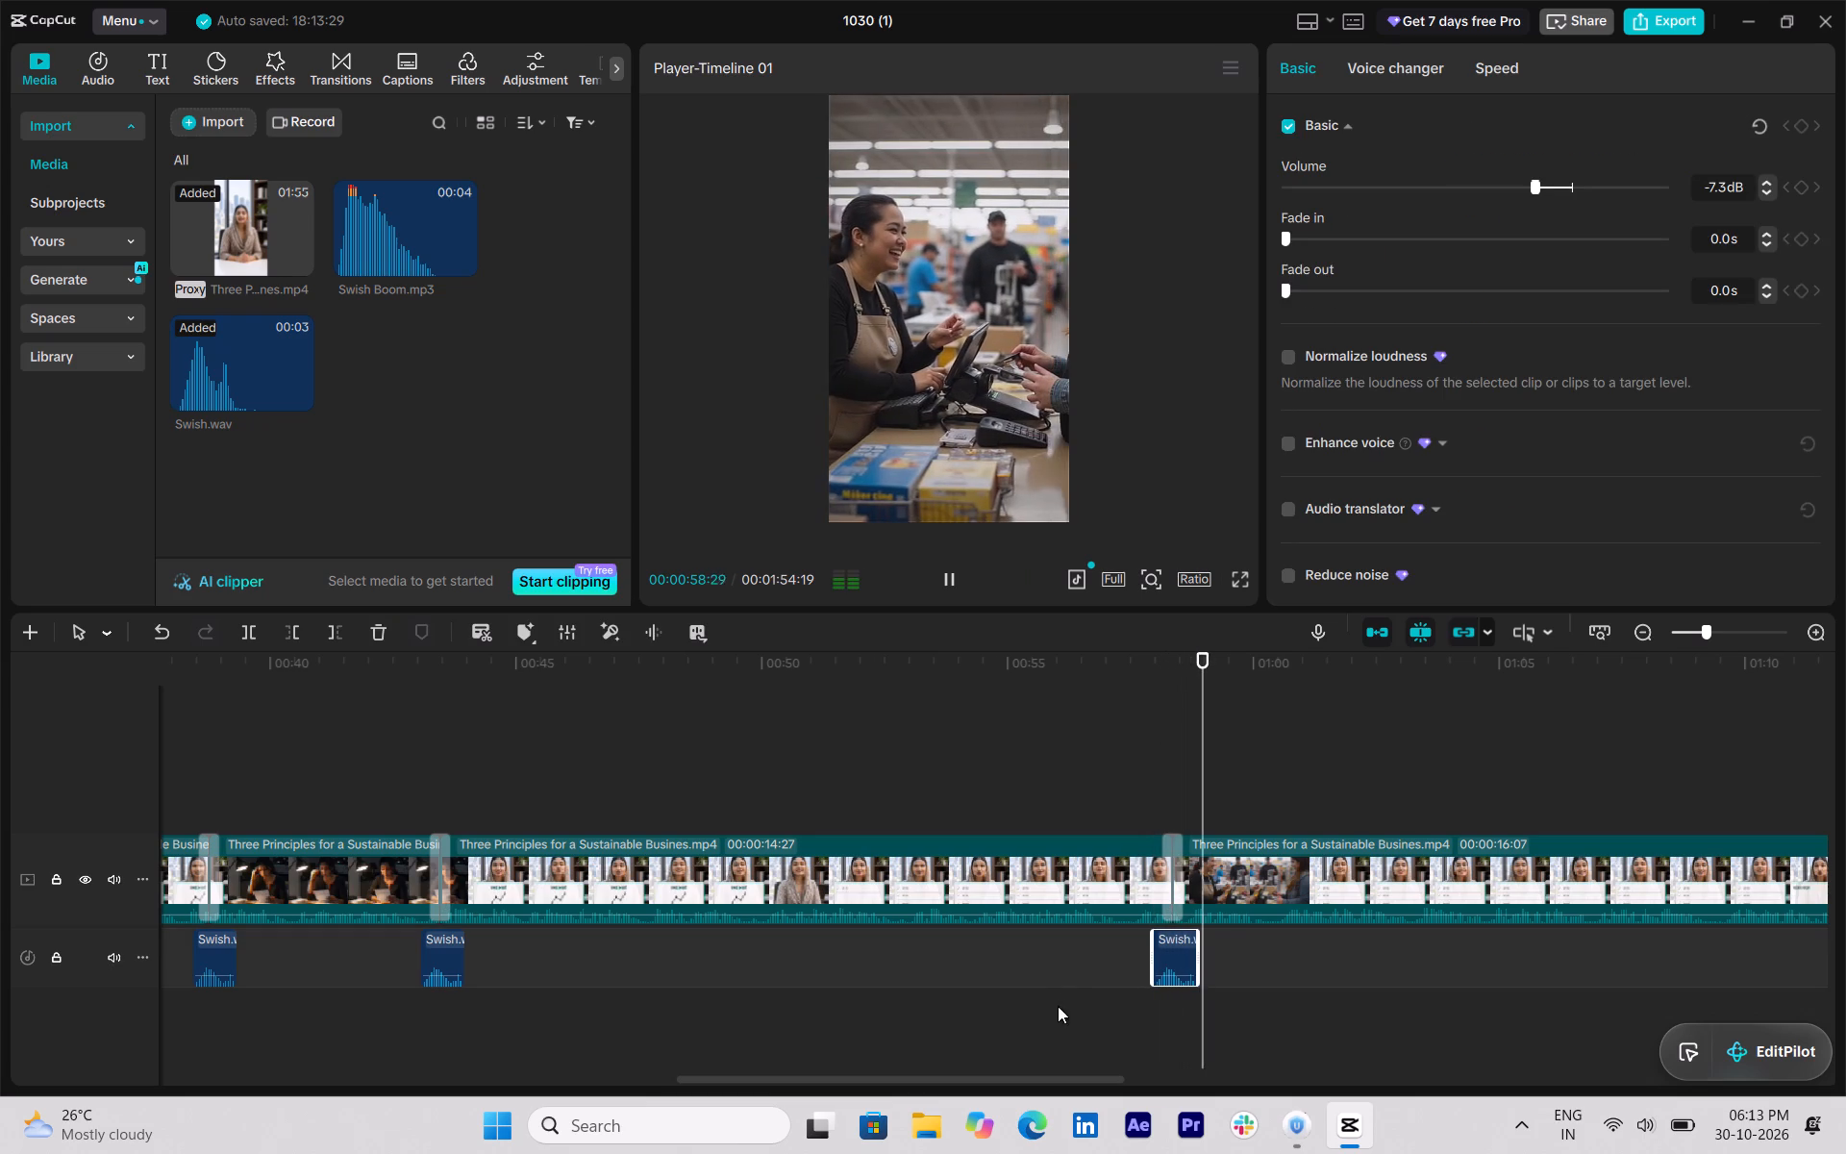
# Paste the Swish clip at the transition before the 23-second segment, at 00:01:14:06, and play it.
pyautogui.moveTo(1065, 1076); pyautogui.dragTo(1203, 1091)
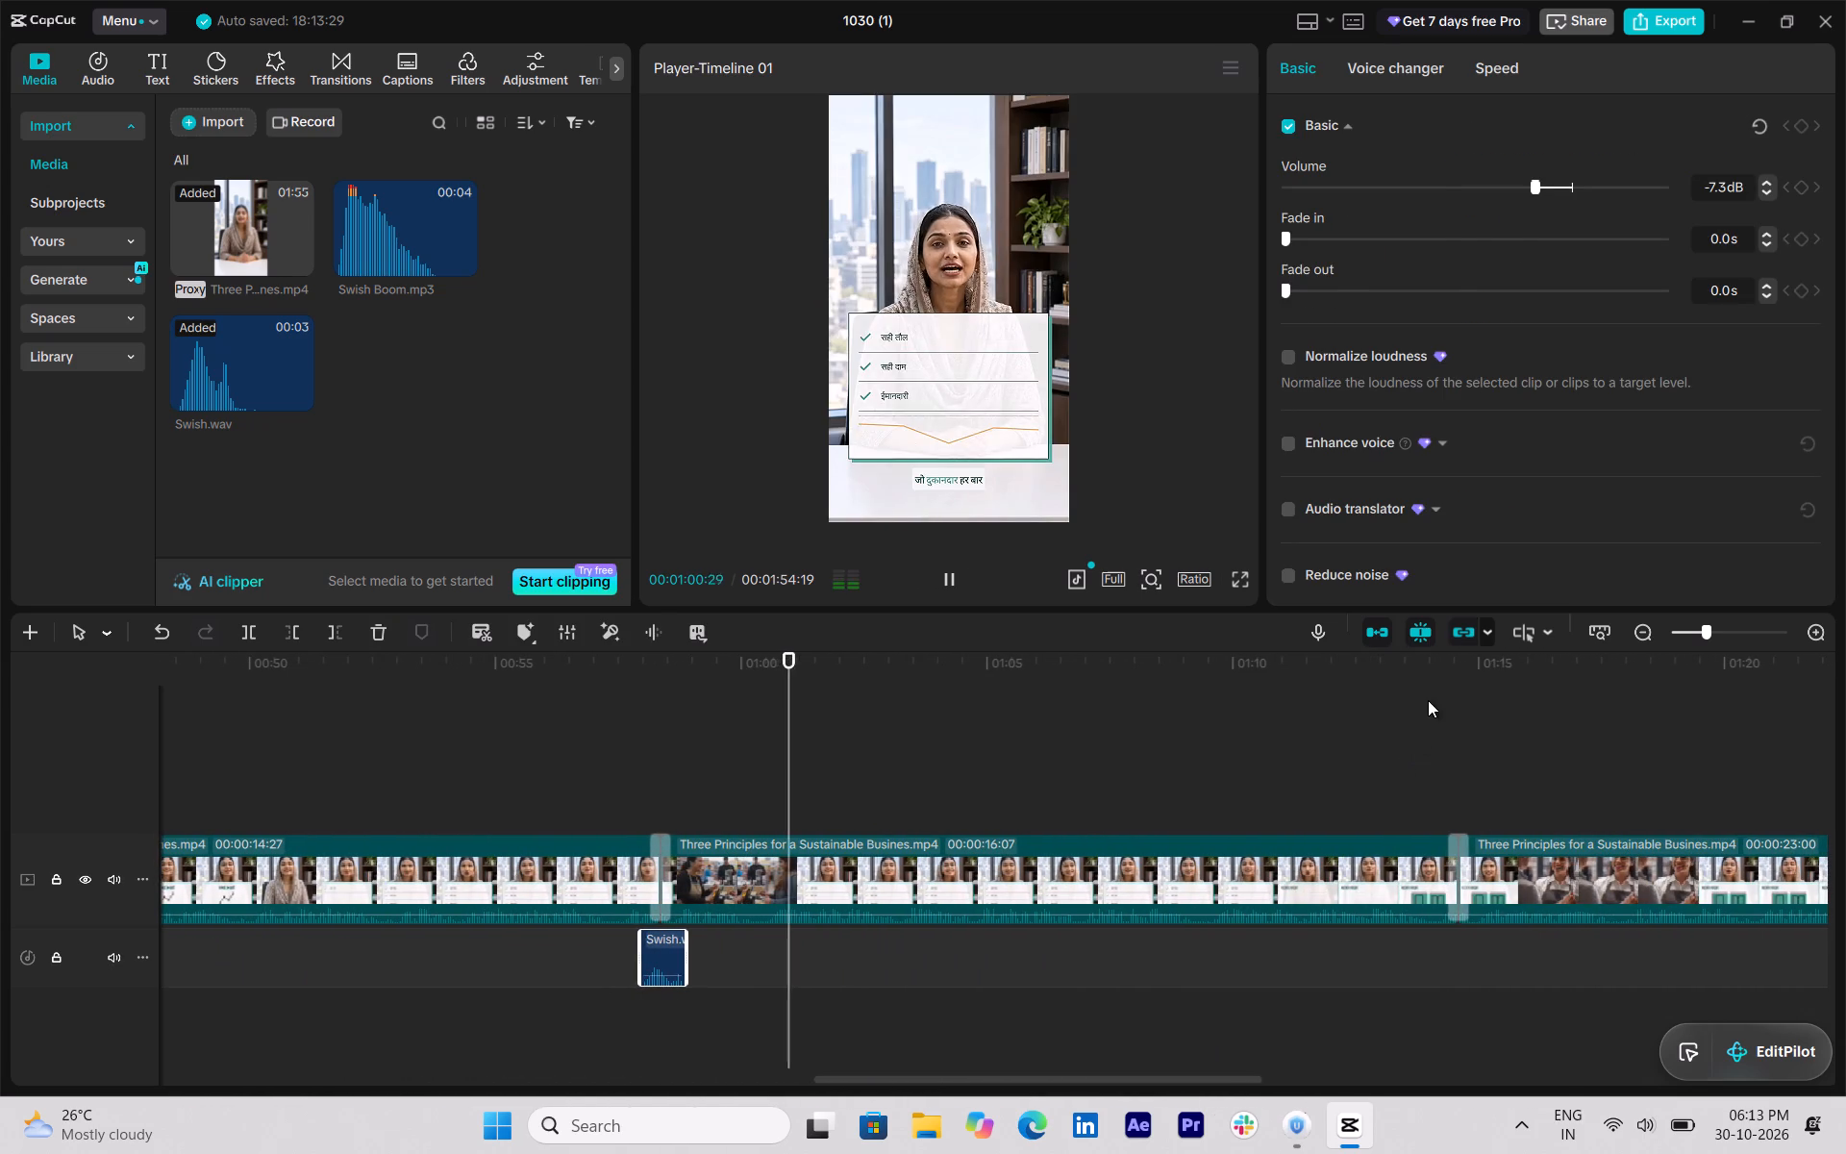
pyautogui.click(1428, 700)
pyautogui.moveTo(1430, 691); pyautogui.dragTo(1435, 715)
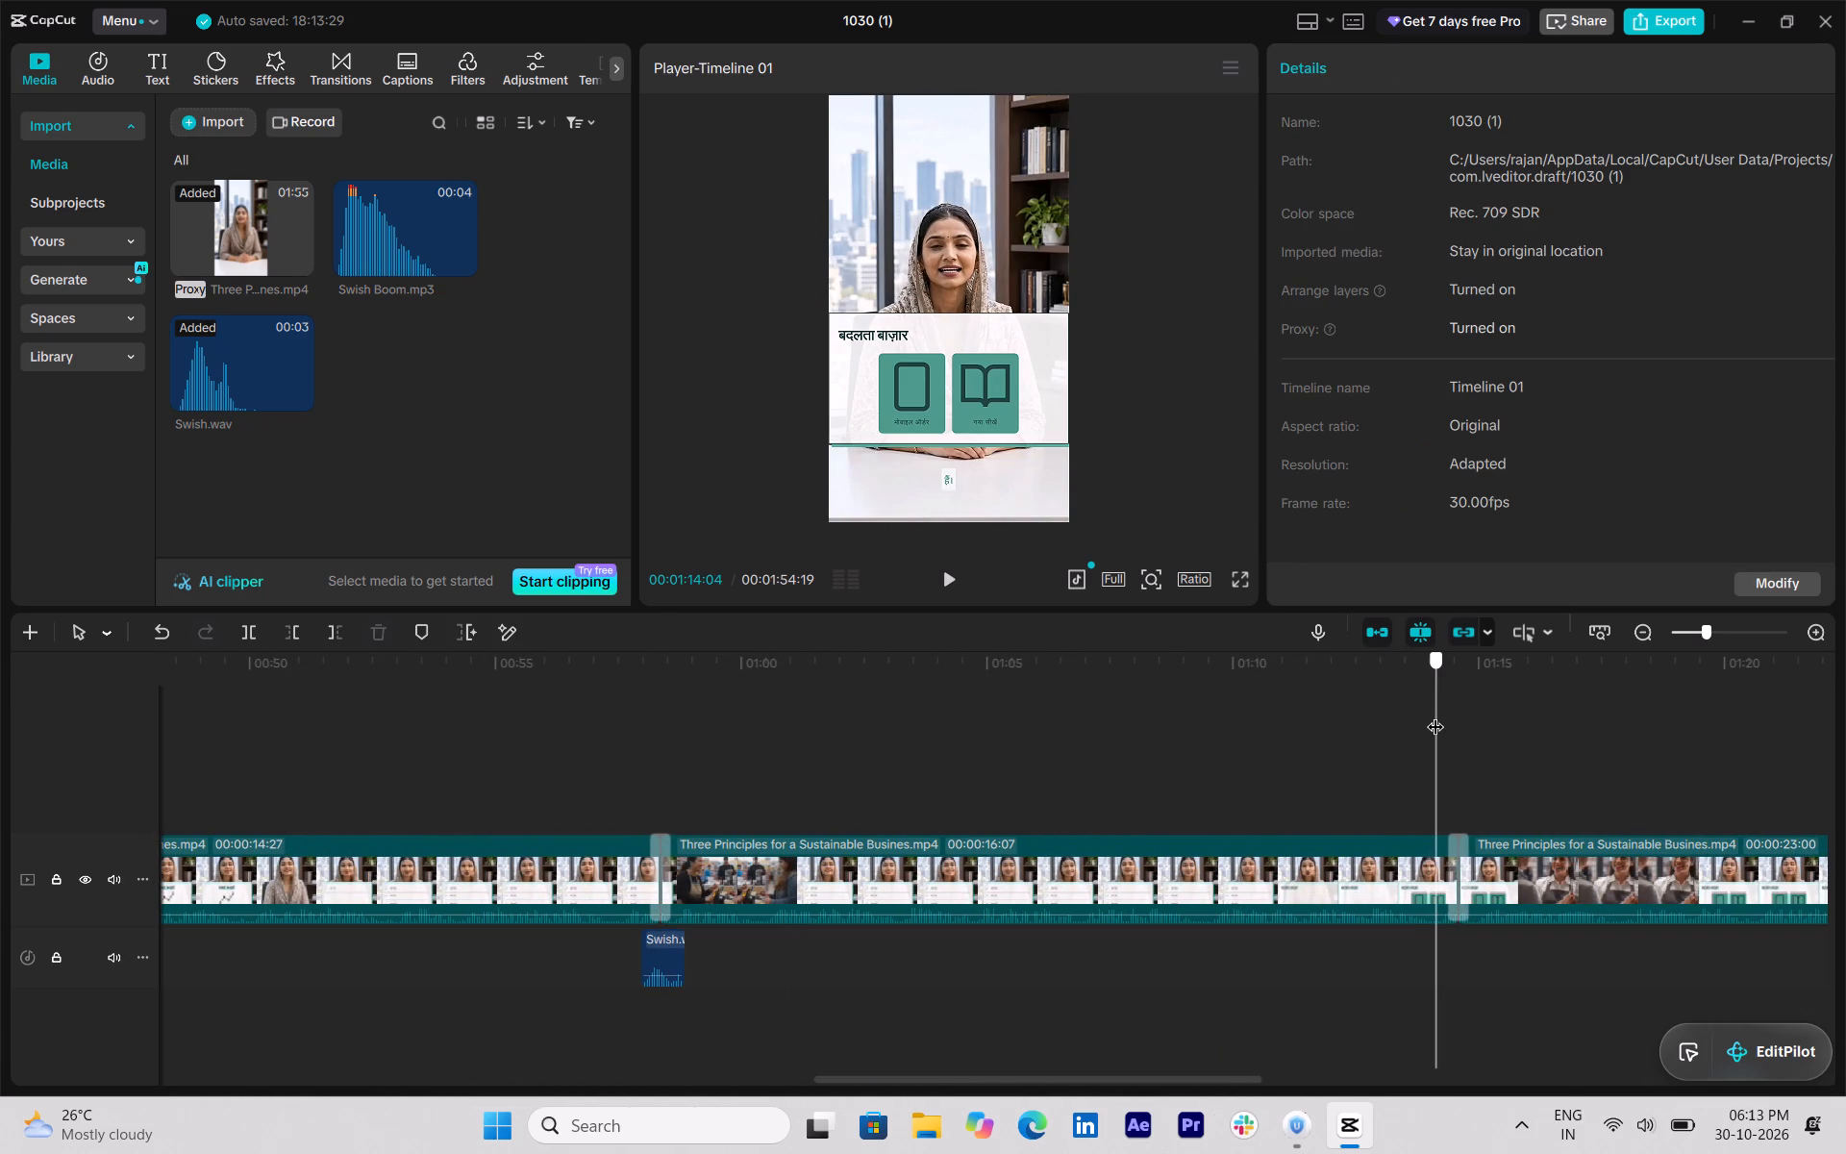
pyautogui.moveTo(1435, 715); pyautogui.dragTo(1439, 726)
pyautogui.hotkey('ctrl', 'v')
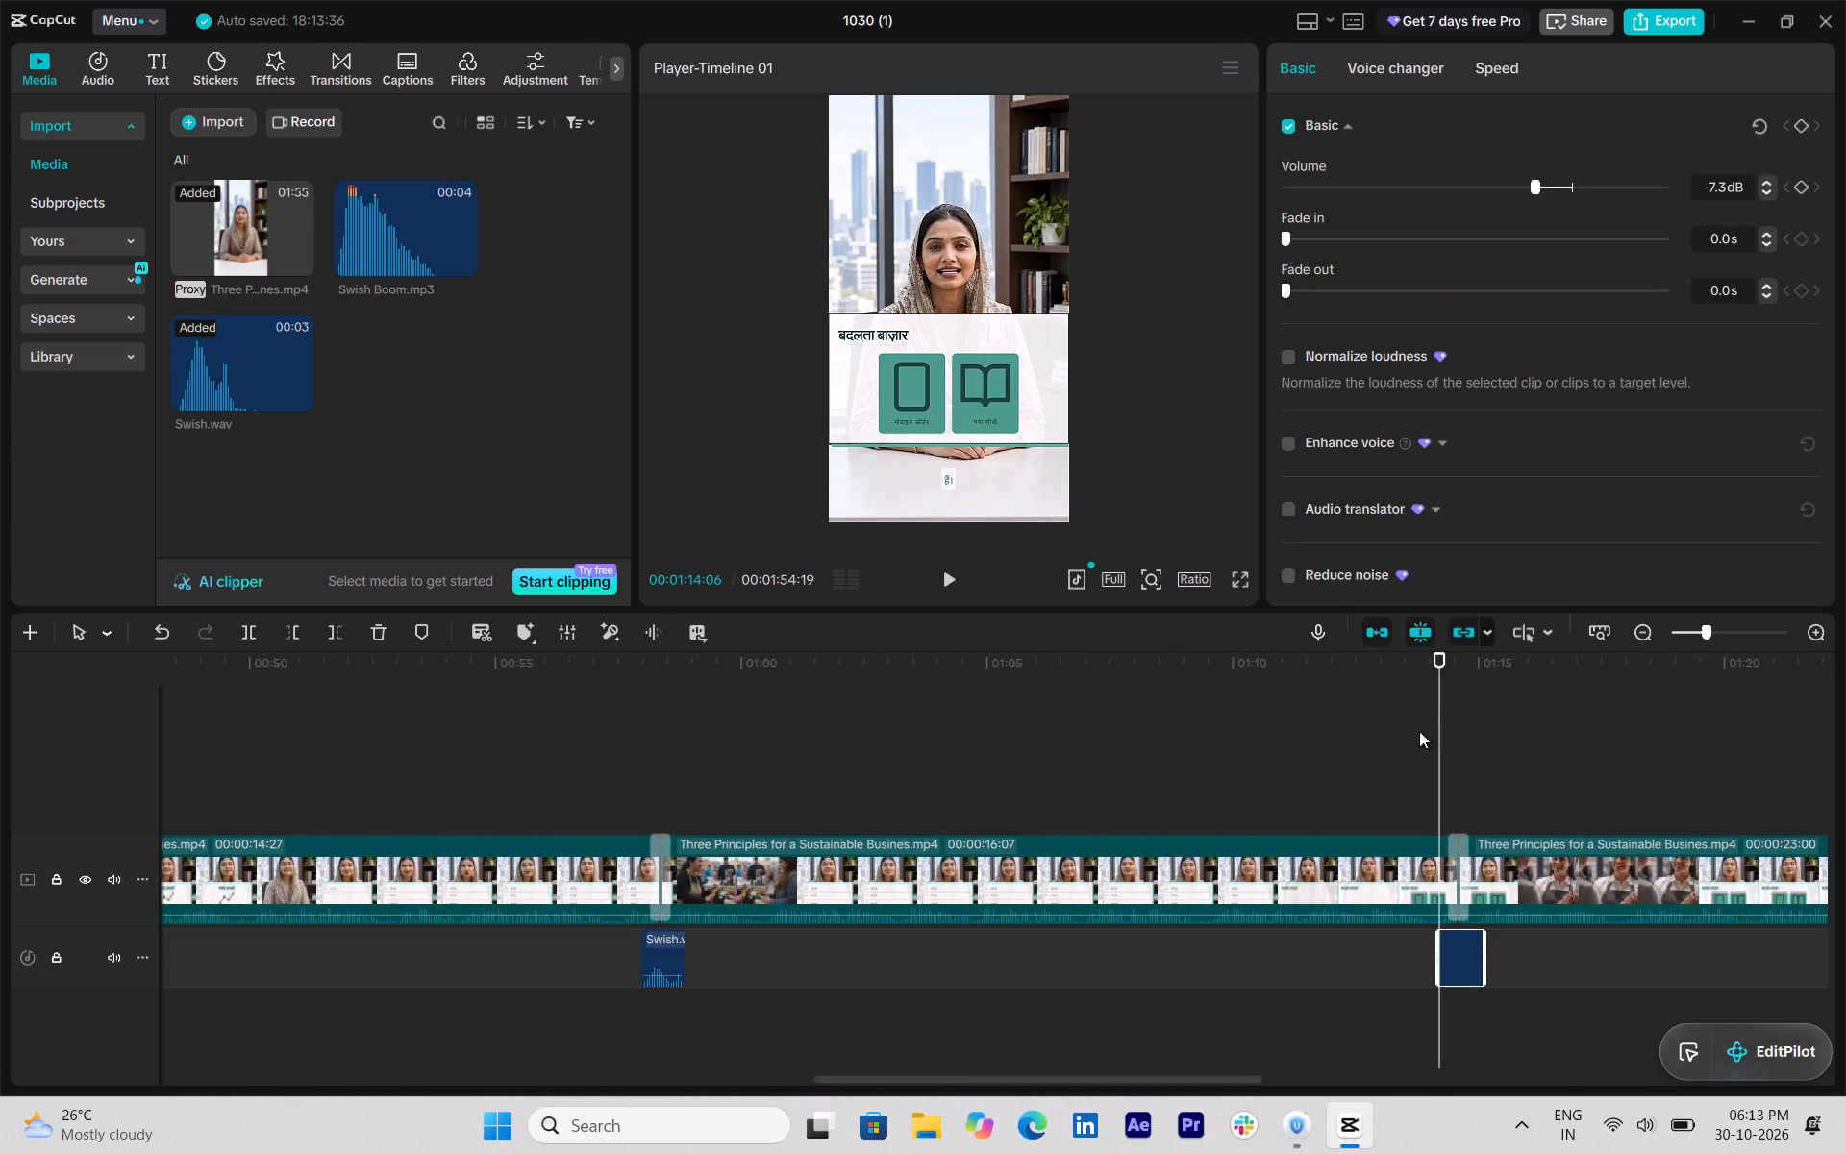
pyautogui.press('space')
# Paste the Swish clip at the transition into the phone shopping scene, at 00:01:37:06, and play it.
pyautogui.moveTo(1216, 1078); pyautogui.dragTo(1350, 1082)
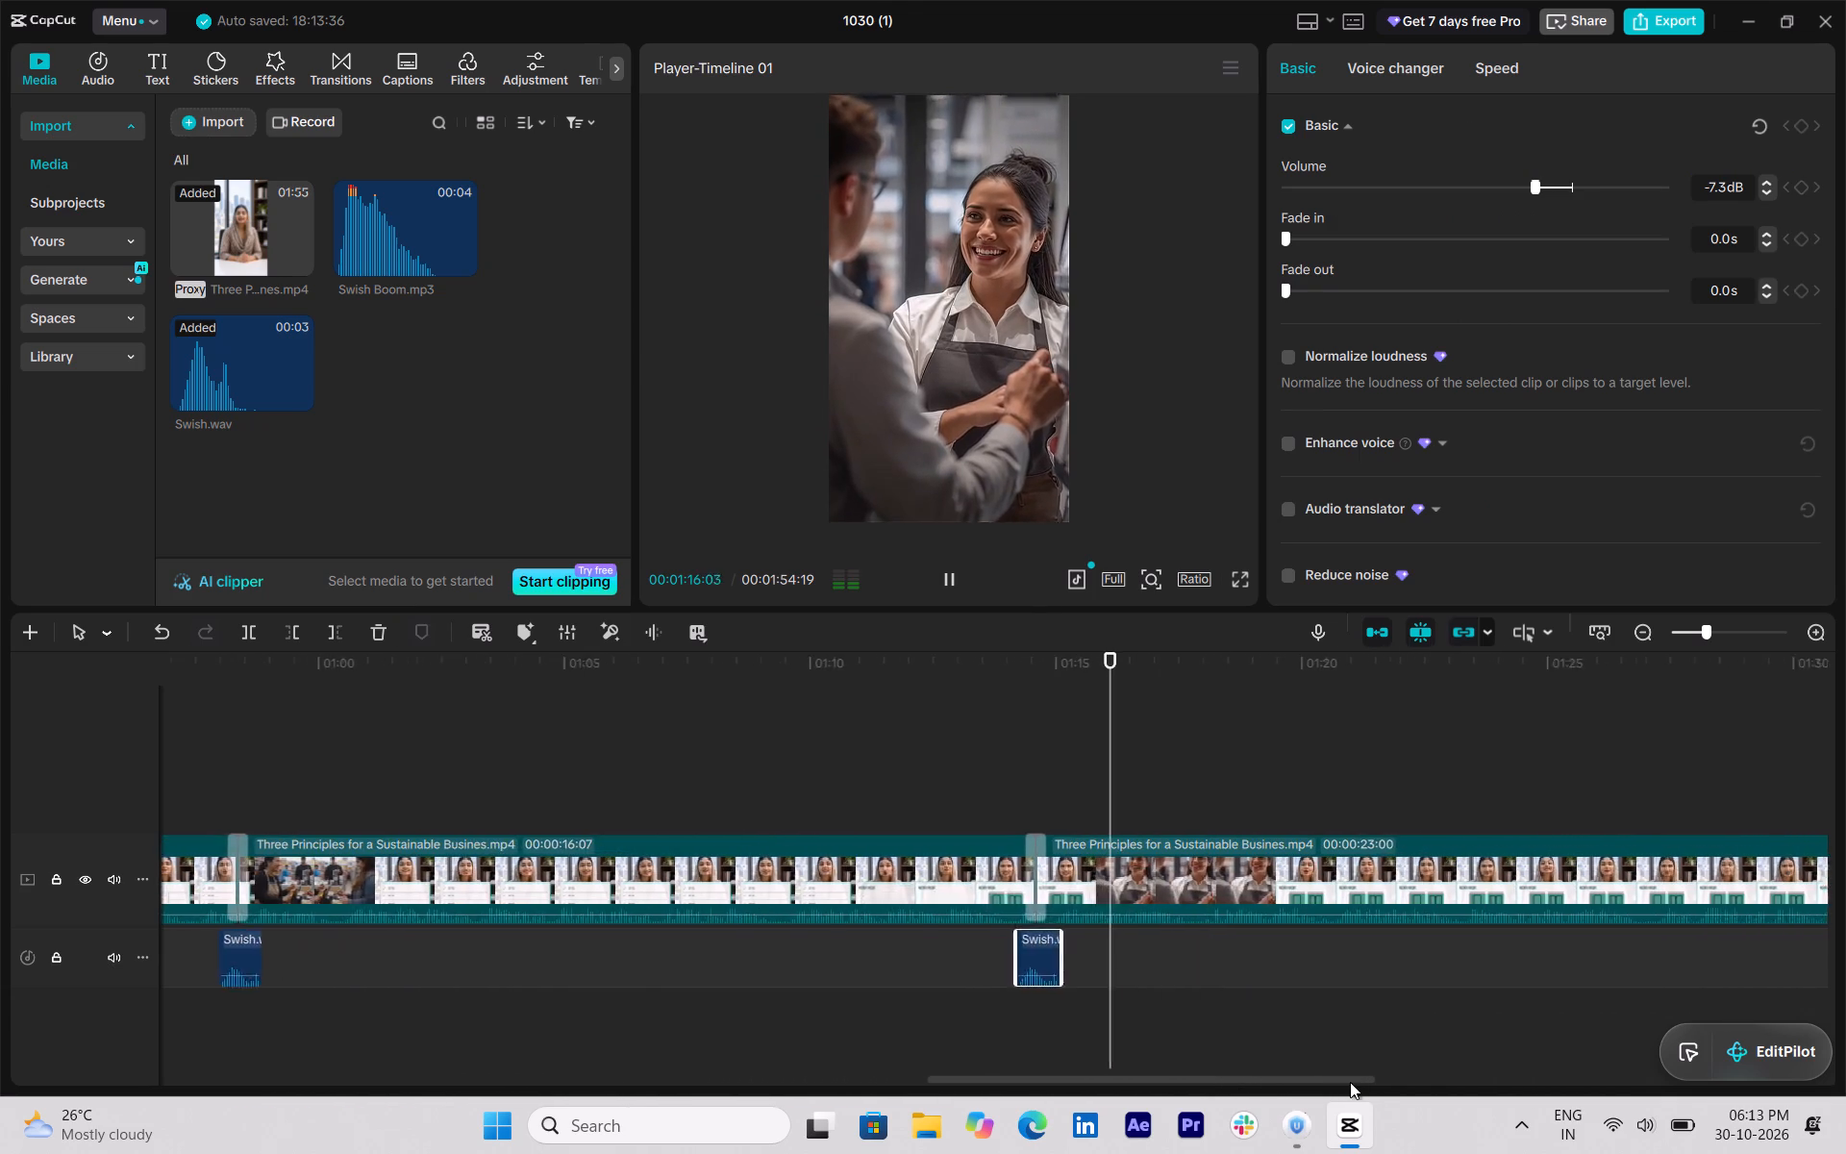
pyautogui.moveTo(1350, 1082); pyautogui.dragTo(1384, 1082)
pyautogui.moveTo(1370, 1079); pyautogui.dragTo(1587, 1079)
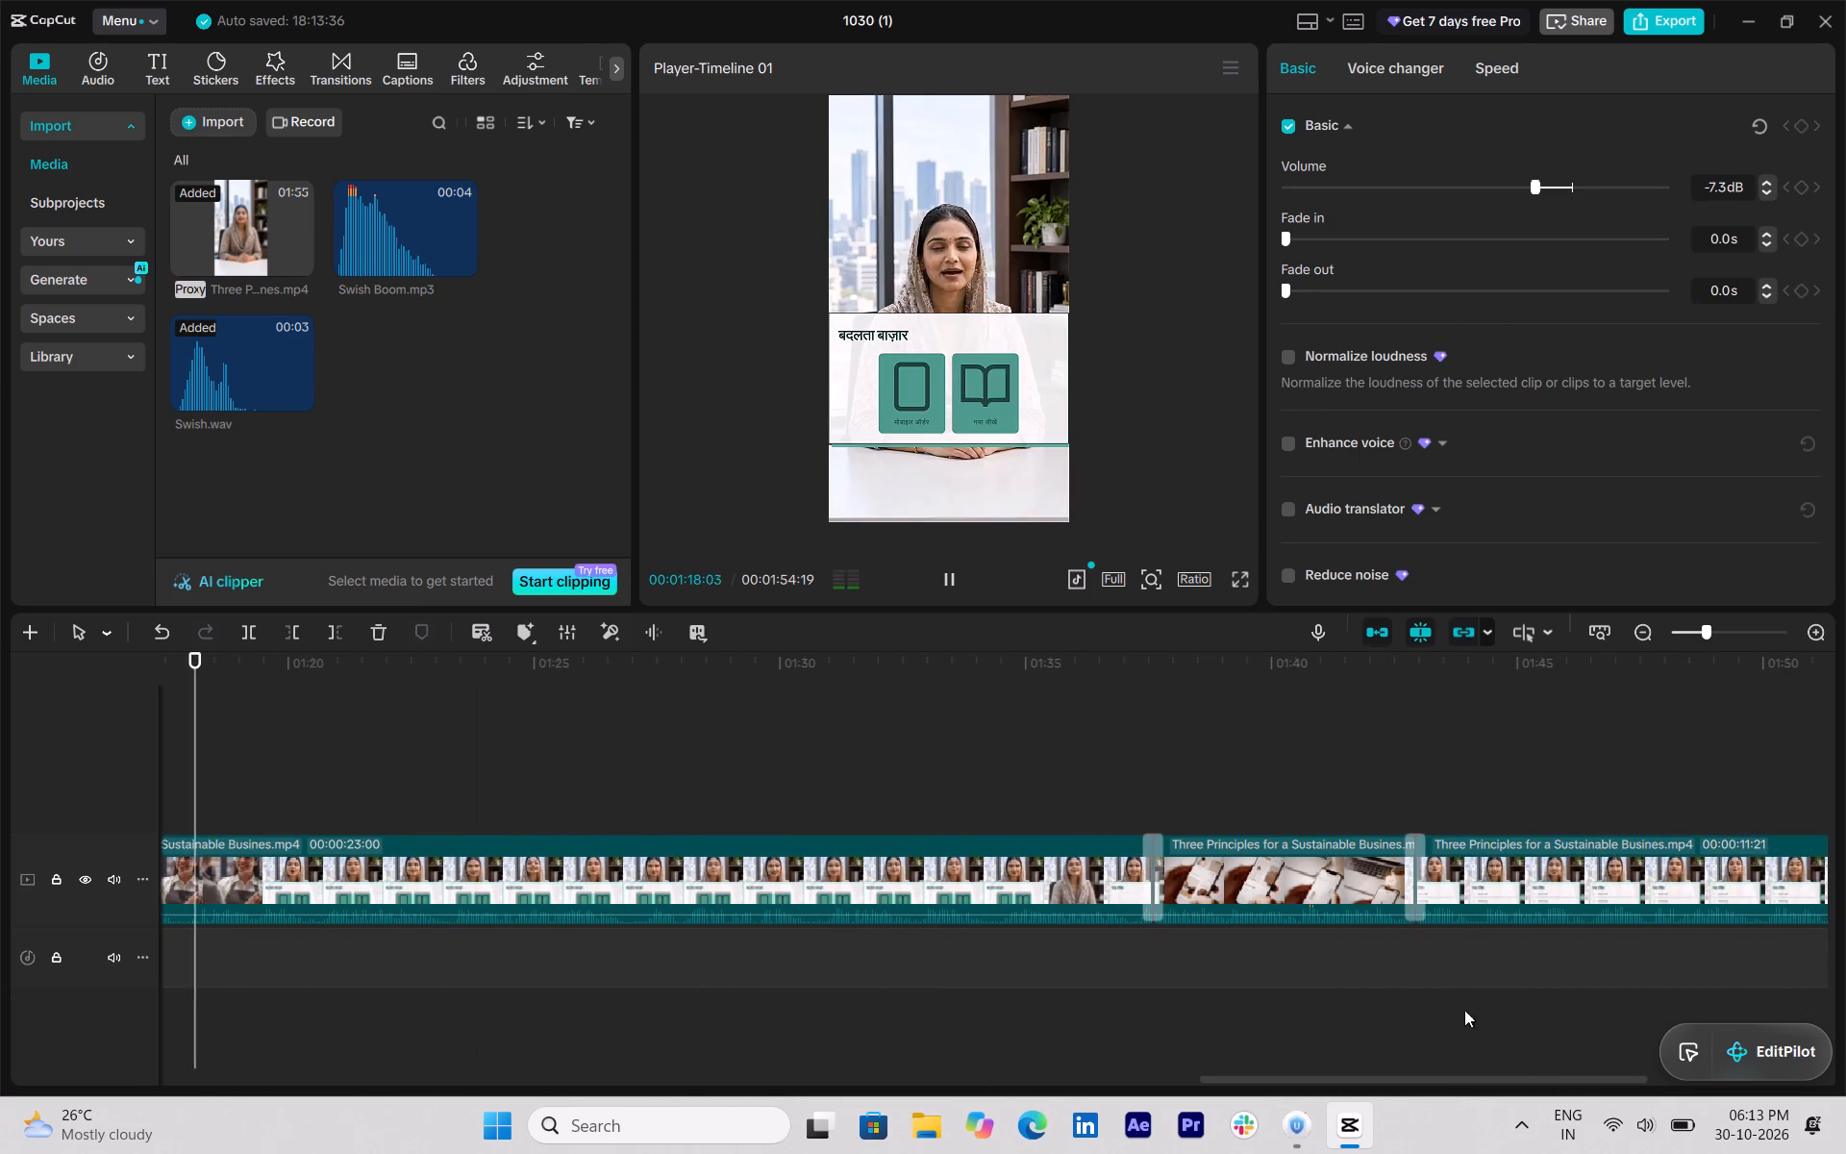
pyautogui.click(1107, 687)
pyautogui.moveTo(1109, 689); pyautogui.dragTo(1134, 702)
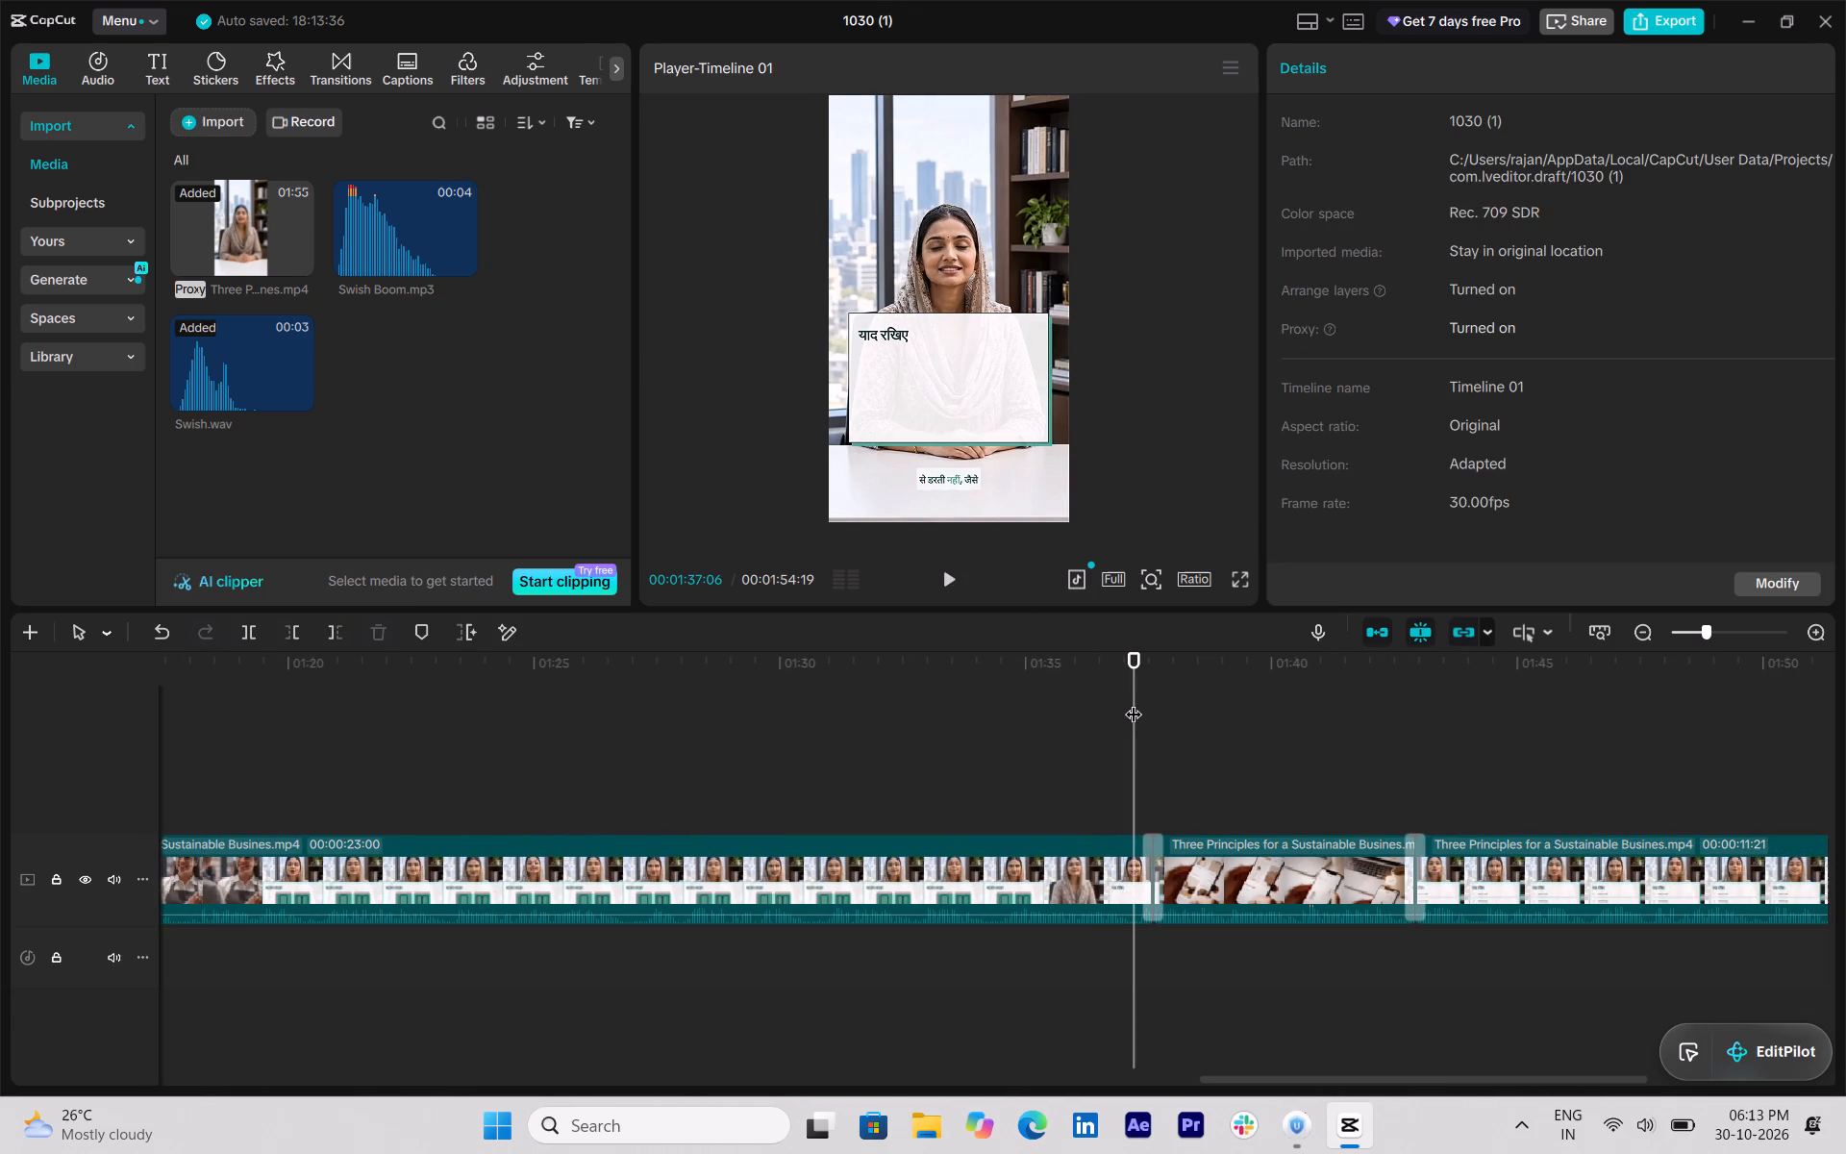
pyautogui.hotkey('ctrl', 'v')
pyautogui.press('space')
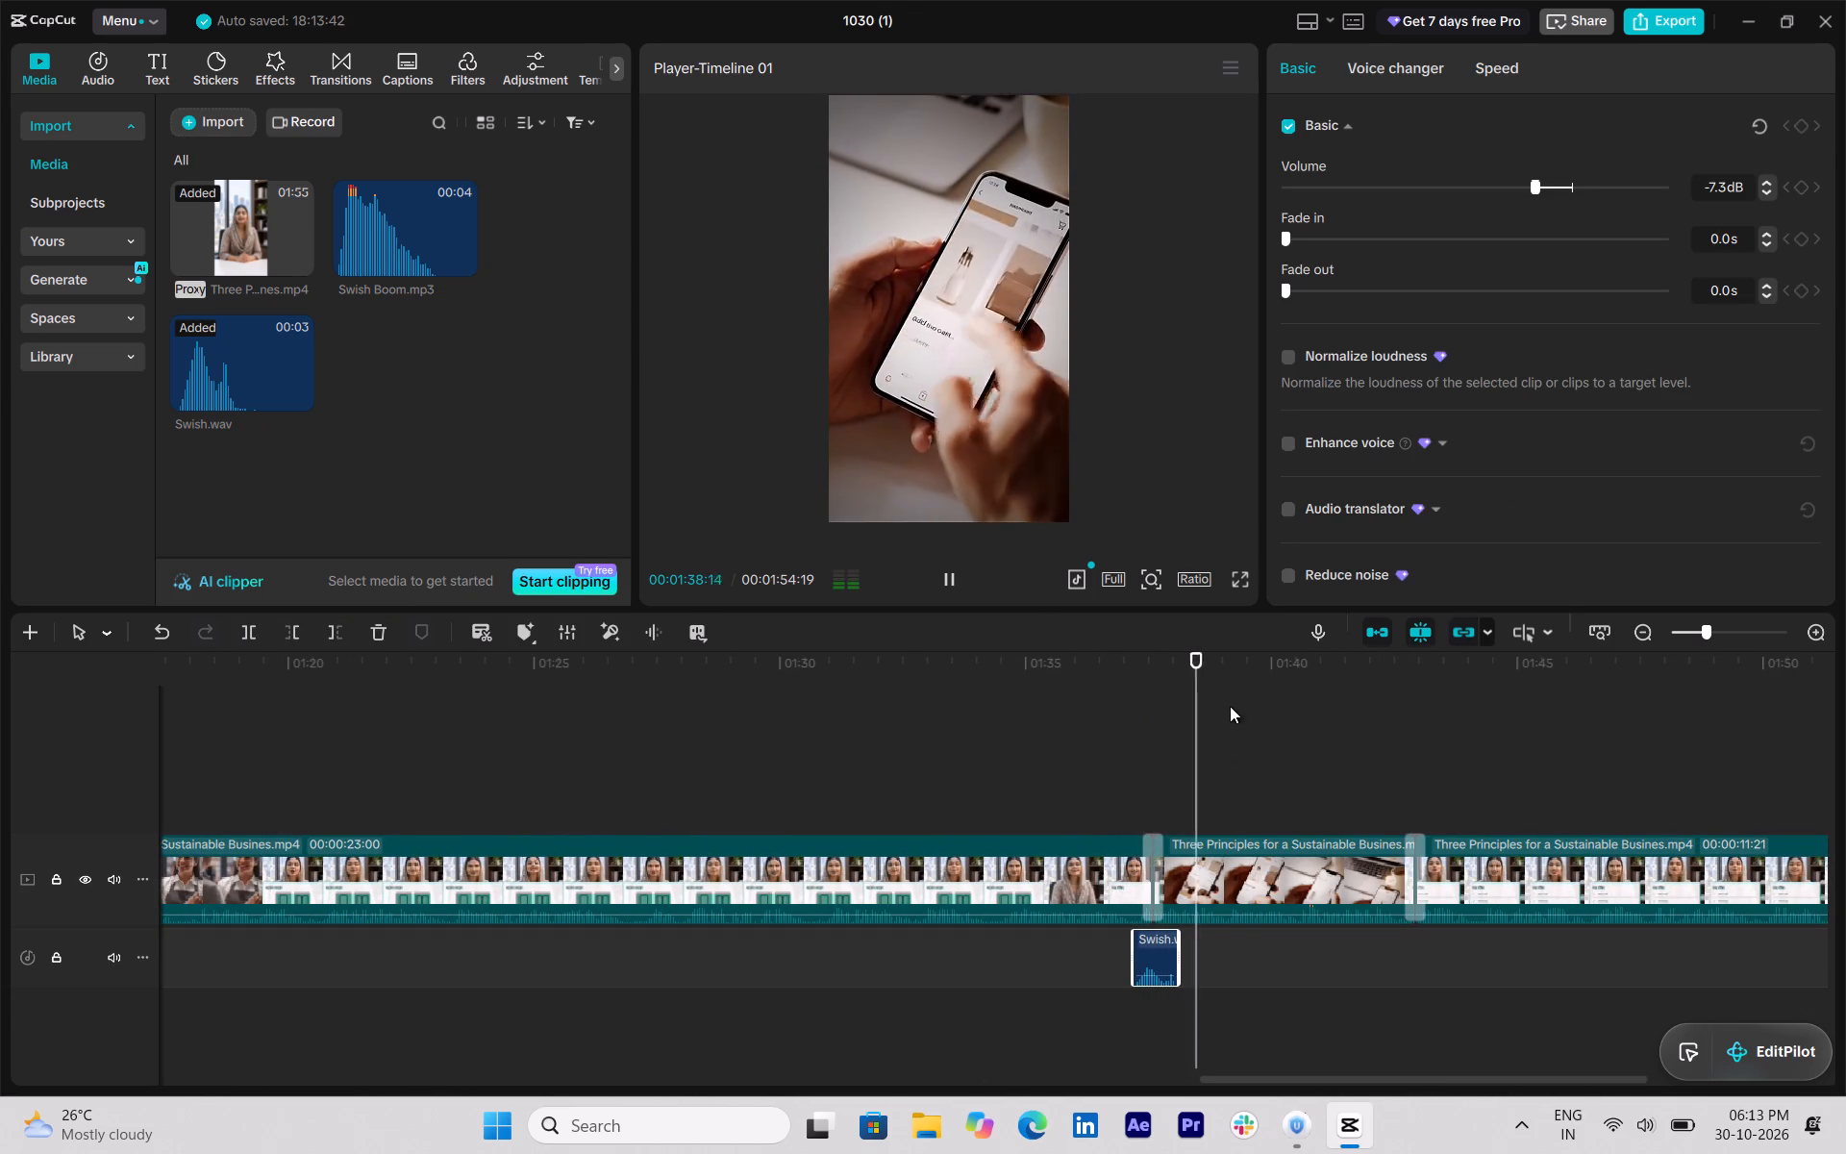
# Paste the Swish clip at the transition out of the phone and laptop scene, around 00:01:42, and play it.
pyautogui.moveTo(1212, 666); pyautogui.dragTo(1399, 750)
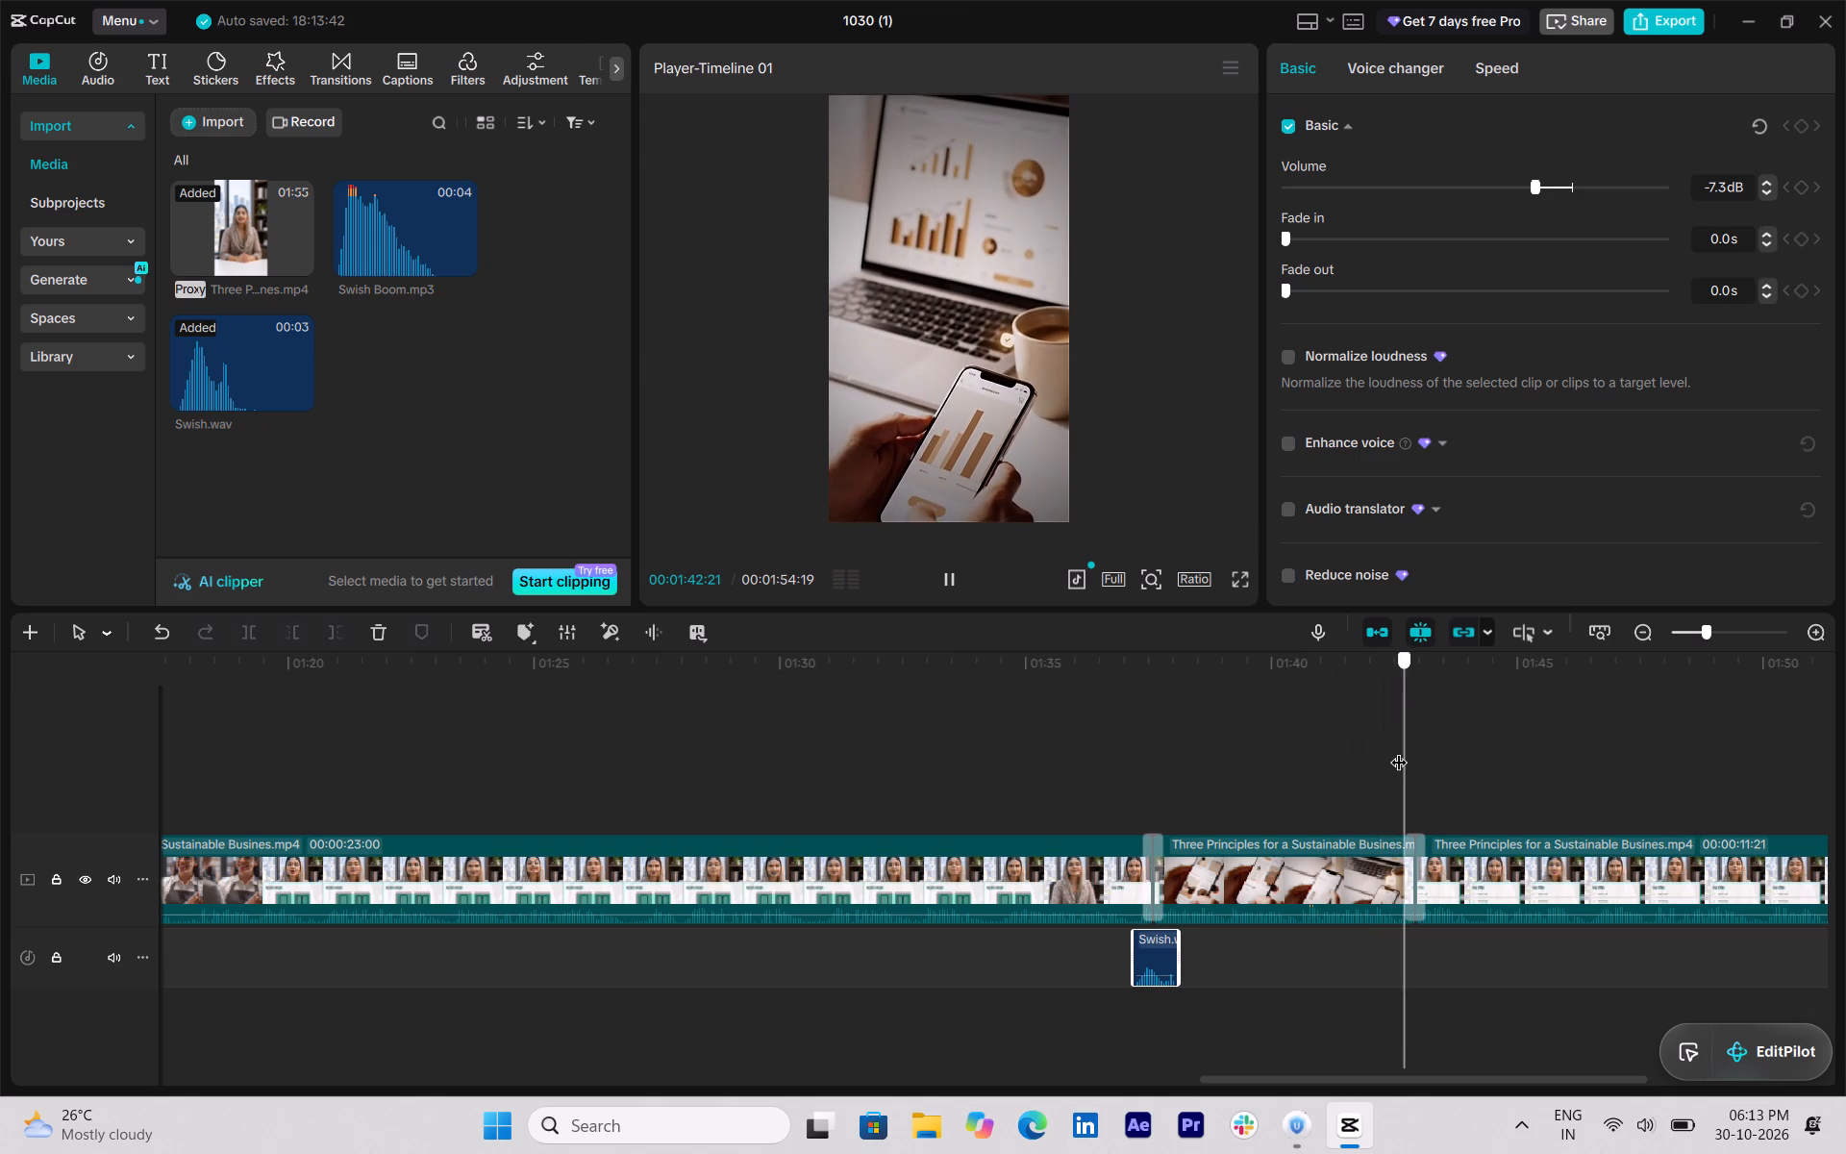
pyautogui.moveTo(1399, 750); pyautogui.dragTo(1395, 750)
pyautogui.hotkey('ctrl', 'v')
pyautogui.press('space')
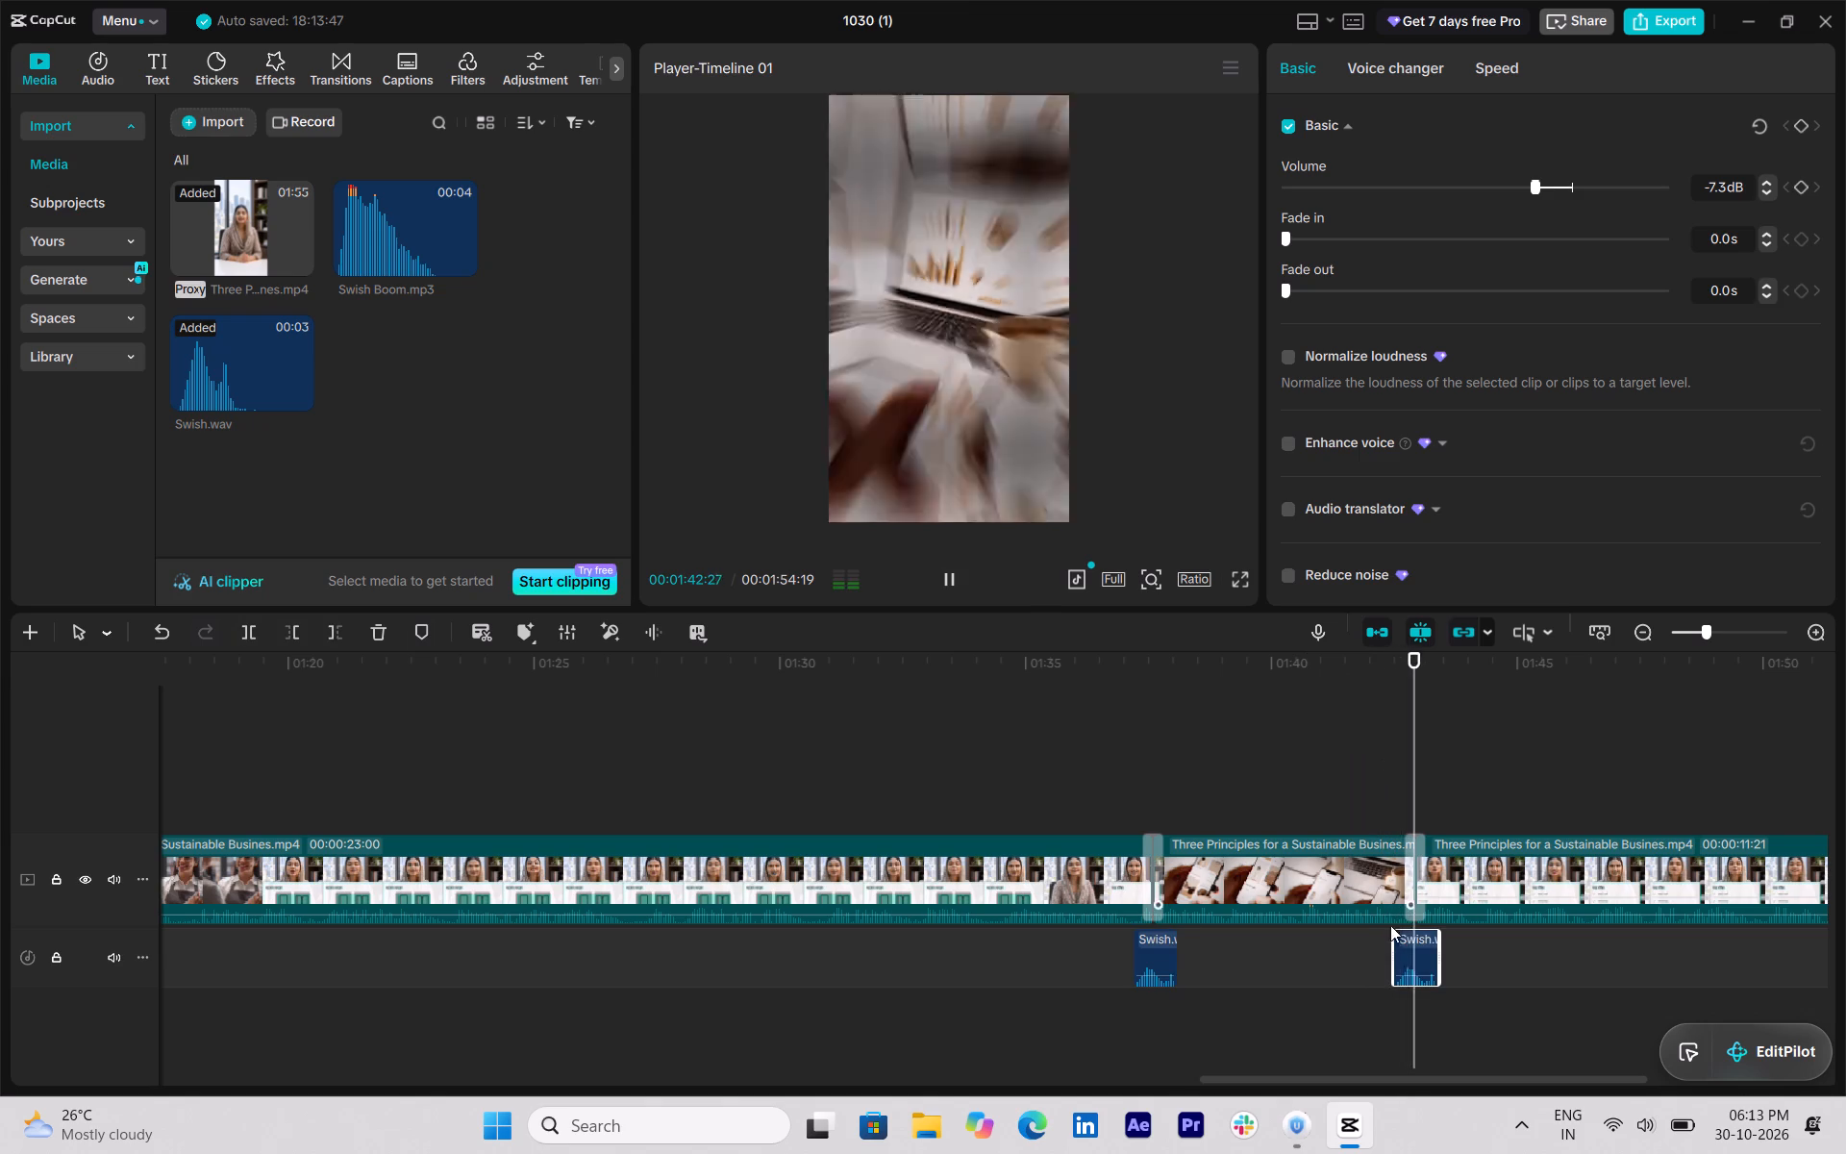
# Go back to the beginning of the timeline and briefly check playback near 00:00:05.
pyautogui.moveTo(1458, 1074); pyautogui.dragTo(1479, 1074)
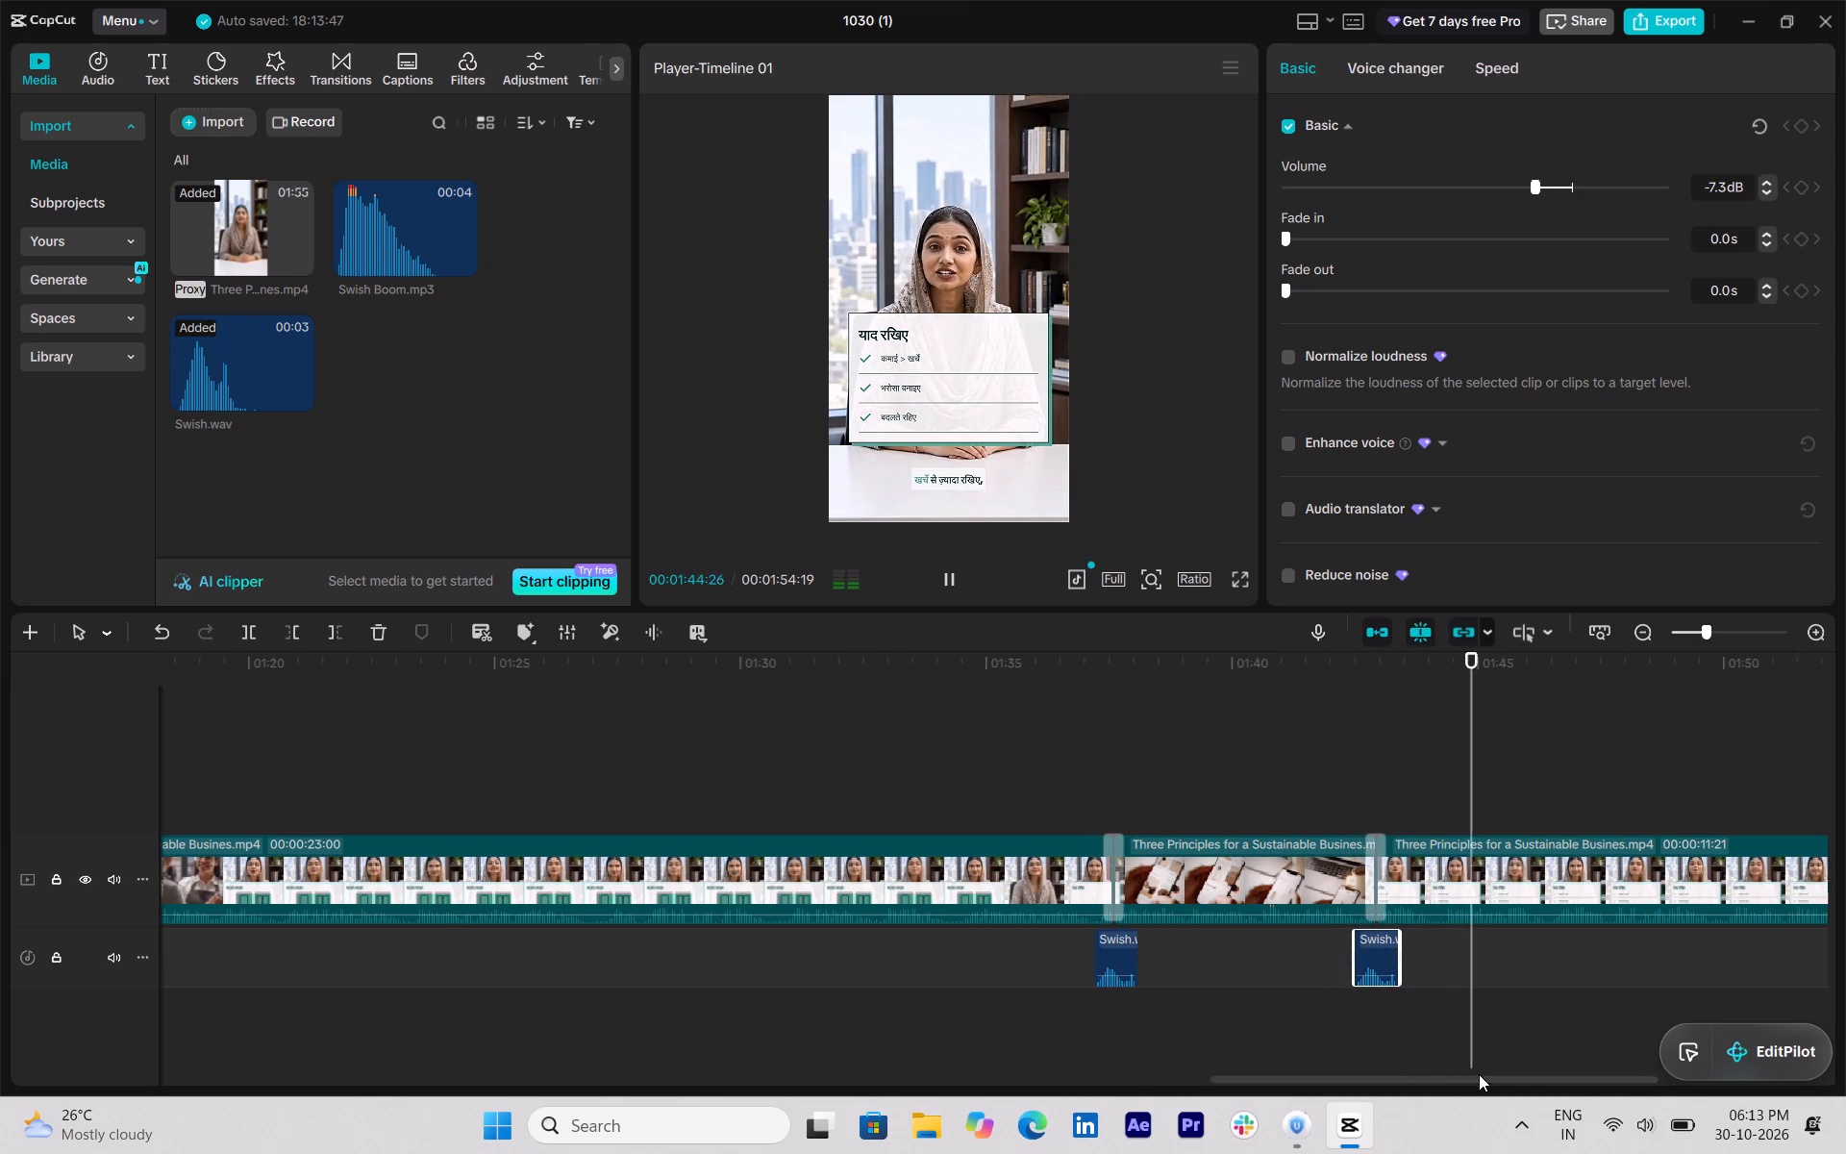
pyautogui.moveTo(1479, 1074); pyautogui.dragTo(277, 1074)
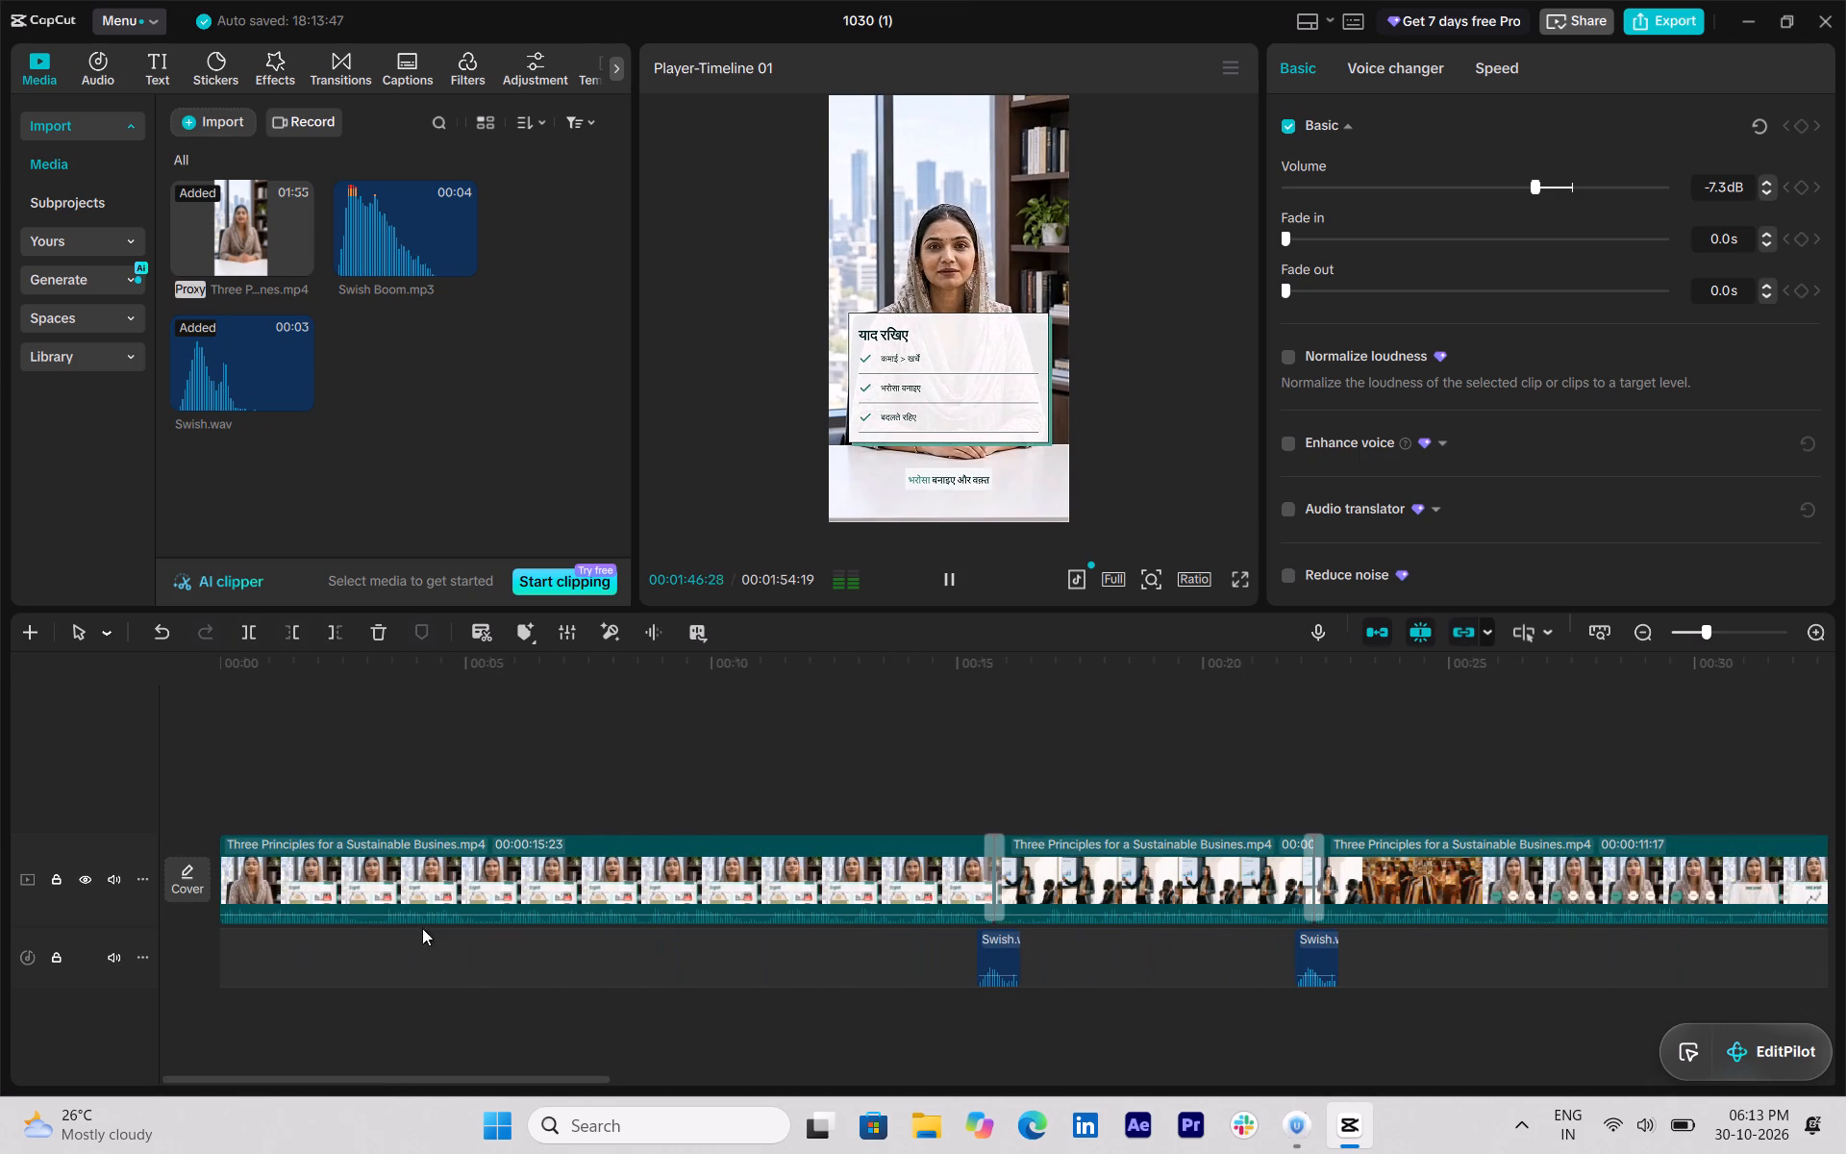
pyautogui.click(446, 781)
pyautogui.press('space')
pyautogui.press('space')
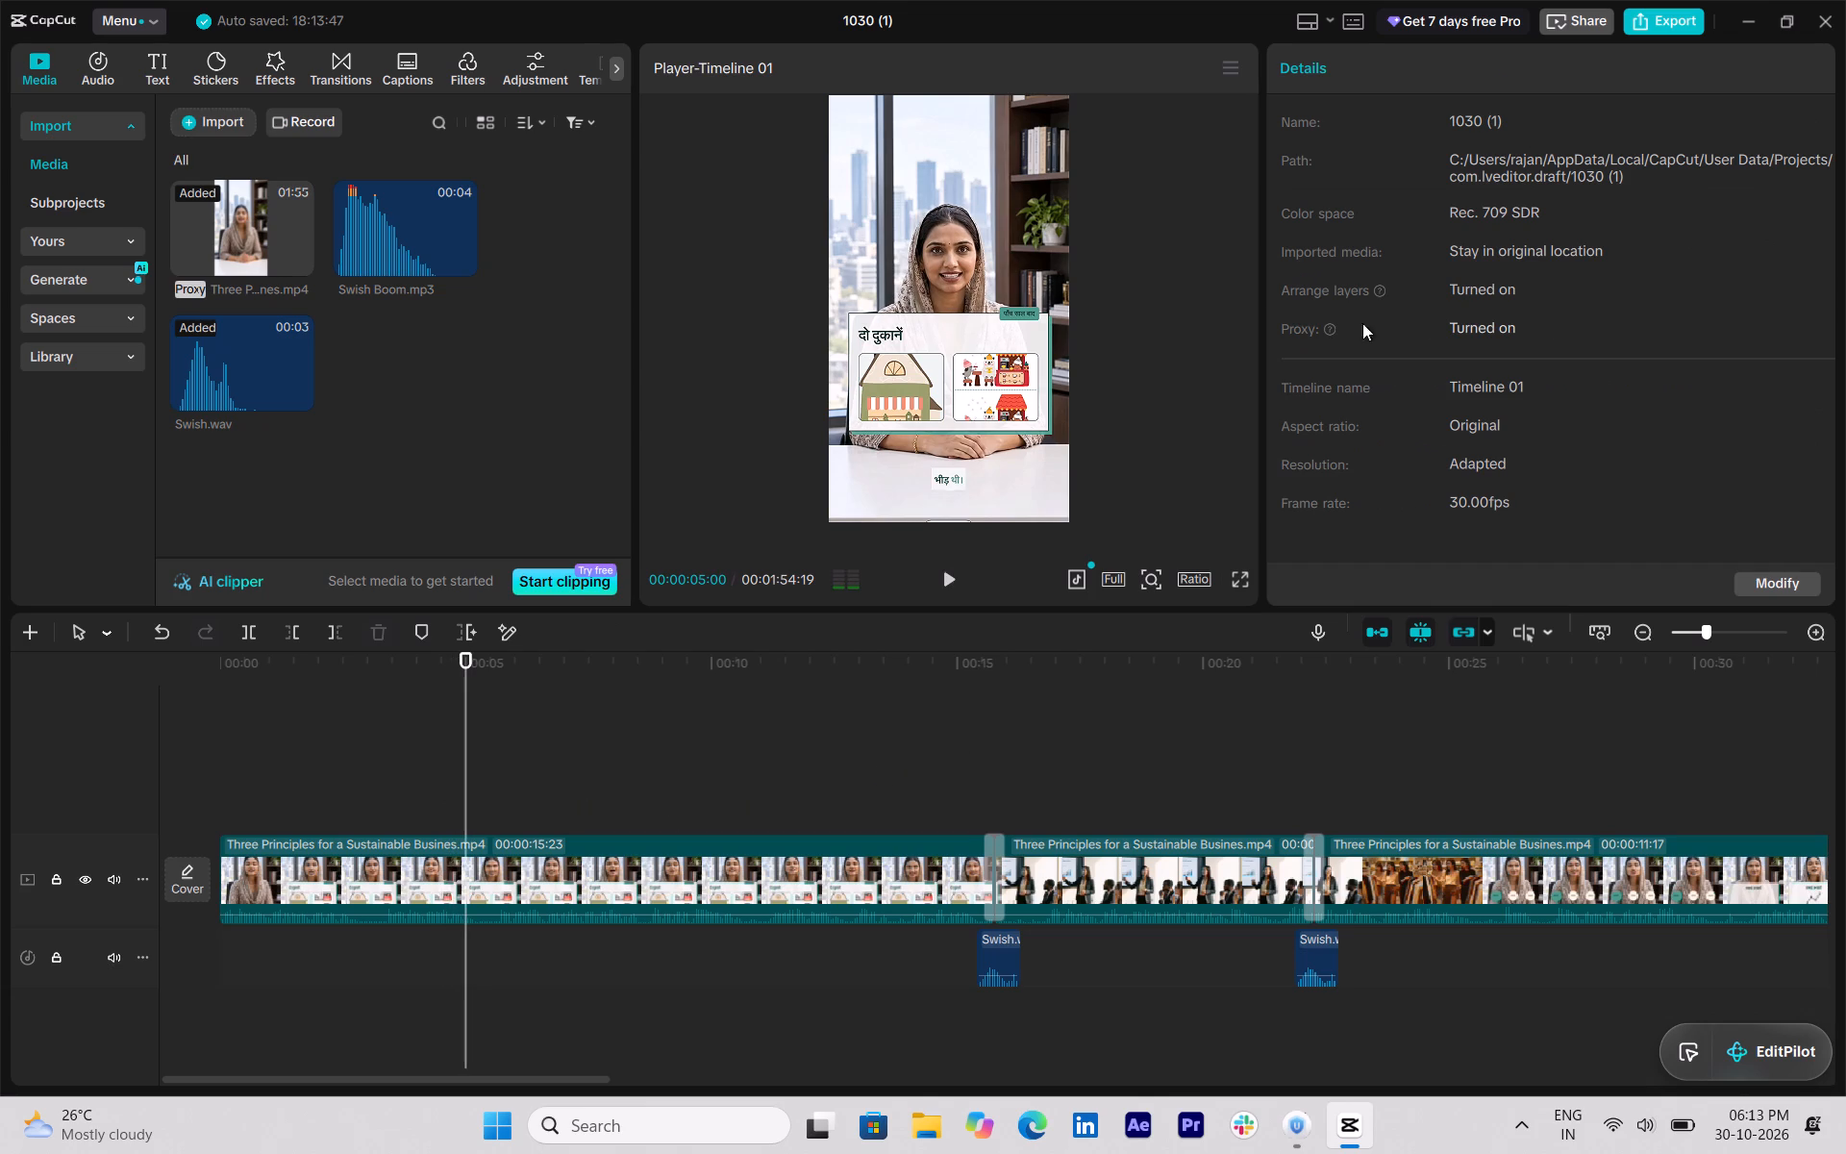
# Open the export settings and clear the export name 1030 (1).
pyautogui.click(1636, 13)
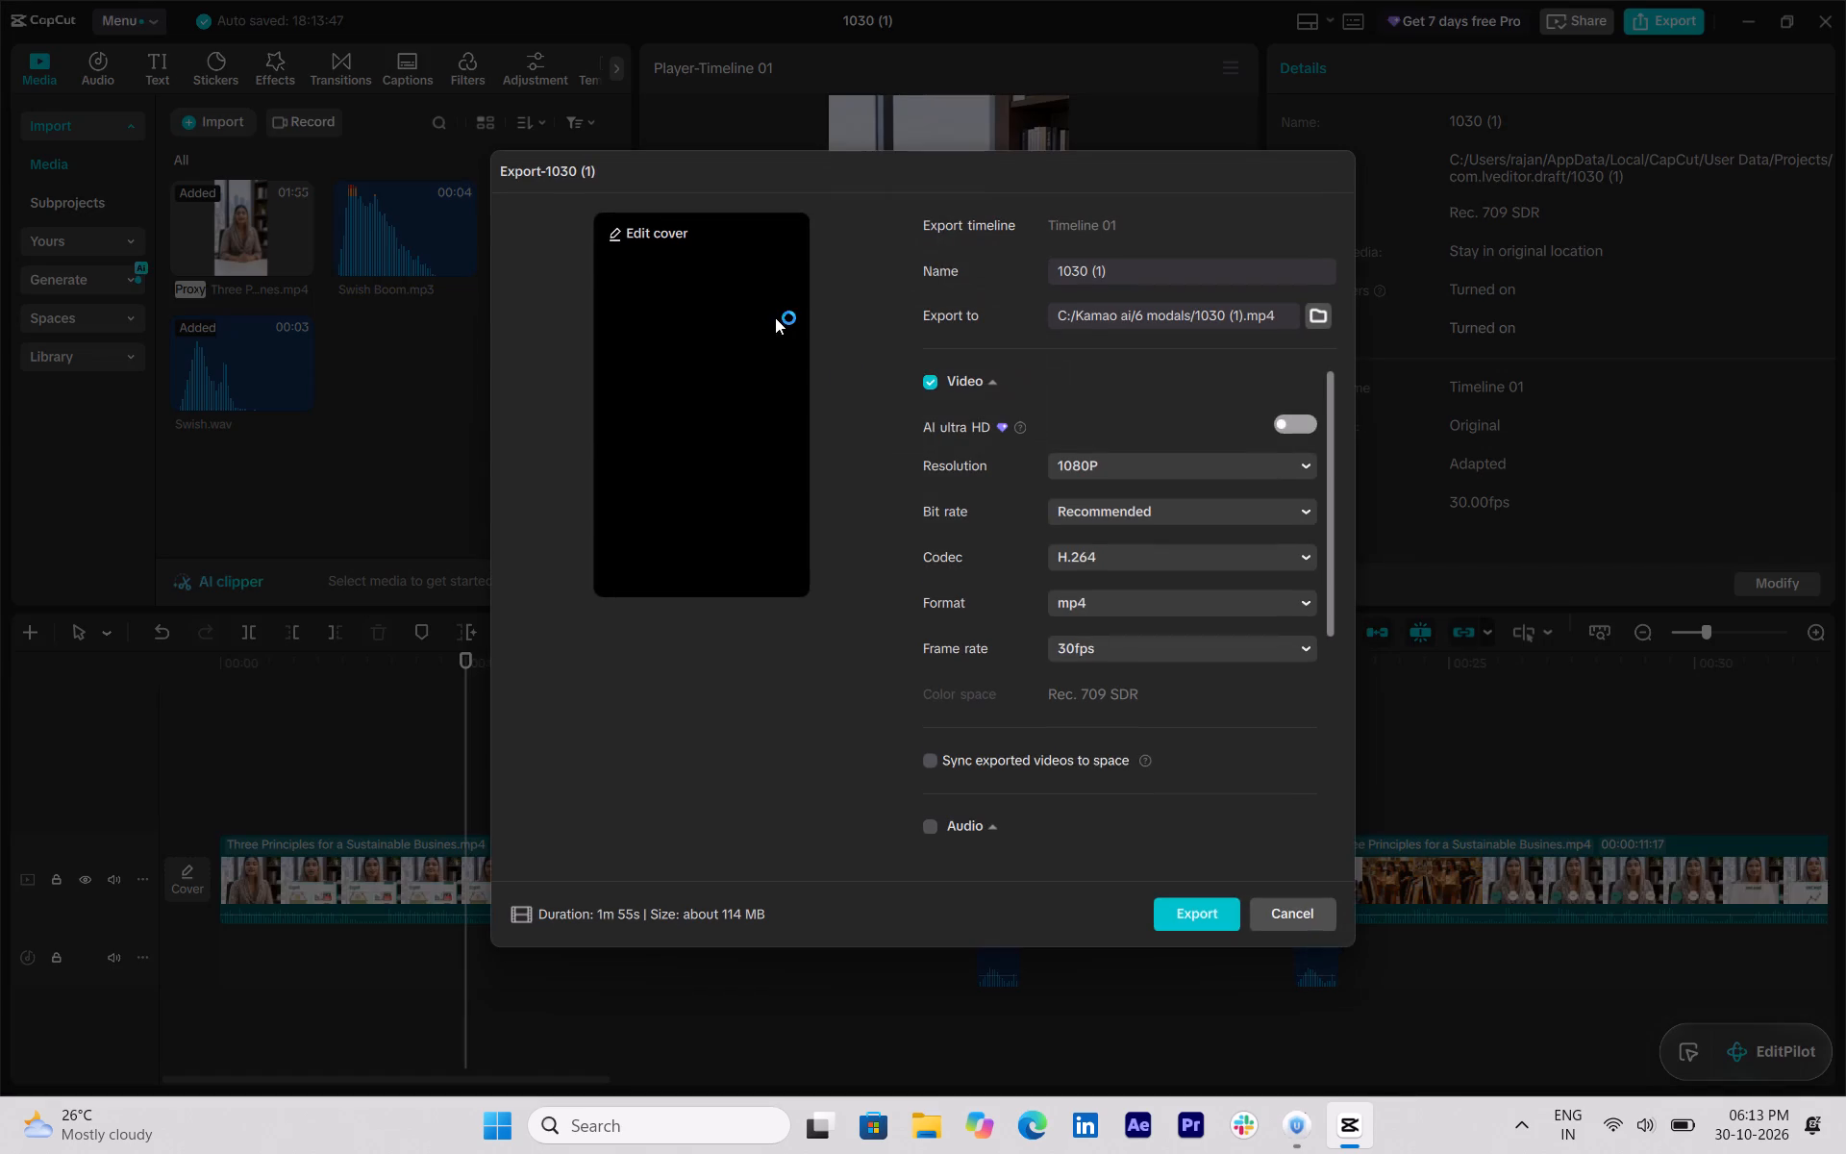
pyautogui.click(1113, 281)
pyautogui.press('BackSpace')
pyautogui.press('BackSpace')
pyautogui.press('BackSpace')
pyautogui.press('BackSpace')
pyautogui.press('BackSpace')
pyautogui.press('BackSpace')
pyautogui.press('BackSpace')
pyautogui.press('BackSpace')
pyautogui.press('BackSpace')
pyautogui.press('BackSpace')
pyautogui.press('BackSpace')
pyautogui.press('BackSpace')
pyautogui.press('BackSpace')
pyautogui.press('BackSpace')
pyautogui.press('BackSpace')
pyautogui.press('BackSpace')
pyautogui.press('BackSpace')
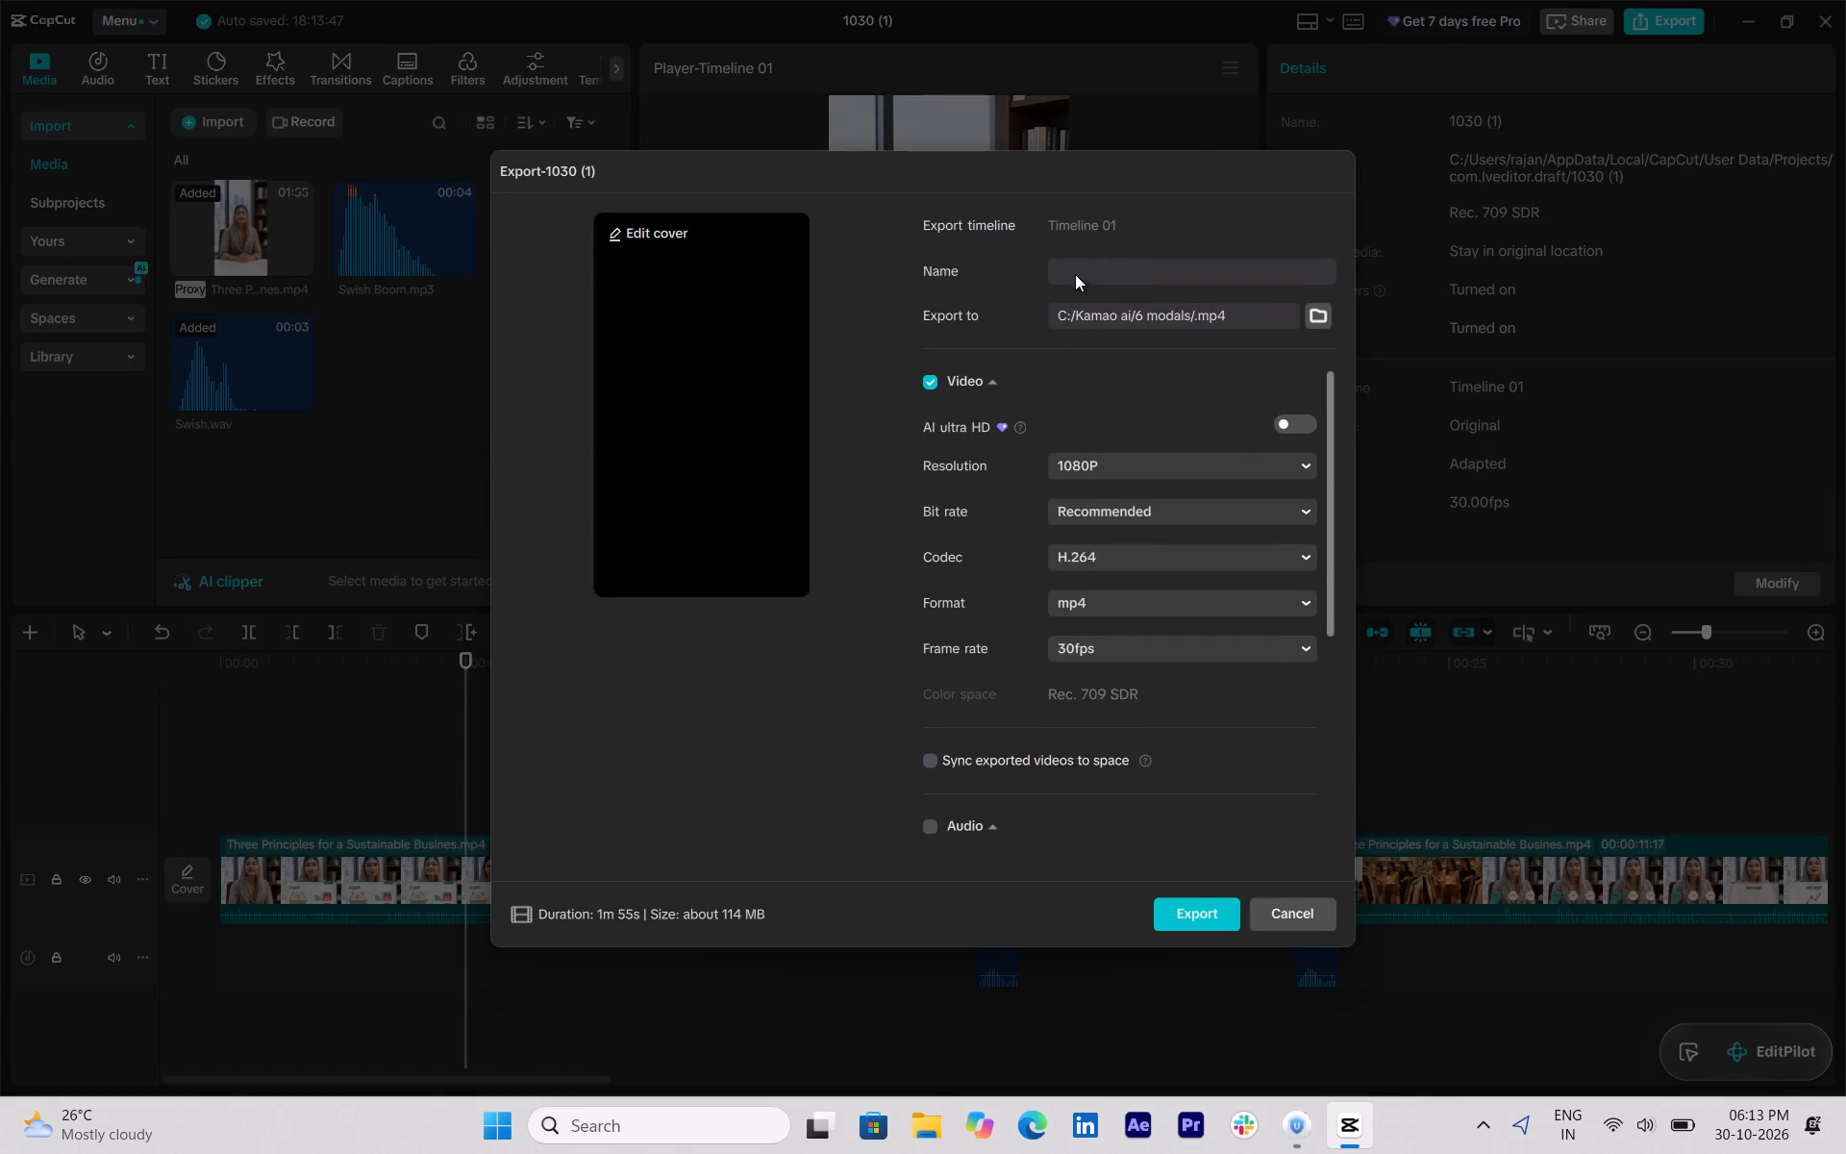
# In File Explorer, copy "Three Principles for a Sustainable Busines" from the name of yesterday's video file in Downloads.
pyautogui.click(923, 1126)
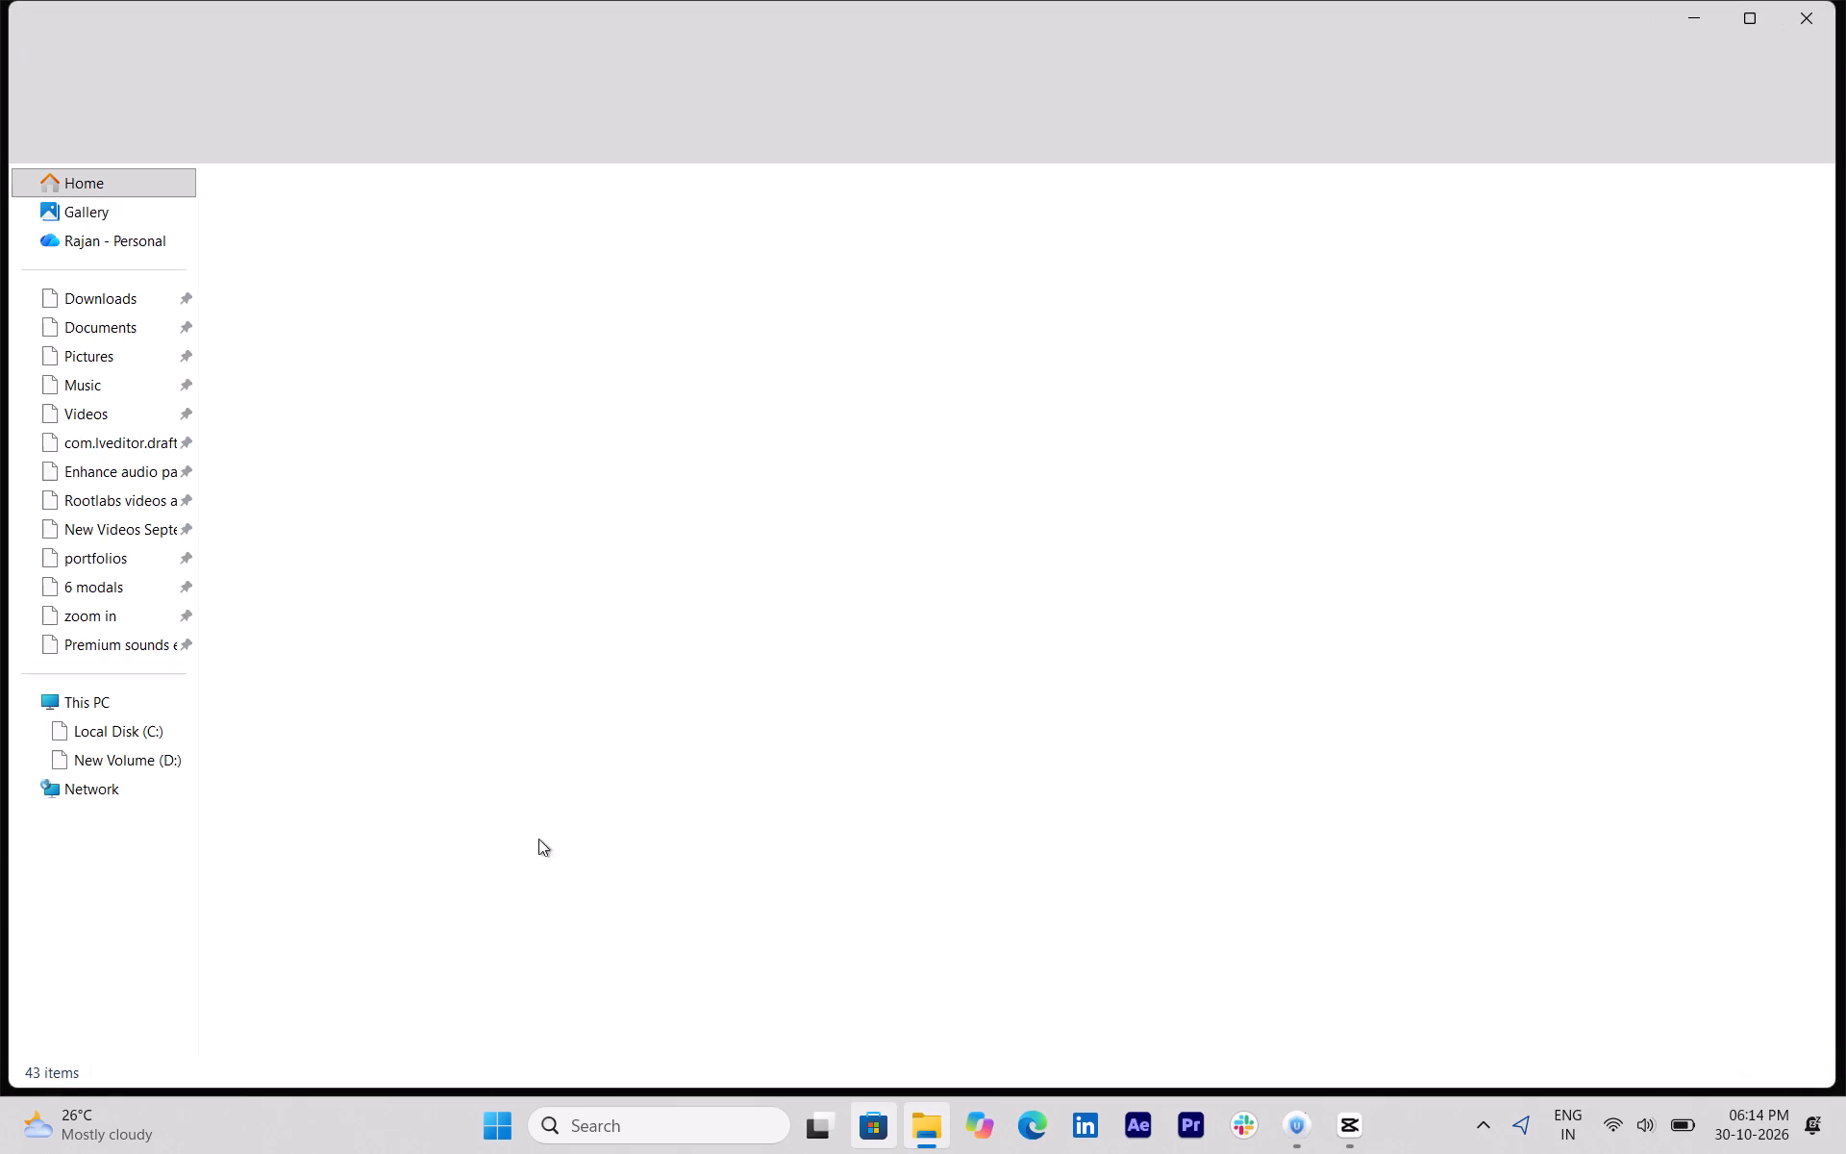
pyautogui.click(88, 302)
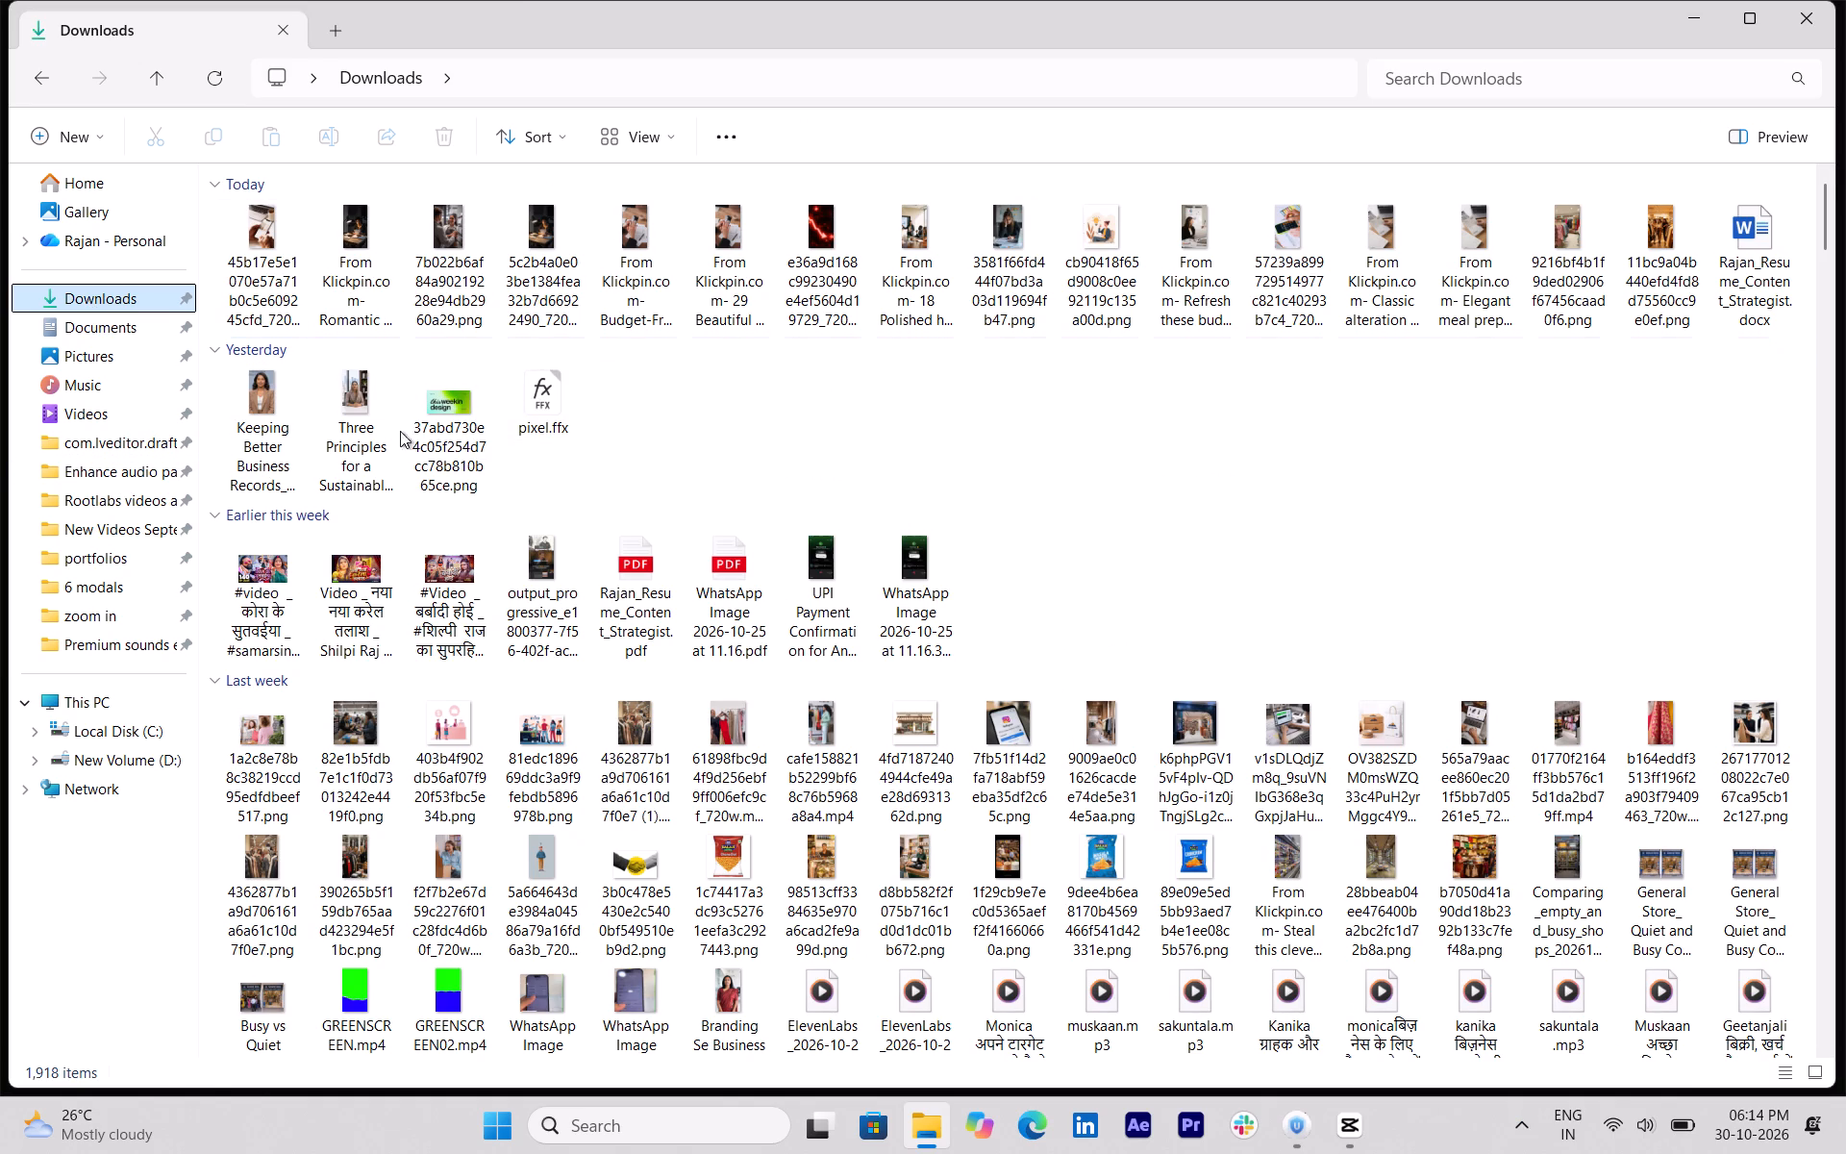
pyautogui.click(389, 431)
pyautogui.click(312, 139)
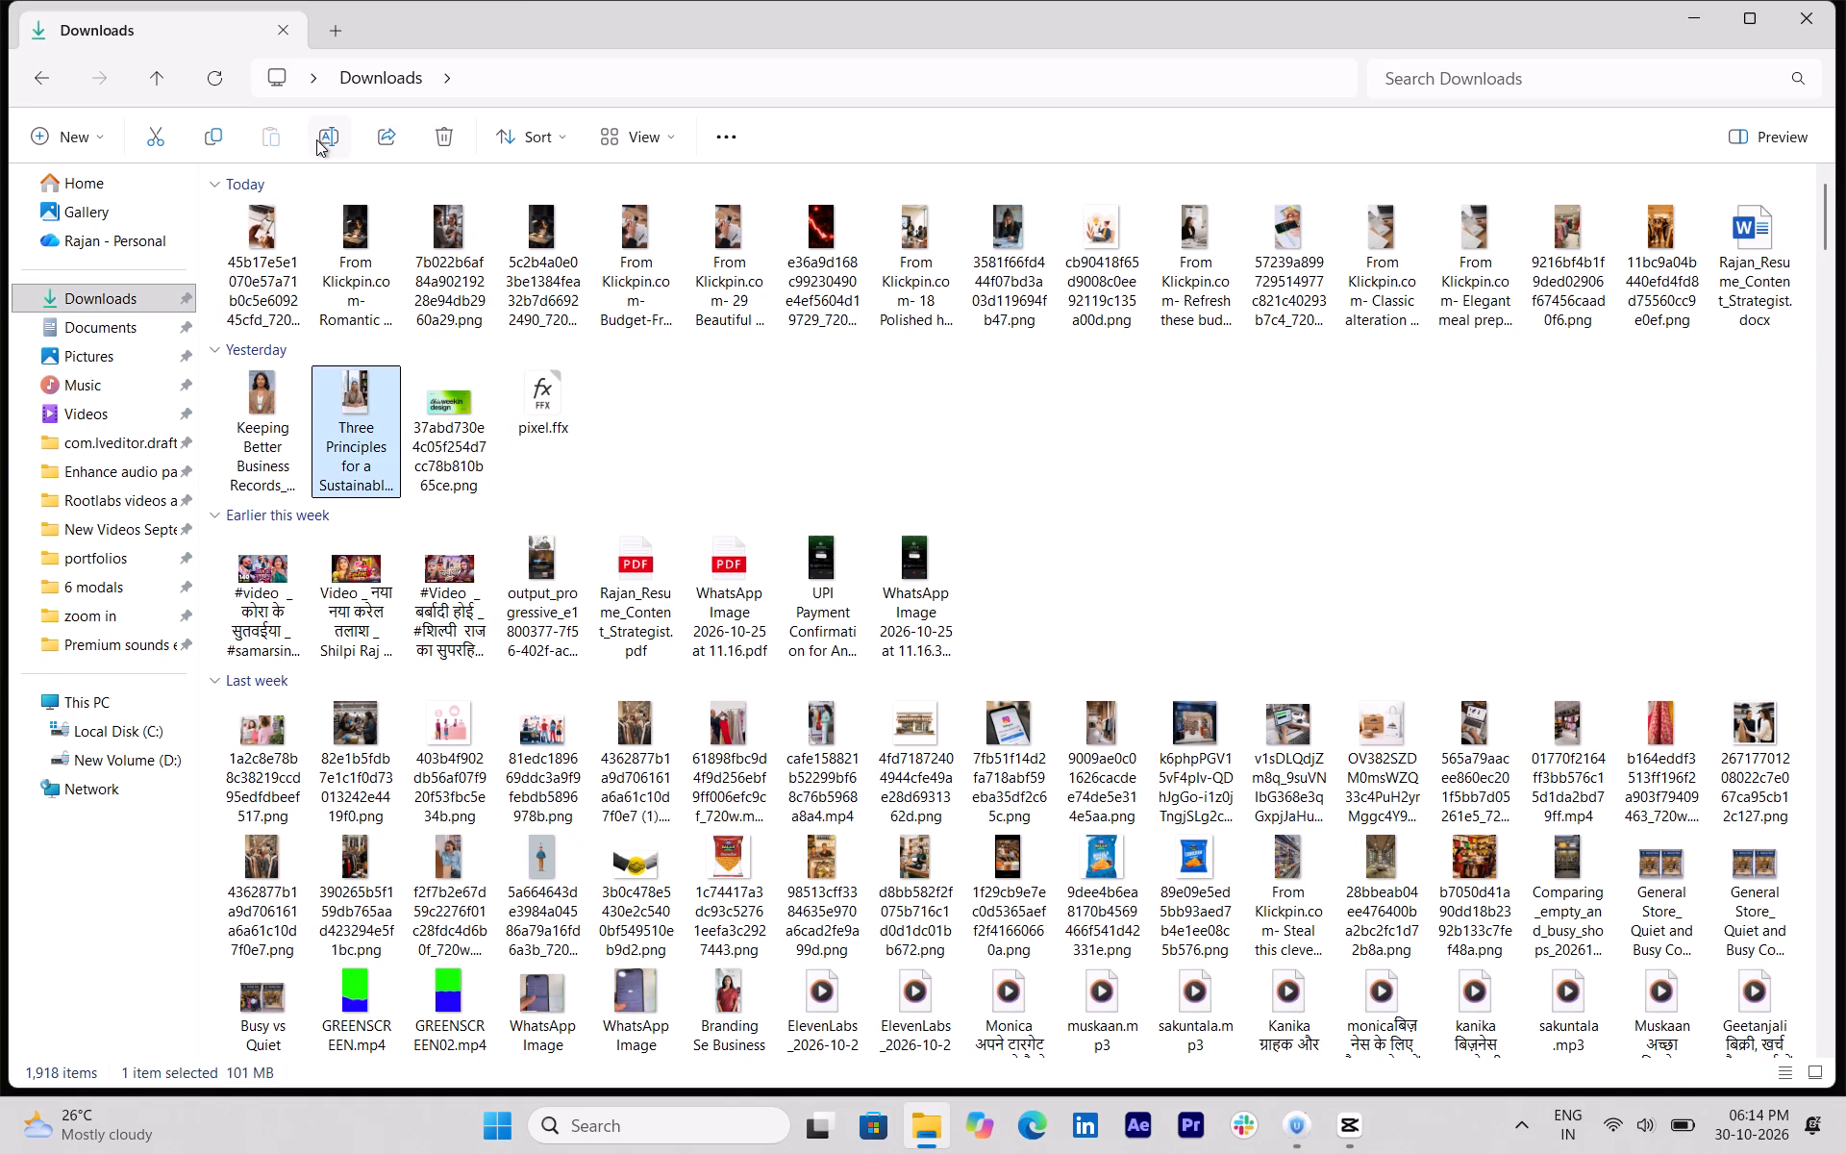
pyautogui.click(383, 522)
pyautogui.moveTo(365, 512); pyautogui.dragTo(316, 426)
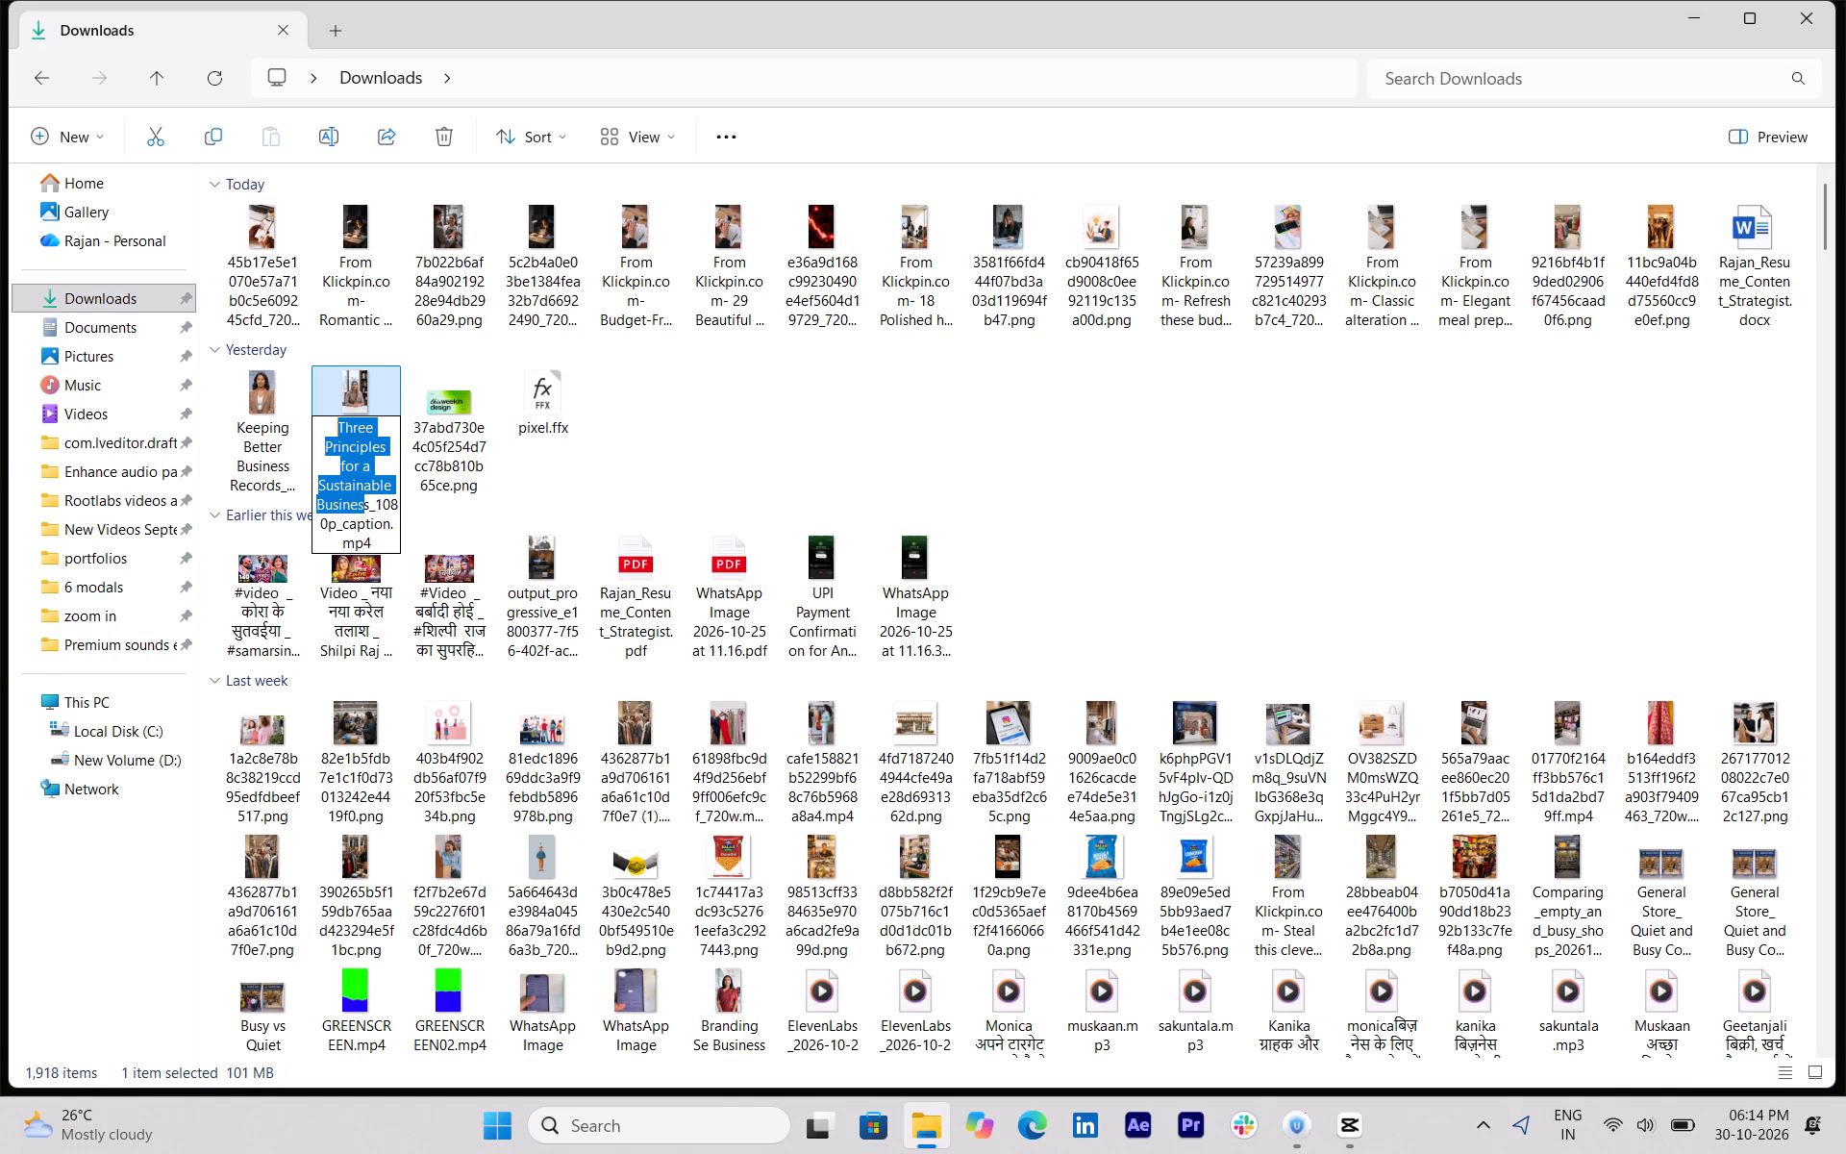
pyautogui.moveTo(316, 426); pyautogui.dragTo(315, 413)
pyautogui.rightClick(339, 446)
pyautogui.click(419, 531)
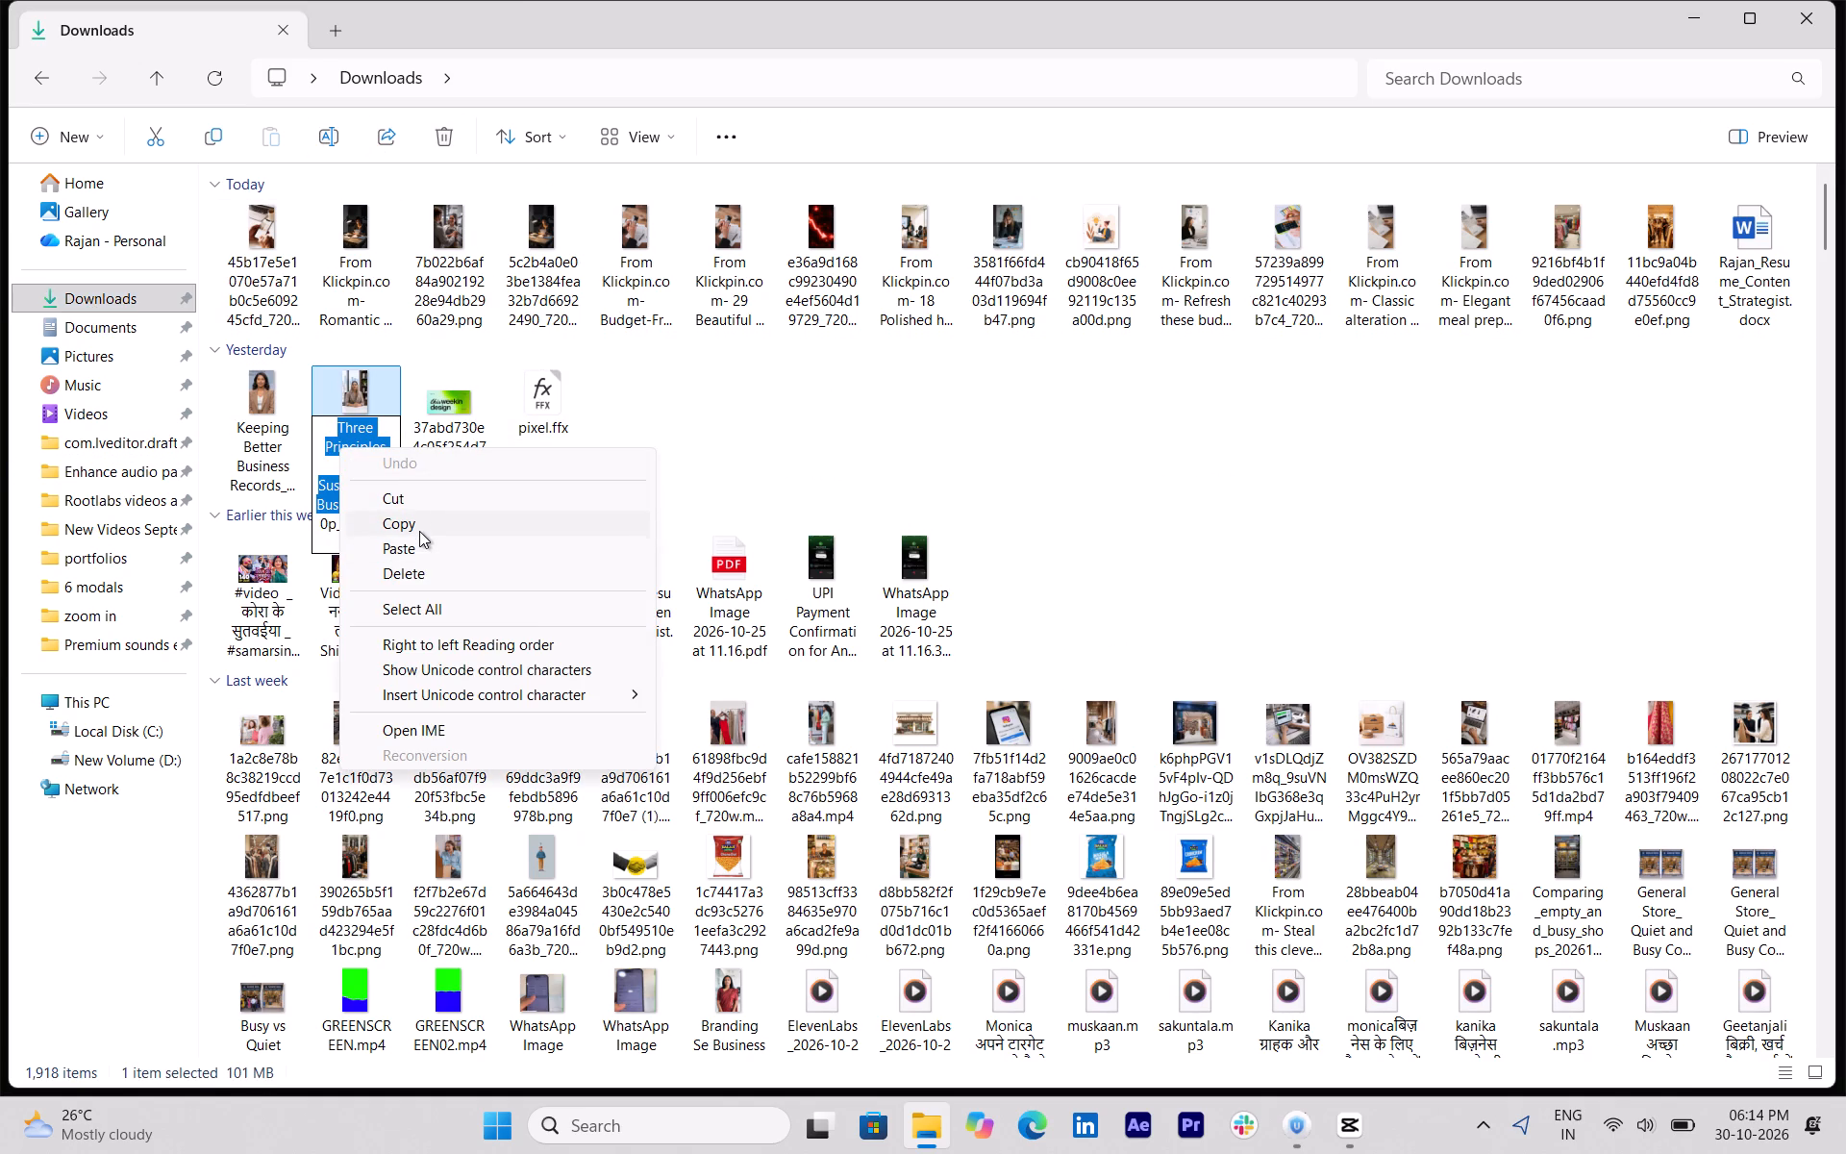
# Back in CapCut, paste "Three Principles for a Sustainable Busines" as the export name.
pyautogui.click(1310, 1137)
pyautogui.click(1326, 1136)
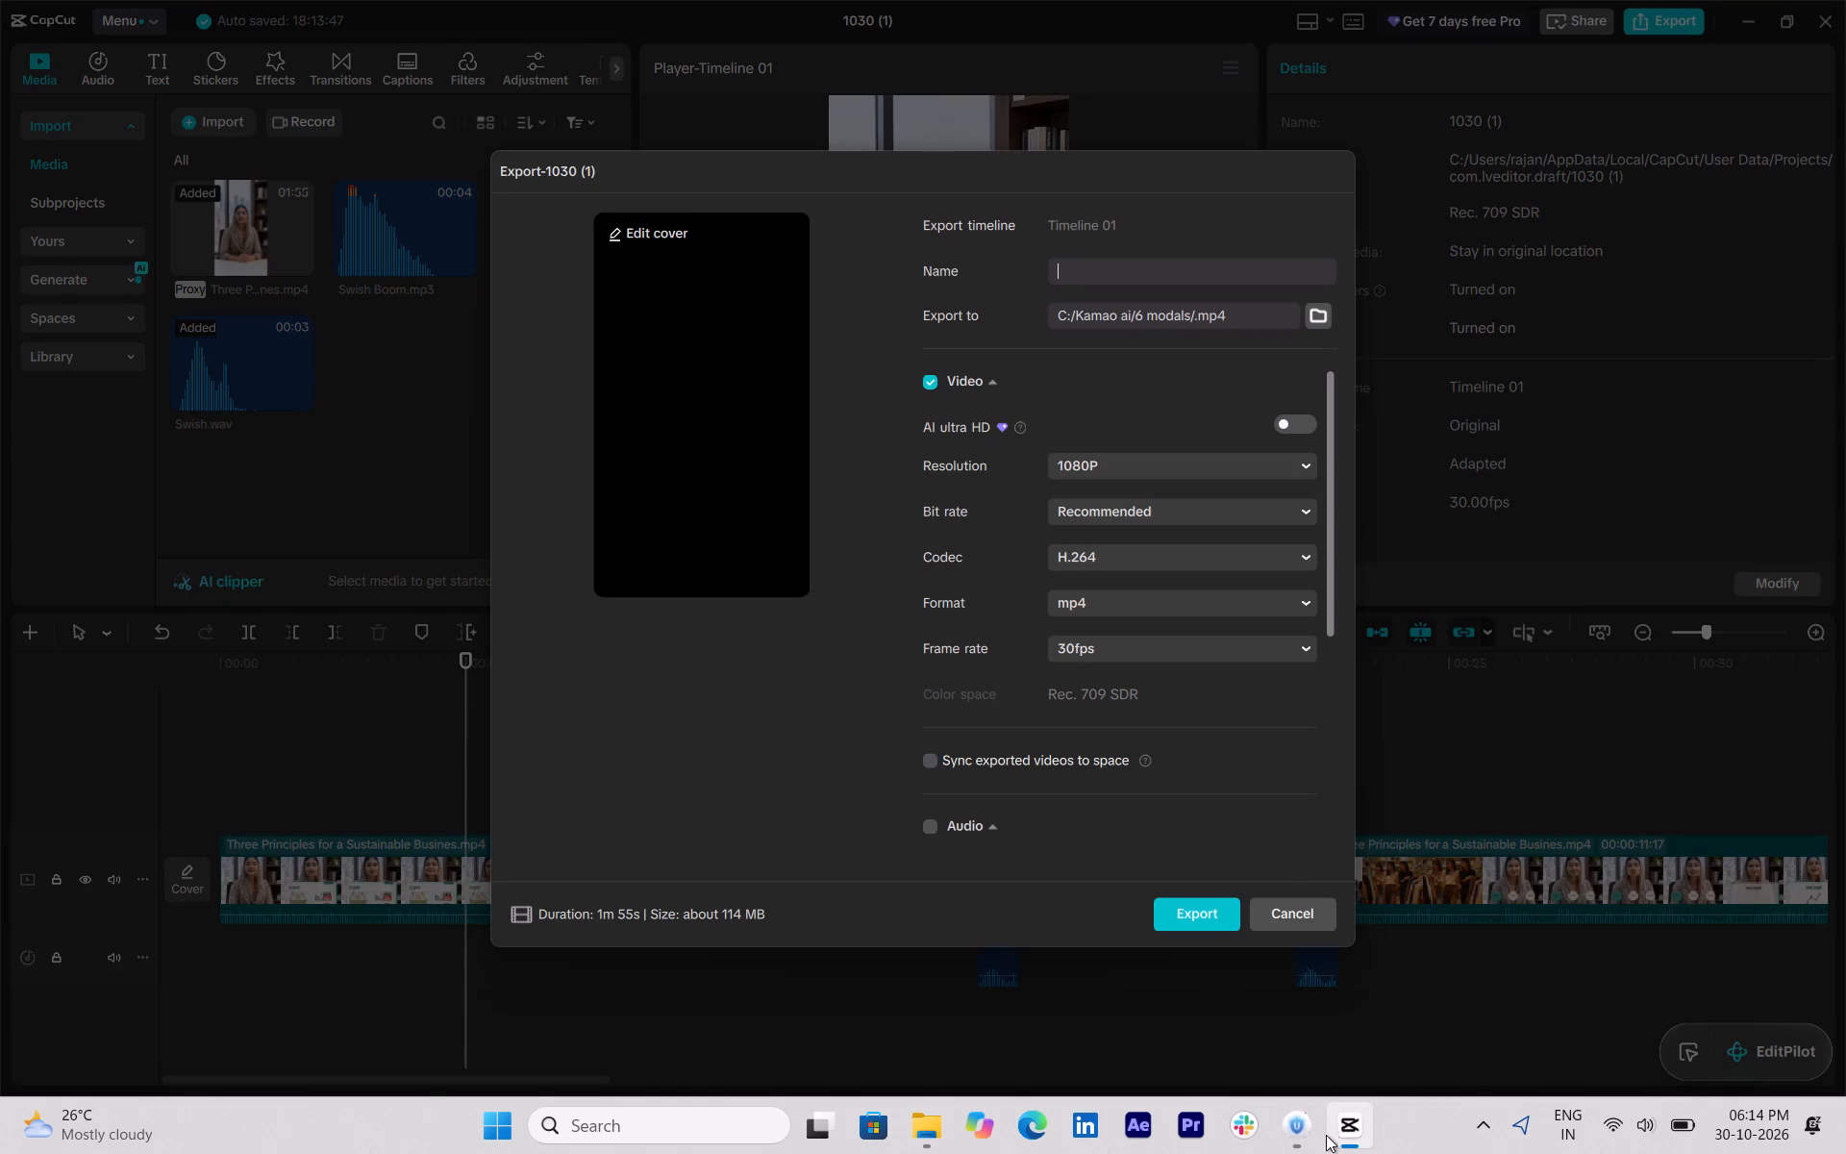
pyautogui.hotkey('ctrl', 'v')
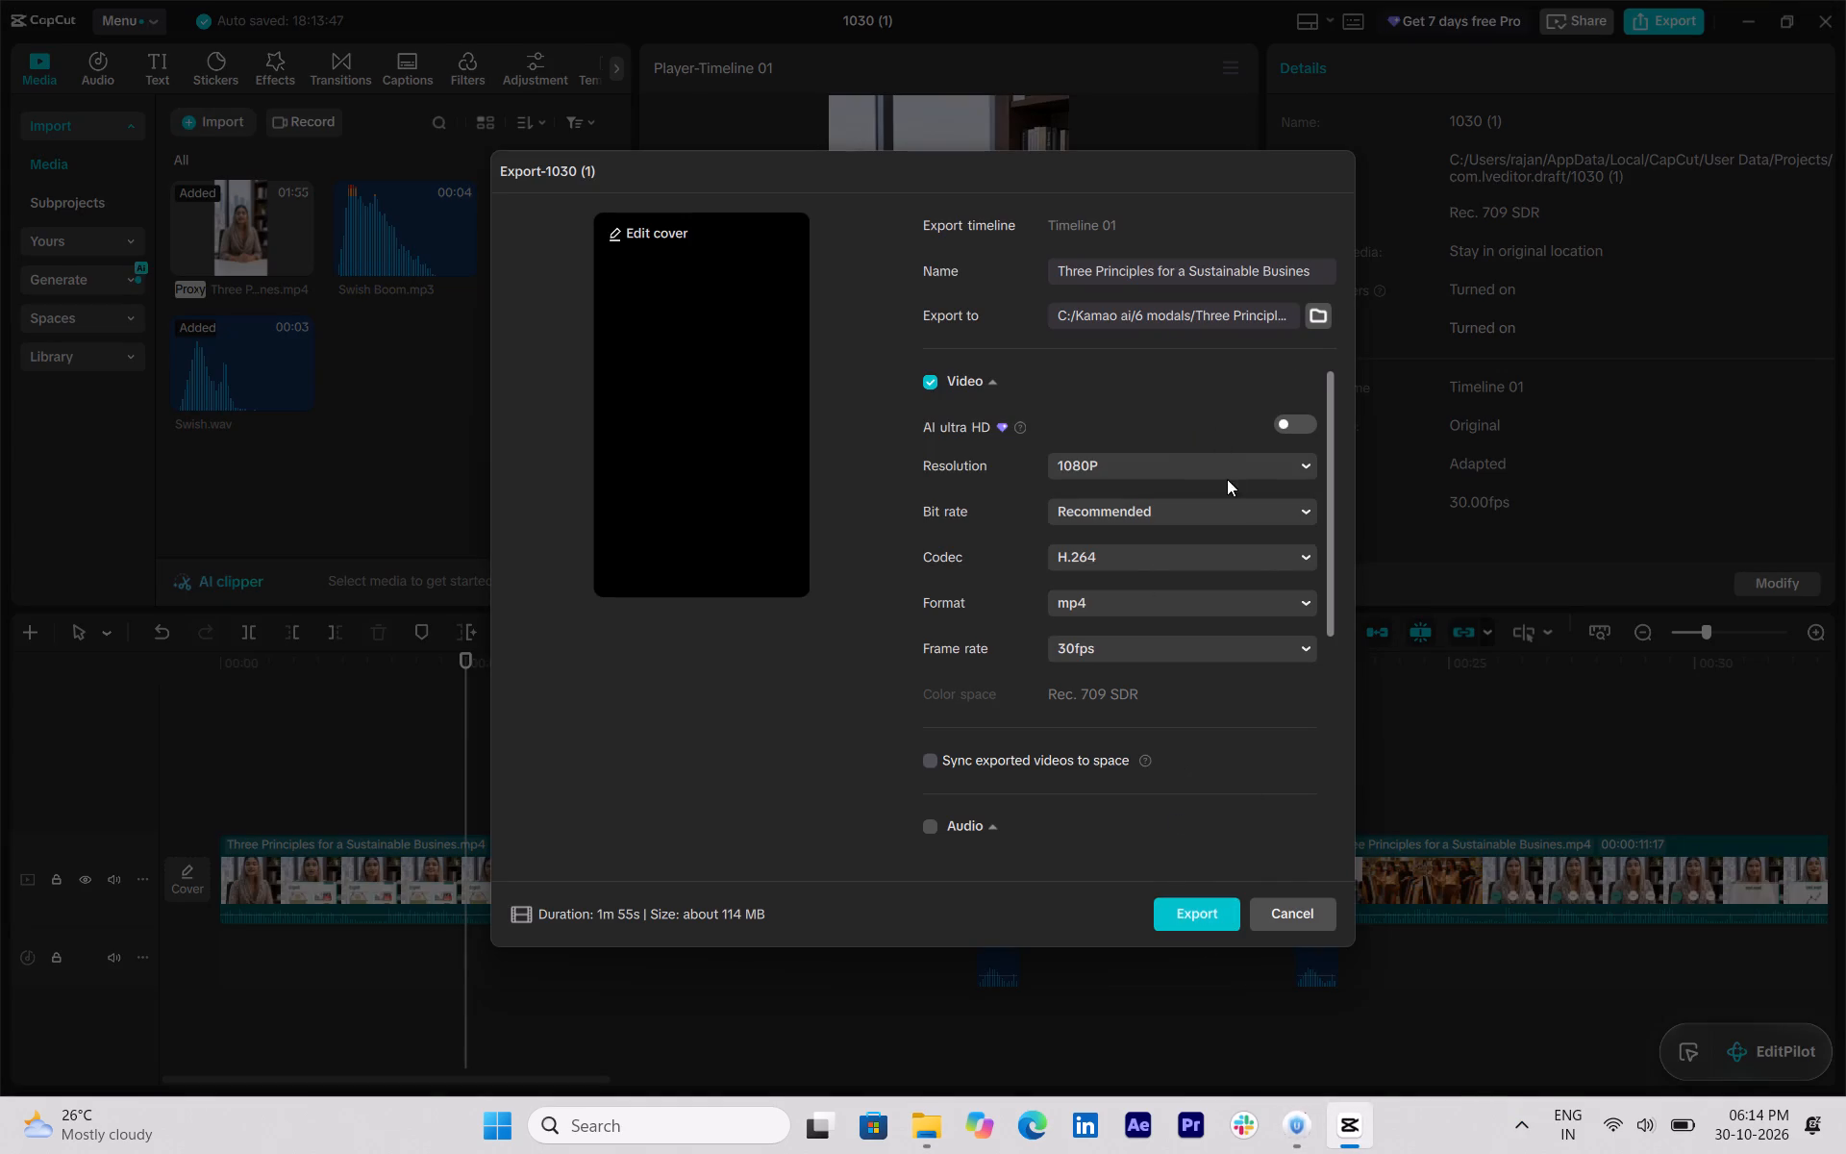
# Choose the 6 modals folder inside Kamao ai on Local Disk (C:) as the export location.
pyautogui.click(1310, 331)
pyautogui.click(1316, 318)
pyautogui.click(1183, 690)
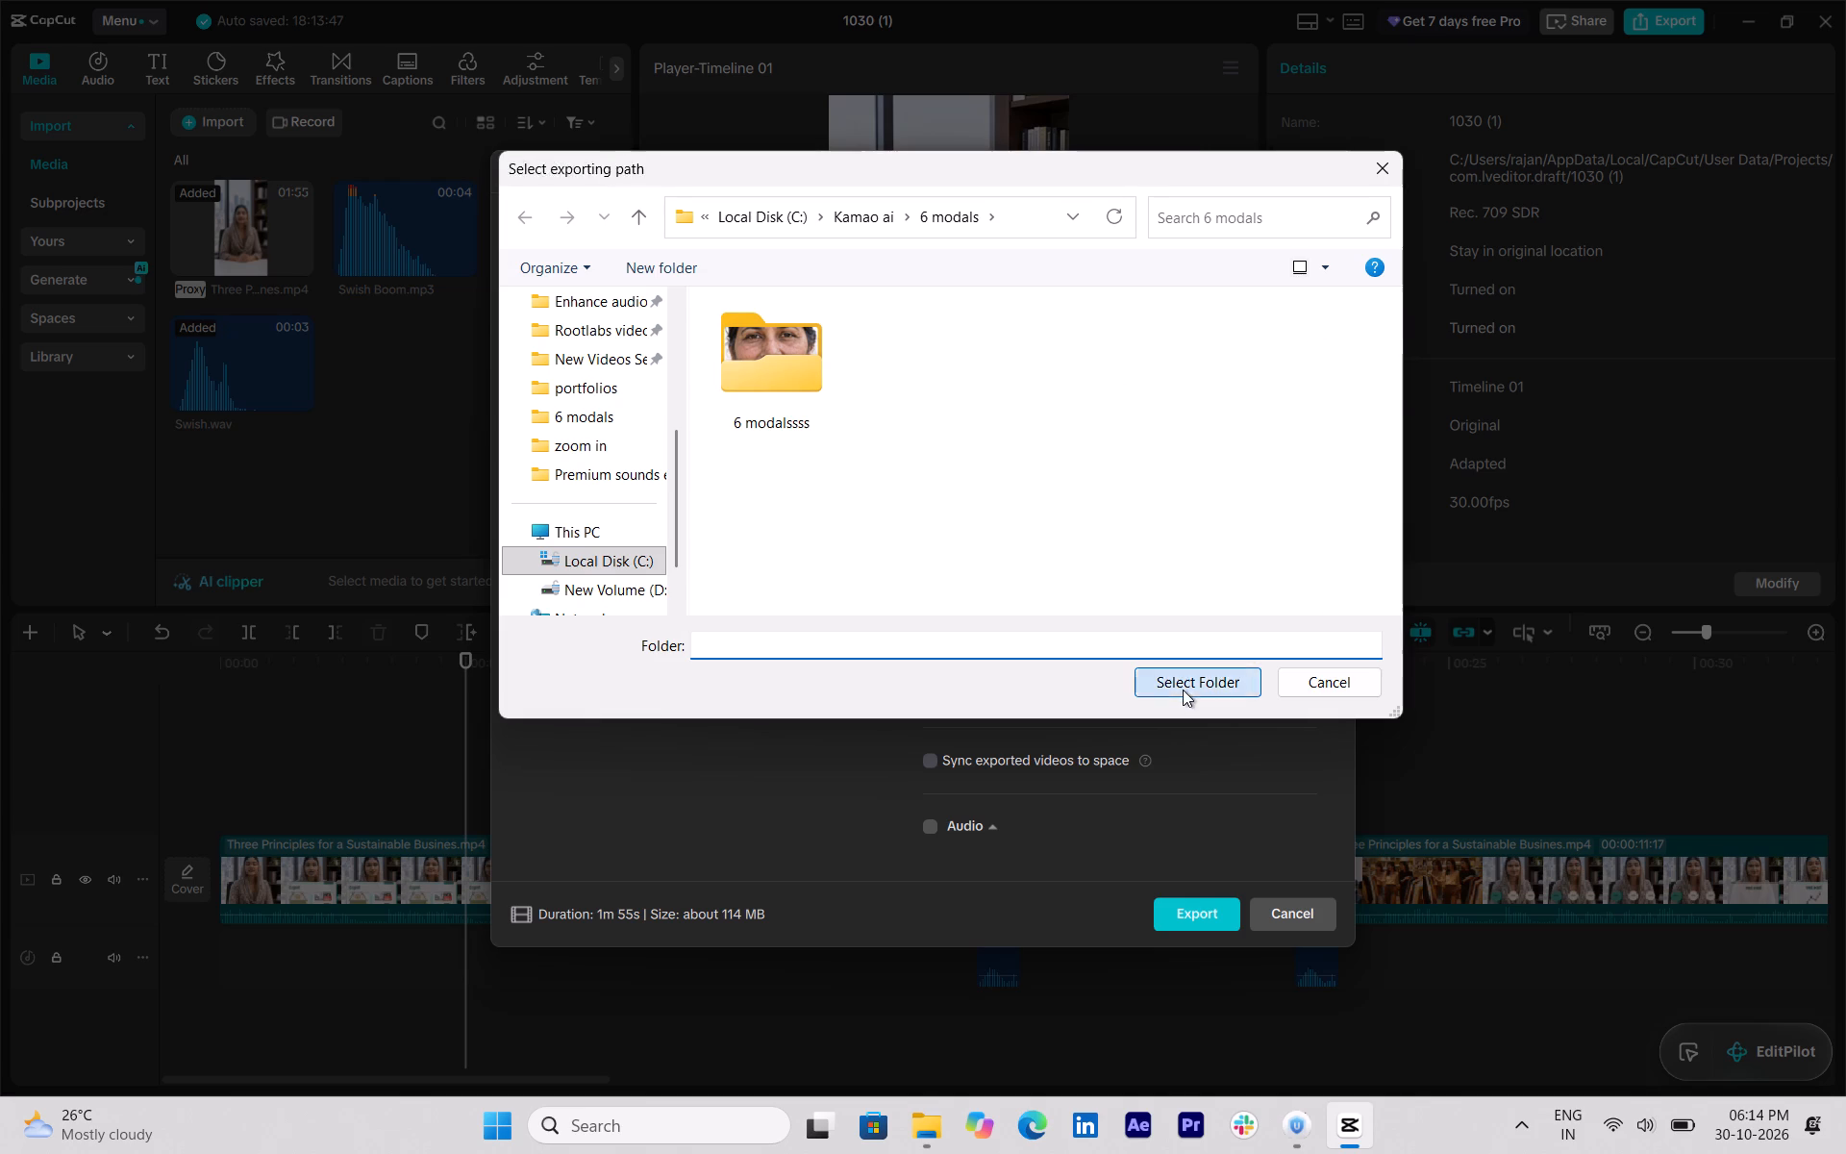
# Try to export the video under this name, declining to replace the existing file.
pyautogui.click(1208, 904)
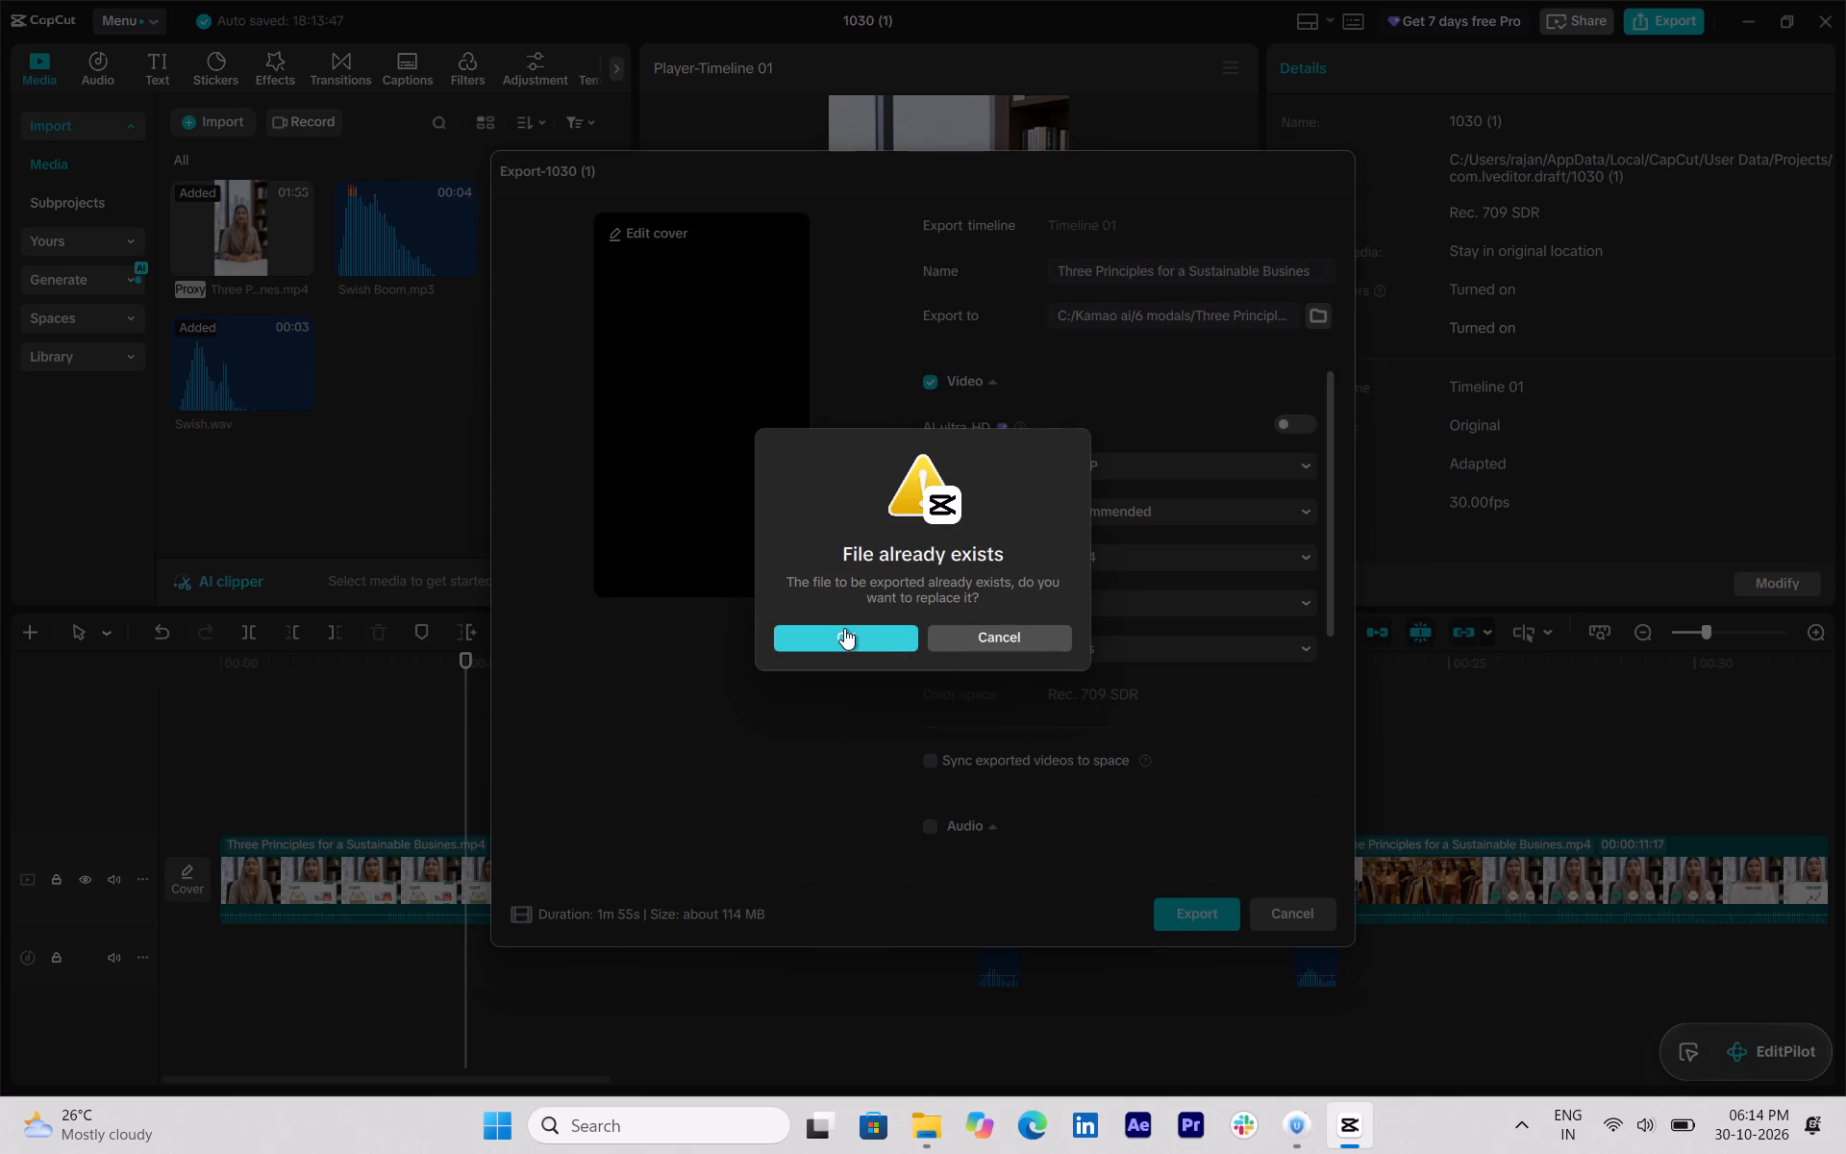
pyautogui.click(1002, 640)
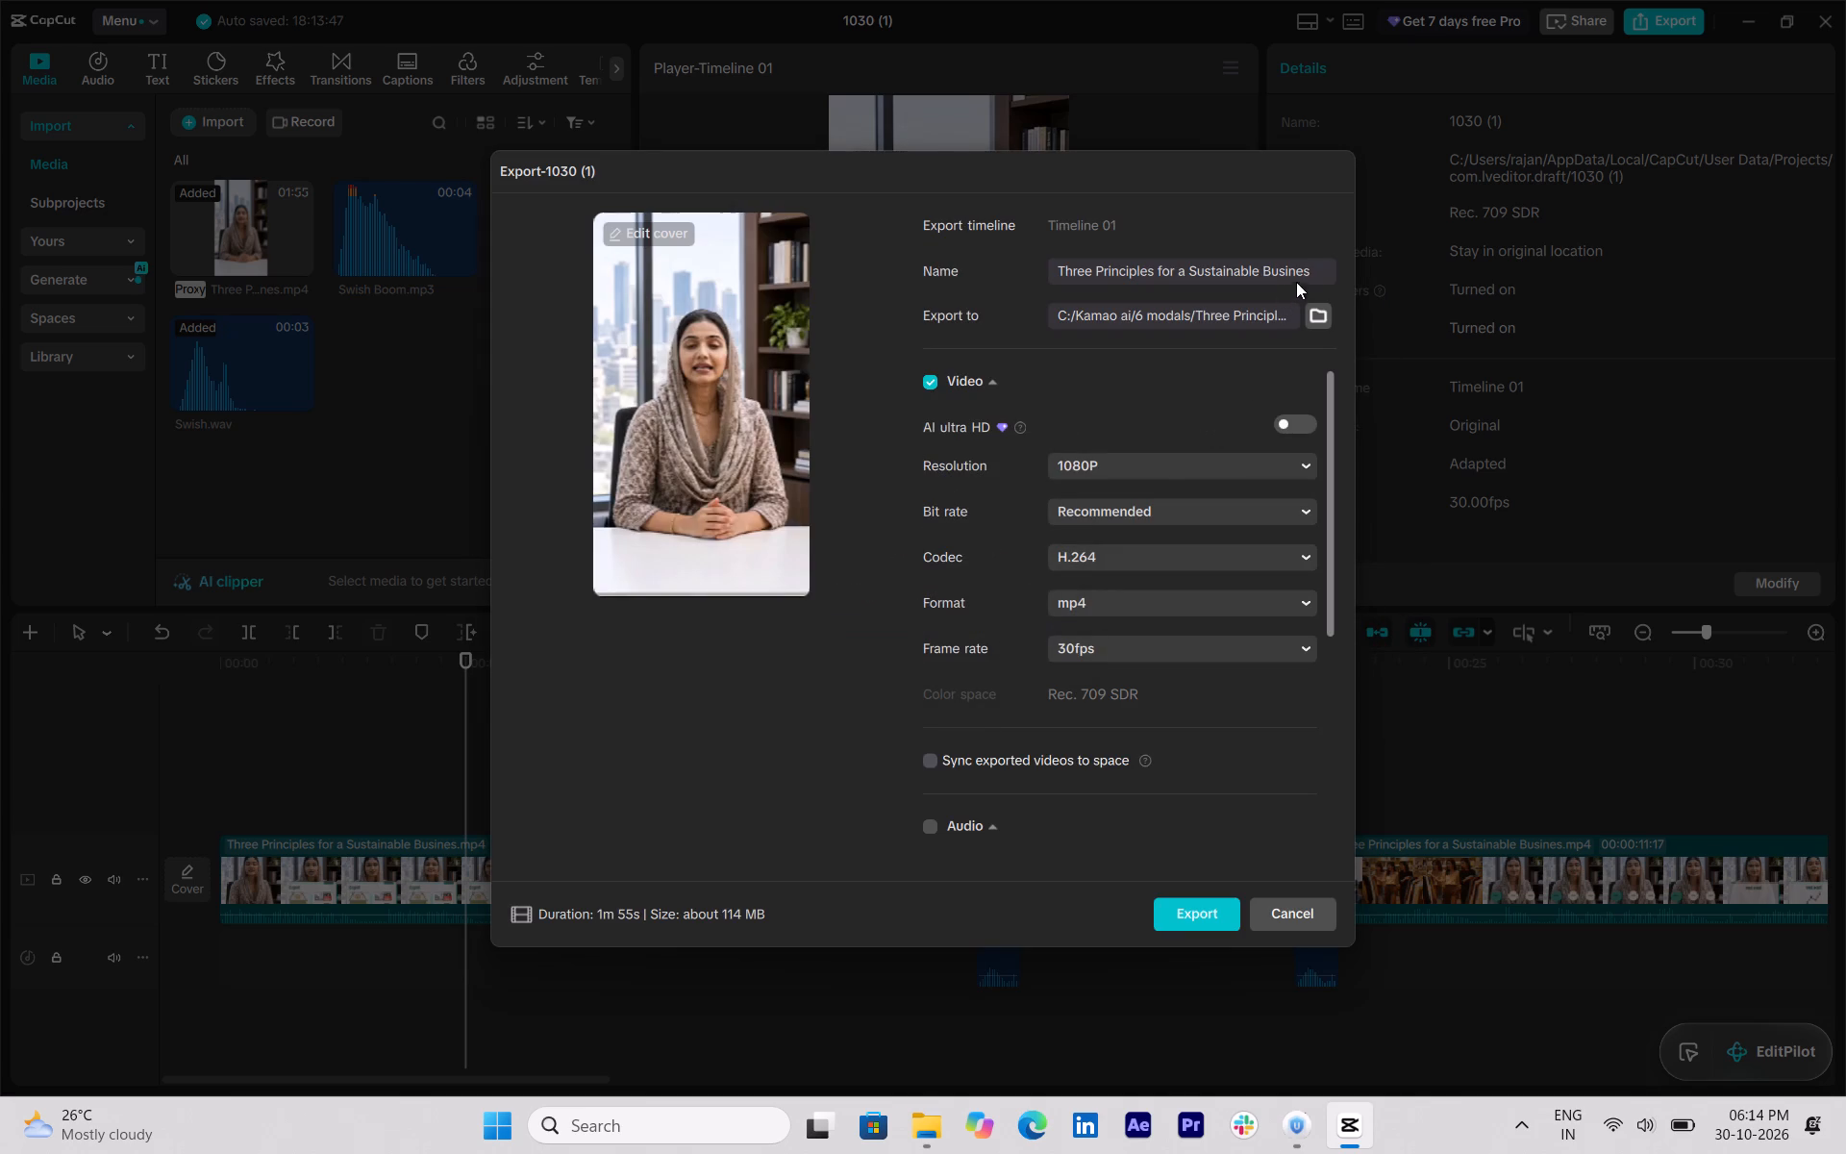
# Append "fiinal" to the export name, export the video as 1080P mp4, and close the export window when it is saved.
pyautogui.click(1317, 265)
pyautogui.press('space')
pyautogui.write('fiinal')
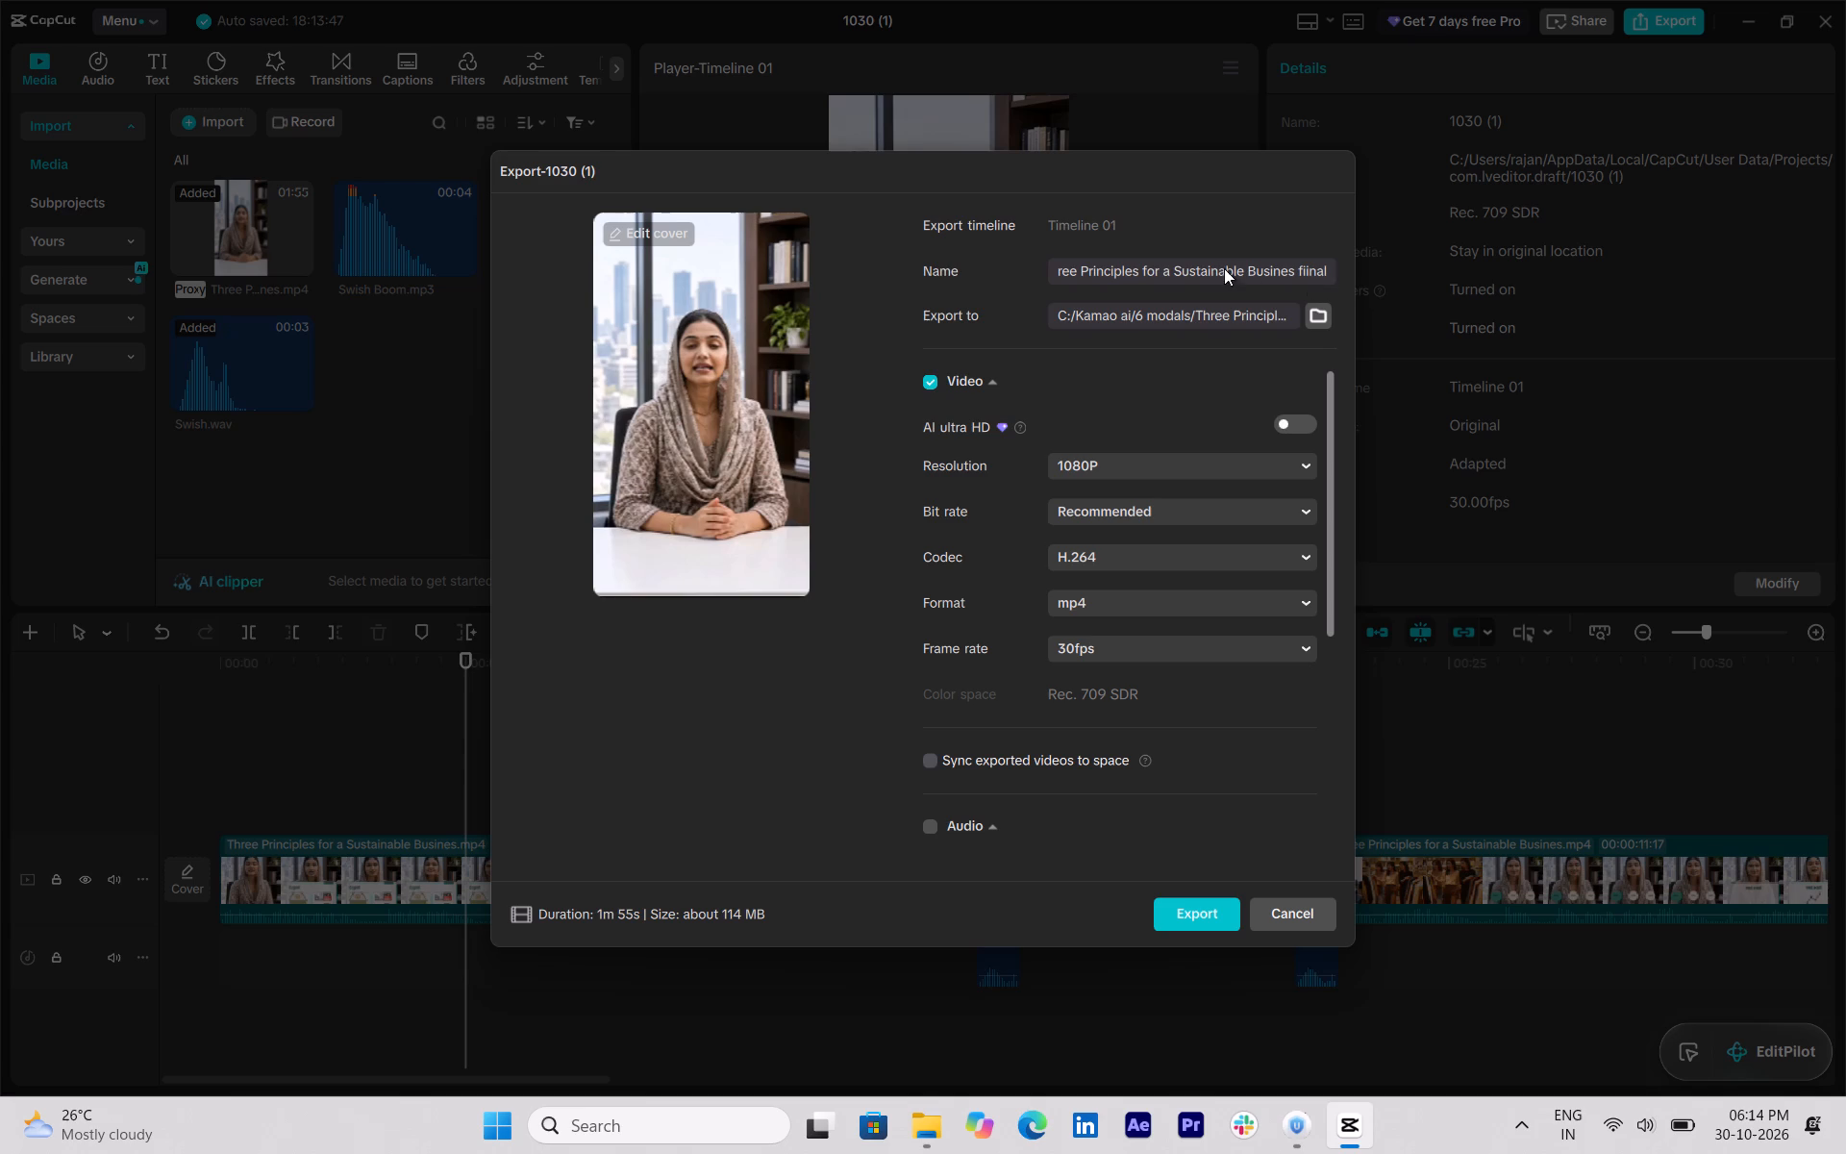
pyautogui.click(1220, 910)
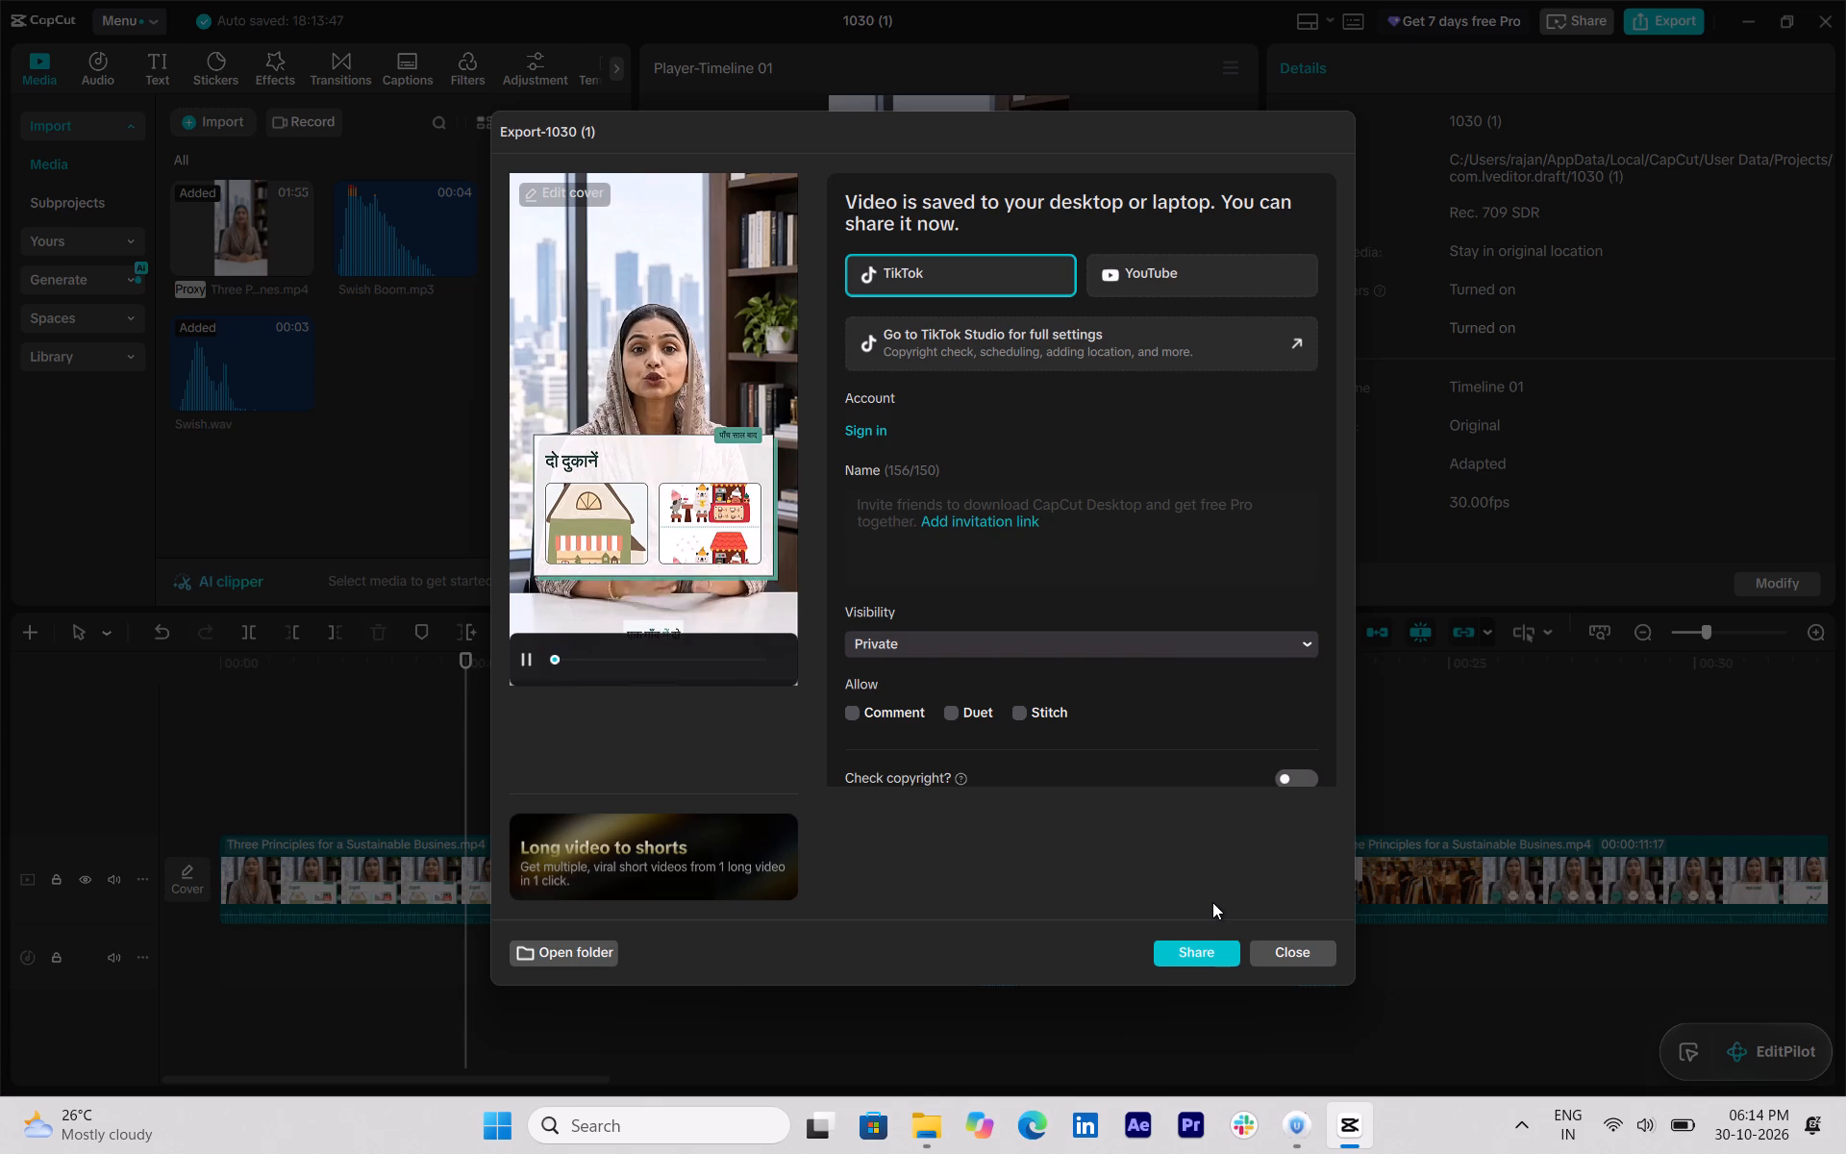
pyautogui.click(1308, 943)
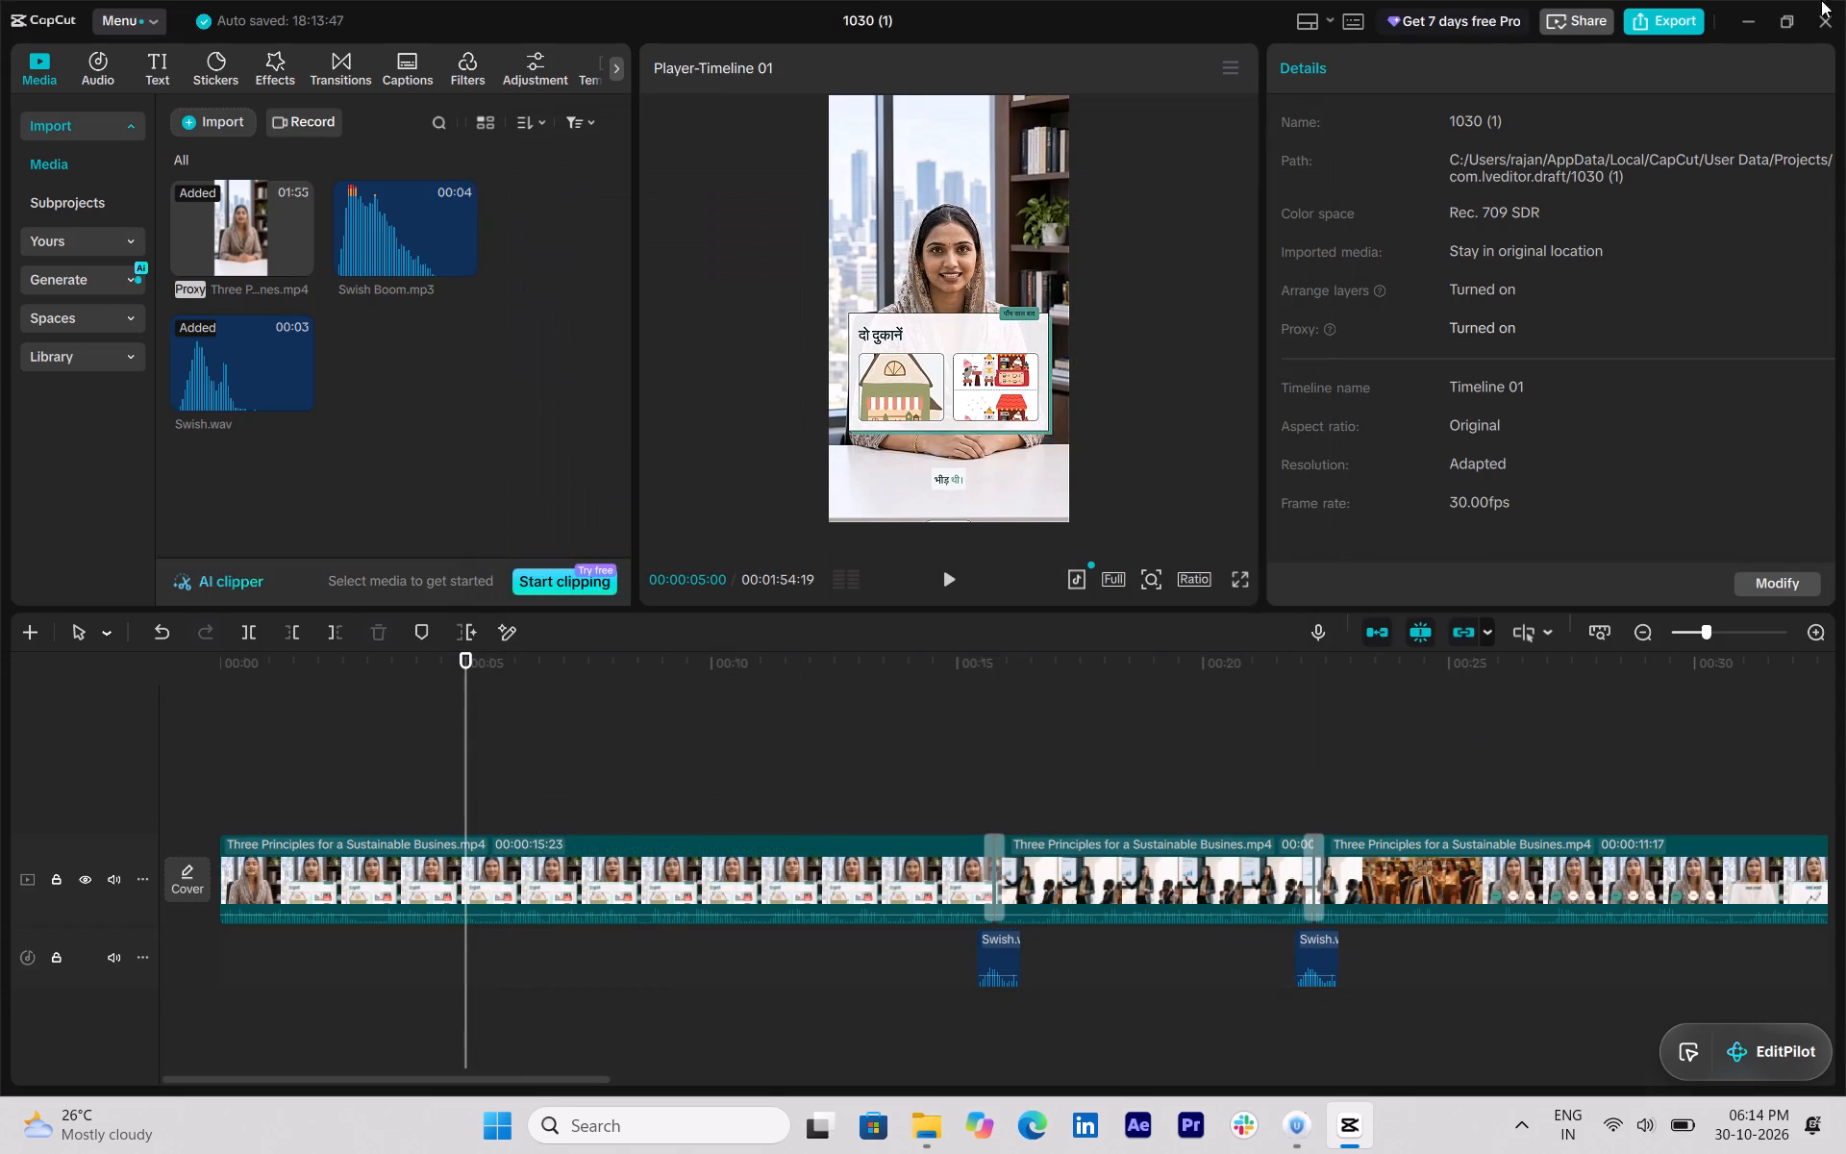
# Close the 1030 (1) project and return to the CapCut home screen.
pyautogui.click(1835, 36)
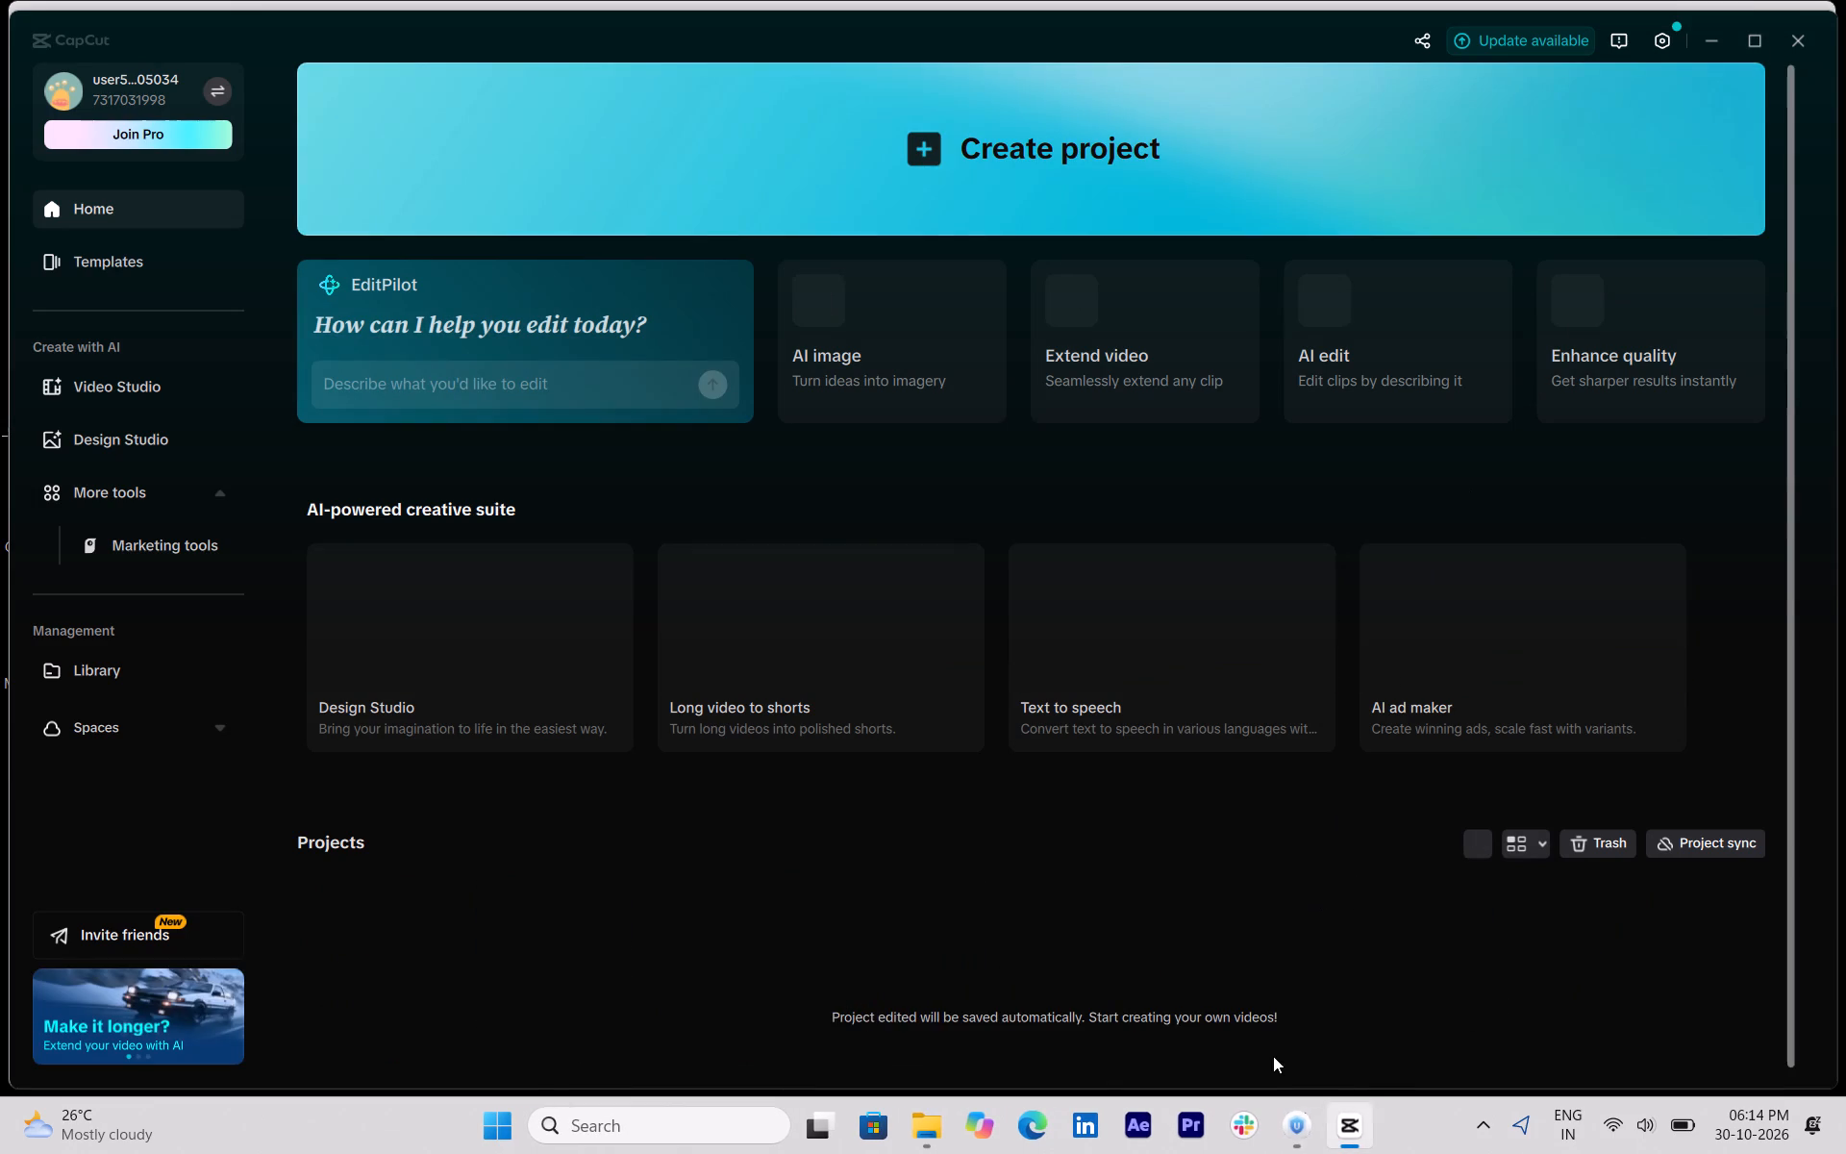
# Switch to Urban VPN, disconnect the Germany connection, and close its window.
pyautogui.click(1286, 1016)
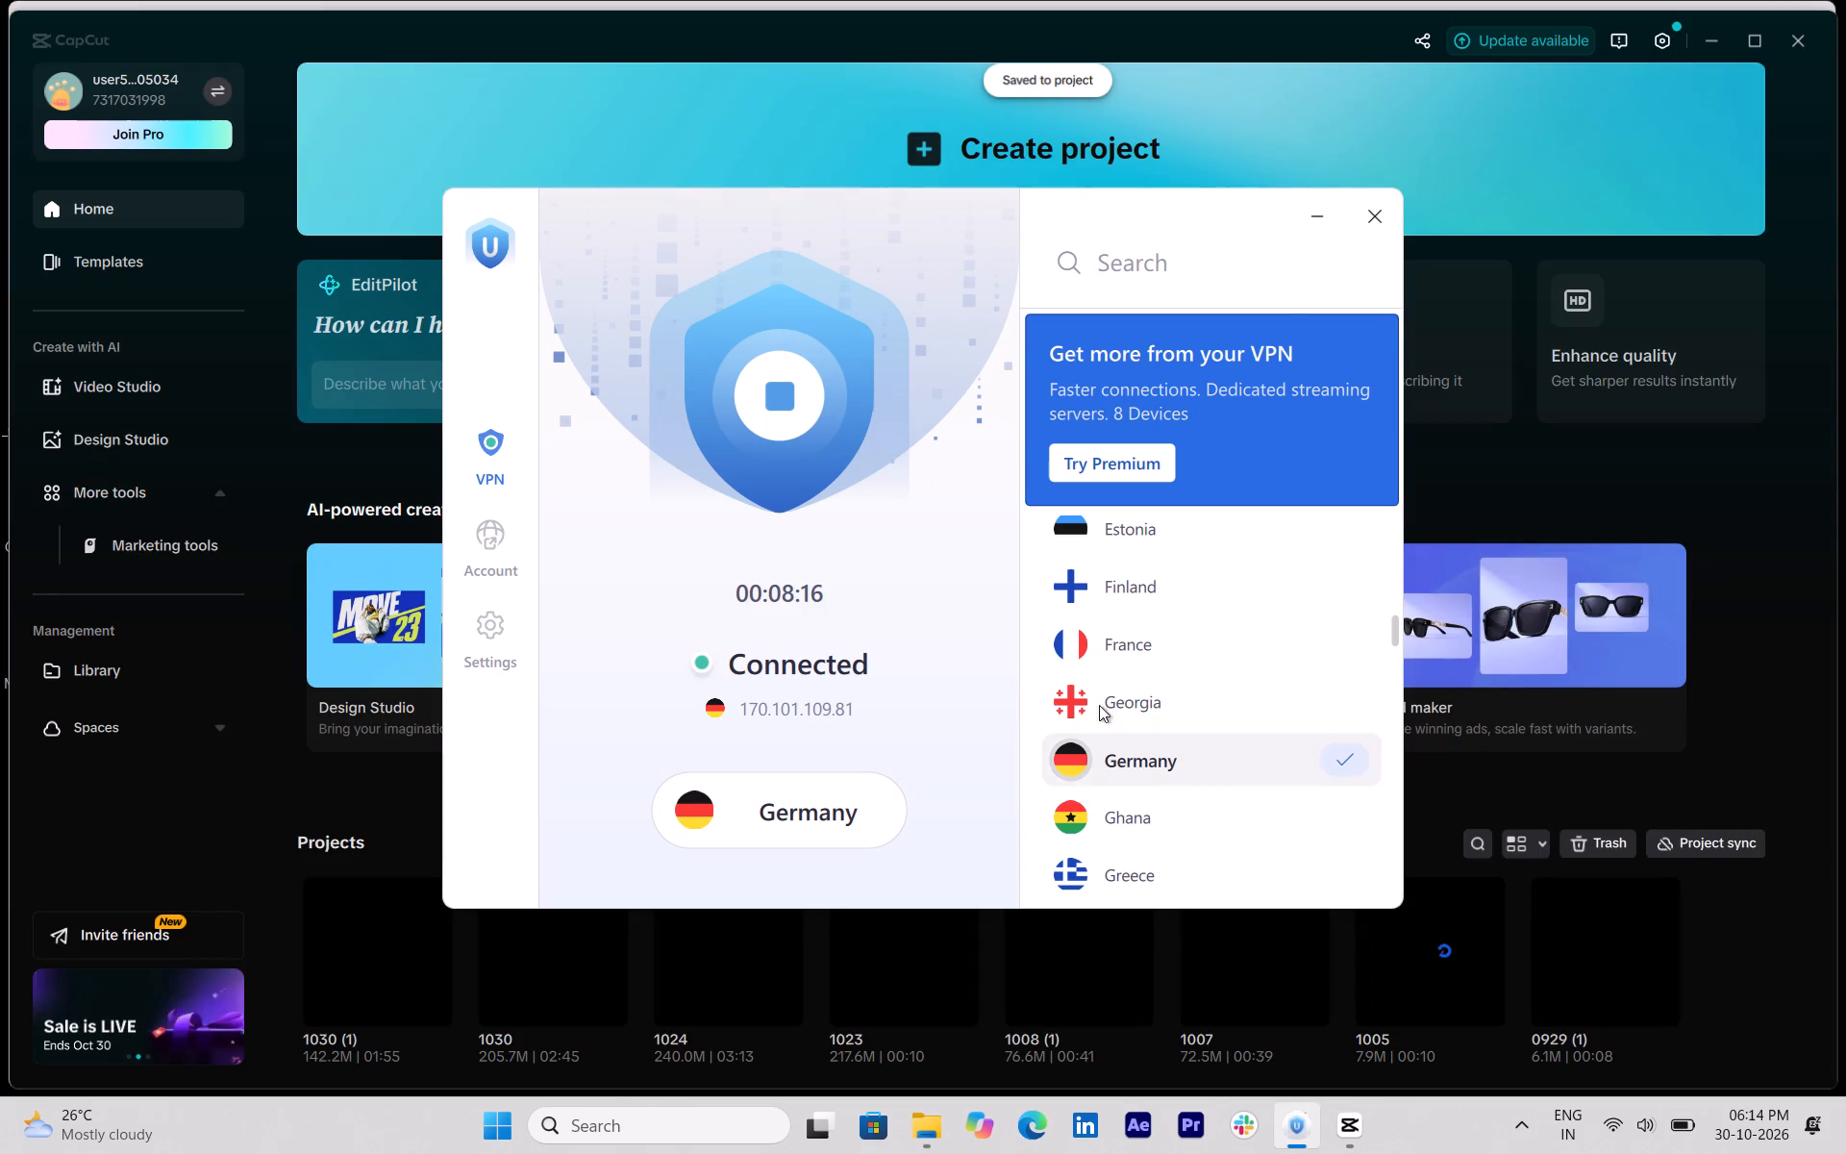
pyautogui.click(748, 339)
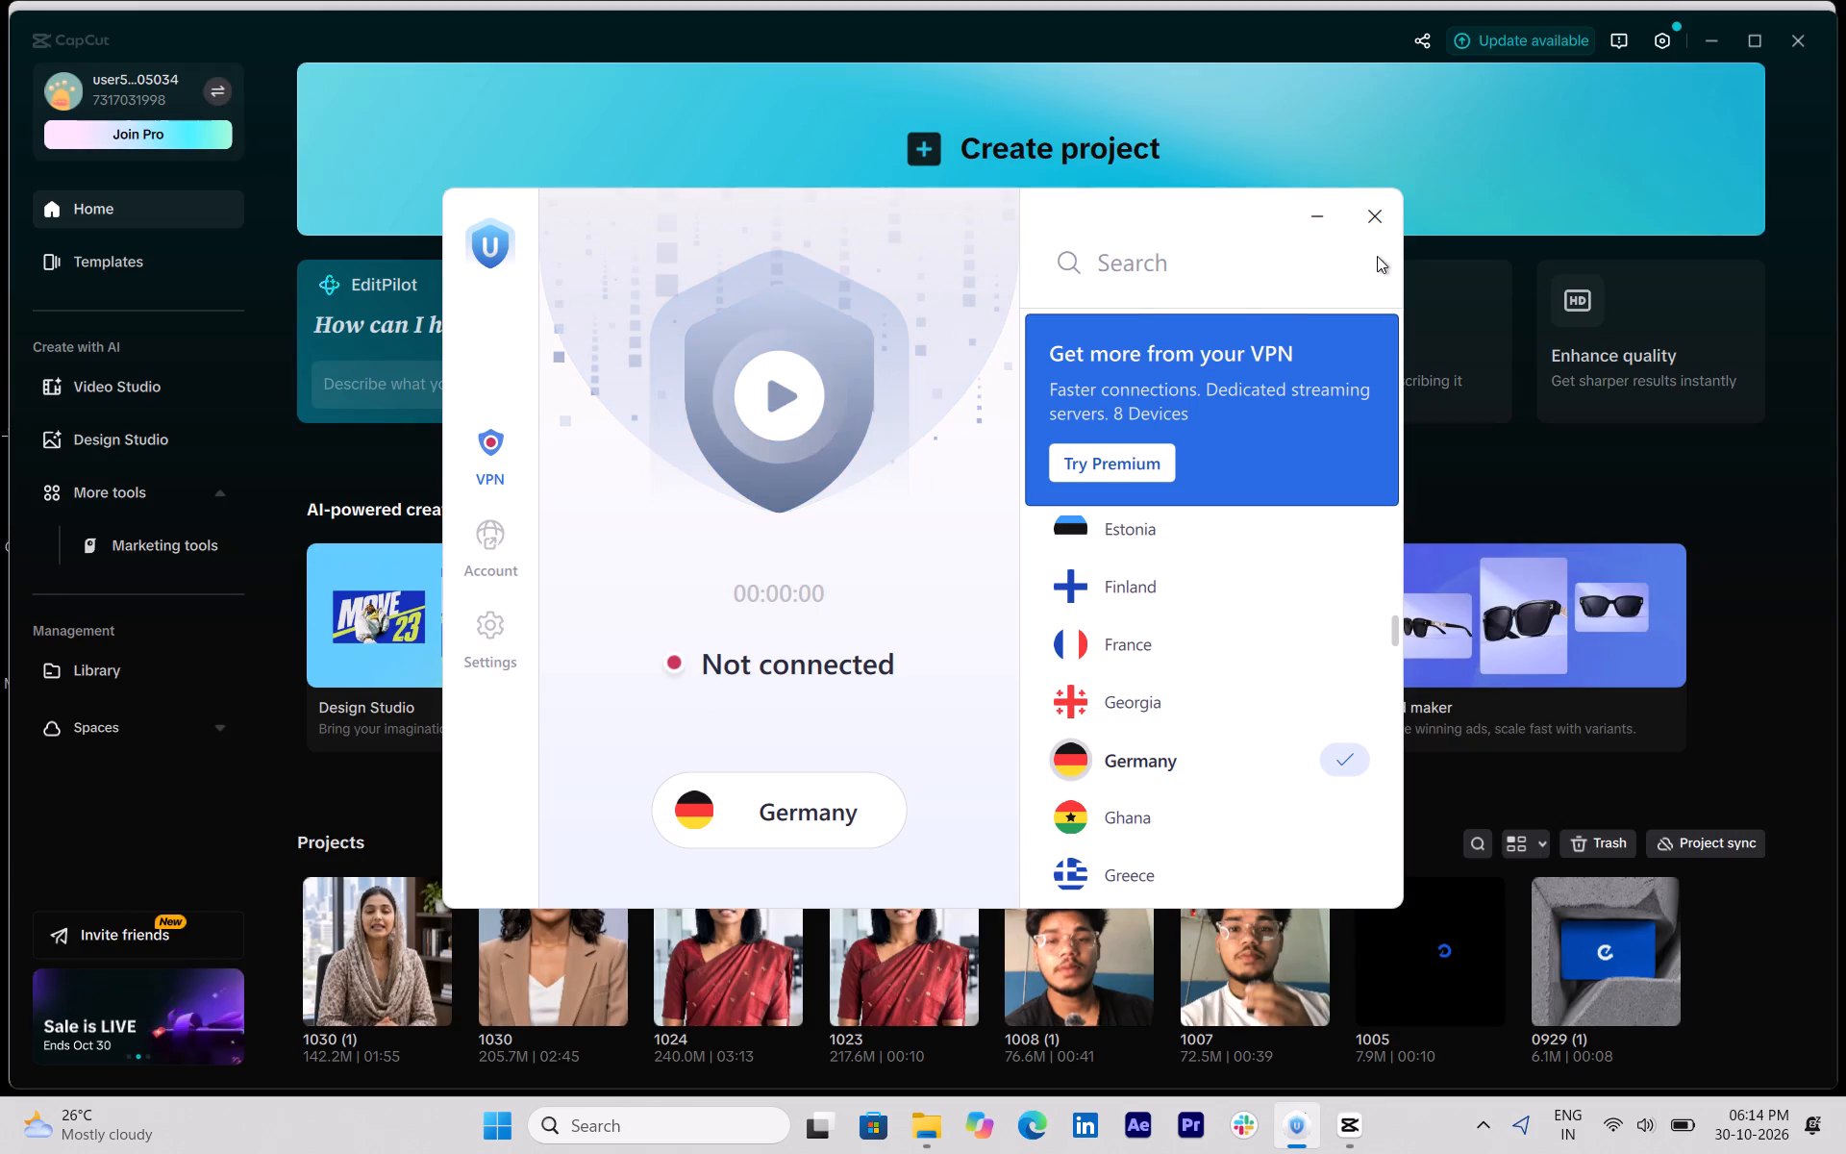
pyautogui.click(1379, 223)
# Close CapCut and the Downloads window in File Explorer.
pyautogui.click(1814, 38)
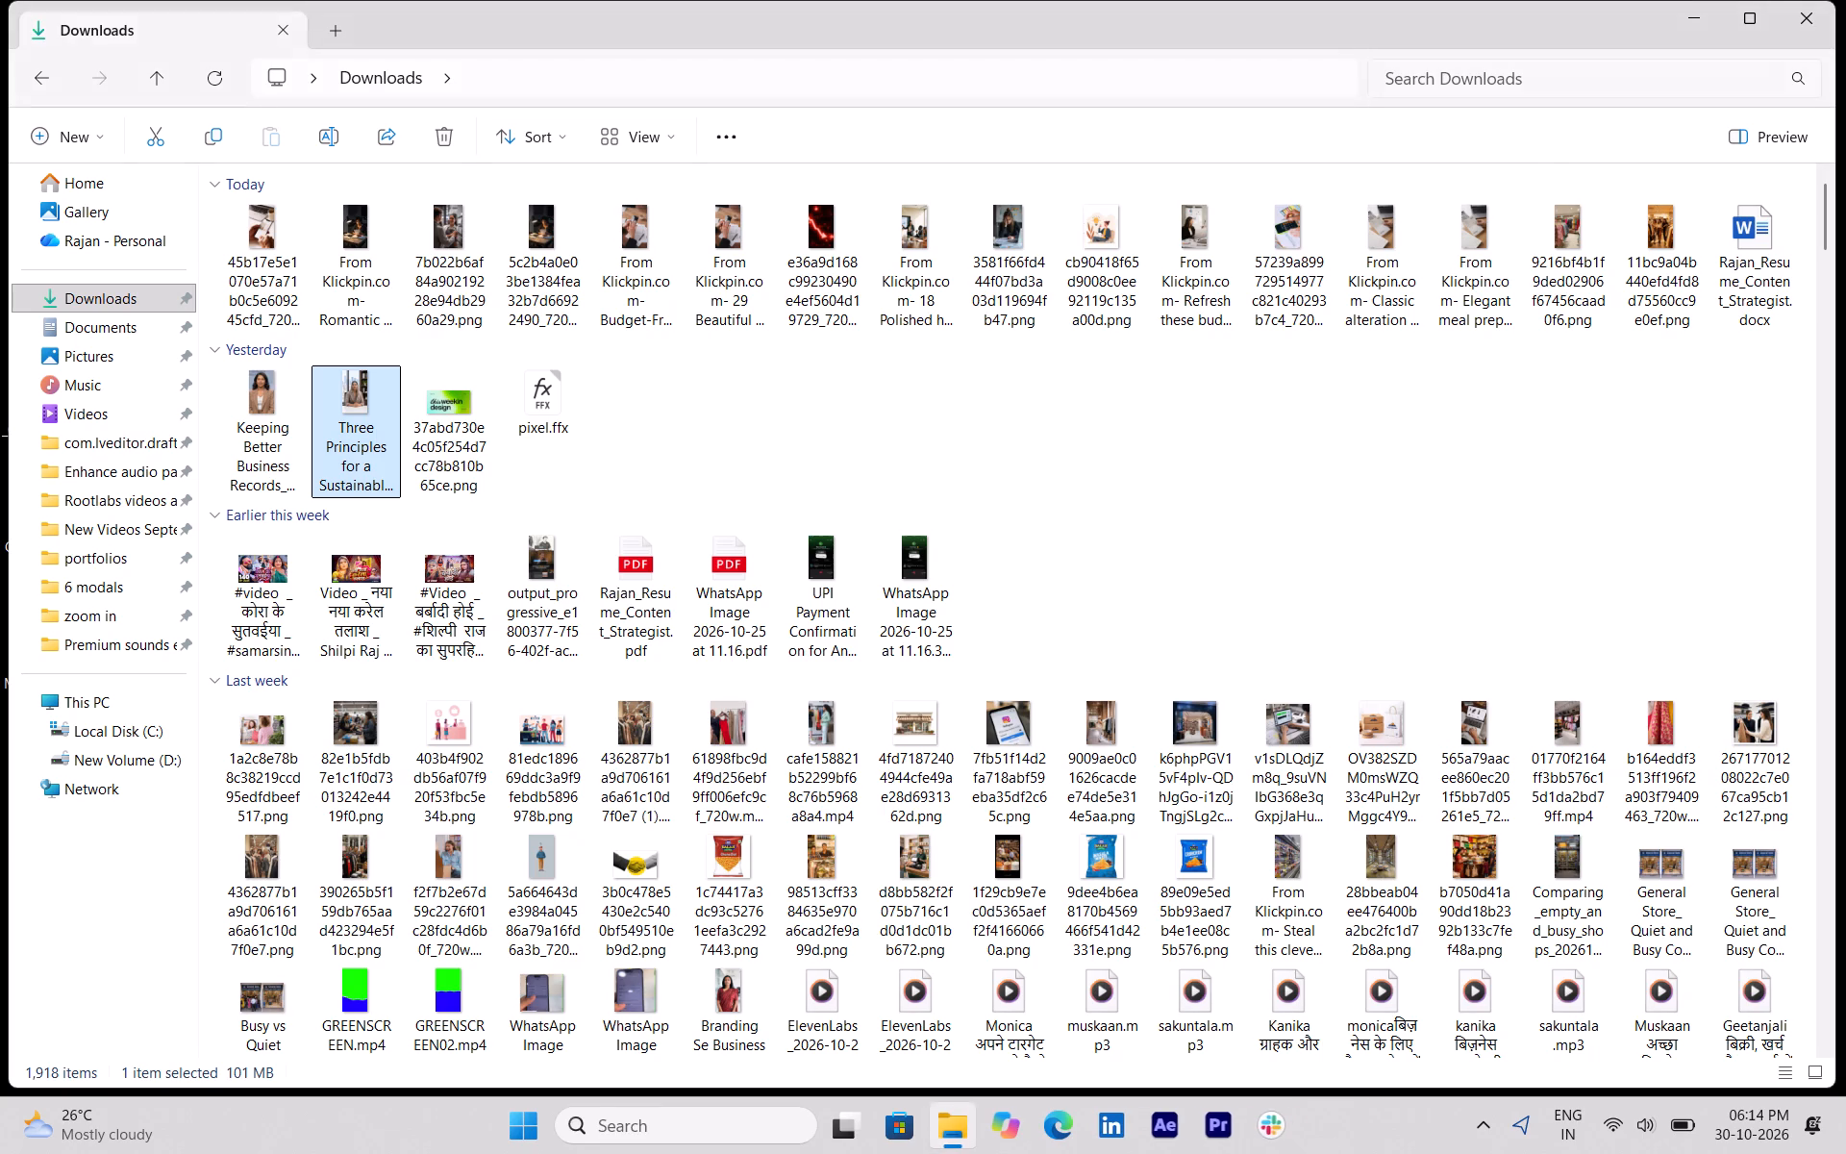
pyautogui.click(1814, 11)
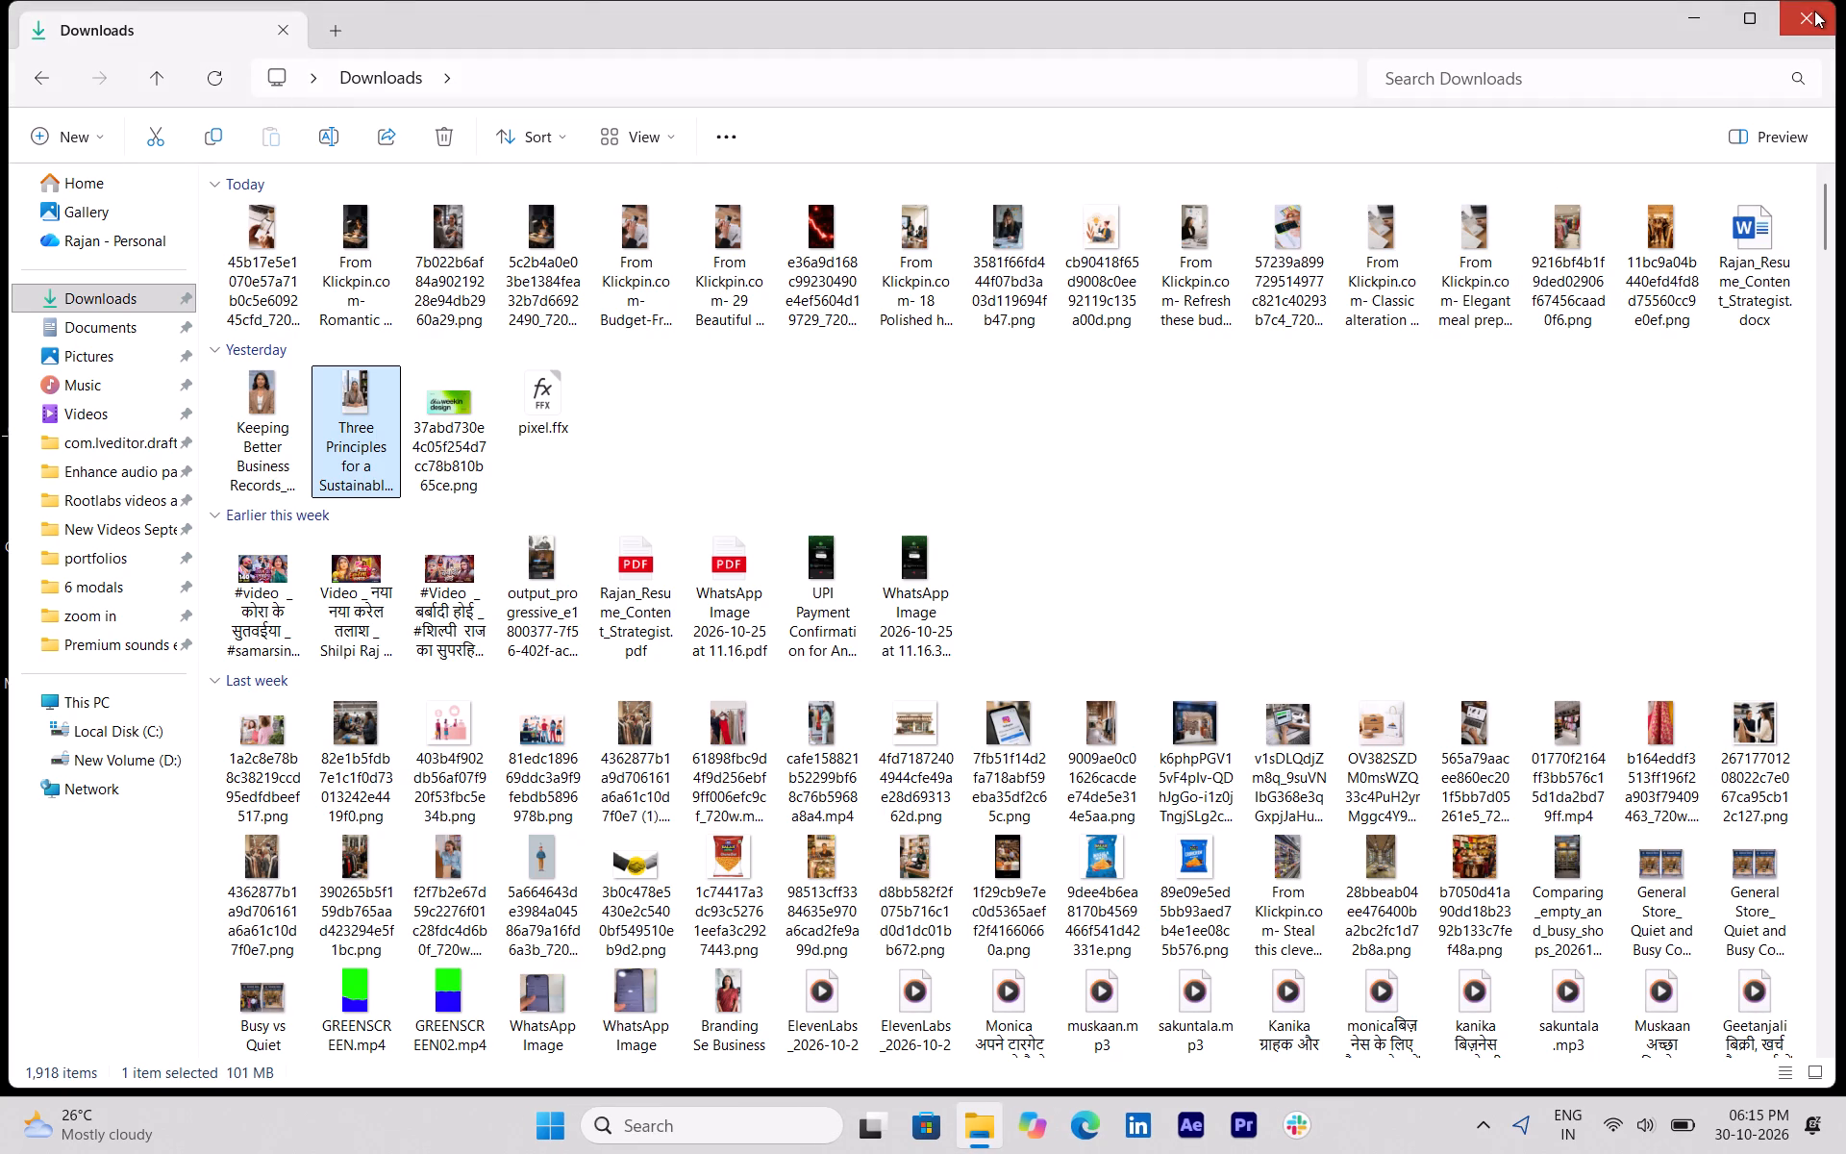